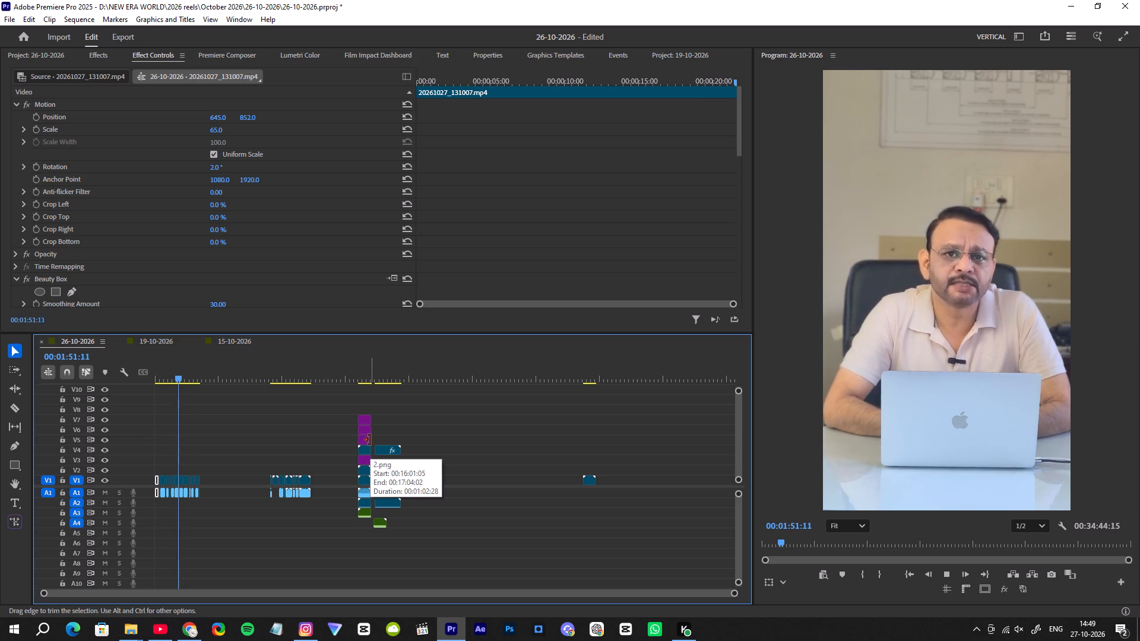
Review the clip groups across the 26-10-2026 sequence, from the political story and ITBP footage to the opening talking-head clips.
{"action": "left_click", "coordinate": [372, 365]}
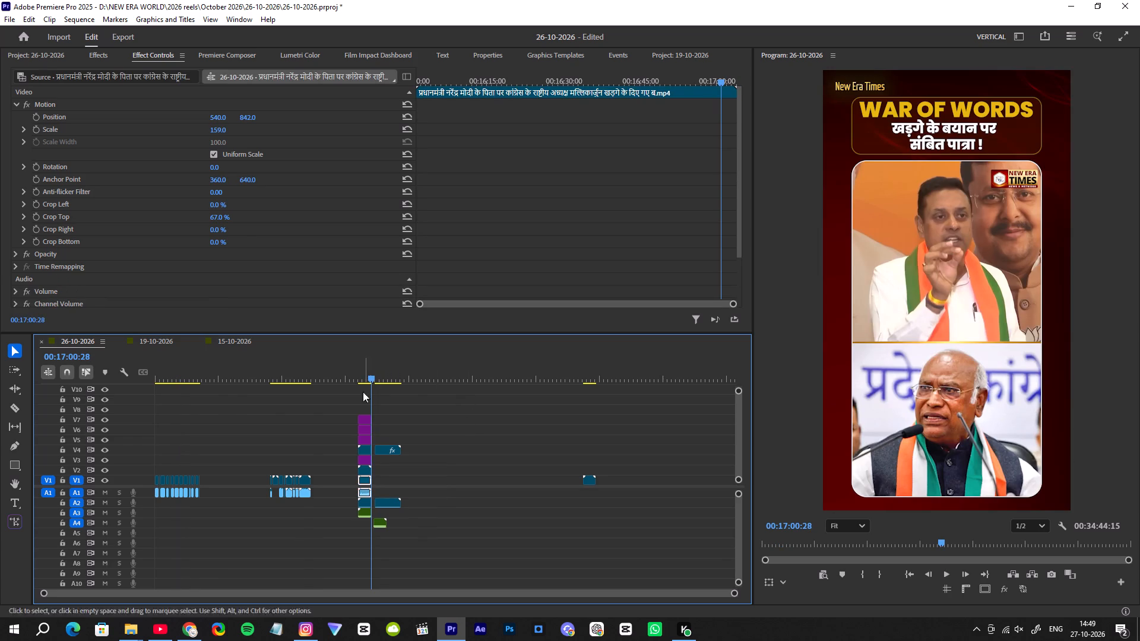
{"action": "left_click", "coordinate": [173, 358]}
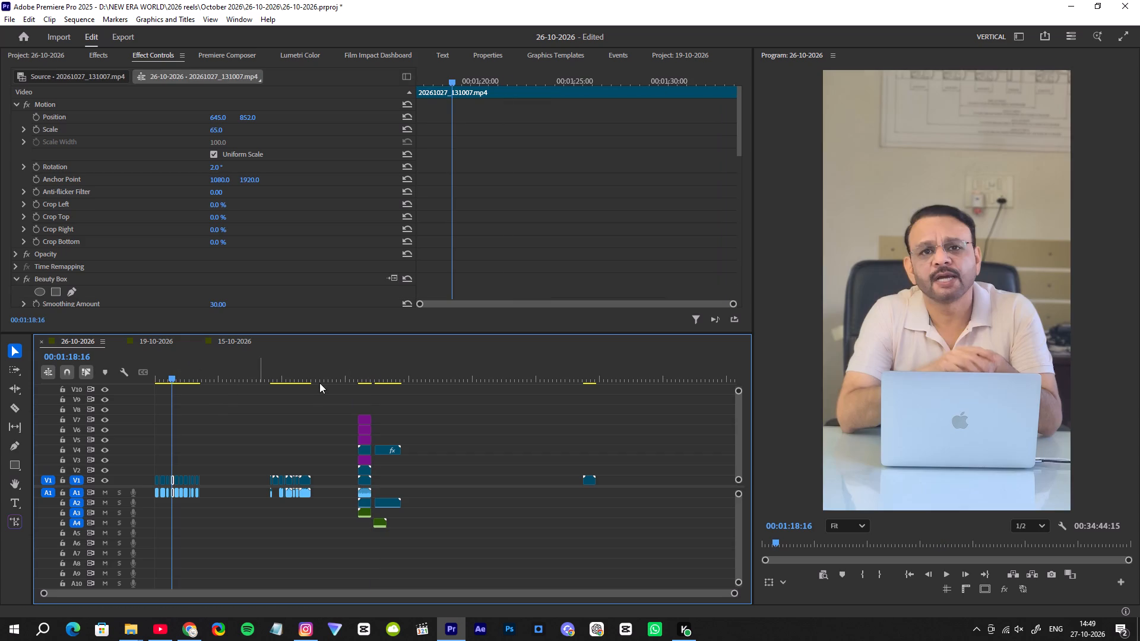
{"action": "left_click", "coordinate": [296, 353]}
{"action": "left_click", "coordinate": [286, 363]}
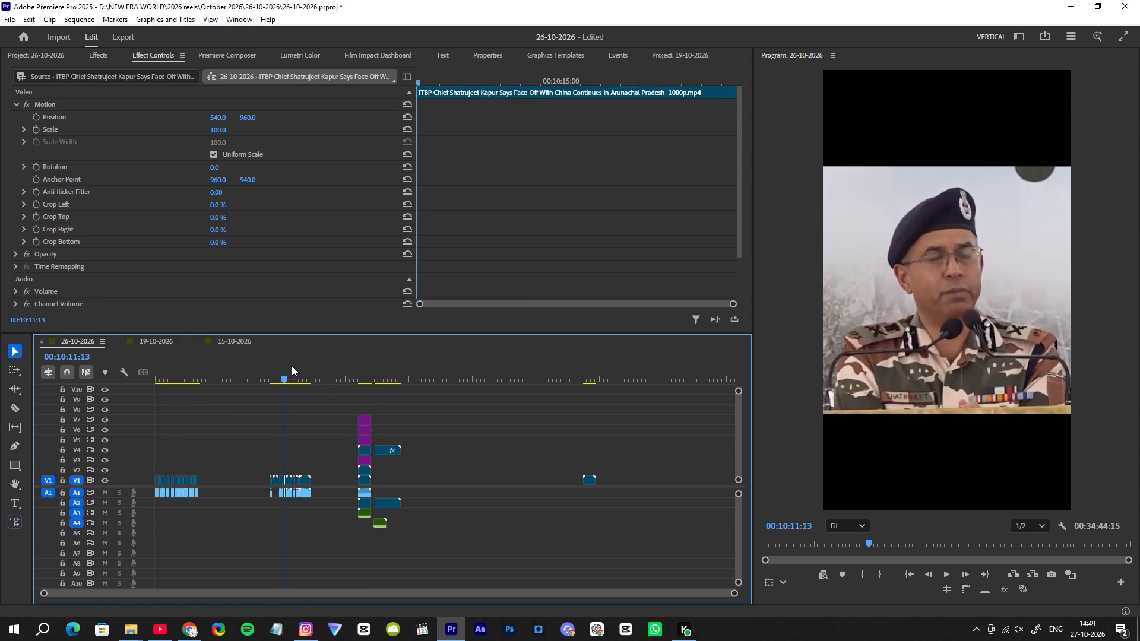
{"action": "left_click", "coordinate": [295, 372]}
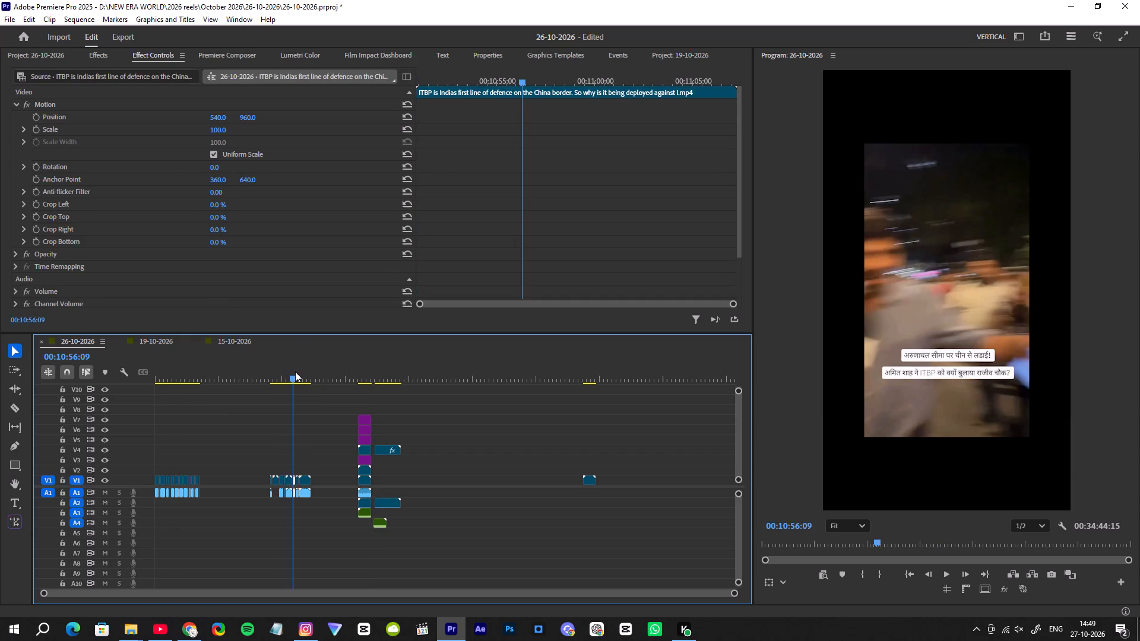
{"action": "left_click", "coordinate": [296, 374]}
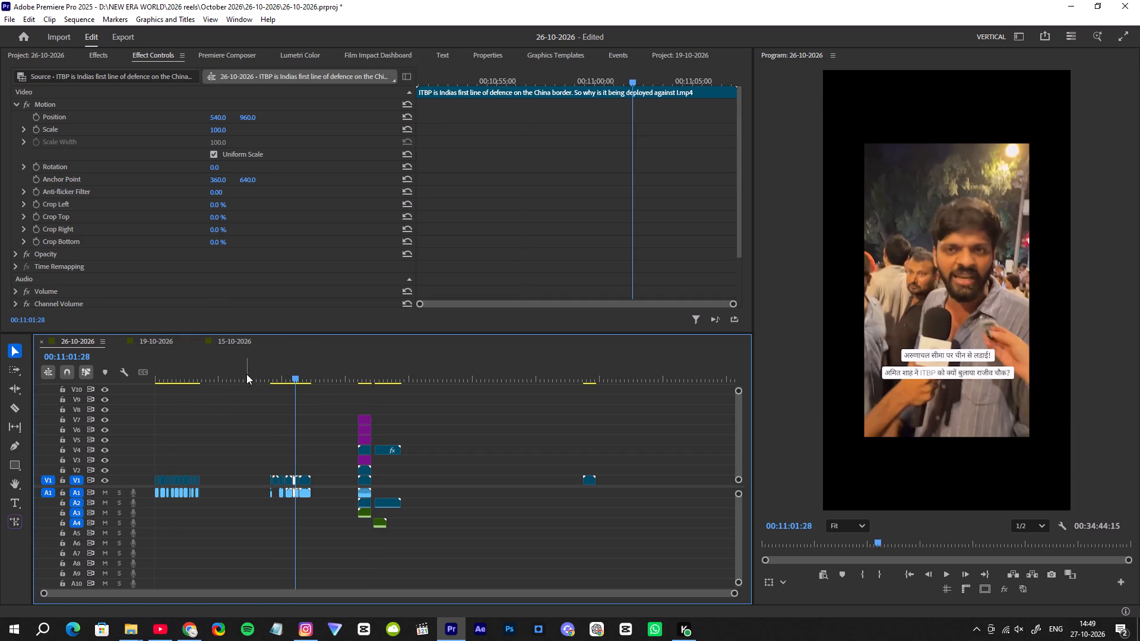
{"action": "left_click", "coordinate": [172, 375]}
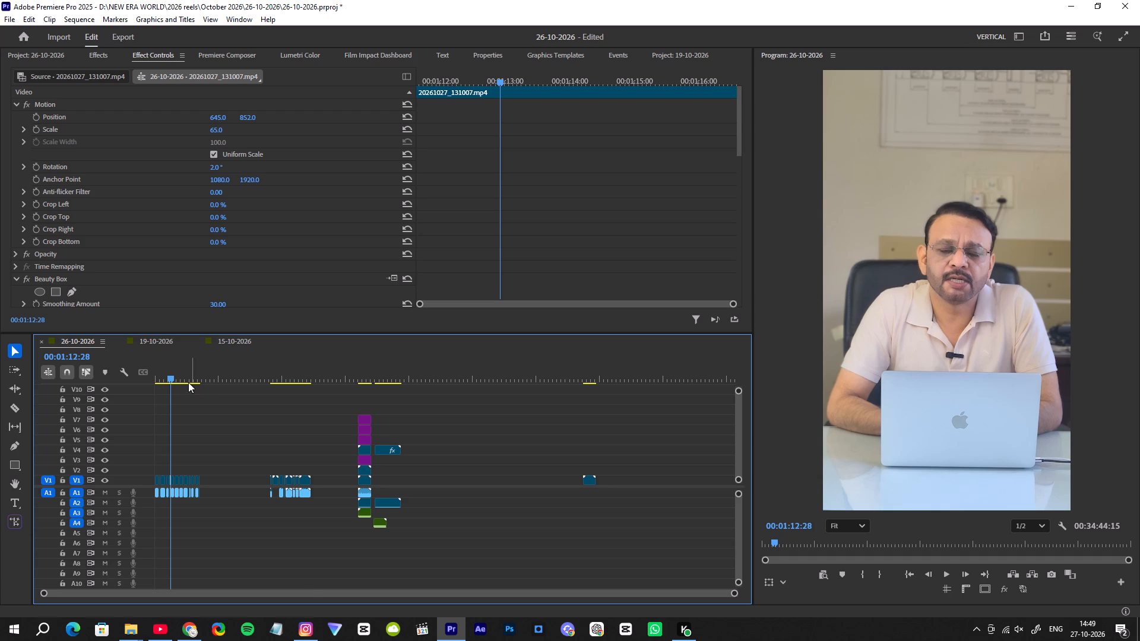
{"action": "left_click", "coordinate": [164, 379]}
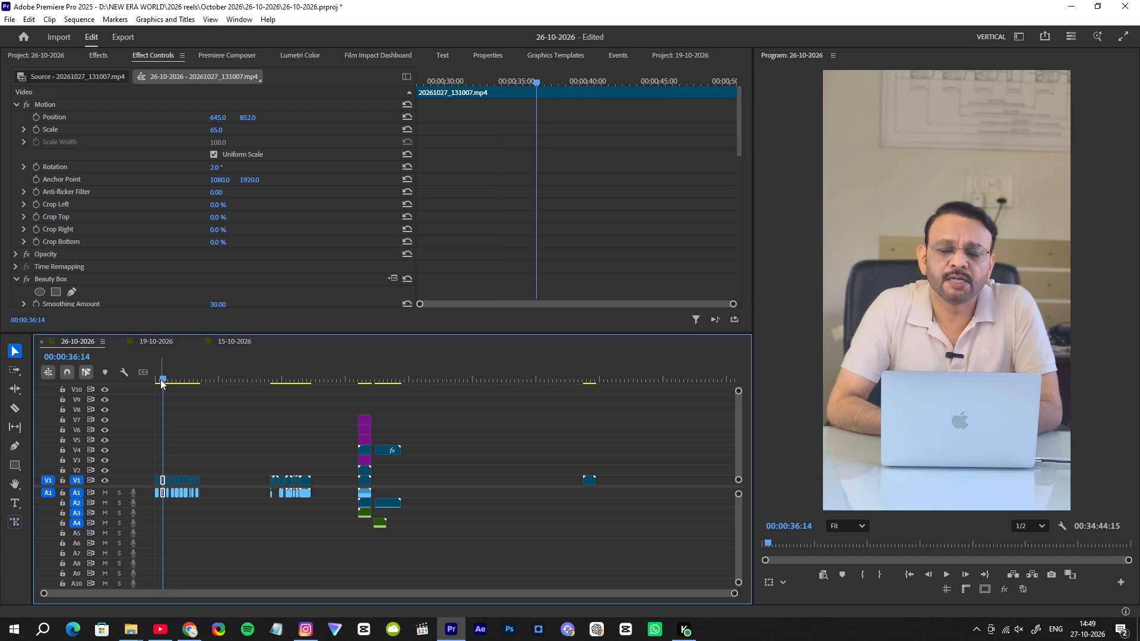
{"action": "left_click", "coordinate": [159, 379]}
{"action": "left_click_drag", "start_coordinate": [156, 380], "coordinate": [147, 388]}
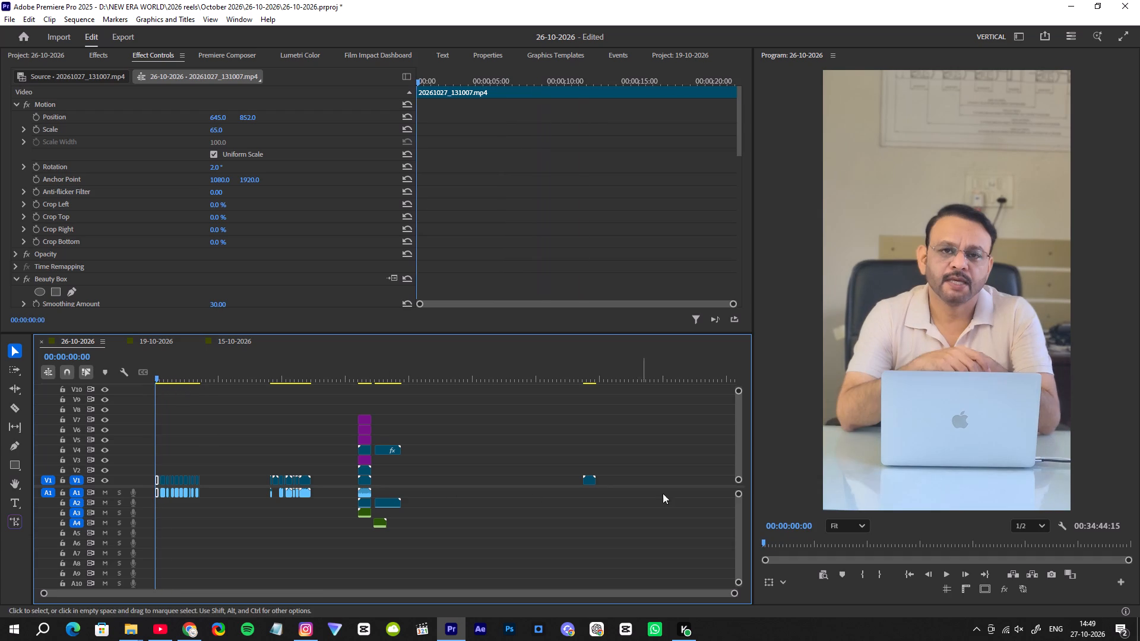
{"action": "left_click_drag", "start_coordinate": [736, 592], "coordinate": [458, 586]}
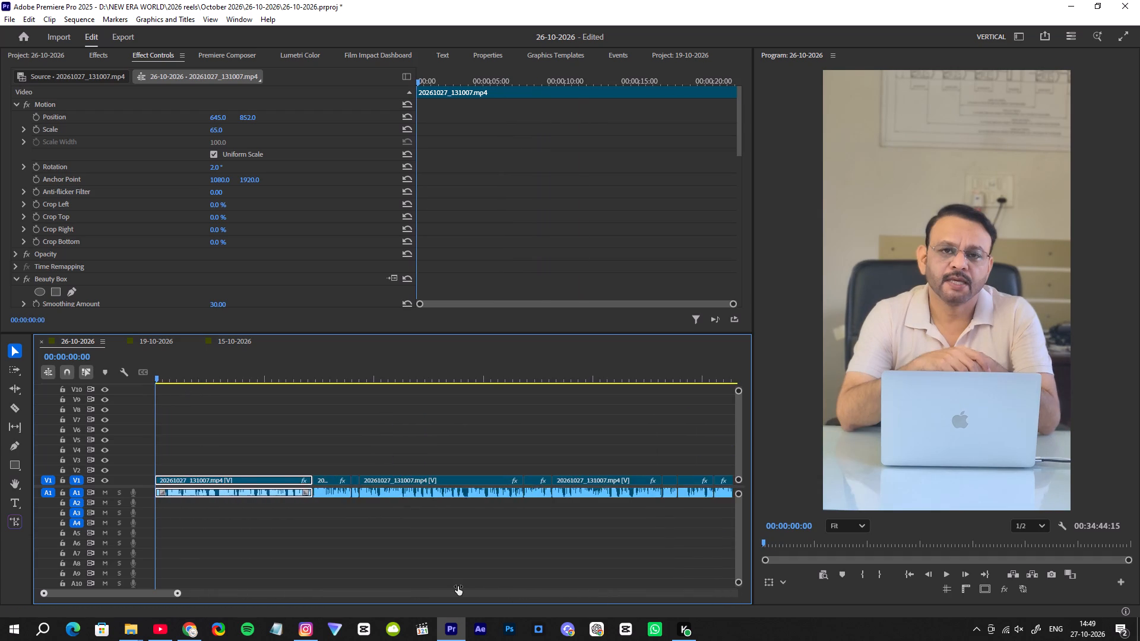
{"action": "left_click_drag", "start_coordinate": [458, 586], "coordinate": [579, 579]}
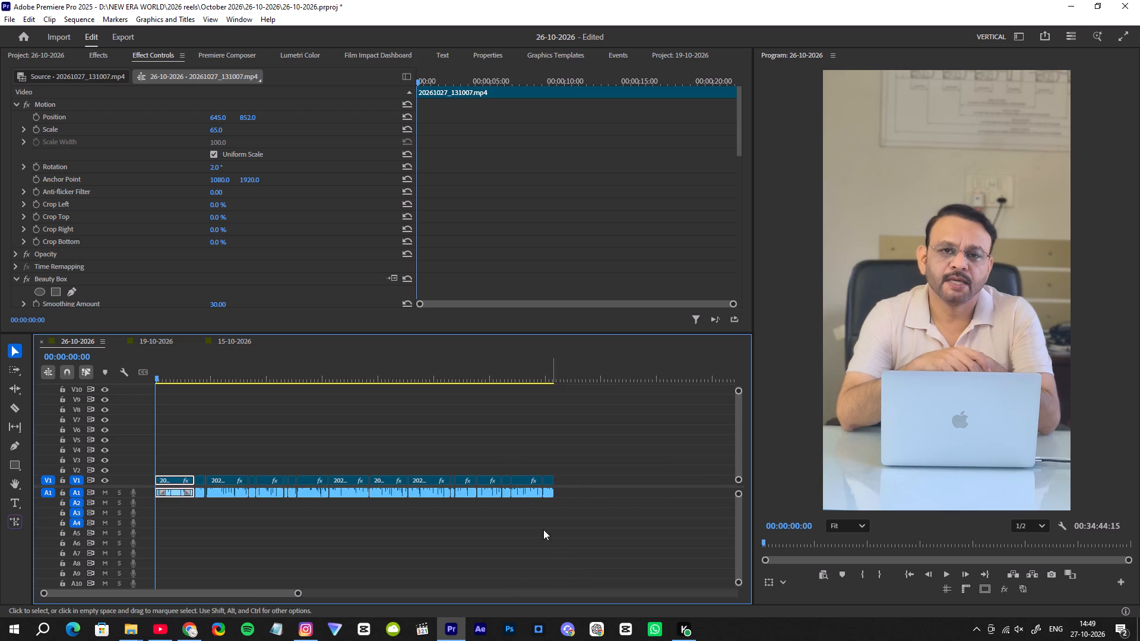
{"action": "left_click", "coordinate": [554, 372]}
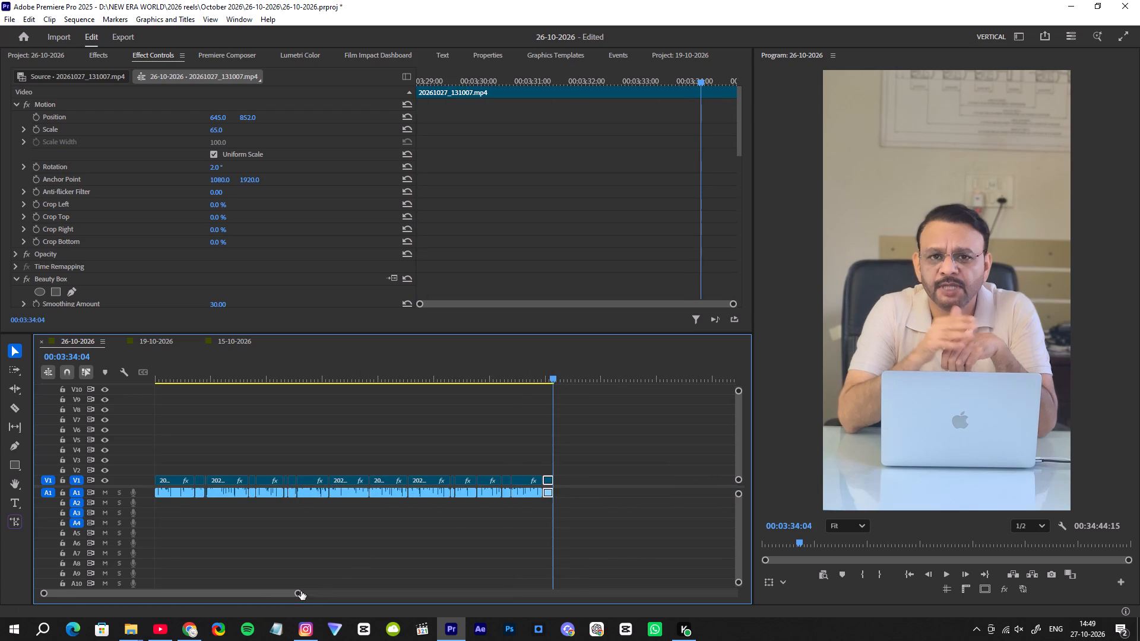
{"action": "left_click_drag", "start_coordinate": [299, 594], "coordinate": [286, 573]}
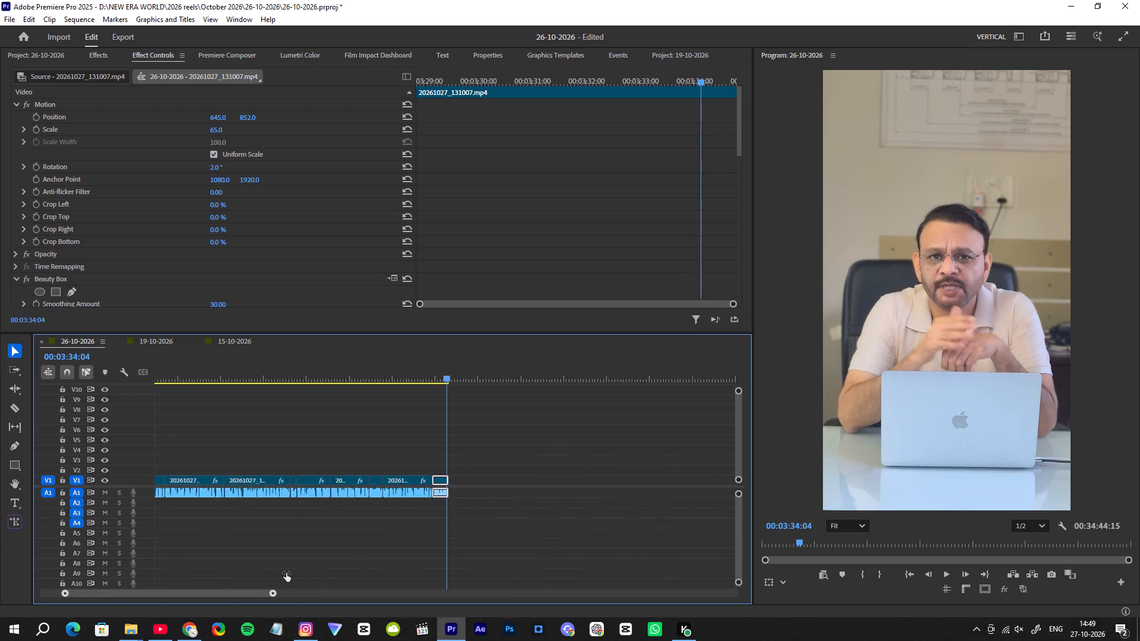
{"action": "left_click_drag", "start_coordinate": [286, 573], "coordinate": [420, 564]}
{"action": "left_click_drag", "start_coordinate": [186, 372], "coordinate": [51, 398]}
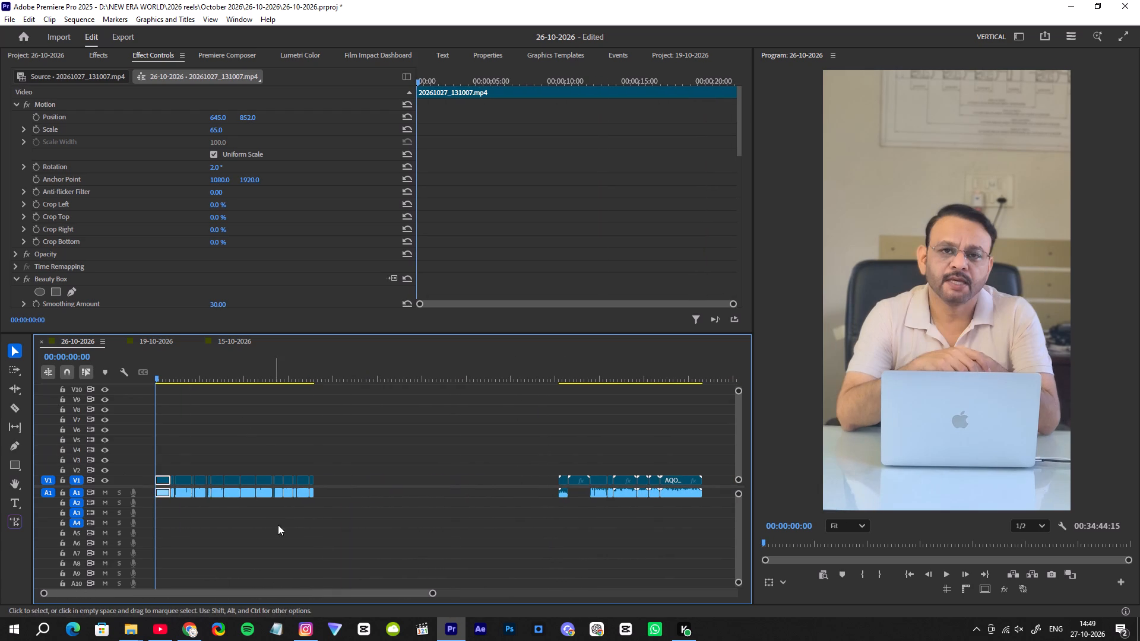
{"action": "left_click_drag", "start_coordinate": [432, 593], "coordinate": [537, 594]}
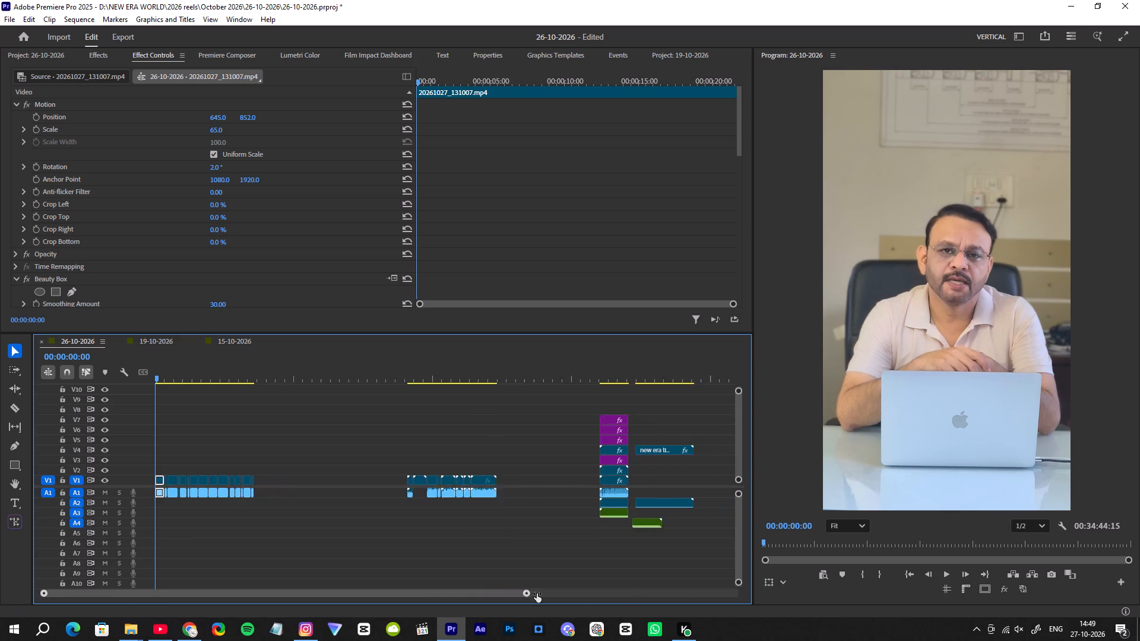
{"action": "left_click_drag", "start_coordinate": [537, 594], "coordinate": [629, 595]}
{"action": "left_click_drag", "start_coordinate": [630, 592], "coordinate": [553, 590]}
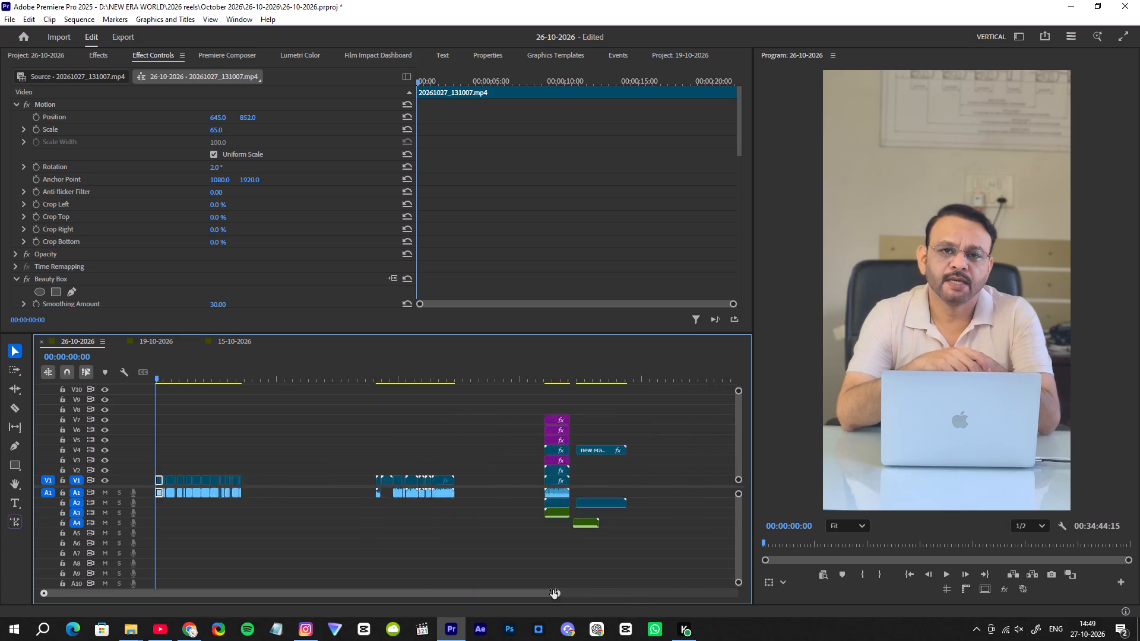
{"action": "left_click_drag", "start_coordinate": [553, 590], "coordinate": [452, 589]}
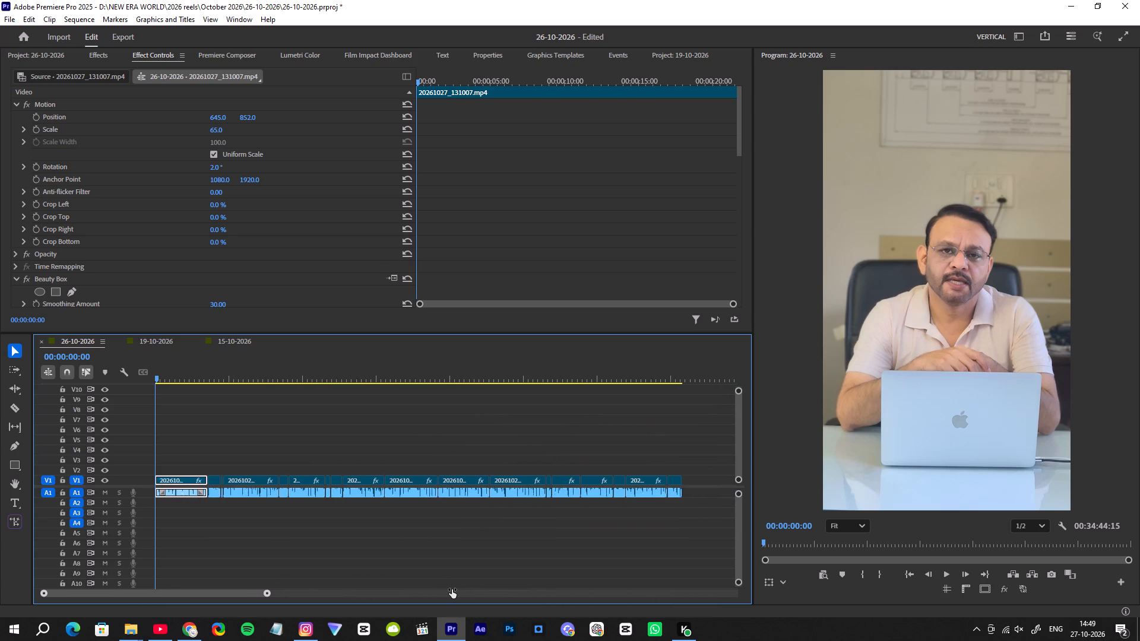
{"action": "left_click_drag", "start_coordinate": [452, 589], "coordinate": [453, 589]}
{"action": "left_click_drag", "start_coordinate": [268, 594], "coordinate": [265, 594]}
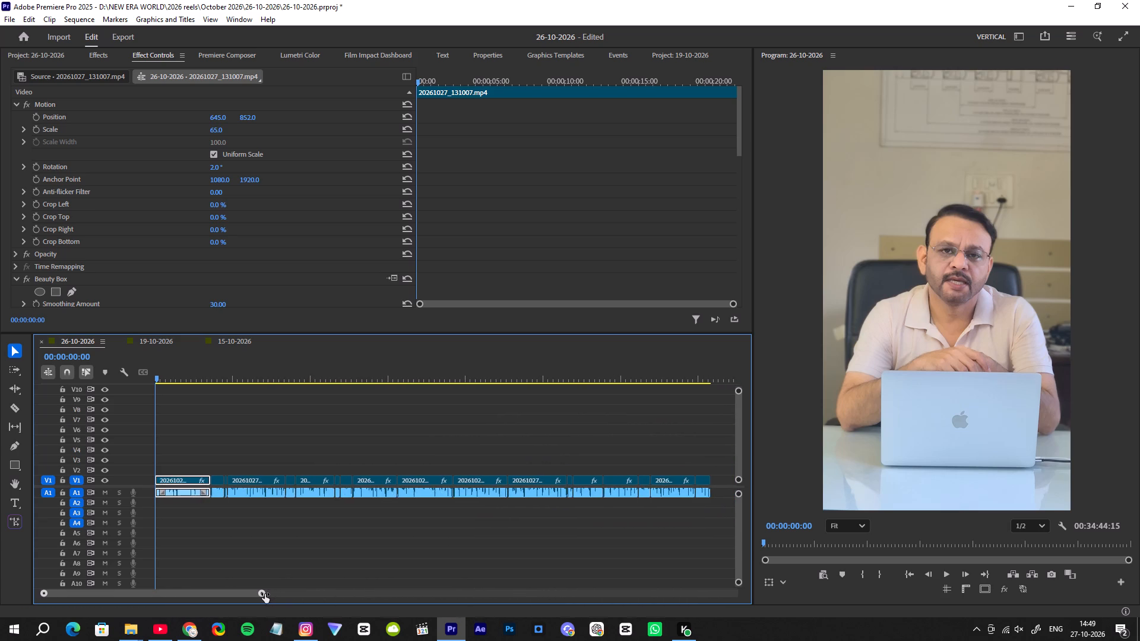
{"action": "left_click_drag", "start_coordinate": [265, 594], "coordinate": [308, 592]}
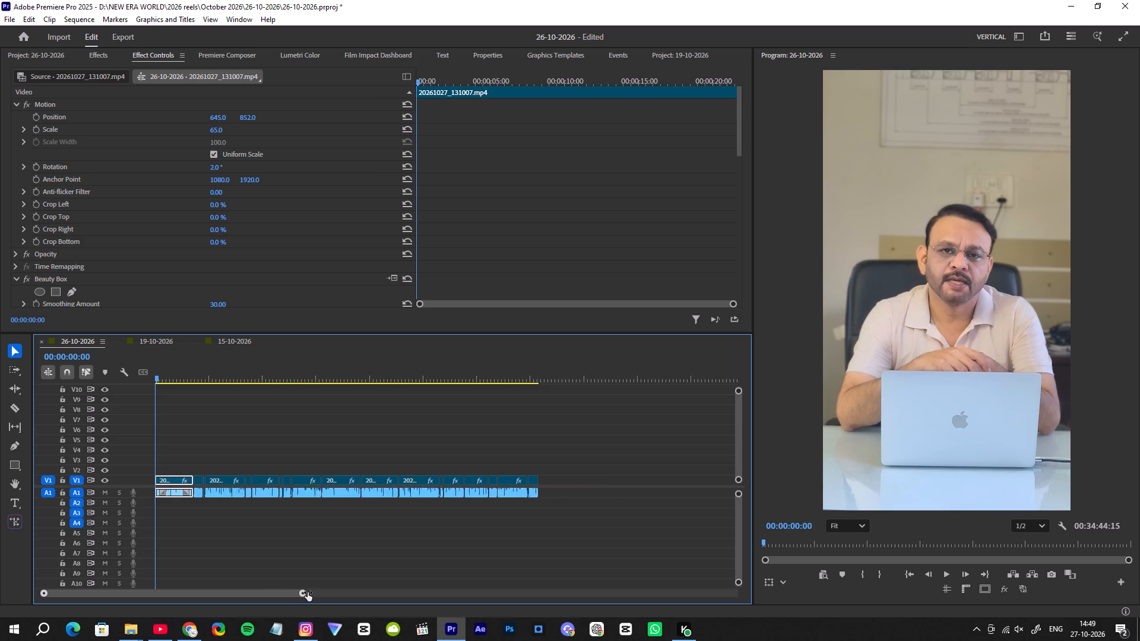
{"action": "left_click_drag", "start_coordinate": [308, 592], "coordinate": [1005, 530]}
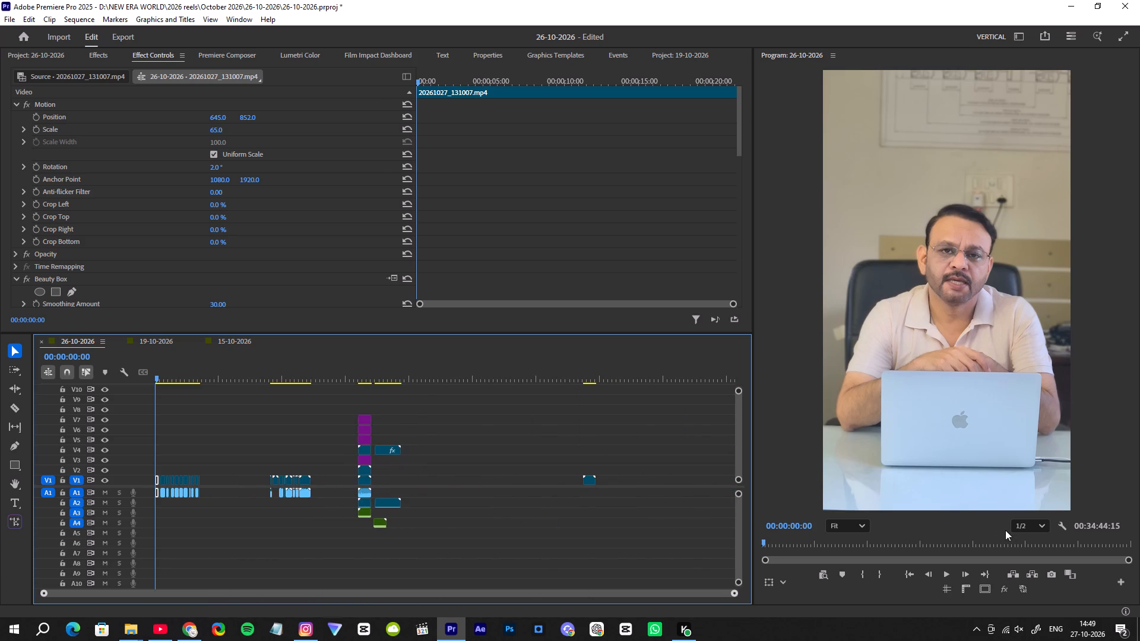
Briefly play the talking-head footage from the start of the 26-10-2026 sequence.
{"action": "left_click_drag", "start_coordinate": [732, 594], "coordinate": [615, 608]}
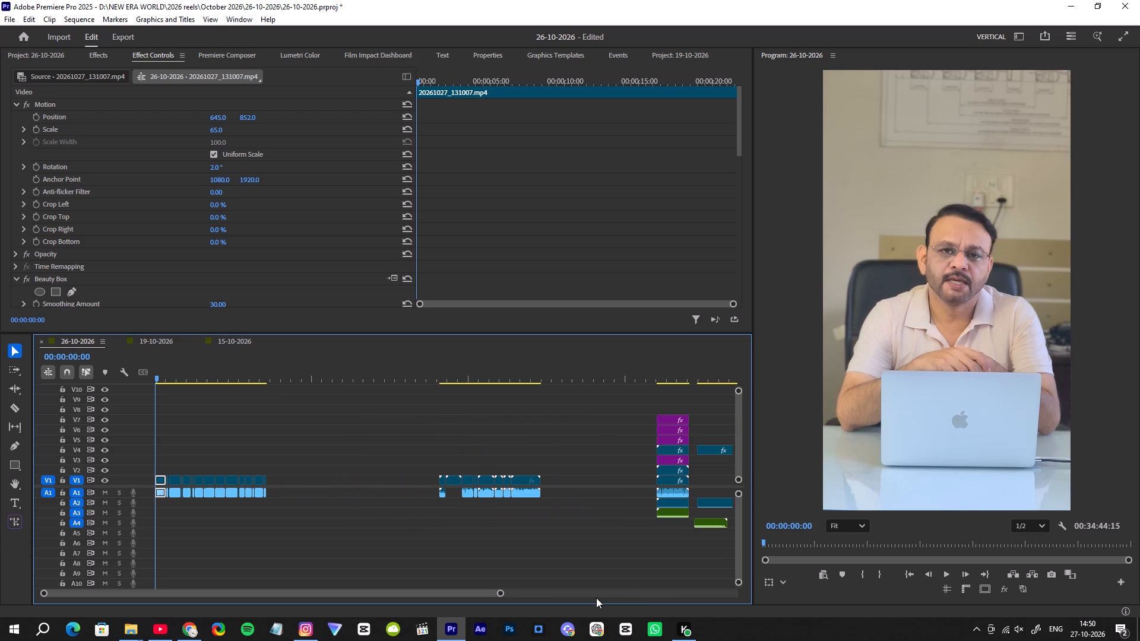
{"action": "left_click_drag", "start_coordinate": [169, 373], "coordinate": [164, 372]}
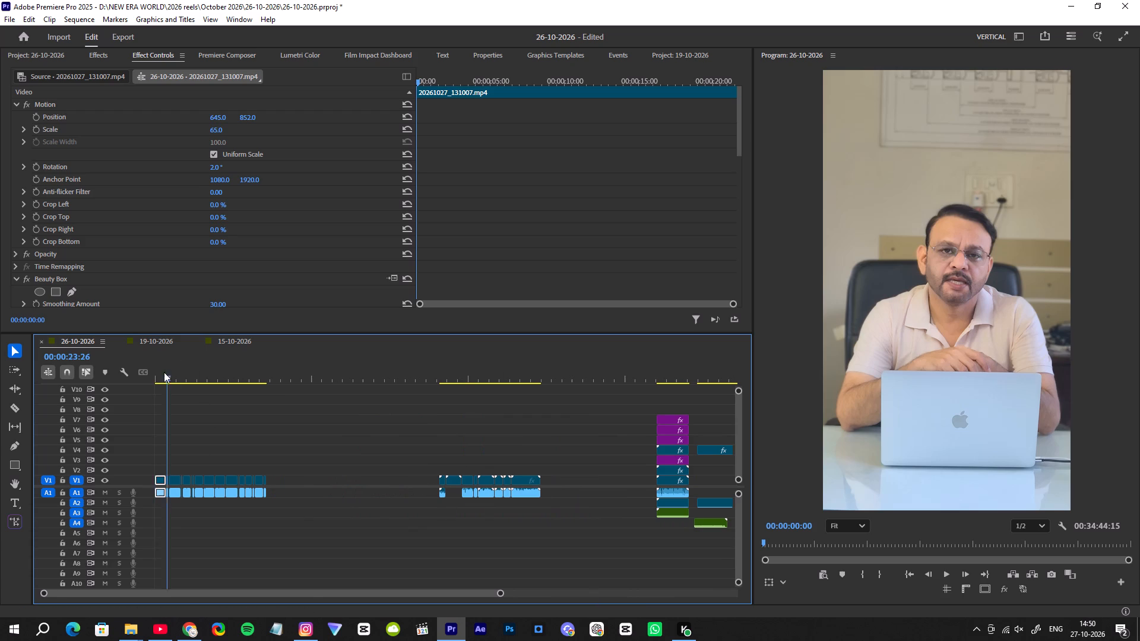
{"action": "left_click_drag", "start_coordinate": [164, 372], "coordinate": [129, 384]}
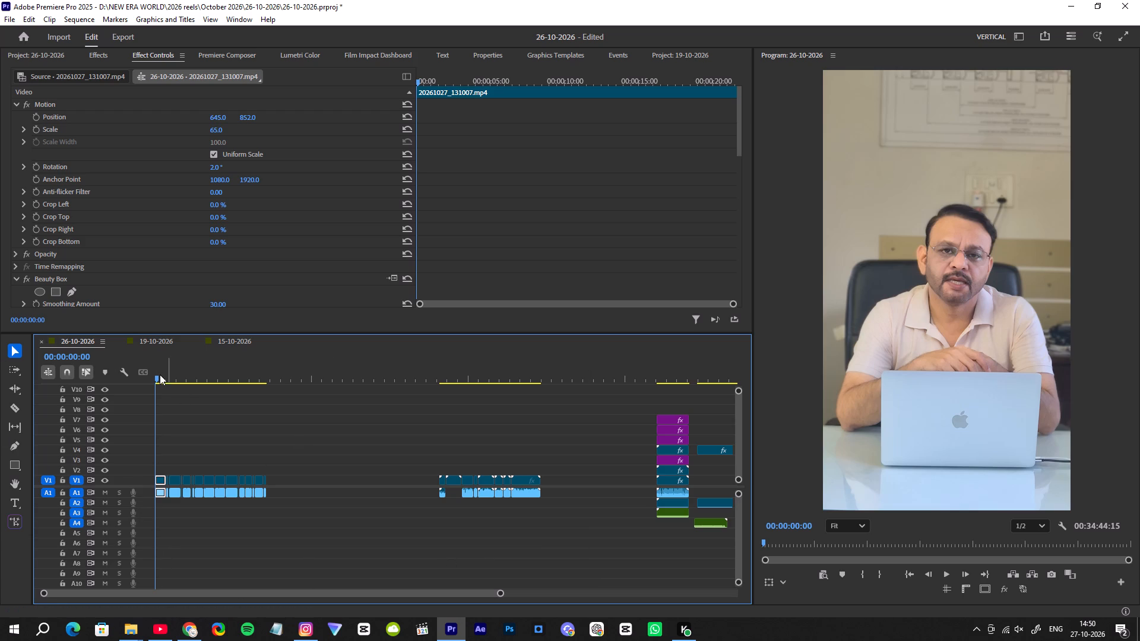
{"action": "left_click_drag", "start_coordinate": [160, 375], "coordinate": [146, 379]}
{"action": "key", "text": "space"}
{"action": "key", "text": "space"}
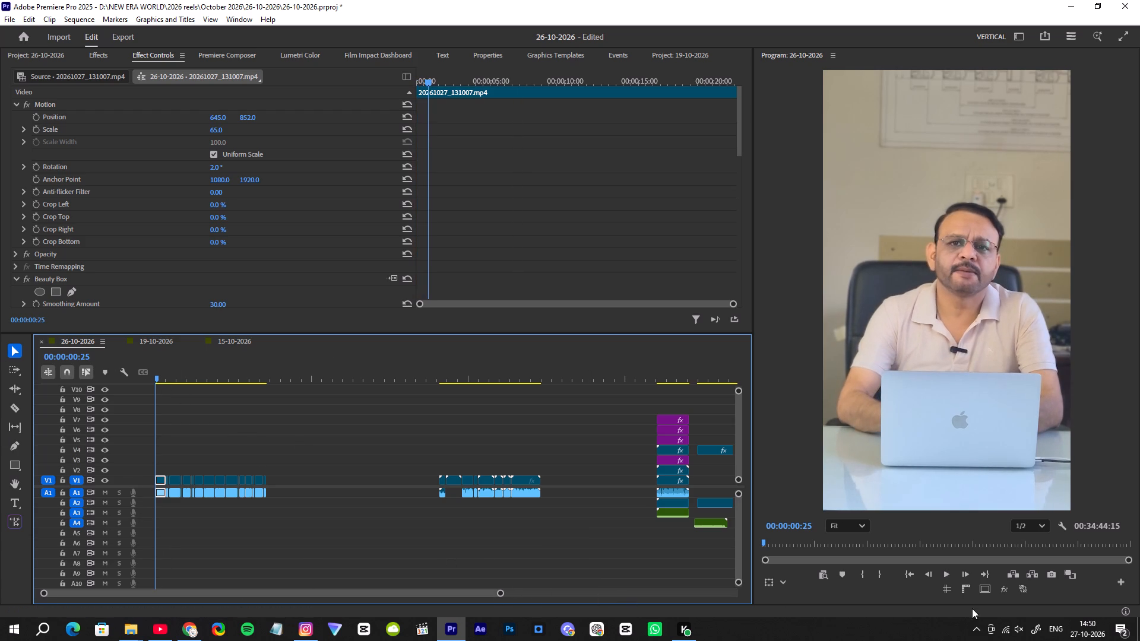
Unmute the computer's sound output.
{"action": "left_click", "coordinate": [1019, 628]}
{"action": "left_click", "coordinate": [947, 604]}
{"action": "left_click", "coordinate": [943, 640]}
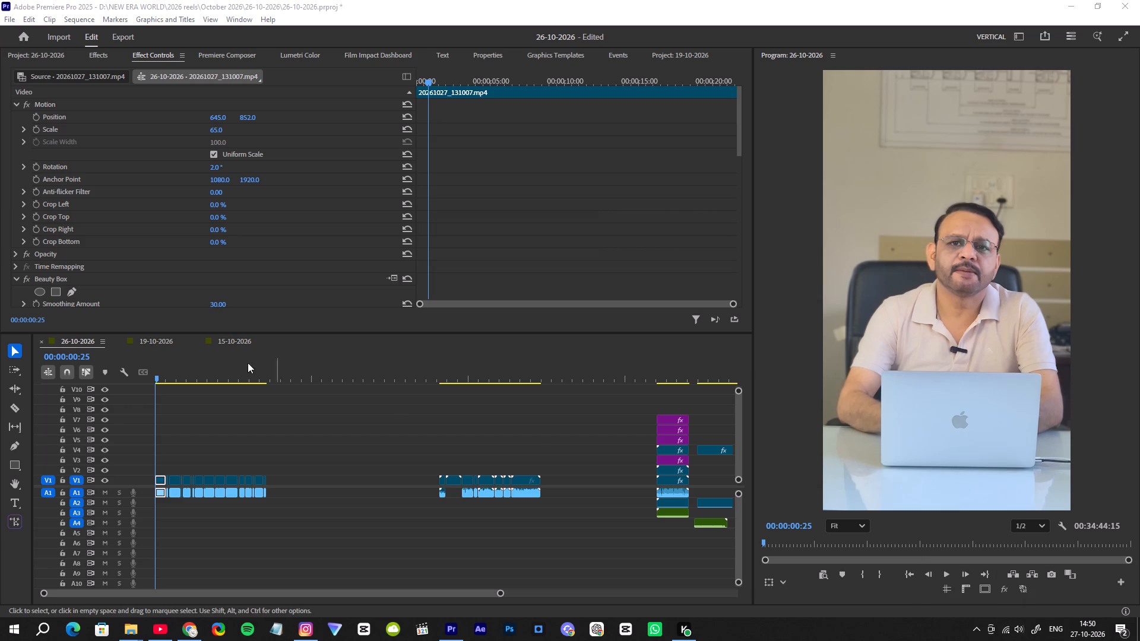
Play the talking-head footage from the sequence start and listen through its opening clip for about 20 seconds.
{"action": "left_click_drag", "start_coordinate": [166, 379], "coordinate": [128, 388]}
{"action": "key", "text": "space"}
{"action": "left_click_drag", "start_coordinate": [499, 591], "coordinate": [465, 590]}
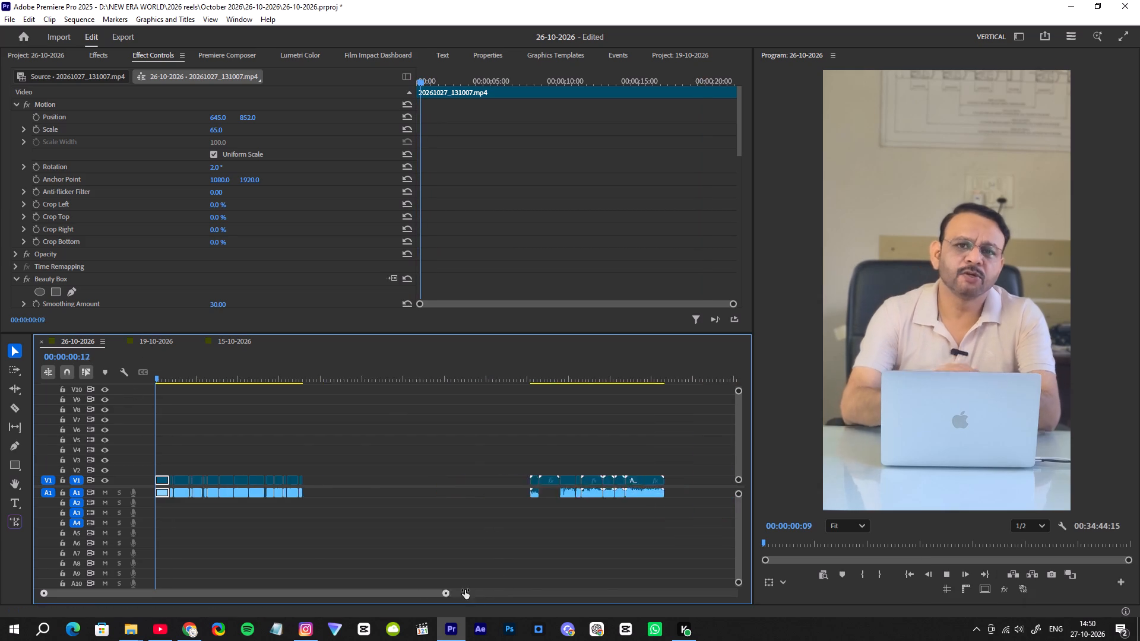
{"action": "left_click_drag", "start_coordinate": [465, 590], "coordinate": [381, 583]}
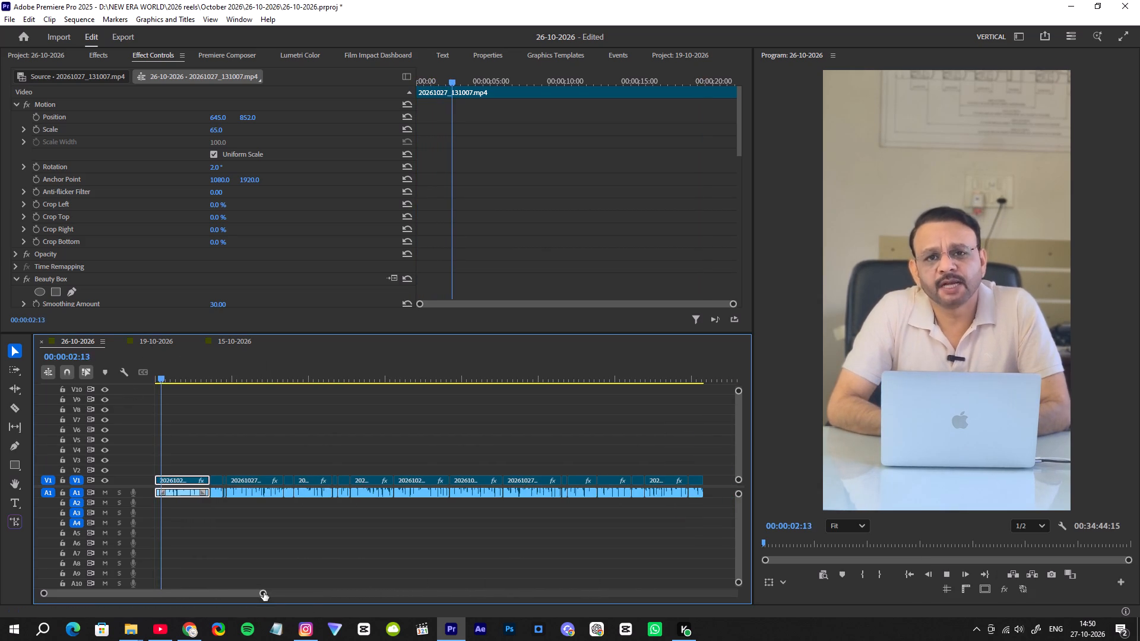
{"action": "left_click_drag", "start_coordinate": [264, 592], "coordinate": [300, 583]}
{"action": "left_click_drag", "start_coordinate": [299, 594], "coordinate": [419, 595]}
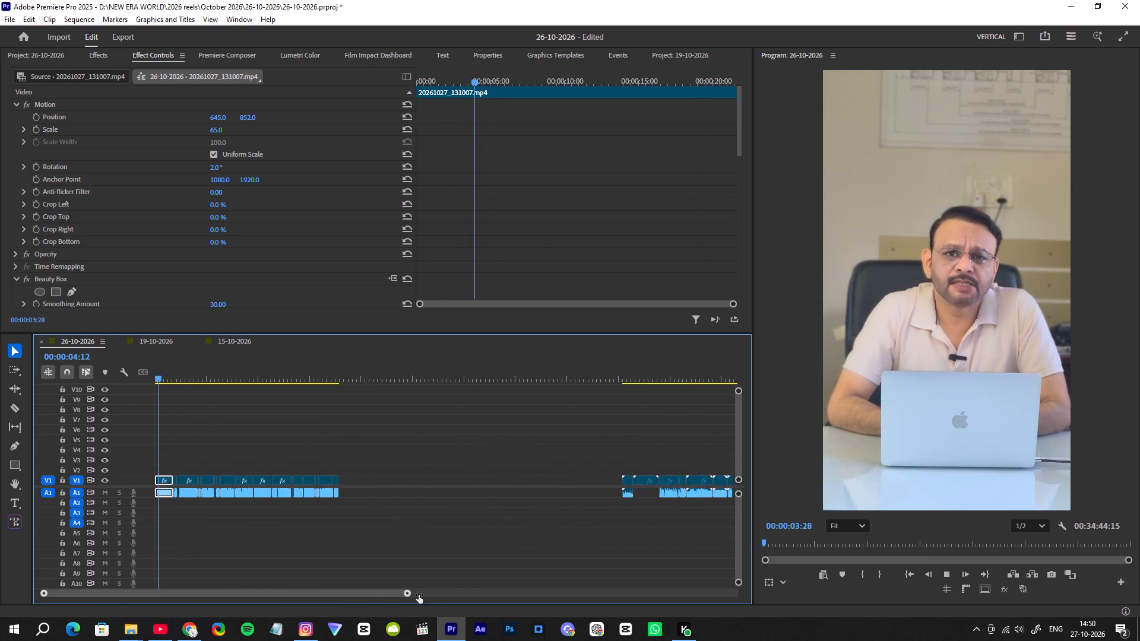
{"action": "left_click_drag", "start_coordinate": [419, 595], "coordinate": [428, 595]}
{"action": "left_click_drag", "start_coordinate": [429, 592], "coordinate": [302, 594]}
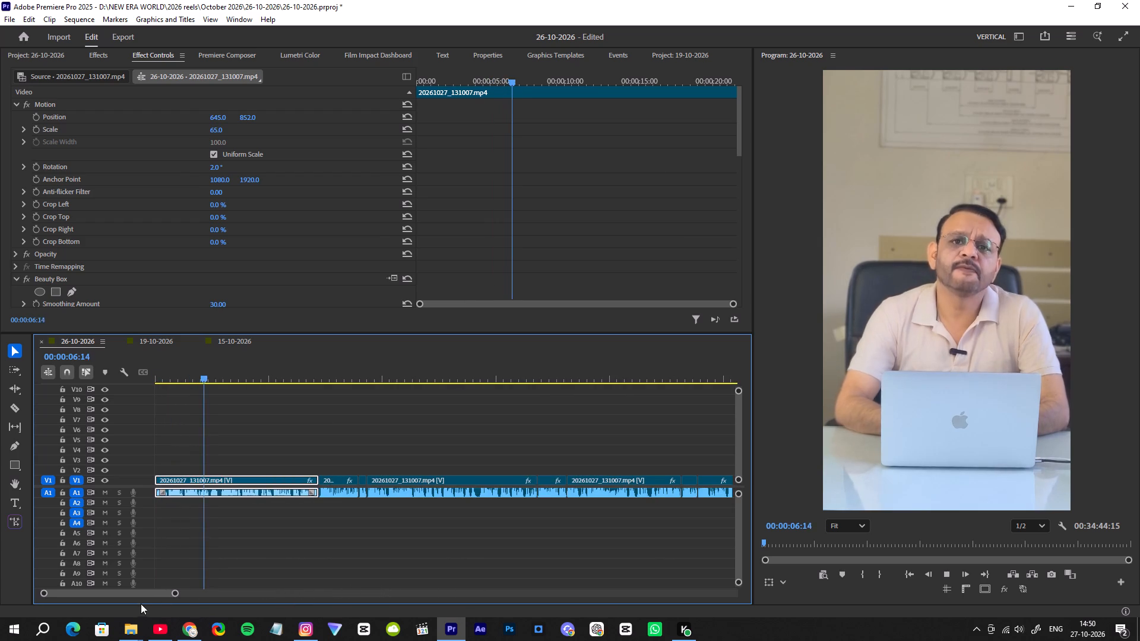
{"action": "left_click_drag", "start_coordinate": [176, 594], "coordinate": [210, 589]}
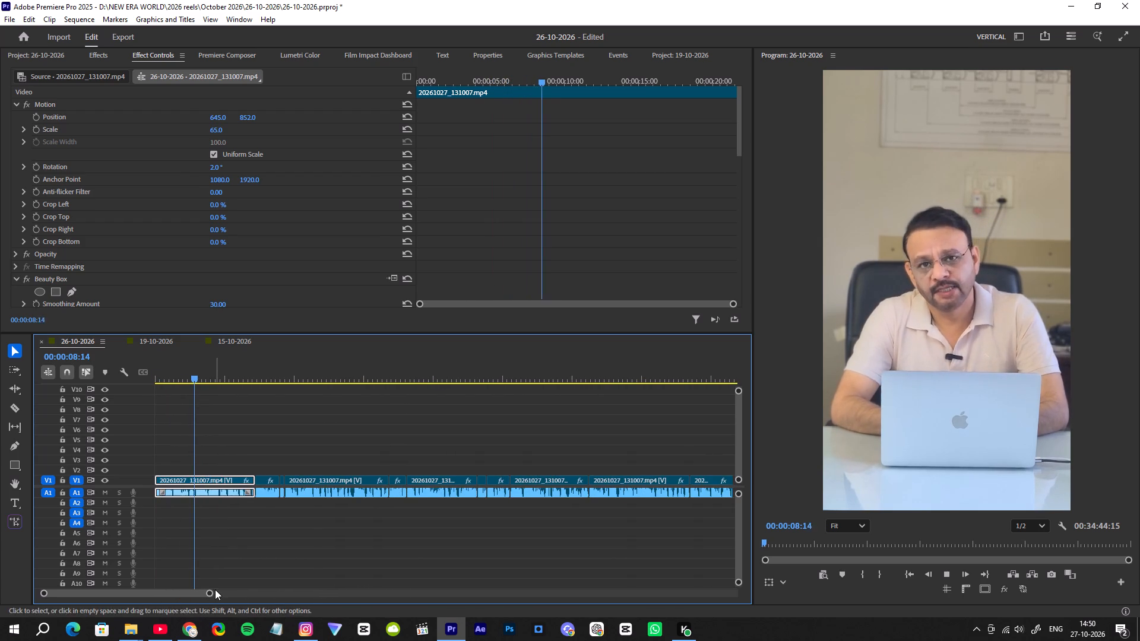
{"action": "left_click_drag", "start_coordinate": [211, 591], "coordinate": [241, 588]}
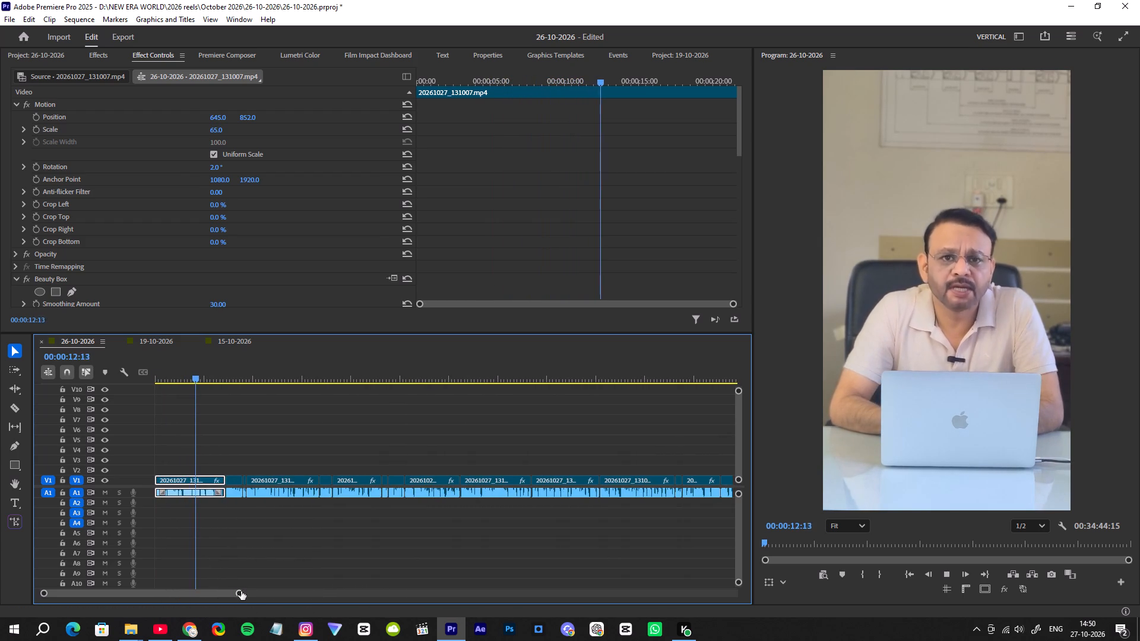
{"action": "left_click_drag", "start_coordinate": [241, 591], "coordinate": [214, 589]}
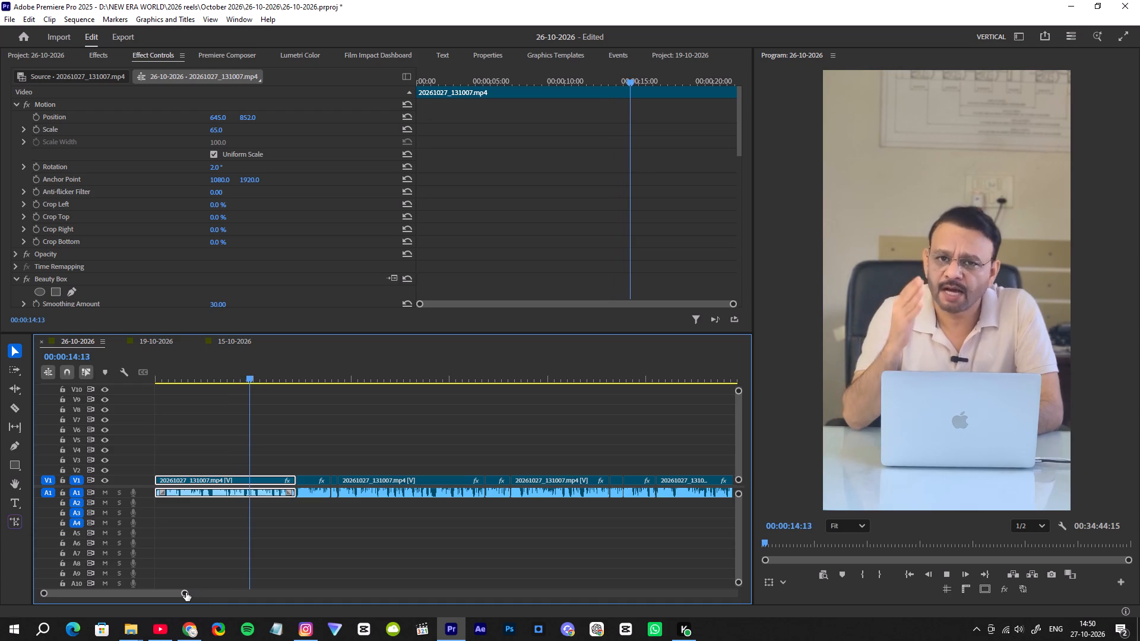
{"action": "left_click_drag", "start_coordinate": [186, 592], "coordinate": [198, 592]}
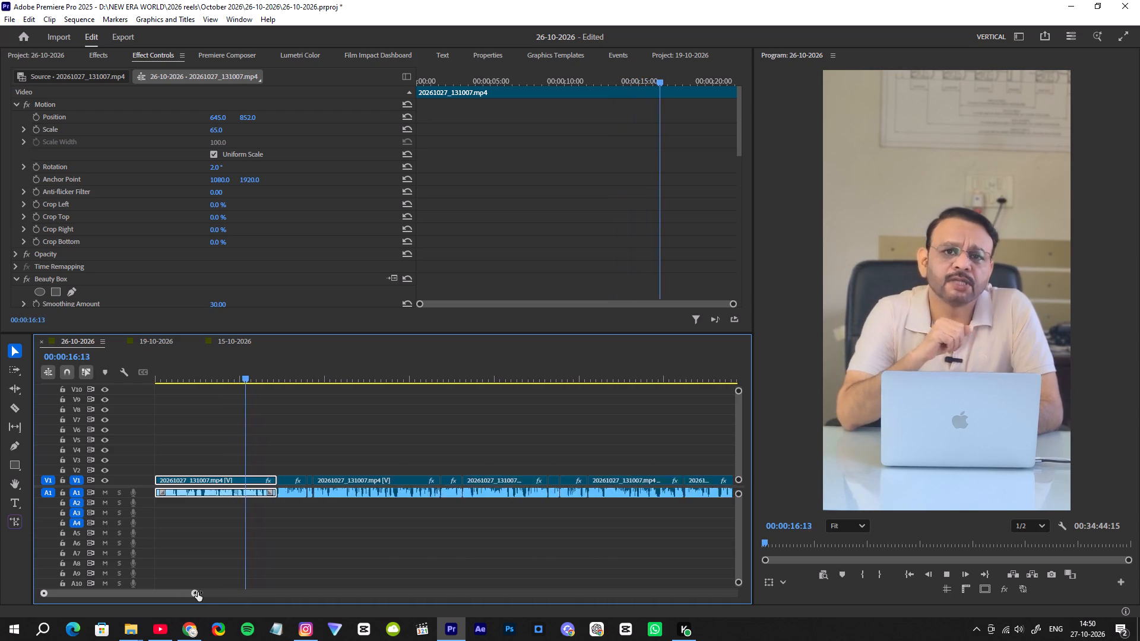
{"action": "left_click_drag", "start_coordinate": [198, 592], "coordinate": [225, 592]}
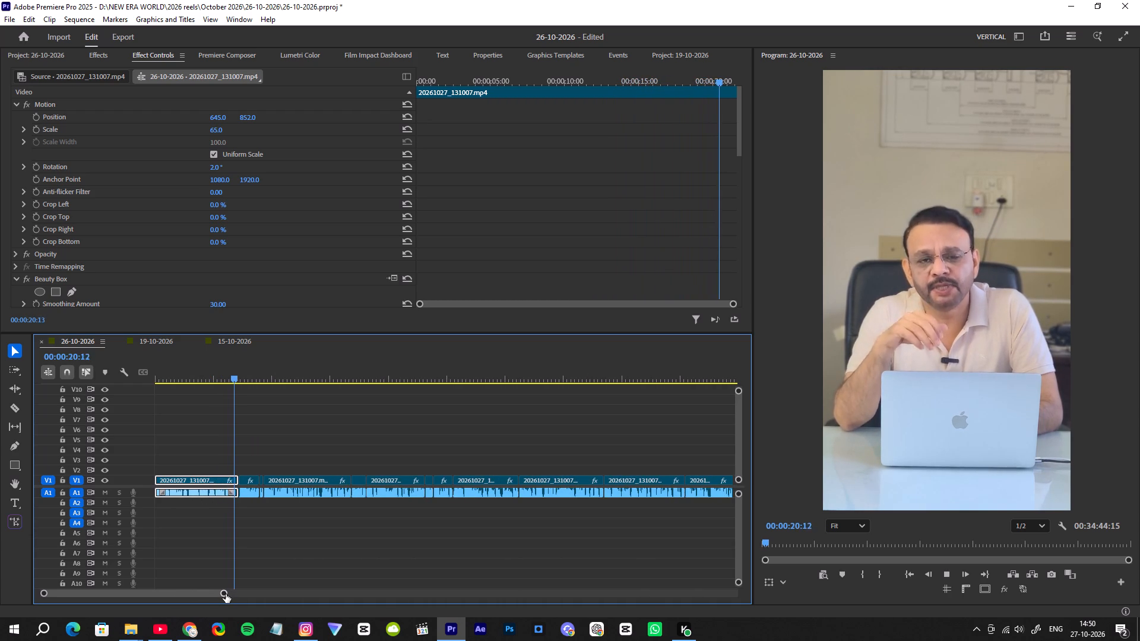
{"action": "key", "text": "space"}
Switch to YouTube and search for "delhi itbp company".
{"action": "left_click", "coordinate": [159, 636]}
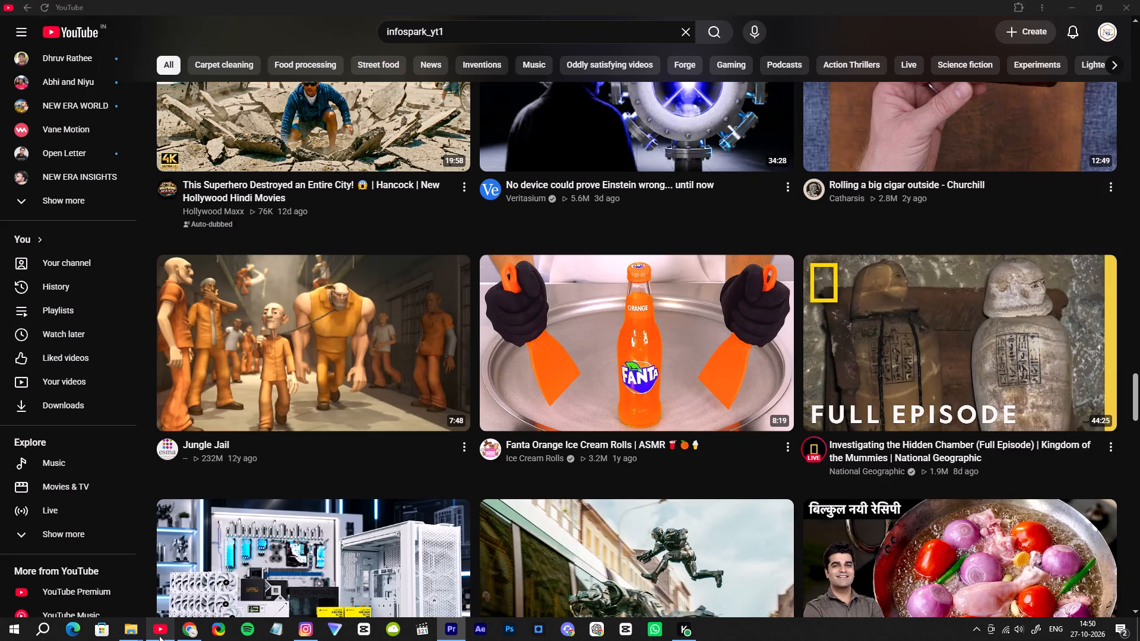
{"action": "left_click", "coordinate": [686, 30]}
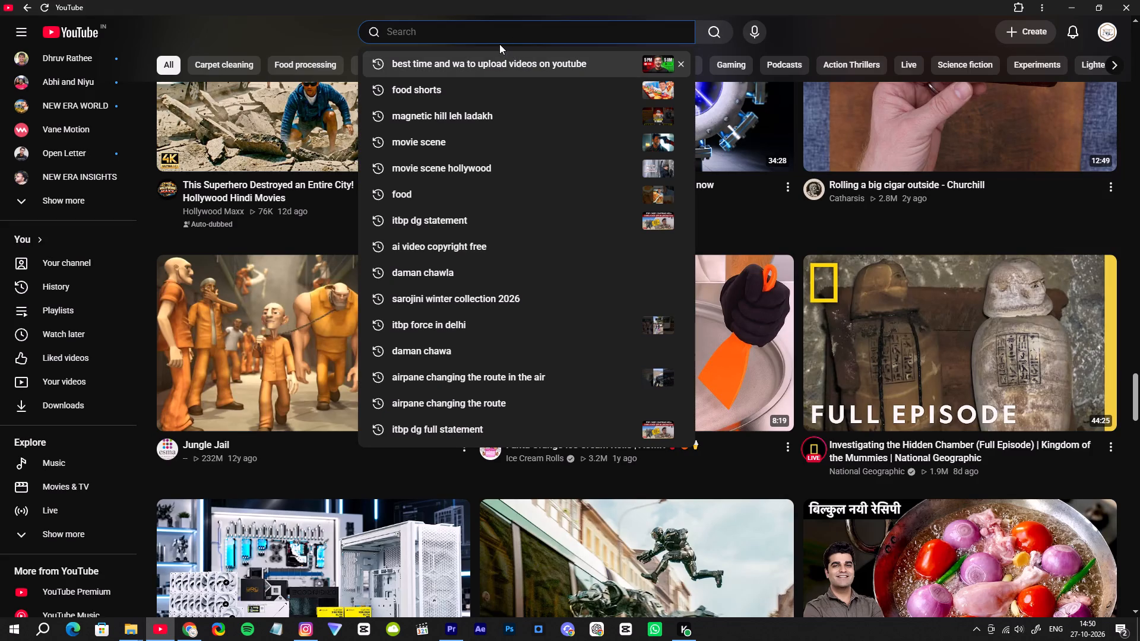
{"action": "type", "text": "delhi"}
{"action": "key", "text": "space"}
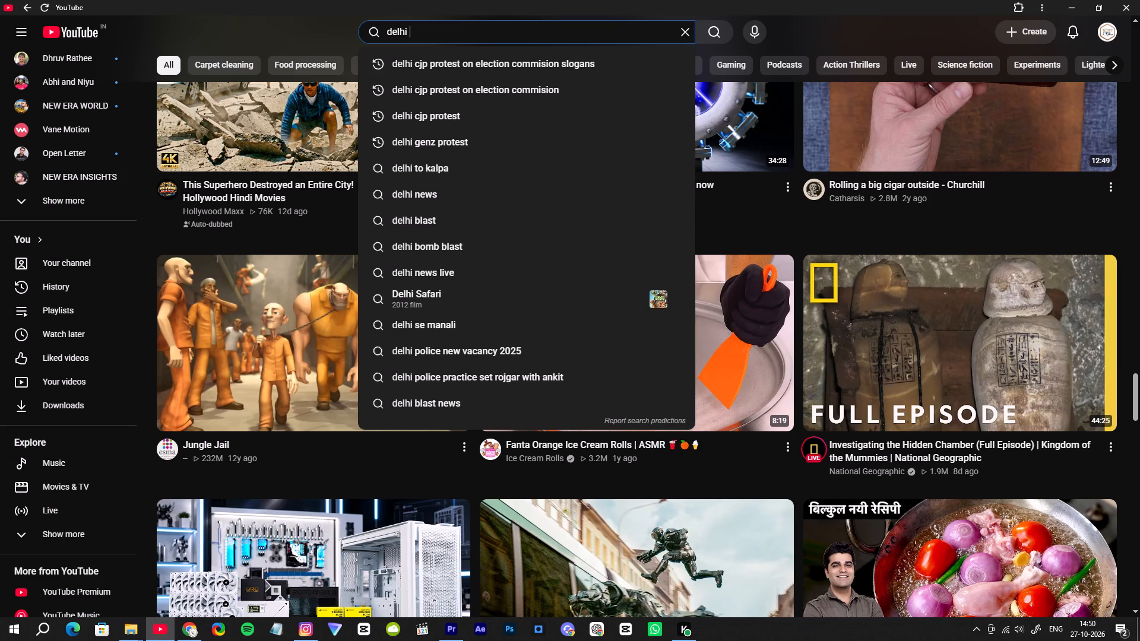
{"action": "type", "text": "itb"}
{"action": "type", "text": "p"}
{"action": "key", "text": "space"}
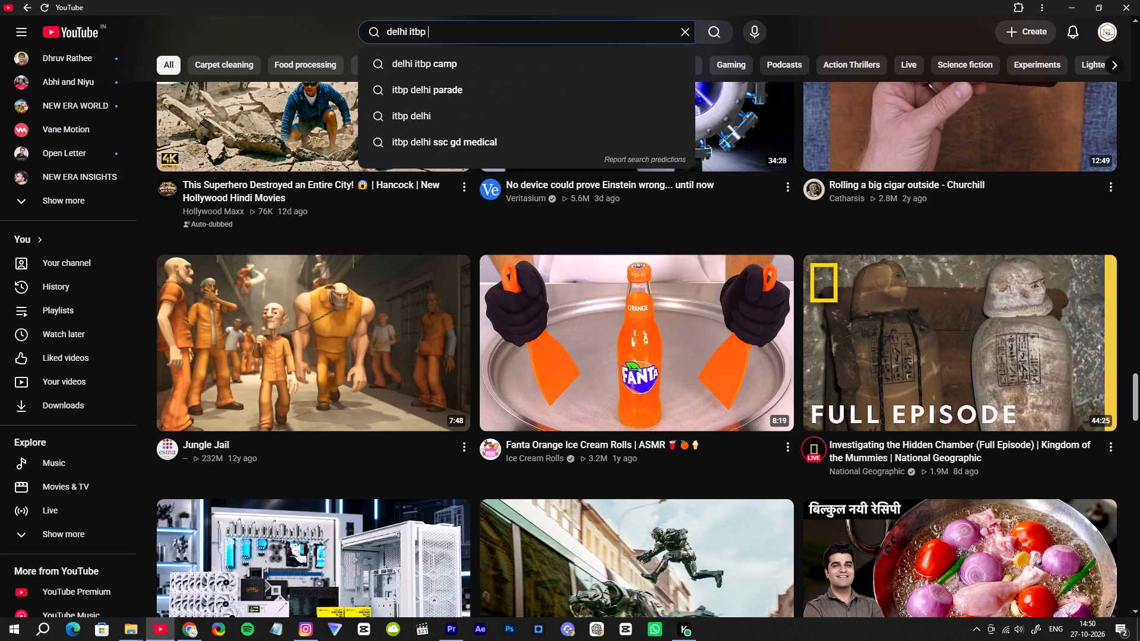
{"action": "type", "text": "compan"}
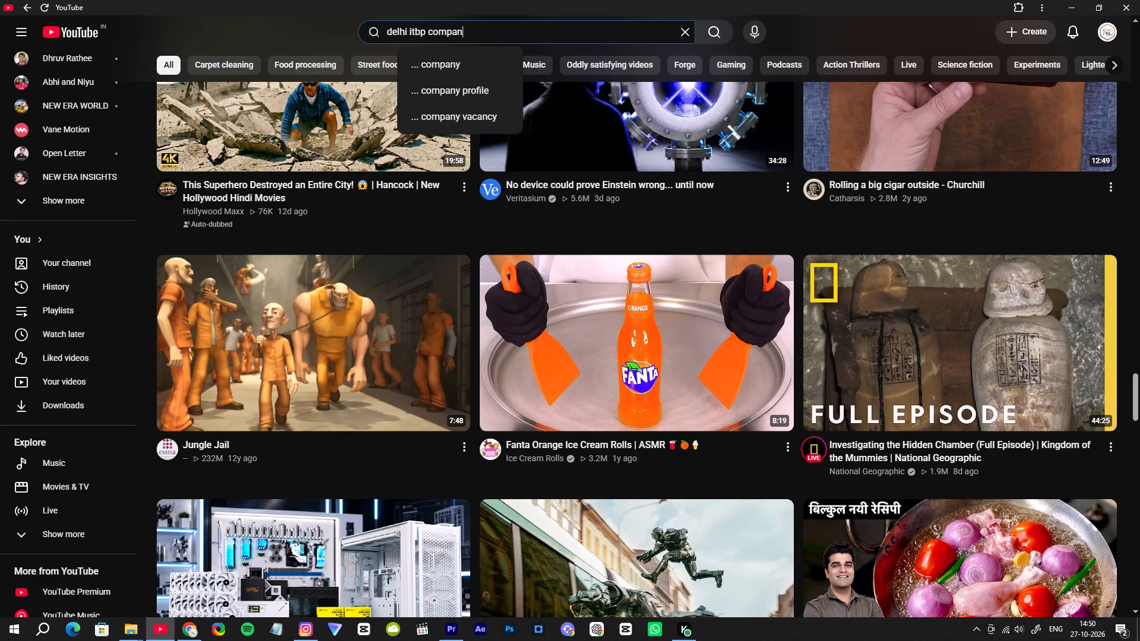
{"action": "key", "text": "y"}
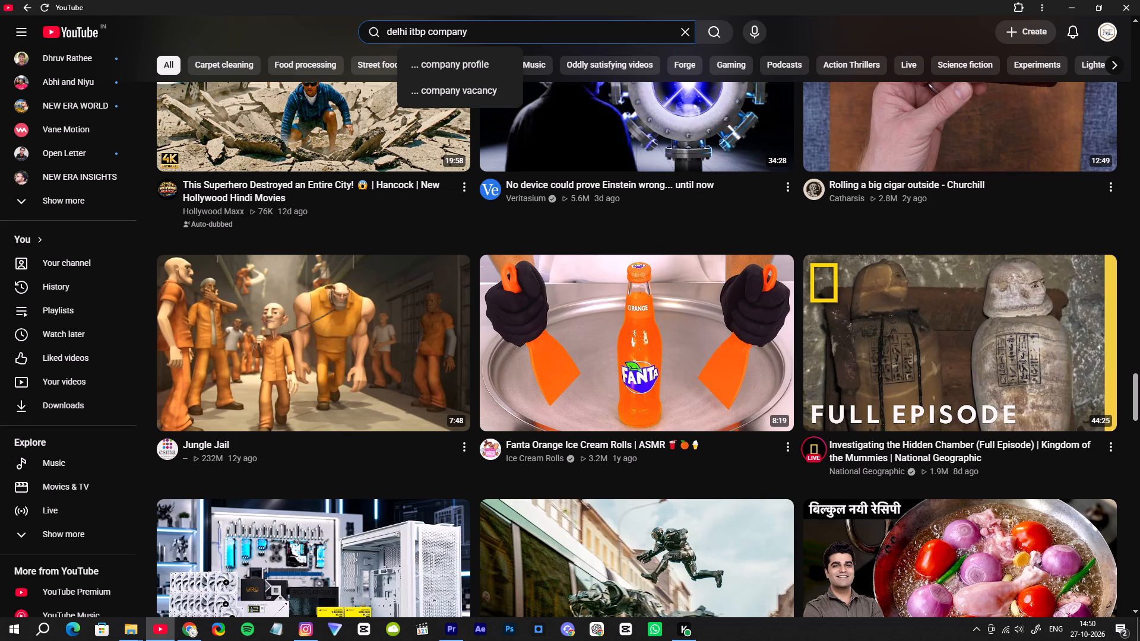
{"action": "key", "text": "s"}
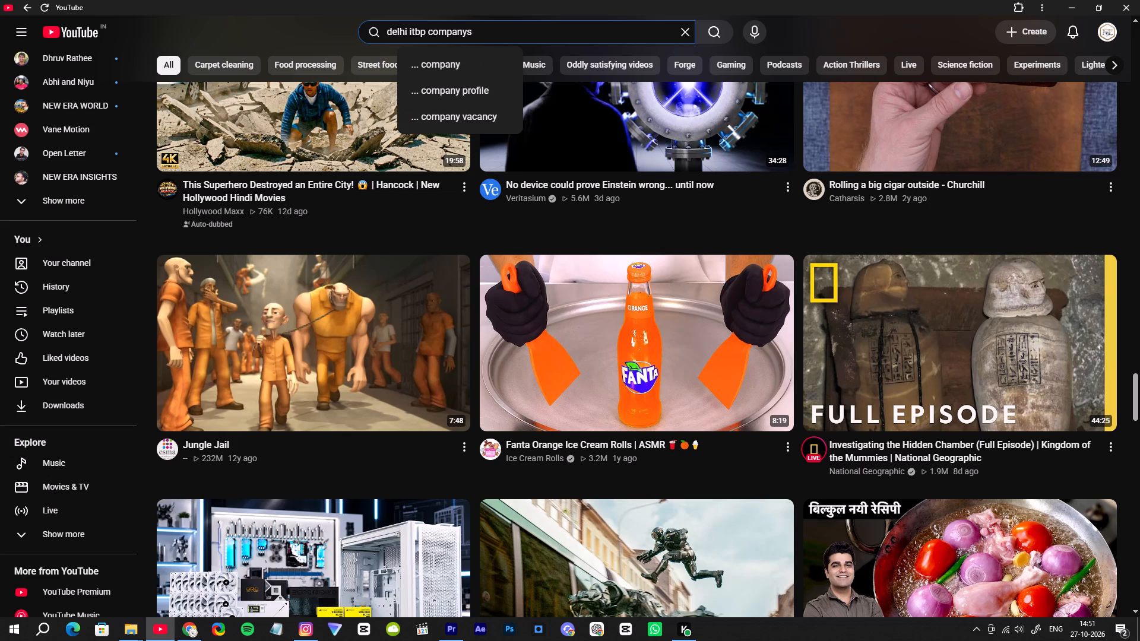
{"action": "key", "text": "BackSpace"}
{"action": "key", "text": "space"}
{"action": "type", "text": "are"}
{"action": "key", "text": "space"}
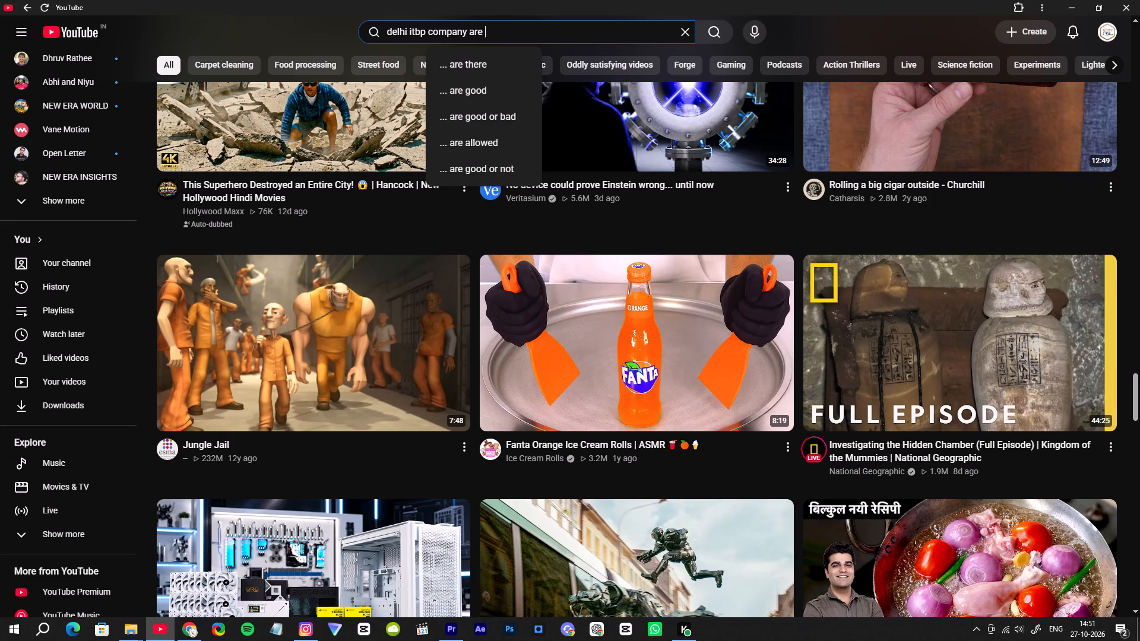
{"action": "key", "text": "BackSpace"}
{"action": "key", "text": "BackSpace"}
{"action": "key", "text": "BackSpace"}
{"action": "key", "text": "BackSpace"}
{"action": "key", "text": "Return"}
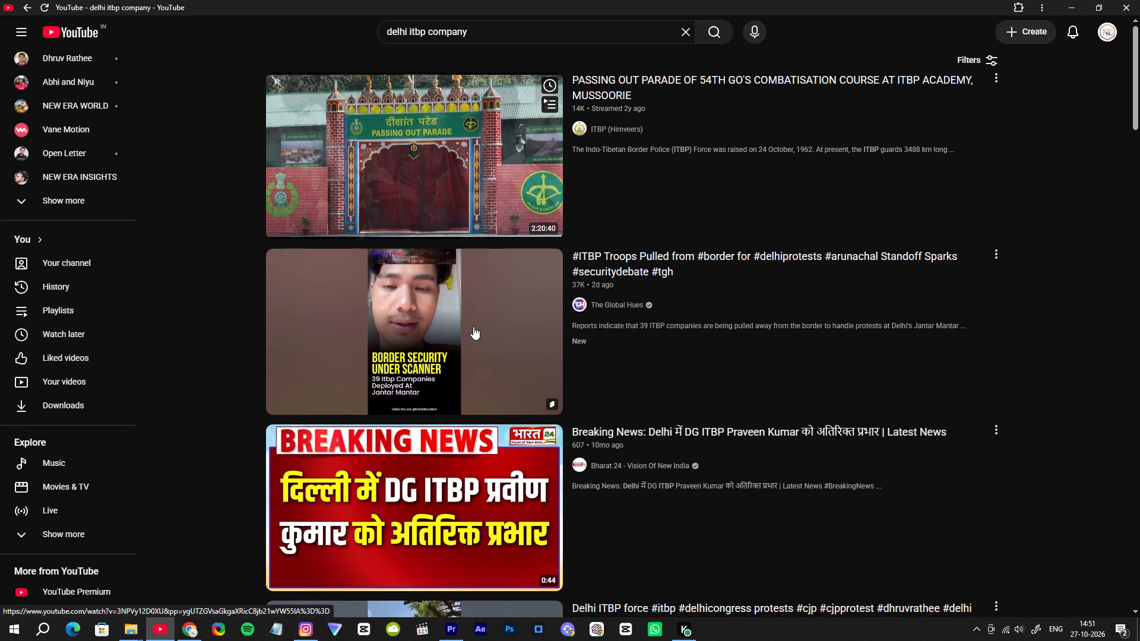
Preview the "Delhi ITBP force" Jantar Mantar short in the search results with its sound on.
{"action": "scroll", "coordinate": [460, 299], "scroll_direction": "down", "scroll_amount": 3}
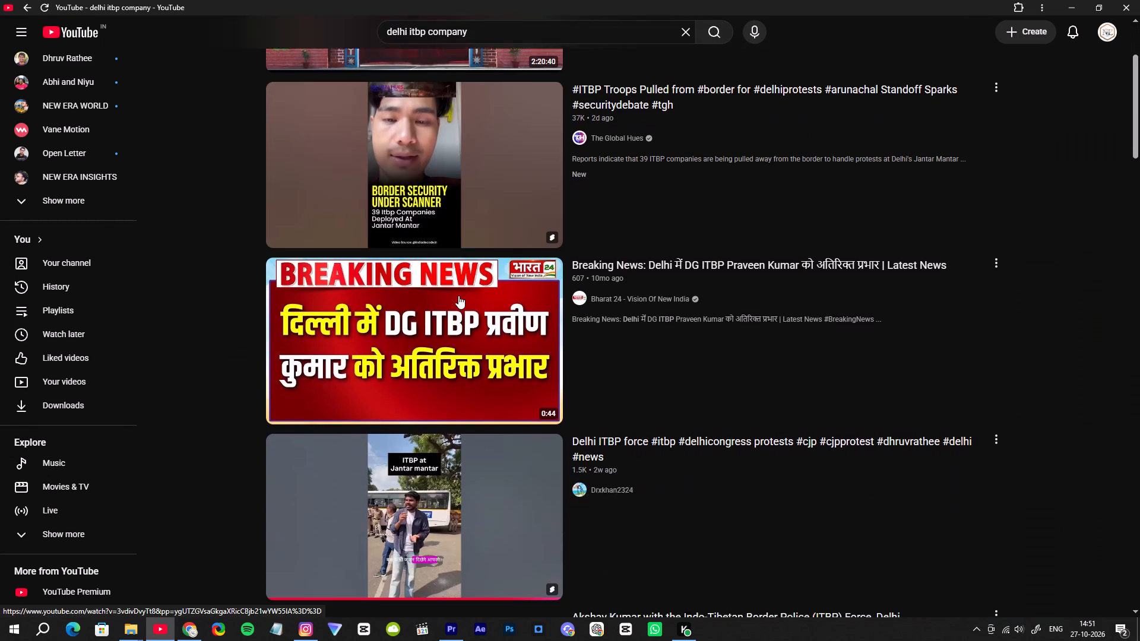
{"action": "scroll", "coordinate": [459, 304], "scroll_direction": "down", "scroll_amount": 3}
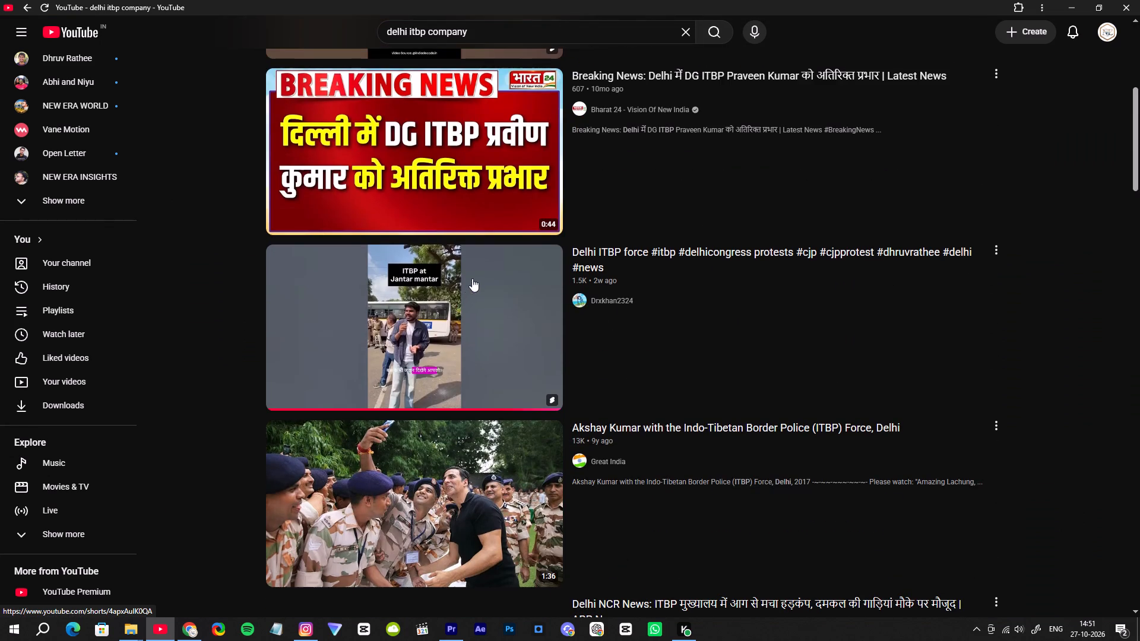
{"action": "left_click", "coordinate": [544, 262]}
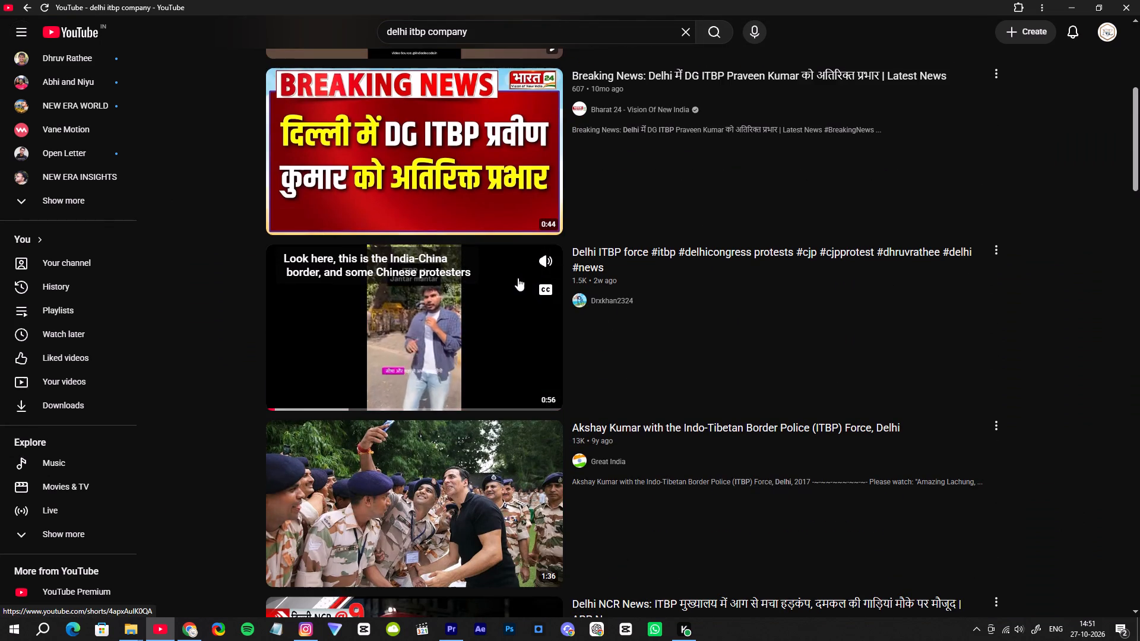
Look through the ITBP search results and preview the "China Border Par Face-Off" short with its sound toggled.
{"action": "scroll", "coordinate": [514, 278], "scroll_direction": "up", "scroll_amount": 4}
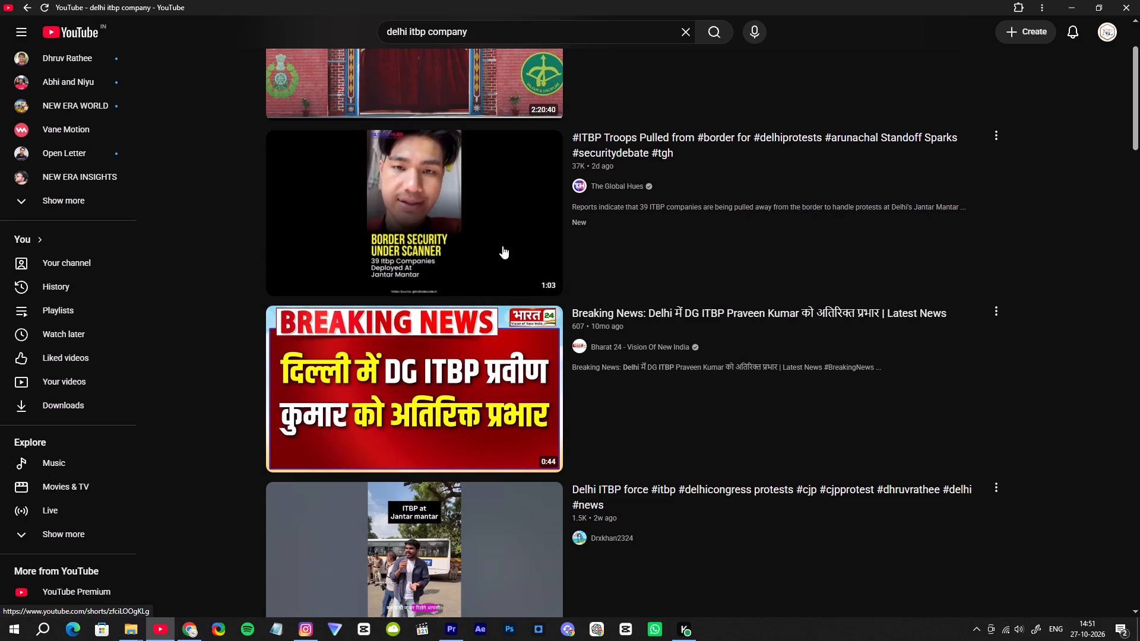
{"action": "scroll", "coordinate": [502, 252], "scroll_direction": "down", "scroll_amount": 5}
{"action": "scroll", "coordinate": [502, 252], "scroll_direction": "up", "scroll_amount": 1}
{"action": "scroll", "coordinate": [502, 253], "scroll_direction": "down", "scroll_amount": 12}
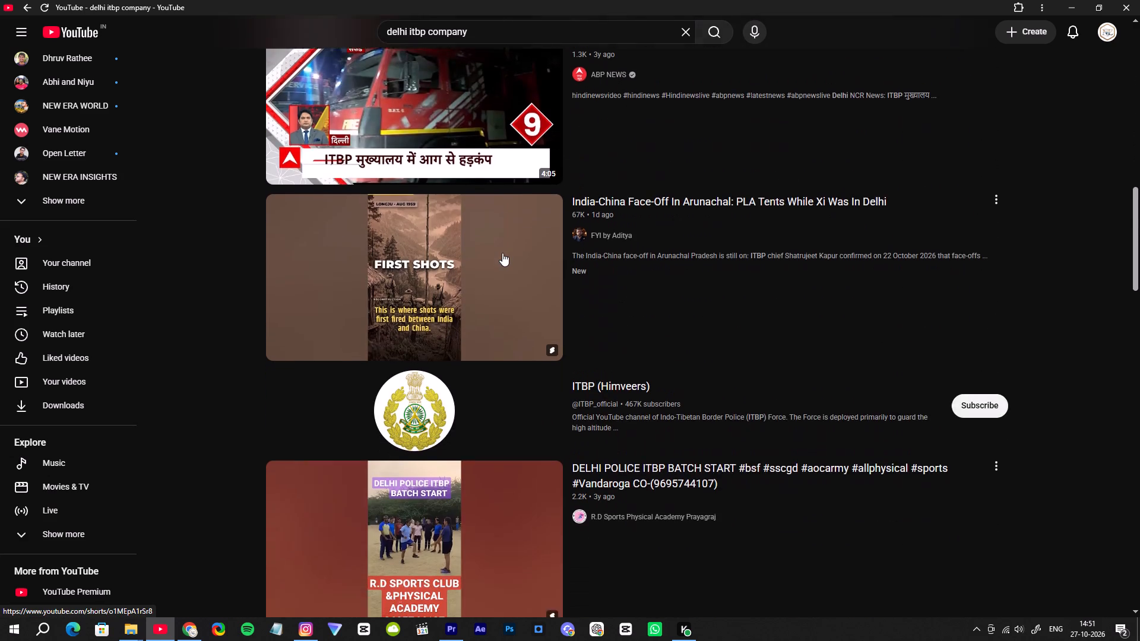
{"action": "scroll", "coordinate": [502, 253], "scroll_direction": "down", "scroll_amount": 5}
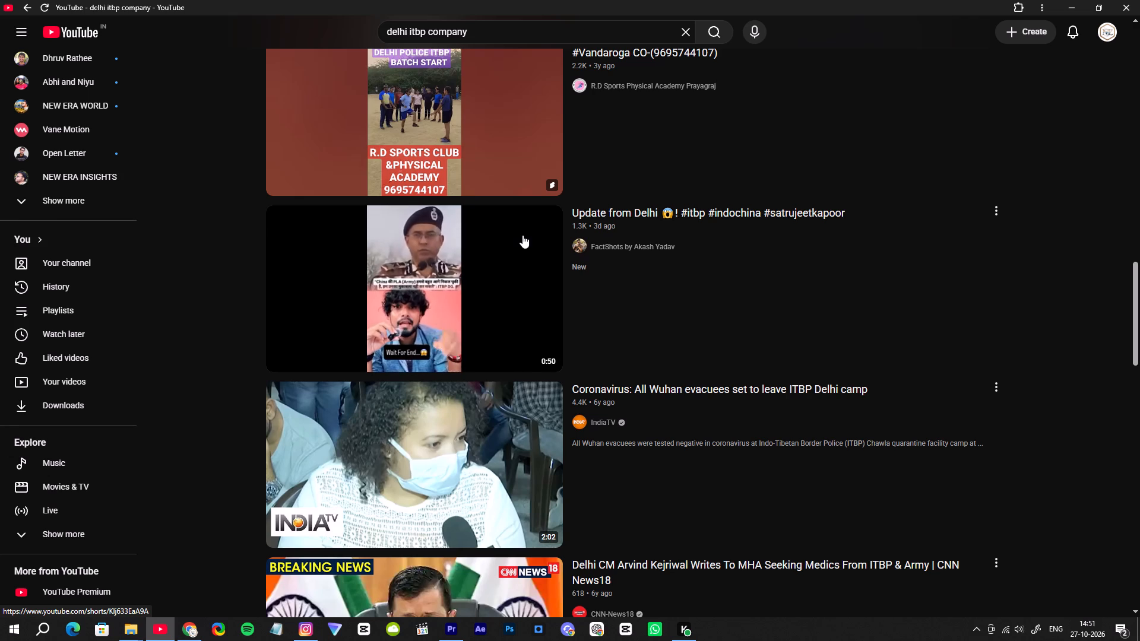
{"action": "scroll", "coordinate": [515, 242], "scroll_direction": "down", "scroll_amount": 6}
{"action": "scroll", "coordinate": [499, 258], "scroll_direction": "up", "scroll_amount": 1}
{"action": "scroll", "coordinate": [499, 258], "scroll_direction": "down", "scroll_amount": 2}
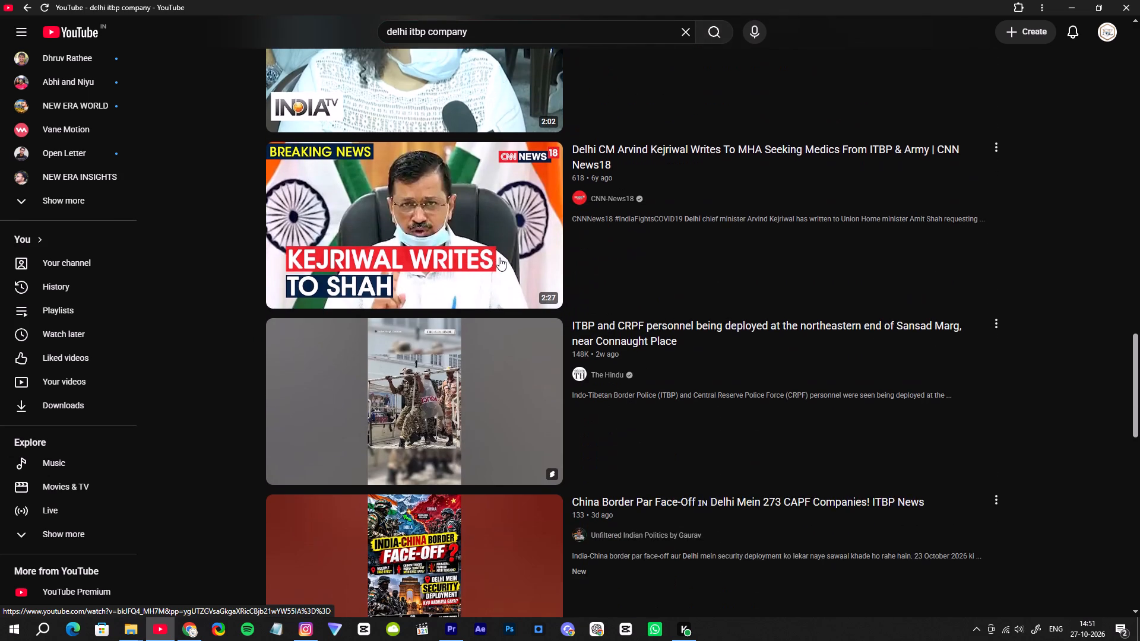
{"action": "scroll", "coordinate": [499, 258], "scroll_direction": "down", "scroll_amount": 7}
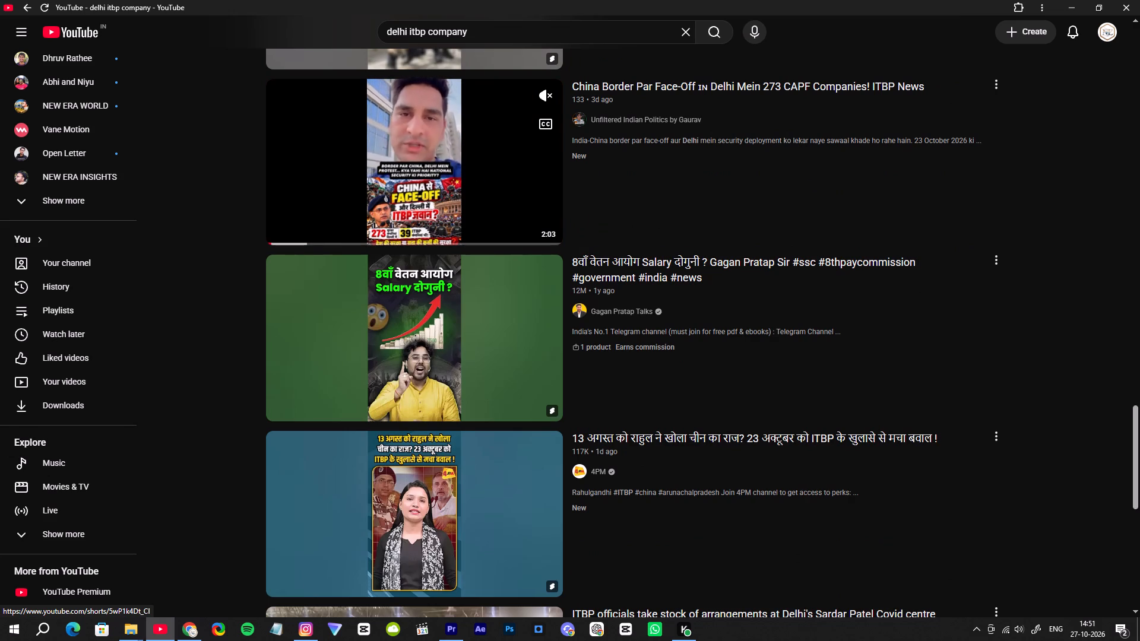
{"action": "left_click", "coordinate": [541, 96]}
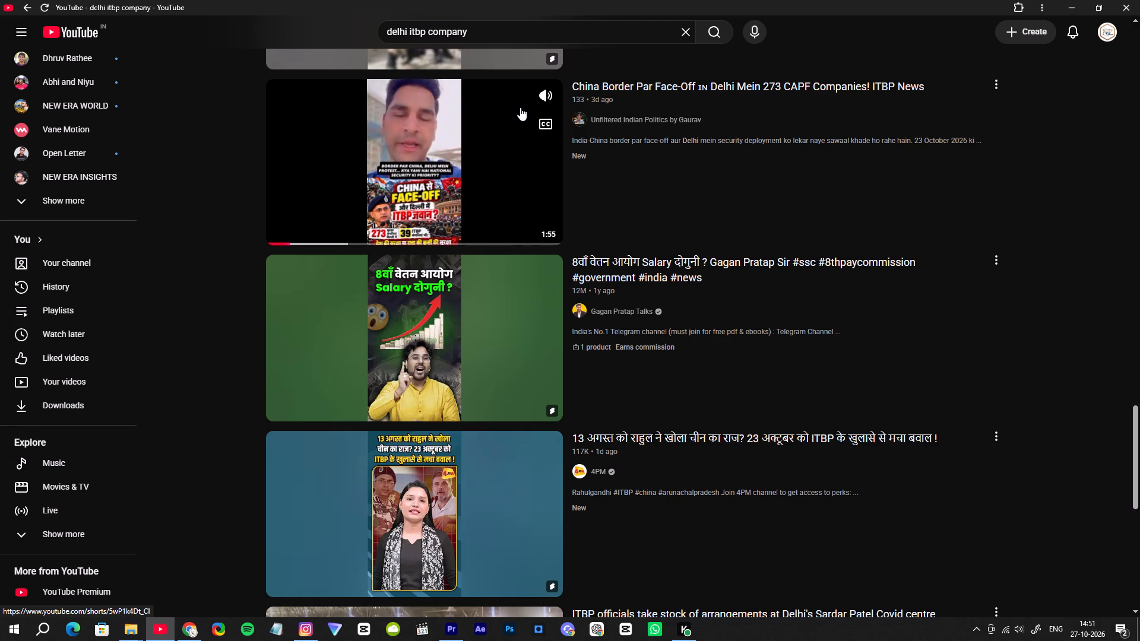
Examine the remaining "delhi itbp company" results for footage related to the ITBP deployment in Delhi.
{"action": "scroll", "coordinate": [509, 126], "scroll_direction": "down", "scroll_amount": 3}
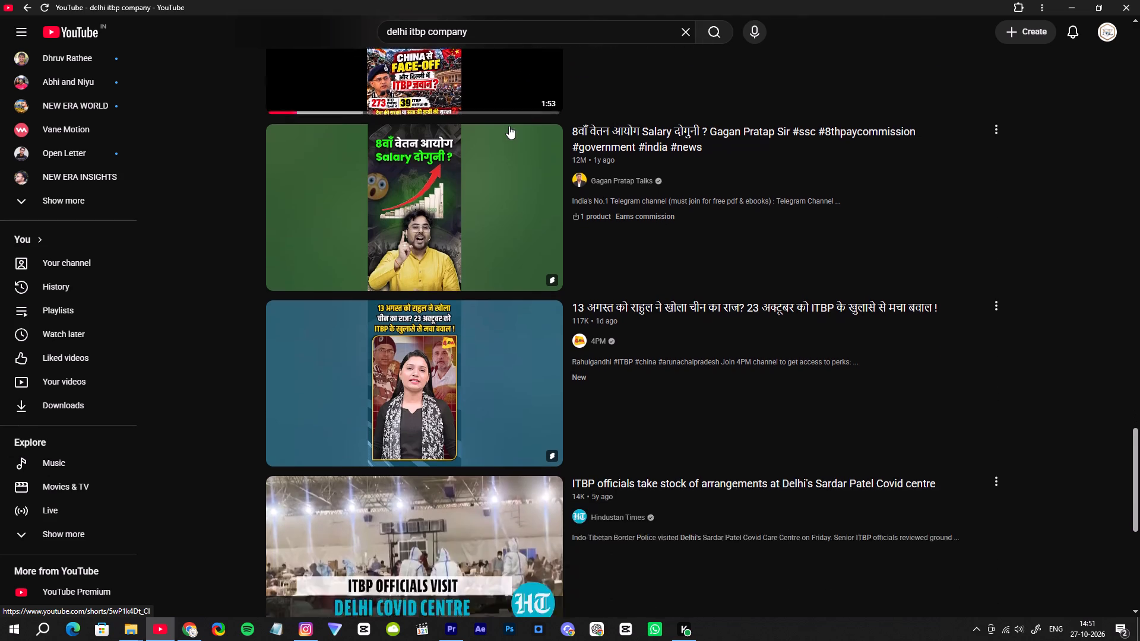
{"action": "scroll", "coordinate": [508, 126], "scroll_direction": "down", "scroll_amount": 1}
{"action": "scroll", "coordinate": [508, 126], "scroll_direction": "up", "scroll_amount": 2}
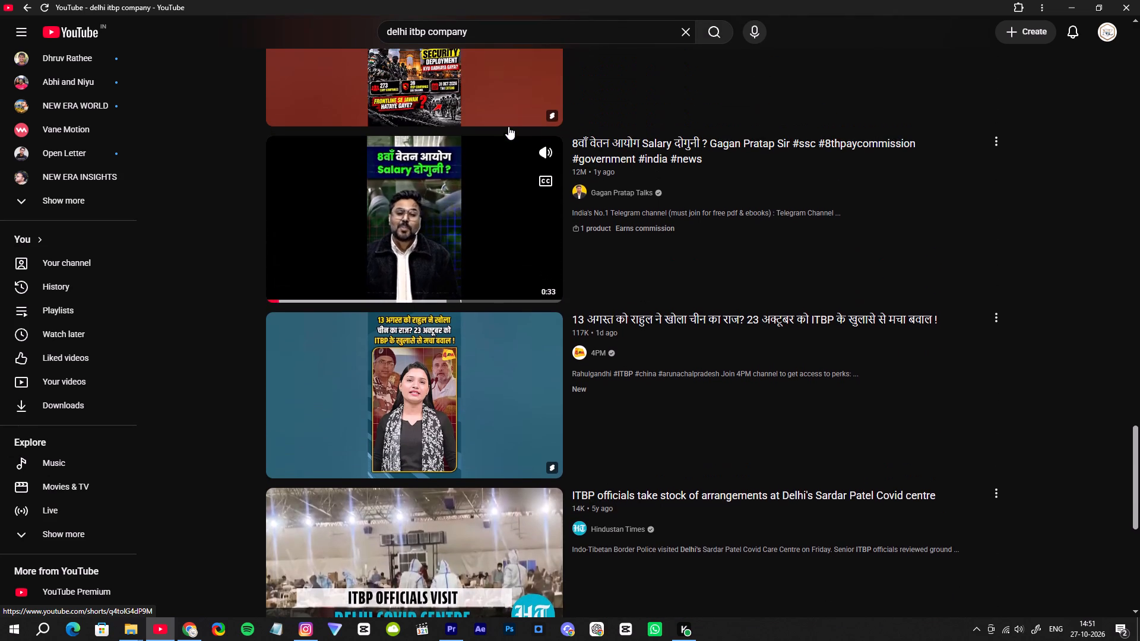
{"action": "scroll", "coordinate": [202, 279], "scroll_direction": "down", "scroll_amount": 3}
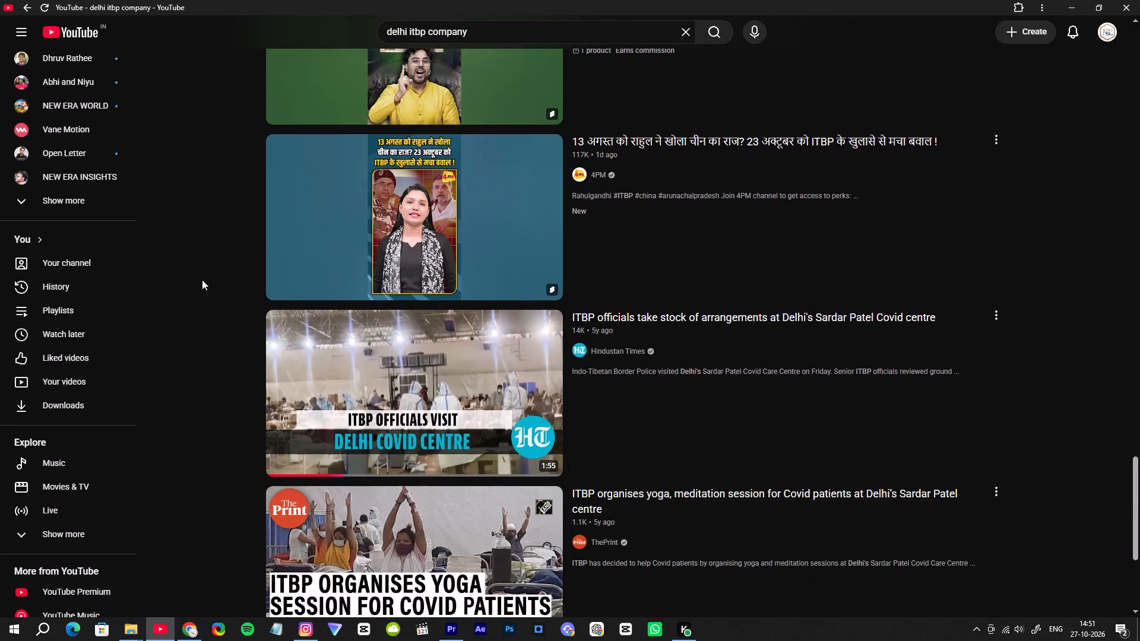
{"action": "scroll", "coordinate": [202, 280], "scroll_direction": "down", "scroll_amount": 1}
{"action": "scroll", "coordinate": [202, 280], "scroll_direction": "up", "scroll_amount": 1}
{"action": "scroll", "coordinate": [202, 280], "scroll_direction": "down", "scroll_amount": 12}
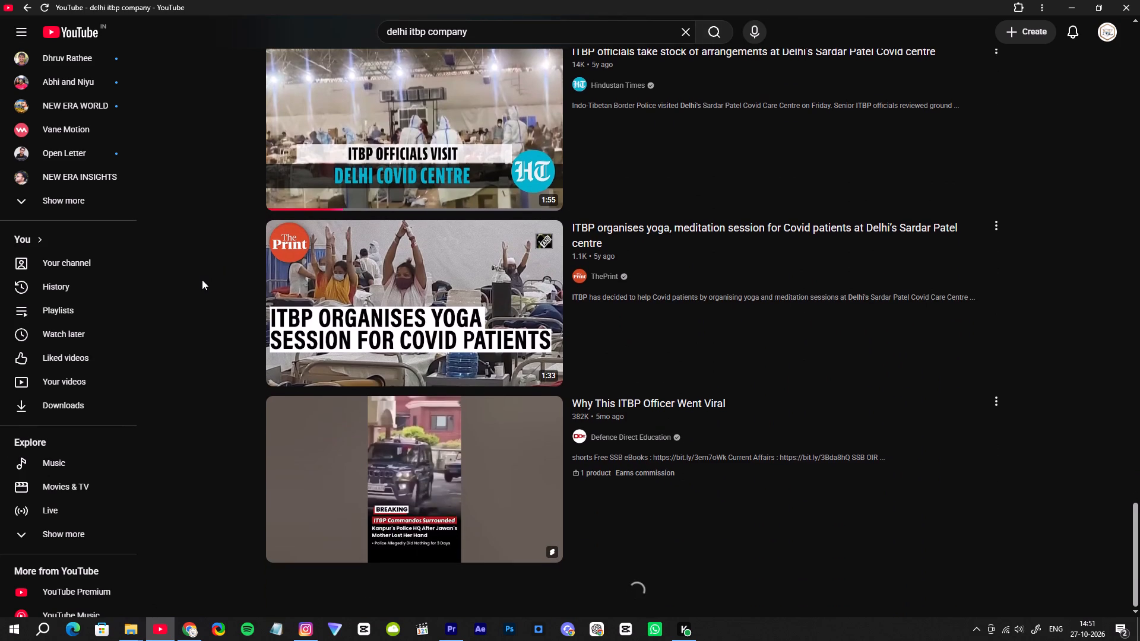
{"action": "scroll", "coordinate": [202, 280], "scroll_direction": "down", "scroll_amount": 9}
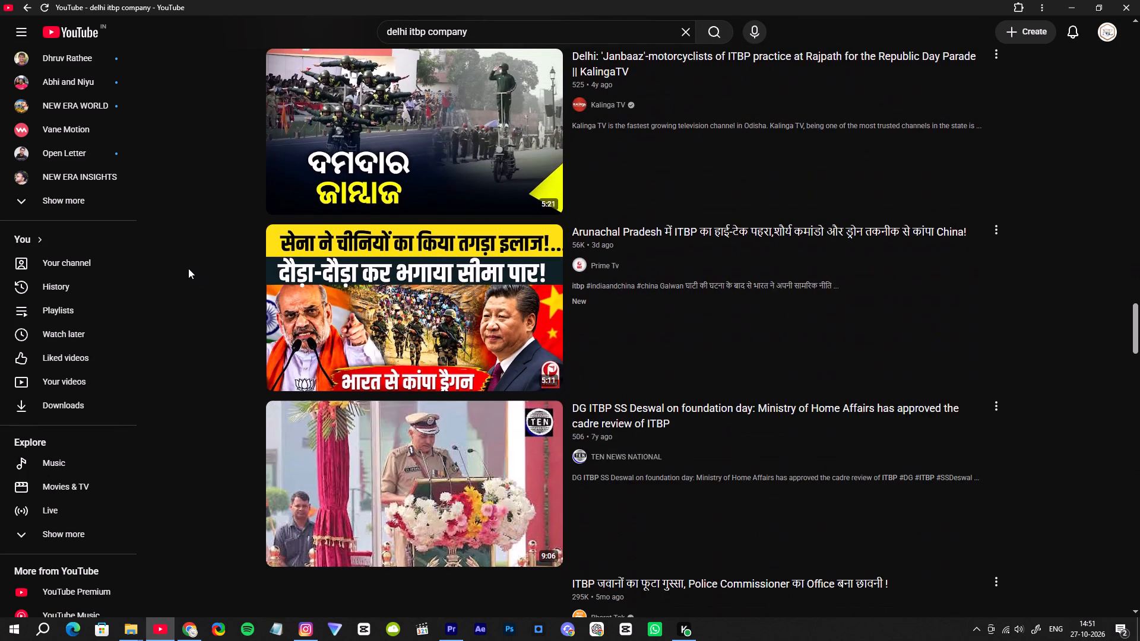
Return to Premiere Pro and resume playing the talking-head footage from about 00:00:22 in the 26-10-2026 sequence.
{"action": "left_click", "coordinate": [458, 632]}
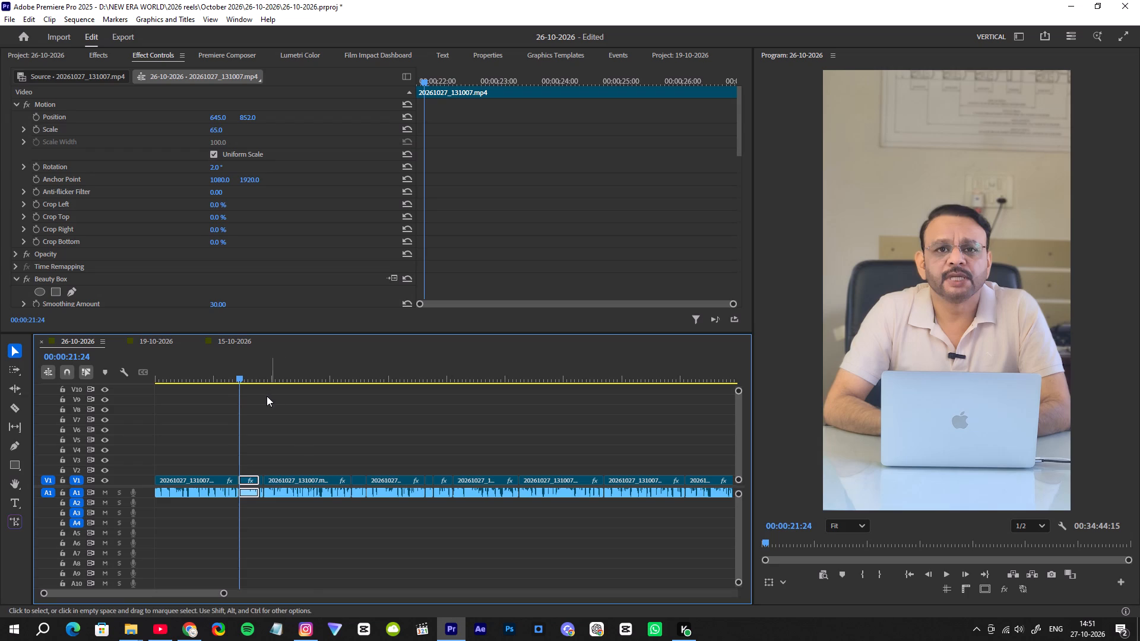
{"action": "key", "text": "space"}
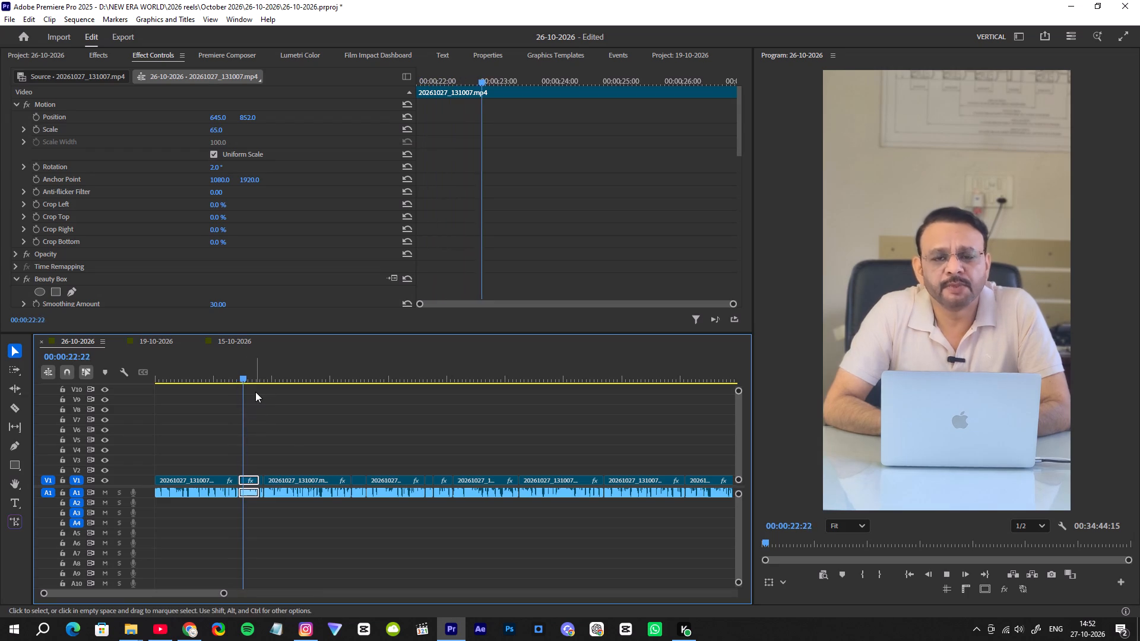
Set the computer's speaker volume to 40.
{"action": "left_click", "coordinate": [1022, 632]}
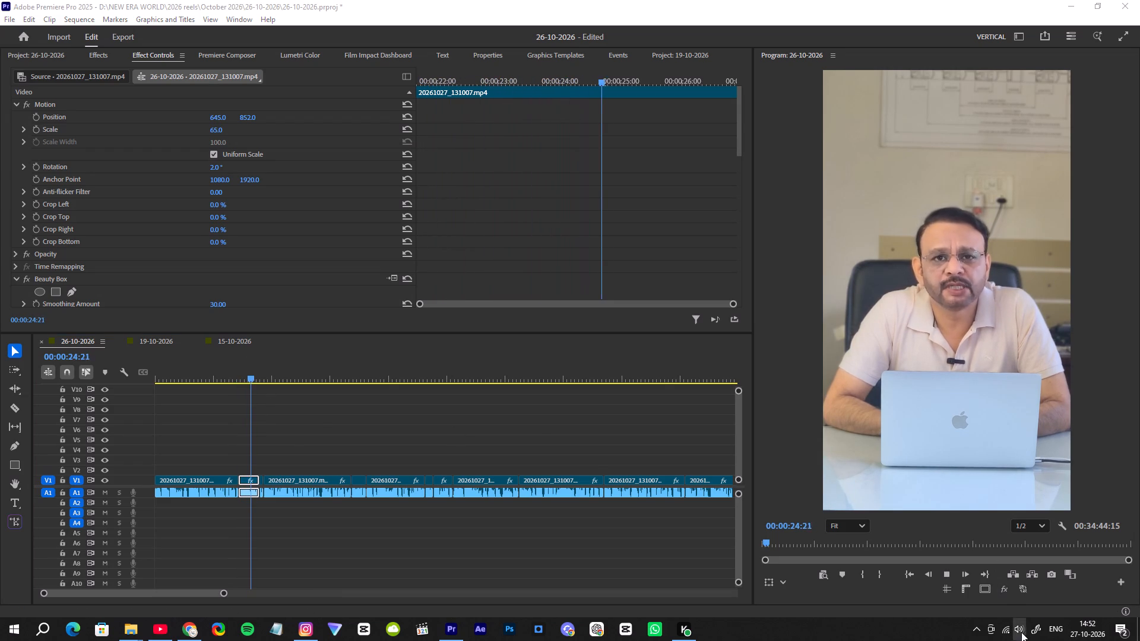
{"action": "left_click", "coordinate": [1010, 601]}
{"action": "left_click", "coordinate": [1021, 600]}
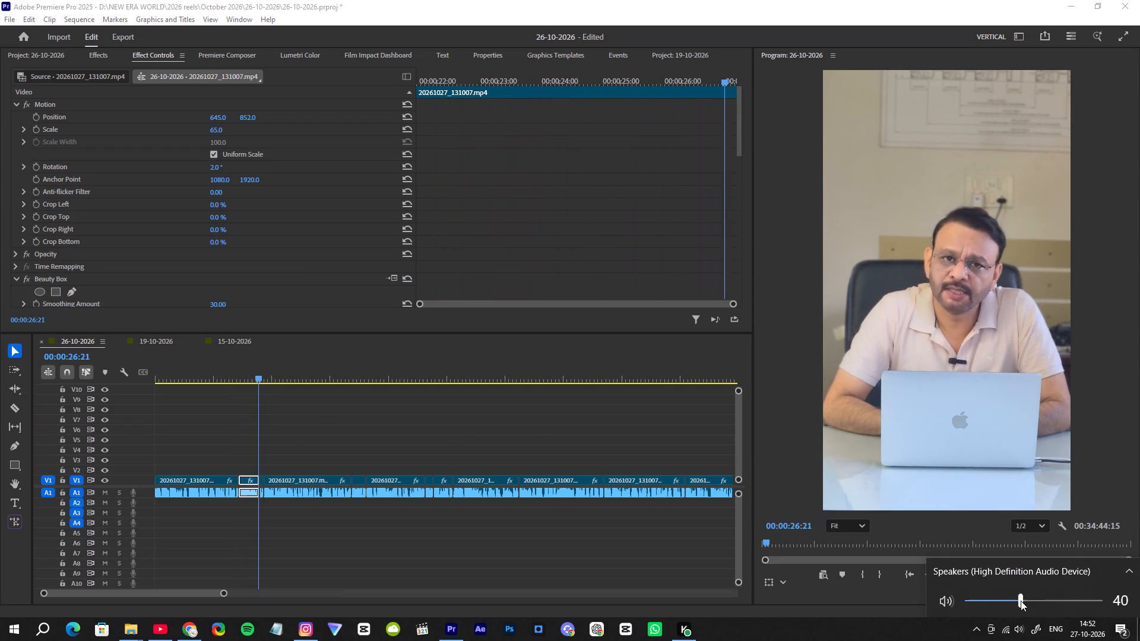
{"action": "left_click", "coordinate": [885, 640]}
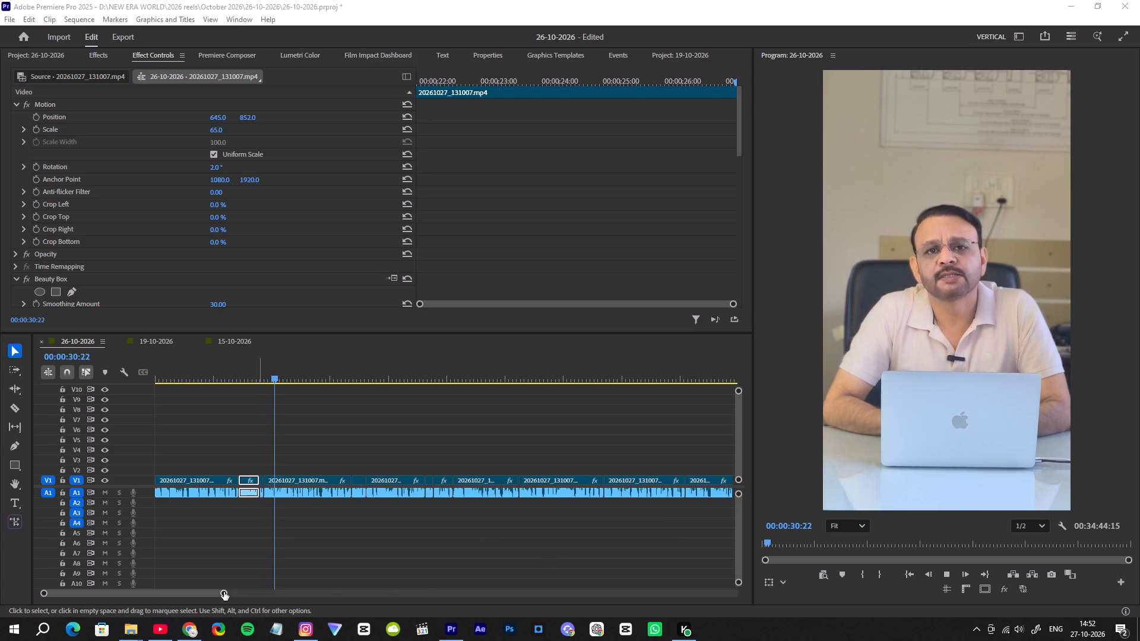
Listen to the talking-head footage up to about 00:01:16 while looking over the sequence's clip groups, and stop playback.
{"action": "left_click_drag", "start_coordinate": [224, 592], "coordinate": [178, 582]}
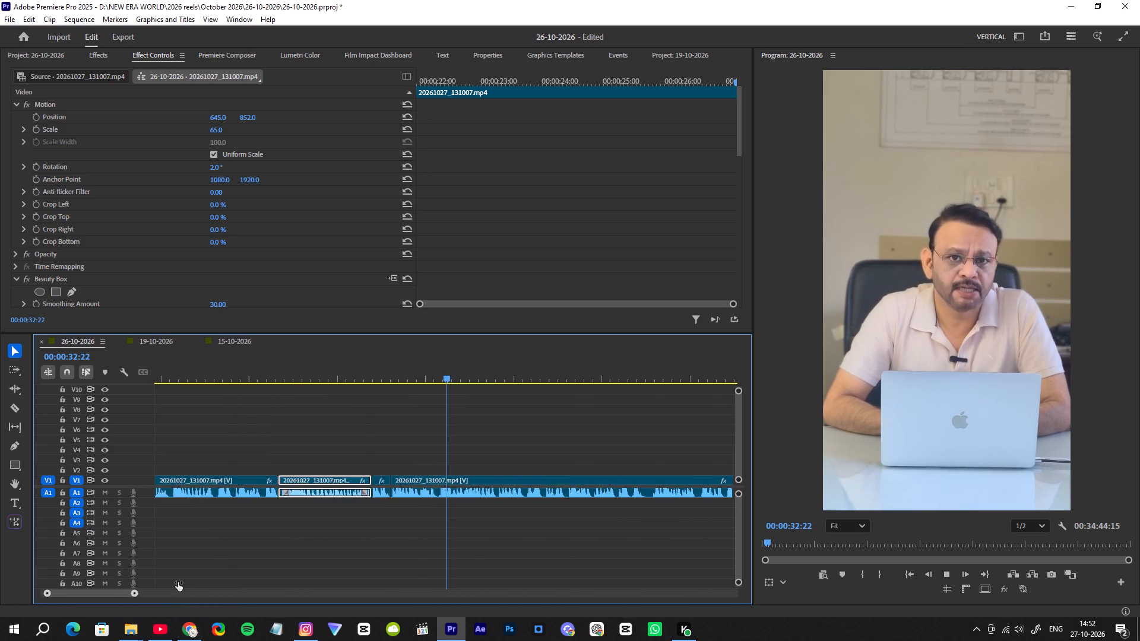
{"action": "left_click_drag", "start_coordinate": [178, 582], "coordinate": [272, 570]}
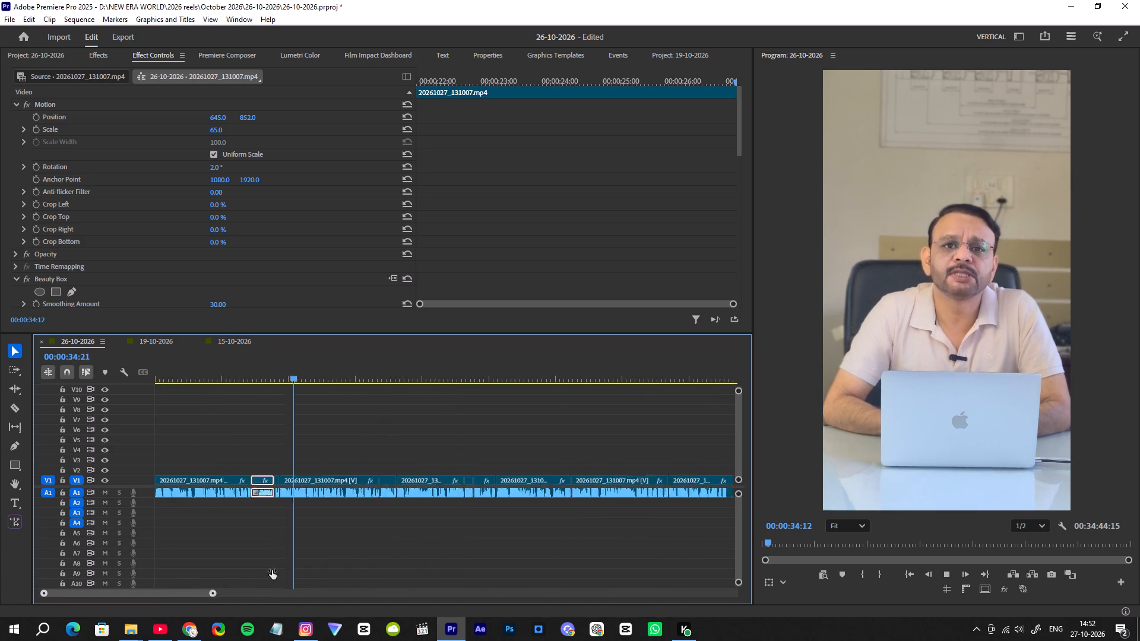
{"action": "left_click_drag", "start_coordinate": [272, 570], "coordinate": [569, 568]}
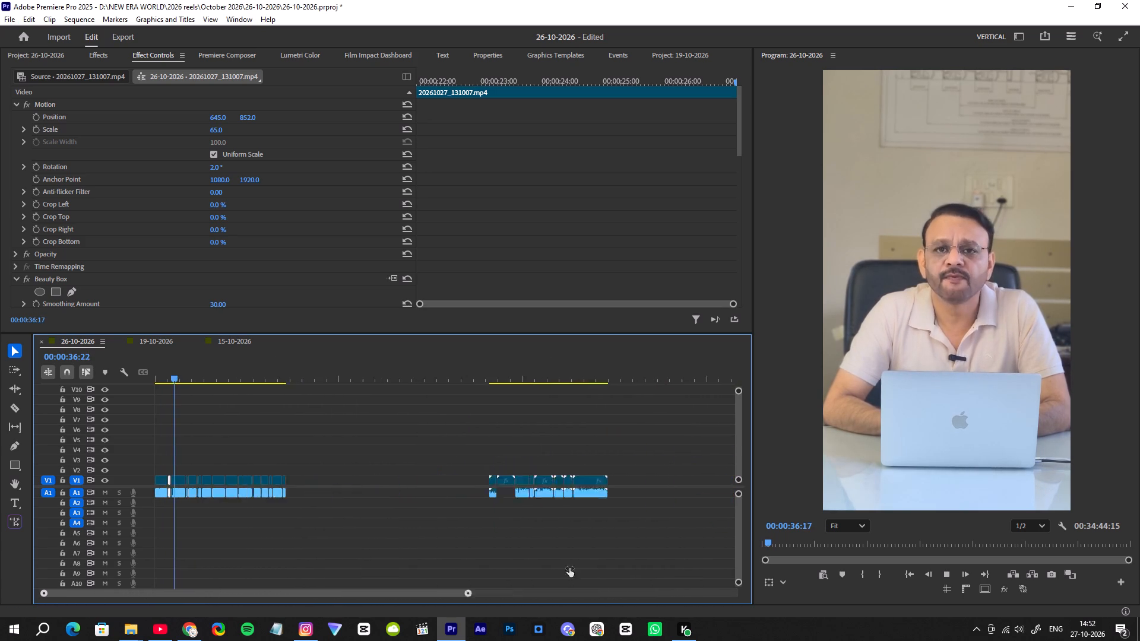
{"action": "left_click_drag", "start_coordinate": [569, 568], "coordinate": [382, 566]}
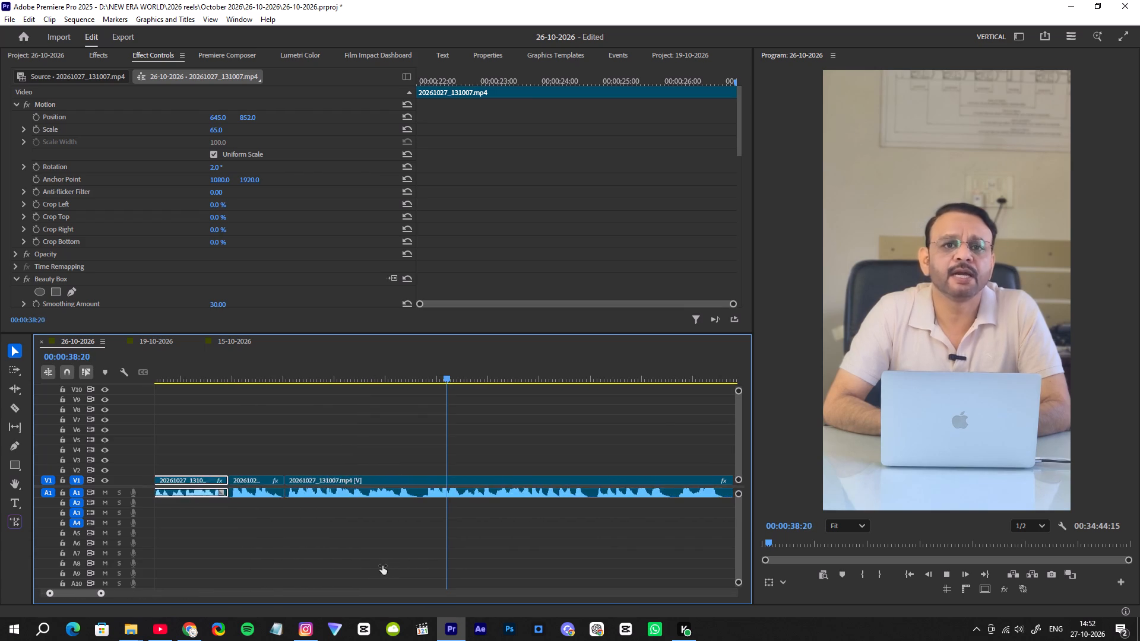
{"action": "left_click_drag", "start_coordinate": [382, 566], "coordinate": [426, 557]}
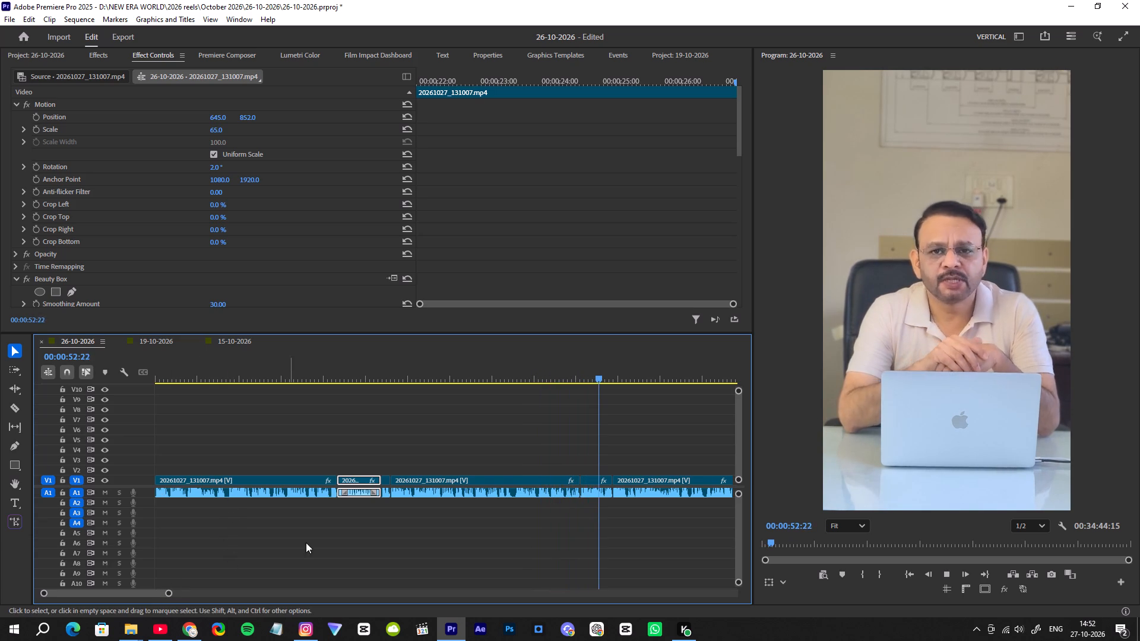
{"action": "left_click_drag", "start_coordinate": [169, 592], "coordinate": [160, 592]}
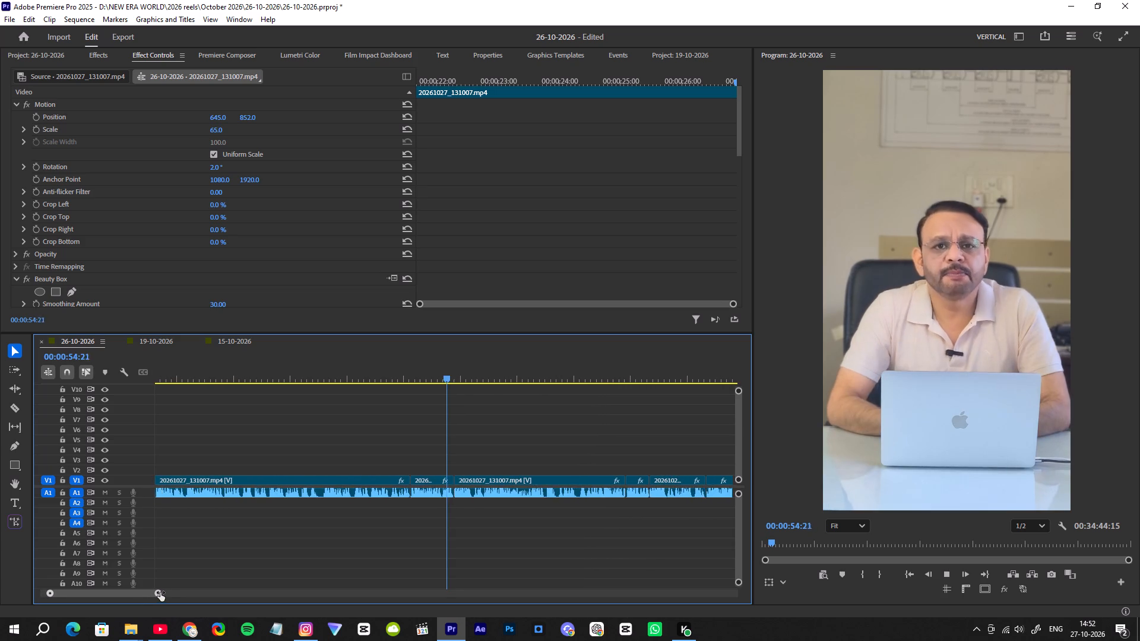
{"action": "left_click_drag", "start_coordinate": [160, 592], "coordinate": [254, 582]}
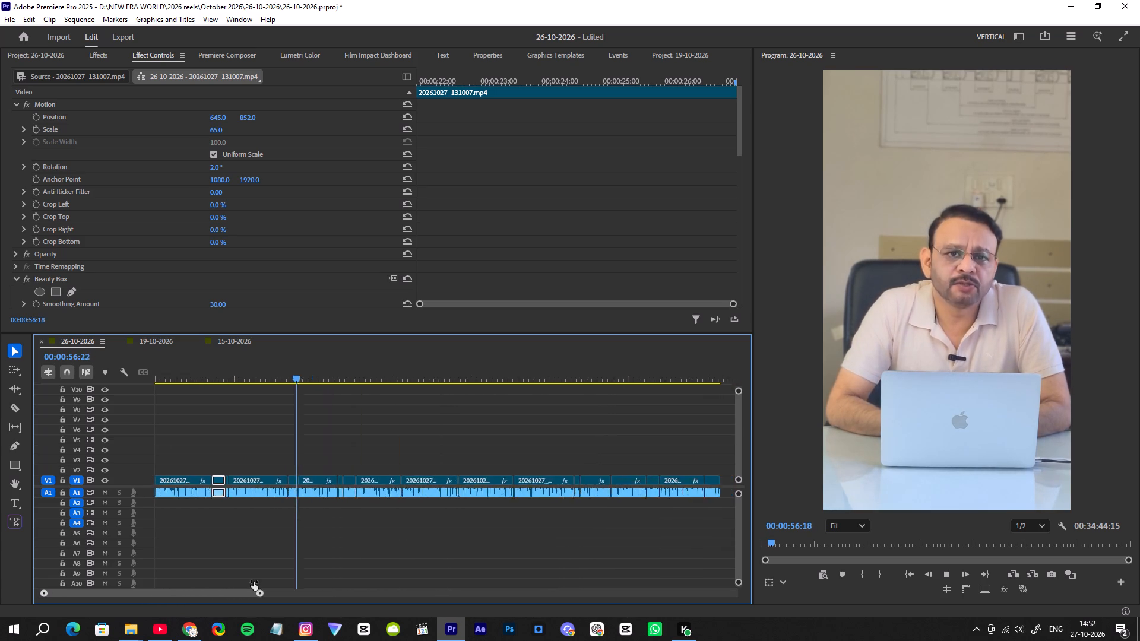
{"action": "left_click_drag", "start_coordinate": [254, 582], "coordinate": [673, 582]}
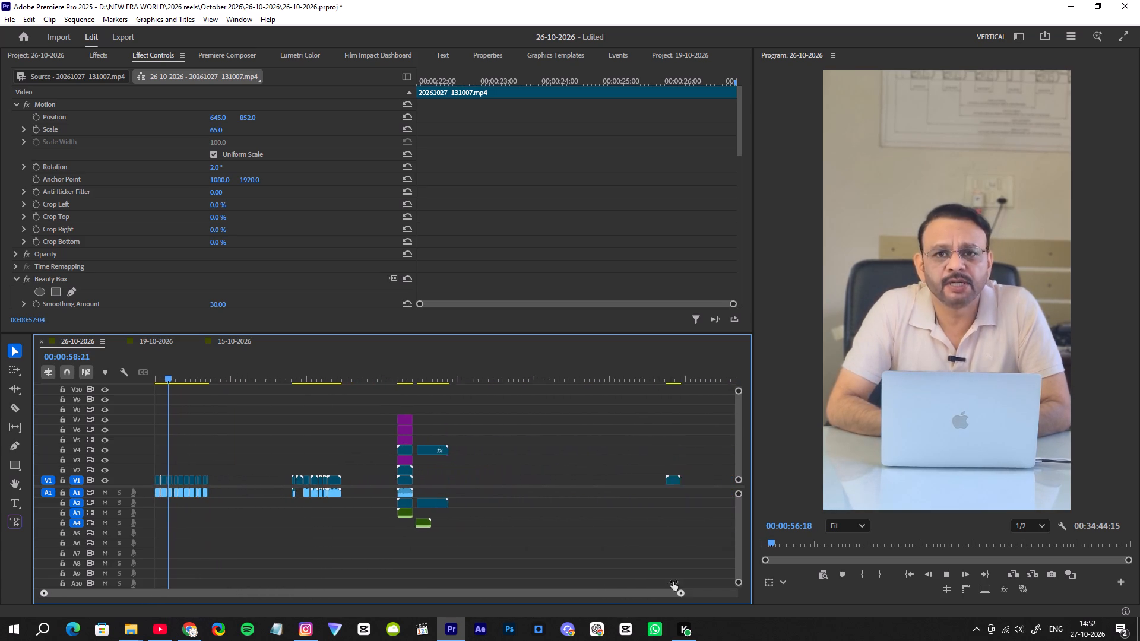
{"action": "left_click_drag", "start_coordinate": [673, 582], "coordinate": [275, 591]}
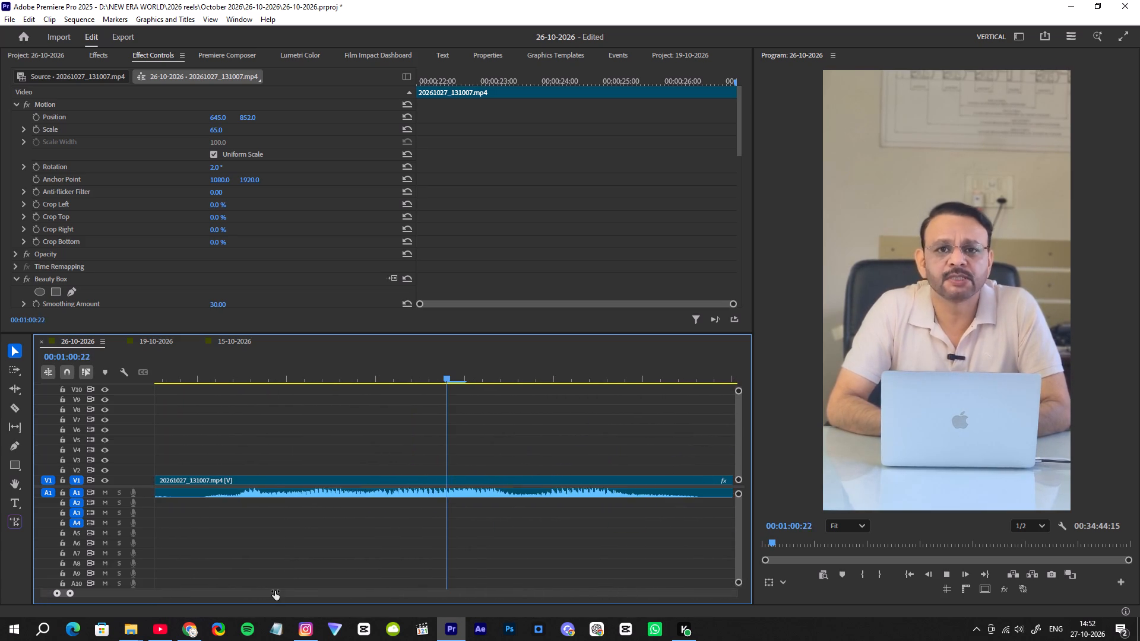
{"action": "left_click_drag", "start_coordinate": [275, 591], "coordinate": [520, 591]}
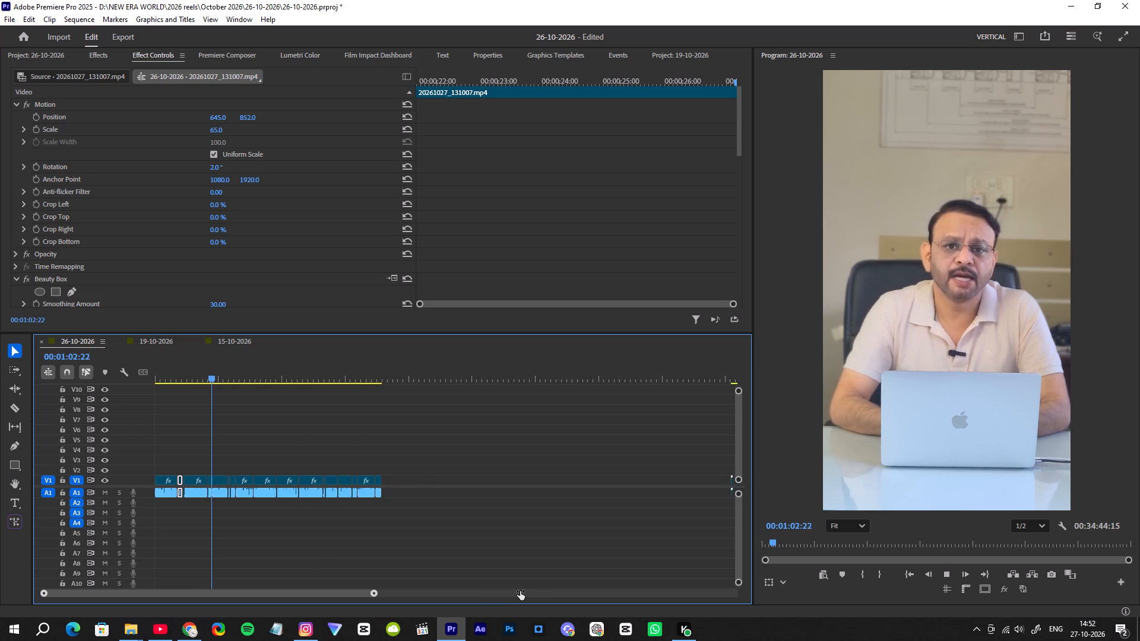
{"action": "left_click_drag", "start_coordinate": [520, 591], "coordinate": [527, 591]}
{"action": "left_click", "coordinate": [381, 593]}
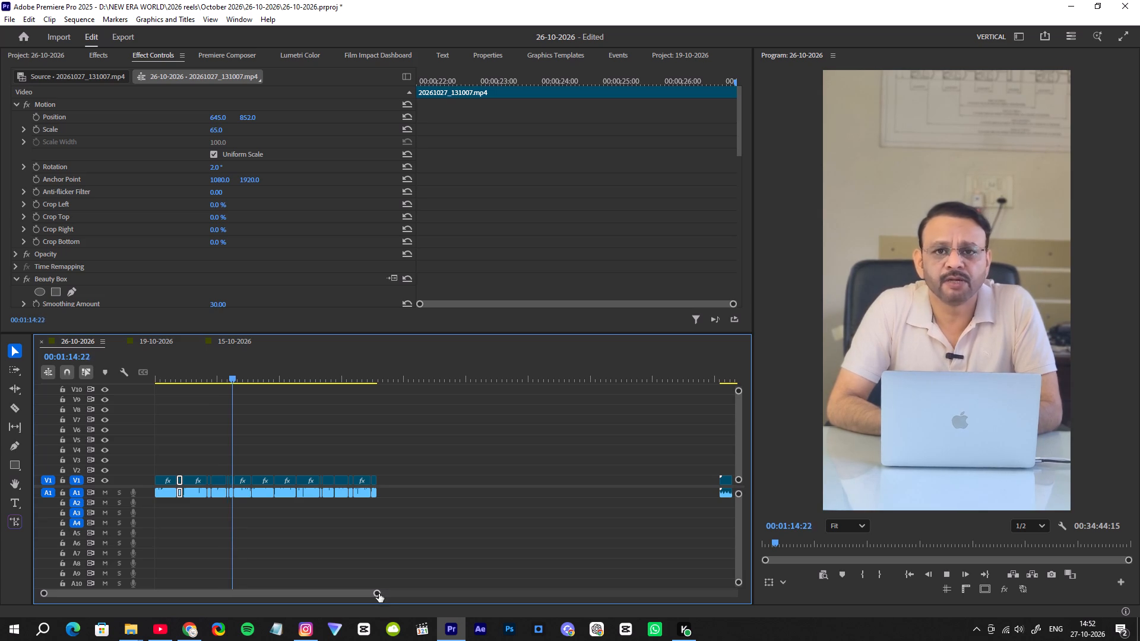
{"action": "key", "text": "space"}
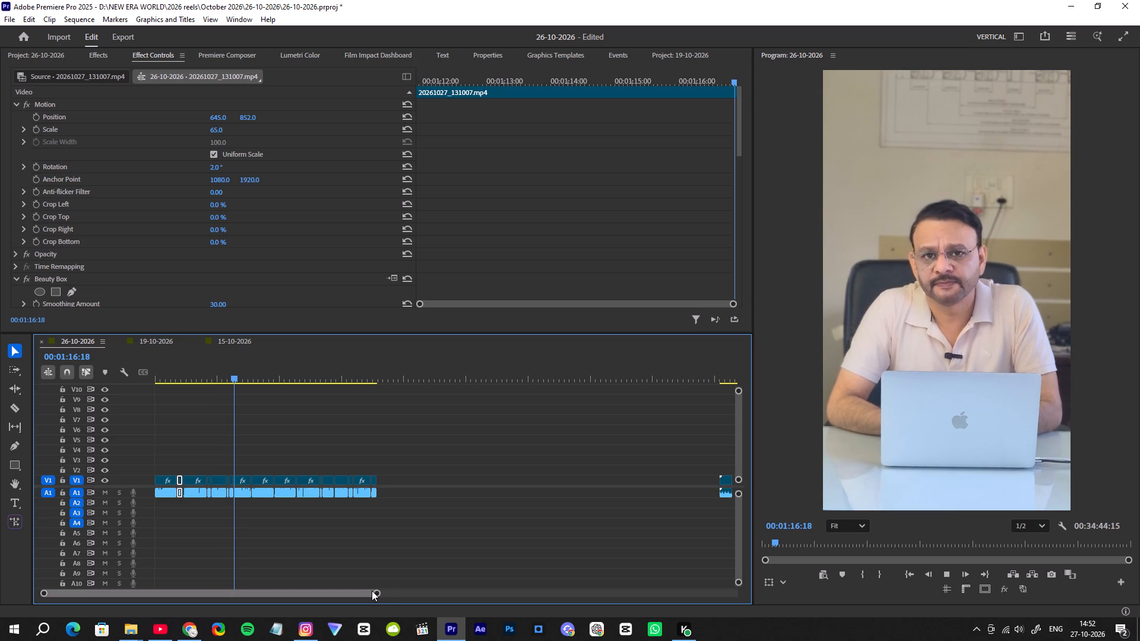
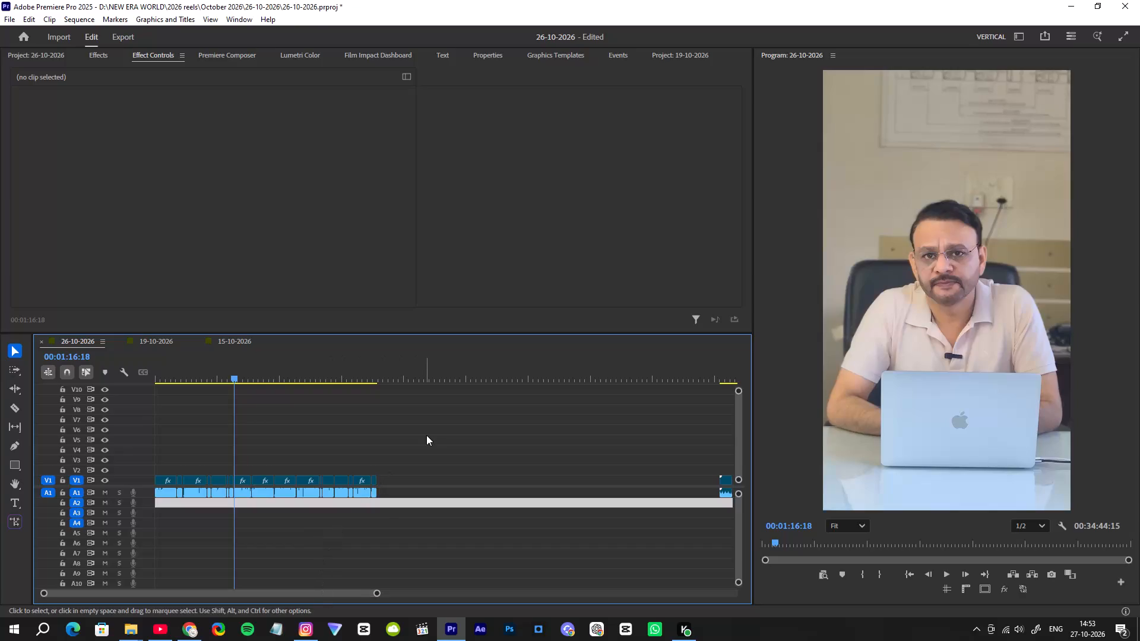
Listen to the talking-head footage from about 00:01:16 to 00:01:55 in the 26-10-2026 sequence, and stop playback.
{"action": "key", "text": "space"}
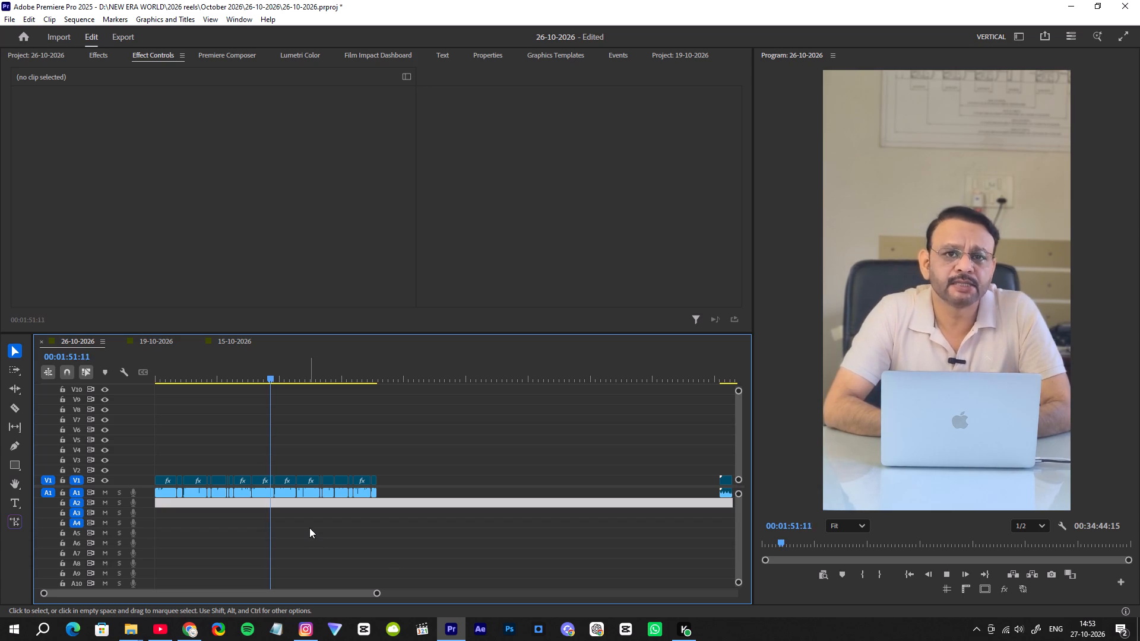
{"action": "left_click_drag", "start_coordinate": [376, 592], "coordinate": [299, 587]}
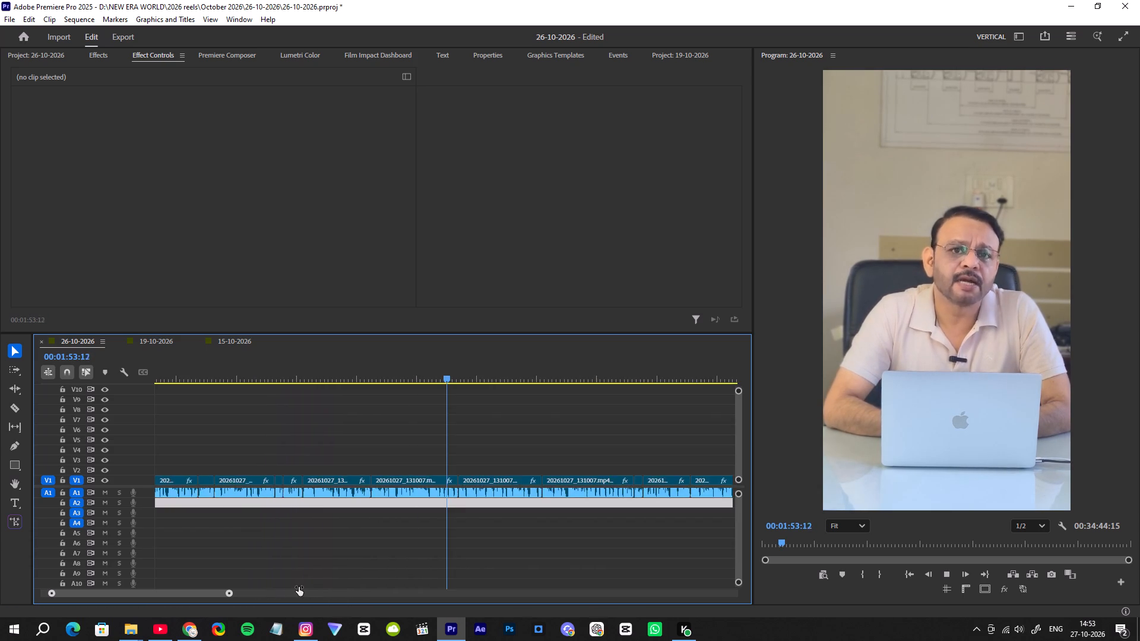
{"action": "left_click_drag", "start_coordinate": [299, 587], "coordinate": [487, 569]}
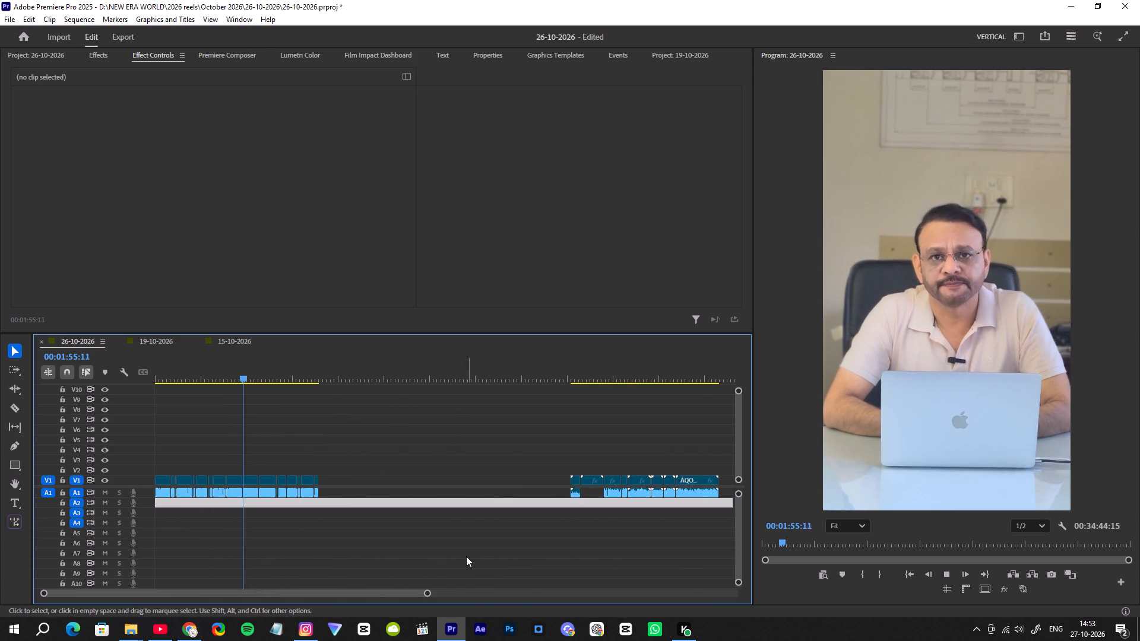
{"action": "key", "text": "space"}
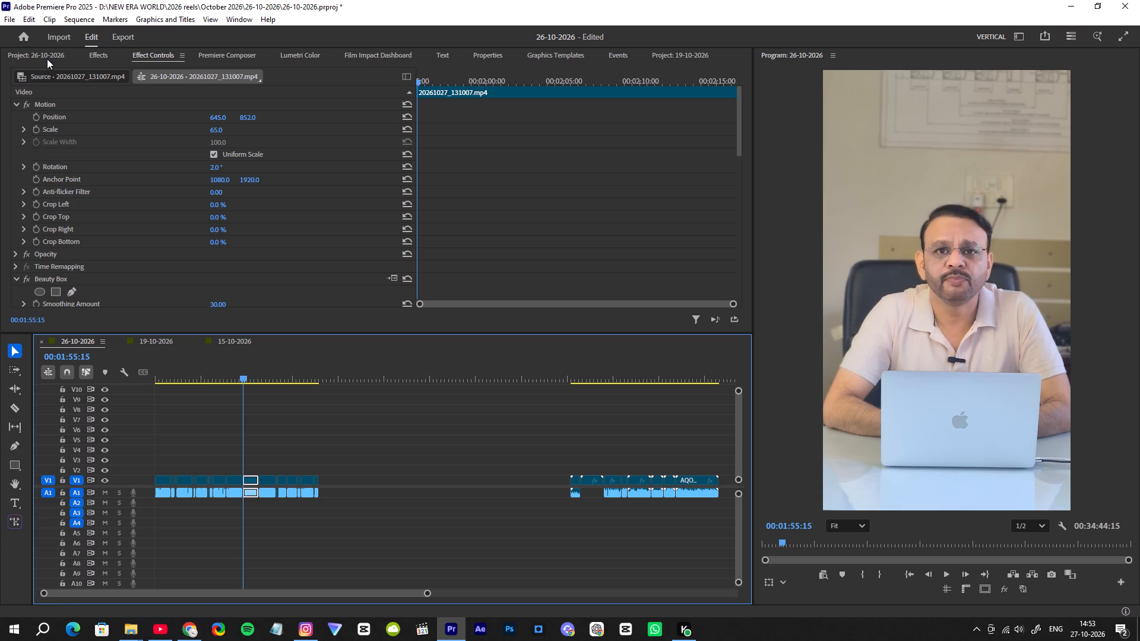
Resume playback from about 00:01:55 and review the talking-head clips up to about 00:02:43.
{"action": "key", "text": "space"}
{"action": "left_click_drag", "start_coordinate": [427, 595], "coordinate": [333, 593]}
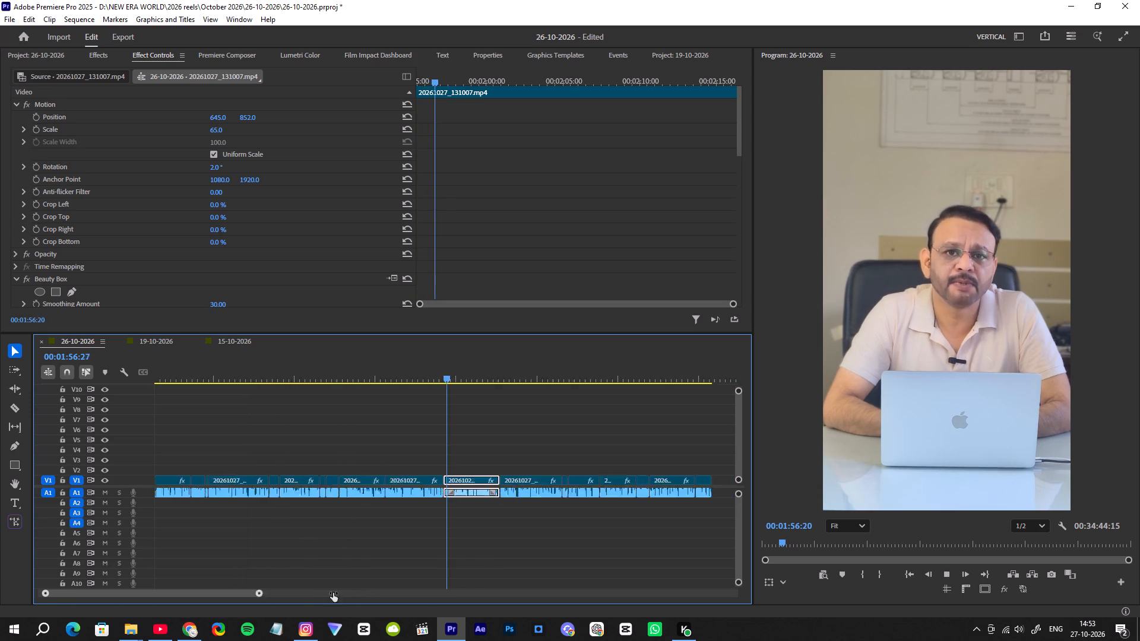
{"action": "left_click_drag", "start_coordinate": [333, 593], "coordinate": [429, 571]}
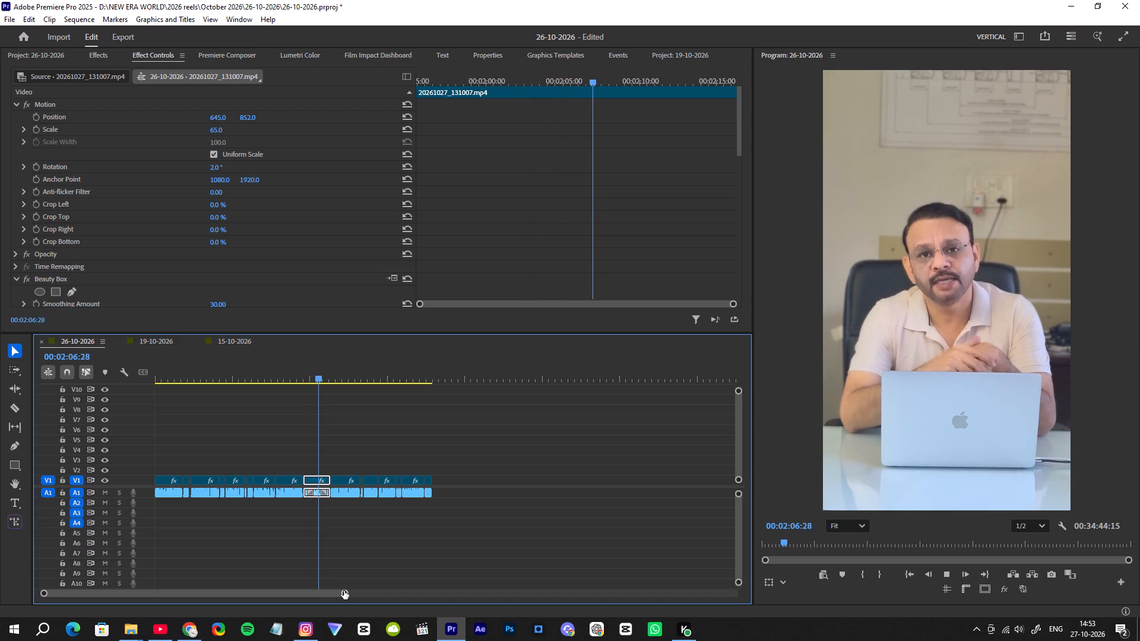
{"action": "left_click_drag", "start_coordinate": [346, 593], "coordinate": [343, 592]}
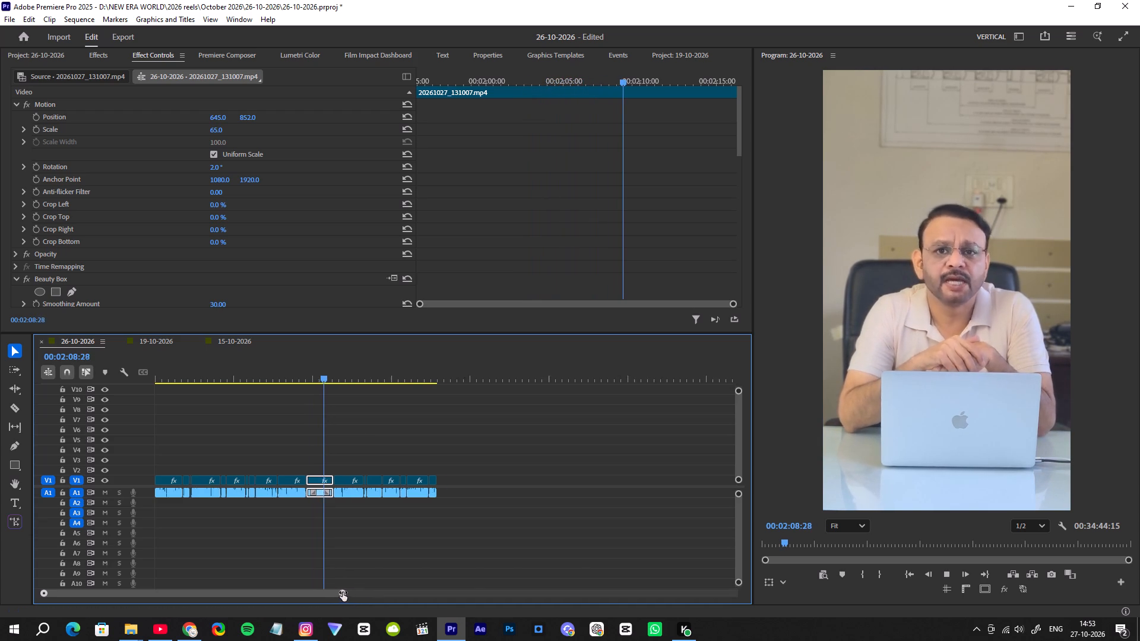
{"action": "left_click_drag", "start_coordinate": [343, 592], "coordinate": [190, 590]}
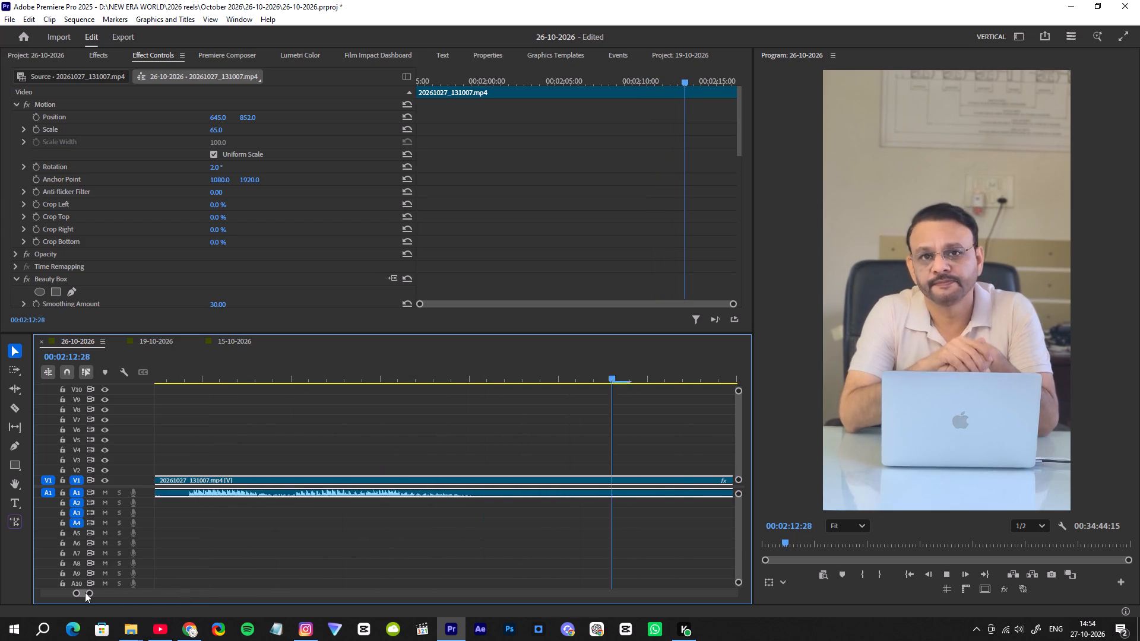
{"action": "left_click_drag", "start_coordinate": [88, 592], "coordinate": [153, 594]}
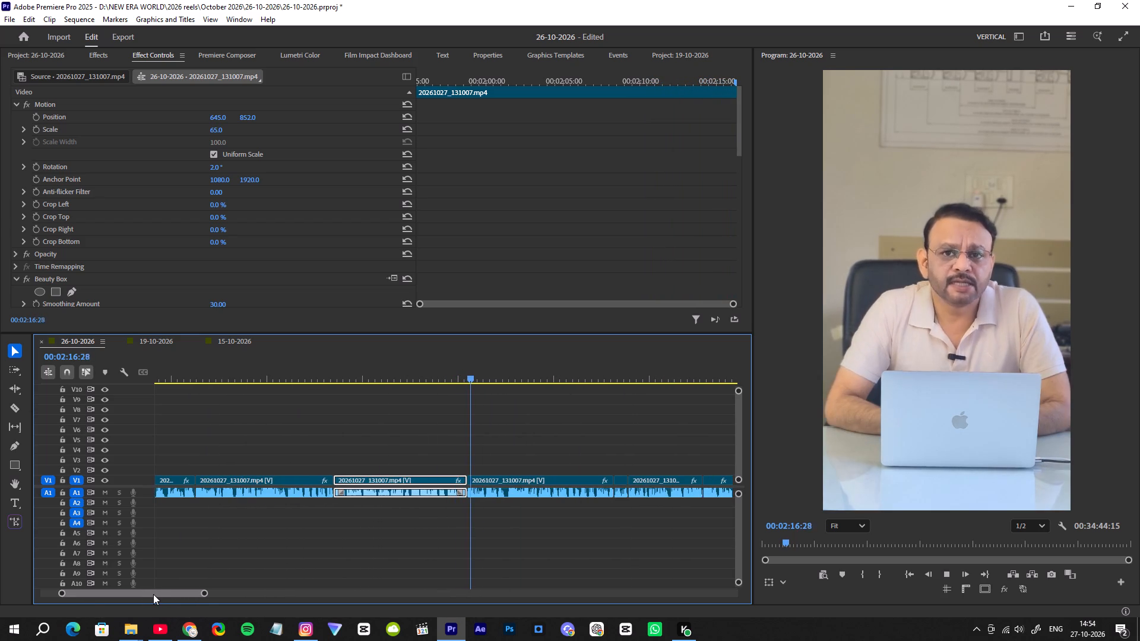
{"action": "left_click_drag", "start_coordinate": [204, 594], "coordinate": [318, 599]}
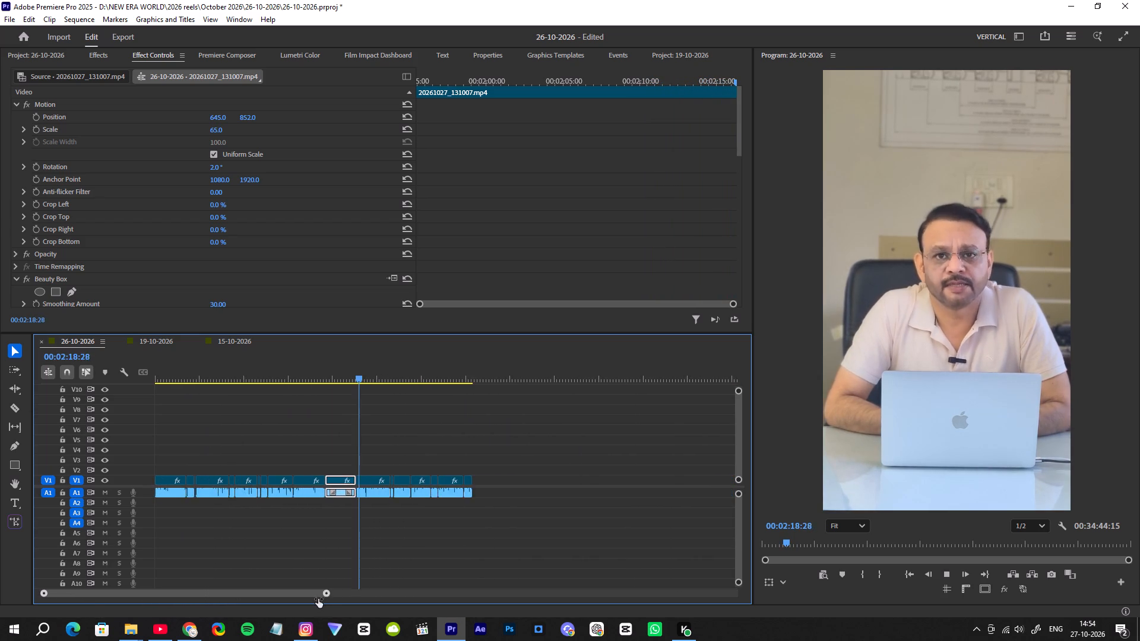
{"action": "left_click_drag", "start_coordinate": [318, 599], "coordinate": [331, 600]}
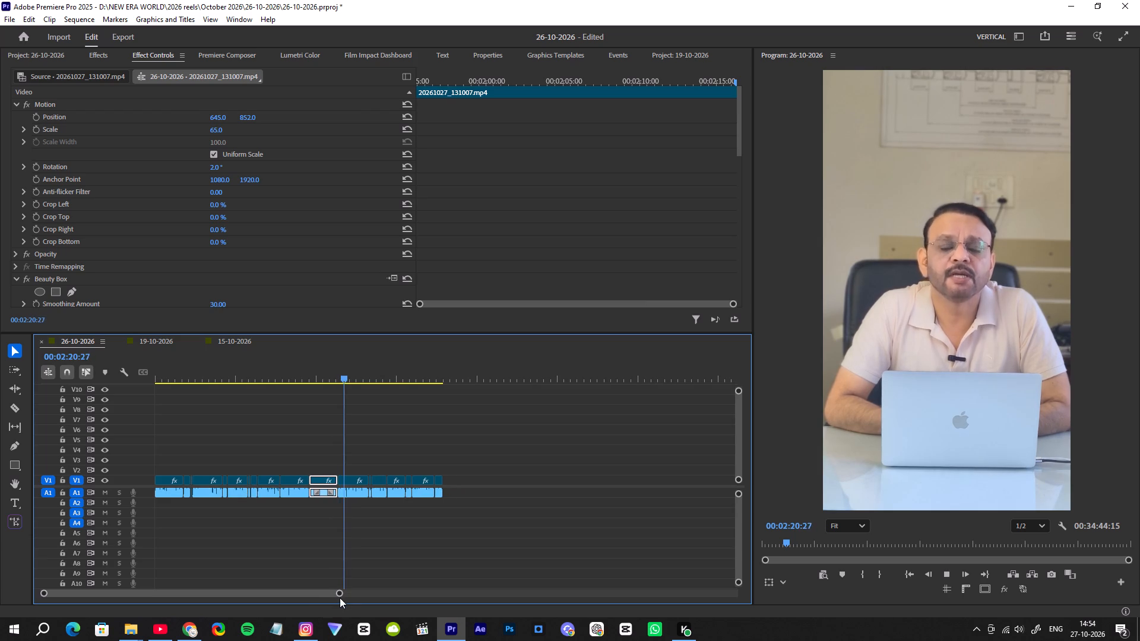
{"action": "left_click", "coordinate": [340, 595]}
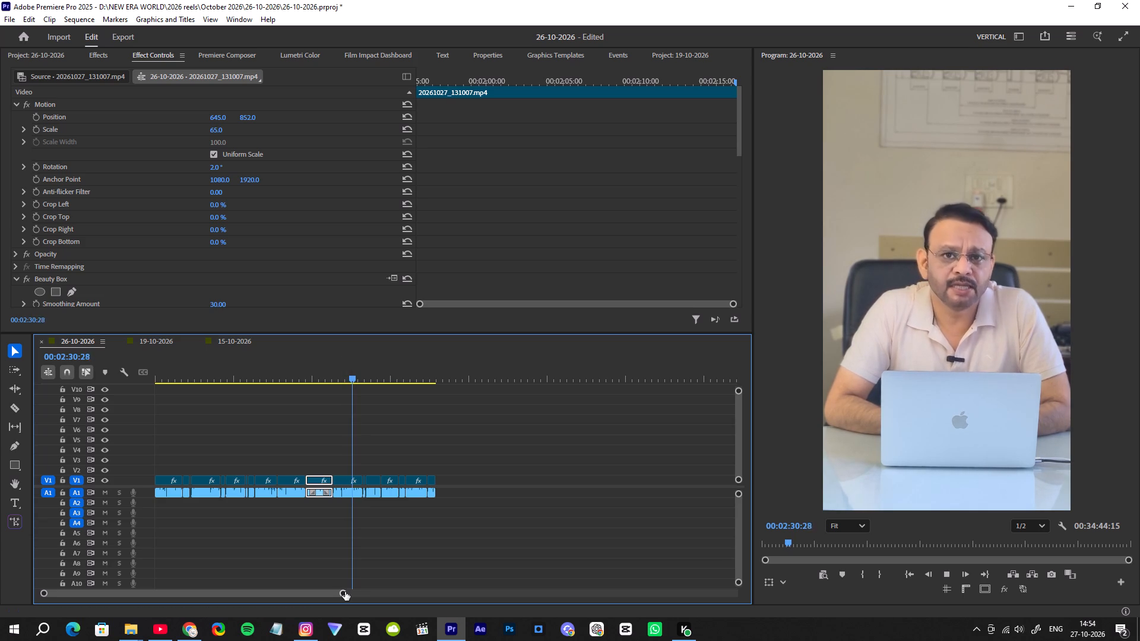
{"action": "left_click_drag", "start_coordinate": [344, 592], "coordinate": [261, 597]}
{"action": "left_click_drag", "start_coordinate": [201, 591], "coordinate": [264, 595]}
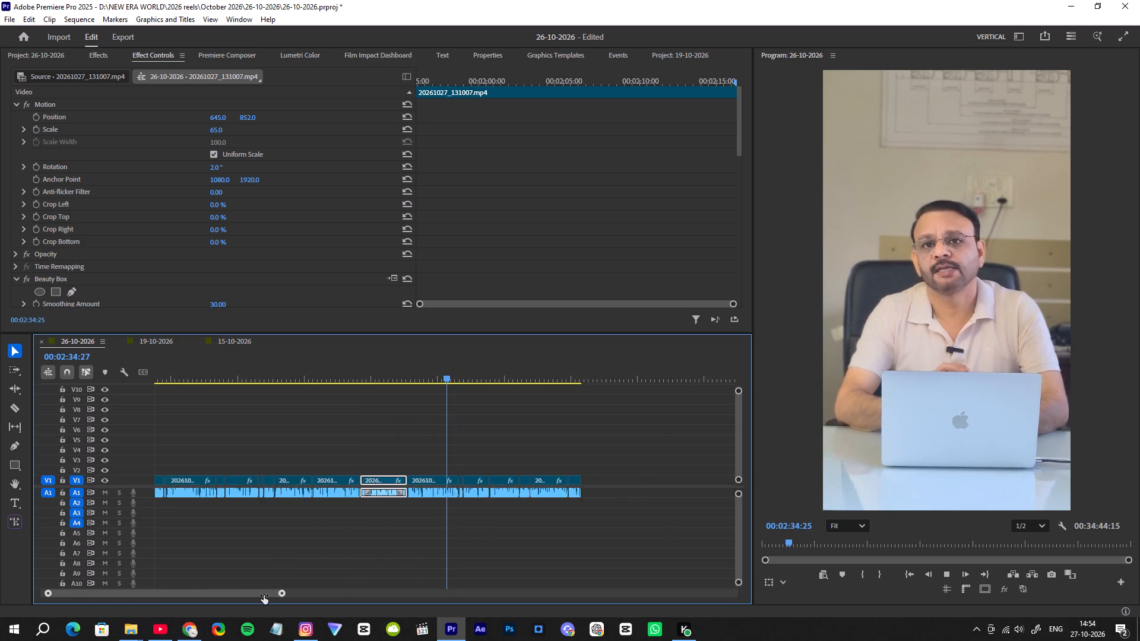
{"action": "left_click_drag", "start_coordinate": [264, 595], "coordinate": [316, 596]}
{"action": "right_click", "coordinate": [315, 596]}
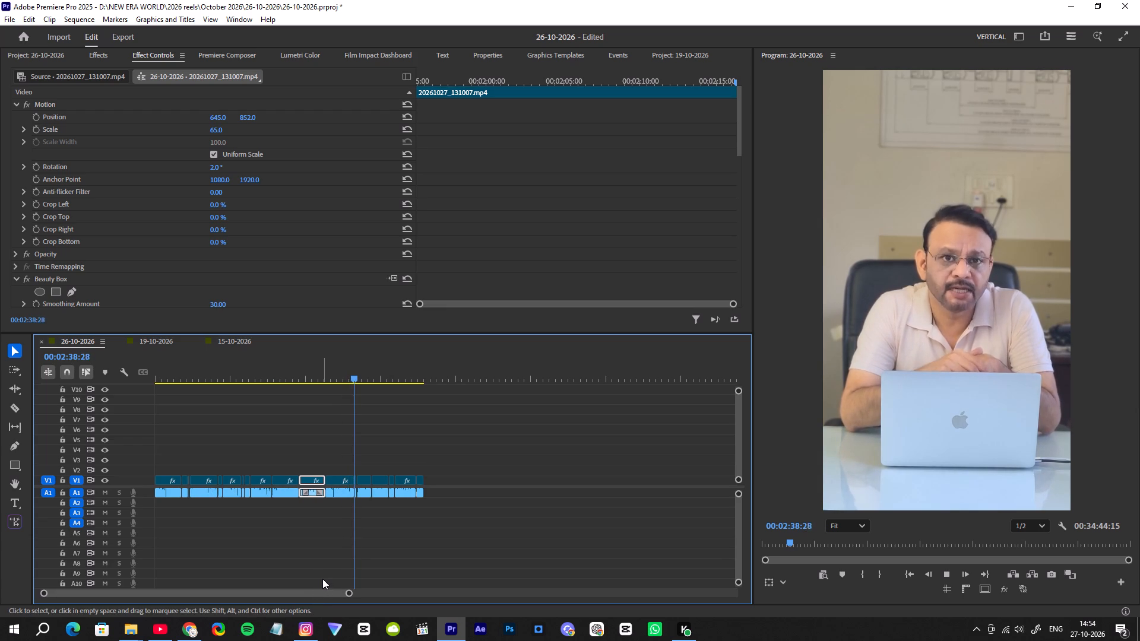
{"action": "left_click_drag", "start_coordinate": [349, 593], "coordinate": [287, 589]}
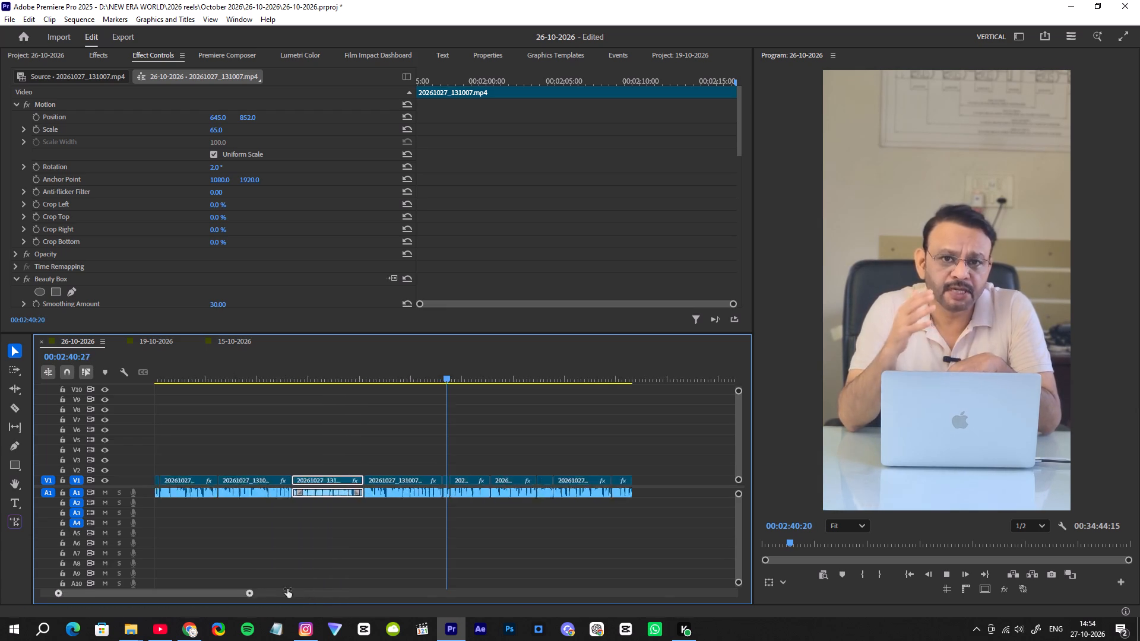
{"action": "left_click_drag", "start_coordinate": [287, 589], "coordinate": [369, 575]}
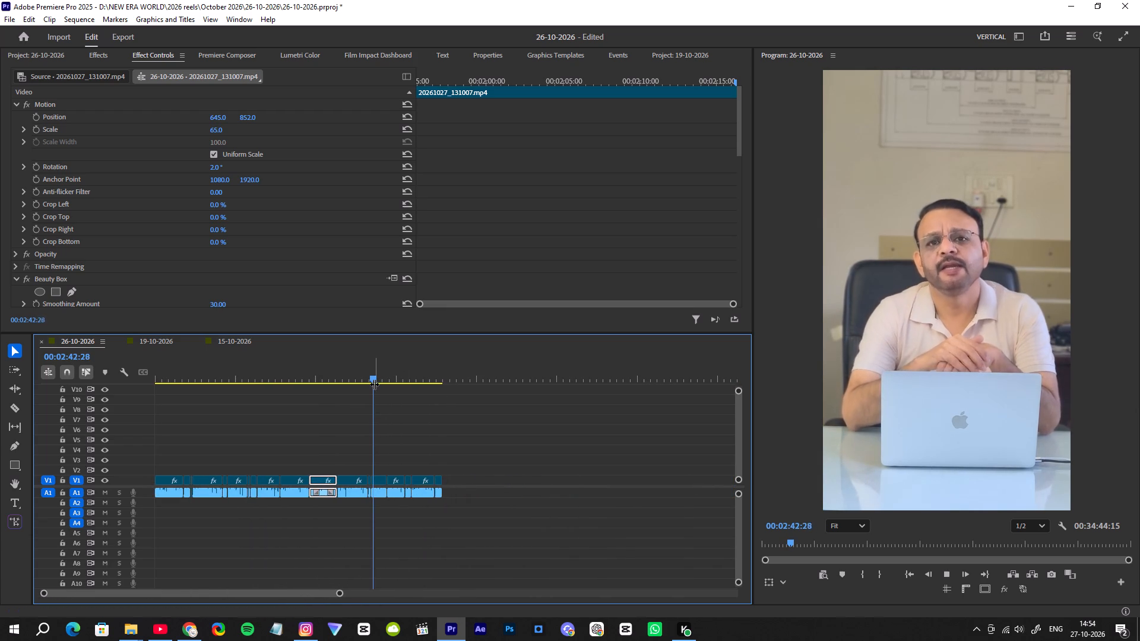
Skip ahead to about 00:02:54, play the talking-head footage to about 00:02:59, and stop playback.
{"action": "left_click_drag", "start_coordinate": [377, 379], "coordinate": [389, 377]}
{"action": "key", "text": "space"}
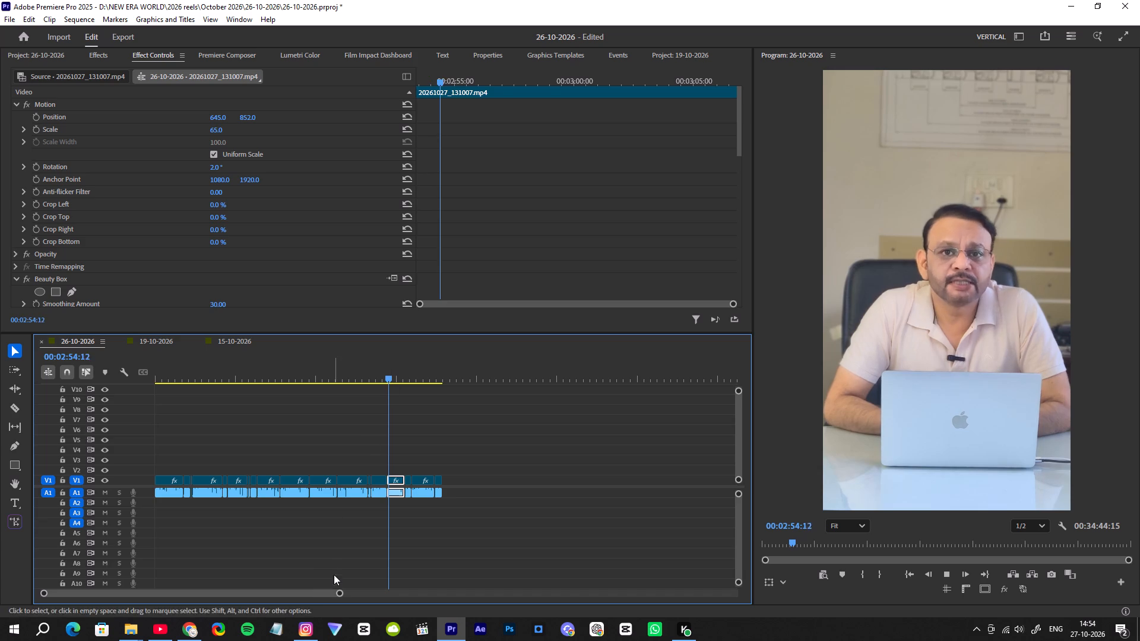
{"action": "left_click_drag", "start_coordinate": [340, 593], "coordinate": [247, 574]}
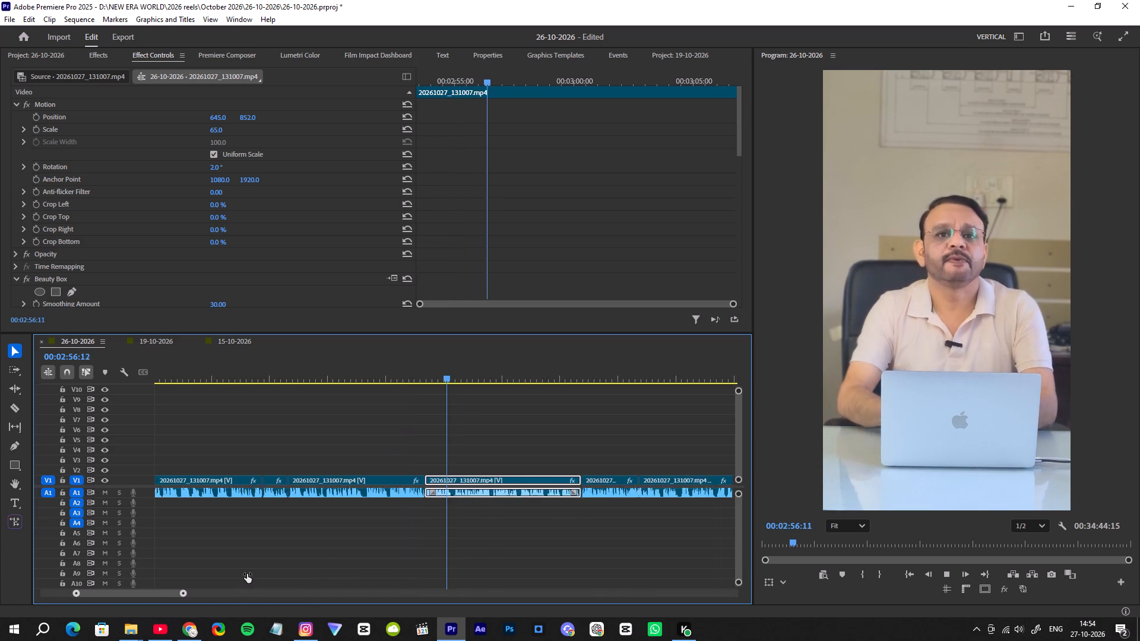
{"action": "left_click_drag", "start_coordinate": [247, 574], "coordinate": [578, 570]}
{"action": "left_click", "coordinate": [414, 558]}
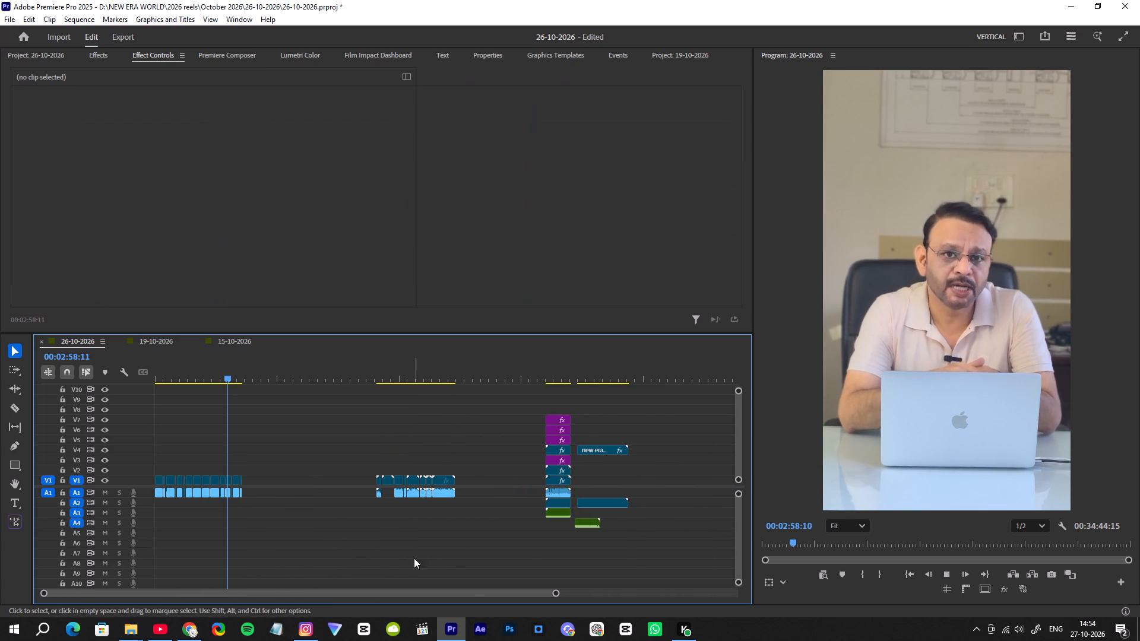
{"action": "key", "text": "space"}
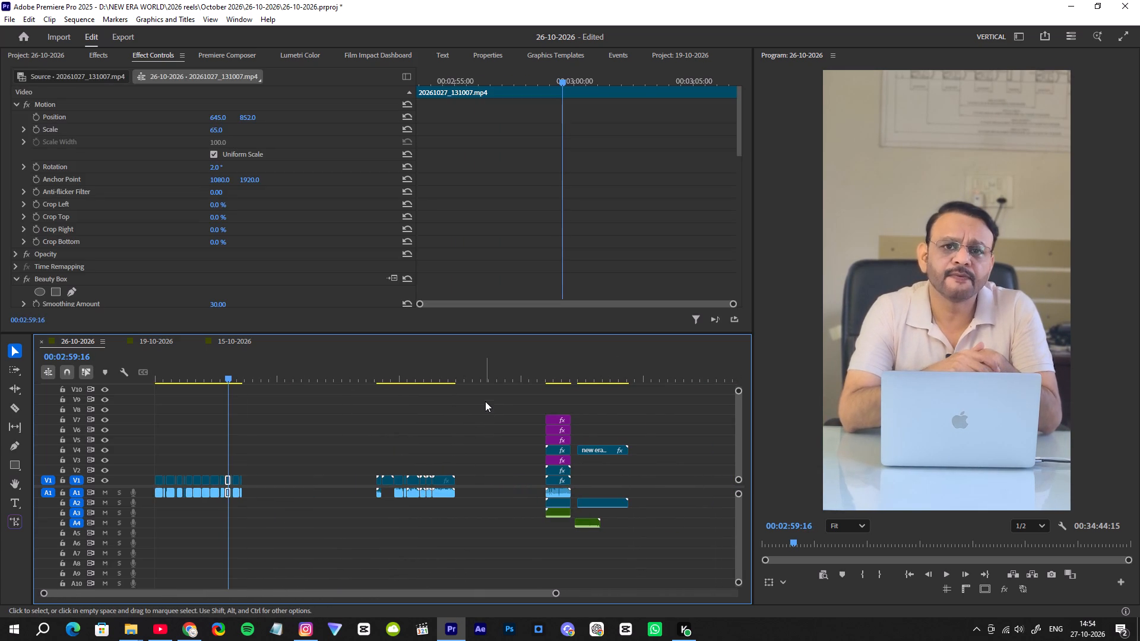
Save the 26-10-2026 project.
{"action": "key", "text": "ctrl+s"}
{"action": "key", "text": "ctrl+s"}
{"action": "key", "text": "ctrl+s"}
{"action": "key", "text": "ctrl+s"}
{"action": "key", "text": "ctrl+s"}
{"action": "key", "text": "ctrl+s"}
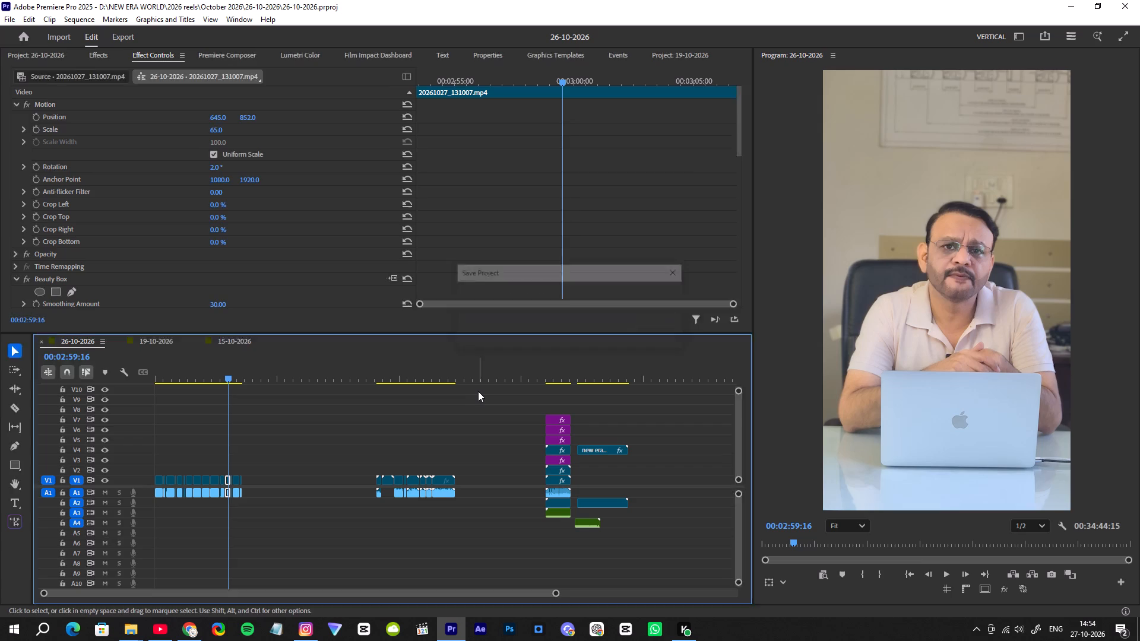
{"action": "key", "text": "ctrl+s"}
{"action": "key", "text": "ctrl+s"}
{"action": "key", "text": "ctrl+s"}
{"action": "key", "text": "ctrl+s"}
{"action": "key", "text": "ctrl+s"}
{"action": "key", "text": "ctrl+s"}
{"action": "key", "text": "ctrl+s"}
{"action": "key", "text": "ctrl+s"}
{"action": "key", "text": "ctrl+s"}
{"action": "key", "text": "ctrl+s"}
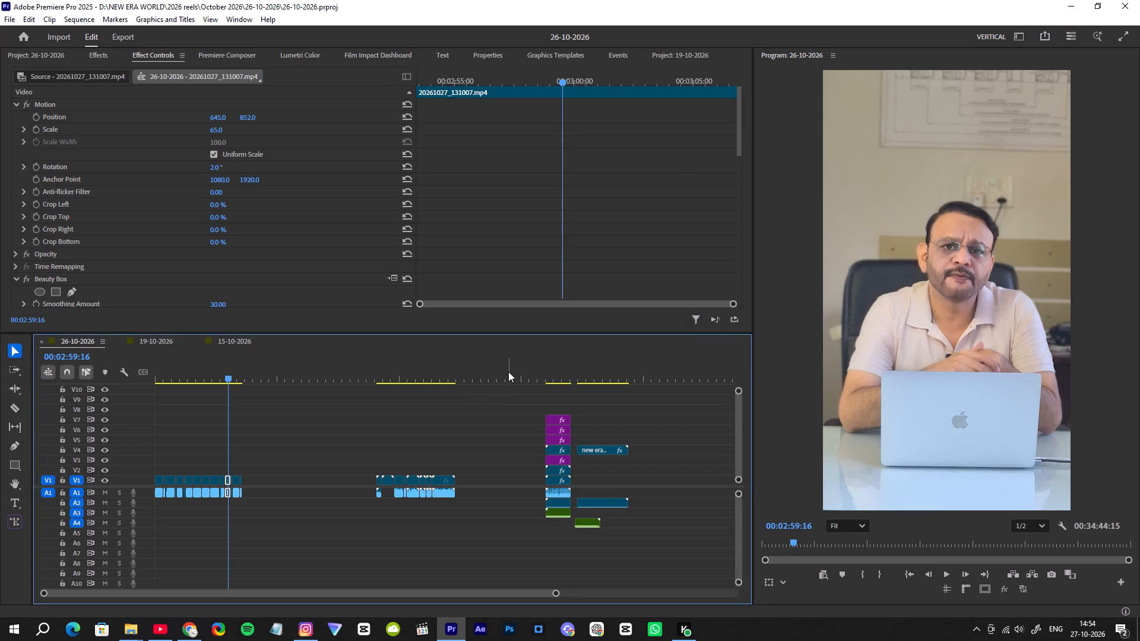
{"action": "key", "text": "ctrl+s"}
{"action": "key", "text": "ctrl+s"}
{"action": "key", "text": "ctrl+s"}
{"action": "key", "text": "ctrl+s"}
{"action": "key", "text": "ctrl+s"}
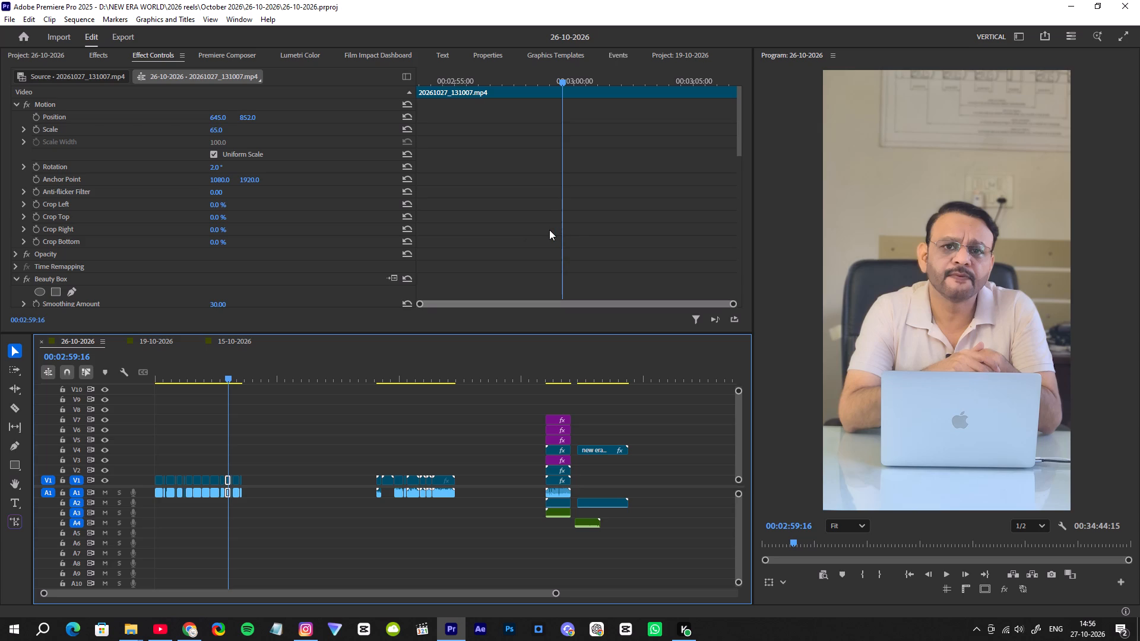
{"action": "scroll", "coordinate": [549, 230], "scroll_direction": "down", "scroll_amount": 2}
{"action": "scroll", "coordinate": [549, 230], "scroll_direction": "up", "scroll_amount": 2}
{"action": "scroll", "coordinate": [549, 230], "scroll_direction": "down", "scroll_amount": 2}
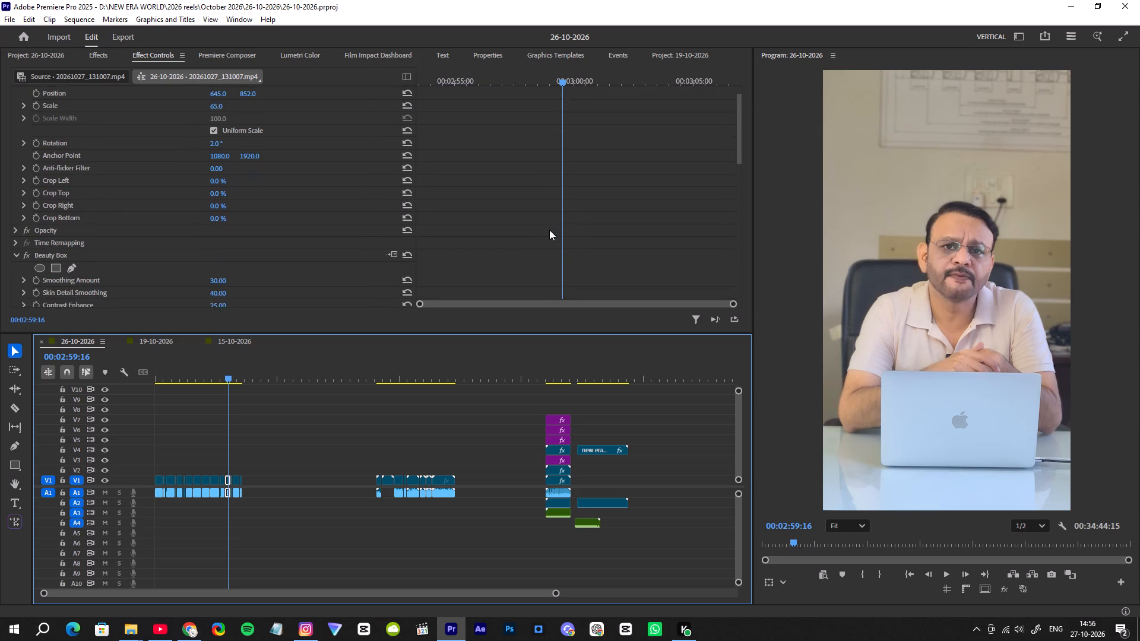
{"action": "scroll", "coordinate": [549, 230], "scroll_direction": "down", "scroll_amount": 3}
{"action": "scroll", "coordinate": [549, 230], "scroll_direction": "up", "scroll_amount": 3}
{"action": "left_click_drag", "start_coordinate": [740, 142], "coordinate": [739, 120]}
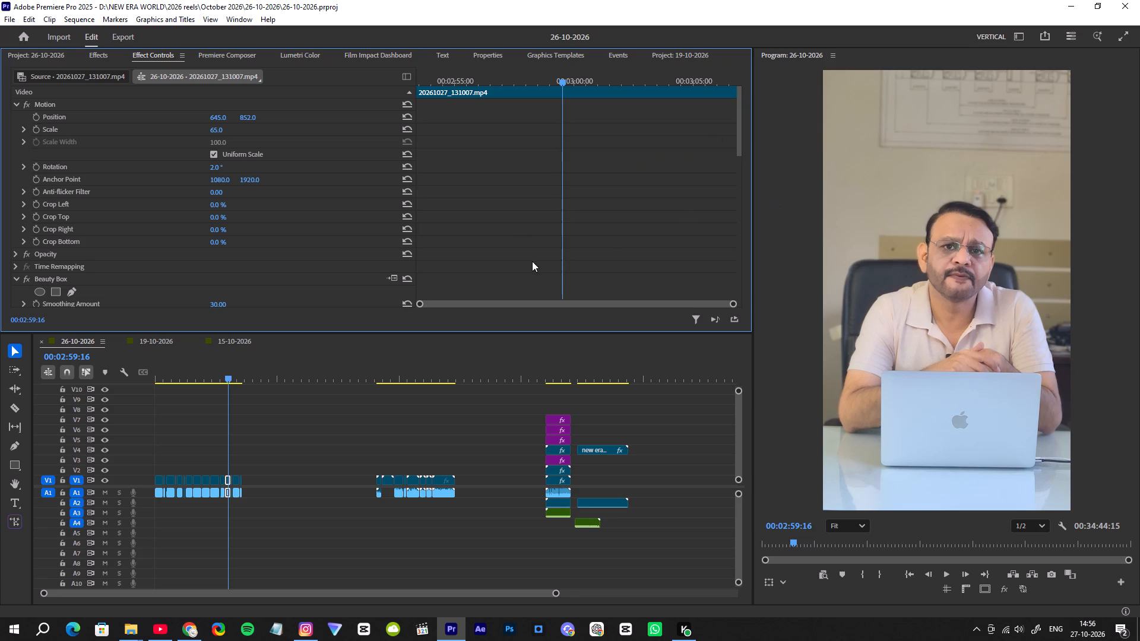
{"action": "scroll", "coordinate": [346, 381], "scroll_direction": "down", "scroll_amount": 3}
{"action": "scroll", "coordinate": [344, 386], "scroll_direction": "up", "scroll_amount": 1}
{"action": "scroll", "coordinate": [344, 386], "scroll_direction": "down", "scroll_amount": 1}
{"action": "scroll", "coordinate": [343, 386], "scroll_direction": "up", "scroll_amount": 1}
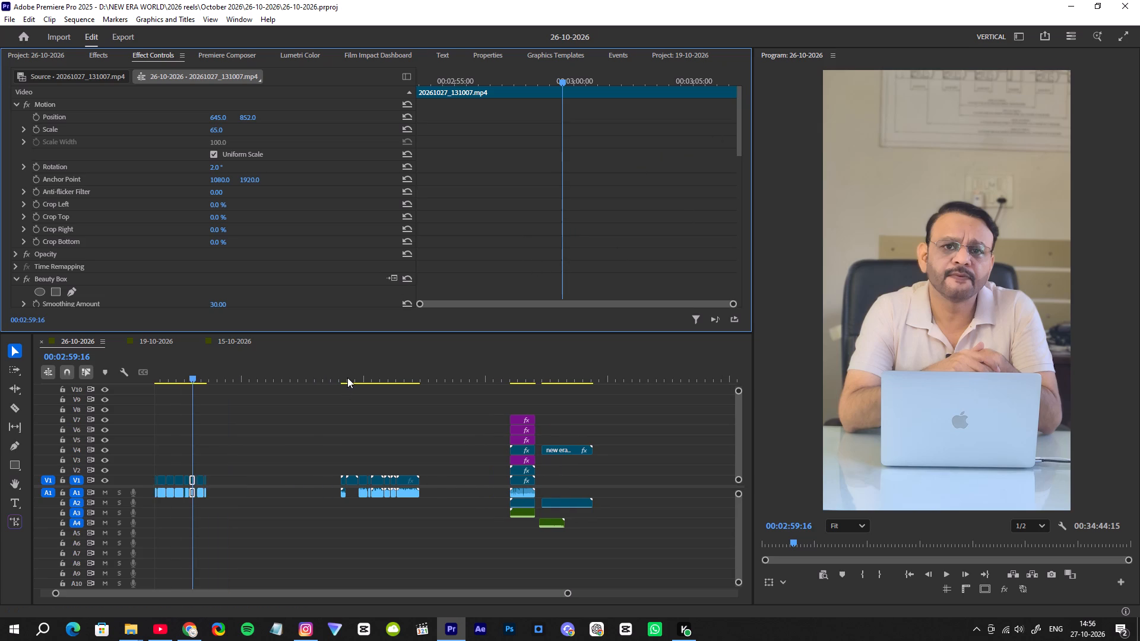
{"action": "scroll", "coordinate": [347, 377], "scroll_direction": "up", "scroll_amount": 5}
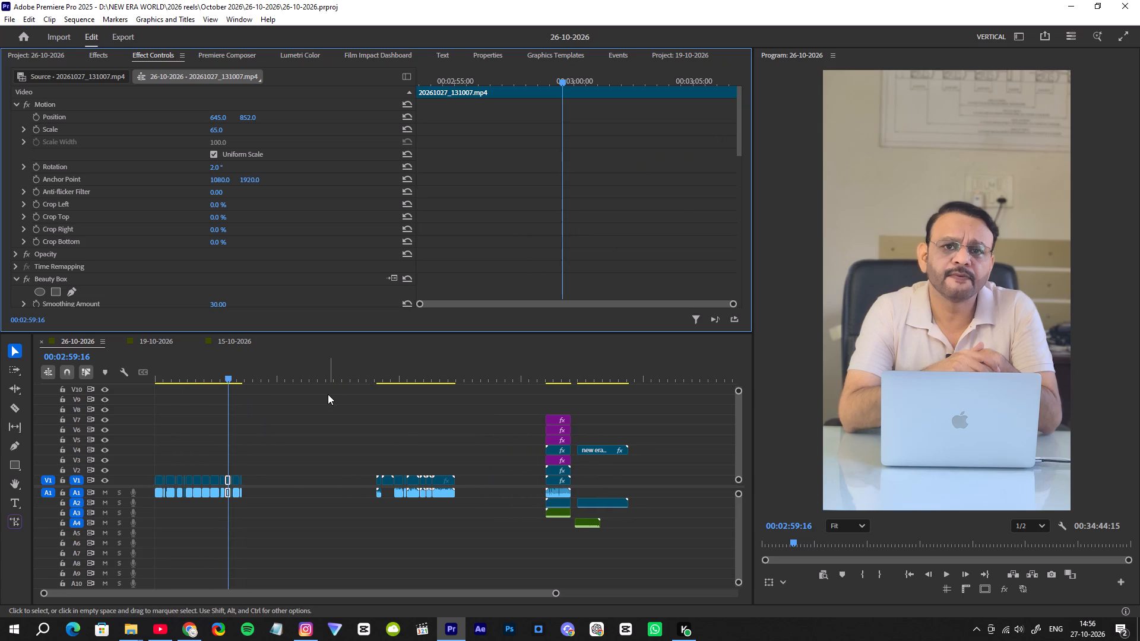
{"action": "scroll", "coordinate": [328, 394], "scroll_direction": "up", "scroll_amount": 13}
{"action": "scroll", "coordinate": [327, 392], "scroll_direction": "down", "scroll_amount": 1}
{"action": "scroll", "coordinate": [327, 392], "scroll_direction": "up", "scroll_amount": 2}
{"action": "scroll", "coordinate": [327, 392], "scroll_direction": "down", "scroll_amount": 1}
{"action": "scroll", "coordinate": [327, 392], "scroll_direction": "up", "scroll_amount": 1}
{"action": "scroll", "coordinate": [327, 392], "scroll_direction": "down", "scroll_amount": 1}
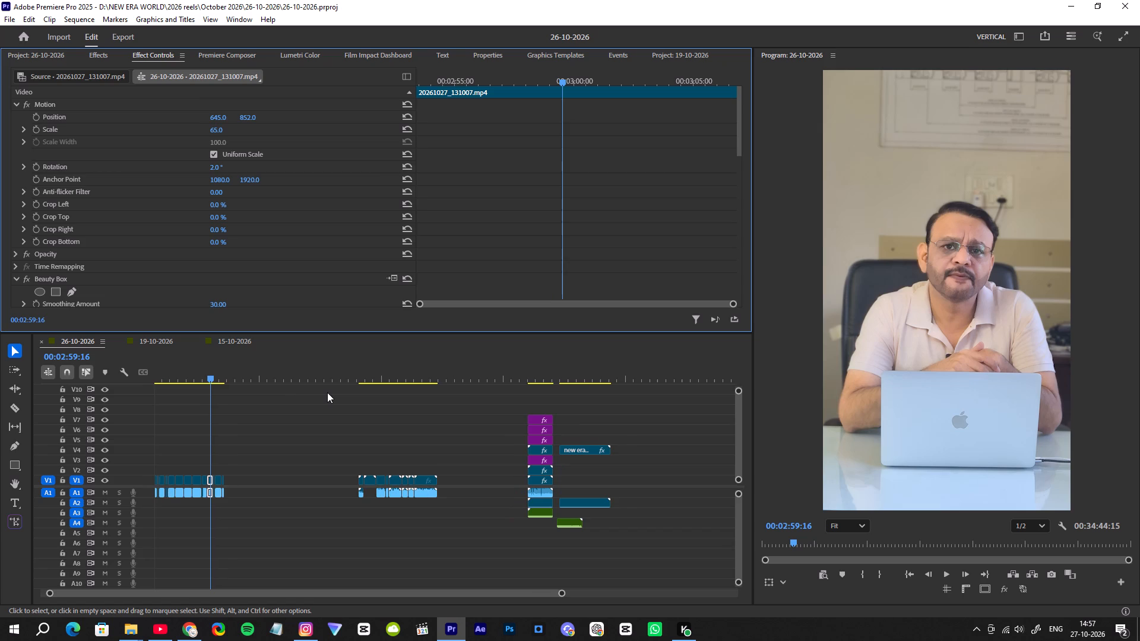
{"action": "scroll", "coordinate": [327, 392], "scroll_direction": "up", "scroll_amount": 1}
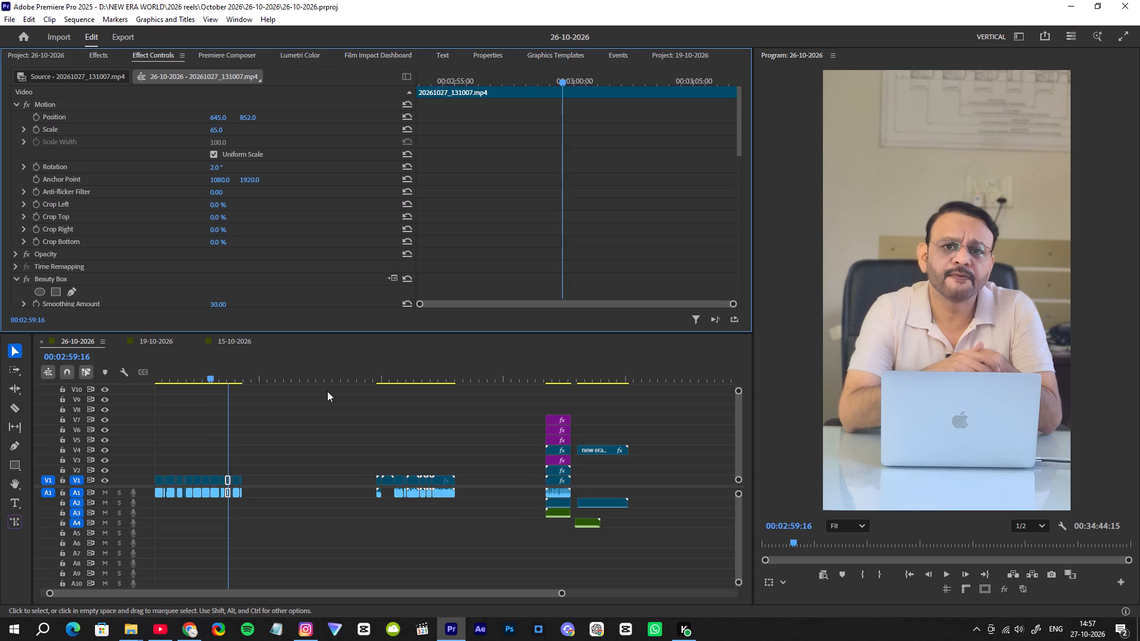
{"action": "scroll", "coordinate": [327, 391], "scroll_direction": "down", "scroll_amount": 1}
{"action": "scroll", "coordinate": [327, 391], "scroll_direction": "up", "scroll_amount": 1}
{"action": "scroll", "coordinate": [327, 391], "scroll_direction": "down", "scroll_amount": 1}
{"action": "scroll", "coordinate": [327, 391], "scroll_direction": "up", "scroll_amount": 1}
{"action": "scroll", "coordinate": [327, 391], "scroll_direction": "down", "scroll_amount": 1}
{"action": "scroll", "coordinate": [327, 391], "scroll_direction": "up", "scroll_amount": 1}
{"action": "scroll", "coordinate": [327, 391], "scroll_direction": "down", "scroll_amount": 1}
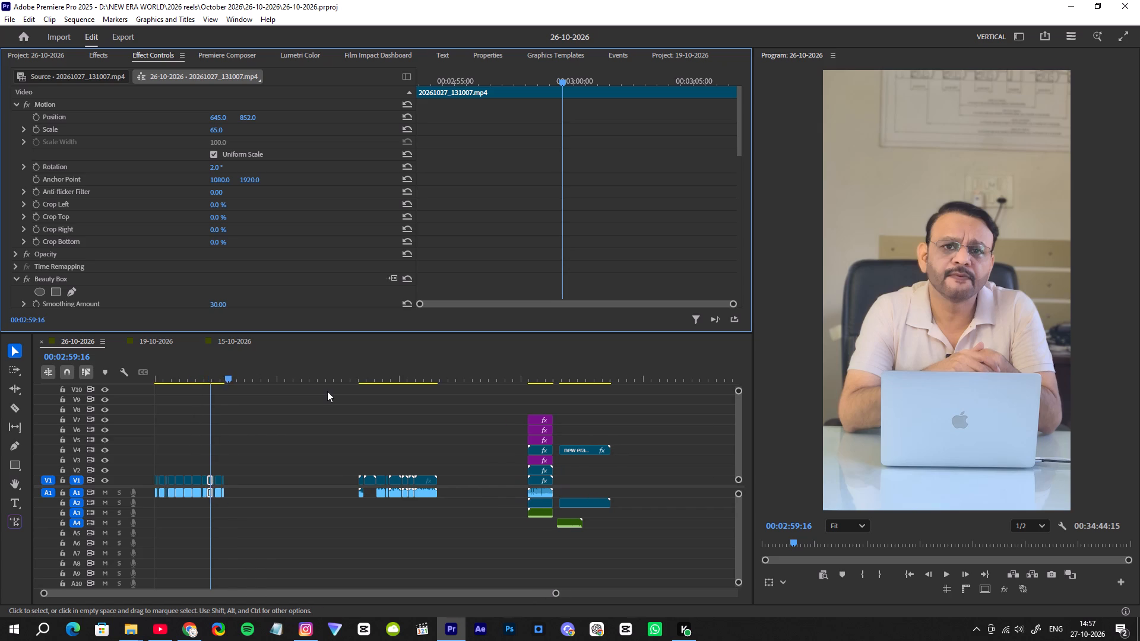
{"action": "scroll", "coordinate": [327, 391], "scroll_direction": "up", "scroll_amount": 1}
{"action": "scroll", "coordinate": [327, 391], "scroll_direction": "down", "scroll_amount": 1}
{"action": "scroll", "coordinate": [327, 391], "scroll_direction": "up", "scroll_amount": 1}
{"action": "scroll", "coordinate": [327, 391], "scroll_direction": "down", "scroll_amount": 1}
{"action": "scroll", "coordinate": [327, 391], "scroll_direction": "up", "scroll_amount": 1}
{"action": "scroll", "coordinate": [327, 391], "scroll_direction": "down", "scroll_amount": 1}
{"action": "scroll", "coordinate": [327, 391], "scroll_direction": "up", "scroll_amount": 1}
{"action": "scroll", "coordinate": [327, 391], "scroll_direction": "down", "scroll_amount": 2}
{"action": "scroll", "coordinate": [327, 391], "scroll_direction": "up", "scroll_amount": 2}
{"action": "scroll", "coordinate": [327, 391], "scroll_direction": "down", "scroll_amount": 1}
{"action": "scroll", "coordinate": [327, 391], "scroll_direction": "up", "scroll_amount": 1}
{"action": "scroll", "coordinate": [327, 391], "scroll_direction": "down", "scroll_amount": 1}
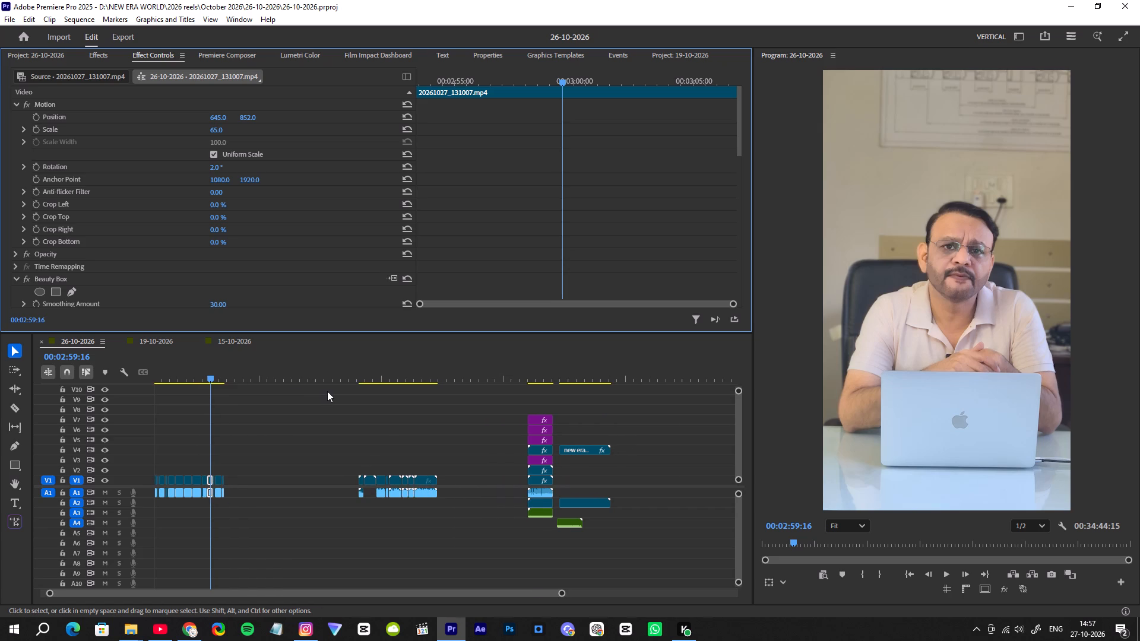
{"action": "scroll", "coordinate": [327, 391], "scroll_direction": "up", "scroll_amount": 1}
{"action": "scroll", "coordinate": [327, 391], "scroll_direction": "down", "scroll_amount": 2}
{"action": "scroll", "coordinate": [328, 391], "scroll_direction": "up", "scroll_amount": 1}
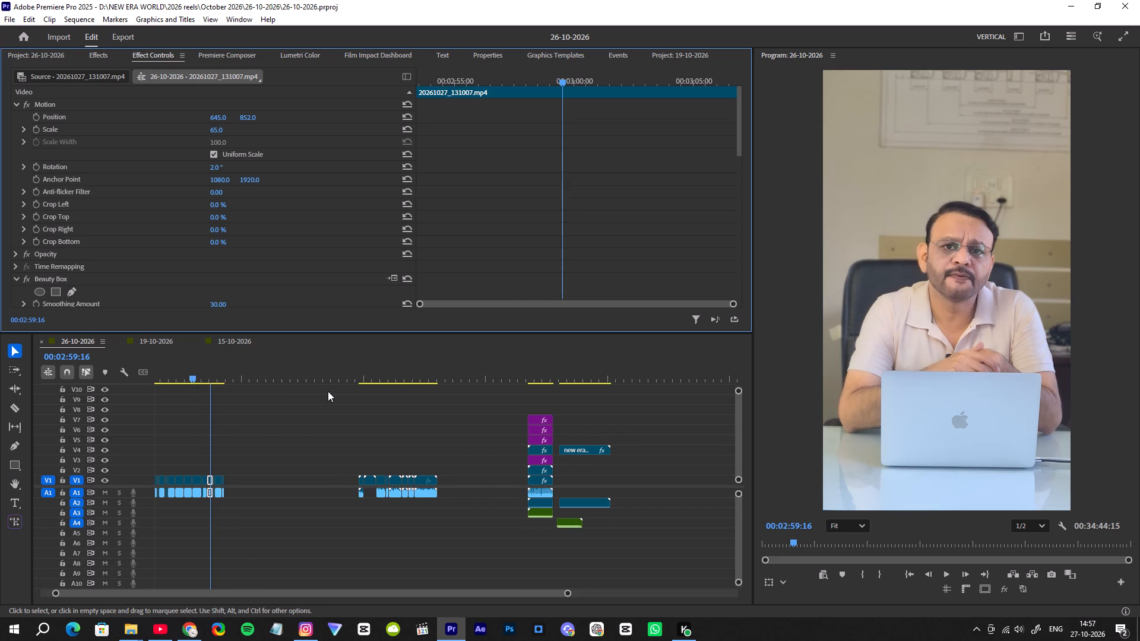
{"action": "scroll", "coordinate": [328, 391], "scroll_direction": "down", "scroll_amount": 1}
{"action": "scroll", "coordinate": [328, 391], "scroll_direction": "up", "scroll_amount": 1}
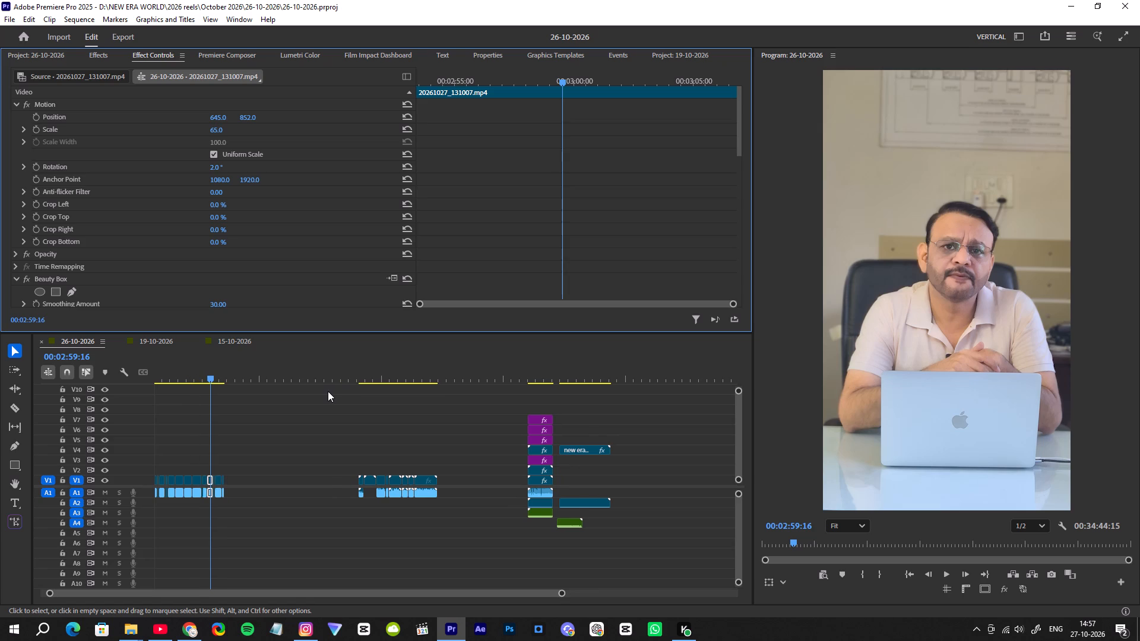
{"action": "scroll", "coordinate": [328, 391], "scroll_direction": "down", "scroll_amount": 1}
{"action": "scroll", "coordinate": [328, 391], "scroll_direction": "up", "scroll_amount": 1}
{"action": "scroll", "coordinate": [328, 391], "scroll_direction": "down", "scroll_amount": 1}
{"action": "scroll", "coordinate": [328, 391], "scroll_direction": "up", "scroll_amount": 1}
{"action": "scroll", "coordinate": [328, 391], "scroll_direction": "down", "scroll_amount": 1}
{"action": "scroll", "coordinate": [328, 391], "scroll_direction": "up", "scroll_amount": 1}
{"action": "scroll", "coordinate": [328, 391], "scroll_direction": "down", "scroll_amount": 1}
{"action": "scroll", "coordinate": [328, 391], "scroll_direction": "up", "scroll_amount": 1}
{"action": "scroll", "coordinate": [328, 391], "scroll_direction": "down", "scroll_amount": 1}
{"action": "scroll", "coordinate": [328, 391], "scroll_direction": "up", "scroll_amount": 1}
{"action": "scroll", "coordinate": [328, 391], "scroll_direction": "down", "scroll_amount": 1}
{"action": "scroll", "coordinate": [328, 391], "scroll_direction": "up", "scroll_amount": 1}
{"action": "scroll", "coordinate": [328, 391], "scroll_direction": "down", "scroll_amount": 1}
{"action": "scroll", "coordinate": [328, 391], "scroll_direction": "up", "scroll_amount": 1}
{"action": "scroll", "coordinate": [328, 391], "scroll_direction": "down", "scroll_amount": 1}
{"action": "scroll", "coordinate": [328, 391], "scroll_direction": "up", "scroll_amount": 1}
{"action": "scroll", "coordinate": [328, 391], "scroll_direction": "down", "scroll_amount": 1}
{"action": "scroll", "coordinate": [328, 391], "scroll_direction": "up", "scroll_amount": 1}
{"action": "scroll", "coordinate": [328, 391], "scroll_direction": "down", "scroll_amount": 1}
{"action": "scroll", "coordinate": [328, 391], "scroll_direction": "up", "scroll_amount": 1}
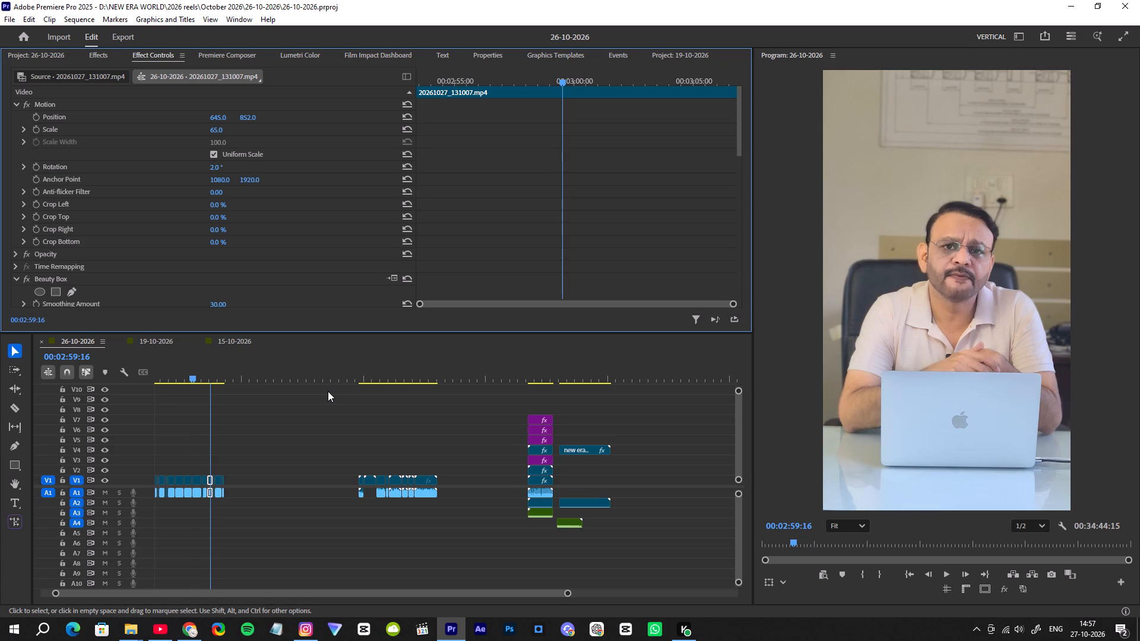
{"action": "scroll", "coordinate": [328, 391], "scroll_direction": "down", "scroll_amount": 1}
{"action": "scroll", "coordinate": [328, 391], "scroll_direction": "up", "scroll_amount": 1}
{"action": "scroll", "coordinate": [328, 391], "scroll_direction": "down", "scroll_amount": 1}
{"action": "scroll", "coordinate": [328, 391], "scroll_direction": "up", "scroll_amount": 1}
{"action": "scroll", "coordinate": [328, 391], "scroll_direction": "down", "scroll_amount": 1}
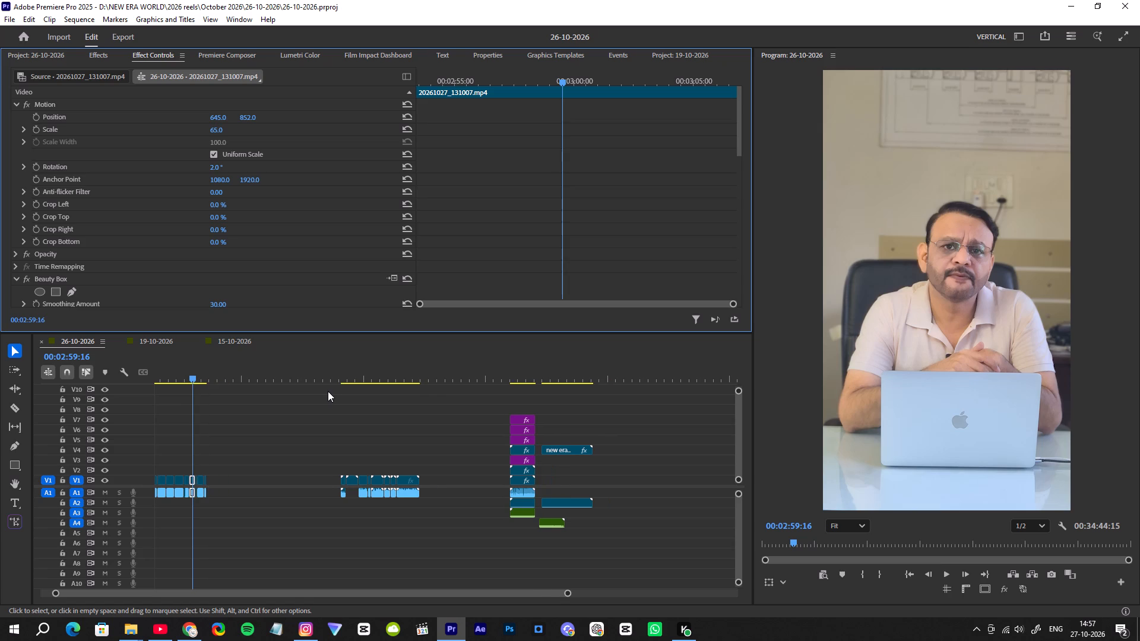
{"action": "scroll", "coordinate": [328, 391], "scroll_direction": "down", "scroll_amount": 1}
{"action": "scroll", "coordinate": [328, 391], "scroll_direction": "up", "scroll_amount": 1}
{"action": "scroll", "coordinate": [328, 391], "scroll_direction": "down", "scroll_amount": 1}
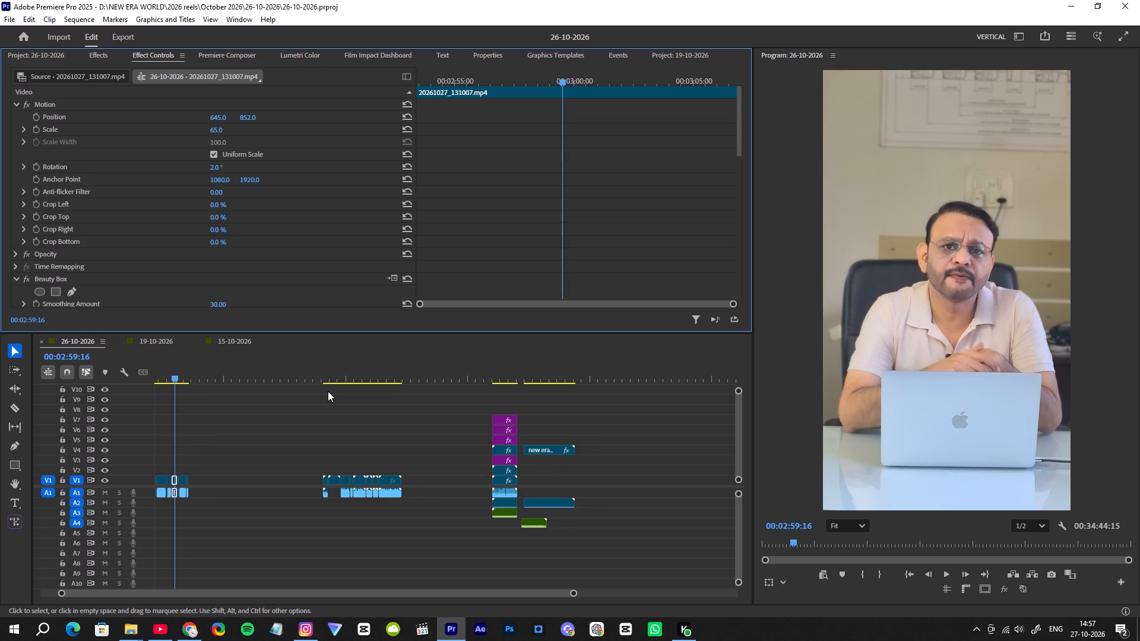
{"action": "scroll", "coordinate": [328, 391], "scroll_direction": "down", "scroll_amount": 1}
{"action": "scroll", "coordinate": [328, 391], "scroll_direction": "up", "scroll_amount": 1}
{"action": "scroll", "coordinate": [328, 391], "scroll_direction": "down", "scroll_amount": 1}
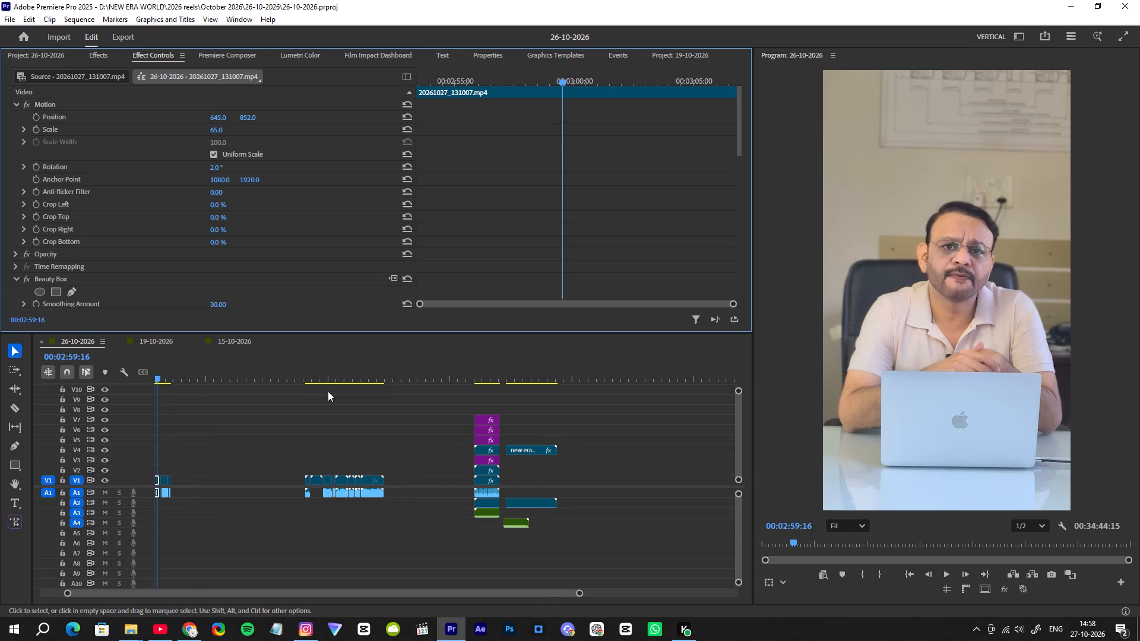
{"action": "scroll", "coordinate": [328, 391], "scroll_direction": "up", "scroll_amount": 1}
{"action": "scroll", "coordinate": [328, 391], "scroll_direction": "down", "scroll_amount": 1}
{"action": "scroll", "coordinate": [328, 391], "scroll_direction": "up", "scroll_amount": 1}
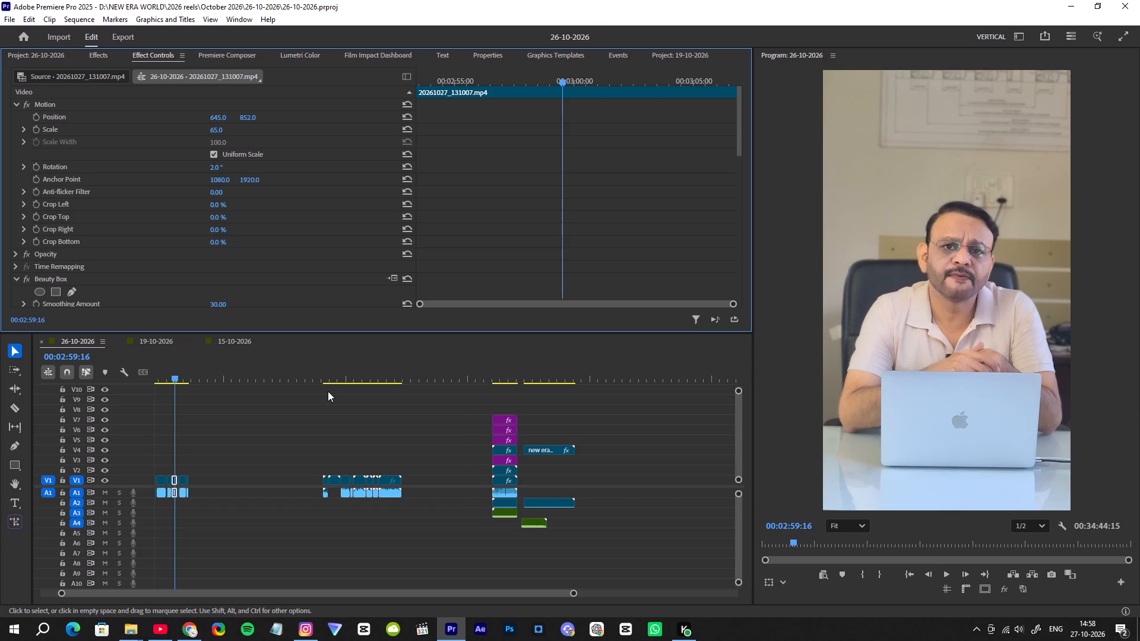
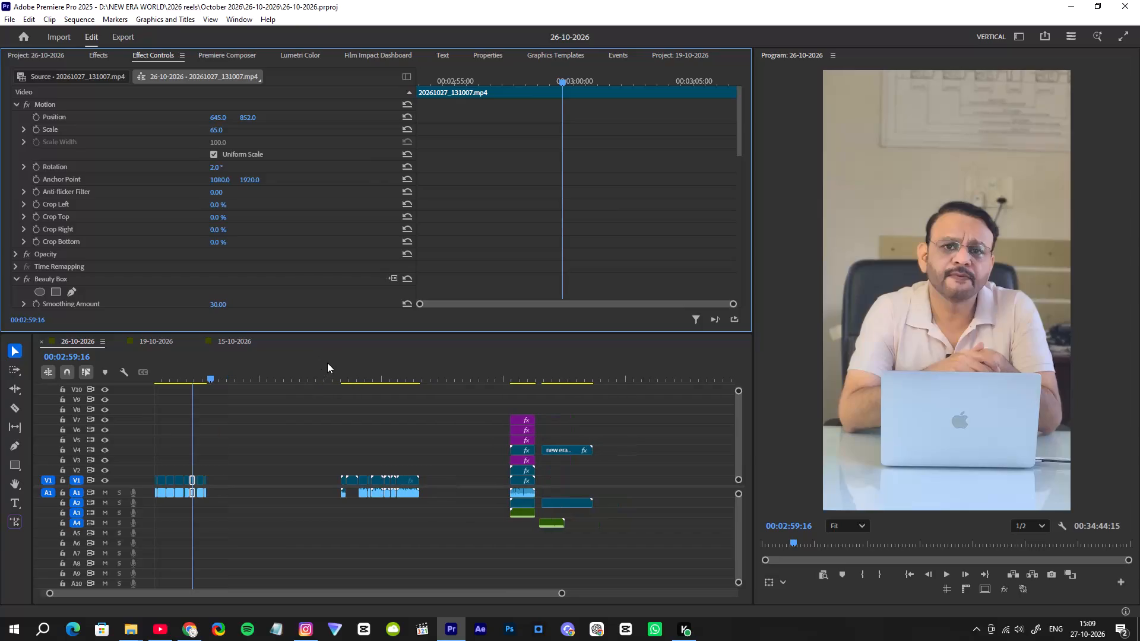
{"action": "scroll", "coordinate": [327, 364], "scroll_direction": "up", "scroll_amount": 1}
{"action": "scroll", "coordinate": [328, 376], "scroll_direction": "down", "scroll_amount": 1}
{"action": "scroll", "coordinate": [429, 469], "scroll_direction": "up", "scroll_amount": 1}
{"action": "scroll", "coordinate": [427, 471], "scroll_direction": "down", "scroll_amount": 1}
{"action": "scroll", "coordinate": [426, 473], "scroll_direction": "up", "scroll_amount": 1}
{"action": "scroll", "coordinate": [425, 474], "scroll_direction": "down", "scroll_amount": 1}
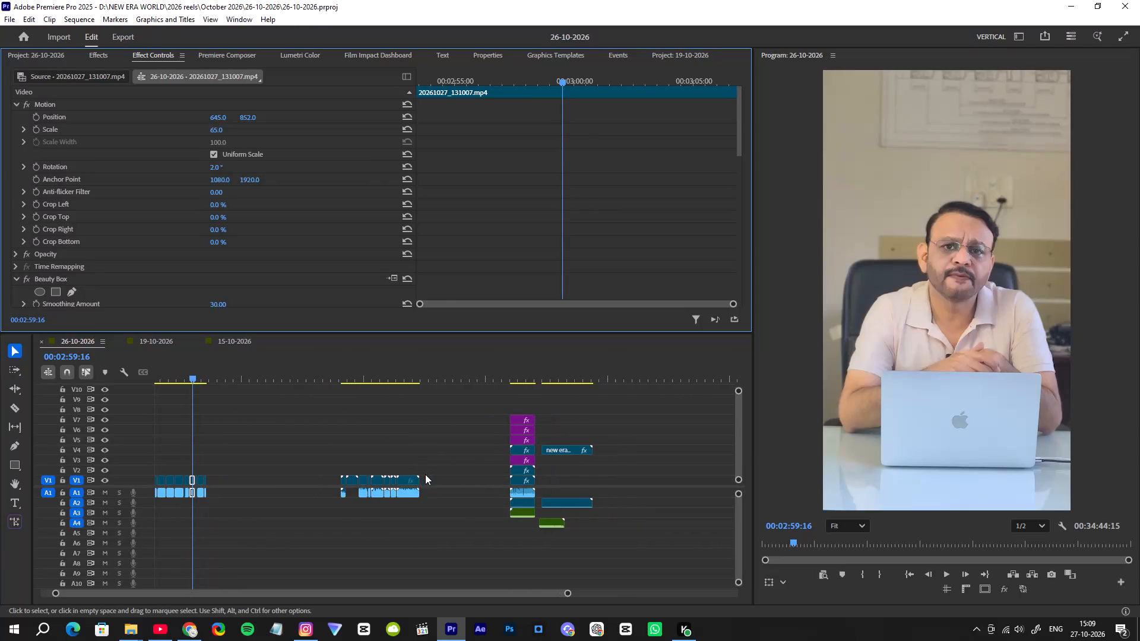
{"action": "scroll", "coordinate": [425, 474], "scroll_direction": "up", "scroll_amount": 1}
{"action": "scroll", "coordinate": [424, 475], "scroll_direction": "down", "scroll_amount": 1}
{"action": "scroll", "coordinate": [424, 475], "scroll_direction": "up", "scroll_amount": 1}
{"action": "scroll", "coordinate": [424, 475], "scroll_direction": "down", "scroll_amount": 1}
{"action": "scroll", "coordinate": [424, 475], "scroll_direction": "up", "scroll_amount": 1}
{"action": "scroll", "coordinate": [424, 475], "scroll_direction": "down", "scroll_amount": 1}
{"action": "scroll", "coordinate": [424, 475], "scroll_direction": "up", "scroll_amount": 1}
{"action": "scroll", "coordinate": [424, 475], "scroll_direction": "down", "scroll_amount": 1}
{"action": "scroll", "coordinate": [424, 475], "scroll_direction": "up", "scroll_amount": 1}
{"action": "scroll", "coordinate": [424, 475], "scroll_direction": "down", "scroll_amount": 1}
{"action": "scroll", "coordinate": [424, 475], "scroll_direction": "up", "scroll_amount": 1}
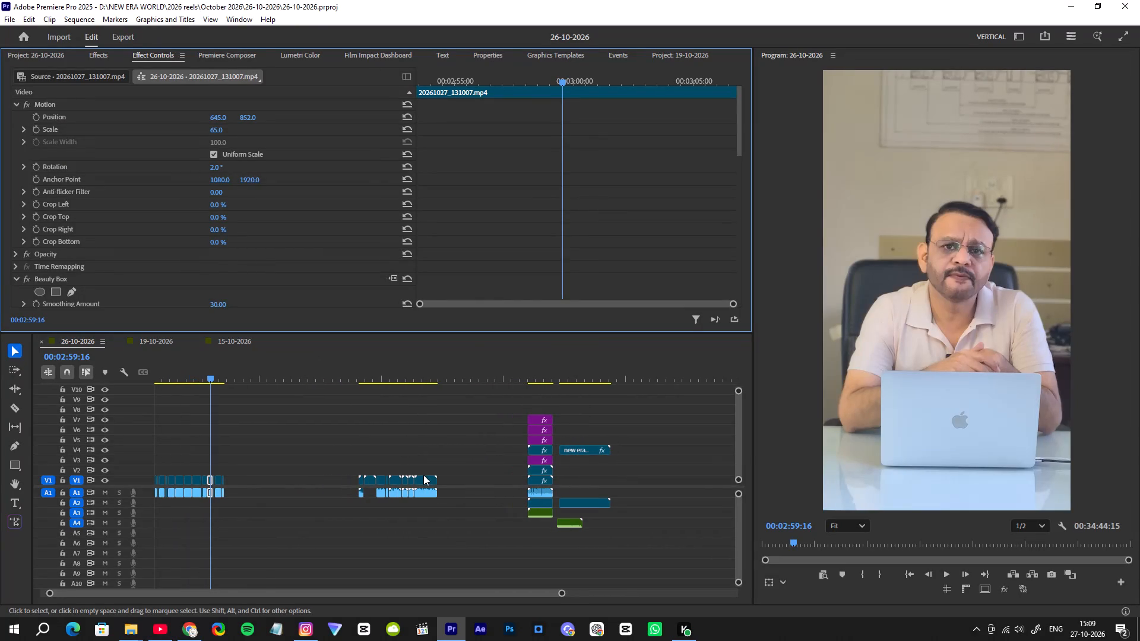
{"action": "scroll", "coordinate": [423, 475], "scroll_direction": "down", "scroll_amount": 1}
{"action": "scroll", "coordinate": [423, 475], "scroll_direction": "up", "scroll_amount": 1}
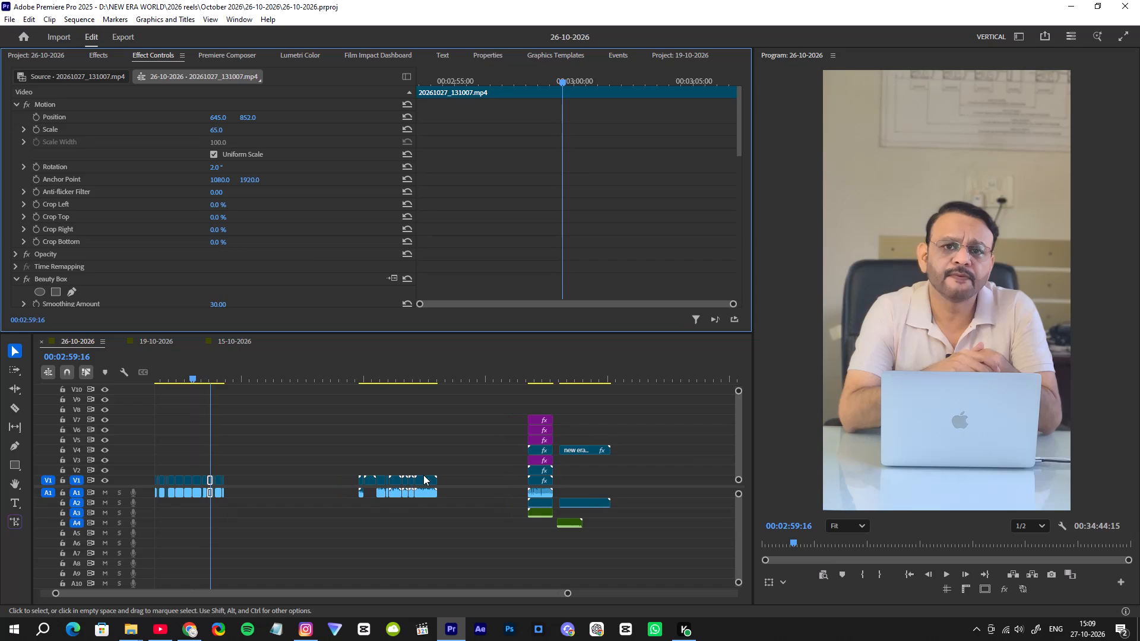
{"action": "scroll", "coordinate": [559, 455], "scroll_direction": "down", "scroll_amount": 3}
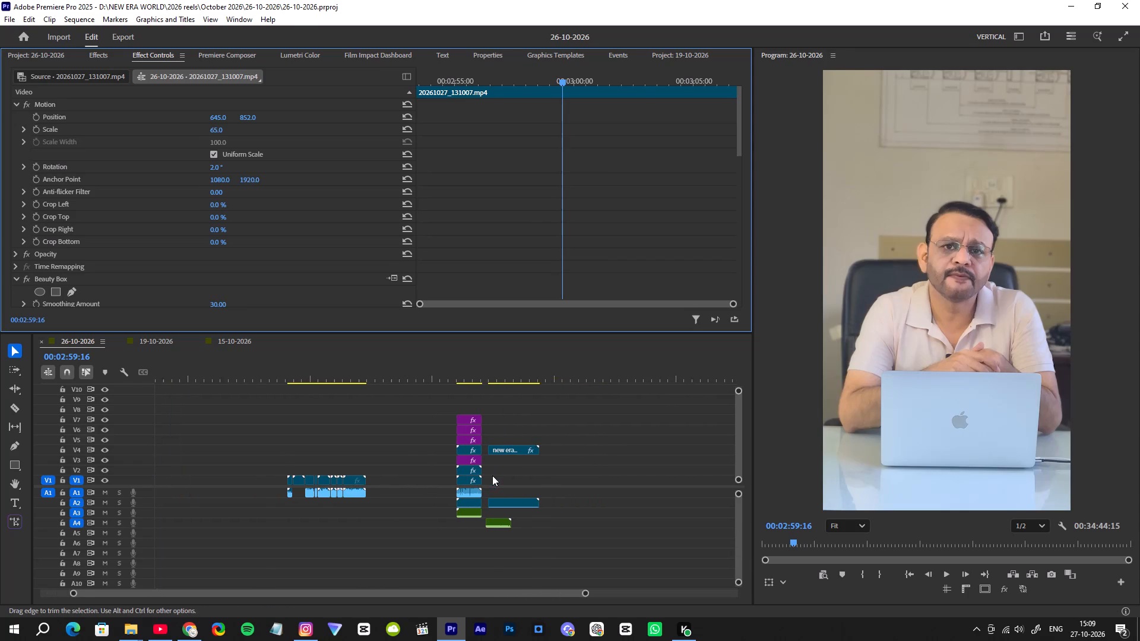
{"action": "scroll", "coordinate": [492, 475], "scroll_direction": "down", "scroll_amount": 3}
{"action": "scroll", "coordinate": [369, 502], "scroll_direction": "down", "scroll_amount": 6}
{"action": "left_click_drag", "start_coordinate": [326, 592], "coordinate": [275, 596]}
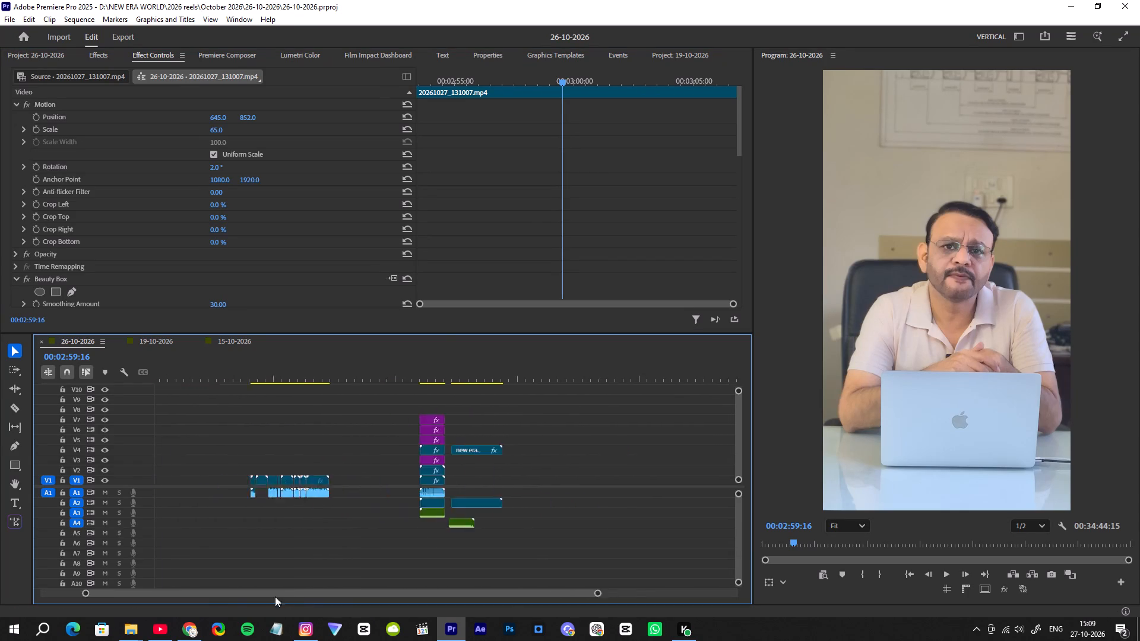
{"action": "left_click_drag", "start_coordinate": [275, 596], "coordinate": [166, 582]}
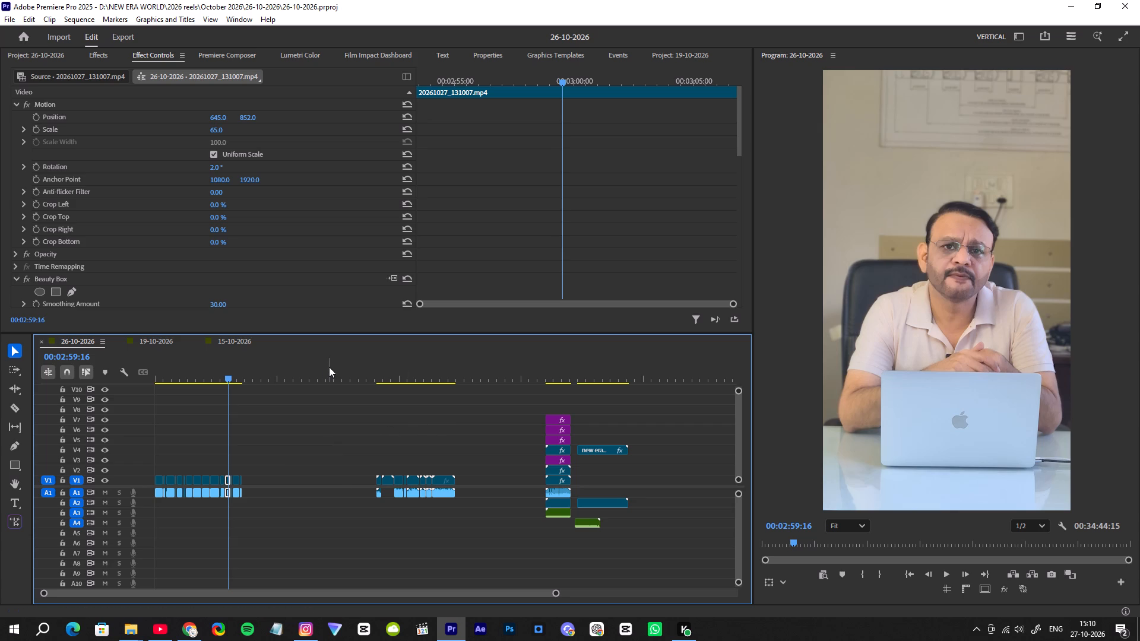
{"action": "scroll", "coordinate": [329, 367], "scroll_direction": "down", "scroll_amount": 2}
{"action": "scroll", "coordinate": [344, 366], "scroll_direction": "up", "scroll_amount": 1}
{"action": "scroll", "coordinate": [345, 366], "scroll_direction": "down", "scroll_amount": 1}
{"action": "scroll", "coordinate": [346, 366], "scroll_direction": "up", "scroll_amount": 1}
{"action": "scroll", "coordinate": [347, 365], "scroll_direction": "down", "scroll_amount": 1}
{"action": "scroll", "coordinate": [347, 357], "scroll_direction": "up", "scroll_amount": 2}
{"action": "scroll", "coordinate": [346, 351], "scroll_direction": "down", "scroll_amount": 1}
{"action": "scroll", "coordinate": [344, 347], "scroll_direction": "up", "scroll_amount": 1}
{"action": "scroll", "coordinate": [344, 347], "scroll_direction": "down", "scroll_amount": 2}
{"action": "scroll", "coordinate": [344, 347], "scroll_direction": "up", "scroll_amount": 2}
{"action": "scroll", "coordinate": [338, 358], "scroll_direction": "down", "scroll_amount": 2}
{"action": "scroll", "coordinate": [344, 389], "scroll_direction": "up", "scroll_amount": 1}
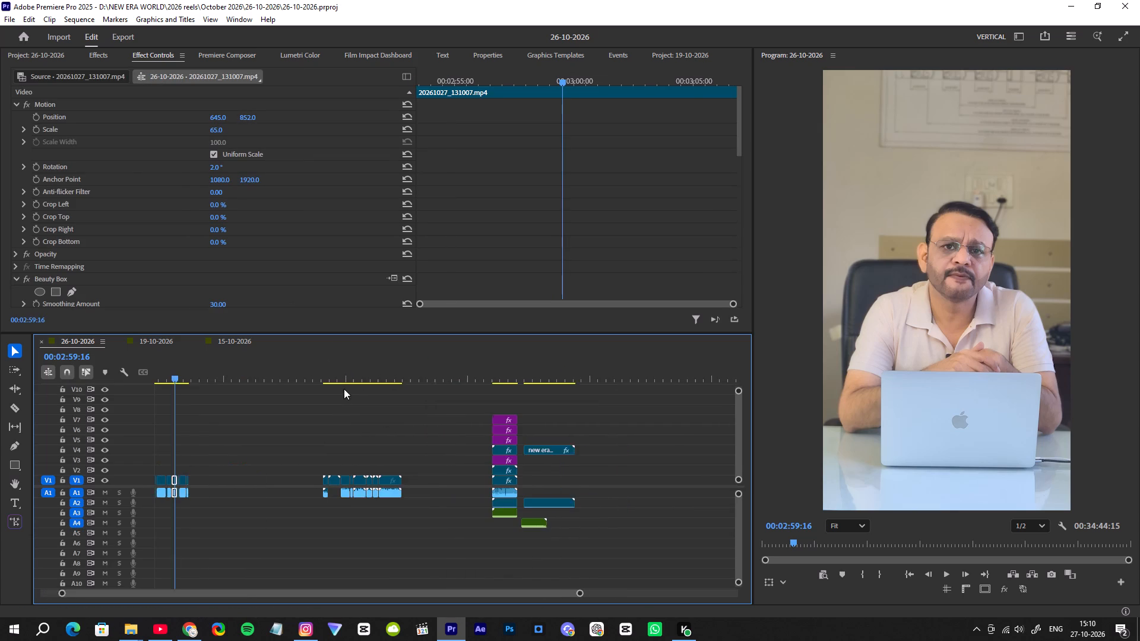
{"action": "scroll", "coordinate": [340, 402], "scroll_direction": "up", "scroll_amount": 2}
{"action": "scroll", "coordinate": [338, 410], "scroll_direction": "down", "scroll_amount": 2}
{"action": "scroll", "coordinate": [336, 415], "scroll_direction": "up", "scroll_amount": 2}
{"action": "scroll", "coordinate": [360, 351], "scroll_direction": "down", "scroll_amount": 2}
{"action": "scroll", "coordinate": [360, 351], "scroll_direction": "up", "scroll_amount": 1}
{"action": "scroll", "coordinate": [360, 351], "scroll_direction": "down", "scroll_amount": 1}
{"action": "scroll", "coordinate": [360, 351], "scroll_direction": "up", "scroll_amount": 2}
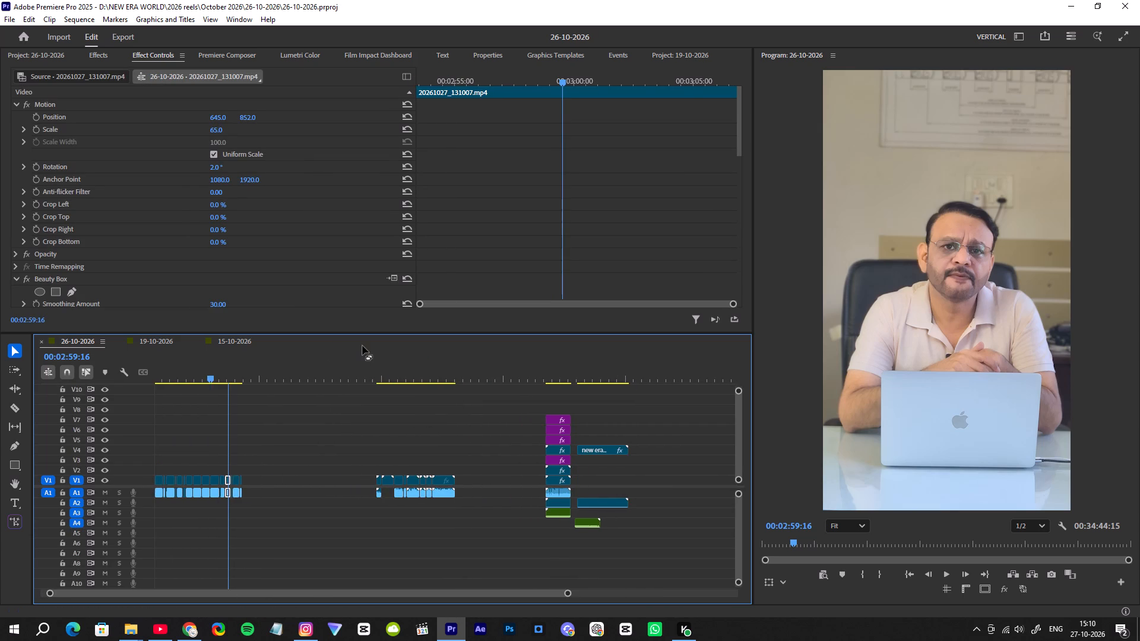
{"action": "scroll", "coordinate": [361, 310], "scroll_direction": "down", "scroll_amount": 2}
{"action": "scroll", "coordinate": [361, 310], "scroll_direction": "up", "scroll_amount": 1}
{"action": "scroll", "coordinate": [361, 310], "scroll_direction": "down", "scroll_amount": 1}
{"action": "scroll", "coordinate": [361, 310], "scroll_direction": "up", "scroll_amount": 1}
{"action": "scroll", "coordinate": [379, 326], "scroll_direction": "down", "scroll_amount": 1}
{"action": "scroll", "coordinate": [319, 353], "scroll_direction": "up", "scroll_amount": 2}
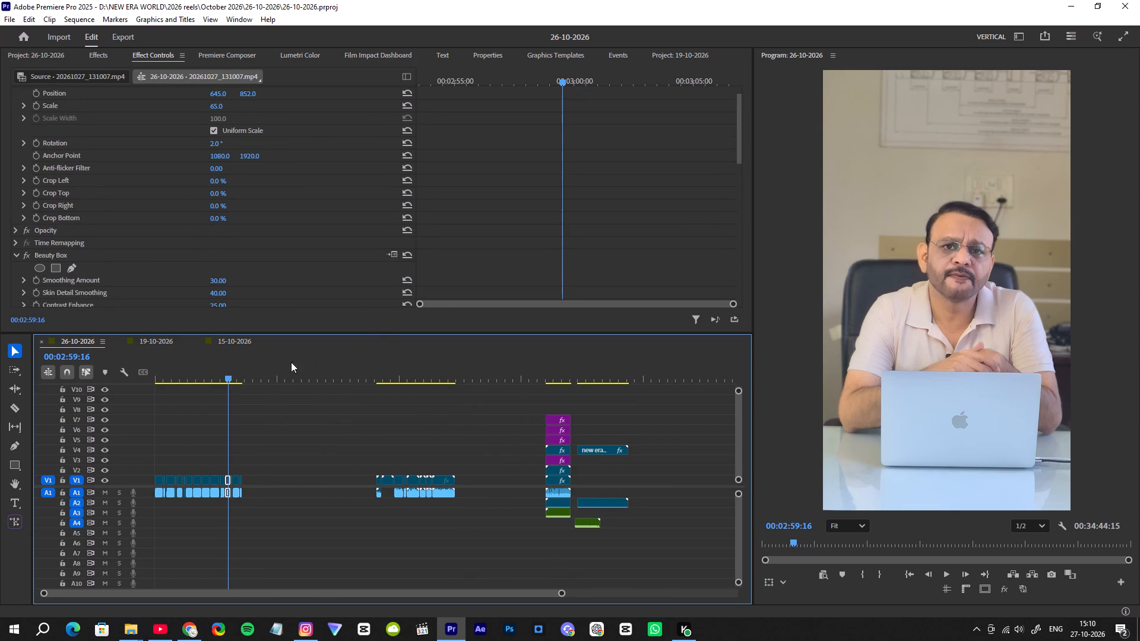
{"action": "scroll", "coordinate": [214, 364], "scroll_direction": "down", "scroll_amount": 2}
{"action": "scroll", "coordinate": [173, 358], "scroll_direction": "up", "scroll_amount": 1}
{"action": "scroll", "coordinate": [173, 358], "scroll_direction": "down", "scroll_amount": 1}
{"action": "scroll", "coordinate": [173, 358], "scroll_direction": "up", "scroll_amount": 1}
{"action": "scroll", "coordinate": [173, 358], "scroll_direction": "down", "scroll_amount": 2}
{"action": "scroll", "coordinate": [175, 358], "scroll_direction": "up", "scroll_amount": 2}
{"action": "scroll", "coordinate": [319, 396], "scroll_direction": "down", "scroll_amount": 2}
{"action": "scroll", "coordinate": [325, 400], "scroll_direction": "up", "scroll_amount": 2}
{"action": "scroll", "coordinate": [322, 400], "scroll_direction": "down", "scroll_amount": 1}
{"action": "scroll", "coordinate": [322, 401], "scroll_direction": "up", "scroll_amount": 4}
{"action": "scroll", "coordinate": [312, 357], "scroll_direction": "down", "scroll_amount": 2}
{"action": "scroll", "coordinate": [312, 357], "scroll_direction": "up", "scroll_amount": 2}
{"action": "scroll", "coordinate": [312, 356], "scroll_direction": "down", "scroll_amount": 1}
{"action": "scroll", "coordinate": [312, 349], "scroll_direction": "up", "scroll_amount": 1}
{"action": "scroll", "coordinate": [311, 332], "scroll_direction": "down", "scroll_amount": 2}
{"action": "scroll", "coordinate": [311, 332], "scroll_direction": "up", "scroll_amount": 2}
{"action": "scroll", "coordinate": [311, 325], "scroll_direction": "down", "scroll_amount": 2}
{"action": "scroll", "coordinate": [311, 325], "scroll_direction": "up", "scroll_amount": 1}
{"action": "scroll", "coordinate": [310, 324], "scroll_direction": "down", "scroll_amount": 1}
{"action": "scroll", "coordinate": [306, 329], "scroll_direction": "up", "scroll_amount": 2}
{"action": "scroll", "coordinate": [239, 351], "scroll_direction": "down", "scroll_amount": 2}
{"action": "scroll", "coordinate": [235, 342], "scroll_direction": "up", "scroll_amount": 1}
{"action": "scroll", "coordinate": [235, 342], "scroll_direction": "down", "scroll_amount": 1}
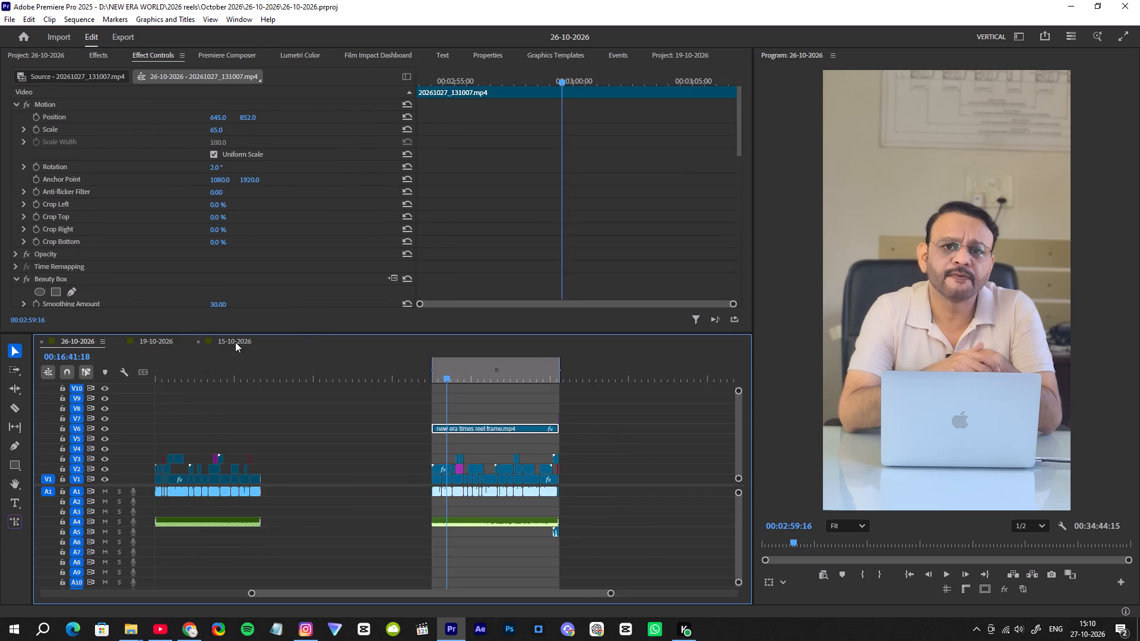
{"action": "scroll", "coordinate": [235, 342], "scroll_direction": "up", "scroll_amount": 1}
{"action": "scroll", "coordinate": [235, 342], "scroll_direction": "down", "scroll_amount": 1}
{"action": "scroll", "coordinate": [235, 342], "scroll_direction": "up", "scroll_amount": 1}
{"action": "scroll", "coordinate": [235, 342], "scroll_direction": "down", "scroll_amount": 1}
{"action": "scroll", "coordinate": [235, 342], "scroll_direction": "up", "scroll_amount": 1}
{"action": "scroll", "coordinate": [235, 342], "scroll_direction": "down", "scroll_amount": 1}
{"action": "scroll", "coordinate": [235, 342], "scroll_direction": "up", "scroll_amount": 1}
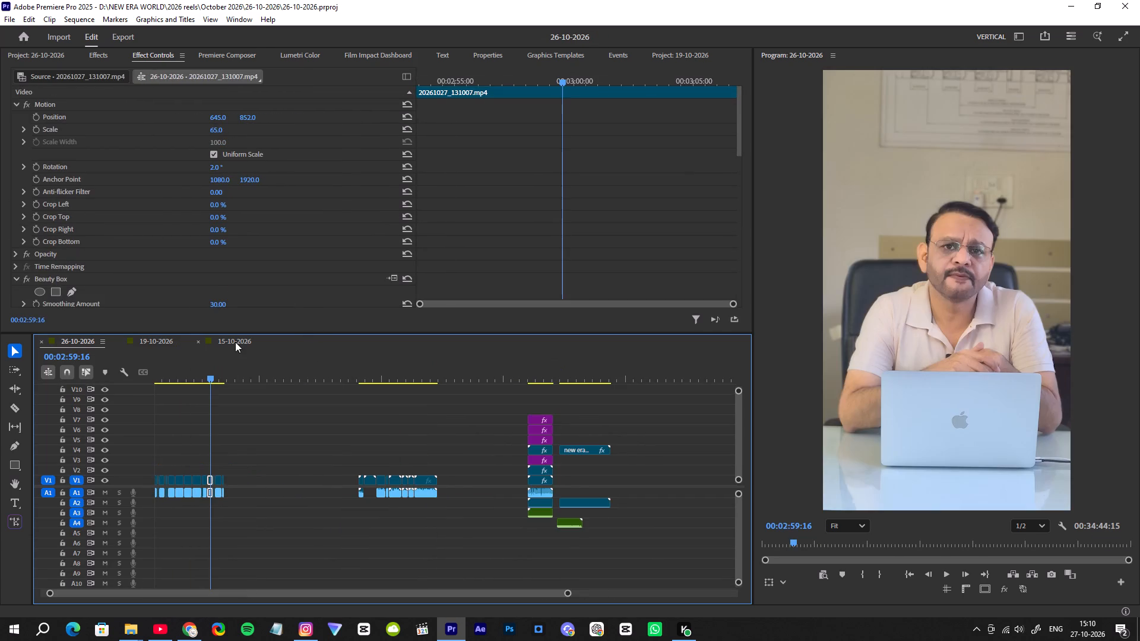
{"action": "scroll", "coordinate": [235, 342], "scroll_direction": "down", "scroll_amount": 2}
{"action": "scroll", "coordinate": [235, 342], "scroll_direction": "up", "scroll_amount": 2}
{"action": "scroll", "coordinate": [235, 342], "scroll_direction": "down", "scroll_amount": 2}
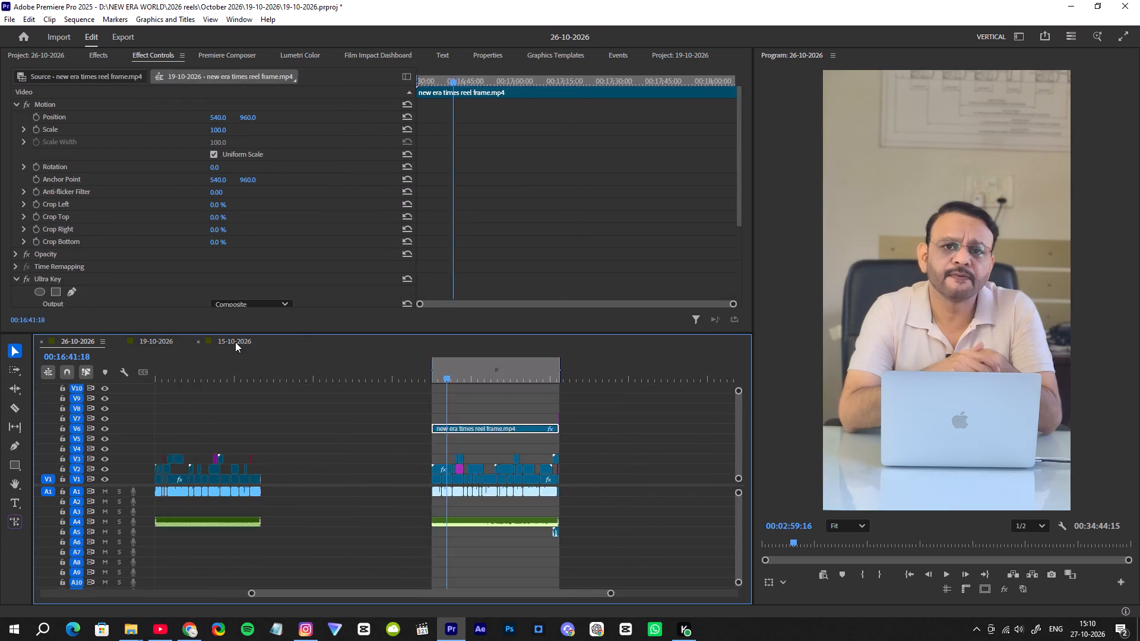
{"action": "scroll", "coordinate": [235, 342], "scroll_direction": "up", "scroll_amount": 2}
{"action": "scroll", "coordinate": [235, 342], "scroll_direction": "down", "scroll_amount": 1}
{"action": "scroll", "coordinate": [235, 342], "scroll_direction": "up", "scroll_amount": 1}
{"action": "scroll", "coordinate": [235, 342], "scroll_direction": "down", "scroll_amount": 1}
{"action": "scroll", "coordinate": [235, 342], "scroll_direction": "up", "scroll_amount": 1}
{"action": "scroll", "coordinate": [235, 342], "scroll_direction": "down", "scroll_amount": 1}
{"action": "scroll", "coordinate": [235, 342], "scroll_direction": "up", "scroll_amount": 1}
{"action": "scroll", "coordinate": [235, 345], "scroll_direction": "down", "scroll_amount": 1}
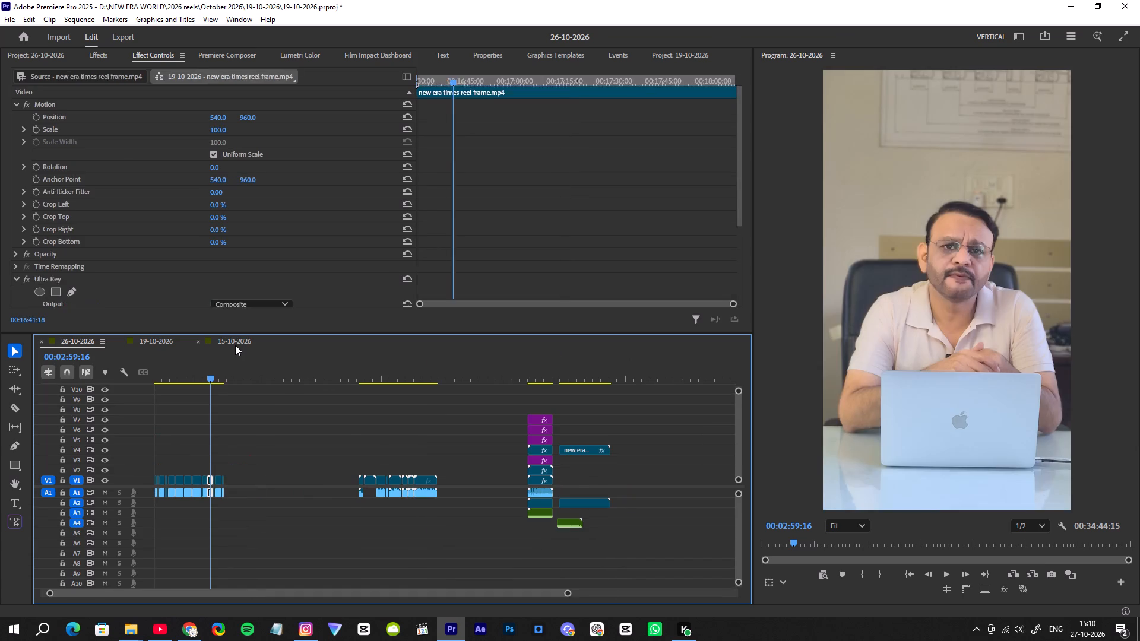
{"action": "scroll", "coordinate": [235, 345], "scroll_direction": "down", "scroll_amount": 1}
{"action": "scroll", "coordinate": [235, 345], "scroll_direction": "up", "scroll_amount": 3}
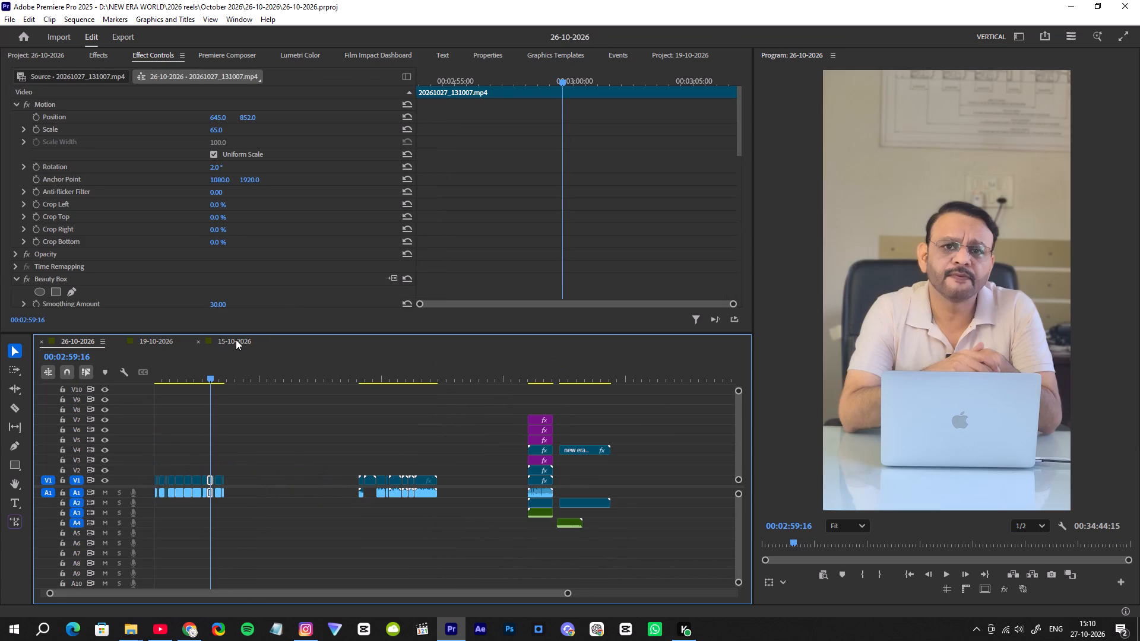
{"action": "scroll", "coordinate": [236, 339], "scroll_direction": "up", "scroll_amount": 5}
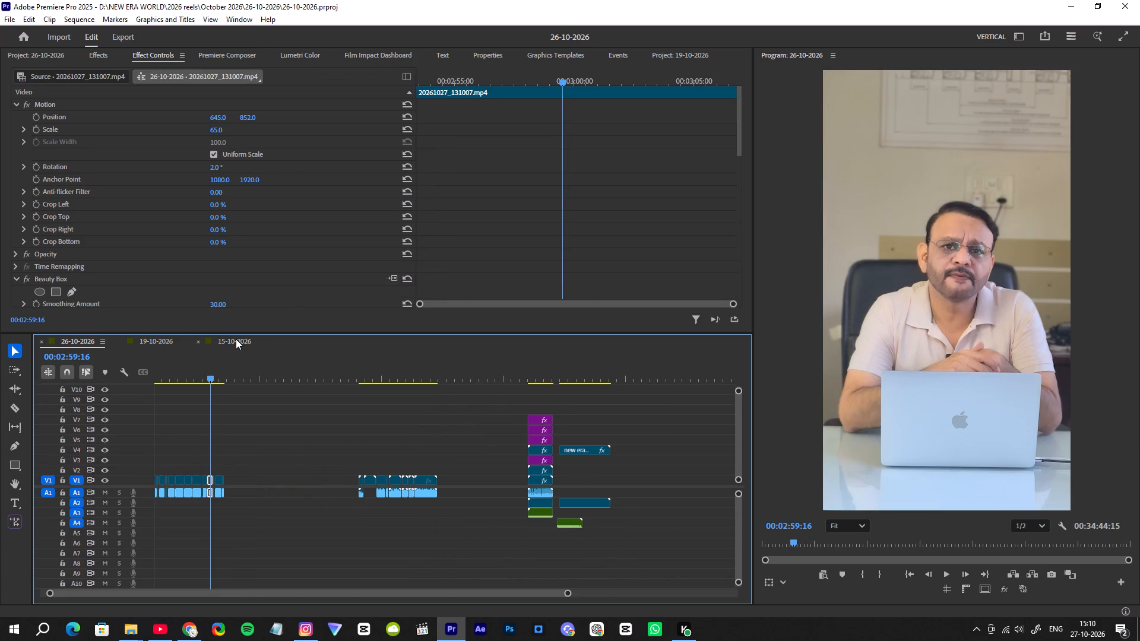
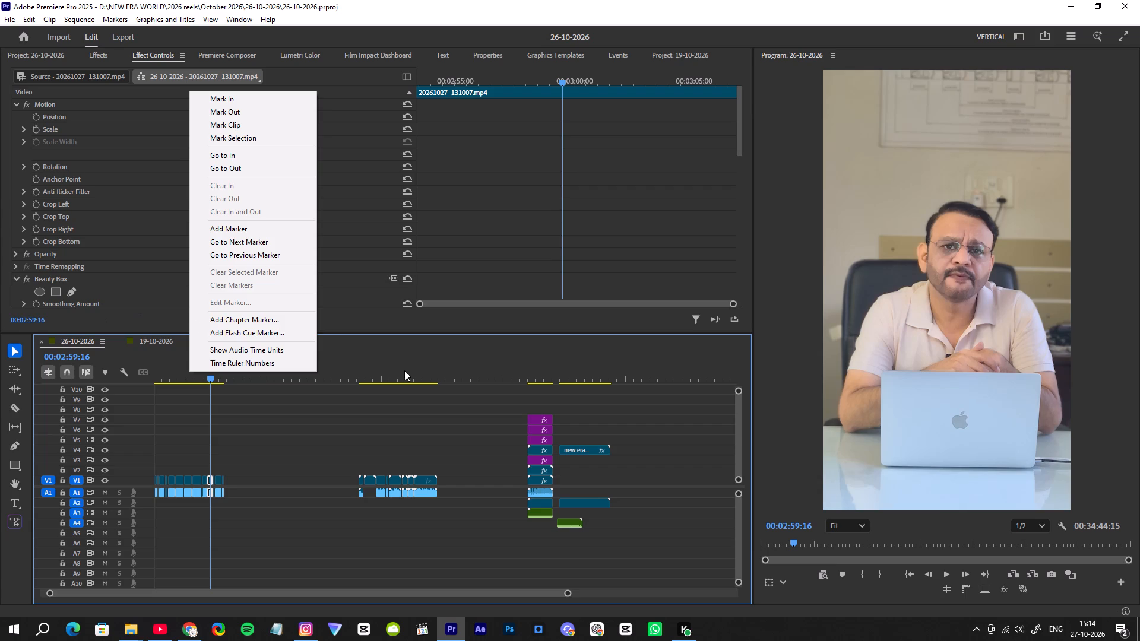
Move the playhead back to the start of the 26-10-2026 sequence, at 00:00:00:00.
{"action": "left_click", "coordinate": [423, 362]}
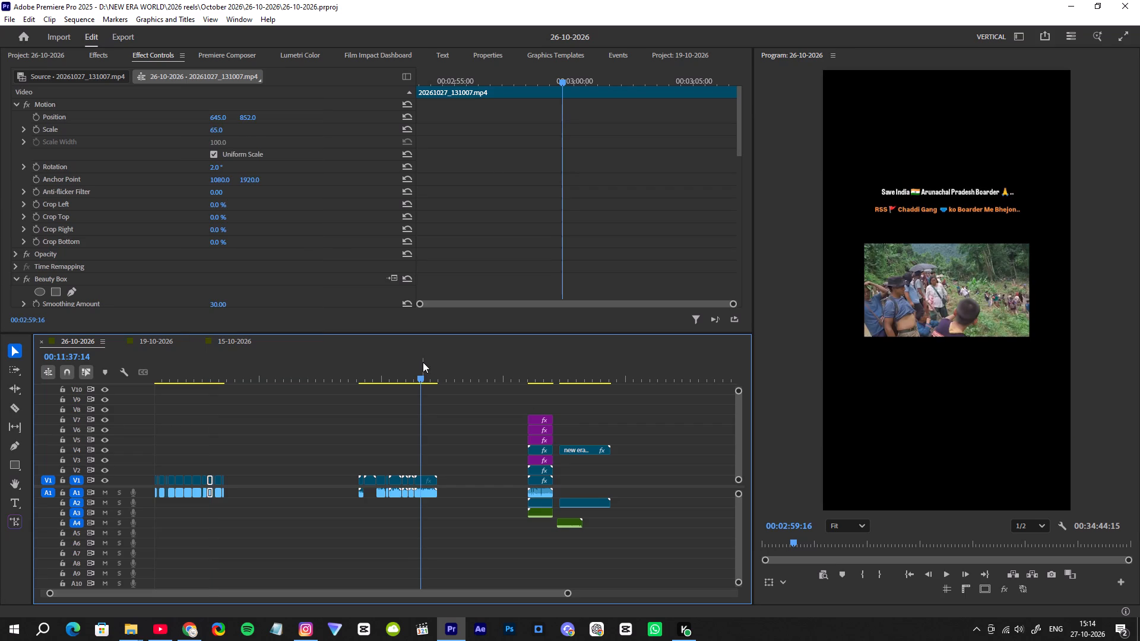
{"action": "left_click_drag", "start_coordinate": [159, 364], "coordinate": [137, 372]}
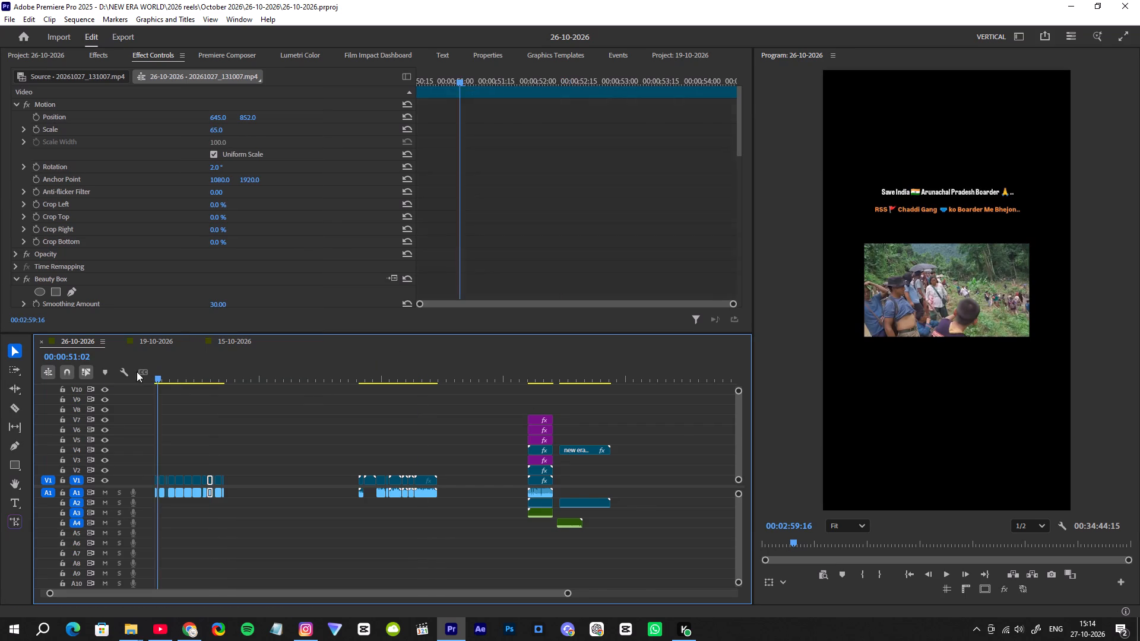
{"action": "left_click_drag", "start_coordinate": [137, 372], "coordinate": [107, 376]}
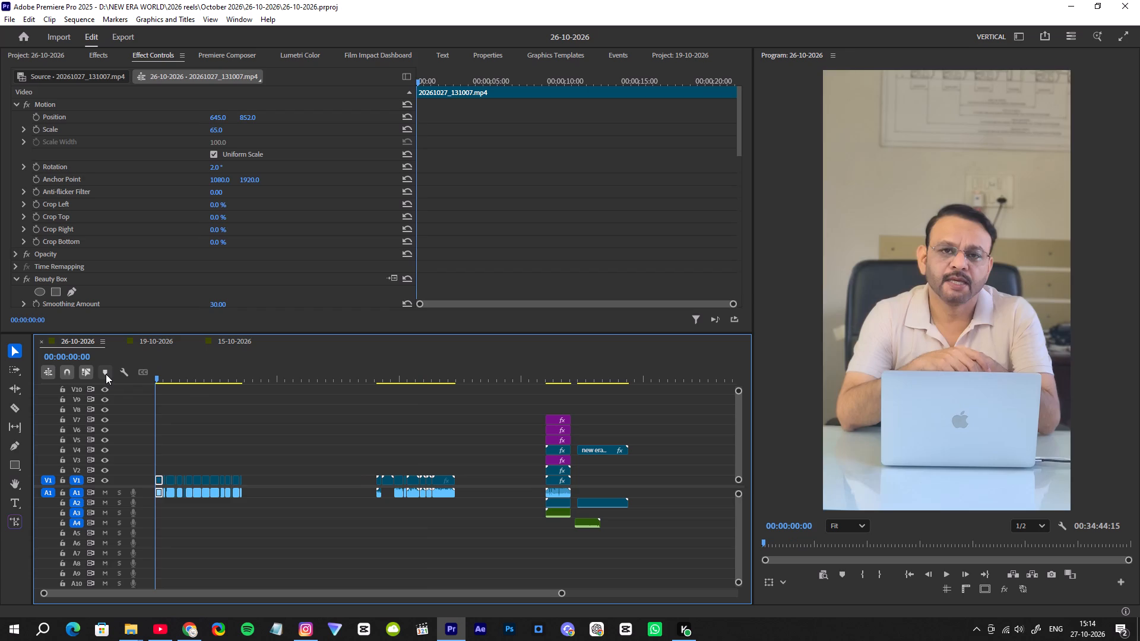
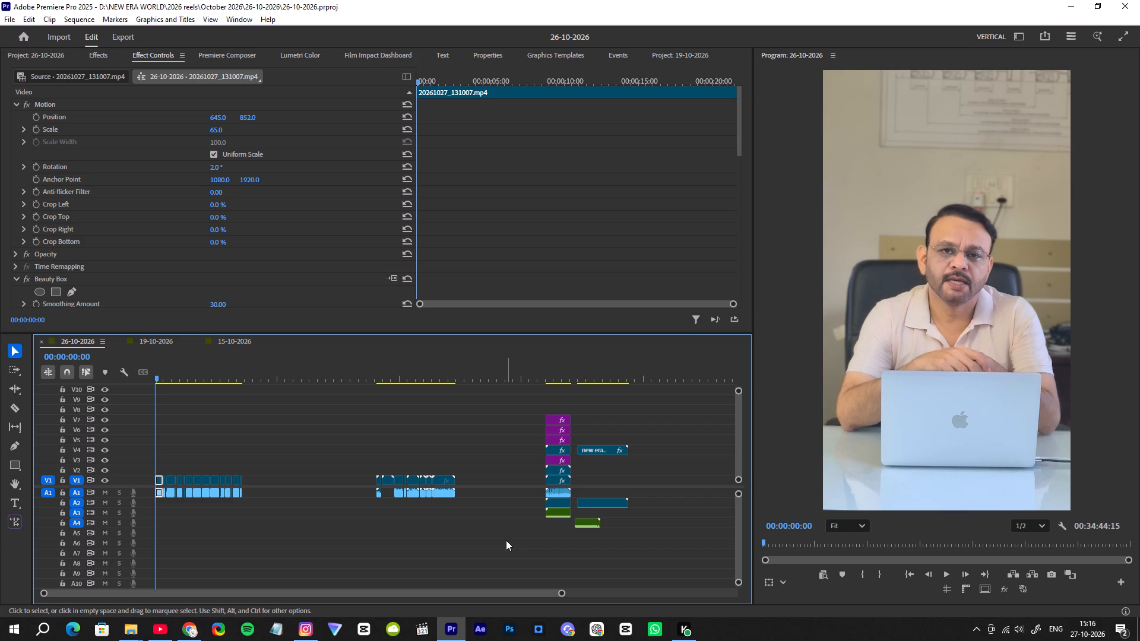
Switch to YouTube, leave the delhi itbp company search results and browse the home feed.
{"action": "left_click", "coordinate": [163, 627]}
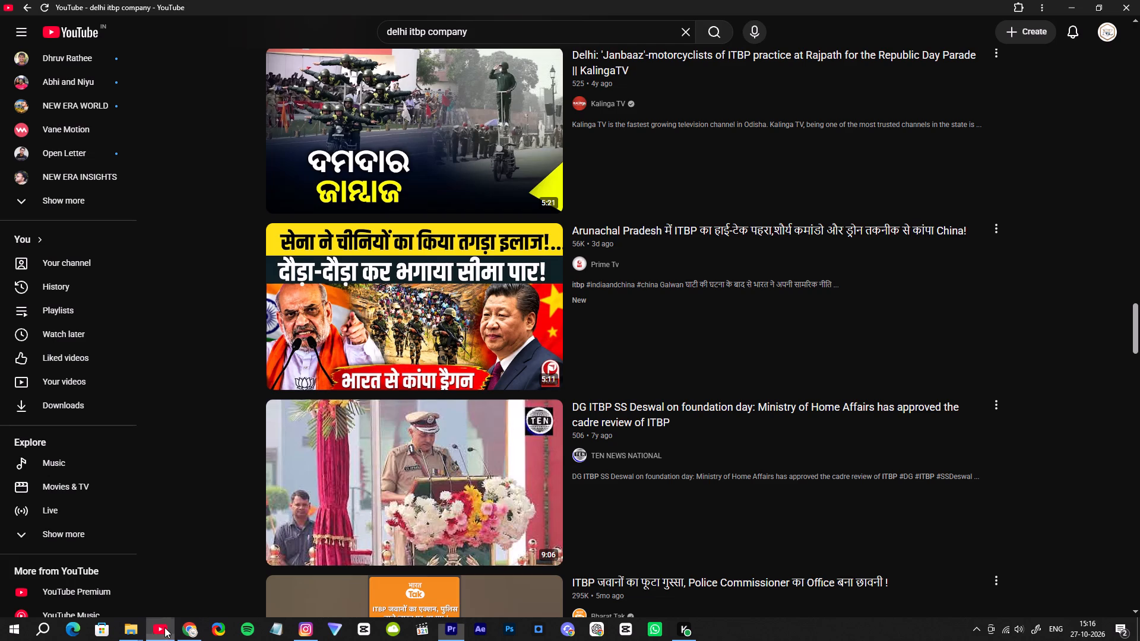
{"action": "scroll", "coordinate": [78, 137], "scroll_direction": "up", "scroll_amount": 3}
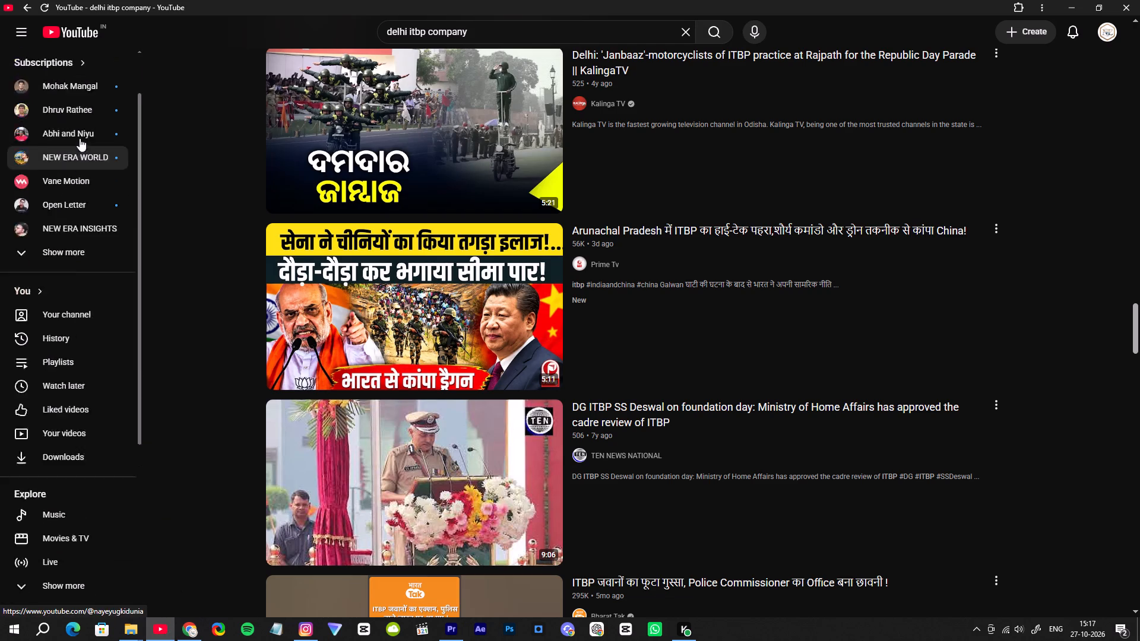
{"action": "scroll", "coordinate": [80, 139], "scroll_direction": "up", "scroll_amount": 6}
{"action": "left_click", "coordinate": [59, 66]}
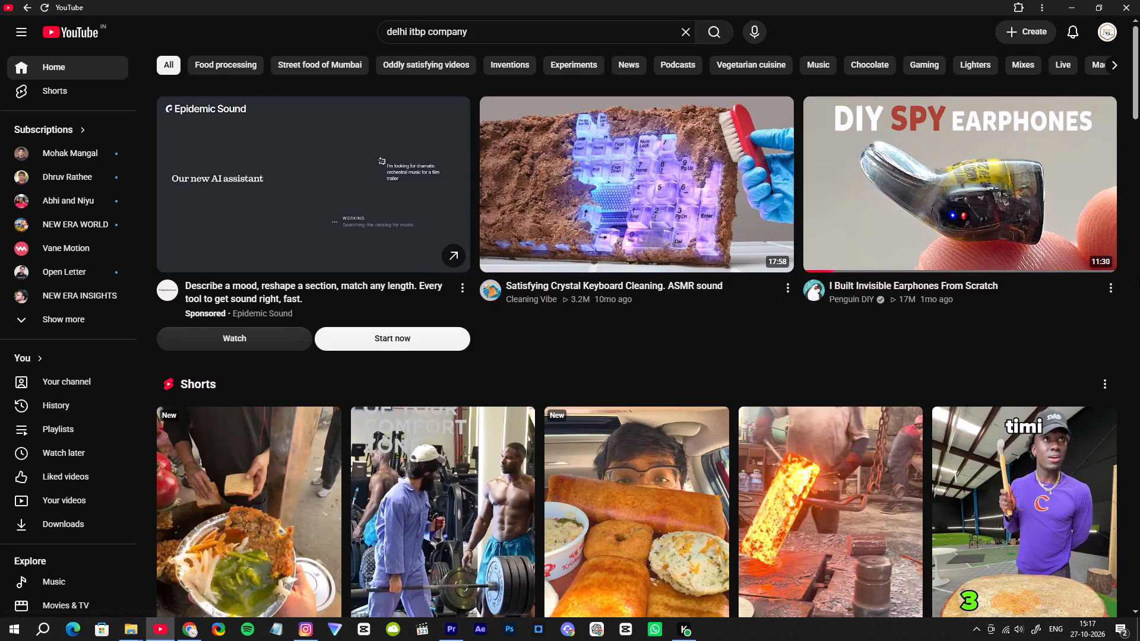
{"action": "scroll", "coordinate": [1139, 277], "scroll_direction": "down", "scroll_amount": 3}
Return to Premiere Pro and play the talking-head footage in the 26-10-2026 sequence from the start to about 00:01:48, pausing along the way.
{"action": "left_click", "coordinate": [450, 631]}
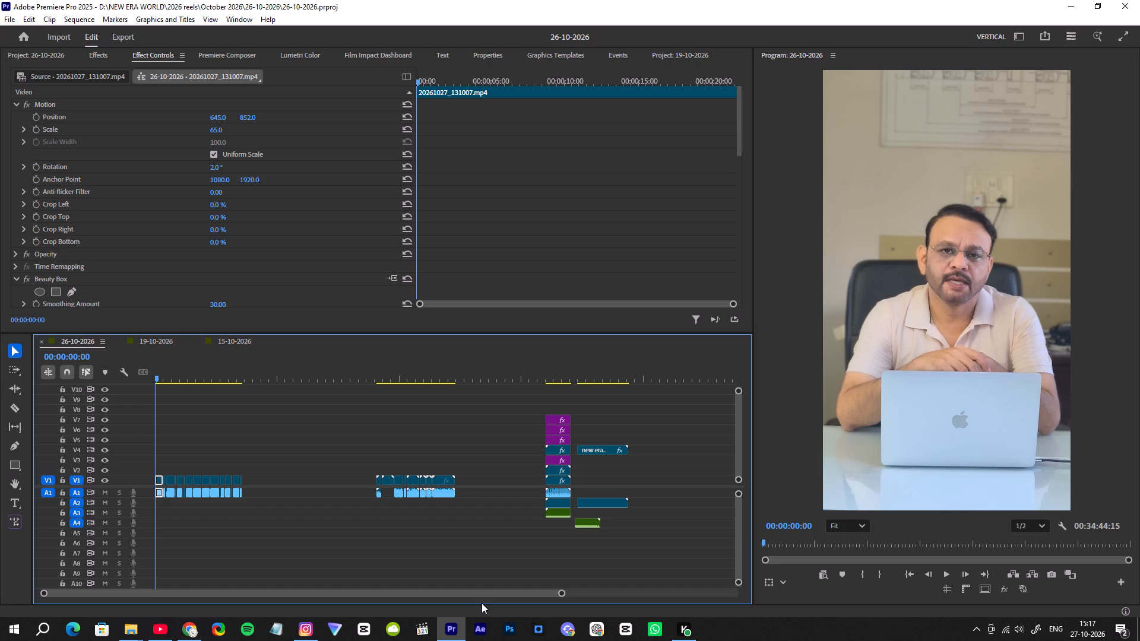
{"action": "key", "text": "space"}
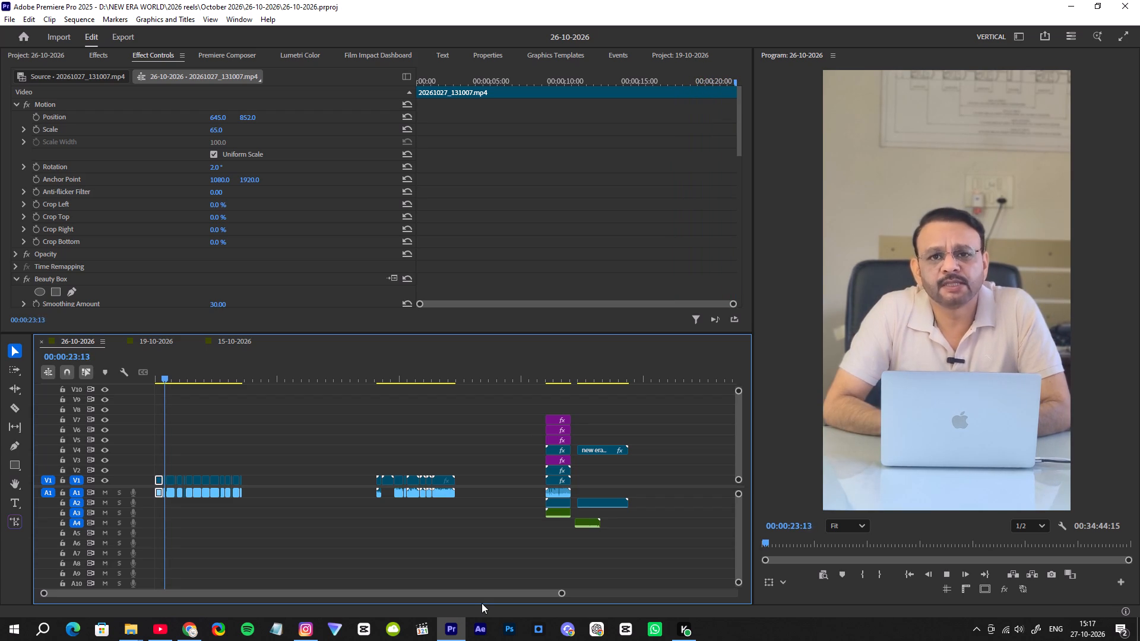
{"action": "key", "text": "space"}
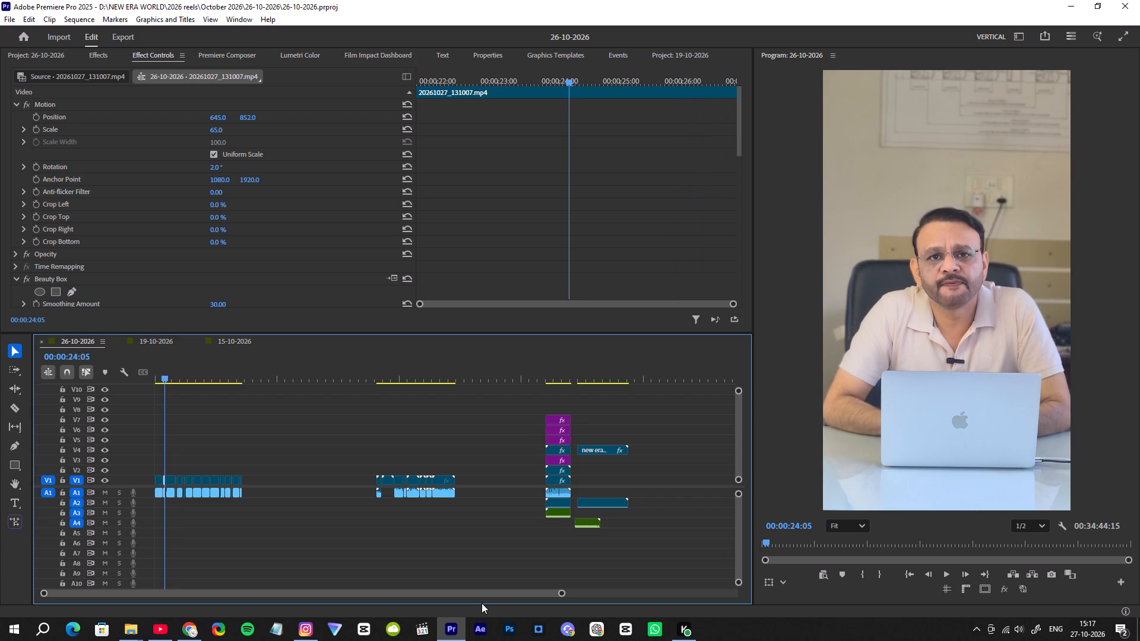
{"action": "key", "text": "space"}
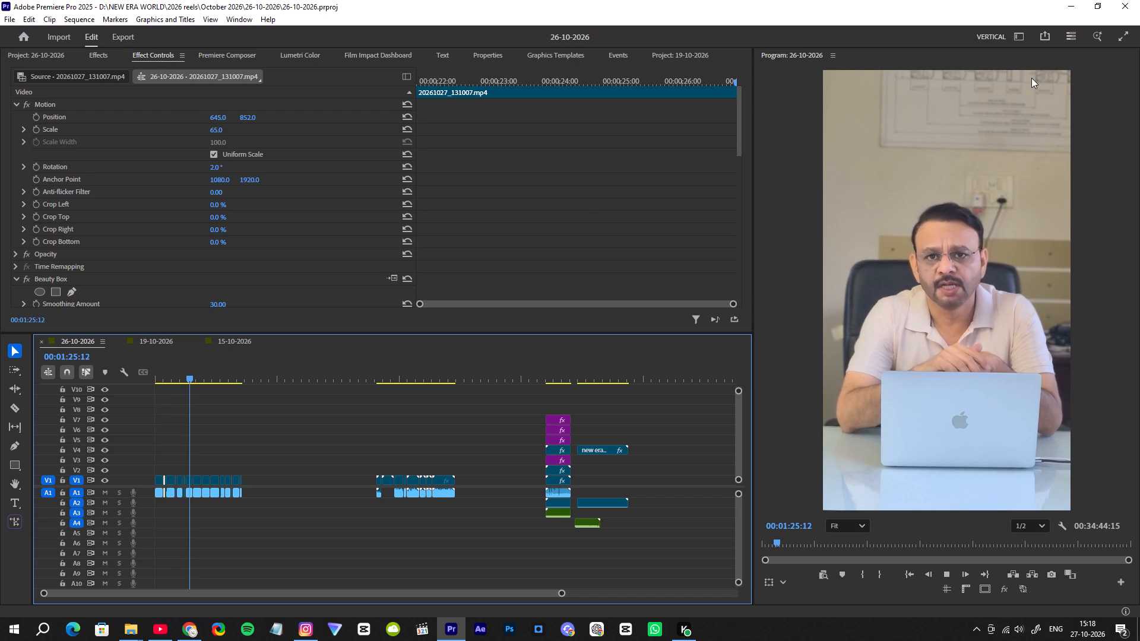
{"action": "key", "text": "space"}
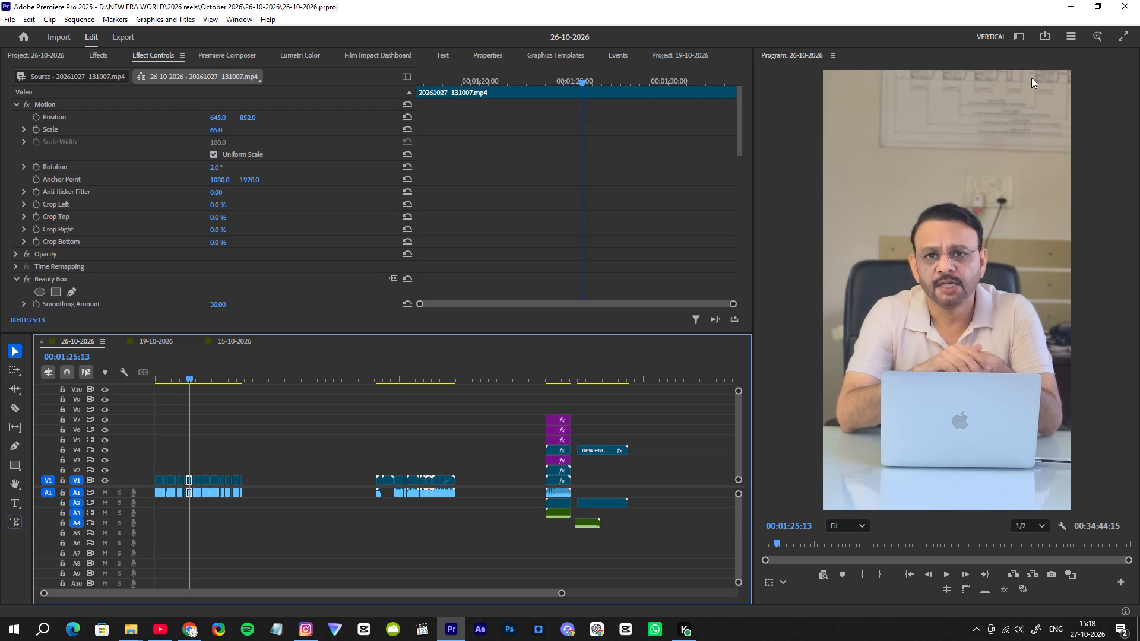
{"action": "key", "text": "space"}
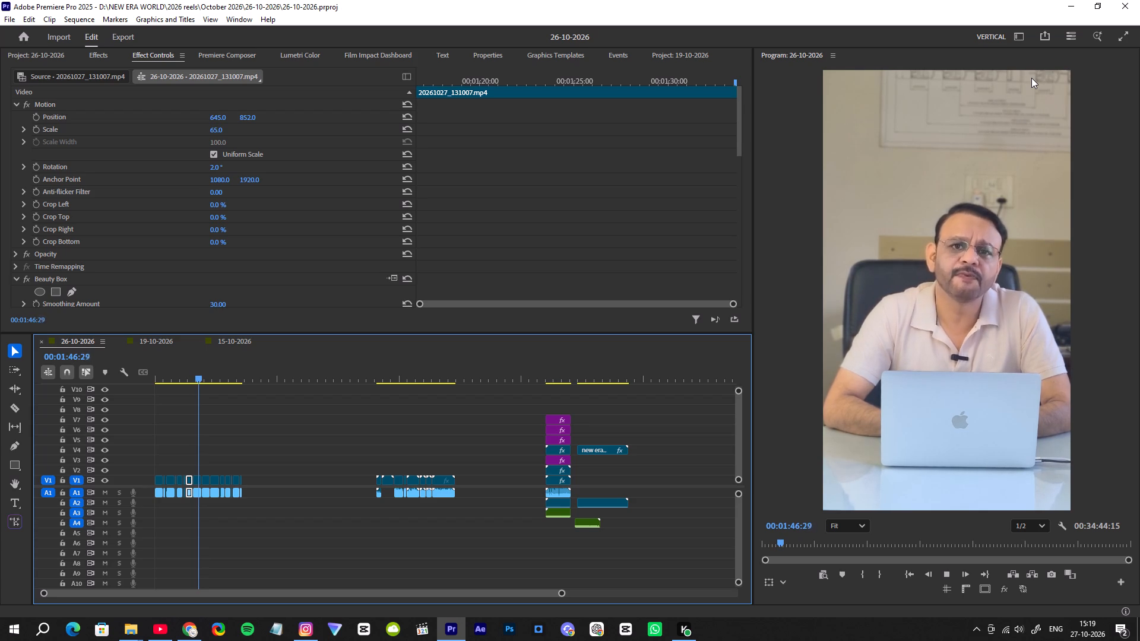
{"action": "key", "text": "space"}
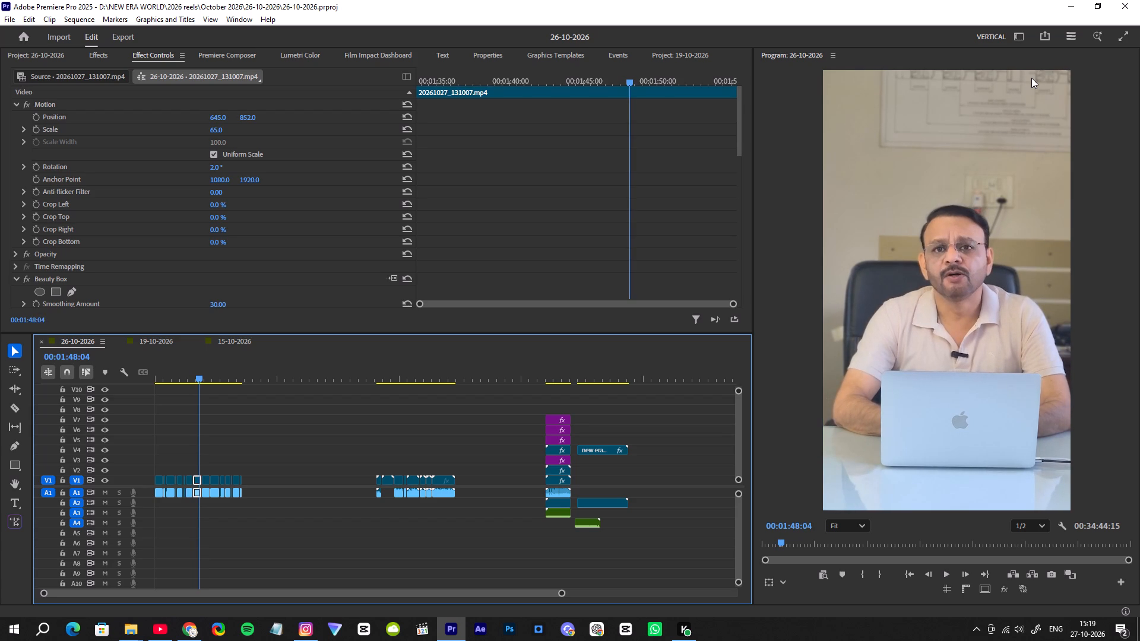
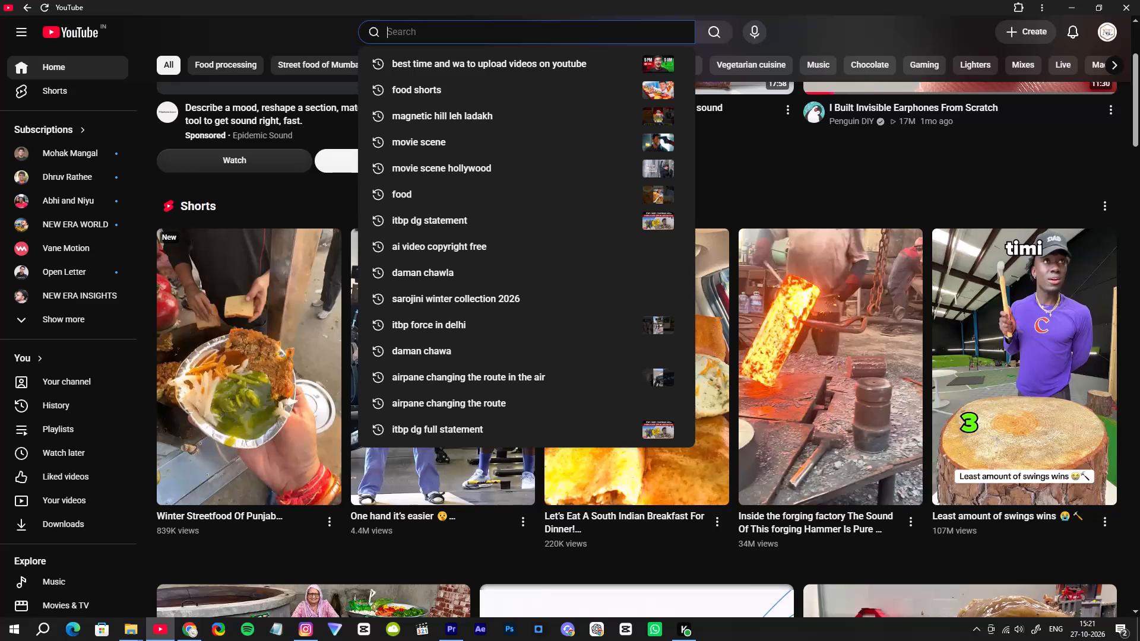
Search YouTube for "how to make account on paypal", using the matching search suggestion.
{"action": "type", "text": "hoe"}
{"action": "key", "text": "BackSpace"}
{"action": "type", "text": "w"}
{"action": "key", "text": "space"}
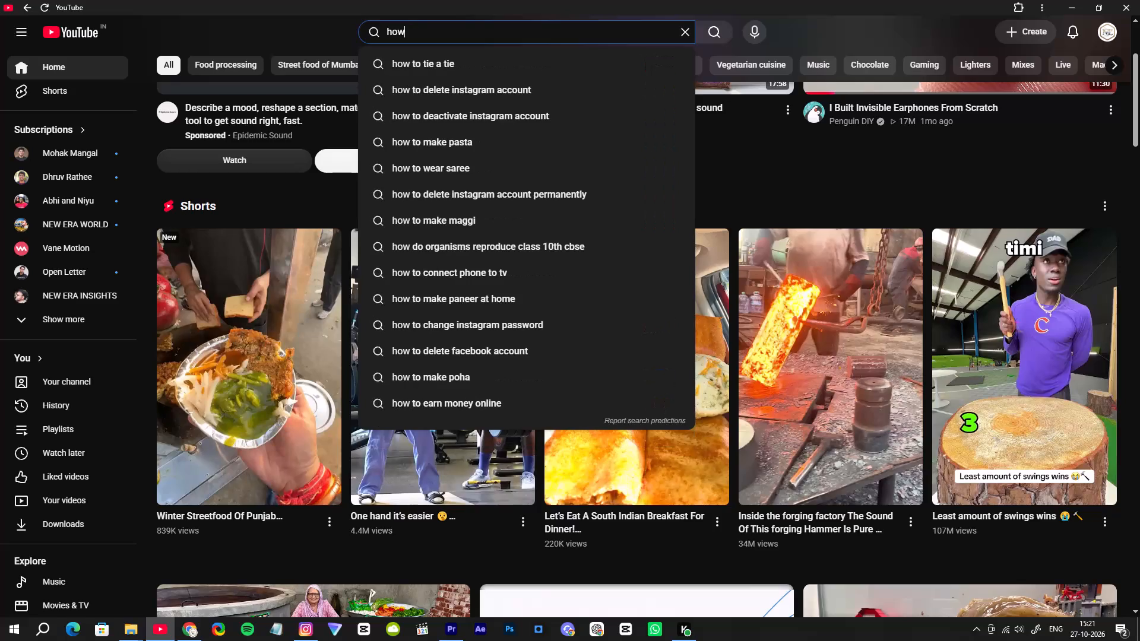
{"action": "type", "text": "to make a"}
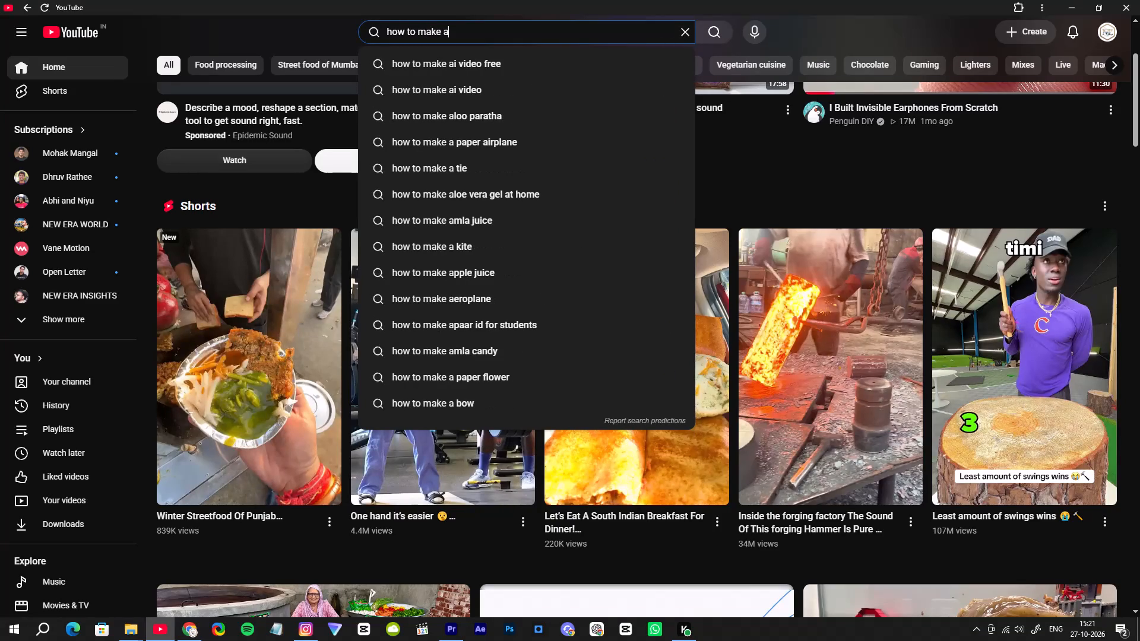
{"action": "type", "text": "ccount"}
{"action": "key", "text": "space"}
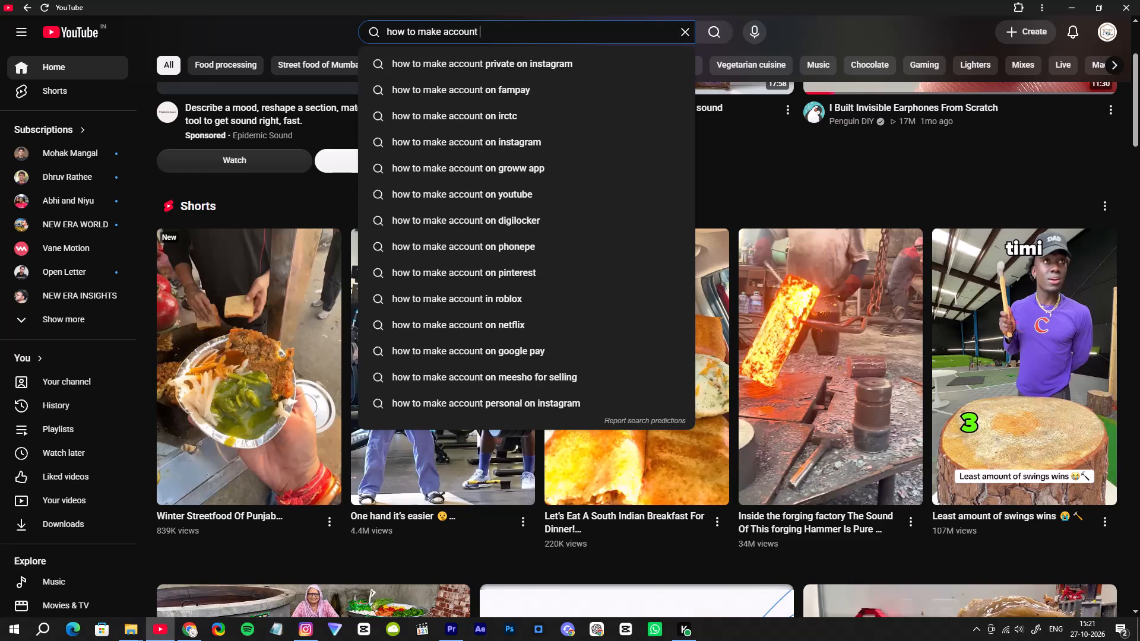
{"action": "type", "text": "on"}
{"action": "key", "text": "space"}
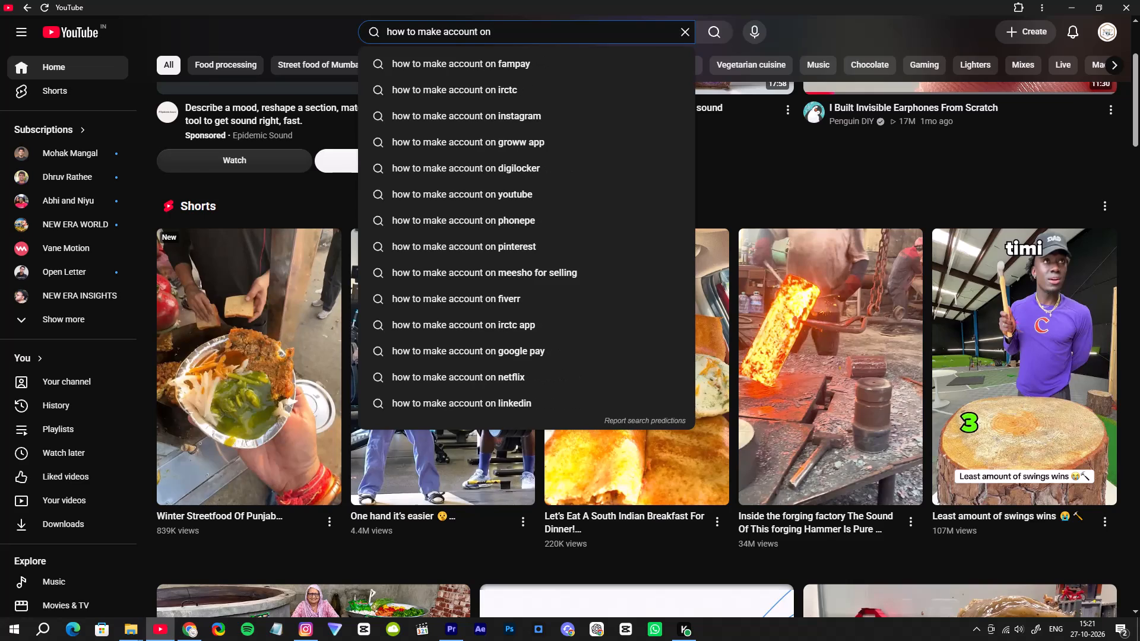
{"action": "type", "text": "pay"}
{"action": "key", "text": "Down"}
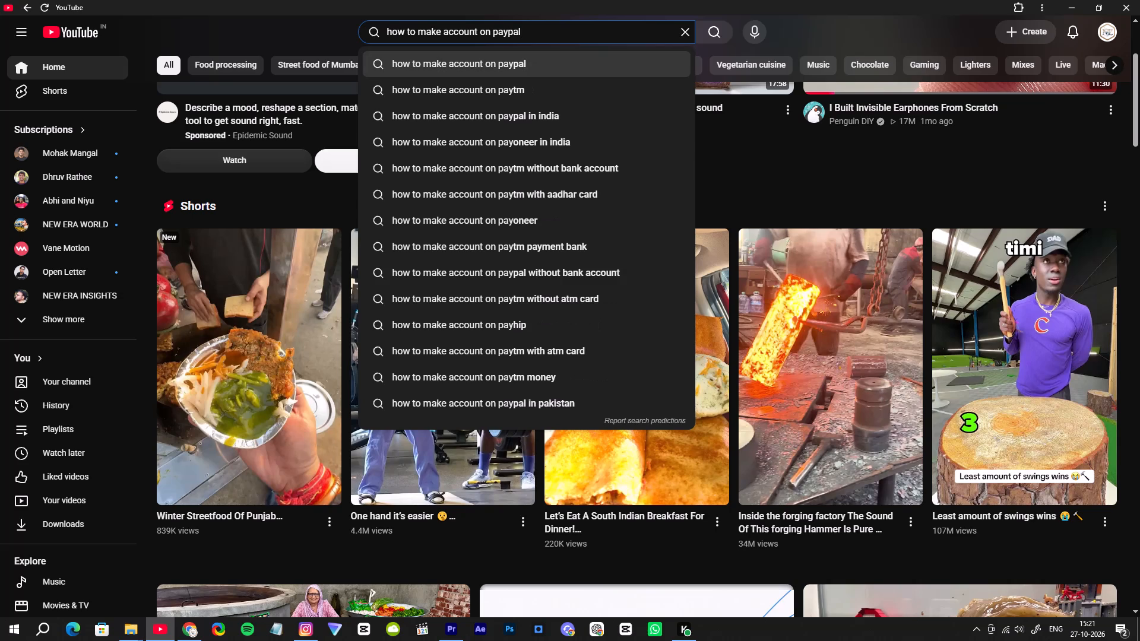
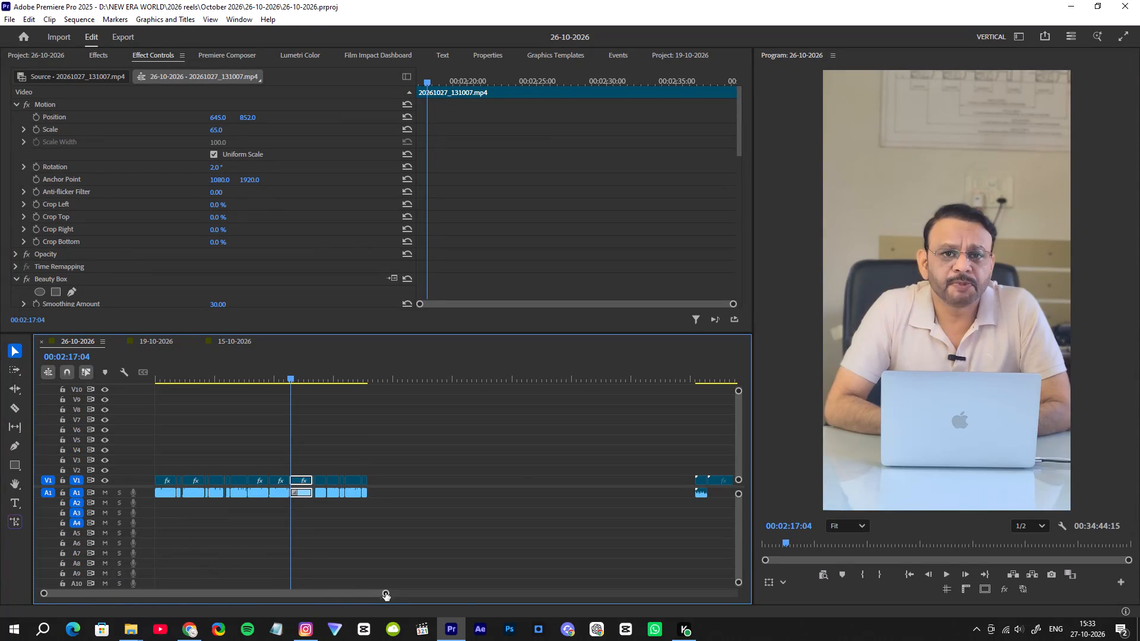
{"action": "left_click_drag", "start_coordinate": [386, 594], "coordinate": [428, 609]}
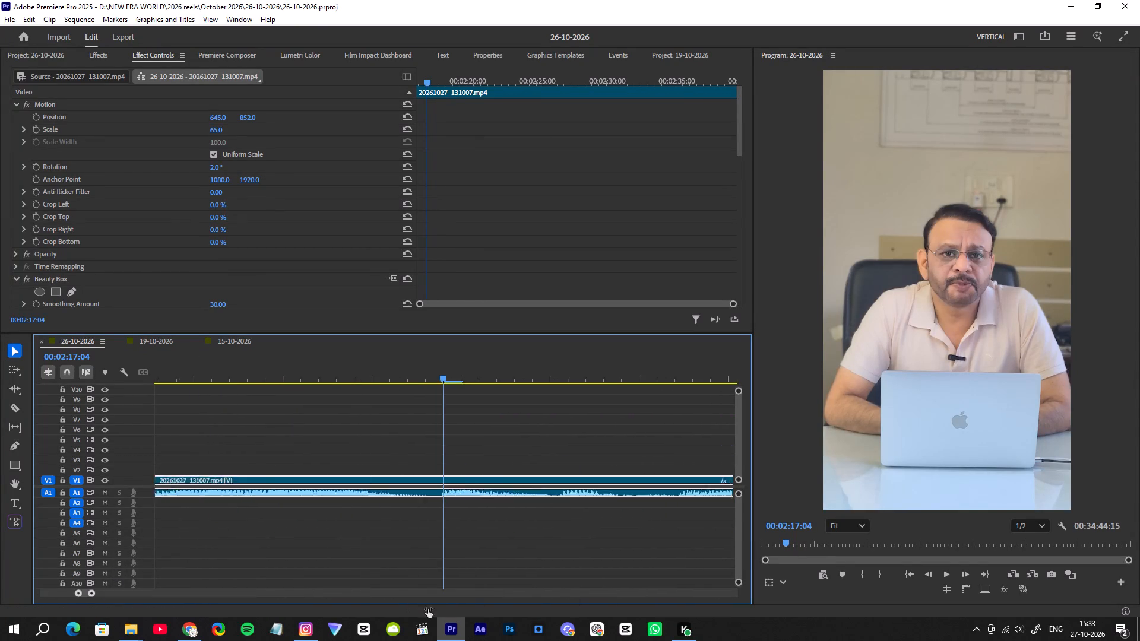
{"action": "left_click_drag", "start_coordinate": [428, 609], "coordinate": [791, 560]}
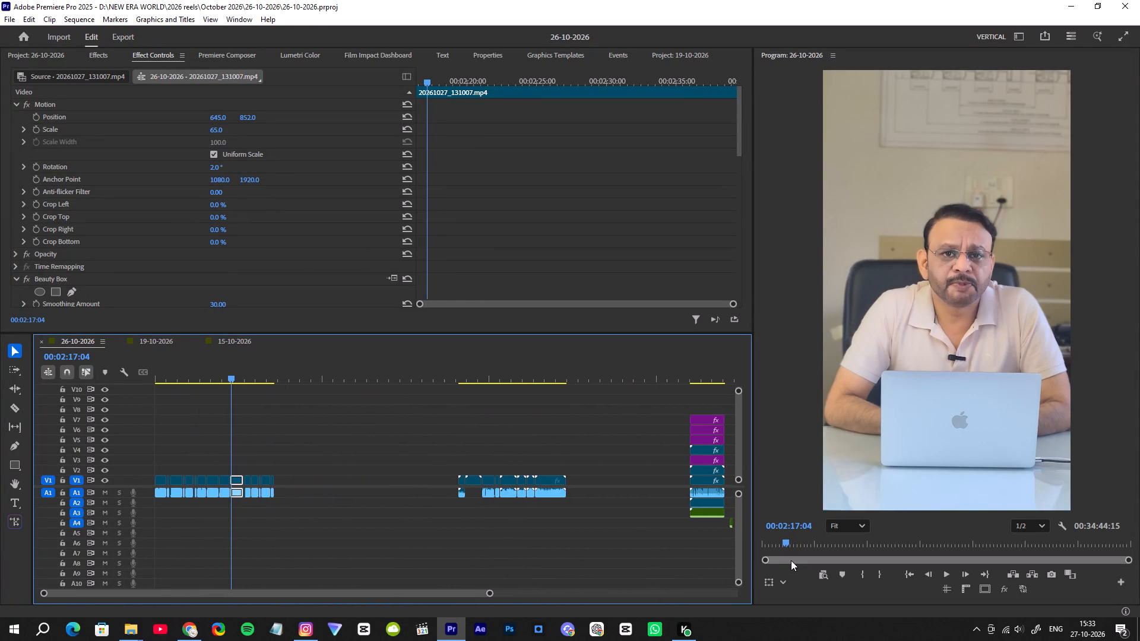
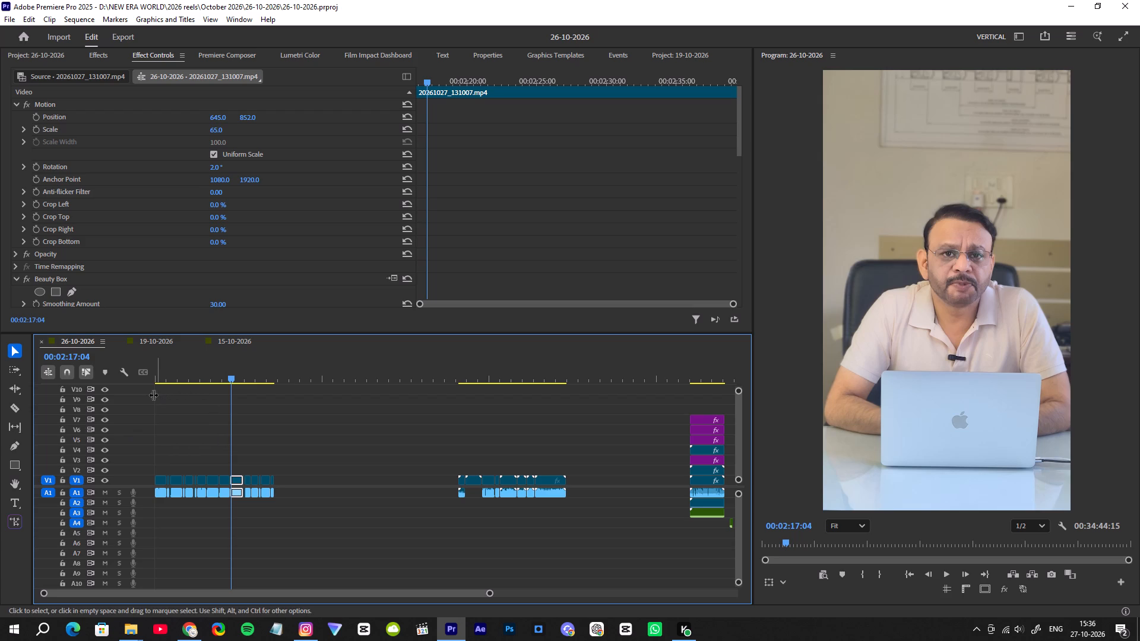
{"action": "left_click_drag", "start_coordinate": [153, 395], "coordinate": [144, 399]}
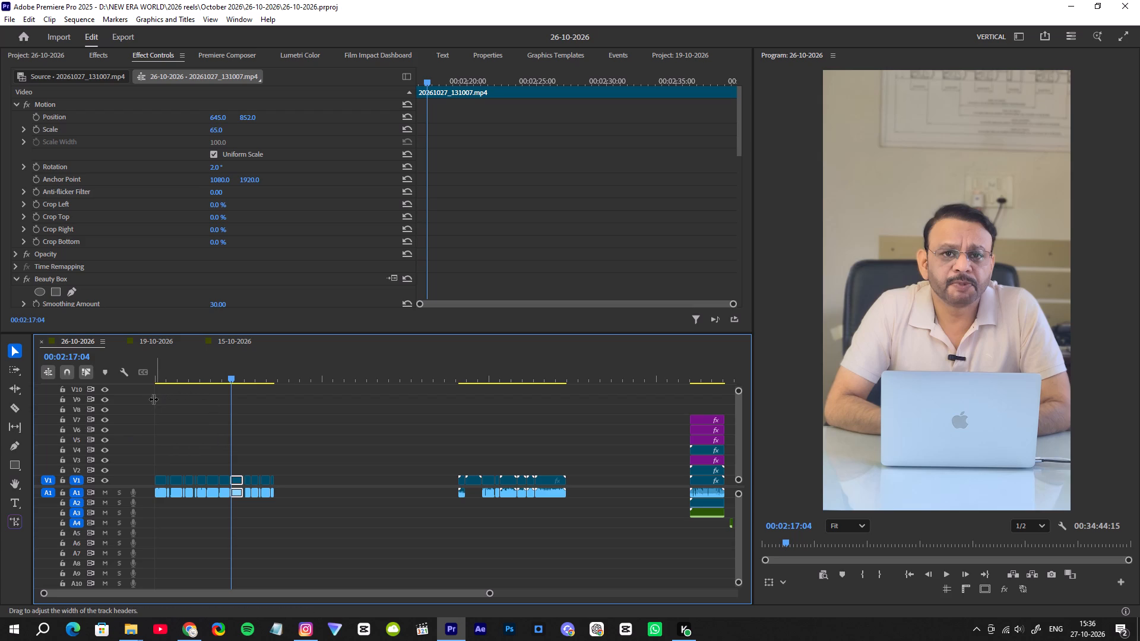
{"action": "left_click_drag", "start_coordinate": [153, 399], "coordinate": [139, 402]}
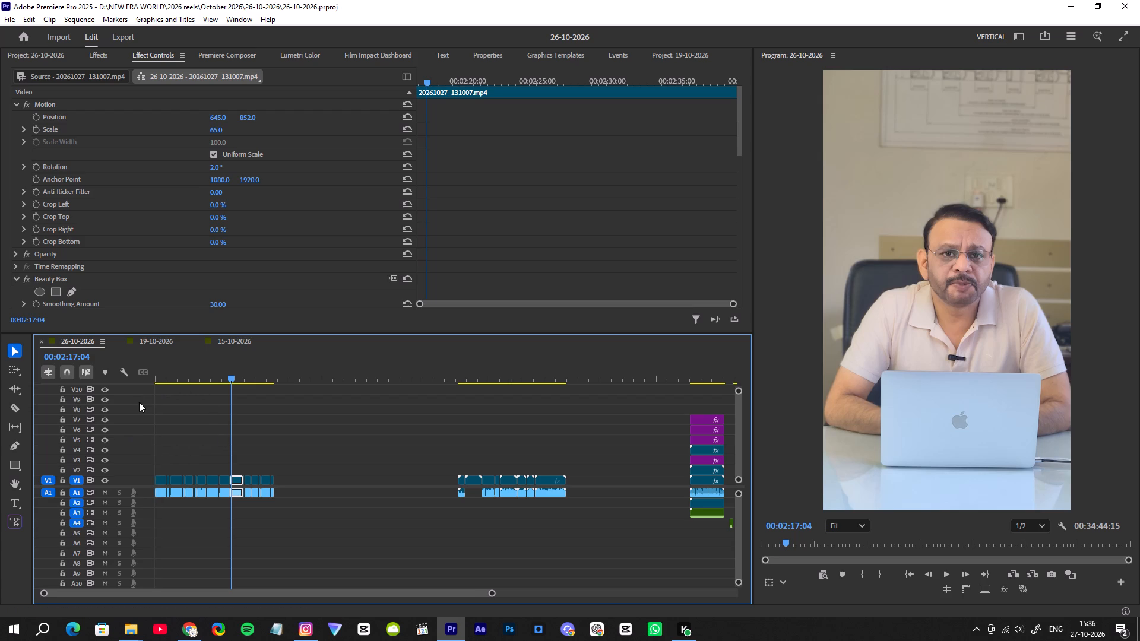
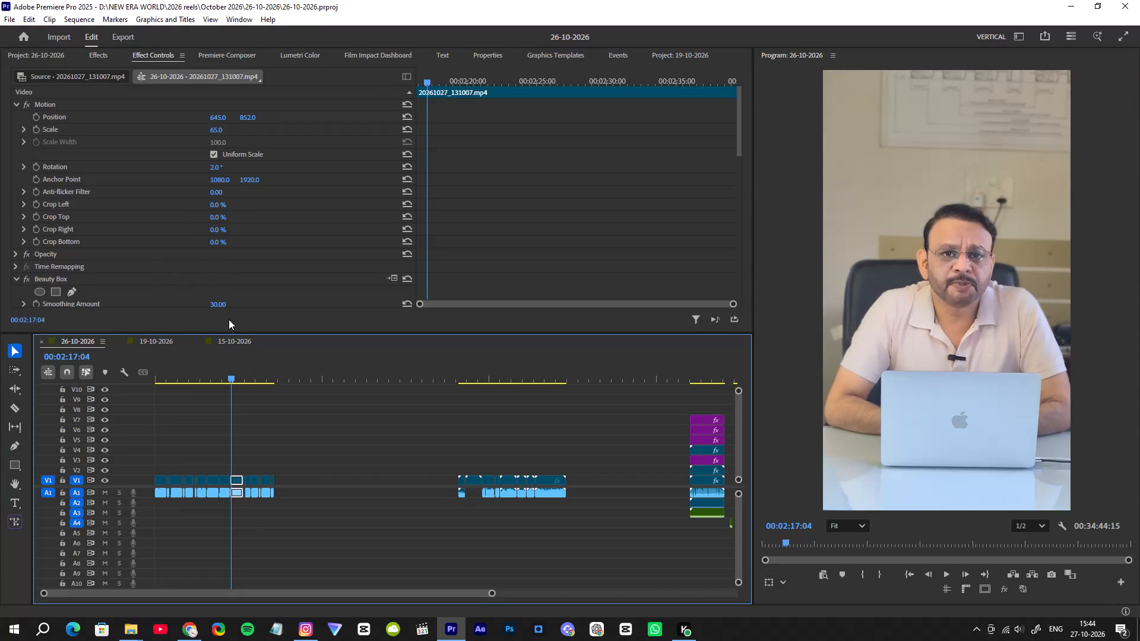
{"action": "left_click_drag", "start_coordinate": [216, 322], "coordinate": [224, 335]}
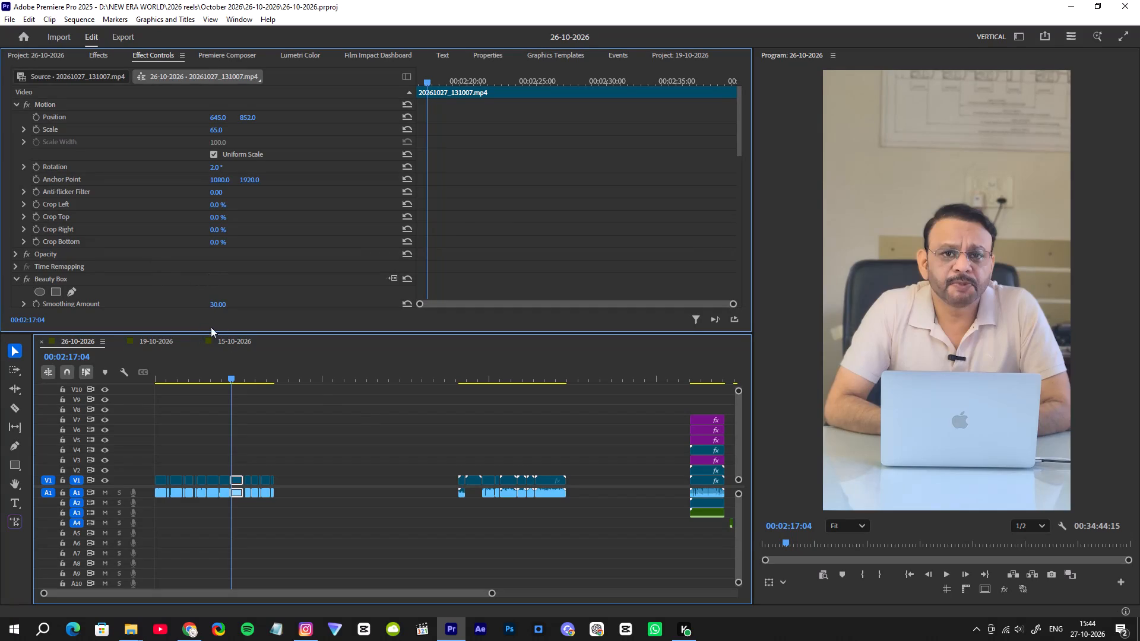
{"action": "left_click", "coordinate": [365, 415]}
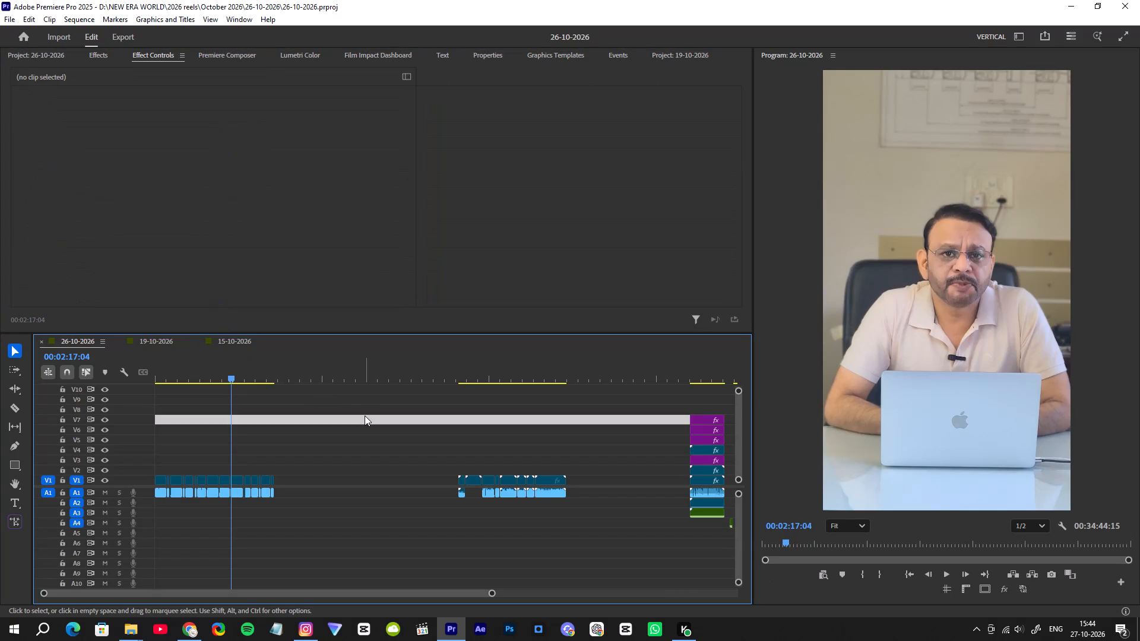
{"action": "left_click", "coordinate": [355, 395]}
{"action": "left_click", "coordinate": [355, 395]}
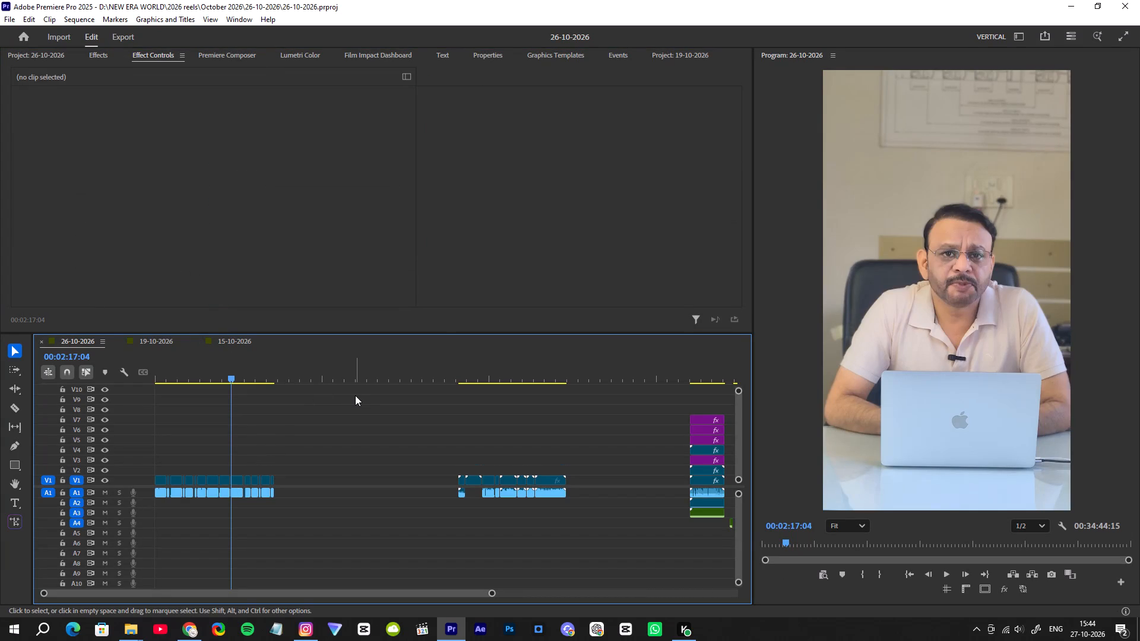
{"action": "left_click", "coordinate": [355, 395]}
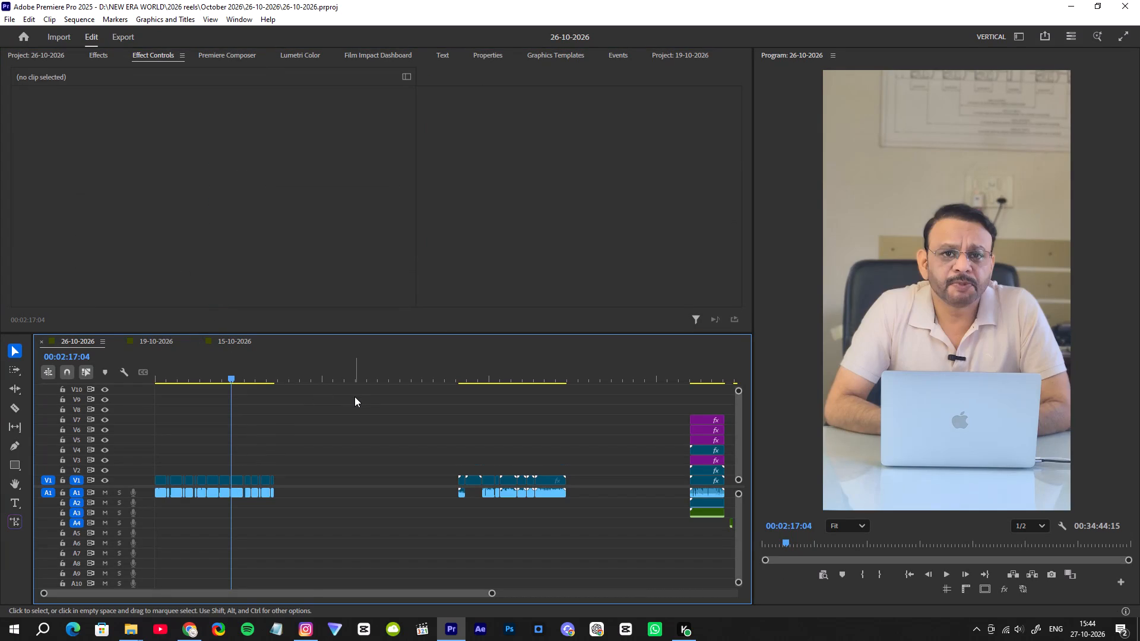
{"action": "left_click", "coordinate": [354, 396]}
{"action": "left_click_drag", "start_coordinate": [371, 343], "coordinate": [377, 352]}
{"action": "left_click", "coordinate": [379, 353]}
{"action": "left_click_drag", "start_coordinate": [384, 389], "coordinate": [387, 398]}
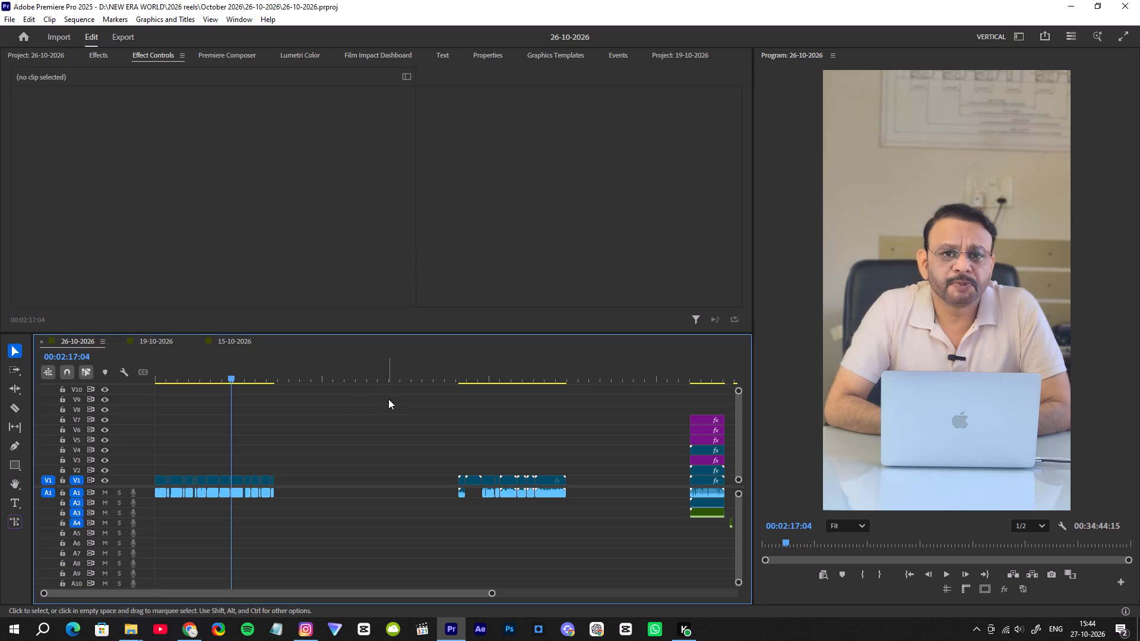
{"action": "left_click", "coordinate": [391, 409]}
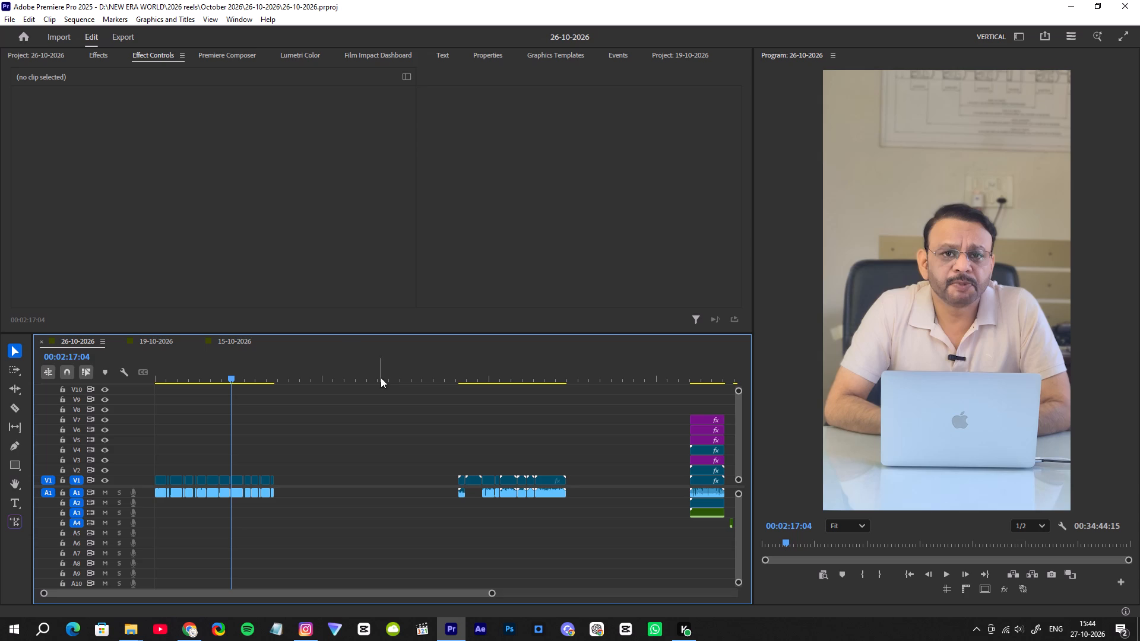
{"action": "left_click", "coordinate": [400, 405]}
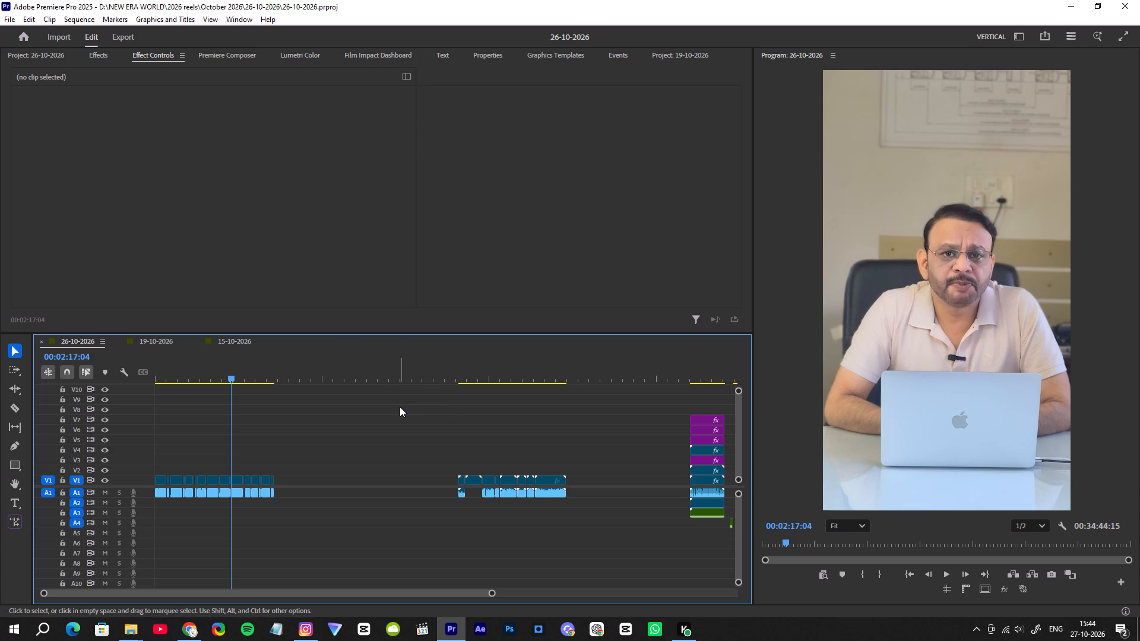
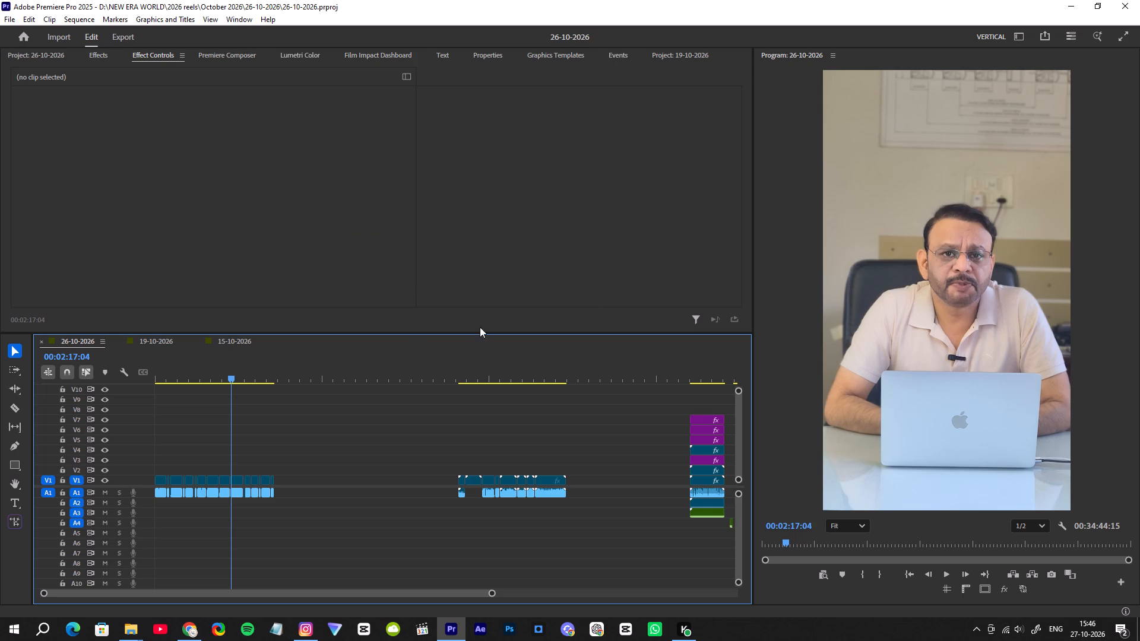
Review the first group of talking-head clips in the 26-10-2026 sequence, from the opening frame to about 00:01:01.
{"action": "left_click_drag", "start_coordinate": [184, 376], "coordinate": [169, 377]}
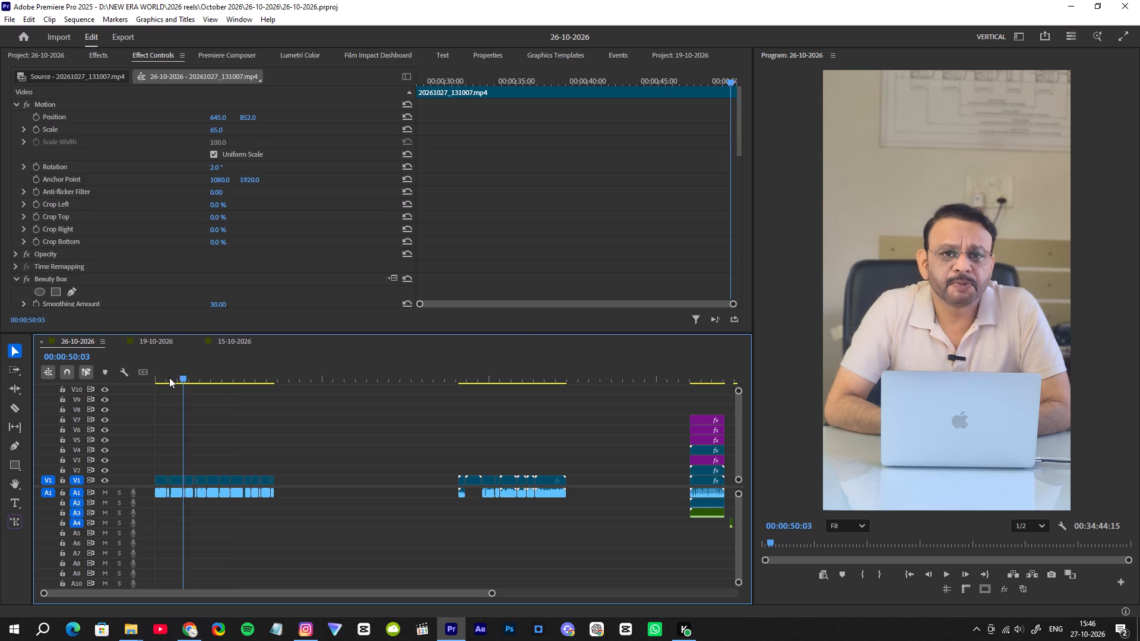
{"action": "left_click_drag", "start_coordinate": [169, 377], "coordinate": [140, 383]}
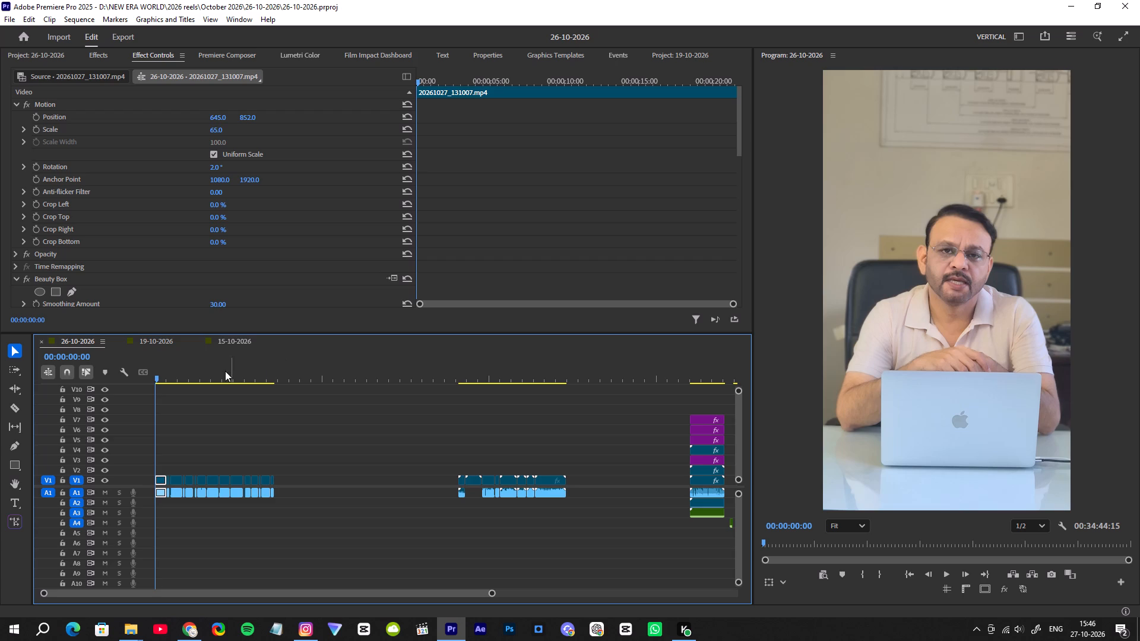
{"action": "left_click_drag", "start_coordinate": [156, 376], "coordinate": [170, 379]}
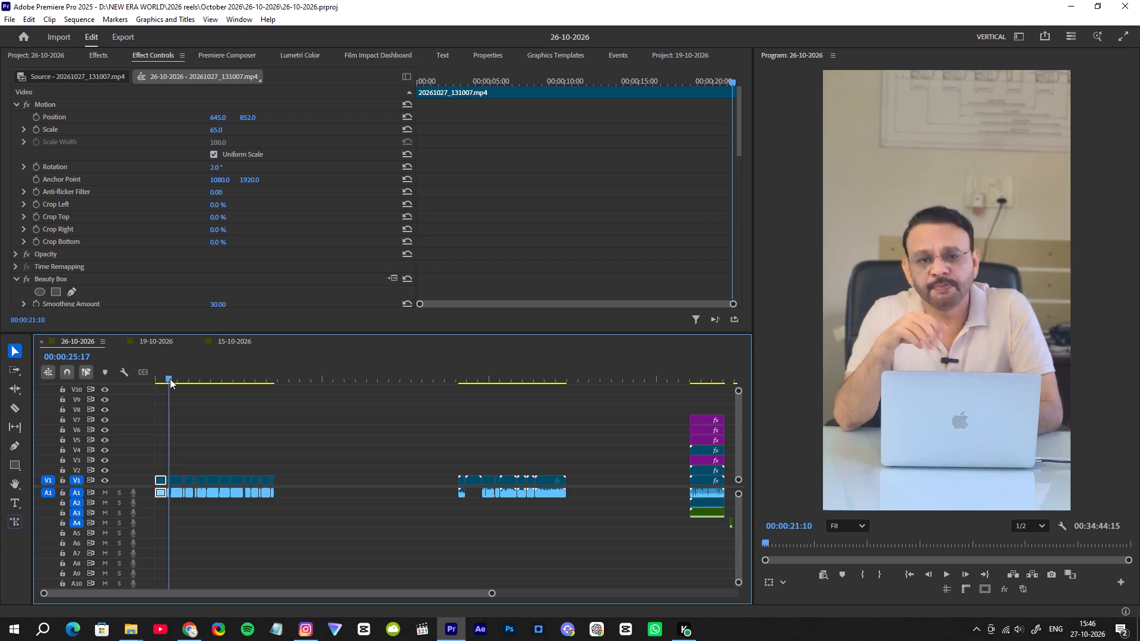
{"action": "left_click_drag", "start_coordinate": [170, 379], "coordinate": [190, 382]}
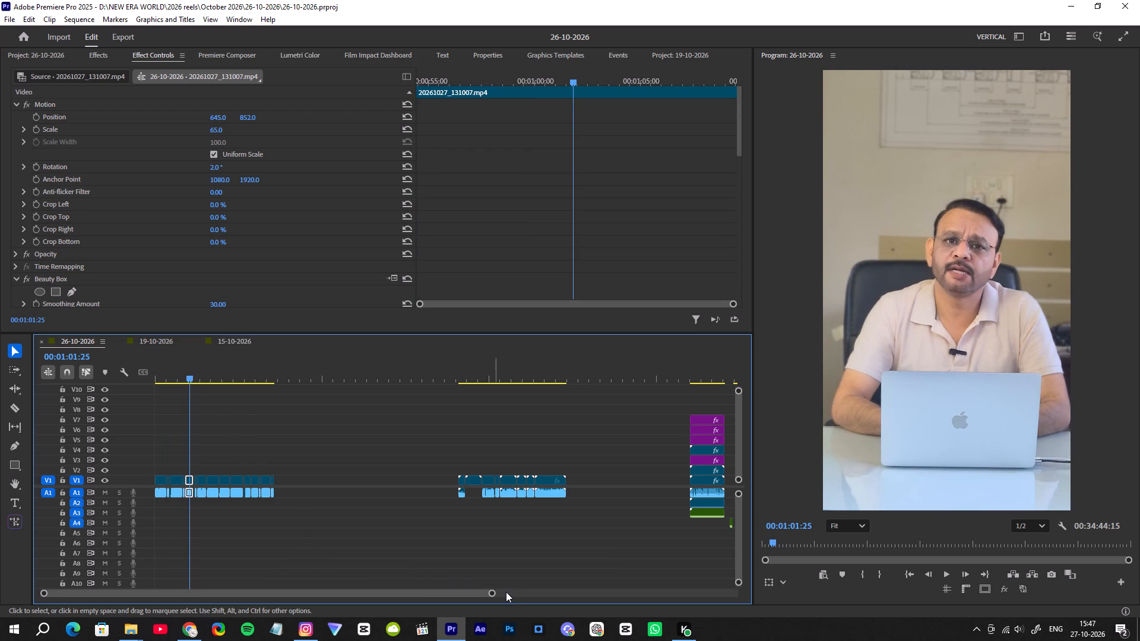
{"action": "left_click_drag", "start_coordinate": [493, 595], "coordinate": [271, 567]}
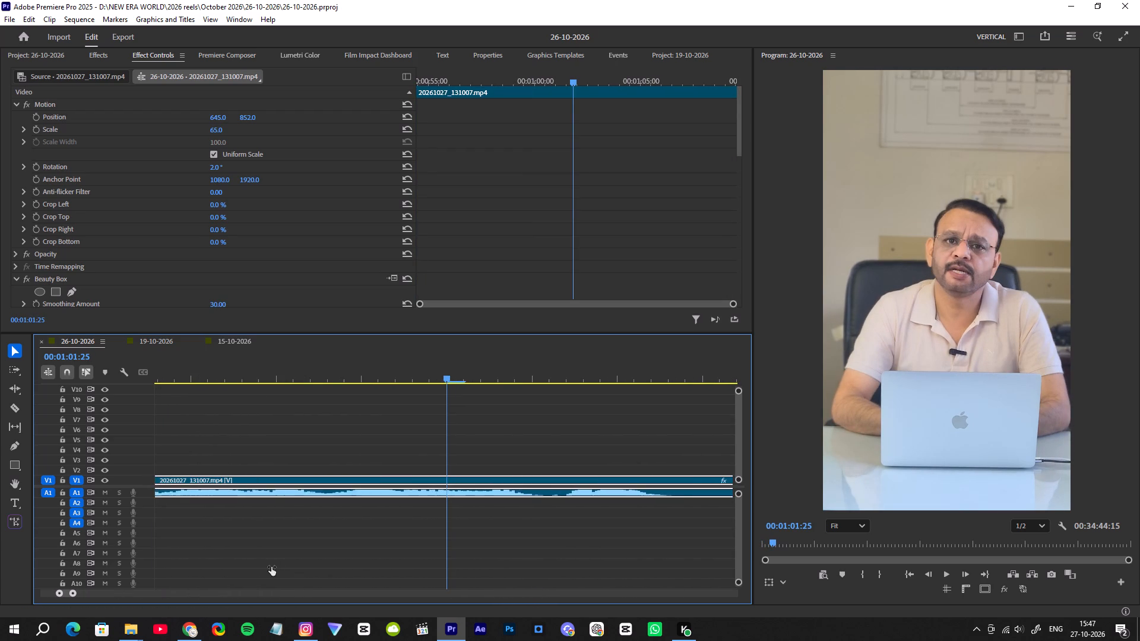
{"action": "left_click_drag", "start_coordinate": [271, 567], "coordinate": [858, 564]}
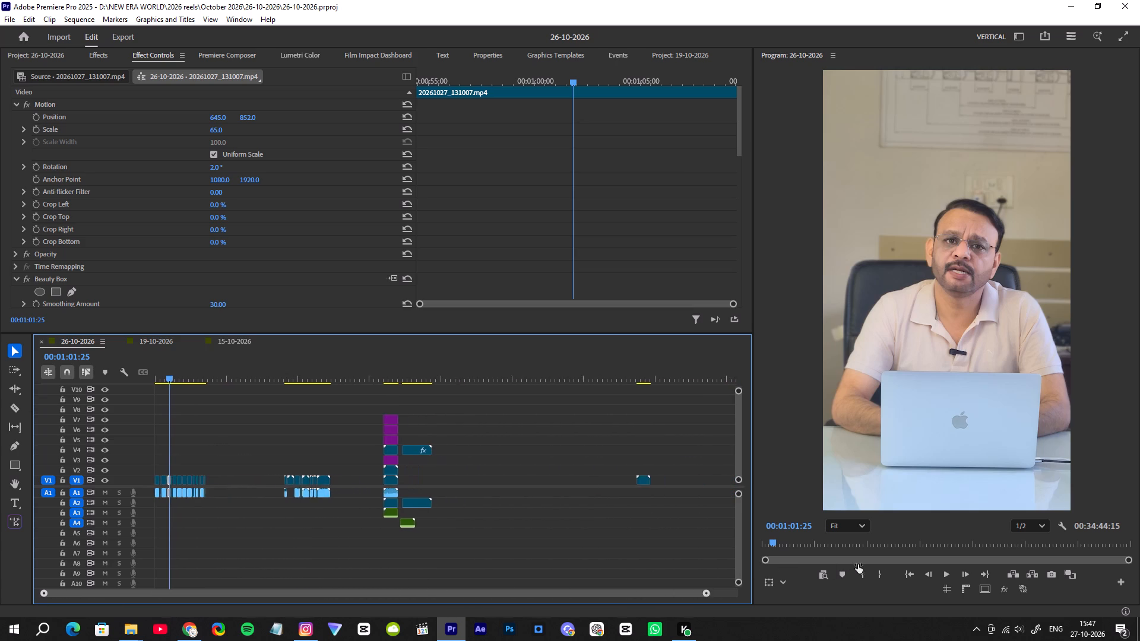
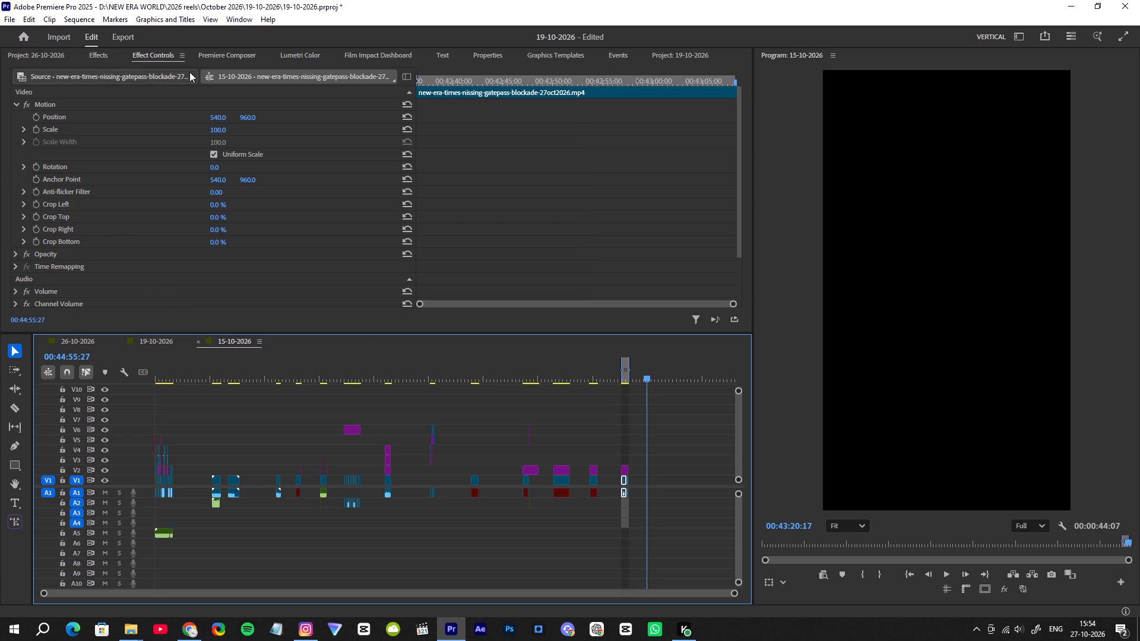
Import new-era-times-top10-superfast-new-27oct2026.mp4 from the Downloads folder into the 19-10-2026 project.
{"action": "left_click", "coordinate": [682, 56]}
{"action": "scroll", "coordinate": [593, 246], "scroll_direction": "down", "scroll_amount": 3}
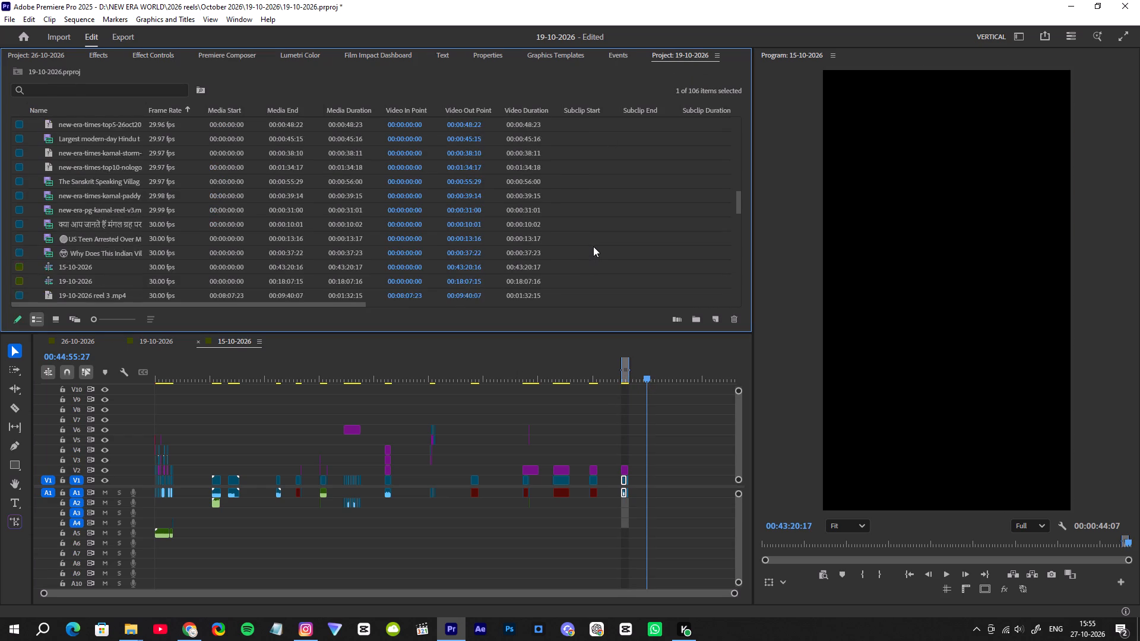
{"action": "scroll", "coordinate": [593, 246], "scroll_direction": "down", "scroll_amount": 2}
{"action": "scroll", "coordinate": [613, 192], "scroll_direction": "down", "scroll_amount": 6}
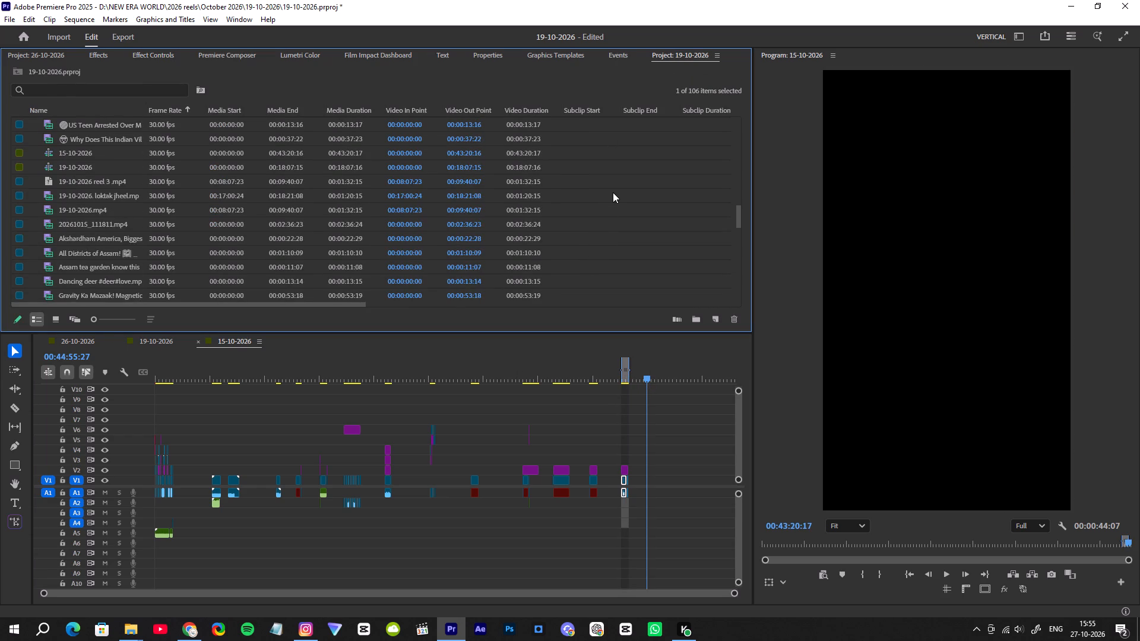
{"action": "scroll", "coordinate": [613, 192], "scroll_direction": "down", "scroll_amount": 8}
{"action": "scroll", "coordinate": [614, 192], "scroll_direction": "up", "scroll_amount": 1}
{"action": "scroll", "coordinate": [614, 192], "scroll_direction": "down", "scroll_amount": 2}
{"action": "left_click_drag", "start_coordinate": [740, 234], "coordinate": [736, 249]}
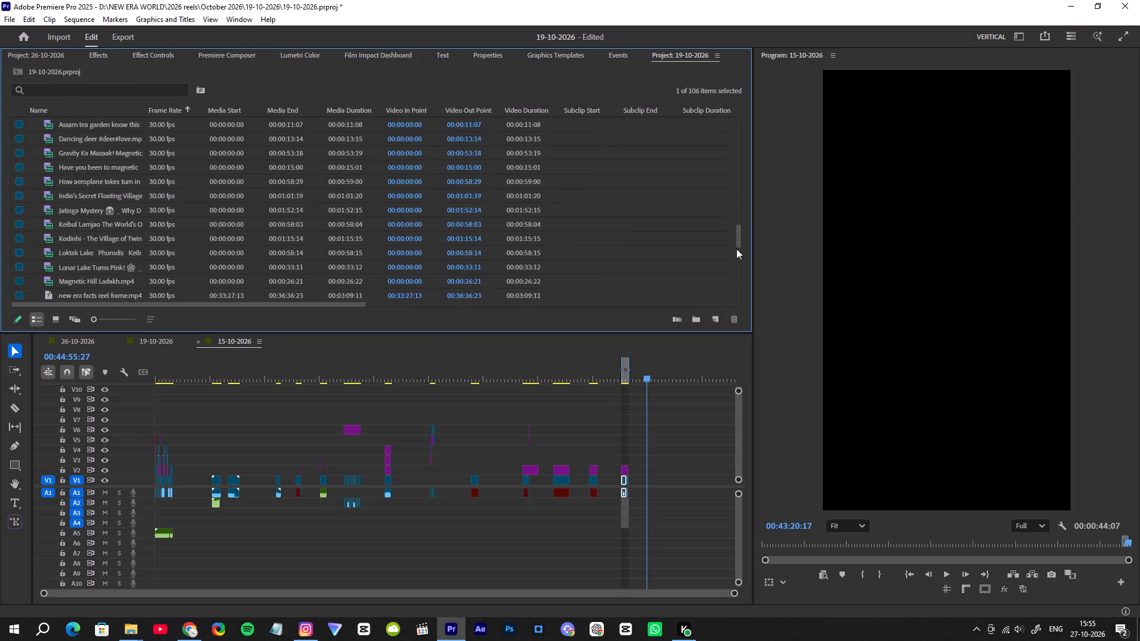
{"action": "left_click_drag", "start_coordinate": [736, 249], "coordinate": [707, 343]}
{"action": "double_click", "coordinate": [430, 300]}
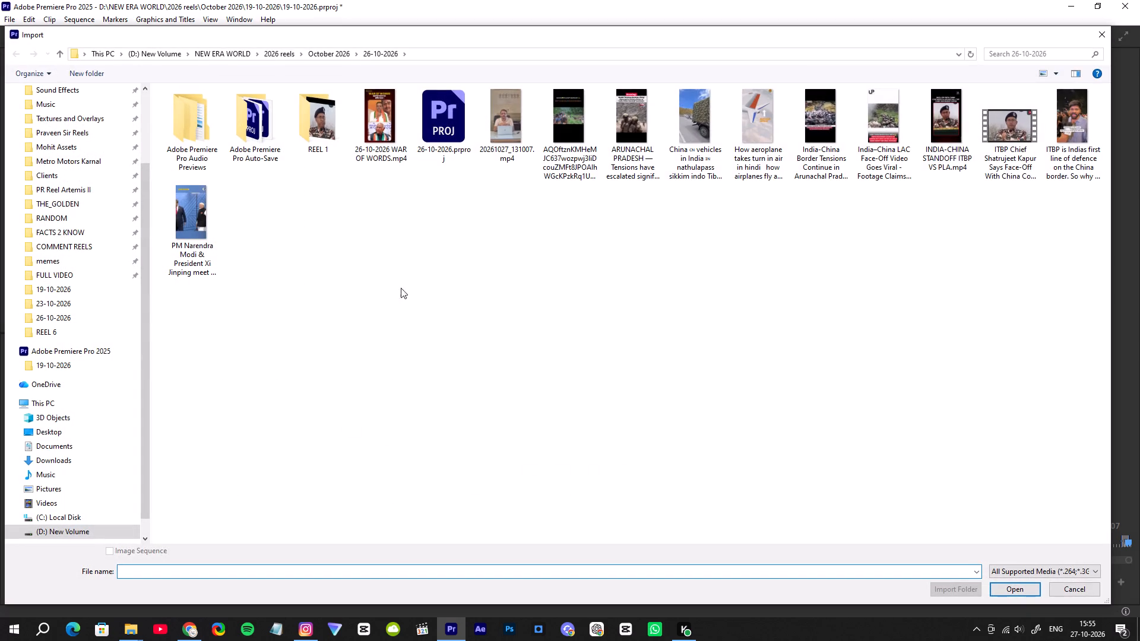
{"action": "left_click", "coordinate": [81, 459]}
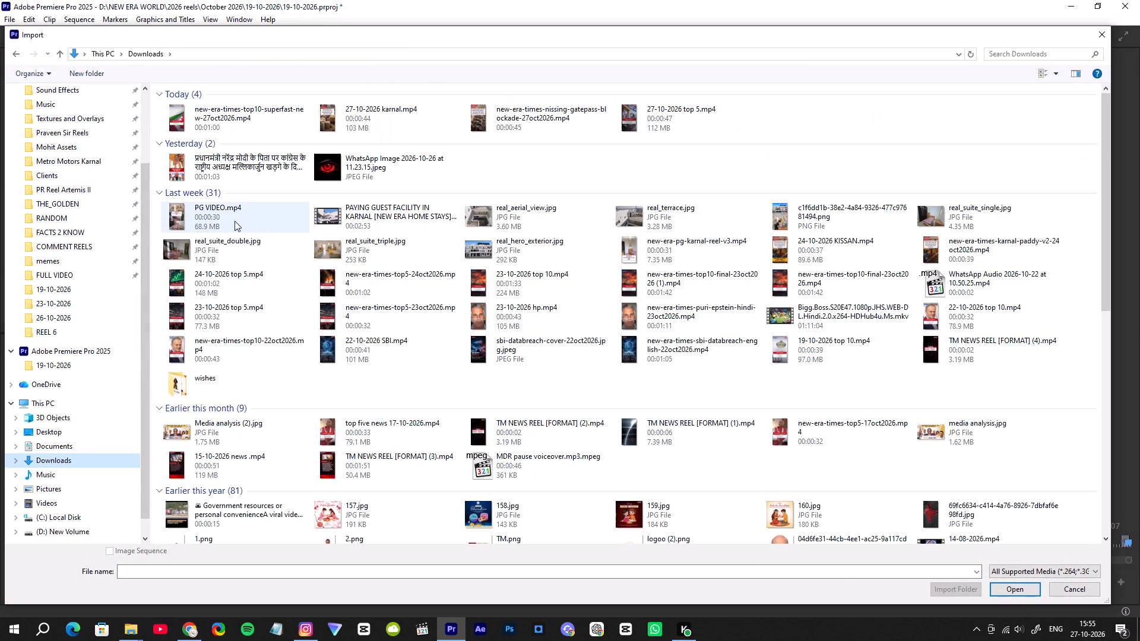
{"action": "left_click", "coordinate": [266, 120]}
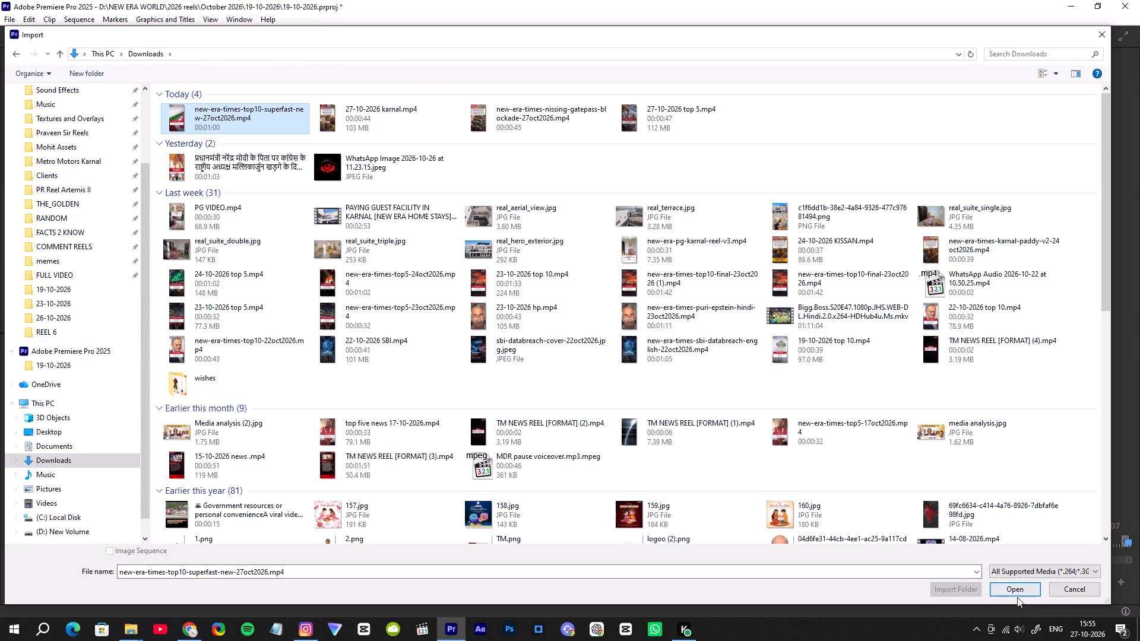
{"action": "left_click", "coordinate": [1022, 592]}
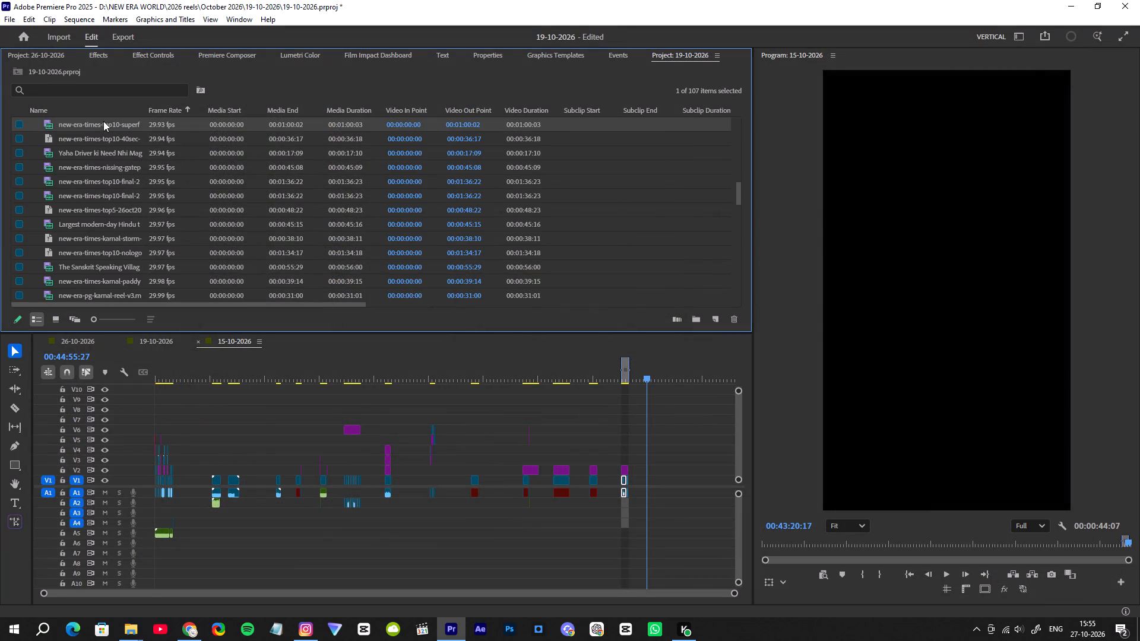
Place the imported top10-superfast clip on V1 and A1 of the 15-10-2026 sequence, after the last reel, at about 00:47:58.
{"action": "left_click_drag", "start_coordinate": [103, 125], "coordinate": [680, 485]}
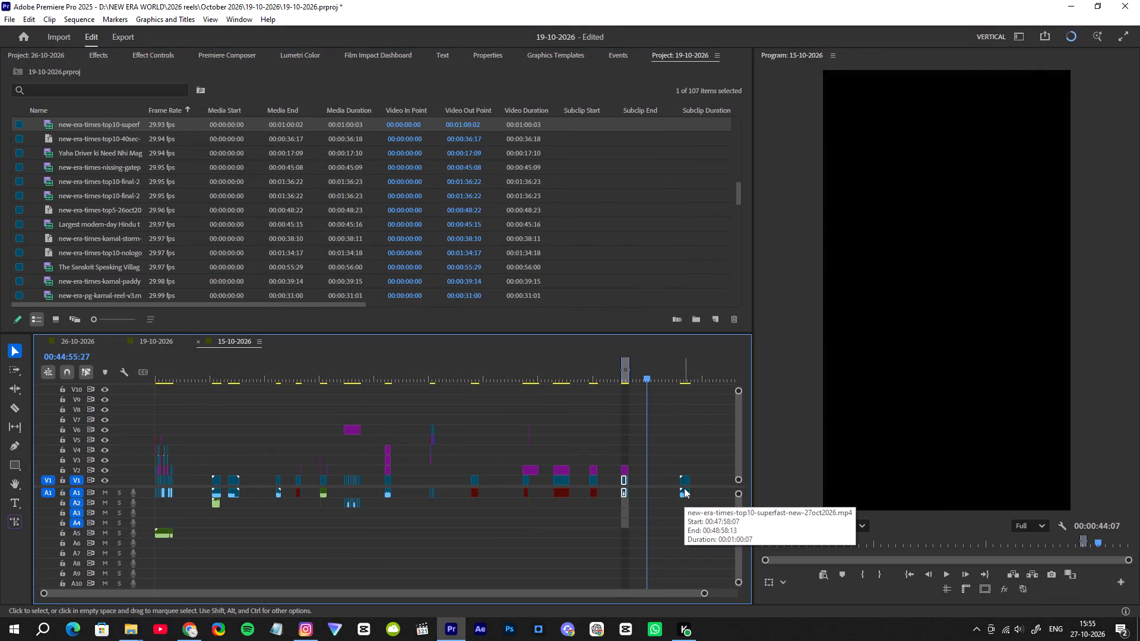
Ripple-trim the beginning of the top10-superfast clip up to 00:47:59:23.
{"action": "left_click", "coordinate": [681, 375]}
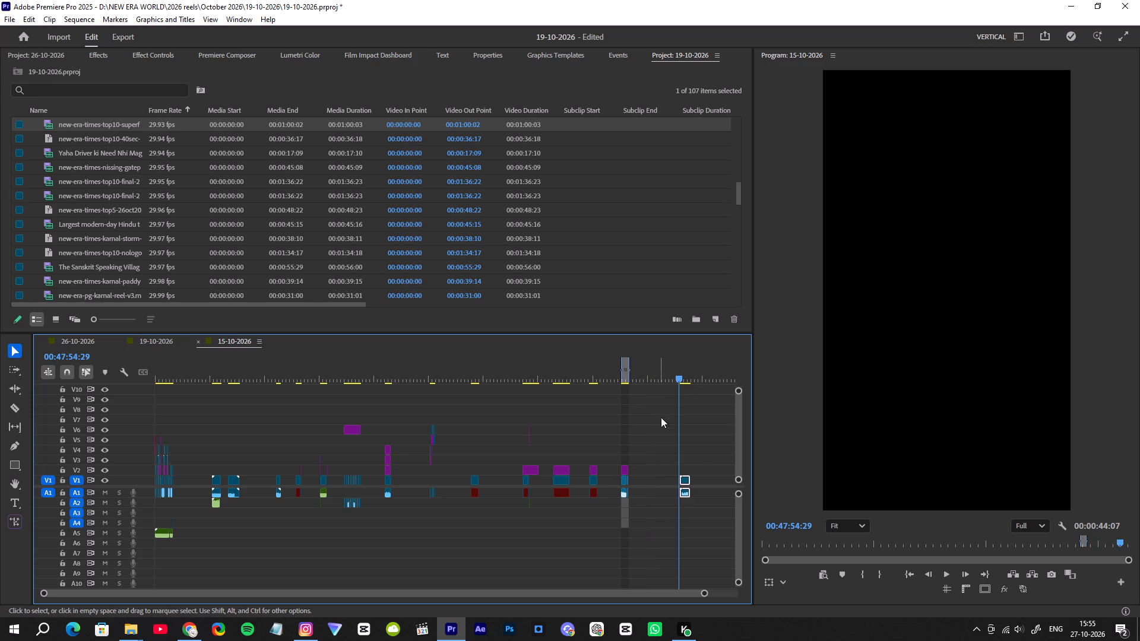
{"action": "left_click_drag", "start_coordinate": [705, 595], "coordinate": [448, 587]}
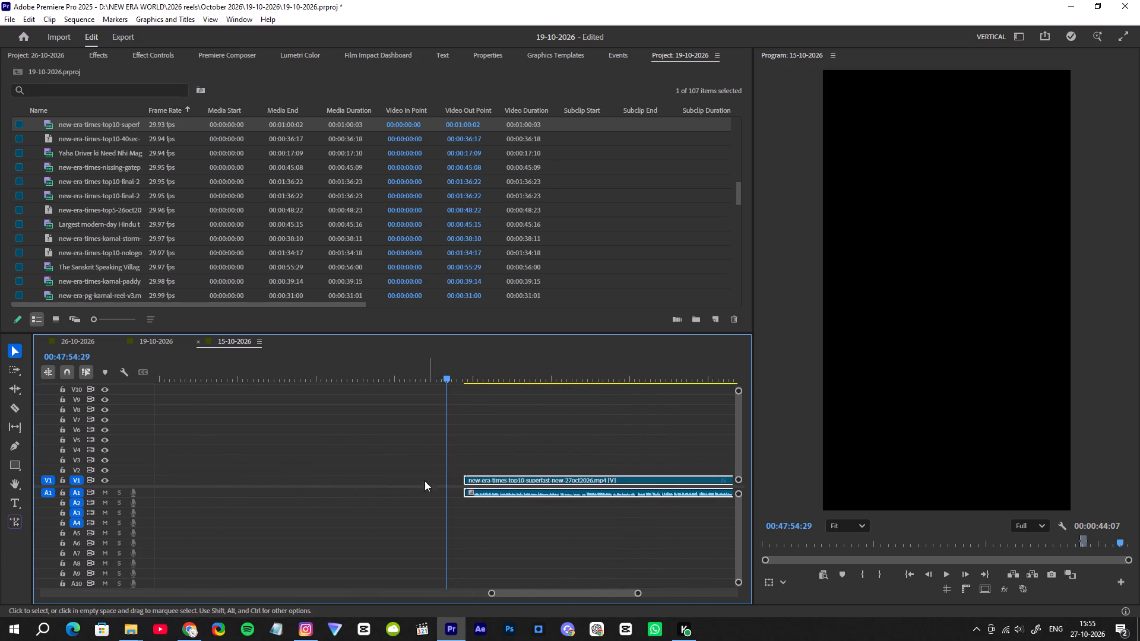
{"action": "left_click_drag", "start_coordinate": [464, 370], "coordinate": [462, 331]}
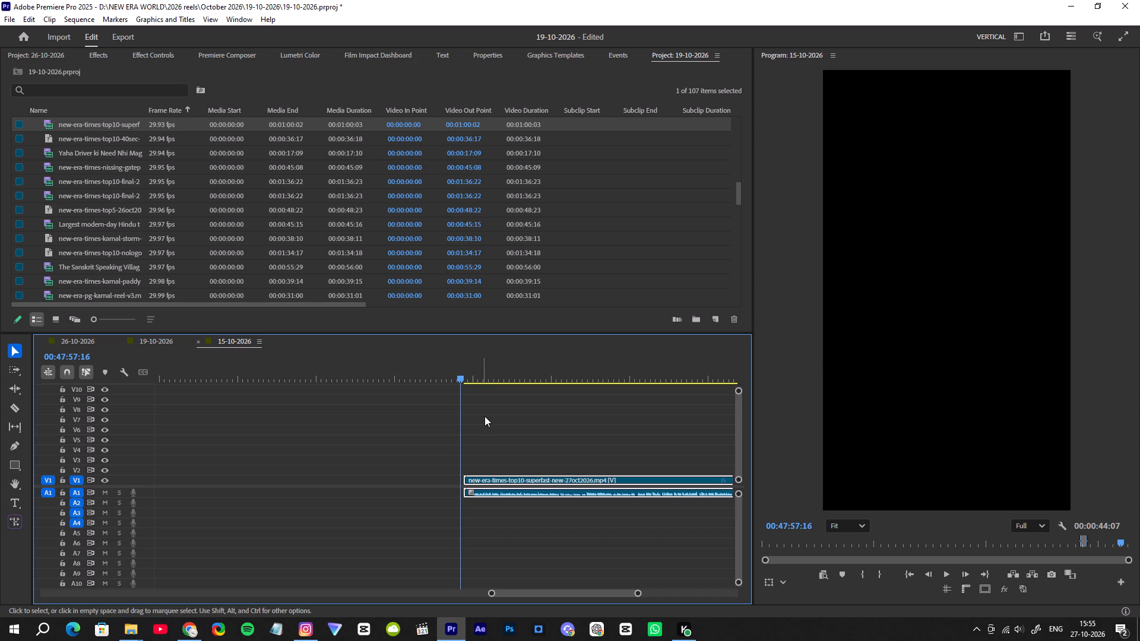
{"action": "left_click_drag", "start_coordinate": [462, 373], "coordinate": [473, 376]}
{"action": "key", "text": "Right"}
{"action": "key", "text": "Right"}
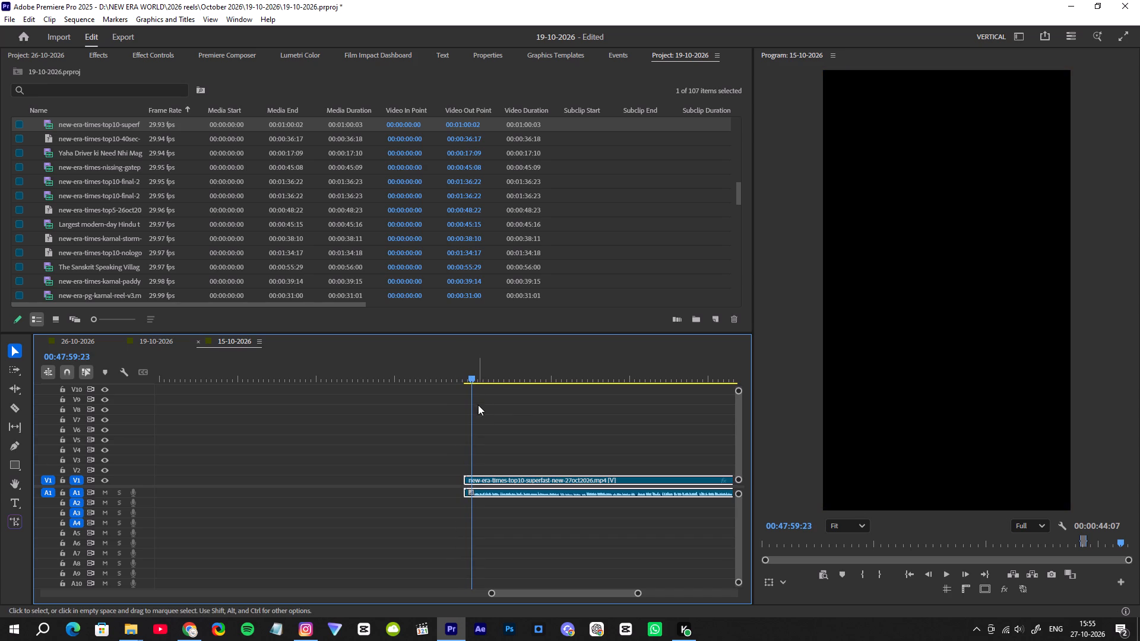
{"action": "key", "text": "q"}
Look through the earlier news reels in the 15-10-2026 sequence, back to about 00:15:00, for their titles, overlays and end clips.
{"action": "left_click_drag", "start_coordinate": [639, 594], "coordinate": [807, 598]}
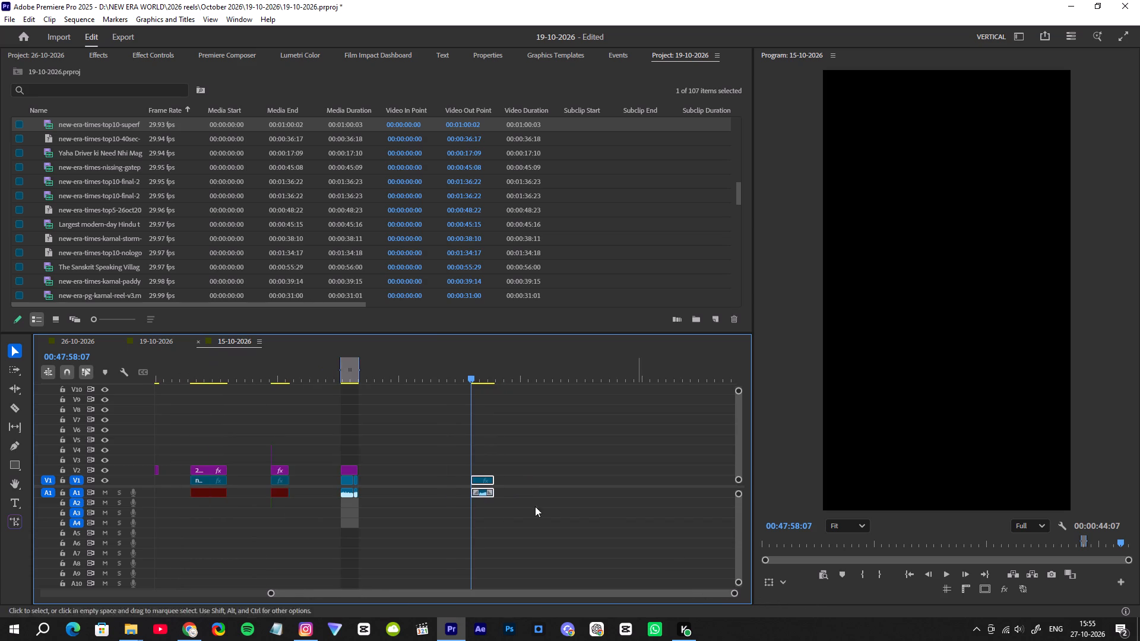
{"action": "left_click", "coordinate": [273, 377]}
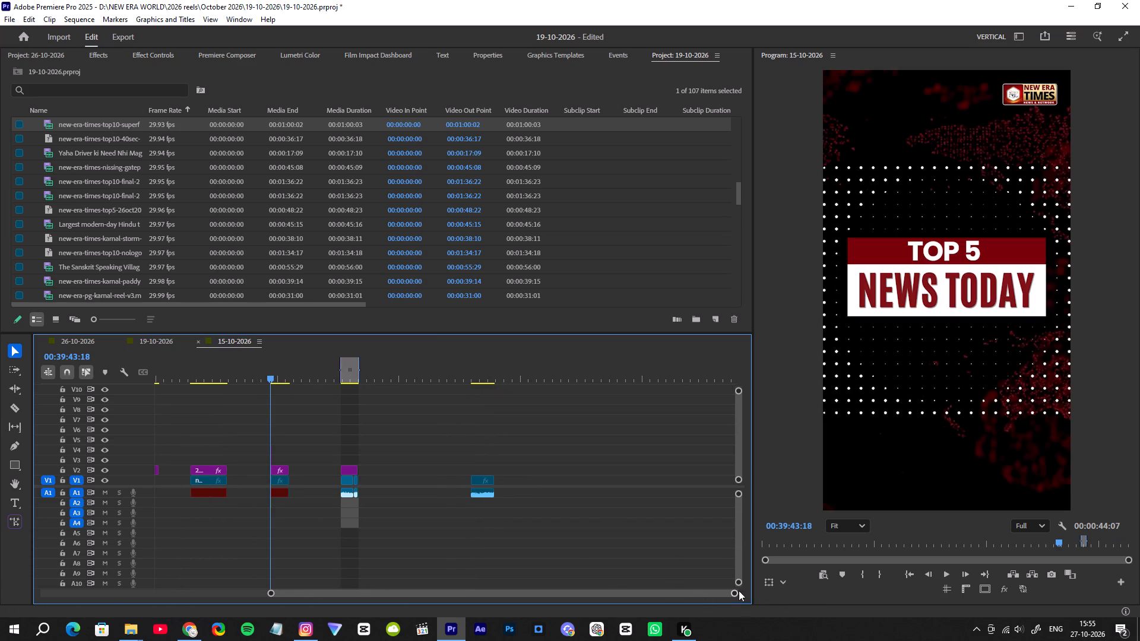
{"action": "left_click_drag", "start_coordinate": [736, 594], "coordinate": [705, 598]}
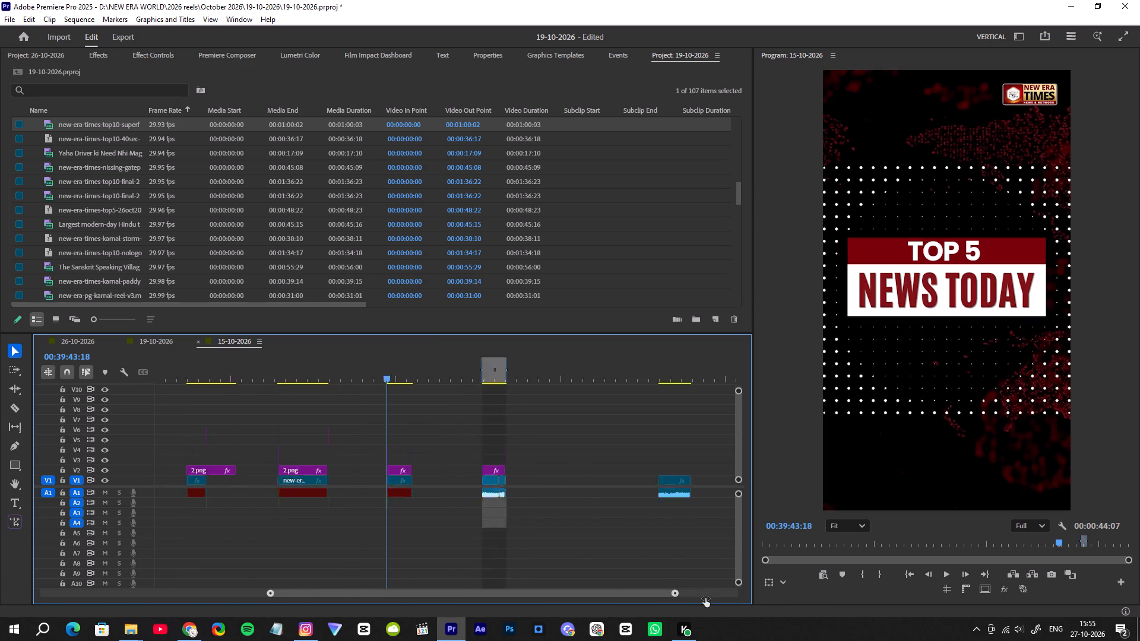
{"action": "left_click_drag", "start_coordinate": [705, 598], "coordinate": [694, 570]}
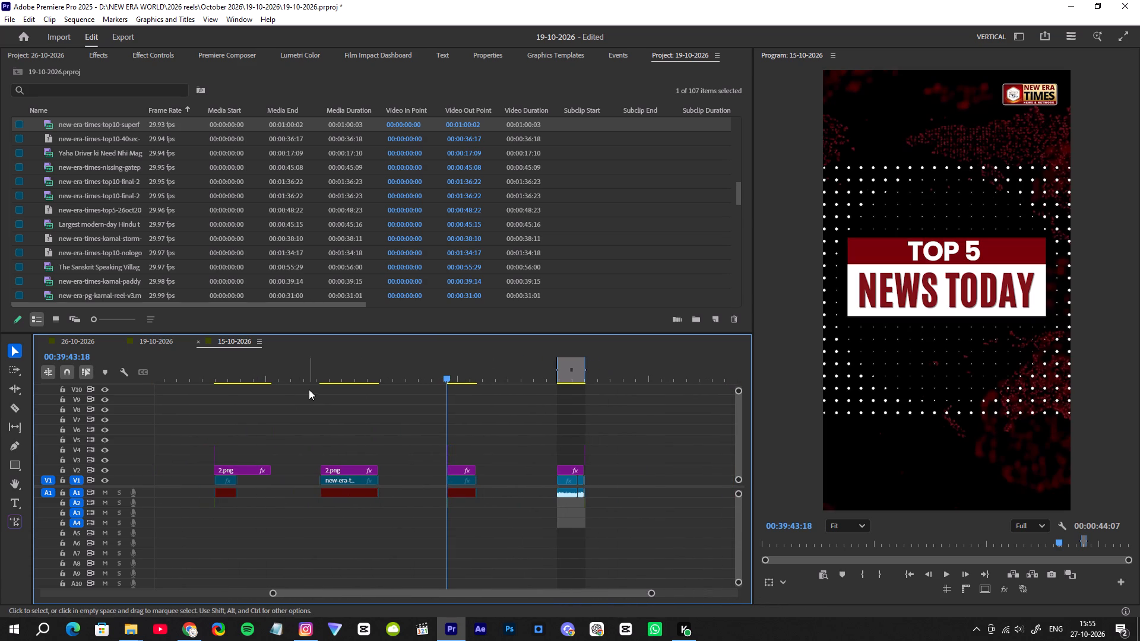
{"action": "left_click_drag", "start_coordinate": [322, 376], "coordinate": [319, 376]}
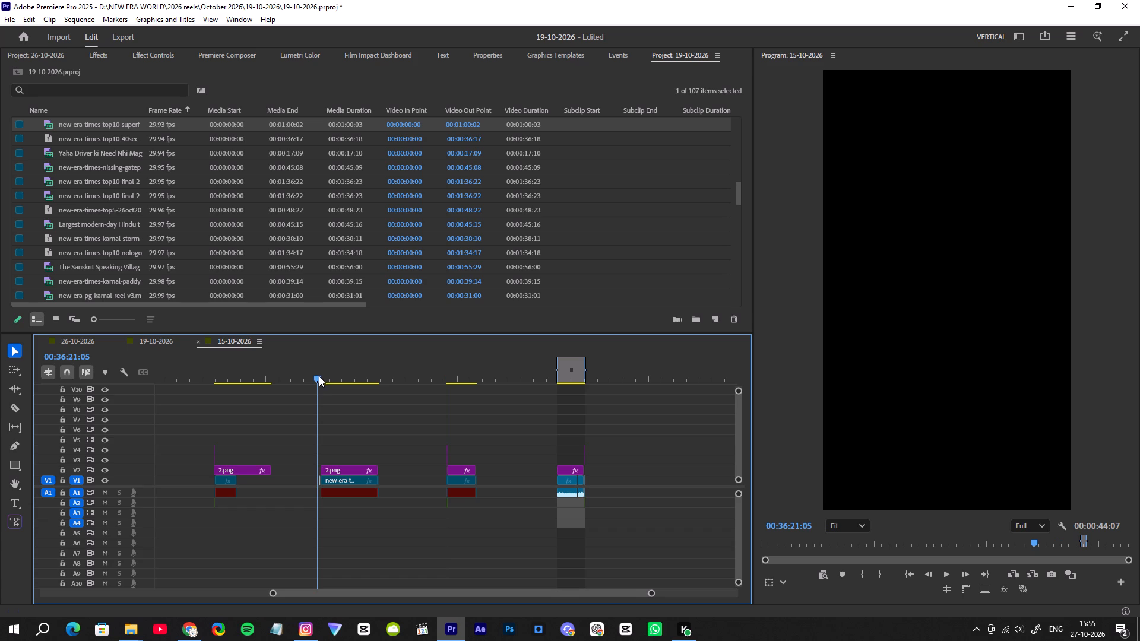
{"action": "left_click_drag", "start_coordinate": [319, 376], "coordinate": [216, 410]}
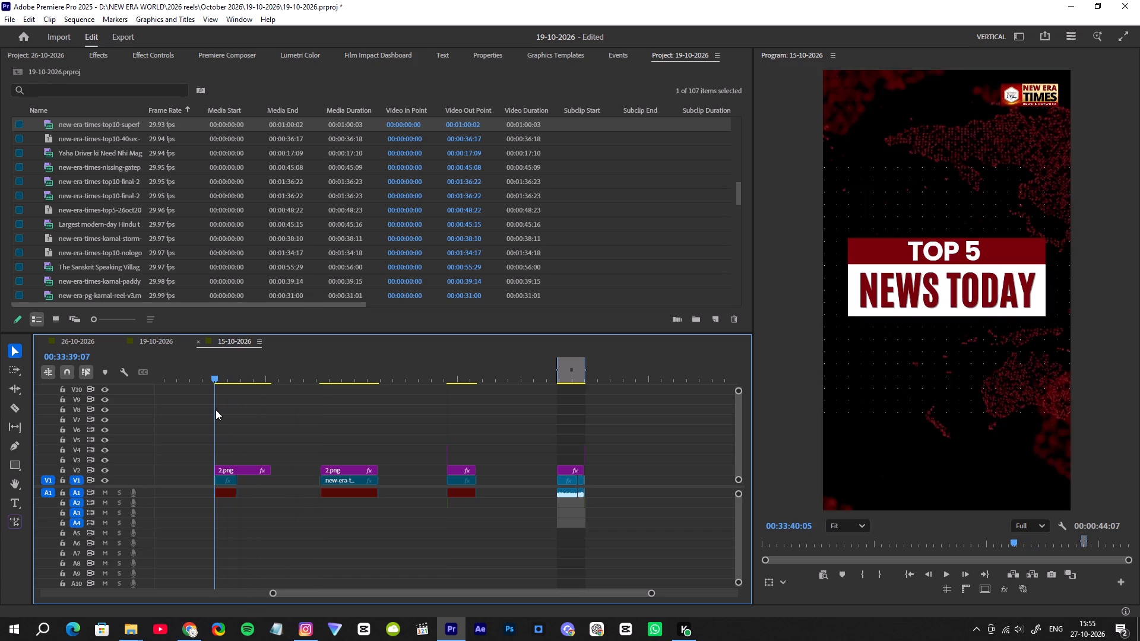
{"action": "left_click_drag", "start_coordinate": [216, 410], "coordinate": [215, 410]}
{"action": "left_click_drag", "start_coordinate": [325, 379], "coordinate": [366, 399]}
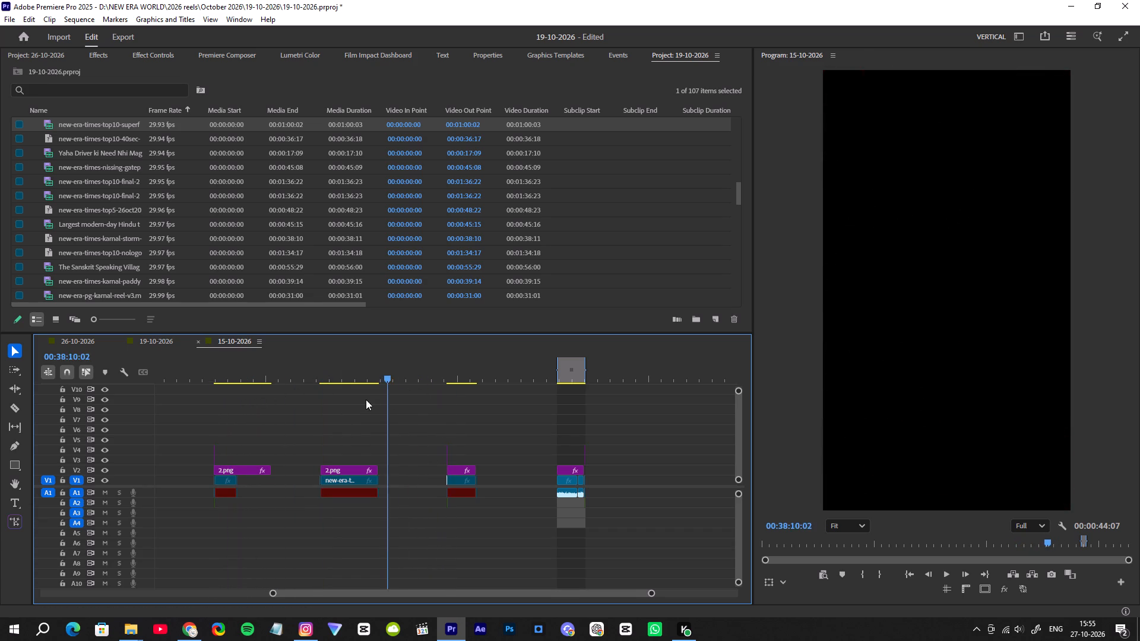
{"action": "left_click_drag", "start_coordinate": [366, 399], "coordinate": [465, 429]}
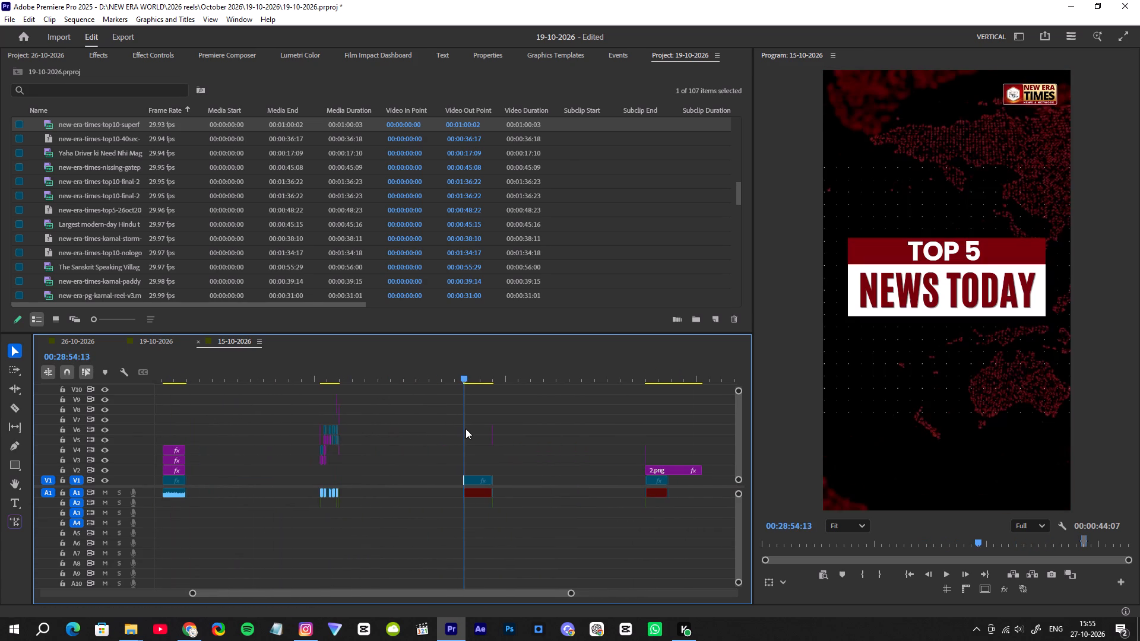
{"action": "left_click_drag", "start_coordinate": [465, 429], "coordinate": [322, 455]}
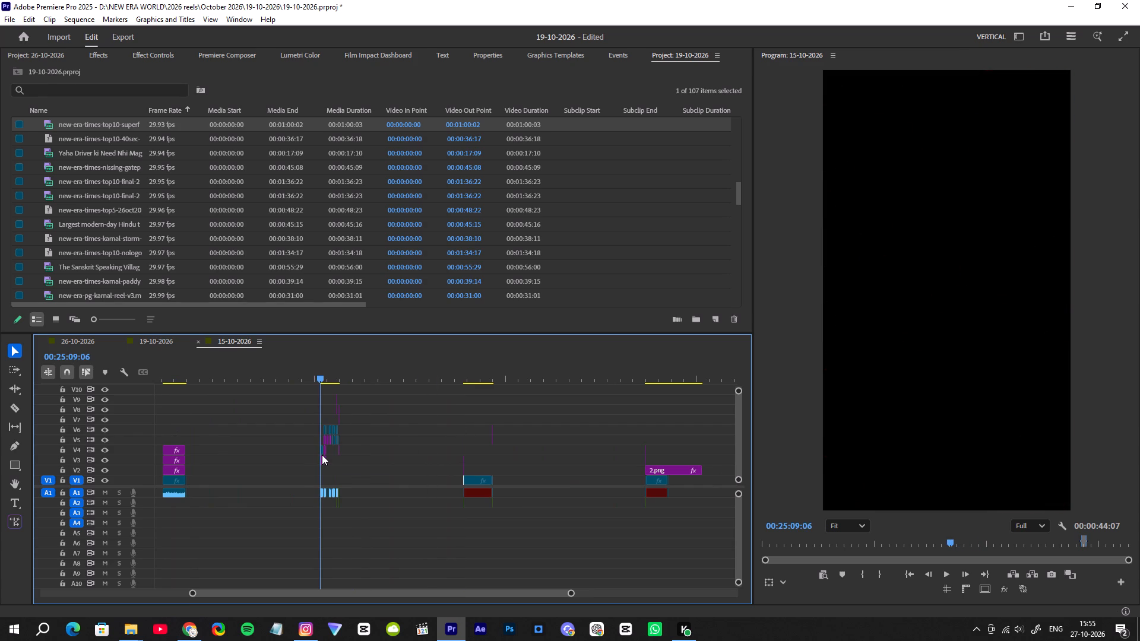
{"action": "left_click_drag", "start_coordinate": [322, 455], "coordinate": [164, 472]}
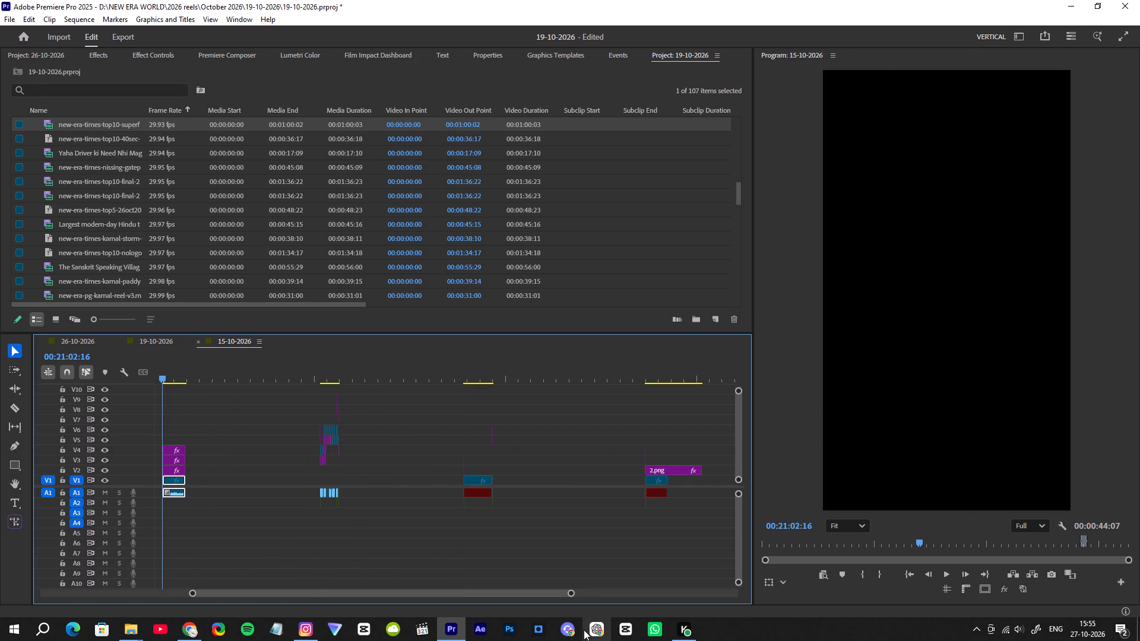
{"action": "left_click_drag", "start_coordinate": [571, 591], "coordinate": [613, 587]}
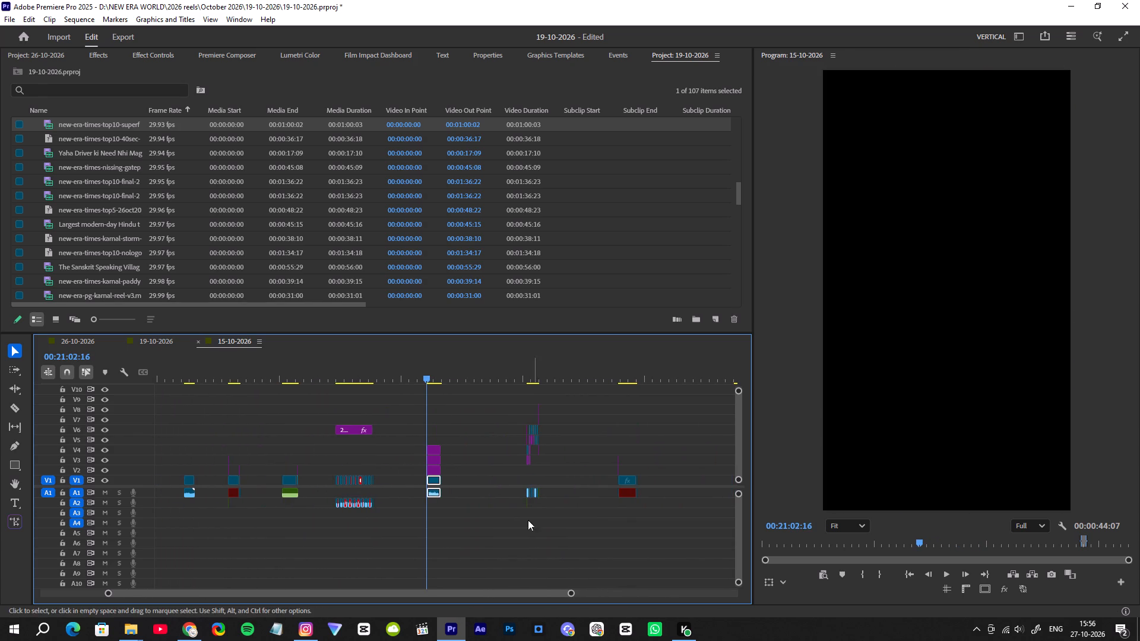
{"action": "left_click_drag", "start_coordinate": [341, 373], "coordinate": [291, 392]}
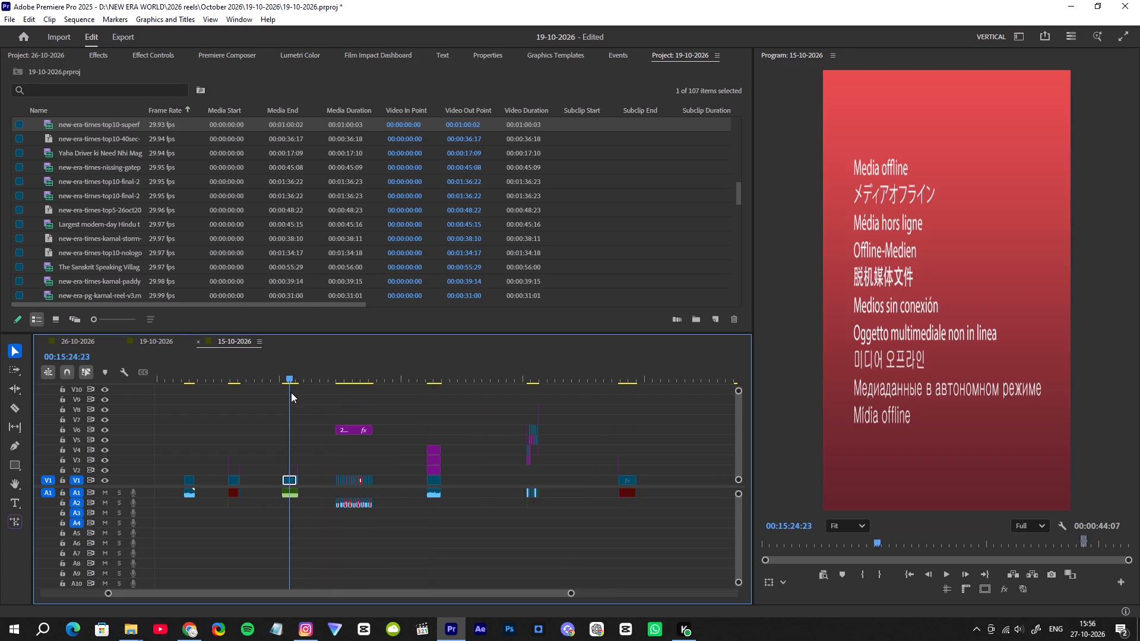
{"action": "left_click_drag", "start_coordinate": [291, 392], "coordinate": [279, 407]}
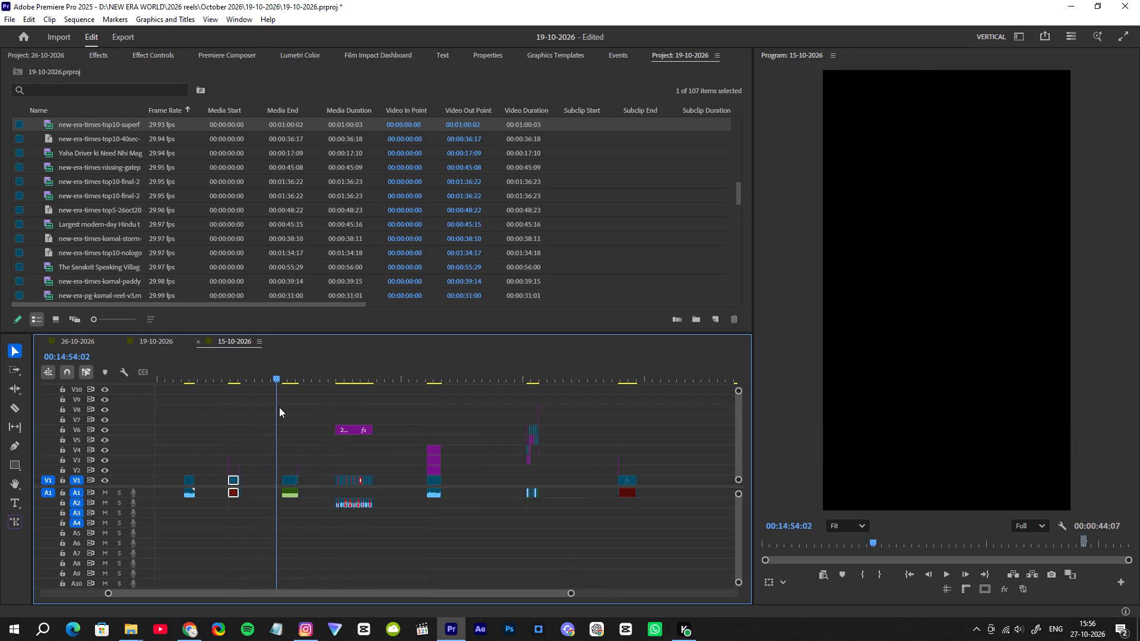
{"action": "left_click_drag", "start_coordinate": [279, 407], "coordinate": [303, 415]}
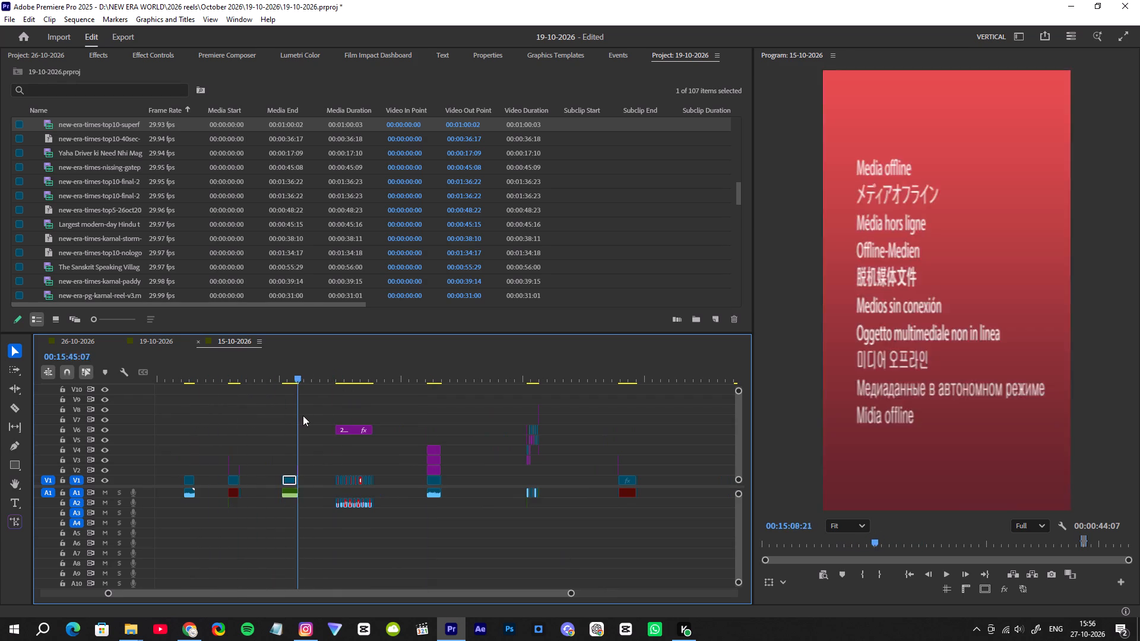
{"action": "left_click_drag", "start_coordinate": [303, 415], "coordinate": [339, 417]}
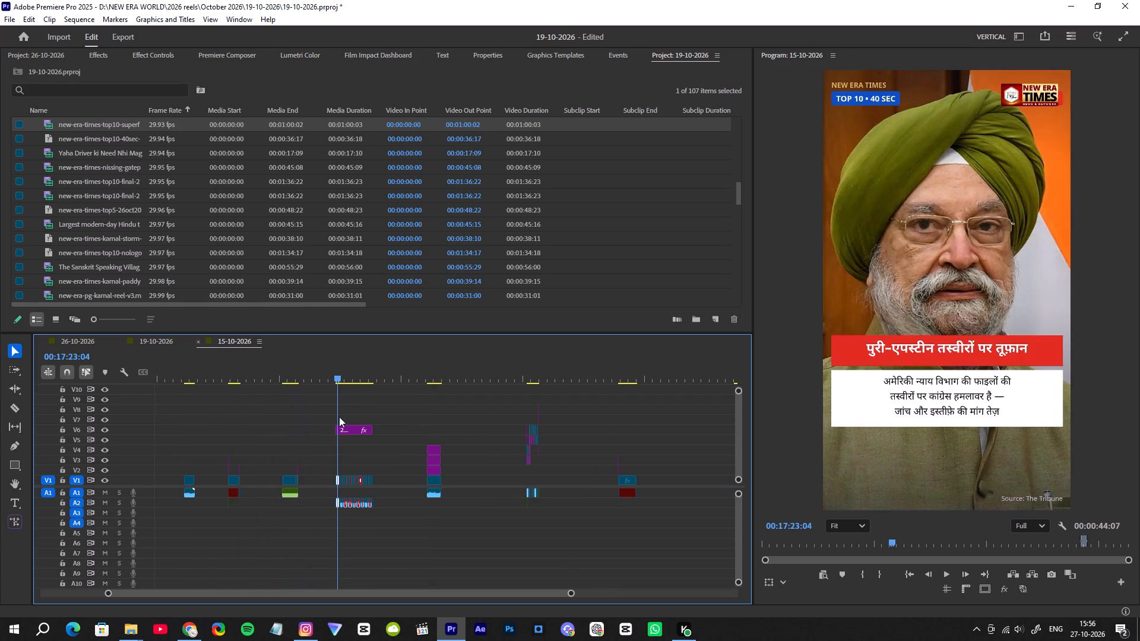
{"action": "left_click_drag", "start_coordinate": [339, 417], "coordinate": [444, 420]}
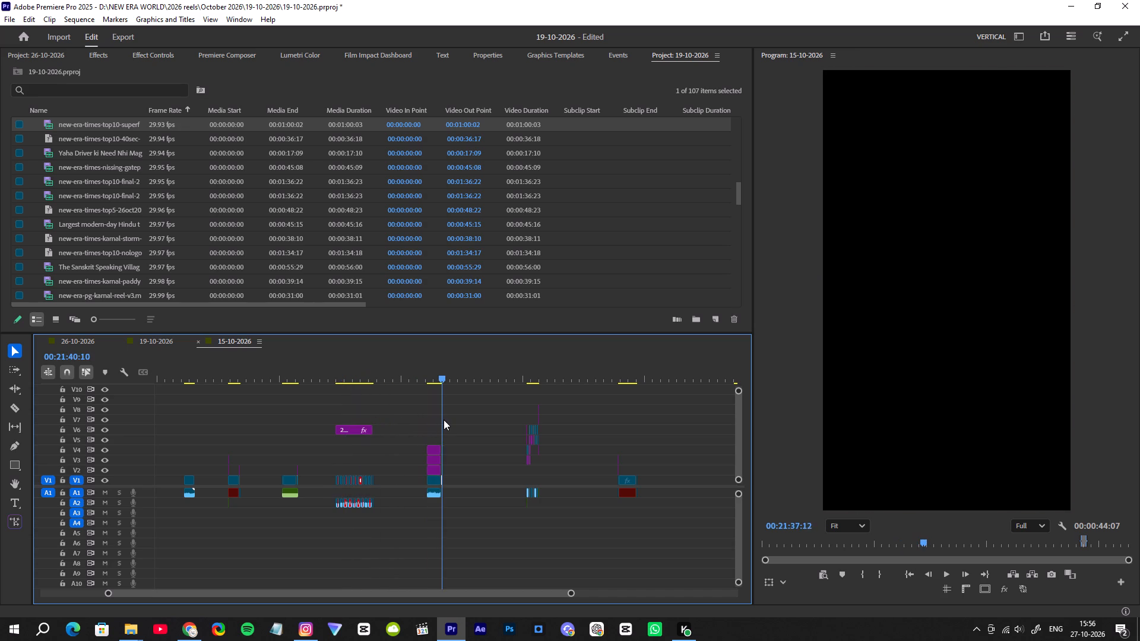
{"action": "left_click_drag", "start_coordinate": [444, 420], "coordinate": [427, 421]}
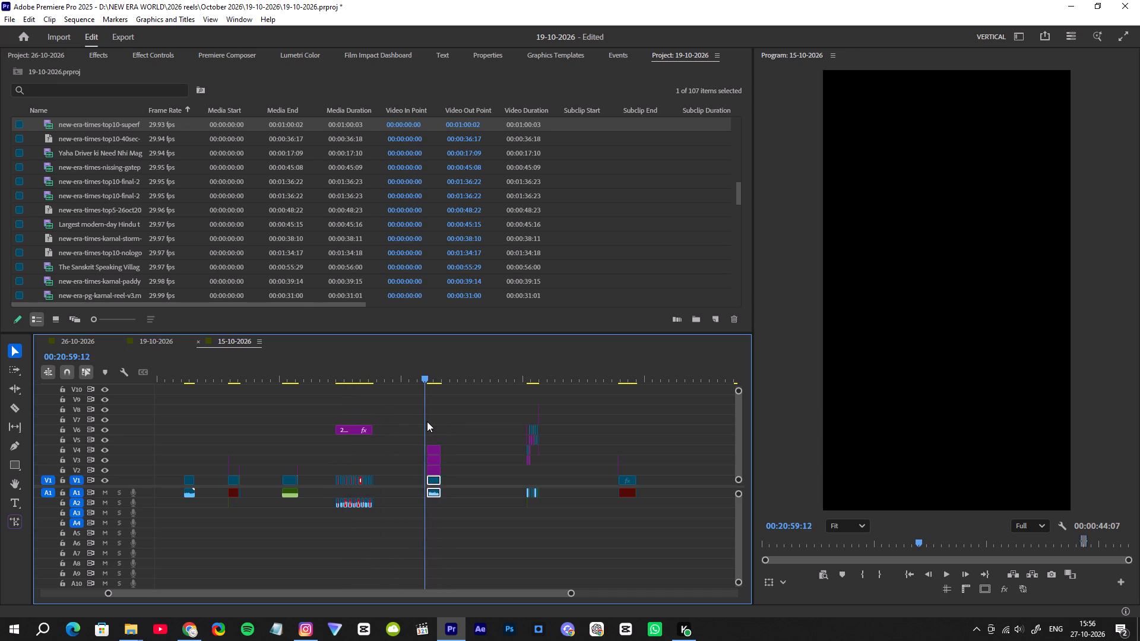
{"action": "left_click_drag", "start_coordinate": [427, 421], "coordinate": [429, 421]}
Duplicate the group of short end clips following the karnal-paddy reel into the empty space just after it.
{"action": "left_click_drag", "start_coordinate": [571, 592], "coordinate": [400, 582]}
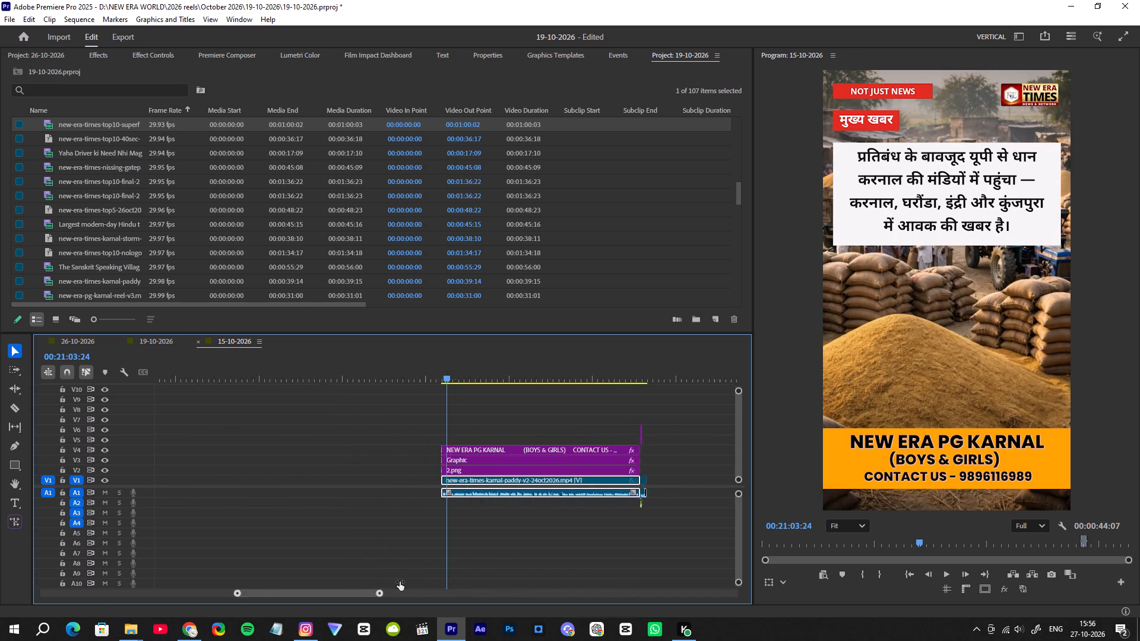
{"action": "left_click_drag", "start_coordinate": [400, 582], "coordinate": [409, 570]}
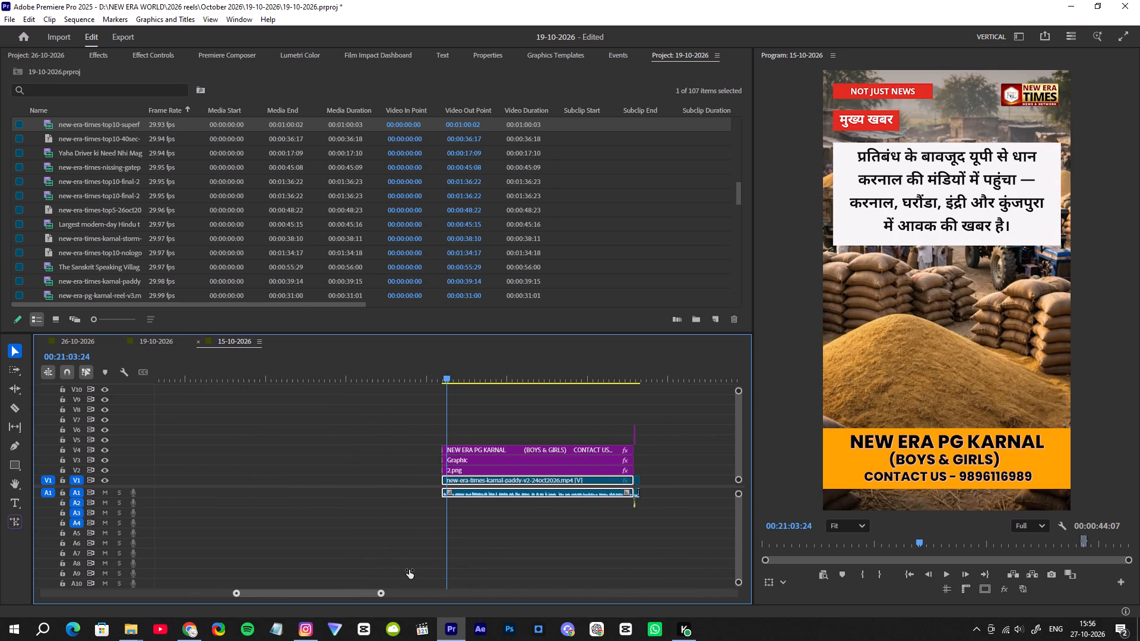
{"action": "left_click_drag", "start_coordinate": [409, 570], "coordinate": [409, 569]}
{"action": "left_click_drag", "start_coordinate": [686, 455], "coordinate": [686, 459]}
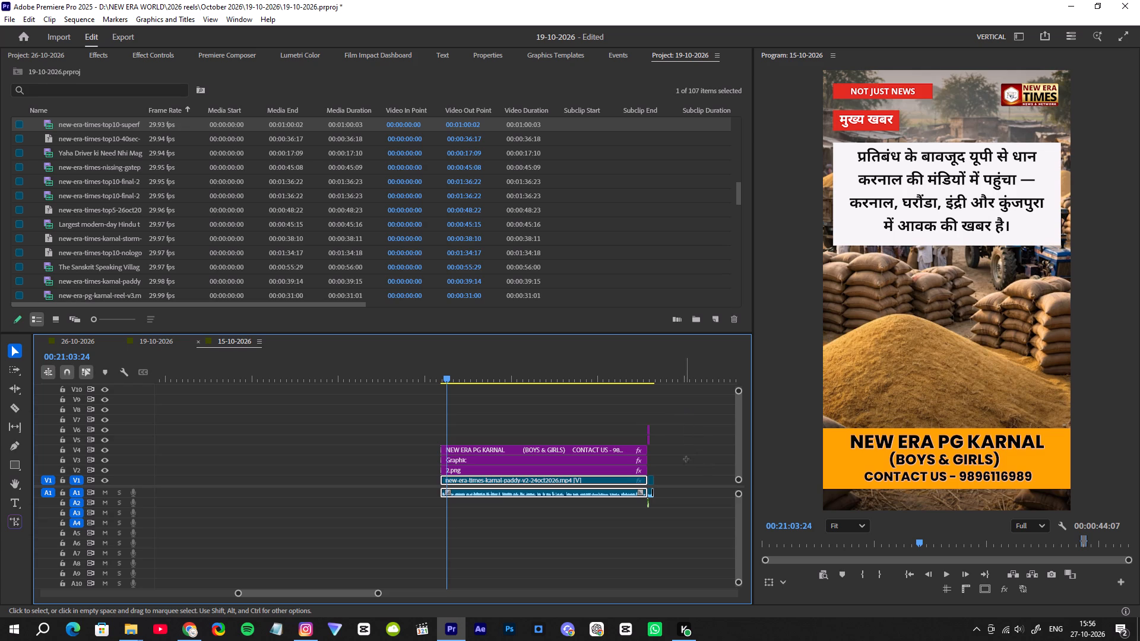
{"action": "left_click_drag", "start_coordinate": [686, 459], "coordinate": [649, 524]}
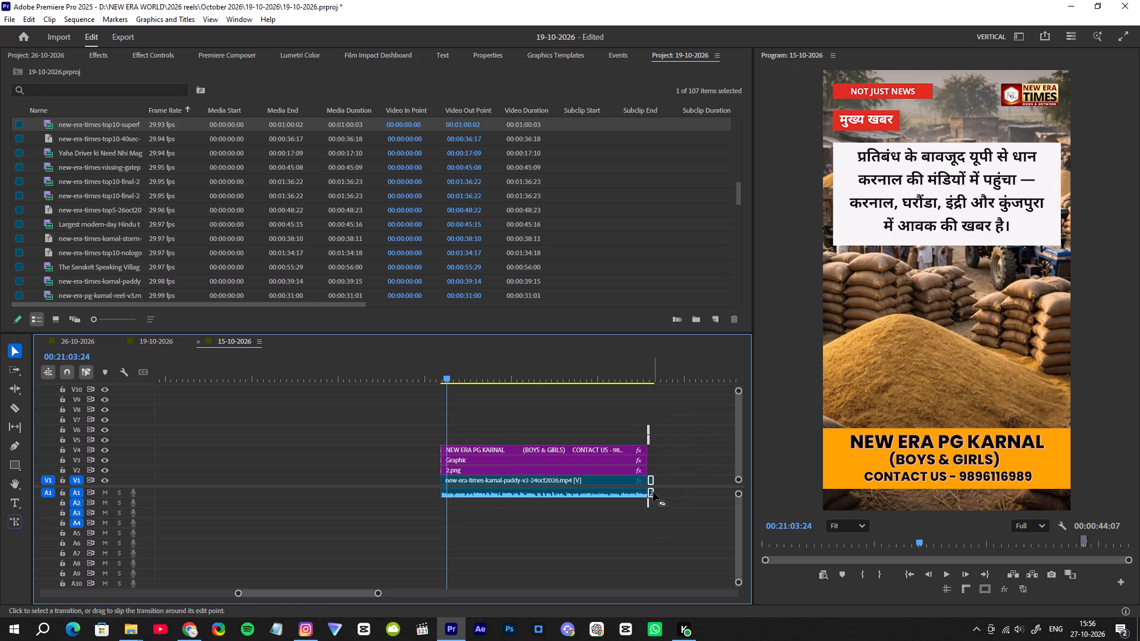
{"action": "left_click_drag", "start_coordinate": [651, 481], "coordinate": [683, 481], "text": "alt"}
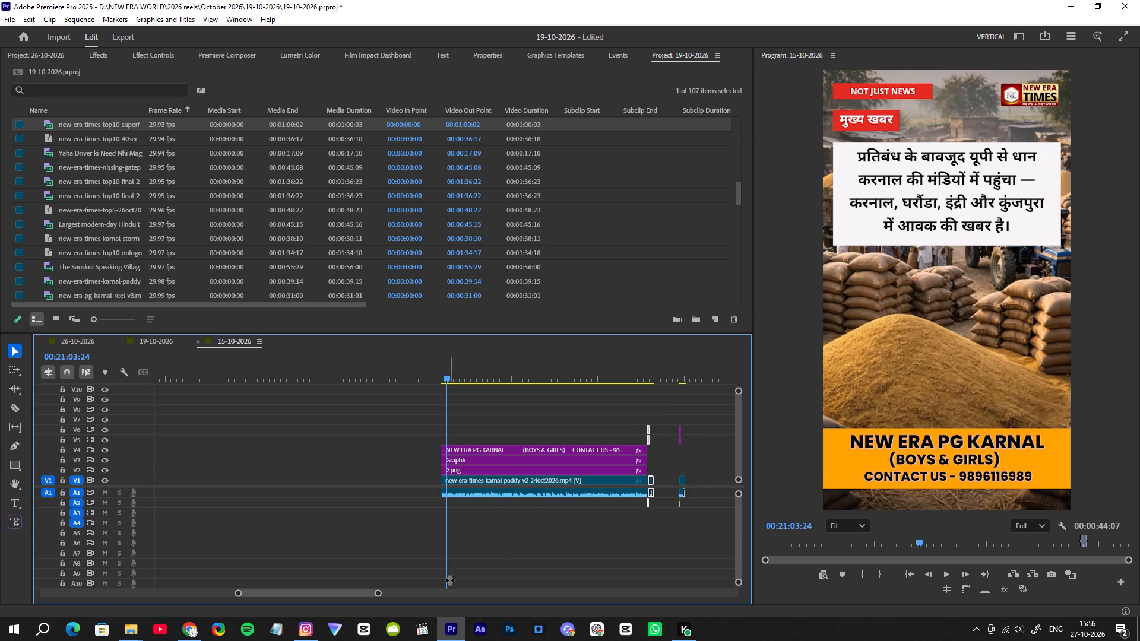
Move the duplicated group of end clips from the karnal-paddy reel to the empty space shortly after the top10-superfast clip.
{"action": "left_click_drag", "start_coordinate": [381, 592], "coordinate": [414, 592]}
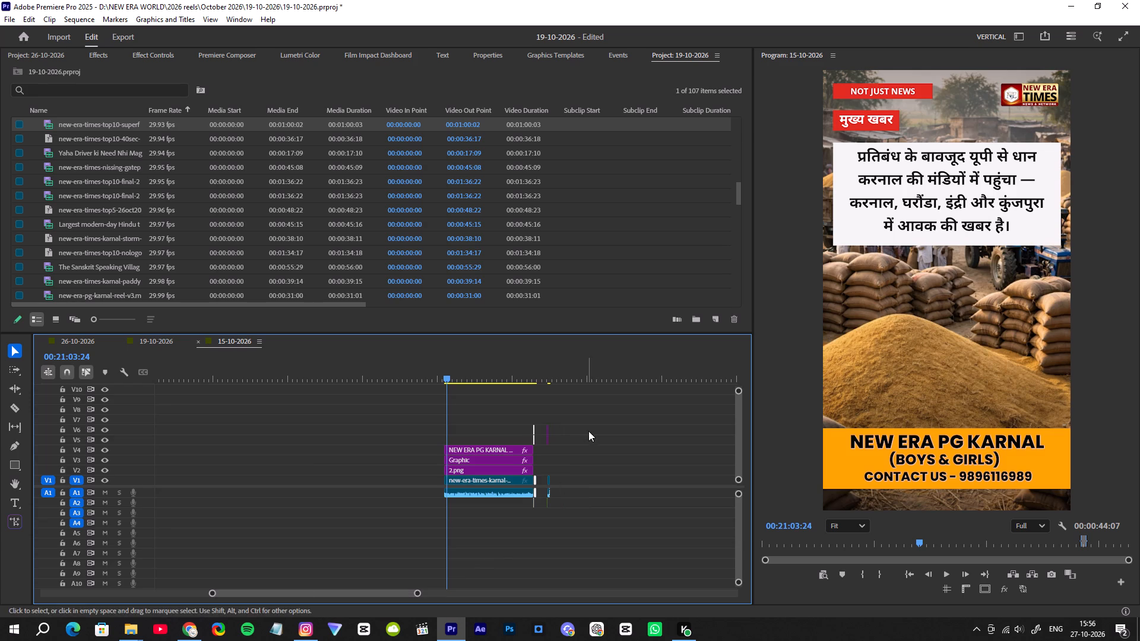
{"action": "left_click_drag", "start_coordinate": [584, 418], "coordinate": [544, 534]}
{"action": "left_click_drag", "start_coordinate": [548, 483], "coordinate": [562, 483]}
{"action": "left_click_drag", "start_coordinate": [562, 483], "coordinate": [733, 481]}
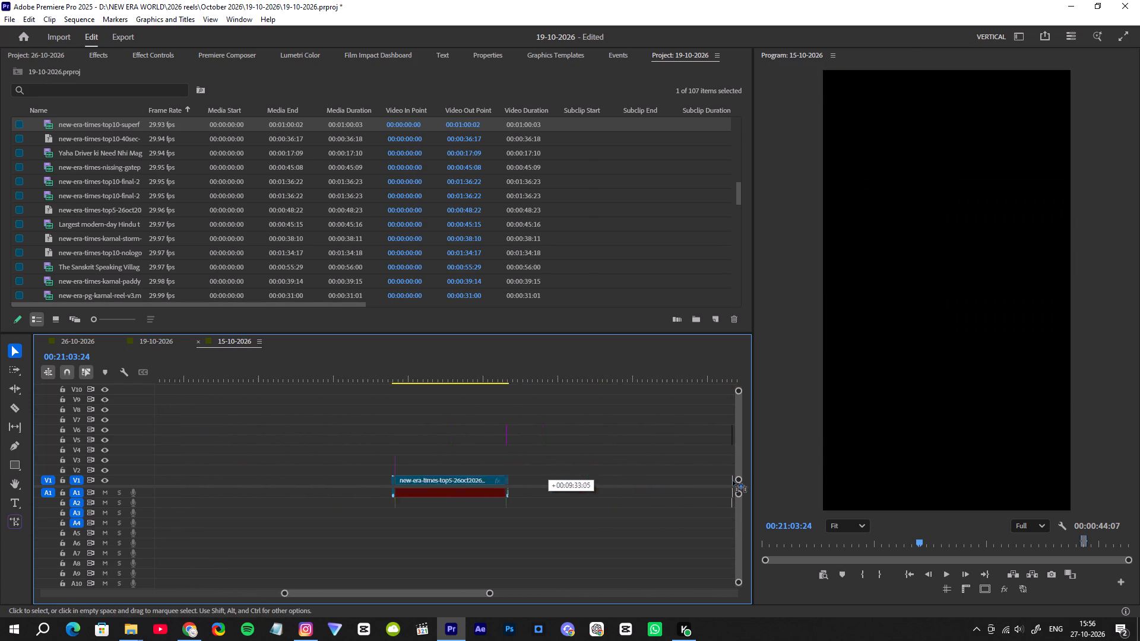
{"action": "left_click_drag", "start_coordinate": [733, 481], "coordinate": [736, 482]}
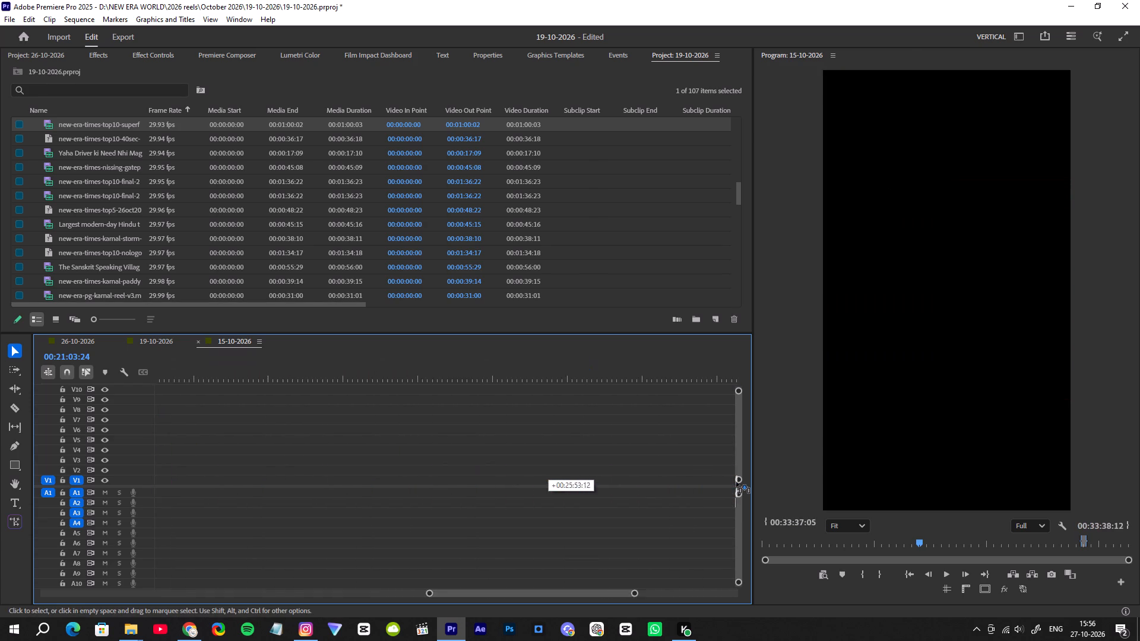
{"action": "left_click_drag", "start_coordinate": [736, 482], "coordinate": [227, 484]}
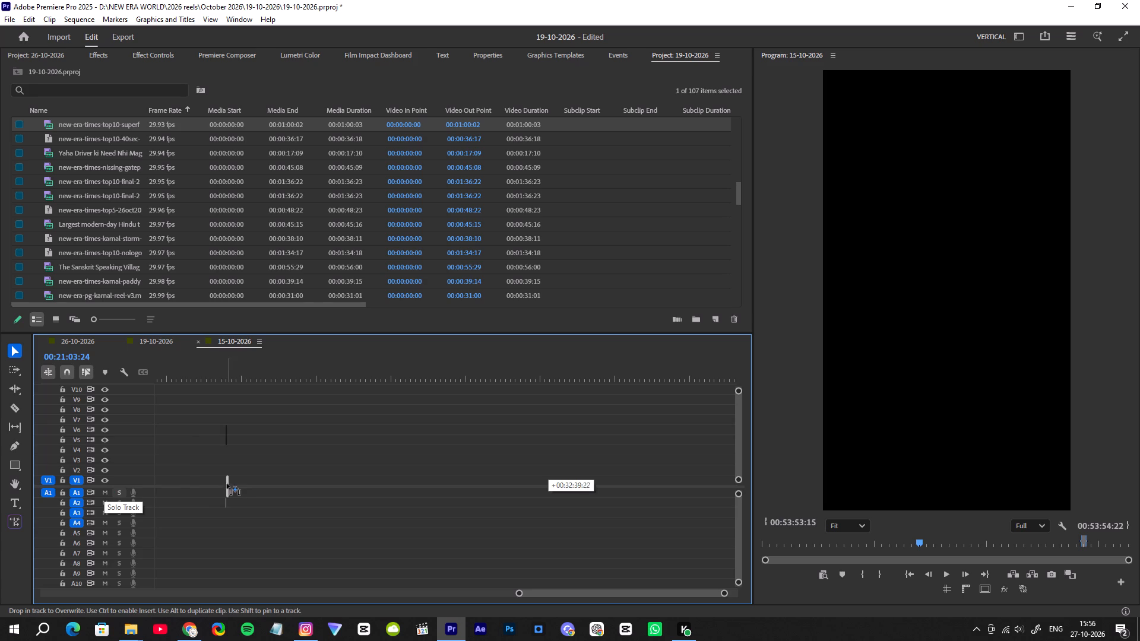
{"action": "left_click_drag", "start_coordinate": [227, 484], "coordinate": [694, 469]}
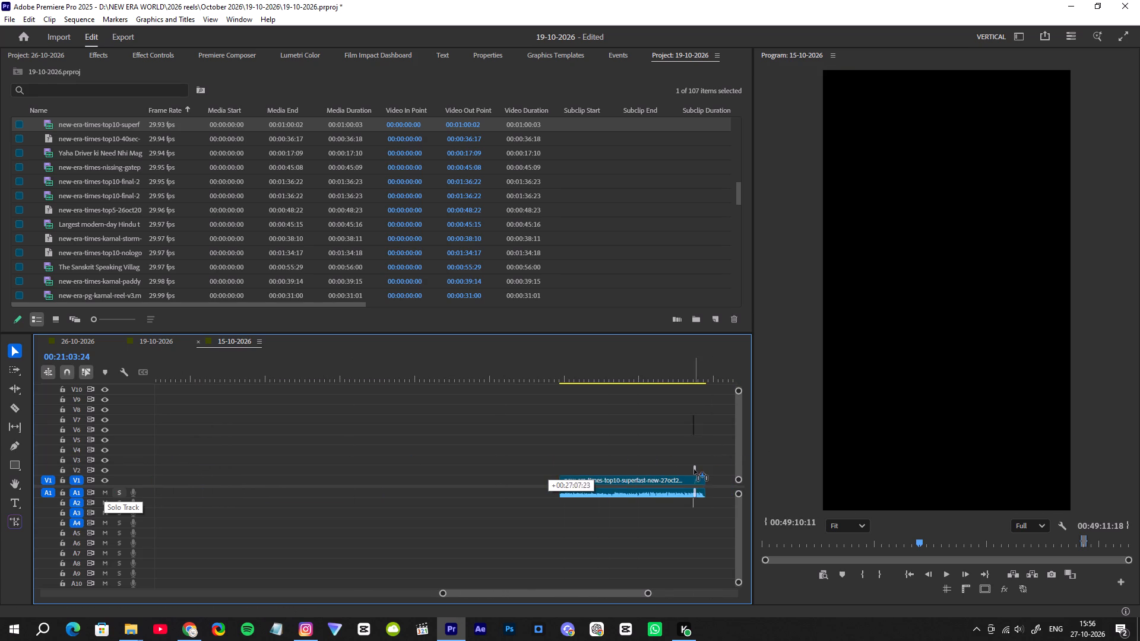
{"action": "left_click_drag", "start_coordinate": [694, 469], "coordinate": [629, 485]}
Ripple-trim the end of the top10-superfast clip back to 00:48:55:14.
{"action": "left_click", "coordinate": [613, 367]}
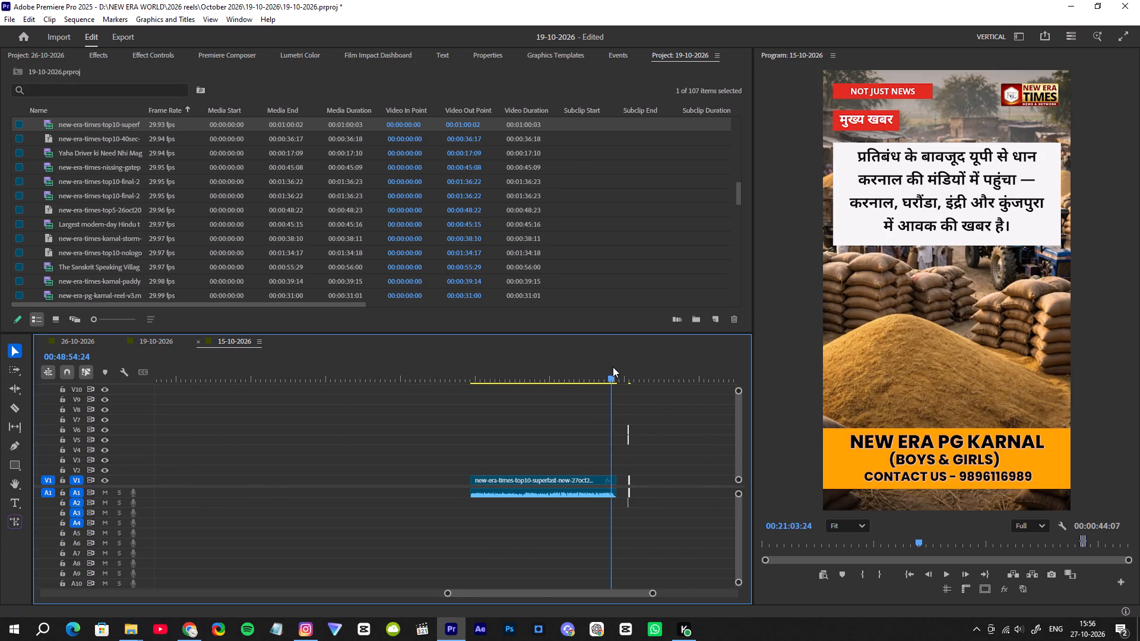
{"action": "key", "text": "space"}
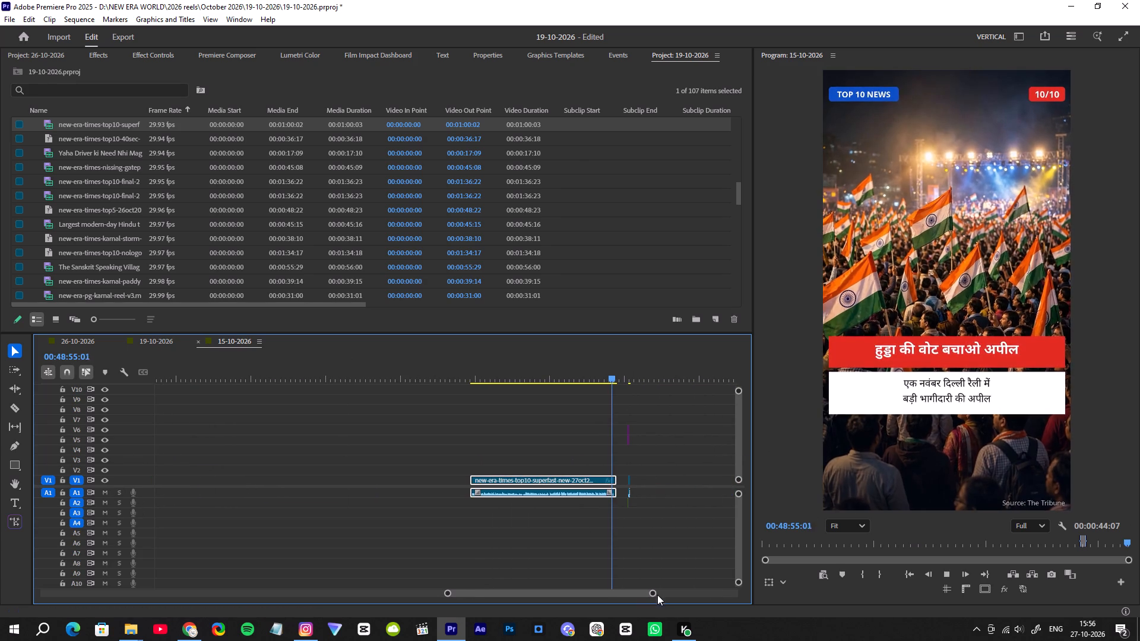
{"action": "key", "text": "space"}
{"action": "left_click_drag", "start_coordinate": [655, 594], "coordinate": [539, 589]}
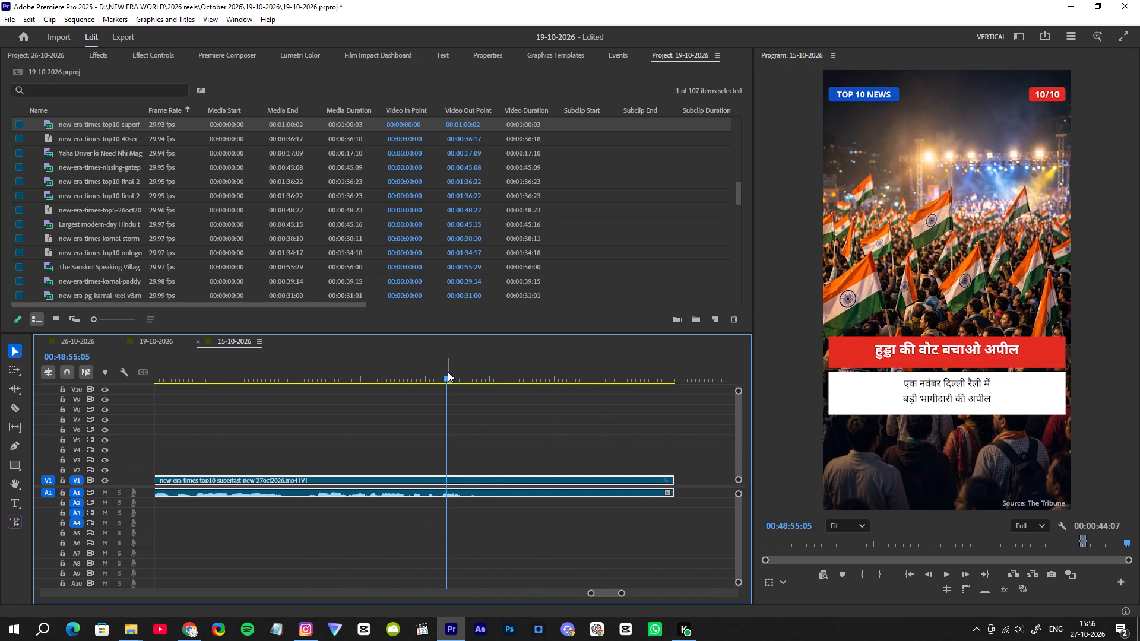
{"action": "left_click_drag", "start_coordinate": [448, 372], "coordinate": [486, 375]}
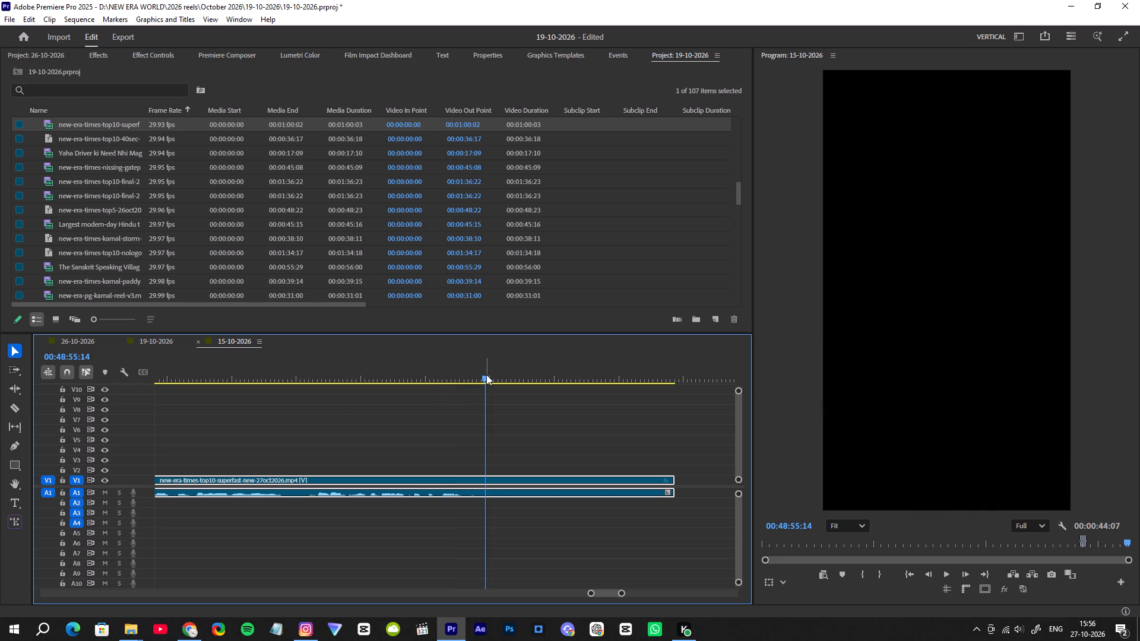
{"action": "key", "text": "w"}
Close the gap between the top10-superfast clip and the end clips, and play the transition between them.
{"action": "left_click", "coordinate": [534, 478]}
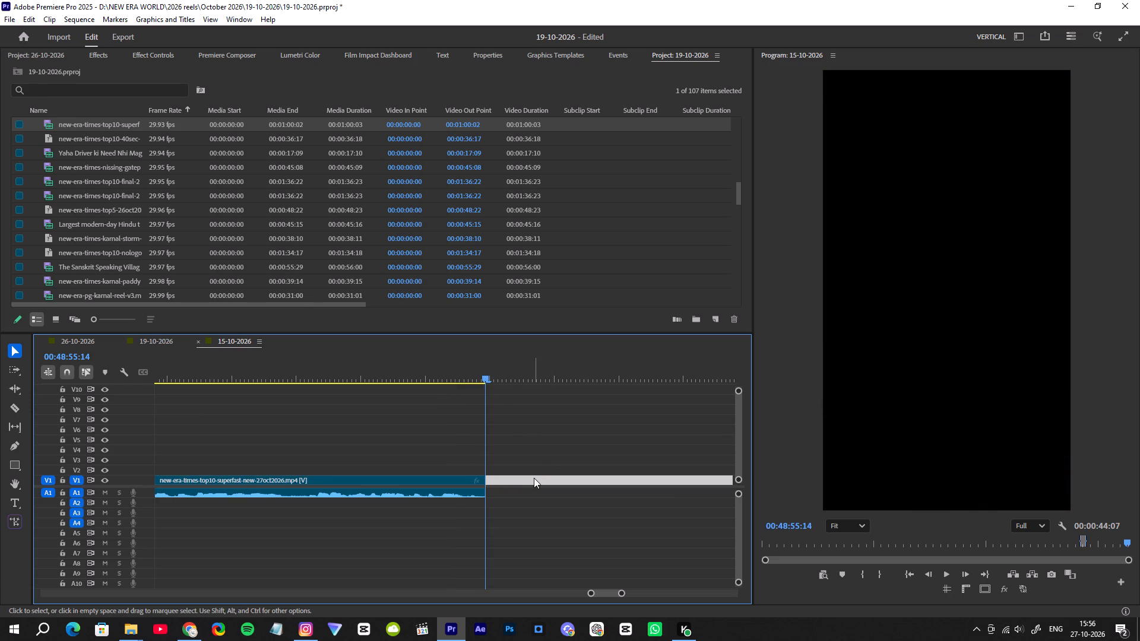
{"action": "key", "text": "Delete"}
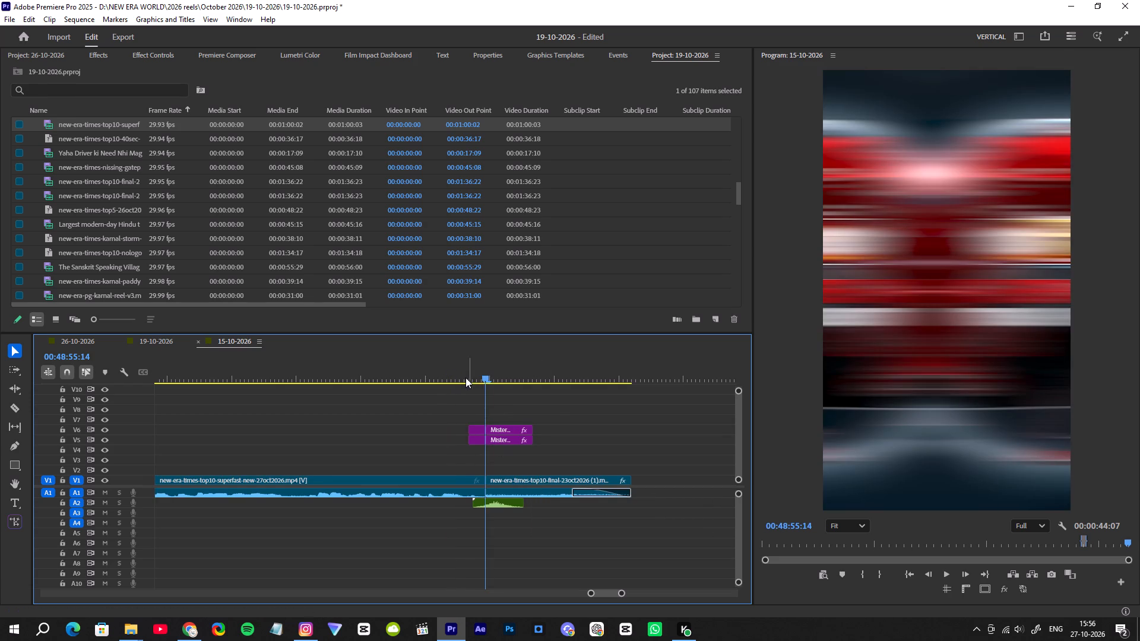
{"action": "left_click", "coordinate": [455, 369]}
{"action": "key", "text": "space"}
{"action": "key", "text": "space"}
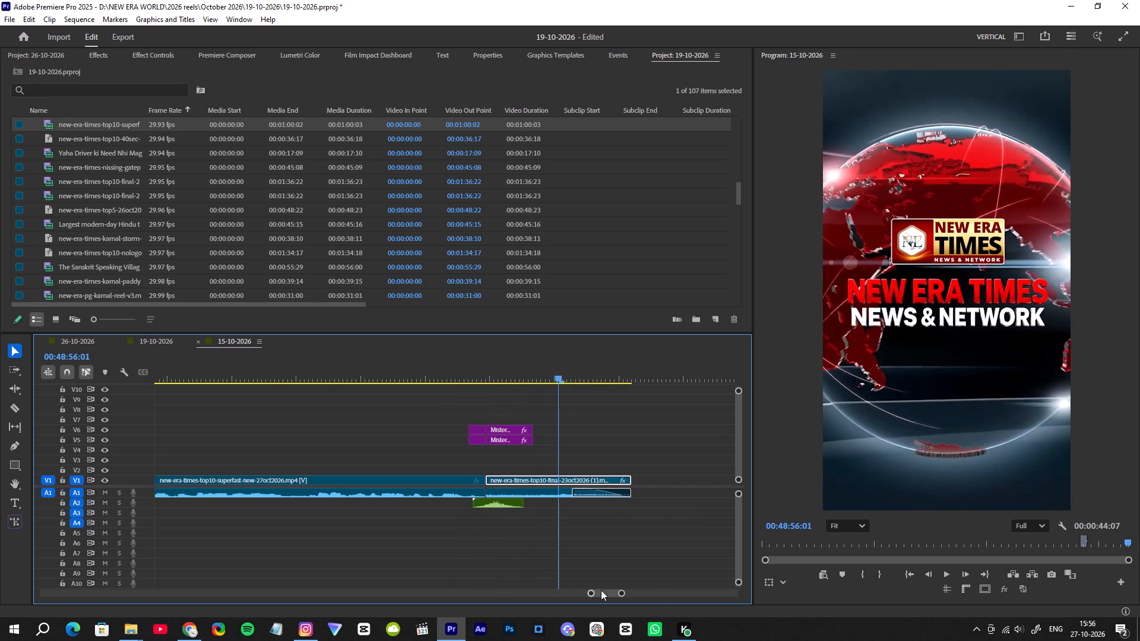
Switch the Windows playback device to Speakers (High Definition Audio Device).
{"action": "left_click", "coordinate": [1023, 636]}
{"action": "left_click", "coordinate": [1018, 578]}
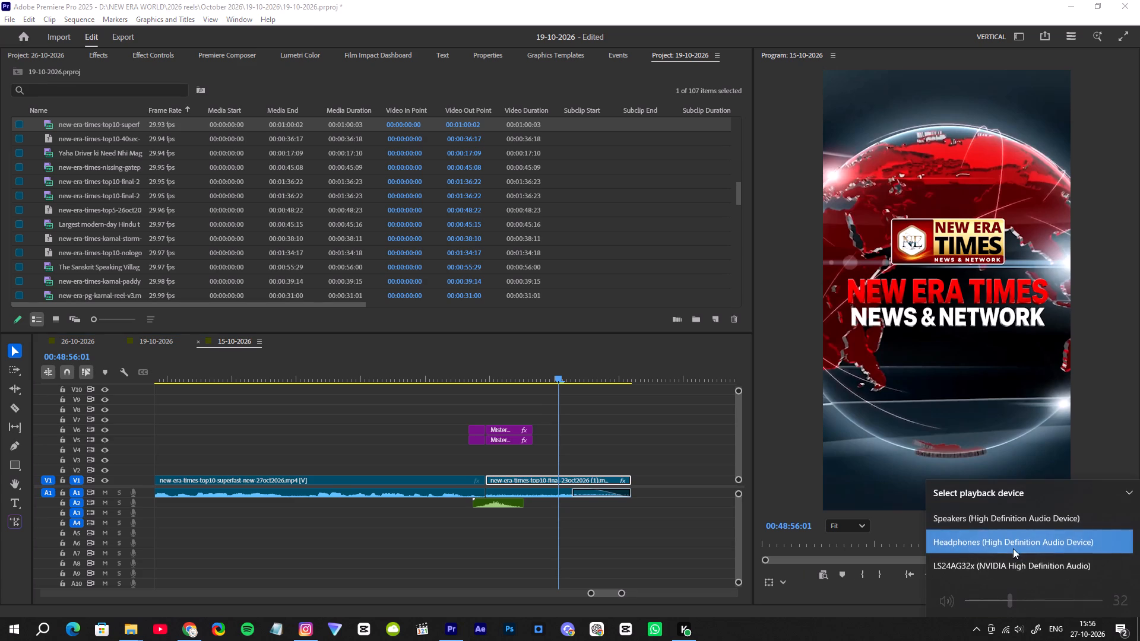
{"action": "left_click", "coordinate": [1011, 526]}
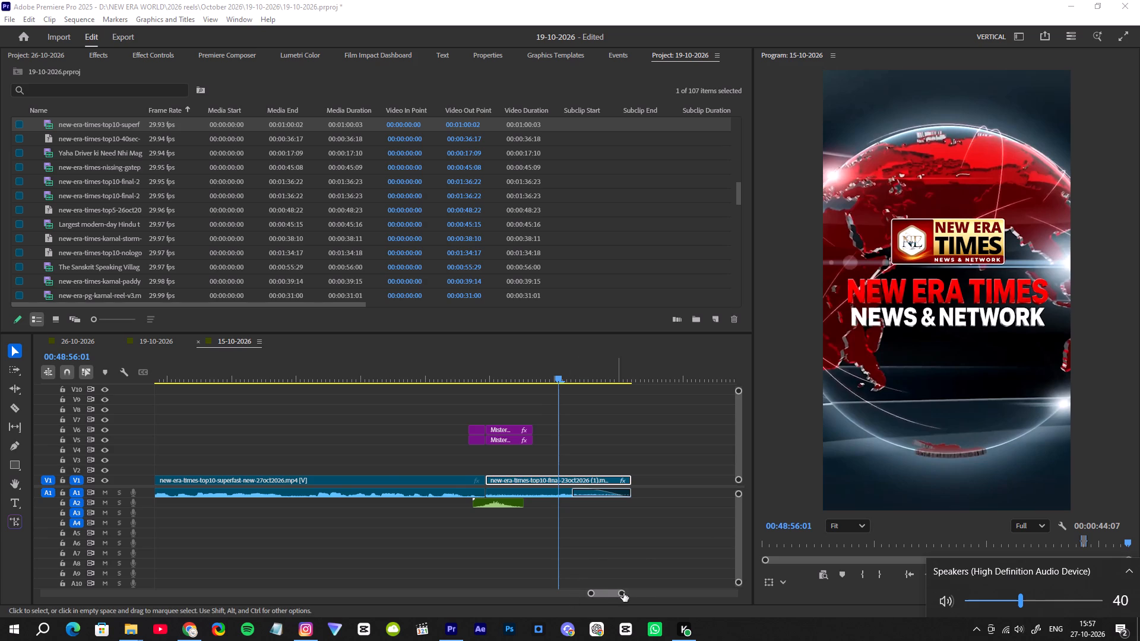
Look through the openings of the earlier reels between about 00:05:00 and 00:13:00 for an intro to reuse.
{"action": "left_click_drag", "start_coordinate": [623, 593], "coordinate": [708, 570]}
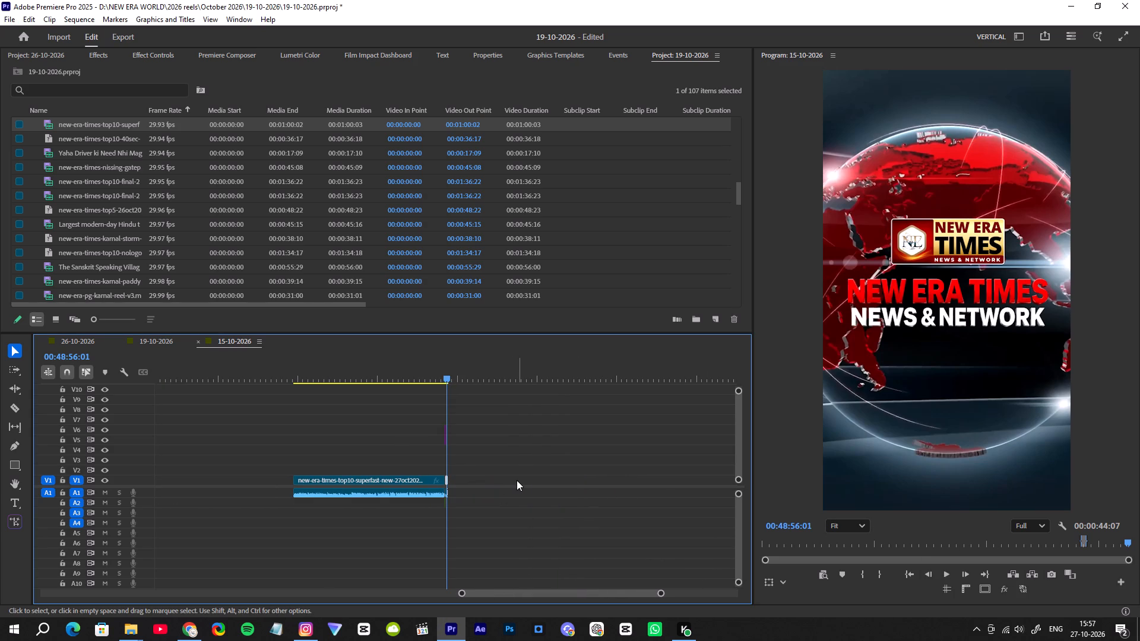
{"action": "left_click", "coordinate": [291, 368]}
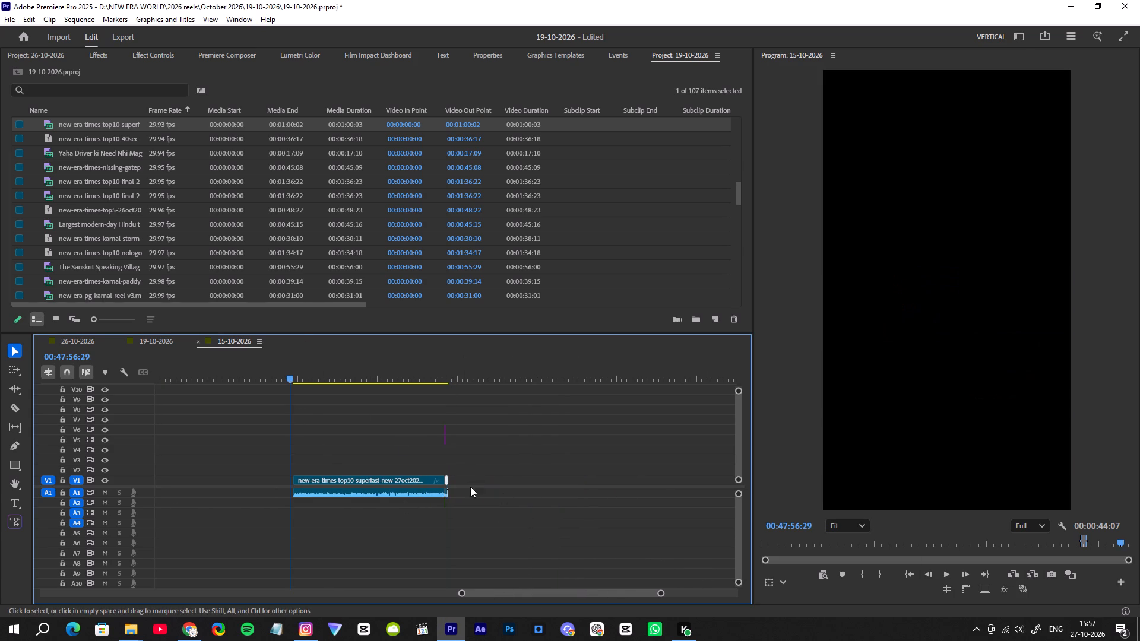
{"action": "left_click_drag", "start_coordinate": [460, 593], "coordinate": [150, 604]}
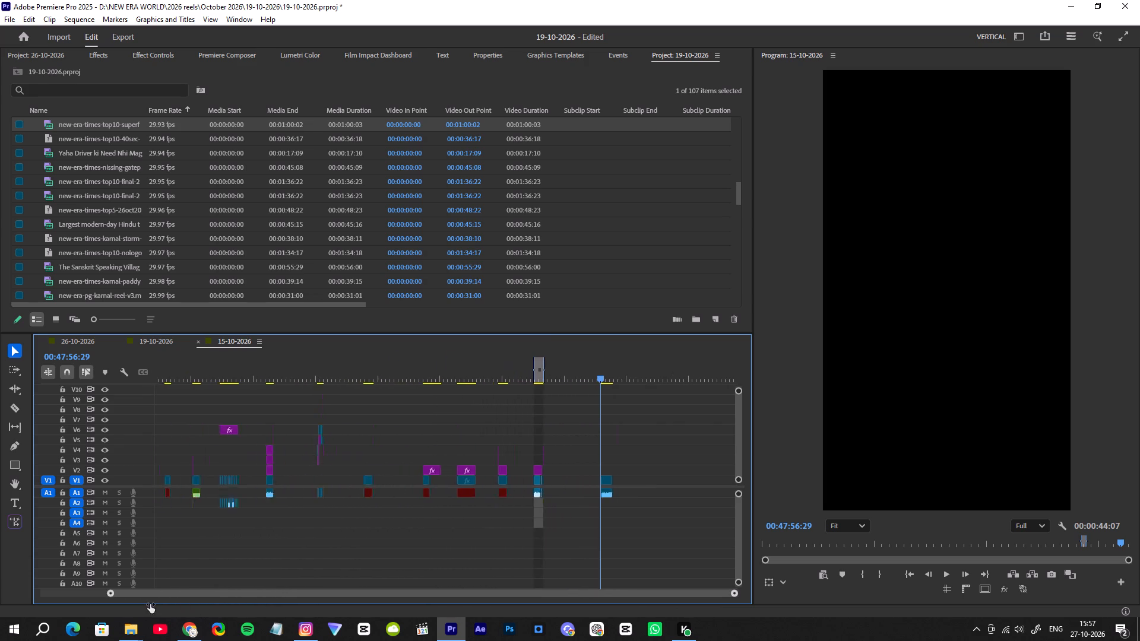
{"action": "left_click_drag", "start_coordinate": [150, 604], "coordinate": [59, 604]}
{"action": "left_click_drag", "start_coordinate": [199, 377], "coordinate": [207, 377]}
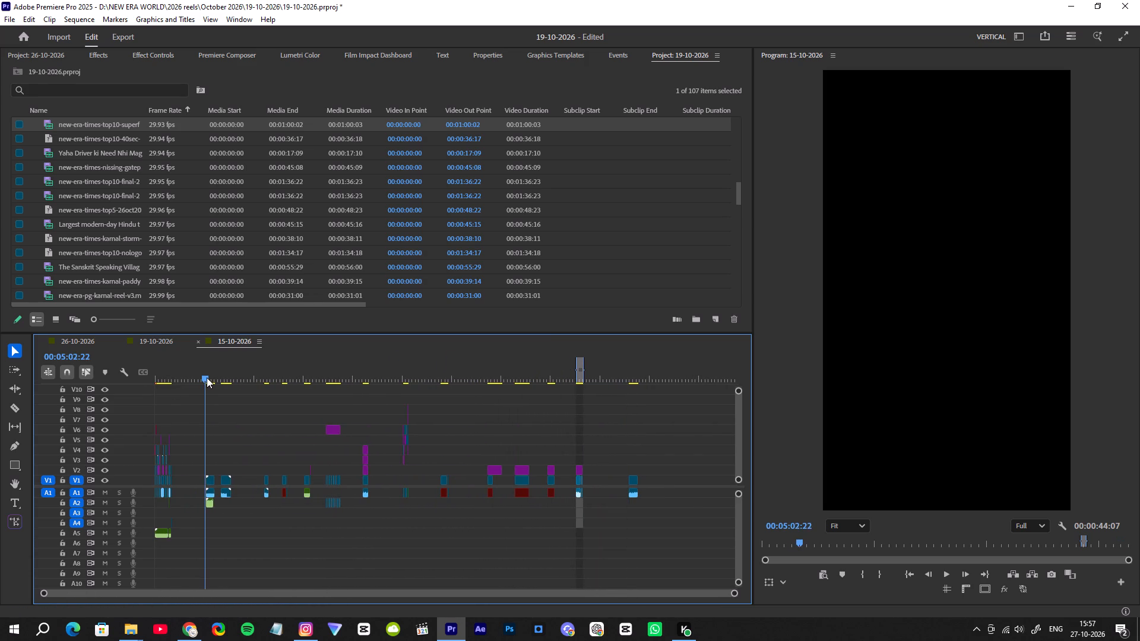
{"action": "left_click_drag", "start_coordinate": [207, 377], "coordinate": [208, 377]}
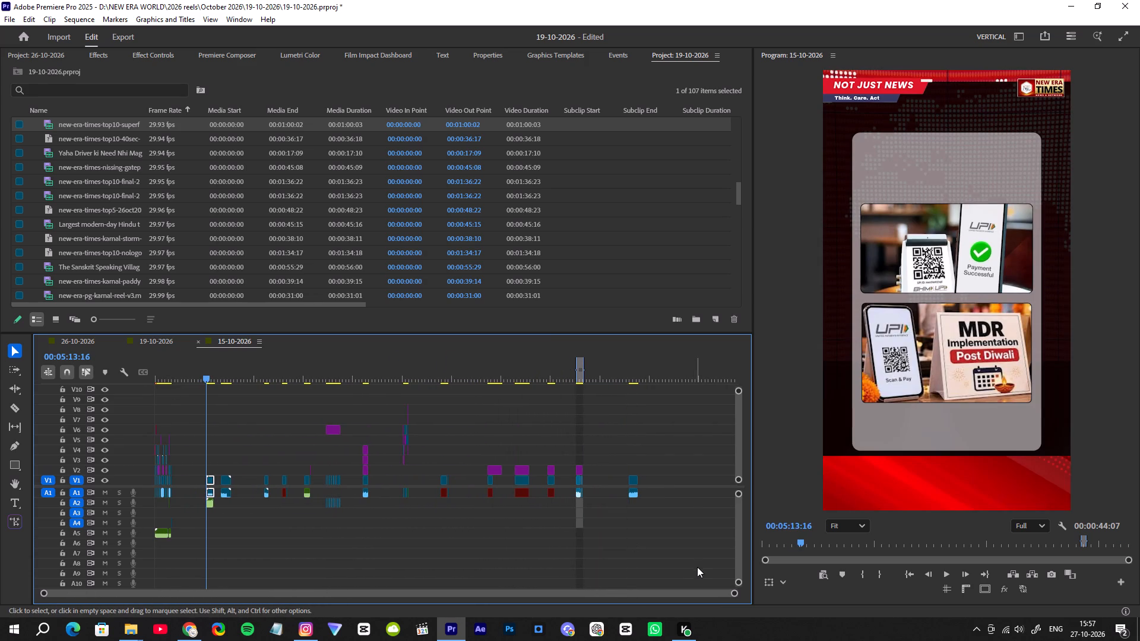
{"action": "left_click_drag", "start_coordinate": [733, 593], "coordinate": [483, 599]}
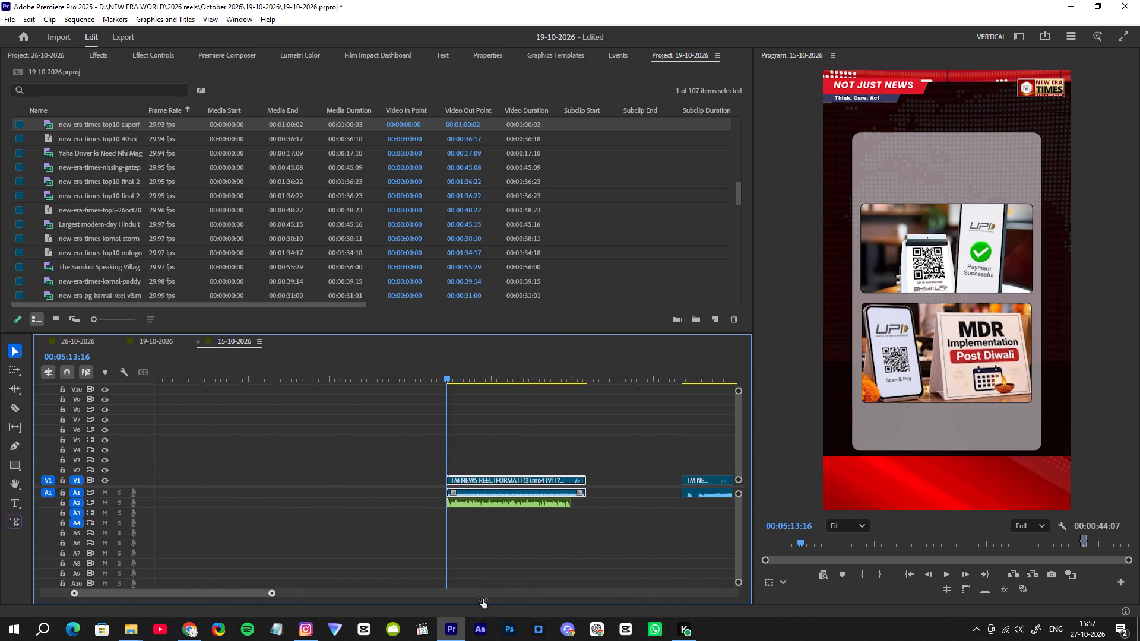
{"action": "left_click_drag", "start_coordinate": [483, 599], "coordinate": [508, 598]}
{"action": "left_click_drag", "start_coordinate": [586, 372], "coordinate": [598, 376]}
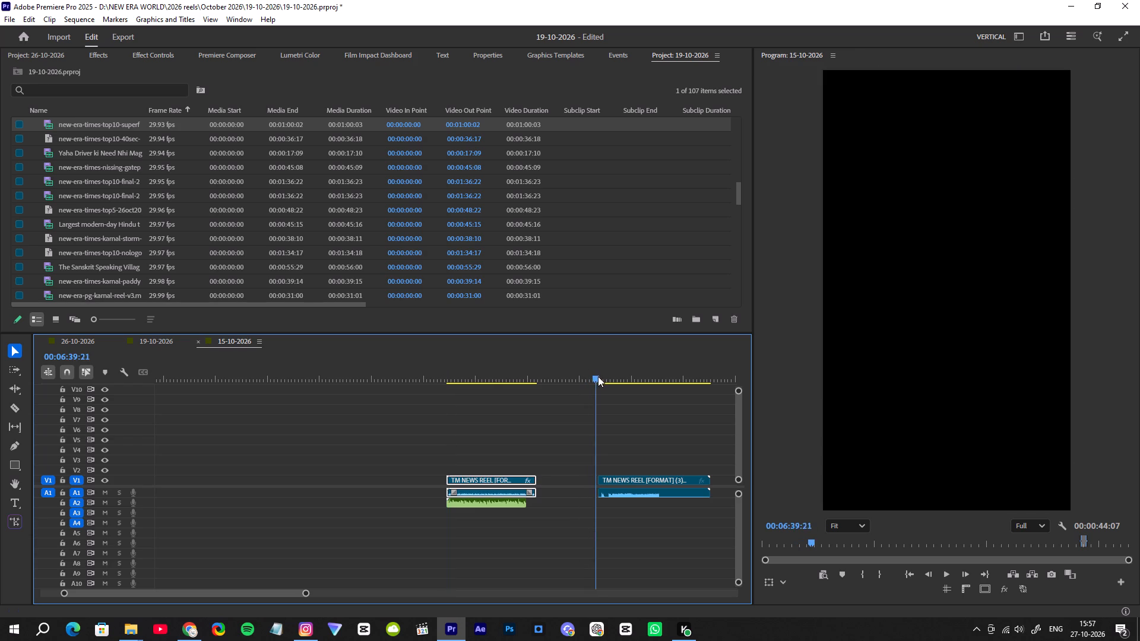
{"action": "left_click_drag", "start_coordinate": [598, 376], "coordinate": [606, 382]}
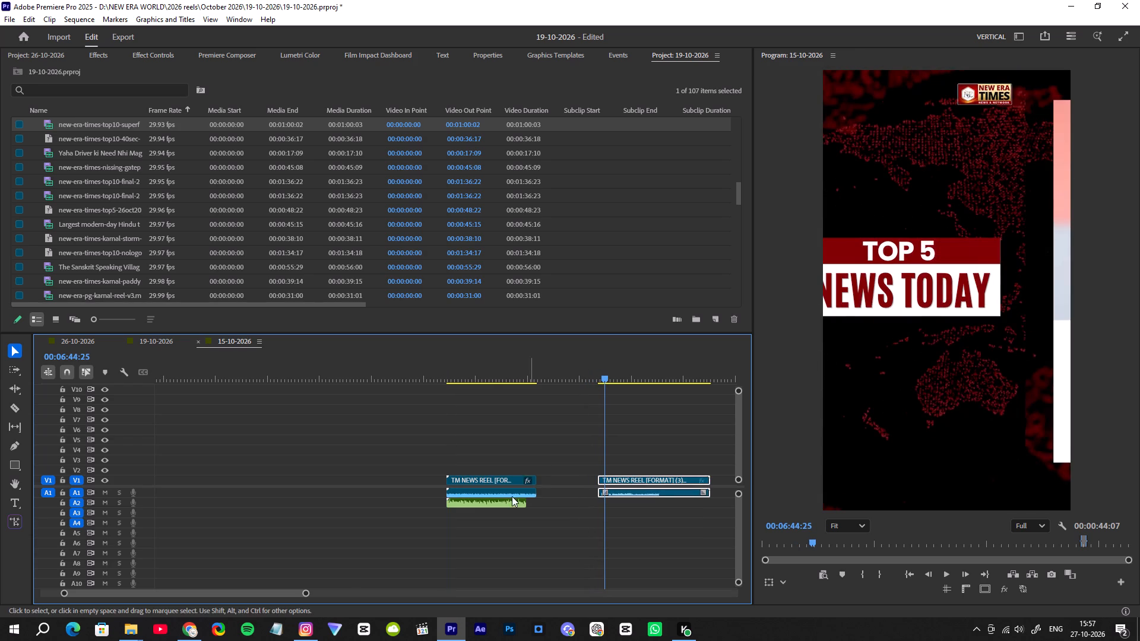
{"action": "left_click_drag", "start_coordinate": [303, 596], "coordinate": [338, 595]}
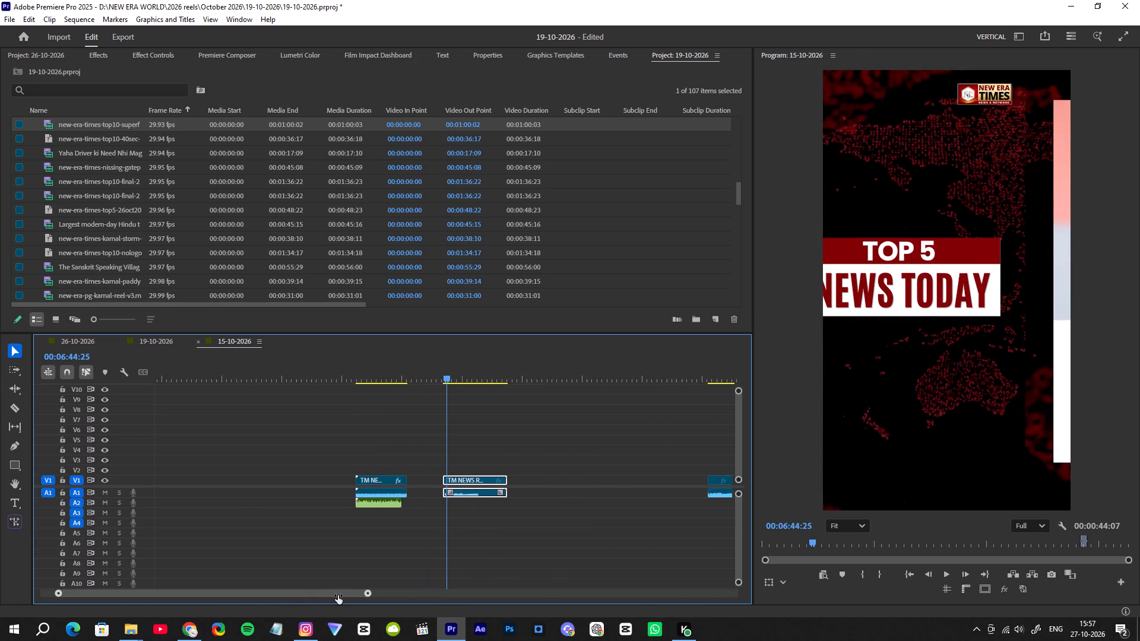
{"action": "left_click_drag", "start_coordinate": [338, 595], "coordinate": [365, 593]}
{"action": "left_click_drag", "start_coordinate": [628, 379], "coordinate": [627, 379]}
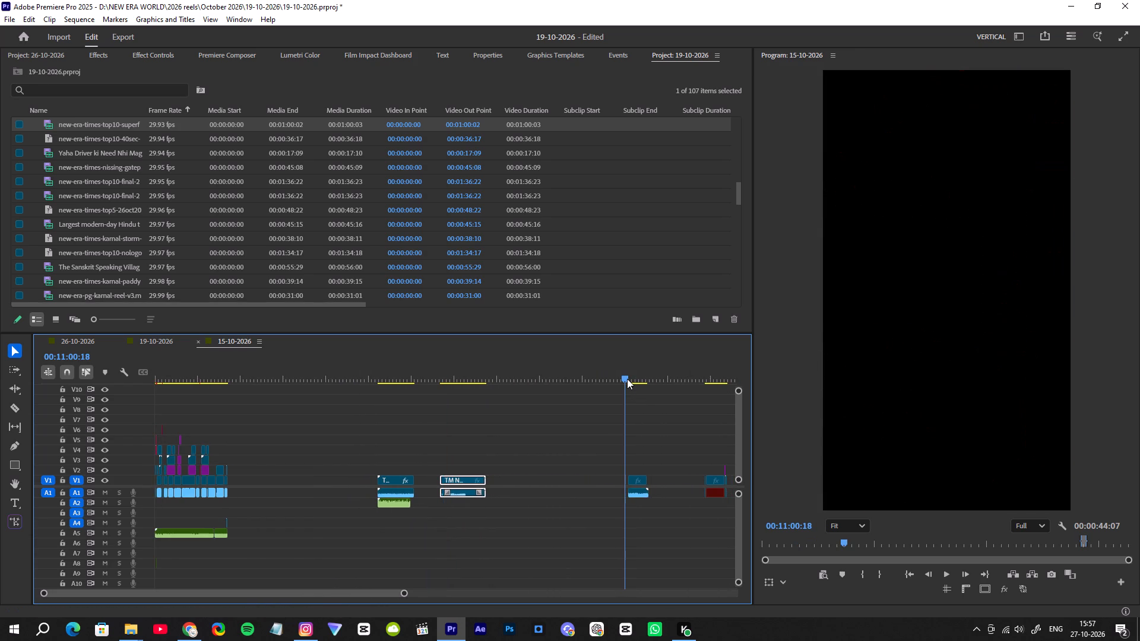
{"action": "left_click_drag", "start_coordinate": [627, 379], "coordinate": [706, 390]}
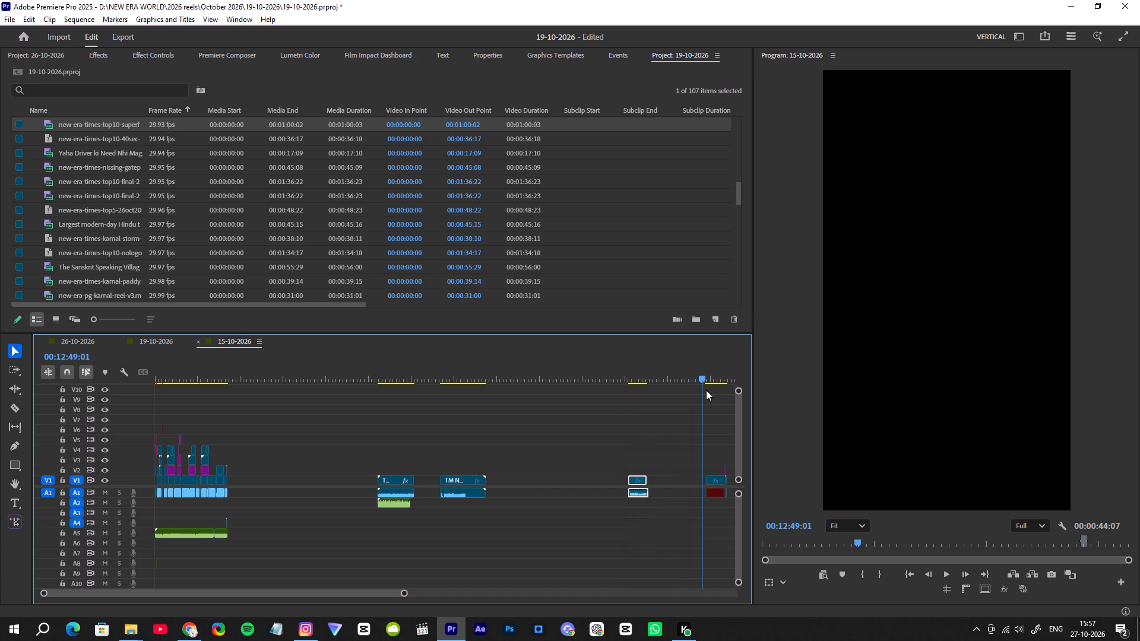
{"action": "left_click_drag", "start_coordinate": [706, 390], "coordinate": [707, 390]}
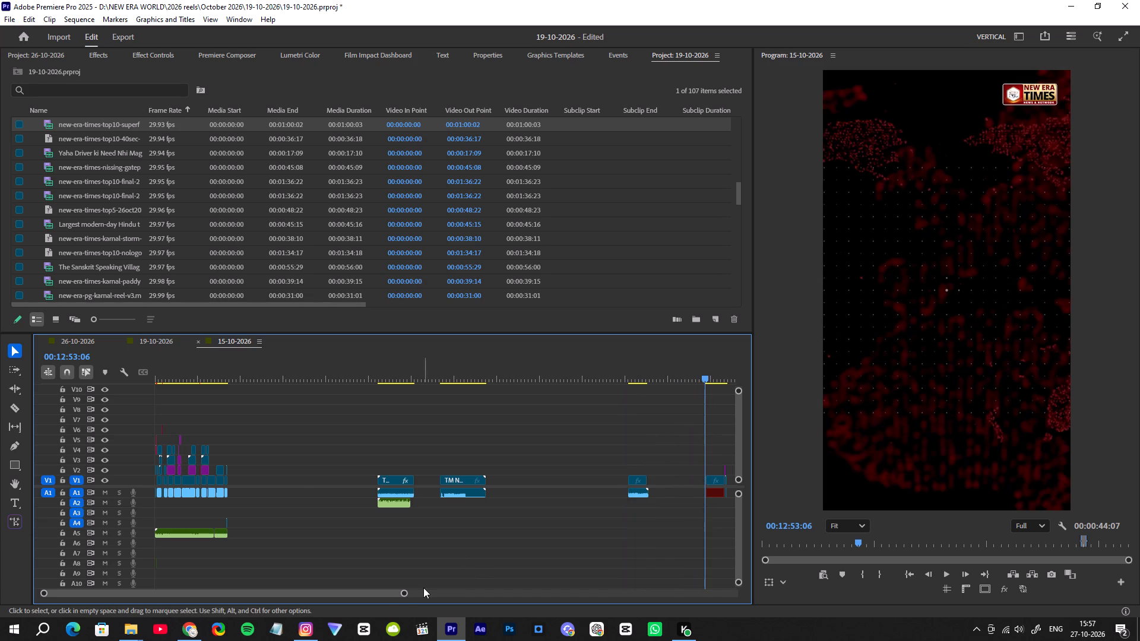
{"action": "left_click_drag", "start_coordinate": [403, 595], "coordinate": [256, 585]}
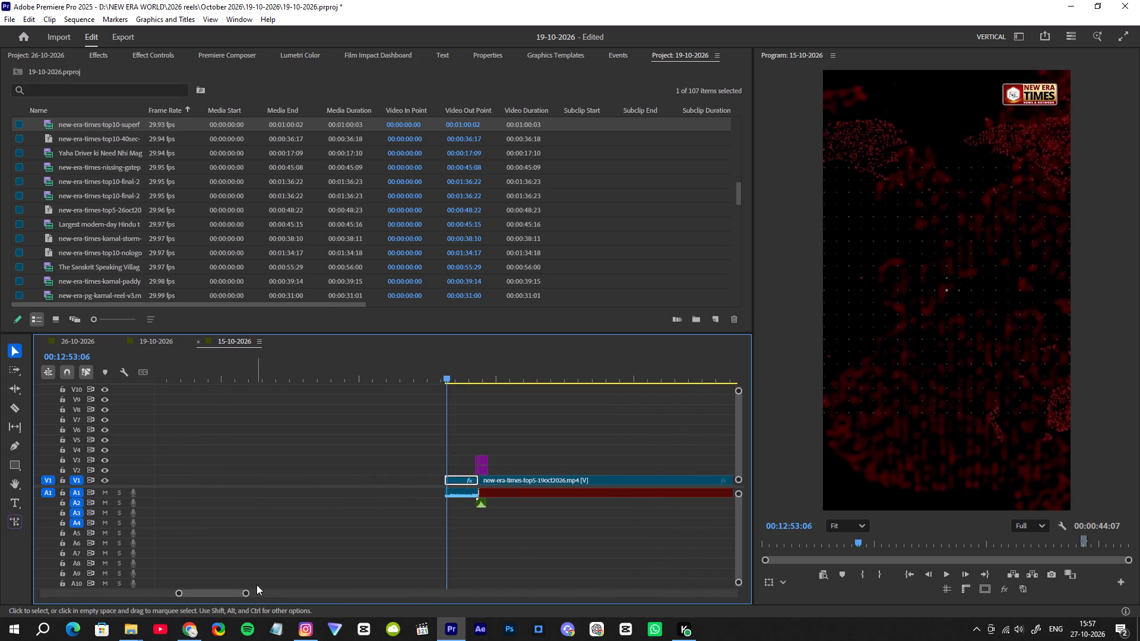
{"action": "key", "text": "space"}
{"action": "key", "text": "space"}
Play the opening of the new-era-times-top10-40sec-19oct2026 reel, at about 00:15:05, to check its intro.
{"action": "left_click_drag", "start_coordinate": [246, 594], "coordinate": [373, 572]}
{"action": "left_click", "coordinate": [567, 376]}
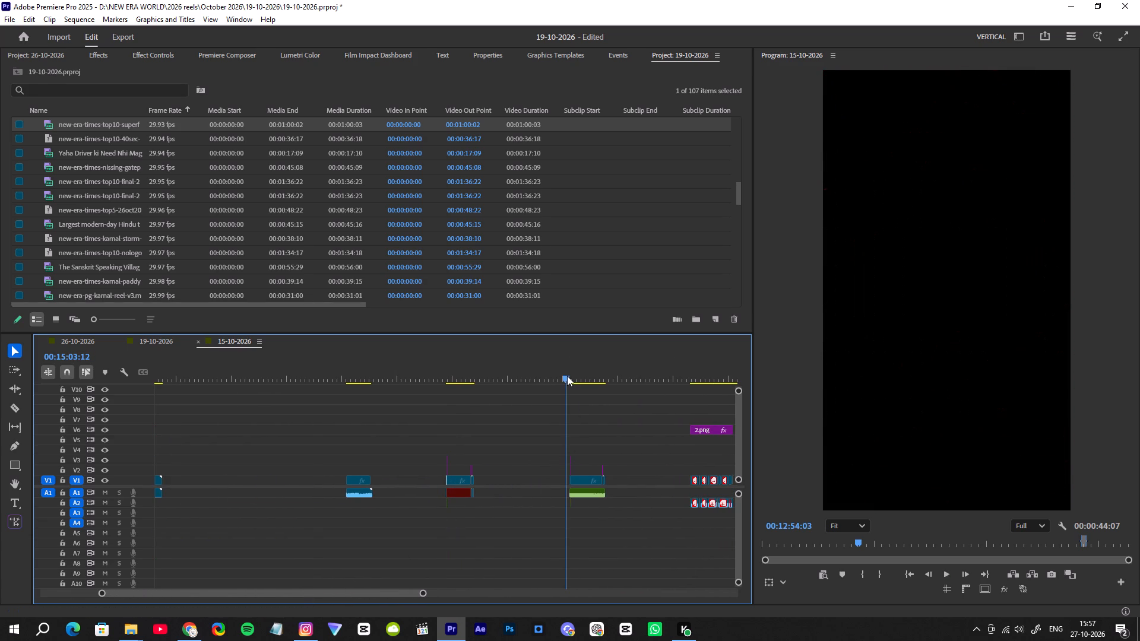
{"action": "key", "text": "space"}
{"action": "left_click_drag", "start_coordinate": [425, 593], "coordinate": [308, 587]}
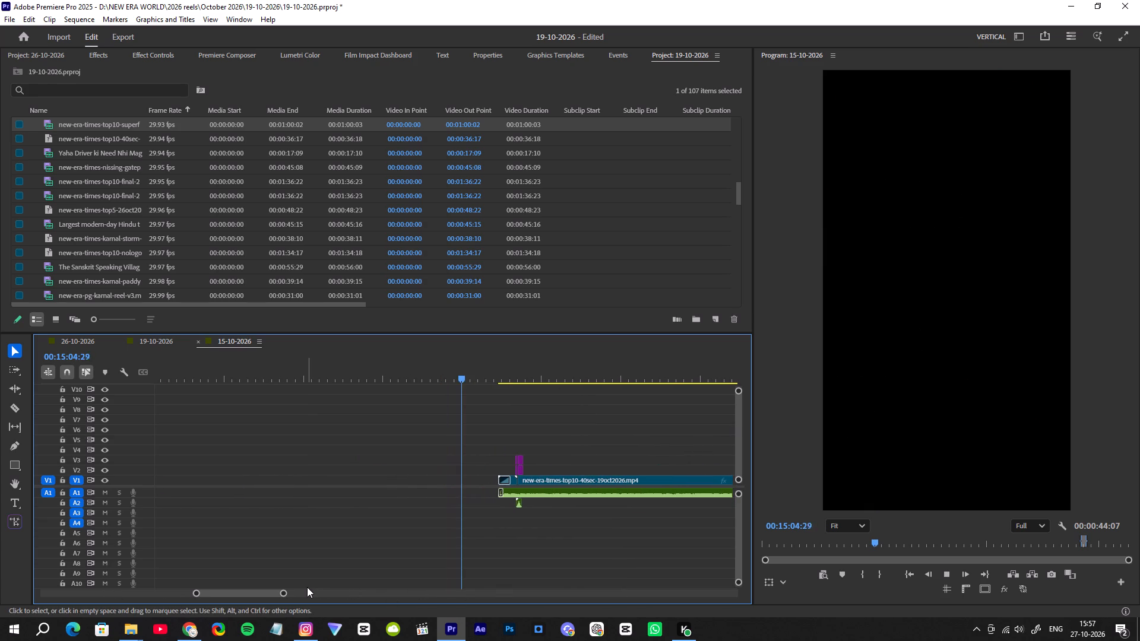
{"action": "left_click_drag", "start_coordinate": [285, 594], "coordinate": [281, 595]}
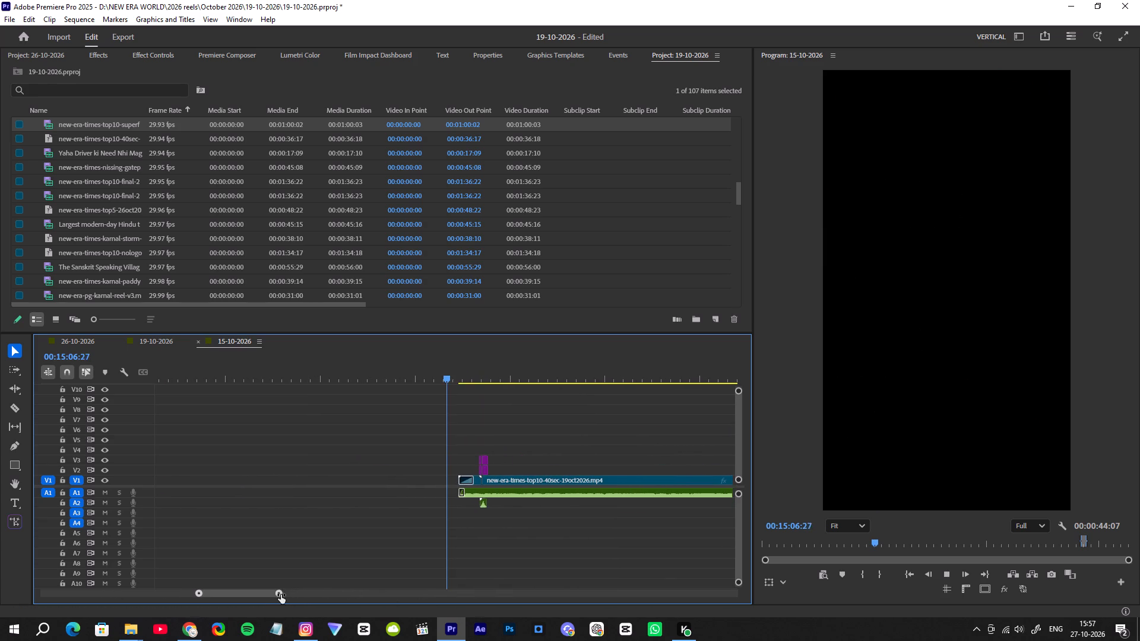
{"action": "left_click_drag", "start_coordinate": [281, 595], "coordinate": [275, 595]}
{"action": "key", "text": "space"}
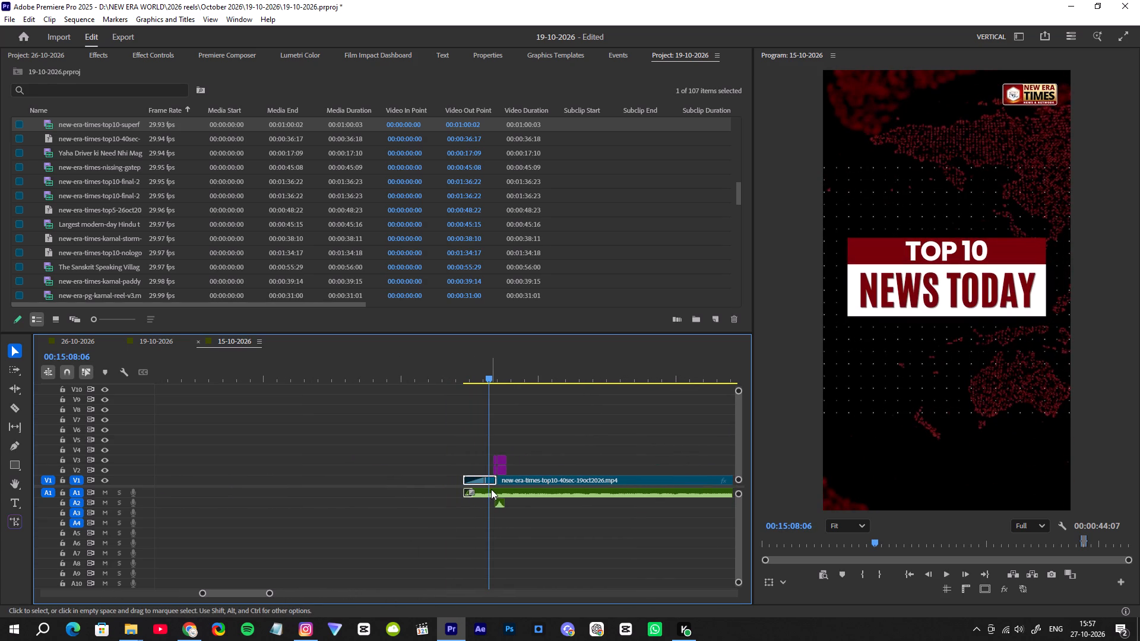
Duplicate the top10-40sec reel's intro clip with its transition graphics and sound effect into the space before it, with the intro video on V3.
{"action": "left_click_drag", "start_coordinate": [269, 593], "coordinate": [251, 594]}
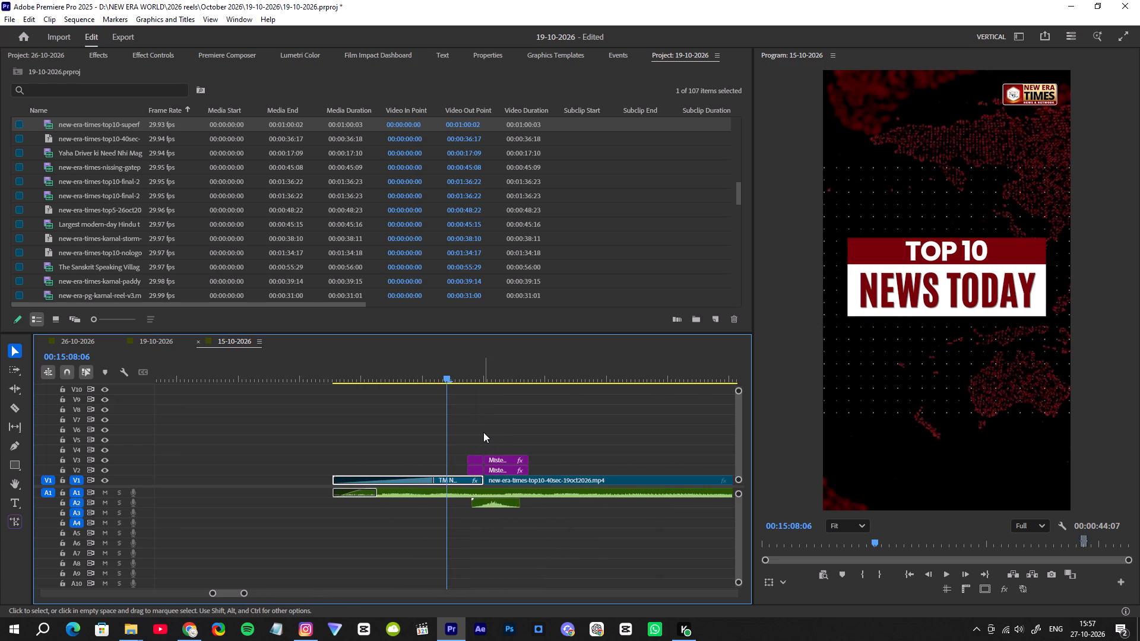
{"action": "left_click_drag", "start_coordinate": [482, 432], "coordinate": [466, 479]}
{"action": "left_click_drag", "start_coordinate": [456, 479], "coordinate": [448, 479], "text": "alt"}
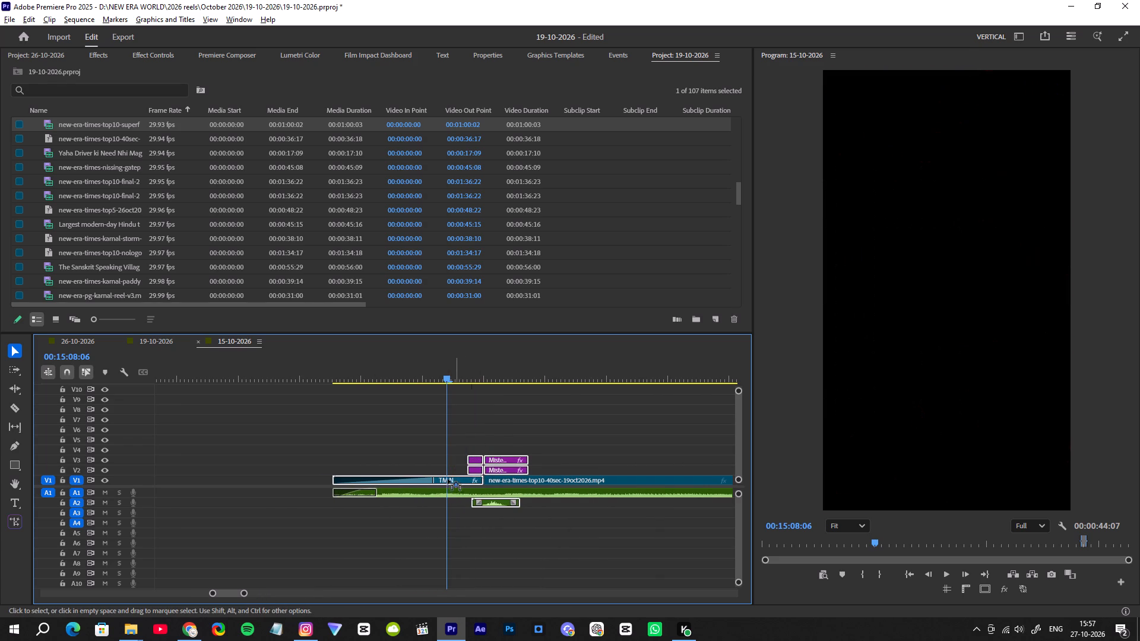
{"action": "left_click_drag", "start_coordinate": [448, 479], "coordinate": [275, 464], "text": "alt"}
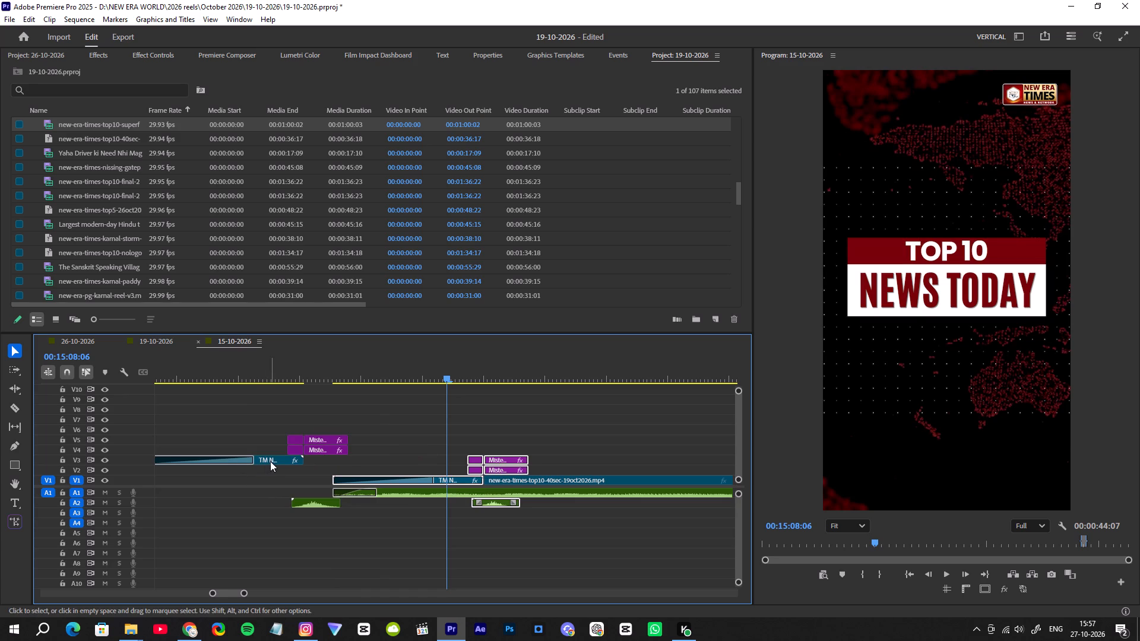
Move the duplicated intro clip with its transition graphics and sound effect past the top10-final-23oct2026 reel, to about 00:18:59.
{"action": "left_click", "coordinate": [271, 460]}
{"action": "left_click_drag", "start_coordinate": [312, 410], "coordinate": [286, 468]}
{"action": "left_click_drag", "start_coordinate": [277, 458], "coordinate": [483, 433]}
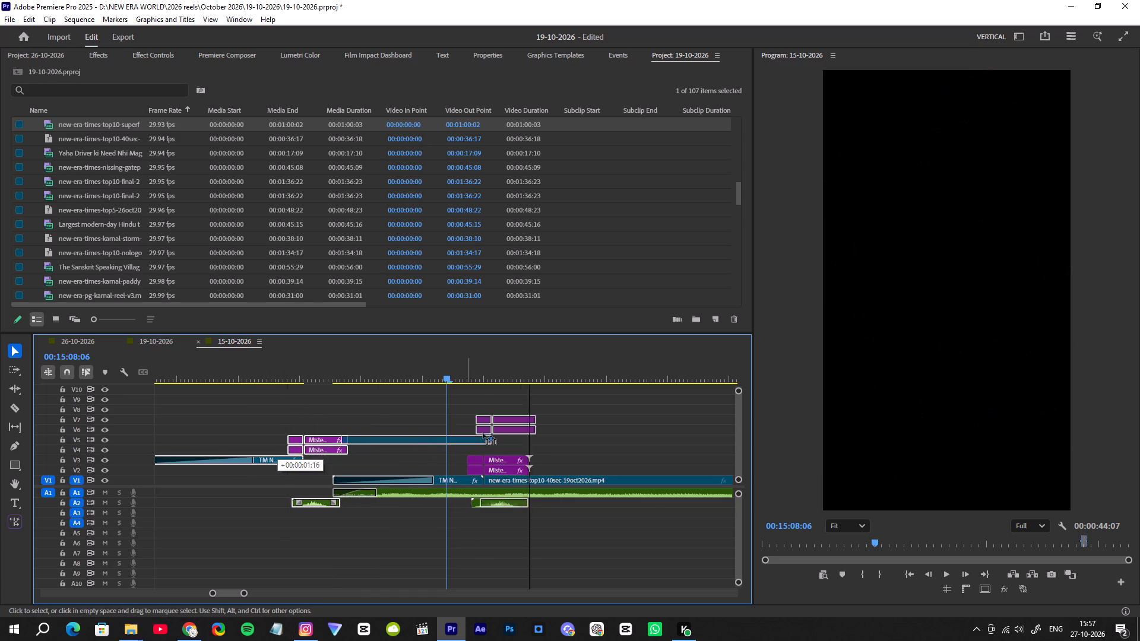
{"action": "left_click_drag", "start_coordinate": [483, 433], "coordinate": [704, 417]}
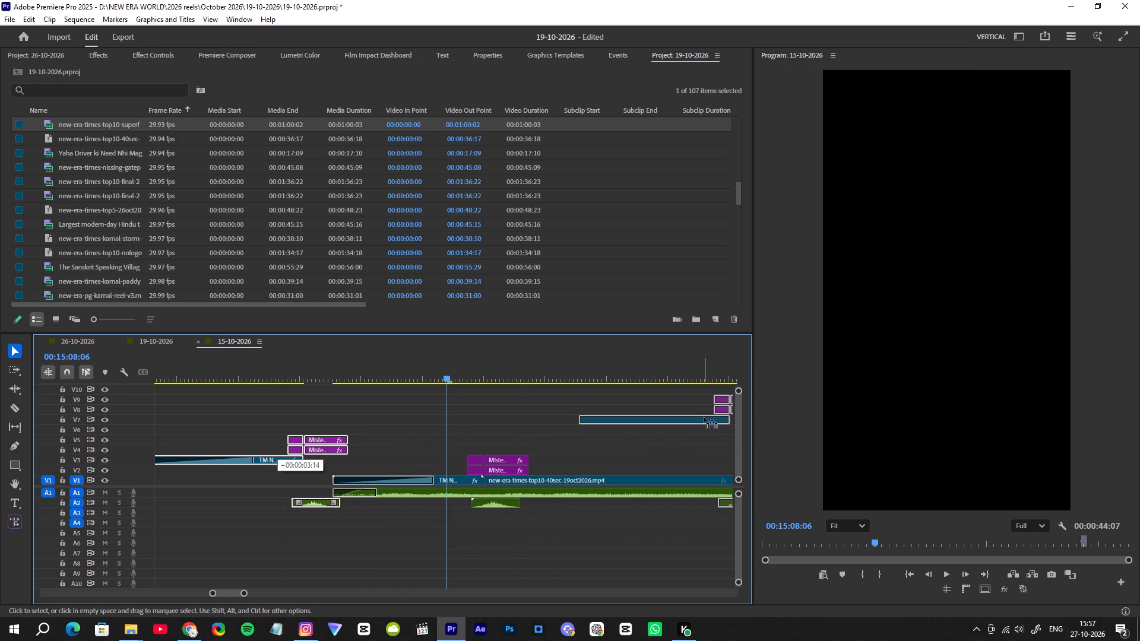
{"action": "left_click_drag", "start_coordinate": [704, 417], "coordinate": [723, 423]}
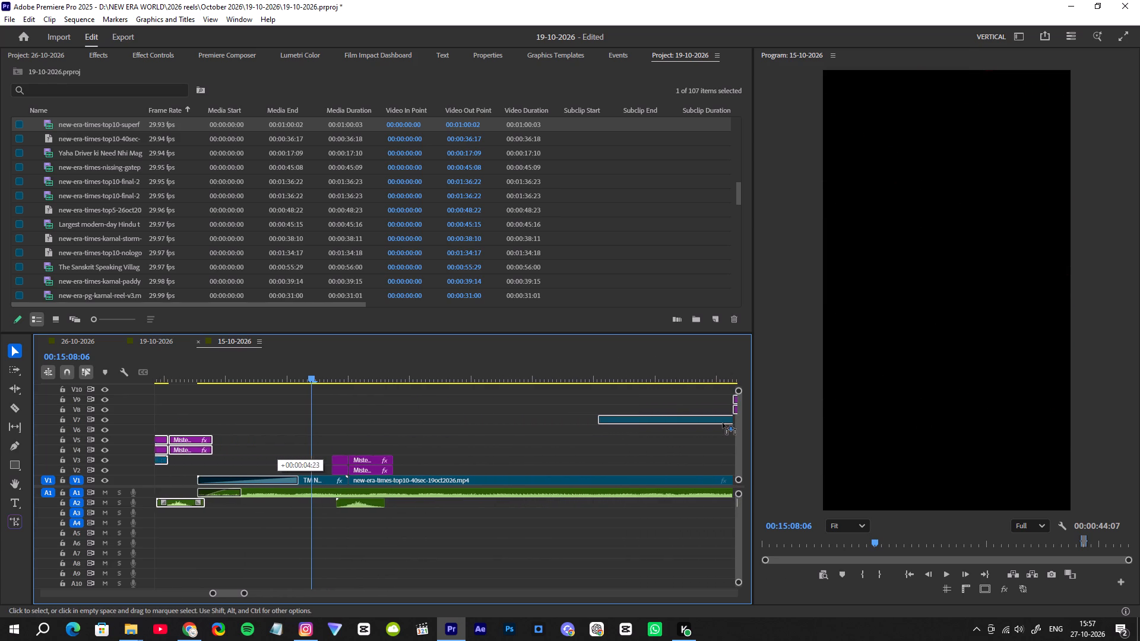
{"action": "left_click_drag", "start_coordinate": [723, 423], "coordinate": [725, 426]}
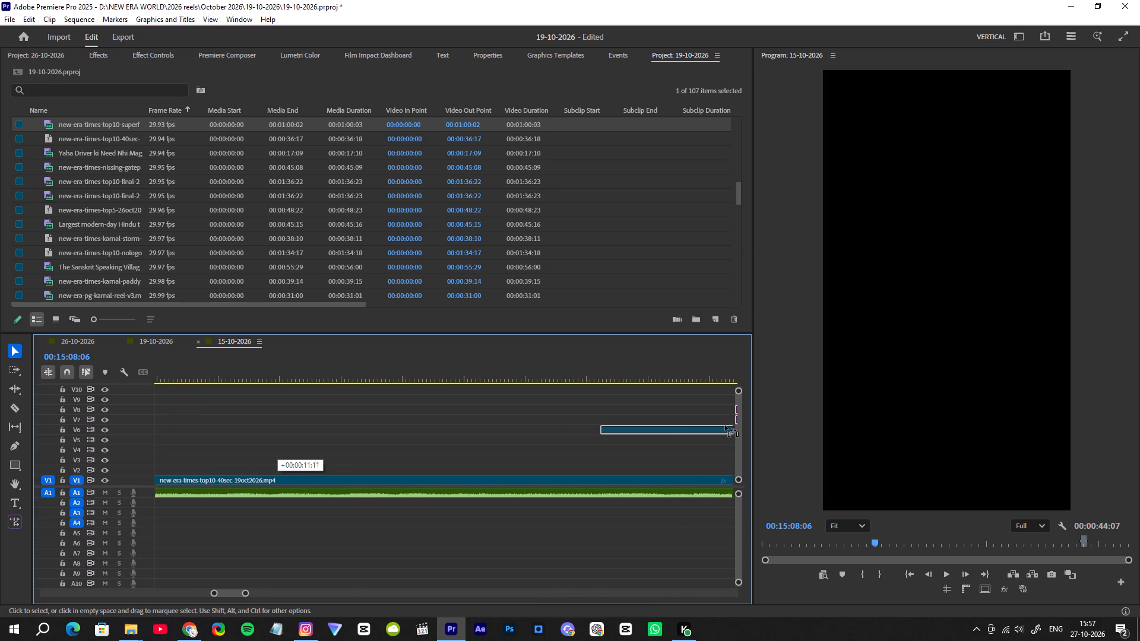
{"action": "left_click_drag", "start_coordinate": [725, 426], "coordinate": [753, 426]}
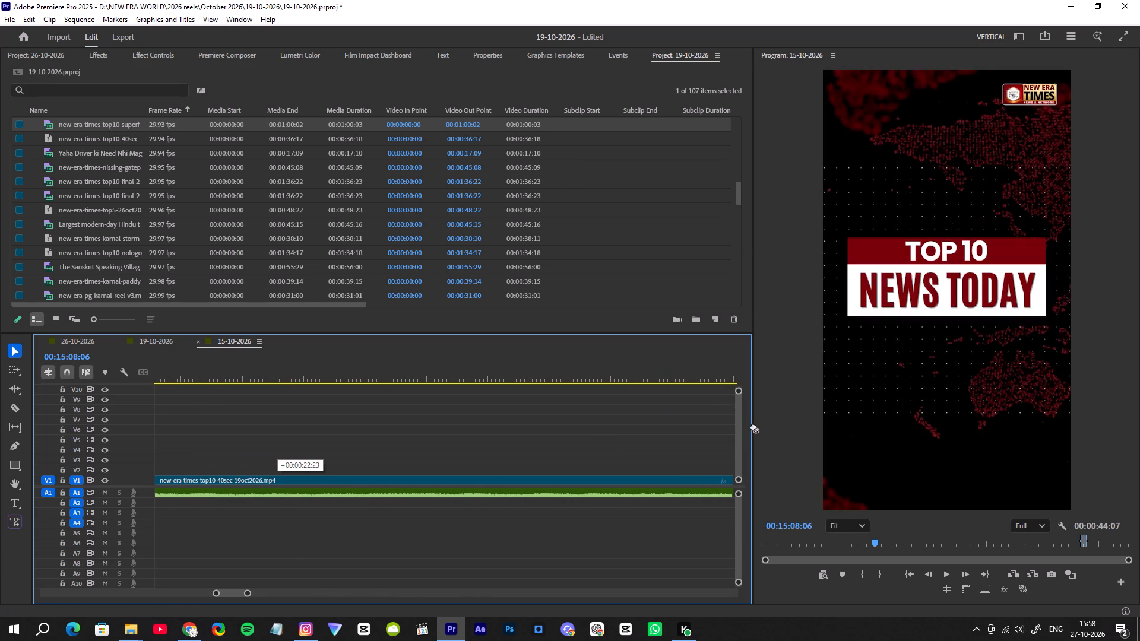
{"action": "left_click_drag", "start_coordinate": [753, 426], "coordinate": [725, 434]}
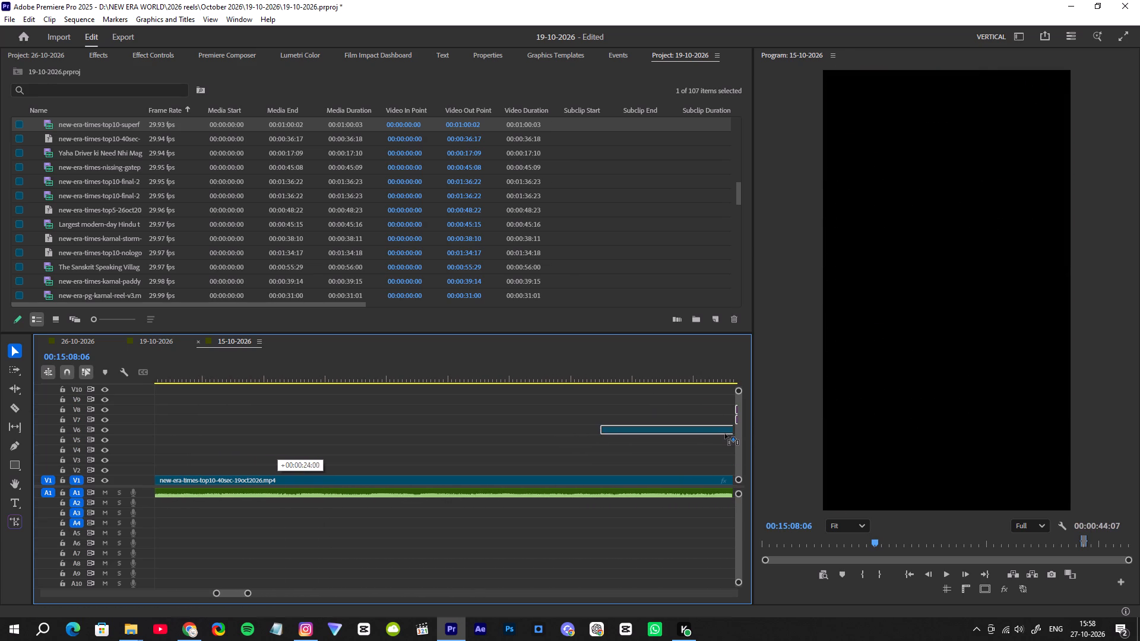
{"action": "left_click_drag", "start_coordinate": [725, 434], "coordinate": [734, 434]}
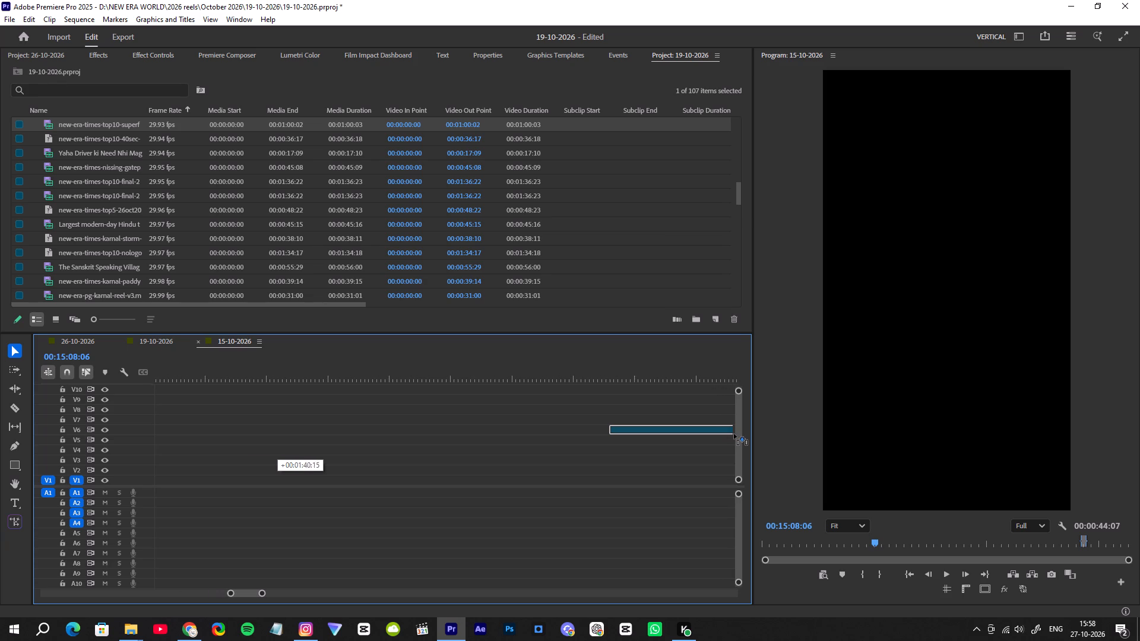
{"action": "left_click_drag", "start_coordinate": [734, 434], "coordinate": [735, 432]}
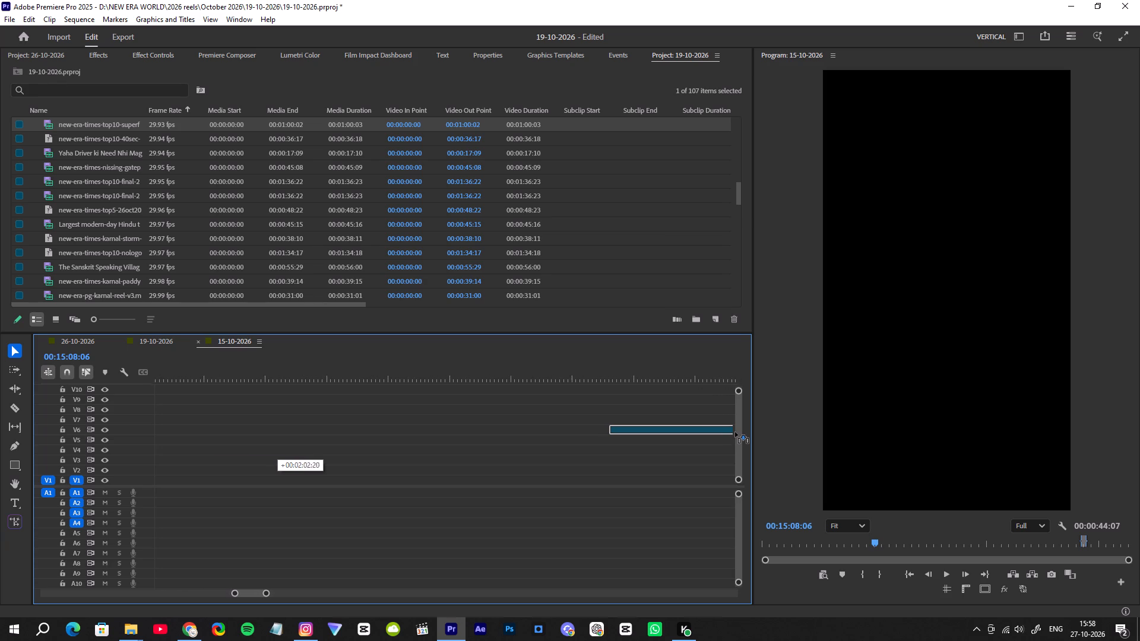
{"action": "left_click_drag", "start_coordinate": [735, 432], "coordinate": [736, 432]}
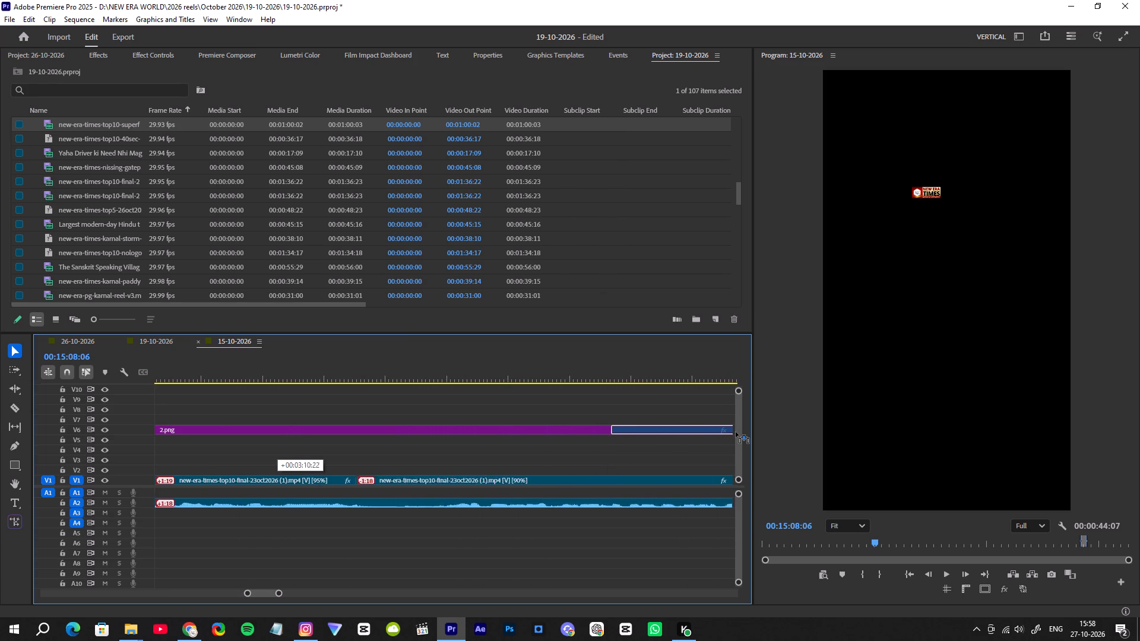
{"action": "left_click_drag", "start_coordinate": [736, 432], "coordinate": [737, 430]}
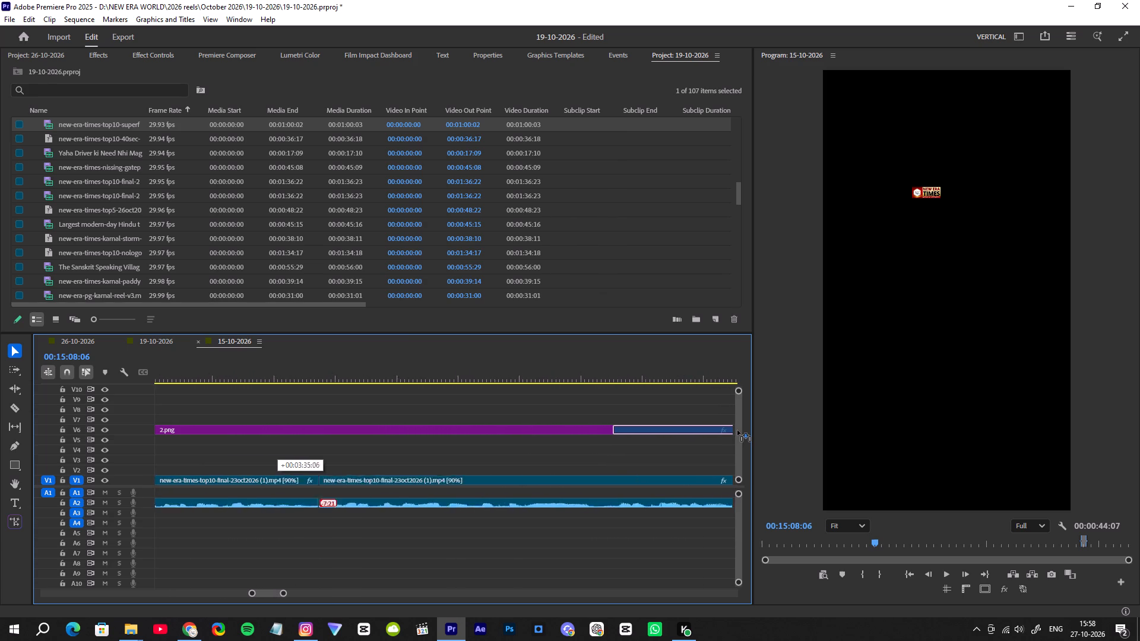
{"action": "left_click_drag", "start_coordinate": [737, 430], "coordinate": [465, 428]}
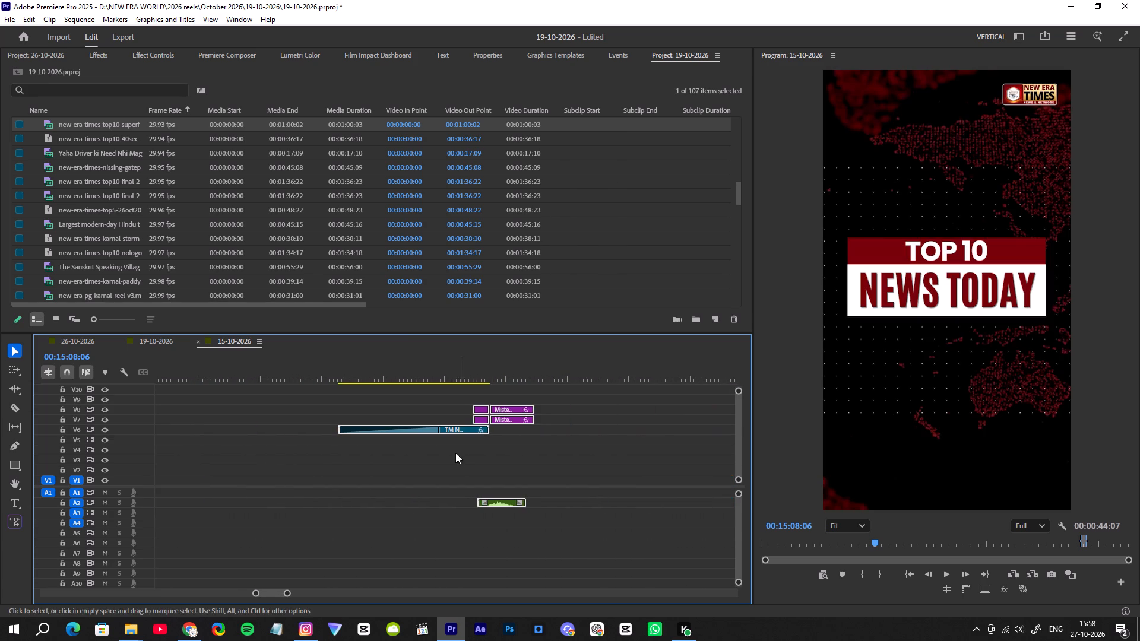
Move the intro group from about 00:18:59 into the empty space just before the new-era-times-top10-superfast-new-27oct2026 reel.
{"action": "left_click_drag", "start_coordinate": [290, 593], "coordinate": [316, 592]}
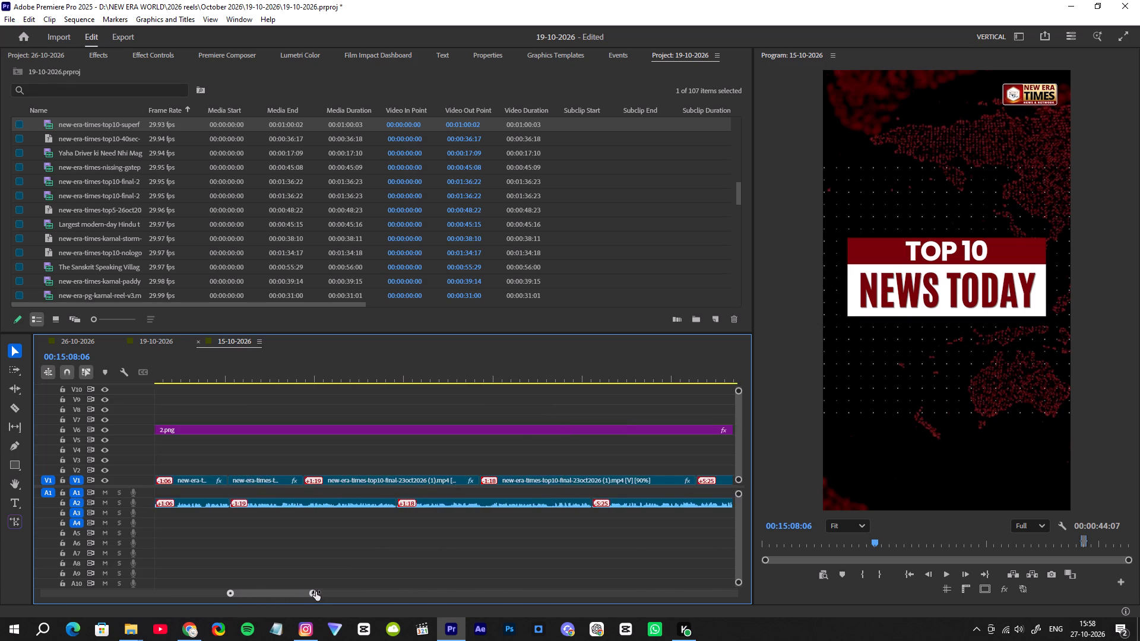
{"action": "left_click_drag", "start_coordinate": [316, 592], "coordinate": [613, 586]}
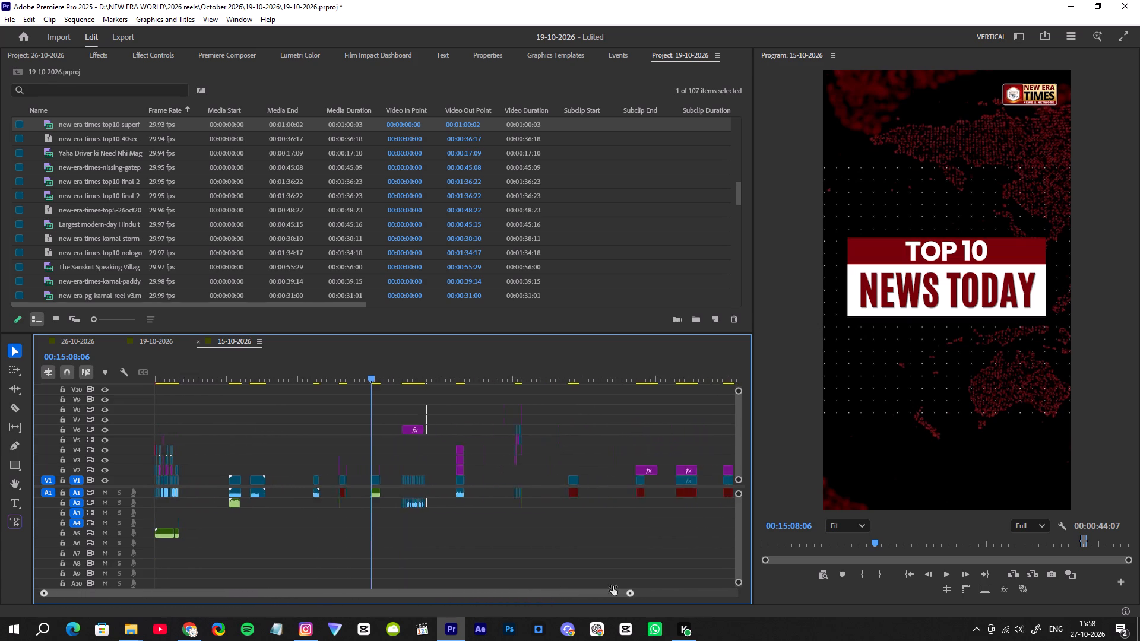
{"action": "left_click_drag", "start_coordinate": [613, 586], "coordinate": [566, 609]}
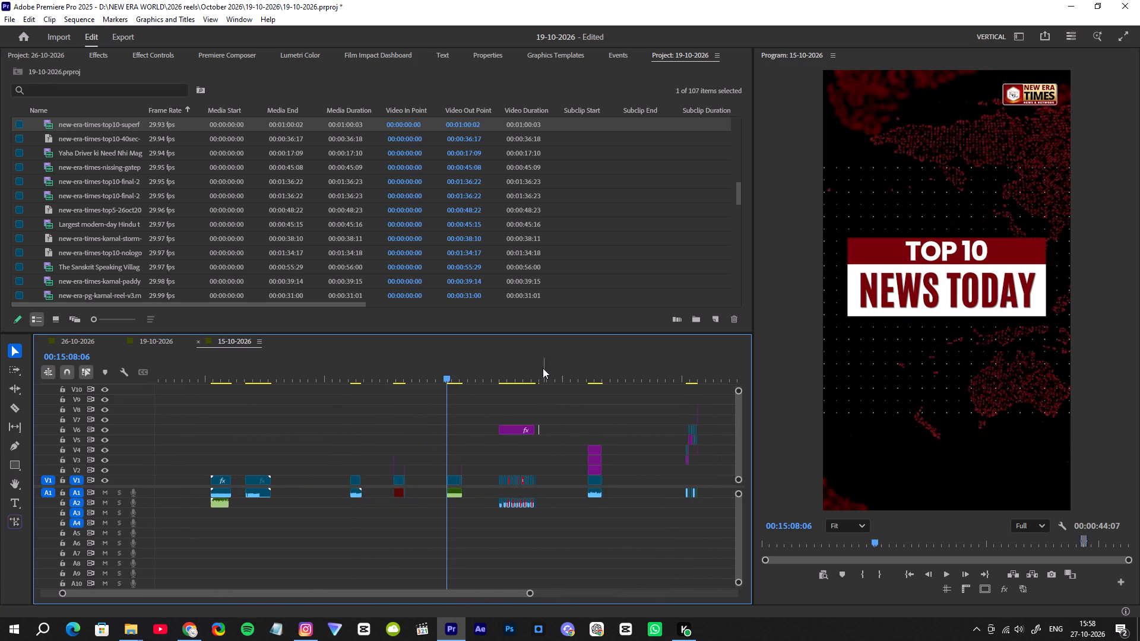
{"action": "left_click_drag", "start_coordinate": [534, 369], "coordinate": [540, 369]}
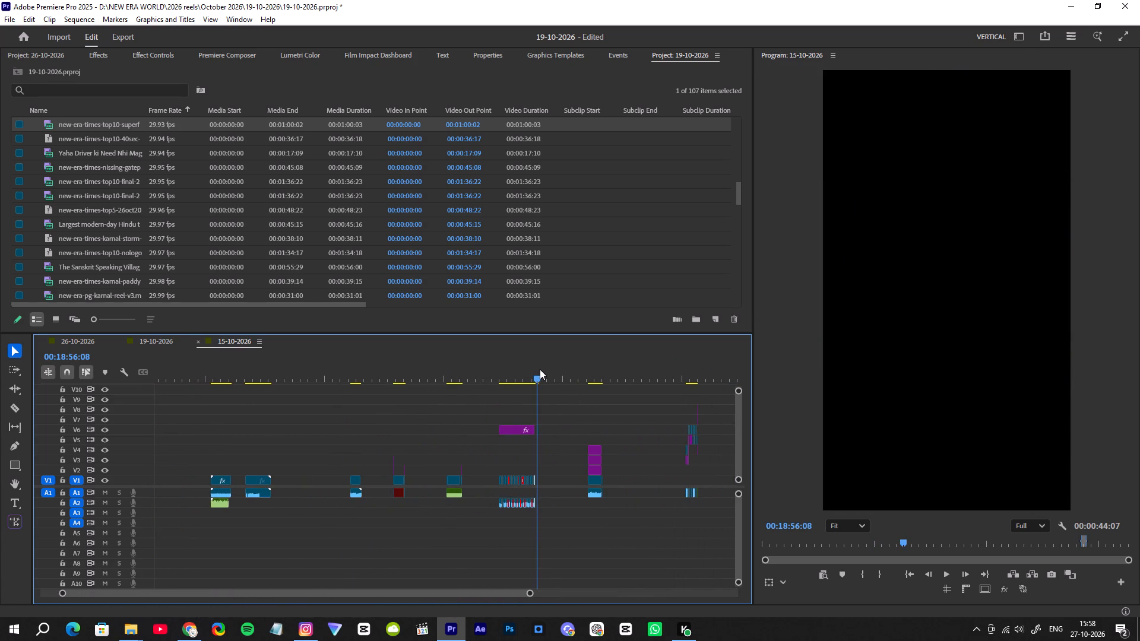
{"action": "left_click_drag", "start_coordinate": [540, 369], "coordinate": [540, 369]}
{"action": "left_click_drag", "start_coordinate": [525, 594], "coordinate": [489, 589]}
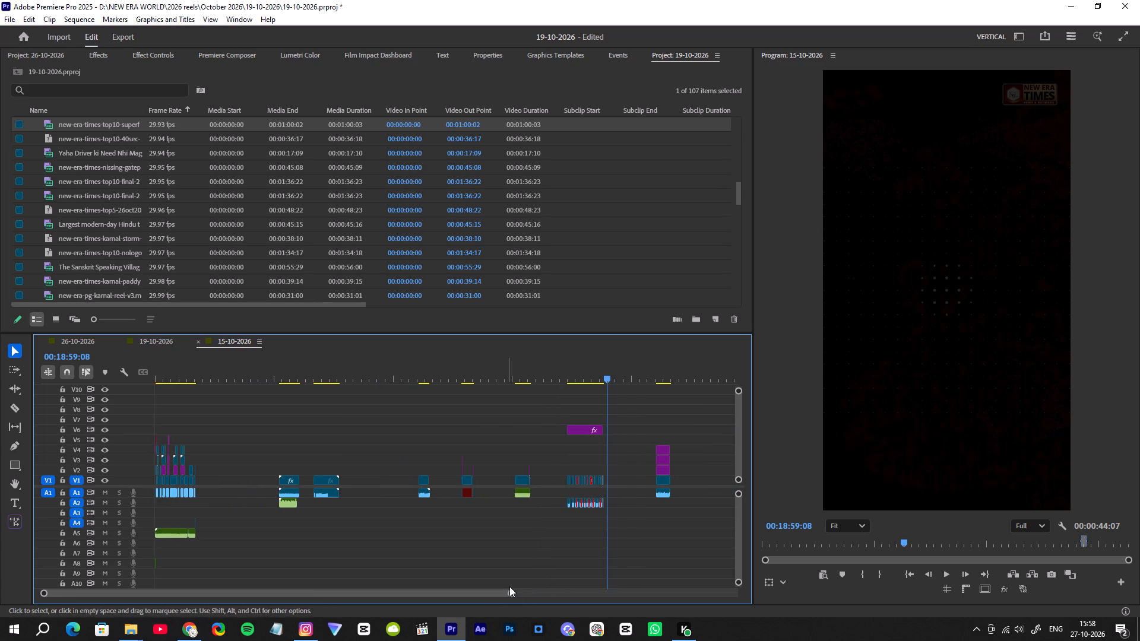
{"action": "left_click_drag", "start_coordinate": [514, 596], "coordinate": [306, 596]}
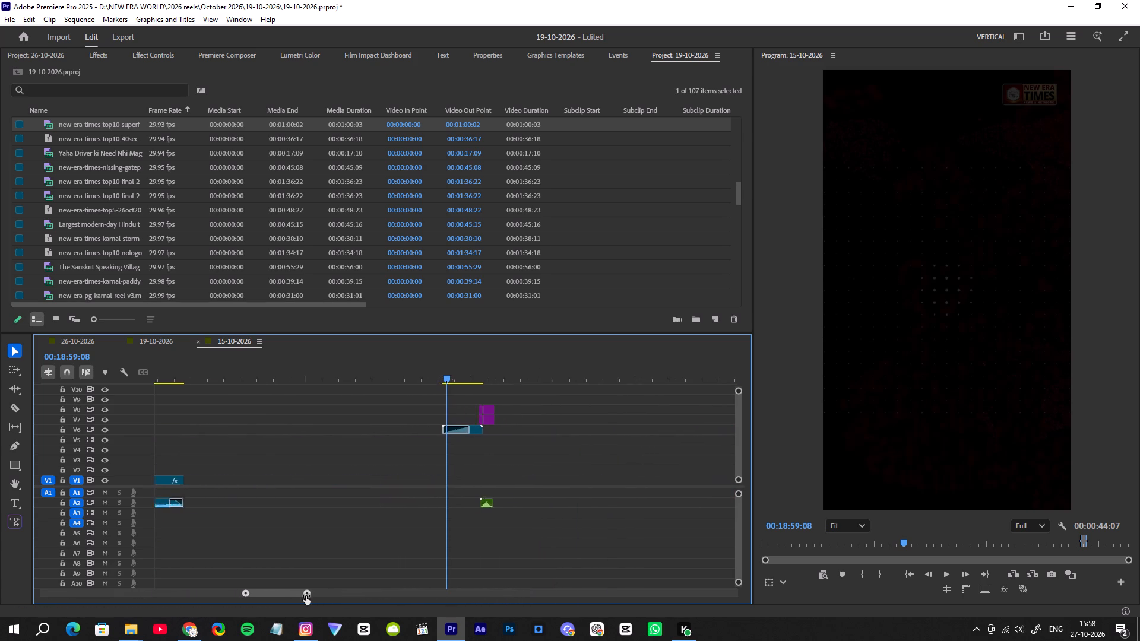
{"action": "left_click_drag", "start_coordinate": [306, 596], "coordinate": [334, 596]}
{"action": "left_click_drag", "start_coordinate": [503, 396], "coordinate": [457, 449]}
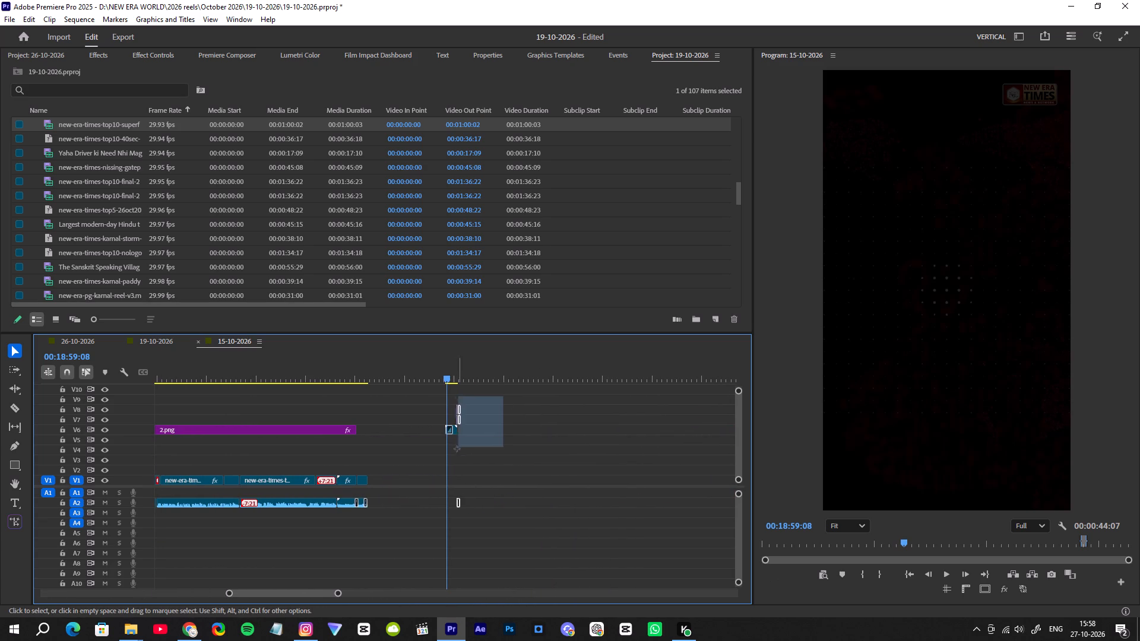
{"action": "left_click_drag", "start_coordinate": [457, 449], "coordinate": [449, 459]}
{"action": "left_click_drag", "start_coordinate": [457, 502], "coordinate": [569, 500]}
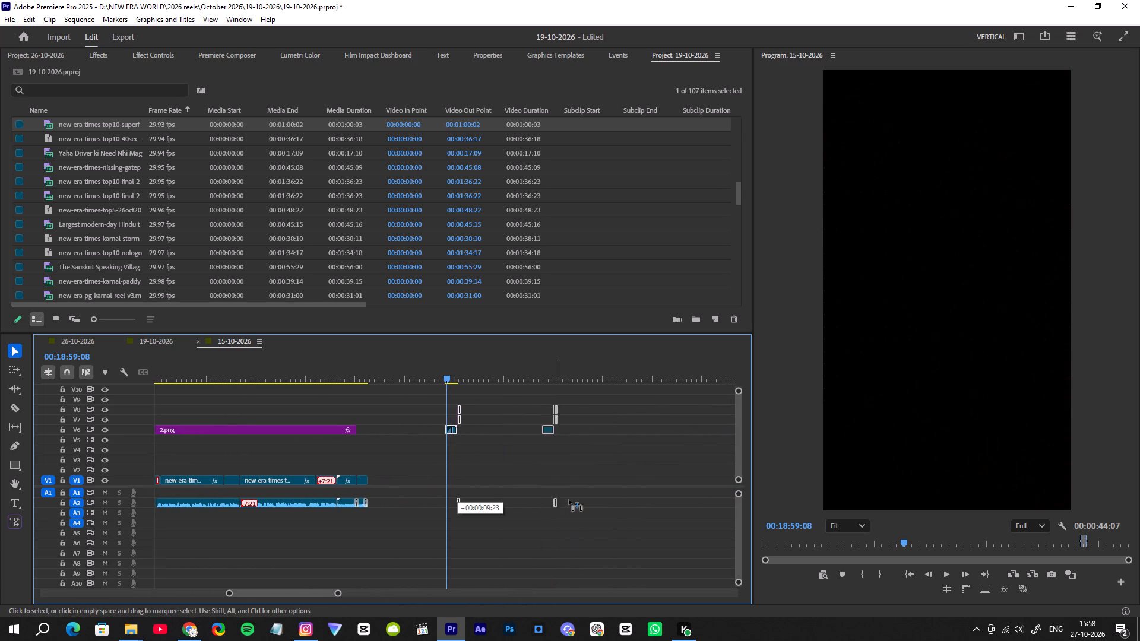
{"action": "left_click_drag", "start_coordinate": [569, 500], "coordinate": [730, 529]}
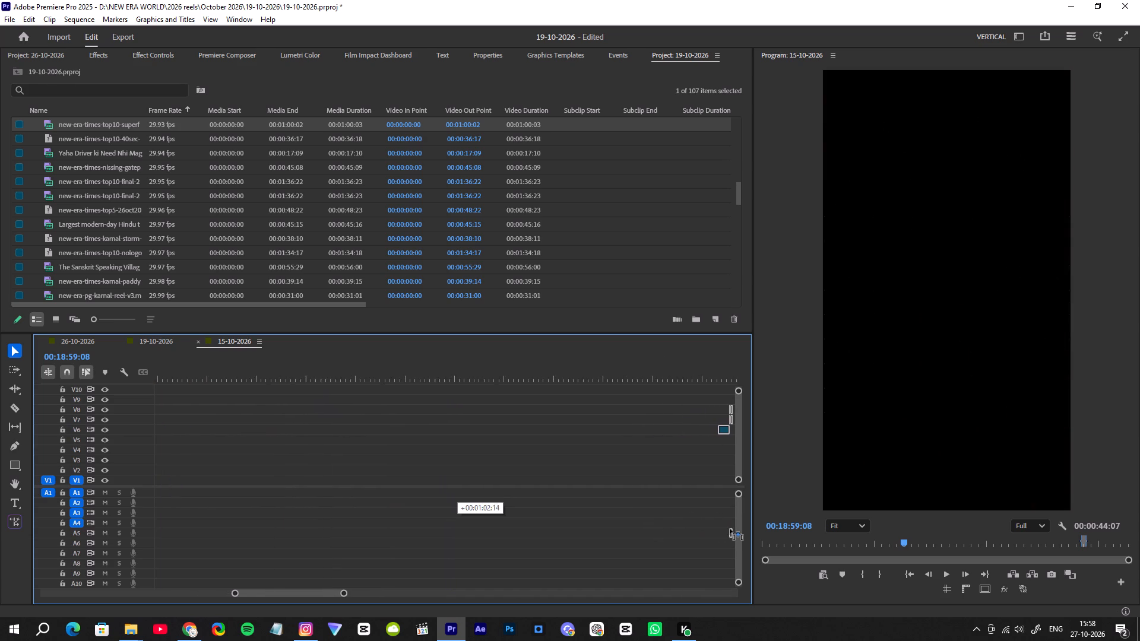
{"action": "left_click_drag", "start_coordinate": [730, 529], "coordinate": [734, 529]}
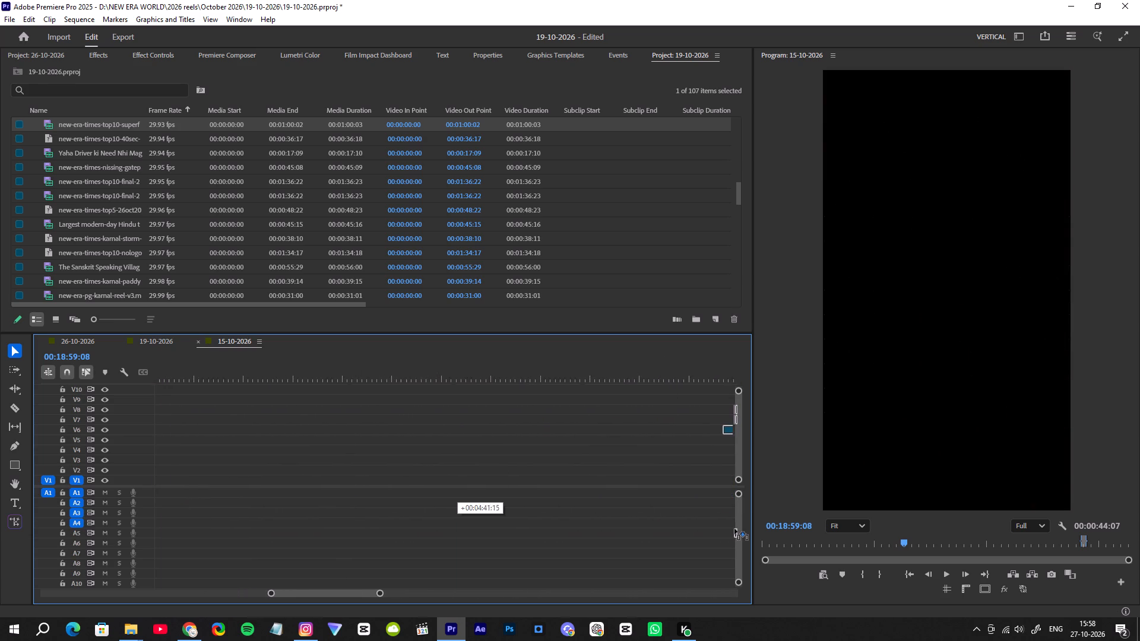
{"action": "left_click_drag", "start_coordinate": [734, 529], "coordinate": [734, 528]}
{"action": "right_click", "coordinate": [734, 528]}
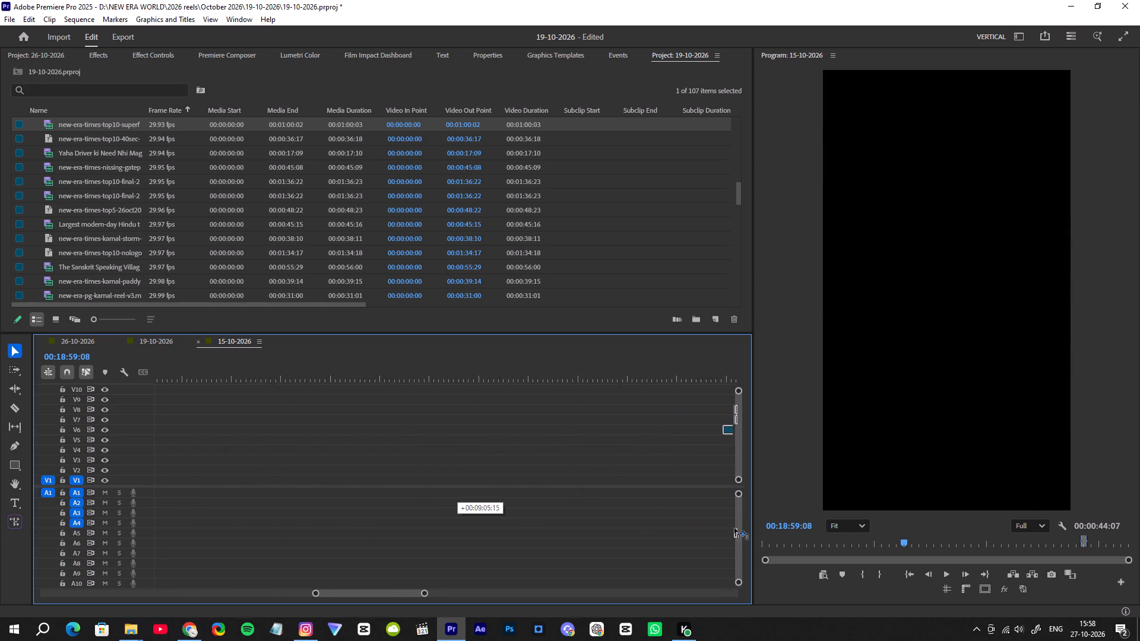
{"action": "left_click_drag", "start_coordinate": [734, 528], "coordinate": [735, 528]}
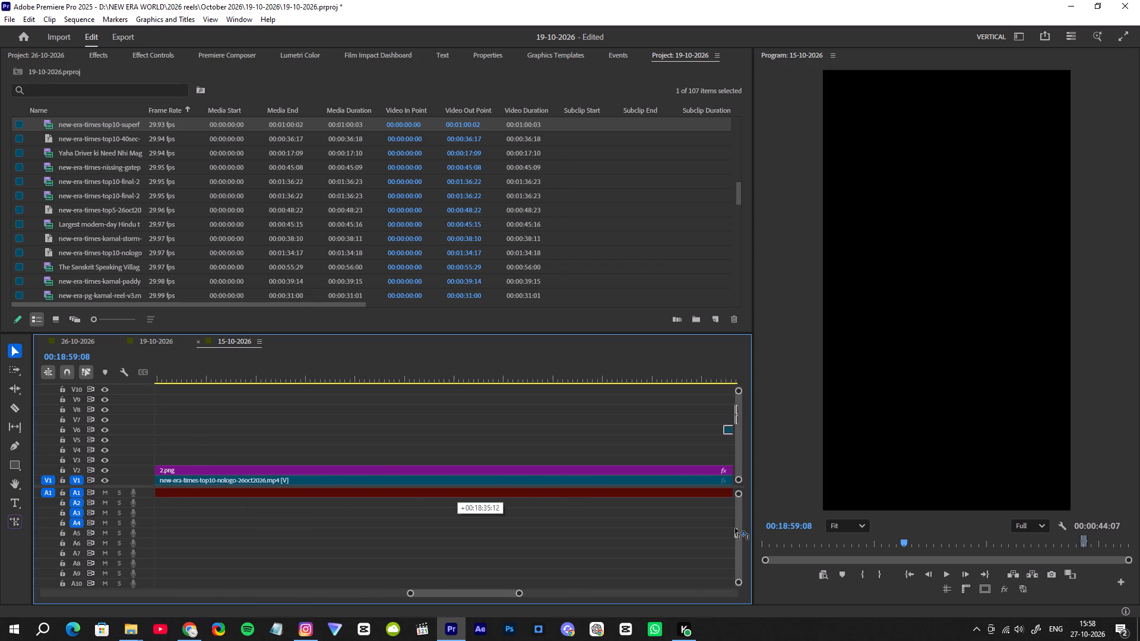
{"action": "left_click_drag", "start_coordinate": [735, 528], "coordinate": [736, 528]}
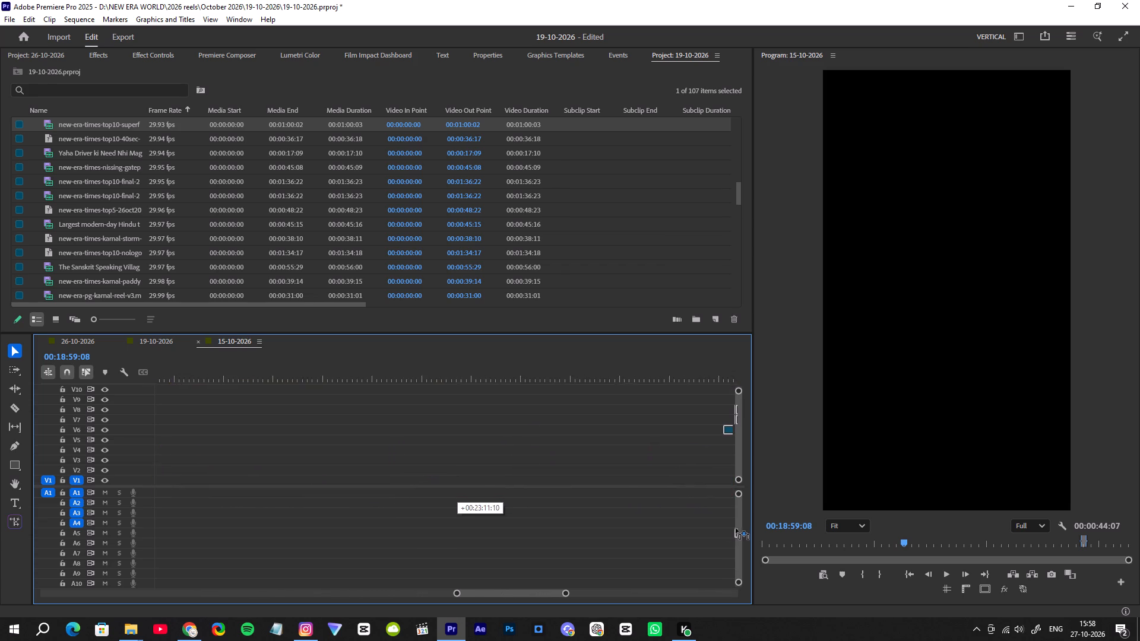
{"action": "left_click_drag", "start_coordinate": [736, 528], "coordinate": [736, 528]}
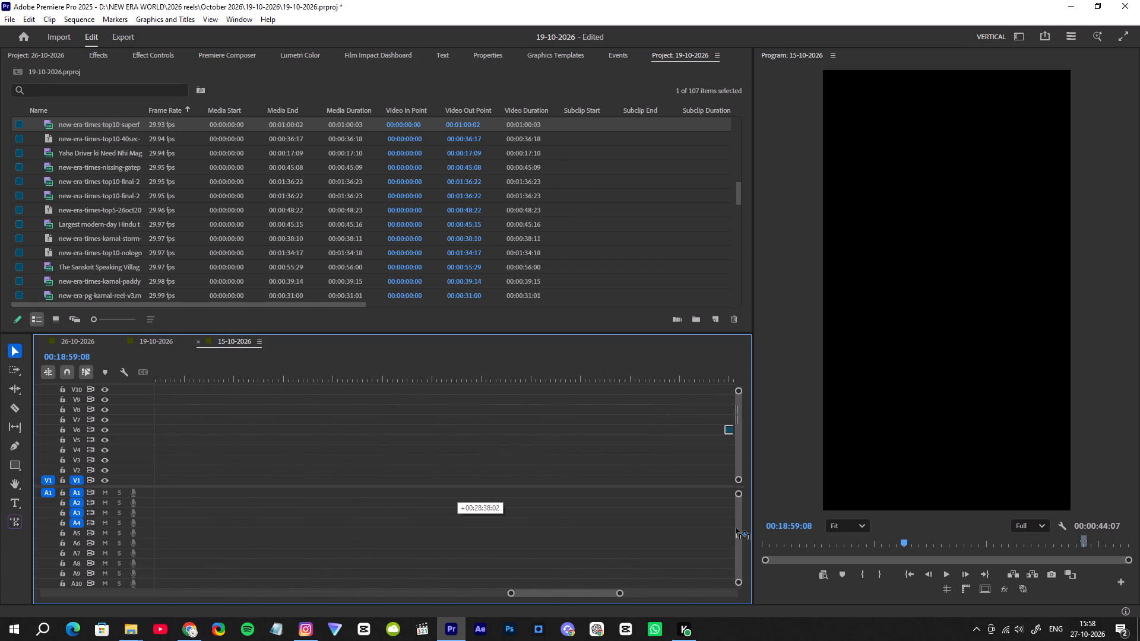
{"action": "left_click_drag", "start_coordinate": [736, 528], "coordinate": [315, 549]}
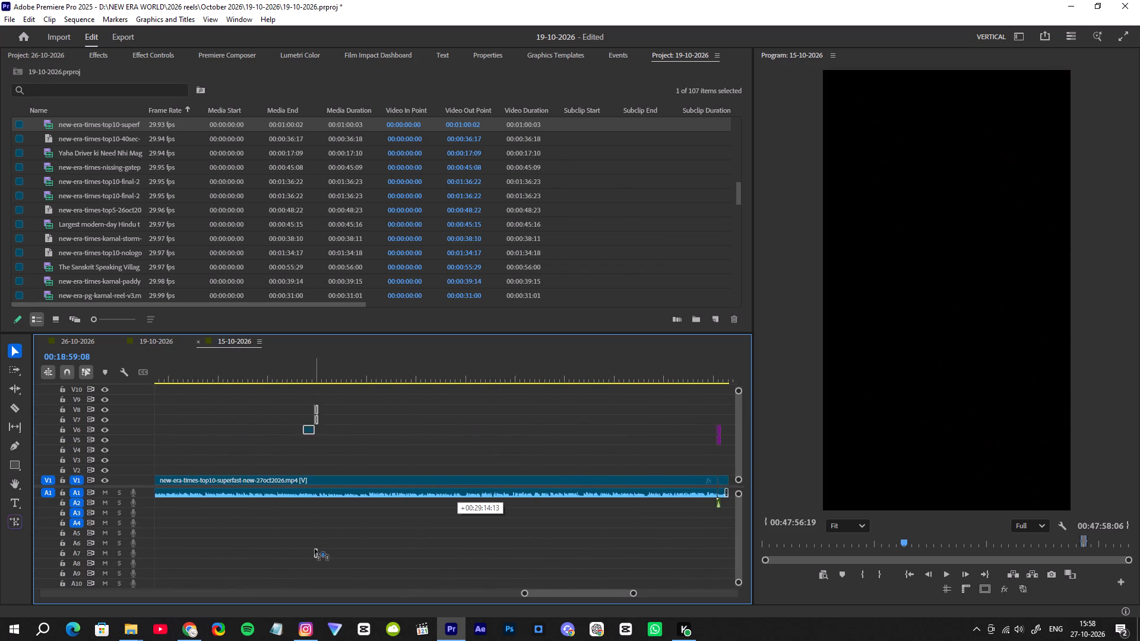
{"action": "left_click_drag", "start_coordinate": [315, 549], "coordinate": [198, 490]}
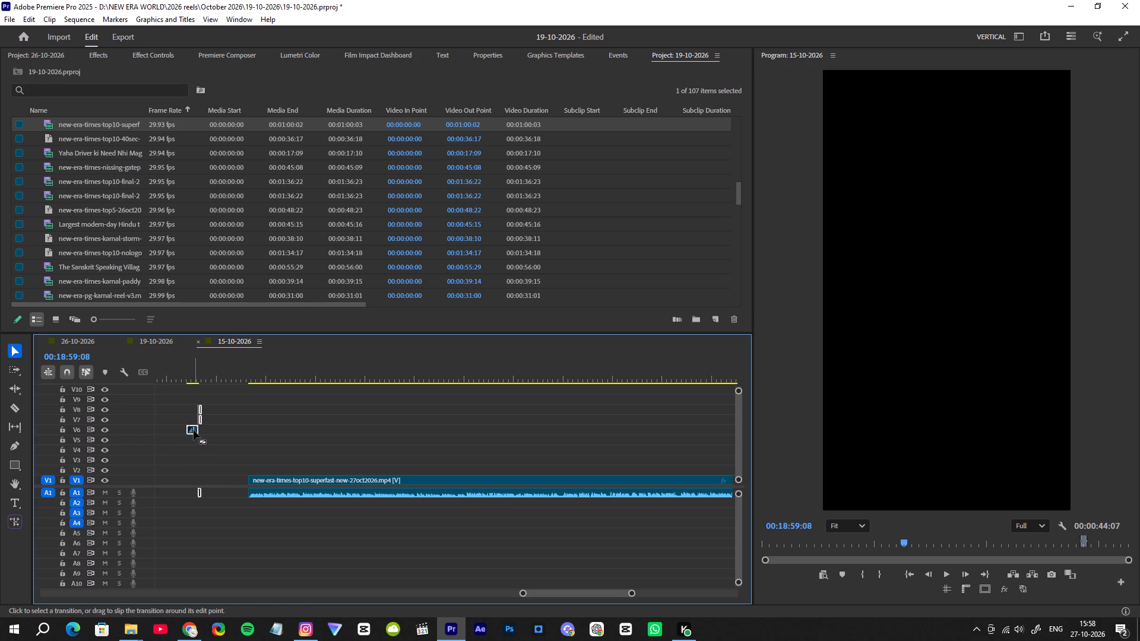
Lower the intro group so its video sits on V1 and the transition graphics on V2 and V3.
{"action": "left_click_drag", "start_coordinate": [194, 430], "coordinate": [194, 469]}
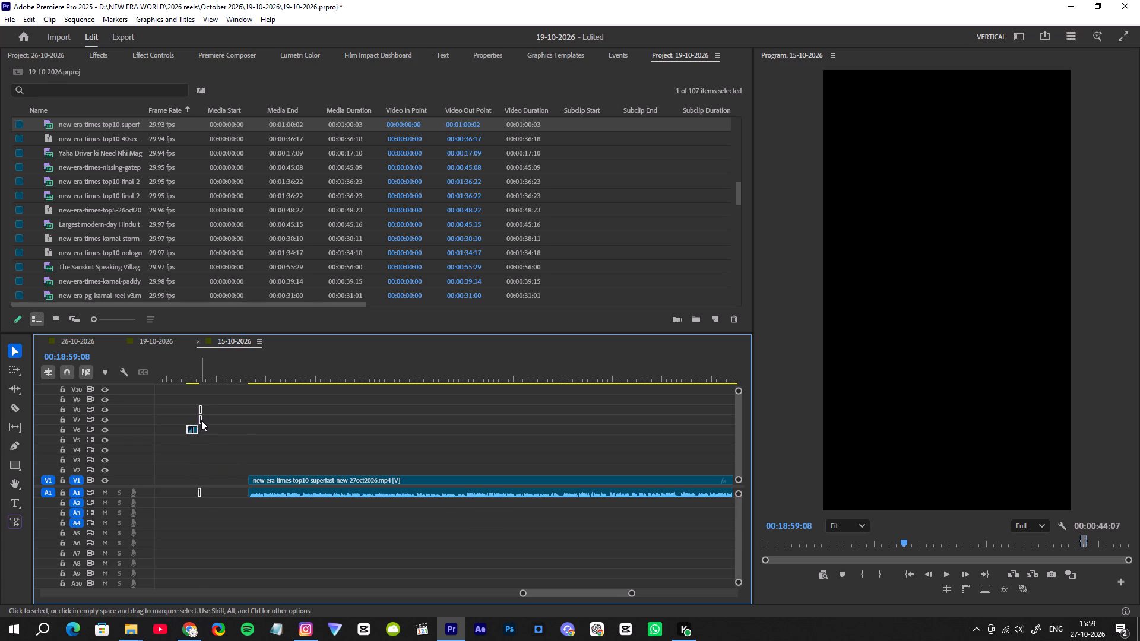
{"action": "left_click_drag", "start_coordinate": [201, 420], "coordinate": [207, 475]}
Ripple-delete the gap between the intro clip and the superfast 27oct2026 reel.
{"action": "left_click", "coordinate": [223, 481]}
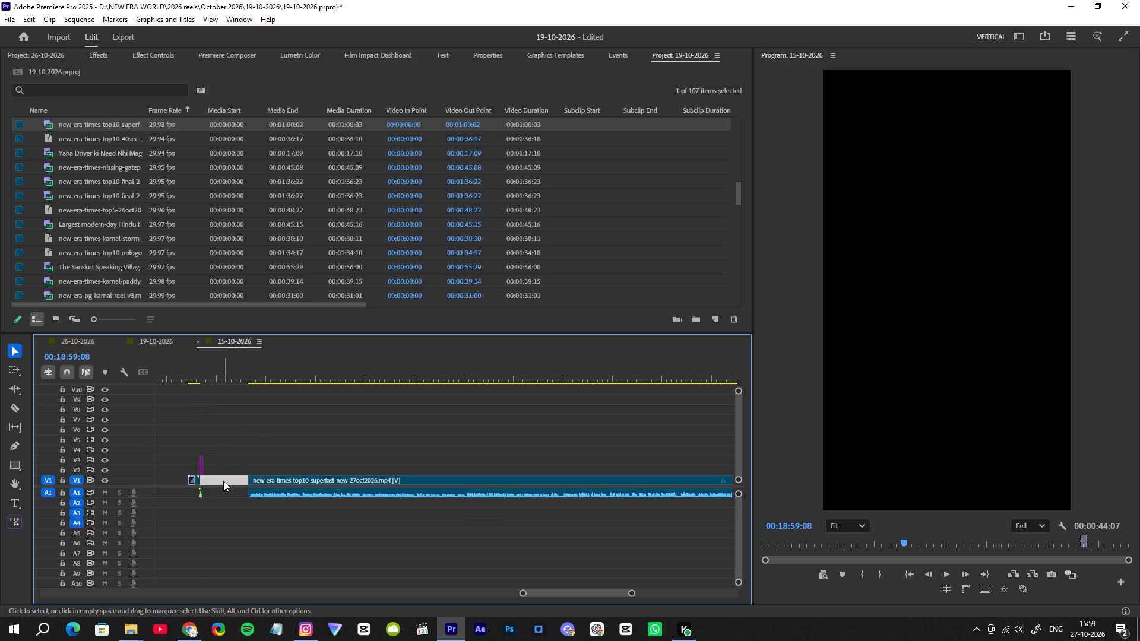
{"action": "key", "text": "Delete"}
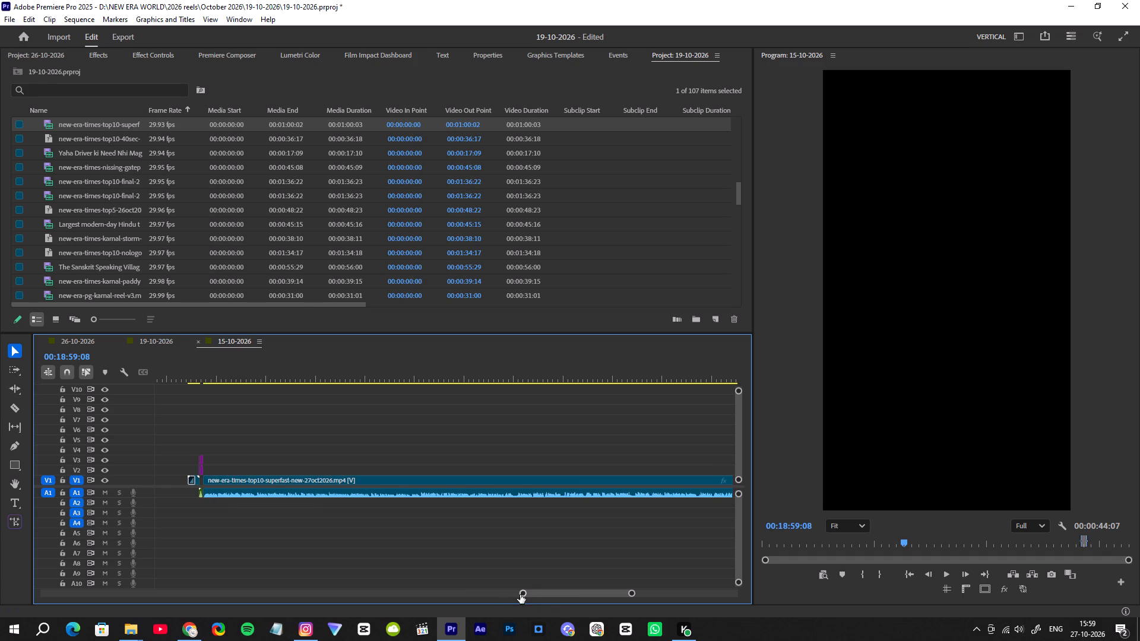
Move the transition sound effect from A1 to A2 and close the remaining gap so the 27oct2026 reel directly follows the intro.
{"action": "left_click", "coordinate": [201, 373]}
{"action": "left_click_drag", "start_coordinate": [522, 595], "coordinate": [609, 598]}
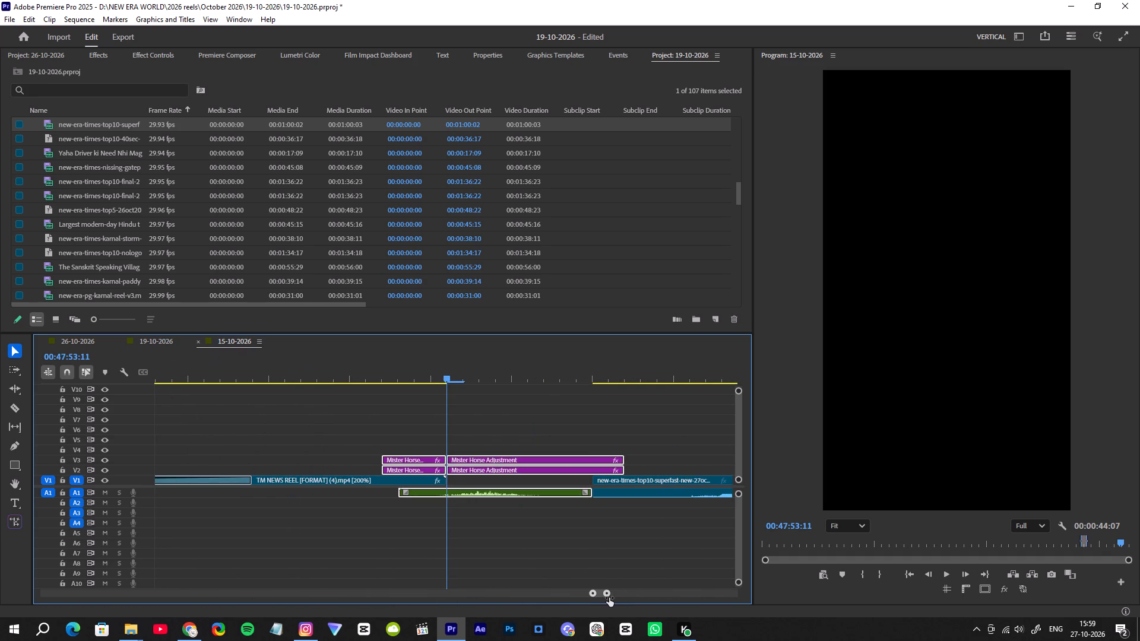
{"action": "left_click_drag", "start_coordinate": [609, 598], "coordinate": [605, 600]}
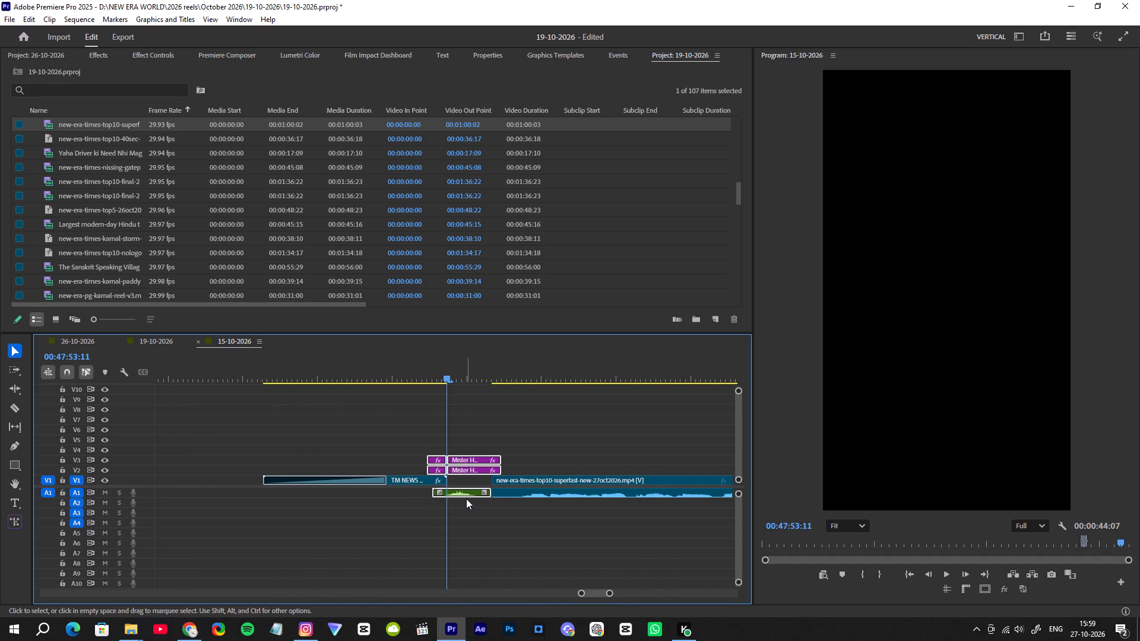
{"action": "left_click_drag", "start_coordinate": [464, 493], "coordinate": [464, 503]}
{"action": "left_click", "coordinate": [483, 559]}
{"action": "left_click", "coordinate": [463, 481]}
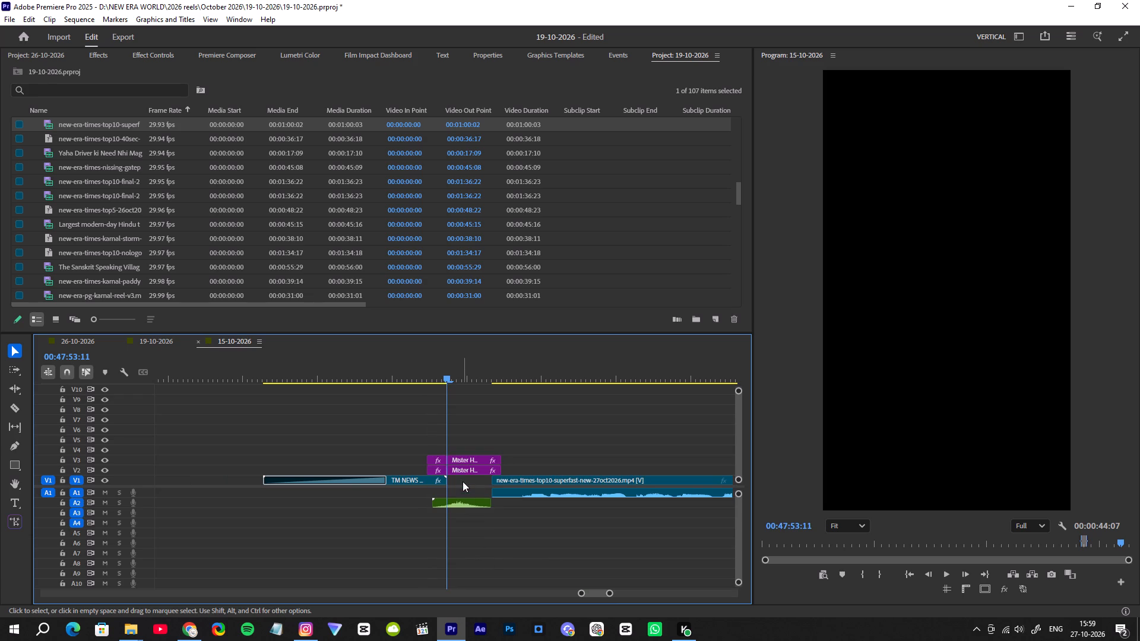
{"action": "key", "text": "Delete"}
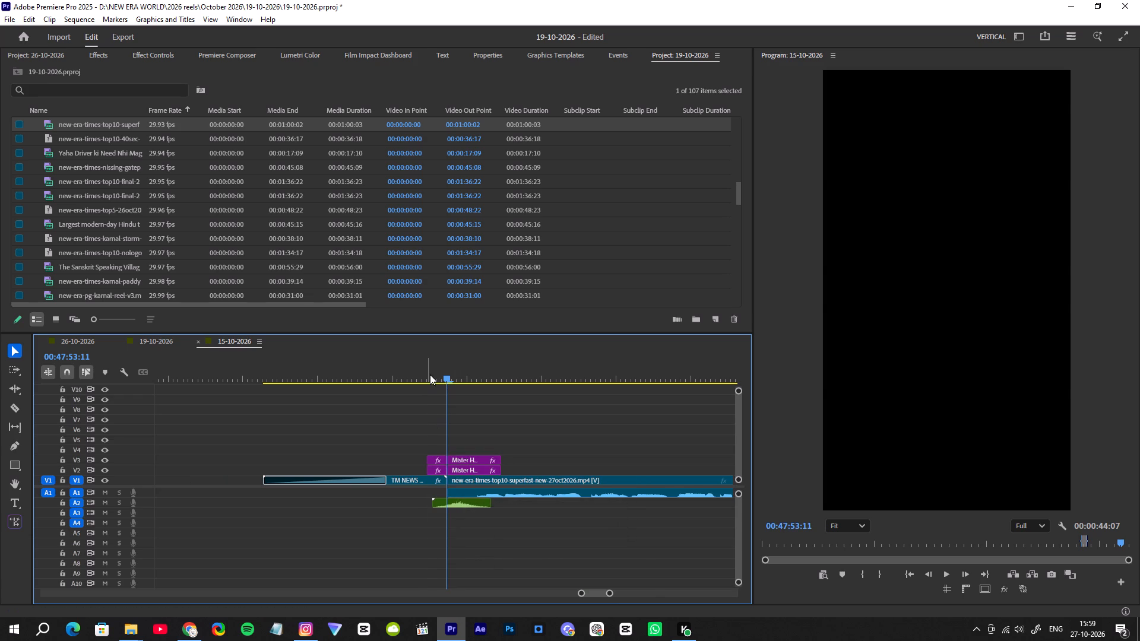
Play the transition from the intro into the 27oct2026 reel, around 00:47:53, to check the join.
{"action": "left_click", "coordinate": [426, 371]}
{"action": "key", "text": "space"}
{"action": "key", "text": "space"}
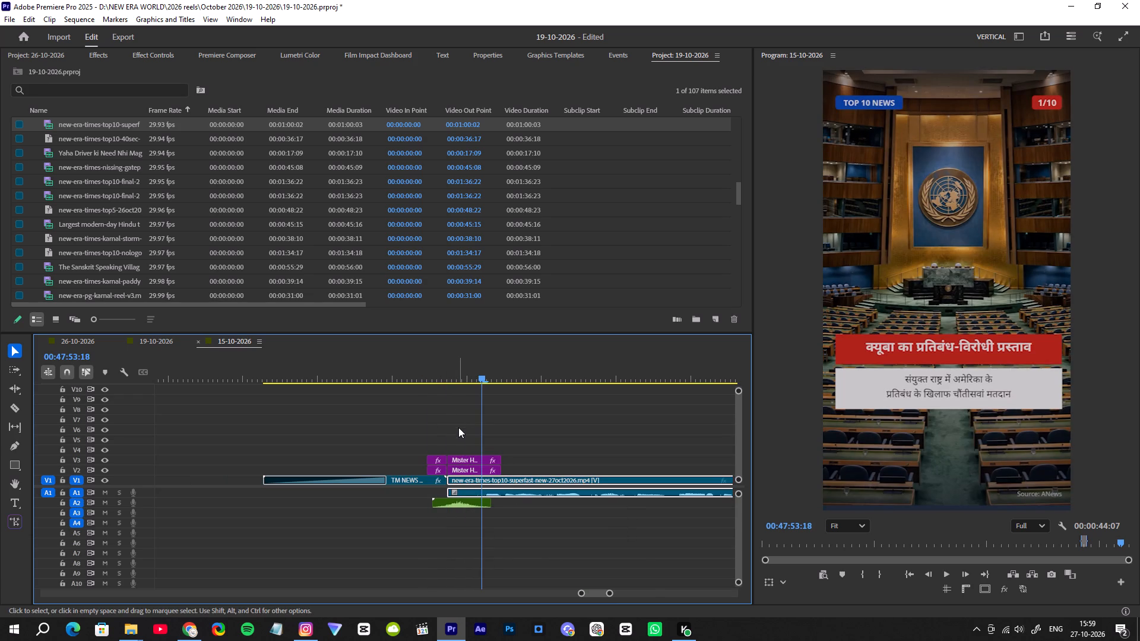
Play through the intro, its transition and several spots in the superfast 27oct2026 reel to check picture and sound.
{"action": "left_click_drag", "start_coordinate": [328, 361], "coordinate": [265, 363]}
{"action": "key", "text": "space"}
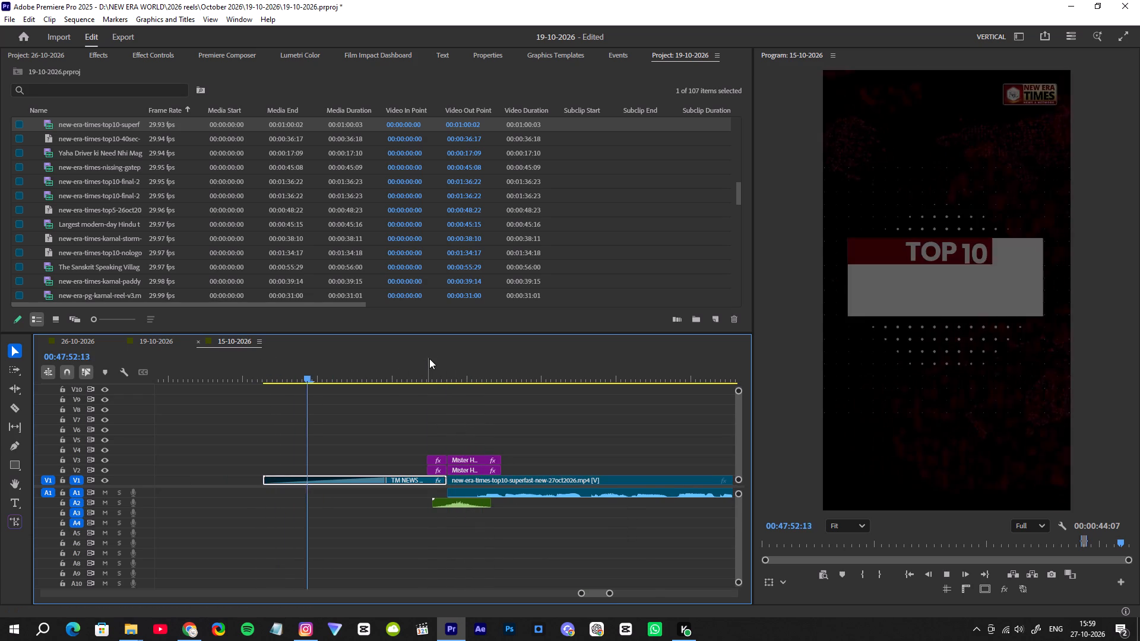
{"action": "left_click", "coordinate": [429, 358]}
{"action": "key", "text": "space"}
{"action": "left_click_drag", "start_coordinate": [526, 369], "coordinate": [504, 373]}
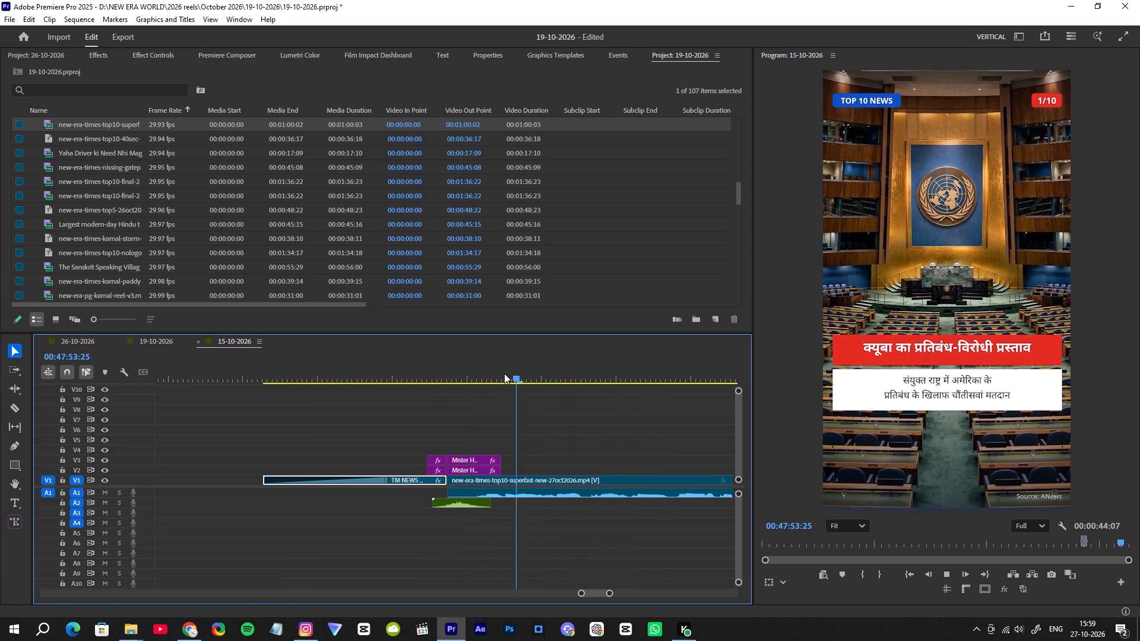
{"action": "left_click_drag", "start_coordinate": [504, 373], "coordinate": [500, 375]}
{"action": "key", "text": "space"}
{"action": "key", "text": "space"}
{"action": "left_click_drag", "start_coordinate": [607, 595], "coordinate": [621, 595]}
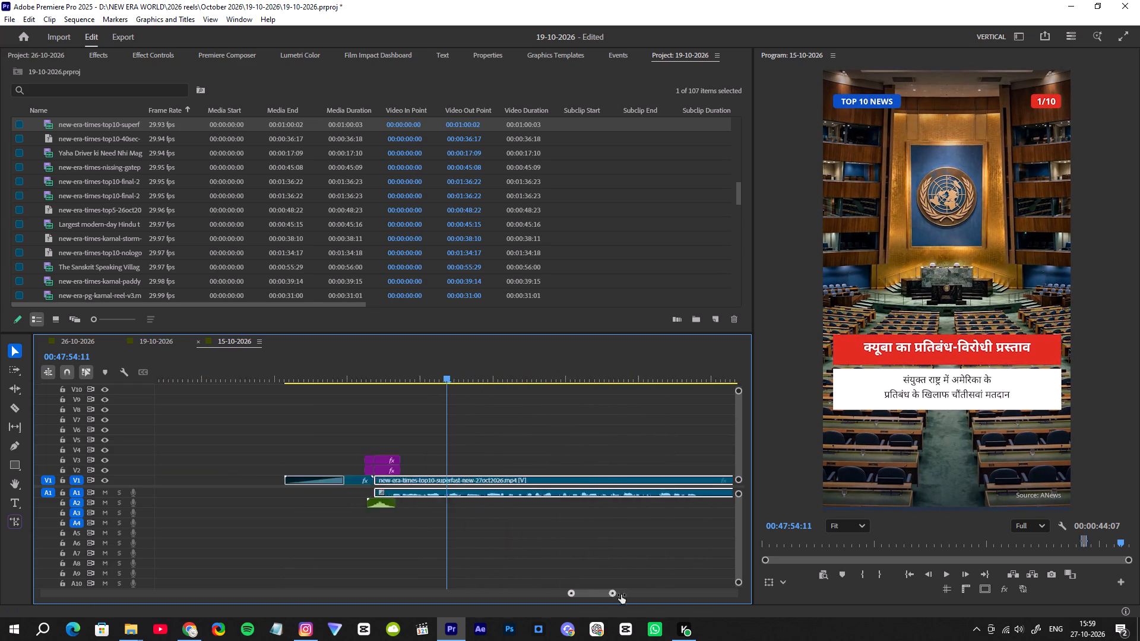
{"action": "left_click_drag", "start_coordinate": [621, 595], "coordinate": [647, 579]}
{"action": "left_click", "coordinate": [599, 386]}
{"action": "left_click", "coordinate": [599, 372]}
{"action": "key", "text": "space"}
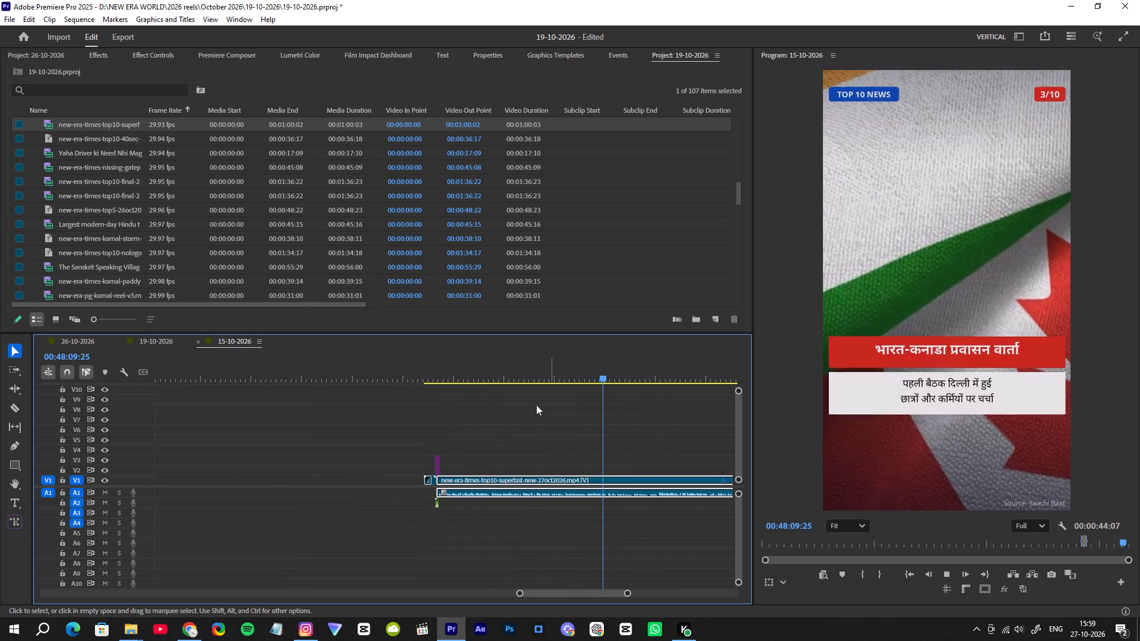
{"action": "left_click", "coordinate": [493, 379]}
{"action": "key", "text": "space"}
{"action": "left_click", "coordinate": [452, 370]}
{"action": "key", "text": "space"}
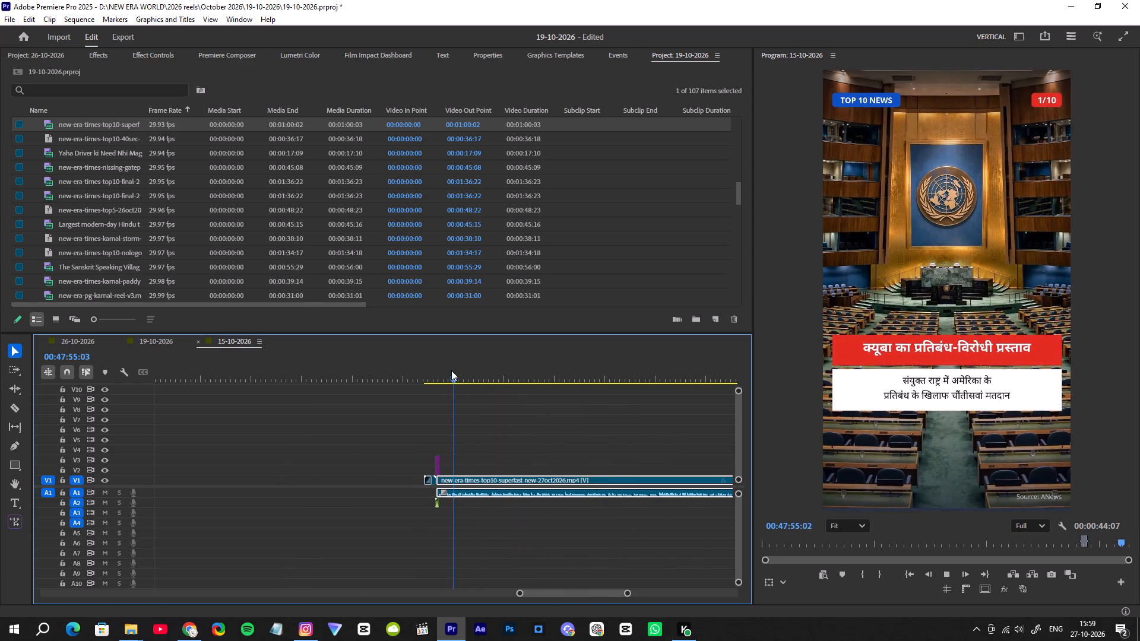
{"action": "left_click_drag", "start_coordinate": [448, 372], "coordinate": [438, 376]}
{"action": "key", "text": "space"}
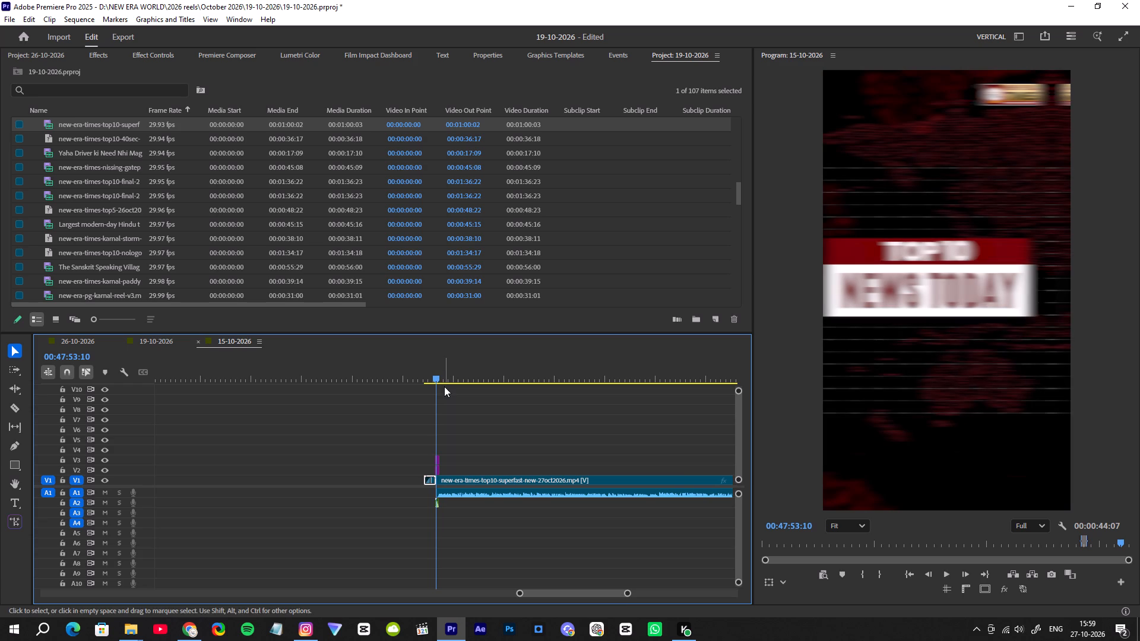
Examine the earlier Top 5 reel around 00:39:43 and the 26-10-2026 and 19-10-2026 sequences for a reusable intro with audio.
{"action": "left_click_drag", "start_coordinate": [623, 593], "coordinate": [680, 605]}
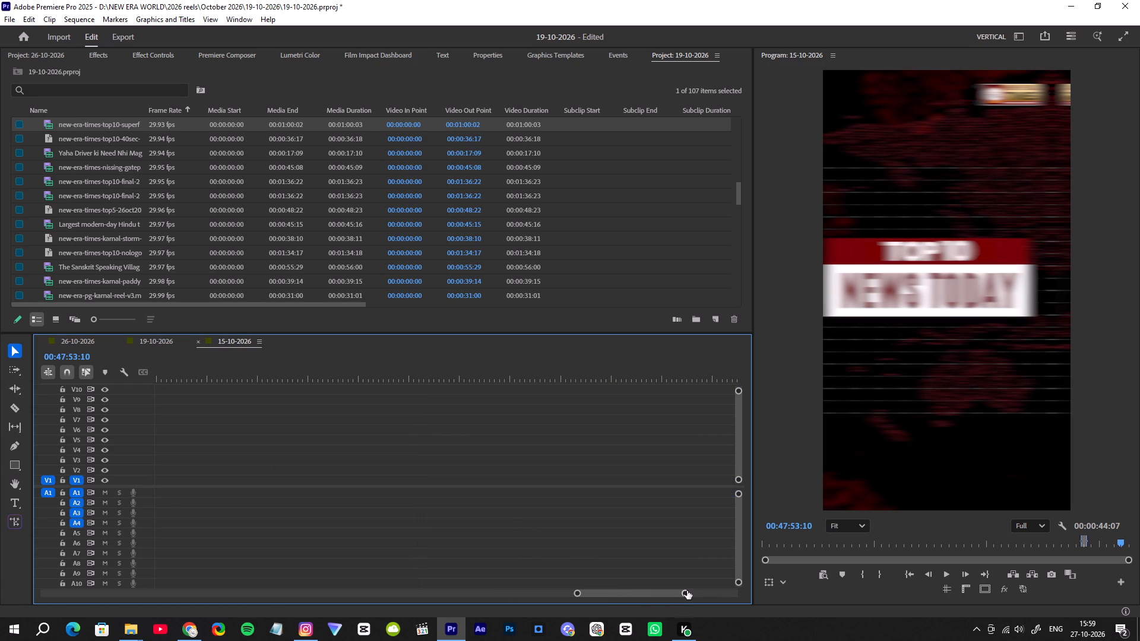
{"action": "left_click_drag", "start_coordinate": [686, 592], "coordinate": [1031, 592]}
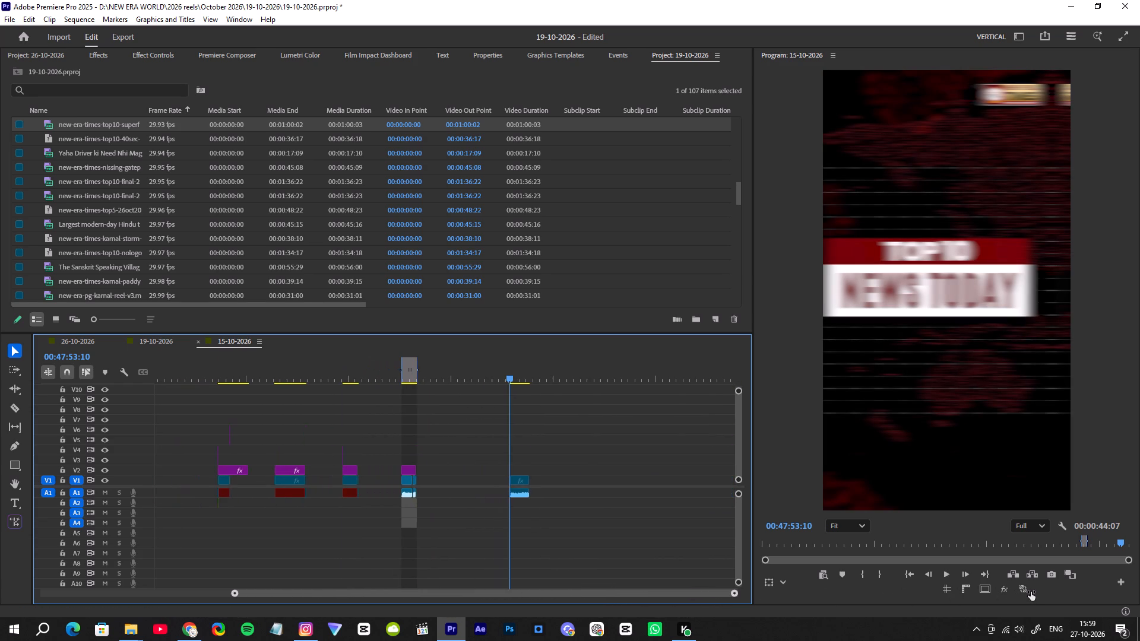
{"action": "left_click_drag", "start_coordinate": [1031, 592], "coordinate": [882, 610]}
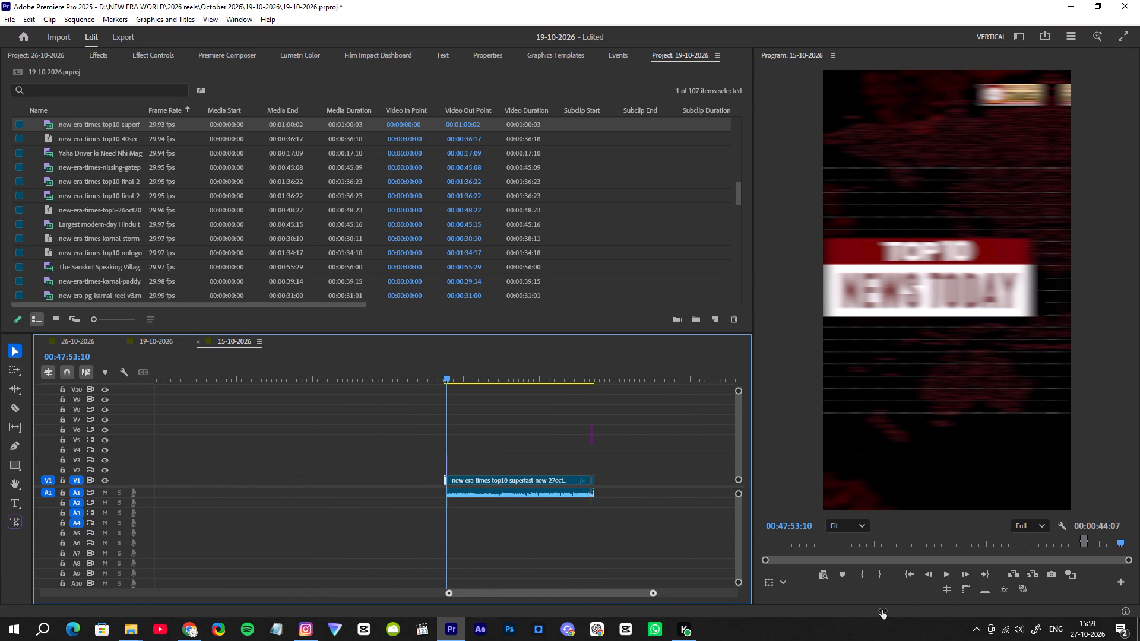
{"action": "left_click_drag", "start_coordinate": [882, 610], "coordinate": [927, 621]}
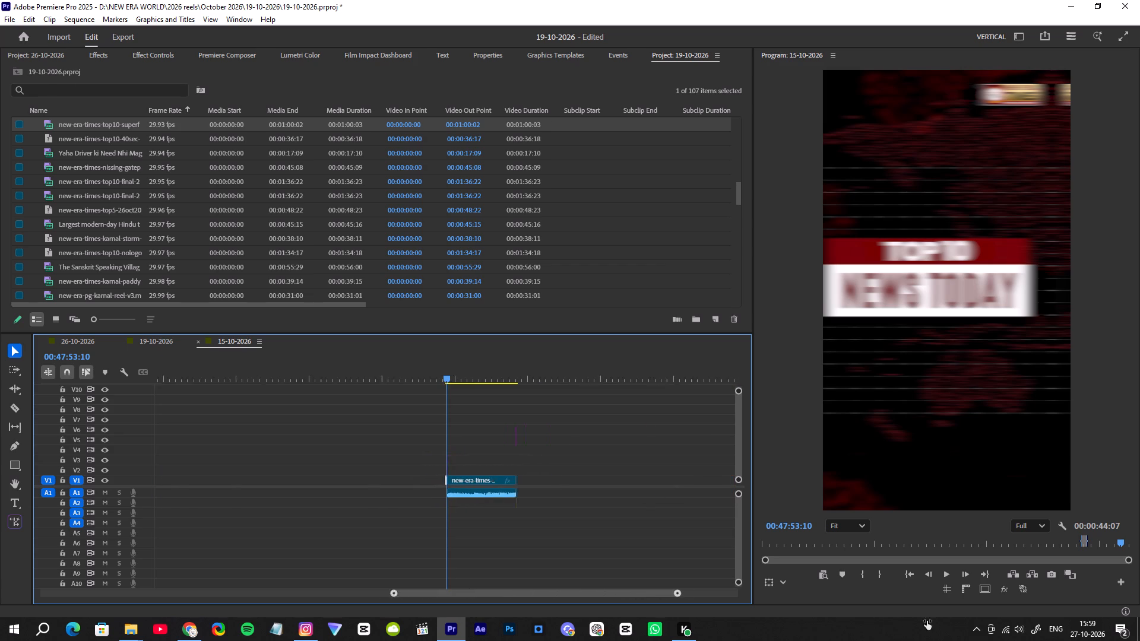
{"action": "left_click_drag", "start_coordinate": [927, 621], "coordinate": [1000, 621]}
{"action": "left_click", "coordinate": [229, 374]}
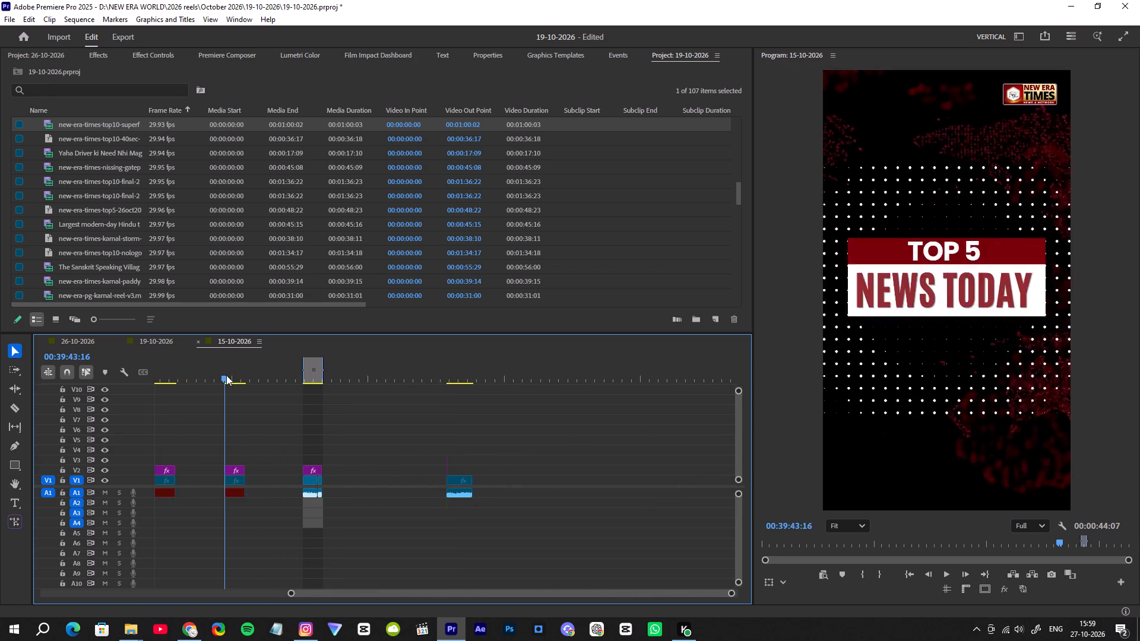
{"action": "left_click", "coordinate": [728, 593]}
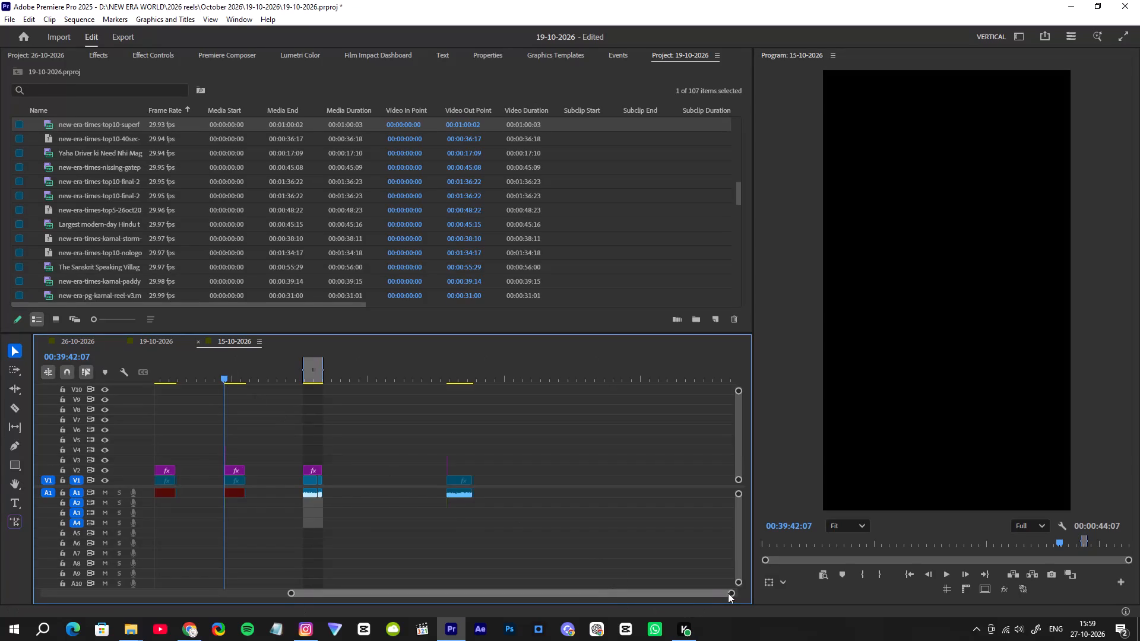
{"action": "left_click_drag", "start_coordinate": [731, 593], "coordinate": [523, 592]}
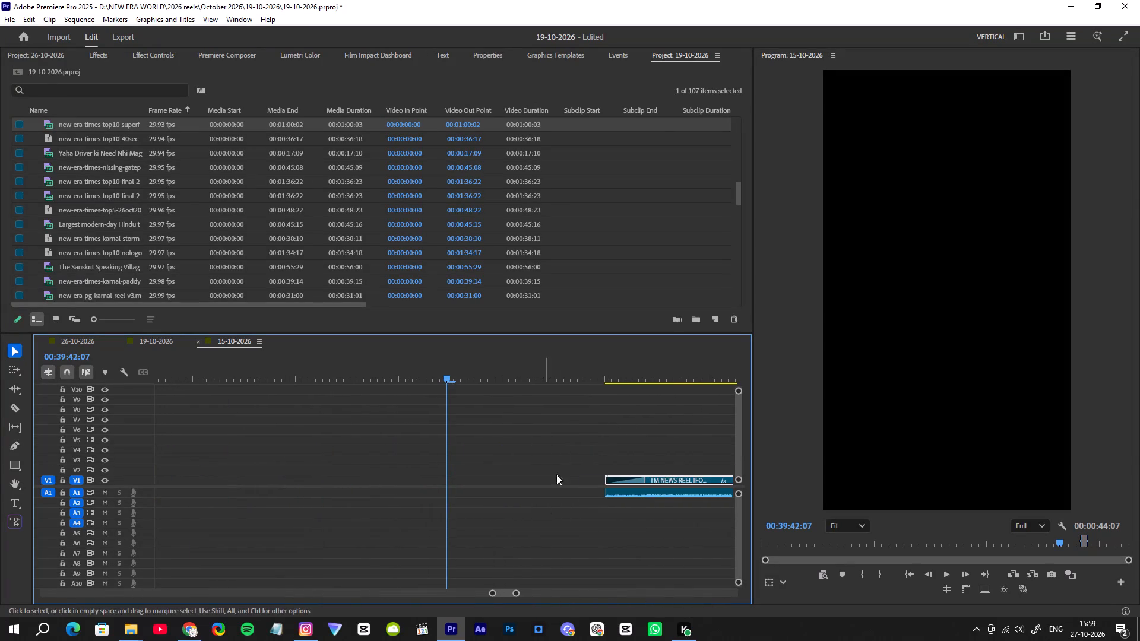
{"action": "left_click_drag", "start_coordinate": [589, 363], "coordinate": [605, 365]}
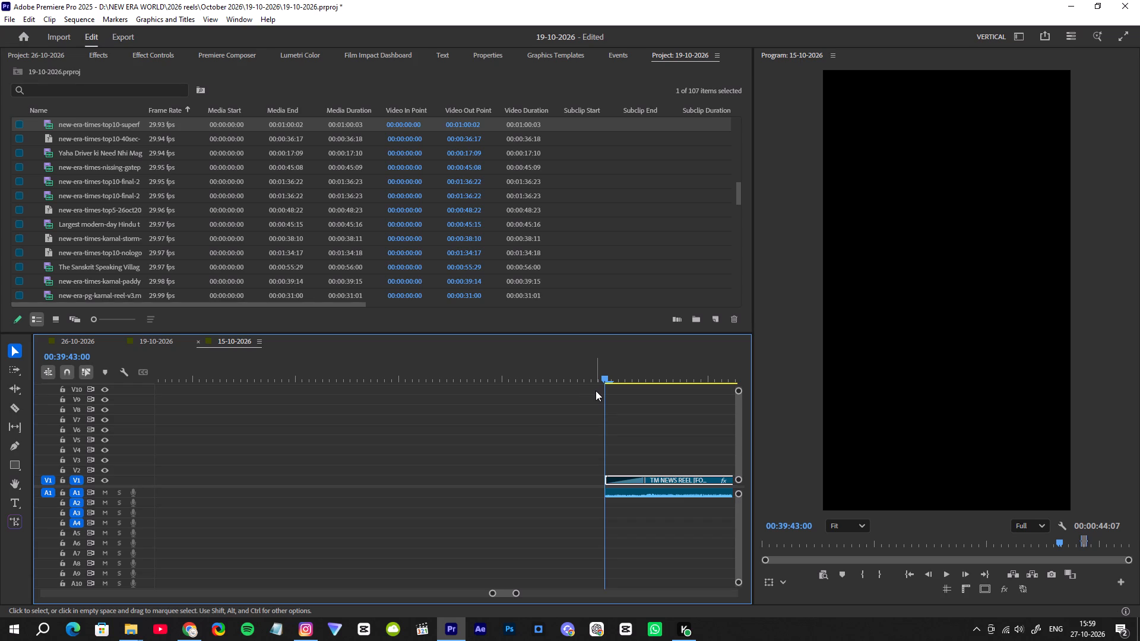
{"action": "left_click", "coordinate": [71, 338]}
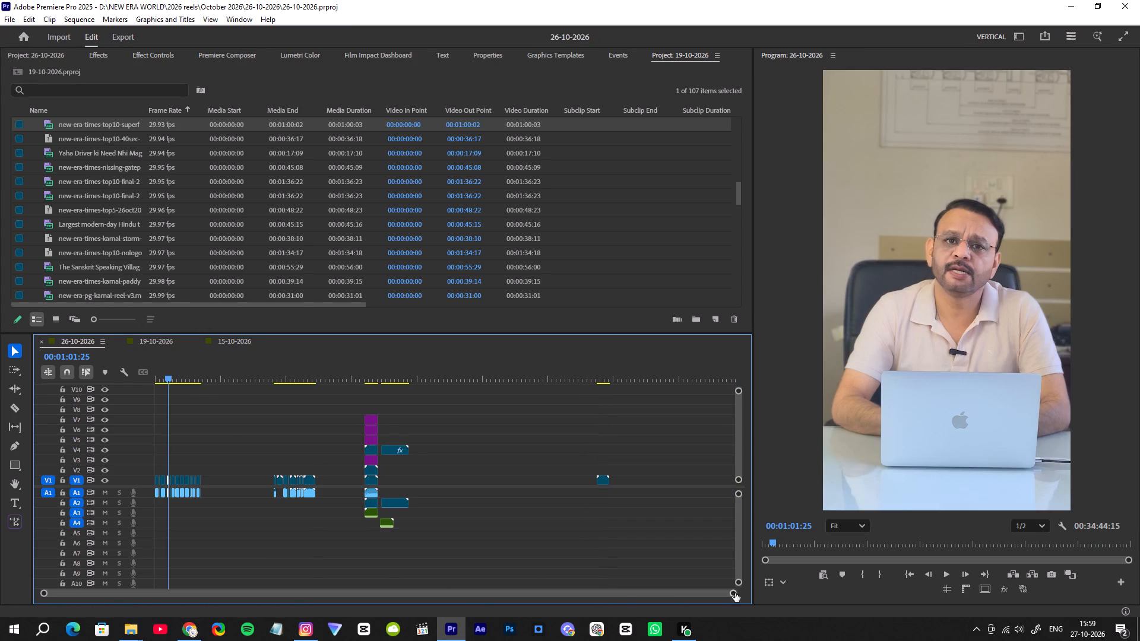
{"action": "left_click_drag", "start_coordinate": [733, 594], "coordinate": [464, 578]}
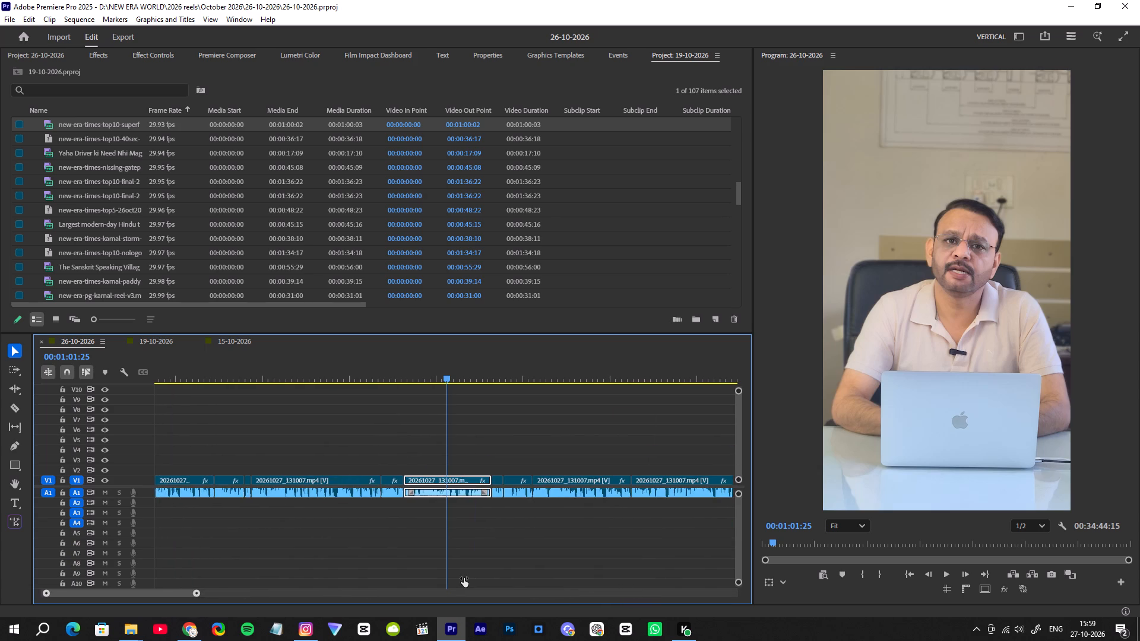
{"action": "left_click_drag", "start_coordinate": [464, 578], "coordinate": [474, 579]}
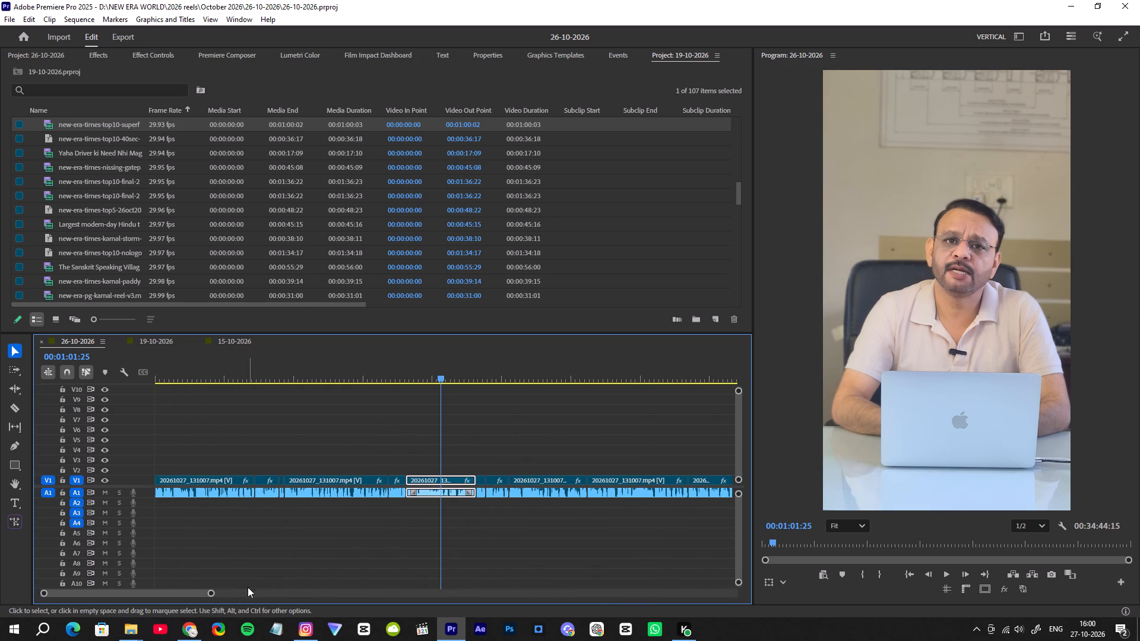
{"action": "left_click_drag", "start_coordinate": [210, 592], "coordinate": [652, 597]}
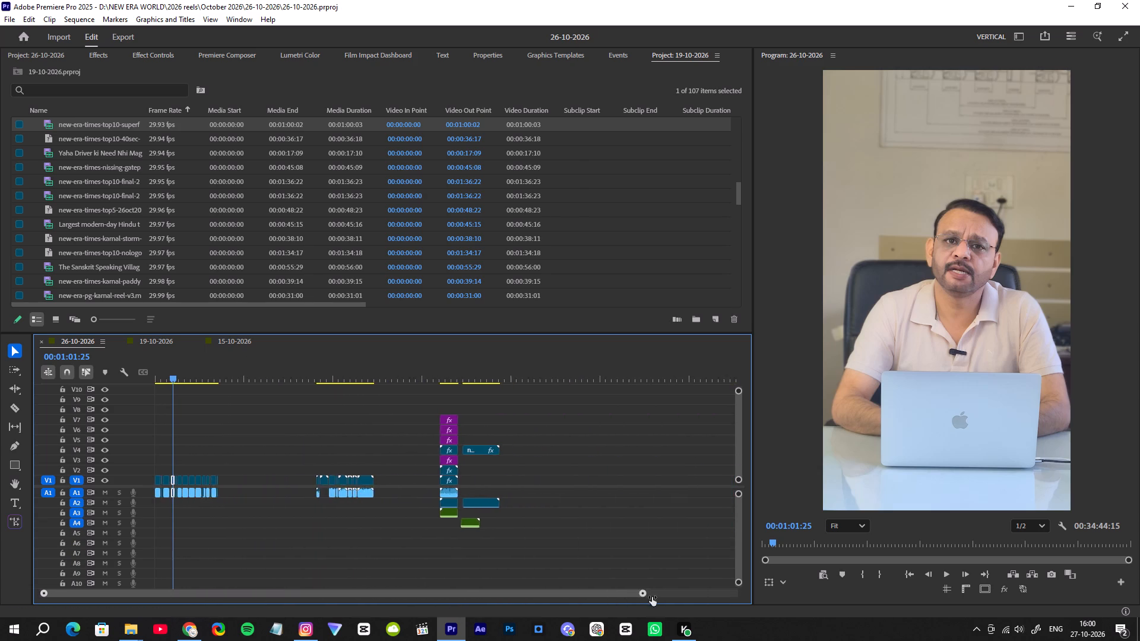
{"action": "left_click_drag", "start_coordinate": [652, 597], "coordinate": [820, 569]}
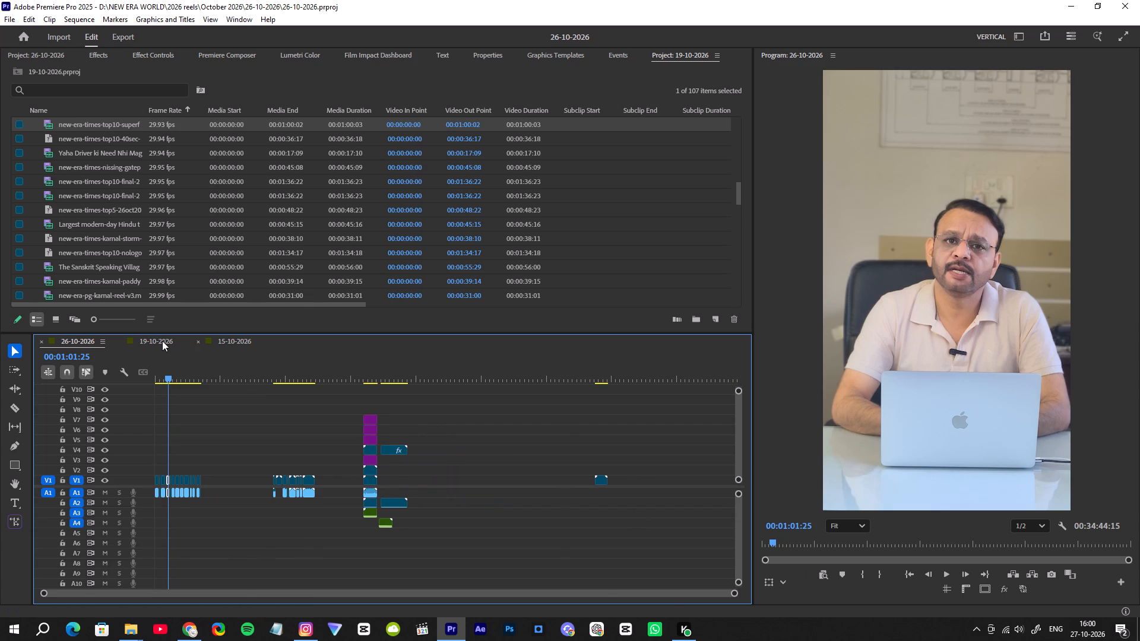
{"action": "left_click", "coordinate": [162, 341]}
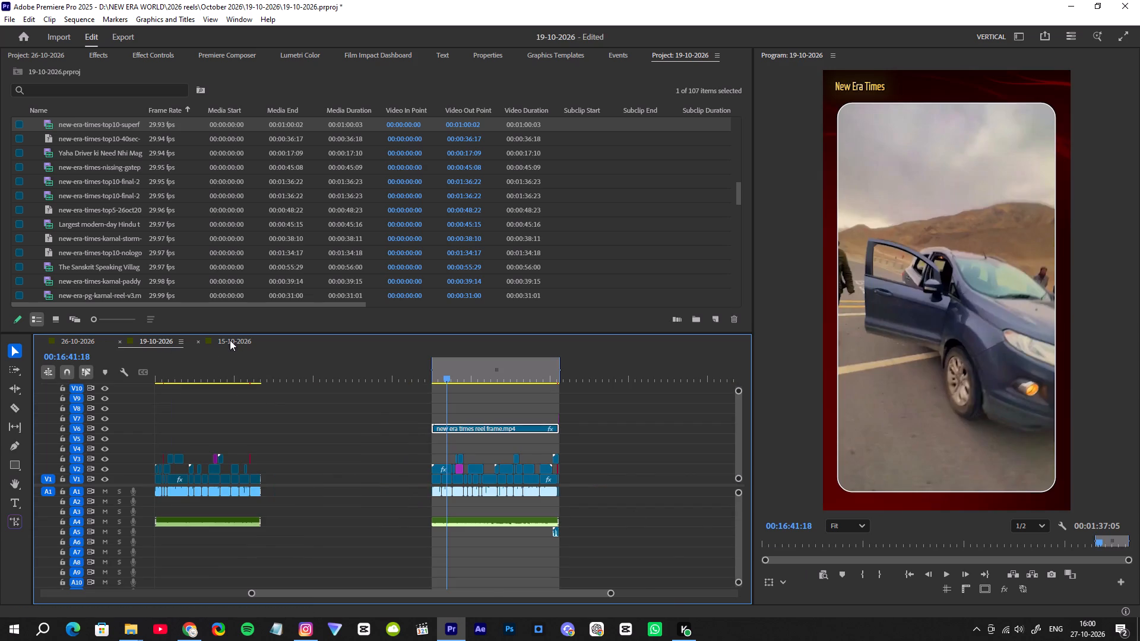
{"action": "left_click", "coordinate": [230, 340]}
Copy the Top 5 intro's audio at 00:39:43 in the 15-10-2026 sequence onto A5, in the empty stretch around 00:41:50.
{"action": "left_click", "coordinate": [518, 593]}
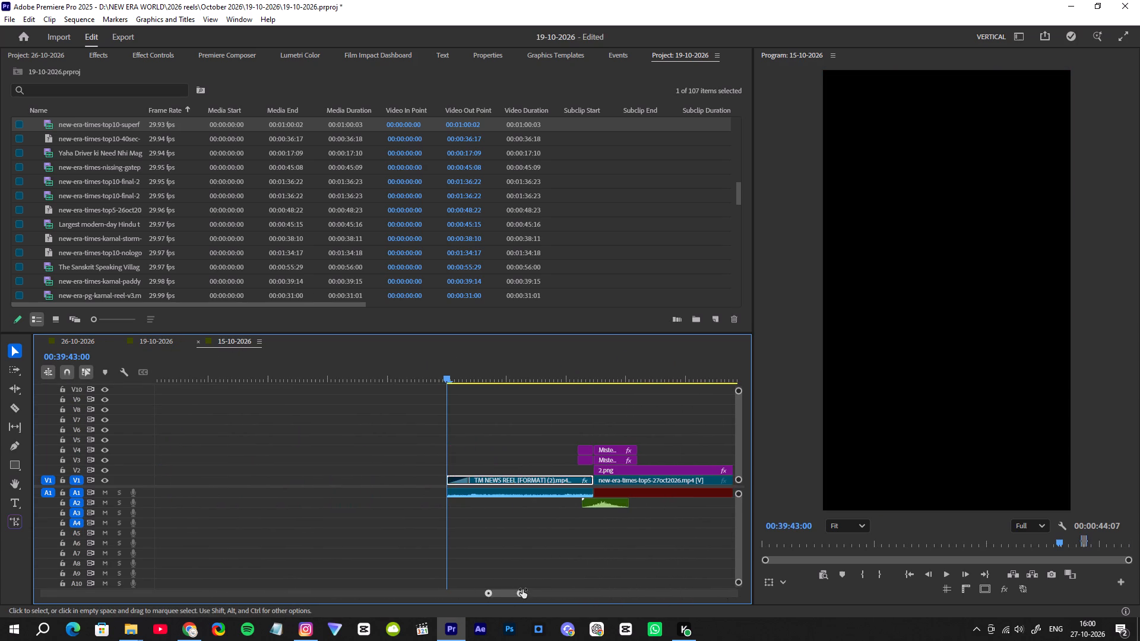
{"action": "key", "text": "space"}
{"action": "key", "text": "space"}
{"action": "left_click", "coordinate": [503, 488]}
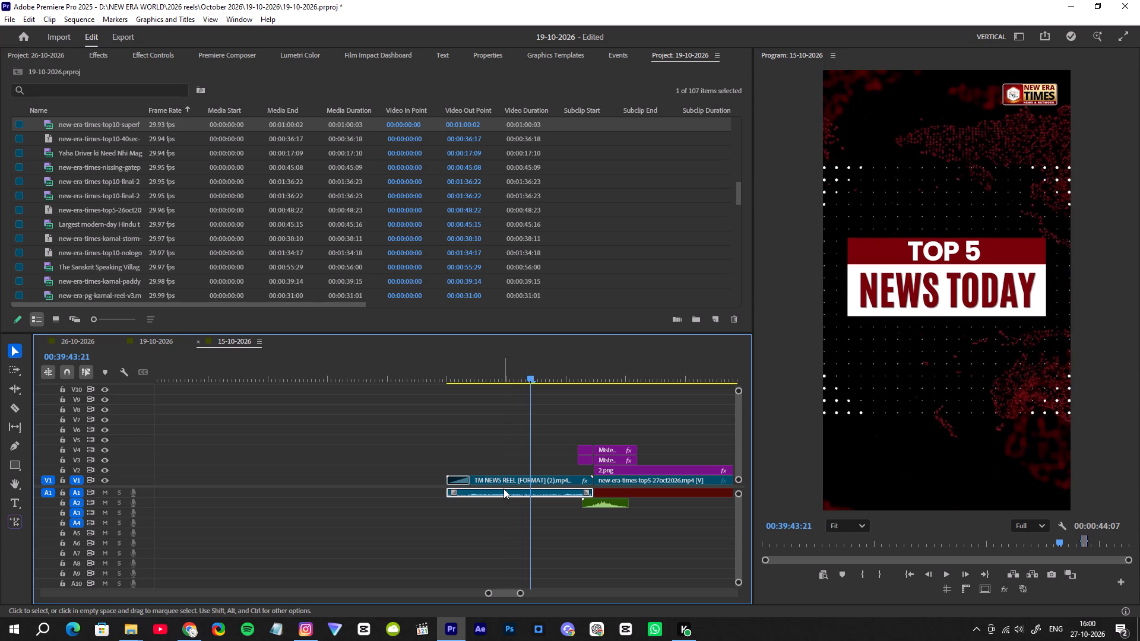
{"action": "left_click_drag", "start_coordinate": [503, 490], "coordinate": [468, 559], "text": "alt"}
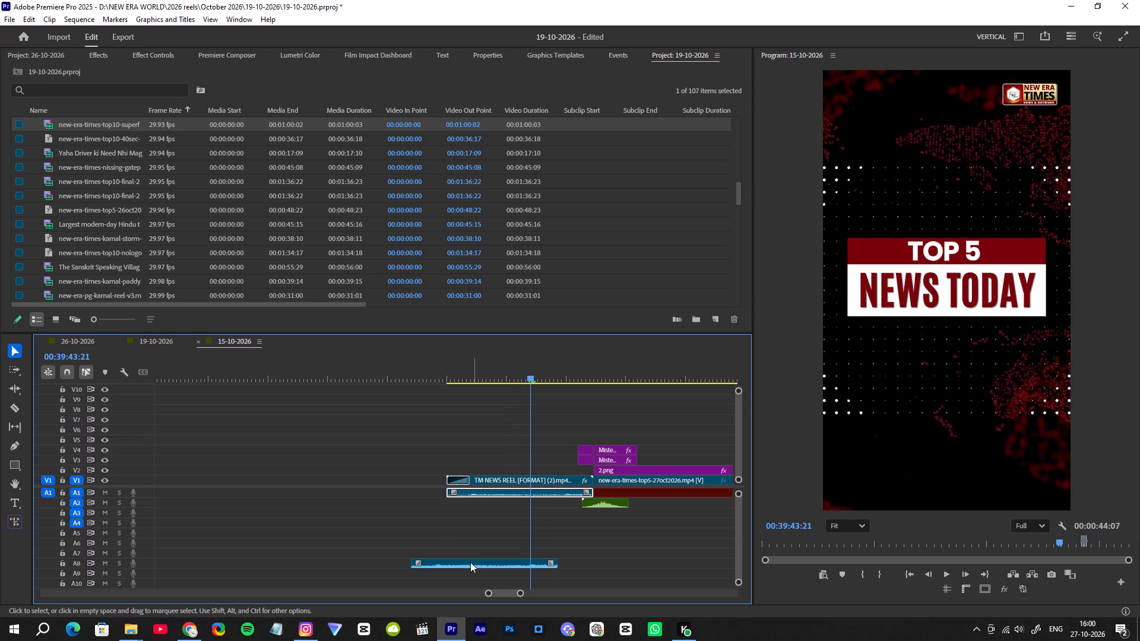
{"action": "left_click_drag", "start_coordinate": [468, 562], "coordinate": [739, 531]}
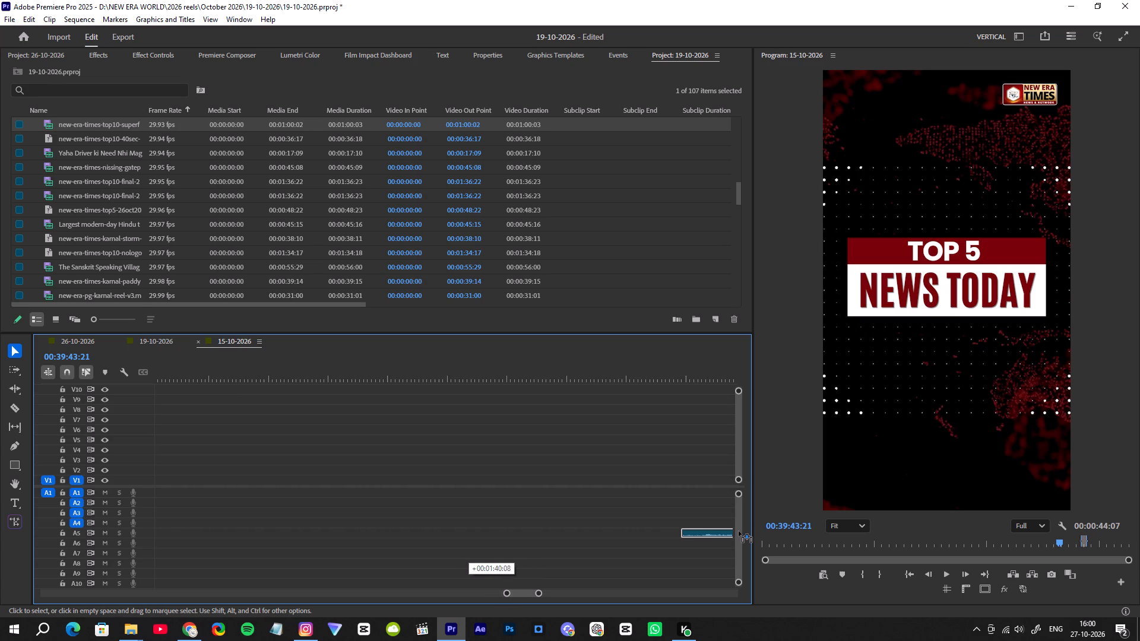
{"action": "left_click_drag", "start_coordinate": [739, 531], "coordinate": [506, 529]}
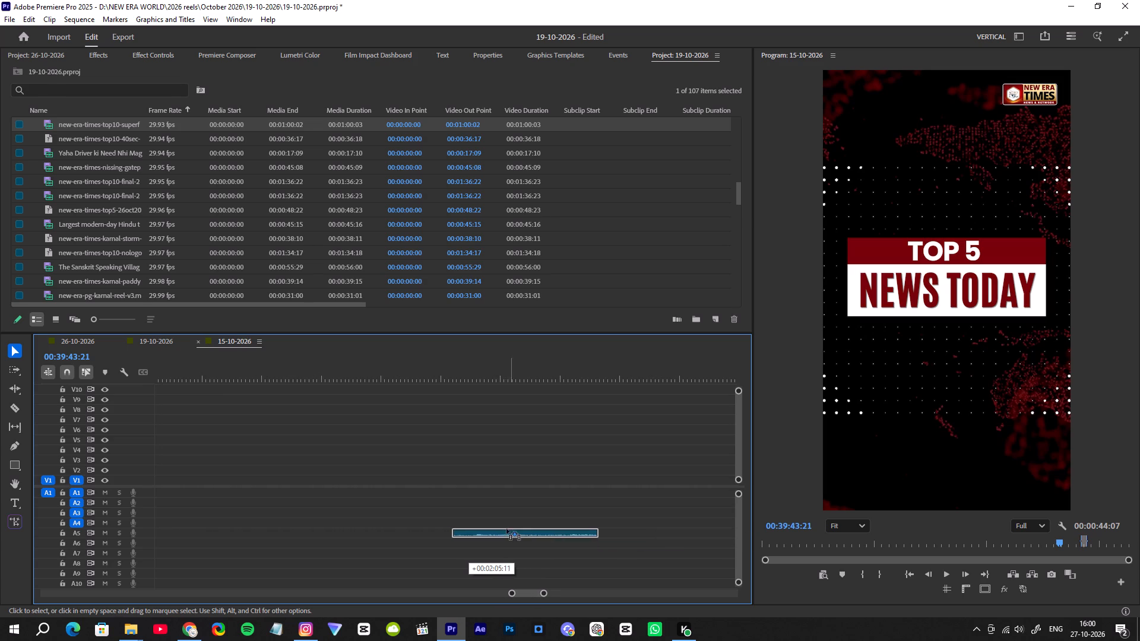
{"action": "left_click_drag", "start_coordinate": [506, 529], "coordinate": [506, 529]}
Move the copied intro audio from A5 to A1 beneath the top-10 intro clip, just ahead of the superfast 27oct2026 reel's audio.
{"action": "left_click_drag", "start_coordinate": [542, 596], "coordinate": [626, 604]}
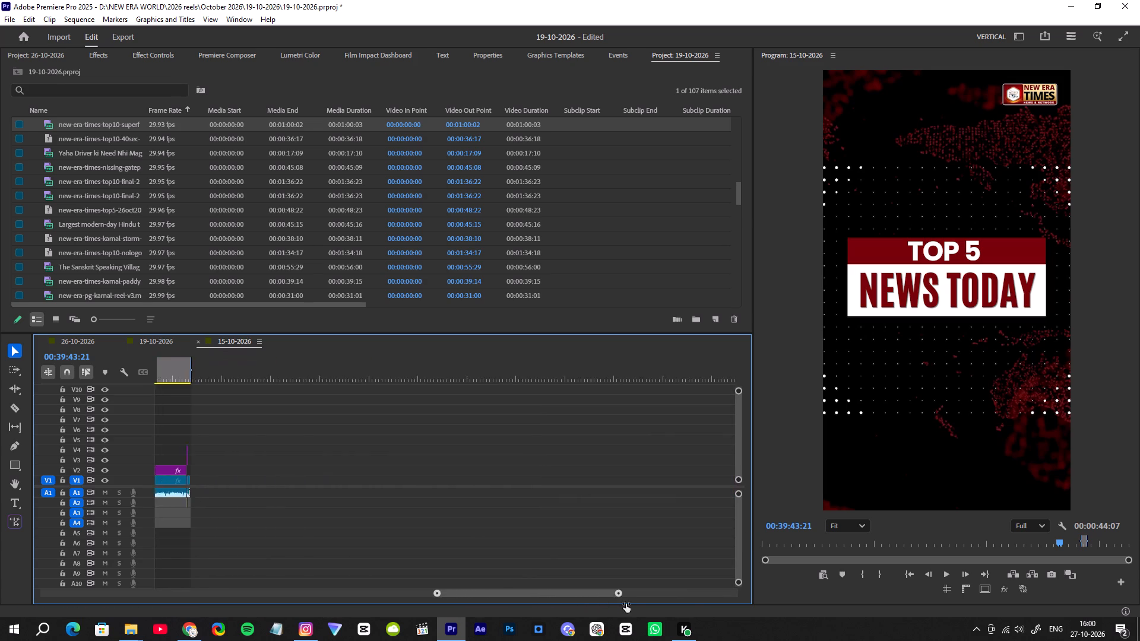
{"action": "left_click_drag", "start_coordinate": [626, 604], "coordinate": [733, 599]}
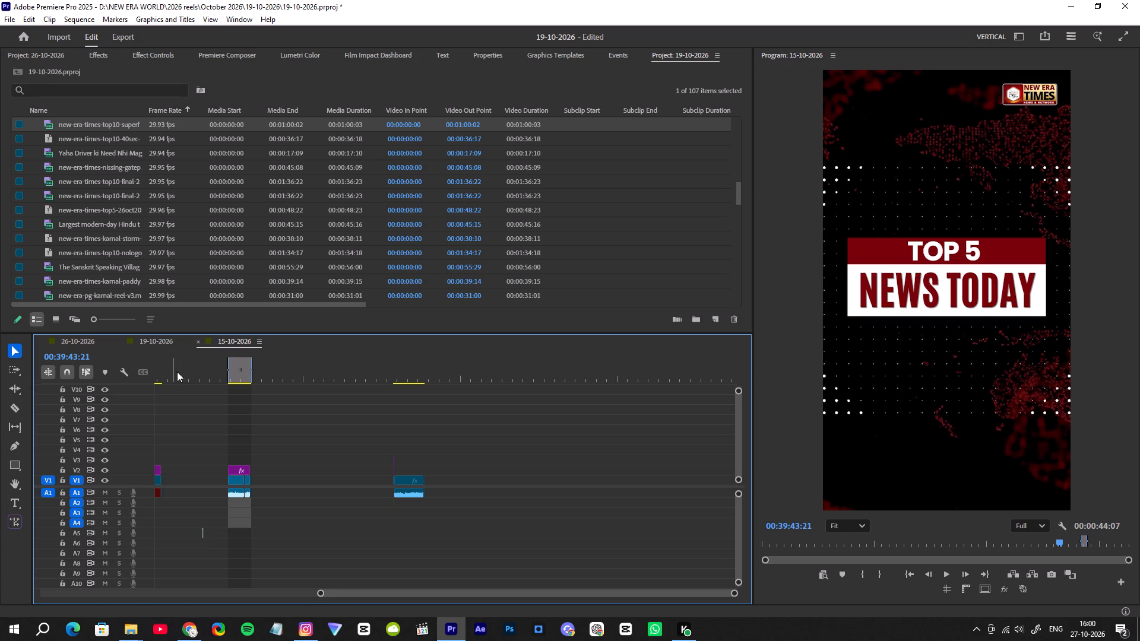
{"action": "left_click_drag", "start_coordinate": [208, 375], "coordinate": [206, 385]}
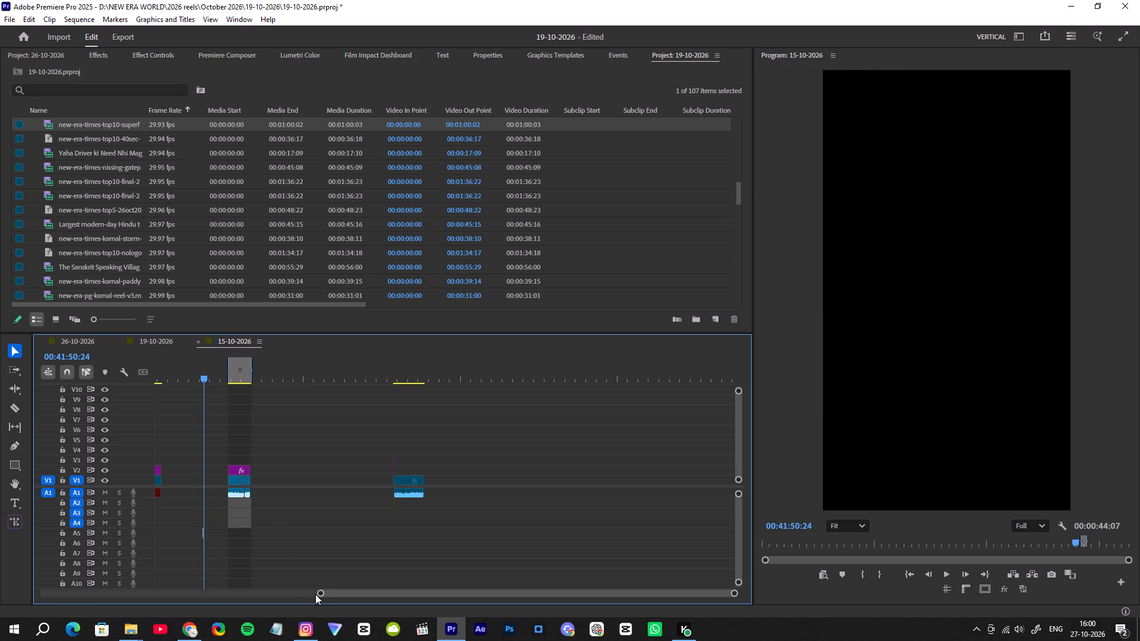
{"action": "left_click_drag", "start_coordinate": [320, 593], "coordinate": [478, 597]}
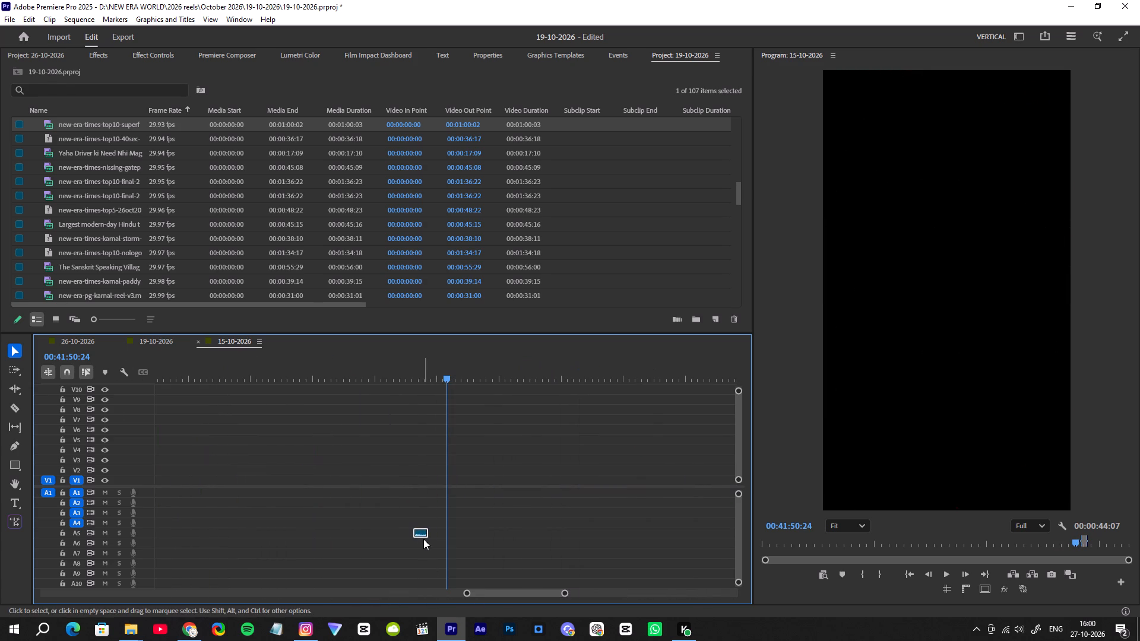
{"action": "left_click_drag", "start_coordinate": [420, 534], "coordinate": [739, 506]}
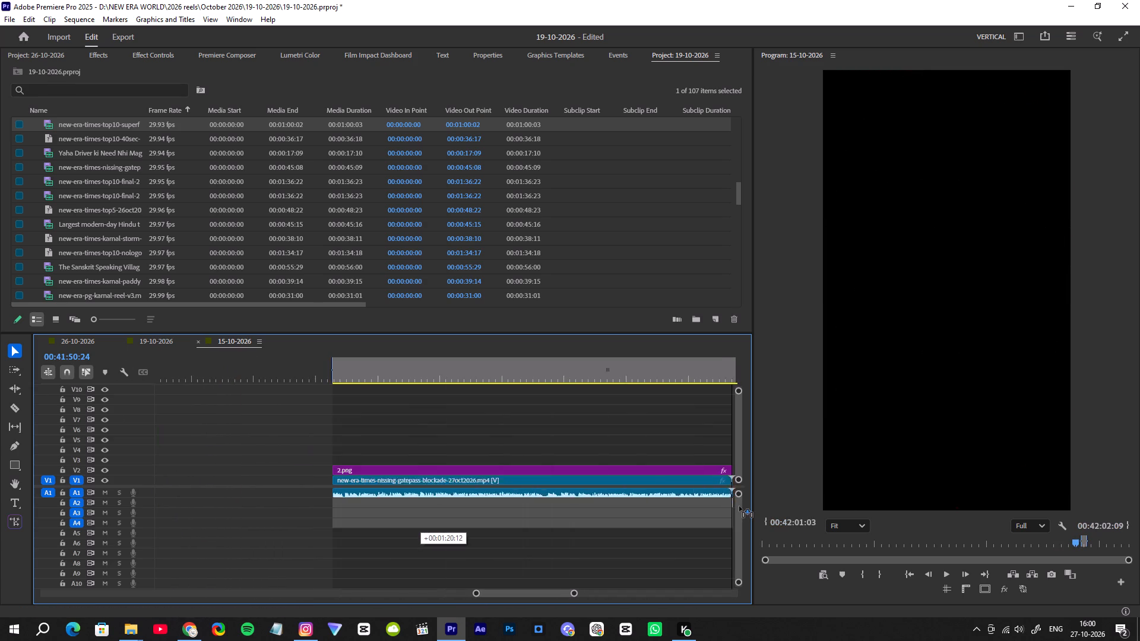
{"action": "left_click_drag", "start_coordinate": [739, 506], "coordinate": [737, 509]}
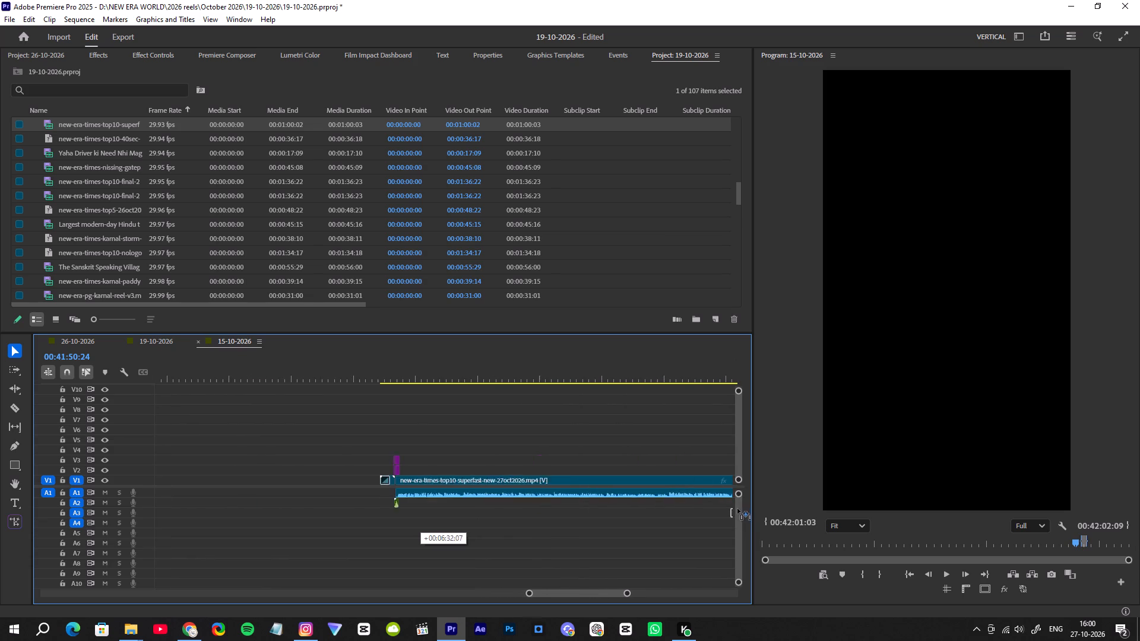
{"action": "left_click_drag", "start_coordinate": [737, 509], "coordinate": [205, 521]}
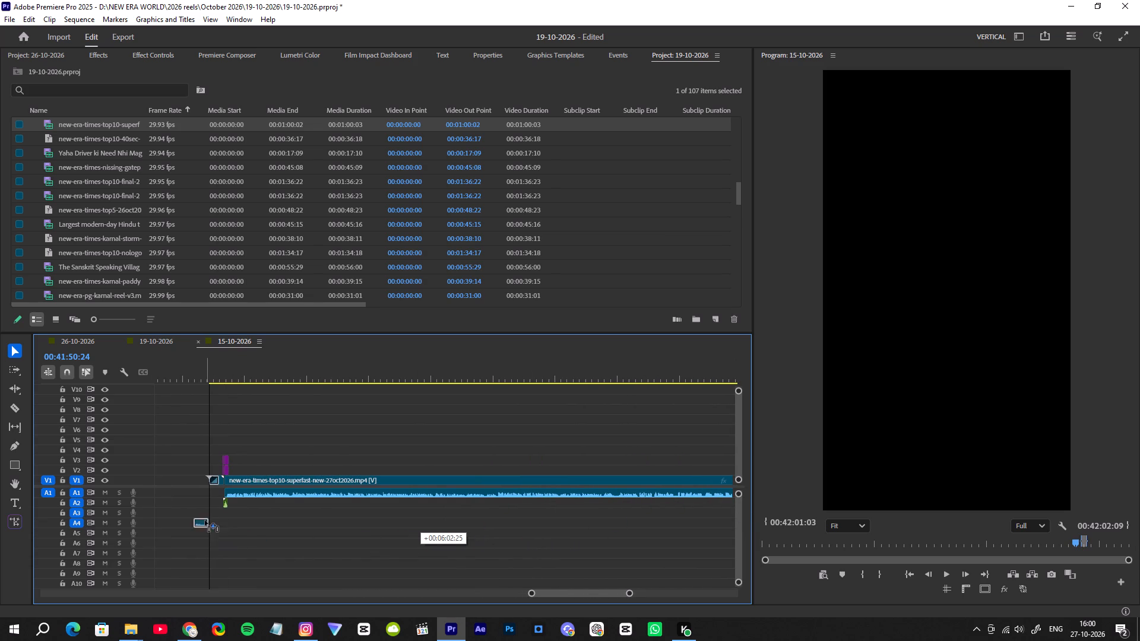
{"action": "left_click_drag", "start_coordinate": [205, 521], "coordinate": [213, 491]}
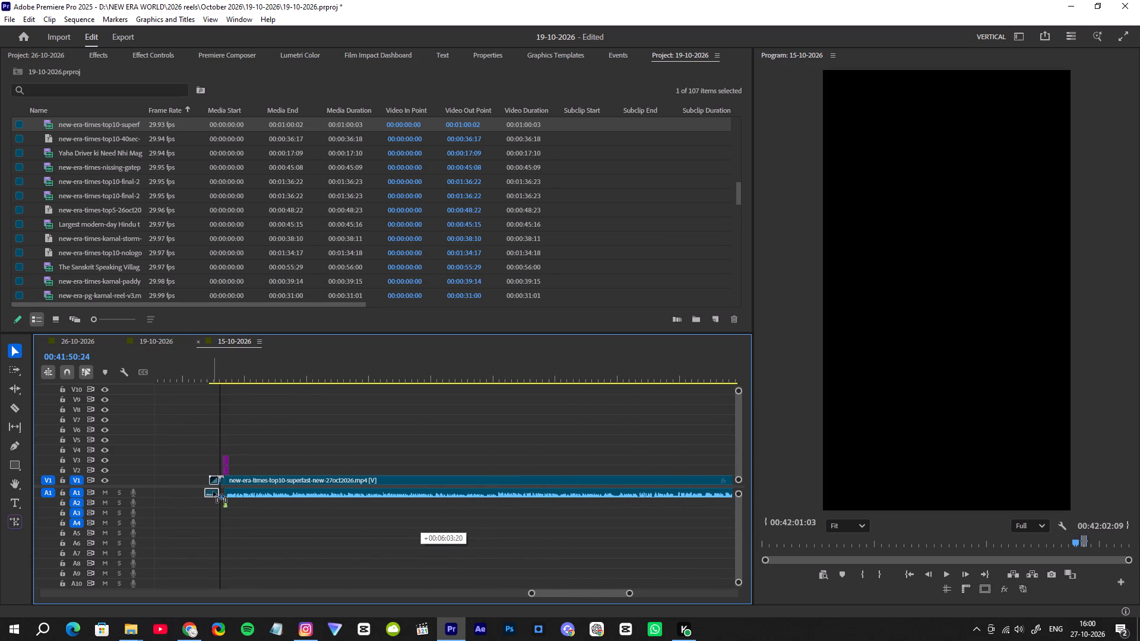
{"action": "left_click_drag", "start_coordinate": [213, 491], "coordinate": [214, 493]}
Shift the intro audio on A1 slightly later so it starts with the top-10 intro clip and butts against the reel's audio.
{"action": "left_click", "coordinate": [205, 373]}
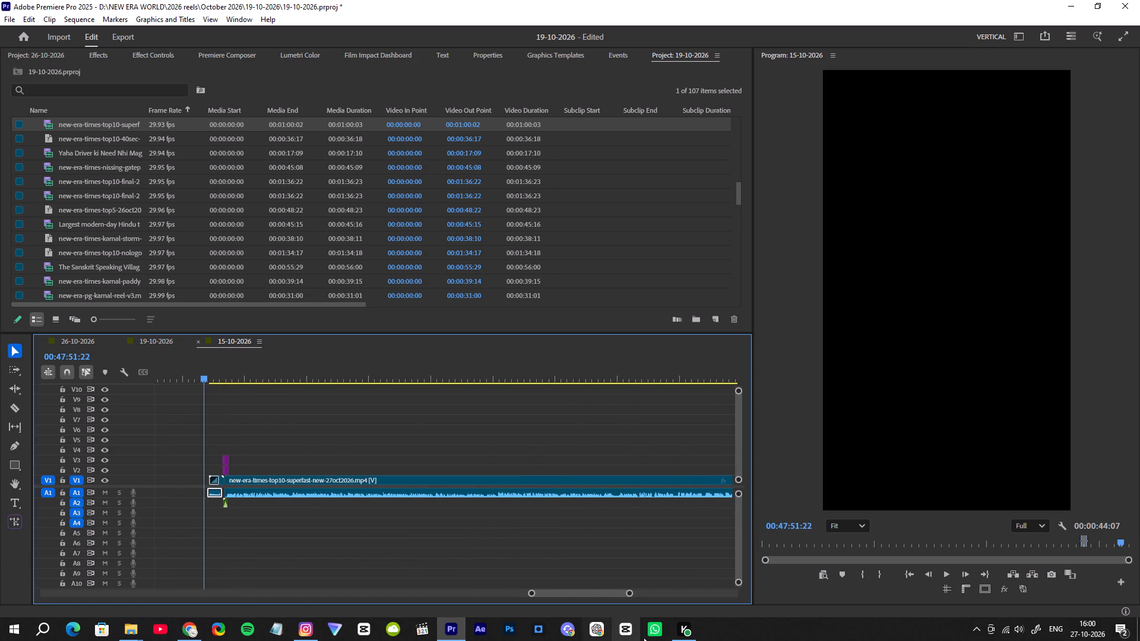
{"action": "left_click_drag", "start_coordinate": [628, 594], "coordinate": [525, 594]}
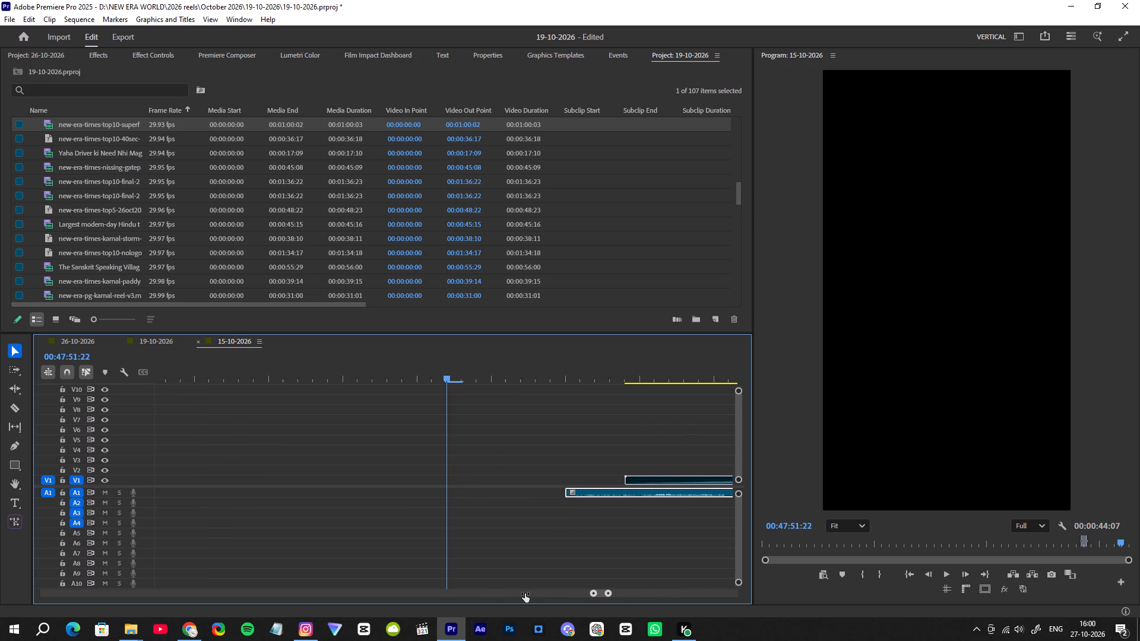
{"action": "left_click_drag", "start_coordinate": [525, 594], "coordinate": [534, 594]}
{"action": "left_click_drag", "start_coordinate": [522, 494], "coordinate": [529, 495]}
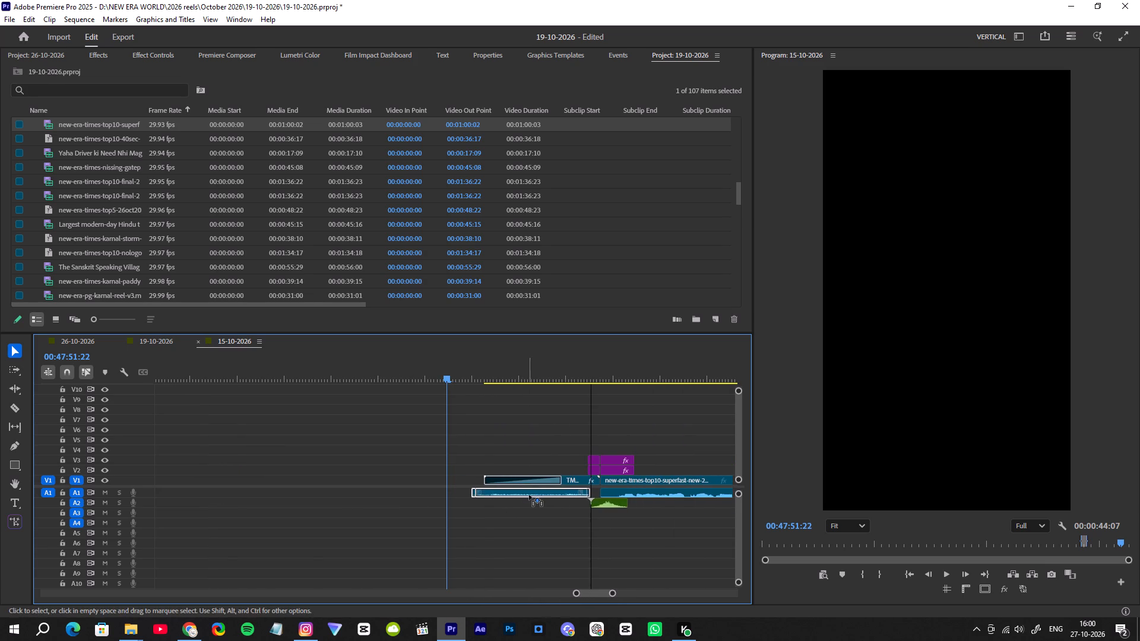
{"action": "left_click_drag", "start_coordinate": [529, 495], "coordinate": [536, 496]}
{"action": "left_click", "coordinate": [506, 554]}
{"action": "key", "text": "space"}
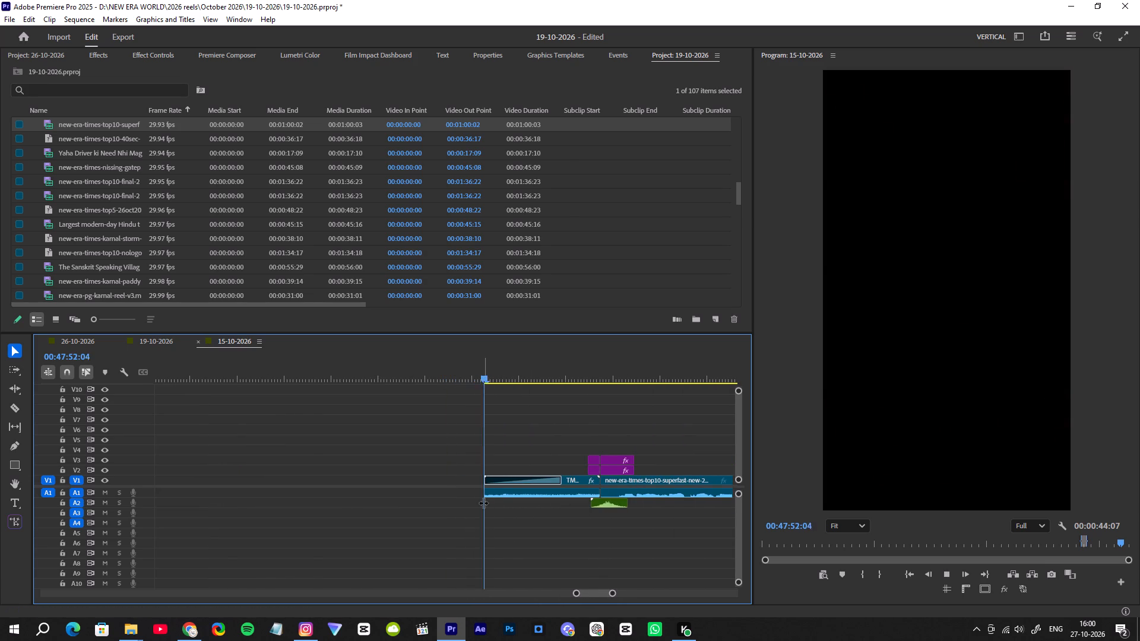
{"action": "key", "text": "space"}
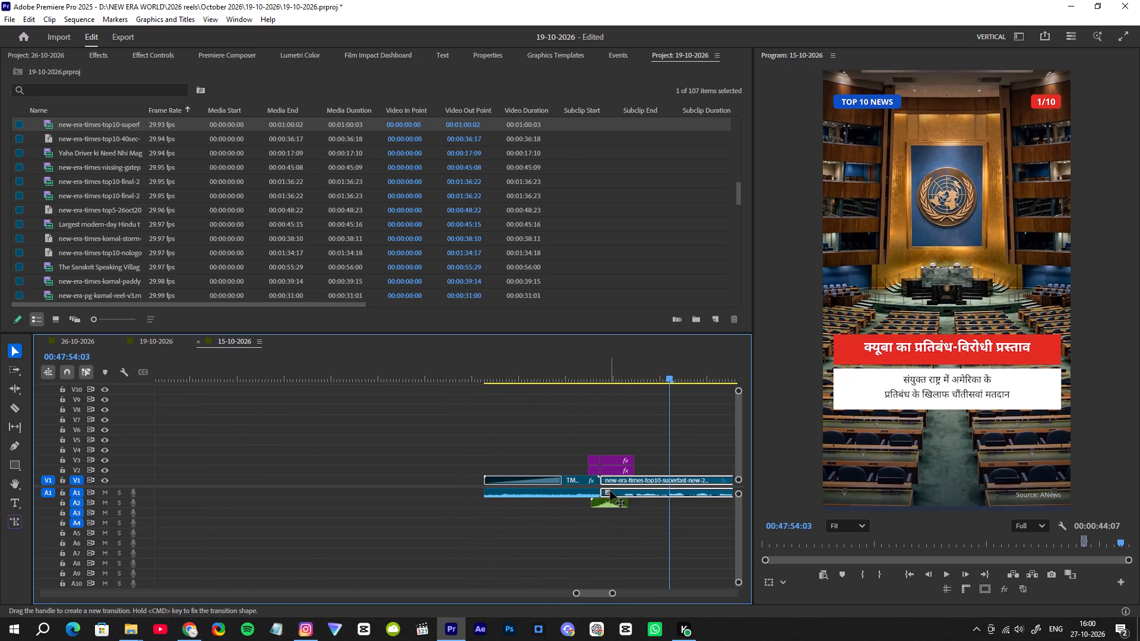
Add an audio crossfade on A1 between the intro audio and the superfast 27oct2026 reel's audio, and play it back.
{"action": "left_click_drag", "start_coordinate": [610, 491], "coordinate": [581, 496]}
{"action": "left_click", "coordinate": [580, 374]}
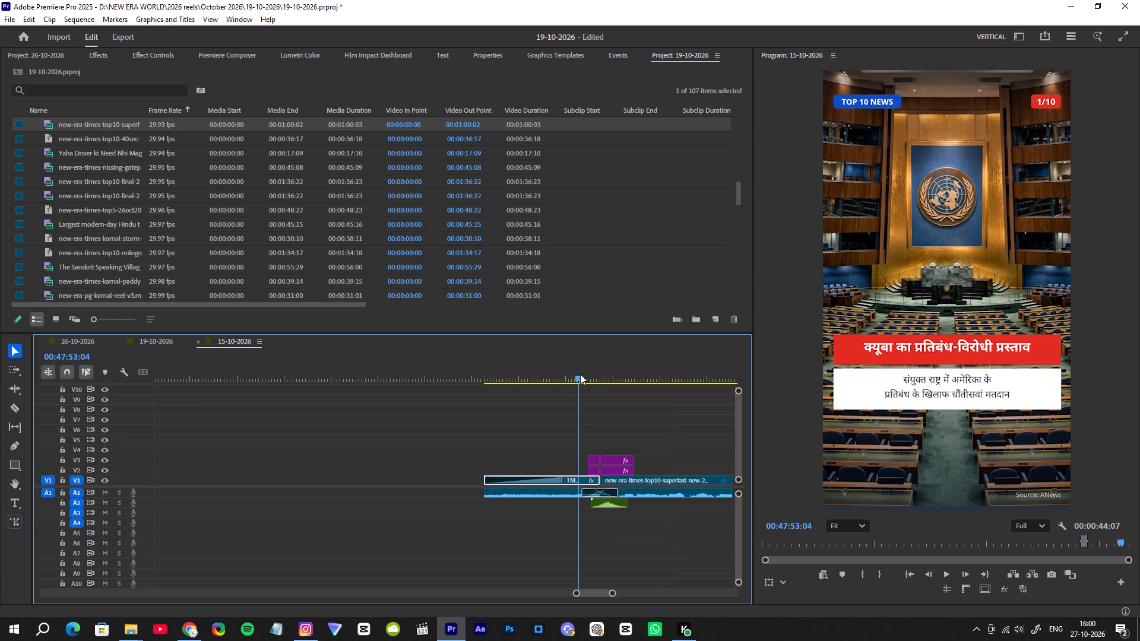
{"action": "key", "text": "space"}
{"action": "key", "text": "space"}
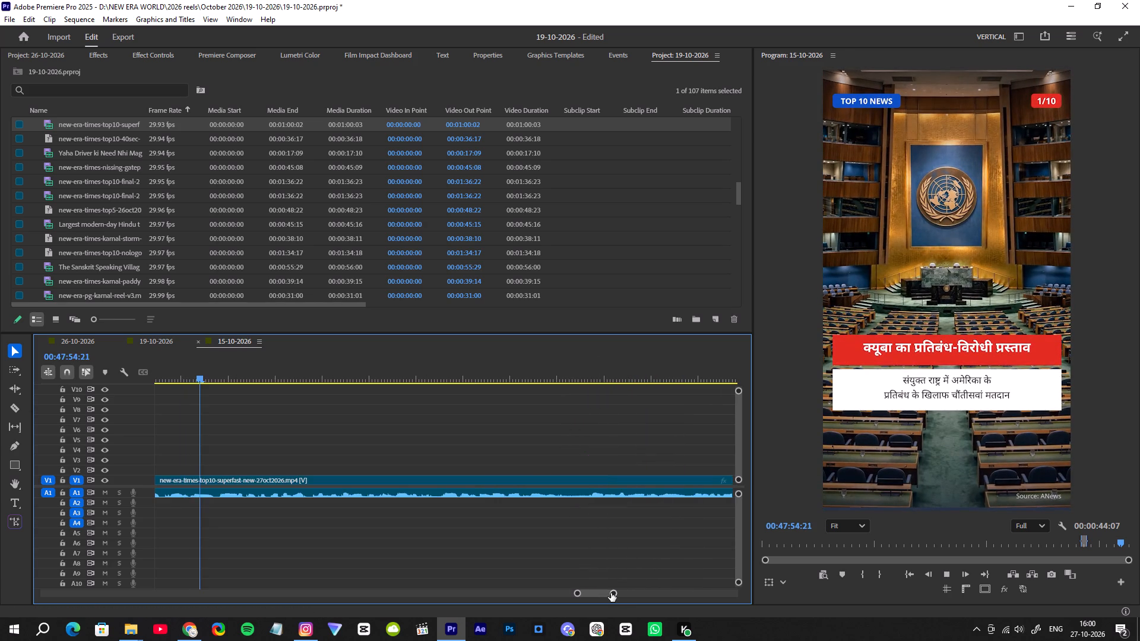
Mark the in/out range around all clips of the top-10 reel, from its intro through its end clips.
{"action": "left_click_drag", "start_coordinate": [613, 593], "coordinate": [712, 584]}
{"action": "left_click_drag", "start_coordinate": [604, 405], "coordinate": [439, 557]}
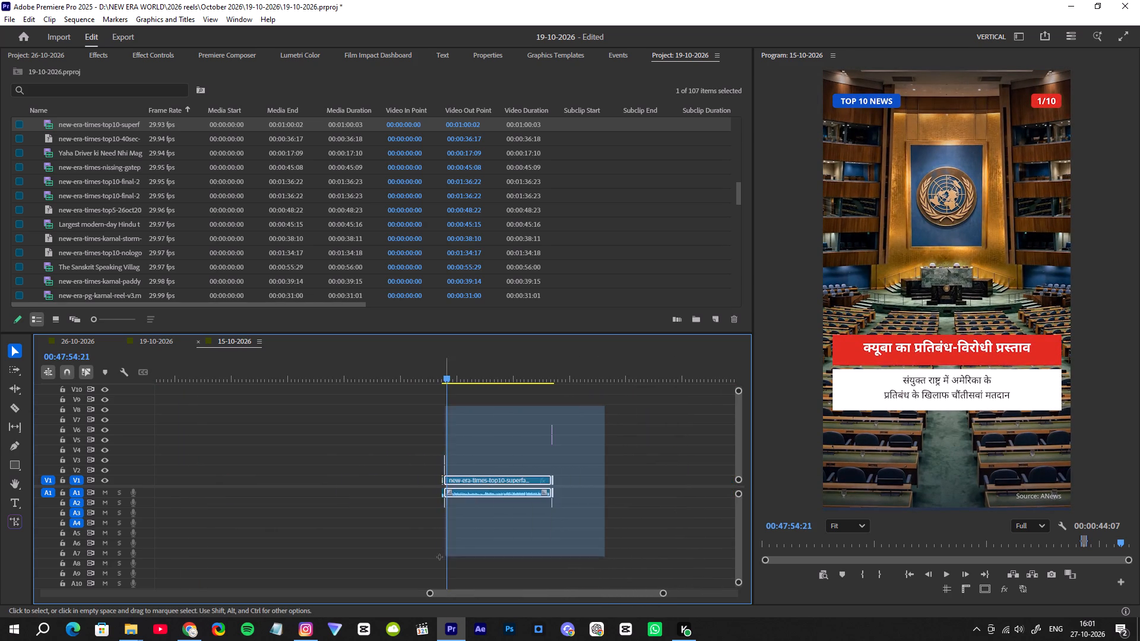
{"action": "left_click_drag", "start_coordinate": [439, 557], "coordinate": [427, 559]}
{"action": "key", "text": "slash"}
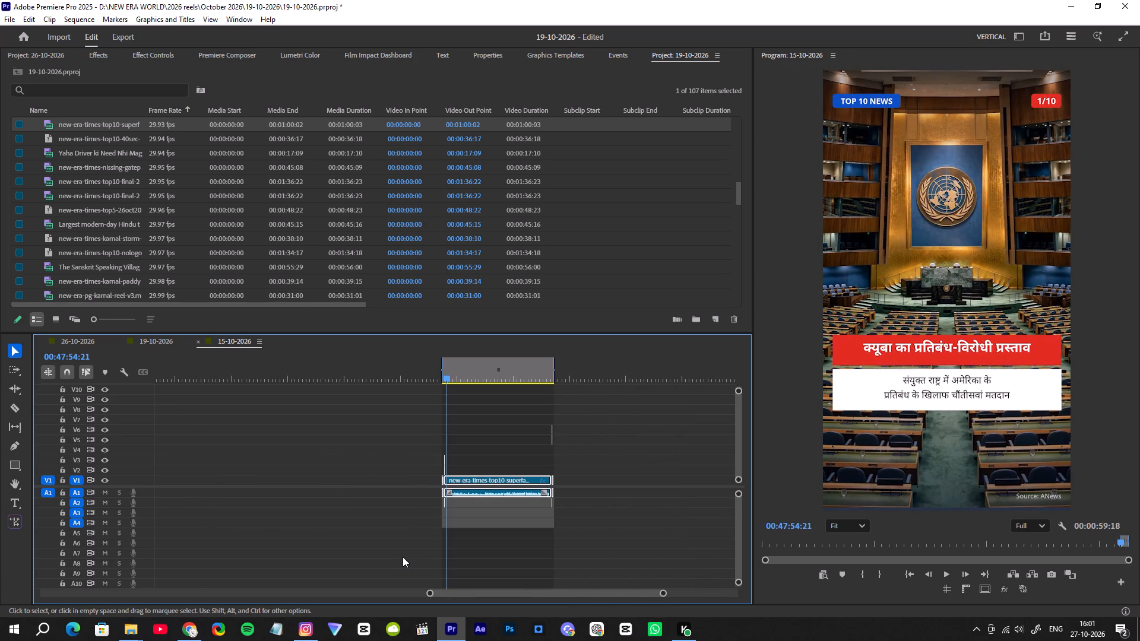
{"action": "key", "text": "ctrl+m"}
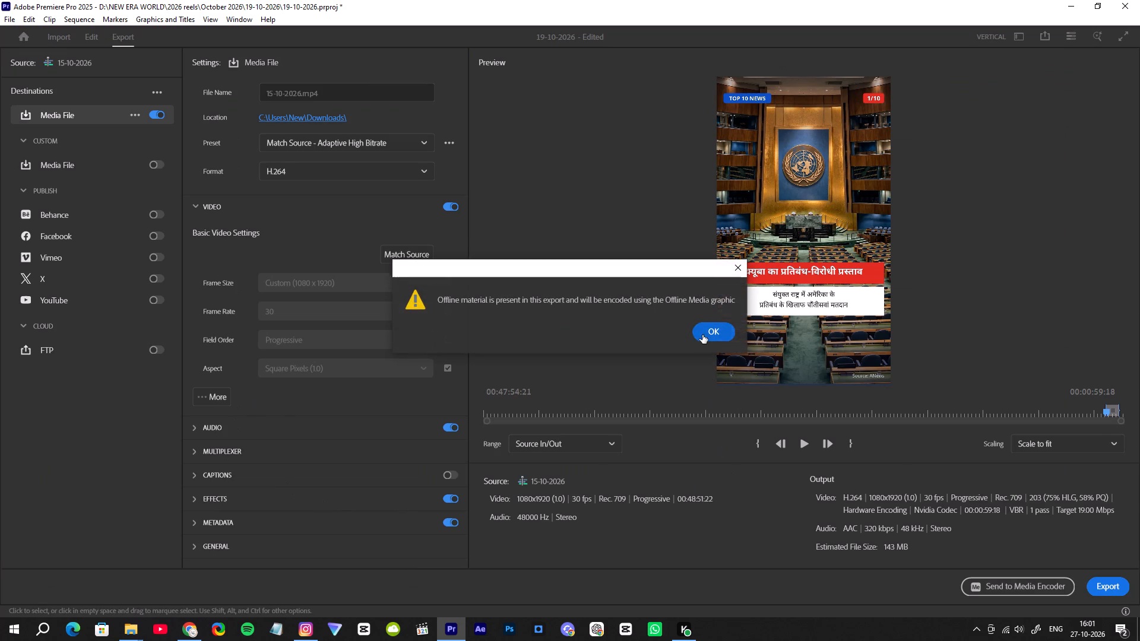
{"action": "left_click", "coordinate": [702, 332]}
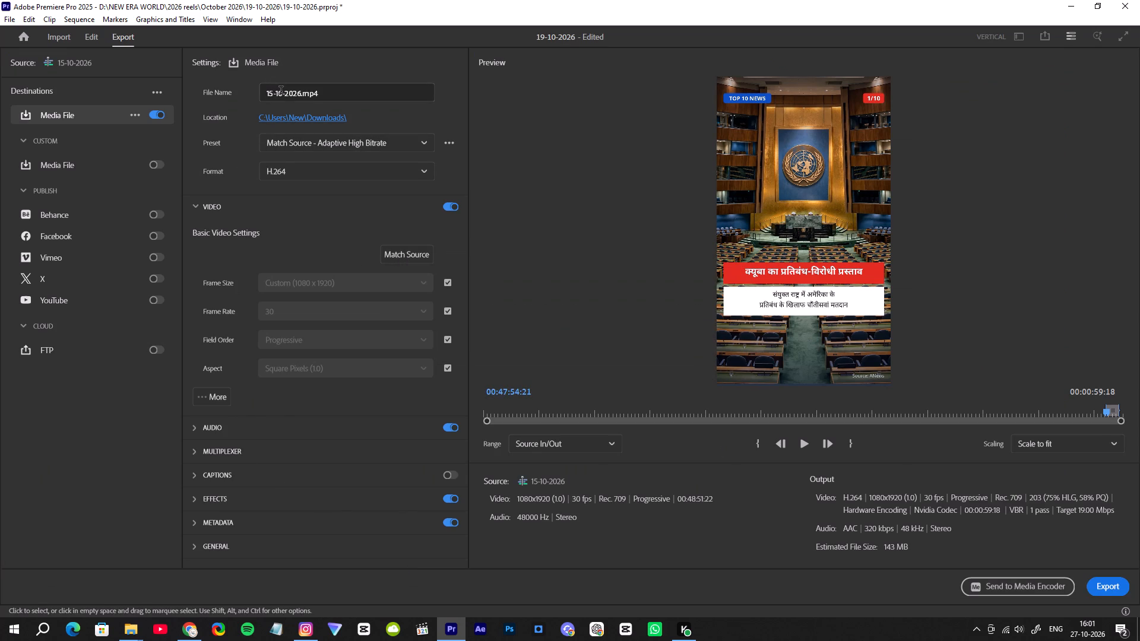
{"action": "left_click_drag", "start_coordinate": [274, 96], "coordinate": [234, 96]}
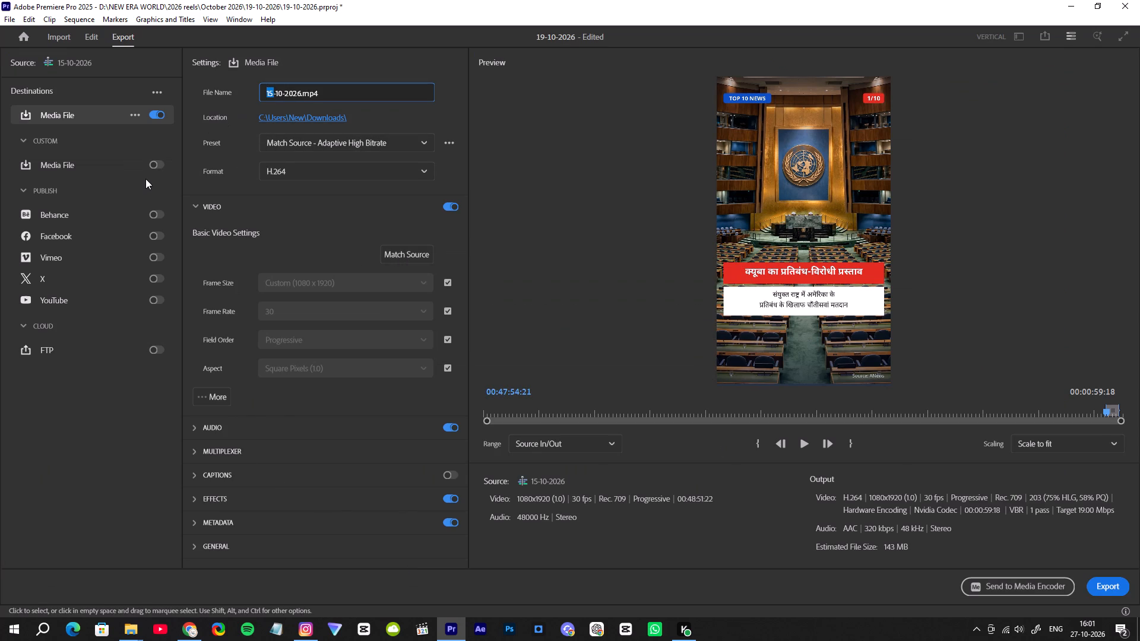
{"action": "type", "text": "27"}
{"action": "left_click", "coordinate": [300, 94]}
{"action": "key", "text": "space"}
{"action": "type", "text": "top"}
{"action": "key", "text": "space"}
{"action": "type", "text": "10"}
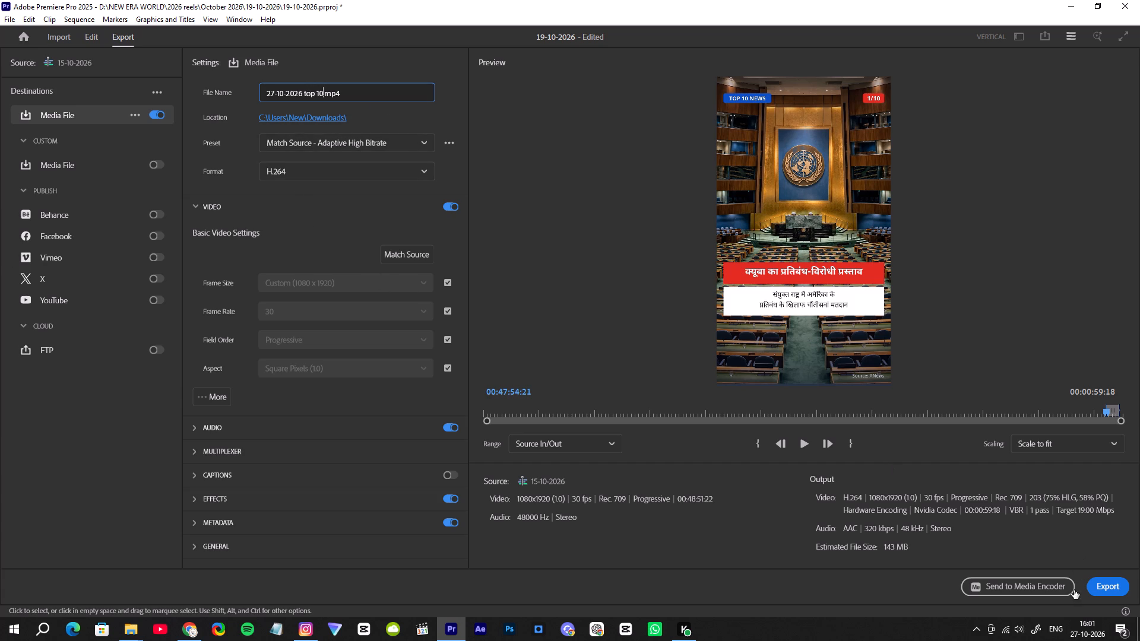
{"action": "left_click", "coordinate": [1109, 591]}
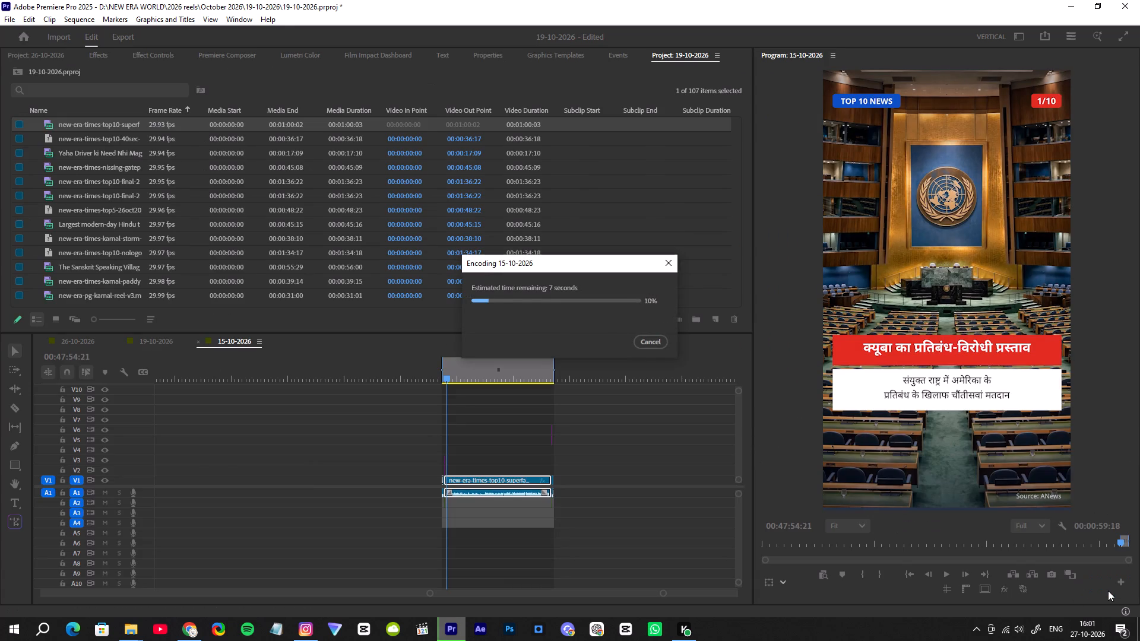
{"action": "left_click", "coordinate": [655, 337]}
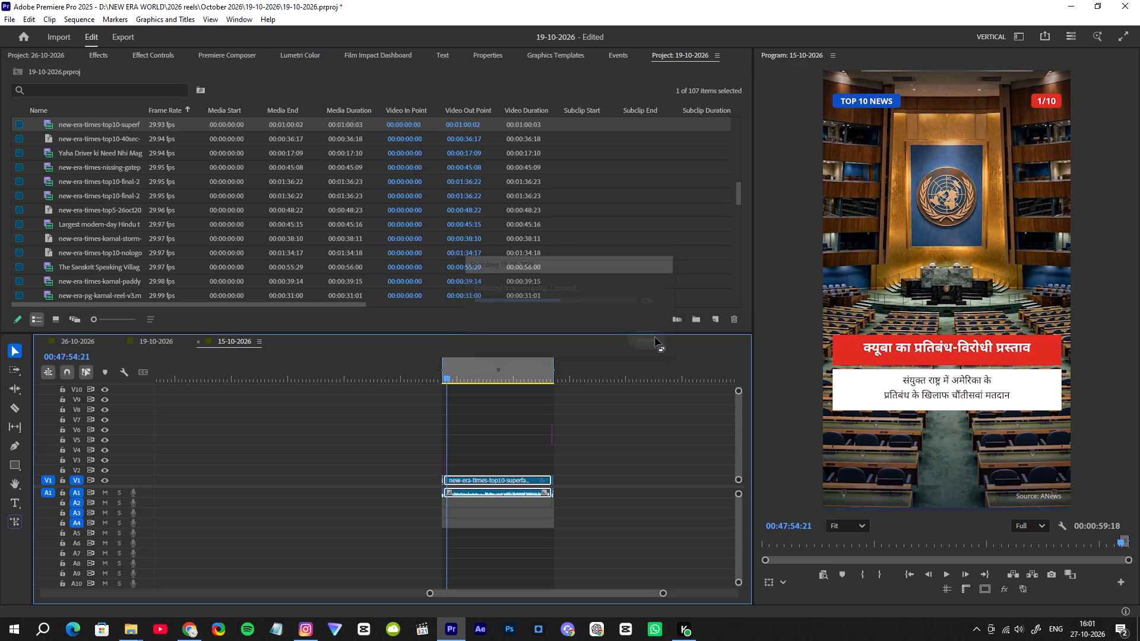
Move the Mister Horse Adjustment clips at the intro-to-reel transition up one track, onto V3 and V4.
{"action": "left_click", "coordinate": [597, 486]}
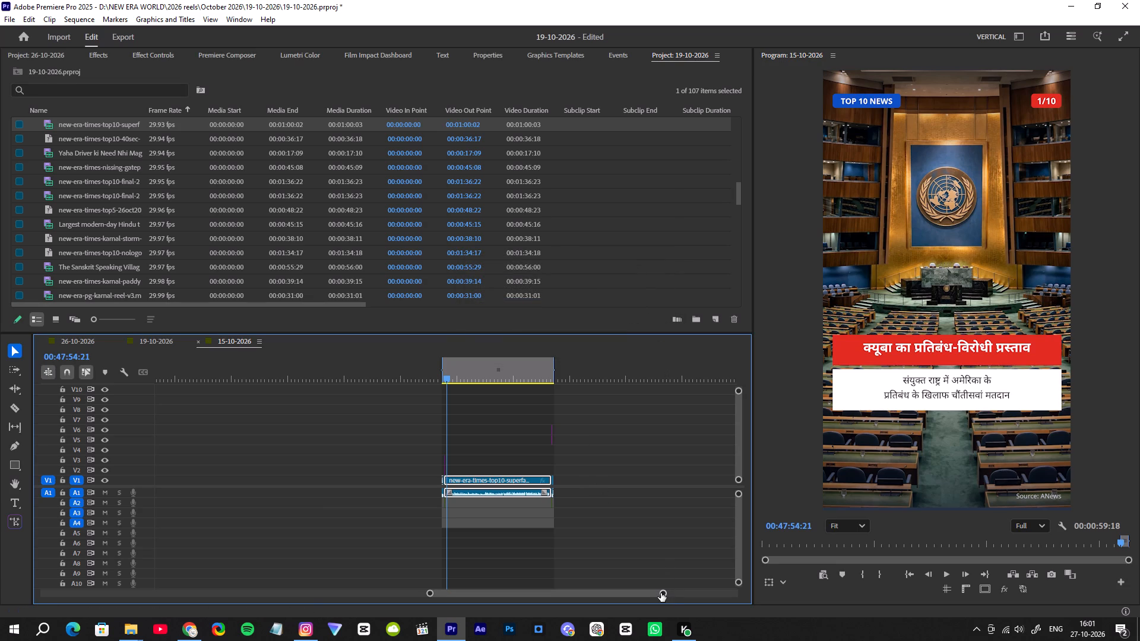
{"action": "left_click_drag", "start_coordinate": [662, 591], "coordinate": [581, 591]}
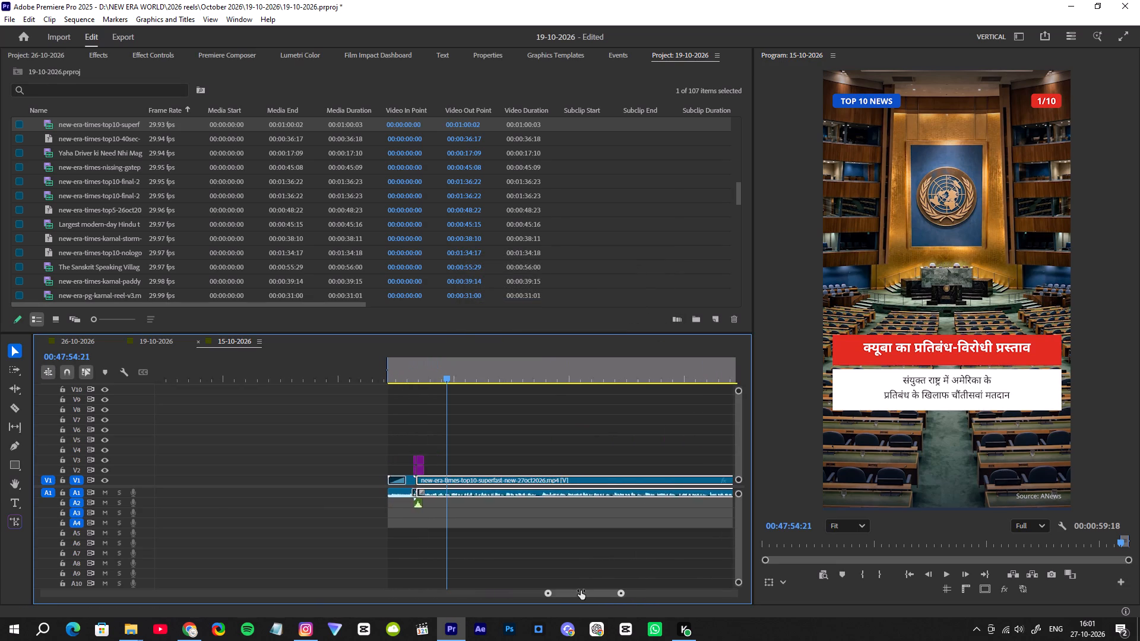
{"action": "left_click_drag", "start_coordinate": [581, 591], "coordinate": [562, 589]}
{"action": "left_click_drag", "start_coordinate": [229, 372], "coordinate": [217, 396]}
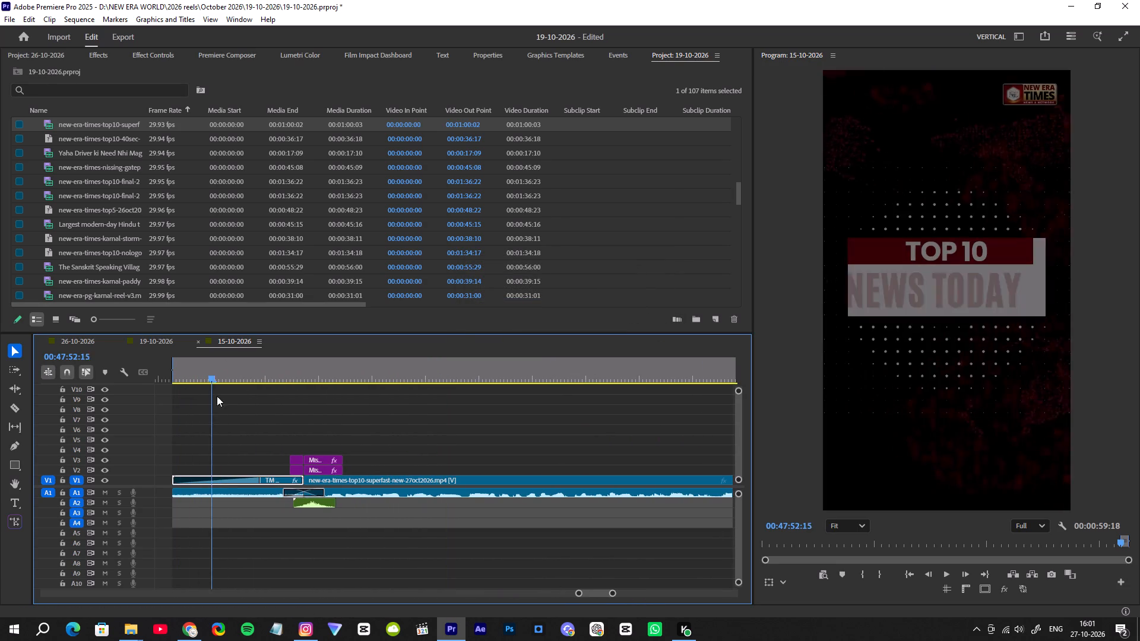
{"action": "left_click_drag", "start_coordinate": [217, 396], "coordinate": [352, 414]}
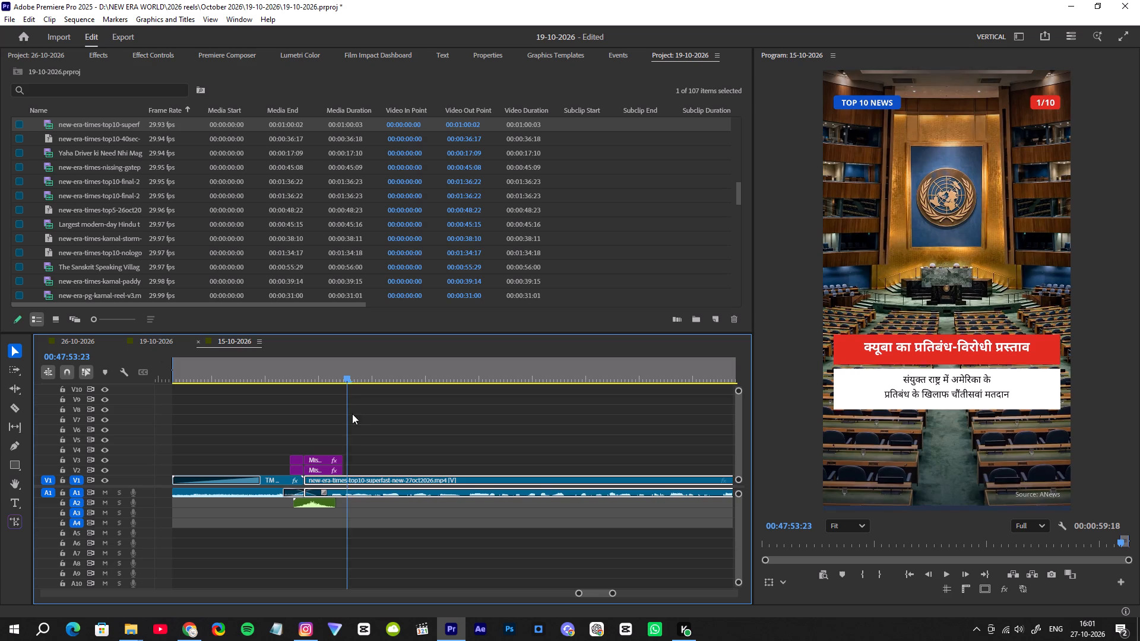
{"action": "left_click_drag", "start_coordinate": [352, 414], "coordinate": [355, 417]}
{"action": "left_click_drag", "start_coordinate": [312, 439], "coordinate": [319, 468]}
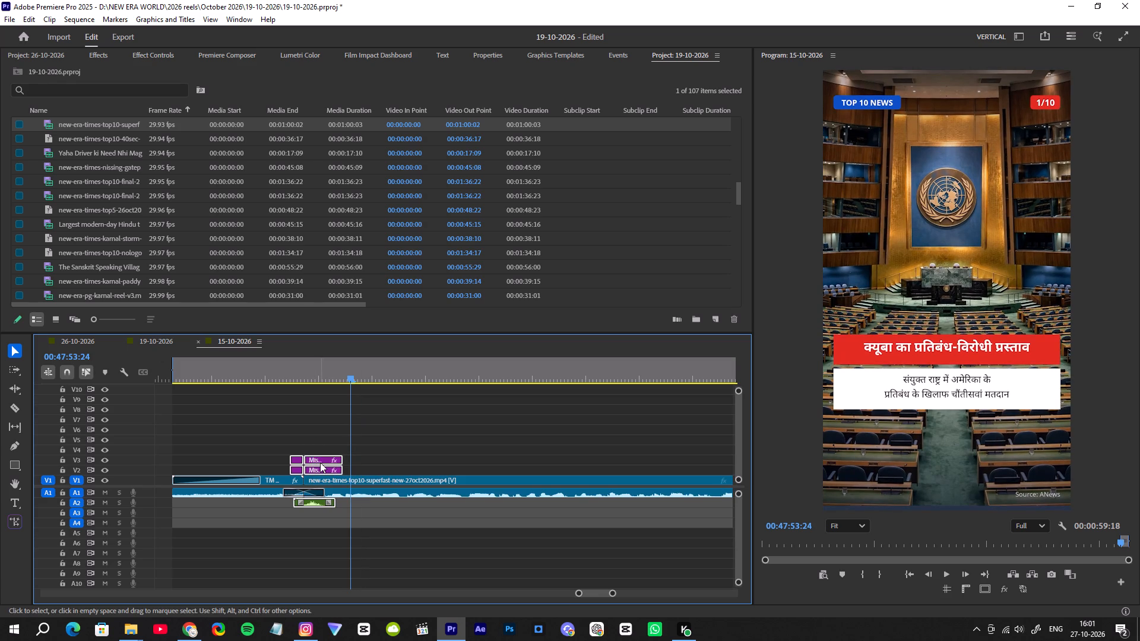
{"action": "left_click_drag", "start_coordinate": [319, 461], "coordinate": [319, 449]}
{"action": "left_click", "coordinate": [340, 416]}
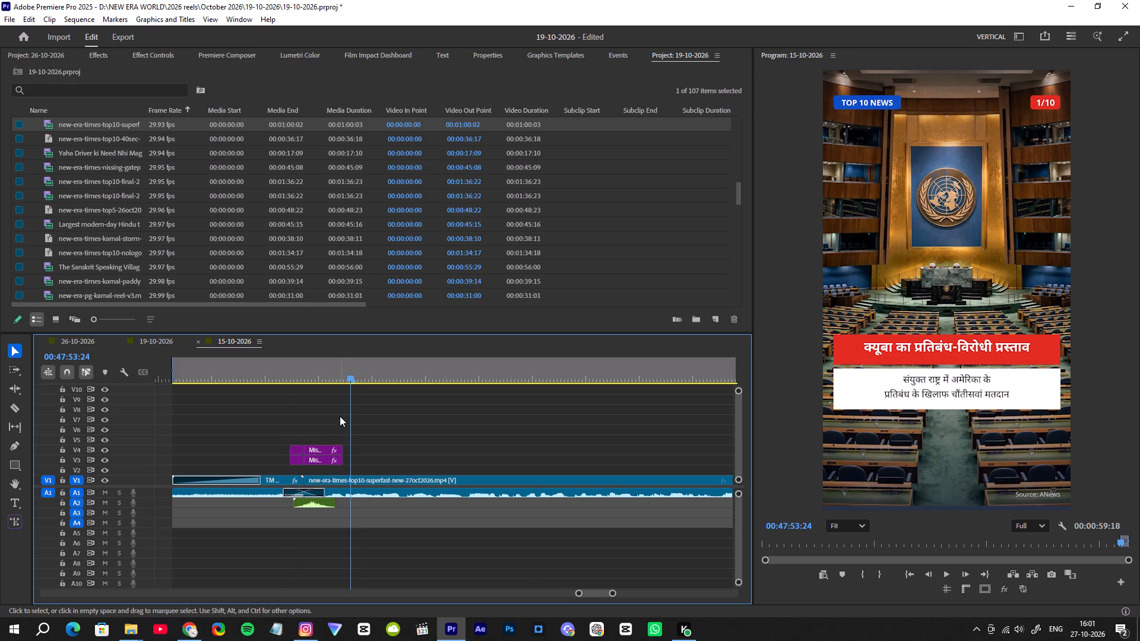
Copy the 2.png overlay from V2 of the preceding reel onto V2 above the superfast 27oct2026 reel.
{"action": "left_click_drag", "start_coordinate": [612, 595], "coordinate": [686, 603]}
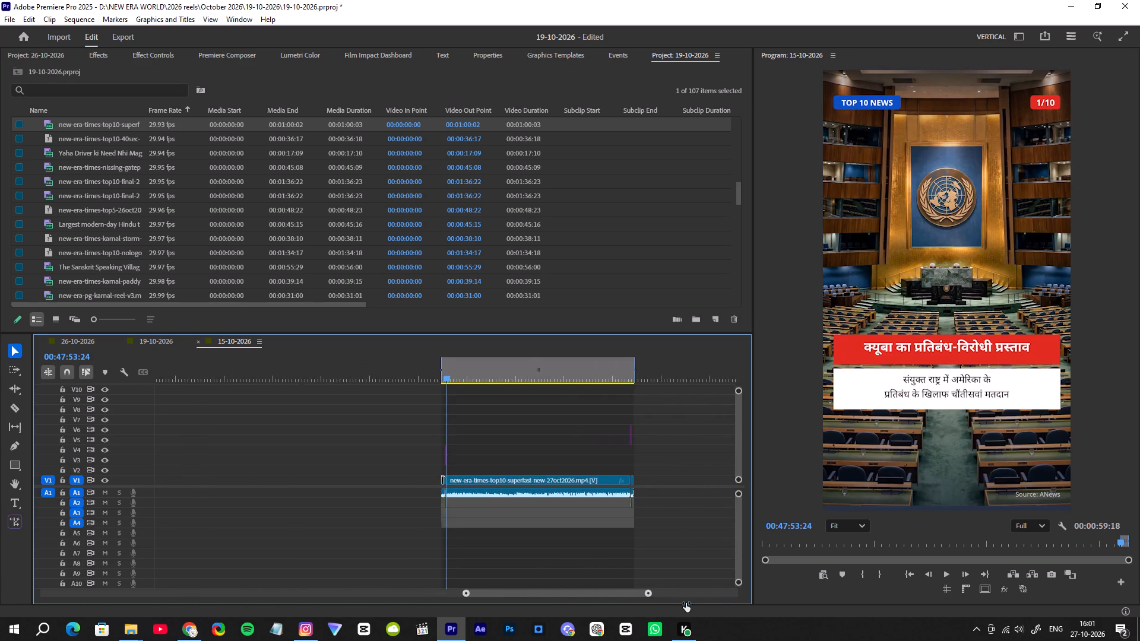
{"action": "left_click_drag", "start_coordinate": [686, 603], "coordinate": [800, 617]}
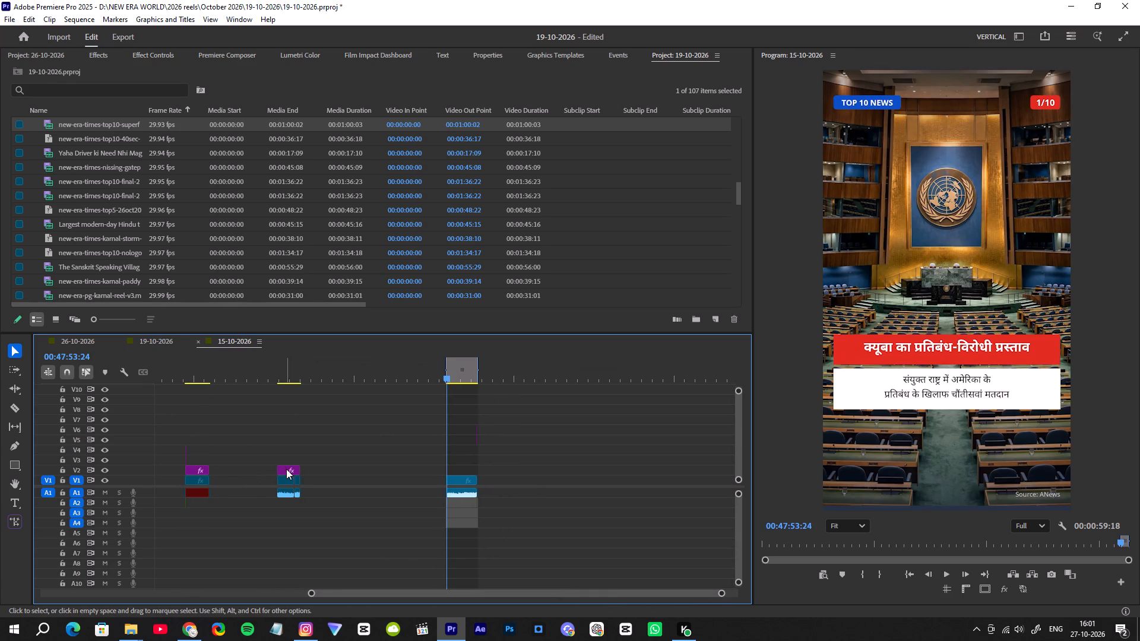
{"action": "left_click", "coordinate": [286, 469]}
{"action": "left_click_drag", "start_coordinate": [286, 469], "coordinate": [338, 467], "text": "alt"}
{"action": "left_click_drag", "start_coordinate": [335, 471], "coordinate": [411, 471]}
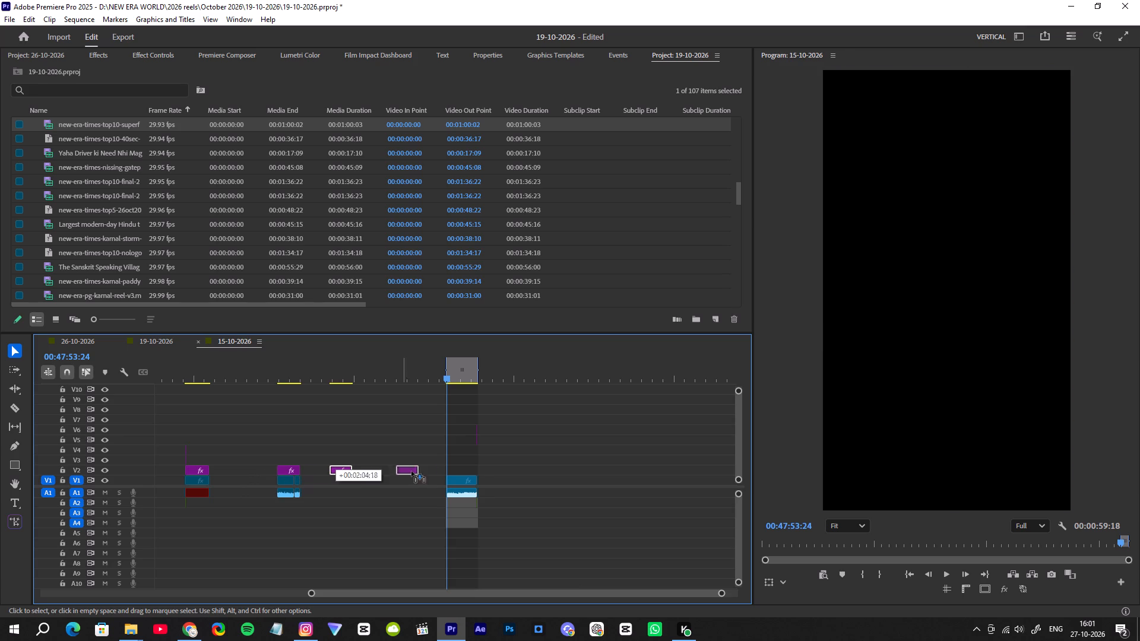
{"action": "left_click_drag", "start_coordinate": [411, 471], "coordinate": [464, 472]}
Extend the start of the copied 2.png overlay on V2 back to the superfast 27oct2026 clip's first frame, around 00:47:53.
{"action": "left_click", "coordinate": [454, 369]}
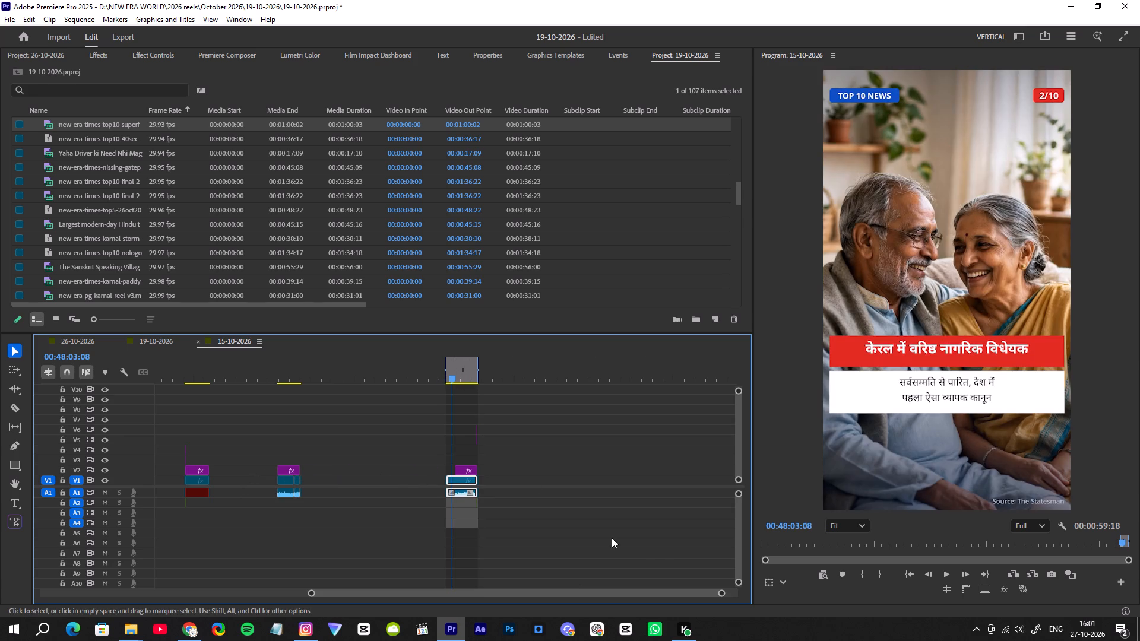
{"action": "left_click_drag", "start_coordinate": [720, 599], "coordinate": [661, 595]}
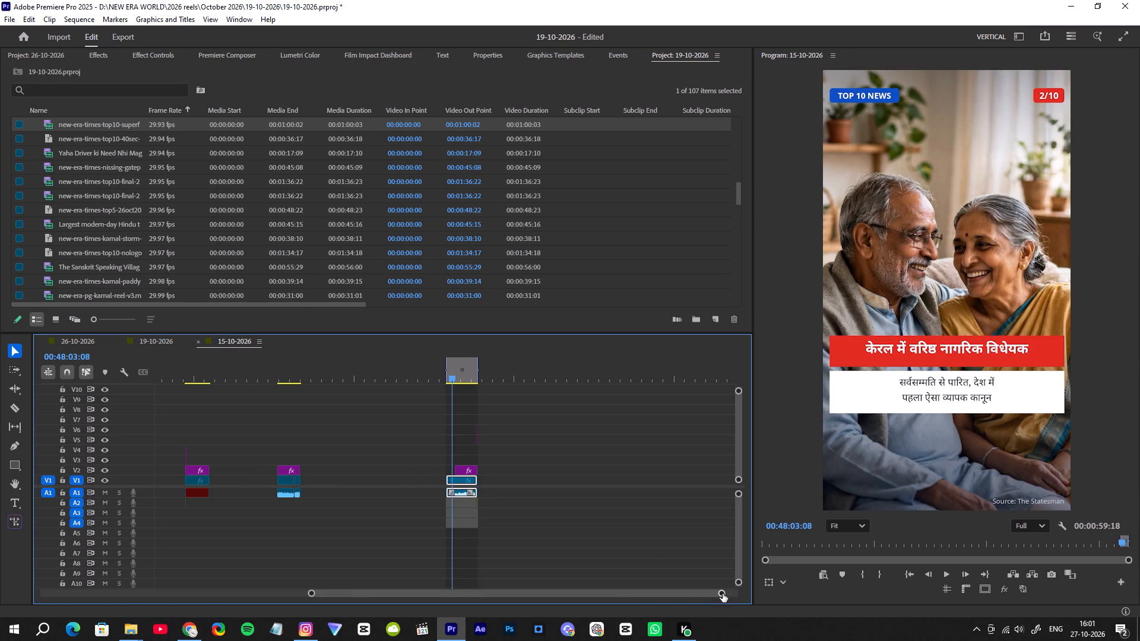
{"action": "left_click_drag", "start_coordinate": [723, 594], "coordinate": [584, 589]}
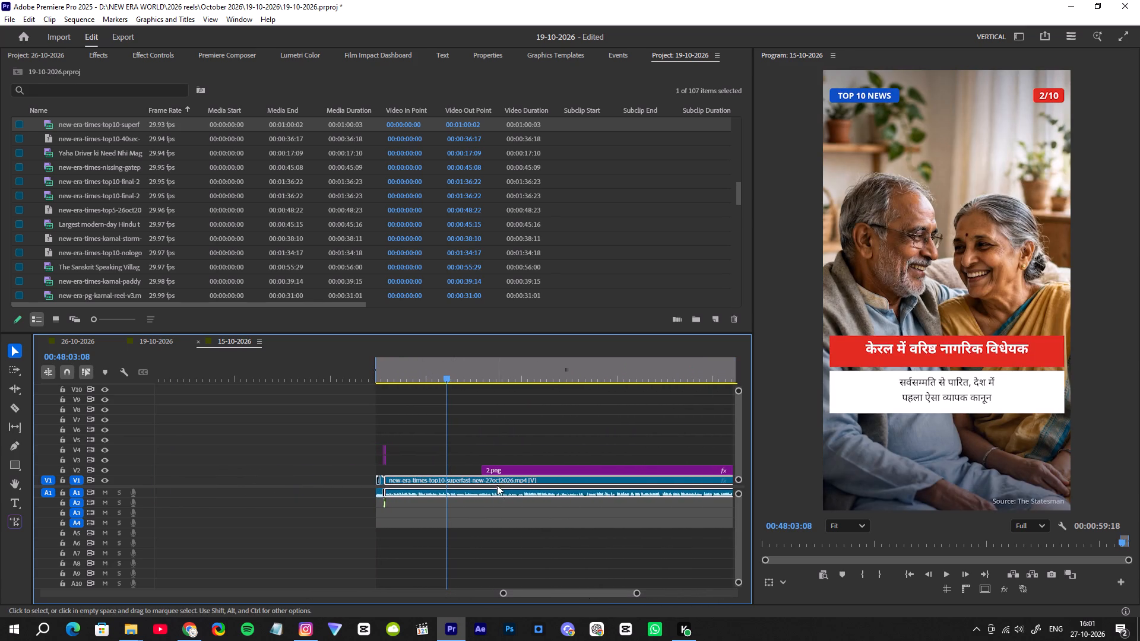
{"action": "left_click_drag", "start_coordinate": [487, 470], "coordinate": [387, 495]}
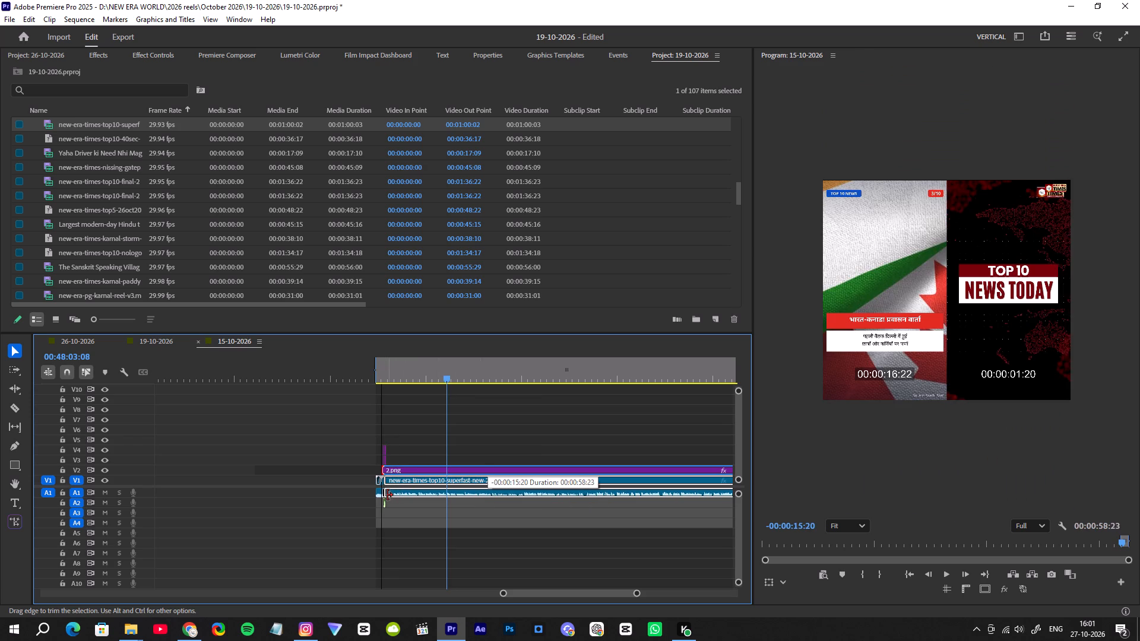
{"action": "left_click_drag", "start_coordinate": [387, 495], "coordinate": [389, 494]}
{"action": "left_click", "coordinate": [387, 372]}
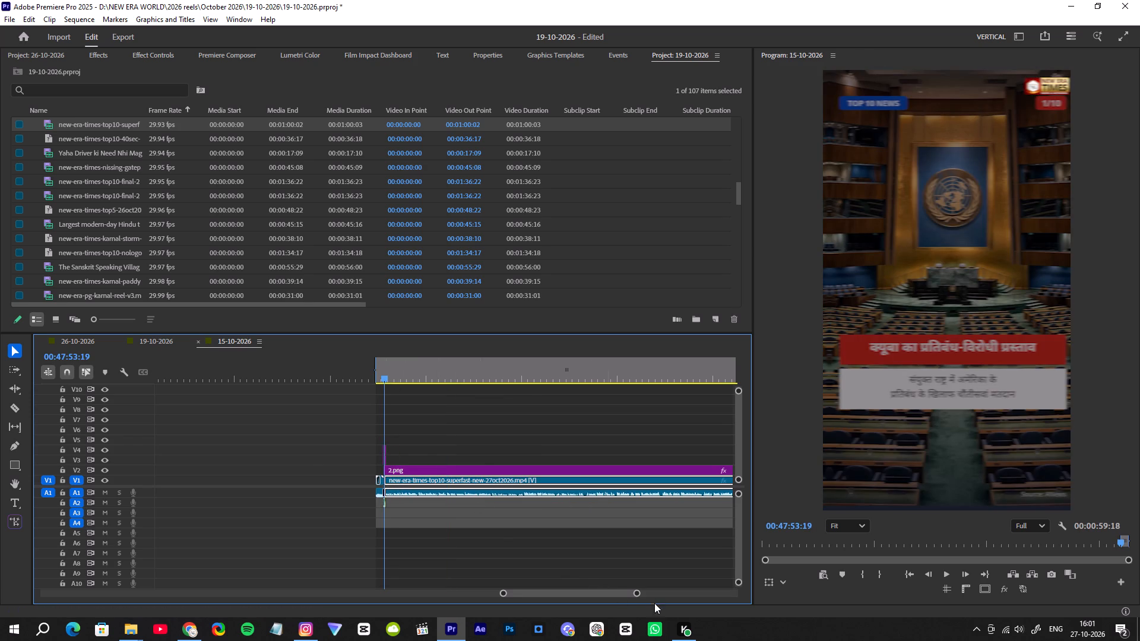
{"action": "left_click_drag", "start_coordinate": [638, 594], "coordinate": [546, 591]}
{"action": "left_click_drag", "start_coordinate": [318, 472], "coordinate": [365, 477]}
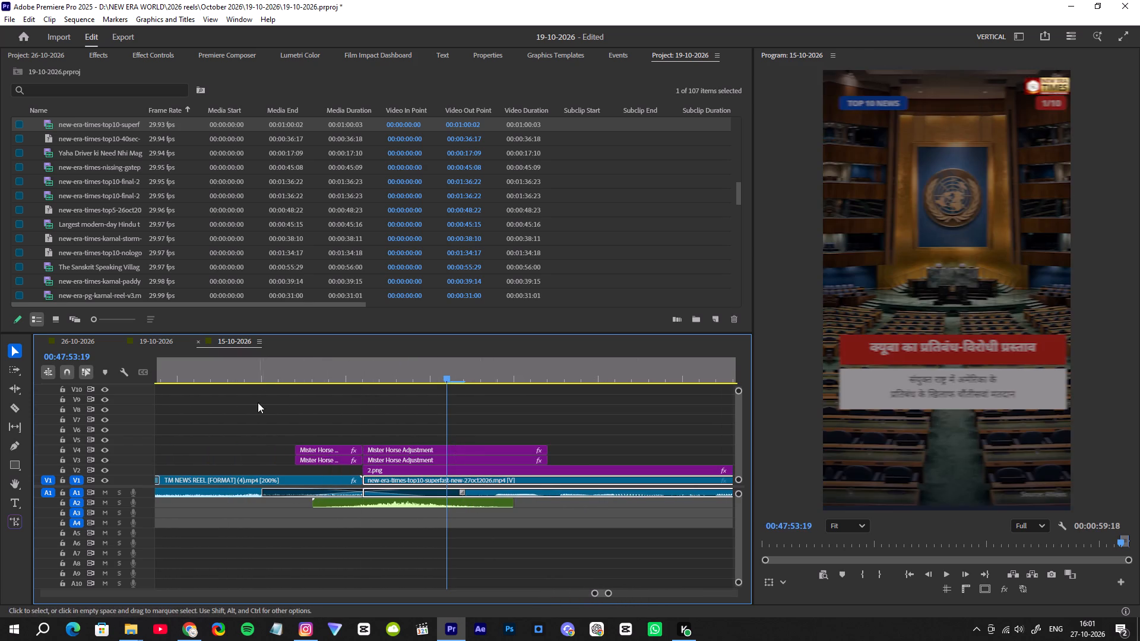
Trim the end of the 2.png overlay on V2 back to the superfast 27oct2026 clip's last frame, around 00:48:50, and play the transition.
{"action": "left_click", "coordinate": [264, 370]}
{"action": "key", "text": "space"}
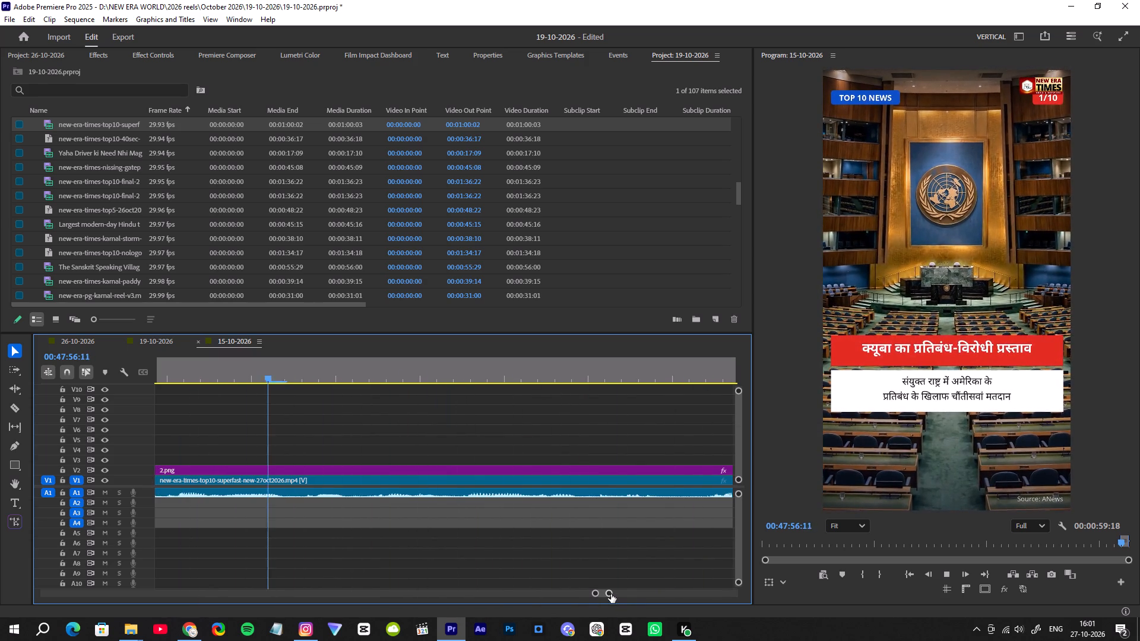
{"action": "left_click_drag", "start_coordinate": [611, 594], "coordinate": [701, 593]}
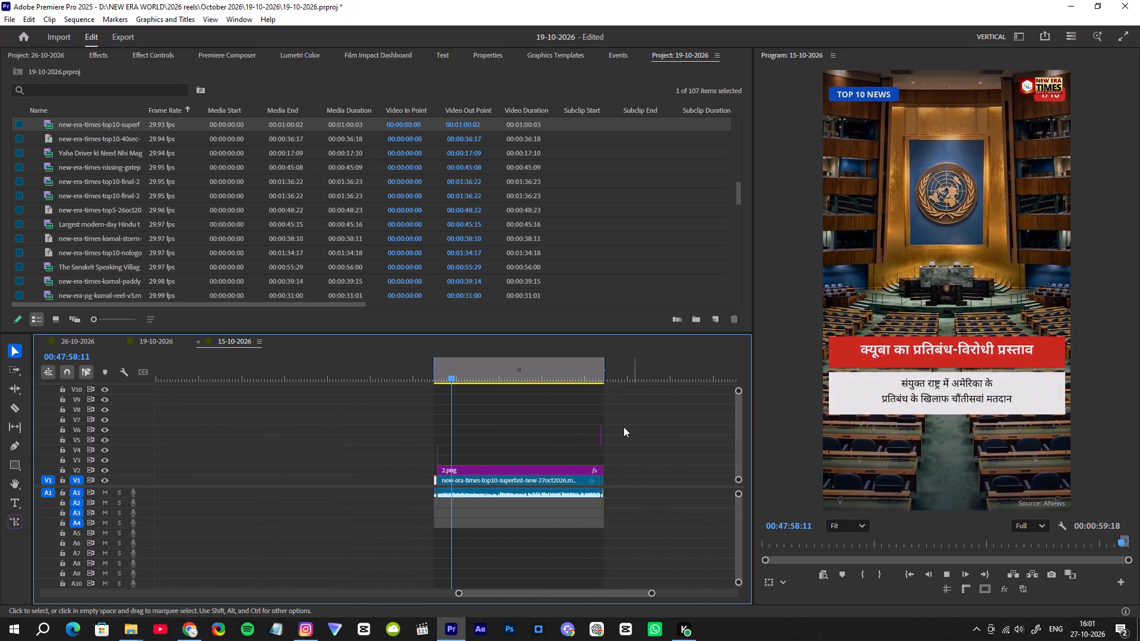
{"action": "left_click", "coordinate": [600, 375]}
{"action": "left_click_drag", "start_coordinate": [652, 594], "coordinate": [603, 591]}
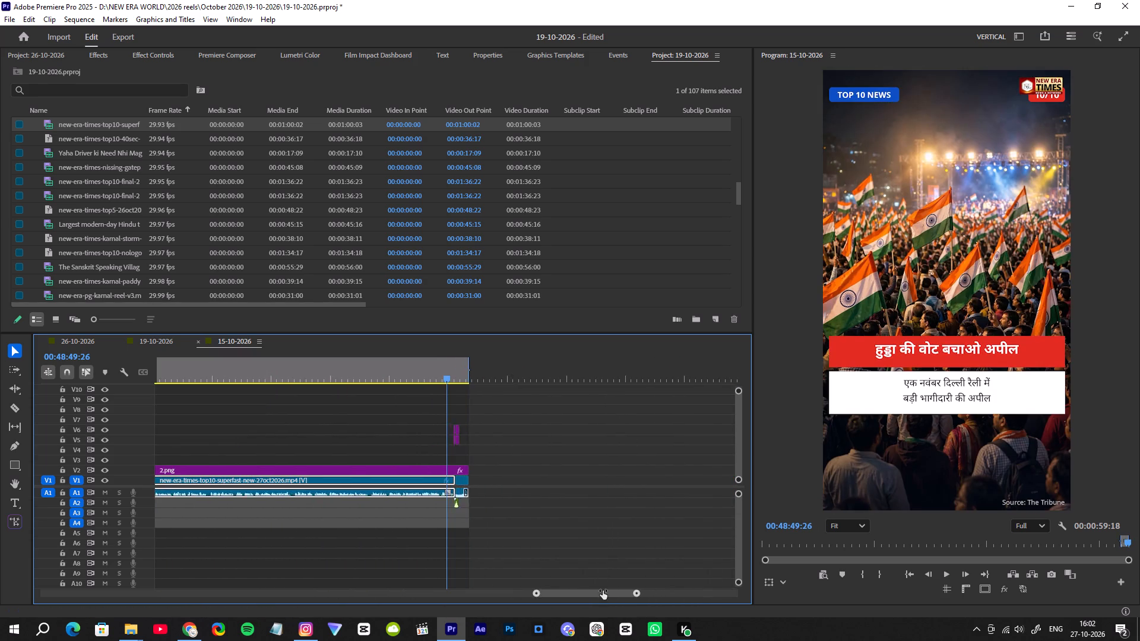
{"action": "left_click_drag", "start_coordinate": [603, 591], "coordinate": [574, 582]}
{"action": "left_click_drag", "start_coordinate": [619, 469], "coordinate": [527, 488]}
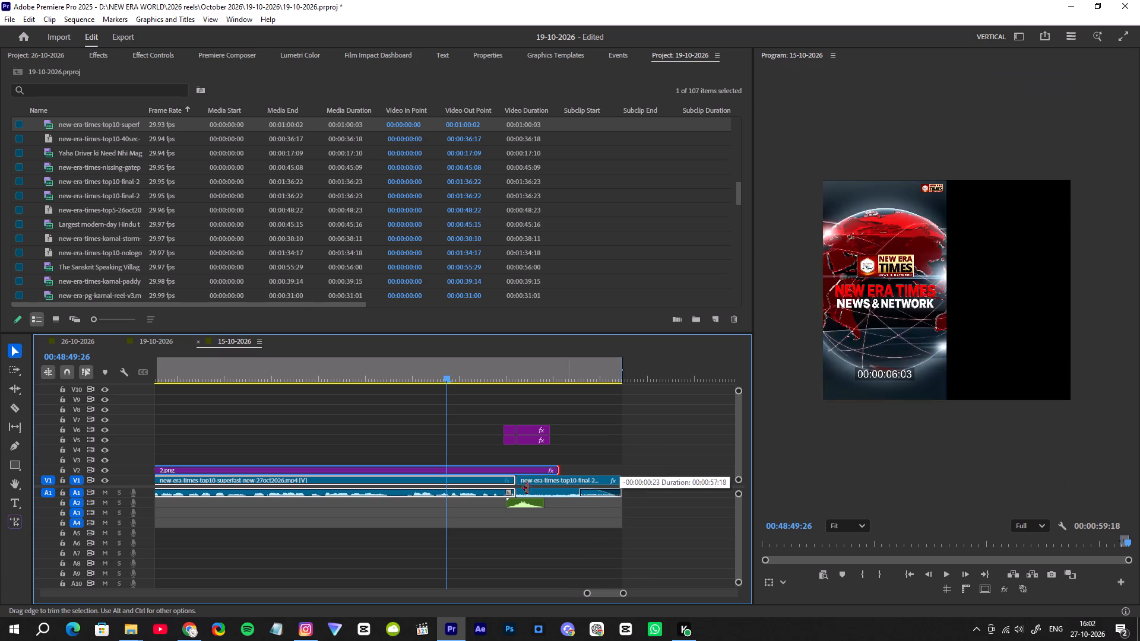
{"action": "left_click_drag", "start_coordinate": [527, 488], "coordinate": [514, 493]}
{"action": "key", "text": "space"}
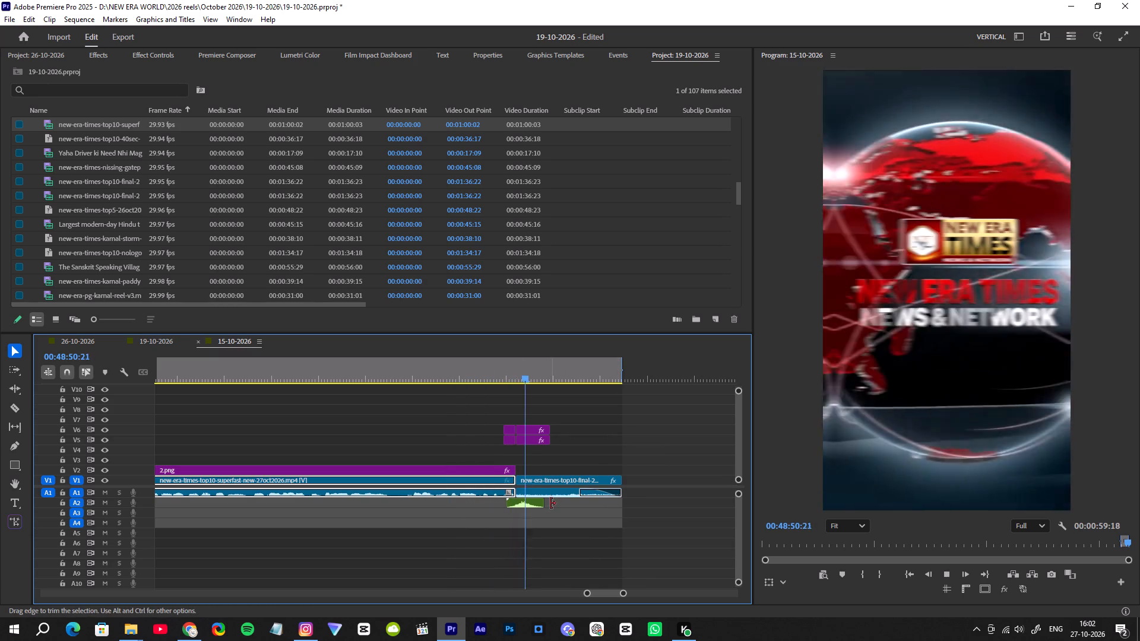
{"action": "key", "text": "space"}
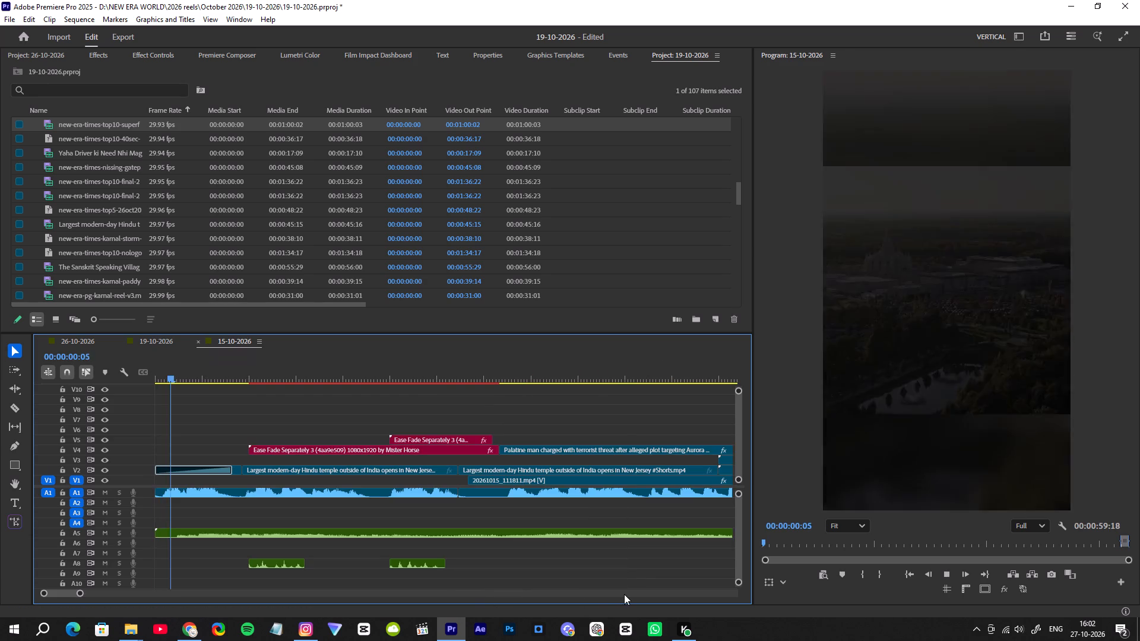
{"action": "key", "text": "space"}
Mark the in/out range around all clips of the last reel in the sequence, the 27 October top-10 reel.
{"action": "left_click_drag", "start_coordinate": [81, 593], "coordinate": [311, 596]}
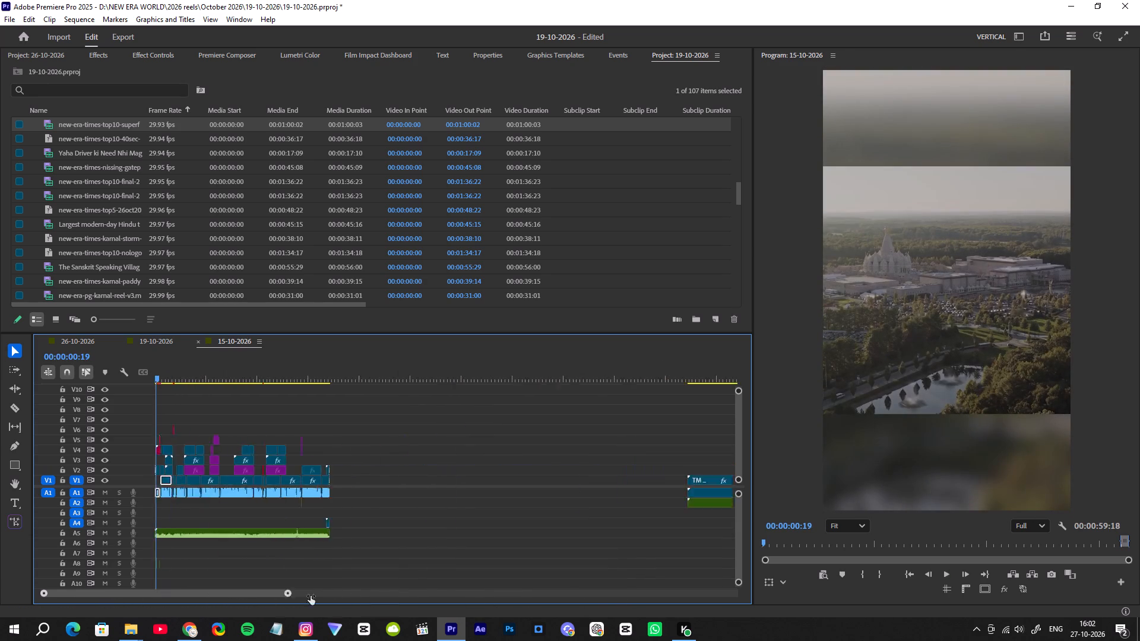
{"action": "left_click_drag", "start_coordinate": [311, 596], "coordinate": [786, 594]}
{"action": "left_click_drag", "start_coordinate": [681, 445], "coordinate": [617, 517]}
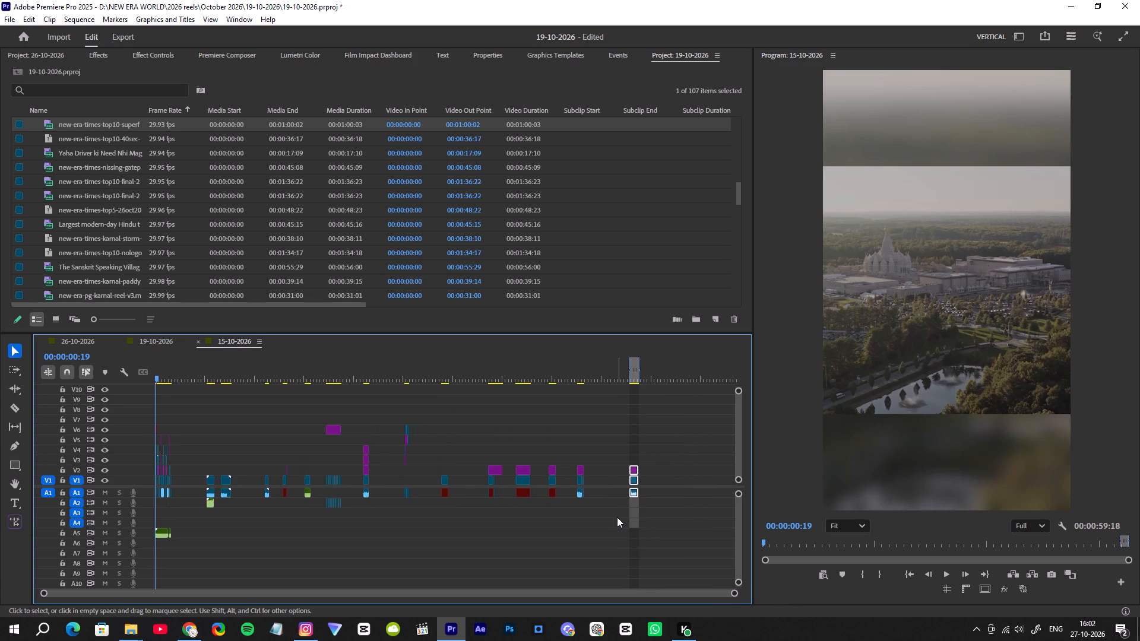
{"action": "key", "text": "slash"}
Open the export settings for the marked range and name the output file 27-10-2026 top 10.mp4.
{"action": "key", "text": "ctrl+m"}
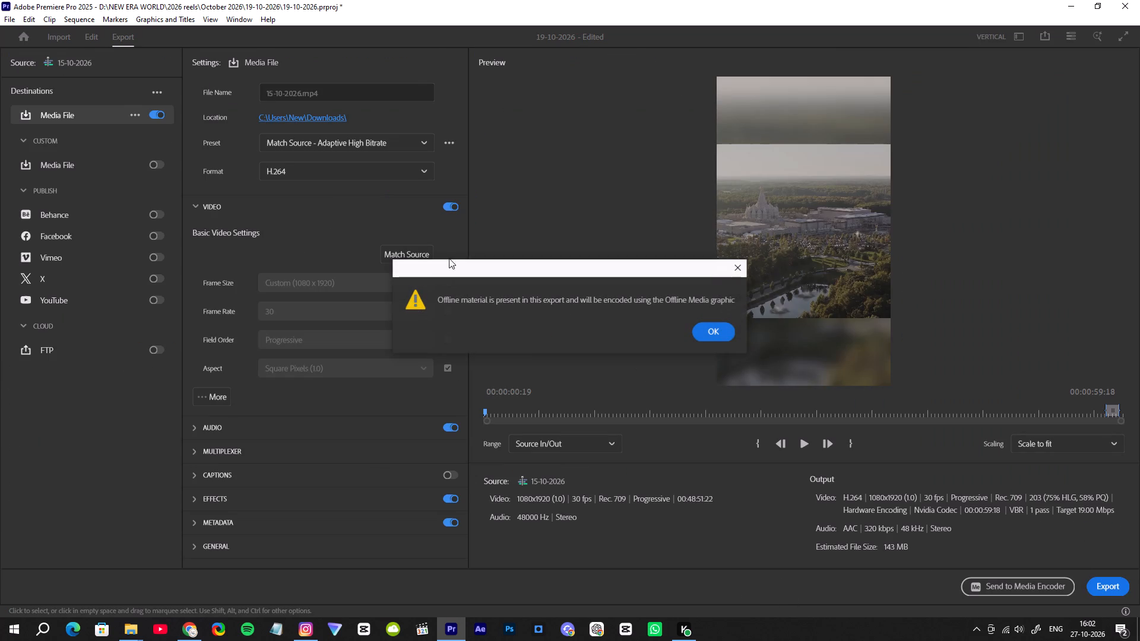
{"action": "left_click", "coordinate": [707, 339]}
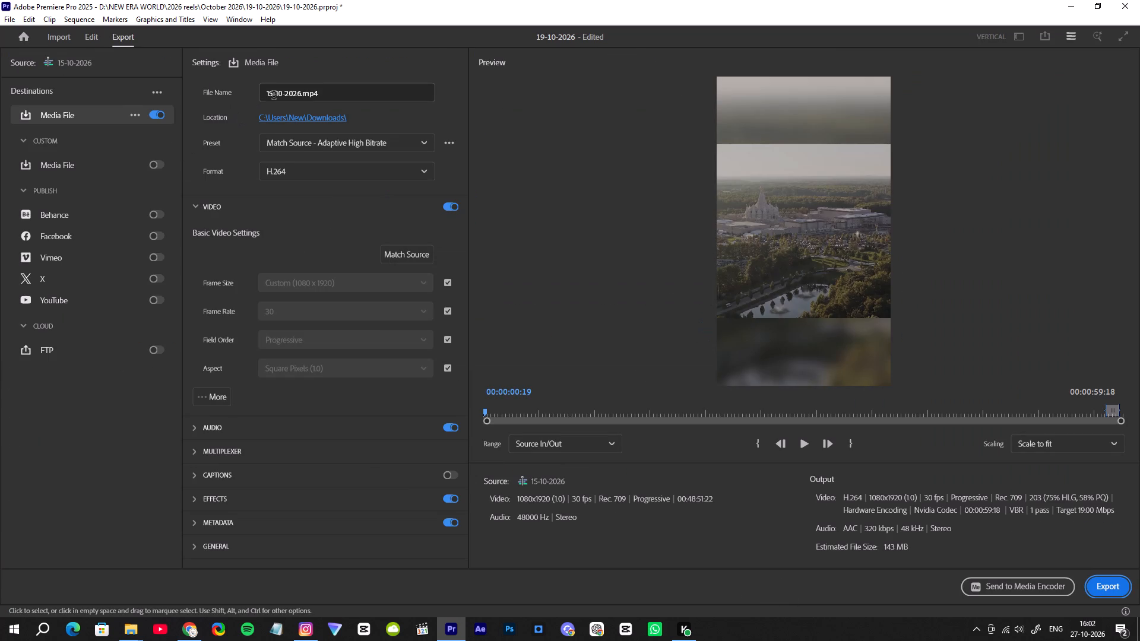
{"action": "left_click_drag", "start_coordinate": [273, 96], "coordinate": [243, 107]}
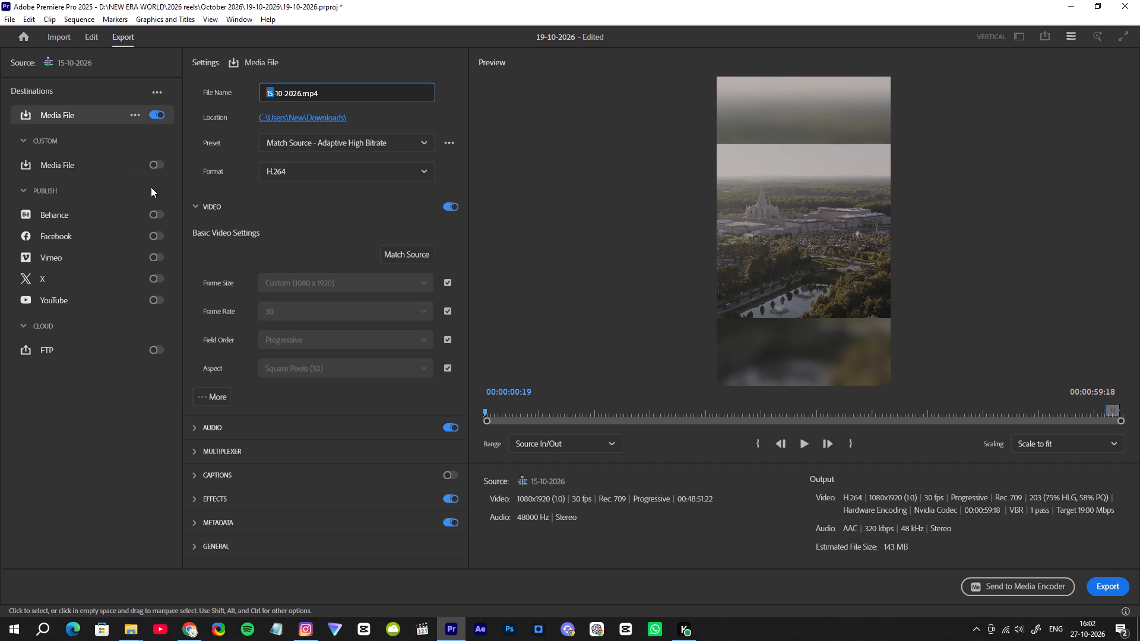
{"action": "type", "text": "27"}
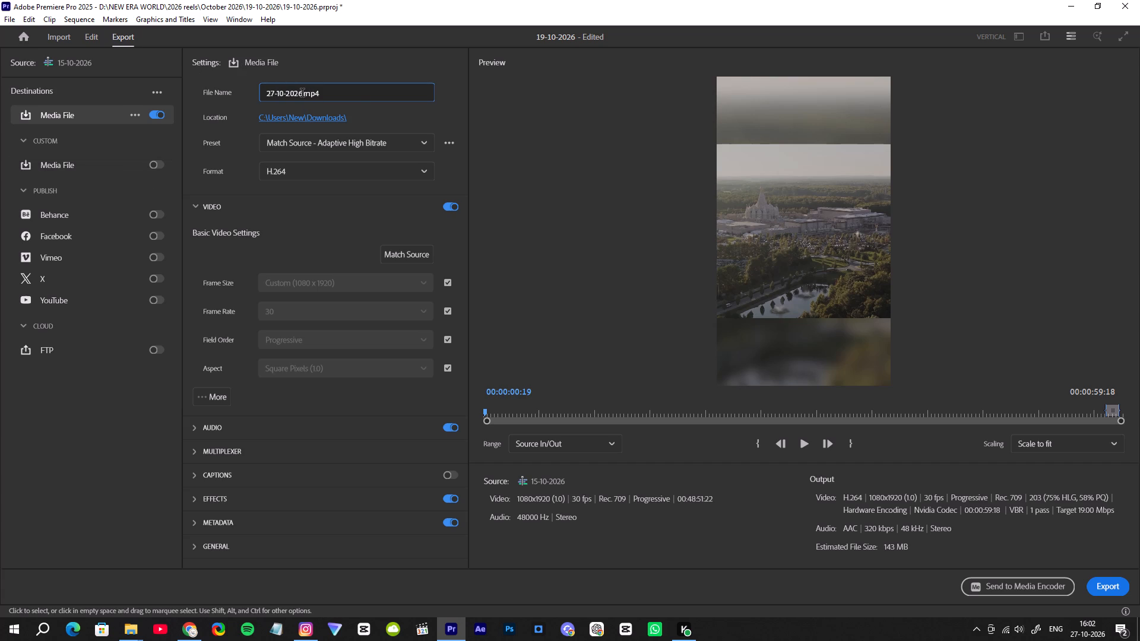
{"action": "left_click", "coordinate": [302, 94]}
{"action": "left_click", "coordinate": [301, 93]}
{"action": "key", "text": "space"}
{"action": "type", "text": "top"}
{"action": "key", "text": "space"}
{"action": "type", "text": "10"}
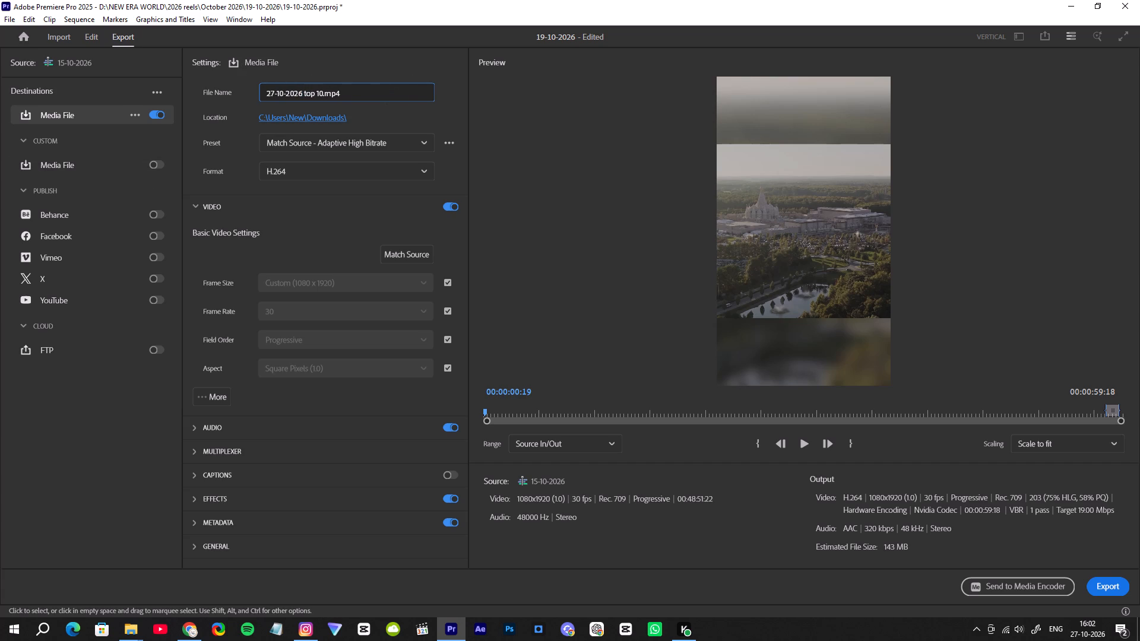
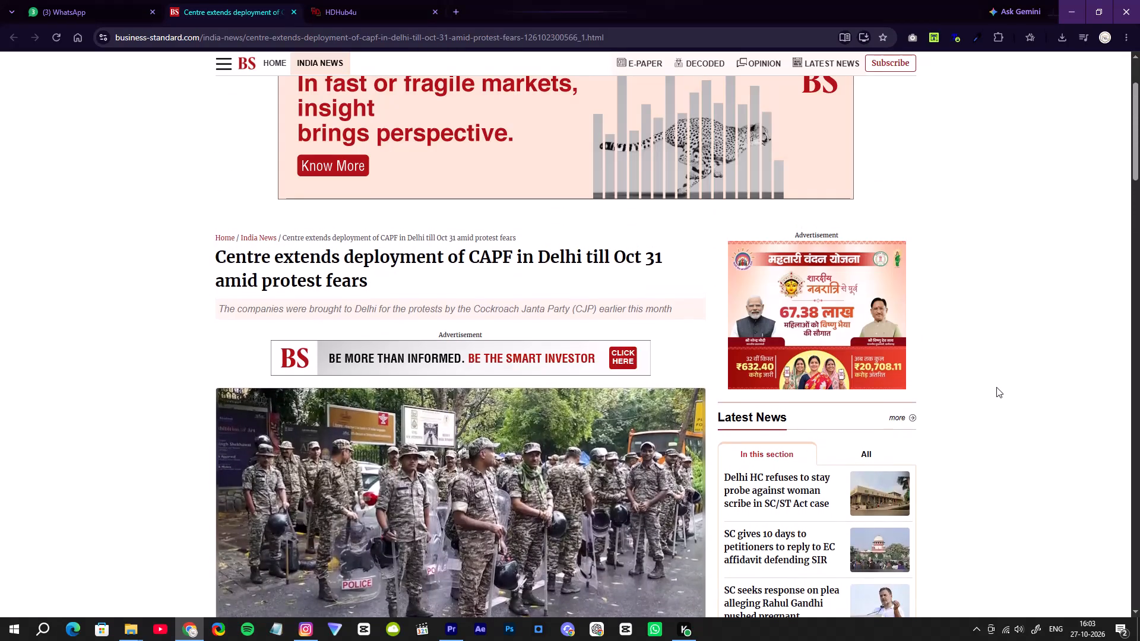
In the browser, read through the Business Standard article on the extended CAPF deployment in Delhi, including its headline, photo and body text.
{"action": "scroll", "coordinate": [996, 387], "scroll_direction": "down", "scroll_amount": 5}
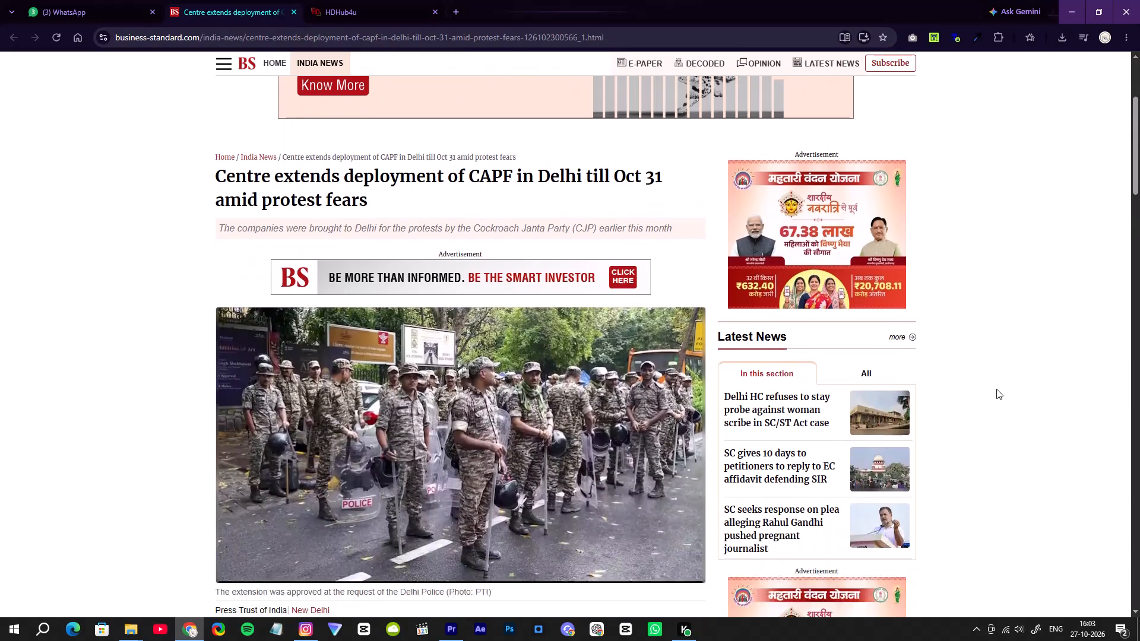
{"action": "scroll", "coordinate": [995, 395], "scroll_direction": "down", "scroll_amount": 15}
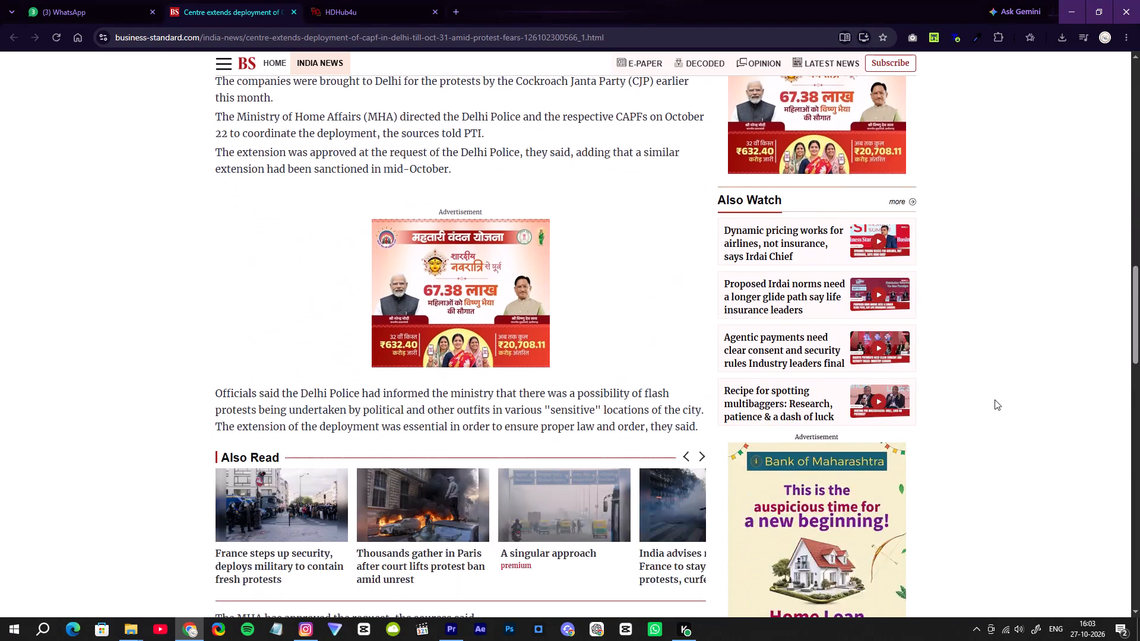
{"action": "scroll", "coordinate": [995, 401], "scroll_direction": "down", "scroll_amount": 13}
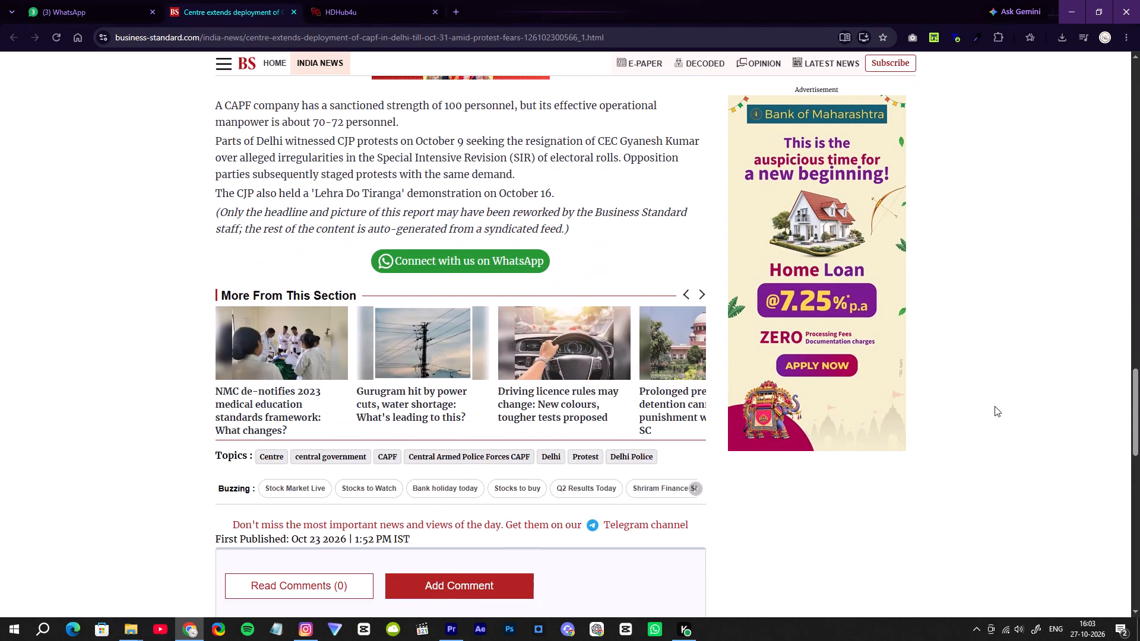
{"action": "scroll", "coordinate": [995, 406], "scroll_direction": "down", "scroll_amount": 2}
{"action": "left_click_drag", "start_coordinate": [1138, 457], "coordinate": [1139, 261]}
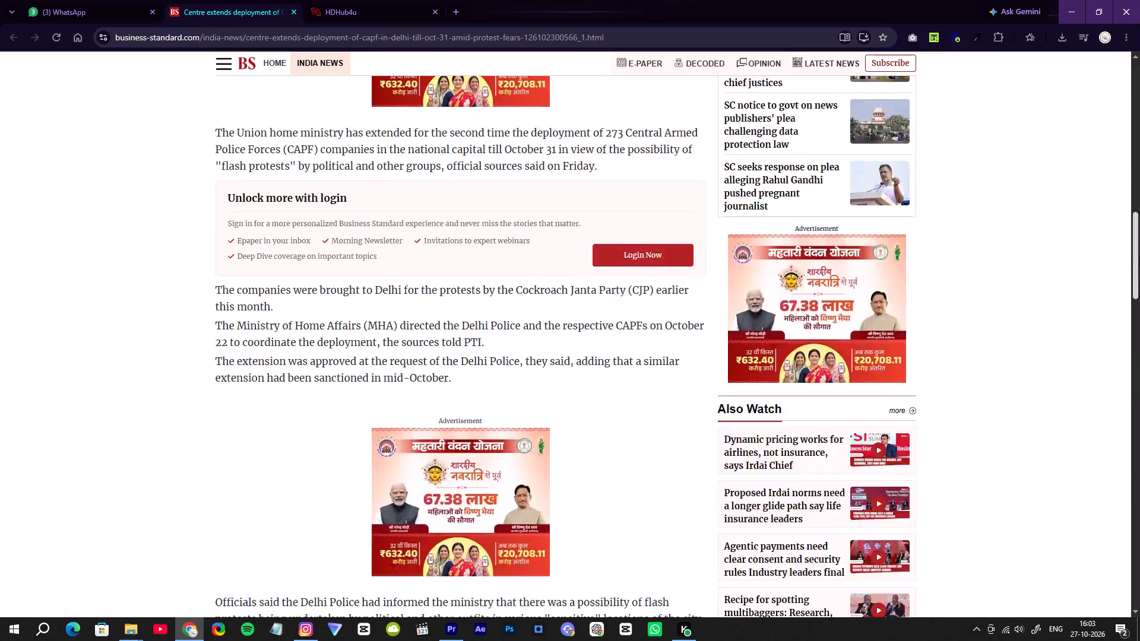
{"action": "left_click_drag", "start_coordinate": [1139, 261], "coordinate": [1139, 151]}
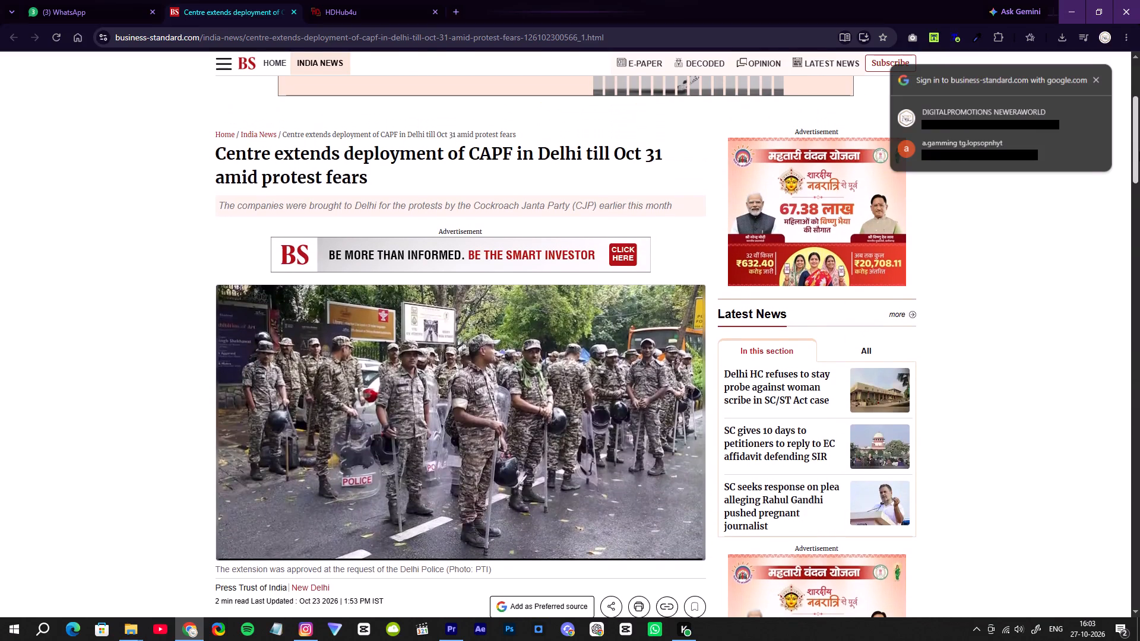
{"action": "left_click", "coordinate": [1081, 447]}
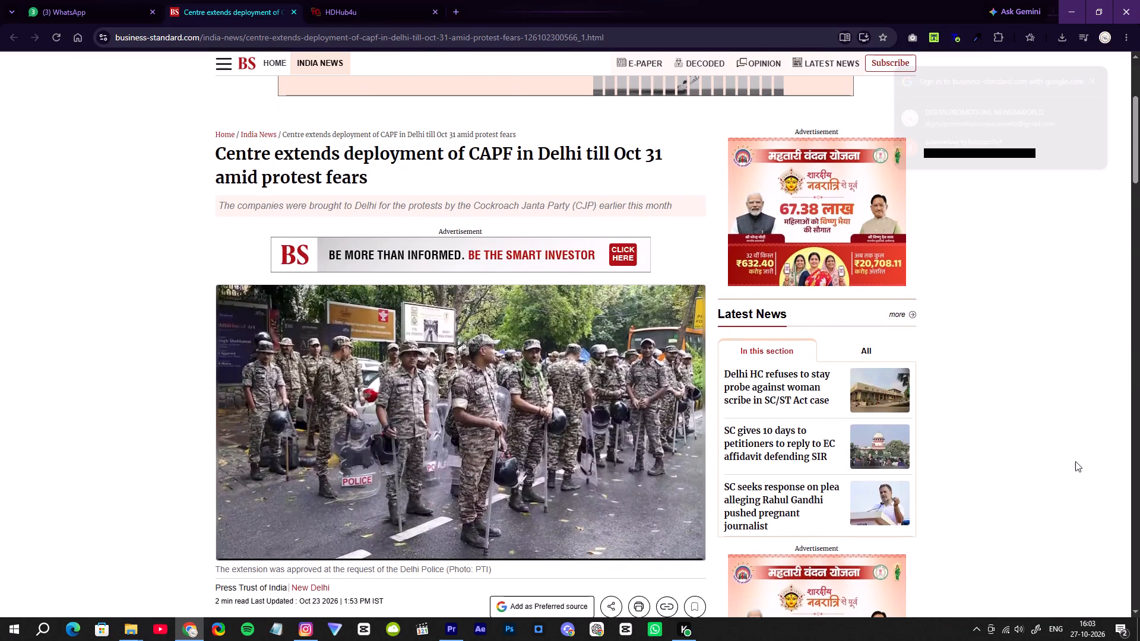
{"action": "scroll", "coordinate": [1073, 462], "scroll_direction": "up", "scroll_amount": 1}
{"action": "scroll", "coordinate": [1073, 462], "scroll_direction": "down", "scroll_amount": 2}
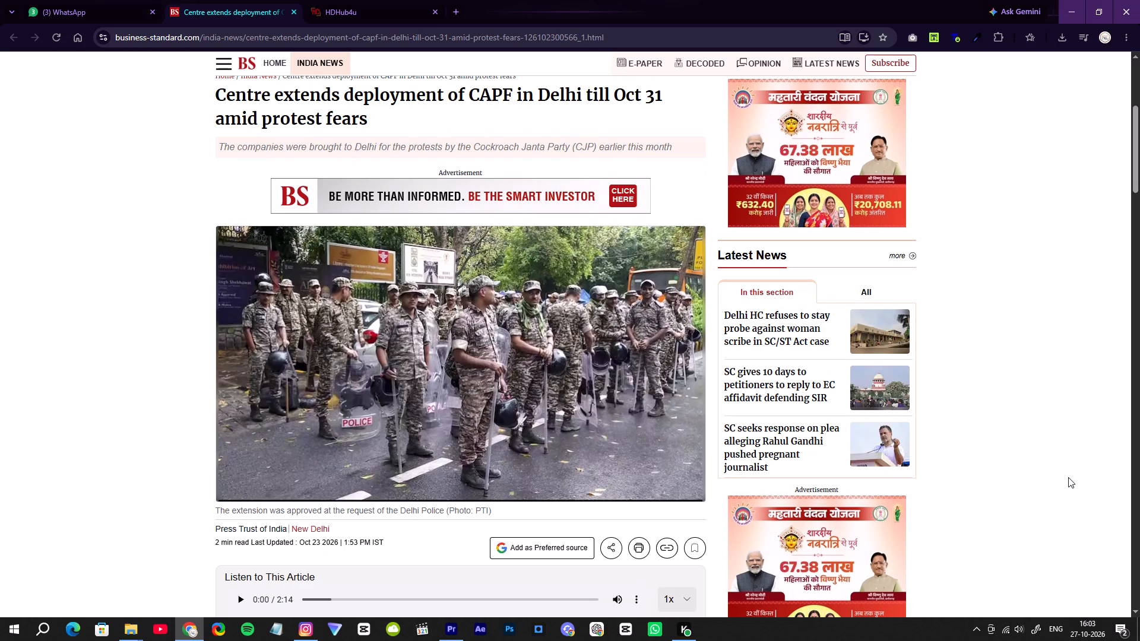
Play the article's audio version, skip ahead to about 0:10, and look over the headline and photo while listening.
{"action": "left_click", "coordinate": [240, 599]}
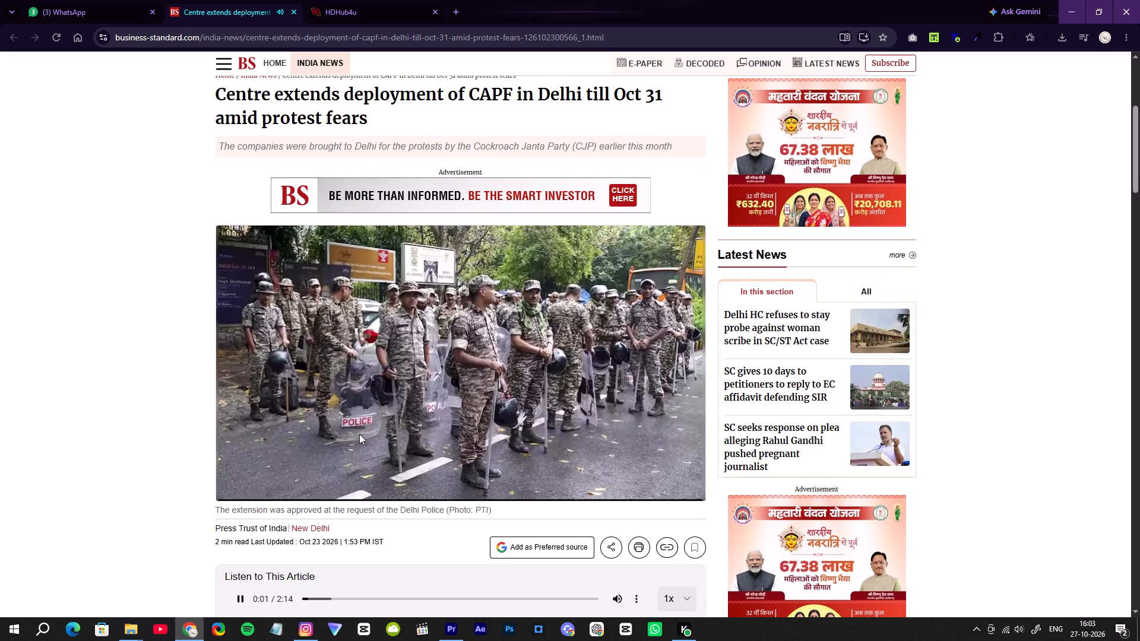
{"action": "scroll", "coordinate": [372, 396], "scroll_direction": "down", "scroll_amount": 2}
{"action": "left_click", "coordinate": [324, 480]}
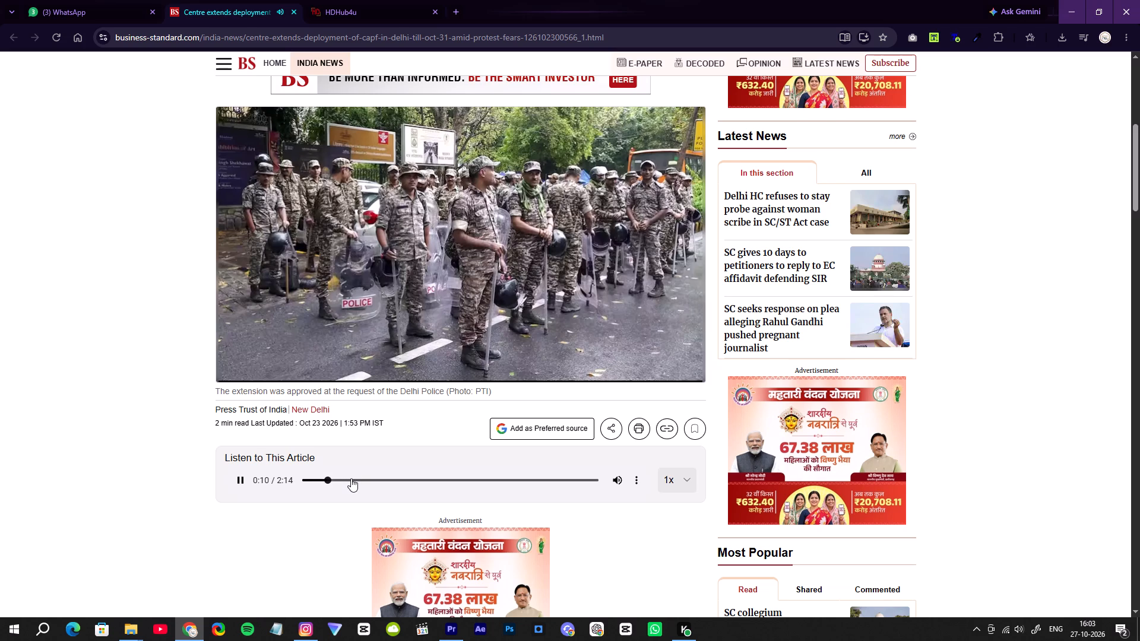
{"action": "scroll", "coordinate": [357, 445], "scroll_direction": "up", "scroll_amount": 2}
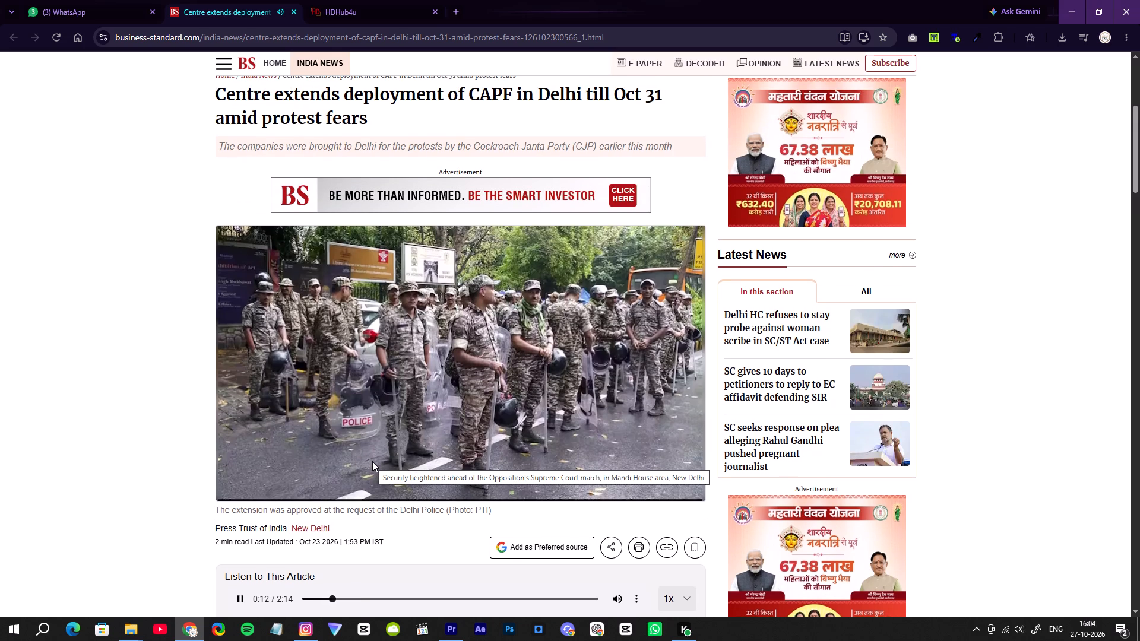
{"action": "scroll", "coordinate": [374, 463], "scroll_direction": "up", "scroll_amount": 1}
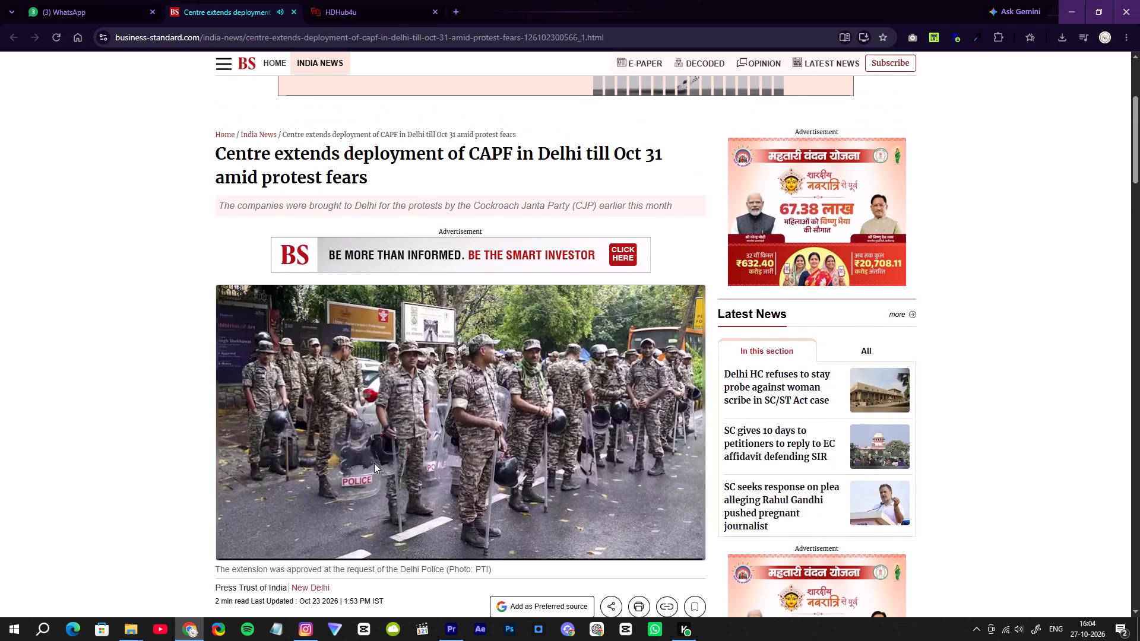
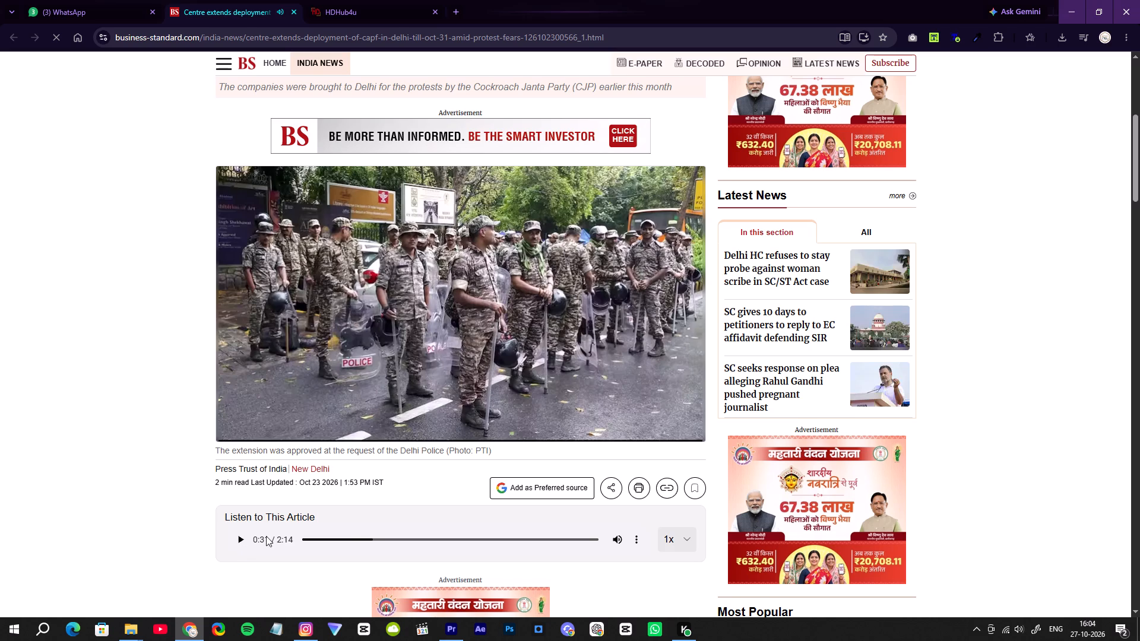
Look over the CAPF deployment article's headline, subheading, photo and caption to judge which part to capture.
{"action": "scroll", "coordinate": [470, 342], "scroll_direction": "down", "scroll_amount": 3}
{"action": "scroll", "coordinate": [471, 342], "scroll_direction": "up", "scroll_amount": 6}
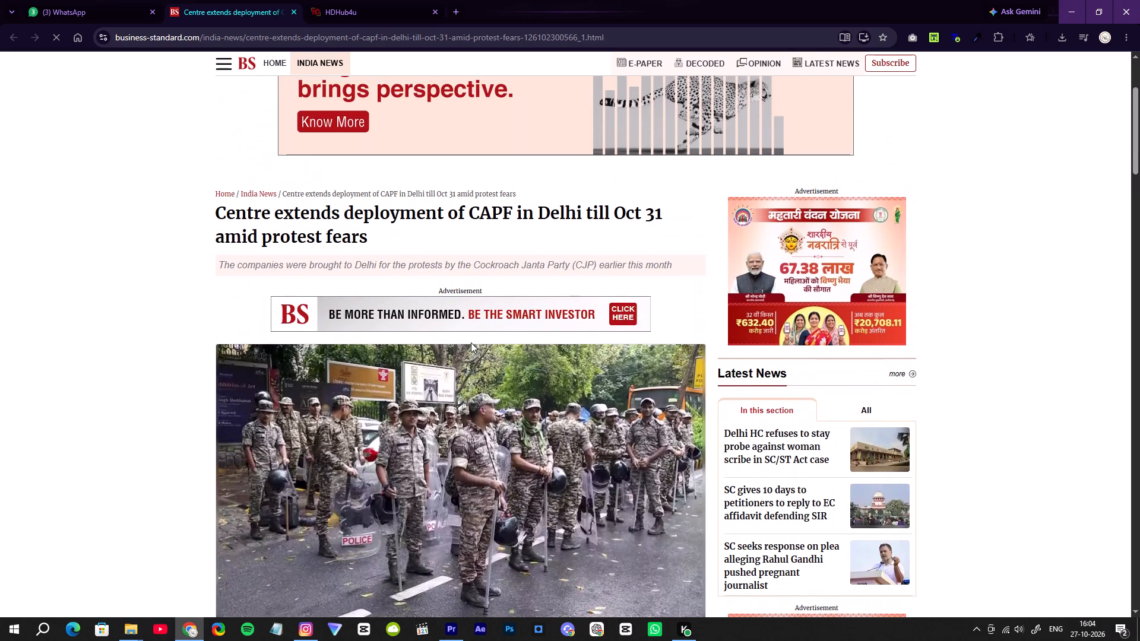
{"action": "scroll", "coordinate": [471, 342], "scroll_direction": "down", "scroll_amount": 1}
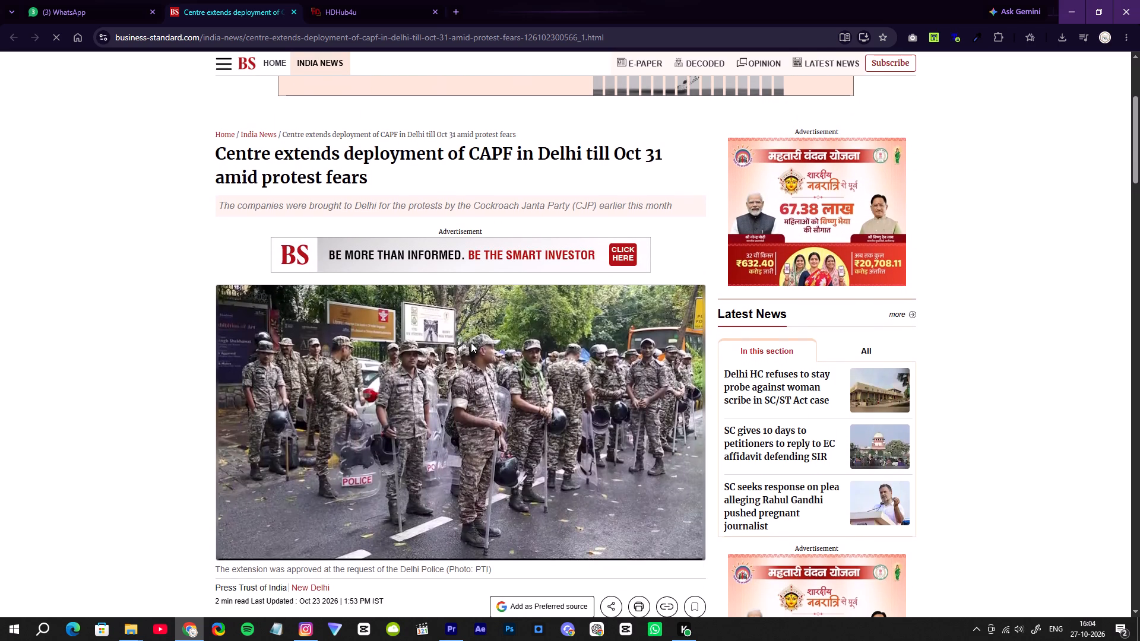
{"action": "scroll", "coordinate": [537, 419], "scroll_direction": "up", "scroll_amount": 1}
{"action": "scroll", "coordinate": [537, 419], "scroll_direction": "down", "scroll_amount": 1}
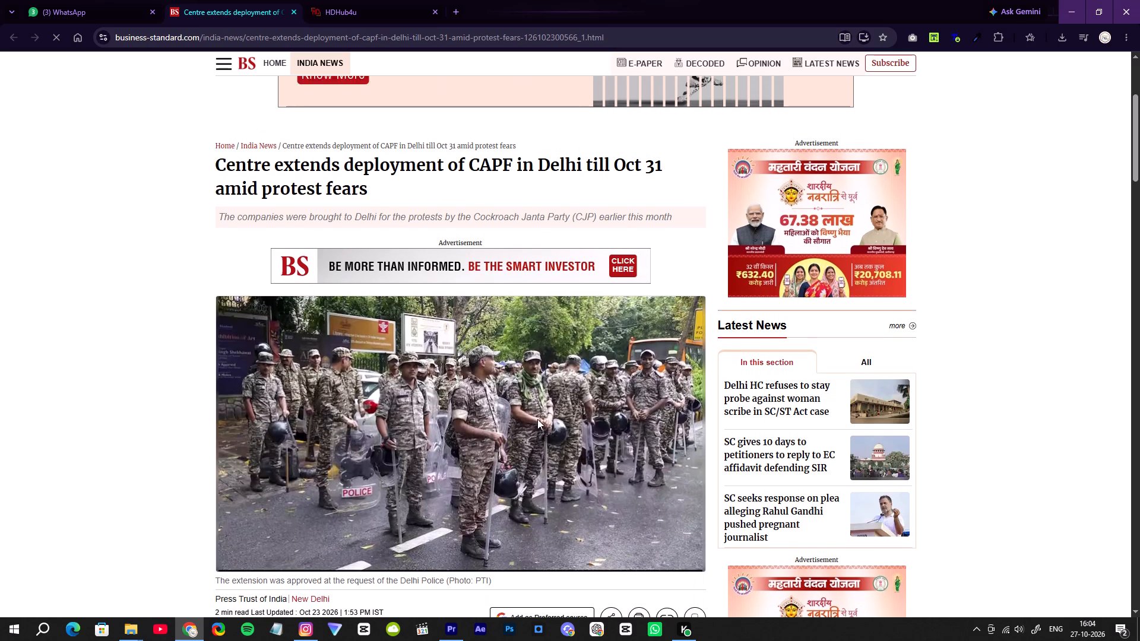
{"action": "scroll", "coordinate": [537, 418], "scroll_direction": "down", "scroll_amount": 1}
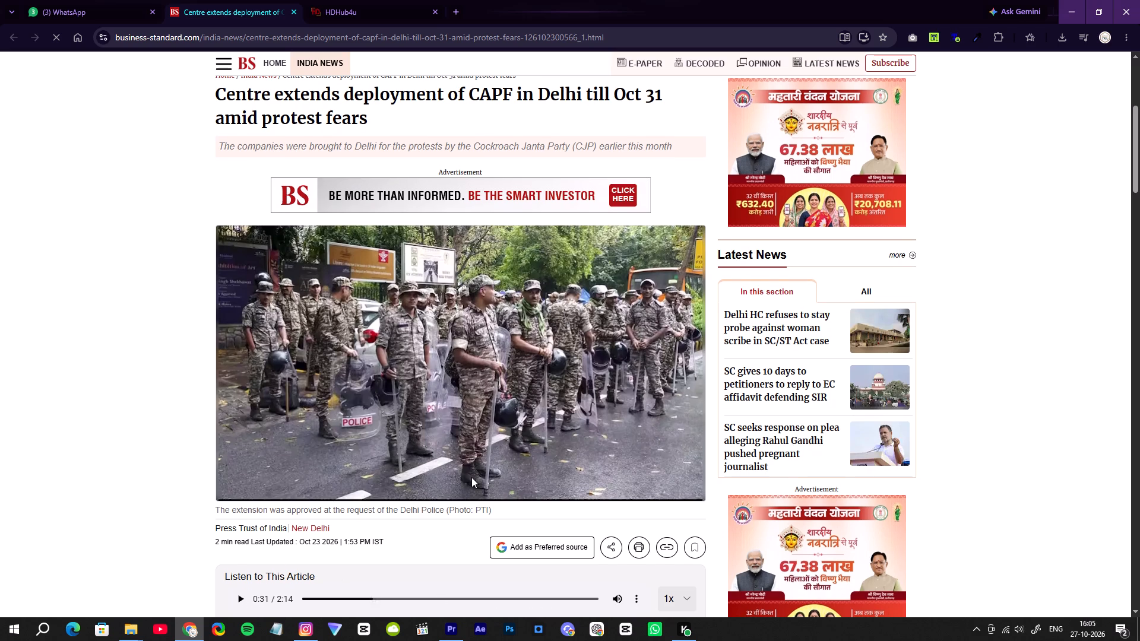
{"action": "scroll", "coordinate": [471, 477], "scroll_direction": "down", "scroll_amount": 1}
{"action": "scroll", "coordinate": [471, 477], "scroll_direction": "up", "scroll_amount": 1}
{"action": "scroll", "coordinate": [471, 389], "scroll_direction": "down", "scroll_amount": 2, "text": "alt"}
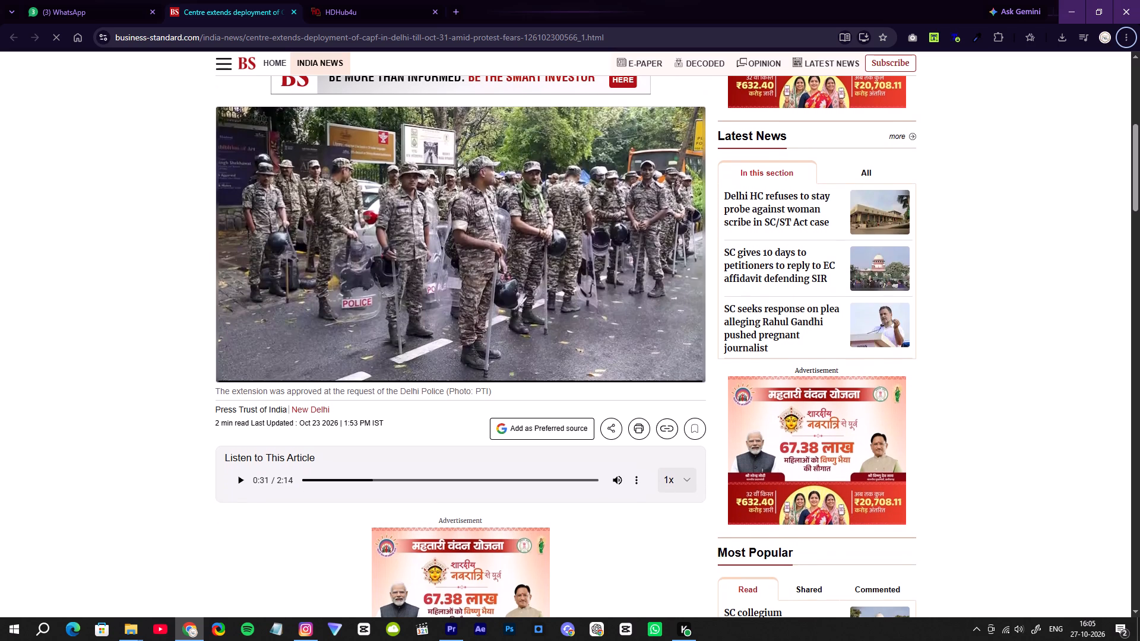
Capture a rectangular screen snip of the CAPF article, from the headline down through the photo and caption to the Press Trust of India byline.
{"action": "scroll", "coordinate": [471, 390], "scroll_direction": "down", "scroll_amount": 2, "text": "ctrl"}
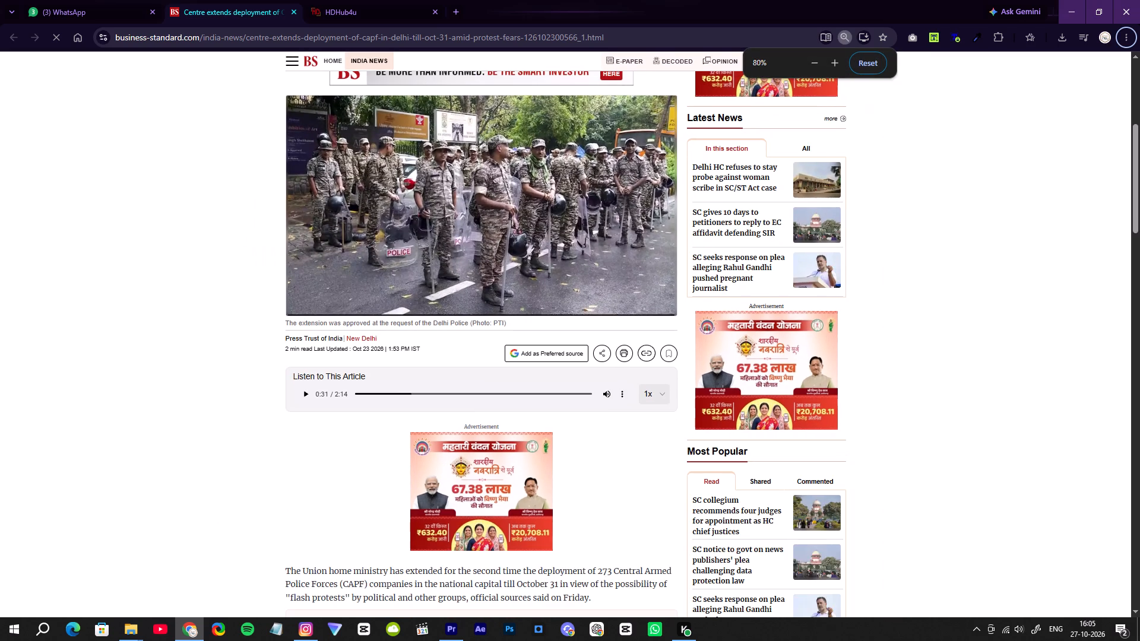
{"action": "scroll", "coordinate": [469, 402], "scroll_direction": "up", "scroll_amount": 2}
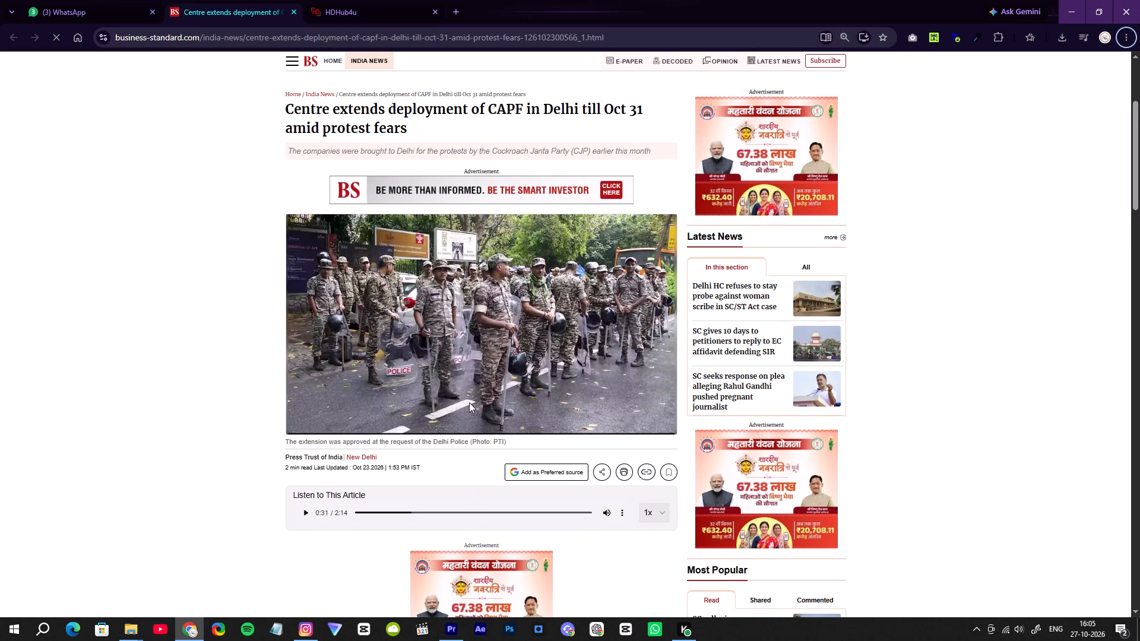
{"action": "scroll", "coordinate": [469, 402], "scroll_direction": "up", "scroll_amount": 1}
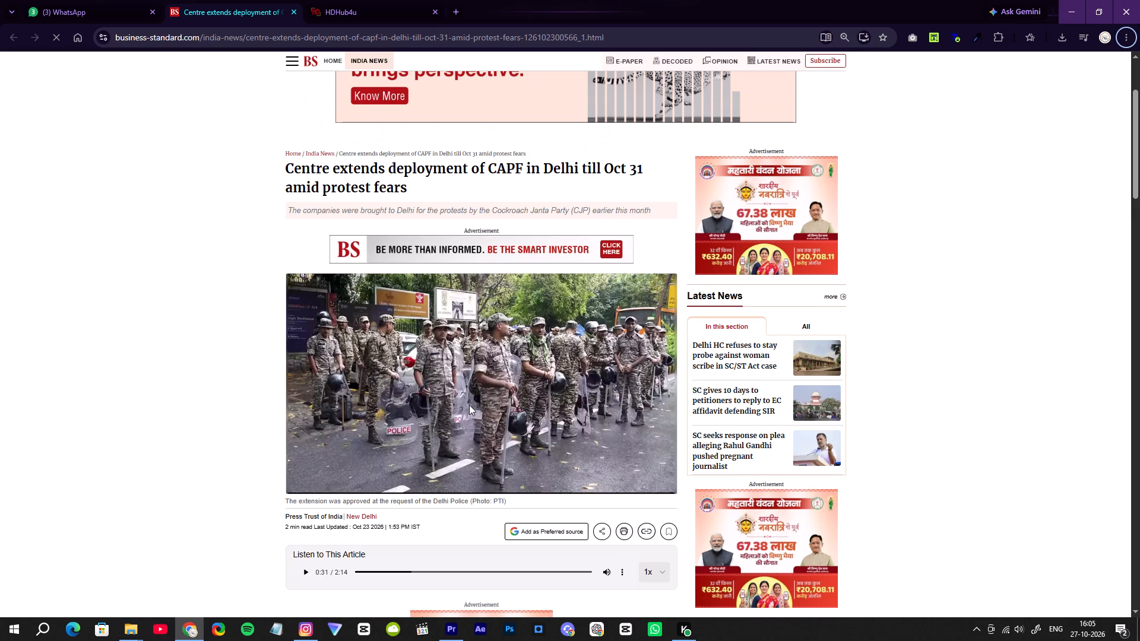
{"action": "key", "text": "shift+super+s"}
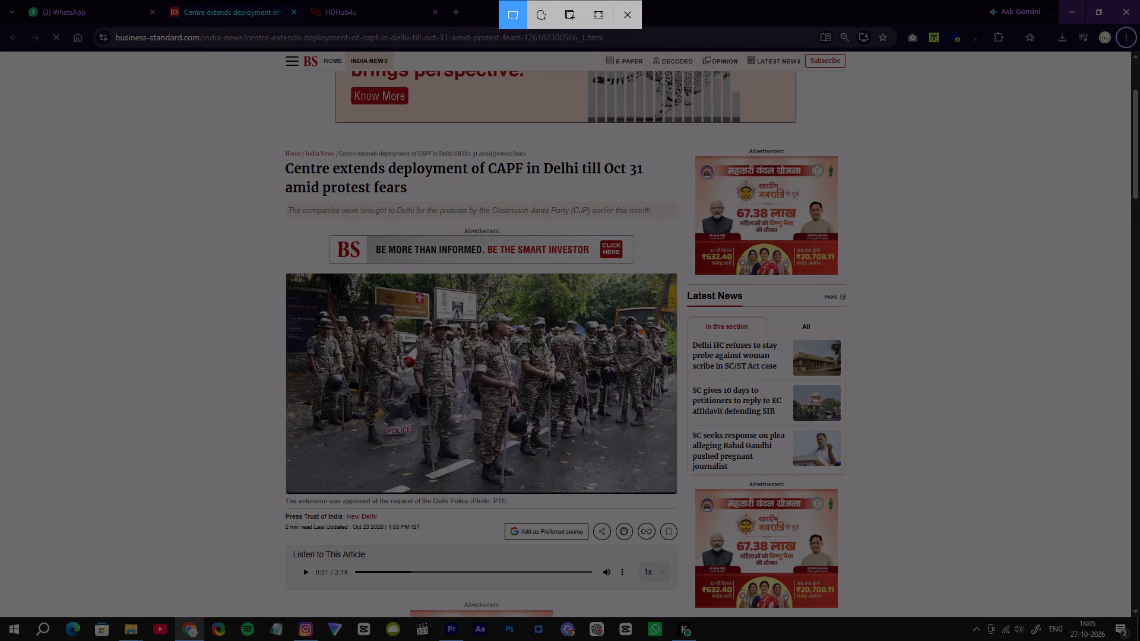
{"action": "left_click_drag", "start_coordinate": [280, 159], "coordinate": [277, 356]}
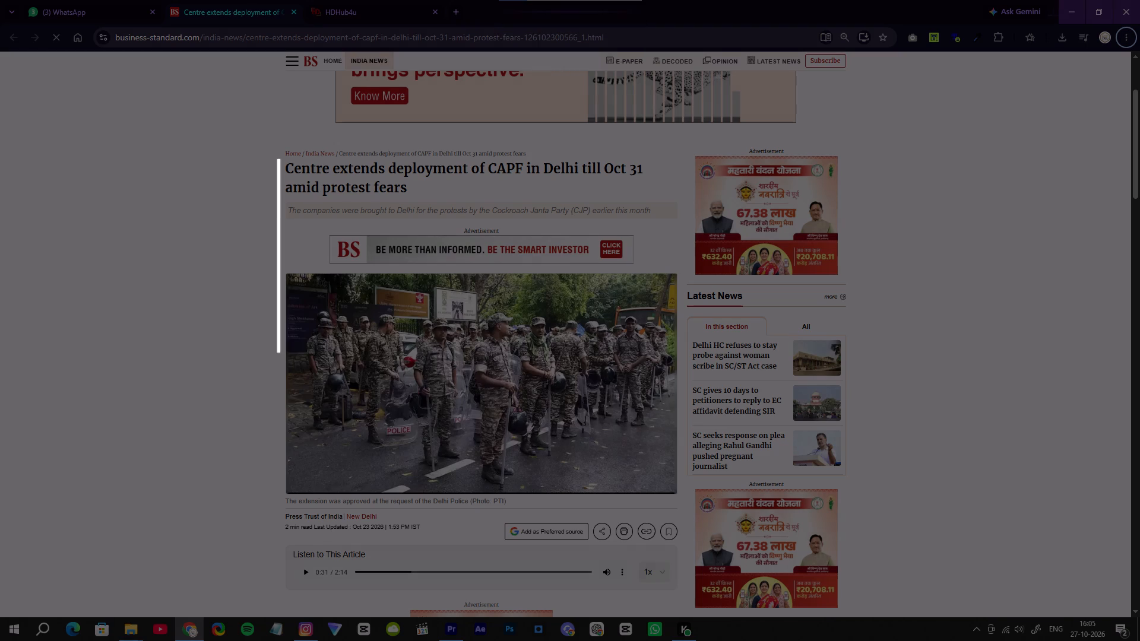
{"action": "left_click_drag", "start_coordinate": [277, 356], "coordinate": [296, 547]}
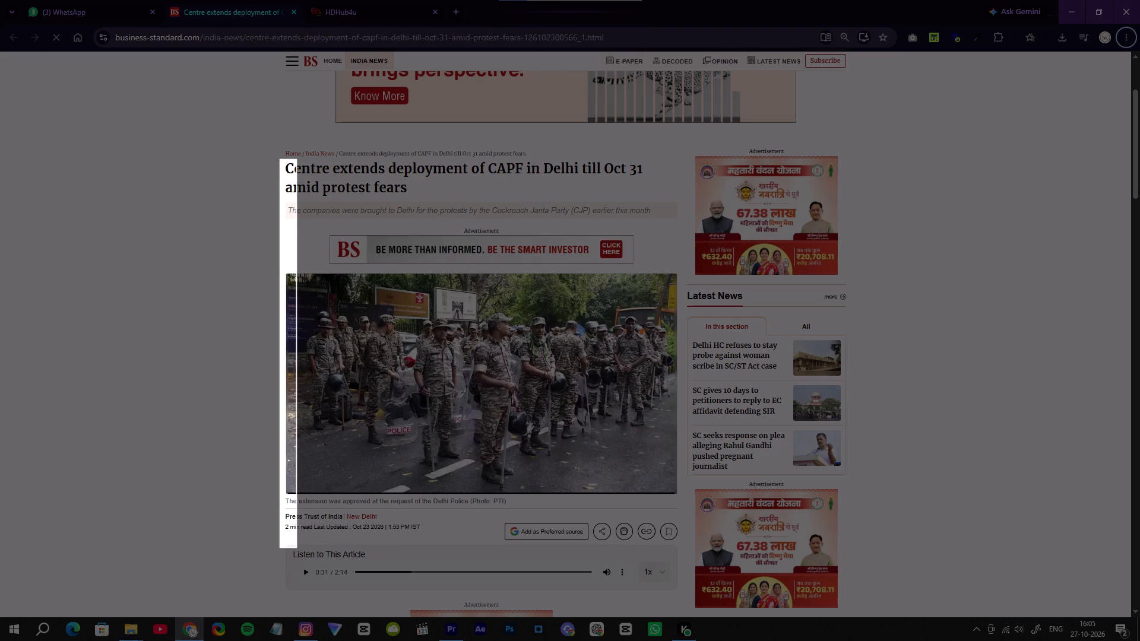
{"action": "left_click_drag", "start_coordinate": [296, 547], "coordinate": [451, 539]}
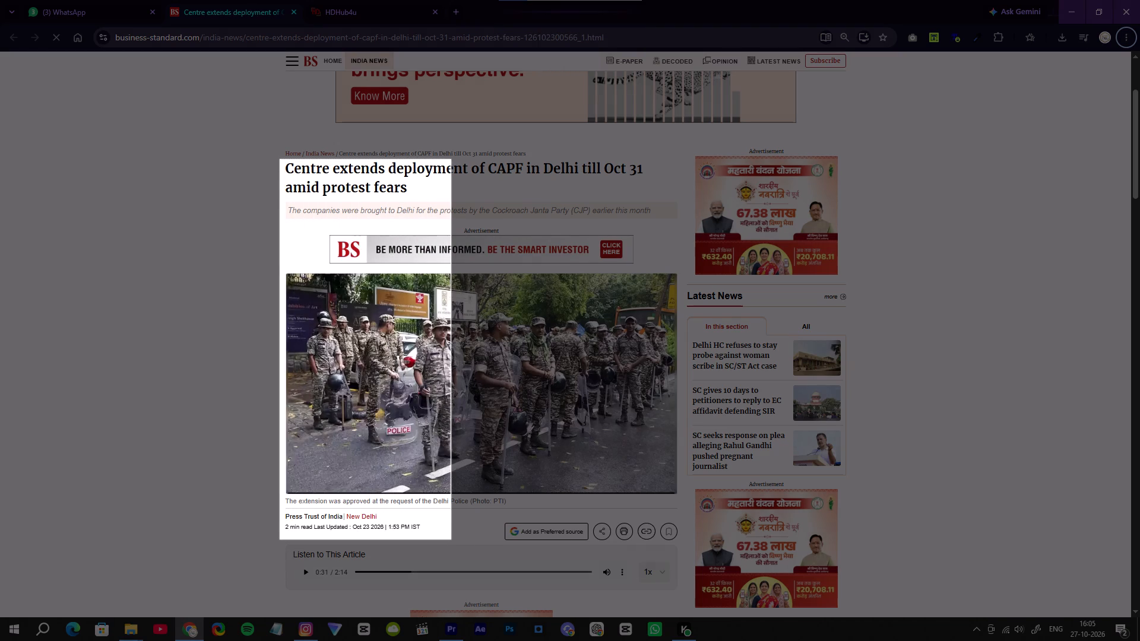
{"action": "left_click_drag", "start_coordinate": [451, 539], "coordinate": [464, 522]}
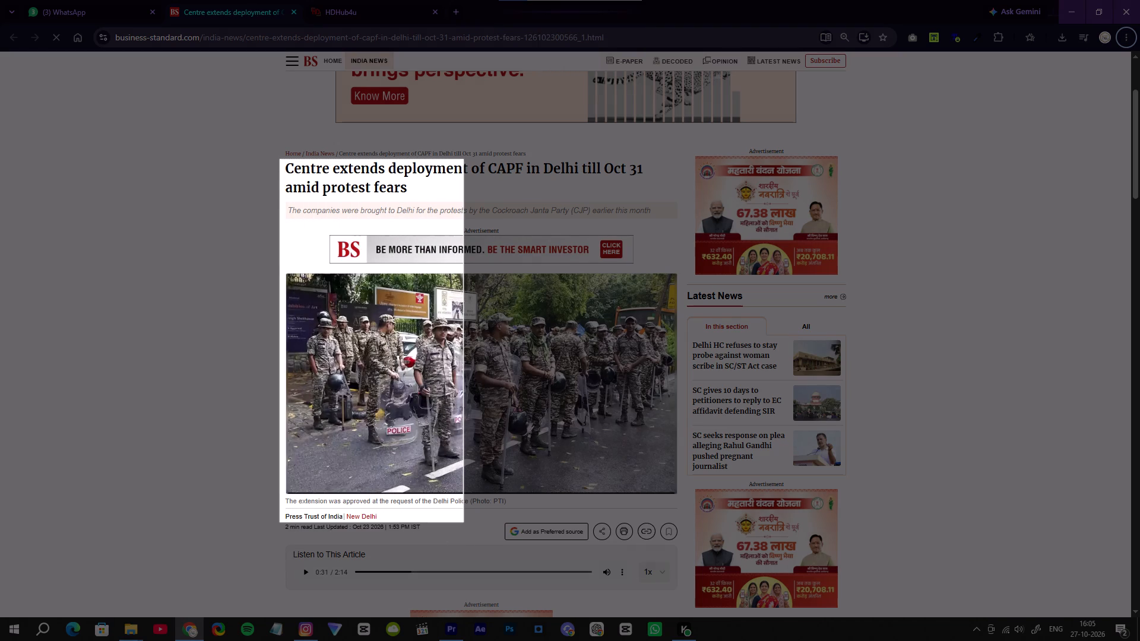
{"action": "left_click_drag", "start_coordinate": [464, 522], "coordinate": [626, 521]}
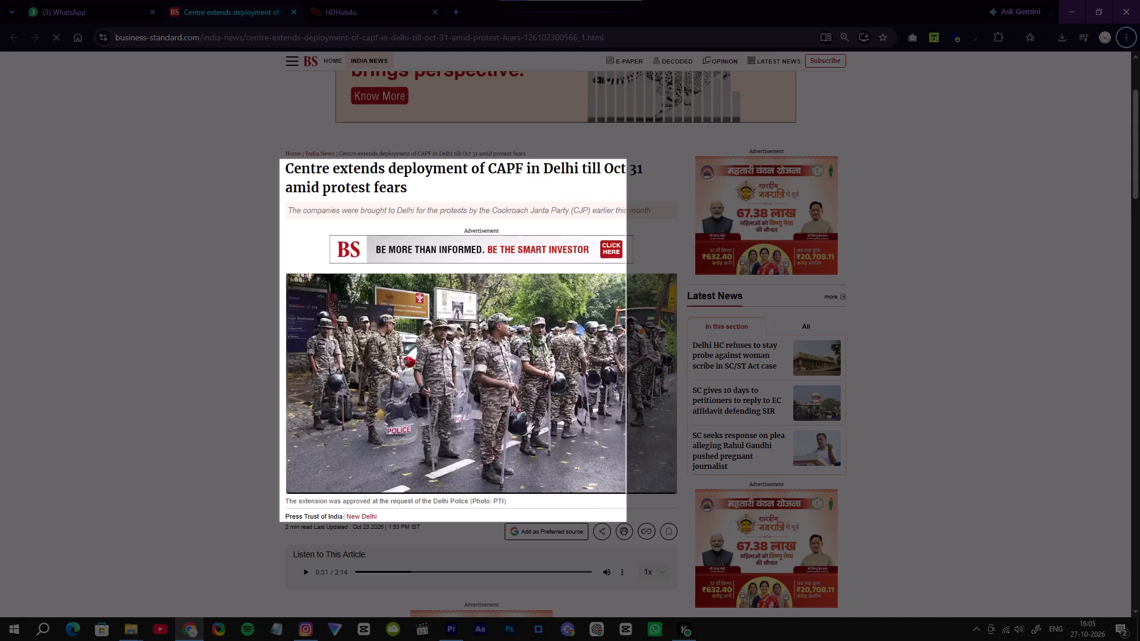
{"action": "left_click_drag", "start_coordinate": [626, 521], "coordinate": [683, 519]}
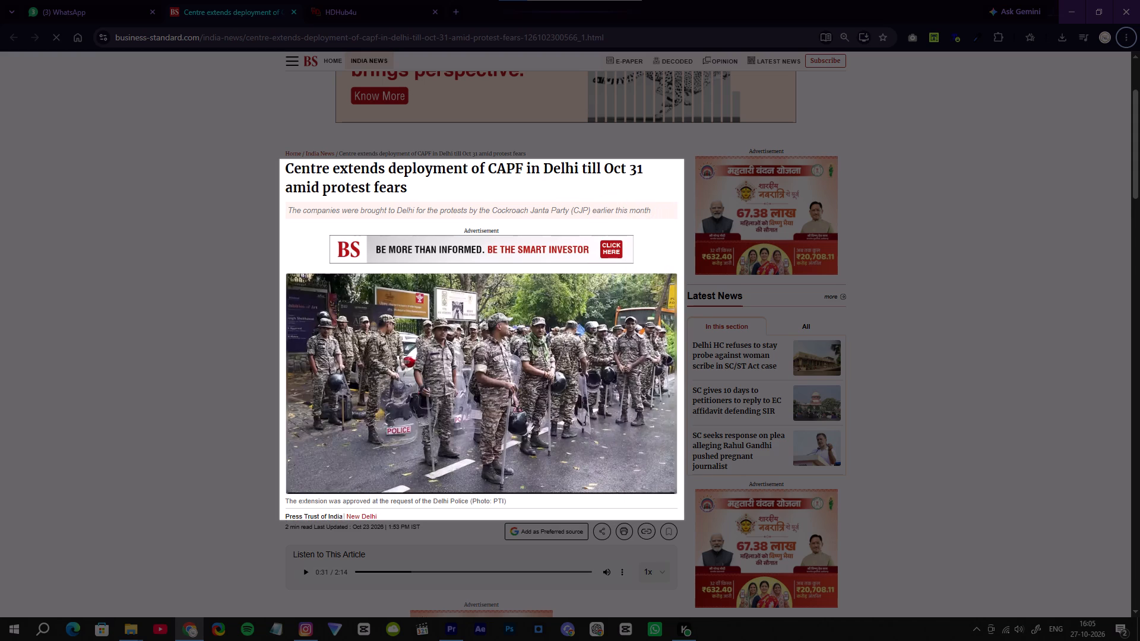
{"action": "left_click_drag", "start_coordinate": [683, 519], "coordinate": [685, 521]}
Open the captured snip in Snip & Sketch and save it as a PNG in the 26-10-2026 folder under the suggested file name.
{"action": "left_click", "coordinate": [1009, 492]}
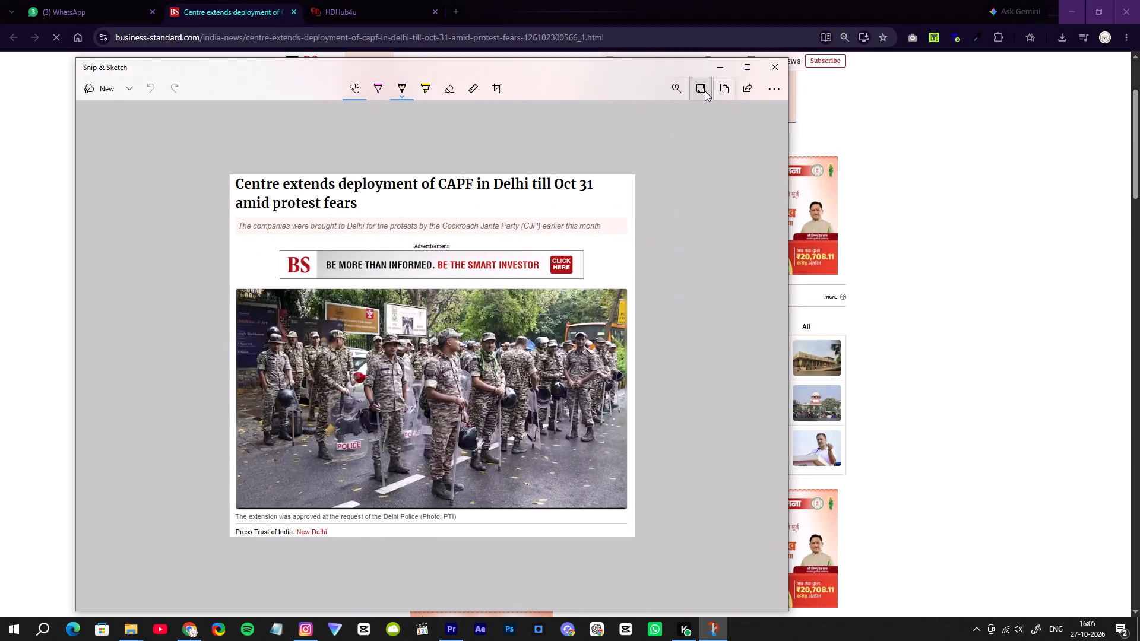
{"action": "left_click", "coordinate": [705, 91]}
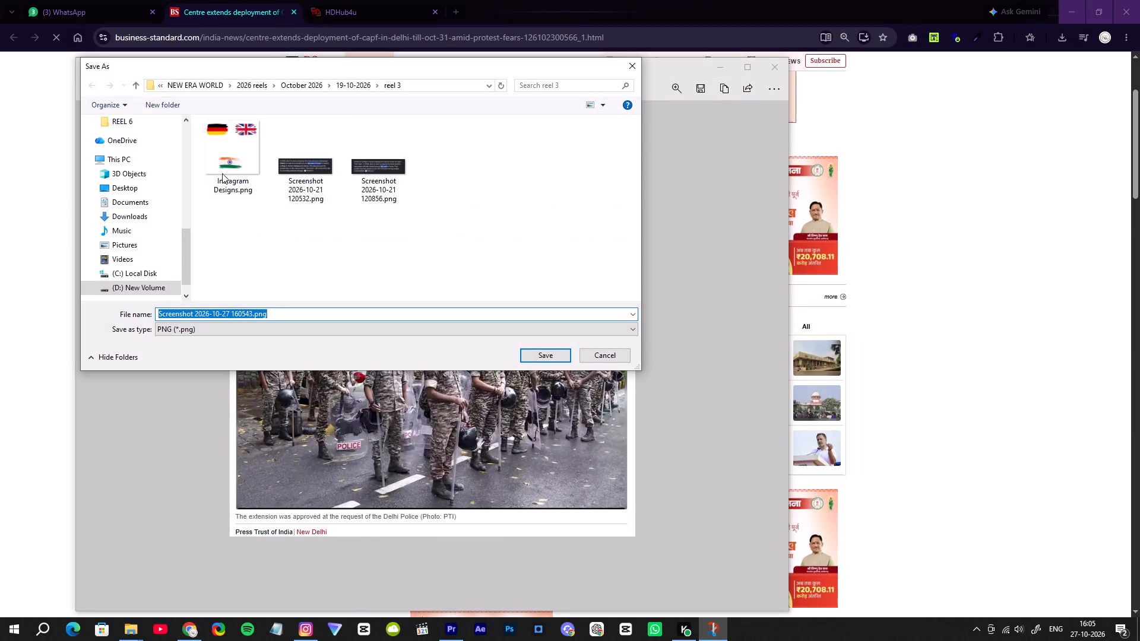
{"action": "scroll", "coordinate": [138, 223], "scroll_direction": "up", "scroll_amount": 4}
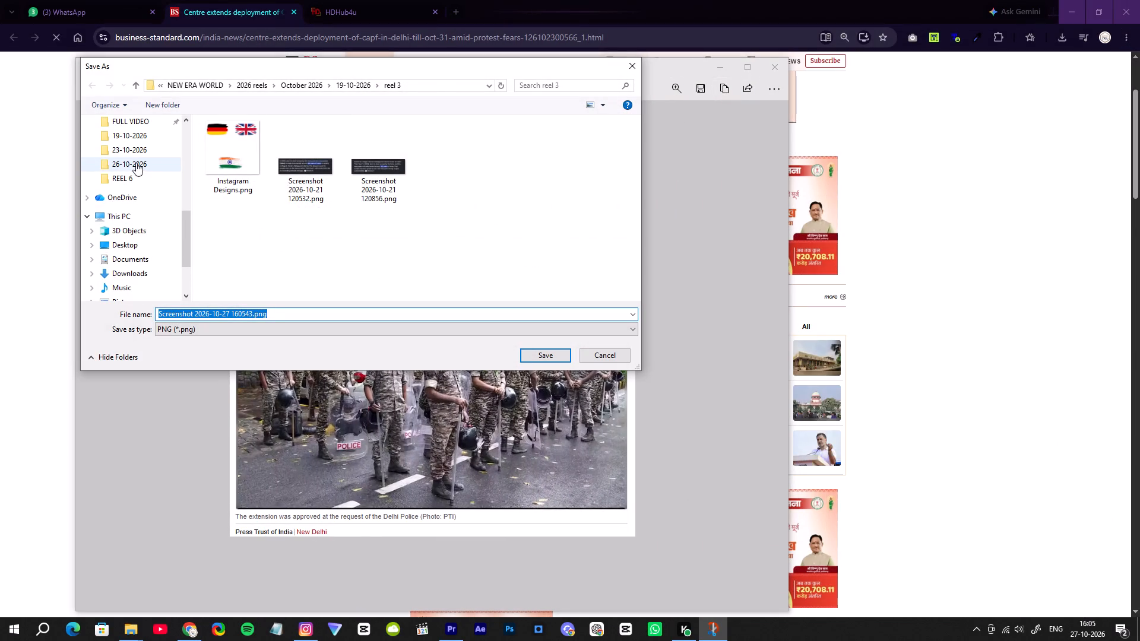
{"action": "left_click", "coordinate": [136, 163]}
{"action": "left_click", "coordinate": [547, 353]}
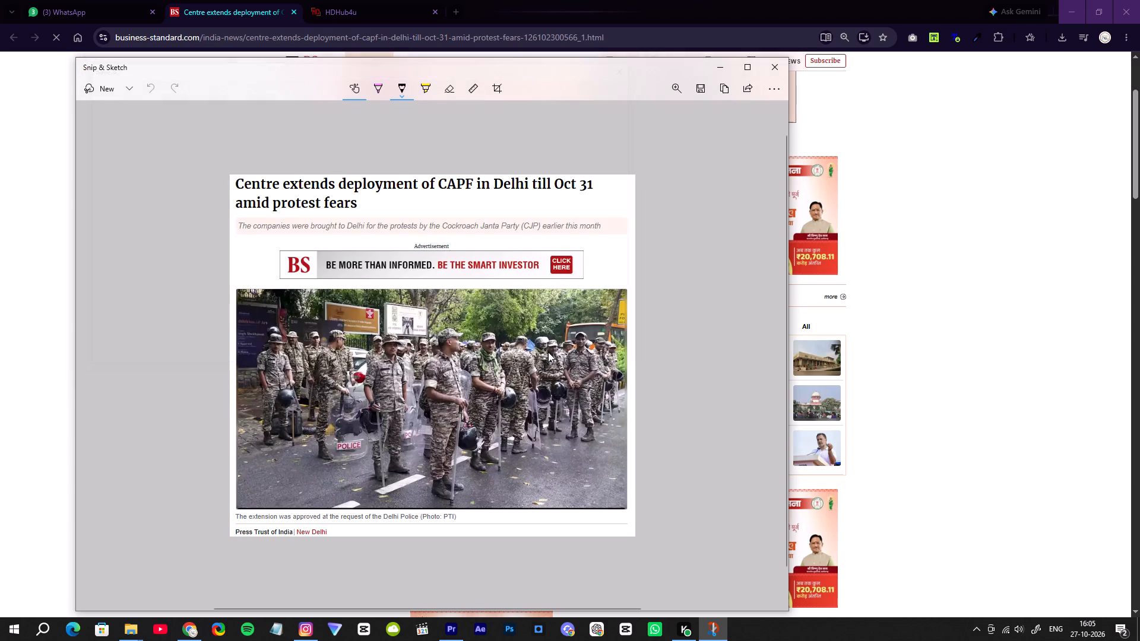
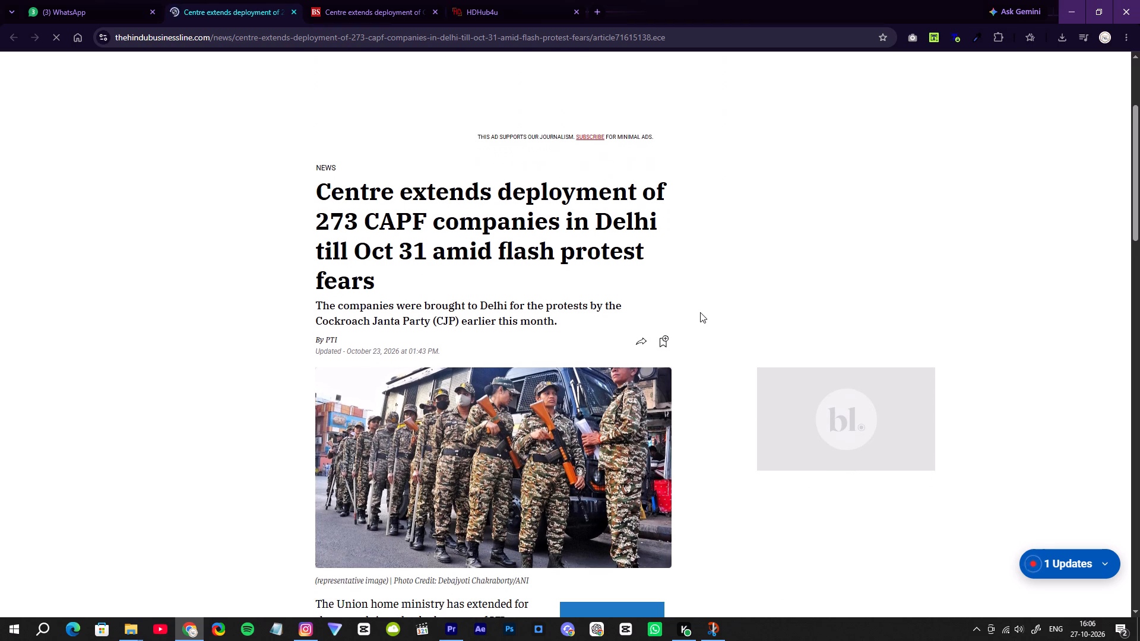
Capture a rectangular screen snip of the Hindu BusinessLine CAPF article, from the NEWS label and headline down to the photo's bottom edge.
{"action": "scroll", "coordinate": [699, 310], "scroll_direction": "down", "scroll_amount": 1}
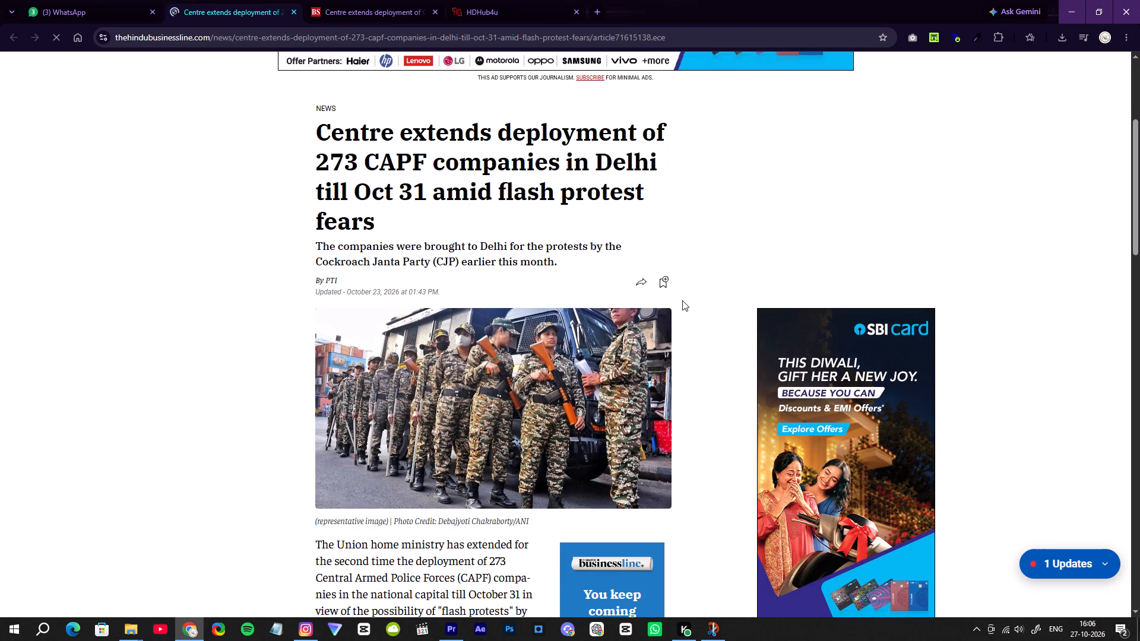
{"action": "key", "text": "shift+super+s"}
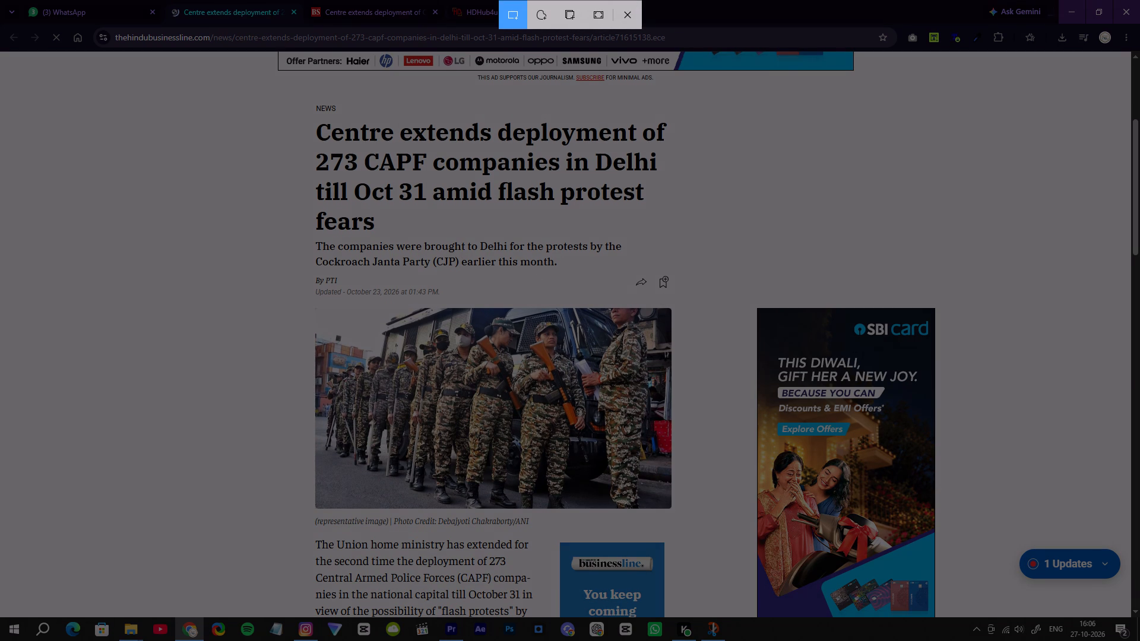
{"action": "left_click_drag", "start_coordinate": [311, 91], "coordinate": [311, 163]}
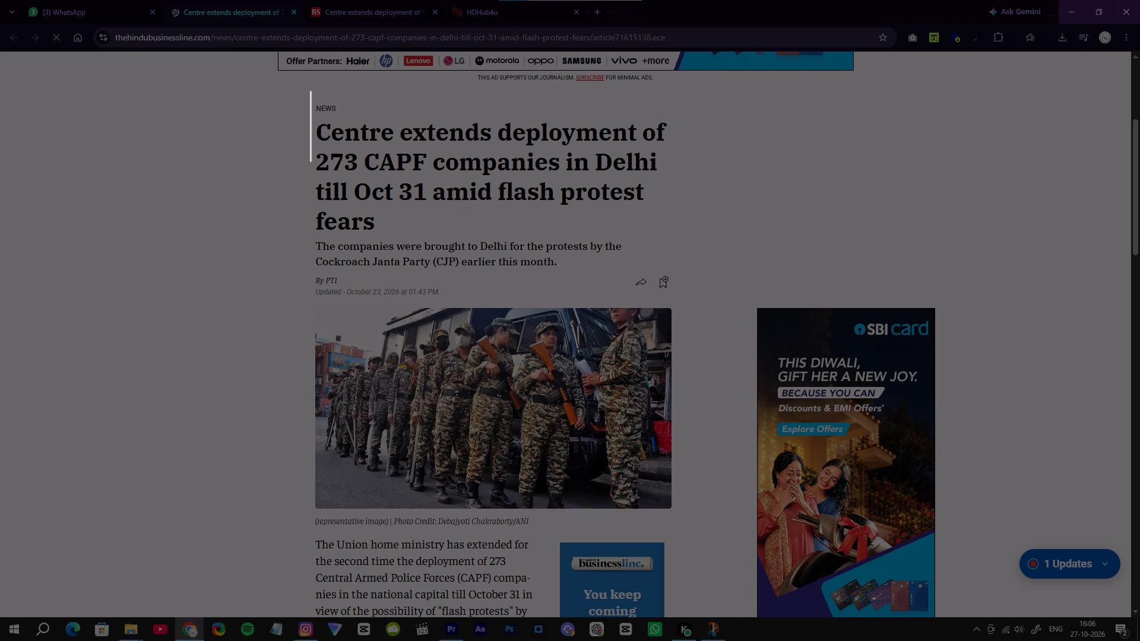
{"action": "left_click_drag", "start_coordinate": [311, 163], "coordinate": [555, 510]}
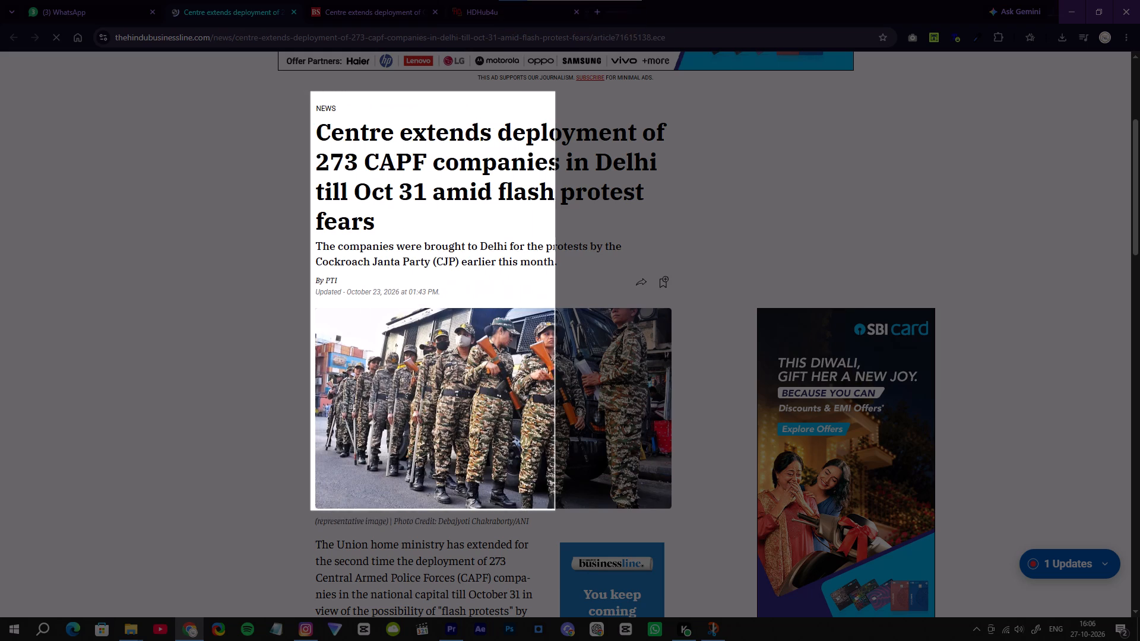
{"action": "left_click_drag", "start_coordinate": [555, 510], "coordinate": [699, 516]}
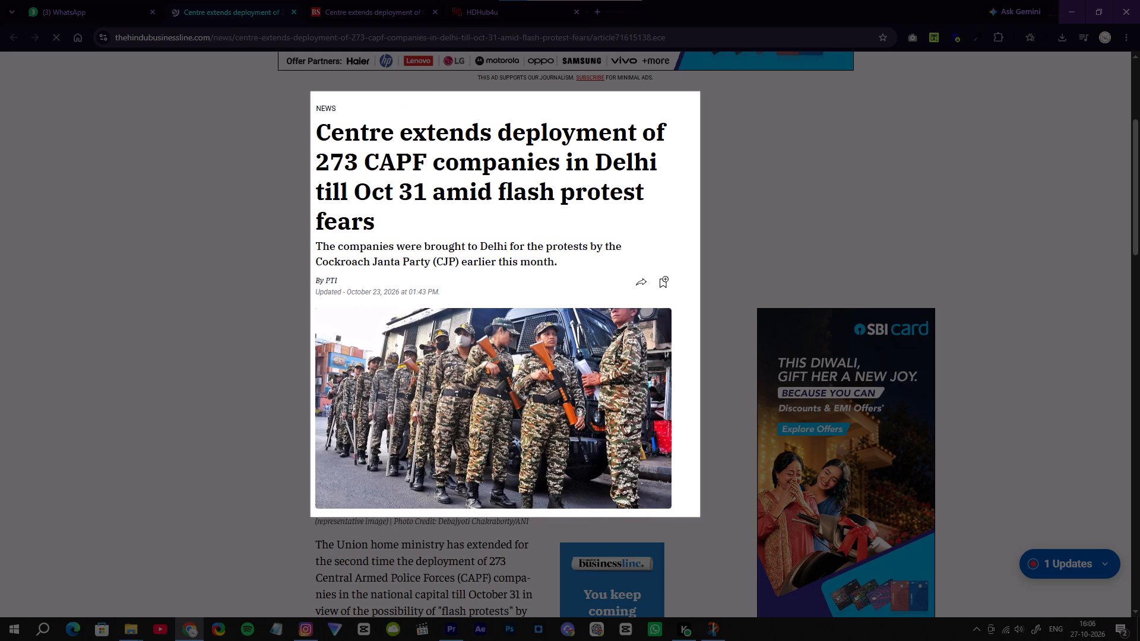
{"action": "left_click_drag", "start_coordinate": [699, 516], "coordinate": [677, 514]}
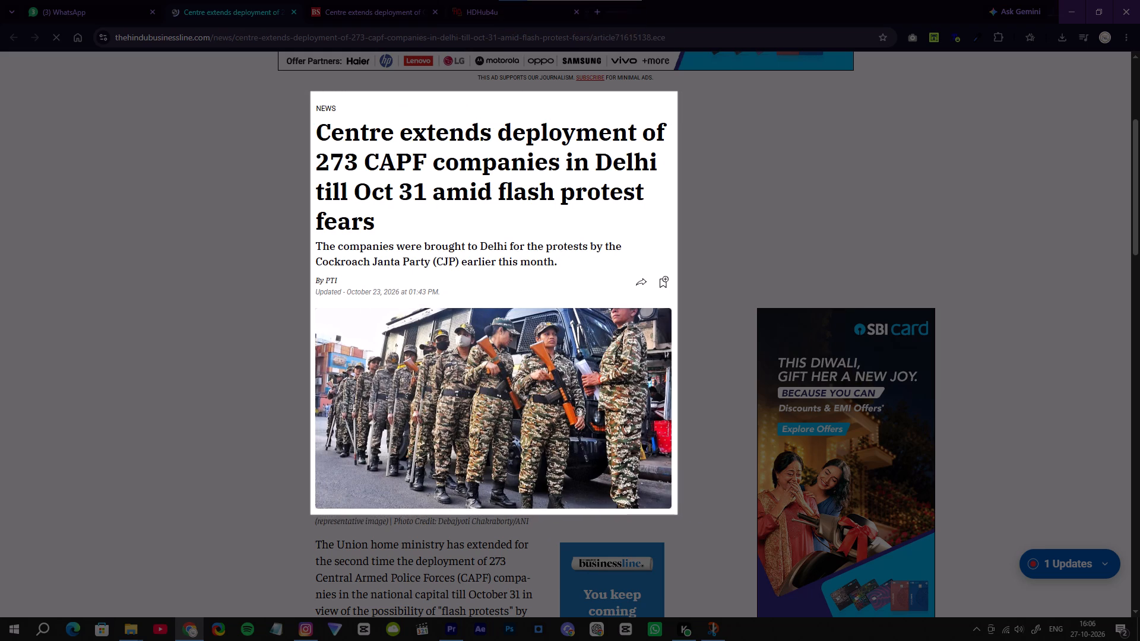
{"action": "left_click_drag", "start_coordinate": [677, 514], "coordinate": [677, 511]}
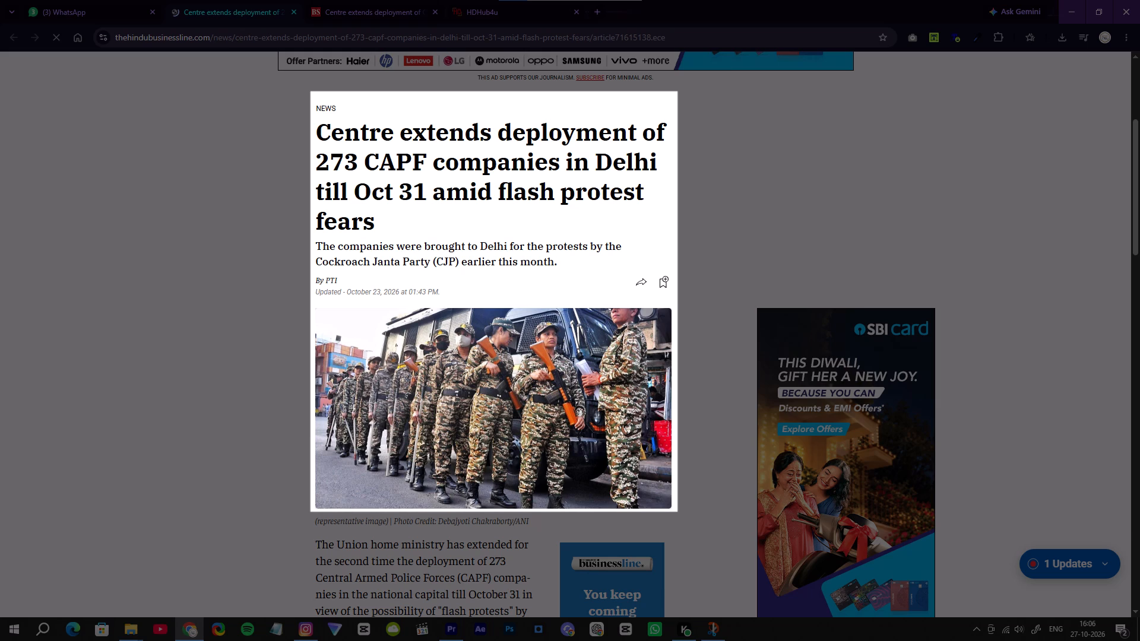
{"action": "left_click_drag", "start_coordinate": [677, 511], "coordinate": [674, 512]}
{"action": "right_click", "coordinate": [674, 512]}
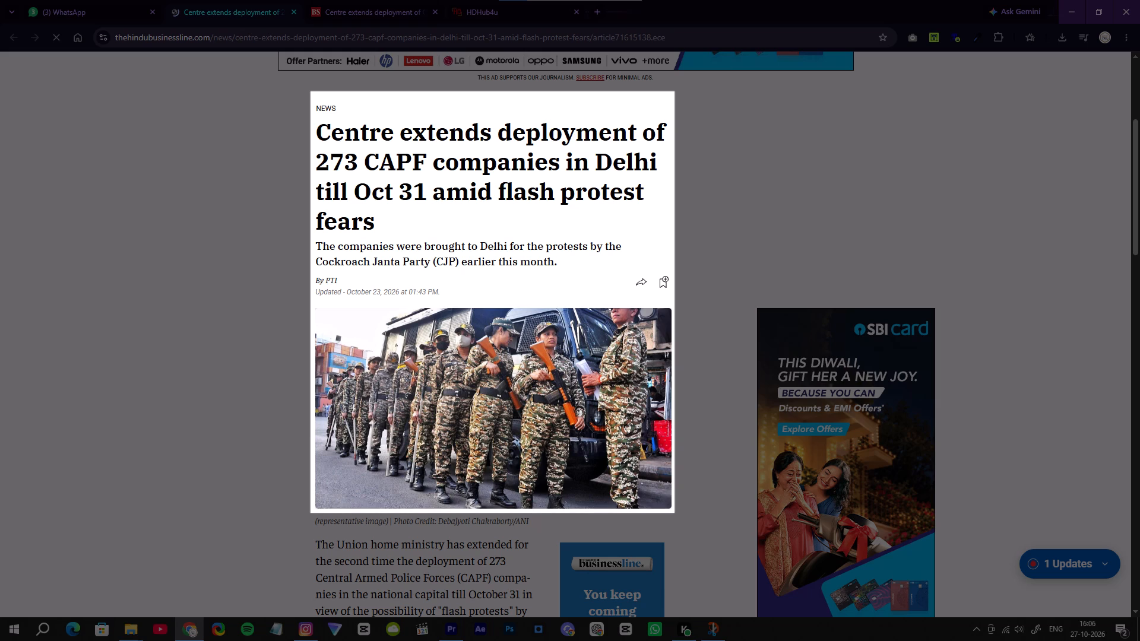
Open the new snip in Snip & Sketch, save it as a PNG in the 26-10-2026 folder under the suggested name, and minimize its window.
{"action": "left_click", "coordinate": [989, 500]}
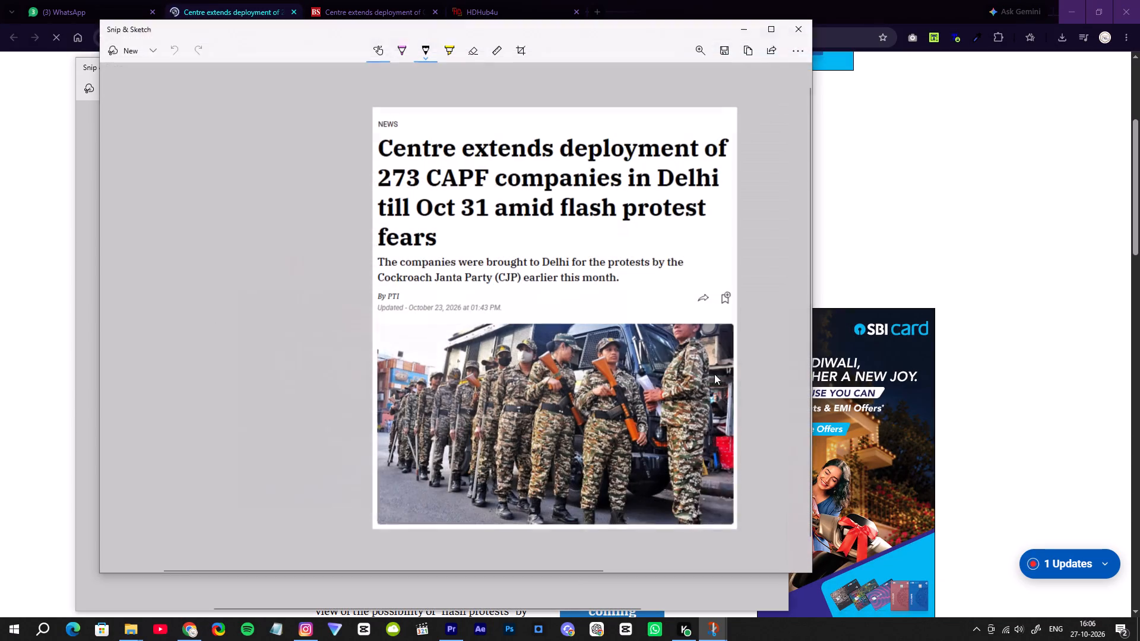
{"action": "left_click", "coordinate": [729, 50]}
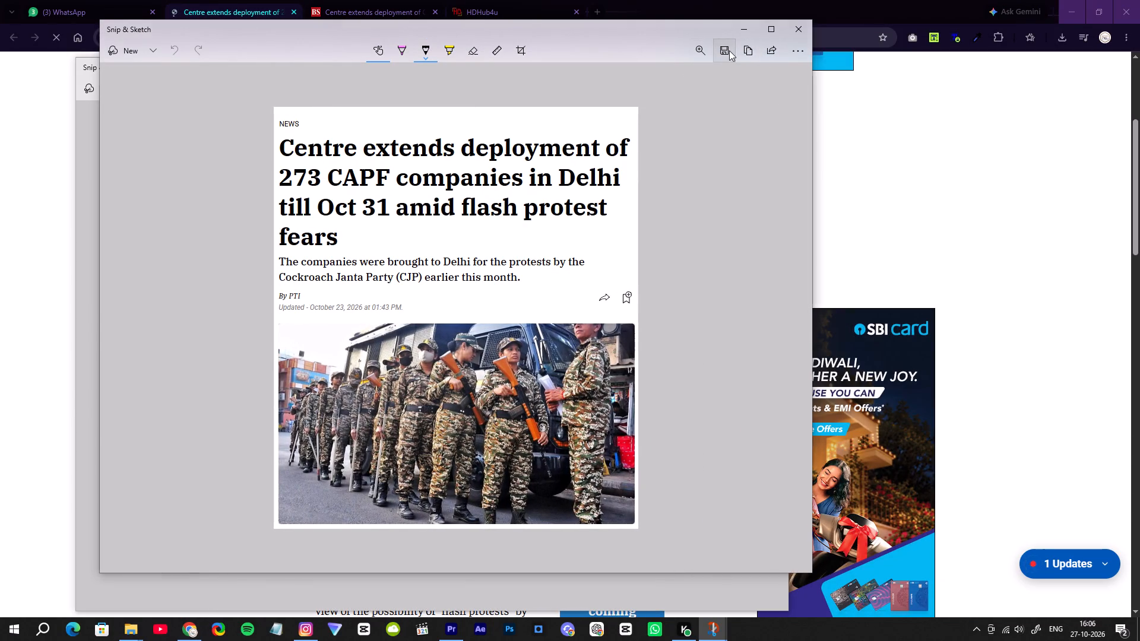
{"action": "left_click", "coordinate": [579, 316]}
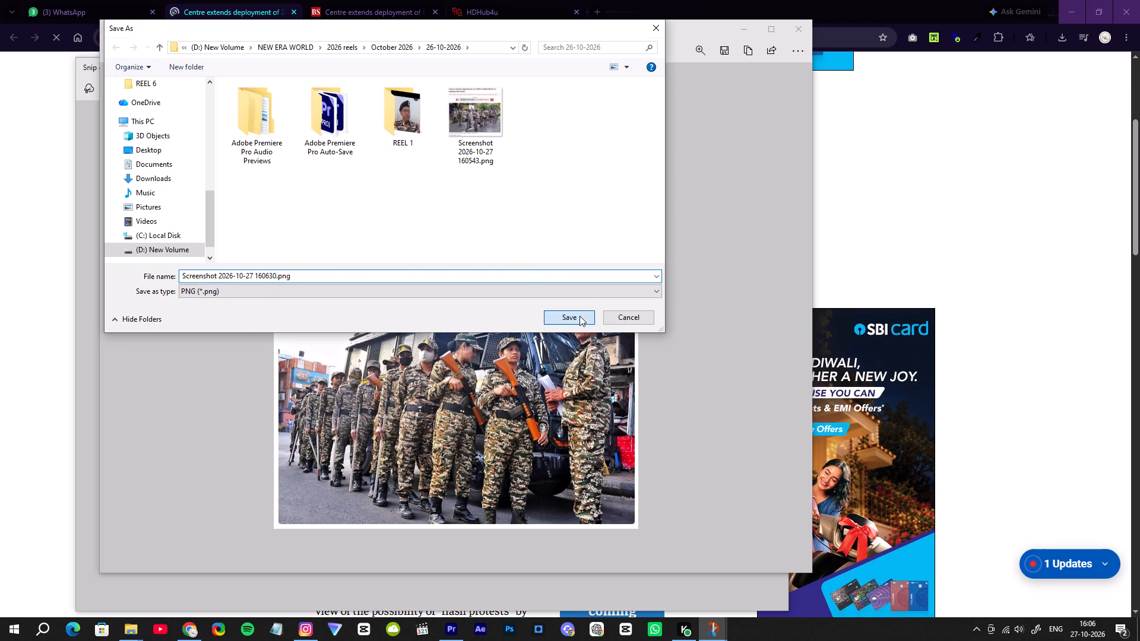
{"action": "left_click", "coordinate": [737, 31]}
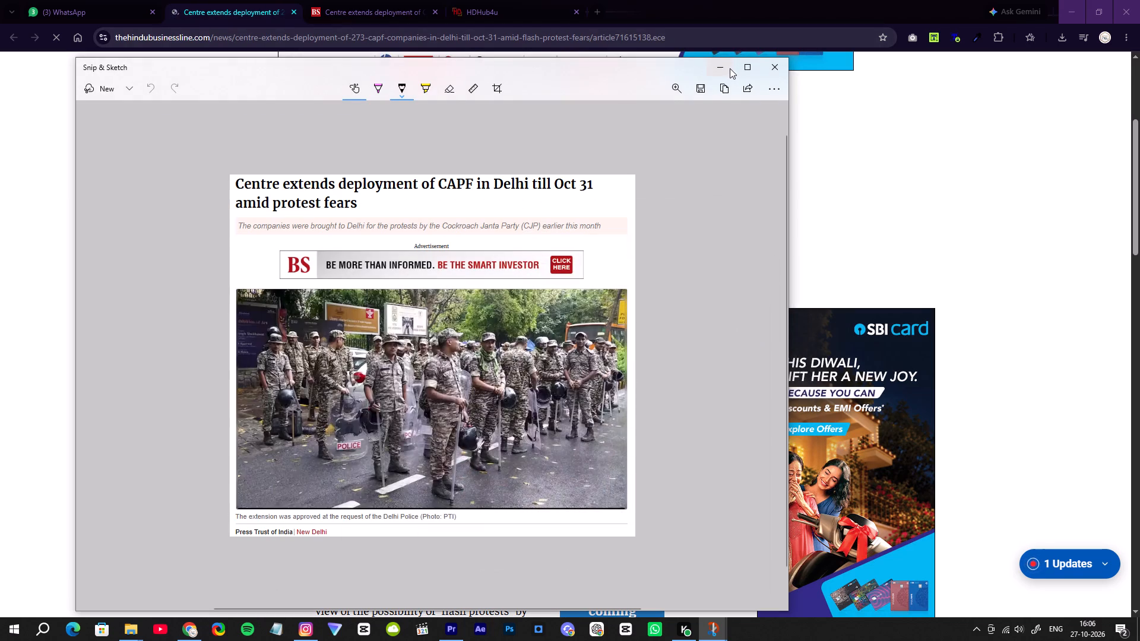
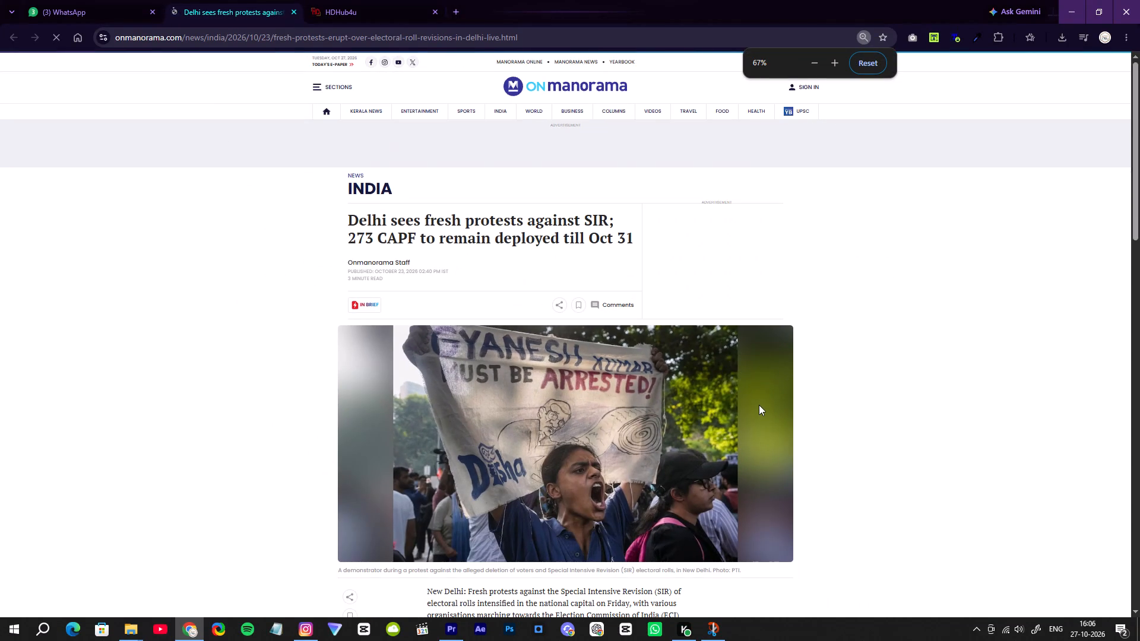
Capture a rectangular screen snip of the Onmanorama CAPF article, from the NEWS INDIA heading down to the caption under the protest photo.
{"action": "scroll", "coordinate": [759, 405], "scroll_direction": "down", "scroll_amount": 1, "text": "ctrl"}
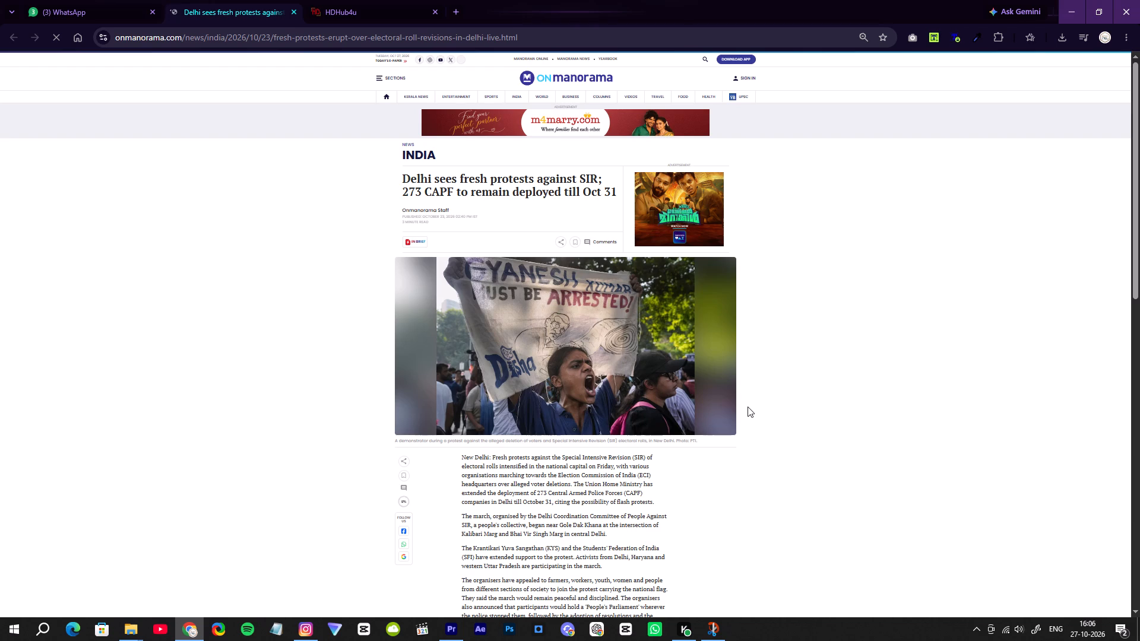
{"action": "key", "text": "shift+super+s"}
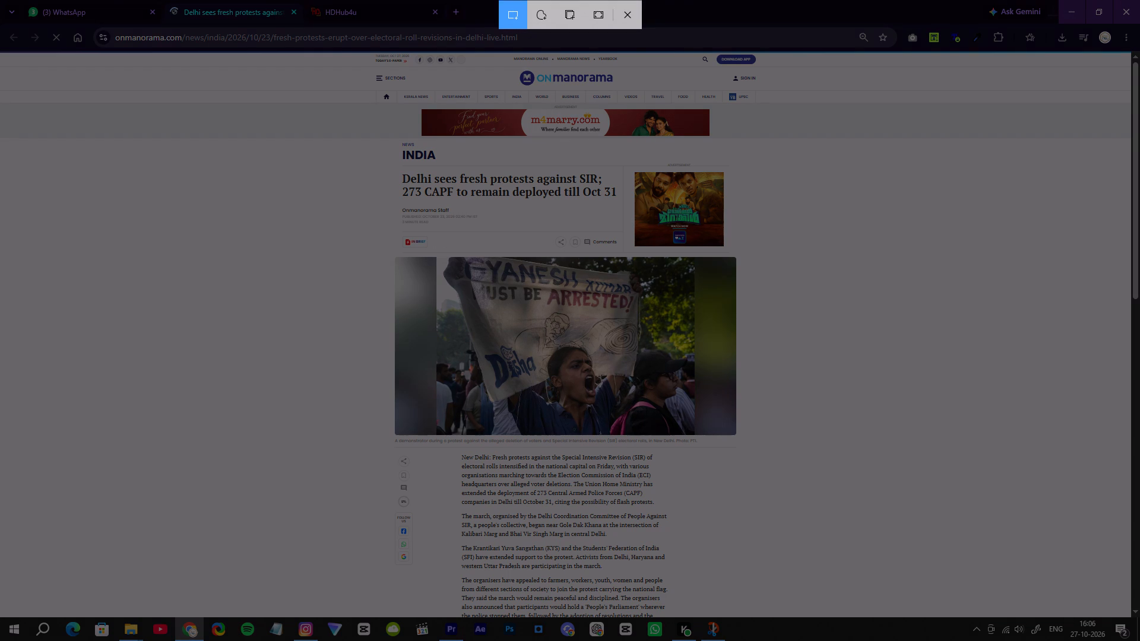
{"action": "left_click_drag", "start_coordinate": [395, 137], "coordinate": [407, 357]}
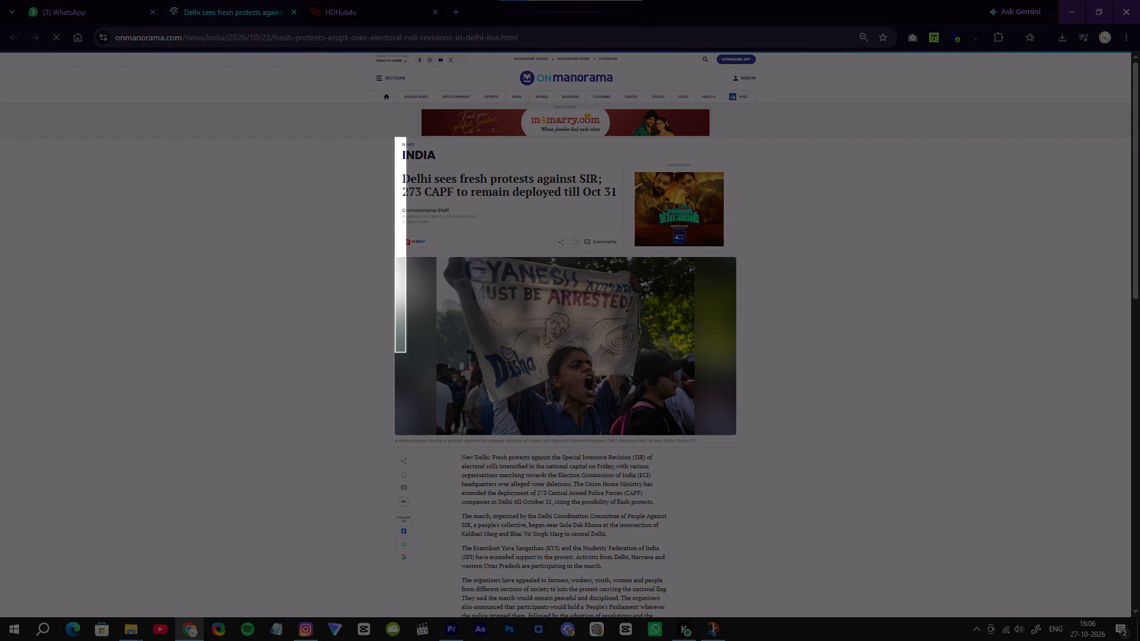
{"action": "left_click_drag", "start_coordinate": [407, 357], "coordinate": [624, 446]}
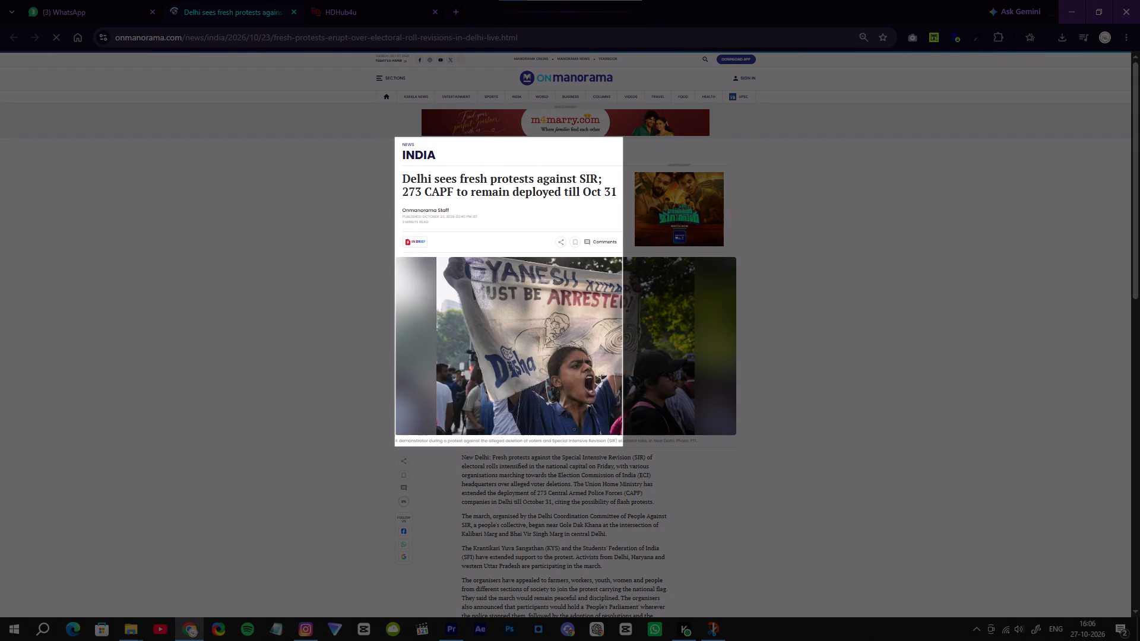
{"action": "left_click_drag", "start_coordinate": [624, 446], "coordinate": [739, 485]}
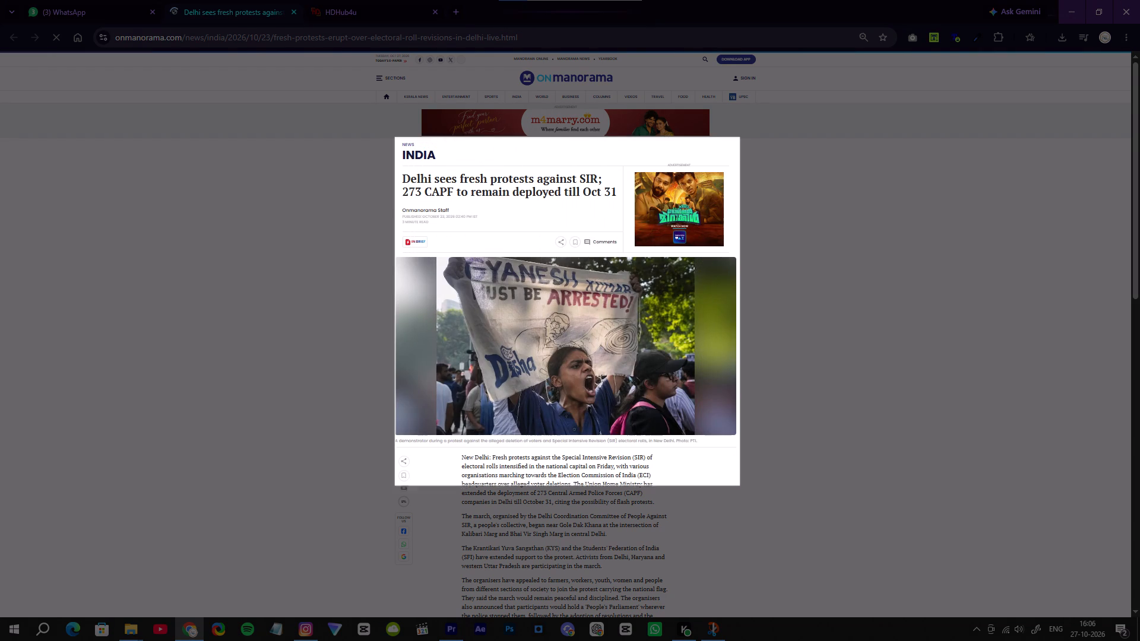
{"action": "left_click_drag", "start_coordinate": [739, 485], "coordinate": [736, 466]}
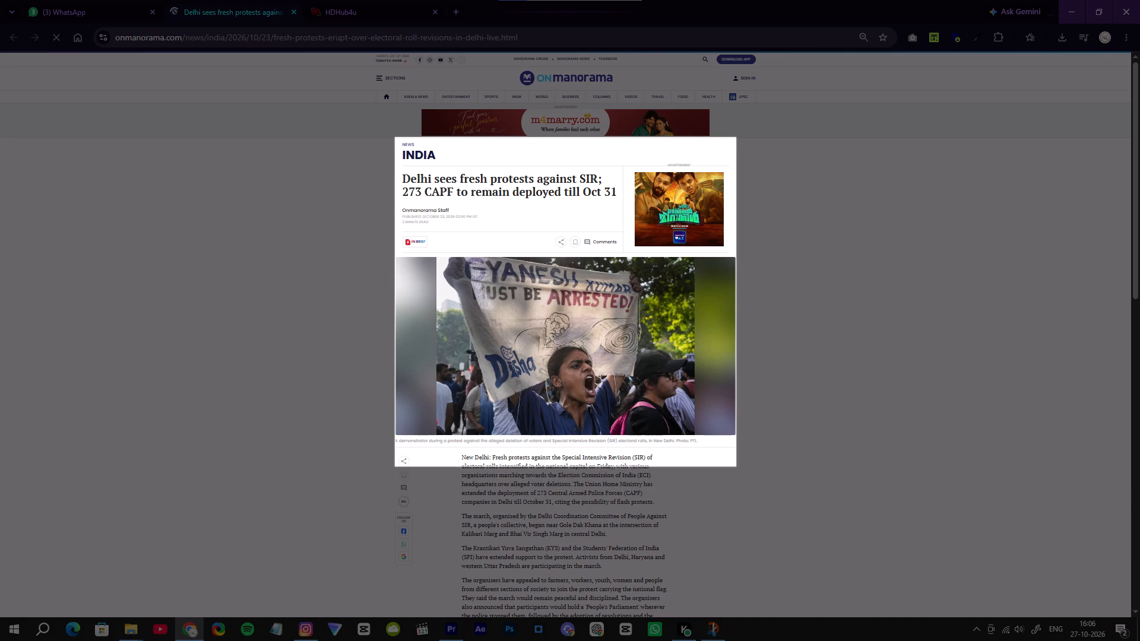
{"action": "left_click_drag", "start_coordinate": [736, 466], "coordinate": [735, 449]}
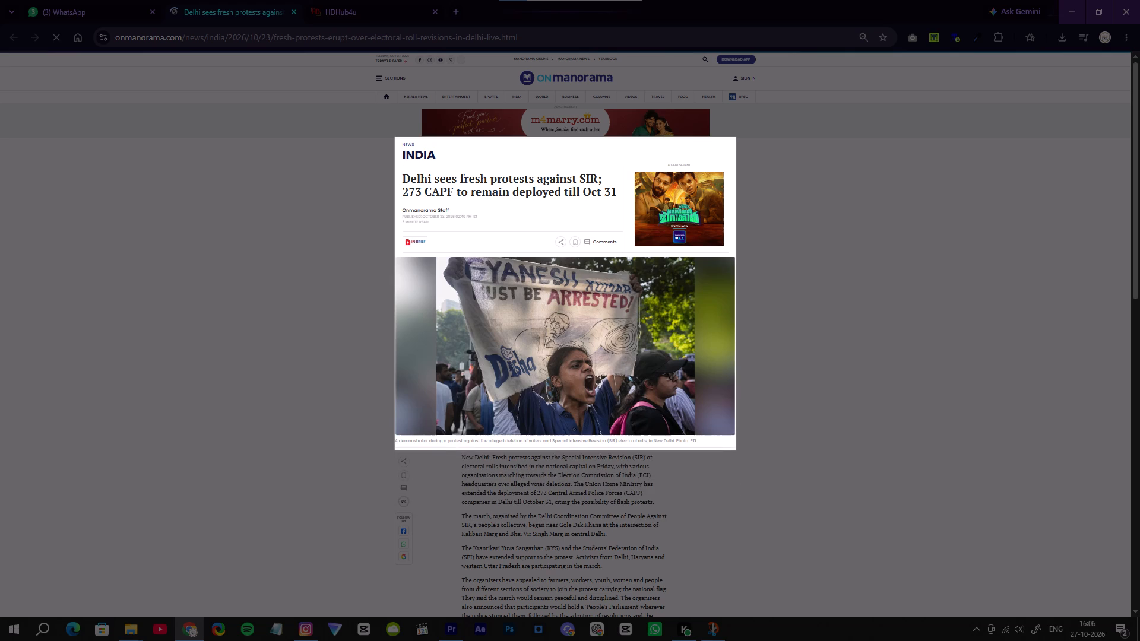
{"action": "left_click_drag", "start_coordinate": [735, 449], "coordinate": [736, 448]}
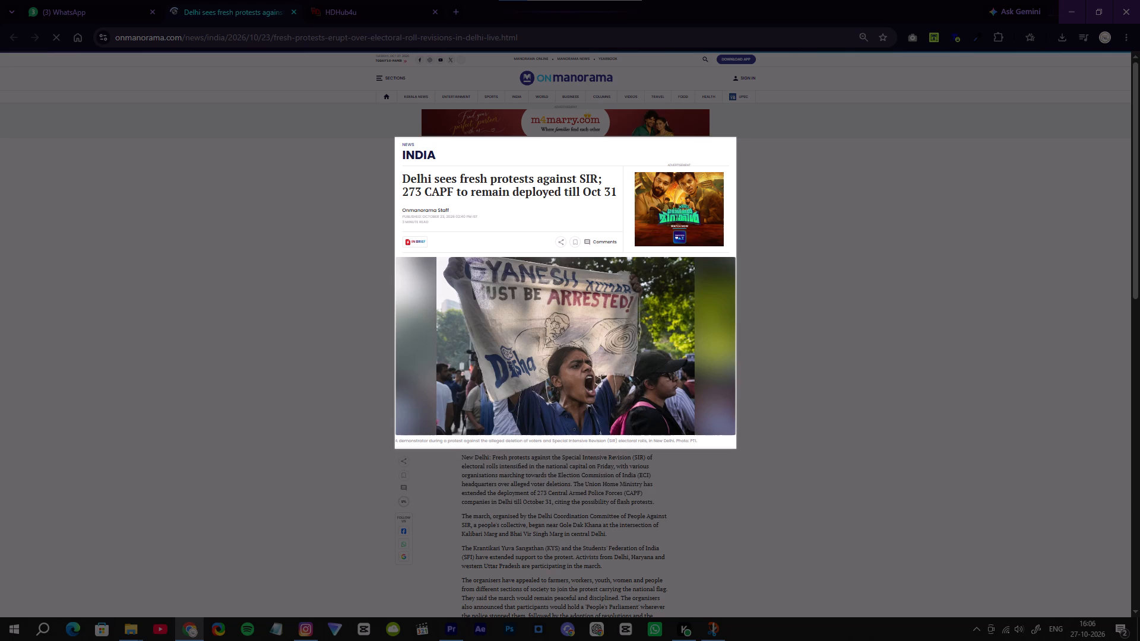
{"action": "left_click_drag", "start_coordinate": [736, 448], "coordinate": [737, 449]}
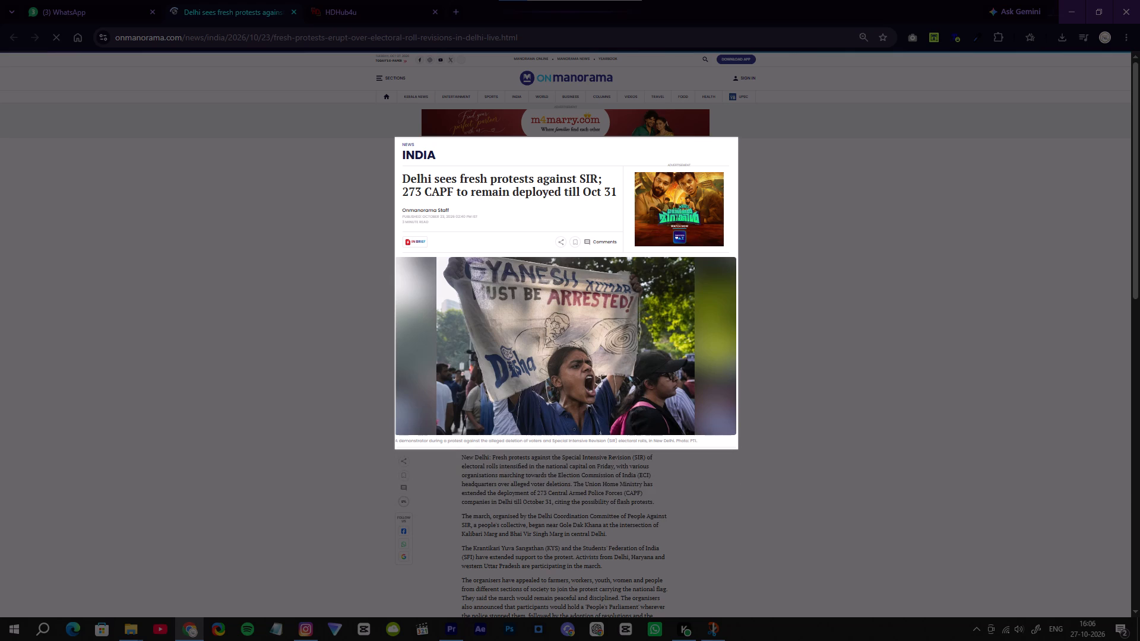
{"action": "left_click_drag", "start_coordinate": [737, 449], "coordinate": [736, 447]}
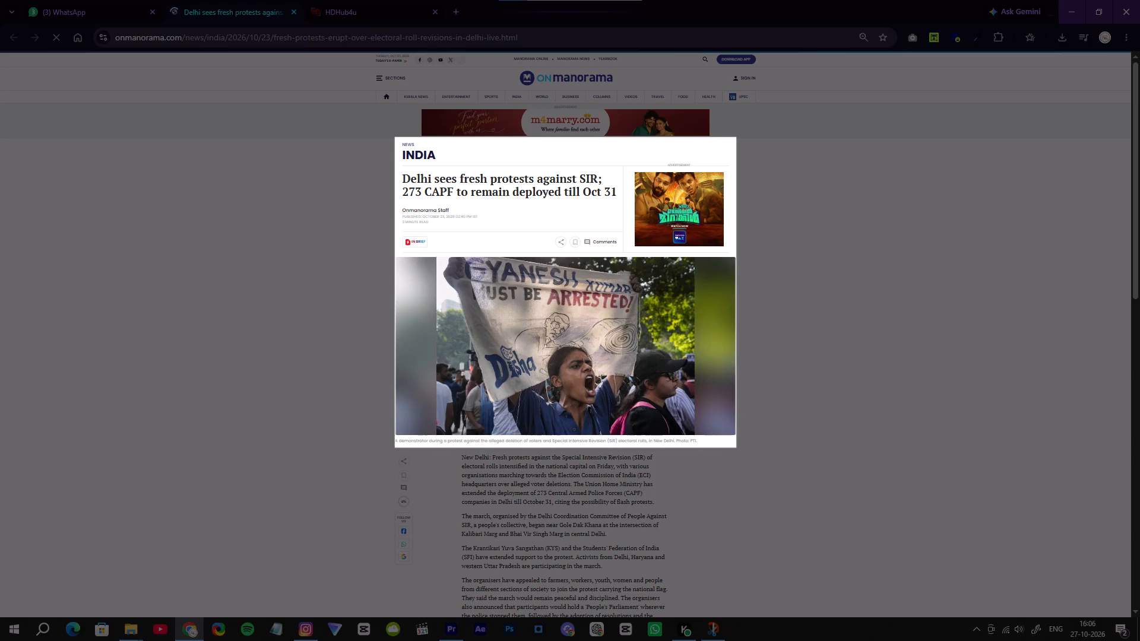
{"action": "left_click_drag", "start_coordinate": [736, 447], "coordinate": [737, 445]}
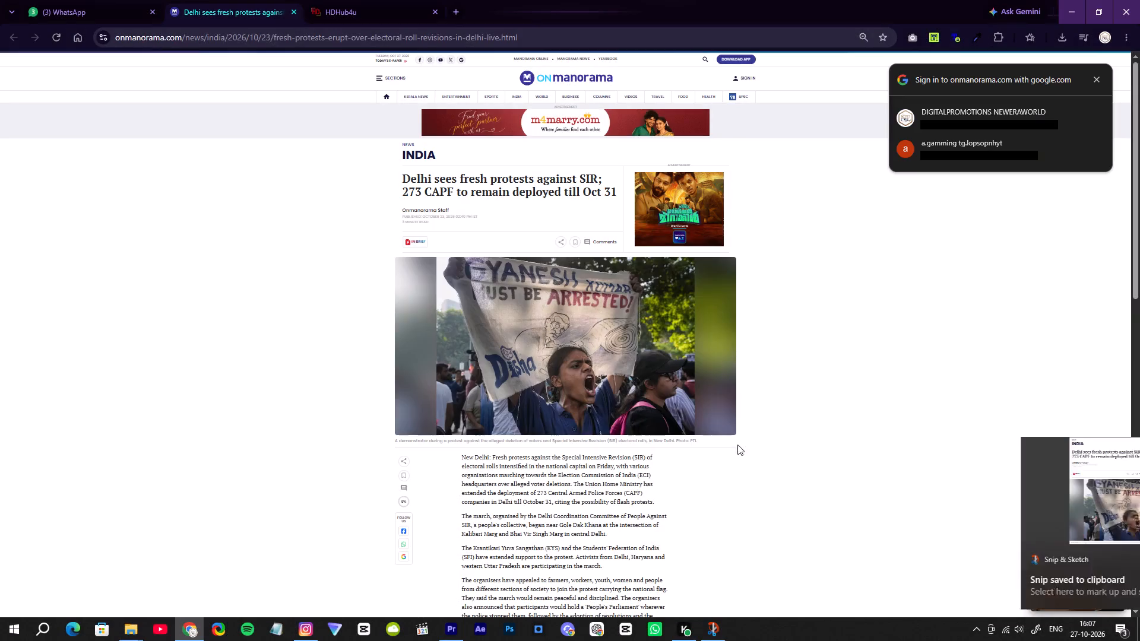
Open the new snip in Snip & Sketch and save it as a PNG in the 26-10-2026 folder under the suggested name.
{"action": "left_click", "coordinate": [976, 484]}
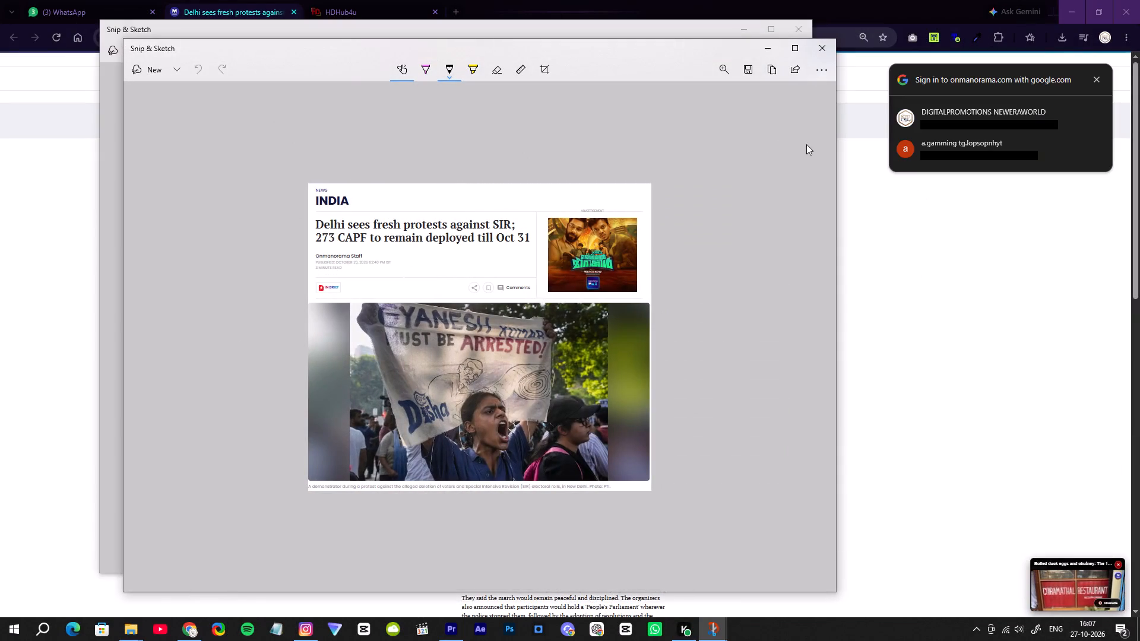
{"action": "left_click", "coordinate": [743, 69]}
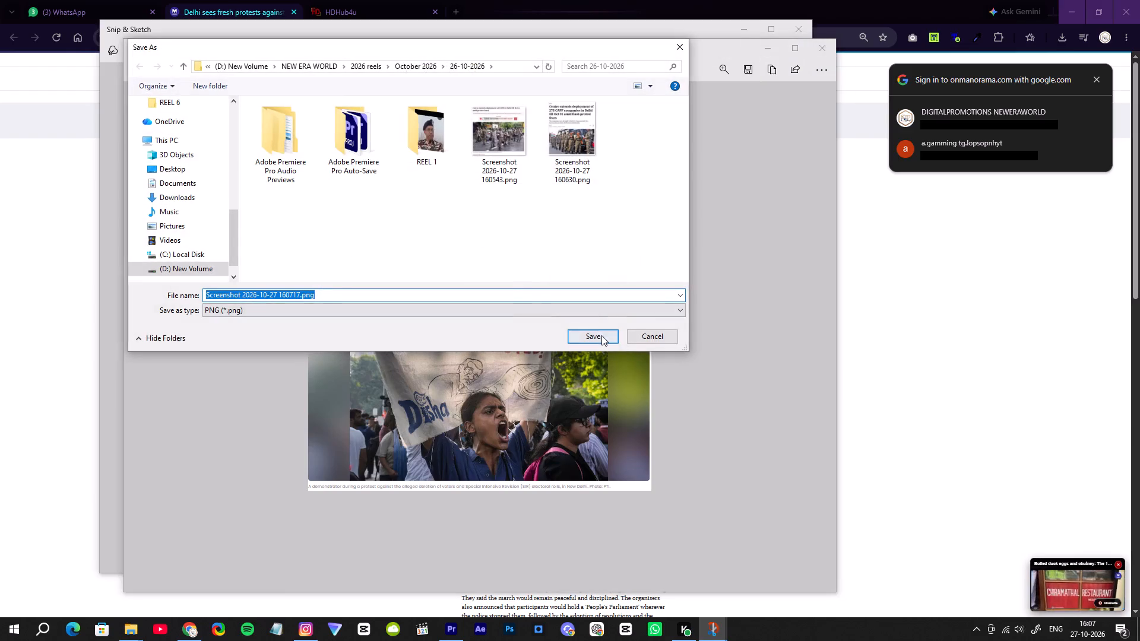
{"action": "left_click", "coordinate": [601, 336]}
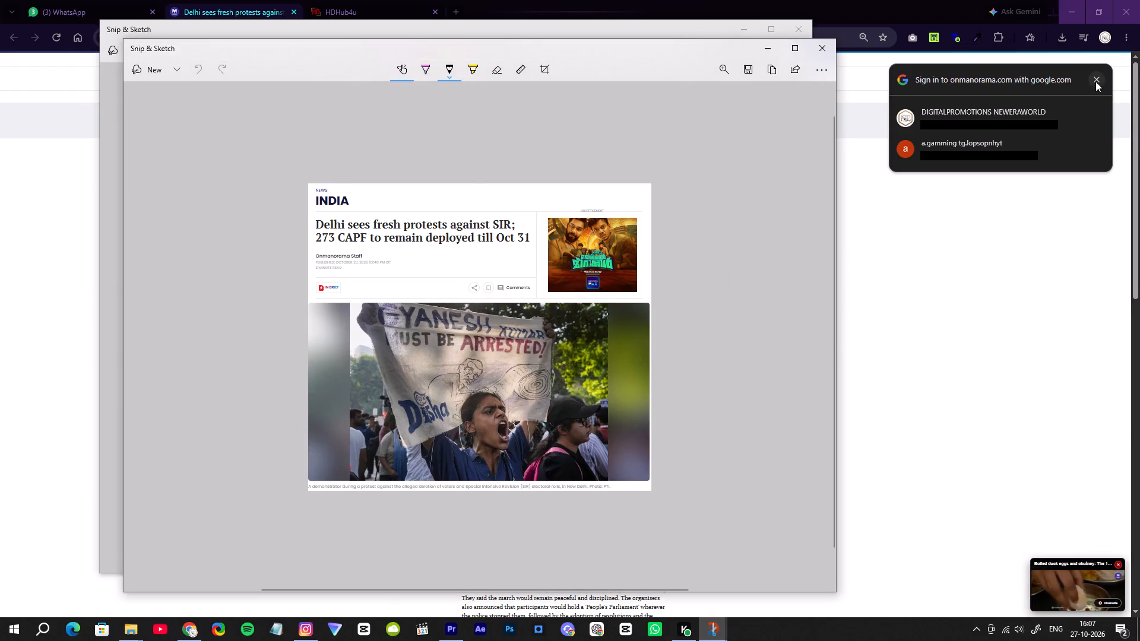
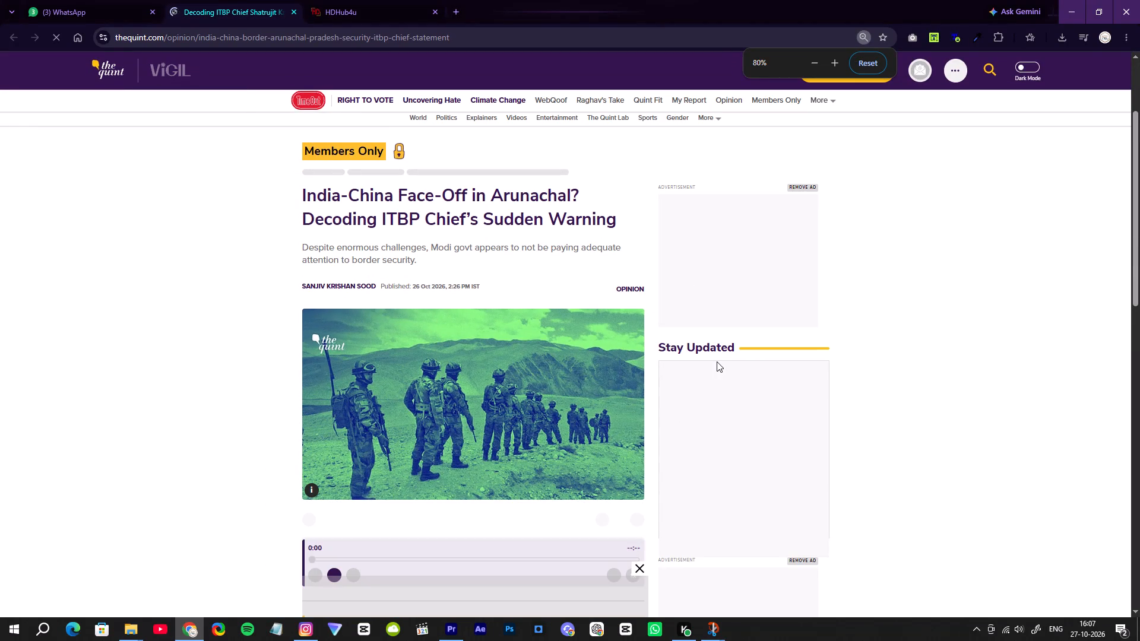
Dismiss the pop-up ad and capture a rectangular snip of The Quint's ITBP article, from the India-China headline down to the bottom of the soldiers photo.
{"action": "scroll", "coordinate": [717, 361], "scroll_direction": "down", "scroll_amount": 1, "text": "ctrl"}
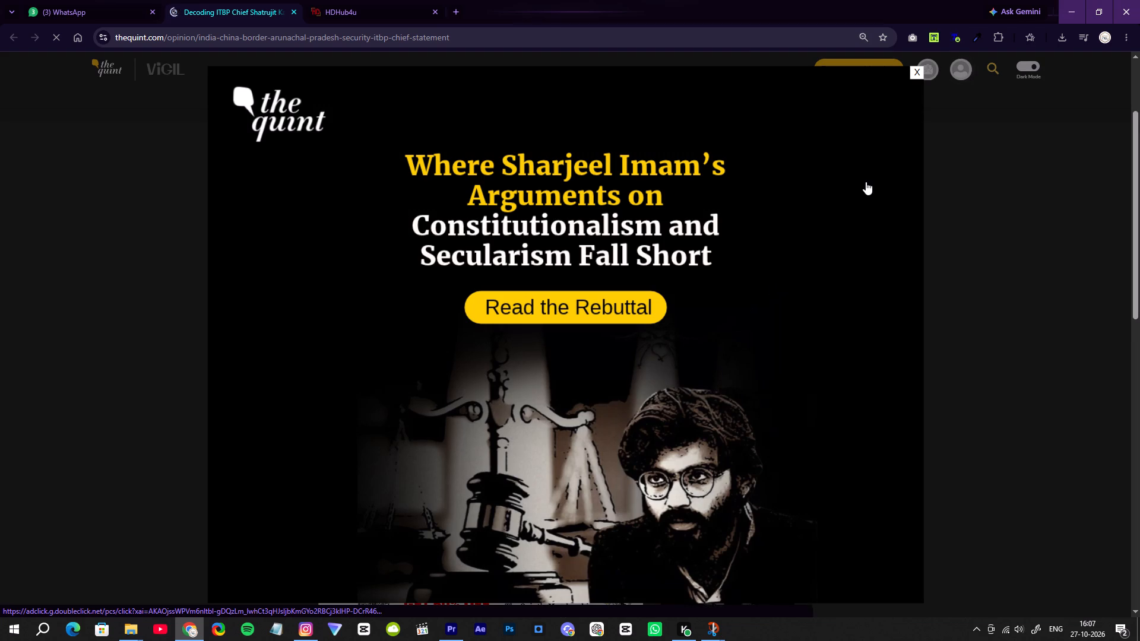
{"action": "left_click", "coordinate": [917, 71]}
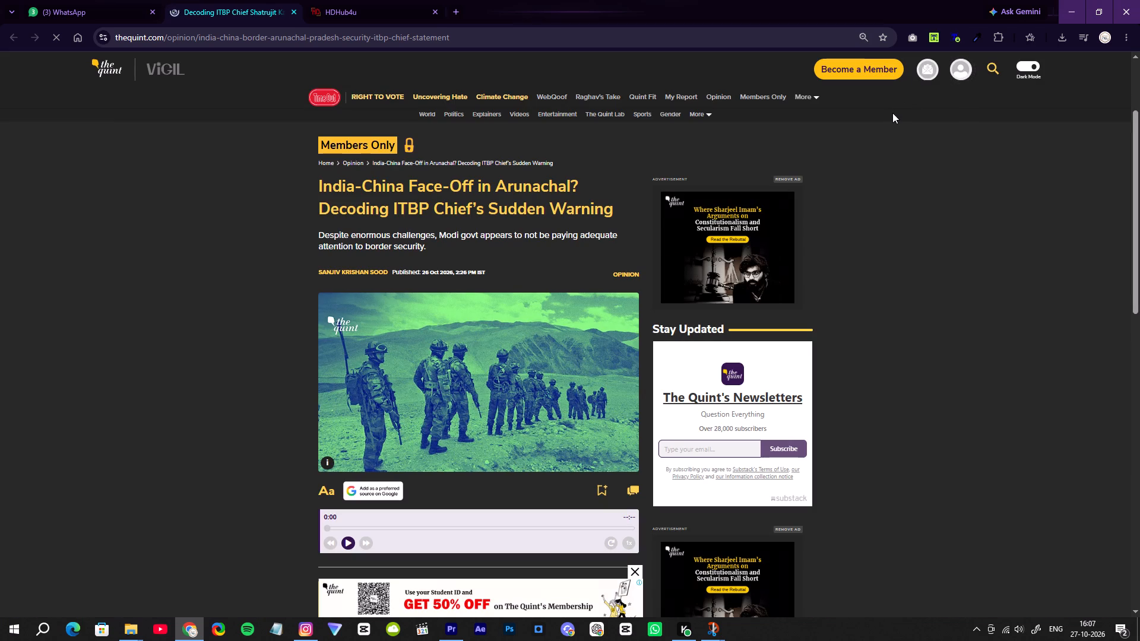
{"action": "key", "text": "shift+super+s"}
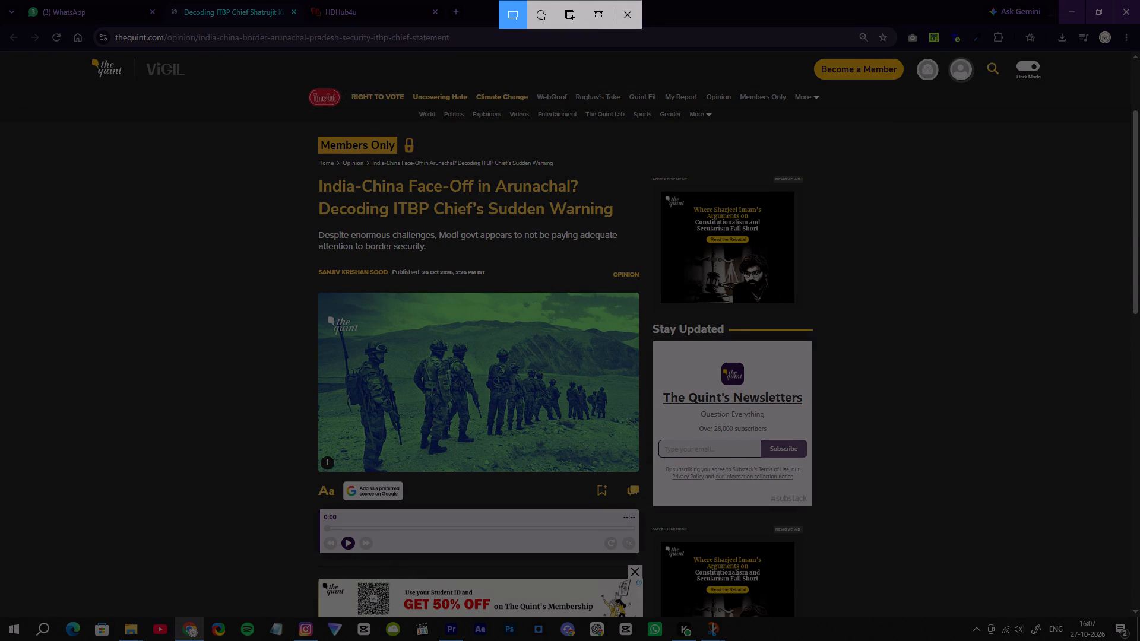
{"action": "left_click_drag", "start_coordinate": [309, 170], "coordinate": [379, 494]}
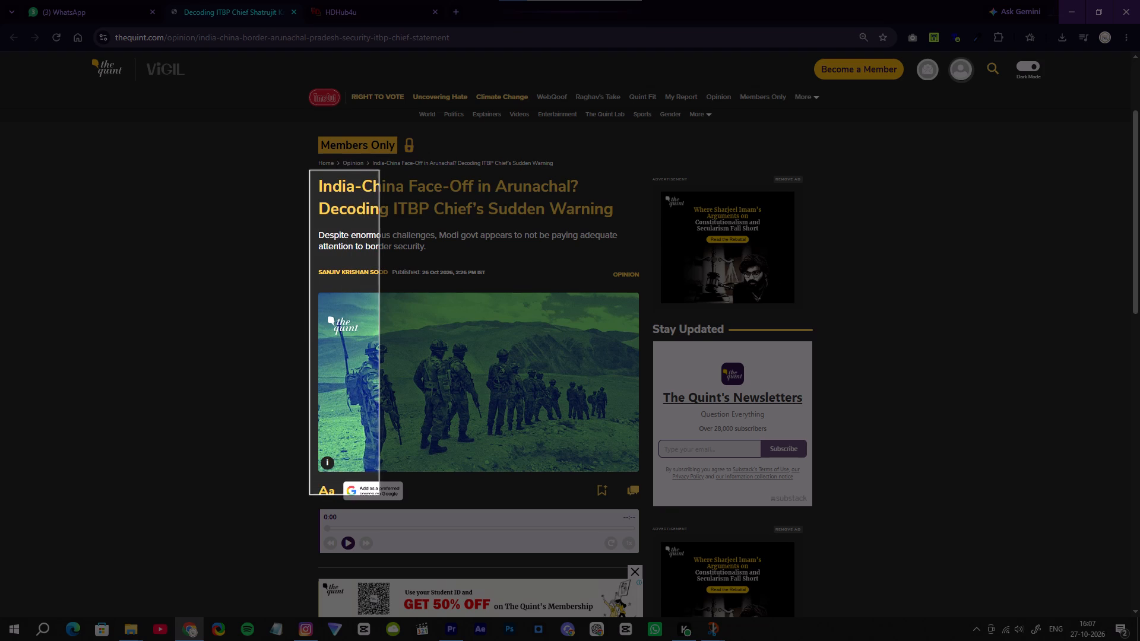
{"action": "left_click_drag", "start_coordinate": [379, 494], "coordinate": [642, 477]}
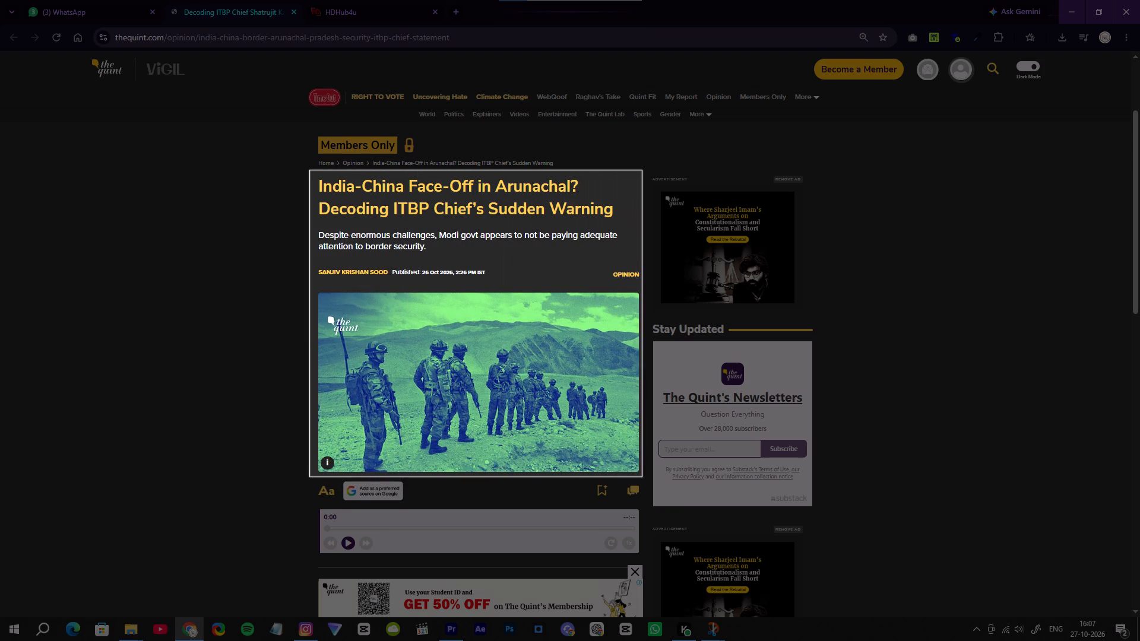
{"action": "left_click_drag", "start_coordinate": [642, 477], "coordinate": [645, 477]}
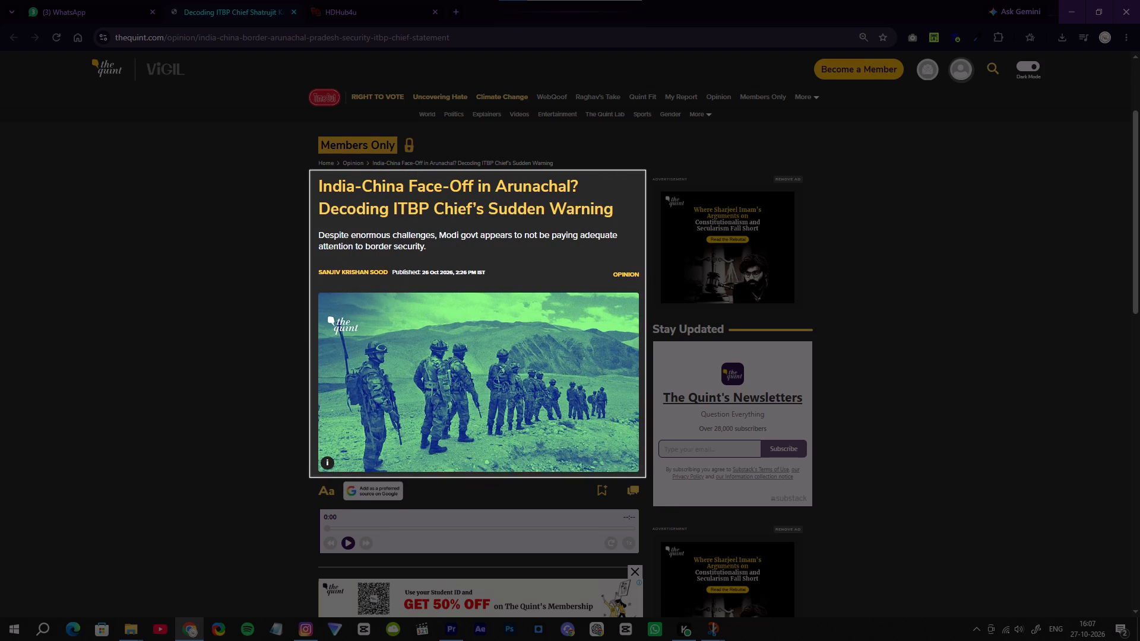
{"action": "left_click_drag", "start_coordinate": [645, 477], "coordinate": [643, 476]}
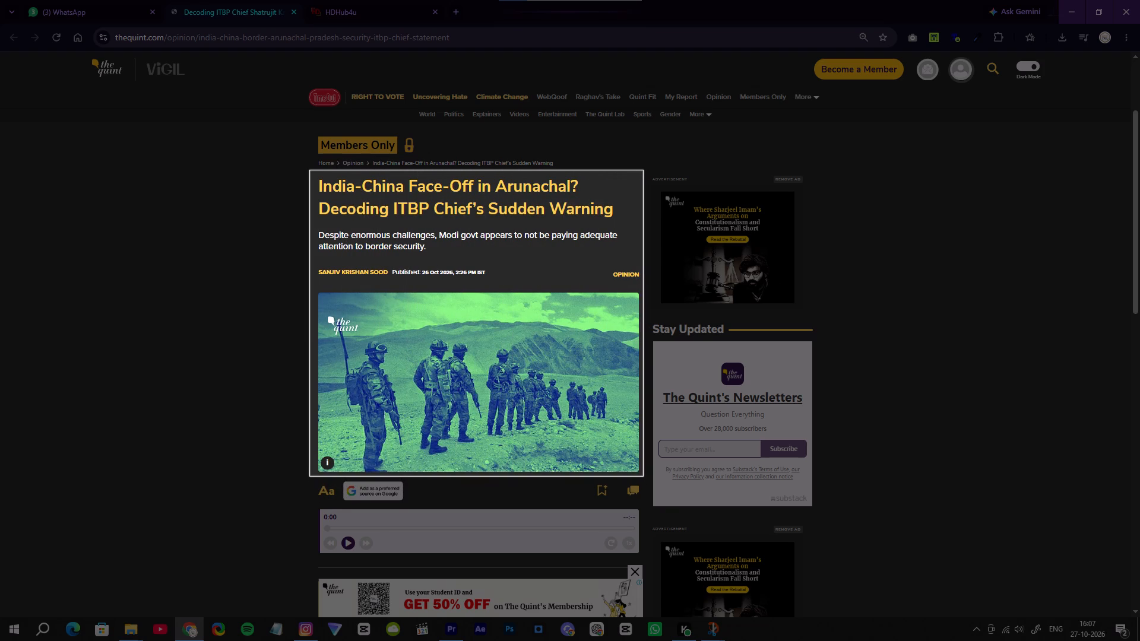
{"action": "left_click_drag", "start_coordinate": [643, 476], "coordinate": [645, 475]}
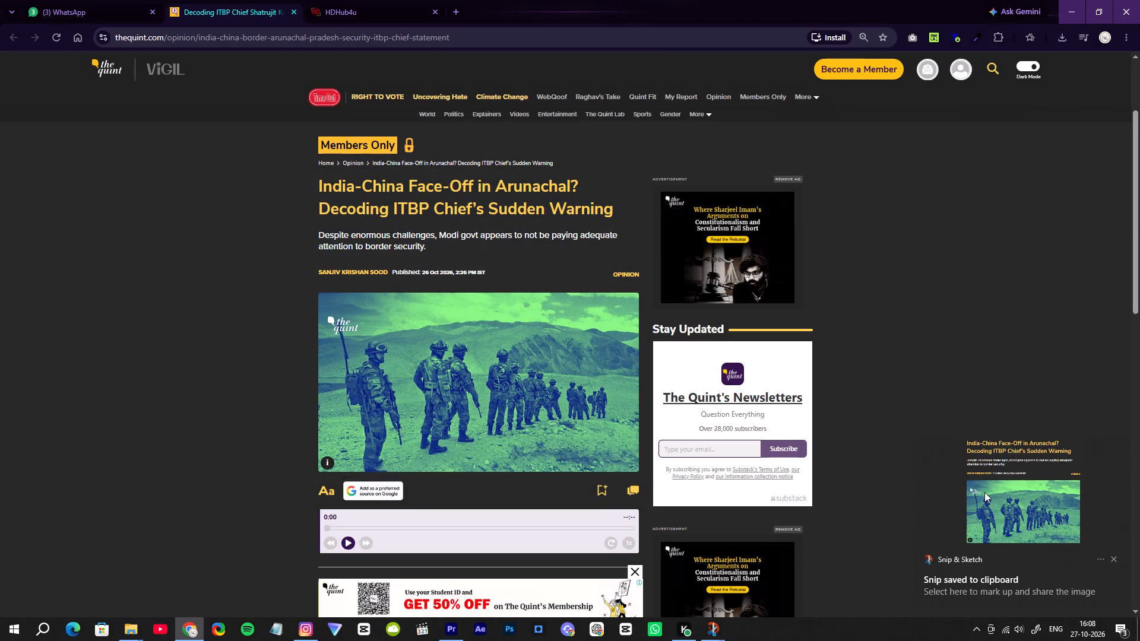
Open the new snip in Snip & Sketch, save it as a PNG in the 26-10-2026 folder under the suggested name, and close its window.
{"action": "left_click", "coordinate": [1021, 500]}
{"action": "left_click", "coordinate": [764, 87]}
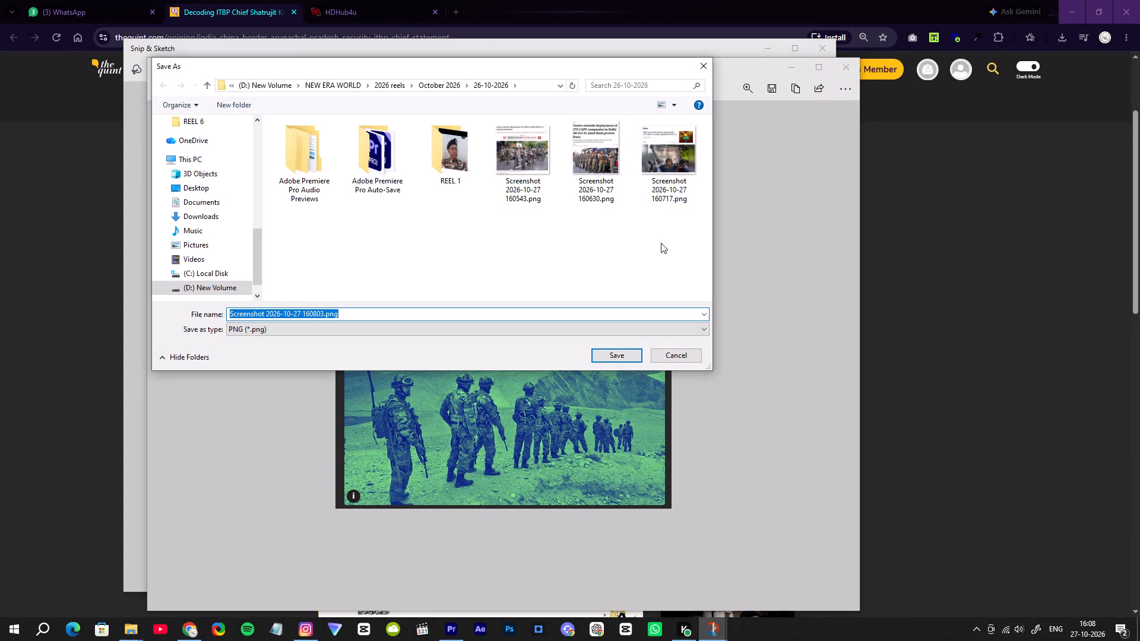
{"action": "left_click", "coordinate": [616, 354]}
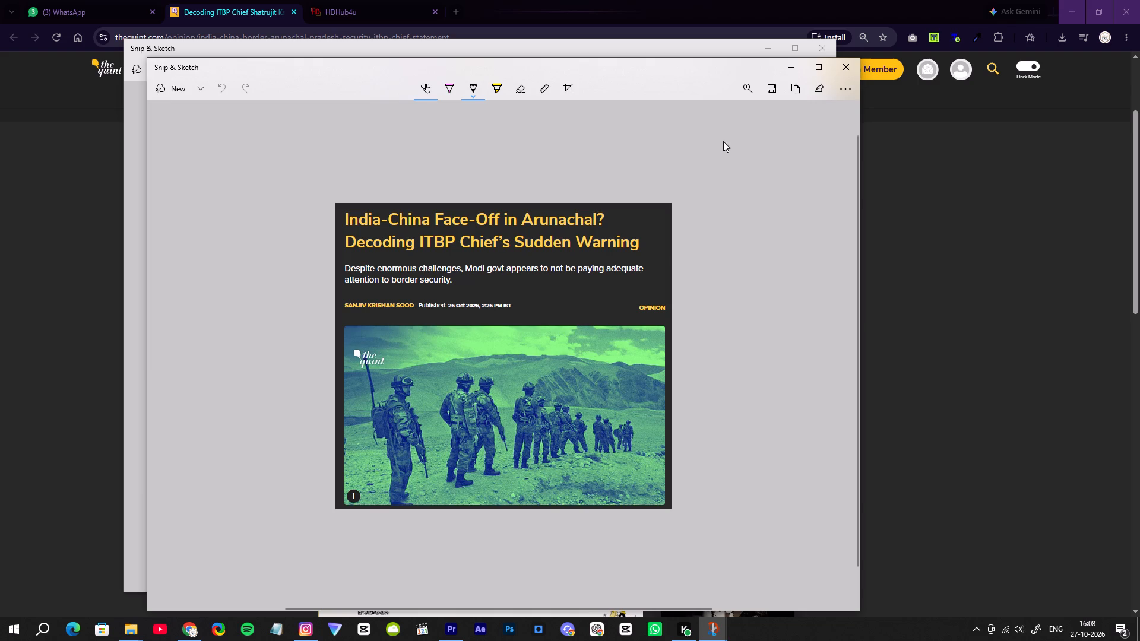
{"action": "left_click", "coordinate": [847, 69]}
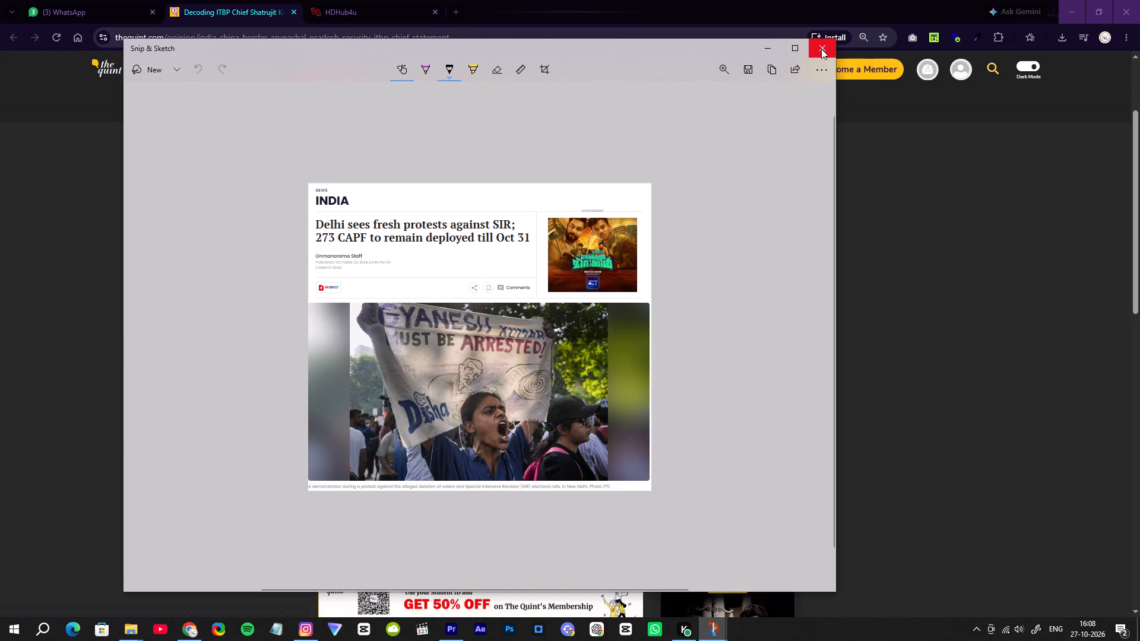
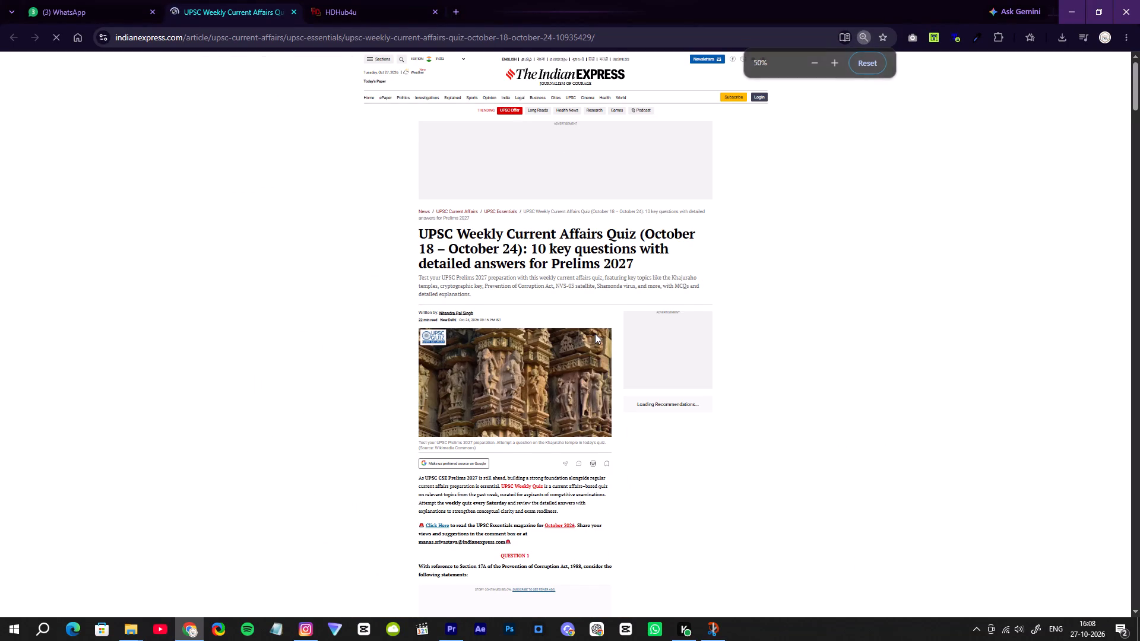
Capture a rectangular snip of the Indian Express UPSC quiz article, from its headline down to the 'Click Here' paragraph, including the 'You May Like' column.
{"action": "scroll", "coordinate": [595, 334], "scroll_direction": "up", "scroll_amount": 1, "text": "ctrl"}
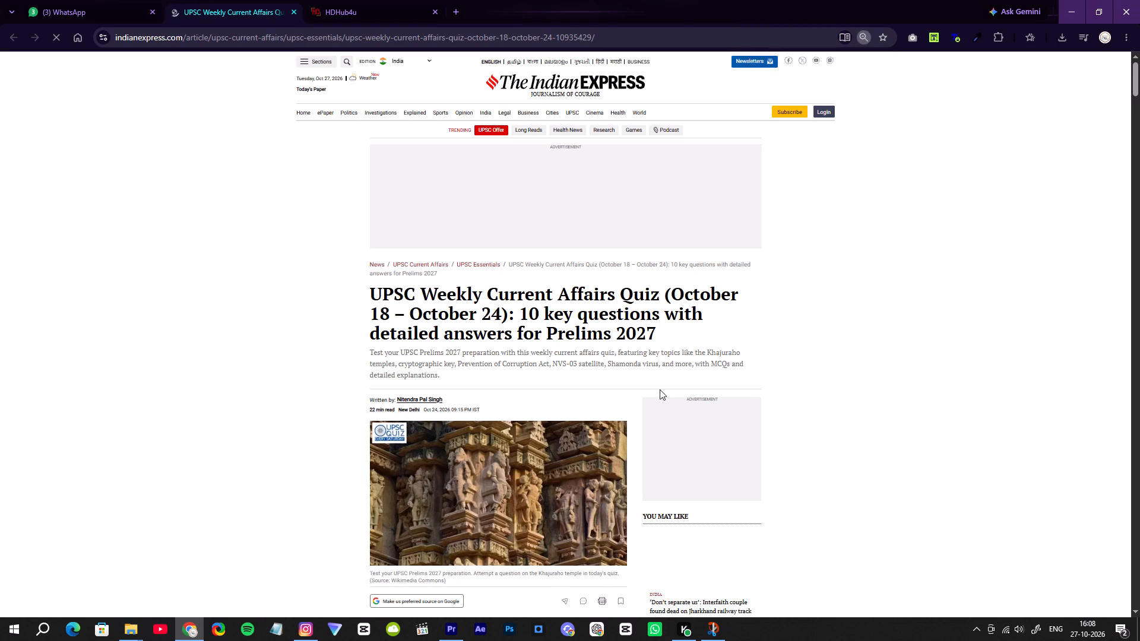
{"action": "scroll", "coordinate": [659, 389], "scroll_direction": "down", "scroll_amount": 2}
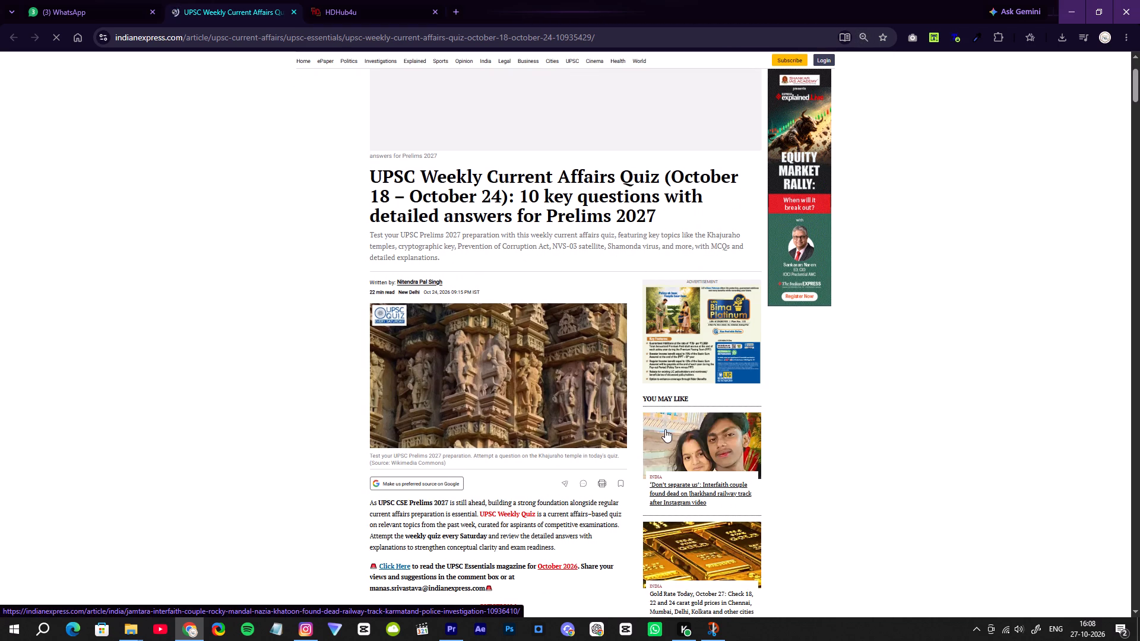
{"action": "scroll", "coordinate": [665, 429], "scroll_direction": "down", "scroll_amount": 1}
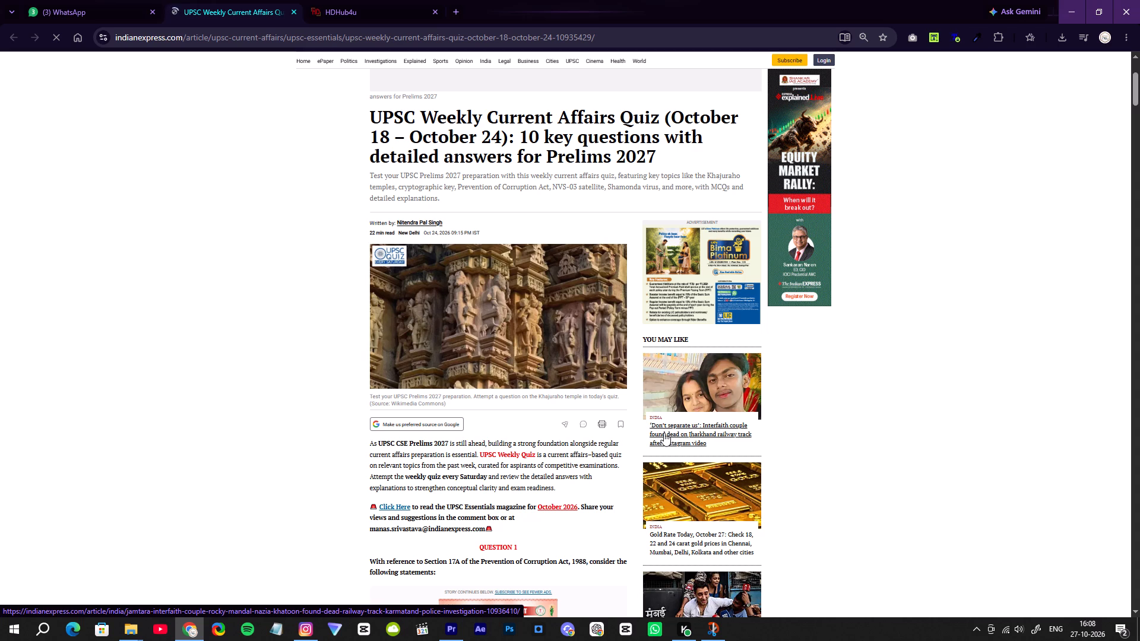
{"action": "key", "text": "shift+super+s"}
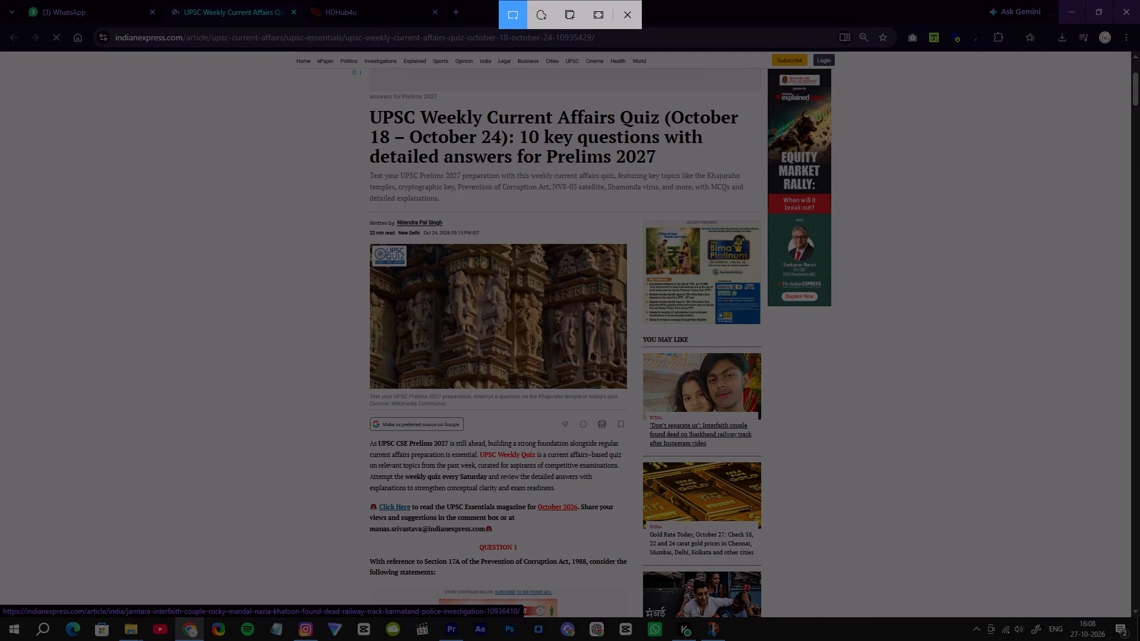
{"action": "left_click_drag", "start_coordinate": [366, 106], "coordinate": [394, 485]}
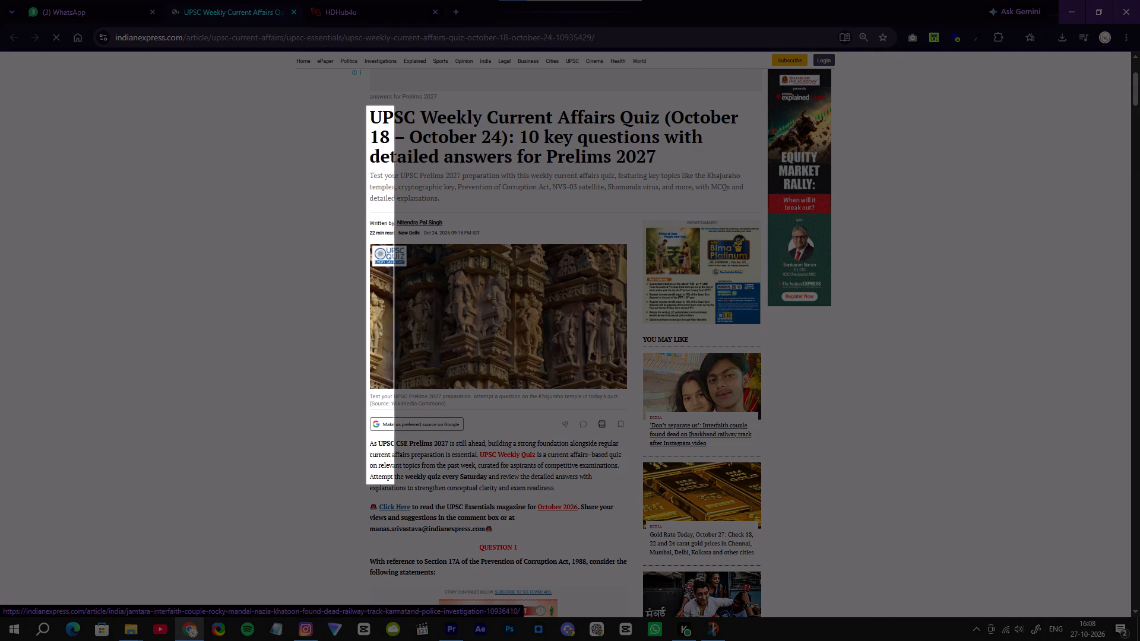
{"action": "left_click_drag", "start_coordinate": [394, 485], "coordinate": [670, 504]}
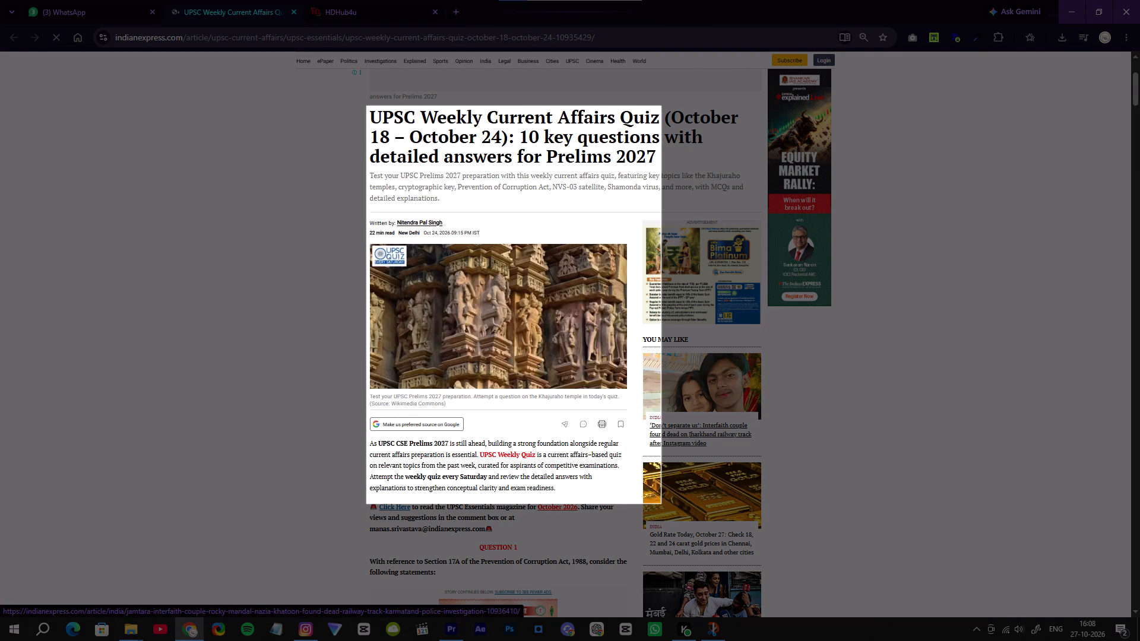
{"action": "left_click_drag", "start_coordinate": [670, 504], "coordinate": [764, 505]}
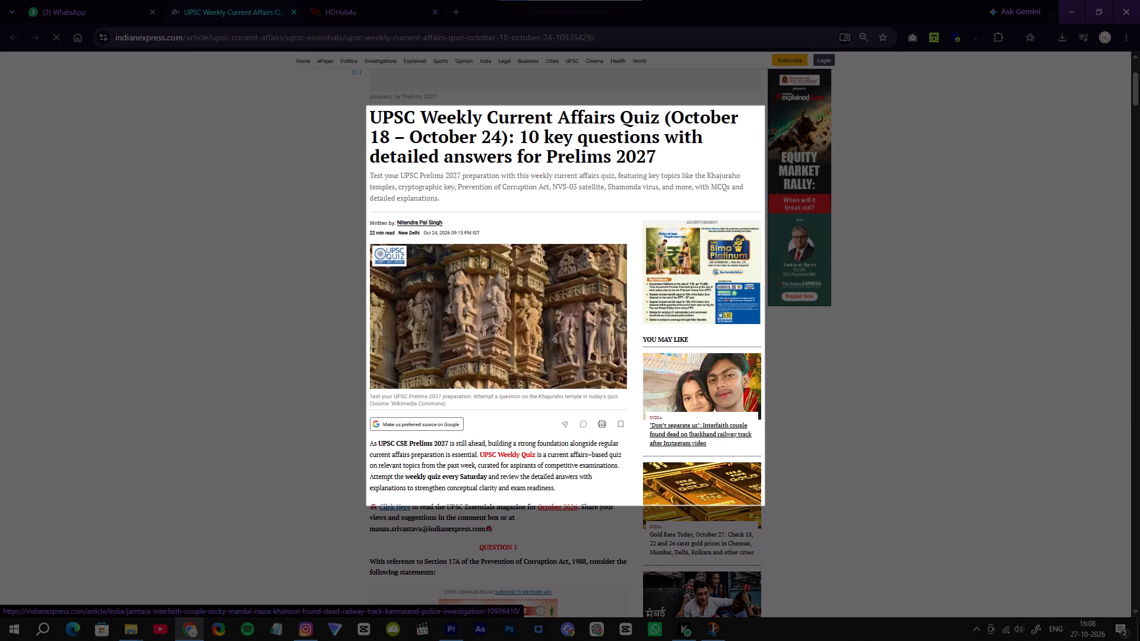
{"action": "left_click_drag", "start_coordinate": [764, 505], "coordinate": [767, 539]}
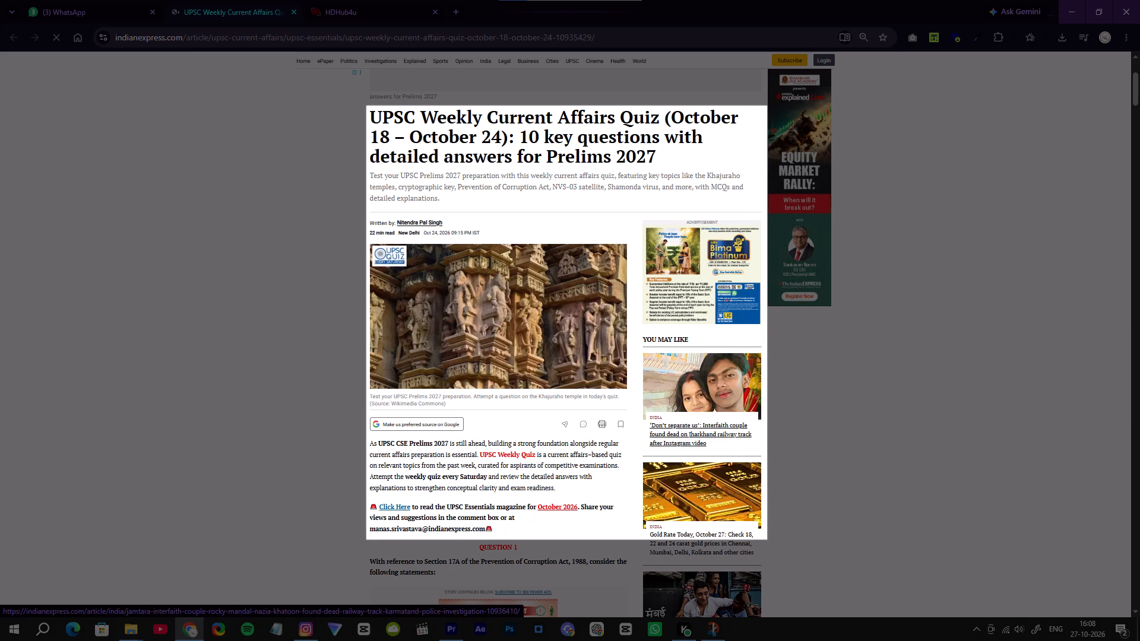
{"action": "left_click_drag", "start_coordinate": [767, 539], "coordinate": [765, 537]}
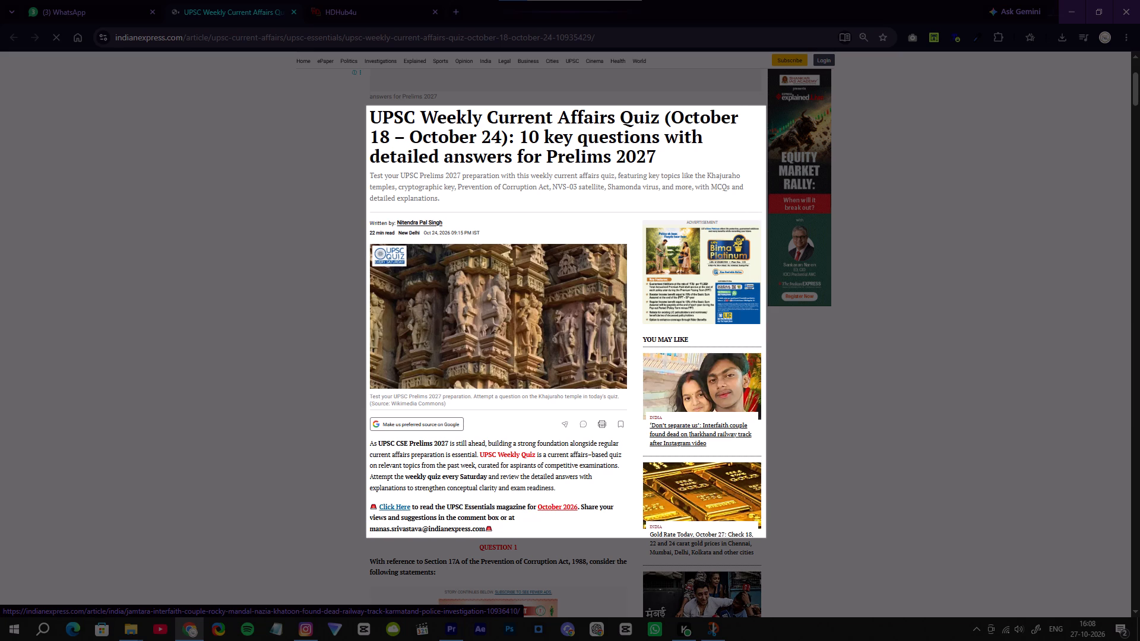
Open the new UPSC quiz article snip in Snip & Sketch and save it as a PNG in the 26-10-2026 folder under the suggested name.
{"action": "left_click_drag", "start_coordinate": [765, 537], "coordinate": [764, 538]}
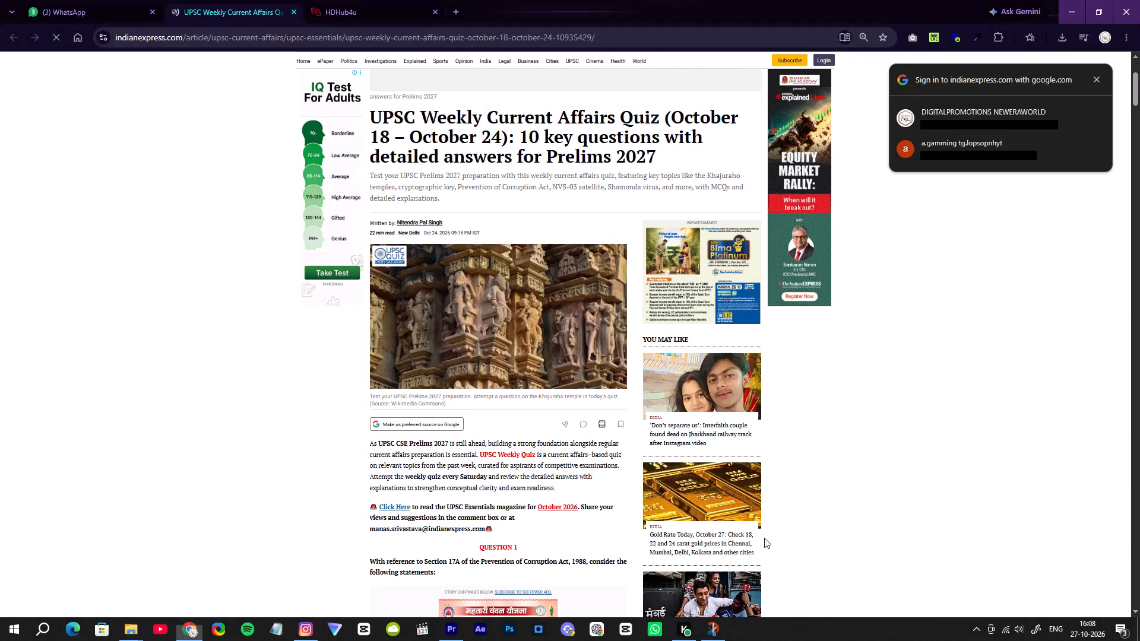
{"action": "left_click", "coordinate": [1001, 499]}
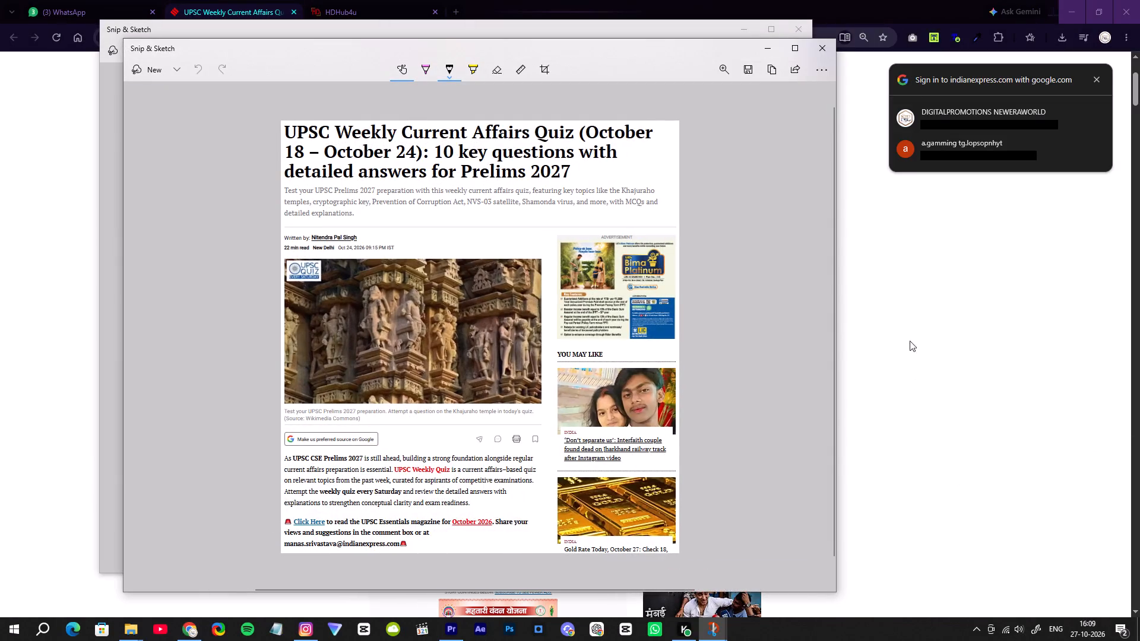
{"action": "left_click", "coordinate": [741, 72]}
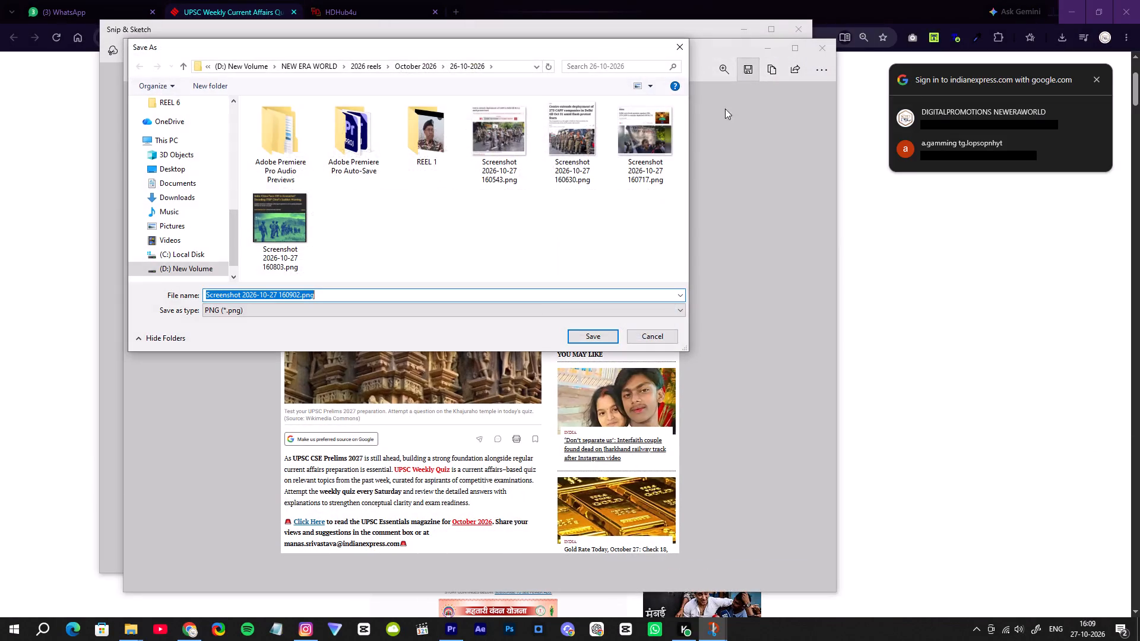
{"action": "left_click", "coordinate": [601, 338]}
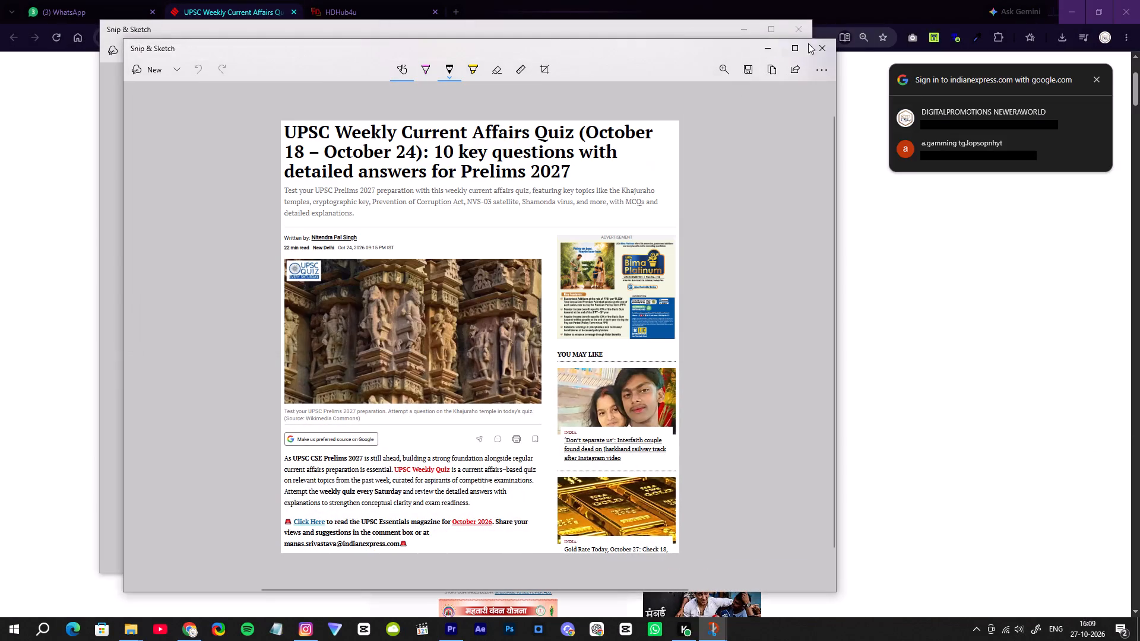
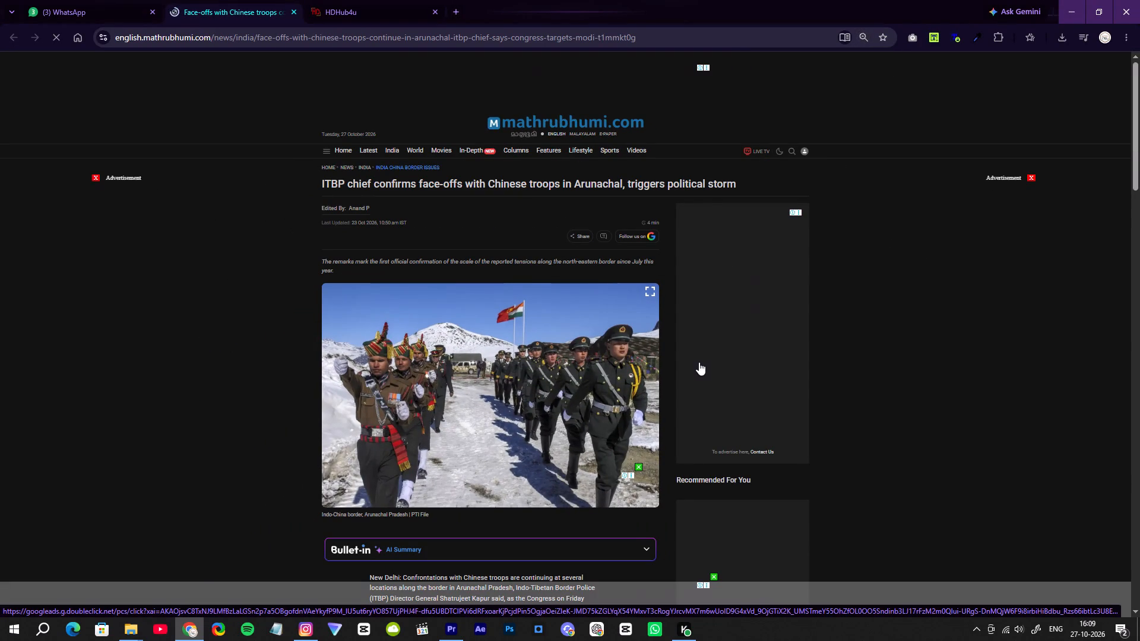
Capture a rectangular snip of the Mathrubhumi article on the ITBP chief and Arunachal face-offs, starting from its headline and running down over the soldiers photo.
{"action": "key", "text": "shift+super+s"}
{"action": "left_click_drag", "start_coordinate": [309, 176], "coordinate": [318, 345]}
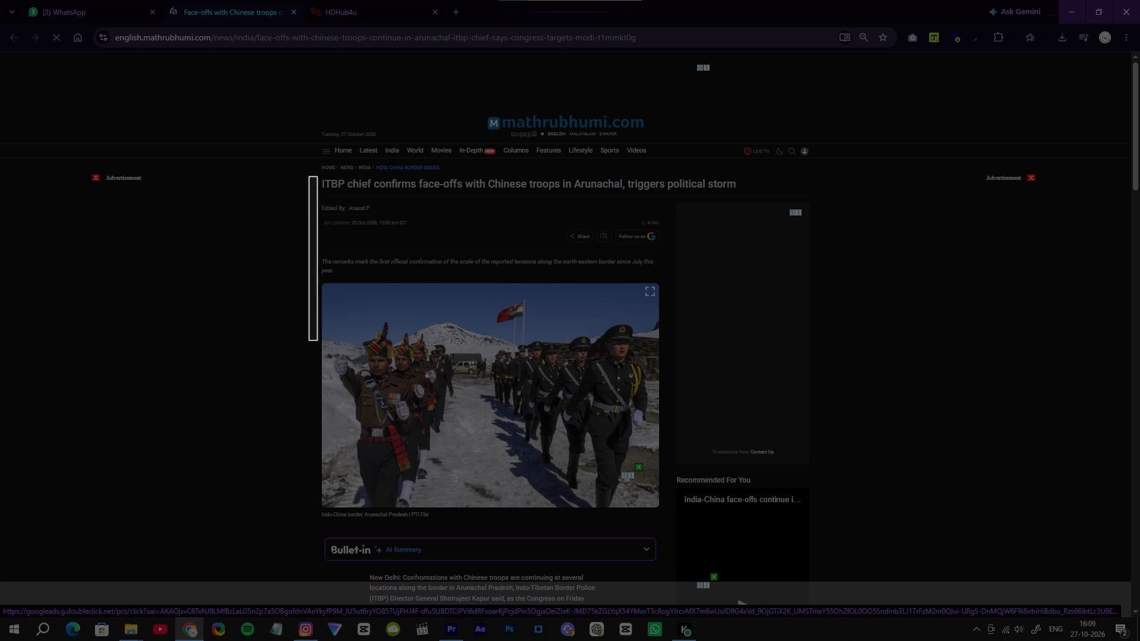
Capture a rectangular snip of the Mathrubhumi ITBP article, from headline to photo caption including the adjacent advertisement column, and open it in Snip & Sketch.
{"action": "left_click_drag", "start_coordinate": [318, 345], "coordinate": [487, 520]}
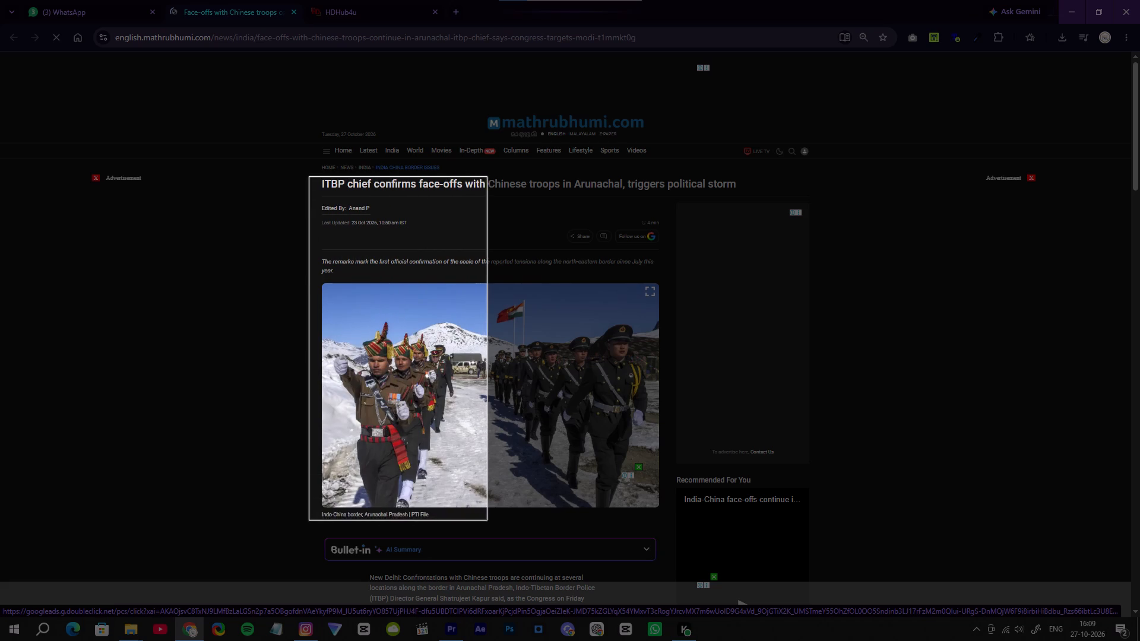
{"action": "left_click_drag", "start_coordinate": [487, 520], "coordinate": [743, 517]}
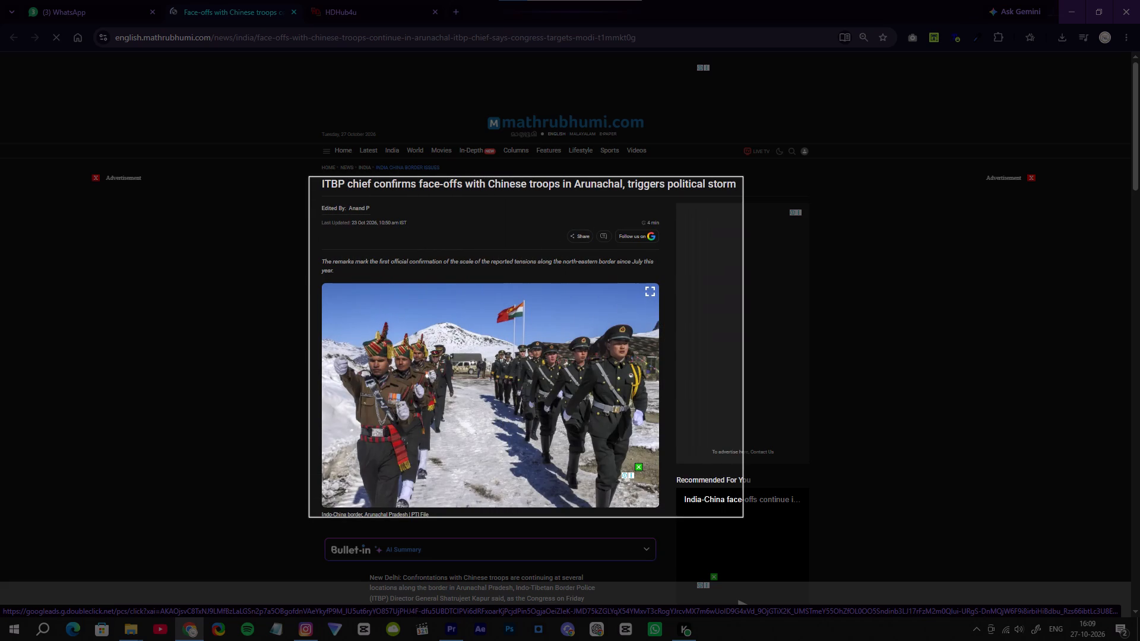
{"action": "left_click_drag", "start_coordinate": [743, 517], "coordinate": [804, 519]}
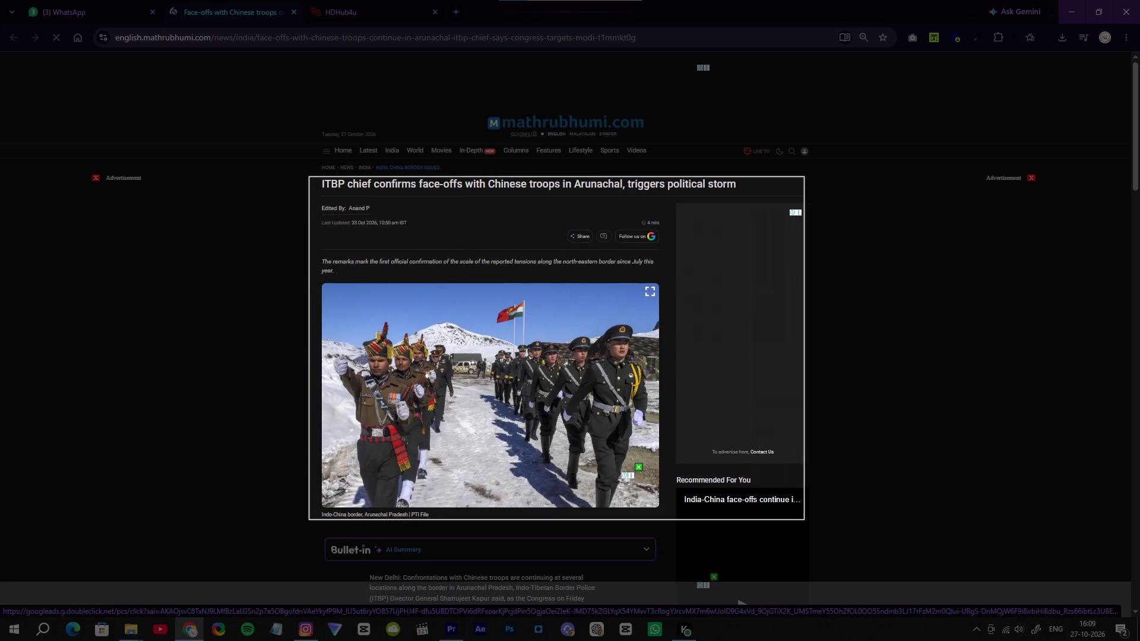
{"action": "left_click_drag", "start_coordinate": [804, 519], "coordinate": [818, 519]}
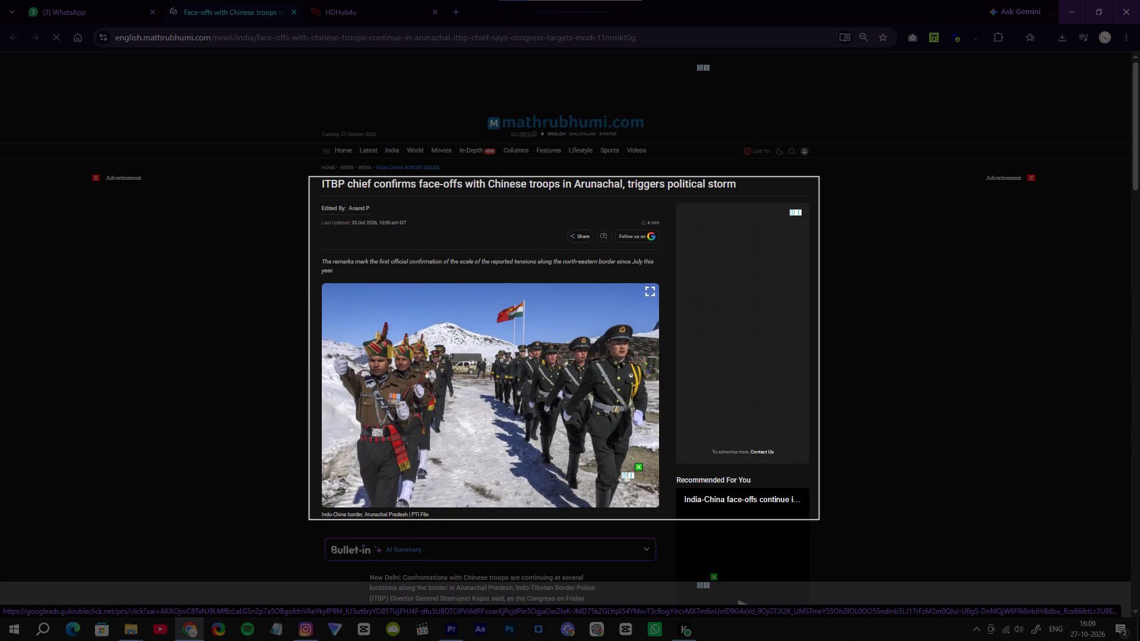
{"action": "left_click_drag", "start_coordinate": [818, 519], "coordinate": [815, 523]}
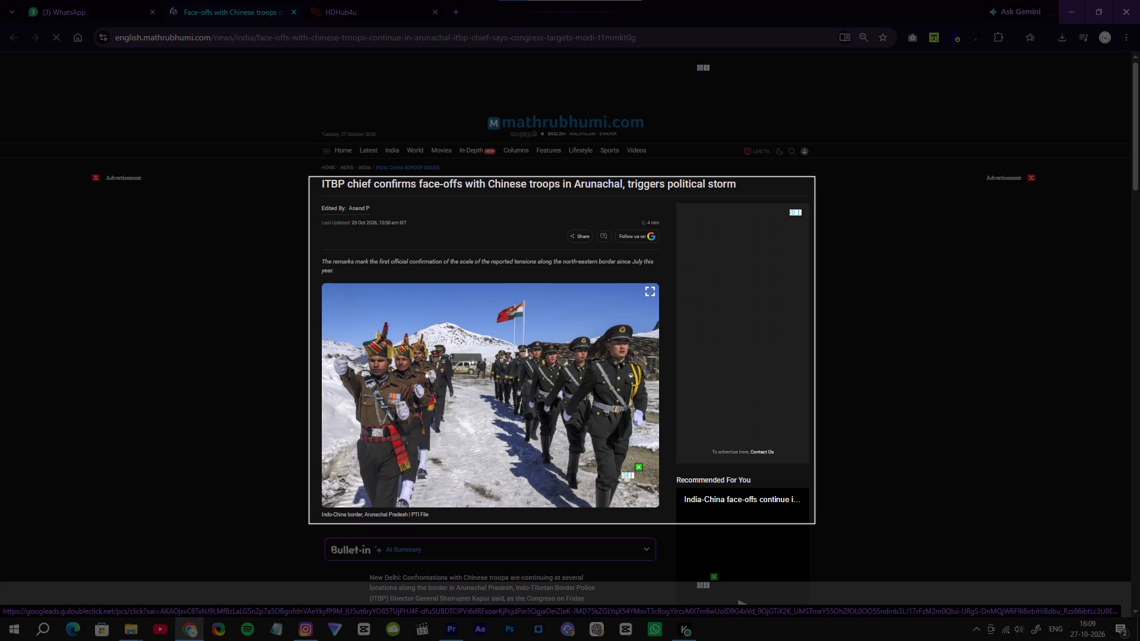
{"action": "left_click_drag", "start_coordinate": [815, 523], "coordinate": [818, 522]}
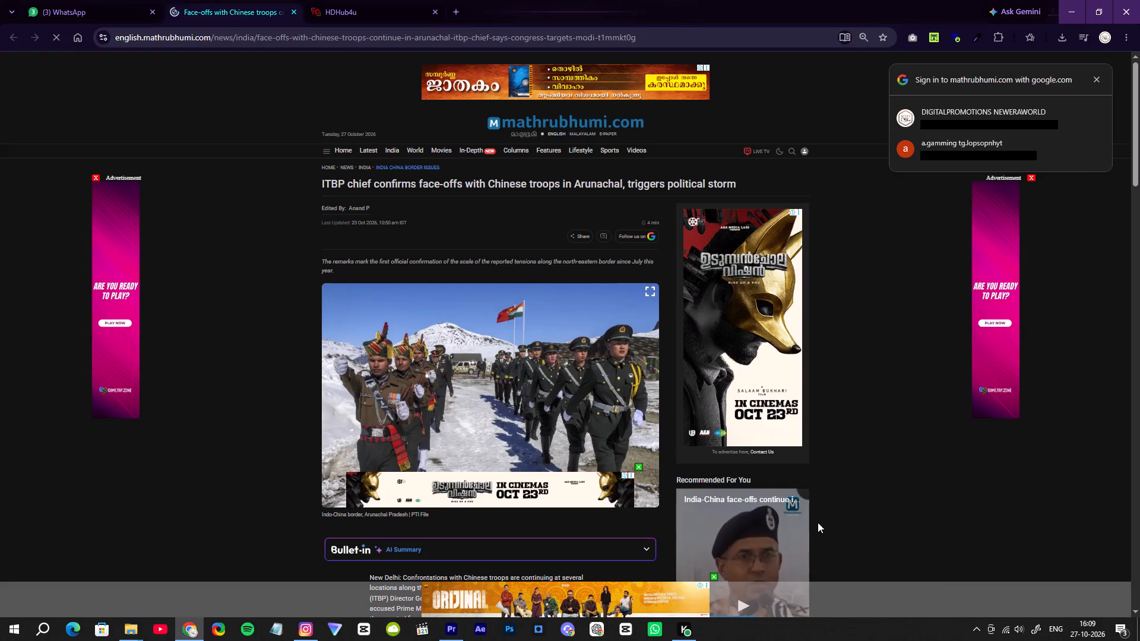
{"action": "left_click", "coordinate": [1004, 503]}
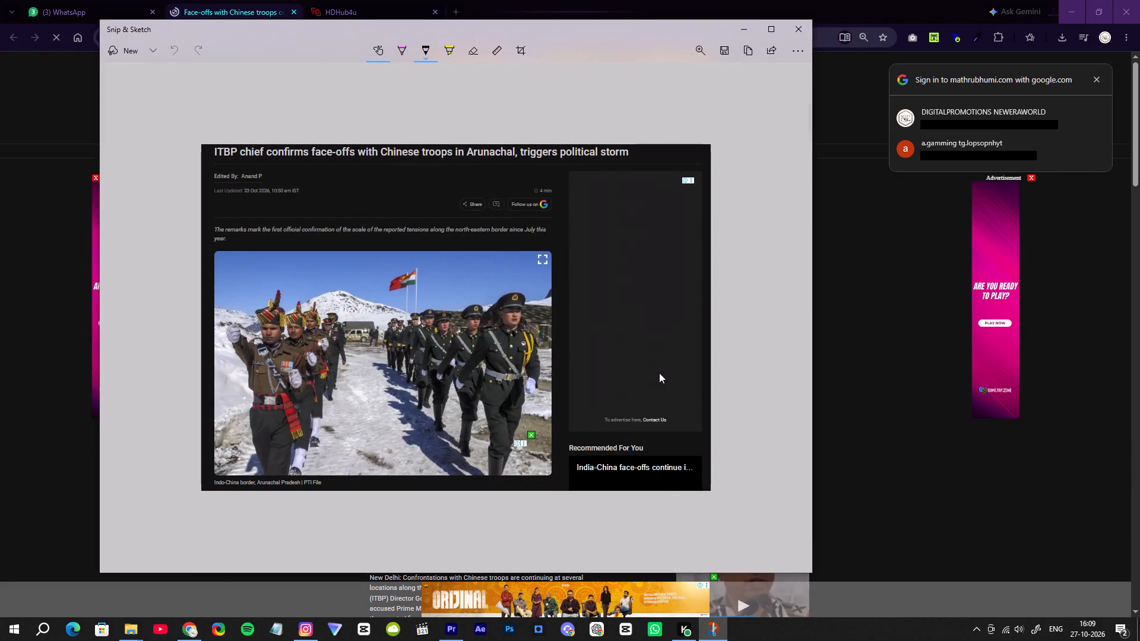
Save the Mathrubhumi ITBP article snip as a PNG in the 26-10-2026 folder under the suggested name, and close its window.
{"action": "left_click", "coordinate": [718, 53]}
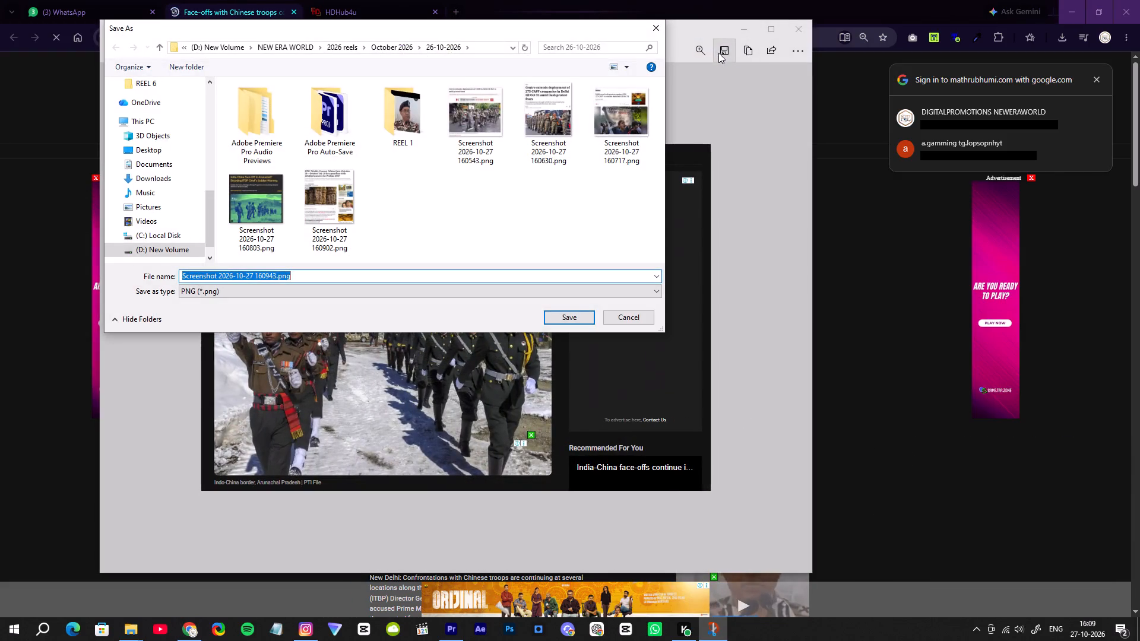
{"action": "left_click", "coordinate": [583, 314]}
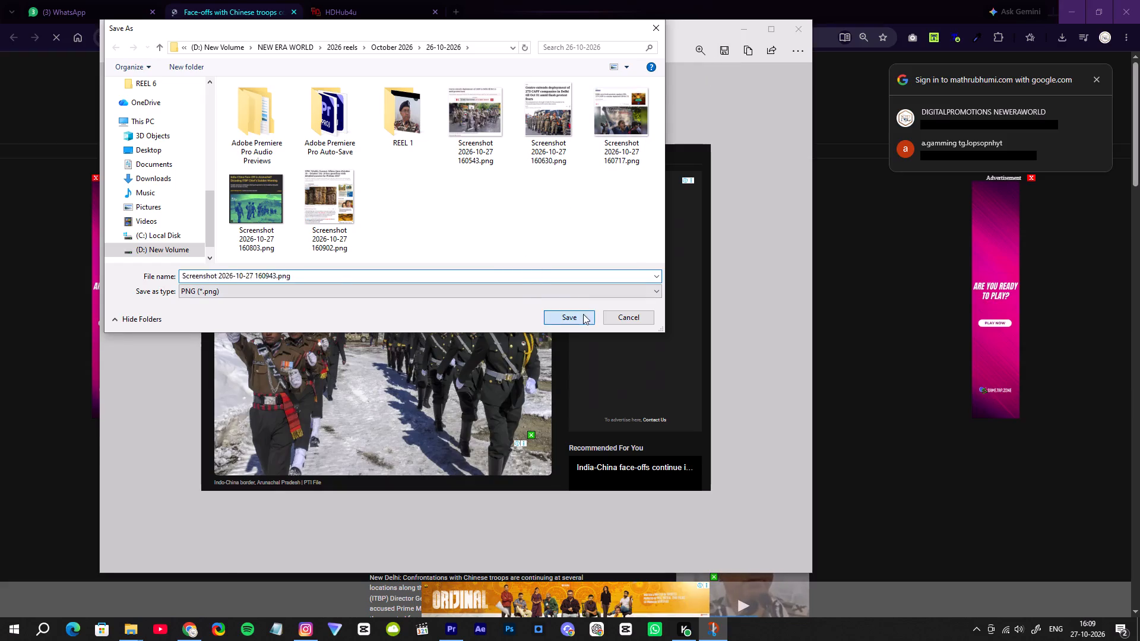
{"action": "scroll", "coordinate": [684, 374], "scroll_direction": "down", "scroll_amount": 4}
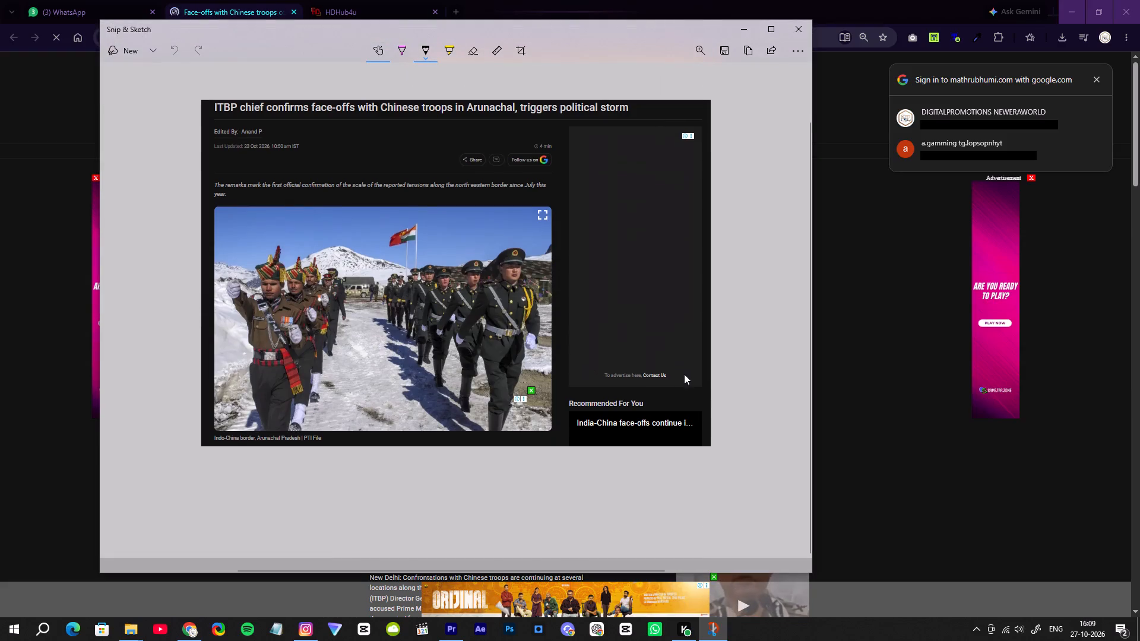
{"action": "scroll", "coordinate": [684, 374], "scroll_direction": "down", "scroll_amount": 1}
{"action": "scroll", "coordinate": [689, 247], "scroll_direction": "up", "scroll_amount": 2}
{"action": "left_click", "coordinate": [800, 29]}
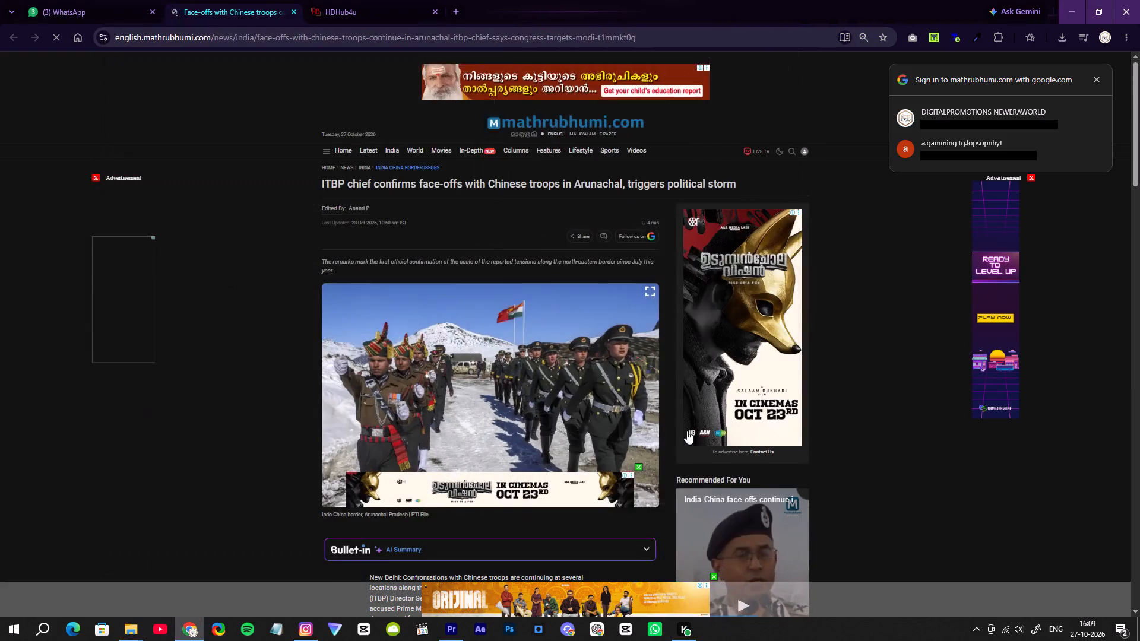
Look through the body of the Mathrubhumi article on the Arunachal face-offs for further reel material.
{"action": "scroll", "coordinate": [685, 436], "scroll_direction": "down", "scroll_amount": 9}
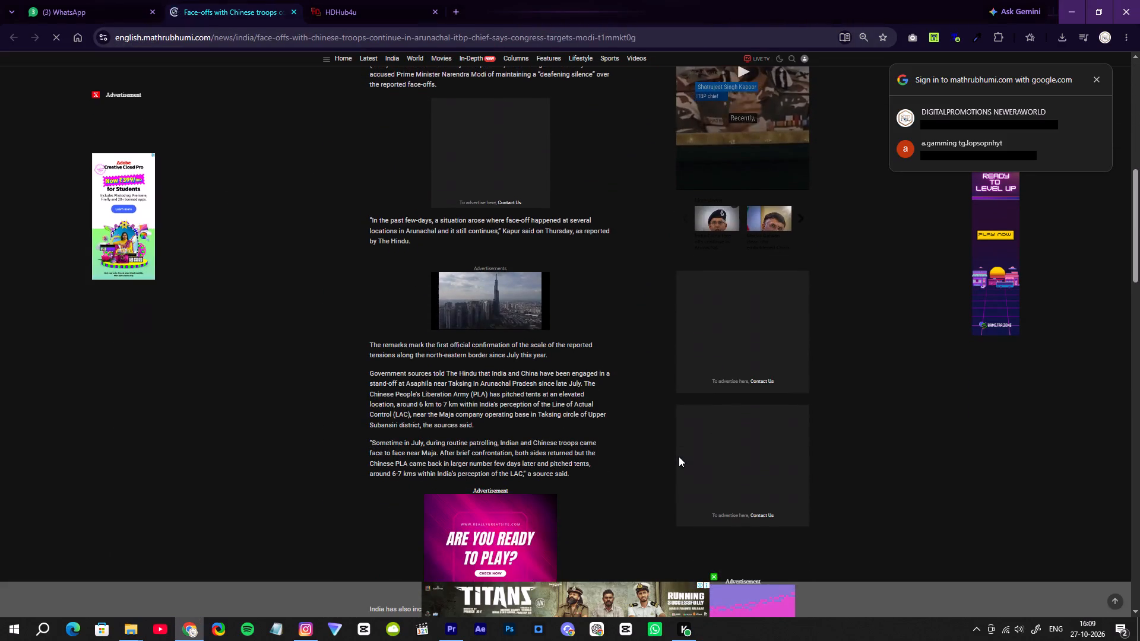
{"action": "scroll", "coordinate": [678, 456], "scroll_direction": "down", "scroll_amount": 11}
{"action": "scroll", "coordinate": [675, 464], "scroll_direction": "up", "scroll_amount": 6}
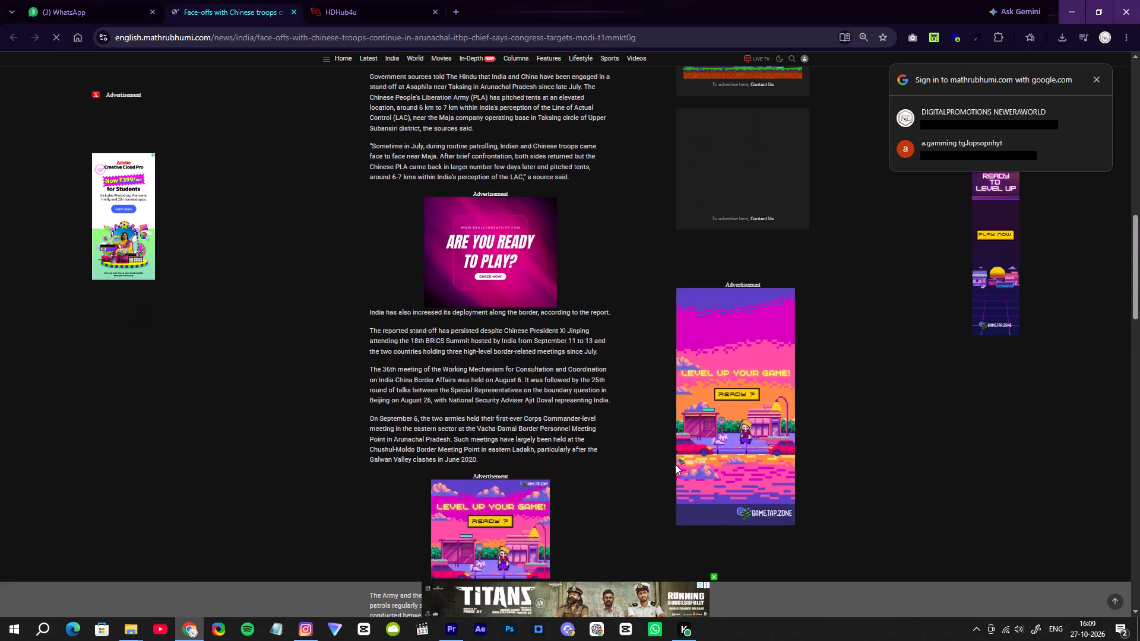
{"action": "scroll", "coordinate": [675, 464], "scroll_direction": "down", "scroll_amount": 1}
{"action": "scroll", "coordinate": [675, 464], "scroll_direction": "up", "scroll_amount": 3}
{"action": "left_click_drag", "start_coordinate": [1134, 241], "coordinate": [1132, 147]}
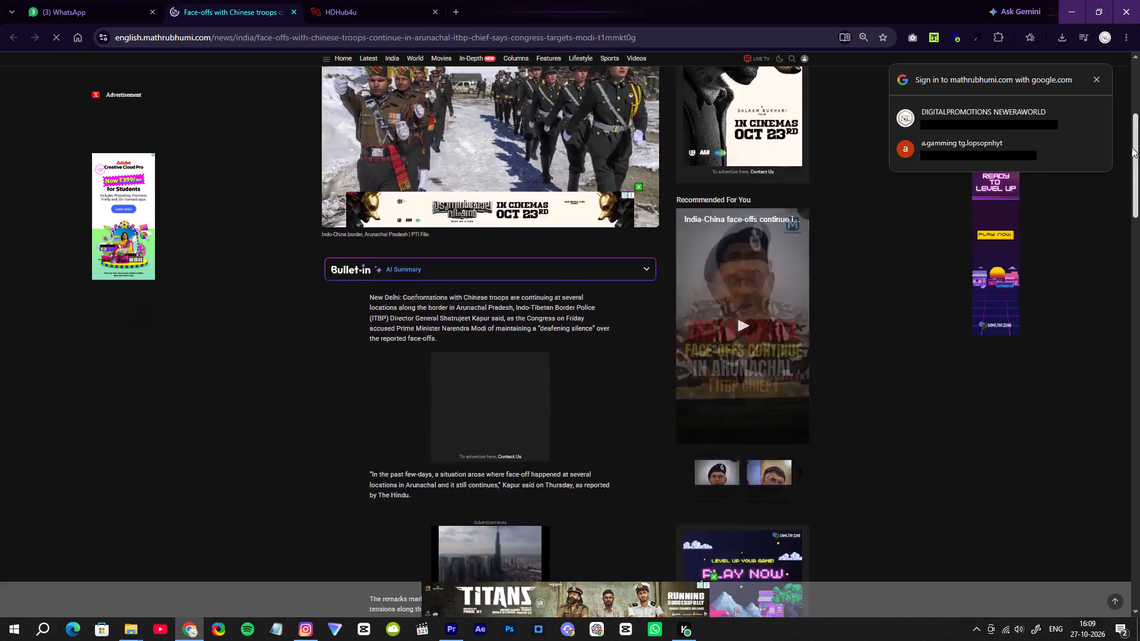
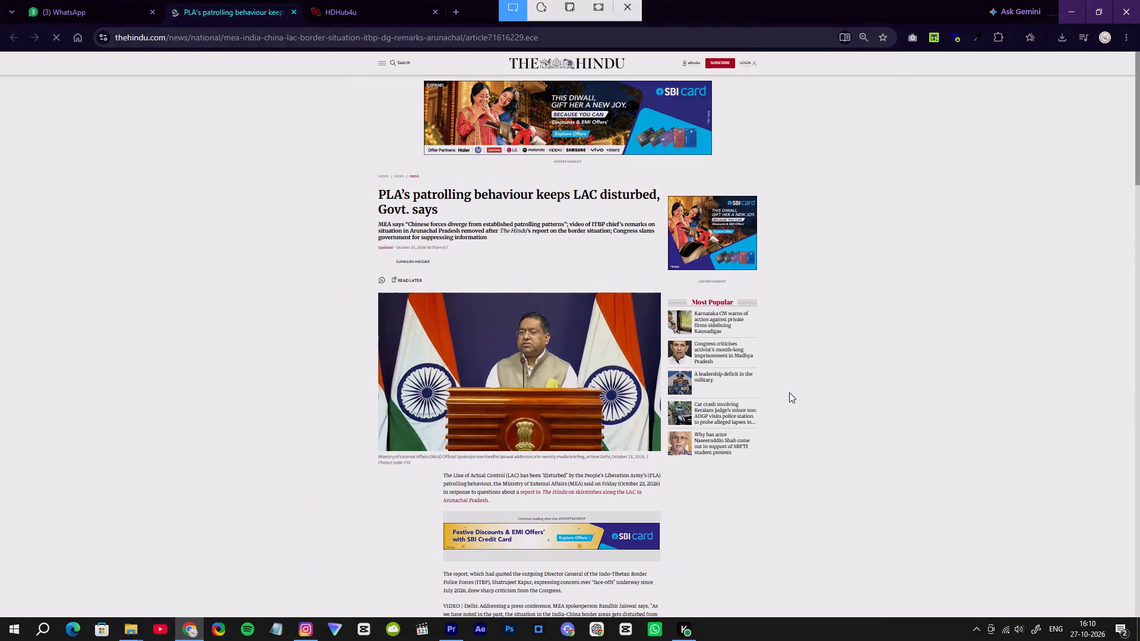
Capture a rectangular snip of The Hindu's PLA patrolling article, from the headline through the photo to the first paragraph, excluding the Most Popular sidebar.
{"action": "left_click_drag", "start_coordinate": [368, 167], "coordinate": [368, 182]}
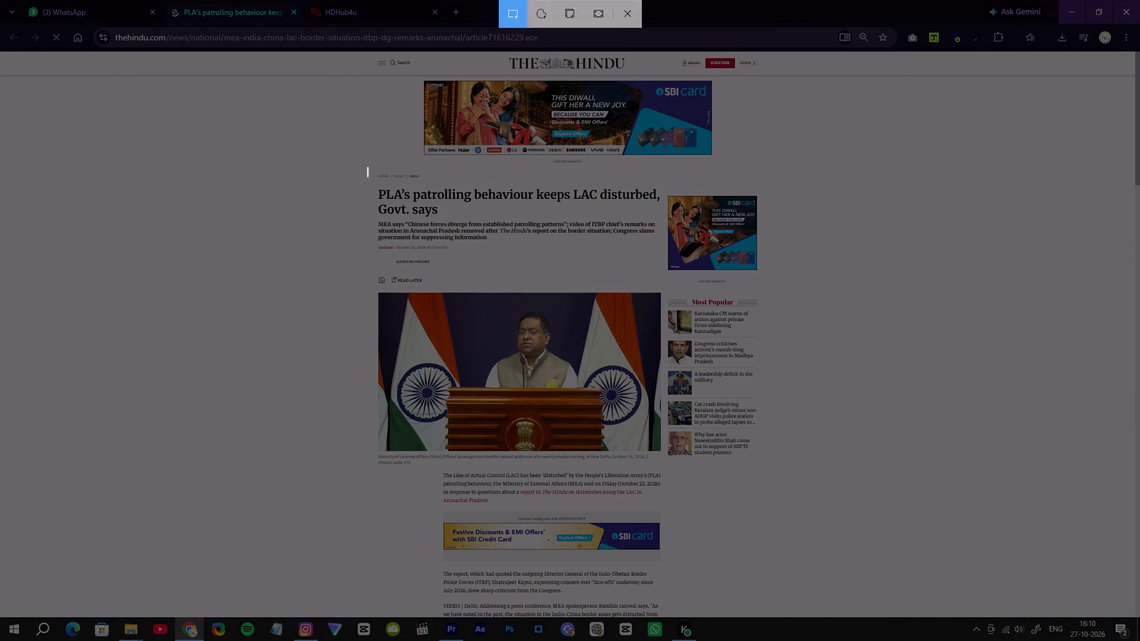
{"action": "left_click_drag", "start_coordinate": [368, 182], "coordinate": [622, 569]}
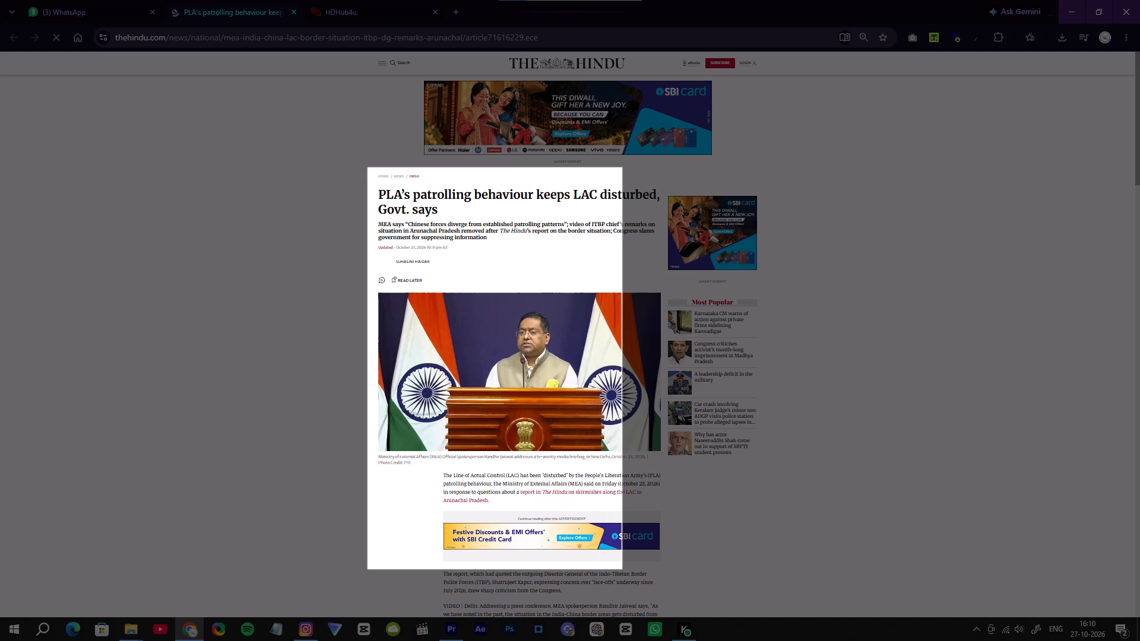
{"action": "left_click_drag", "start_coordinate": [622, 569], "coordinate": [667, 511]}
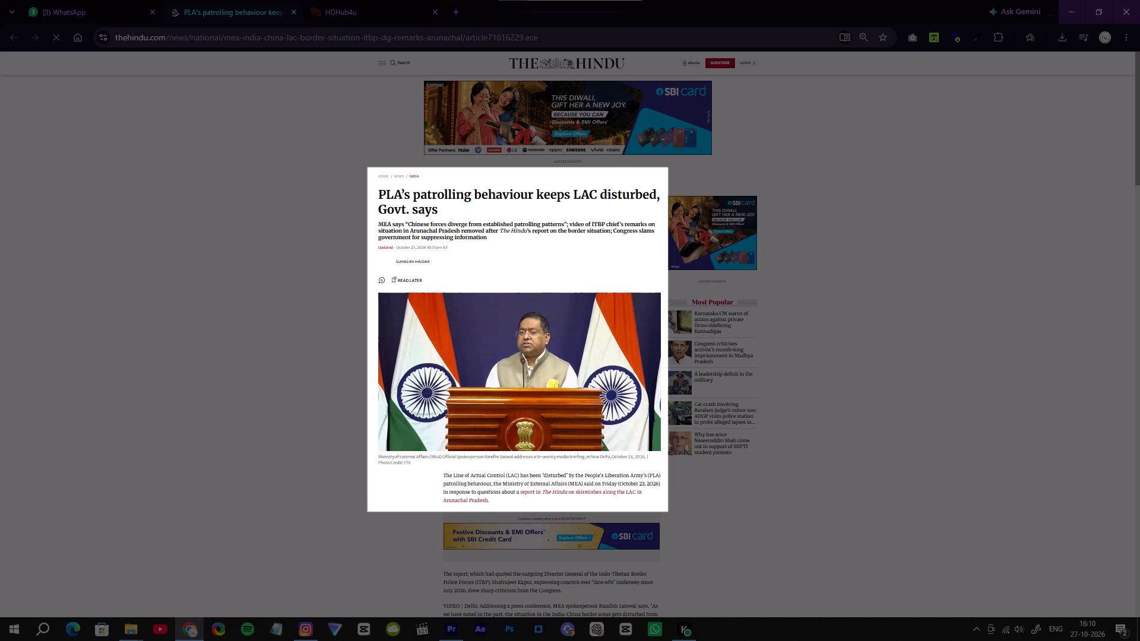
{"action": "left_click_drag", "start_coordinate": [667, 511], "coordinate": [664, 509]}
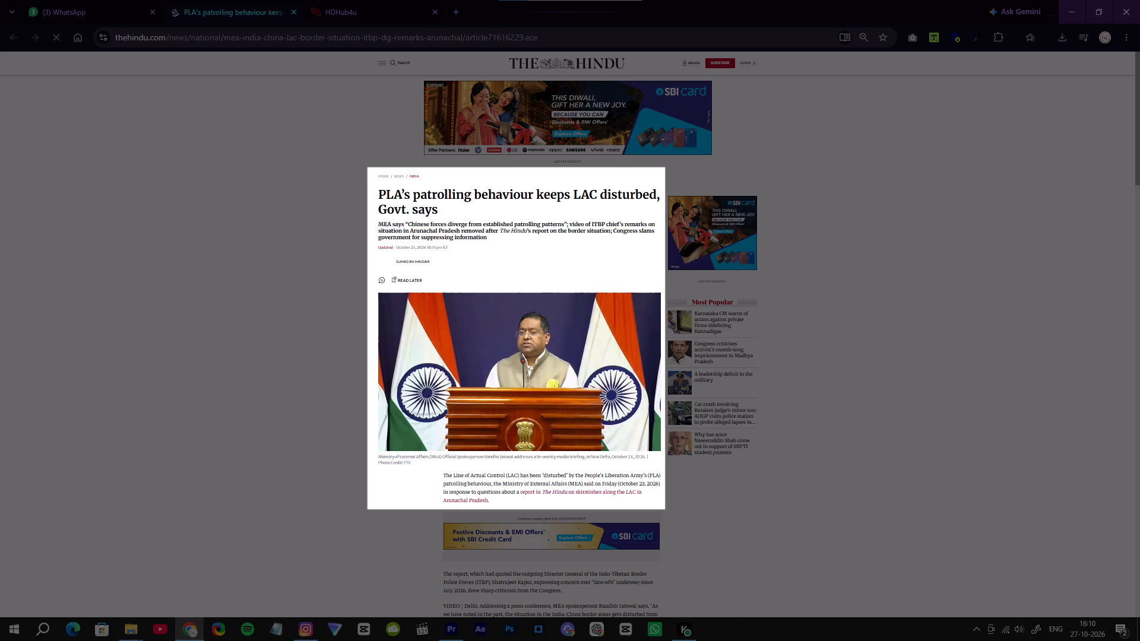
Complete the snip of The Hindu's PLA patrolling article and save it from Snip & Sketch as a PNG in the 26-10-2026 folder under the suggested name.
{"action": "left_click_drag", "start_coordinate": [664, 509], "coordinate": [666, 508]}
{"action": "left_click", "coordinate": [993, 514]}
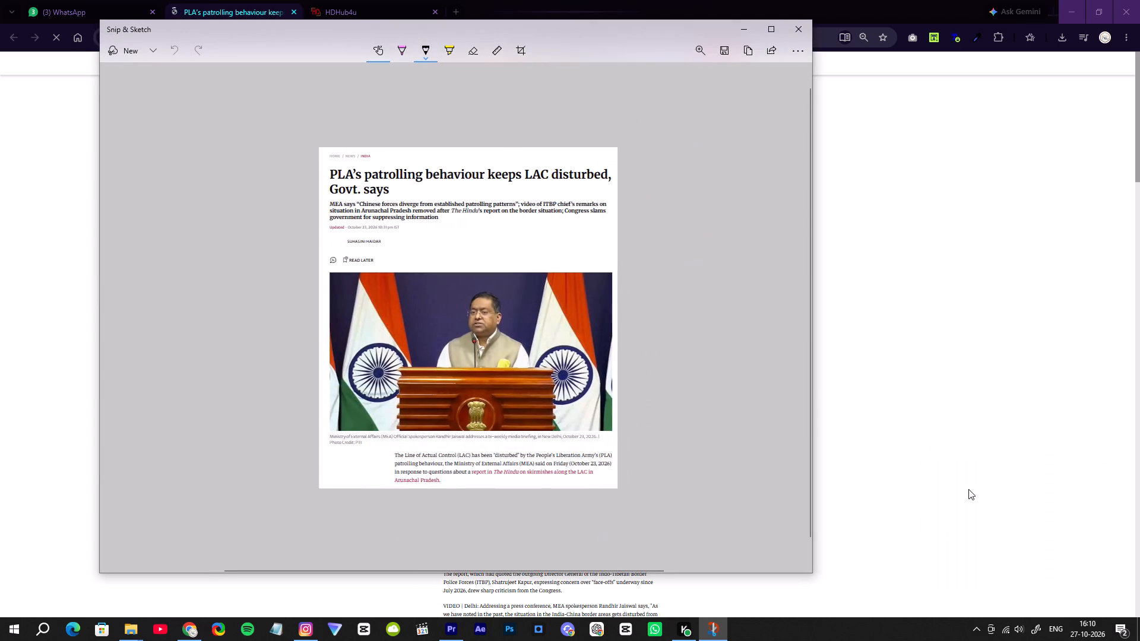
{"action": "left_click", "coordinate": [724, 58]}
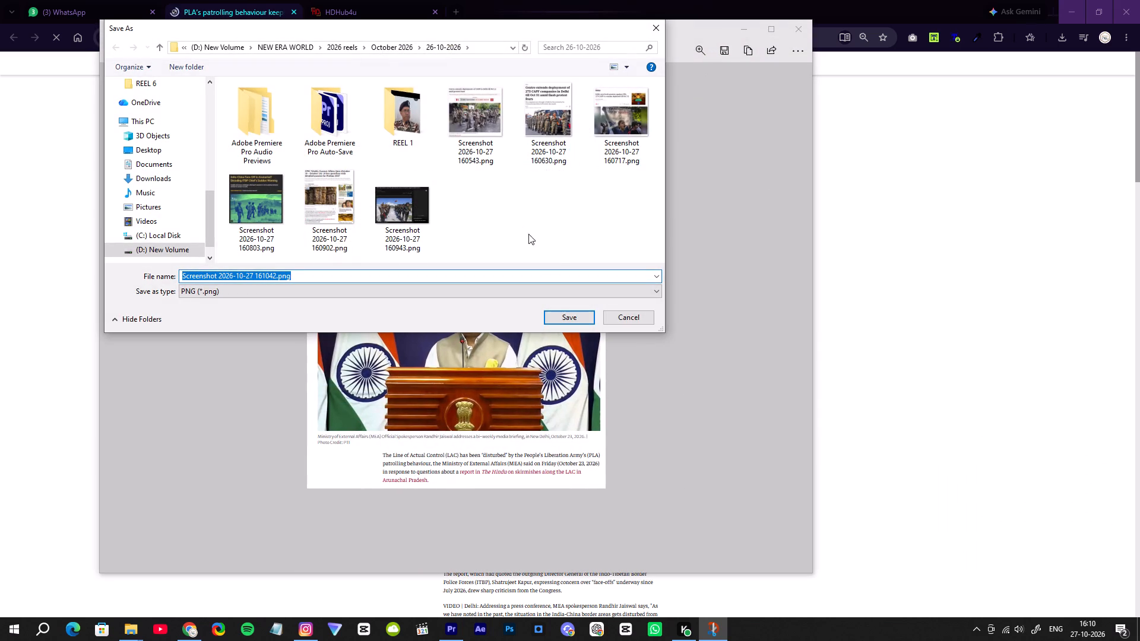
{"action": "left_click", "coordinate": [583, 318]}
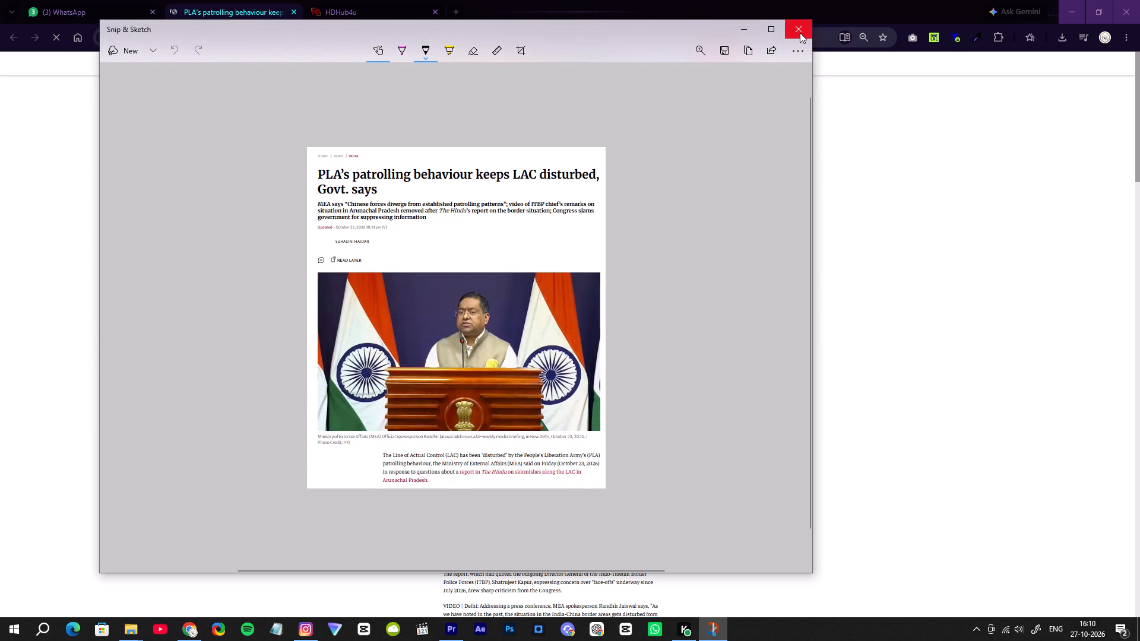
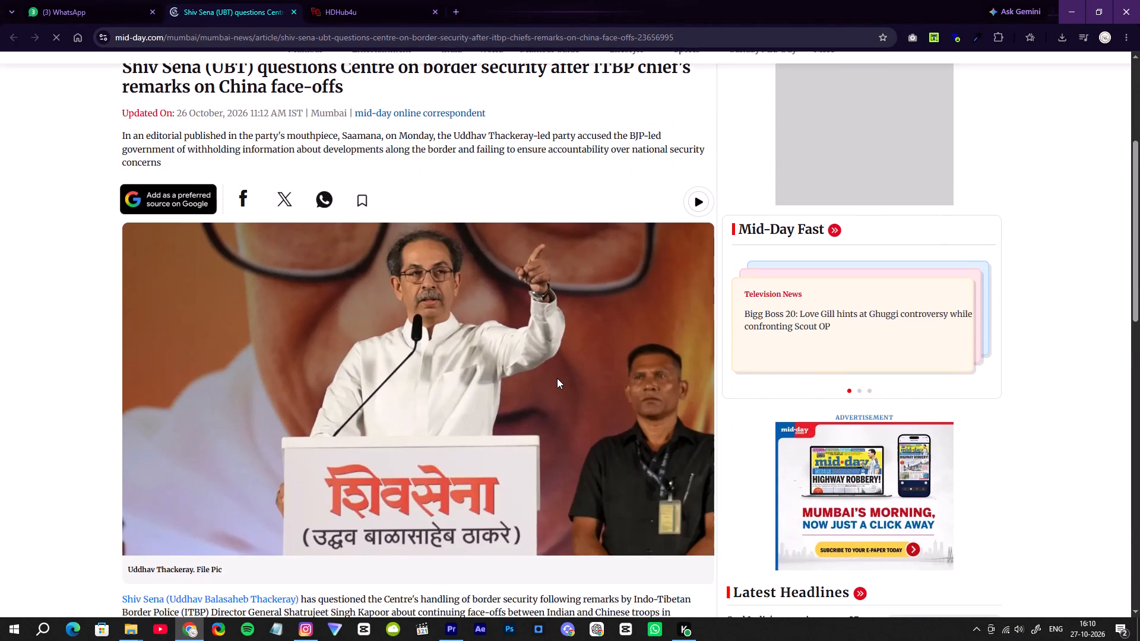
Frame the Mid-Day article on Shiv Sena (UBT) questioning the Centre on border security, with headline and photo, for a screen snip.
{"action": "scroll", "coordinate": [557, 378], "scroll_direction": "up", "scroll_amount": 1, "text": "alt"}
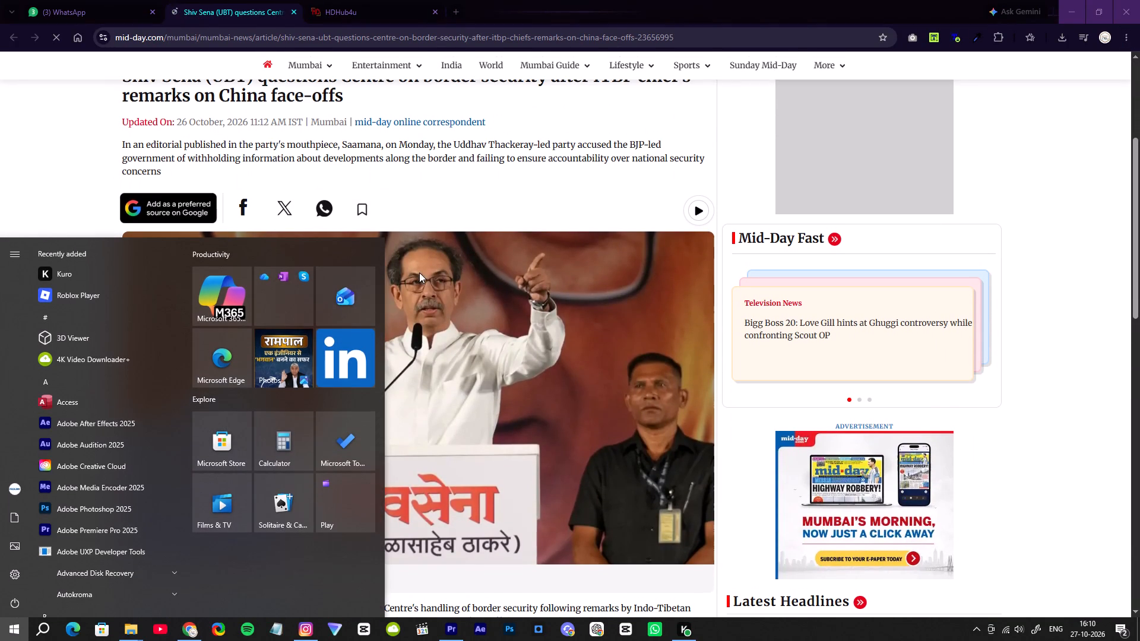
Capture a rectangular snip of the mid-day Shiv Sena (UBT) article at 67% page zoom, from the headline through the photo to the first paragraph.
{"action": "left_click", "coordinate": [1089, 332]}
{"action": "scroll", "coordinate": [541, 357], "scroll_direction": "down", "scroll_amount": 2, "text": "ctrl"}
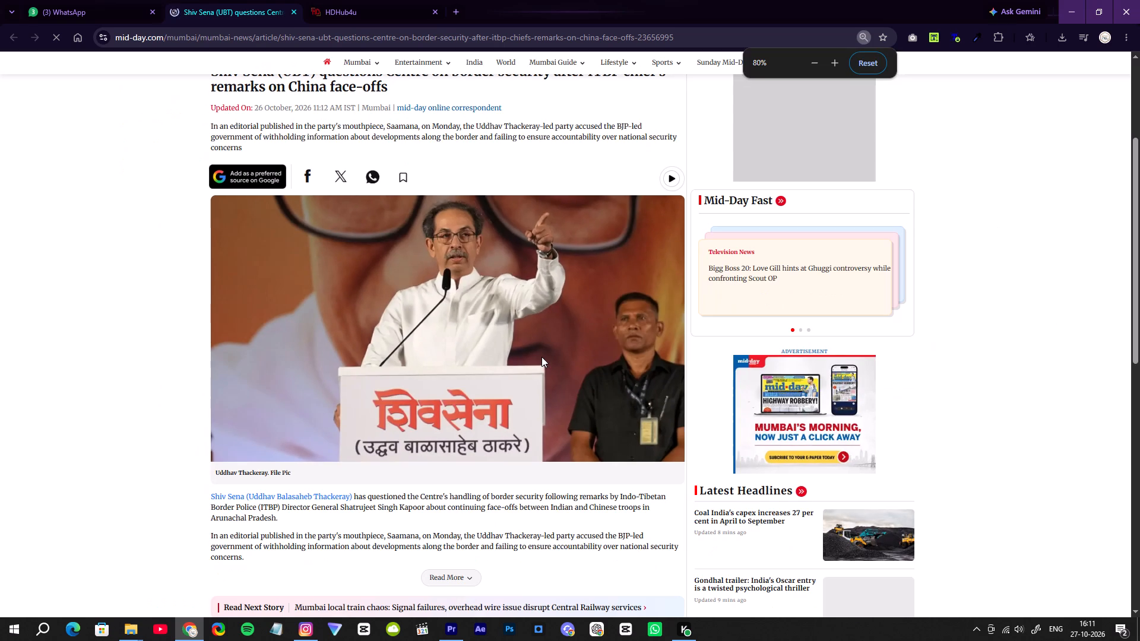
{"action": "scroll", "coordinate": [541, 357], "scroll_direction": "down", "scroll_amount": 2, "text": "ctrl"}
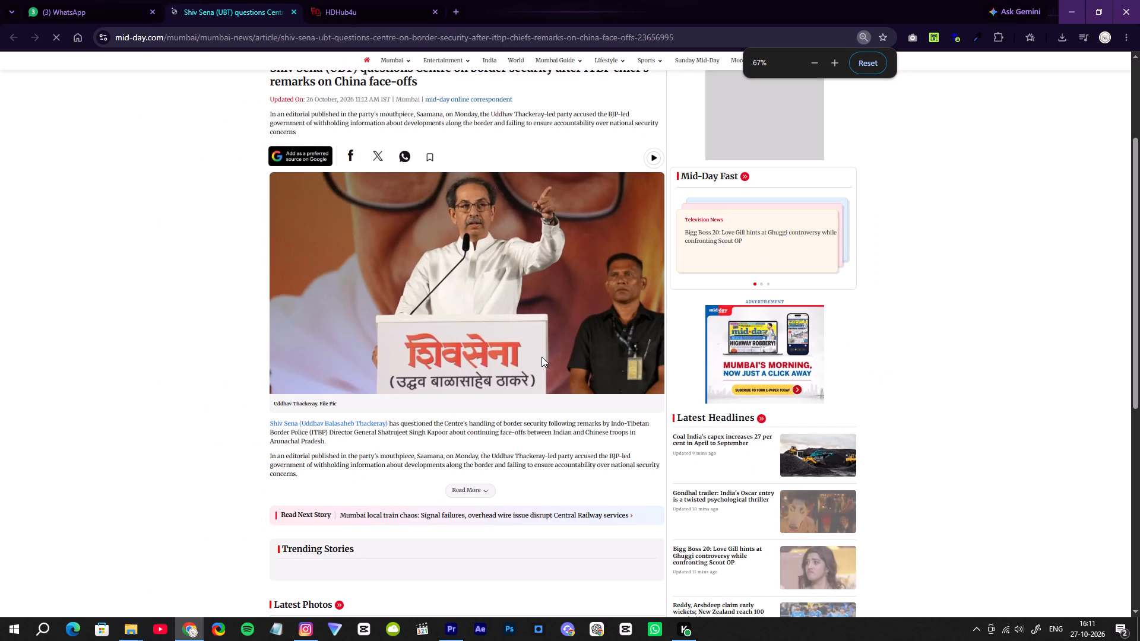
{"action": "scroll", "coordinate": [541, 357], "scroll_direction": "up", "scroll_amount": 2}
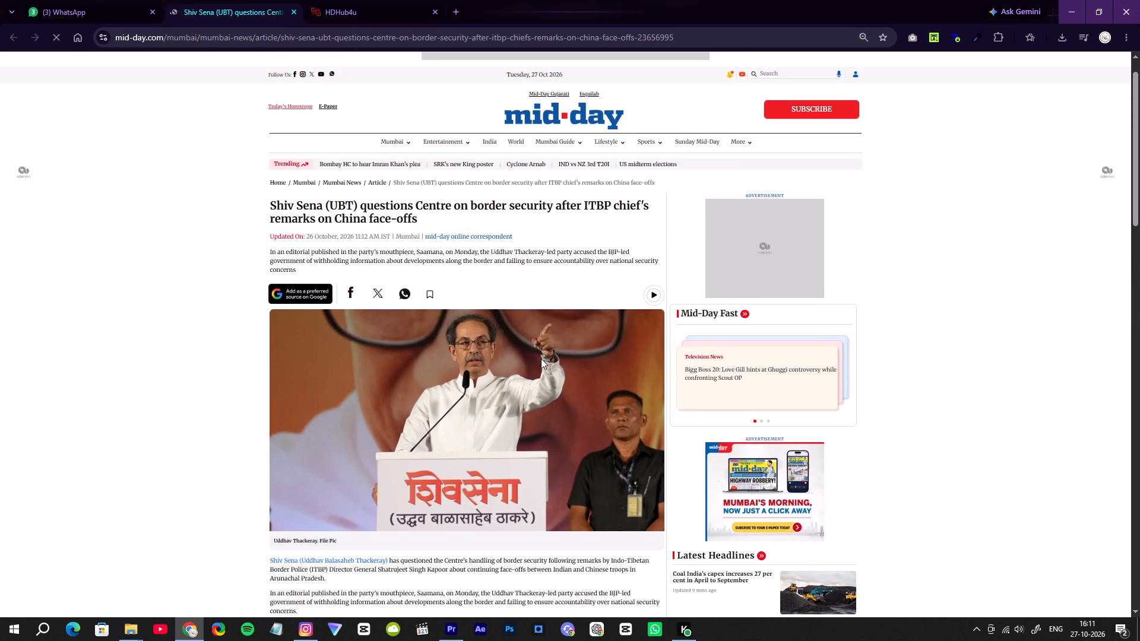
{"action": "key", "text": "shift+super+s"}
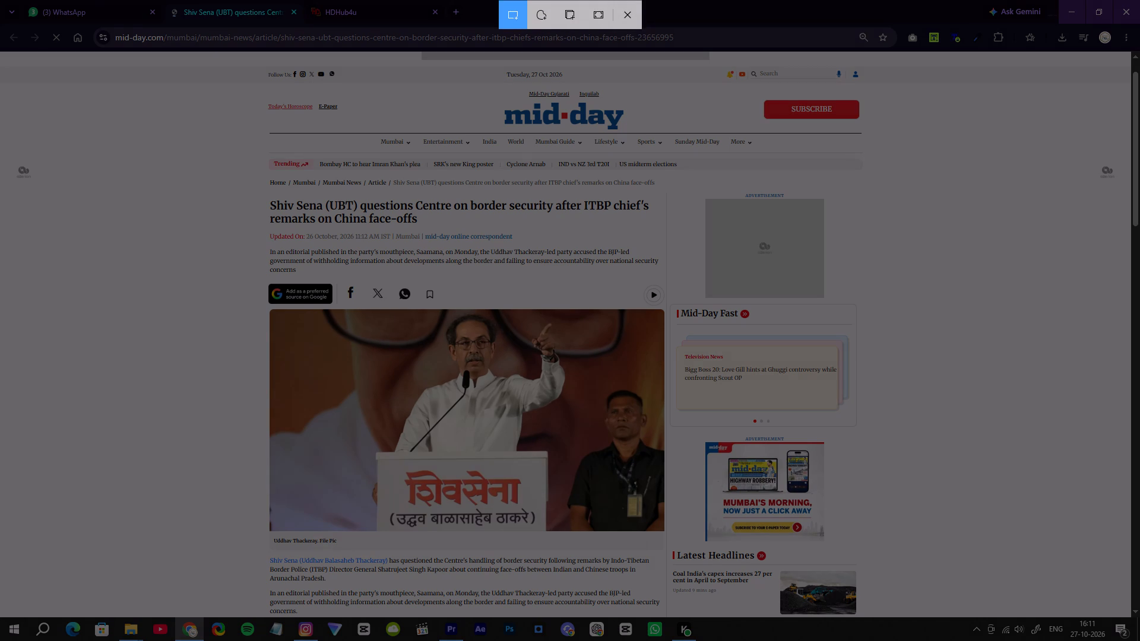
{"action": "left_click_drag", "start_coordinate": [268, 192], "coordinate": [290, 477]}
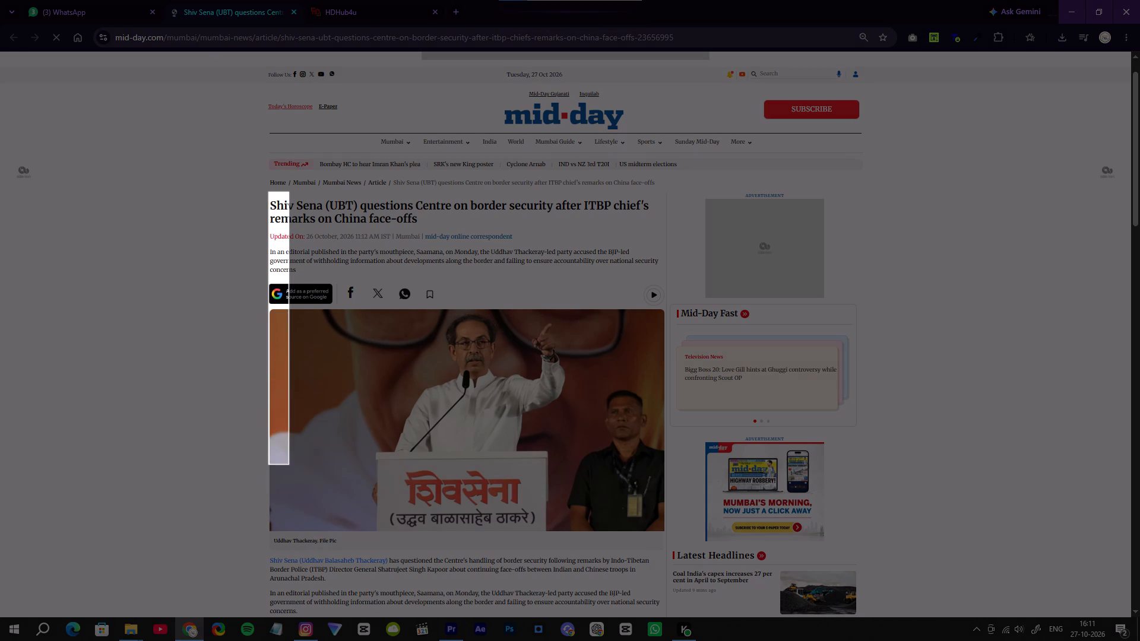
{"action": "left_click_drag", "start_coordinate": [290, 477], "coordinate": [308, 584]}
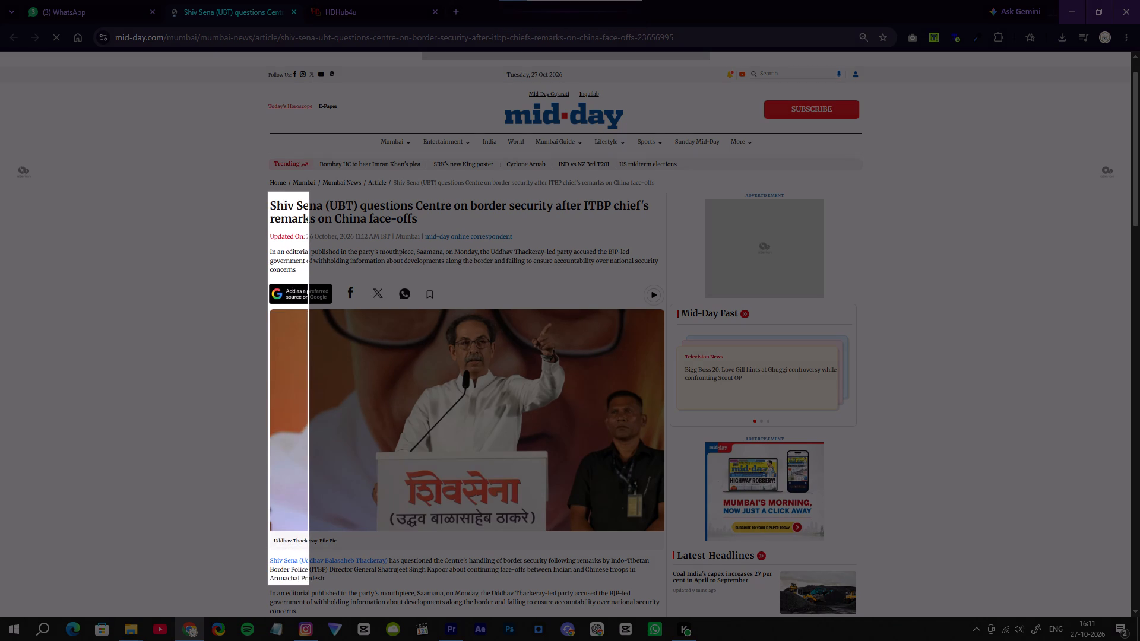
{"action": "left_click_drag", "start_coordinate": [308, 584], "coordinate": [668, 584]}
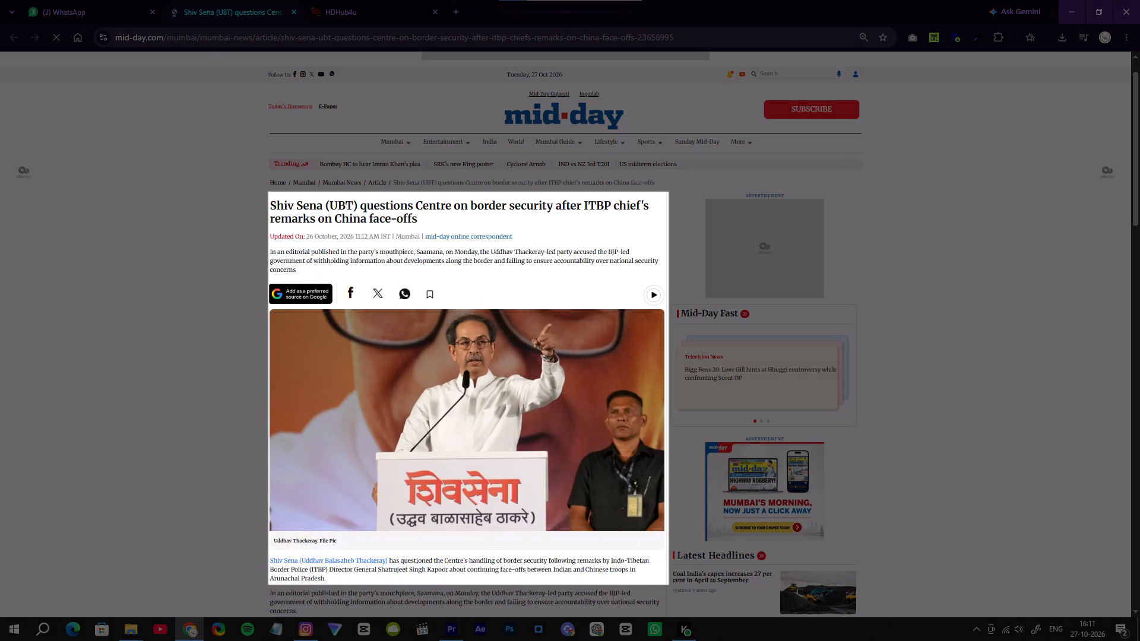
{"action": "left_click_drag", "start_coordinate": [668, 584], "coordinate": [666, 581]}
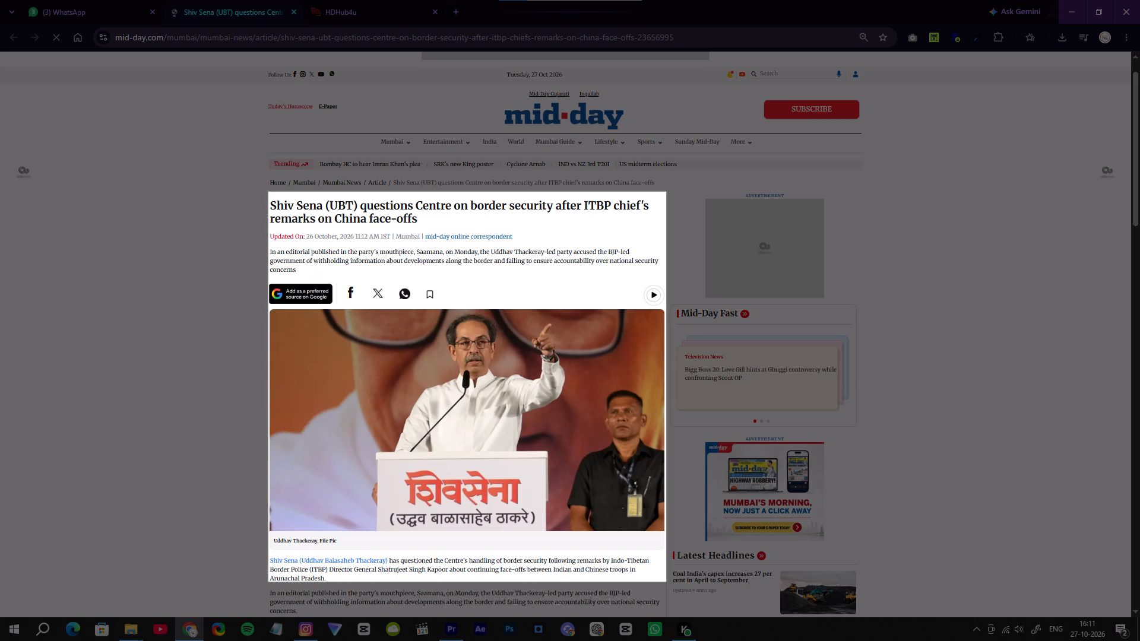
{"action": "left_click_drag", "start_coordinate": [666, 581], "coordinate": [666, 584]}
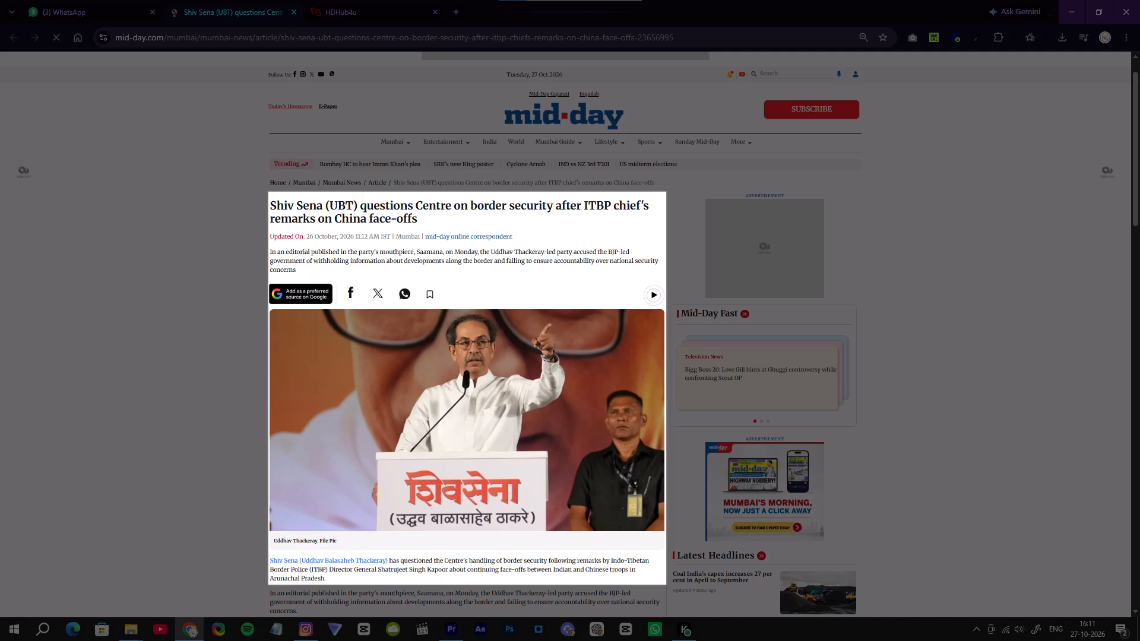
{"action": "left_click_drag", "start_coordinate": [666, 584], "coordinate": [666, 582]}
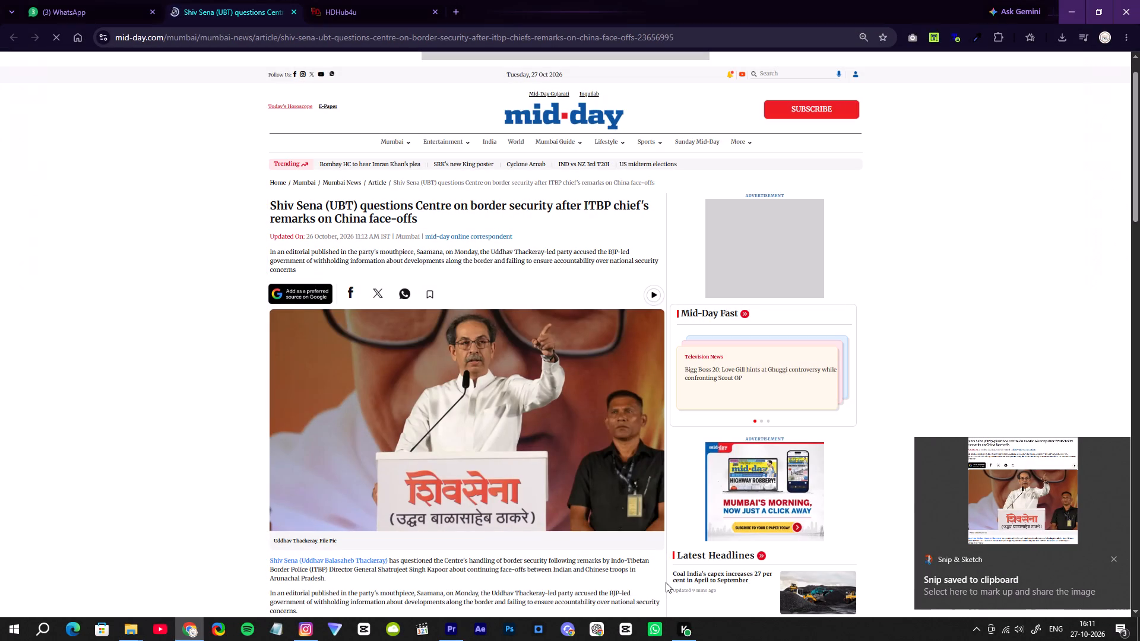
Save the mid-day article snip as a PNG in the 26-10-2026 folder under the suggested name, and close the snip window.
{"action": "left_click", "coordinate": [1035, 509]}
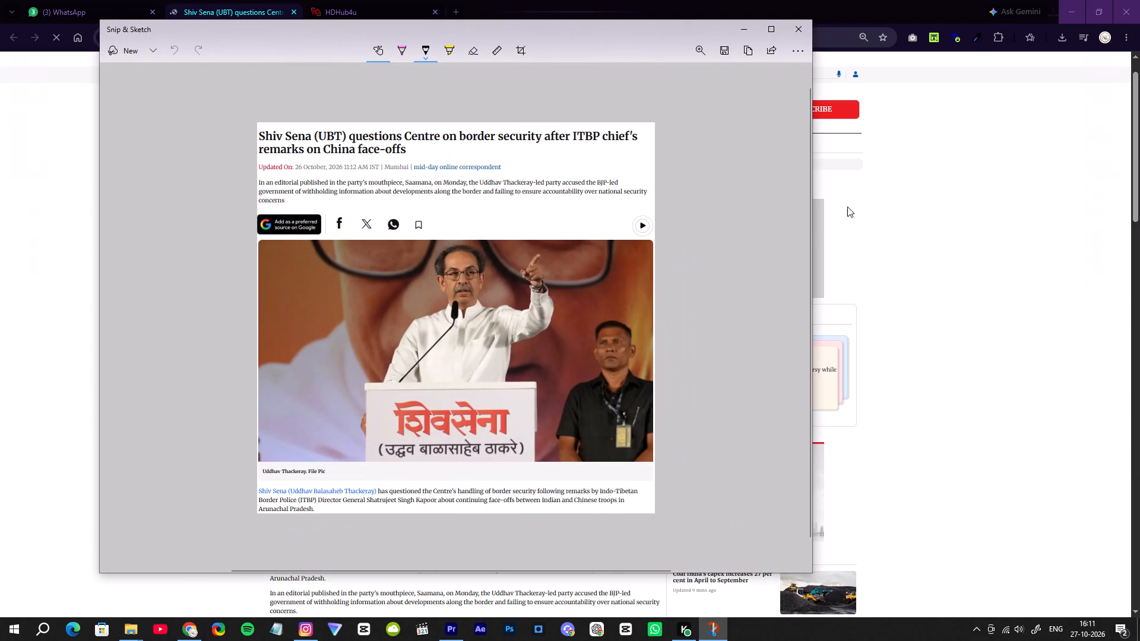
{"action": "left_click", "coordinate": [725, 56]}
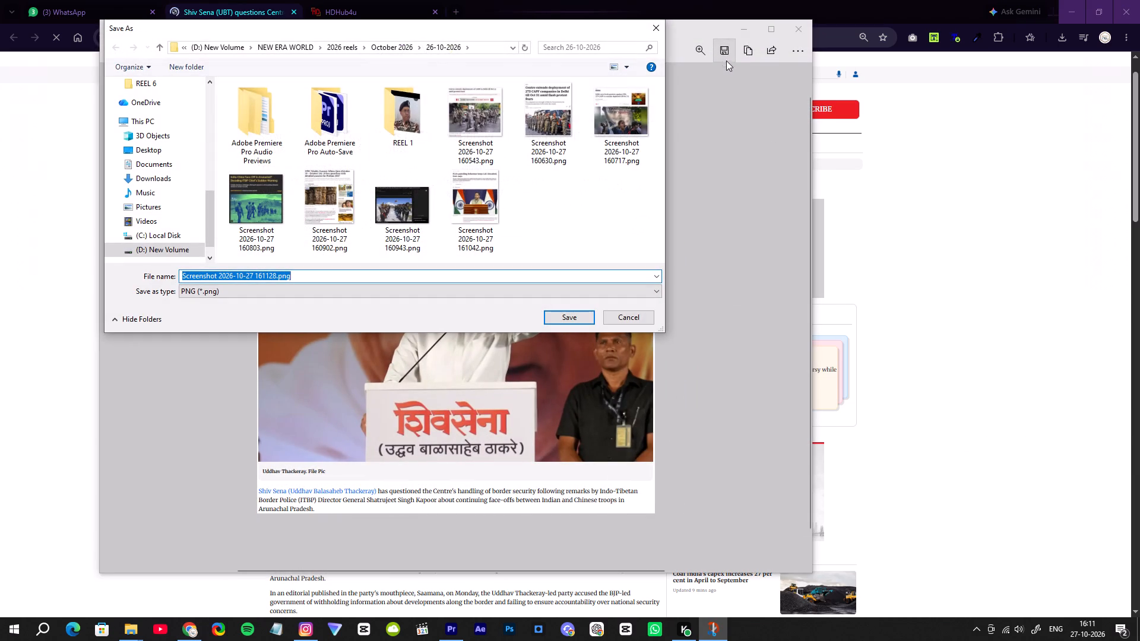
{"action": "left_click", "coordinate": [581, 320]}
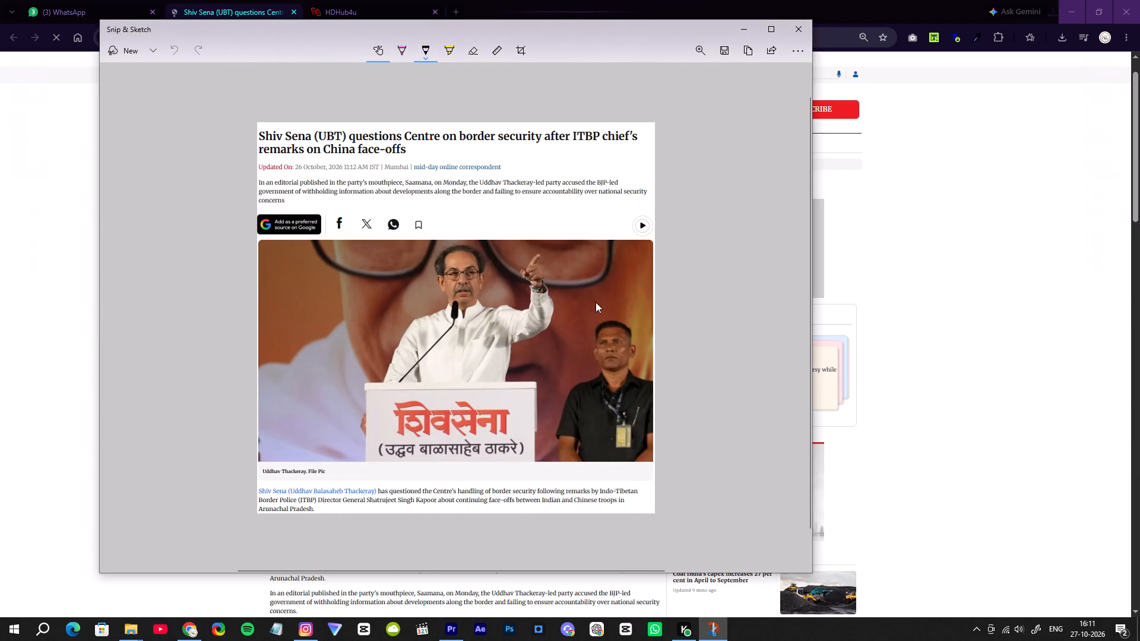
{"action": "left_click", "coordinate": [797, 33]}
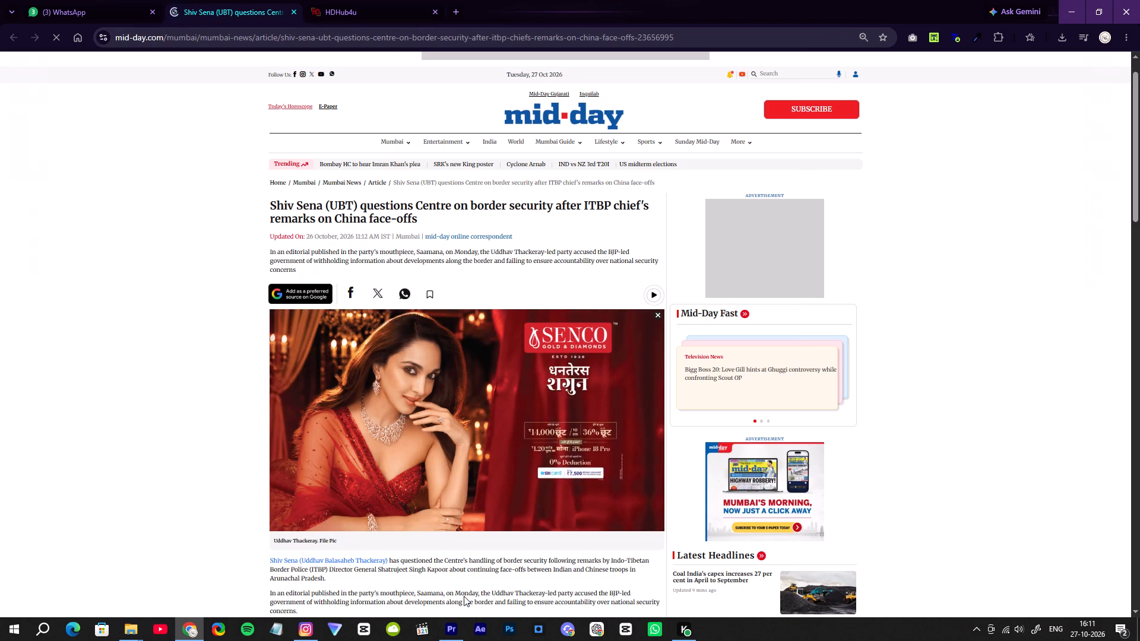
In Premiere Pro's 26-10-2026 sequence, shift all clips after the first clip group forward in time by about 16 min 40 s, leaving empty space.
{"action": "left_click", "coordinate": [452, 640]}
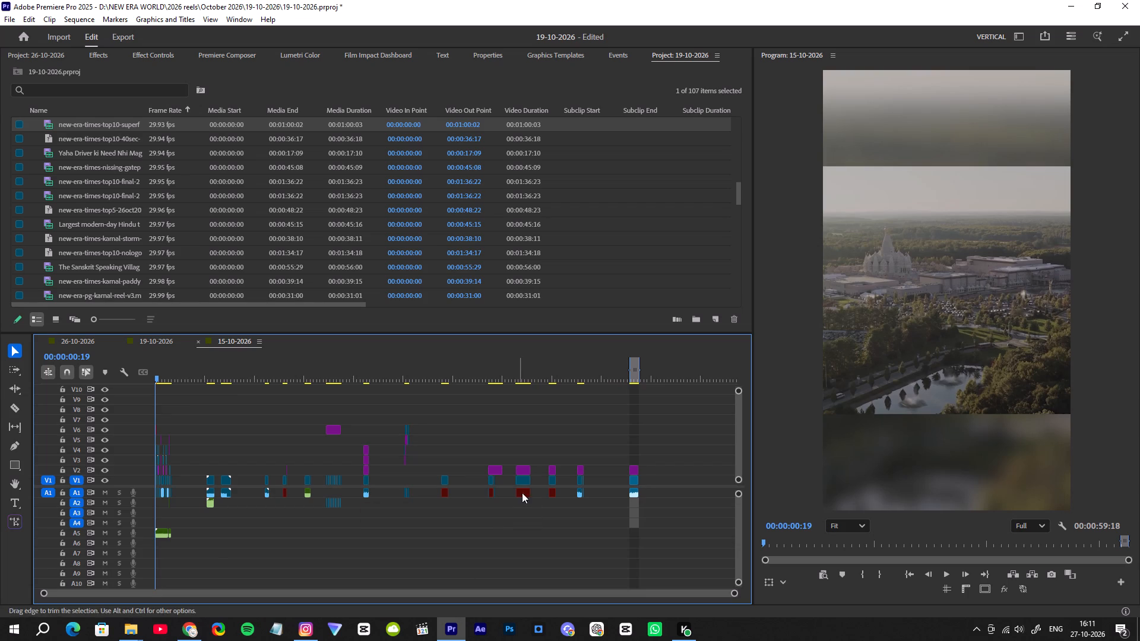
{"action": "left_click", "coordinate": [87, 338]}
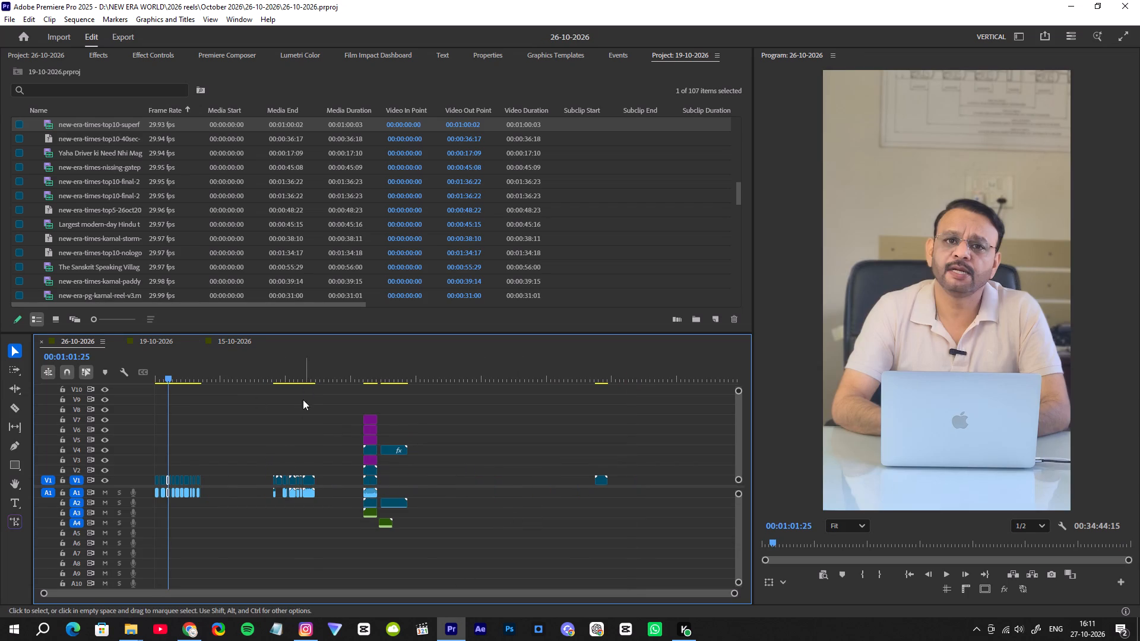
{"action": "key", "text": "a"}
{"action": "left_click", "coordinate": [262, 473]}
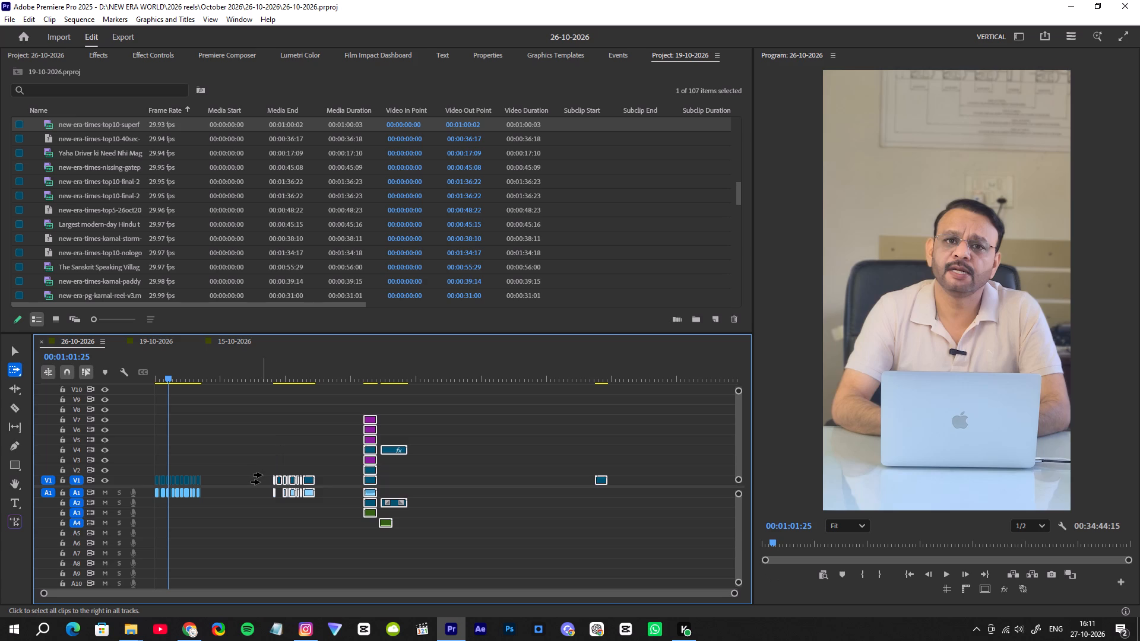
{"action": "key", "text": "v"}
{"action": "left_click_drag", "start_coordinate": [391, 452], "coordinate": [583, 452]}
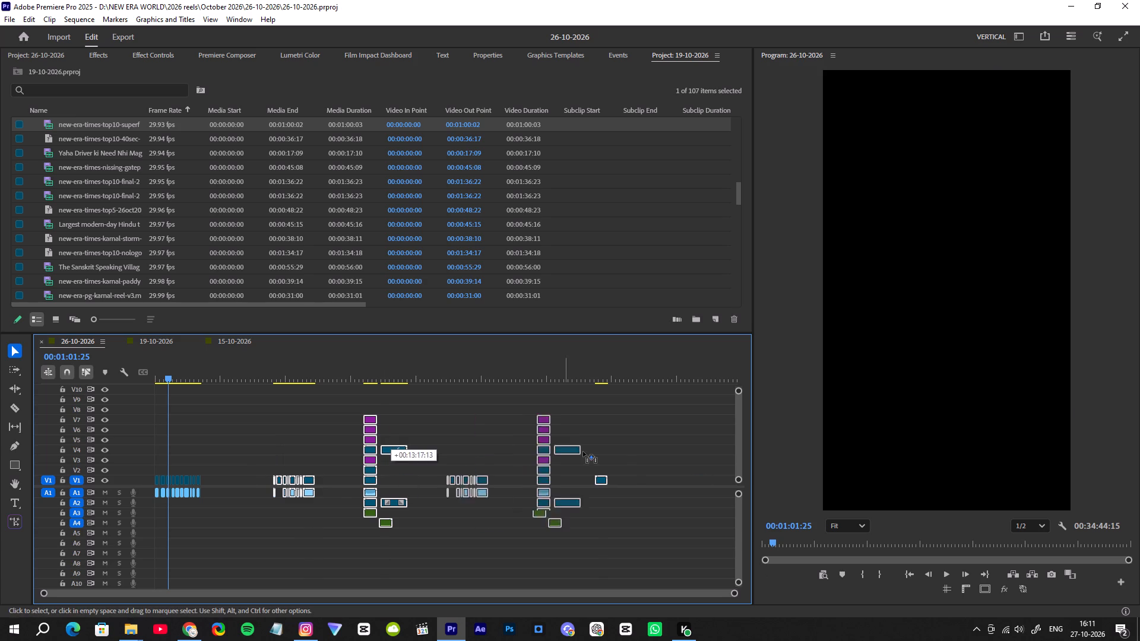
{"action": "left_click_drag", "start_coordinate": [583, 452], "coordinate": [614, 452]}
{"action": "left_click", "coordinate": [439, 579]}
{"action": "left_click", "coordinate": [438, 577]}
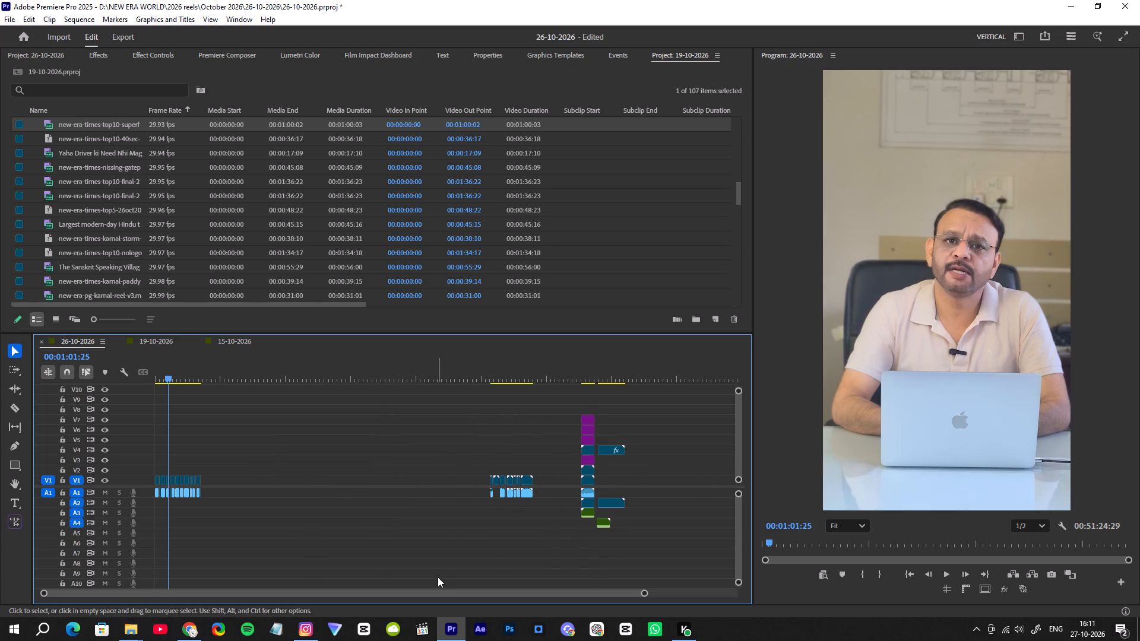
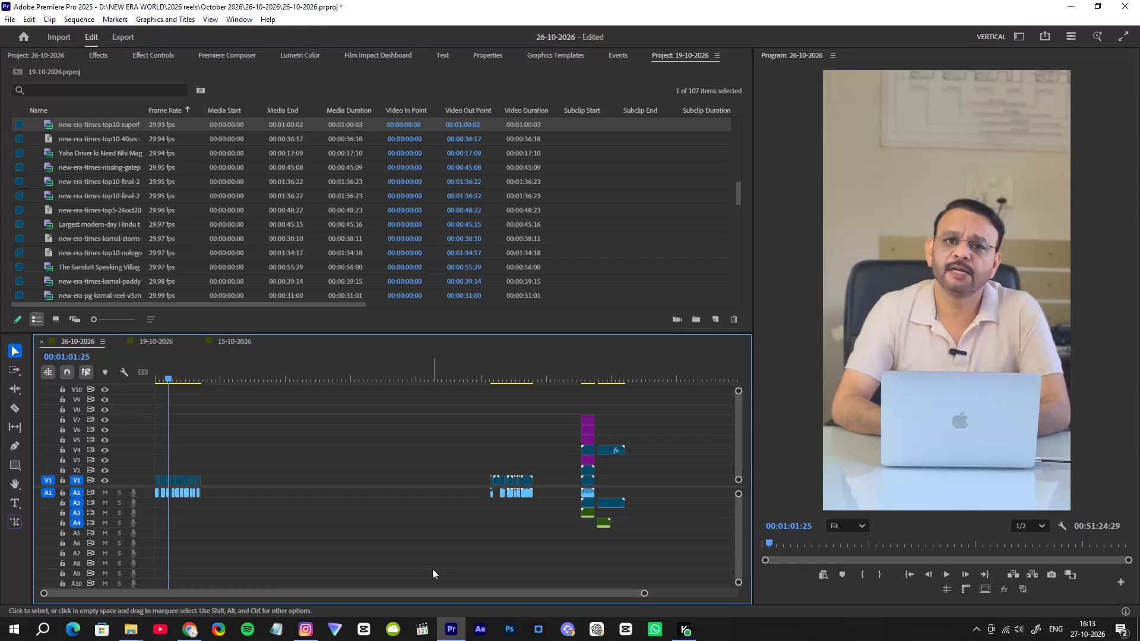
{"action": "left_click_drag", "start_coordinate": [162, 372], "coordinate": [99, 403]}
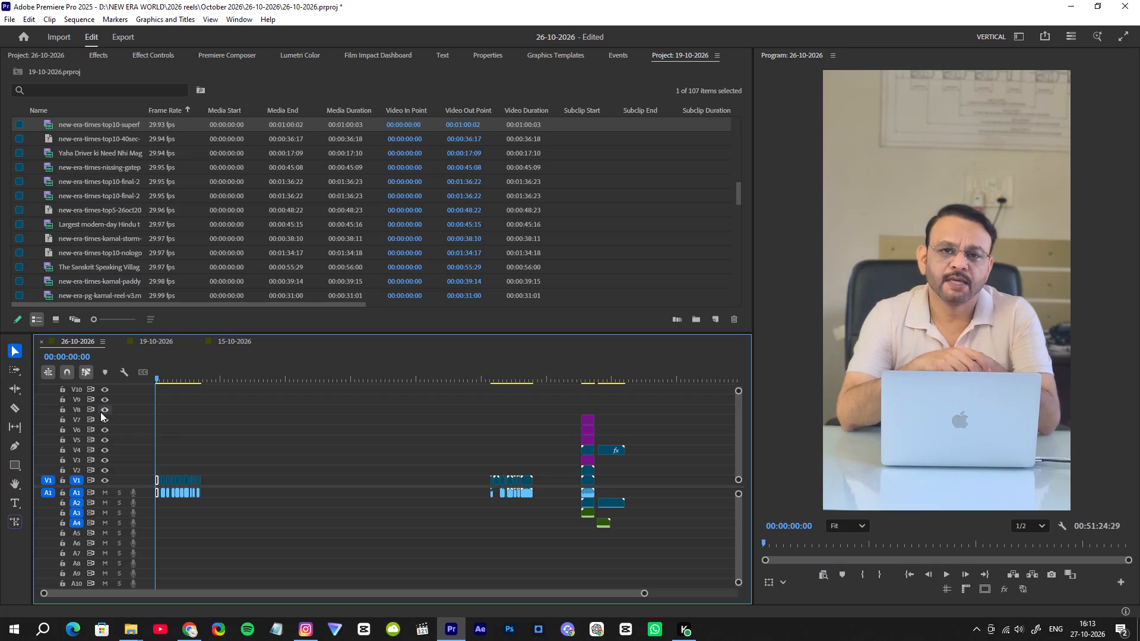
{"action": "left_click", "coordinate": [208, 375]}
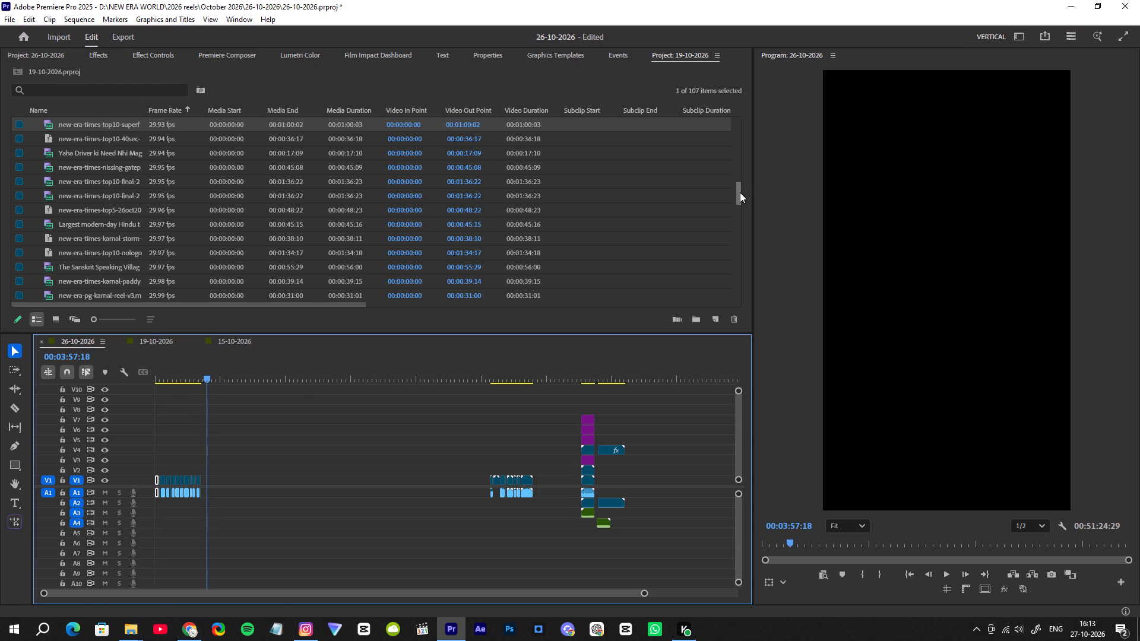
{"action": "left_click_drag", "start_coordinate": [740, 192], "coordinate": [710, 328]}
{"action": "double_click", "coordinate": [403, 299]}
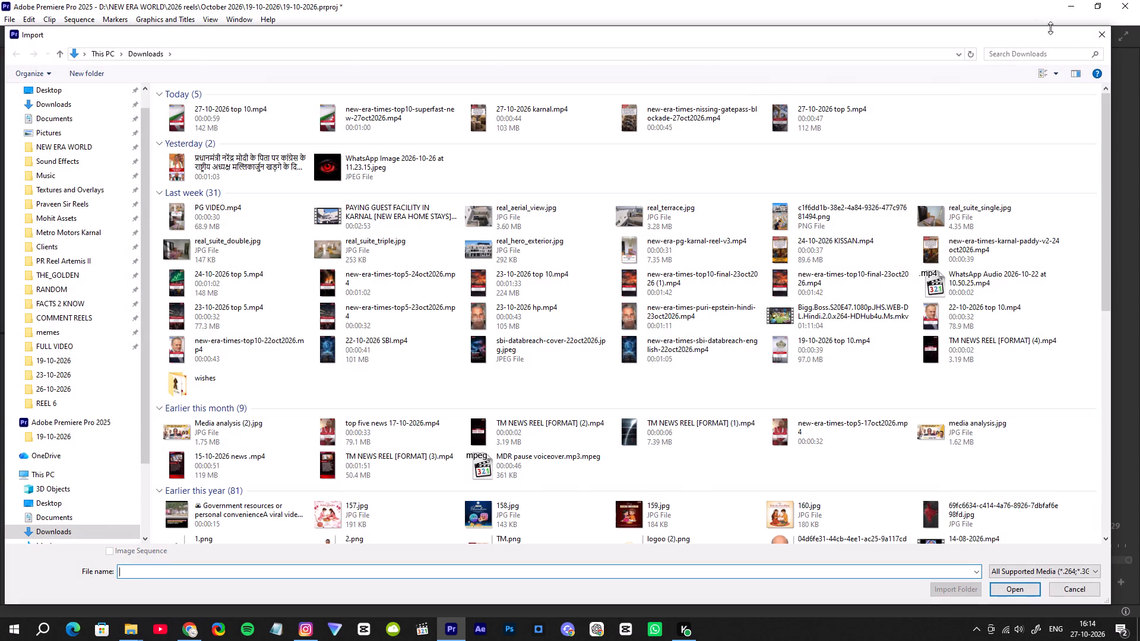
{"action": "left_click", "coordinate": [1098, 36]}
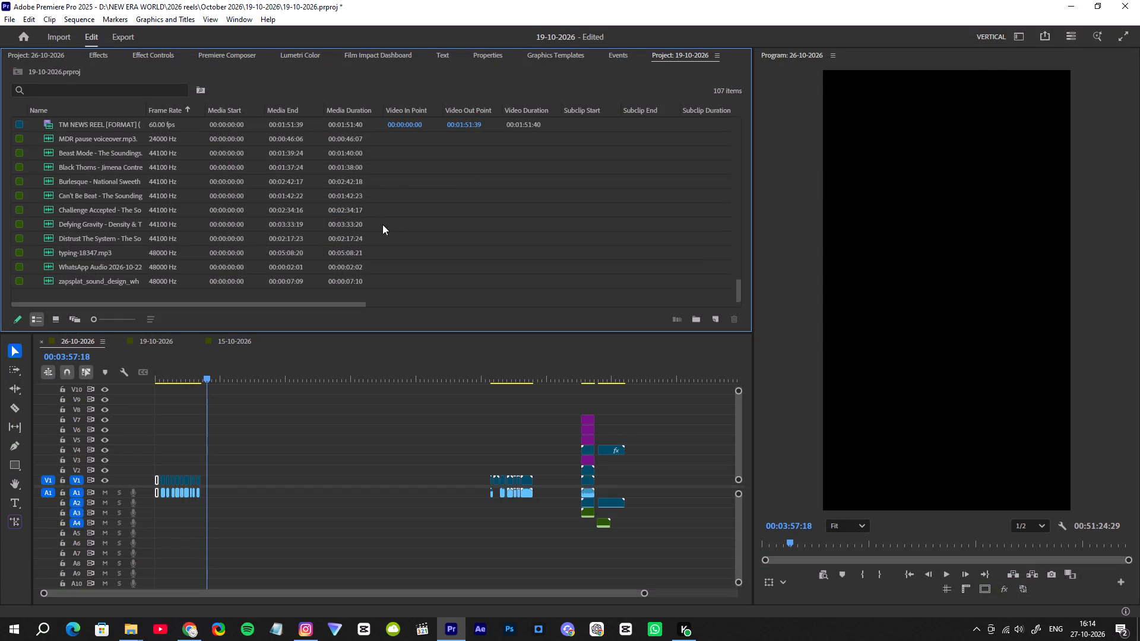
Import the eight Screenshot 2026-10-27 PNG files from the 26-10-2026 folder into the 19-10-2026 project bin.
{"action": "left_click_drag", "start_coordinate": [737, 290], "coordinate": [735, 300]}
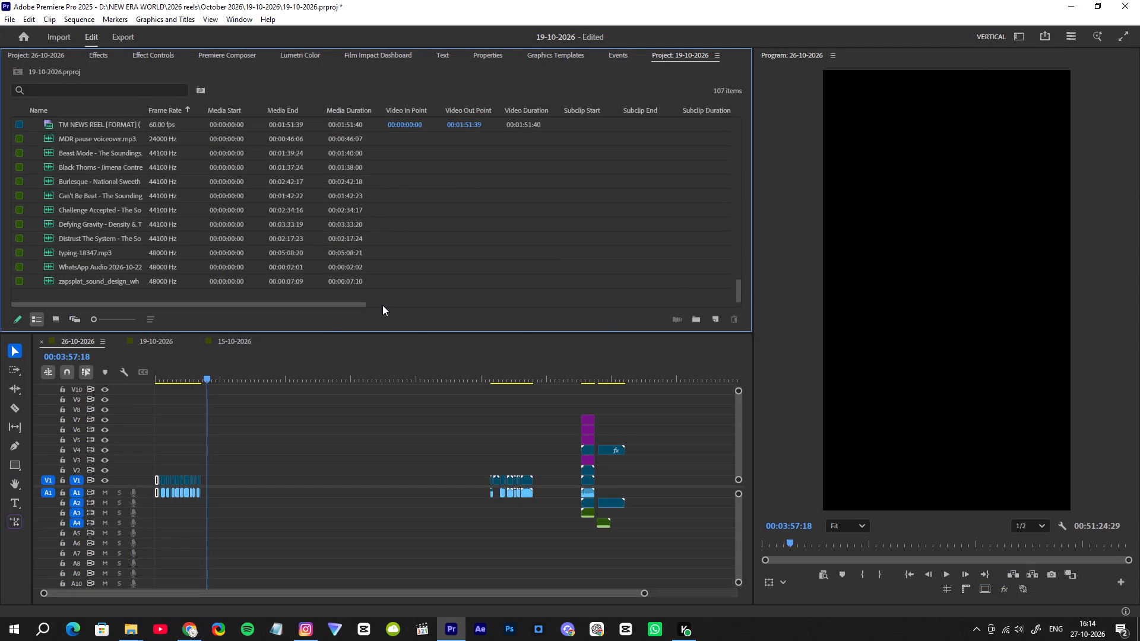
{"action": "double_click", "coordinate": [392, 296]}
{"action": "left_click", "coordinate": [60, 288]}
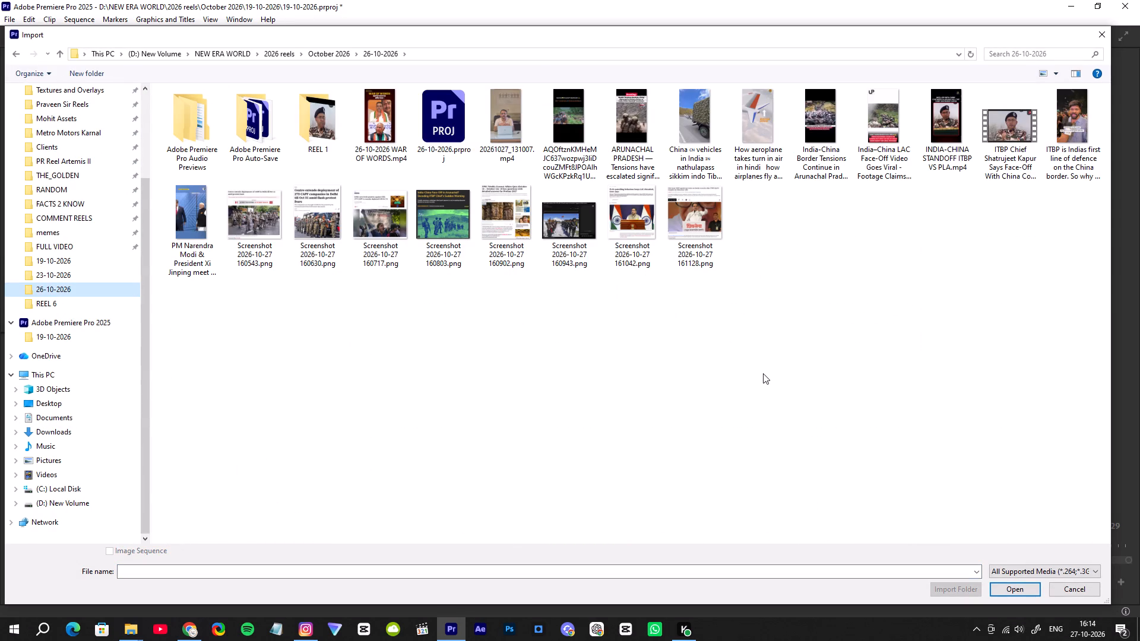
{"action": "left_click_drag", "start_coordinate": [763, 369], "coordinate": [644, 223]}
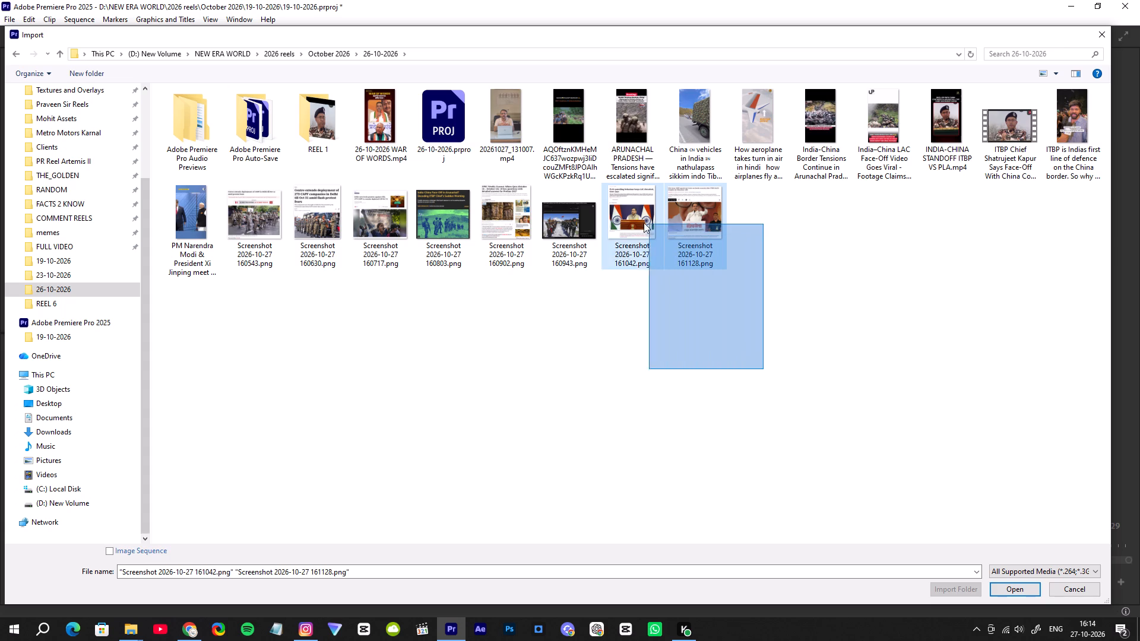
{"action": "left_click_drag", "start_coordinate": [644, 223], "coordinate": [247, 206]}
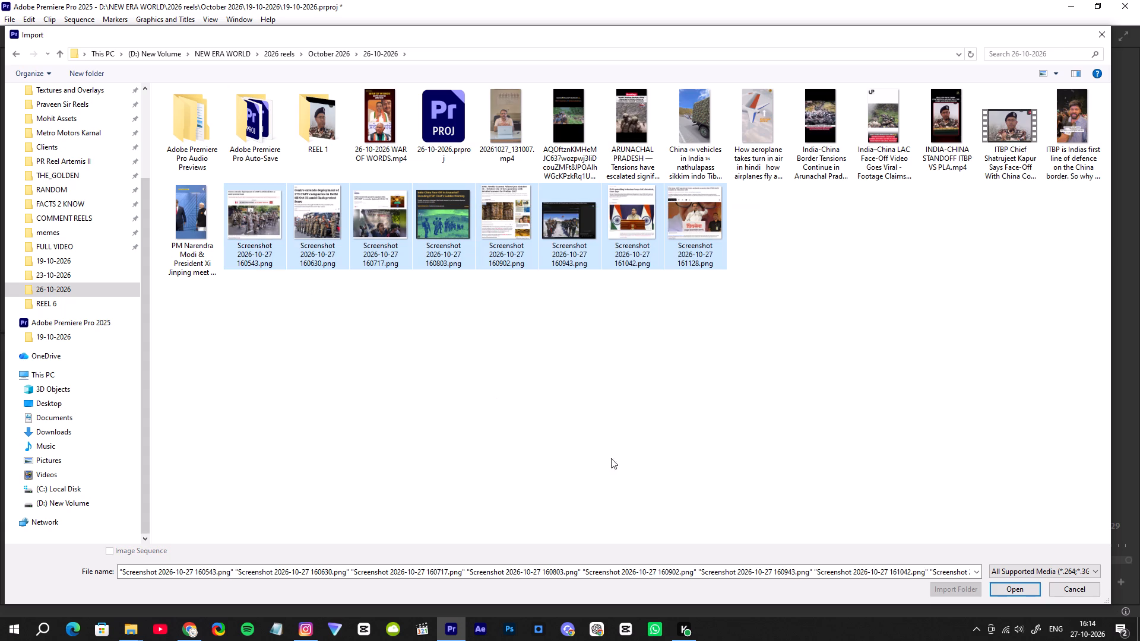
{"action": "left_click", "coordinate": [1013, 590]}
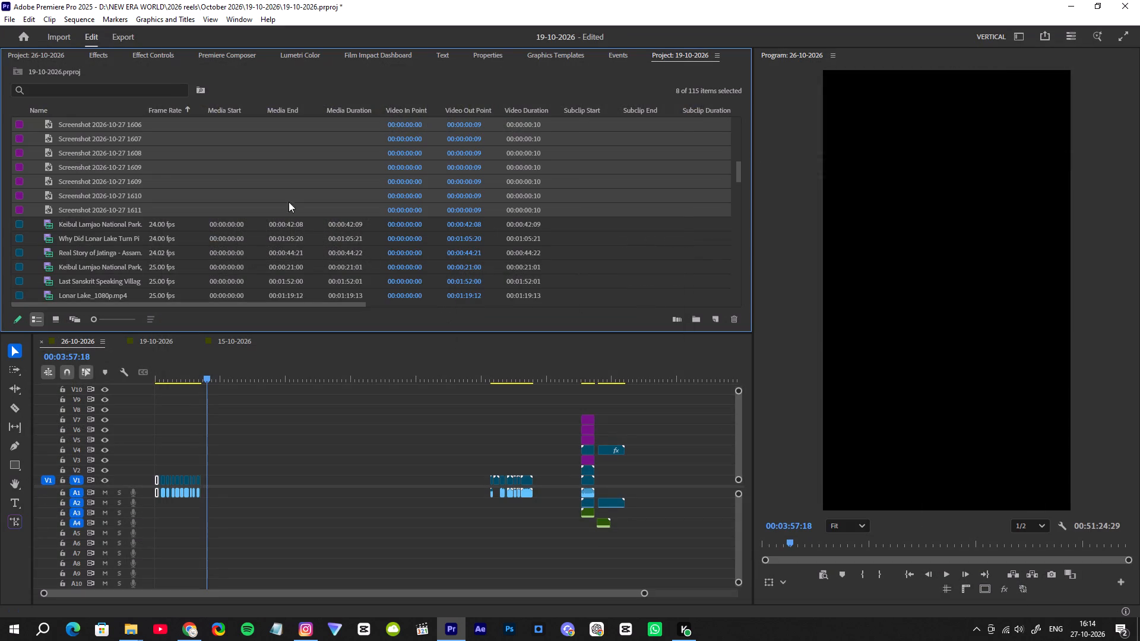
Place the eight imported screenshots on V1 of the 26-10-2026 sequence, in the empty gap at about 00:14:51.
{"action": "left_click_drag", "start_coordinate": [119, 168], "coordinate": [349, 475]}
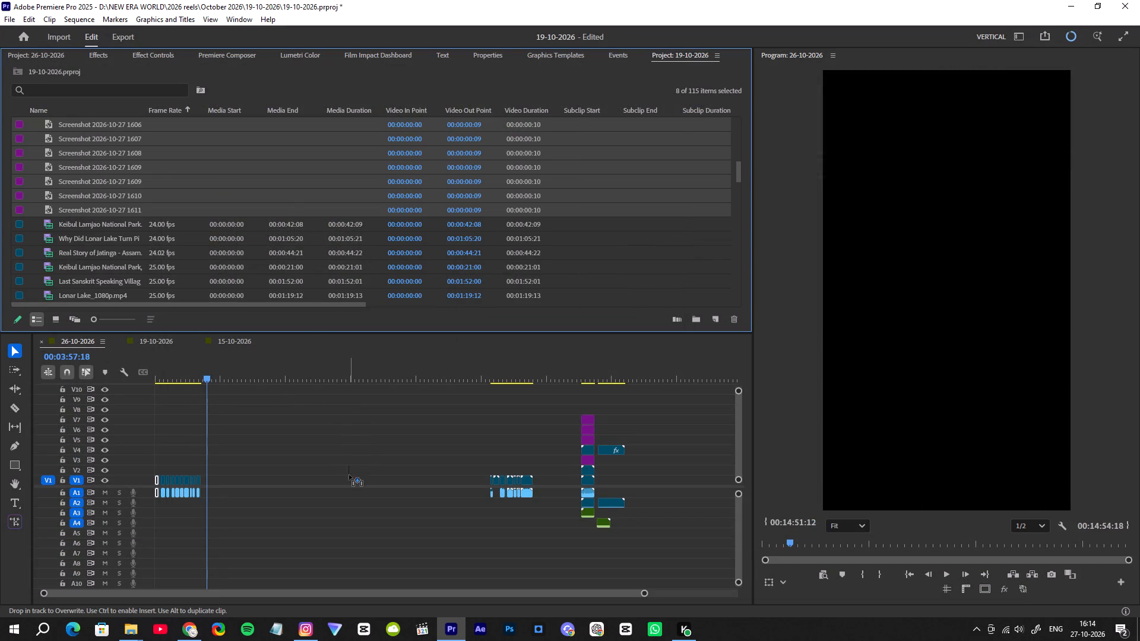
{"action": "left_click_drag", "start_coordinate": [349, 475], "coordinate": [350, 477]}
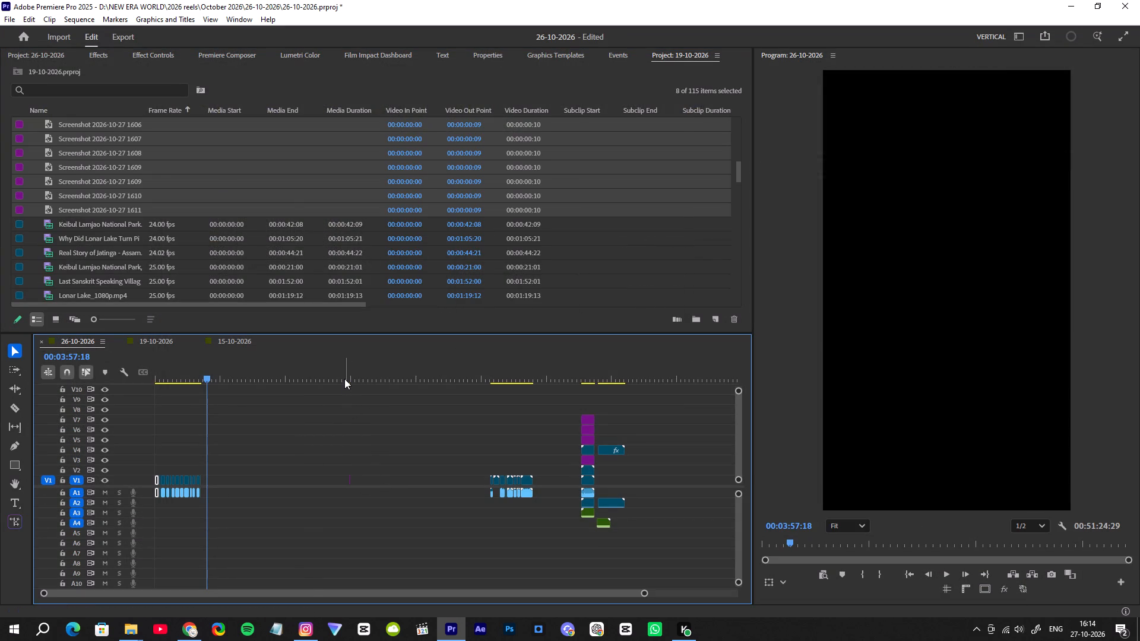
Lengthen the first three screenshot clips by extending their start edges, and line them up end to end on V2.
{"action": "left_click", "coordinate": [344, 378]}
{"action": "left_click_drag", "start_coordinate": [642, 591], "coordinate": [525, 582]}
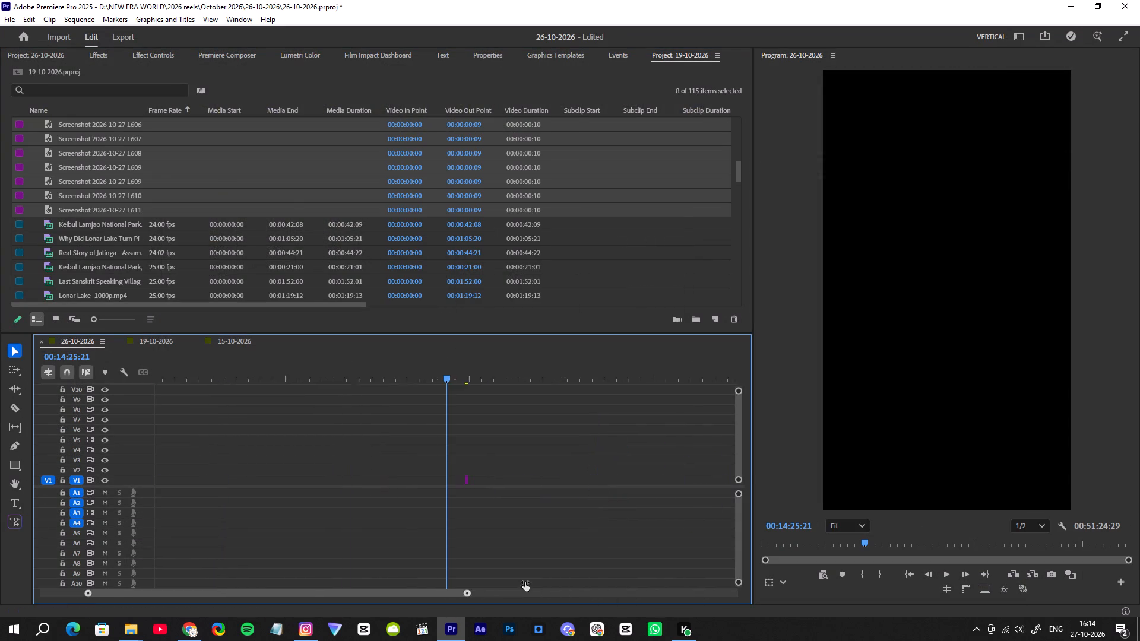
{"action": "left_click_drag", "start_coordinate": [525, 582], "coordinate": [419, 580]}
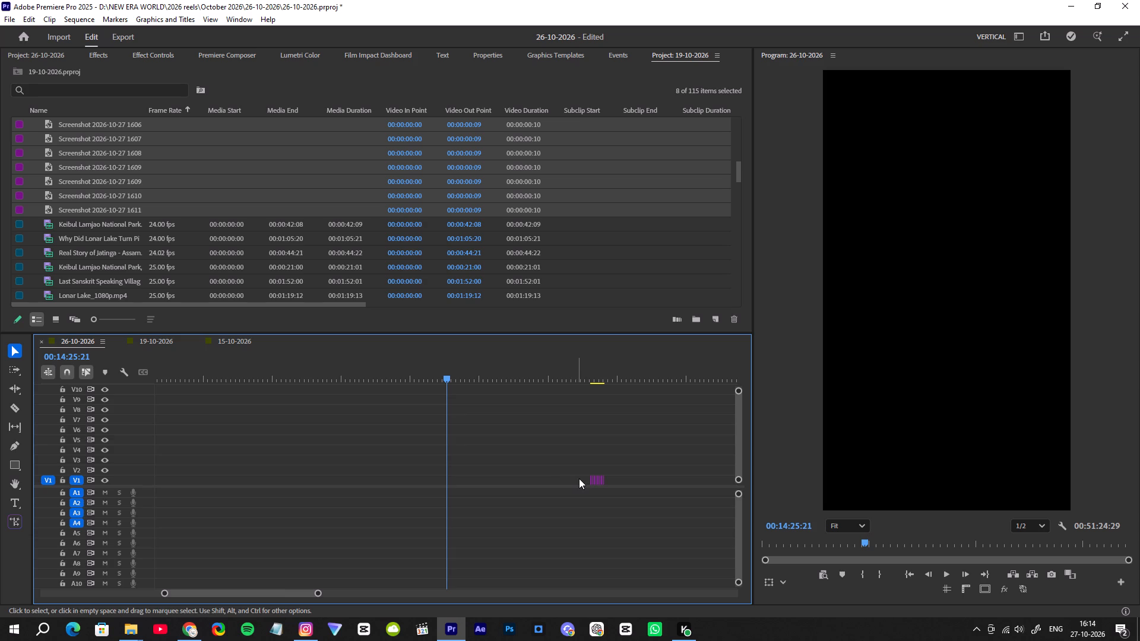
{"action": "left_click_drag", "start_coordinate": [582, 481], "coordinate": [565, 484]}
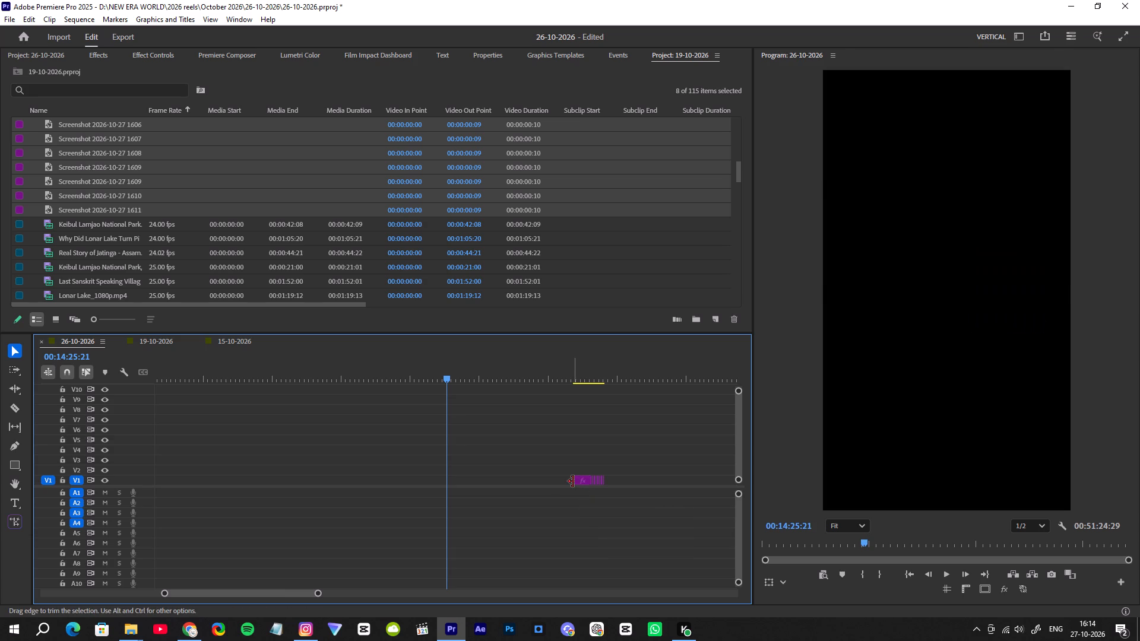
{"action": "left_click_drag", "start_coordinate": [570, 481], "coordinate": [510, 490]}
{"action": "left_click_drag", "start_coordinate": [550, 483], "coordinate": [346, 467]}
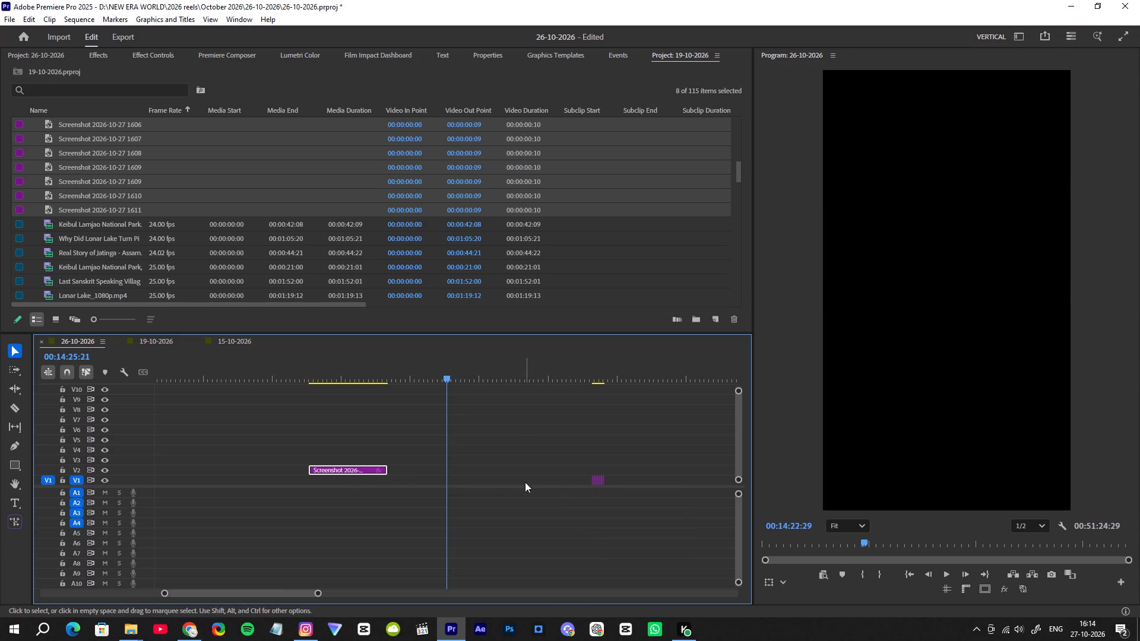
{"action": "left_click_drag", "start_coordinate": [584, 481], "coordinate": [535, 488]}
{"action": "left_click_drag", "start_coordinate": [538, 481], "coordinate": [492, 489]}
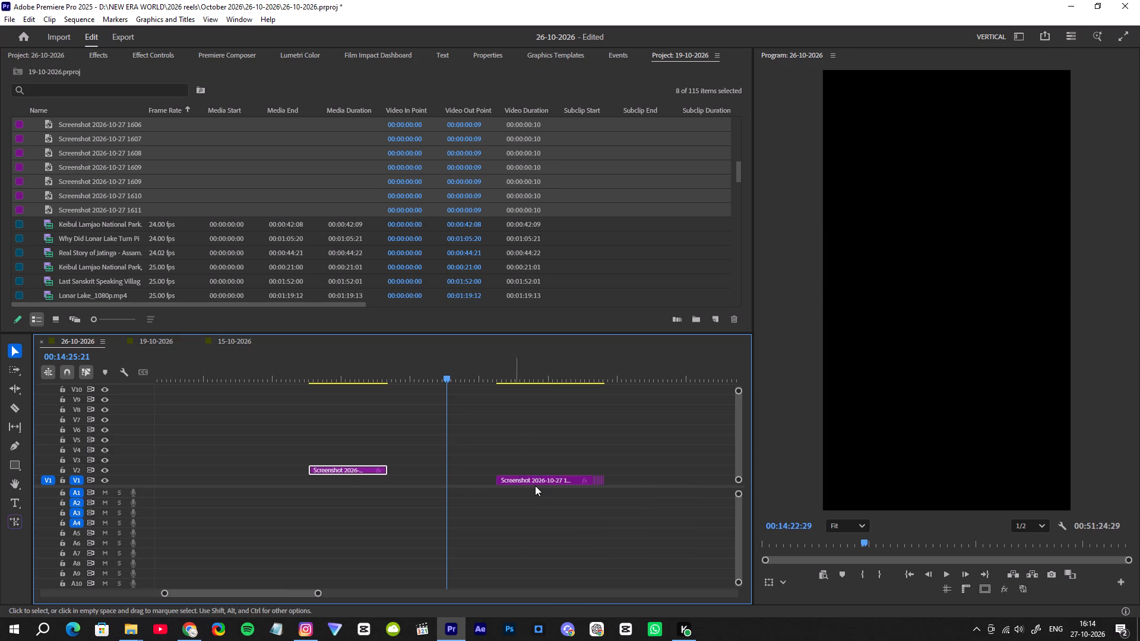
{"action": "left_click_drag", "start_coordinate": [541, 481], "coordinate": [438, 469]}
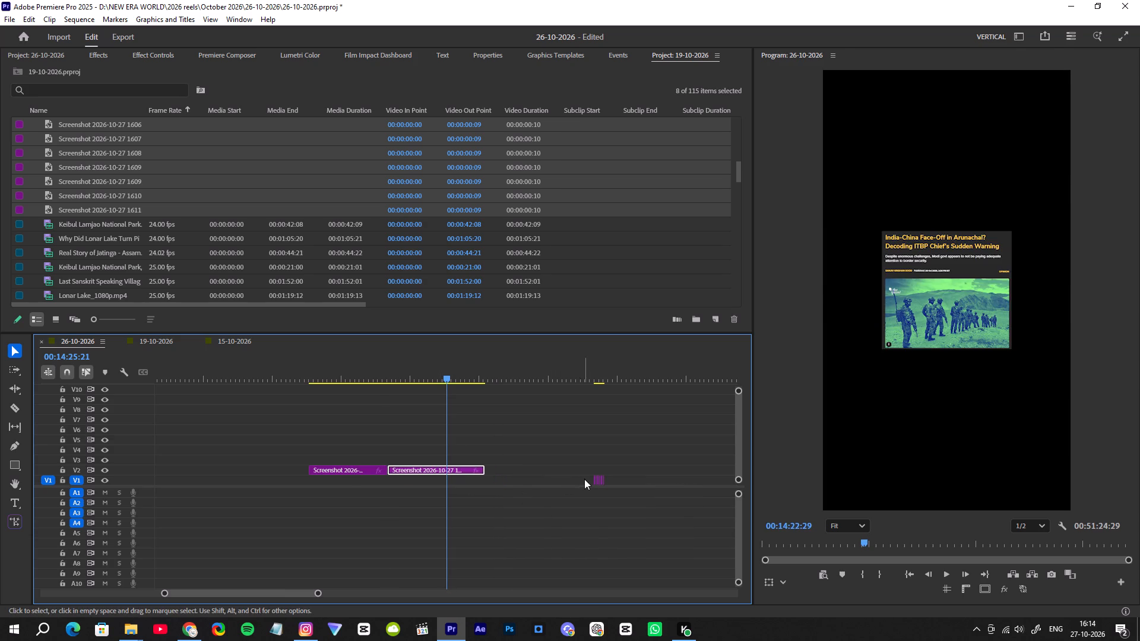
{"action": "left_click_drag", "start_coordinate": [587, 480], "coordinate": [498, 489]}
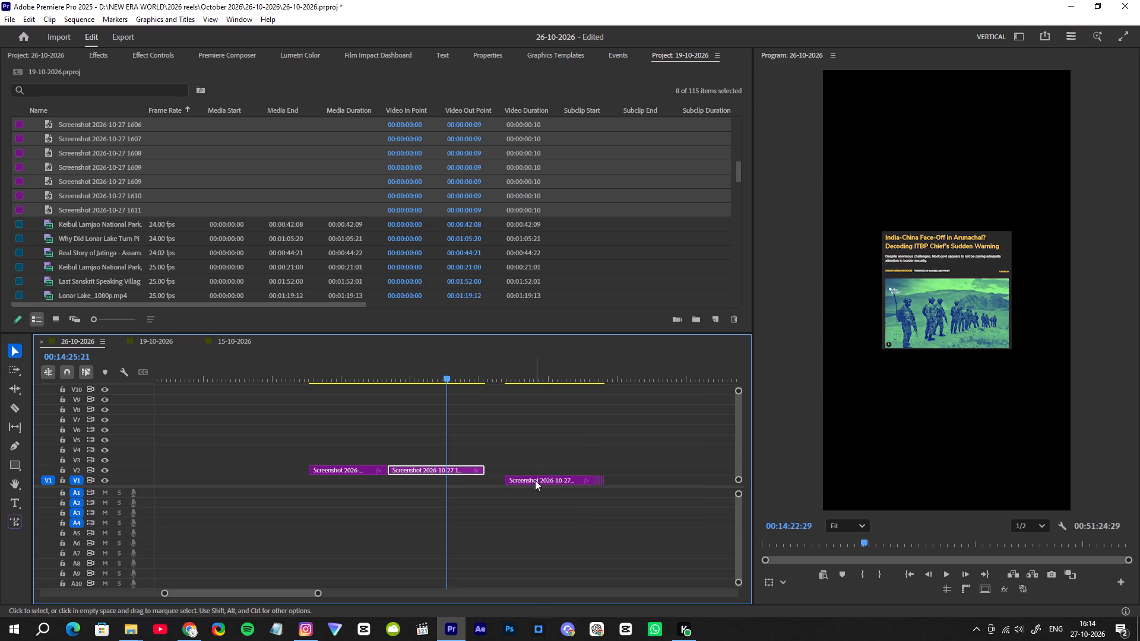
{"action": "left_click_drag", "start_coordinate": [535, 480], "coordinate": [512, 472]}
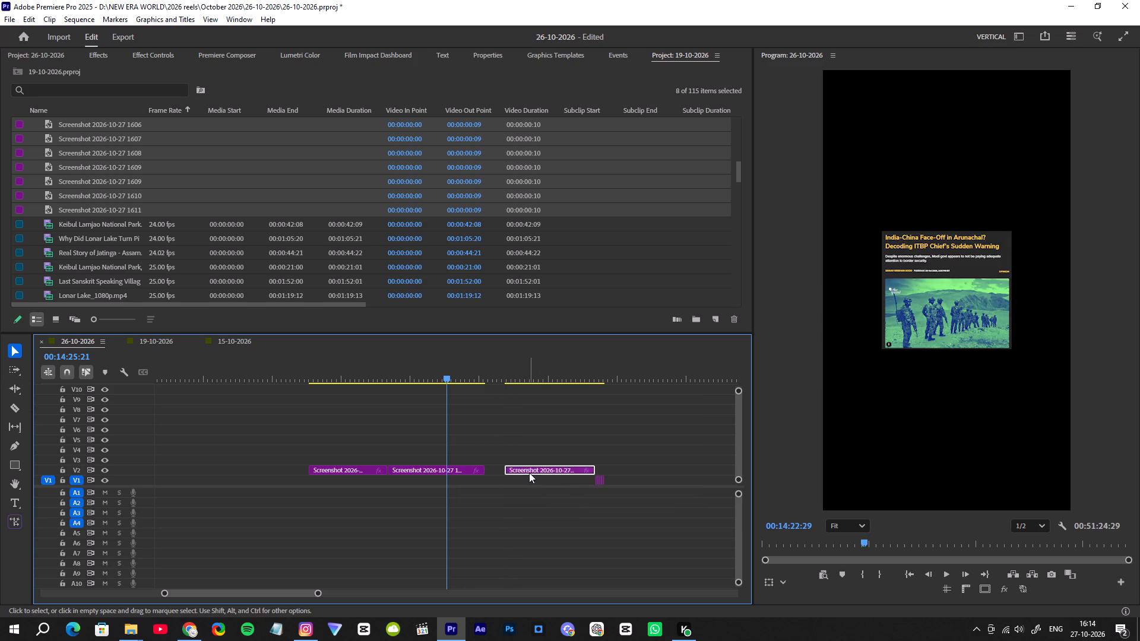
{"action": "left_click_drag", "start_coordinate": [525, 469], "coordinate": [512, 469]}
Lengthen the next two screenshot clips and move them to V2, one directly before the existing row and the other directly after it.
{"action": "left_click_drag", "start_coordinate": [589, 480], "coordinate": [525, 492]}
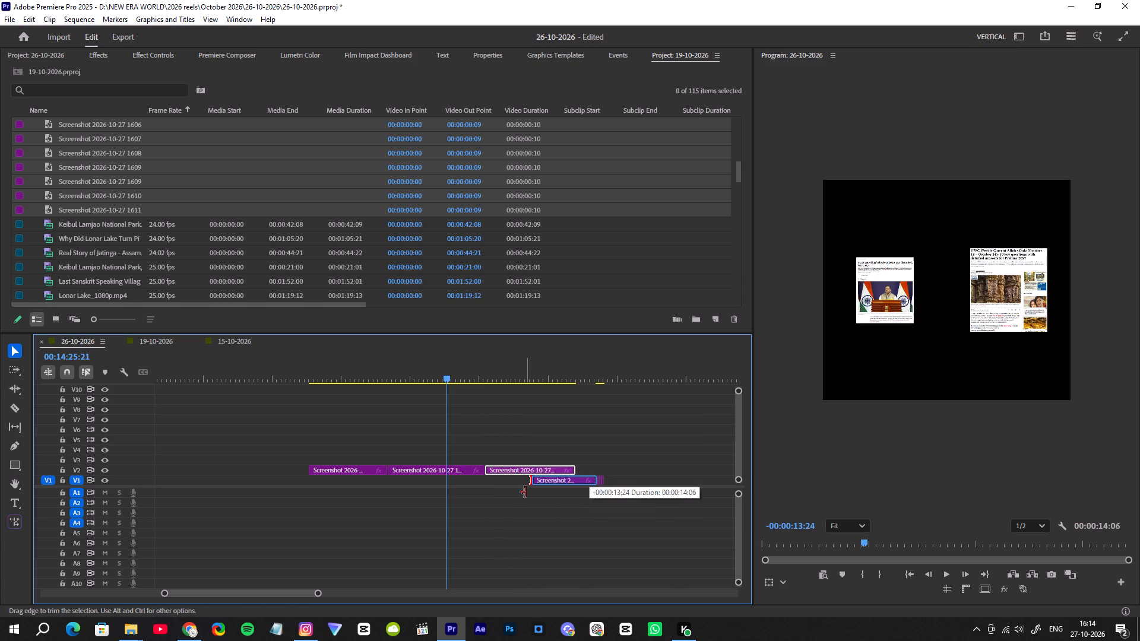
{"action": "left_click_drag", "start_coordinate": [525, 492], "coordinate": [493, 495]}
{"action": "left_click_drag", "start_coordinate": [527, 481], "coordinate": [262, 468]}
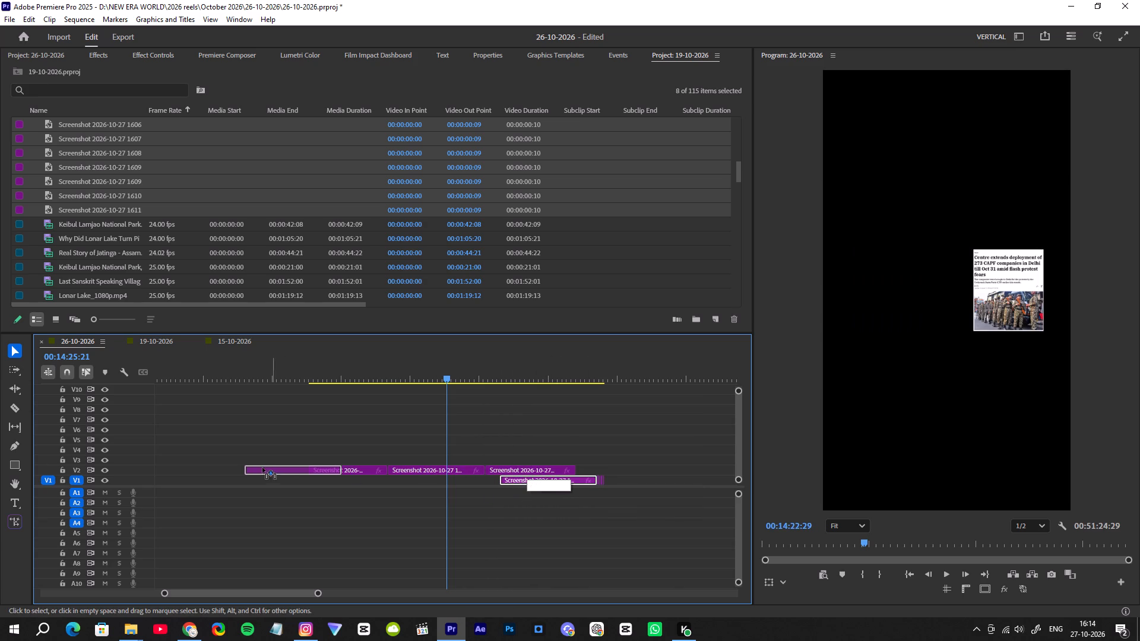
{"action": "left_click_drag", "start_coordinate": [262, 468], "coordinate": [237, 465]}
{"action": "left_click_drag", "start_coordinate": [590, 478], "coordinate": [541, 494]}
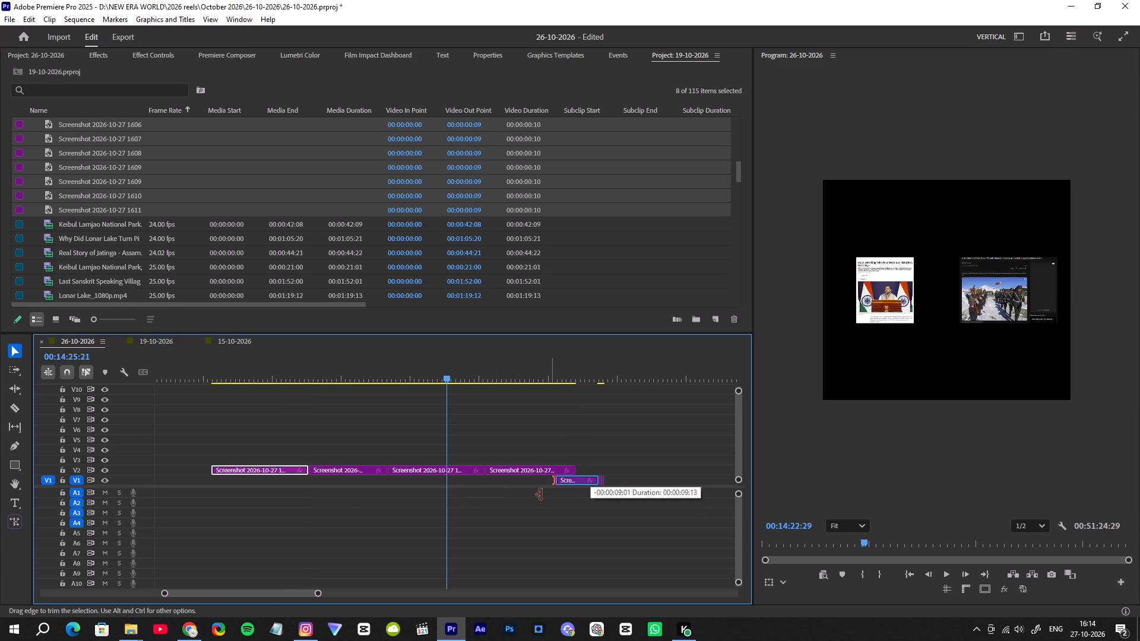
{"action": "left_click_drag", "start_coordinate": [541, 494], "coordinate": [489, 500]}
{"action": "left_click_drag", "start_coordinate": [517, 482], "coordinate": [601, 466]}
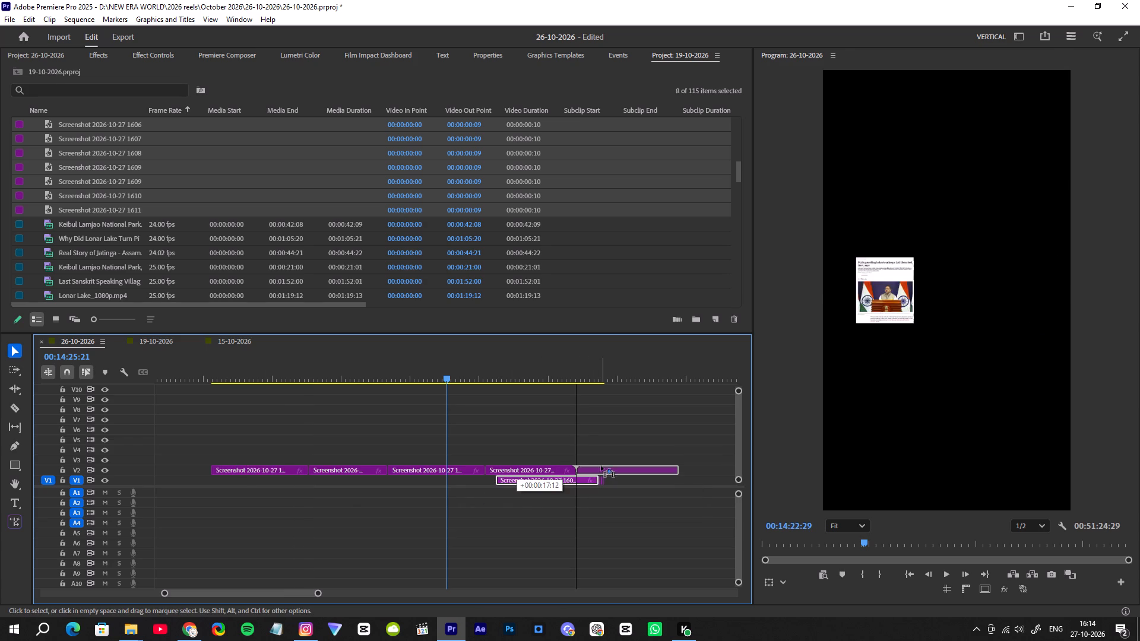
{"action": "left_click_drag", "start_coordinate": [601, 466], "coordinate": [602, 470]}
Lengthen the remaining three screenshot clips by extending their end edges, and append them one after another to the row on V2.
{"action": "left_click_drag", "start_coordinate": [610, 482], "coordinate": [665, 484]}
{"action": "left_click_drag", "start_coordinate": [664, 482], "coordinate": [681, 482]}
{"action": "left_click_drag", "start_coordinate": [638, 481], "coordinate": [591, 481]}
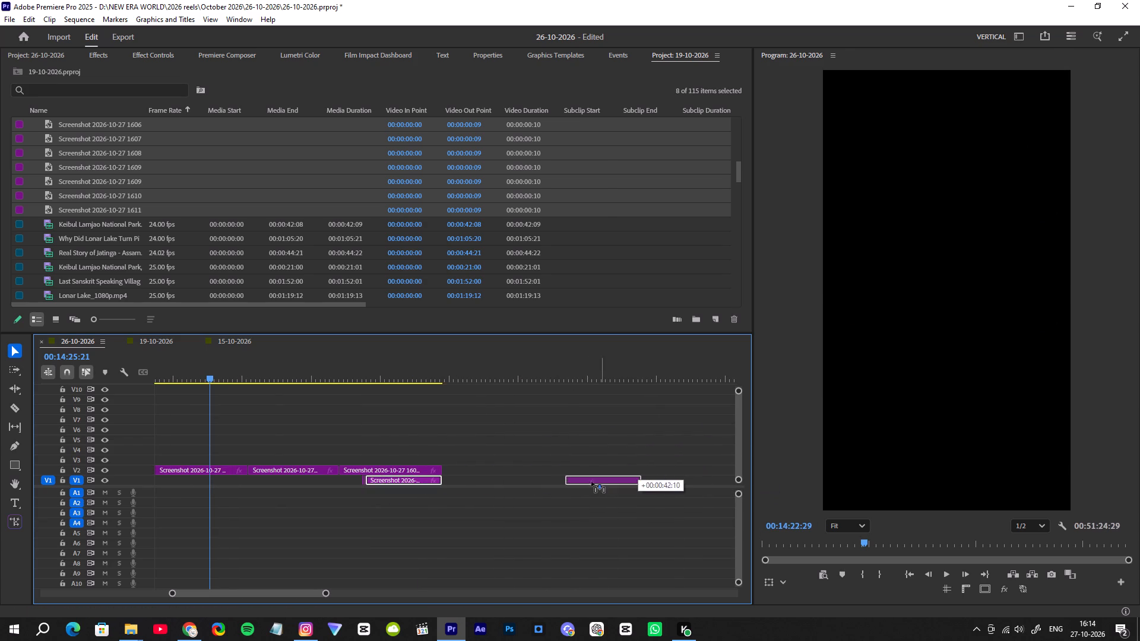
{"action": "left_click_drag", "start_coordinate": [591, 481], "coordinate": [483, 469]}
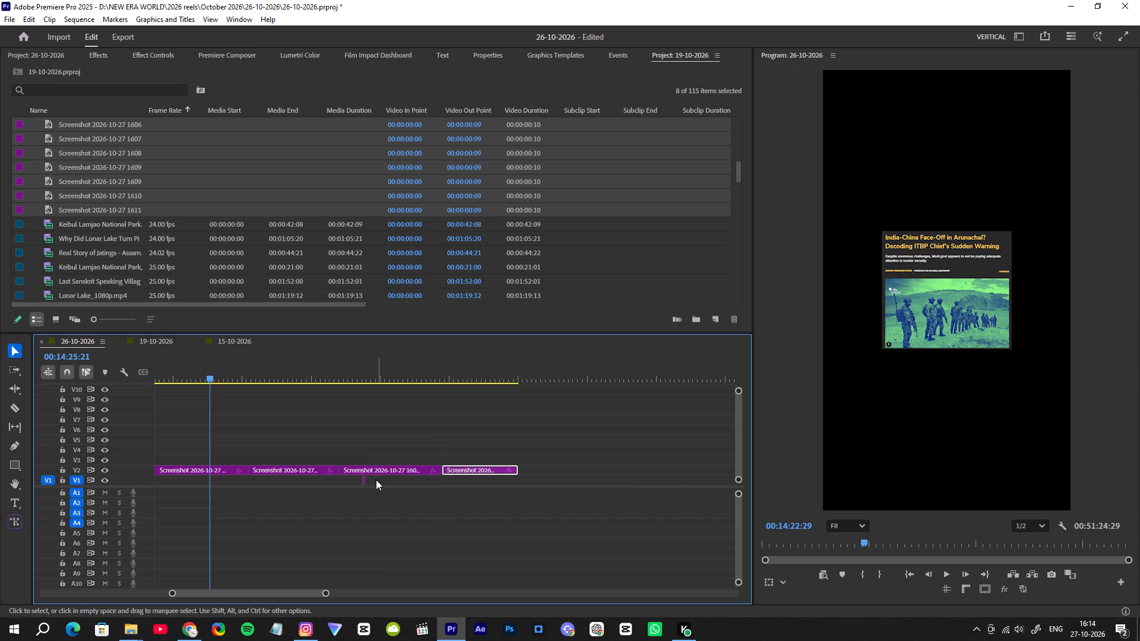
{"action": "left_click_drag", "start_coordinate": [371, 481], "coordinate": [446, 488]}
{"action": "left_click_drag", "start_coordinate": [411, 480], "coordinate": [571, 441]}
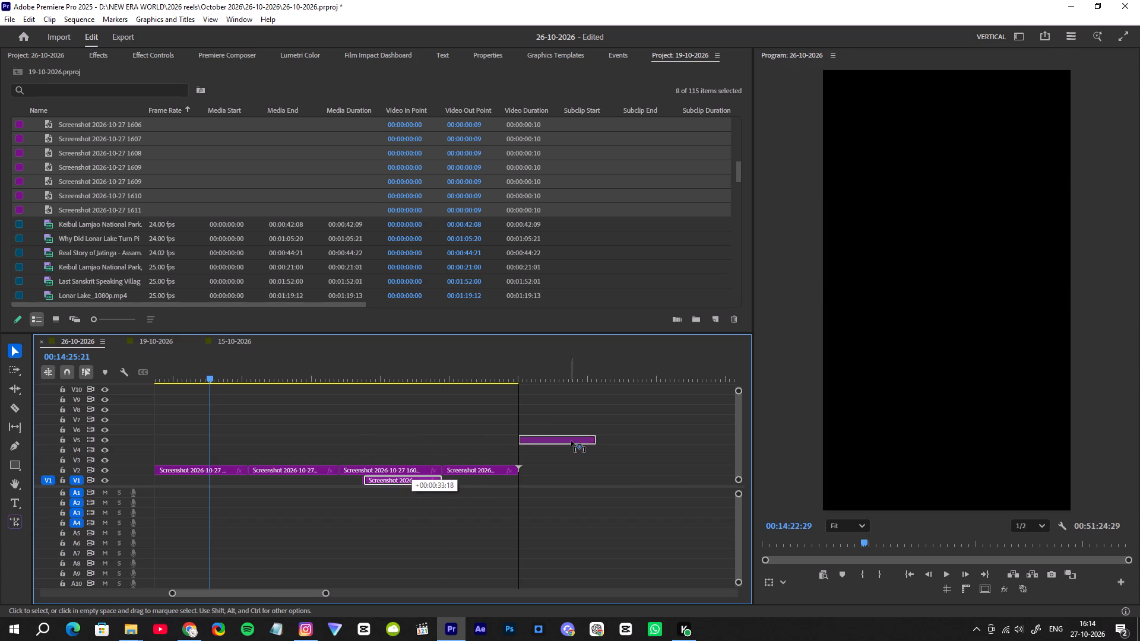
{"action": "left_click_drag", "start_coordinate": [571, 441], "coordinate": [565, 468]}
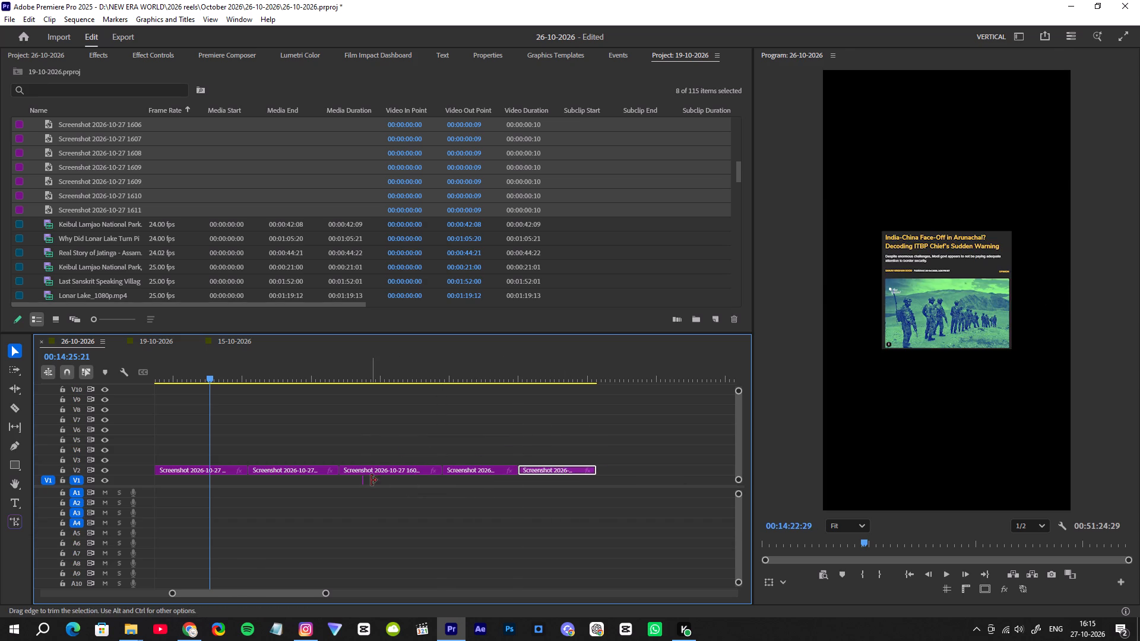
{"action": "left_click_drag", "start_coordinate": [371, 481], "coordinate": [449, 485]}
{"action": "left_click_drag", "start_coordinate": [448, 484], "coordinate": [472, 484]}
{"action": "left_click_drag", "start_coordinate": [426, 484], "coordinate": [635, 421]}
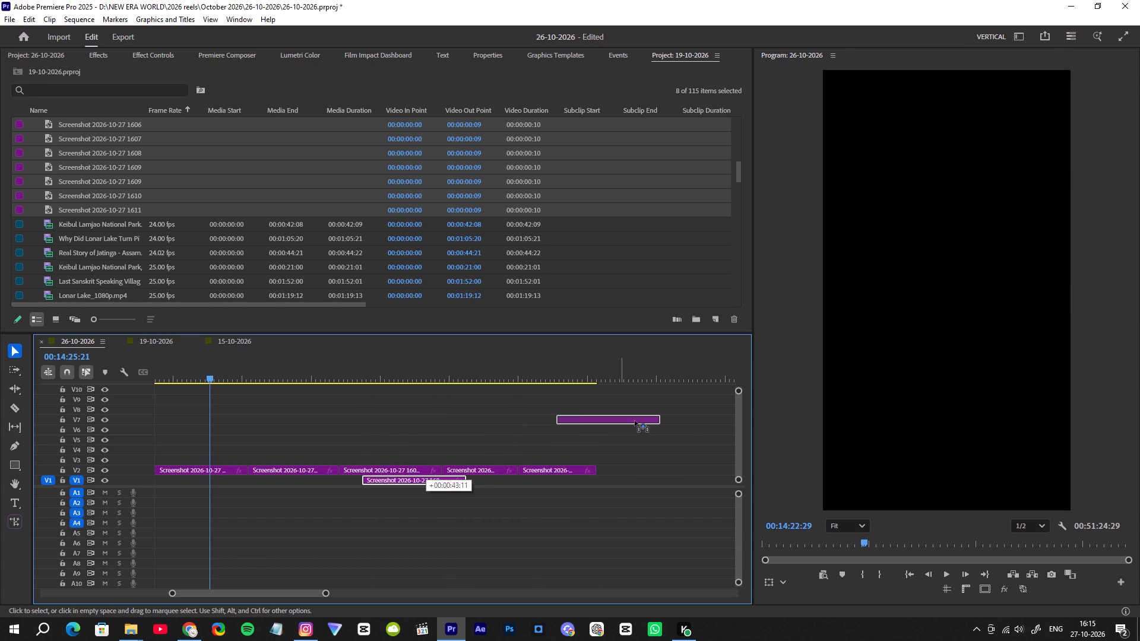
{"action": "left_click_drag", "start_coordinate": [635, 421], "coordinate": [670, 470]}
{"action": "left_click_drag", "start_coordinate": [667, 469], "coordinate": [661, 470]}
{"action": "left_click_drag", "start_coordinate": [327, 594], "coordinate": [411, 593]}
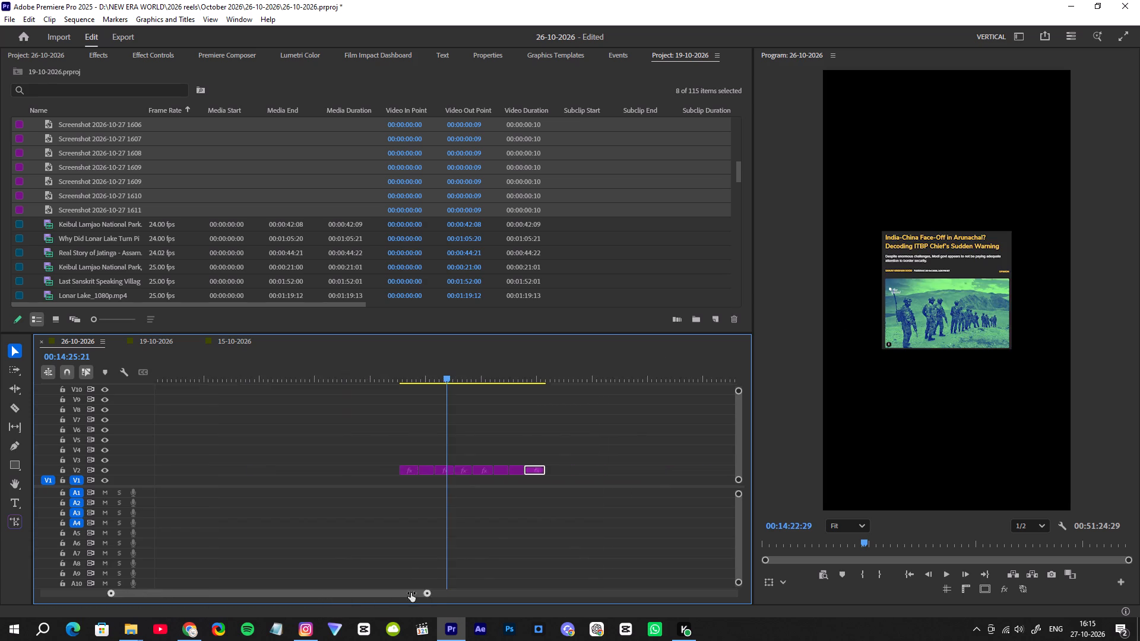
{"action": "left_click_drag", "start_coordinate": [411, 593], "coordinate": [815, 592]}
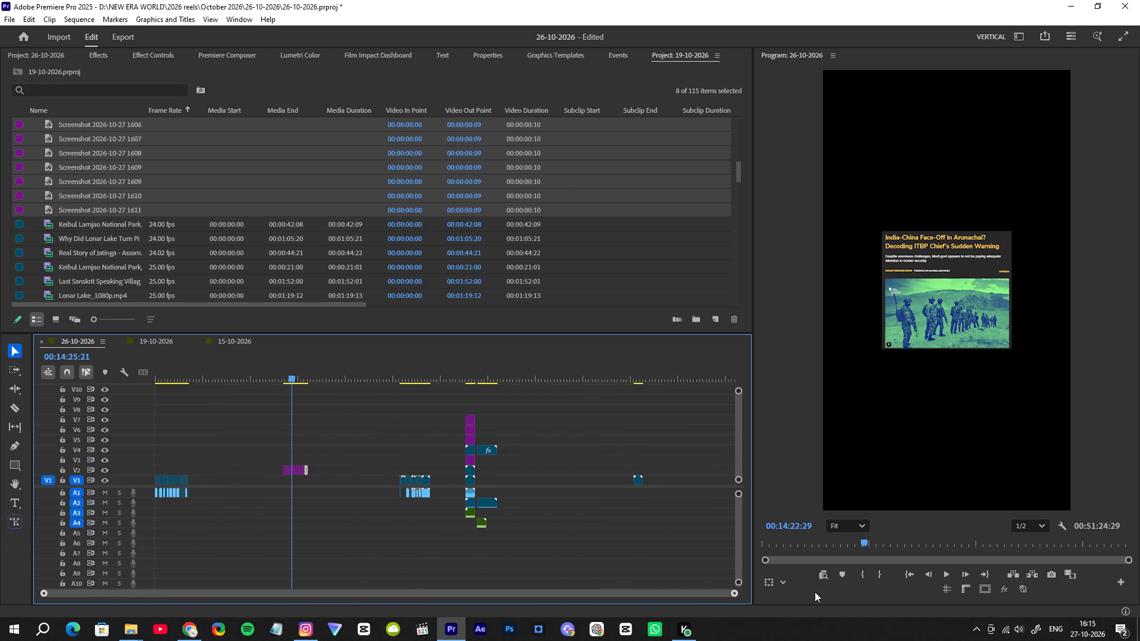
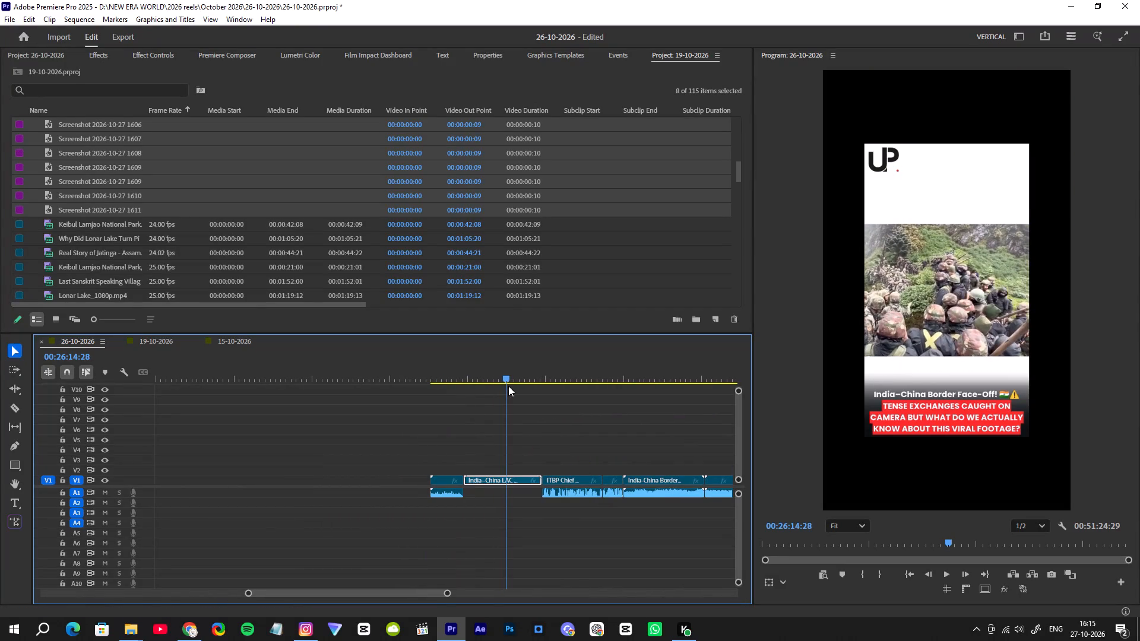
Move the India–China LAC face-off clip from V1 at about 00:26:14 to V2 at the very start of the sequence.
{"action": "left_click_drag", "start_coordinate": [508, 386], "coordinate": [508, 388]}
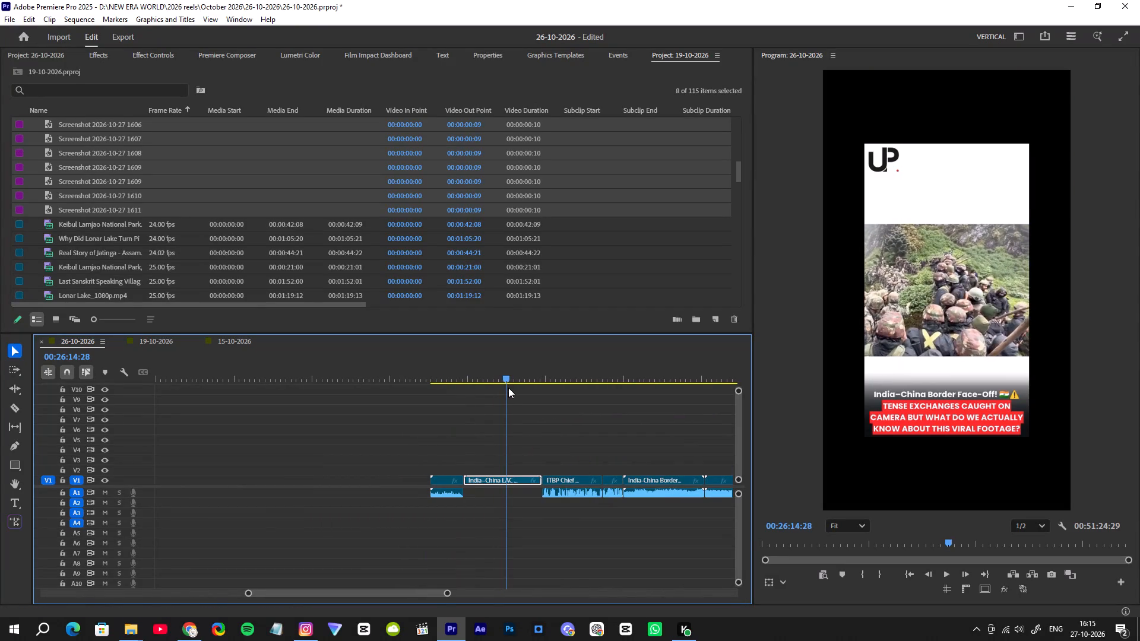
{"action": "left_click_drag", "start_coordinate": [508, 388], "coordinate": [505, 388]}
{"action": "left_click_drag", "start_coordinate": [505, 477], "coordinate": [176, 410]}
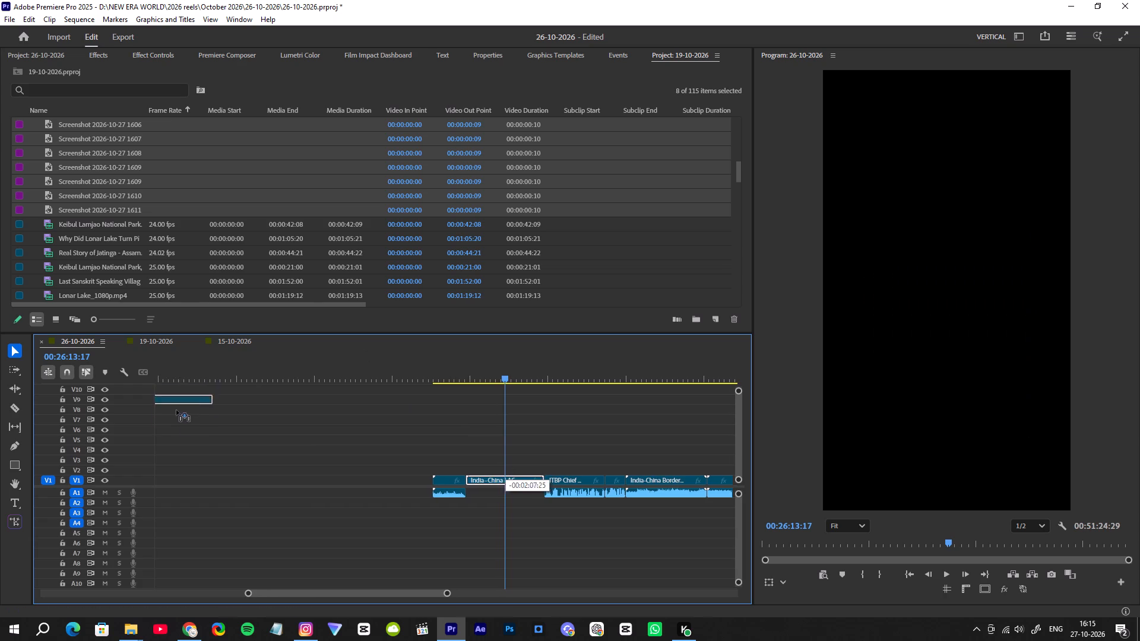
{"action": "left_click_drag", "start_coordinate": [176, 410], "coordinate": [128, 424]}
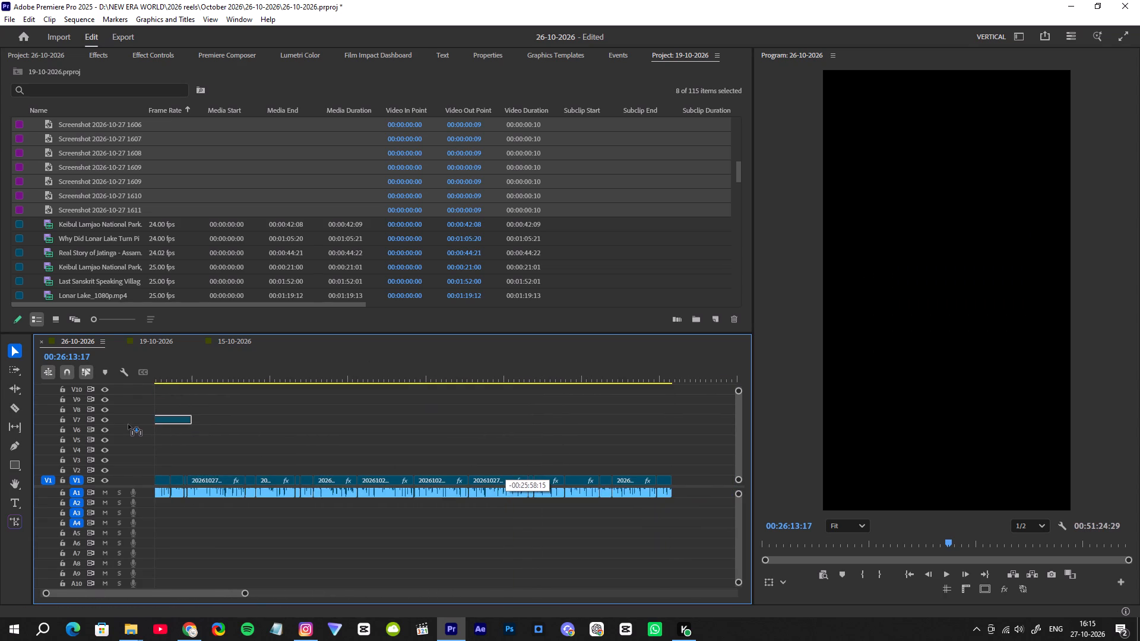
{"action": "left_click_drag", "start_coordinate": [128, 424], "coordinate": [167, 456]}
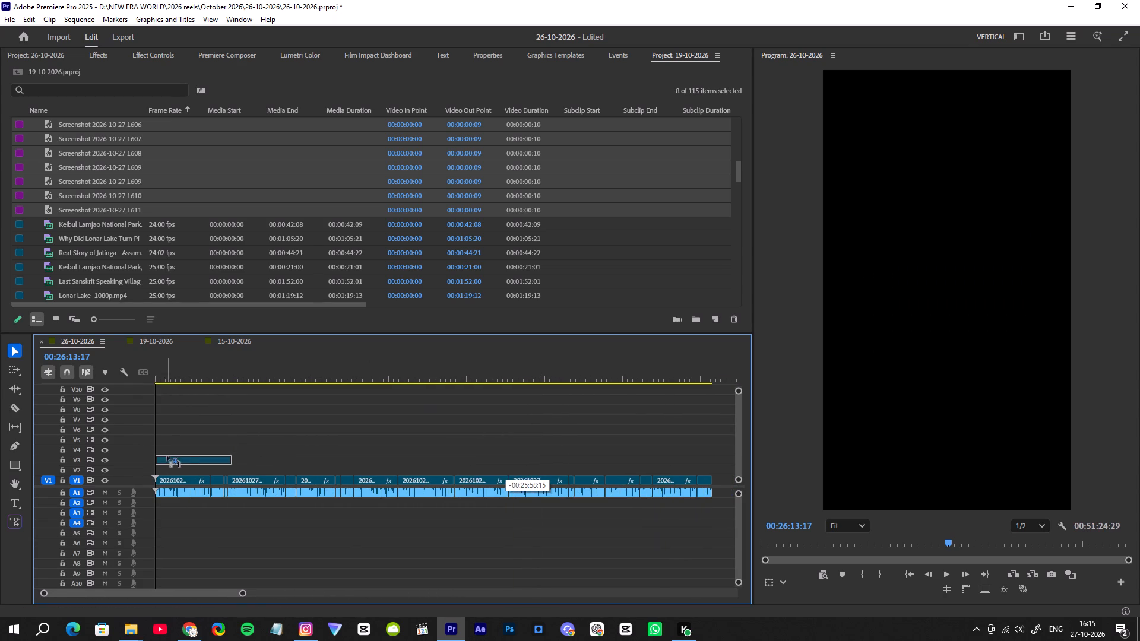
{"action": "left_click_drag", "start_coordinate": [167, 456], "coordinate": [170, 467]}
Scale the India–China LAC clip on V2 to 153 so it fills the vertical frame.
{"action": "left_click_drag", "start_coordinate": [162, 372], "coordinate": [141, 382]}
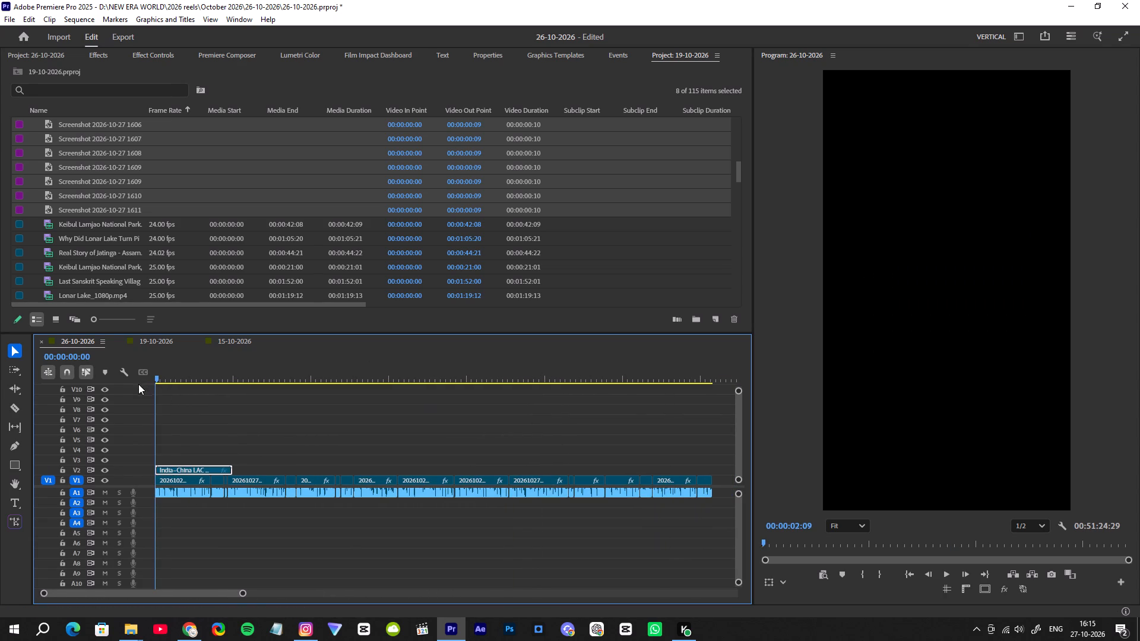
{"action": "left_click", "coordinate": [192, 468]}
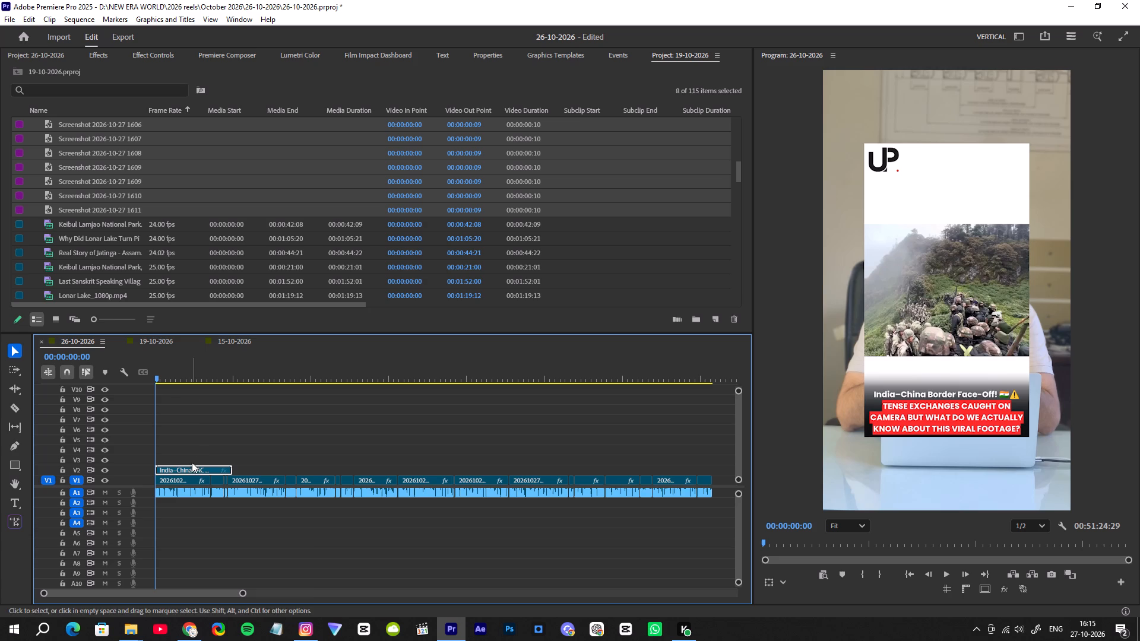
{"action": "left_click", "coordinate": [143, 52]}
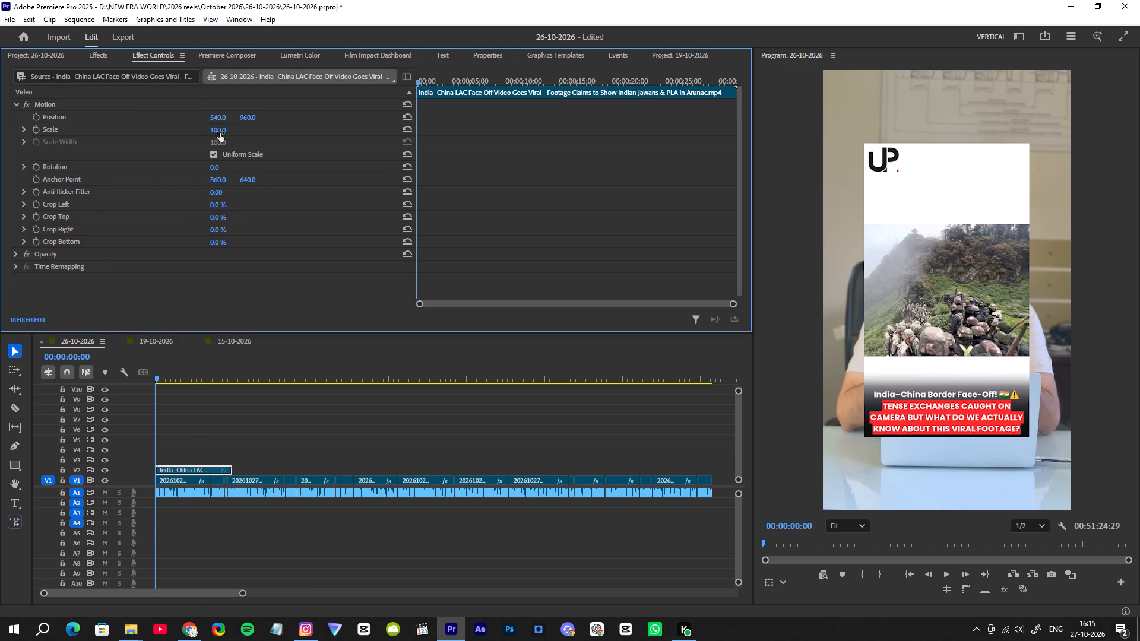
{"action": "left_click_drag", "start_coordinate": [218, 132], "coordinate": [243, 132]}
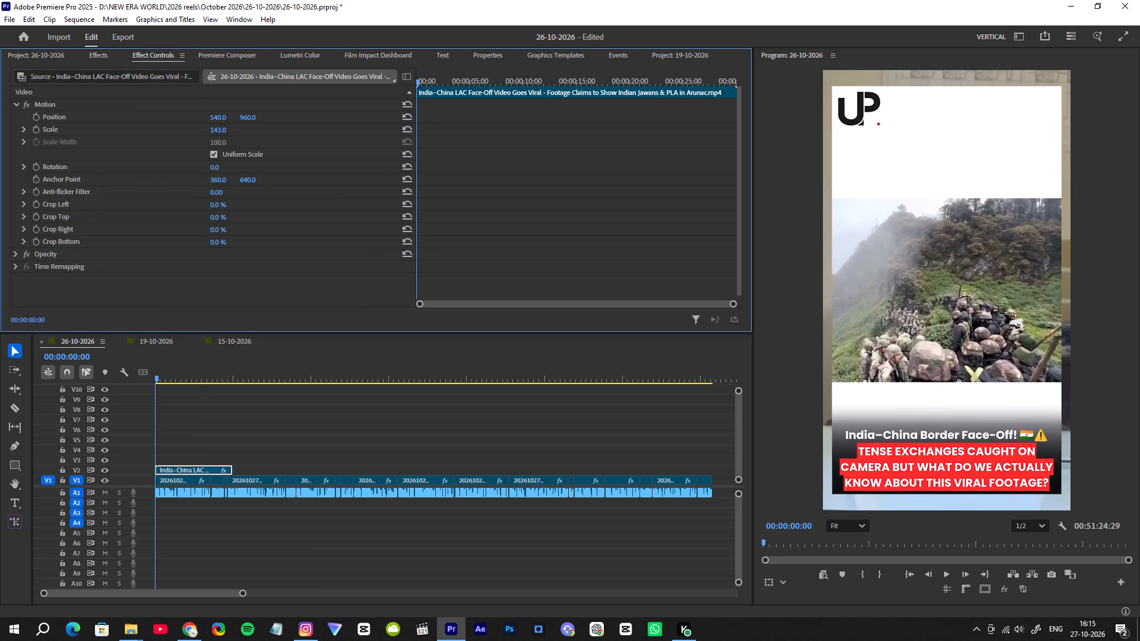
{"action": "left_click_drag", "start_coordinate": [243, 132], "coordinate": [249, 132]}
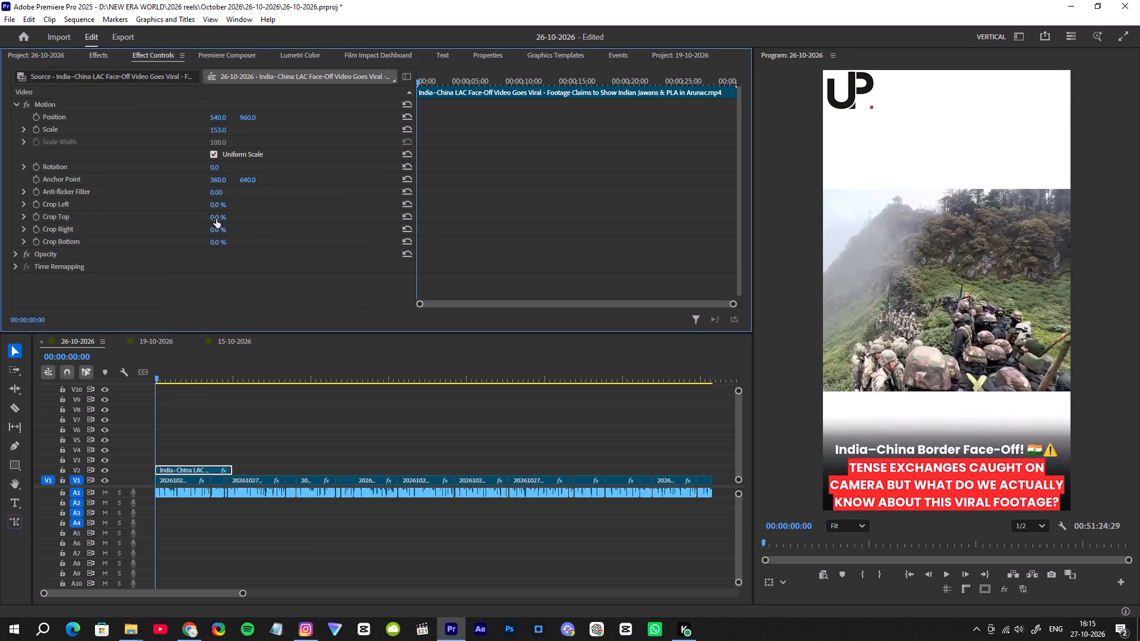
Crop the India–China LAC clip by 28% at the top and 28% at the bottom, leaving only its footage area.
{"action": "left_click_drag", "start_coordinate": [216, 219], "coordinate": [235, 222]}
{"action": "left_click", "coordinate": [220, 218]}
{"action": "key", "text": "Up"}
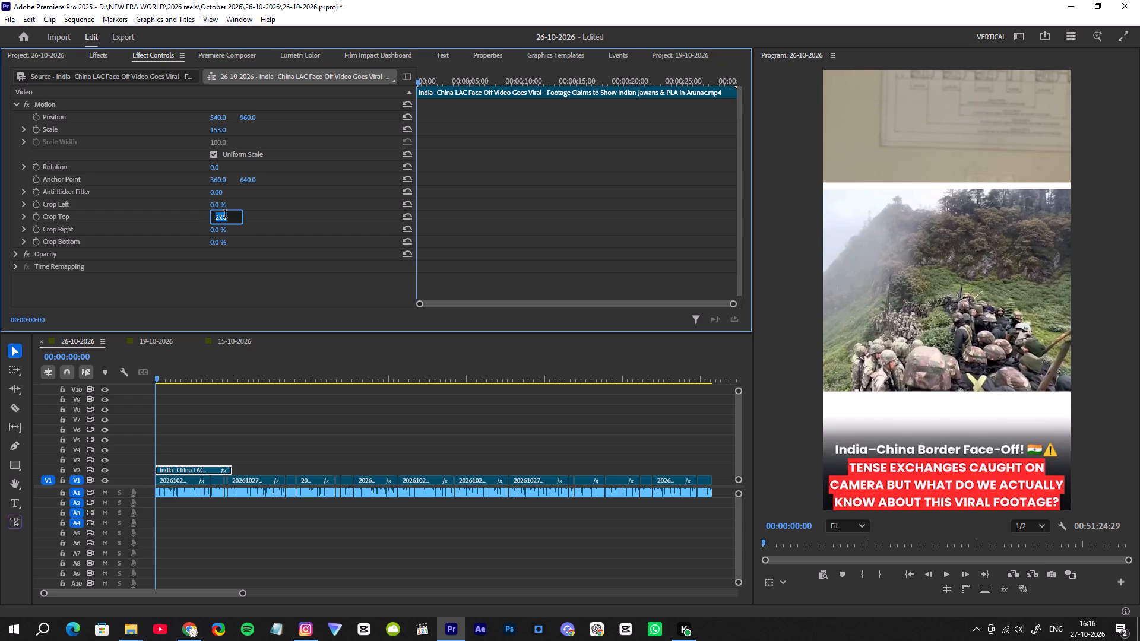
{"action": "key", "text": "Up"}
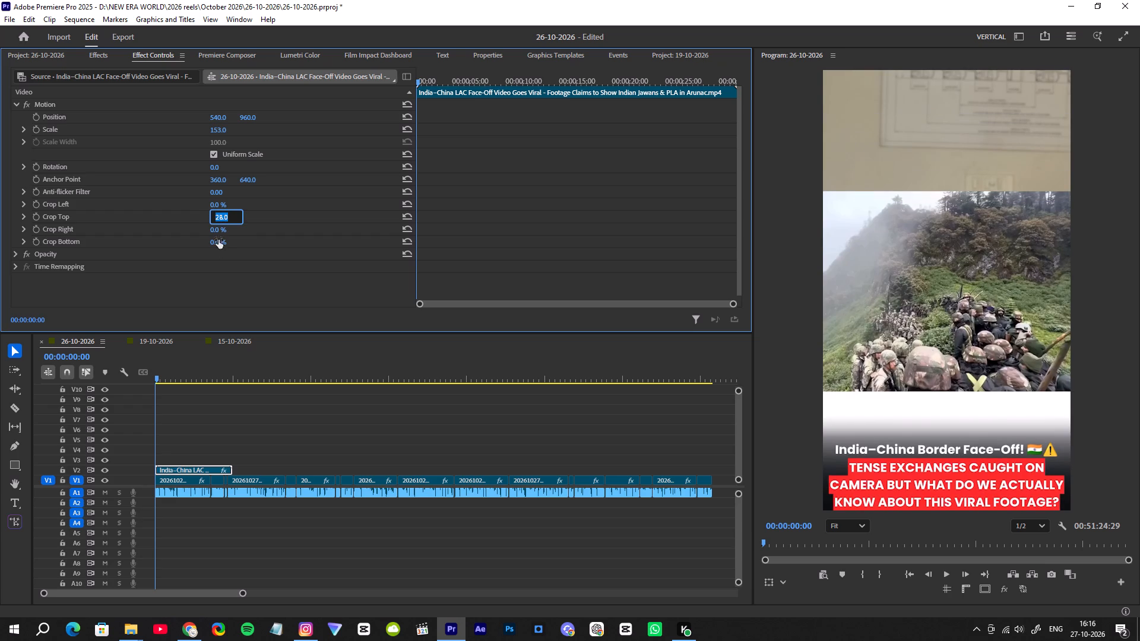
{"action": "left_click_drag", "start_coordinate": [219, 242], "coordinate": [233, 244]}
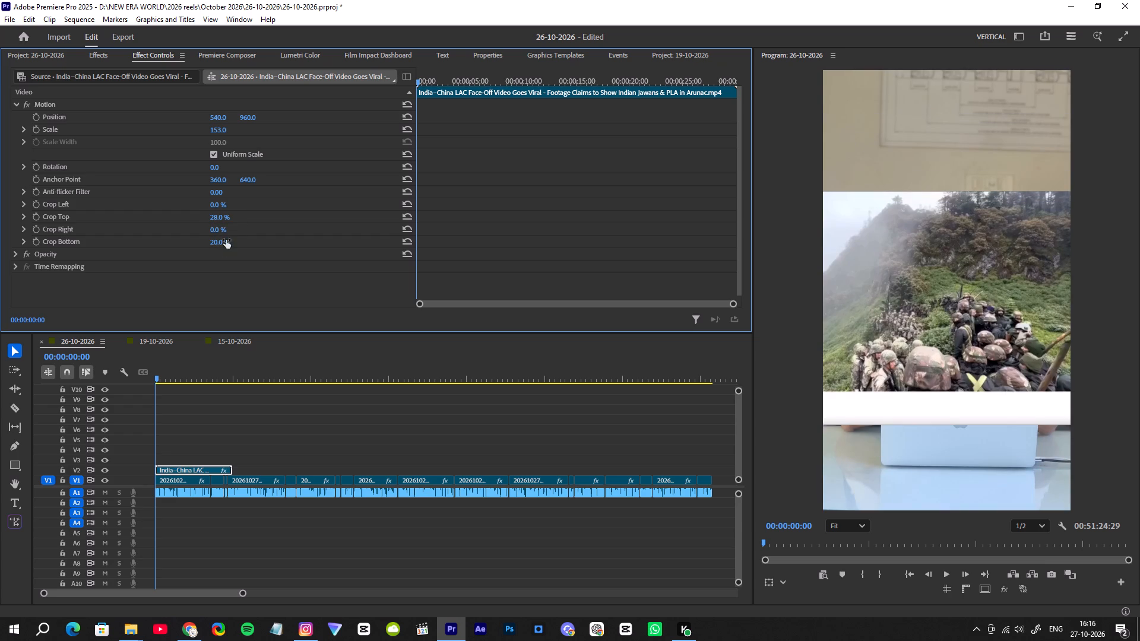
{"action": "left_click", "coordinate": [221, 243]}
{"action": "key", "text": "Up"}
{"action": "key", "text": "Up"}
{"action": "key", "text": "Up"}
{"action": "key", "text": "Up"}
{"action": "key", "text": "Up"}
{"action": "key", "text": "Up"}
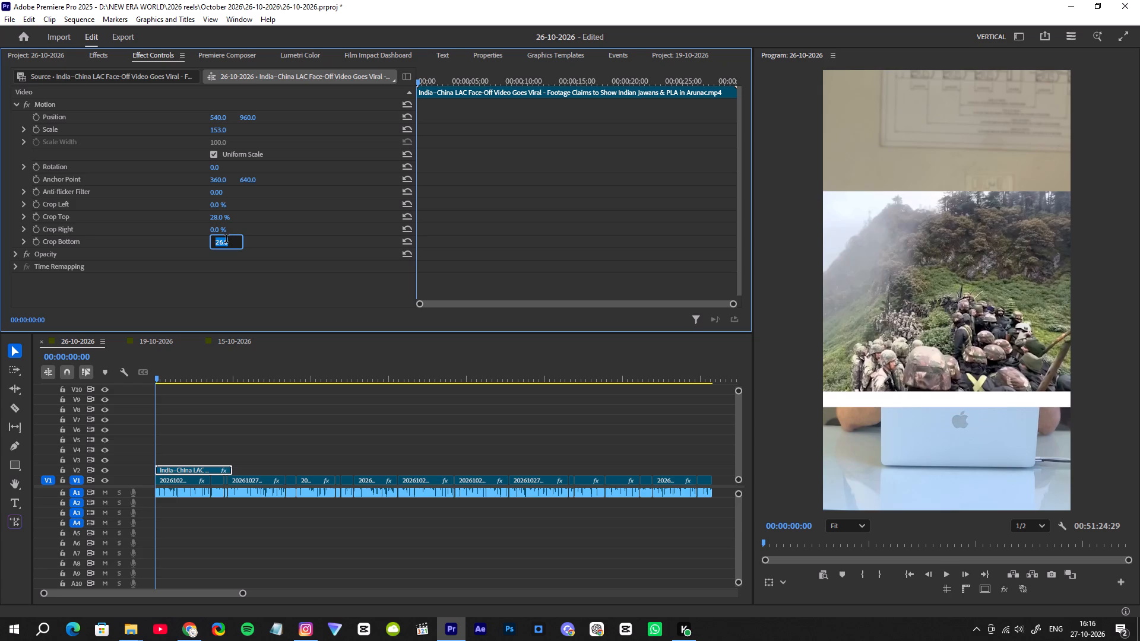
{"action": "key", "text": "Up"}
{"action": "key", "text": "Up"}
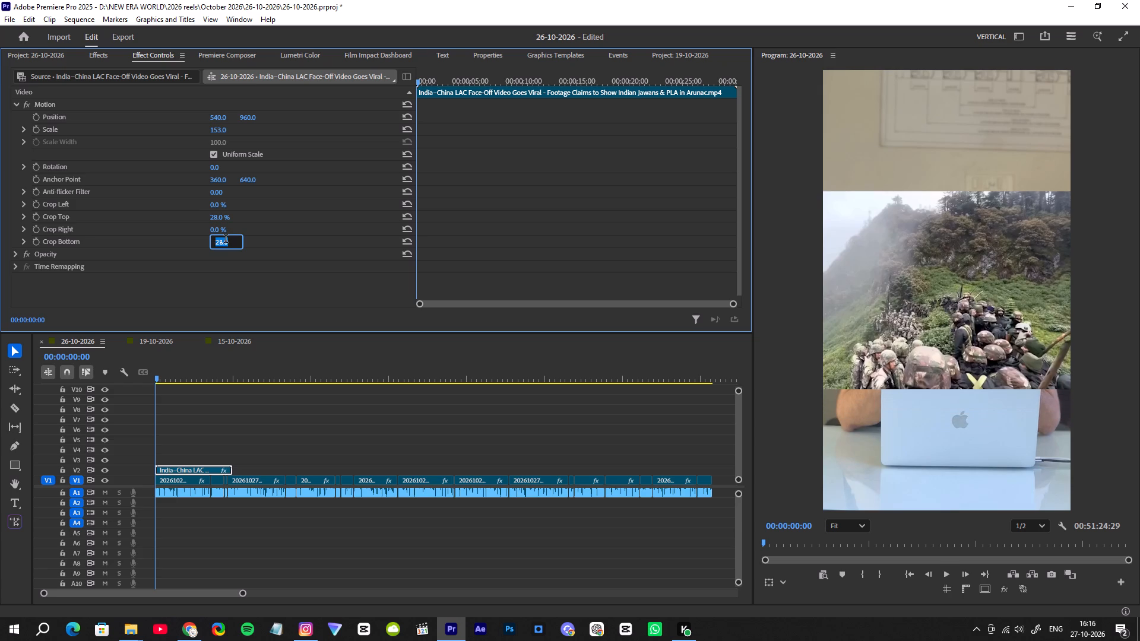
Raise the India–China LAC clip to V3 and place the Color Matte beneath it on V2 at the sequence start.
{"action": "left_click", "coordinate": [37, 56]}
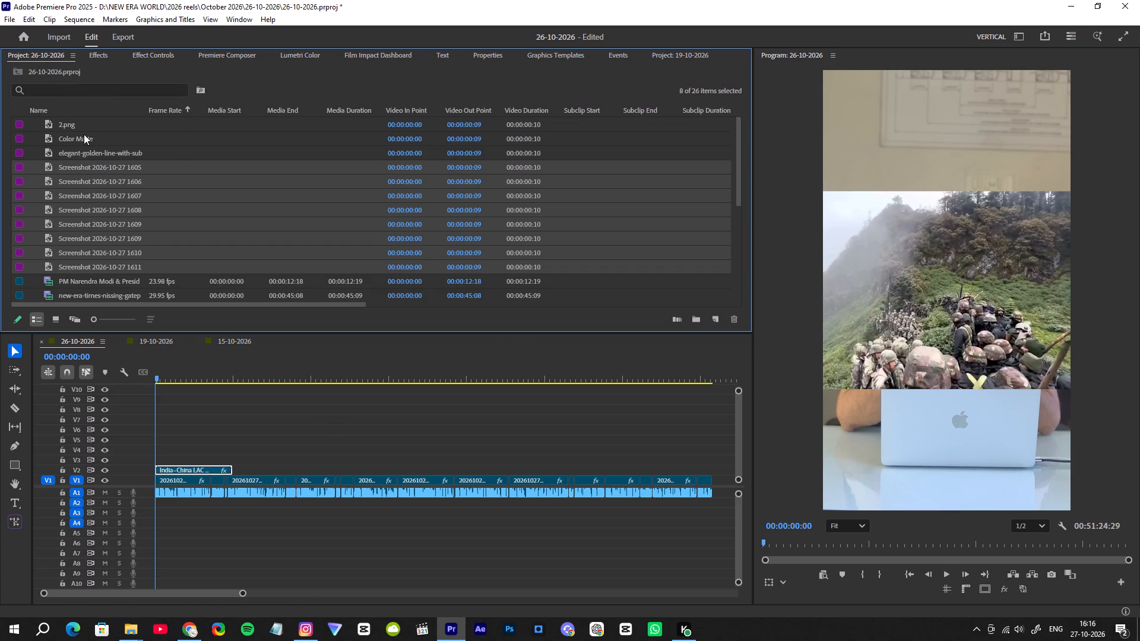
{"action": "left_click_drag", "start_coordinate": [176, 468], "coordinate": [176, 458]}
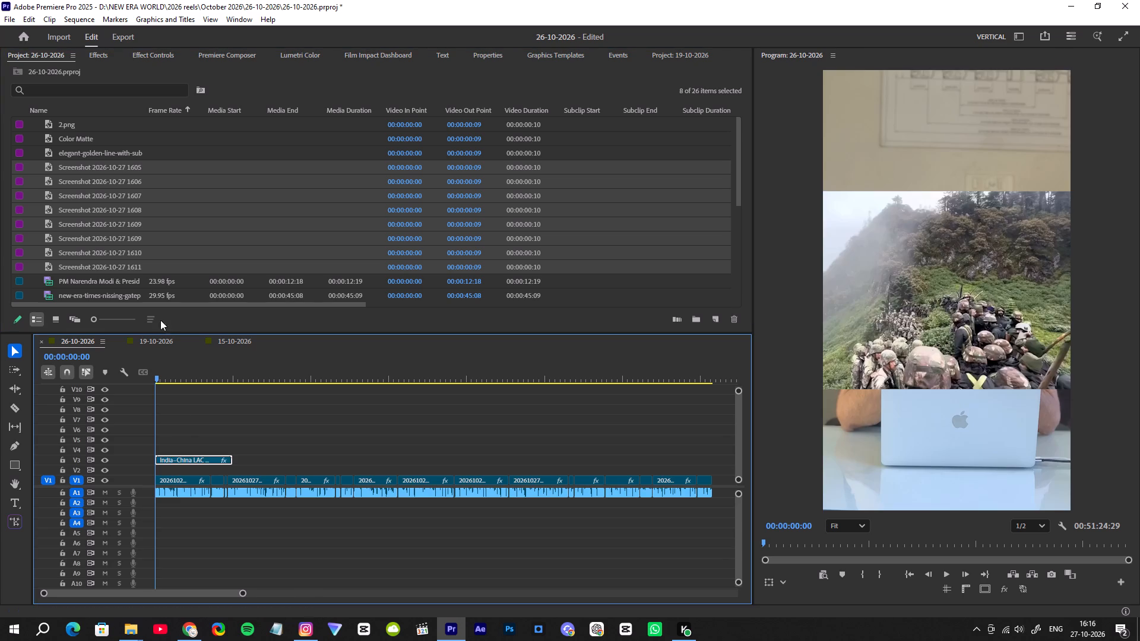
{"action": "left_click_drag", "start_coordinate": [77, 140], "coordinate": [162, 470]}
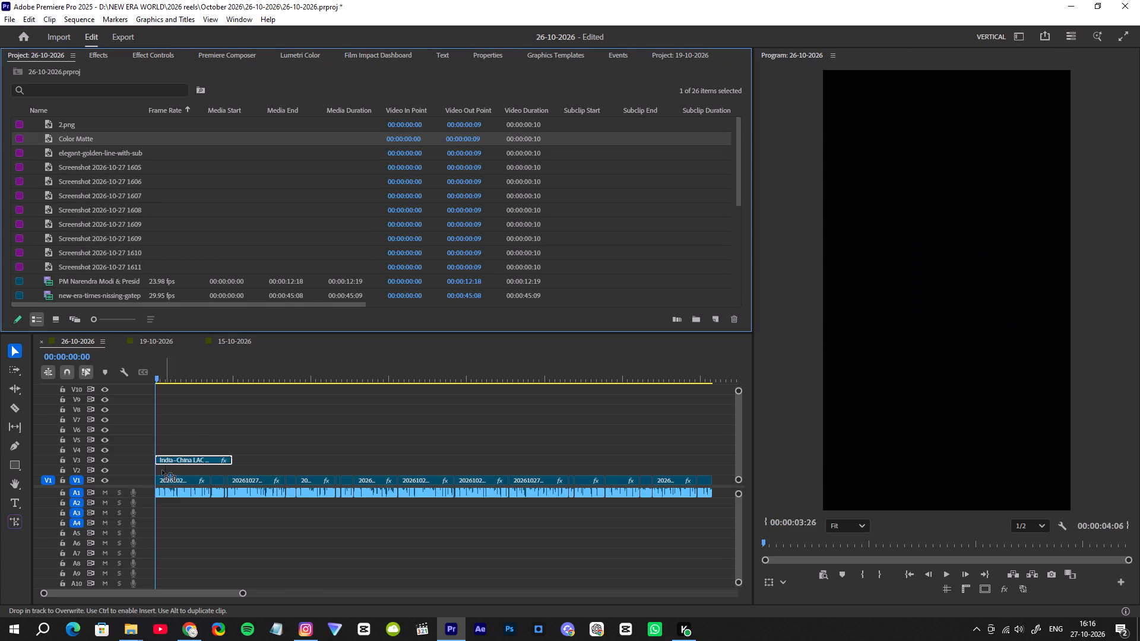
{"action": "left_click_drag", "start_coordinate": [162, 470], "coordinate": [154, 470]}
{"action": "left_click_drag", "start_coordinate": [164, 470], "coordinate": [237, 481]}
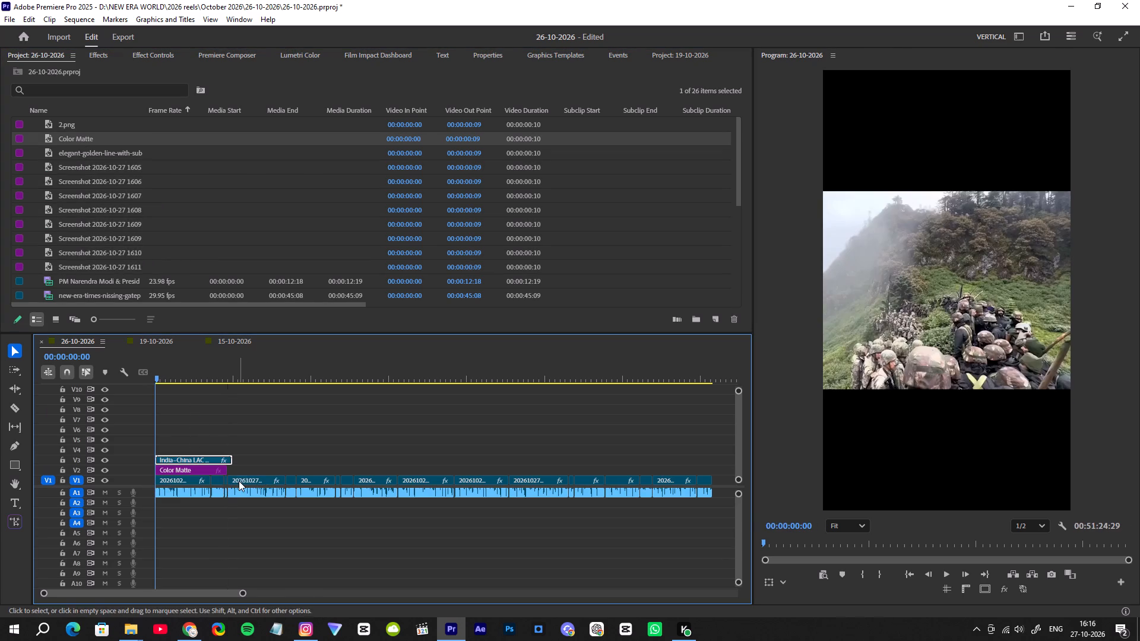
Play the opening to find the cut point, and trim the India–China LAC clip and Color Matte to end at 00:00:05:19.
{"action": "left_click_drag", "start_coordinate": [167, 375], "coordinate": [112, 391]}
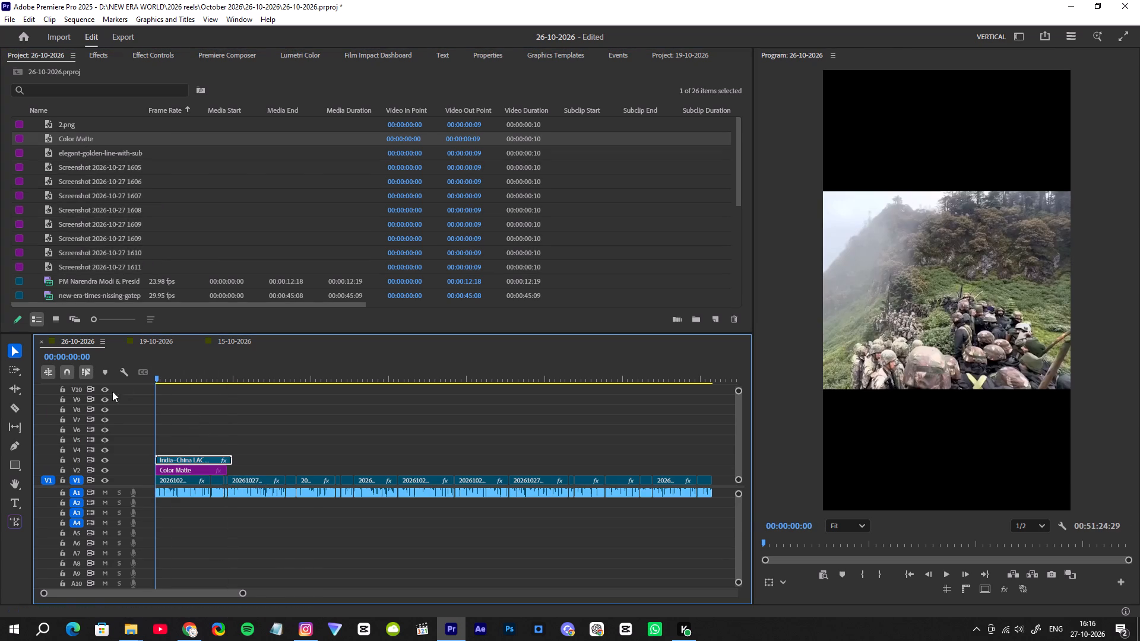
{"action": "left_click_drag", "start_coordinate": [112, 391], "coordinate": [112, 392]}
{"action": "key", "text": "space"}
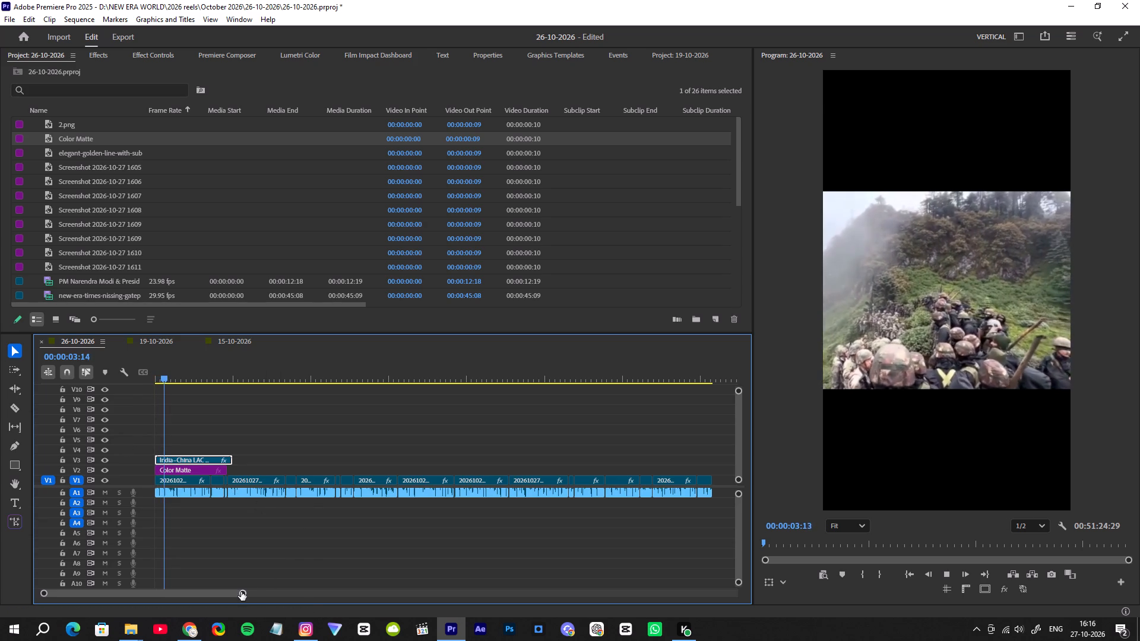
{"action": "left_click_drag", "start_coordinate": [244, 592], "coordinate": [180, 568]}
{"action": "left_click_drag", "start_coordinate": [117, 593], "coordinate": [173, 596]}
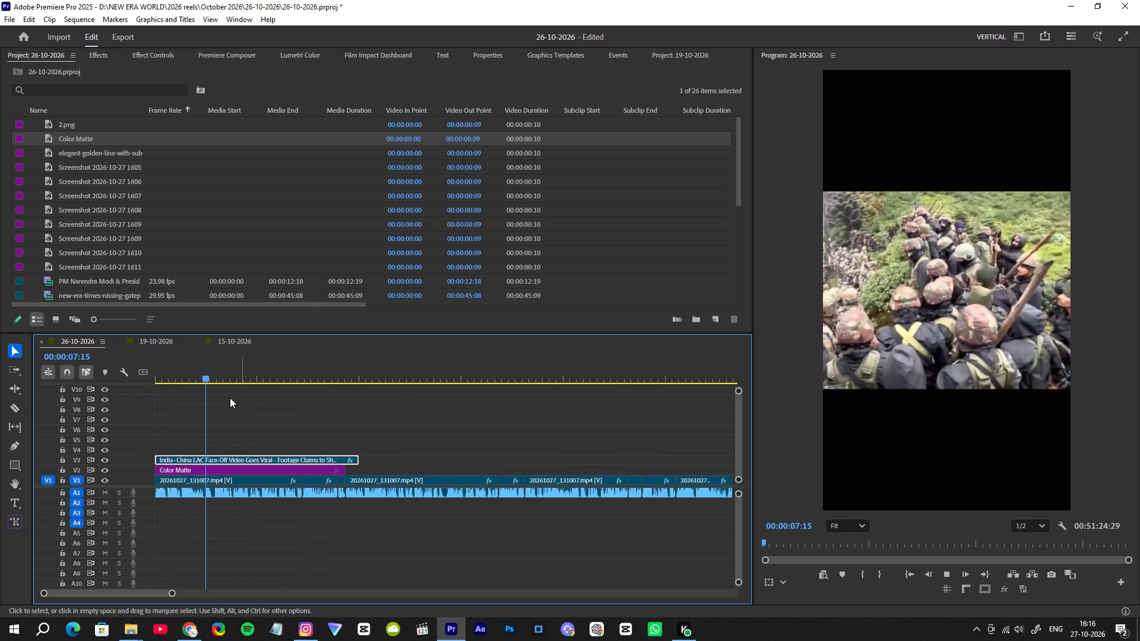
{"action": "key", "text": "space"}
{"action": "left_click_drag", "start_coordinate": [208, 375], "coordinate": [187, 379]}
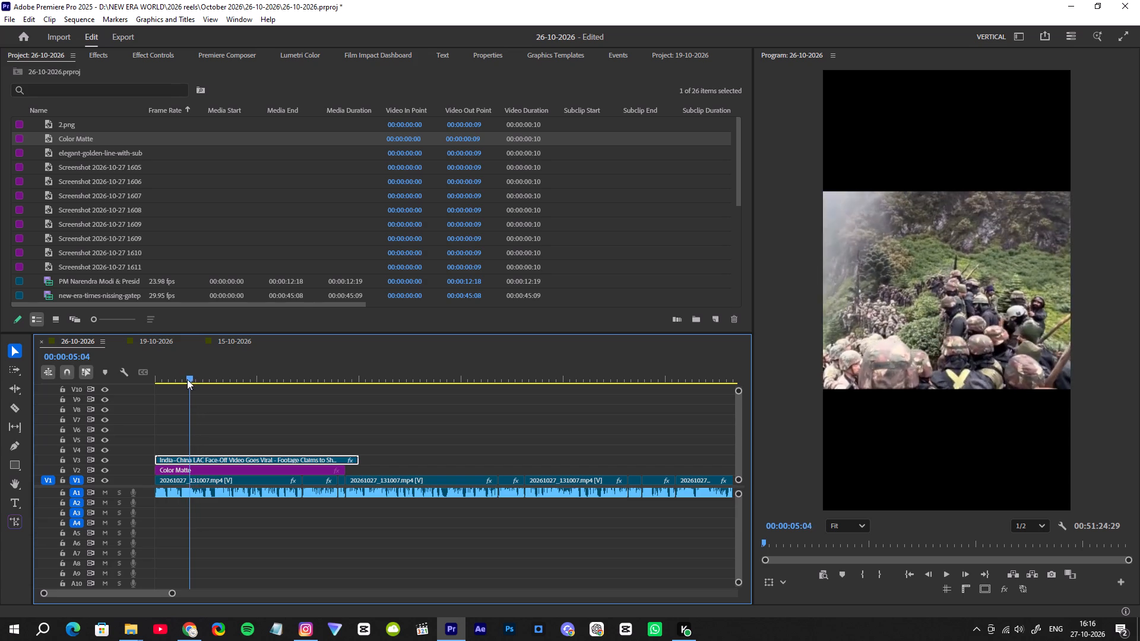
{"action": "left_click_drag", "start_coordinate": [187, 379], "coordinate": [185, 379]}
{"action": "key", "text": "space"}
{"action": "key", "text": "space"}
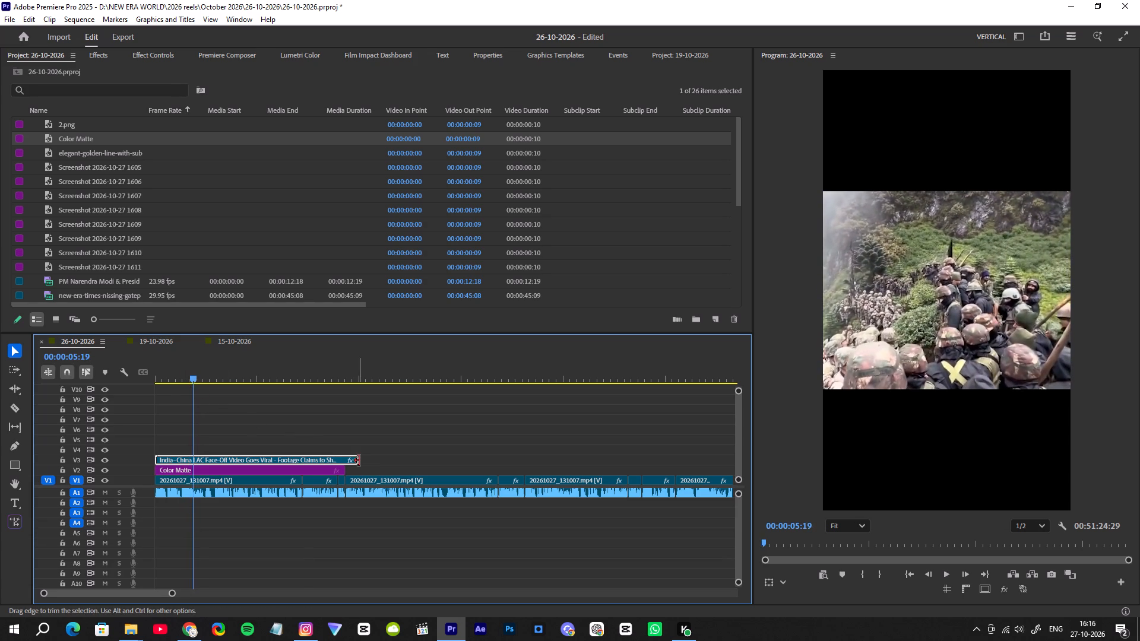
{"action": "left_click_drag", "start_coordinate": [356, 461], "coordinate": [254, 475]}
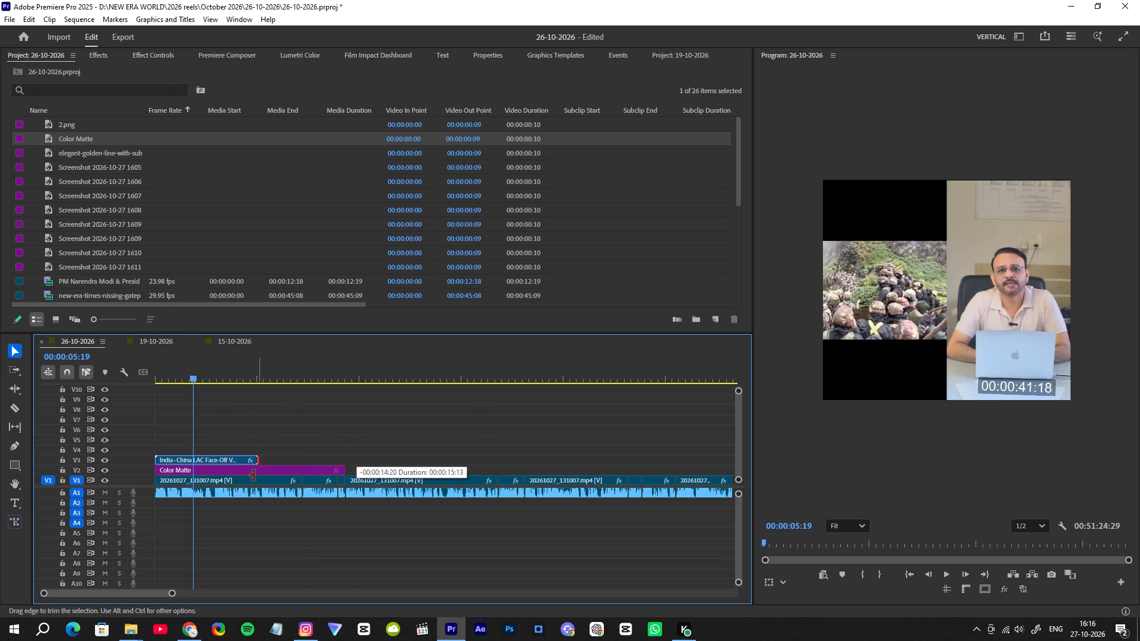
{"action": "left_click_drag", "start_coordinate": [254, 475], "coordinate": [199, 482]}
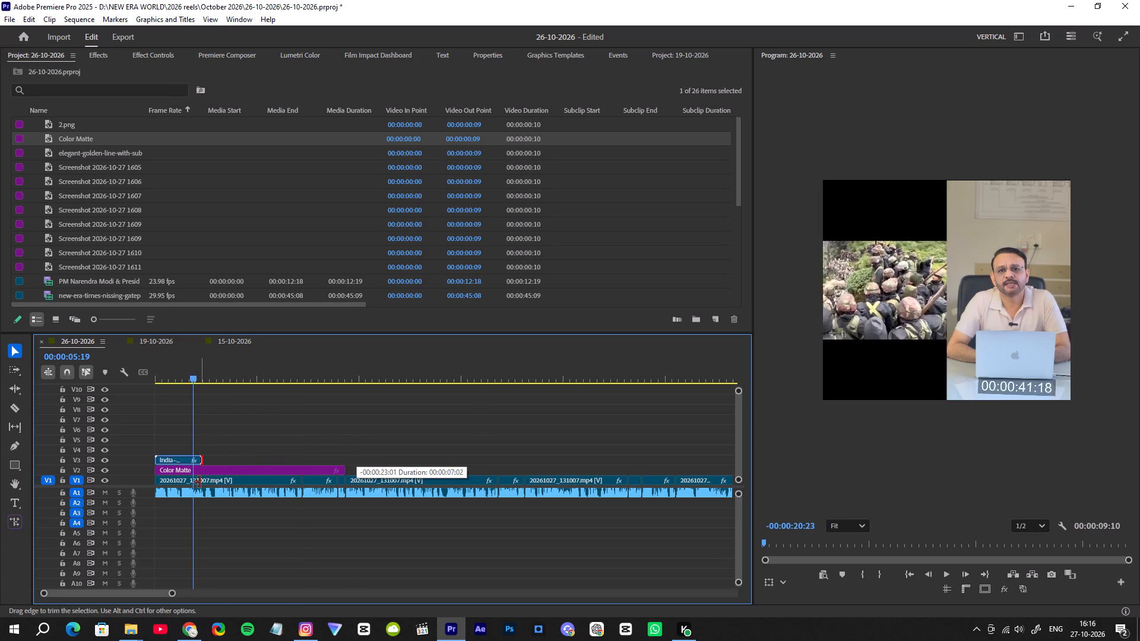
{"action": "left_click_drag", "start_coordinate": [199, 482], "coordinate": [194, 482]}
{"action": "left_click_drag", "start_coordinate": [342, 471], "coordinate": [263, 475]}
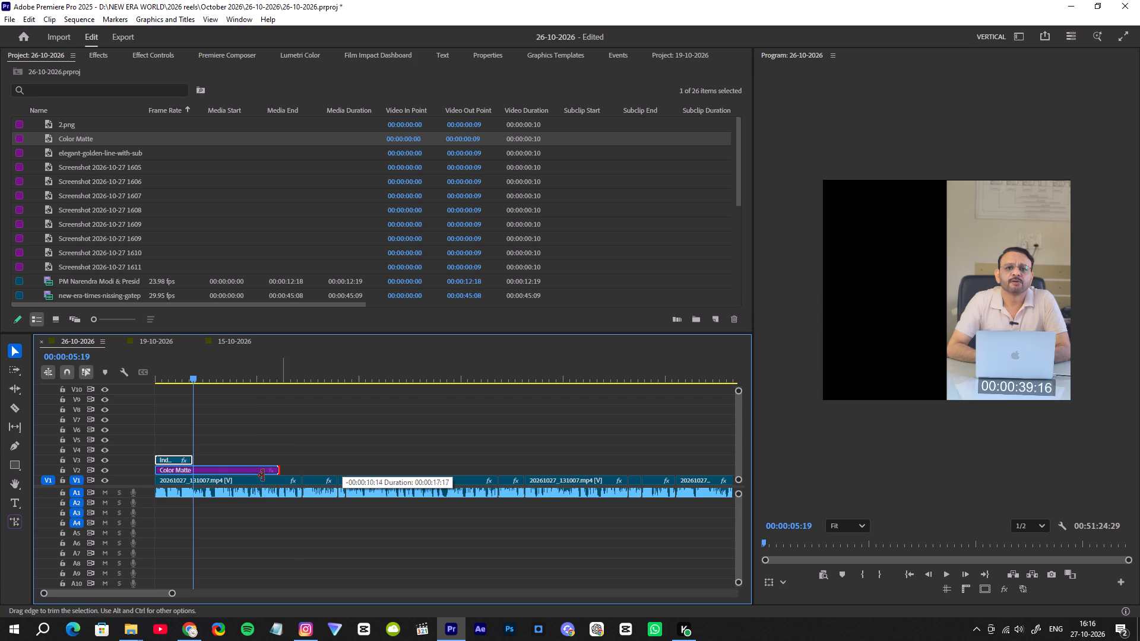
{"action": "left_click_drag", "start_coordinate": [263, 475], "coordinate": [191, 478]}
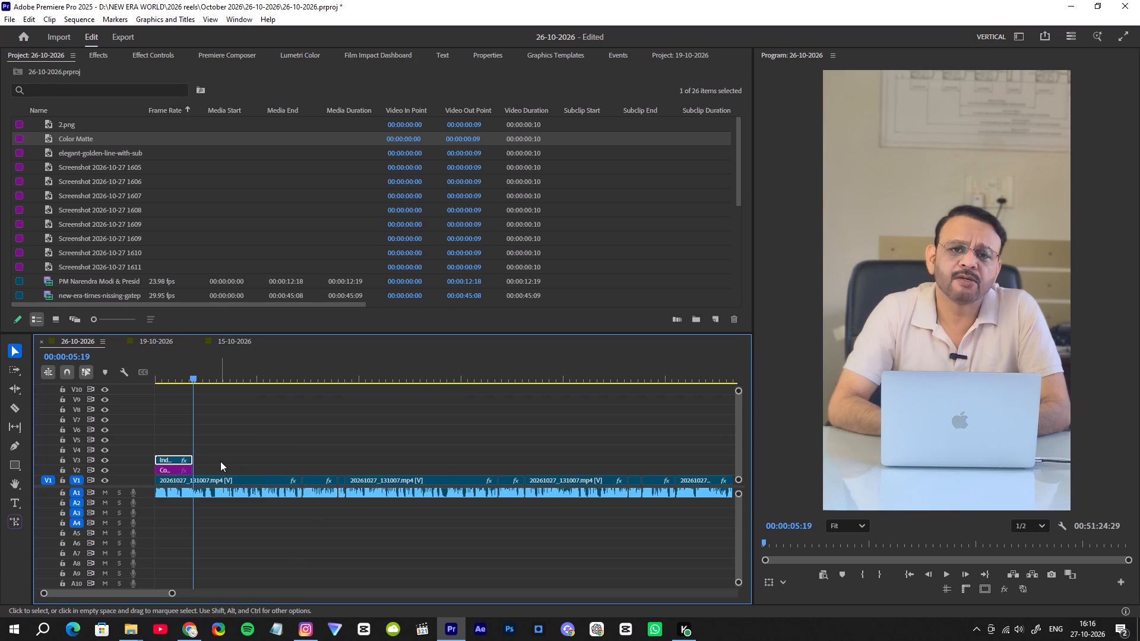
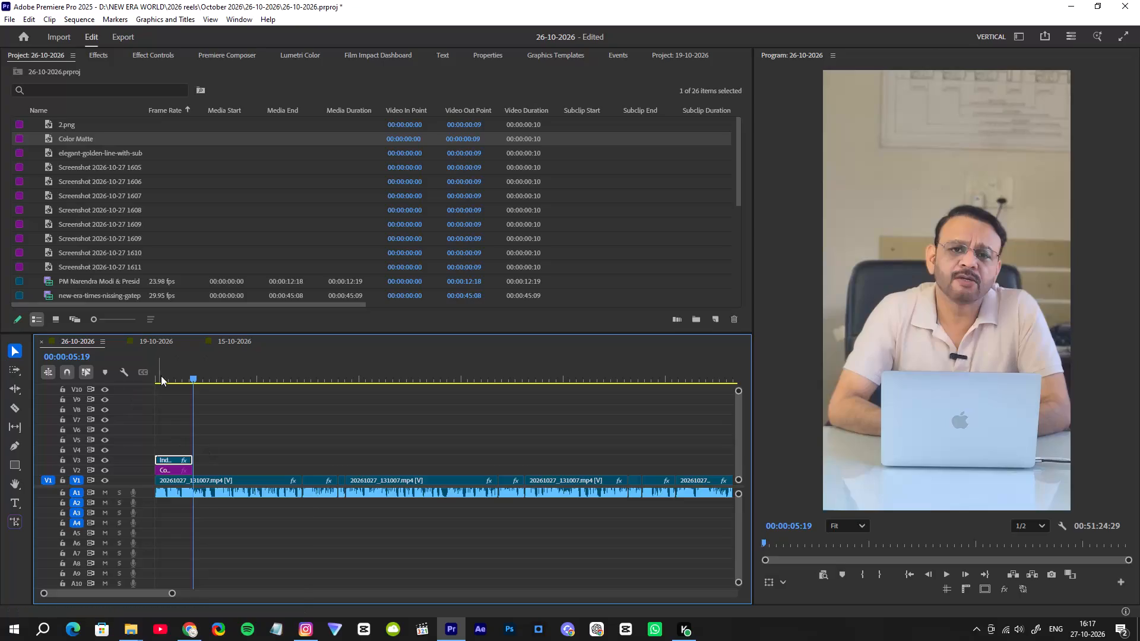
Scale the India–China LAC clip on V3 up to 193 at the sequence start.
{"action": "left_click_drag", "start_coordinate": [170, 371], "coordinate": [114, 401]}
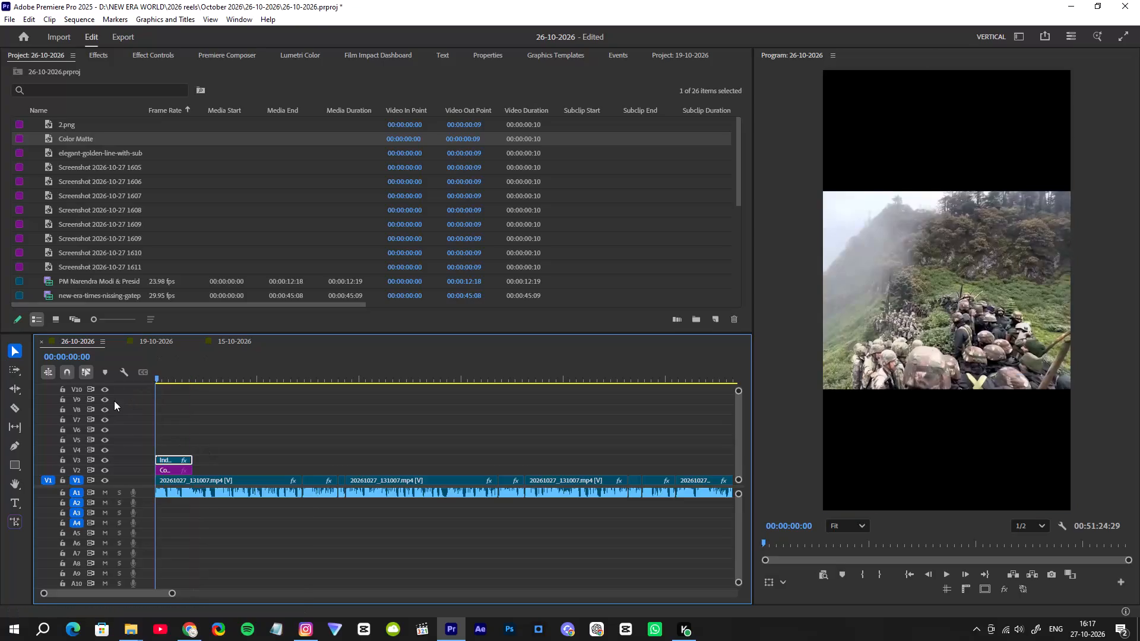
{"action": "left_click_drag", "start_coordinate": [172, 594], "coordinate": [156, 596]}
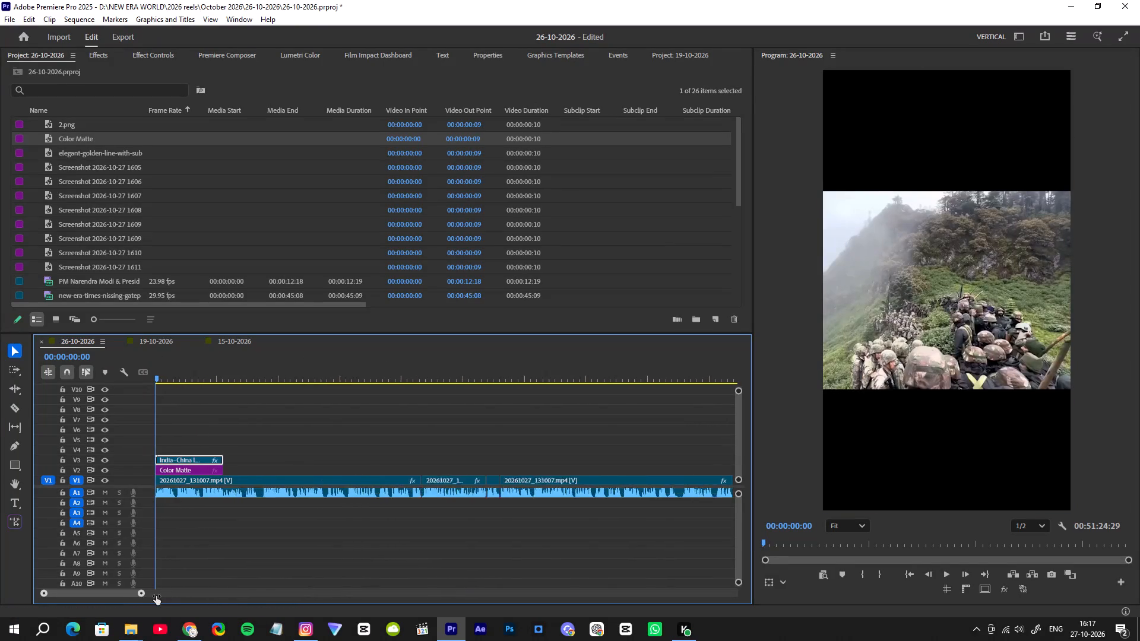
{"action": "left_click_drag", "start_coordinate": [156, 596], "coordinate": [136, 597]}
{"action": "left_click", "coordinate": [102, 54]}
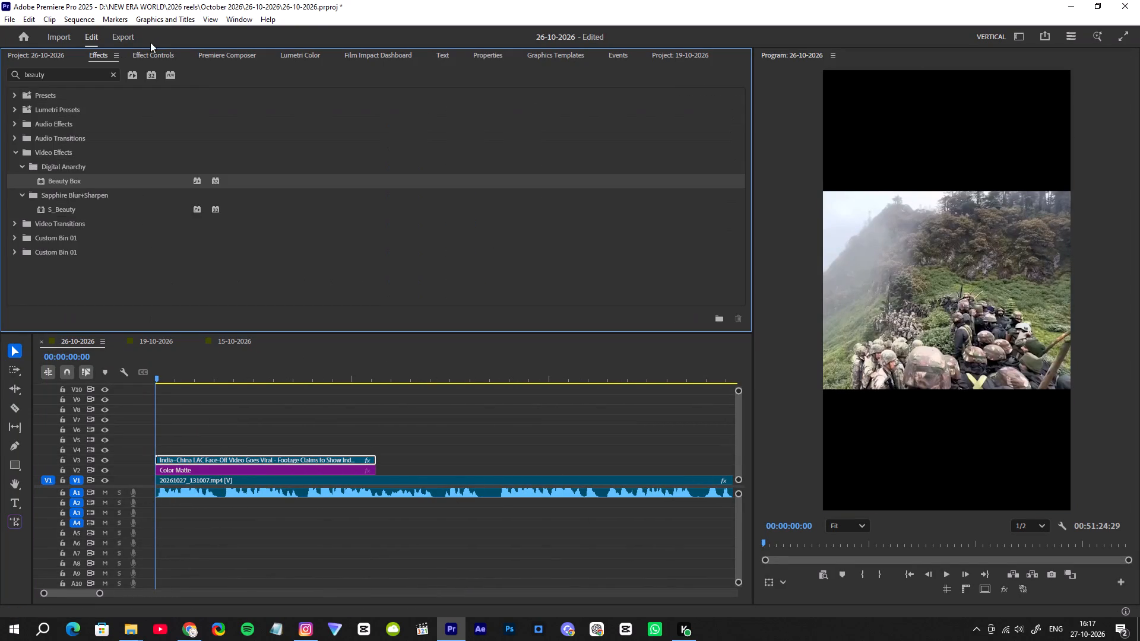
{"action": "left_click", "coordinate": [157, 54]}
{"action": "left_click_drag", "start_coordinate": [220, 129], "coordinate": [224, 129]}
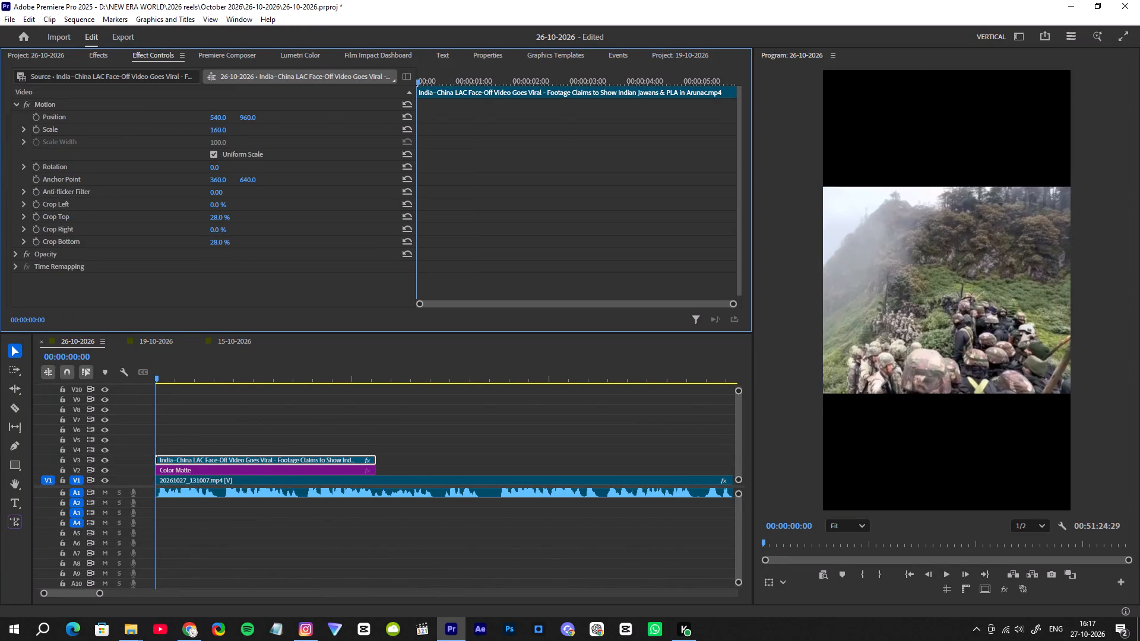
{"action": "left_click_drag", "start_coordinate": [224, 129], "coordinate": [246, 131]}
Play the opening, and trim the start of the presenter's V1 video to 00:00:02:06, keeping its audio from the sequence start.
{"action": "left_click_drag", "start_coordinate": [165, 369], "coordinate": [113, 382]}
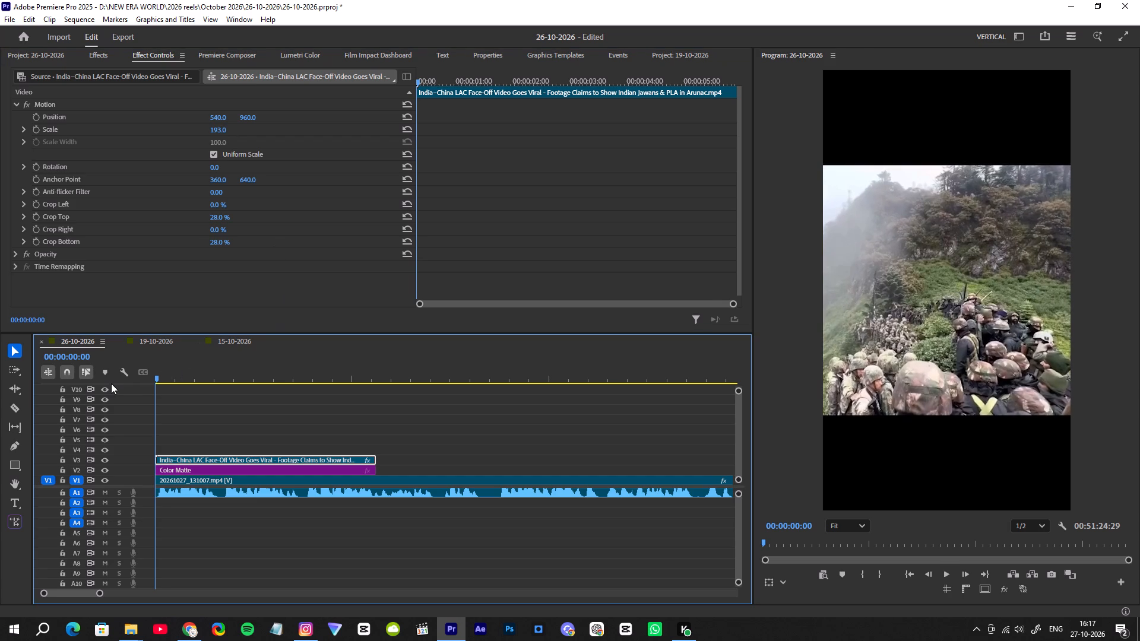
{"action": "key", "text": "space"}
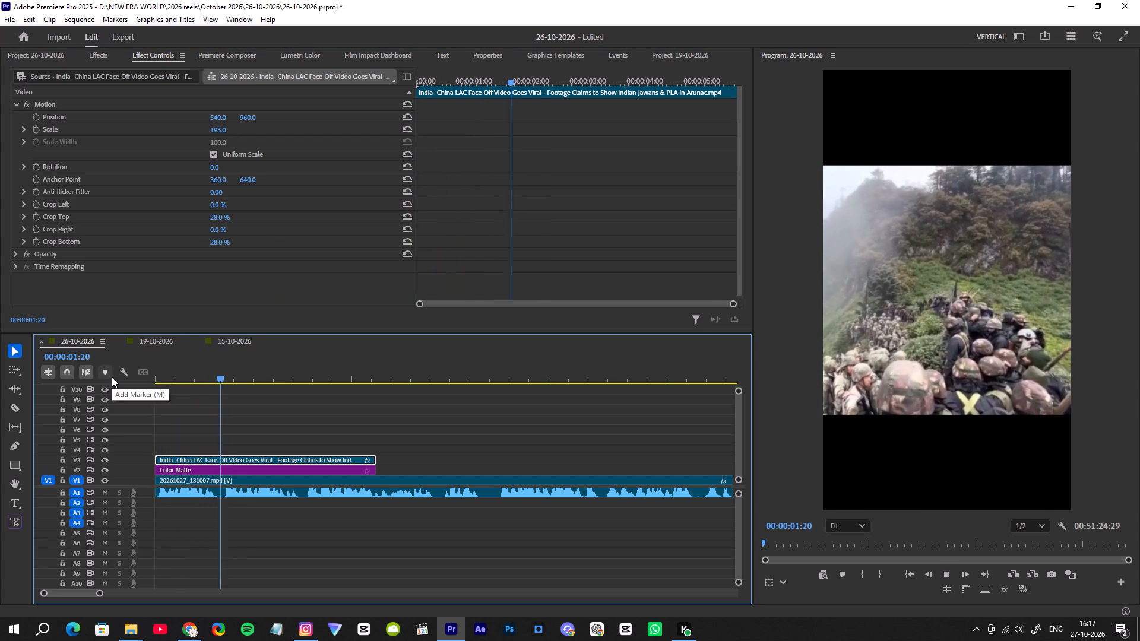
{"action": "key", "text": "space"}
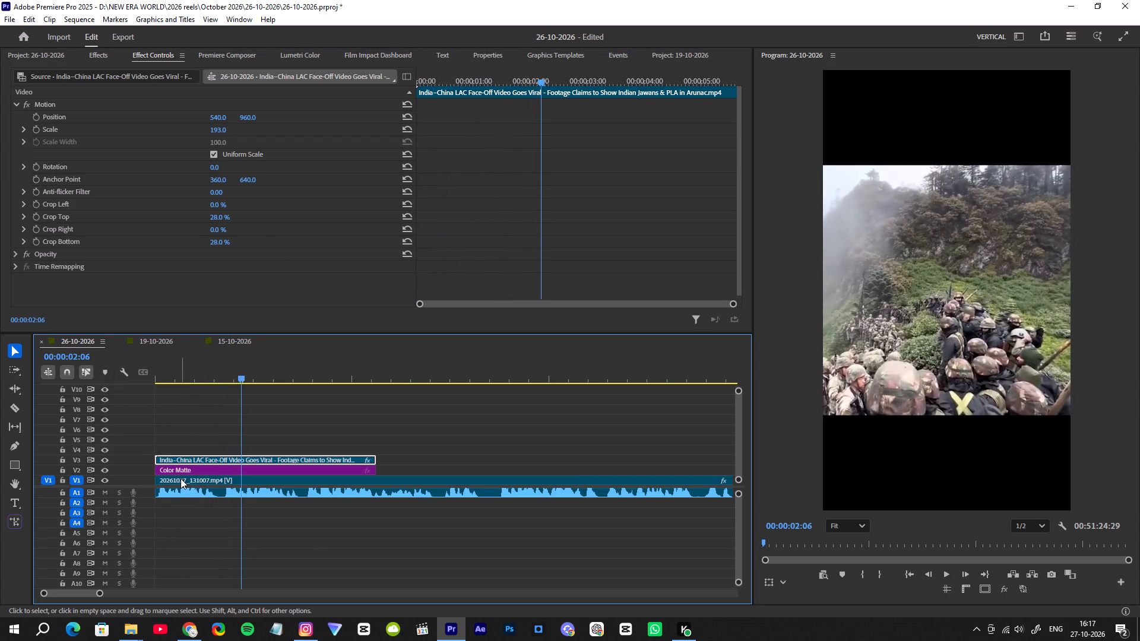
{"action": "left_click", "coordinate": [187, 479]}
{"action": "left_click", "coordinate": [198, 527]}
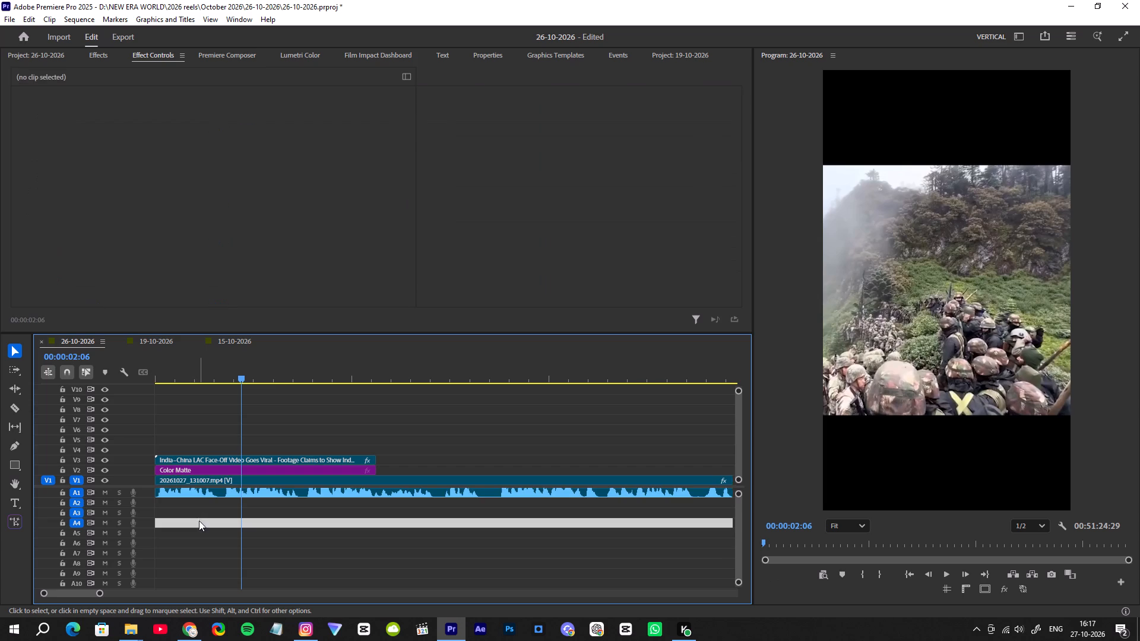
{"action": "left_click", "coordinate": [194, 480], "text": "alt"}
{"action": "left_click_drag", "start_coordinate": [157, 481], "coordinate": [175, 483]}
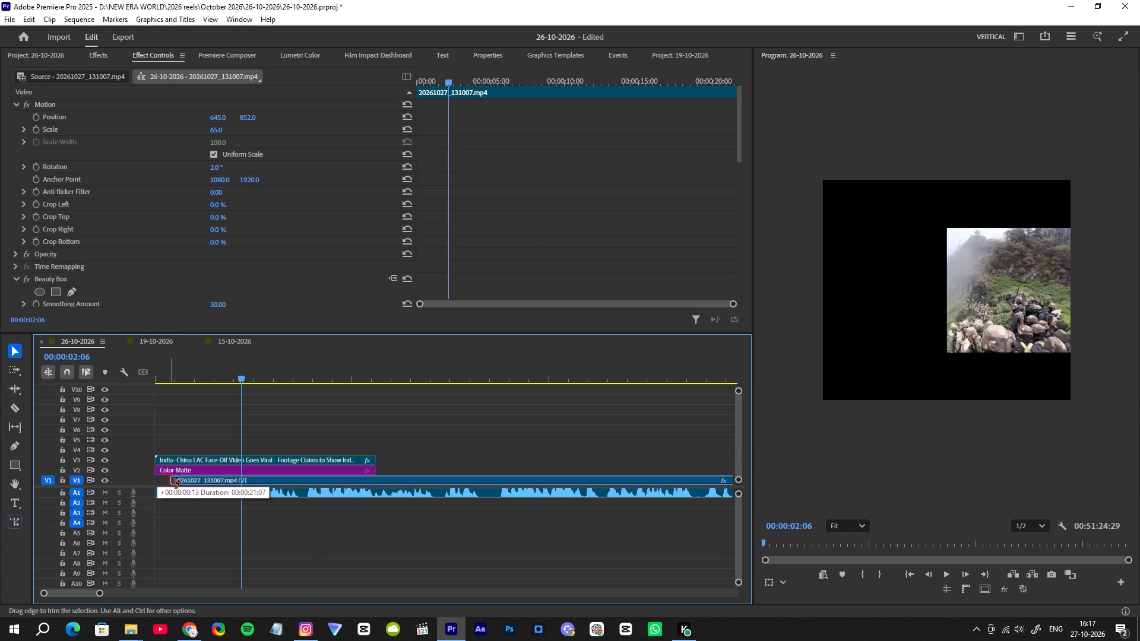
{"action": "left_click_drag", "start_coordinate": [175, 483], "coordinate": [240, 493]}
Apply the default transition to the India–China LAC clip, keeping it only at the clip's start.
{"action": "left_click", "coordinate": [191, 458]}
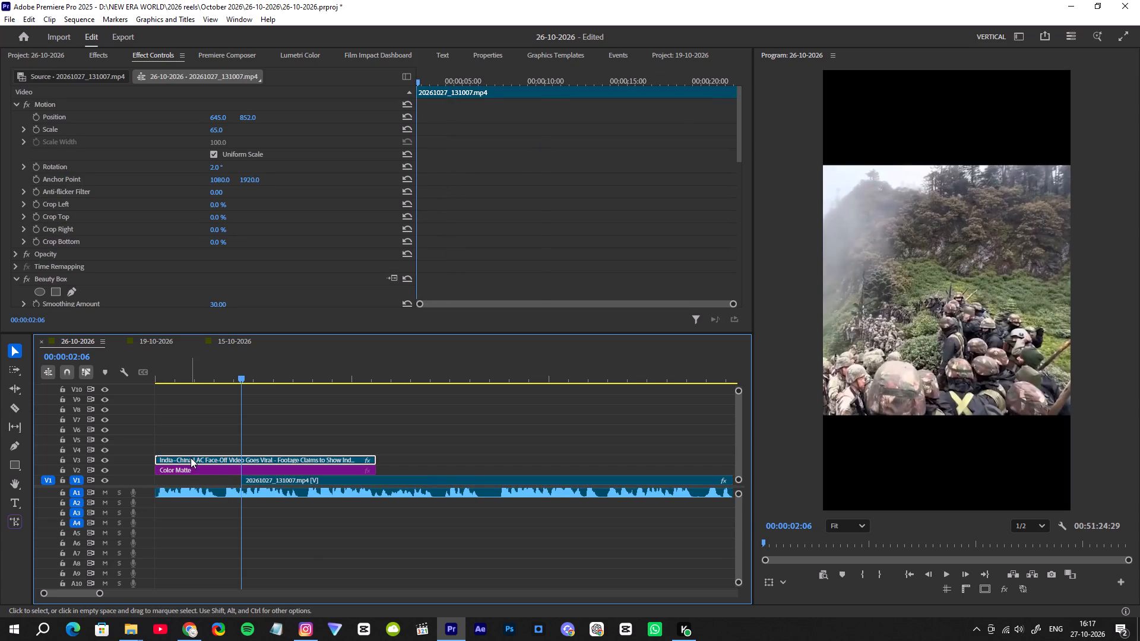
{"action": "key", "text": "ctrl+d"}
{"action": "left_click", "coordinate": [363, 459]}
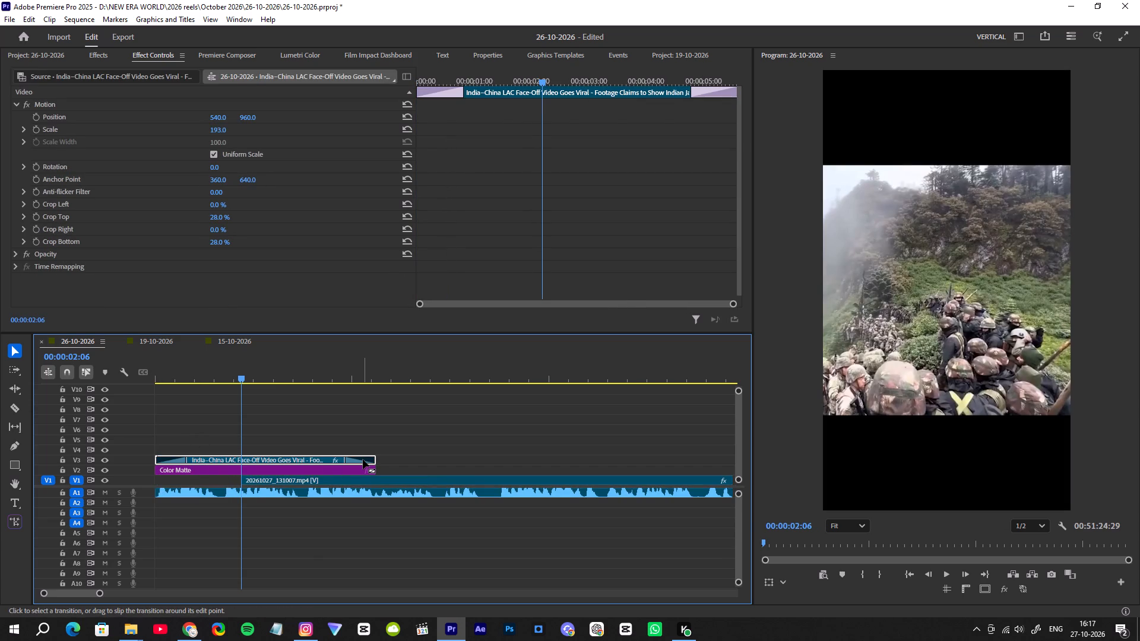
{"action": "key", "text": "Delete"}
Play the opening to find the cut point, and trim the India–China LAC clip and Color Matte to end at 00:00:05:15.
{"action": "left_click_drag", "start_coordinate": [177, 367], "coordinate": [104, 380]}
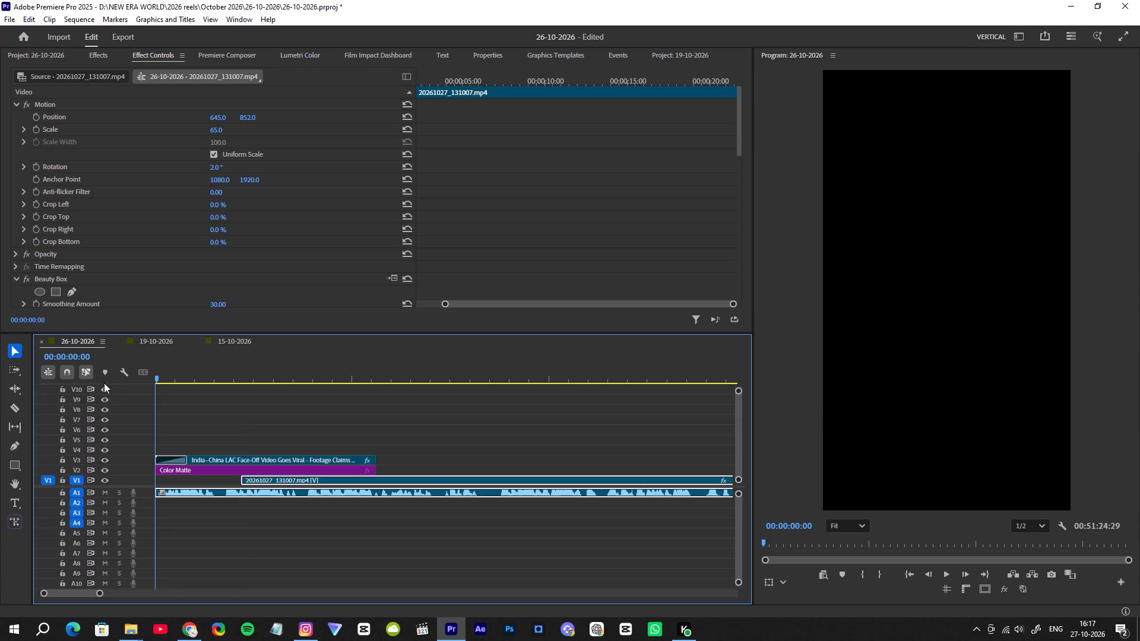
{"action": "key", "text": "space"}
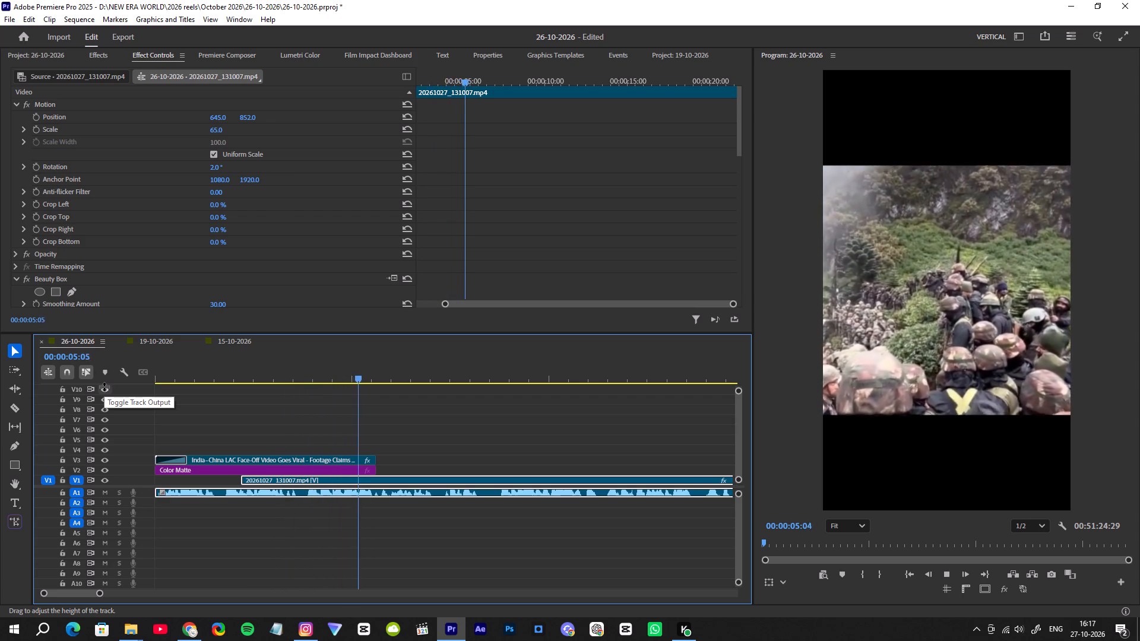
{"action": "left_click", "coordinate": [359, 374]}
{"action": "key", "text": "space"}
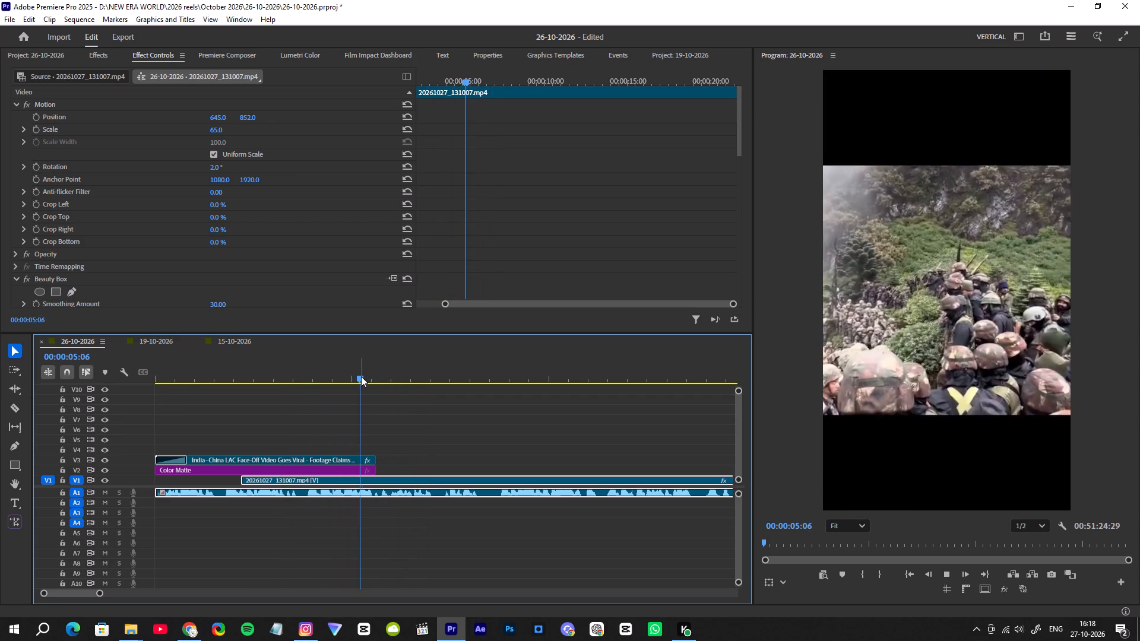
{"action": "key", "text": "space"}
{"action": "left_click", "coordinate": [373, 373]}
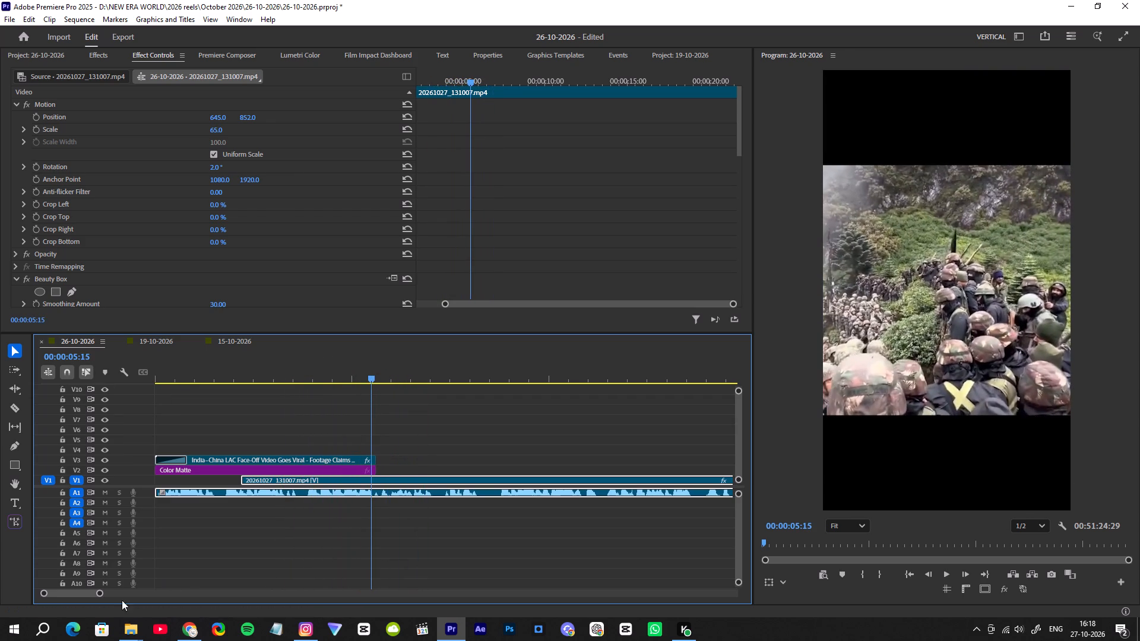
{"action": "left_click_drag", "start_coordinate": [99, 593], "coordinate": [77, 583]}
{"action": "left_click_drag", "start_coordinate": [521, 442], "coordinate": [497, 471]}
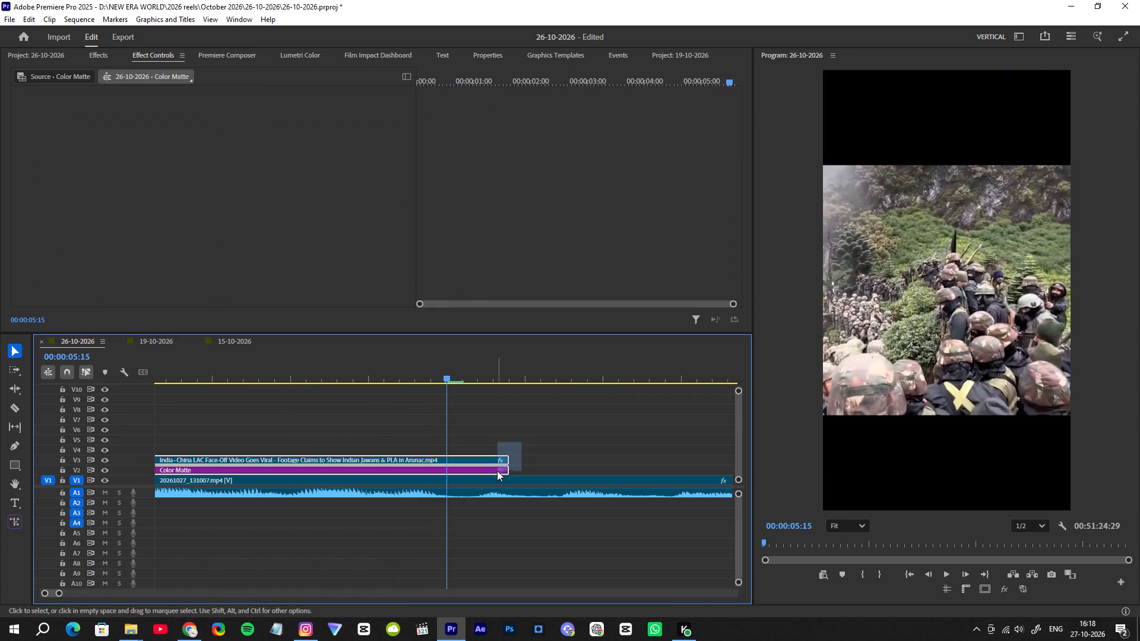
{"action": "left_click_drag", "start_coordinate": [503, 466], "coordinate": [443, 477]}
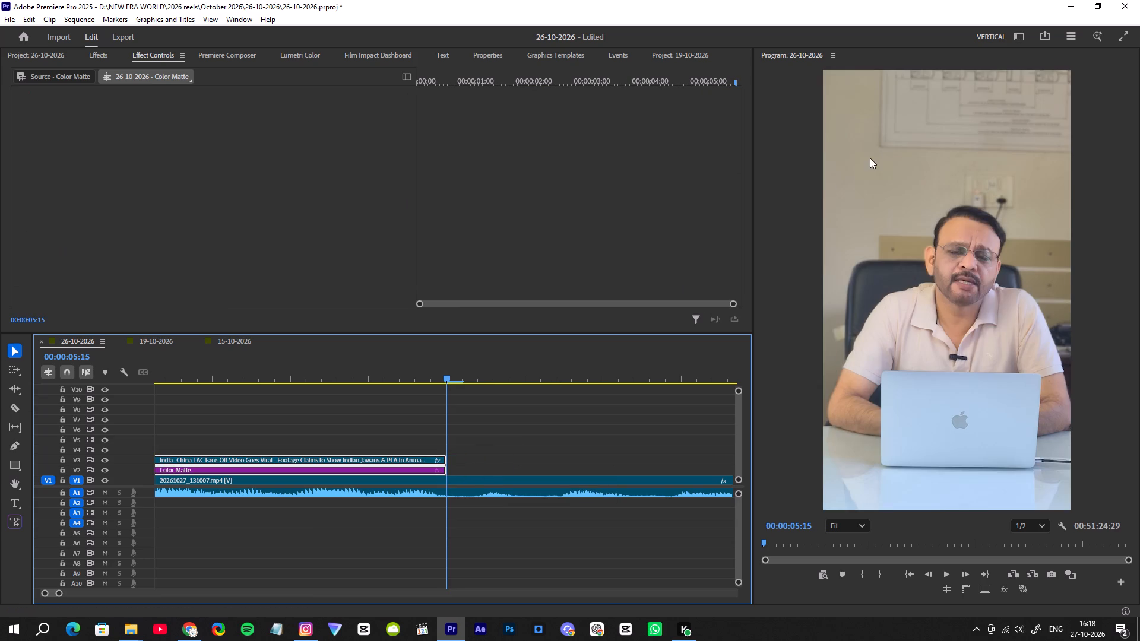
Play past the overlay, cut the presenter's clip at 00:00:08:08, and ripple-trim the following segment's start up to 00:00:08:21.
{"action": "left_click_drag", "start_coordinate": [58, 595], "coordinate": [61, 594]}
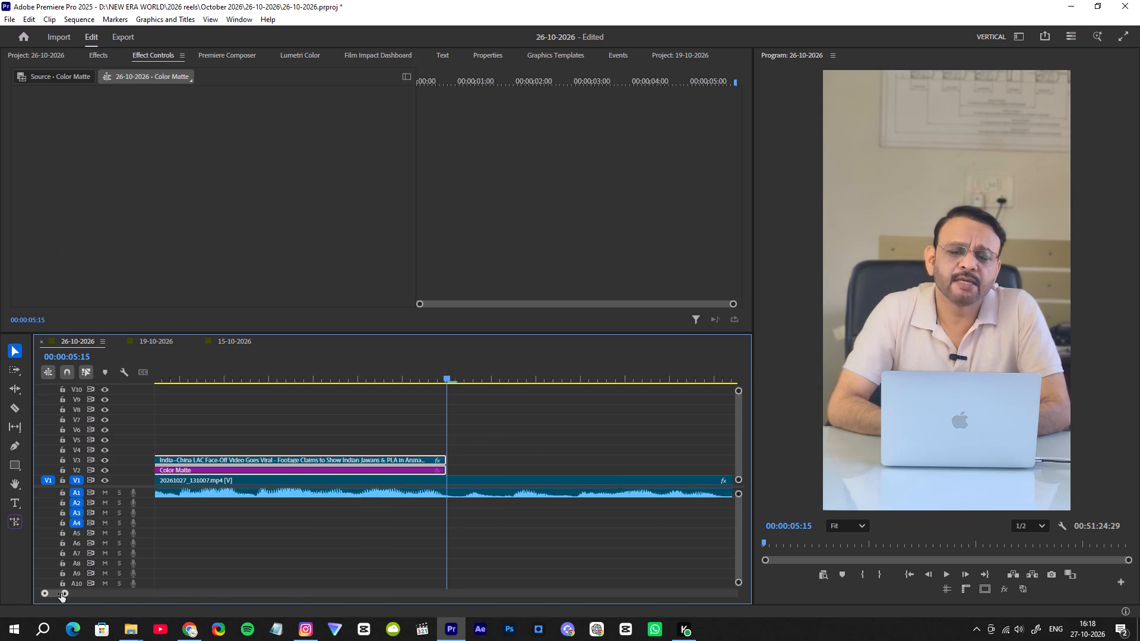
{"action": "left_click_drag", "start_coordinate": [61, 594], "coordinate": [70, 594]}
{"action": "left_click", "coordinate": [432, 364]}
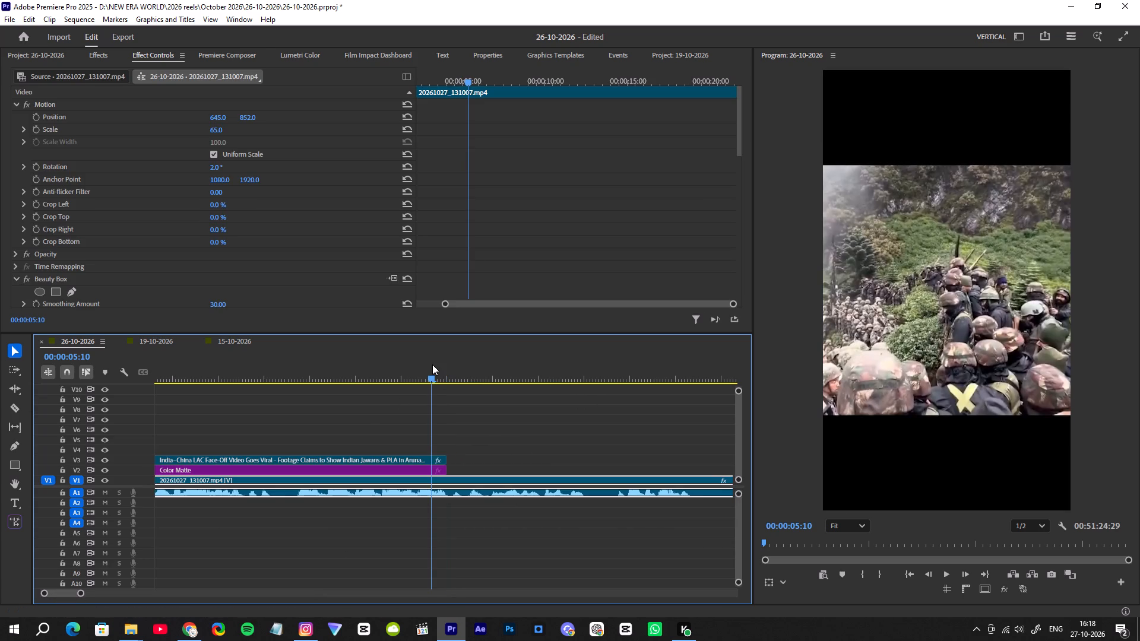
{"action": "key", "text": "space"}
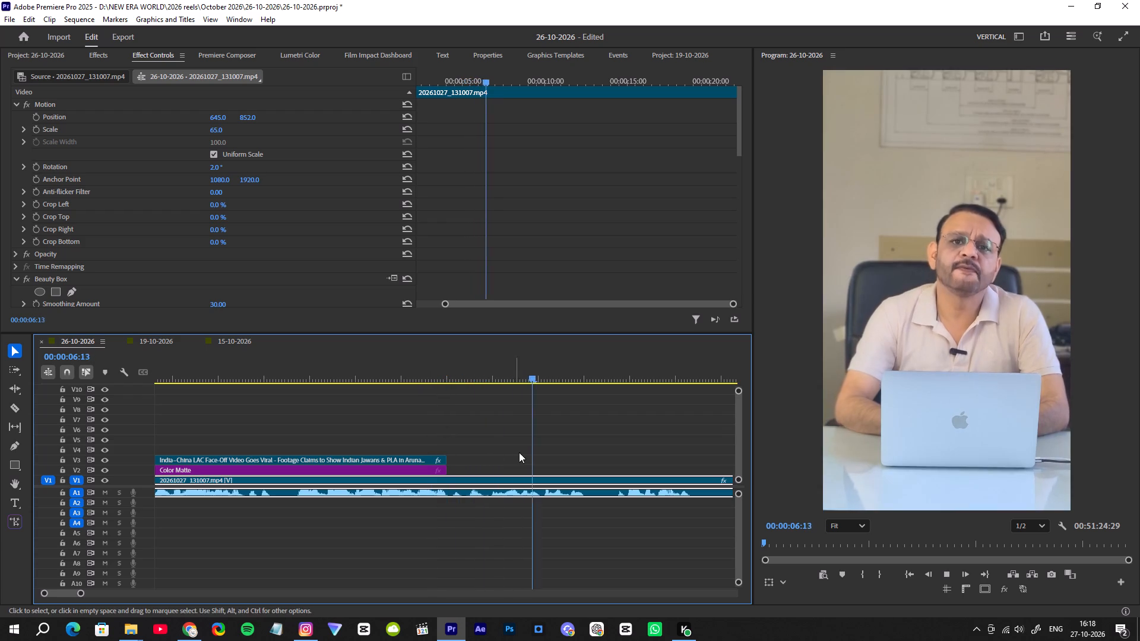
{"action": "left_click_drag", "start_coordinate": [83, 592], "coordinate": [97, 593]}
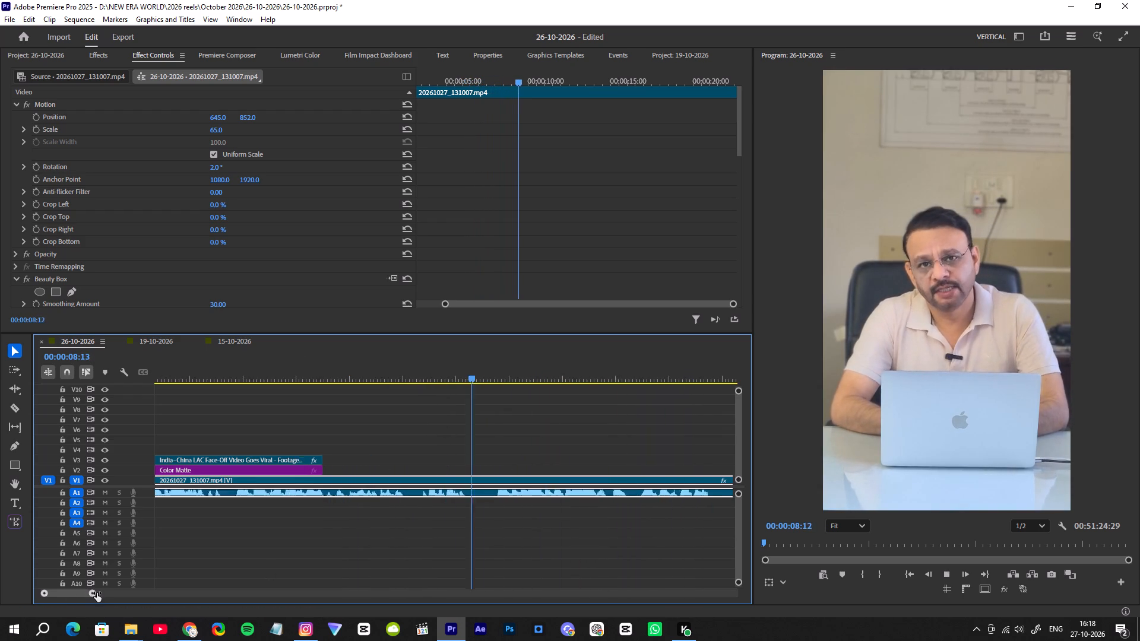
{"action": "left_click_drag", "start_coordinate": [97, 593], "coordinate": [104, 593]}
{"action": "left_click_drag", "start_coordinate": [406, 373], "coordinate": [414, 373]}
{"action": "key", "text": "F2"}
{"action": "left_click_drag", "start_coordinate": [414, 372], "coordinate": [427, 380]}
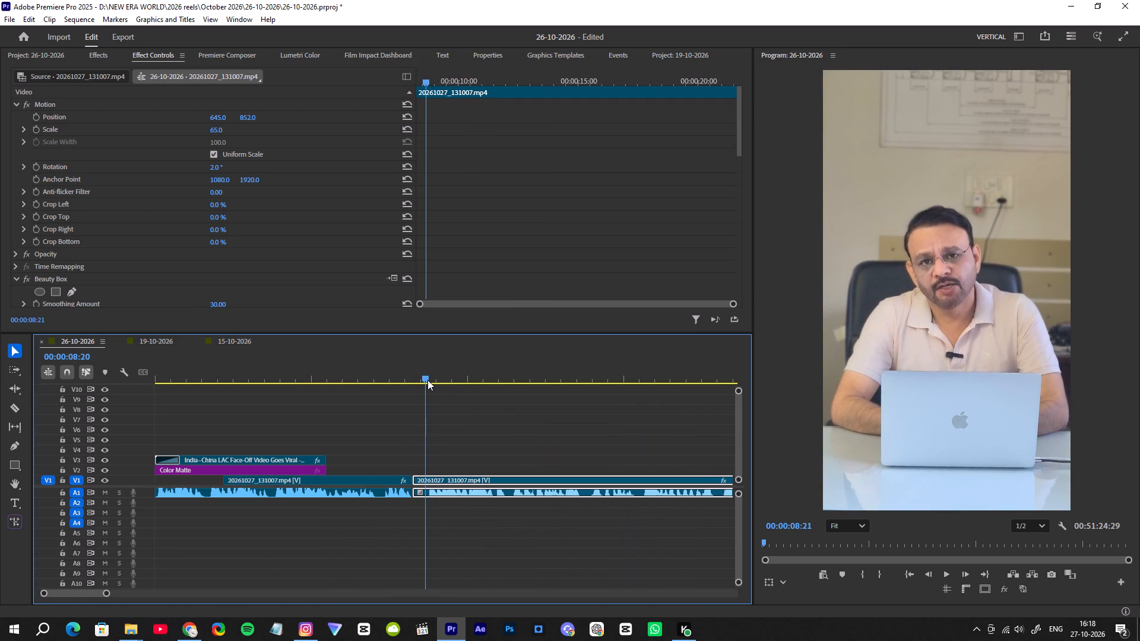
{"action": "left_click_drag", "start_coordinate": [427, 380], "coordinate": [429, 380]}
{"action": "key", "text": "q"}
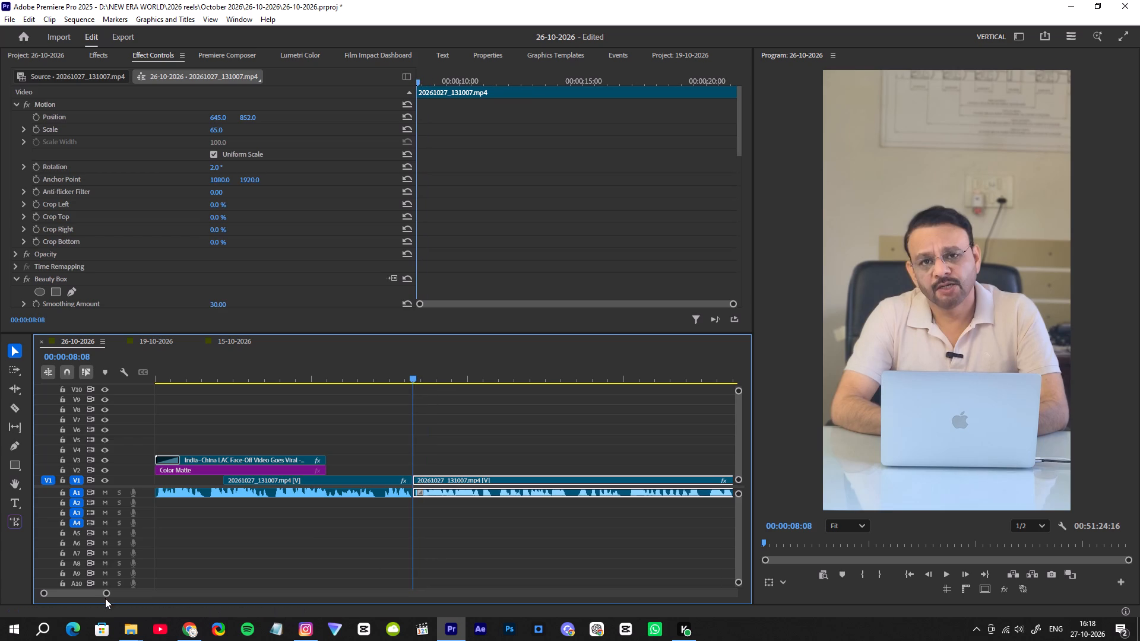
Examine the ITBP and India–China border source clips parked further along the sequence for usable overlay footage.
{"action": "left_click_drag", "start_coordinate": [106, 595], "coordinate": [596, 575]}
{"action": "left_click_drag", "start_coordinate": [562, 378], "coordinate": [575, 385]}
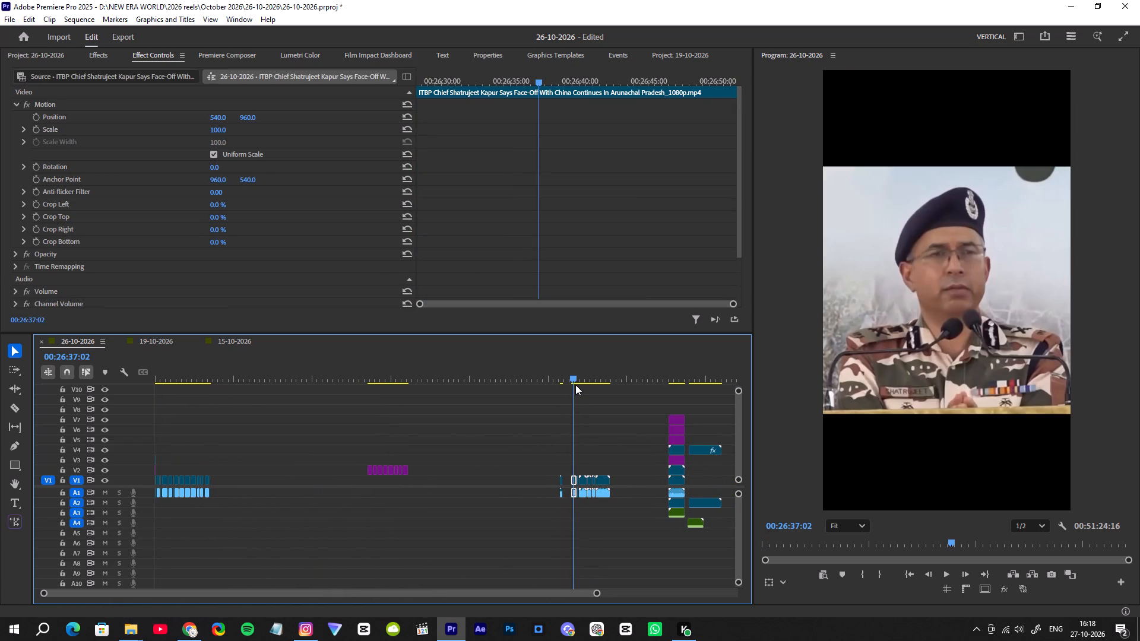
{"action": "left_click_drag", "start_coordinate": [575, 385], "coordinate": [583, 390]}
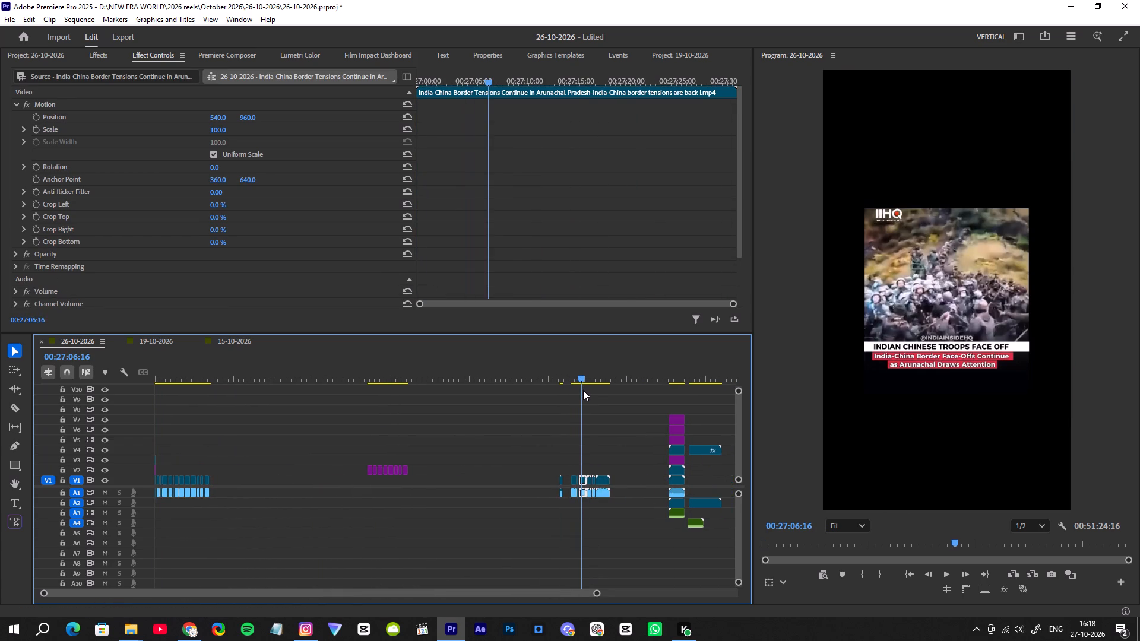
{"action": "left_click_drag", "start_coordinate": [583, 390], "coordinate": [584, 391]}
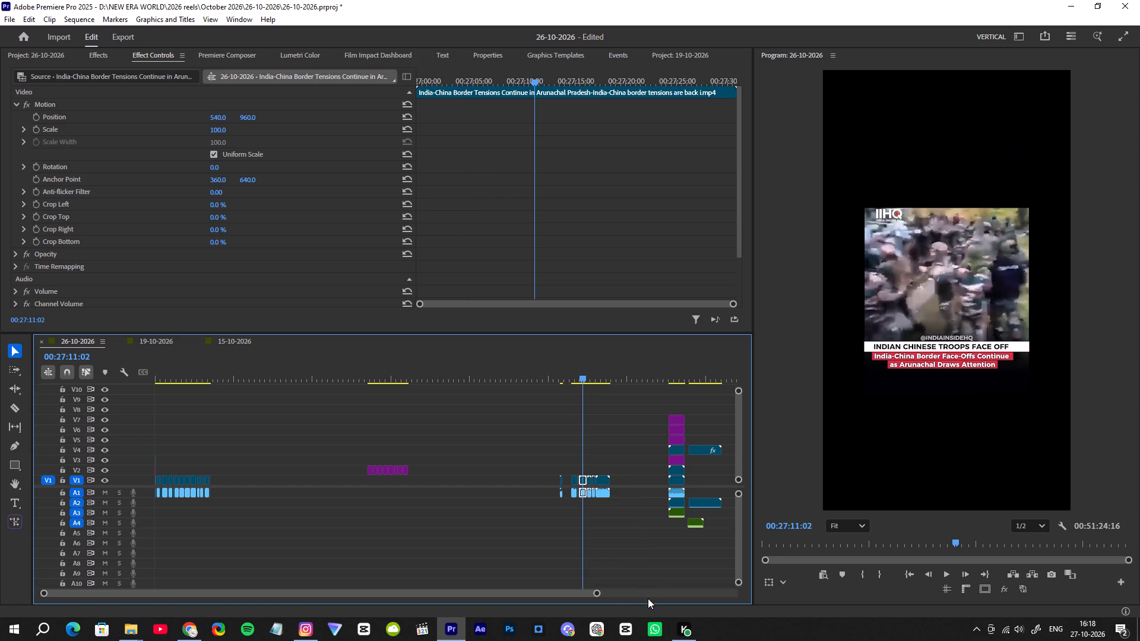
{"action": "left_click_drag", "start_coordinate": [596, 593], "coordinate": [394, 583]}
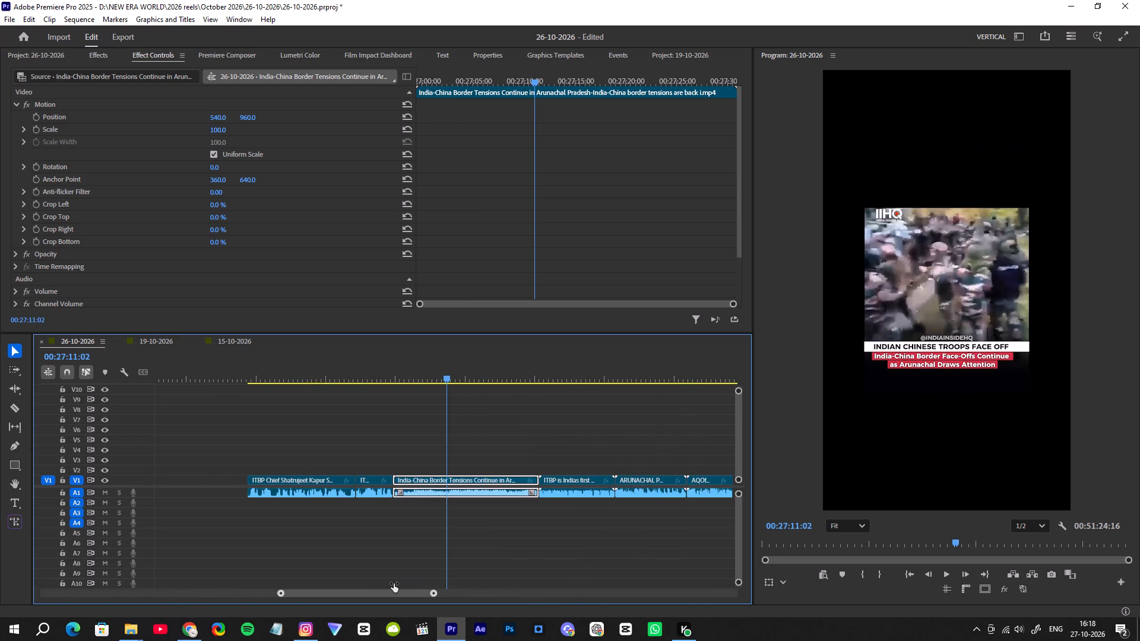
{"action": "left_click_drag", "start_coordinate": [394, 583], "coordinate": [394, 580]}
{"action": "left_click_drag", "start_coordinate": [380, 373], "coordinate": [260, 408]}
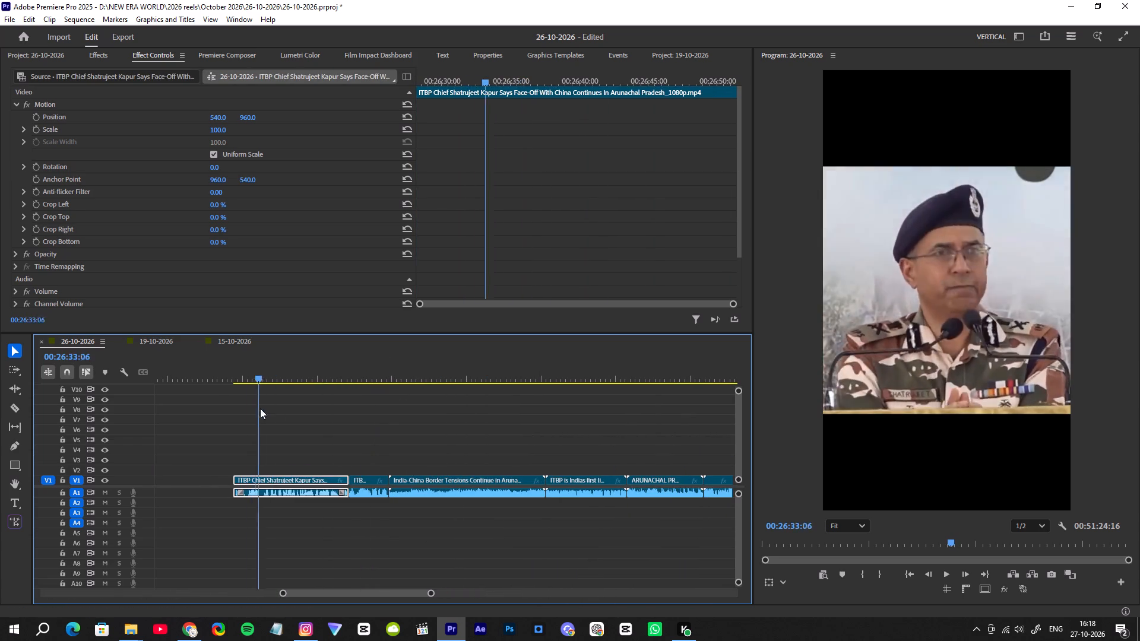
{"action": "left_click_drag", "start_coordinate": [260, 408], "coordinate": [527, 423]}
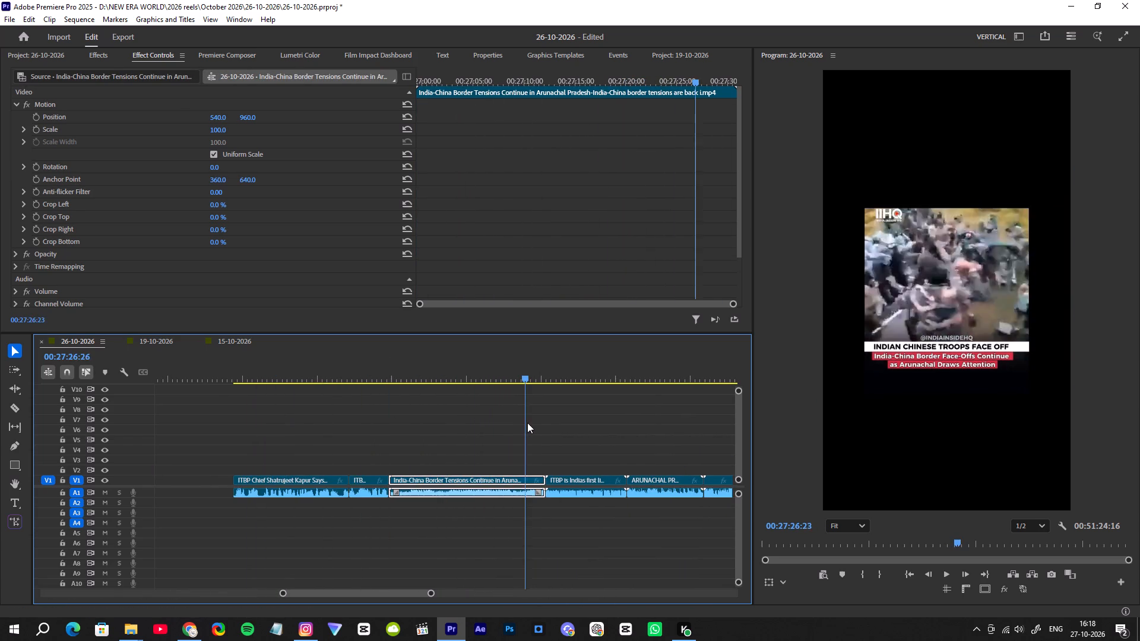
{"action": "left_click_drag", "start_coordinate": [527, 423], "coordinate": [565, 433]}
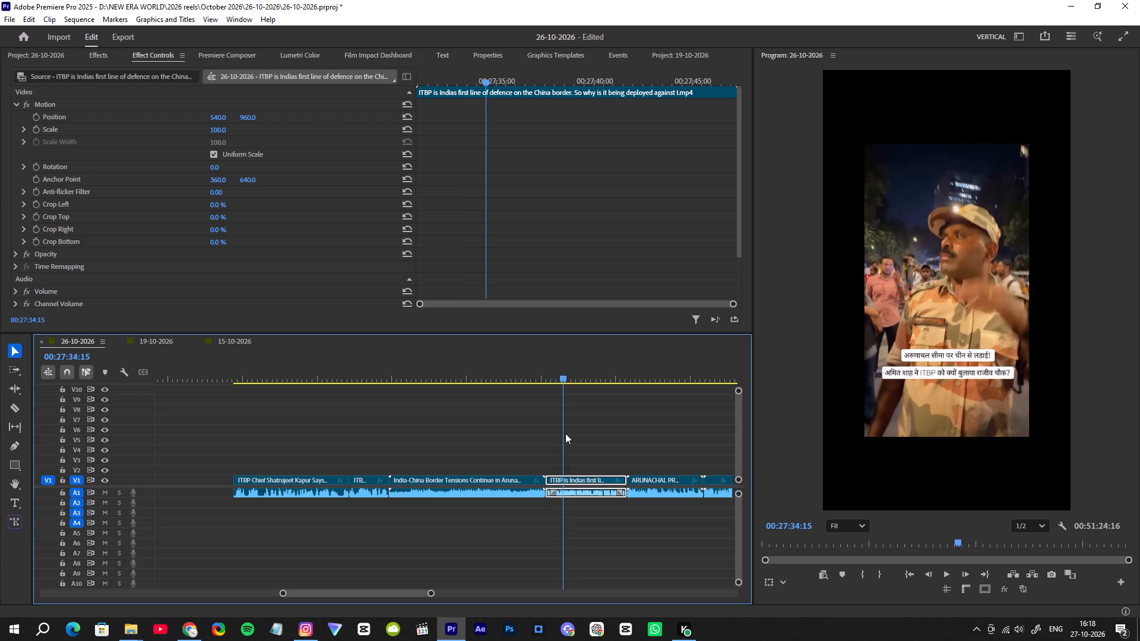
{"action": "left_click_drag", "start_coordinate": [565, 433], "coordinate": [668, 452]}
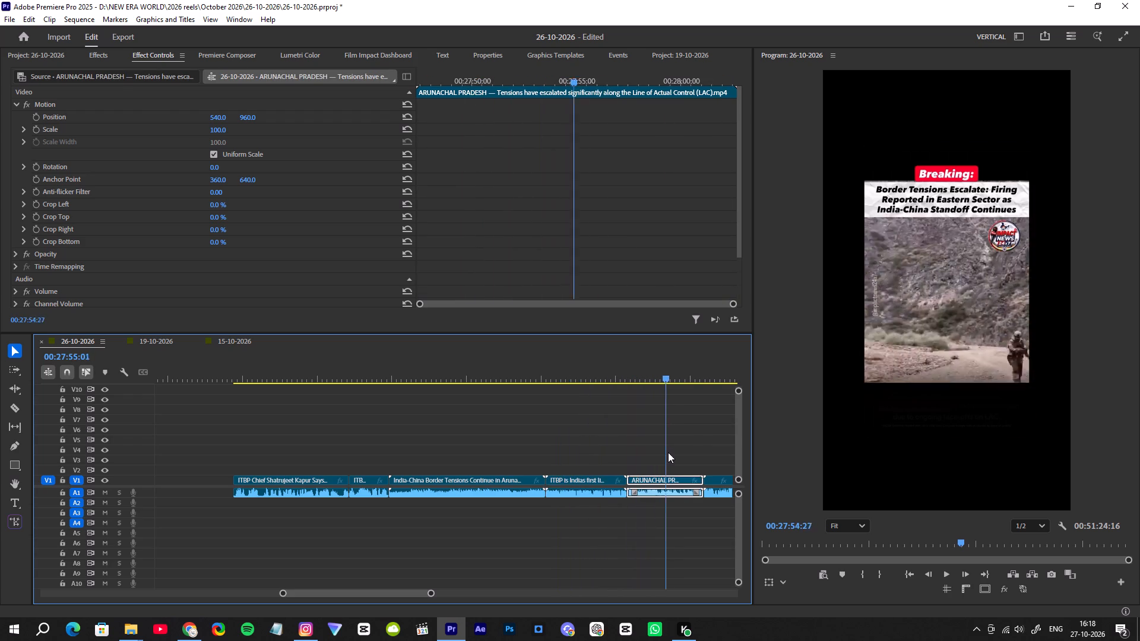
{"action": "left_click_drag", "start_coordinate": [668, 452], "coordinate": [690, 456]}
{"action": "left_click_drag", "start_coordinate": [432, 591], "coordinate": [470, 591]}
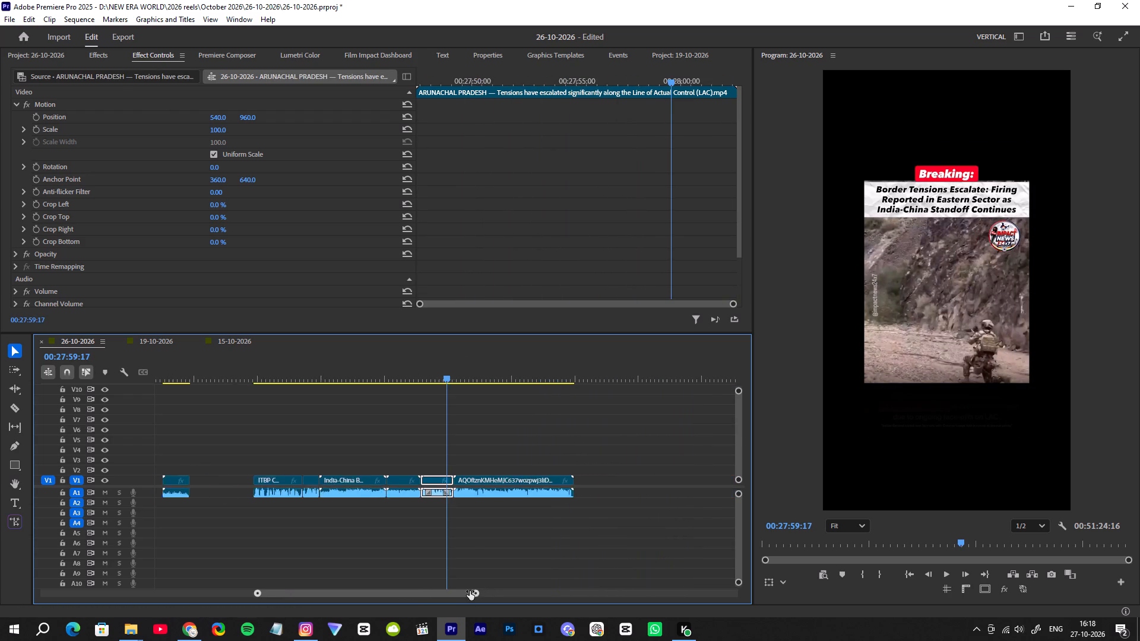
{"action": "left_click_drag", "start_coordinate": [470, 591], "coordinate": [481, 585]}
{"action": "left_click_drag", "start_coordinate": [456, 376], "coordinate": [474, 387]}
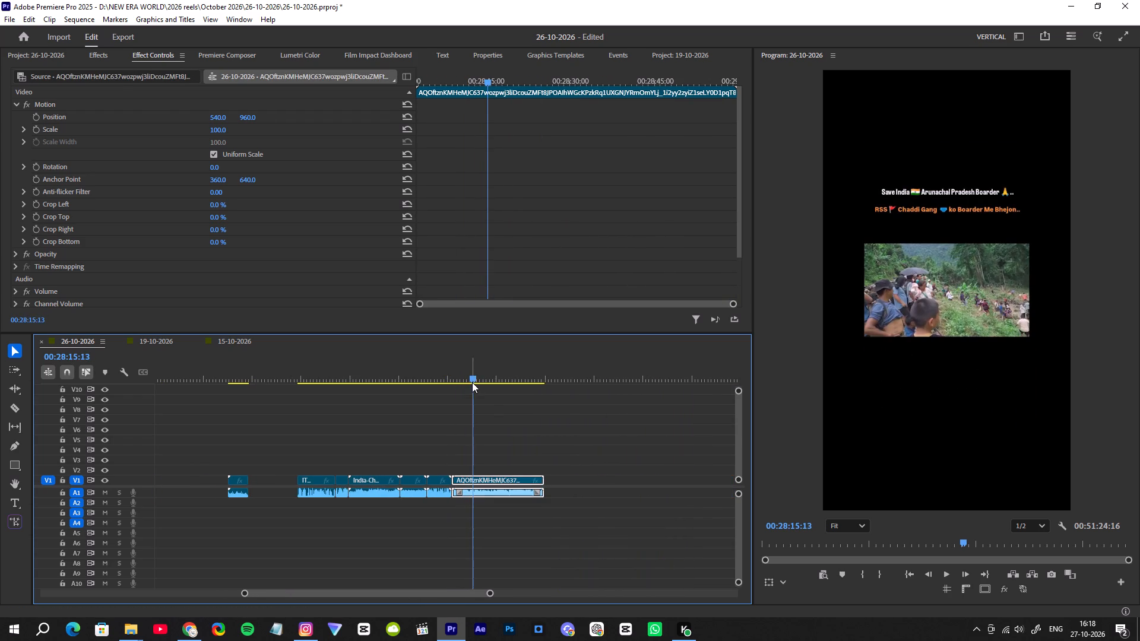
{"action": "left_click_drag", "start_coordinate": [472, 380], "coordinate": [501, 404]}
Move the Arunachal Pradesh border clip's video up to track V2 and delete its separated audio.
{"action": "left_click_drag", "start_coordinate": [489, 480], "coordinate": [490, 469]}
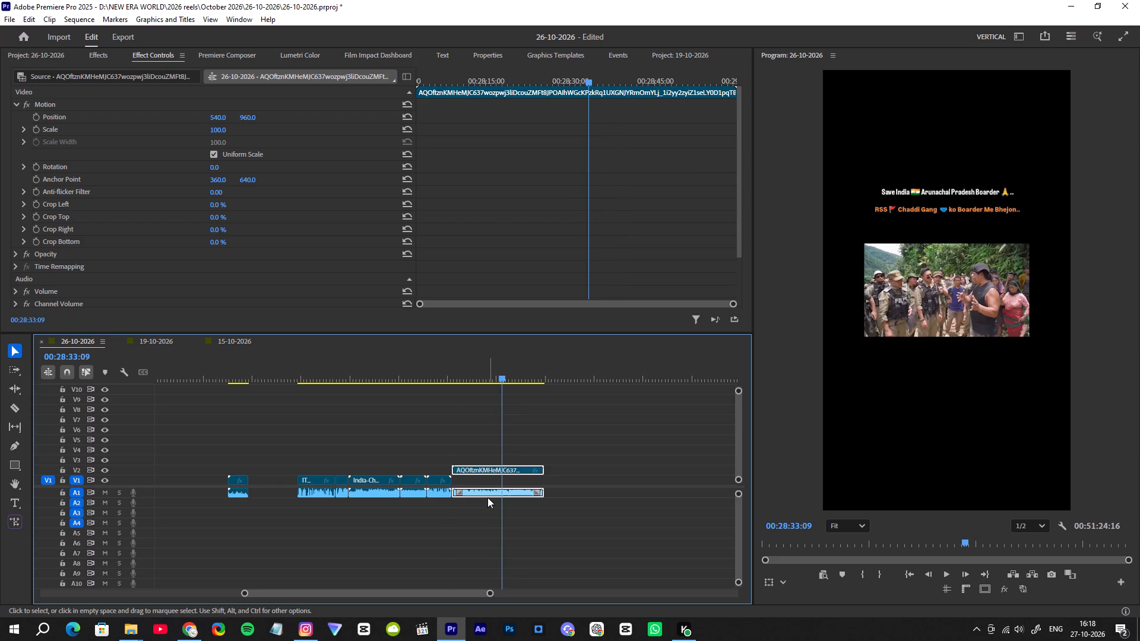
{"action": "left_click_drag", "start_coordinate": [487, 494], "coordinate": [489, 506]}
{"action": "left_click", "coordinate": [532, 556]}
{"action": "left_click_drag", "start_coordinate": [533, 552], "coordinate": [495, 495], "text": "alt"}
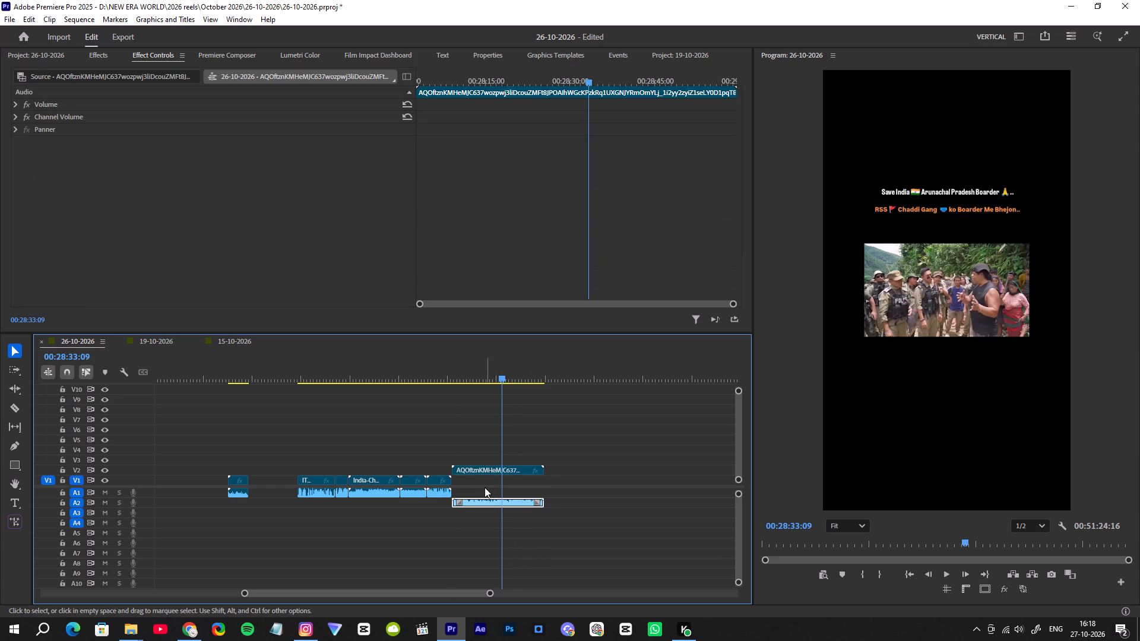
{"action": "key", "text": "Delete"}
Move the muted Arunachal Pradesh border clip back along V2 to the start of the presenter's second segment.
{"action": "left_click_drag", "start_coordinate": [475, 470], "coordinate": [115, 411]}
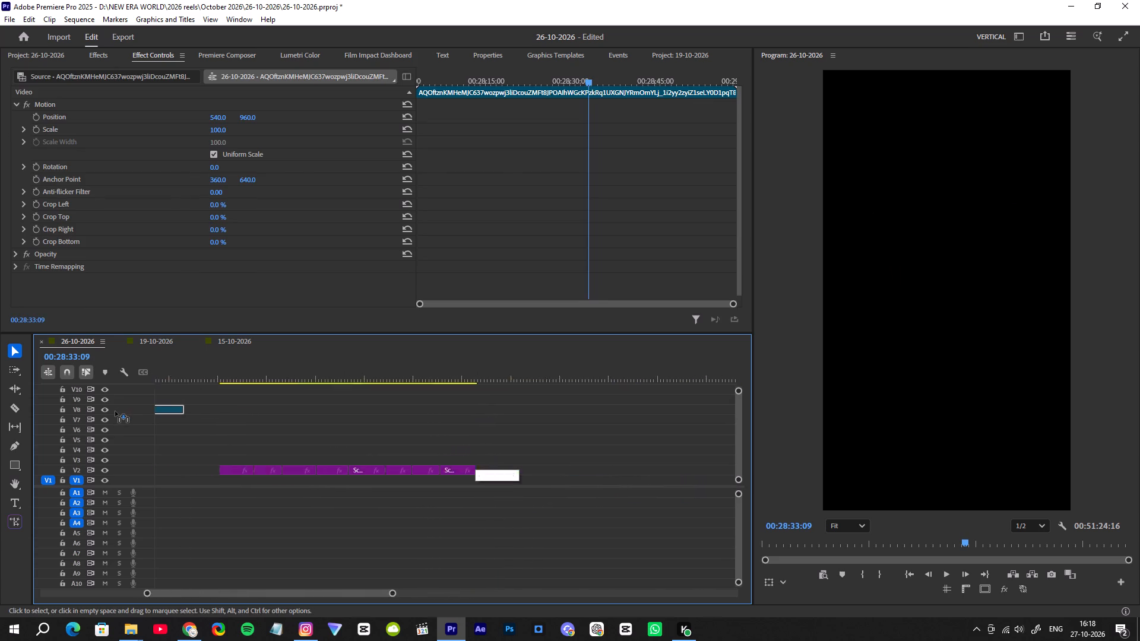
{"action": "left_click_drag", "start_coordinate": [115, 411], "coordinate": [199, 461]}
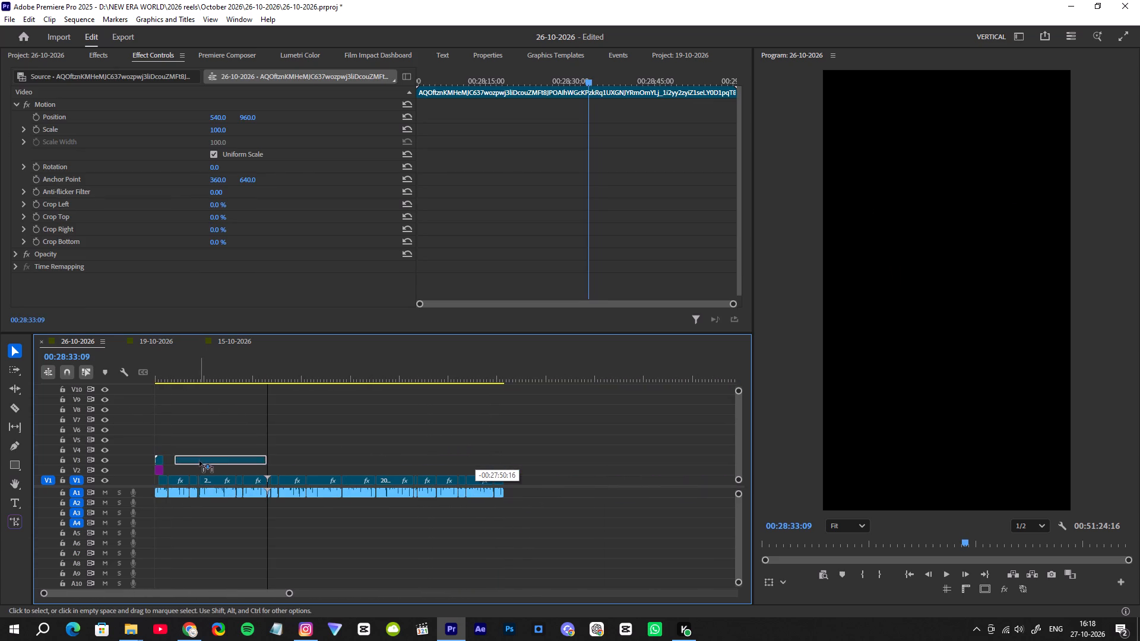
{"action": "left_click_drag", "start_coordinate": [199, 461], "coordinate": [194, 470]}
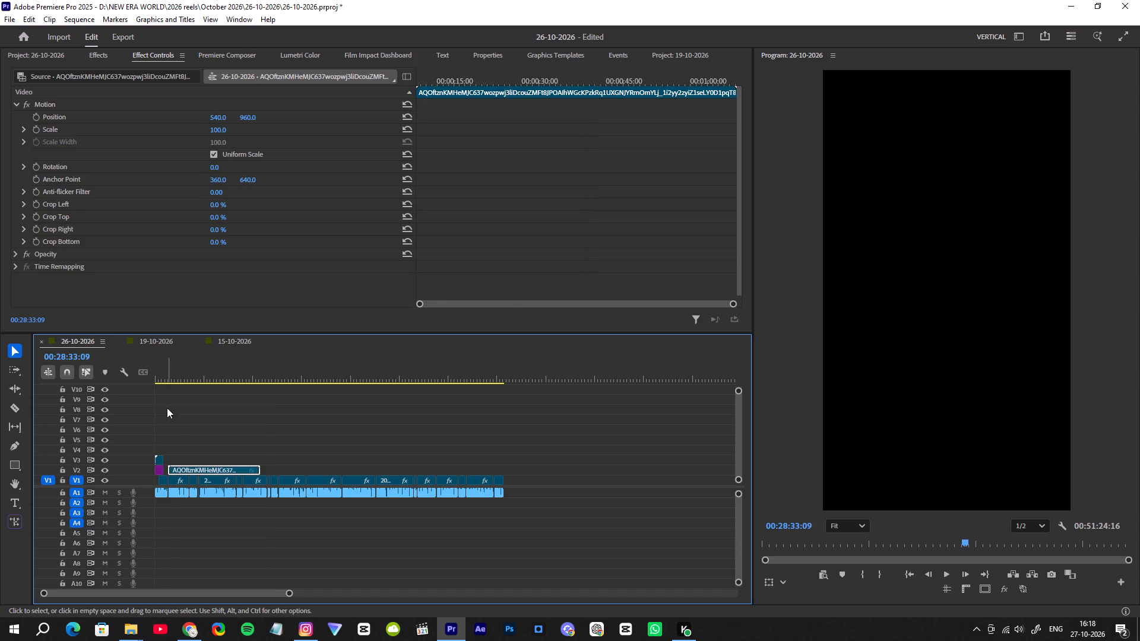
Play the border overlay, trim its start to 00:00:15:01, and move it back to the start of the presenter's second segment.
{"action": "left_click", "coordinate": [163, 373]}
{"action": "key", "text": "space"}
{"action": "left_click_drag", "start_coordinate": [290, 591], "coordinate": [224, 579]}
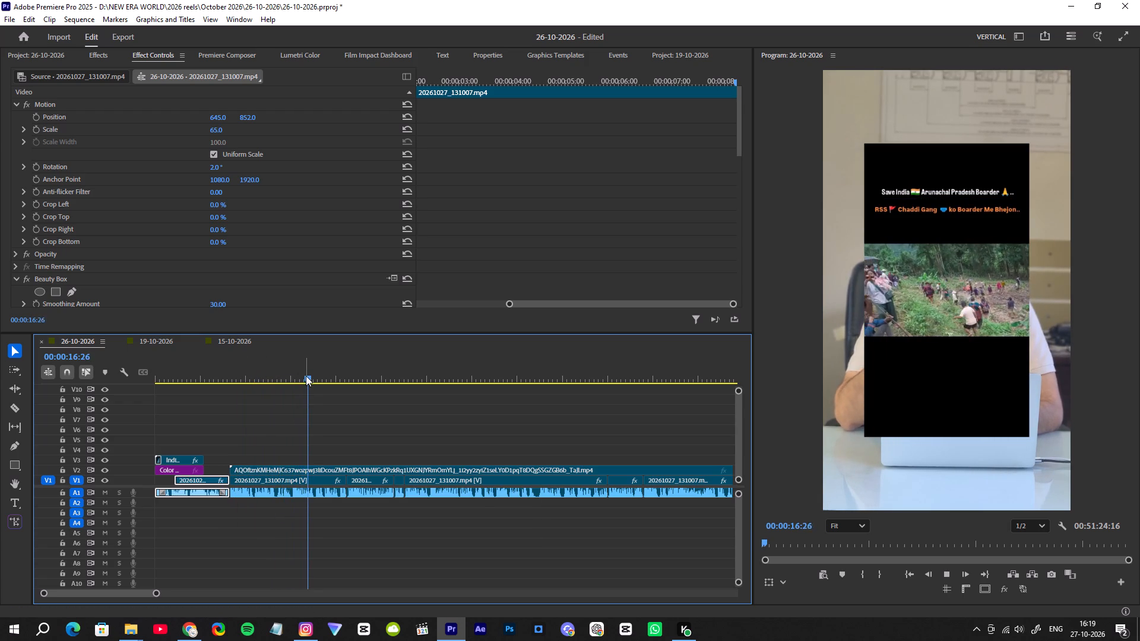
{"action": "key", "text": "space"}
{"action": "left_click_drag", "start_coordinate": [306, 379], "coordinate": [292, 393]}
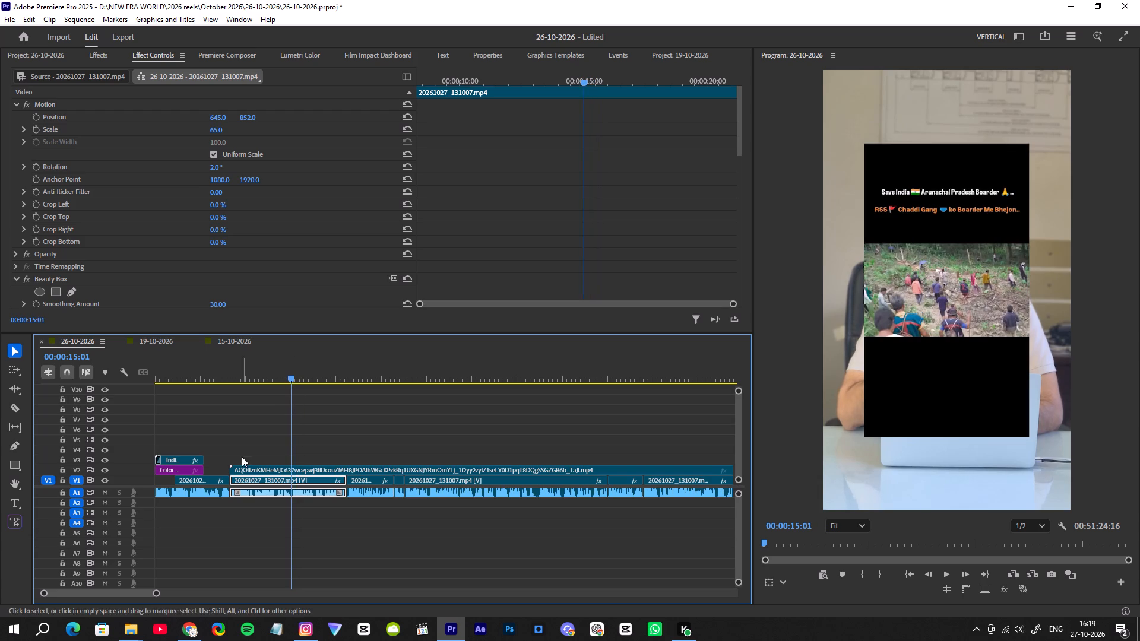
{"action": "left_click_drag", "start_coordinate": [234, 471], "coordinate": [264, 476]}
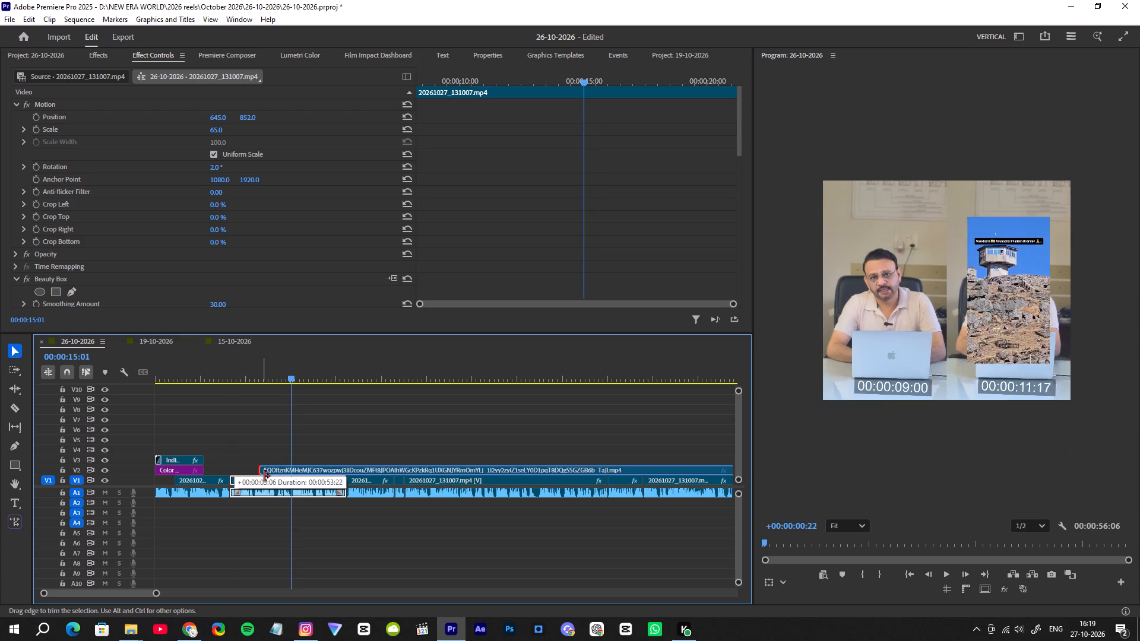
{"action": "left_click_drag", "start_coordinate": [264, 476], "coordinate": [292, 484]}
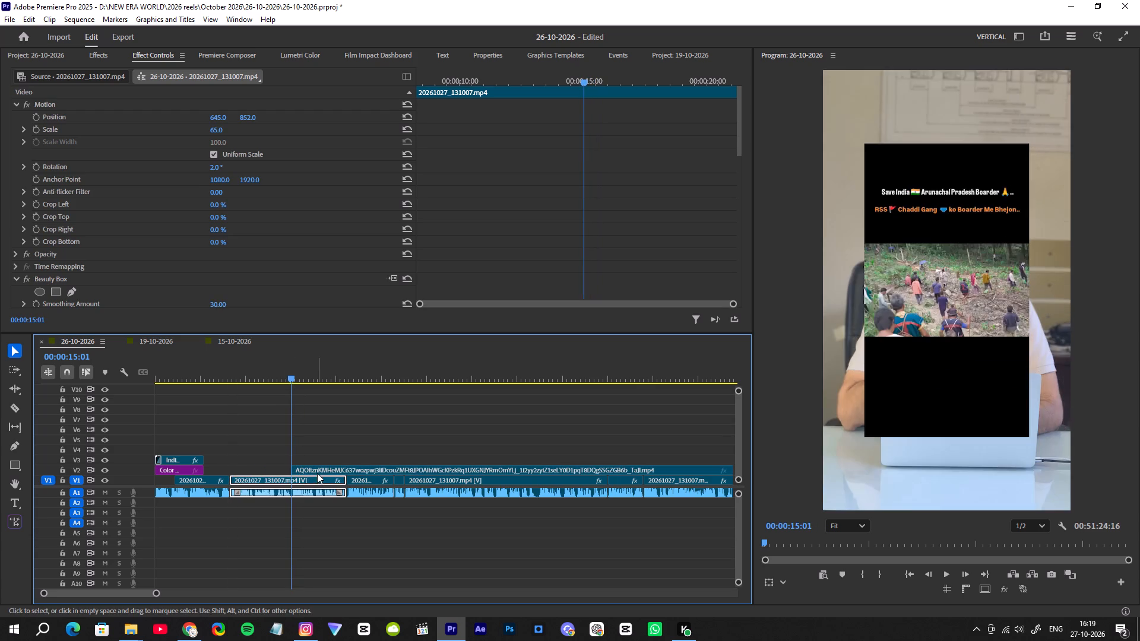
{"action": "left_click_drag", "start_coordinate": [313, 469], "coordinate": [249, 471]}
Play from just before the border overlay to 00:00:11:23 to check its timing against the presenter's speech.
{"action": "left_click", "coordinate": [220, 365]}
{"action": "key", "text": "space"}
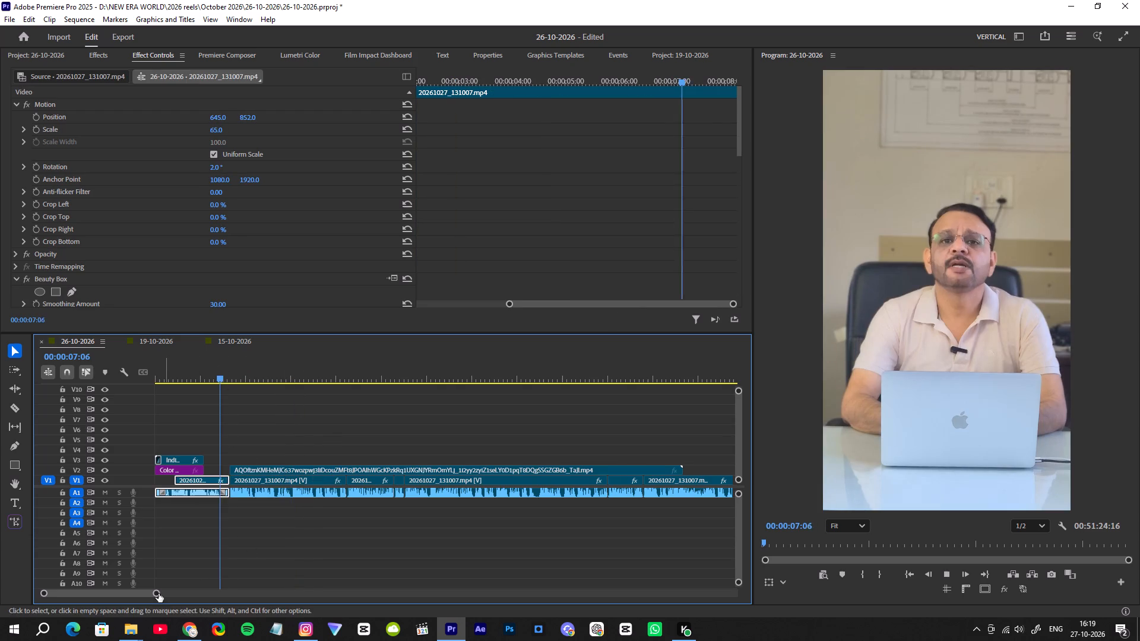
{"action": "left_click_drag", "start_coordinate": [157, 593], "coordinate": [121, 583]}
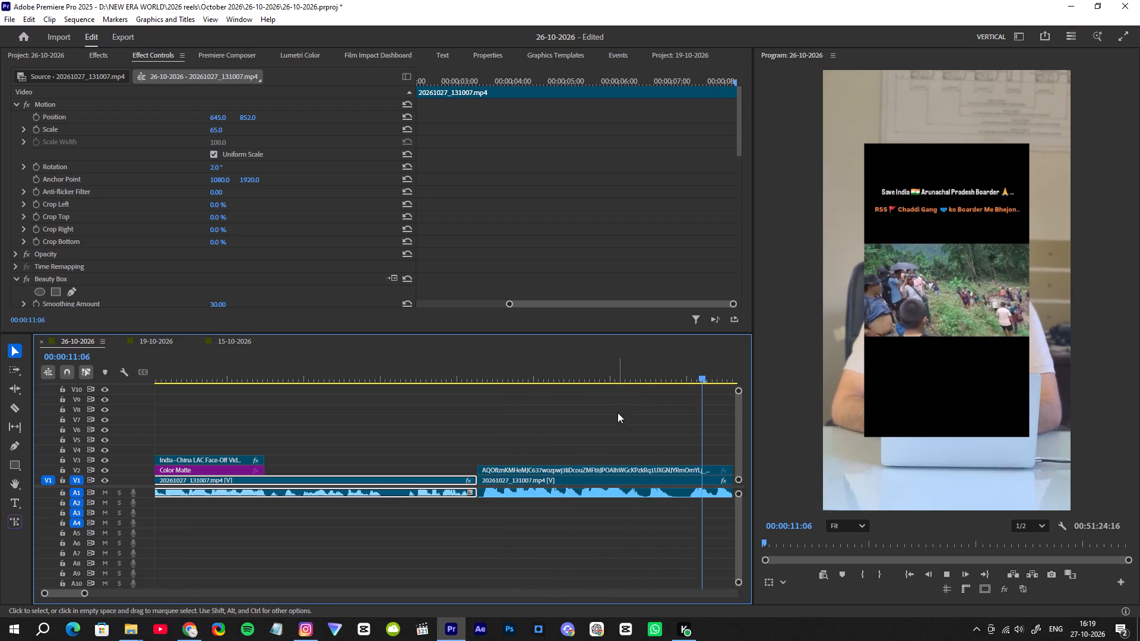
{"action": "key", "text": "space"}
{"action": "left_click_drag", "start_coordinate": [85, 594], "coordinate": [112, 599]}
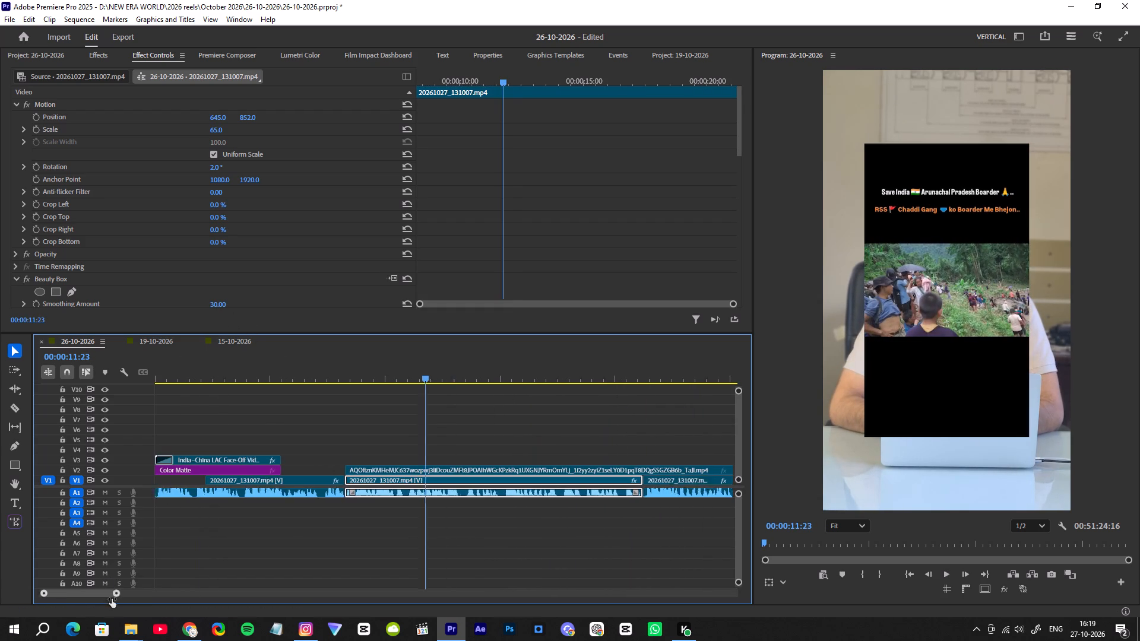
{"action": "left_click_drag", "start_coordinate": [112, 599], "coordinate": [114, 599]}
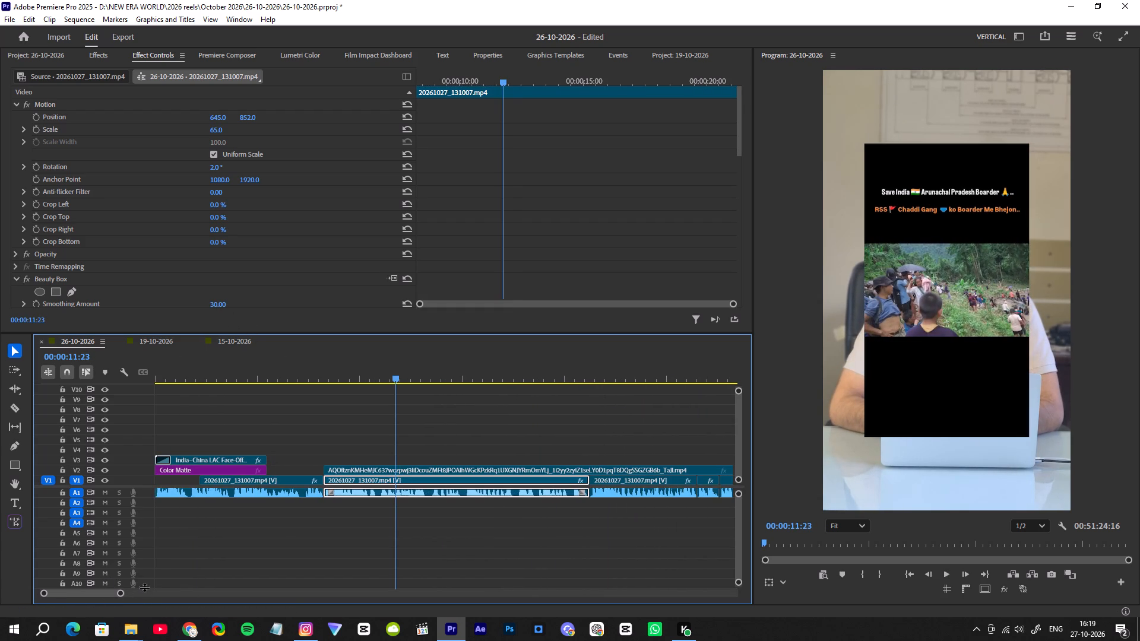
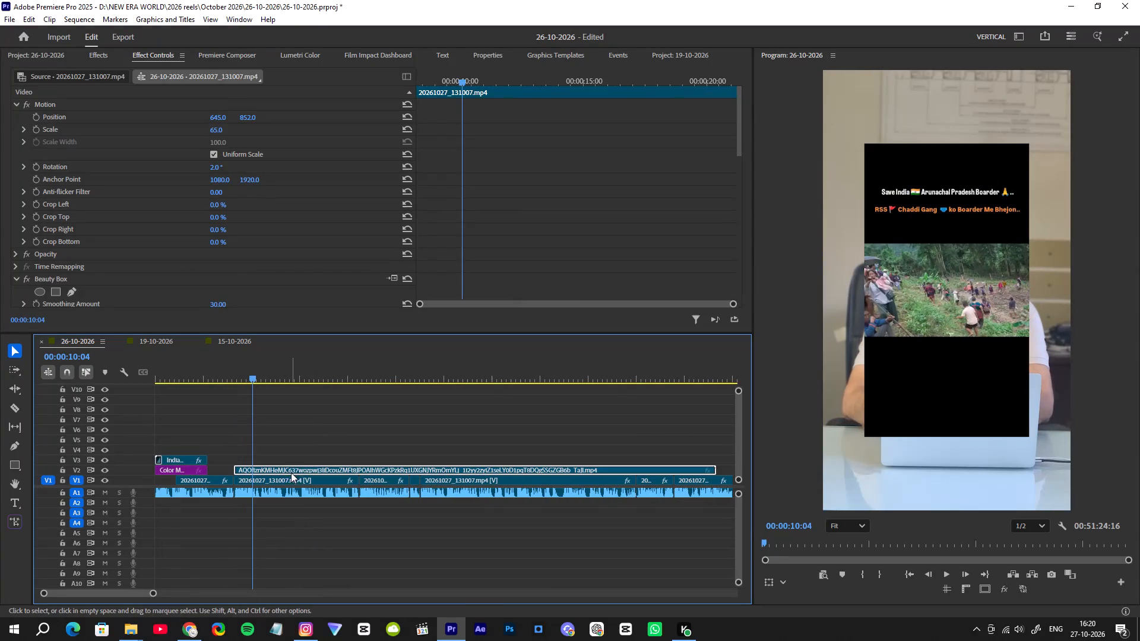
Scale the Arunachal Pradesh border overlay up to 152 so it fills the vertical frame's width.
{"action": "left_click_drag", "start_coordinate": [220, 131], "coordinate": [251, 131]}
Play the border overlay against the presenter's speech and split it on V2 at 00:00:15:02.
{"action": "key", "text": "space"}
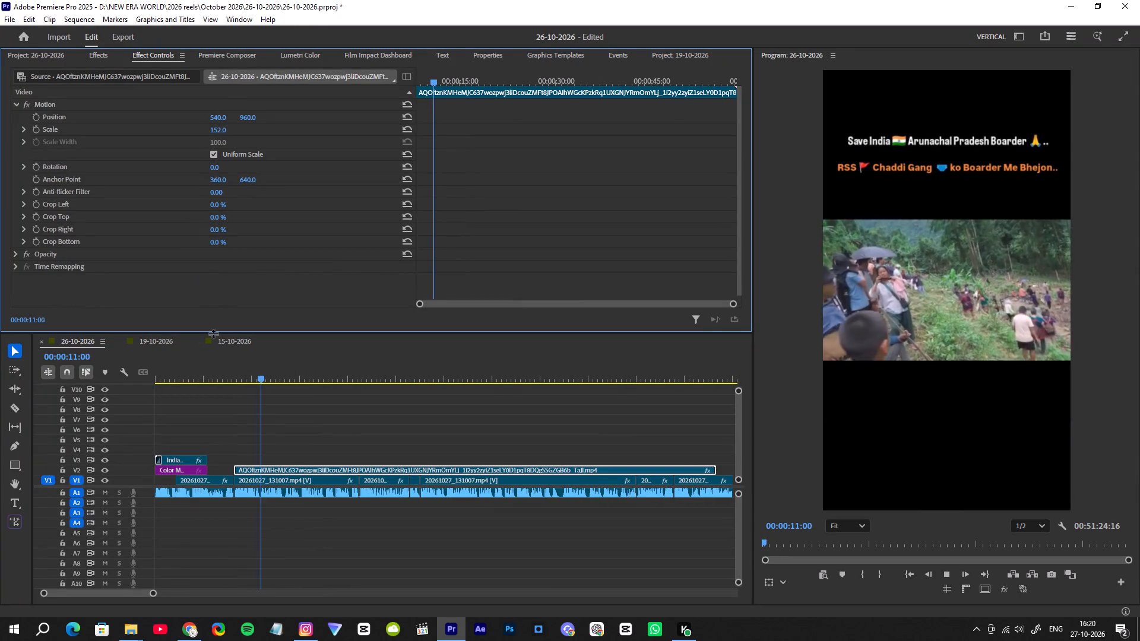
{"action": "left_click_drag", "start_coordinate": [151, 592], "coordinate": [125, 582]}
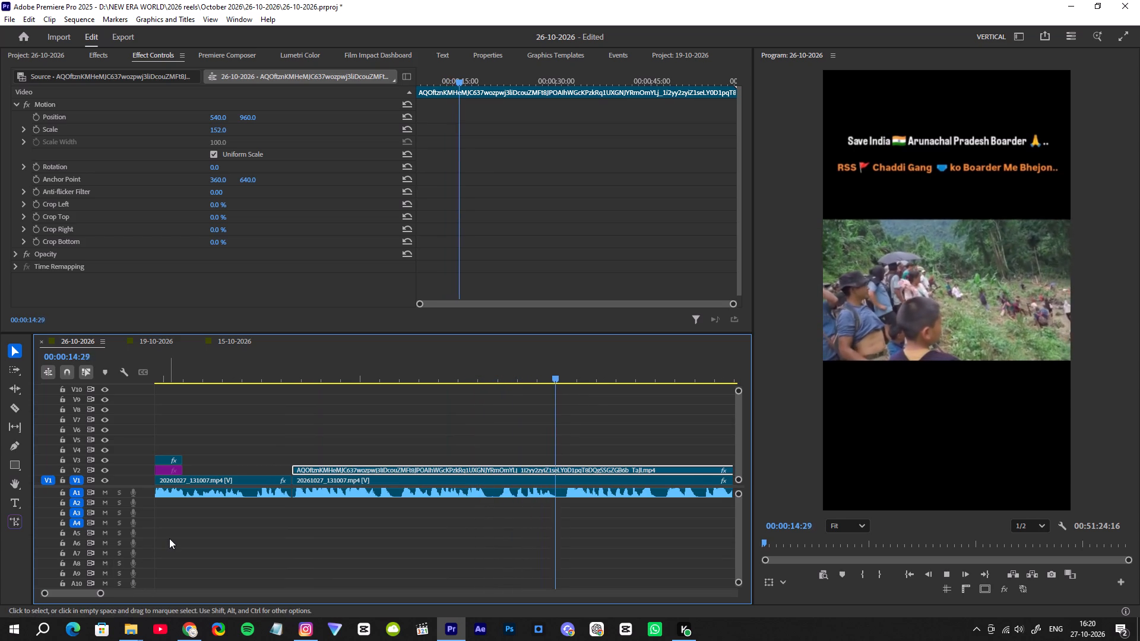
{"action": "key", "text": "space"}
{"action": "key", "text": "F2"}
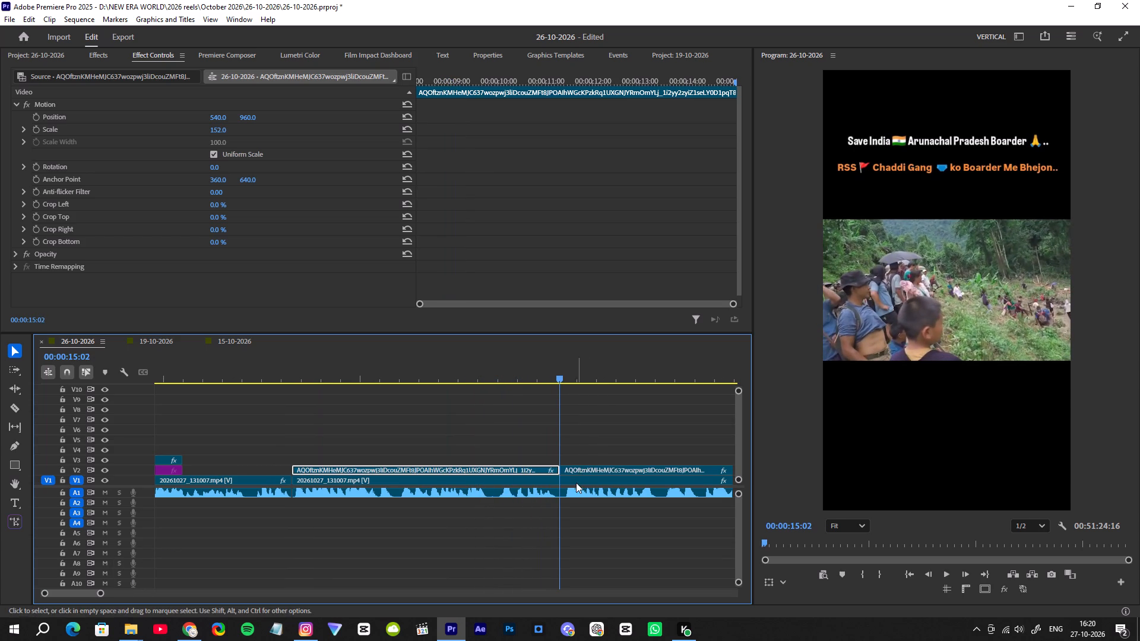
Move the border clip's cut-off remainder up to V6, starting at about 00:00:25:24, and play the presenter's speech to 00:00:26:20.
{"action": "left_click_drag", "start_coordinate": [102, 594], "coordinate": [146, 594]}
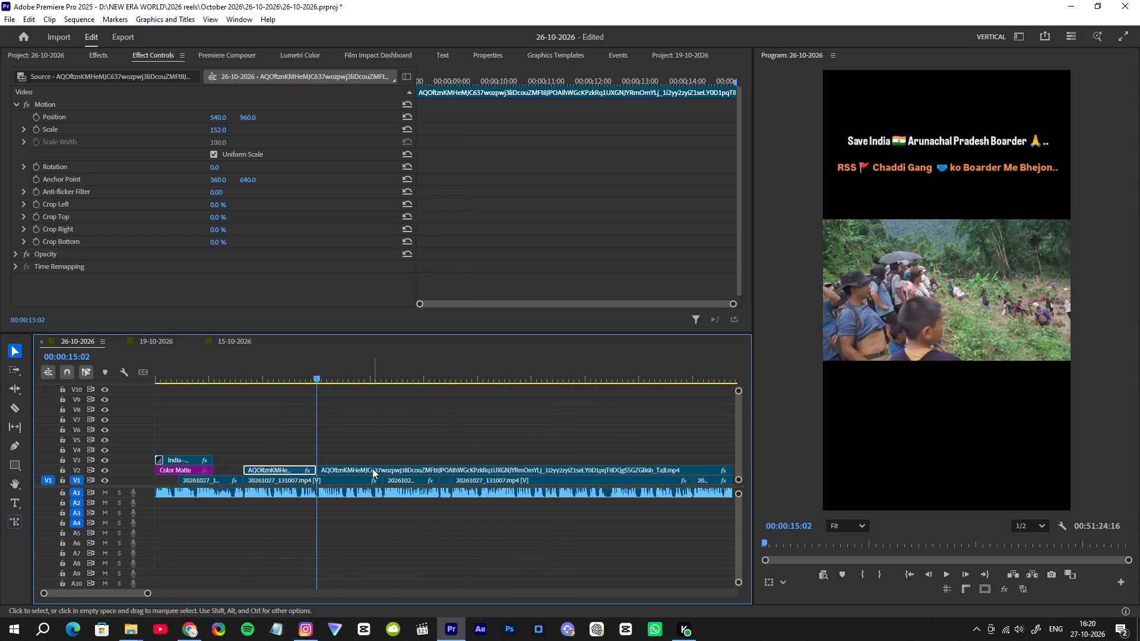
{"action": "left_click_drag", "start_coordinate": [371, 469], "coordinate": [482, 425]}
{"action": "key", "text": "space"}
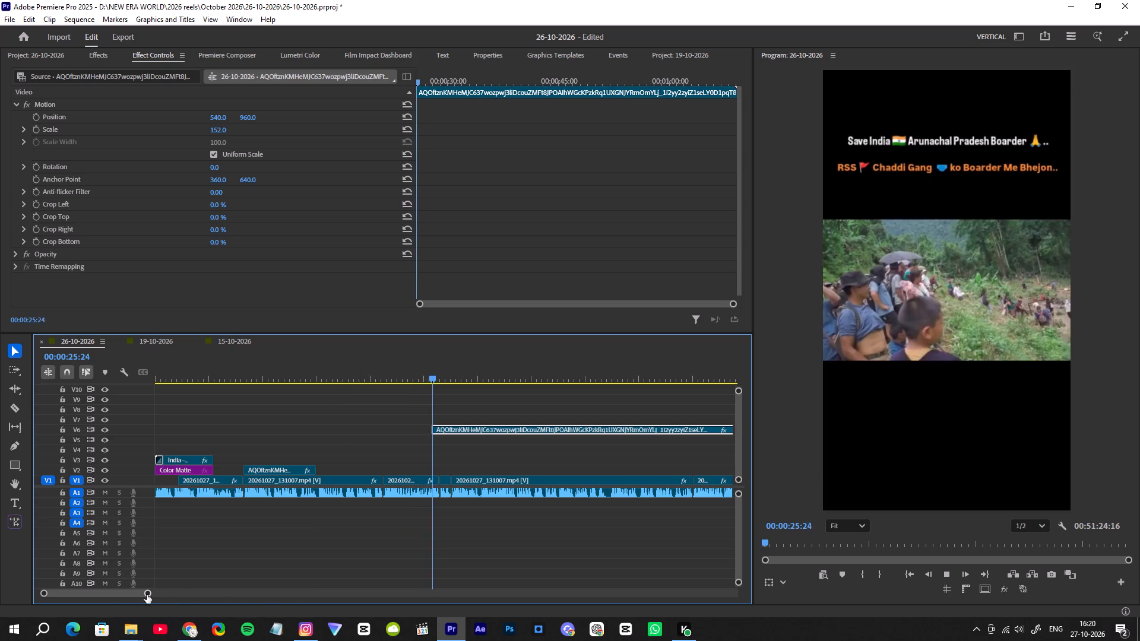
{"action": "left_click_drag", "start_coordinate": [147, 595], "coordinate": [171, 594]}
{"action": "key", "text": "space"}
Move the leftover border footage much further along the timeline, up onto track V7.
{"action": "left_click_drag", "start_coordinate": [372, 427], "coordinate": [626, 421]}
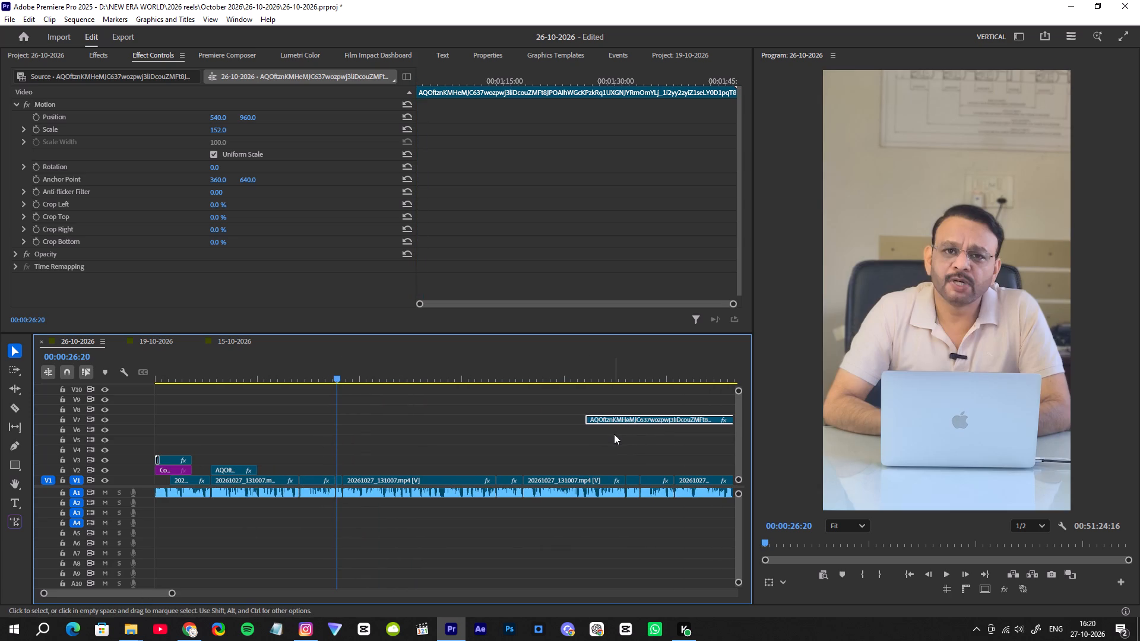
{"action": "left_click_drag", "start_coordinate": [170, 592], "coordinate": [342, 593]}
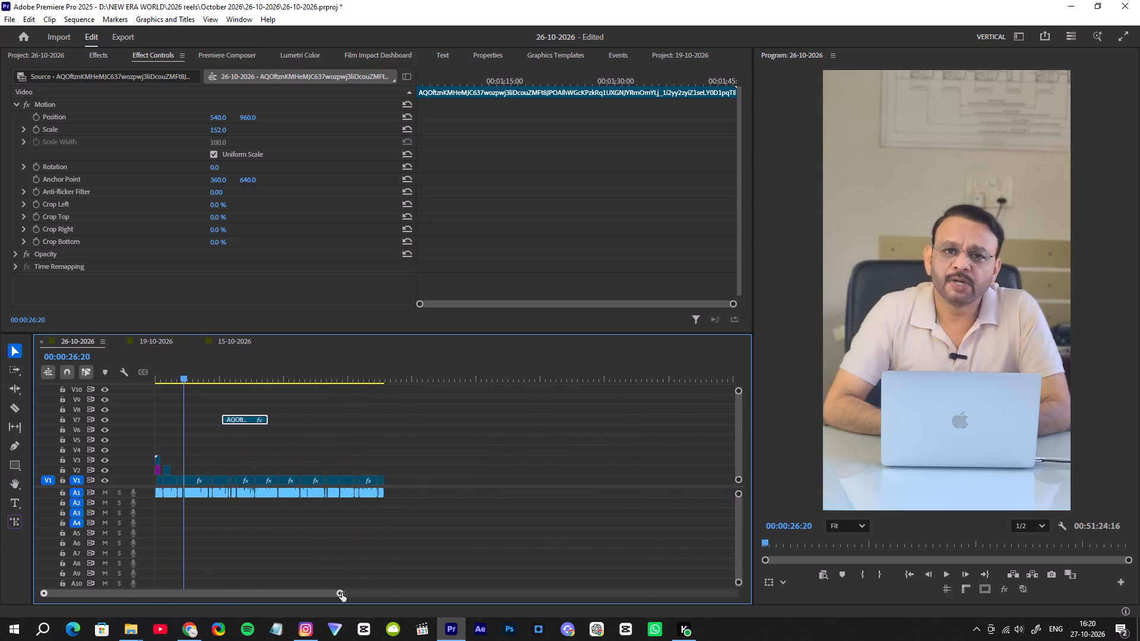
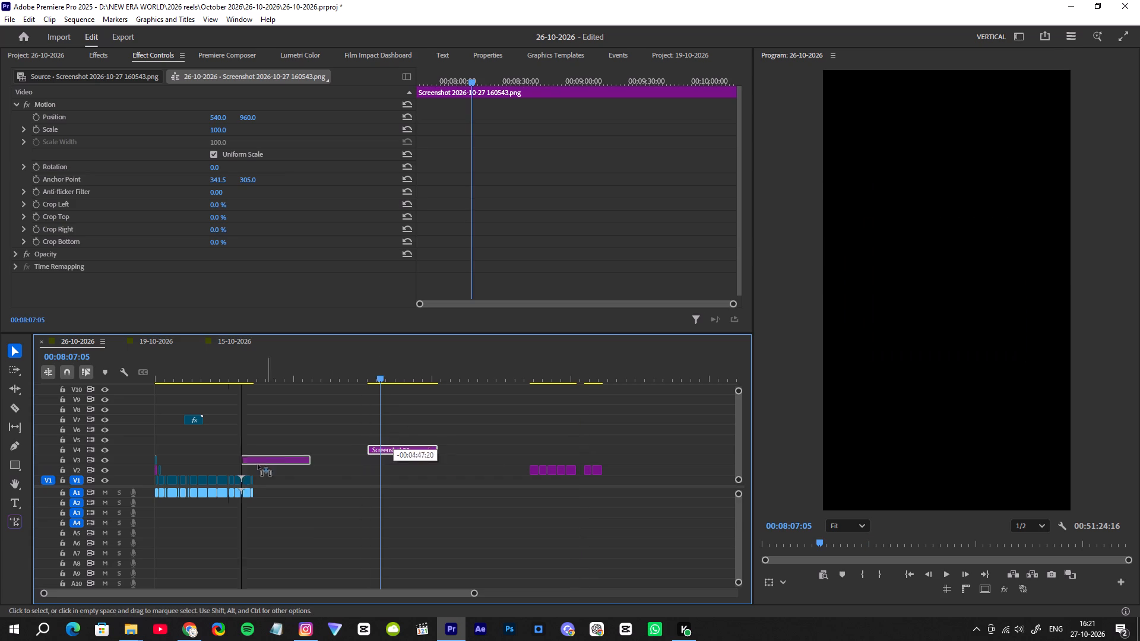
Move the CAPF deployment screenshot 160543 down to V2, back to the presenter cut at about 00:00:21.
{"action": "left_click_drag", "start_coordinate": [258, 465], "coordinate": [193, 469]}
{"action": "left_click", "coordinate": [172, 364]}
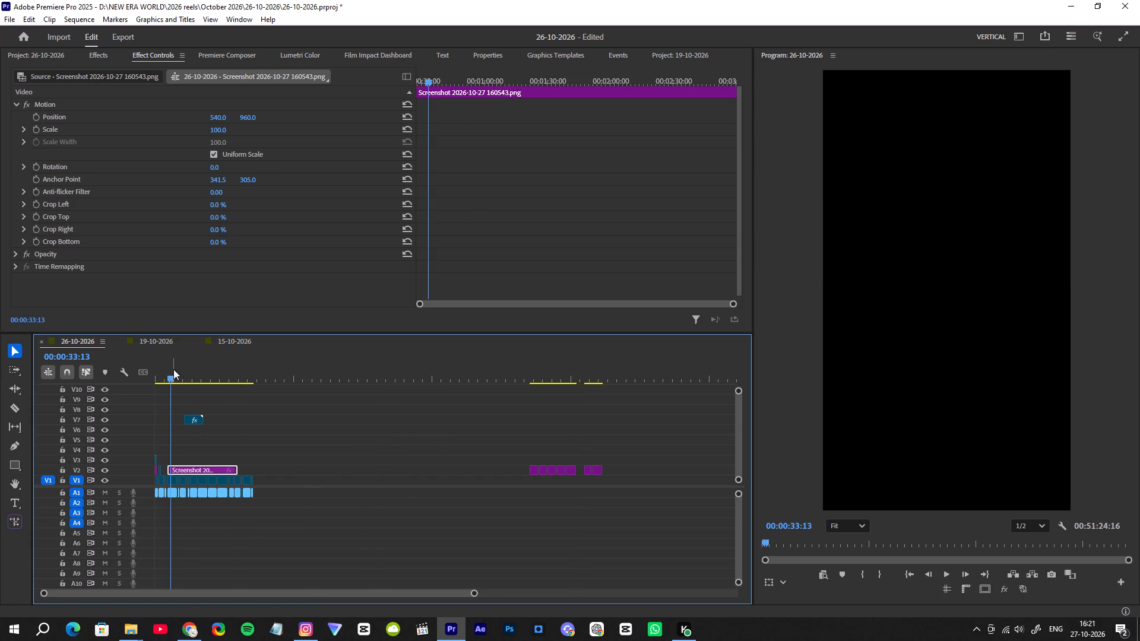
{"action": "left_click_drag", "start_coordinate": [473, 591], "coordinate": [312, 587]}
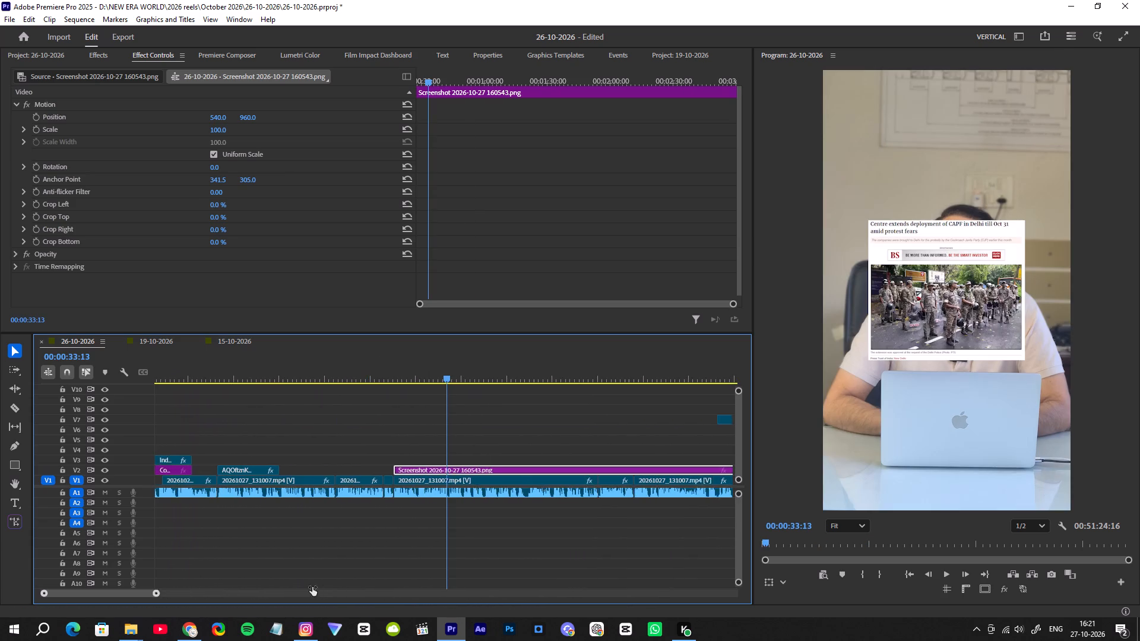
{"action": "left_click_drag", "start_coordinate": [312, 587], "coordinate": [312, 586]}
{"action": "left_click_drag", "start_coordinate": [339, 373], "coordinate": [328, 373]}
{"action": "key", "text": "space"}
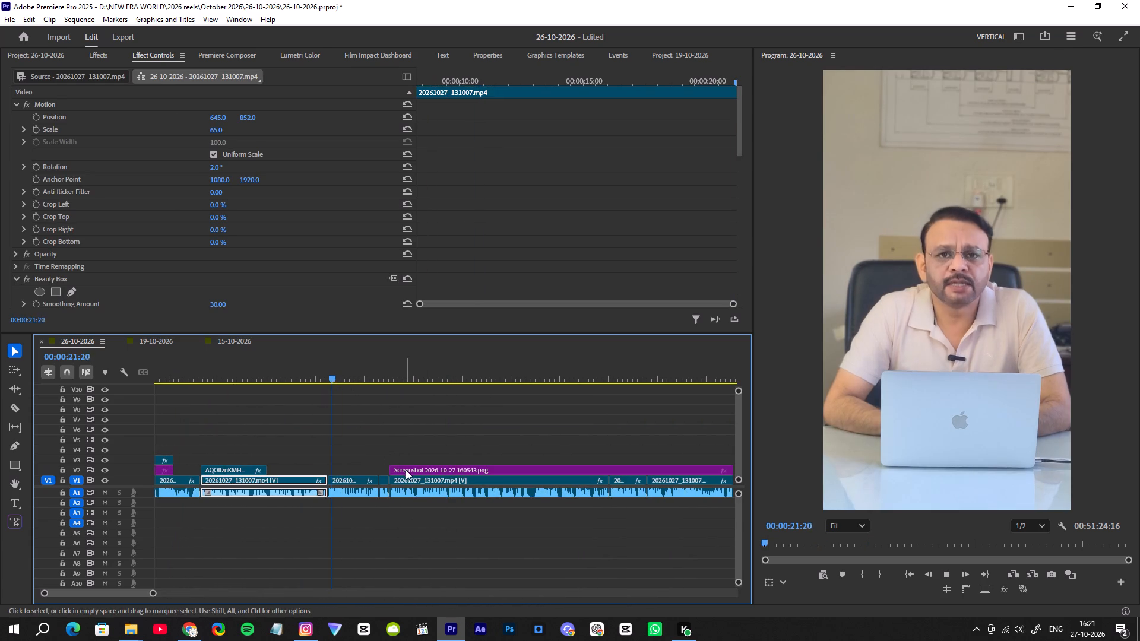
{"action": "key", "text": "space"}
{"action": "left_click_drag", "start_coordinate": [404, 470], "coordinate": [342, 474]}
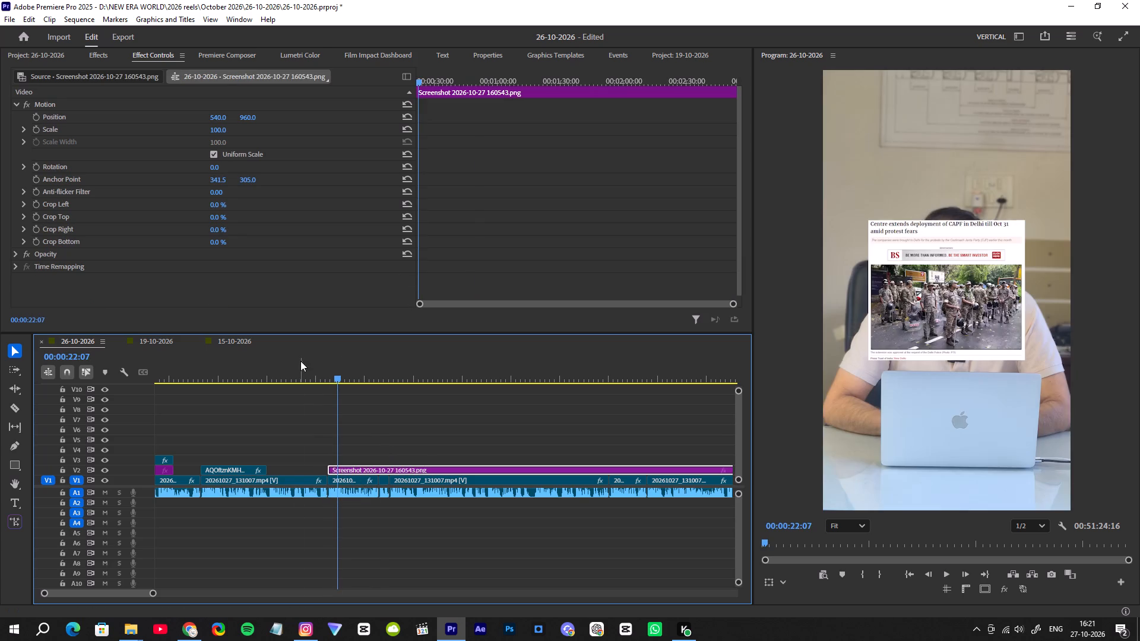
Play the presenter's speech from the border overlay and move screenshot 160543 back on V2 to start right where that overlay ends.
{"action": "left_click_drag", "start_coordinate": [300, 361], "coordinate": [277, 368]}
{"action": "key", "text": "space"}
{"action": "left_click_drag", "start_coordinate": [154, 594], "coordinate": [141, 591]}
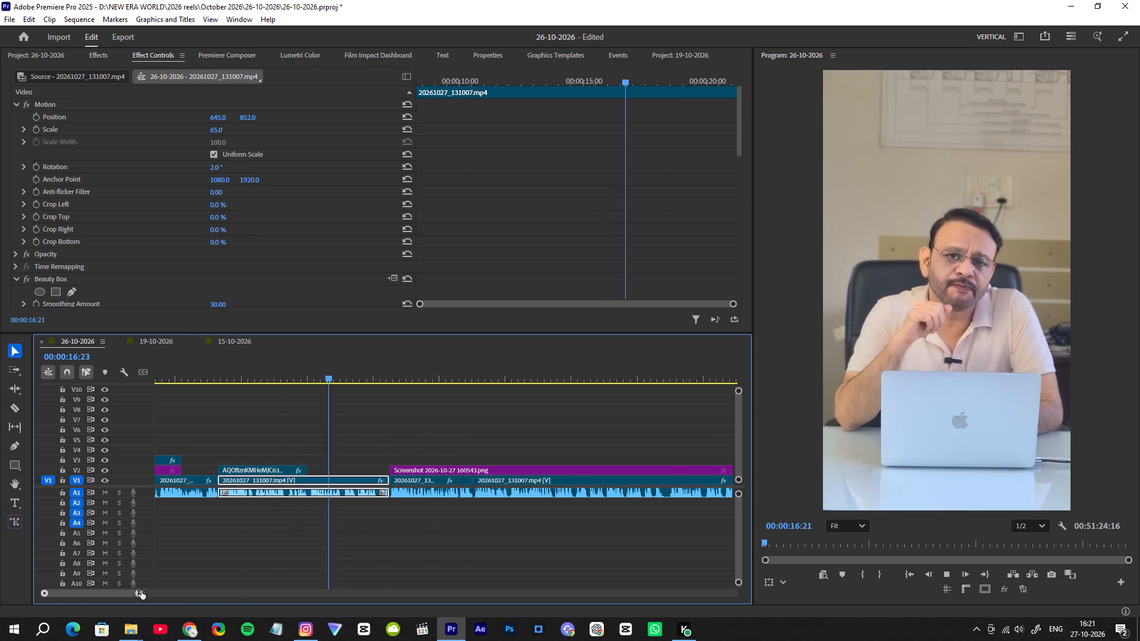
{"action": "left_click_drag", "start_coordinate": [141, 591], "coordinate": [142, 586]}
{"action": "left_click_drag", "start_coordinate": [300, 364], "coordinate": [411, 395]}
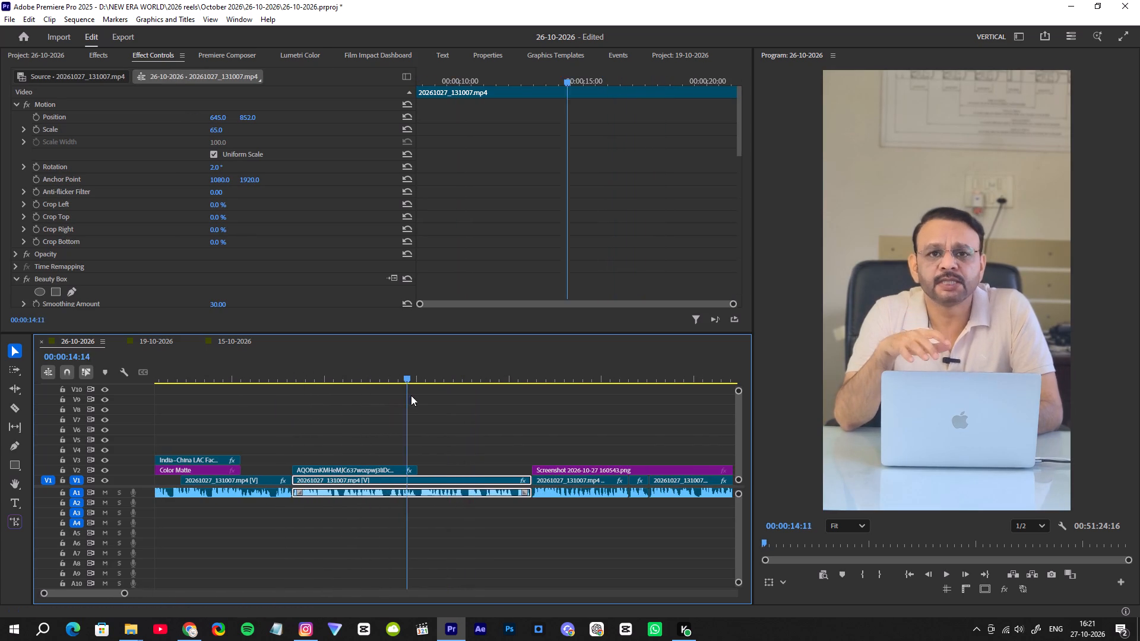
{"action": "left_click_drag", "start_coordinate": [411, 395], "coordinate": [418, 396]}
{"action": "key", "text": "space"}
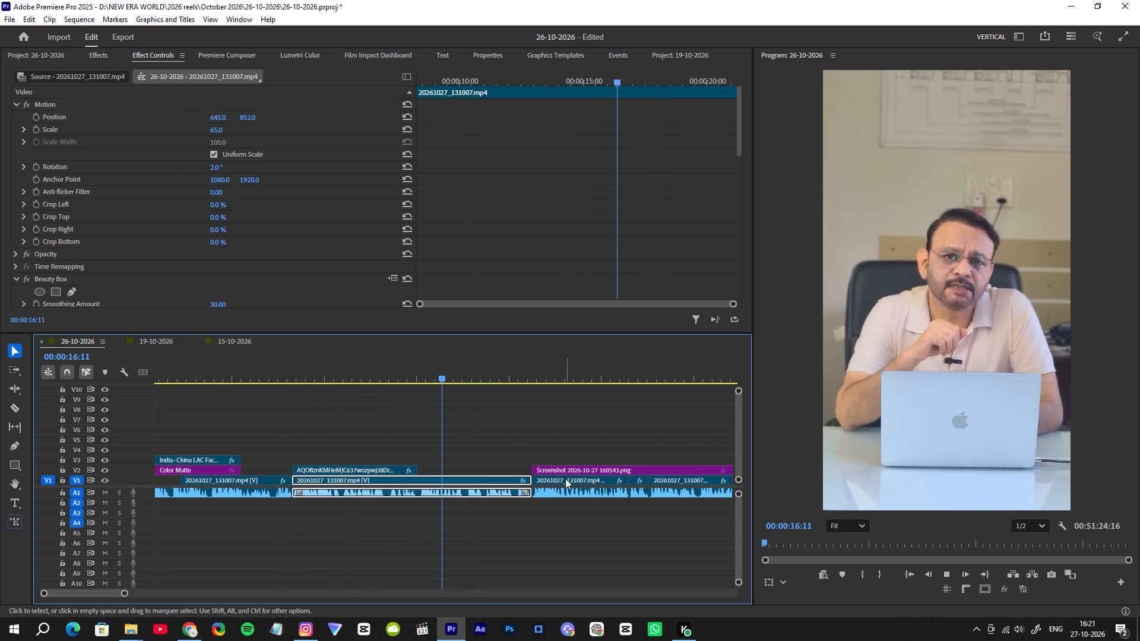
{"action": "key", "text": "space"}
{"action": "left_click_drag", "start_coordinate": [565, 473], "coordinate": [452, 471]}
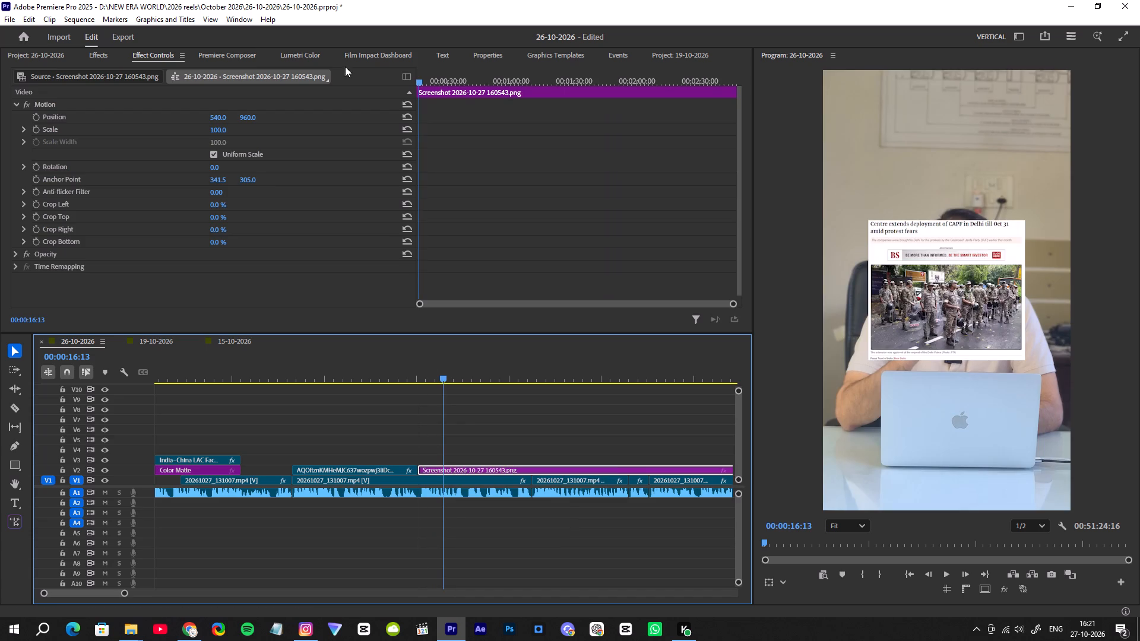
Scale screenshot 160543 up to 159 so it fills the vertical frame's width.
{"action": "left_click_drag", "start_coordinate": [218, 131], "coordinate": [253, 137]}
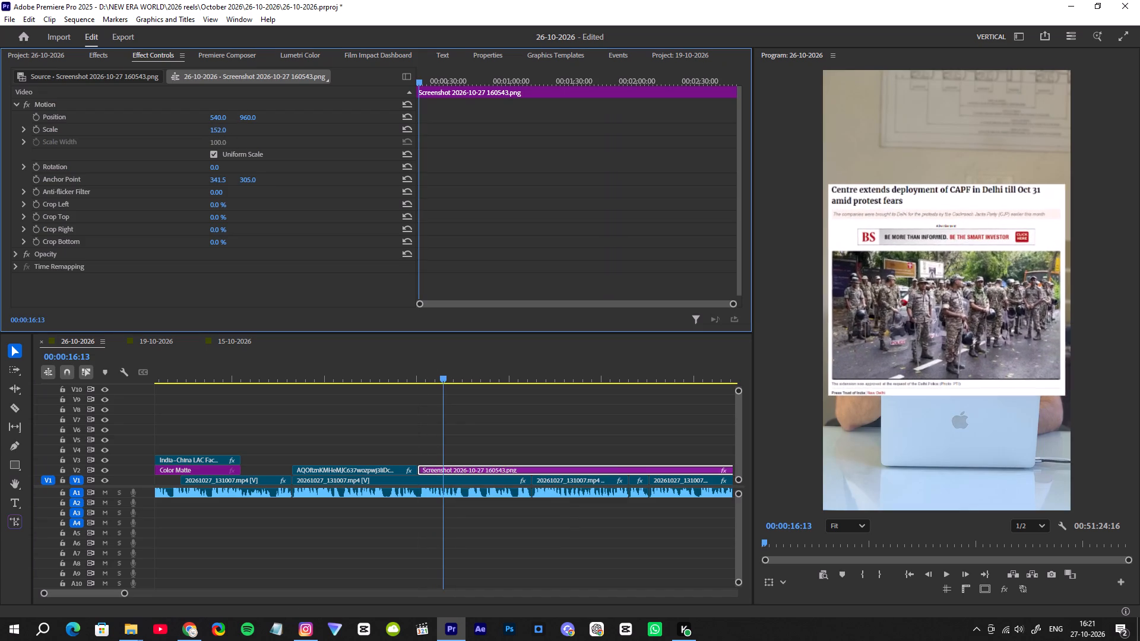
{"action": "left_click_drag", "start_coordinate": [253, 137], "coordinate": [257, 137]}
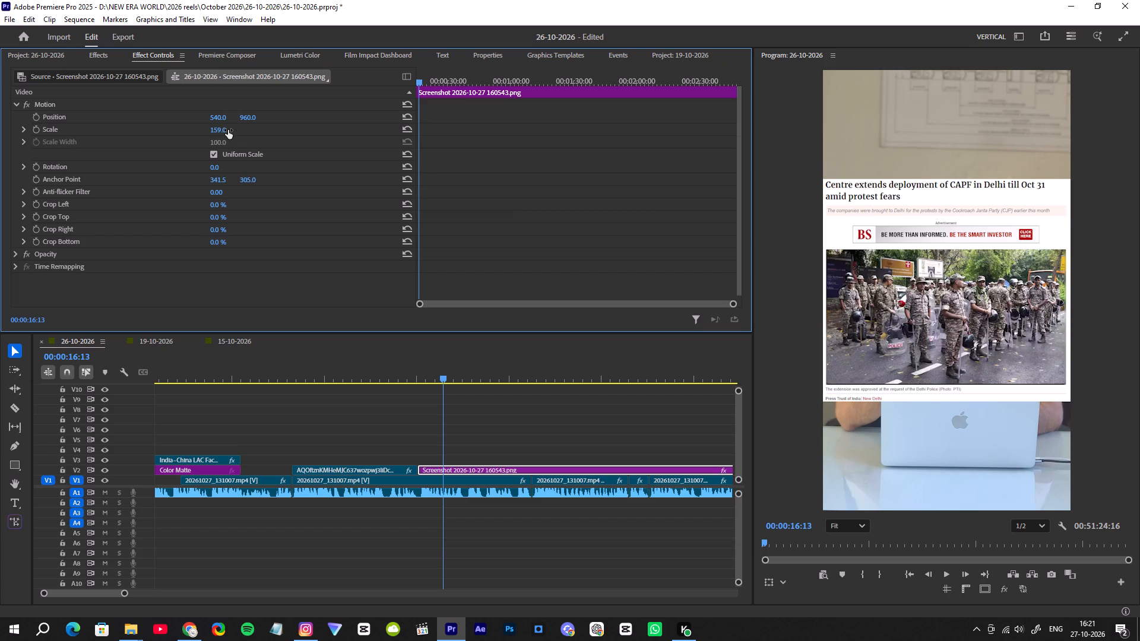
Find the 273 CAPF companies screenshot 160630 at about 00:14:01 and move it much earlier in the timeline, onto V3.
{"action": "left_click_drag", "start_coordinate": [126, 593], "coordinate": [280, 596]}
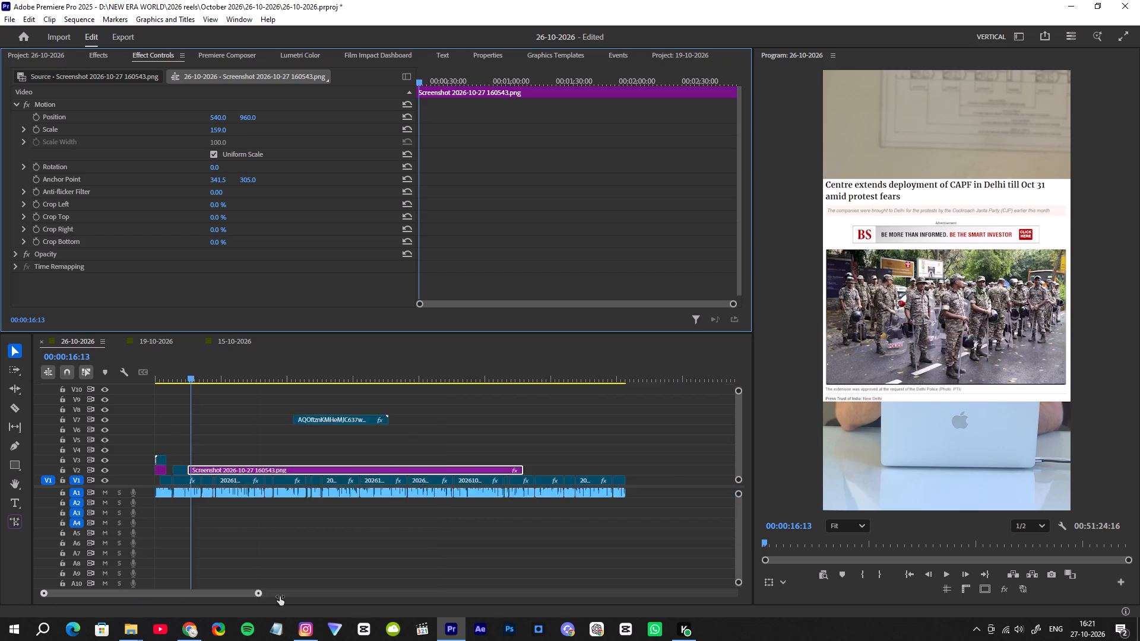
{"action": "left_click_drag", "start_coordinate": [280, 596], "coordinate": [493, 613]}
{"action": "left_click_drag", "start_coordinate": [501, 375], "coordinate": [502, 375]}
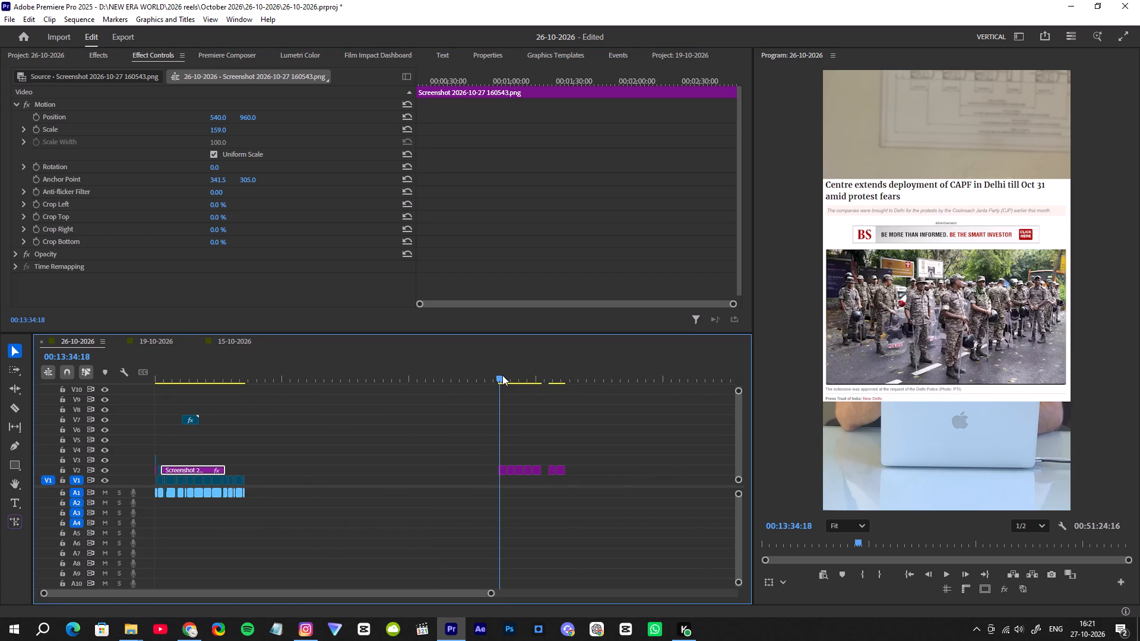
{"action": "left_click_drag", "start_coordinate": [502, 375], "coordinate": [513, 379]}
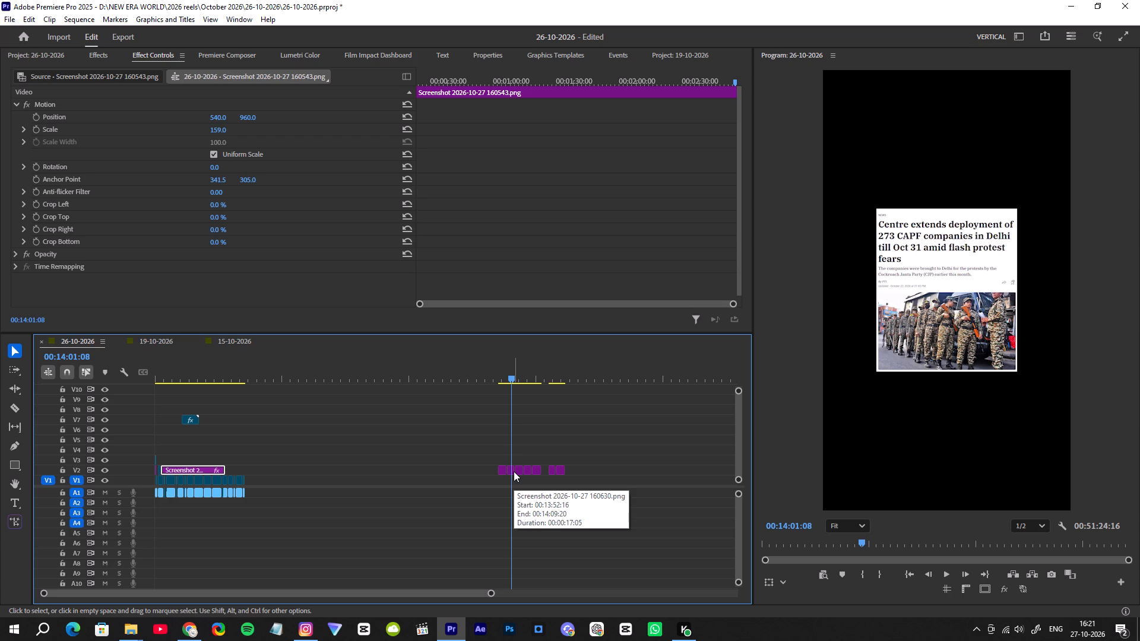
{"action": "left_click_drag", "start_coordinate": [511, 471], "coordinate": [308, 458]}
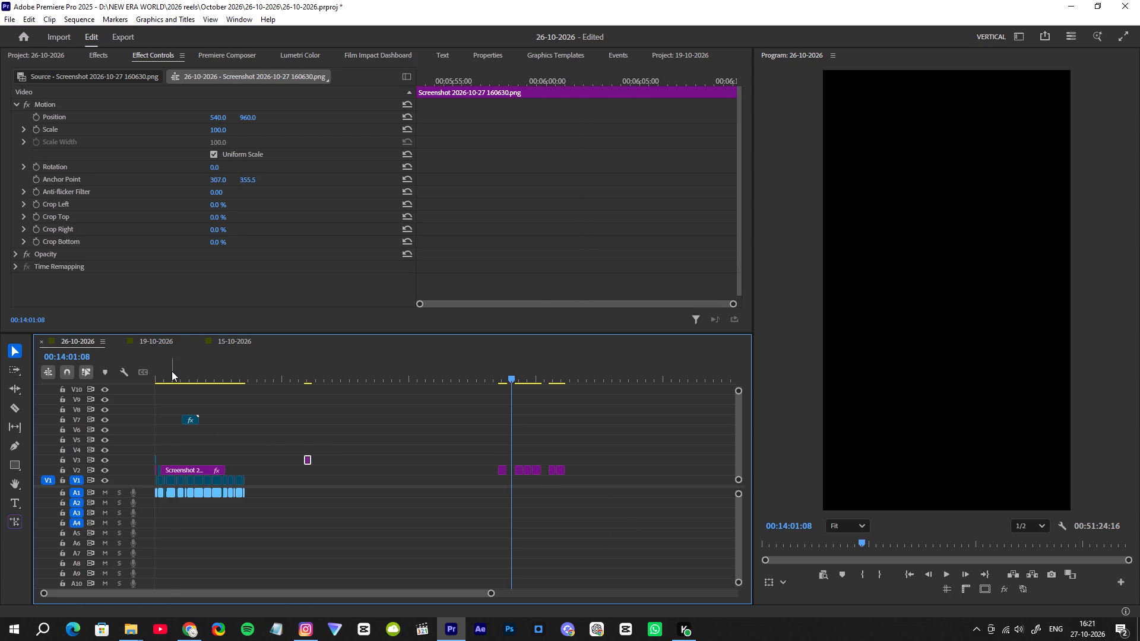
Clear screenshot 160543 from V2 by moving it further along onto V7, after the parked border footage.
{"action": "left_click", "coordinate": [172, 371]}
{"action": "left_click_drag", "start_coordinate": [492, 592], "coordinate": [348, 579]}
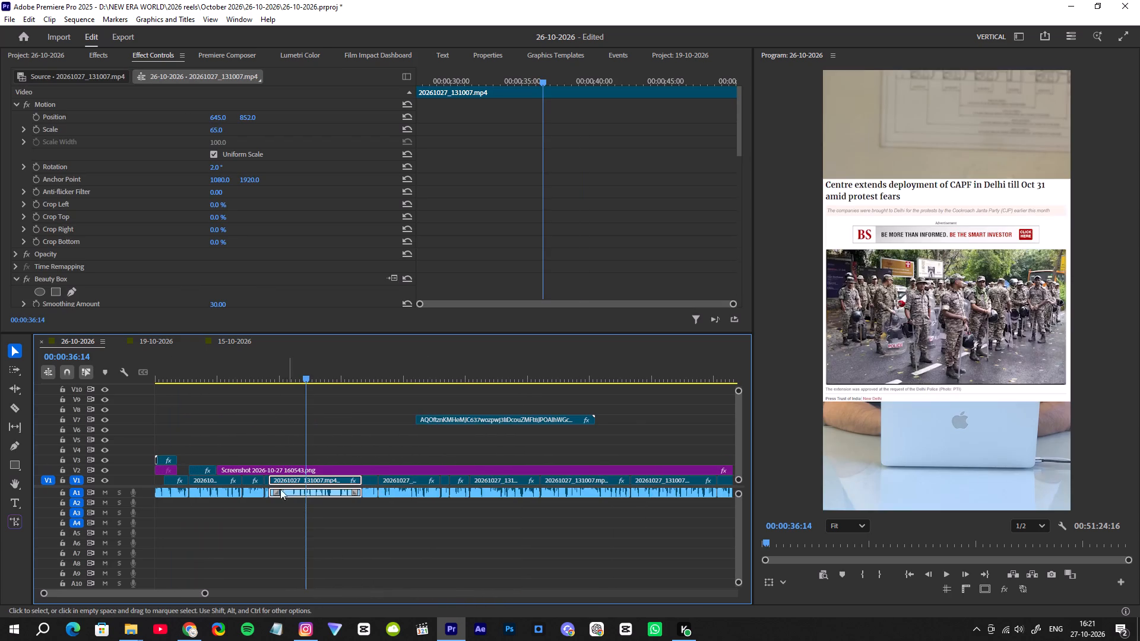
{"action": "left_click_drag", "start_coordinate": [249, 468], "coordinate": [661, 423]}
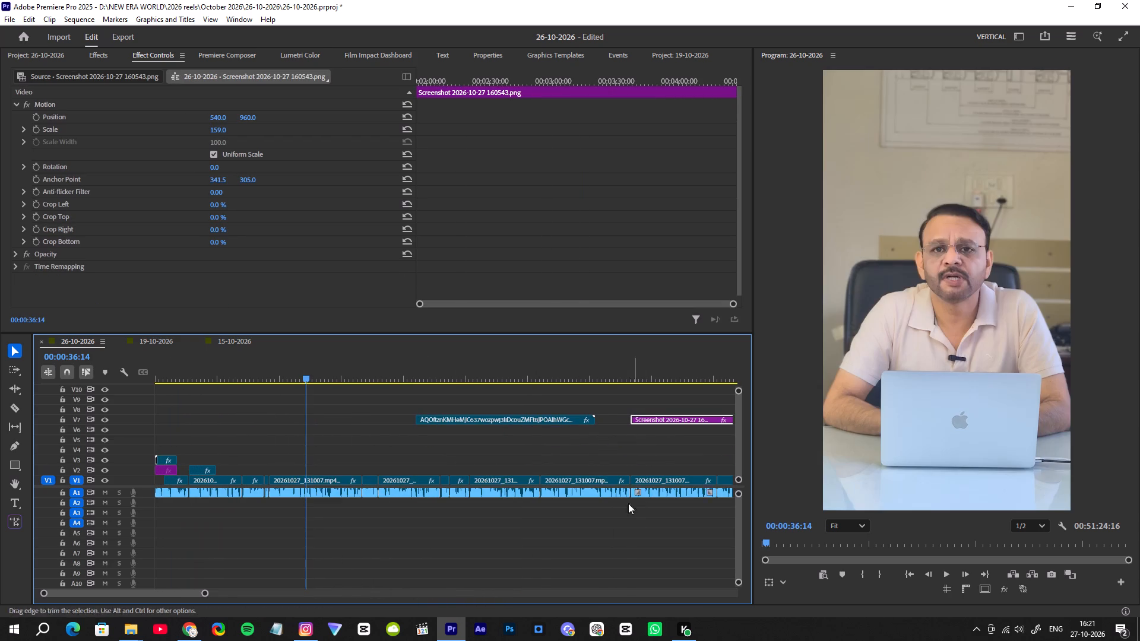
Lengthen screenshot 160630 by extending its start, and place it on V2 directly after the border overlay.
{"action": "left_click_drag", "start_coordinate": [207, 594], "coordinate": [313, 591]}
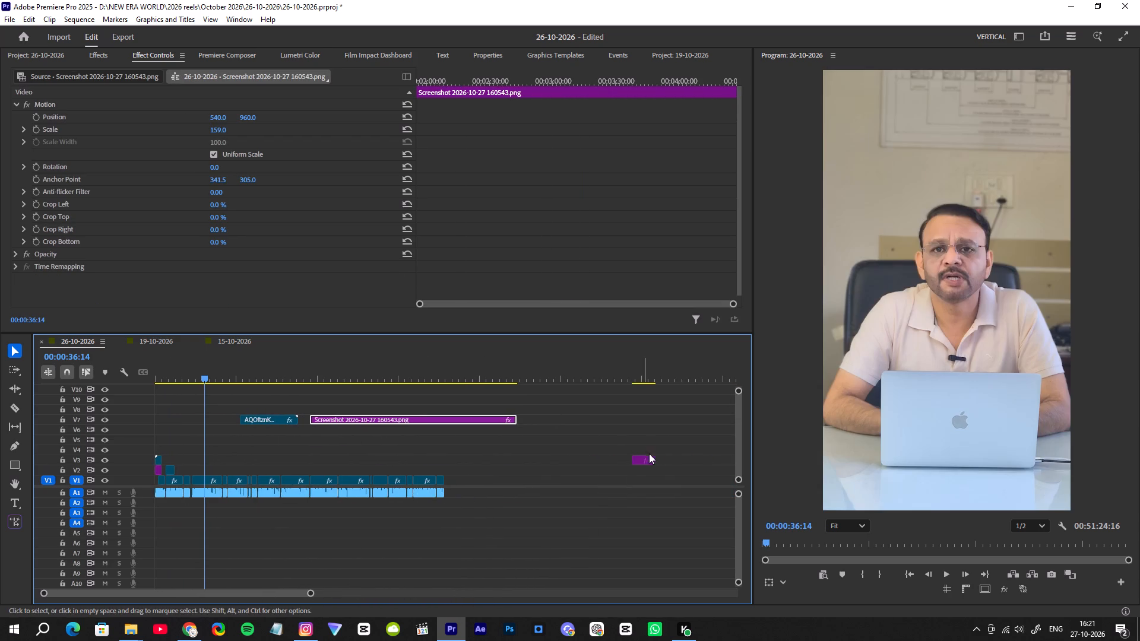
{"action": "left_click_drag", "start_coordinate": [630, 460], "coordinate": [552, 475]}
{"action": "left_click_drag", "start_coordinate": [593, 460], "coordinate": [243, 474]}
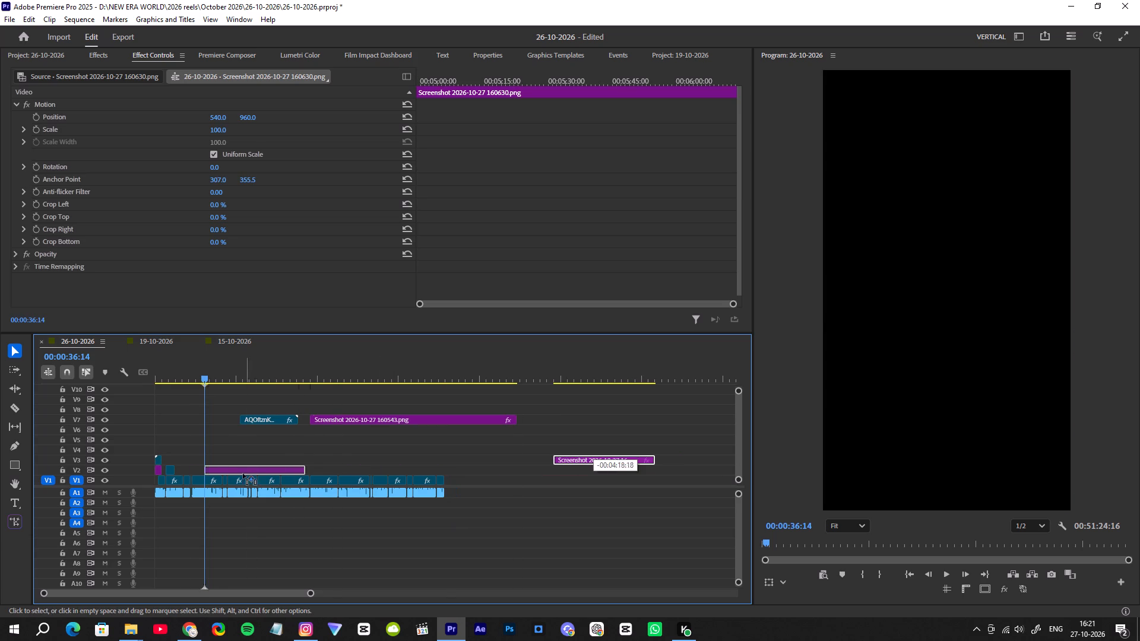
{"action": "left_click_drag", "start_coordinate": [243, 474], "coordinate": [213, 474]}
Play into screenshot 160630 at 00:00:15:22 and scale it up to 177 so it fills the frame's width.
{"action": "left_click", "coordinate": [175, 370]}
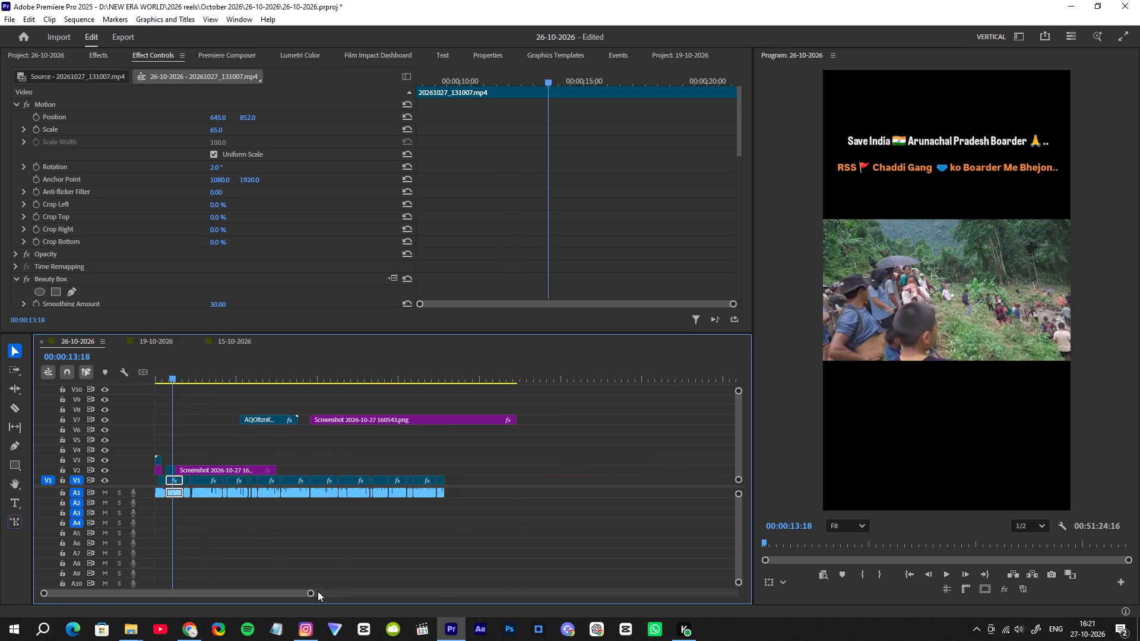
{"action": "left_click_drag", "start_coordinate": [310, 595], "coordinate": [224, 585]}
{"action": "key", "text": "space"}
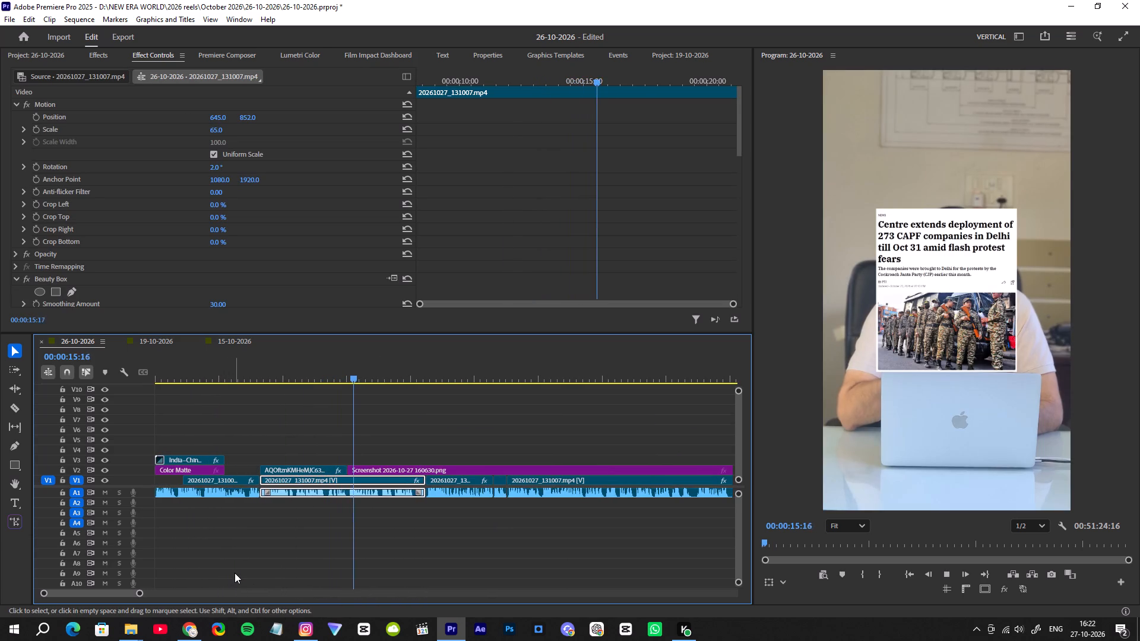
{"action": "key", "text": "space"}
{"action": "left_click", "coordinate": [382, 469]}
{"action": "left_click_drag", "start_coordinate": [218, 129], "coordinate": [267, 133]}
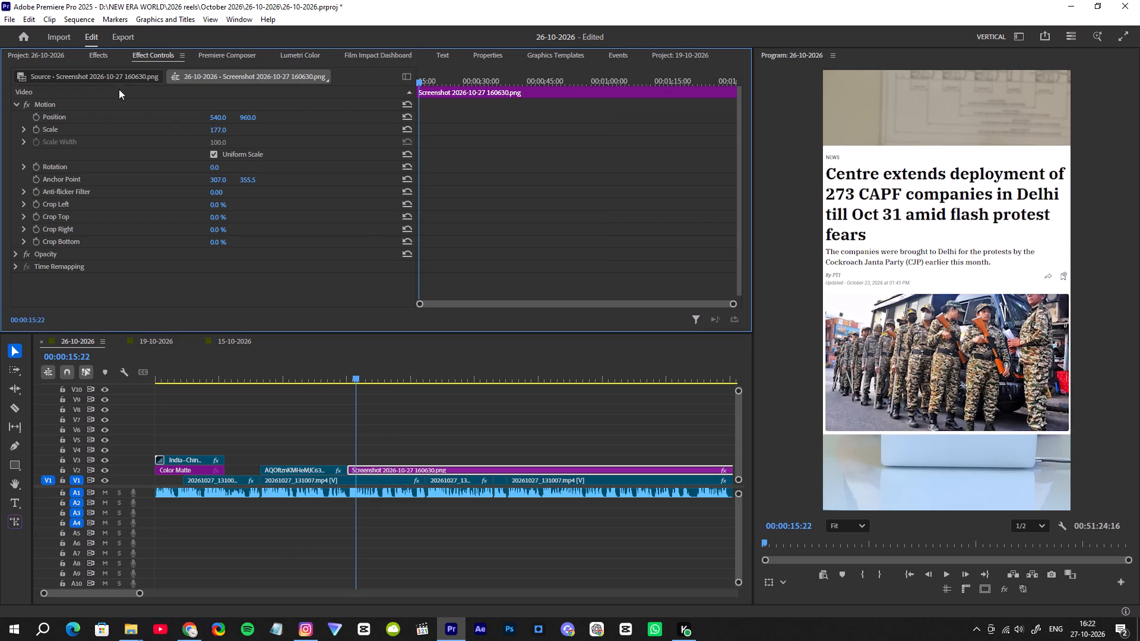
Create a white 1080 × 1920 color matte named w.
{"action": "left_click", "coordinate": [51, 56]}
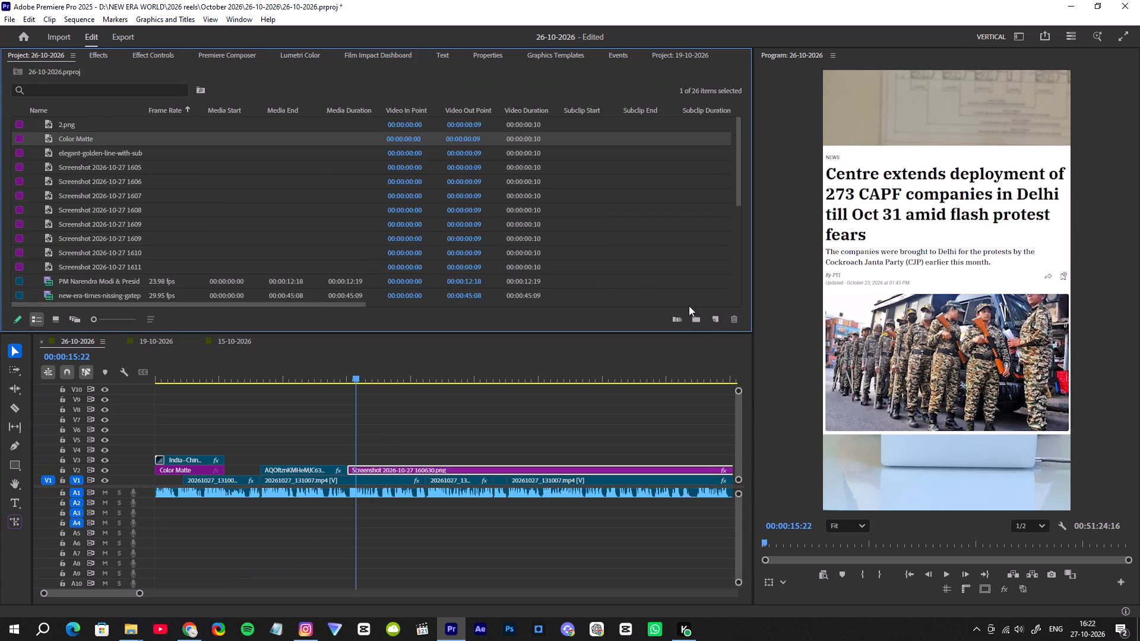
{"action": "left_click", "coordinate": [713, 320]}
{"action": "left_click", "coordinate": [748, 428]}
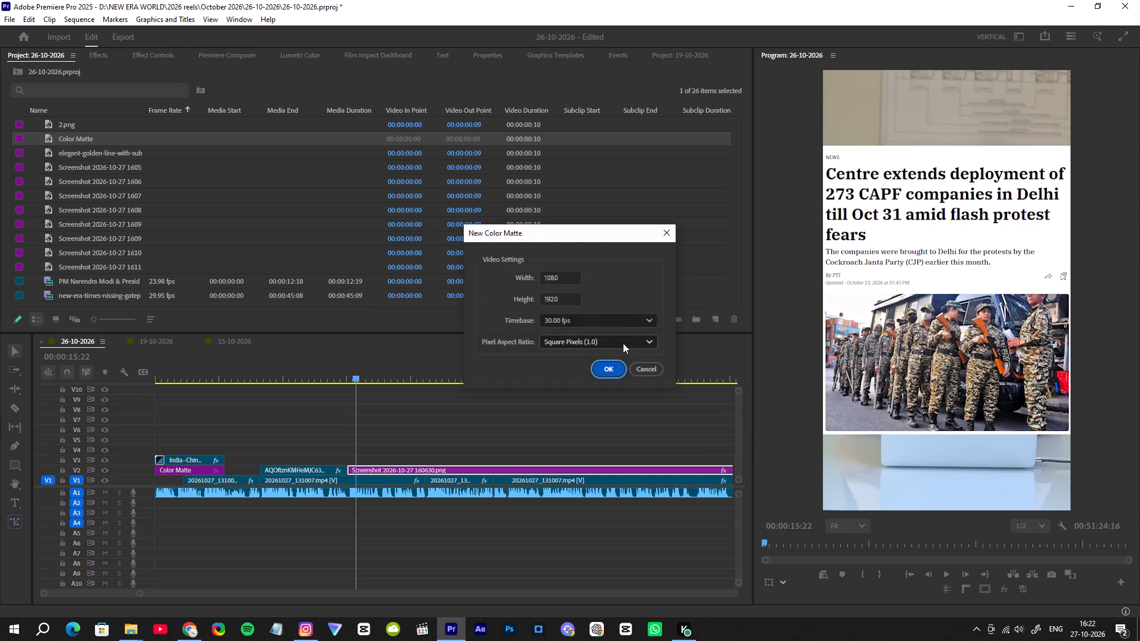
{"action": "left_click", "coordinate": [604, 370]}
{"action": "left_click_drag", "start_coordinate": [493, 288], "coordinate": [387, 435]}
{"action": "left_click", "coordinate": [661, 403]}
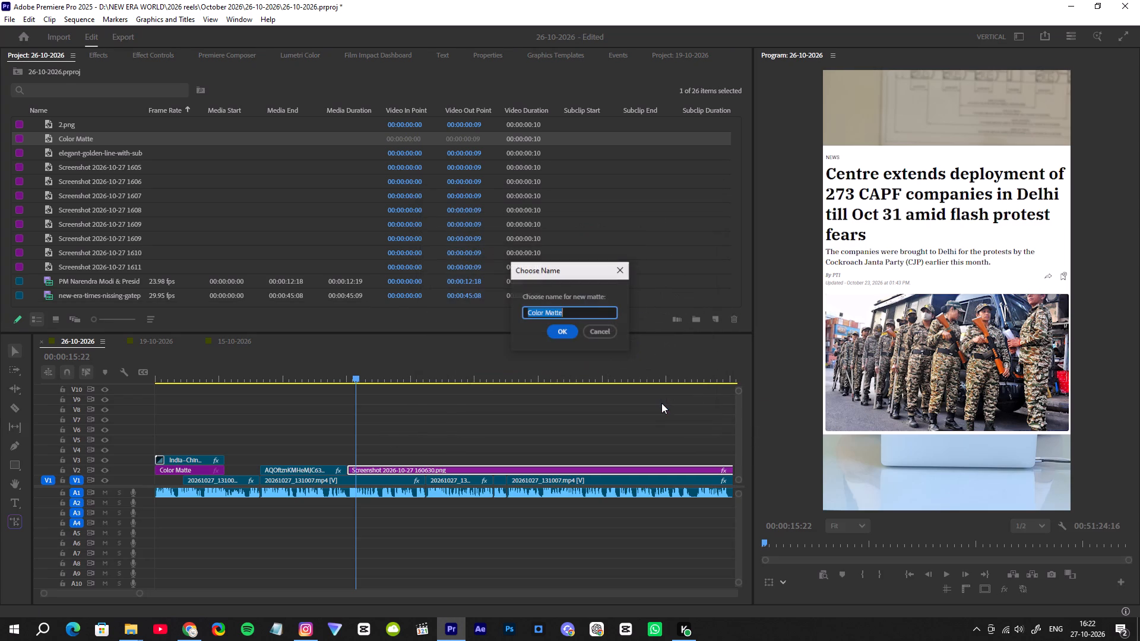
{"action": "key", "text": "w"}
{"action": "left_click", "coordinate": [567, 334]}
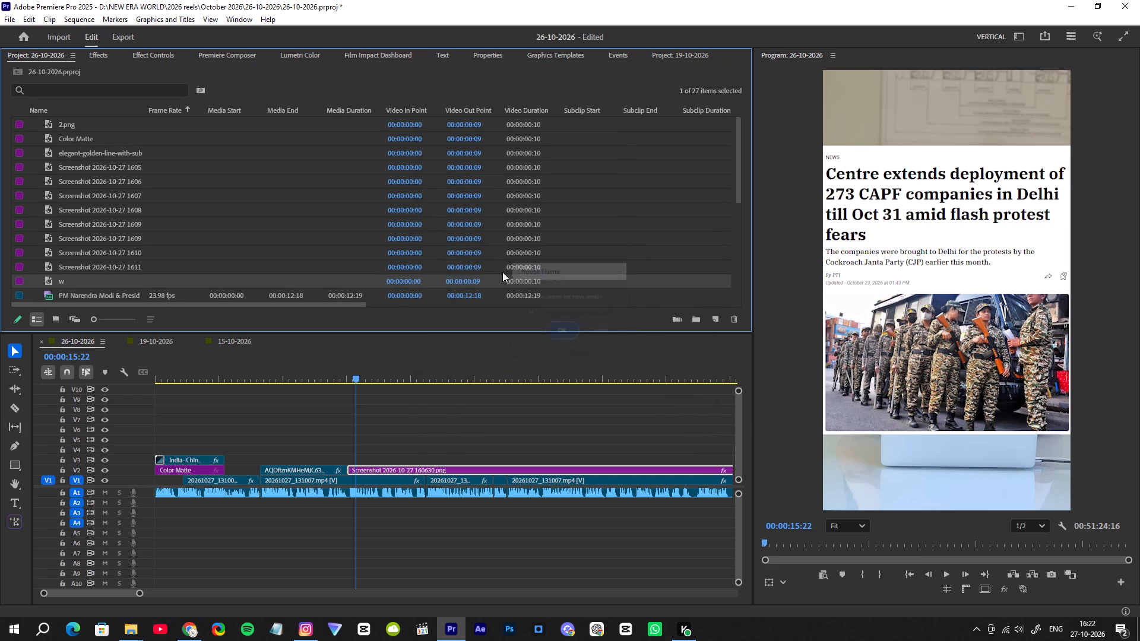
Place the w matte on V2 beneath screenshot 160630 raised to V3, align their starts, and extend the matte's end.
{"action": "left_click_drag", "start_coordinate": [75, 281], "coordinate": [354, 465]}
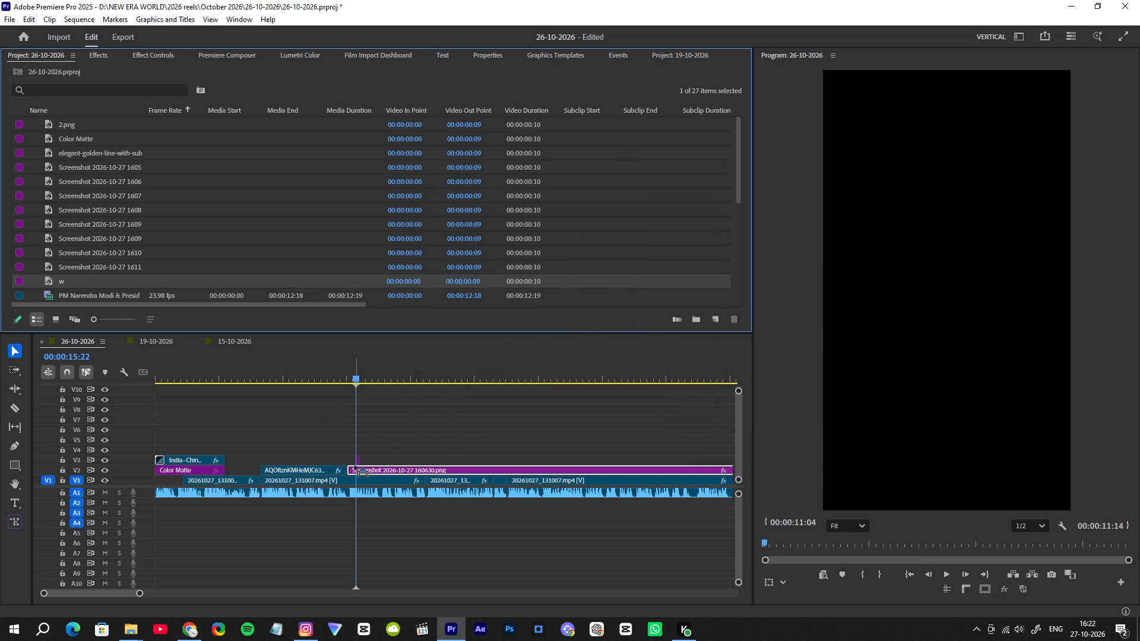
{"action": "left_click_drag", "start_coordinate": [354, 465], "coordinate": [354, 449]}
{"action": "left_click_drag", "start_coordinate": [368, 468], "coordinate": [368, 462]}
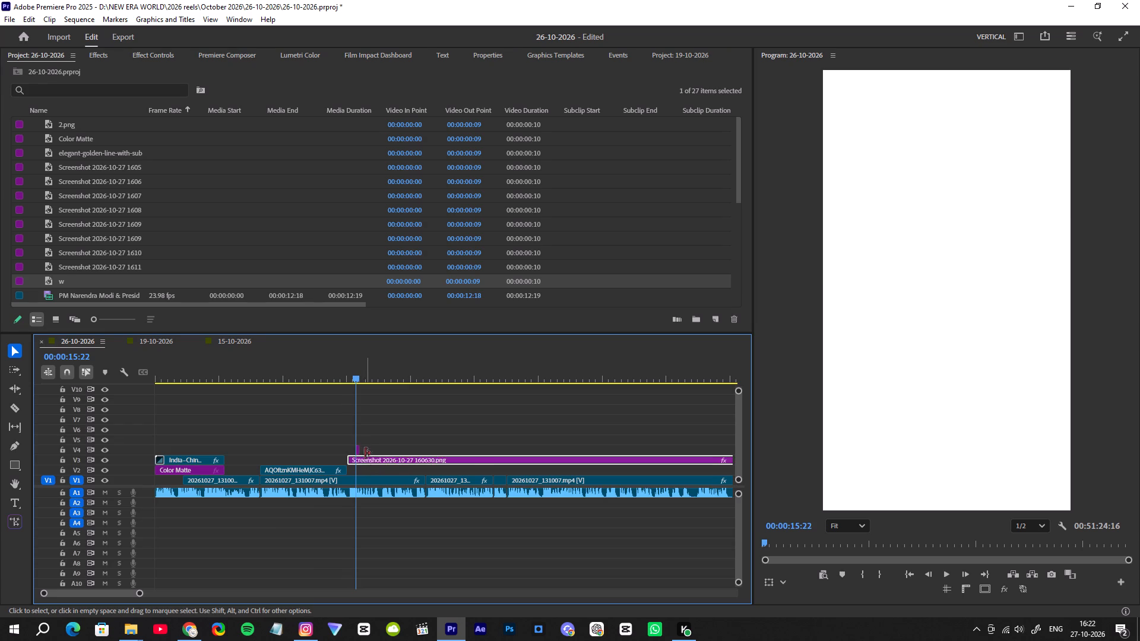
{"action": "left_click_drag", "start_coordinate": [364, 450], "coordinate": [468, 454]}
{"action": "left_click_drag", "start_coordinate": [392, 446], "coordinate": [390, 468]}
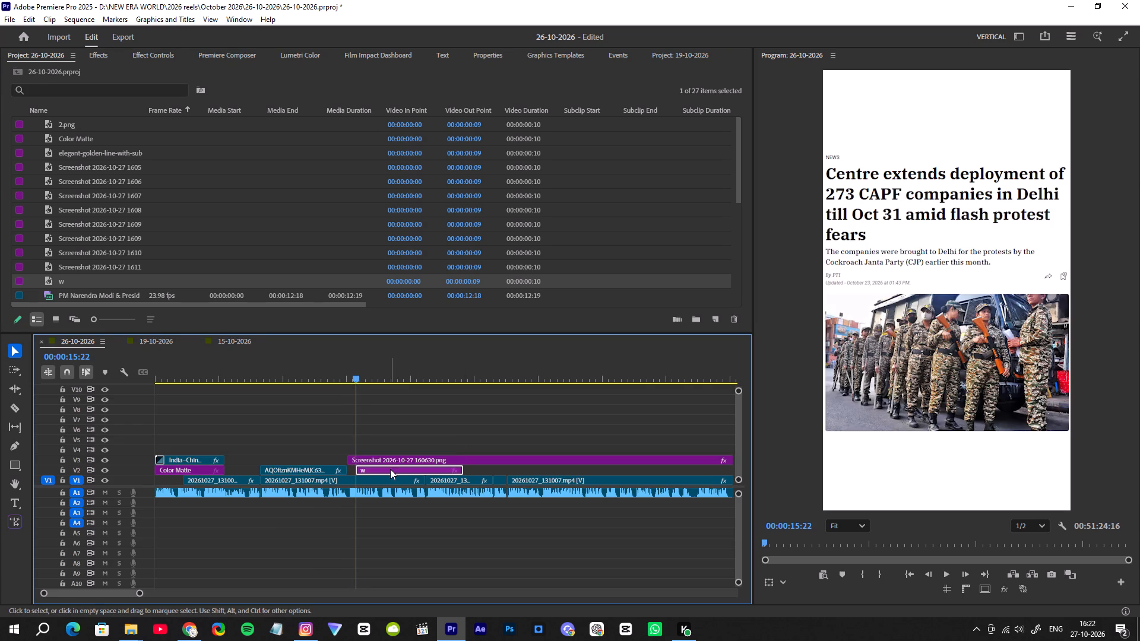
{"action": "left_click_drag", "start_coordinate": [390, 469], "coordinate": [384, 471]}
{"action": "left_click_drag", "start_coordinate": [141, 593], "coordinate": [156, 593]}
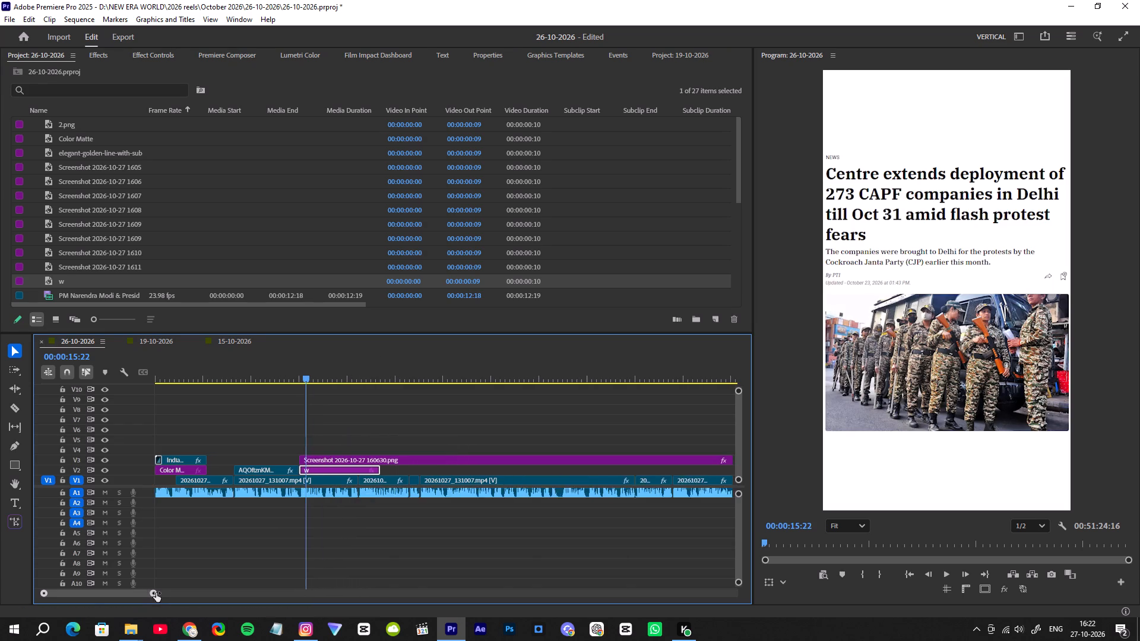
{"action": "left_click_drag", "start_coordinate": [156, 593], "coordinate": [157, 593]}
{"action": "left_click_drag", "start_coordinate": [374, 472], "coordinate": [406, 472]}
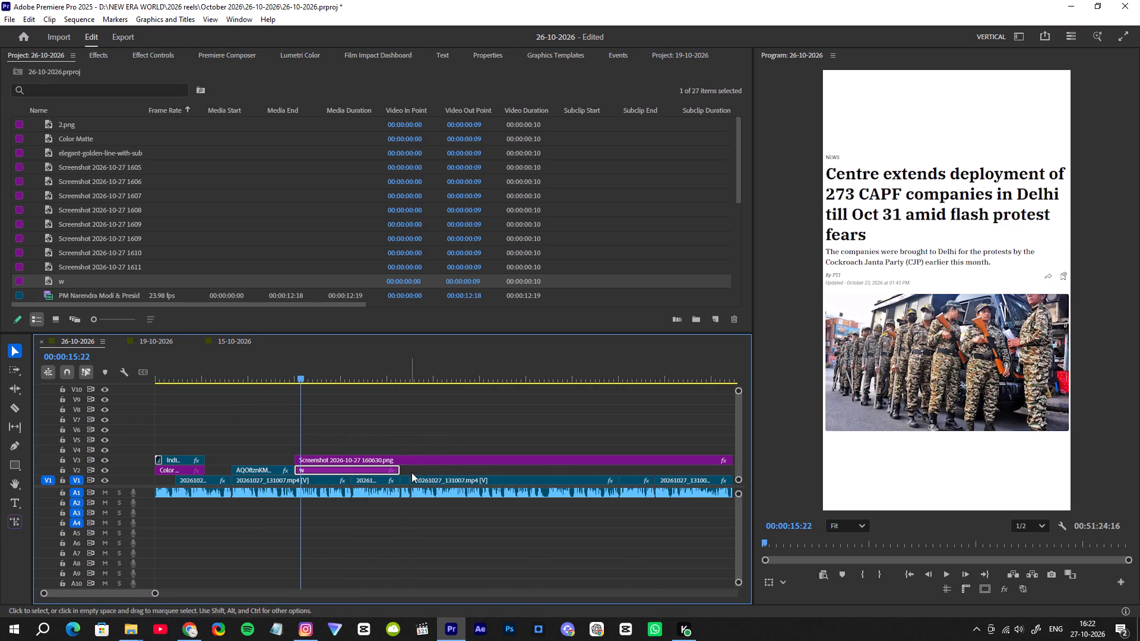
At 00:00:15:03, draw a rectangle over the first headline line of screenshot 160630 and set its horizontal position to 533.
{"action": "left_click", "coordinate": [297, 372]}
{"action": "key", "text": "space"}
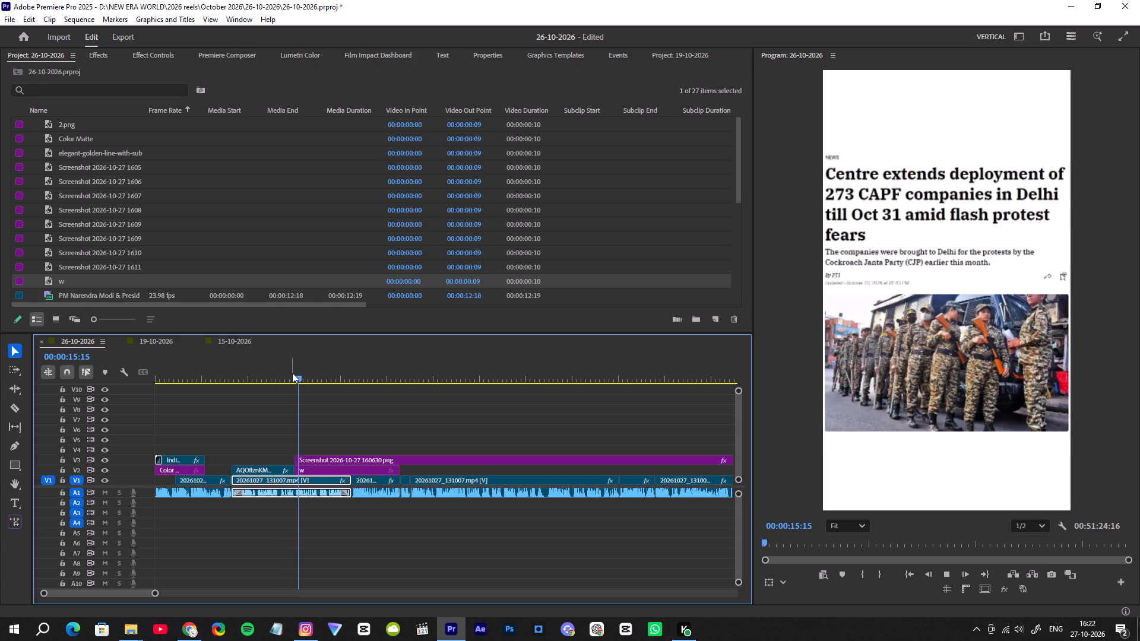
{"action": "key", "text": "space"}
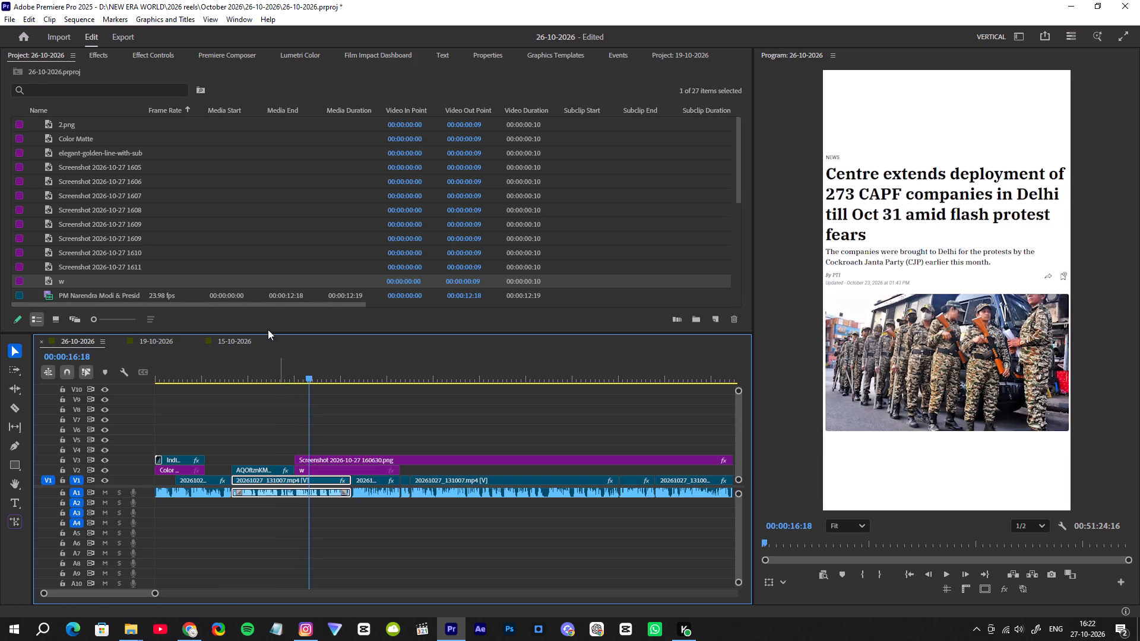
{"action": "left_click_drag", "start_coordinate": [306, 374], "coordinate": [297, 379]}
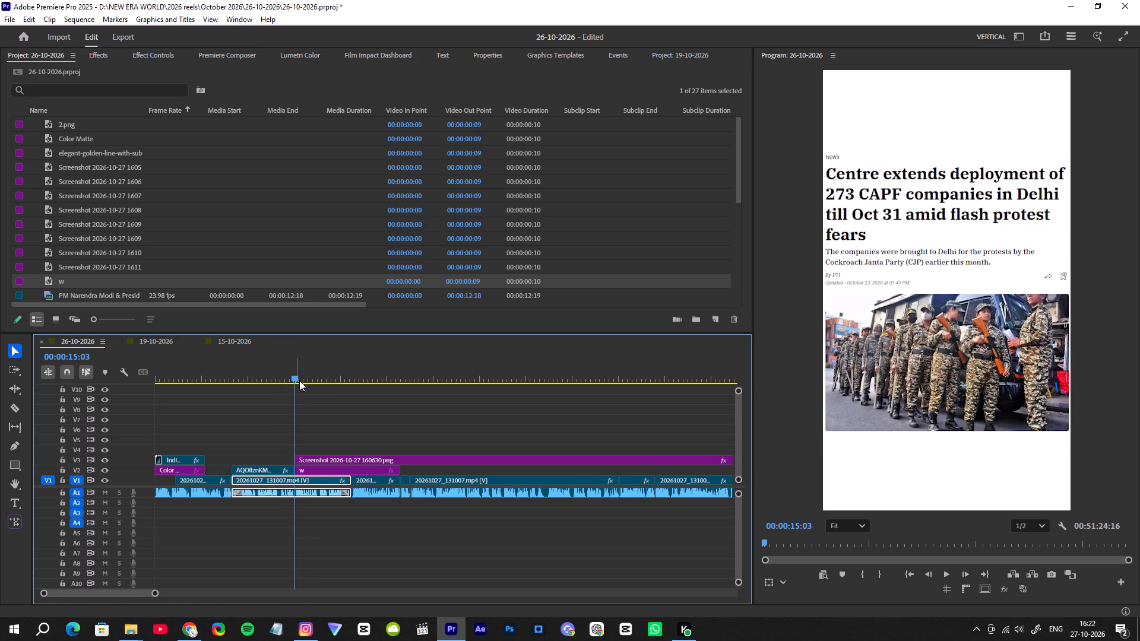
{"action": "left_click", "coordinate": [12, 466]}
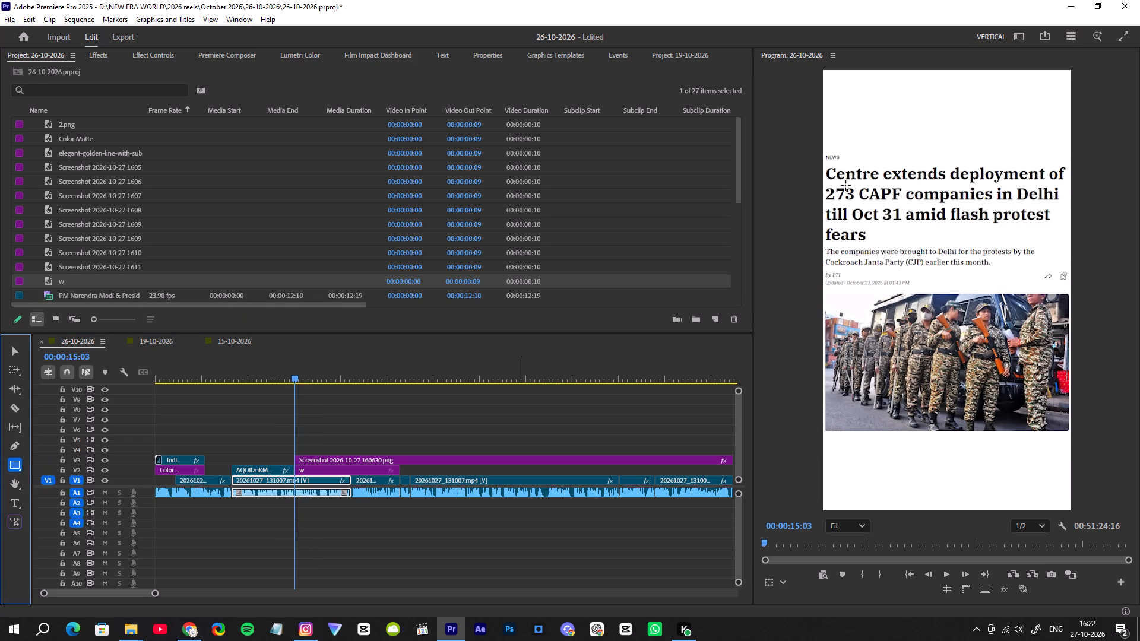
{"action": "left_click_drag", "start_coordinate": [826, 164], "coordinate": [844, 183]}
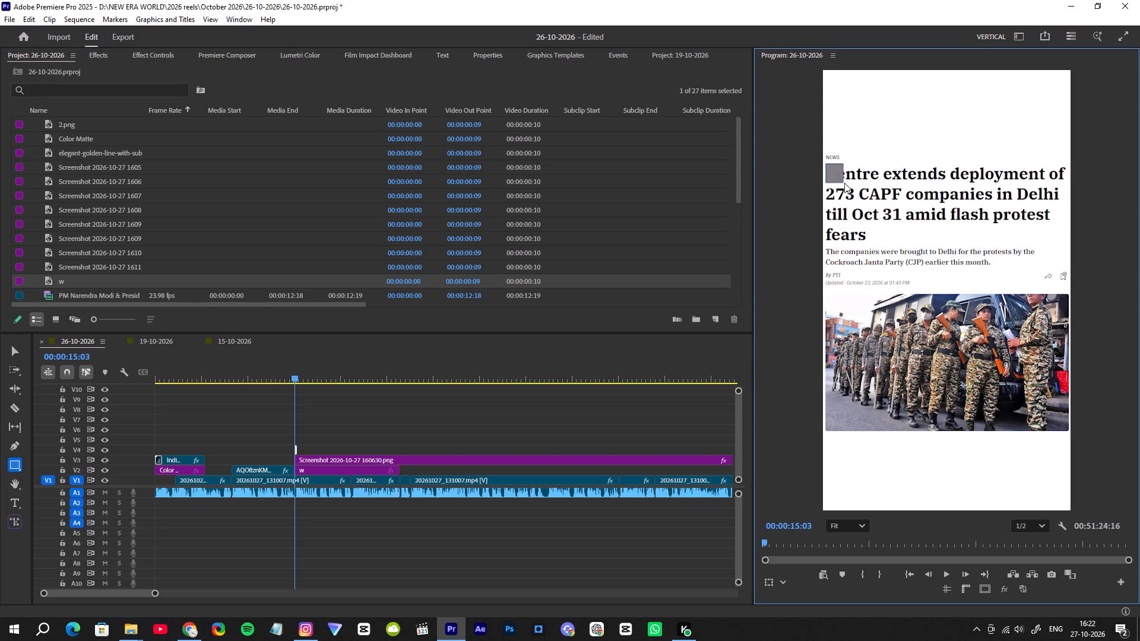
{"action": "left_click_drag", "start_coordinate": [844, 183], "coordinate": [1065, 183]}
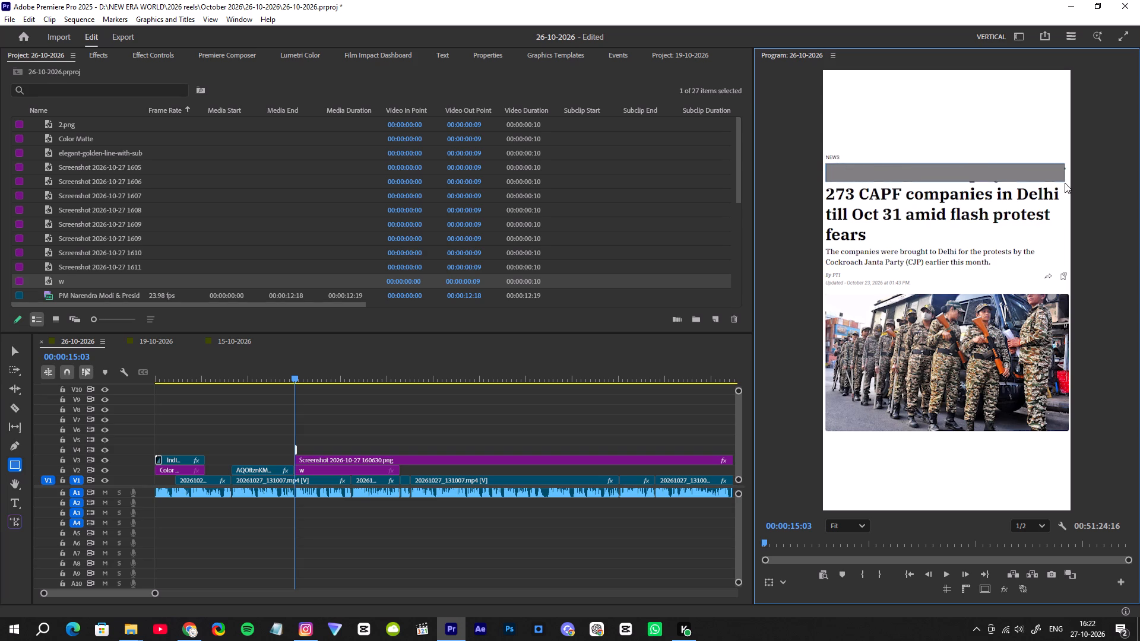
{"action": "left_click_drag", "start_coordinate": [1065, 183], "coordinate": [1069, 185]}
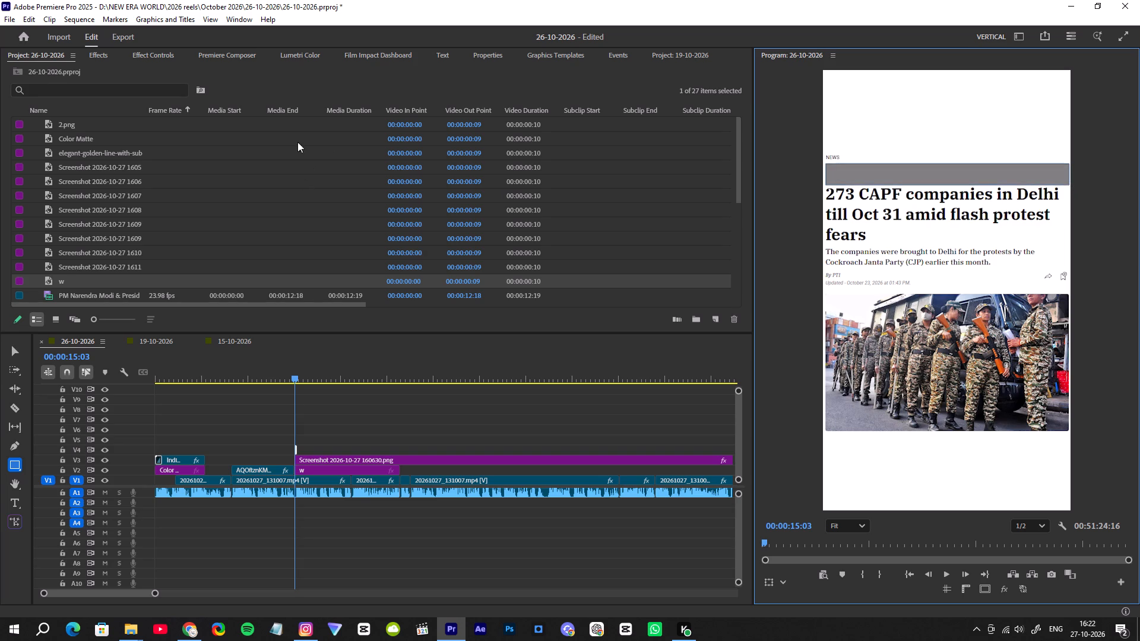
{"action": "left_click_drag", "start_coordinate": [100, 55], "coordinate": [106, 56]}
{"action": "left_click", "coordinate": [163, 59]}
{"action": "left_click", "coordinate": [220, 116]}
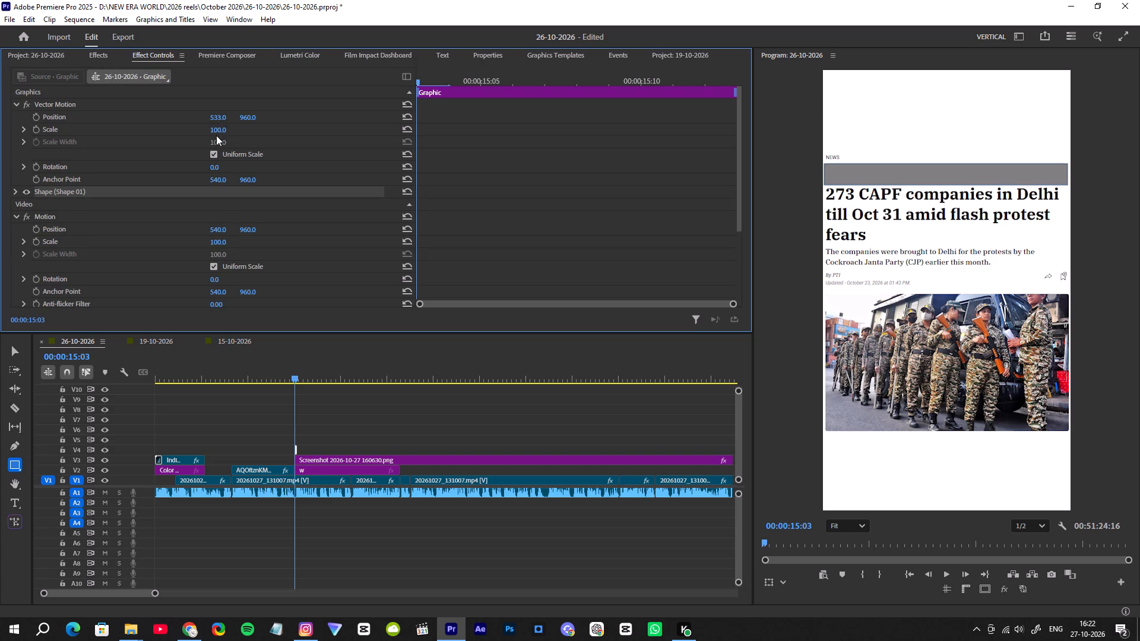
Change the rectangle's fill to solid red FF0000.
{"action": "left_click", "coordinate": [17, 191]}
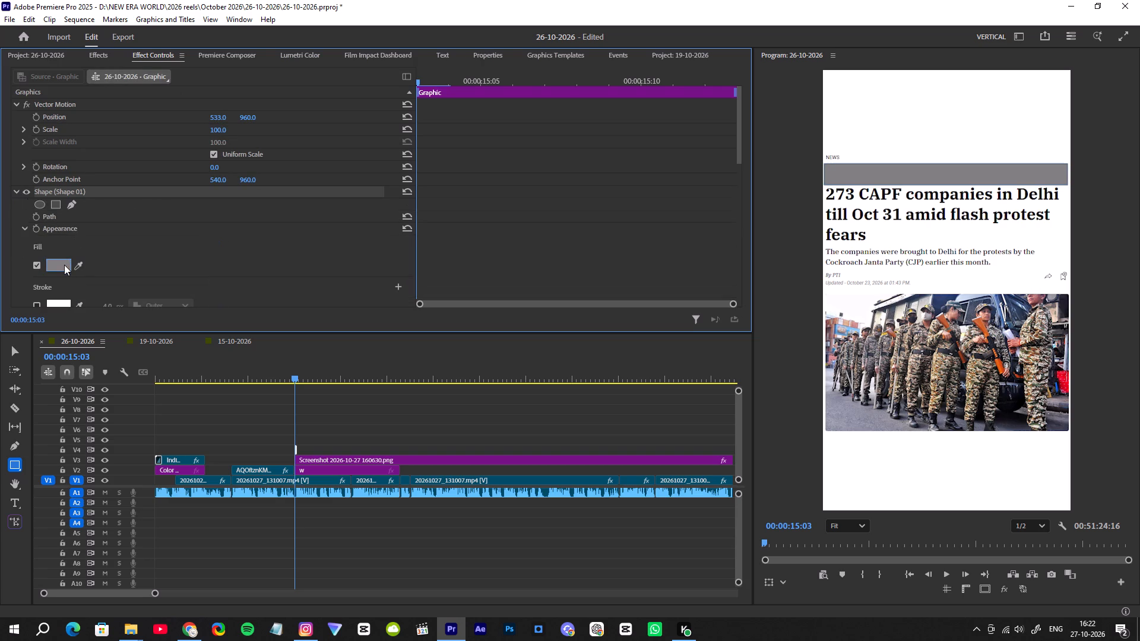
{"action": "left_click", "coordinate": [64, 265]}
{"action": "left_click_drag", "start_coordinate": [524, 283], "coordinate": [597, 405]}
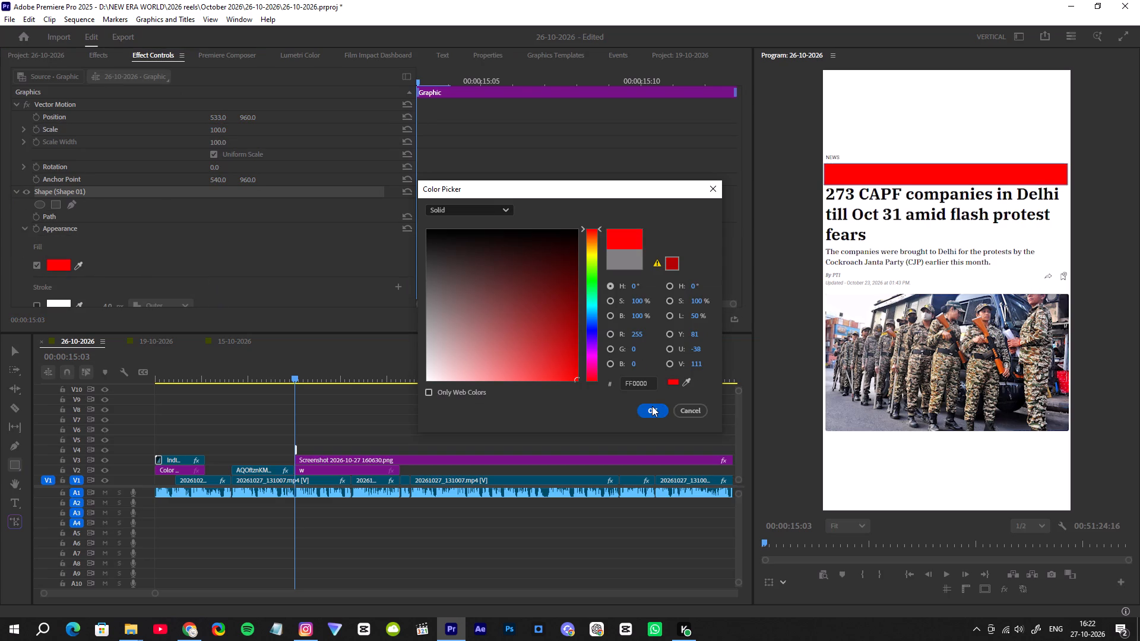
{"action": "left_click", "coordinate": [652, 406]}
Look through the red shape's appearance, transform and motion settings.
{"action": "scroll", "coordinate": [195, 218], "scroll_direction": "down", "scroll_amount": 15}
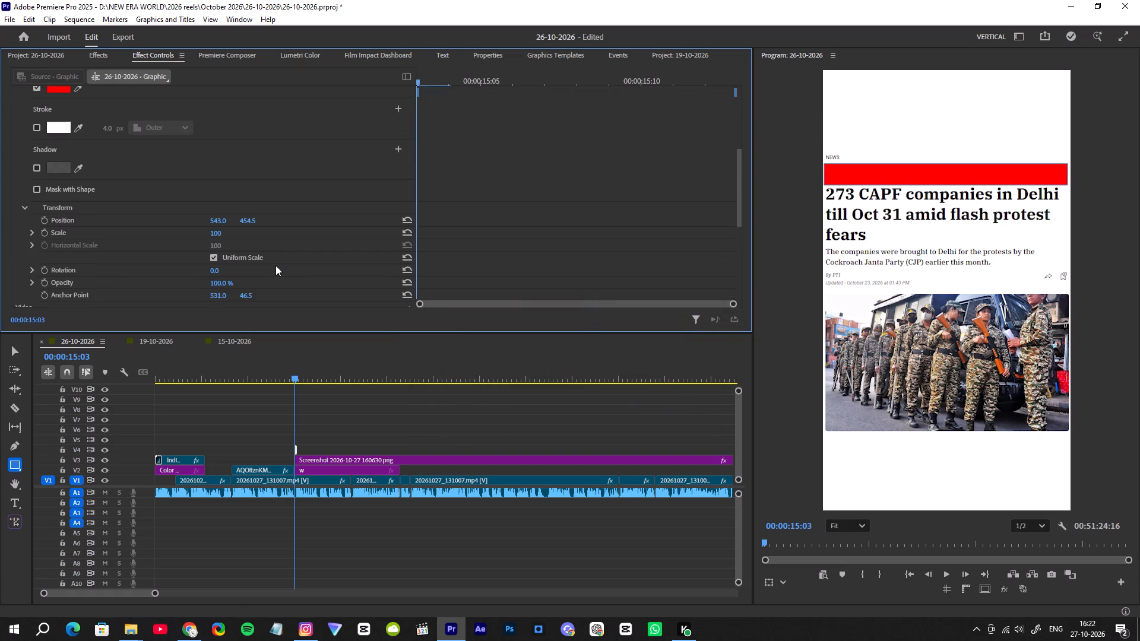
{"action": "scroll", "coordinate": [297, 286], "scroll_direction": "down", "scroll_amount": 4}
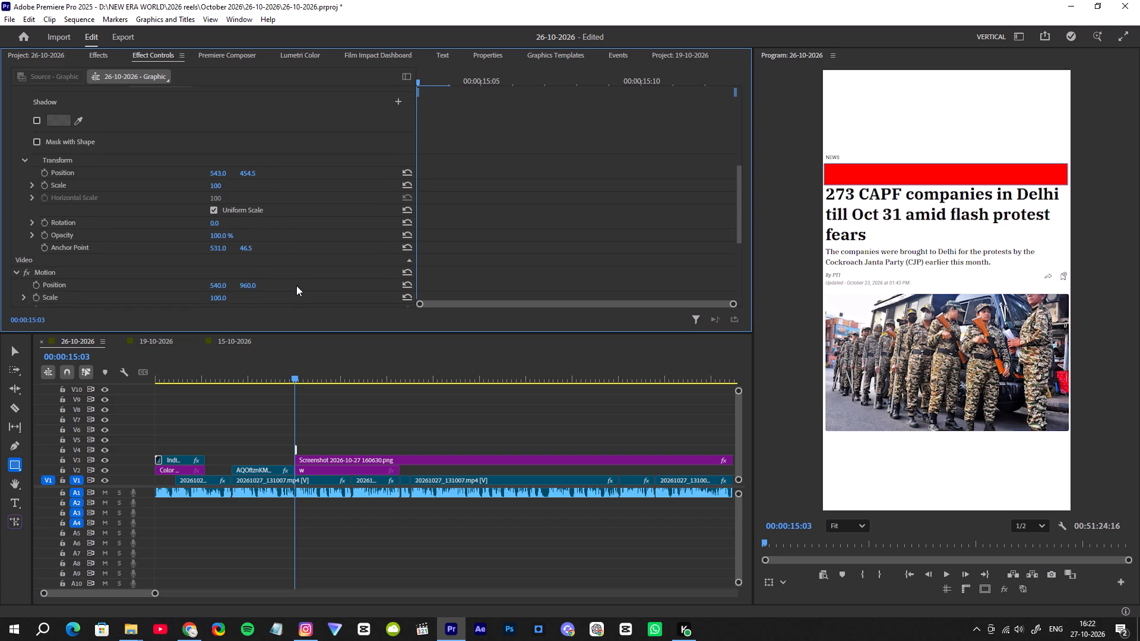
{"action": "scroll", "coordinate": [296, 282], "scroll_direction": "down", "scroll_amount": 7}
{"action": "scroll", "coordinate": [299, 283], "scroll_direction": "up", "scroll_amount": 1}
{"action": "scroll", "coordinate": [299, 283], "scroll_direction": "down", "scroll_amount": 7}
{"action": "scroll", "coordinate": [313, 266], "scroll_direction": "up", "scroll_amount": 1}
{"action": "scroll", "coordinate": [314, 267], "scroll_direction": "down", "scroll_amount": 7}
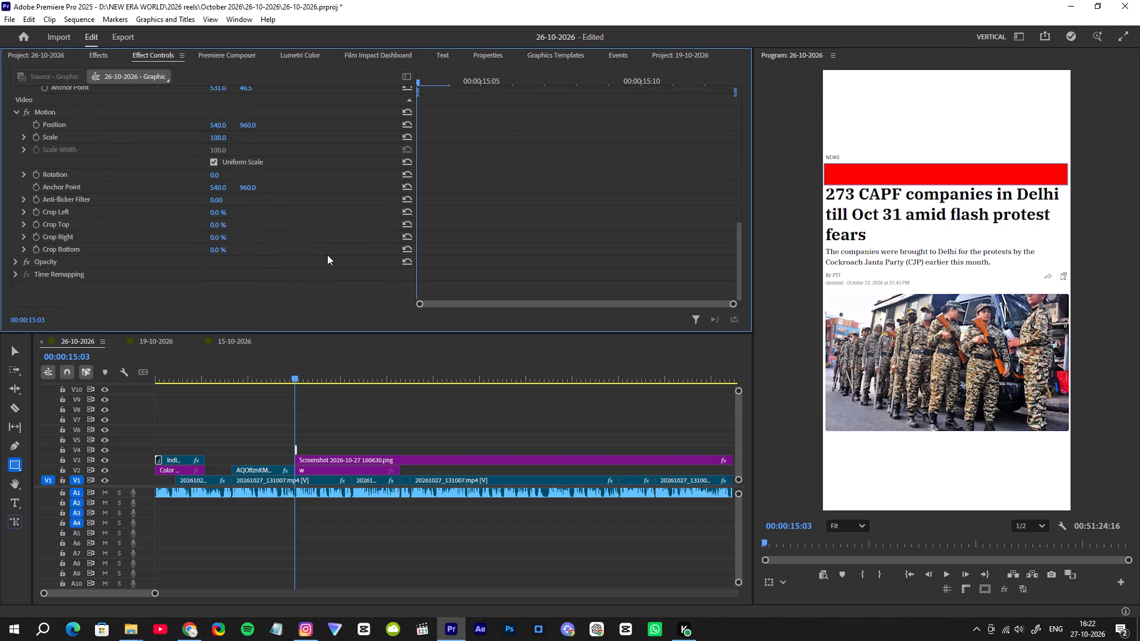
{"action": "scroll", "coordinate": [327, 255], "scroll_direction": "up", "scroll_amount": 16}
{"action": "scroll", "coordinate": [327, 258], "scroll_direction": "down", "scroll_amount": 1}
{"action": "scroll", "coordinate": [327, 258], "scroll_direction": "up", "scroll_amount": 5}
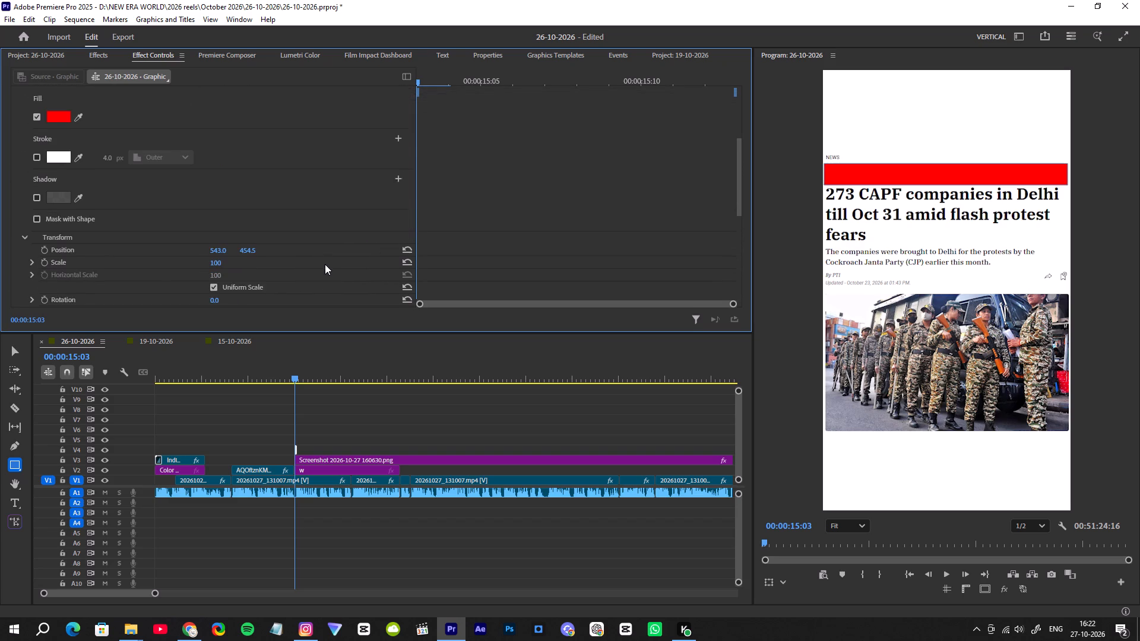
{"action": "scroll", "coordinate": [325, 265], "scroll_direction": "up", "scroll_amount": 7}
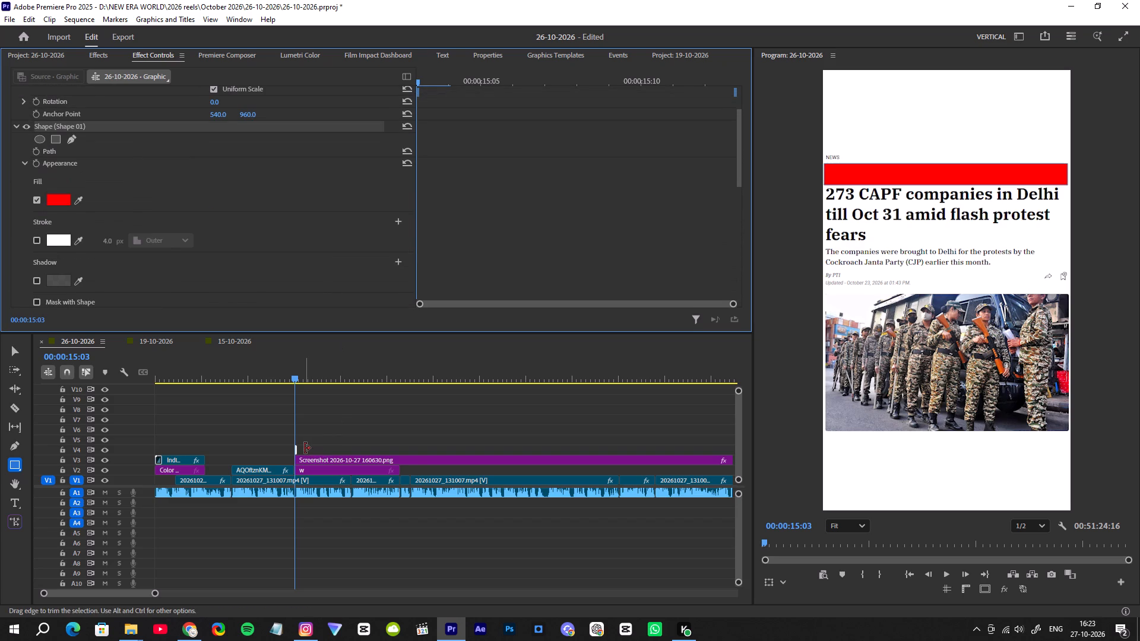
Extend the end of the red graphic clip on V4 well past the end of the w matte.
{"action": "left_click_drag", "start_coordinate": [305, 449], "coordinate": [484, 455]}
Set the red graphic's opacity blend mode to Darken so the headline text shows through.
{"action": "scroll", "coordinate": [271, 215], "scroll_direction": "up", "scroll_amount": 1}
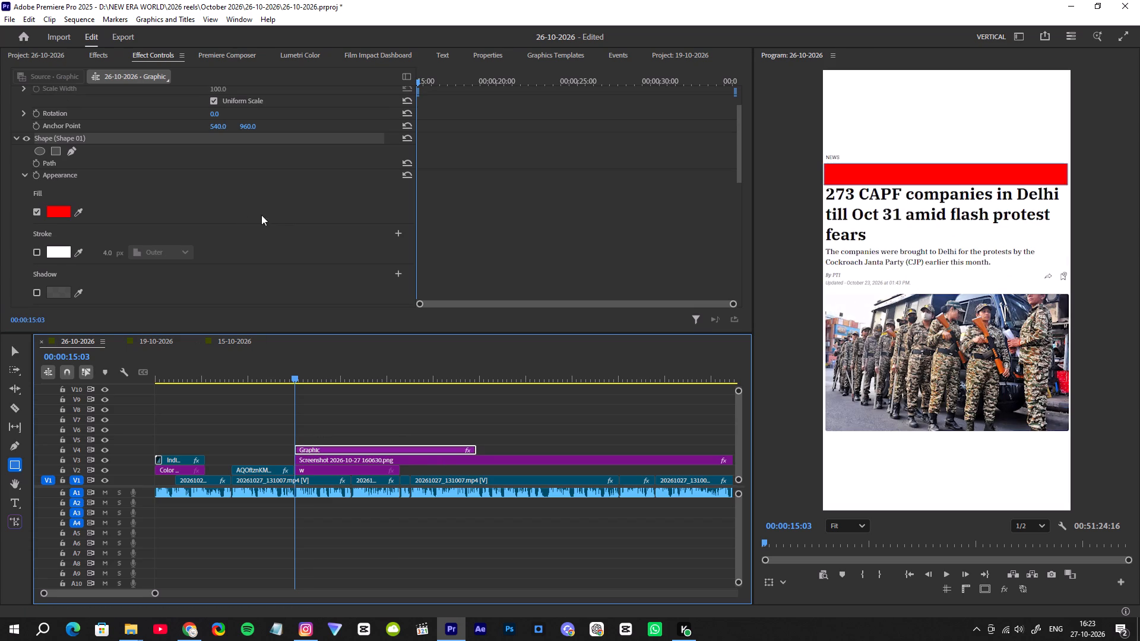
{"action": "scroll", "coordinate": [270, 212], "scroll_direction": "down", "scroll_amount": 11}
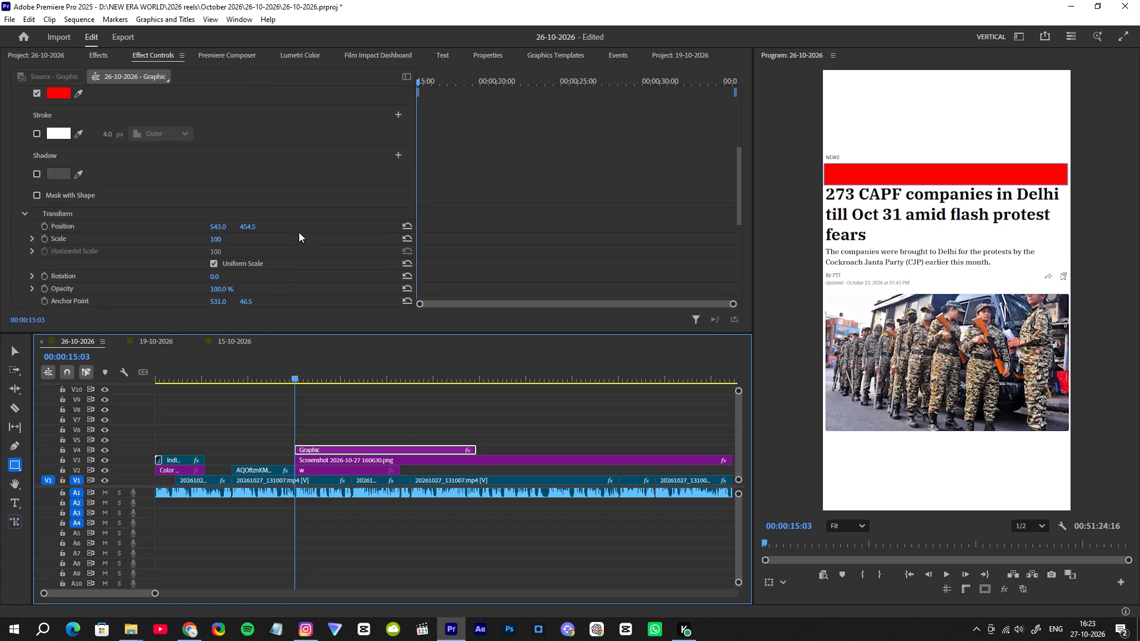
{"action": "scroll", "coordinate": [309, 235], "scroll_direction": "down", "scroll_amount": 16}
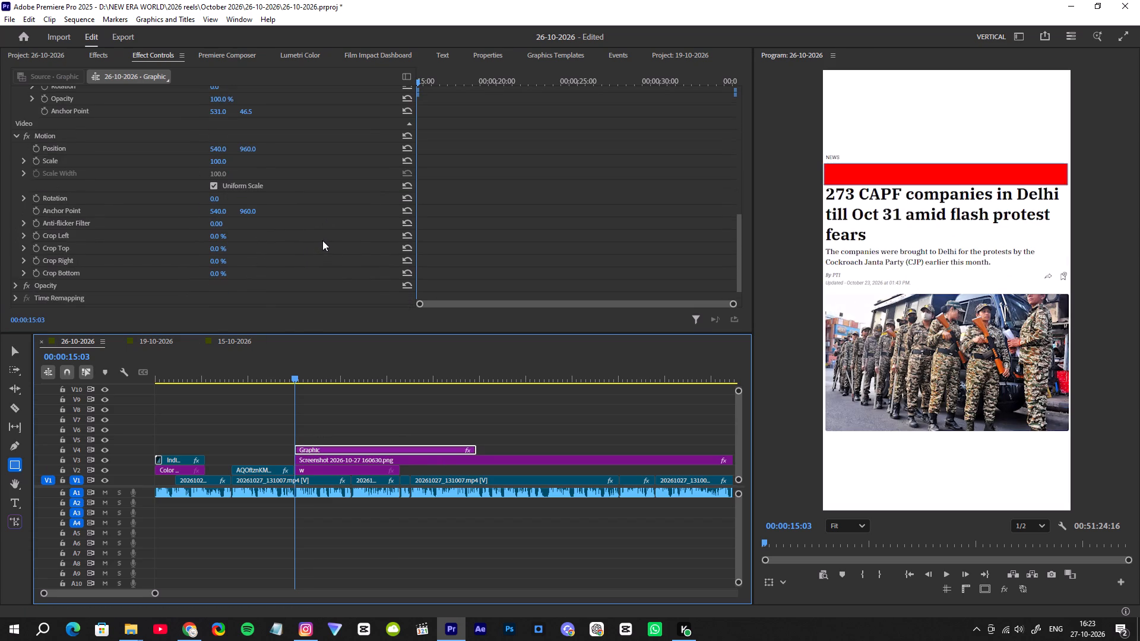
{"action": "left_click", "coordinate": [18, 272]}
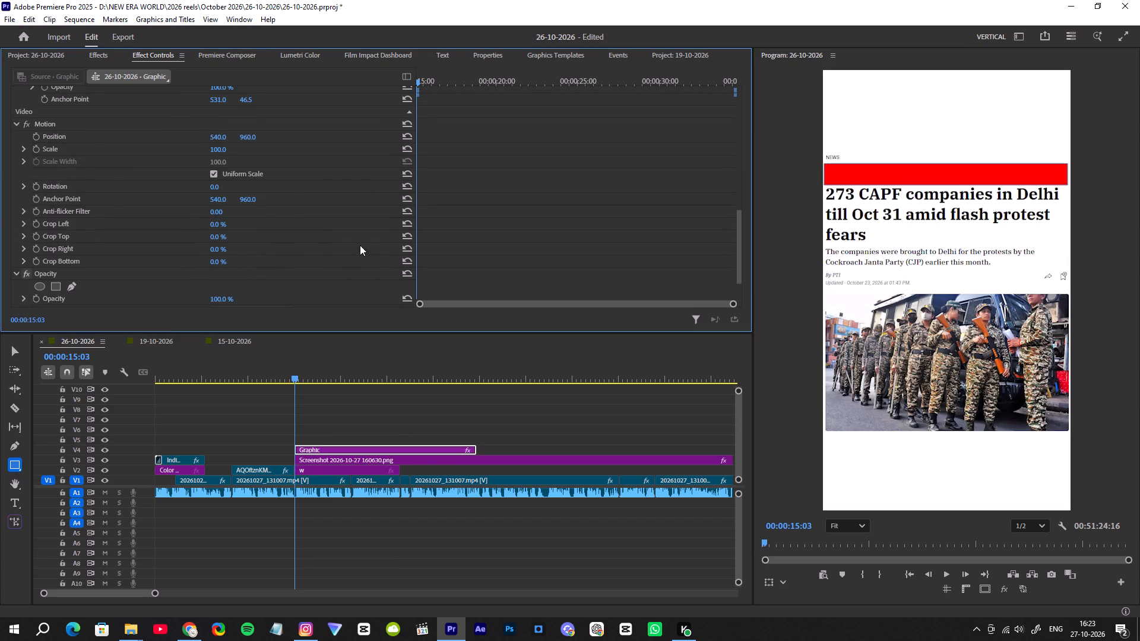
{"action": "scroll", "coordinate": [360, 245], "scroll_direction": "down", "scroll_amount": 6}
{"action": "scroll", "coordinate": [261, 262], "scroll_direction": "down", "scroll_amount": 1}
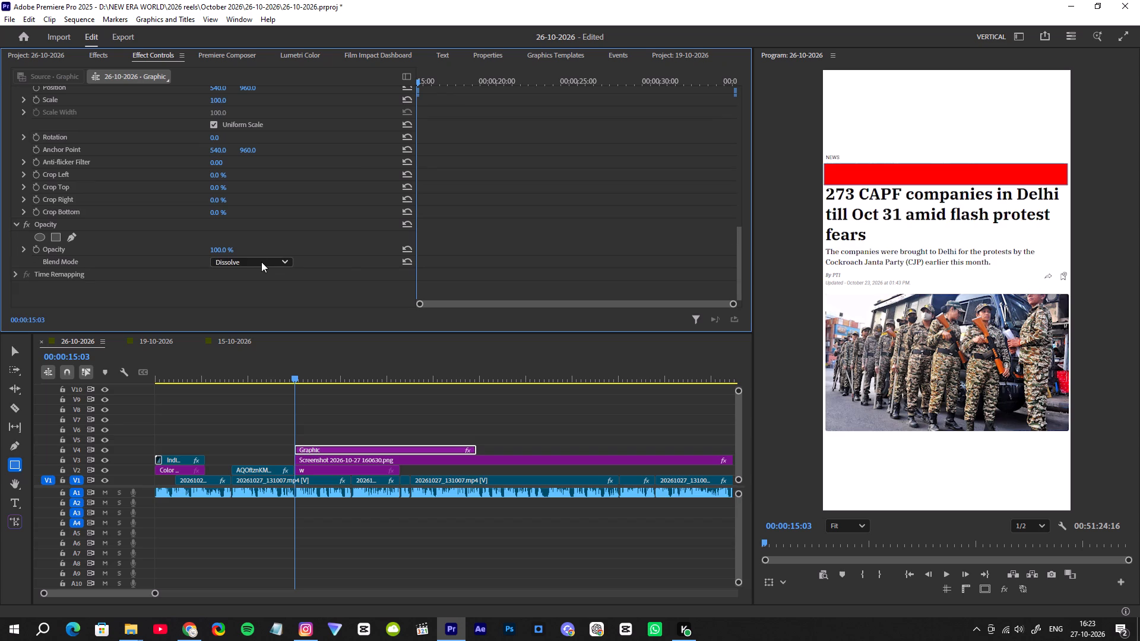
{"action": "scroll", "coordinate": [261, 262], "scroll_direction": "down", "scroll_amount": 1}
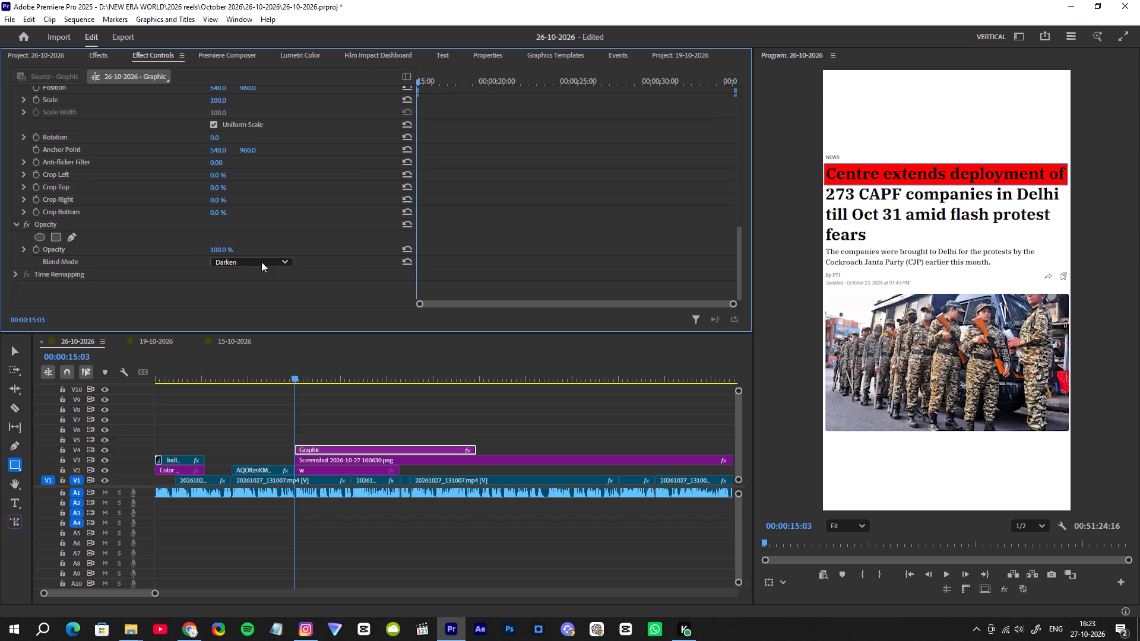
Raise the red highlight graphic to V7 and duplicate it onto V6 with the same start.
{"action": "left_click_drag", "start_coordinate": [307, 447], "coordinate": [303, 416]}
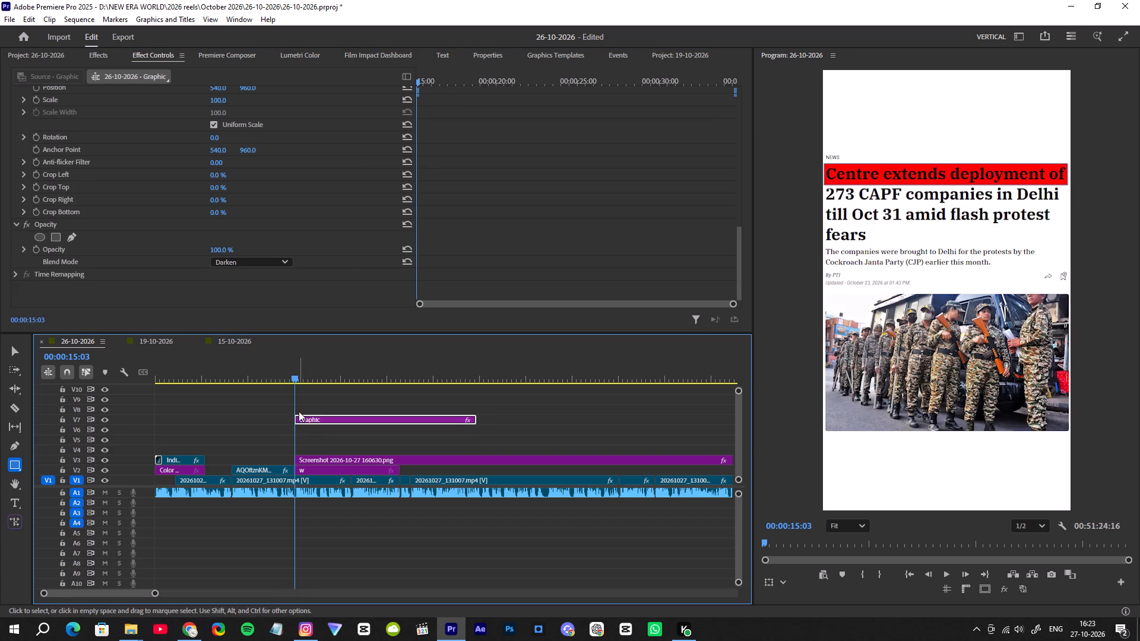
{"action": "left_click", "coordinate": [314, 430]}
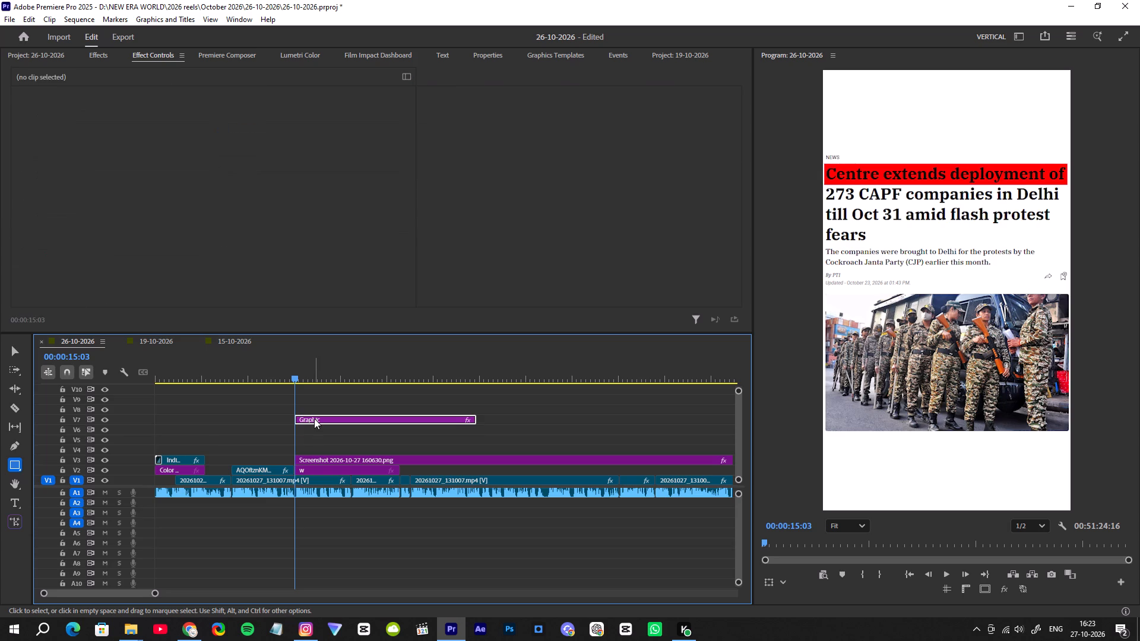
{"action": "left_click", "coordinate": [314, 418]}
{"action": "left_click_drag", "start_coordinate": [314, 418], "coordinate": [311, 428], "text": "alt"}
{"action": "left_click", "coordinate": [311, 428]}
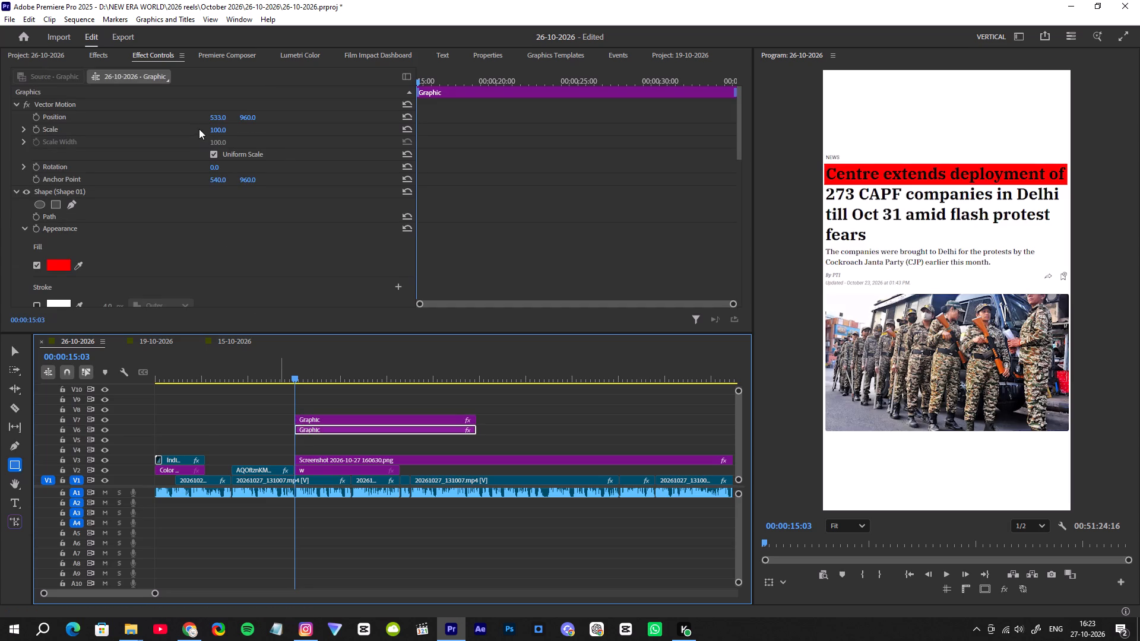
Set the V6 highlight's vertical position to 1057 so it covers the second headline line.
{"action": "left_click_drag", "start_coordinate": [740, 147], "coordinate": [736, 117]}
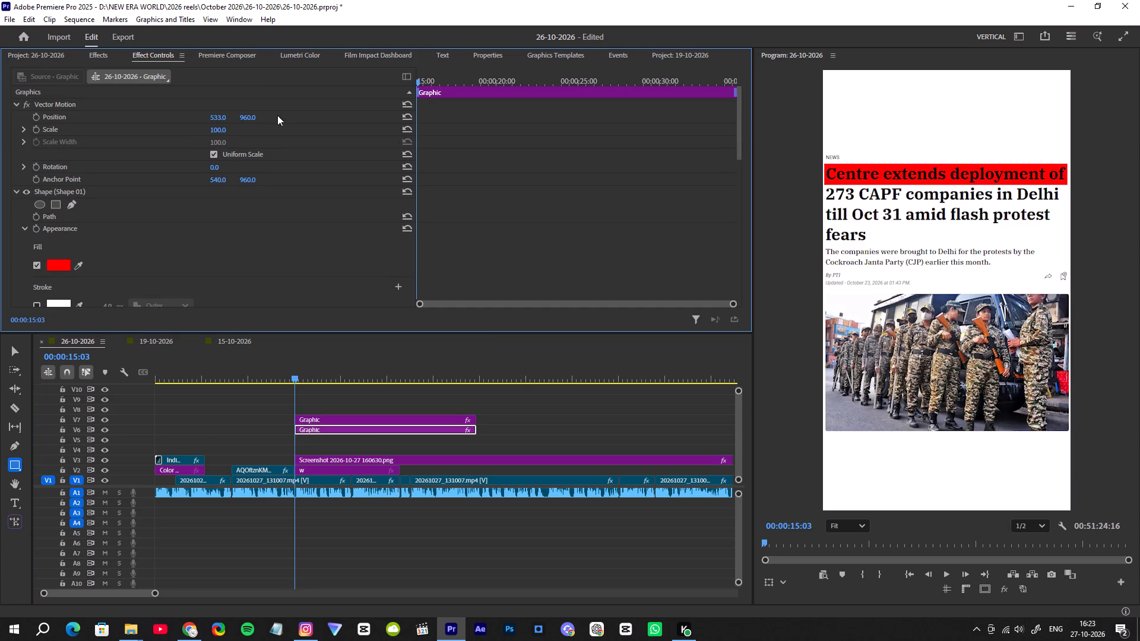
{"action": "left_click_drag", "start_coordinate": [245, 118], "coordinate": [295, 123]}
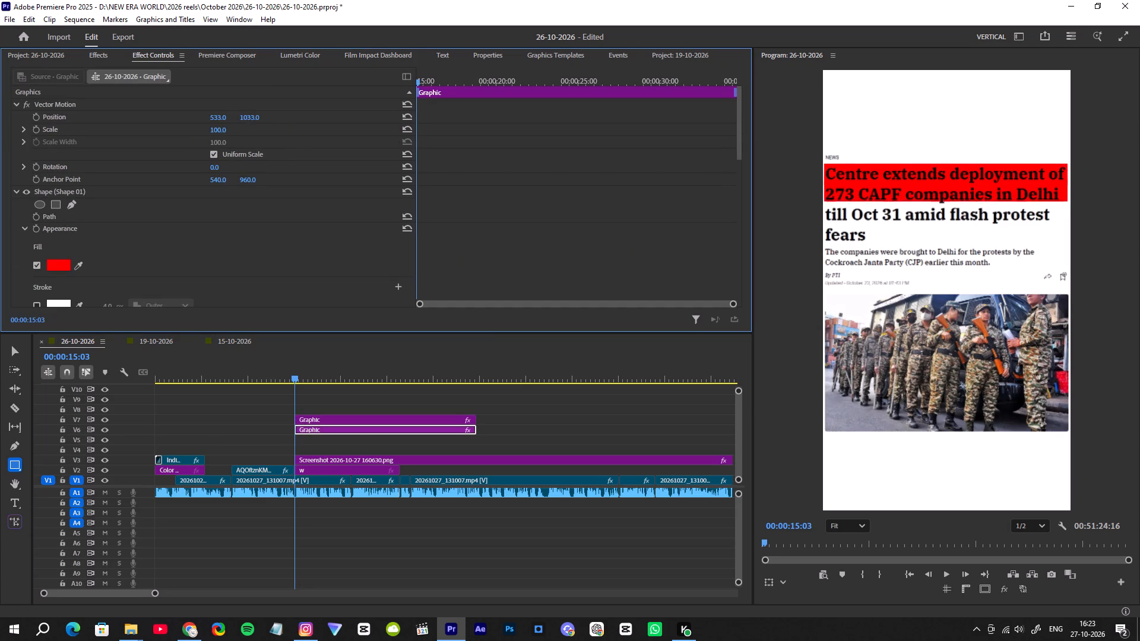
{"action": "left_click_drag", "start_coordinate": [295, 123], "coordinate": [312, 126]}
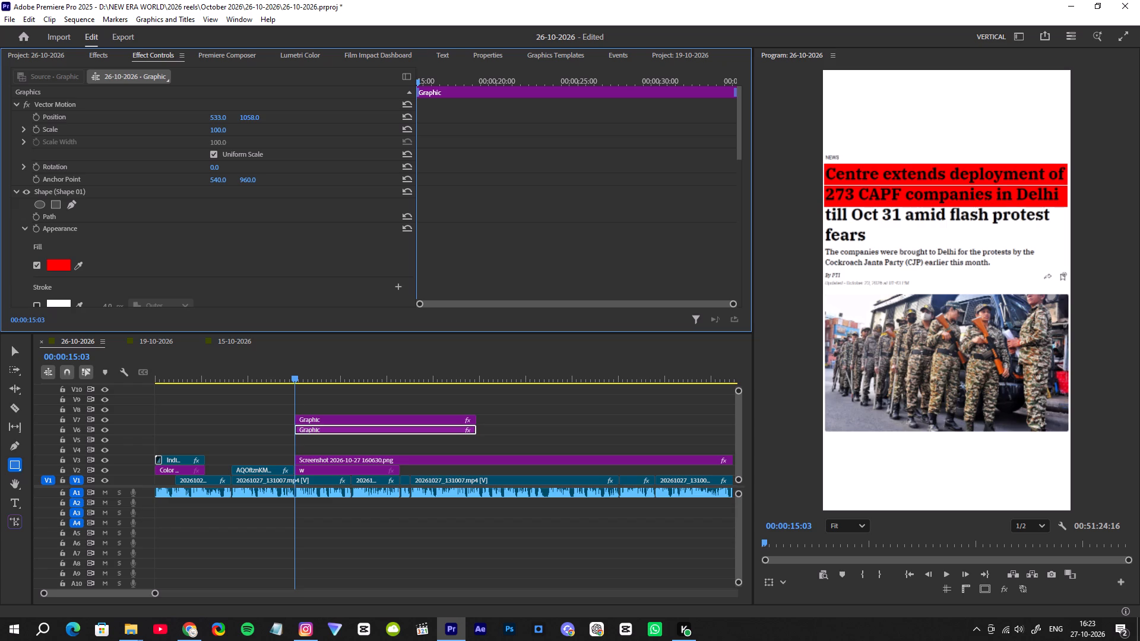
{"action": "left_click_drag", "start_coordinate": [312, 126], "coordinate": [313, 126]}
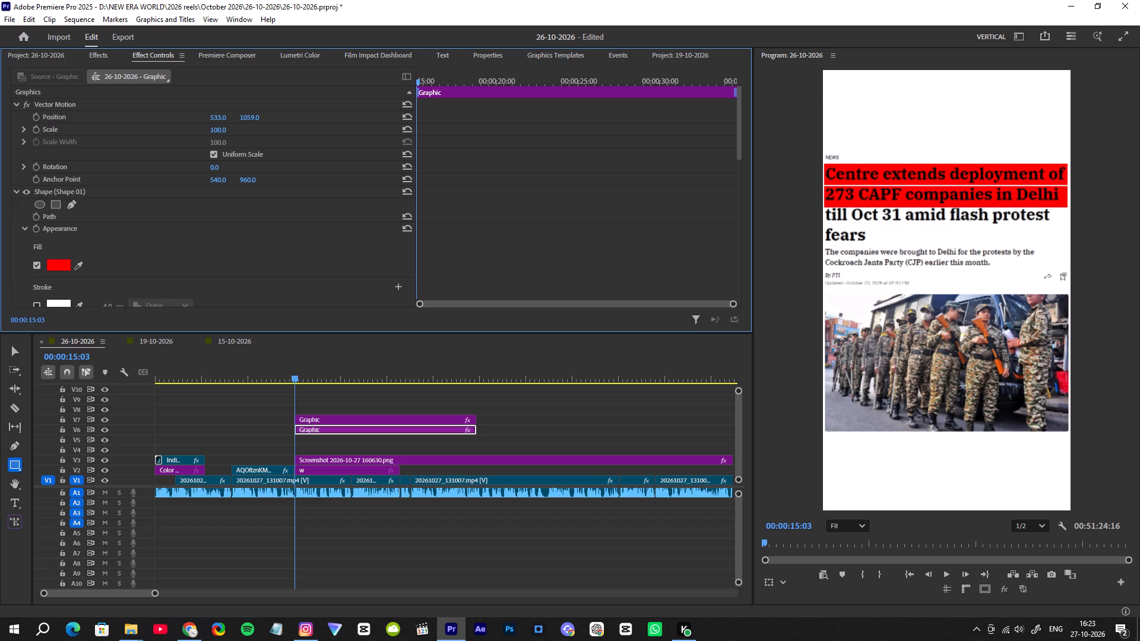
{"action": "left_click_drag", "start_coordinate": [313, 126], "coordinate": [312, 128]}
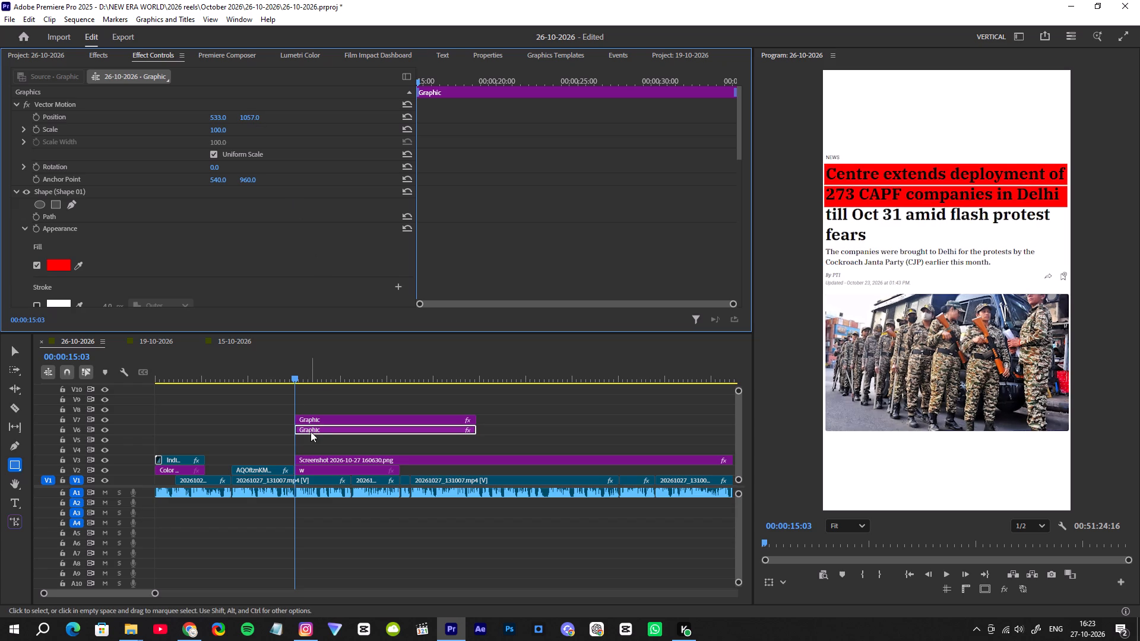
Duplicate the V6 highlight onto V5 and set the copy's vertical position to 1153 to cover the third headline line.
{"action": "left_click_drag", "start_coordinate": [311, 430], "coordinate": [309, 442], "text": "alt"}
{"action": "left_click", "coordinate": [308, 440]}
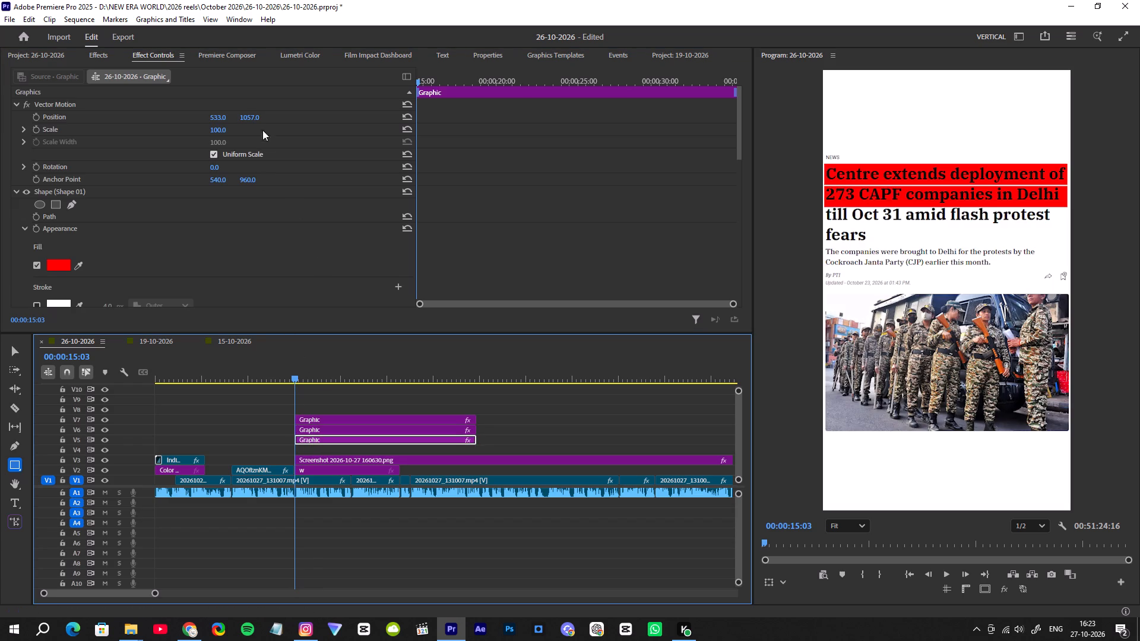
{"action": "left_click_drag", "start_coordinate": [246, 117], "coordinate": [305, 121]}
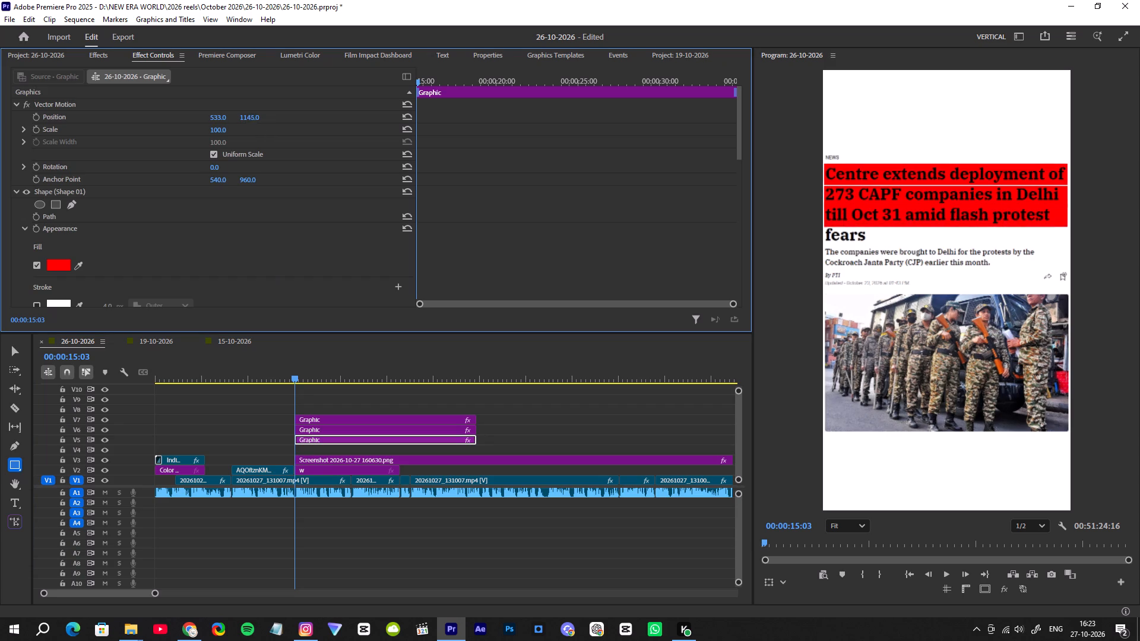
{"action": "left_click_drag", "start_coordinate": [305, 121], "coordinate": [310, 120]}
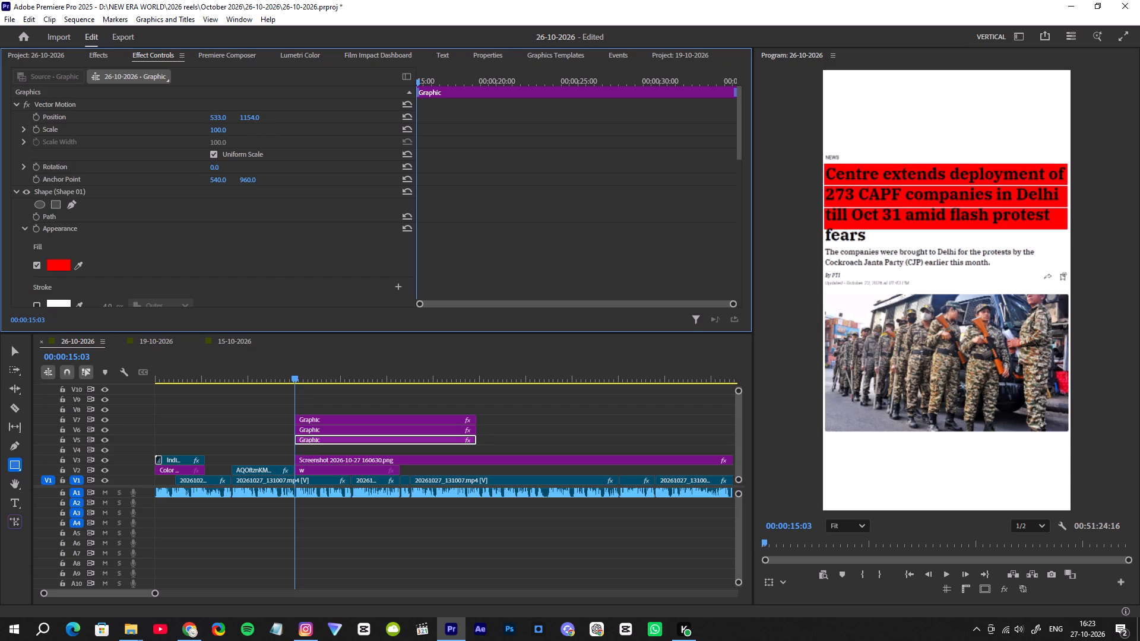
{"action": "left_click_drag", "start_coordinate": [310, 120], "coordinate": [309, 120]}
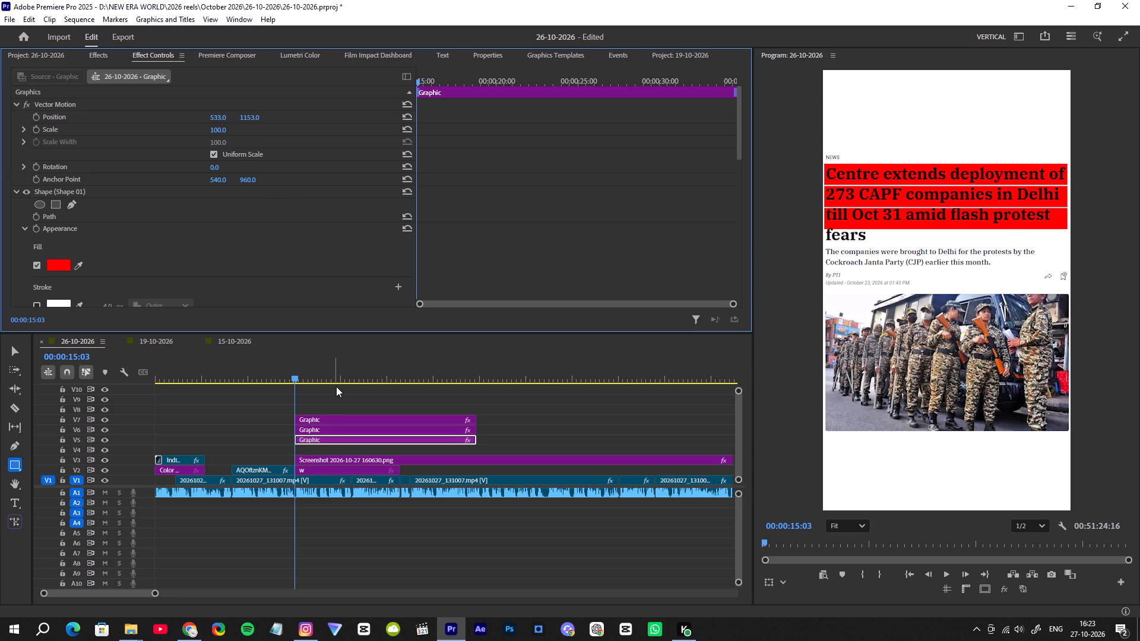
Set the V7 highlight's vertical position to 957.
{"action": "left_click", "coordinate": [319, 418]}
{"action": "left_click", "coordinate": [249, 117]}
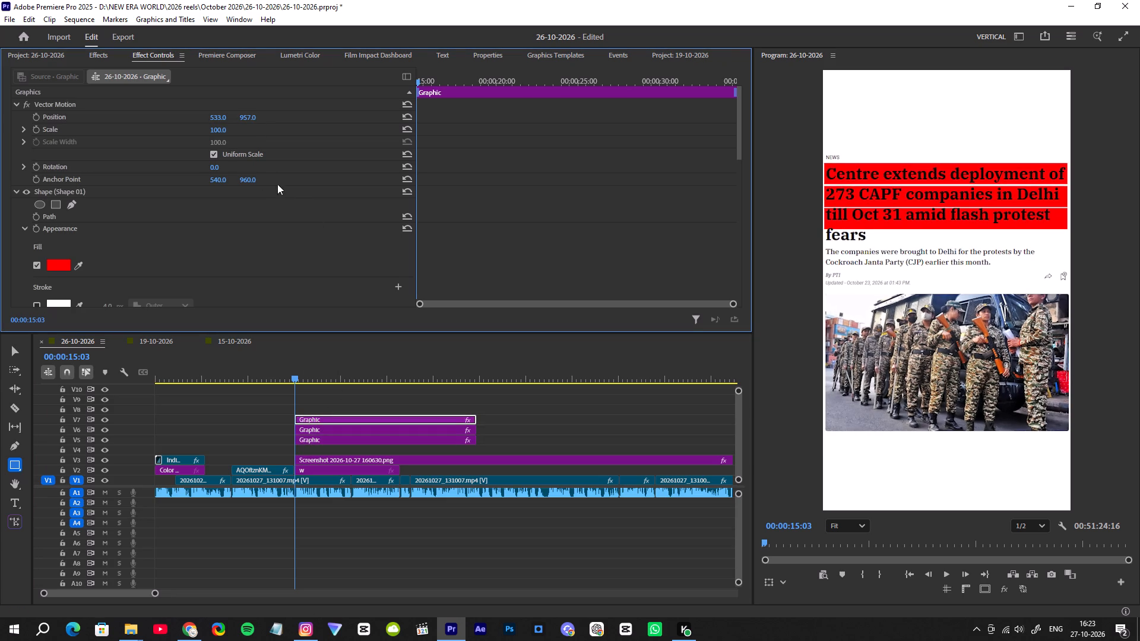
Open the V6 highlight's vertical position for editing.
{"action": "left_click", "coordinate": [316, 429]}
{"action": "left_click", "coordinate": [255, 118]}
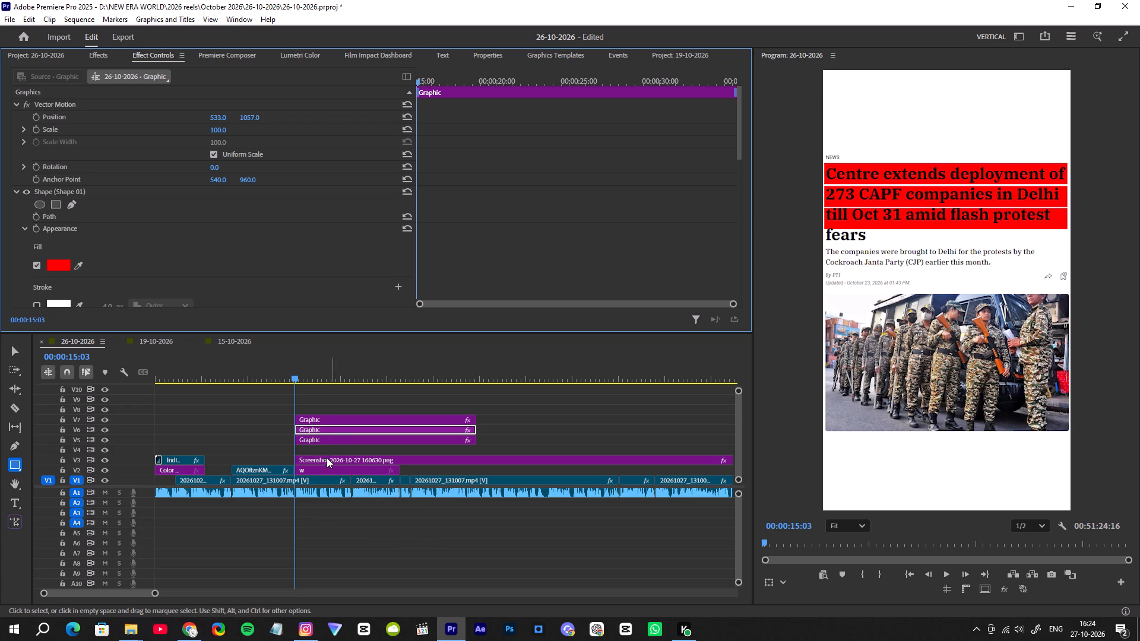
Duplicate the V5 highlight onto V4 and set the copy's vertical position to 1253 to cover the fourth headline line.
{"action": "left_click", "coordinate": [323, 440]}
{"action": "left_click_drag", "start_coordinate": [323, 440], "coordinate": [323, 445], "text": "alt"}
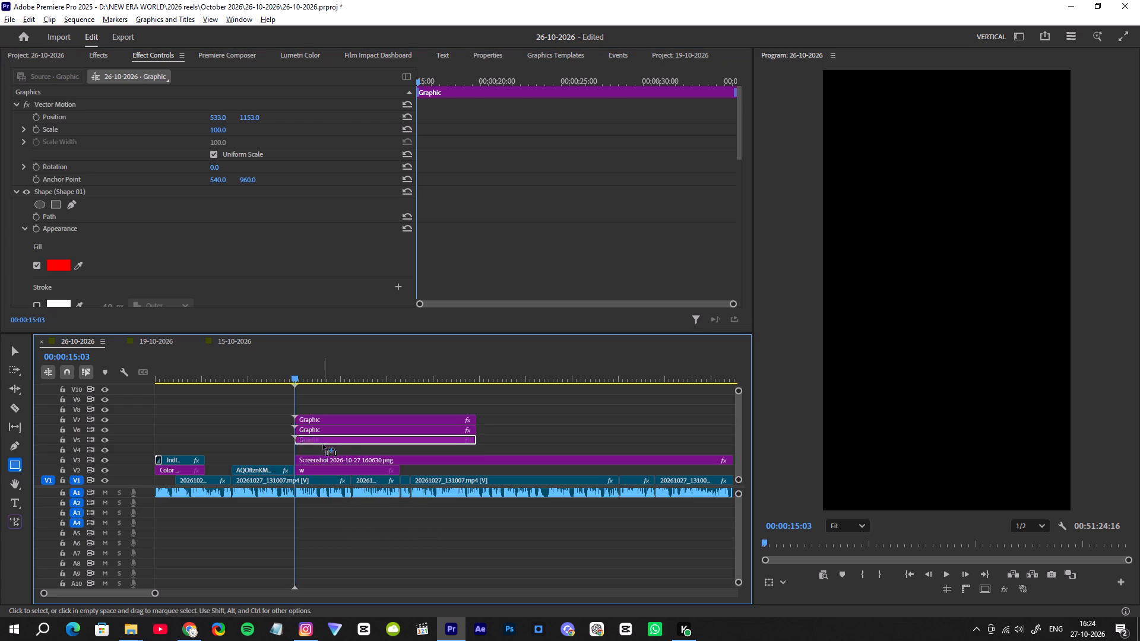
{"action": "left_click_drag", "start_coordinate": [323, 445], "coordinate": [324, 448], "text": "alt"}
{"action": "left_click", "coordinate": [324, 448]}
{"action": "left_click_drag", "start_coordinate": [243, 119], "coordinate": [243, 119]}
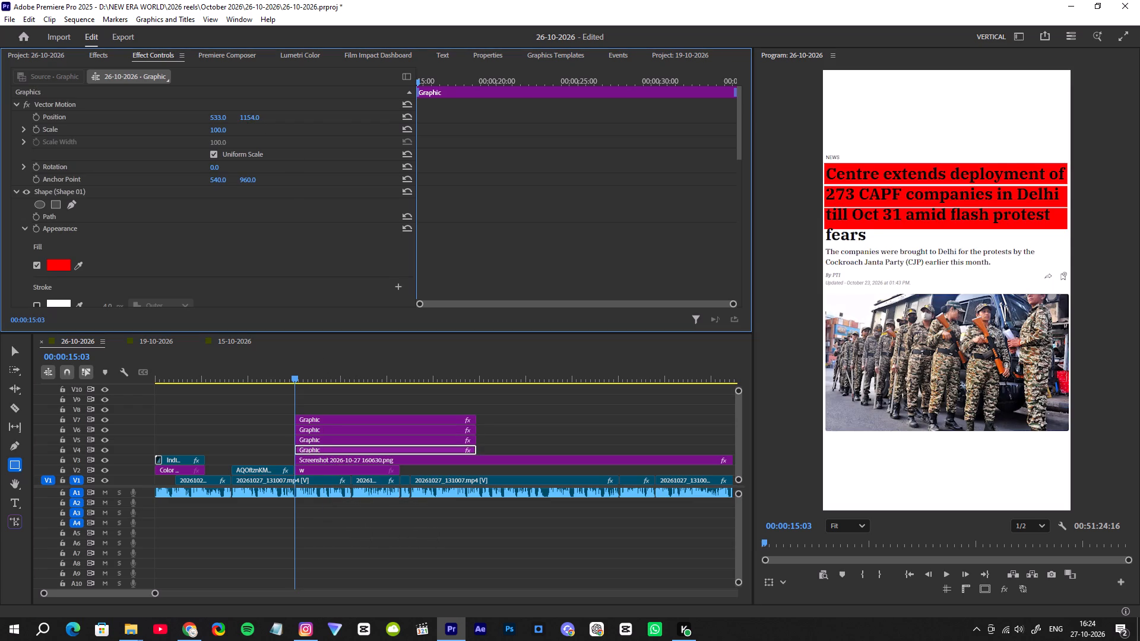
{"action": "left_click_drag", "start_coordinate": [243, 119], "coordinate": [305, 129]}
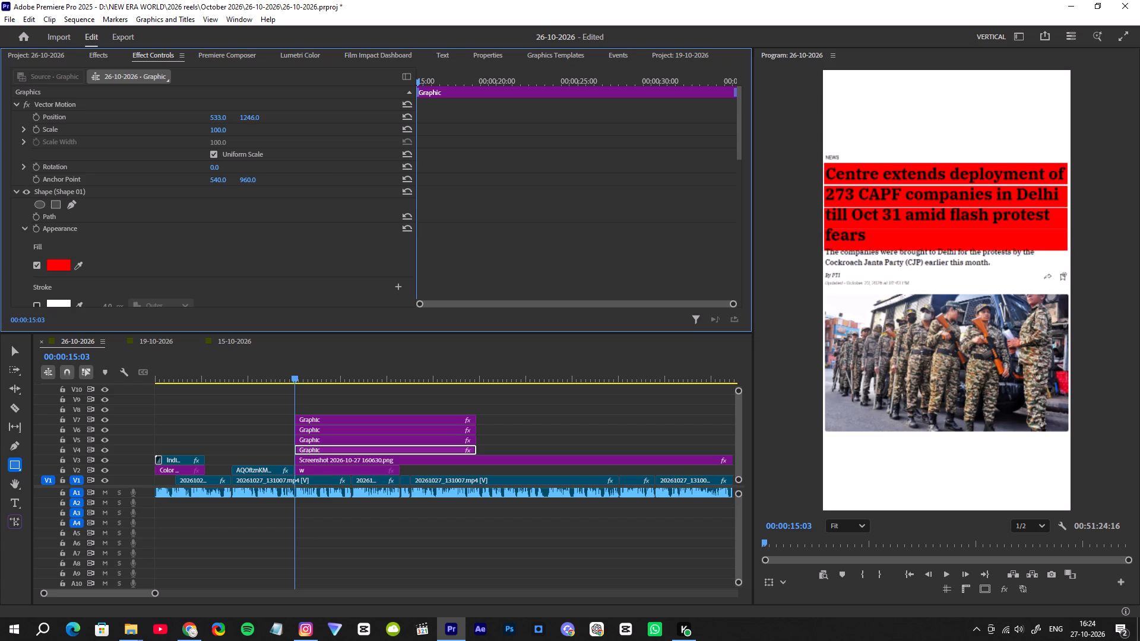
{"action": "left_click_drag", "start_coordinate": [305, 129], "coordinate": [309, 129]}
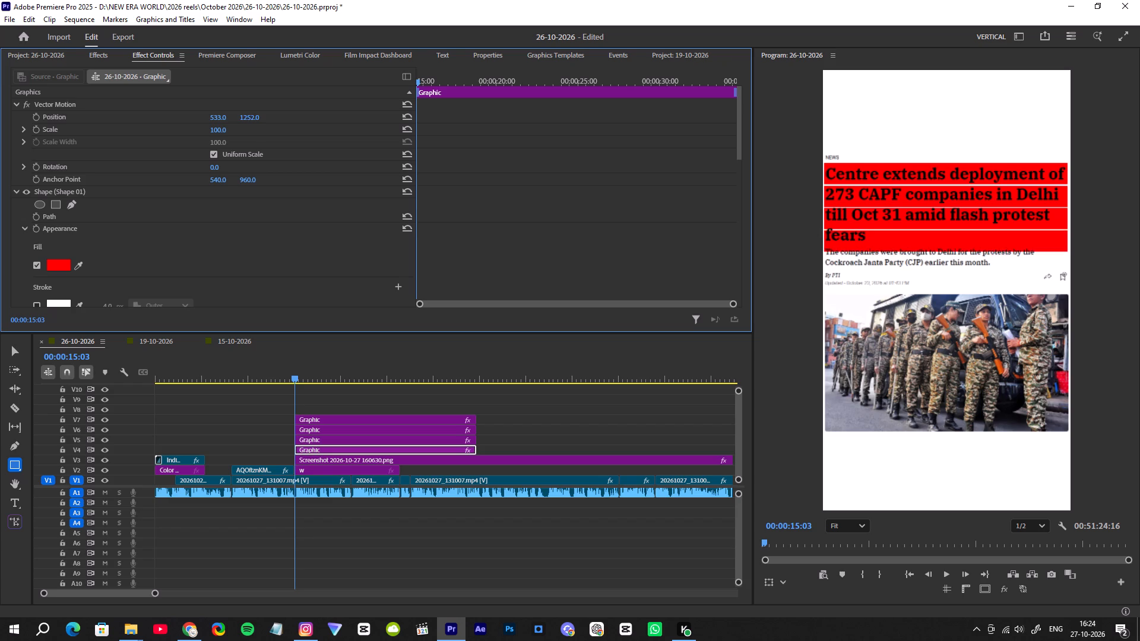
{"action": "left_click_drag", "start_coordinate": [309, 129], "coordinate": [310, 129]}
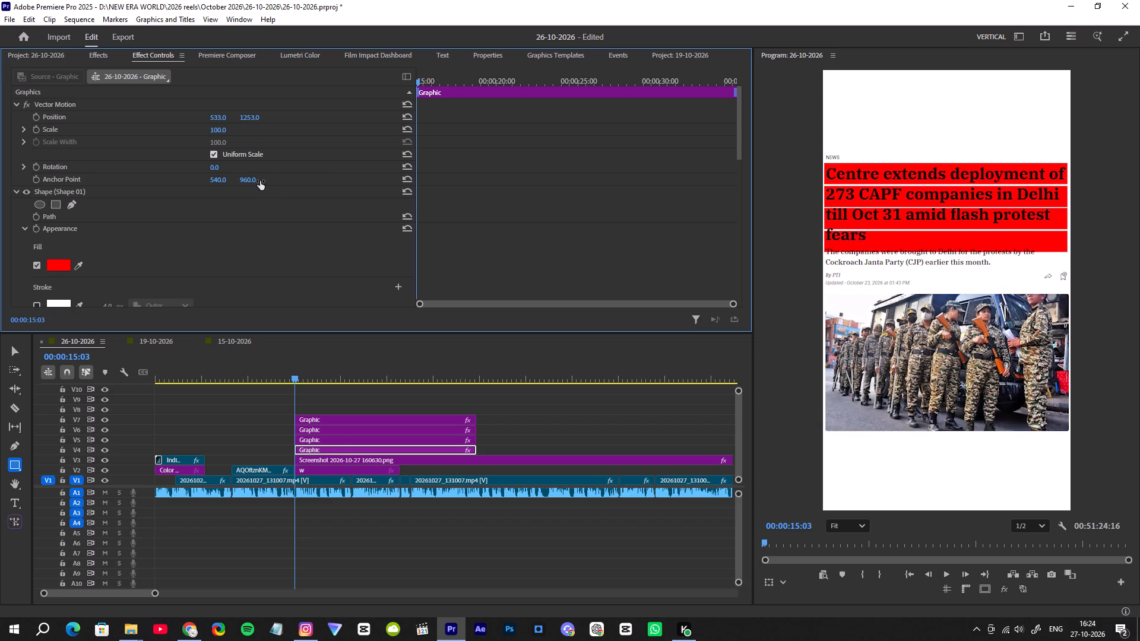
Fit the V5 highlight to the third headline line with scale 96 and position 512, 1128.
{"action": "left_click", "coordinate": [326, 438]}
{"action": "left_click", "coordinate": [230, 129]}
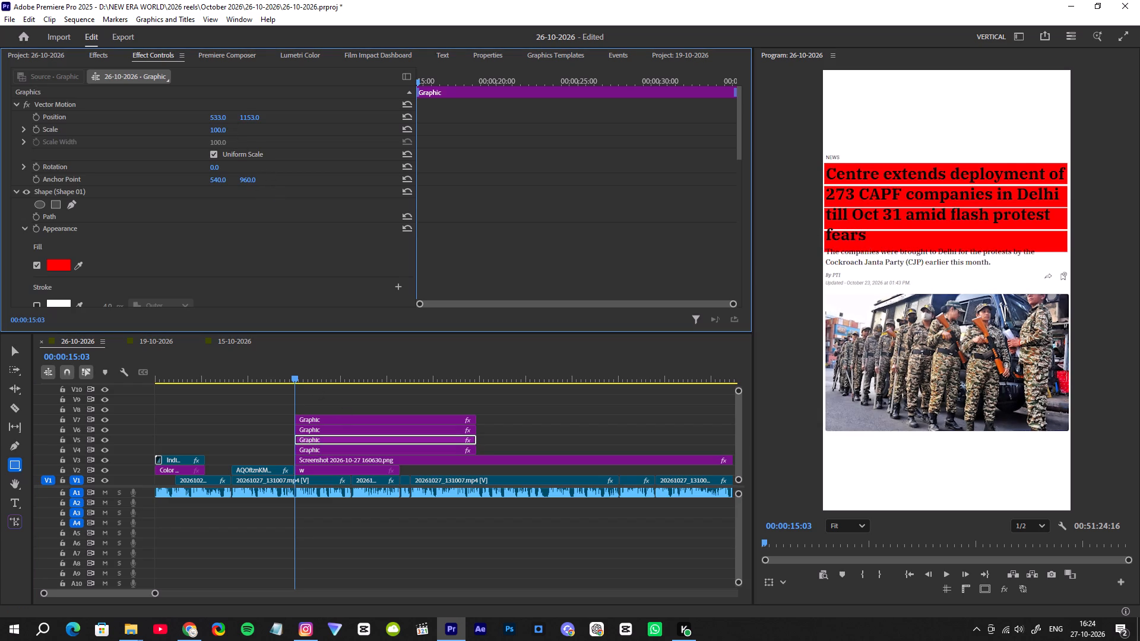
{"action": "left_click_drag", "start_coordinate": [252, 115], "coordinate": [253, 115]}
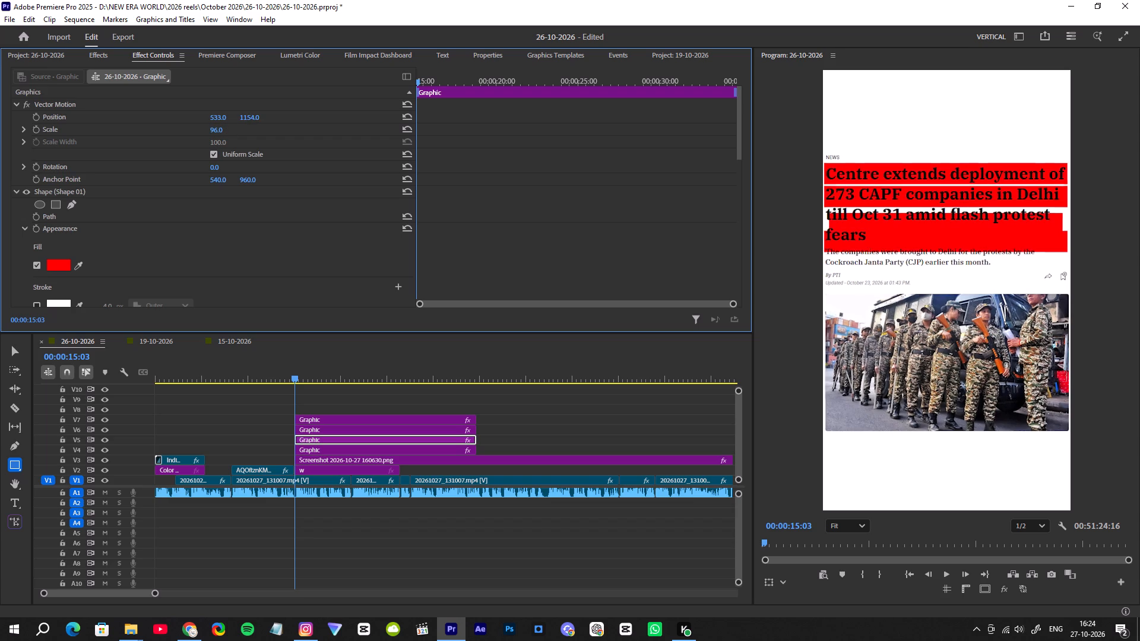
{"action": "left_click_drag", "start_coordinate": [253, 115], "coordinate": [241, 120]}
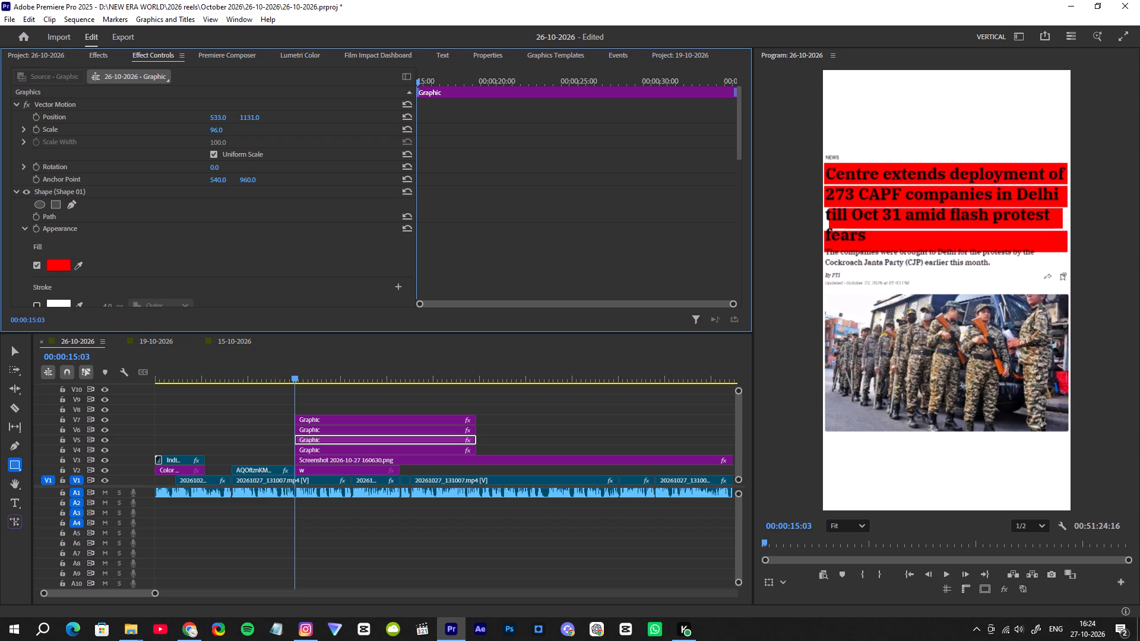
{"action": "left_click_drag", "start_coordinate": [241, 120], "coordinate": [239, 120]}
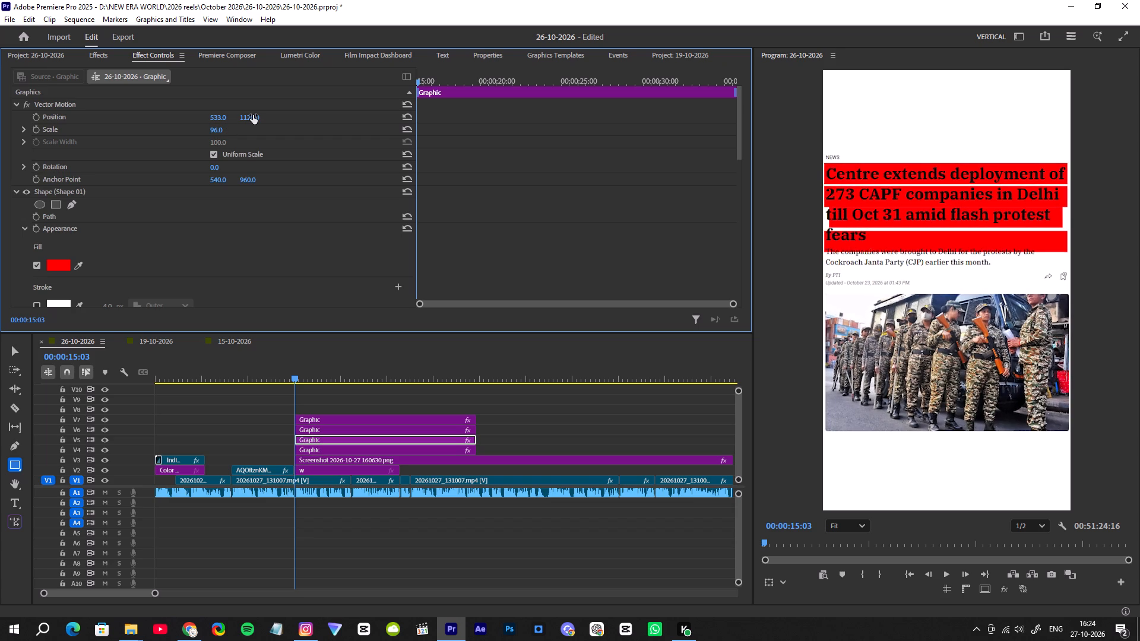
{"action": "left_click_drag", "start_coordinate": [216, 117], "coordinate": [207, 119]}
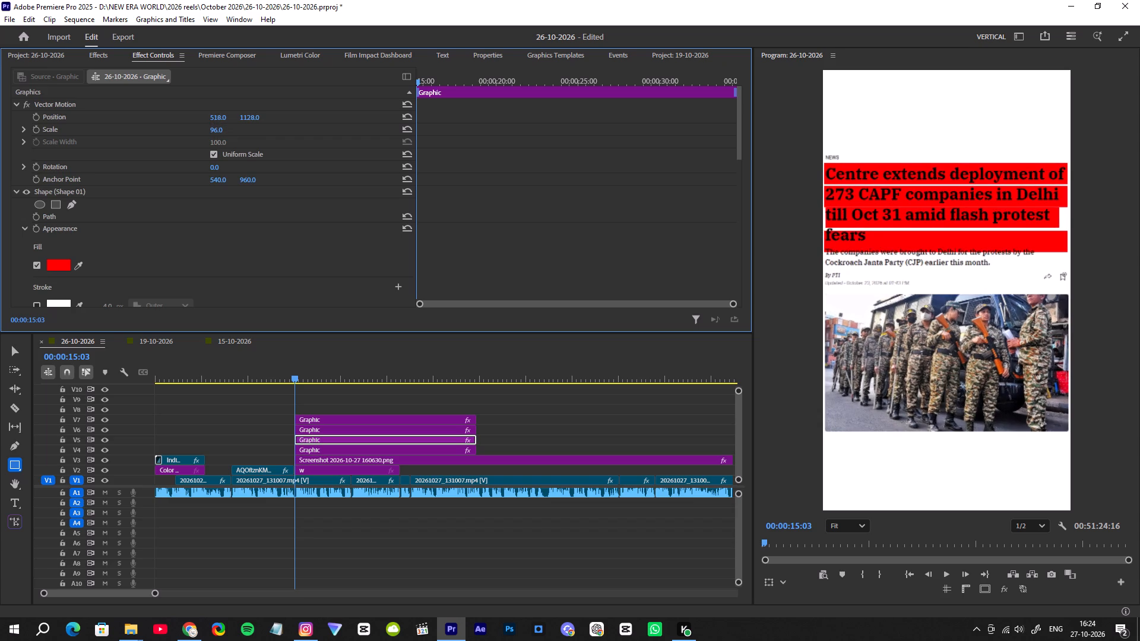
{"action": "left_click_drag", "start_coordinate": [207, 119], "coordinate": [204, 119]}
{"action": "left_click_drag", "start_coordinate": [204, 119], "coordinate": [203, 119]}
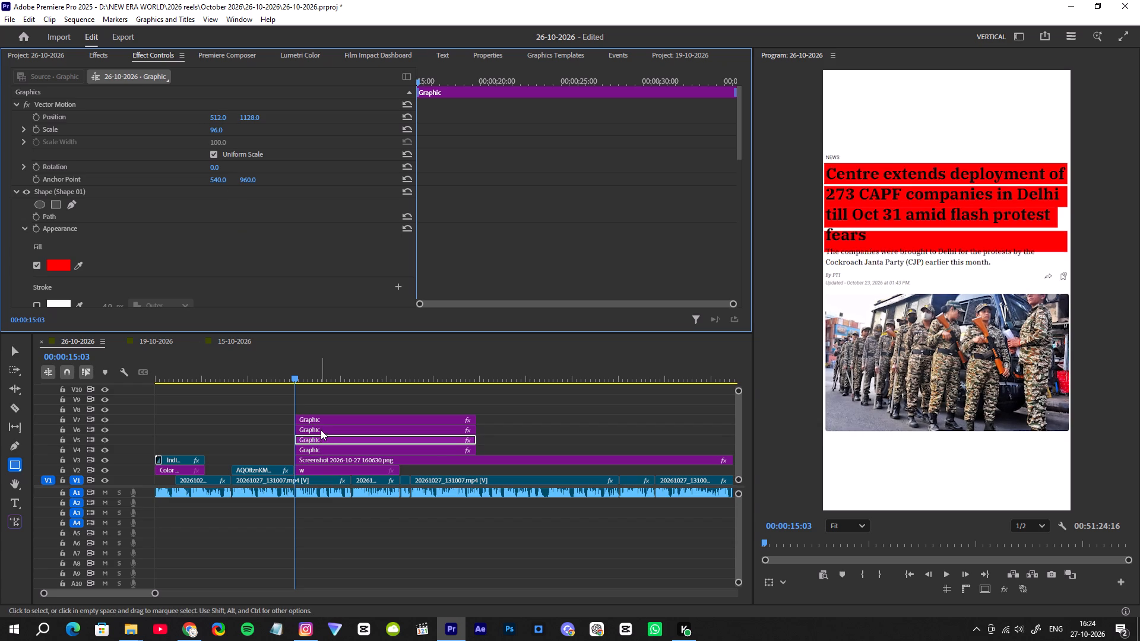
Fit the V6 highlight to the second headline line with scale 99 and horizontal position 527, raising it slightly.
{"action": "left_click", "coordinate": [321, 430]}
{"action": "left_click", "coordinate": [220, 130]}
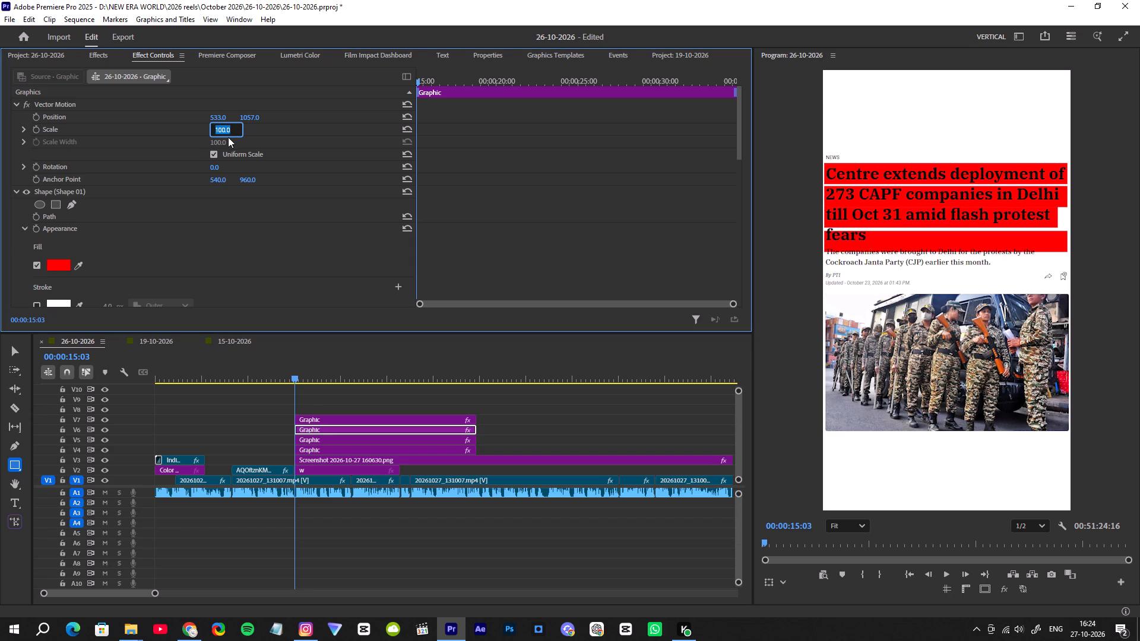
{"action": "key", "text": "Down"}
{"action": "left_click", "coordinate": [222, 118]}
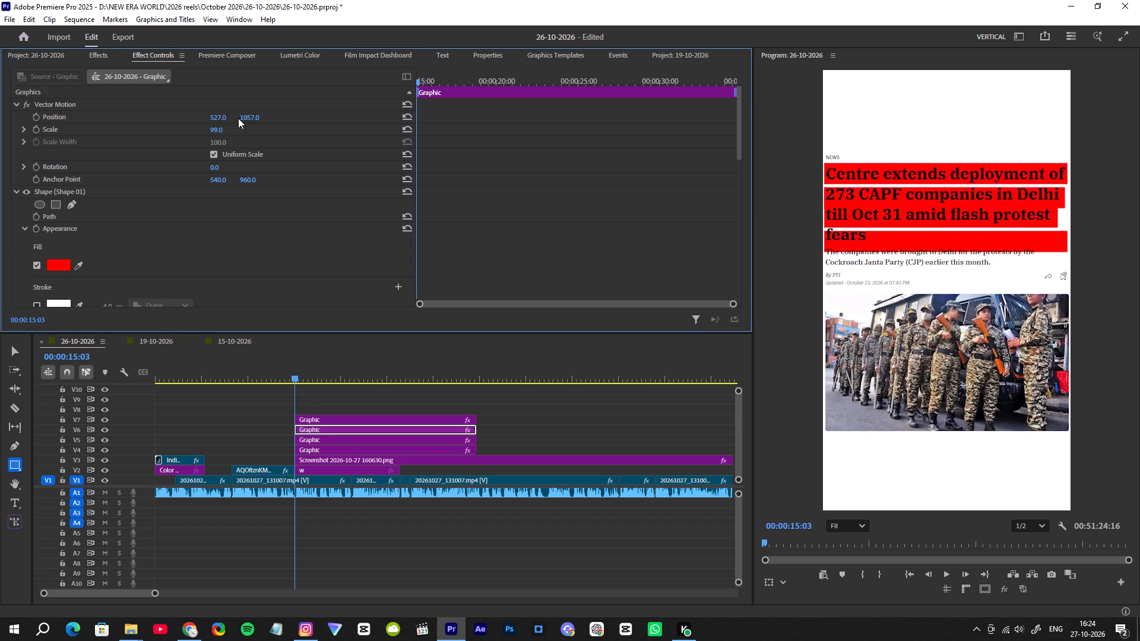
{"action": "left_click", "coordinate": [249, 117]}
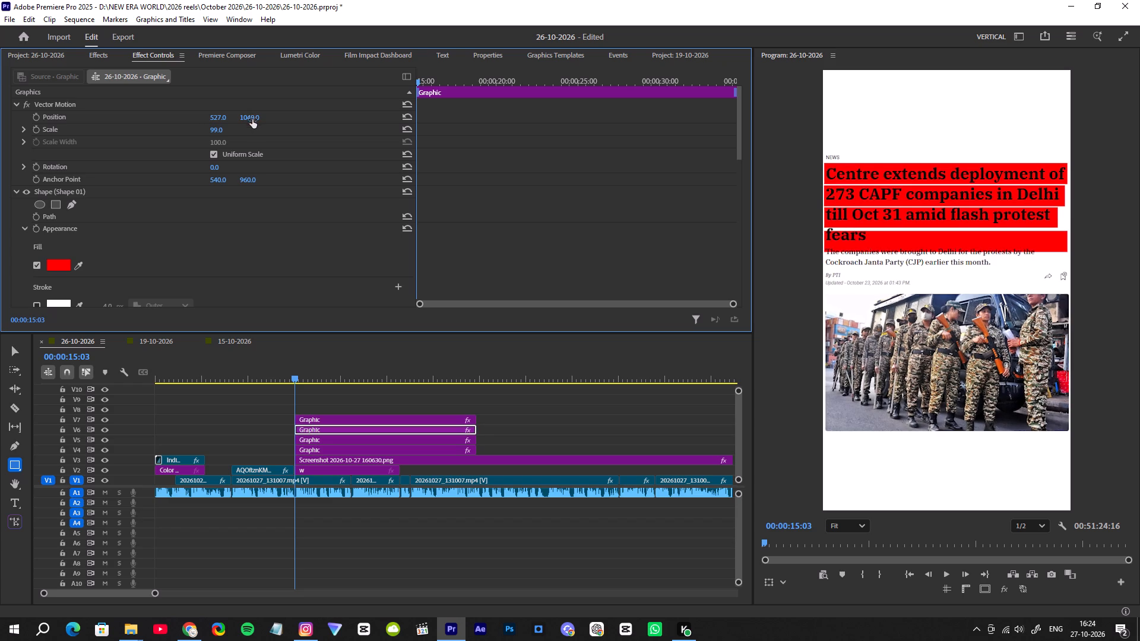
Shrink the V4 highlight to scale 89 and place it at 477, 1181 over the fourth headline line.
{"action": "left_click", "coordinate": [321, 449]}
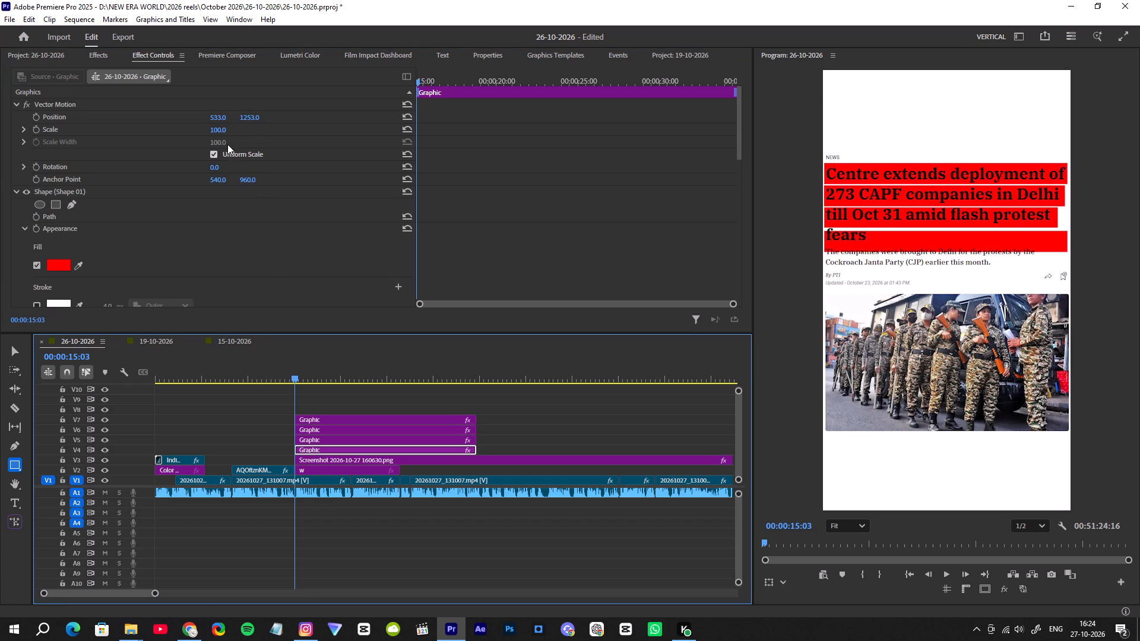
{"action": "left_click_drag", "start_coordinate": [224, 129], "coordinate": [219, 131]}
{"action": "left_click_drag", "start_coordinate": [250, 118], "coordinate": [222, 125]}
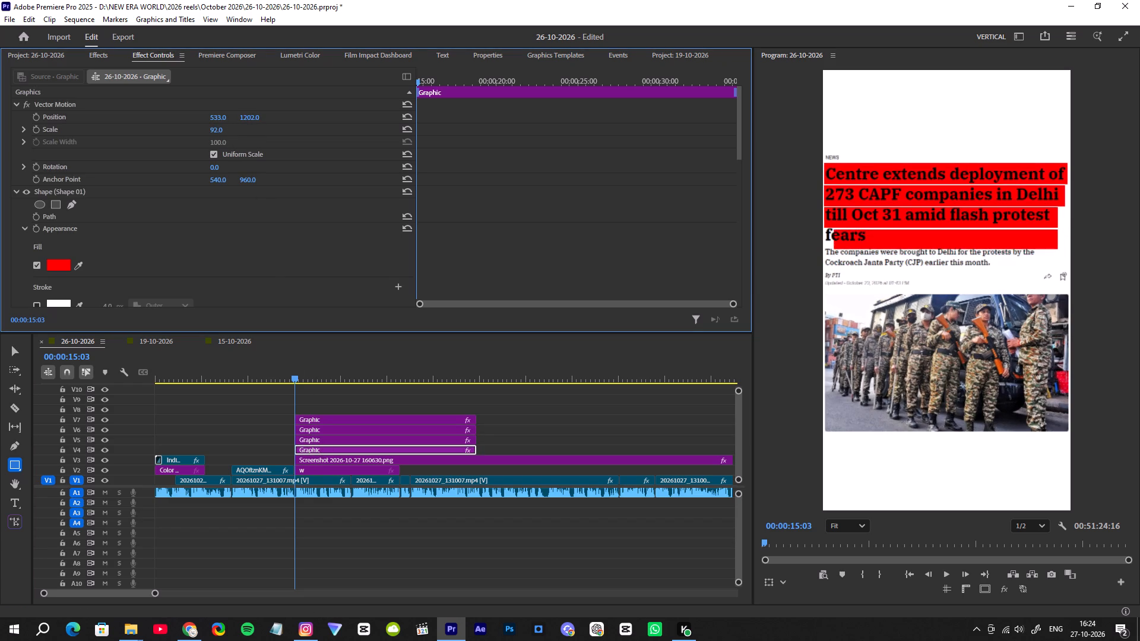
{"action": "left_click_drag", "start_coordinate": [222, 125], "coordinate": [221, 126]}
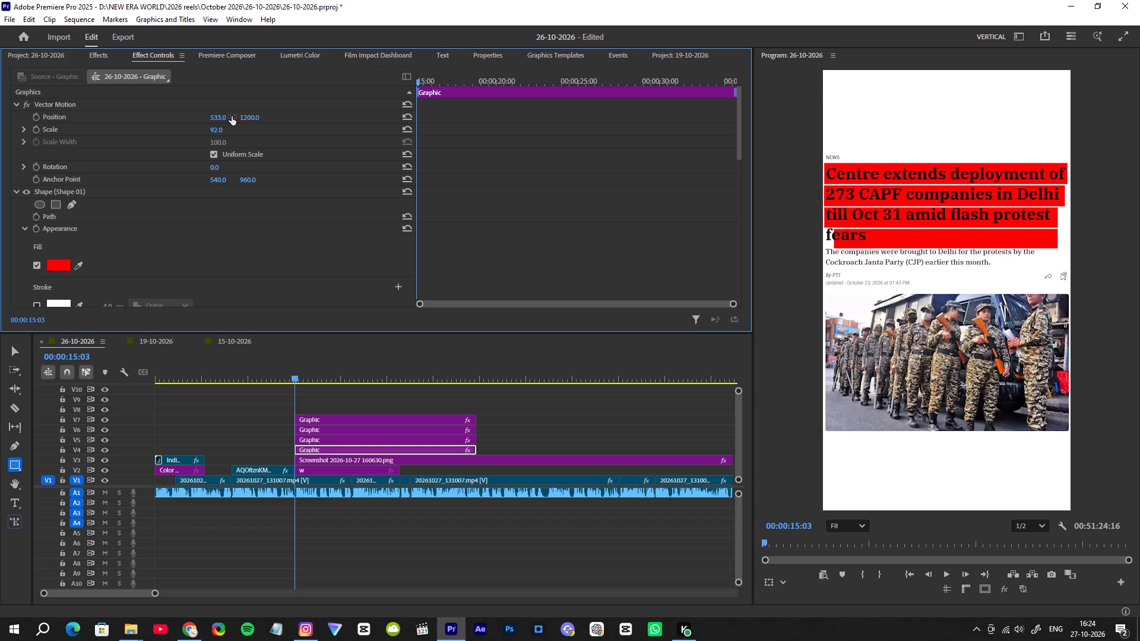
{"action": "left_click_drag", "start_coordinate": [230, 117], "coordinate": [207, 120]}
{"action": "left_click", "coordinate": [216, 131]}
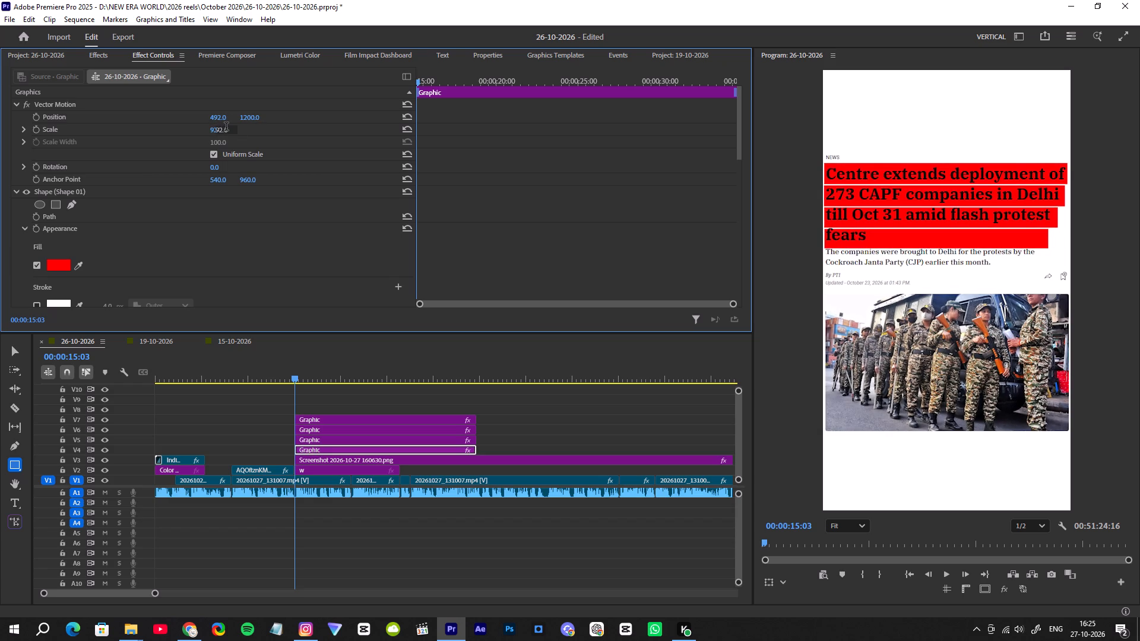
{"action": "key", "text": "Down"}
{"action": "key", "text": "Down"}
{"action": "key", "text": "Down"}
{"action": "left_click_drag", "start_coordinate": [259, 118], "coordinate": [256, 117]}
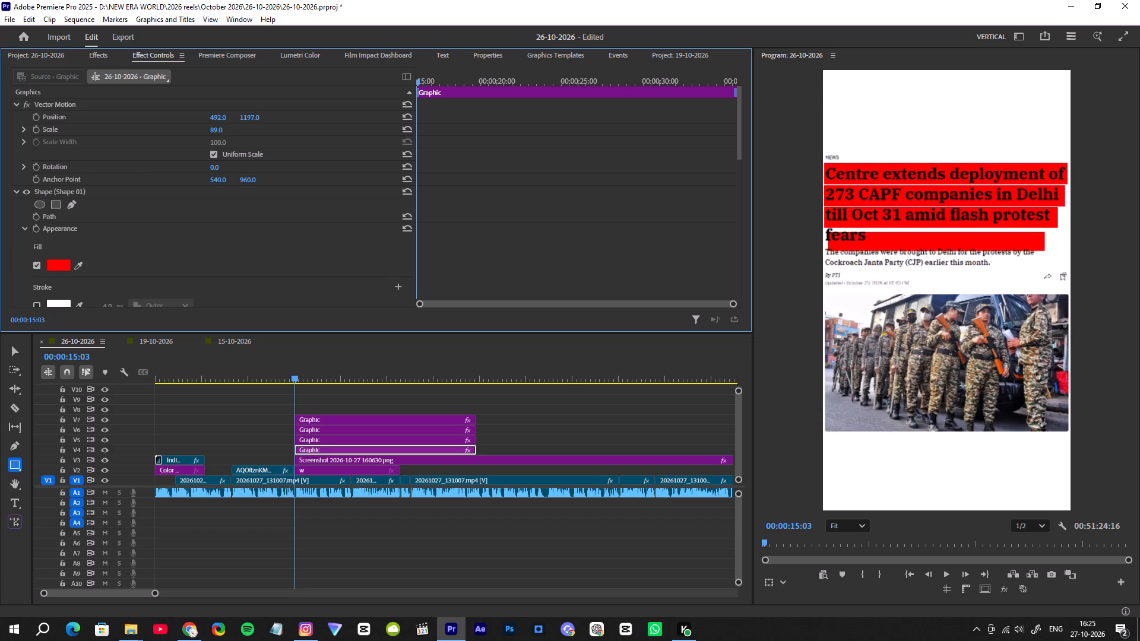
{"action": "left_click_drag", "start_coordinate": [256, 117], "coordinate": [248, 120]}
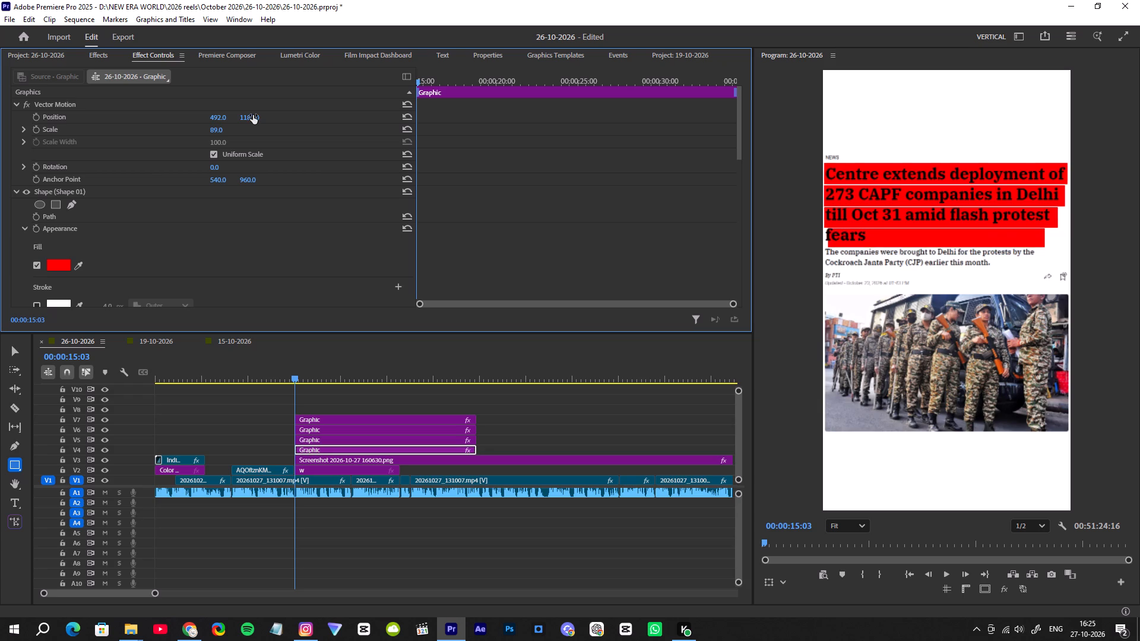
{"action": "left_click_drag", "start_coordinate": [225, 118], "coordinate": [224, 118]}
{"action": "left_click_drag", "start_coordinate": [224, 118], "coordinate": [217, 119]}
{"action": "left_click_drag", "start_coordinate": [217, 119], "coordinate": [217, 120]}
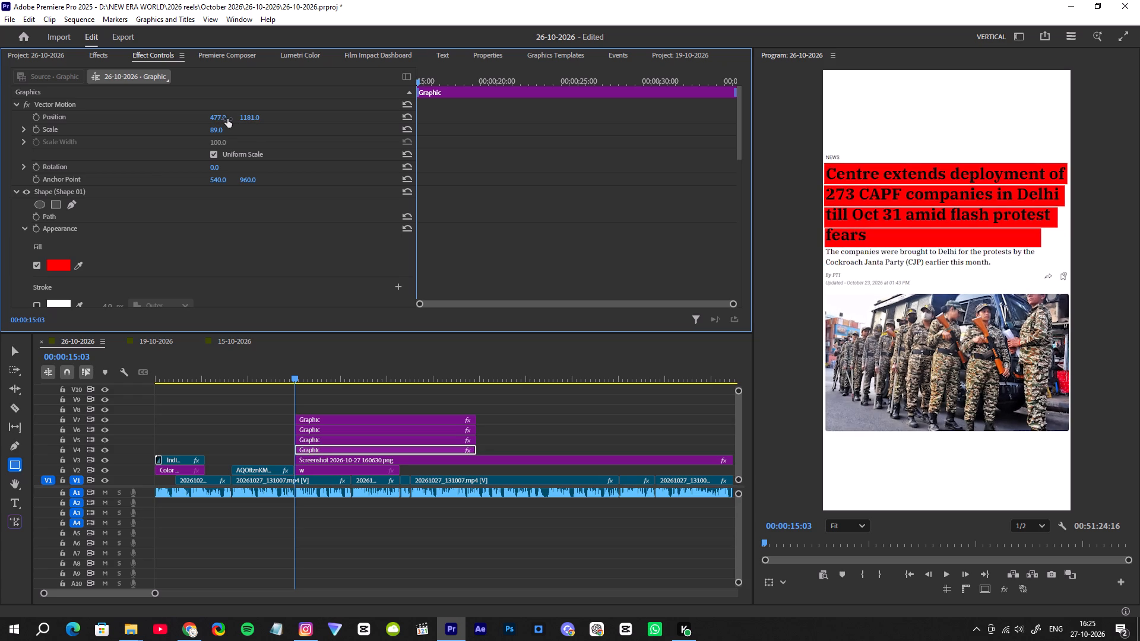
Set the V7 highlight's Crop Right to 100% and start keyframing it at 00:00:15:03.
{"action": "left_click", "coordinate": [322, 419]}
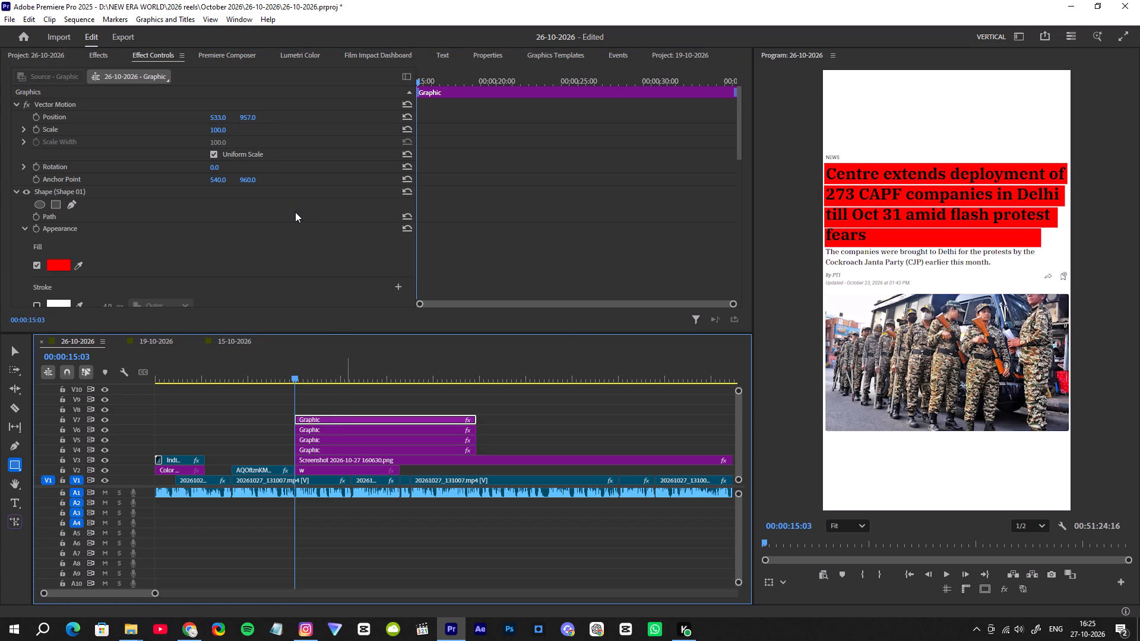
{"action": "scroll", "coordinate": [295, 212], "scroll_direction": "down", "scroll_amount": 3}
{"action": "scroll", "coordinate": [295, 212], "scroll_direction": "up", "scroll_amount": 3}
{"action": "scroll", "coordinate": [295, 212], "scroll_direction": "down", "scroll_amount": 2}
{"action": "scroll", "coordinate": [295, 212], "scroll_direction": "up", "scroll_amount": 4}
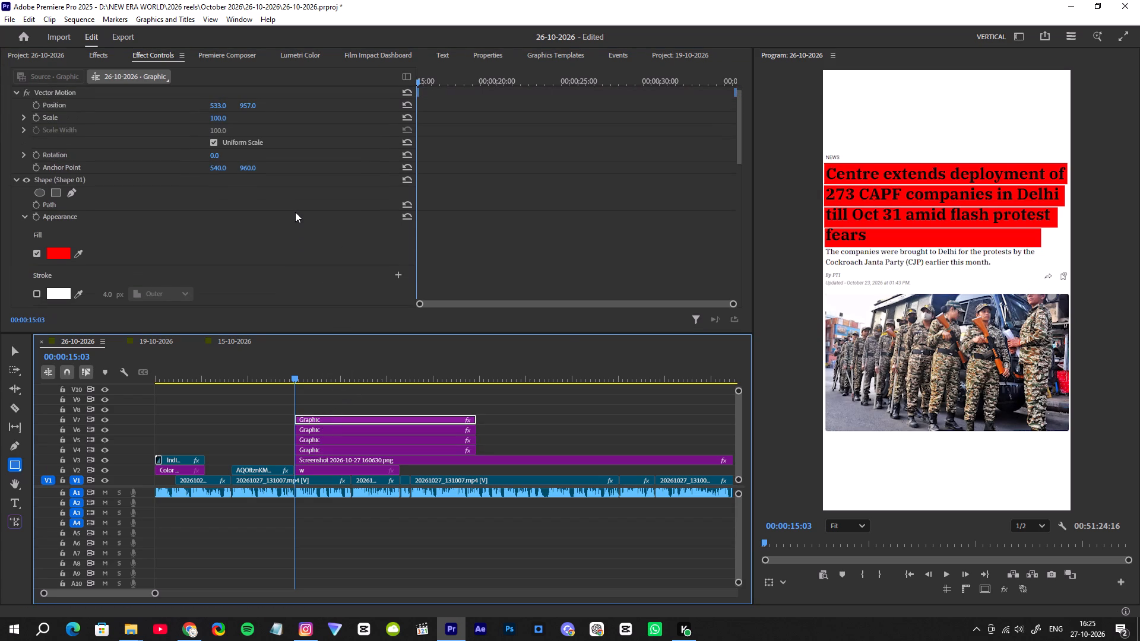
{"action": "scroll", "coordinate": [295, 212], "scroll_direction": "up", "scroll_amount": 6}
{"action": "scroll", "coordinate": [267, 245], "scroll_direction": "down", "scroll_amount": 3}
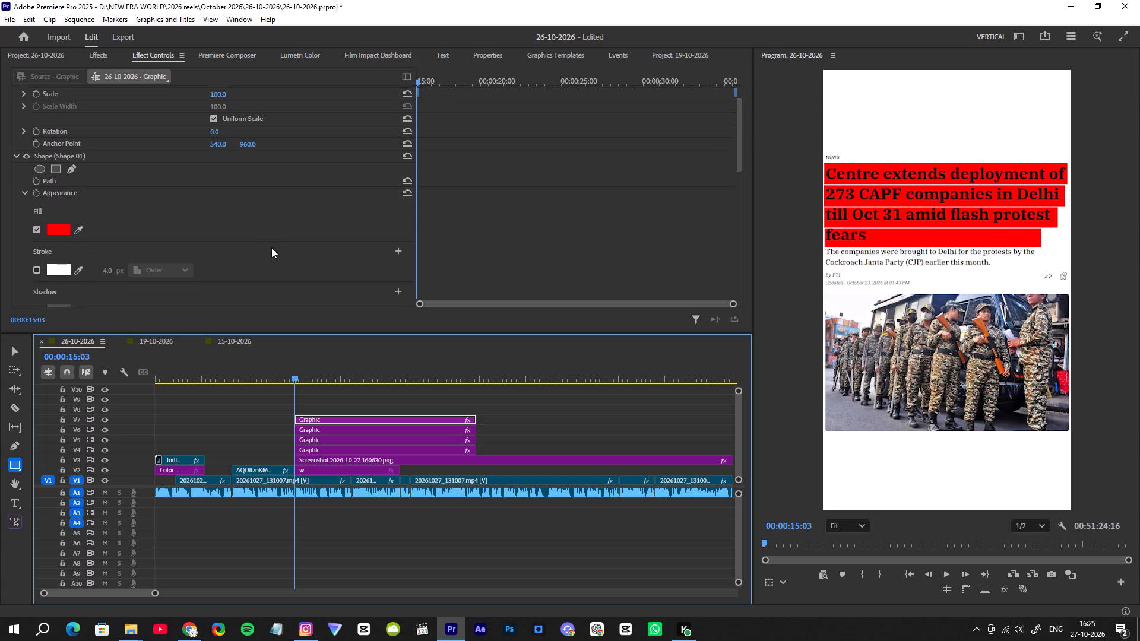
{"action": "scroll", "coordinate": [271, 247], "scroll_direction": "down", "scroll_amount": 2}
{"action": "scroll", "coordinate": [271, 247], "scroll_direction": "up", "scroll_amount": 1}
{"action": "scroll", "coordinate": [271, 247], "scroll_direction": "down", "scroll_amount": 11}
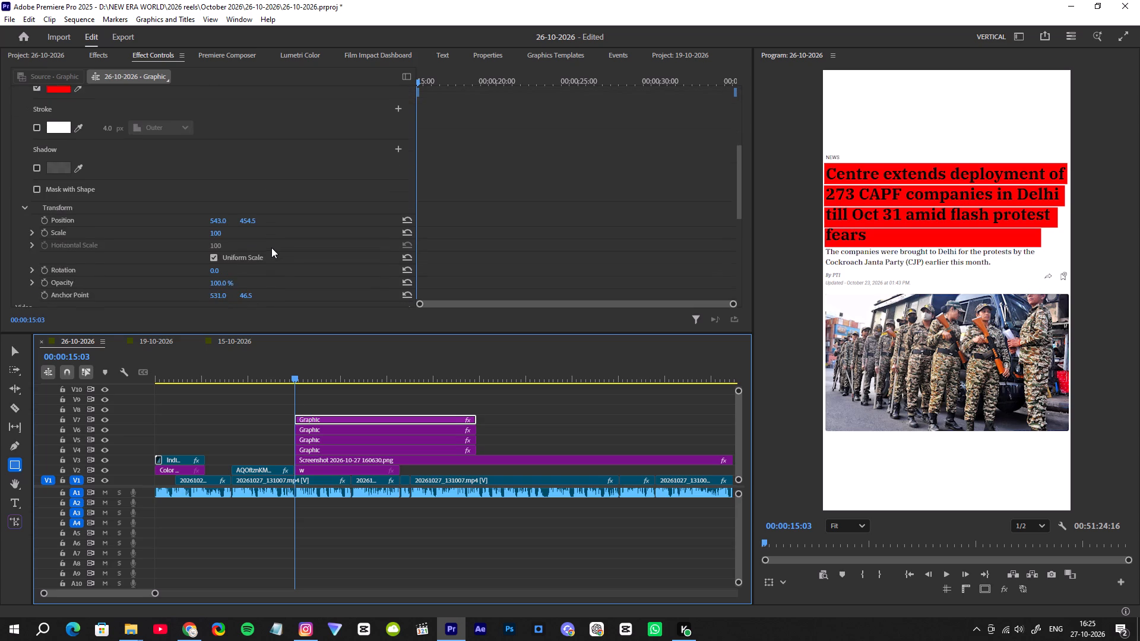
{"action": "scroll", "coordinate": [271, 247], "scroll_direction": "down", "scroll_amount": 15}
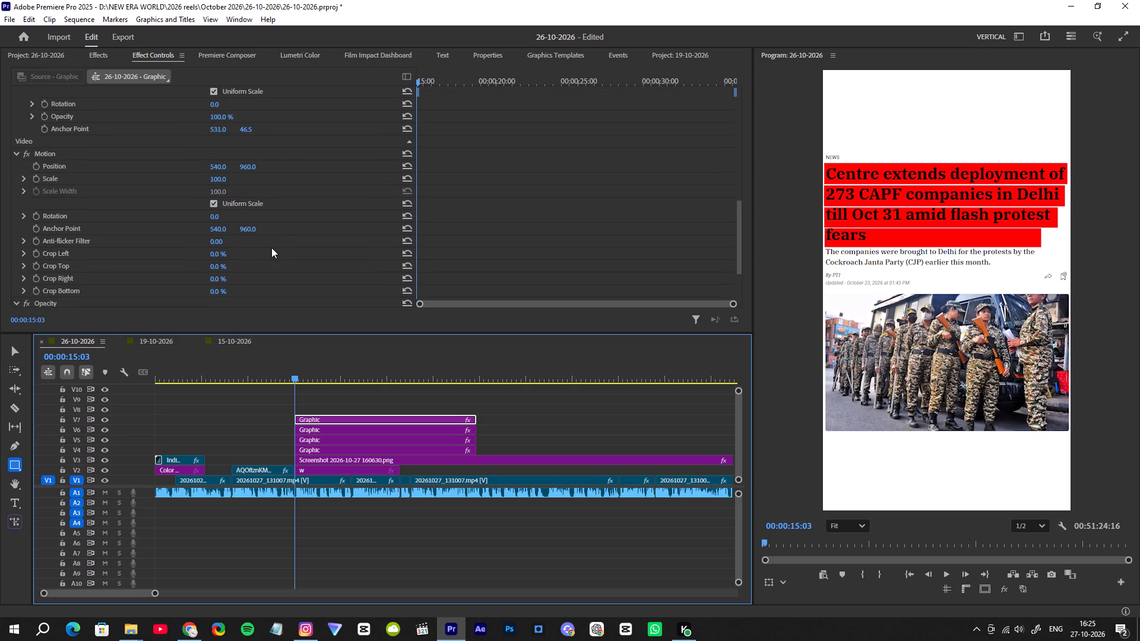
{"action": "scroll", "coordinate": [271, 247], "scroll_direction": "down", "scroll_amount": 1}
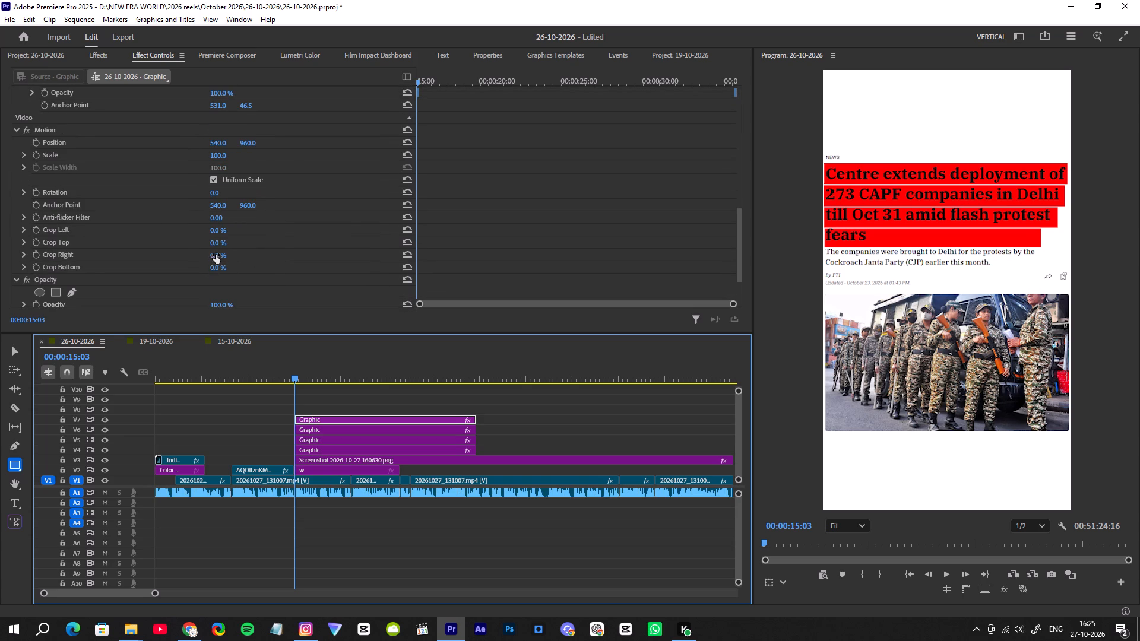
{"action": "left_click_drag", "start_coordinate": [216, 255], "coordinate": [287, 262]}
{"action": "left_click", "coordinate": [35, 255]}
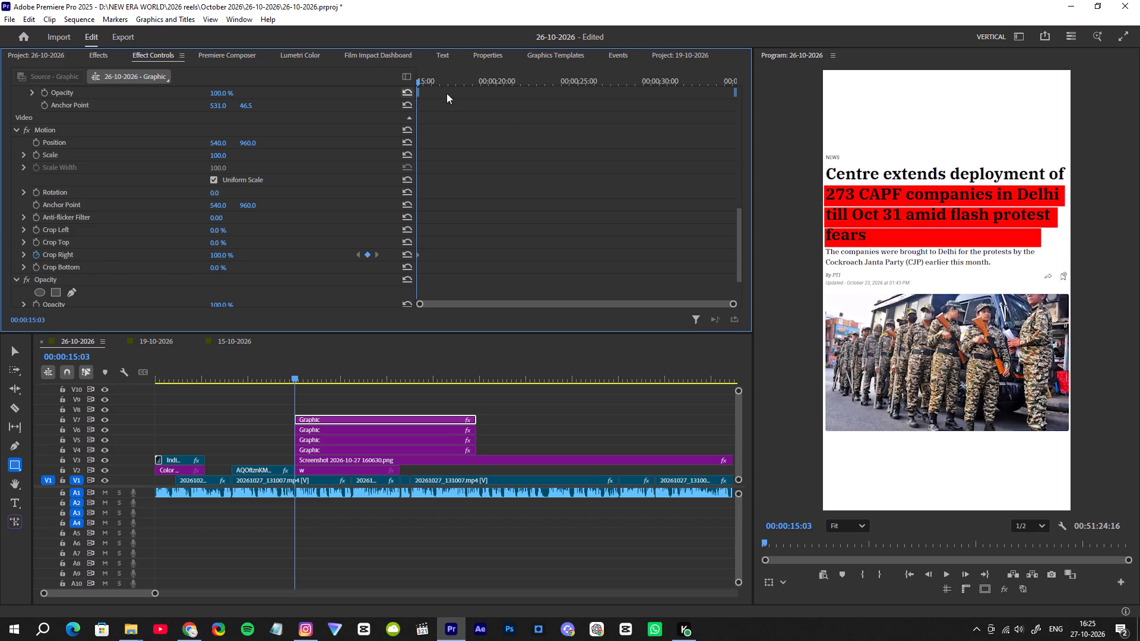
Keyframe the V7 highlight's Crop Right to 0% at 00:00:15:18 and ease both of its keyframes.
{"action": "left_click", "coordinate": [422, 77]}
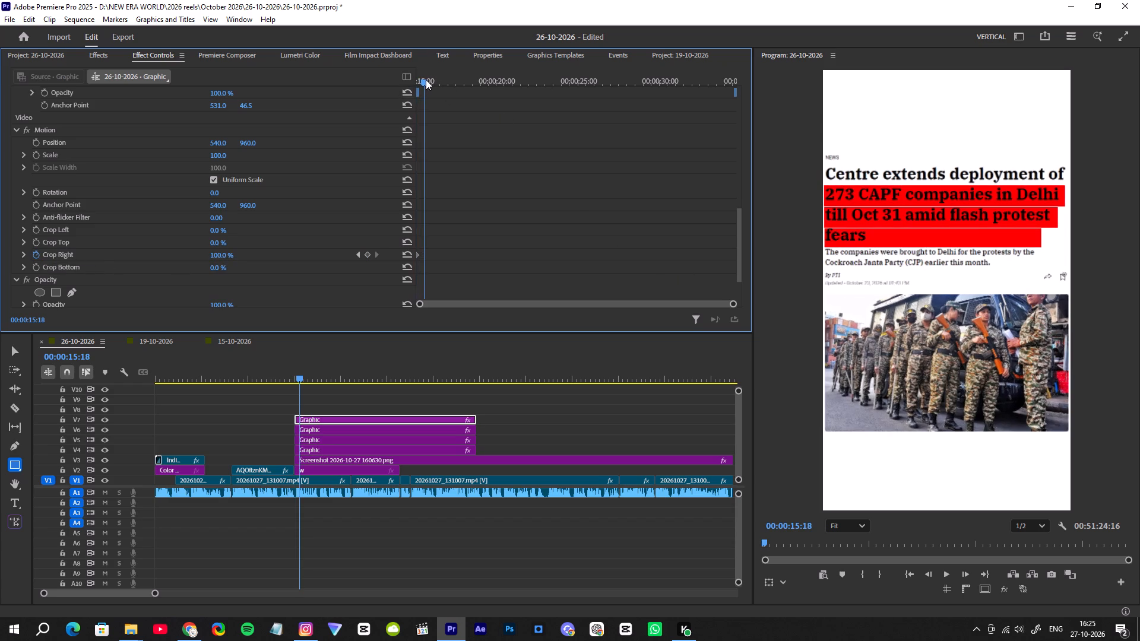
{"action": "left_click_drag", "start_coordinate": [224, 256], "coordinate": [186, 256]}
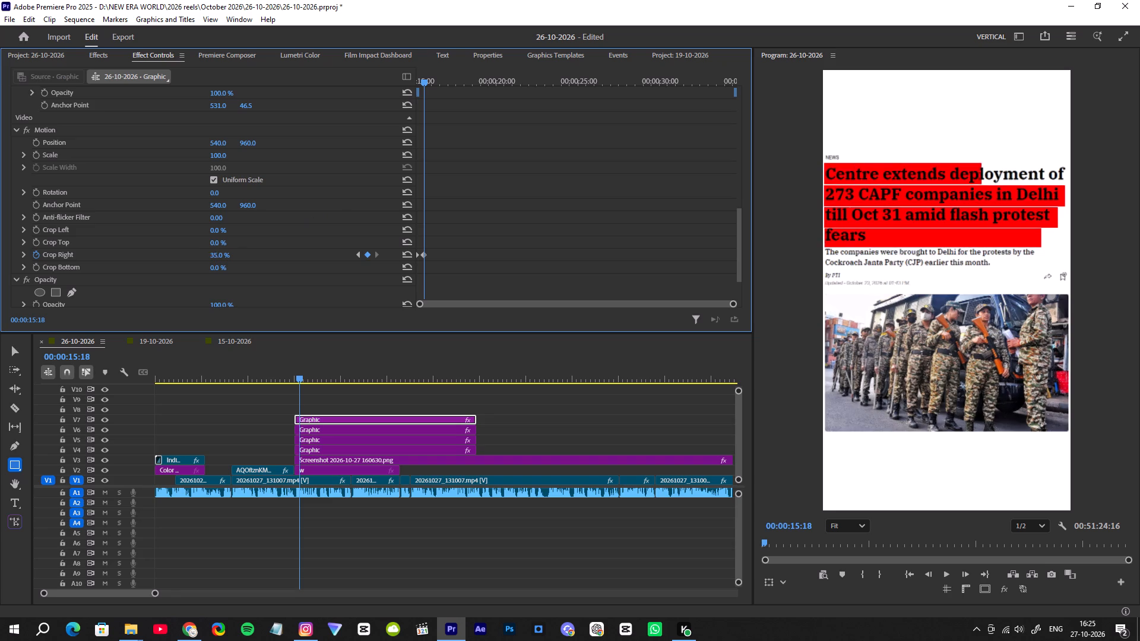
{"action": "left_click_drag", "start_coordinate": [186, 256], "coordinate": [167, 259]}
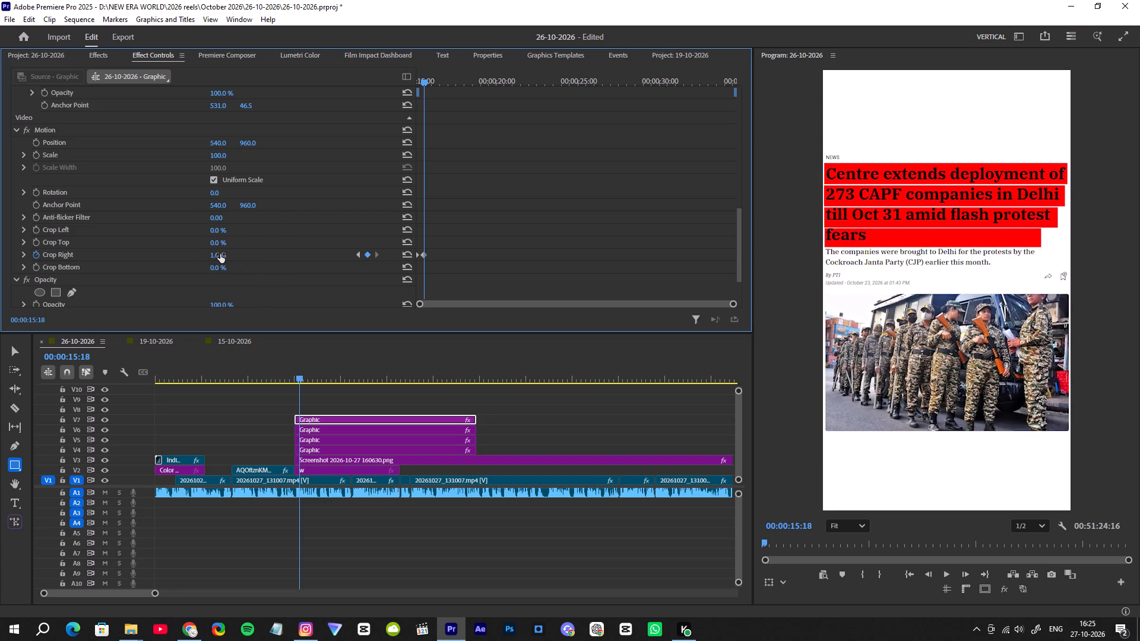
{"action": "left_click_drag", "start_coordinate": [220, 254], "coordinate": [211, 255]}
{"action": "left_click_drag", "start_coordinate": [454, 235], "coordinate": [451, 243]}
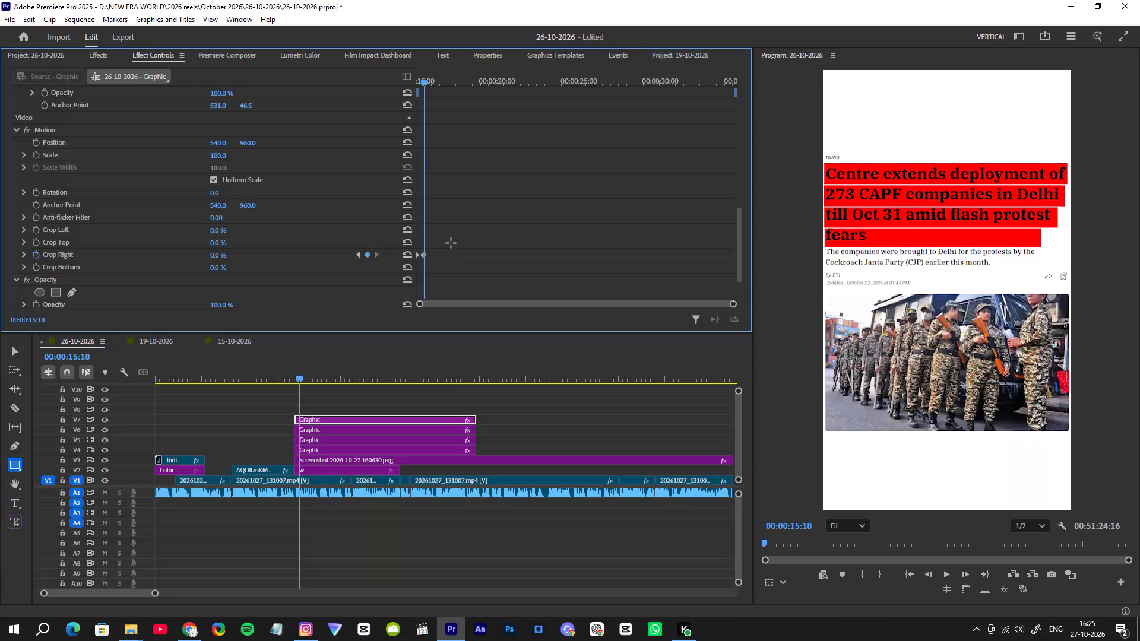
{"action": "left_click_drag", "start_coordinate": [451, 243], "coordinate": [385, 271]}
{"action": "key", "text": "F5"}
Speed up the V7 highlight's reveal by moving its ending Crop Right keyframe to 00:00:15:12, and play it back.
{"action": "left_click_drag", "start_coordinate": [429, 77], "coordinate": [389, 94]}
{"action": "key", "text": "space"}
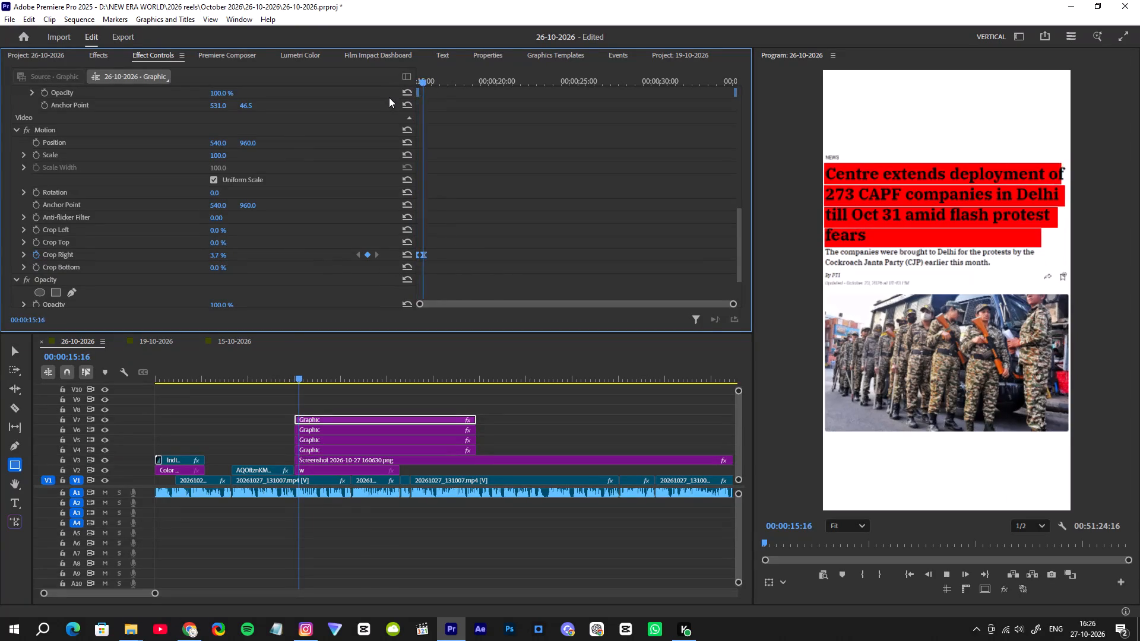
{"action": "key", "text": "space"}
{"action": "left_click_drag", "start_coordinate": [732, 303], "coordinate": [719, 303]}
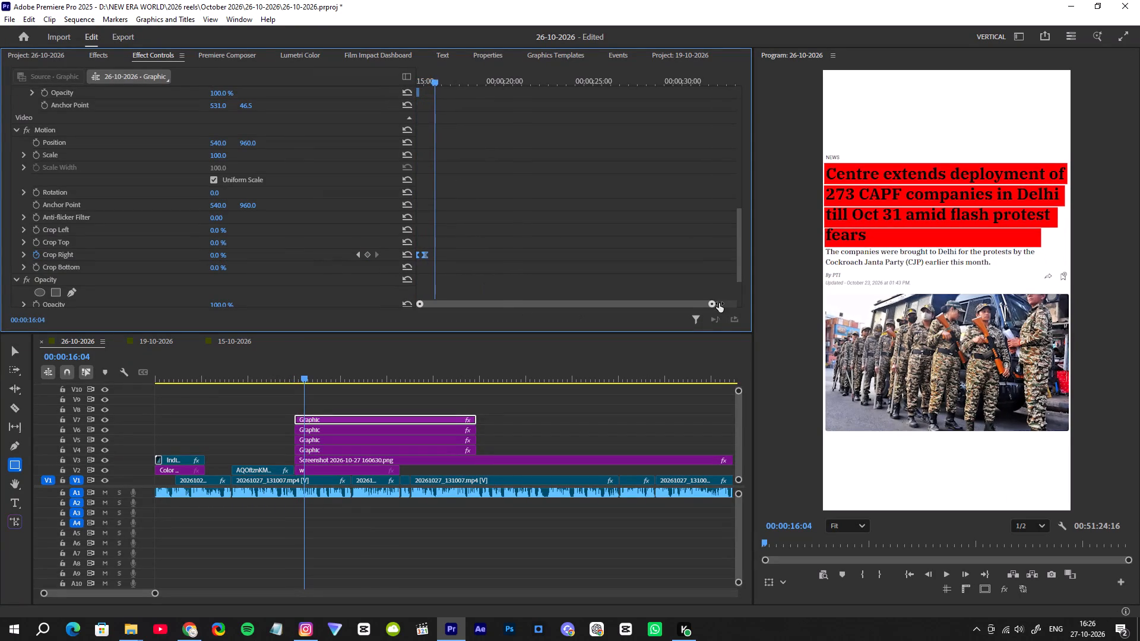
{"action": "left_click_drag", "start_coordinate": [719, 303], "coordinate": [628, 291]}
{"action": "left_click_drag", "start_coordinate": [438, 74], "coordinate": [400, 103]}
{"action": "left_click_drag", "start_coordinate": [446, 255], "coordinate": [439, 256]}
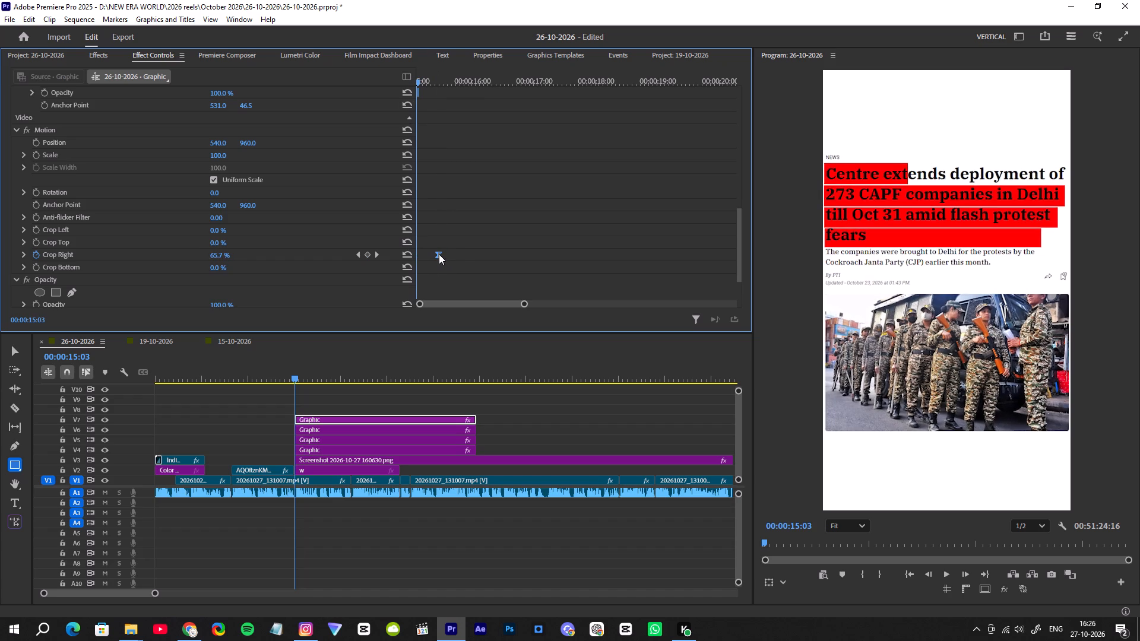
{"action": "key", "text": "ctrl+z"}
{"action": "left_click", "coordinate": [479, 261]}
{"action": "left_click_drag", "start_coordinate": [446, 255], "coordinate": [434, 256]}
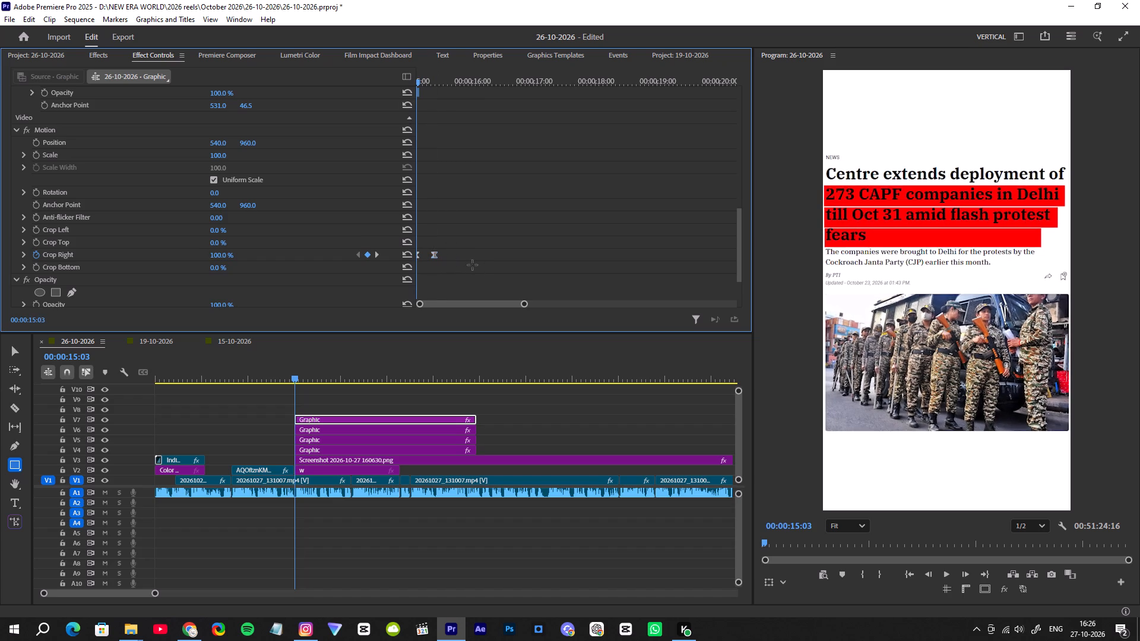
{"action": "left_click", "coordinate": [472, 265]}
{"action": "left_click_drag", "start_coordinate": [420, 78], "coordinate": [404, 84]}
{"action": "key", "text": "space"}
{"action": "key", "text": "space"}
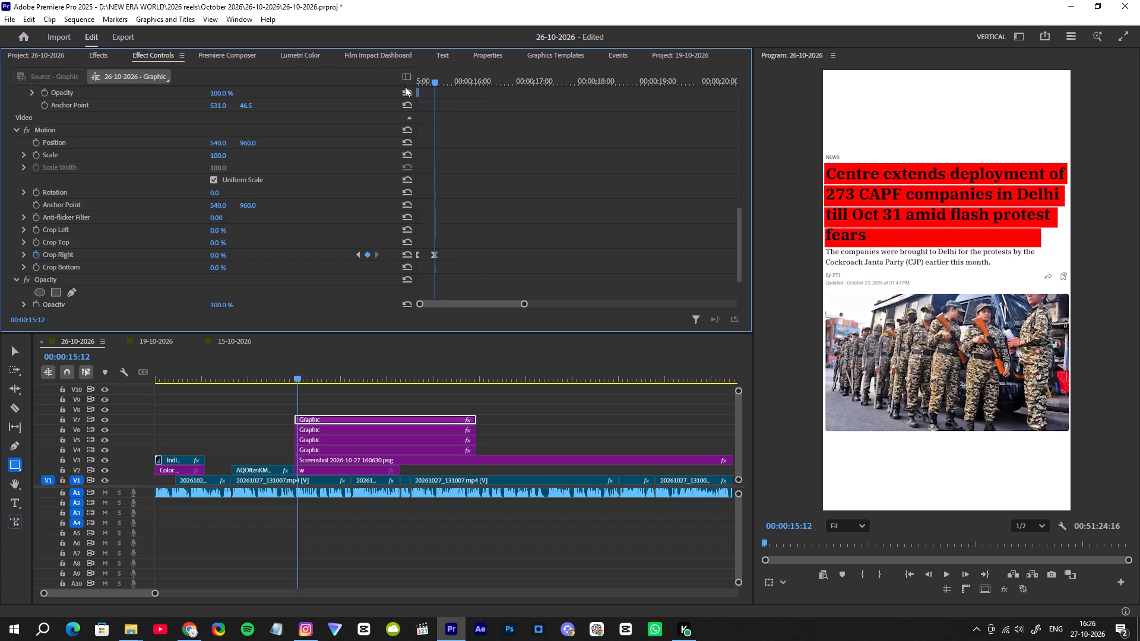
Set the V6 highlight's Crop Right to 100% and start keyframing it at 00:00:15:12, where the V7 reveal ends.
{"action": "scroll", "coordinate": [169, 166], "scroll_direction": "up", "scroll_amount": 3}
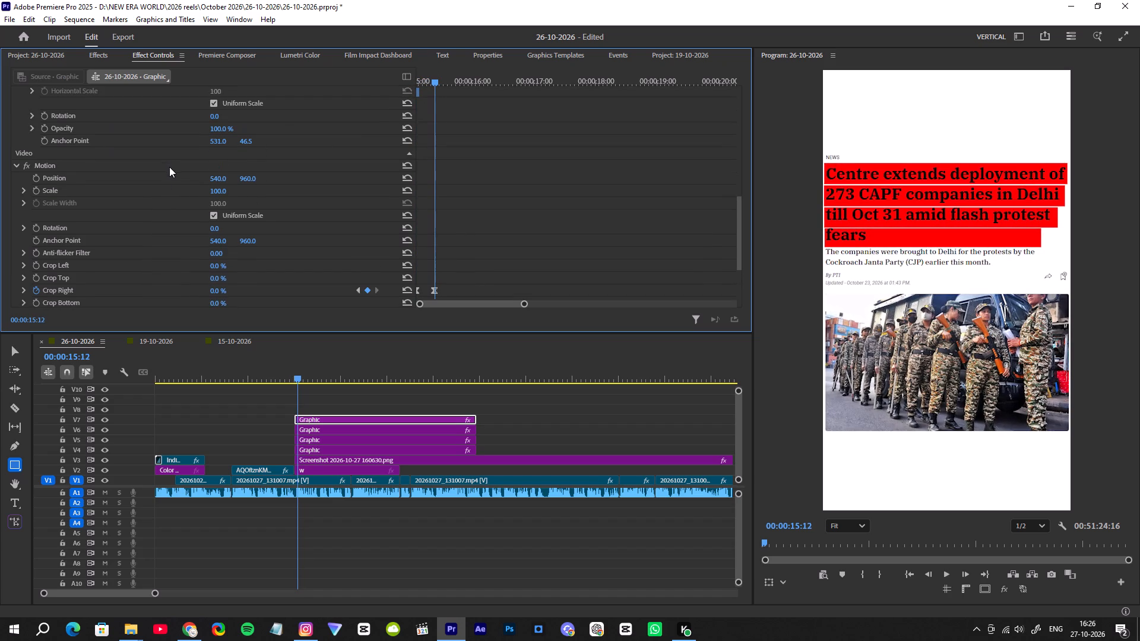
{"action": "scroll", "coordinate": [174, 170], "scroll_direction": "down", "scroll_amount": 3}
{"action": "left_click", "coordinate": [435, 82]}
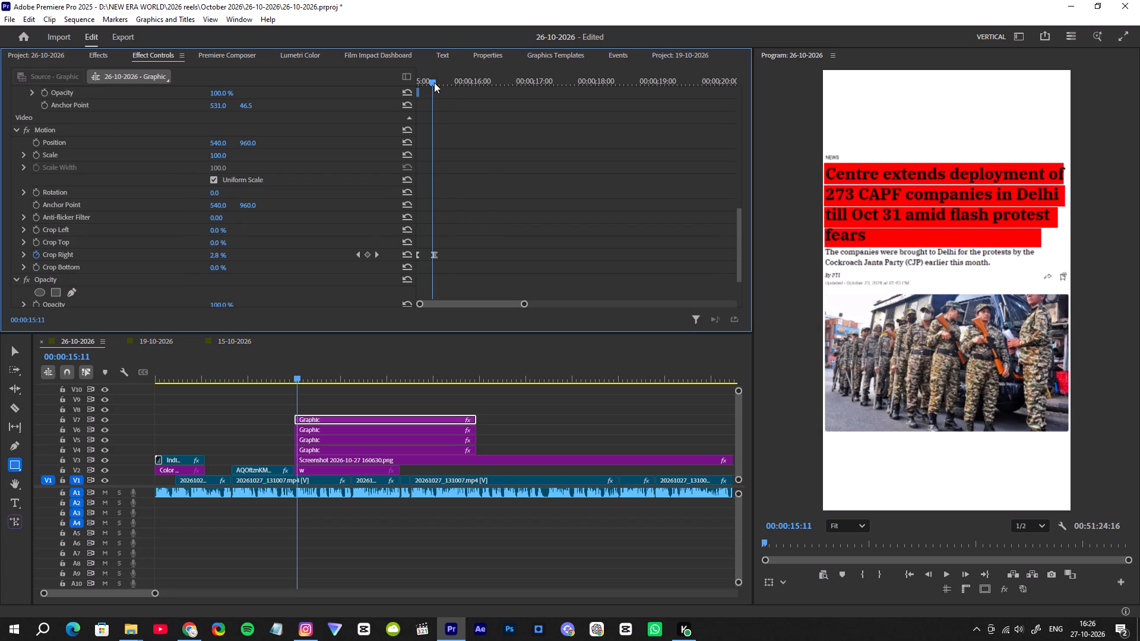
{"action": "left_click", "coordinate": [375, 256]}
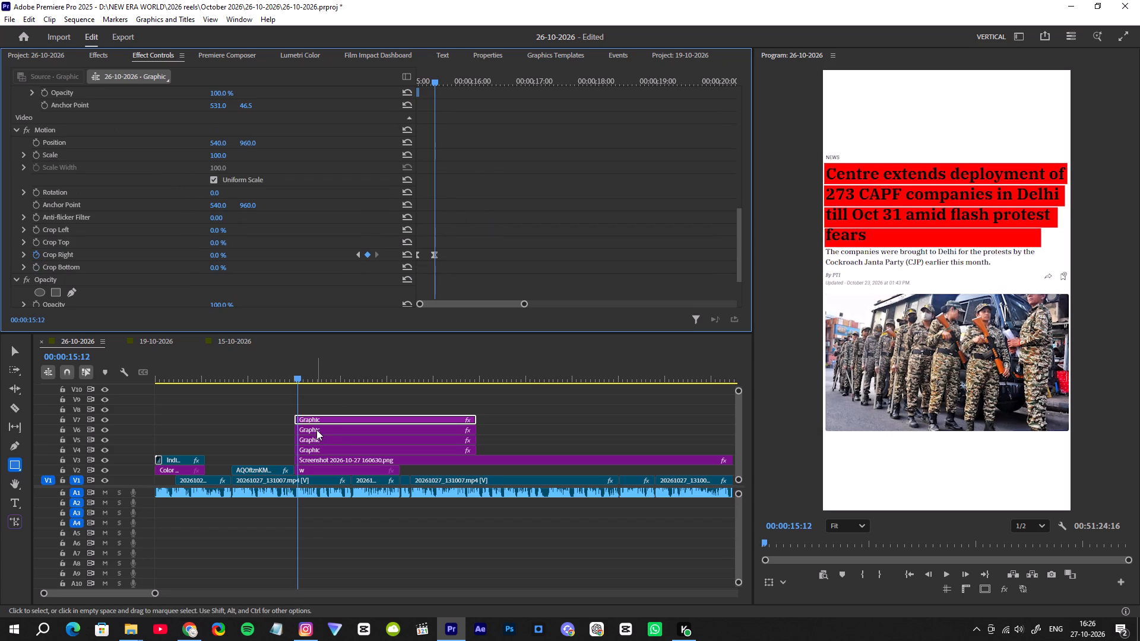
{"action": "left_click", "coordinate": [316, 430]}
{"action": "scroll", "coordinate": [587, 161], "scroll_direction": "down", "scroll_amount": 5}
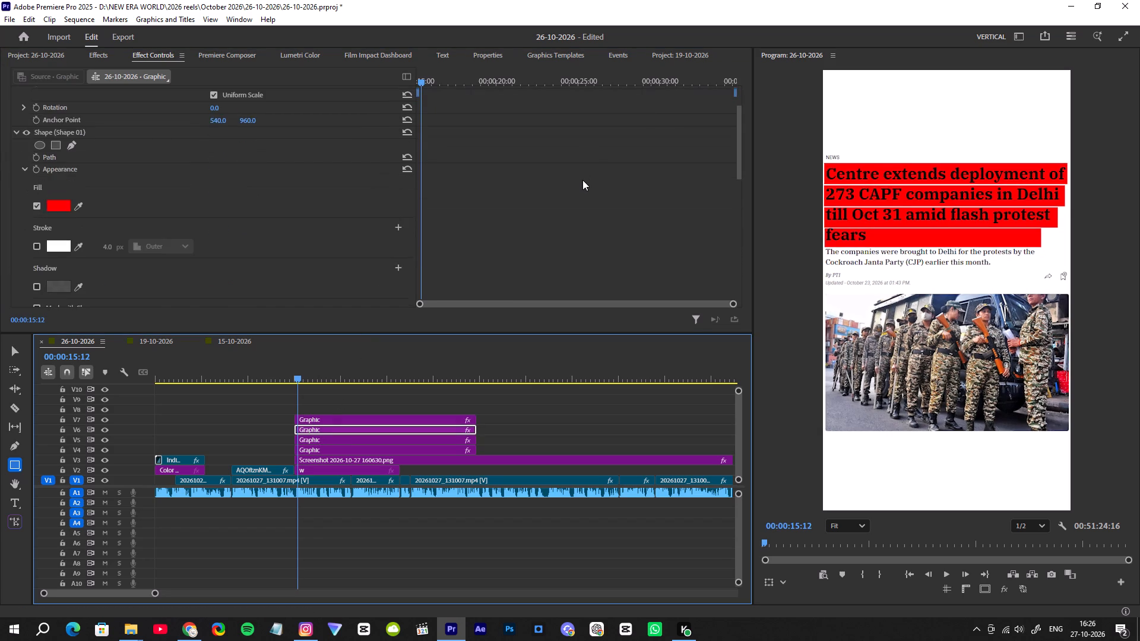
{"action": "scroll", "coordinate": [582, 180], "scroll_direction": "down", "scroll_amount": 19}
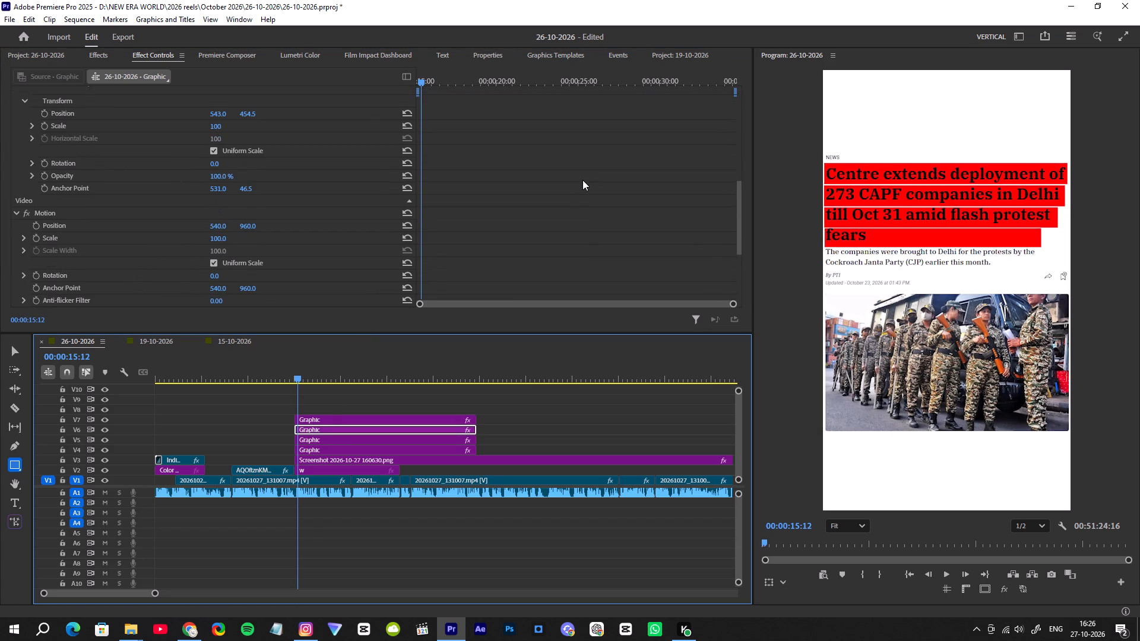
{"action": "scroll", "coordinate": [582, 180], "scroll_direction": "down", "scroll_amount": 11}
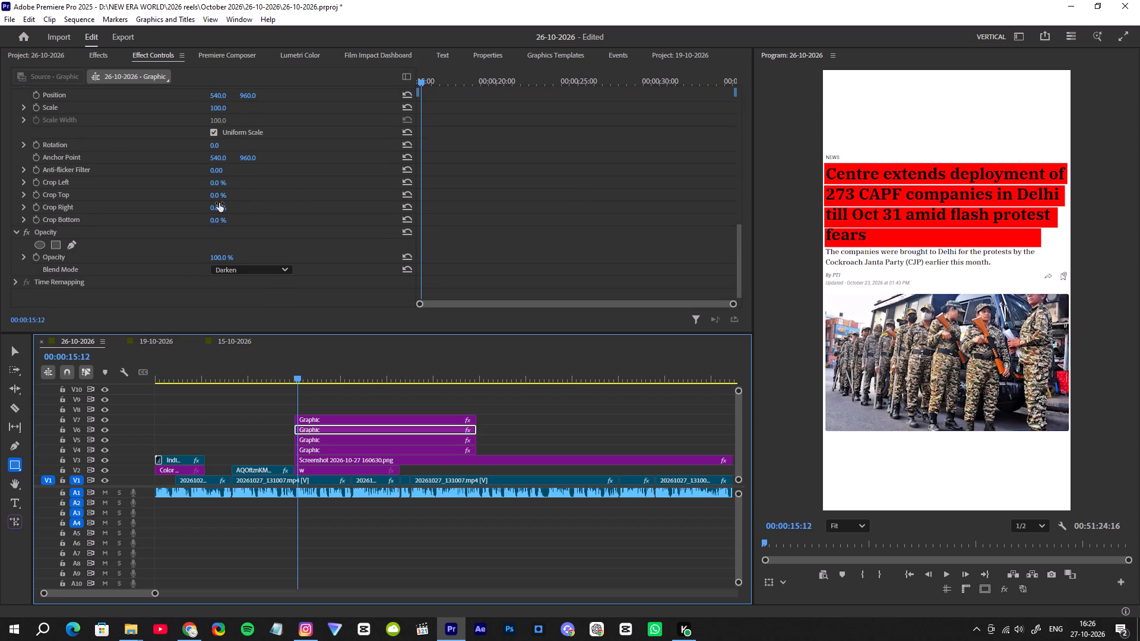
{"action": "left_click_drag", "start_coordinate": [214, 209], "coordinate": [274, 217]}
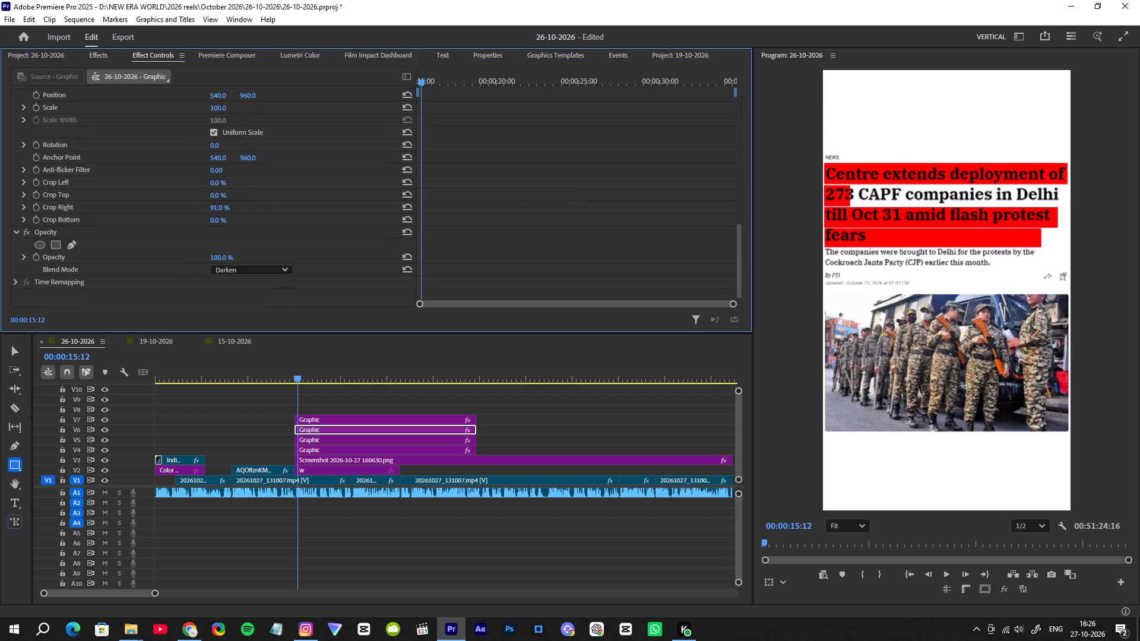
{"action": "left_click_drag", "start_coordinate": [274, 217], "coordinate": [281, 217]}
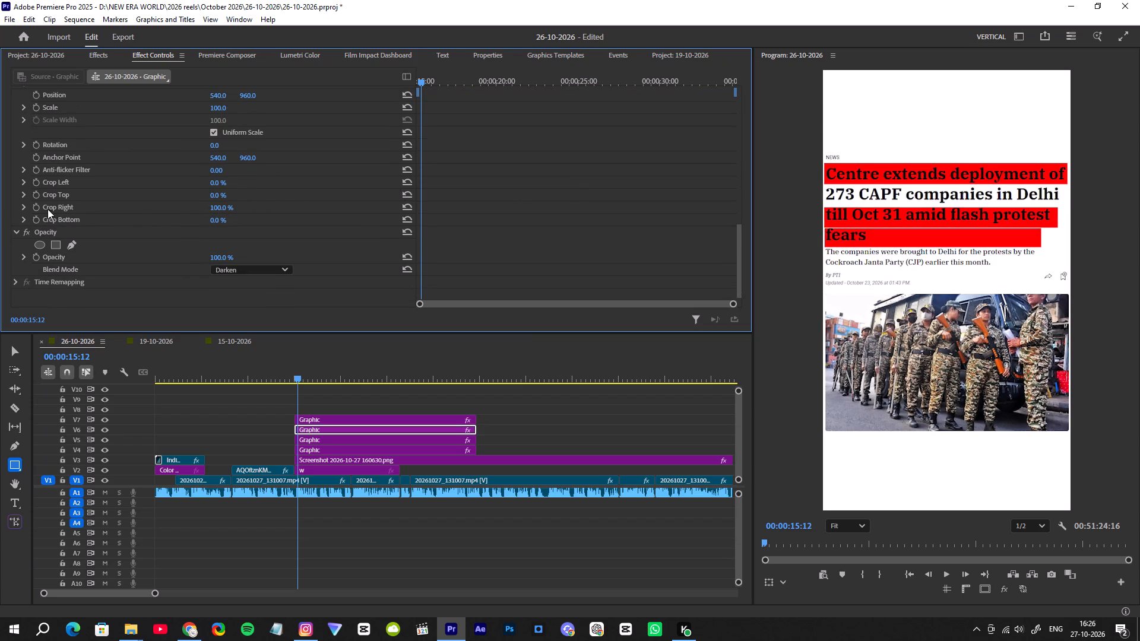
{"action": "left_click", "coordinate": [37, 207]}
Keyframe the V6 highlight's Crop Right to 0% at 00:00:15:17 and ease both of its keyframes.
{"action": "key", "text": "Right"}
{"action": "key", "text": "Right"}
{"action": "key", "text": "Right"}
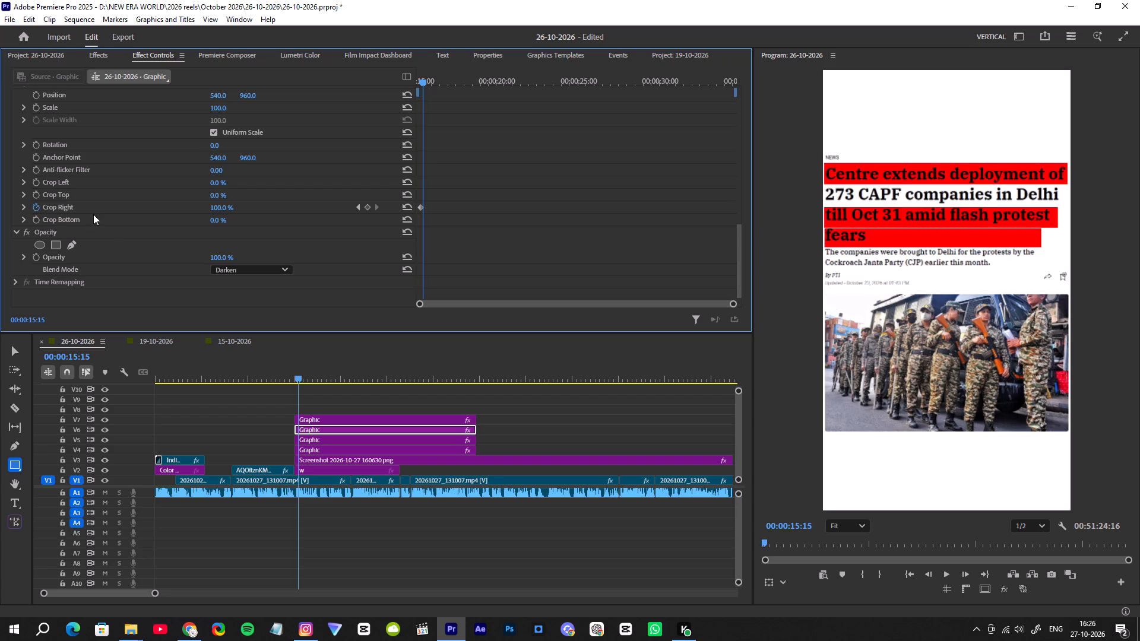
{"action": "key", "text": "Right"}
{"action": "key", "text": "Right"}
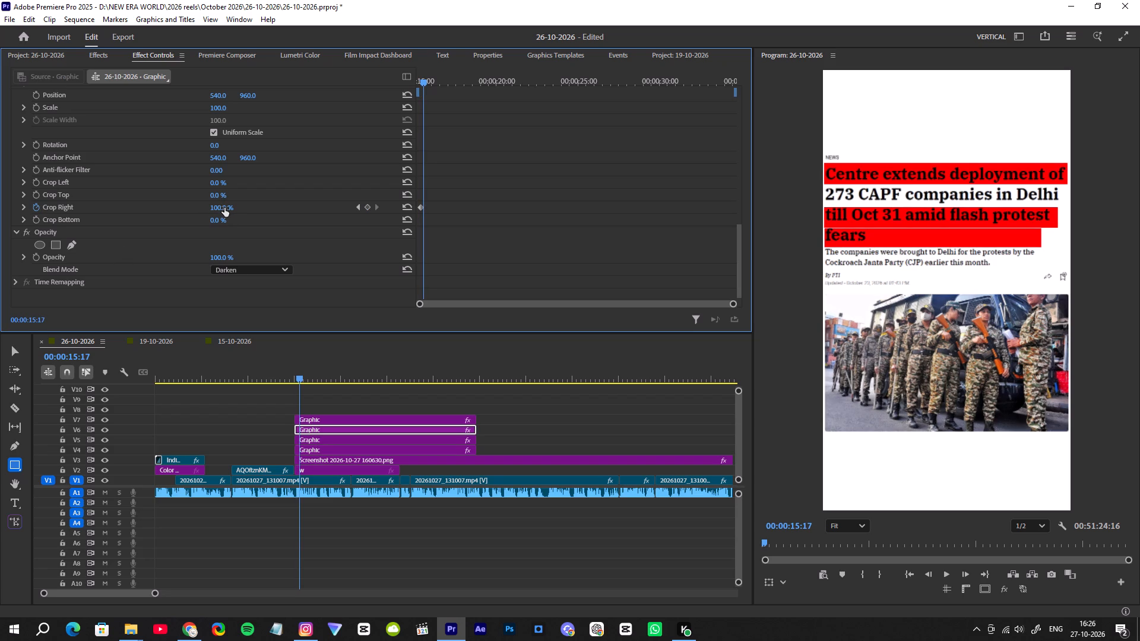
{"action": "left_click_drag", "start_coordinate": [224, 208], "coordinate": [149, 217]}
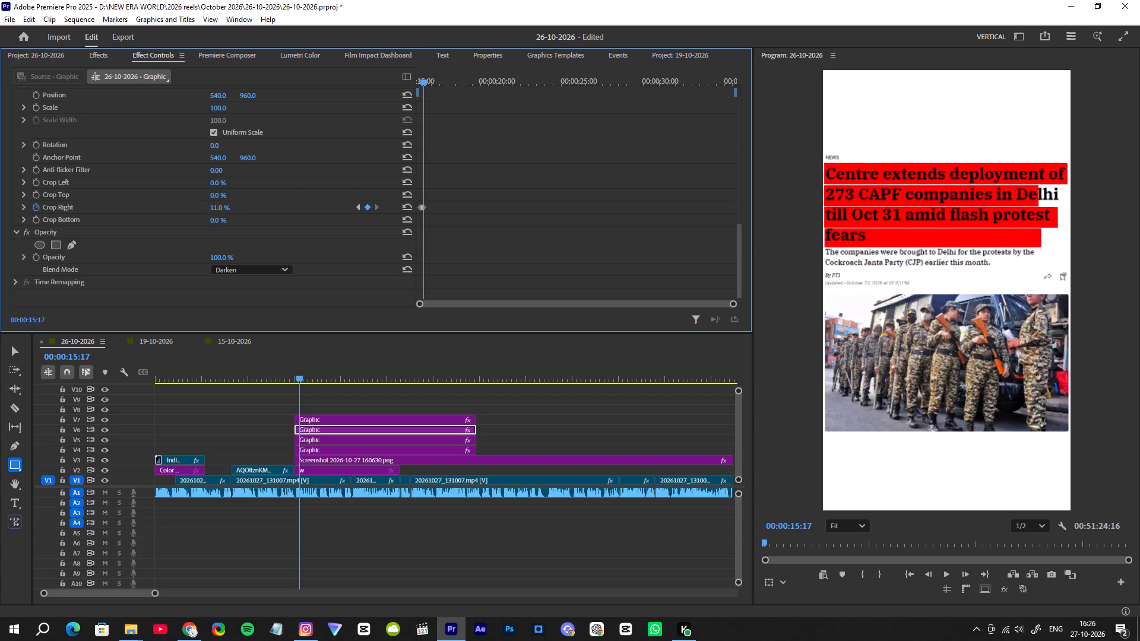
{"action": "left_click_drag", "start_coordinate": [149, 217], "coordinate": [138, 222]}
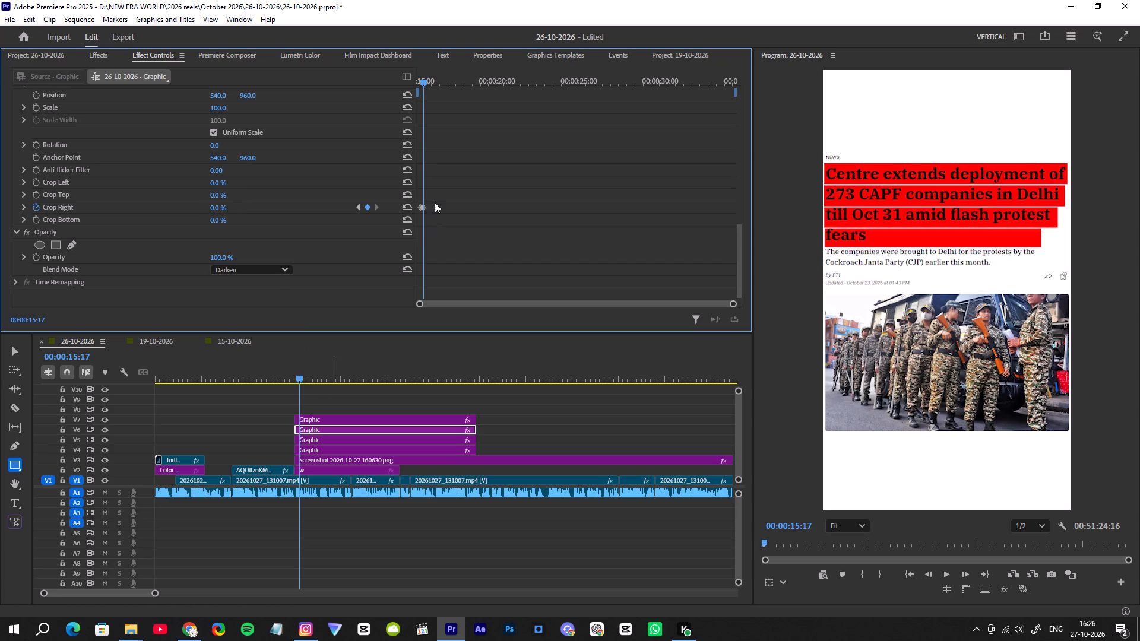
{"action": "left_click_drag", "start_coordinate": [435, 201], "coordinate": [404, 213]}
{"action": "key", "text": "F5"}
Select the V5 highlight over the third headline line and access its motion crop settings.
{"action": "left_click", "coordinate": [318, 439]}
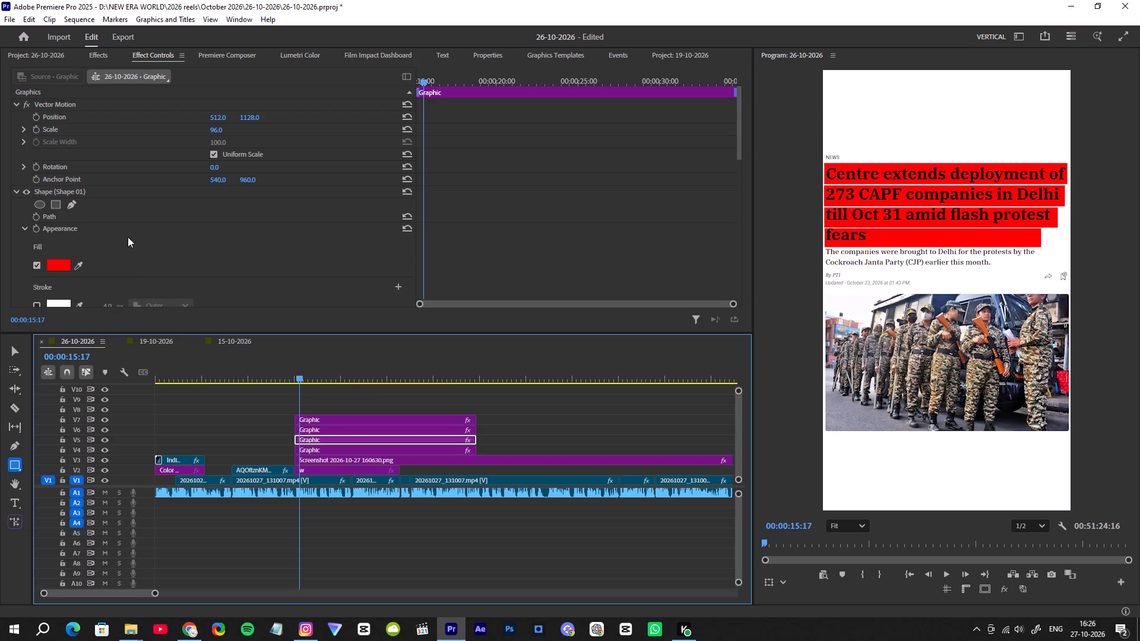
{"action": "scroll", "coordinate": [129, 233], "scroll_direction": "down", "scroll_amount": 7}
{"action": "scroll", "coordinate": [227, 247], "scroll_direction": "down", "scroll_amount": 12}
{"action": "scroll", "coordinate": [286, 252], "scroll_direction": "down", "scroll_amount": 6}
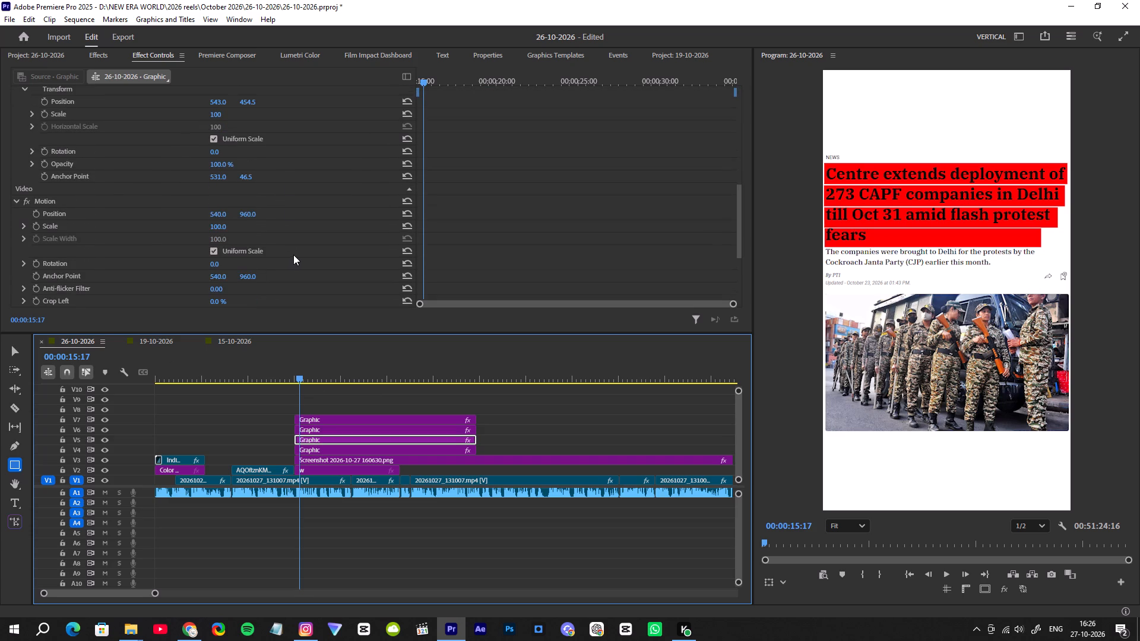
{"action": "scroll", "coordinate": [295, 256], "scroll_direction": "down", "scroll_amount": 6}
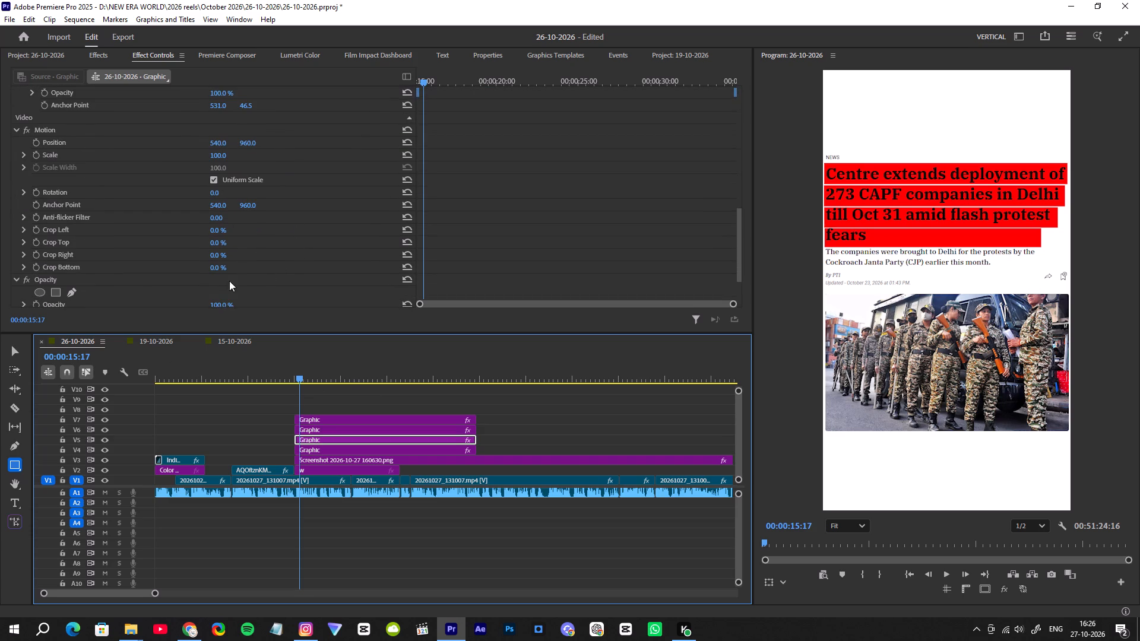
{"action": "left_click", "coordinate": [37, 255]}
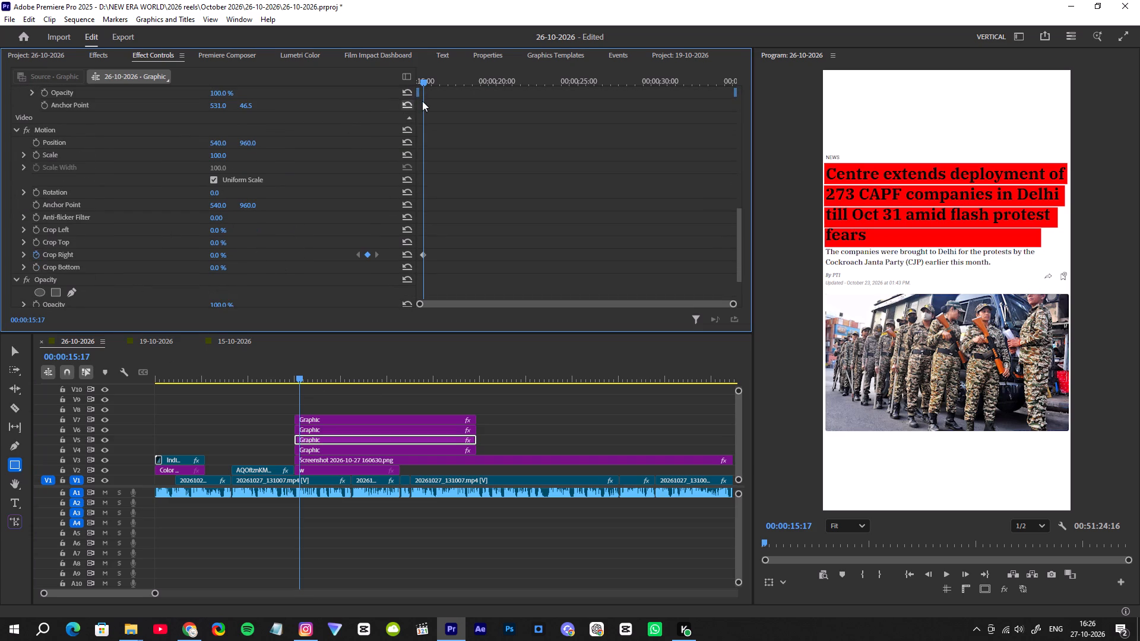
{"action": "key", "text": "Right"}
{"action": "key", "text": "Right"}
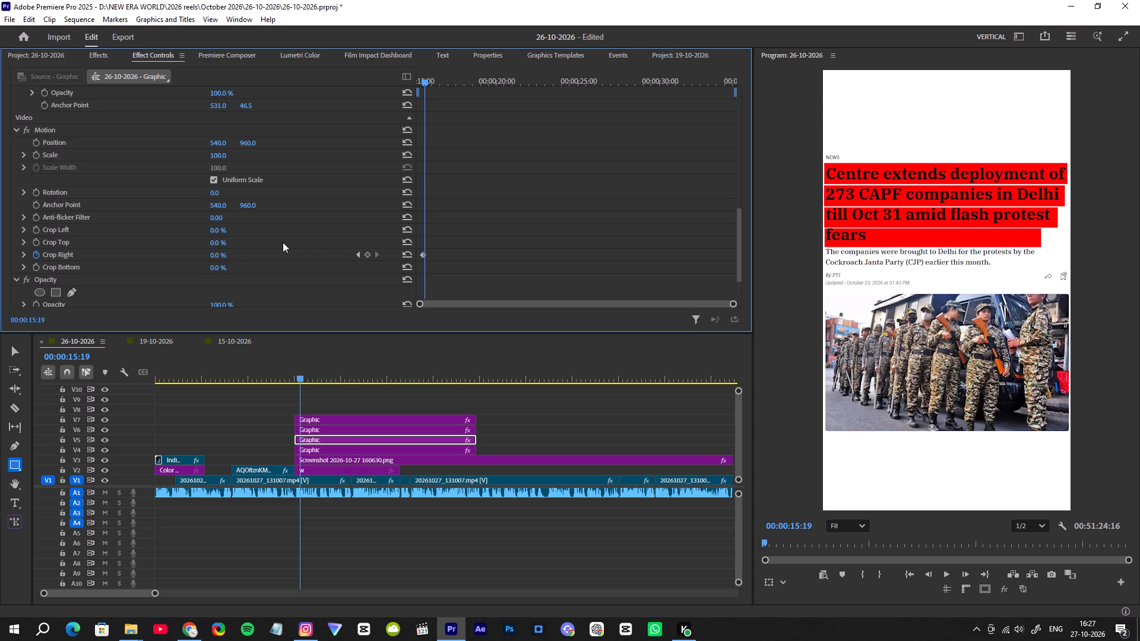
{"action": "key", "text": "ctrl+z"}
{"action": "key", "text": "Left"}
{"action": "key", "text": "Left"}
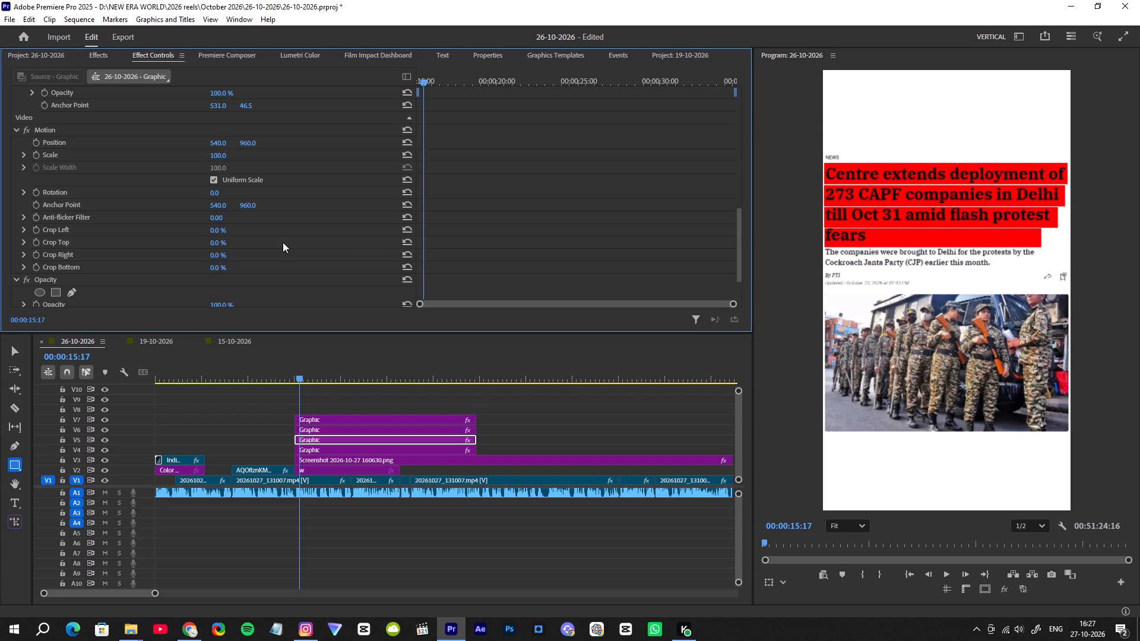
Keyframe the V5 highlight's Crop Right from 100% at 00:00:15:17 to 0% at 00:00:15:19.
{"action": "left_click_drag", "start_coordinate": [213, 256], "coordinate": [213, 256]}
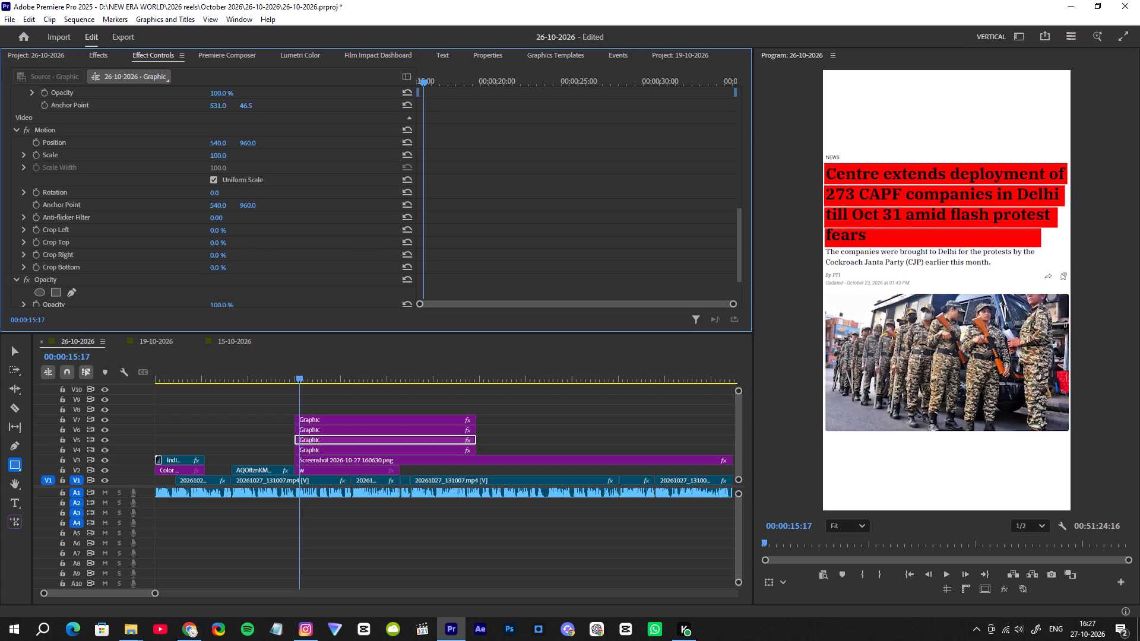
{"action": "left_click_drag", "start_coordinate": [213, 256], "coordinate": [277, 263]}
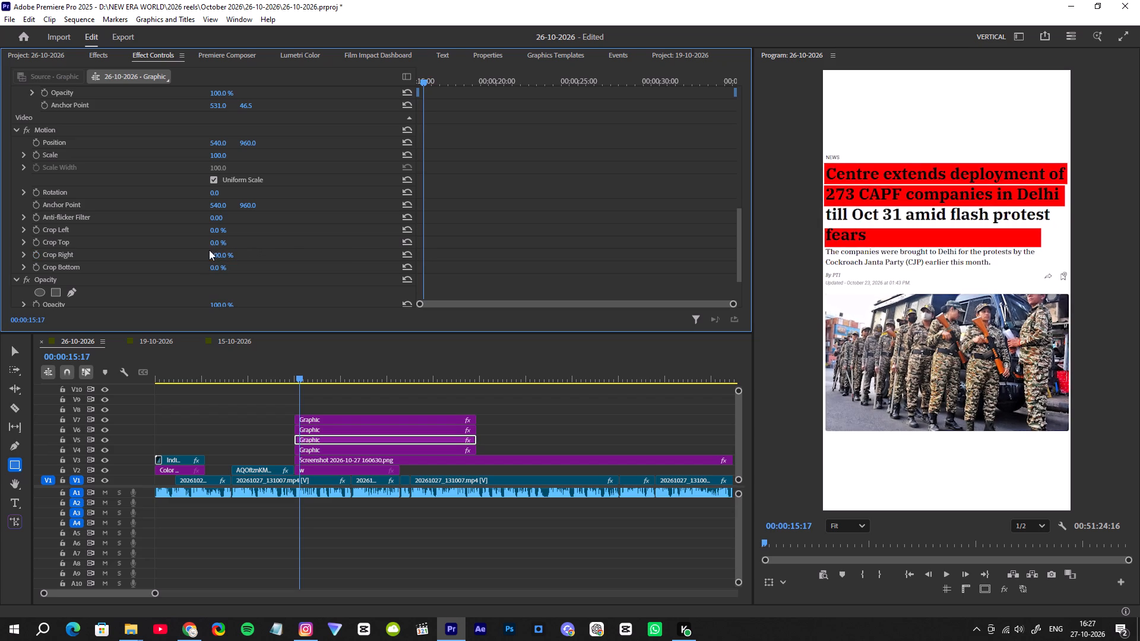
{"action": "left_click", "coordinate": [37, 256]}
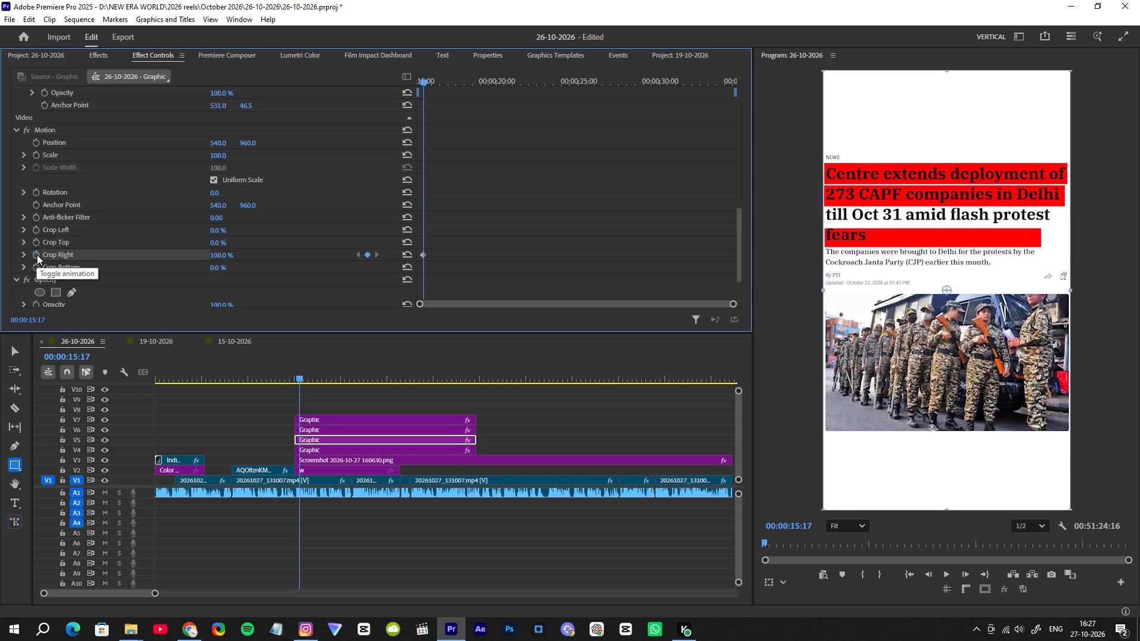
{"action": "key", "text": "Right"}
{"action": "key", "text": "Right"}
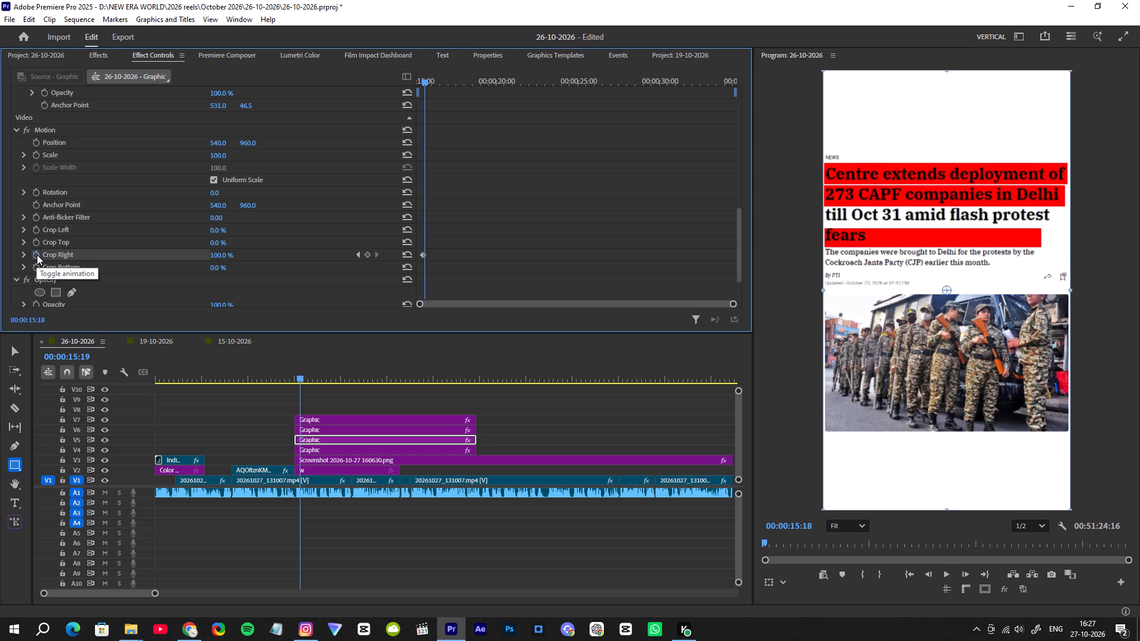
{"action": "left_click_drag", "start_coordinate": [226, 254], "coordinate": [185, 265]}
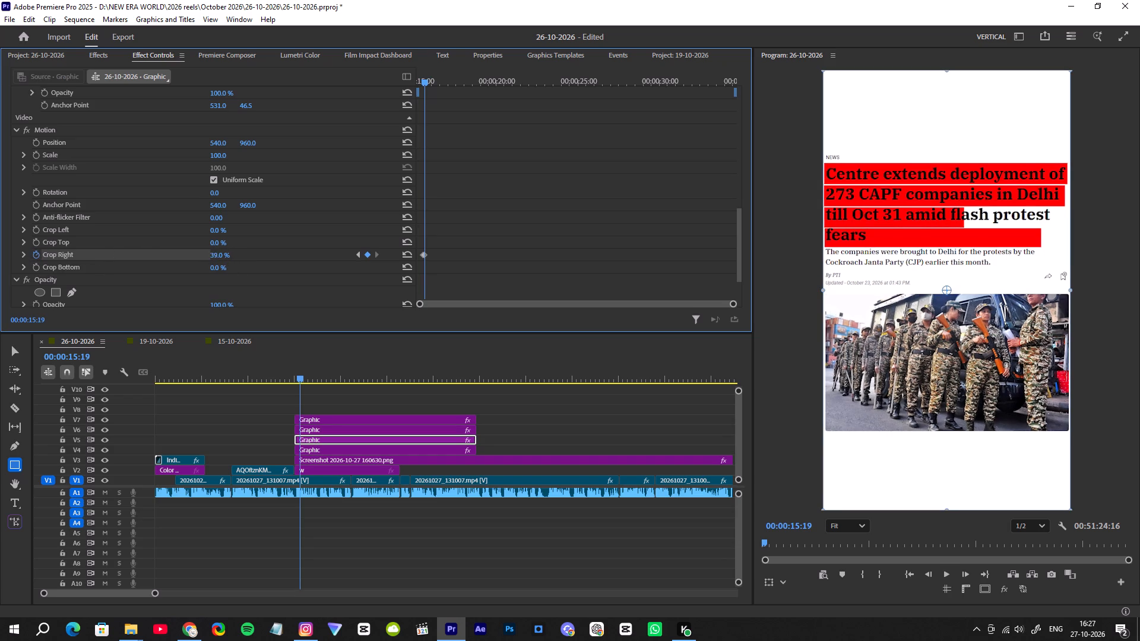
{"action": "left_click_drag", "start_coordinate": [185, 265], "coordinate": [160, 272]}
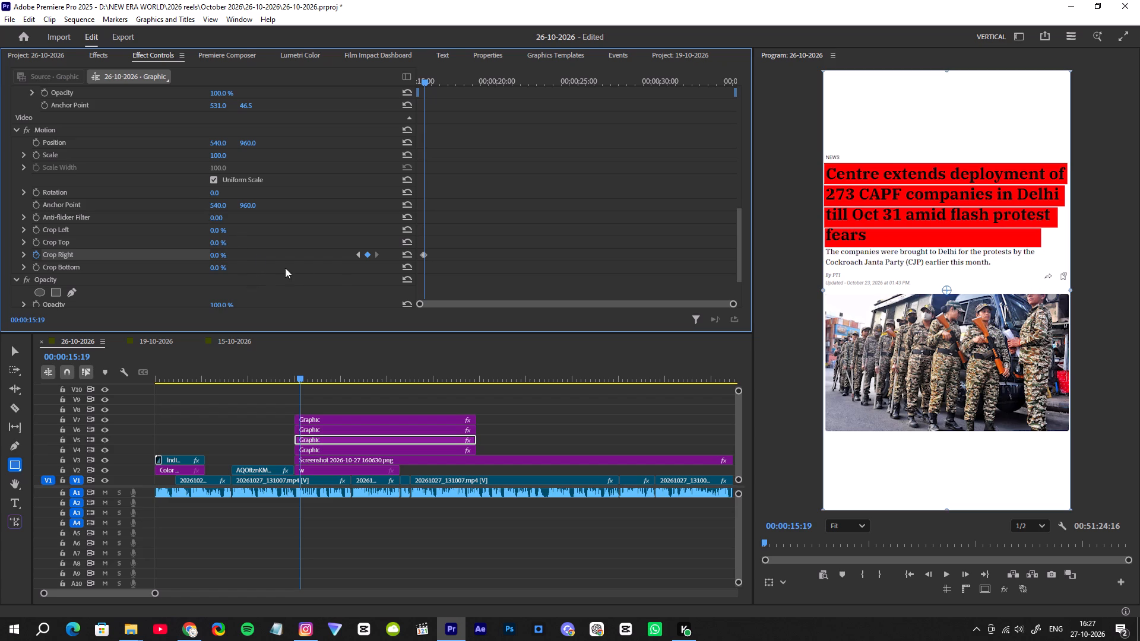
Start keyframing Crop Right on the V4 highlight at 00:00:15:19, replacing the initial keyframe with one at 100%.
{"action": "left_click", "coordinate": [317, 452]}
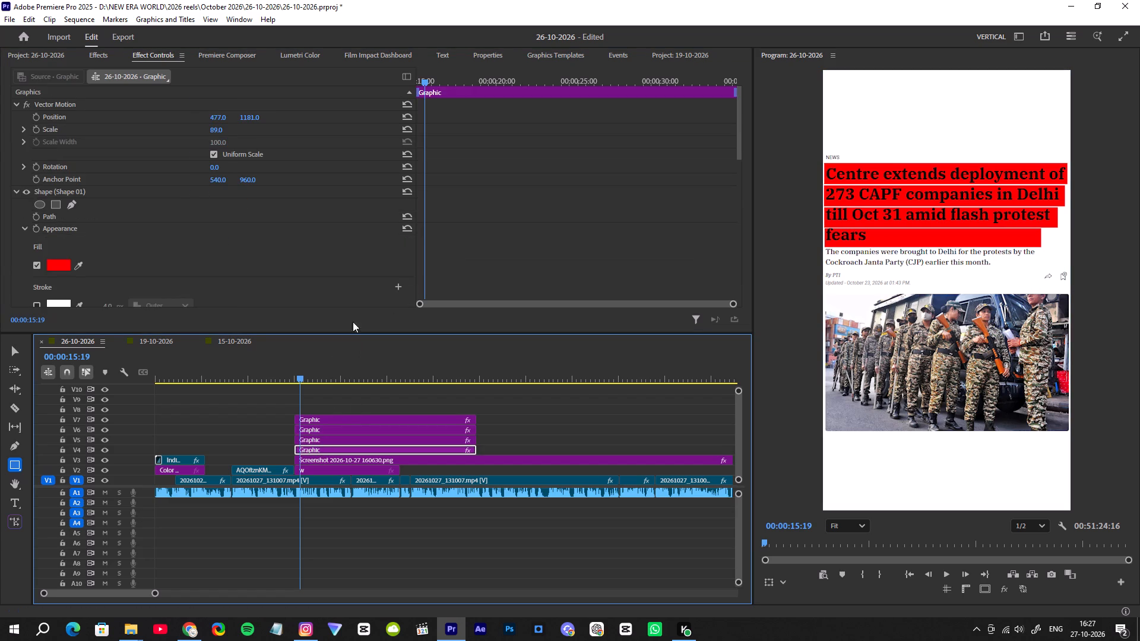
{"action": "scroll", "coordinate": [518, 236], "scroll_direction": "down", "scroll_amount": 18}
{"action": "scroll", "coordinate": [518, 236], "scroll_direction": "down", "scroll_amount": 5}
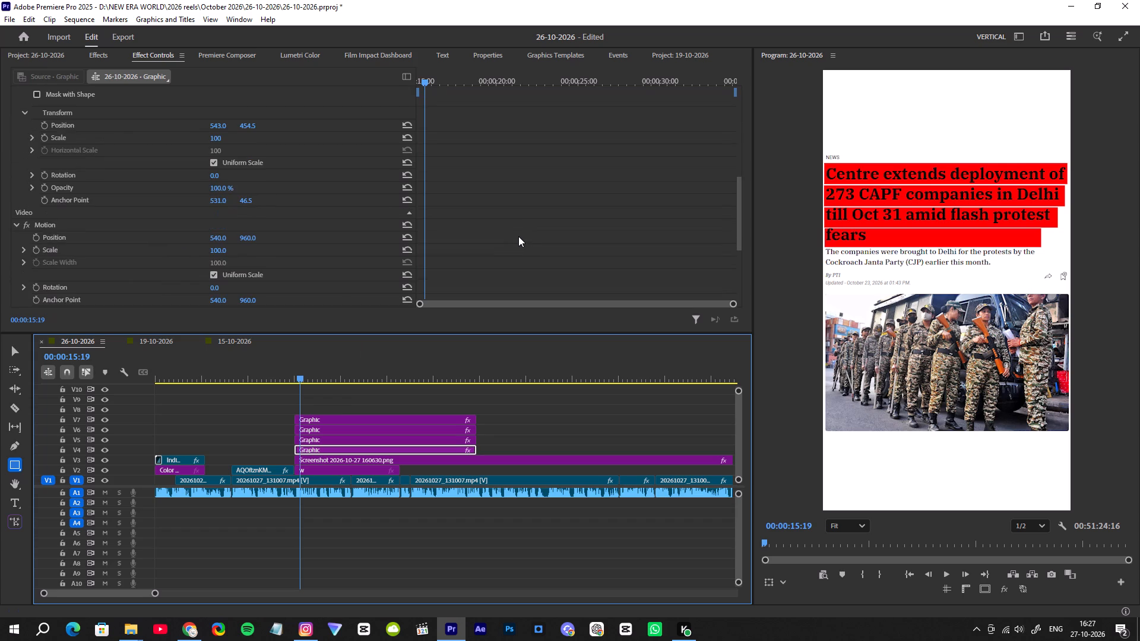
{"action": "scroll", "coordinate": [518, 236], "scroll_direction": "down", "scroll_amount": 8}
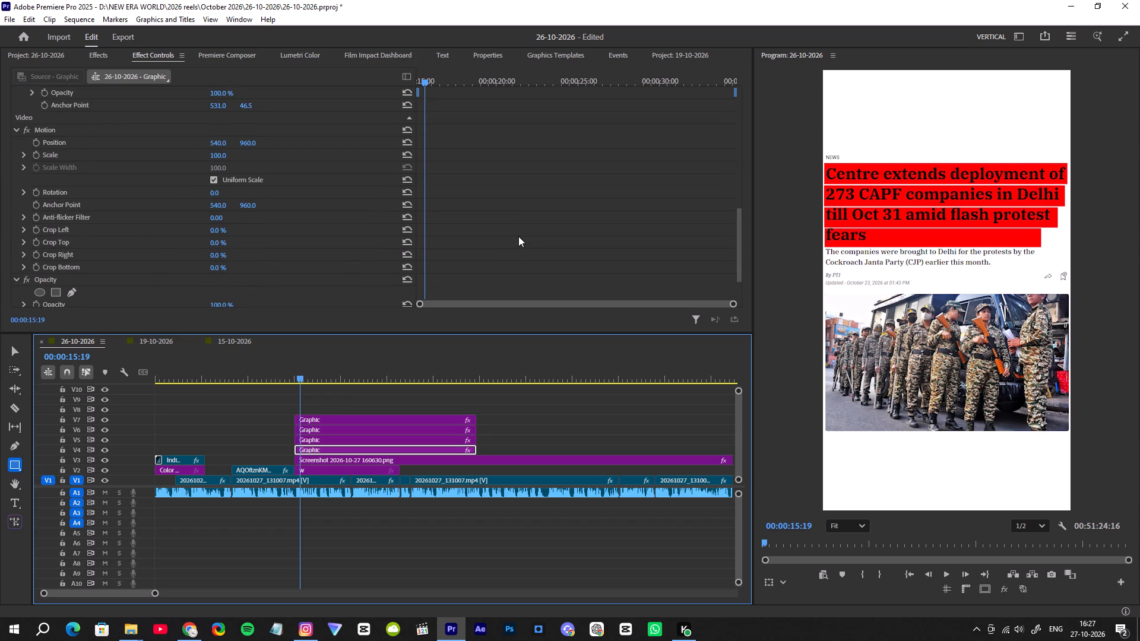
{"action": "left_click", "coordinate": [34, 257]}
{"action": "key", "text": "Right"}
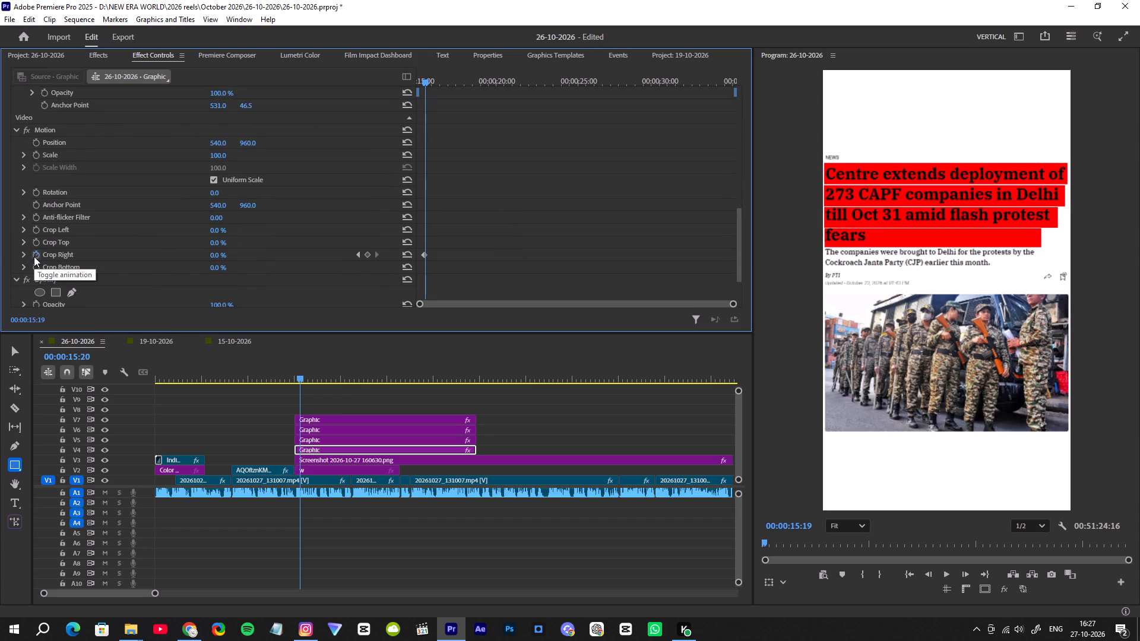
{"action": "key", "text": "Right"}
{"action": "key", "text": "Right"}
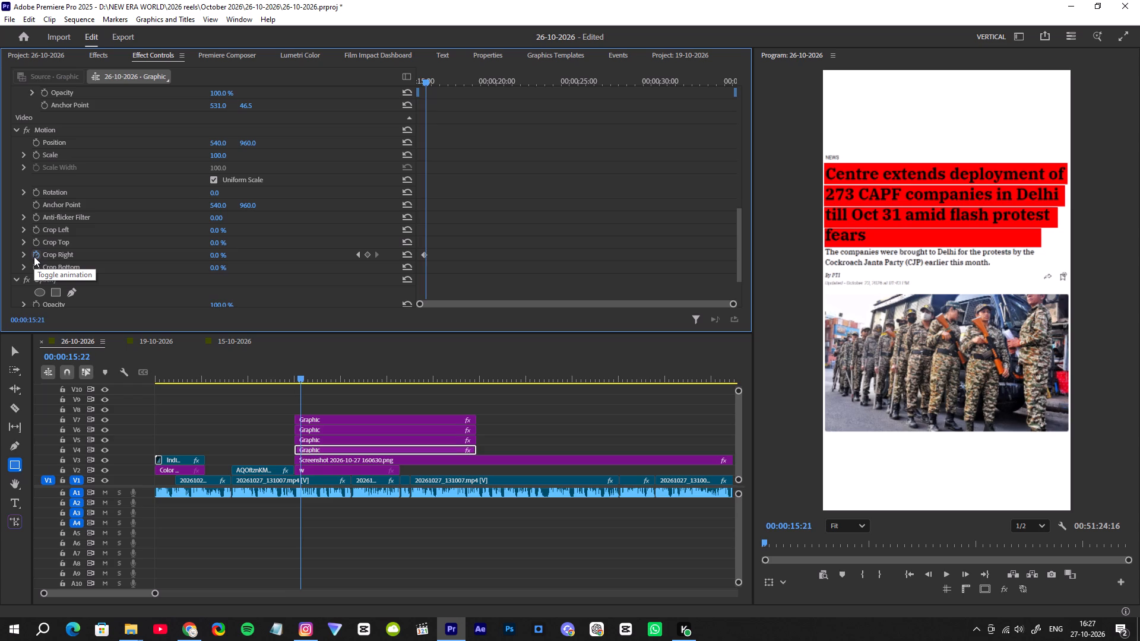
{"action": "key", "text": "Left"}
{"action": "key", "text": "Left"}
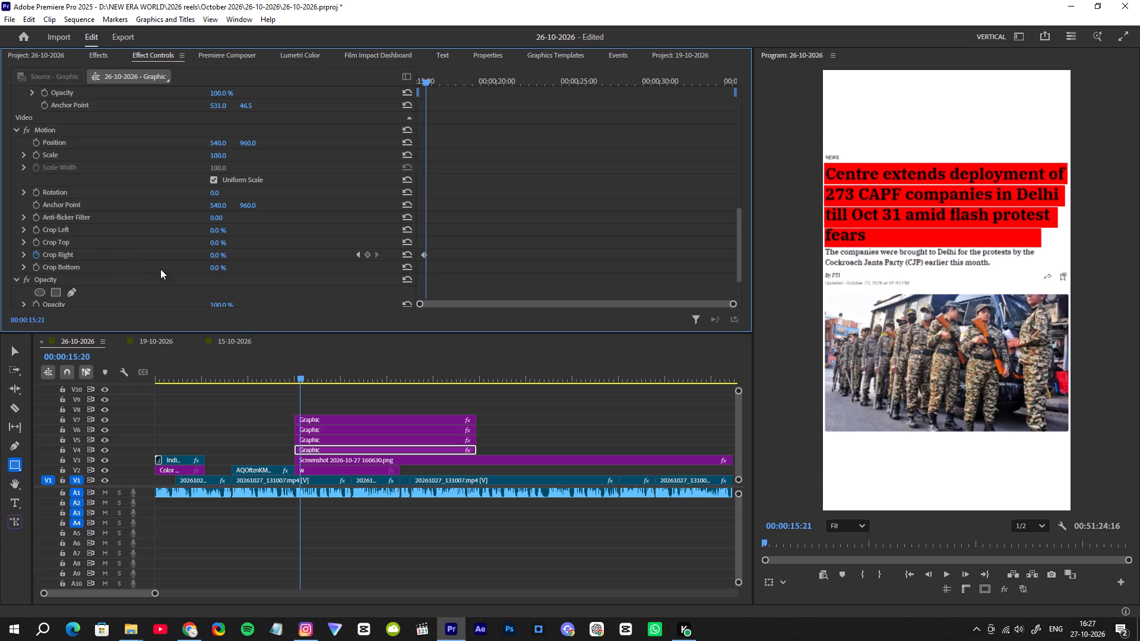
{"action": "left_click", "coordinate": [360, 254]}
{"action": "left_click_drag", "start_coordinate": [444, 243], "coordinate": [421, 263]}
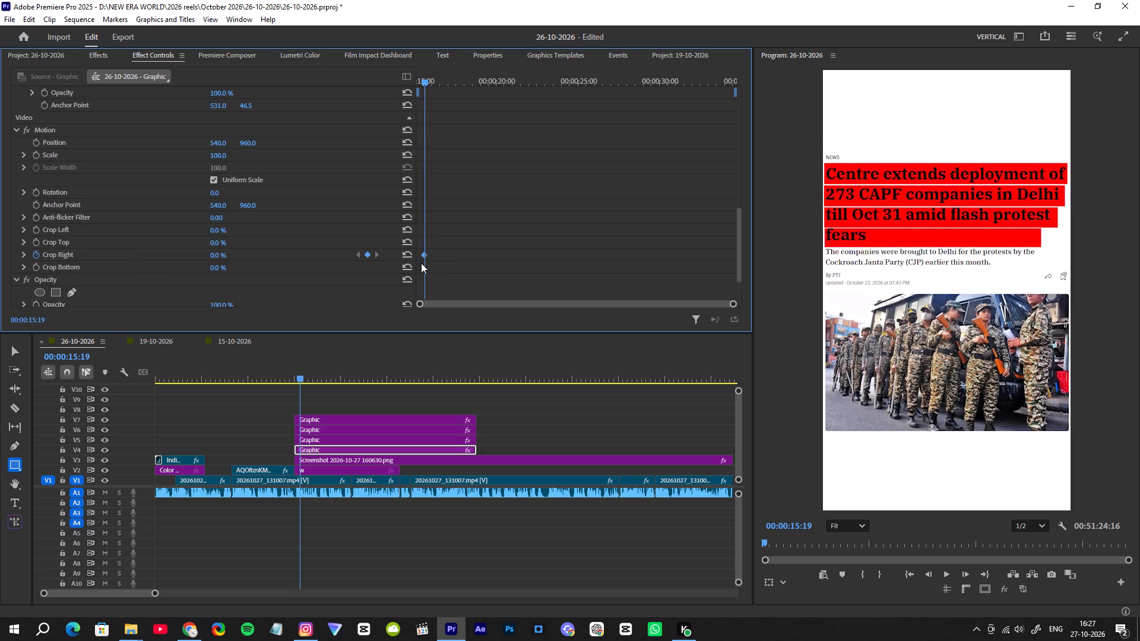
{"action": "key", "text": "Delete"}
{"action": "left_click_drag", "start_coordinate": [217, 258], "coordinate": [330, 259]}
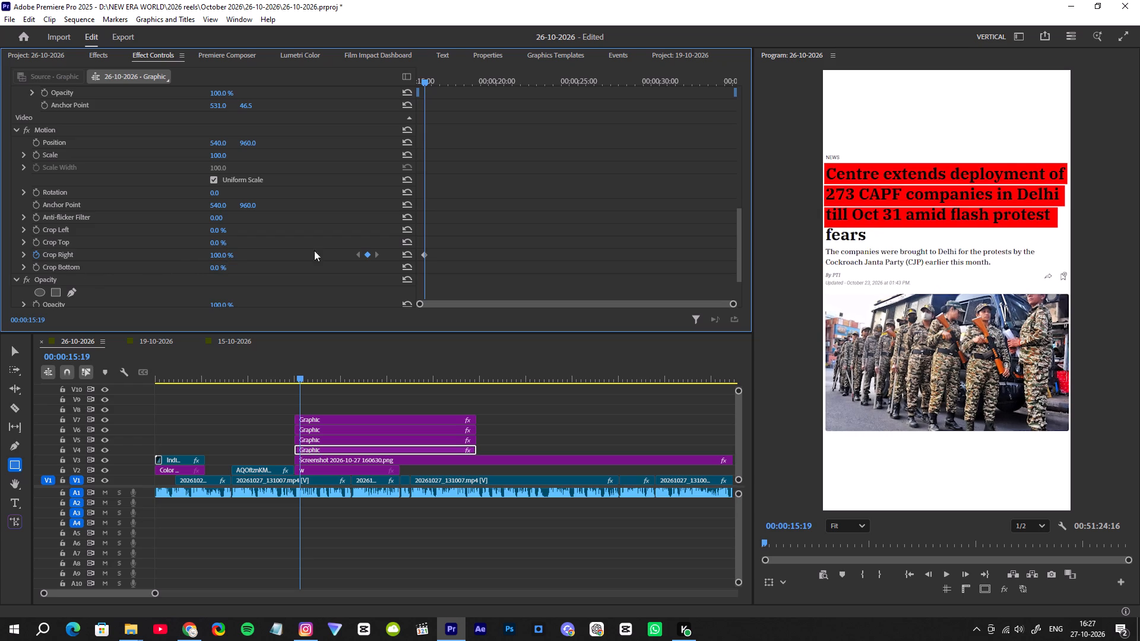
Keyframe the V4 highlight's Crop Right to 79% at 00:00:15:22, ending just past the word "fears", and play back the reveal.
{"action": "key", "text": "Right"}
{"action": "key", "text": "Right"}
{"action": "key", "text": "Right"}
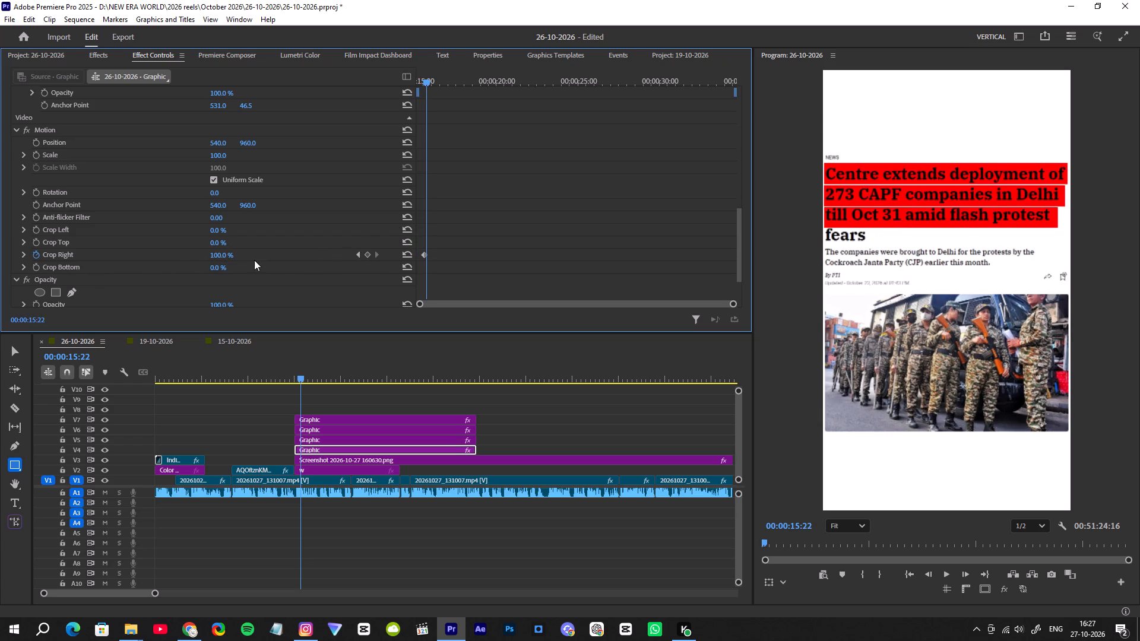
{"action": "left_click_drag", "start_coordinate": [224, 253], "coordinate": [214, 257]}
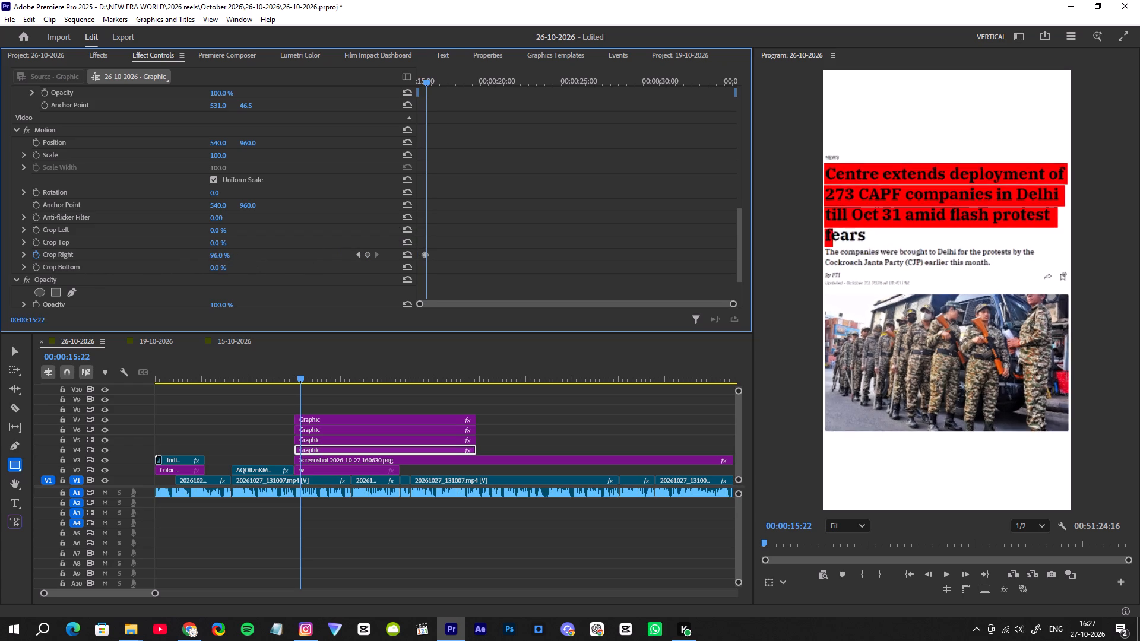
{"action": "left_click_drag", "start_coordinate": [214, 257], "coordinate": [204, 262]}
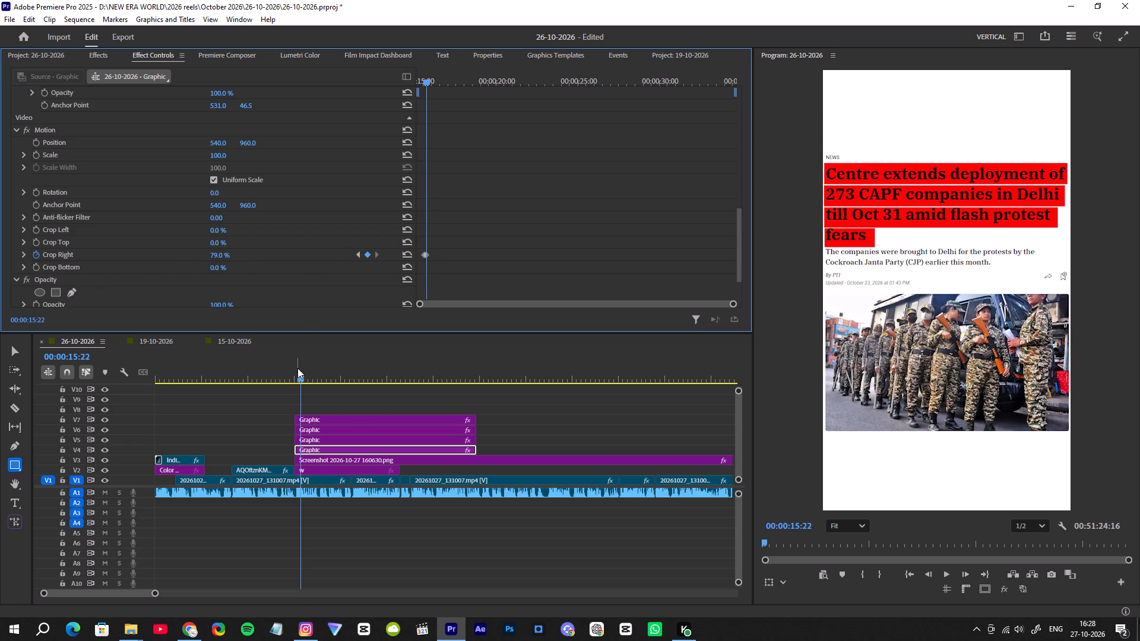
{"action": "left_click", "coordinate": [297, 375]}
{"action": "key", "text": "space"}
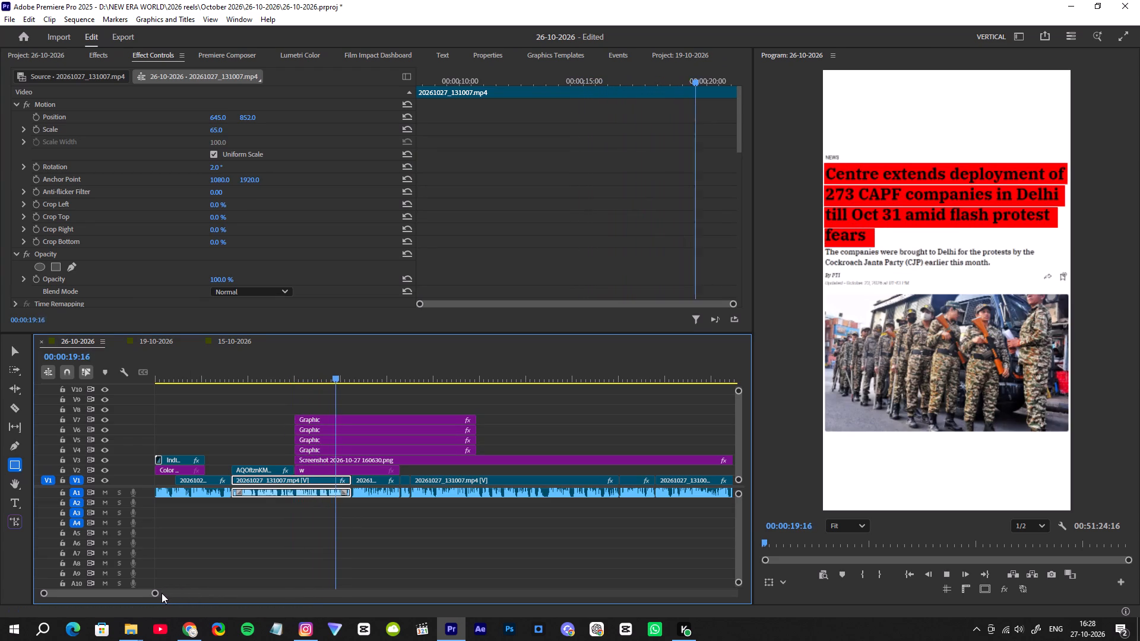
{"action": "key", "text": "space"}
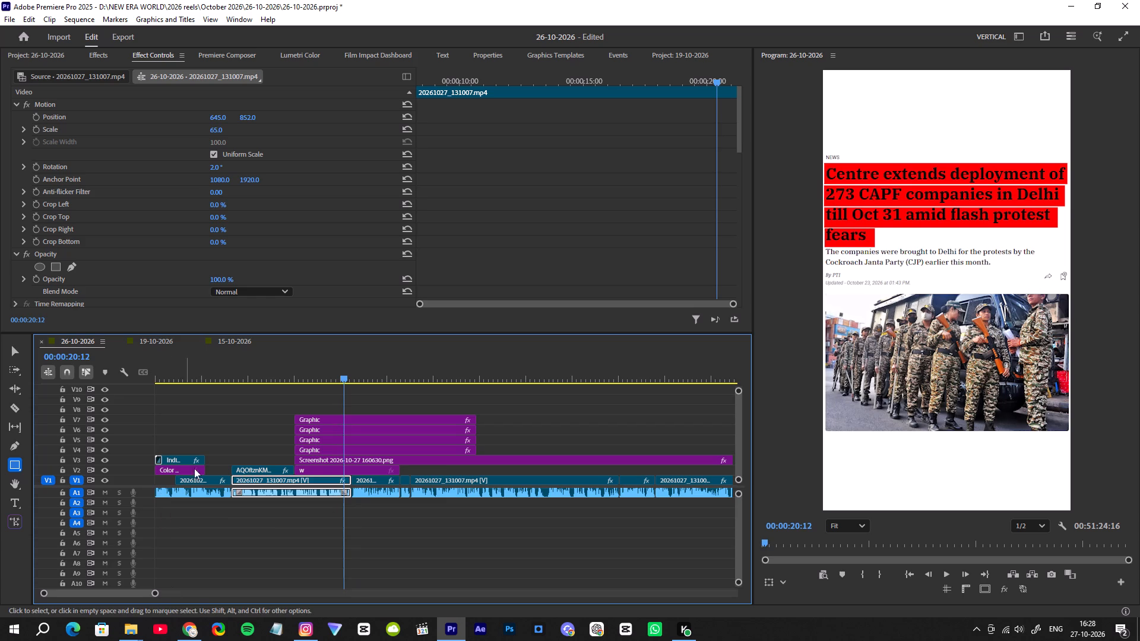
Split only the four highlight graphics on V4 to V7 at 00:00:18:18, leaving the screenshot and matte uncut.
{"action": "left_click_drag", "start_coordinate": [156, 594], "coordinate": [134, 594]}
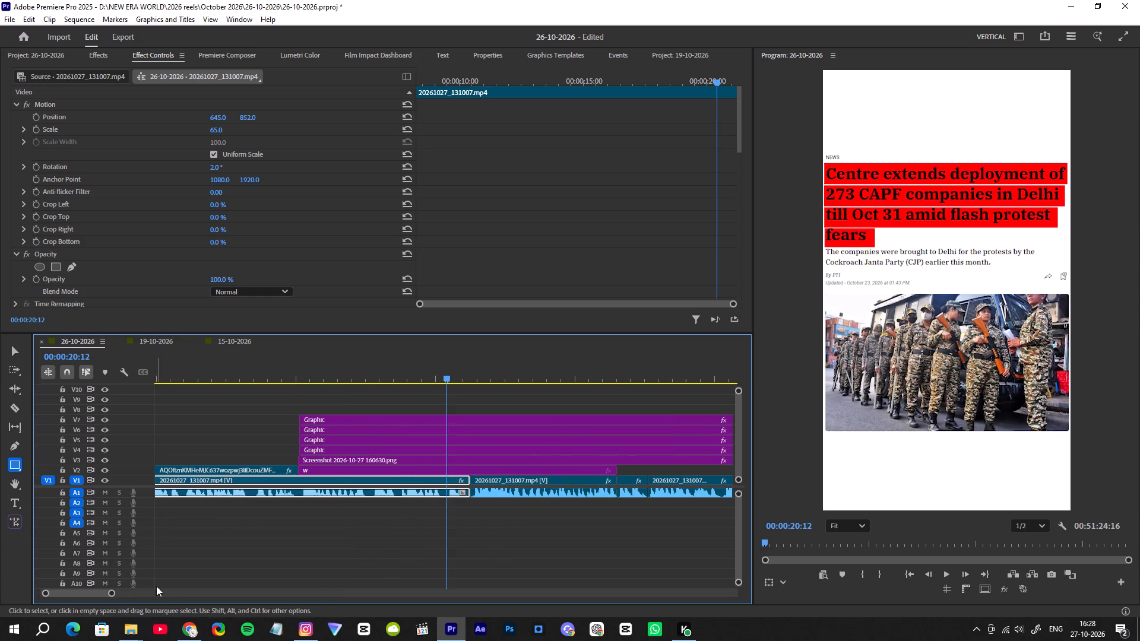
{"action": "left_click_drag", "start_coordinate": [381, 373], "coordinate": [370, 380]}
{"action": "key", "text": "space"}
{"action": "key", "text": "space"}
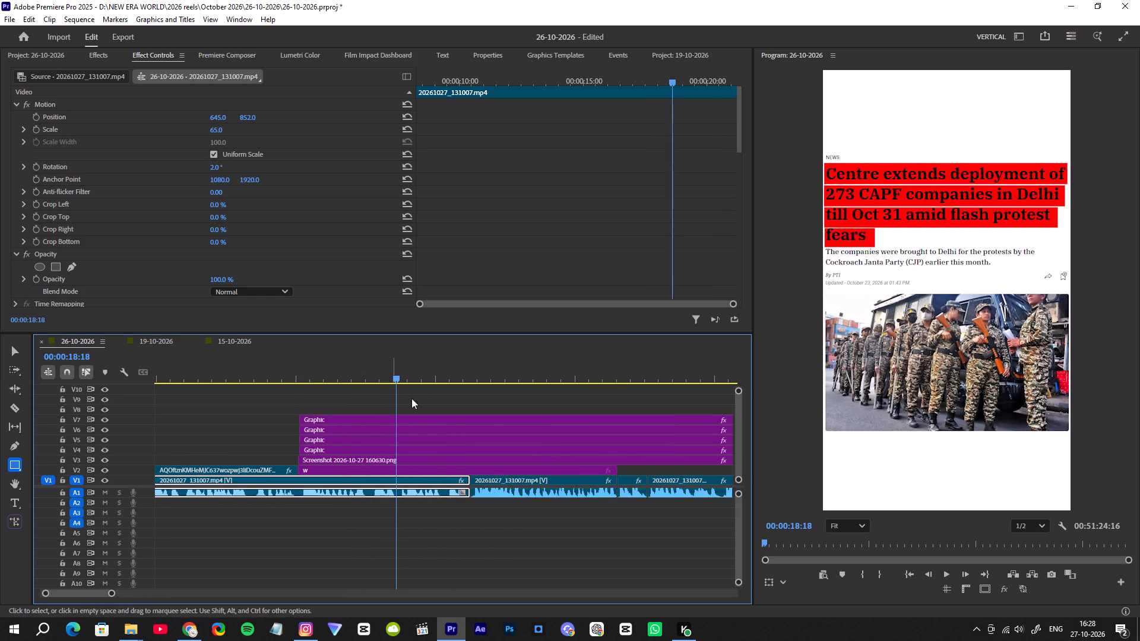
{"action": "left_click_drag", "start_coordinate": [469, 402], "coordinate": [432, 464]}
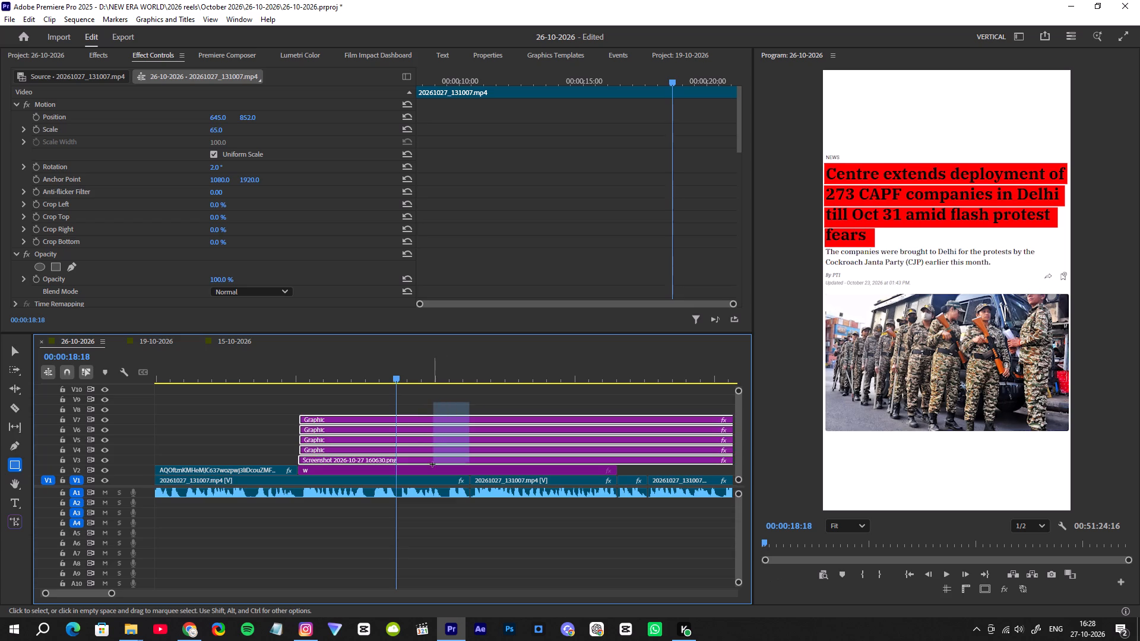
{"action": "left_click_drag", "start_coordinate": [432, 464], "coordinate": [432, 465]}
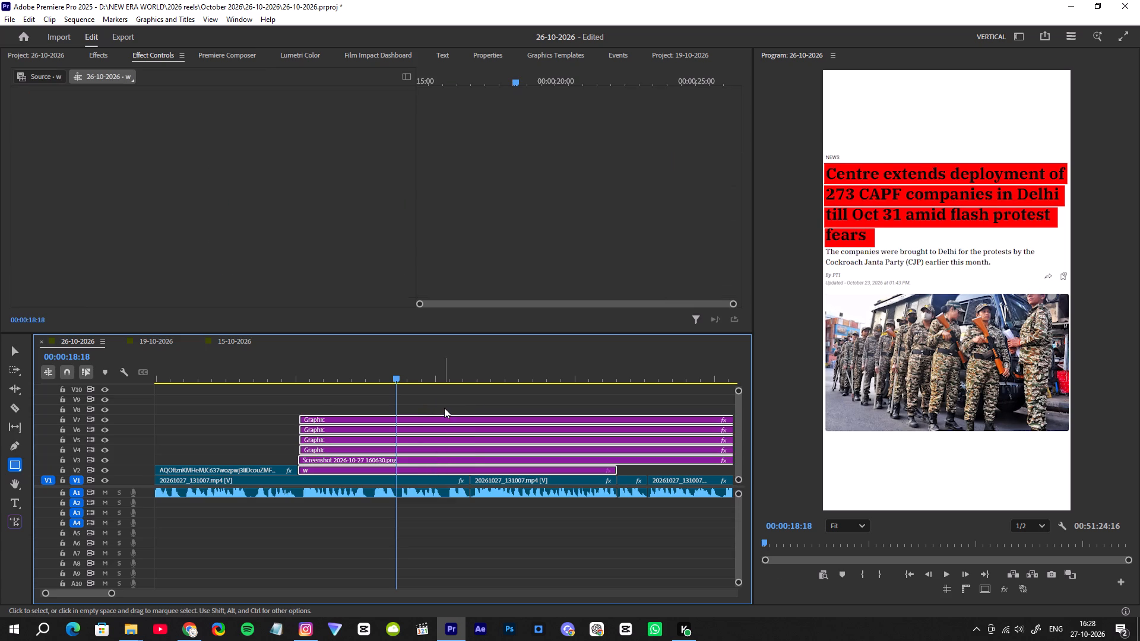
{"action": "left_click", "coordinate": [444, 408]}
{"action": "left_click_drag", "start_coordinate": [450, 399], "coordinate": [435, 441]}
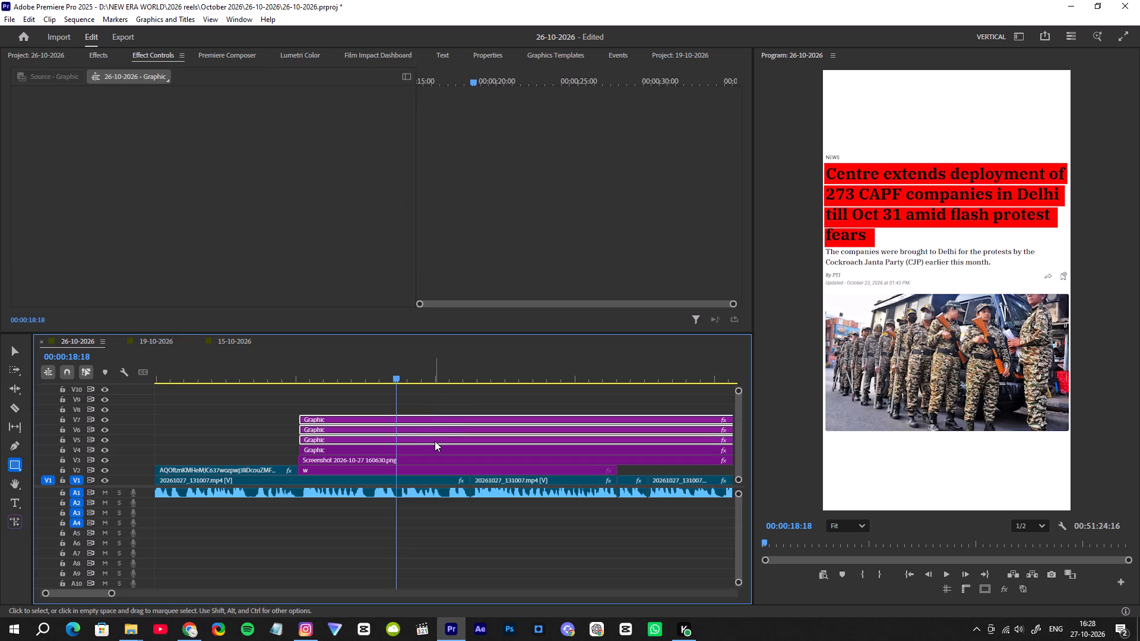
{"action": "left_click", "coordinate": [435, 441]}
{"action": "left_click_drag", "start_coordinate": [447, 395], "coordinate": [431, 449]}
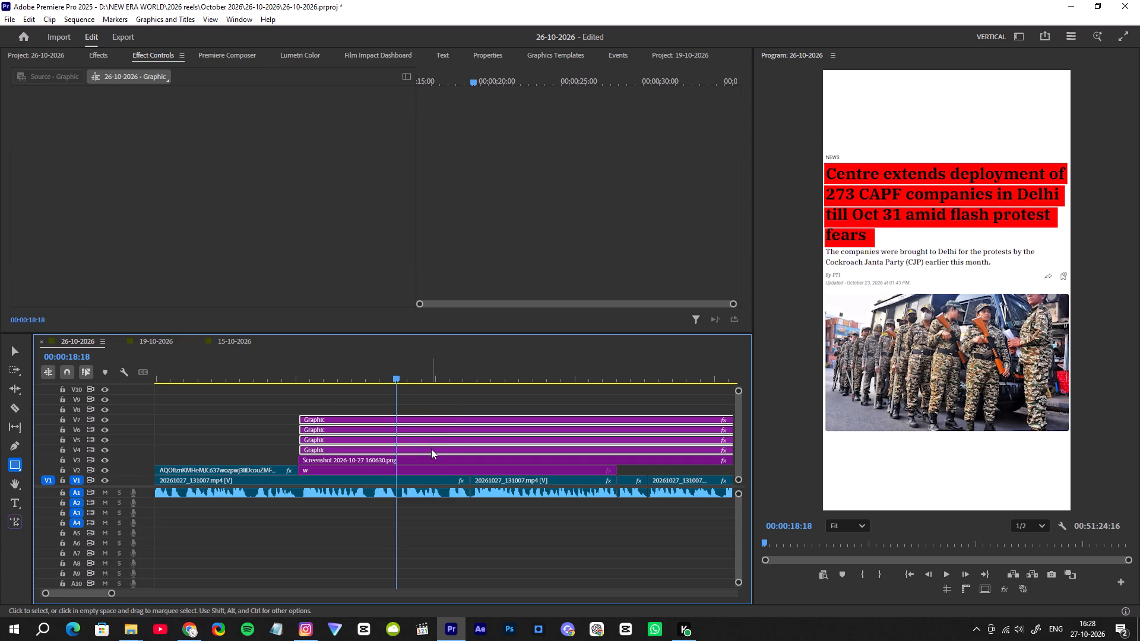
{"action": "key", "text": "F2"}
{"action": "left_click_drag", "start_coordinate": [113, 595], "coordinate": [140, 591]}
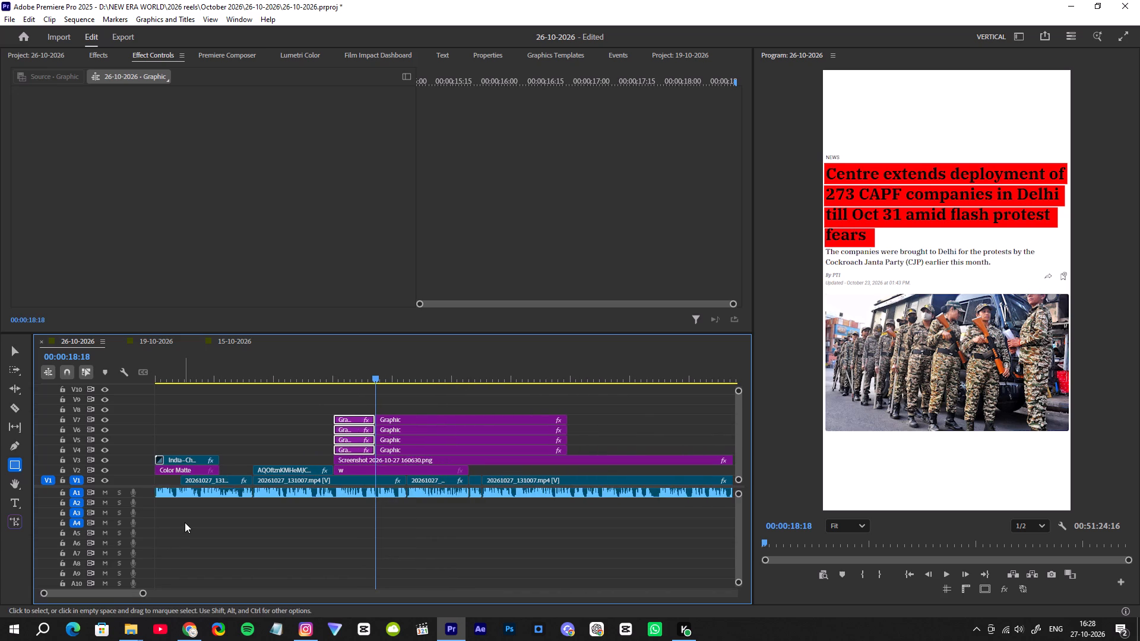
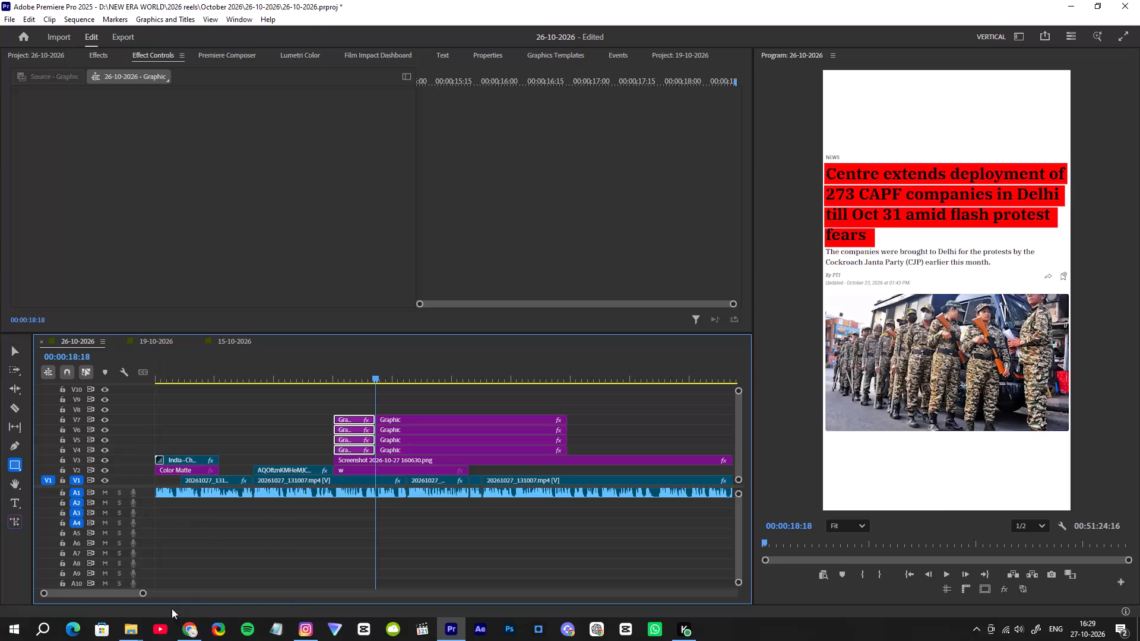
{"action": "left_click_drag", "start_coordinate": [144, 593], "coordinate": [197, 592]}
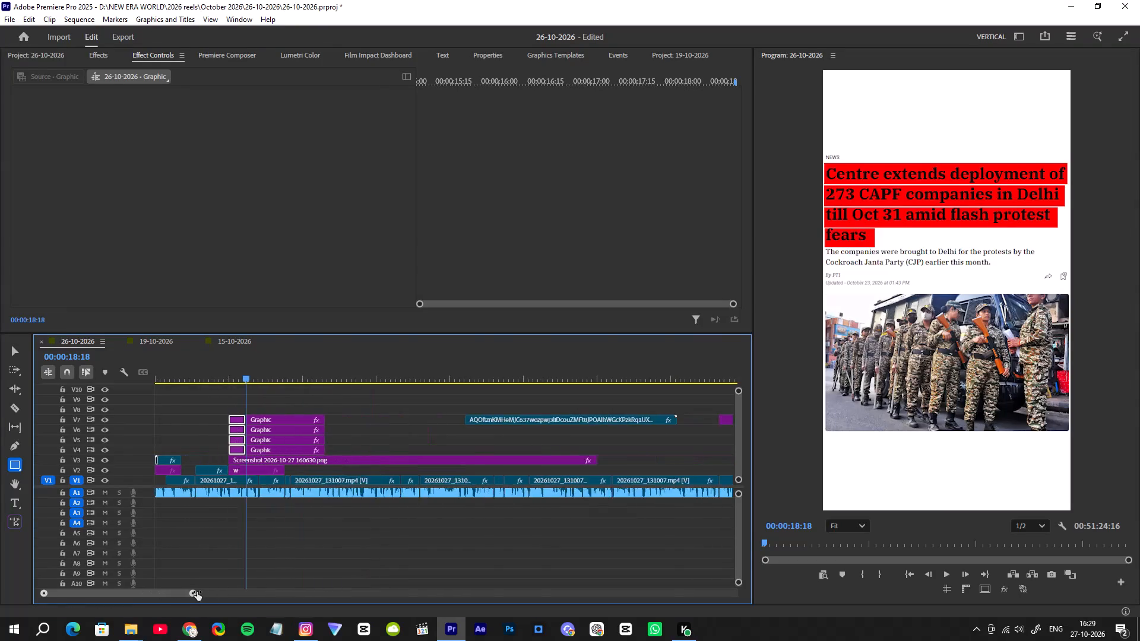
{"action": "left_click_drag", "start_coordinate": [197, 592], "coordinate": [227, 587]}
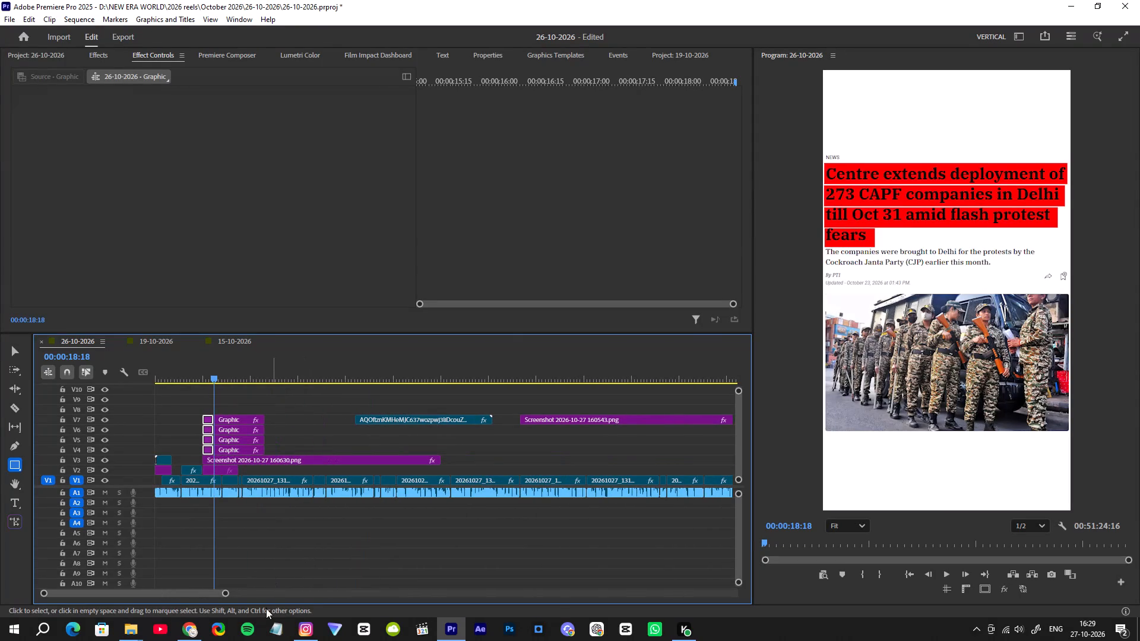
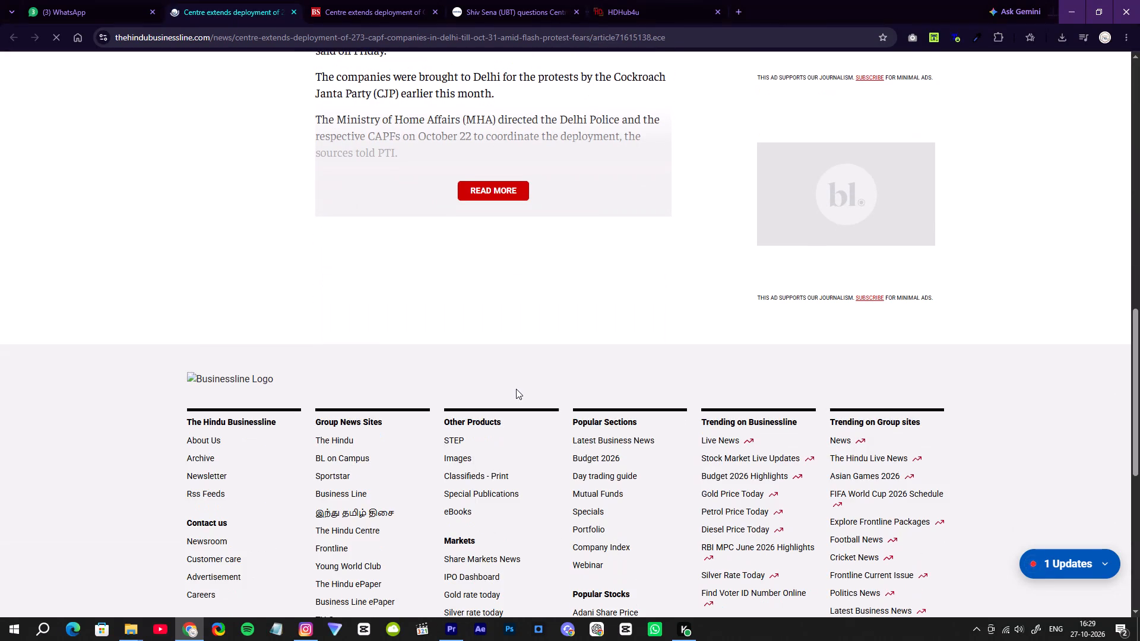
Look through the Businessline article on the extended deployment of 273 CAPF companies in Delhi, including its text and photo.
{"action": "scroll", "coordinate": [519, 382], "scroll_direction": "down", "scroll_amount": 12}
{"action": "scroll", "coordinate": [520, 382], "scroll_direction": "up", "scroll_amount": 2}
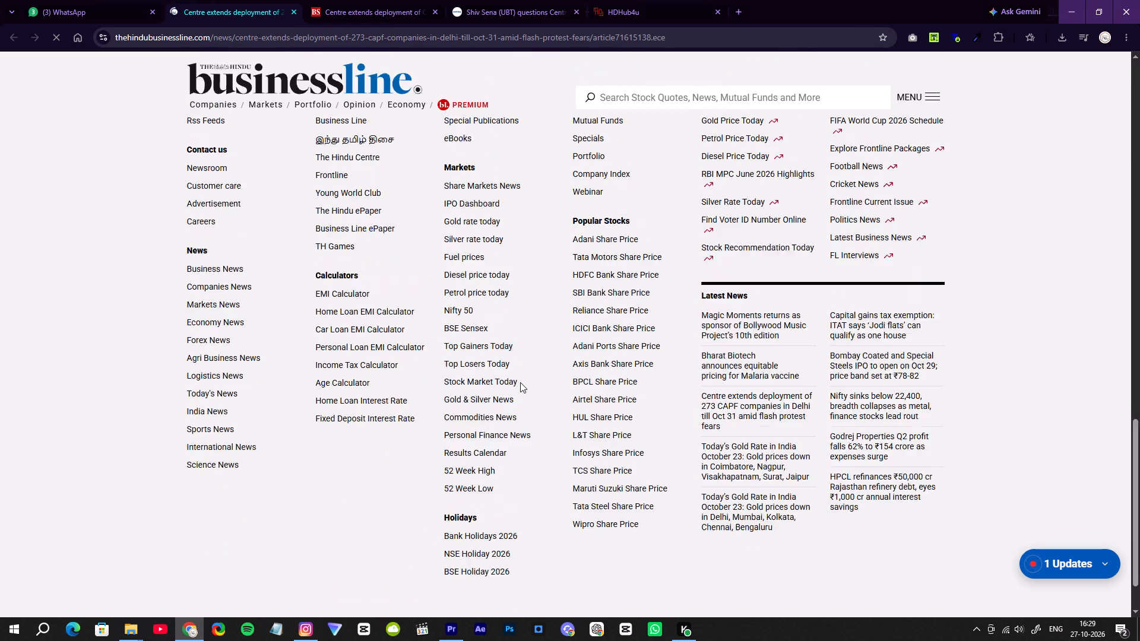
{"action": "scroll", "coordinate": [530, 386], "scroll_direction": "up", "scroll_amount": 14}
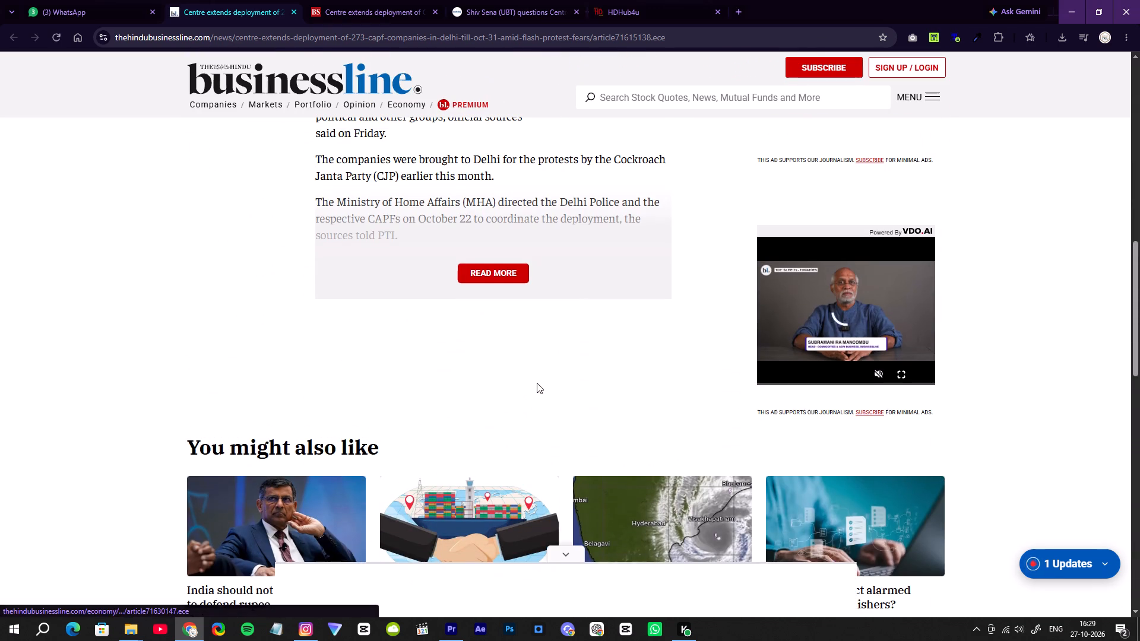
{"action": "scroll", "coordinate": [537, 383], "scroll_direction": "up", "scroll_amount": 7}
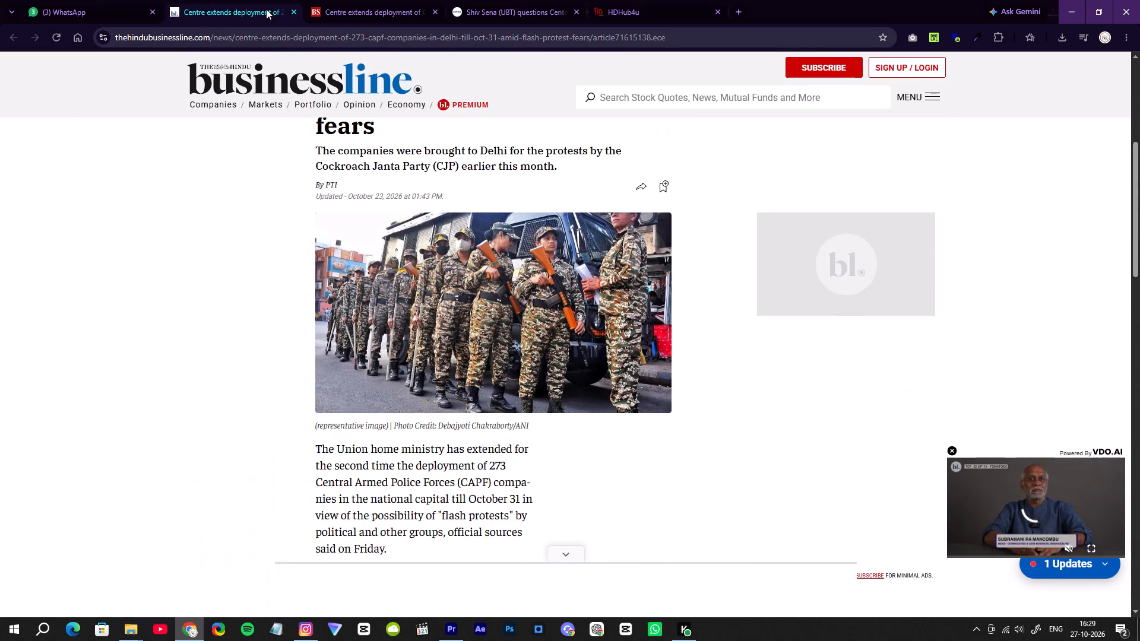
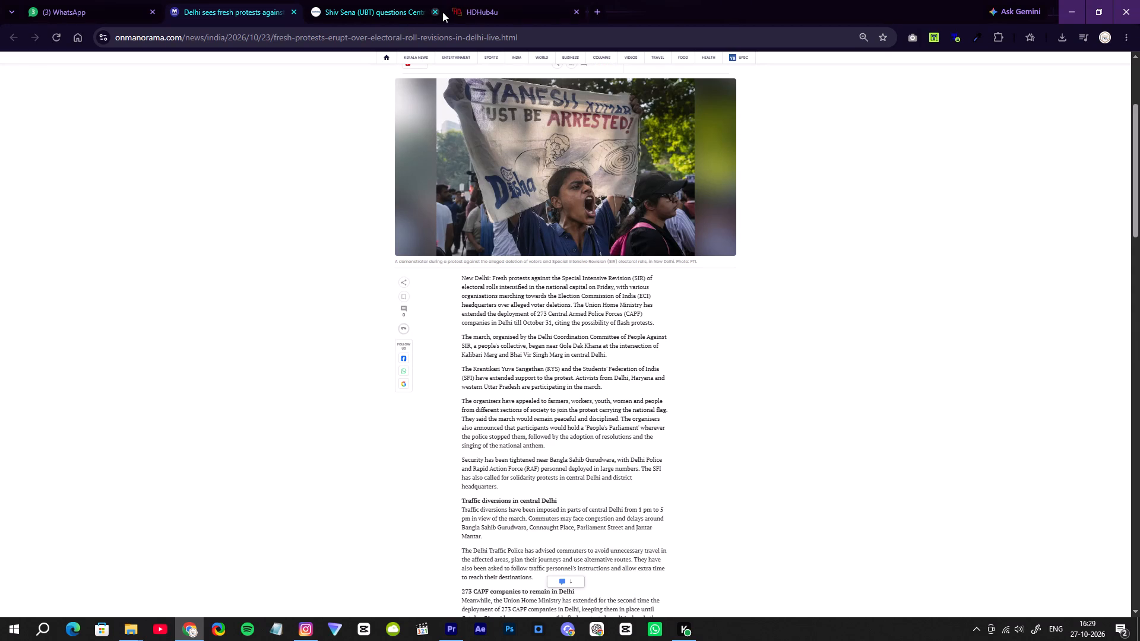
In Chrome, close the Shiv Sena (UBT) article page, keeping the Delhi protests article open.
{"action": "left_click", "coordinate": [436, 15]}
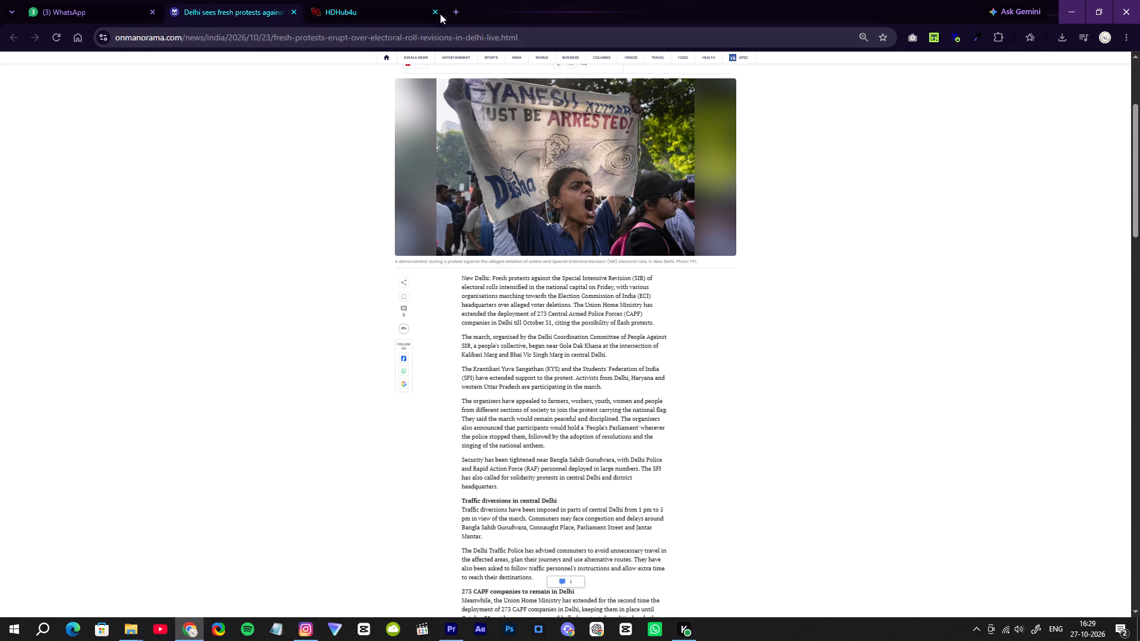
Close the HDHub4u browser tab and switch back to Premiere Pro.
{"action": "left_click", "coordinate": [436, 14]}
{"action": "left_click", "coordinate": [455, 633]}
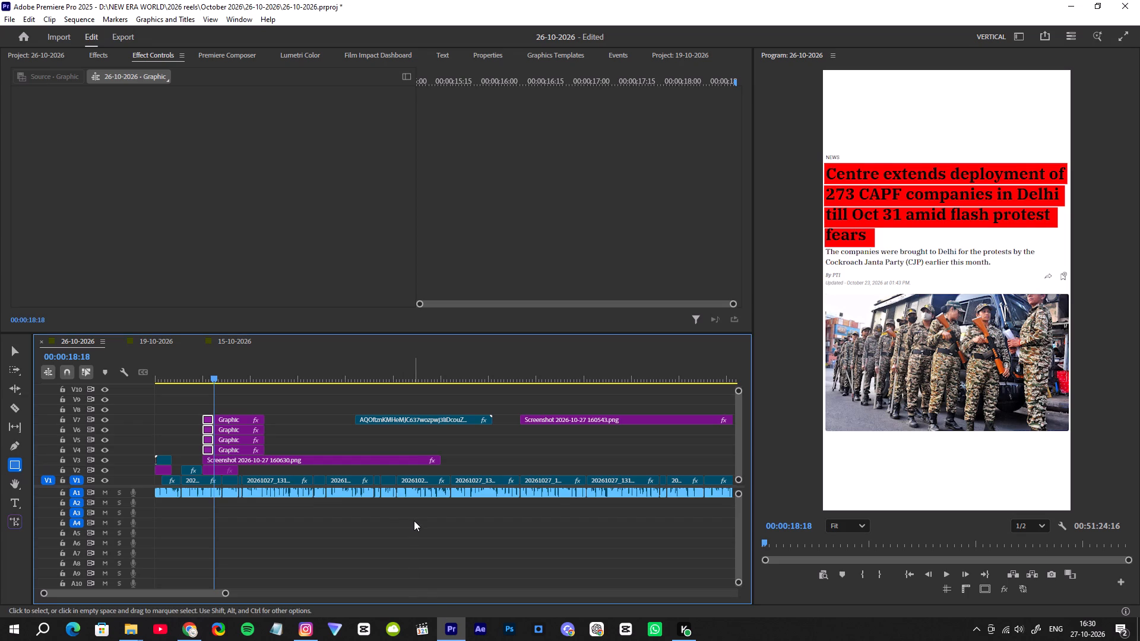
Trim the V3 article screenshot and the V2 white matte beneath it to end with the split highlights at 00:00:18:18.
{"action": "left_click_drag", "start_coordinate": [230, 594], "coordinate": [230, 596]}
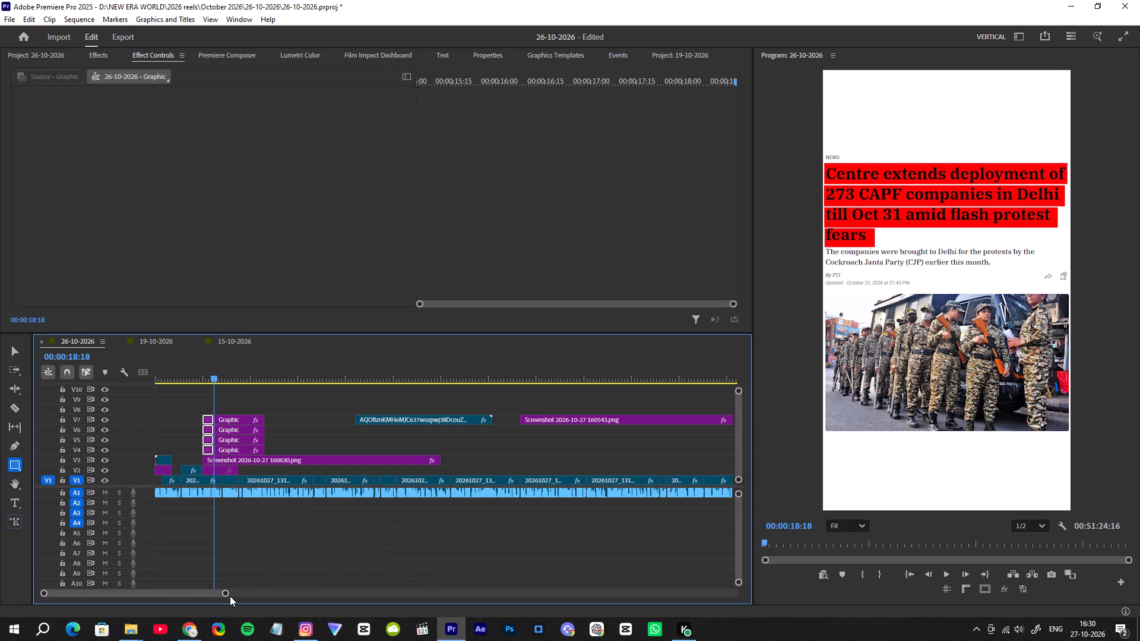
{"action": "left_click_drag", "start_coordinate": [230, 596], "coordinate": [221, 598]}
{"action": "left_click_drag", "start_coordinate": [251, 595], "coordinate": [319, 605]}
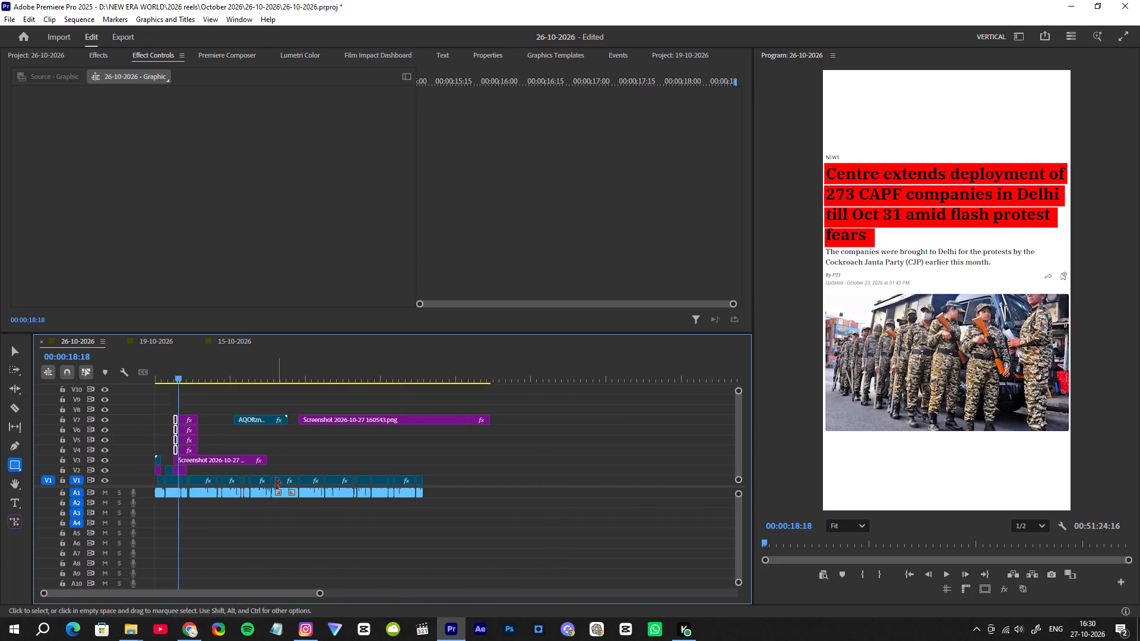
{"action": "left_click_drag", "start_coordinate": [263, 459], "coordinate": [176, 481]}
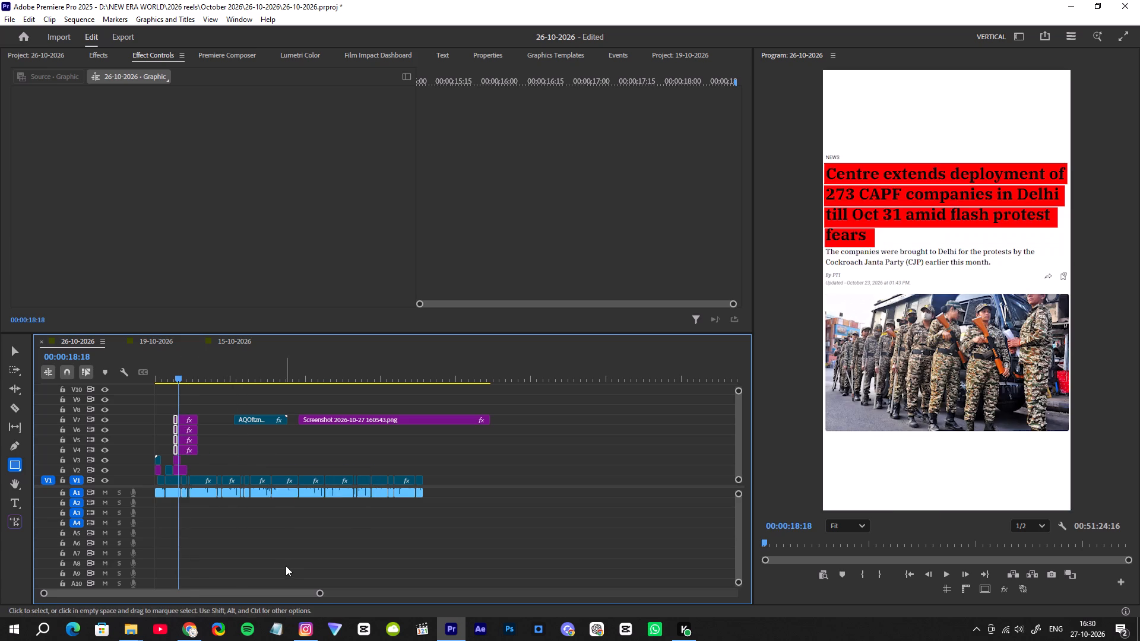
{"action": "left_click_drag", "start_coordinate": [319, 595], "coordinate": [224, 564]}
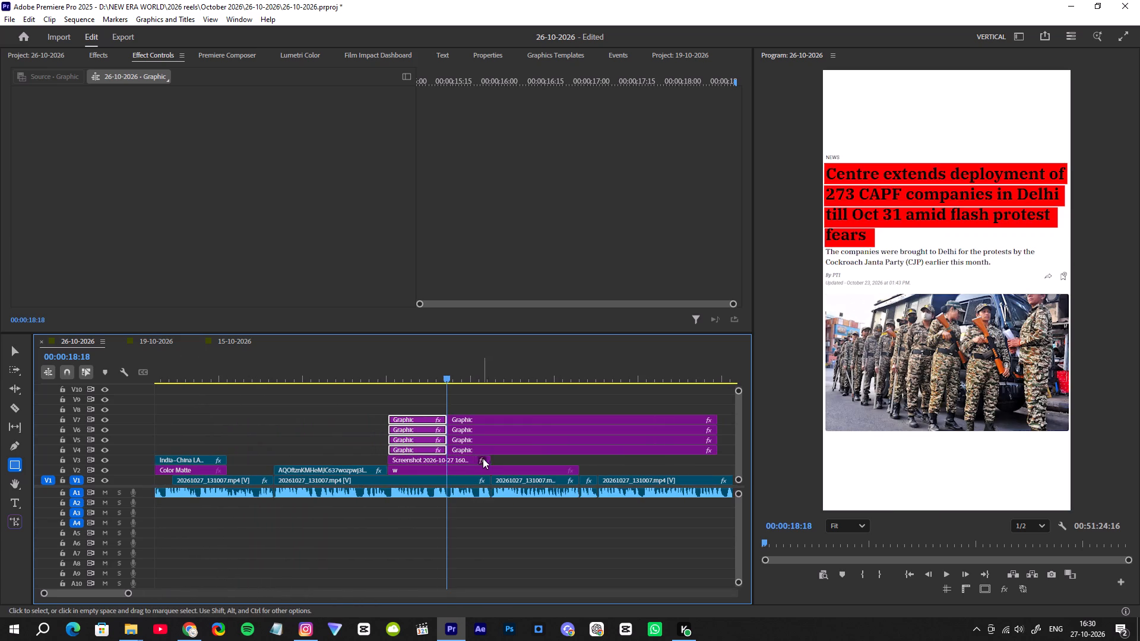
{"action": "left_click_drag", "start_coordinate": [487, 462], "coordinate": [445, 469]}
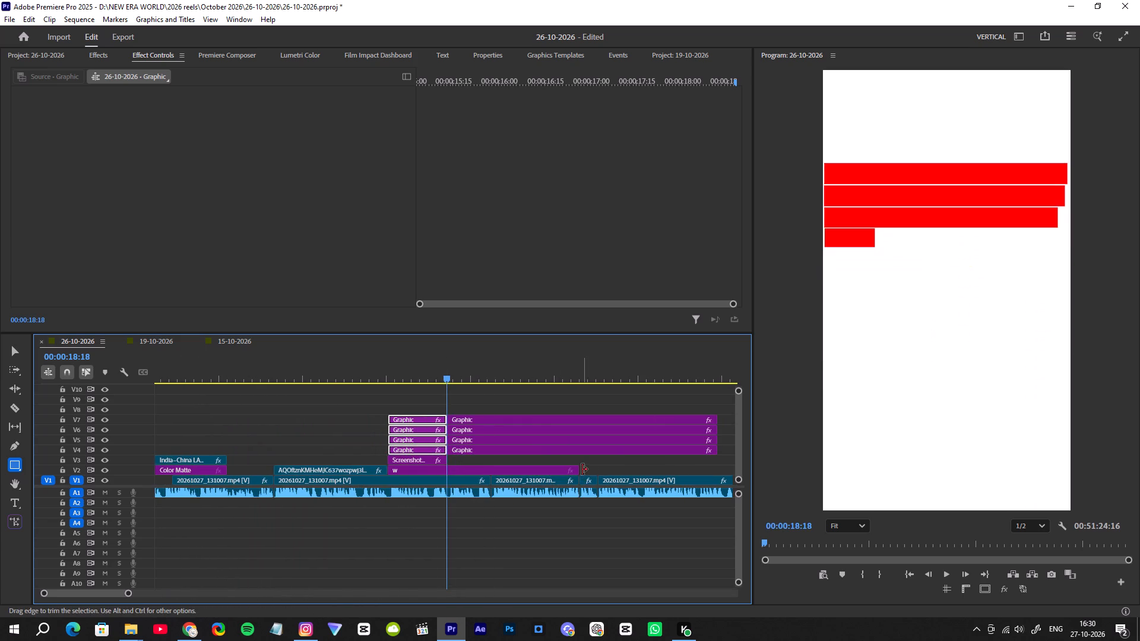
{"action": "left_click_drag", "start_coordinate": [580, 470], "coordinate": [443, 488]}
Play back the sequence beyond the trimmed screenshot, and replay the headline highlight reveal from around 00:00:15.
{"action": "key", "text": "space"}
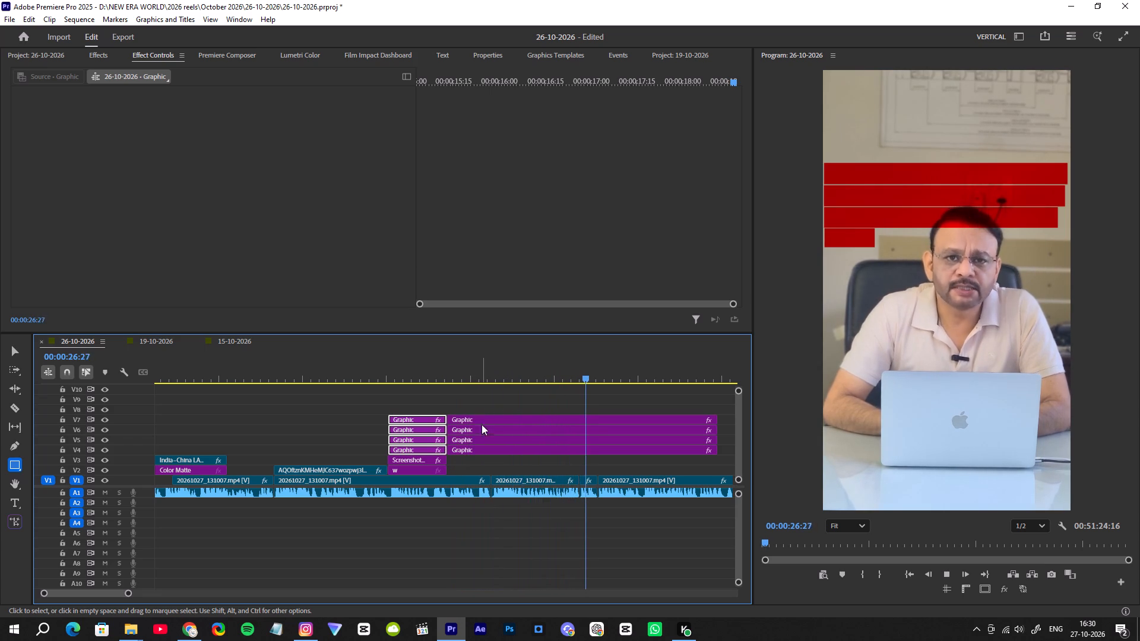
{"action": "left_click_drag", "start_coordinate": [131, 595], "coordinate": [138, 594]}
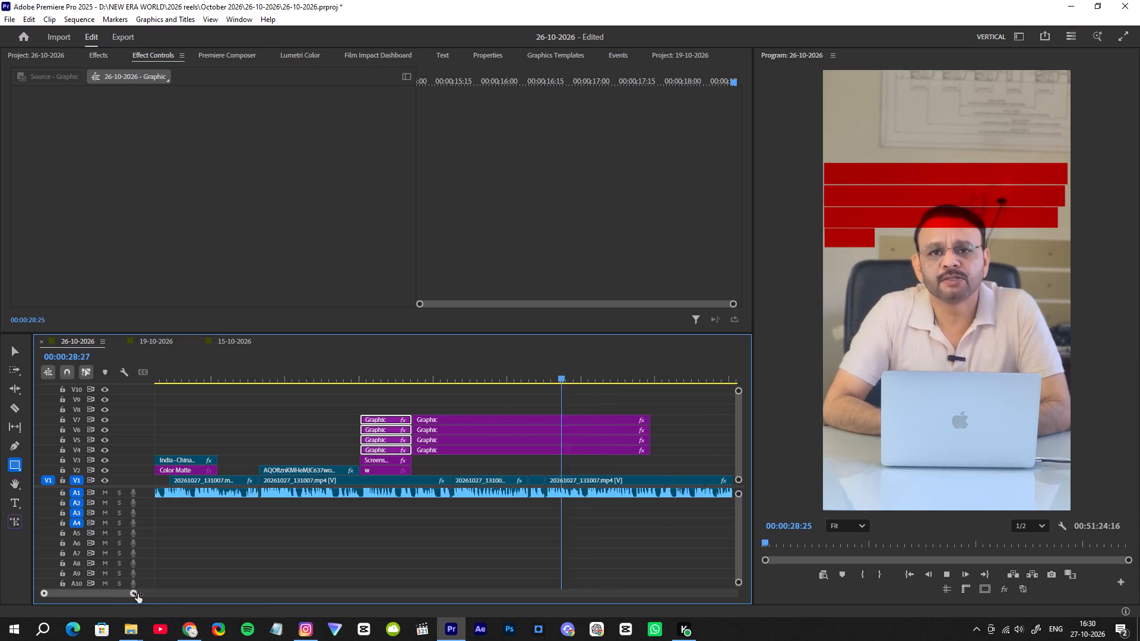
{"action": "left_click_drag", "start_coordinate": [138, 594], "coordinate": [160, 593]}
{"action": "key", "text": "space"}
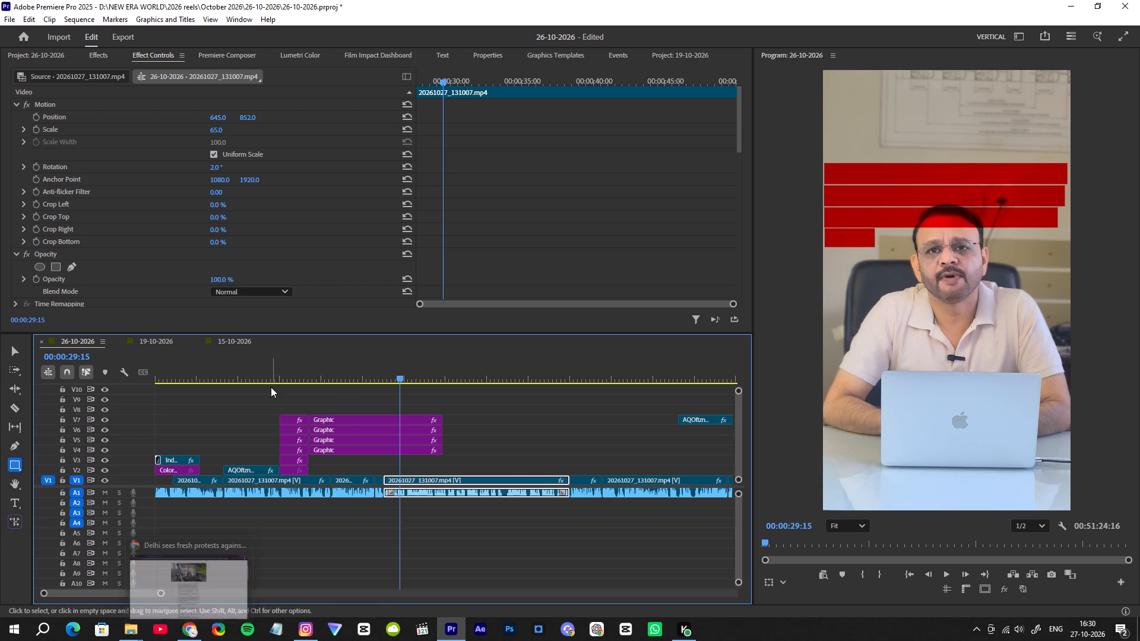
{"action": "left_click", "coordinate": [276, 372]}
{"action": "key", "text": "space"}
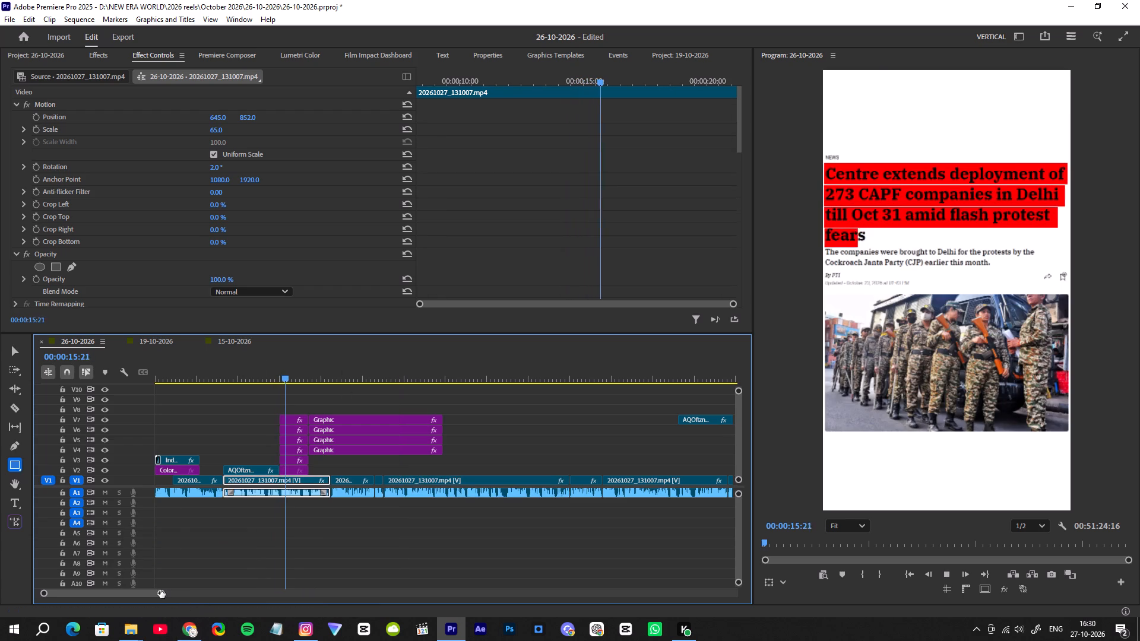
{"action": "key", "text": "space"}
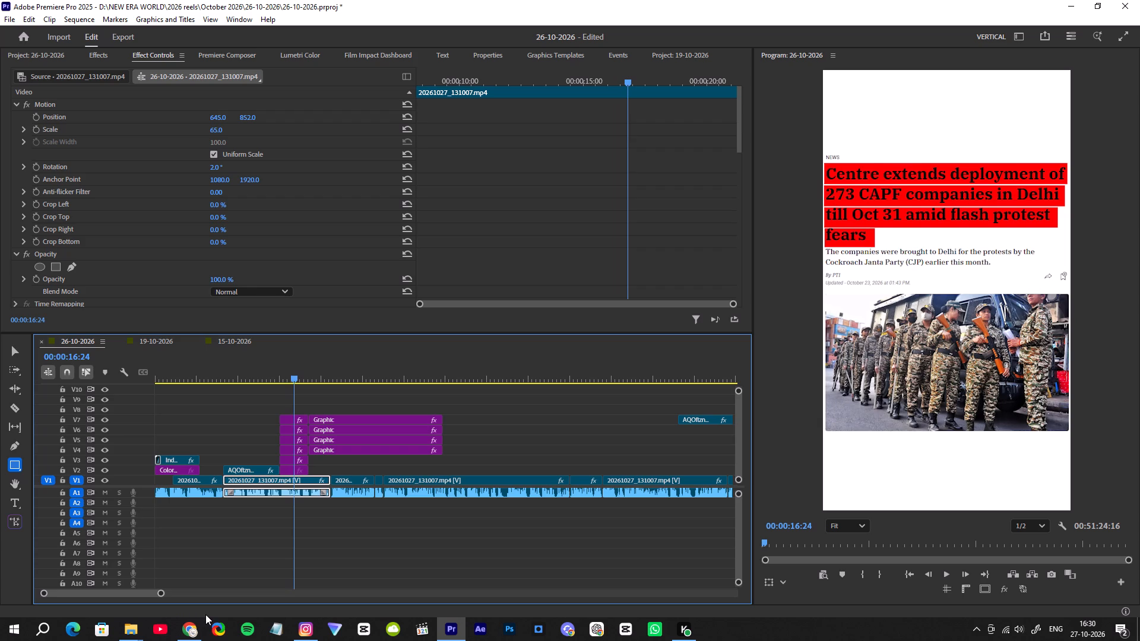
Add new era world reel frame.mp4 from the NEW ERA WORLD channel reel frames folder to V9 at the start of the sequence.
{"action": "left_click", "coordinate": [131, 632]}
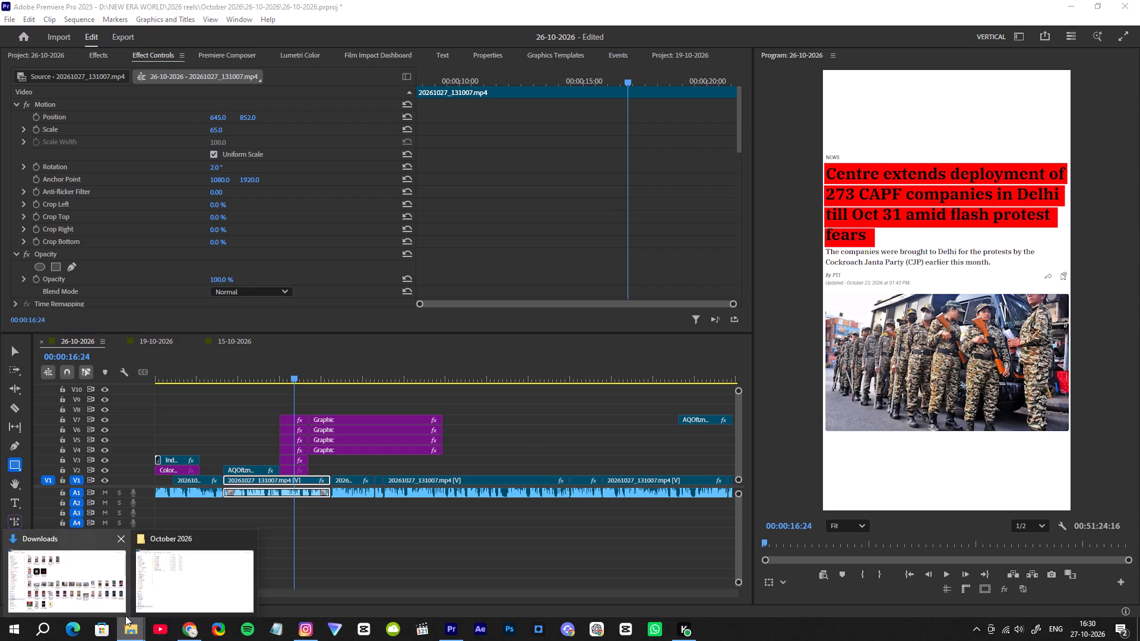
{"action": "left_click", "coordinate": [166, 573]}
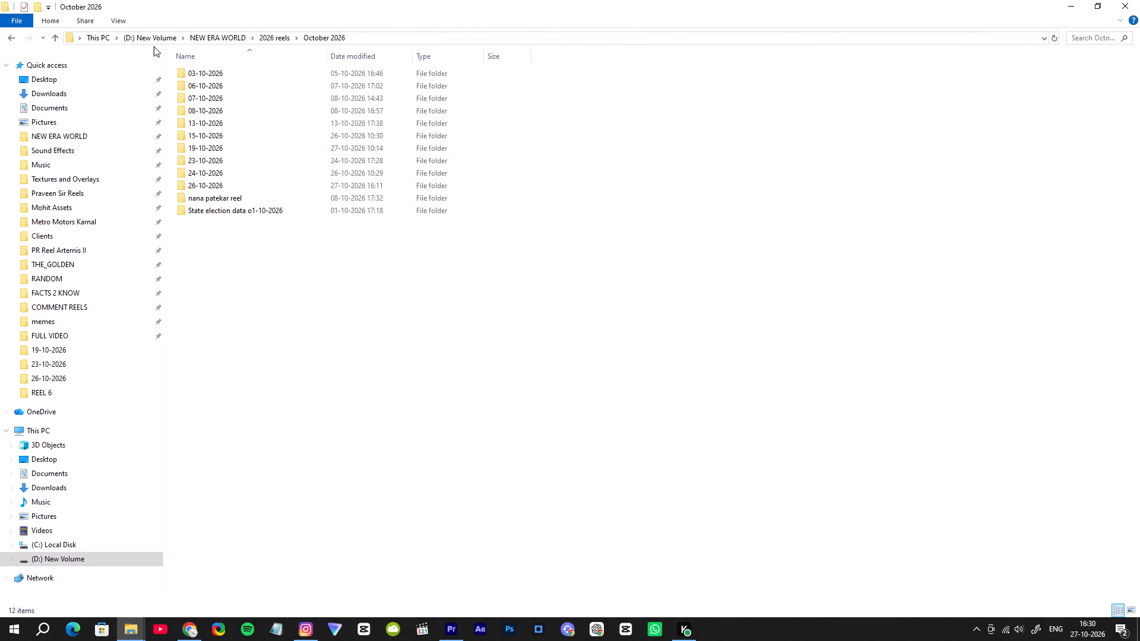
{"action": "left_click", "coordinate": [213, 41]}
{"action": "double_click", "coordinate": [273, 91]}
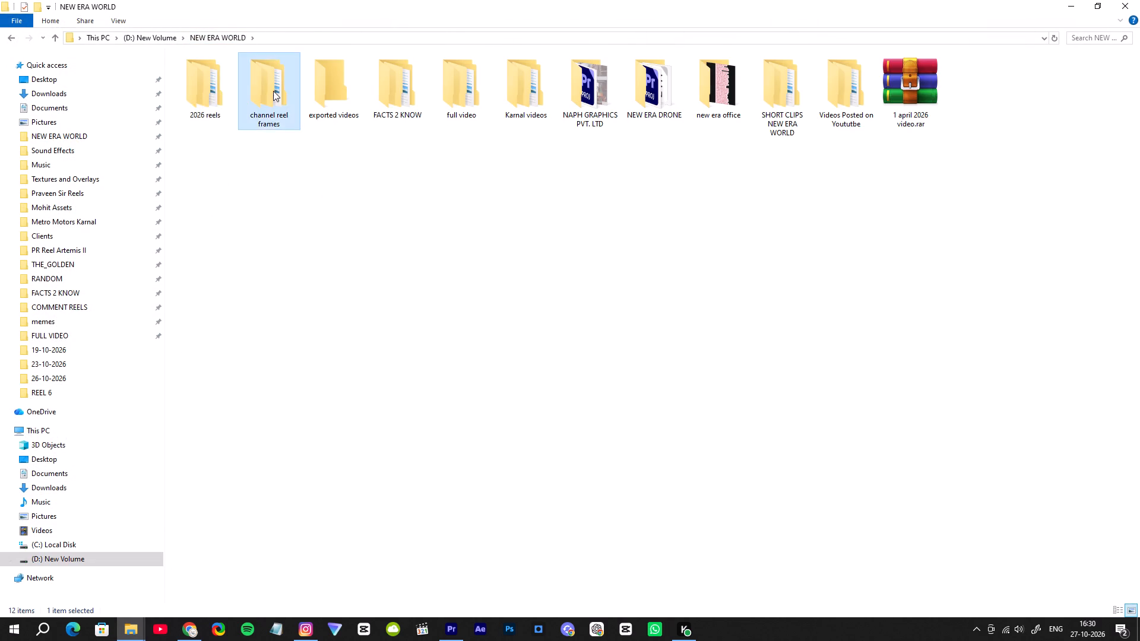
{"action": "double_click", "coordinate": [239, 72]}
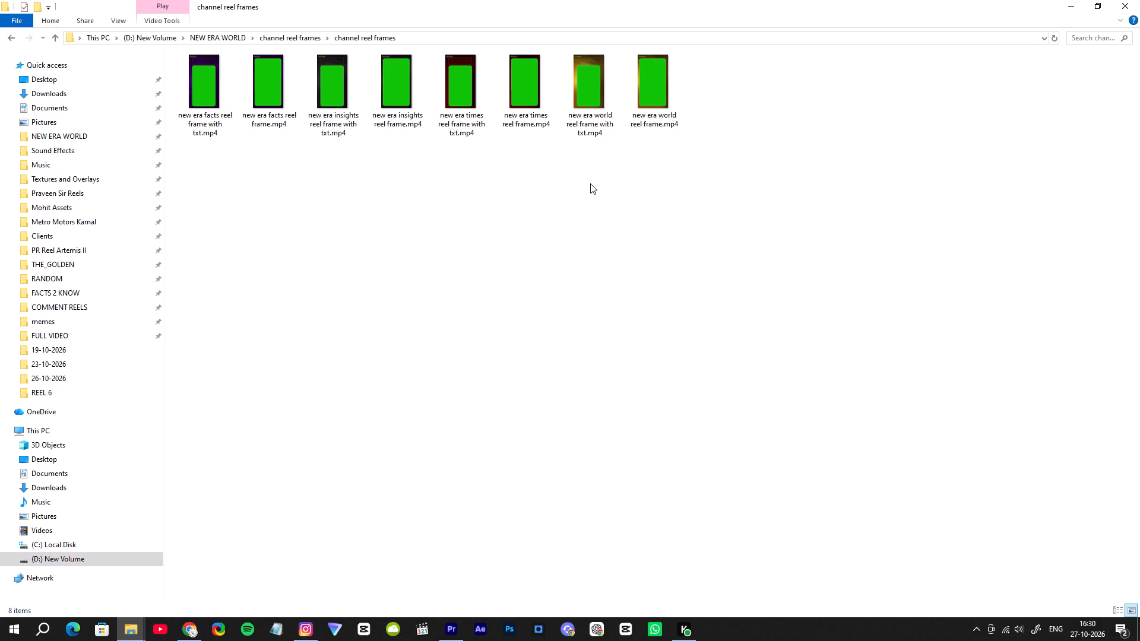
{"action": "left_click_drag", "start_coordinate": [714, 150], "coordinate": [672, 114]}
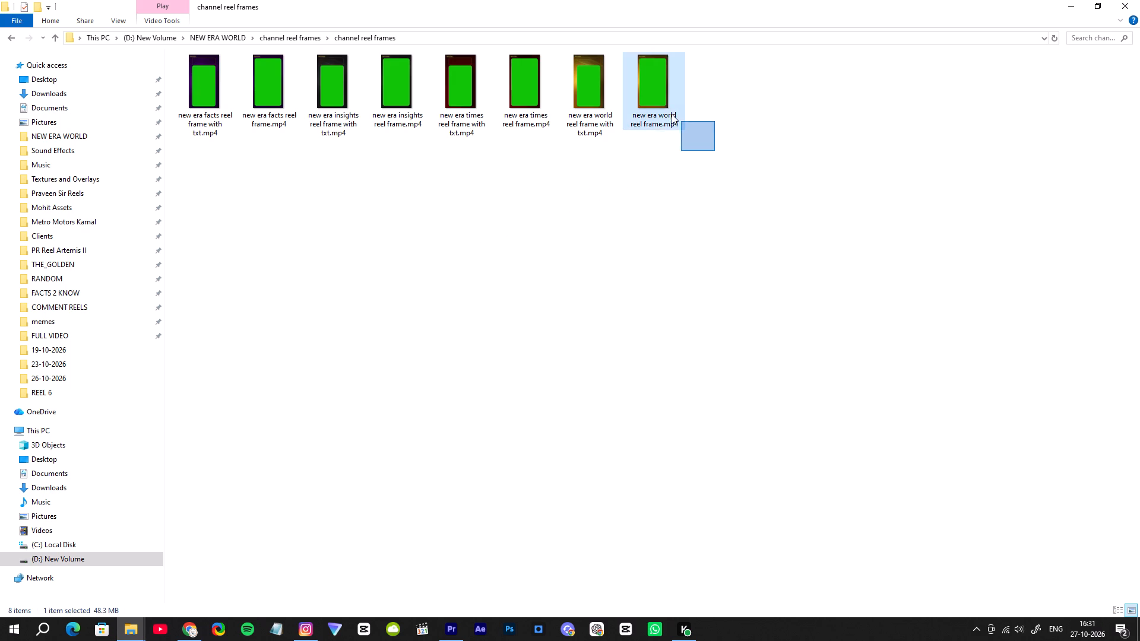
{"action": "left_click_drag", "start_coordinate": [672, 114], "coordinate": [658, 99]}
{"action": "left_click", "coordinate": [763, 103]}
{"action": "left_click_drag", "start_coordinate": [768, 100], "coordinate": [596, 85]}
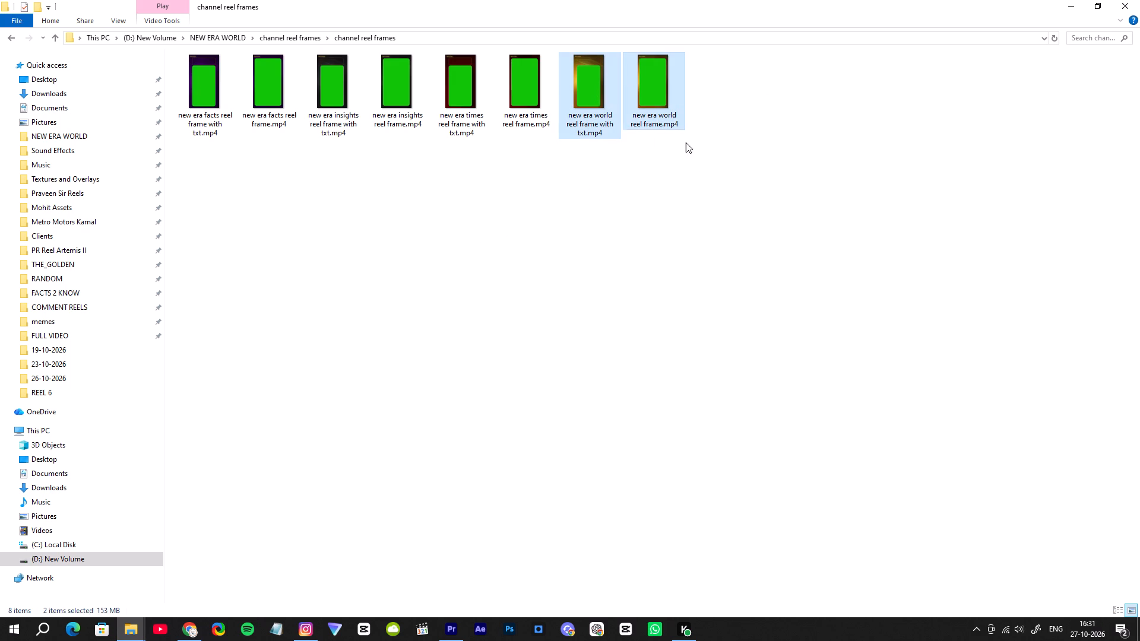
{"action": "left_click", "coordinate": [698, 169]}
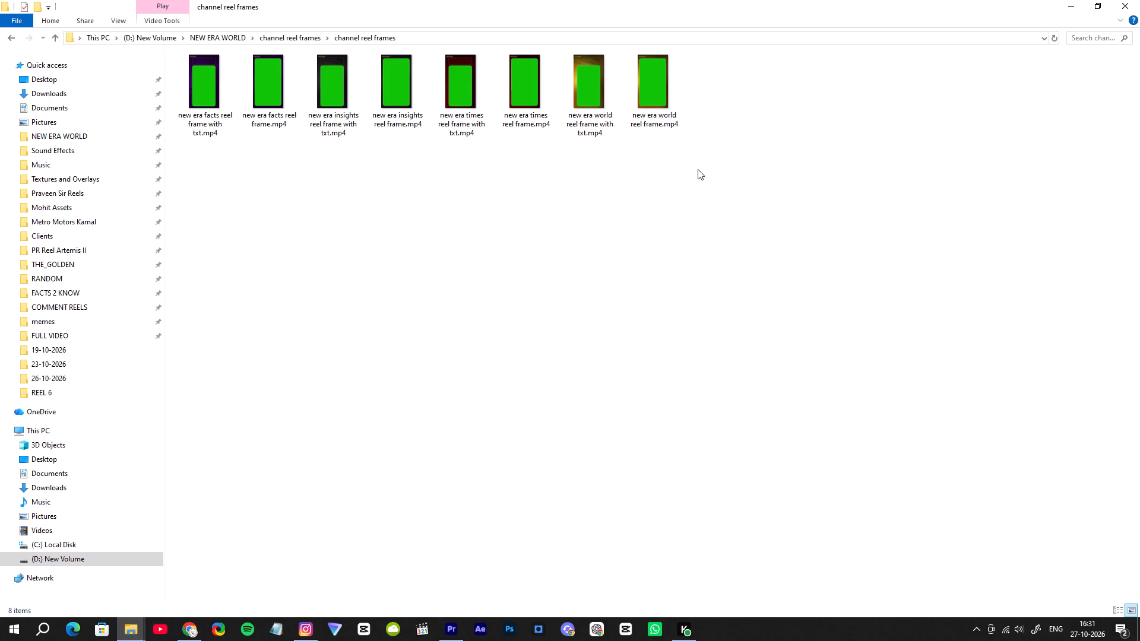
{"action": "left_click_drag", "start_coordinate": [712, 82], "coordinate": [658, 87]}
{"action": "left_click_drag", "start_coordinate": [656, 88], "coordinate": [689, 296]}
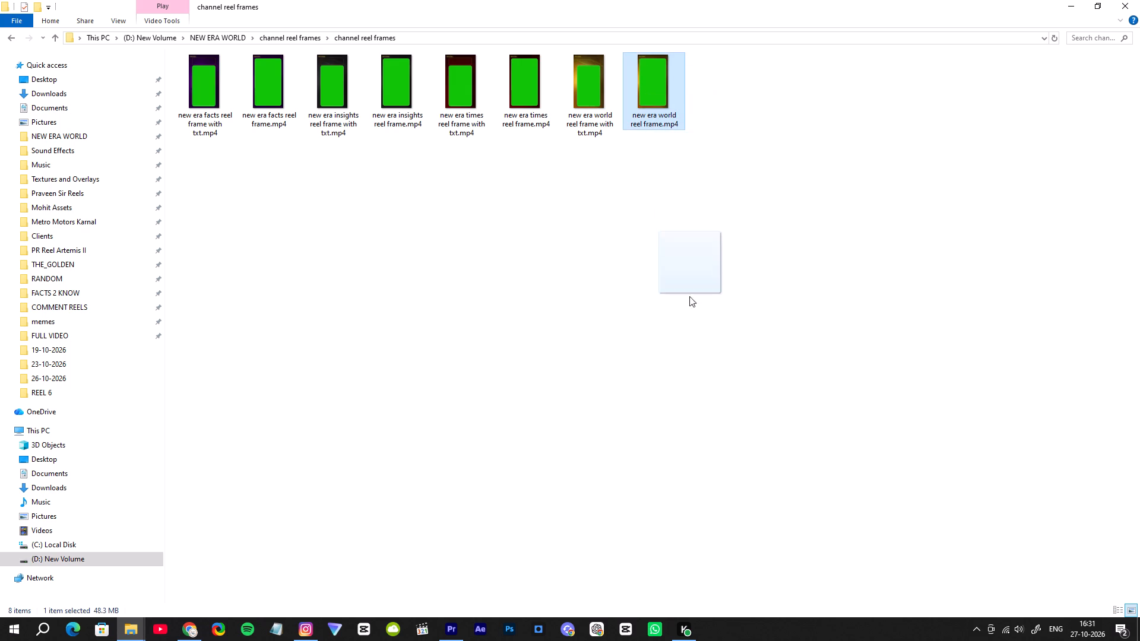
{"action": "left_click_drag", "start_coordinate": [689, 296], "coordinate": [450, 633]}
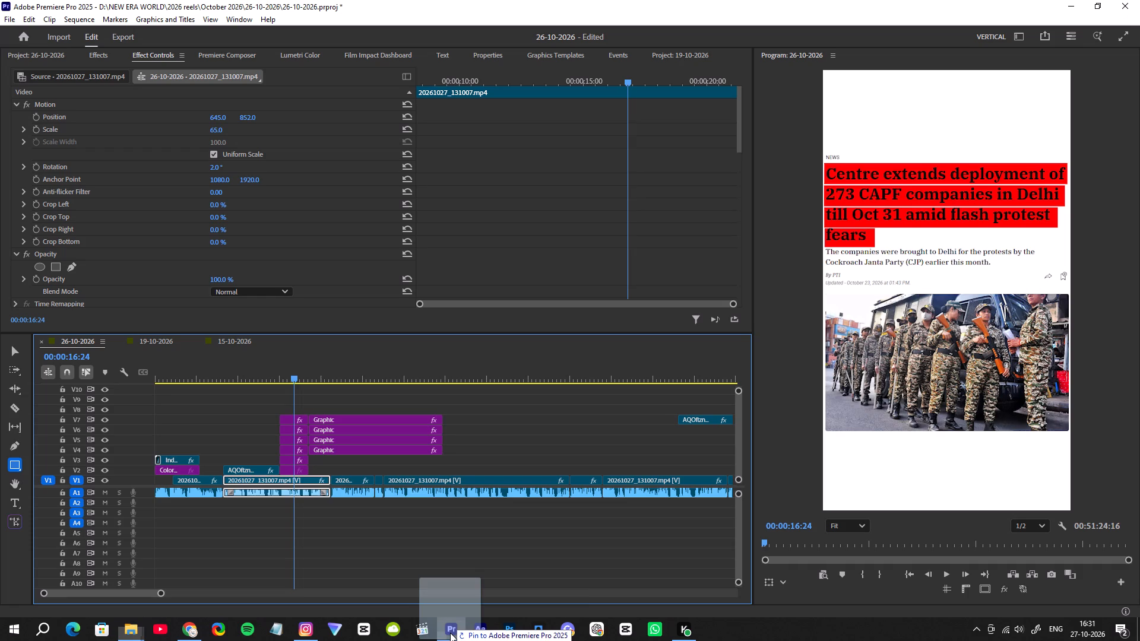
{"action": "left_click_drag", "start_coordinate": [450, 633], "coordinate": [142, 396]}
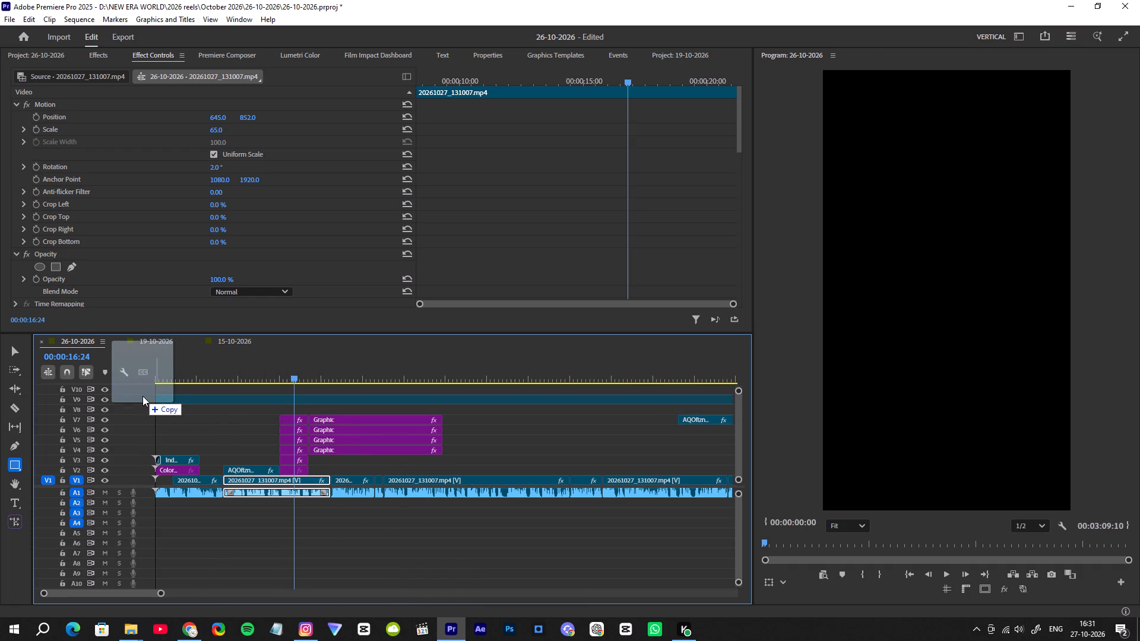
{"action": "left_click_drag", "start_coordinate": [142, 396], "coordinate": [140, 397]}
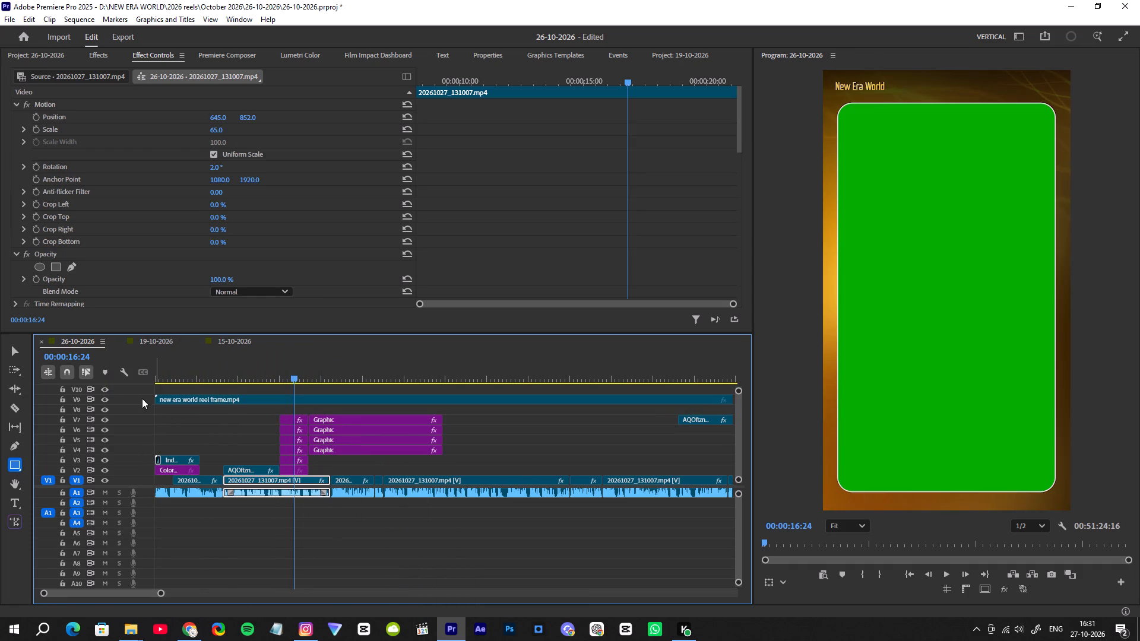
Find the Ultra Key effect by searching "ultra" and apply it to the new era world reel frame clip on V9.
{"action": "left_click", "coordinate": [97, 56]}
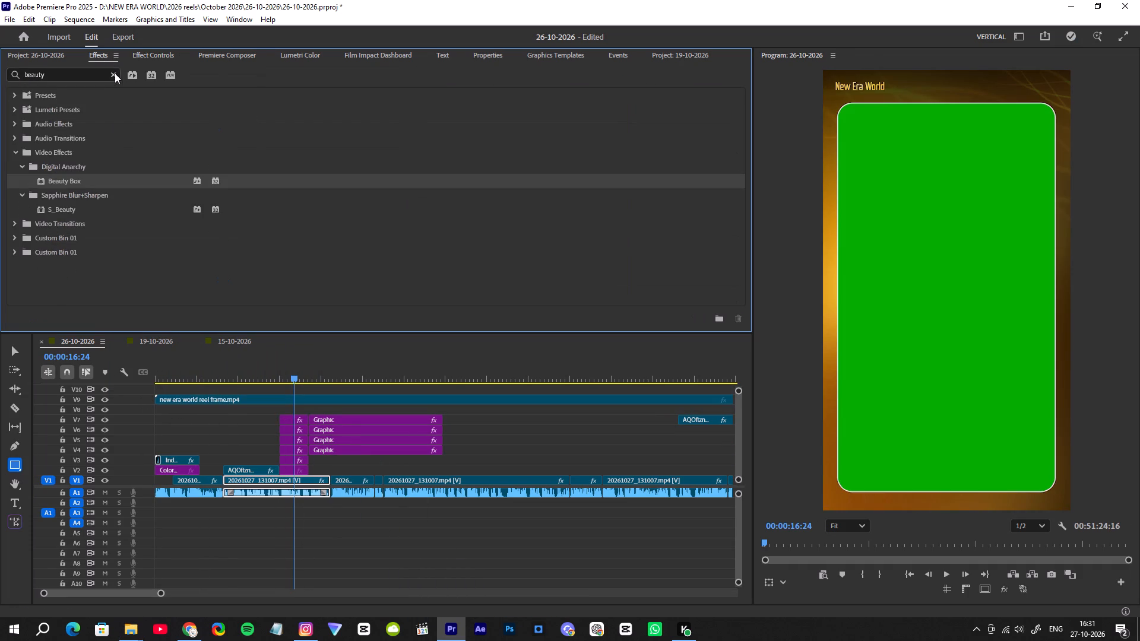
{"action": "left_click", "coordinate": [110, 76]}
{"action": "left_click", "coordinate": [84, 74]}
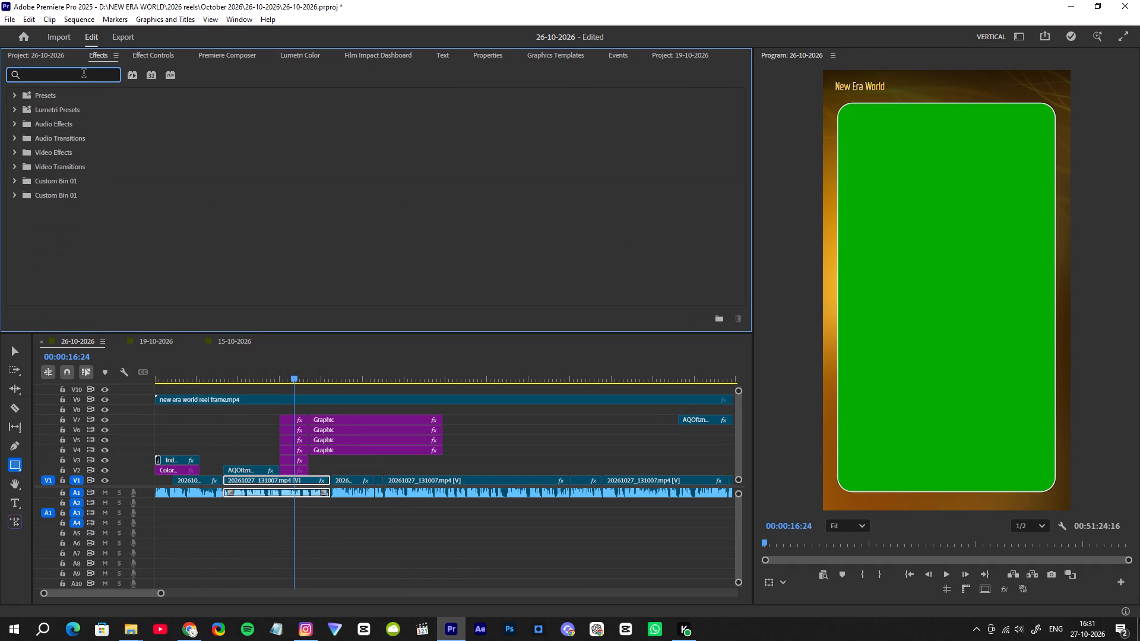
{"action": "type", "text": "ultra"}
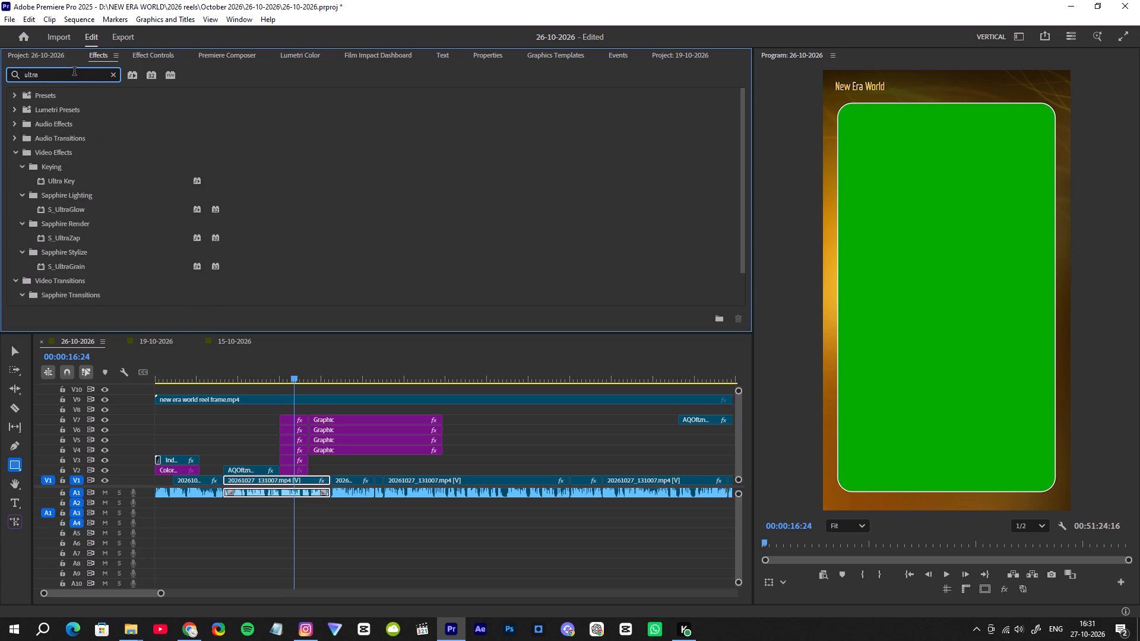
{"action": "left_click_drag", "start_coordinate": [63, 181], "coordinate": [296, 382]}
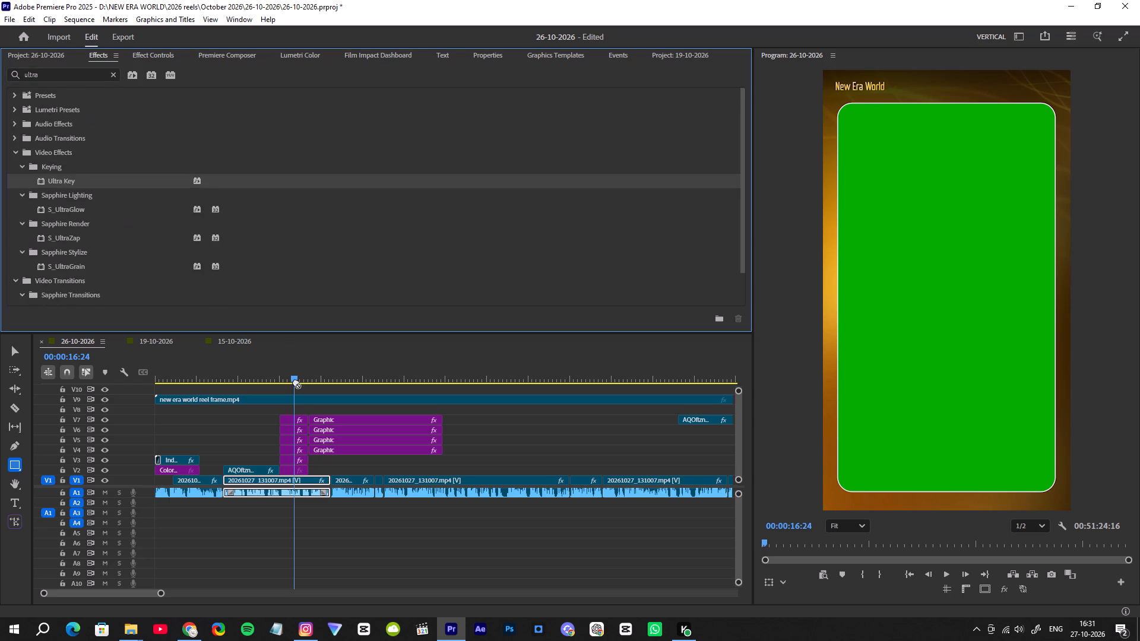
{"action": "left_click_drag", "start_coordinate": [296, 382], "coordinate": [293, 399]}
Key out the reel frame's green area by sampling it as the Ultra Key key colour.
{"action": "left_click", "coordinate": [159, 56]}
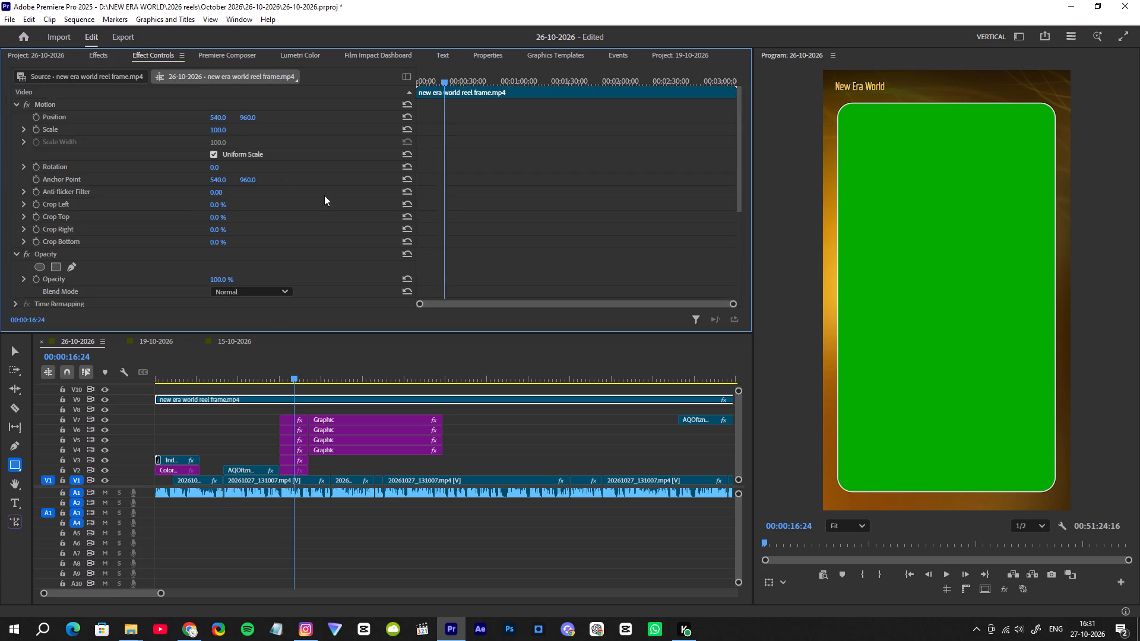
{"action": "scroll", "coordinate": [350, 199], "scroll_direction": "down", "scroll_amount": 6}
{"action": "scroll", "coordinate": [351, 202], "scroll_direction": "up", "scroll_amount": 1}
{"action": "scroll", "coordinate": [350, 206], "scroll_direction": "down", "scroll_amount": 5}
{"action": "left_click", "coordinate": [232, 249]}
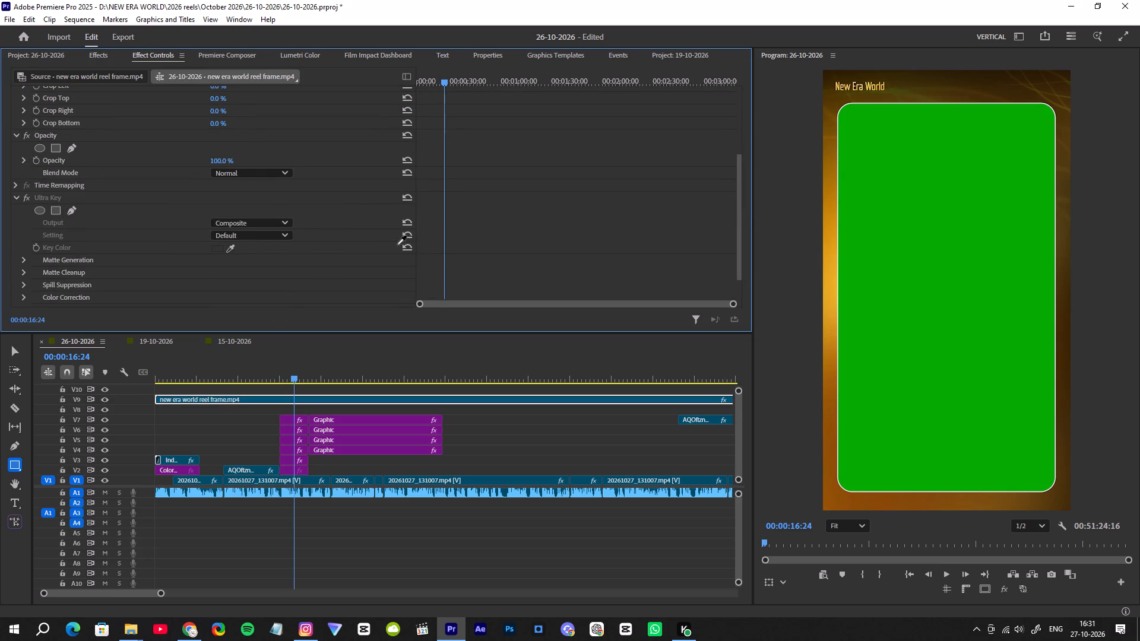
{"action": "left_click", "coordinate": [993, 160]}
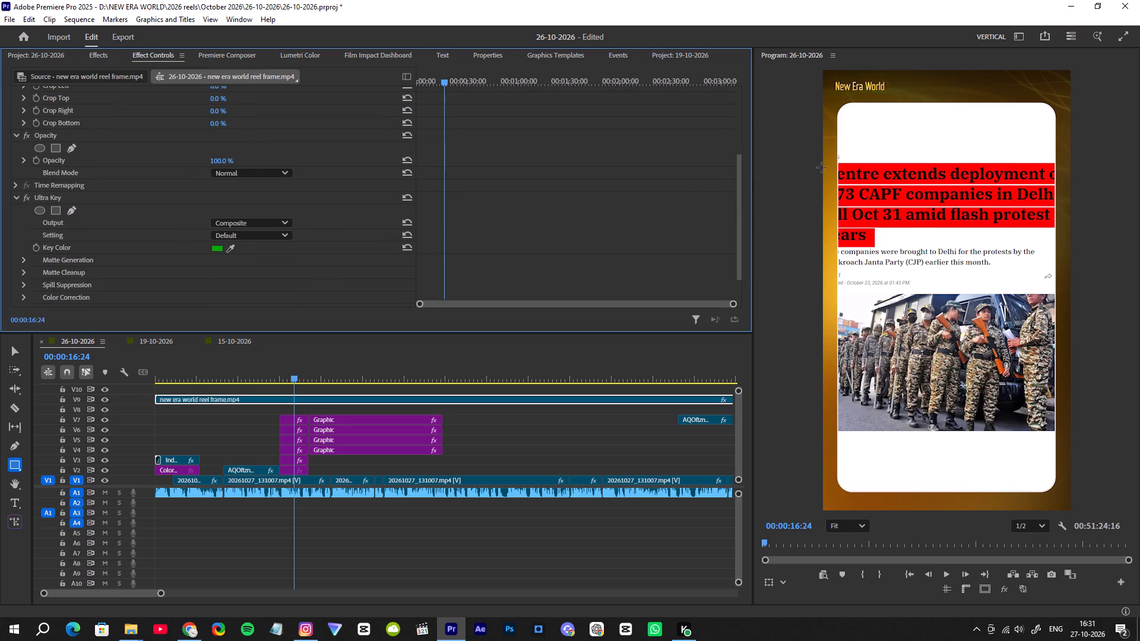
Scale down the article screenshot on V3 so its full width fits inside the reel frame's opening.
{"action": "left_click", "coordinate": [288, 420]}
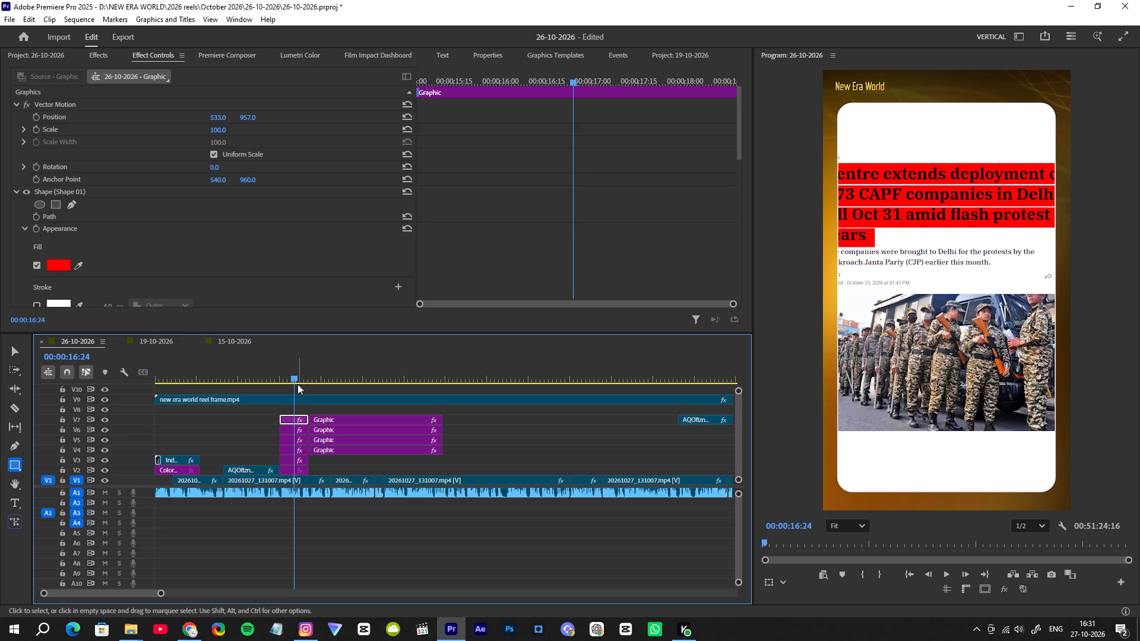
{"action": "left_click", "coordinate": [293, 471]}
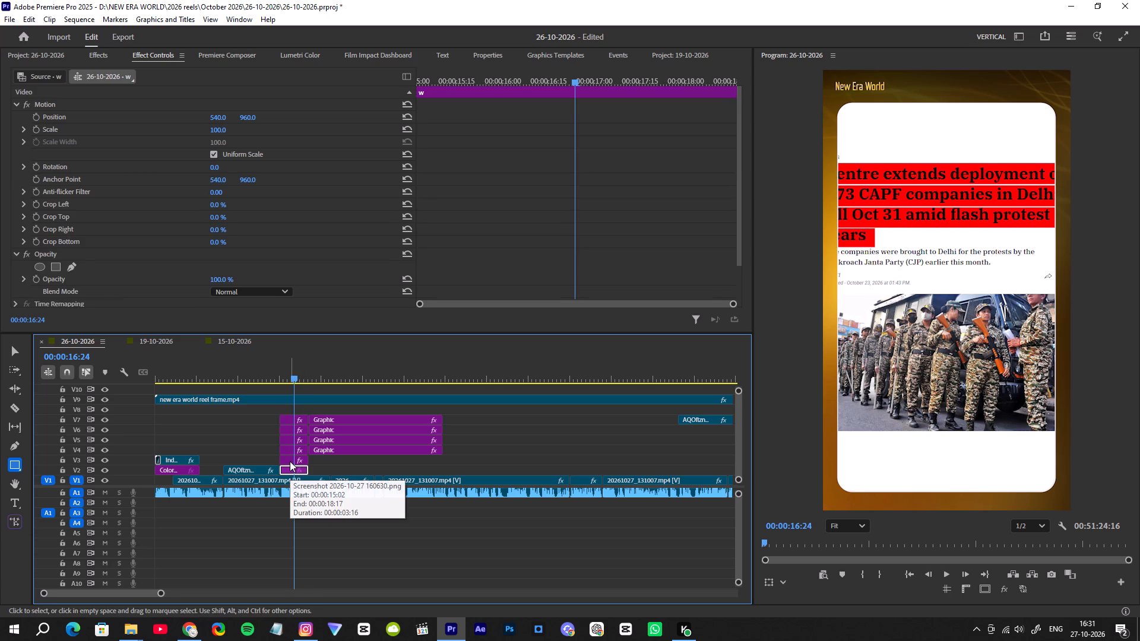
{"action": "left_click", "coordinate": [290, 461]}
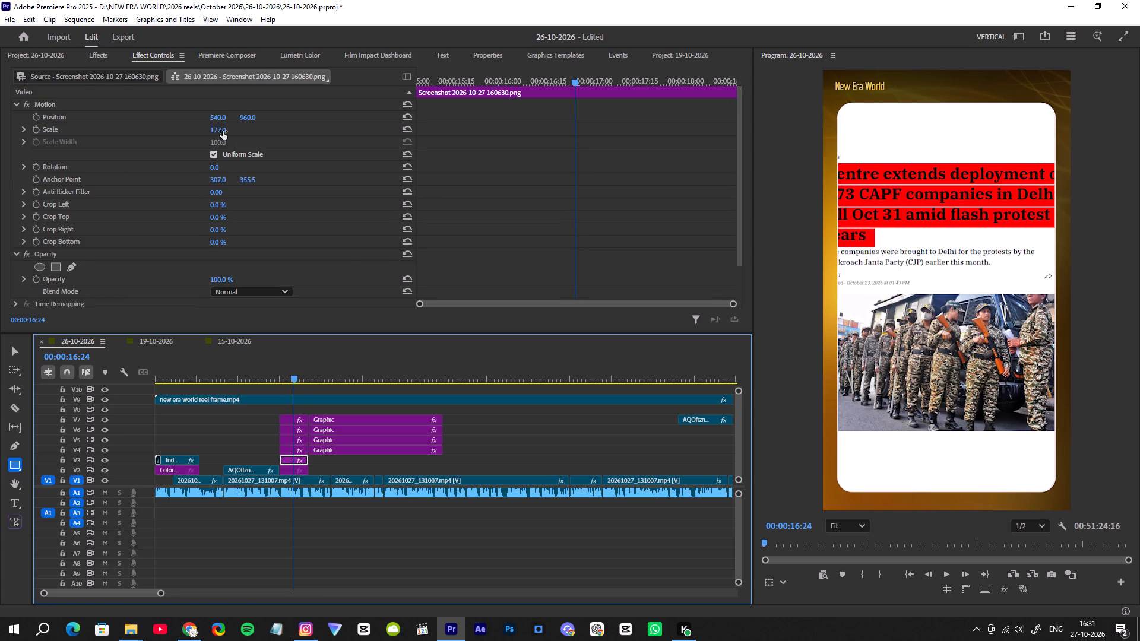
{"action": "left_click_drag", "start_coordinate": [223, 131], "coordinate": [205, 140]}
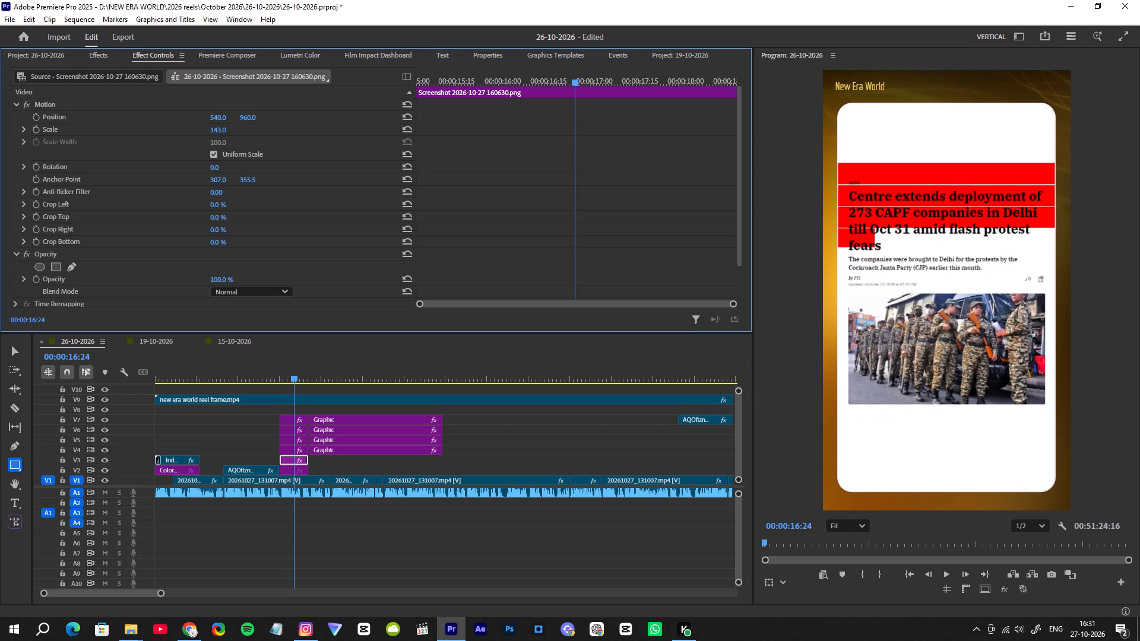
{"action": "left_click_drag", "start_coordinate": [205, 140], "coordinate": [209, 140]}
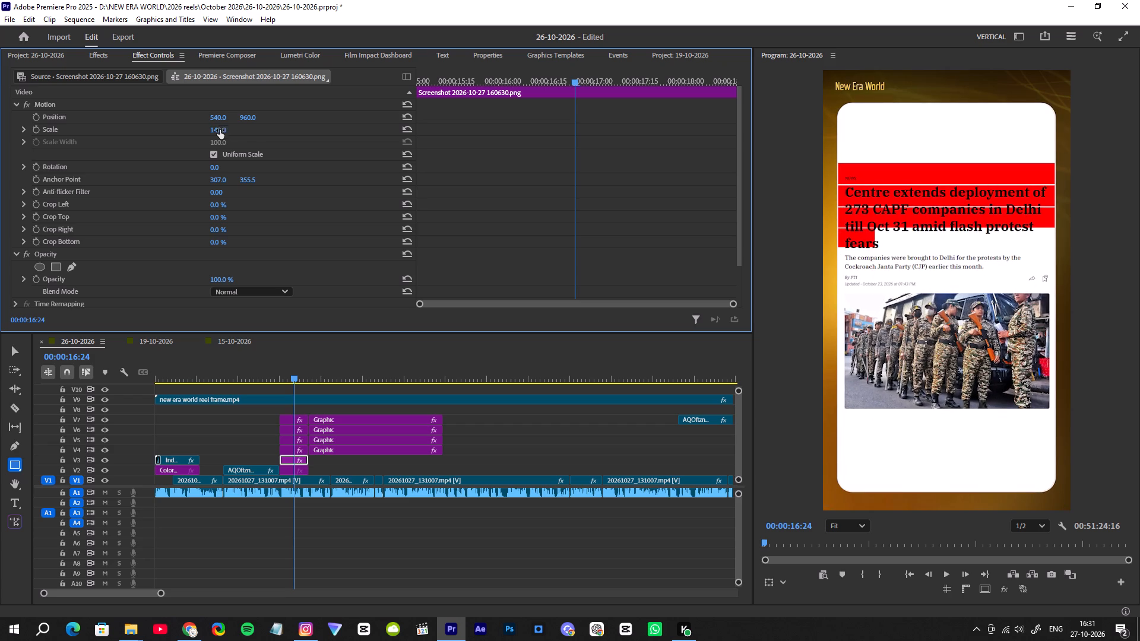
Set the V3 article screenshot's scale to 151 and its horizontal position to 538.
{"action": "left_click", "coordinate": [220, 130]}
{"action": "key", "text": "Up"}
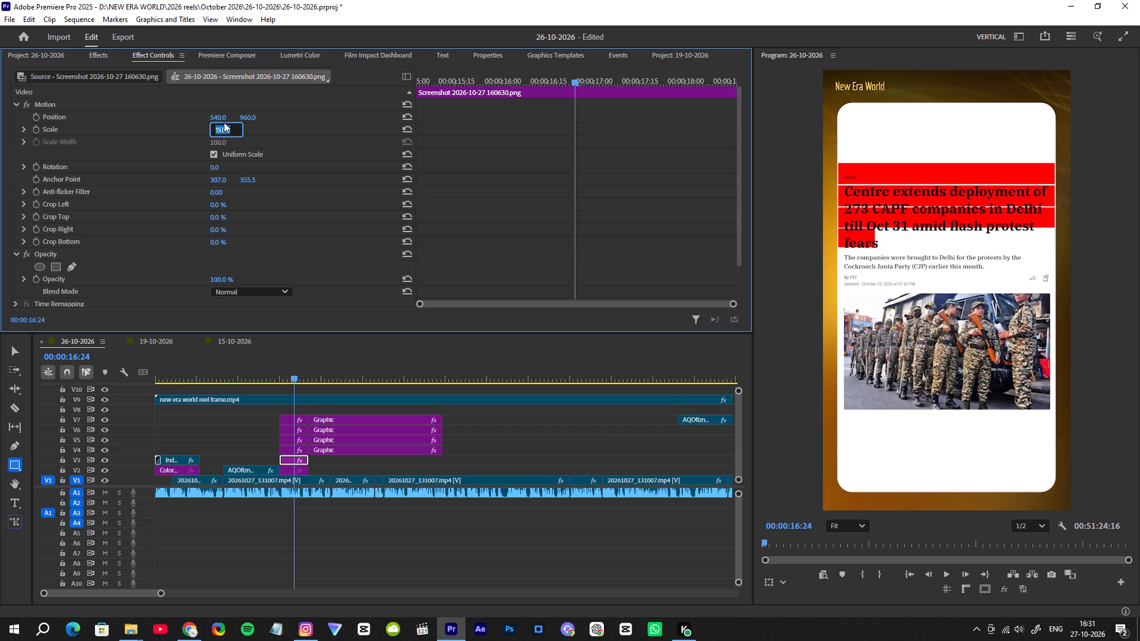
{"action": "key", "text": "Up"}
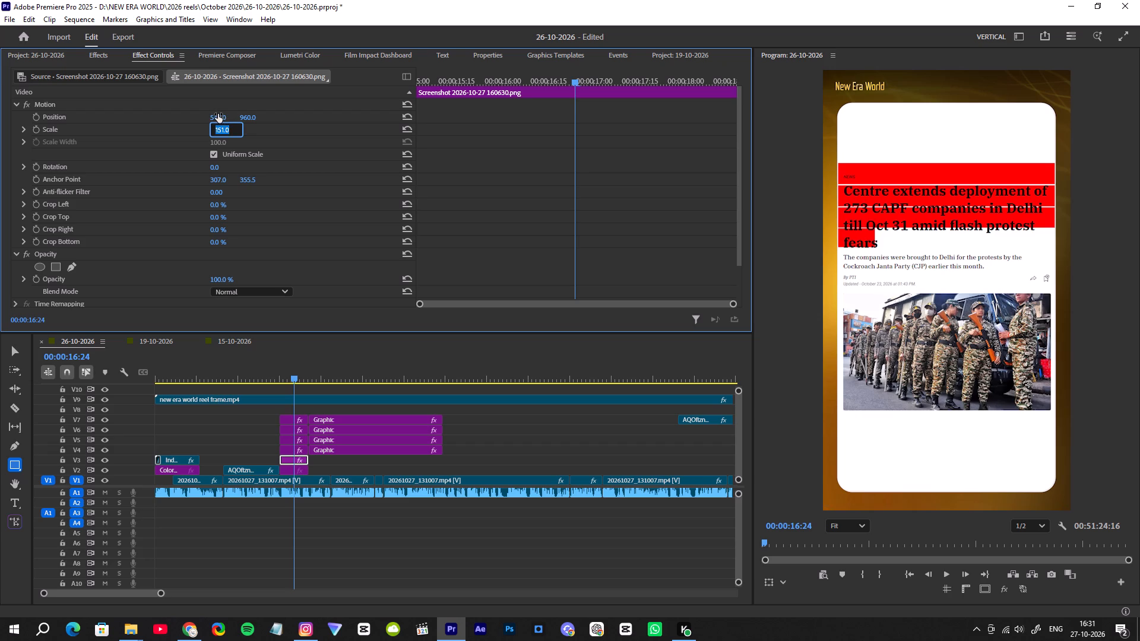
{"action": "left_click", "coordinate": [218, 114]}
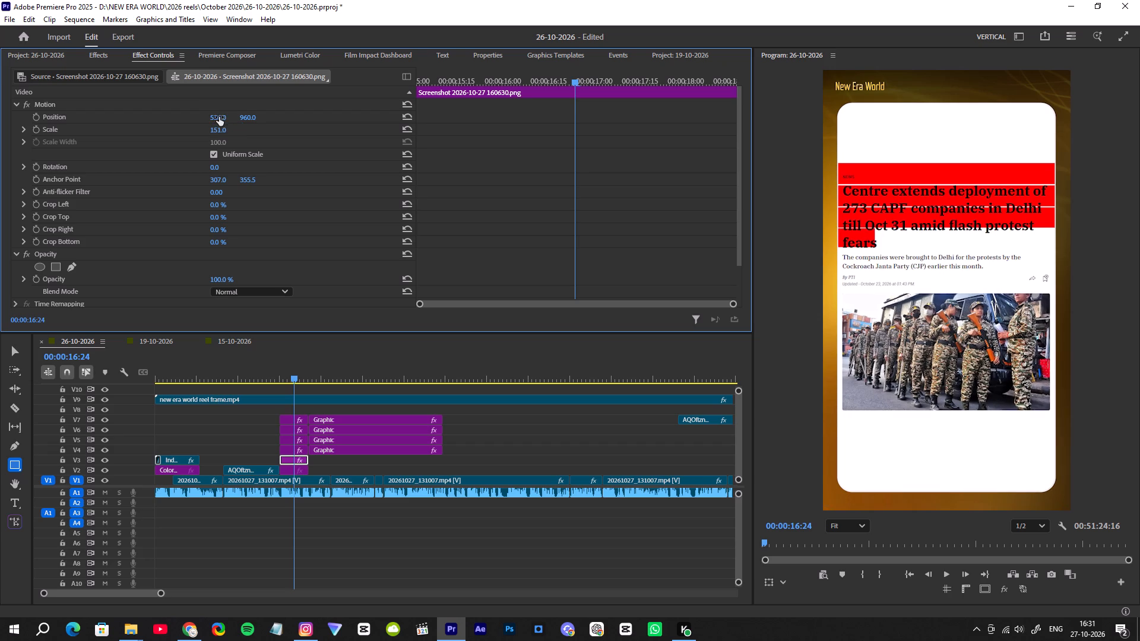
{"action": "left_click", "coordinate": [217, 117]}
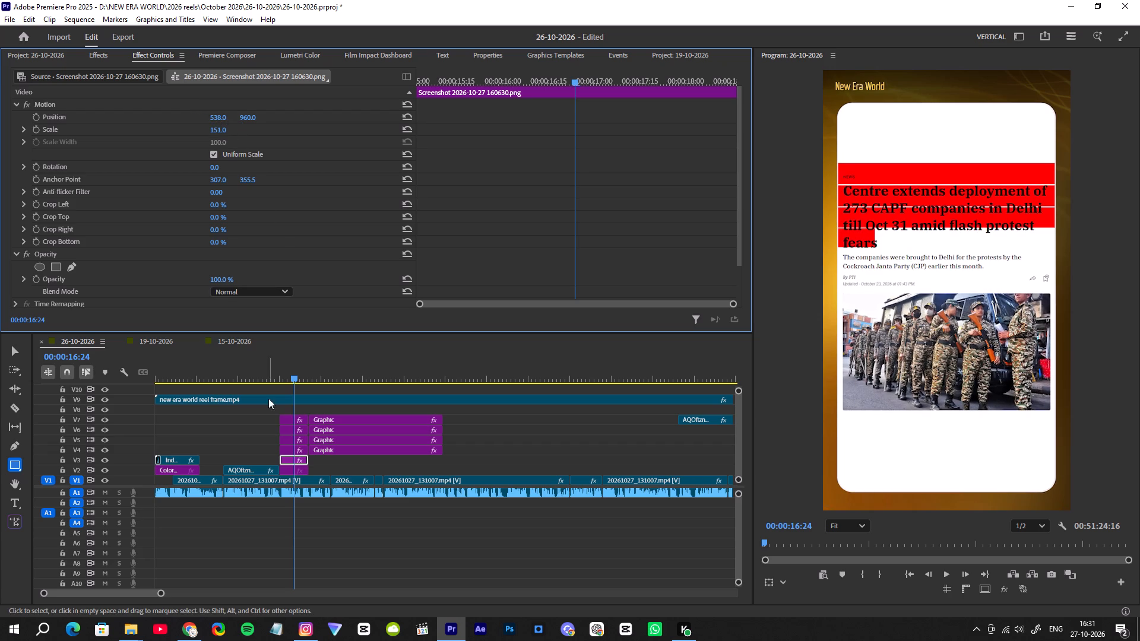
Scale the red highlight graphic on V7 to 86 so it fits the headline's first line.
{"action": "left_click", "coordinate": [289, 419]}
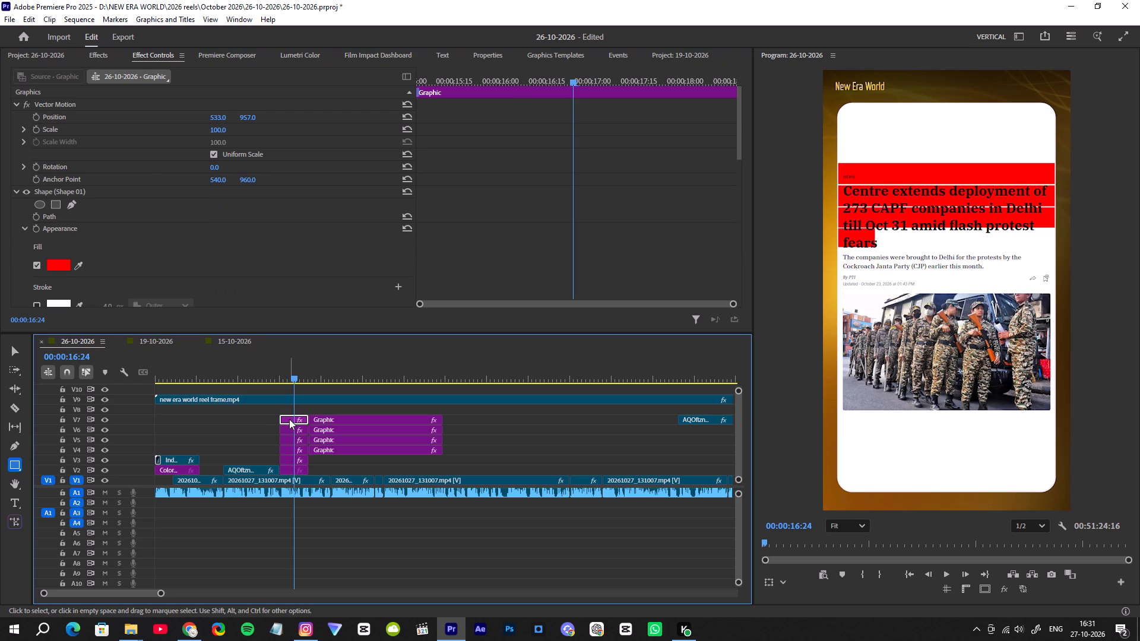
{"action": "left_click_drag", "start_coordinate": [452, 73], "coordinate": [373, 110]}
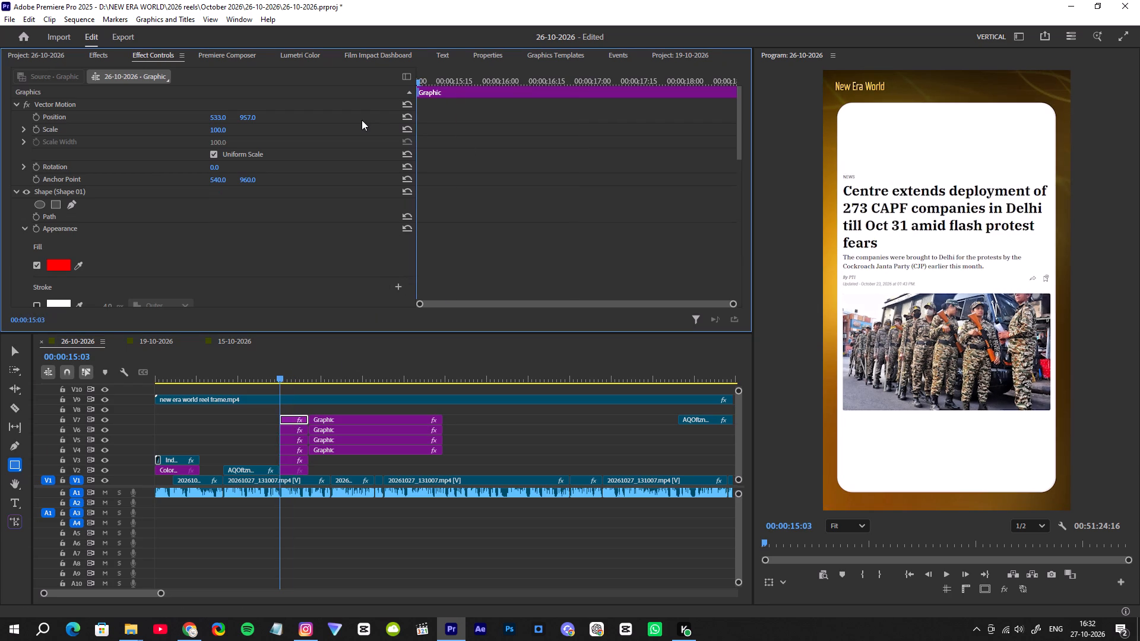
{"action": "key", "text": "space"}
{"action": "key", "text": "space"}
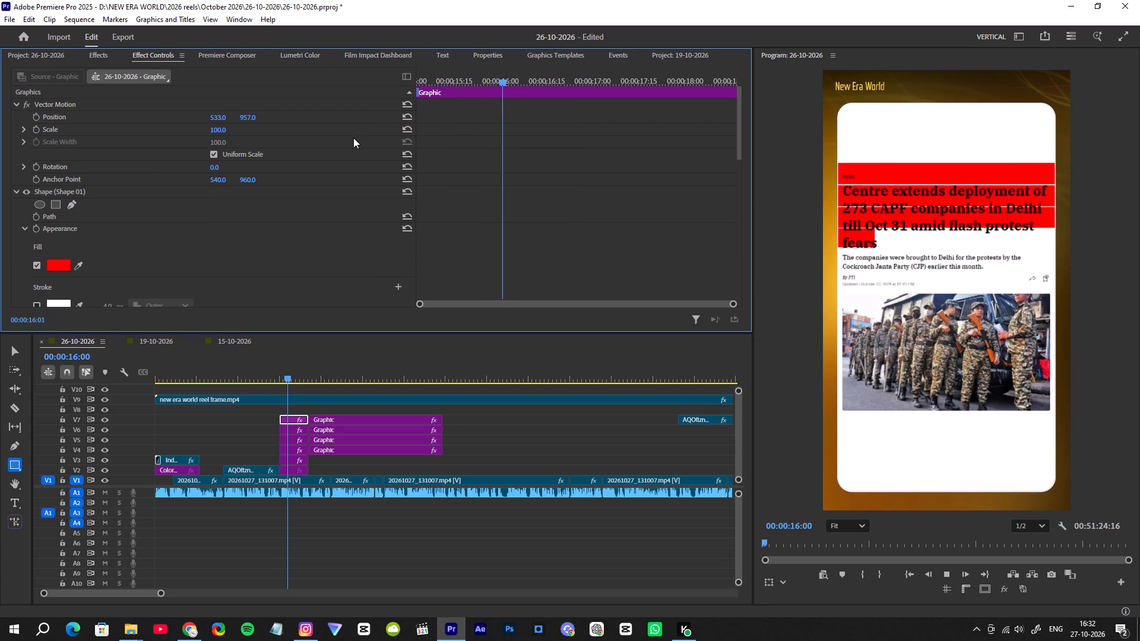
{"action": "left_click_drag", "start_coordinate": [216, 128], "coordinate": [211, 133]}
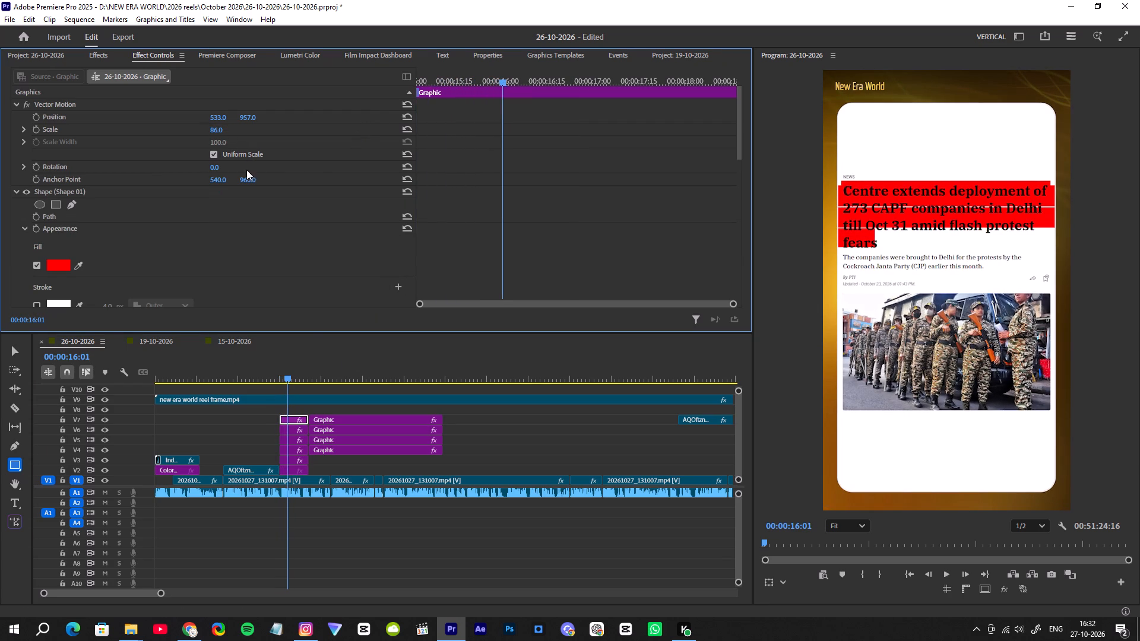
Fit the V6 highlight graphic to the headline's second line with scale 87 and horizontal position 539.
{"action": "left_click", "coordinate": [289, 426]}
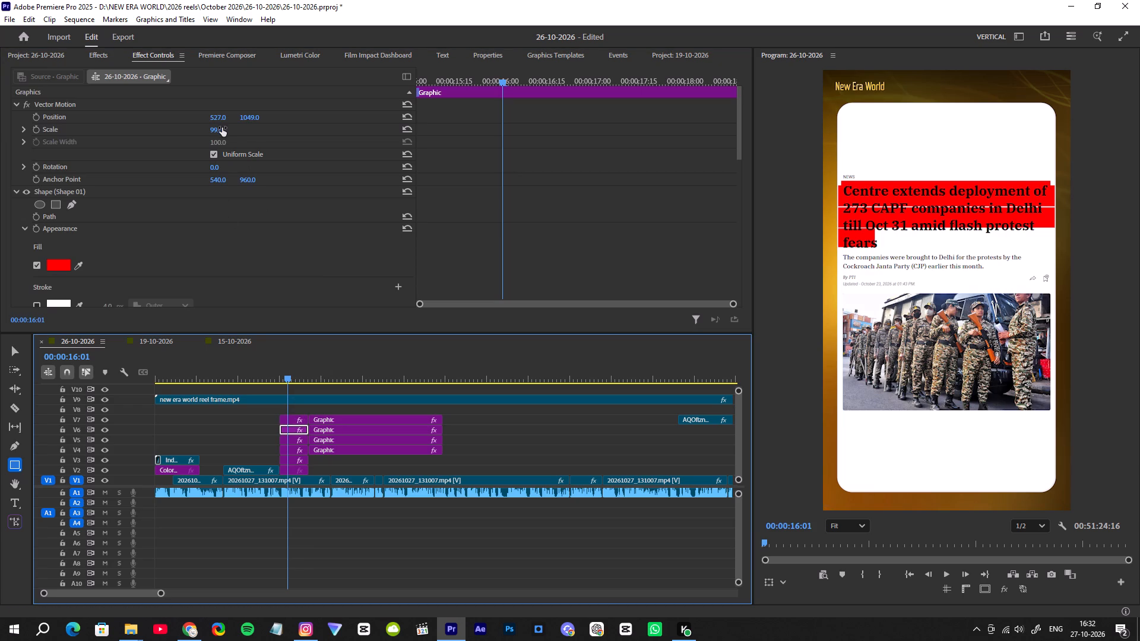
{"action": "left_click_drag", "start_coordinate": [222, 128], "coordinate": [216, 132]}
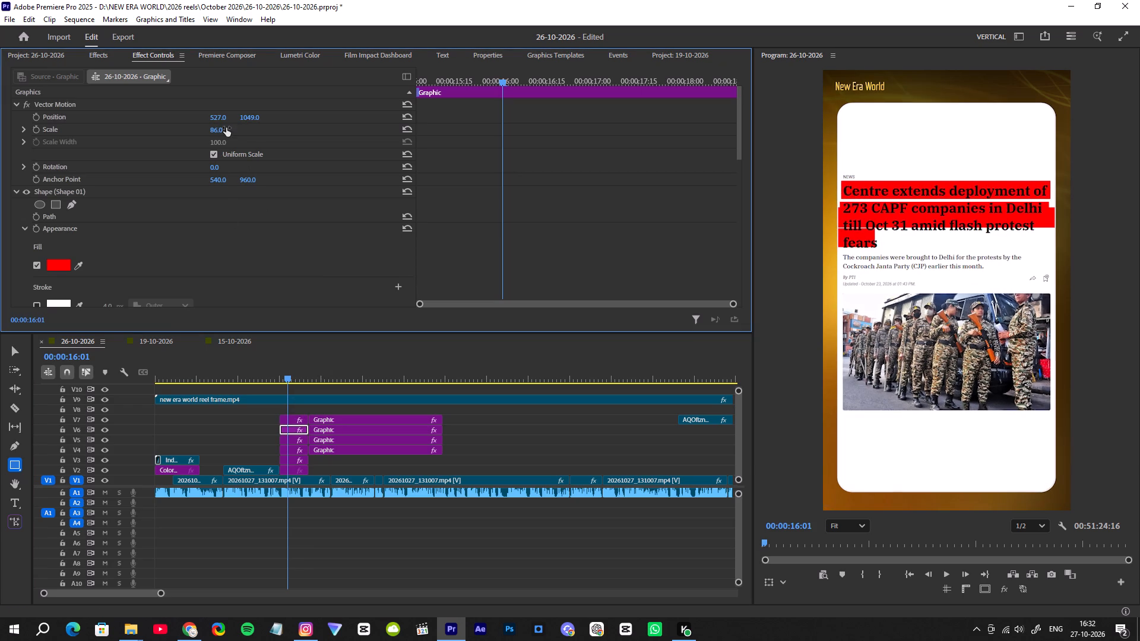
{"action": "left_click", "coordinate": [287, 376]}
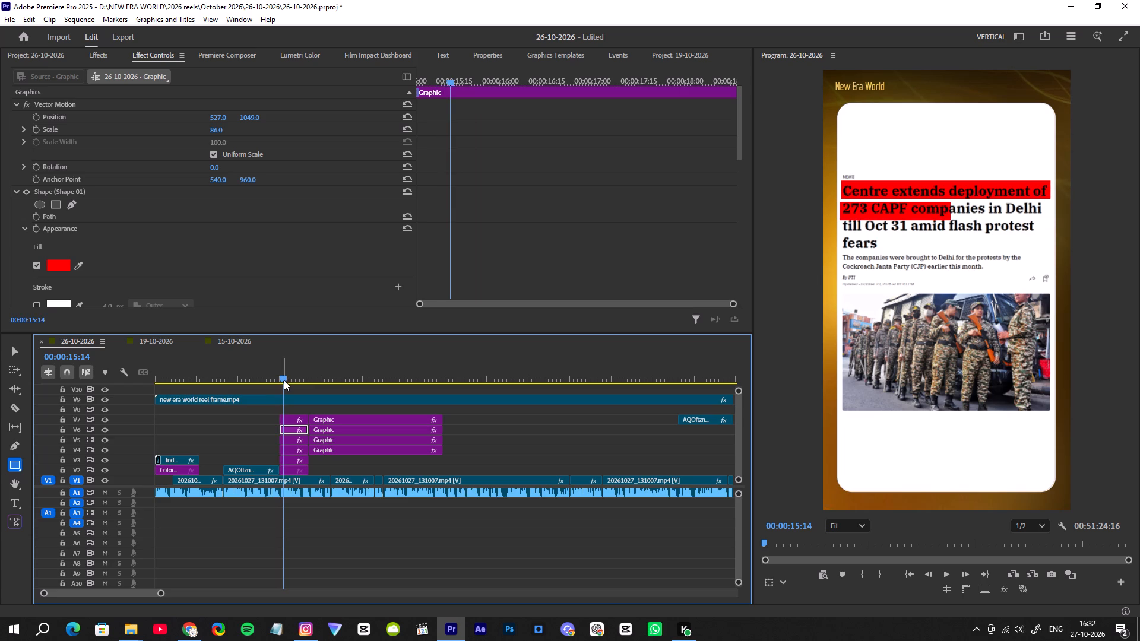
{"action": "left_click", "coordinate": [214, 131]}
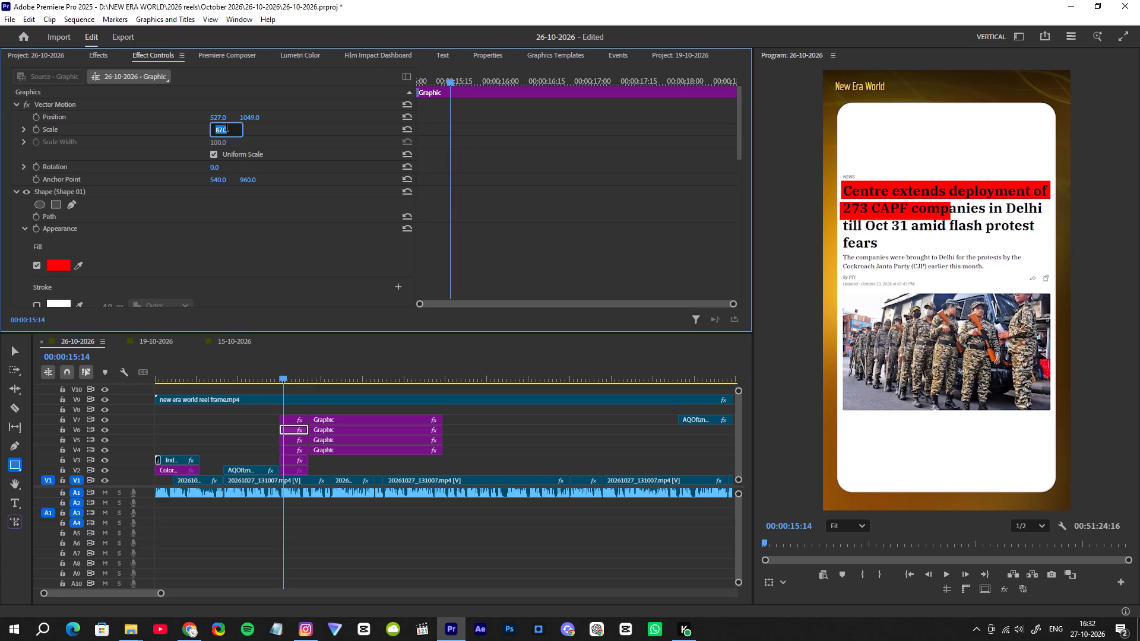
{"action": "key", "text": "Up"}
{"action": "key", "text": "Up"}
{"action": "key", "text": "Down"}
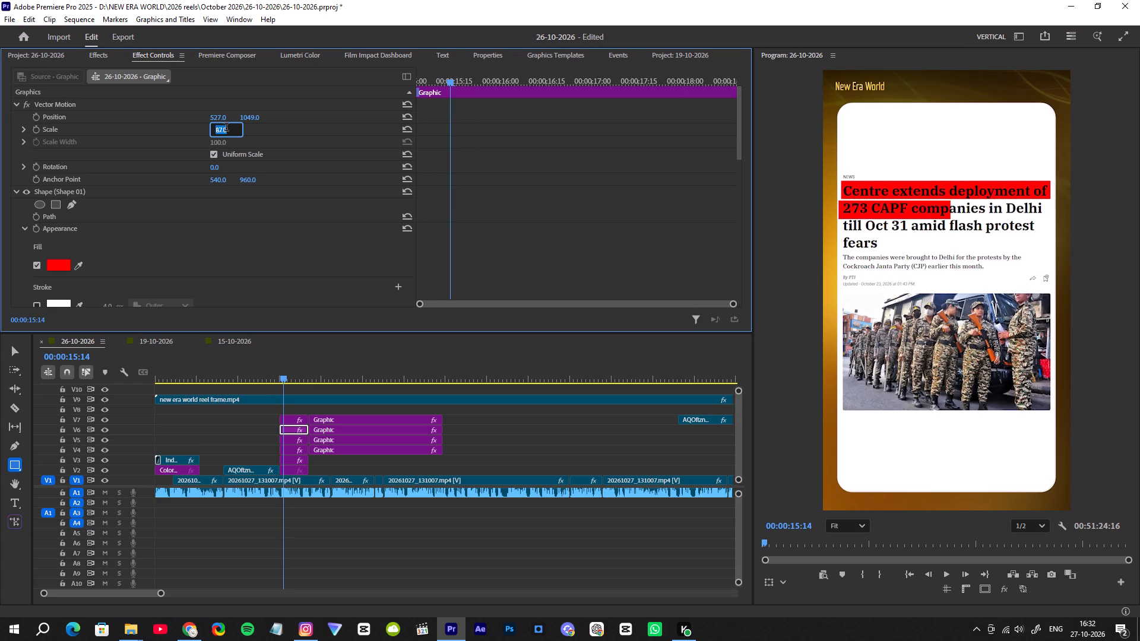
{"action": "left_click_drag", "start_coordinate": [215, 116], "coordinate": [220, 115]}
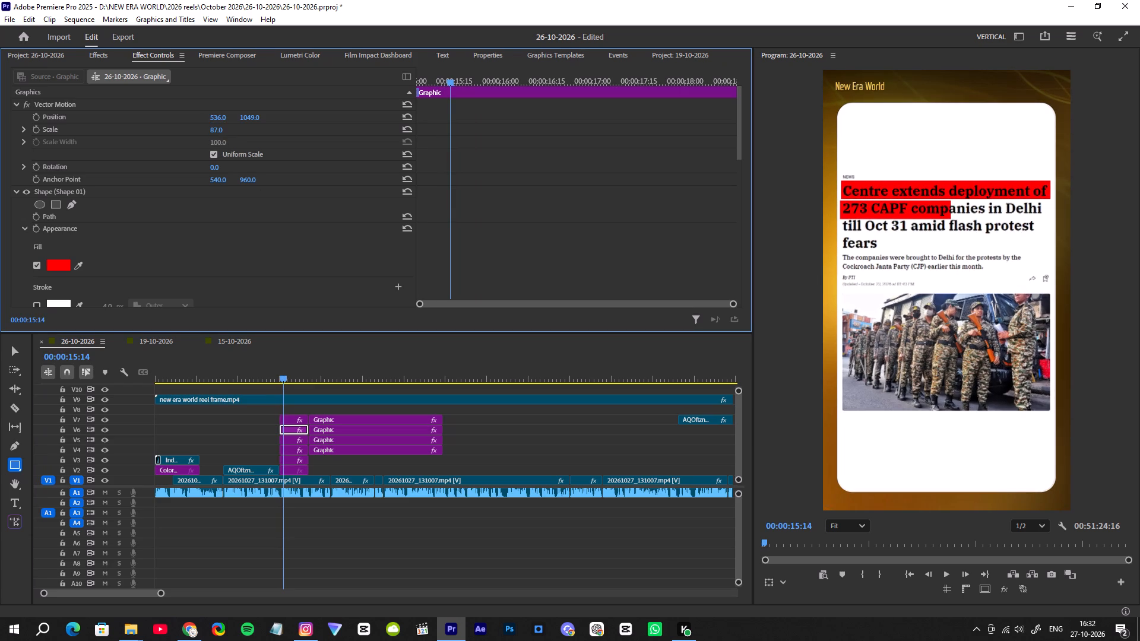
{"action": "left_click_drag", "start_coordinate": [220, 115], "coordinate": [221, 115]}
{"action": "left_click_drag", "start_coordinate": [221, 115], "coordinate": [221, 115]}
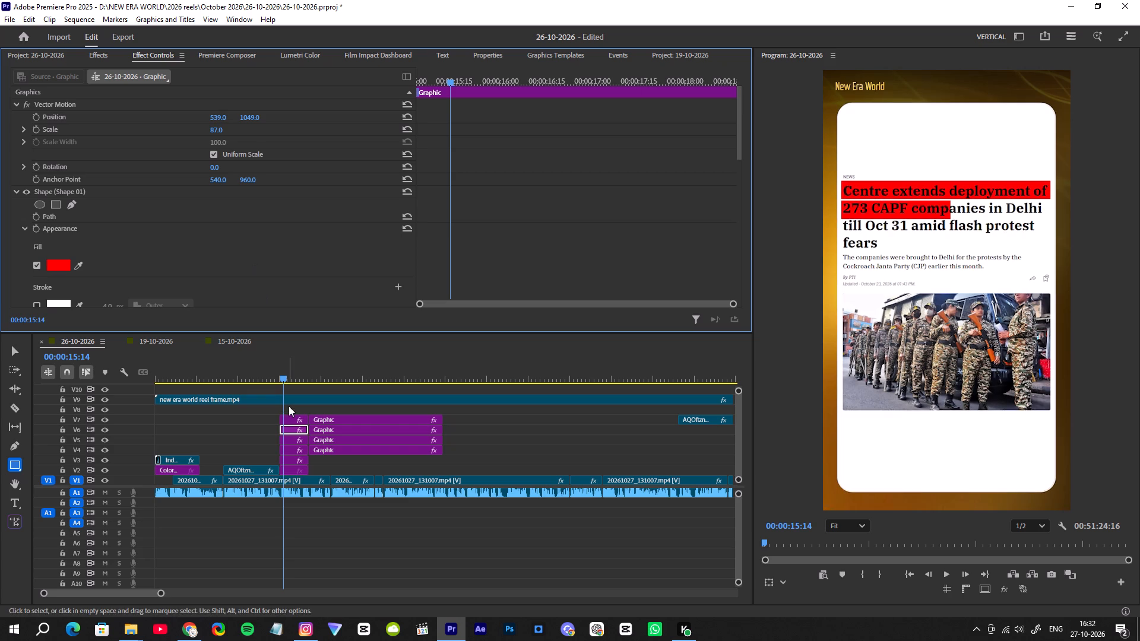
Fit the V5 highlight graphic to the headline's third line with scale 84 and position 523, 1116.
{"action": "left_click", "coordinate": [292, 440]}
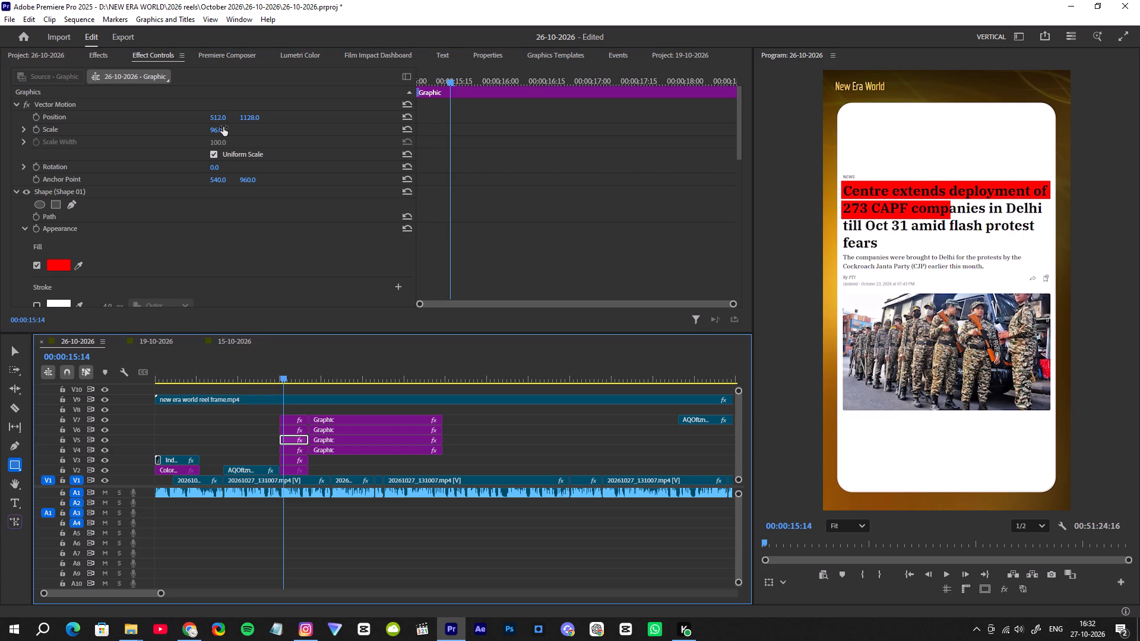
{"action": "key", "text": "space"}
{"action": "key", "text": "space"}
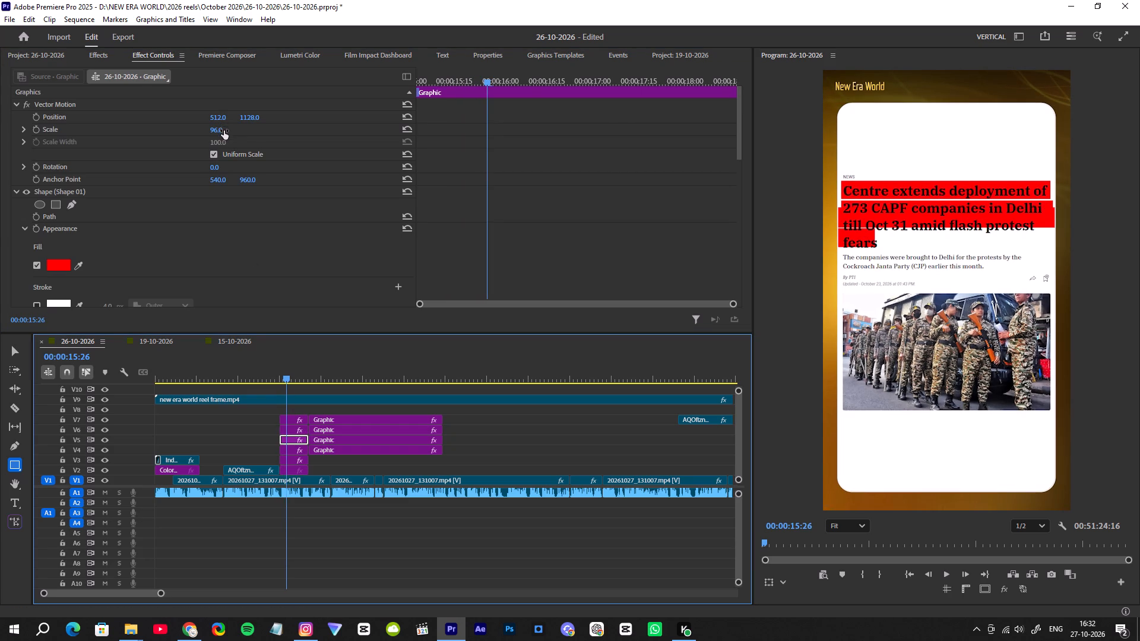
{"action": "left_click", "coordinate": [224, 131]}
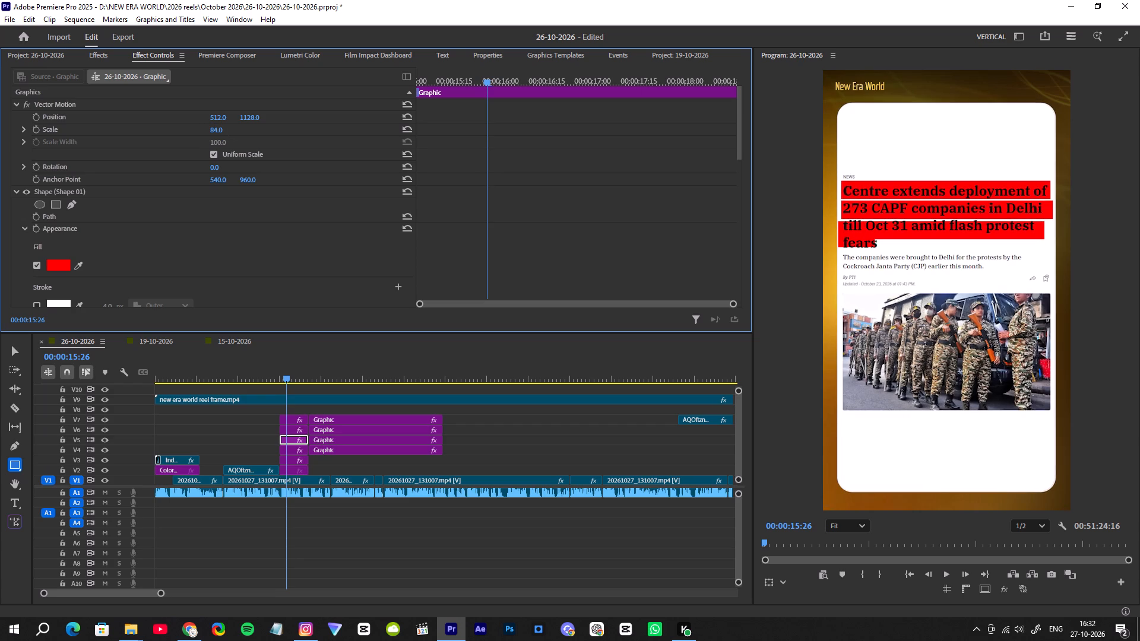
{"action": "left_click", "coordinate": [221, 117]}
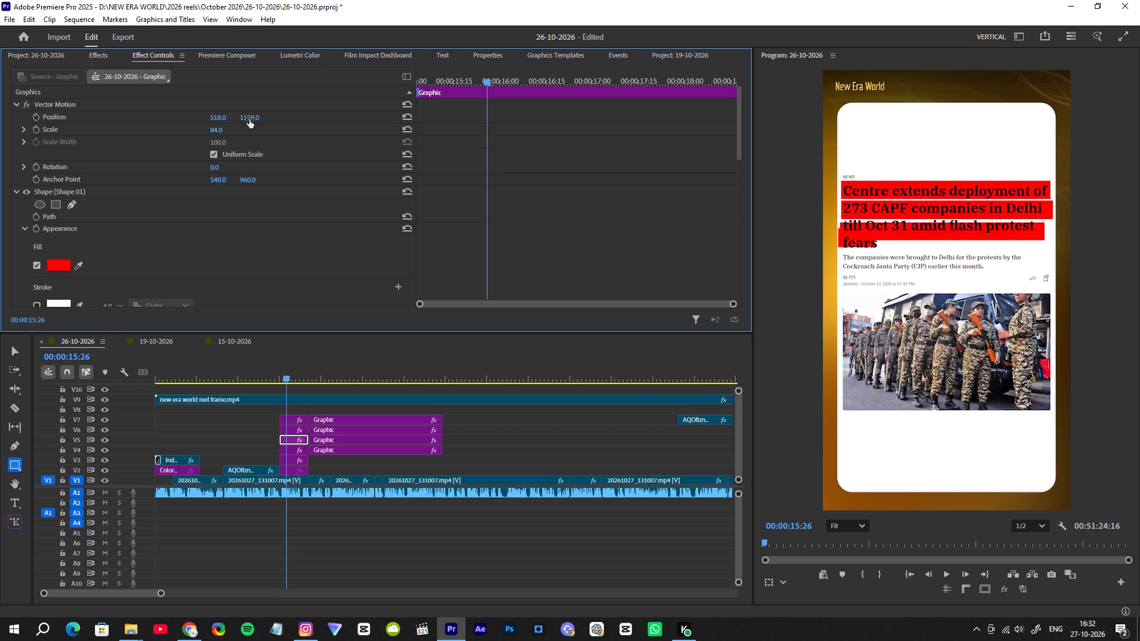
{"action": "left_click_drag", "start_coordinate": [250, 118], "coordinate": [243, 120]}
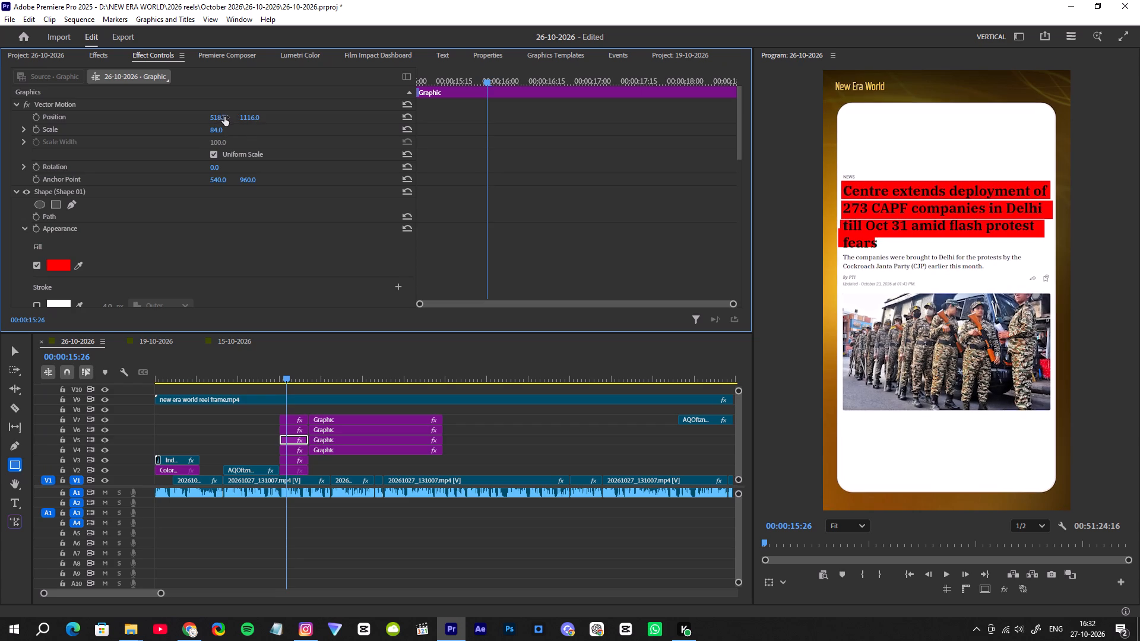
{"action": "left_click", "coordinate": [223, 119]}
Fit the V4 highlight graphic over the headline's last word with scale 75 and vertical position 1148.
{"action": "left_click", "coordinate": [289, 450]}
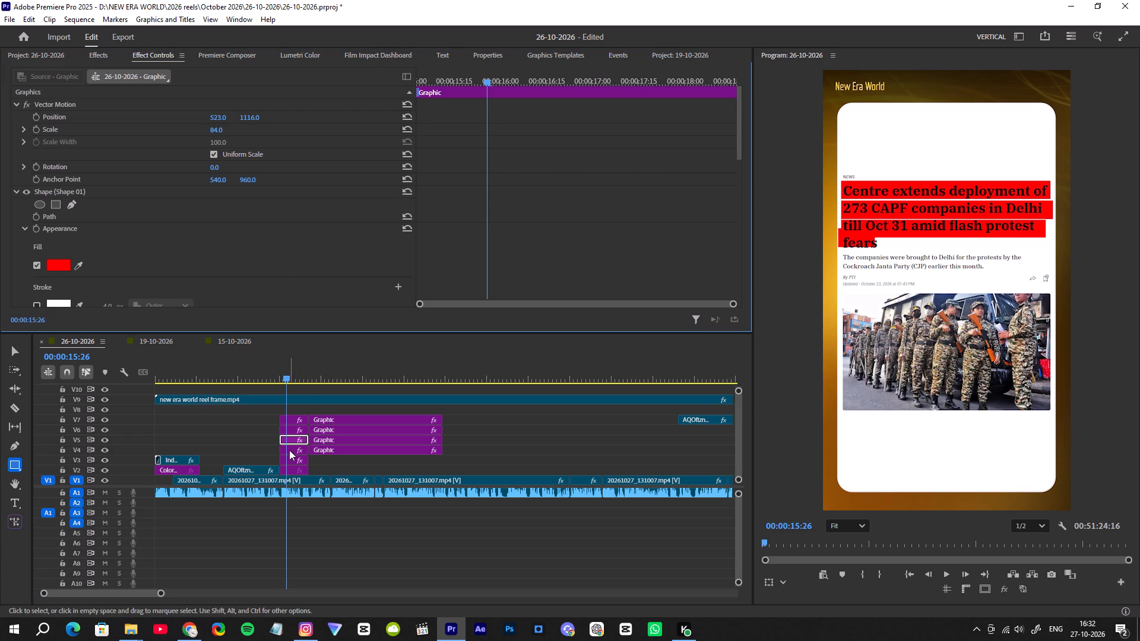
{"action": "left_click_drag", "start_coordinate": [217, 129], "coordinate": [213, 131]}
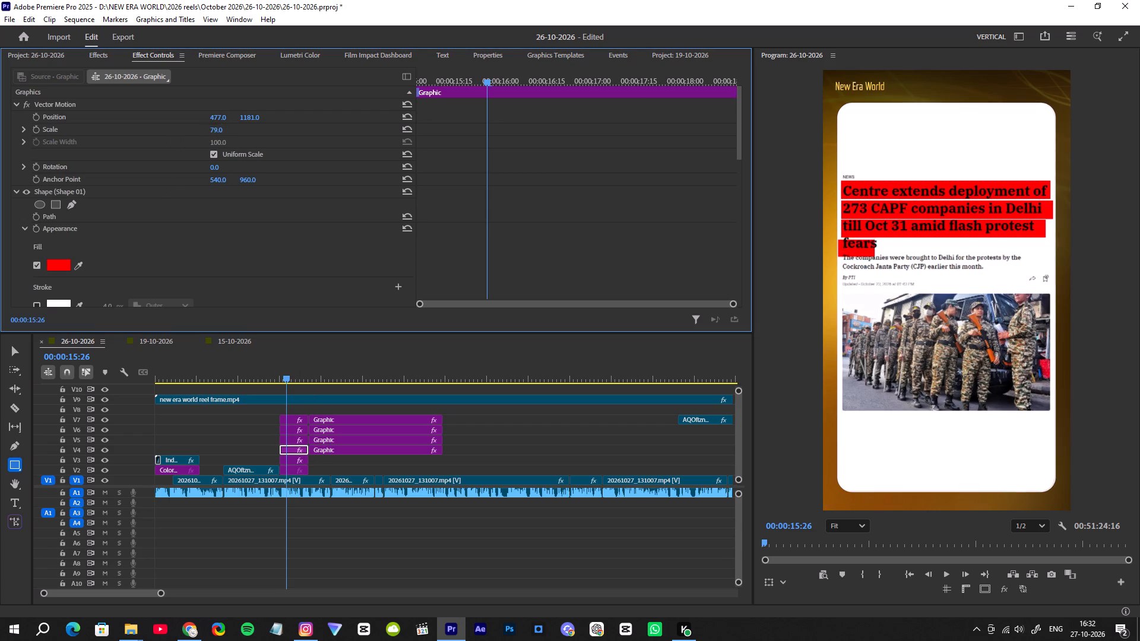
{"action": "left_click_drag", "start_coordinate": [213, 131], "coordinate": [212, 132]}
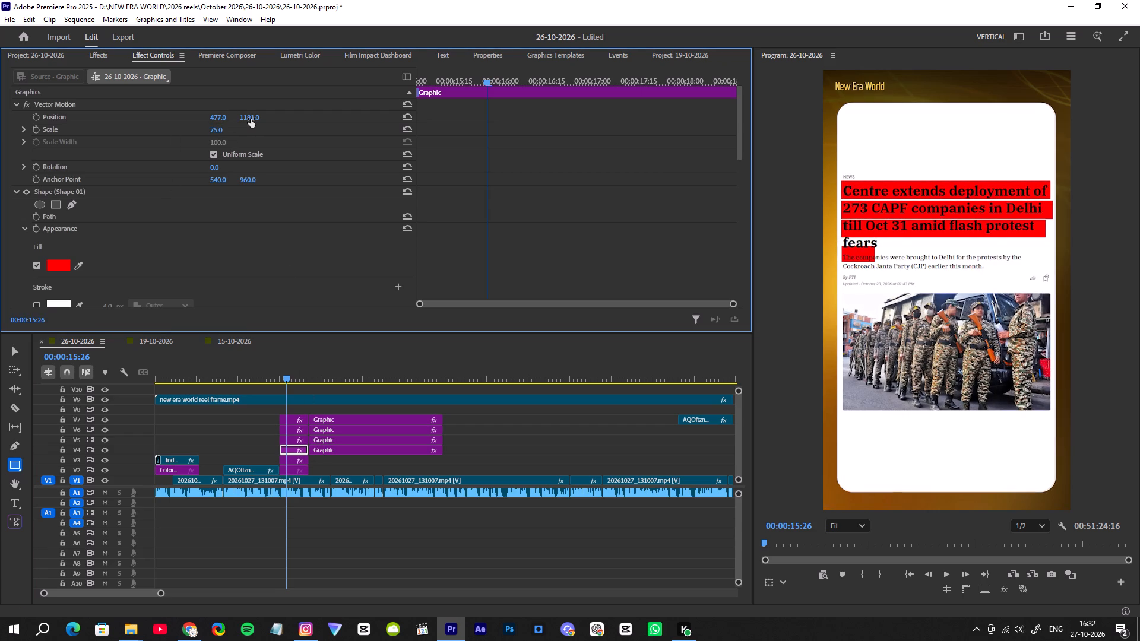
{"action": "left_click_drag", "start_coordinate": [252, 118], "coordinate": [242, 120]}
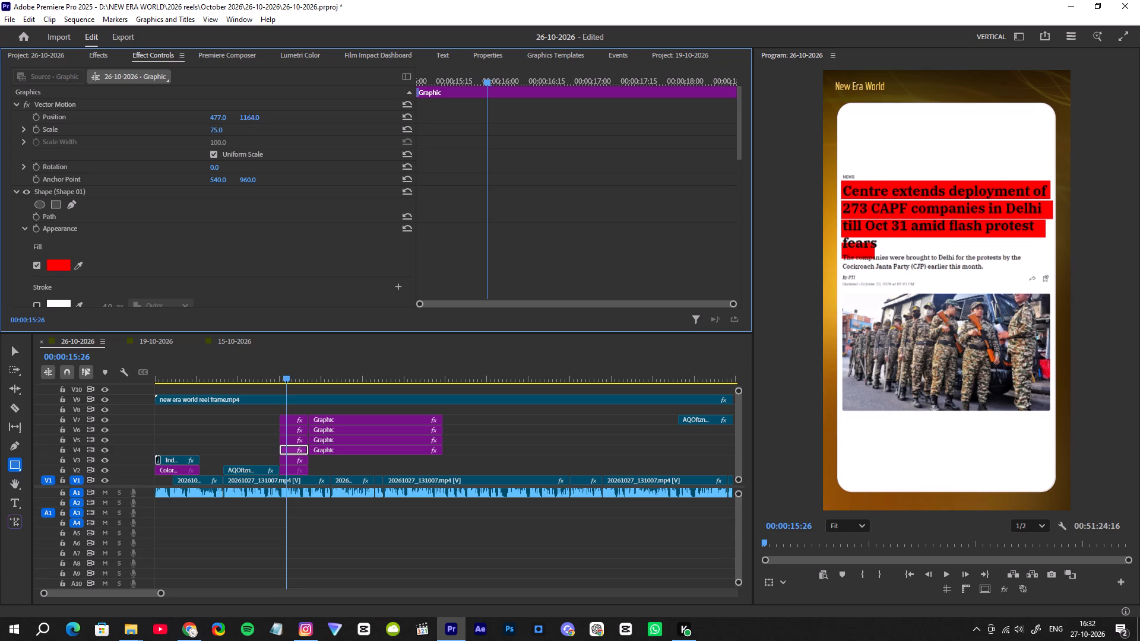
{"action": "left_click_drag", "start_coordinate": [242, 120], "coordinate": [232, 123]}
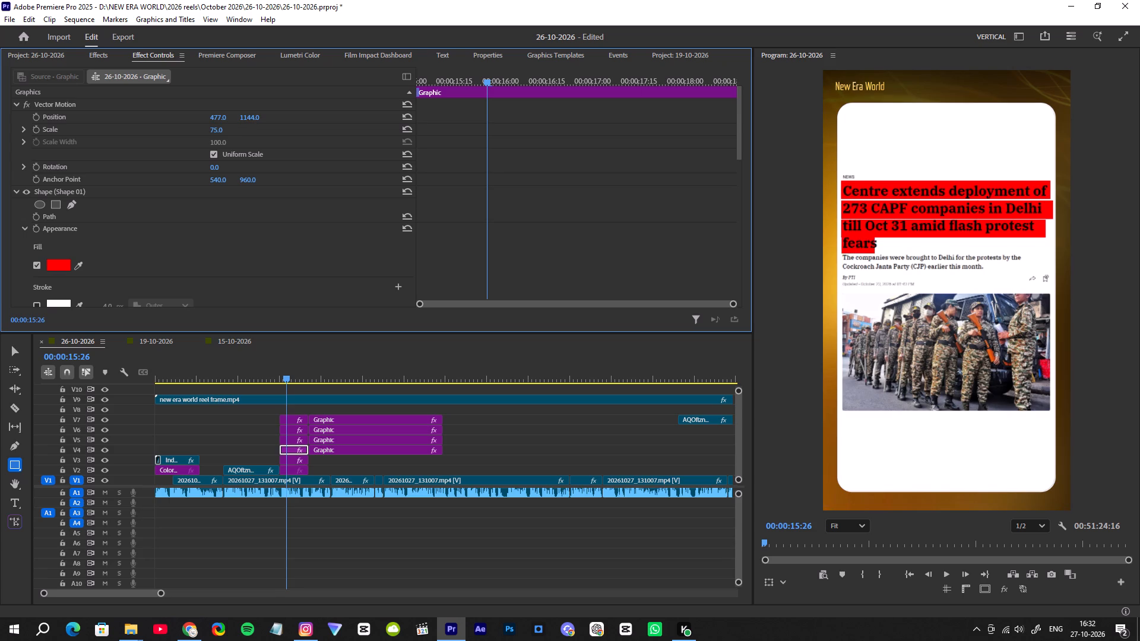
{"action": "left_click_drag", "start_coordinate": [232, 123], "coordinate": [234, 123]}
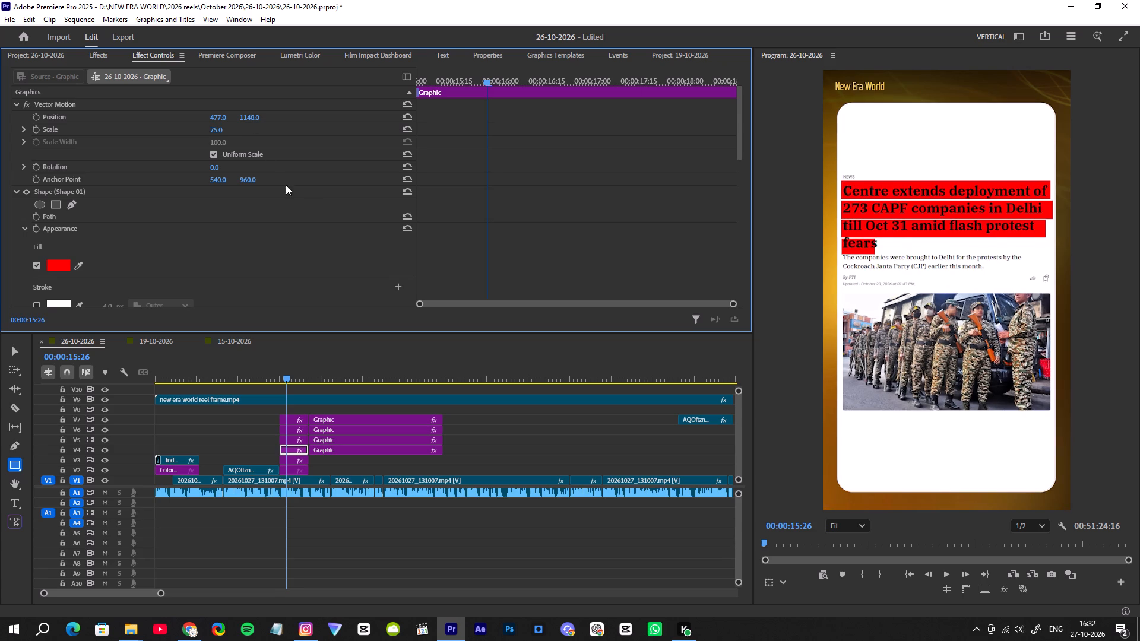
Delete the four leftover highlight graphics on V4 to V7 beyond the article screenshot's end, and play back that section.
{"action": "left_click", "coordinate": [285, 372]}
{"action": "key", "text": "space"}
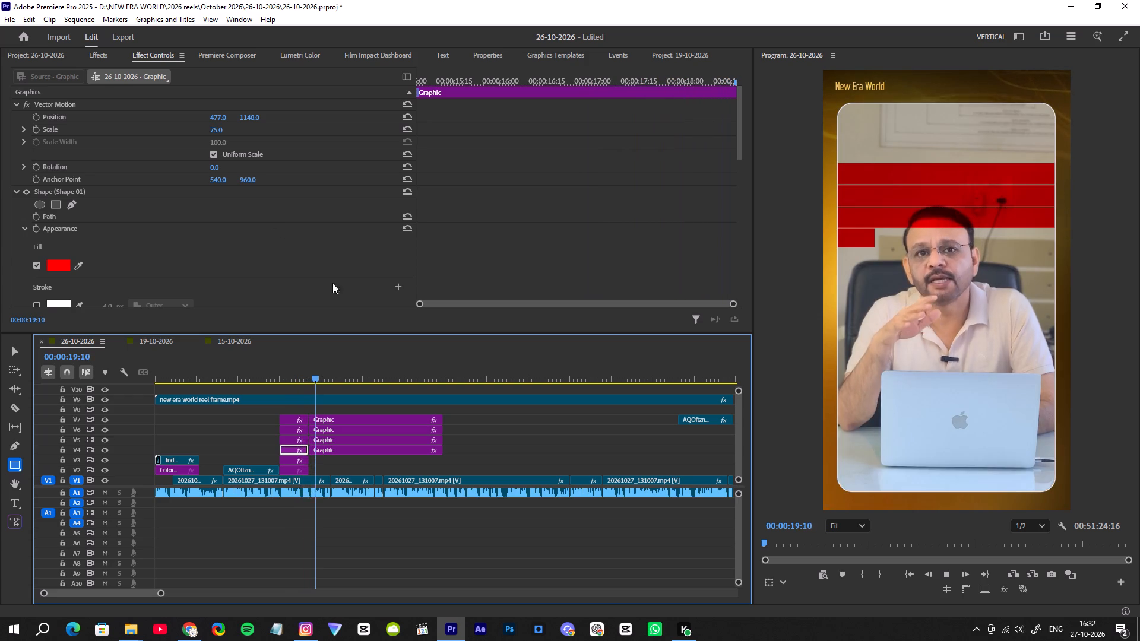
{"action": "key", "text": "space"}
{"action": "left_click_drag", "start_coordinate": [354, 468], "coordinate": [378, 415]}
{"action": "key", "text": "Delete"}
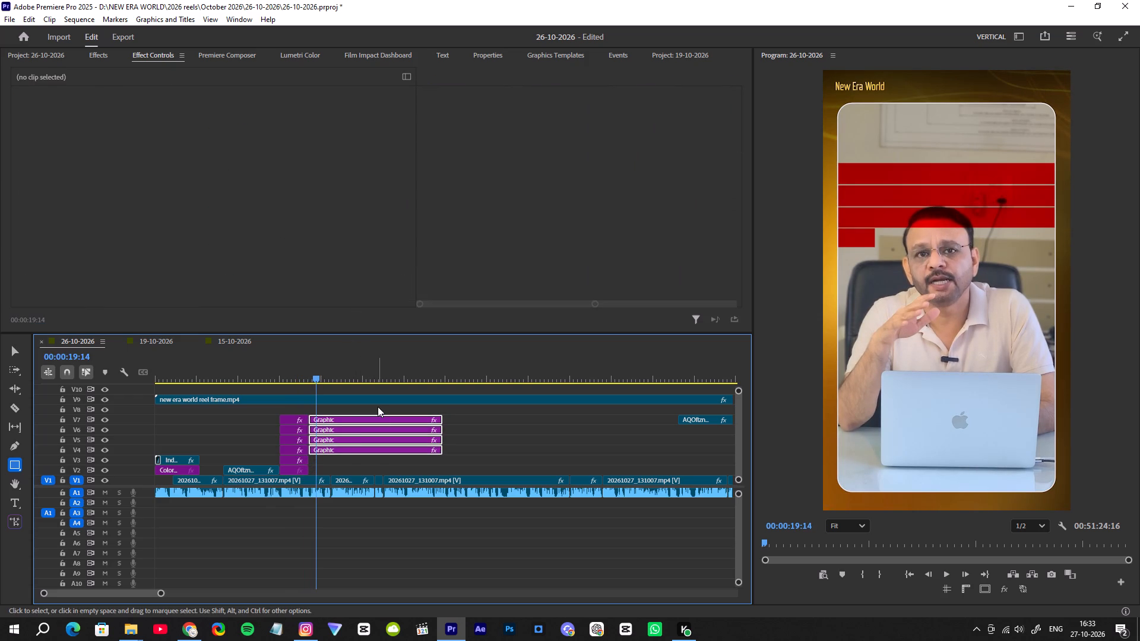
{"action": "left_click", "coordinate": [300, 375]}
{"action": "key", "text": "space"}
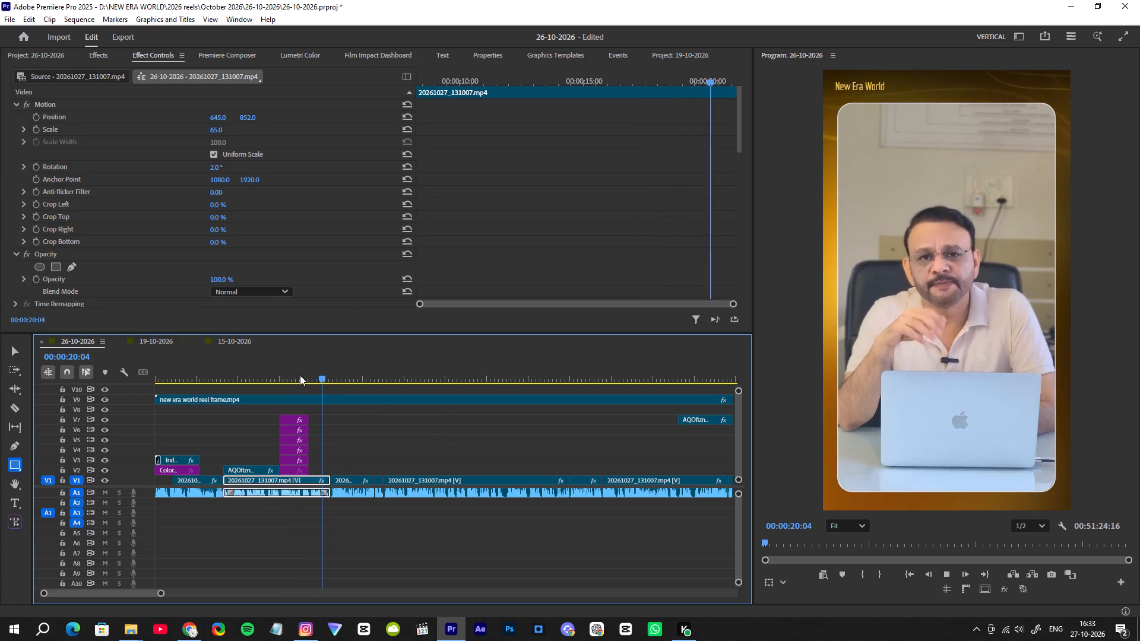
{"action": "key", "text": "space"}
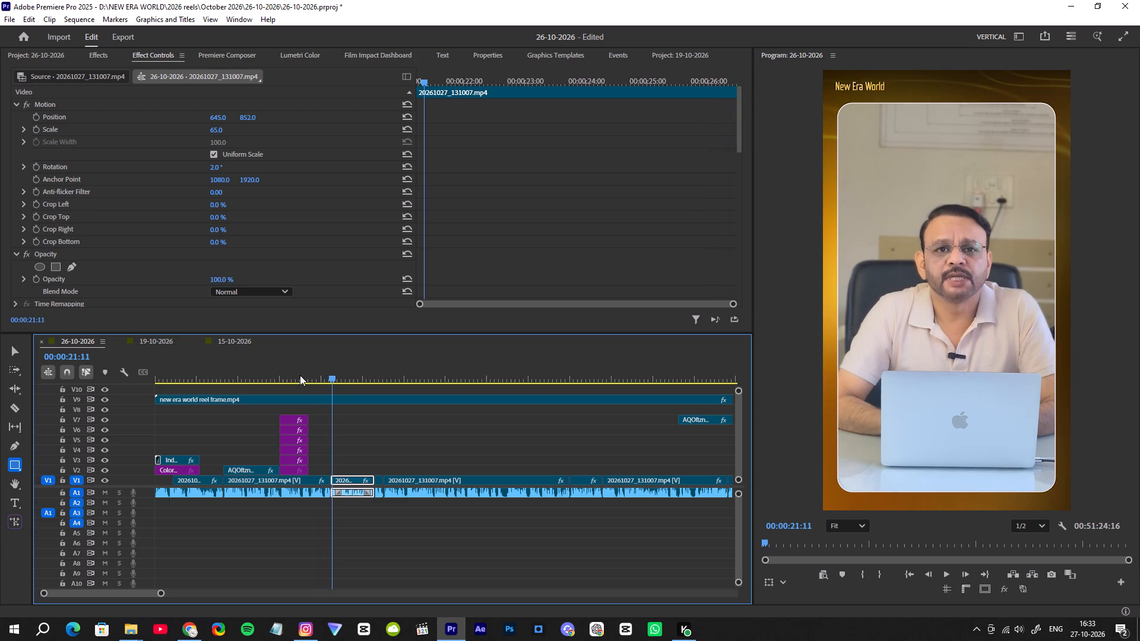
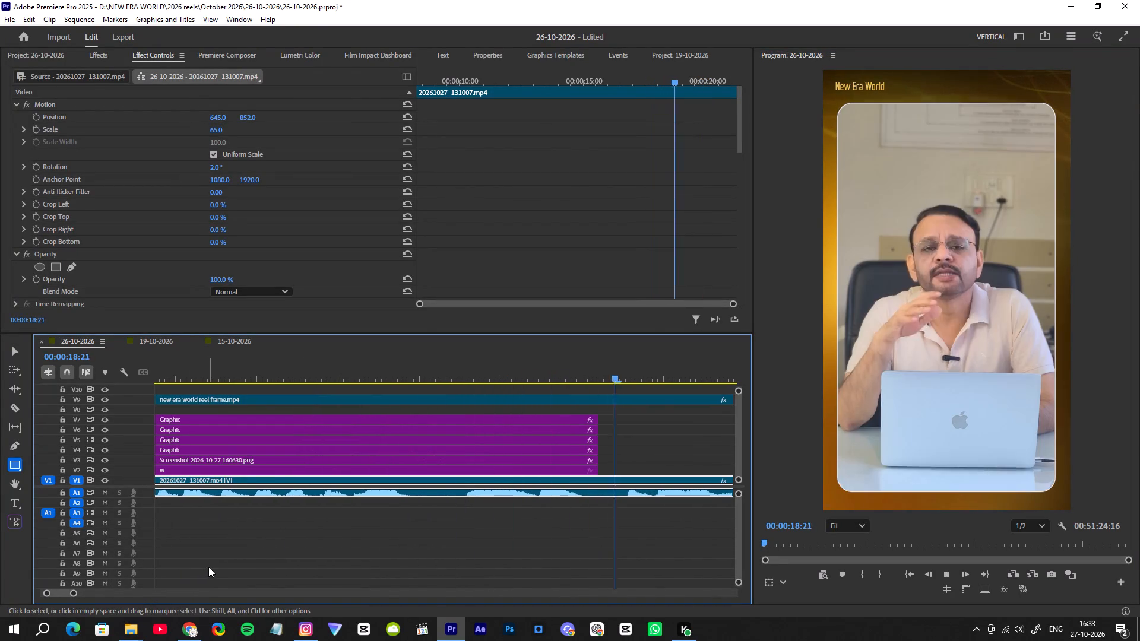
Trim the ends of the graphics, screenshot and background clips on V2 to V7 back to 00:00:17:20.
{"action": "key", "text": "space"}
{"action": "left_click_drag", "start_coordinate": [634, 370], "coordinate": [601, 386]}
{"action": "key", "text": "space"}
{"action": "left_click_drag", "start_coordinate": [643, 371], "coordinate": [493, 404]}
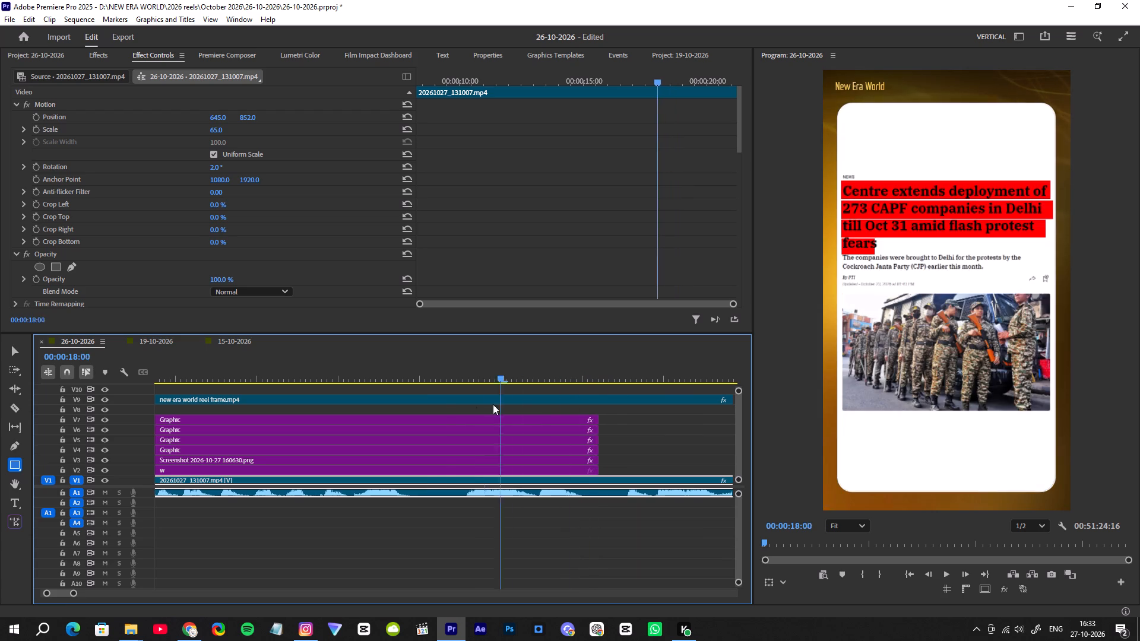
{"action": "left_click_drag", "start_coordinate": [493, 404], "coordinate": [439, 414]}
{"action": "key", "text": "space"}
{"action": "key", "text": "space"}
{"action": "left_click_drag", "start_coordinate": [495, 367], "coordinate": [446, 382]}
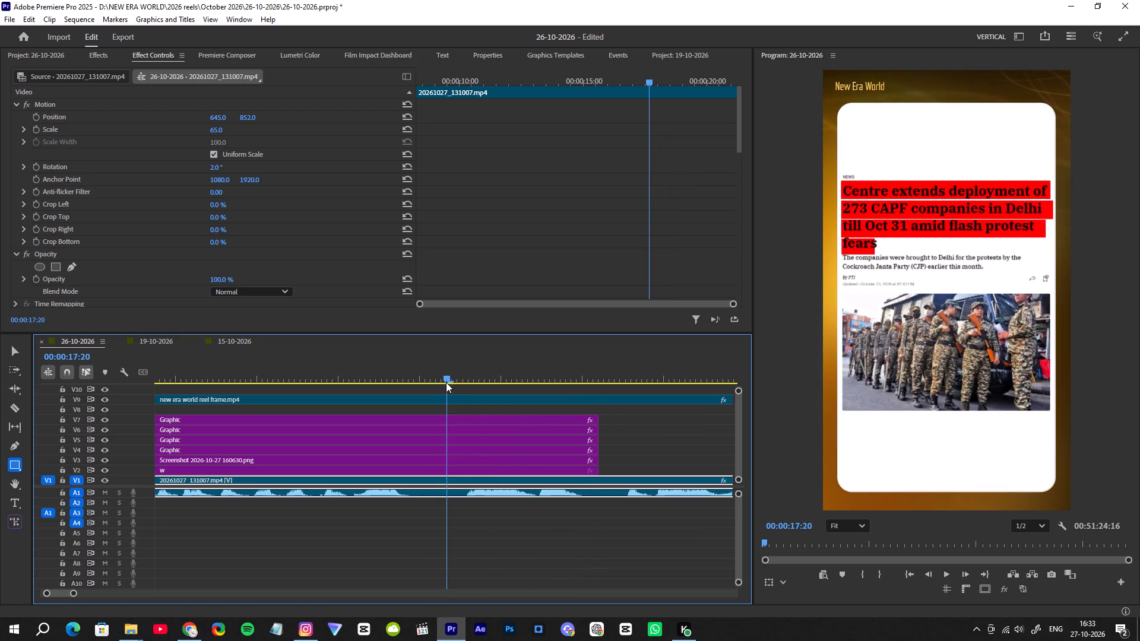
{"action": "left_click_drag", "start_coordinate": [446, 382], "coordinate": [445, 383]}
{"action": "left_click_drag", "start_coordinate": [624, 407], "coordinate": [583, 468]}
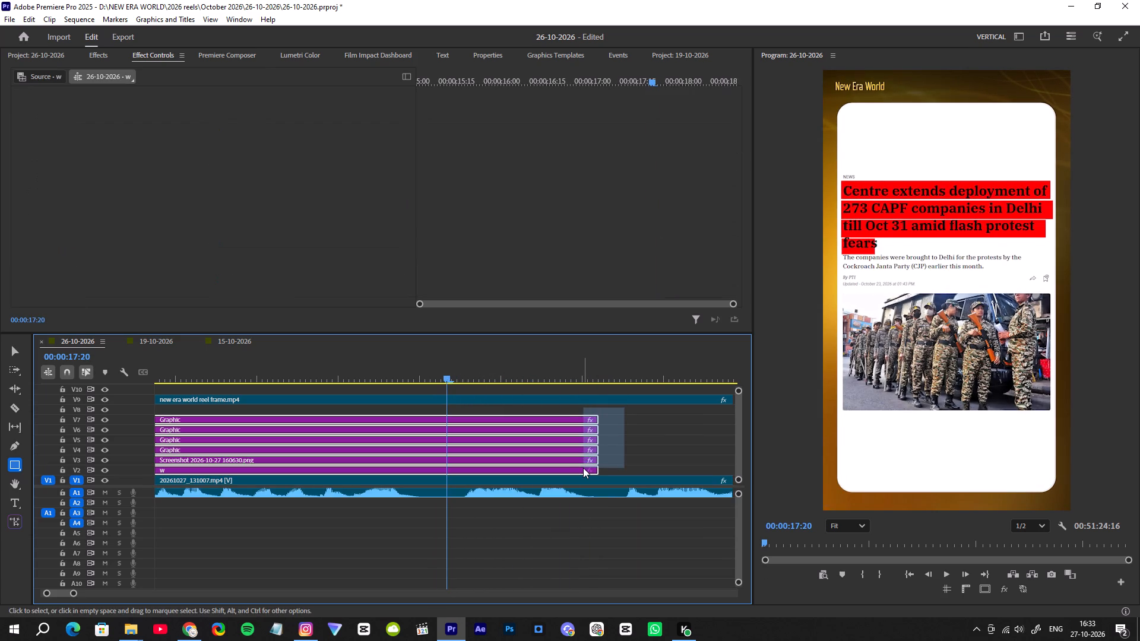
{"action": "left_click_drag", "start_coordinate": [597, 449], "coordinate": [445, 471]}
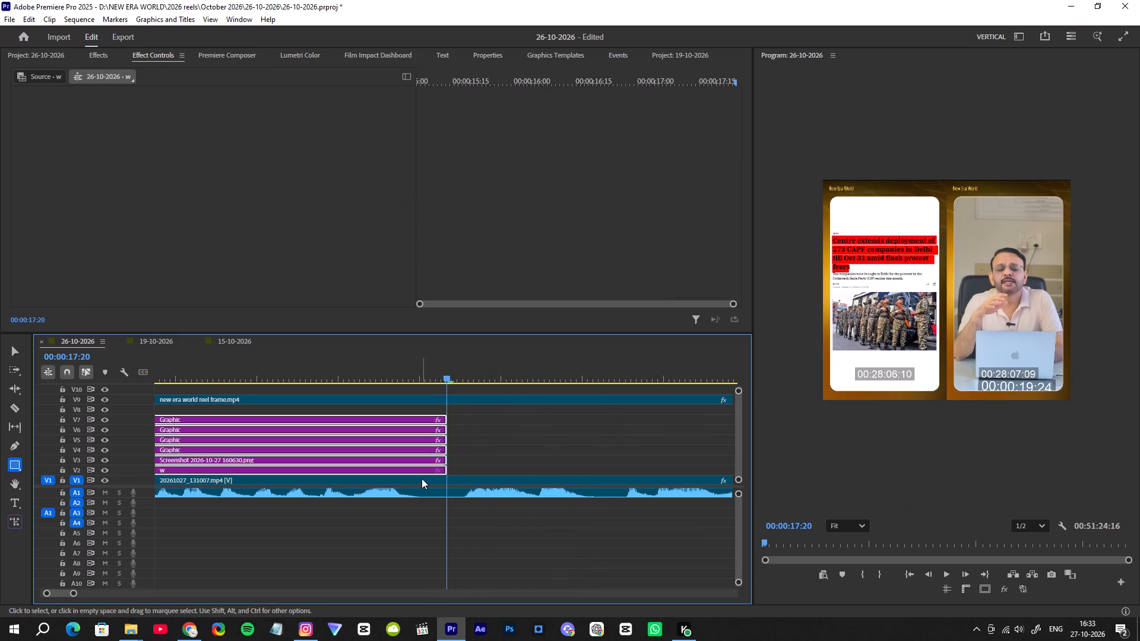
Set the Crop Right keyframe at 00:00:15:22 on the V4 highlight graphic to 78%.
{"action": "left_click_drag", "start_coordinate": [75, 592], "coordinate": [100, 595]}
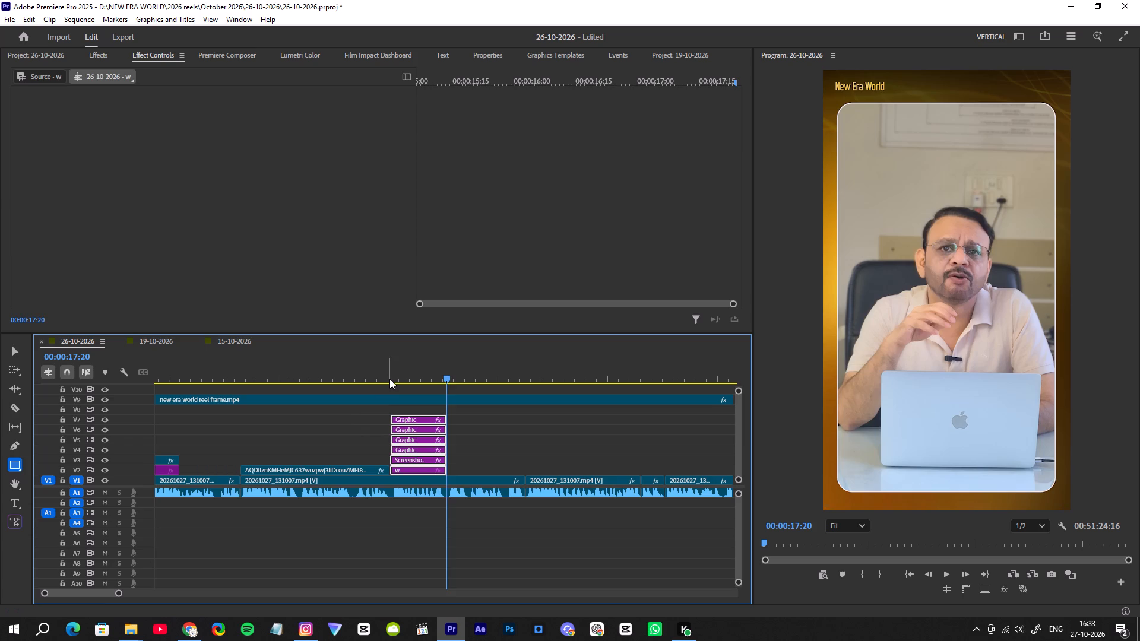
{"action": "left_click_drag", "start_coordinate": [387, 371], "coordinate": [419, 382]}
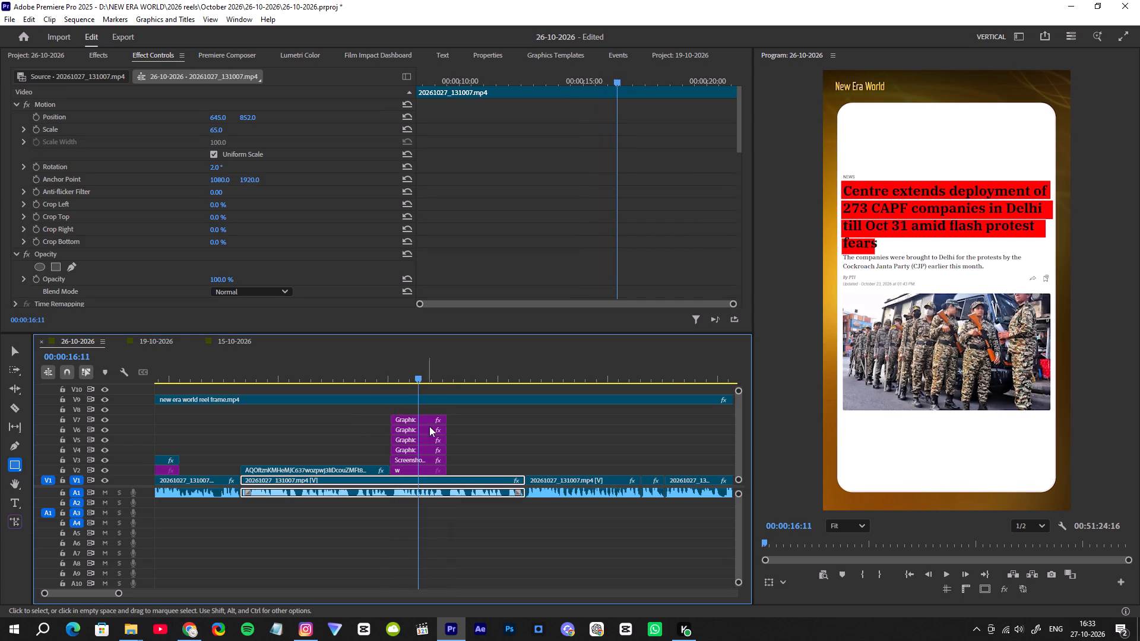
{"action": "left_click", "coordinate": [410, 448]}
{"action": "left_click", "coordinate": [254, 116]}
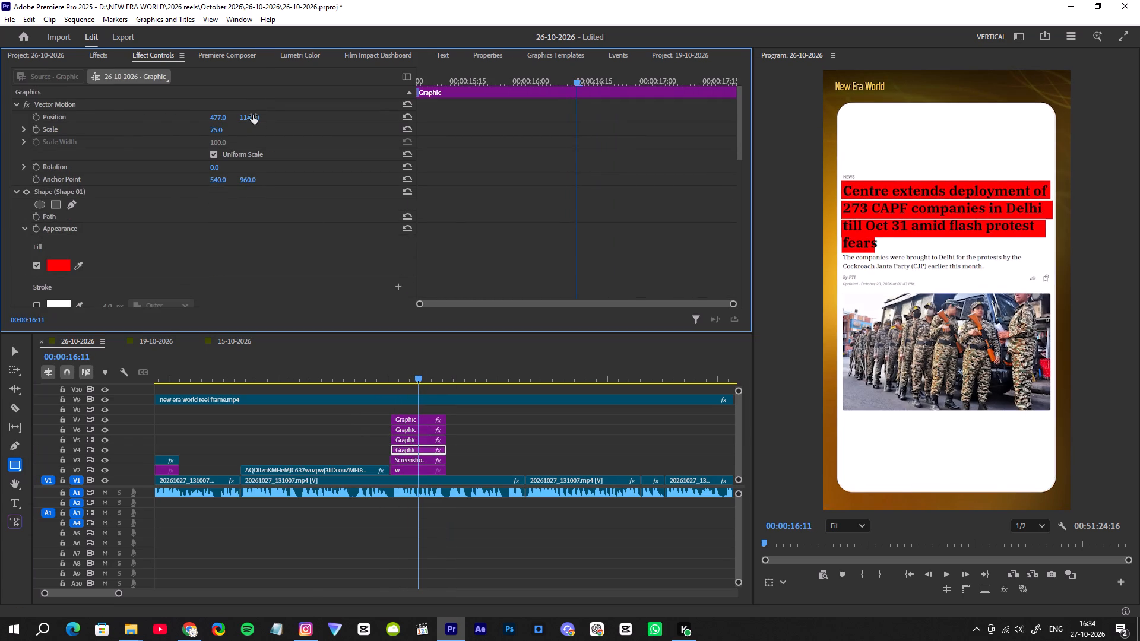
{"action": "key", "text": "space"}
{"action": "key", "text": "space"}
{"action": "left_click_drag", "start_coordinate": [413, 373], "coordinate": [400, 380]}
{"action": "key", "text": "space"}
{"action": "key", "text": "space"}
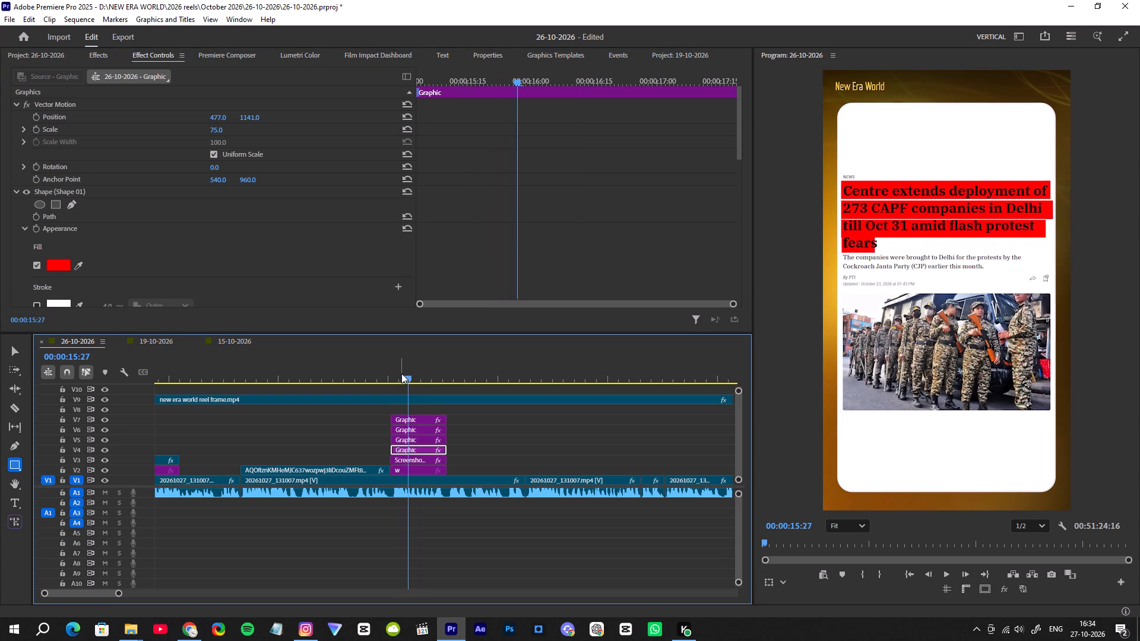
{"action": "scroll", "coordinate": [529, 185], "scroll_direction": "down", "scroll_amount": 5}
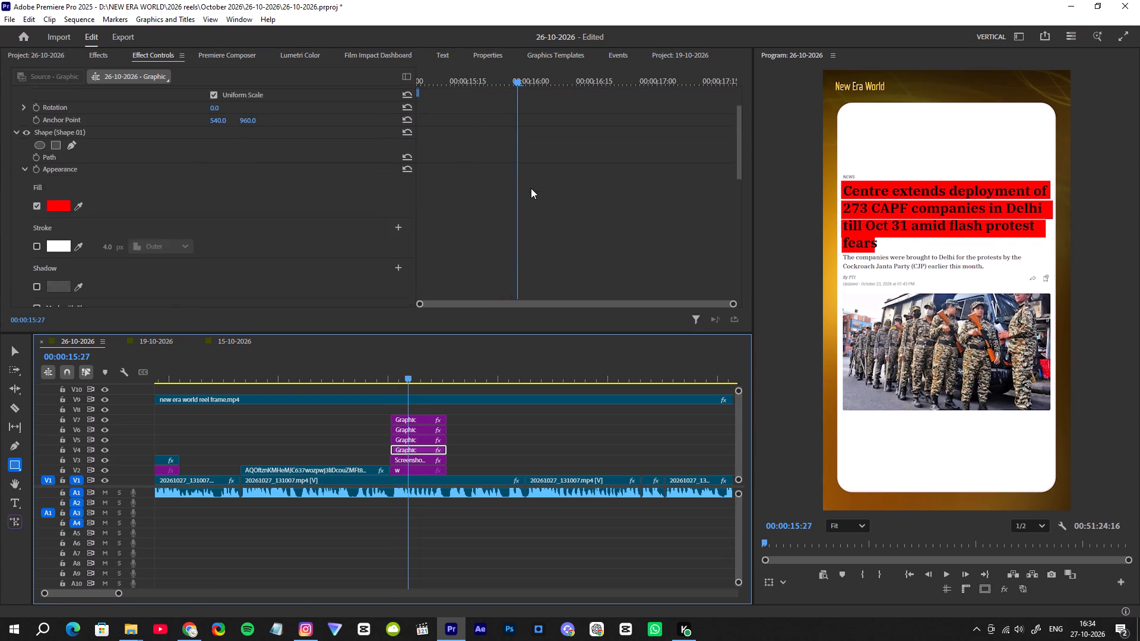
{"action": "scroll", "coordinate": [531, 188], "scroll_direction": "down", "scroll_amount": 13}
{"action": "scroll", "coordinate": [535, 196], "scroll_direction": "up", "scroll_amount": 1}
{"action": "scroll", "coordinate": [535, 196], "scroll_direction": "down", "scroll_amount": 15}
{"action": "scroll", "coordinate": [536, 199], "scroll_direction": "up", "scroll_amount": 1}
{"action": "scroll", "coordinate": [536, 199], "scroll_direction": "down", "scroll_amount": 2}
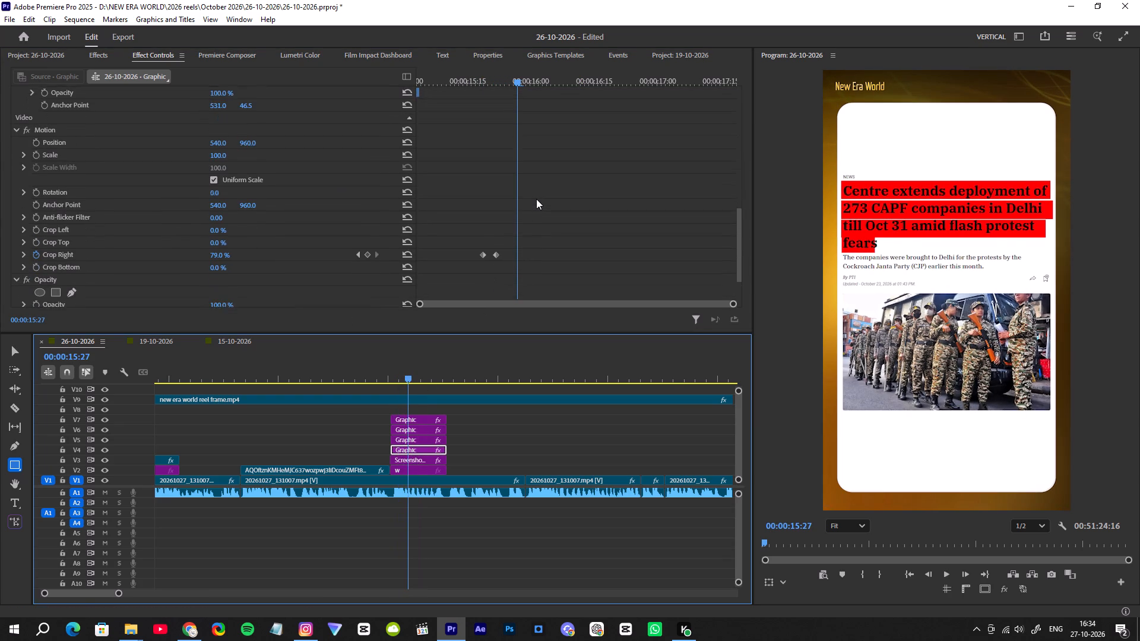
{"action": "left_click_drag", "start_coordinate": [519, 81], "coordinate": [499, 91]}
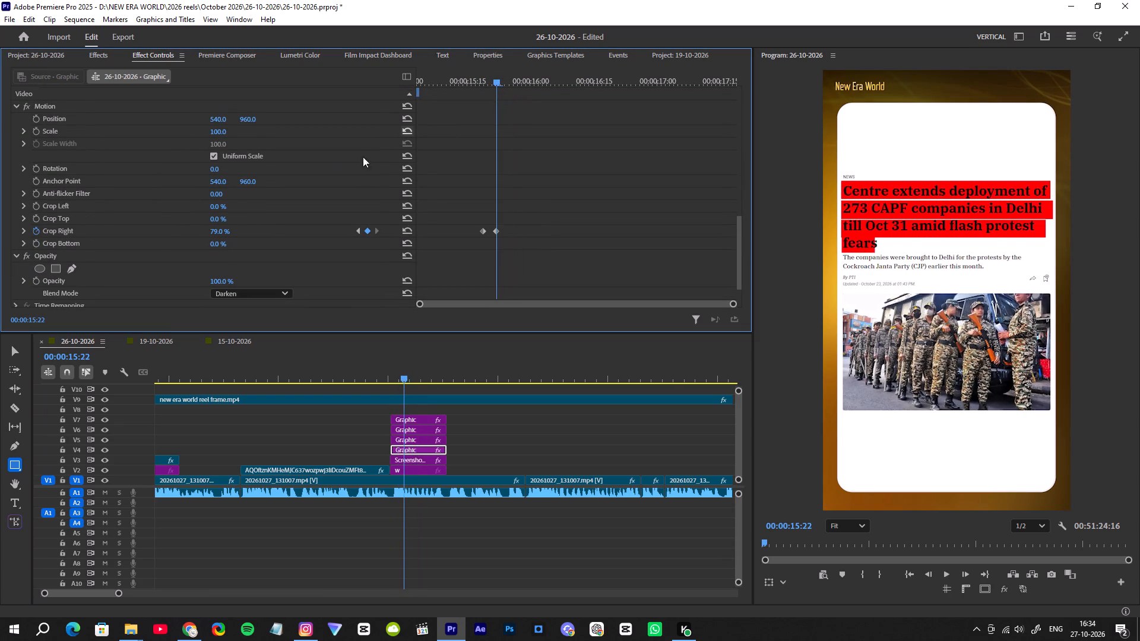
{"action": "left_click", "coordinate": [224, 231]}
Nudge the V6 highlight graphic slightly upward by setting its vertical position to 1046.
{"action": "left_click", "coordinate": [413, 428]}
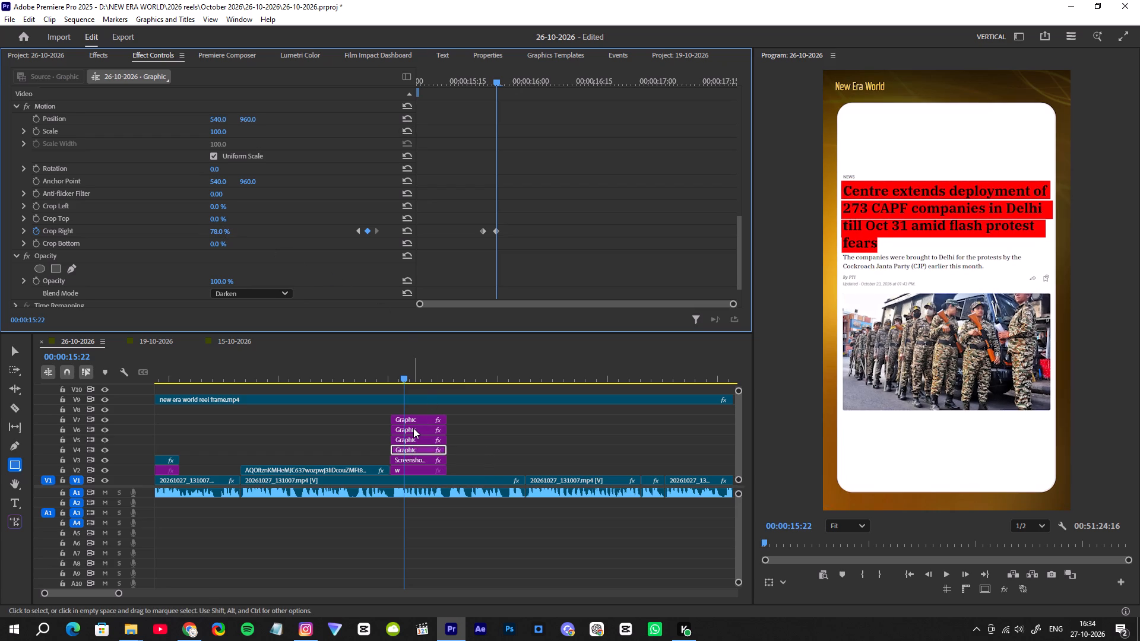
{"action": "left_click", "coordinate": [249, 117]}
{"action": "key", "text": "Down"}
{"action": "key", "text": "Down"}
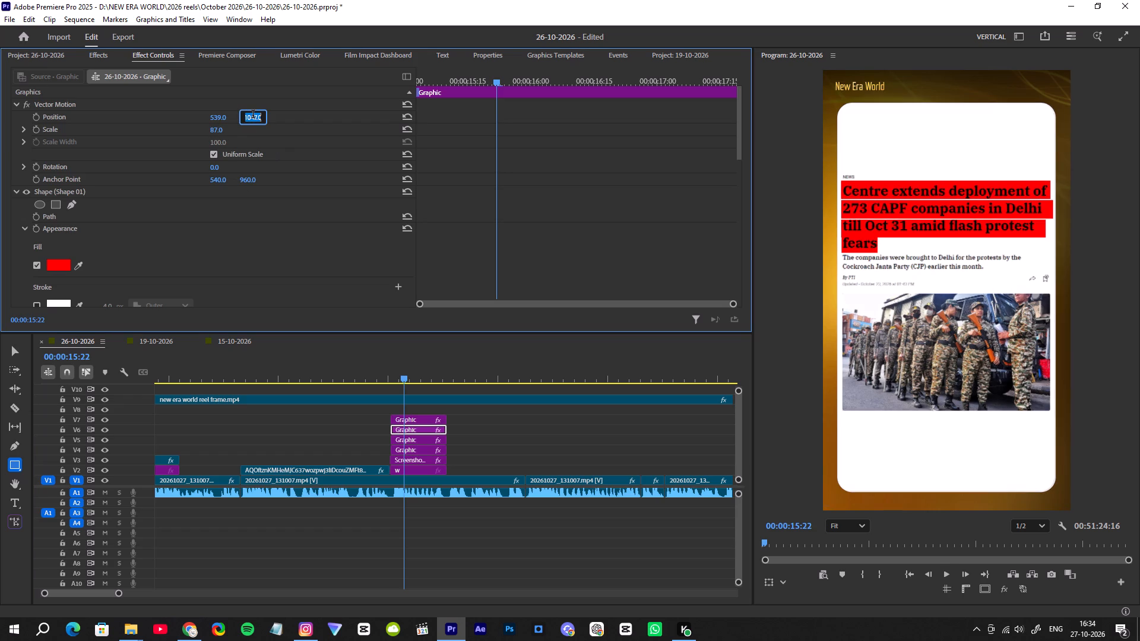
{"action": "key", "text": "Down"}
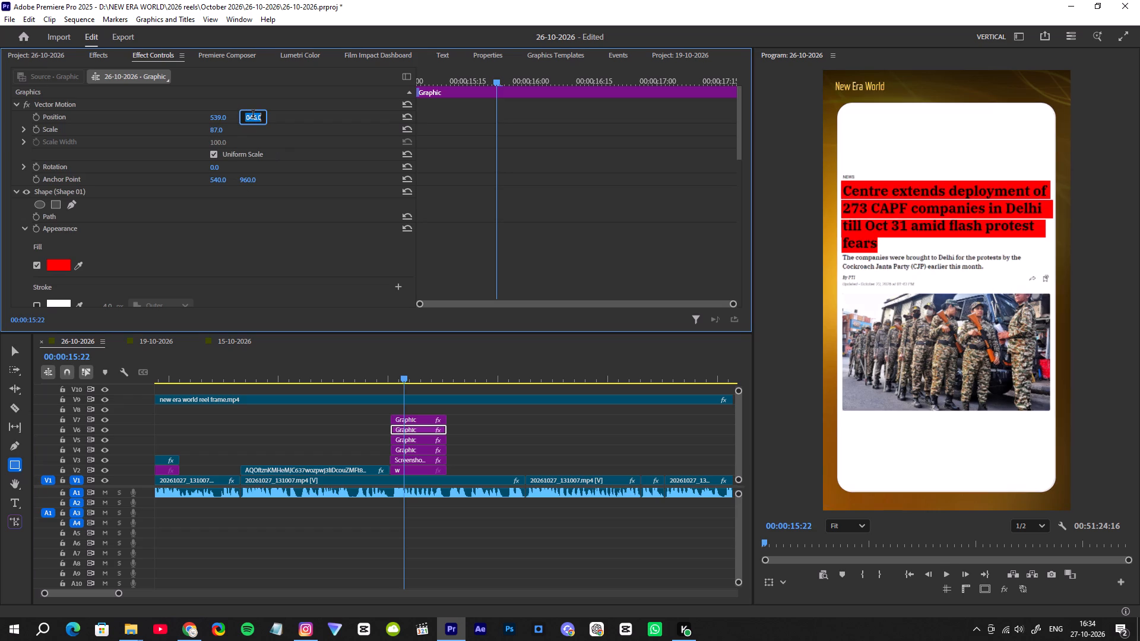
Add the Fade Characters Separately text preset from the Premiere Composer Starter Pack at 00:00:17:20, right after the news graphics.
{"action": "left_click", "coordinate": [391, 370]}
{"action": "key", "text": "space"}
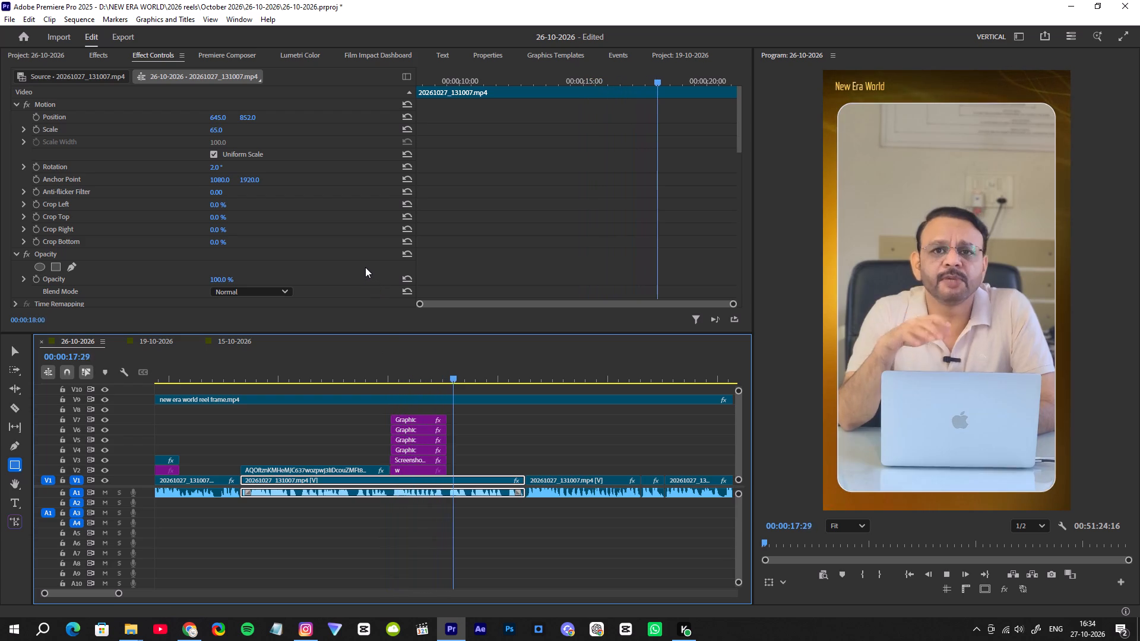
{"action": "key", "text": "space"}
{"action": "left_click_drag", "start_coordinate": [470, 371], "coordinate": [448, 384]}
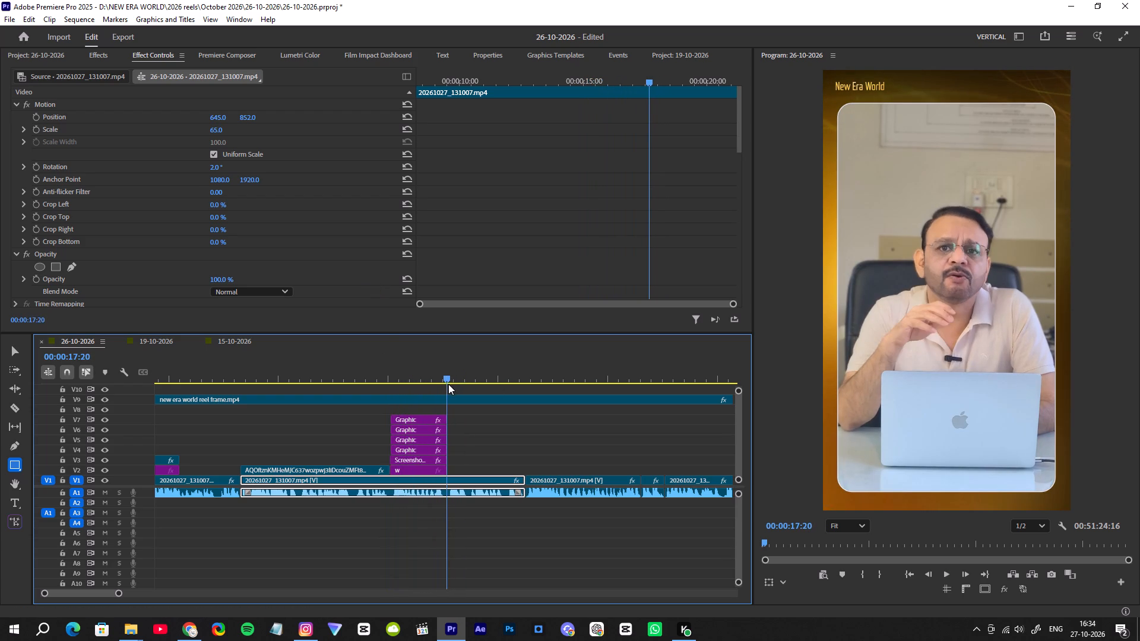
{"action": "left_click_drag", "start_coordinate": [448, 384], "coordinate": [448, 385]}
{"action": "left_click", "coordinate": [245, 56]}
{"action": "left_click", "coordinate": [286, 58]}
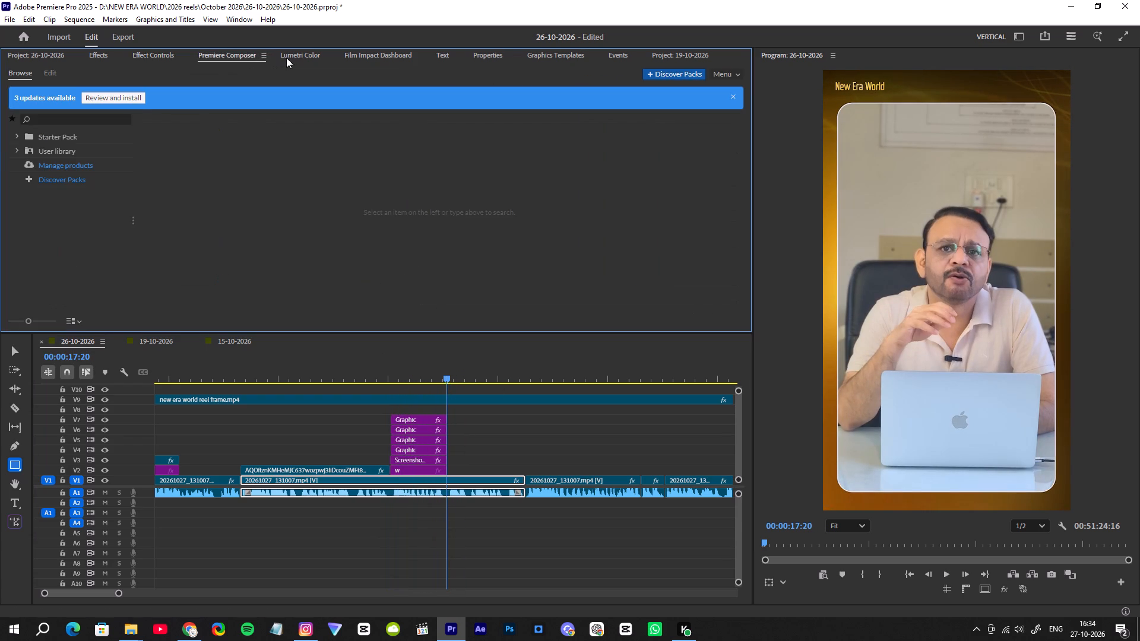
{"action": "left_click", "coordinate": [207, 52]}
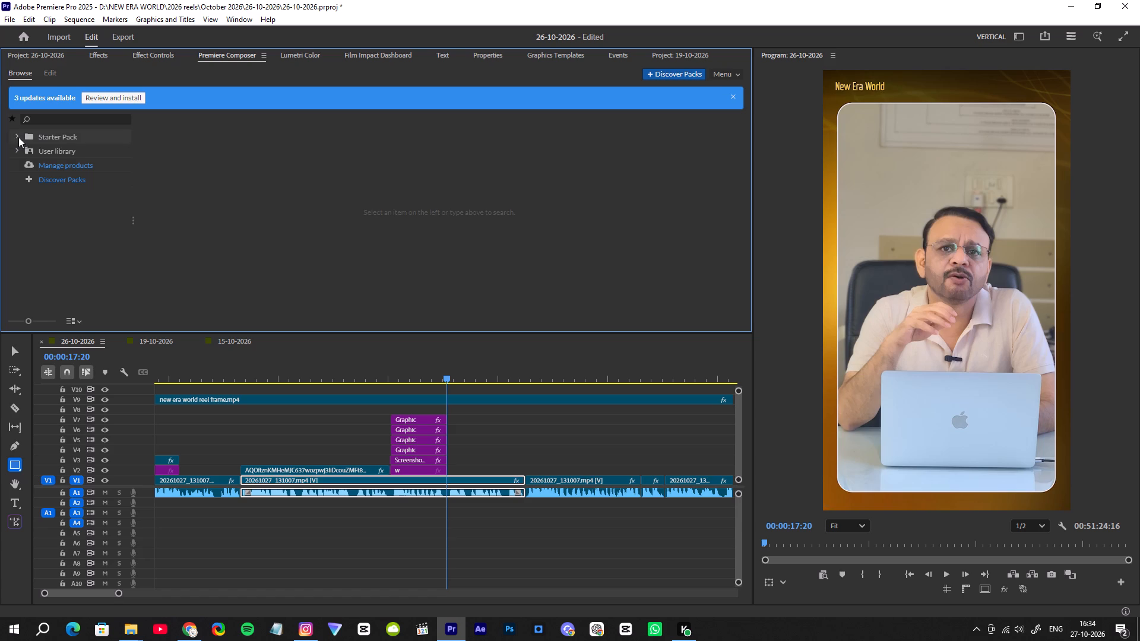
{"action": "left_click", "coordinate": [18, 137]}
{"action": "left_click", "coordinate": [58, 163]}
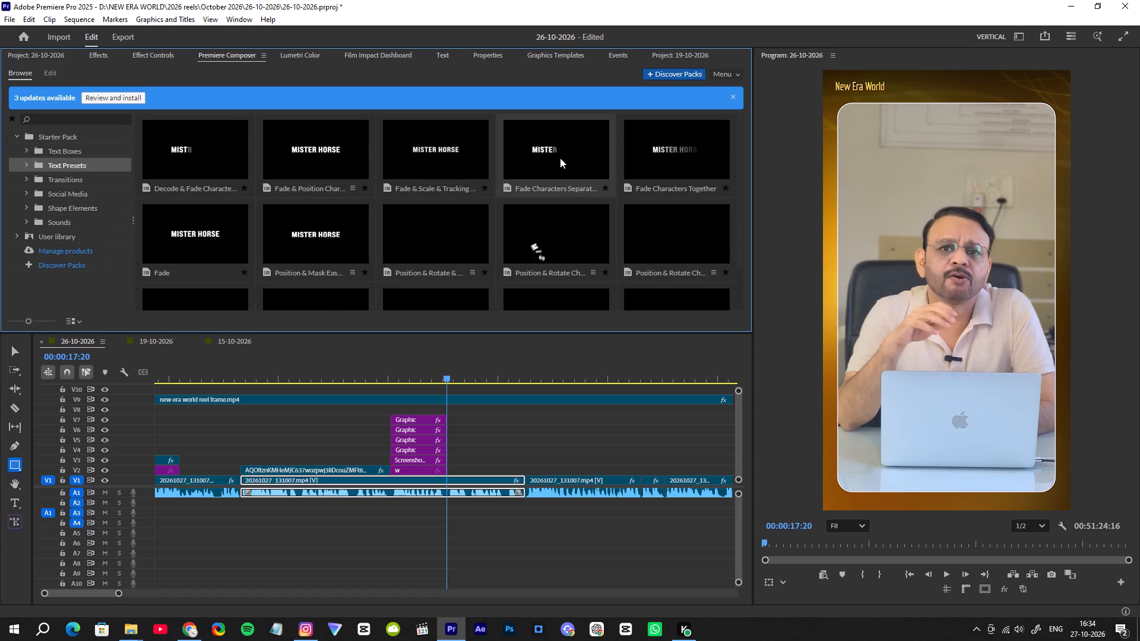
{"action": "double_click", "coordinate": [560, 158]}
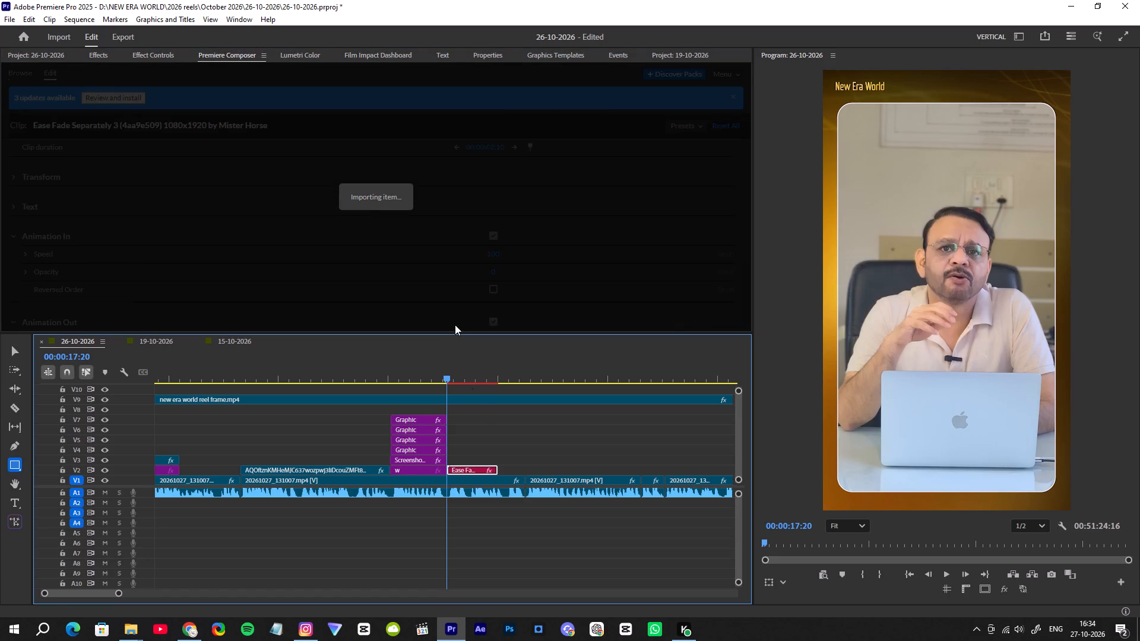
Replace the title's placeholder text with the copied line "उसमें 39 ITBP – क्या ये सही है?".
{"action": "left_click", "coordinate": [12, 207]}
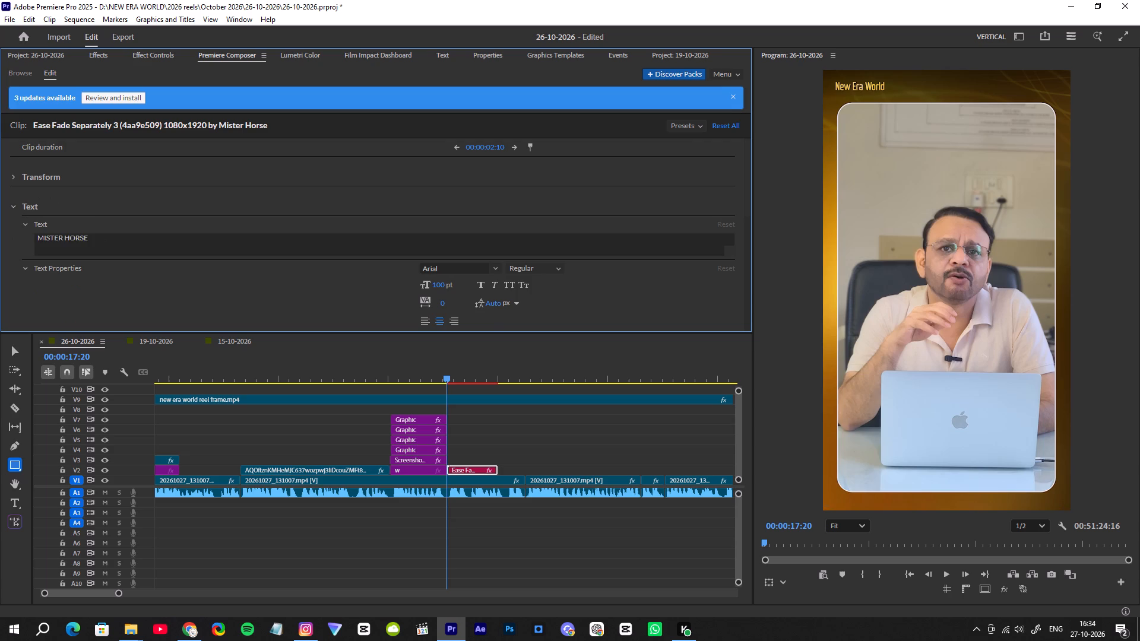
{"action": "left_click_drag", "start_coordinate": [114, 241], "coordinate": [0, 242]}
{"action": "key", "text": "ctrl+v"}
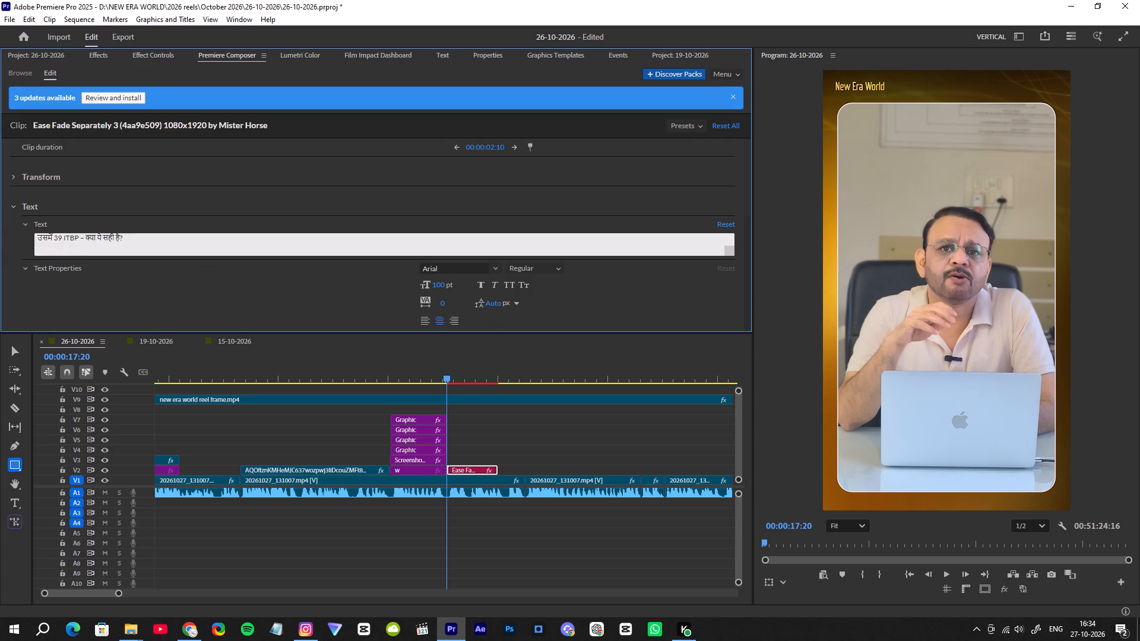
Set the title's font to Poppins ExtraBold.
{"action": "left_click", "coordinate": [453, 267]}
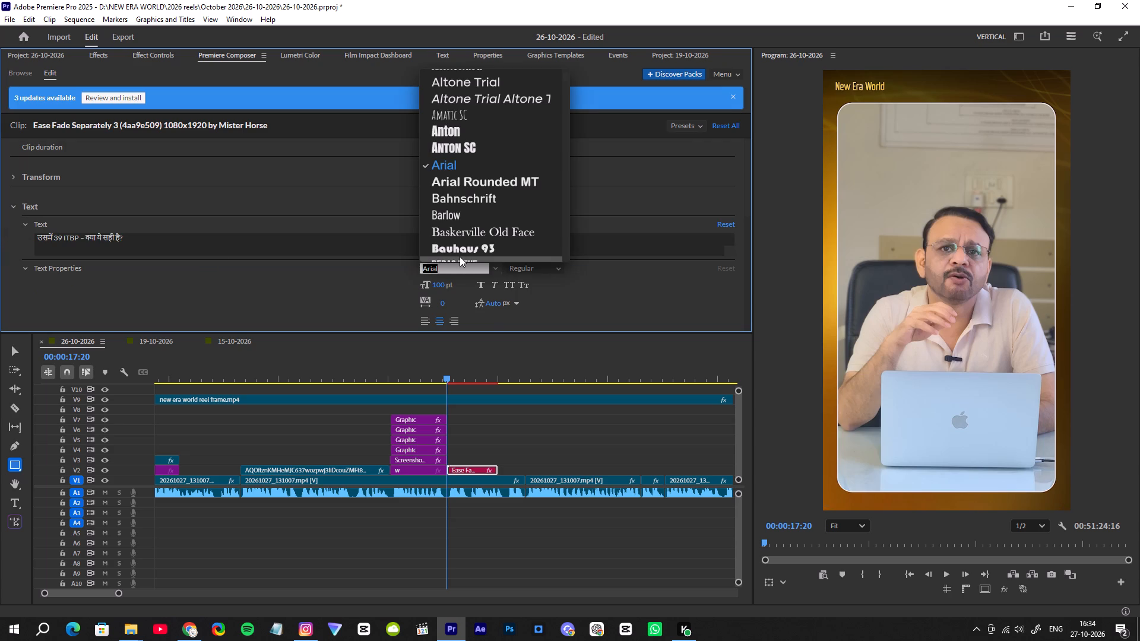
{"action": "type", "text": "pop"}
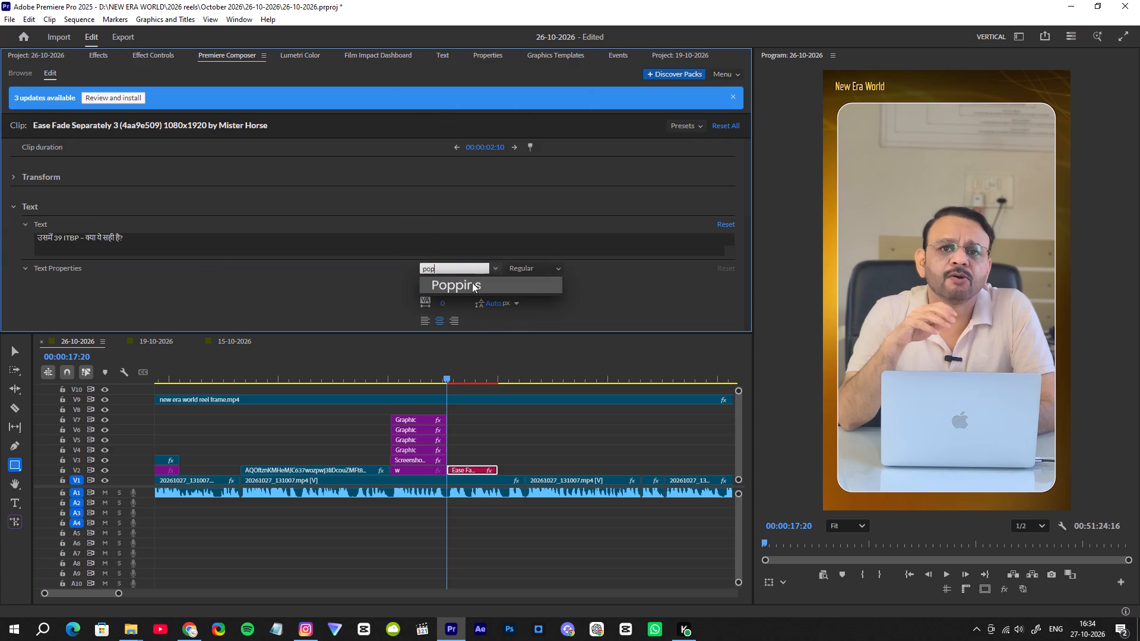
{"action": "left_click", "coordinate": [472, 283]}
{"action": "double_click", "coordinate": [531, 262]}
{"action": "scroll", "coordinate": [550, 230], "scroll_direction": "down", "scroll_amount": 7}
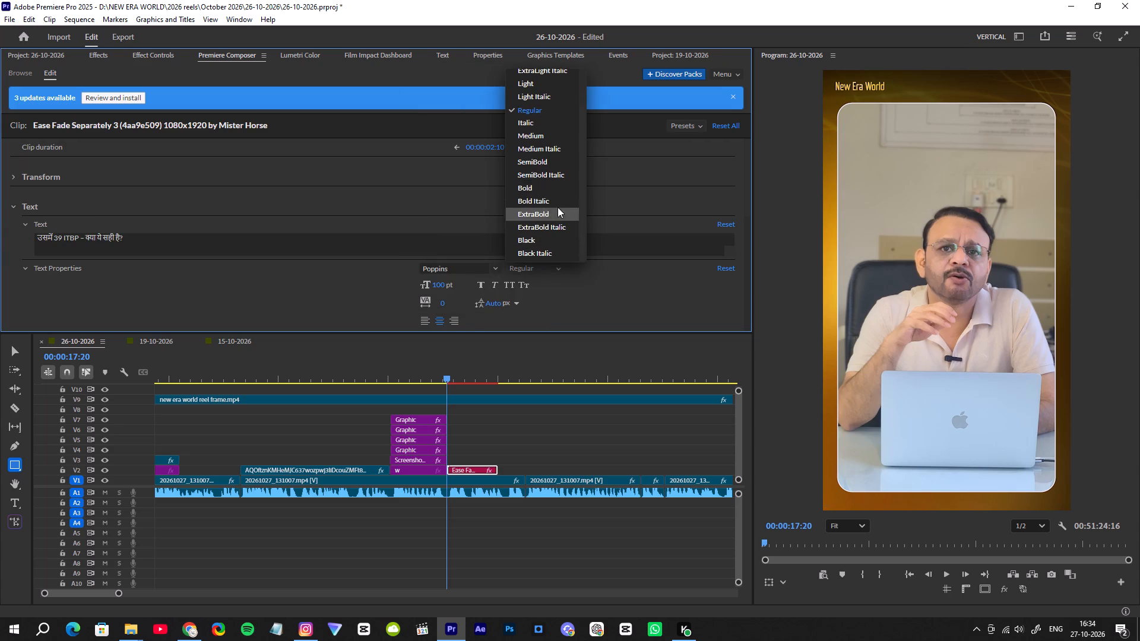
{"action": "left_click", "coordinate": [550, 214]}
Preview the title and reduce its scale to 67 so the line fits inside the frame.
{"action": "double_click", "coordinate": [444, 379]}
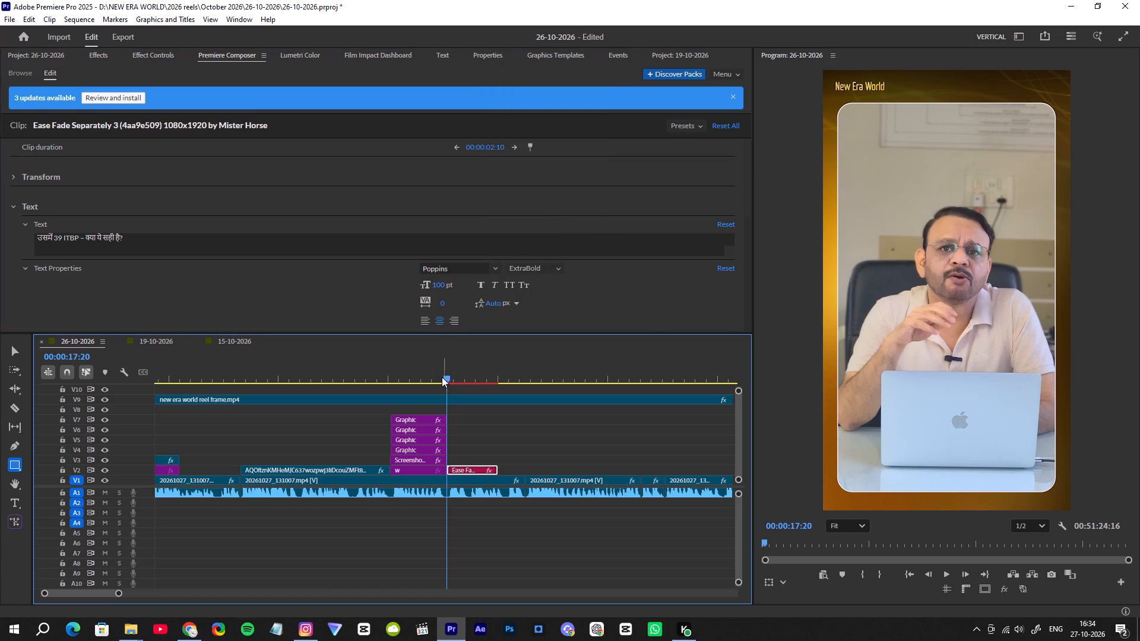
{"action": "key", "text": "space"}
{"action": "key", "text": "space"}
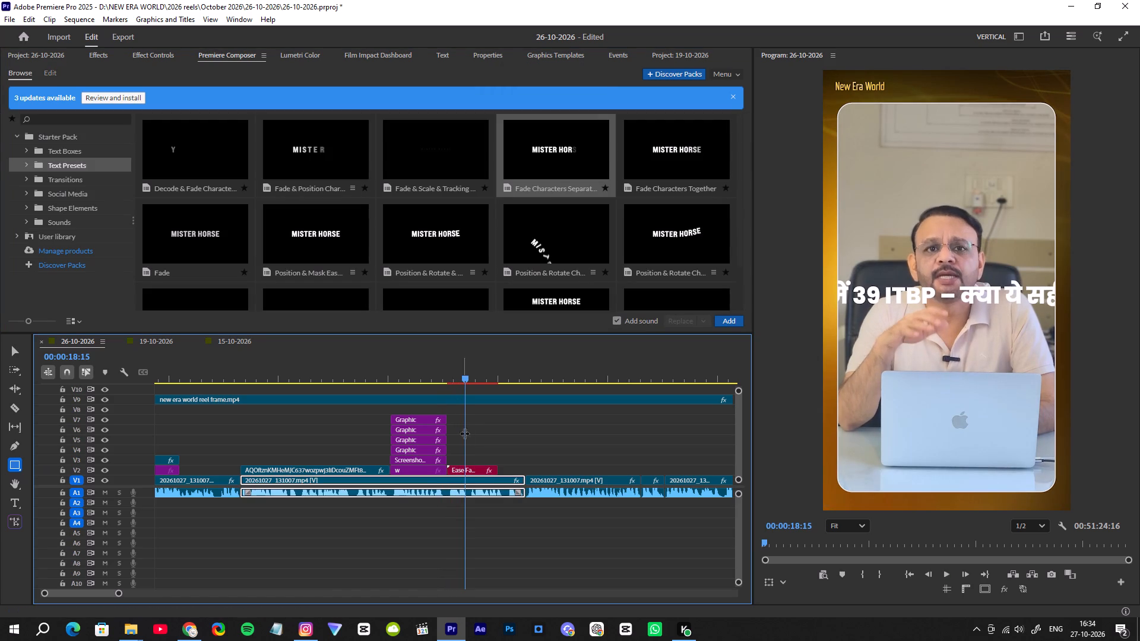
{"action": "left_click", "coordinate": [471, 468]}
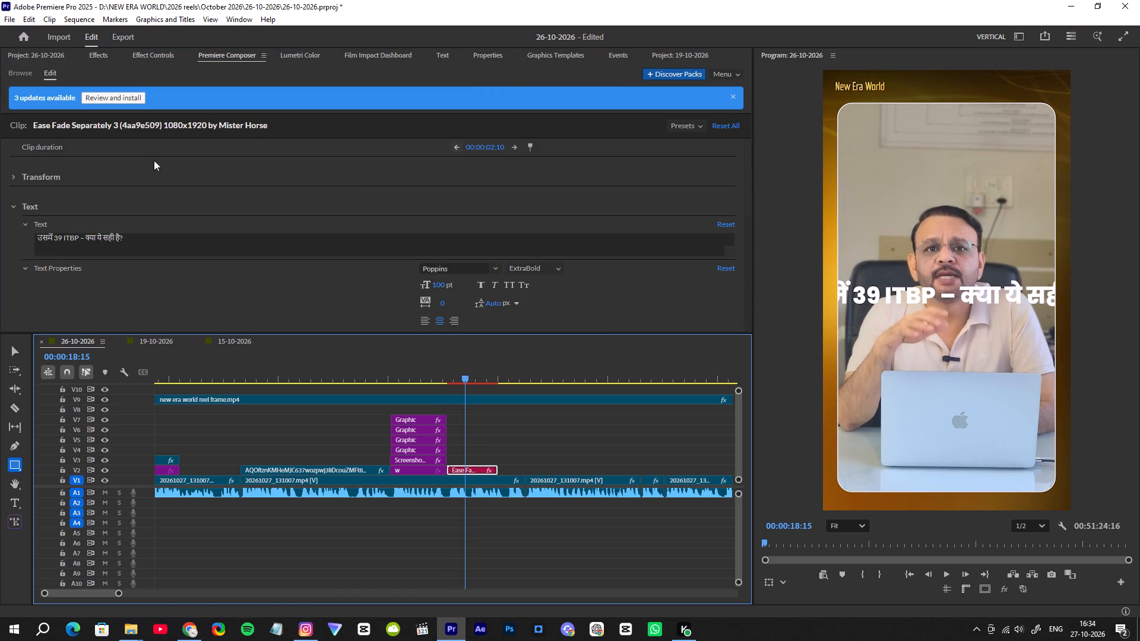
{"action": "left_click", "coordinate": [15, 174]}
{"action": "left_click_drag", "start_coordinate": [497, 211], "coordinate": [490, 214]}
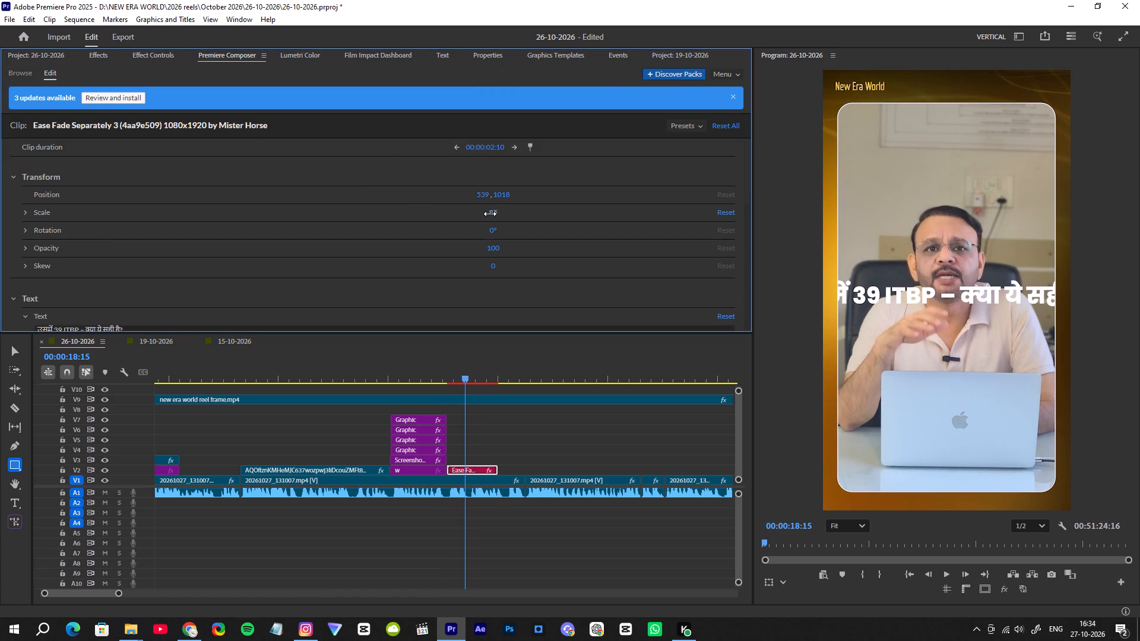
{"action": "left_click_drag", "start_coordinate": [490, 214], "coordinate": [479, 216]}
{"action": "left_click", "coordinate": [490, 215]}
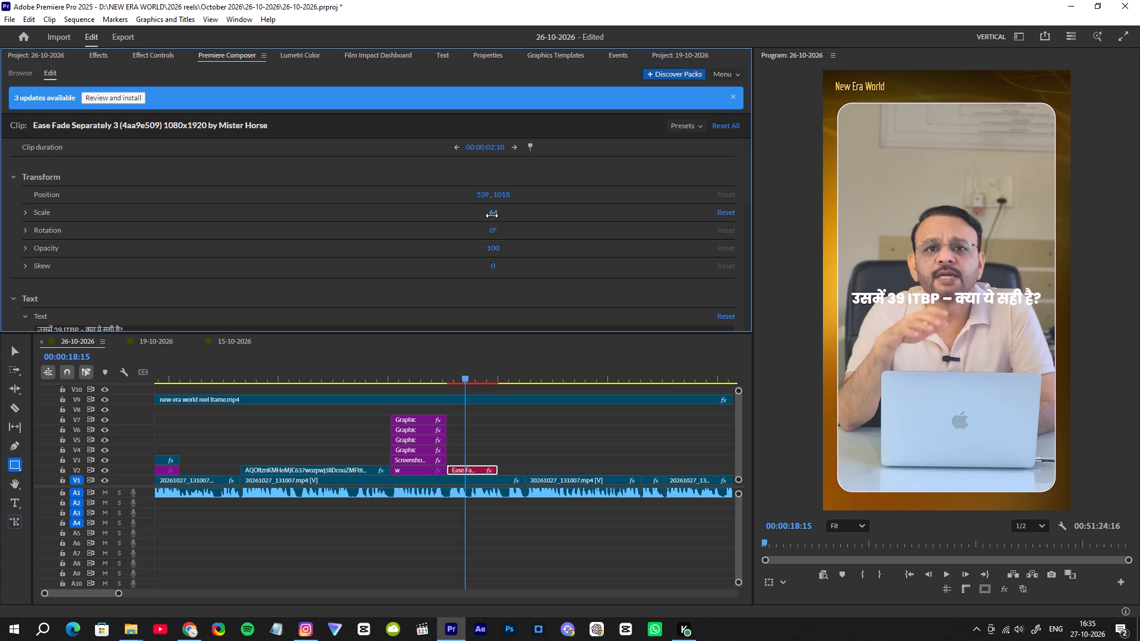
{"action": "left_click", "coordinate": [495, 215]}
{"action": "key", "text": "Up"}
{"action": "key", "text": "Up"}
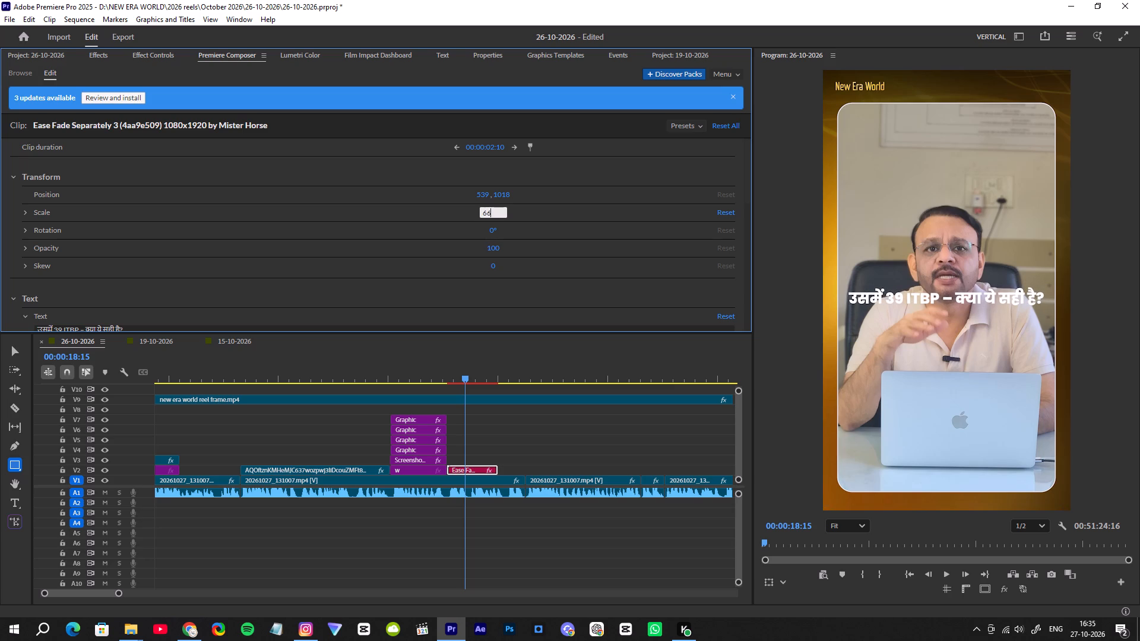
{"action": "key", "text": "Up"}
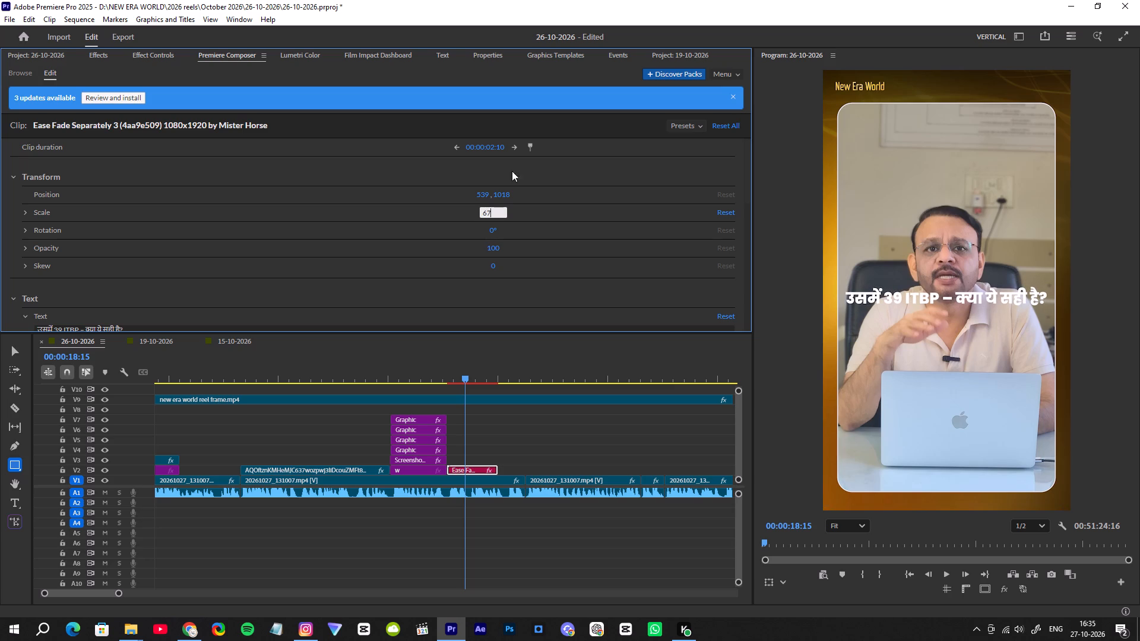
Move the Hindi title up near the top of the white-bordered frame, to position 539, 335.
{"action": "left_click_drag", "start_coordinate": [509, 196], "coordinate": [299, 275]}
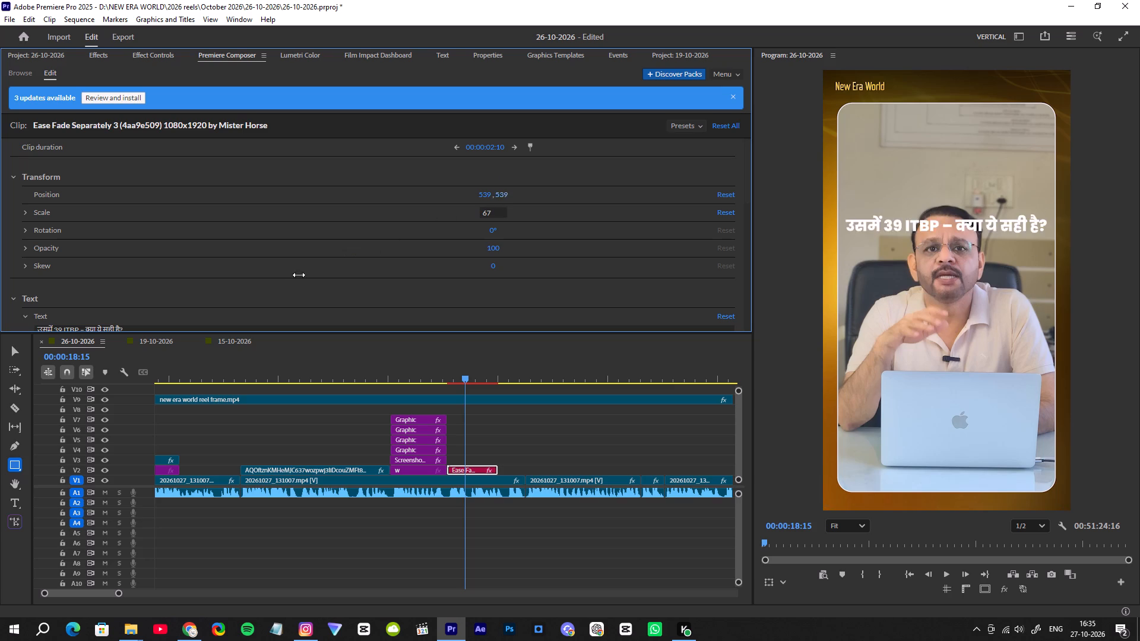
{"action": "left_click_drag", "start_coordinate": [299, 275], "coordinate": [210, 303]}
{"action": "left_click", "coordinate": [384, 255]}
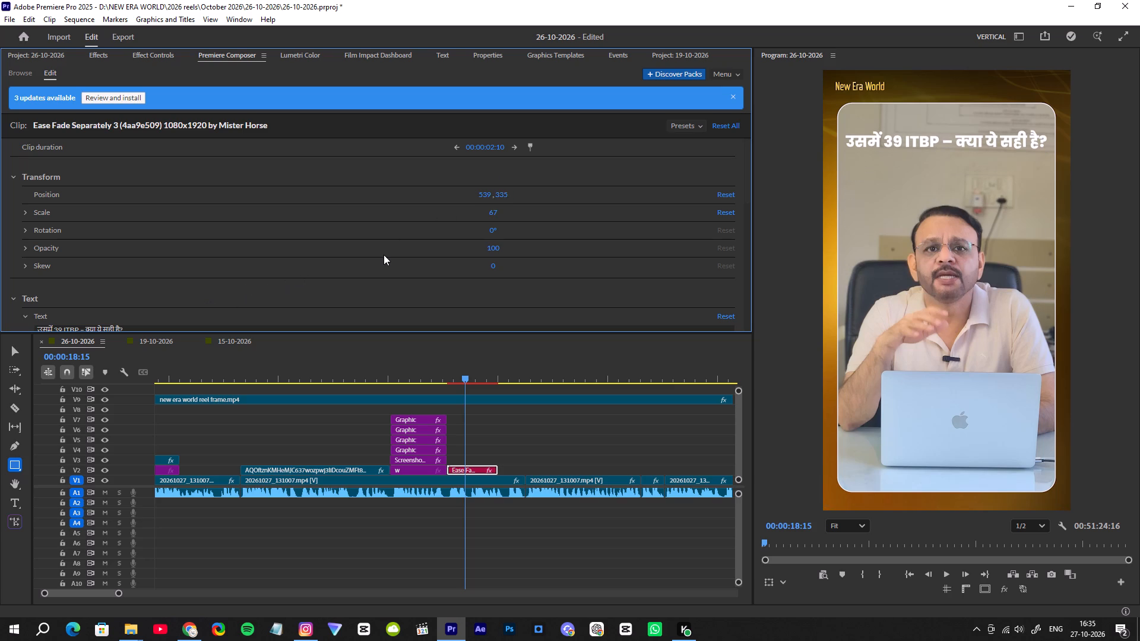
Apply the Drop Shadow perspective effect to the Hindi title clip on V2.
{"action": "left_click", "coordinate": [104, 56]}
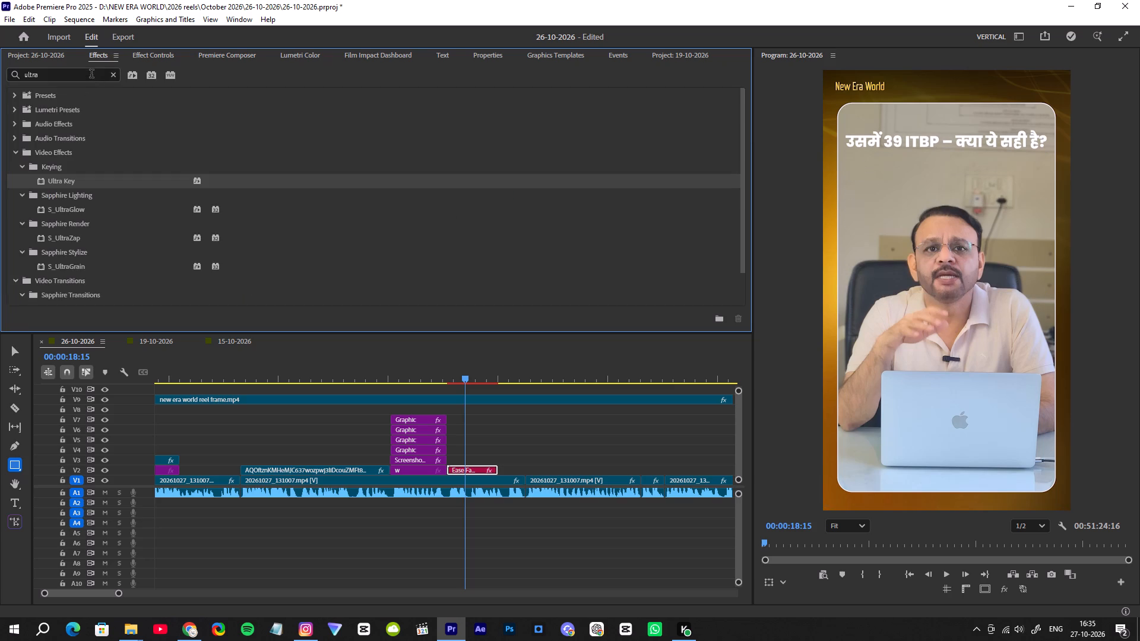
{"action": "left_click_drag", "start_coordinate": [90, 74], "coordinate": [17, 77]}
{"action": "type", "text": "drop"}
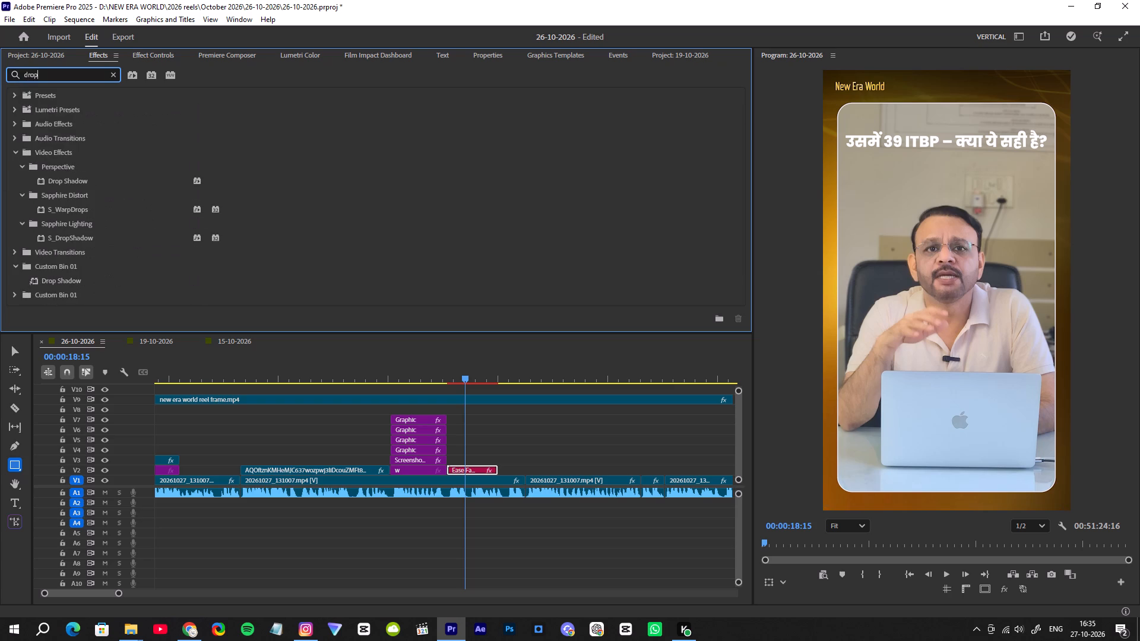
{"action": "left_click_drag", "start_coordinate": [65, 177], "coordinate": [448, 410]}
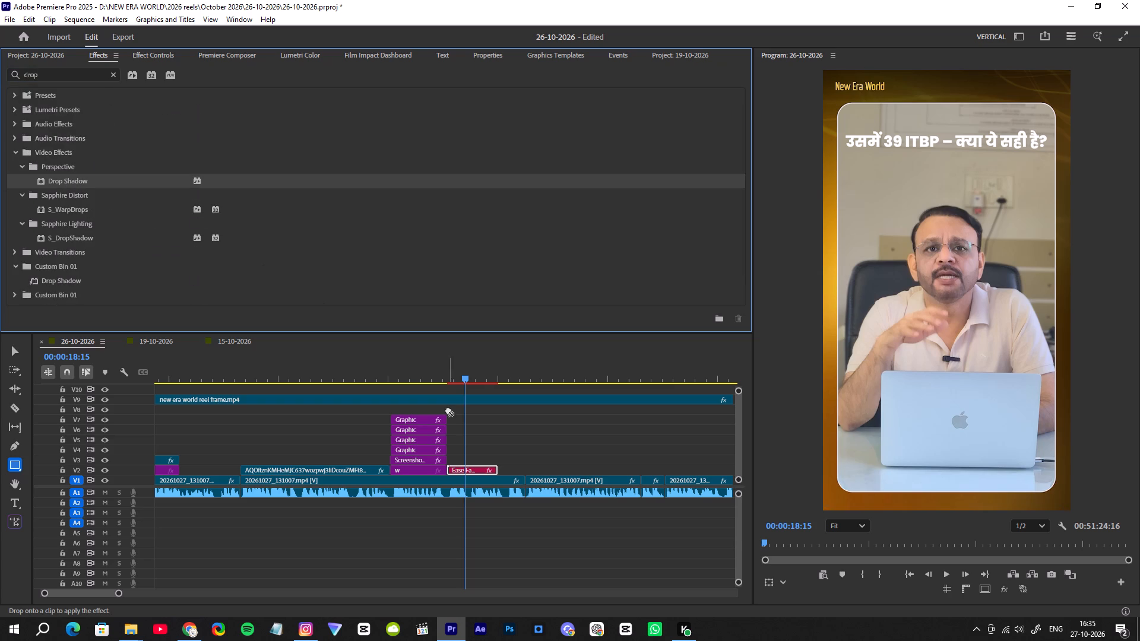
{"action": "left_click_drag", "start_coordinate": [448, 410], "coordinate": [470, 469]}
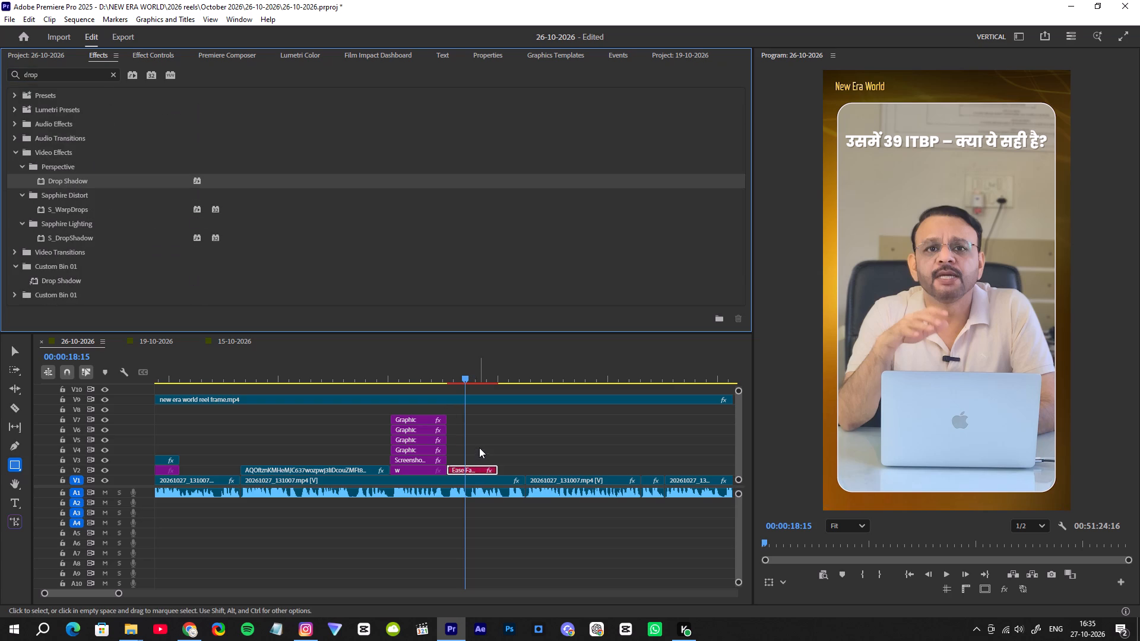
Raise the title's drop shadow opacity to 69%.
{"action": "left_click", "coordinate": [151, 56]}
{"action": "scroll", "coordinate": [148, 237], "scroll_direction": "down", "scroll_amount": 4}
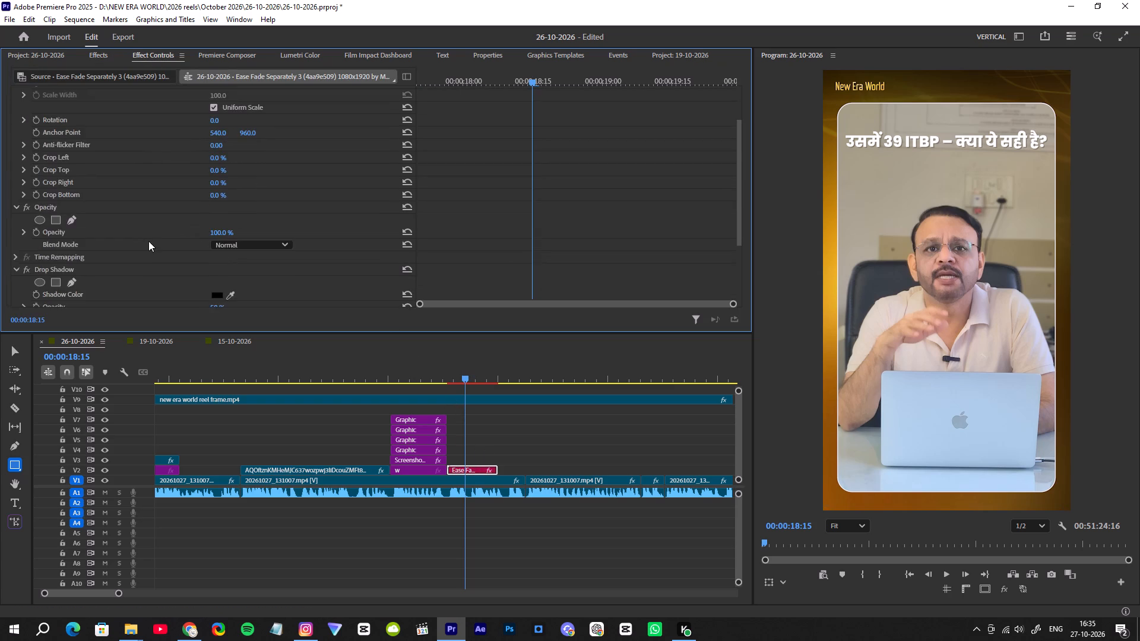
{"action": "scroll", "coordinate": [148, 241], "scroll_direction": "down", "scroll_amount": 6}
{"action": "left_click", "coordinate": [216, 247]}
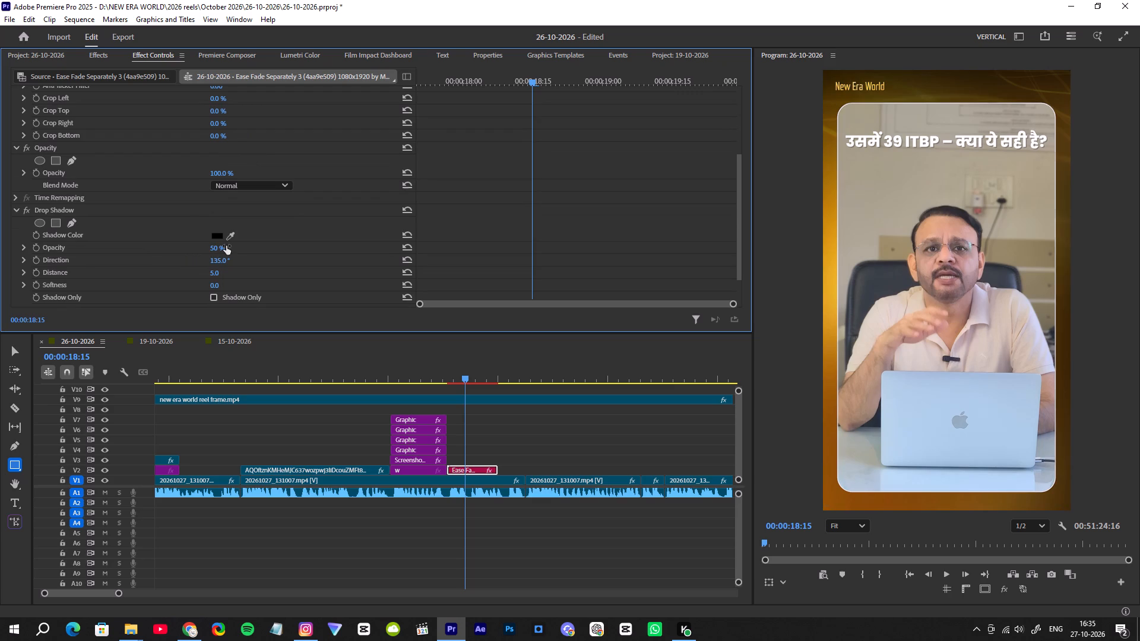
{"action": "left_click", "coordinate": [215, 247]}
{"action": "key", "text": "Up"}
{"action": "key", "text": "Up"}
{"action": "key", "text": "Up"}
{"action": "key", "text": "Up"}
{"action": "key", "text": "Up"}
{"action": "key", "text": "Up"}
{"action": "key", "text": "Up"}
{"action": "key", "text": "Up"}
{"action": "key", "text": "Up"}
{"action": "key", "text": "Up"}
{"action": "key", "text": "Up"}
{"action": "key", "text": "Up"}
{"action": "key", "text": "Up"}
{"action": "key", "text": "Up"}
{"action": "key", "text": "Up"}
{"action": "key", "text": "Up"}
{"action": "key", "text": "Up"}
{"action": "key", "text": "Up"}
{"action": "key", "text": "Up"}
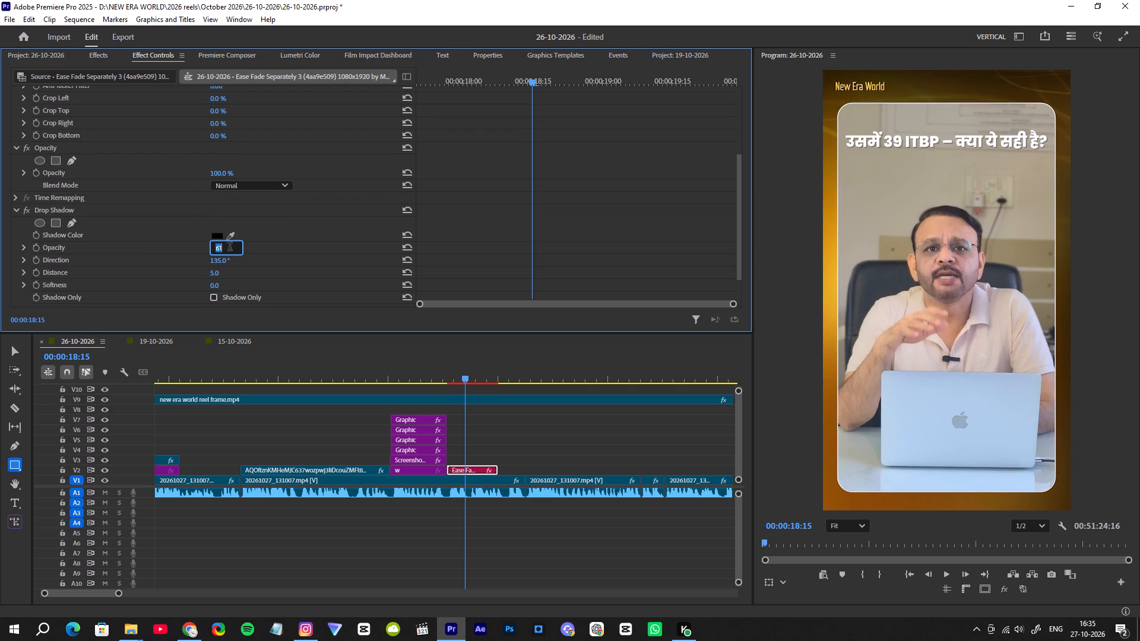
Set the title's drop shadow distance to 7.
{"action": "left_click", "coordinate": [216, 274]}
{"action": "key", "text": "Up"}
{"action": "key", "text": "Up"}
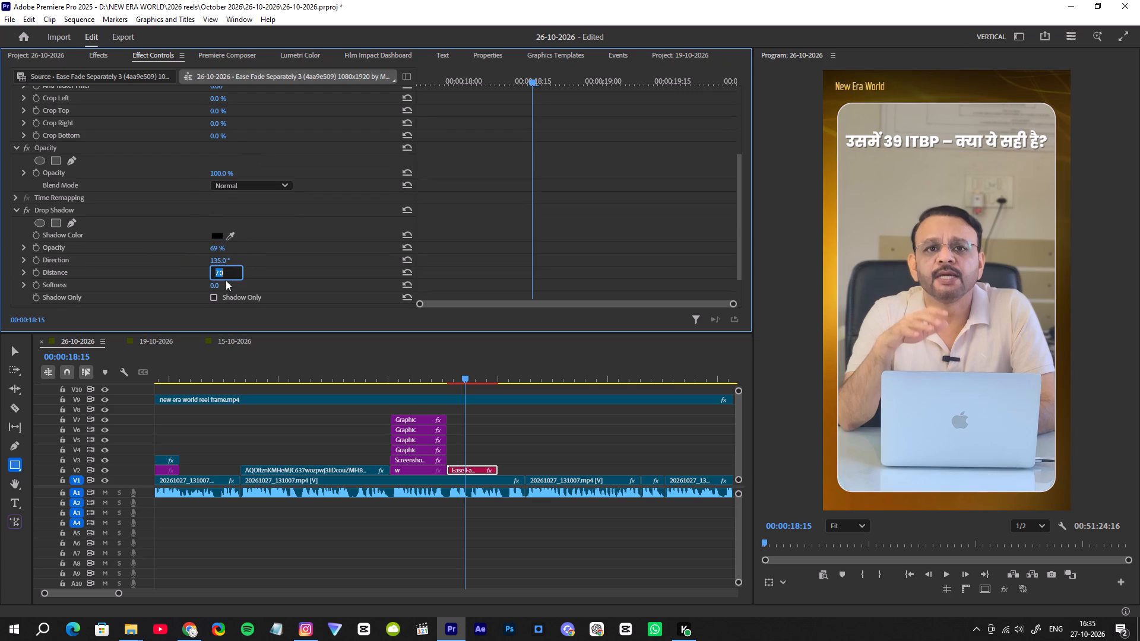
{"action": "left_click_drag", "start_coordinate": [215, 285], "coordinate": [216, 290]}
{"action": "left_click_drag", "start_coordinate": [216, 290], "coordinate": [115, 307]}
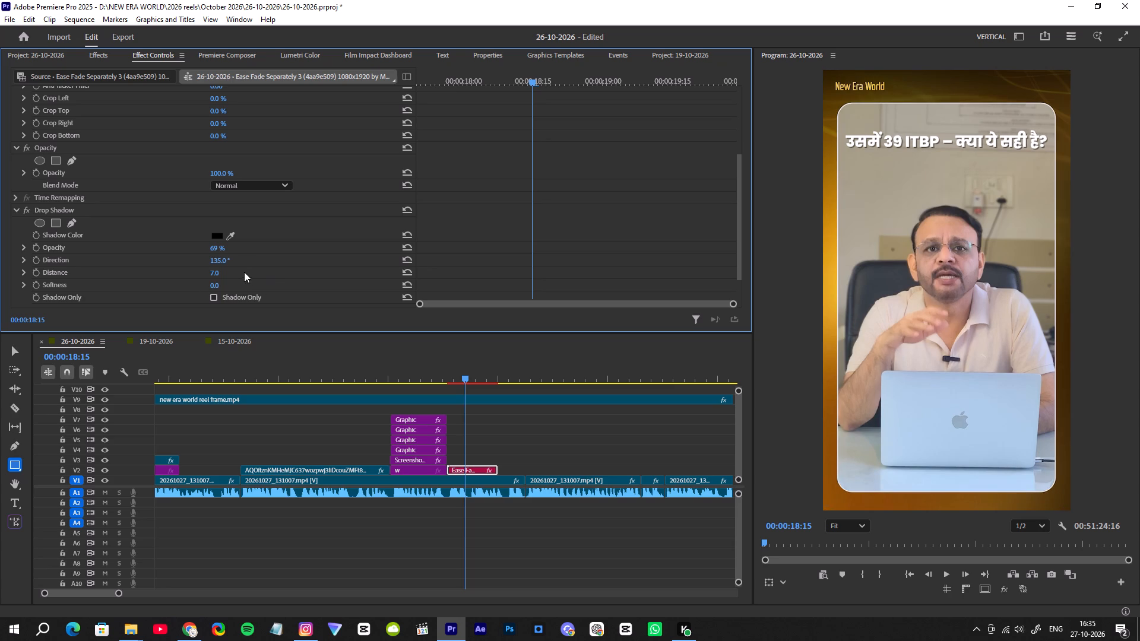
{"action": "left_click", "coordinate": [252, 261]}
Play back the Hindi title from just before its start at 00:00:17:15 to check its animation and duration.
{"action": "left_click_drag", "start_coordinate": [448, 375], "coordinate": [445, 383]}
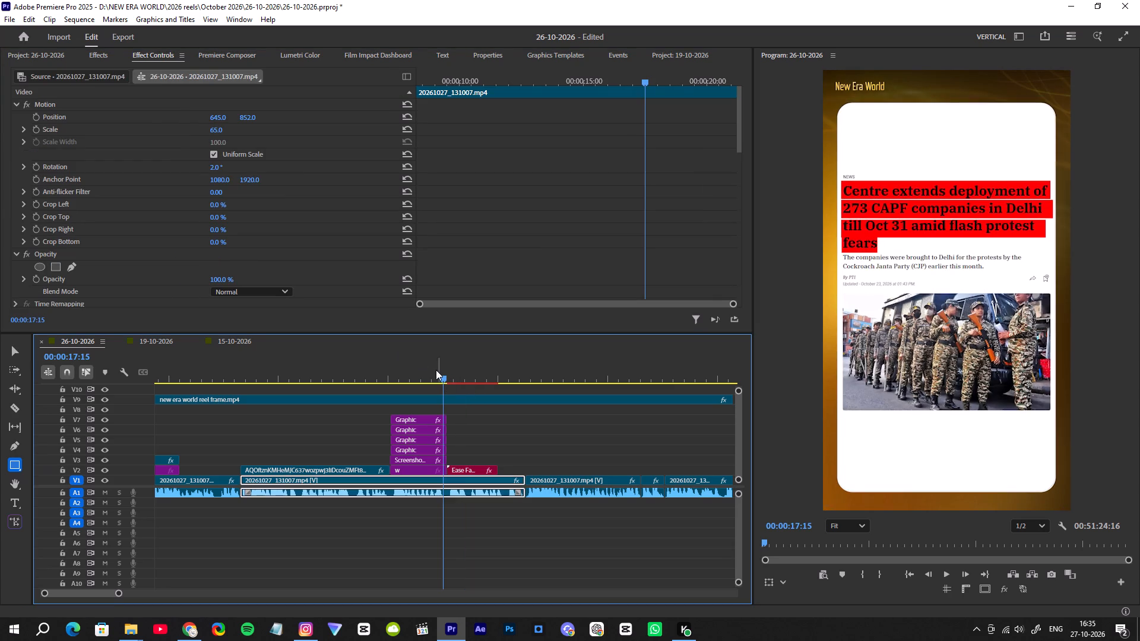
{"action": "key", "text": "space"}
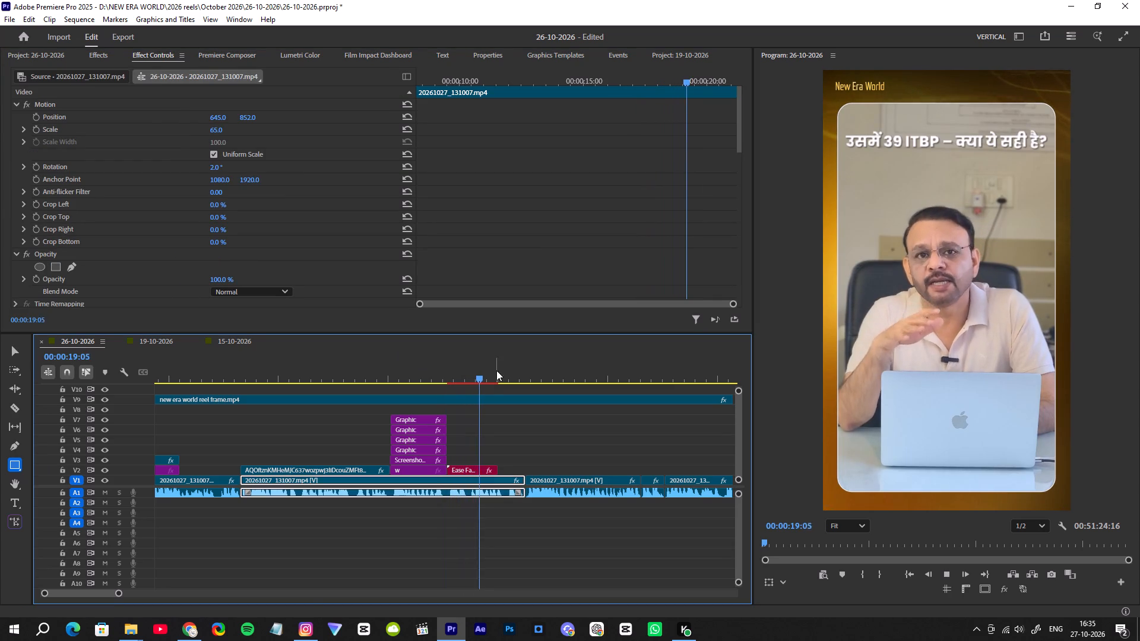
{"action": "key", "text": "space"}
{"action": "key", "text": "space"}
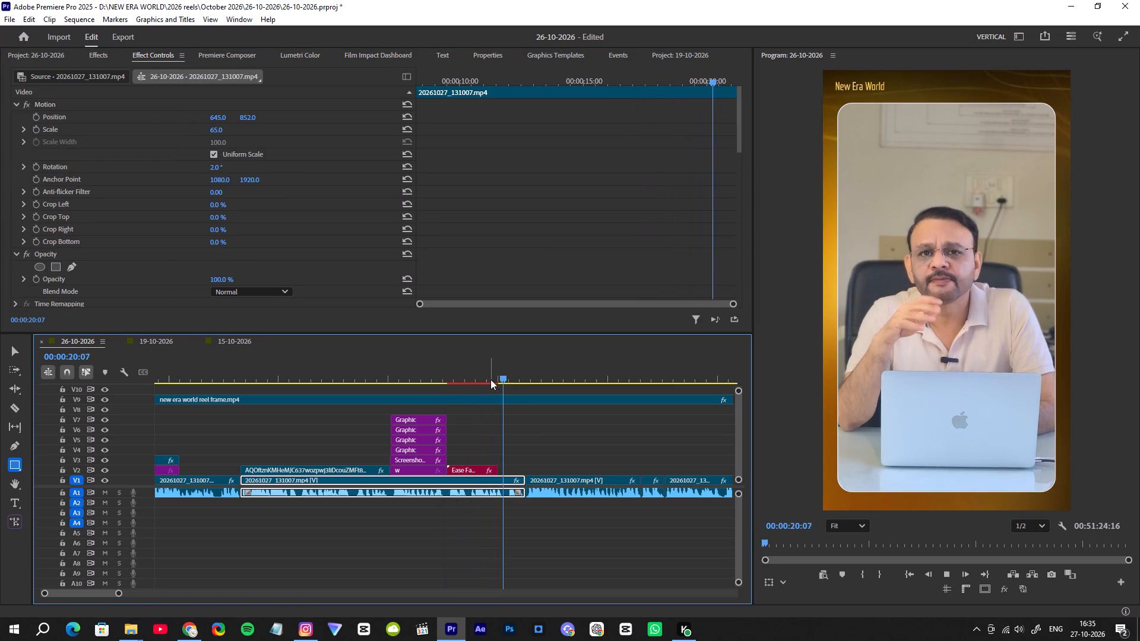
{"action": "left_click_drag", "start_coordinate": [518, 376], "coordinate": [501, 386]}
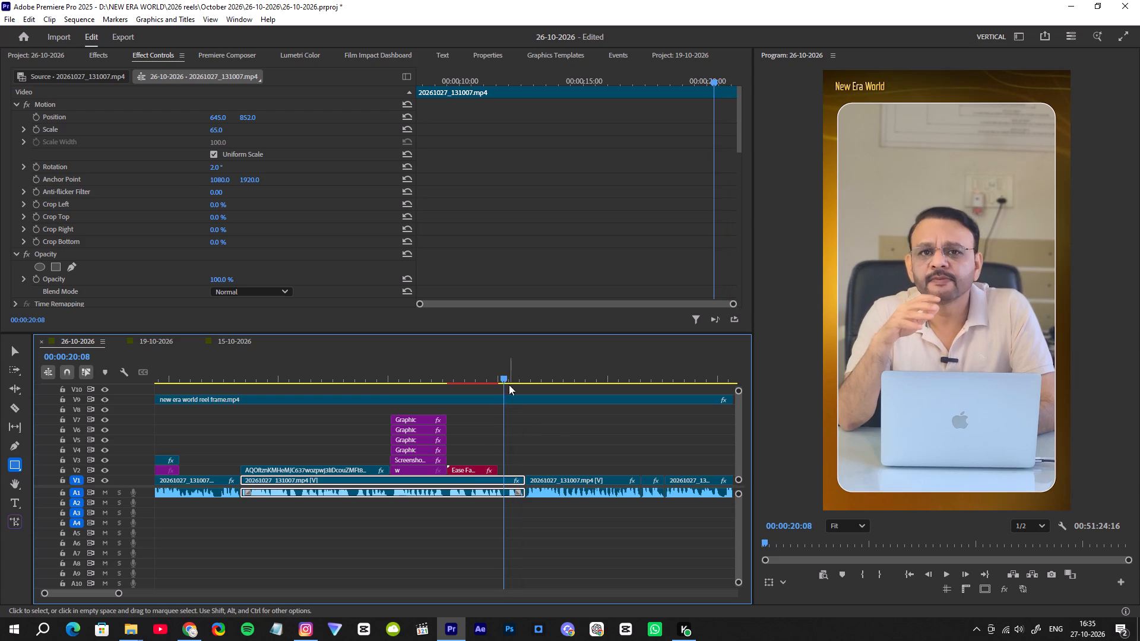
Extend the Hindi title's clip duration to 00:00:22:29.
{"action": "left_click_drag", "start_coordinate": [503, 371], "coordinate": [565, 379]}
{"action": "left_click", "coordinate": [474, 470]}
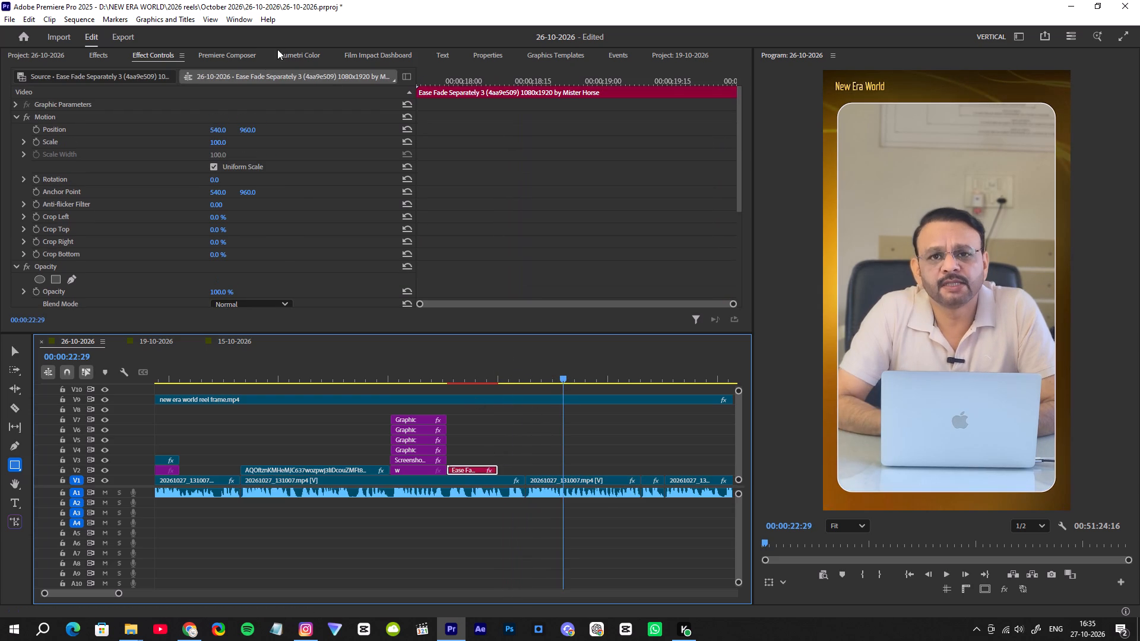
{"action": "left_click", "coordinate": [221, 53]}
{"action": "left_click", "coordinate": [529, 148]}
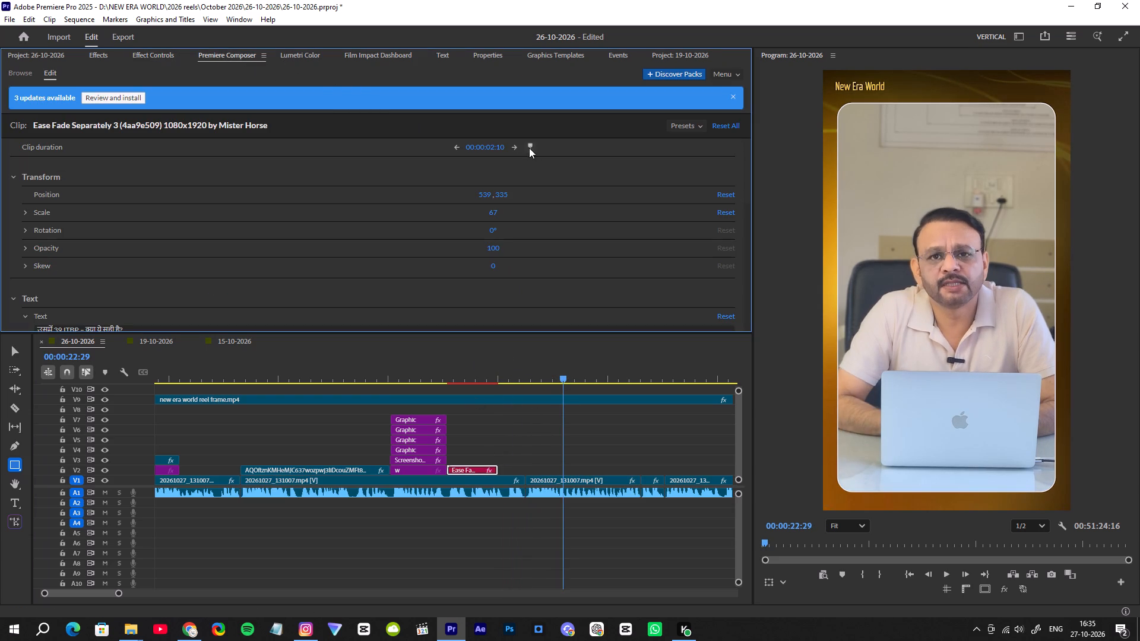
Slow the title's Animation In by lowering its speed below 70, and play it back.
{"action": "scroll", "coordinate": [452, 250], "scroll_direction": "down", "scroll_amount": 4}
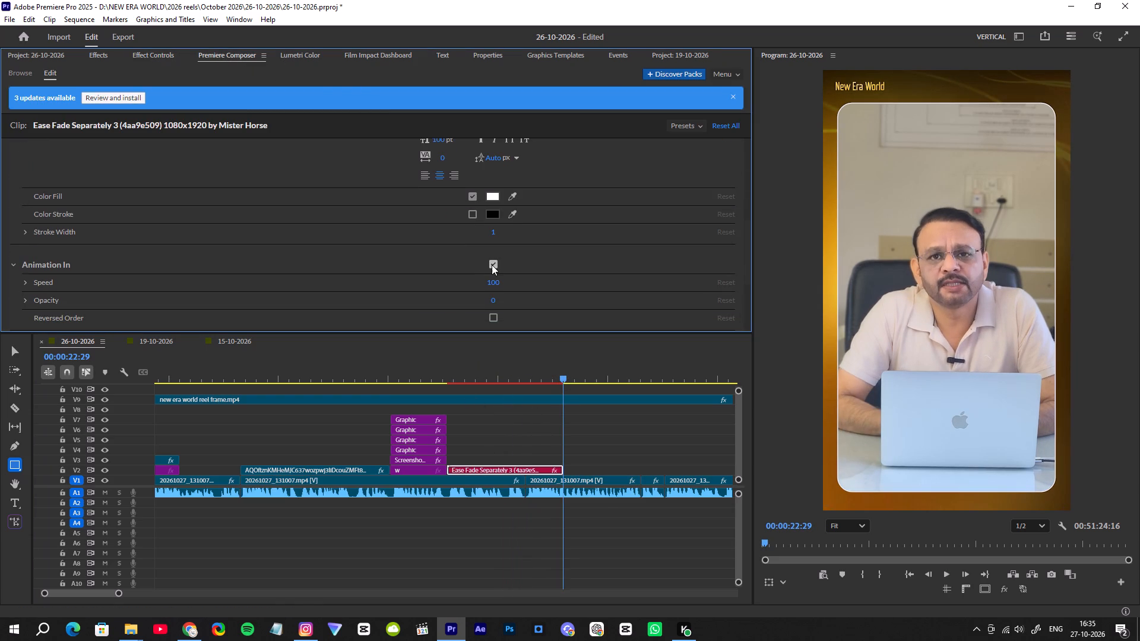
{"action": "left_click_drag", "start_coordinate": [496, 284], "coordinate": [483, 291]}
{"action": "left_click_drag", "start_coordinate": [483, 291], "coordinate": [480, 293]}
{"action": "left_click", "coordinate": [445, 373]}
{"action": "key", "text": "space"}
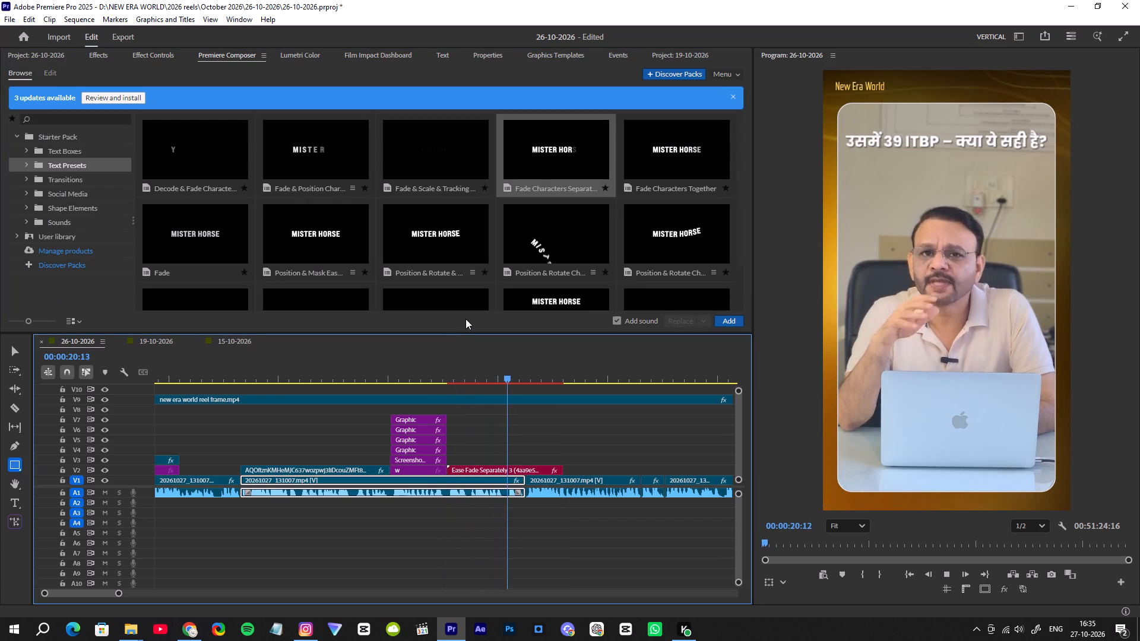
{"action": "key", "text": "space"}
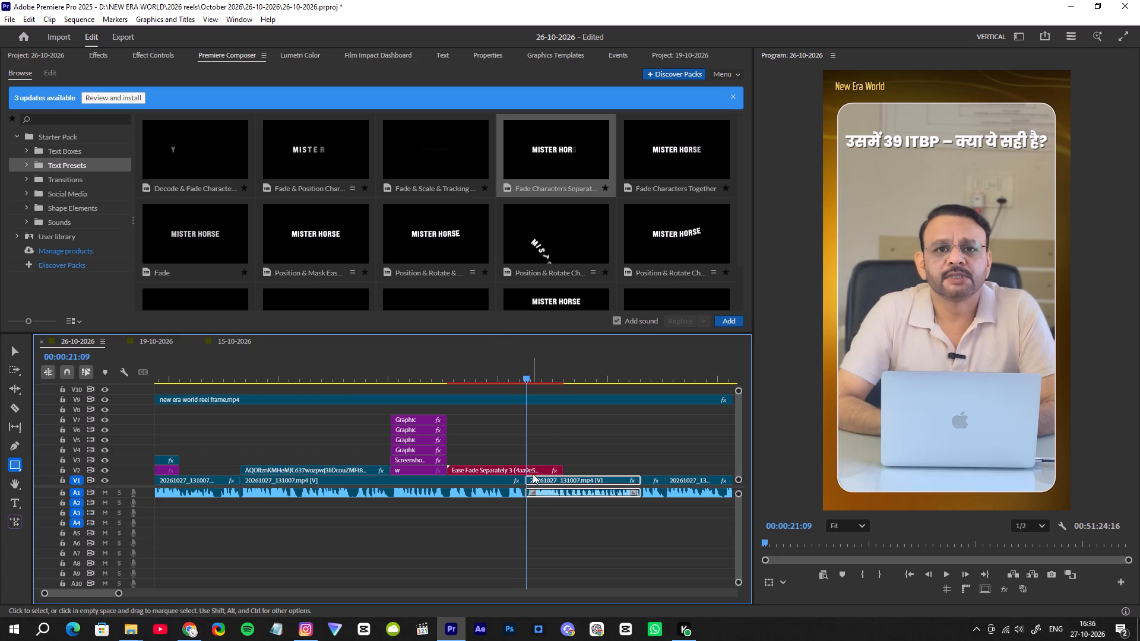
Trim the Hindi title's end back to the V1 footage cut near 00:00:21:09, checking the spot in playback.
{"action": "left_click_drag", "start_coordinate": [562, 474], "coordinate": [526, 481]}
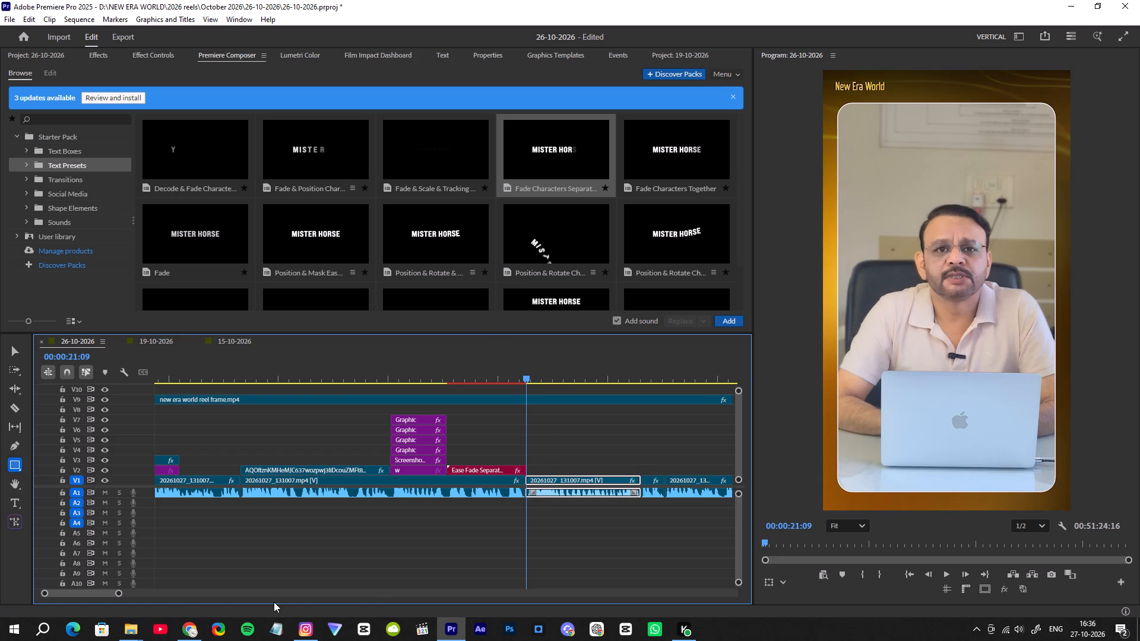
{"action": "left_click_drag", "start_coordinate": [118, 593], "coordinate": [104, 591]}
{"action": "left_click", "coordinate": [395, 370]}
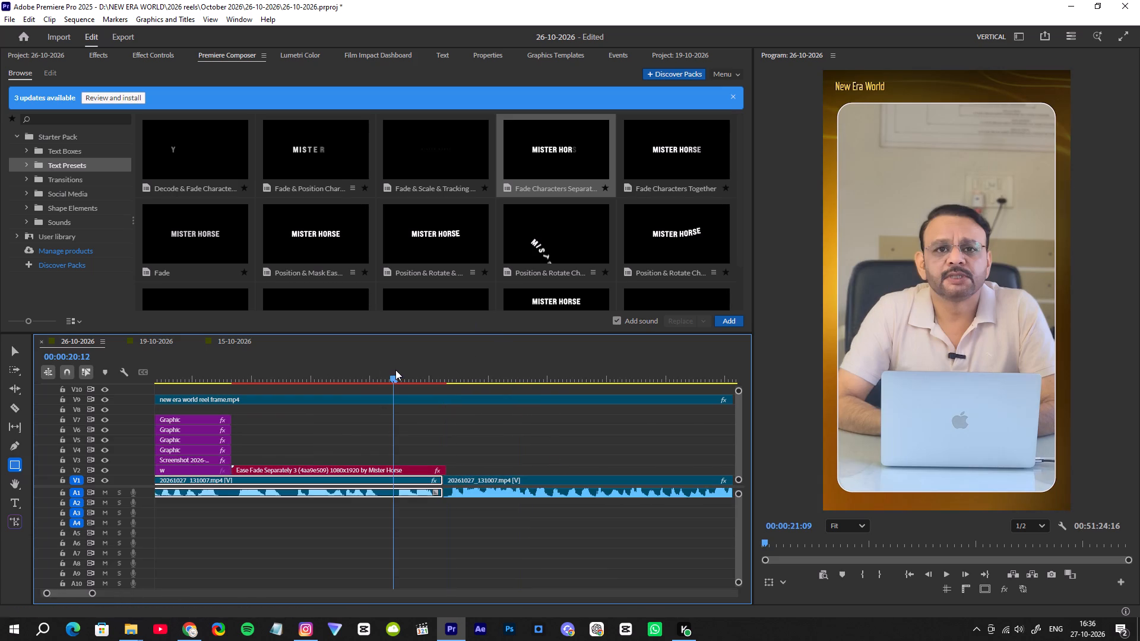
{"action": "key", "text": "space"}
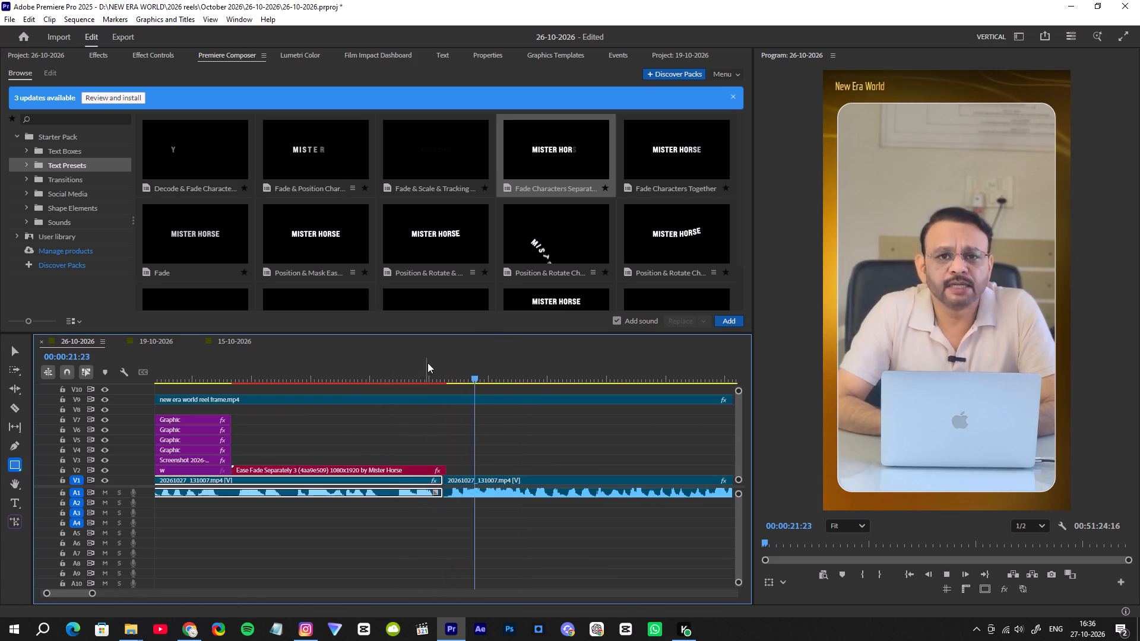
{"action": "left_click_drag", "start_coordinate": [506, 377], "coordinate": [465, 398]}
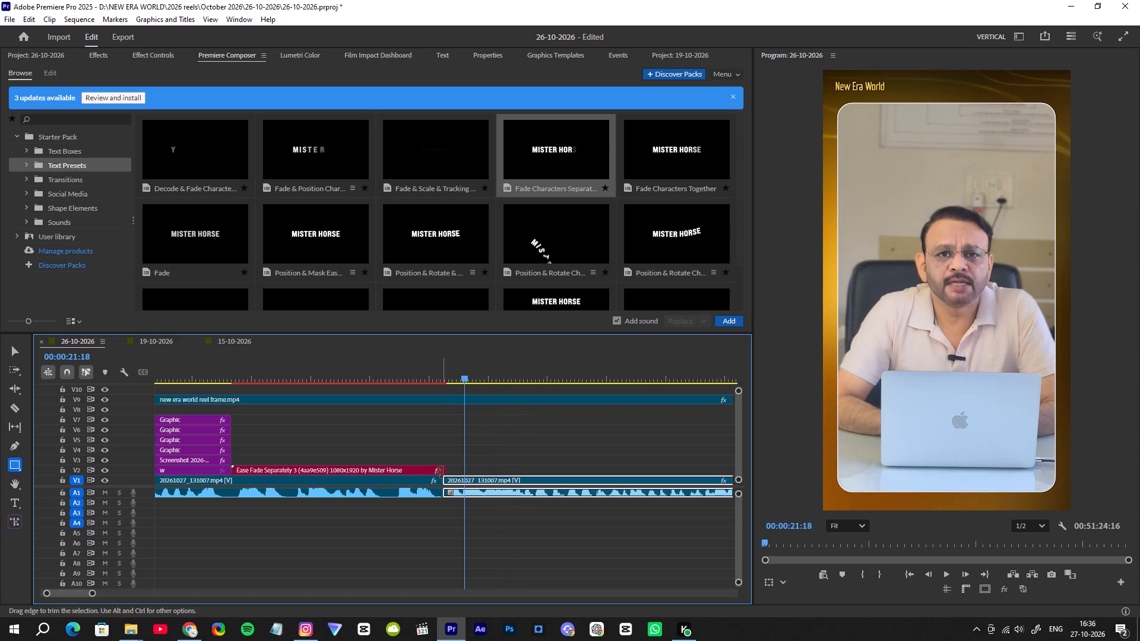
{"action": "left_click", "coordinate": [443, 472]}
Play back the news screenshot and Hindi title section and on into the footage that follows.
{"action": "left_click_drag", "start_coordinate": [93, 596], "coordinate": [109, 596]}
{"action": "left_click", "coordinate": [303, 373]}
{"action": "key", "text": "space"}
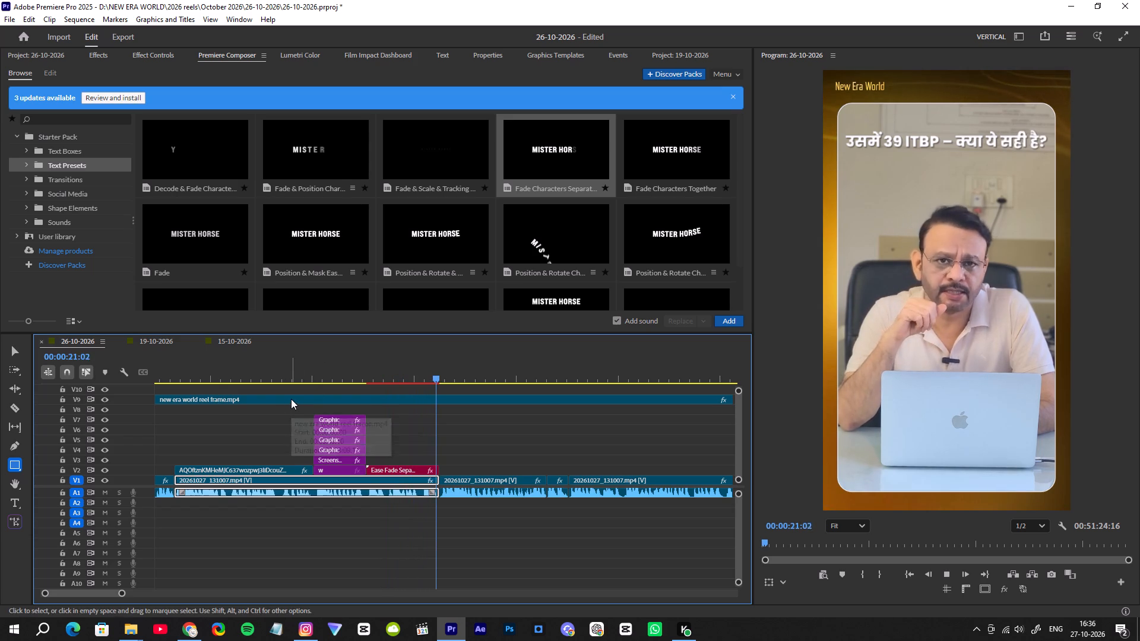
{"action": "left_click_drag", "start_coordinate": [123, 594], "coordinate": [151, 595]}
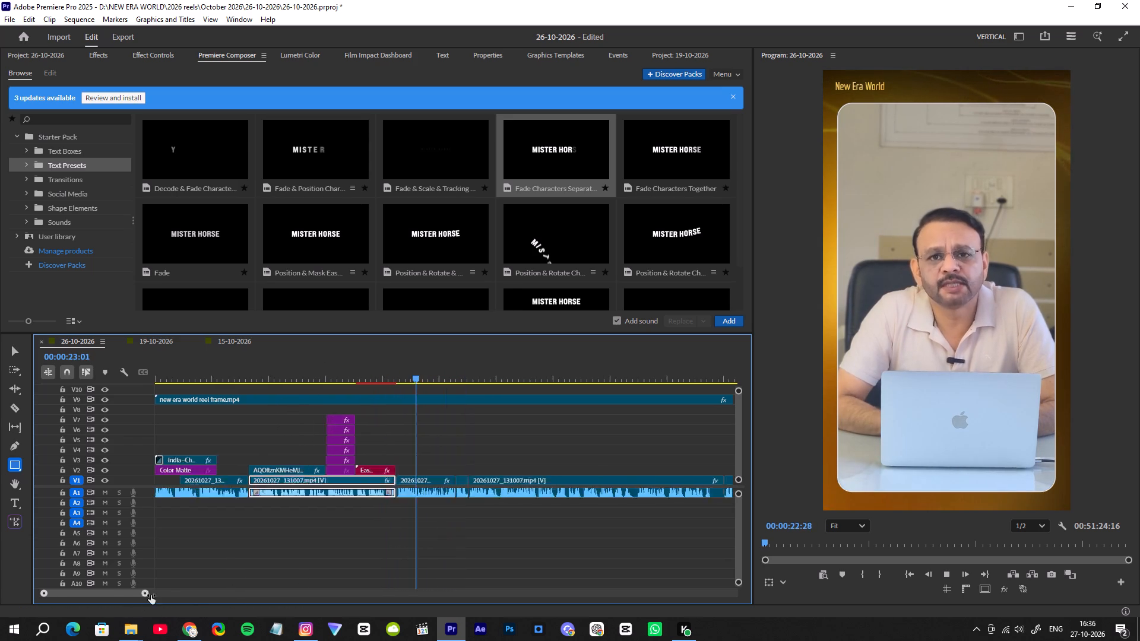
{"action": "left_click_drag", "start_coordinate": [151, 595], "coordinate": [334, 596]}
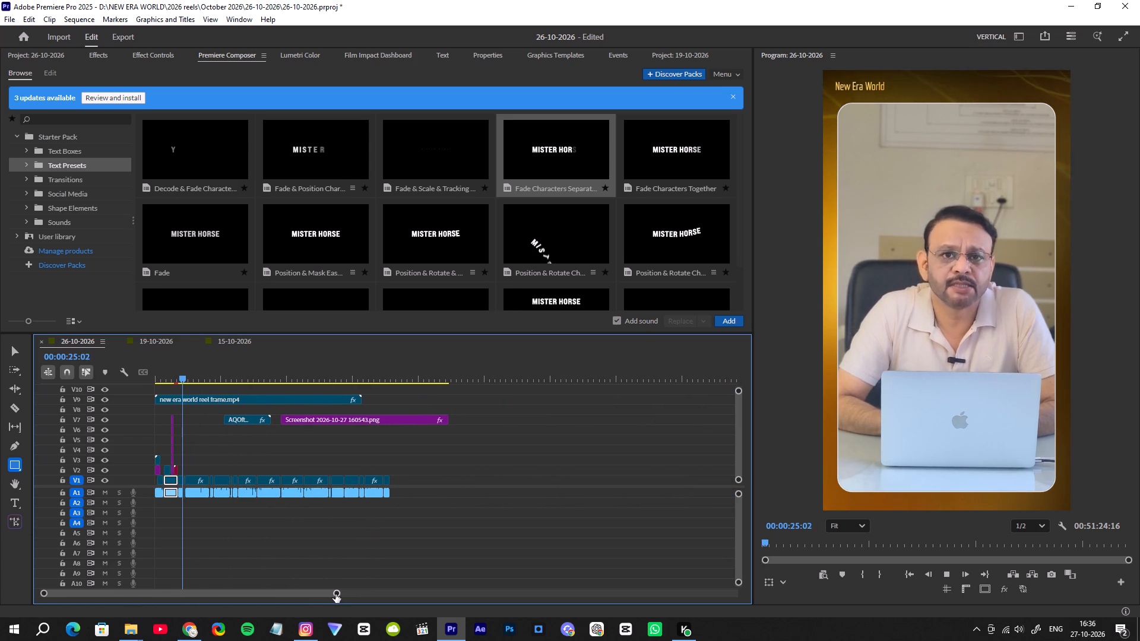
{"action": "left_click_drag", "start_coordinate": [335, 594], "coordinate": [291, 594]}
{"action": "key", "text": "space"}
Review the earlier screenshot section near 00:00:15 and the spare news screenshots parked on V2 from about 00:13:40 to 00:16:02.
{"action": "left_click_drag", "start_coordinate": [227, 374], "coordinate": [233, 376]}
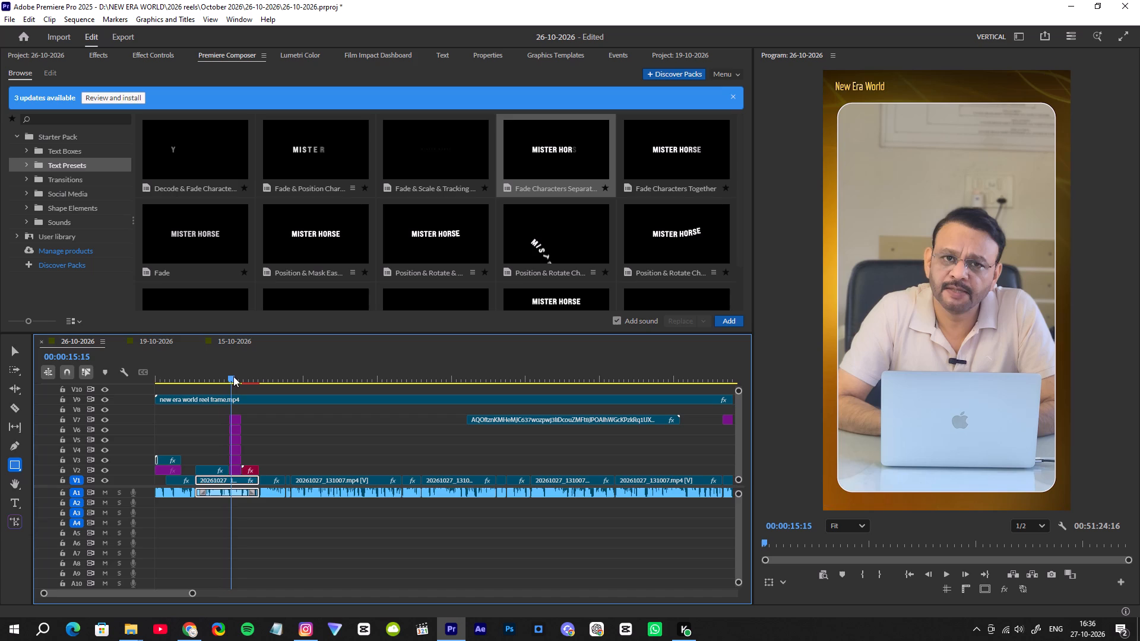
{"action": "left_click_drag", "start_coordinate": [233, 376], "coordinate": [235, 376]}
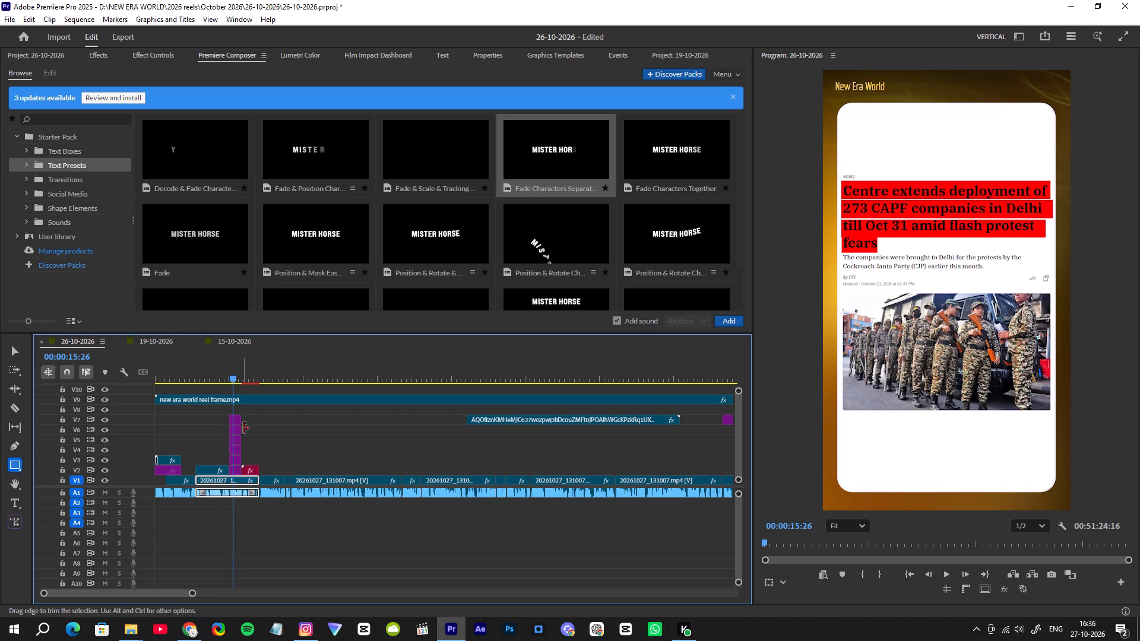
{"action": "left_click_drag", "start_coordinate": [191, 592], "coordinate": [400, 581]}
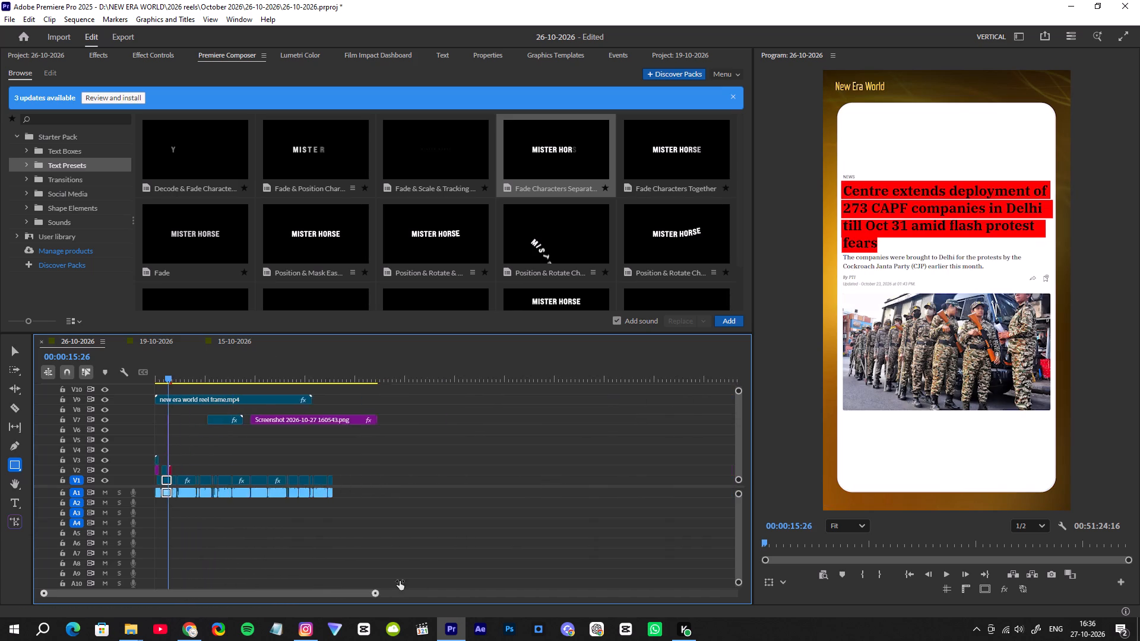
{"action": "left_click_drag", "start_coordinate": [400, 581], "coordinate": [510, 578]}
{"action": "left_click_drag", "start_coordinate": [472, 370], "coordinate": [471, 370]}
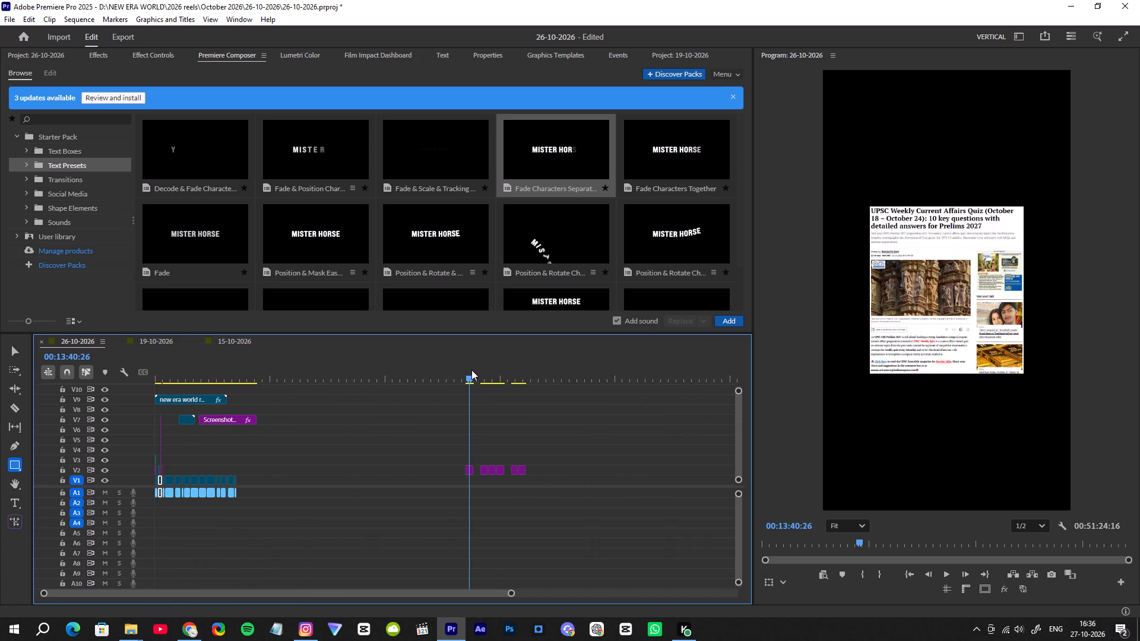
{"action": "left_click_drag", "start_coordinate": [471, 370], "coordinate": [486, 373]}
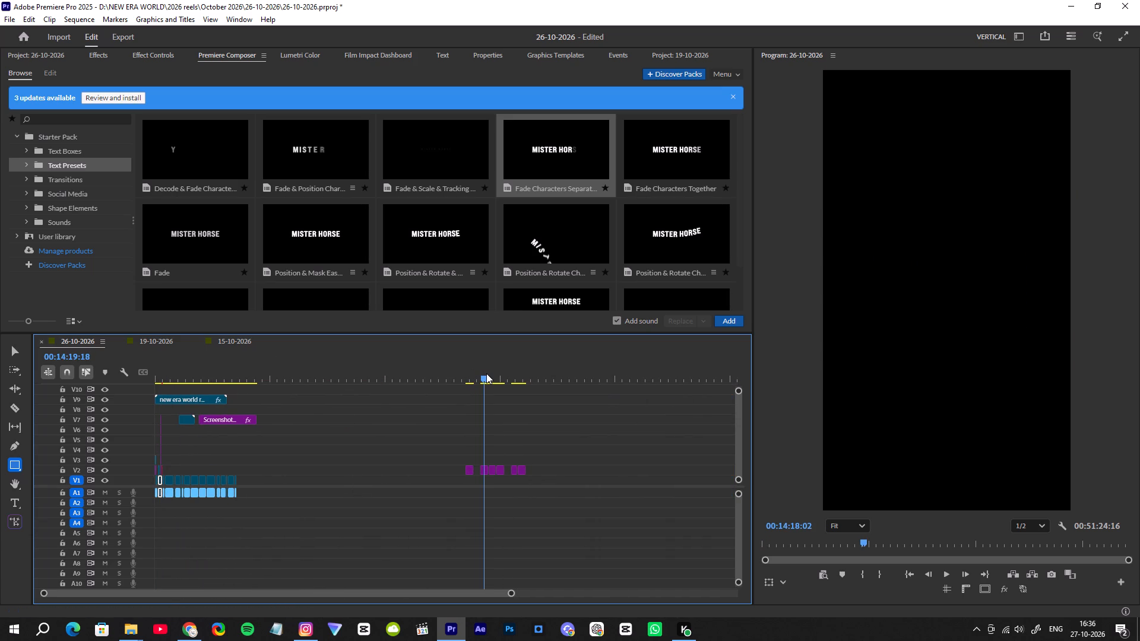
{"action": "left_click_drag", "start_coordinate": [486, 373], "coordinate": [493, 376]}
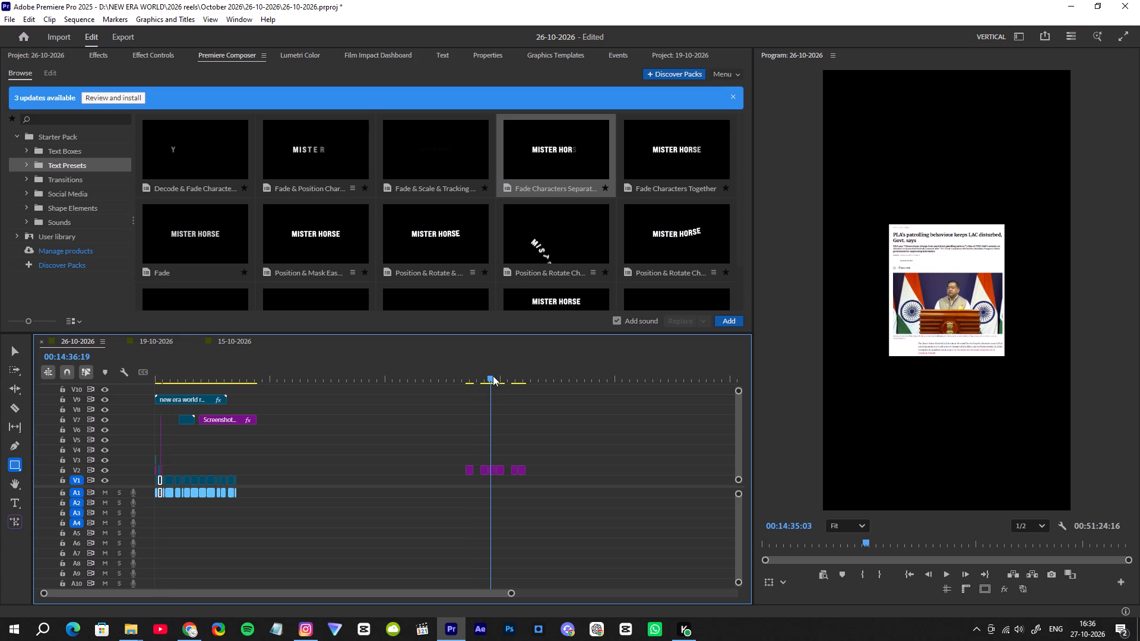
{"action": "left_click_drag", "start_coordinate": [493, 376], "coordinate": [509, 383]}
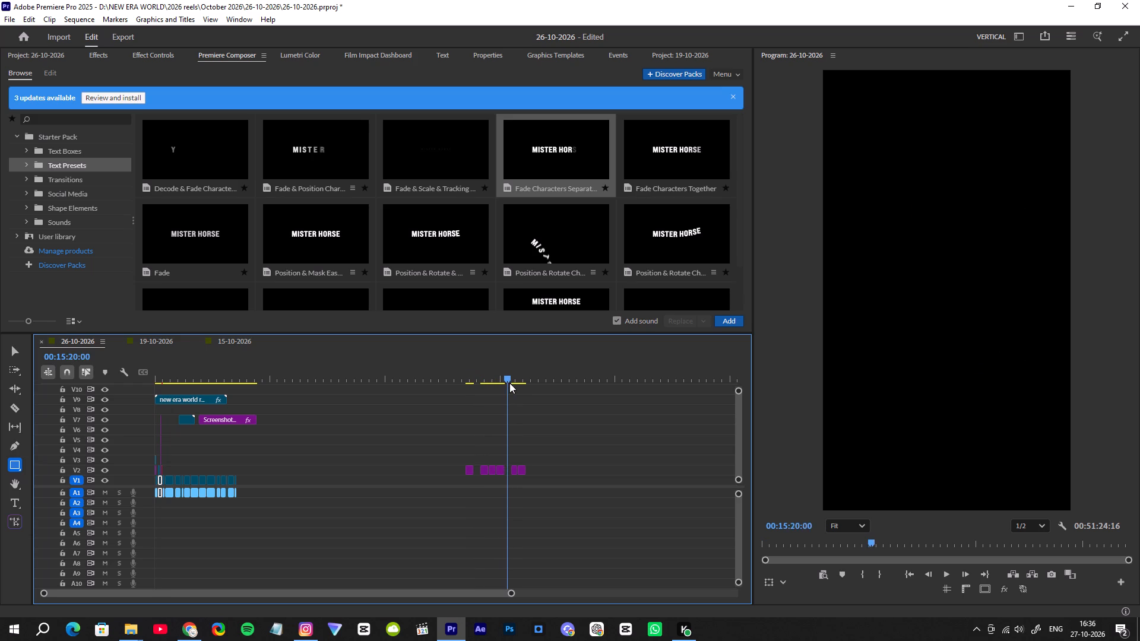
{"action": "left_click_drag", "start_coordinate": [509, 383], "coordinate": [528, 386]}
{"action": "left_click", "coordinate": [526, 380]}
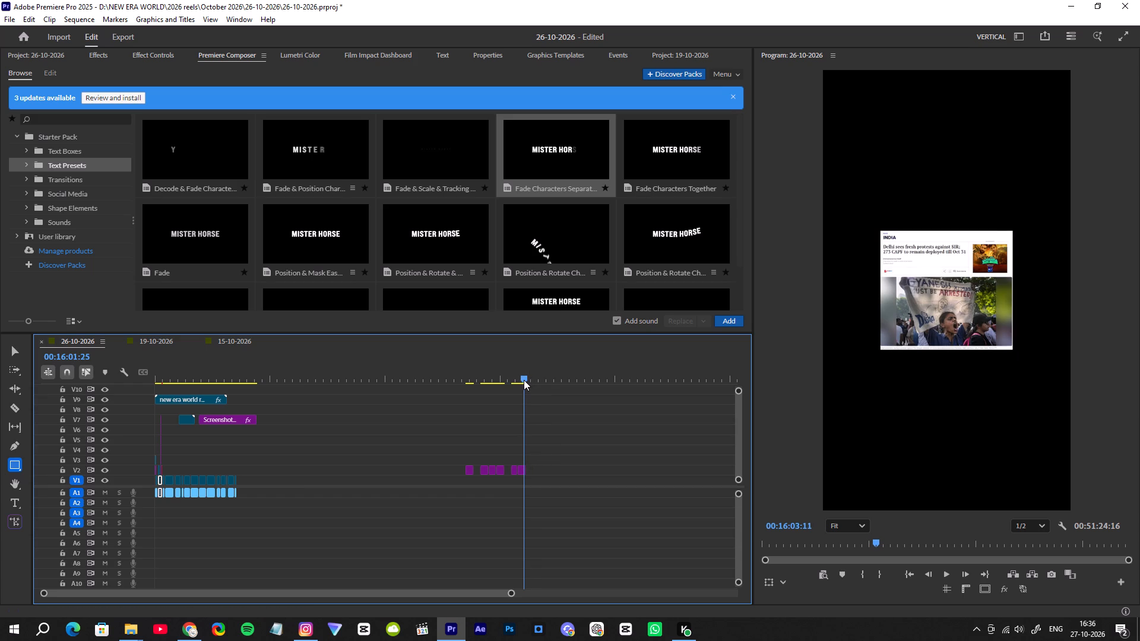
Move the parked Delhi SIR protests screenshot (Screenshot 2026-10-27 160717.png) to V2 directly after the Hindi title, playing back that section to place it.
{"action": "left_click_drag", "start_coordinate": [521, 472], "coordinate": [179, 464]}
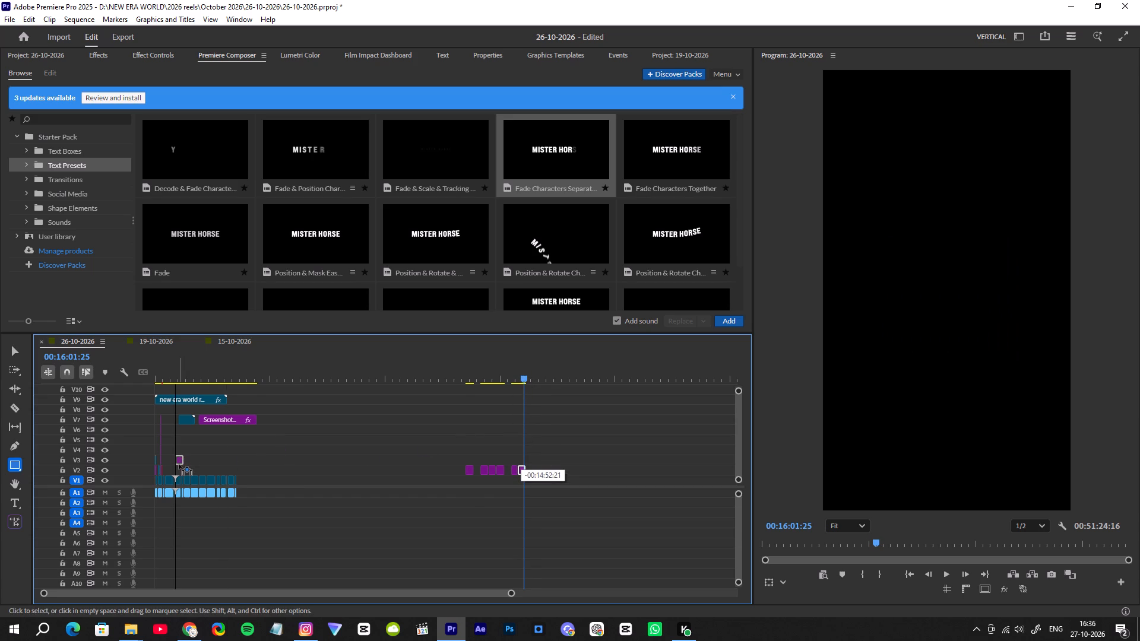
{"action": "left_click_drag", "start_coordinate": [179, 464], "coordinate": [178, 468]}
{"action": "left_click", "coordinate": [167, 367]}
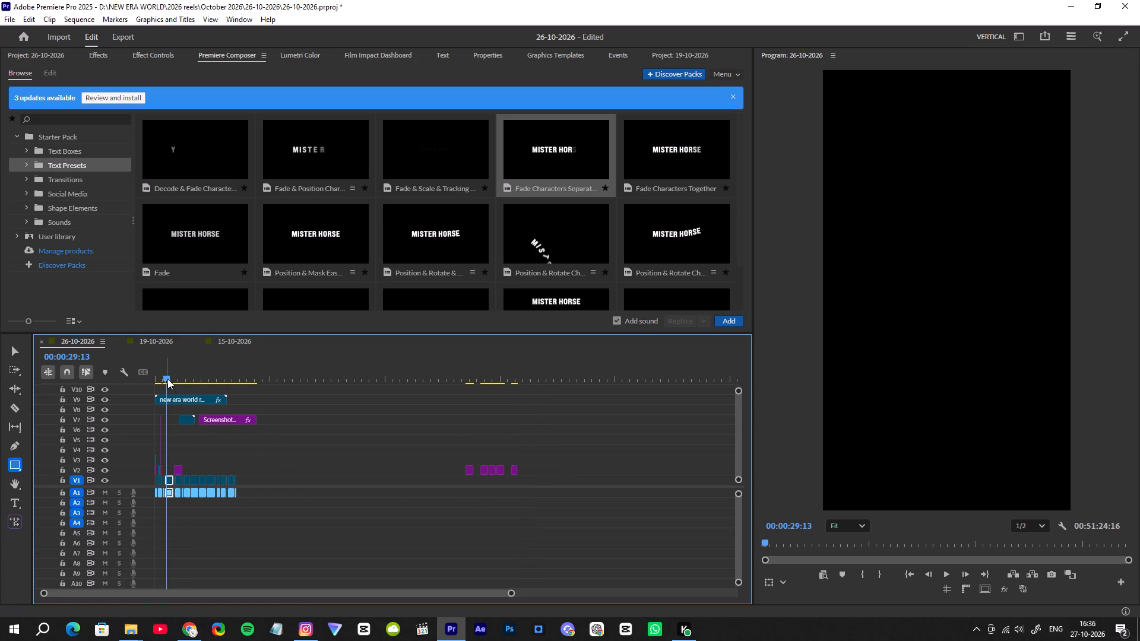
{"action": "left_click_drag", "start_coordinate": [509, 592], "coordinate": [341, 589]}
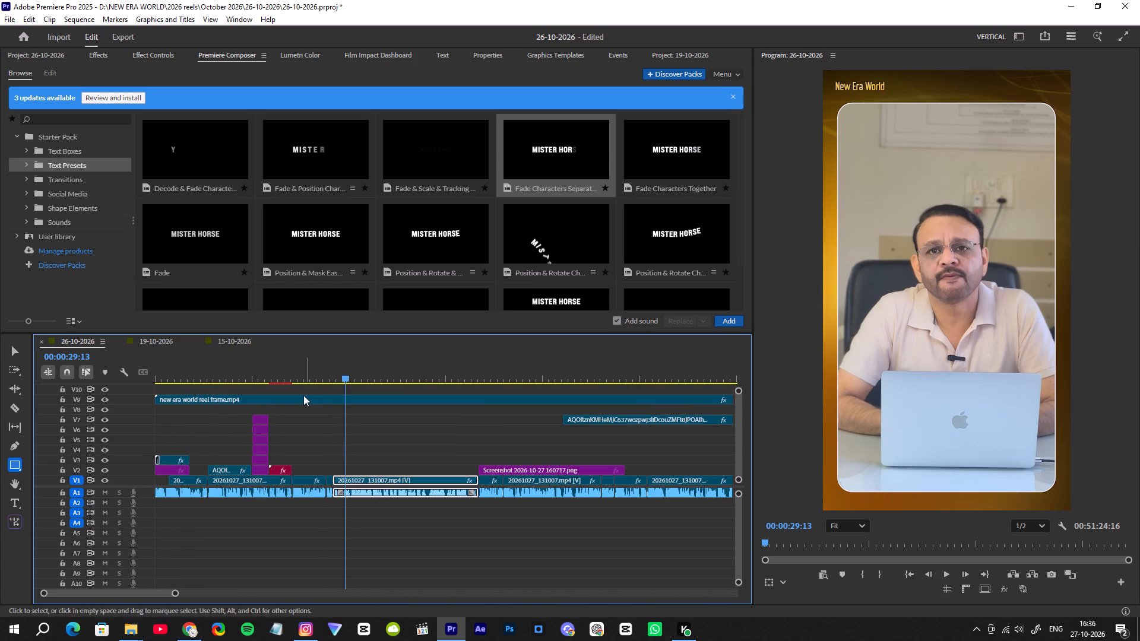
{"action": "left_click", "coordinate": [285, 373]}
{"action": "key", "text": "space"}
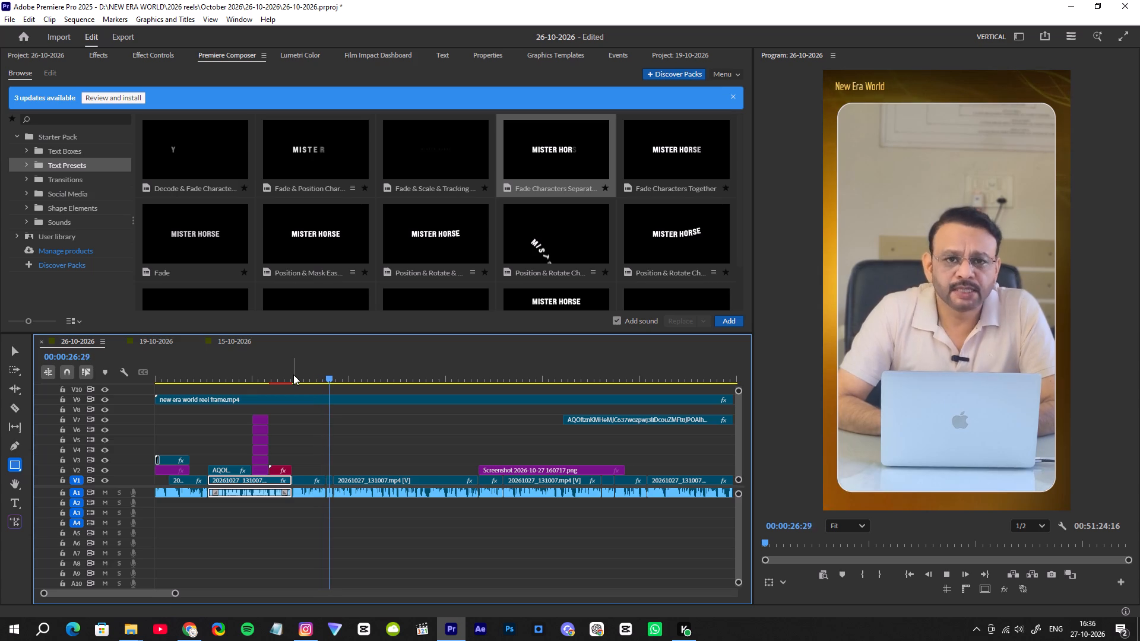
{"action": "key", "text": "space"}
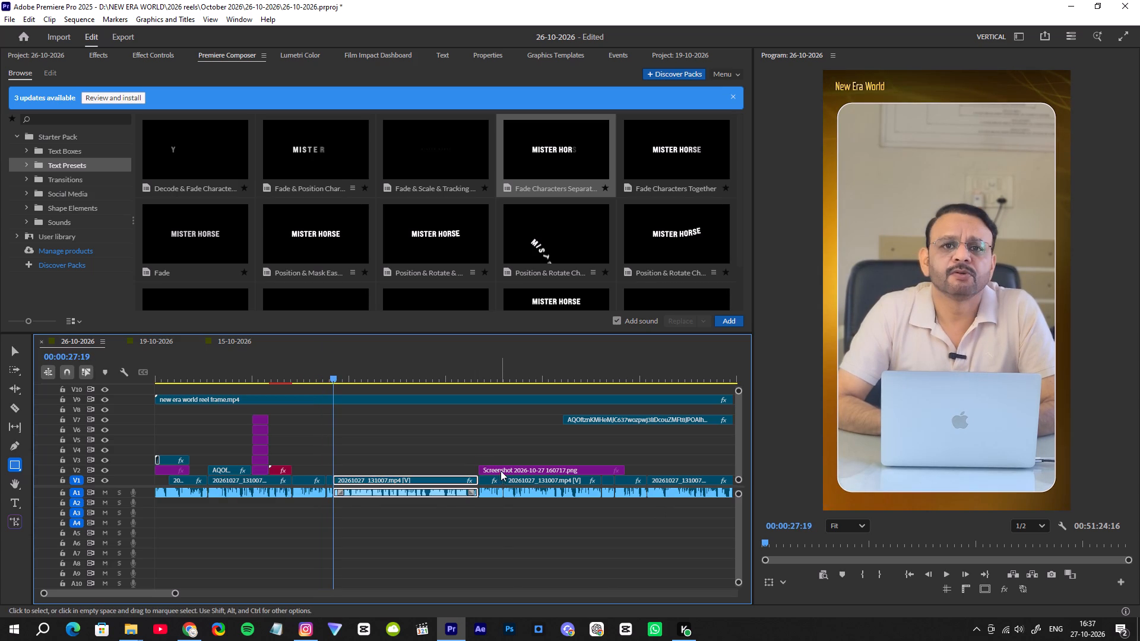
{"action": "left_click_drag", "start_coordinate": [501, 471], "coordinate": [316, 469]}
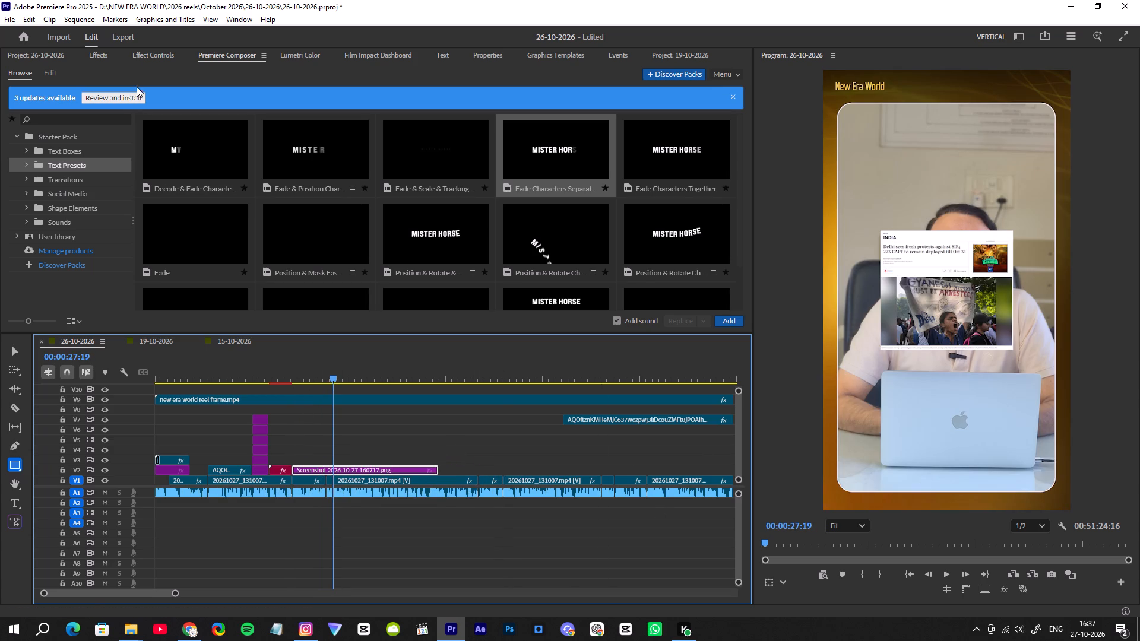
Enlarge the Delhi protests screenshot to a Scale of 184.
{"action": "left_click", "coordinate": [147, 56]}
{"action": "left_click_drag", "start_coordinate": [216, 129], "coordinate": [255, 138]}
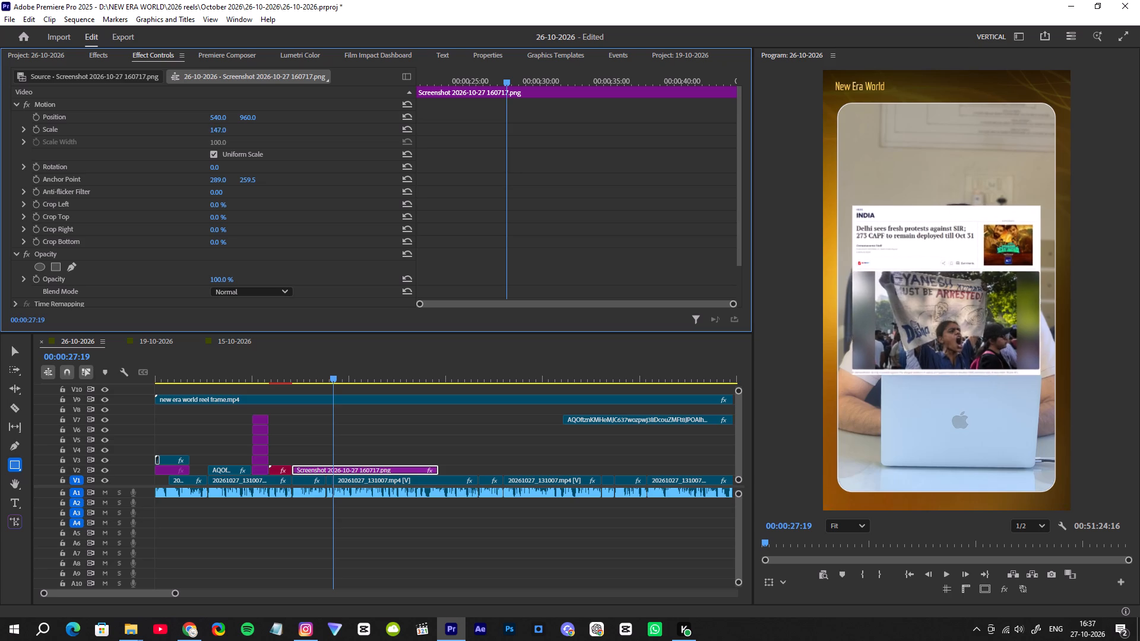
{"action": "left_click_drag", "start_coordinate": [255, 138], "coordinate": [275, 144]}
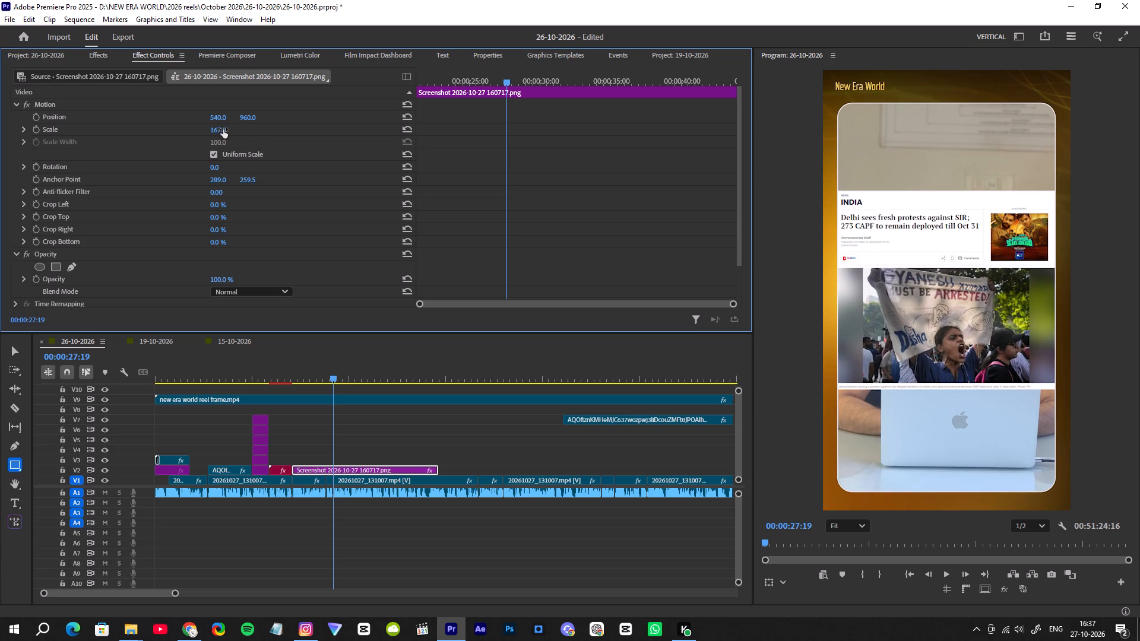
{"action": "left_click", "coordinate": [218, 132]}
{"action": "key", "text": "Up"}
{"action": "key", "text": "Up"}
{"action": "key", "text": "Up"}
{"action": "key", "text": "Up"}
{"action": "key", "text": "Up"}
{"action": "key", "text": "Up"}
{"action": "key", "text": "Up"}
{"action": "key", "text": "Up"}
{"action": "key", "text": "Up"}
{"action": "key", "text": "Up"}
{"action": "key", "text": "Up"}
{"action": "key", "text": "Up"}
{"action": "key", "text": "Up"}
{"action": "key", "text": "Up"}
{"action": "key", "text": "Up"}
{"action": "key", "text": "Up"}
{"action": "key", "text": "Up"}
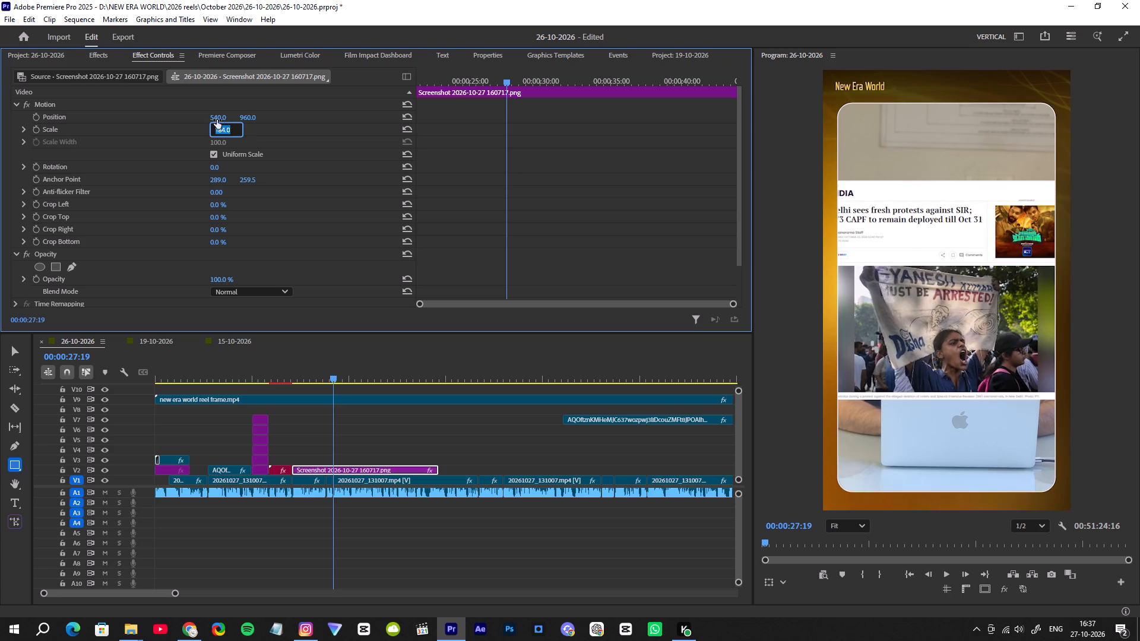
Shift the Delhi protests screenshot horizontally to Position X 599 so its headline fits inside the reel frame.
{"action": "left_click_drag", "start_coordinate": [217, 118], "coordinate": [261, 119]}
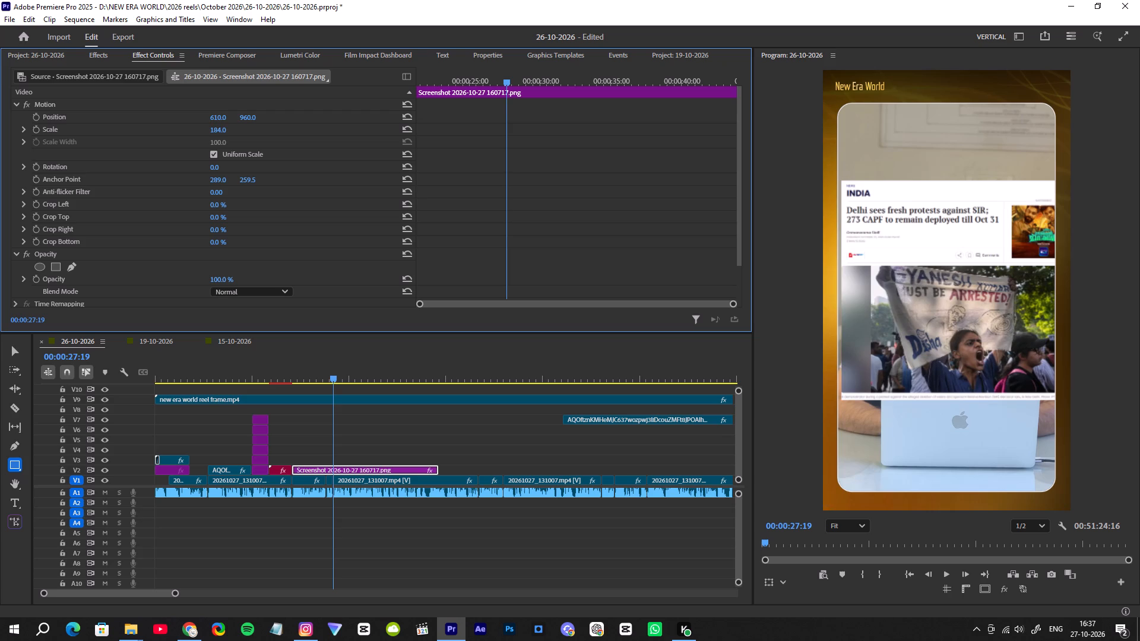
{"action": "left_click_drag", "start_coordinate": [261, 119], "coordinate": [254, 120]}
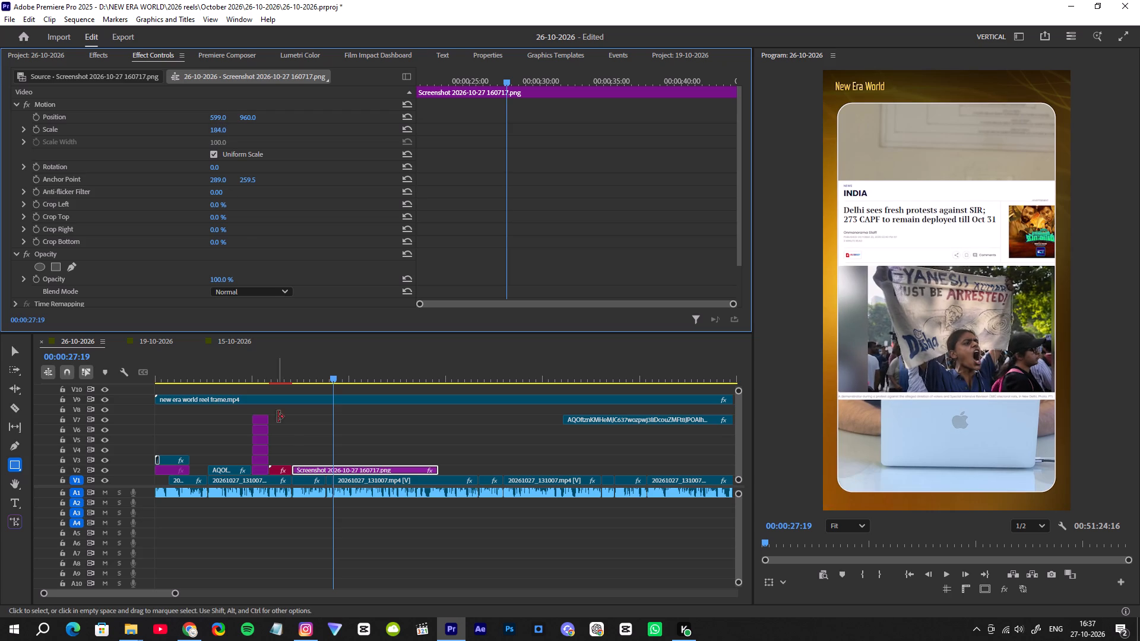
Raise the protests screenshot to V3 and place a copy of white background clip w beneath it on V2, extended to the screenshot's end.
{"action": "left_click_drag", "start_coordinate": [311, 470], "coordinate": [311, 464]}
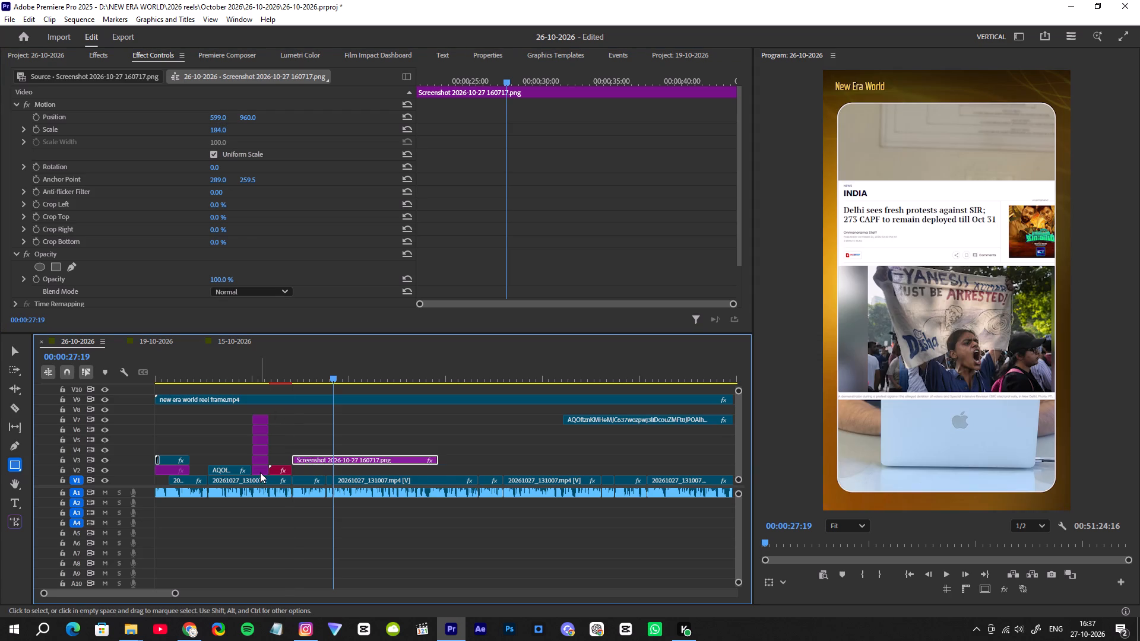
{"action": "left_click", "coordinate": [260, 471]}
{"action": "left_click_drag", "start_coordinate": [260, 471], "coordinate": [311, 470], "text": "alt"}
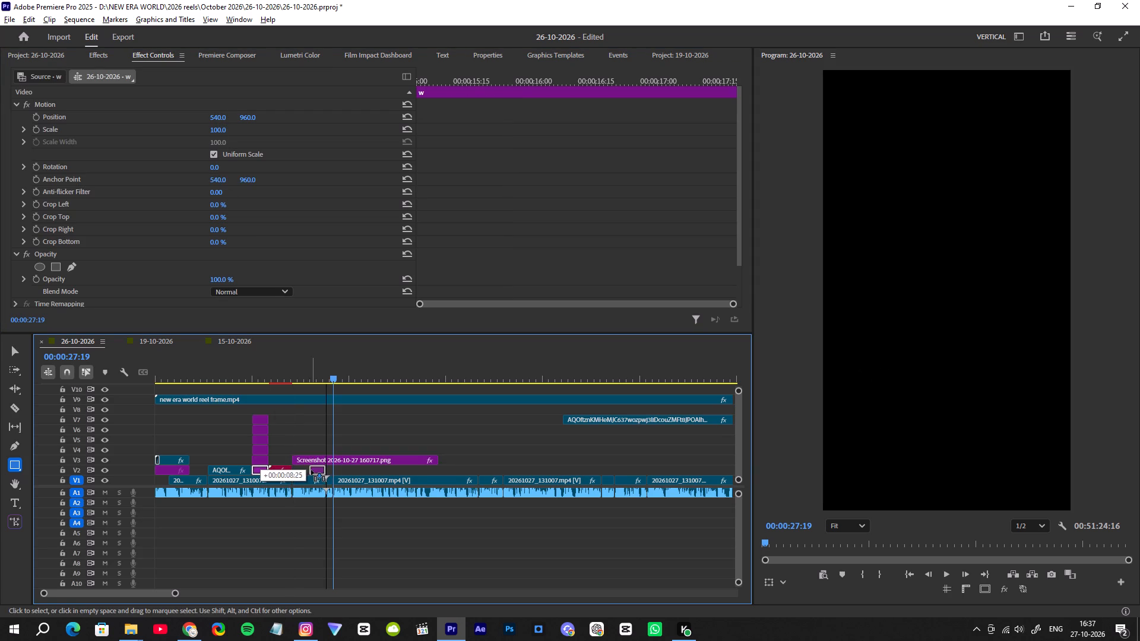
{"action": "left_click_drag", "start_coordinate": [311, 470], "coordinate": [302, 470], "text": "alt"}
{"action": "left_click_drag", "start_coordinate": [308, 471], "coordinate": [438, 477]}
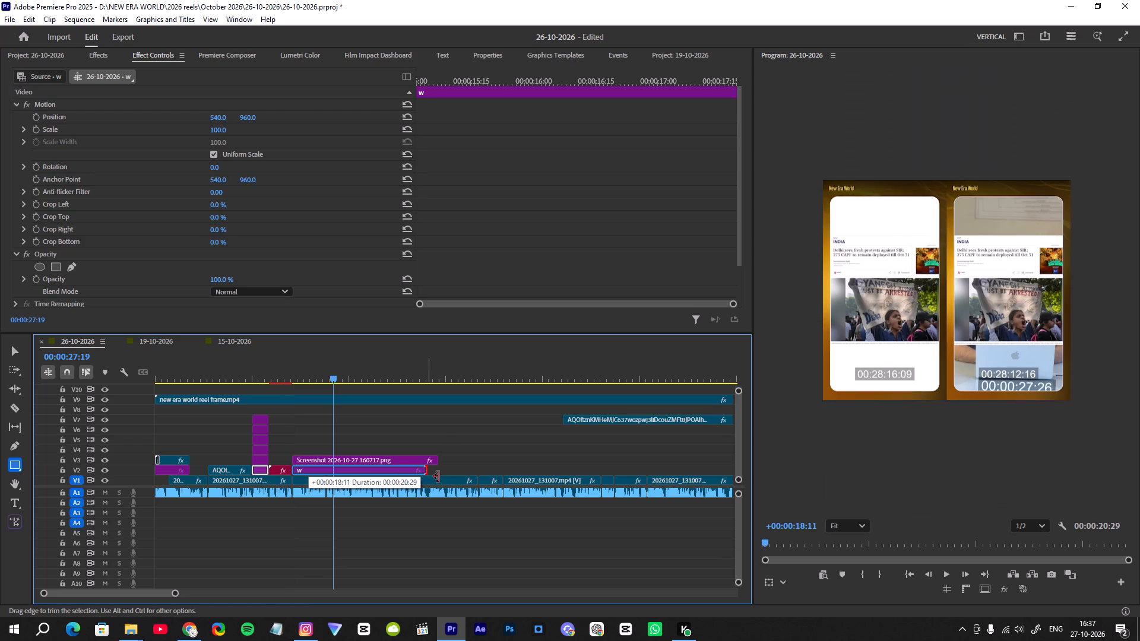
{"action": "left_click_drag", "start_coordinate": [438, 477], "coordinate": [441, 477]}
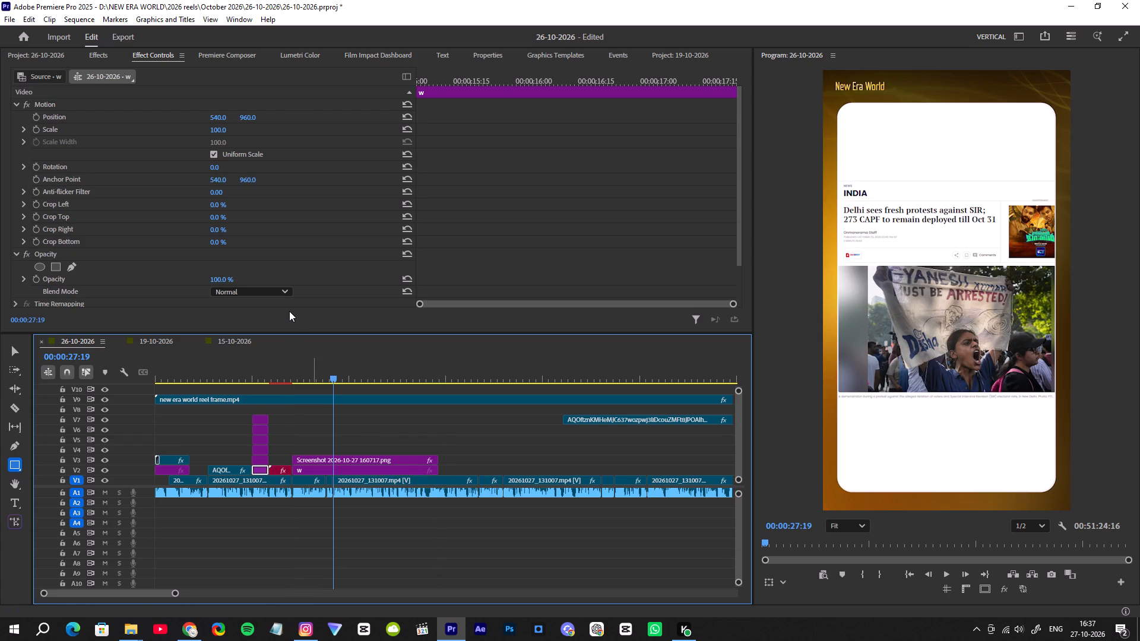
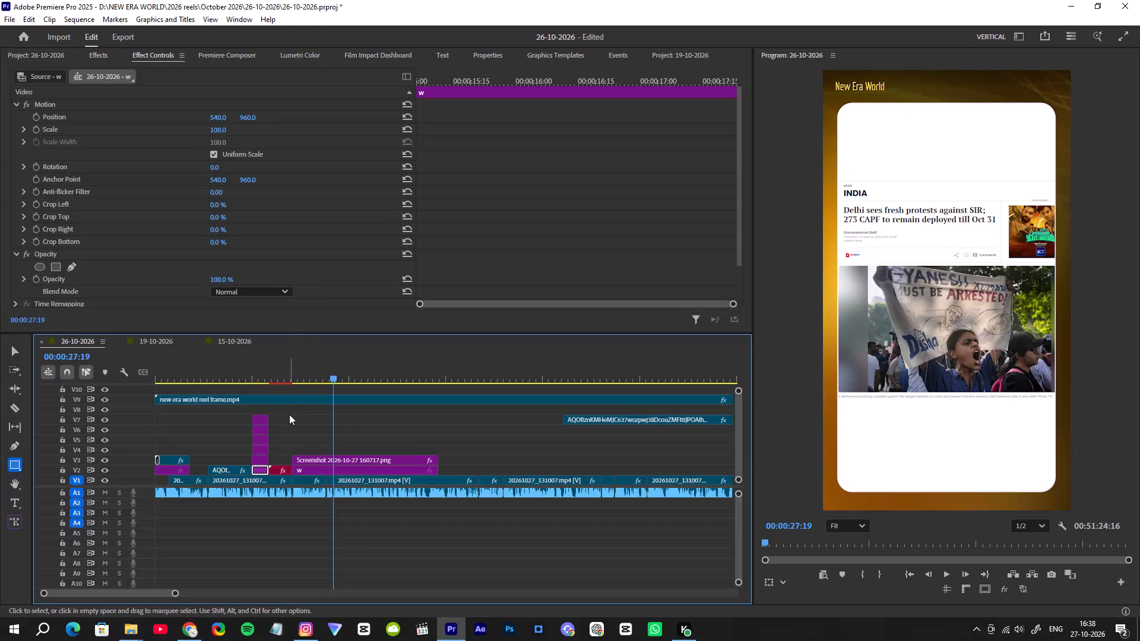
Copy the red highlight graphic from V7 onto V4 at the Delhi protests screenshot's start and extend it over most of the screenshot.
{"action": "left_click", "coordinate": [261, 422]}
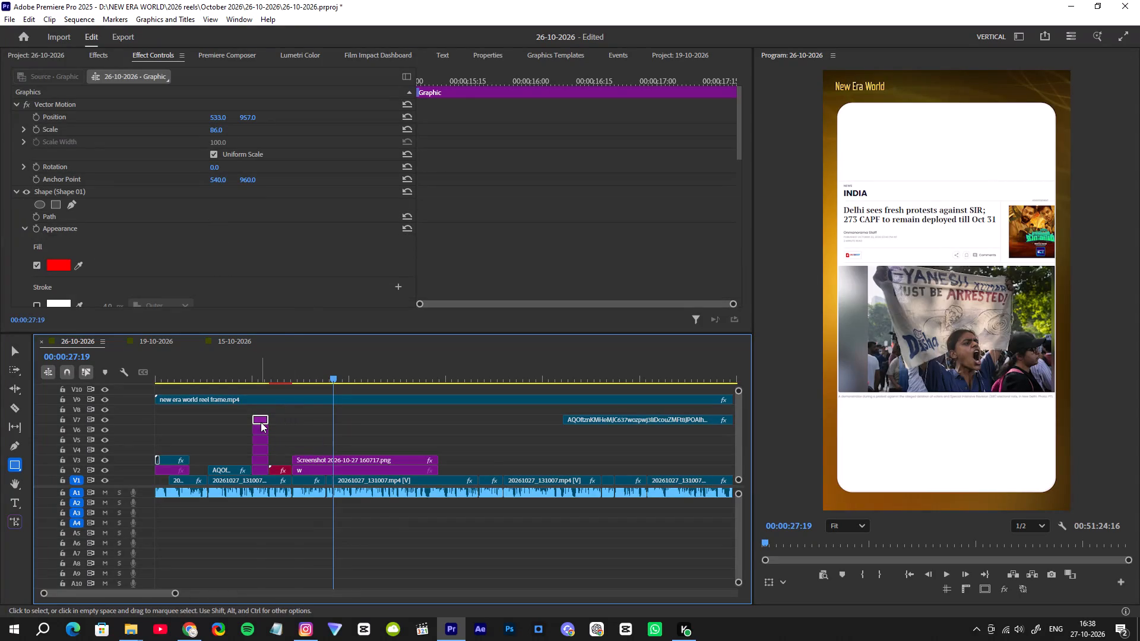
{"action": "left_click_drag", "start_coordinate": [261, 422], "coordinate": [306, 453], "text": "alt"}
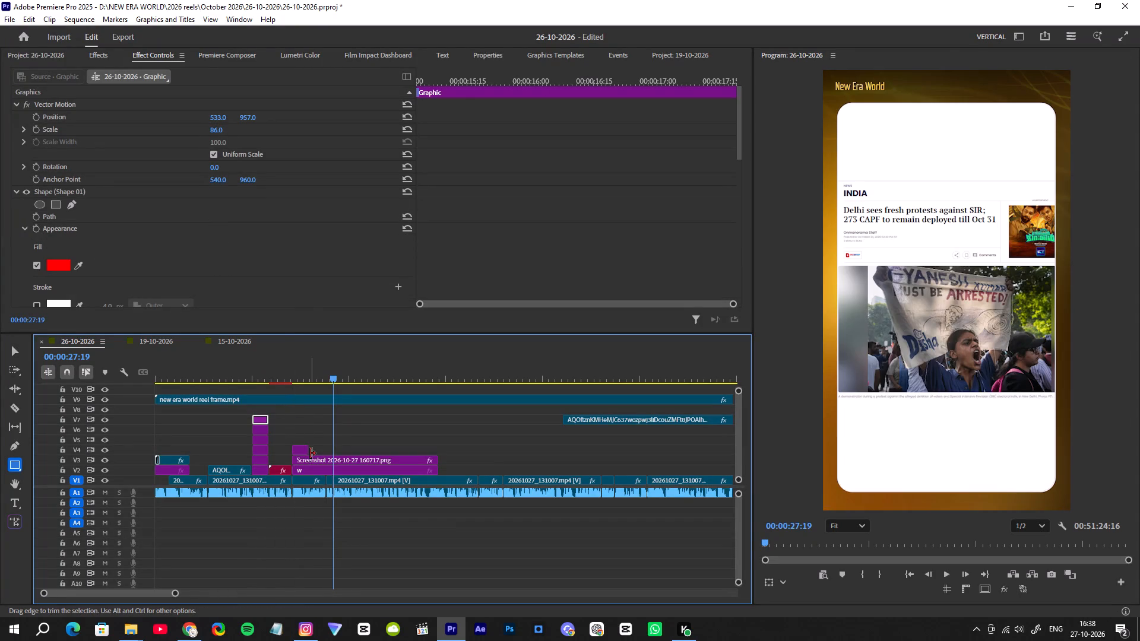
{"action": "left_click_drag", "start_coordinate": [310, 453], "coordinate": [382, 453]}
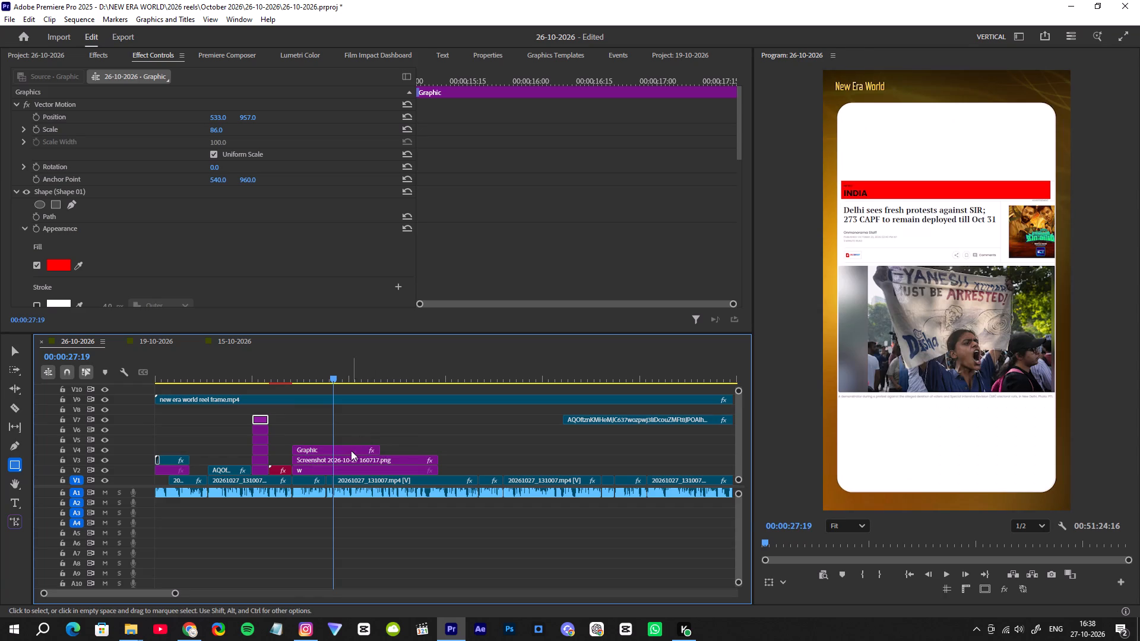
Move the copied red highlight onto the protests headline, setting its Vector Motion Scale to 90 and Position to 549, 1084.
{"action": "left_click", "coordinate": [331, 452]}
{"action": "left_click_drag", "start_coordinate": [247, 115], "coordinate": [292, 120]}
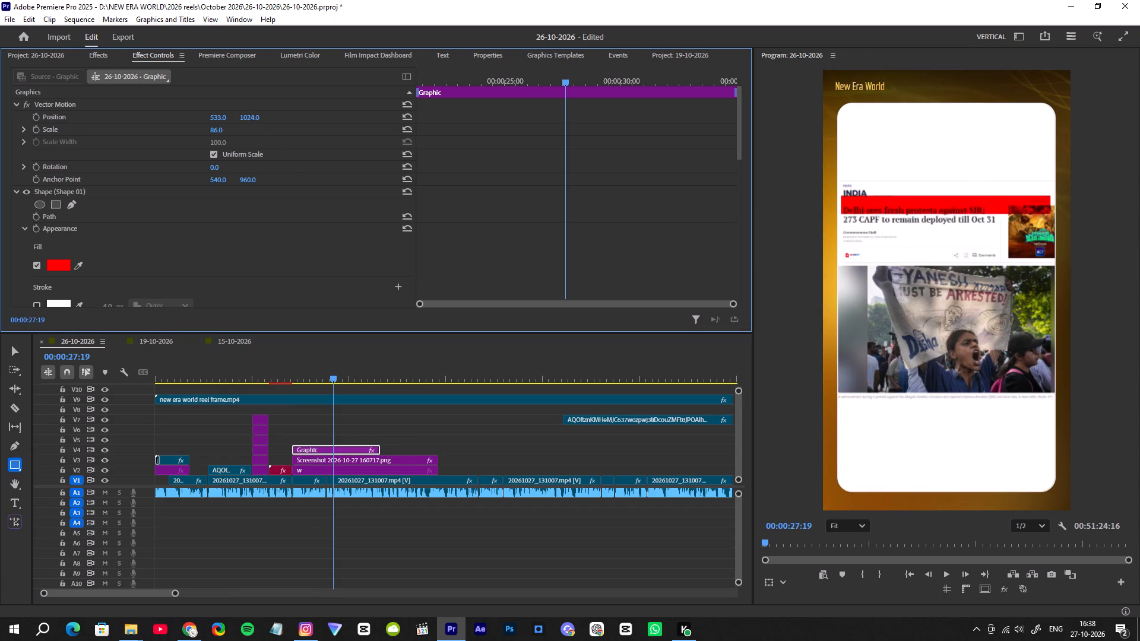
{"action": "left_click_drag", "start_coordinate": [292, 120], "coordinate": [315, 120]}
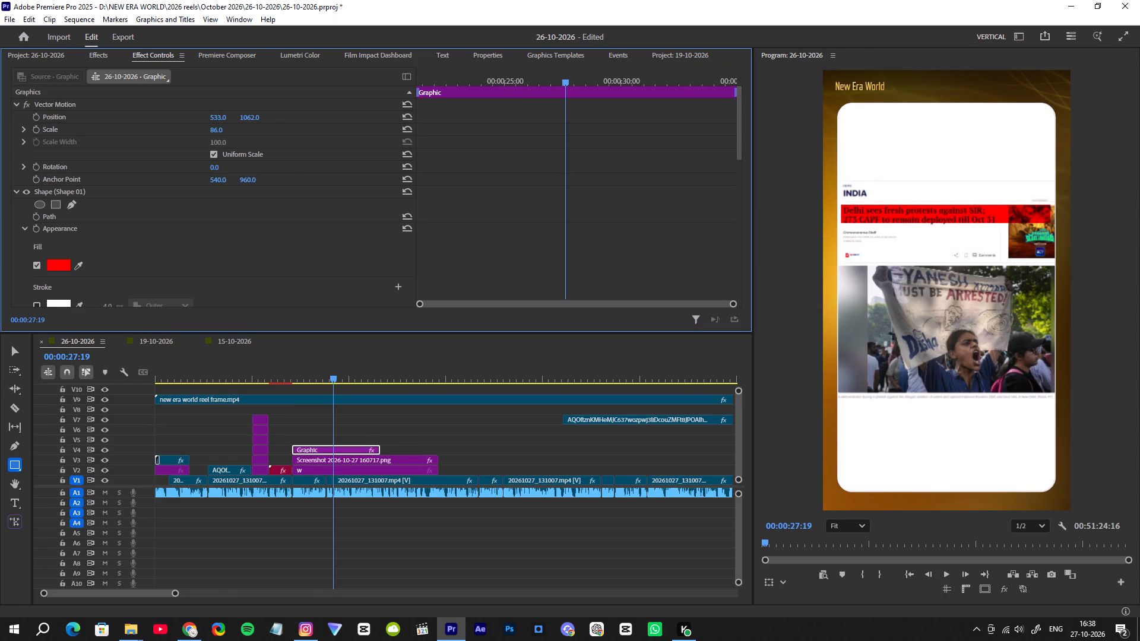
{"action": "left_click_drag", "start_coordinate": [315, 120], "coordinate": [317, 120]}
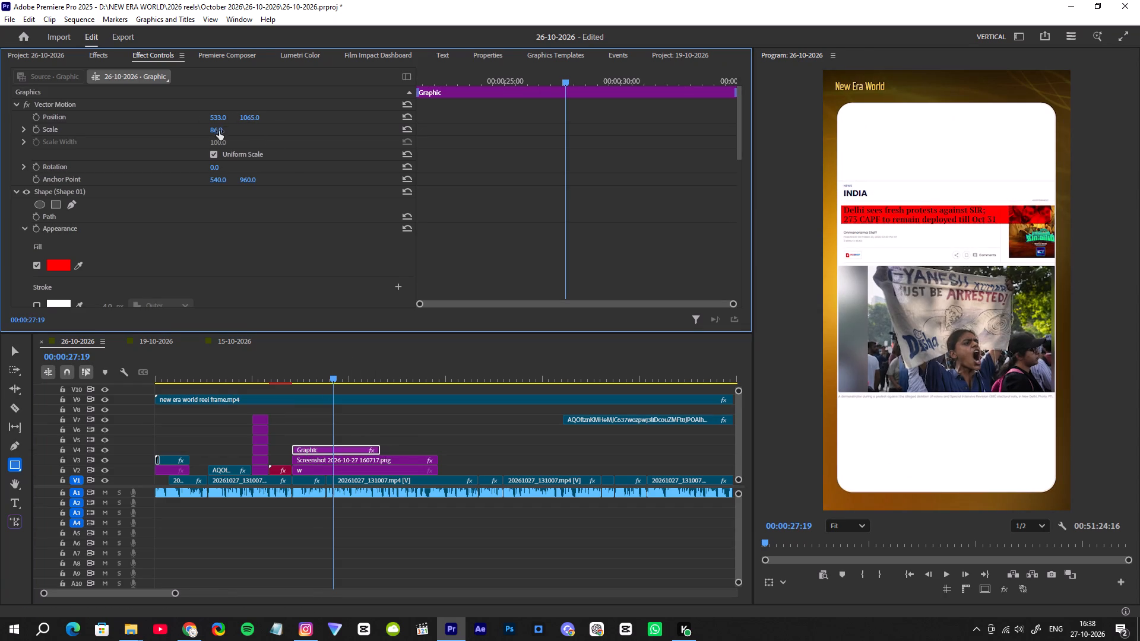
{"action": "left_click", "coordinate": [219, 131]}
{"action": "key", "text": "Up"}
{"action": "key", "text": "Up"}
{"action": "key", "text": "Up"}
{"action": "key", "text": "Up"}
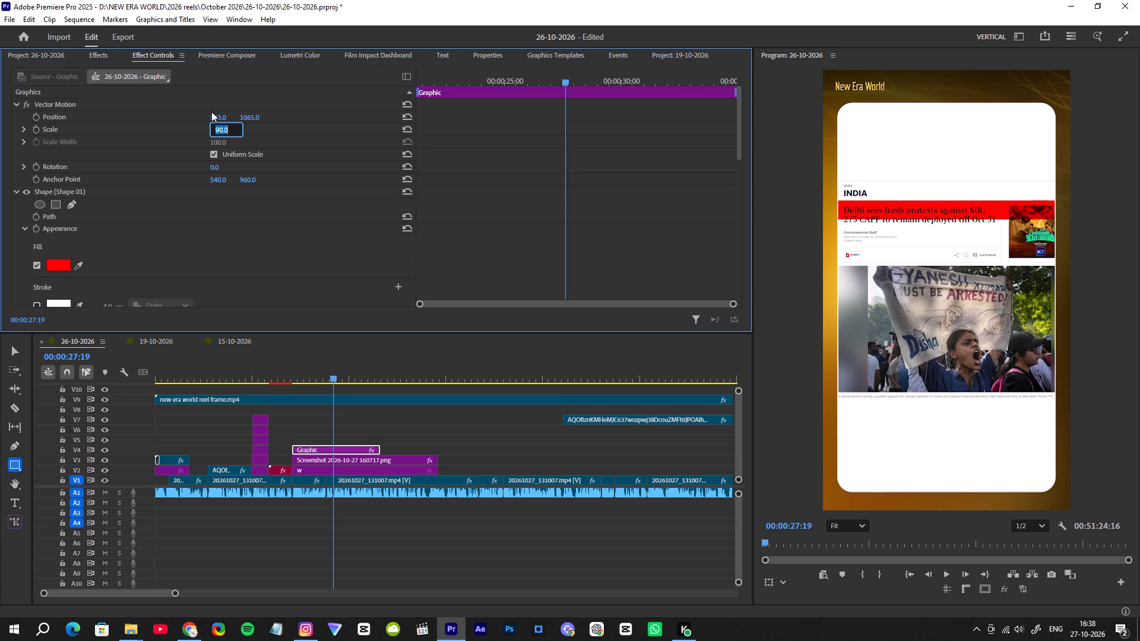
{"action": "left_click_drag", "start_coordinate": [247, 120], "coordinate": [259, 120]}
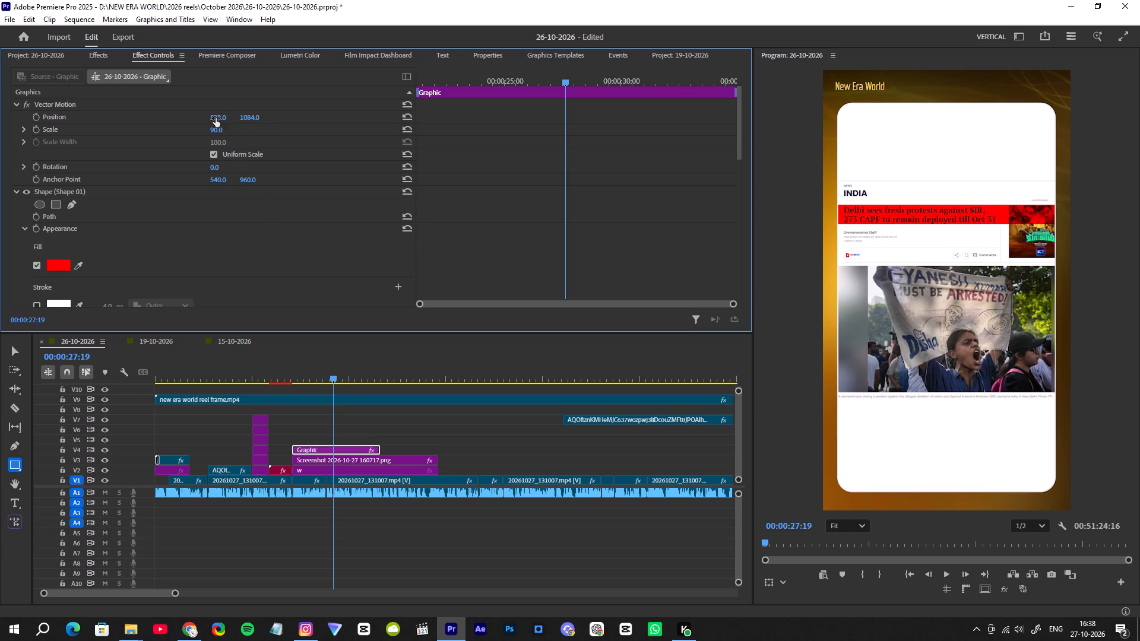
{"action": "left_click_drag", "start_coordinate": [216, 118], "coordinate": [224, 118]}
Enlarge the red highlight to Scale 97 and lower it to Position Y 1120 so it covers both headline lines.
{"action": "left_click", "coordinate": [217, 130]}
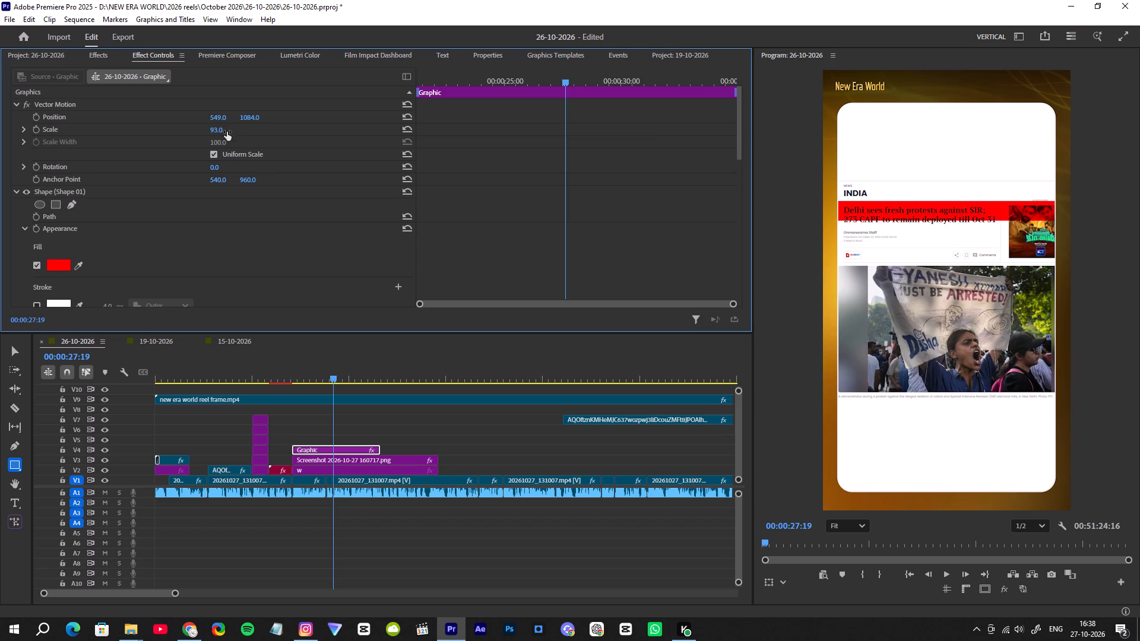
{"action": "left_click", "coordinate": [225, 132]}
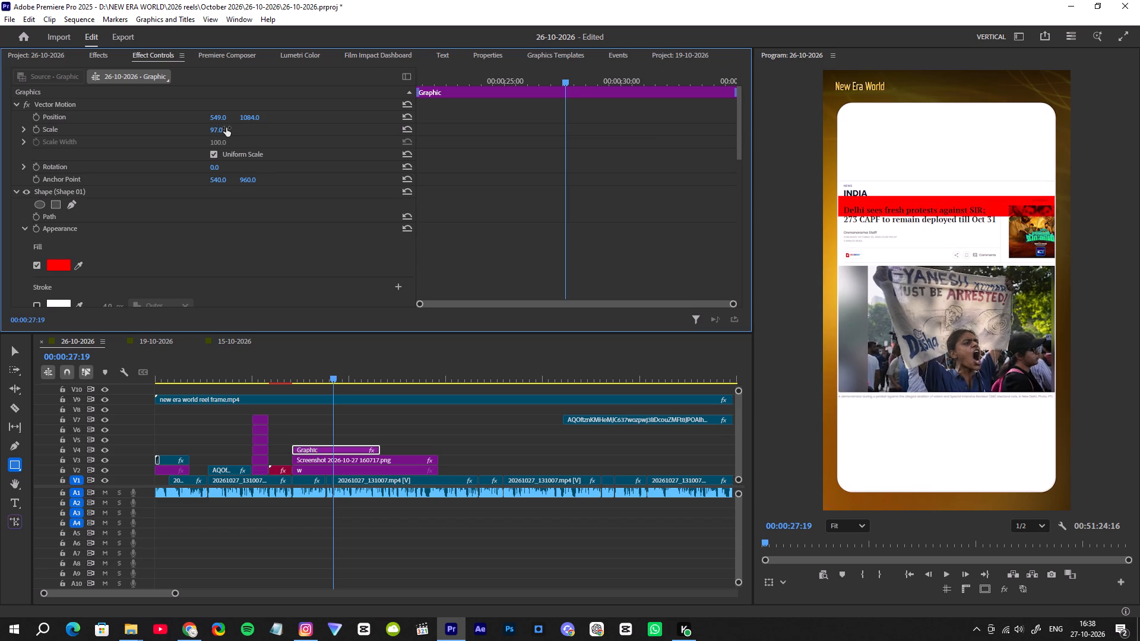
{"action": "left_click_drag", "start_coordinate": [248, 118], "coordinate": [258, 116]}
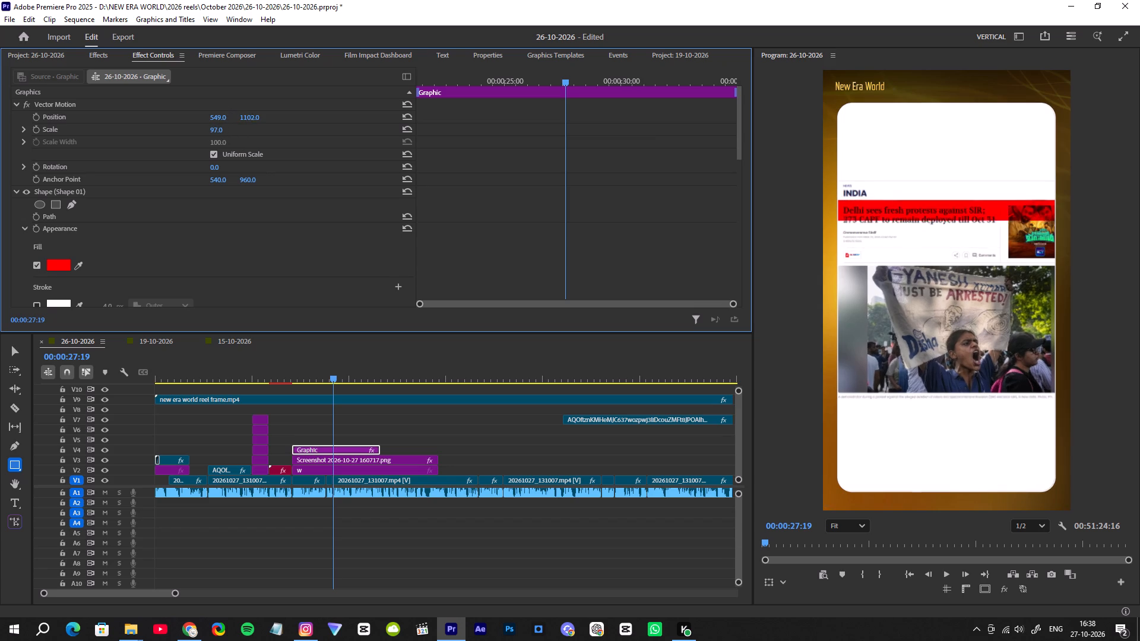
{"action": "left_click_drag", "start_coordinate": [258, 116], "coordinate": [267, 116]}
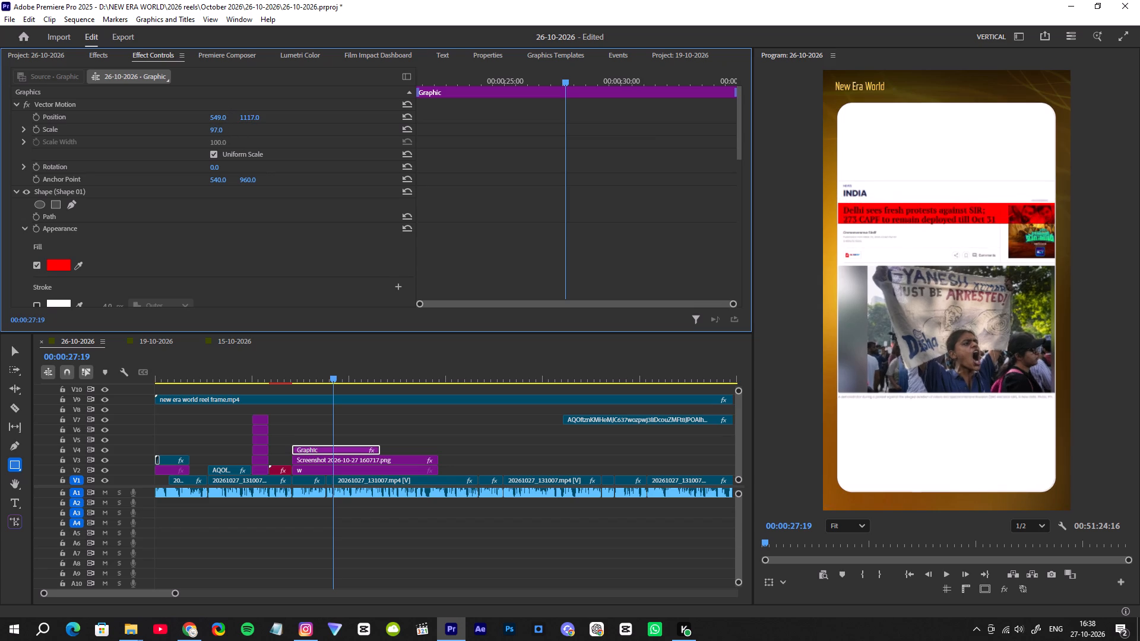
{"action": "left_click_drag", "start_coordinate": [267, 116], "coordinate": [268, 116]}
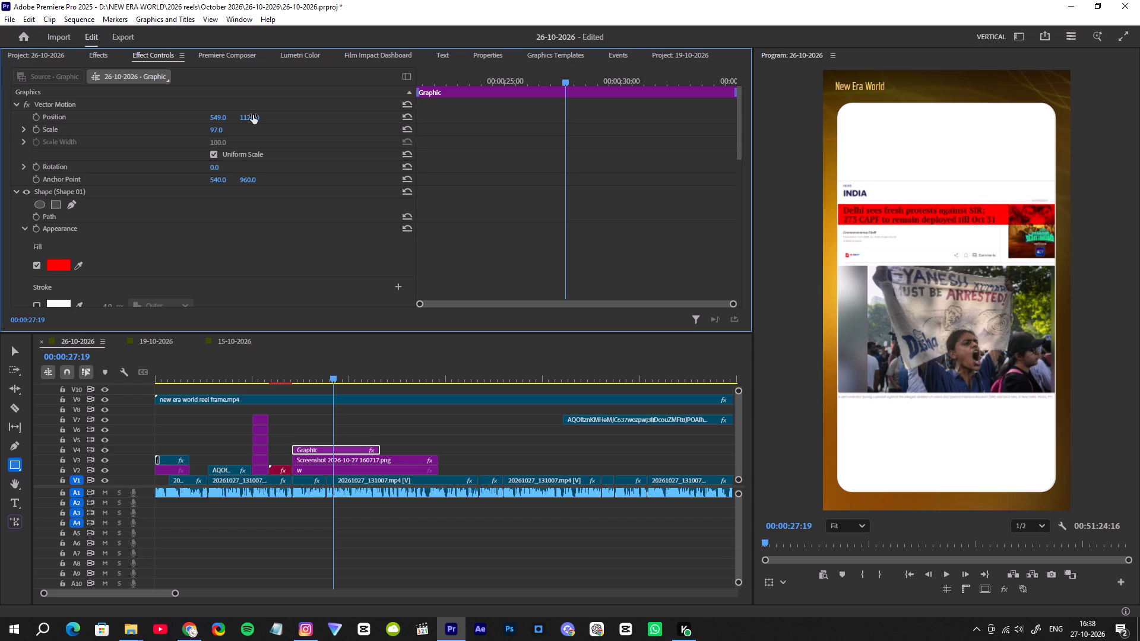
{"action": "left_click", "coordinate": [258, 116]}
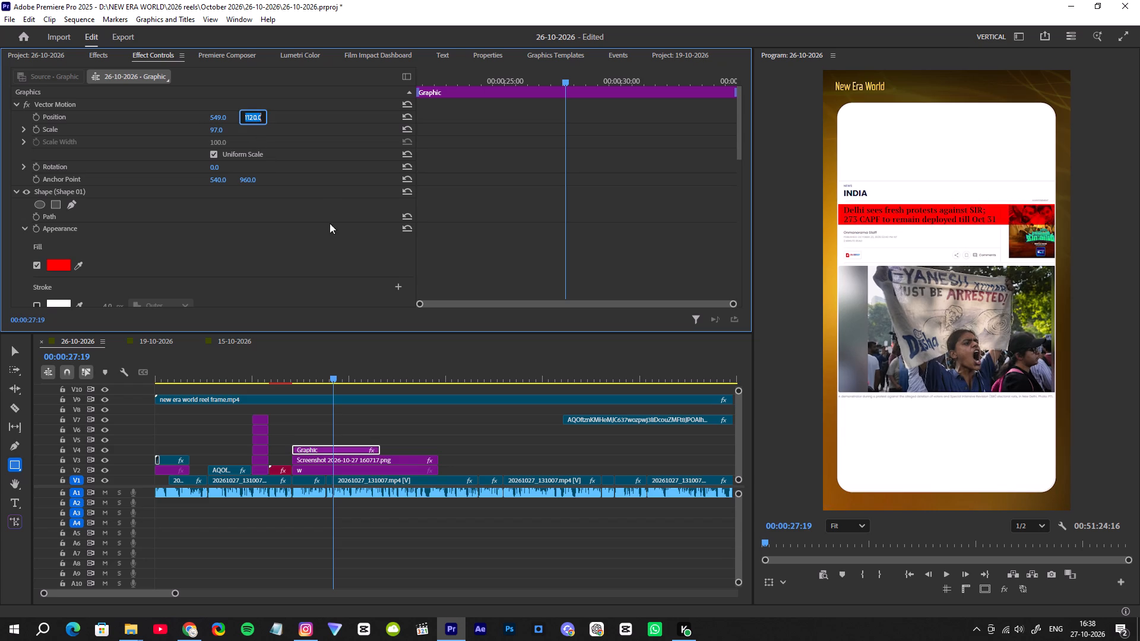
Set the highlight's final Crop Right keyframe to 29% so the red bar ends at the edge of the headline text.
{"action": "left_click_drag", "start_coordinate": [737, 147], "coordinate": [743, 185]}
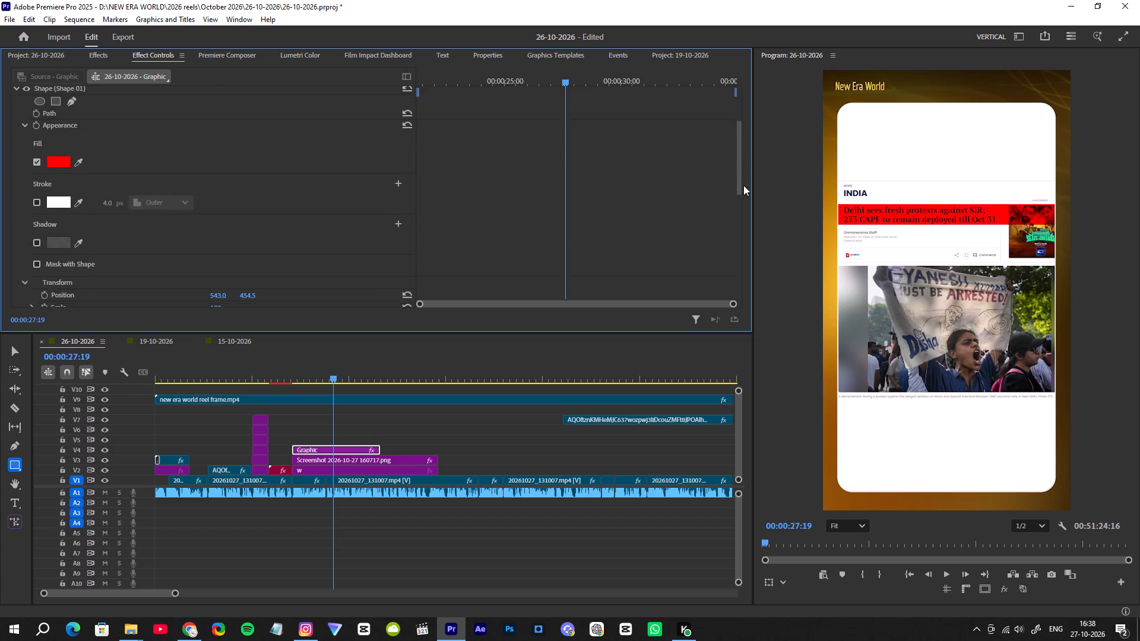
{"action": "left_click_drag", "start_coordinate": [743, 185], "coordinate": [753, 293]}
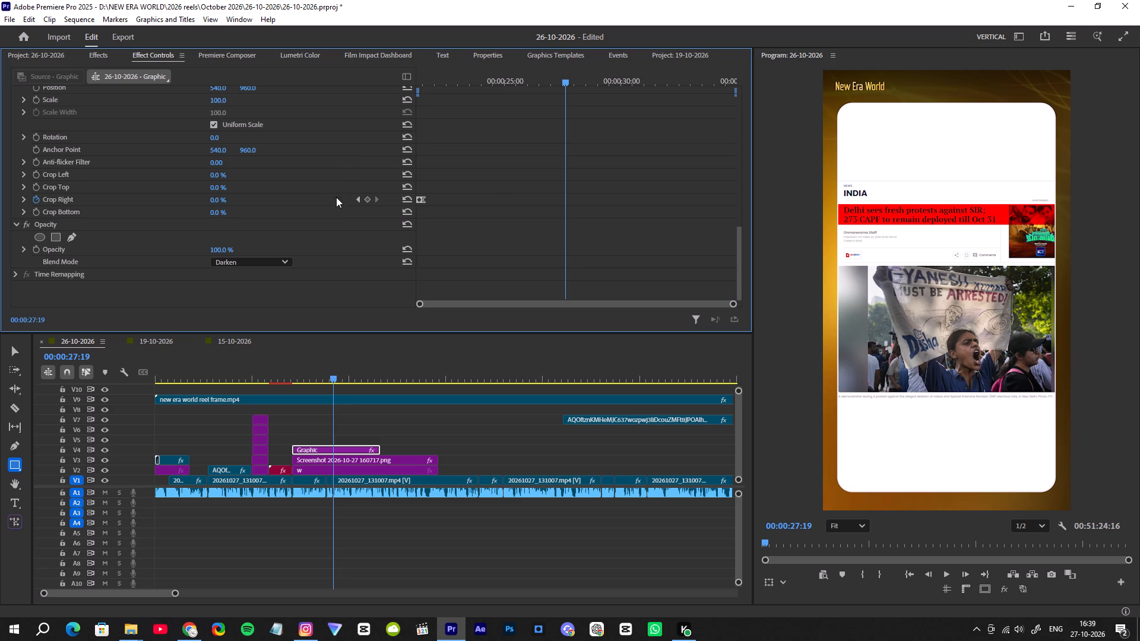
{"action": "left_click", "coordinate": [354, 200]}
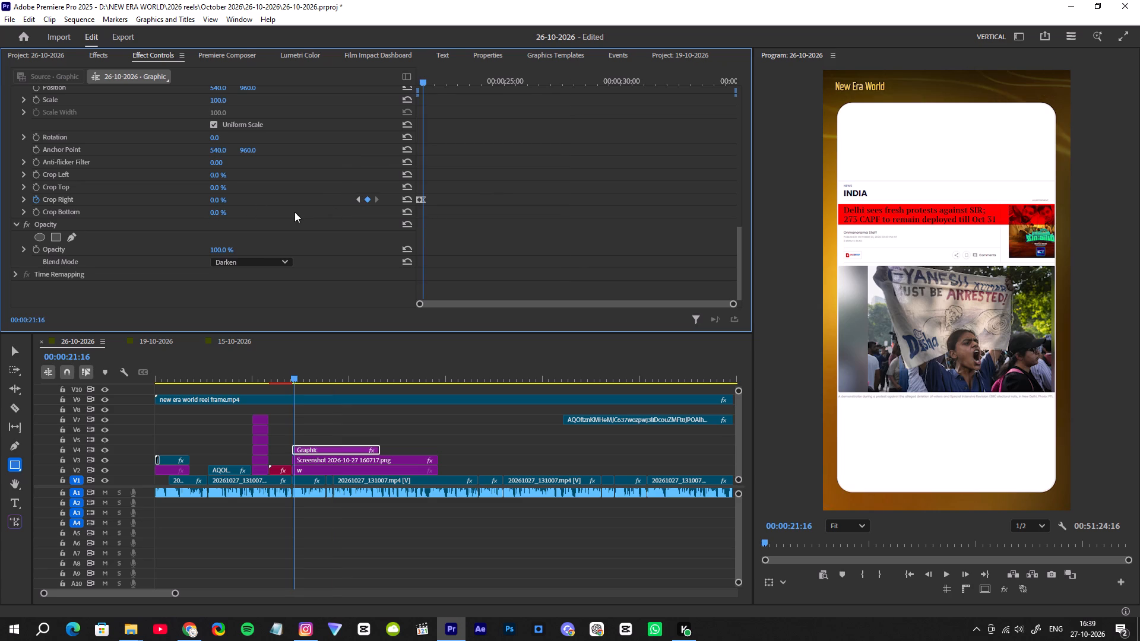
{"action": "left_click_drag", "start_coordinate": [223, 201], "coordinate": [219, 204]}
{"action": "left_click_drag", "start_coordinate": [219, 204], "coordinate": [236, 203]}
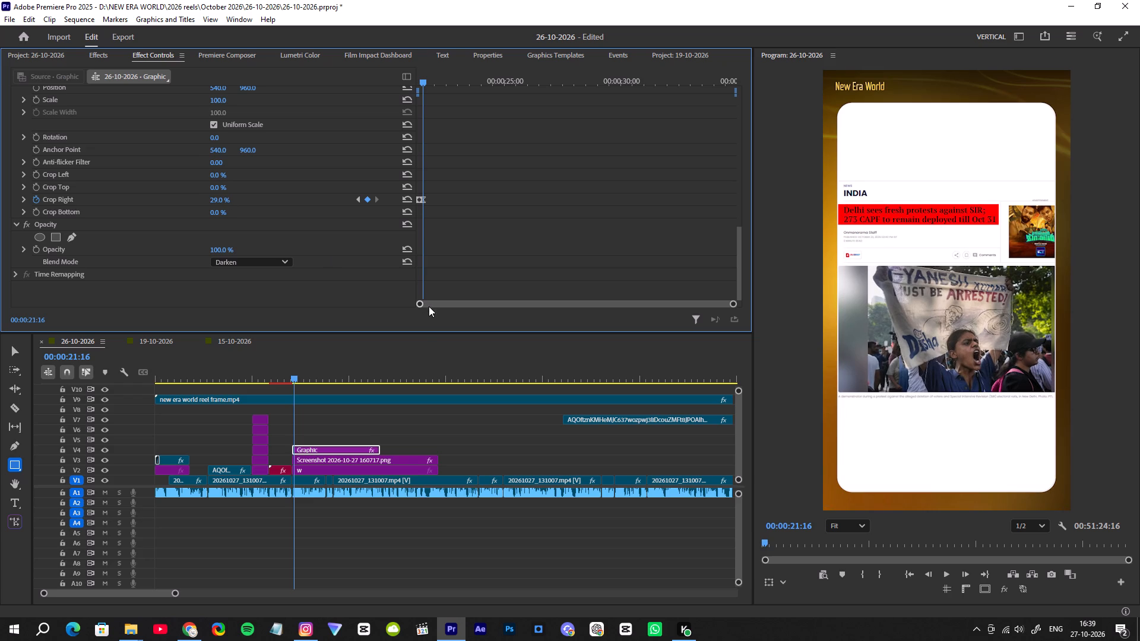
Play back from the Hindi title into the protests screenshot to check the red highlight's reveal.
{"action": "left_click", "coordinate": [288, 370]}
{"action": "key", "text": "space"}
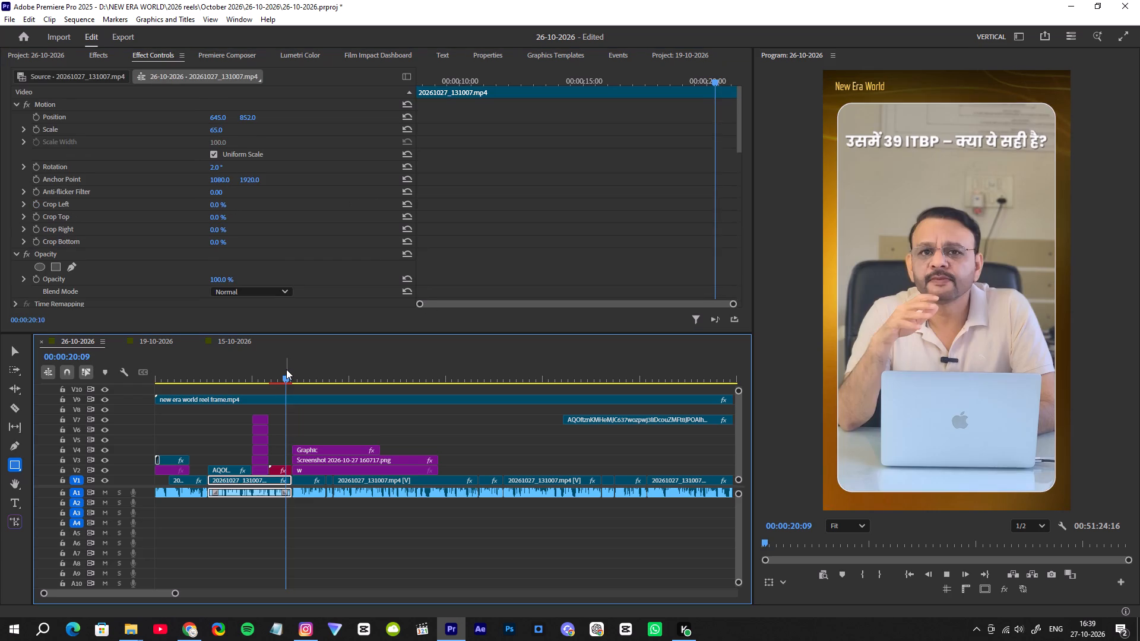
{"action": "key", "text": "space"}
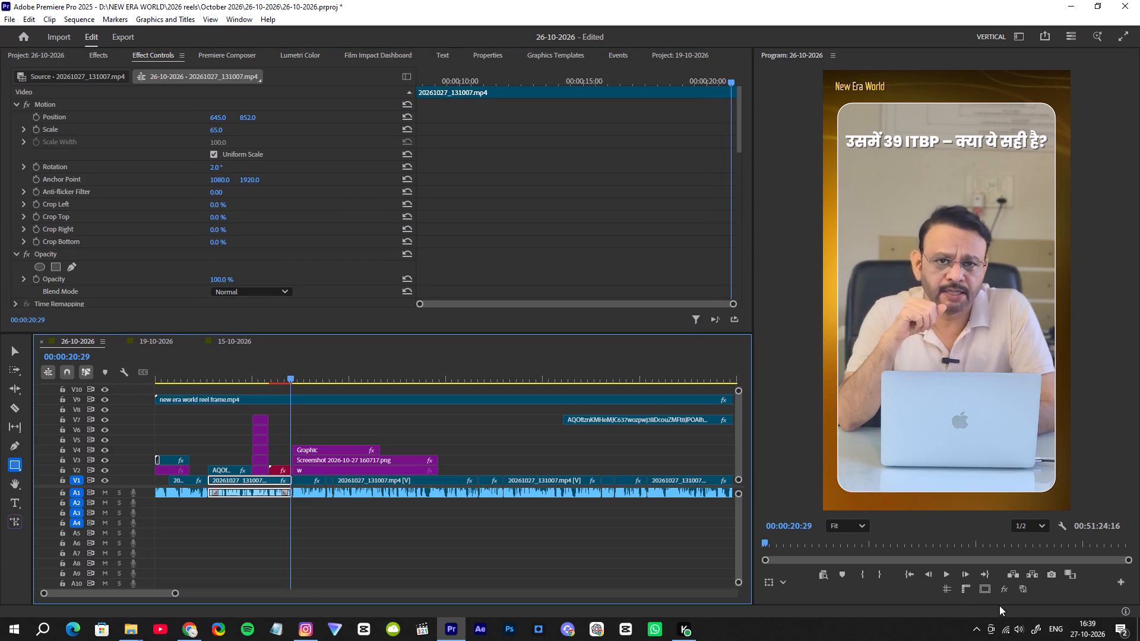
{"action": "left_click", "coordinate": [1022, 632]}
{"action": "left_click", "coordinate": [923, 640]}
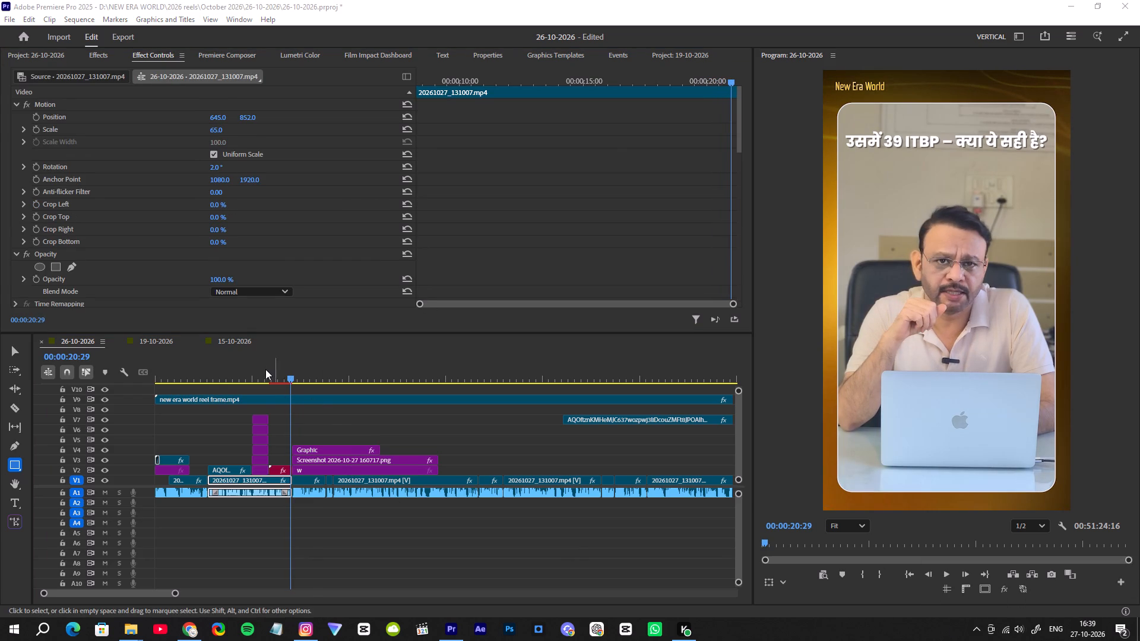
{"action": "left_click_drag", "start_coordinate": [264, 369], "coordinate": [251, 378]}
{"action": "key", "text": "space"}
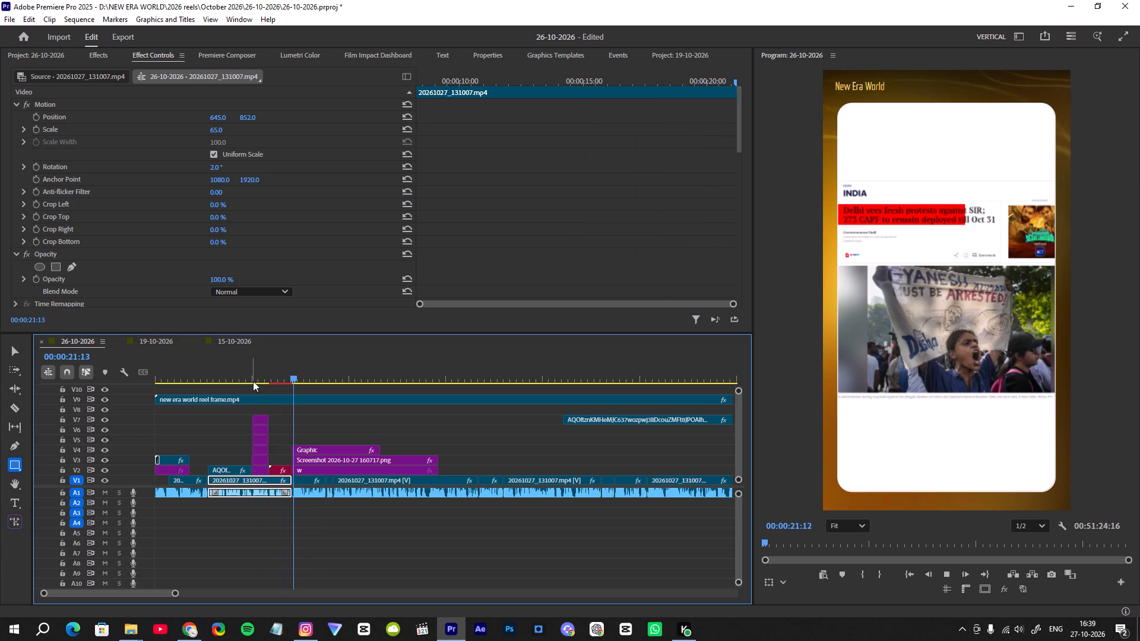
{"action": "key", "text": "space"}
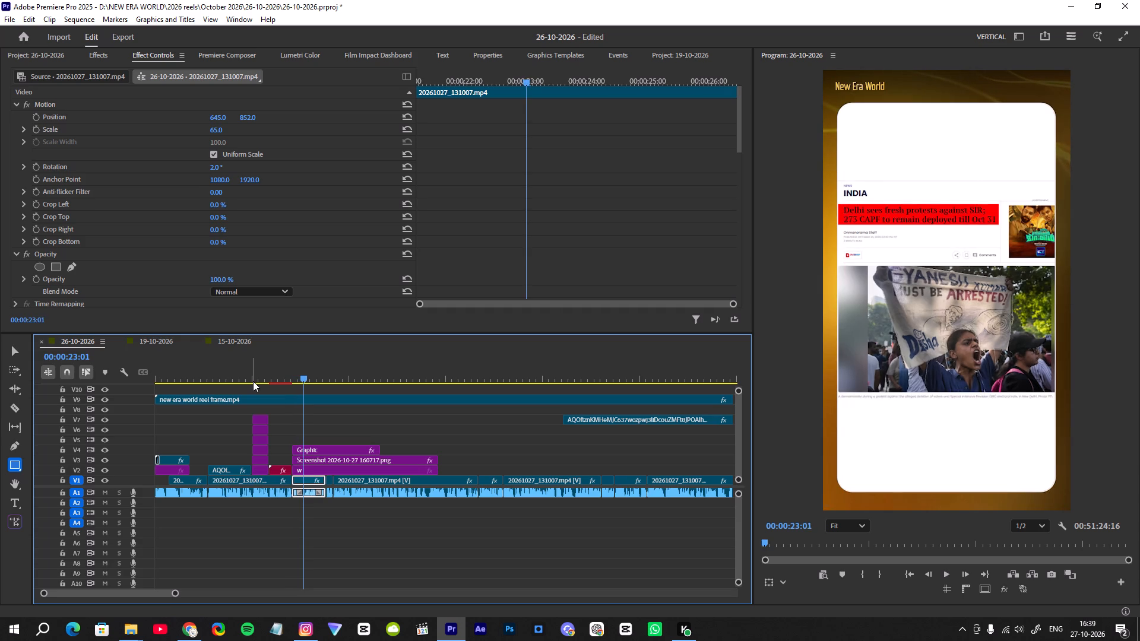
{"action": "key", "text": "space"}
{"action": "key", "text": "space"}
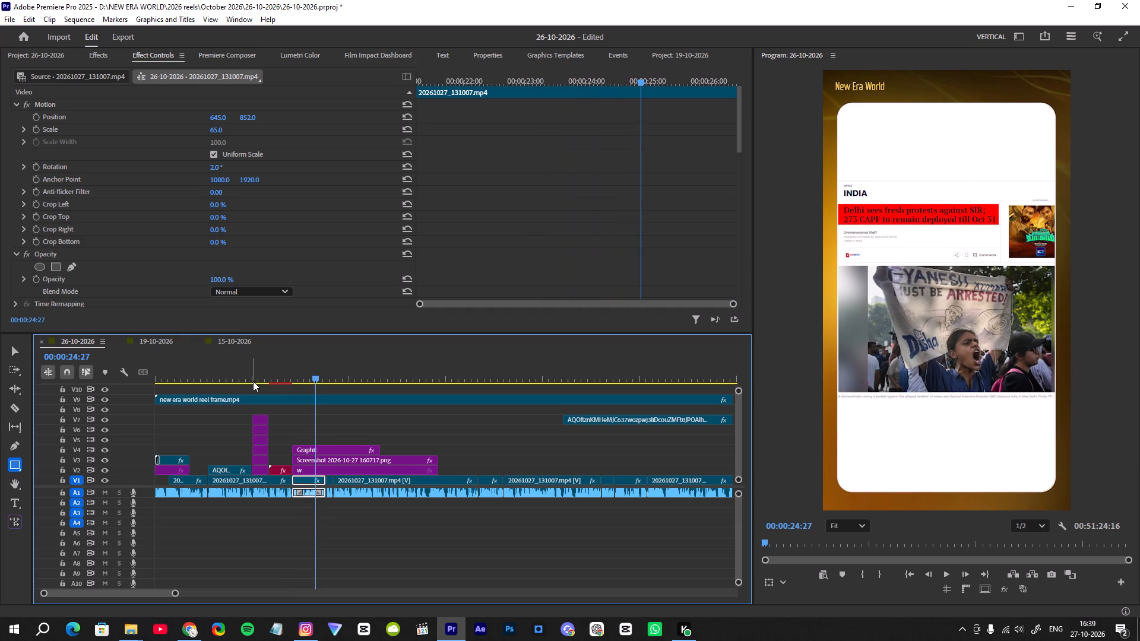
Listen through the narration under the protests screenshot, up to about 35 seconds, to judge how long the screenshot should stay.
{"action": "left_click", "coordinate": [293, 376]}
{"action": "key", "text": "space"}
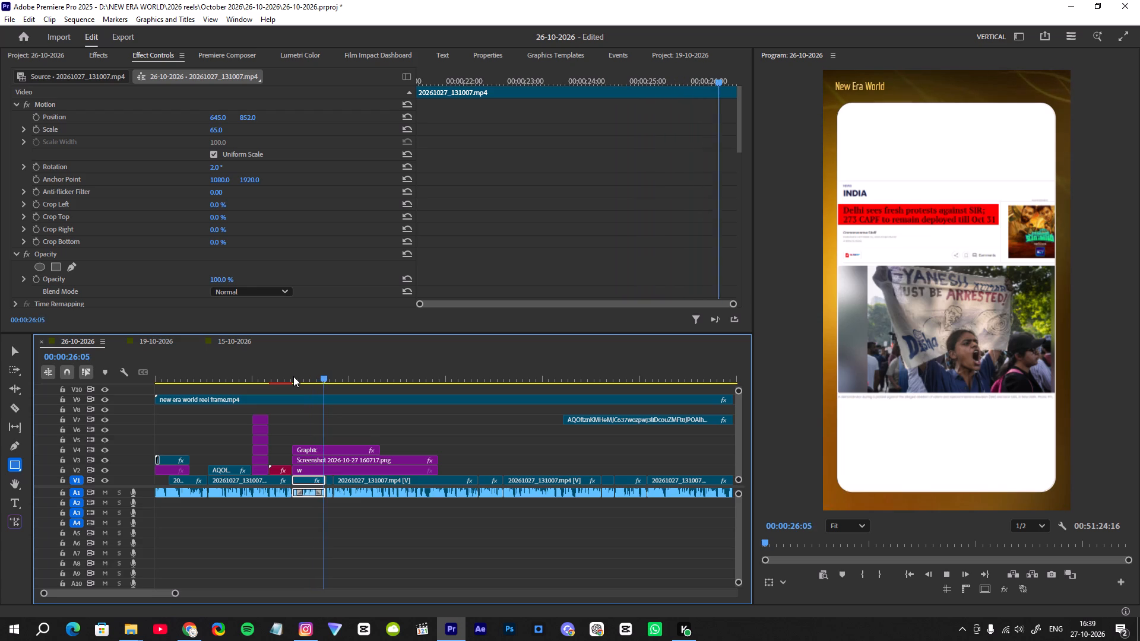
{"action": "key", "text": "space"}
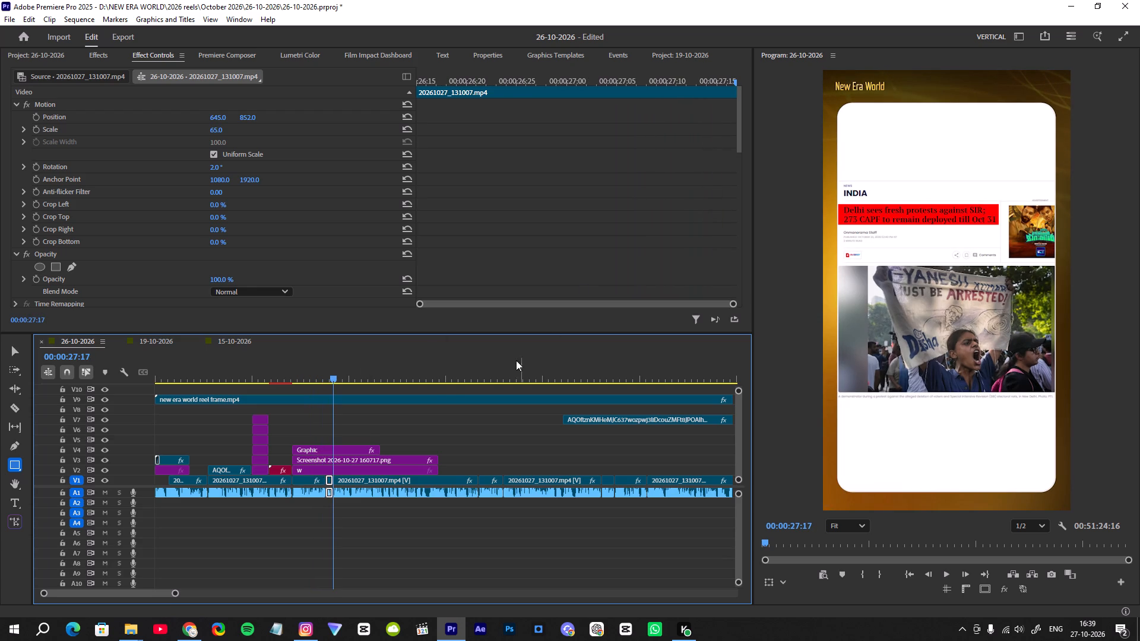
{"action": "key", "text": "space"}
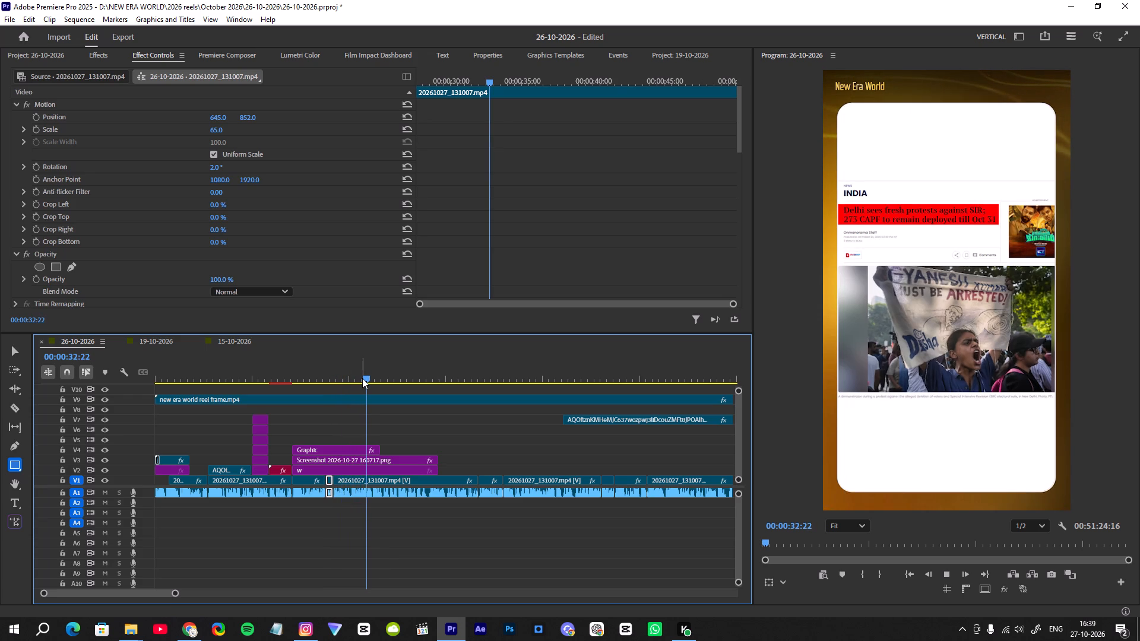
{"action": "key", "text": "space"}
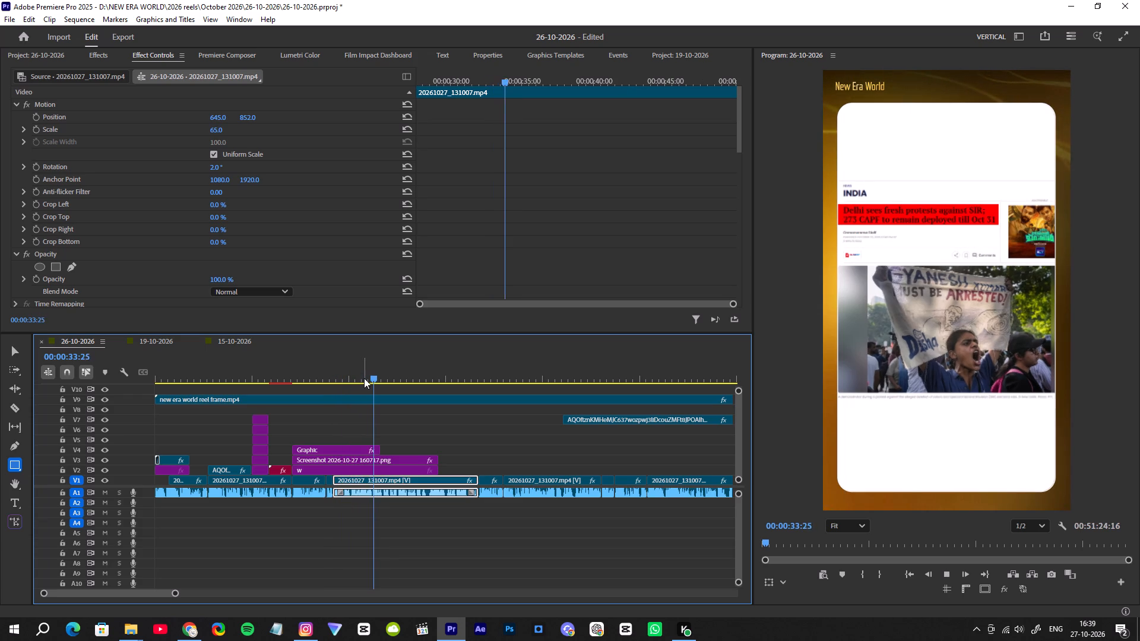
{"action": "key", "text": "space"}
{"action": "left_click", "coordinate": [368, 376]}
{"action": "key", "text": "space"}
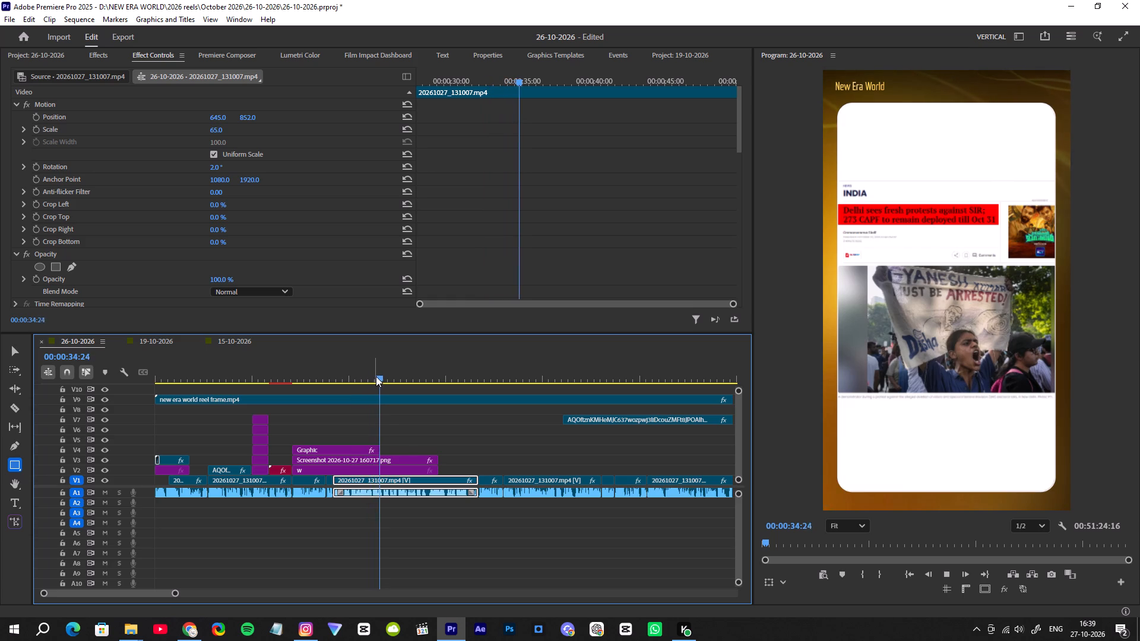
Split the red highlight, protests screenshot and white background layers at the start of the long presenter clip, around 00:00:27:19.
{"action": "left_click_drag", "start_coordinate": [387, 373], "coordinate": [334, 392]}
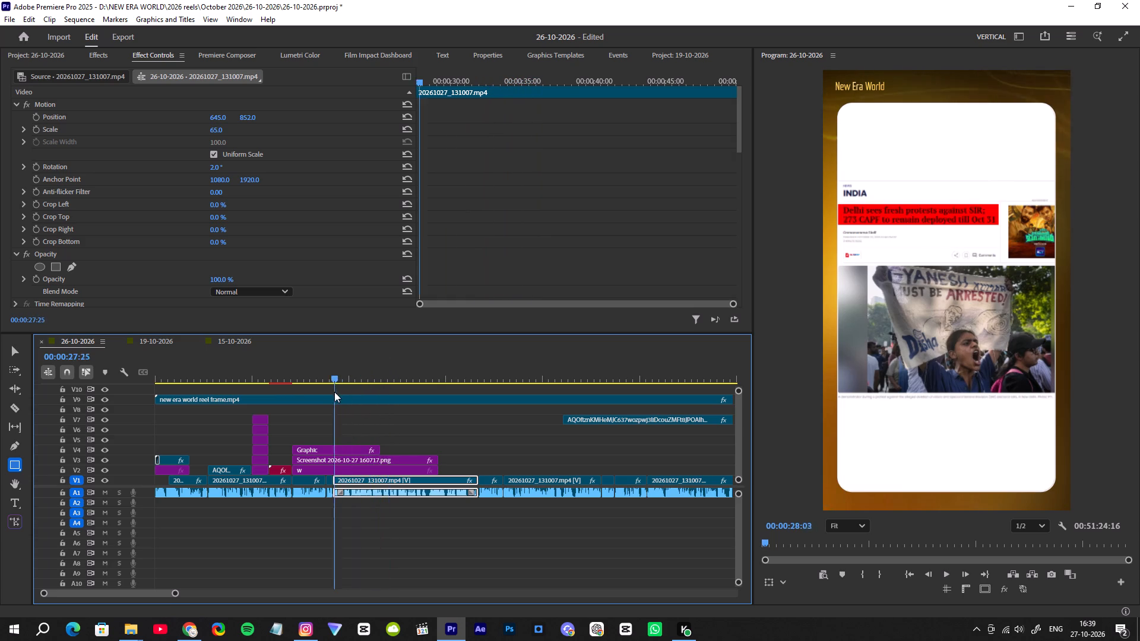
{"action": "left_click_drag", "start_coordinate": [334, 392], "coordinate": [332, 392]}
{"action": "key", "text": "space"}
{"action": "key", "text": "space"}
{"action": "left_click_drag", "start_coordinate": [177, 590], "coordinate": [151, 589]}
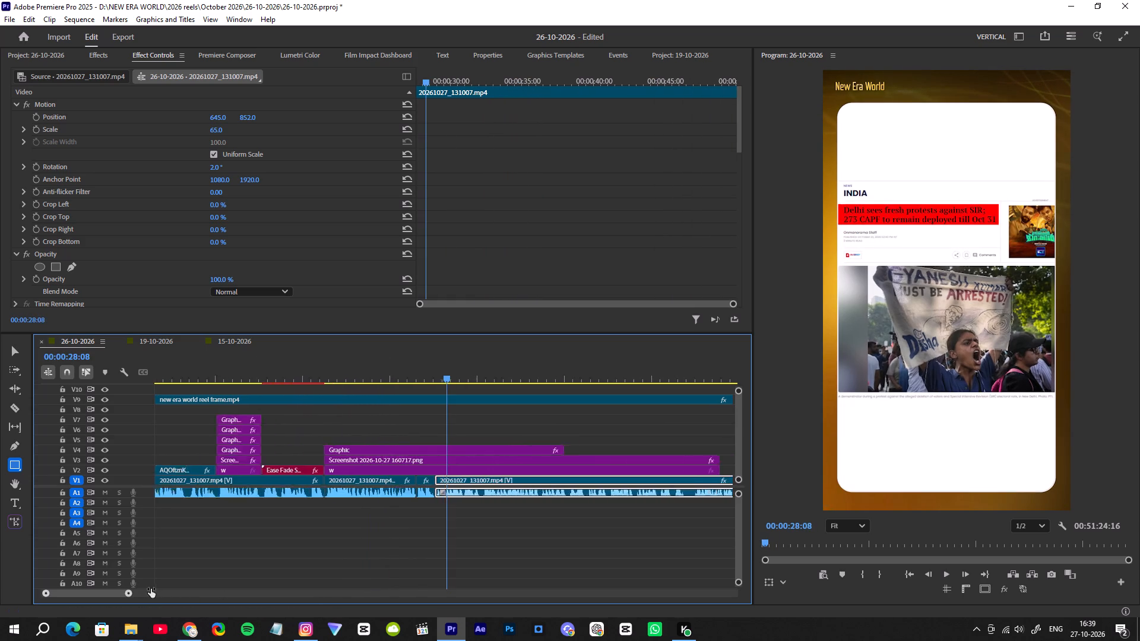
{"action": "left_click_drag", "start_coordinate": [151, 589], "coordinate": [144, 588]}
{"action": "left_click_drag", "start_coordinate": [447, 373], "coordinate": [430, 380]}
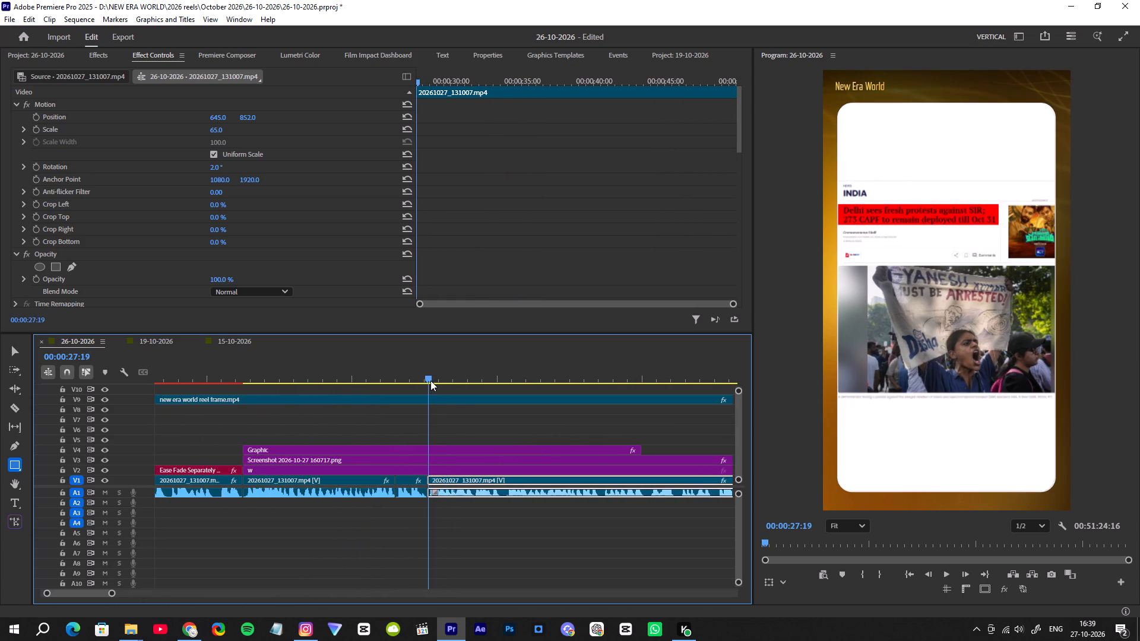
{"action": "left_click_drag", "start_coordinate": [430, 380], "coordinate": [430, 381]}
{"action": "key", "text": "c"}
{"action": "left_click", "coordinate": [427, 472]}
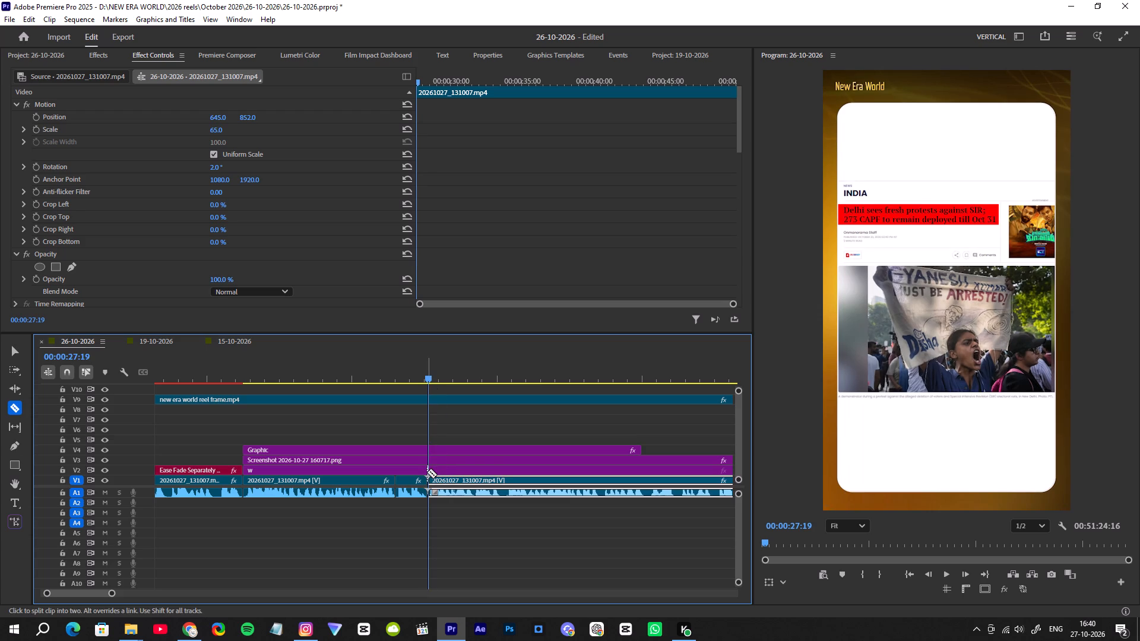
{"action": "left_click", "coordinate": [430, 459]}
{"action": "left_click", "coordinate": [429, 446]}
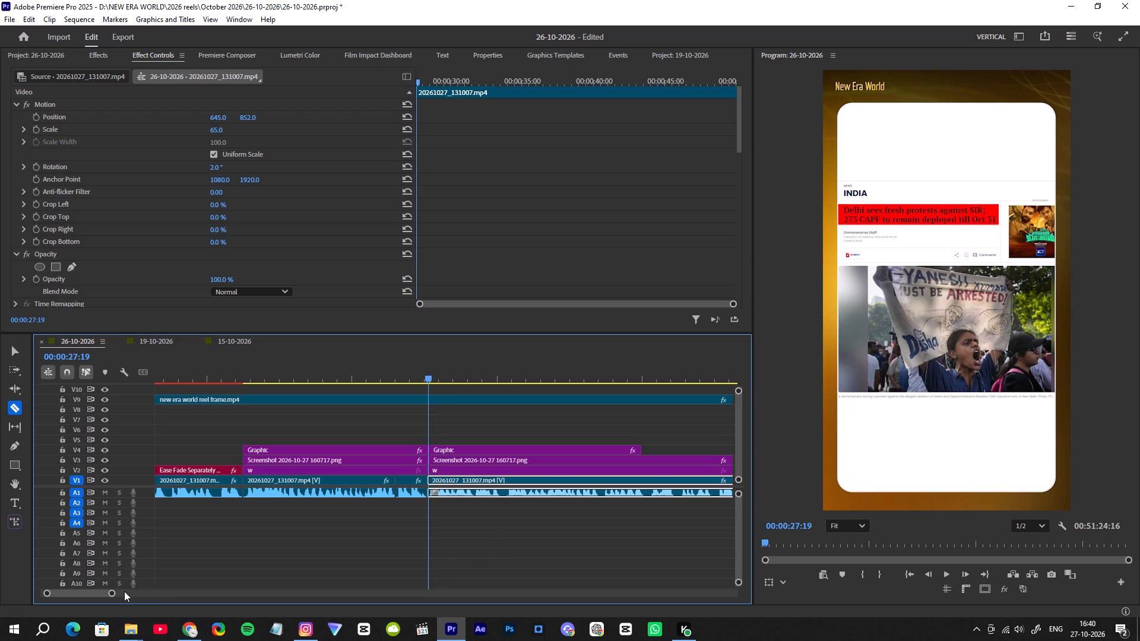
{"action": "left_click_drag", "start_coordinate": [114, 591], "coordinate": [87, 588]}
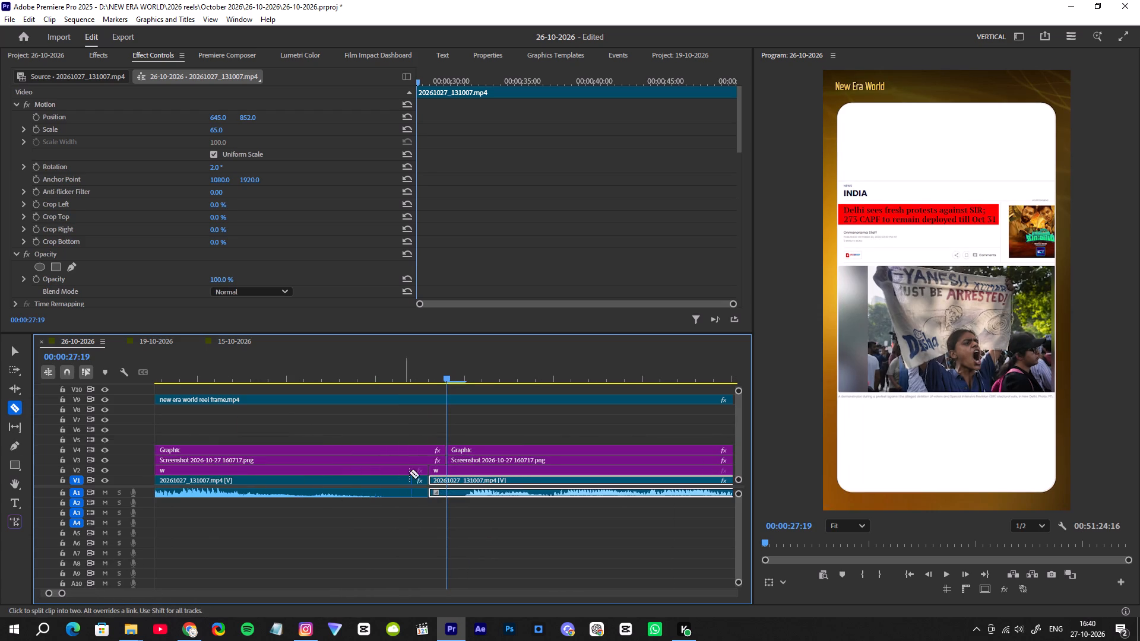
{"action": "left_click", "coordinate": [429, 458]}
{"action": "left_click", "coordinate": [429, 448]}
Delete the leftover highlight, screenshot and white background pieces after the cut, including the short slivers.
{"action": "key", "text": "v"}
{"action": "left_click_drag", "start_coordinate": [438, 424], "coordinate": [469, 466]}
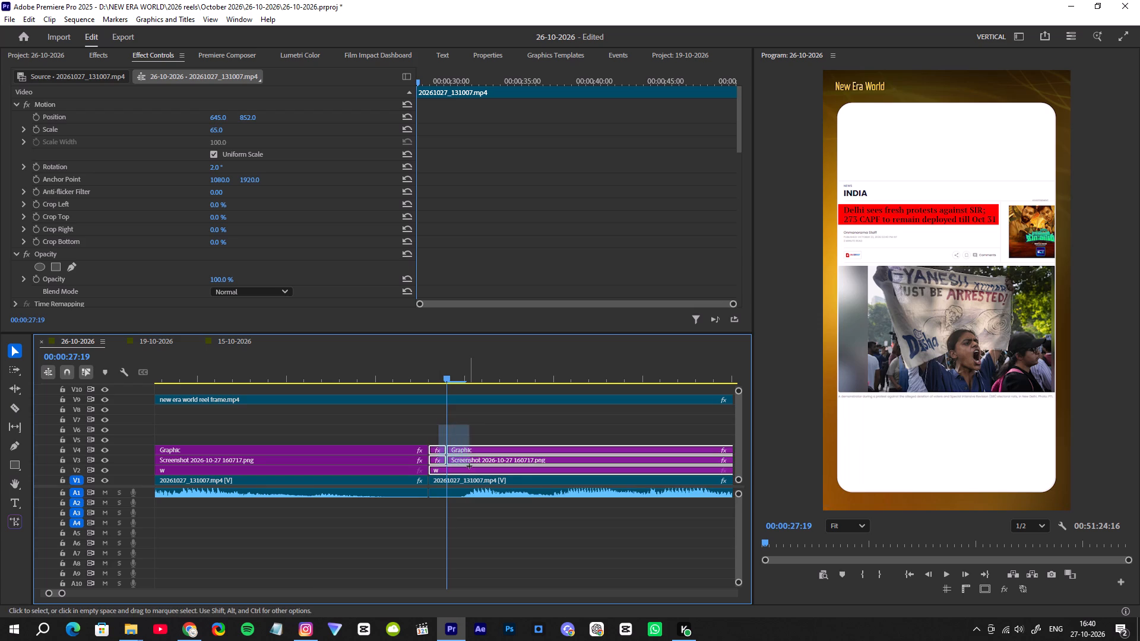
{"action": "left_click_drag", "start_coordinate": [469, 466], "coordinate": [471, 467]}
{"action": "key", "text": "Delete"}
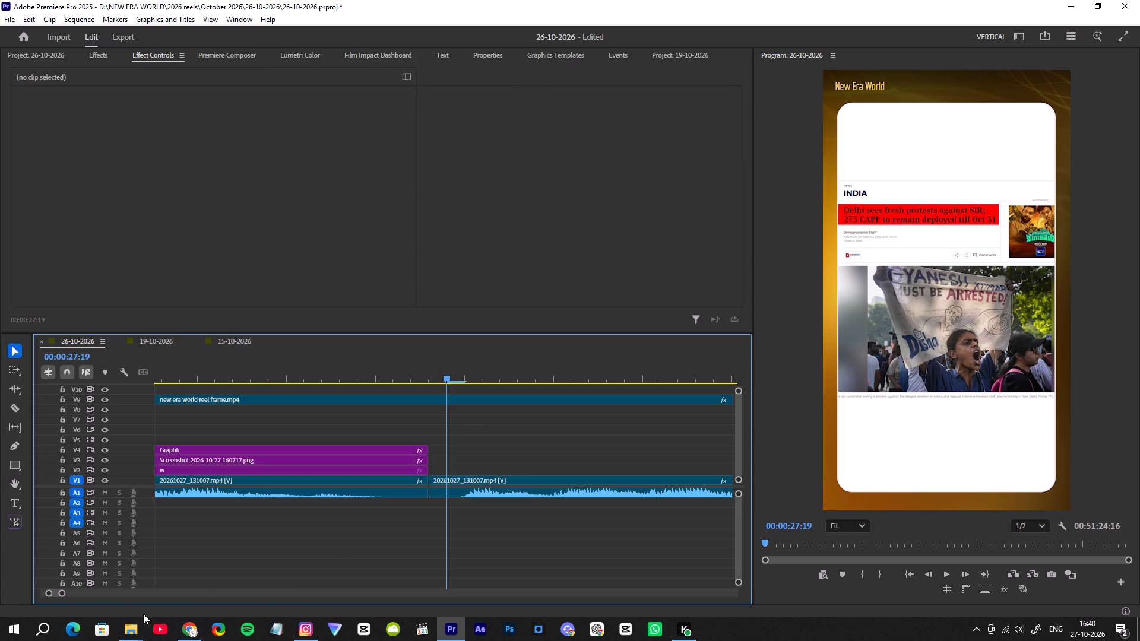
Play back the end of the trimmed protests screenshot, from about 25 seconds, to check its picture and sound.
{"action": "left_click_drag", "start_coordinate": [64, 592], "coordinate": [96, 593]}
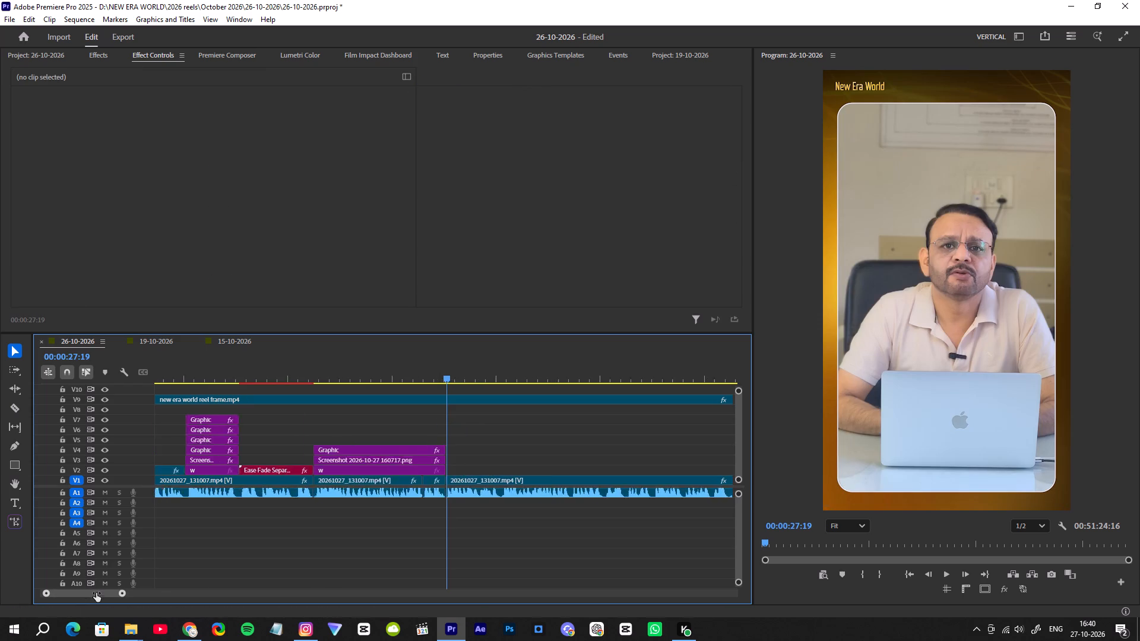
{"action": "left_click_drag", "start_coordinate": [96, 593], "coordinate": [316, 582]}
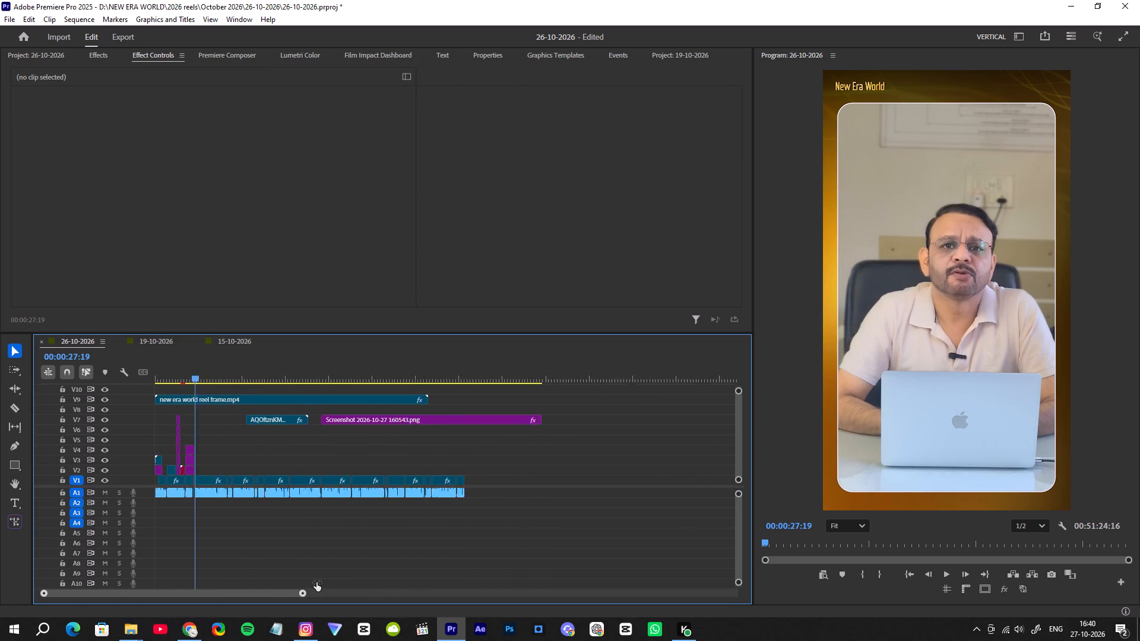
{"action": "left_click_drag", "start_coordinate": [316, 582], "coordinate": [318, 584]}
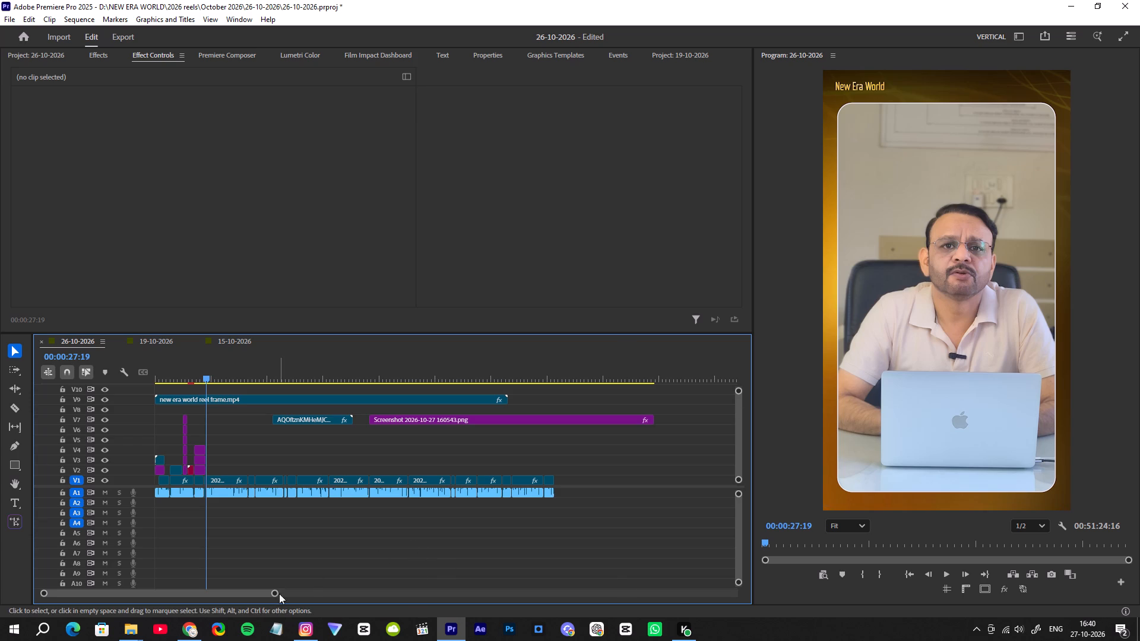
{"action": "left_click_drag", "start_coordinate": [274, 594], "coordinate": [223, 595]}
{"action": "key", "text": "space"}
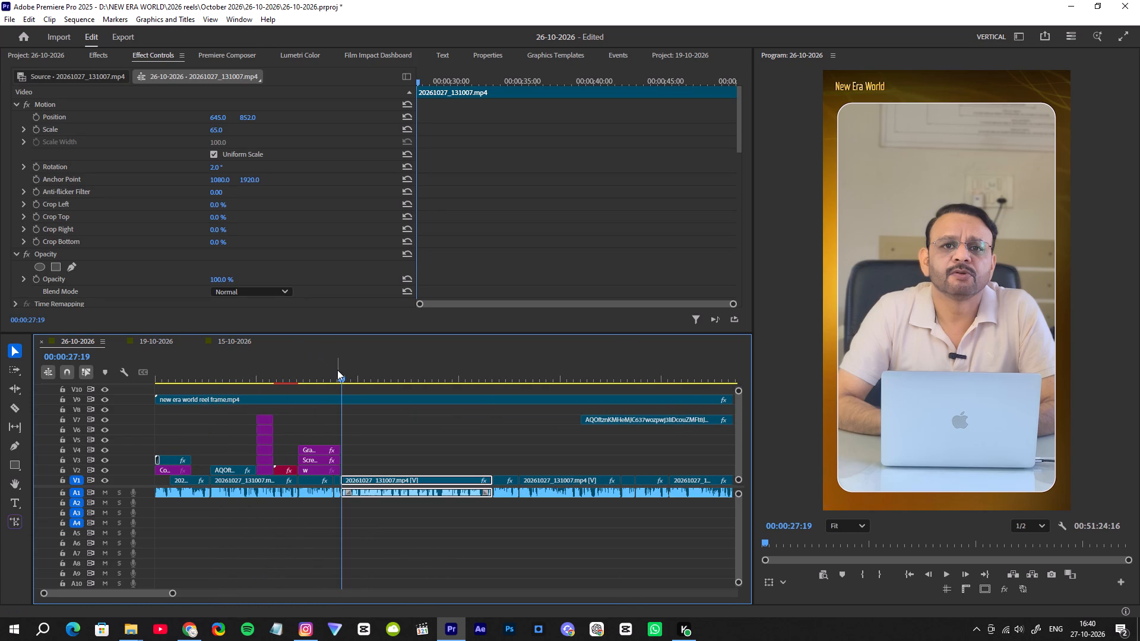
{"action": "left_click_drag", "start_coordinate": [338, 370], "coordinate": [328, 377]}
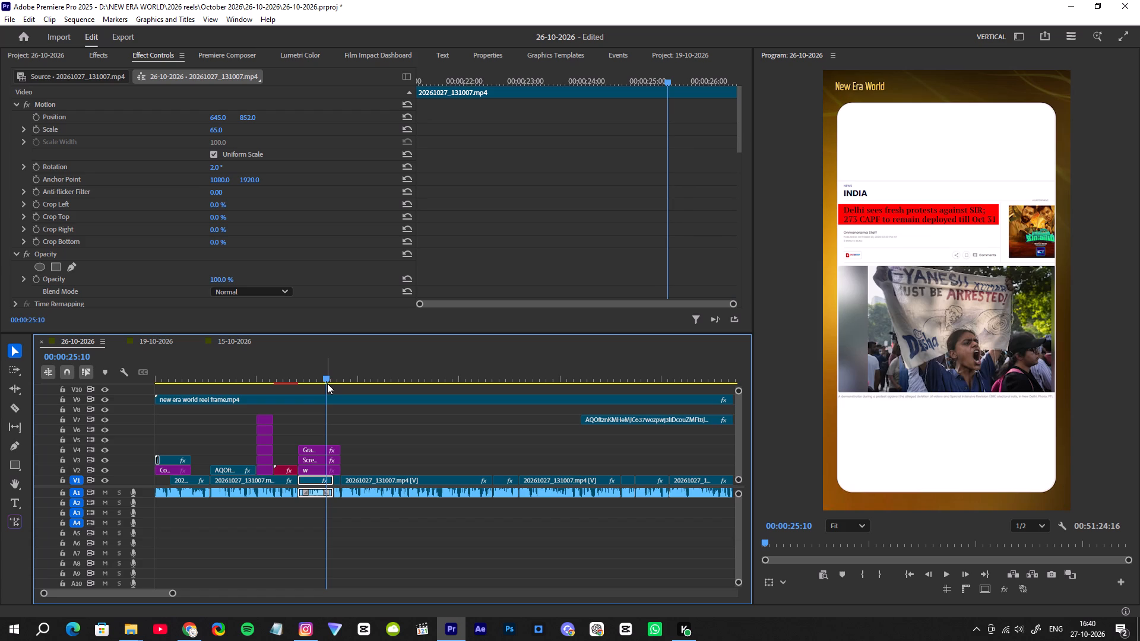
{"action": "left_click", "coordinate": [327, 377]}
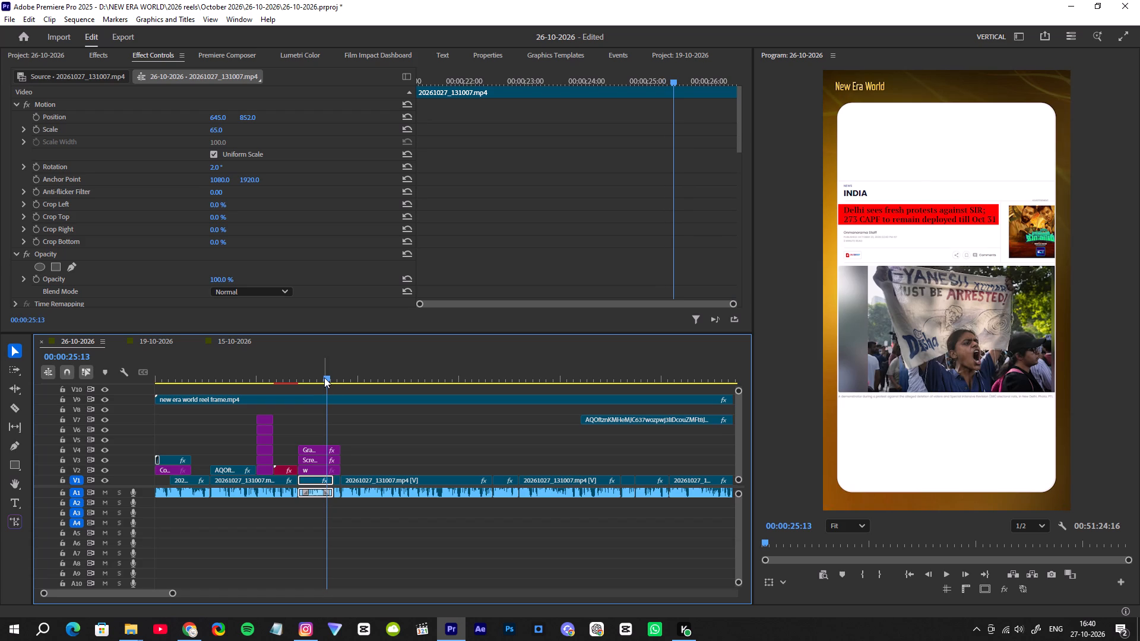
{"action": "key", "text": "space"}
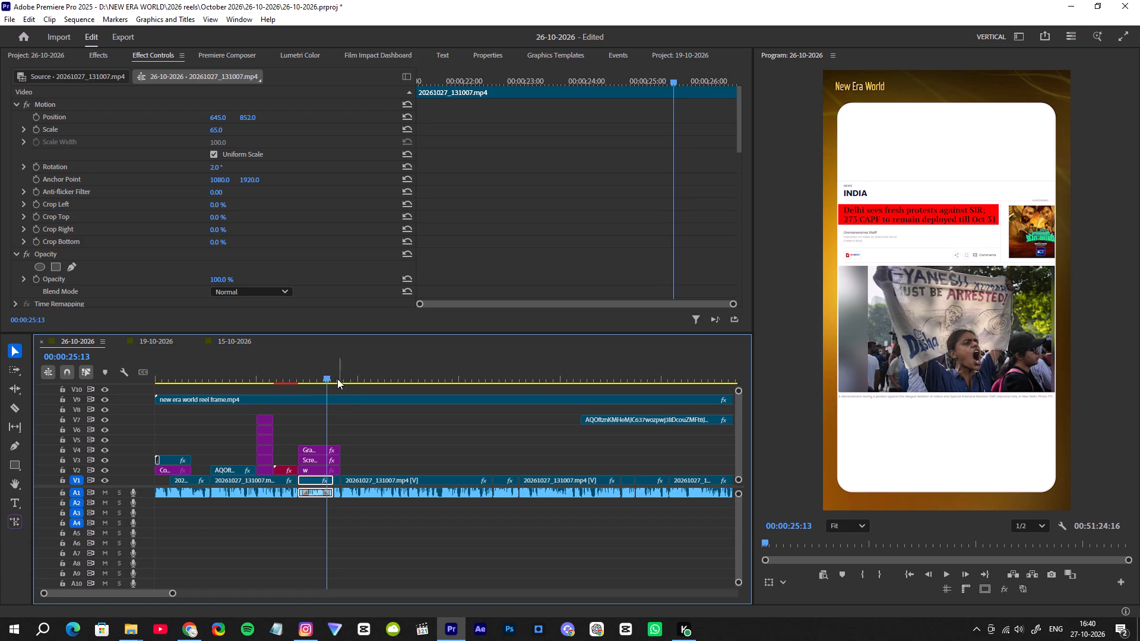
{"action": "left_click", "coordinate": [329, 378]}
{"action": "key", "text": "space"}
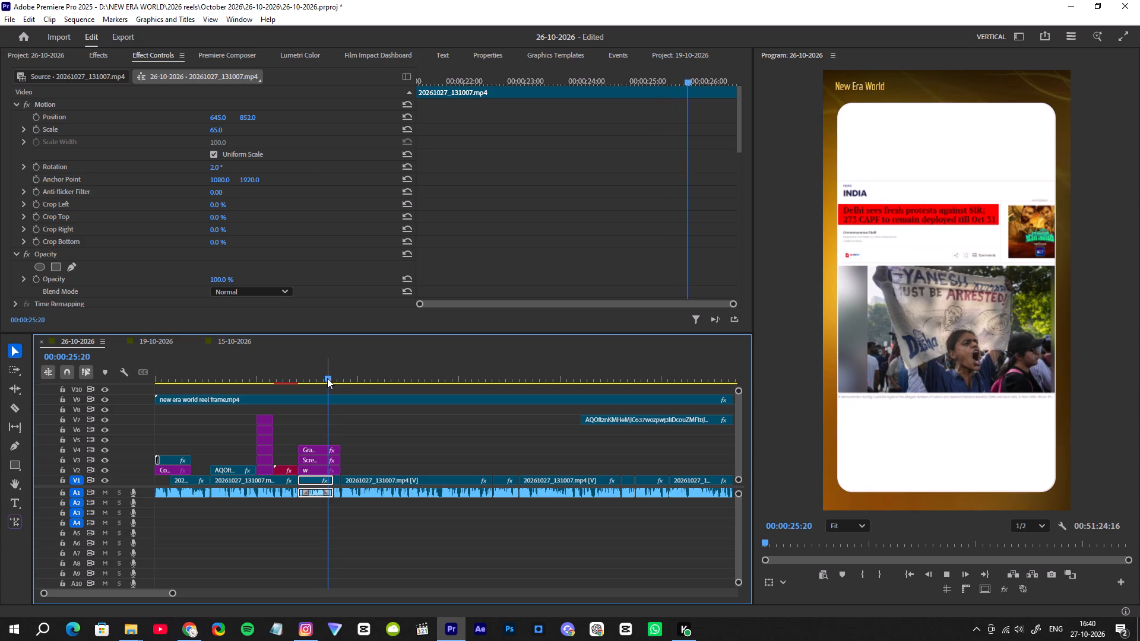
{"action": "key", "text": "space"}
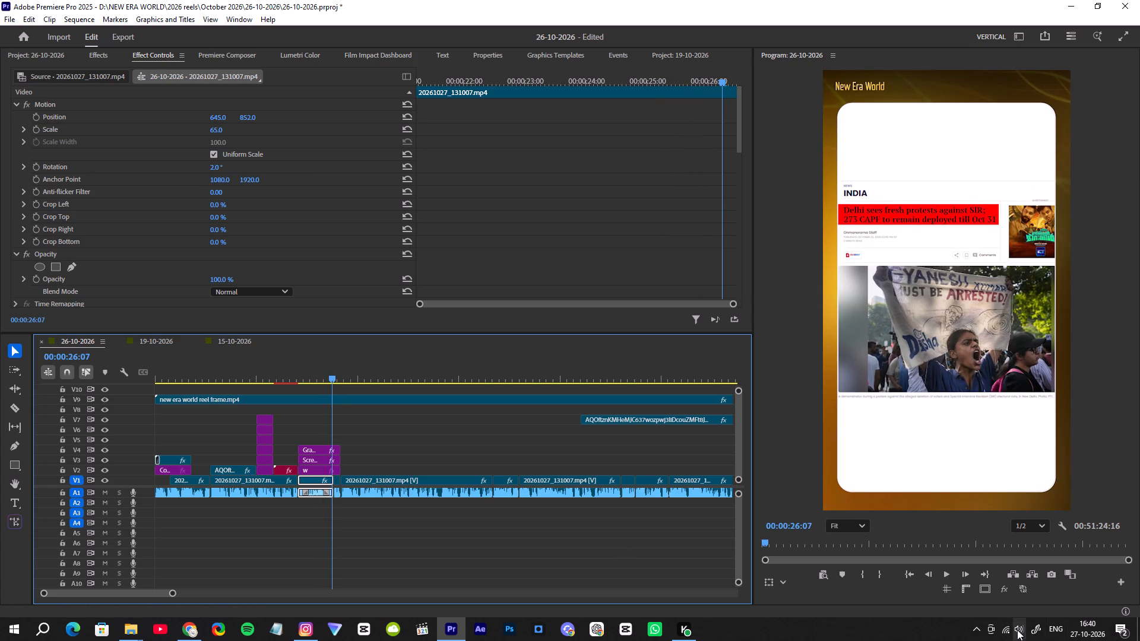
{"action": "left_click", "coordinate": [572, 547]}
{"action": "key", "text": "space"}
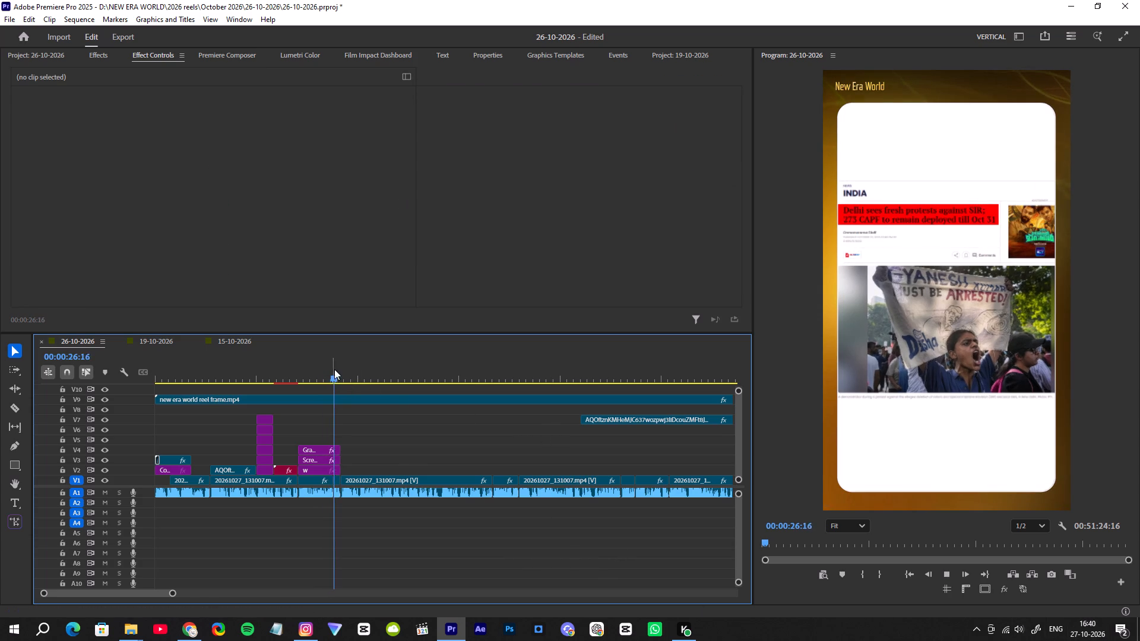
{"action": "left_click_drag", "start_coordinate": [334, 369], "coordinate": [322, 406]}
{"action": "key", "text": "space"}
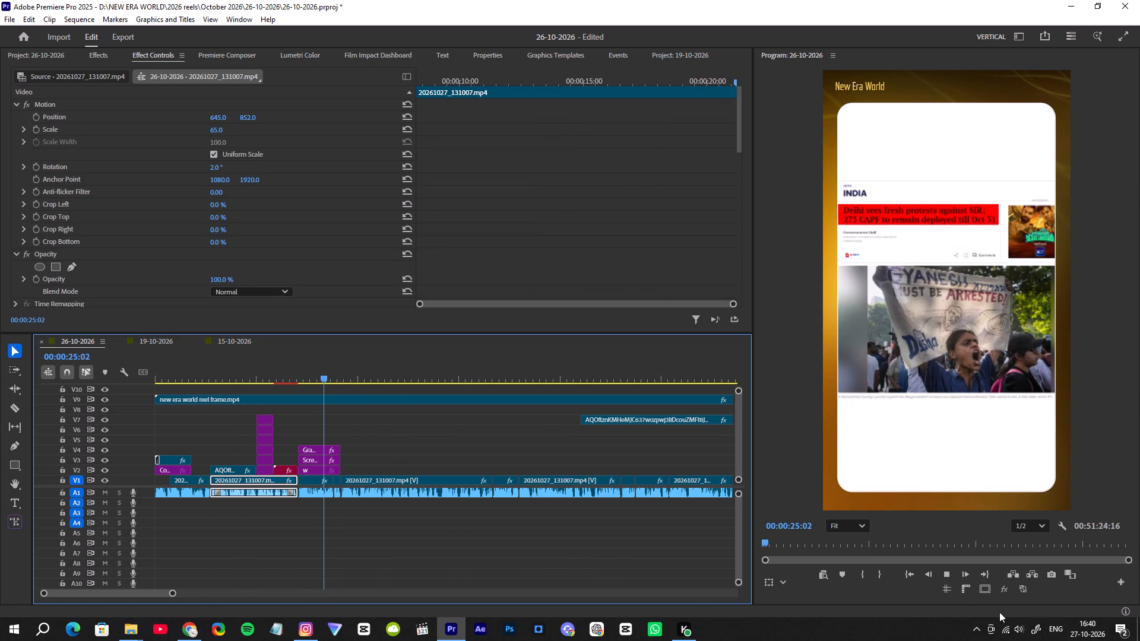
{"action": "key", "text": "space"}
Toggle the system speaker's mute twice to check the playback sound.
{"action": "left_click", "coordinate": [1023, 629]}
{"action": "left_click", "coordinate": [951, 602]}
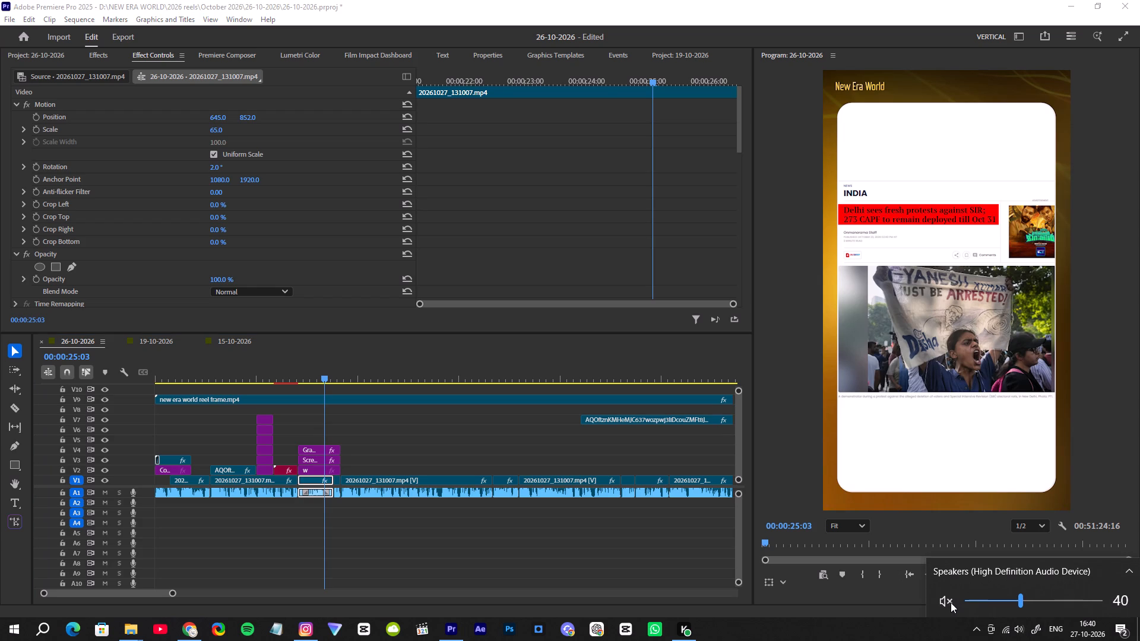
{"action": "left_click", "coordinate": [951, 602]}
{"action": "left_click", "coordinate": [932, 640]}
Listen from the end of the protests screenshot to about 34 seconds and locate the narration point for the next insert.
{"action": "left_click", "coordinate": [328, 374]}
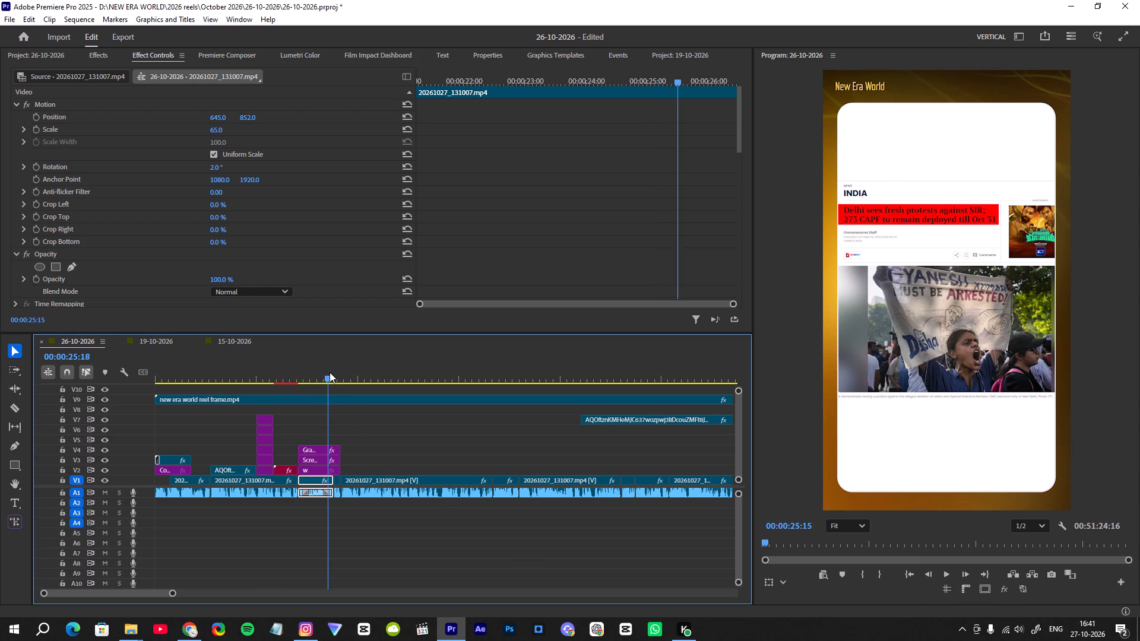
{"action": "key", "text": "space"}
{"action": "key", "text": "space"}
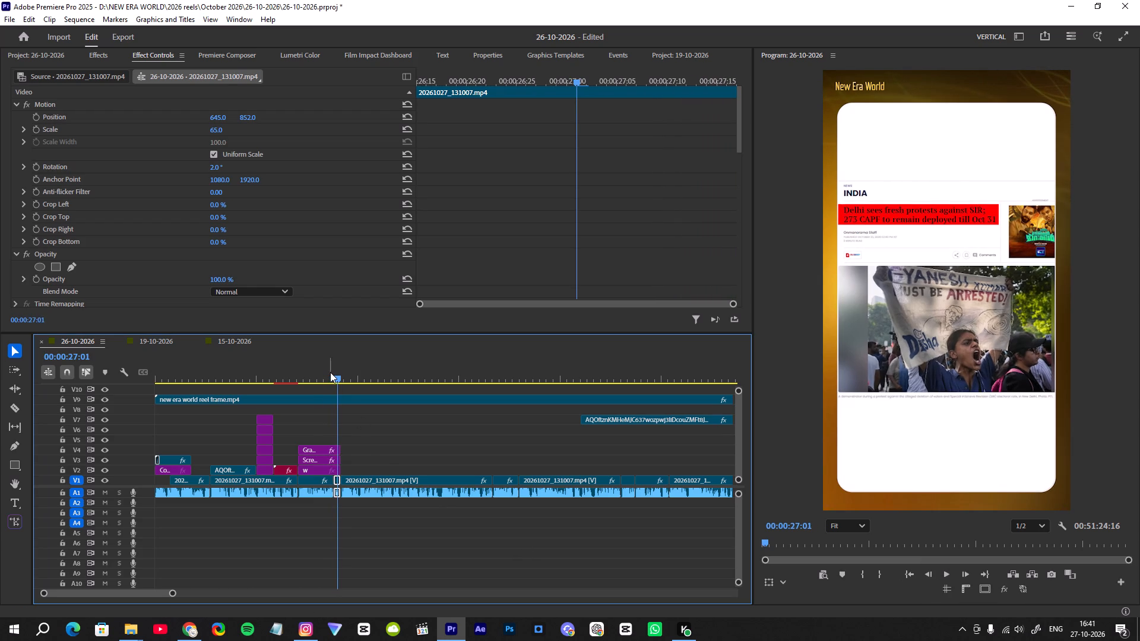
{"action": "key", "text": "space"}
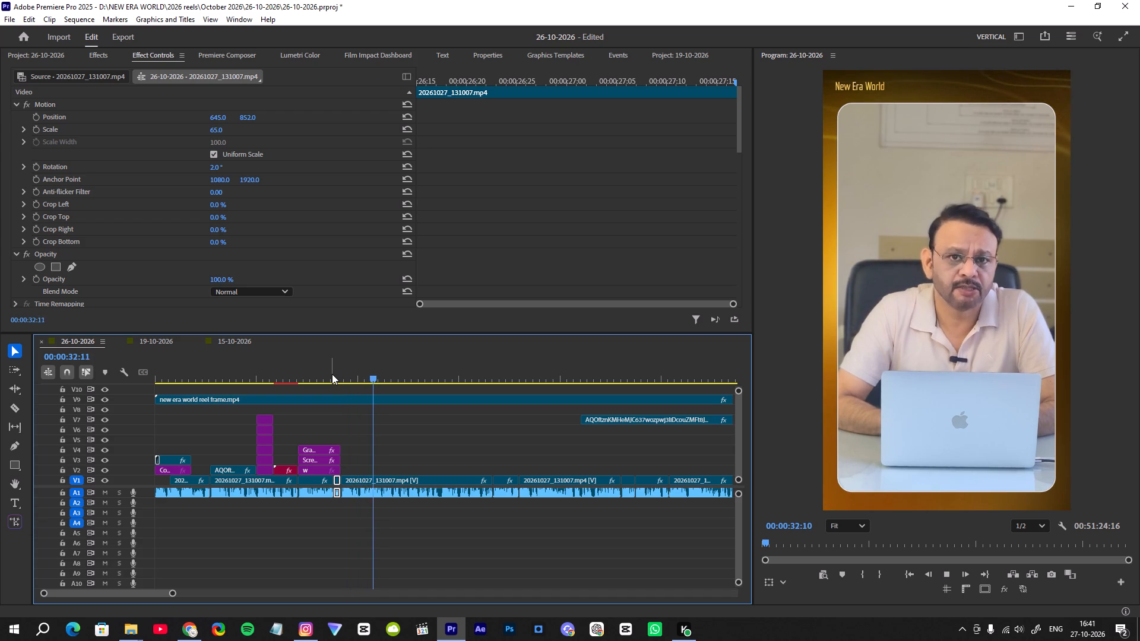
{"action": "key", "text": "space"}
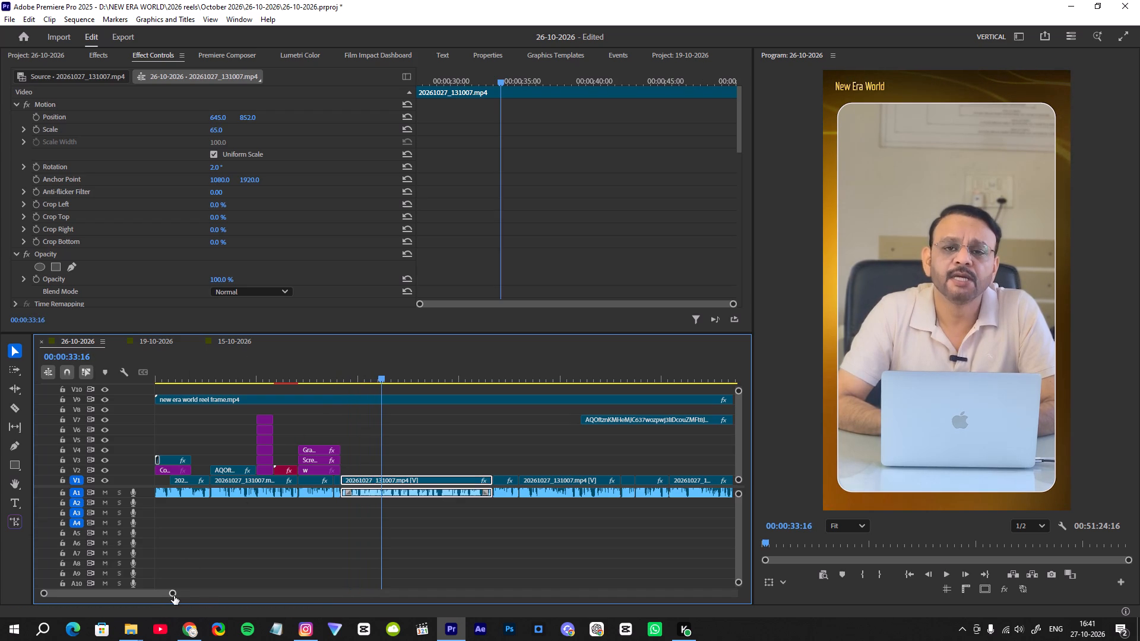
{"action": "left_click_drag", "start_coordinate": [174, 596], "coordinate": [206, 599]}
{"action": "key", "text": "space"}
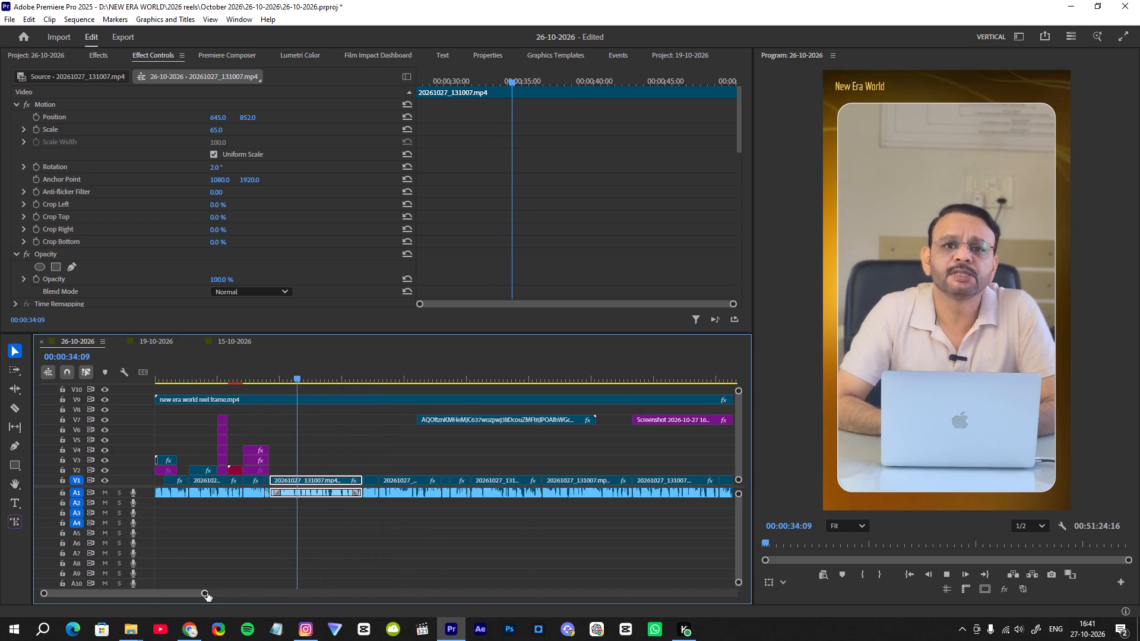
{"action": "key", "text": "space"}
{"action": "left_click", "coordinate": [297, 376]}
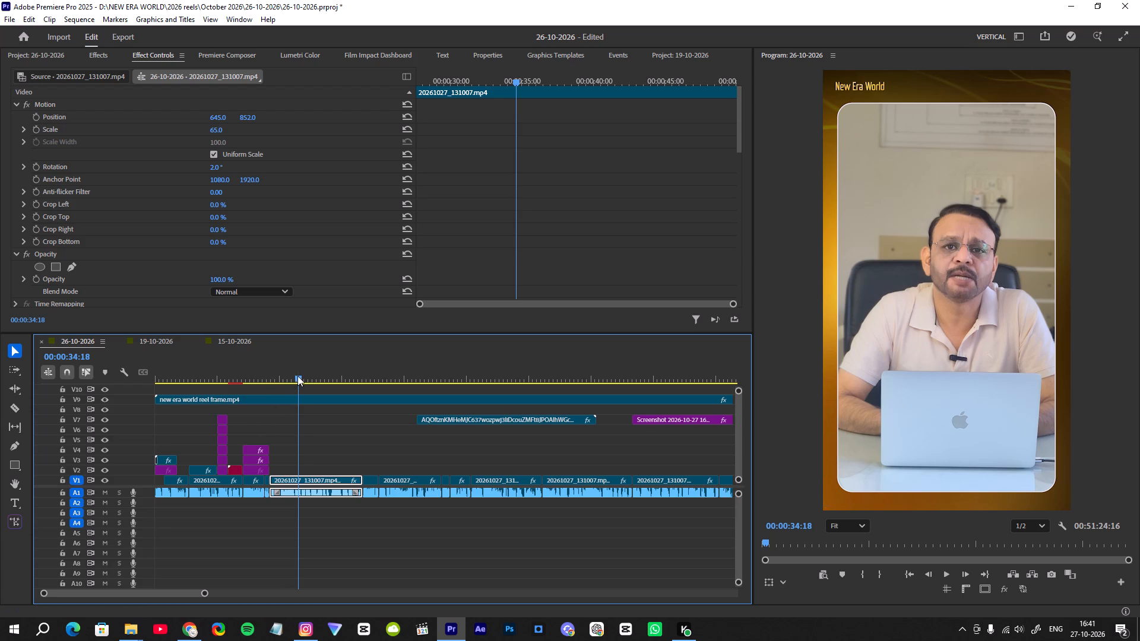
{"action": "key", "text": "space"}
{"action": "key", "text": "space"}
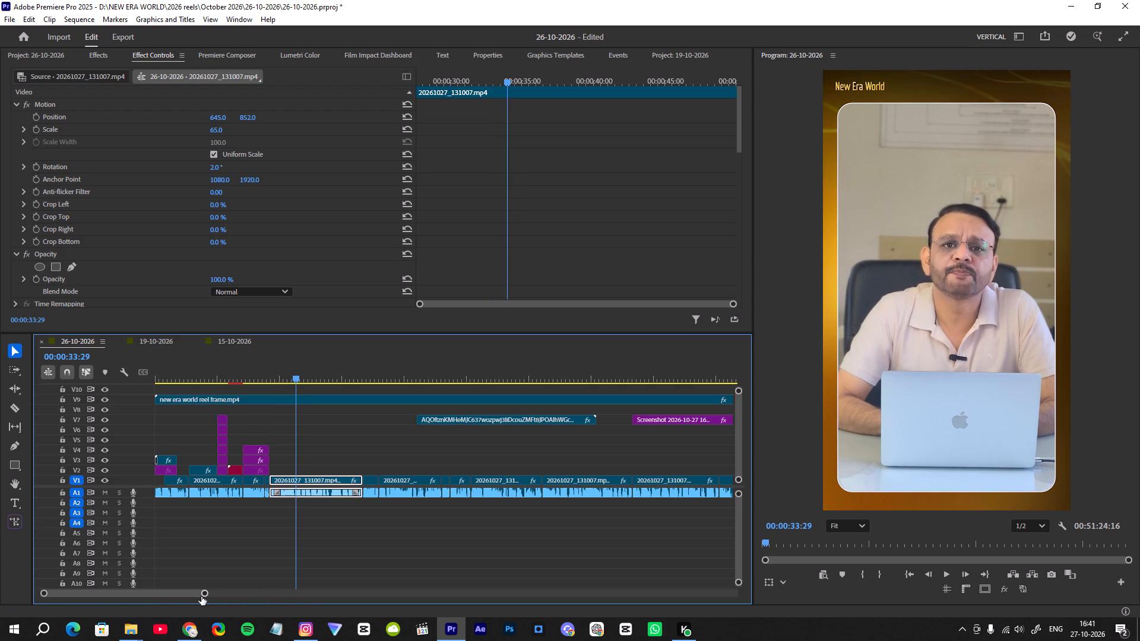
{"action": "left_click_drag", "start_coordinate": [204, 594], "coordinate": [145, 586]}
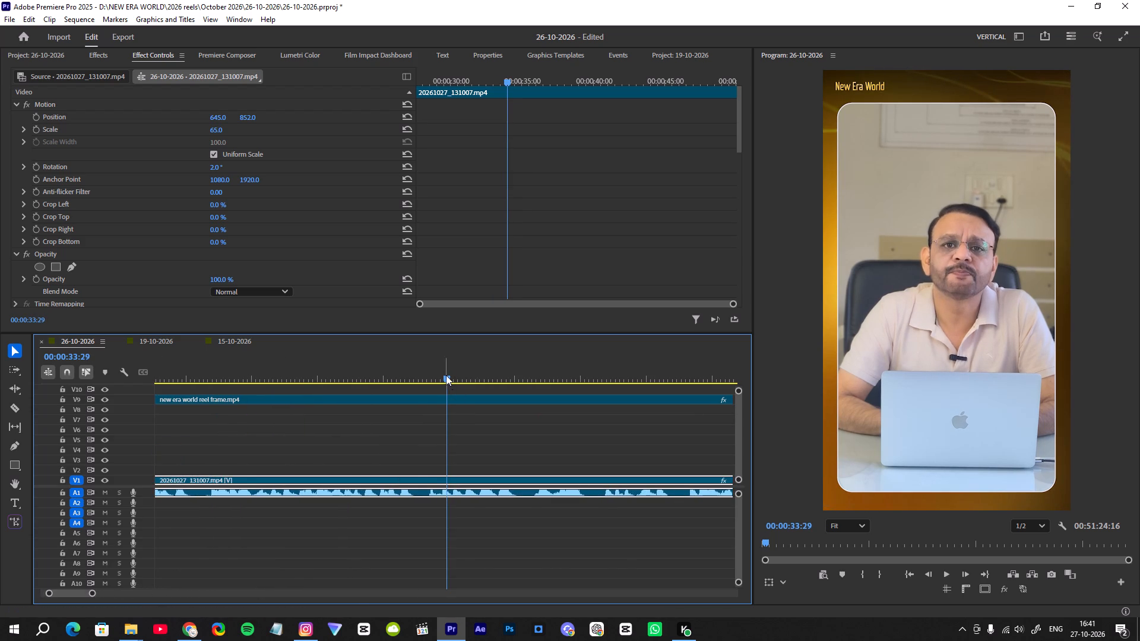
{"action": "left_click_drag", "start_coordinate": [446, 375], "coordinate": [421, 386]}
{"action": "left_click_drag", "start_coordinate": [93, 592], "coordinate": [113, 595]}
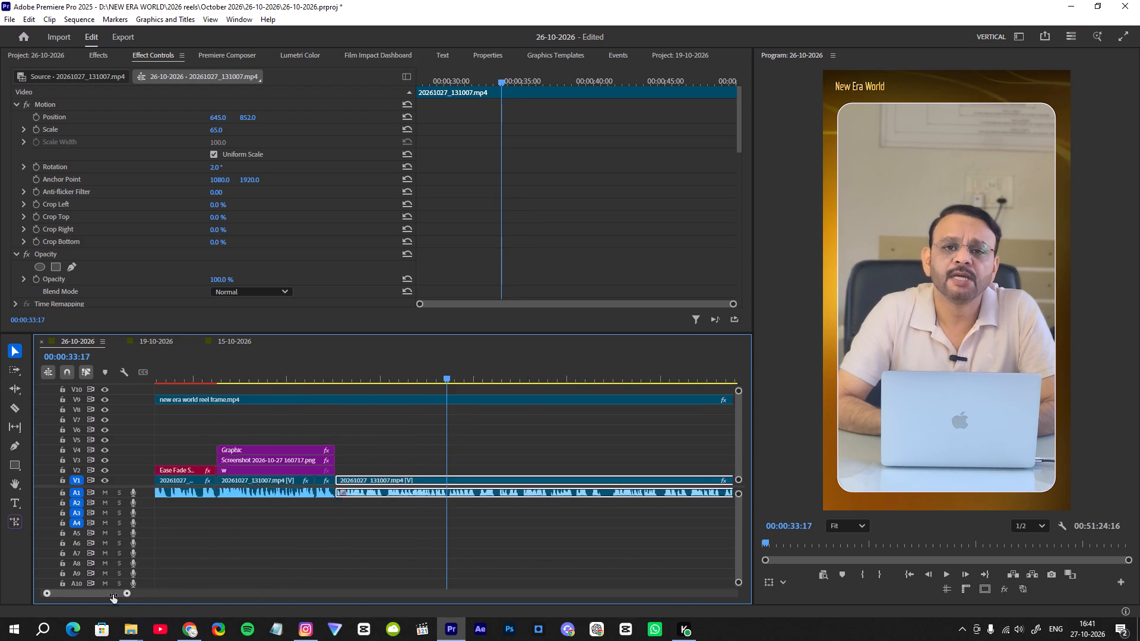
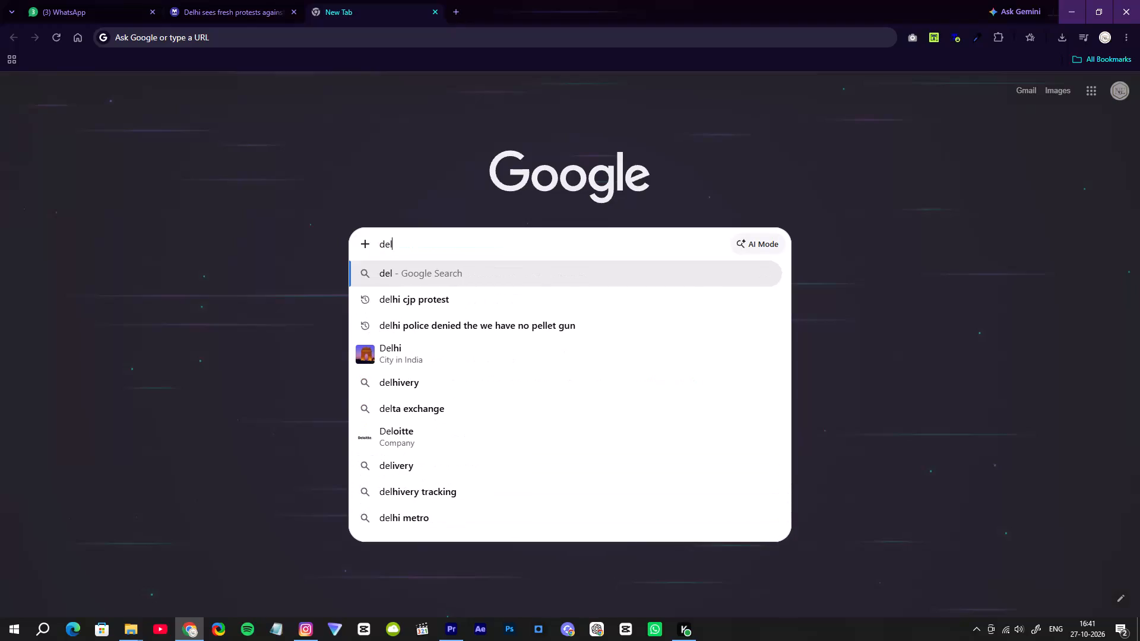
Search Google for "delhi protest 273 capf companes all detail", checking the reel's protests headline for wording, and expand the AI Overview to the company breakdown.
{"action": "type", "text": "hi"}
{"action": "key", "text": "space"}
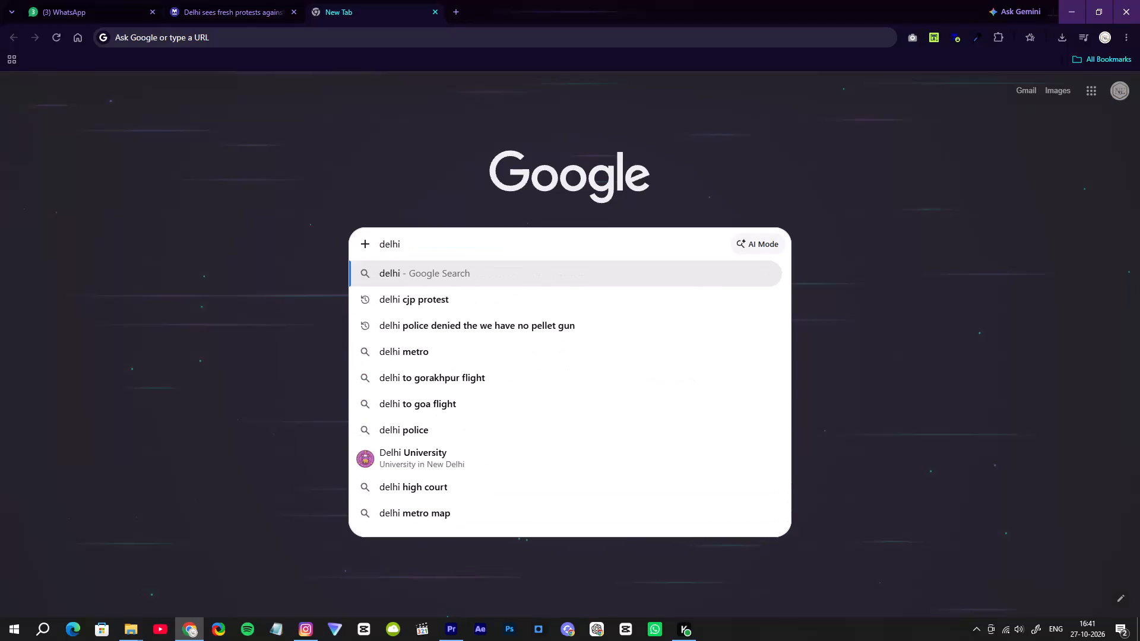
{"action": "type", "text": "protest"}
{"action": "key", "text": "space"}
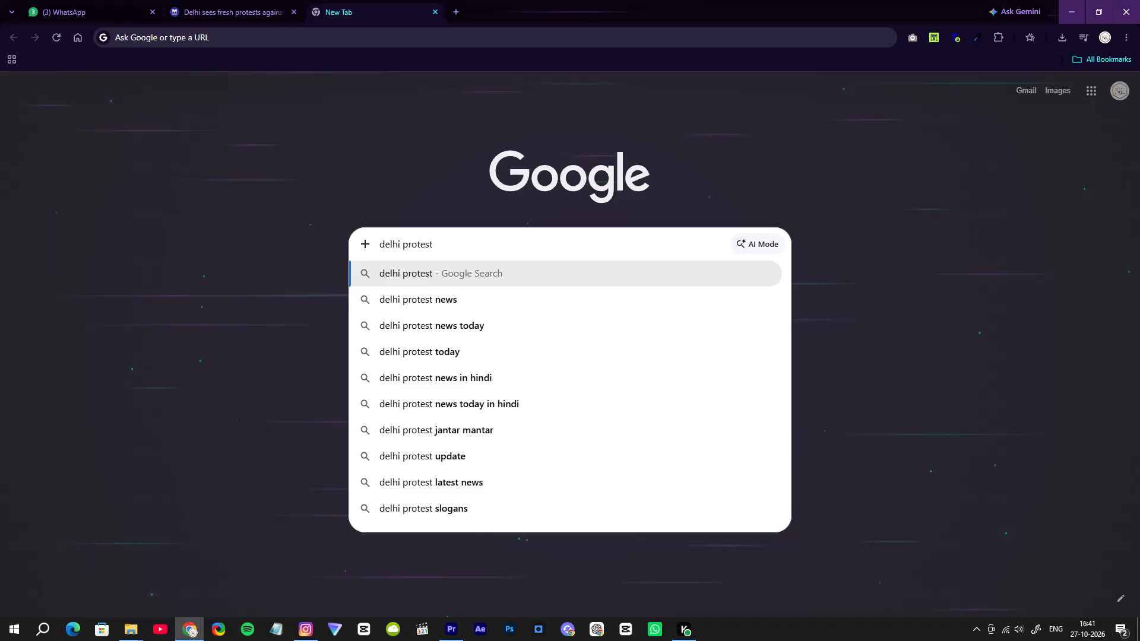
{"action": "left_click", "coordinate": [461, 640]}
{"action": "left_click", "coordinate": [306, 388]}
{"action": "left_click", "coordinate": [303, 373]}
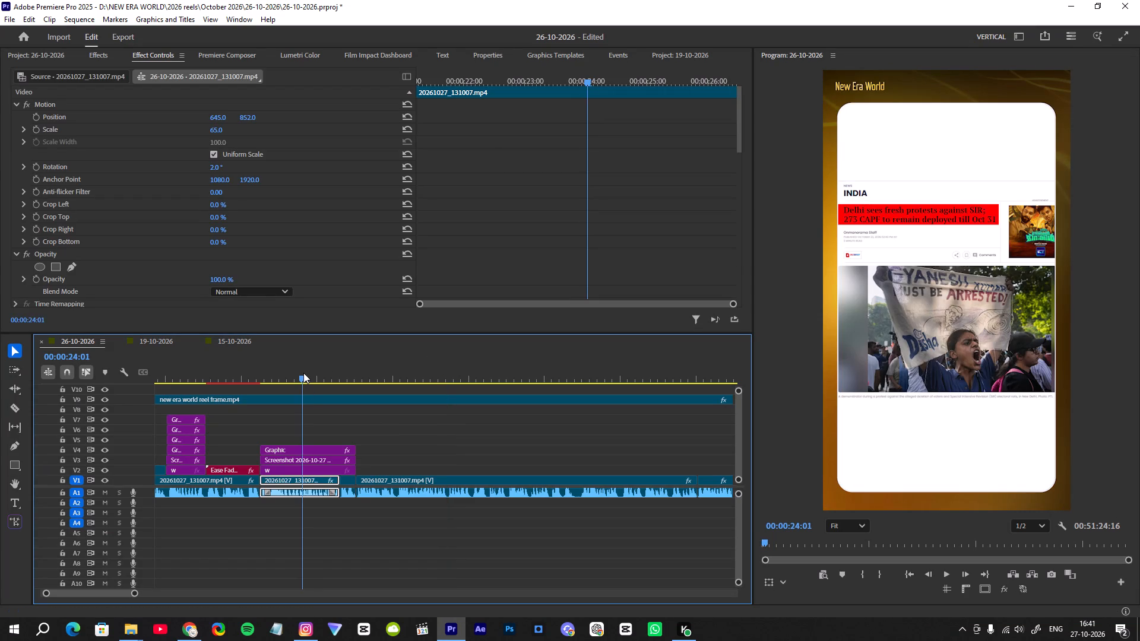
{"action": "left_click", "coordinate": [189, 637]}
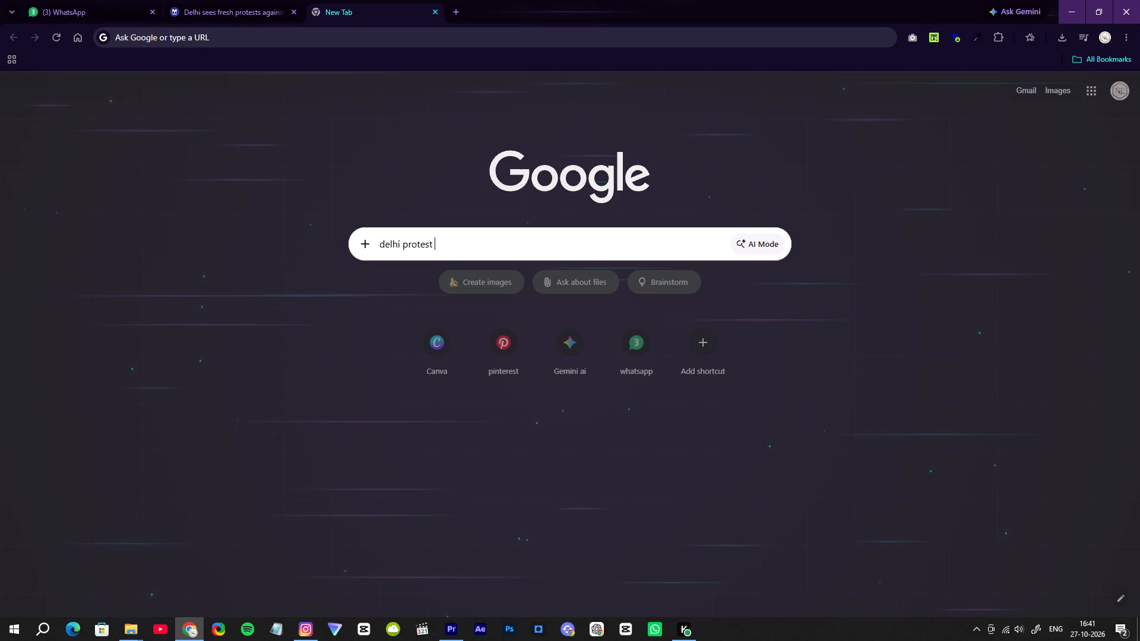
{"action": "type", "text": "273 ca"}
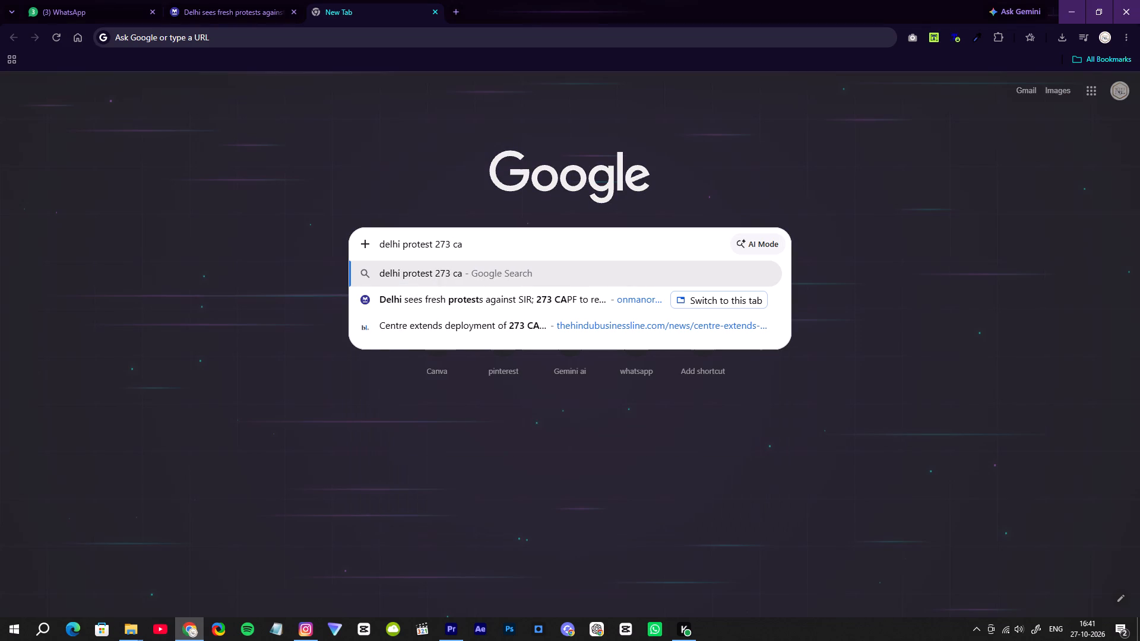
{"action": "type", "text": "pf"}
{"action": "key", "text": "space"}
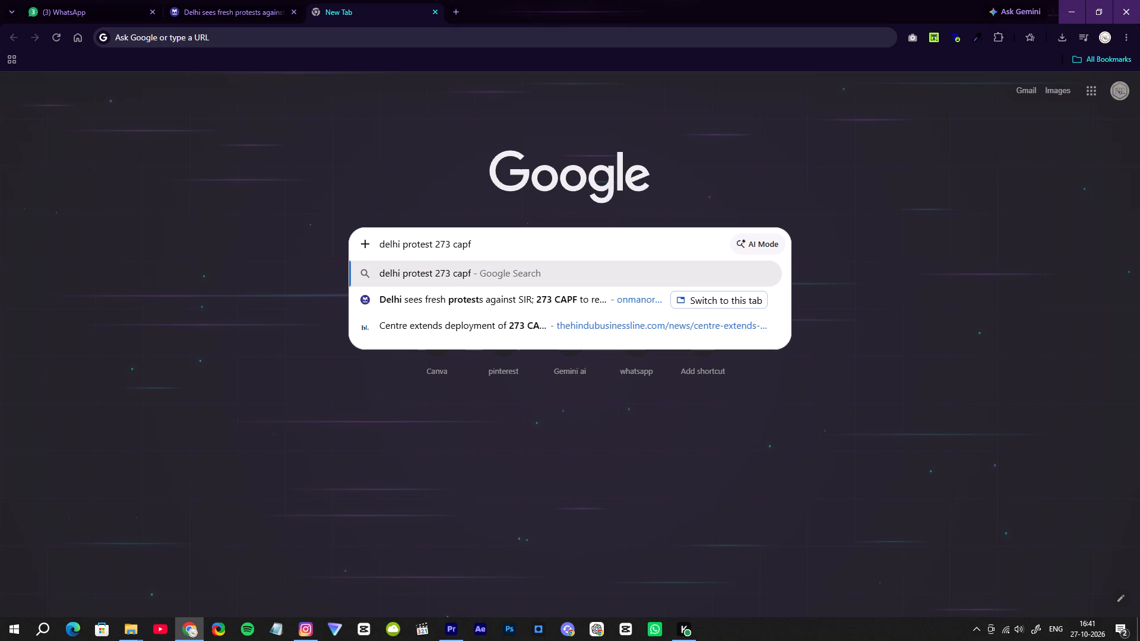
{"action": "type", "text": "companes all detail"}
{"action": "key", "text": "space"}
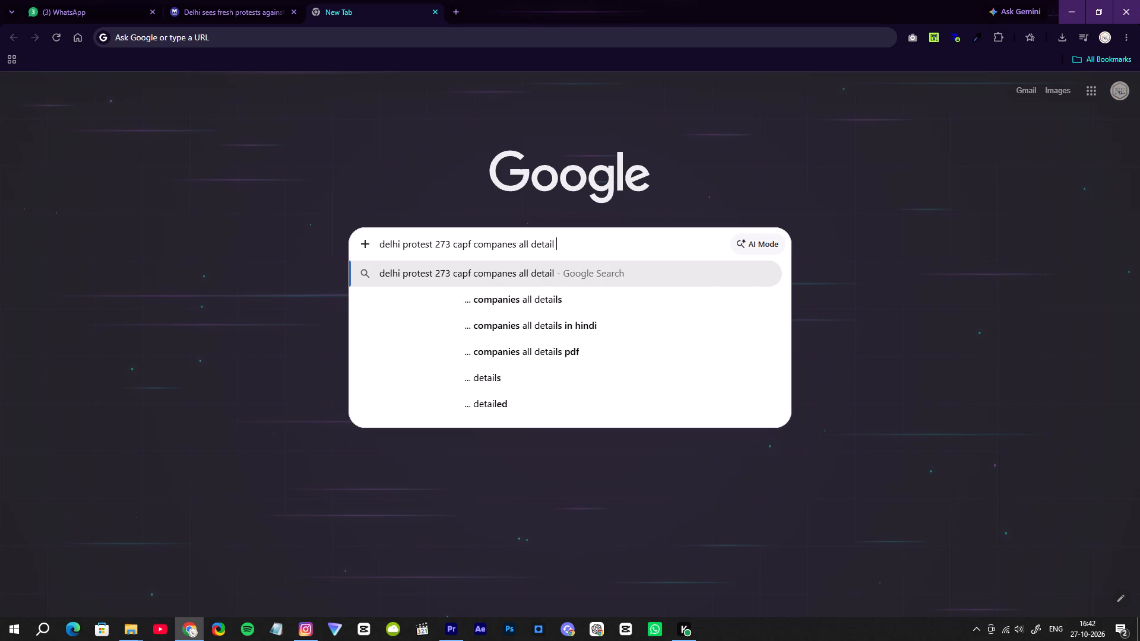
{"action": "key", "text": "Return"}
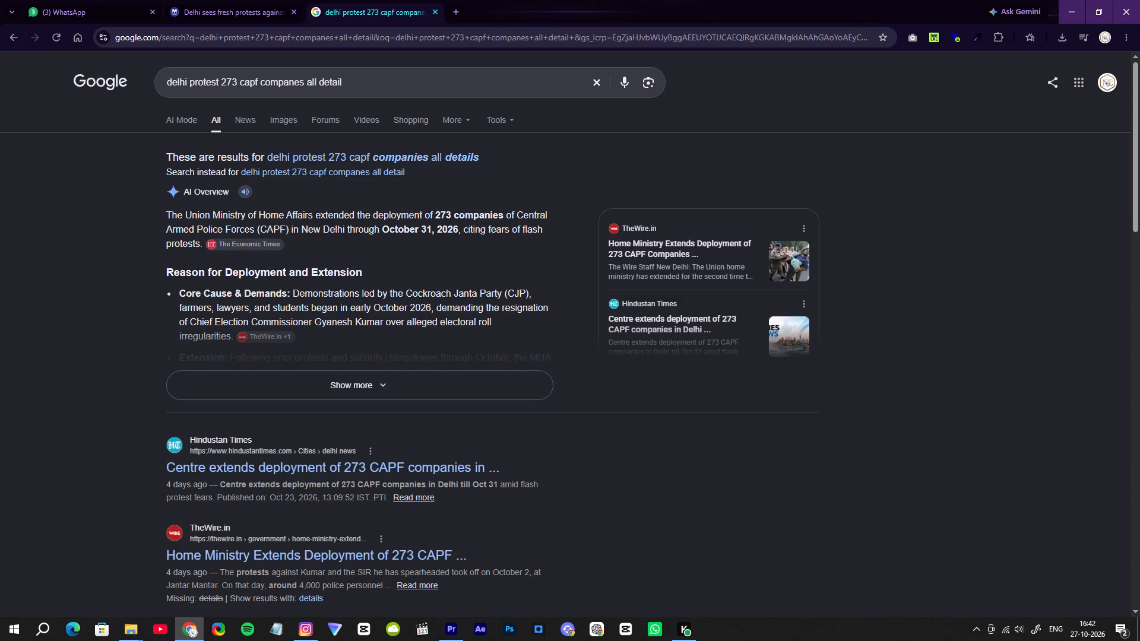
{"action": "scroll", "coordinate": [483, 323], "scroll_direction": "down", "scroll_amount": 1}
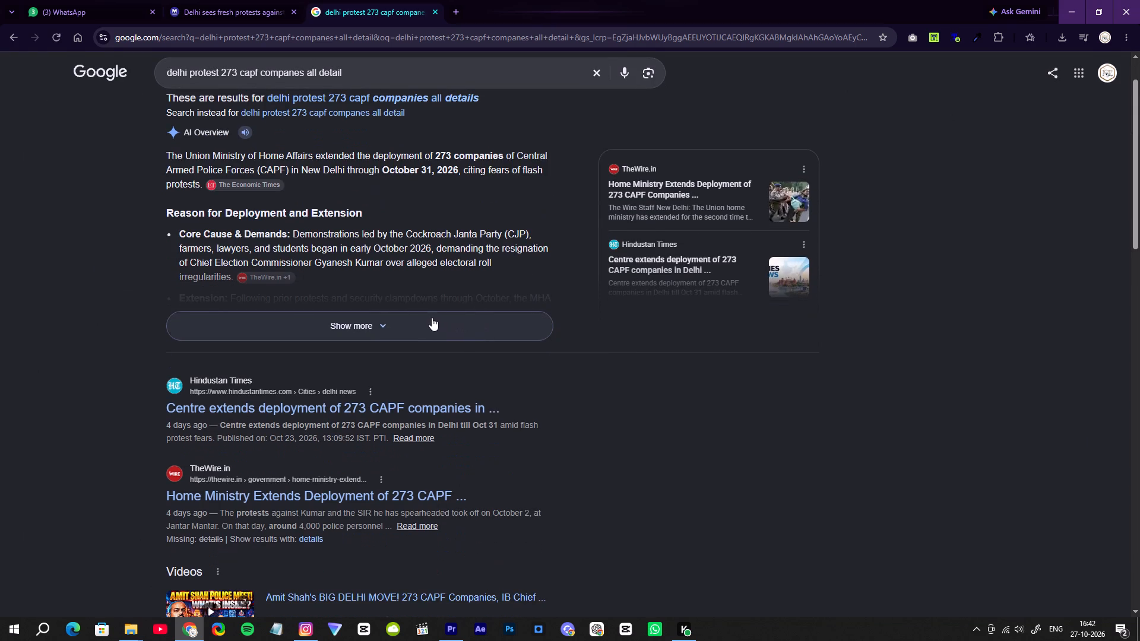
{"action": "left_click", "coordinate": [370, 332]}
{"action": "scroll", "coordinate": [376, 341], "scroll_direction": "down", "scroll_amount": 3}
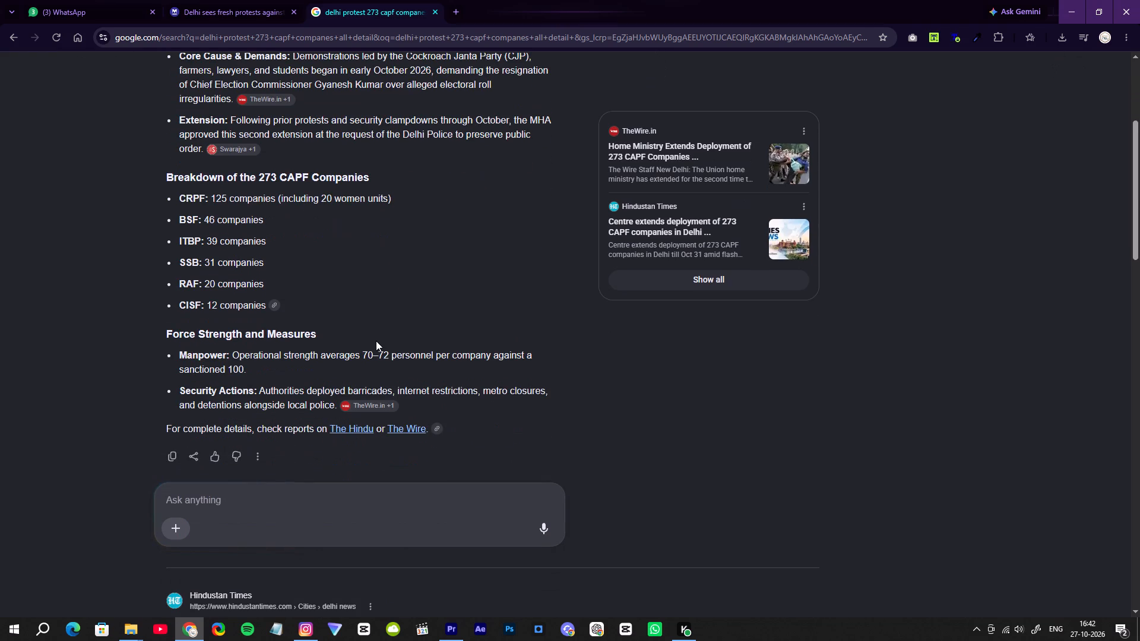
In Premiere Pro, listen from just after the protests screenshot to 00:00:34:14 to locate the narration point for the CAPF breakdown.
{"action": "left_click", "coordinate": [468, 632]}
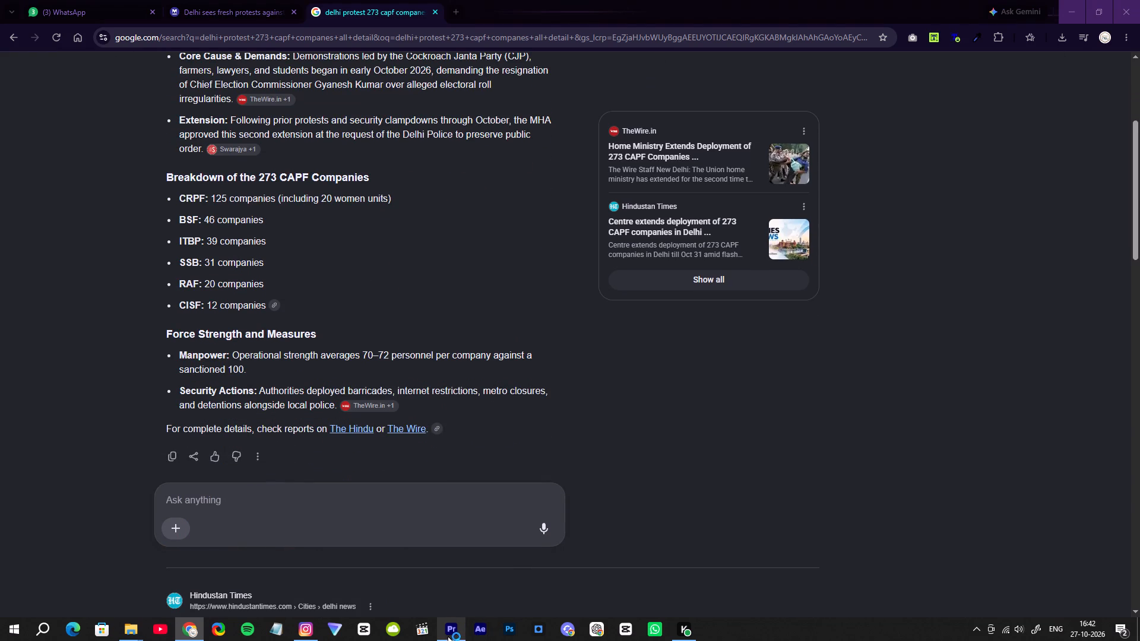
{"action": "left_click", "coordinate": [448, 634]}
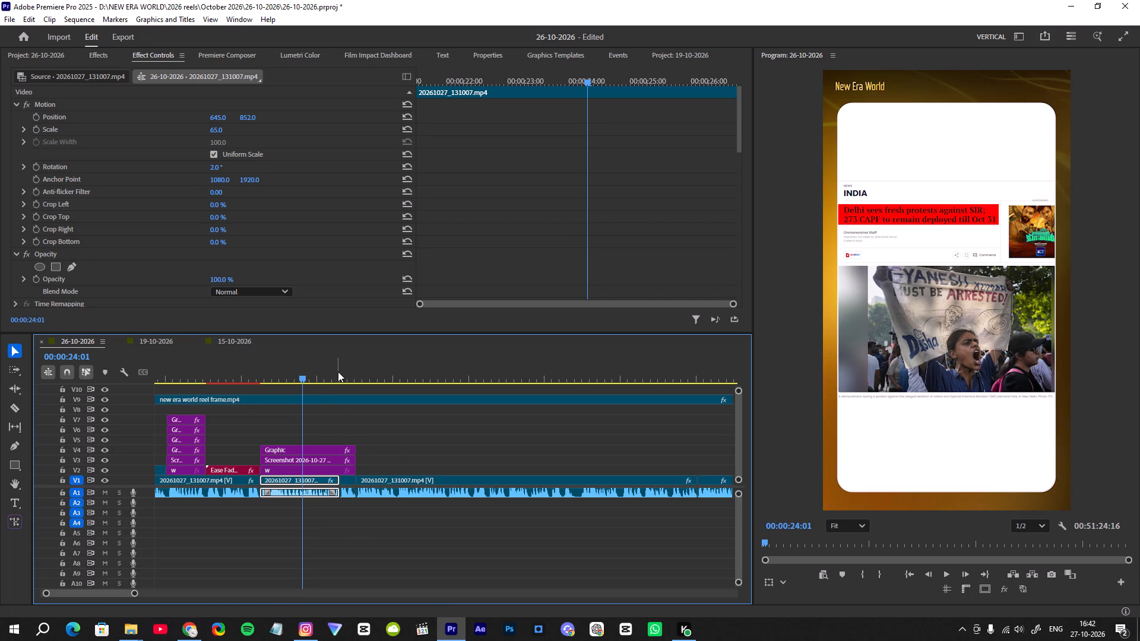
{"action": "left_click_drag", "start_coordinate": [338, 372], "coordinate": [359, 377]}
{"action": "key", "text": "space"}
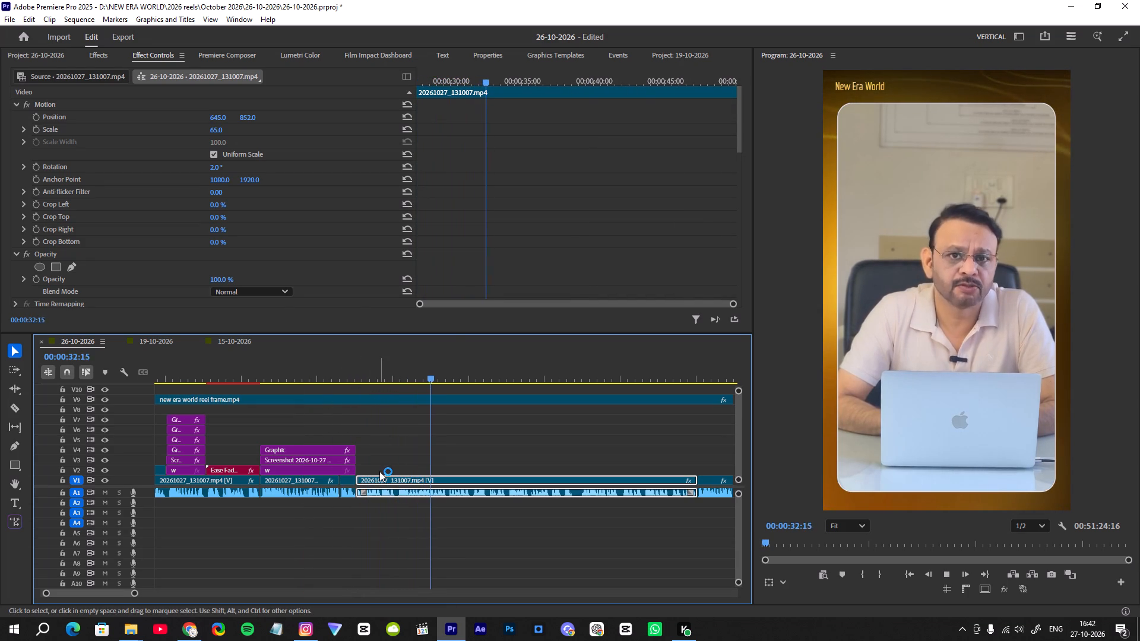
{"action": "key", "text": "space"}
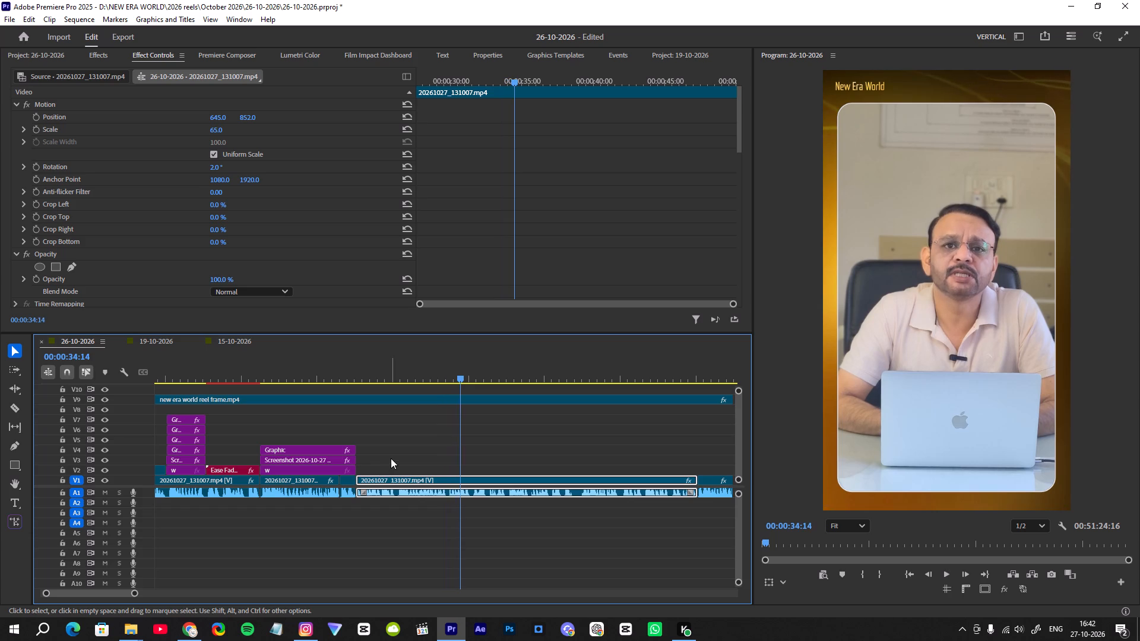
Snip the "Breakdown of the 273 CAPF Companies" list from the Google results in Chrome and save it as a PNG in the 26-10-2026 folder.
{"action": "left_click", "coordinate": [192, 632]}
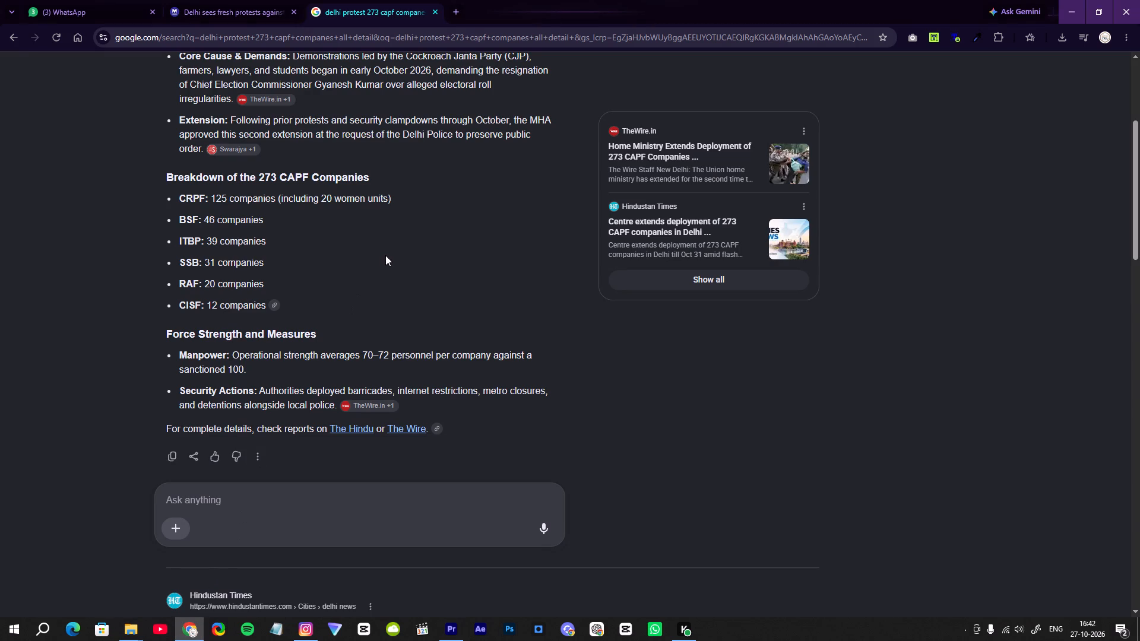
{"action": "key", "text": "shift+super+s"}
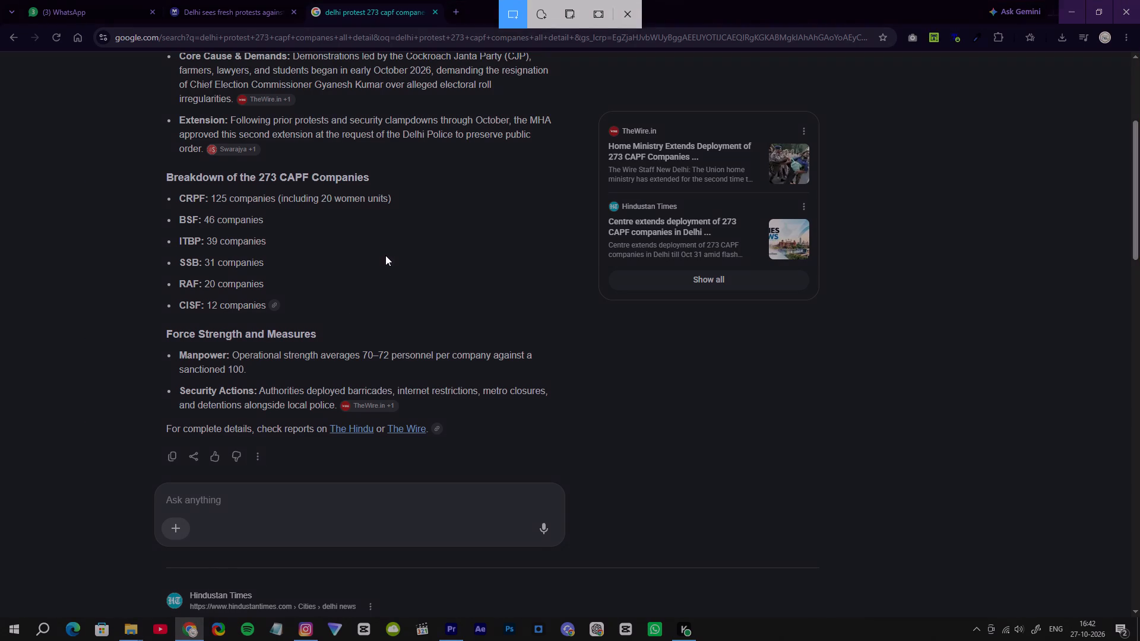
{"action": "left_click_drag", "start_coordinate": [154, 160], "coordinate": [162, 240]}
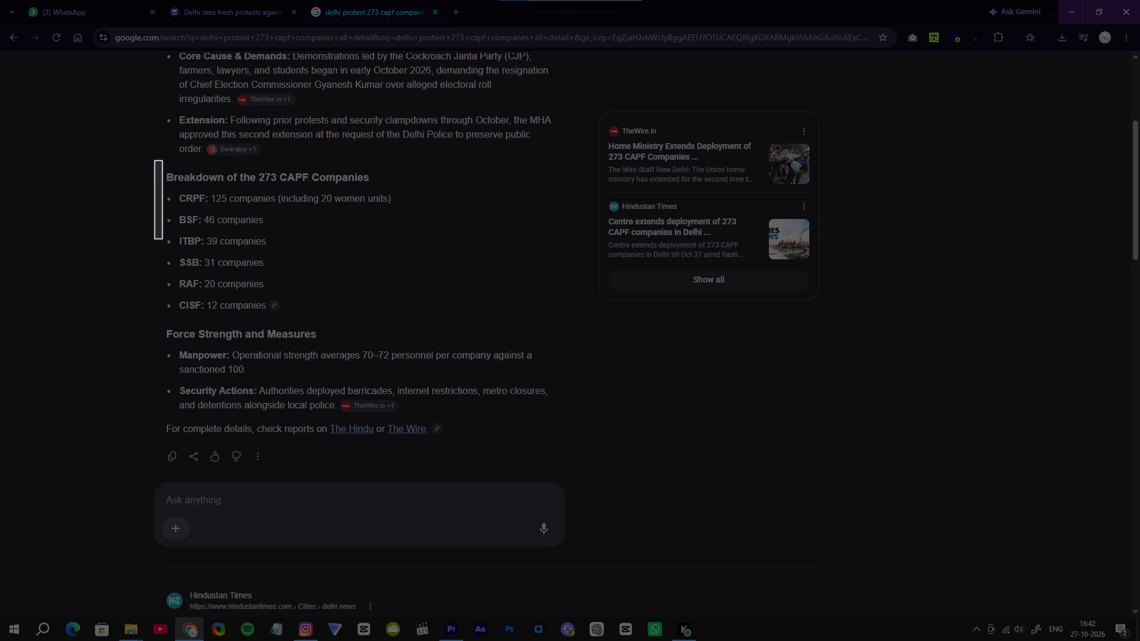
{"action": "left_click_drag", "start_coordinate": [162, 240], "coordinate": [195, 300]}
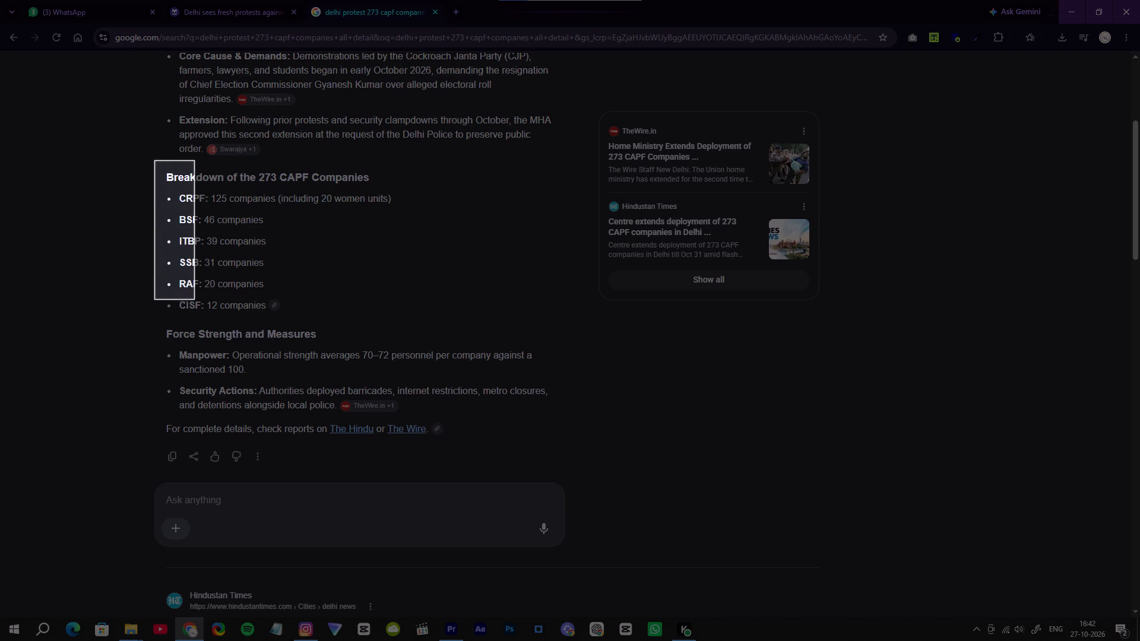
{"action": "left_click_drag", "start_coordinate": [195, 300], "coordinate": [271, 313]}
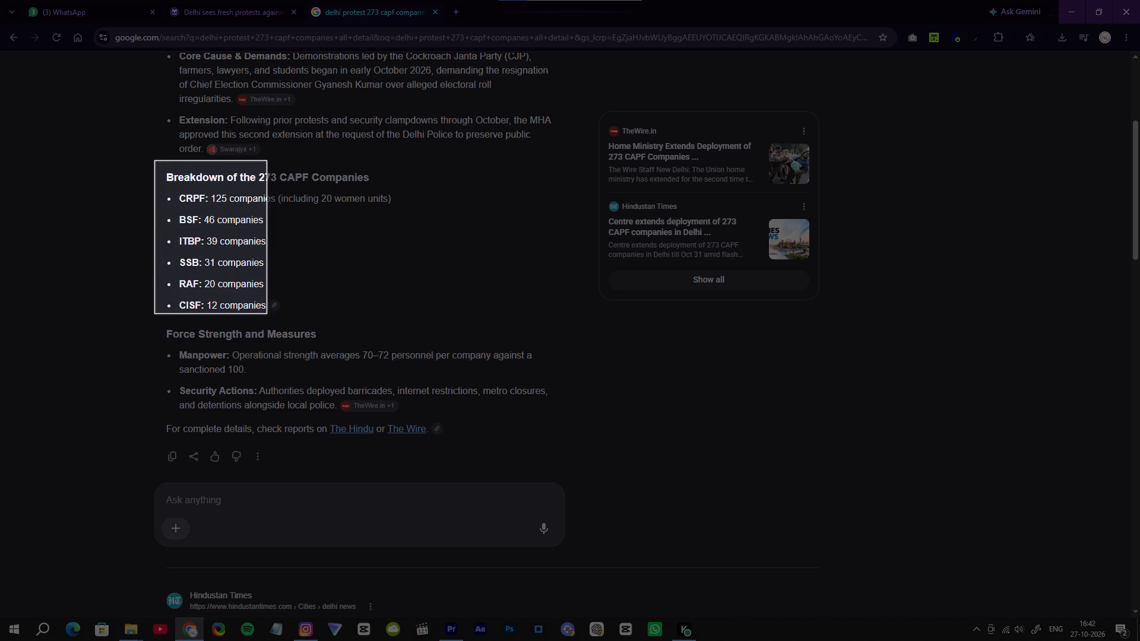
{"action": "left_click_drag", "start_coordinate": [271, 313], "coordinate": [389, 319]}
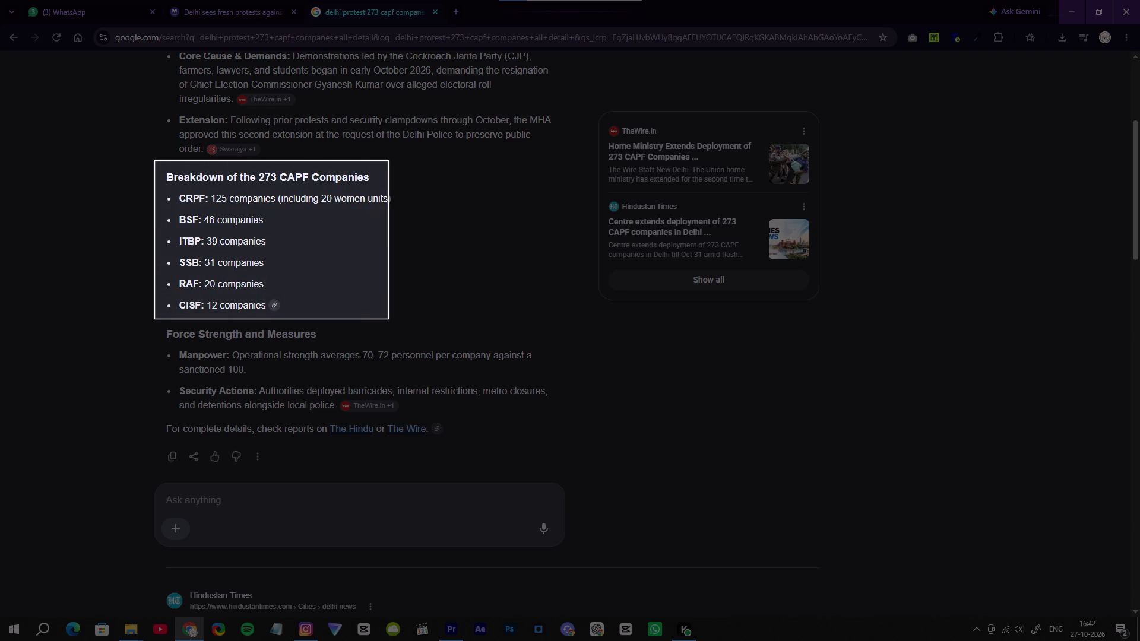
{"action": "left_click_drag", "start_coordinate": [389, 319], "coordinate": [401, 321]}
{"action": "left_click", "coordinate": [1067, 510]}
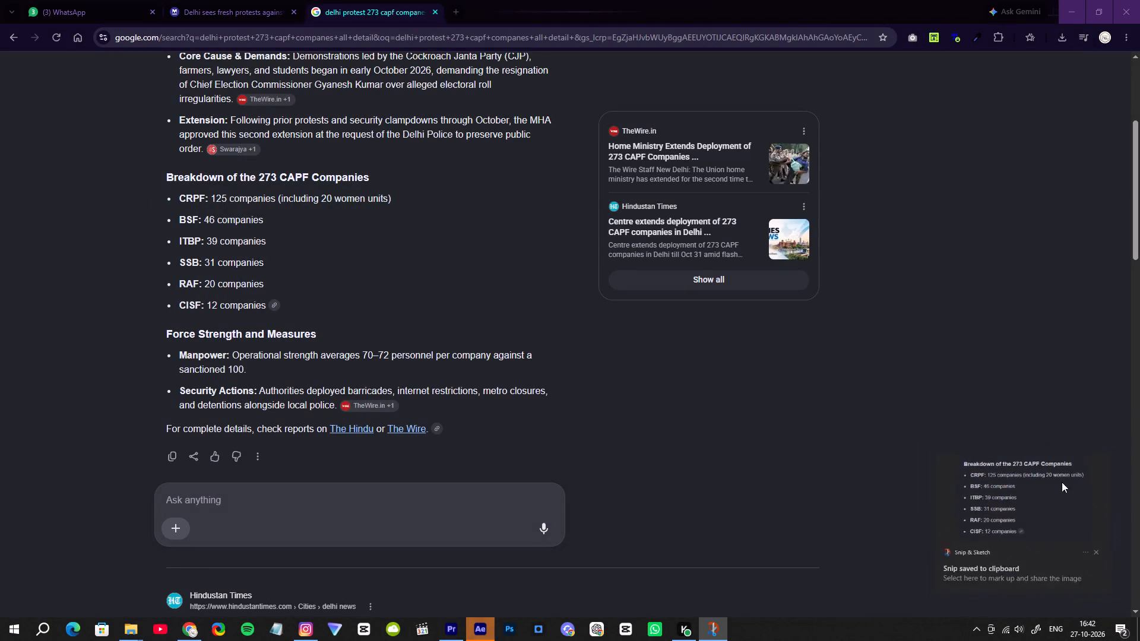
{"action": "left_click", "coordinate": [721, 53]}
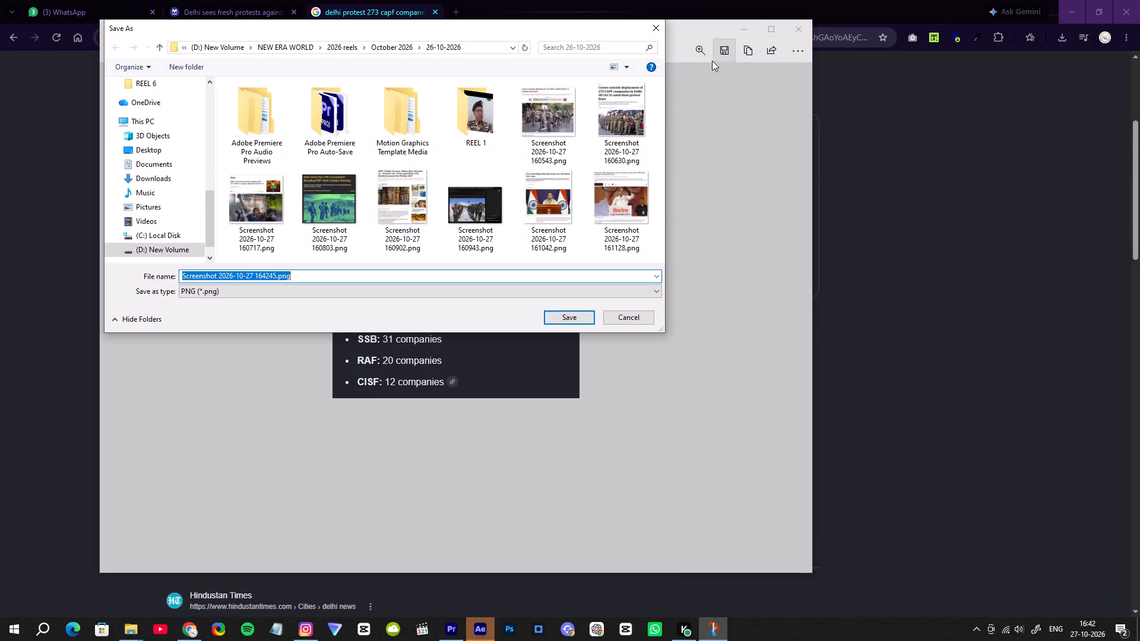
{"action": "left_click", "coordinate": [580, 315]}
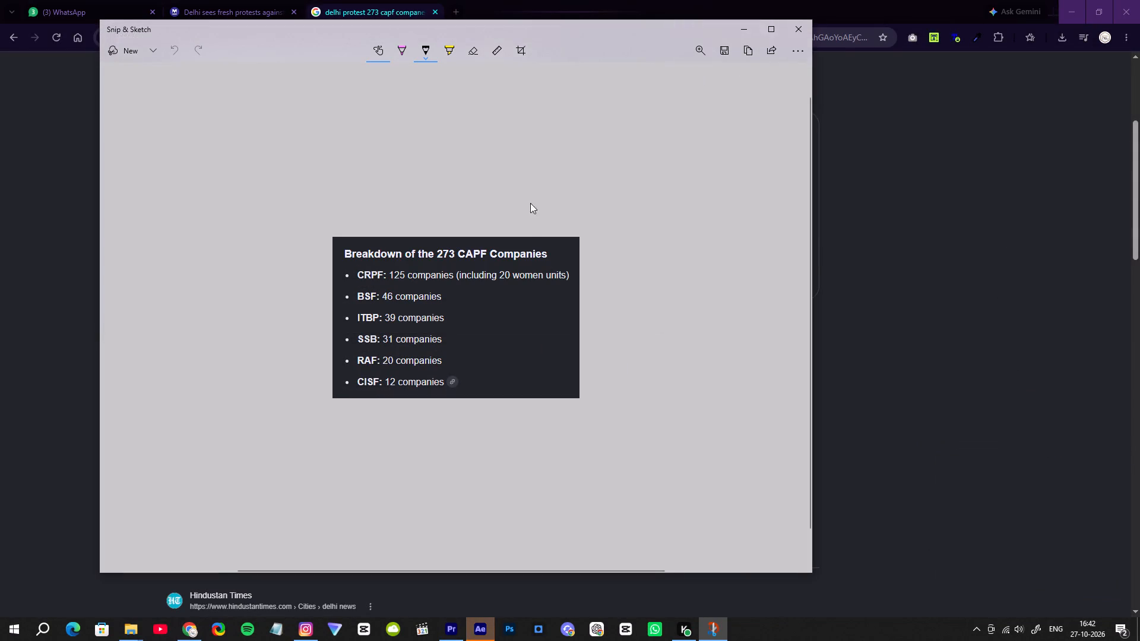
{"action": "left_click", "coordinate": [742, 33]}
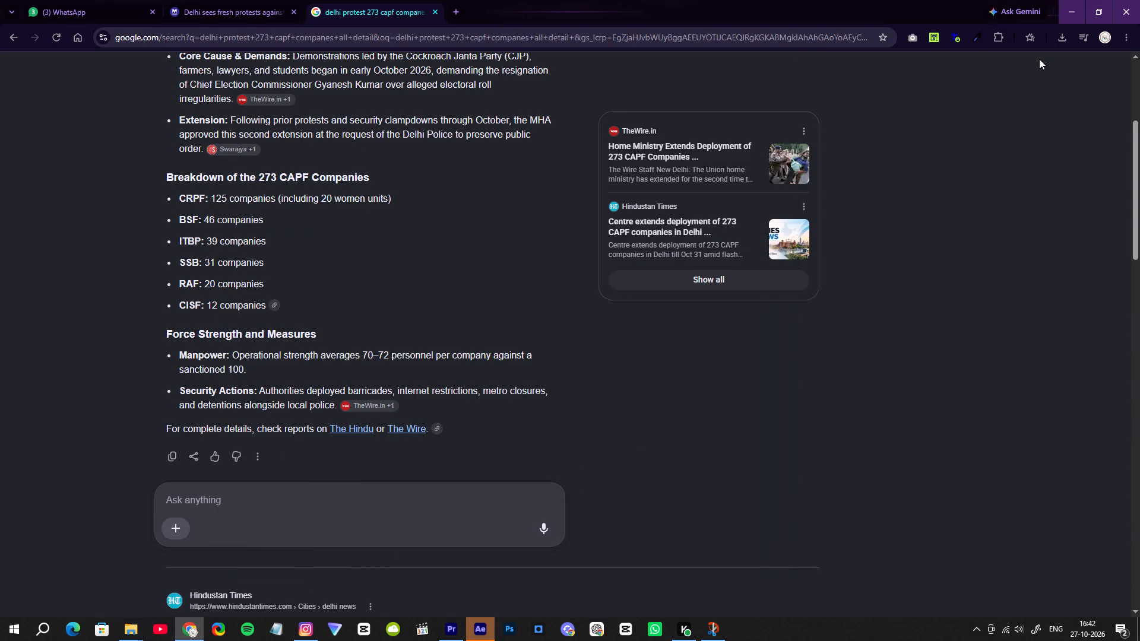
Switch to After Effects and close its welcome screen and the application.
{"action": "left_click", "coordinate": [478, 640]}
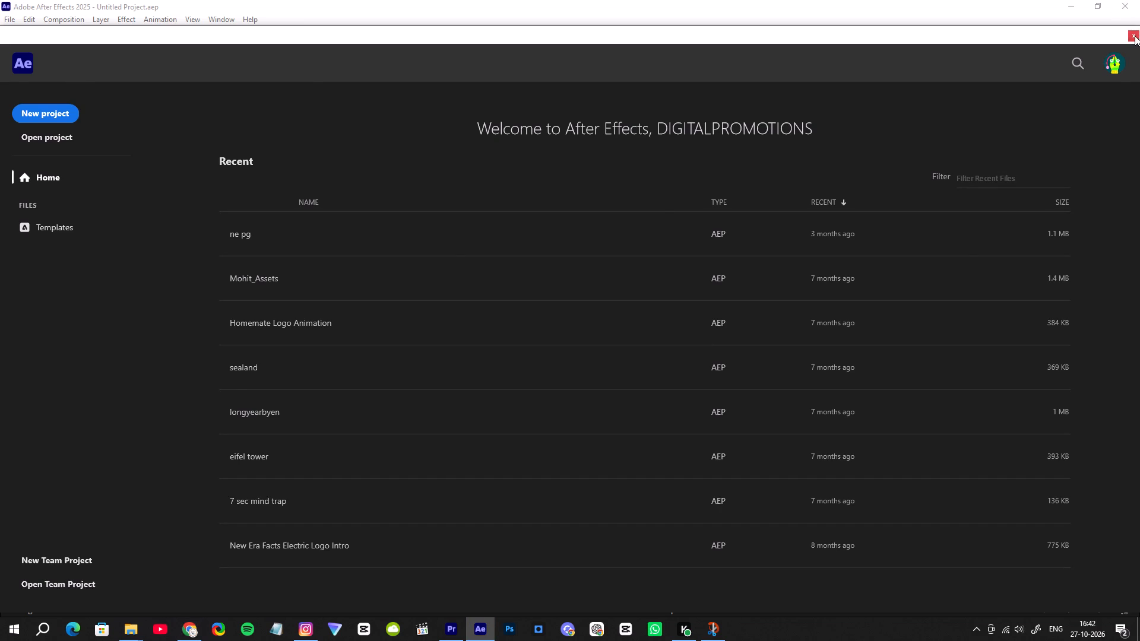
{"action": "left_click", "coordinate": [1135, 36]}
{"action": "left_click", "coordinate": [1133, 0]}
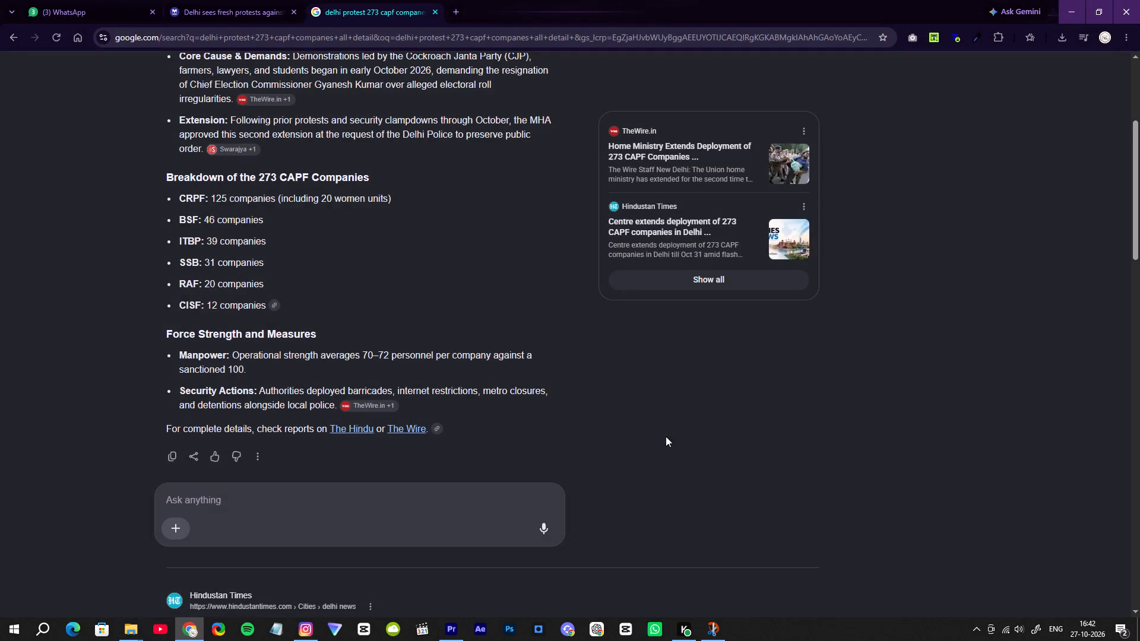
Import Screenshot 2026-10-27 164245.png into the Premiere Pro project and place it on track V2 at 00:00:34:14.
{"action": "left_click", "coordinate": [452, 640]}
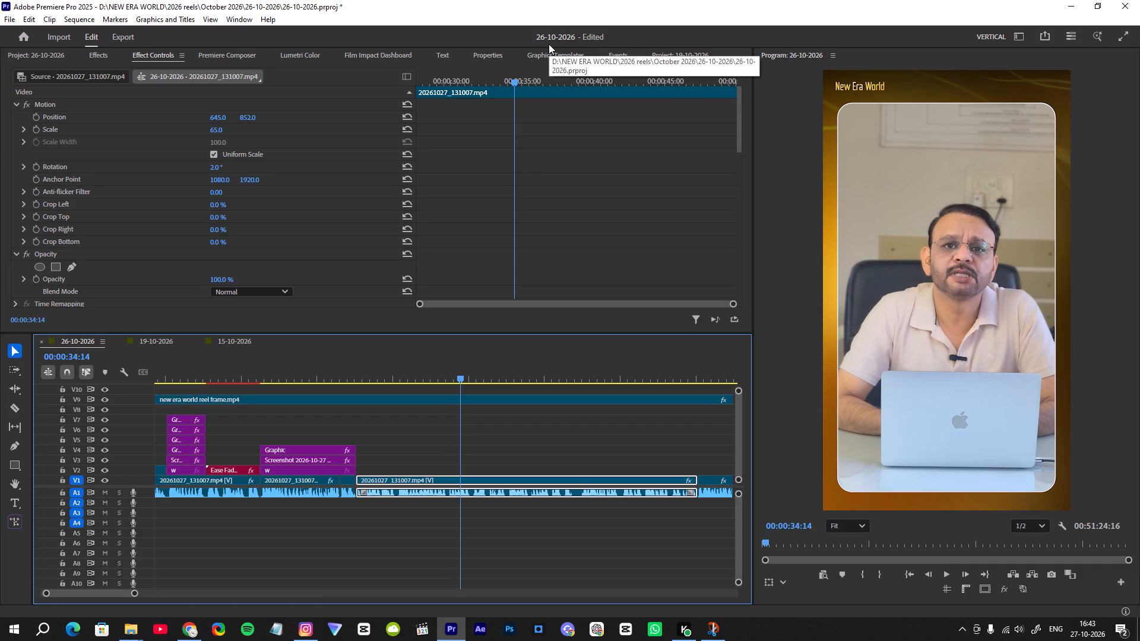
{"action": "left_click", "coordinate": [41, 53]}
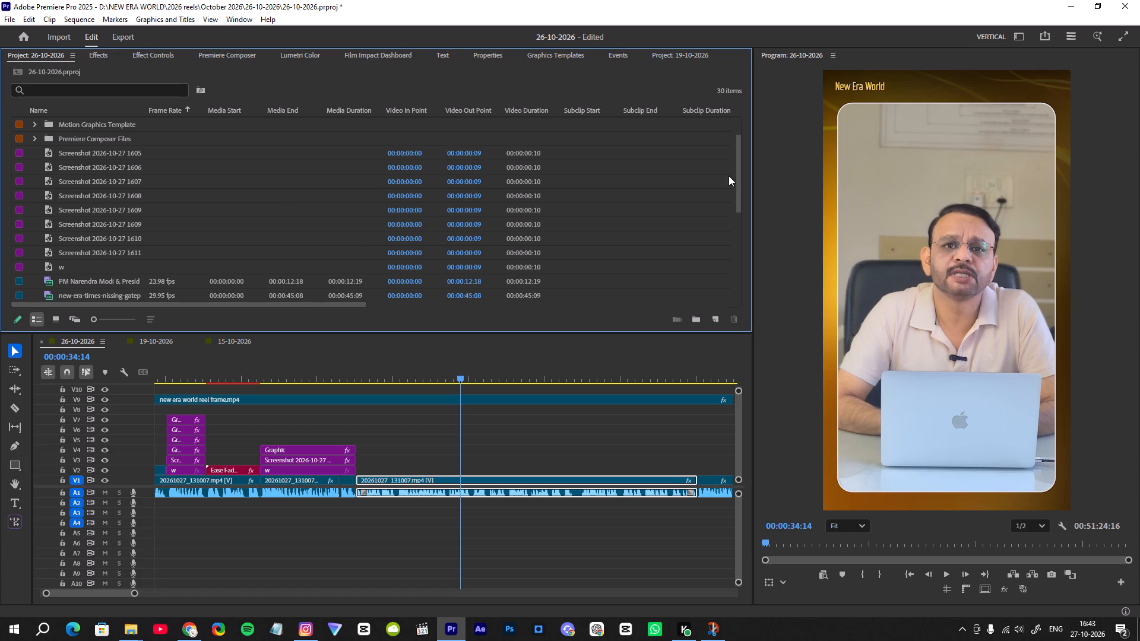
{"action": "left_click_drag", "start_coordinate": [735, 186], "coordinate": [734, 359]}
{"action": "left_click_drag", "start_coordinate": [740, 195], "coordinate": [686, 350]}
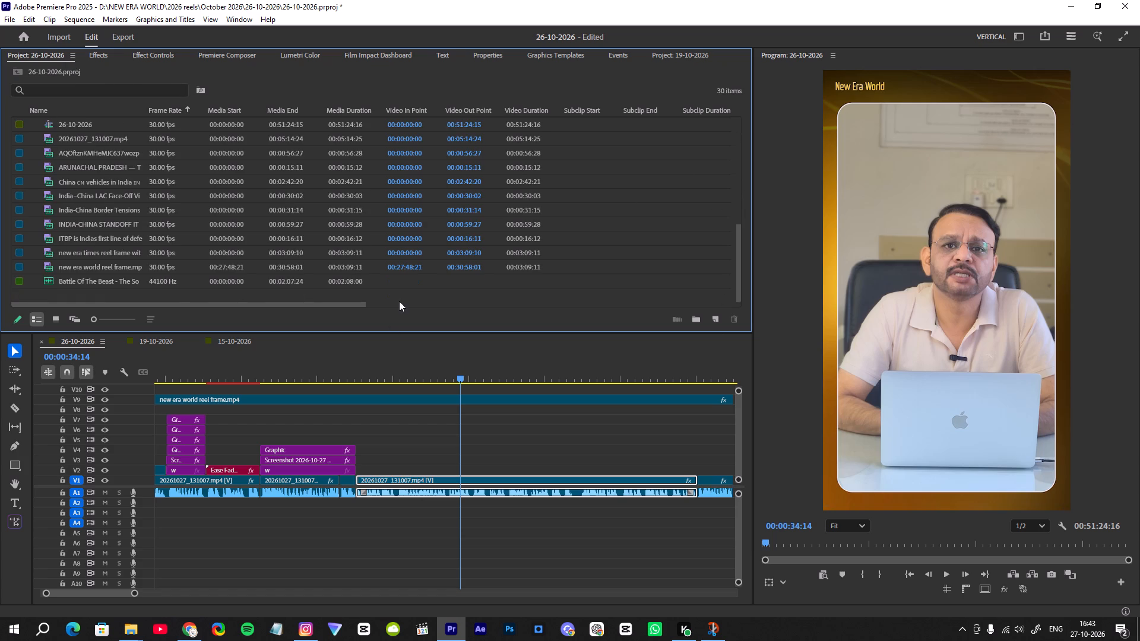
{"action": "double_click", "coordinate": [399, 297]}
{"action": "left_click_drag", "start_coordinate": [802, 303], "coordinate": [815, 225]}
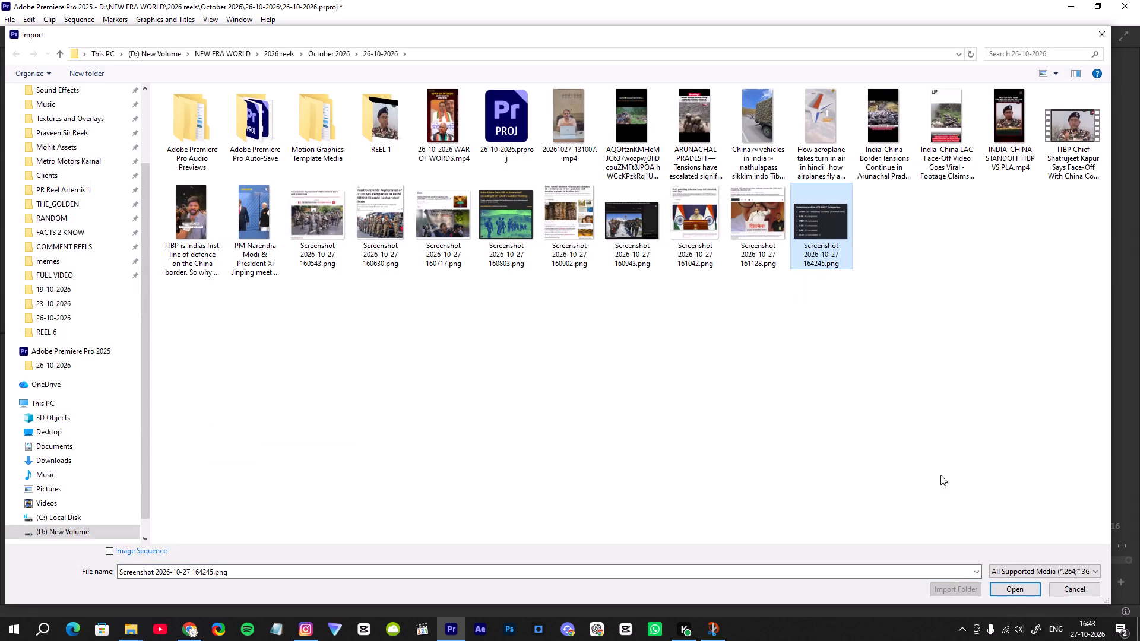
{"action": "left_click", "coordinate": [1009, 588]}
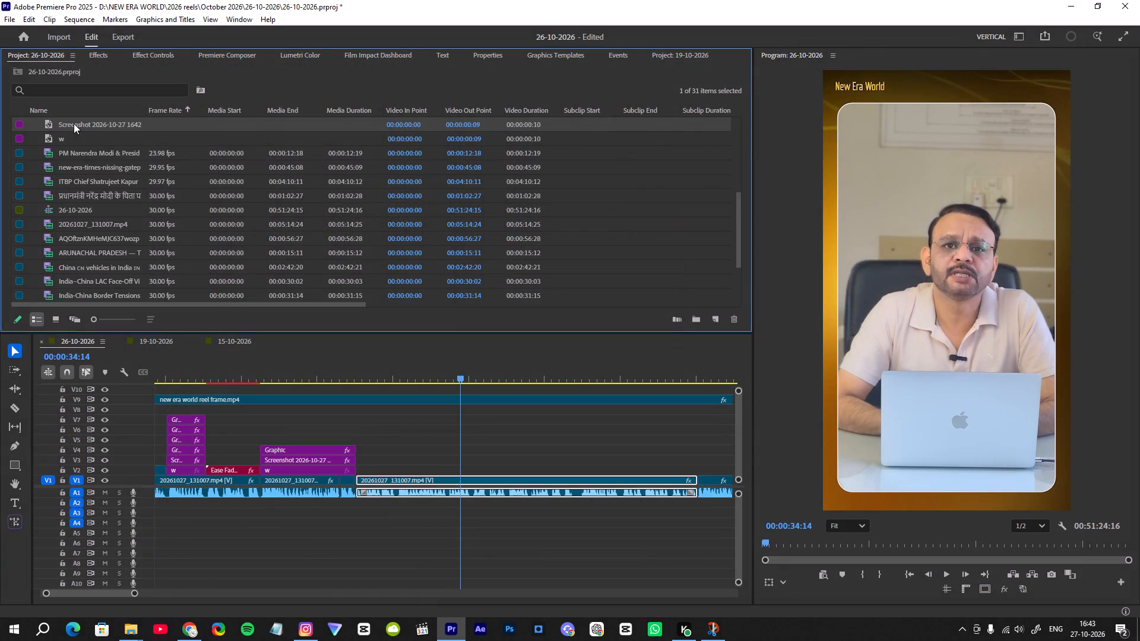
{"action": "left_click_drag", "start_coordinate": [74, 123], "coordinate": [463, 468]}
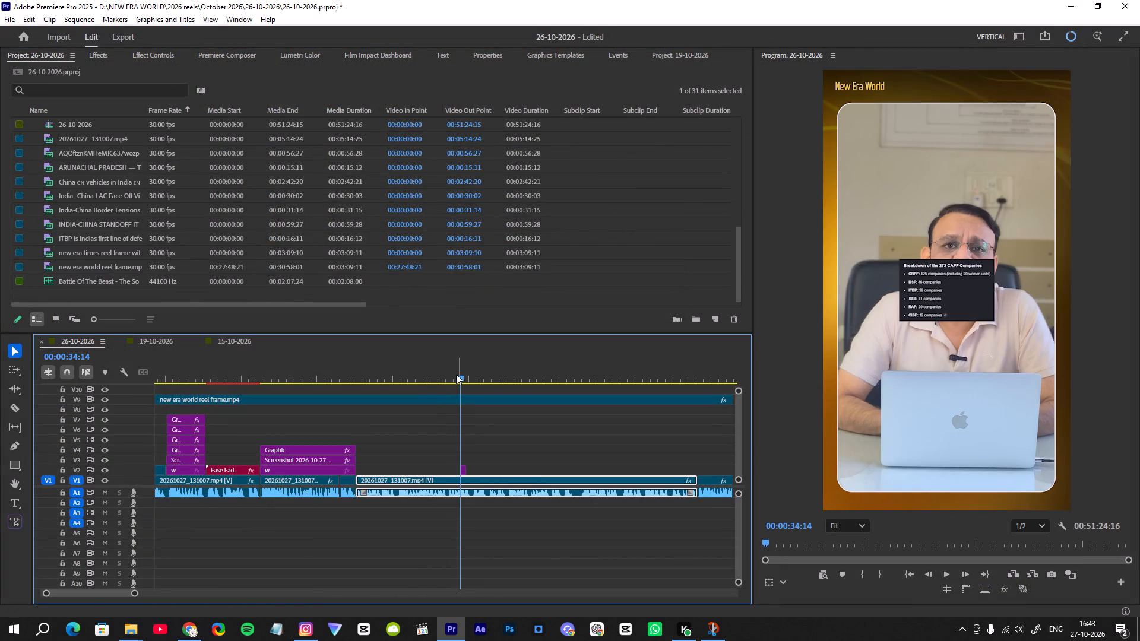
Replay the narration and extend the start of the CAPF breakdown screenshot on V2 back to about 00:00:33:15.
{"action": "left_click", "coordinate": [456, 375]}
{"action": "key", "text": "space"}
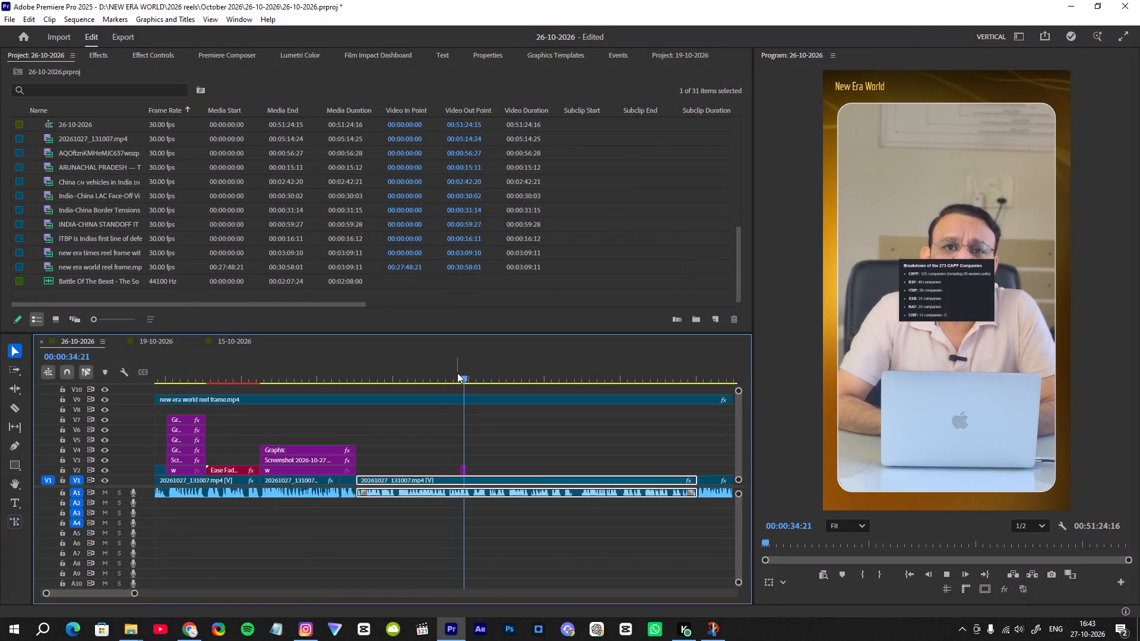
{"action": "left_click_drag", "start_coordinate": [457, 373], "coordinate": [448, 387]}
{"action": "left_click_drag", "start_coordinate": [398, 377], "coordinate": [391, 379]}
{"action": "key", "text": "space"}
{"action": "left_click_drag", "start_coordinate": [135, 593], "coordinate": [109, 592]}
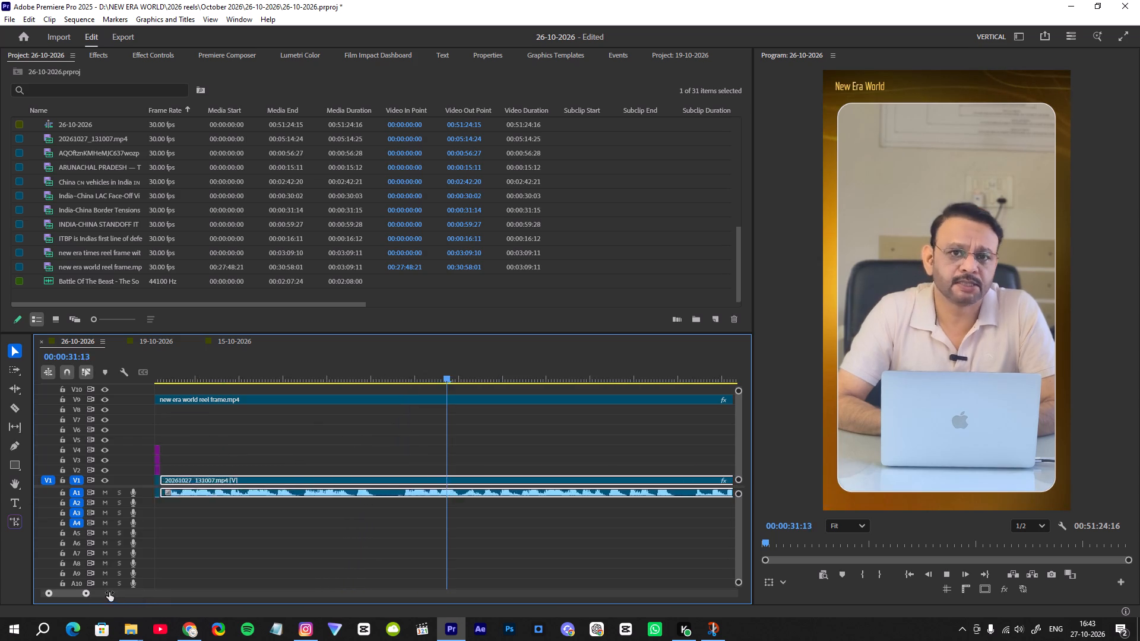
{"action": "left_click_drag", "start_coordinate": [109, 592], "coordinate": [125, 593]}
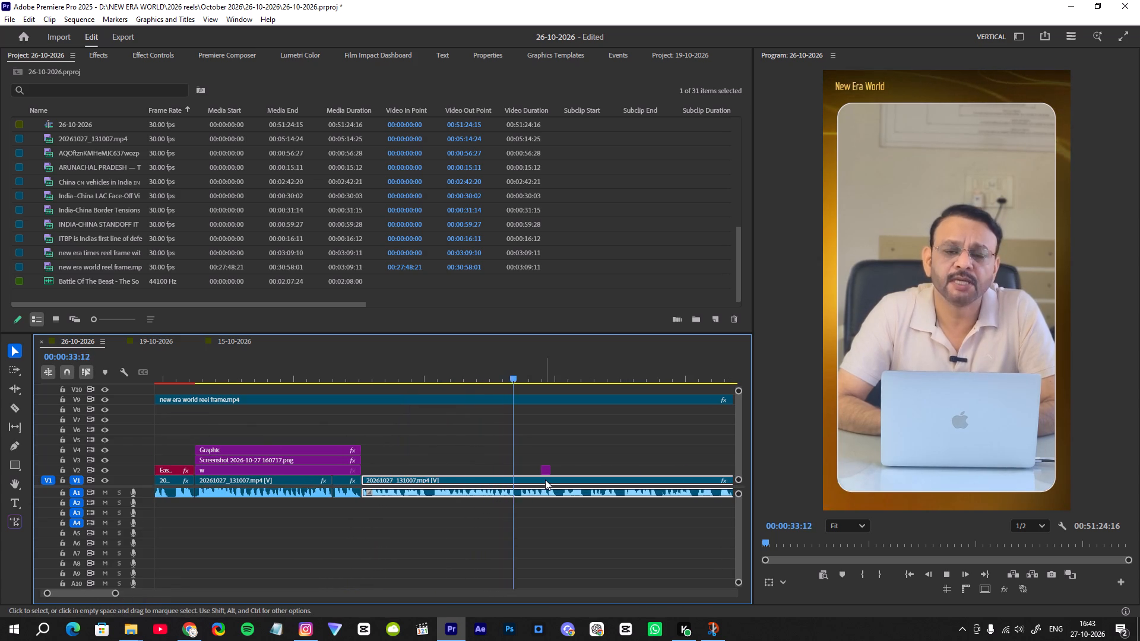
{"action": "key", "text": "space"}
{"action": "left_click_drag", "start_coordinate": [542, 471], "coordinate": [517, 477]}
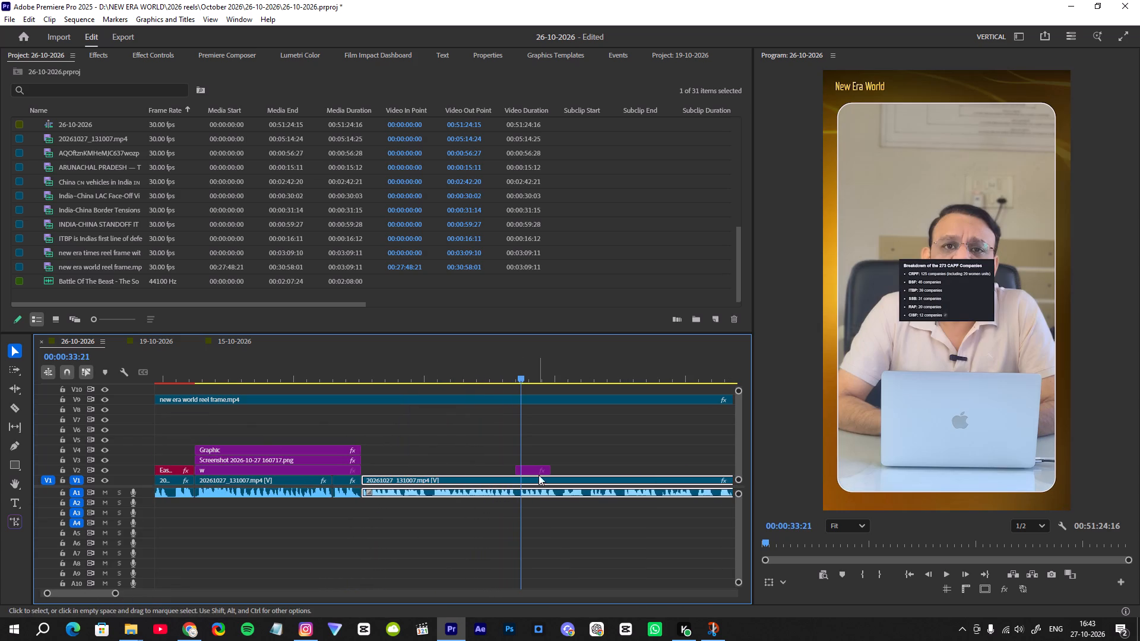
{"action": "left_click", "coordinate": [501, 370]}
{"action": "key", "text": "space"}
{"action": "key", "text": "space"}
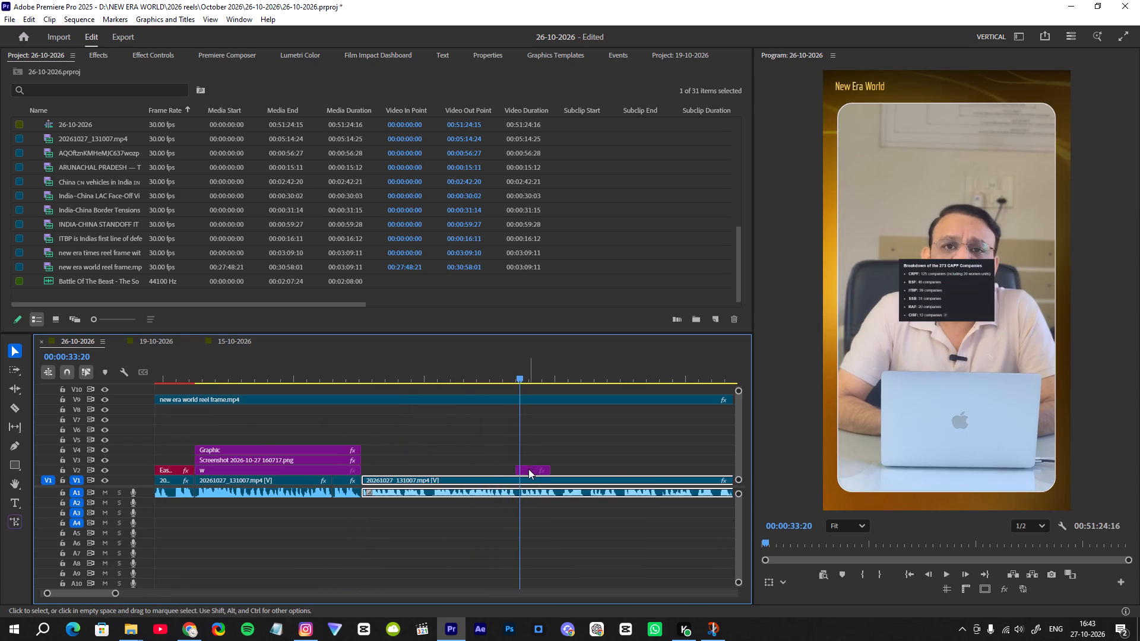
Scale the CAPF breakdown screenshot to 234 and move it up to track V3.
{"action": "left_click", "coordinate": [528, 469]}
{"action": "left_click", "coordinate": [154, 56]}
{"action": "left_click_drag", "start_coordinate": [222, 131], "coordinate": [327, 166]}
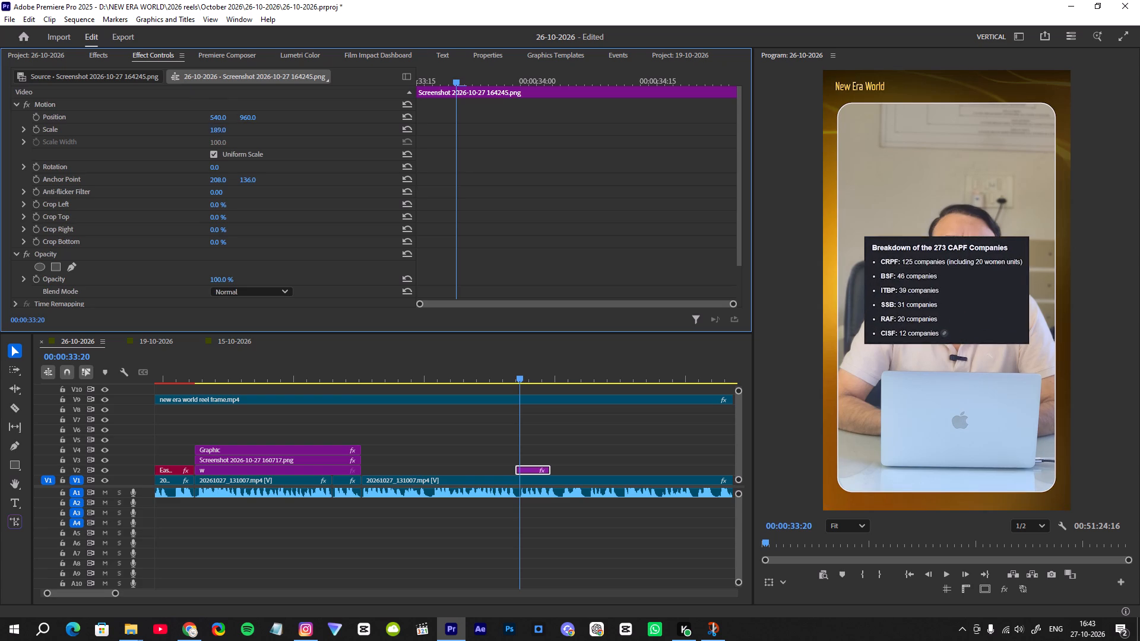
{"action": "left_click_drag", "start_coordinate": [327, 166], "coordinate": [369, 185]}
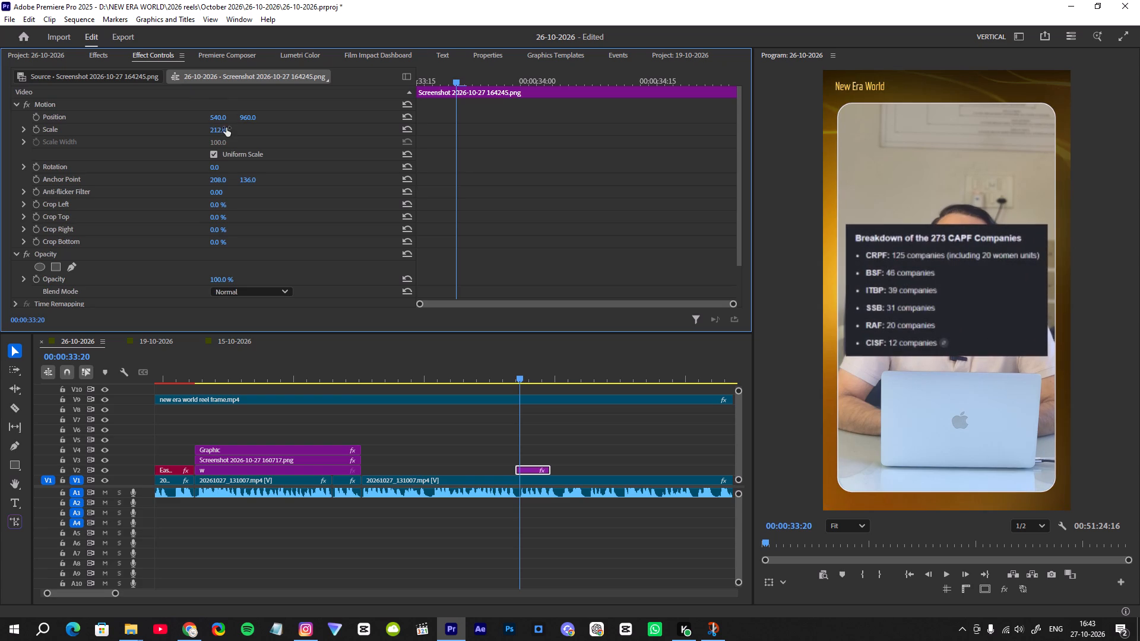
{"action": "left_click_drag", "start_coordinate": [212, 126], "coordinate": [230, 132]}
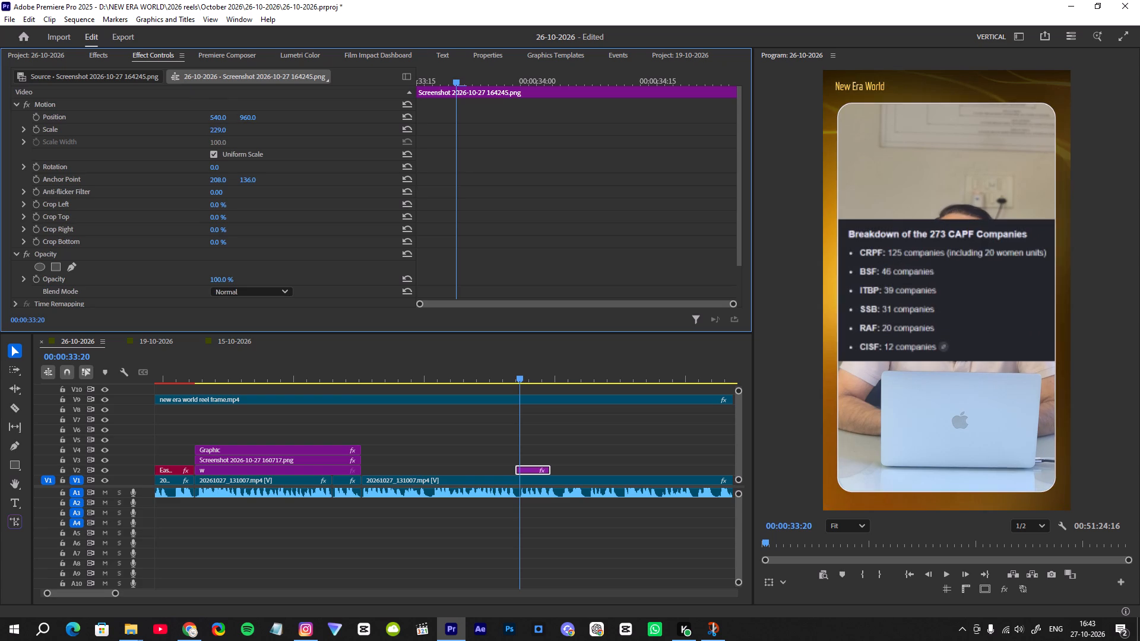
{"action": "left_click_drag", "start_coordinate": [230, 132], "coordinate": [233, 132]}
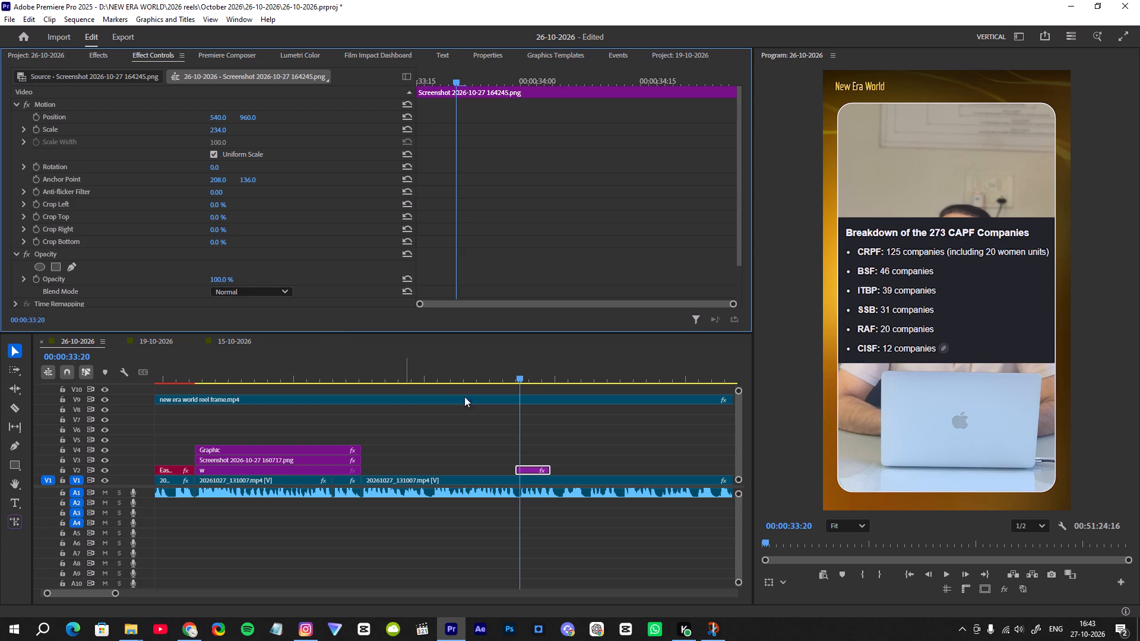
{"action": "left_click_drag", "start_coordinate": [528, 467], "coordinate": [529, 460]}
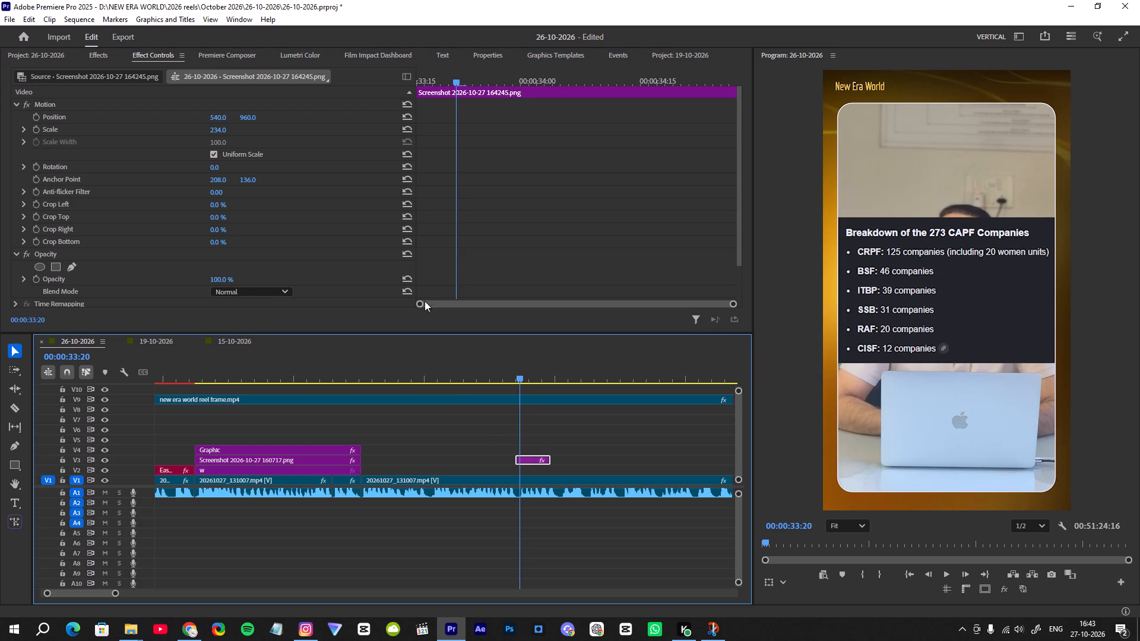
Create a 1080 x 1920 color matte named b, using the screenshot's dark background color 22242A.
{"action": "left_click", "coordinate": [40, 55]}
{"action": "left_click", "coordinate": [712, 324]}
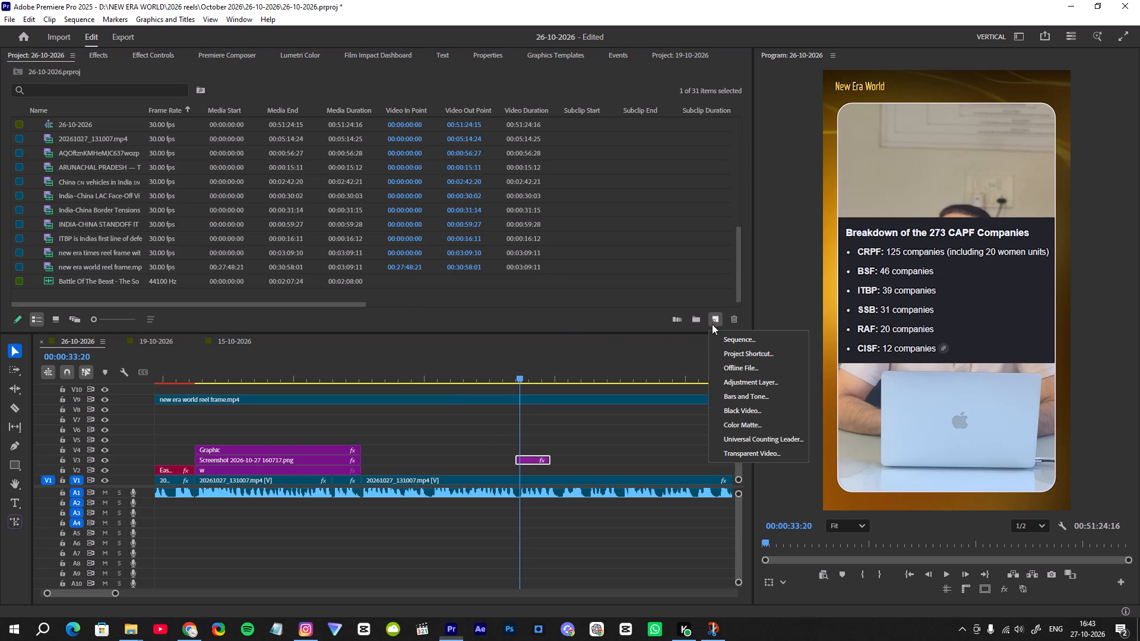
{"action": "left_click", "coordinate": [755, 426]}
{"action": "left_click", "coordinate": [596, 367]}
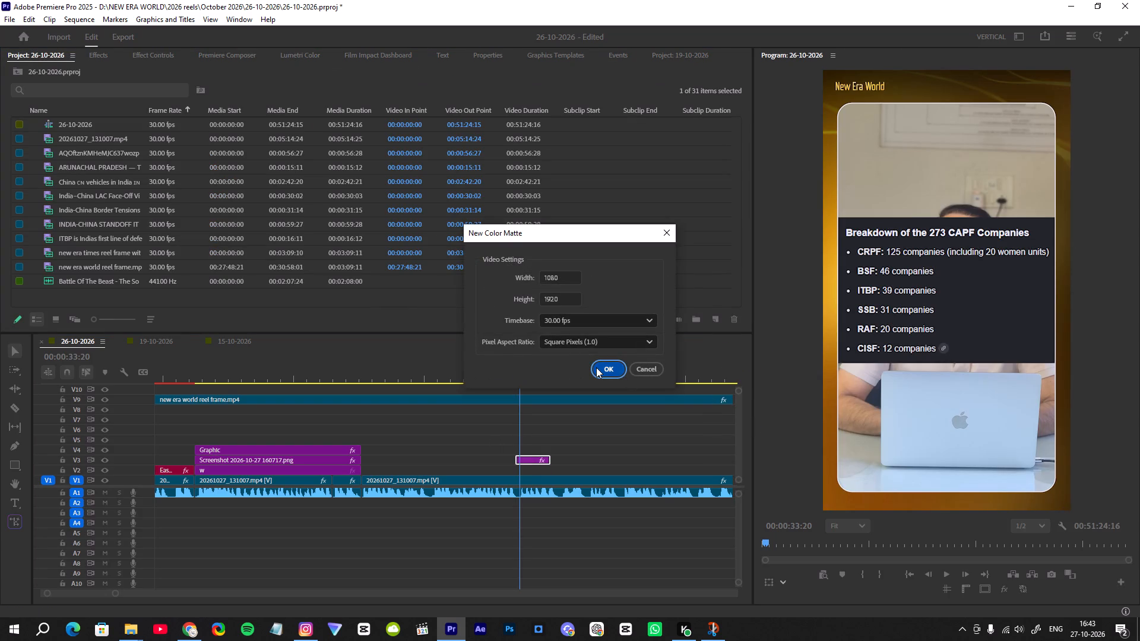
{"action": "left_click", "coordinate": [686, 377]}
{"action": "left_click", "coordinate": [1005, 307]}
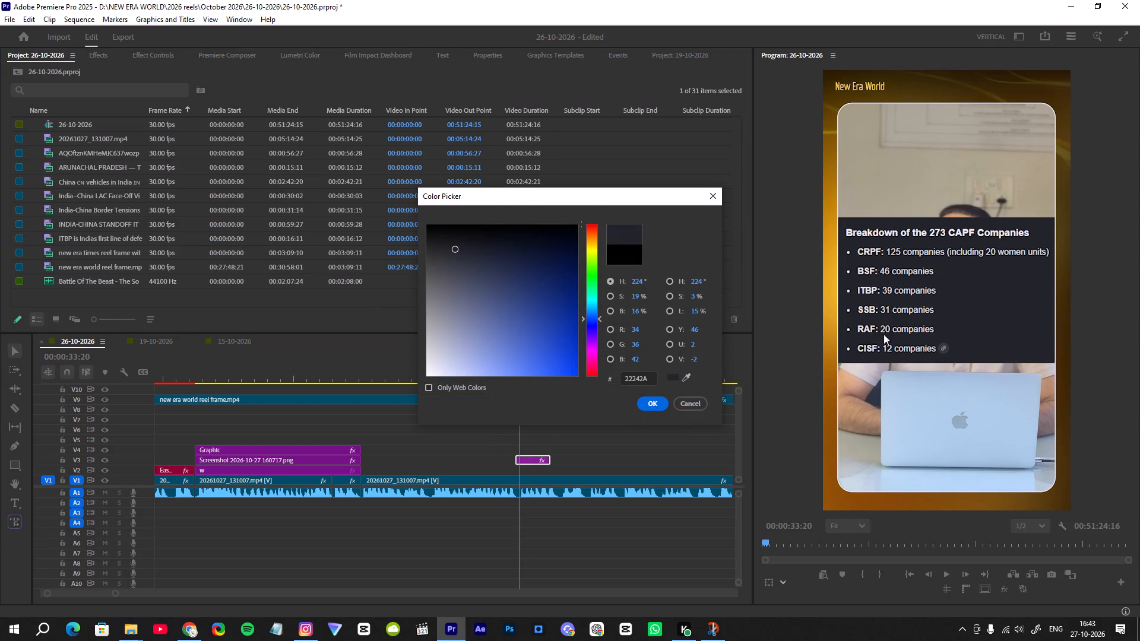
{"action": "left_click", "coordinate": [661, 402]}
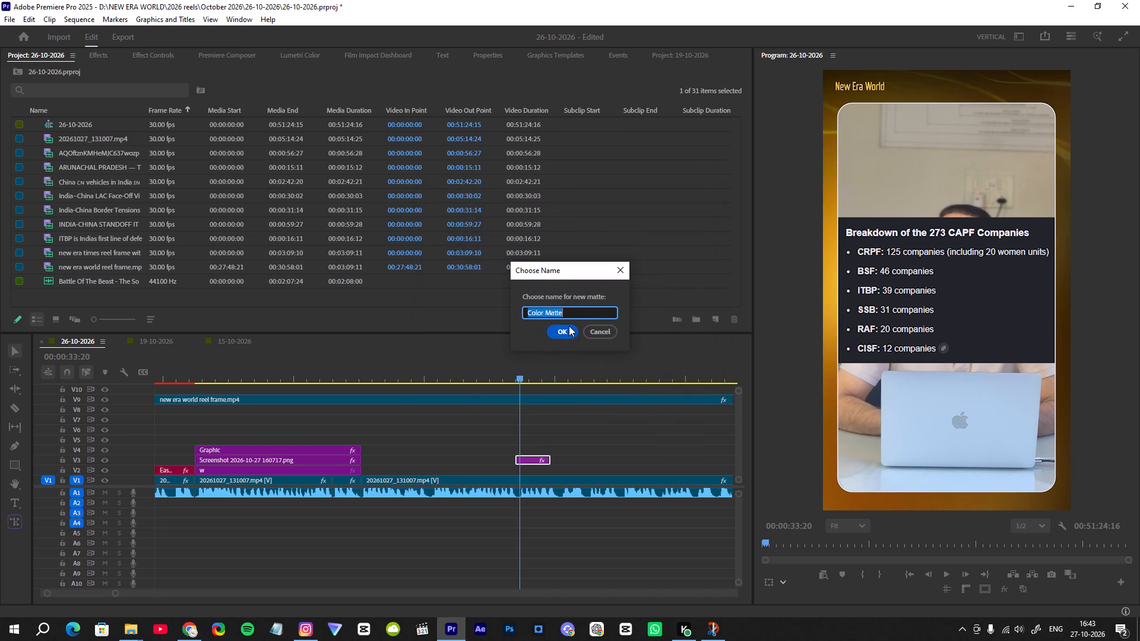
{"action": "key", "text": "b"}
{"action": "left_click", "coordinate": [557, 328]}
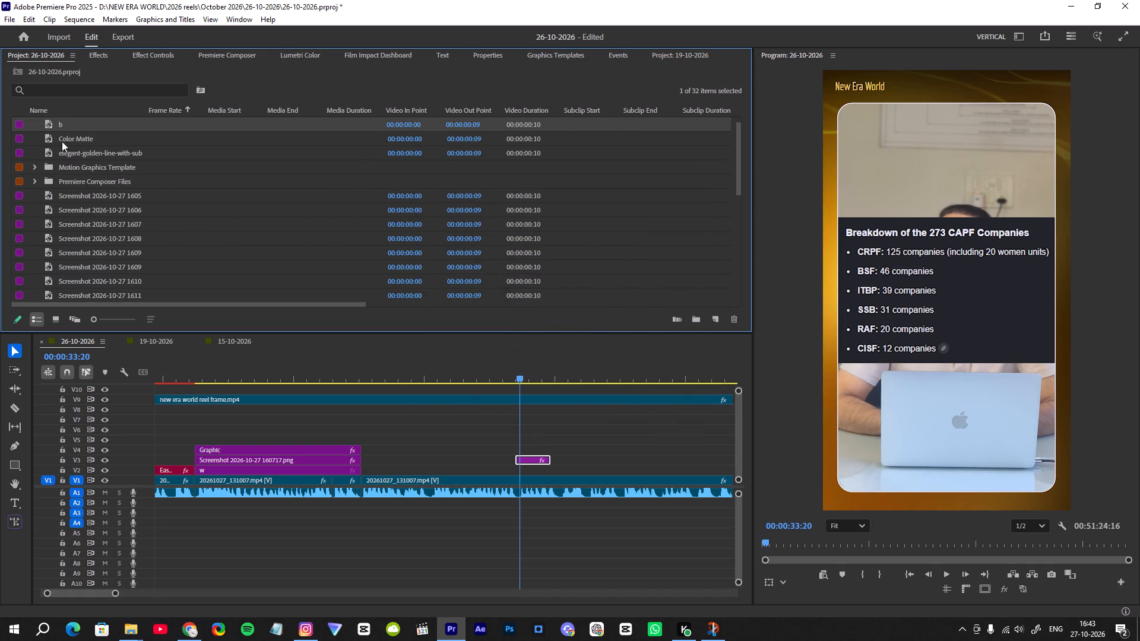
Place color matte b on V2 beneath the CAPF screenshot and extend it to the screenshot's end.
{"action": "left_click_drag", "start_coordinate": [68, 122], "coordinate": [517, 470]}
{"action": "left_click_drag", "start_coordinate": [527, 471], "coordinate": [527, 471]}
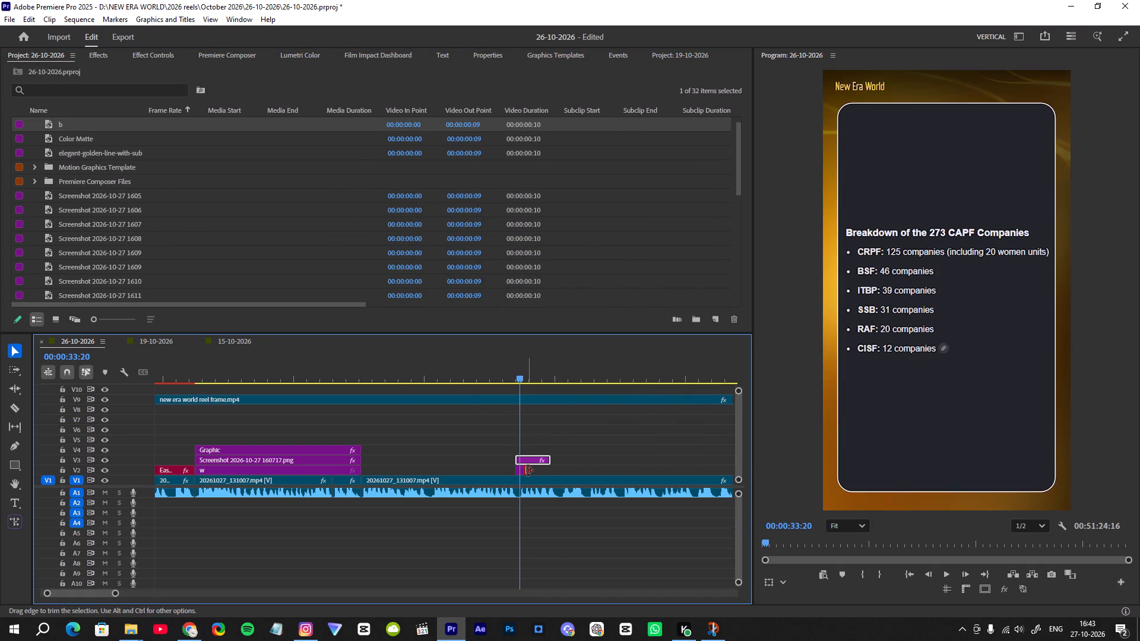
{"action": "left_click_drag", "start_coordinate": [527, 471], "coordinate": [553, 474]}
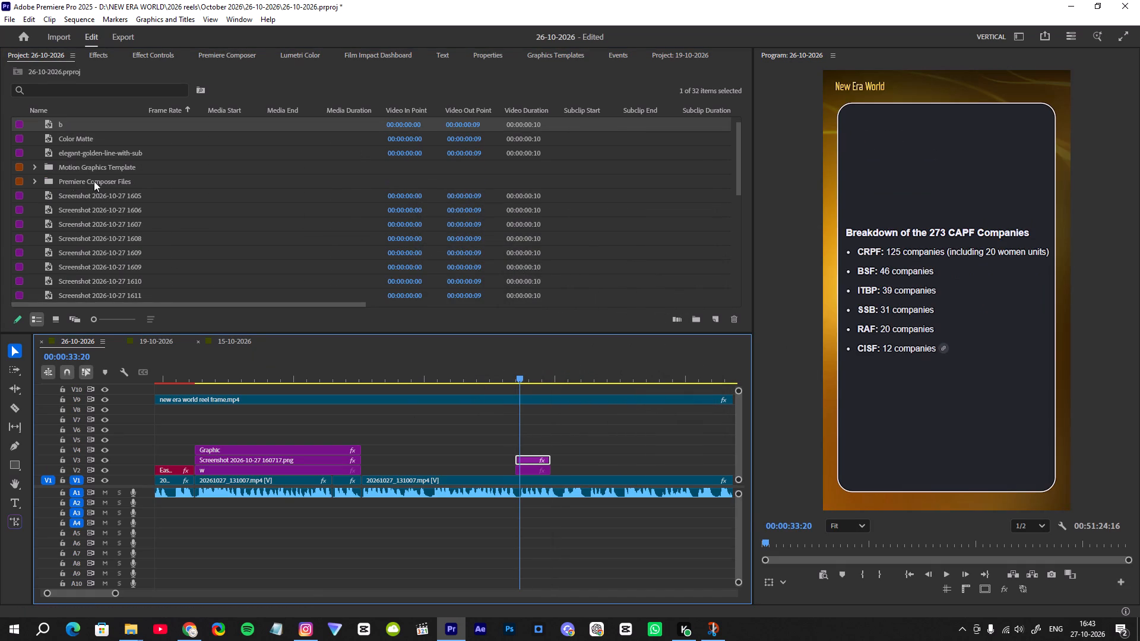
{"action": "left_click", "coordinate": [286, 550]}
Draw a rectangle covering the line "CRPF: 125 companies (including 20 women units)" at 00:00:33:20.
{"action": "left_click", "coordinate": [13, 464]}
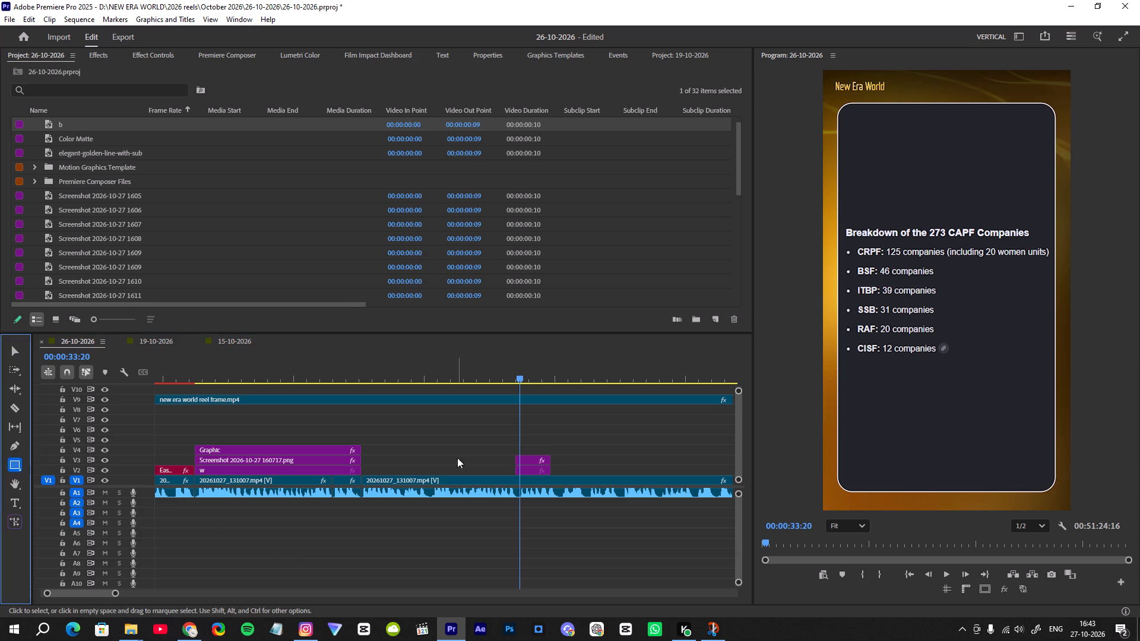
{"action": "left_click_drag", "start_coordinate": [857, 244], "coordinate": [856, 244]}
{"action": "left_click_drag", "start_coordinate": [856, 244], "coordinate": [930, 261]}
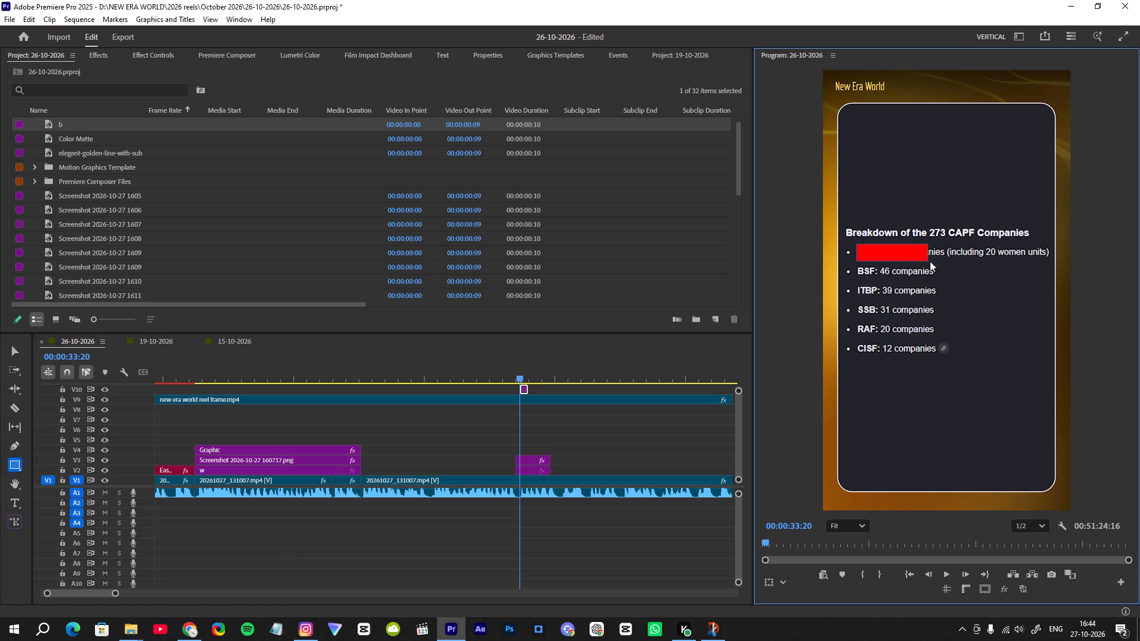
{"action": "left_click_drag", "start_coordinate": [930, 261], "coordinate": [945, 261]}
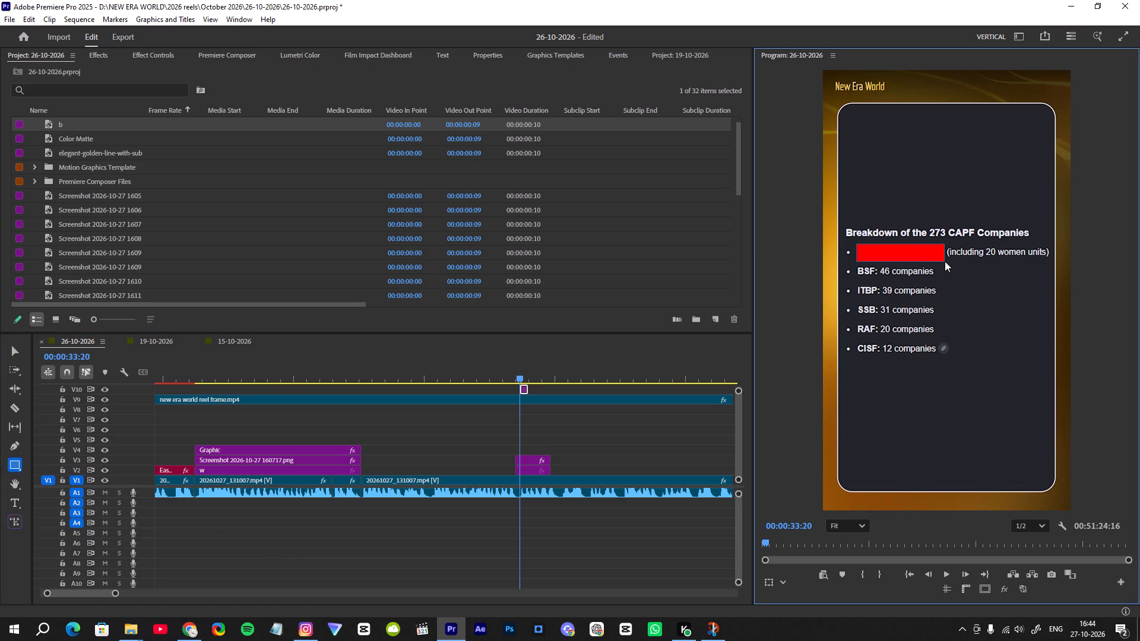
{"action": "left_click_drag", "start_coordinate": [945, 261], "coordinate": [999, 257]}
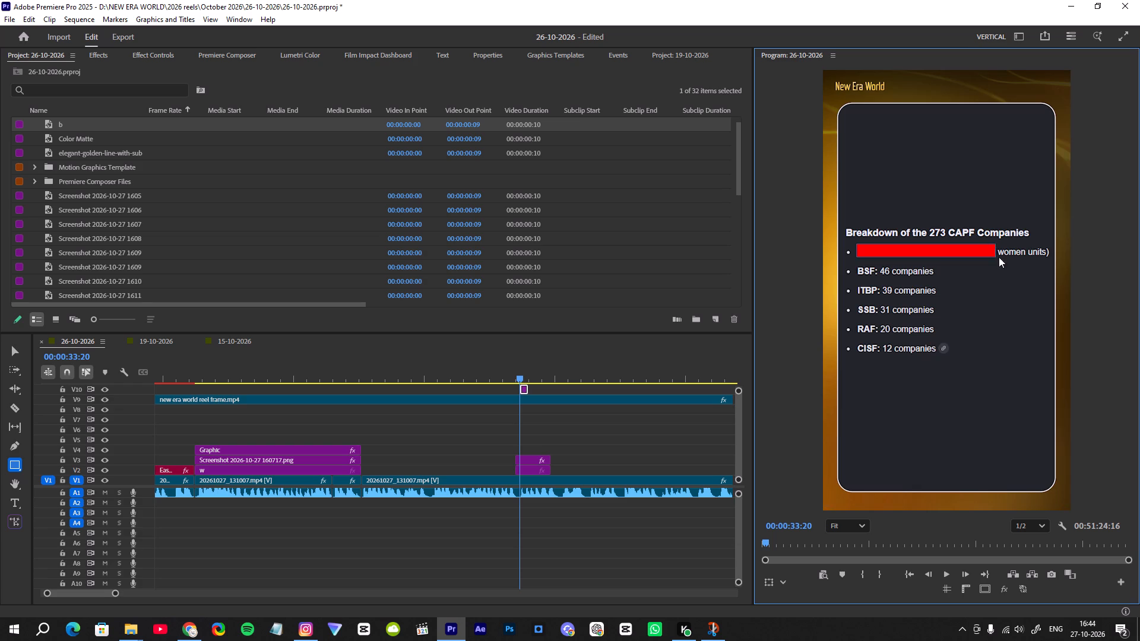
{"action": "left_click_drag", "start_coordinate": [999, 257], "coordinate": [1050, 259]}
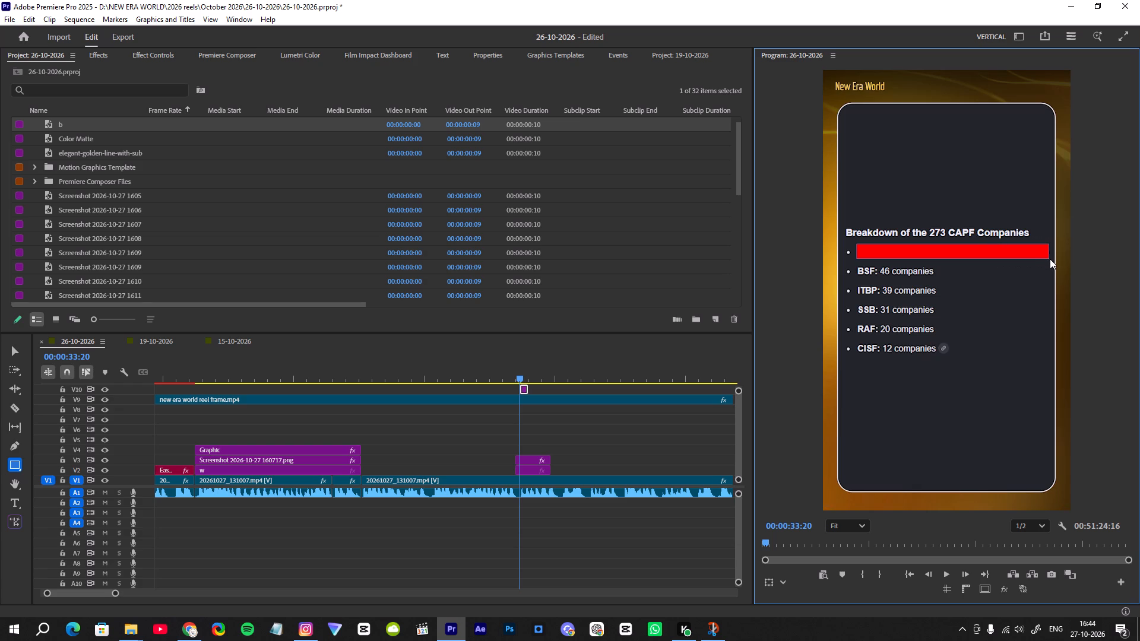
{"action": "left_click_drag", "start_coordinate": [1050, 259], "coordinate": [1052, 259]}
Set the fill color of the rectangle over the CRPF line to yellow FFC000.
{"action": "left_click", "coordinate": [137, 56]}
{"action": "left_click", "coordinate": [15, 189]}
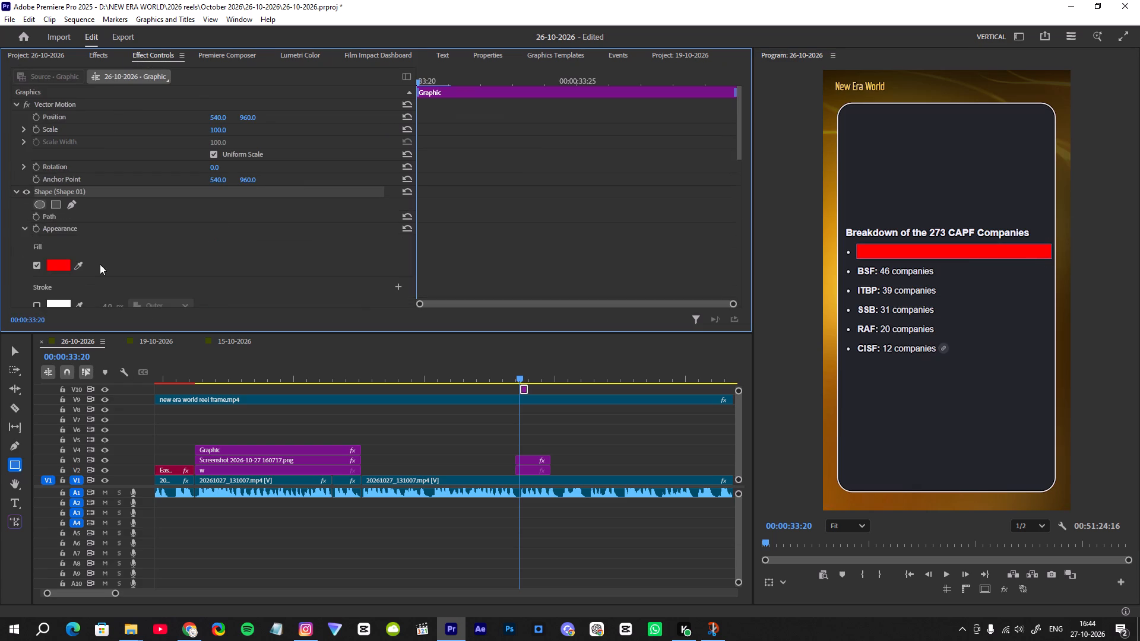
{"action": "left_click", "coordinate": [58, 265]}
{"action": "left_click_drag", "start_coordinate": [593, 236], "coordinate": [593, 246]}
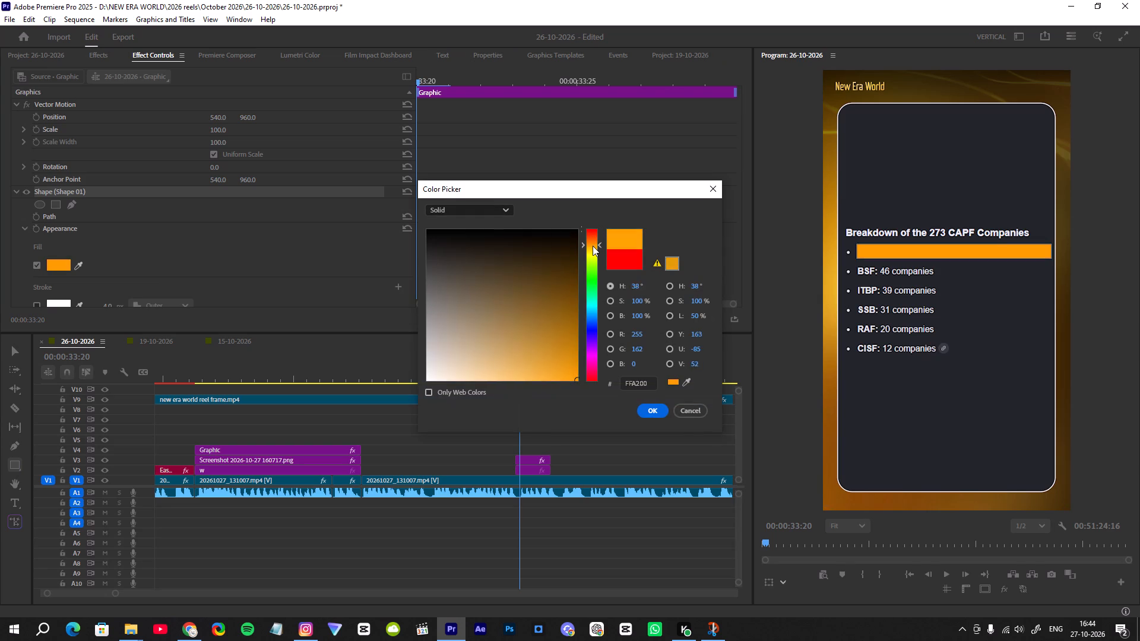
{"action": "left_click_drag", "start_coordinate": [593, 246], "coordinate": [593, 248]}
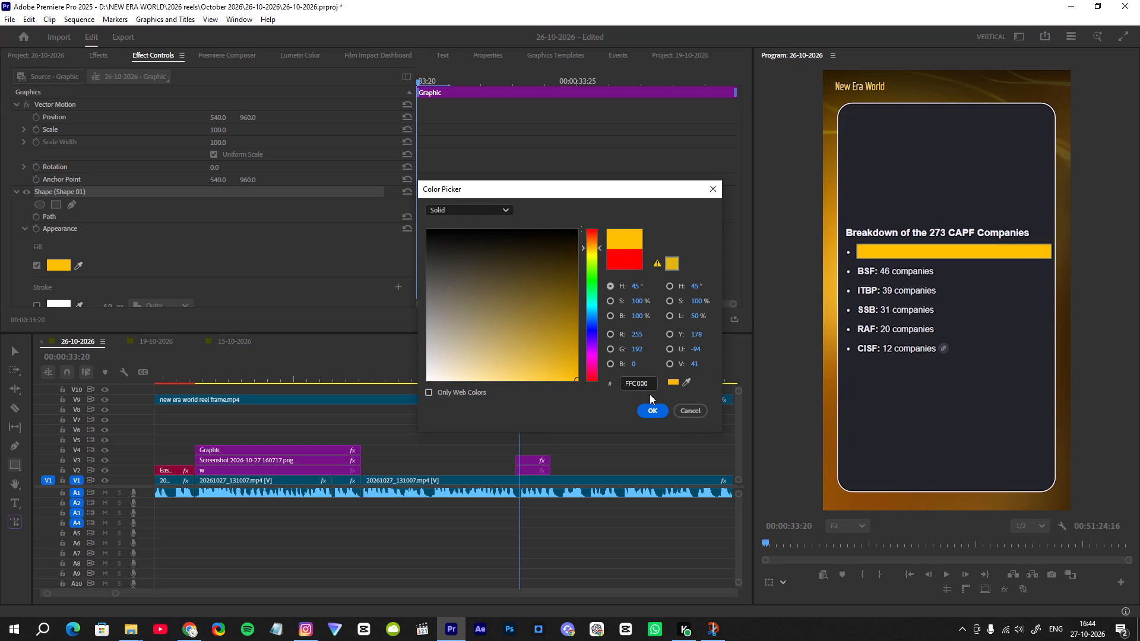
{"action": "left_click", "coordinate": [654, 407]}
Set the CRPF rectangle graphic's opacity blend mode to Darken so it works as a text highlight.
{"action": "scroll", "coordinate": [181, 244], "scroll_direction": "down", "scroll_amount": 2}
{"action": "scroll", "coordinate": [199, 252], "scroll_direction": "up", "scroll_amount": 1}
{"action": "scroll", "coordinate": [210, 254], "scroll_direction": "down", "scroll_amount": 7}
{"action": "scroll", "coordinate": [286, 254], "scroll_direction": "up", "scroll_amount": 1}
{"action": "scroll", "coordinate": [286, 254], "scroll_direction": "down", "scroll_amount": 1}
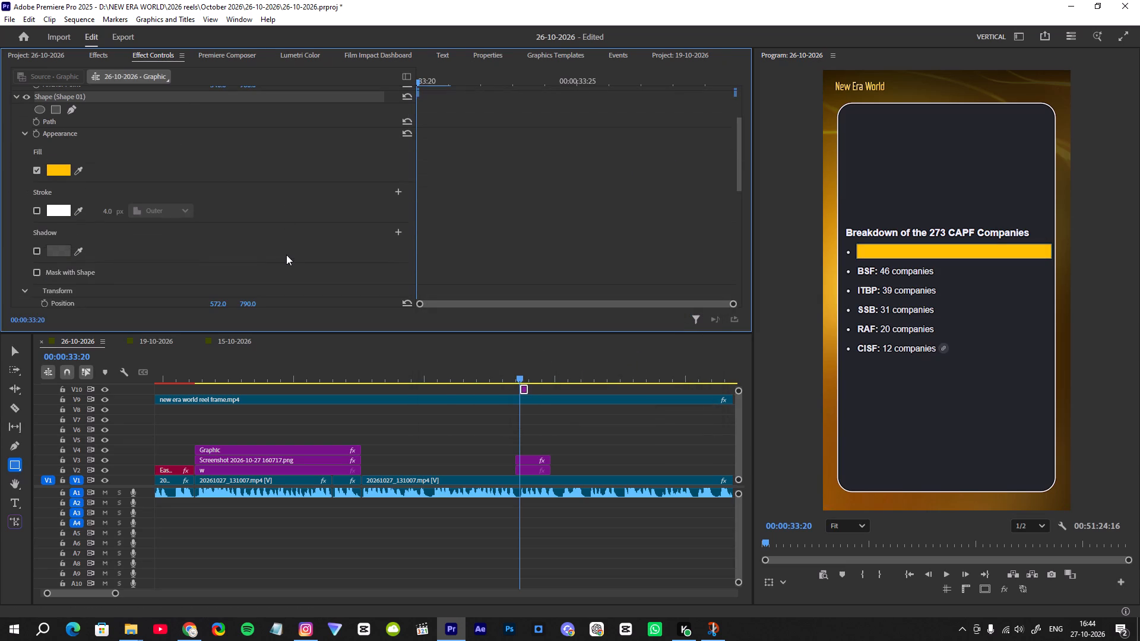
{"action": "scroll", "coordinate": [287, 255], "scroll_direction": "down", "scroll_amount": 19}
{"action": "scroll", "coordinate": [318, 254], "scroll_direction": "down", "scroll_amount": 11}
{"action": "scroll", "coordinate": [269, 261], "scroll_direction": "down", "scroll_amount": 2}
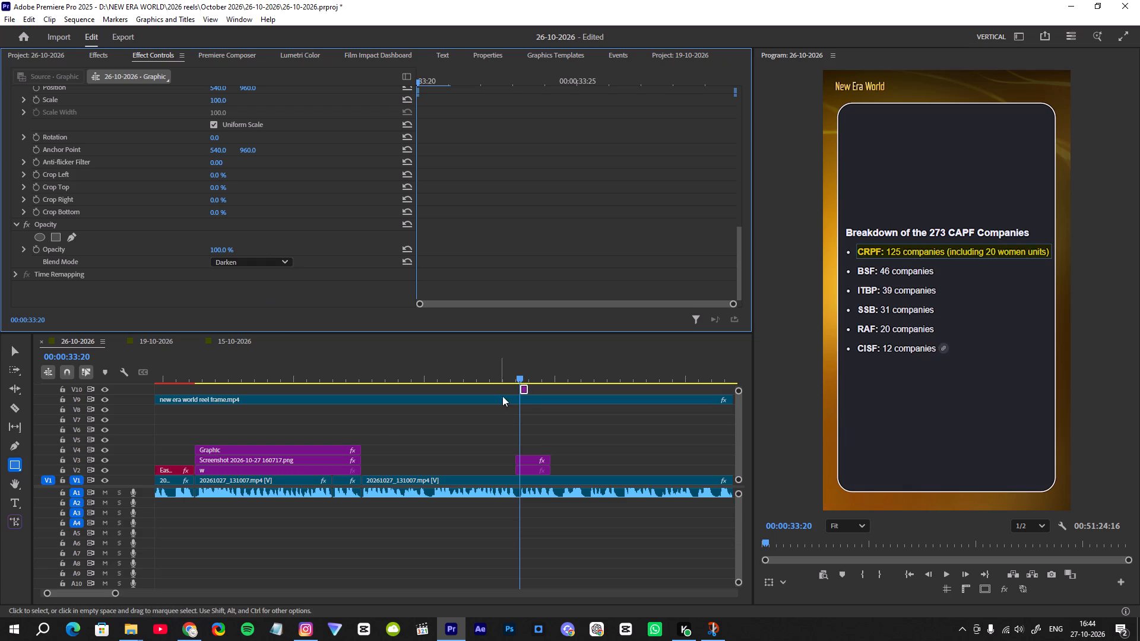
Align the CRPF highlight with the CAPF screenshot's start, extend it to the screenshot's end, and place it on track V8.
{"action": "left_click_drag", "start_coordinate": [524, 390], "coordinate": [519, 437]}
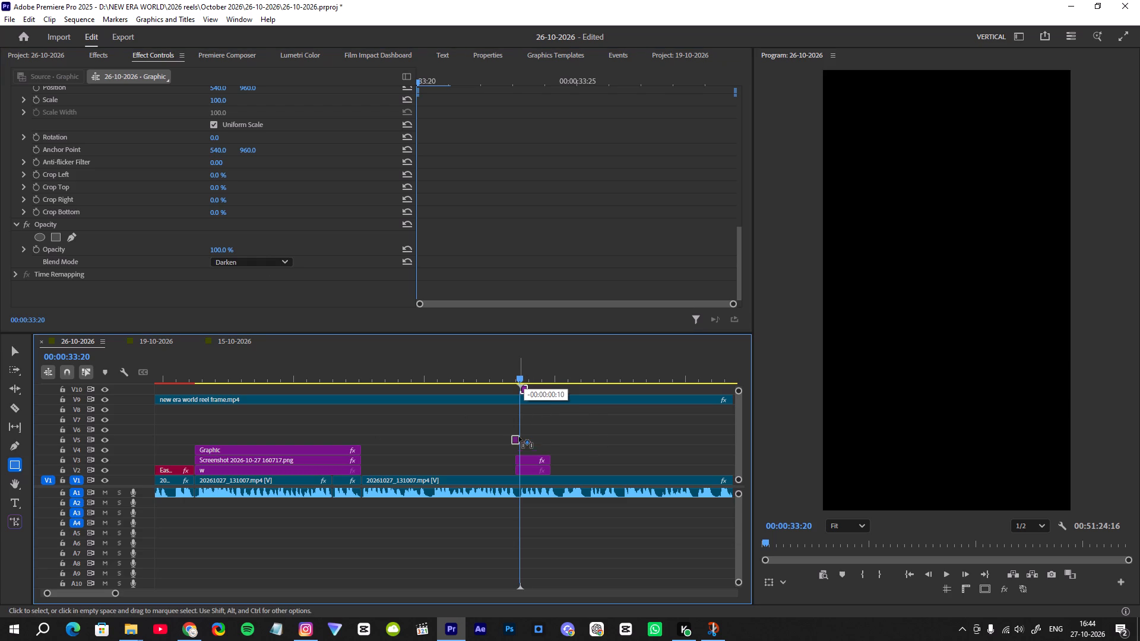
{"action": "left_click_drag", "start_coordinate": [519, 437], "coordinate": [522, 448]}
{"action": "left_click", "coordinate": [524, 448]}
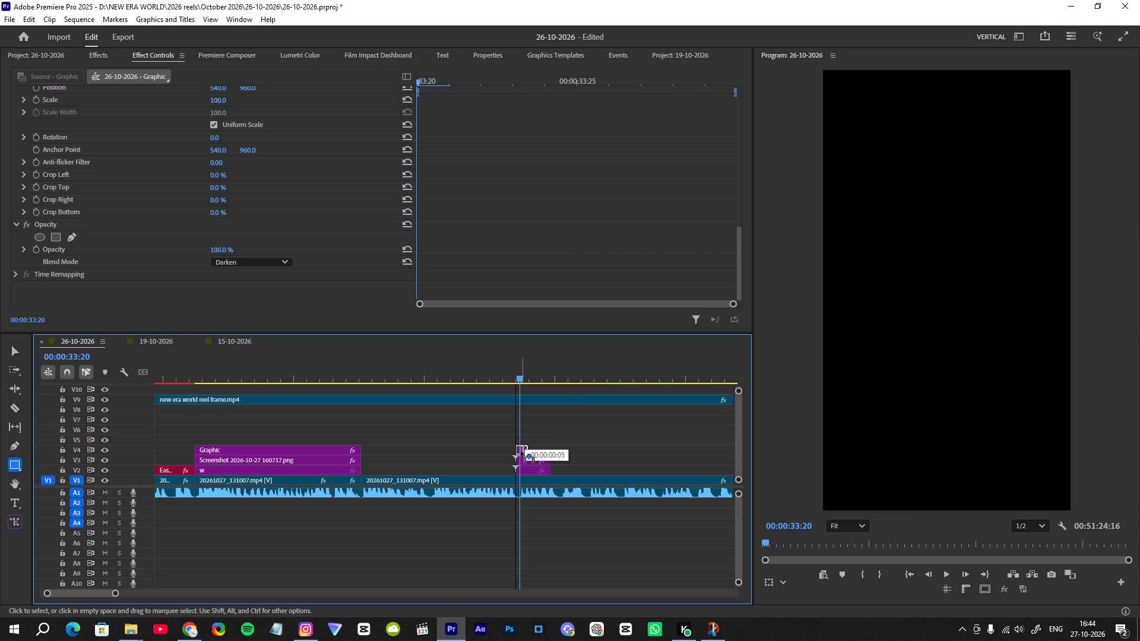
{"action": "left_click", "coordinate": [508, 376]}
{"action": "key", "text": "space"}
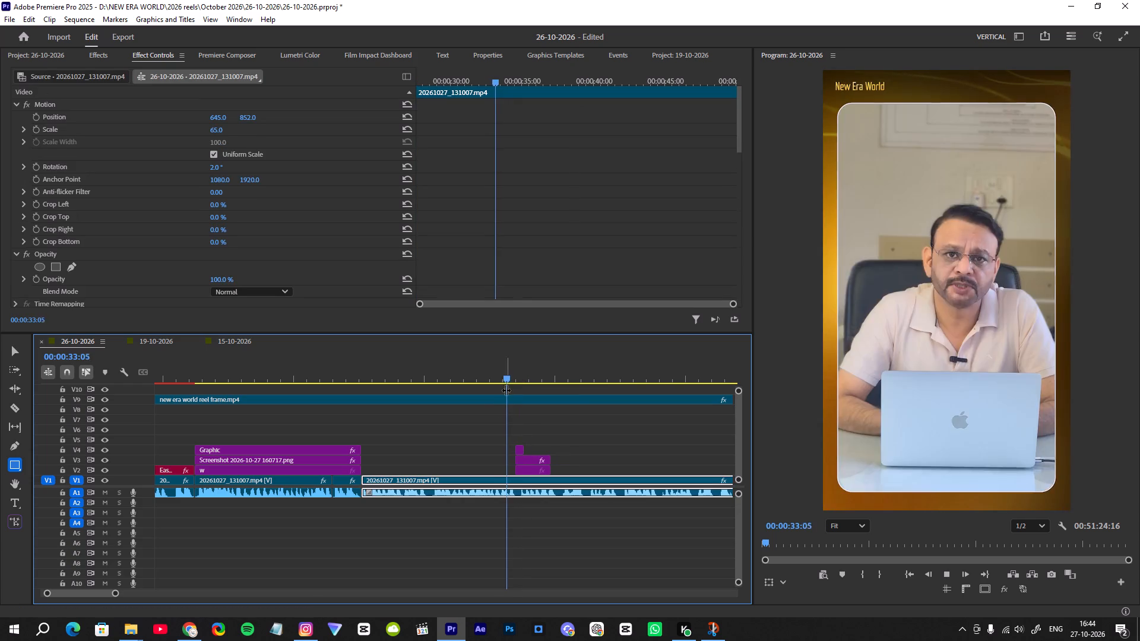
{"action": "key", "text": "space"}
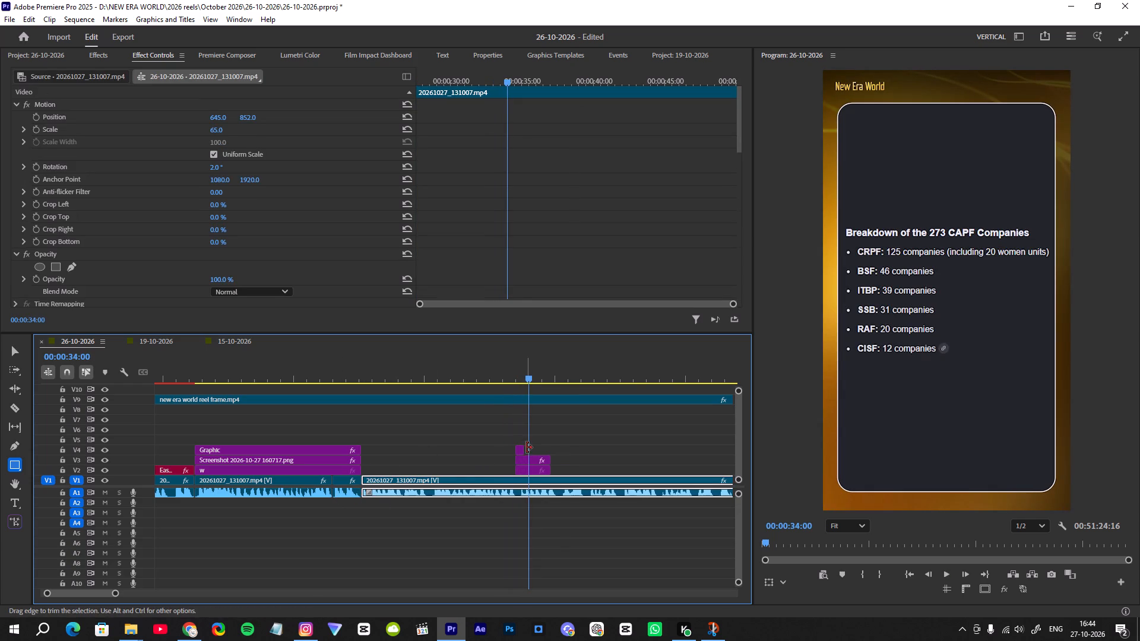
{"action": "left_click_drag", "start_coordinate": [527, 448], "coordinate": [551, 453]}
{"action": "left_click_drag", "start_coordinate": [528, 451], "coordinate": [527, 417]}
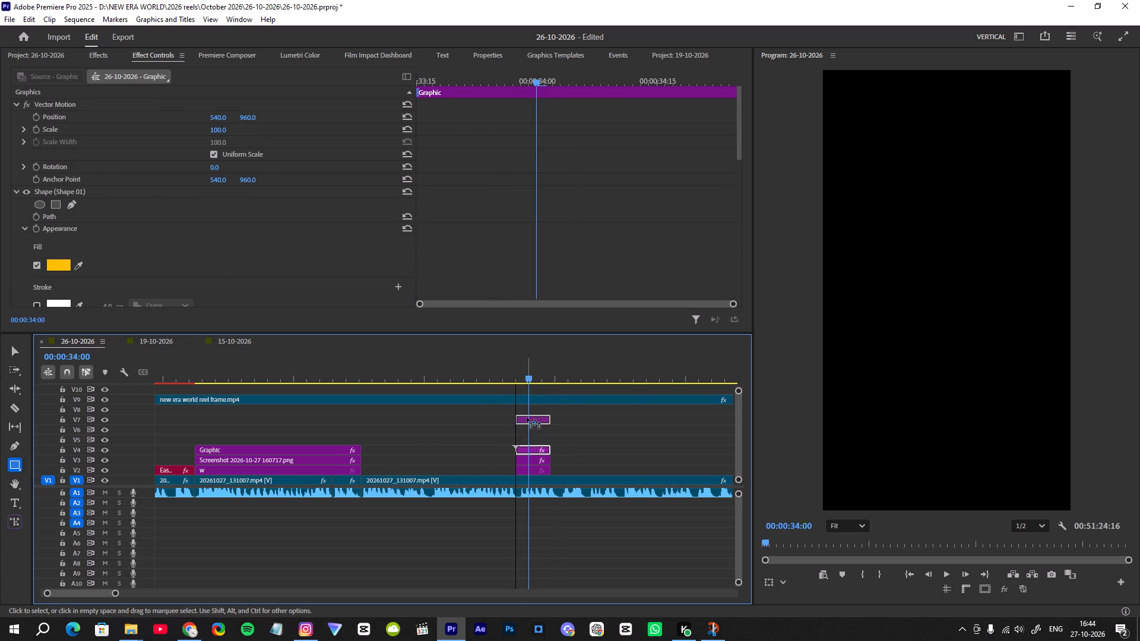
{"action": "left_click_drag", "start_coordinate": [527, 417], "coordinate": [527, 410]}
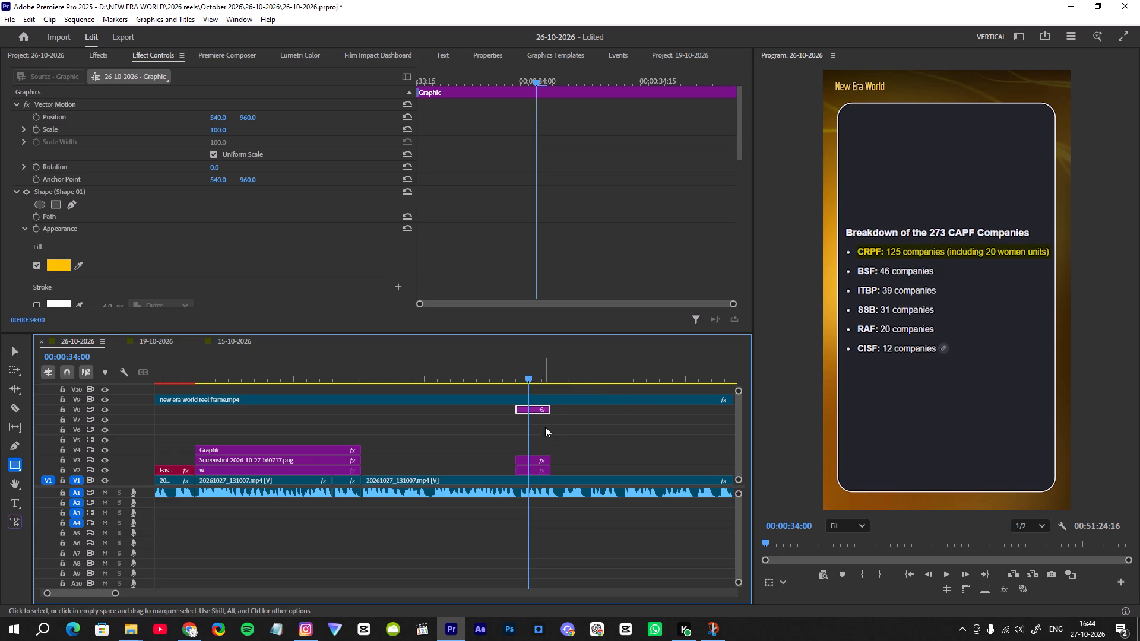
Move the new era world reel frame clip up to track V10 and the CRPF highlight up to track V9.
{"action": "left_click_drag", "start_coordinate": [538, 399], "coordinate": [539, 392]}
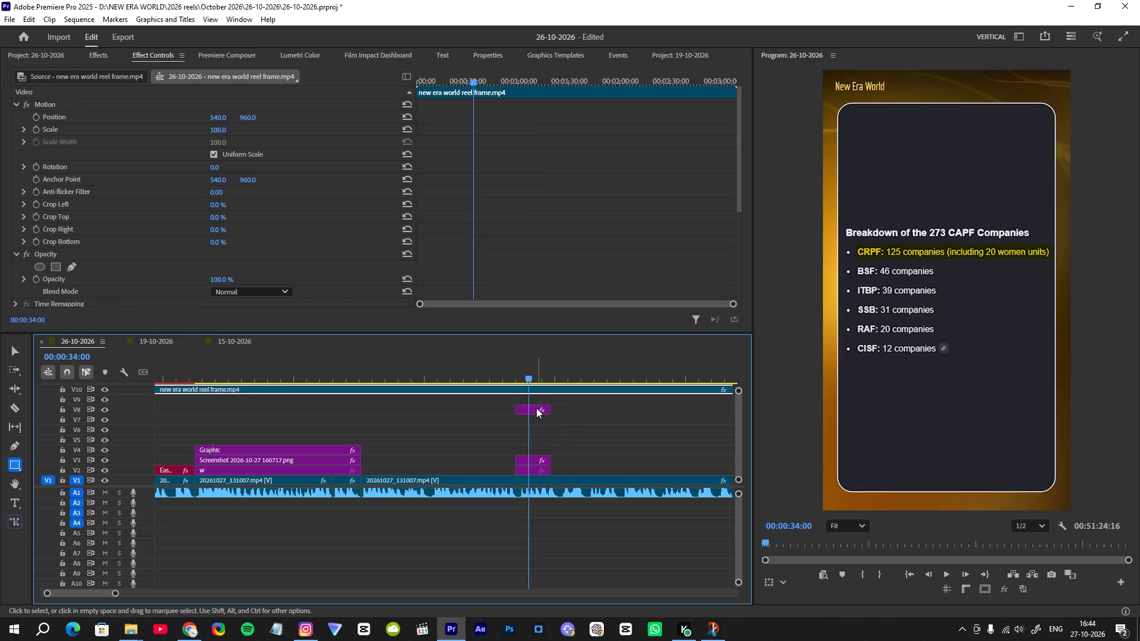
{"action": "left_click_drag", "start_coordinate": [536, 408], "coordinate": [536, 399]}
{"action": "left_click", "coordinate": [528, 399]}
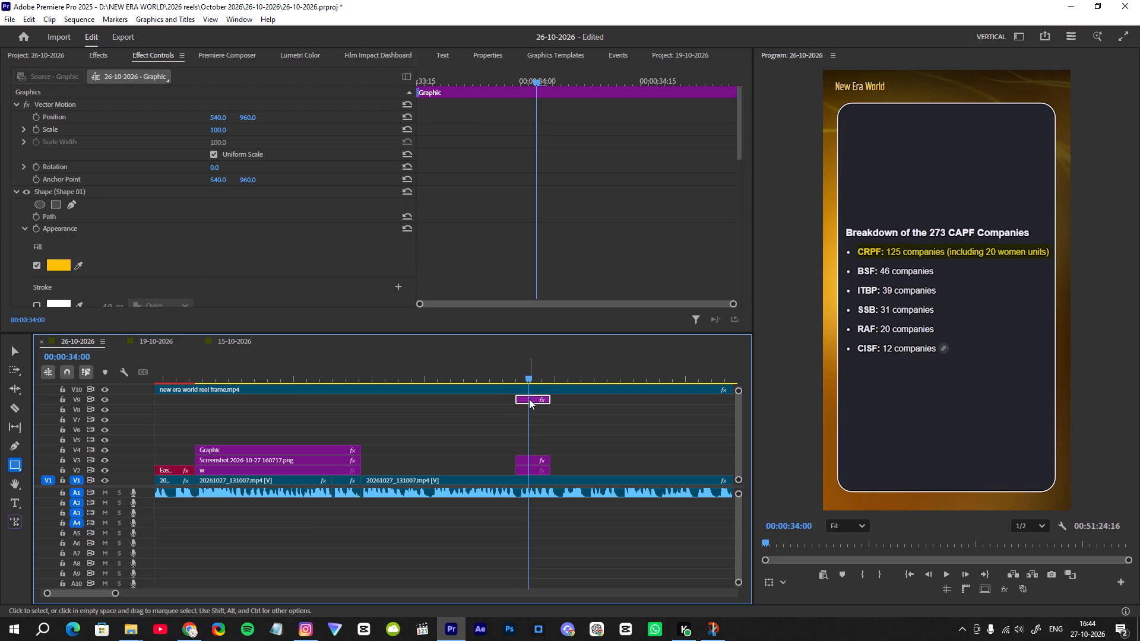
Duplicate the CRPF highlight onto track V8 and move the copy down over the BSF line, at vertical position 1042.
{"action": "left_click_drag", "start_coordinate": [529, 399], "coordinate": [529, 407], "text": "alt"}
{"action": "left_click", "coordinate": [529, 407]}
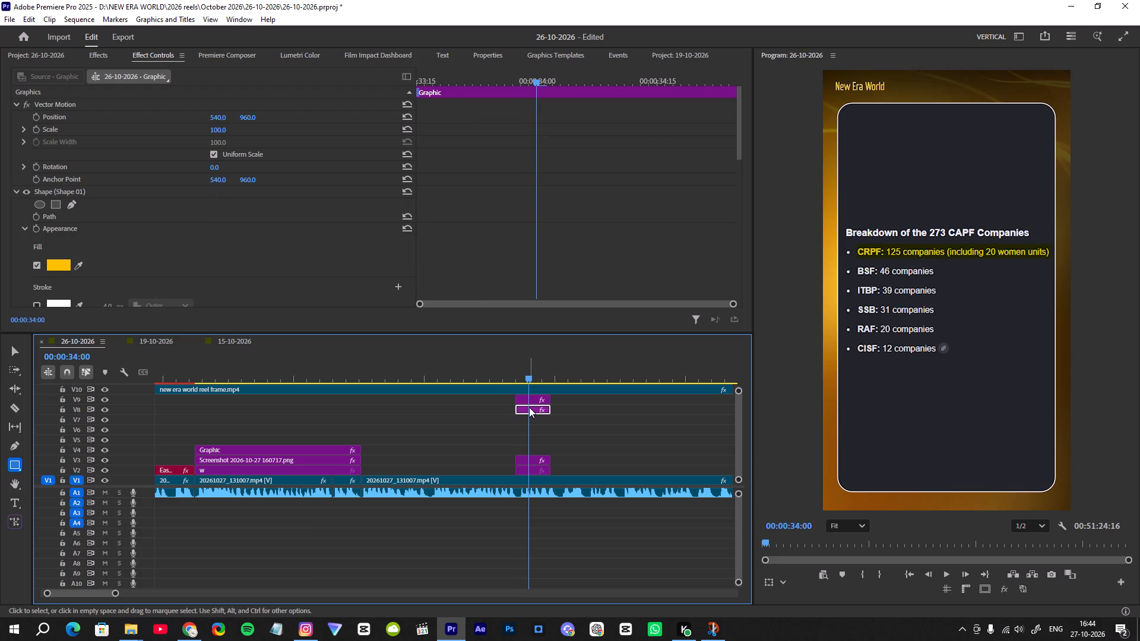
{"action": "left_click_drag", "start_coordinate": [243, 116], "coordinate": [296, 119]}
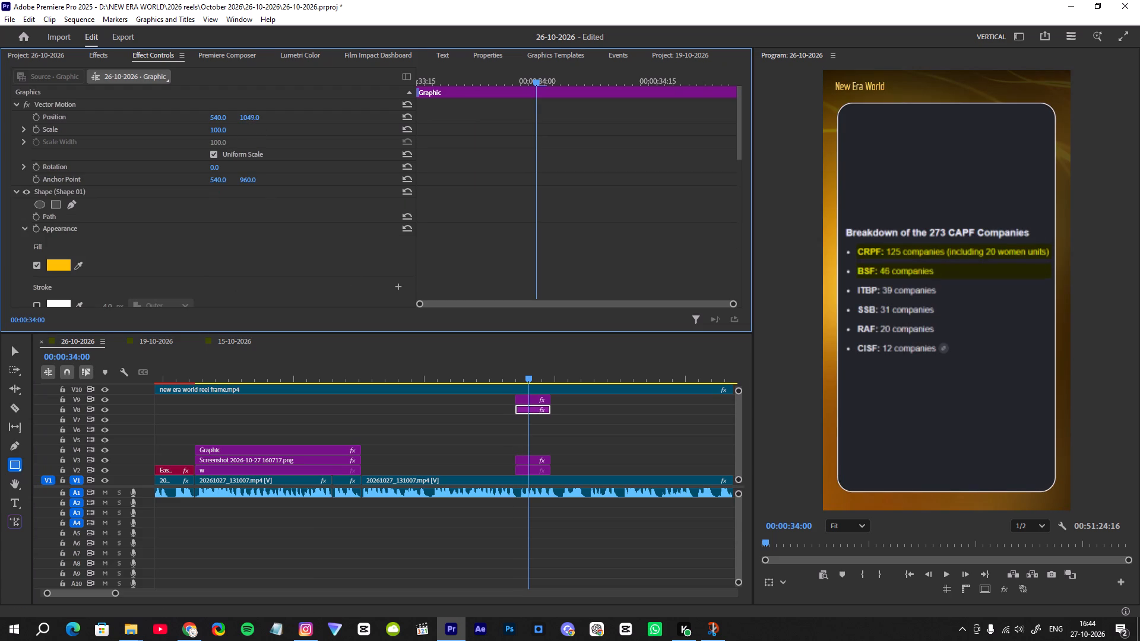
{"action": "left_click_drag", "start_coordinate": [296, 119], "coordinate": [292, 122]}
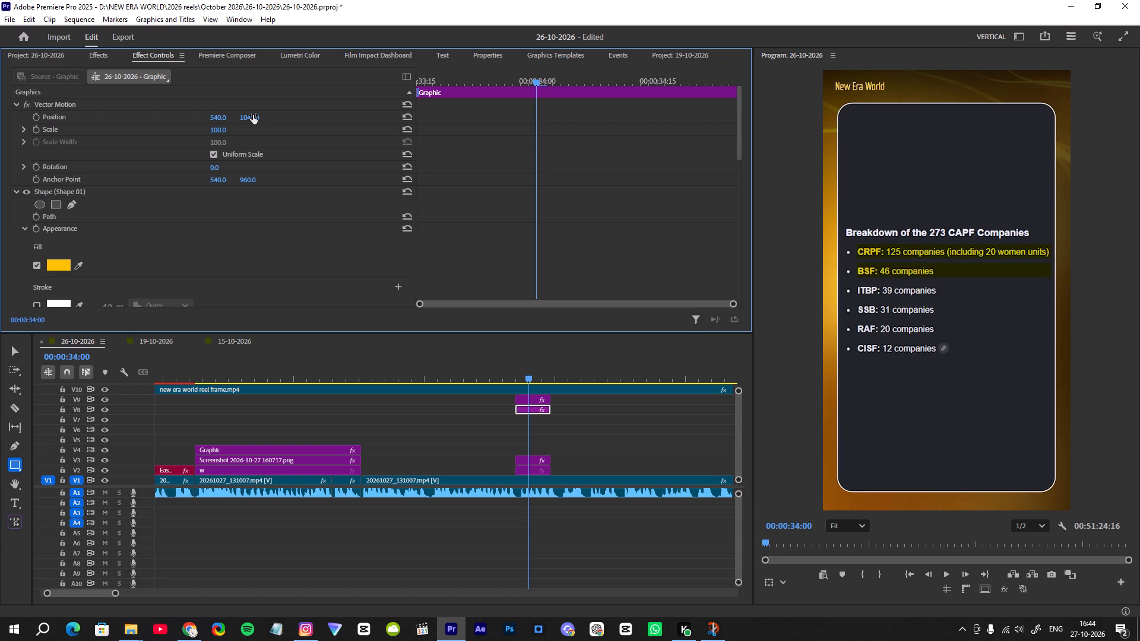
{"action": "left_click", "coordinate": [251, 116]}
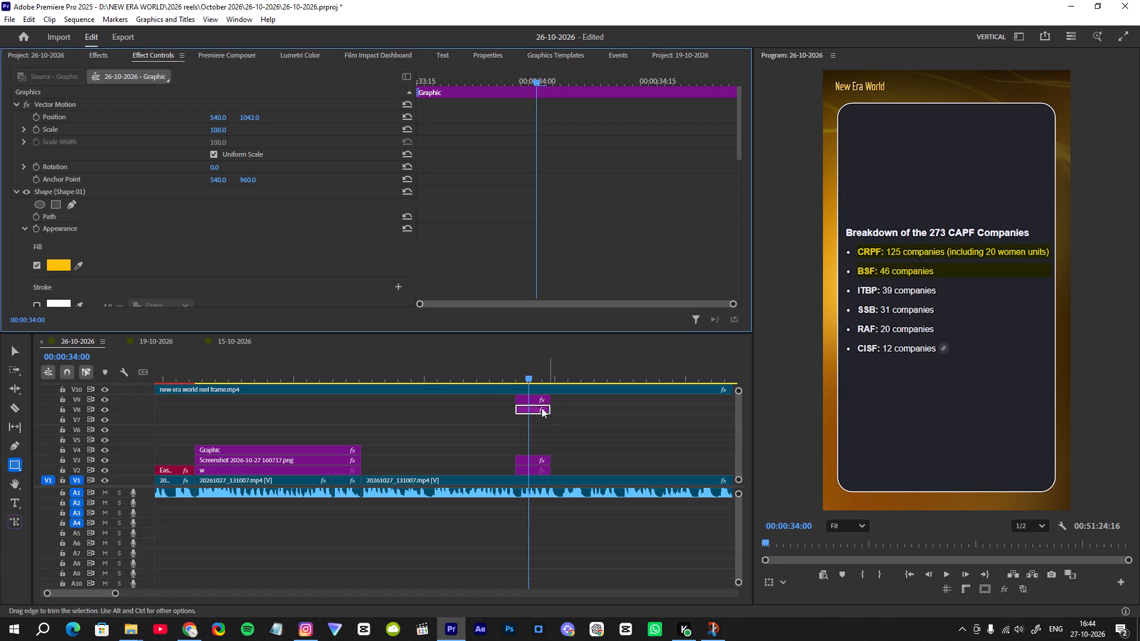
Duplicate the BSF highlight onto track V7 and move the copy down over the ITBP line, at vertical position 1129.
{"action": "left_click_drag", "start_coordinate": [530, 410], "coordinate": [530, 418], "text": "alt"}
{"action": "left_click", "coordinate": [530, 418]}
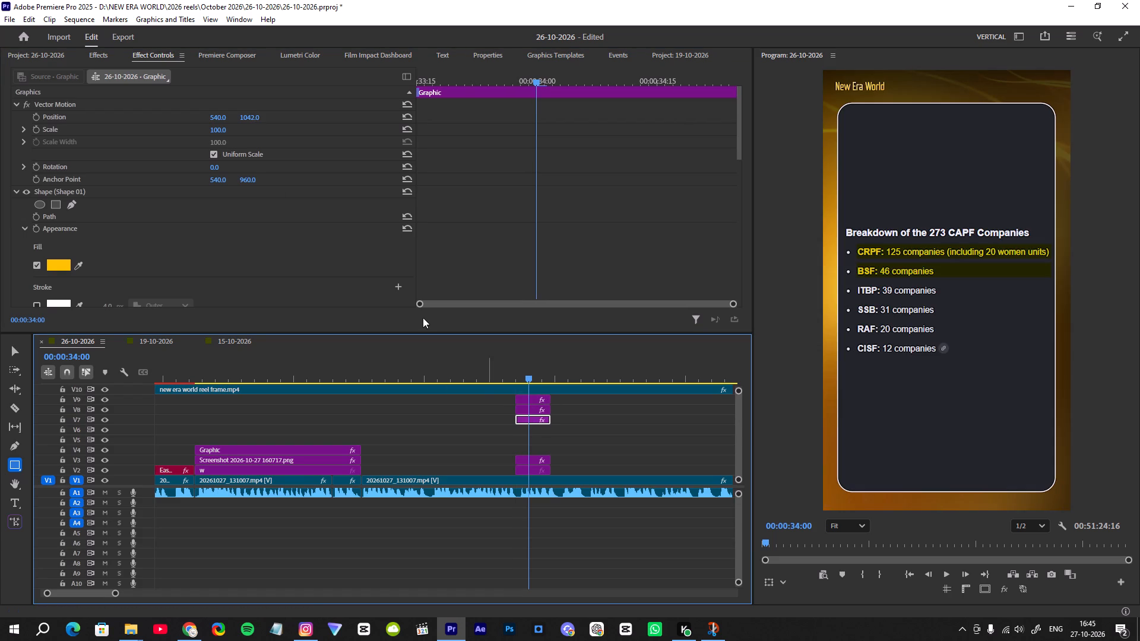
{"action": "left_click_drag", "start_coordinate": [247, 119], "coordinate": [299, 119]}
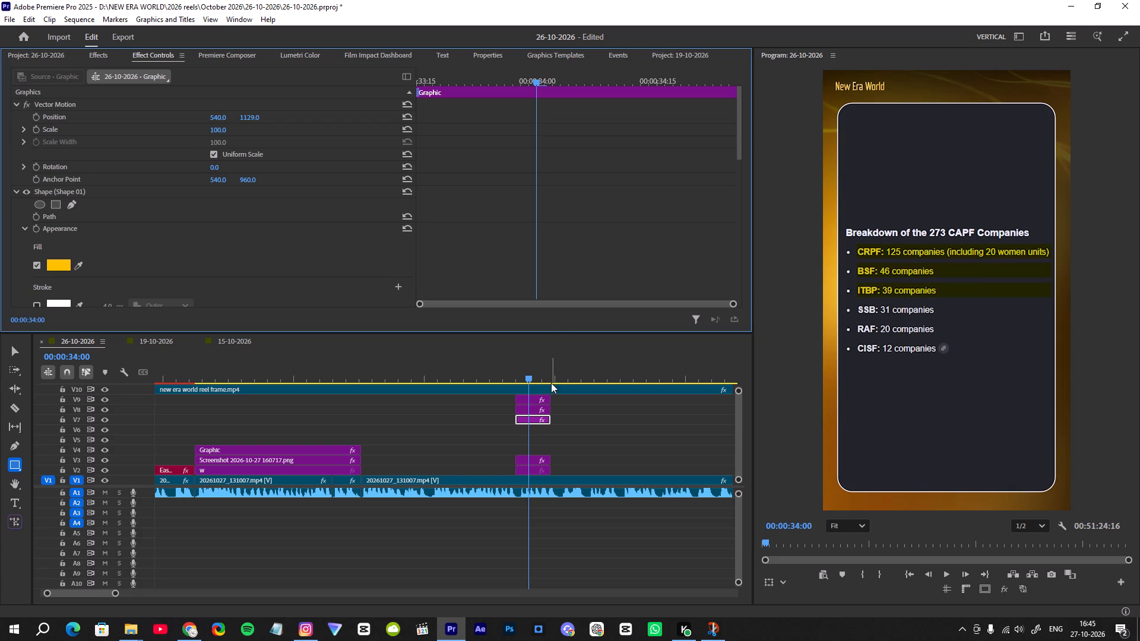
Duplicate the ITBP highlight onto track V6 and move the copy down over the SSB line, at vertical position 1212.
{"action": "left_click_drag", "start_coordinate": [531, 420], "coordinate": [532, 429], "text": "alt"}
{"action": "left_click", "coordinate": [532, 429]}
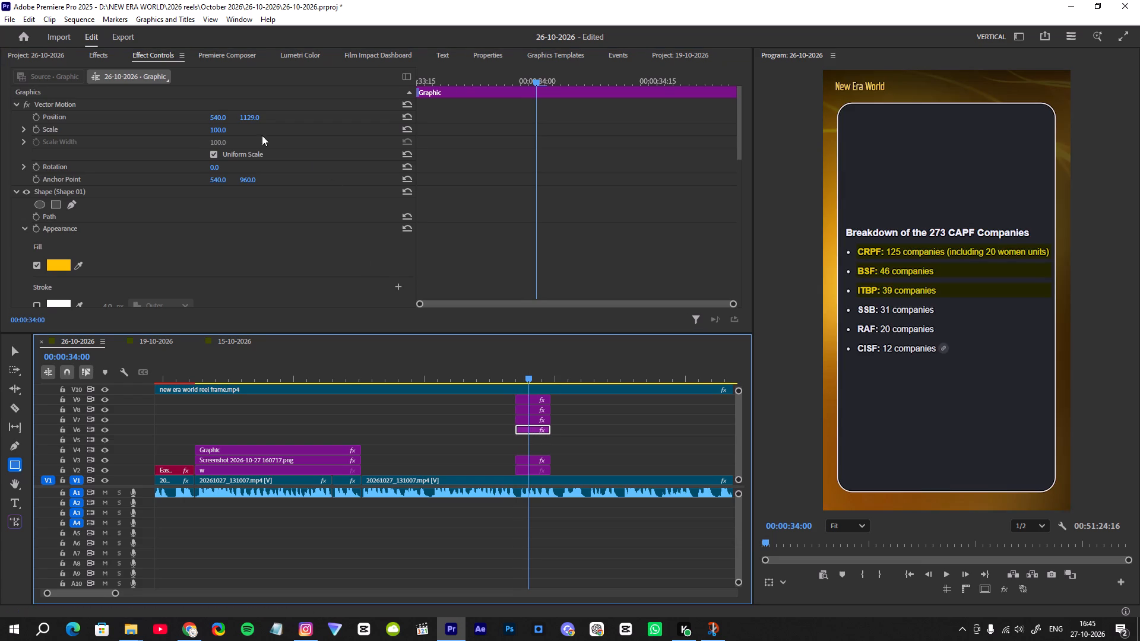
{"action": "left_click_drag", "start_coordinate": [249, 118], "coordinate": [294, 120]}
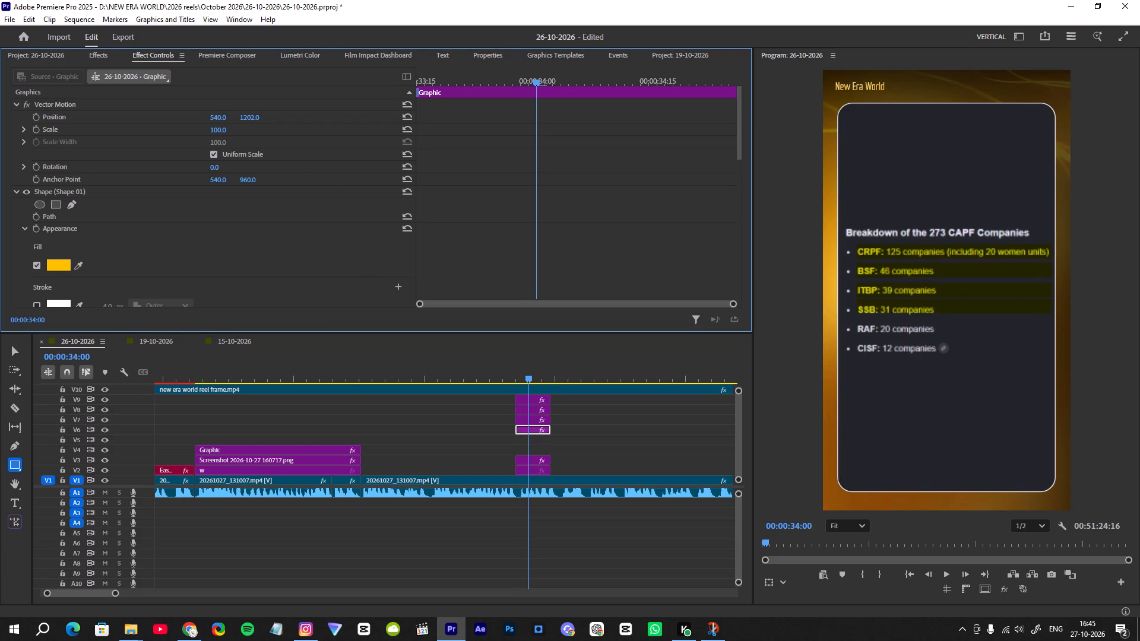
{"action": "left_click_drag", "start_coordinate": [294, 120], "coordinate": [300, 120]}
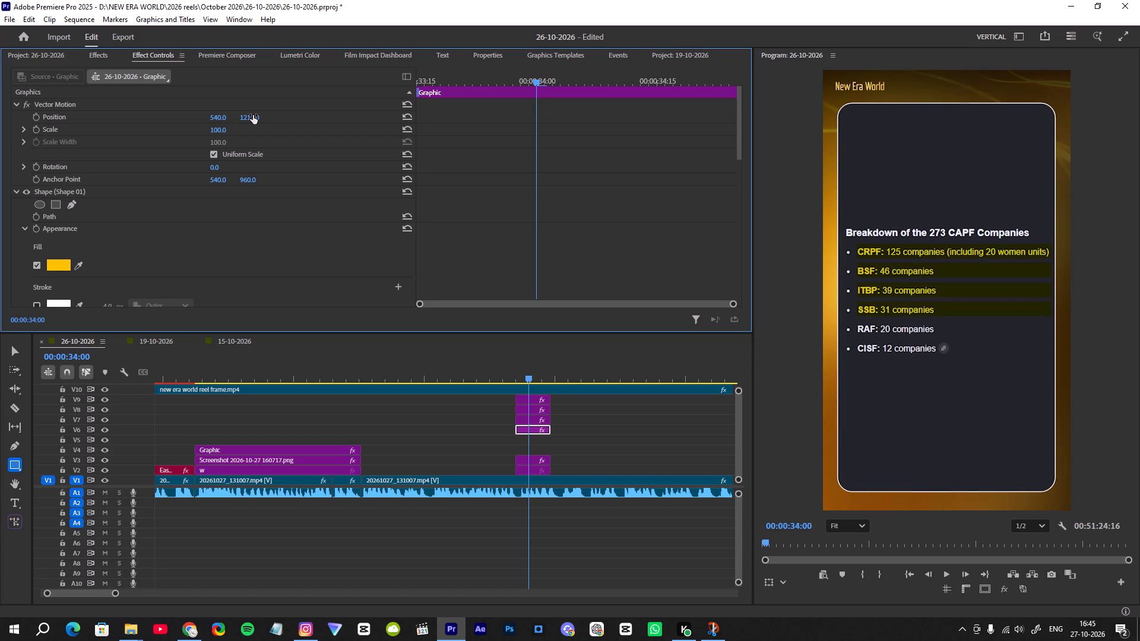
Duplicate the SSB highlight onto track V5 and move the copy down over the RAF line, at vertical position 1299.
{"action": "left_click_drag", "start_coordinate": [530, 429], "coordinate": [531, 436], "text": "alt"}
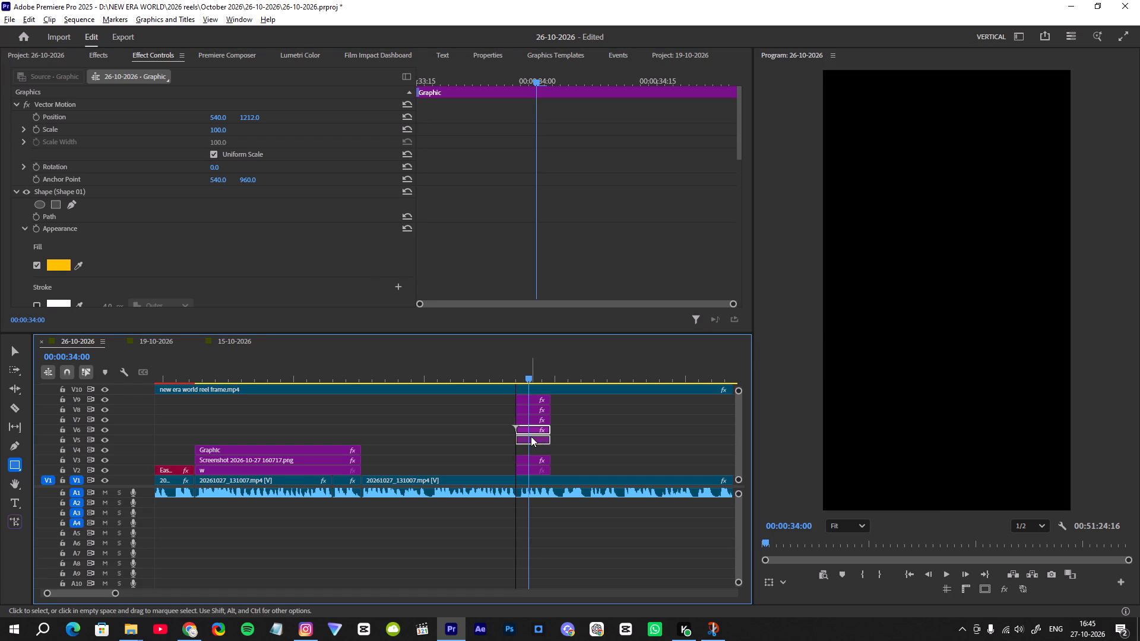
{"action": "left_click", "coordinate": [531, 439]}
{"action": "left_click_drag", "start_coordinate": [248, 116], "coordinate": [274, 125]}
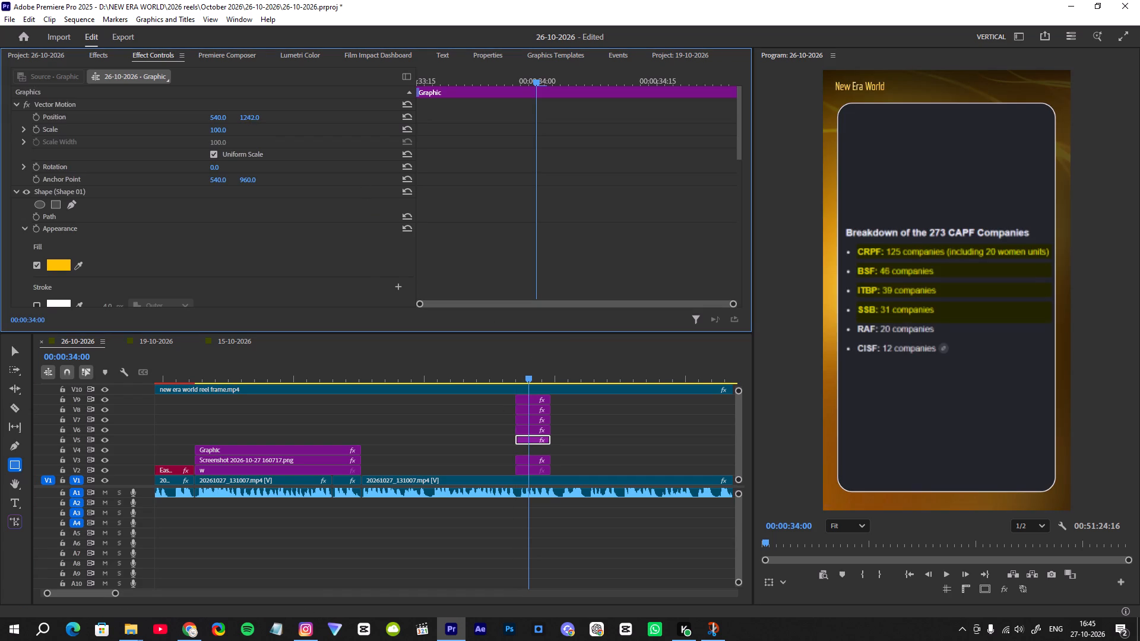
{"action": "left_click_drag", "start_coordinate": [274, 125], "coordinate": [311, 126]}
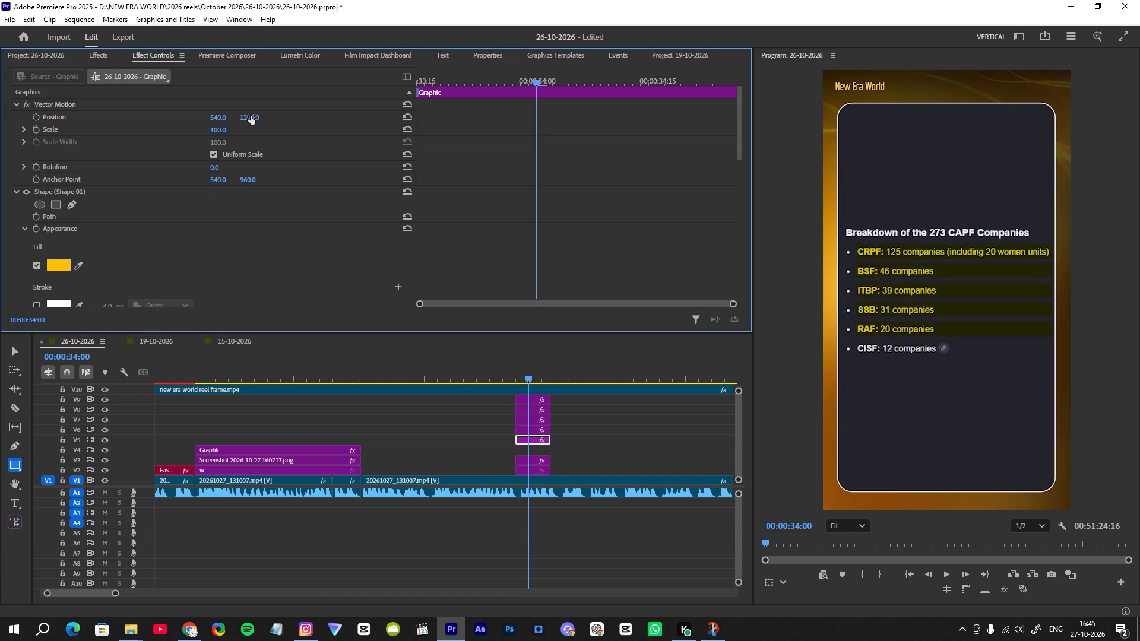
Duplicate the RAF highlight onto track V4 and move the copy down over the CISF line, at vertical position 1380.
{"action": "left_click_drag", "start_coordinate": [537, 440], "coordinate": [536, 448], "text": "alt"}
{"action": "left_click", "coordinate": [536, 448]}
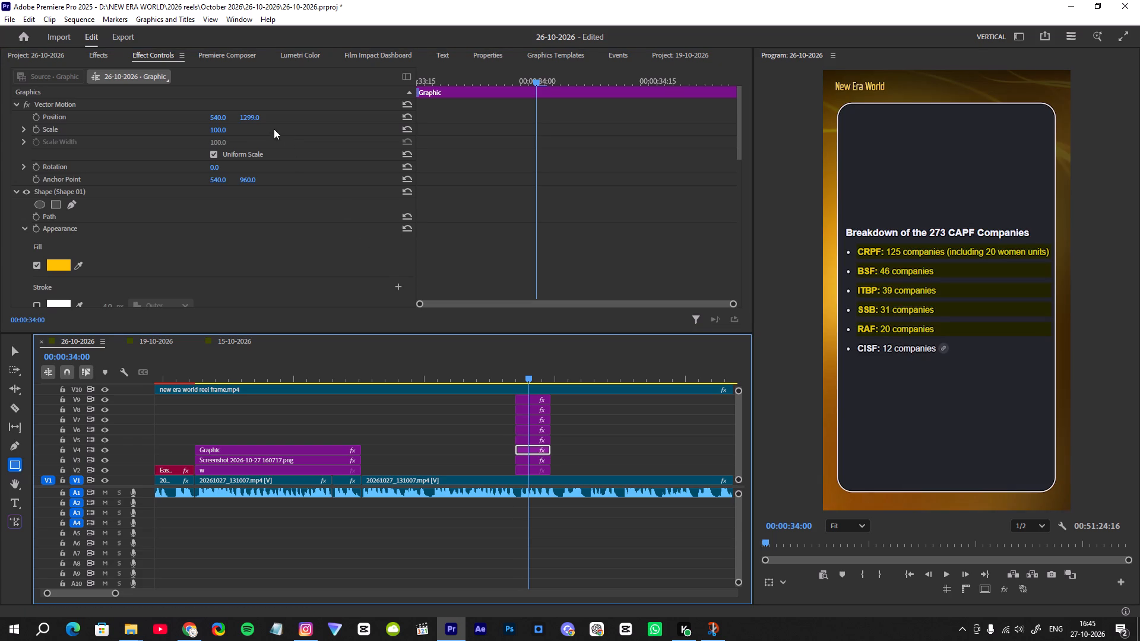
{"action": "left_click_drag", "start_coordinate": [253, 120], "coordinate": [301, 123]}
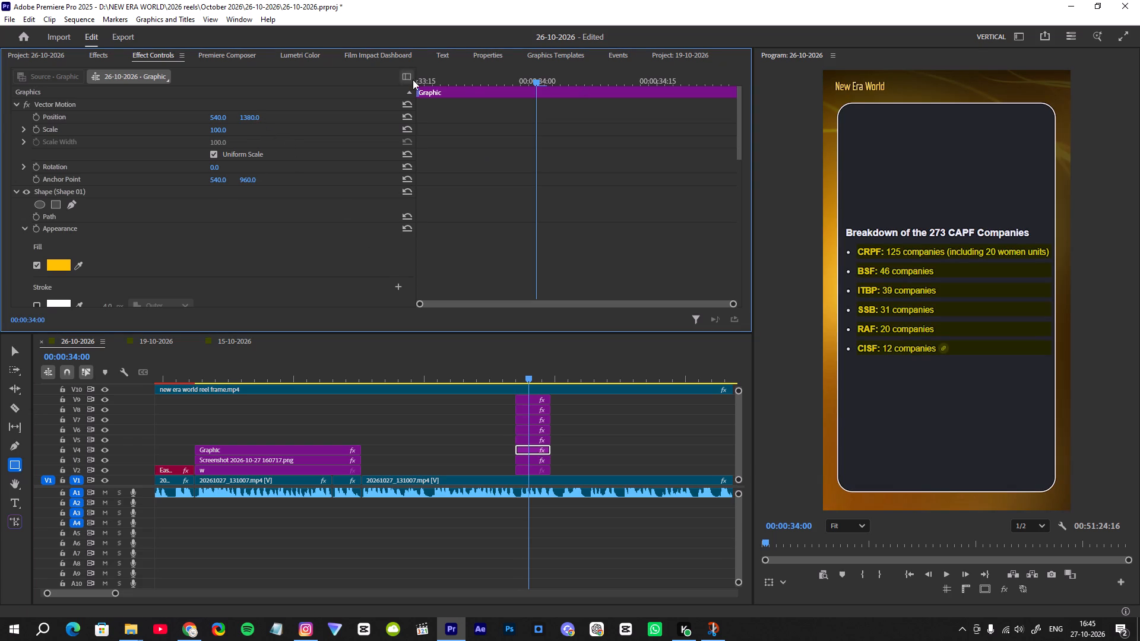
Set the CRPF highlight's Crop Right to 100% and start keyframing it at 00:00:33:15.
{"action": "left_click_drag", "start_coordinate": [431, 79], "coordinate": [360, 100]}
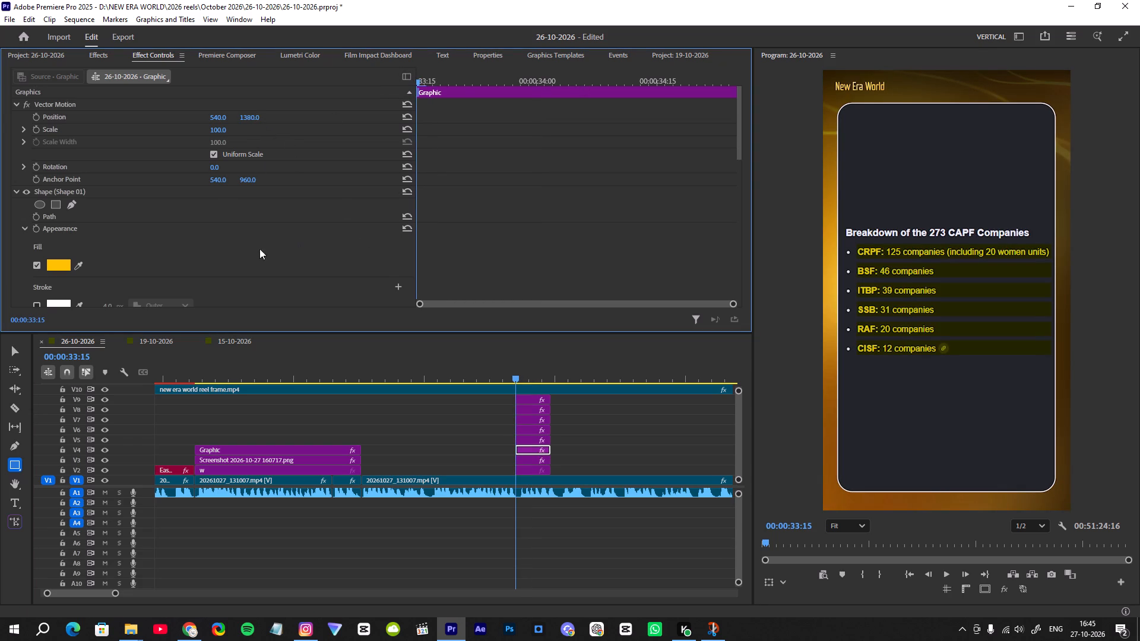
{"action": "scroll", "coordinate": [109, 225], "scroll_direction": "down", "scroll_amount": 7}
{"action": "scroll", "coordinate": [108, 215], "scroll_direction": "up", "scroll_amount": 1}
{"action": "scroll", "coordinate": [108, 215], "scroll_direction": "down", "scroll_amount": 3}
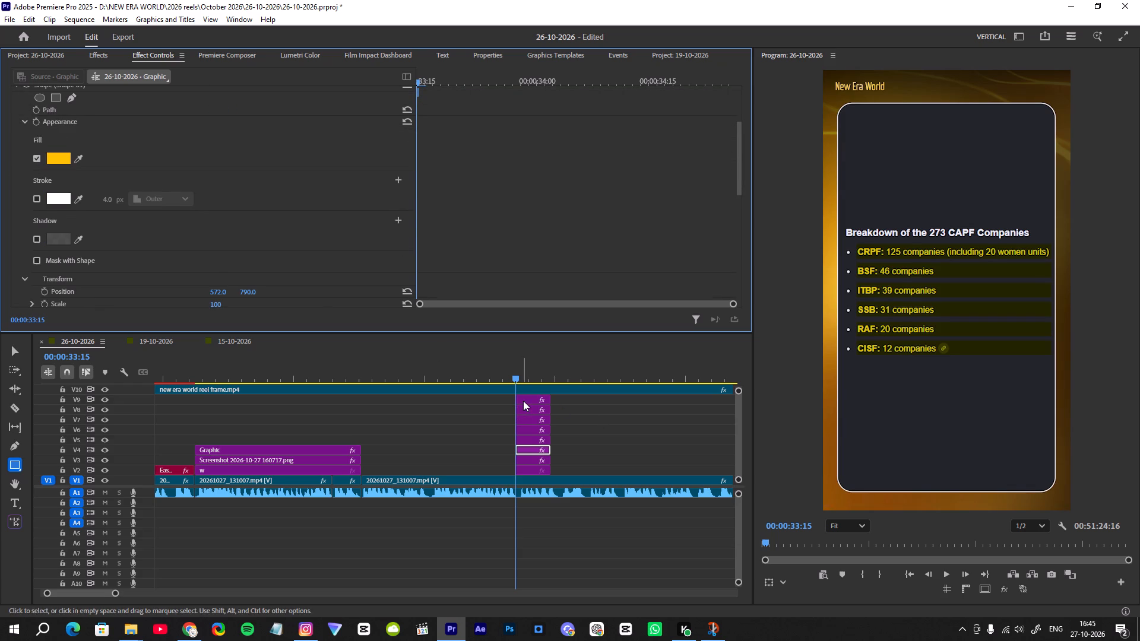
{"action": "left_click", "coordinate": [523, 400]}
{"action": "scroll", "coordinate": [214, 236], "scroll_direction": "down", "scroll_amount": 17}
{"action": "scroll", "coordinate": [214, 236], "scroll_direction": "up", "scroll_amount": 1}
{"action": "scroll", "coordinate": [214, 236], "scroll_direction": "down", "scroll_amount": 1}
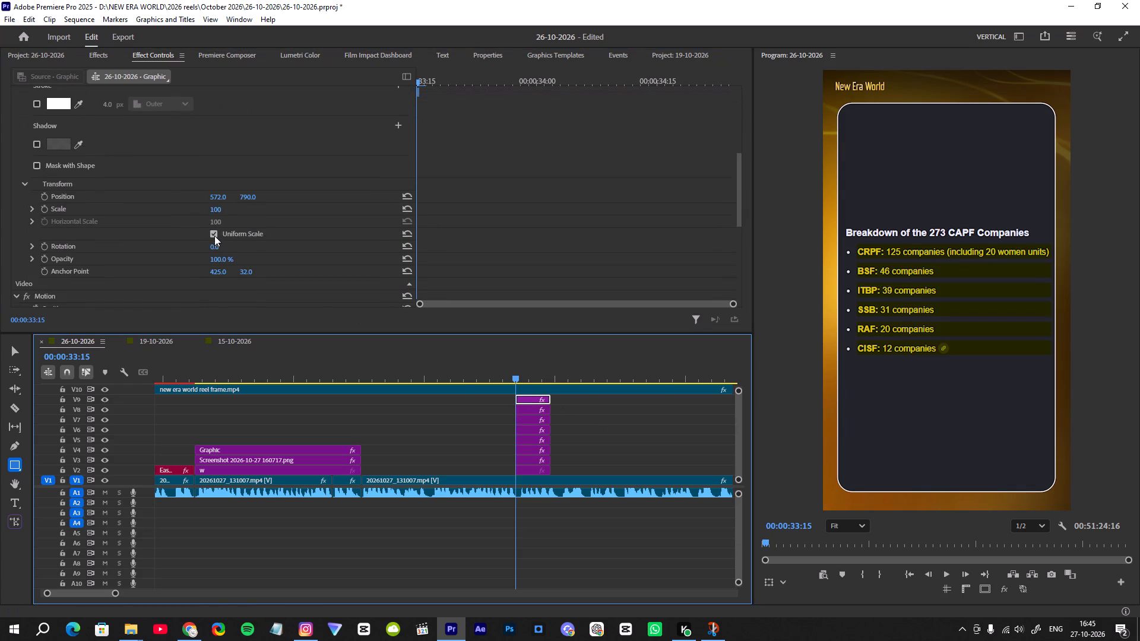
{"action": "scroll", "coordinate": [154, 249], "scroll_direction": "down", "scroll_amount": 10}
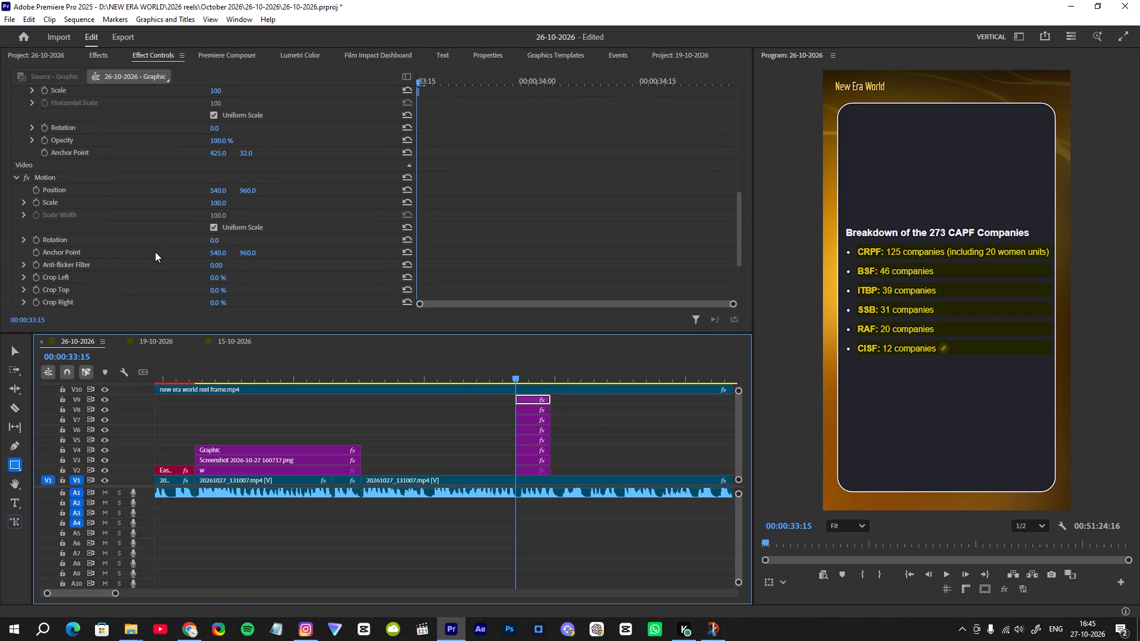
{"action": "scroll", "coordinate": [155, 252], "scroll_direction": "down", "scroll_amount": 1}
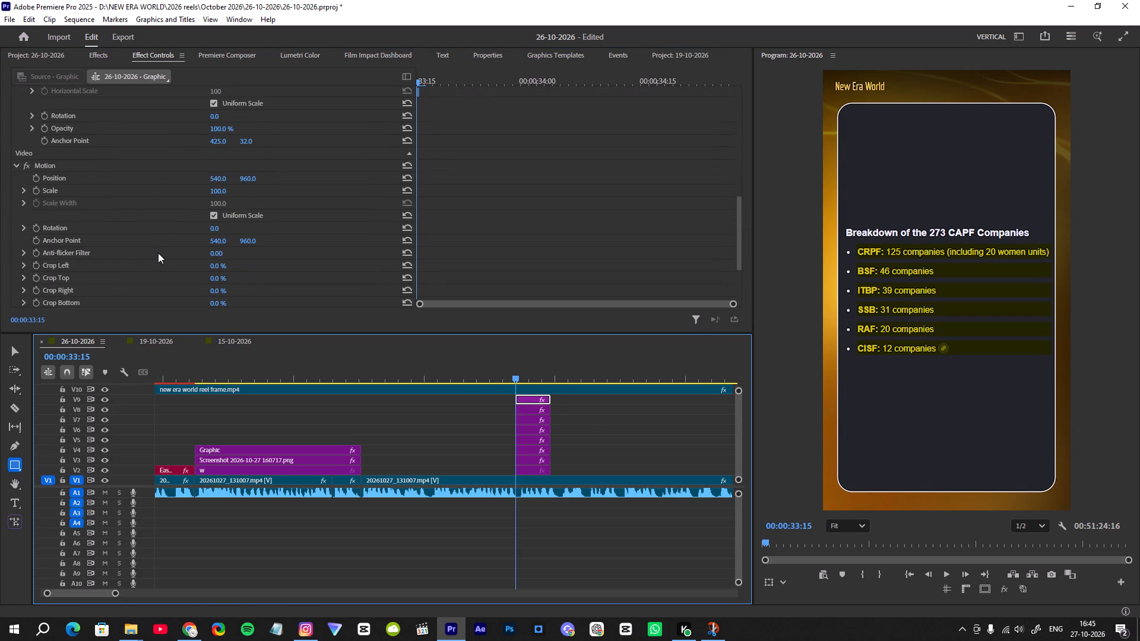
{"action": "scroll", "coordinate": [183, 250], "scroll_direction": "down", "scroll_amount": 2}
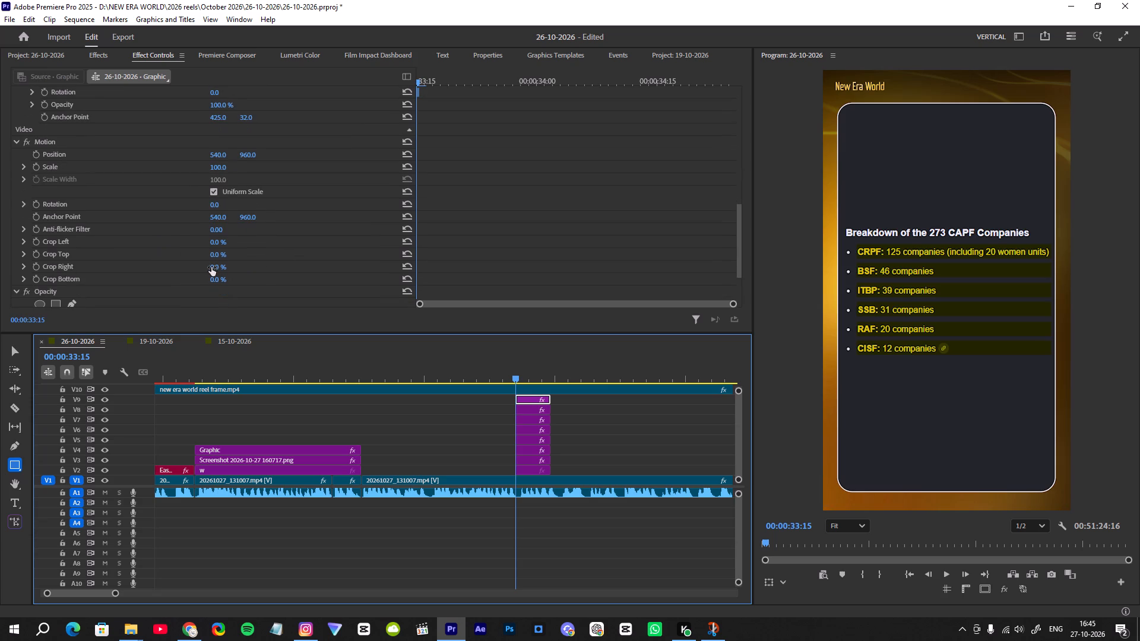
{"action": "left_click_drag", "start_coordinate": [213, 268], "coordinate": [278, 267]}
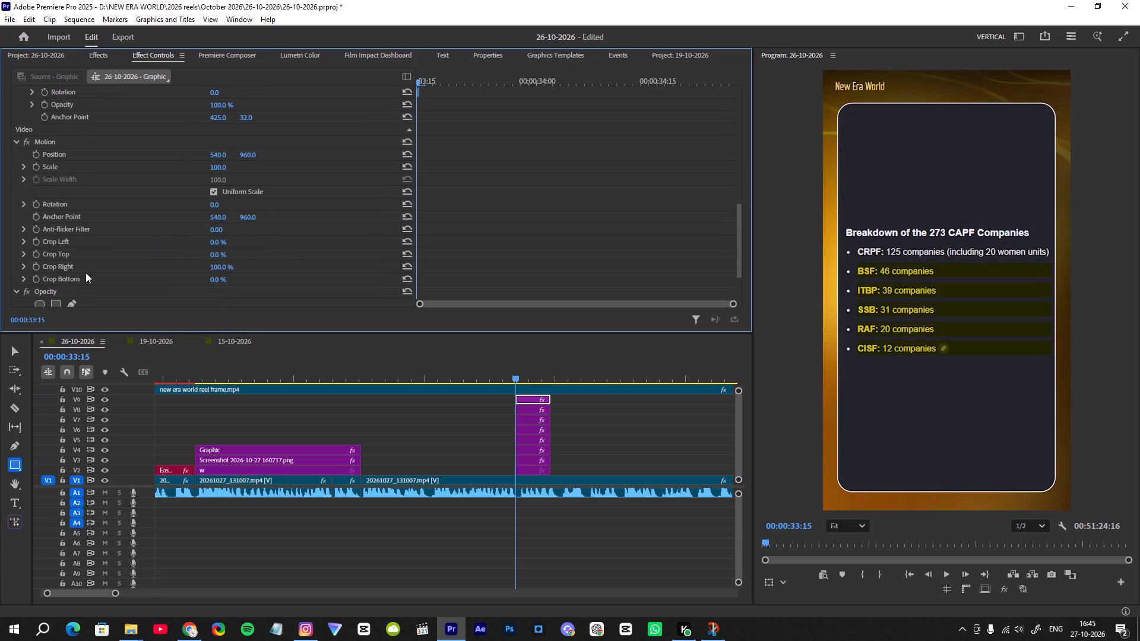
{"action": "left_click", "coordinate": [39, 265]}
Shift the CRPF highlight's first Crop Right keyframe to just before 00:00:33:20 and set Crop Right to 8% at 00:00:33:20.
{"action": "key", "text": "space"}
{"action": "key", "text": "space"}
{"action": "left_click_drag", "start_coordinate": [533, 372], "coordinate": [521, 383]}
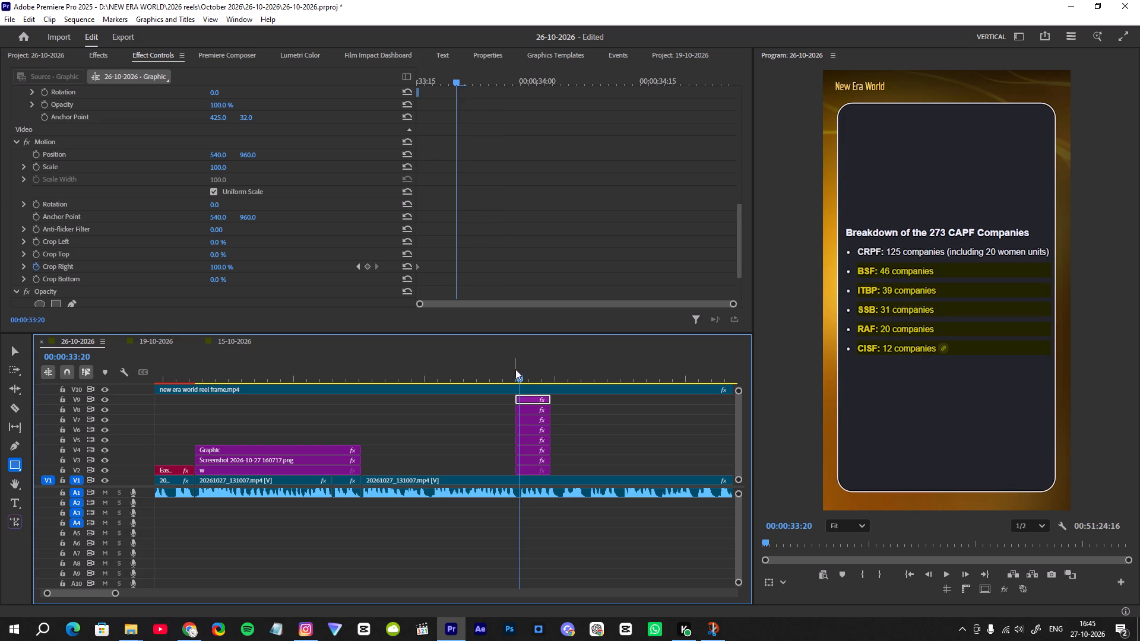
{"action": "left_click_drag", "start_coordinate": [418, 264], "coordinate": [442, 269]}
{"action": "left_click_drag", "start_coordinate": [226, 268], "coordinate": [218, 268]}
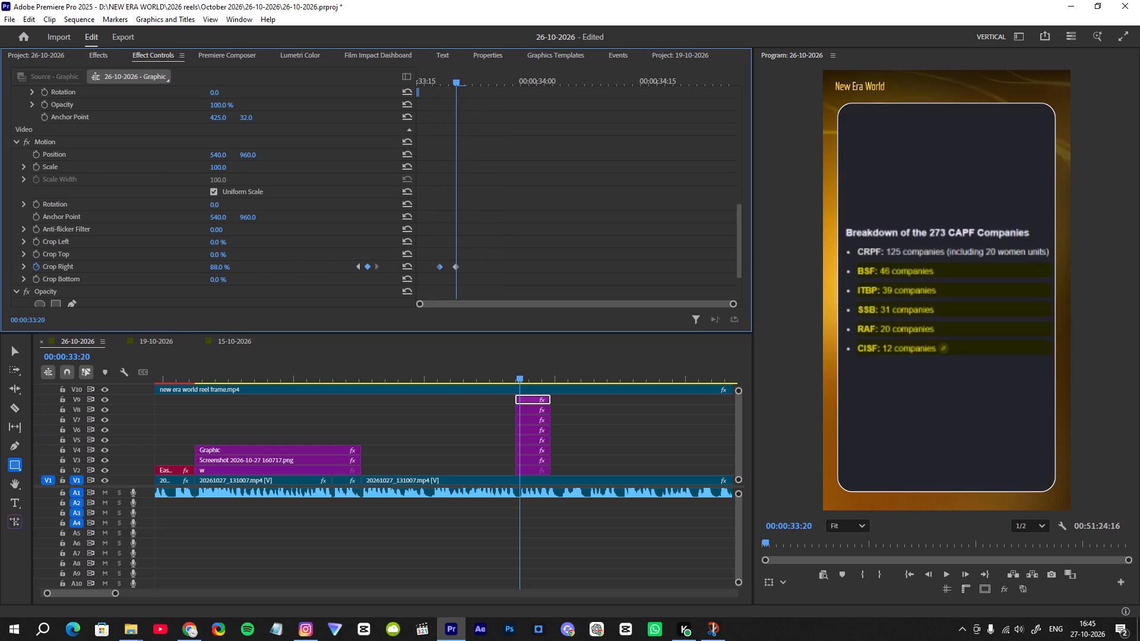
{"action": "left_click_drag", "start_coordinate": [218, 268], "coordinate": [175, 277]}
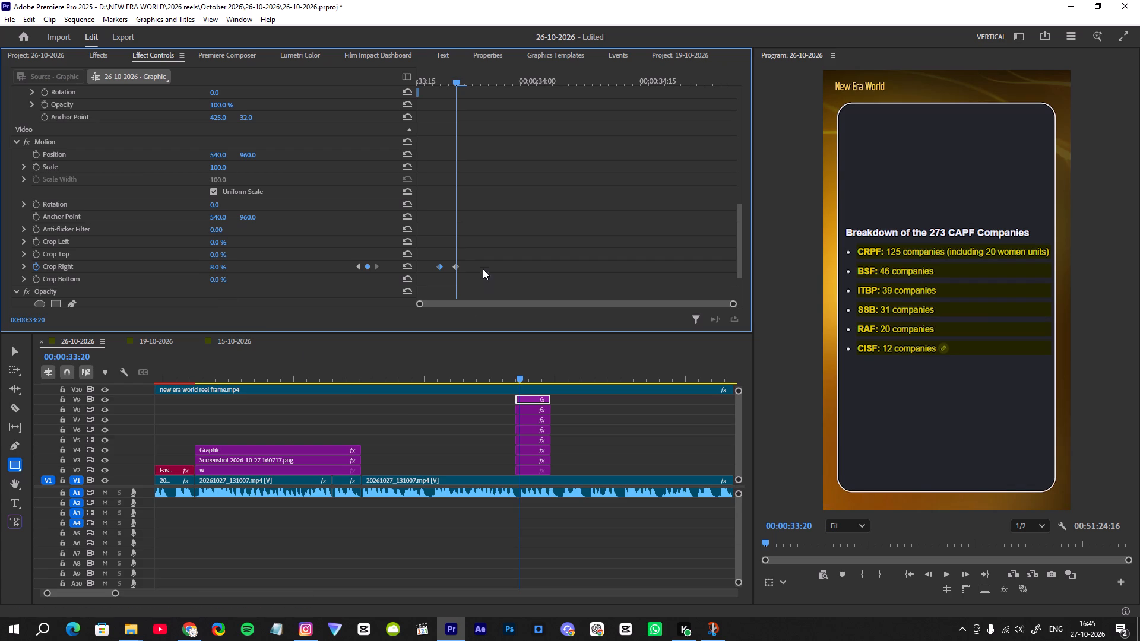
Apply easing to both Crop Right keyframes of the CRPF highlight.
{"action": "left_click_drag", "start_coordinate": [483, 269], "coordinate": [411, 279]}
{"action": "key", "text": "F5"}
Bring up the BSF highlight's crop settings and play the narration from about 00:00:33:19 to find its cue.
{"action": "left_click", "coordinate": [527, 408]}
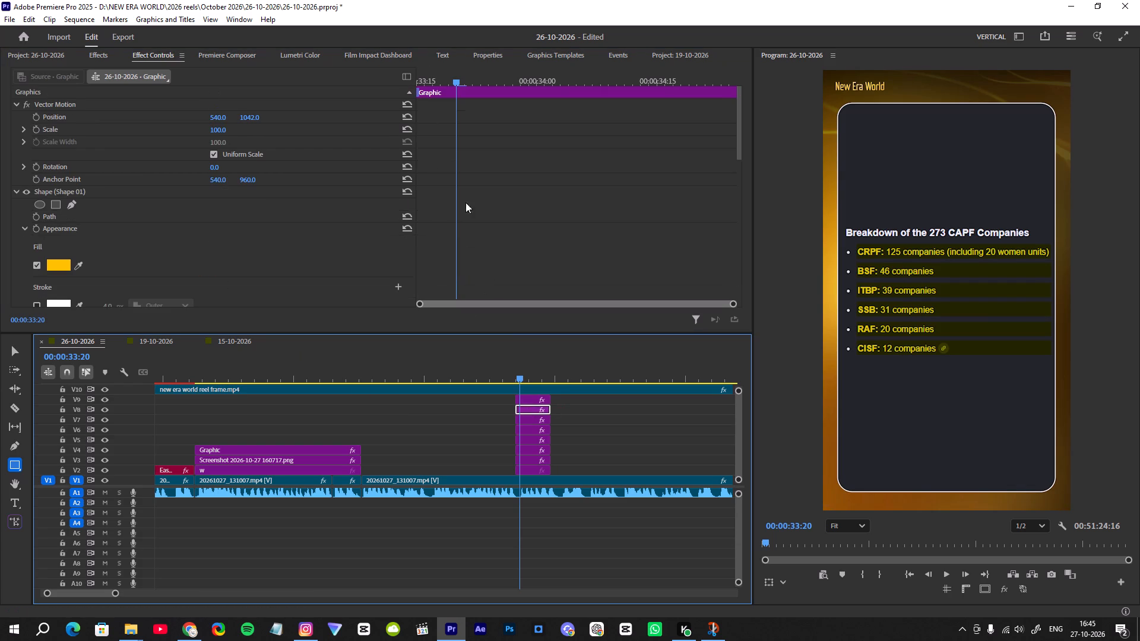
{"action": "left_click_drag", "start_coordinate": [739, 139], "coordinate": [740, 246]}
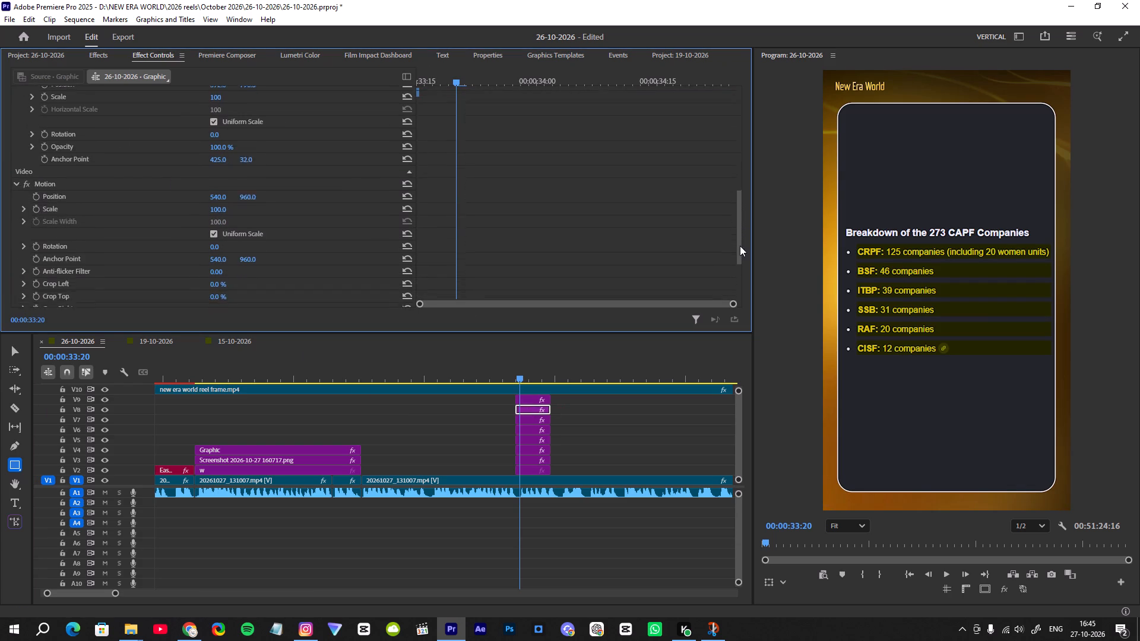
{"action": "left_click_drag", "start_coordinate": [740, 246], "coordinate": [738, 264]}
{"action": "left_click", "coordinate": [520, 377]}
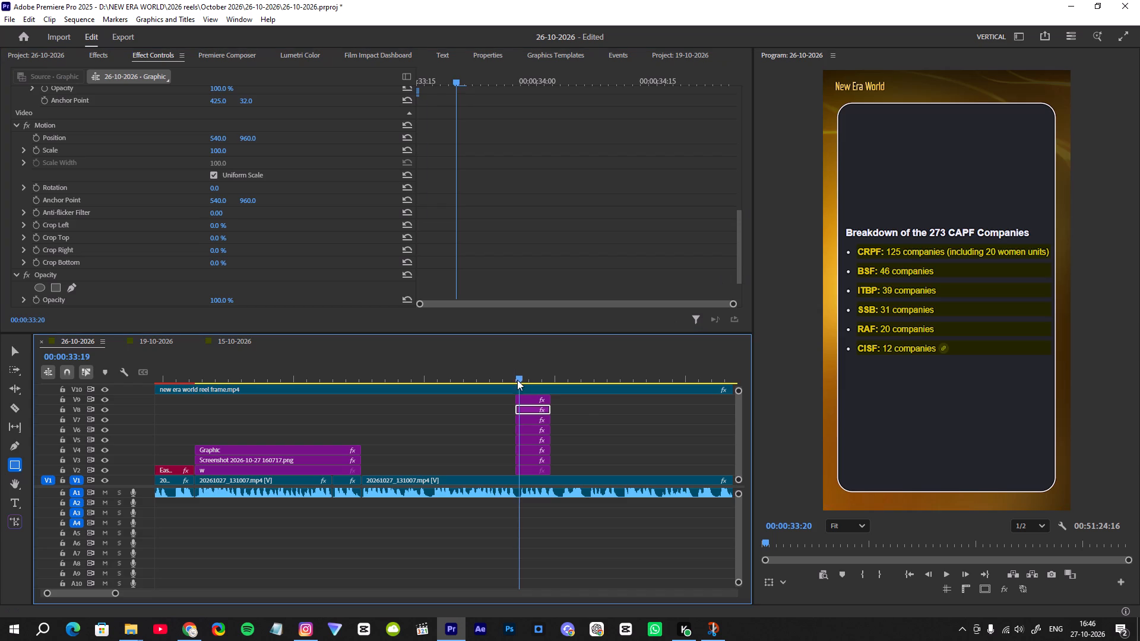
{"action": "key", "text": "space"}
{"action": "key", "text": "space"}
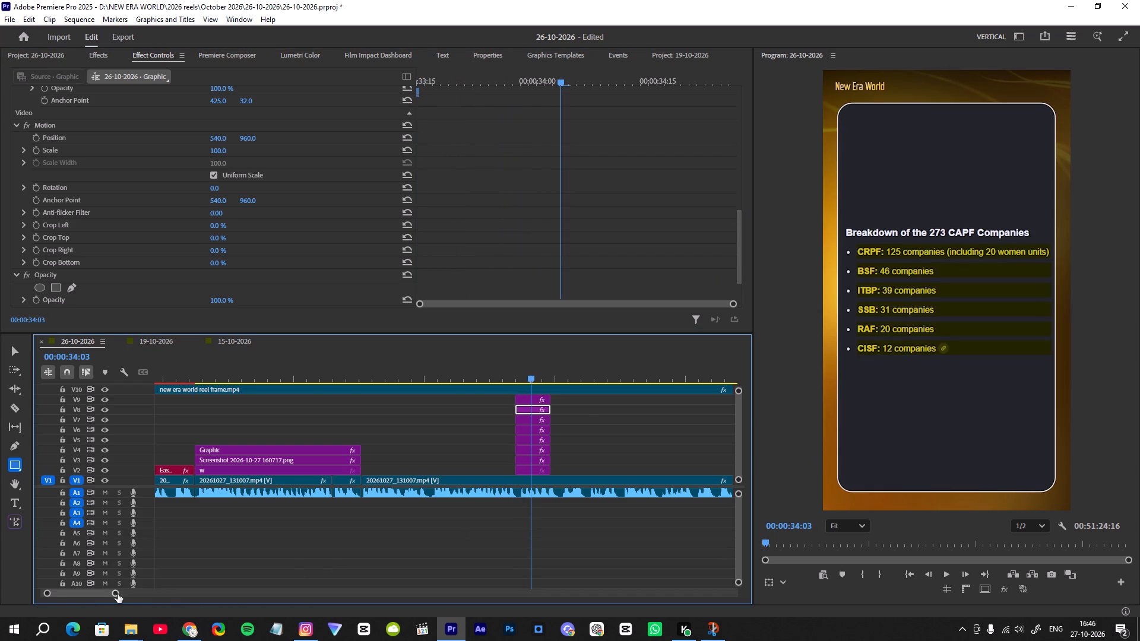
Extend the CAPF background, screenshot and all six highlights on V2 to V9 together so they end at 00:00:42:03, following the narration.
{"action": "left_click_drag", "start_coordinate": [118, 594], "coordinate": [123, 588]}
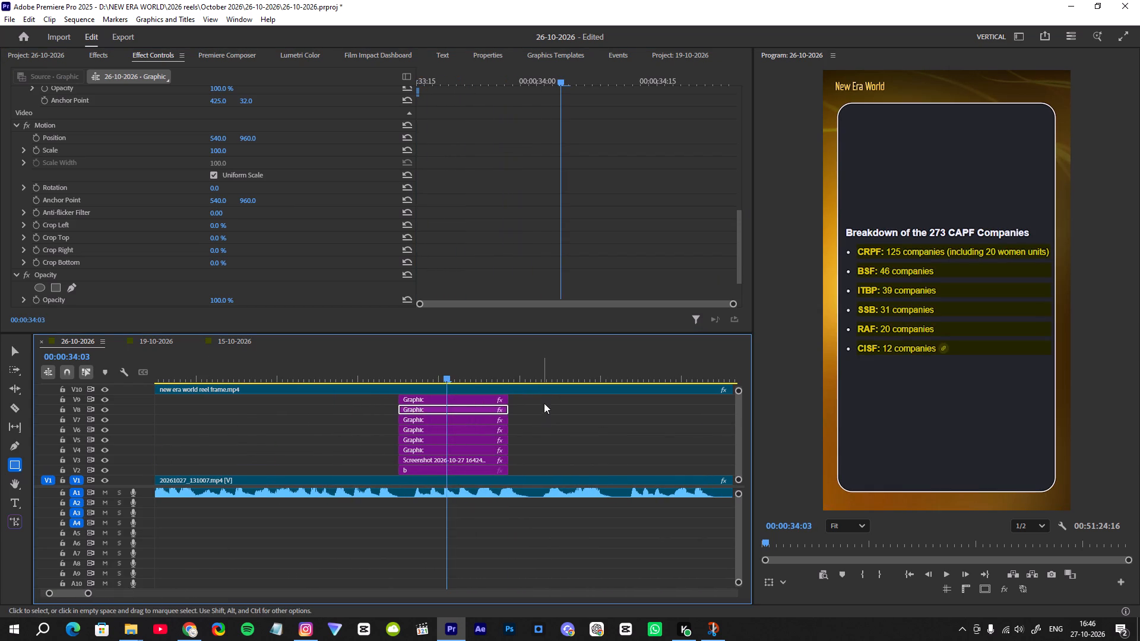
{"action": "left_click_drag", "start_coordinate": [539, 396], "coordinate": [468, 467]}
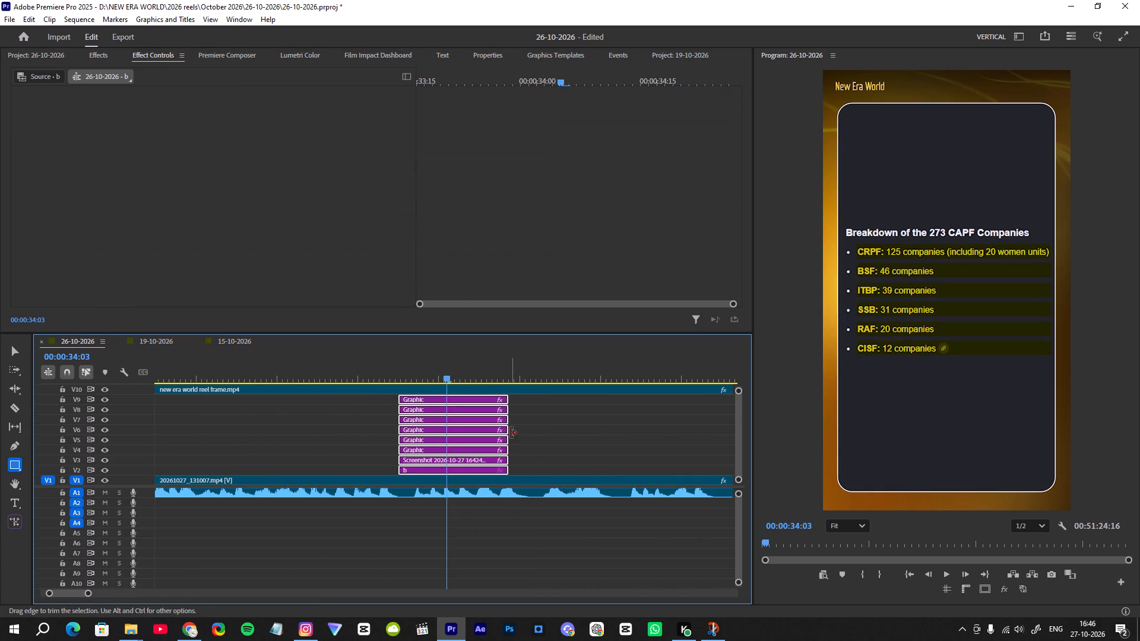
{"action": "left_click_drag", "start_coordinate": [511, 433], "coordinate": [720, 448]}
{"action": "key", "text": "space"}
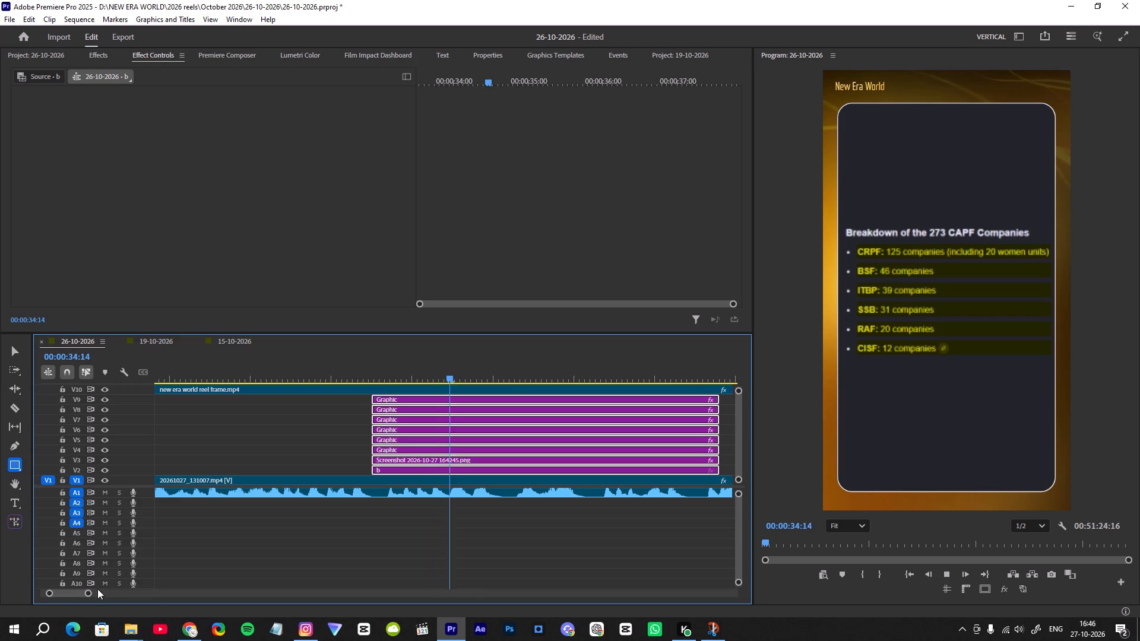
{"action": "left_click_drag", "start_coordinate": [88, 594], "coordinate": [112, 594]}
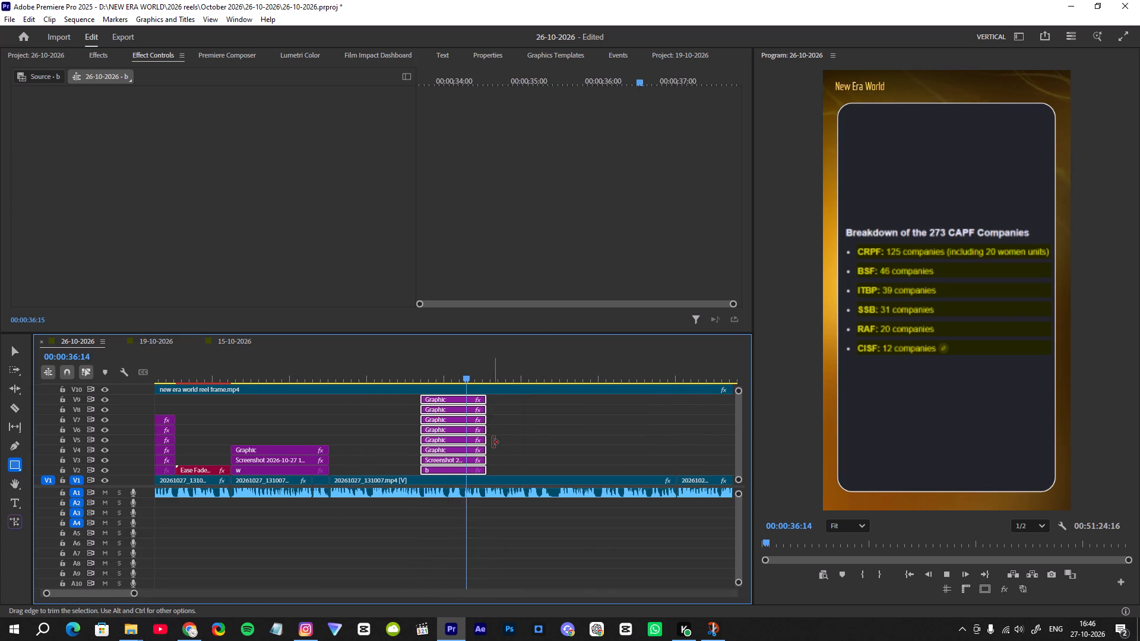
{"action": "left_click_drag", "start_coordinate": [490, 442], "coordinate": [643, 451]}
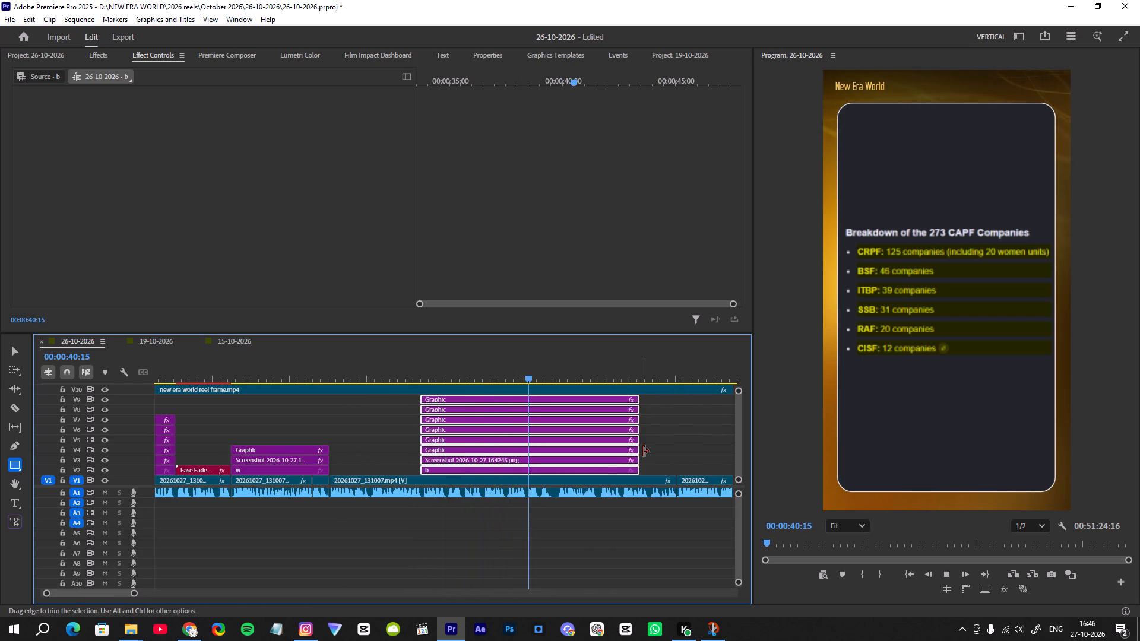
{"action": "key", "text": "space"}
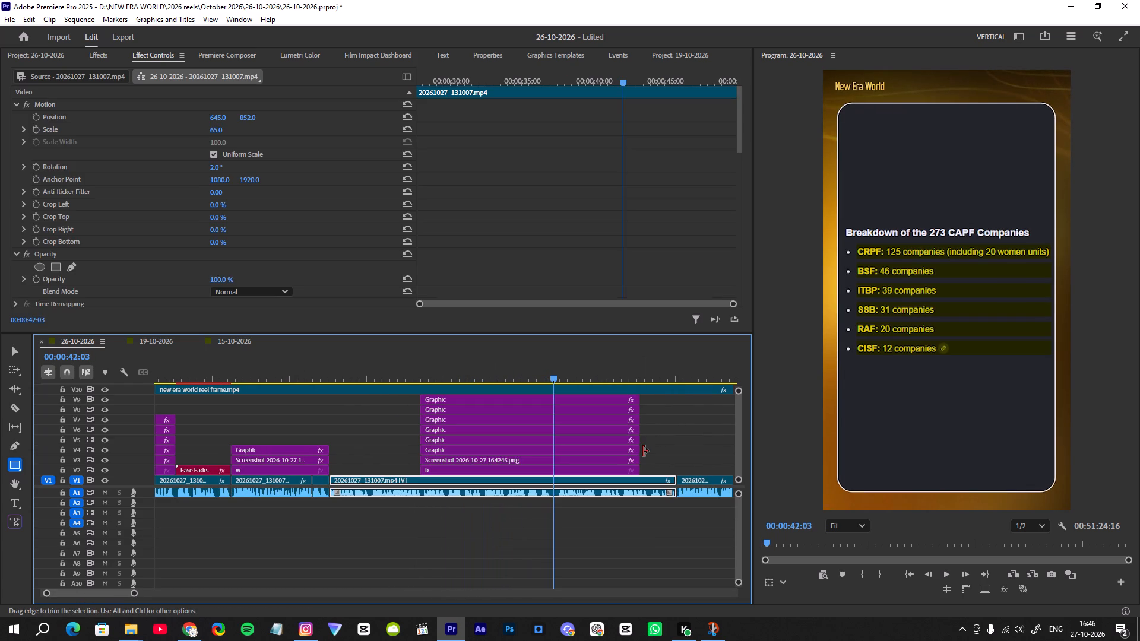
{"action": "left_click_drag", "start_coordinate": [667, 398], "coordinate": [619, 465]}
{"action": "left_click_drag", "start_coordinate": [639, 439], "coordinate": [554, 456]}
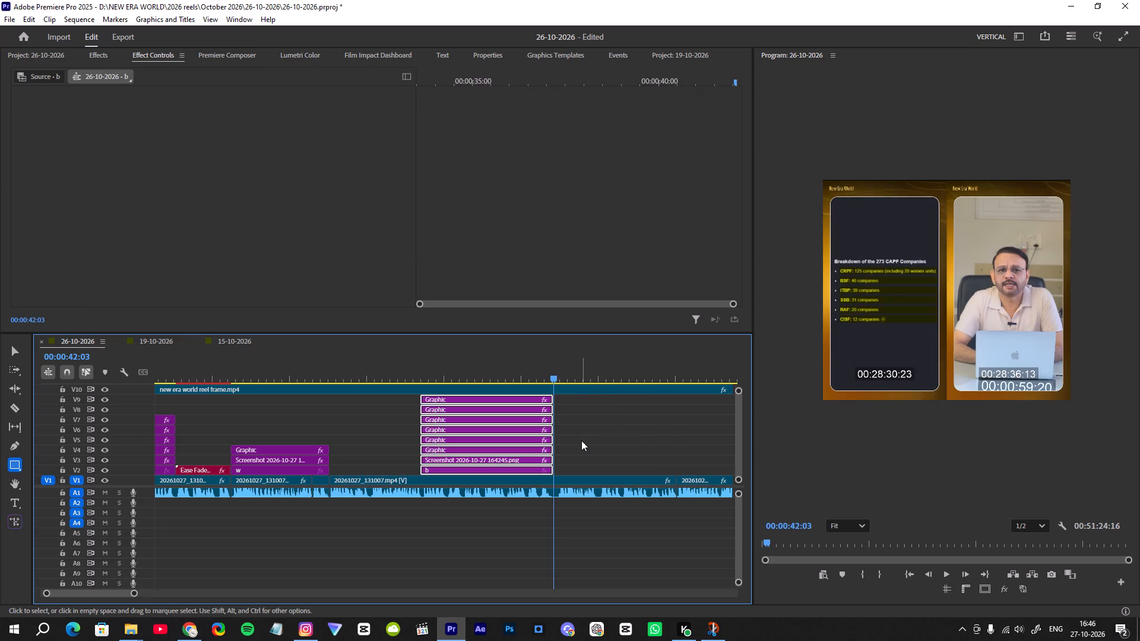
{"action": "left_click", "coordinate": [581, 440]}
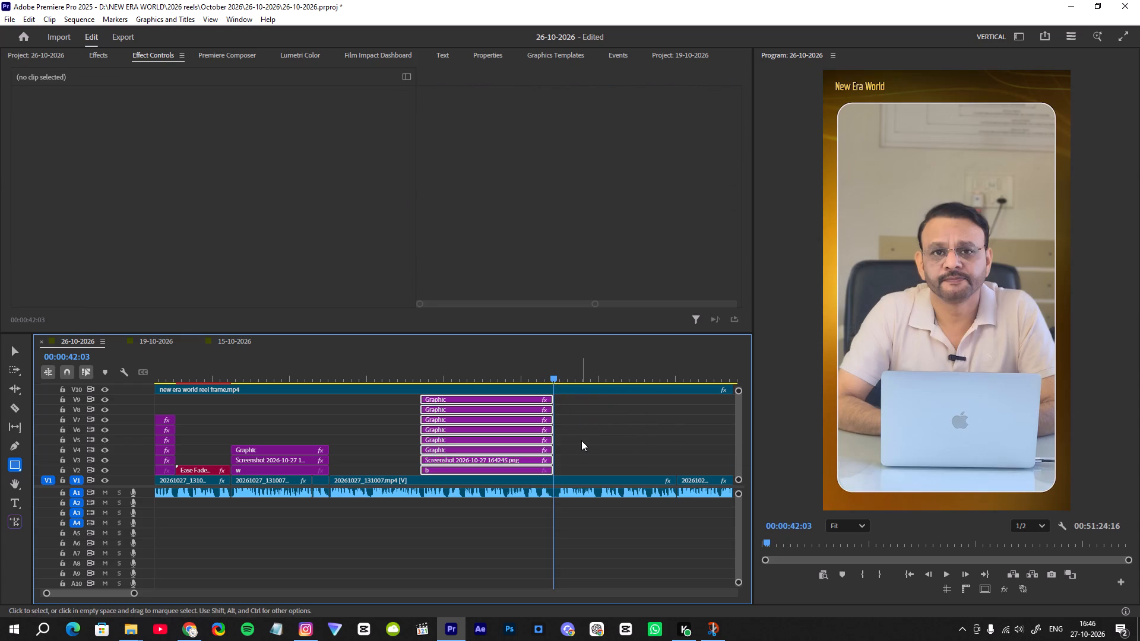
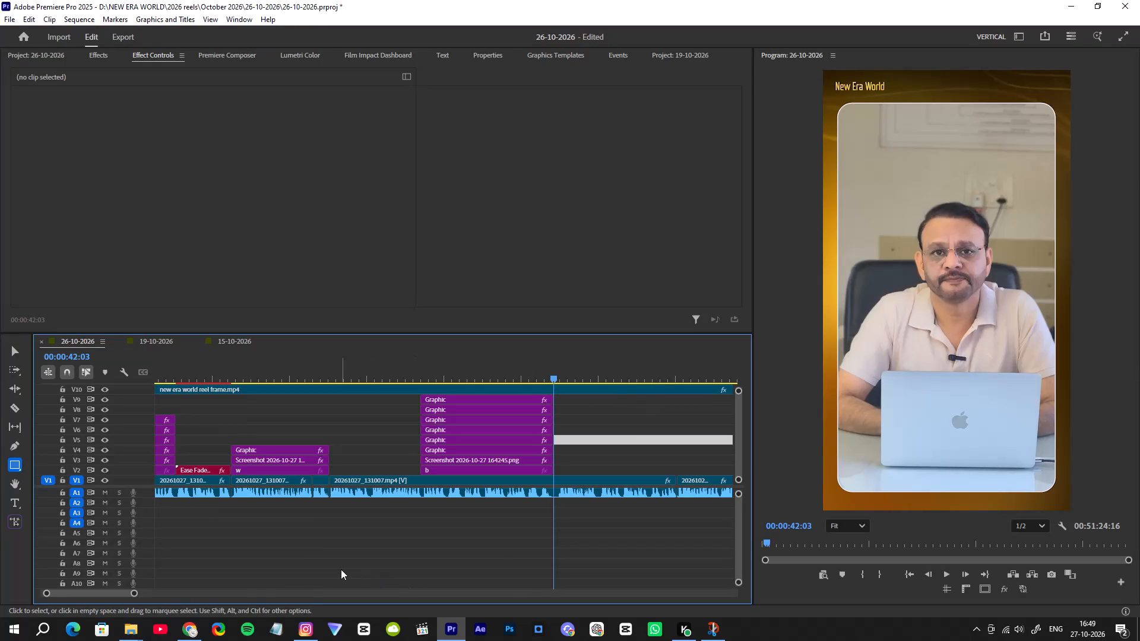
Show the whole edit on the timeline and scrub to where the narration footage ends, around 00:03:34:09.
{"action": "left_click_drag", "start_coordinate": [135, 595], "coordinate": [191, 587]}
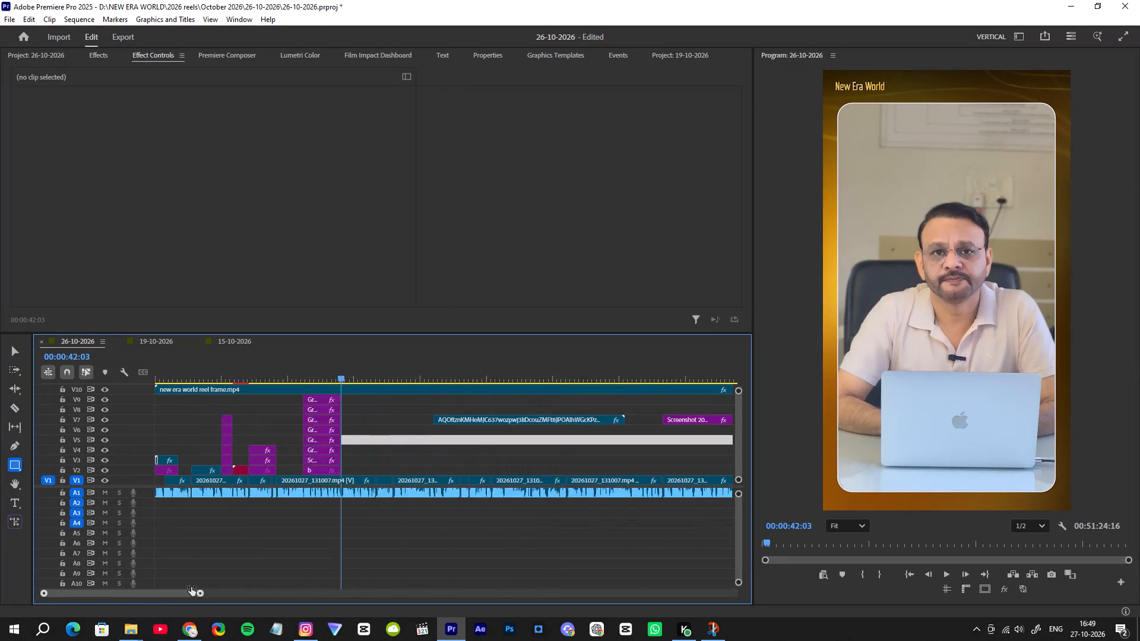
{"action": "left_click_drag", "start_coordinate": [191, 587], "coordinate": [251, 582]}
{"action": "left_click_drag", "start_coordinate": [582, 377], "coordinate": [585, 376]}
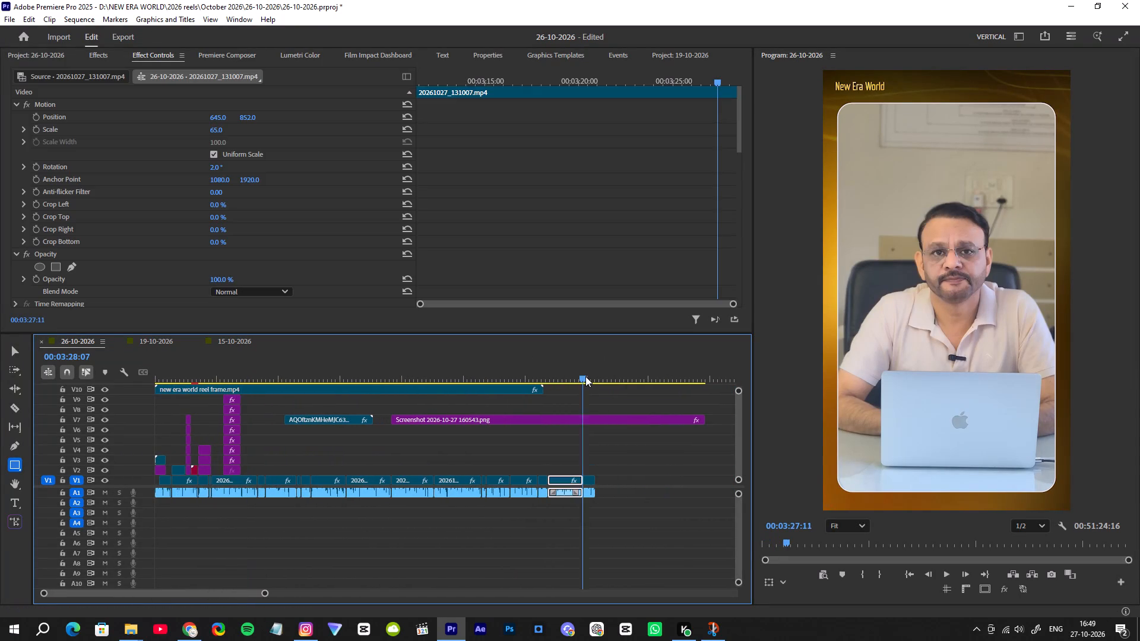
{"action": "left_click_drag", "start_coordinate": [585, 376], "coordinate": [597, 379]}
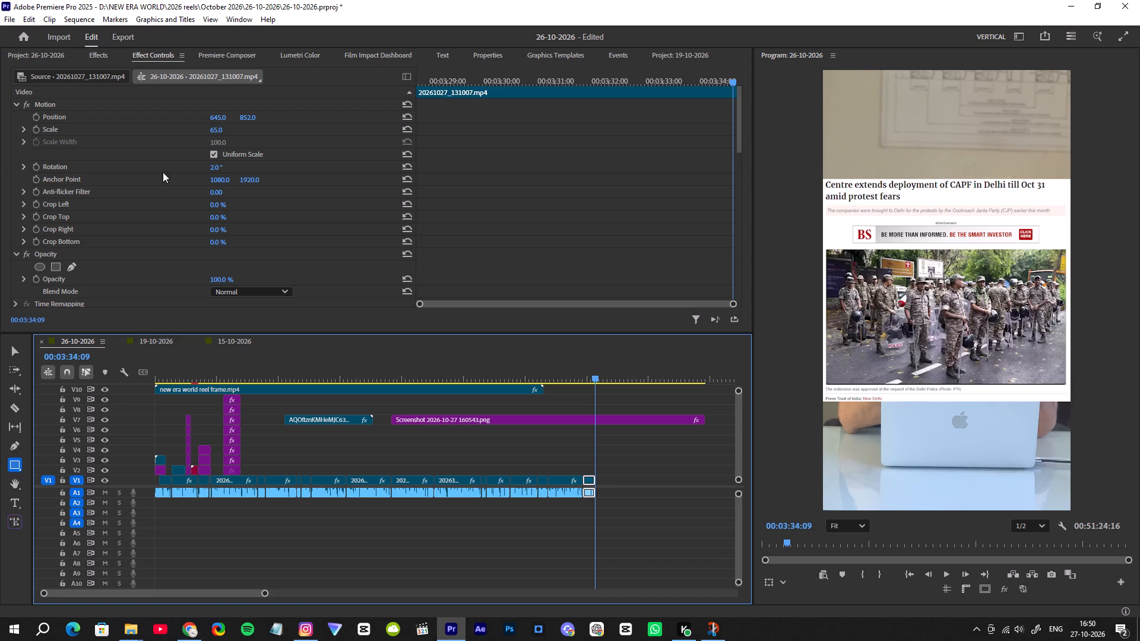
Play the narration at the start of the CAPF breakdown, from about 00:00:33:03, to check the CRPF highlight's timing.
{"action": "left_click", "coordinate": [224, 371]}
{"action": "key", "text": "space"}
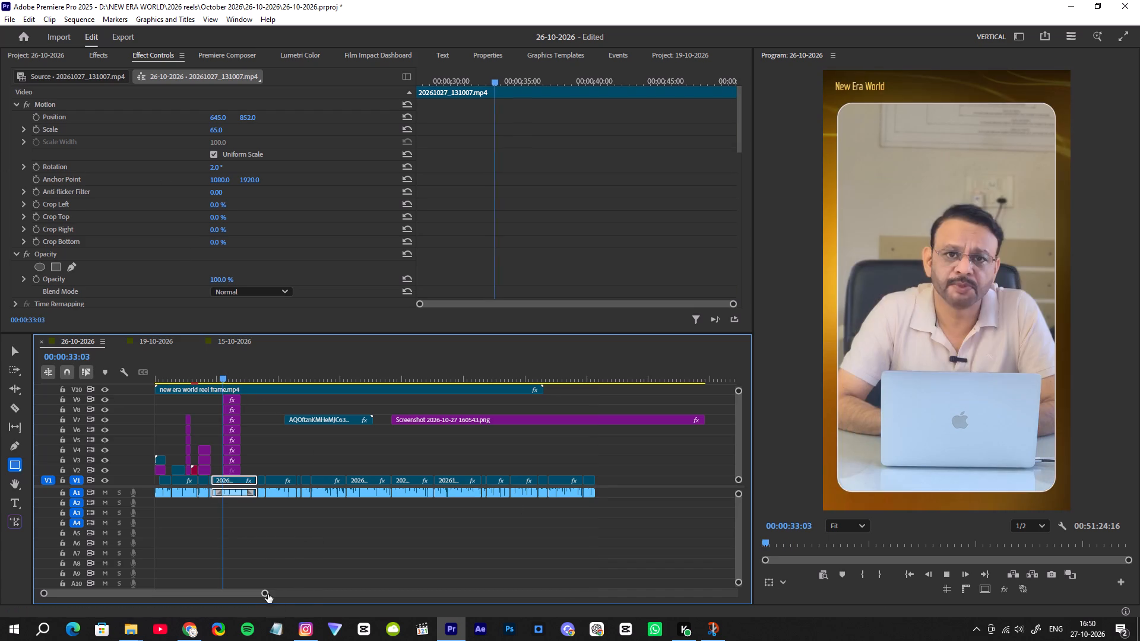
{"action": "key", "text": "space"}
{"action": "left_click_drag", "start_coordinate": [265, 594], "coordinate": [176, 581]}
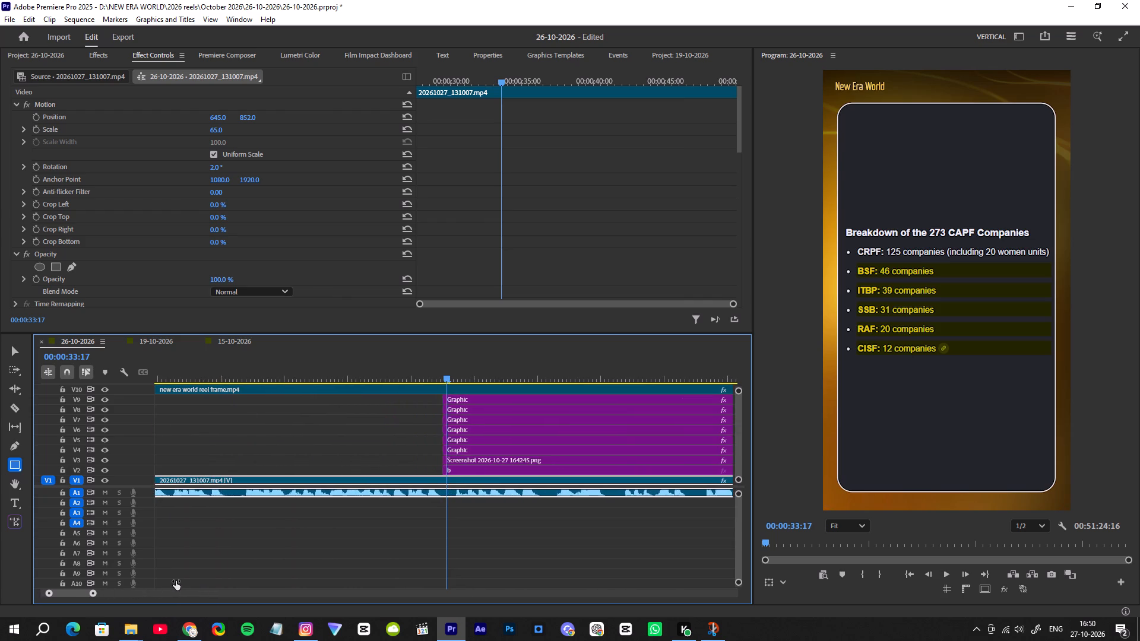
{"action": "left_click_drag", "start_coordinate": [176, 581], "coordinate": [194, 579]}
{"action": "key", "text": "space"}
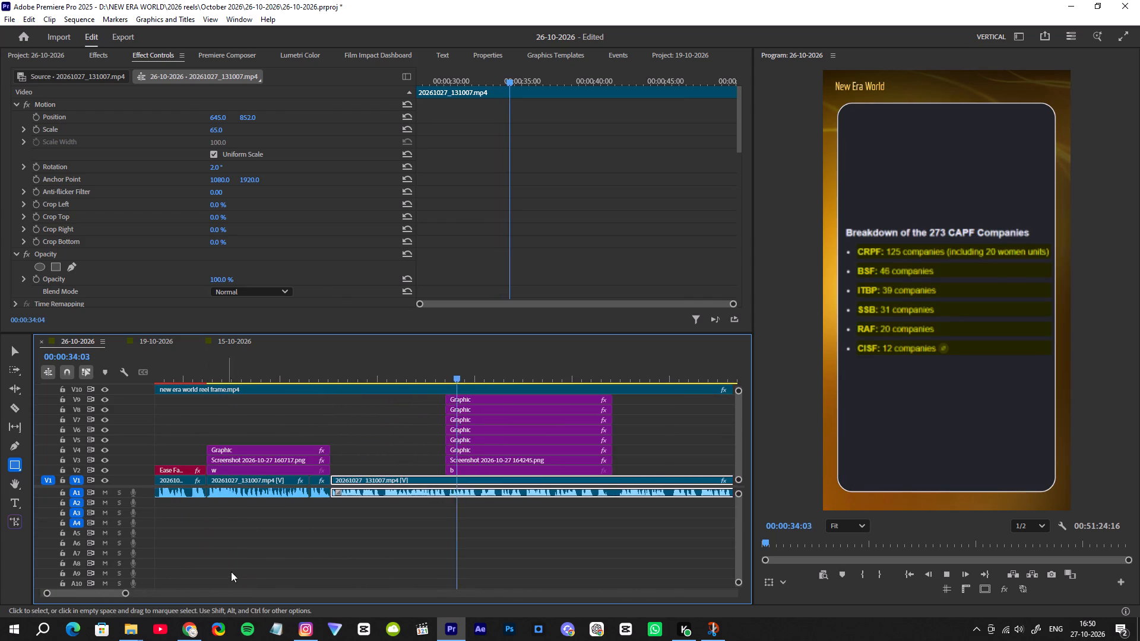
{"action": "key", "text": "space"}
{"action": "left_click", "coordinate": [452, 372]}
{"action": "key", "text": "space"}
{"action": "key", "text": "space"}
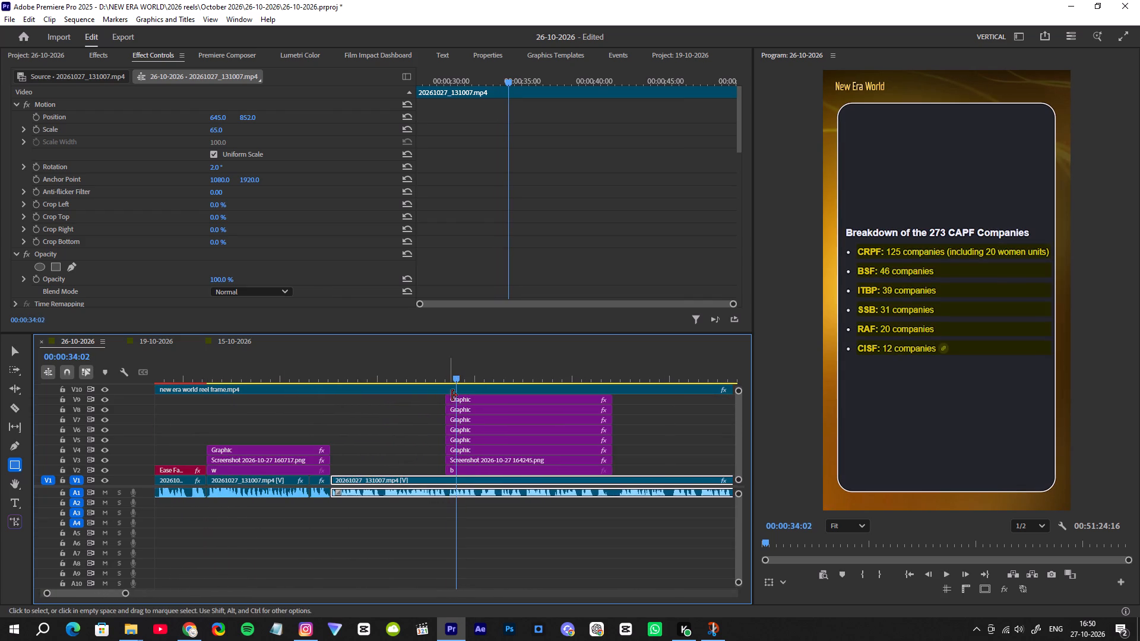
Move the CRPF highlight's first Crop Right keyframe on V9 to the clip's start at 00:00:33:15 and preview the wipe.
{"action": "left_click", "coordinate": [480, 398]}
{"action": "scroll", "coordinate": [560, 161], "scroll_direction": "down", "scroll_amount": 4}
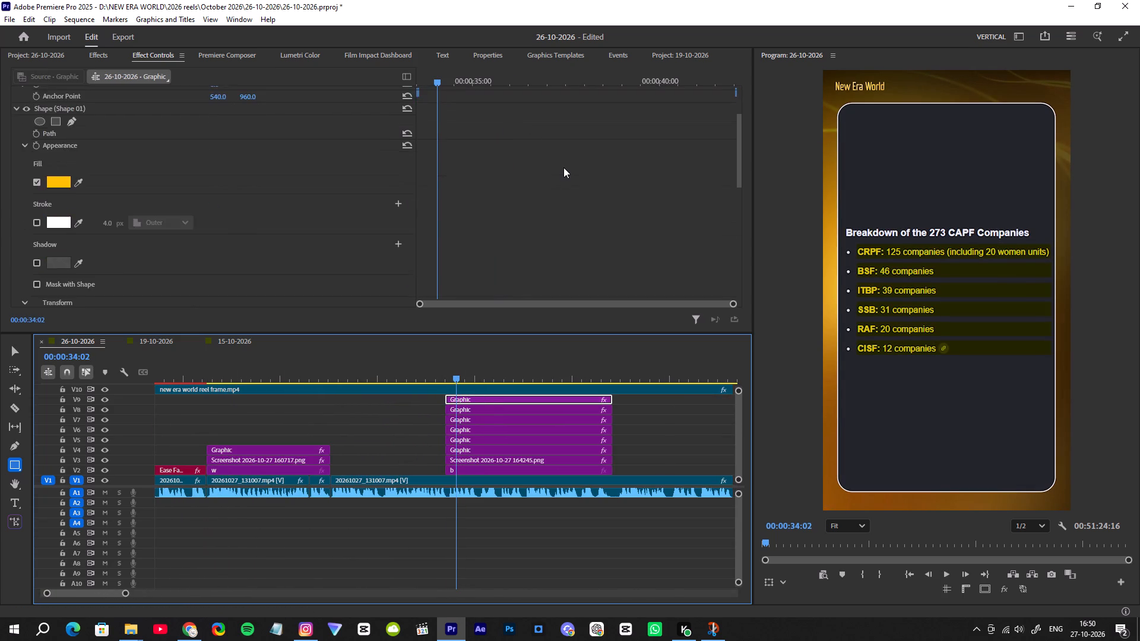
{"action": "scroll", "coordinate": [563, 167], "scroll_direction": "down", "scroll_amount": 14}
{"action": "scroll", "coordinate": [568, 170], "scroll_direction": "up", "scroll_amount": 1}
{"action": "scroll", "coordinate": [568, 170], "scroll_direction": "down", "scroll_amount": 11}
{"action": "scroll", "coordinate": [569, 178], "scroll_direction": "up", "scroll_amount": 1}
{"action": "scroll", "coordinate": [569, 178], "scroll_direction": "down", "scroll_amount": 5}
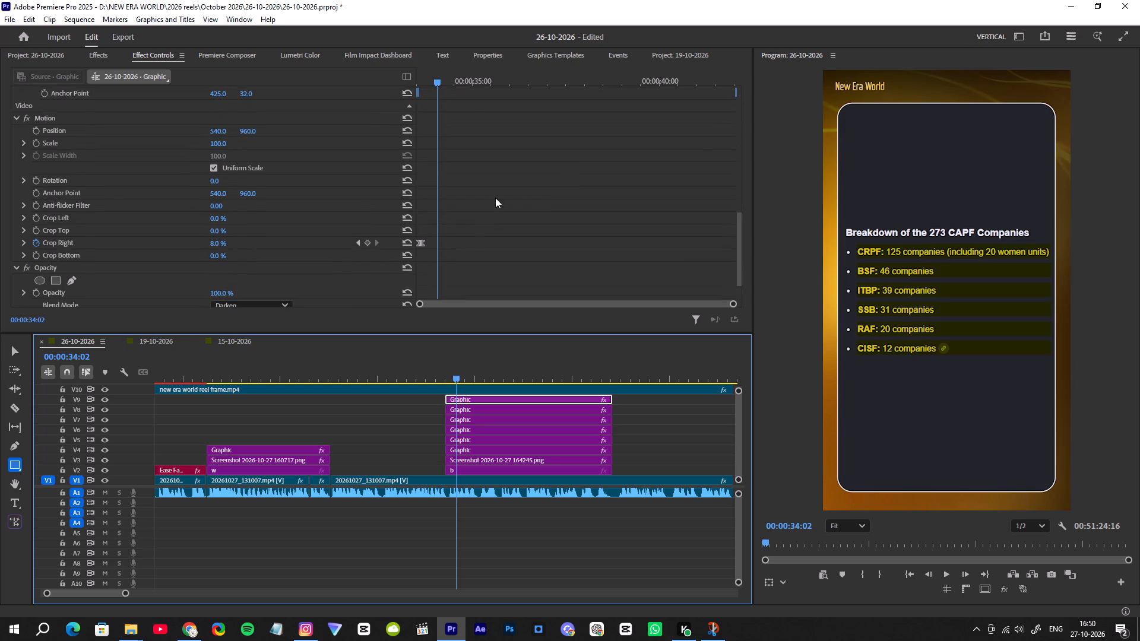
{"action": "left_click_drag", "start_coordinate": [438, 80], "coordinate": [421, 96]}
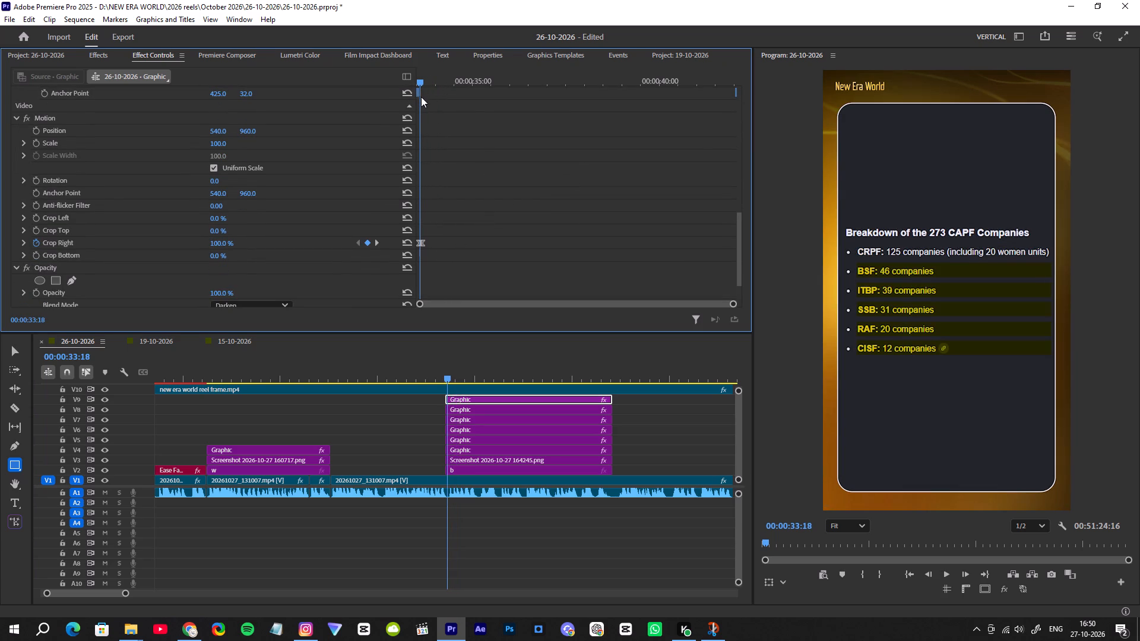
{"action": "left_click_drag", "start_coordinate": [733, 303], "coordinate": [583, 326]}
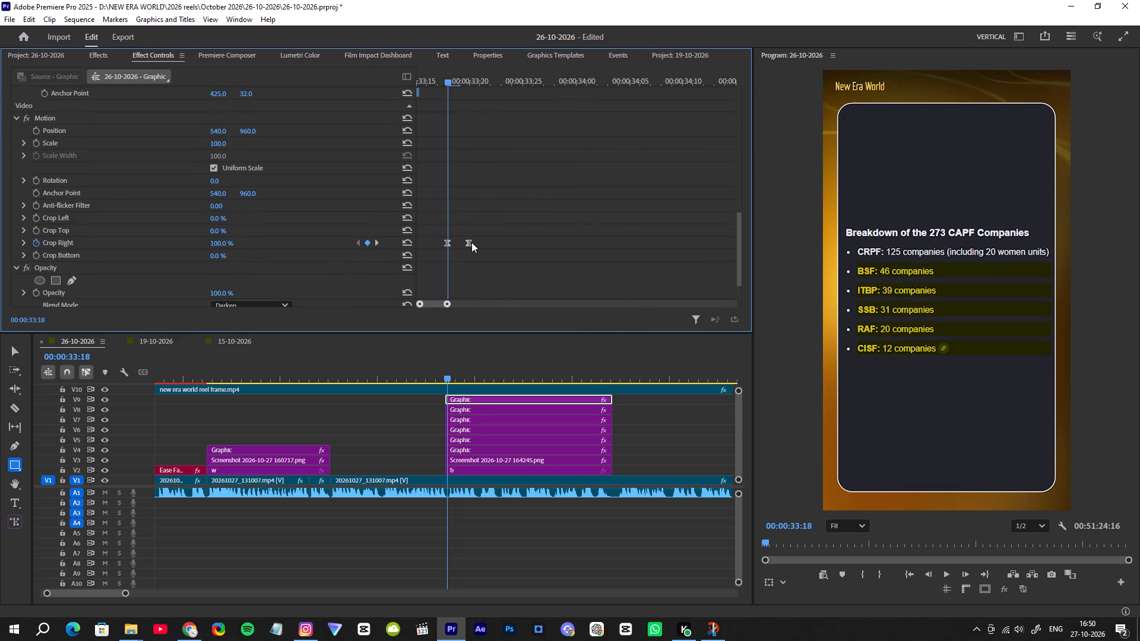
{"action": "left_click_drag", "start_coordinate": [468, 242], "coordinate": [409, 243]}
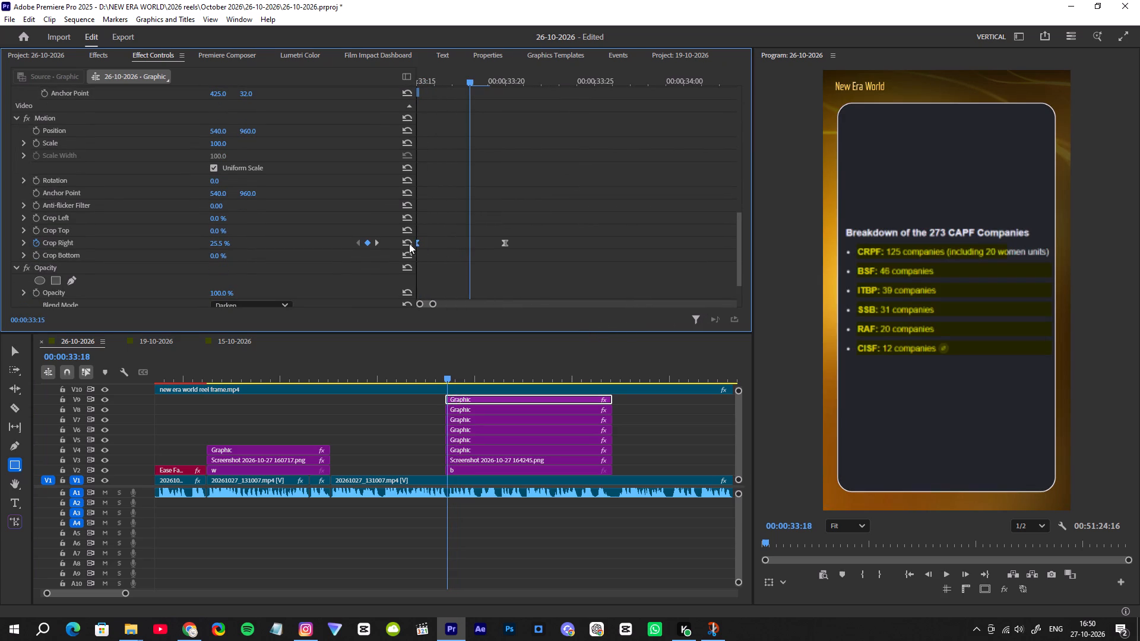
{"action": "left_click_drag", "start_coordinate": [409, 243], "coordinate": [406, 243]}
{"action": "left_click", "coordinate": [463, 233]}
{"action": "left_click_drag", "start_coordinate": [441, 69], "coordinate": [370, 104]}
{"action": "key", "text": "space"}
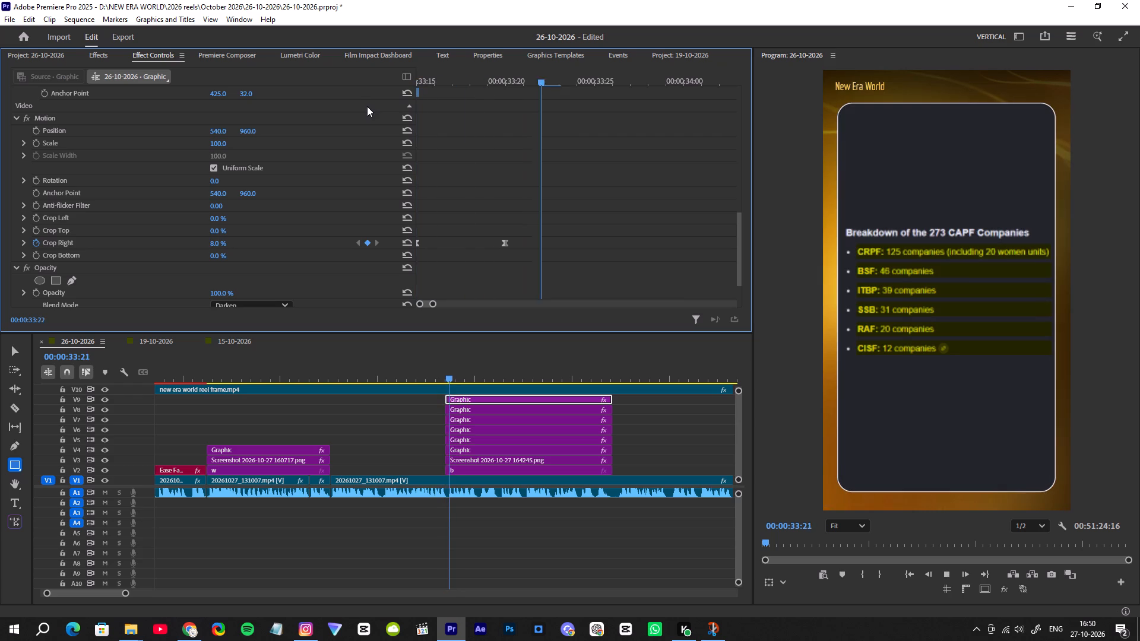
{"action": "key", "text": "space"}
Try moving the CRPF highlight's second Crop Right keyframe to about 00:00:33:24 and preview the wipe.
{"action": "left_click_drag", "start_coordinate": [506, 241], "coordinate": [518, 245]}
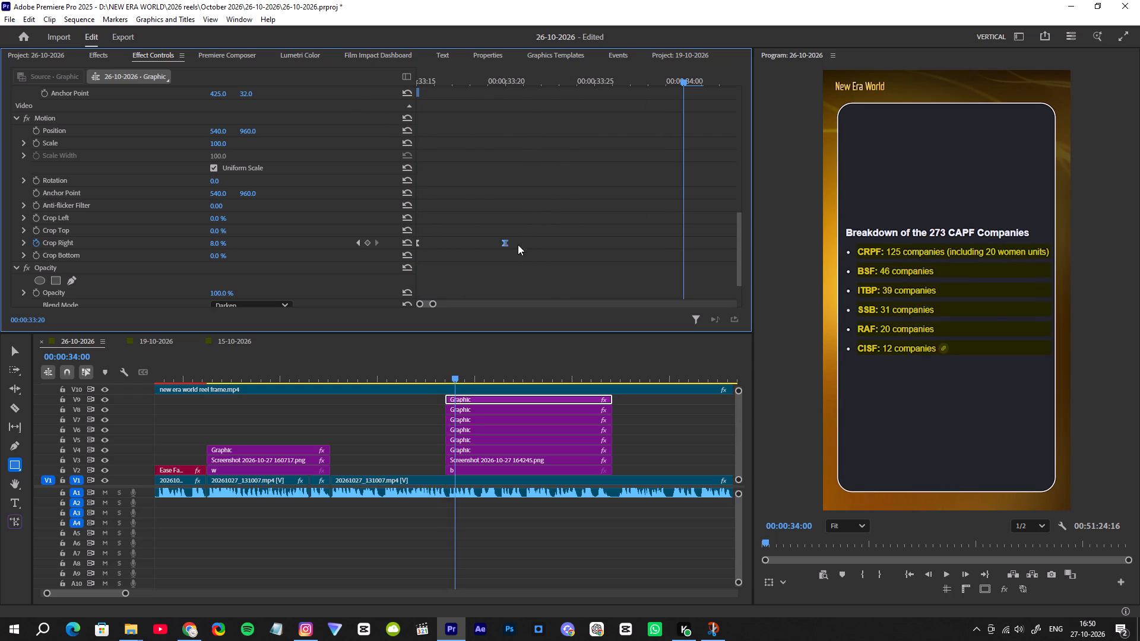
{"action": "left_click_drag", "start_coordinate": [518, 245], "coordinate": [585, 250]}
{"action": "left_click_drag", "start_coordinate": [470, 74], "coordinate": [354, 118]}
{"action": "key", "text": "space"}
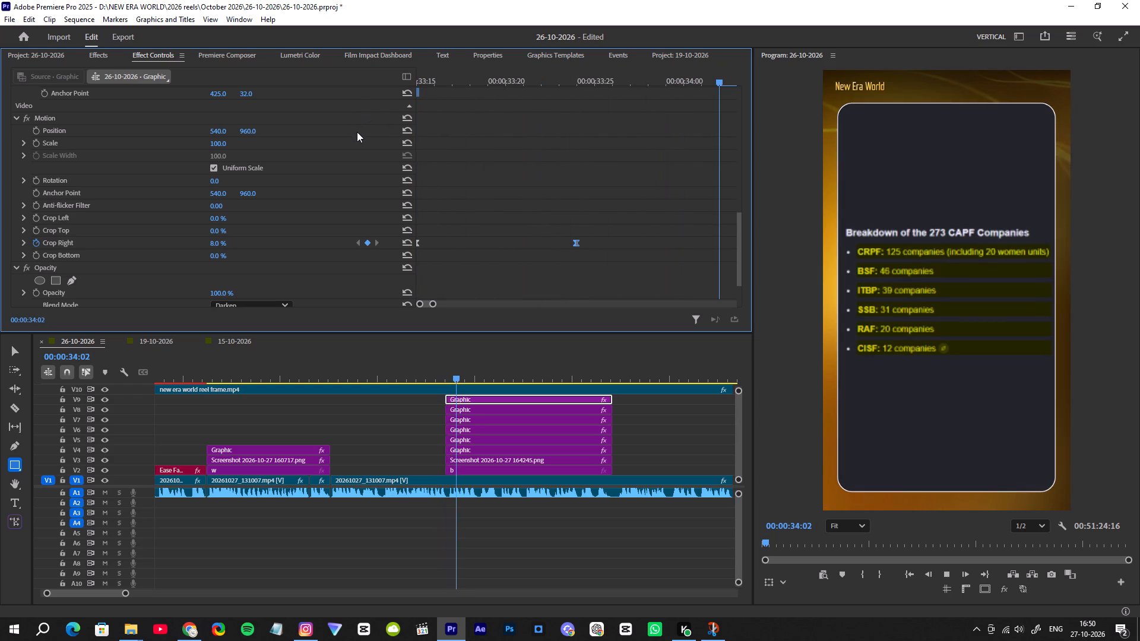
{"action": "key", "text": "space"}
Move the CRPF highlight's second Crop Right keyframe to about 00:00:34:01 and play the slower wipe against the narration.
{"action": "left_click_drag", "start_coordinate": [576, 243], "coordinate": [705, 256]}
{"action": "left_click_drag", "start_coordinate": [467, 74], "coordinate": [306, 123]}
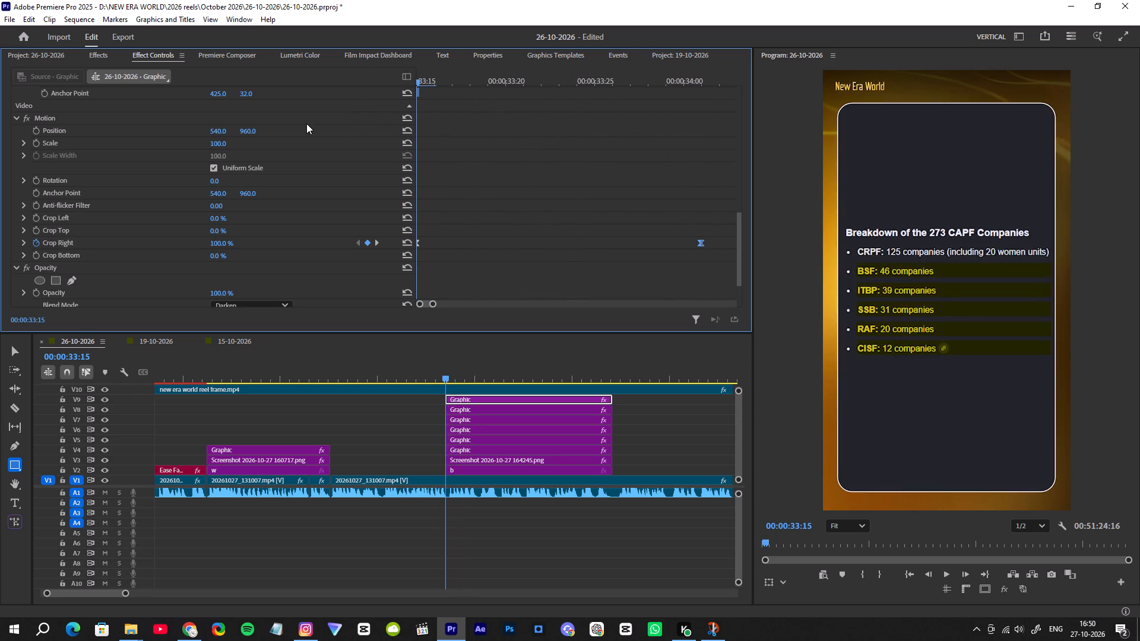
{"action": "key", "text": "space"}
{"action": "key", "text": "space"}
{"action": "left_click_drag", "start_coordinate": [713, 87], "coordinate": [708, 93]}
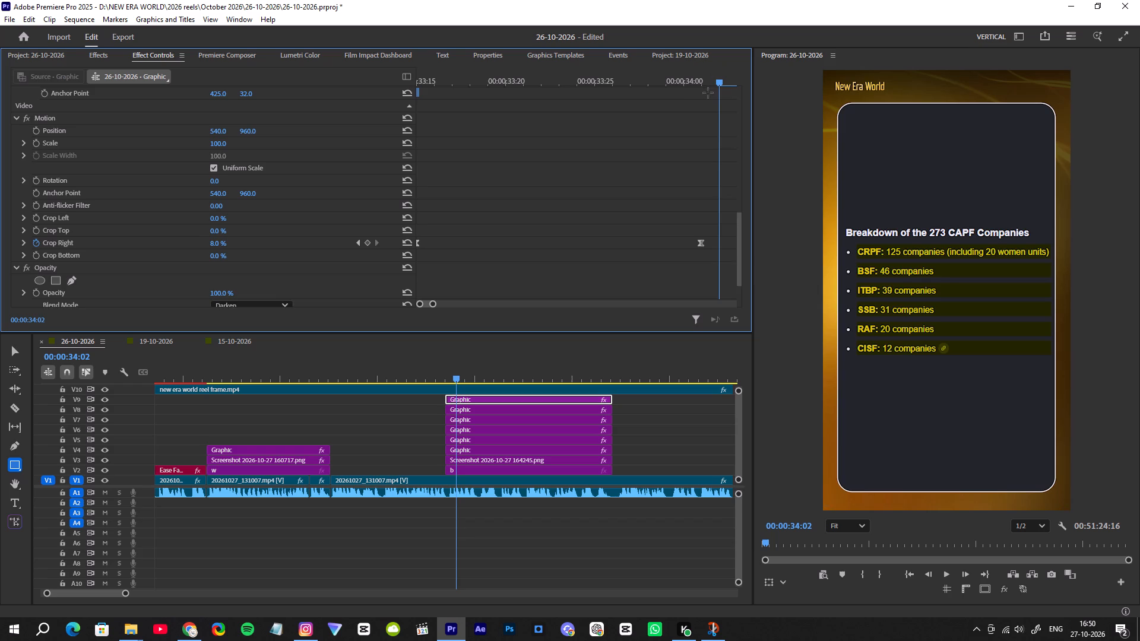
{"action": "left_click_drag", "start_coordinate": [708, 93], "coordinate": [701, 94]}
{"action": "left_click_drag", "start_coordinate": [702, 79], "coordinate": [377, 127]}
{"action": "key", "text": "space"}
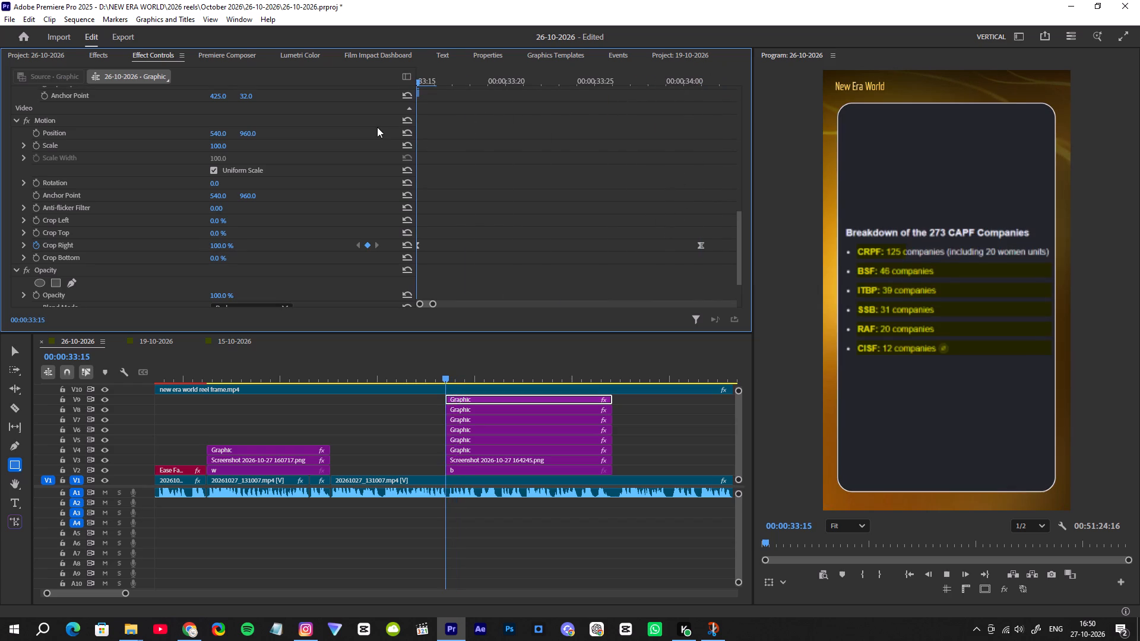
{"action": "key", "text": "space"}
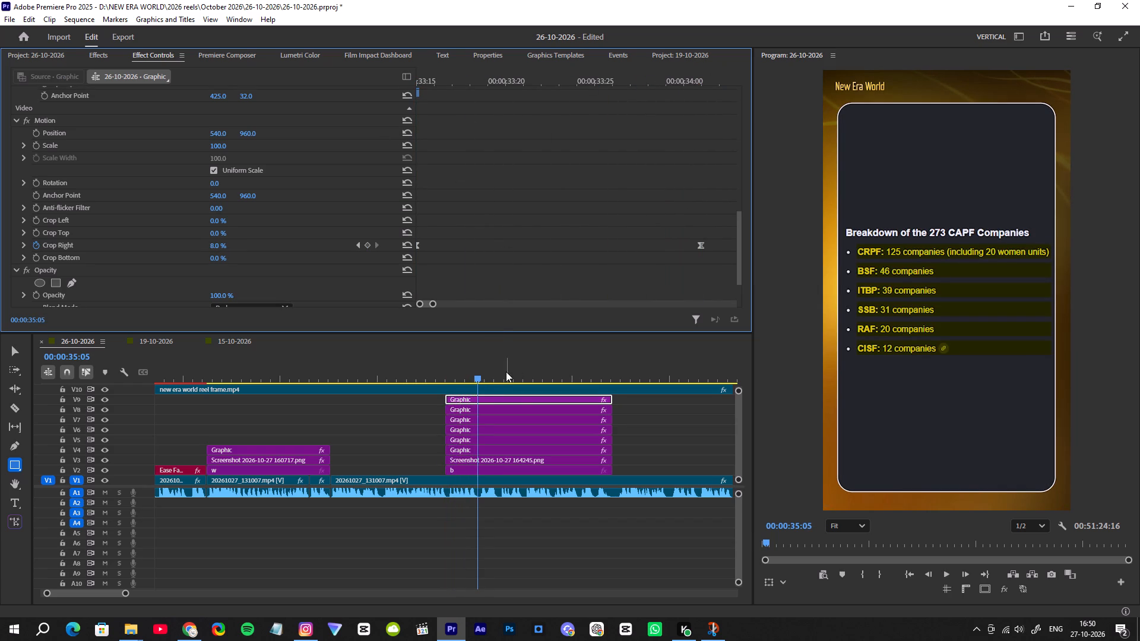
Bring up the RAF highlight's crop settings on V5 and play the narration to place the playhead at its cue, 00:00:35:05.
{"action": "key", "text": "space"}
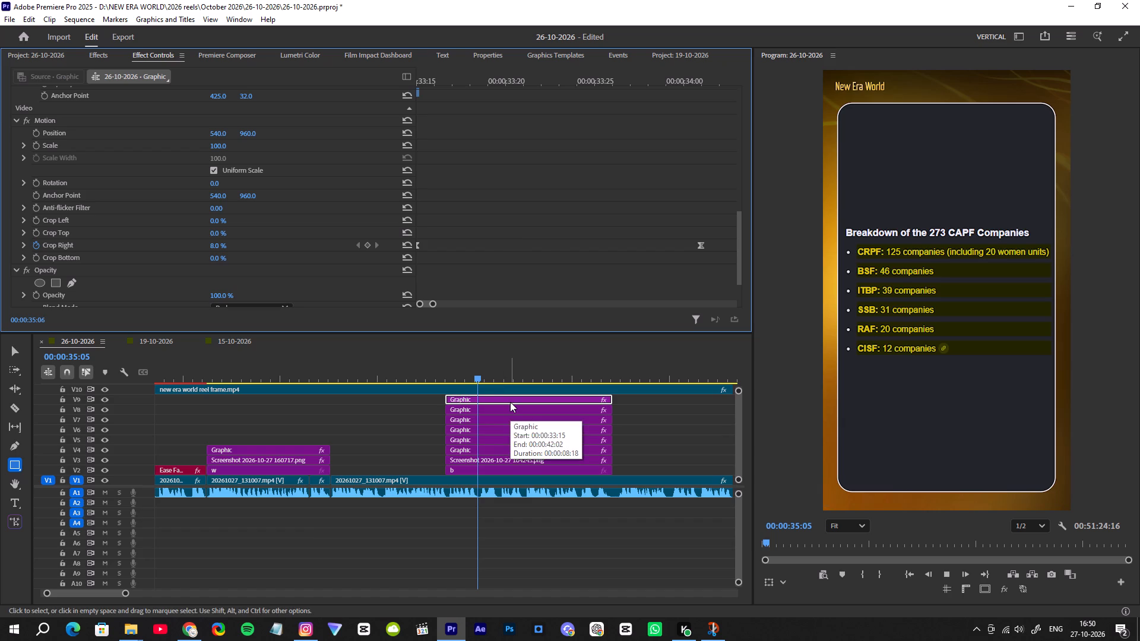
{"action": "key", "text": "space"}
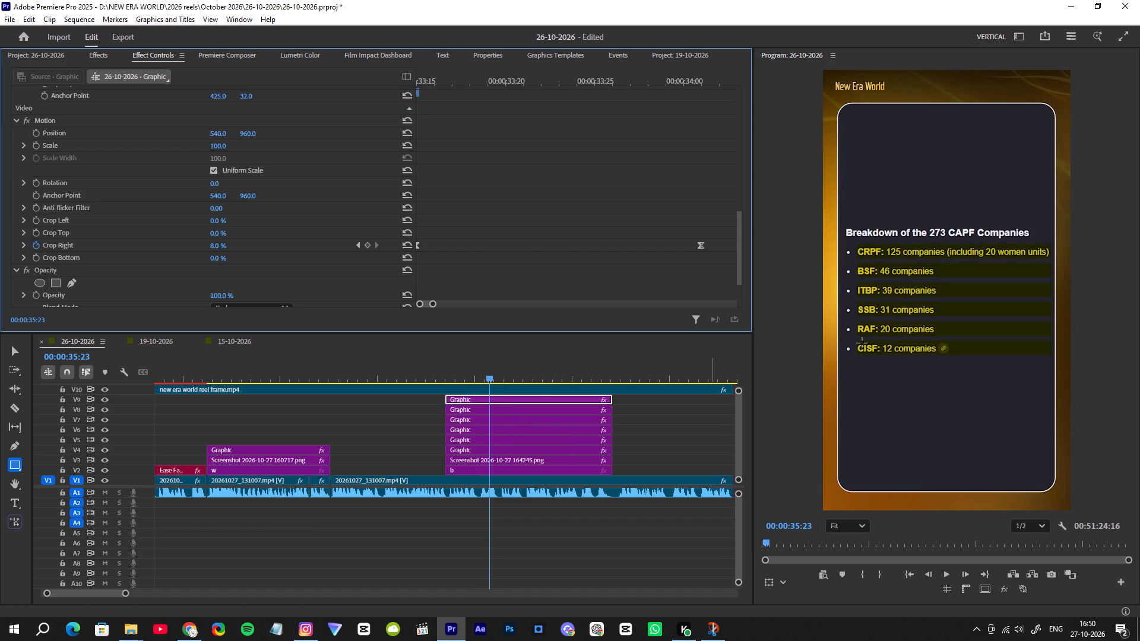
{"action": "key", "text": "v"}
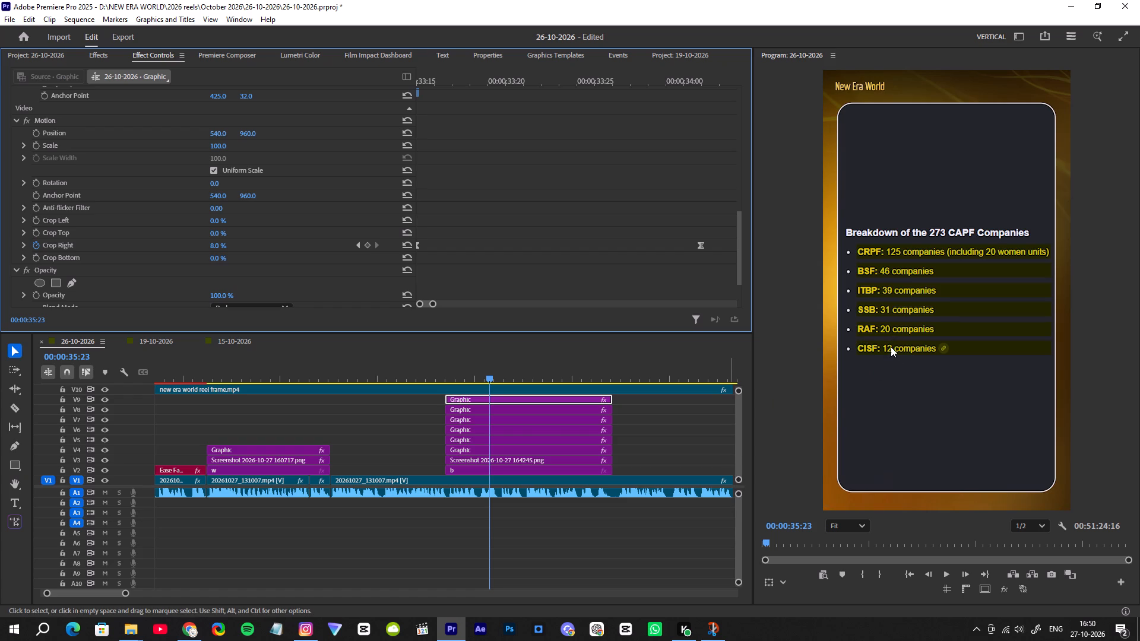
{"action": "left_click", "coordinate": [473, 436]}
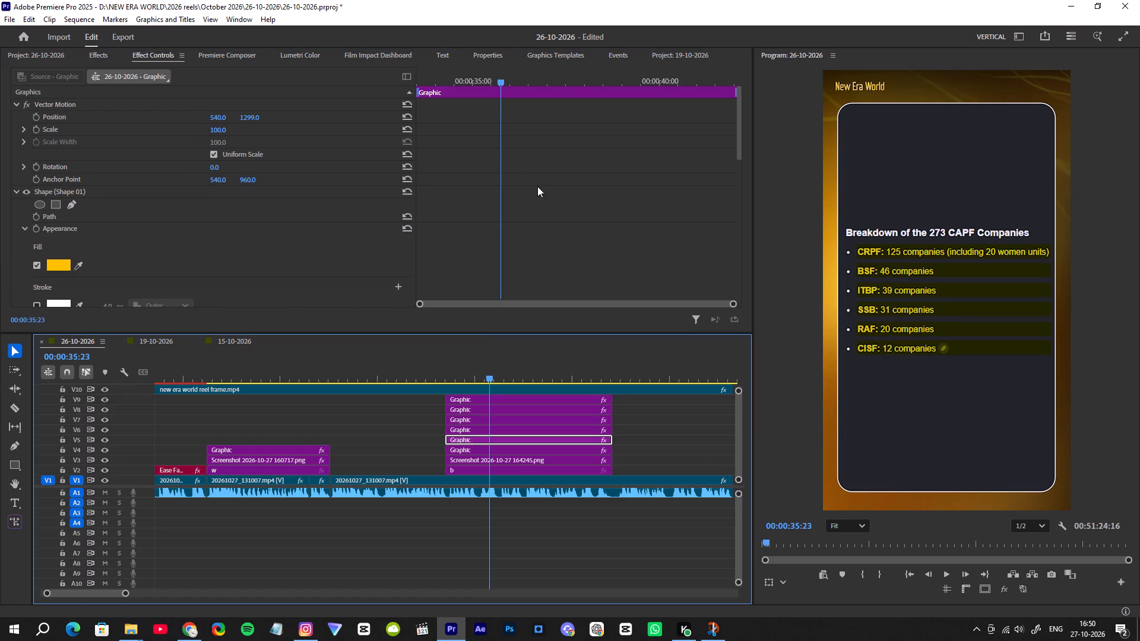
{"action": "left_click_drag", "start_coordinate": [738, 154], "coordinate": [729, 252]}
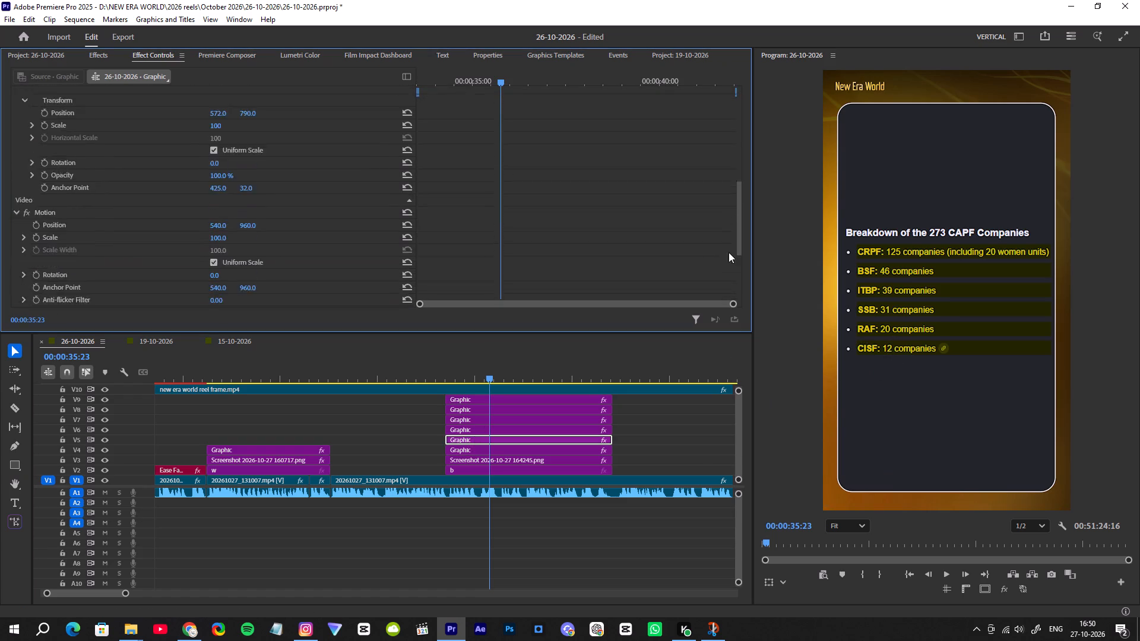
{"action": "left_click_drag", "start_coordinate": [729, 252], "coordinate": [725, 303]}
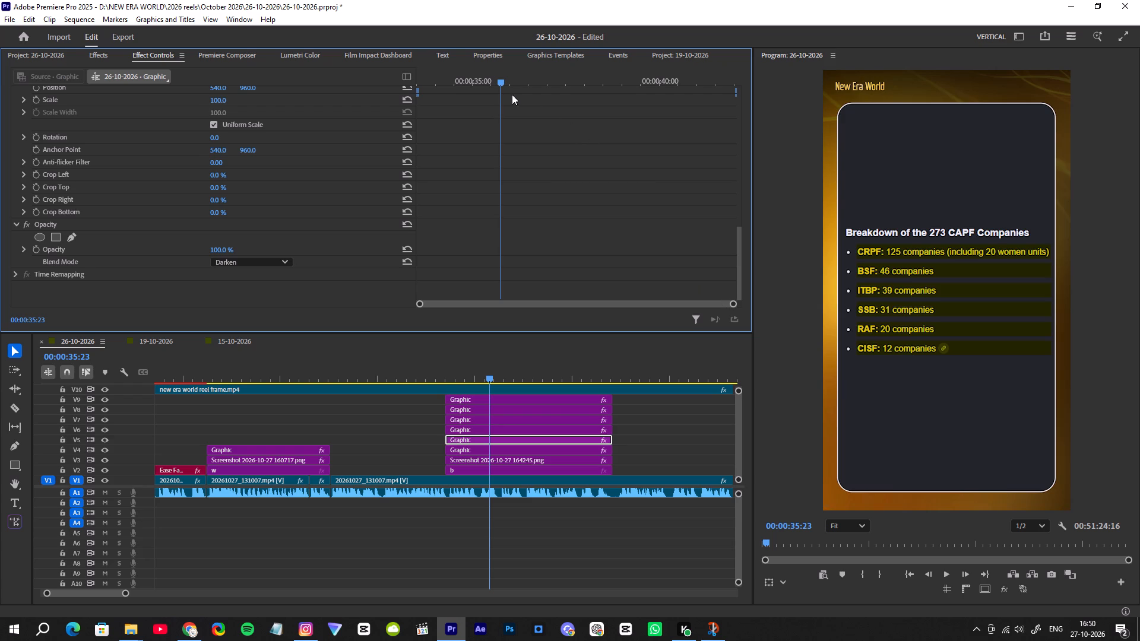
{"action": "left_click_drag", "start_coordinate": [484, 373], "coordinate": [479, 378]}
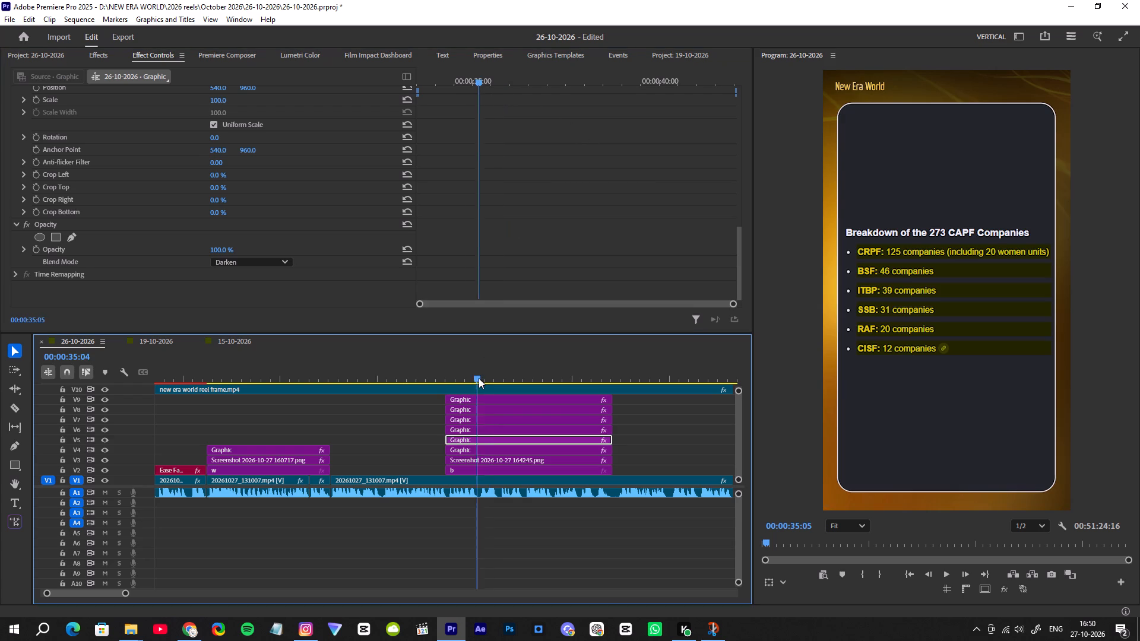
{"action": "left_click_drag", "start_coordinate": [479, 378], "coordinate": [468, 380]}
{"action": "key", "text": "space"}
{"action": "key", "text": "space"}
{"action": "key", "text": "space"}
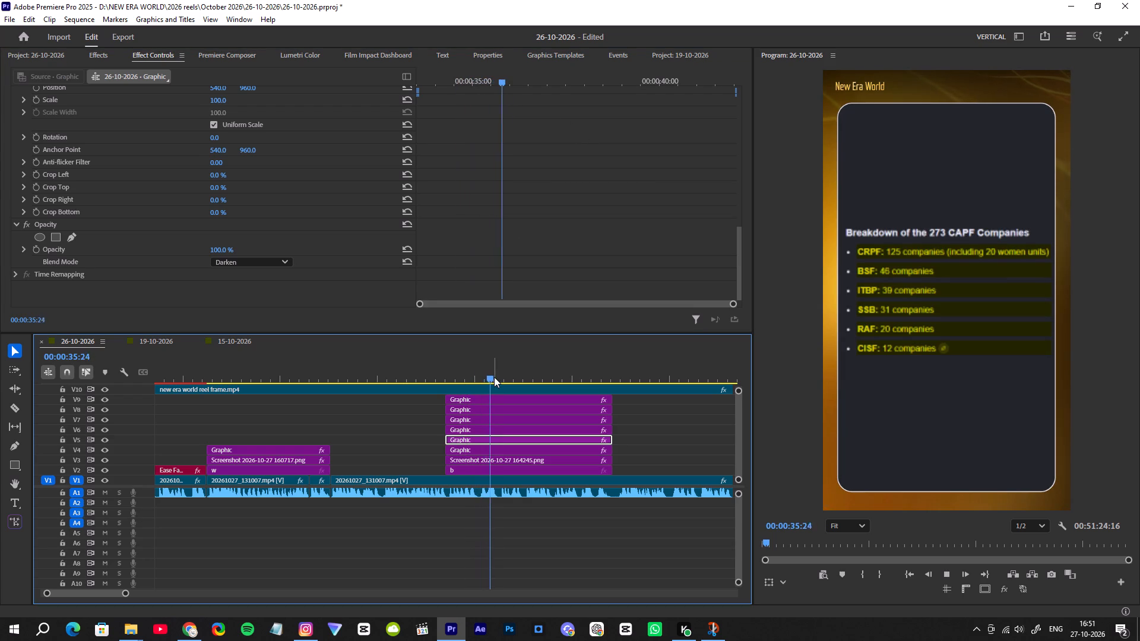
{"action": "key", "text": "space"}
{"action": "left_click_drag", "start_coordinate": [498, 371], "coordinate": [480, 382]}
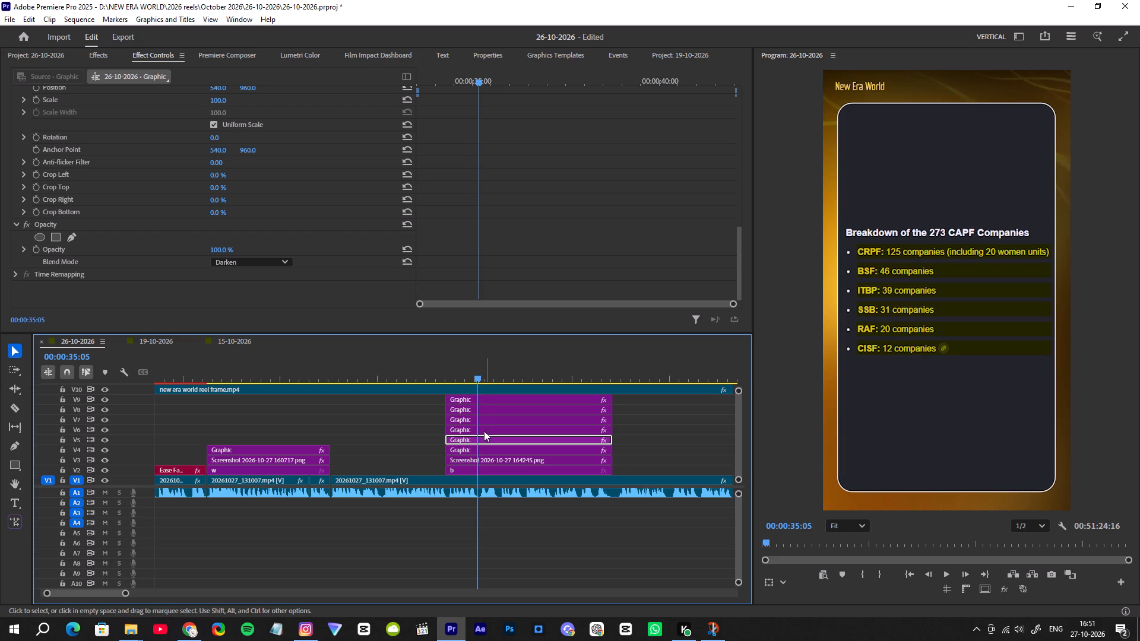
Set the RAF highlight's Crop Right to 92% and start its keyframe animation at 00:00:35:05.
{"action": "scroll", "coordinate": [471, 228], "scroll_direction": "down", "scroll_amount": 4}
{"action": "scroll", "coordinate": [470, 227], "scroll_direction": "up", "scroll_amount": 1}
{"action": "scroll", "coordinate": [470, 227], "scroll_direction": "down", "scroll_amount": 1}
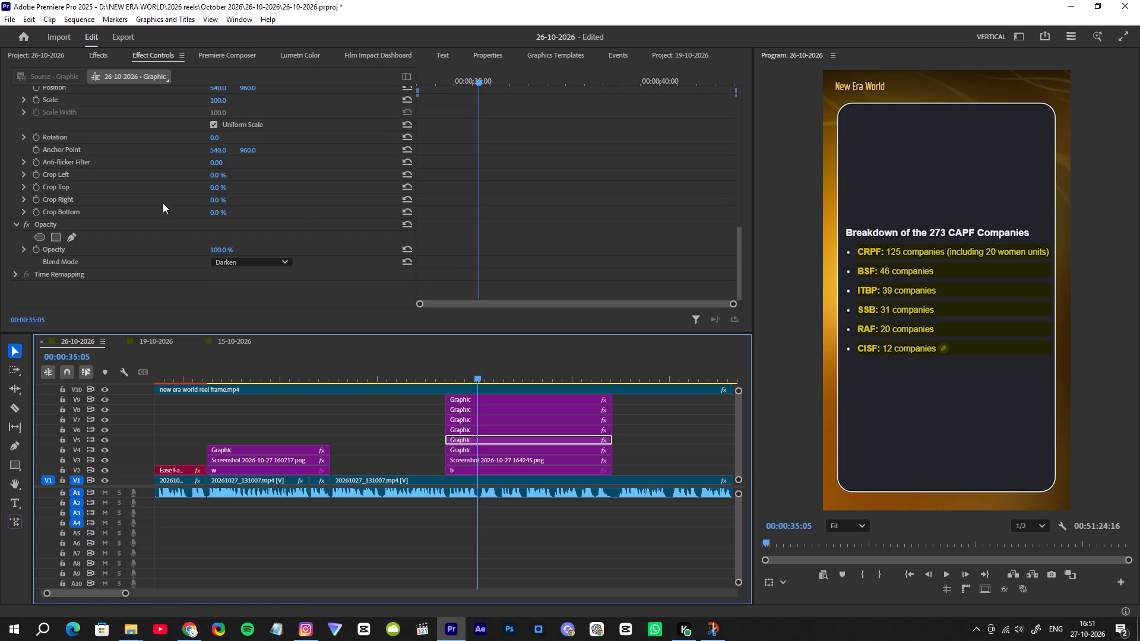
{"action": "left_click_drag", "start_coordinate": [213, 201], "coordinate": [249, 202]}
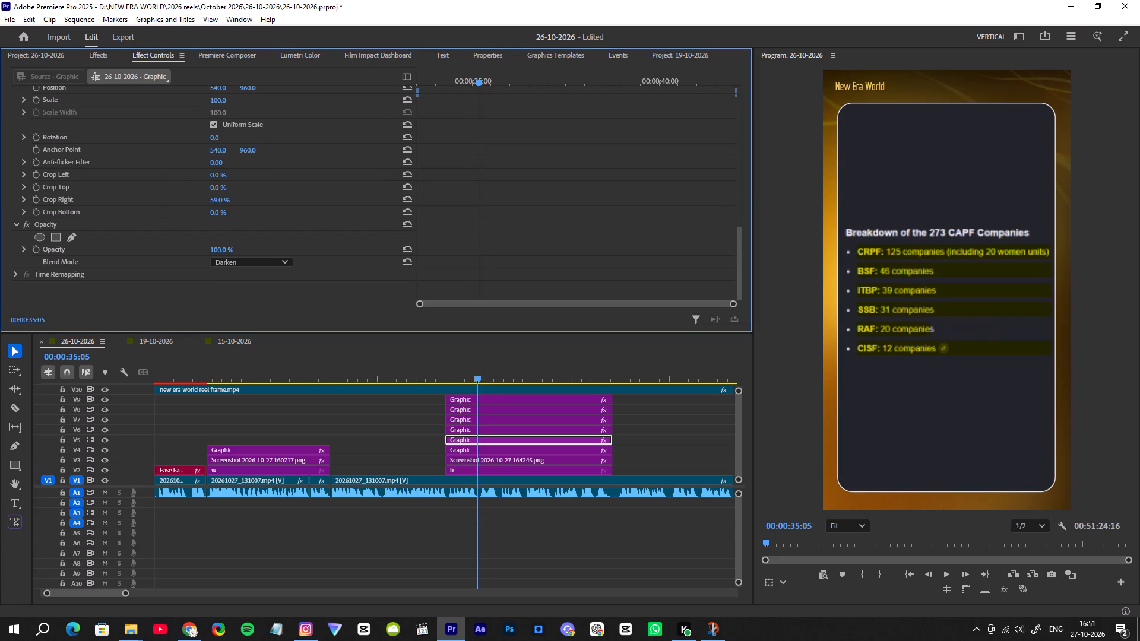
{"action": "left_click_drag", "start_coordinate": [249, 202], "coordinate": [271, 204]}
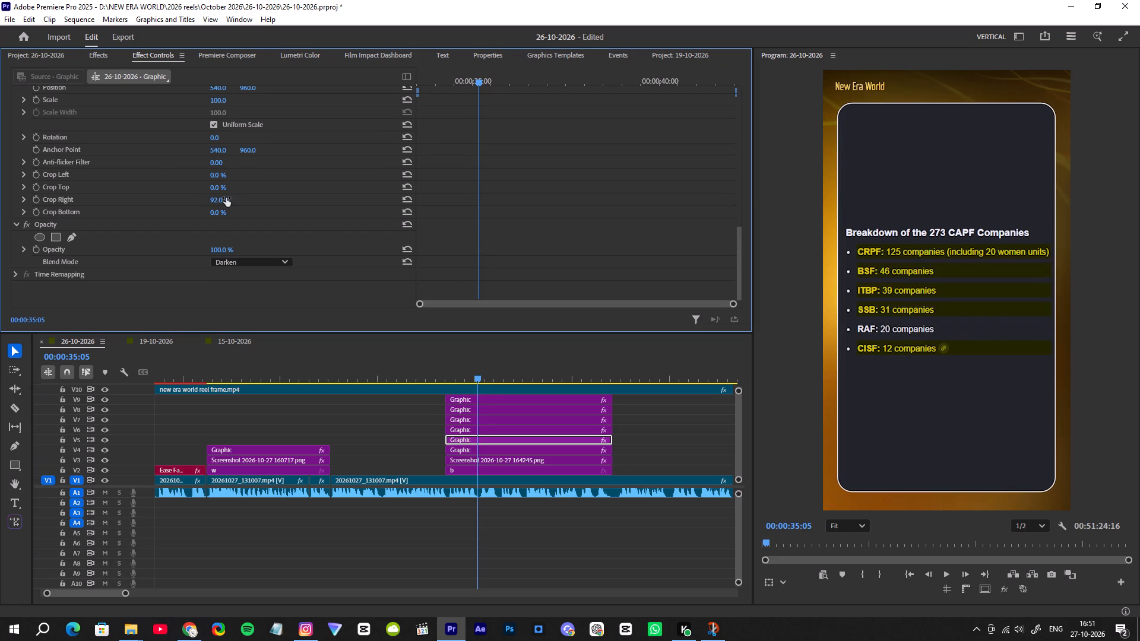
{"action": "left_click", "coordinate": [34, 198]}
Add a second Crop Right keyframe of 52% to the RAF highlight at 00:00:36:25.
{"action": "left_click_drag", "start_coordinate": [486, 77], "coordinate": [543, 88]}
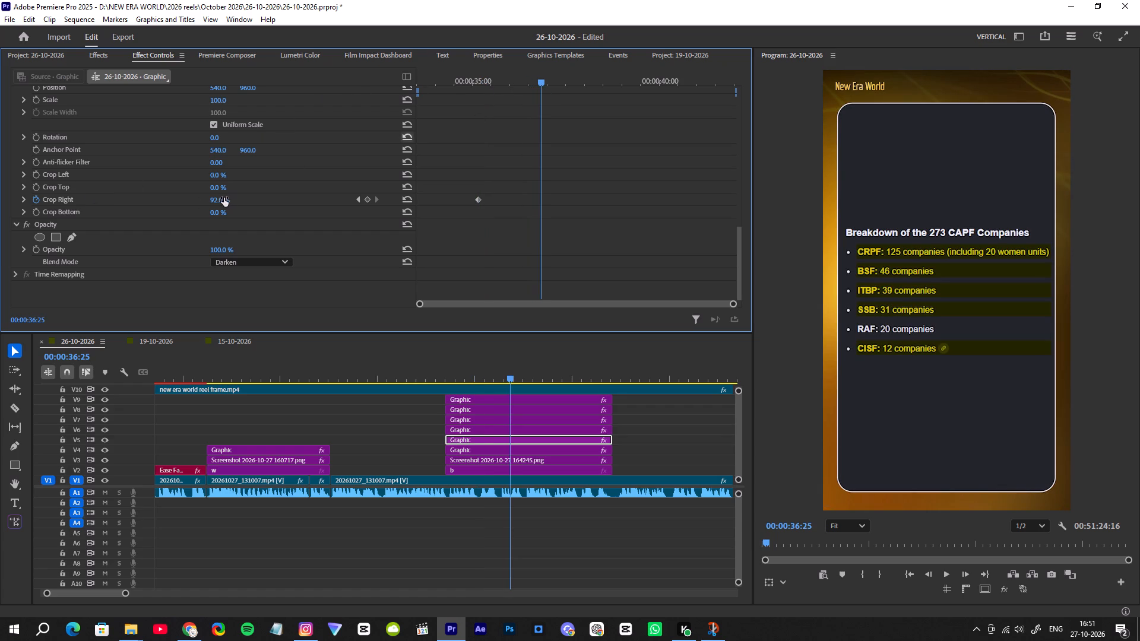
{"action": "left_click_drag", "start_coordinate": [225, 199], "coordinate": [206, 204]}
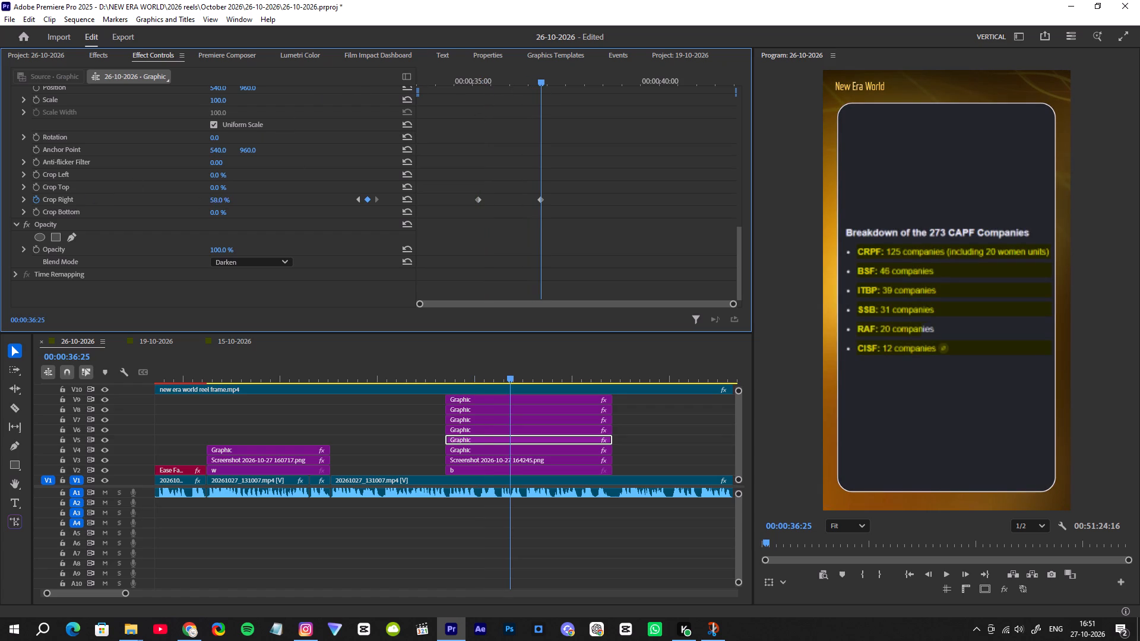
{"action": "left_click_drag", "start_coordinate": [206, 204], "coordinate": [202, 204]}
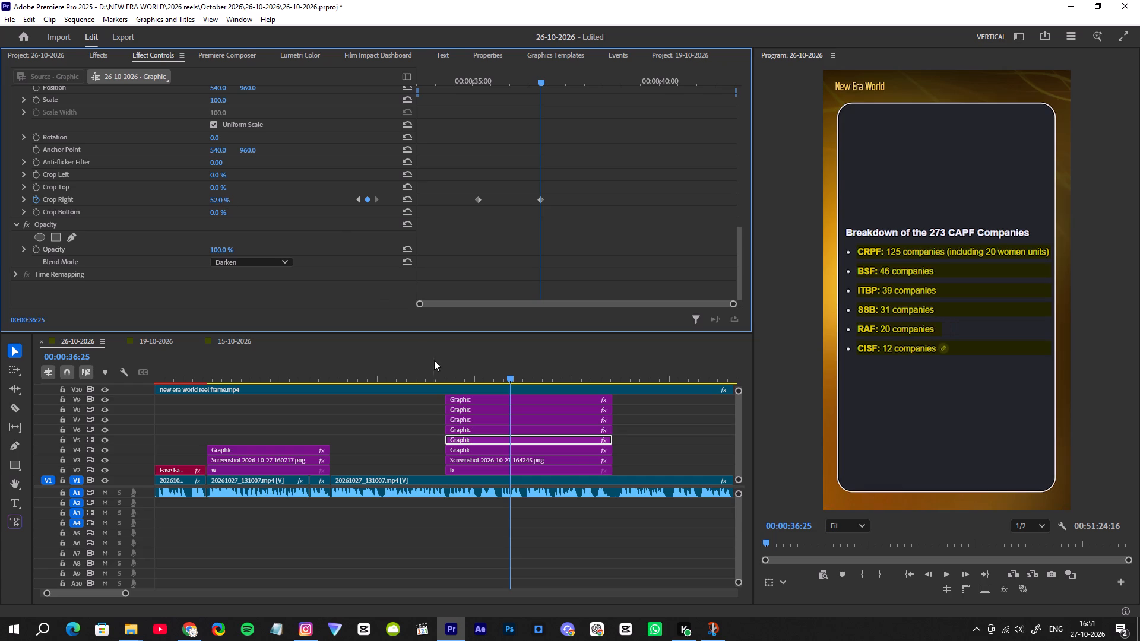
Play the RAF highlight's wipe against the narration and move its second Crop Right keyframe earlier, to about 00:00:35:25.
{"action": "left_click", "coordinate": [436, 372]}
{"action": "key", "text": "space"}
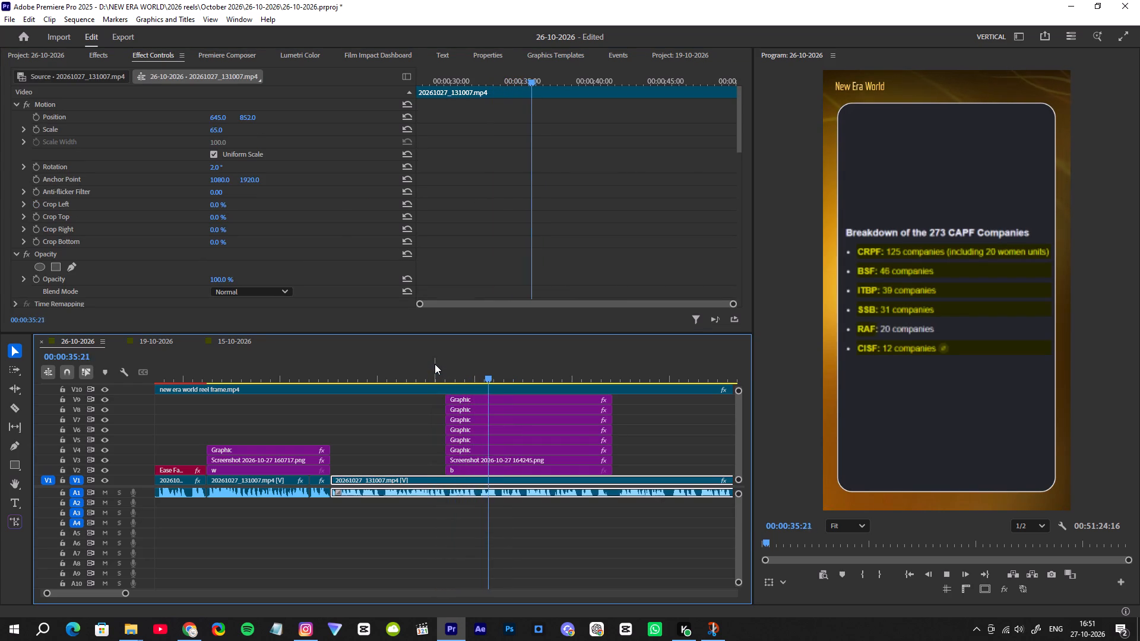
{"action": "key", "text": "space"}
{"action": "scroll", "coordinate": [593, 212], "scroll_direction": "down", "scroll_amount": 4}
{"action": "scroll", "coordinate": [593, 212], "scroll_direction": "up", "scroll_amount": 1}
{"action": "scroll", "coordinate": [593, 212], "scroll_direction": "down", "scroll_amount": 6}
{"action": "scroll", "coordinate": [593, 212], "scroll_direction": "up", "scroll_amount": 1}
{"action": "scroll", "coordinate": [593, 212], "scroll_direction": "down", "scroll_amount": 9}
{"action": "scroll", "coordinate": [593, 212], "scroll_direction": "up", "scroll_amount": 1}
{"action": "scroll", "coordinate": [593, 212], "scroll_direction": "down", "scroll_amount": 9}
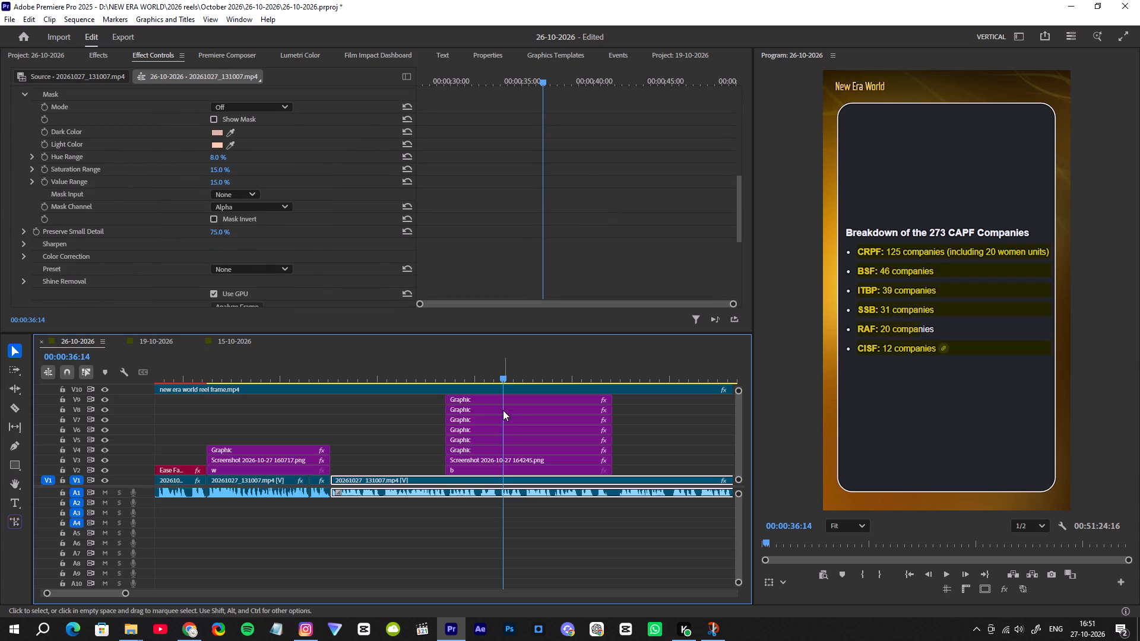
{"action": "left_click", "coordinate": [501, 437]}
{"action": "scroll", "coordinate": [578, 196], "scroll_direction": "down", "scroll_amount": 11}
{"action": "scroll", "coordinate": [578, 196], "scroll_direction": "up", "scroll_amount": 1}
{"action": "scroll", "coordinate": [578, 196], "scroll_direction": "down", "scroll_amount": 3}
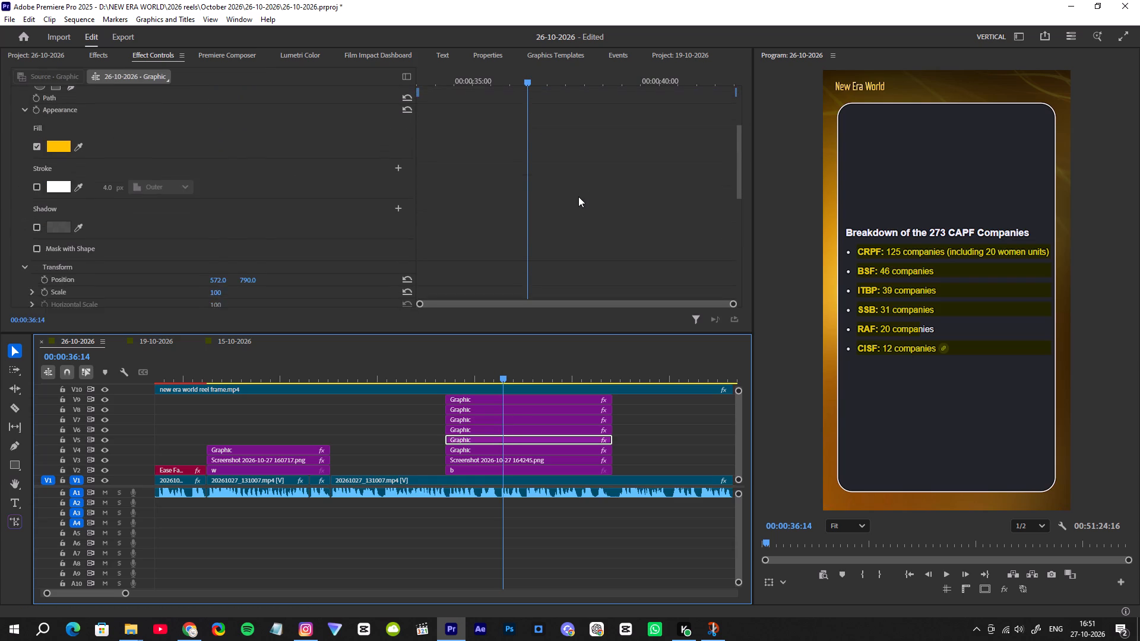
{"action": "scroll", "coordinate": [578, 196], "scroll_direction": "down", "scroll_amount": 4}
{"action": "scroll", "coordinate": [578, 196], "scroll_direction": "up", "scroll_amount": 1}
{"action": "scroll", "coordinate": [578, 196], "scroll_direction": "down", "scroll_amount": 7}
{"action": "scroll", "coordinate": [578, 196], "scroll_direction": "up", "scroll_amount": 1}
{"action": "scroll", "coordinate": [578, 196], "scroll_direction": "down", "scroll_amount": 1}
{"action": "scroll", "coordinate": [578, 196], "scroll_direction": "up", "scroll_amount": 1}
{"action": "scroll", "coordinate": [578, 196], "scroll_direction": "down", "scroll_amount": 5}
{"action": "scroll", "coordinate": [578, 196], "scroll_direction": "up", "scroll_amount": 1}
{"action": "scroll", "coordinate": [578, 196], "scroll_direction": "down", "scroll_amount": 7}
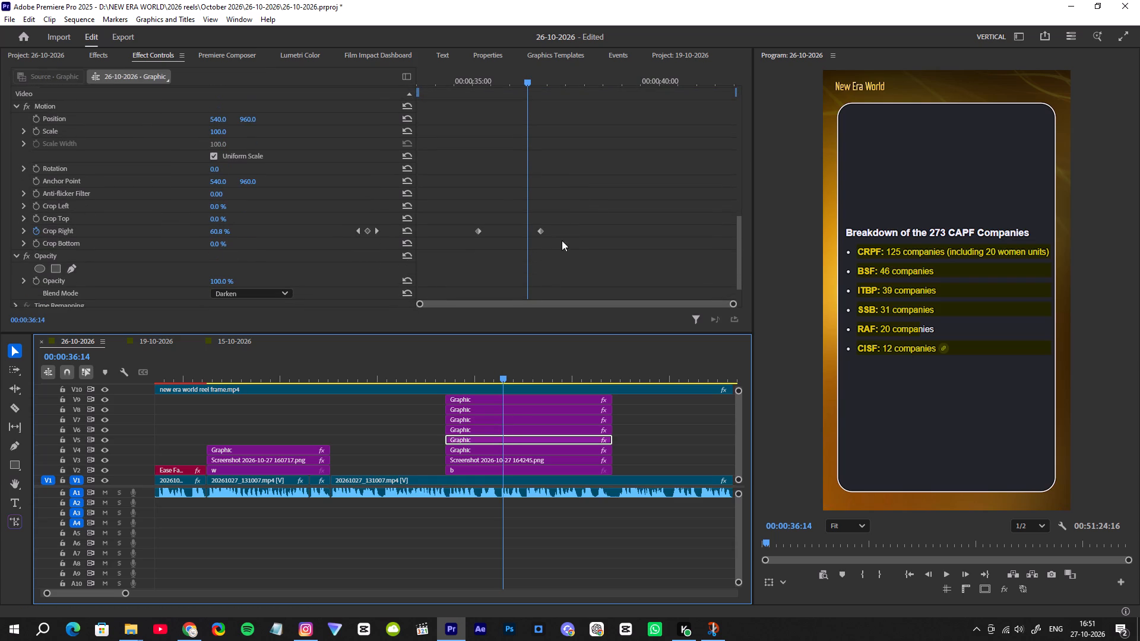
{"action": "left_click_drag", "start_coordinate": [539, 231], "coordinate": [503, 240]}
Ease both of the RAF highlight's Crop Right keyframes and play the wipe from 00:00:35:03.
{"action": "left_click_drag", "start_coordinate": [514, 221], "coordinate": [480, 272]}
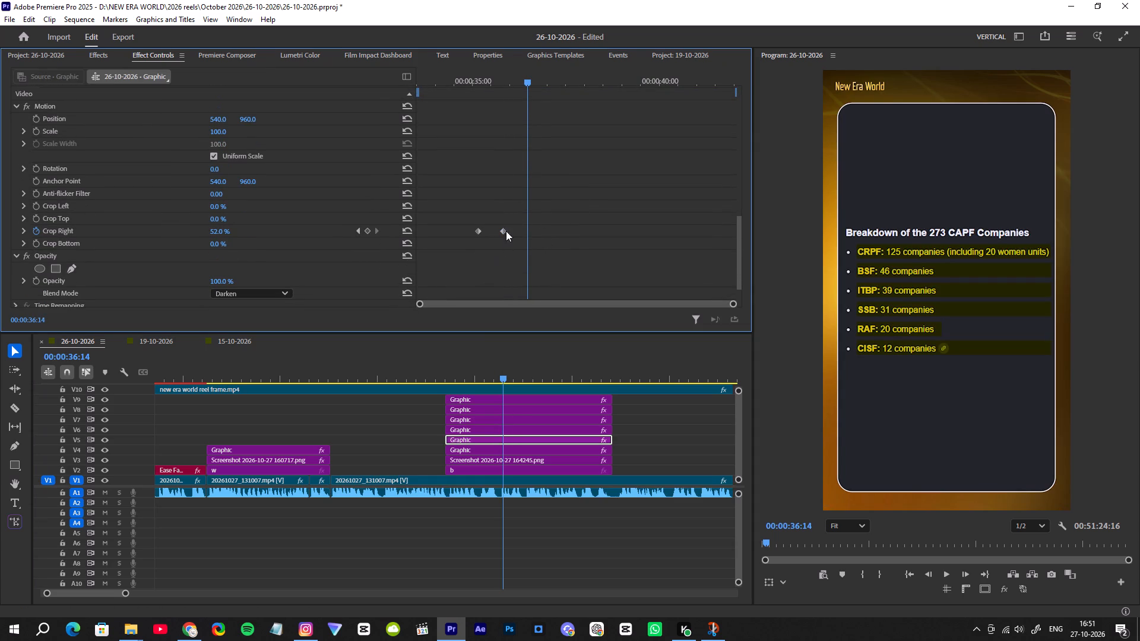
{"action": "left_click_drag", "start_coordinate": [515, 223], "coordinate": [495, 247]}
{"action": "key", "text": "F5"}
{"action": "left_click_drag", "start_coordinate": [489, 217], "coordinate": [475, 252]}
{"action": "key", "text": "F5"}
{"action": "left_click", "coordinate": [477, 77]}
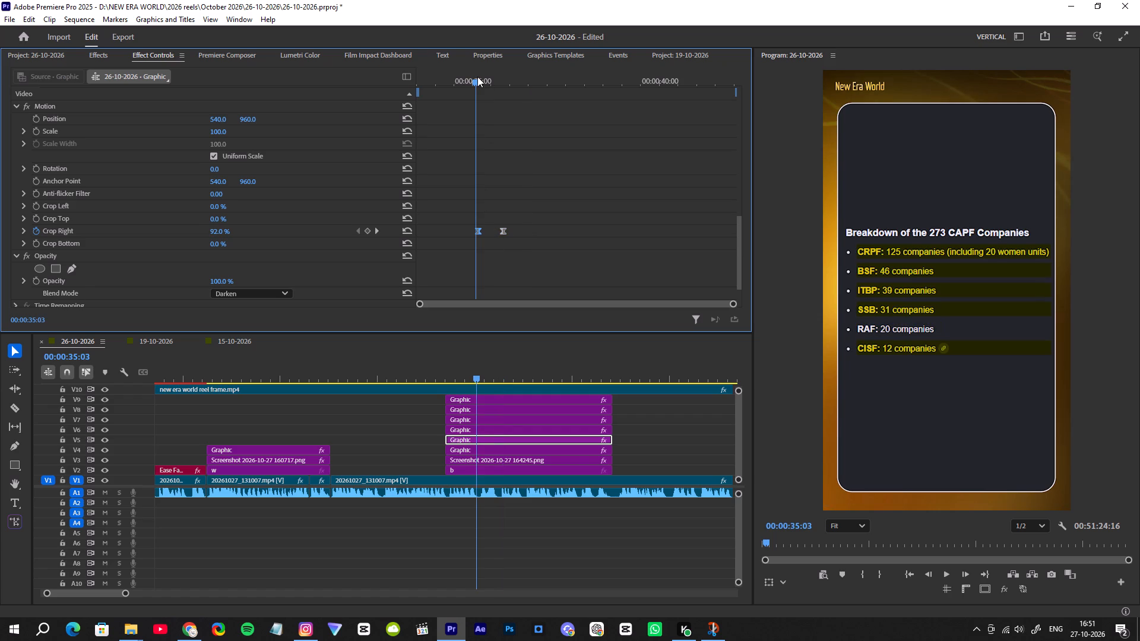
{"action": "key", "text": "space"}
{"action": "key", "text": "space"}
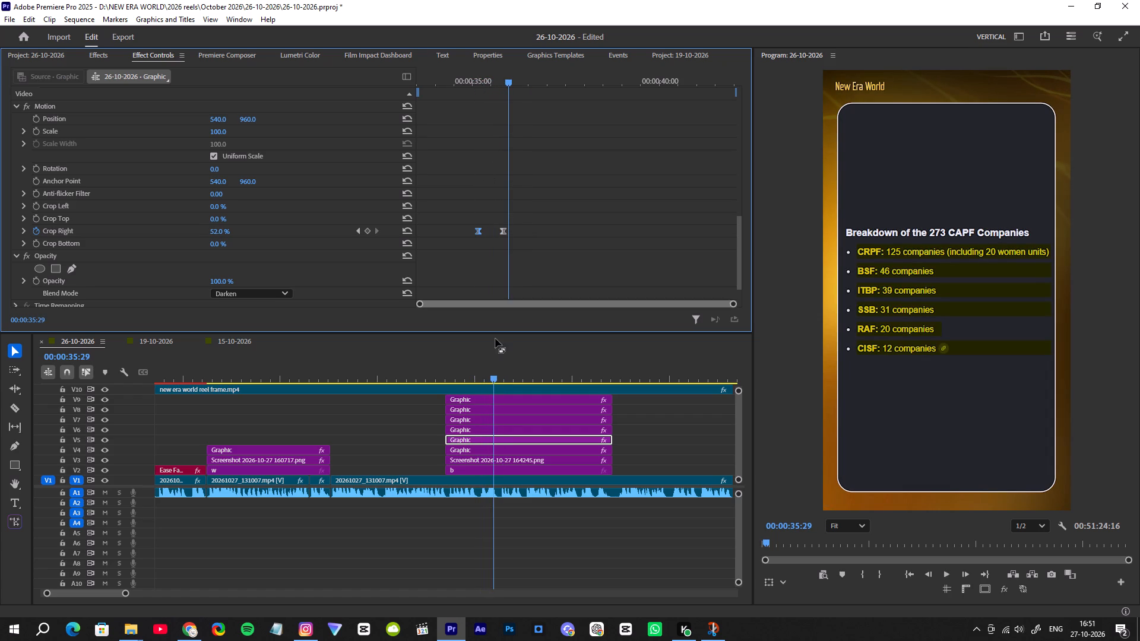
At narration cue 00:00:36:09, set the BSF highlight's Crop Right on V8 to 100% and start its keyframe animation.
{"action": "key", "text": "space"}
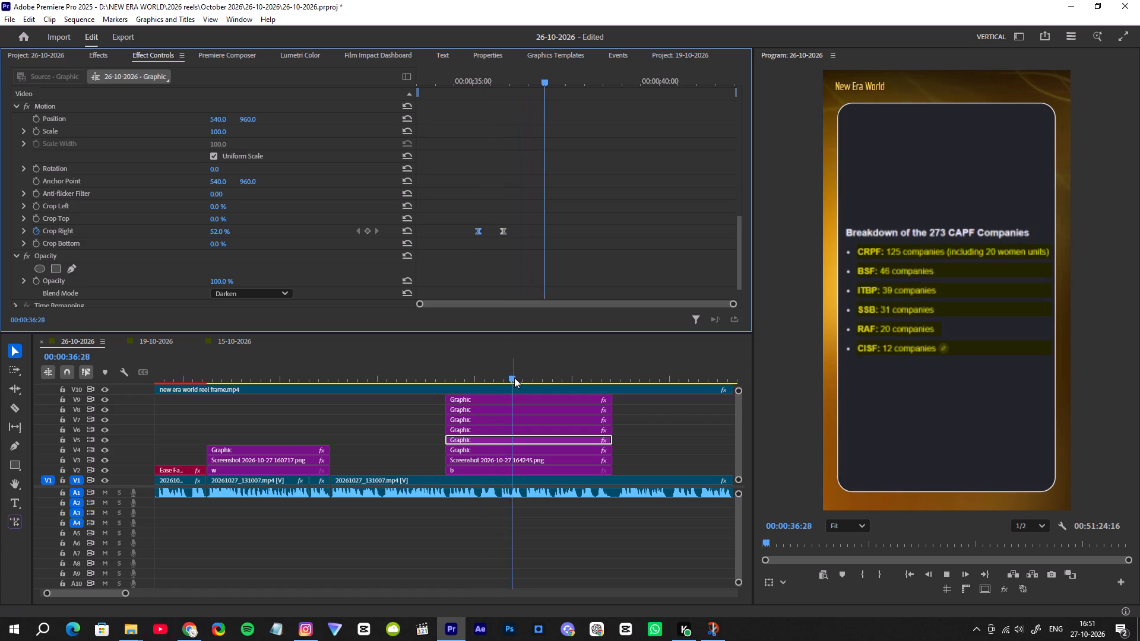
{"action": "left_click_drag", "start_coordinate": [517, 373], "coordinate": [501, 384]}
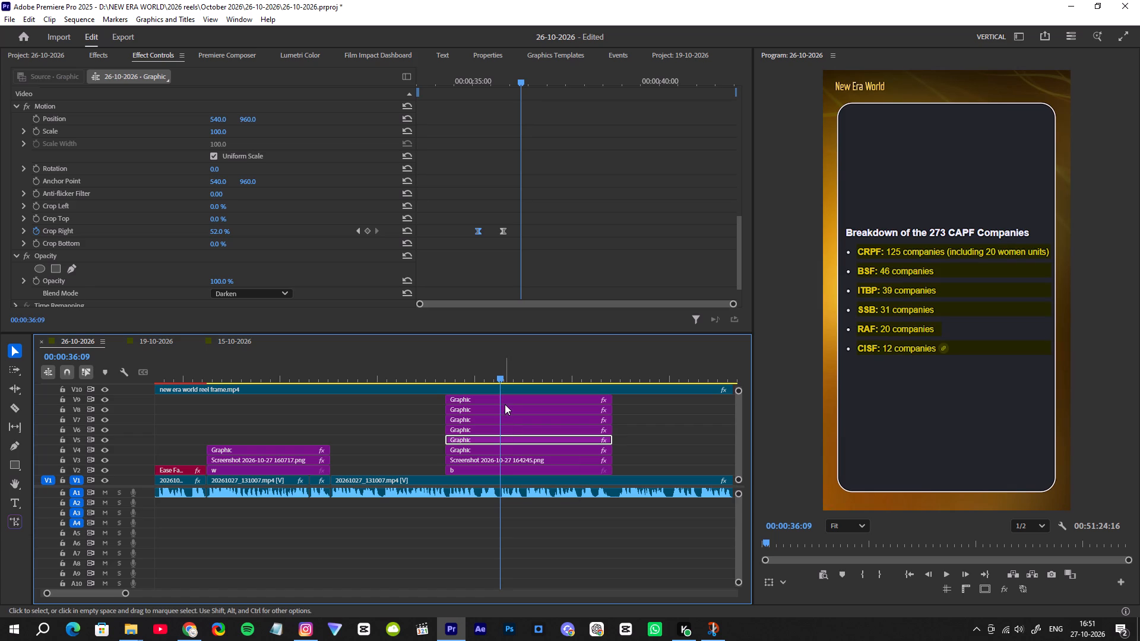
{"action": "left_click", "coordinate": [505, 404]}
{"action": "left_click", "coordinate": [505, 407]}
{"action": "scroll", "coordinate": [554, 183], "scroll_direction": "down", "scroll_amount": 7}
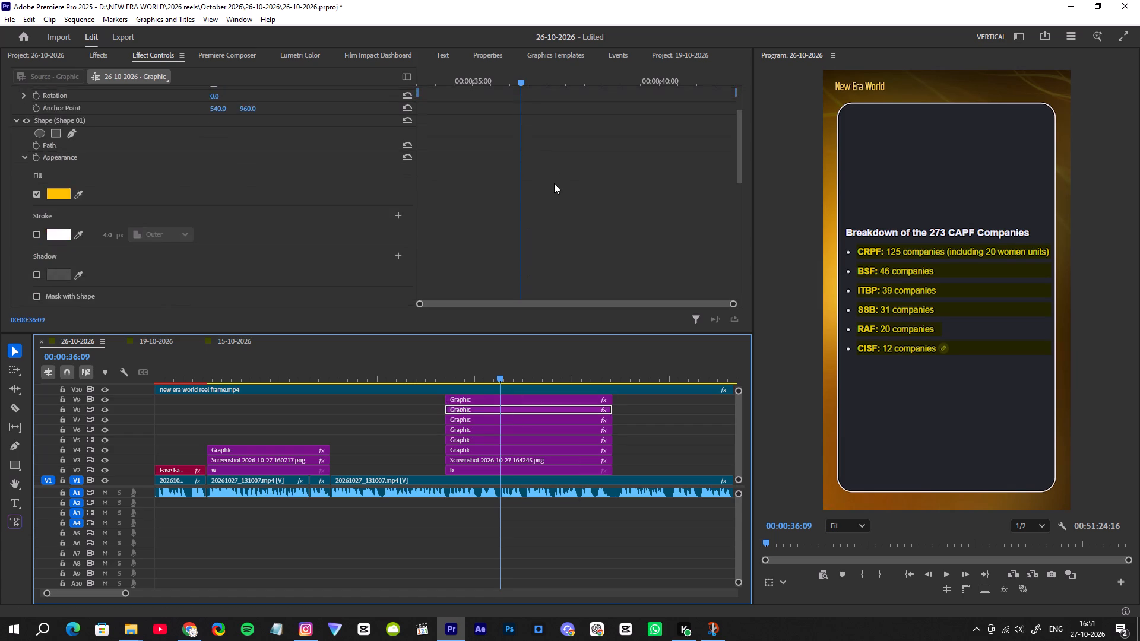
{"action": "scroll", "coordinate": [554, 183], "scroll_direction": "down", "scroll_amount": 20}
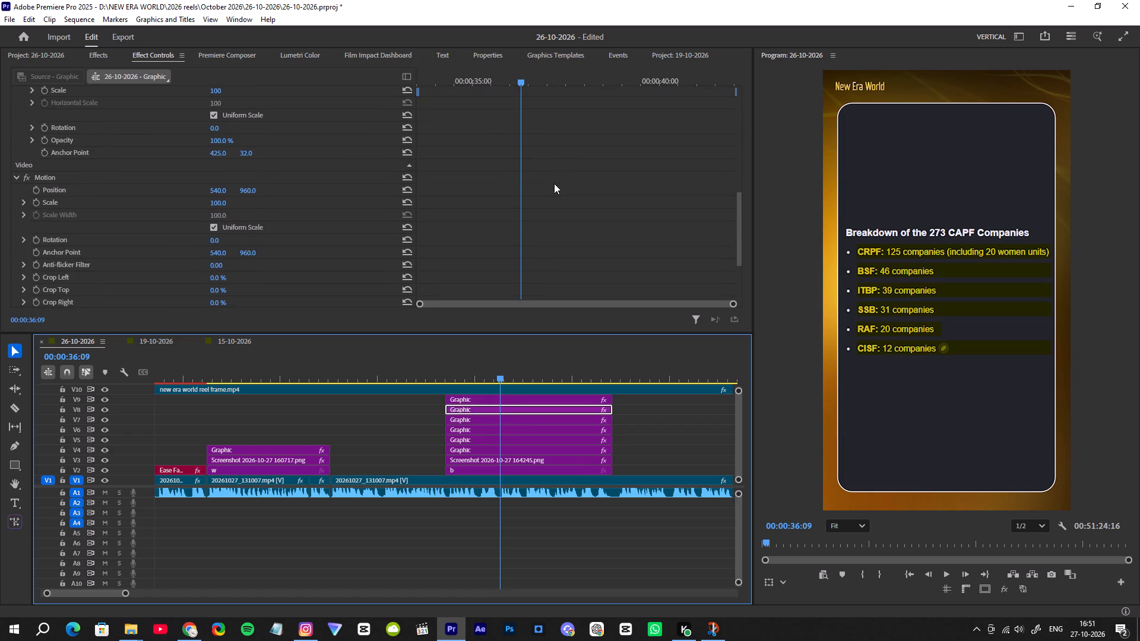
{"action": "scroll", "coordinate": [554, 183], "scroll_direction": "down", "scroll_amount": 9}
{"action": "left_click_drag", "start_coordinate": [213, 202], "coordinate": [270, 207]}
{"action": "left_click_drag", "start_coordinate": [213, 202], "coordinate": [222, 203]}
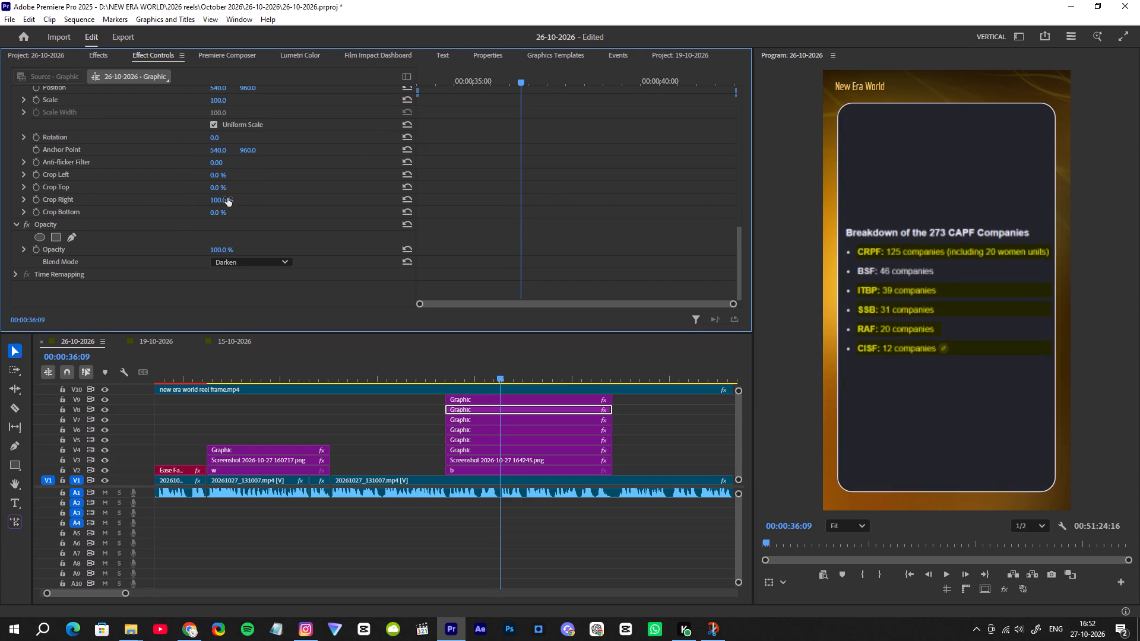
{"action": "left_click", "coordinate": [34, 201]}
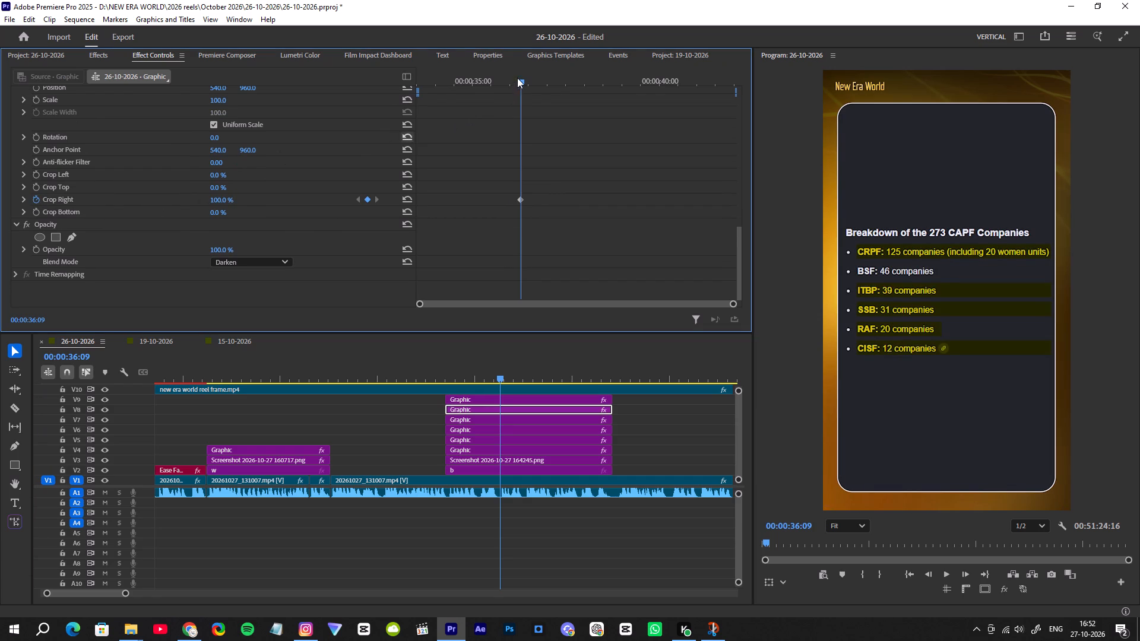
Add a second Crop Right keyframe of 52% to the BSF highlight at 00:00:37:01.
{"action": "left_click_drag", "start_coordinate": [519, 77], "coordinate": [550, 85]}
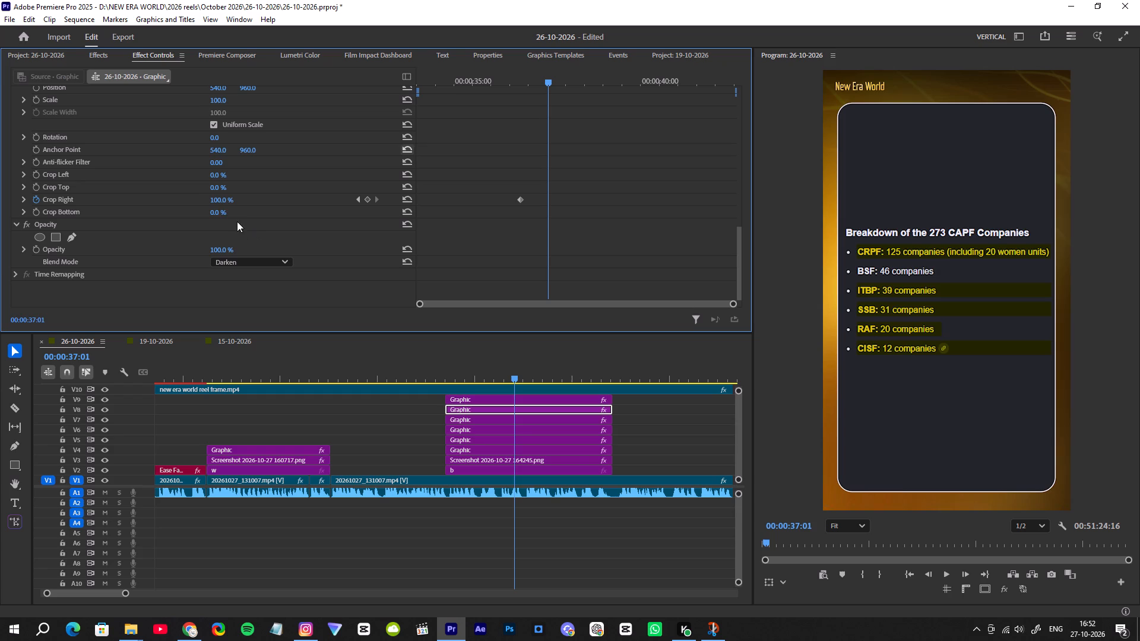
{"action": "left_click_drag", "start_coordinate": [221, 199], "coordinate": [192, 204]}
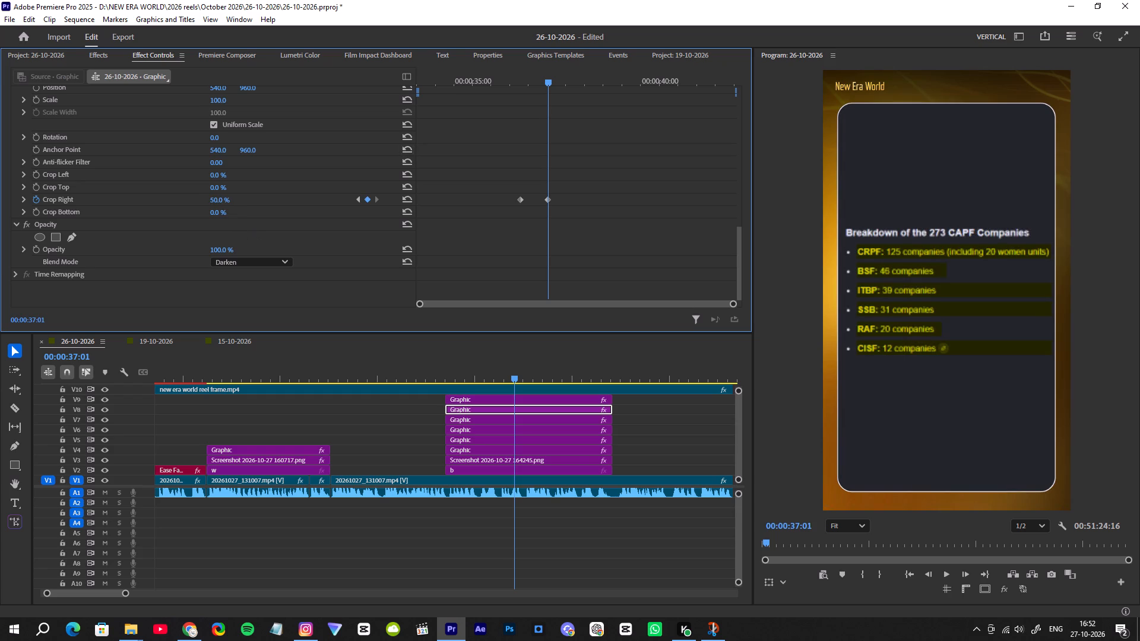
{"action": "left_click_drag", "start_coordinate": [192, 204], "coordinate": [198, 203]}
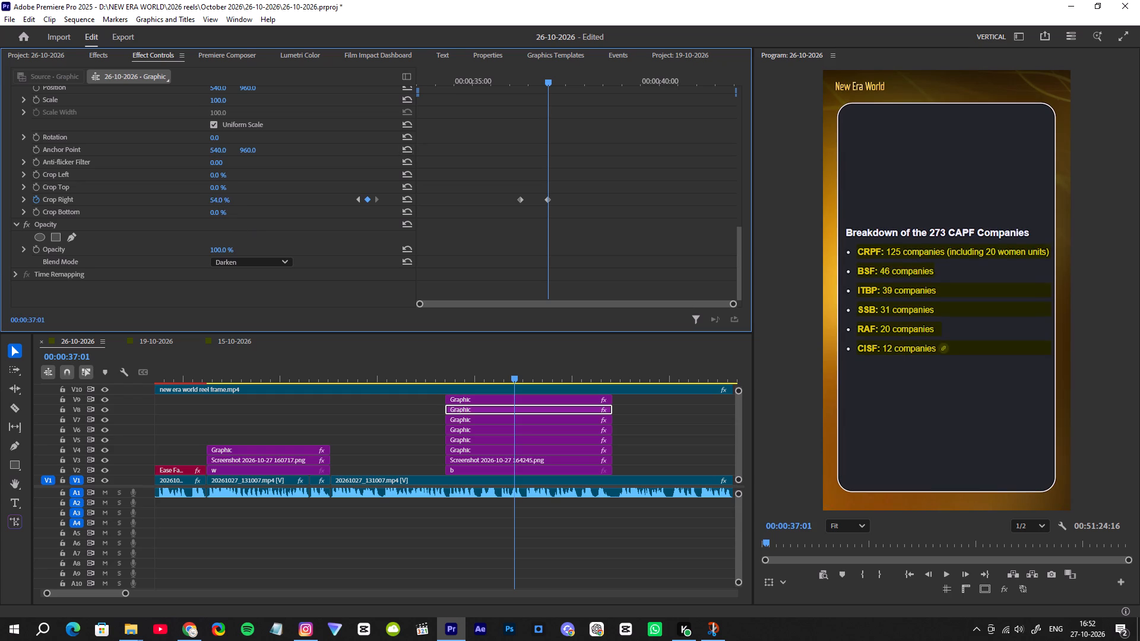
{"action": "left_click_drag", "start_coordinate": [198, 203], "coordinate": [197, 203]}
Ease both of the BSF highlight's Crop Right keyframes.
{"action": "left_click_drag", "start_coordinate": [518, 183], "coordinate": [562, 224]}
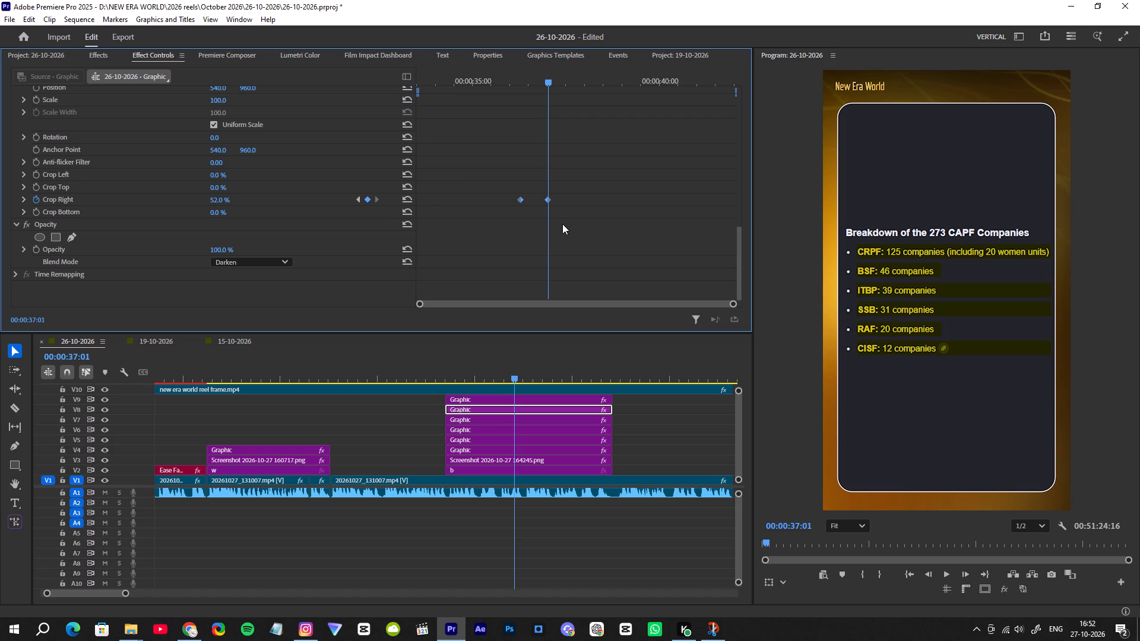
{"action": "key", "text": "F5"}
{"action": "left_click", "coordinate": [555, 225]}
Replay the narration following the BSF line and place the playhead at the next highlight's cue, 00:00:37:18.
{"action": "left_click", "coordinate": [527, 419]}
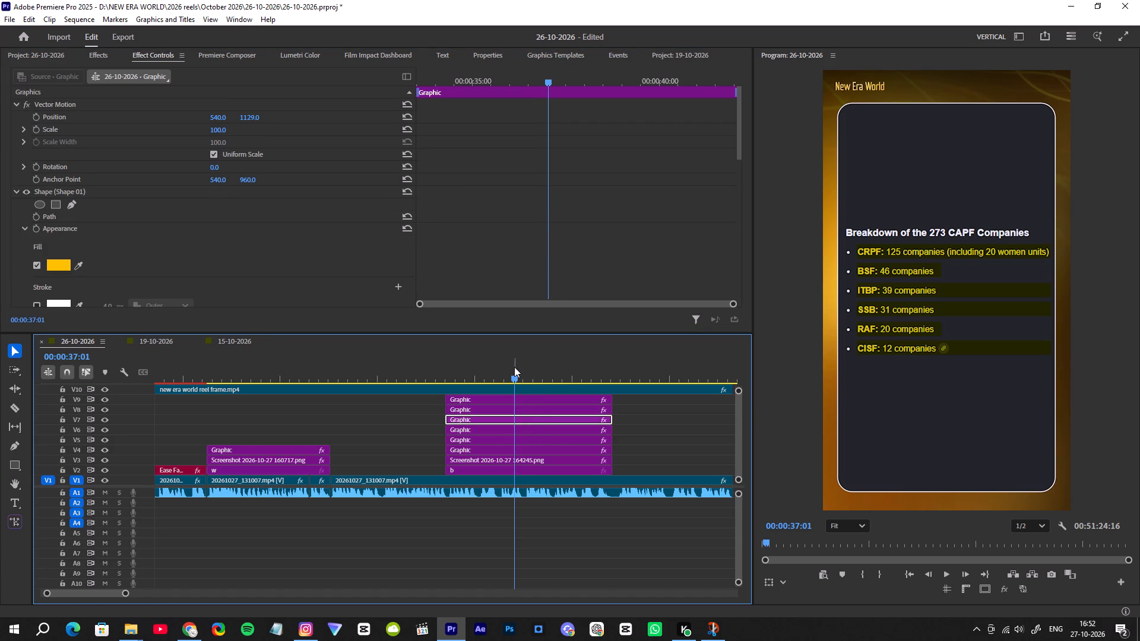
{"action": "key", "text": "space"}
{"action": "left_click_drag", "start_coordinate": [539, 380], "coordinate": [519, 387]}
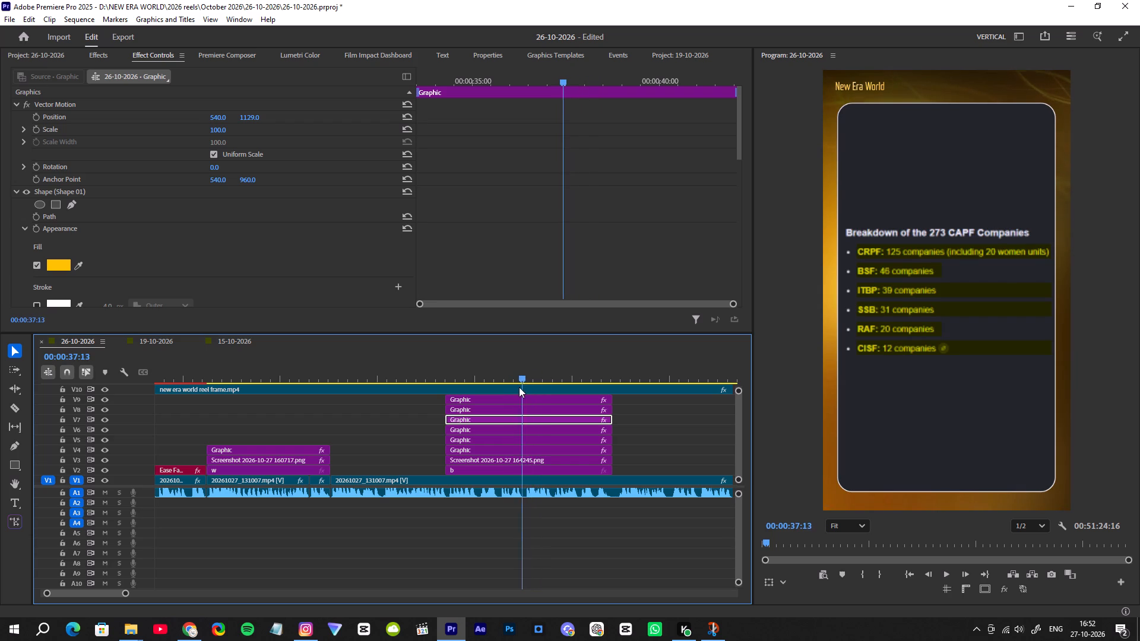
{"action": "left_click_drag", "start_coordinate": [519, 387], "coordinate": [520, 387]}
{"action": "key", "text": "space"}
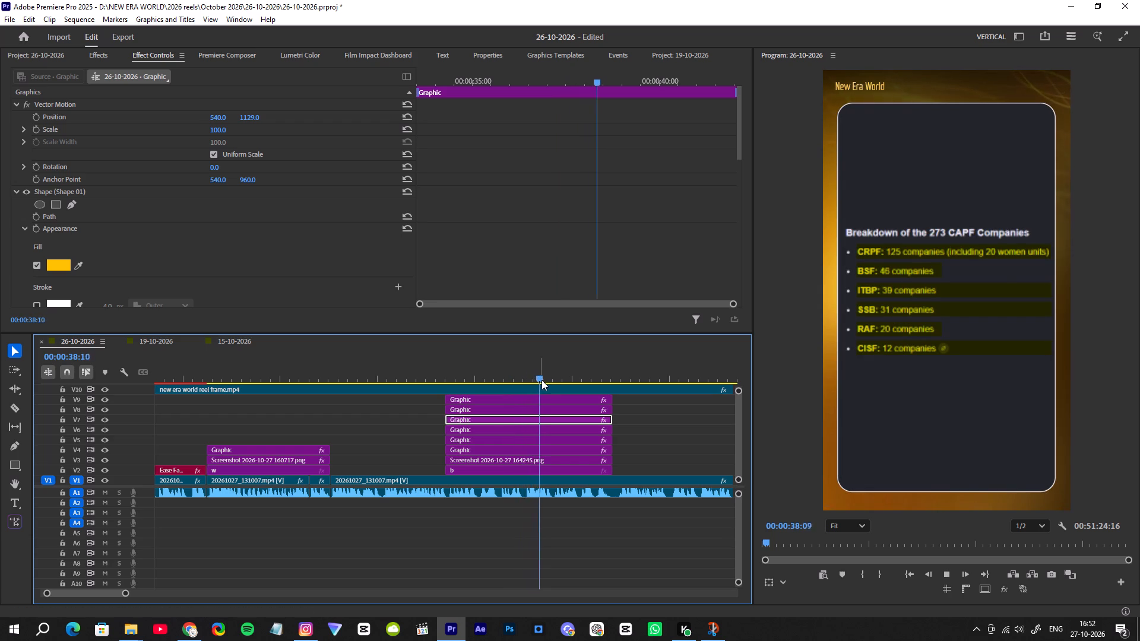
{"action": "left_click_drag", "start_coordinate": [544, 376], "coordinate": [522, 388]}
{"action": "key", "text": "space"}
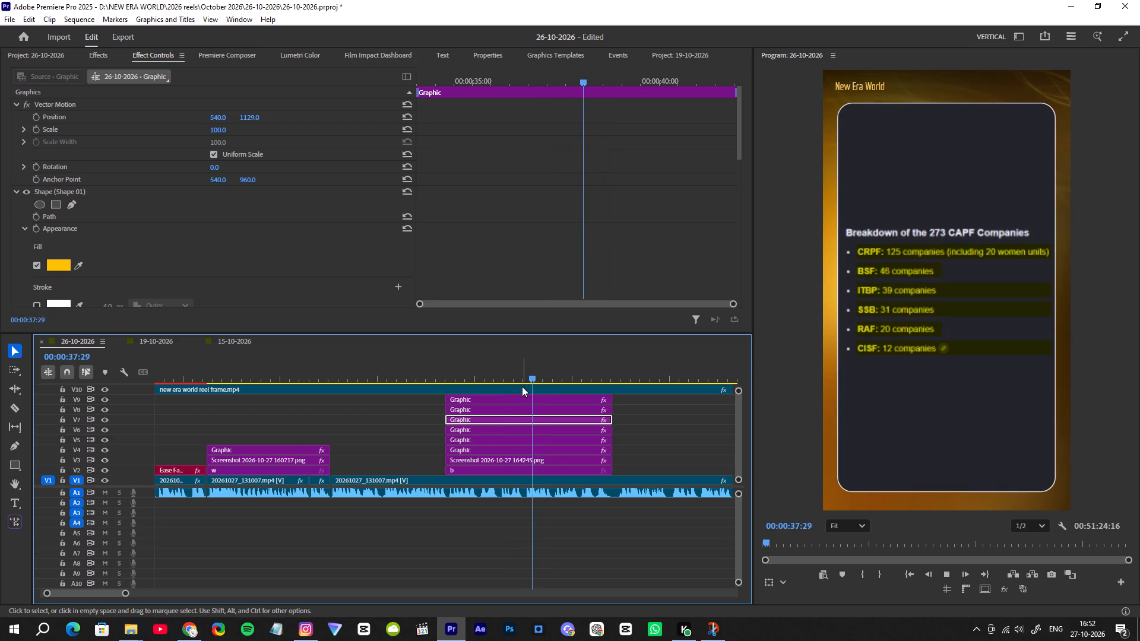
{"action": "key", "text": "space"}
{"action": "left_click_drag", "start_coordinate": [539, 375], "coordinate": [522, 382]}
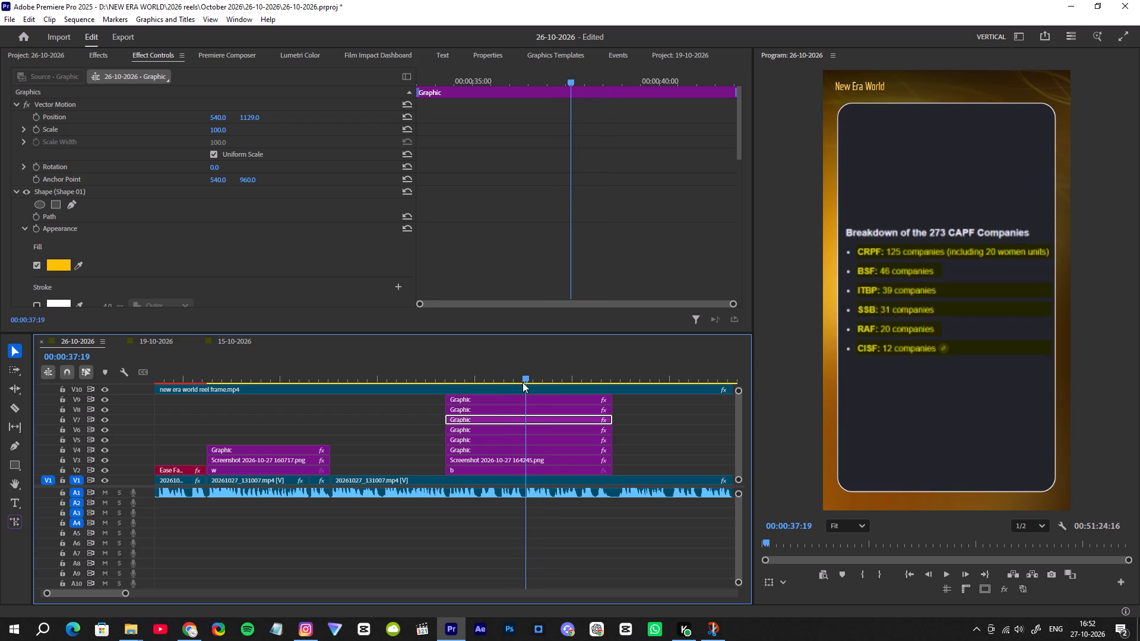
{"action": "left_click_drag", "start_coordinate": [522, 382], "coordinate": [522, 382]}
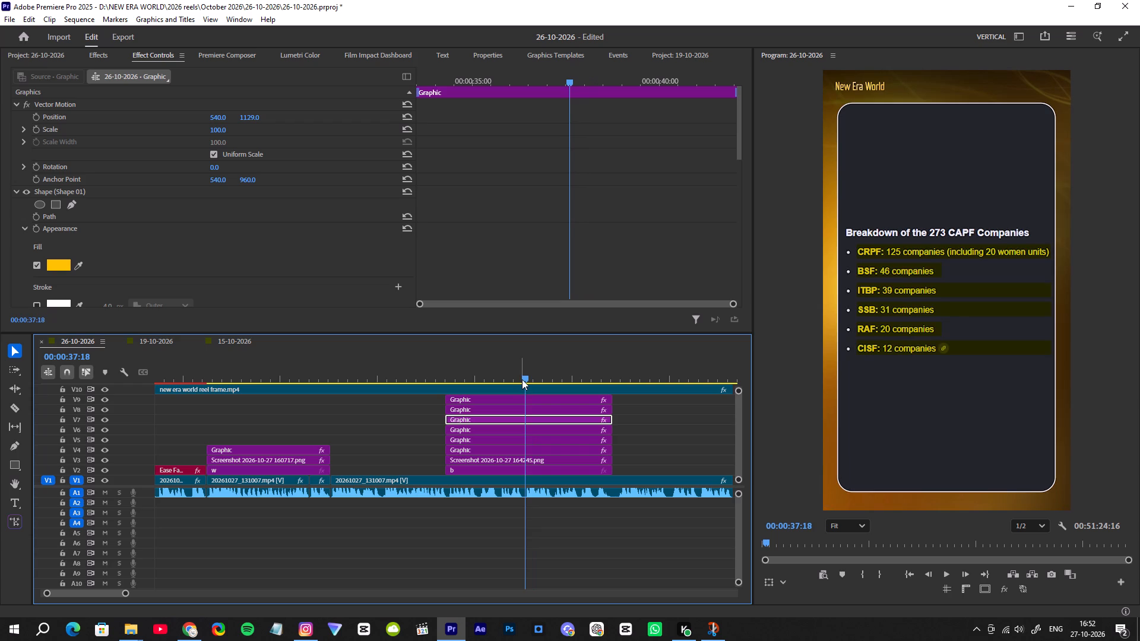
Bring up the SSB highlight's crop settings on V6 and set its Crop Right to 86%.
{"action": "left_click", "coordinate": [528, 430]}
{"action": "scroll", "coordinate": [619, 228], "scroll_direction": "down", "scroll_amount": 19}
{"action": "scroll", "coordinate": [620, 224], "scroll_direction": "down", "scroll_amount": 5}
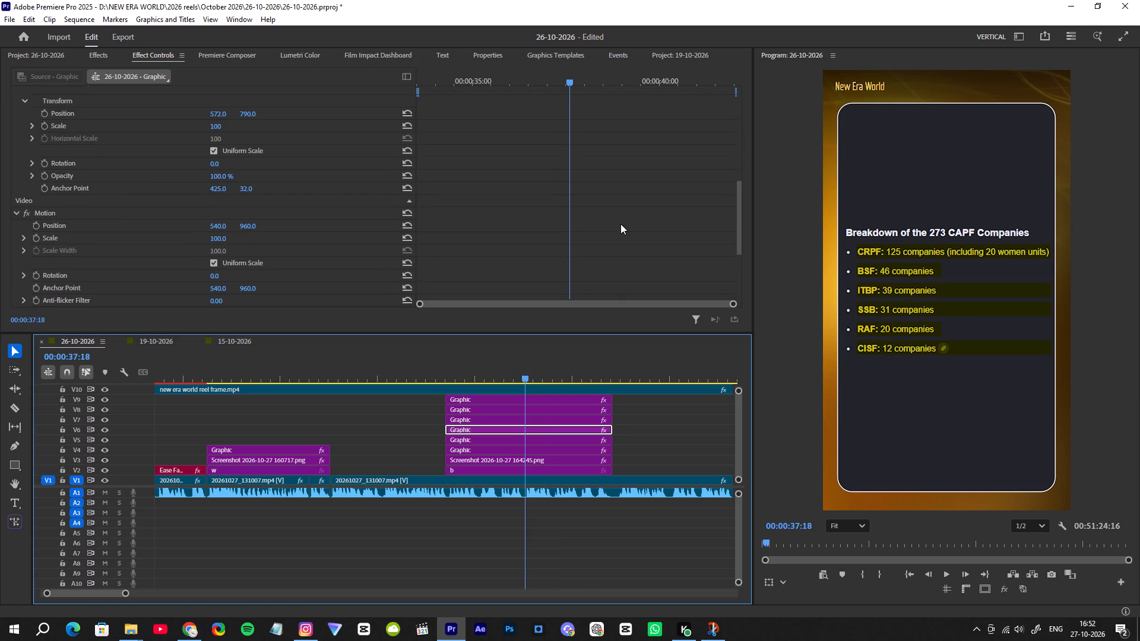
{"action": "scroll", "coordinate": [620, 224], "scroll_direction": "down", "scroll_amount": 2}
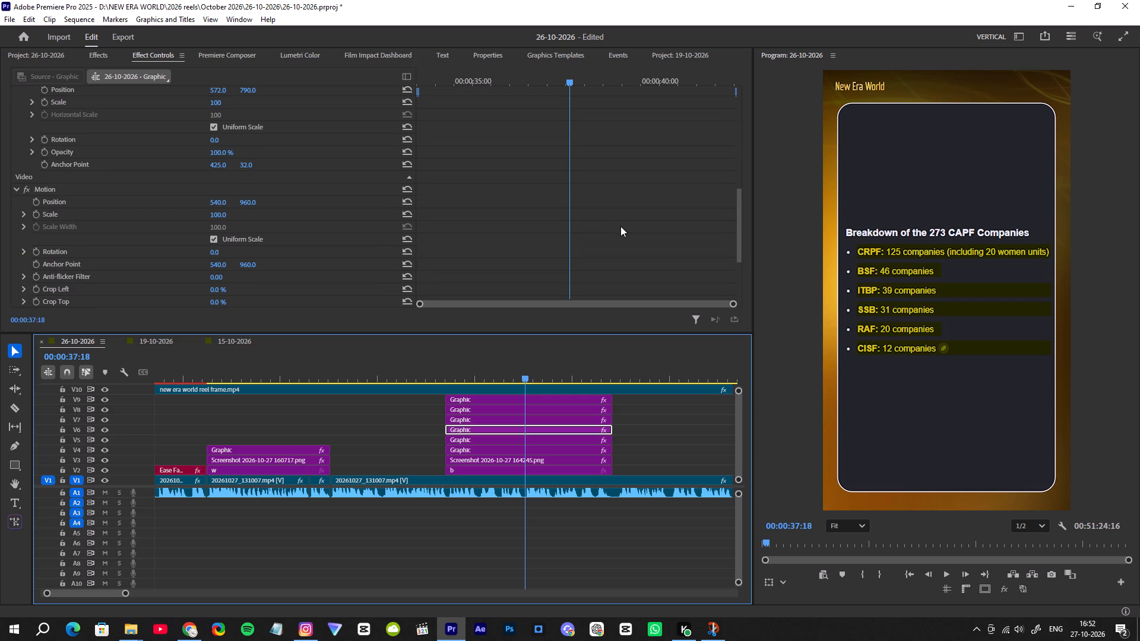
{"action": "scroll", "coordinate": [616, 230], "scroll_direction": "down", "scroll_amount": 1}
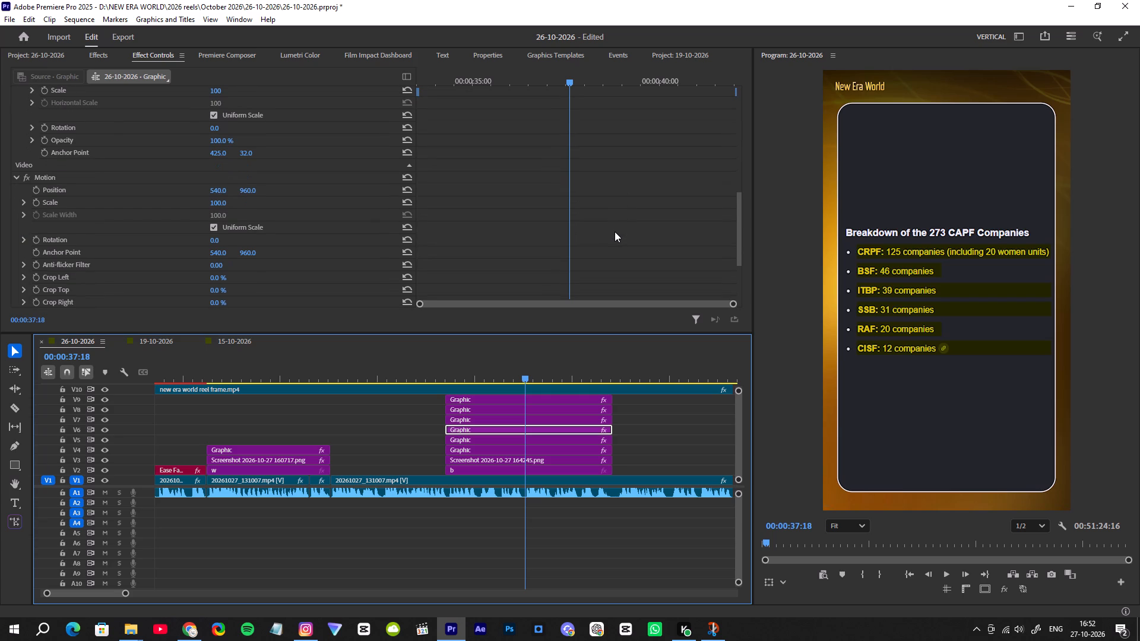
{"action": "scroll", "coordinate": [615, 234], "scroll_direction": "down", "scroll_amount": 1}
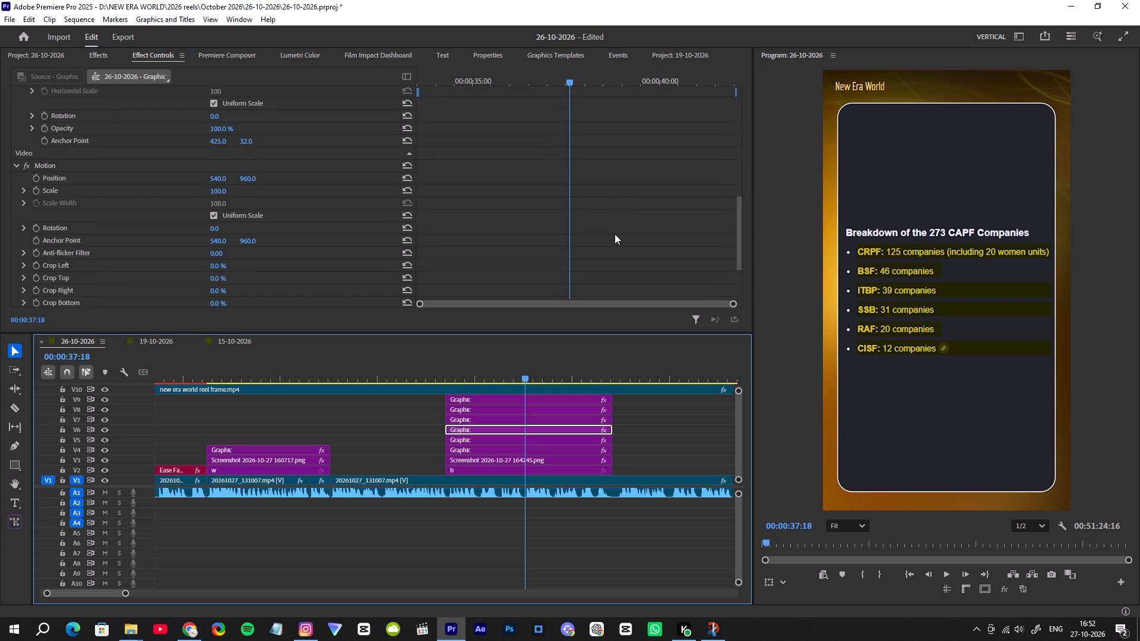
{"action": "scroll", "coordinate": [615, 234], "scroll_direction": "down", "scroll_amount": 2}
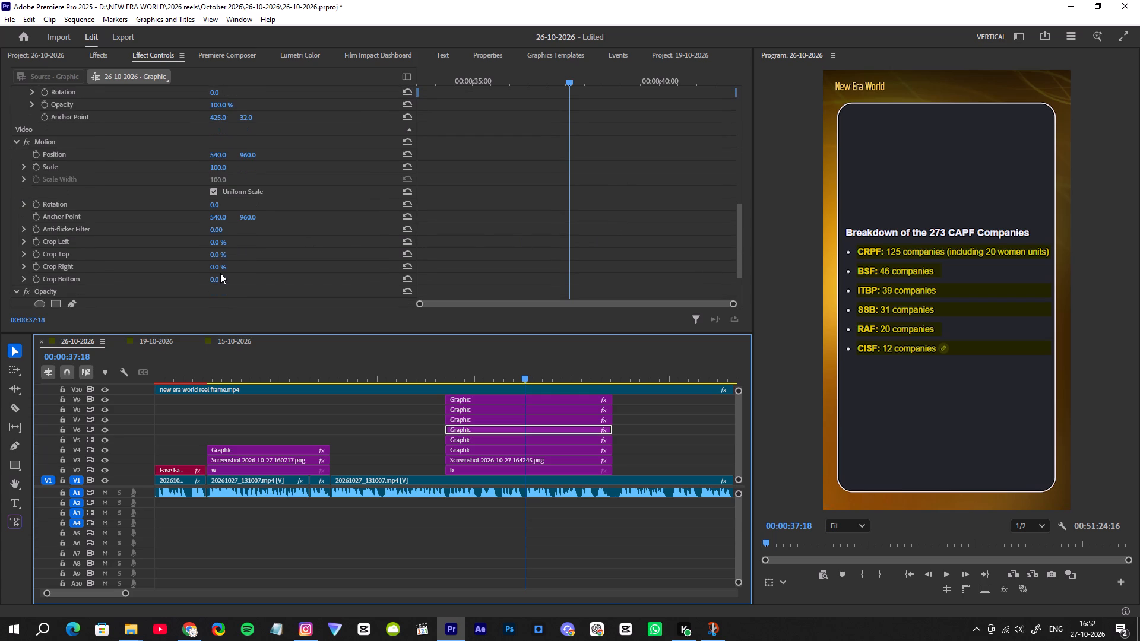
{"action": "left_click_drag", "start_coordinate": [217, 266], "coordinate": [233, 270]}
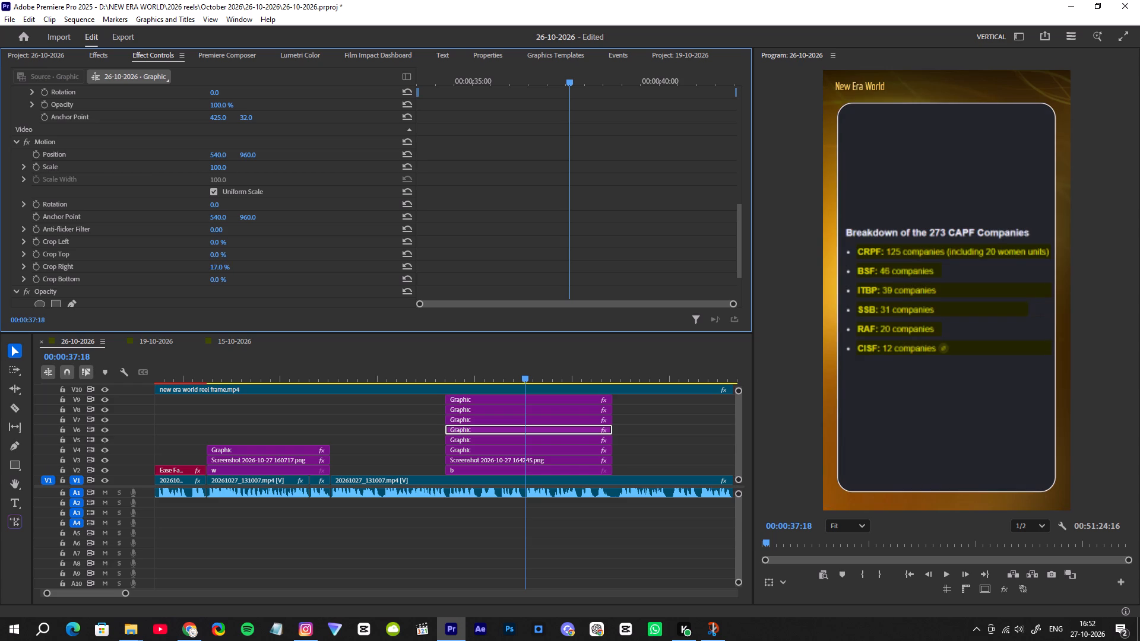
{"action": "left_click_drag", "start_coordinate": [233, 270], "coordinate": [273, 268]}
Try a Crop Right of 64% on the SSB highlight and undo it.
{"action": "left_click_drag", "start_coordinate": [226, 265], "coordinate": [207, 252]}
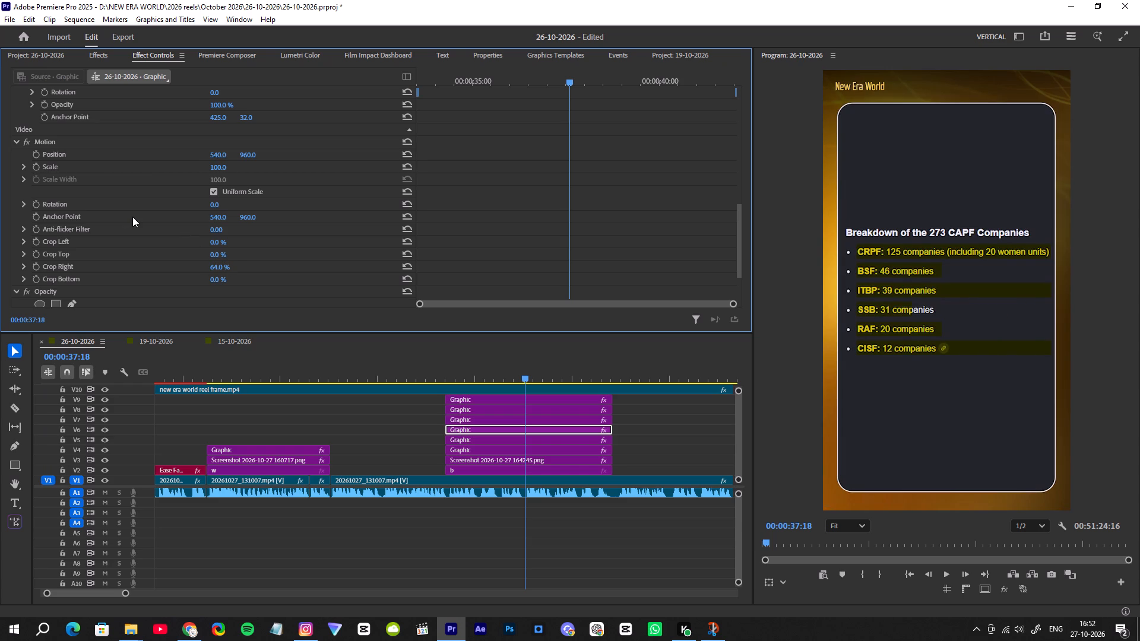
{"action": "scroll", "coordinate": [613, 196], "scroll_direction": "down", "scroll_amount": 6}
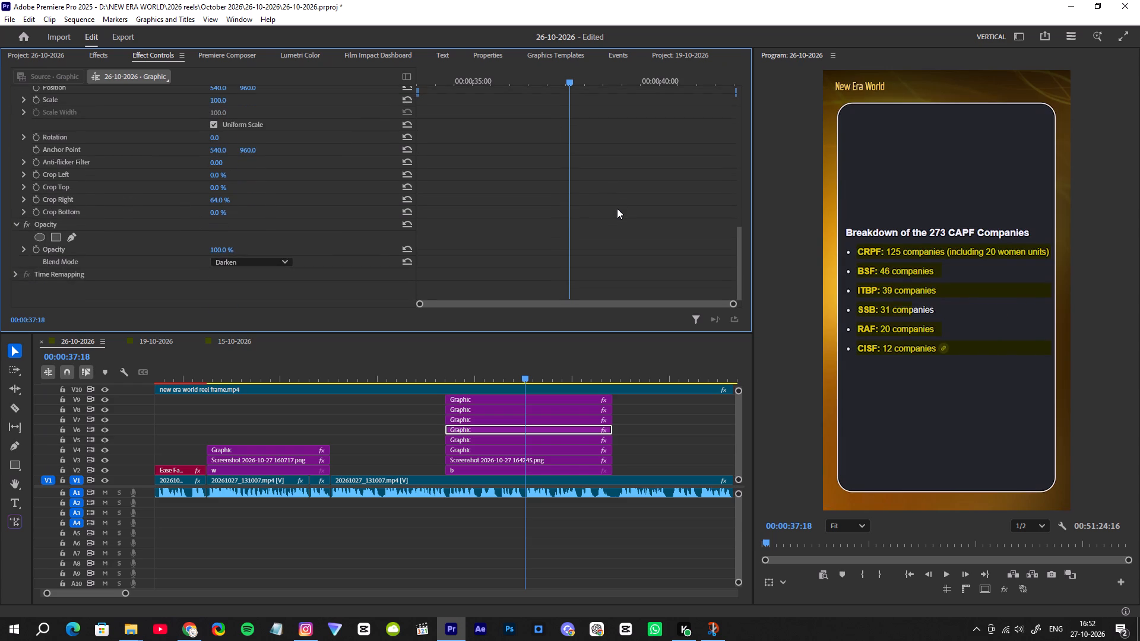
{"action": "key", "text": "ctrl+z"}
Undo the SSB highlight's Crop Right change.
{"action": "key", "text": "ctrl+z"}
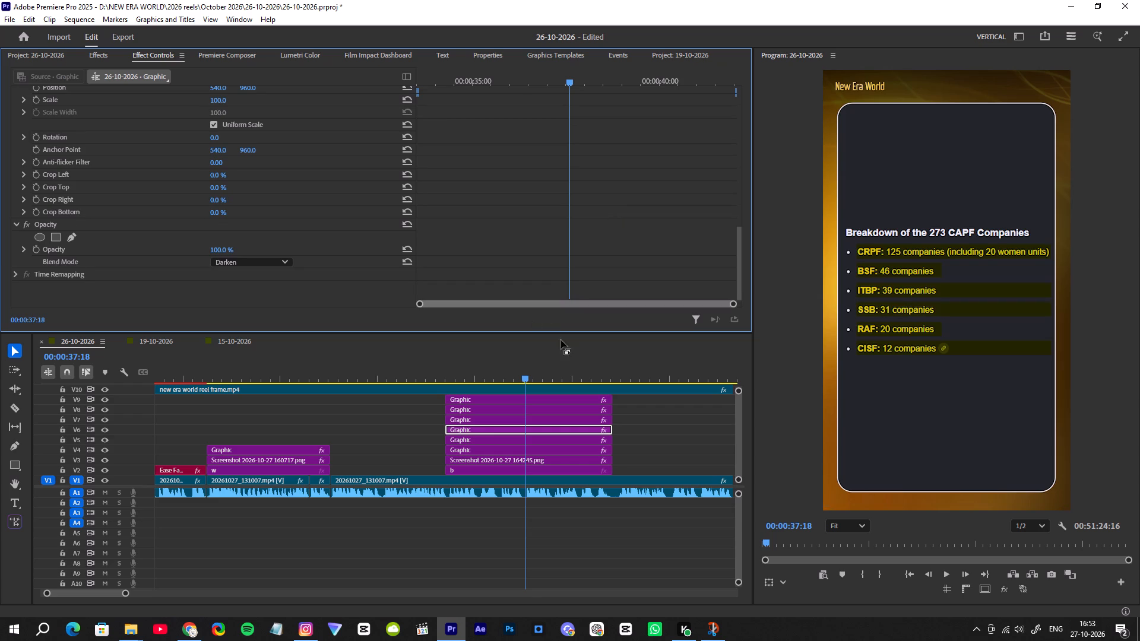
Set the ITBP highlight on V7 to a Crop Right of 96% and start its keyframe animation at 00:00:37:18.
{"action": "left_click", "coordinate": [530, 418]}
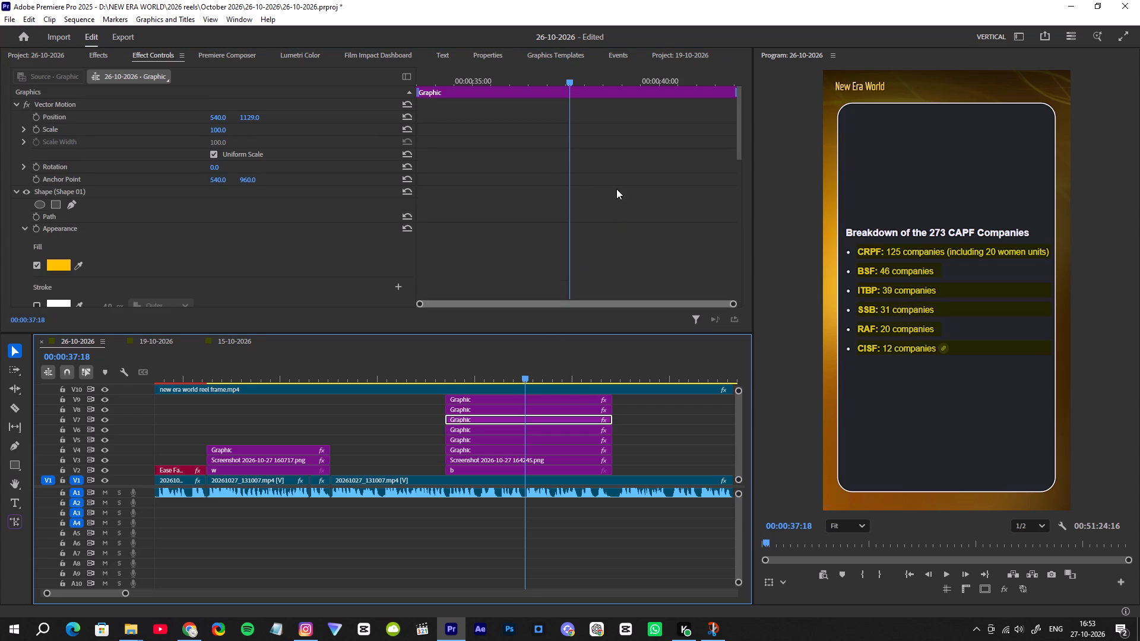
{"action": "scroll", "coordinate": [623, 179], "scroll_direction": "down", "scroll_amount": 9}
{"action": "scroll", "coordinate": [625, 198], "scroll_direction": "up", "scroll_amount": 1}
{"action": "scroll", "coordinate": [625, 198], "scroll_direction": "down", "scroll_amount": 5}
{"action": "scroll", "coordinate": [622, 212], "scroll_direction": "up", "scroll_amount": 1}
{"action": "scroll", "coordinate": [622, 212], "scroll_direction": "down", "scroll_amount": 13}
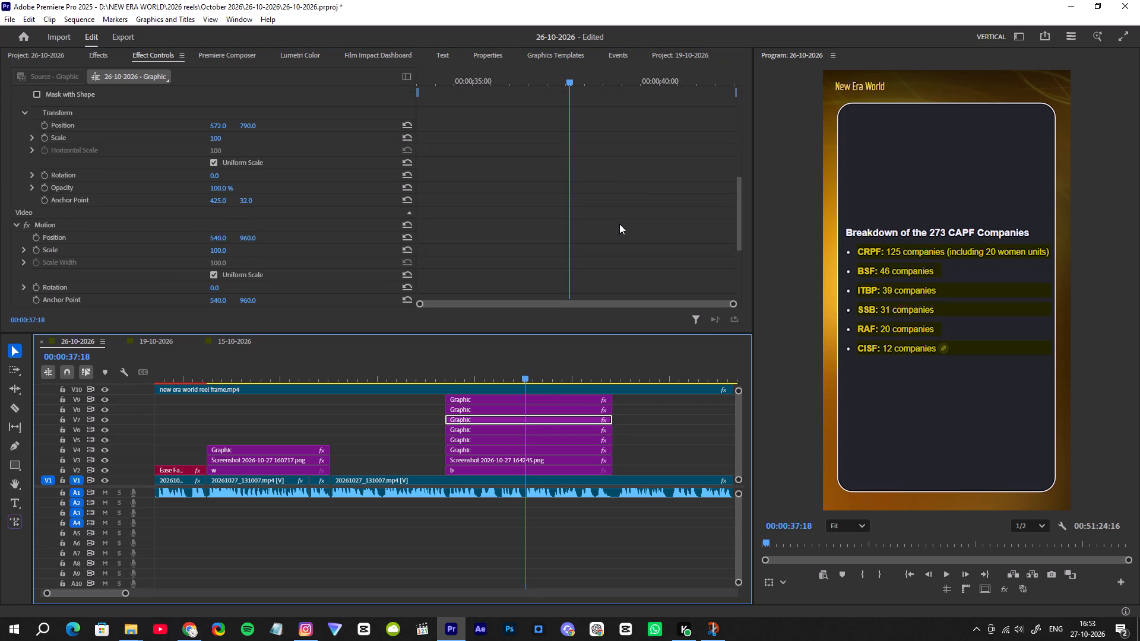
{"action": "scroll", "coordinate": [619, 224], "scroll_direction": "down", "scroll_amount": 3}
{"action": "scroll", "coordinate": [619, 224], "scroll_direction": "up", "scroll_amount": 1}
{"action": "scroll", "coordinate": [619, 224], "scroll_direction": "down", "scroll_amount": 9}
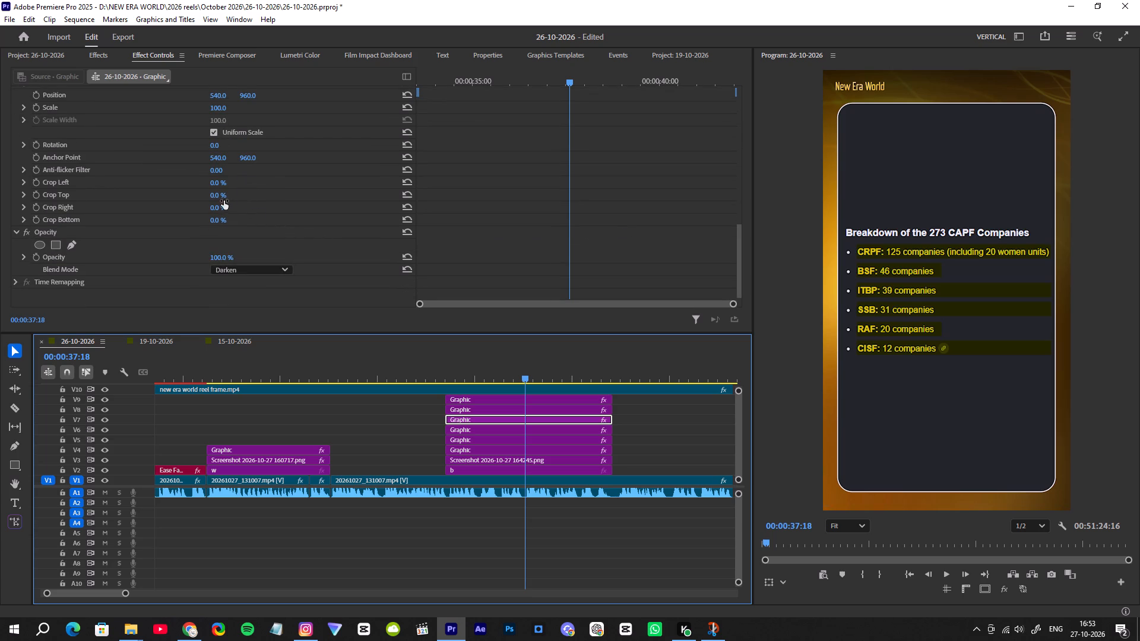
{"action": "left_click_drag", "start_coordinate": [217, 201], "coordinate": [247, 205]}
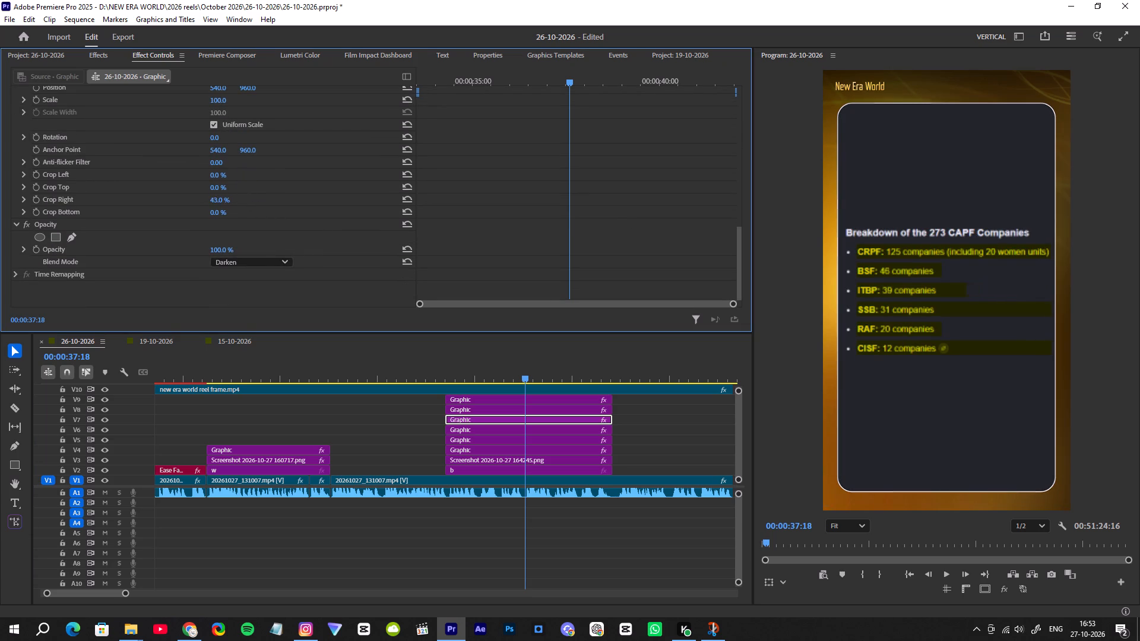
{"action": "left_click_drag", "start_coordinate": [247, 205], "coordinate": [286, 211]}
{"action": "left_click", "coordinate": [35, 200]}
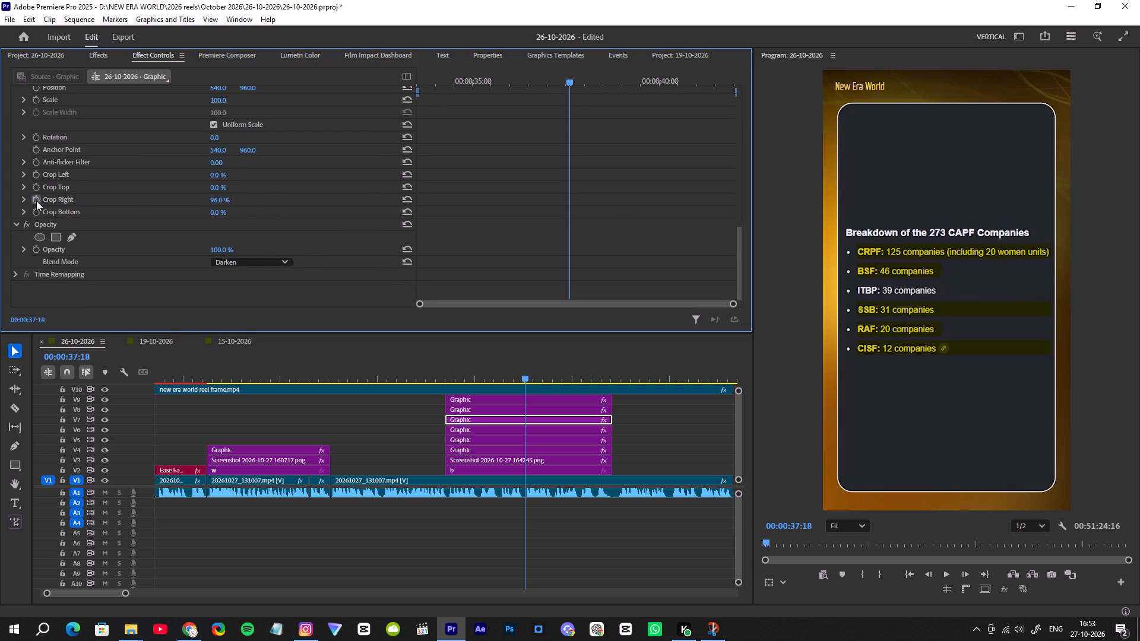
Advance through the narration to 00:00:38:00 and keyframe the ITBP highlight's Crop Right at 52%.
{"action": "key", "text": "space"}
{"action": "key", "text": "space"}
{"action": "key", "text": "space"}
{"action": "key", "text": "space"}
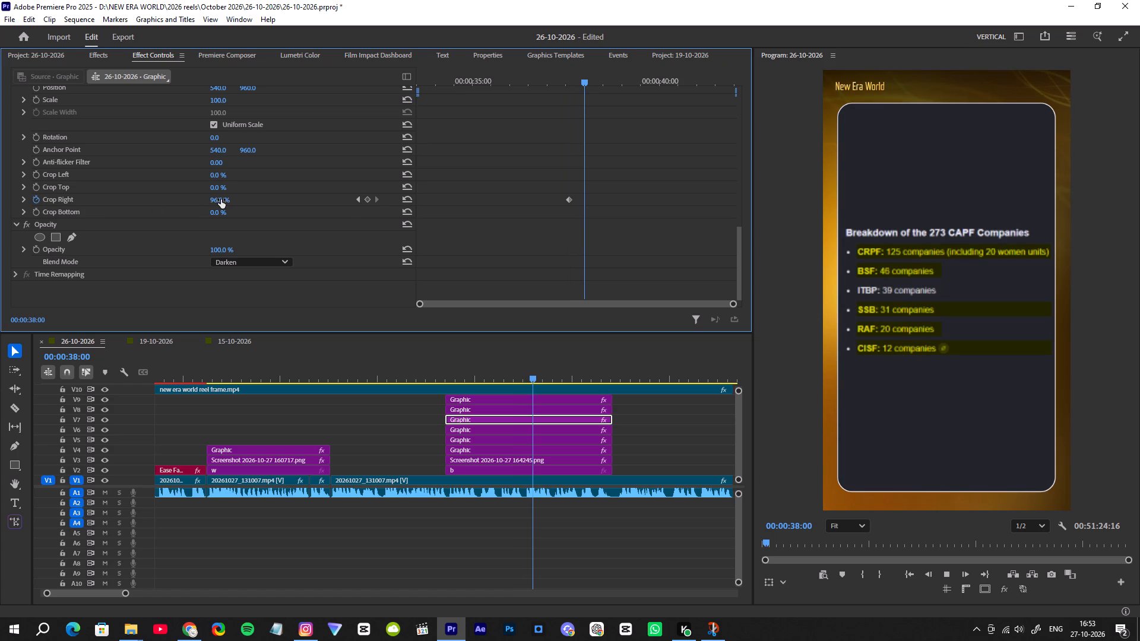
{"action": "left_click_drag", "start_coordinate": [221, 199], "coordinate": [195, 204]}
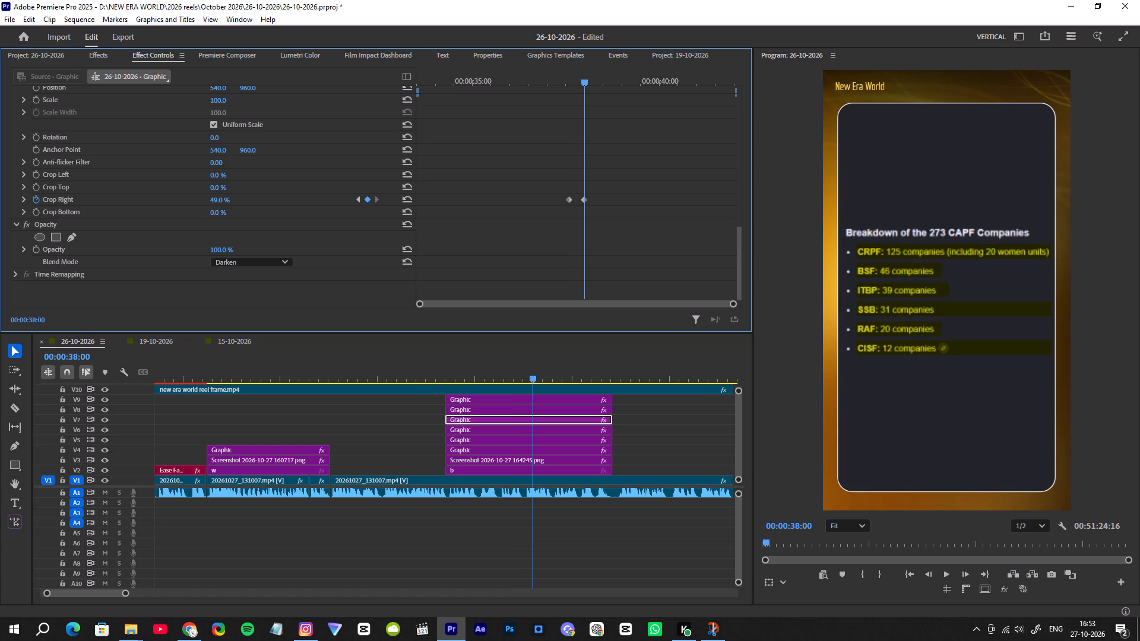
{"action": "left_click_drag", "start_coordinate": [195, 204], "coordinate": [197, 203]}
{"action": "left_click_drag", "start_coordinate": [197, 203], "coordinate": [196, 203]}
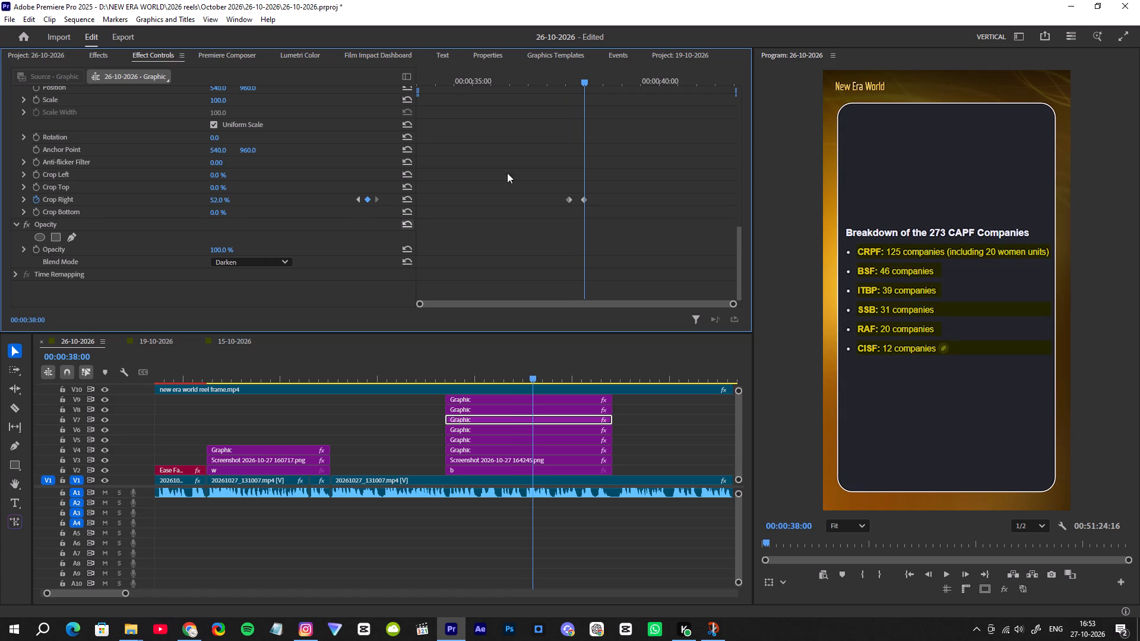
Ease both of the ITBP highlight's Crop Right keyframes.
{"action": "left_click_drag", "start_coordinate": [549, 170], "coordinate": [599, 233]}
{"action": "key", "text": "F5"}
{"action": "left_click", "coordinate": [594, 235]}
Play the narration following the ITBP wipe and return the playhead to the start of the CAPF breakdown graphics.
{"action": "left_click", "coordinate": [533, 373]}
{"action": "key", "text": "space"}
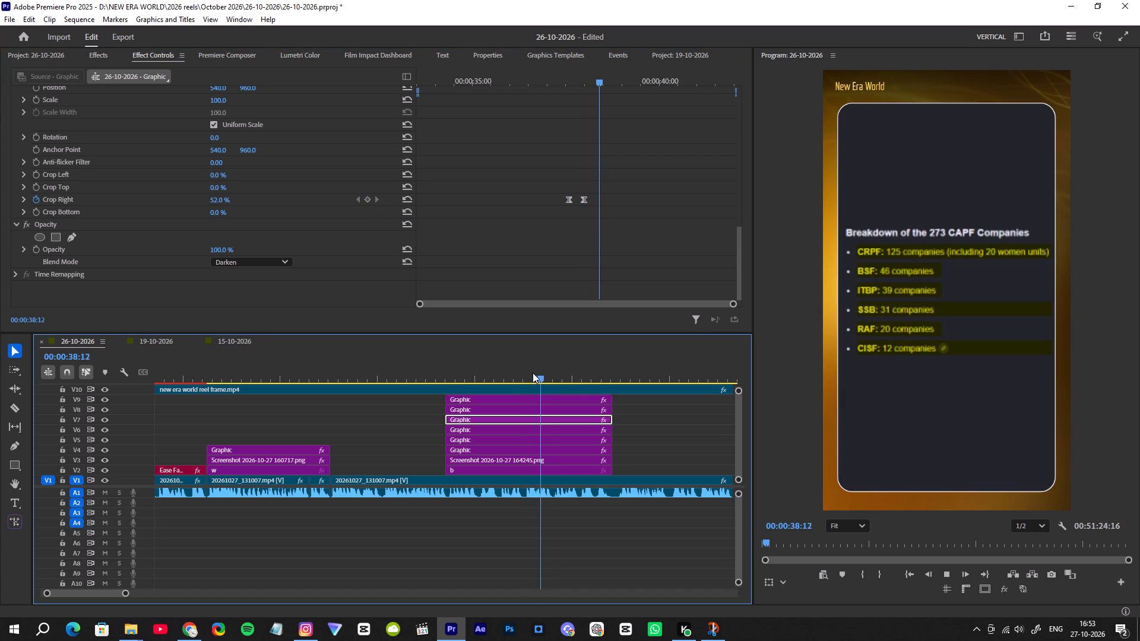
{"action": "key", "text": "space"}
{"action": "left_click_drag", "start_coordinate": [454, 373], "coordinate": [452, 373]}
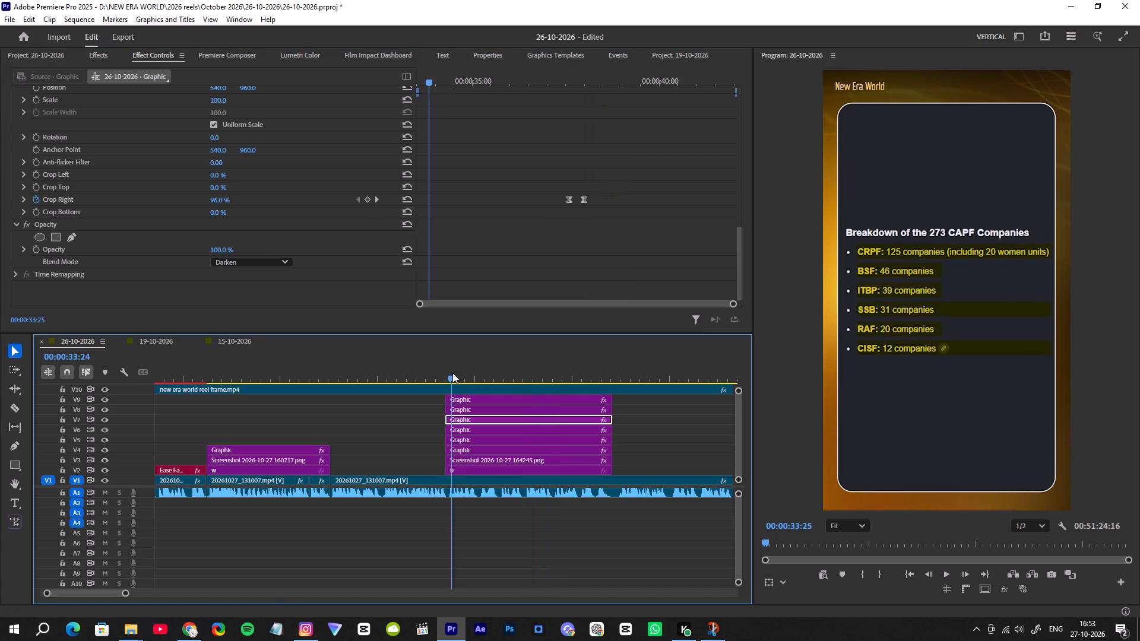
{"action": "left_click_drag", "start_coordinate": [452, 373], "coordinate": [447, 377]}
{"action": "left_click", "coordinate": [449, 376]}
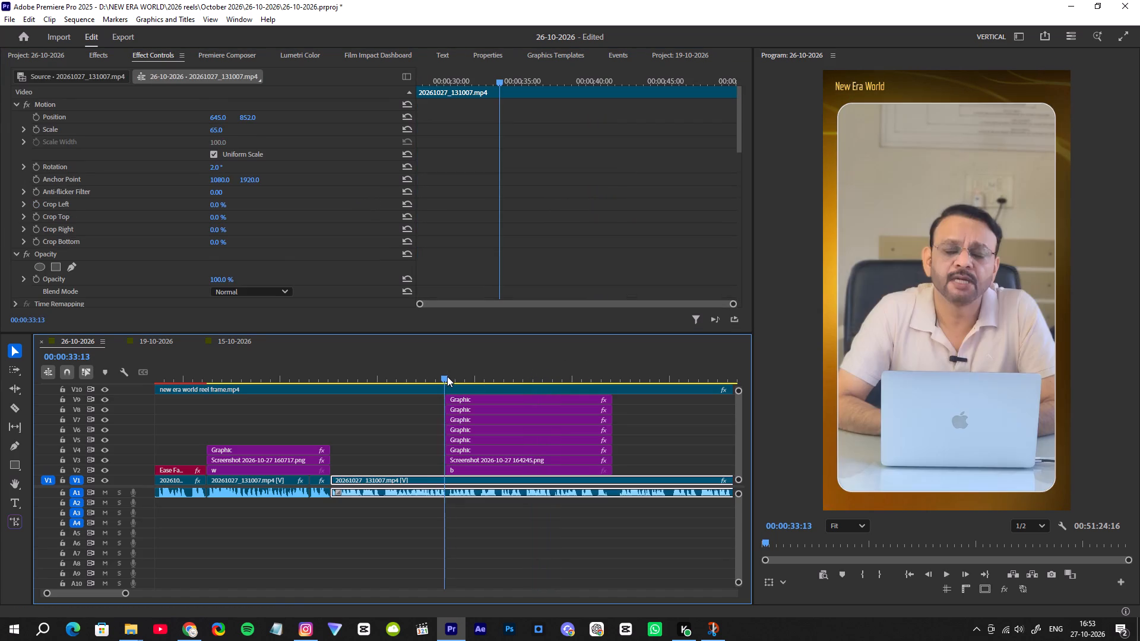
Move the first Crop Right keyframe of the CRPF highlight on V9 to 00:00:33:20 and play back the wipe.
{"action": "left_click", "coordinate": [461, 401]}
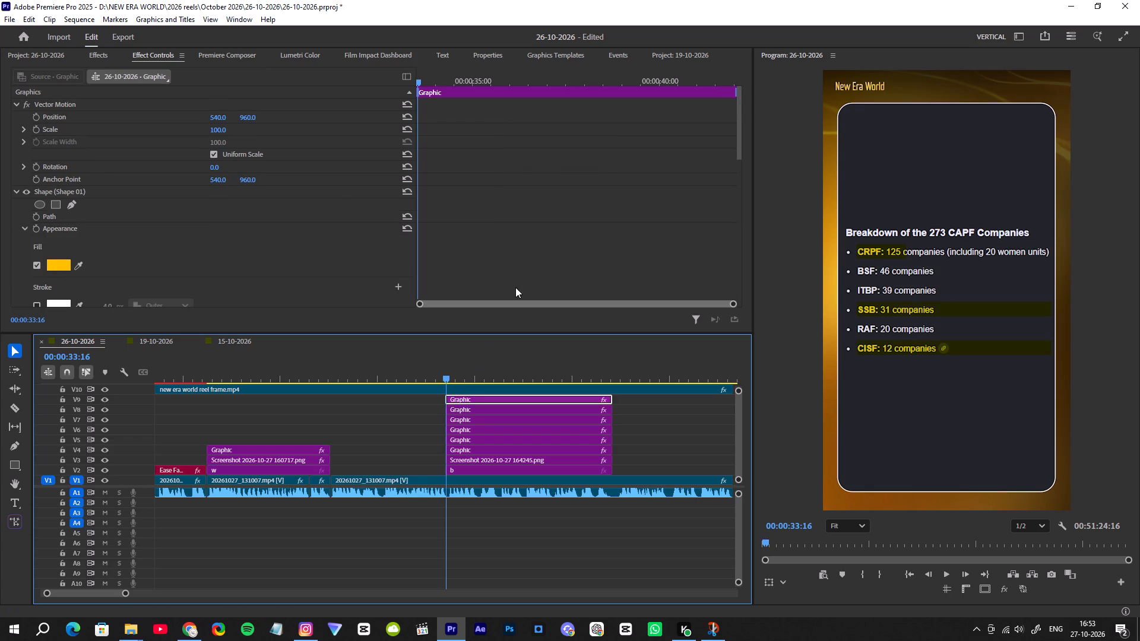
{"action": "scroll", "coordinate": [527, 224], "scroll_direction": "down", "scroll_amount": 3}
{"action": "scroll", "coordinate": [527, 224], "scroll_direction": "up", "scroll_amount": 1}
{"action": "scroll", "coordinate": [527, 224], "scroll_direction": "down", "scroll_amount": 4}
{"action": "scroll", "coordinate": [527, 224], "scroll_direction": "up", "scroll_amount": 1}
{"action": "scroll", "coordinate": [527, 224], "scroll_direction": "down", "scroll_amount": 5}
{"action": "scroll", "coordinate": [527, 224], "scroll_direction": "up", "scroll_amount": 1}
{"action": "scroll", "coordinate": [527, 224], "scroll_direction": "down", "scroll_amount": 12}
{"action": "scroll", "coordinate": [527, 224], "scroll_direction": "up", "scroll_amount": 1}
{"action": "scroll", "coordinate": [527, 224], "scroll_direction": "down", "scroll_amount": 2}
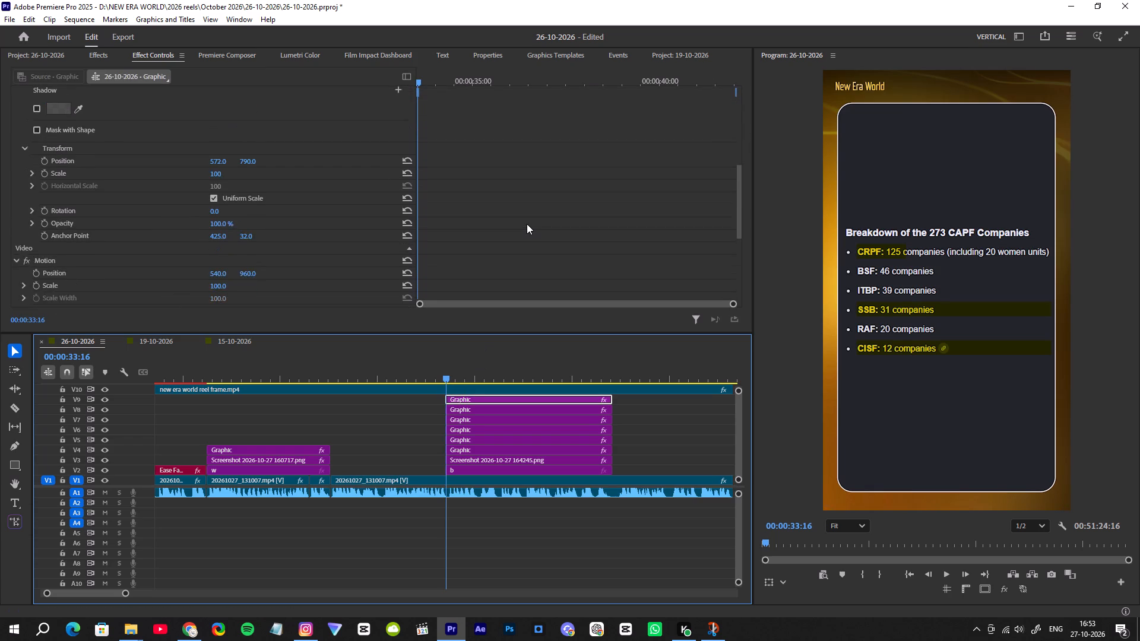
{"action": "scroll", "coordinate": [527, 224], "scroll_direction": "down", "scroll_amount": 10}
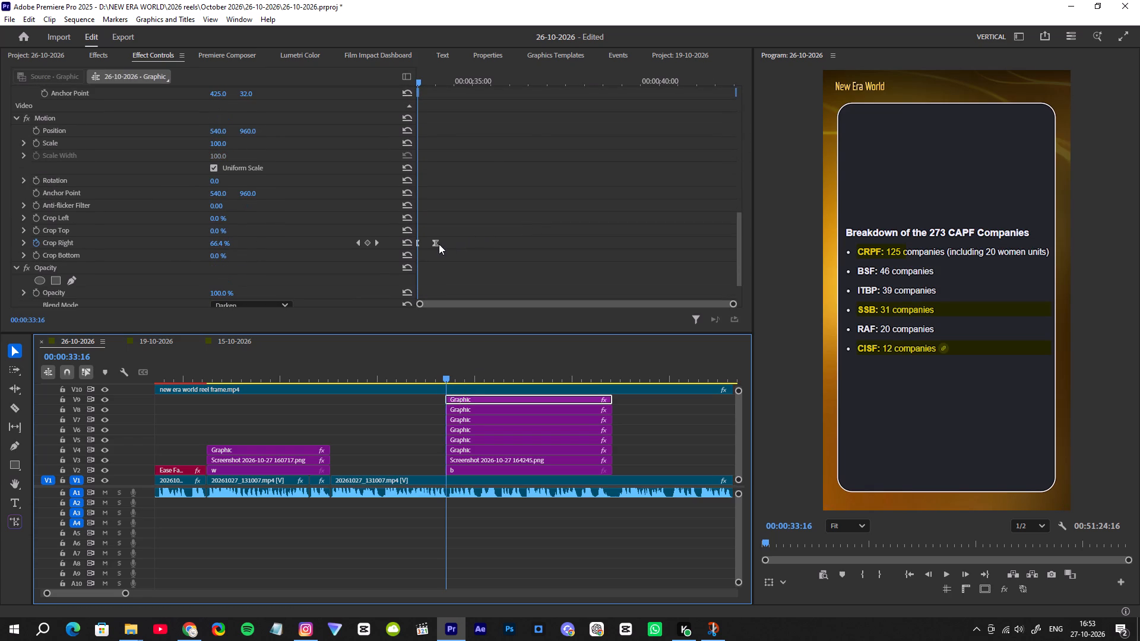
{"action": "left_click_drag", "start_coordinate": [423, 236], "coordinate": [414, 253]}
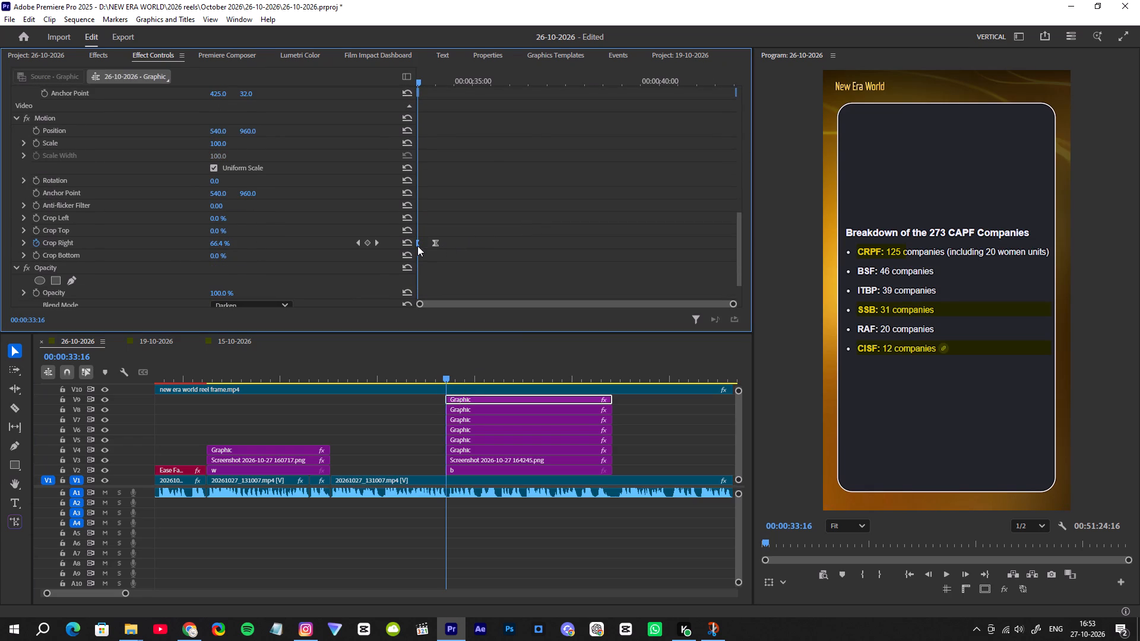
{"action": "left_click", "coordinate": [417, 245]}
{"action": "key", "text": "space"}
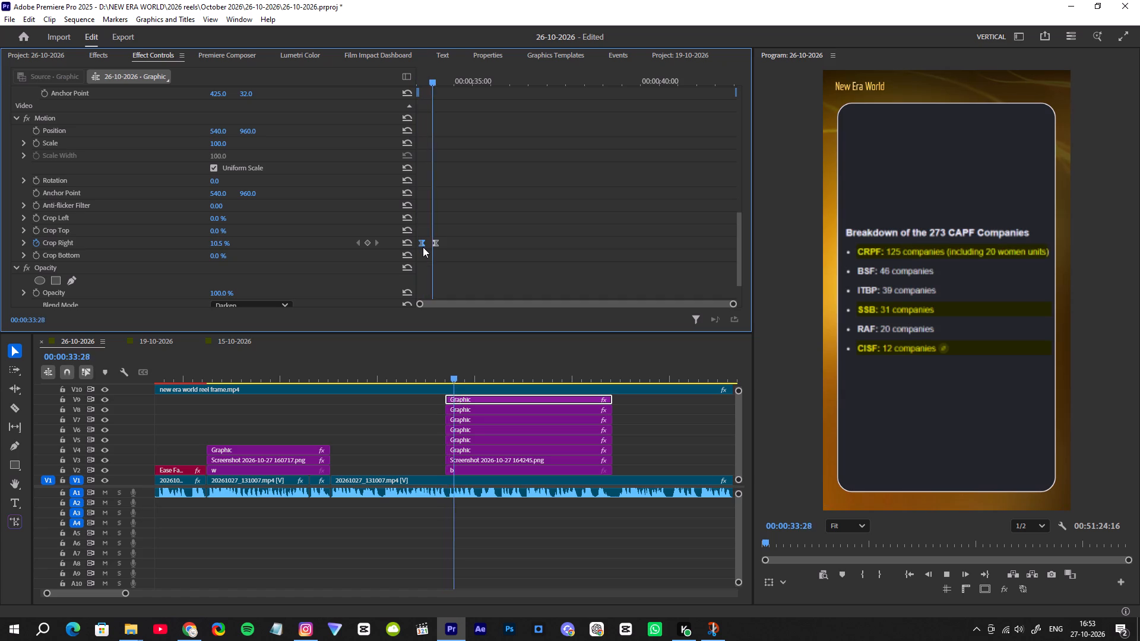
{"action": "key", "text": "space"}
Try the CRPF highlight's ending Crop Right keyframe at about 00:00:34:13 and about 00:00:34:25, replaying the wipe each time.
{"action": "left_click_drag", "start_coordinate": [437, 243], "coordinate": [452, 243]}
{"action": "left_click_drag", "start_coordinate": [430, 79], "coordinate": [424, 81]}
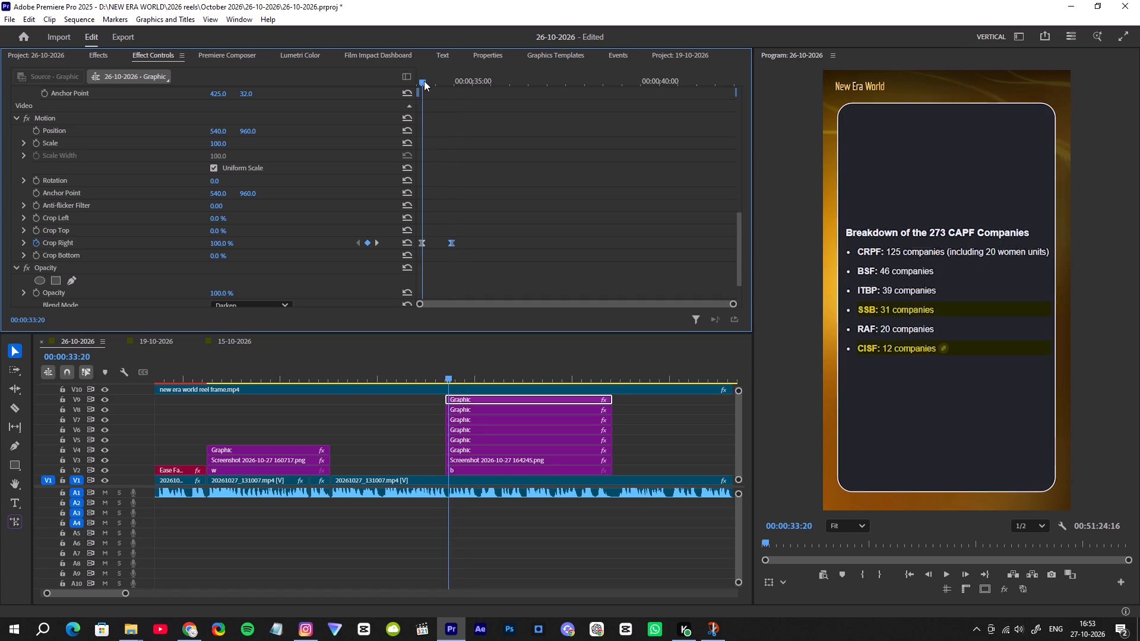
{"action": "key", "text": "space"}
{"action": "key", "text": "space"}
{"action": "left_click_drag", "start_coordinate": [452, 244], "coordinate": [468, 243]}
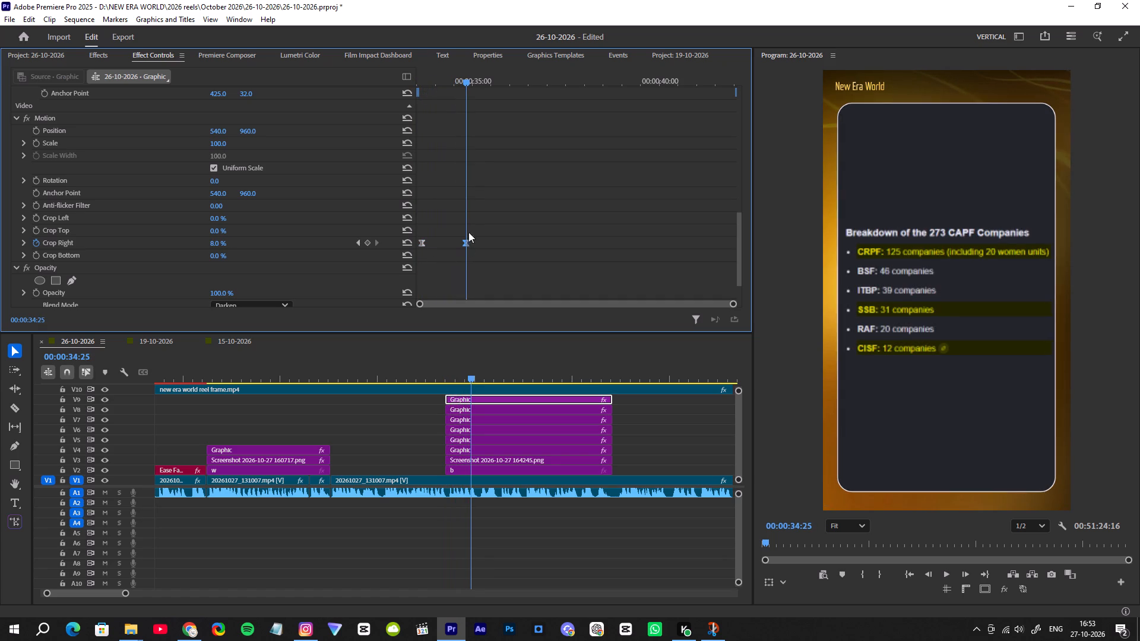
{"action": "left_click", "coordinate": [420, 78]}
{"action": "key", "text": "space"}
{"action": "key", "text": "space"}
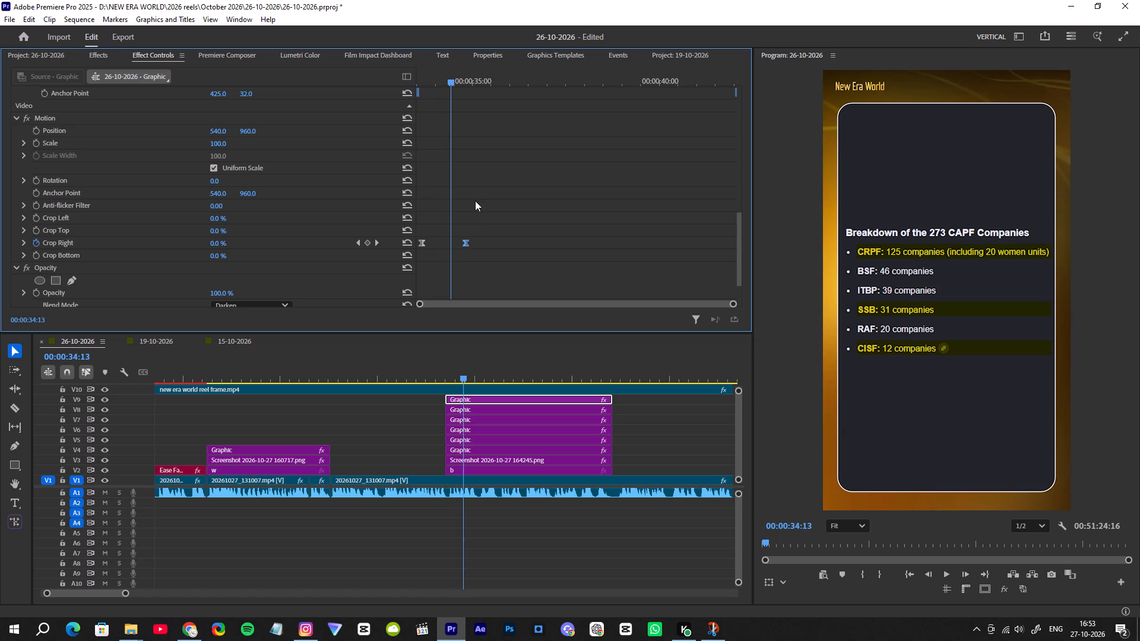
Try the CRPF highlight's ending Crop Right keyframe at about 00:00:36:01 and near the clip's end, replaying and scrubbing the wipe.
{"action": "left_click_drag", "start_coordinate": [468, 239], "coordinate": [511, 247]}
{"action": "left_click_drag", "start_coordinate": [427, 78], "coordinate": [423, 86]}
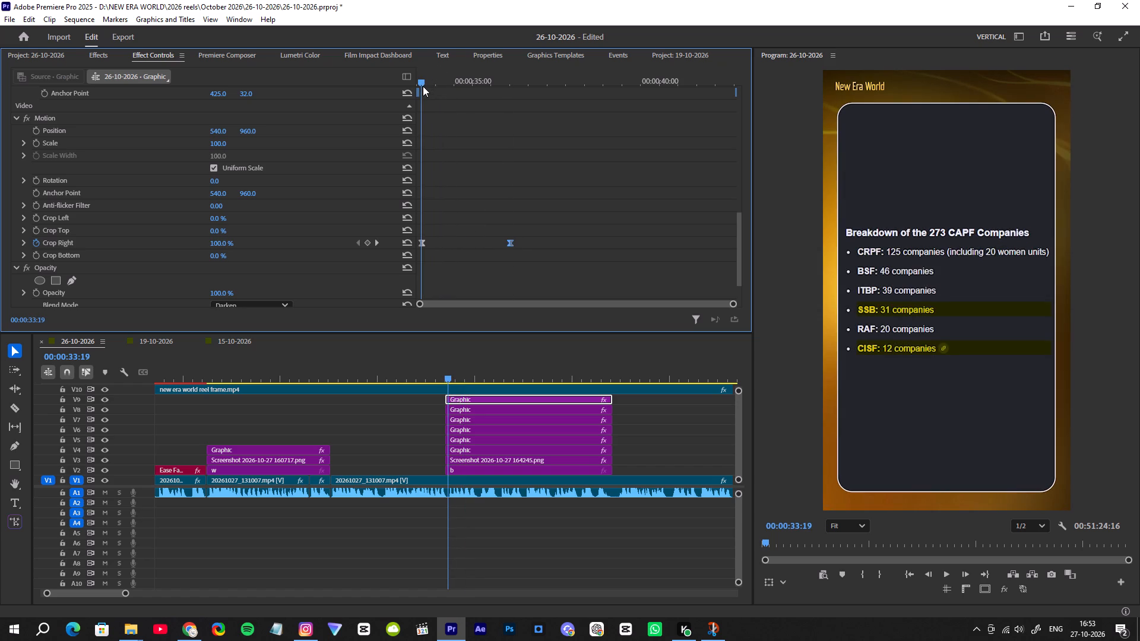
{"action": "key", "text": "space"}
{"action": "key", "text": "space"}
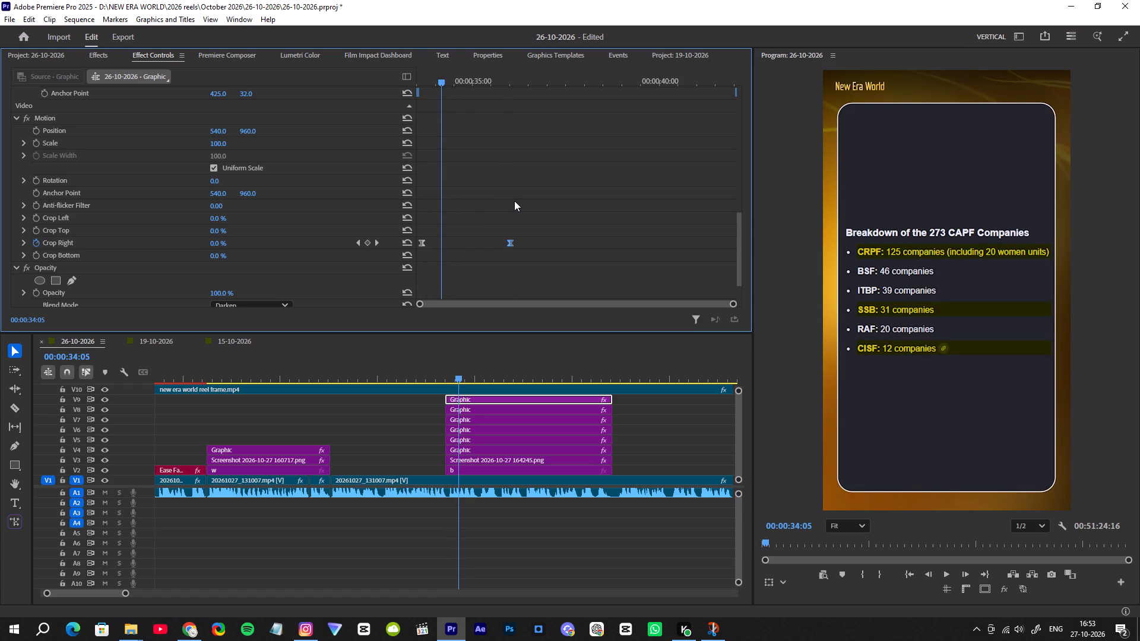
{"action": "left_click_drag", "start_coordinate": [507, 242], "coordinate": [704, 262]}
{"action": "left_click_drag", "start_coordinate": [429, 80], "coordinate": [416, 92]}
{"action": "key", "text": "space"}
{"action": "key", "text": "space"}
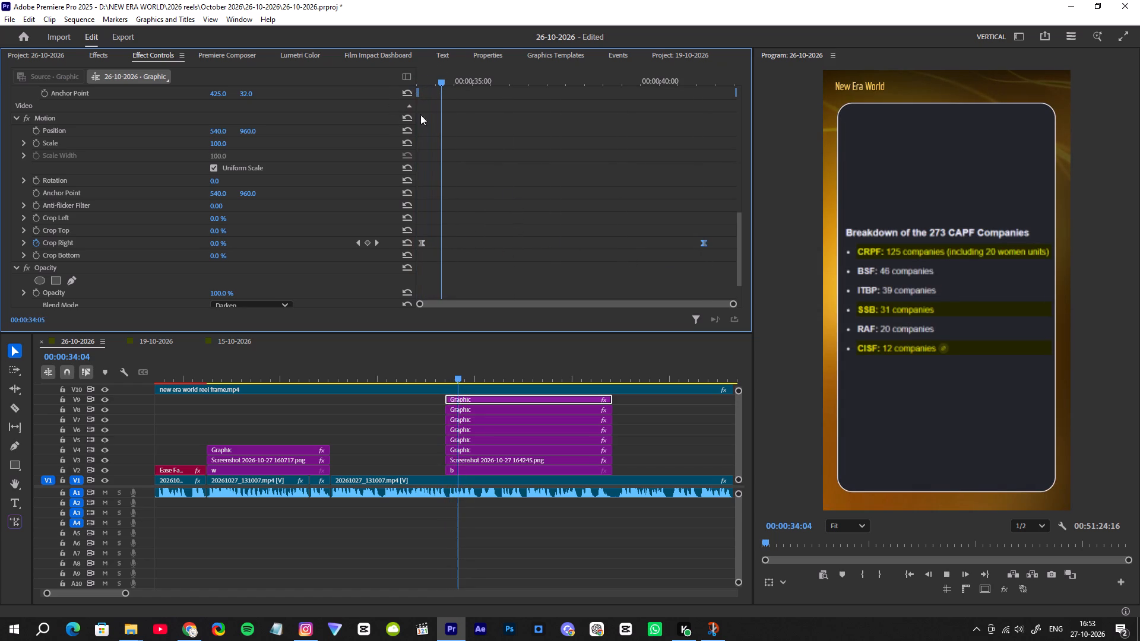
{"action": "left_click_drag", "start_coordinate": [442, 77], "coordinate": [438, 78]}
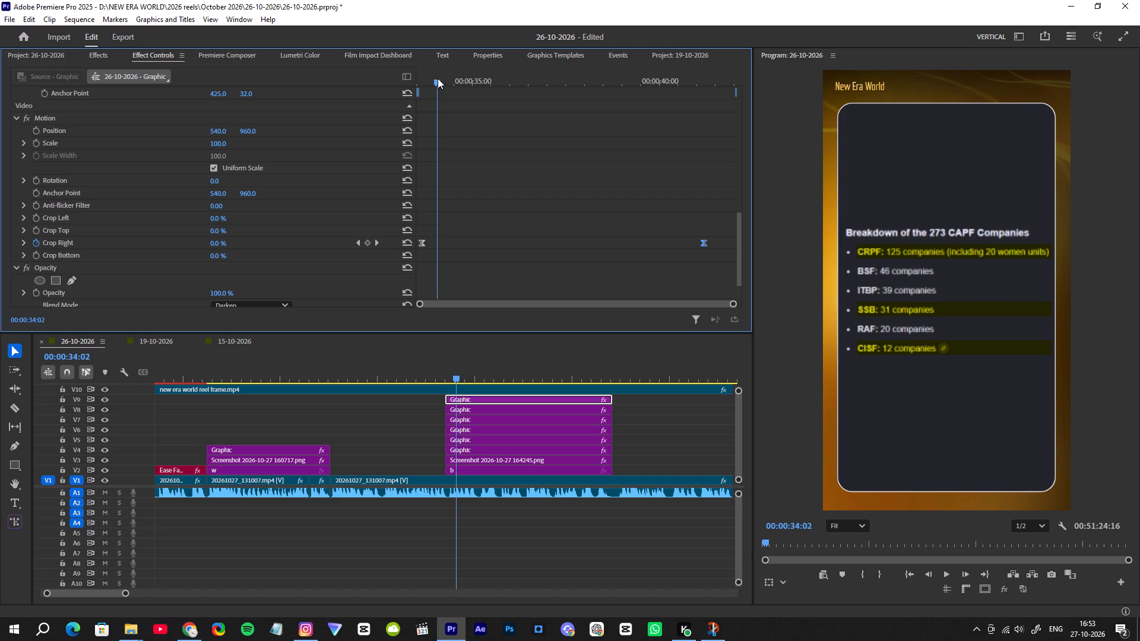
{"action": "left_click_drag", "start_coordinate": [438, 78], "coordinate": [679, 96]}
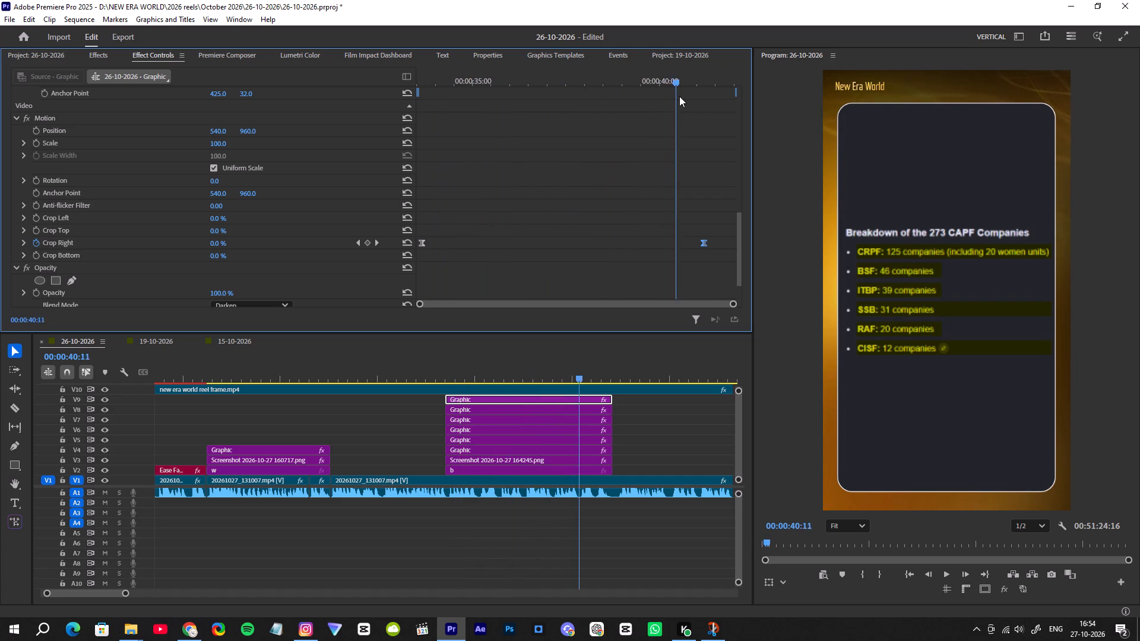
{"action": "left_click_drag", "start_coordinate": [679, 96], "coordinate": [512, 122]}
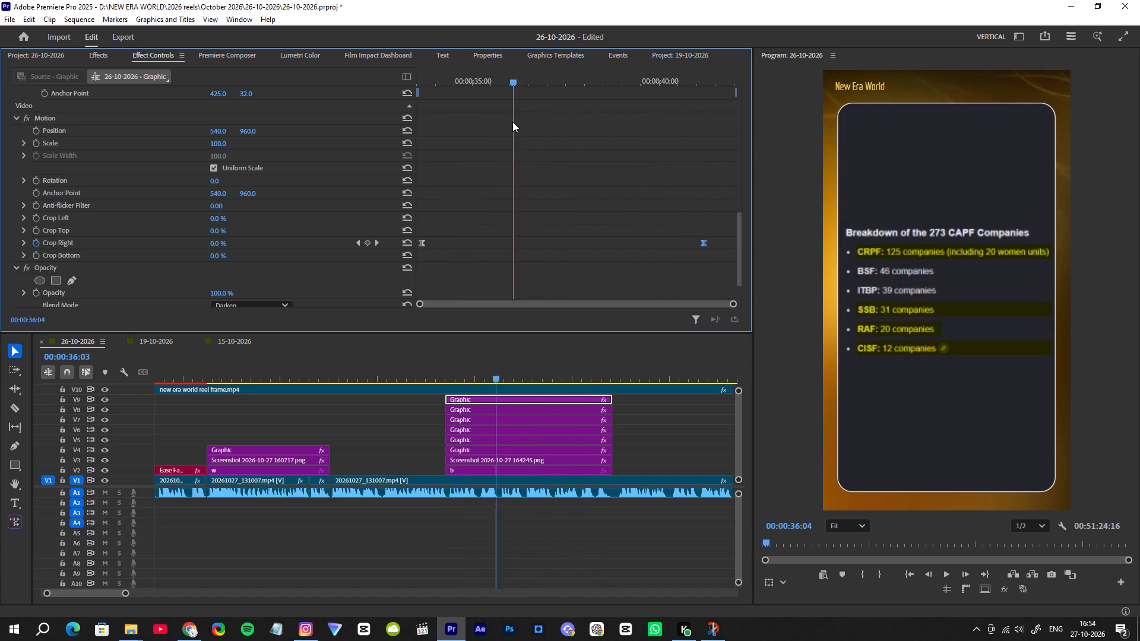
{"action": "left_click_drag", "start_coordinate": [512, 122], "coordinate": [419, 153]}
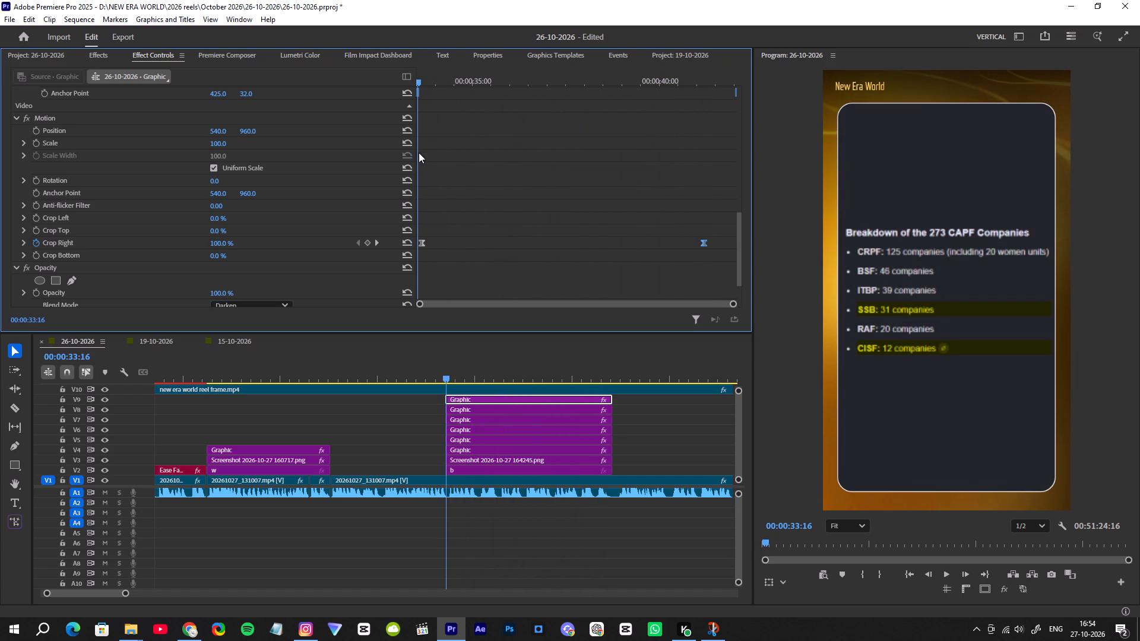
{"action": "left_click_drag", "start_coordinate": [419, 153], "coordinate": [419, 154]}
Bring the CRPF highlight's ending Crop Right keyframe back to about 00:00:33:27, just after the starting keyframe, and replay the wipe.
{"action": "left_click_drag", "start_coordinate": [704, 243], "coordinate": [461, 266]}
{"action": "left_click_drag", "start_coordinate": [461, 266], "coordinate": [439, 269]}
{"action": "key", "text": "space"}
{"action": "key", "text": "space"}
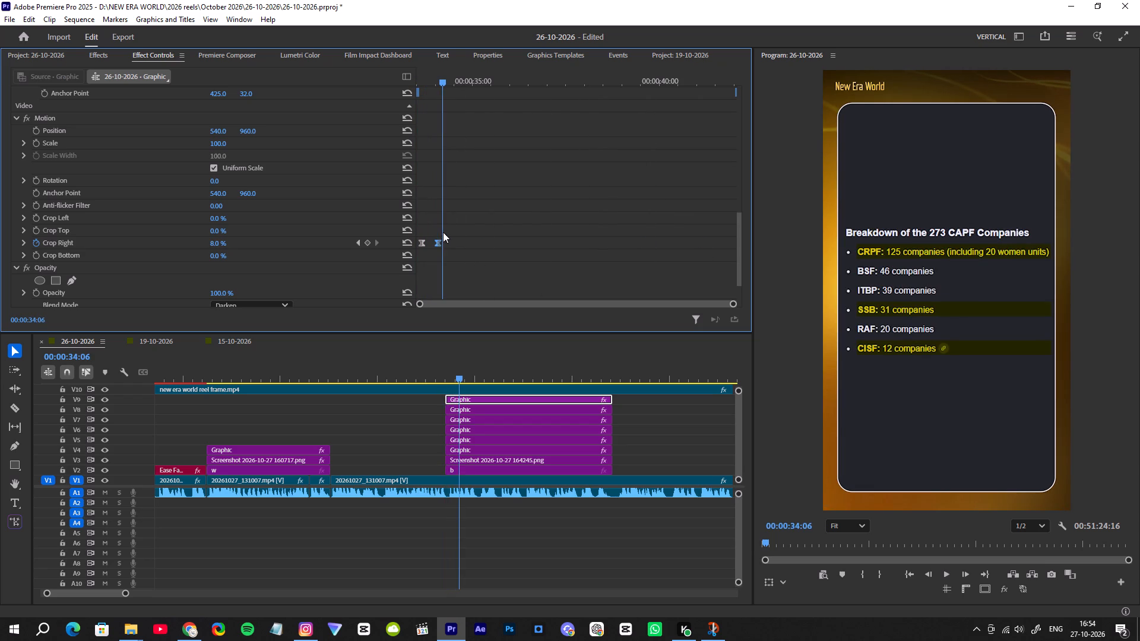
{"action": "left_click_drag", "start_coordinate": [438, 244], "coordinate": [432, 245]}
{"action": "left_click", "coordinate": [420, 81]}
{"action": "key", "text": "space"}
{"action": "key", "text": "space"}
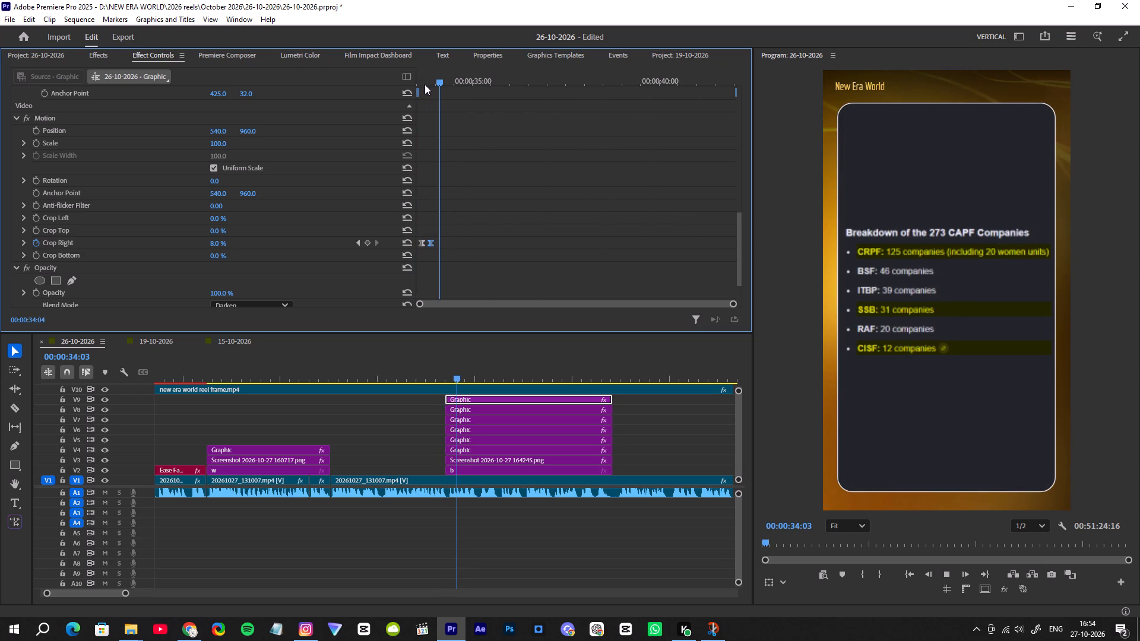
{"action": "key", "text": "space"}
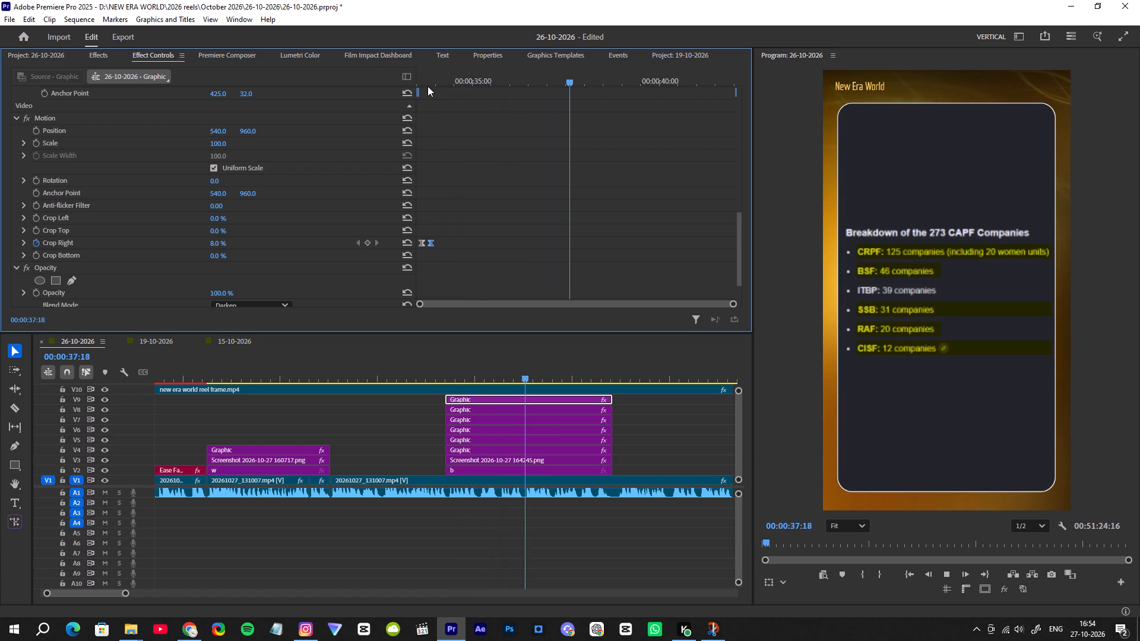
Play to the SSB narration cue and add a starting Crop Right keyframe of 97% at 00:00:39:01 on the SSB highlight on V6.
{"action": "key", "text": "space"}
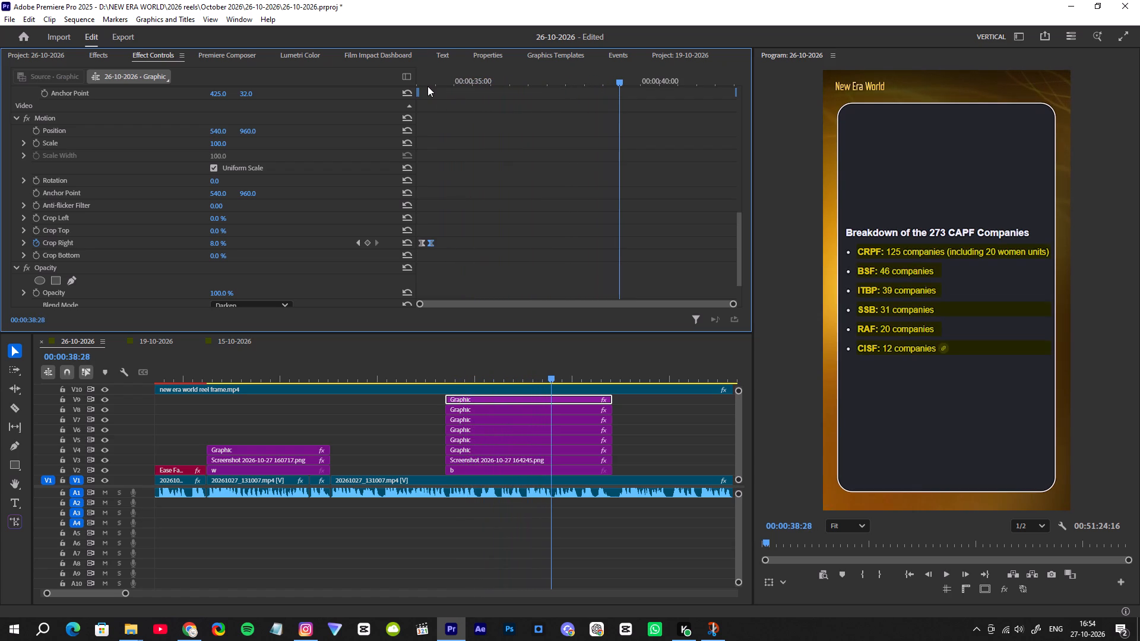
{"action": "key", "text": "space"}
{"action": "key", "text": "space"}
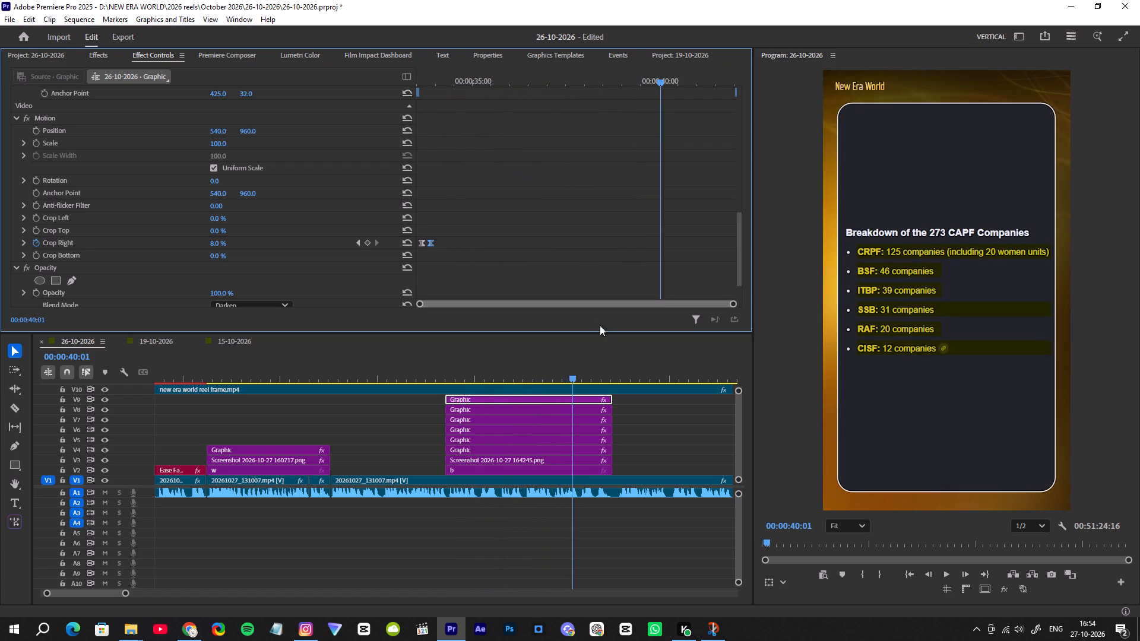
{"action": "left_click_drag", "start_coordinate": [573, 373], "coordinate": [555, 384]}
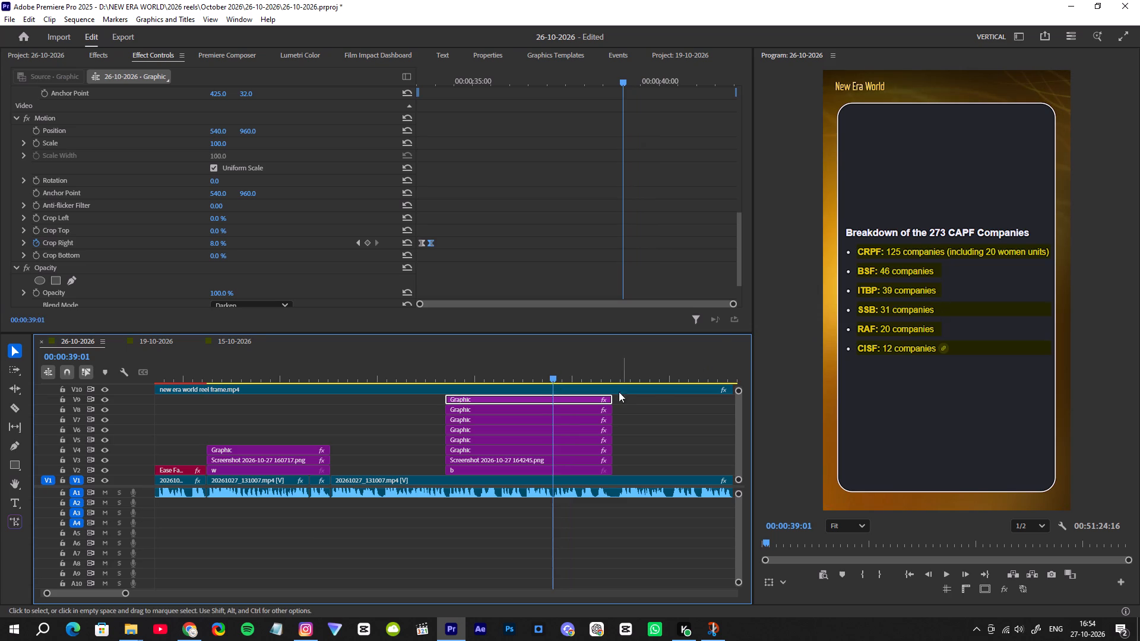
{"action": "left_click", "coordinate": [589, 429]}
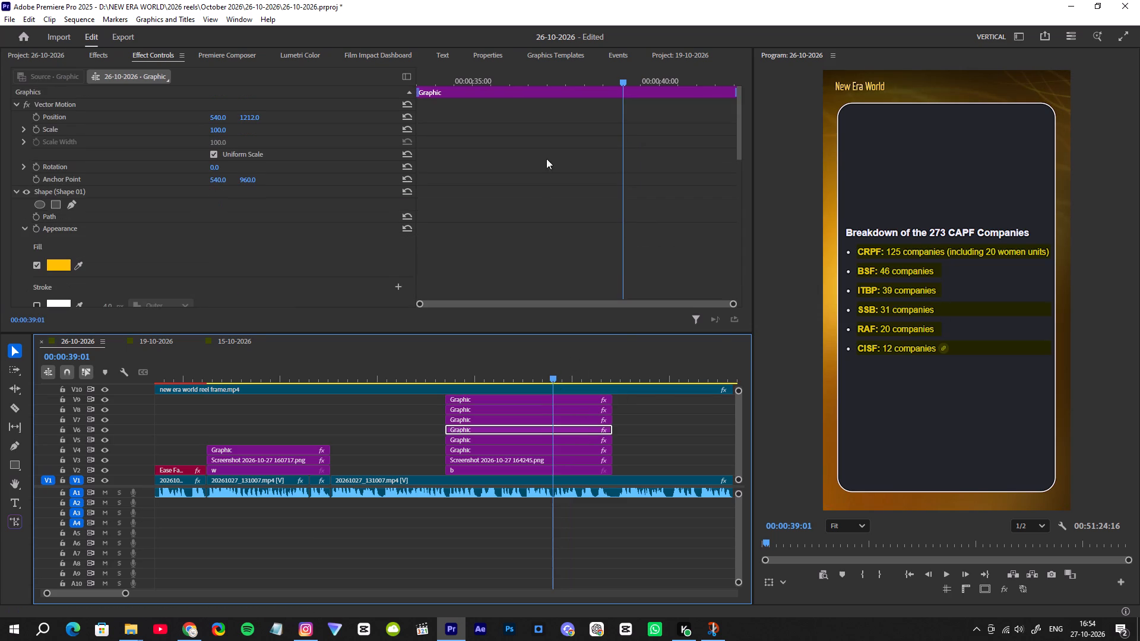
{"action": "scroll", "coordinate": [669, 126], "scroll_direction": "down", "scroll_amount": 1}
{"action": "scroll", "coordinate": [669, 129], "scroll_direction": "up", "scroll_amount": 1}
{"action": "scroll", "coordinate": [669, 131], "scroll_direction": "down", "scroll_amount": 8}
{"action": "scroll", "coordinate": [672, 148], "scroll_direction": "up", "scroll_amount": 1}
{"action": "scroll", "coordinate": [672, 148], "scroll_direction": "down", "scroll_amount": 3}
{"action": "scroll", "coordinate": [672, 148], "scroll_direction": "up", "scroll_amount": 1}
{"action": "scroll", "coordinate": [672, 148], "scroll_direction": "down", "scroll_amount": 7}
{"action": "scroll", "coordinate": [672, 148], "scroll_direction": "up", "scroll_amount": 1}
{"action": "scroll", "coordinate": [672, 148], "scroll_direction": "down", "scroll_amount": 3}
{"action": "scroll", "coordinate": [672, 148], "scroll_direction": "up", "scroll_amount": 1}
{"action": "scroll", "coordinate": [672, 148], "scroll_direction": "down", "scroll_amount": 6}
{"action": "scroll", "coordinate": [672, 150], "scroll_direction": "up", "scroll_amount": 1}
{"action": "scroll", "coordinate": [672, 150], "scroll_direction": "down", "scroll_amount": 7}
{"action": "scroll", "coordinate": [672, 150], "scroll_direction": "up", "scroll_amount": 1}
{"action": "scroll", "coordinate": [672, 150], "scroll_direction": "down", "scroll_amount": 6}
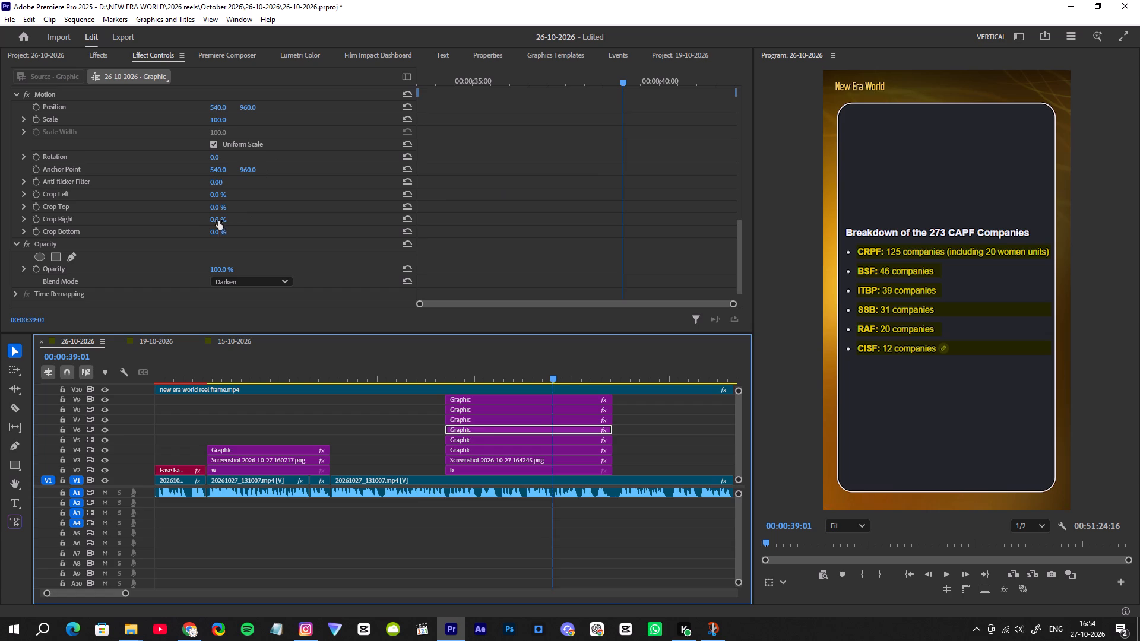
{"action": "left_click_drag", "start_coordinate": [218, 221], "coordinate": [263, 226]}
{"action": "left_click", "coordinate": [36, 221]}
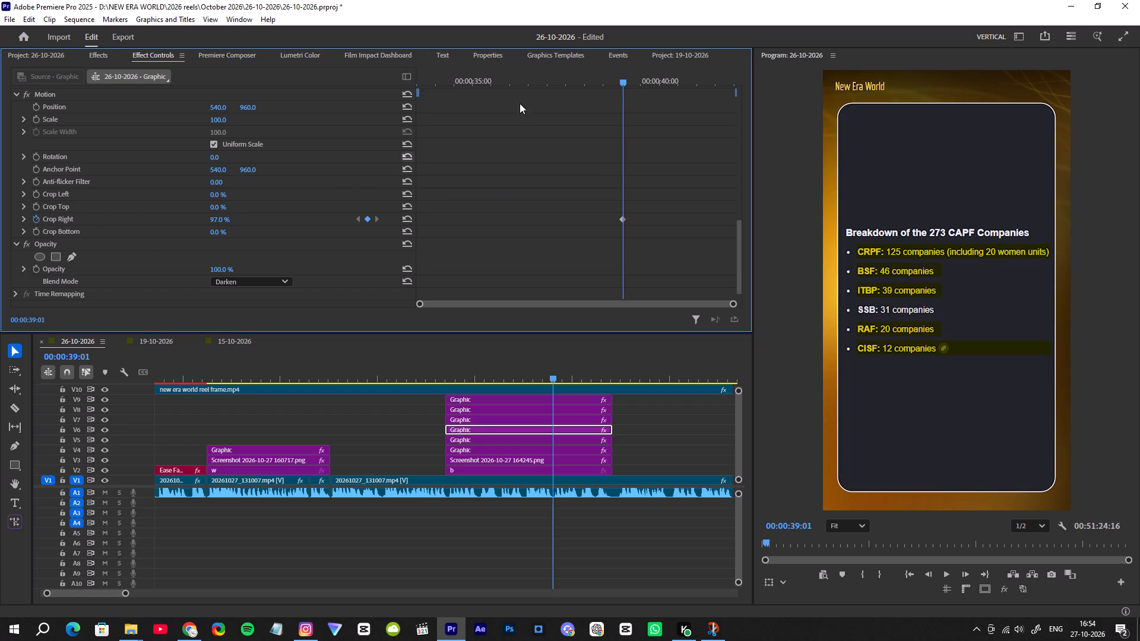
Add the SSB highlight's ending Crop Right keyframe at 00:00:39:29 with a value of 52%.
{"action": "left_click_drag", "start_coordinate": [629, 82], "coordinate": [660, 87]}
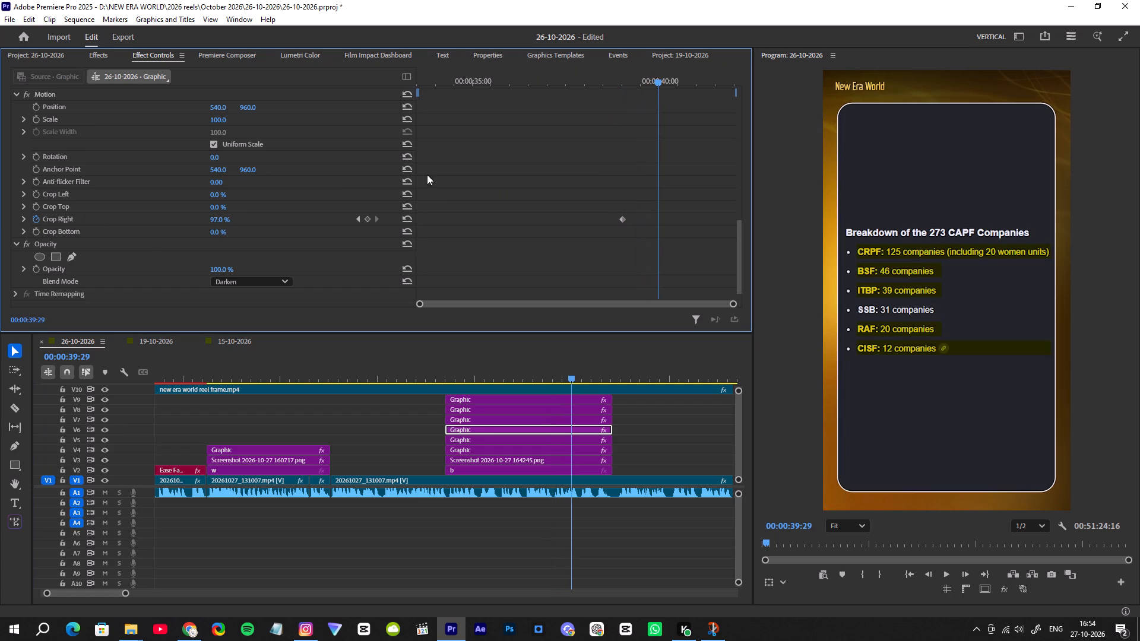
{"action": "left_click_drag", "start_coordinate": [221, 218], "coordinate": [209, 224]}
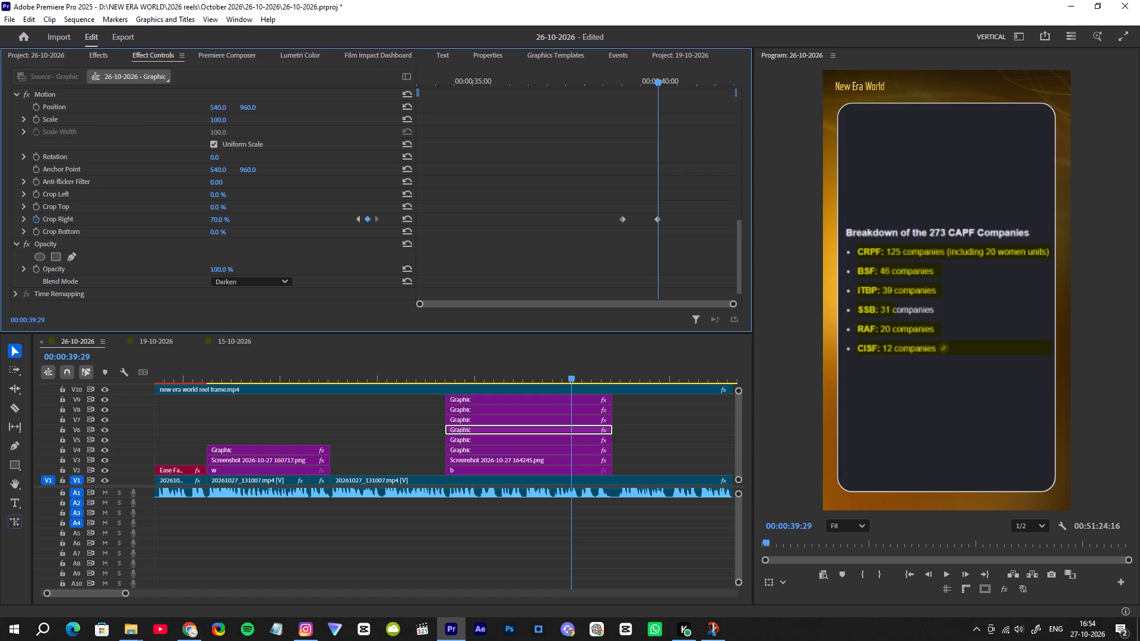
{"action": "left_click_drag", "start_coordinate": [209, 224], "coordinate": [202, 233]}
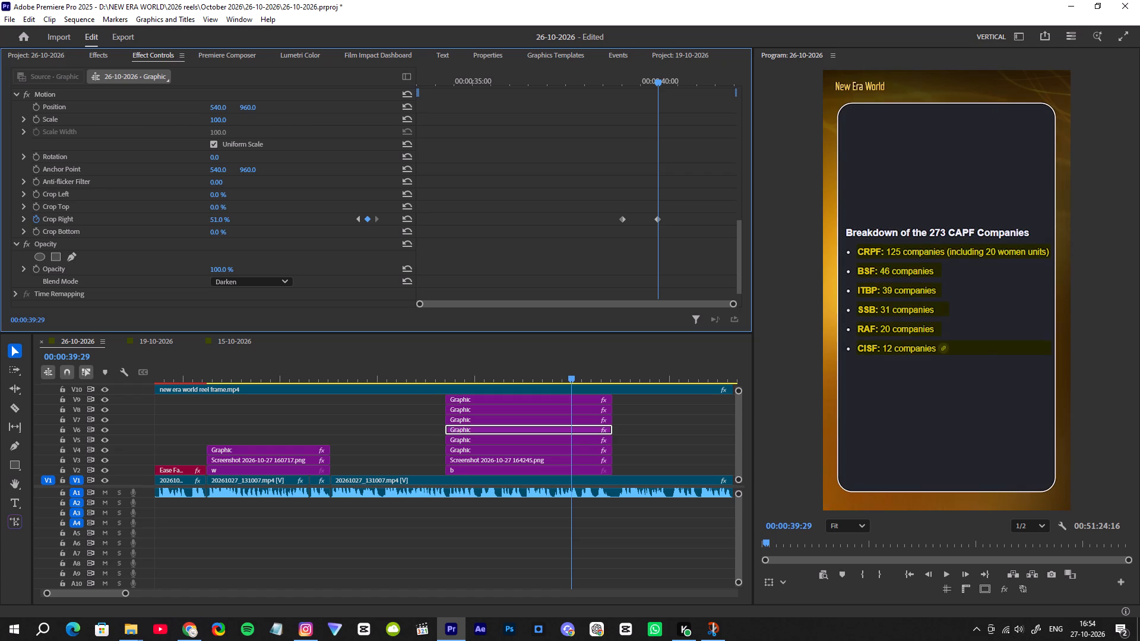
{"action": "left_click_drag", "start_coordinate": [202, 233], "coordinate": [202, 233]}
Ease both Crop Right keyframes of the SSB highlight and play back the wipe.
{"action": "left_click_drag", "start_coordinate": [569, 195], "coordinate": [679, 241]}
{"action": "key", "text": "F5"}
{"action": "left_click_drag", "start_coordinate": [628, 71], "coordinate": [622, 74]}
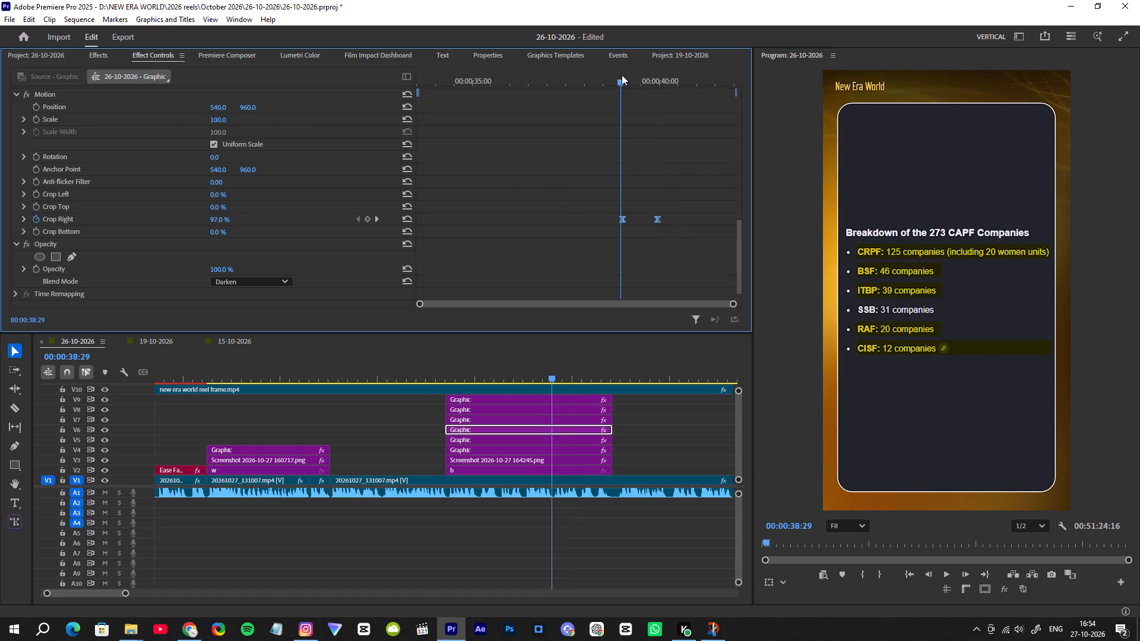
{"action": "key", "text": "space"}
{"action": "key", "text": "space"}
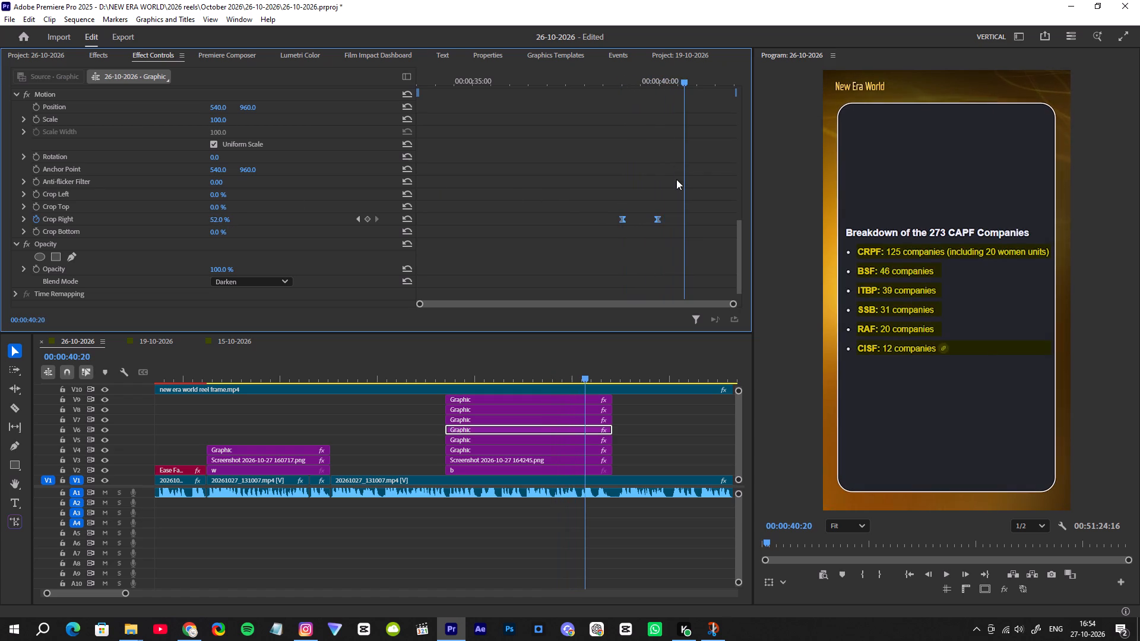
Add a starting Crop Right keyframe of 100% at 00:00:40:11 on the CISF highlight on V4.
{"action": "left_click_drag", "start_coordinate": [582, 380], "coordinate": [577, 381]}
{"action": "left_click", "coordinate": [515, 448]}
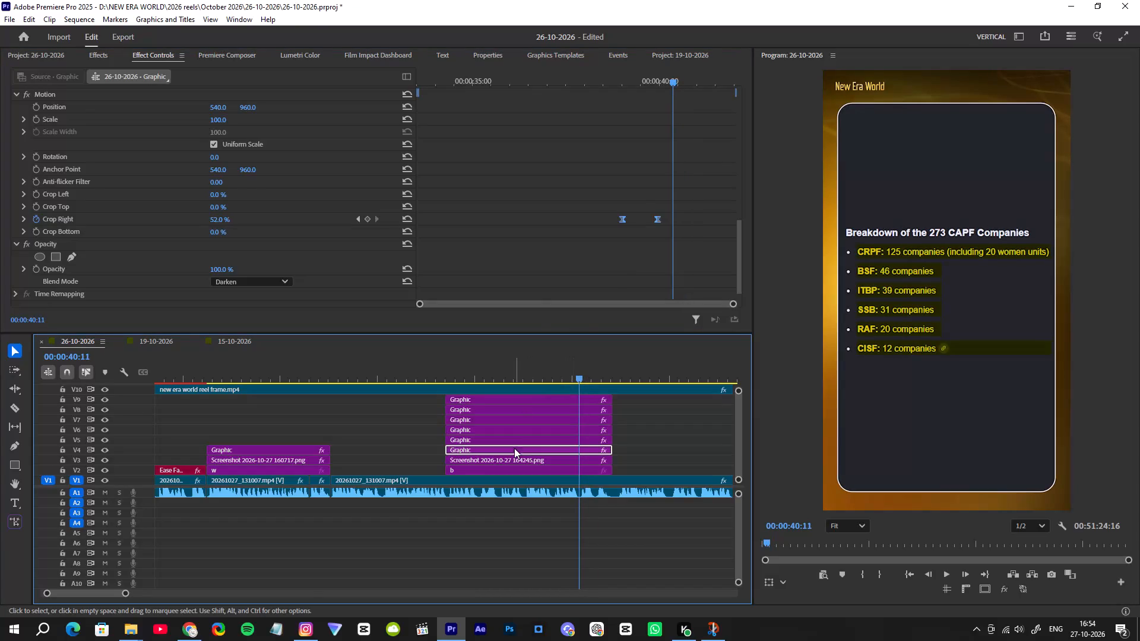
{"action": "scroll", "coordinate": [571, 214], "scroll_direction": "down", "scroll_amount": 1}
{"action": "scroll", "coordinate": [571, 214], "scroll_direction": "up", "scroll_amount": 1}
{"action": "scroll", "coordinate": [571, 214], "scroll_direction": "down", "scroll_amount": 1}
{"action": "scroll", "coordinate": [571, 214], "scroll_direction": "up", "scroll_amount": 1}
{"action": "scroll", "coordinate": [571, 214], "scroll_direction": "down", "scroll_amount": 4}
{"action": "scroll", "coordinate": [571, 212], "scroll_direction": "up", "scroll_amount": 1}
{"action": "scroll", "coordinate": [571, 212], "scroll_direction": "down", "scroll_amount": 3}
{"action": "left_click_drag", "start_coordinate": [737, 159], "coordinate": [736, 217]}
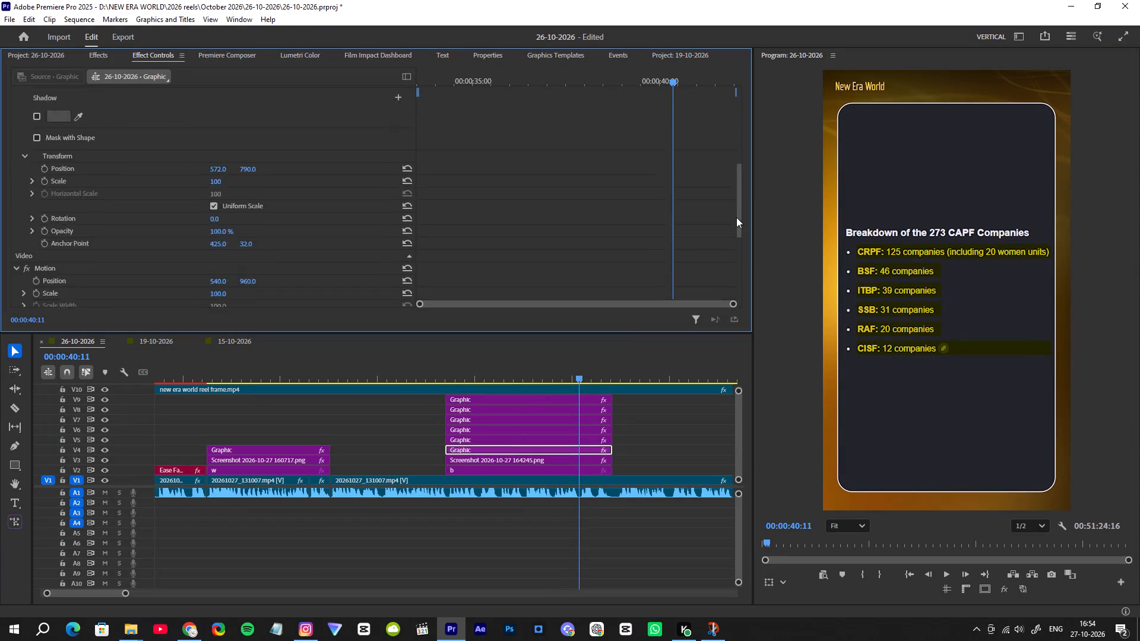
{"action": "left_click_drag", "start_coordinate": [736, 217], "coordinate": [732, 265]}
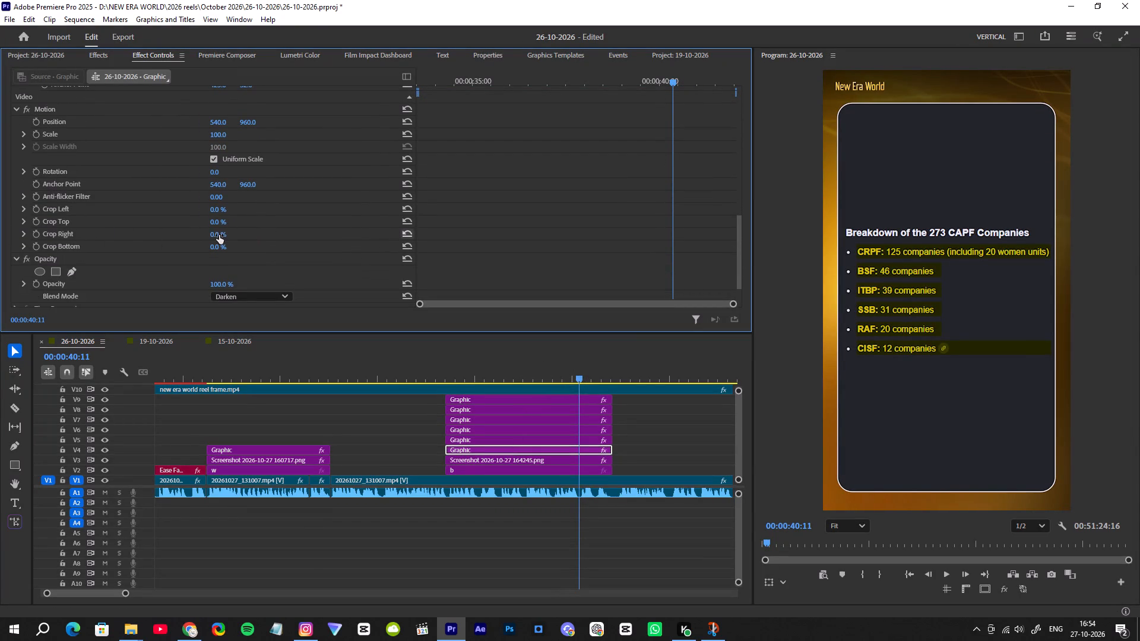
{"action": "left_click_drag", "start_coordinate": [213, 235], "coordinate": [289, 234]}
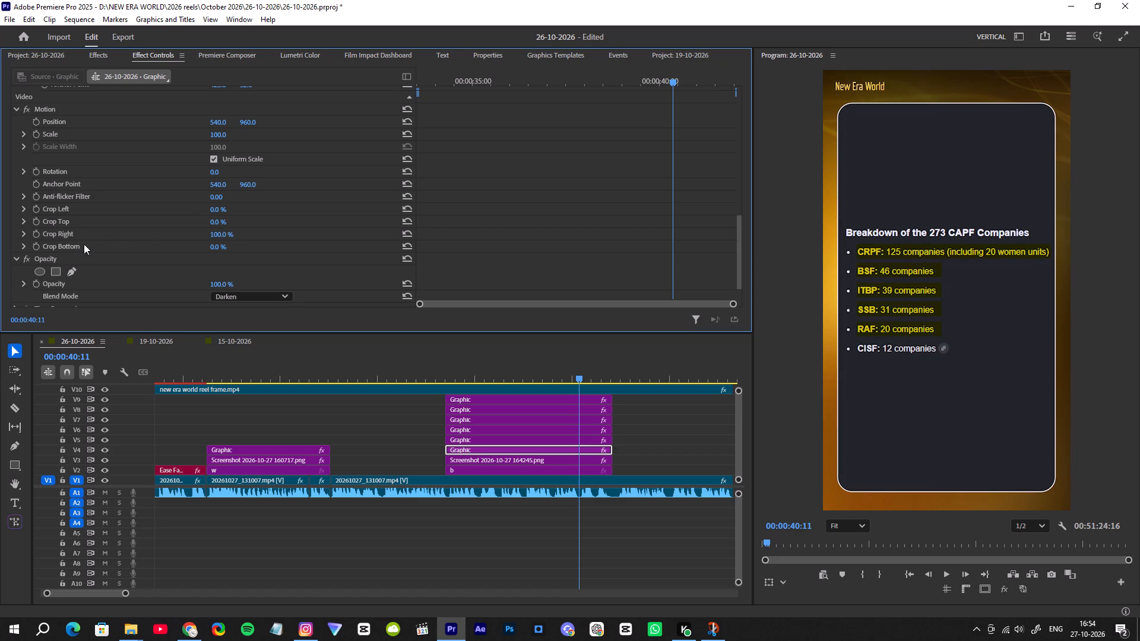
{"action": "left_click", "coordinate": [34, 236]}
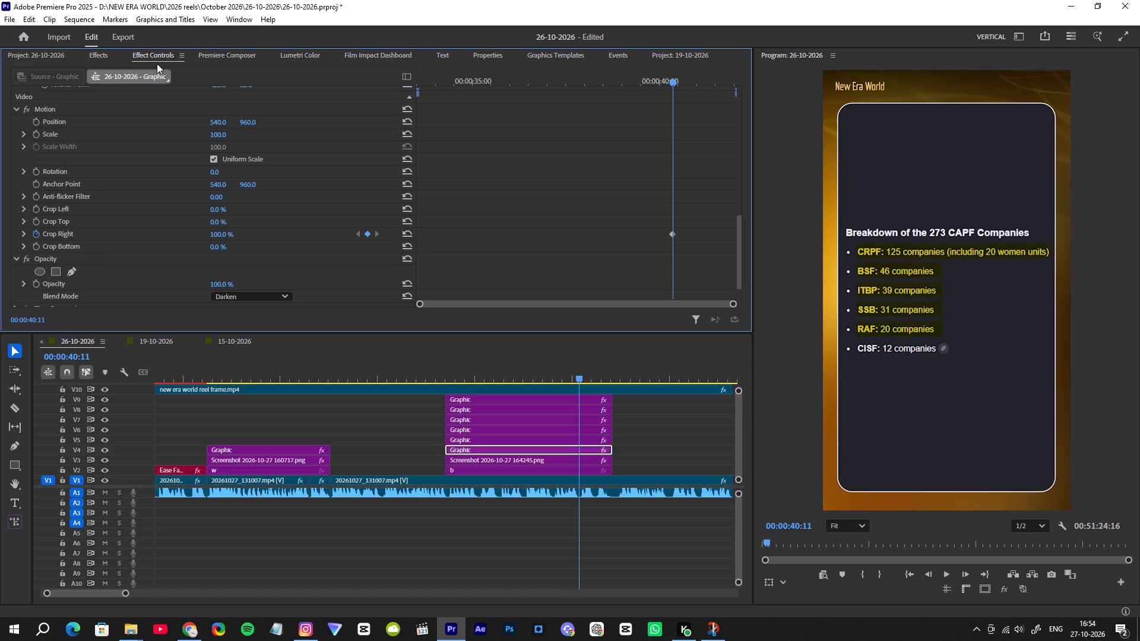
Add the CISF highlight's ending Crop Right keyframe at 00:00:41:14 with a value of 52%.
{"action": "left_click_drag", "start_coordinate": [676, 78], "coordinate": [701, 86]}
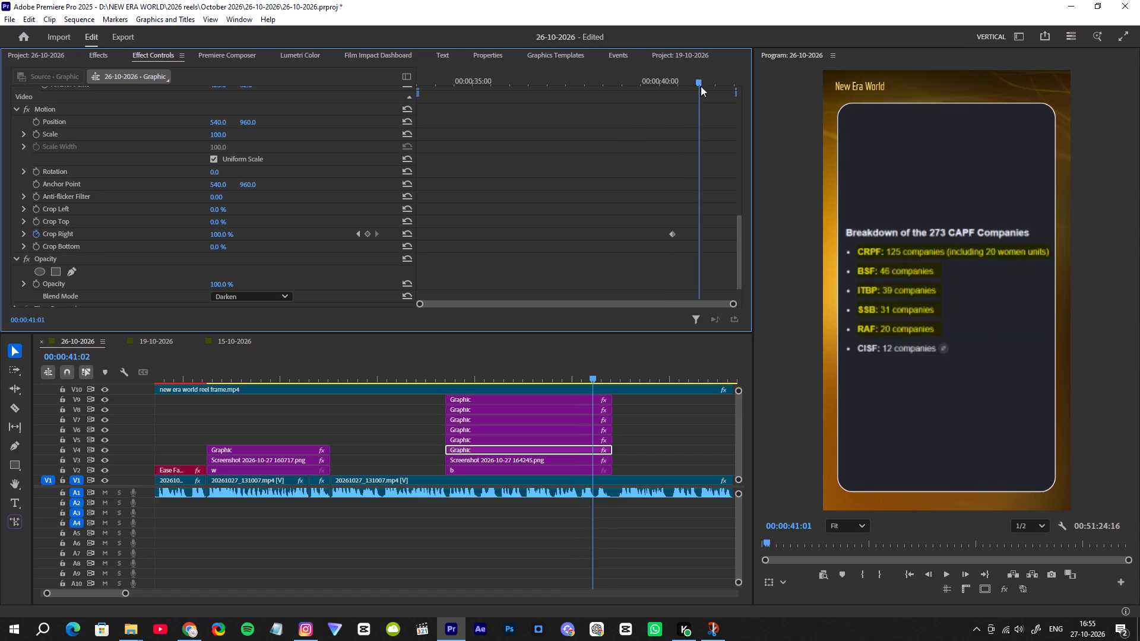
{"action": "left_click_drag", "start_coordinate": [701, 86], "coordinate": [715, 91]}
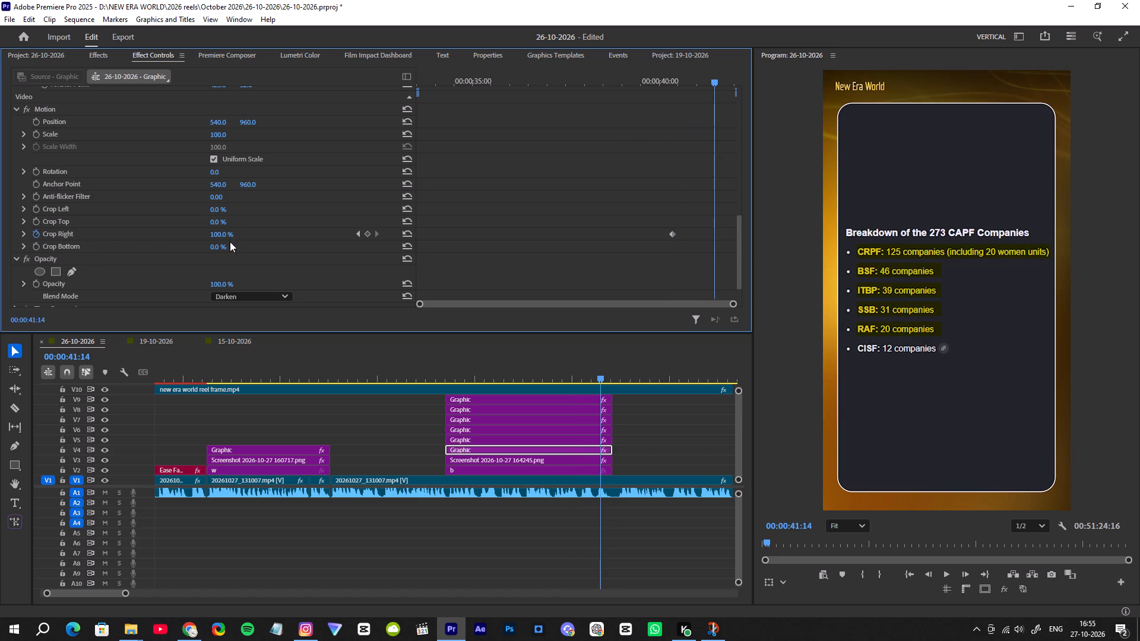
{"action": "left_click_drag", "start_coordinate": [227, 234], "coordinate": [209, 245]}
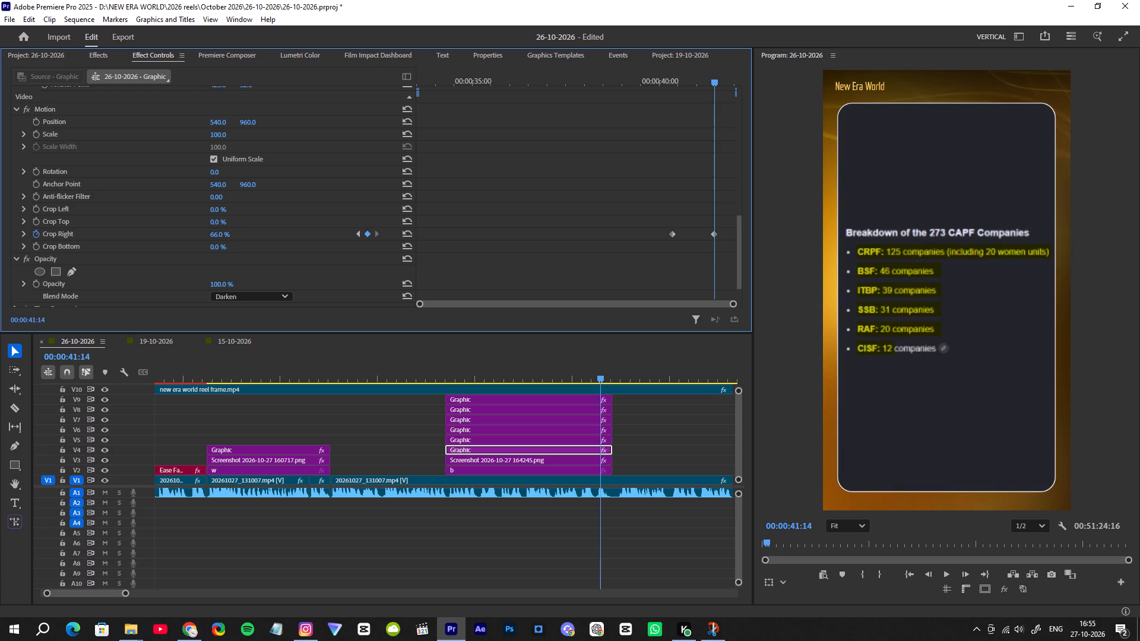
{"action": "left_click_drag", "start_coordinate": [209, 245], "coordinate": [203, 249]}
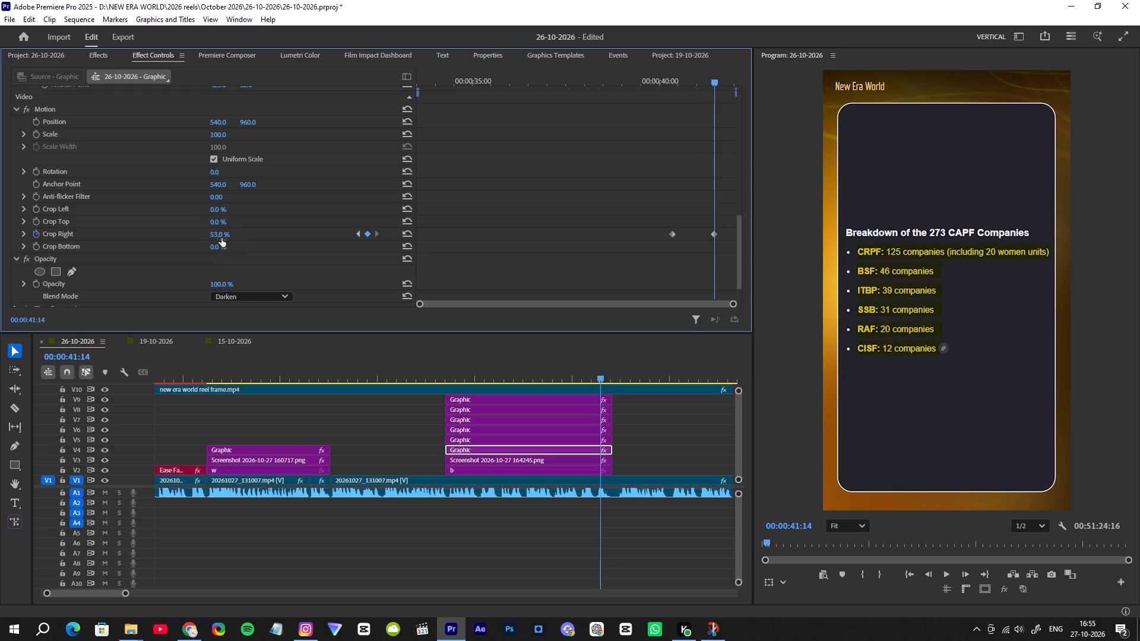
{"action": "left_click", "coordinate": [218, 235]}
{"action": "key", "text": "Down"}
{"action": "left_click", "coordinate": [661, 460]}
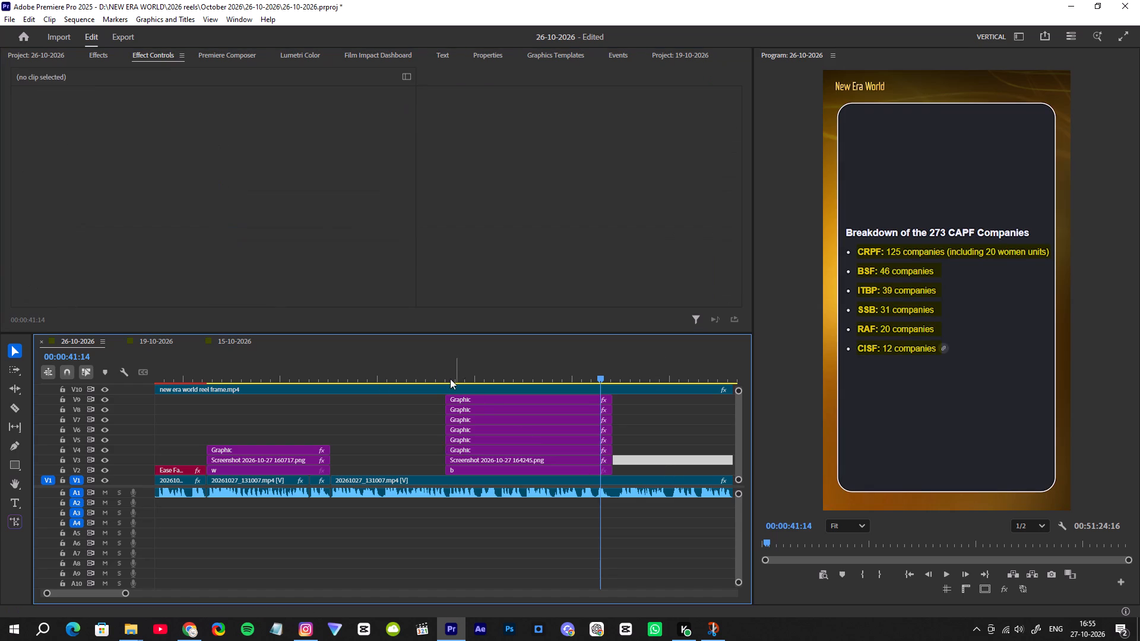
Play the sequence from just before the CAPF breakdown to about 00:00:50:06 to review the highlight wipes and the following footage.
{"action": "left_click", "coordinate": [441, 372]}
{"action": "key", "text": "space"}
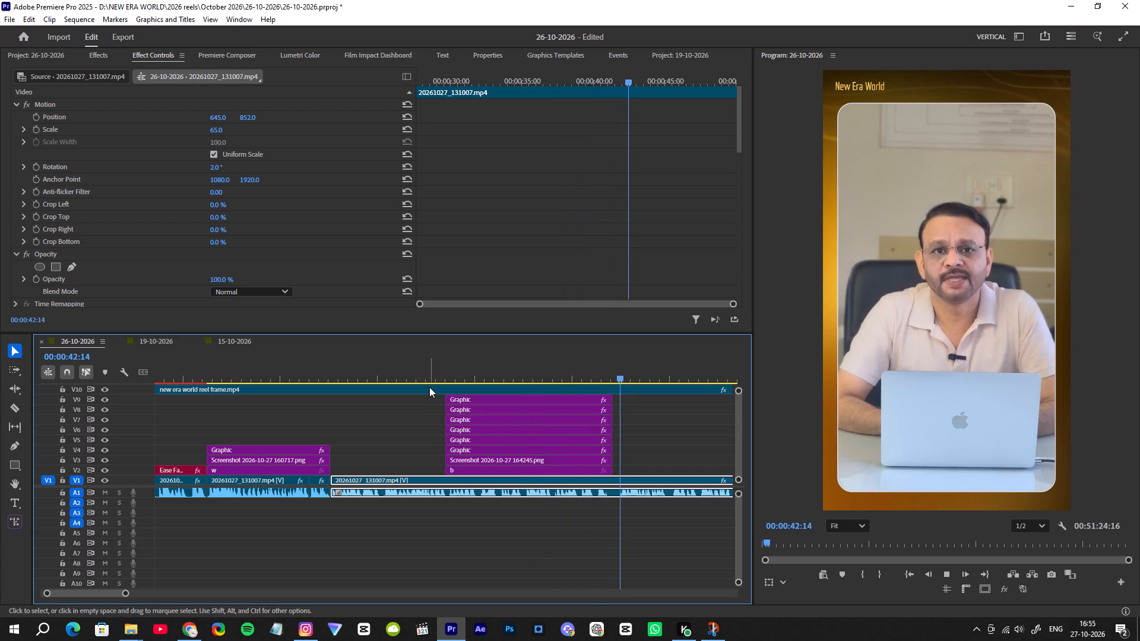
{"action": "left_click_drag", "start_coordinate": [125, 593], "coordinate": [129, 593]}
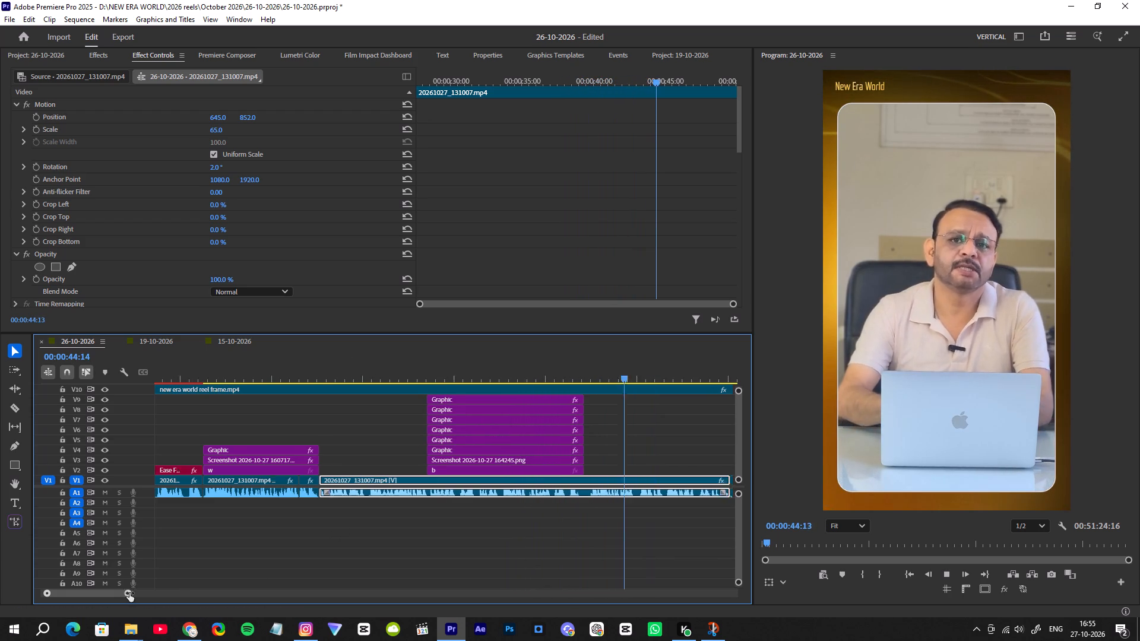
{"action": "left_click_drag", "start_coordinate": [129, 593], "coordinate": [161, 595]}
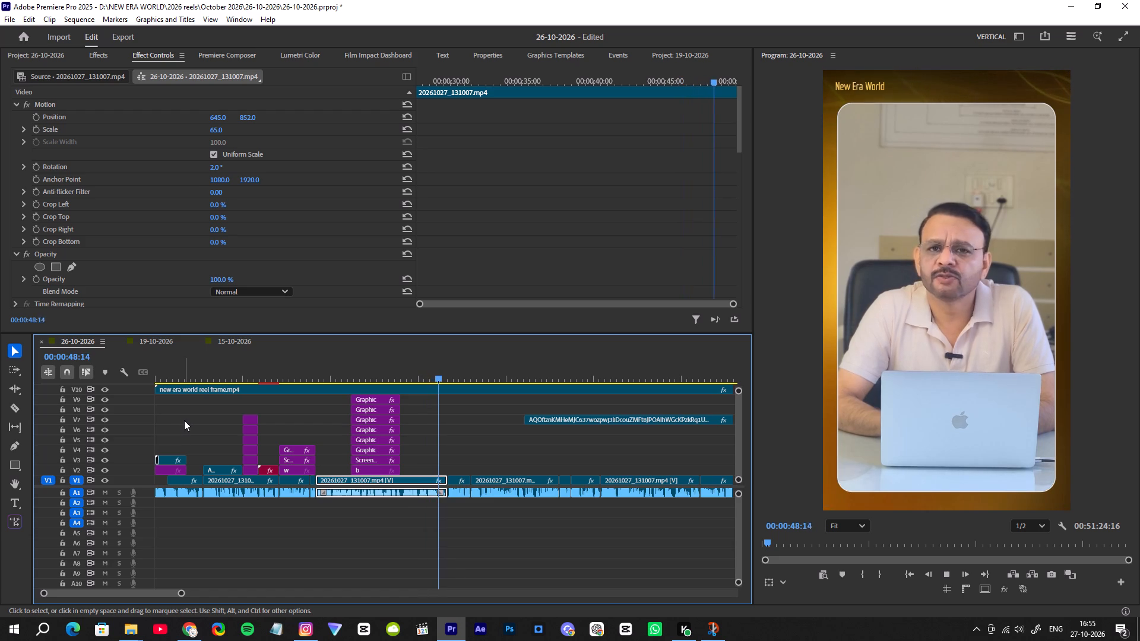
{"action": "key", "text": "space"}
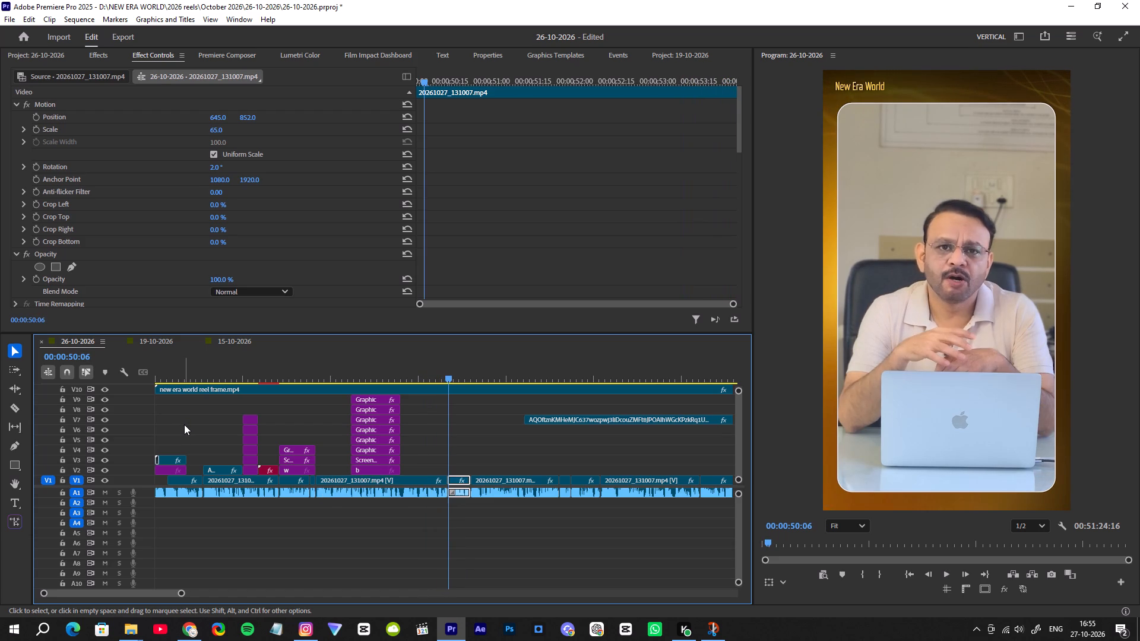
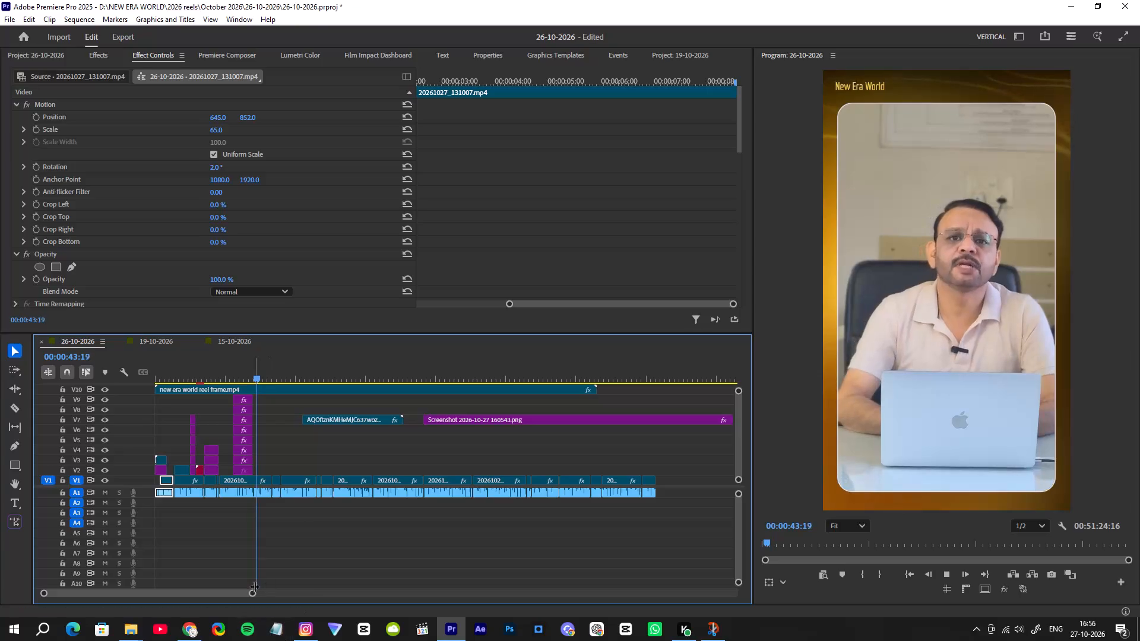
Duplicate the Delhi SIR protests headline stack of graphic, screenshot and w background on V2–V4 further along the timeline.
{"action": "key", "text": "space"}
{"action": "left_click_drag", "start_coordinate": [252, 595], "coordinate": [251, 595]}
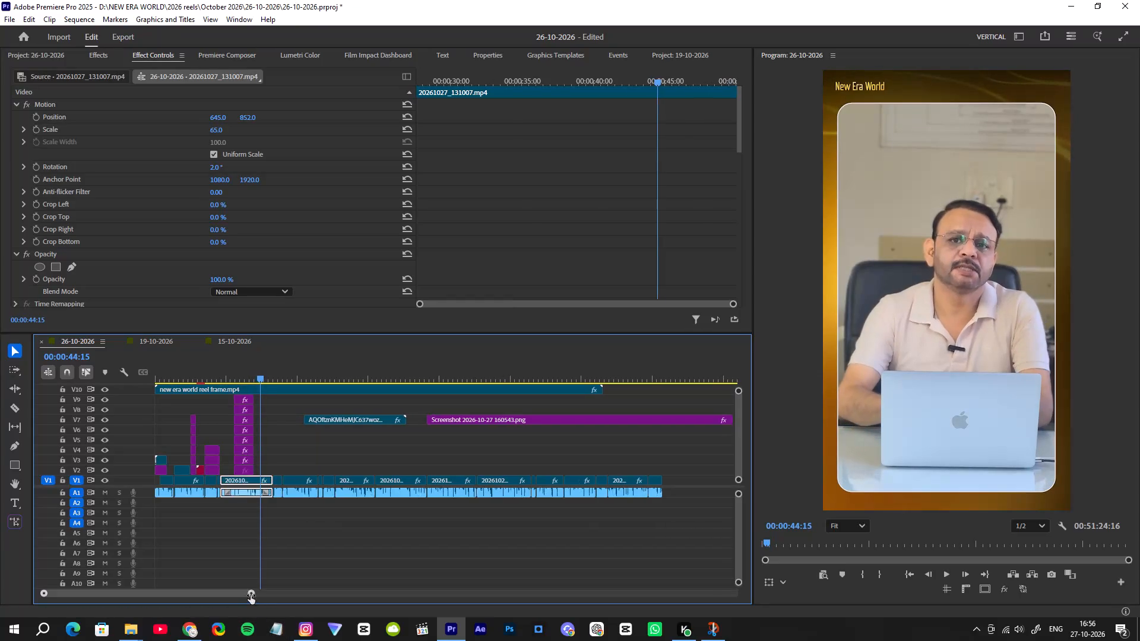
{"action": "left_click_drag", "start_coordinate": [251, 595], "coordinate": [199, 594]}
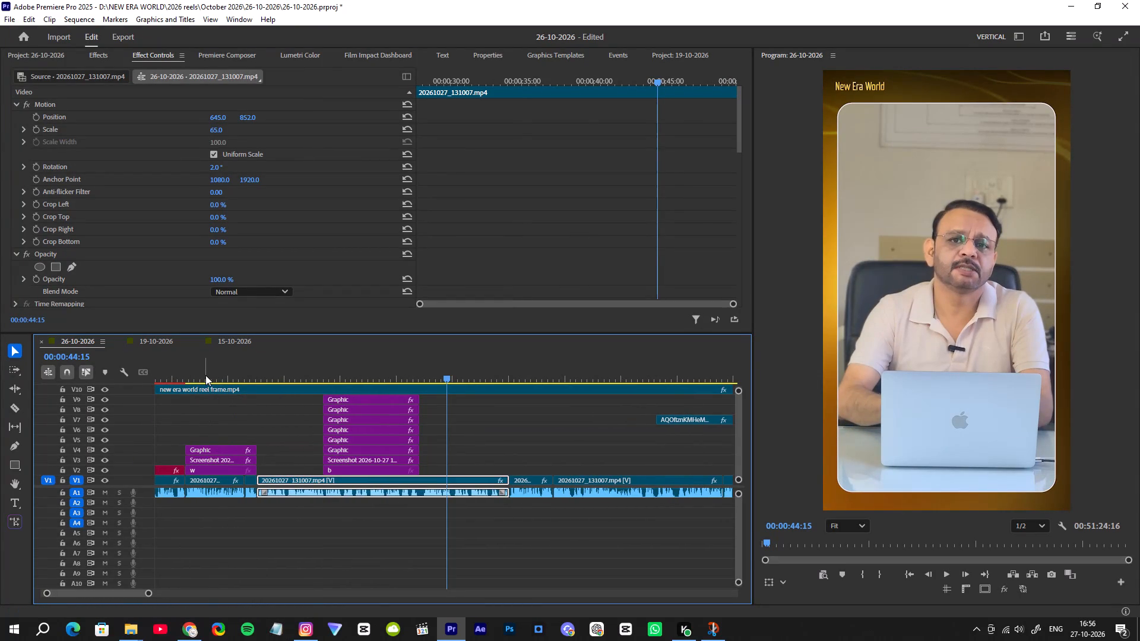
{"action": "left_click", "coordinate": [206, 375]}
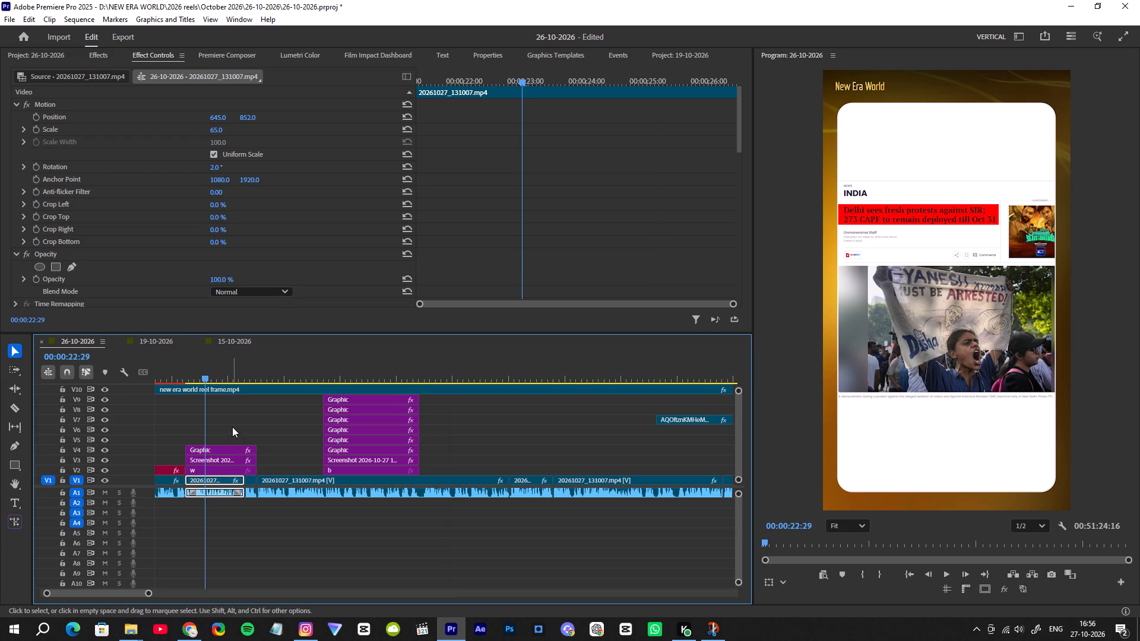
{"action": "left_click_drag", "start_coordinate": [232, 427], "coordinate": [220, 475]}
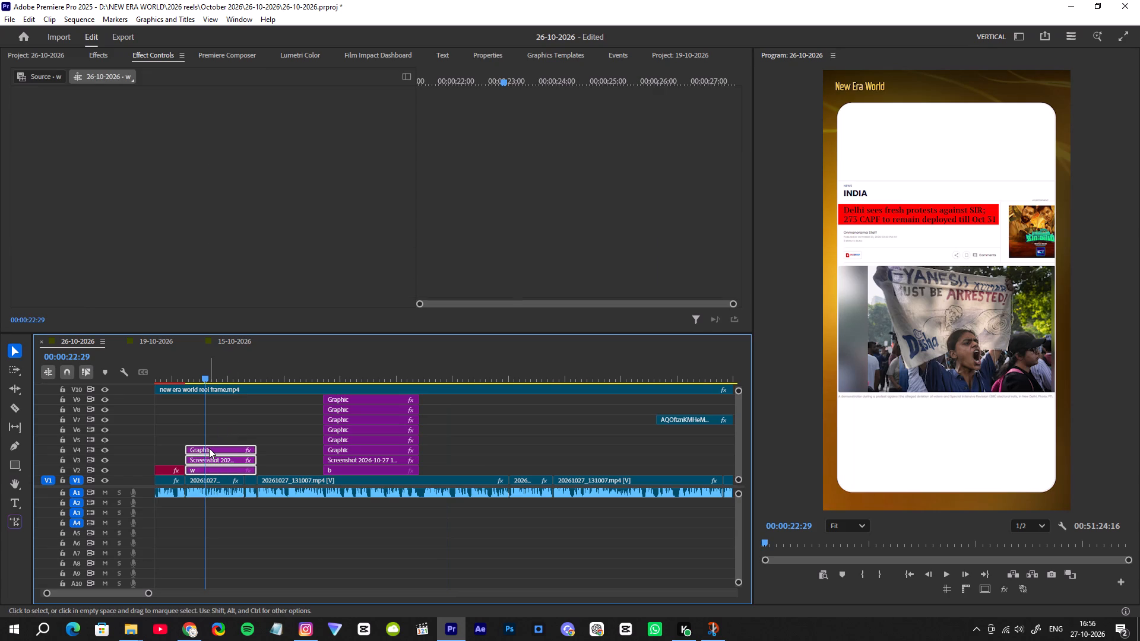
{"action": "left_click", "coordinate": [209, 448], "text": "alt"}
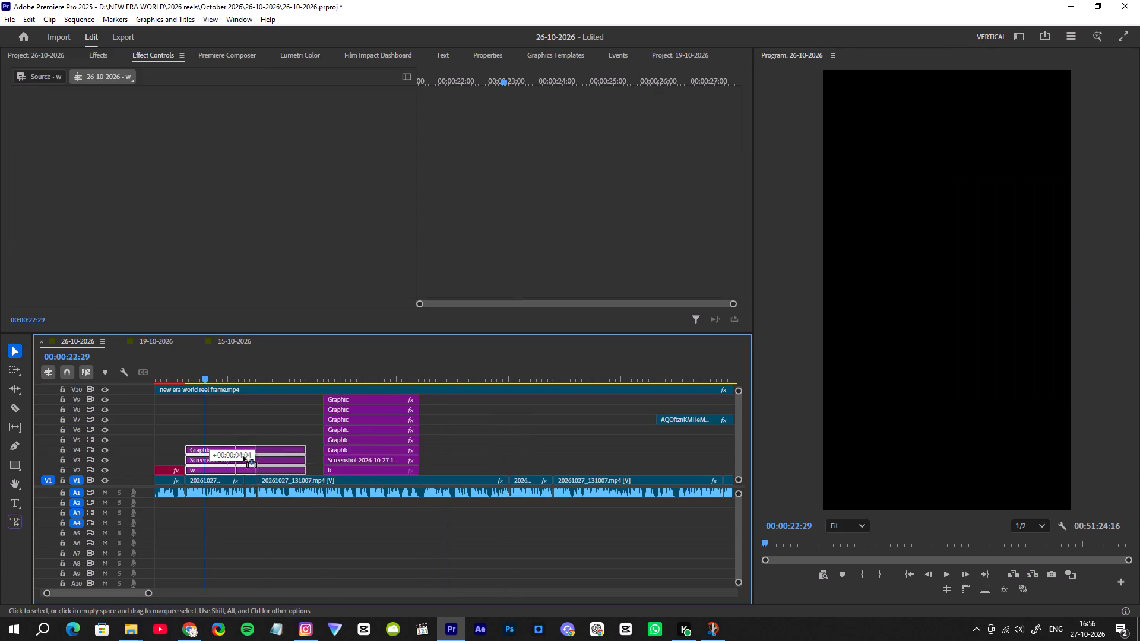
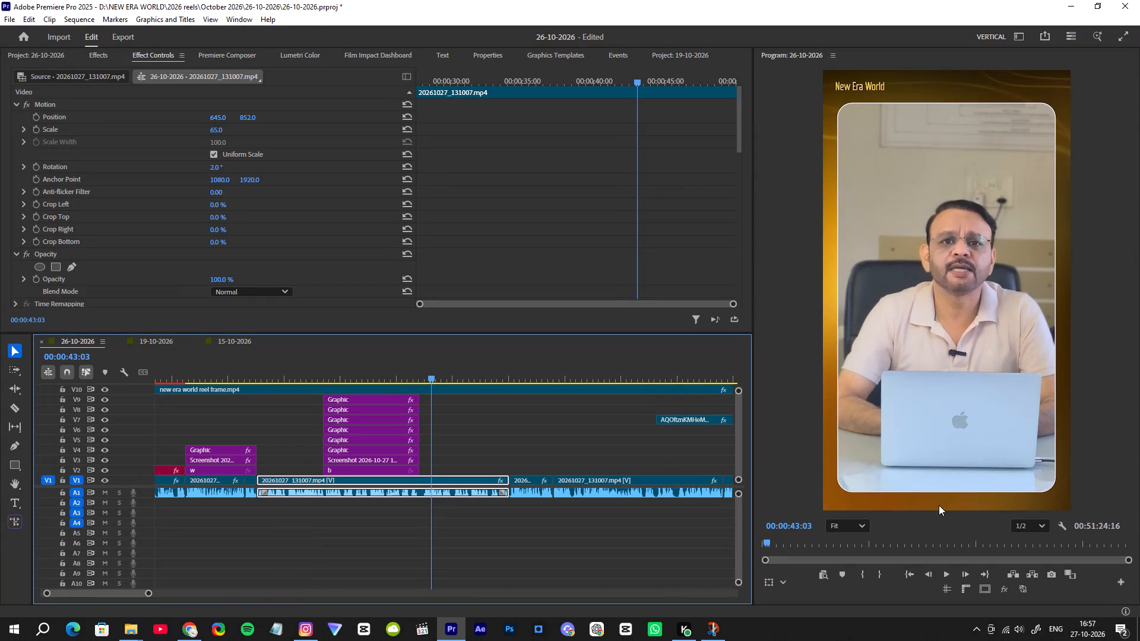
Copy the dark b background clip onto V2 at 00:00:48:10 and trim its end to the next cut on V1.
{"action": "key", "text": "space"}
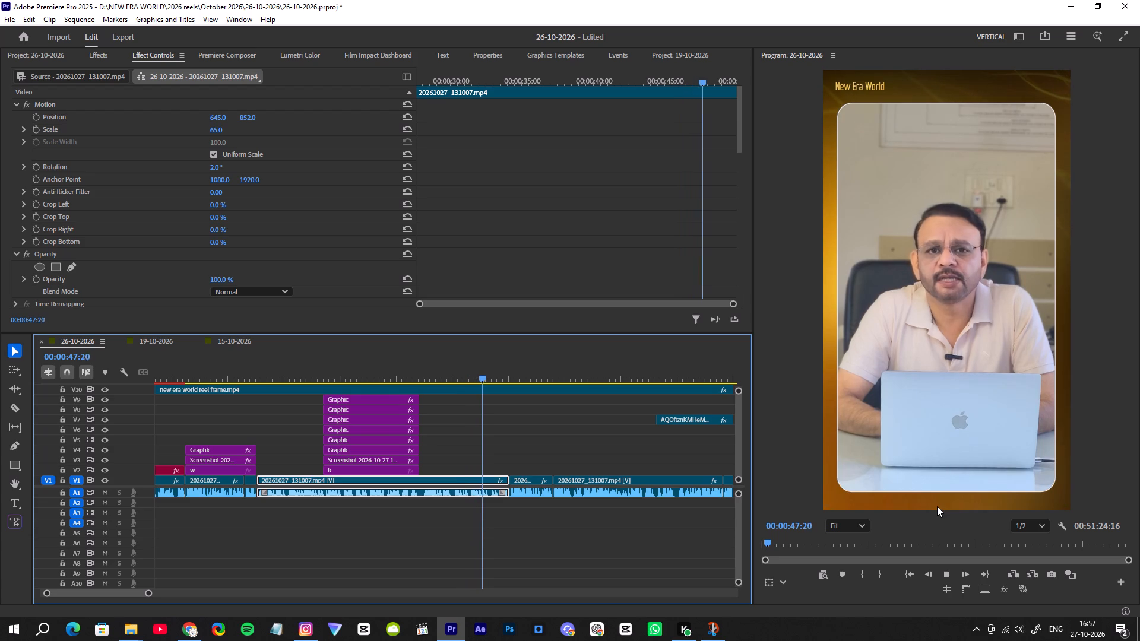
{"action": "key", "text": "space"}
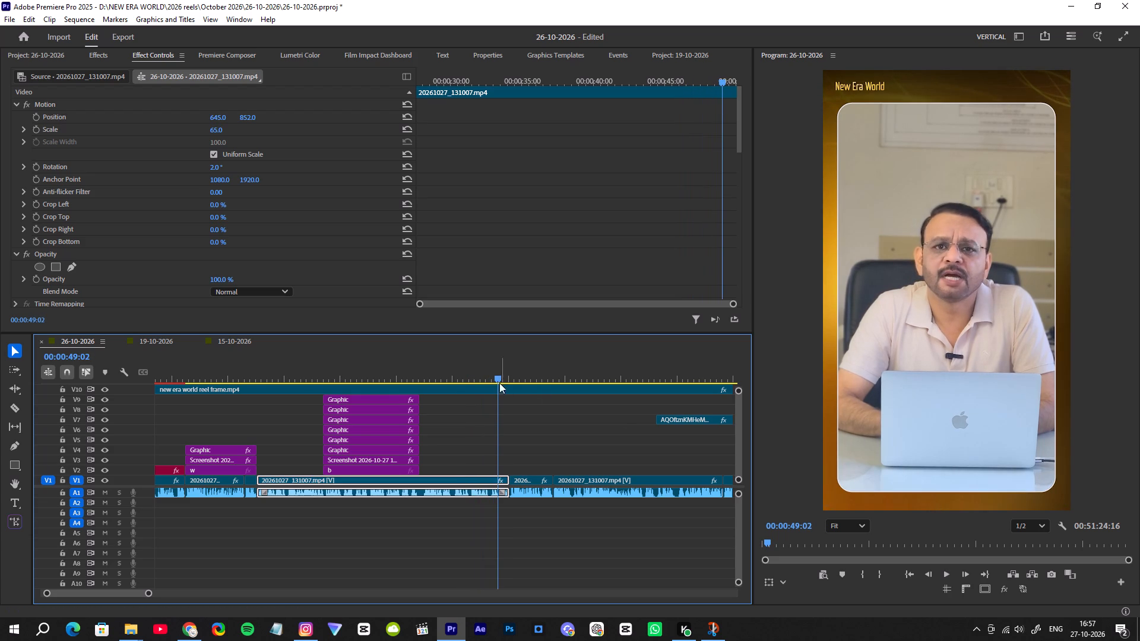
{"action": "left_click_drag", "start_coordinate": [496, 375], "coordinate": [492, 385]}
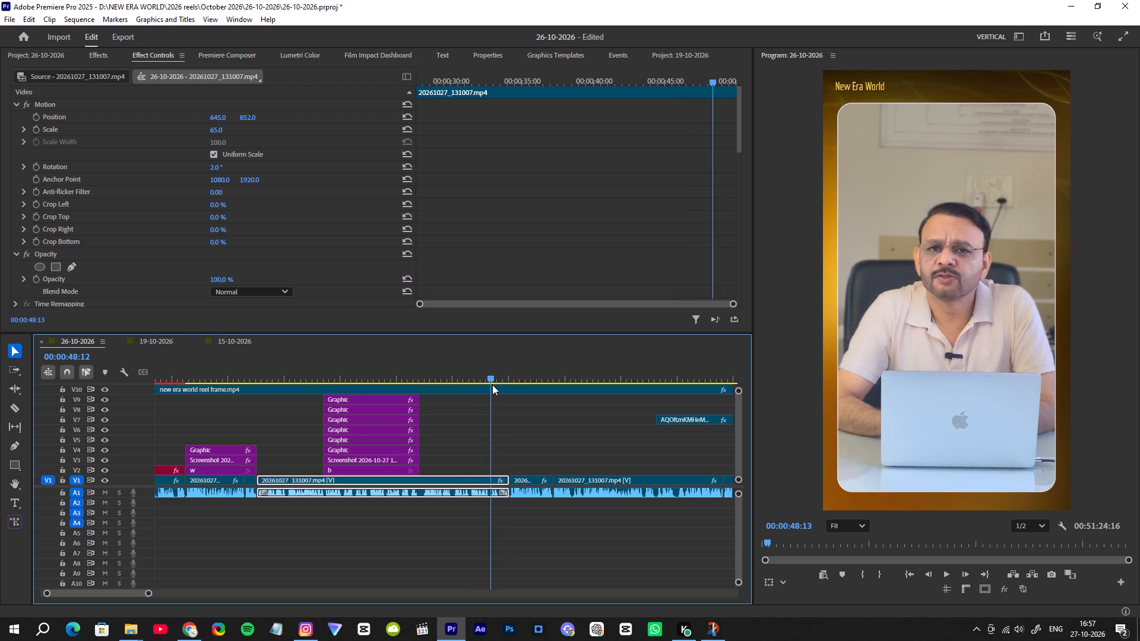
{"action": "left_click_drag", "start_coordinate": [492, 385], "coordinate": [492, 385]}
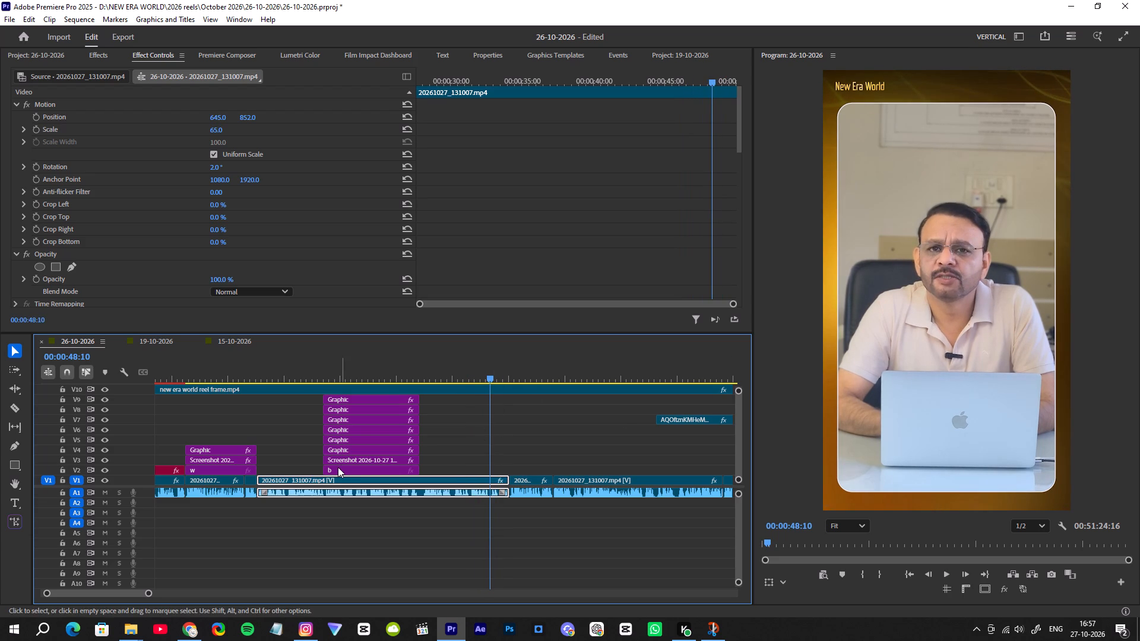
{"action": "left_click", "coordinate": [338, 468]}
{"action": "left_click_drag", "start_coordinate": [338, 468], "coordinate": [506, 468], "text": "alt"}
{"action": "left_click_drag", "start_coordinate": [584, 470], "coordinate": [543, 477]}
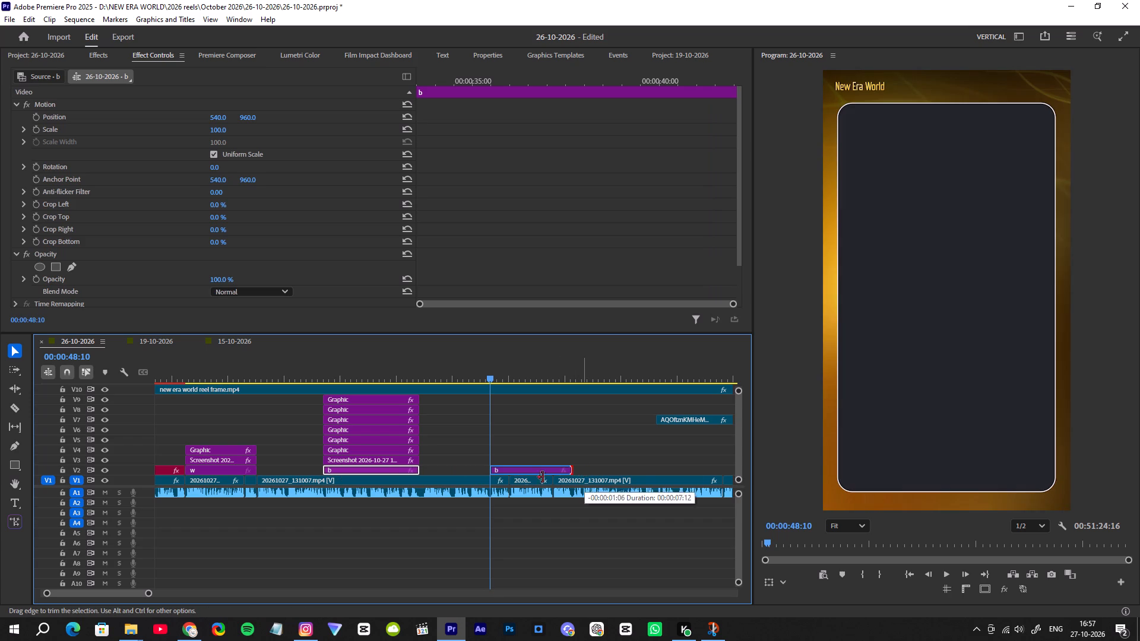
{"action": "left_click_drag", "start_coordinate": [543, 477], "coordinate": [506, 483]}
{"action": "left_click", "coordinate": [503, 471]}
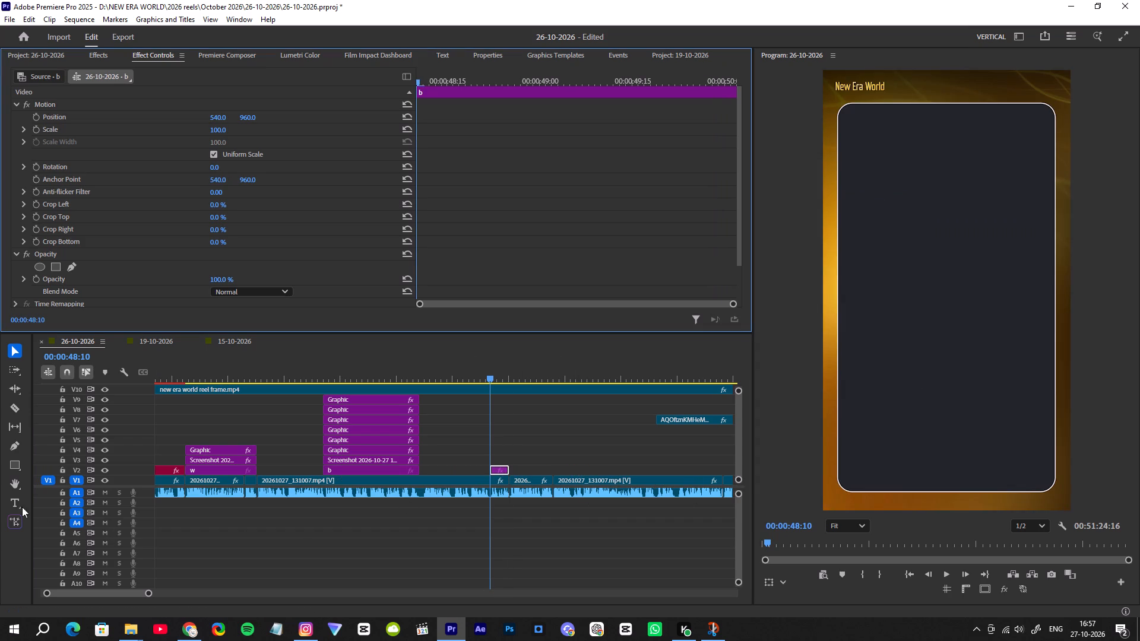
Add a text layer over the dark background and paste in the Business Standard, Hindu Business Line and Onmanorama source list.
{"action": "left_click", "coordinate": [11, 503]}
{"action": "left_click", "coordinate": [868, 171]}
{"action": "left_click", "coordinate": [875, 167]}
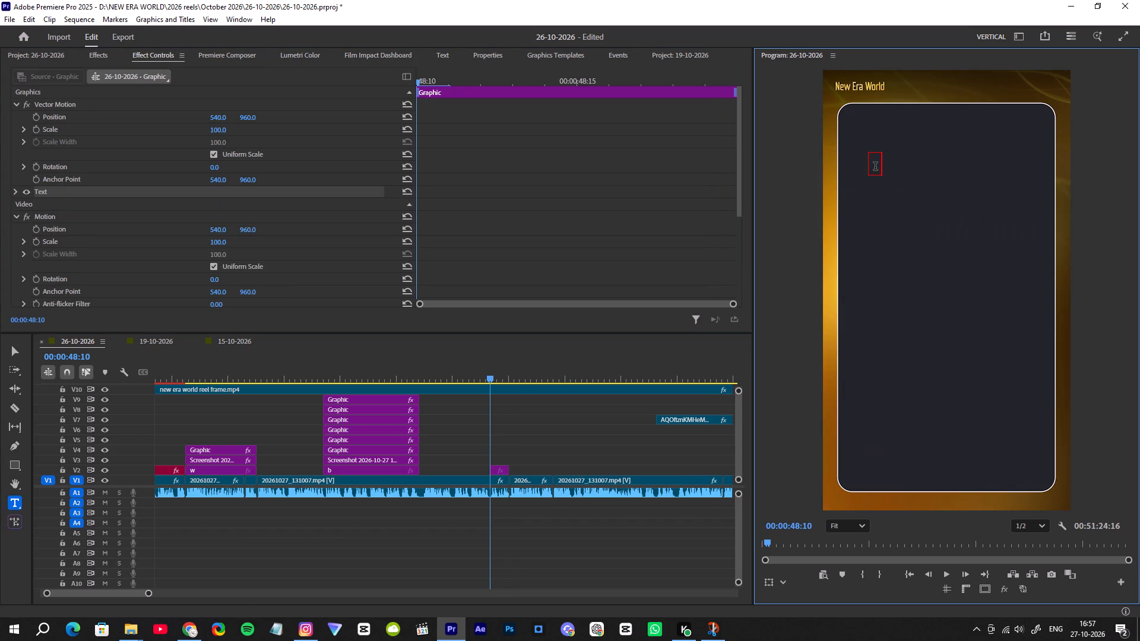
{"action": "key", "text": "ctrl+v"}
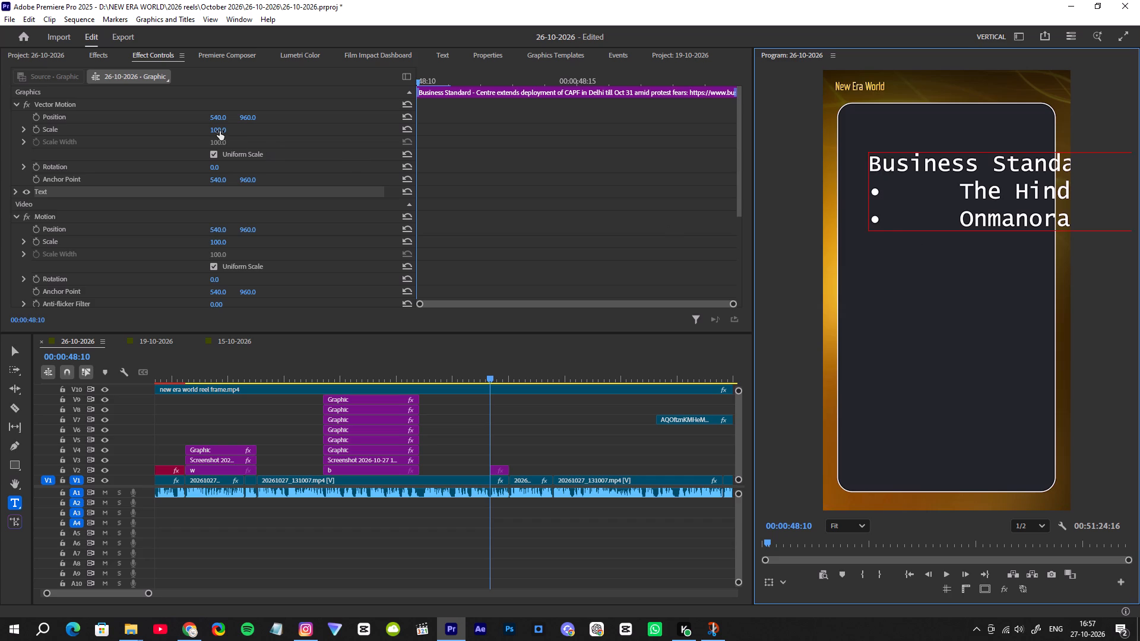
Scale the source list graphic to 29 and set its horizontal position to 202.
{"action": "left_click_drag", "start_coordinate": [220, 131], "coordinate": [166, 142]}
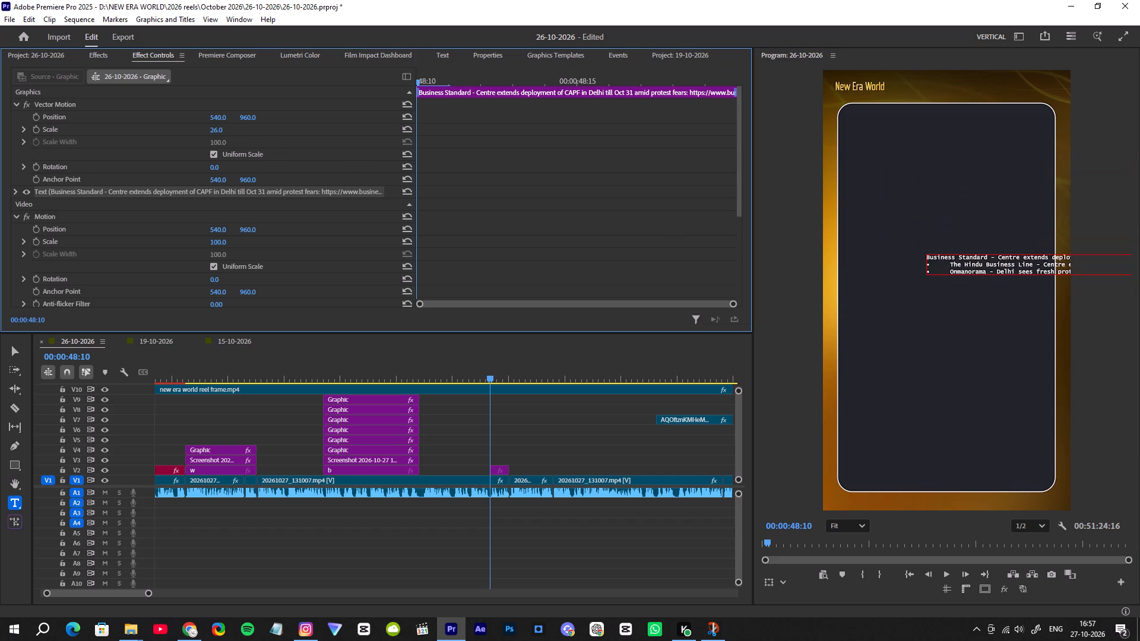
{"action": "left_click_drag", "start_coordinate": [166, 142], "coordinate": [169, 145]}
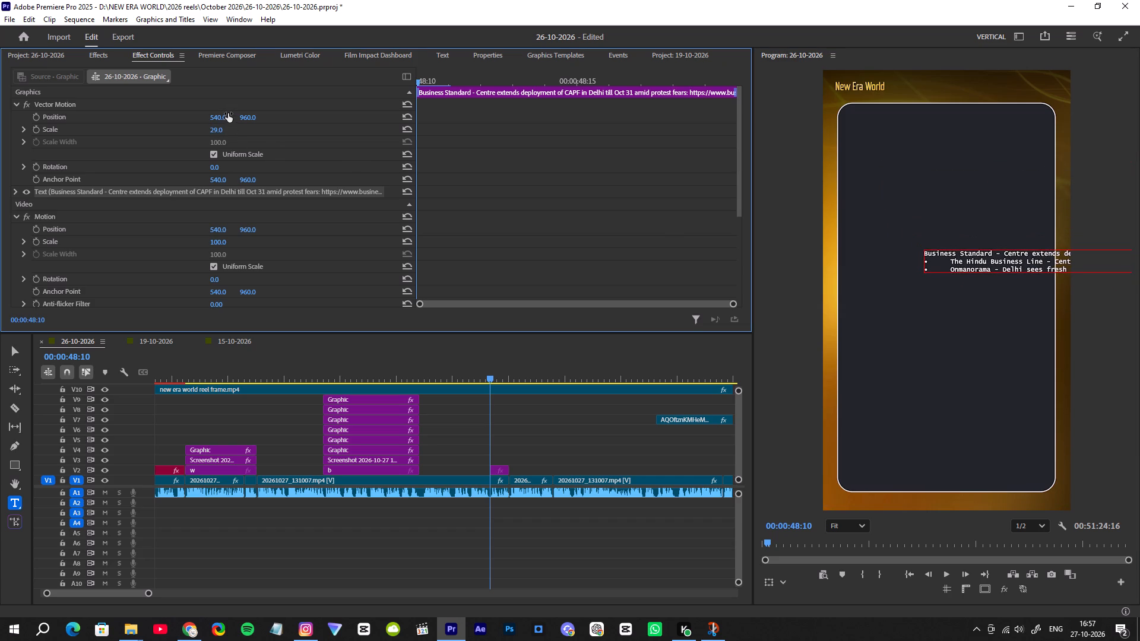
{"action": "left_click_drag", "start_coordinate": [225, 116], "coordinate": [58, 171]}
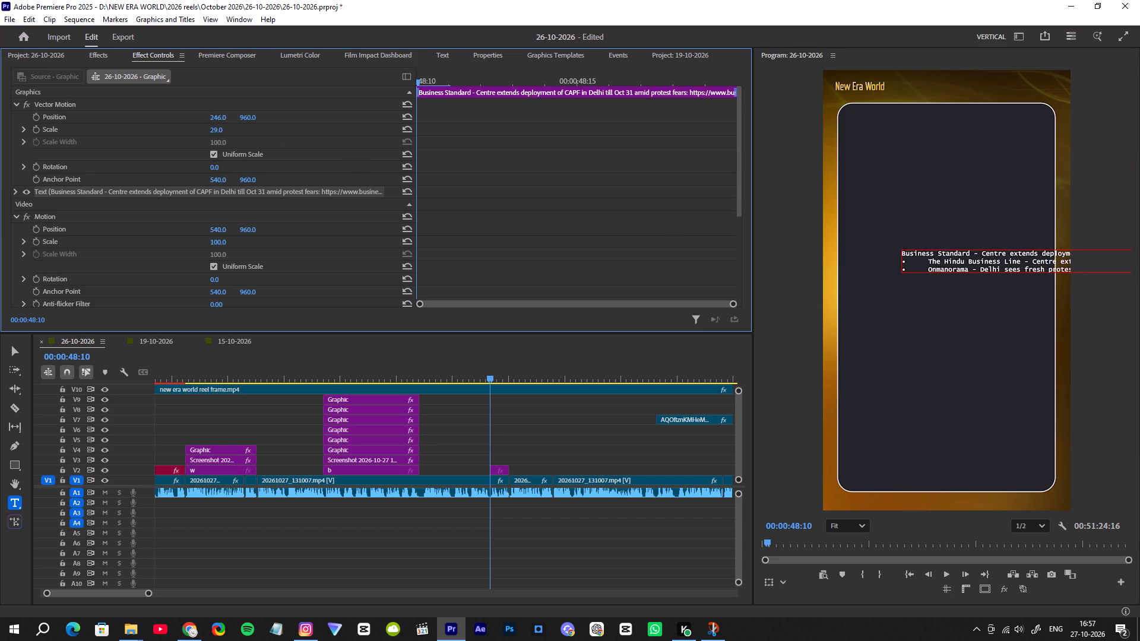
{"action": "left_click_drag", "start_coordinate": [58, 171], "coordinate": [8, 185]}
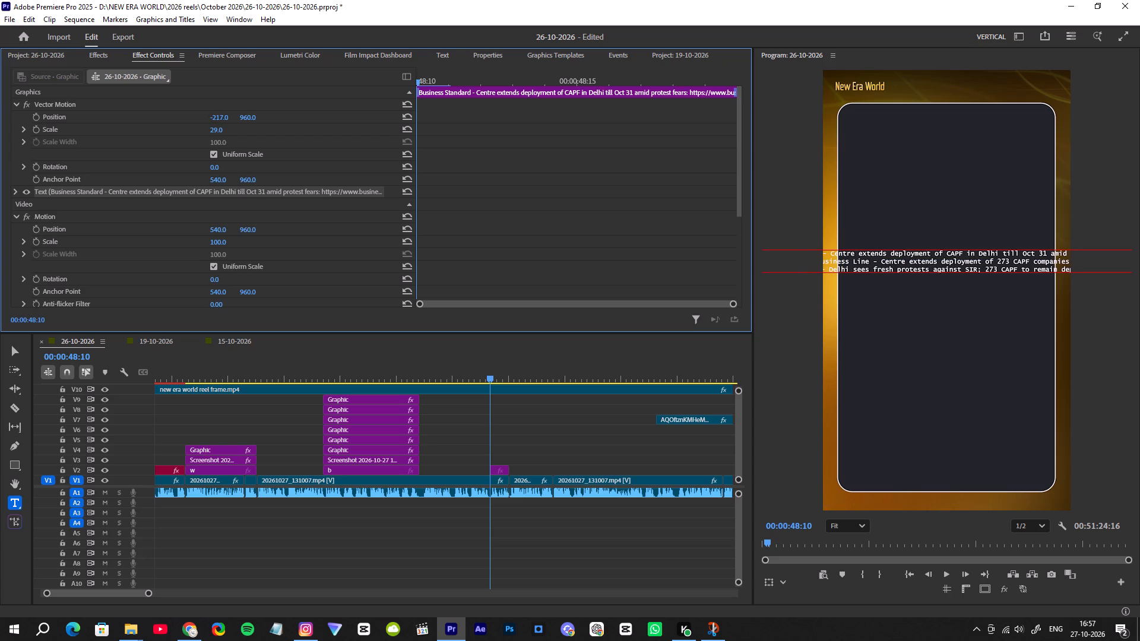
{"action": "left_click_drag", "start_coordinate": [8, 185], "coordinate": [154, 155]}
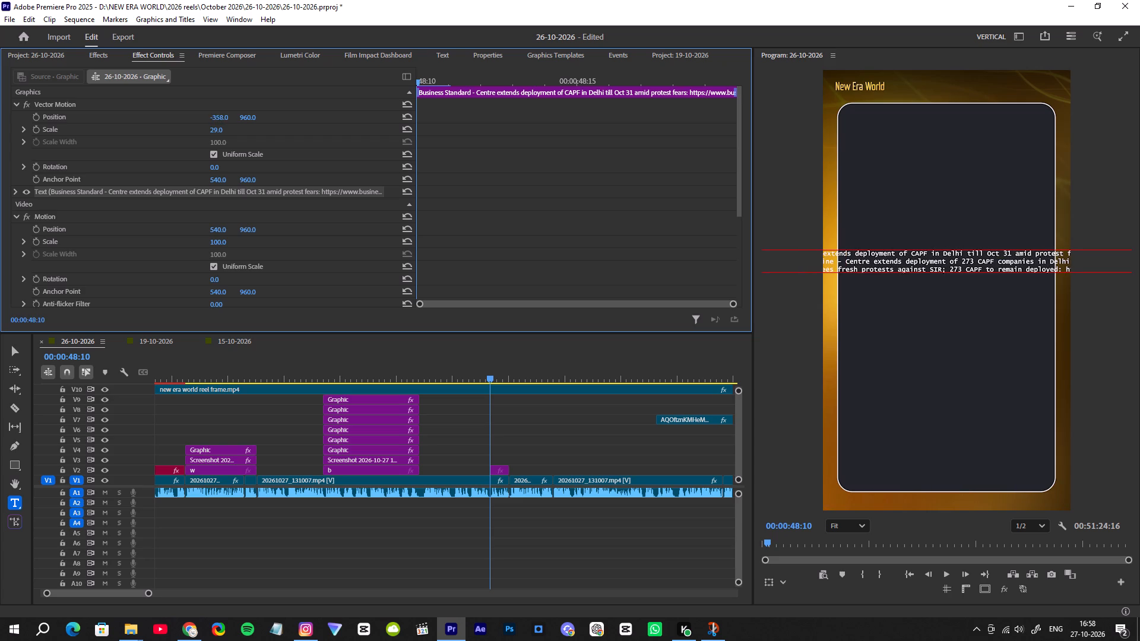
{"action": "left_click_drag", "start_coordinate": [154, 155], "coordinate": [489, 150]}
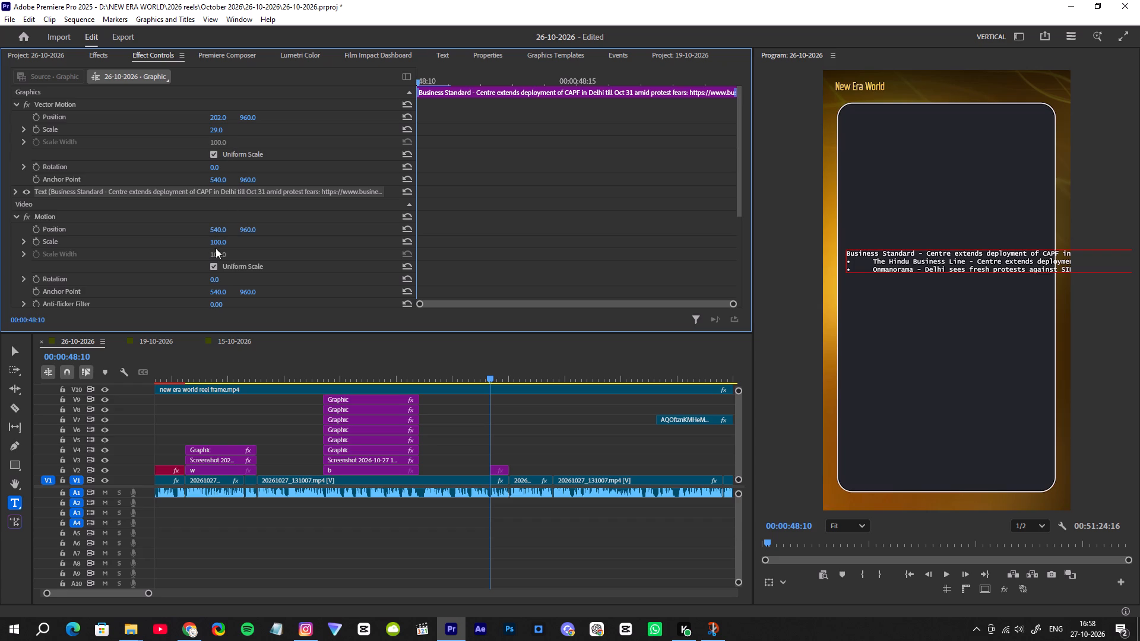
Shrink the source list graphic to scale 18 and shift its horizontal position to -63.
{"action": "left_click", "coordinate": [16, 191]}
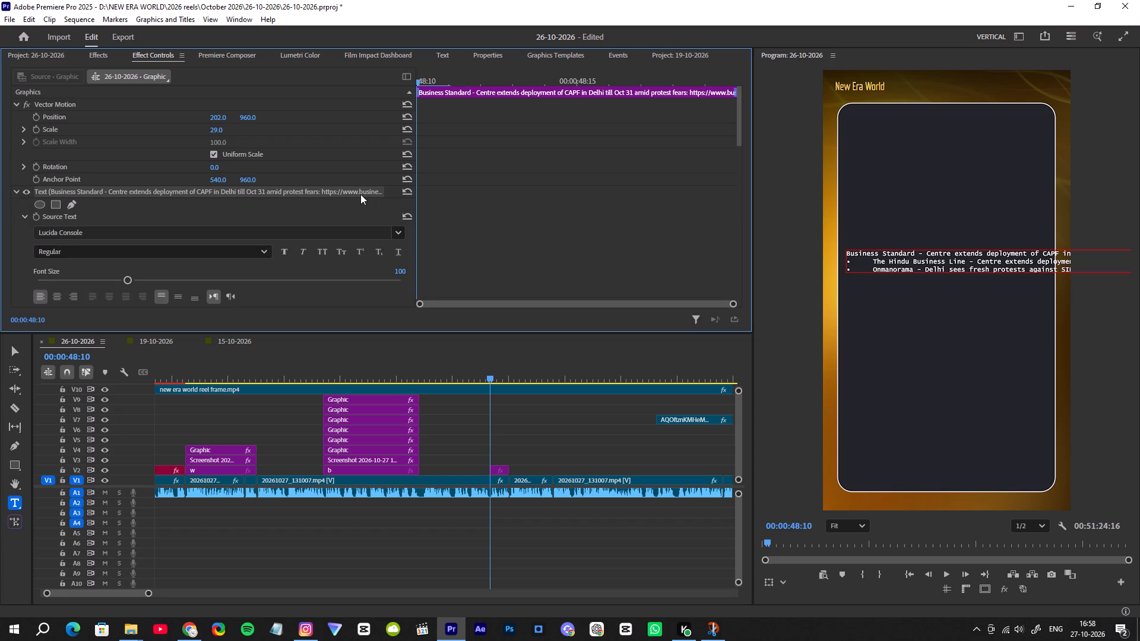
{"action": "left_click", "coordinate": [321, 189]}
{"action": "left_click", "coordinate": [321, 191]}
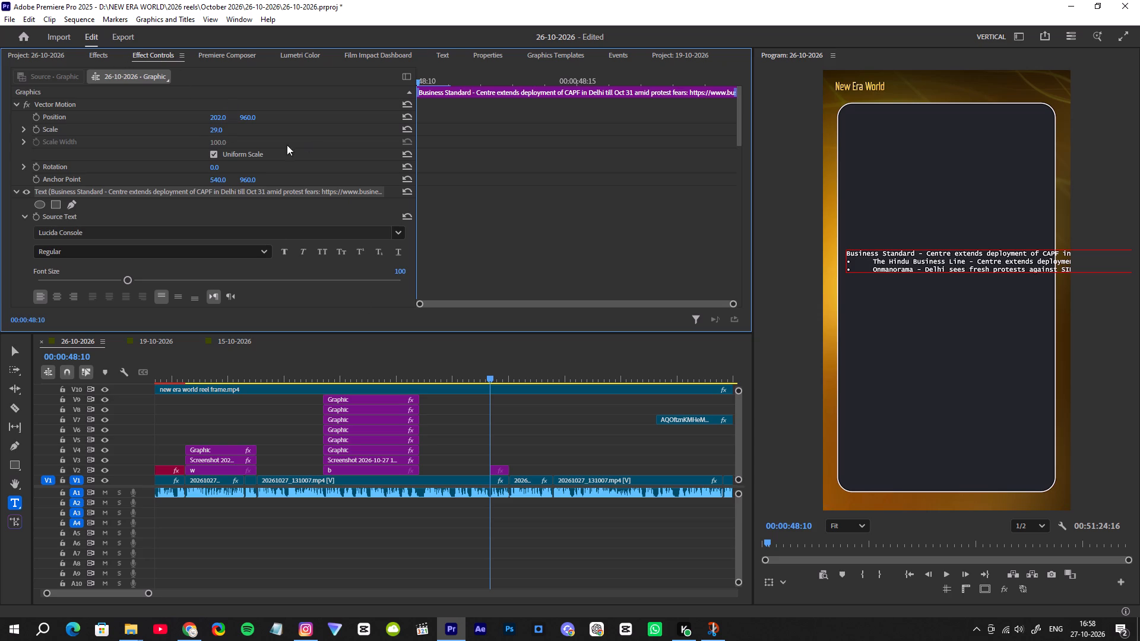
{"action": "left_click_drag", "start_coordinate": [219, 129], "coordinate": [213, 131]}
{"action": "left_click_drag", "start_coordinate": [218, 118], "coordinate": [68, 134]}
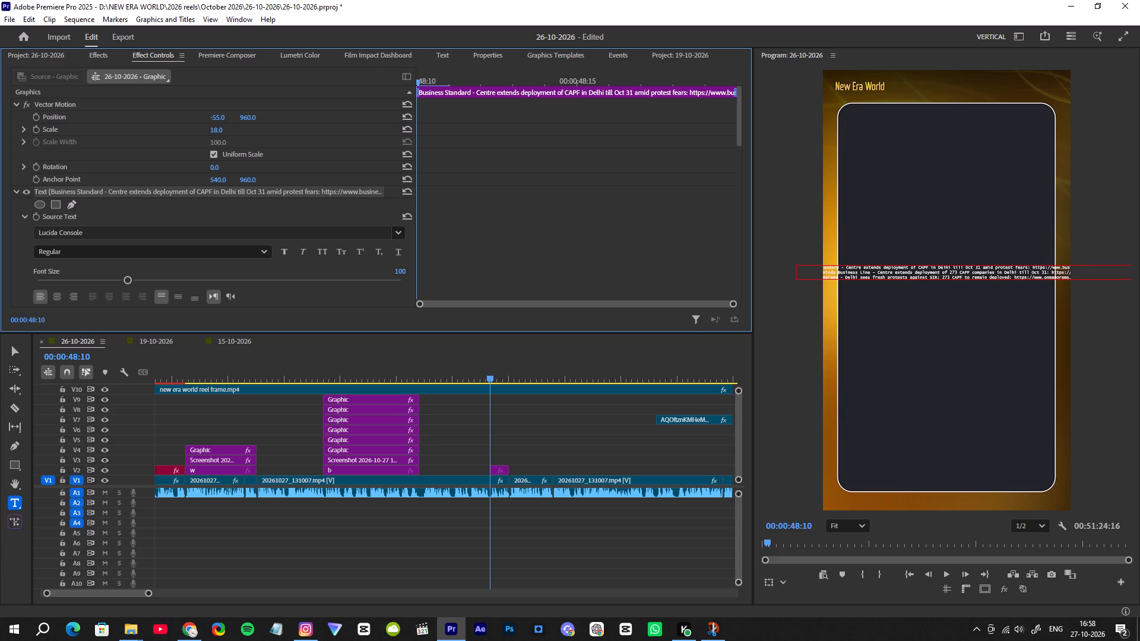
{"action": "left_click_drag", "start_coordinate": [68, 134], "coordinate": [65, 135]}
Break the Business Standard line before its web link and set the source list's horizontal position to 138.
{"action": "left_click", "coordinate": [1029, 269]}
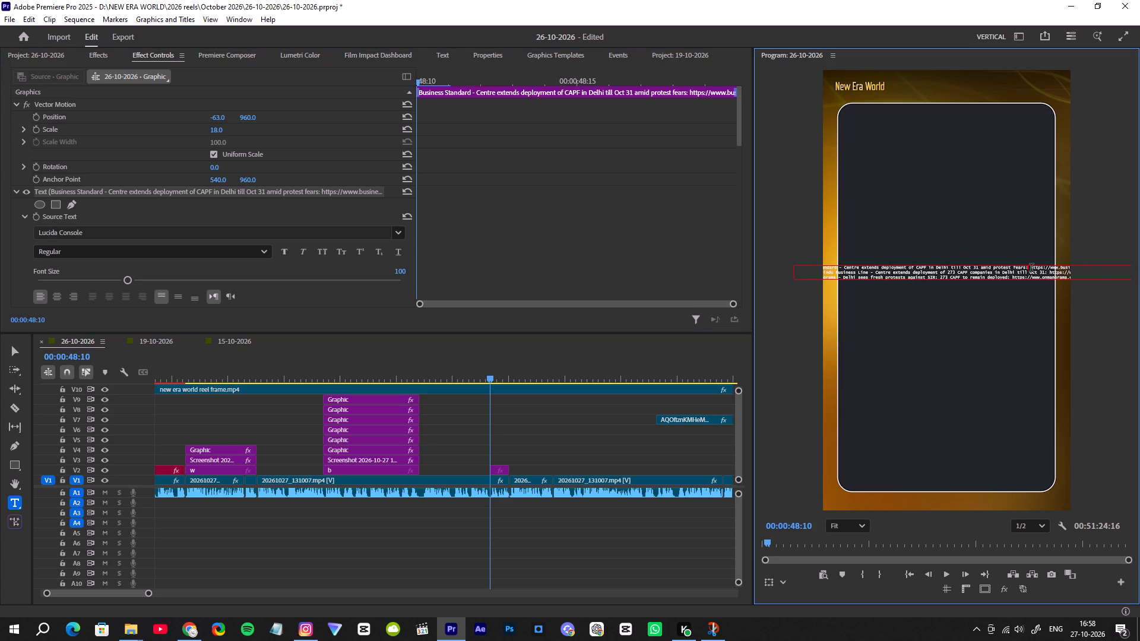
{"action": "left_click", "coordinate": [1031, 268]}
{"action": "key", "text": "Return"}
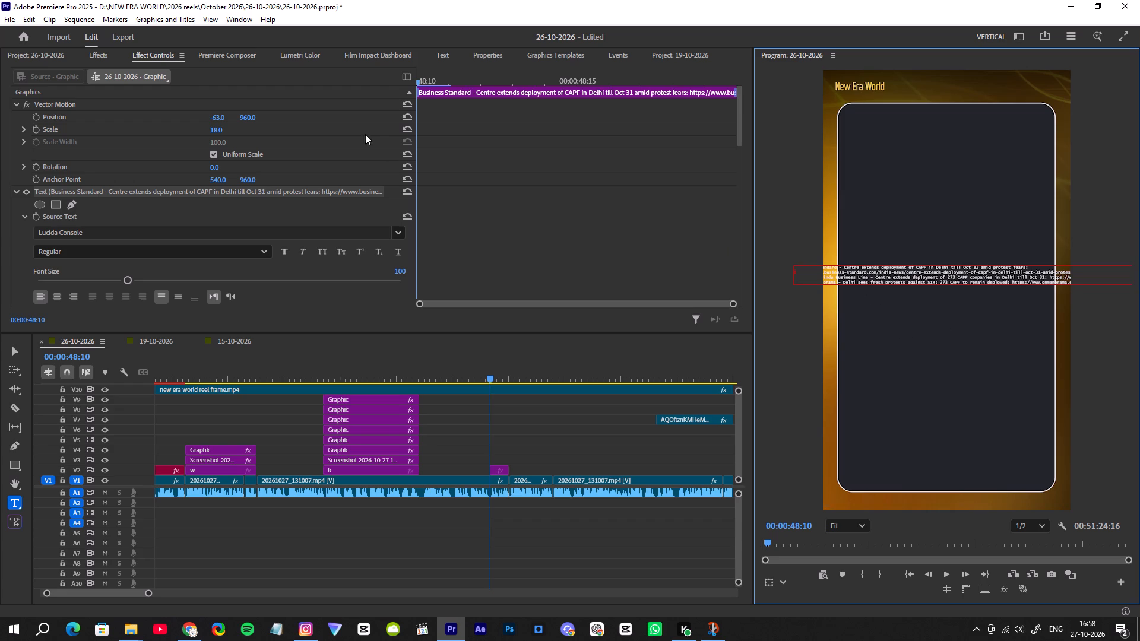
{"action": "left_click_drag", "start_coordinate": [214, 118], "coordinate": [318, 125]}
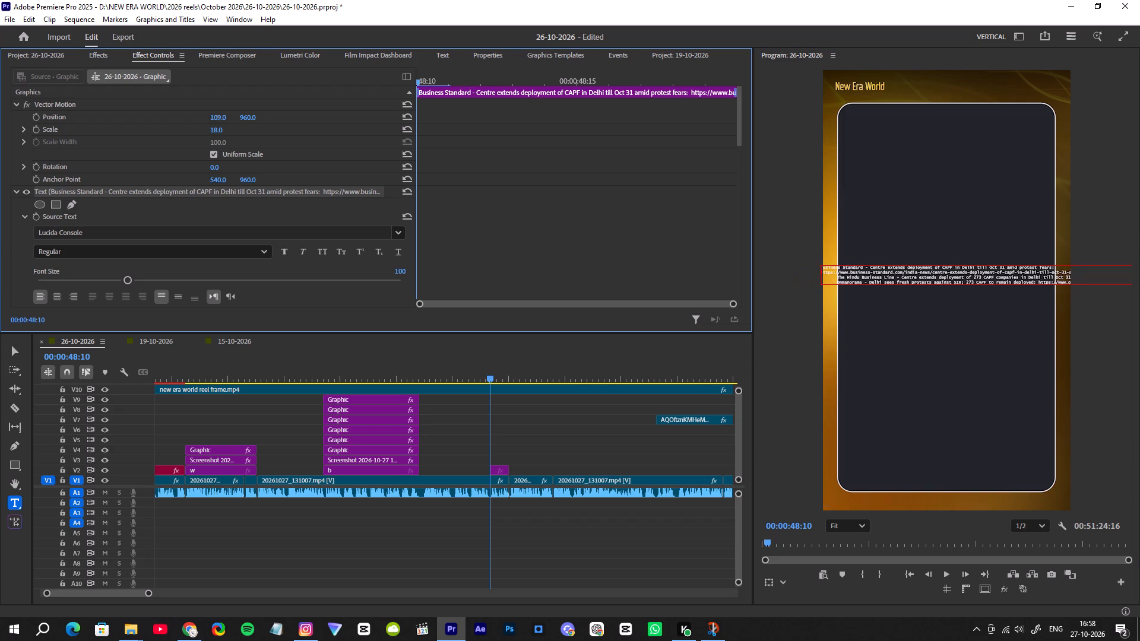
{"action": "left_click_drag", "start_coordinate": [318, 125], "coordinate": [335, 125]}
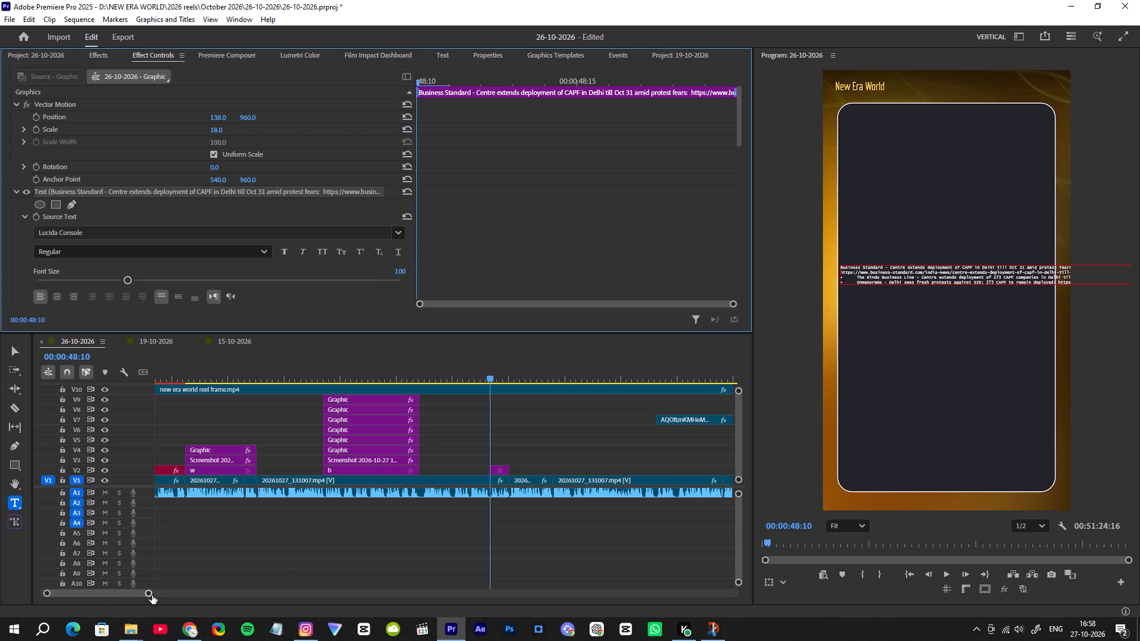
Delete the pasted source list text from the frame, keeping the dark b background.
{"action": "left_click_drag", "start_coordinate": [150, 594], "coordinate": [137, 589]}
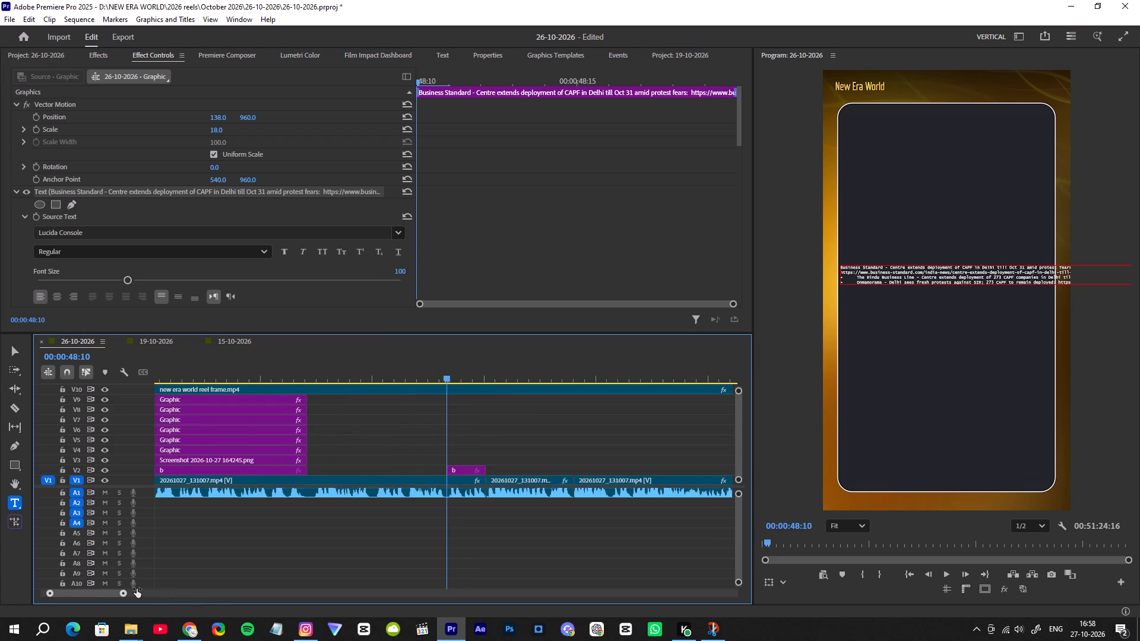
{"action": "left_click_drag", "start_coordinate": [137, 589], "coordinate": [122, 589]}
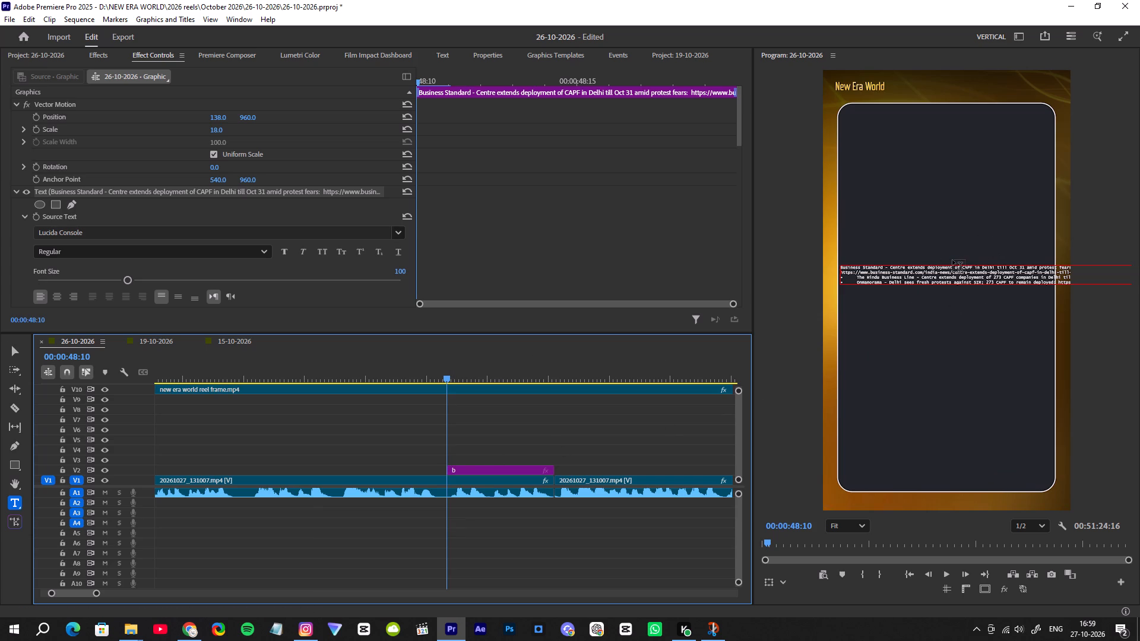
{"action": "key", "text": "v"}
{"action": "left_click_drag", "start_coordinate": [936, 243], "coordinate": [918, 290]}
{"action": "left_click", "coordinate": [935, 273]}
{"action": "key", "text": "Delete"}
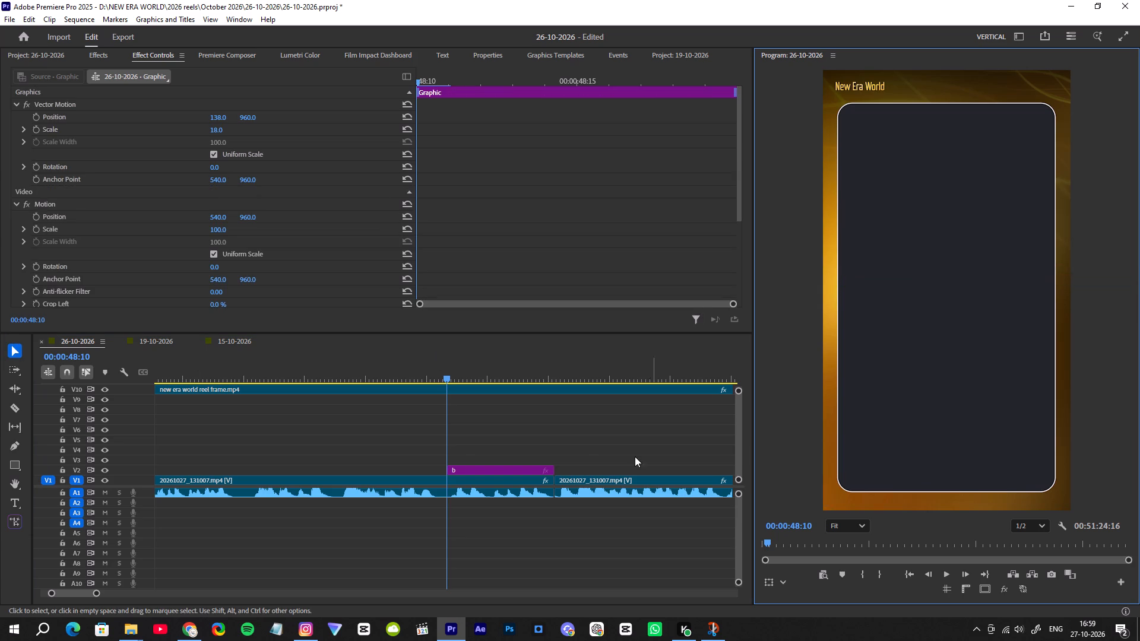
Start a fresh text layer over the dark b background with the Type tool.
{"action": "left_click", "coordinate": [457, 455]}
{"action": "left_click", "coordinate": [11, 502]}
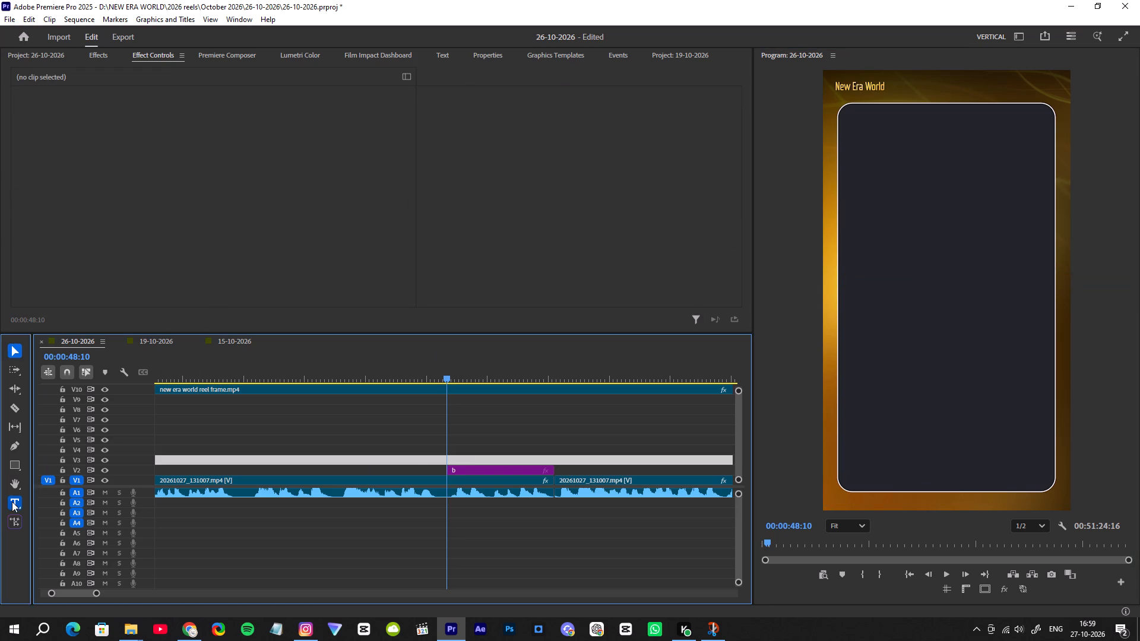
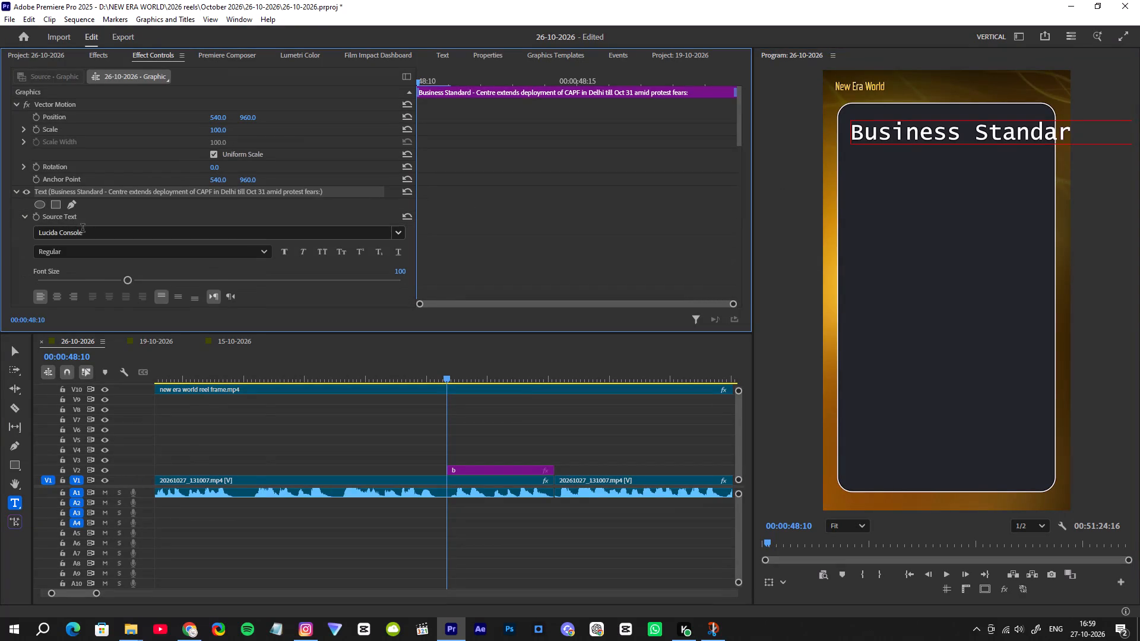
Replace the whole Business Standard headline in the text layer over the dark card with "pop".
{"action": "left_click", "coordinate": [87, 234]}
{"action": "double_click", "coordinate": [854, 130]}
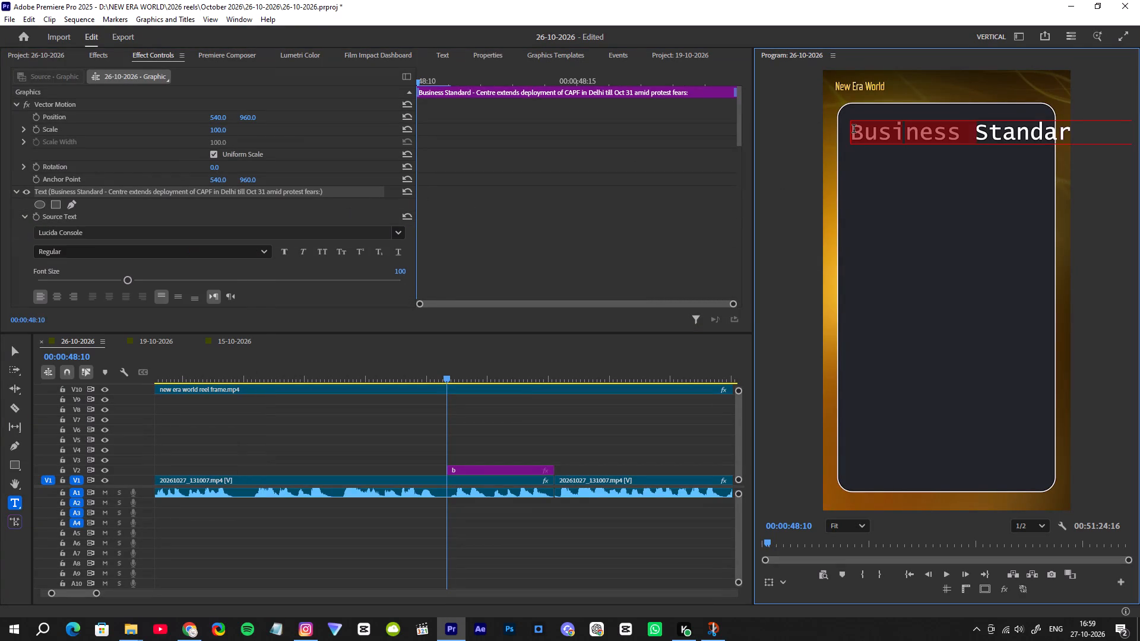
{"action": "left_click", "coordinate": [854, 130]}
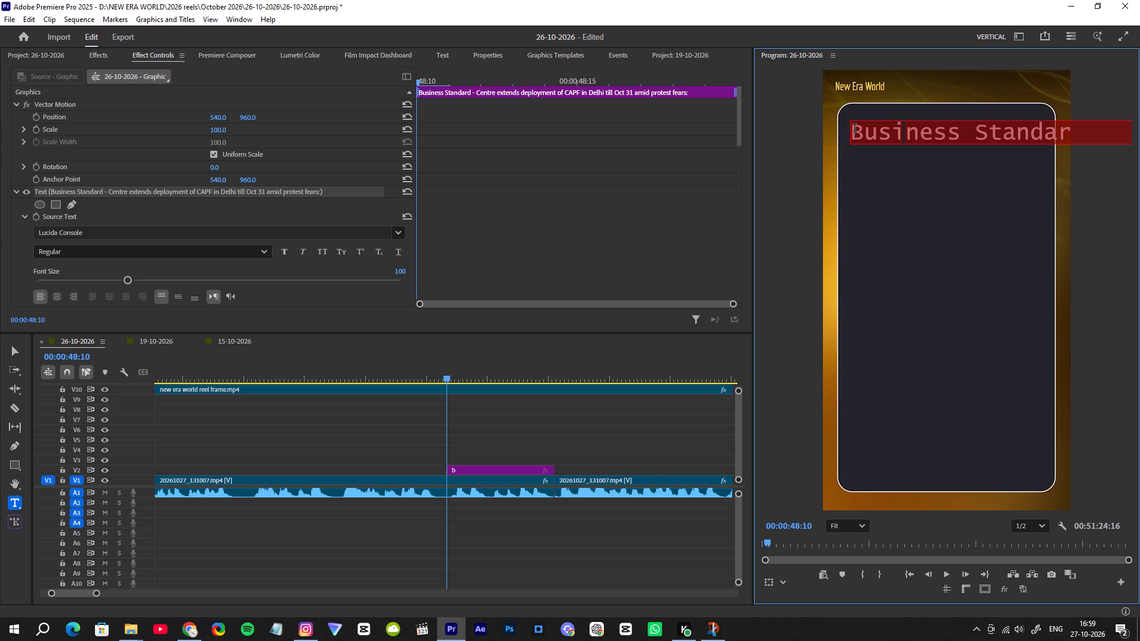
{"action": "type", "text": "pop"}
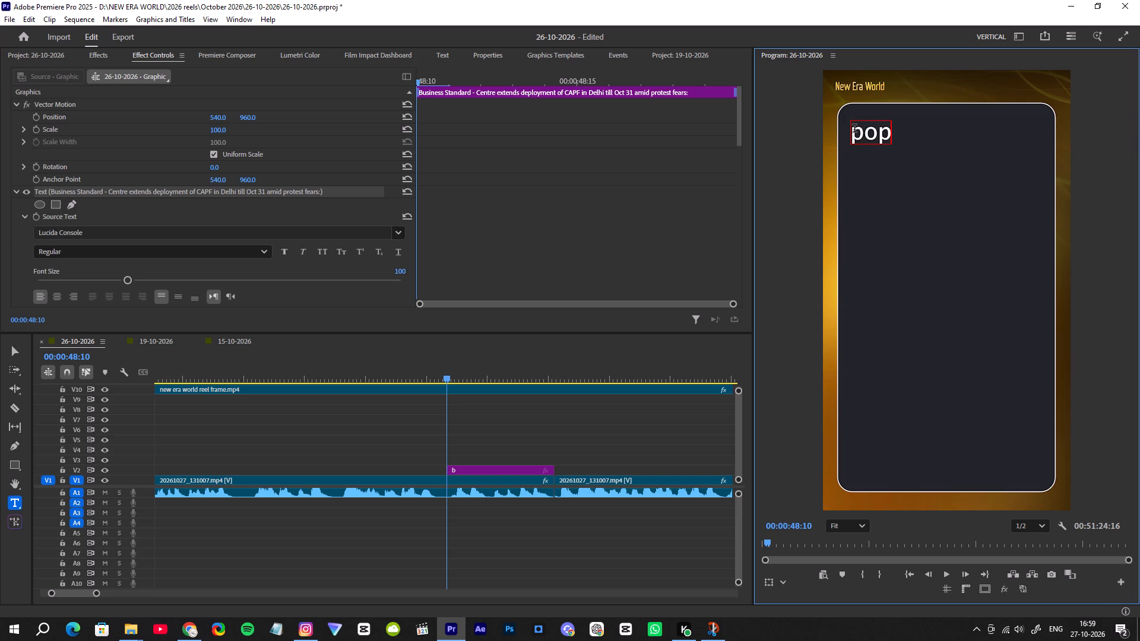
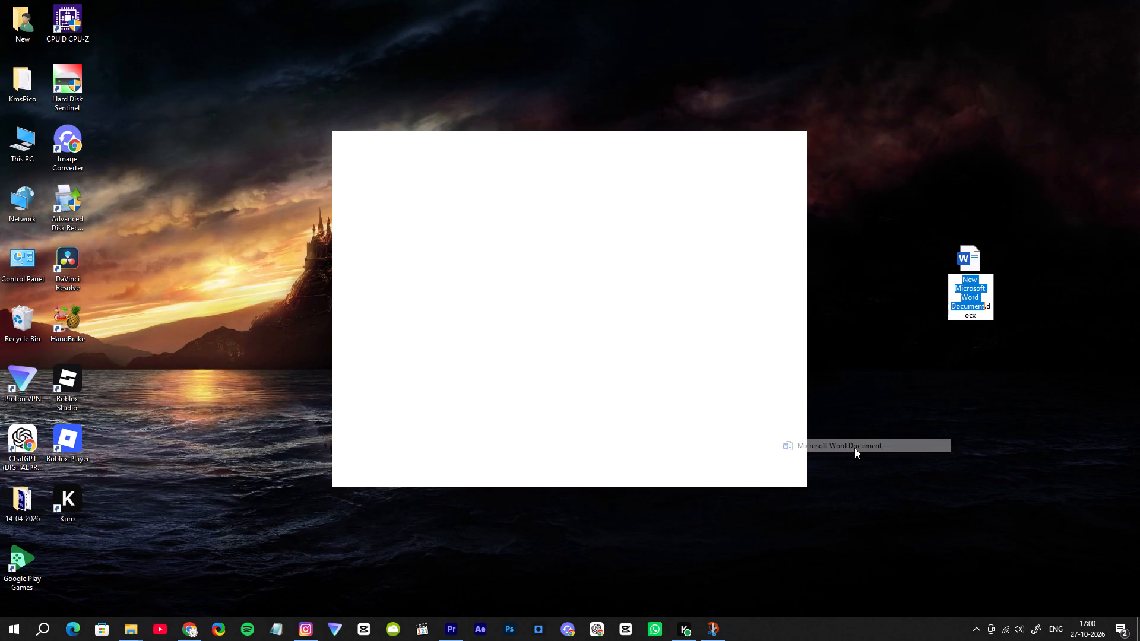
Keep the new Word document's default name on the desktop and open it.
{"action": "left_click", "coordinate": [999, 339]}
{"action": "left_click", "coordinate": [971, 249]}
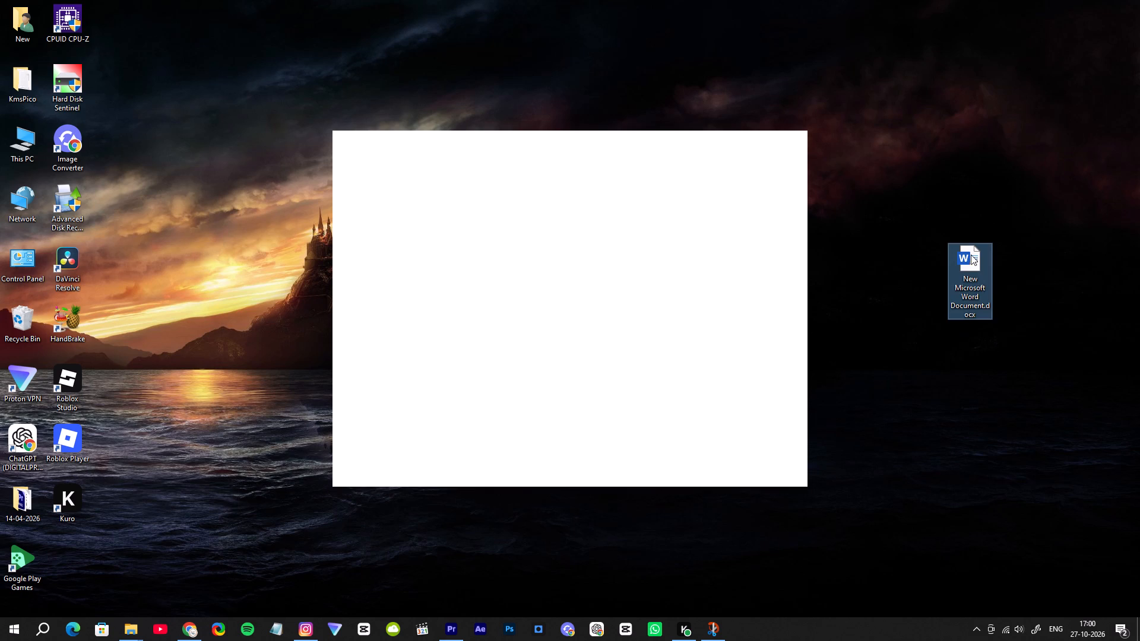
{"action": "double_click", "coordinate": [971, 257]}
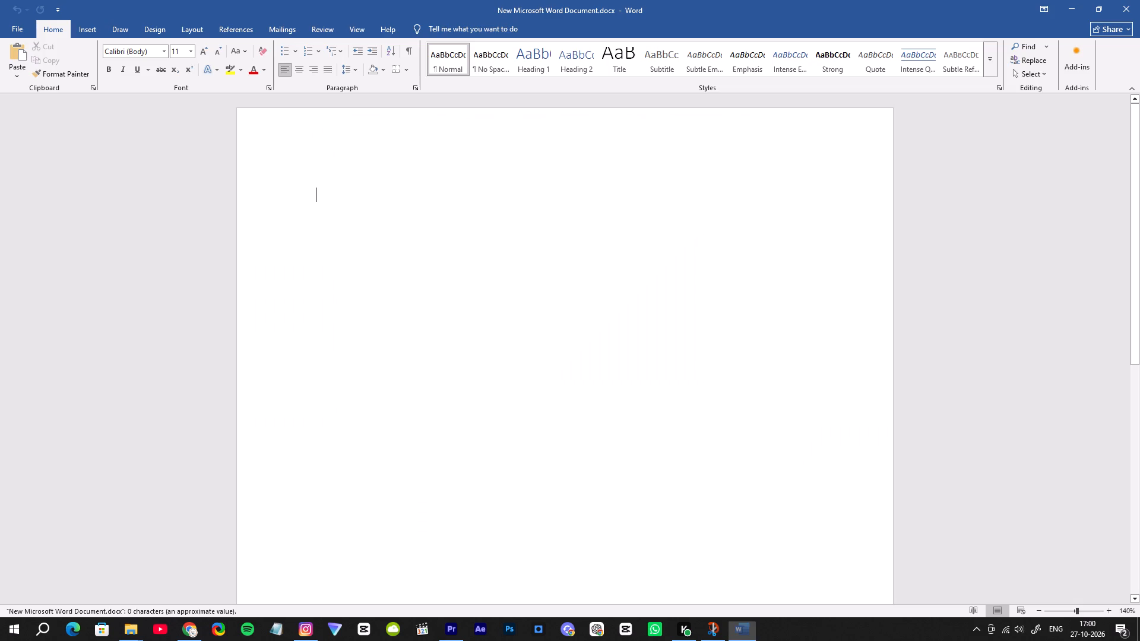
Paste the copied Business Standard, The Hindu Business Line and Onmanorama source list into the blank document.
{"action": "right_click", "coordinate": [320, 180]}
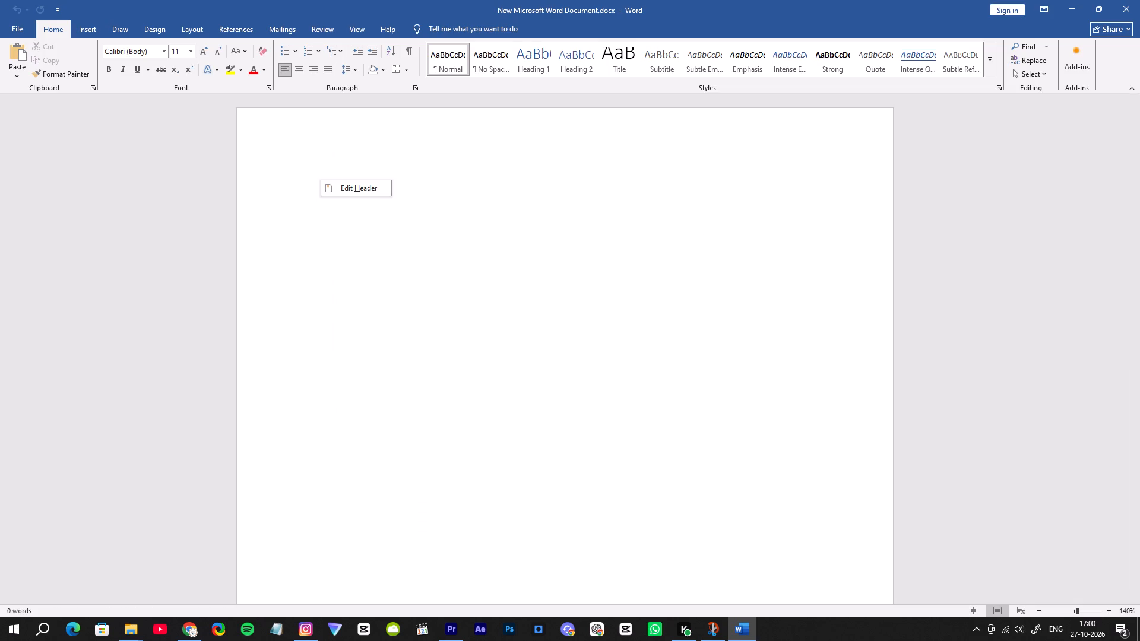
{"action": "right_click", "coordinate": [324, 182]}
{"action": "right_click", "coordinate": [330, 158]}
{"action": "left_click", "coordinate": [354, 226]}
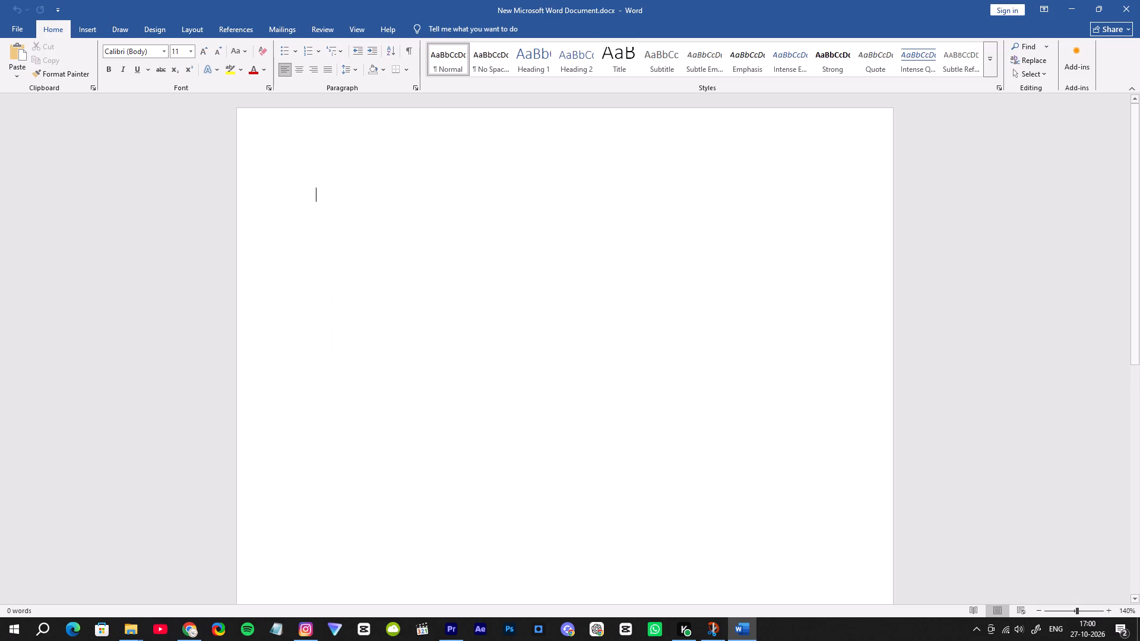
{"action": "key", "text": "ctrl+v"}
{"action": "left_click", "coordinate": [453, 405]}
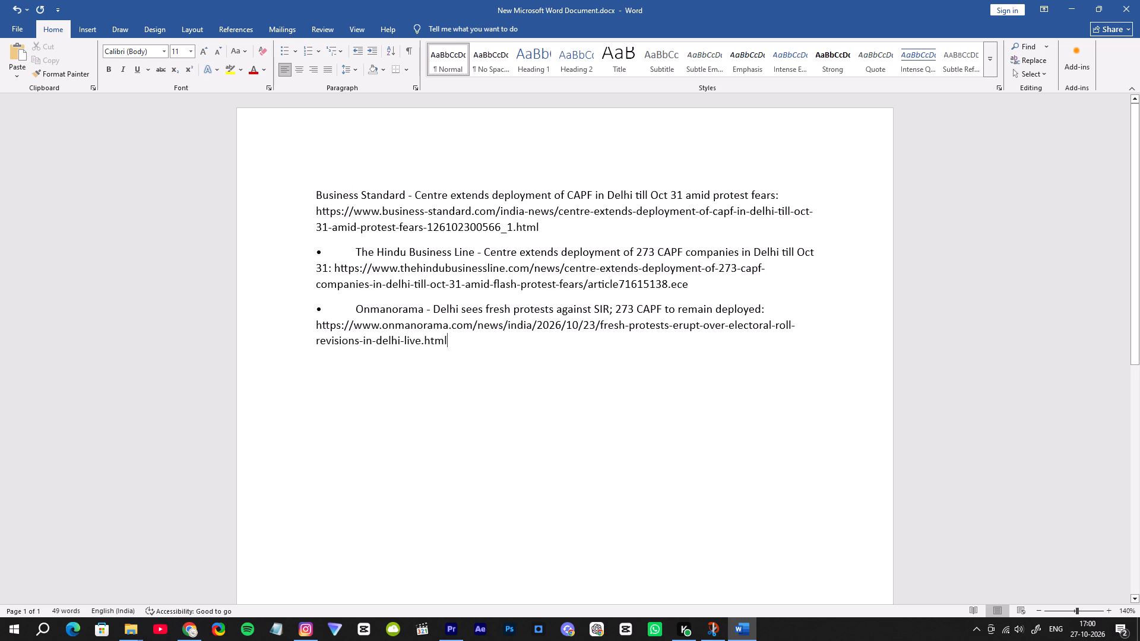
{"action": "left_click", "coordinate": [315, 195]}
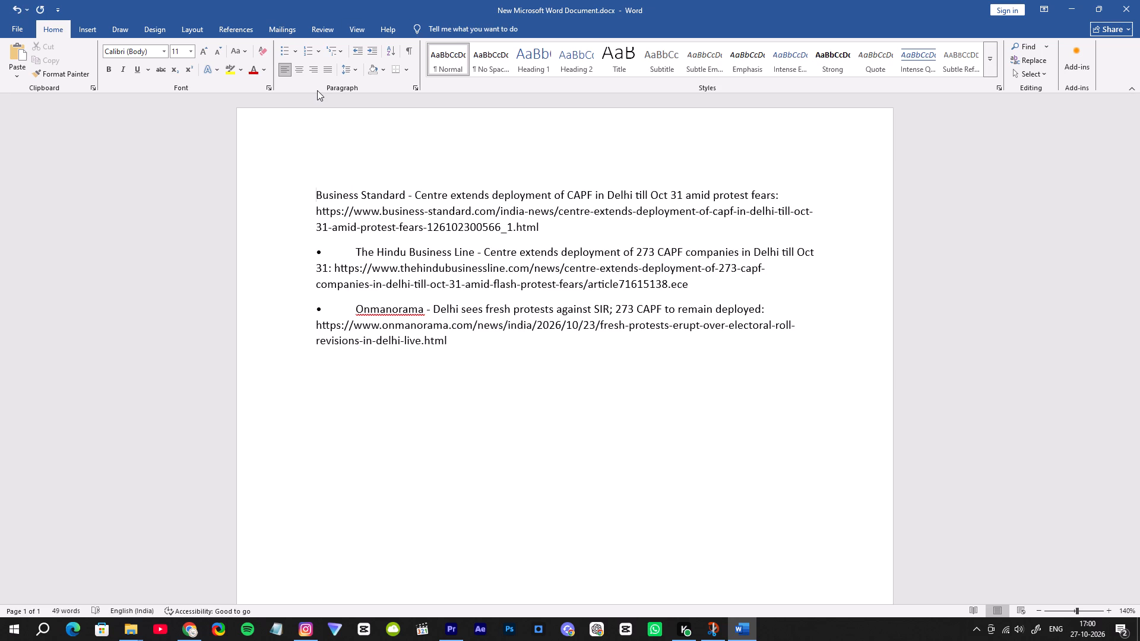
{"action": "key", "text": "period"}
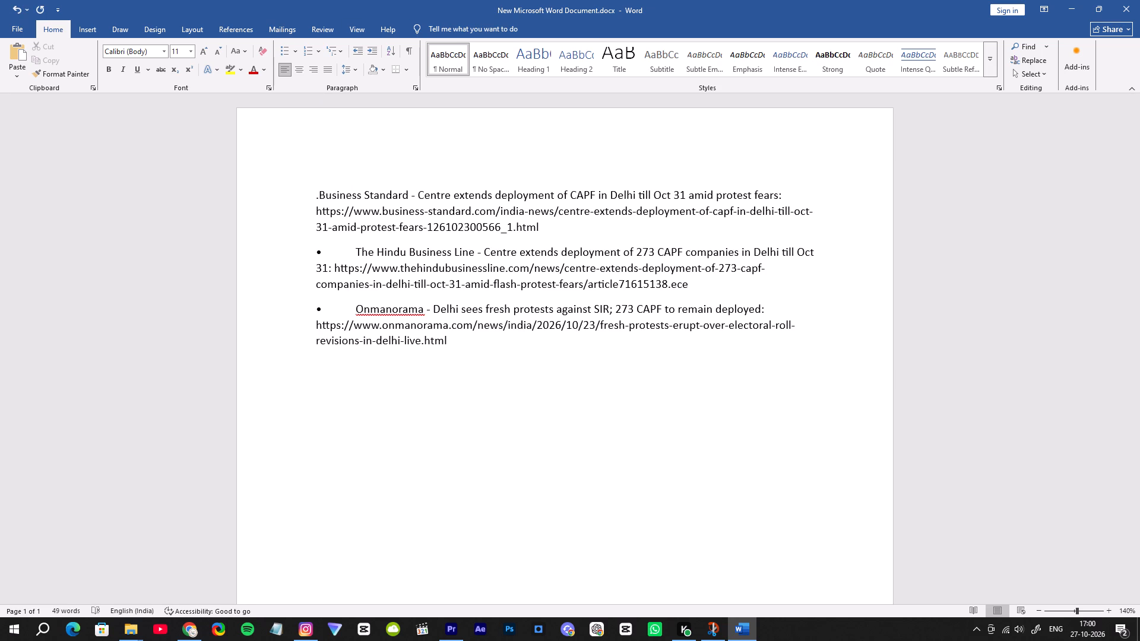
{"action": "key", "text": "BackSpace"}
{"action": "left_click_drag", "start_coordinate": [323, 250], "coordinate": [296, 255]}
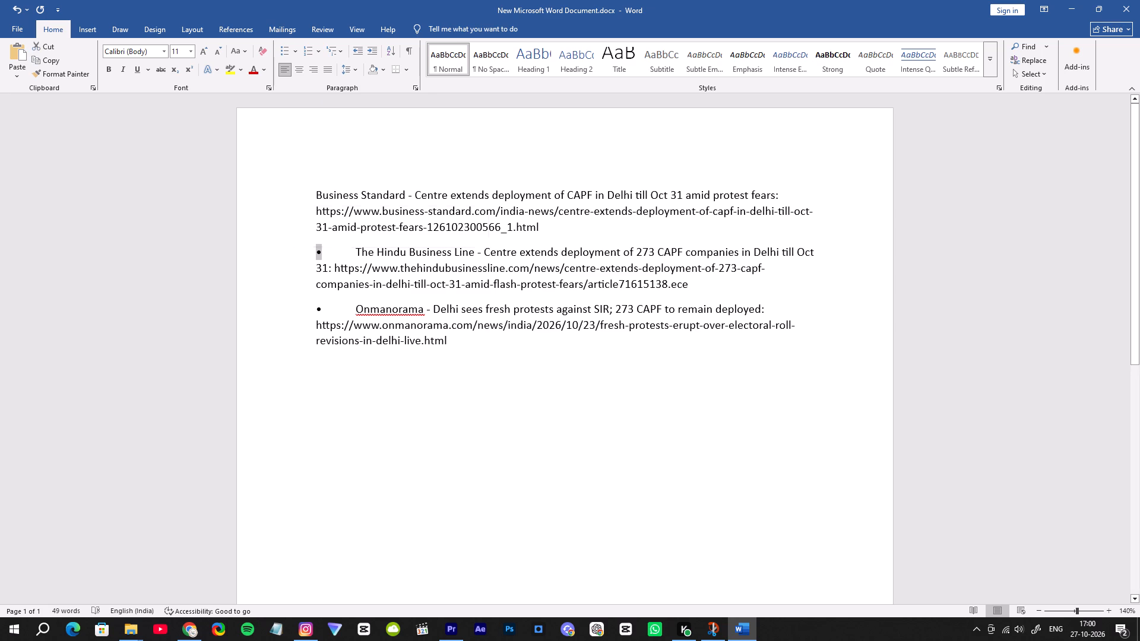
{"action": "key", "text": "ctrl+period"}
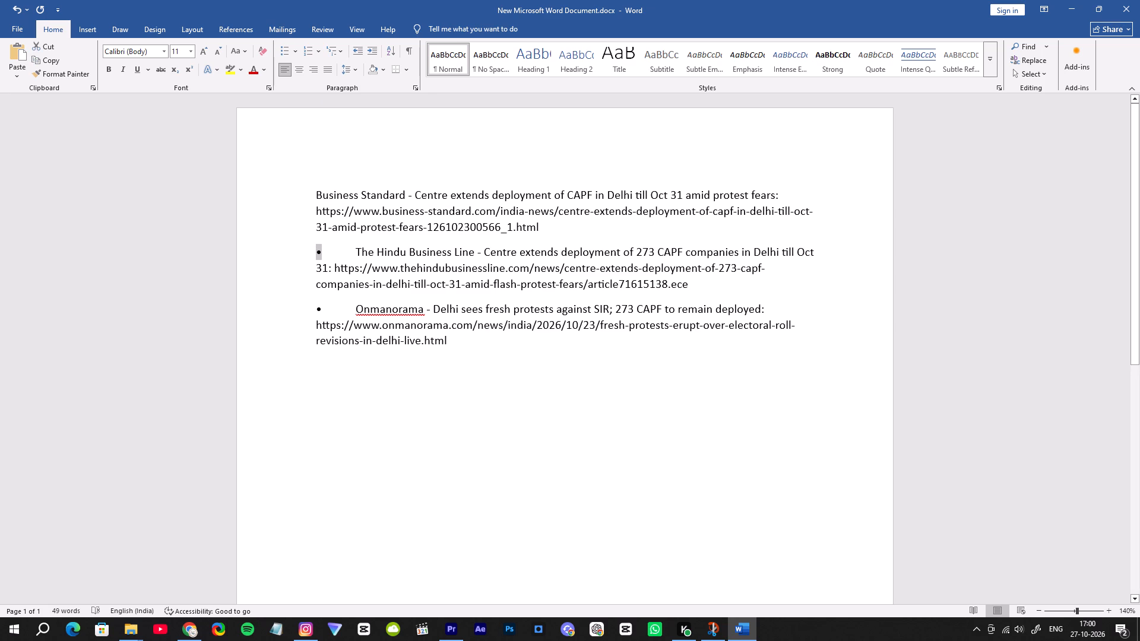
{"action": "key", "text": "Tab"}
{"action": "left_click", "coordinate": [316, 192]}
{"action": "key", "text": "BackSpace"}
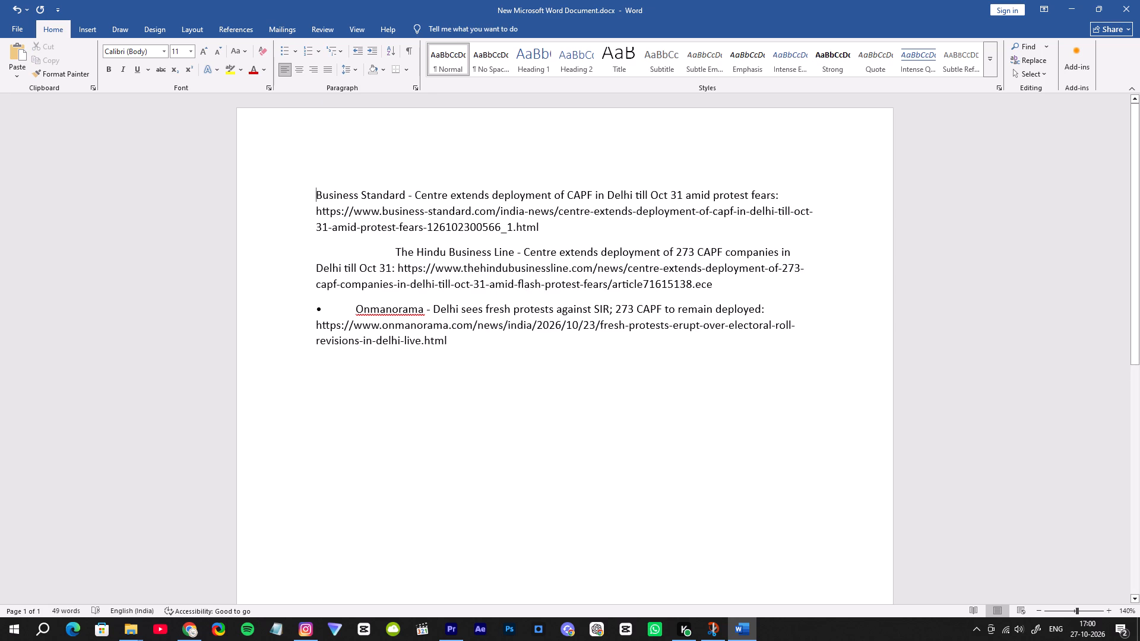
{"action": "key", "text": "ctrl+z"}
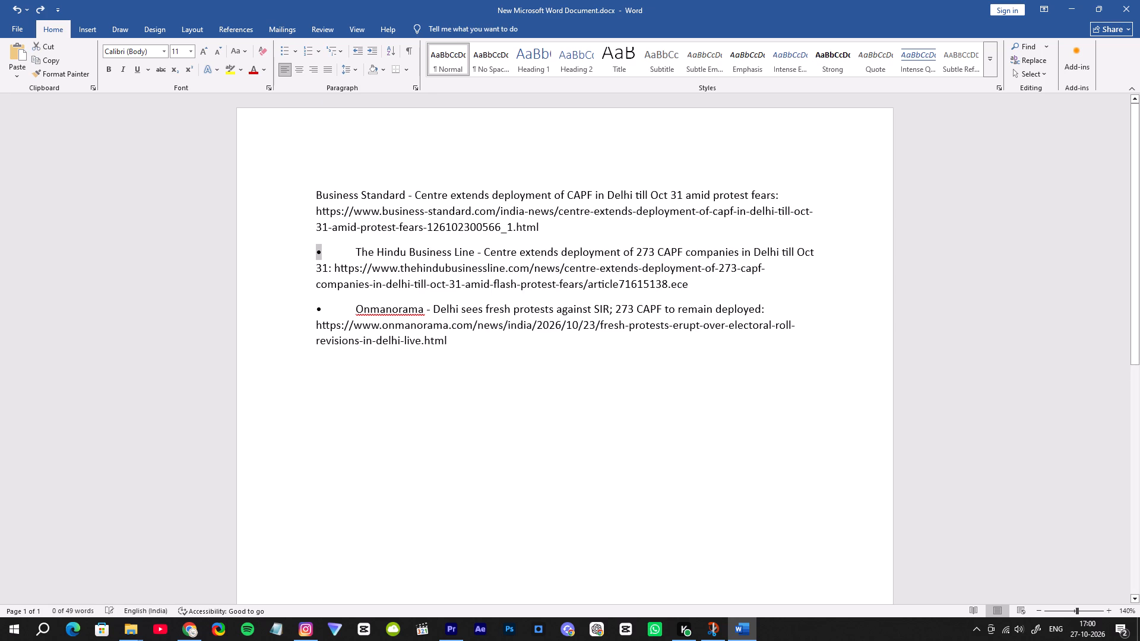
Copy the bullet from The Hindu Business Line entry to the start of the Business Standard entry, followed by a space and a tab.
{"action": "key", "text": "ctrl+c"}
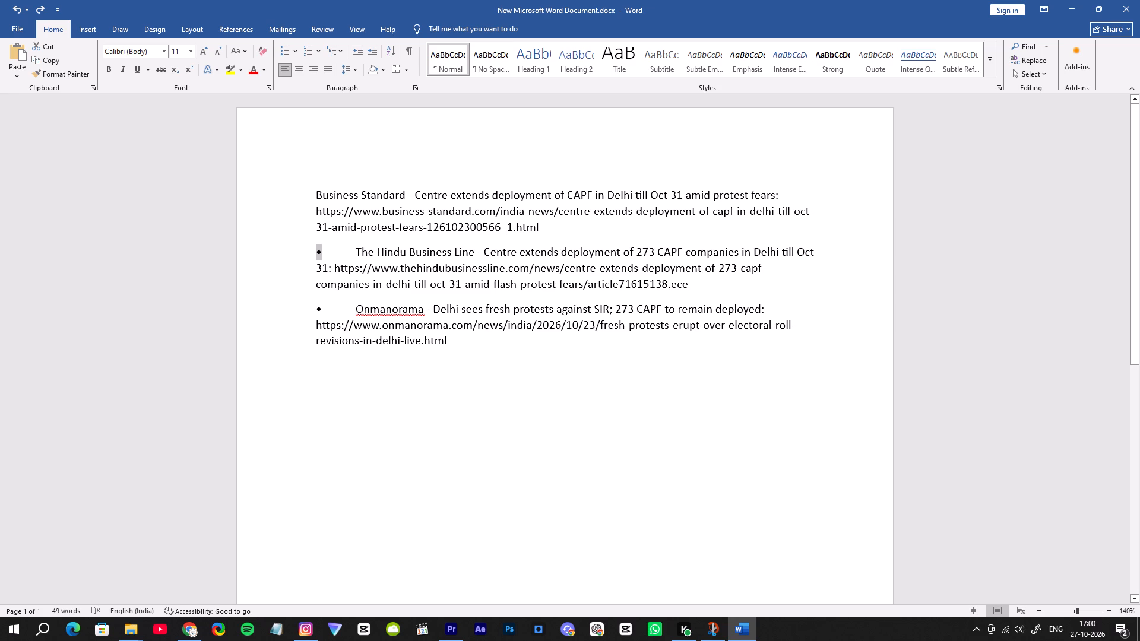
{"action": "left_click", "coordinate": [314, 193]}
{"action": "key", "text": "ctrl+v"}
{"action": "key", "text": "space"}
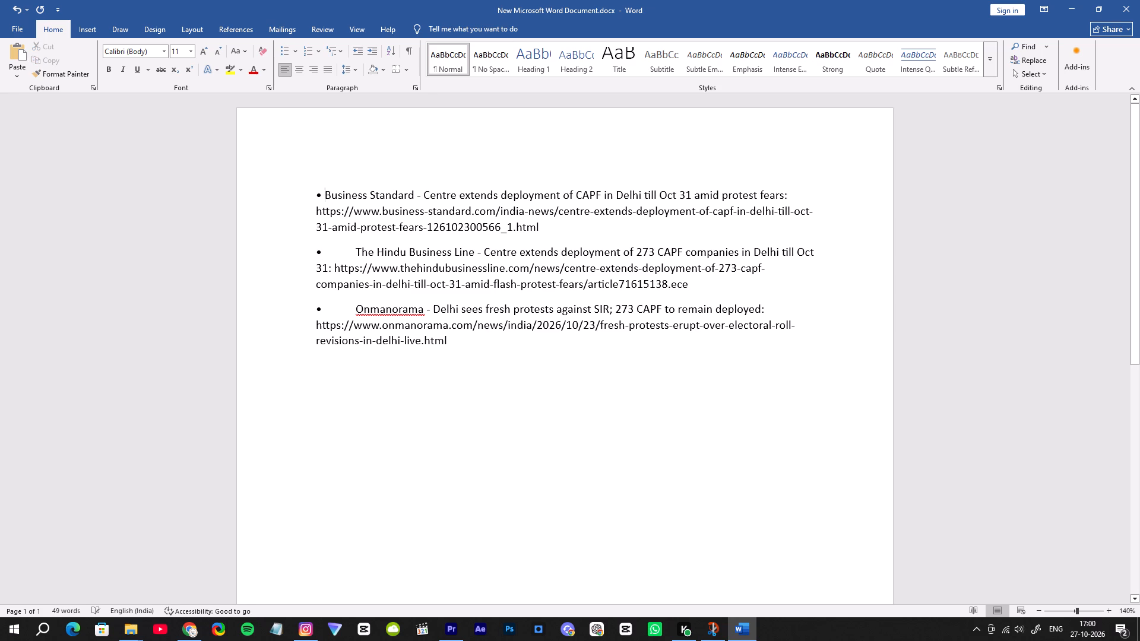
{"action": "key", "text": "Tab"}
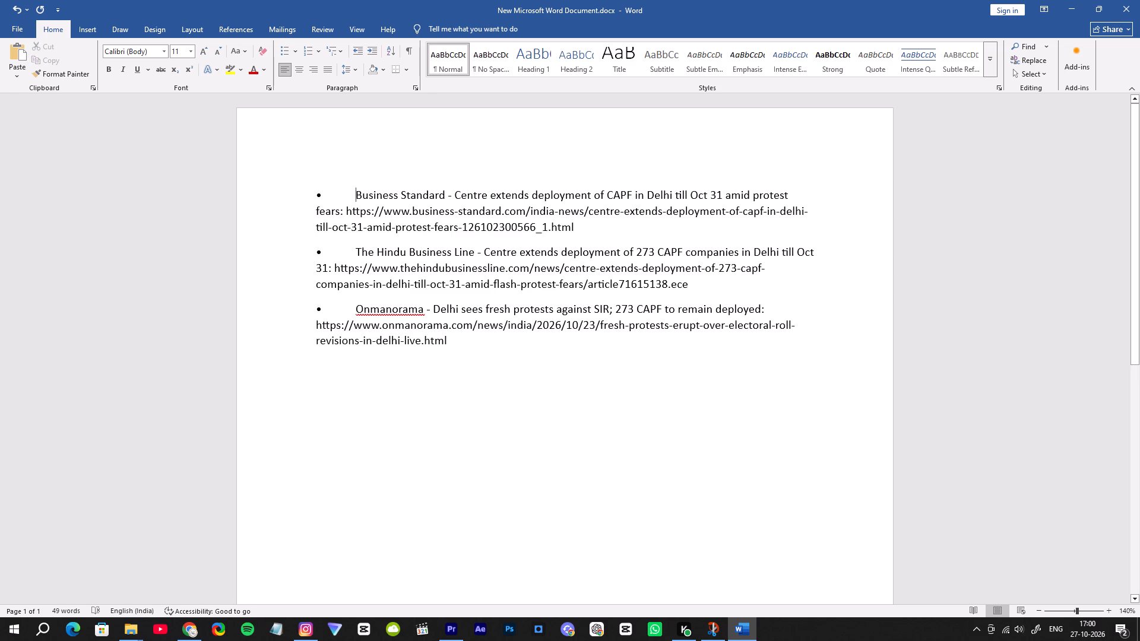
{"action": "left_click", "coordinate": [389, 419]}
Set up printing of the source list with Microsoft Print to PDF and Print to File enabled.
{"action": "key", "text": "ctrl+p"}
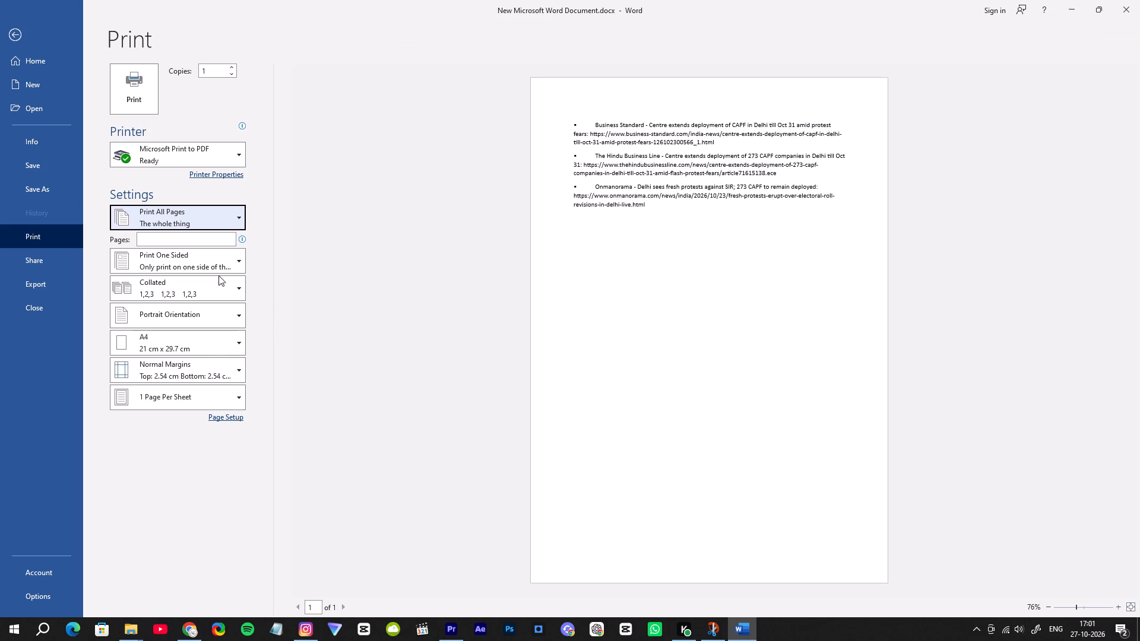
{"action": "left_click", "coordinate": [240, 156]}
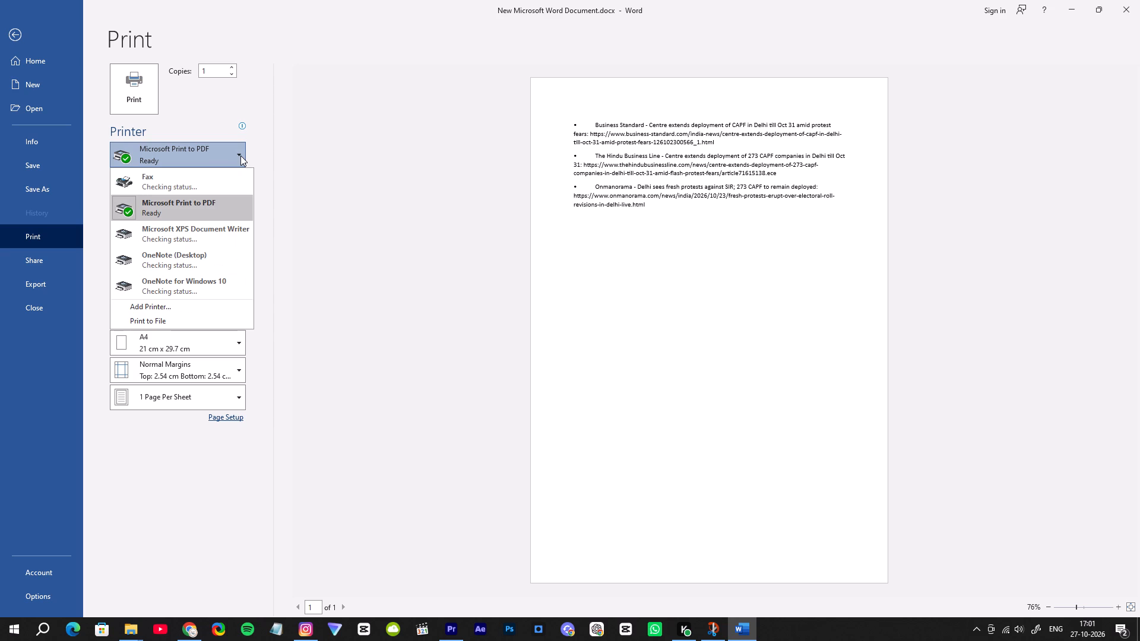
{"action": "left_click", "coordinate": [176, 320]}
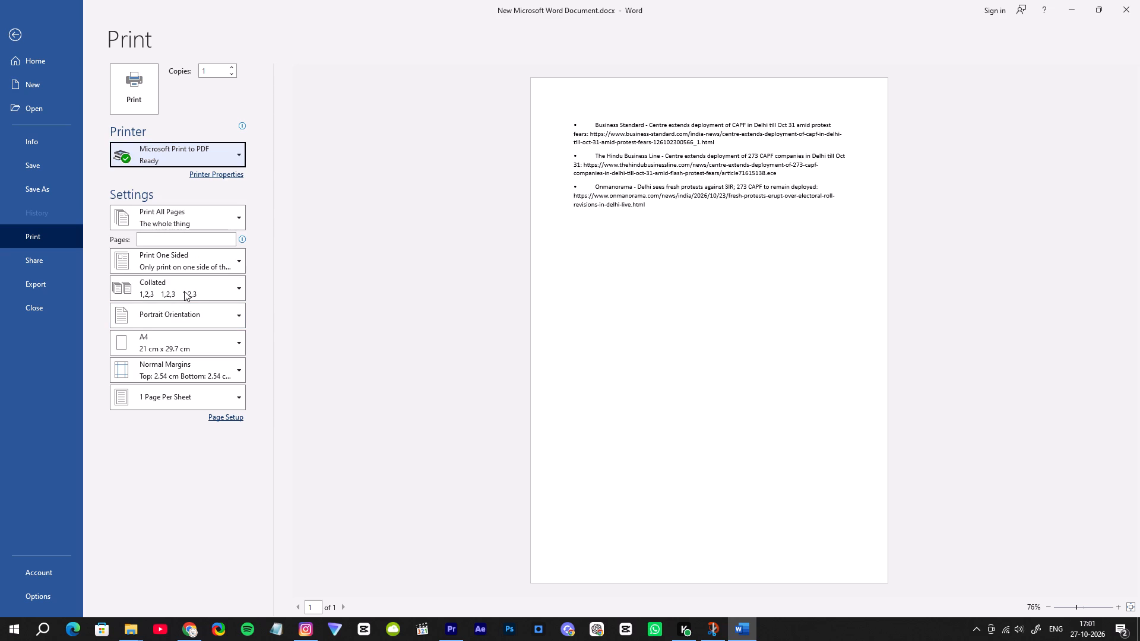
{"action": "left_click", "coordinate": [194, 157]}
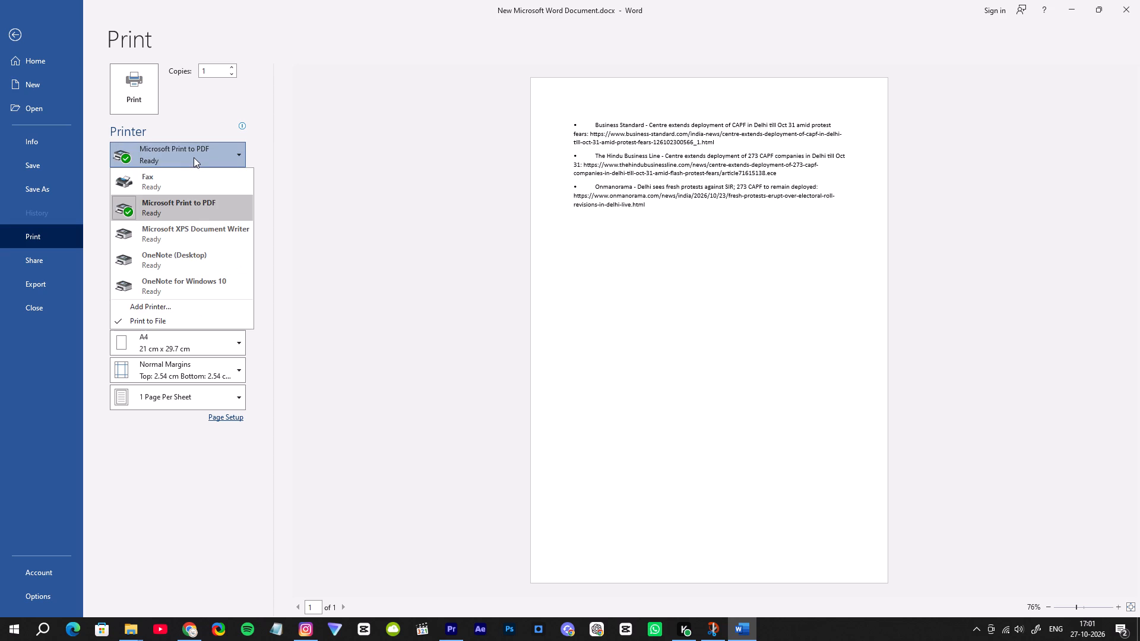
{"action": "left_click", "coordinate": [207, 214]}
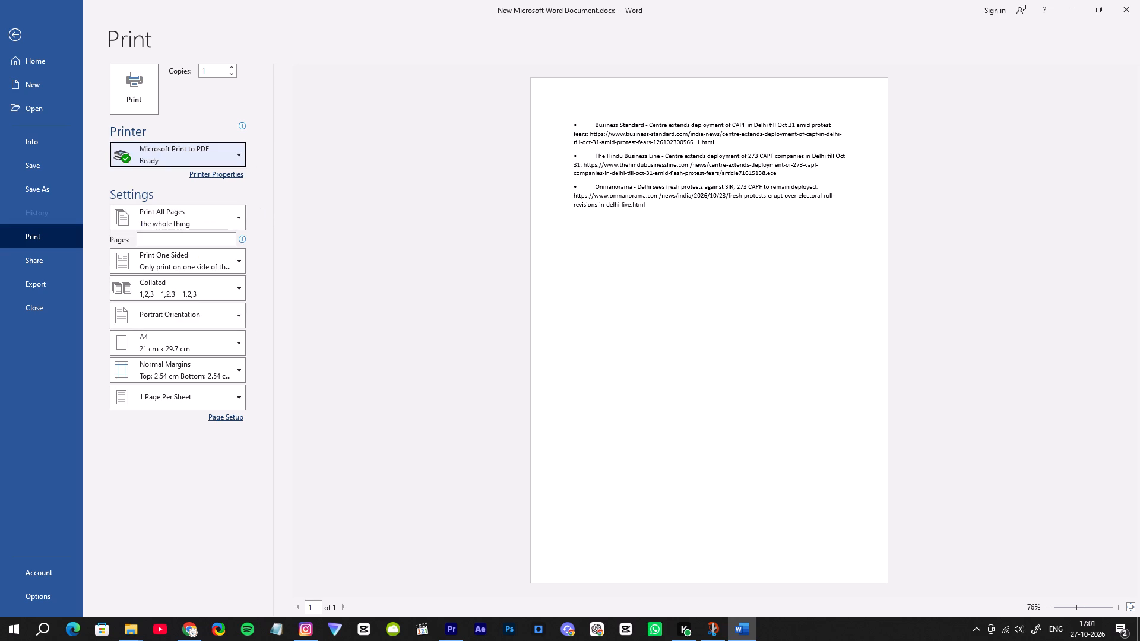
Print the source list to a file named 123 in the 26-10-2026 reels folder.
{"action": "left_click", "coordinate": [140, 97]}
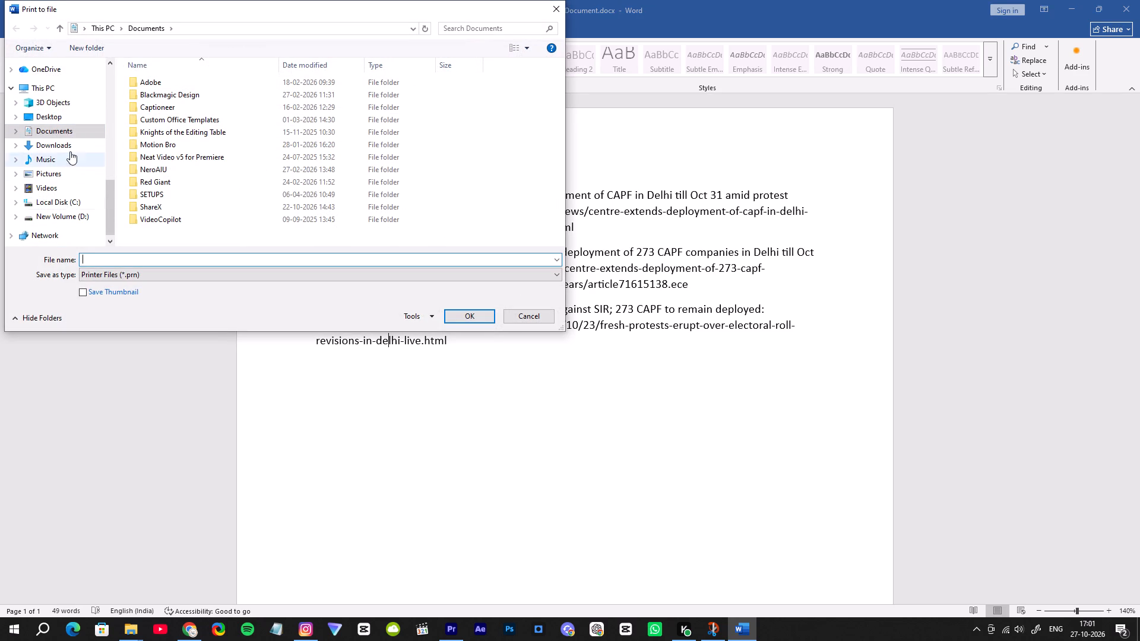
{"action": "scroll", "coordinate": [66, 138], "scroll_direction": "up", "scroll_amount": 6}
{"action": "left_click", "coordinate": [66, 107]}
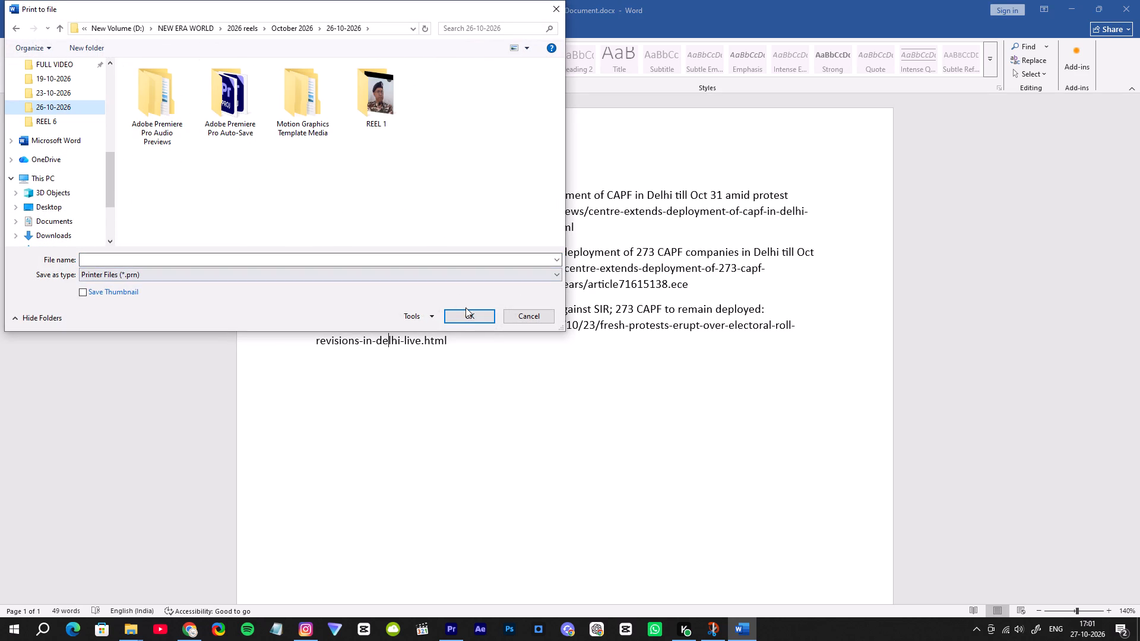
{"action": "left_click", "coordinate": [469, 316]}
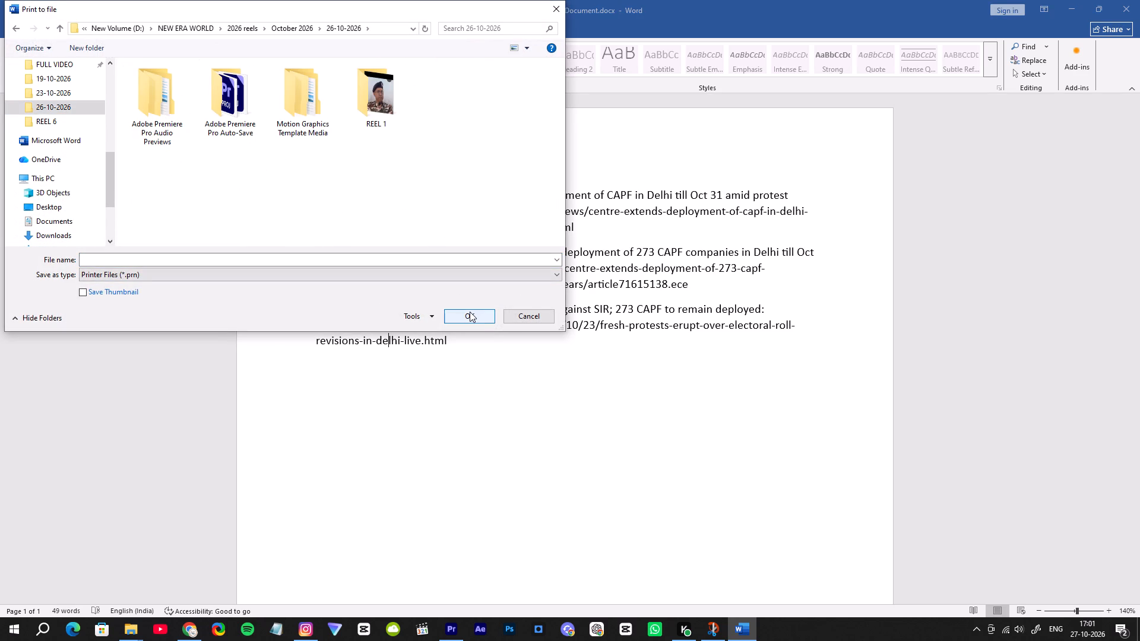
{"action": "left_click", "coordinate": [480, 315]}
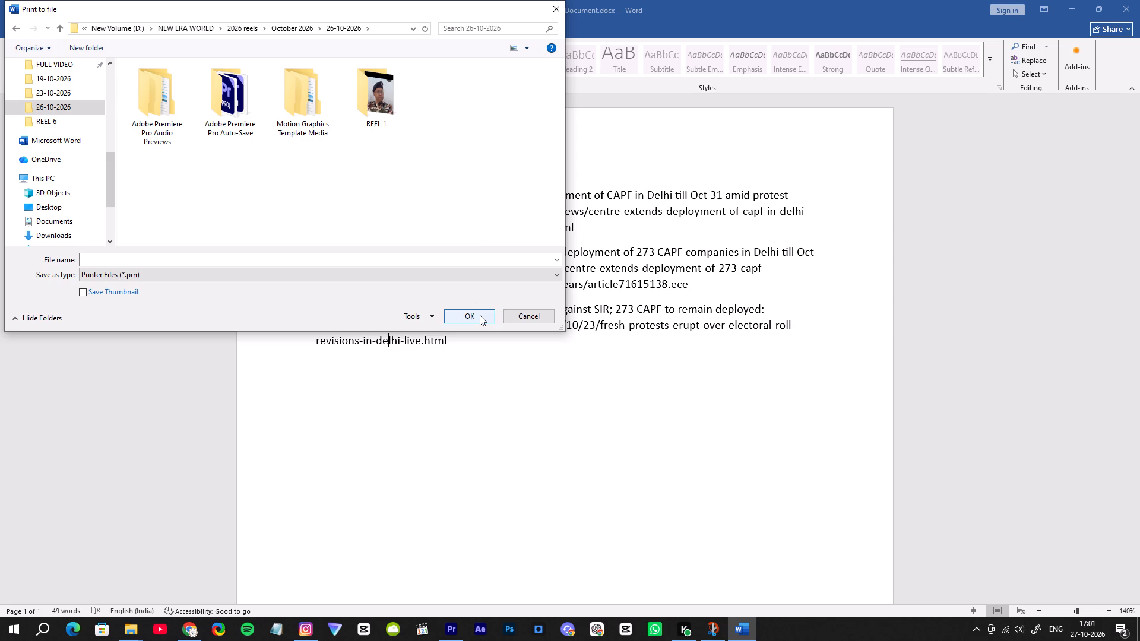
{"action": "double_click", "coordinate": [480, 315]}
{"action": "left_click", "coordinate": [125, 261]}
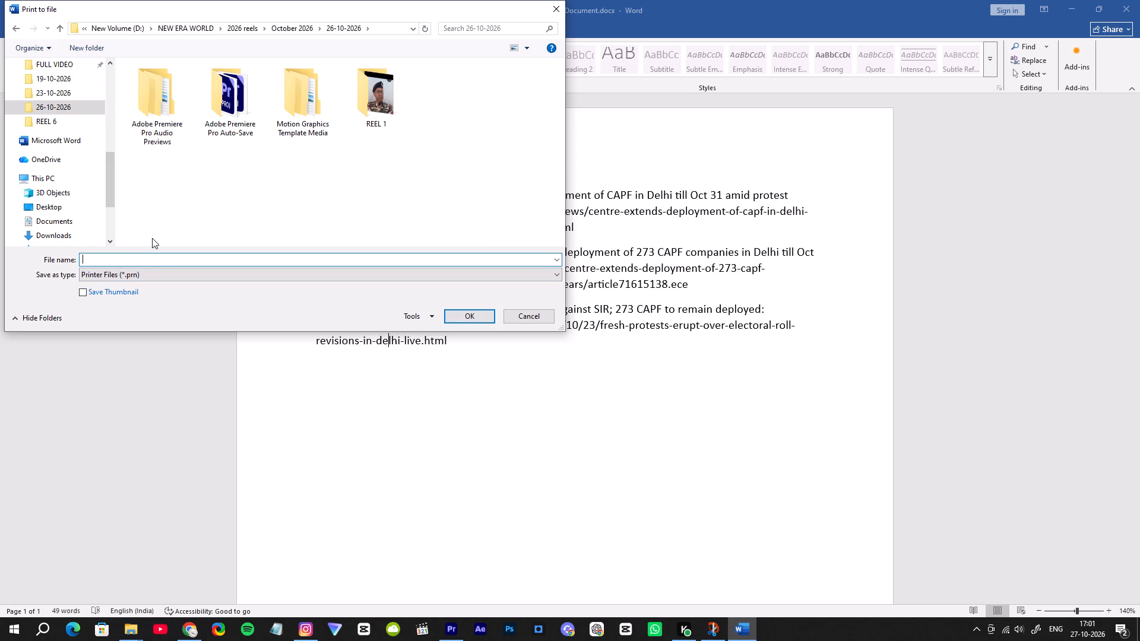
{"action": "type", "text": "123"}
{"action": "left_click", "coordinate": [483, 316]}
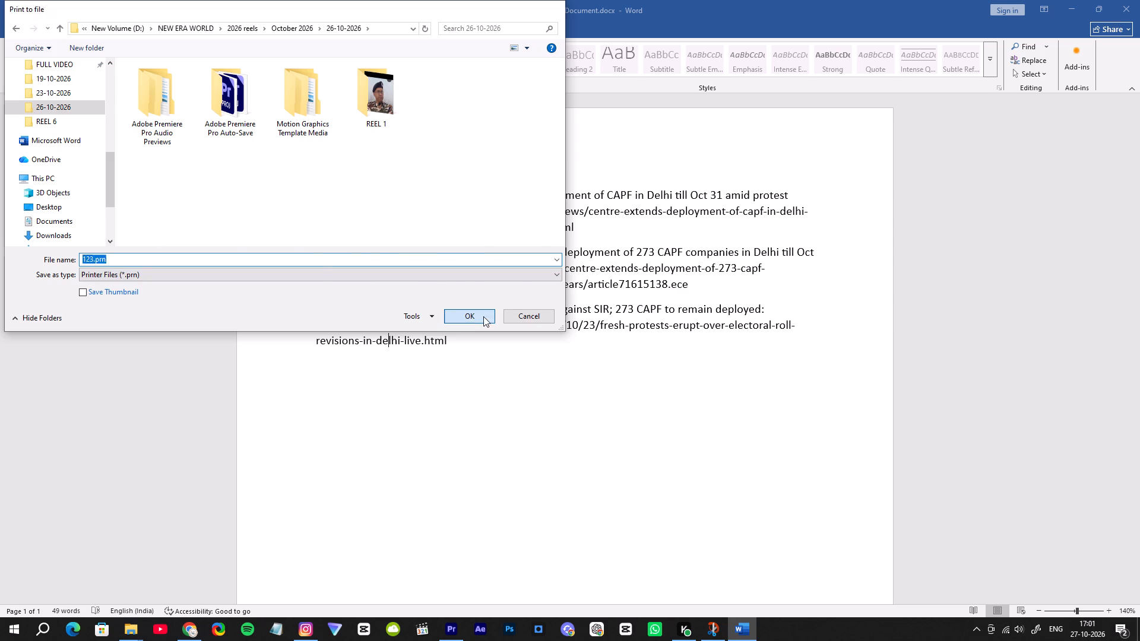
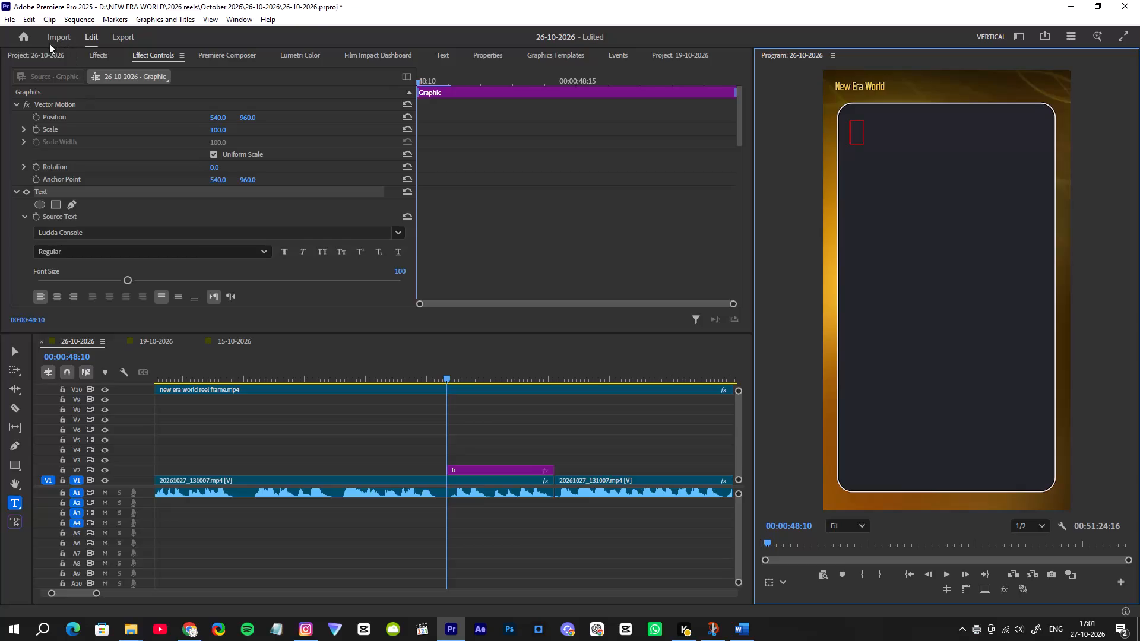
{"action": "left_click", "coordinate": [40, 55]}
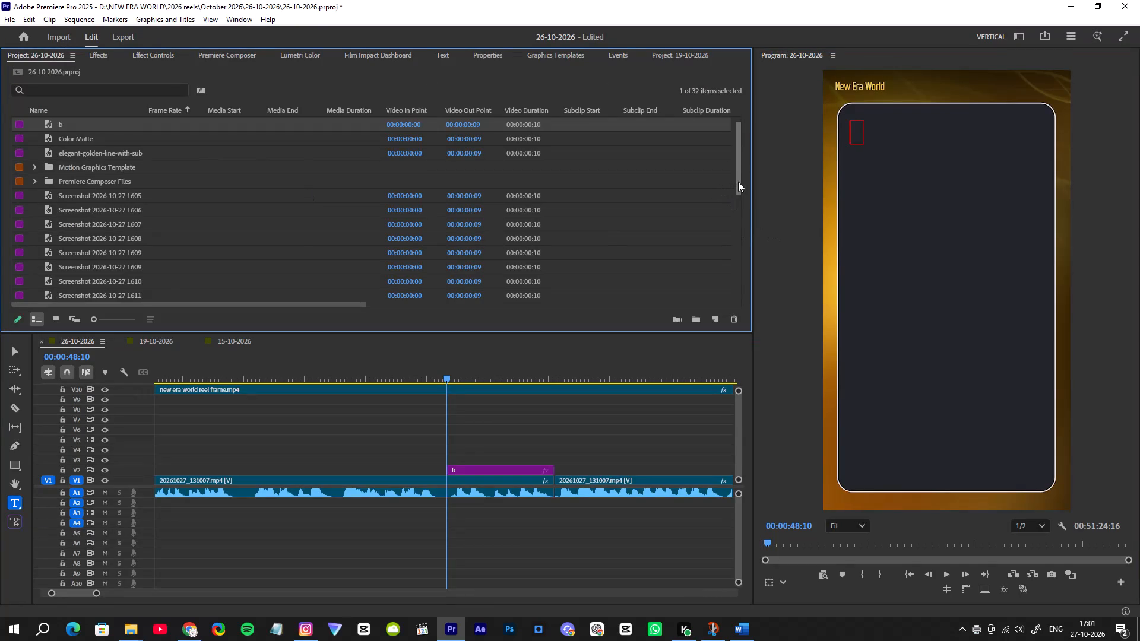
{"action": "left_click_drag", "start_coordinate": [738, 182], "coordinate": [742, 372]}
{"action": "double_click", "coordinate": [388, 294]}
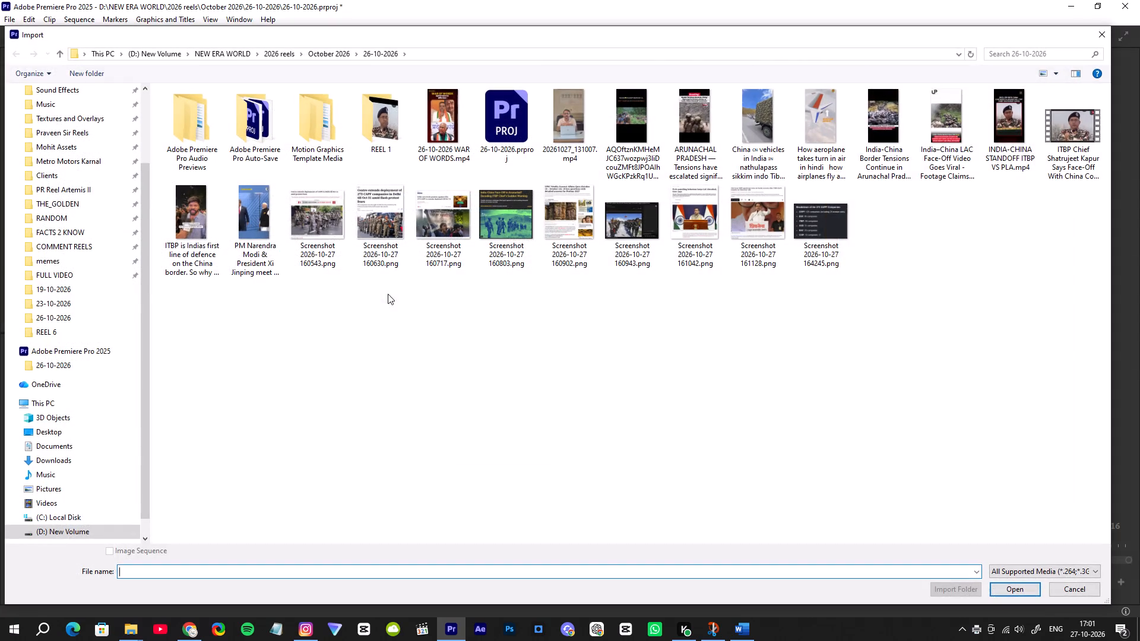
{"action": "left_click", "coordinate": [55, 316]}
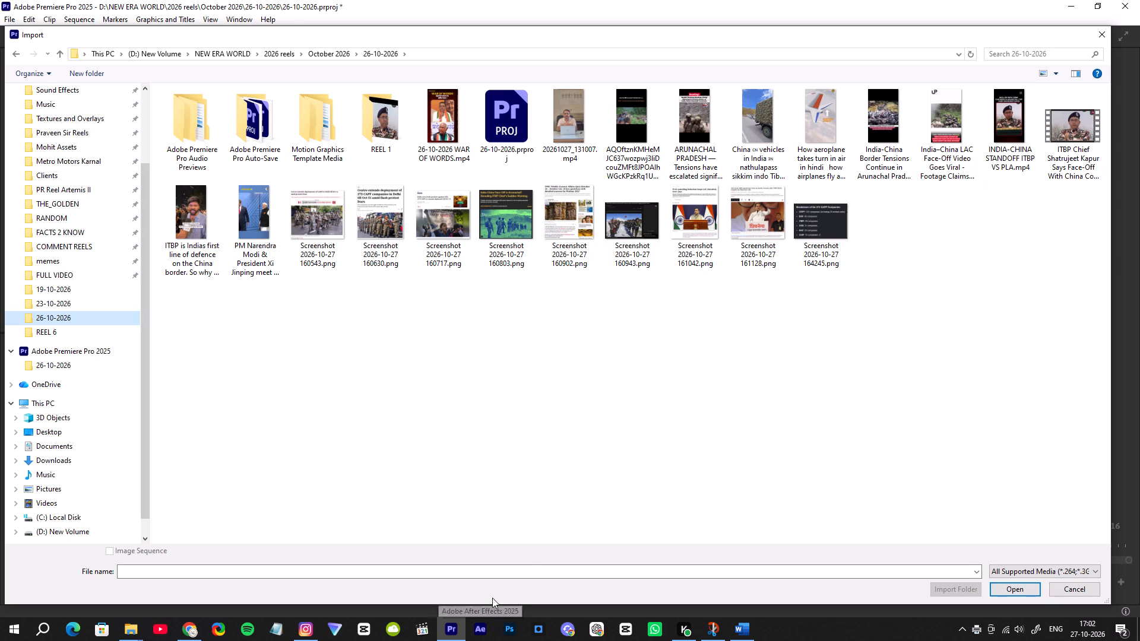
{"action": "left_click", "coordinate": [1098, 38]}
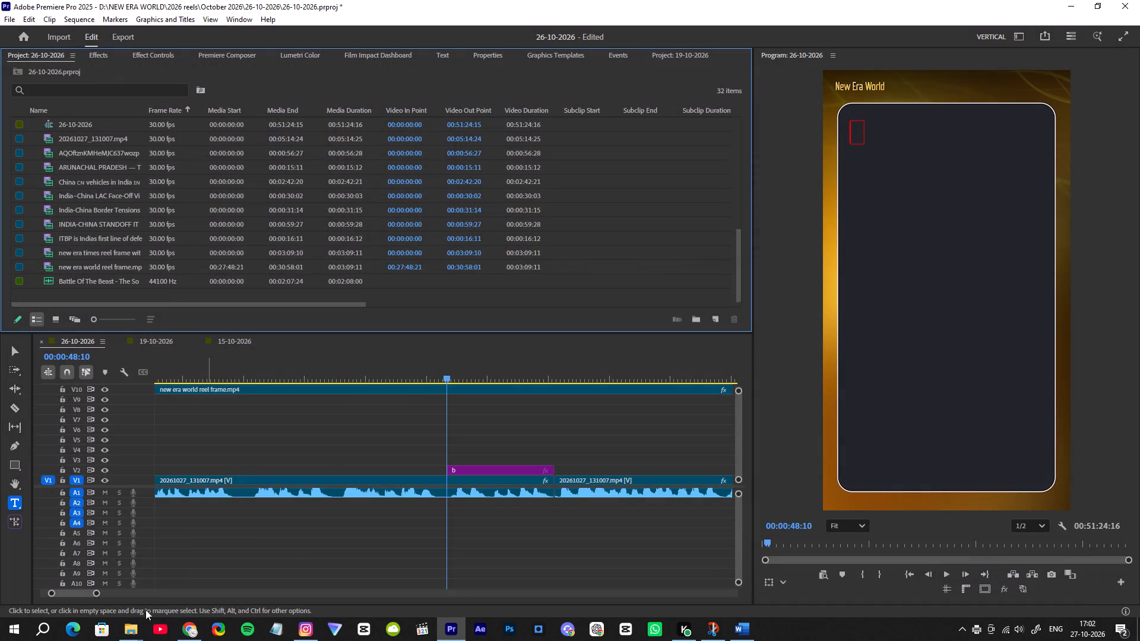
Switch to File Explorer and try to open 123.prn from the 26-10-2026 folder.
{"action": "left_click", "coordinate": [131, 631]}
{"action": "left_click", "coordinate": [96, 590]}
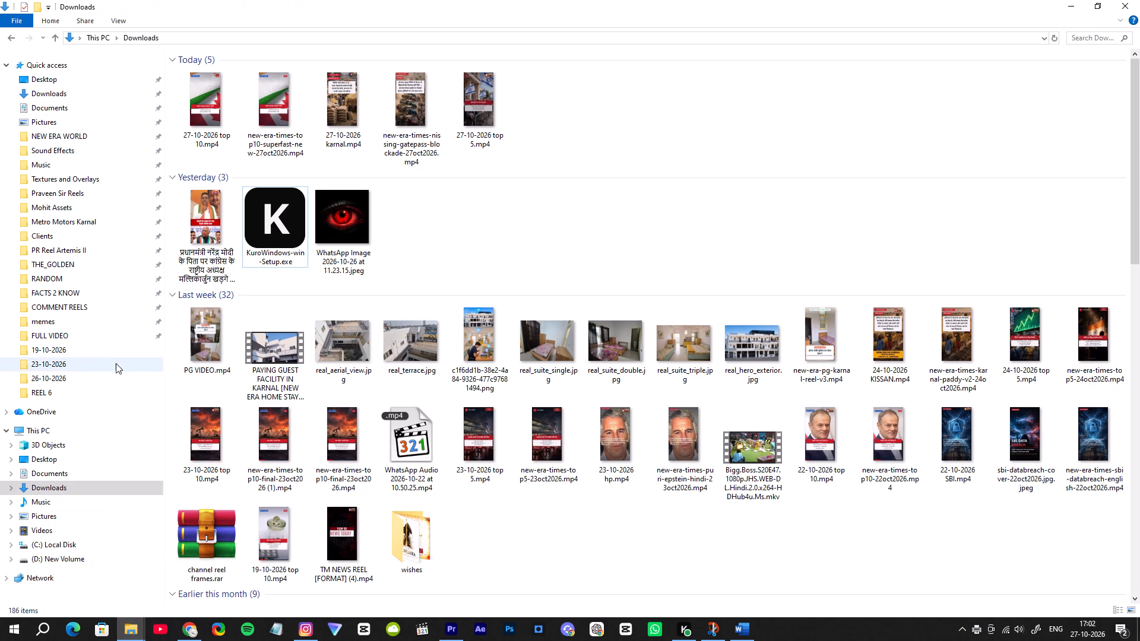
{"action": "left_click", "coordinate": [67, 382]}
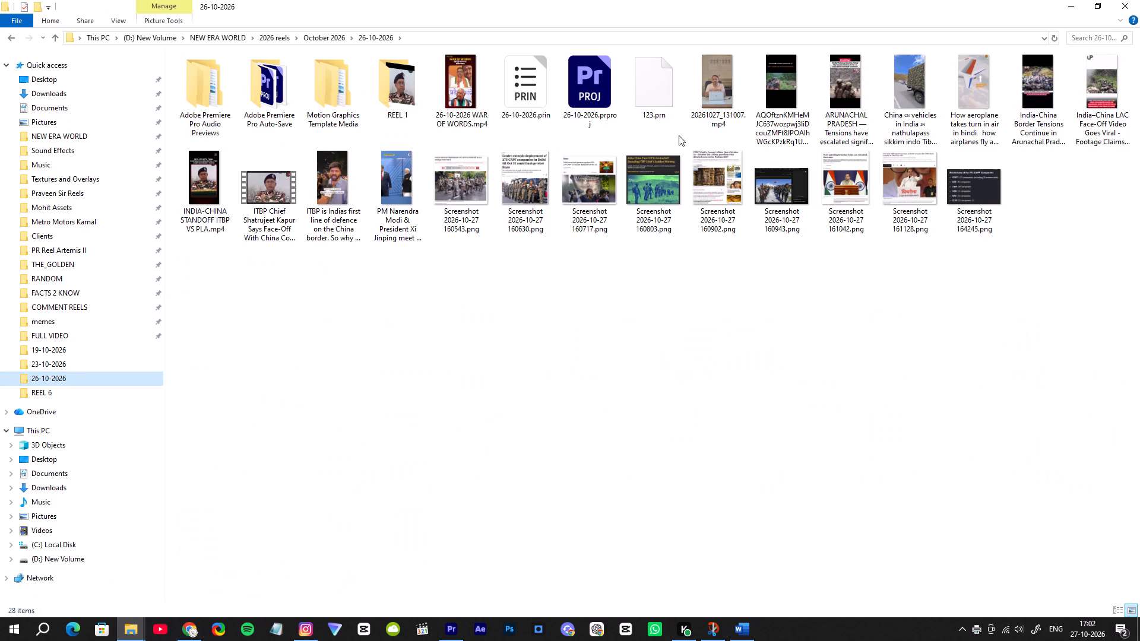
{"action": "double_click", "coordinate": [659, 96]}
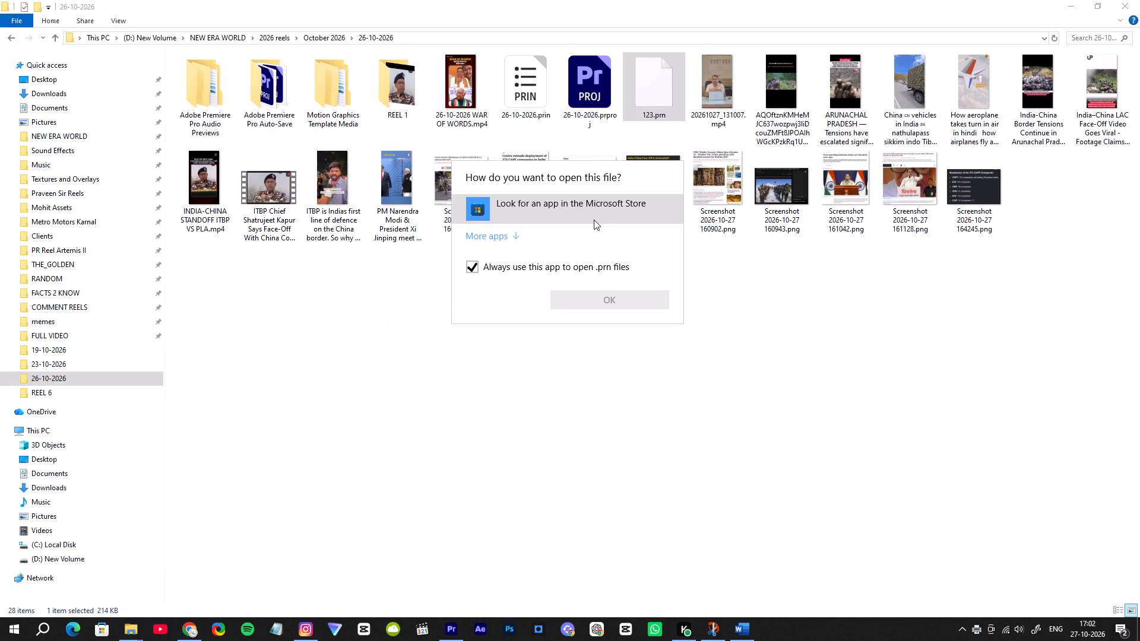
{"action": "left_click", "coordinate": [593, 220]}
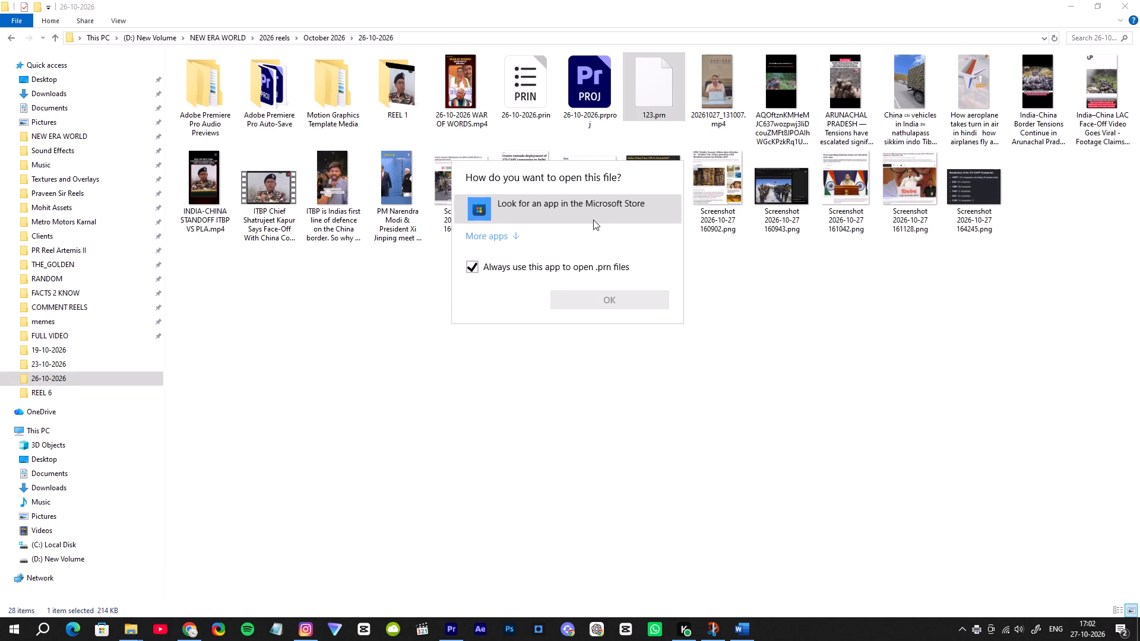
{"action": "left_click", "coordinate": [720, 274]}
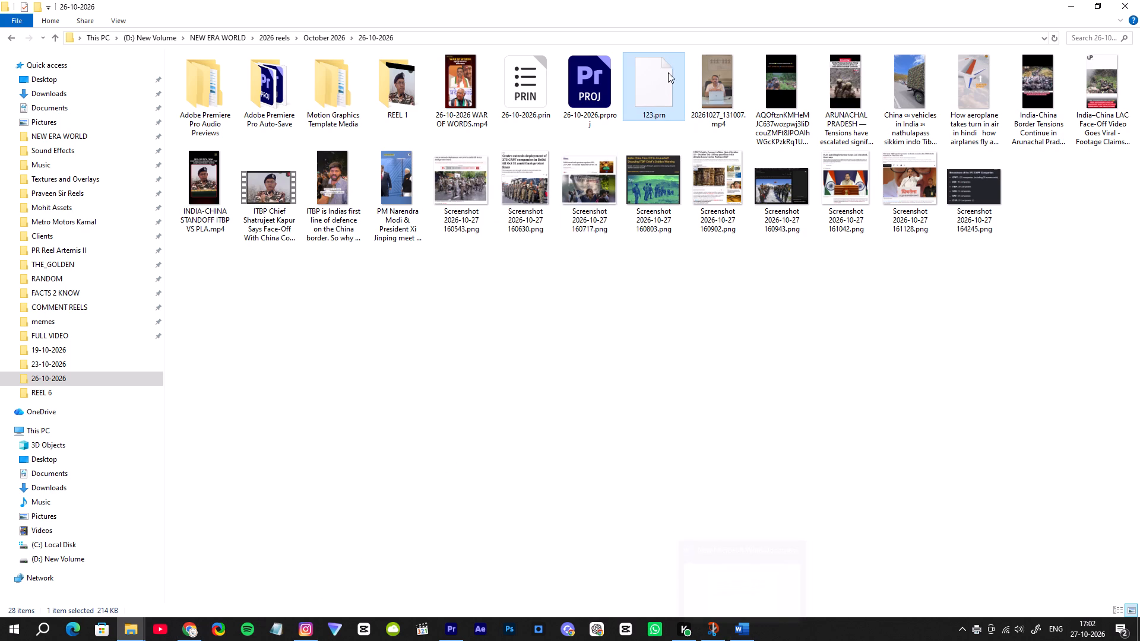
Switch to Word, capture a snip of the three-entry CAPF source list, and save it as a PNG in the 26-10-2026 folder.
{"action": "left_click", "coordinate": [745, 633]}
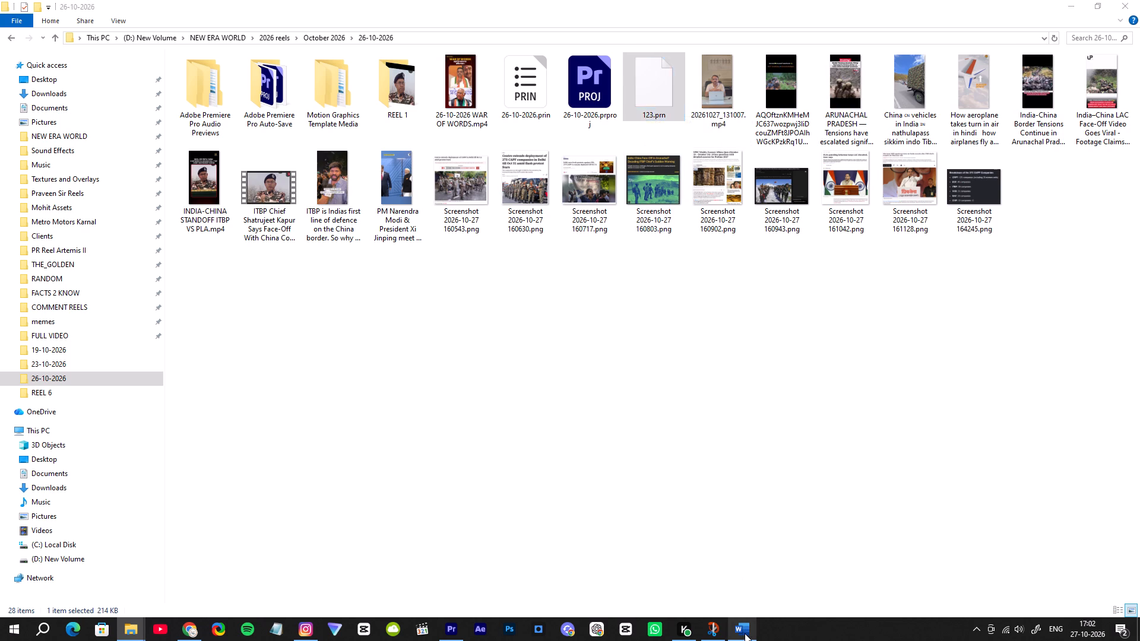
{"action": "left_click", "coordinate": [679, 540]}
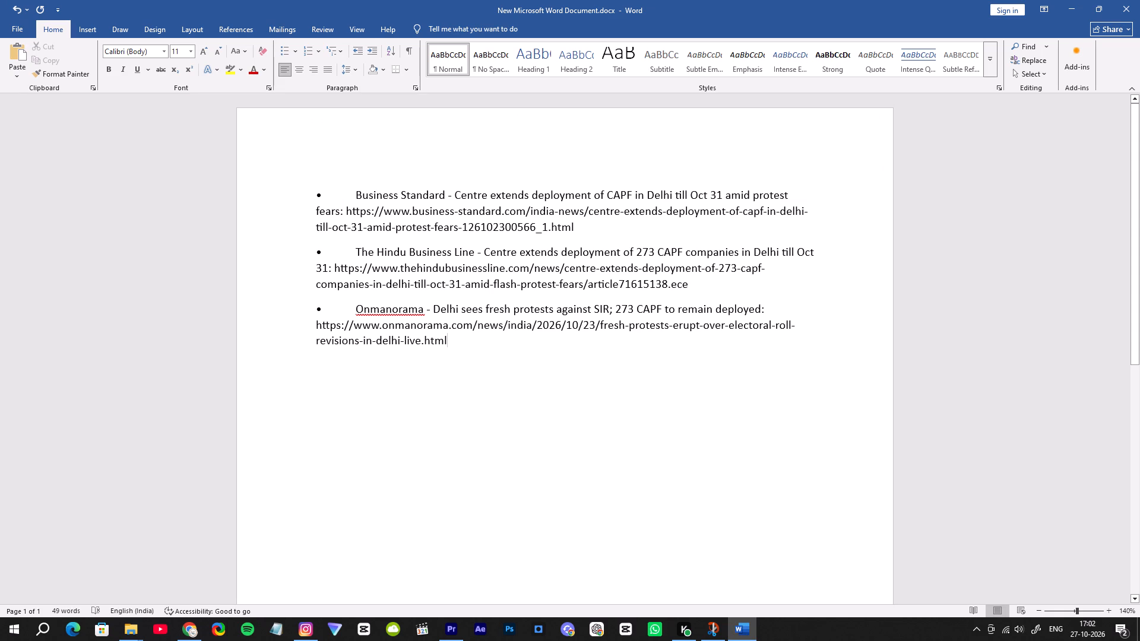
{"action": "key", "text": "shift+super+s"}
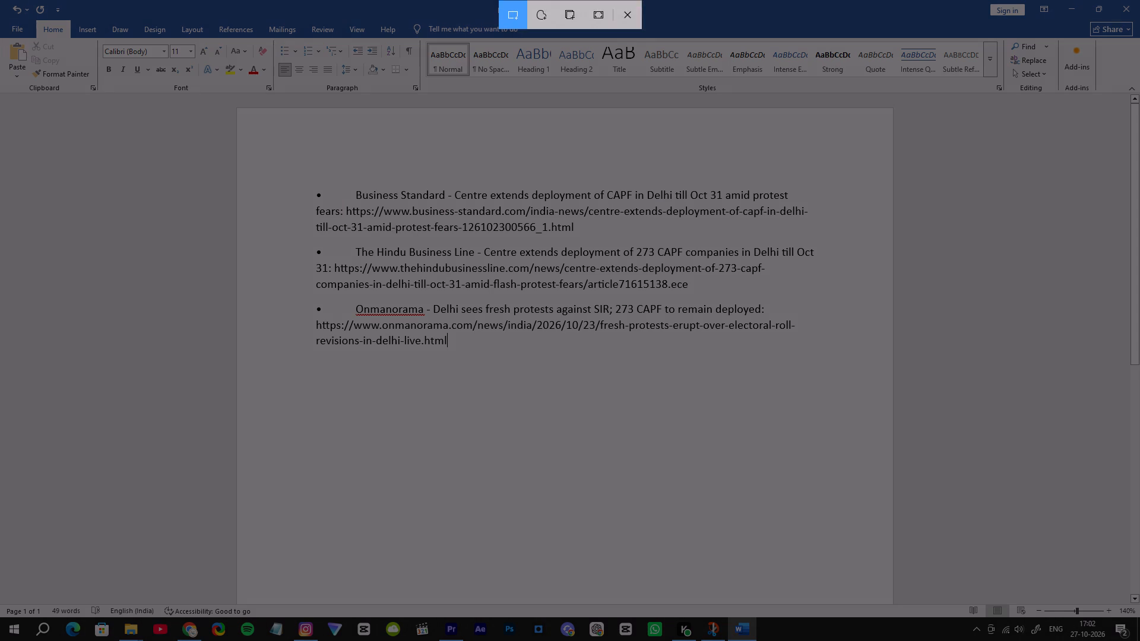
{"action": "left_click_drag", "start_coordinate": [297, 142], "coordinate": [837, 434]}
{"action": "left_click", "coordinate": [1063, 506]}
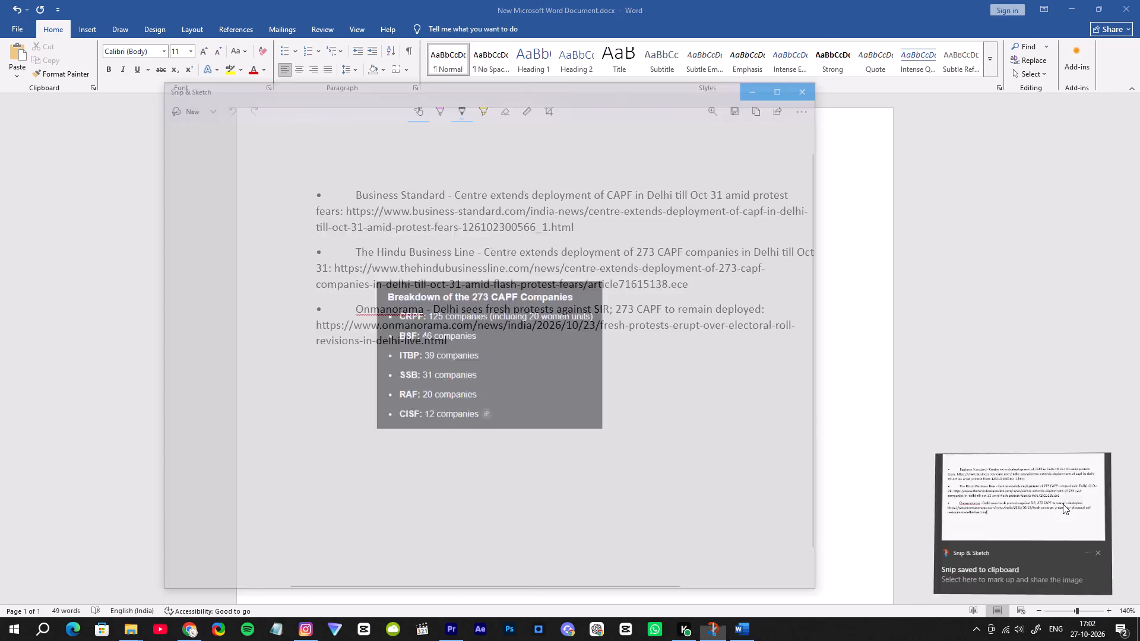
{"action": "left_click", "coordinate": [751, 70]}
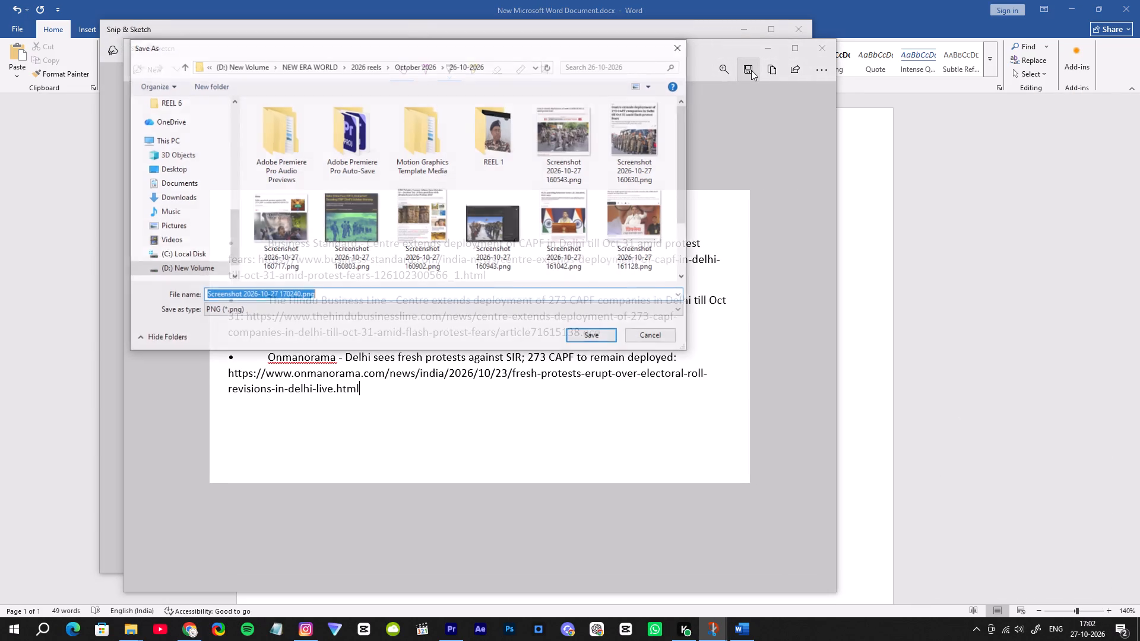
{"action": "left_click", "coordinate": [598, 334]}
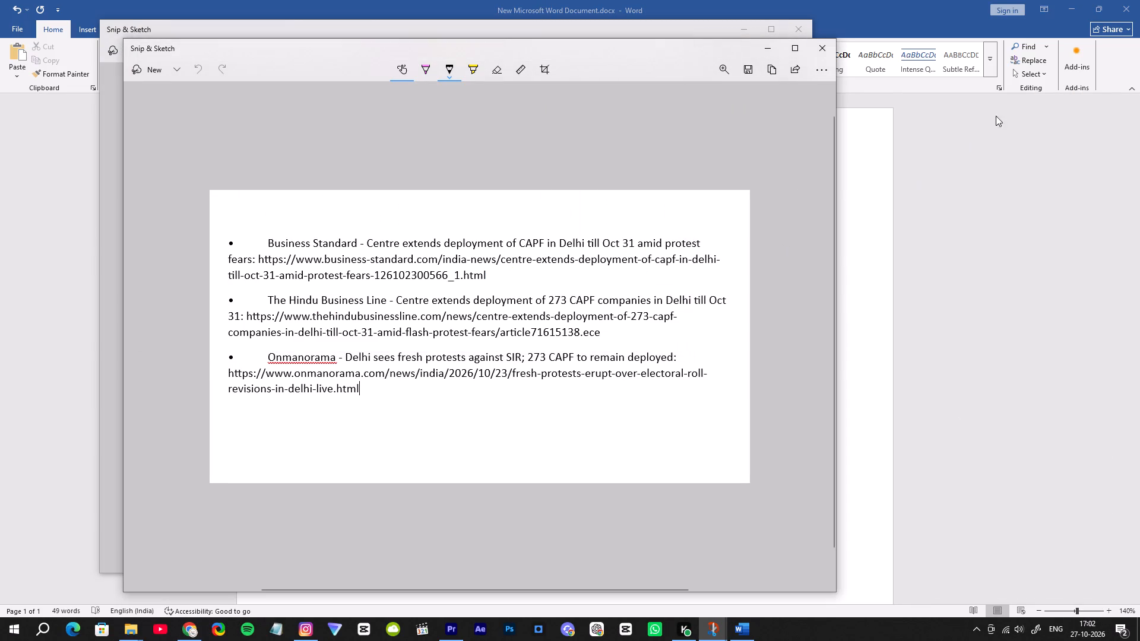
{"action": "left_click", "coordinate": [822, 51]}
{"action": "left_click", "coordinate": [797, 21]}
{"action": "left_click", "coordinate": [801, 27]}
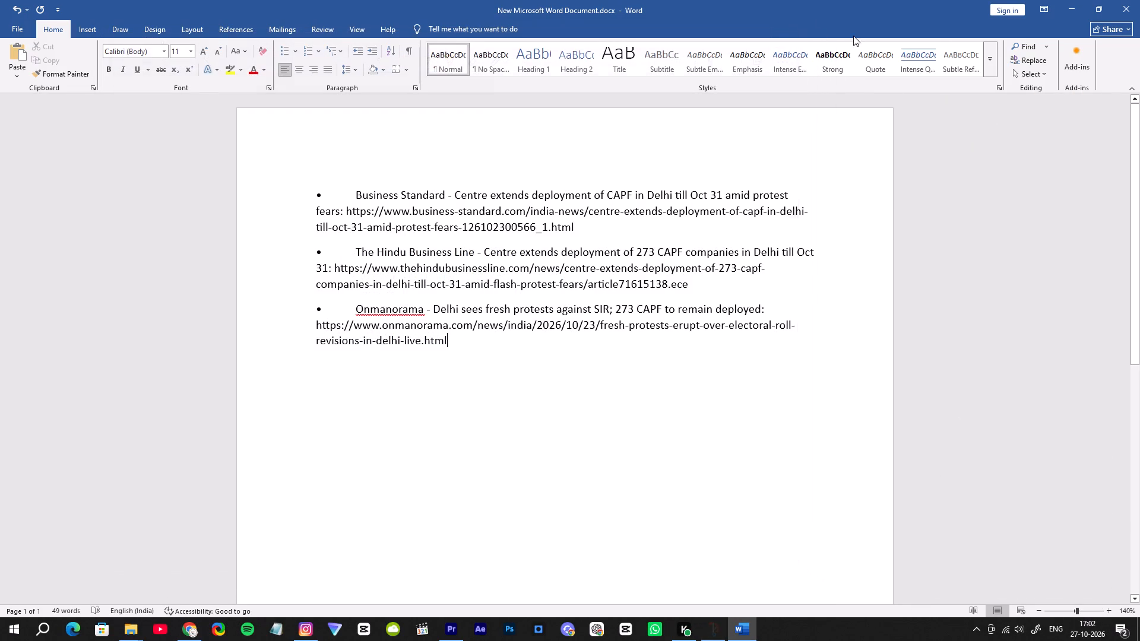
{"action": "left_click", "coordinate": [1066, 8]}
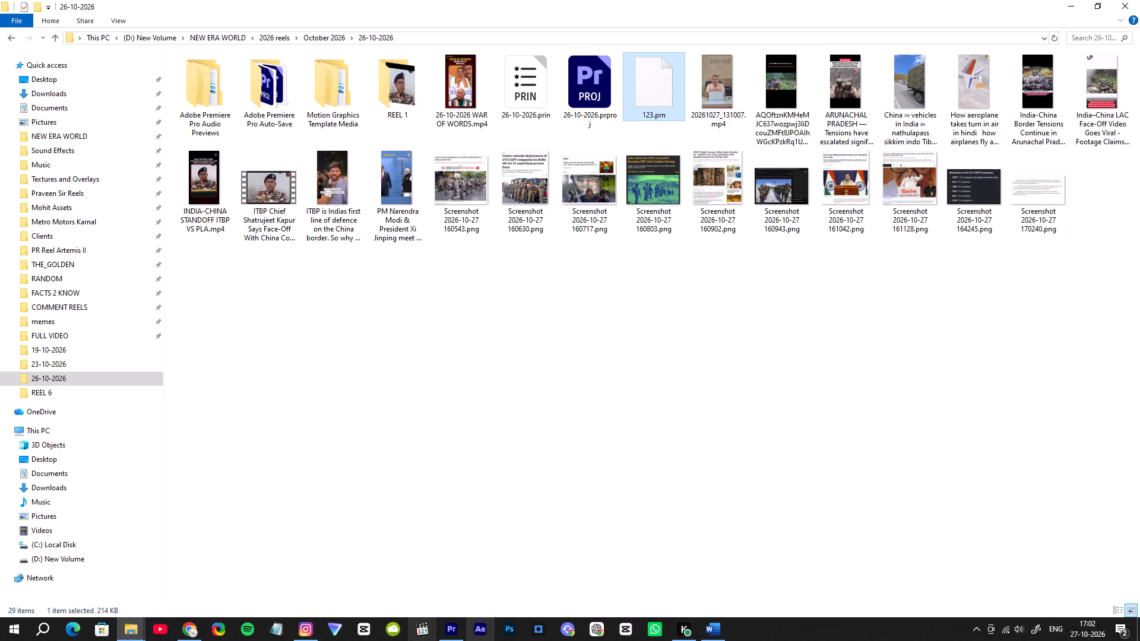
Switch to Premiere Pro and import Screenshot 2026-10-27 170240.png from the 26-10-2026 folder.
{"action": "left_click", "coordinate": [450, 628]}
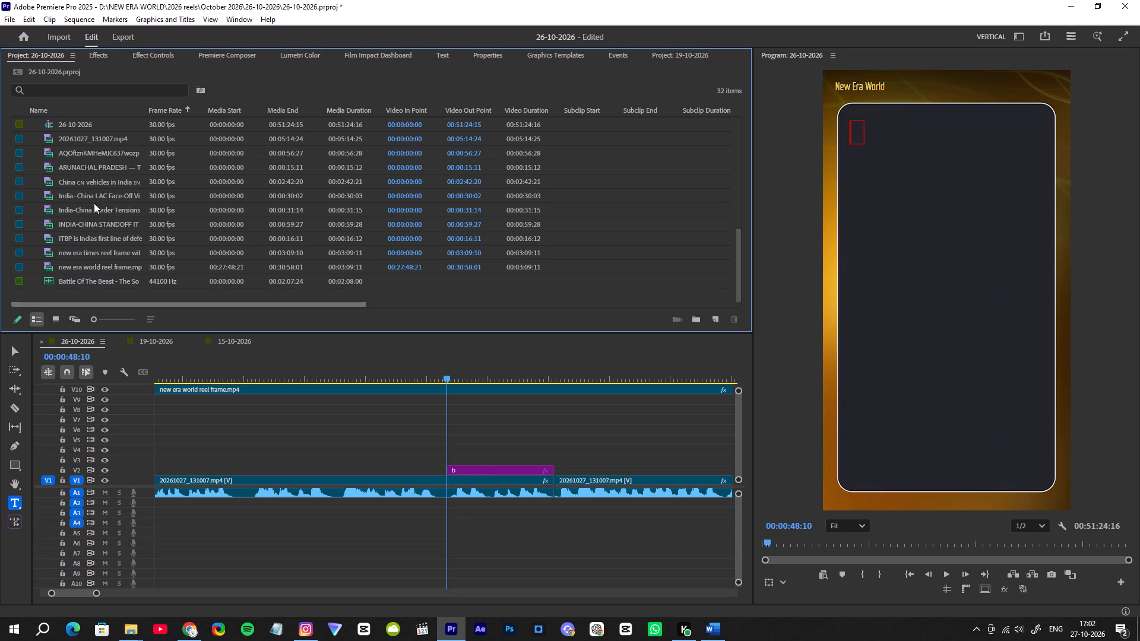
{"action": "double_click", "coordinate": [406, 298]}
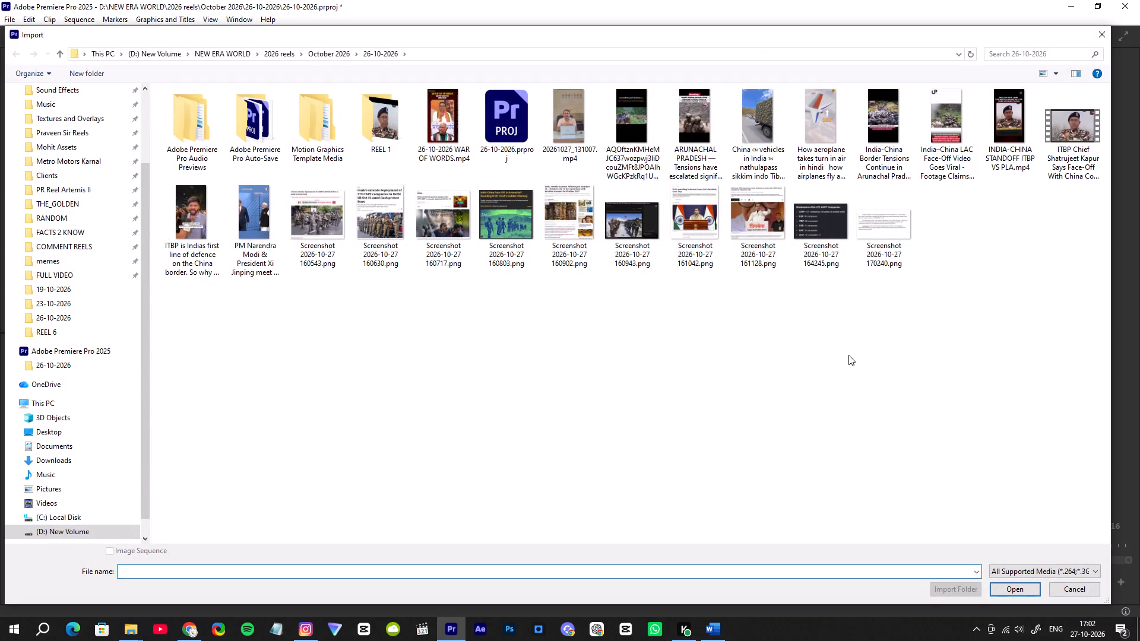
{"action": "left_click_drag", "start_coordinate": [872, 338], "coordinate": [885, 244]}
{"action": "left_click", "coordinate": [1031, 589]}
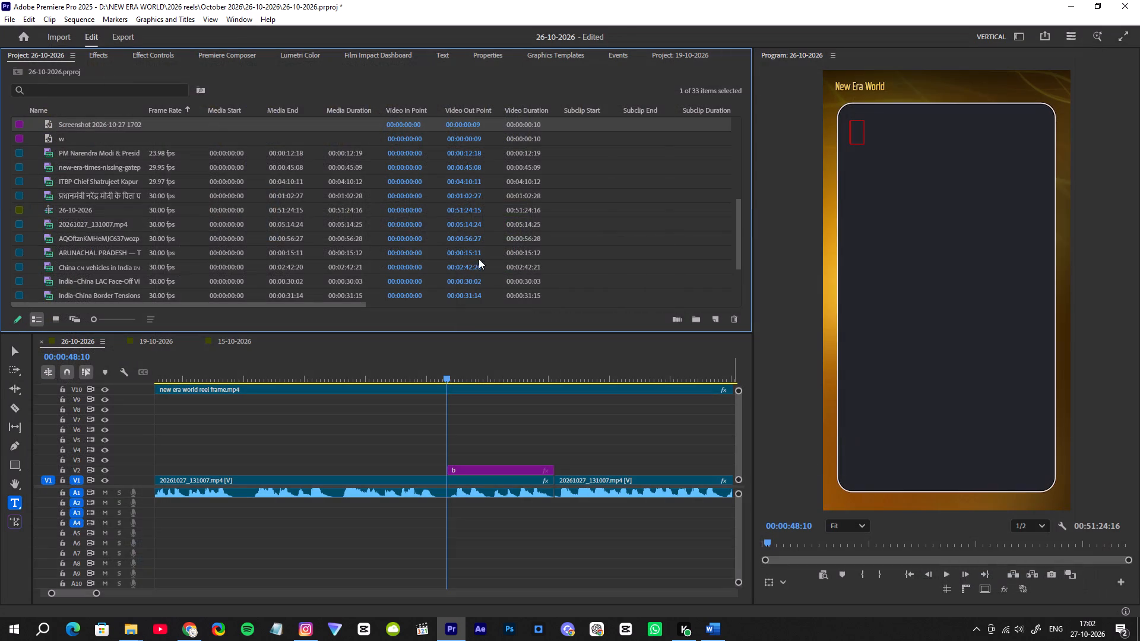
Place the source-list screenshot on V3 at 00:00:48:10 and extend it to the end of the background clip b.
{"action": "left_click_drag", "start_coordinate": [99, 124], "coordinate": [446, 462]}
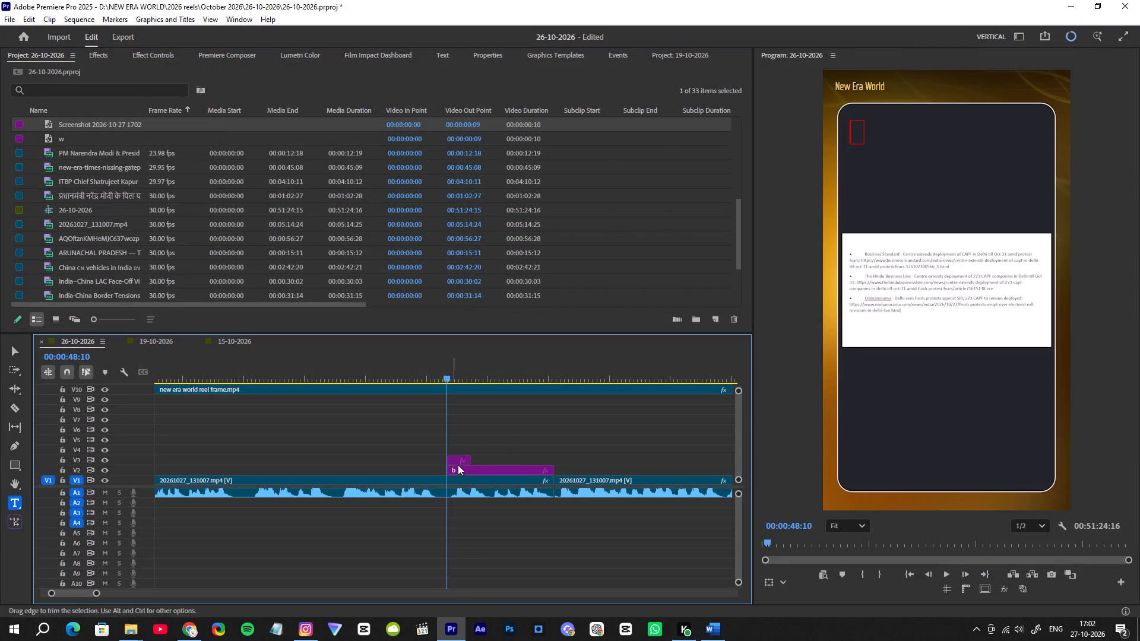
{"action": "left_click_drag", "start_coordinate": [470, 462], "coordinate": [558, 472]}
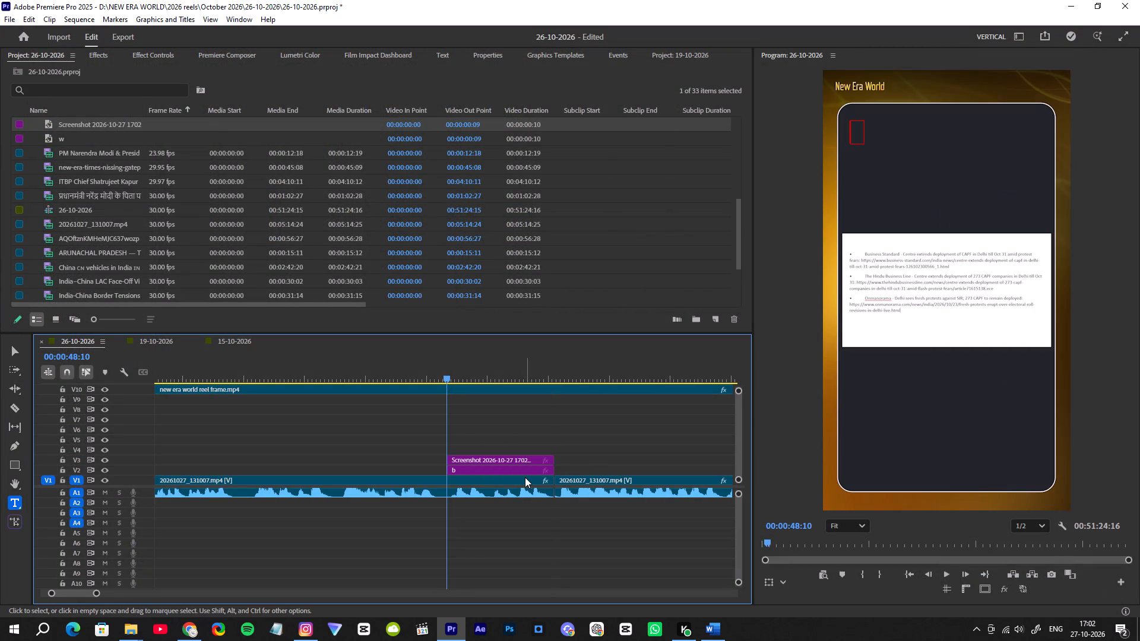
Set the source-list screenshot's scale to 111 and its horizontal position to 545.
{"action": "left_click", "coordinate": [494, 464]}
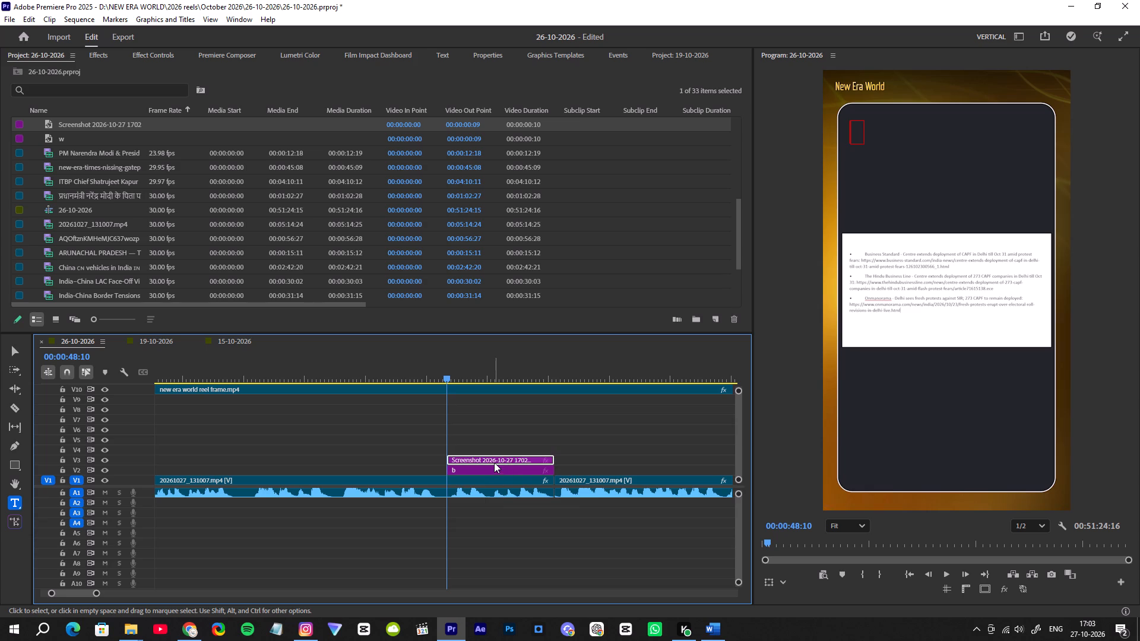
{"action": "left_click", "coordinate": [145, 57]}
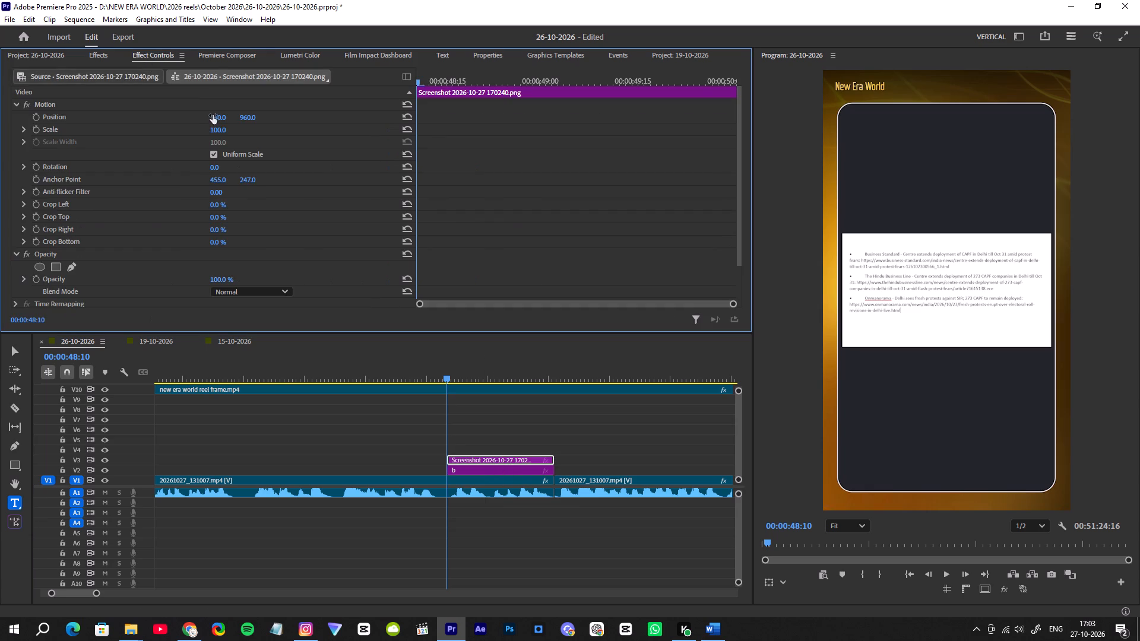
{"action": "left_click", "coordinate": [218, 130]}
{"action": "key", "text": "Up"}
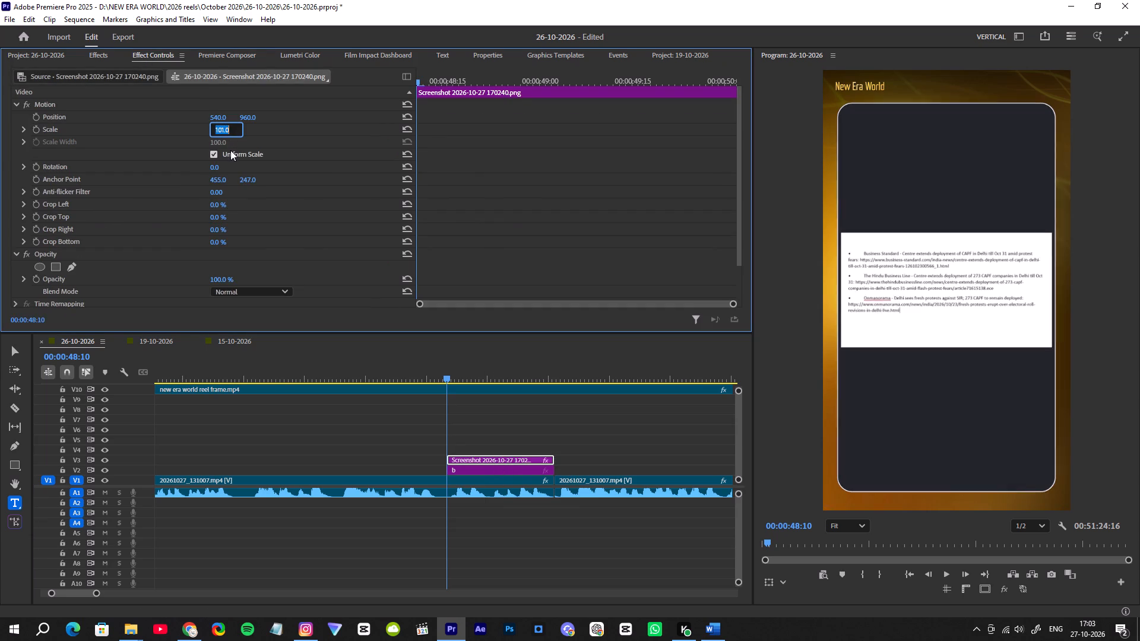
{"action": "key", "text": "Up"}
{"action": "key", "text": "Up"}
{"action": "key", "text": "Up"}
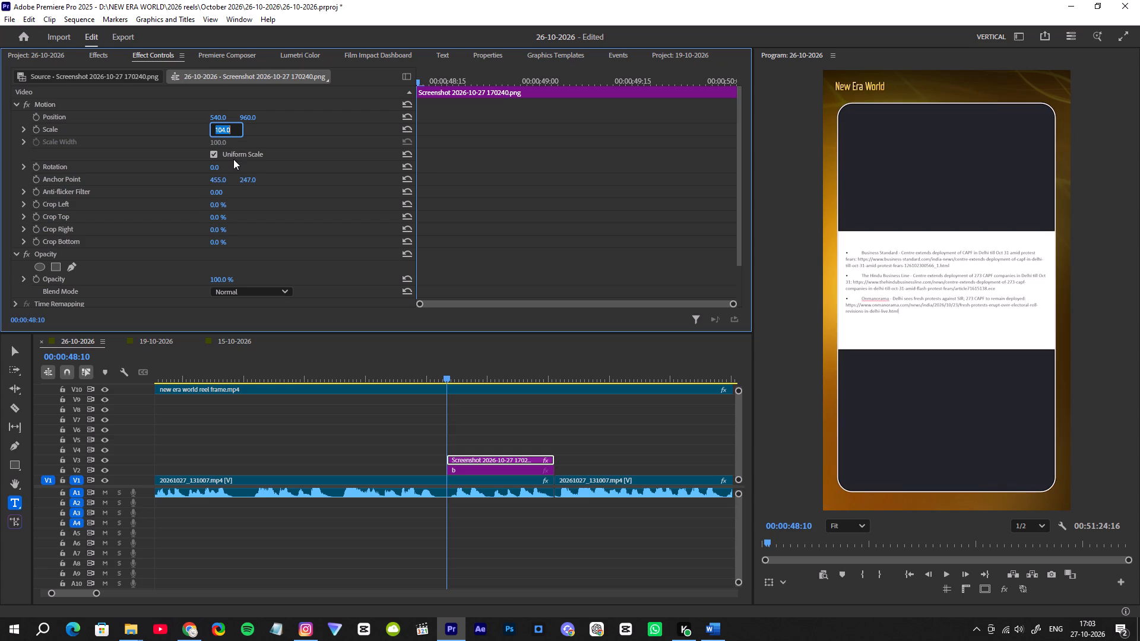
{"action": "key", "text": "Up"}
{"action": "key", "text": "Up"}
{"action": "key", "text": "Up"}
{"action": "key", "text": "Up"}
{"action": "key", "text": "Up"}
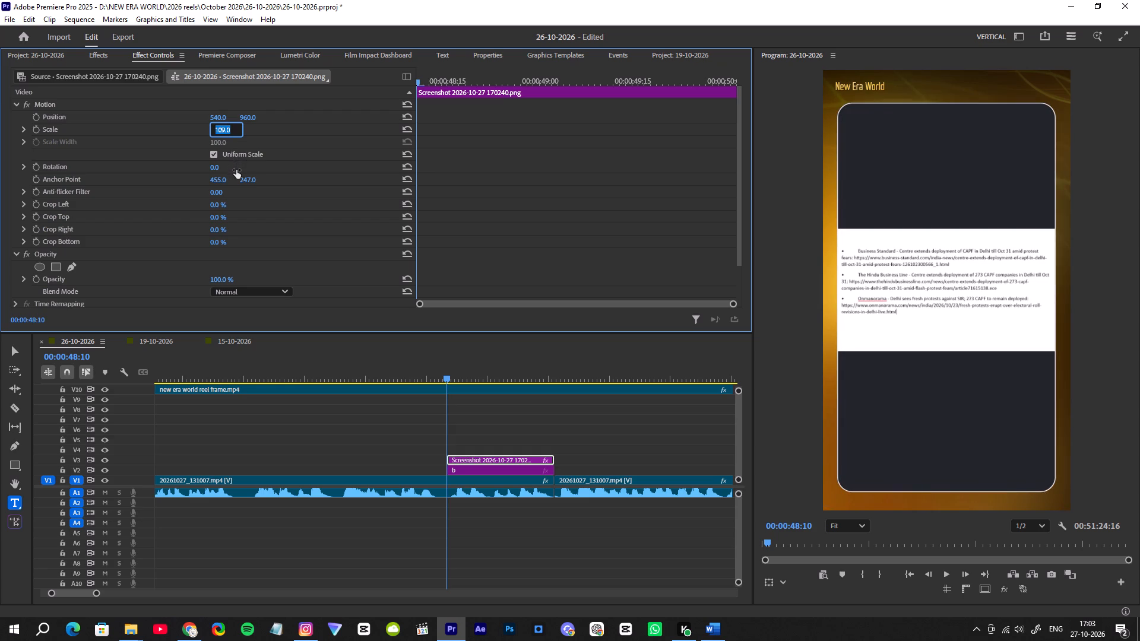
{"action": "key", "text": "Up"}
{"action": "key", "text": "Up"}
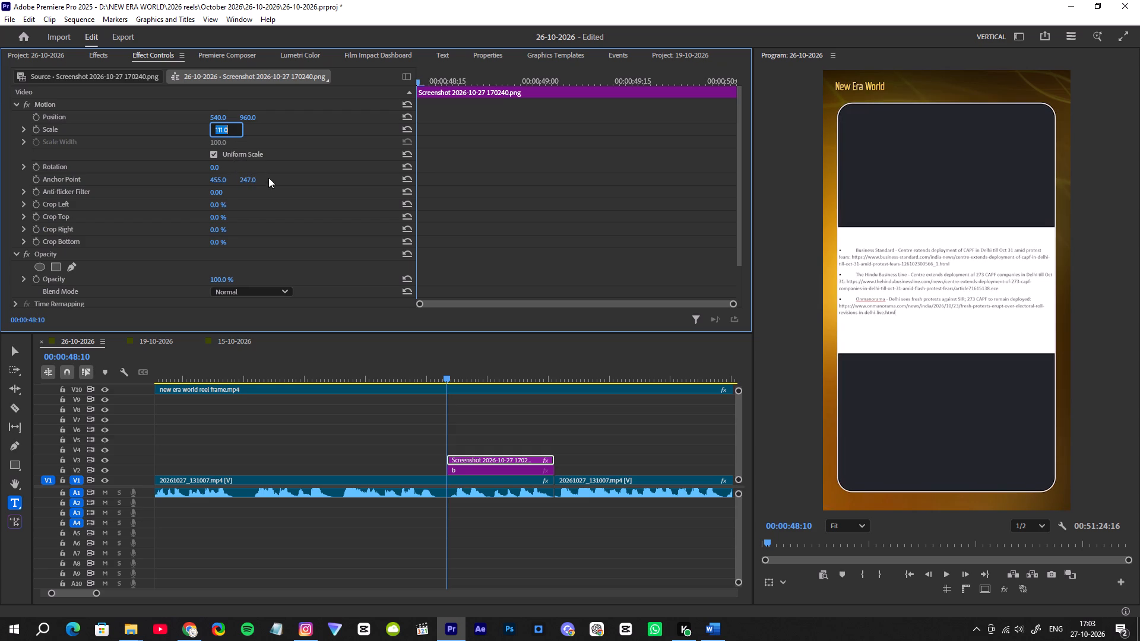
{"action": "left_click", "coordinate": [217, 117]}
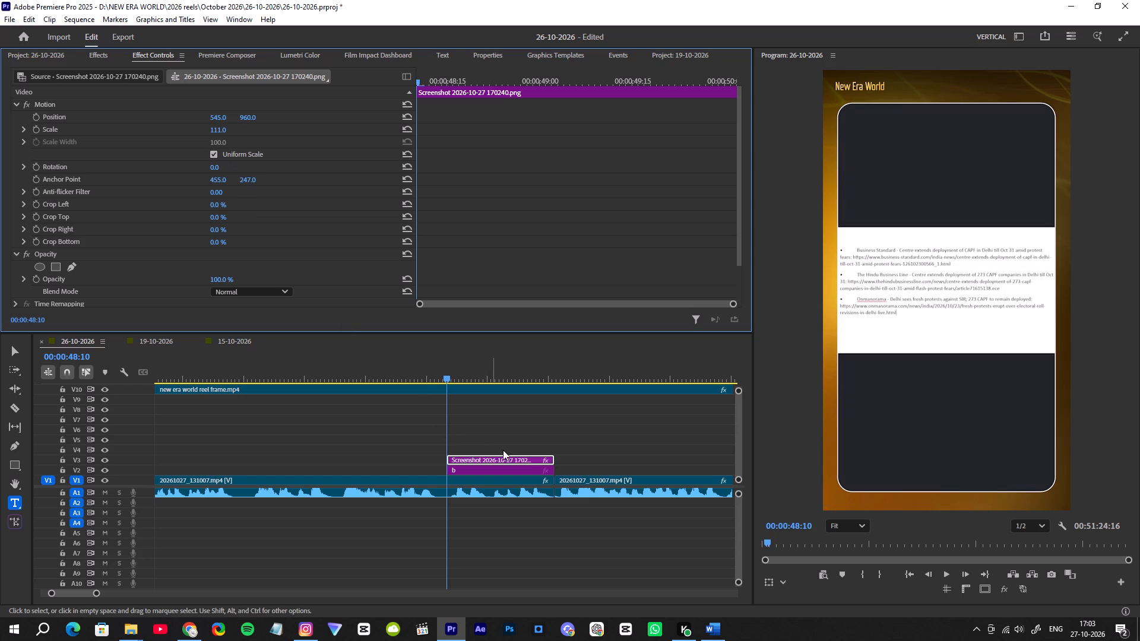
Play back the section around the source-list screenshot to check its timing and appearance in the reel.
{"action": "left_click", "coordinate": [452, 412]}
{"action": "left_click", "coordinate": [438, 366]}
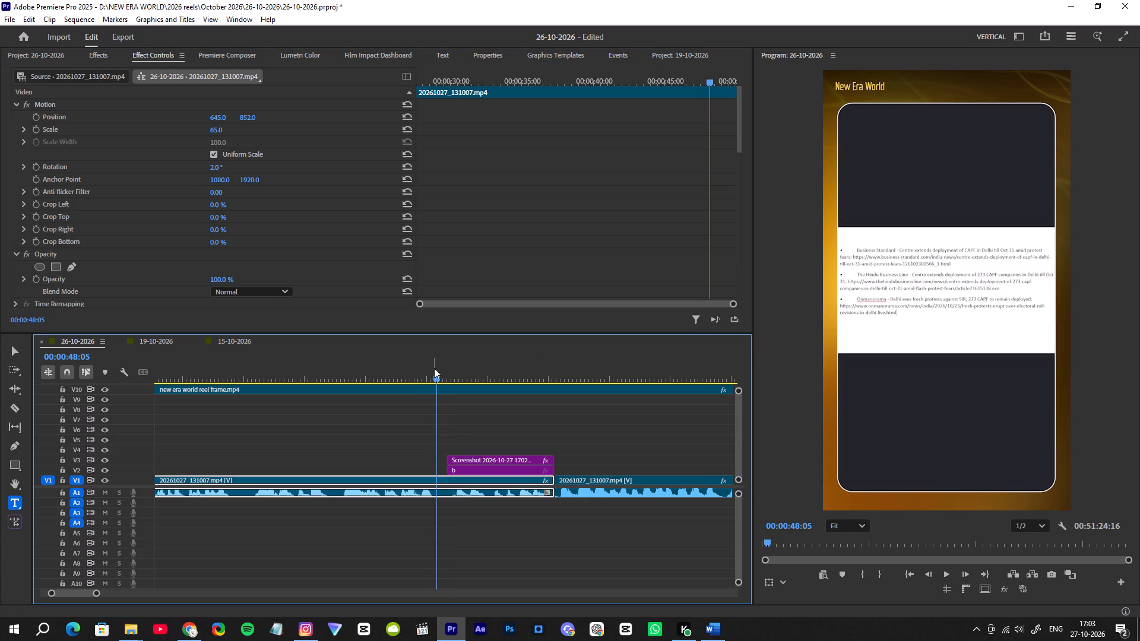
{"action": "key", "text": "space"}
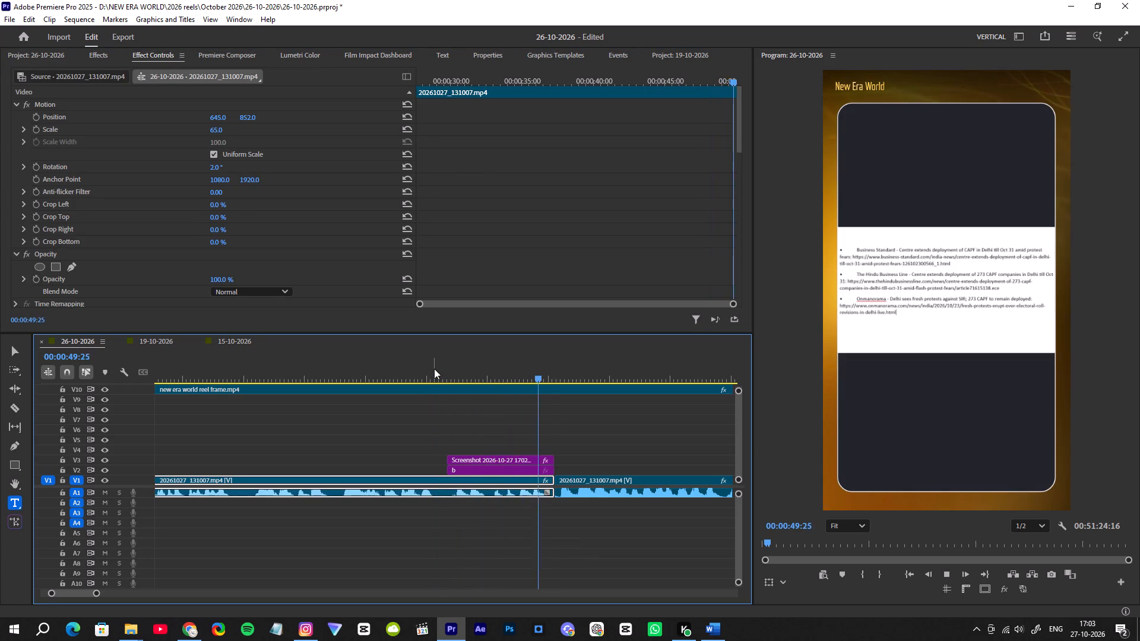
{"action": "key", "text": "space"}
{"action": "left_click_drag", "start_coordinate": [473, 373], "coordinate": [464, 379]}
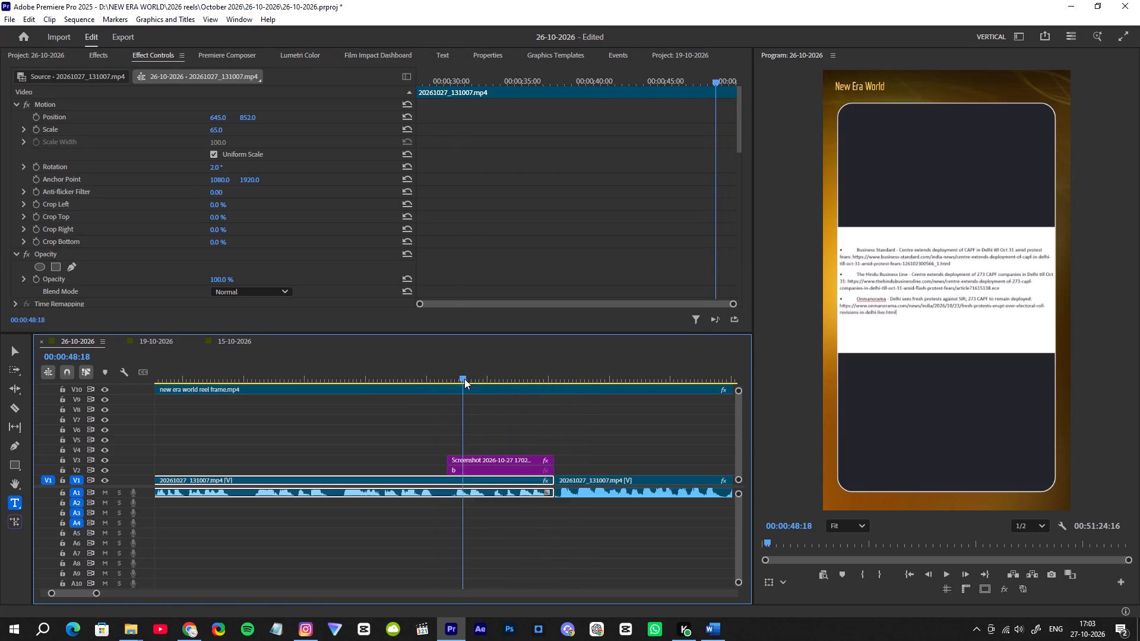
{"action": "left_click_drag", "start_coordinate": [464, 379], "coordinate": [458, 381]}
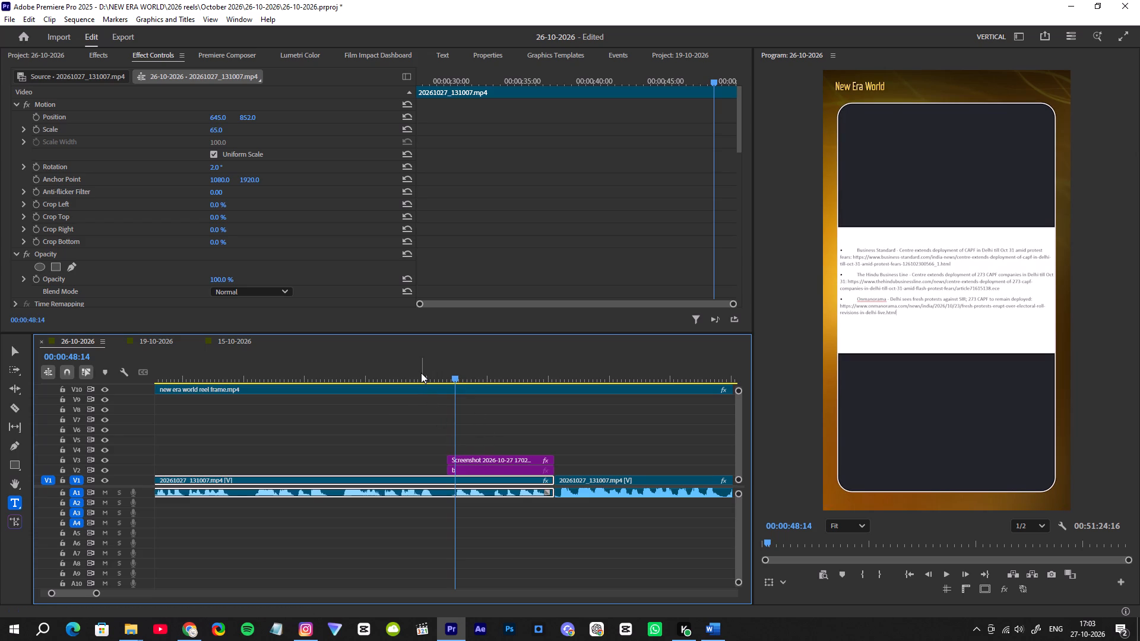
{"action": "left_click_drag", "start_coordinate": [421, 373], "coordinate": [253, 407]}
{"action": "key", "text": "space"}
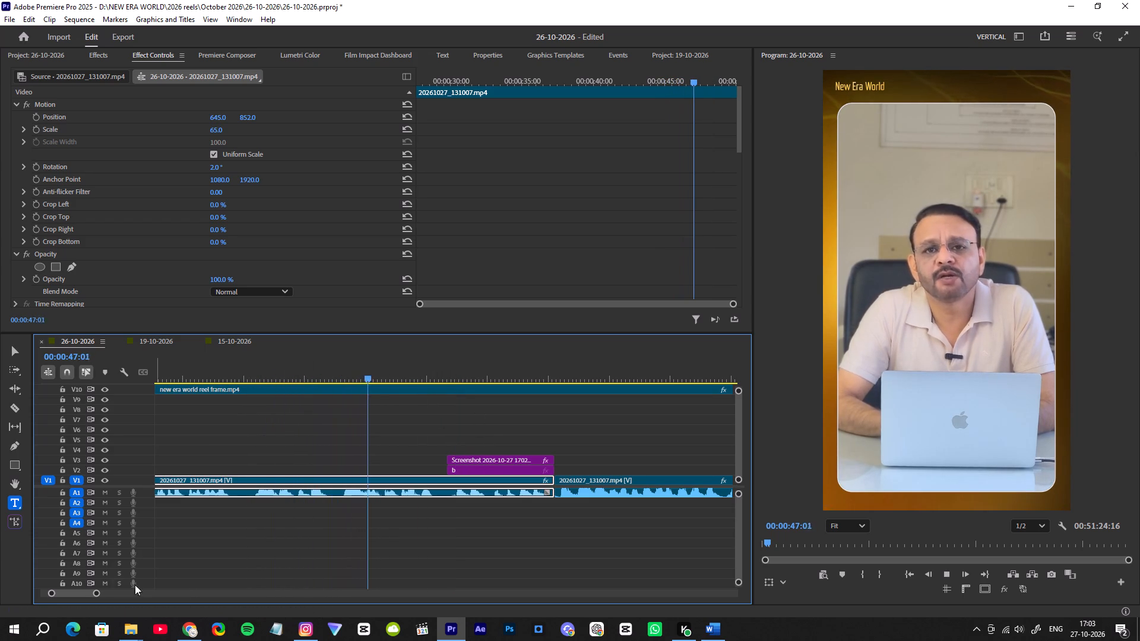
{"action": "left_click_drag", "start_coordinate": [97, 594], "coordinate": [113, 591]}
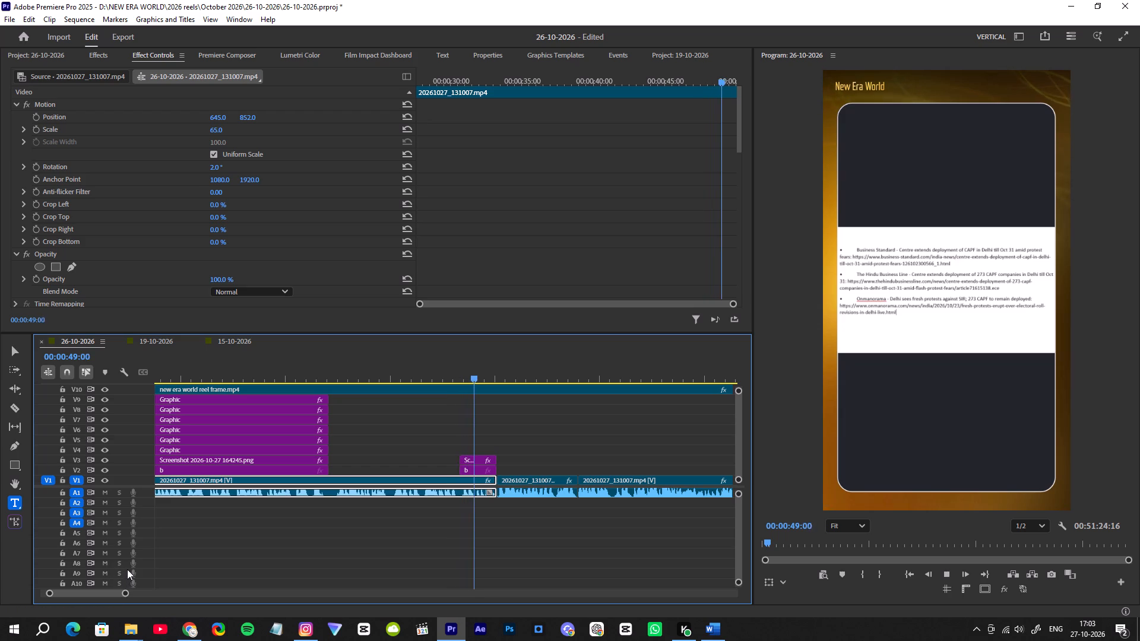
Split the presenter clip on V1 at 00:00:42:03, trim 9 frames off the start of the second piece and close the gap.
{"action": "key", "text": "space"}
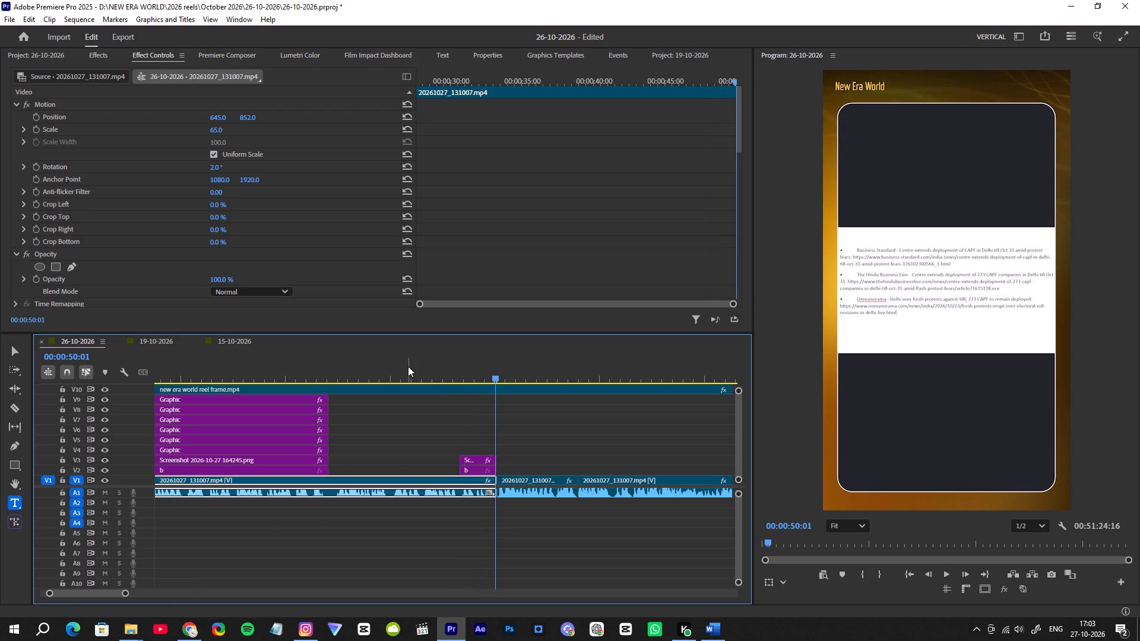
{"action": "left_click", "coordinate": [330, 374]}
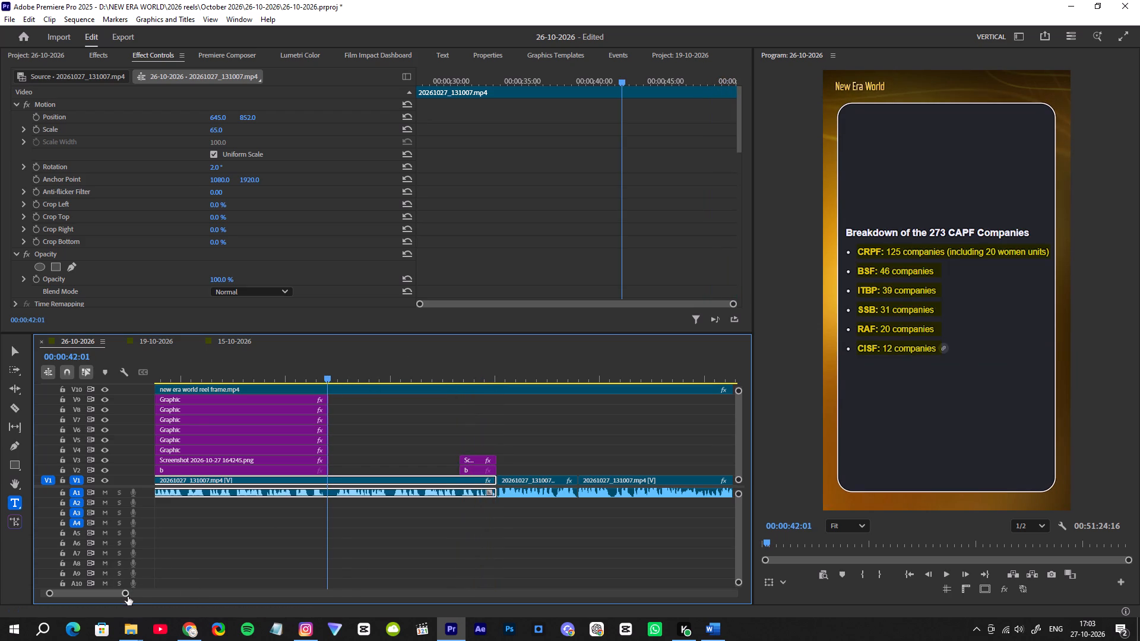
{"action": "left_click_drag", "start_coordinate": [127, 592], "coordinate": [94, 579]}
{"action": "left_click", "coordinate": [477, 373]}
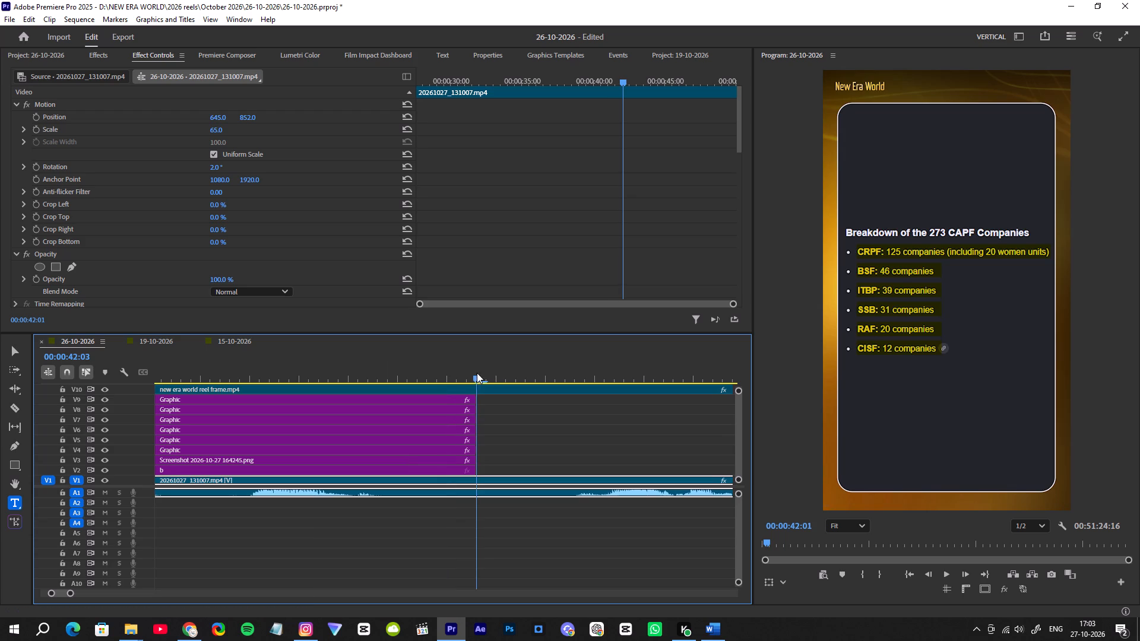
{"action": "left_click_drag", "start_coordinate": [504, 453], "coordinate": [504, 503]}
{"action": "left_click_drag", "start_coordinate": [509, 462], "coordinate": [499, 497]}
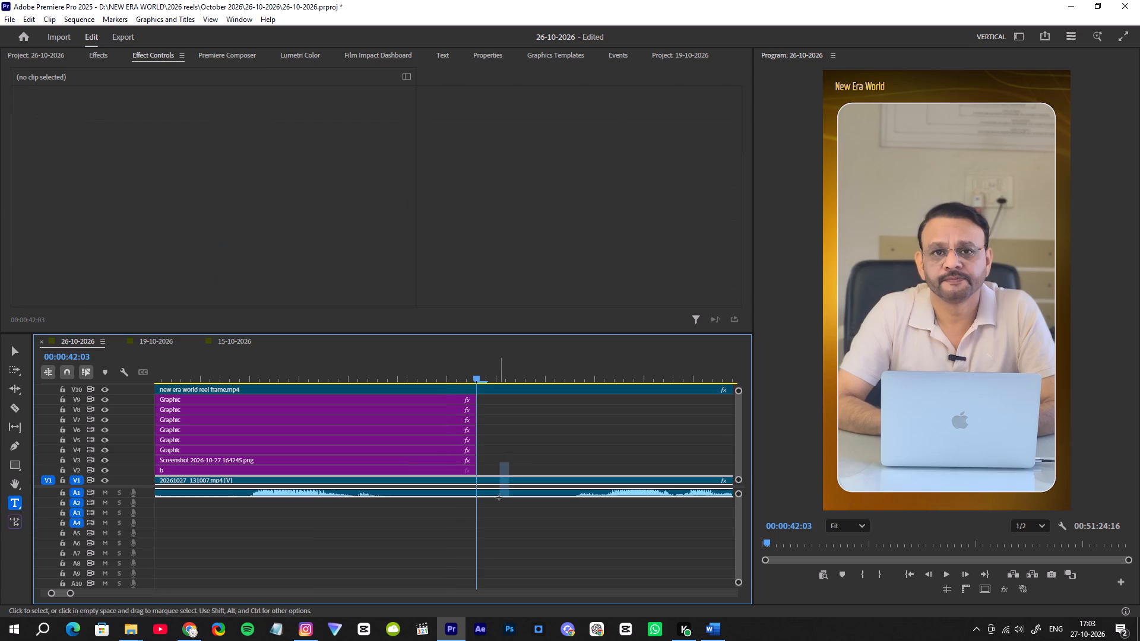
{"action": "left_click_drag", "start_coordinate": [499, 497], "coordinate": [499, 498]}
{"action": "key", "text": "F2"}
{"action": "left_click_drag", "start_coordinate": [499, 455], "coordinate": [502, 480]}
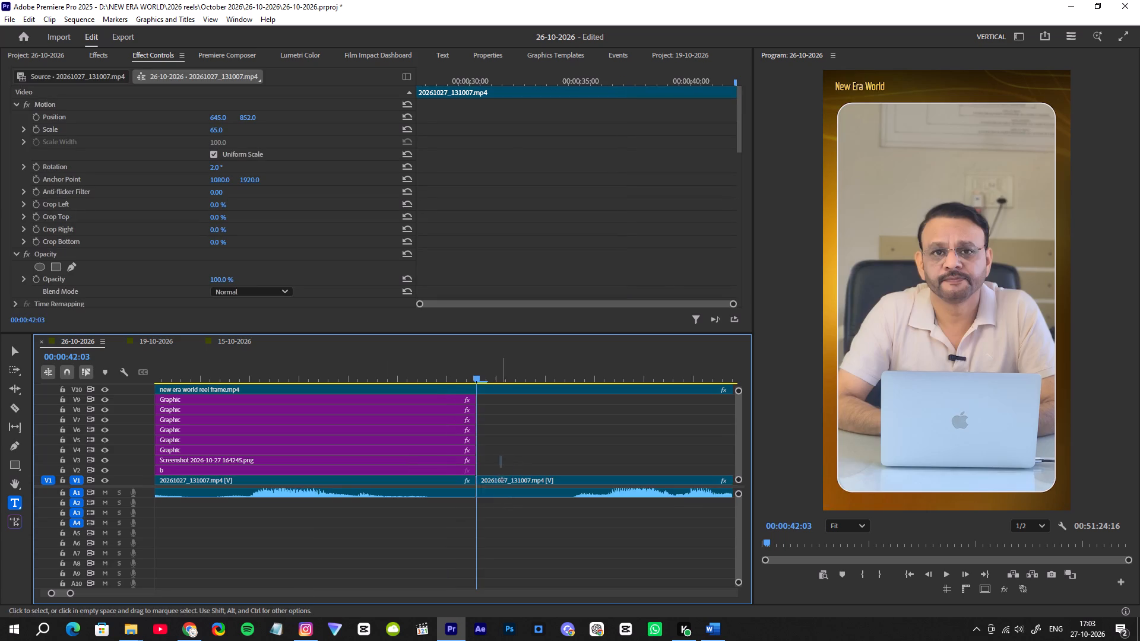
{"action": "left_click_drag", "start_coordinate": [502, 480], "coordinate": [502, 506]}
{"action": "left_click_drag", "start_coordinate": [482, 478], "coordinate": [573, 495]}
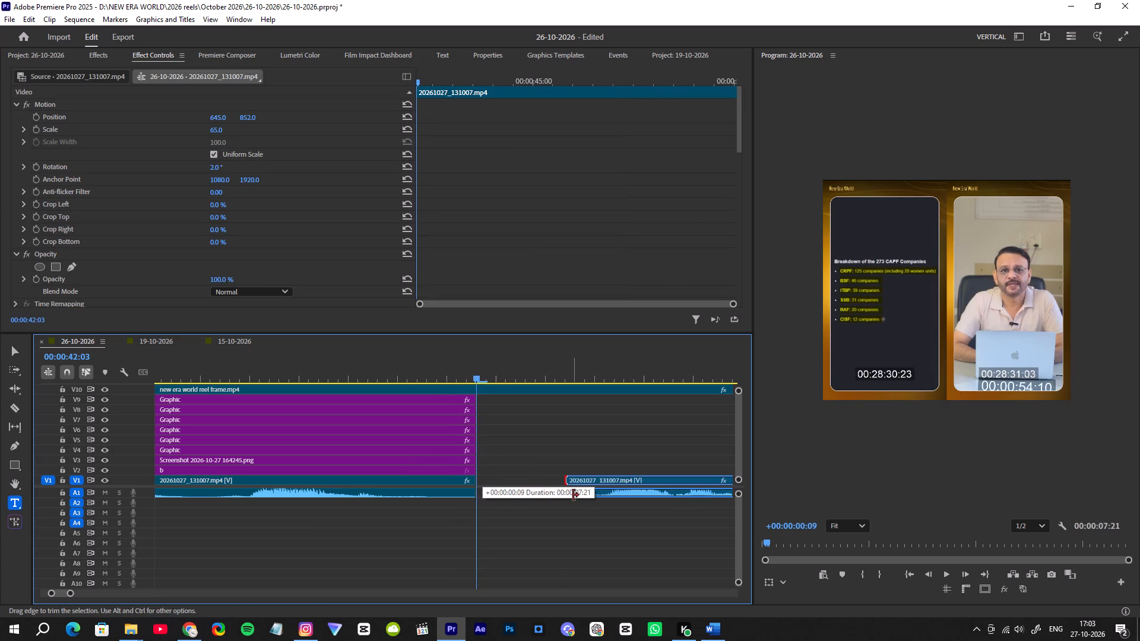
{"action": "left_click_drag", "start_coordinate": [573, 495], "coordinate": [574, 495]}
{"action": "left_click", "coordinate": [527, 478]}
{"action": "key", "text": "Delete"}
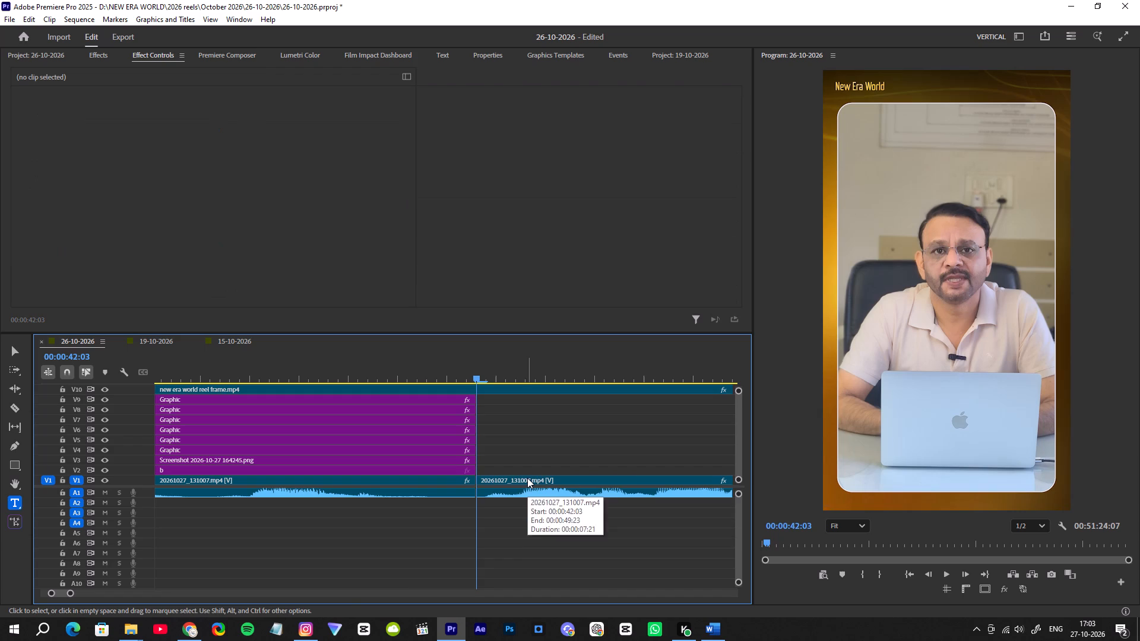
Split the presenter clip at 00:00:47:24, trim the second piece's start to where the source-list screenshot begins, and close the gap.
{"action": "left_click_drag", "start_coordinate": [69, 592], "coordinate": [82, 591]}
{"action": "left_click_drag", "start_coordinate": [585, 370], "coordinate": [595, 376]}
{"action": "left_click_drag", "start_coordinate": [589, 373], "coordinate": [547, 373]}
{"action": "key", "text": "space"}
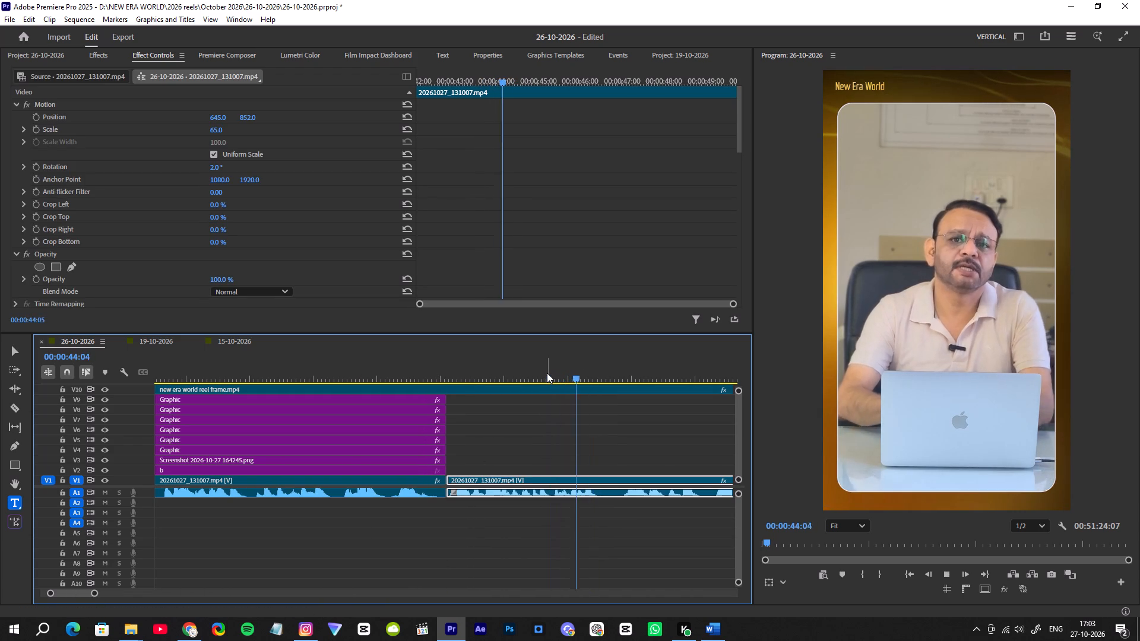
{"action": "key", "text": "space"}
{"action": "left_click_drag", "start_coordinate": [94, 595], "coordinate": [104, 595]}
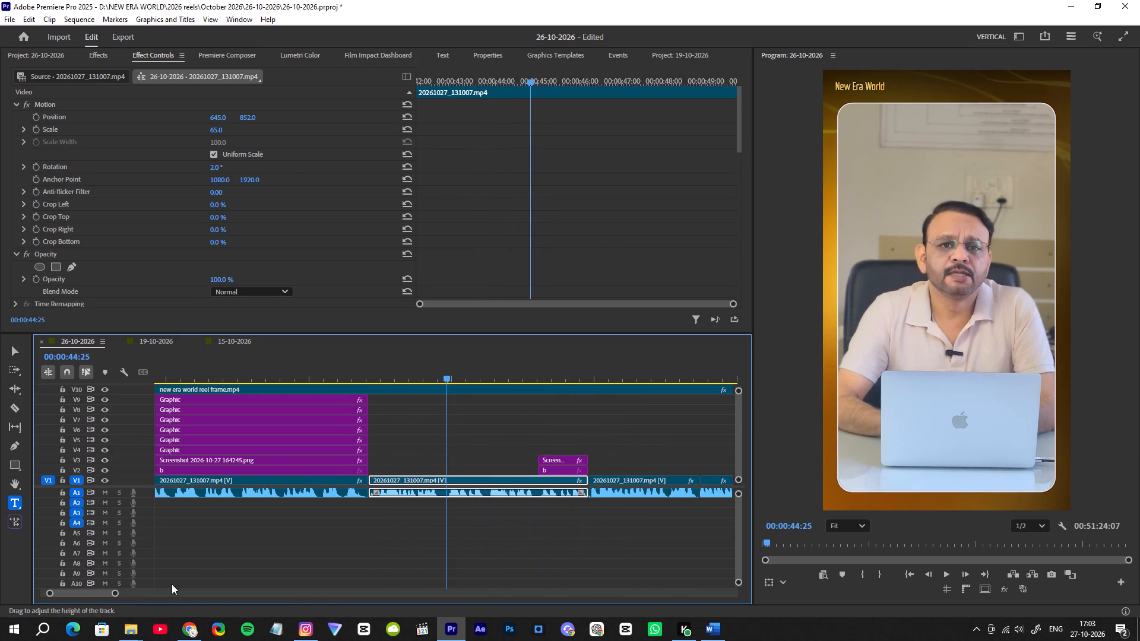
{"action": "left_click_drag", "start_coordinate": [526, 417], "coordinate": [533, 429]}
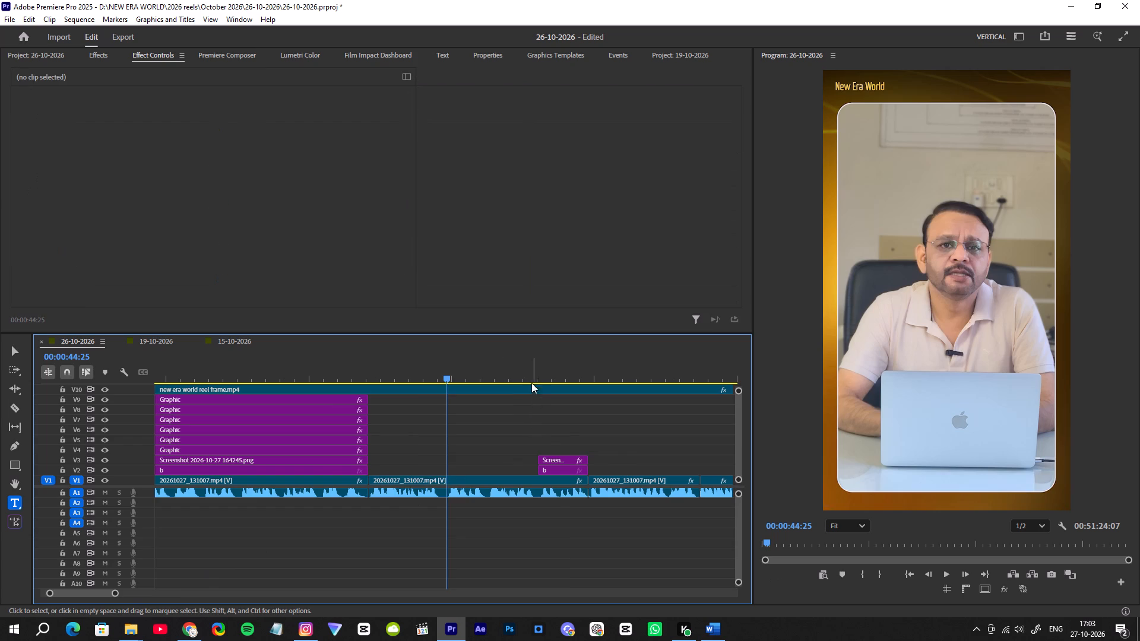
{"action": "left_click", "coordinate": [530, 373]}
{"action": "left_click_drag", "start_coordinate": [114, 592], "coordinate": [91, 586]}
{"action": "left_click_drag", "start_coordinate": [444, 372], "coordinate": [438, 374]}
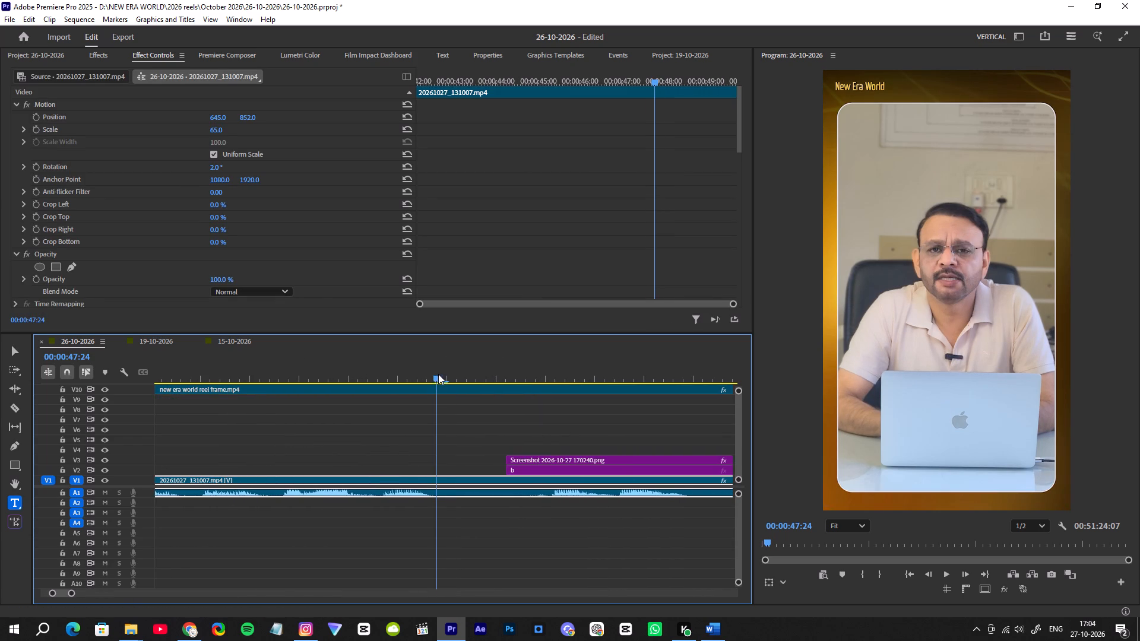
{"action": "left_click_drag", "start_coordinate": [438, 374], "coordinate": [435, 375]}
{"action": "key", "text": "F2"}
{"action": "left_click_drag", "start_coordinate": [454, 457], "coordinate": [461, 475]}
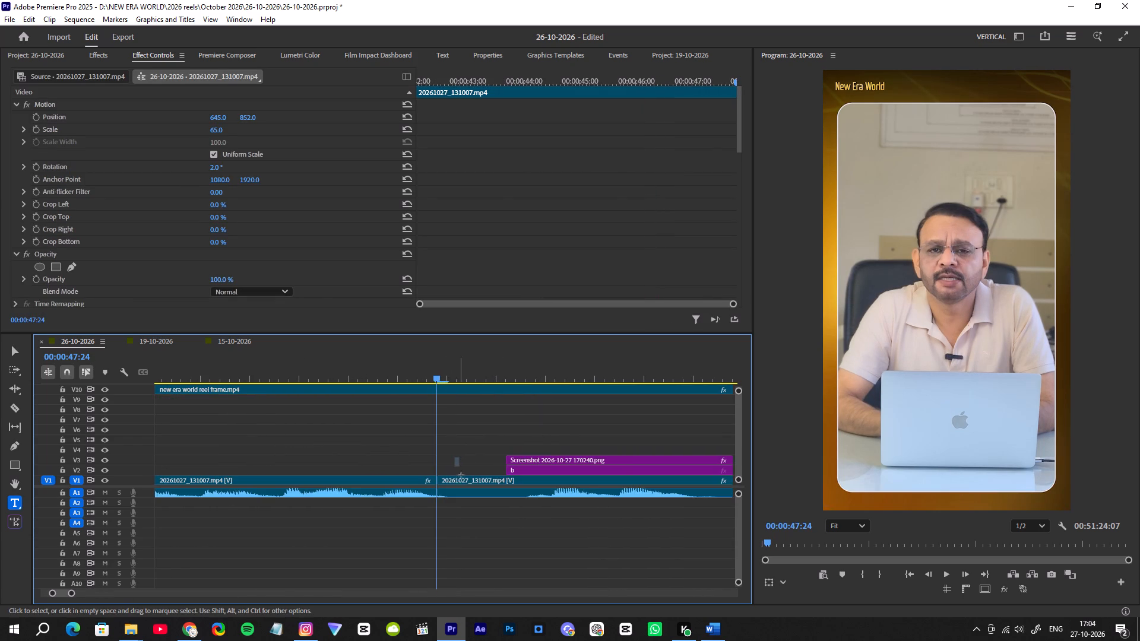
{"action": "left_click_drag", "start_coordinate": [461, 475], "coordinate": [461, 507]}
{"action": "left_click_drag", "start_coordinate": [442, 480], "coordinate": [513, 491]}
{"action": "left_click", "coordinate": [472, 481]}
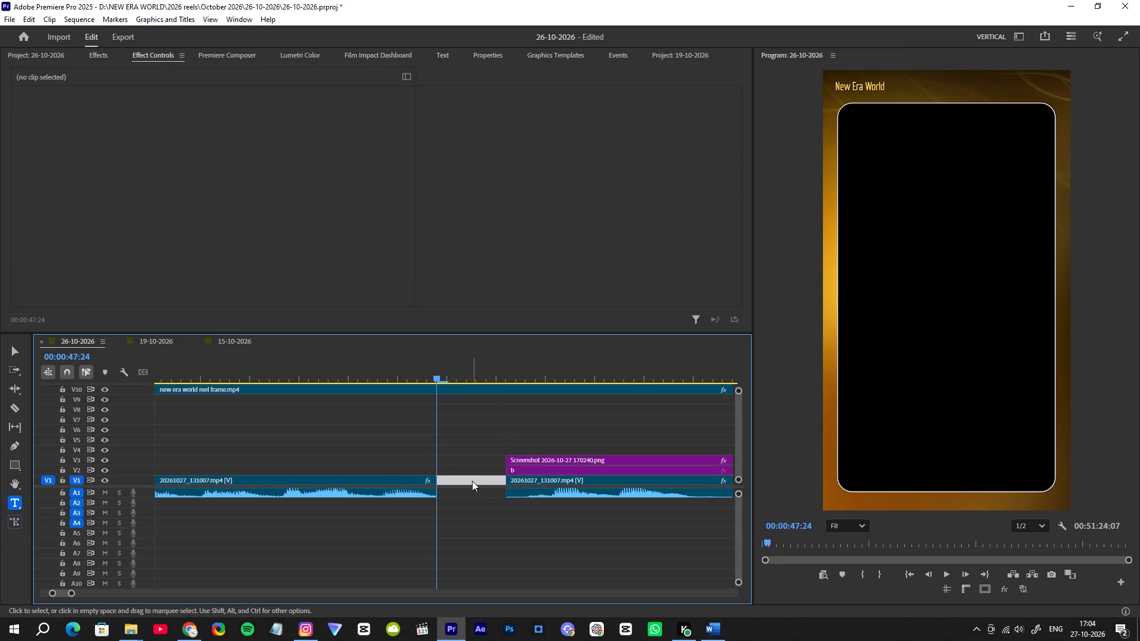
{"action": "key", "text": "Delete"}
Play back the reel from just before the source-list screenshot through 00:00:53:14 to check the tightened cuts.
{"action": "left_click_drag", "start_coordinate": [408, 361], "coordinate": [343, 370]}
{"action": "key", "text": "space"}
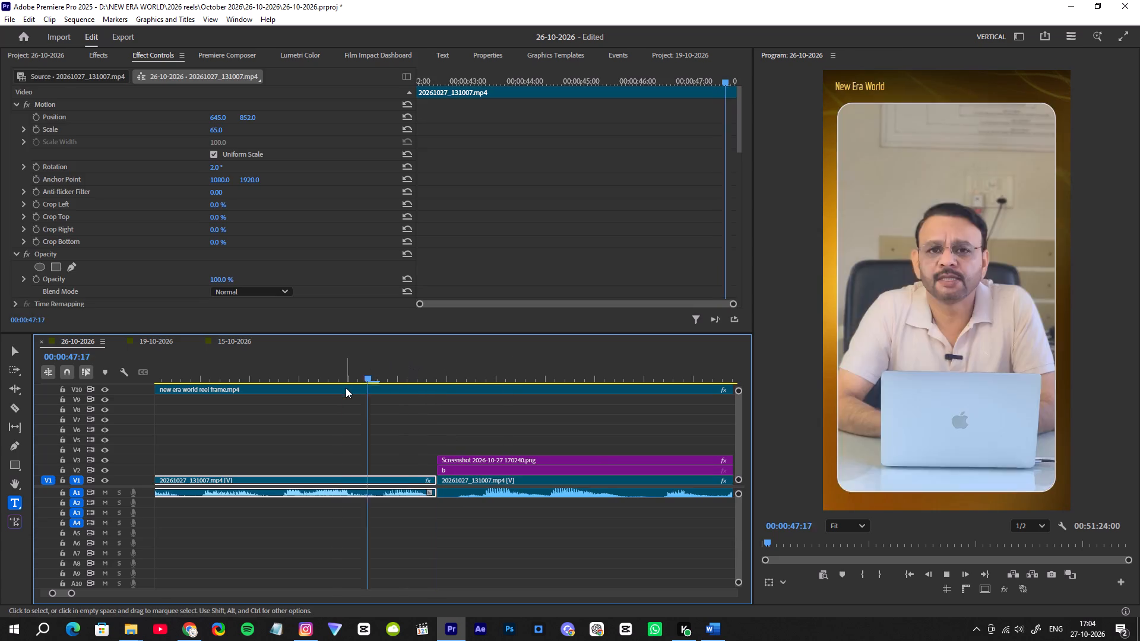
{"action": "key", "text": "space"}
{"action": "left_click_drag", "start_coordinate": [72, 592], "coordinate": [80, 592]}
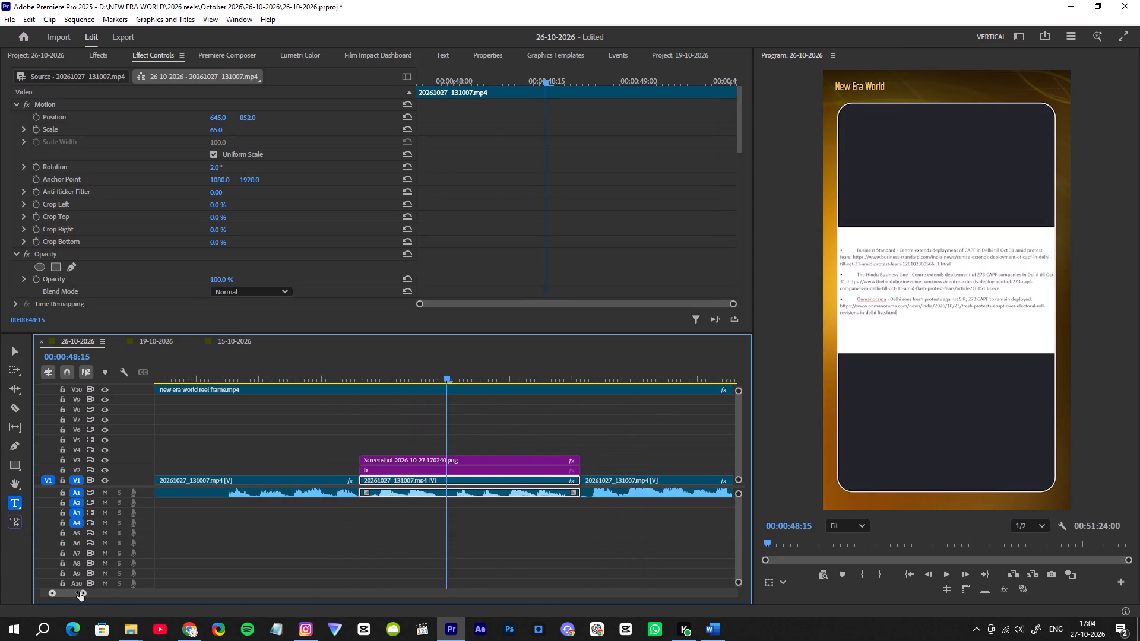
{"action": "left_click_drag", "start_coordinate": [80, 592], "coordinate": [80, 592]}
{"action": "key", "text": "space"}
{"action": "left_click_drag", "start_coordinate": [87, 591], "coordinate": [87, 591]}
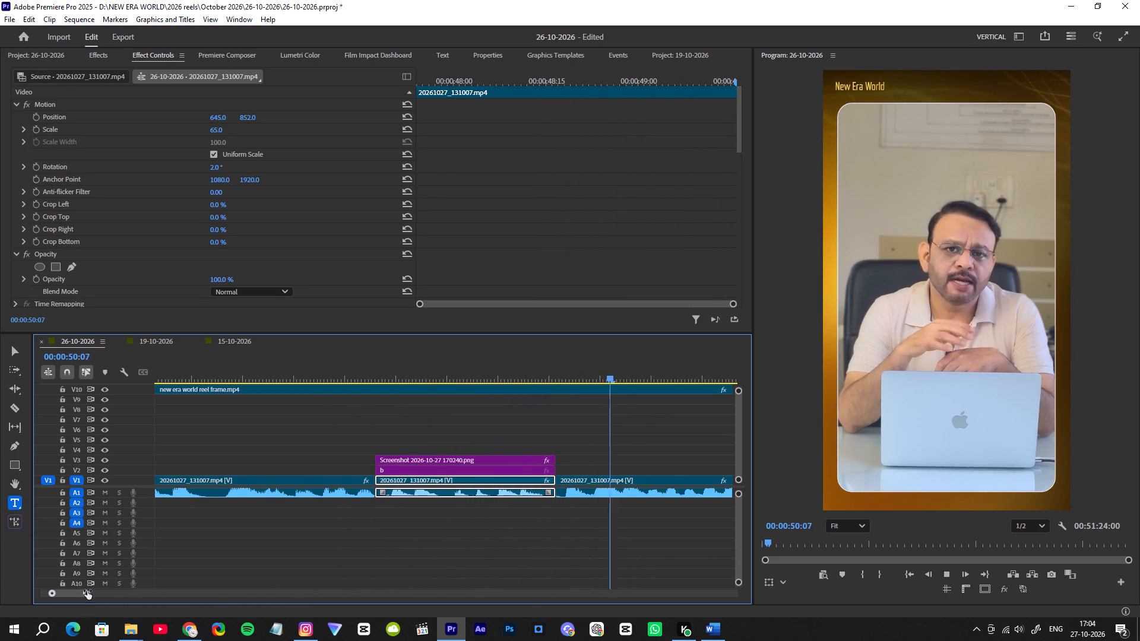
{"action": "left_click_drag", "start_coordinate": [87, 591], "coordinate": [98, 591]}
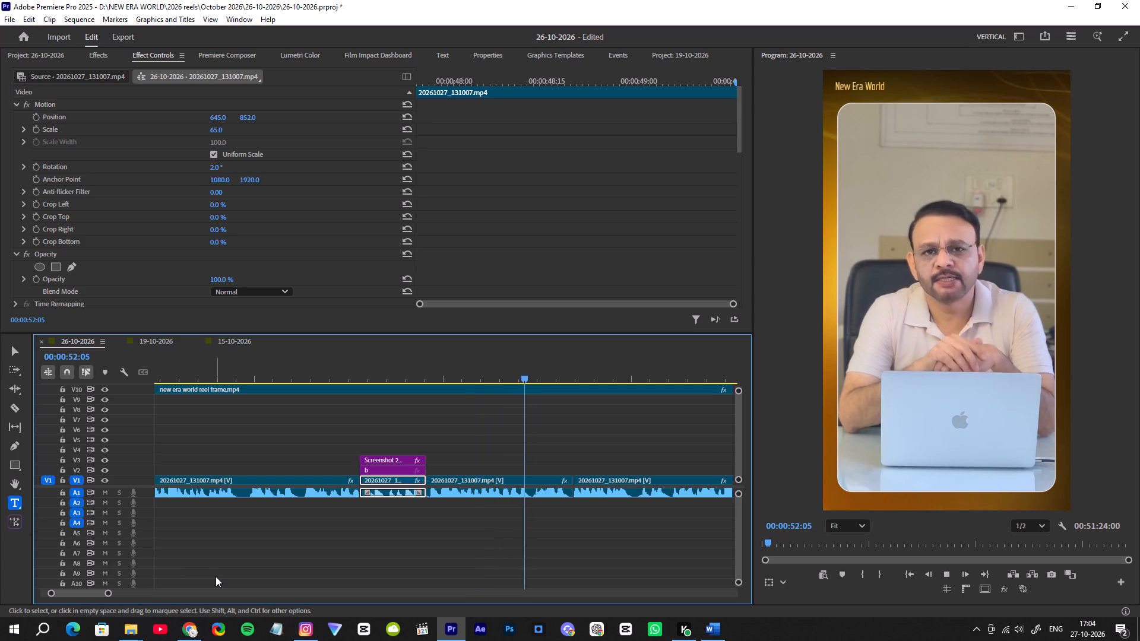
{"action": "key", "text": "space"}
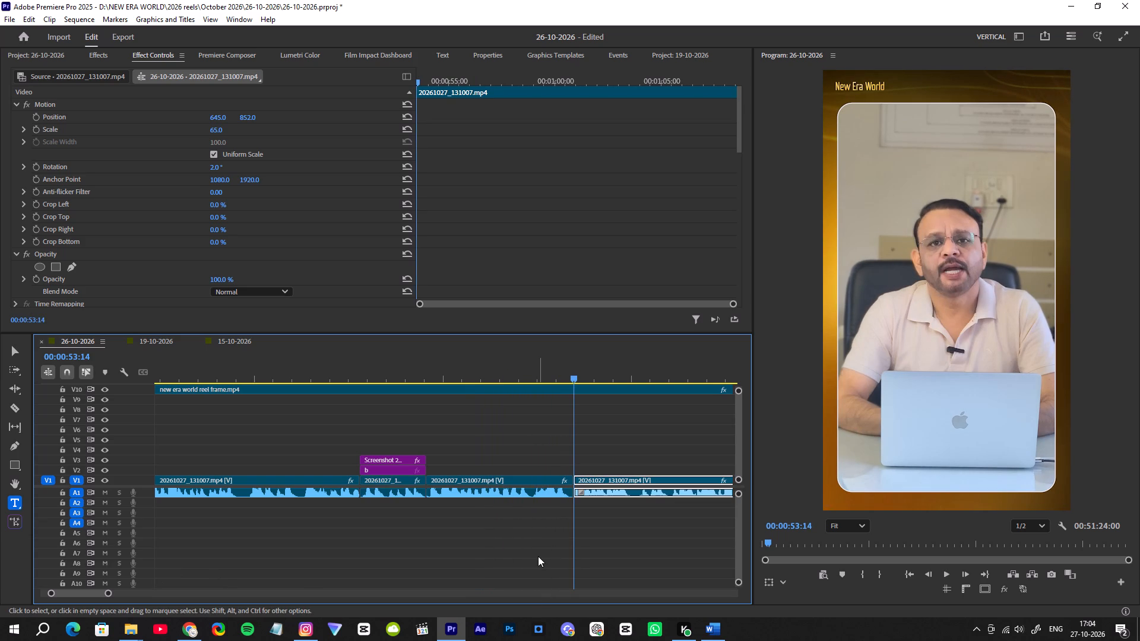
Locate the "ITBP is Indias first line of defence" clip among the spare footage and trim its end to 00:27:39:23.
{"action": "left_click_drag", "start_coordinate": [108, 595], "coordinate": [126, 595]}
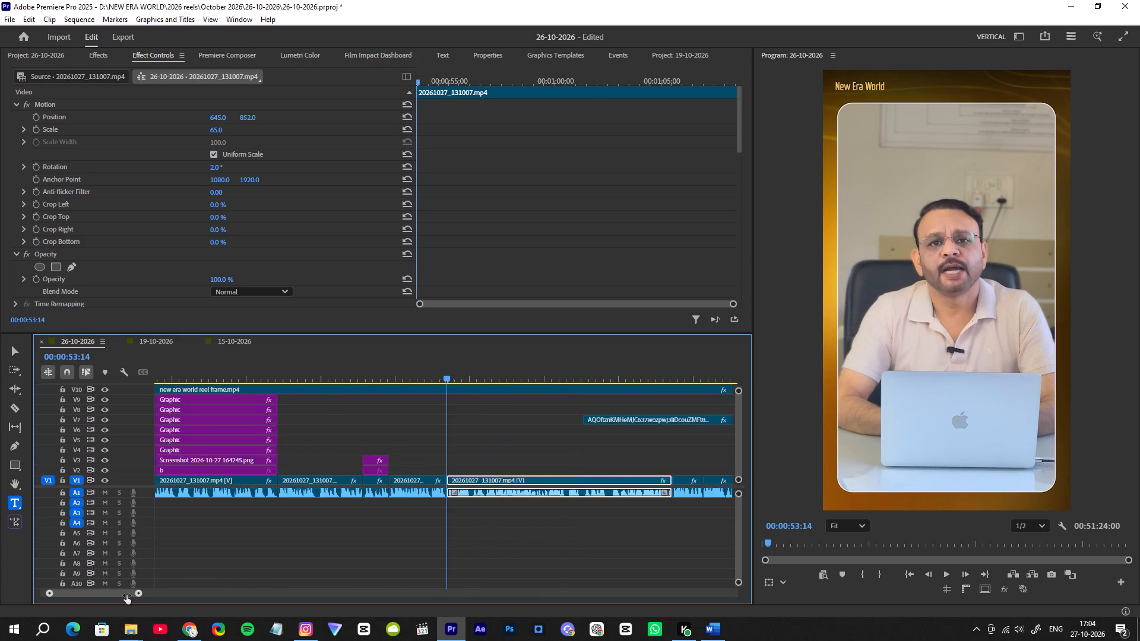
{"action": "left_click_drag", "start_coordinate": [126, 595], "coordinate": [176, 596]}
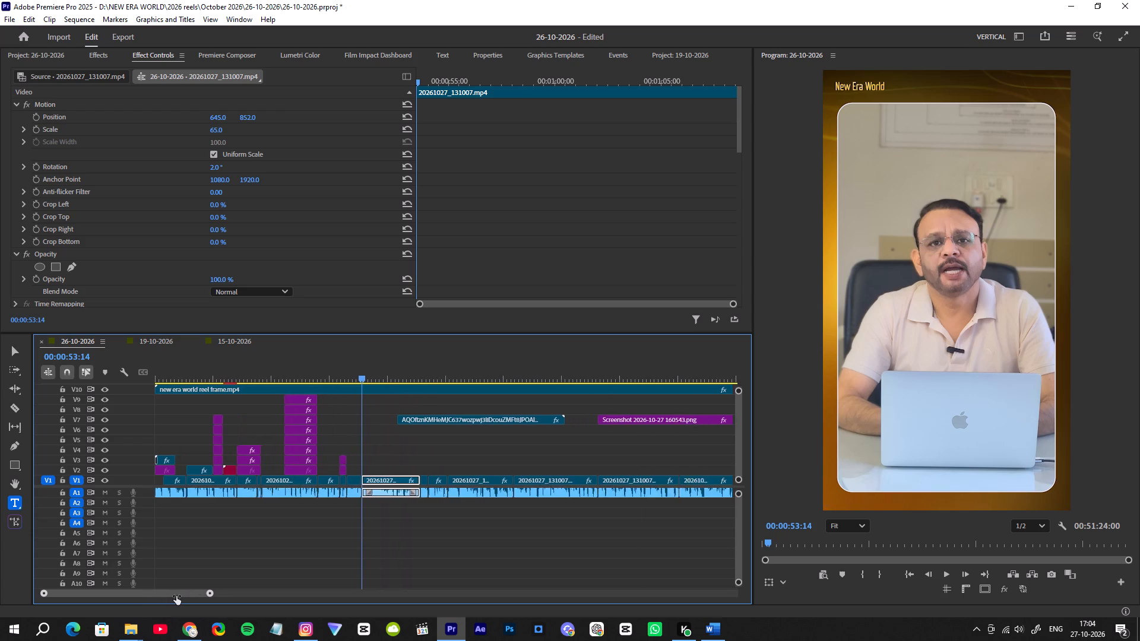
{"action": "left_click_drag", "start_coordinate": [176, 596], "coordinate": [165, 595]}
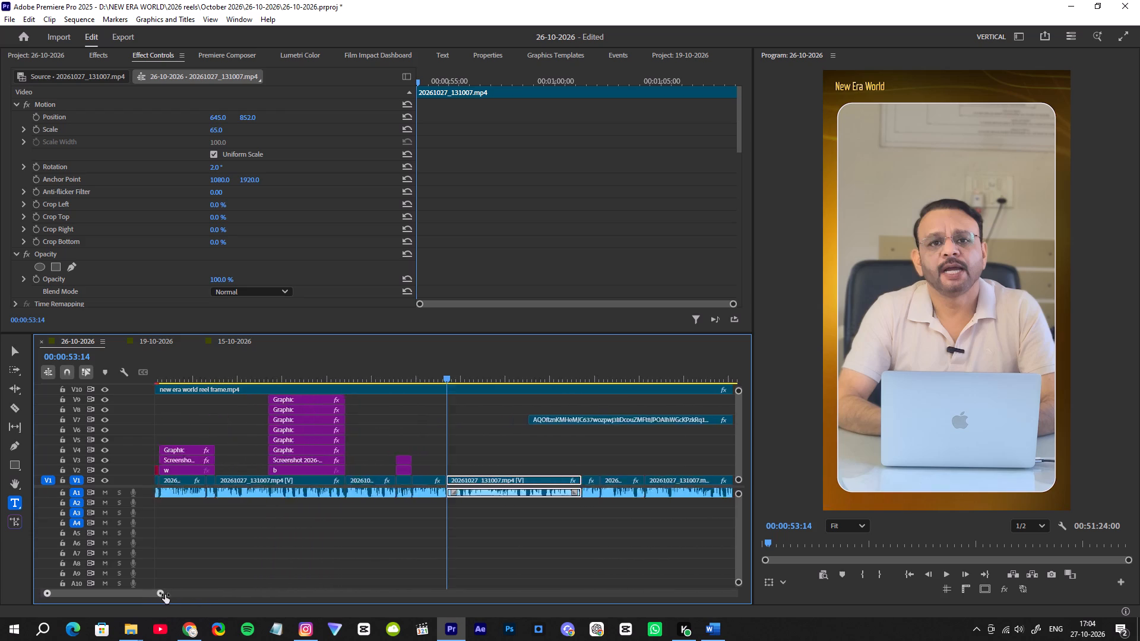
{"action": "left_click_drag", "start_coordinate": [165, 595], "coordinate": [623, 547]}
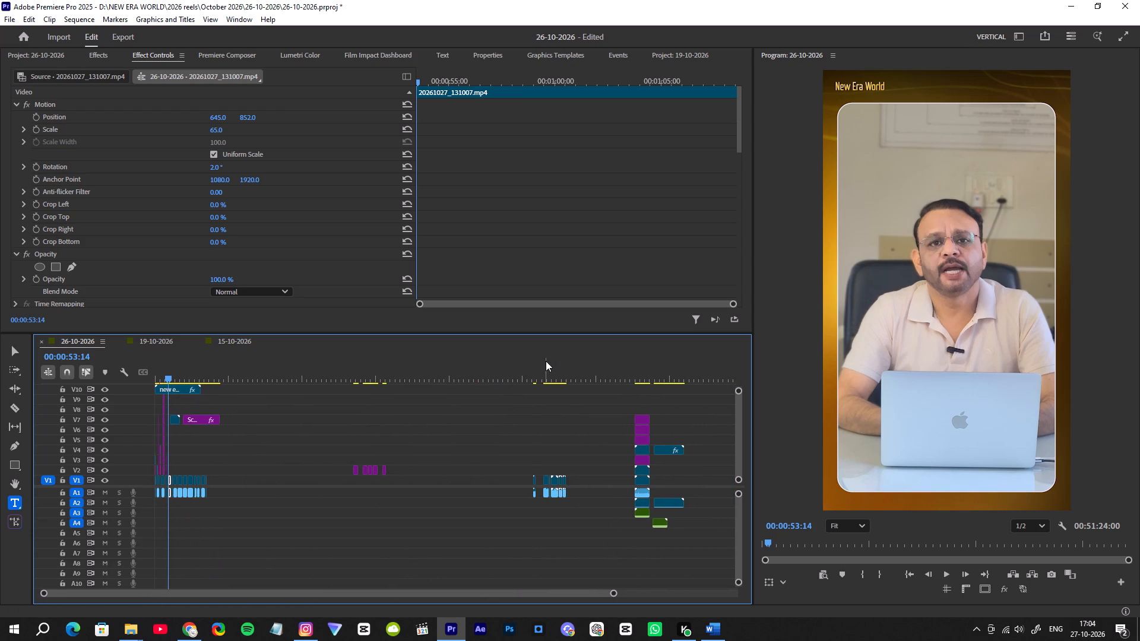
{"action": "left_click_drag", "start_coordinate": [532, 372], "coordinate": [545, 378]}
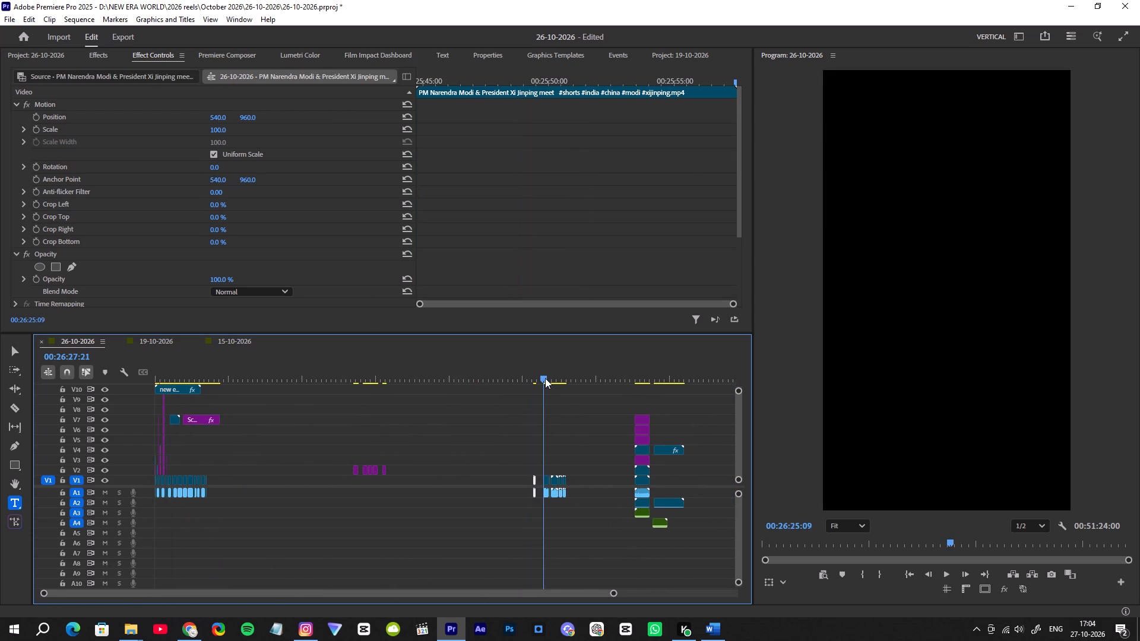
{"action": "left_click_drag", "start_coordinate": [545, 378], "coordinate": [556, 380]}
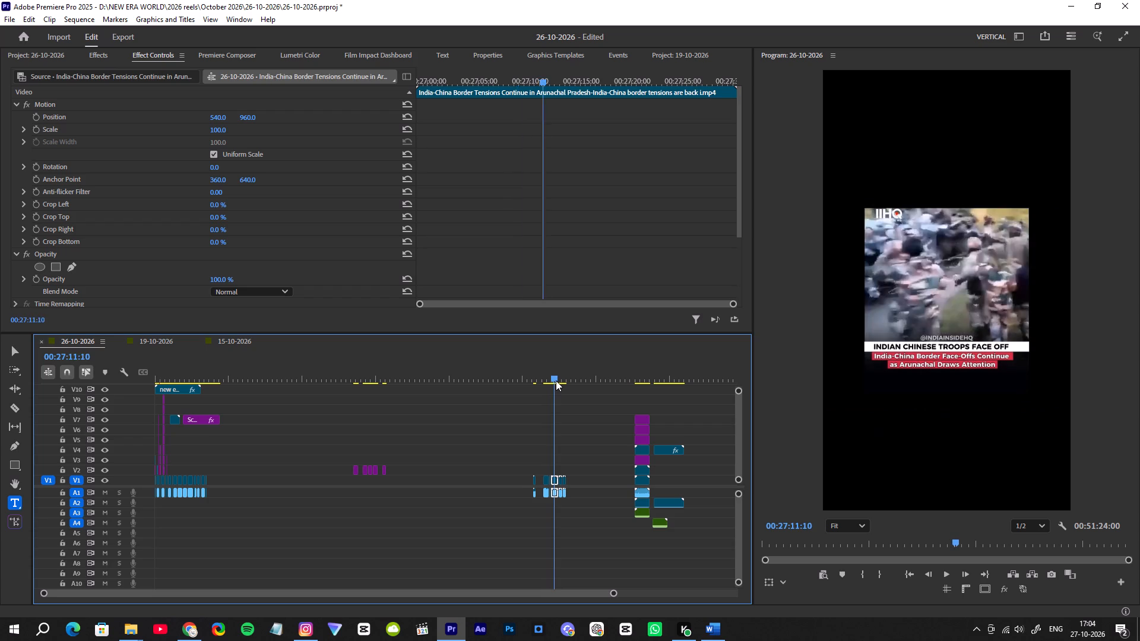
{"action": "left_click_drag", "start_coordinate": [556, 380], "coordinate": [561, 382]}
{"action": "key", "text": "space"}
{"action": "left_click_drag", "start_coordinate": [613, 594], "coordinate": [411, 575]}
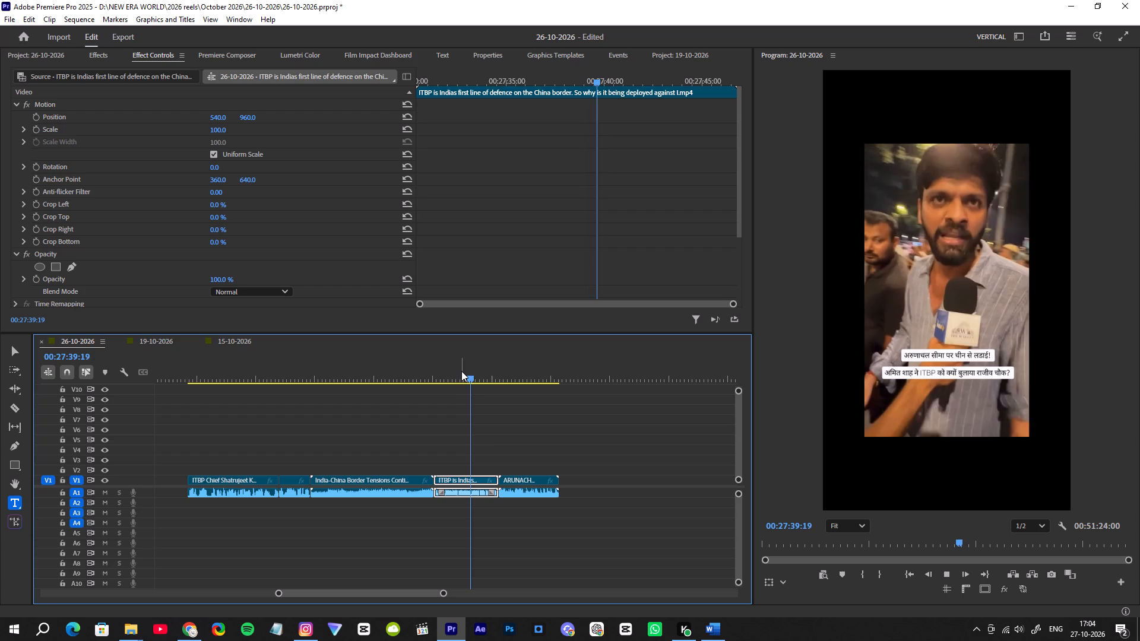
{"action": "key", "text": "space"}
{"action": "left_click_drag", "start_coordinate": [497, 479], "coordinate": [489, 485]}
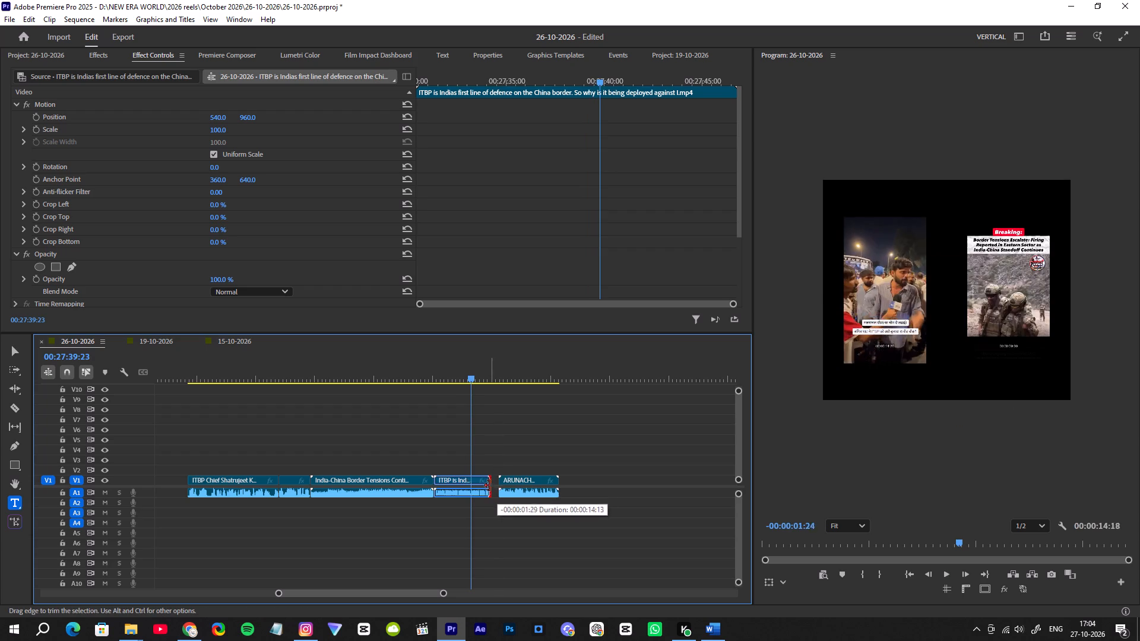
{"action": "left_click_drag", "start_coordinate": [489, 485], "coordinate": [468, 492]}
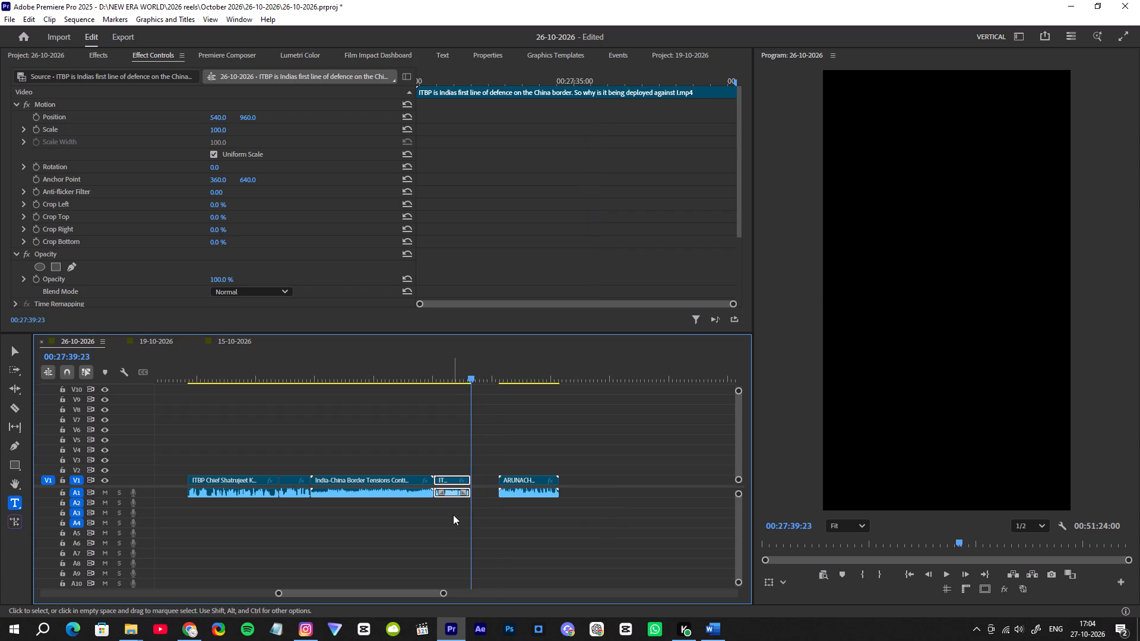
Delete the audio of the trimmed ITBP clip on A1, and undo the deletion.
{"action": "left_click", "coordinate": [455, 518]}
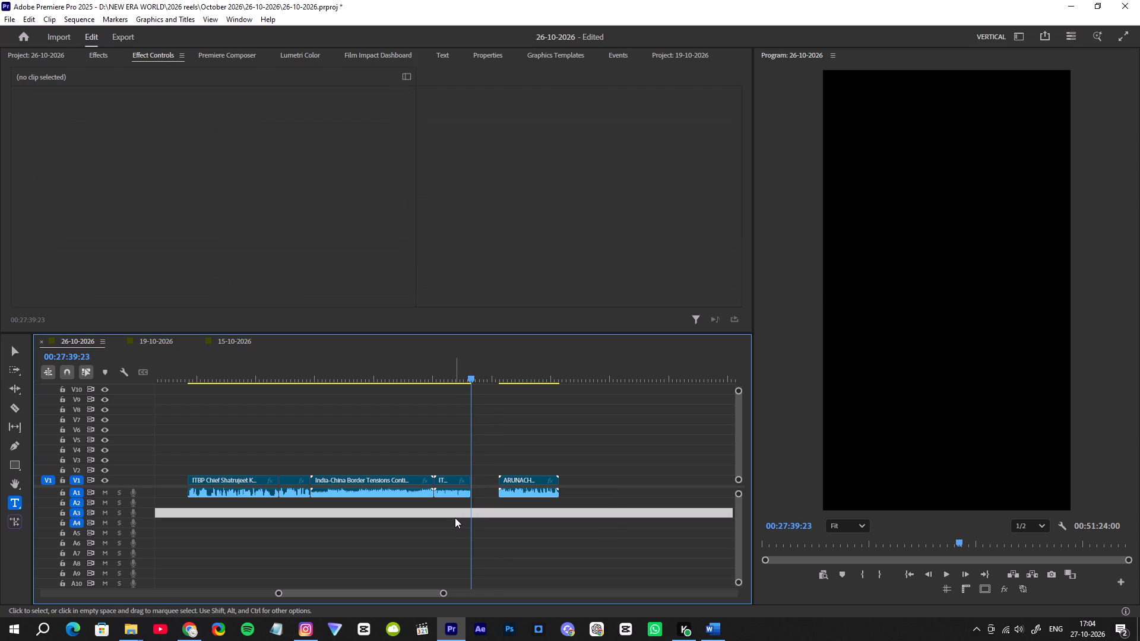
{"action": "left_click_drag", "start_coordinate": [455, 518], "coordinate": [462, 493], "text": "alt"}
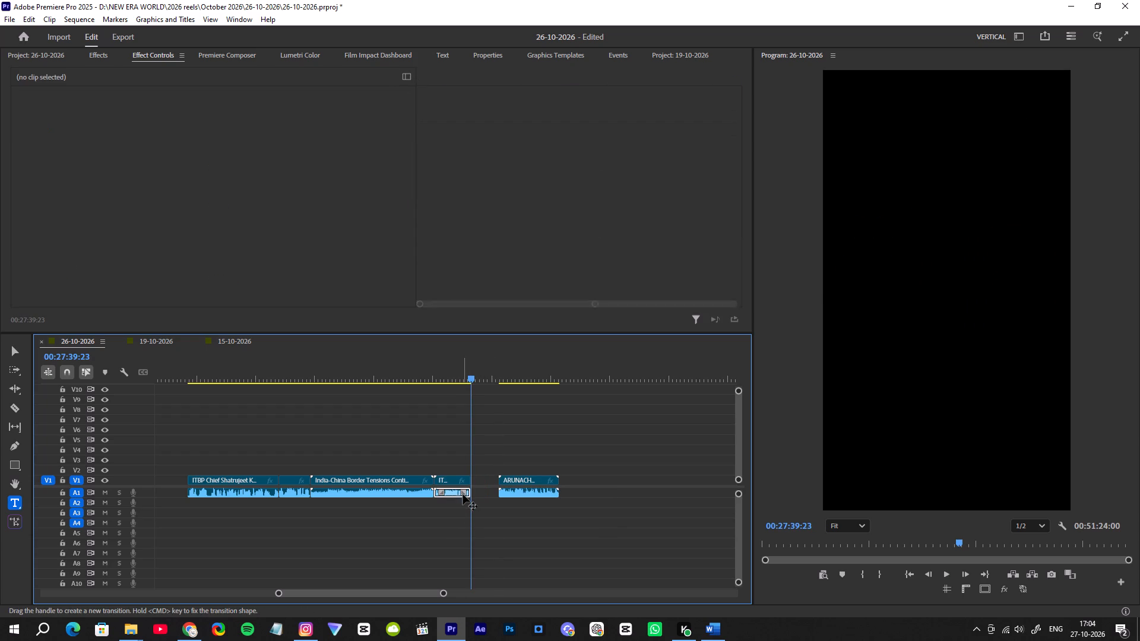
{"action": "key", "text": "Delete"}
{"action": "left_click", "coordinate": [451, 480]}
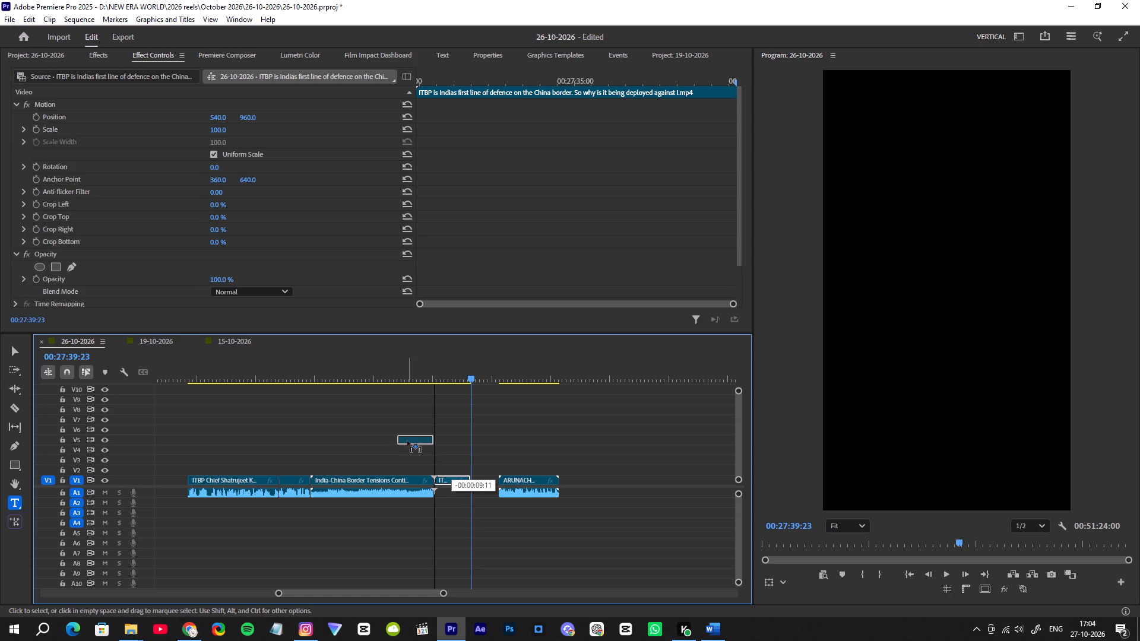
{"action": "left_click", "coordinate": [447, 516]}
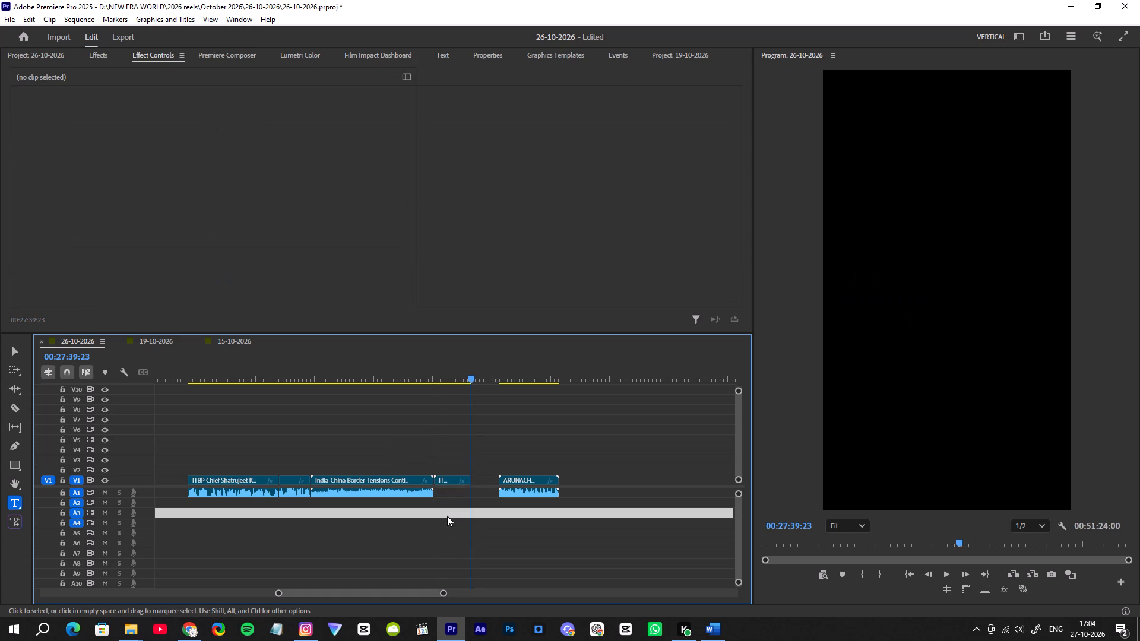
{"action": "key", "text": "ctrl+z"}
Play the ITBP clip in the spare footage and ripple-trim its start to about 00:27:31:26, cutting the opening moments.
{"action": "left_click", "coordinate": [438, 367]}
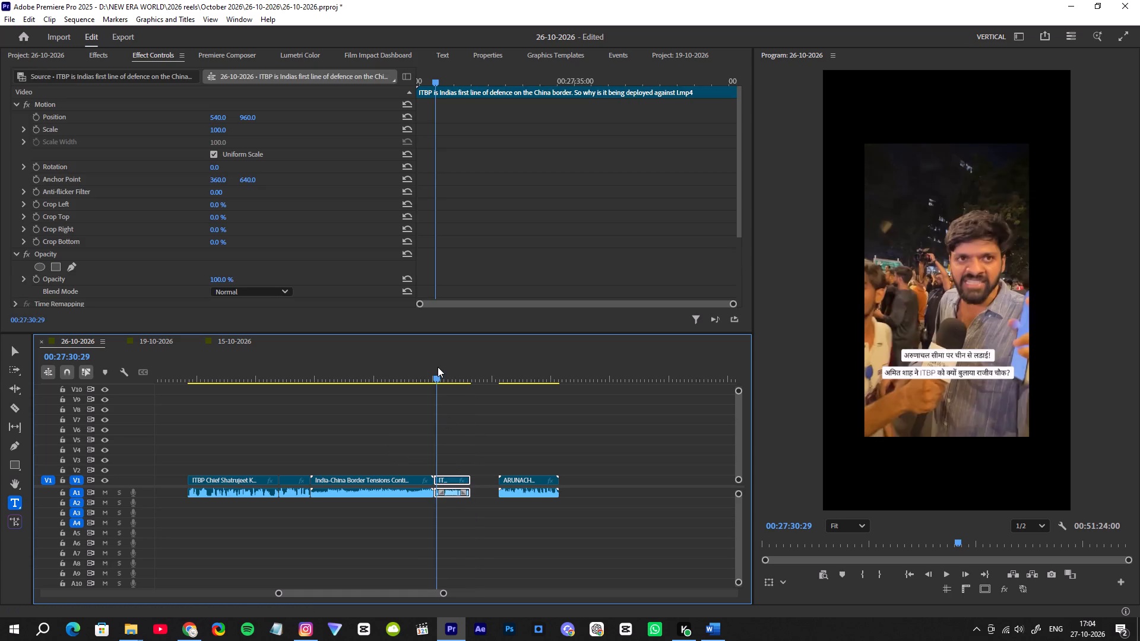
{"action": "key", "text": "space"}
{"action": "left_click_drag", "start_coordinate": [445, 594], "coordinate": [388, 582]}
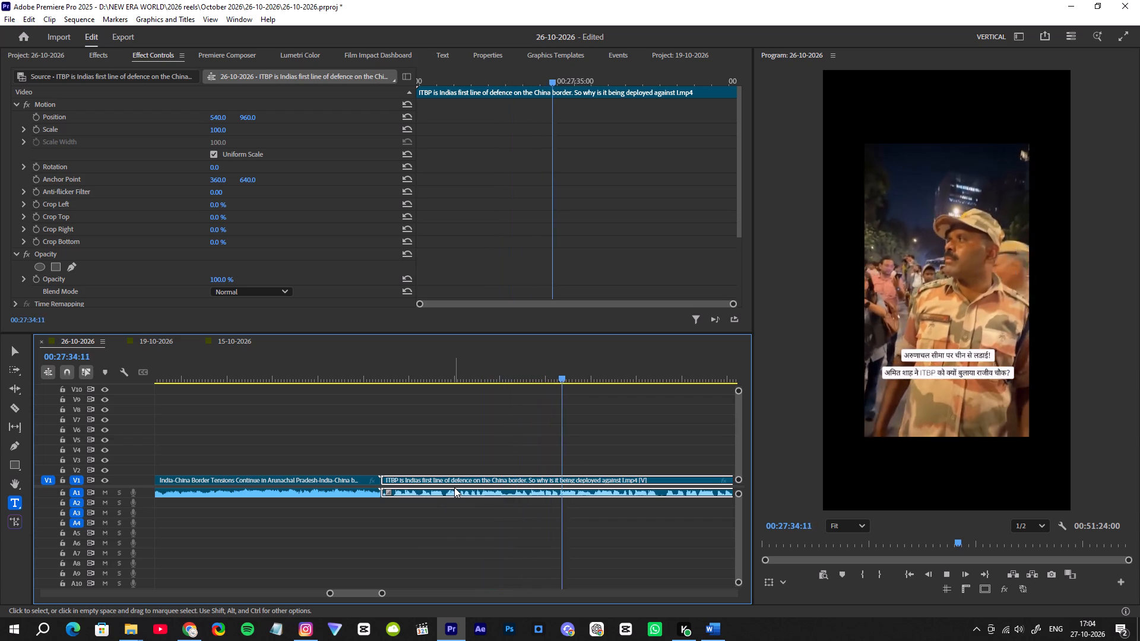
{"action": "key", "text": "space"}
{"action": "left_click_drag", "start_coordinate": [385, 375], "coordinate": [400, 377]}
{"action": "key", "text": "space"}
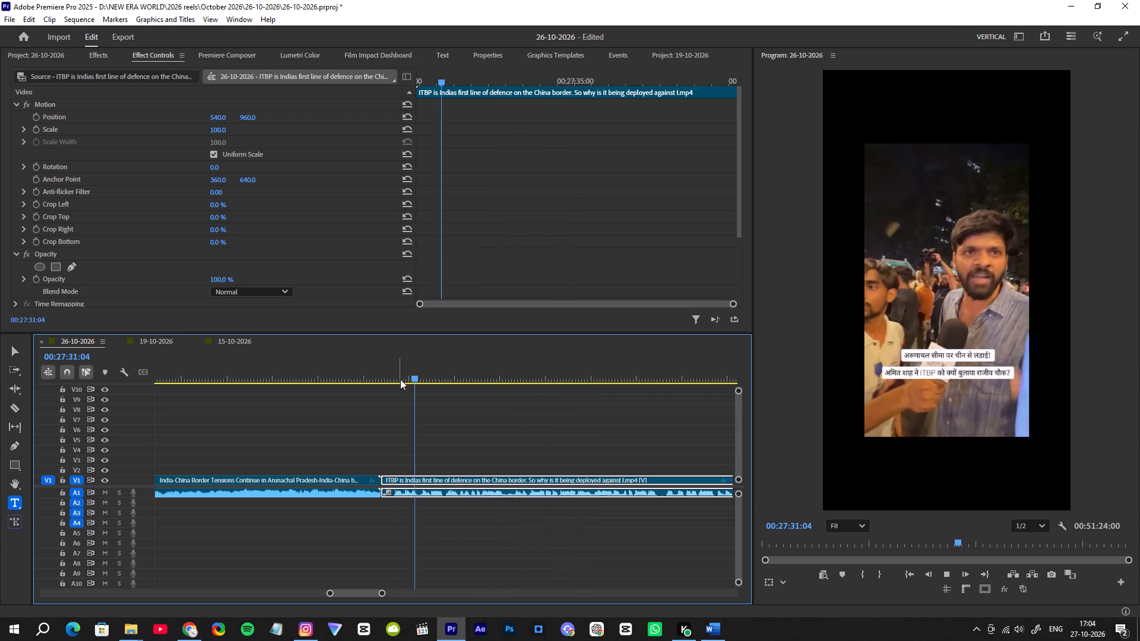
{"action": "key", "text": "space"}
{"action": "left_click_drag", "start_coordinate": [467, 372], "coordinate": [451, 382]}
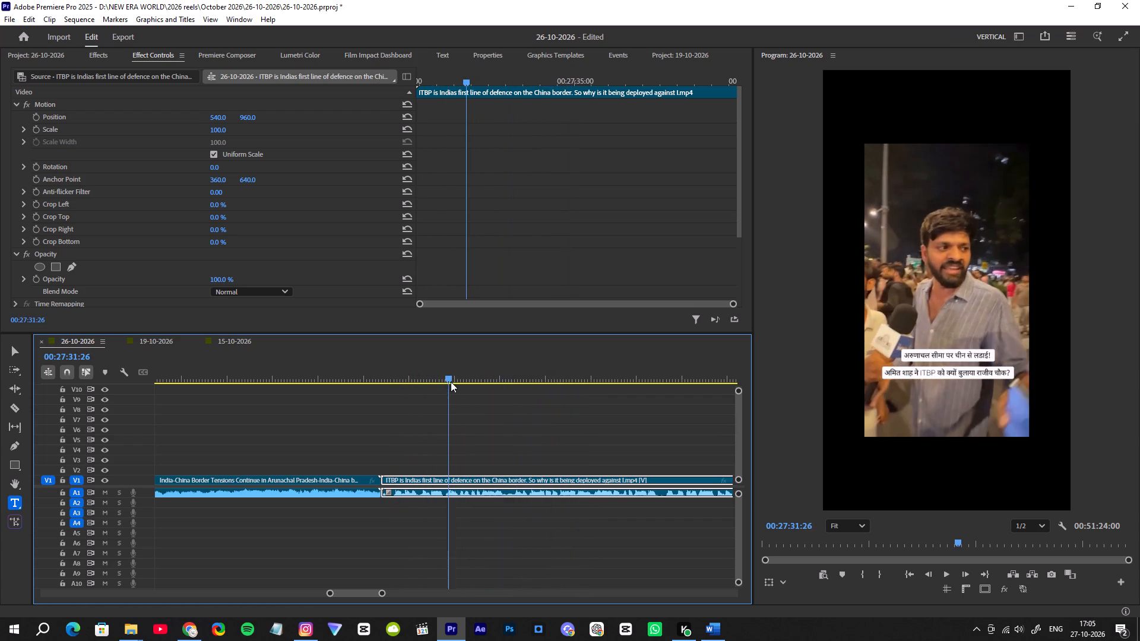
{"action": "left_click_drag", "start_coordinate": [451, 382], "coordinate": [447, 384]}
{"action": "key", "text": "q"}
{"action": "key", "text": "space"}
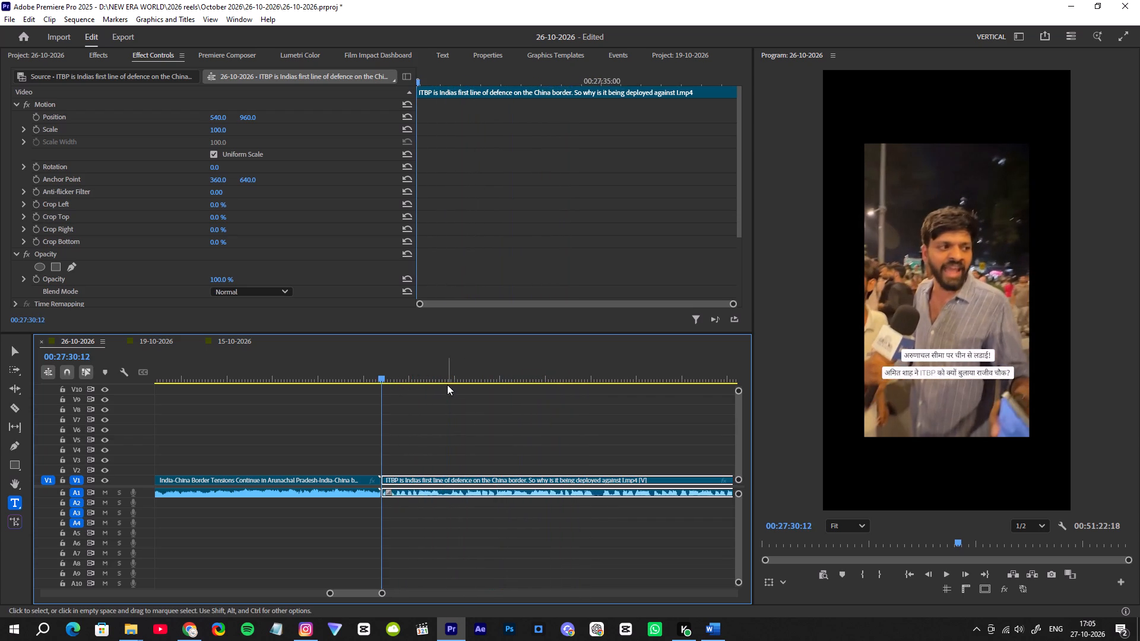
{"action": "left_click_drag", "start_coordinate": [382, 592], "coordinate": [386, 591]}
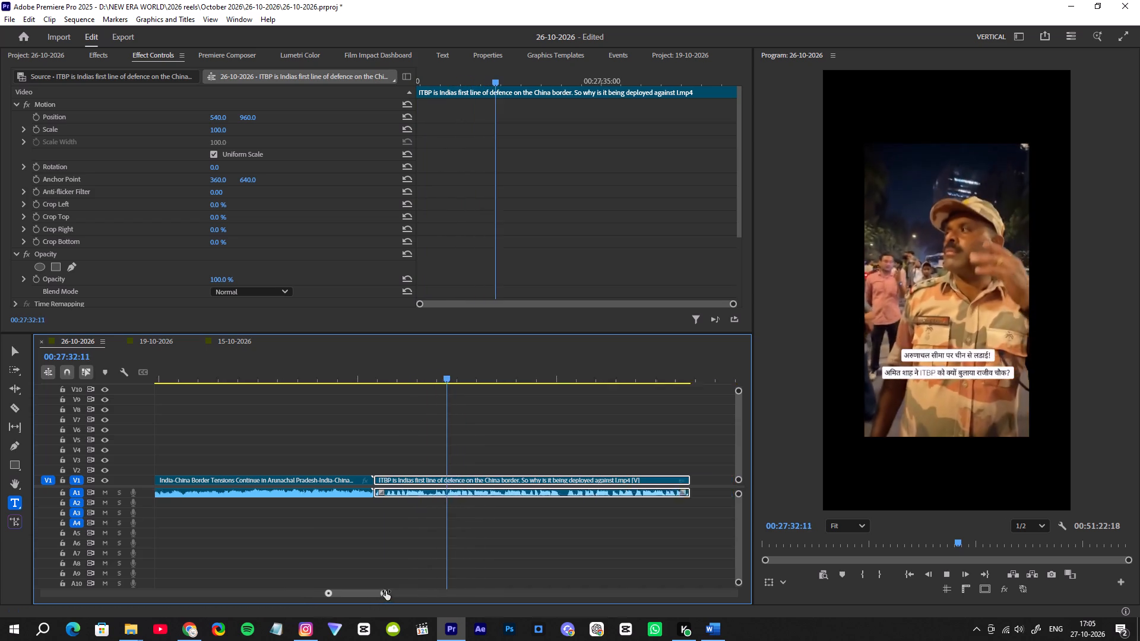
{"action": "left_click_drag", "start_coordinate": [386, 591], "coordinate": [403, 592]}
{"action": "key", "text": "space"}
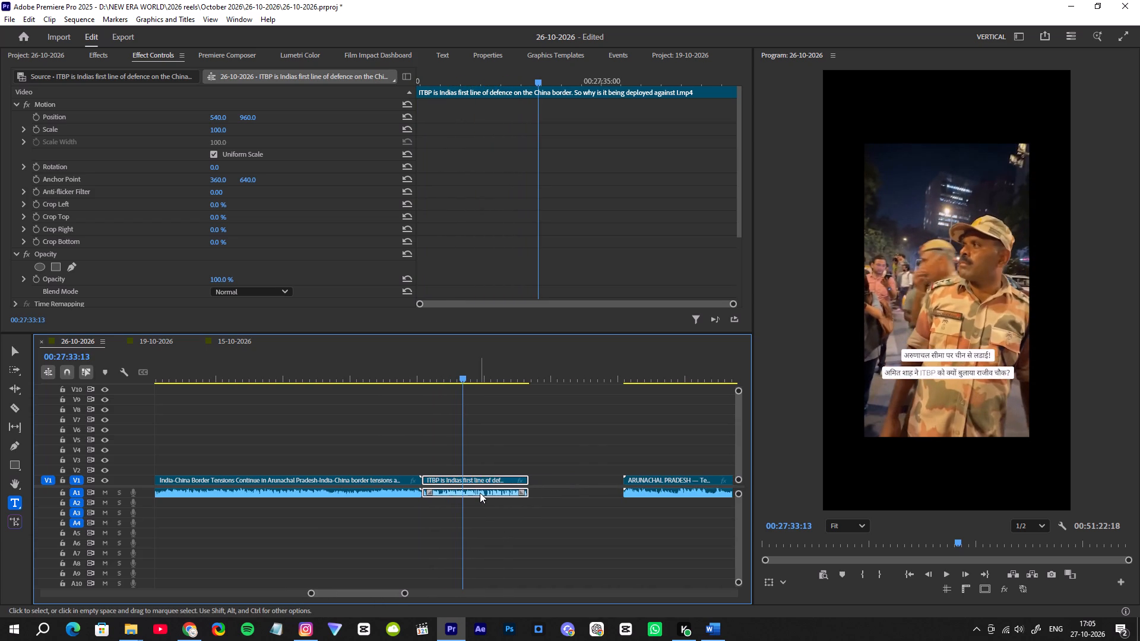
Move the trimmed ITBP clip from the spare footage to just past the main reel's end, with video on V3 and audio on A2.
{"action": "left_click_drag", "start_coordinate": [480, 496], "coordinate": [480, 503]}
{"action": "left_click_drag", "start_coordinate": [479, 477], "coordinate": [150, 412]}
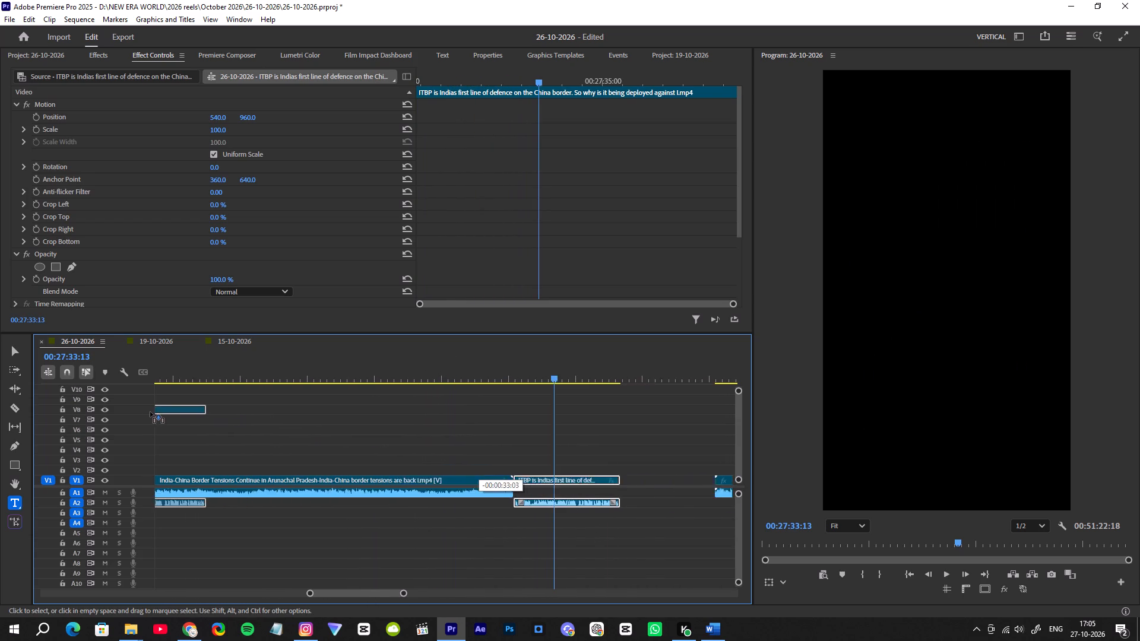
{"action": "left_click_drag", "start_coordinate": [150, 412], "coordinate": [215, 472]}
{"action": "left_click_drag", "start_coordinate": [388, 594], "coordinate": [537, 594]}
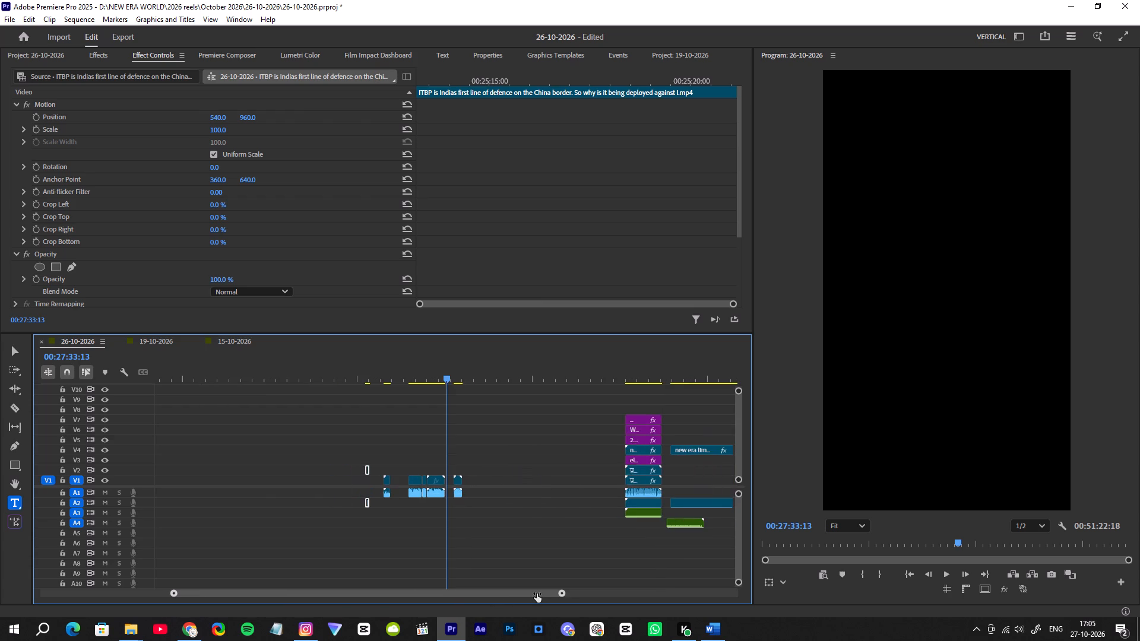
{"action": "left_click_drag", "start_coordinate": [537, 594], "coordinate": [537, 593]}
{"action": "left_click_drag", "start_coordinate": [368, 471], "coordinate": [89, 422]}
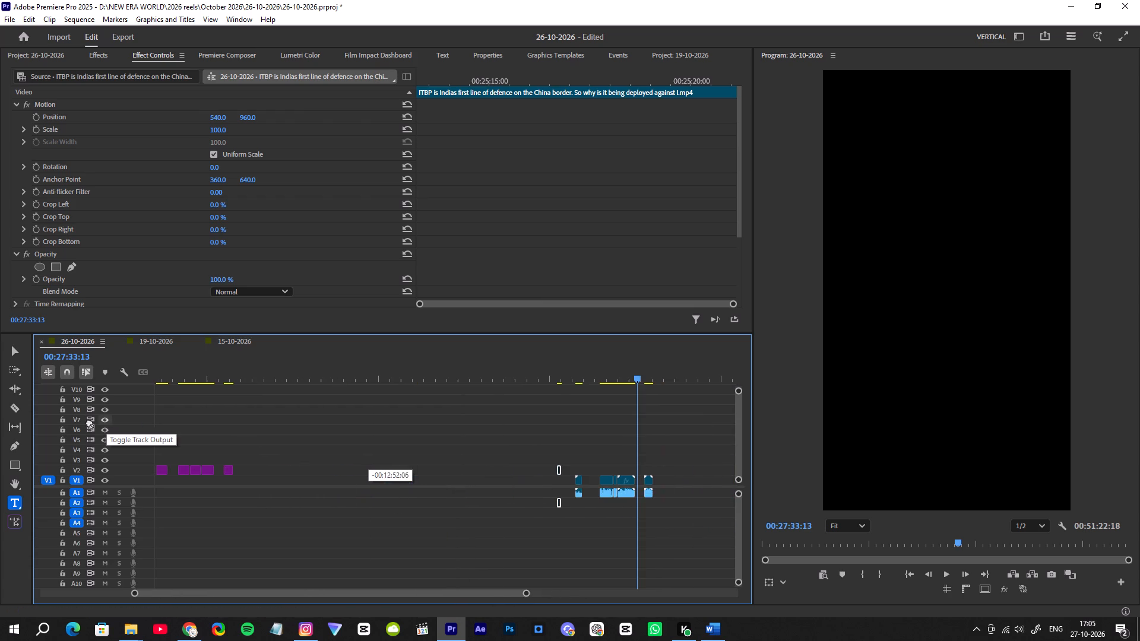
{"action": "left_click_drag", "start_coordinate": [89, 422], "coordinate": [313, 458]}
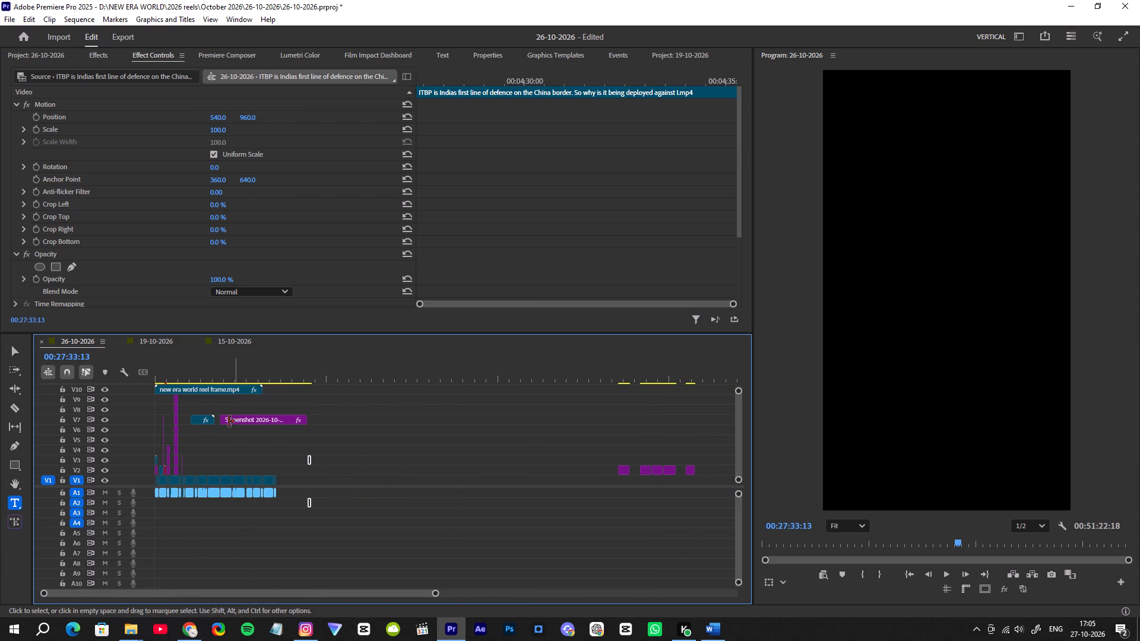
Play the reel from about 00:00:41 and stop at the presenter cut at 00:00:53:26 as the insertion point for the ITBP footage.
{"action": "left_click", "coordinate": [179, 372]}
{"action": "key", "text": "space"}
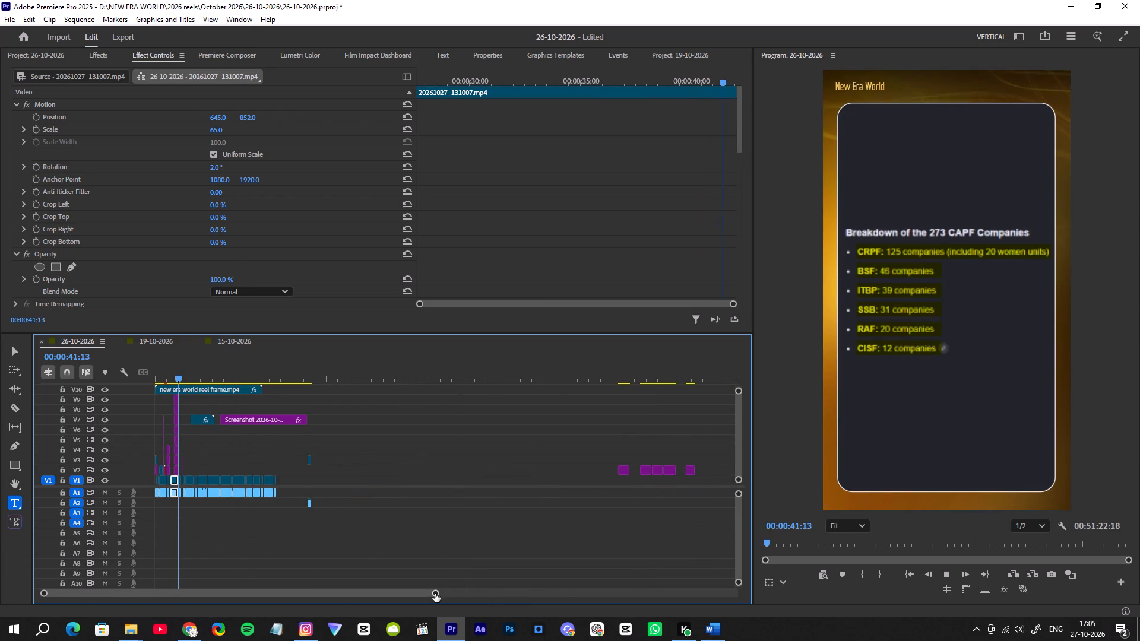
{"action": "left_click_drag", "start_coordinate": [435, 594], "coordinate": [335, 580]}
{"action": "left_click", "coordinate": [288, 366]}
{"action": "key", "text": "space"}
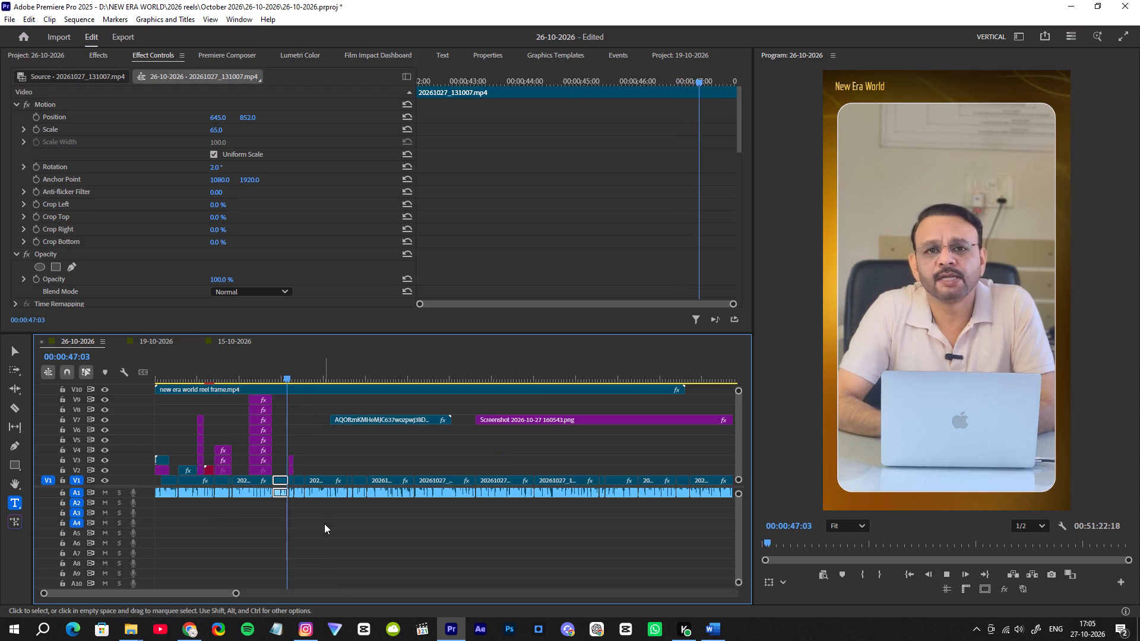
{"action": "left_click_drag", "start_coordinate": [235, 591], "coordinate": [195, 573]}
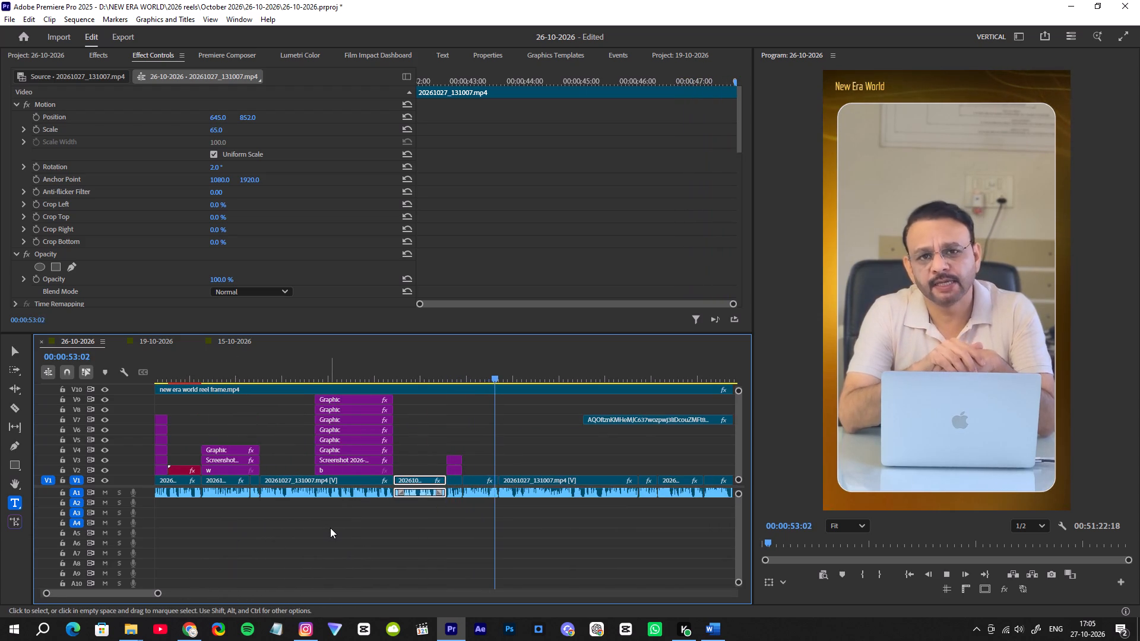
{"action": "key", "text": "space"}
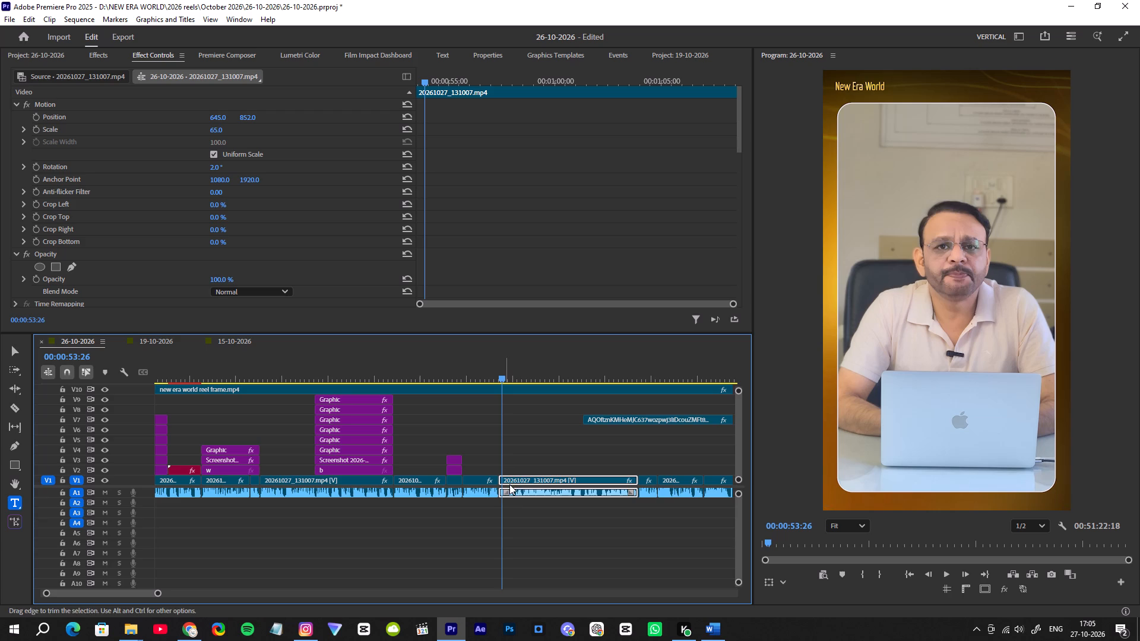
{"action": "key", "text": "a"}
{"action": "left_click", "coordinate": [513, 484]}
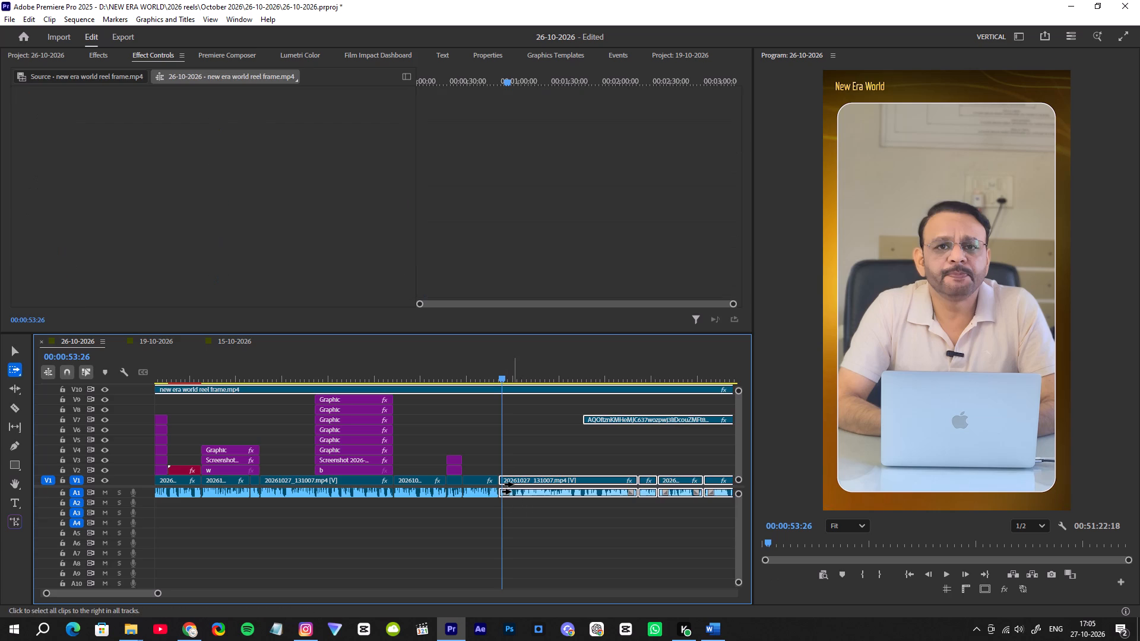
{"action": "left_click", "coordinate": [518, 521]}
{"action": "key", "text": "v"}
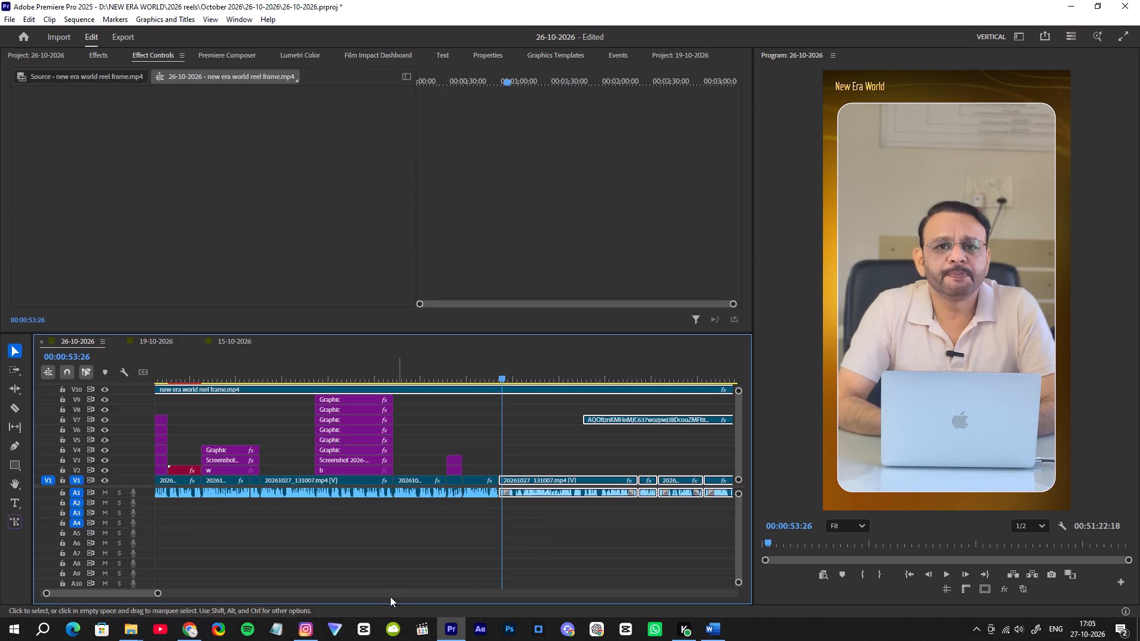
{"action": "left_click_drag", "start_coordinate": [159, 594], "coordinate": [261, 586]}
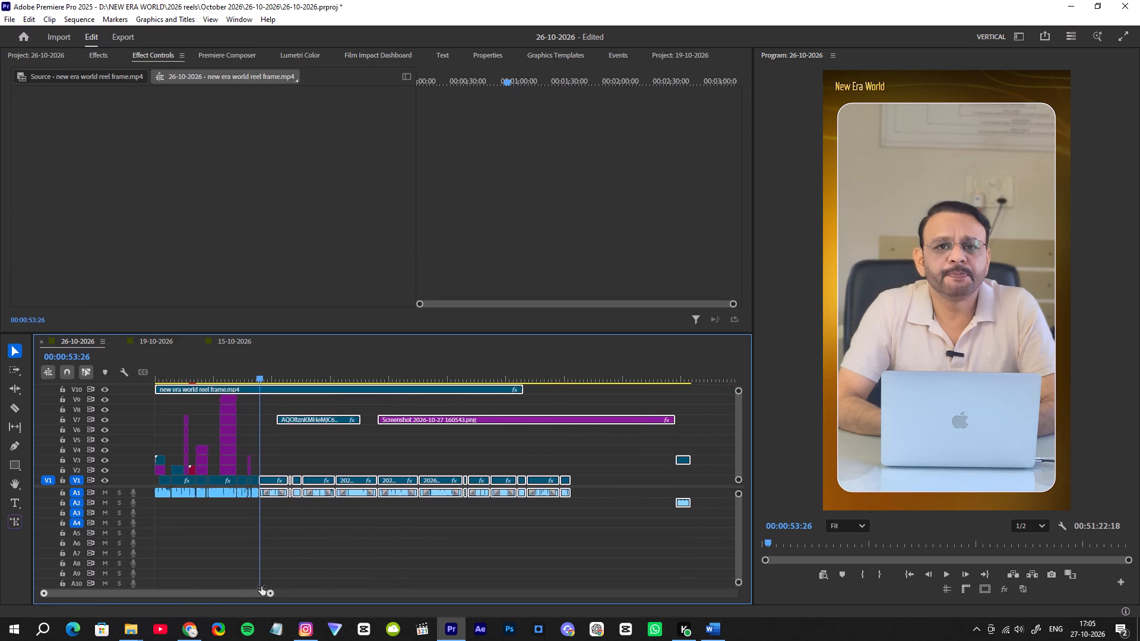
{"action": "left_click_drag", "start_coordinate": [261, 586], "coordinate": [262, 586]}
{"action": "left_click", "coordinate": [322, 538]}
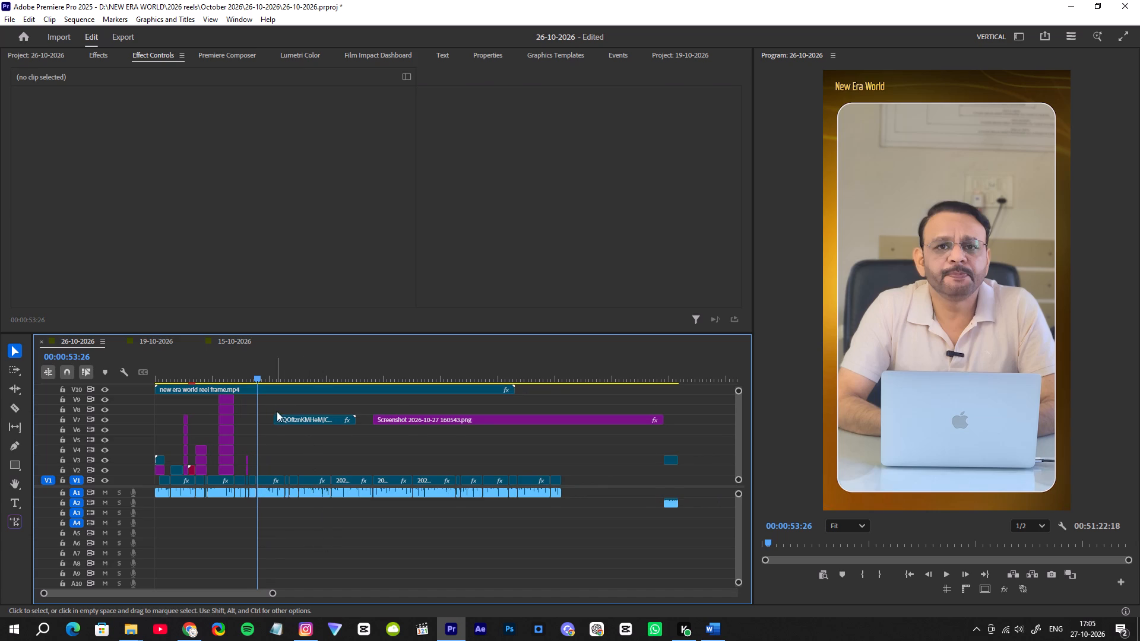
Shift all presenter clips and V7 overlays after 00:00:53:26 later to open a wide gap, leaving the V10 reel frame in place.
{"action": "left_click_drag", "start_coordinate": [269, 402], "coordinate": [584, 542]}
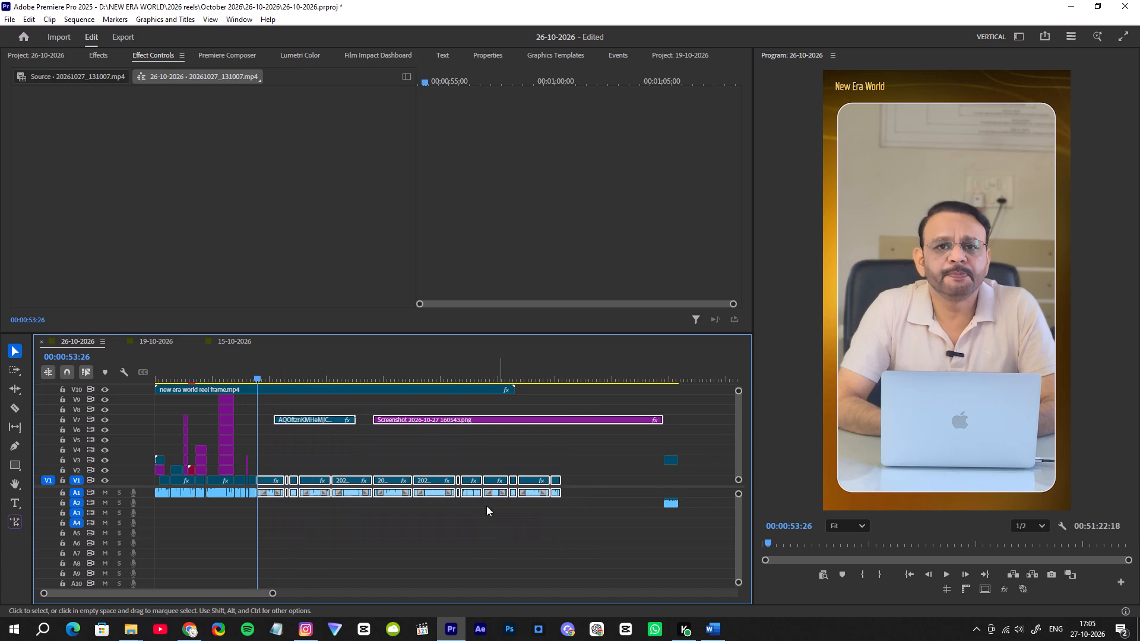
{"action": "left_click_drag", "start_coordinate": [397, 418], "coordinate": [492, 421]}
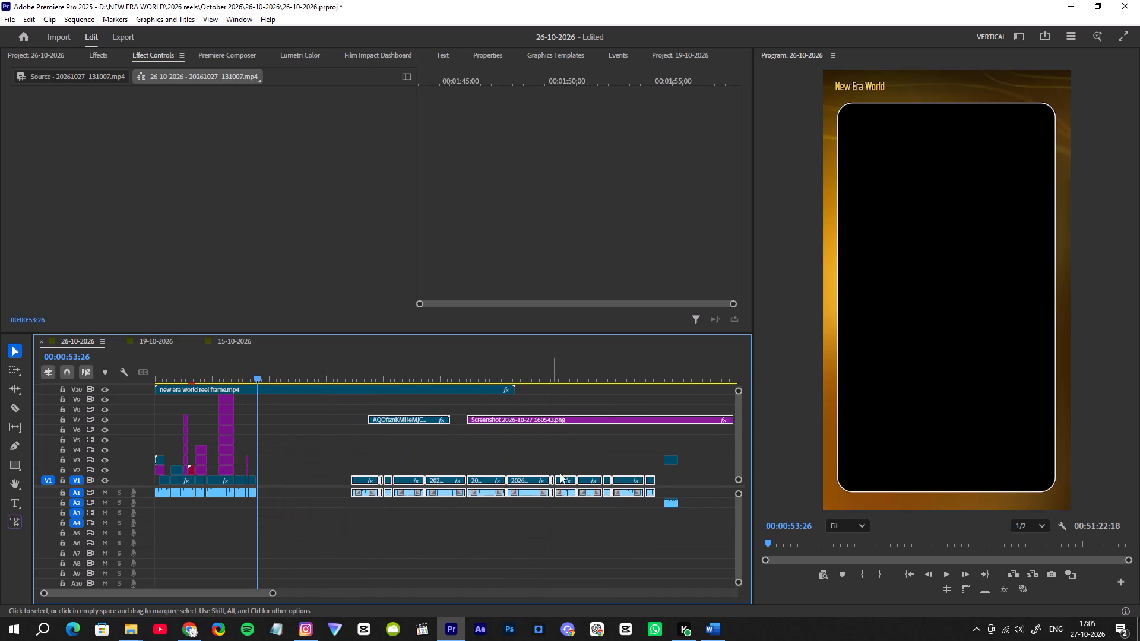
{"action": "left_click", "coordinate": [602, 548]}
Place the ITBP clip in the gap at 00:00:53:26, with video on V1 and audio on A1.
{"action": "left_click_drag", "start_coordinate": [672, 460], "coordinate": [303, 472]}
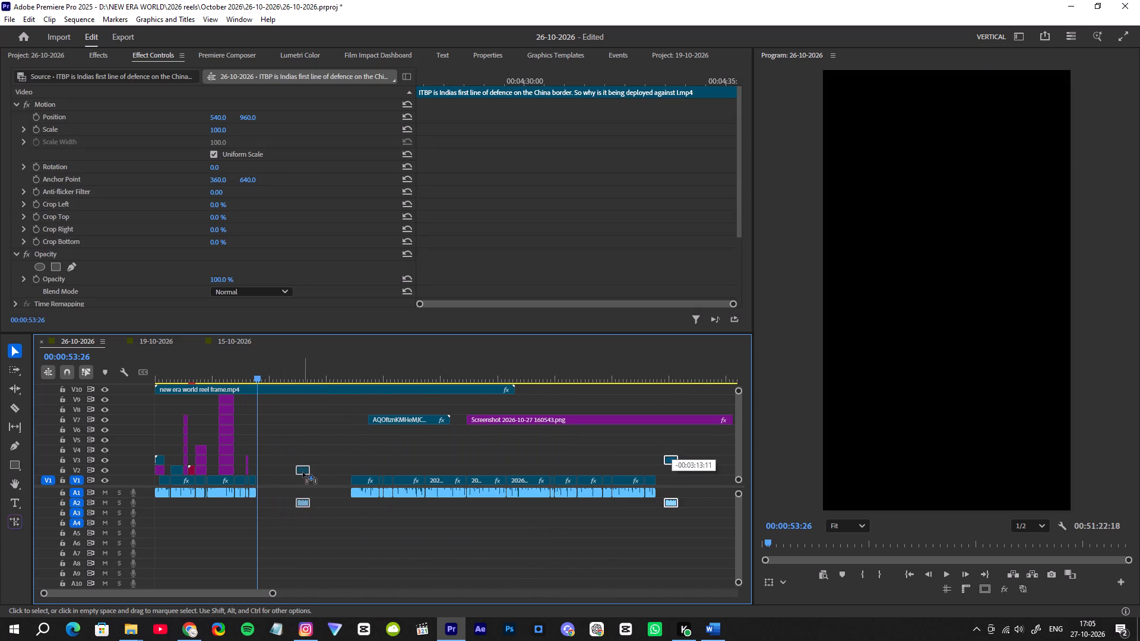
{"action": "left_click_drag", "start_coordinate": [303, 472], "coordinate": [271, 479]}
{"action": "left_click_drag", "start_coordinate": [267, 504], "coordinate": [267, 494]}
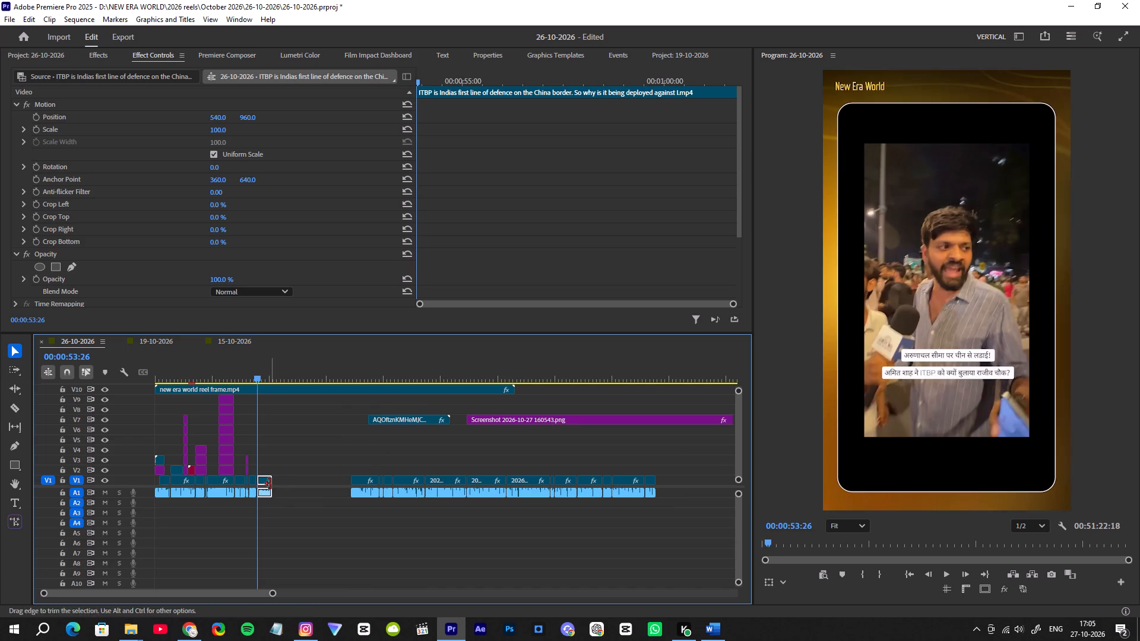
Play through the cut into the inserted ITBP clip and set the clip's scale to 142 so it fills the reel frame.
{"action": "left_click", "coordinate": [252, 376]}
{"action": "key", "text": "space"}
{"action": "left_click_drag", "start_coordinate": [274, 595], "coordinate": [232, 583]}
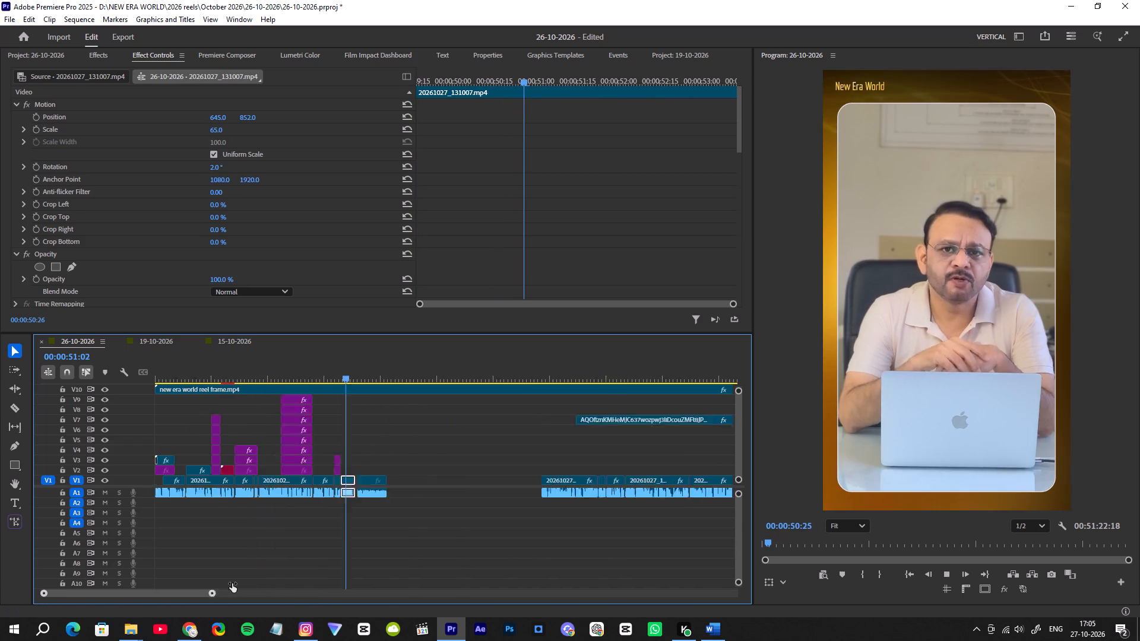
{"action": "left_click_drag", "start_coordinate": [232, 583], "coordinate": [216, 573]}
{"action": "key", "text": "space"}
{"action": "left_click", "coordinate": [488, 480]}
{"action": "key", "text": "space"}
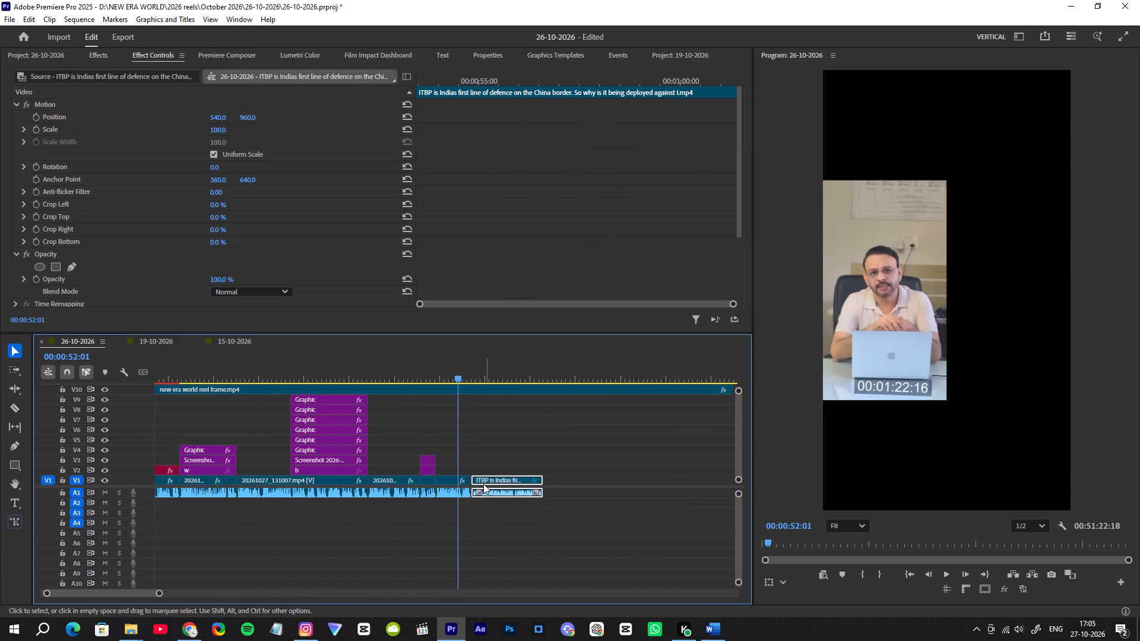
{"action": "left_click_drag", "start_coordinate": [160, 593], "coordinate": [138, 584]}
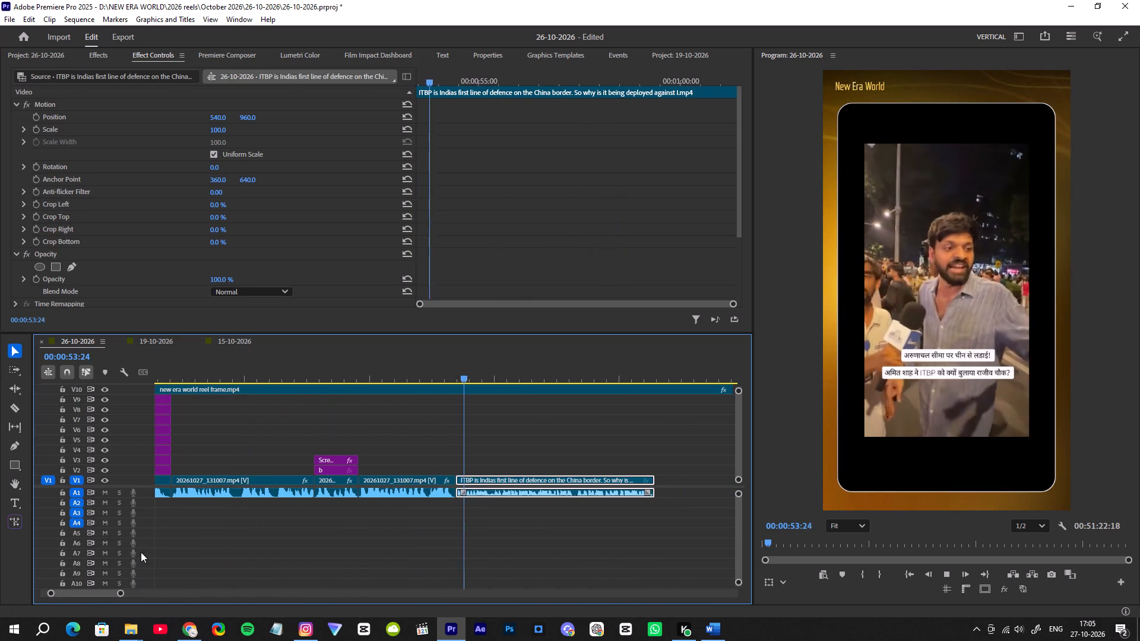
{"action": "key", "text": "space"}
{"action": "left_click_drag", "start_coordinate": [216, 128], "coordinate": [221, 131]}
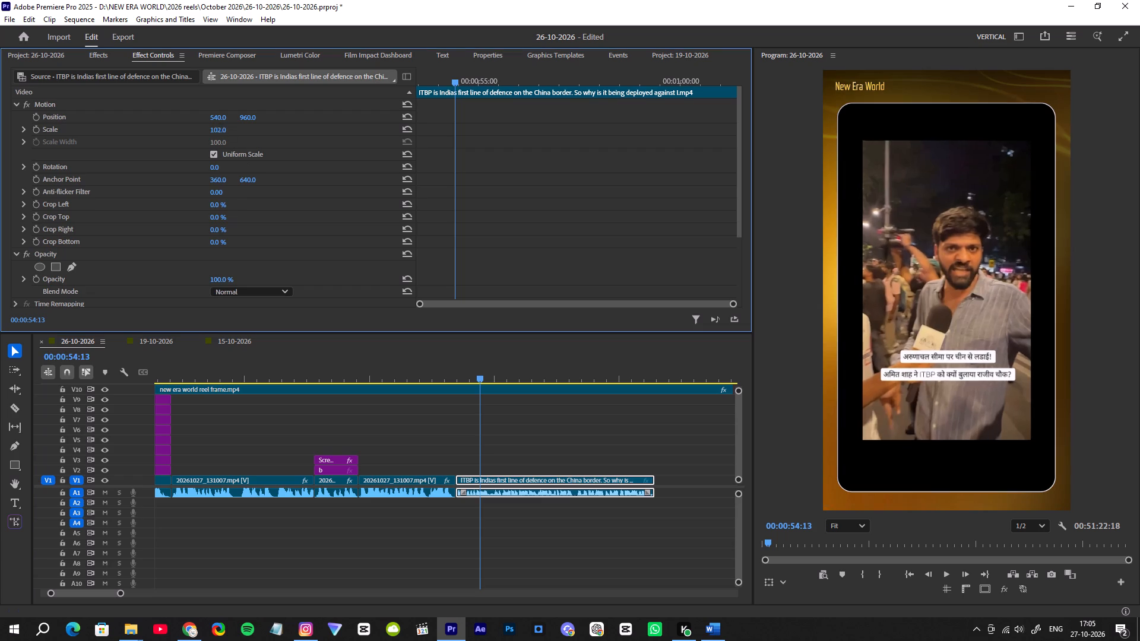
{"action": "left_click_drag", "start_coordinate": [221, 131], "coordinate": [247, 132]}
Play the ITBP protest clip to its end and trim its out point back to just before 00:00:59:12.
{"action": "key", "text": "space"}
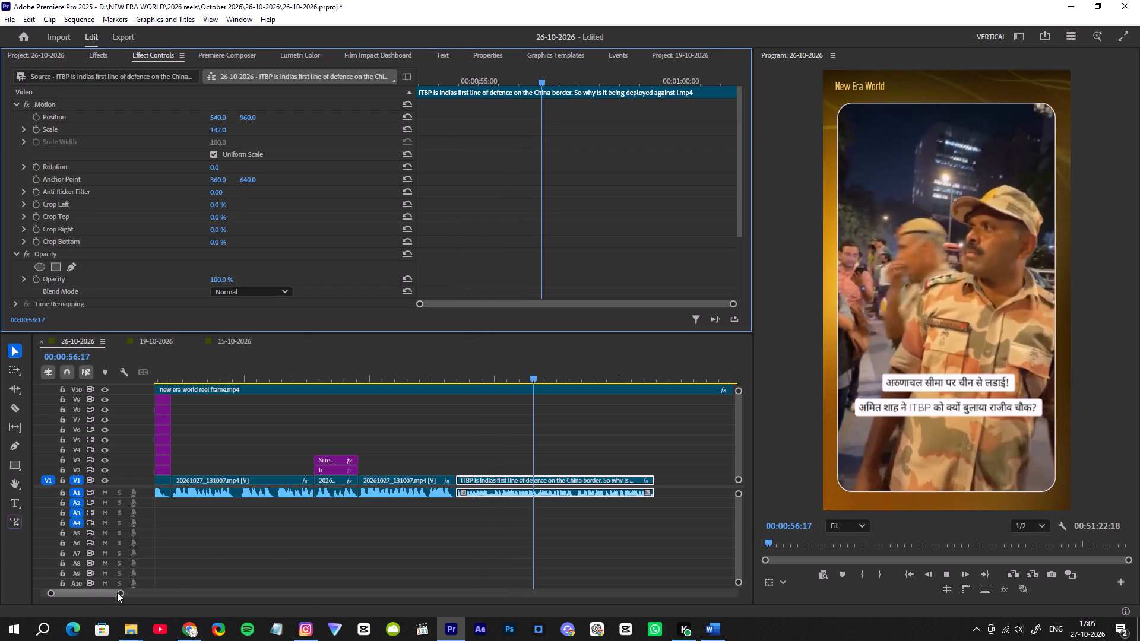
{"action": "left_click_drag", "start_coordinate": [119, 592], "coordinate": [131, 592]}
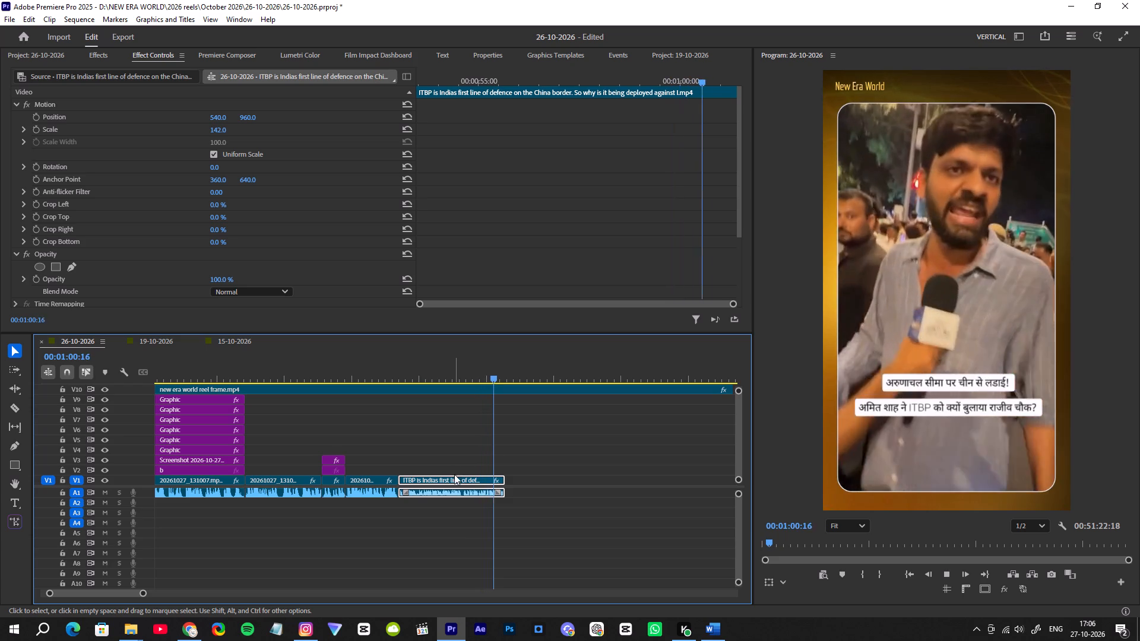
{"action": "key", "text": "space"}
{"action": "key", "text": "space"}
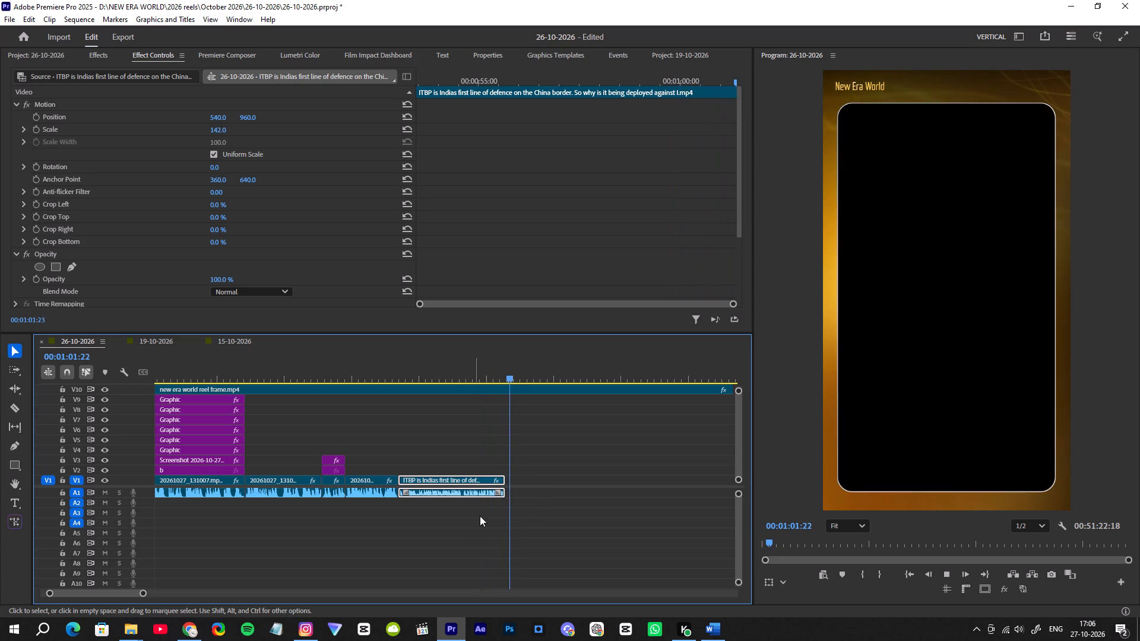
{"action": "key", "text": "space"}
{"action": "left_click", "coordinate": [535, 484]}
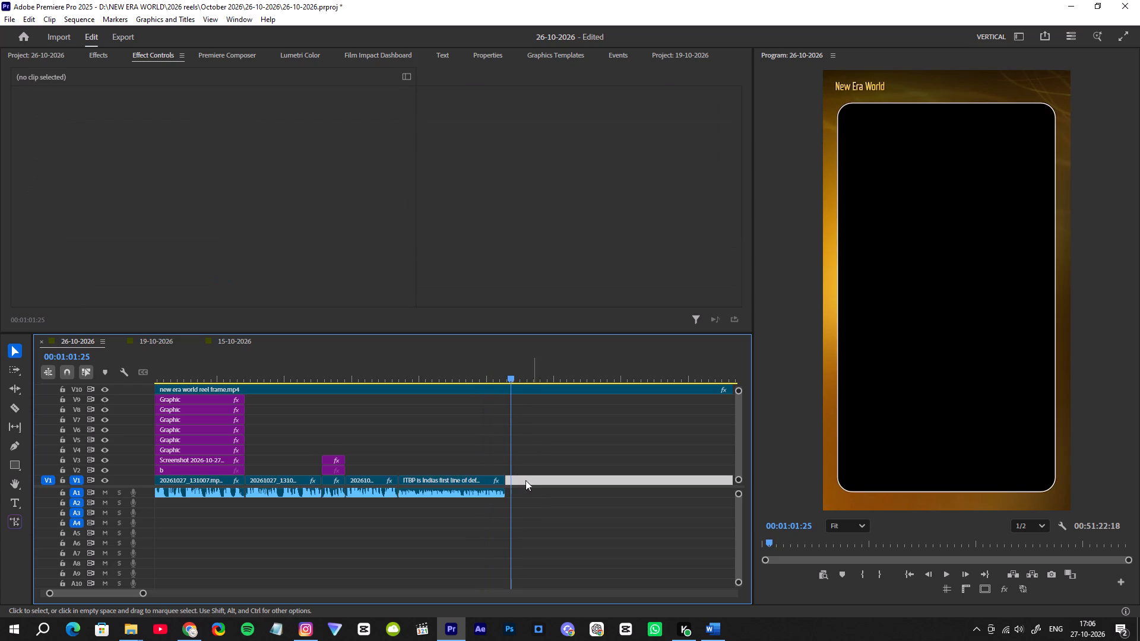
{"action": "left_click", "coordinate": [466, 373]}
{"action": "key", "text": "space"}
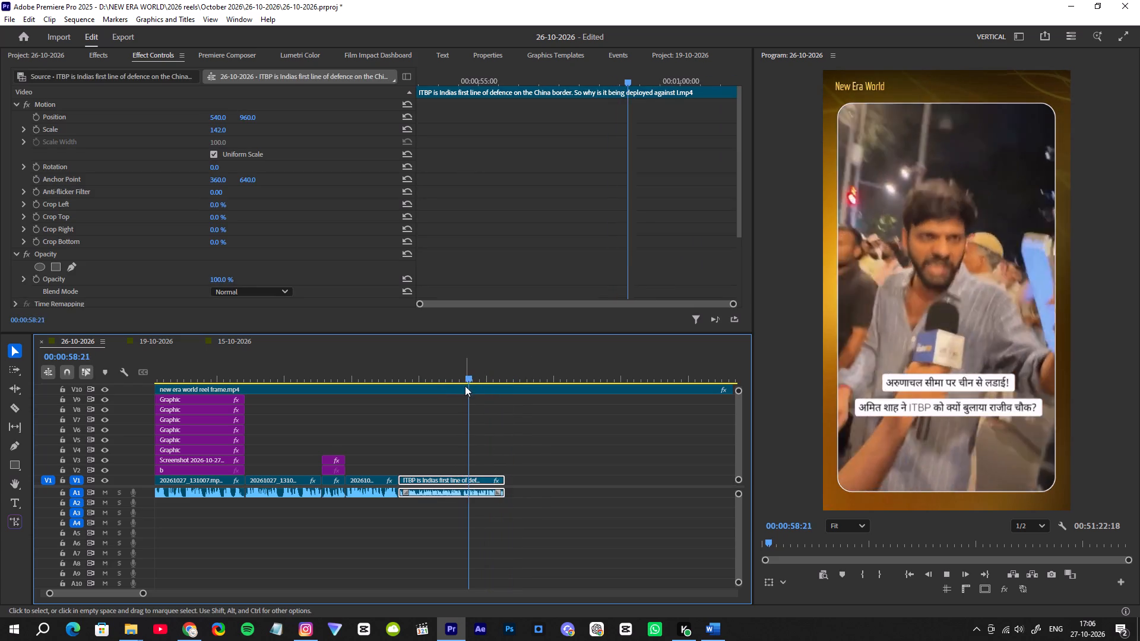
{"action": "key", "text": "space"}
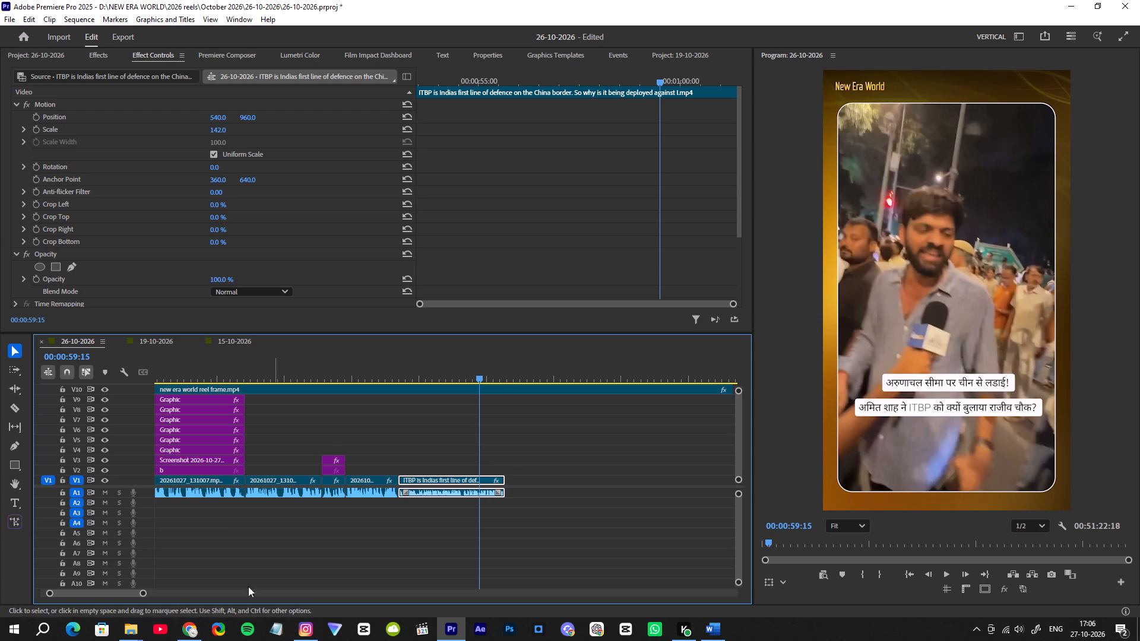
{"action": "left_click_drag", "start_coordinate": [142, 593], "coordinate": [116, 595]}
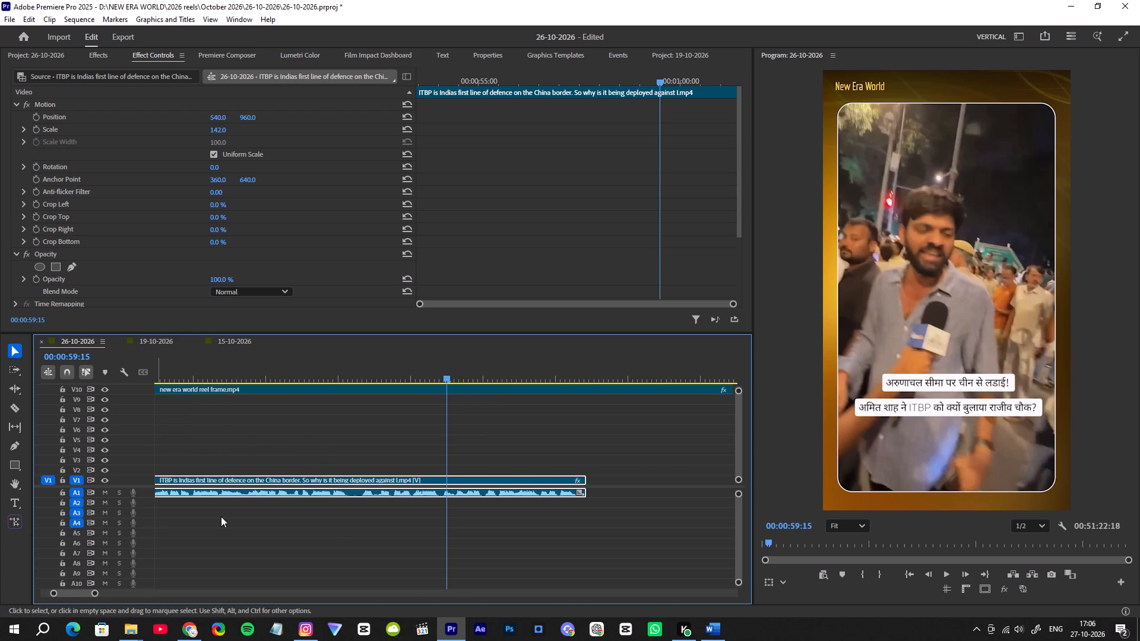
{"action": "key", "text": "space"}
{"action": "key", "text": "space"}
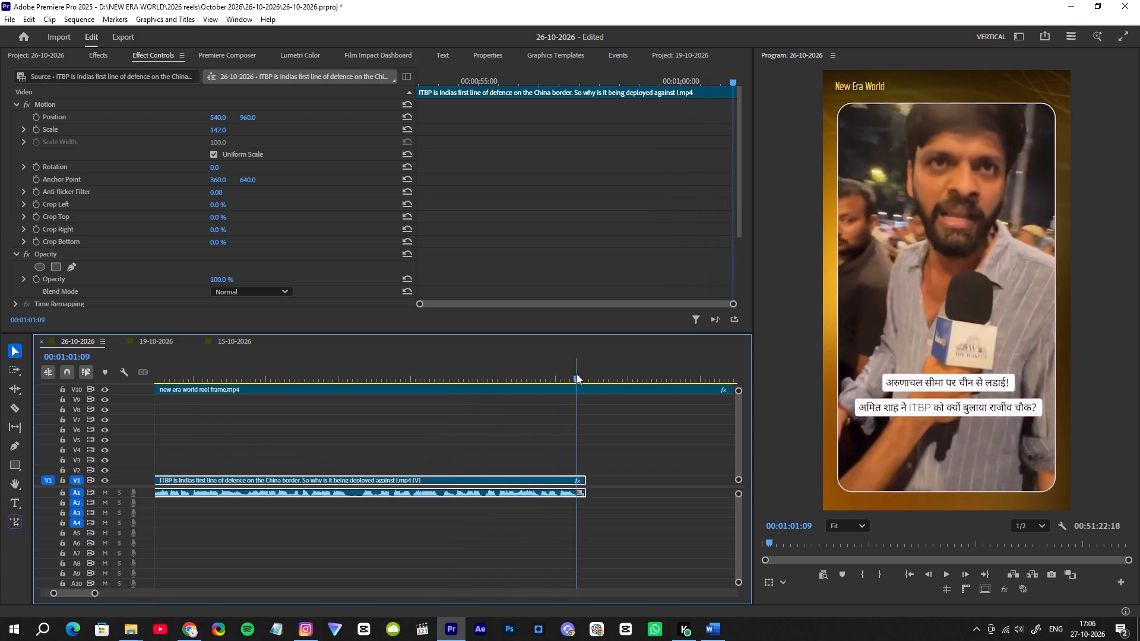
{"action": "left_click_drag", "start_coordinate": [577, 374], "coordinate": [443, 403]}
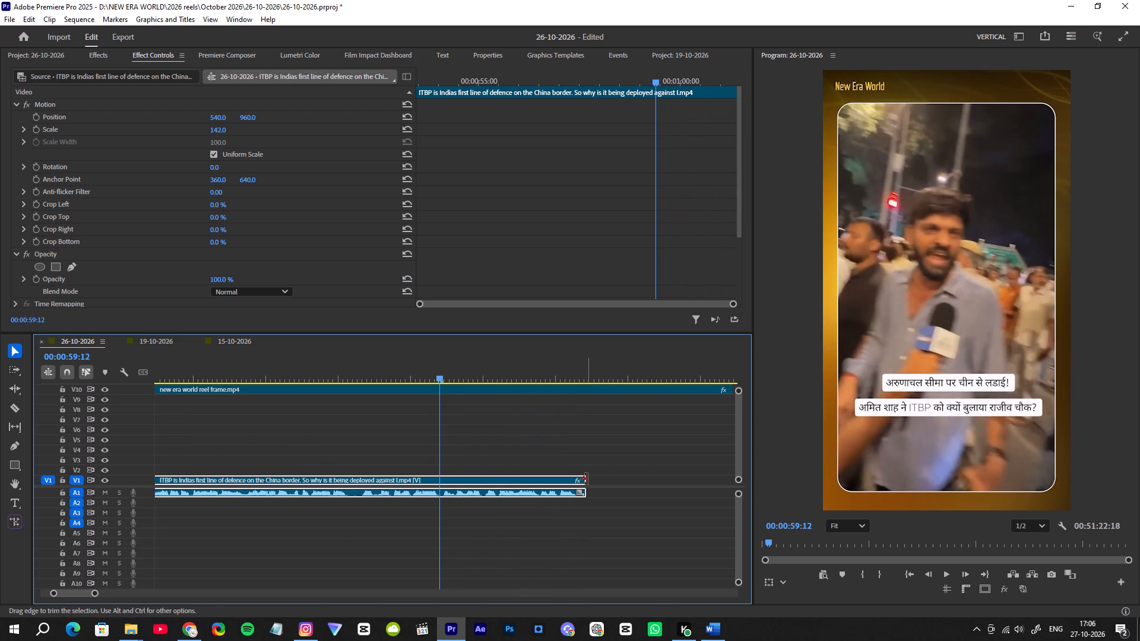
{"action": "left_click_drag", "start_coordinate": [587, 479], "coordinate": [435, 500]}
{"action": "left_click", "coordinate": [465, 482]}
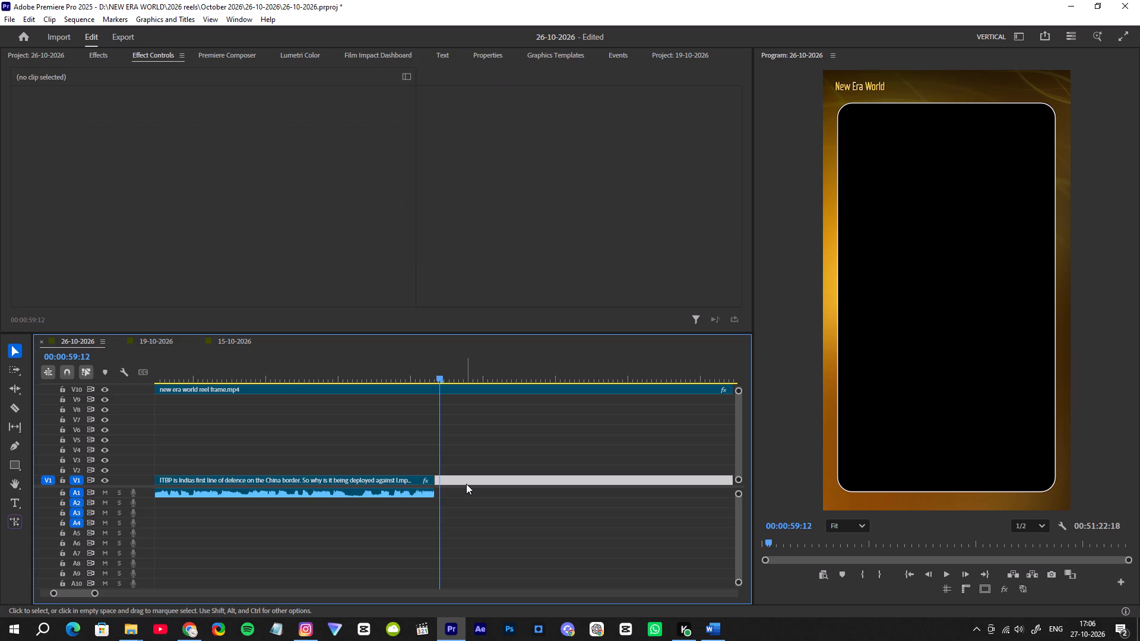
Play the trimmed ending and extend the ITBP protest clip's end slightly, to just past 00:00:59:12.
{"action": "left_click", "coordinate": [398, 369]}
{"action": "key", "text": "space"}
{"action": "key", "text": "space"}
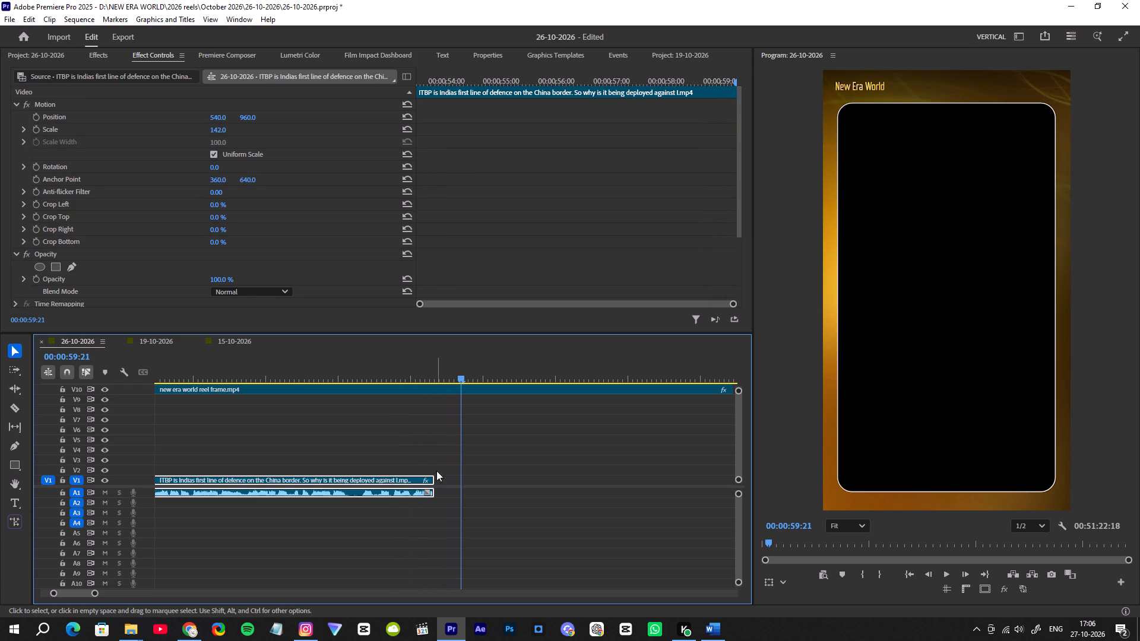
{"action": "left_click_drag", "start_coordinate": [436, 482], "coordinate": [445, 480]}
{"action": "left_click", "coordinate": [420, 365]}
{"action": "key", "text": "space"}
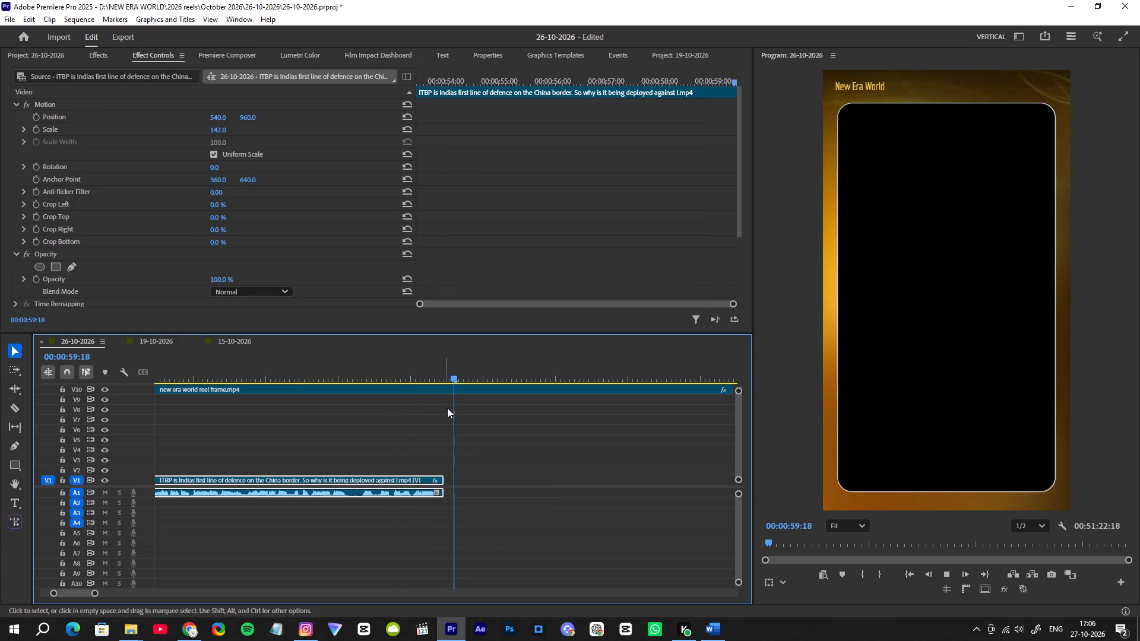
{"action": "key", "text": "space"}
Close the gap after the ITBP protest clip and play across the join into the presenter clip.
{"action": "left_click", "coordinate": [466, 479]}
{"action": "key", "text": "Delete"}
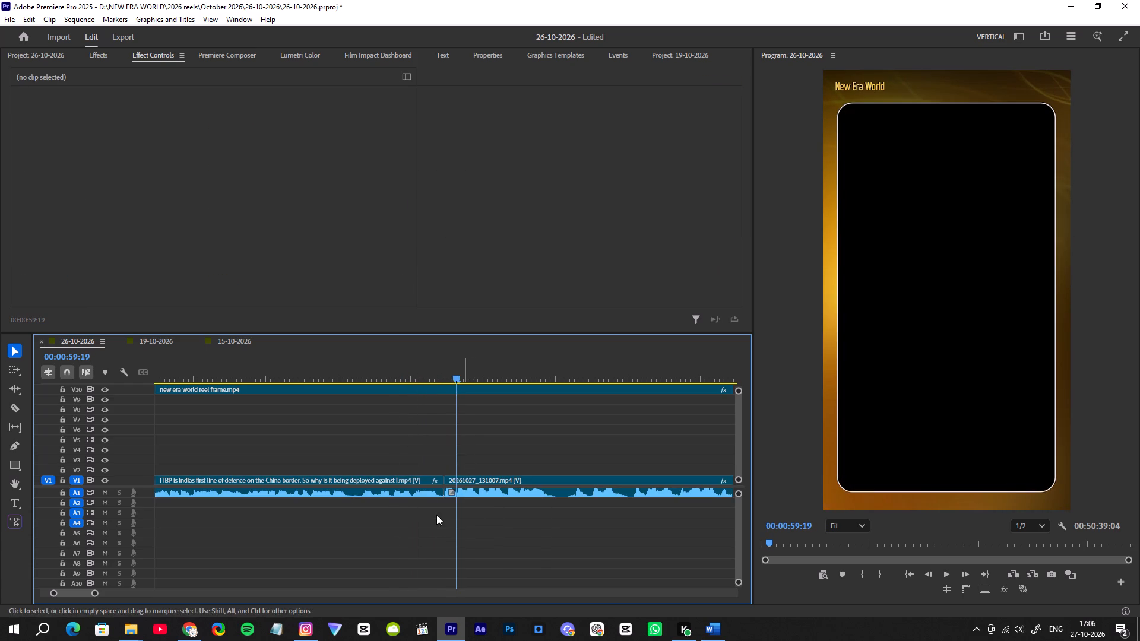
{"action": "left_click", "coordinate": [408, 361]}
{"action": "key", "text": "space"}
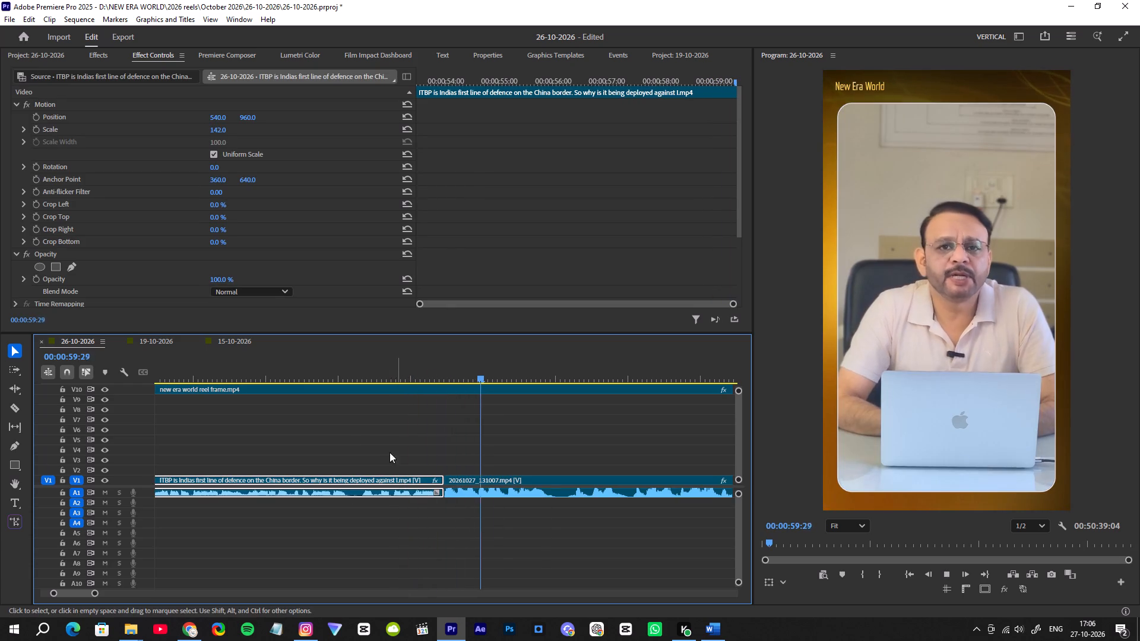
{"action": "left_click_drag", "start_coordinate": [94, 595], "coordinate": [122, 591]}
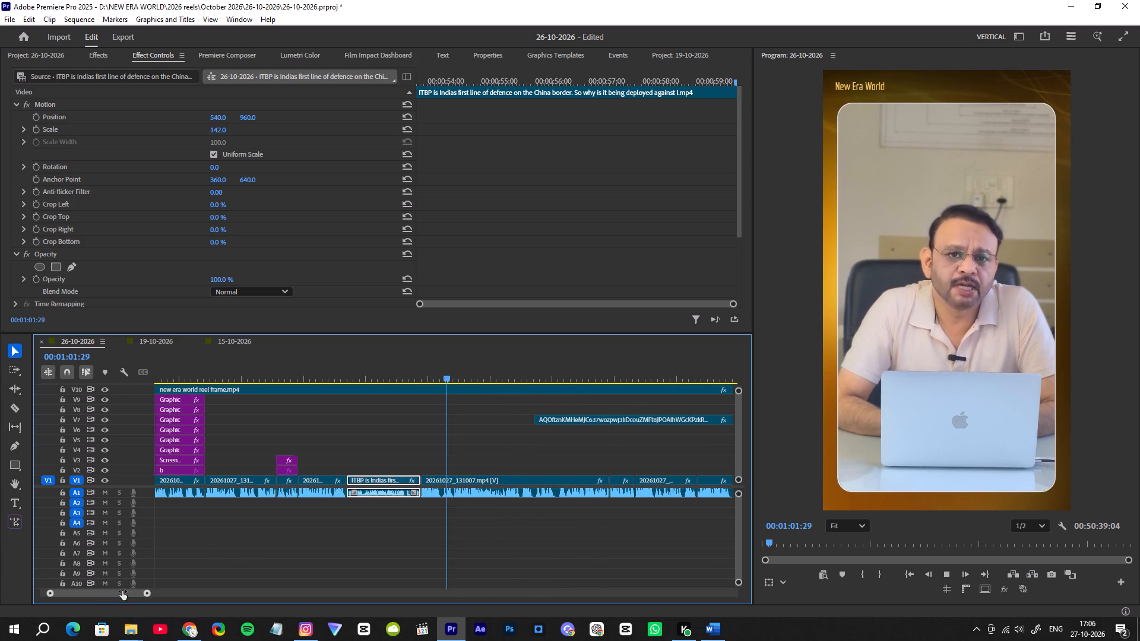
{"action": "left_click_drag", "start_coordinate": [122, 591], "coordinate": [122, 592]}
{"action": "key", "text": "space"}
Move the ITBP Chief clip near 00:25:56 to an empty stretch of the timeline and delete its audio.
{"action": "left_click_drag", "start_coordinate": [148, 594], "coordinate": [354, 589]}
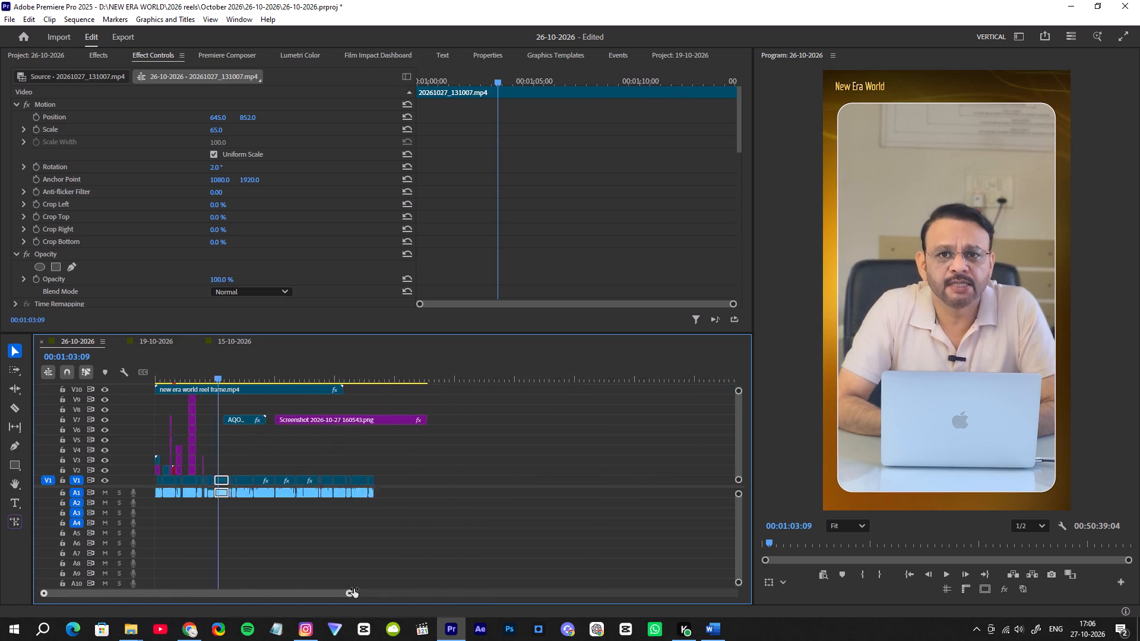
{"action": "left_click_drag", "start_coordinate": [354, 589], "coordinate": [512, 588]}
{"action": "left_click_drag", "start_coordinate": [702, 370], "coordinate": [700, 373]}
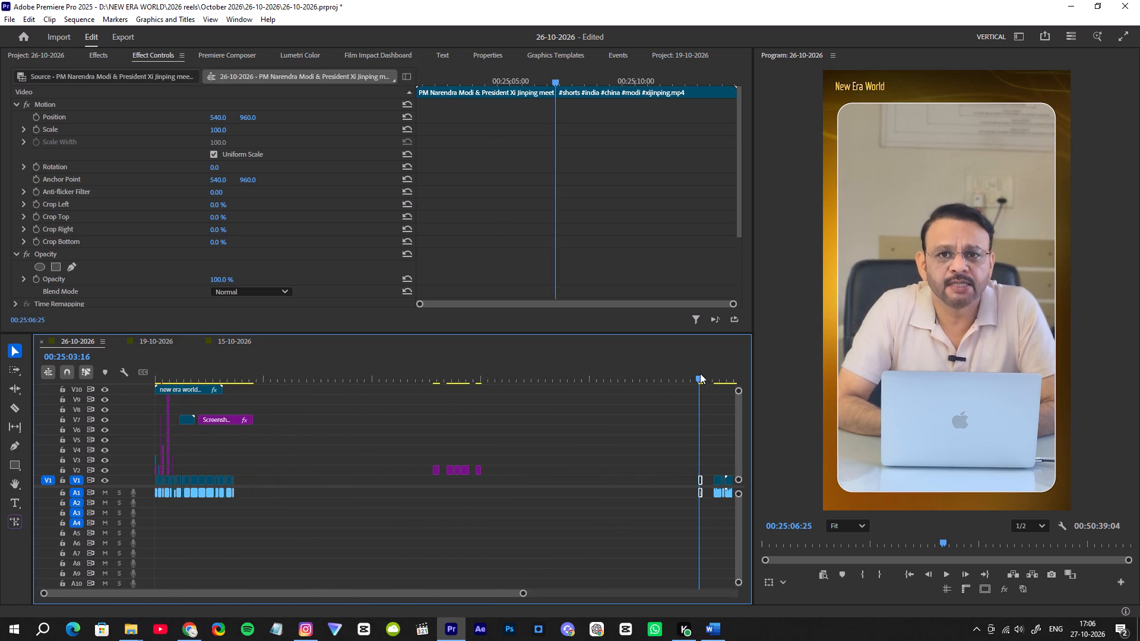
{"action": "left_click_drag", "start_coordinate": [700, 373], "coordinate": [720, 379]}
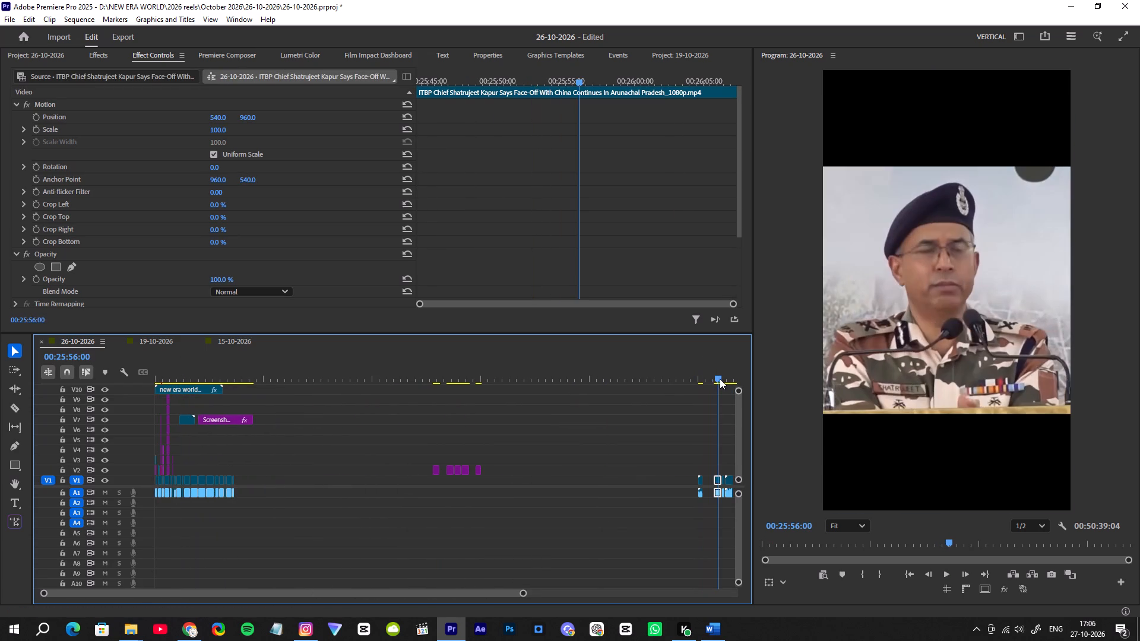
{"action": "left_click_drag", "start_coordinate": [720, 379], "coordinate": [717, 380]}
{"action": "left_click_drag", "start_coordinate": [717, 480], "coordinate": [604, 481]}
{"action": "left_click", "coordinate": [623, 500]}
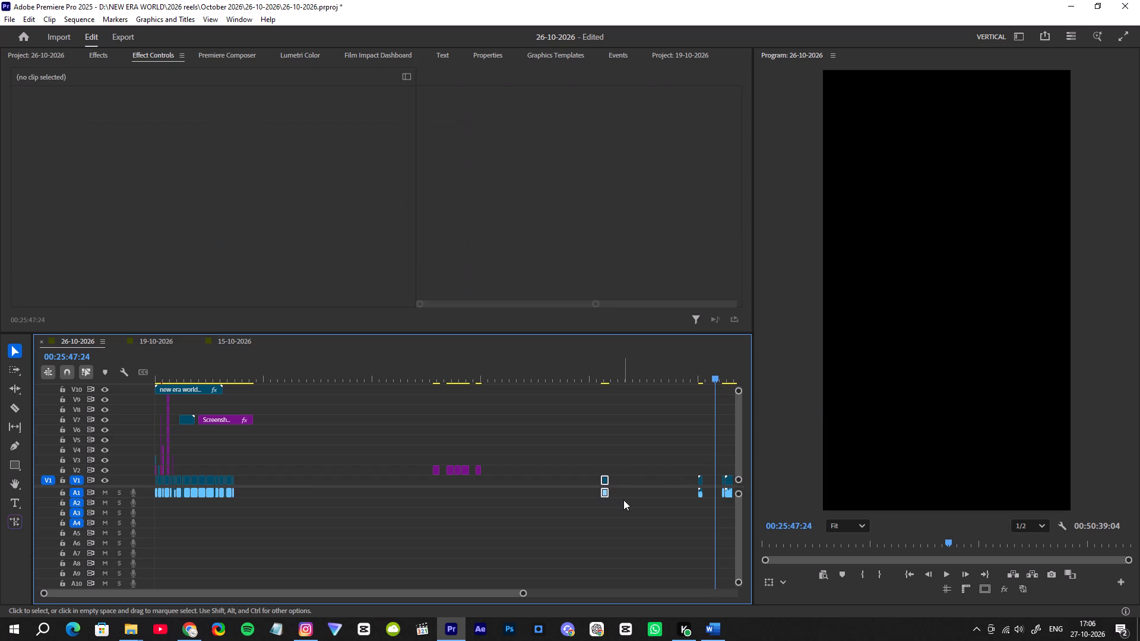
{"action": "left_click_drag", "start_coordinate": [630, 509], "coordinate": [615, 500], "text": "alt"}
{"action": "left_click_drag", "start_coordinate": [615, 500], "coordinate": [594, 490], "text": "alt"}
{"action": "key", "text": "Delete"}
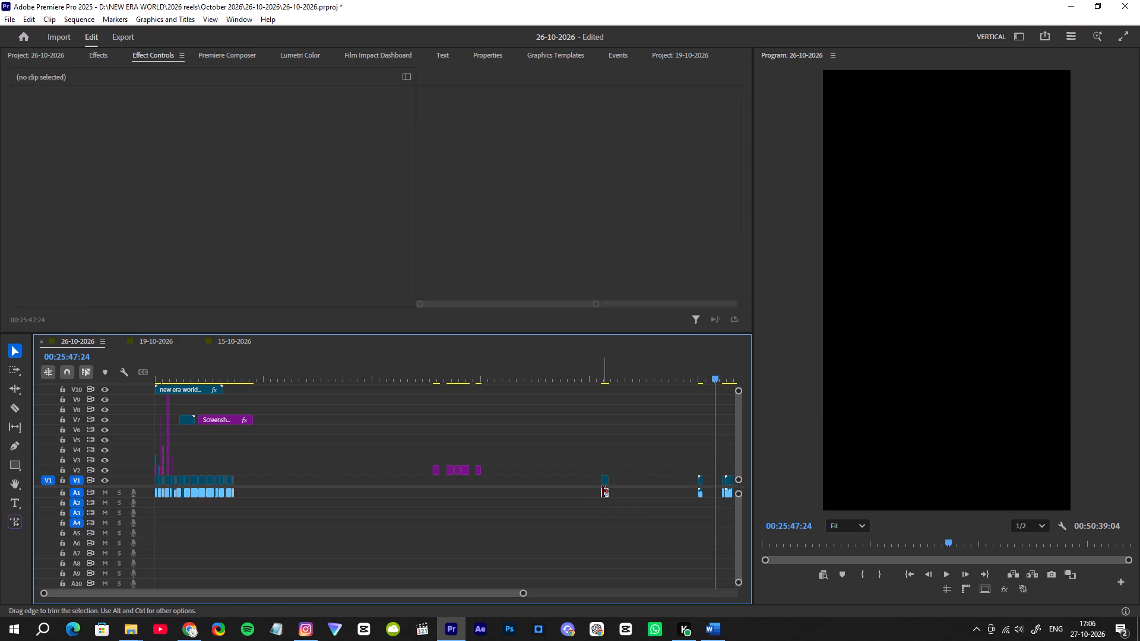
Place the ITBP Chief video on V2 over the presenter clip, starting directly after the ITBP protest clip.
{"action": "left_click_drag", "start_coordinate": [606, 481], "coordinate": [188, 465]}
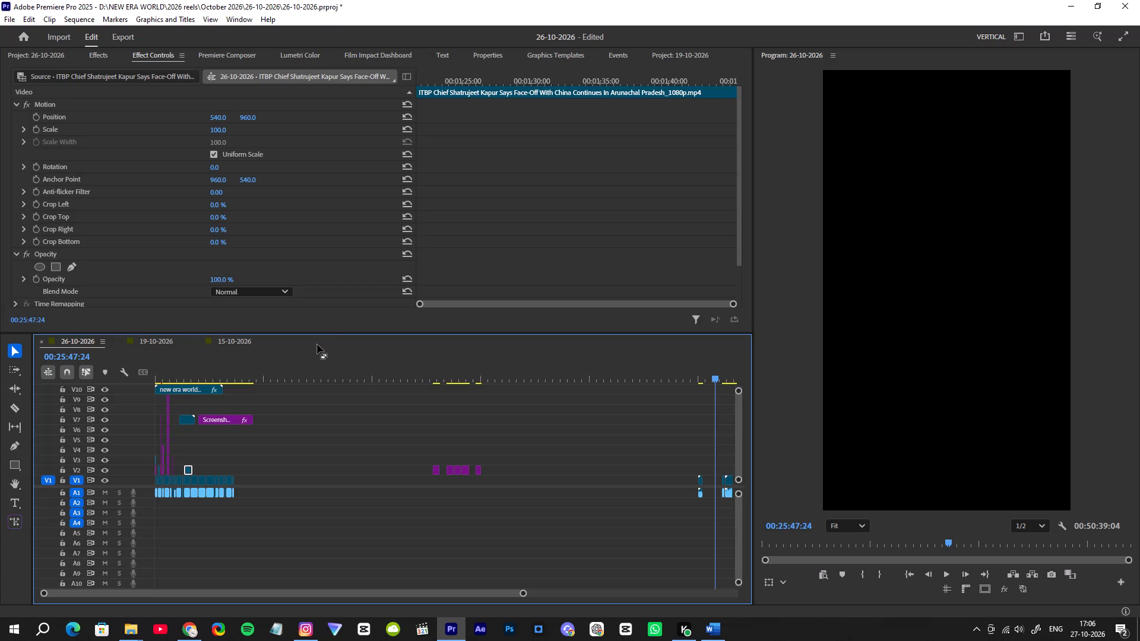
{"action": "left_click", "coordinate": [182, 369]}
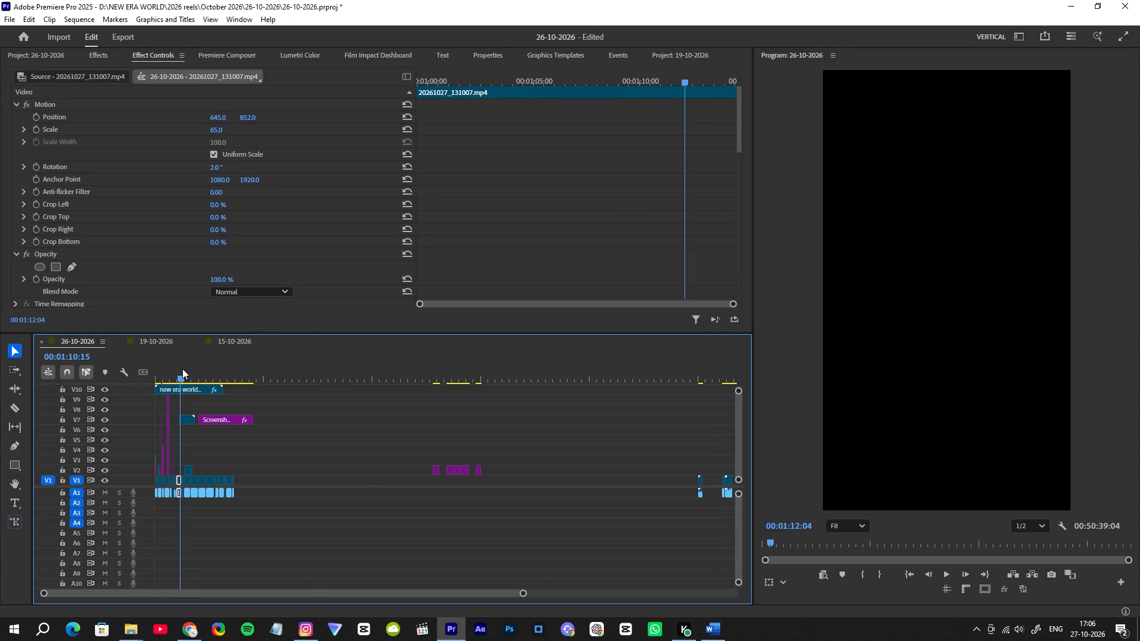
{"action": "left_click_drag", "start_coordinate": [524, 594], "coordinate": [380, 586]}
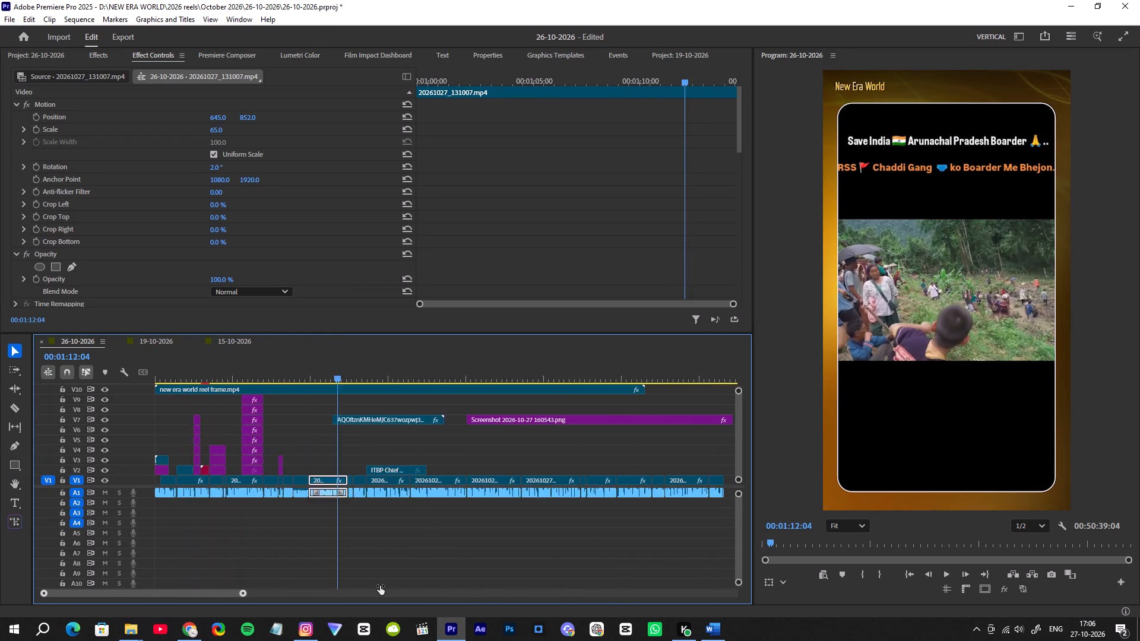
{"action": "left_click_drag", "start_coordinate": [380, 586], "coordinate": [369, 583]}
{"action": "left_click_drag", "start_coordinate": [382, 372], "coordinate": [376, 373]}
{"action": "key", "text": "space"}
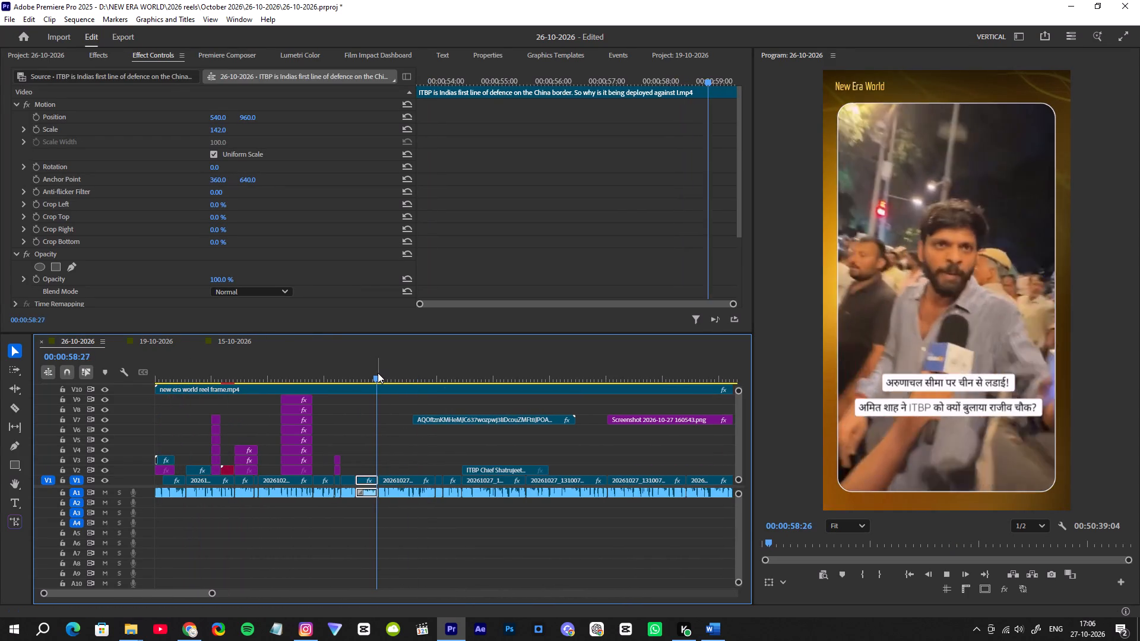
{"action": "key", "text": "space"}
{"action": "left_click_drag", "start_coordinate": [489, 470], "coordinate": [411, 476]}
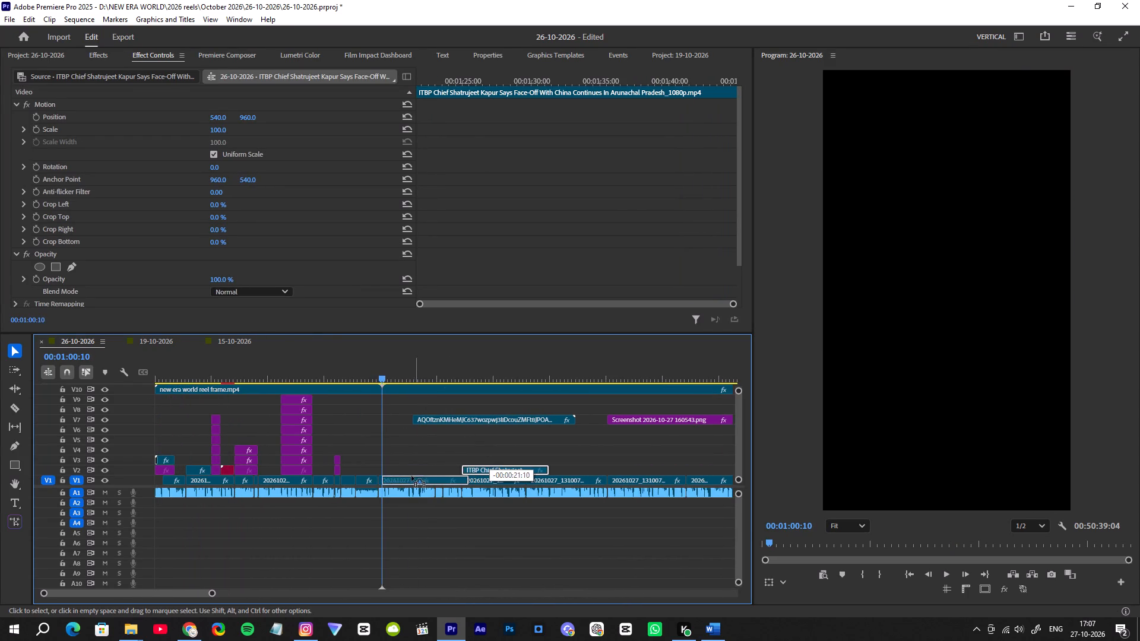
{"action": "left_click_drag", "start_coordinate": [411, 476], "coordinate": [406, 472]}
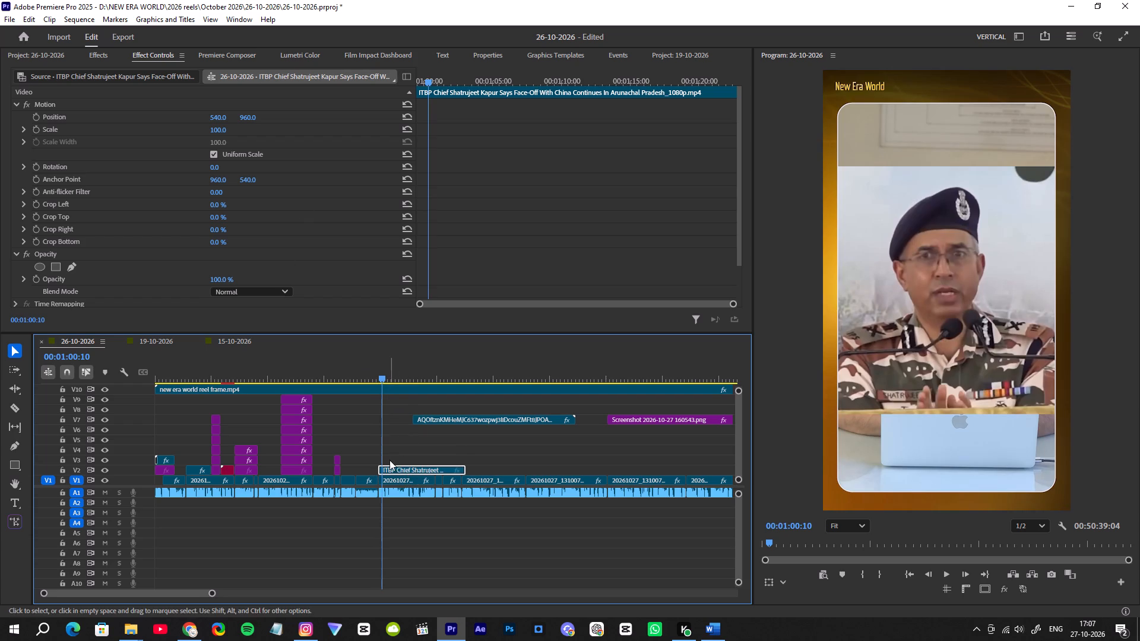
Raise the ITBP Chief video to V3 and put a copy of the "b" backdrop beneath it on V2, aligned to its start.
{"action": "left_click_drag", "start_coordinate": [392, 468], "coordinate": [392, 459]}
{"action": "left_click", "coordinate": [289, 472]}
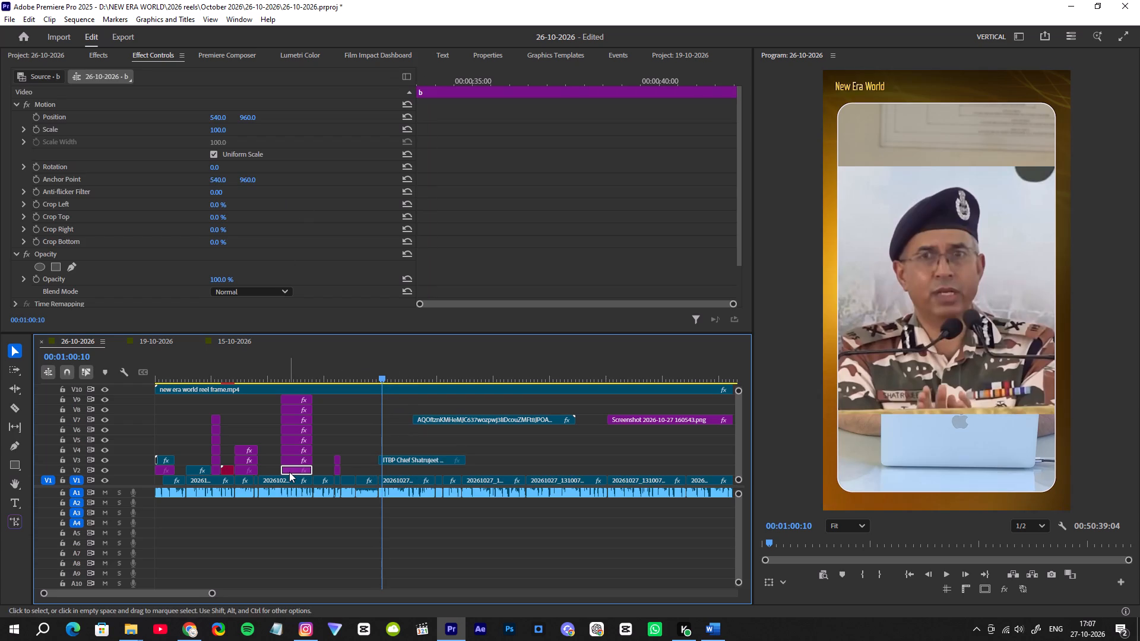
{"action": "left_click_drag", "start_coordinate": [290, 471], "coordinate": [389, 469], "text": "alt"}
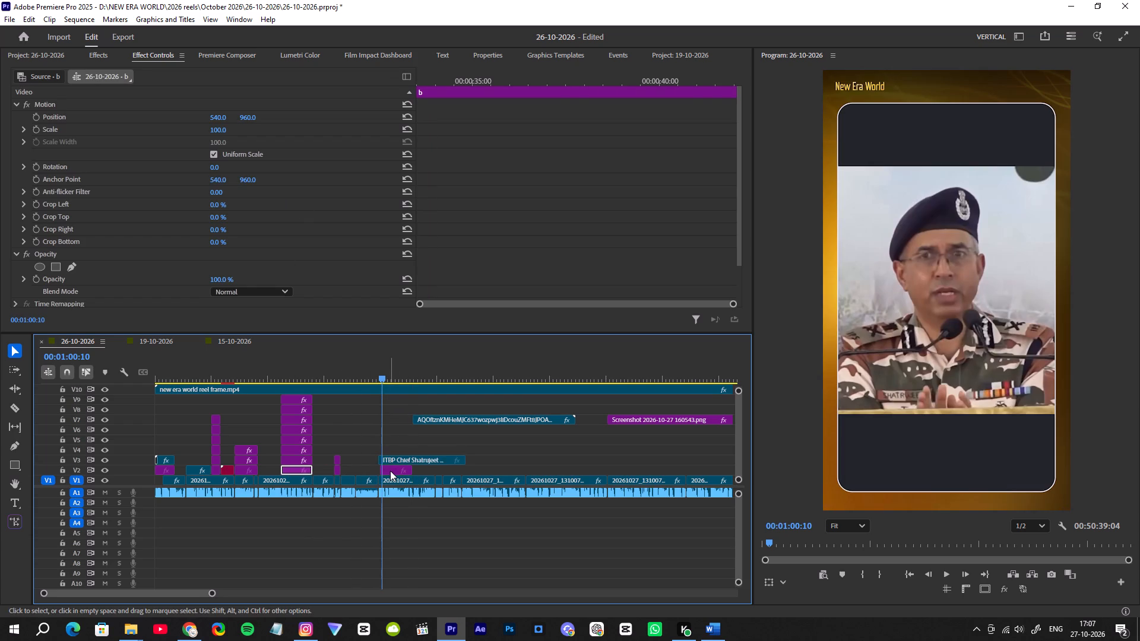
{"action": "left_click", "coordinate": [390, 471]}
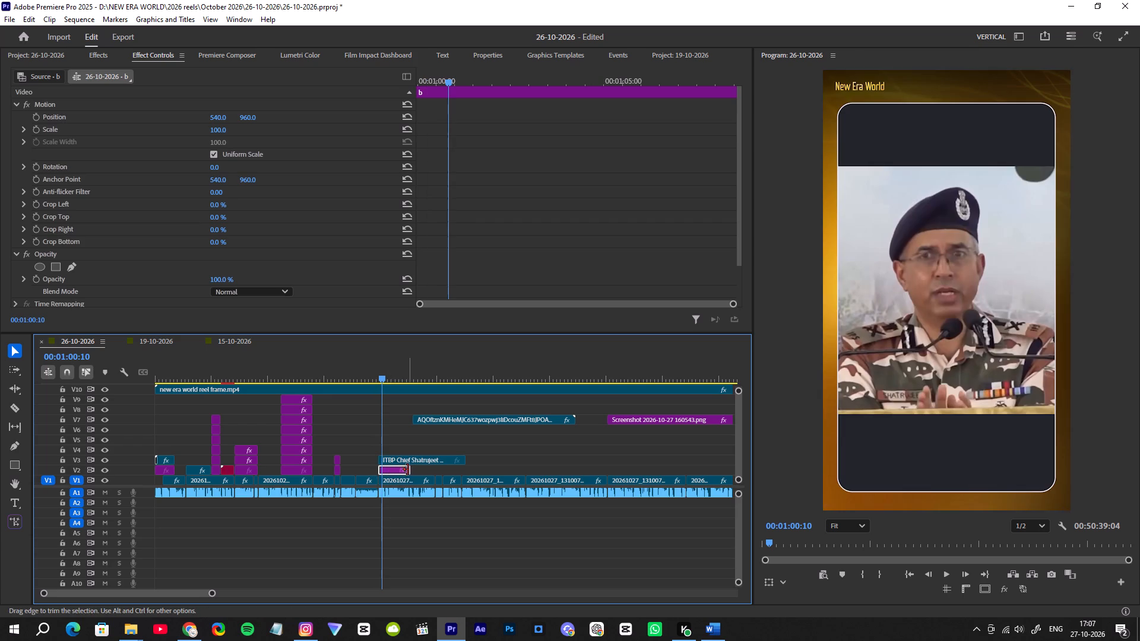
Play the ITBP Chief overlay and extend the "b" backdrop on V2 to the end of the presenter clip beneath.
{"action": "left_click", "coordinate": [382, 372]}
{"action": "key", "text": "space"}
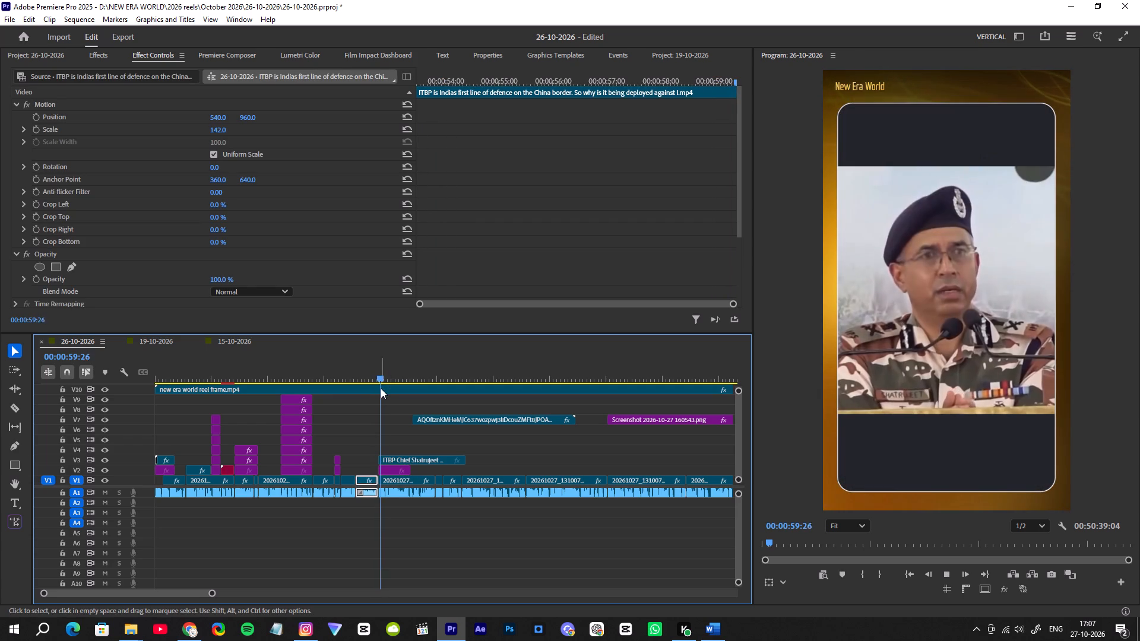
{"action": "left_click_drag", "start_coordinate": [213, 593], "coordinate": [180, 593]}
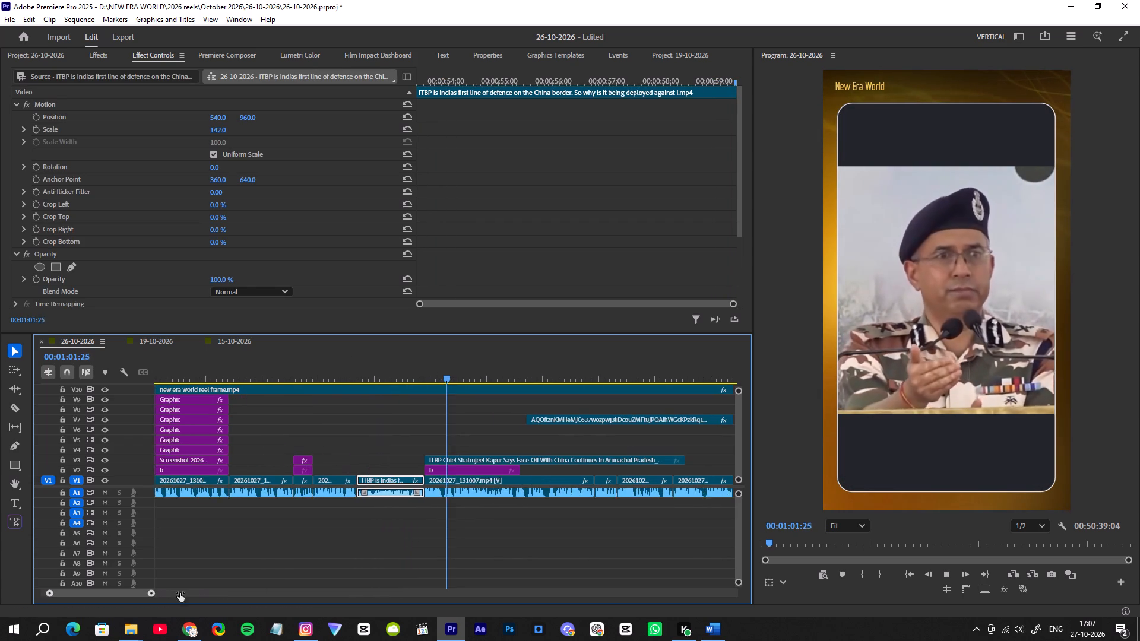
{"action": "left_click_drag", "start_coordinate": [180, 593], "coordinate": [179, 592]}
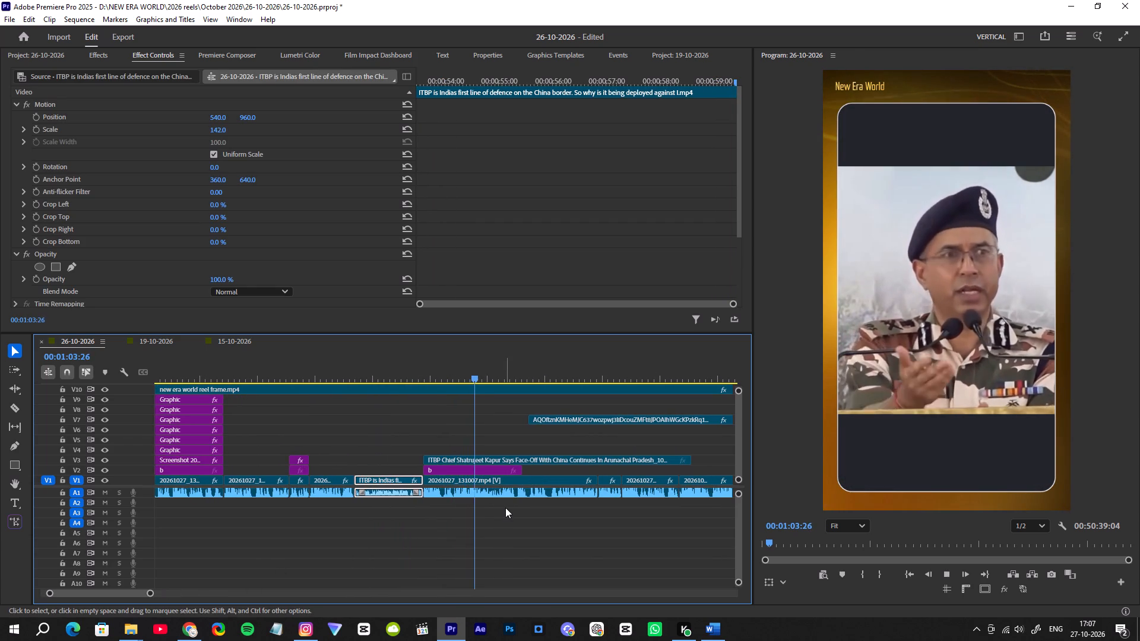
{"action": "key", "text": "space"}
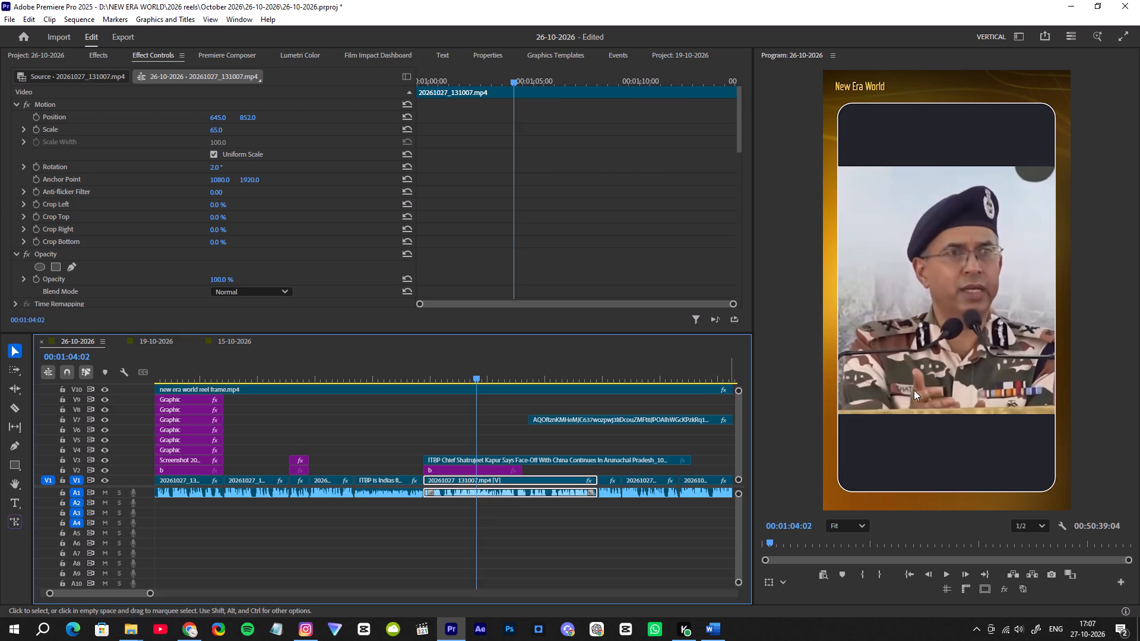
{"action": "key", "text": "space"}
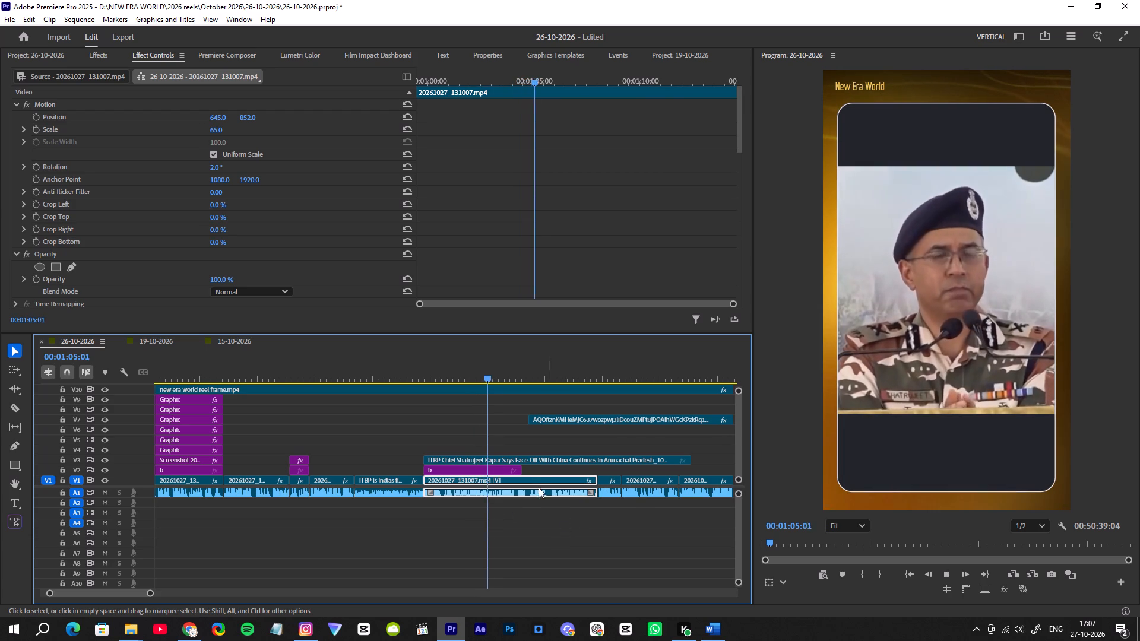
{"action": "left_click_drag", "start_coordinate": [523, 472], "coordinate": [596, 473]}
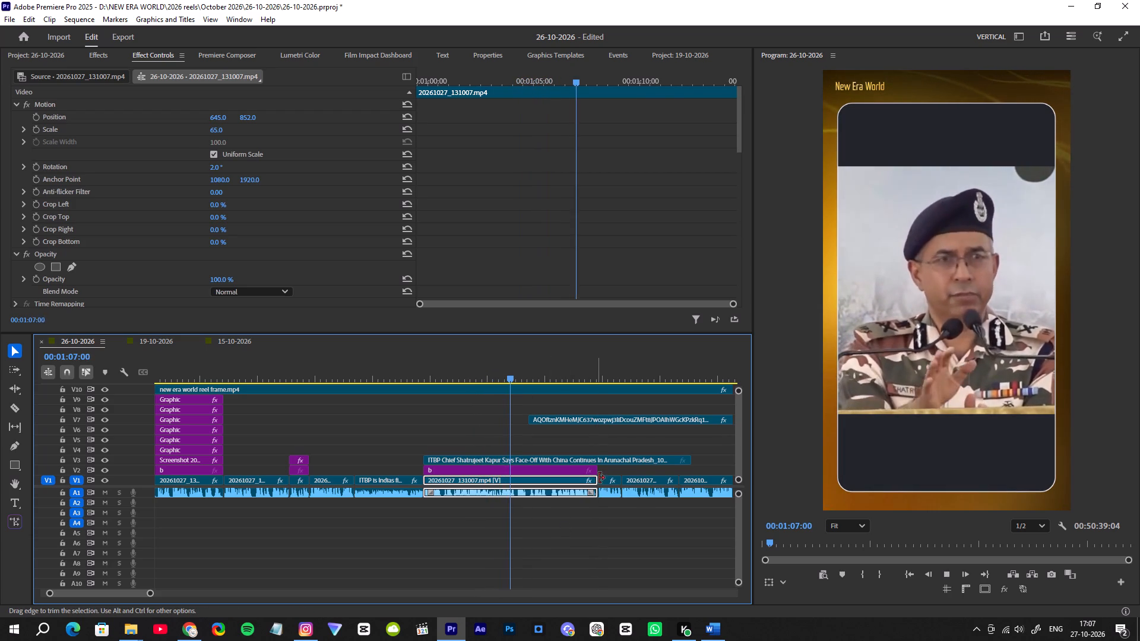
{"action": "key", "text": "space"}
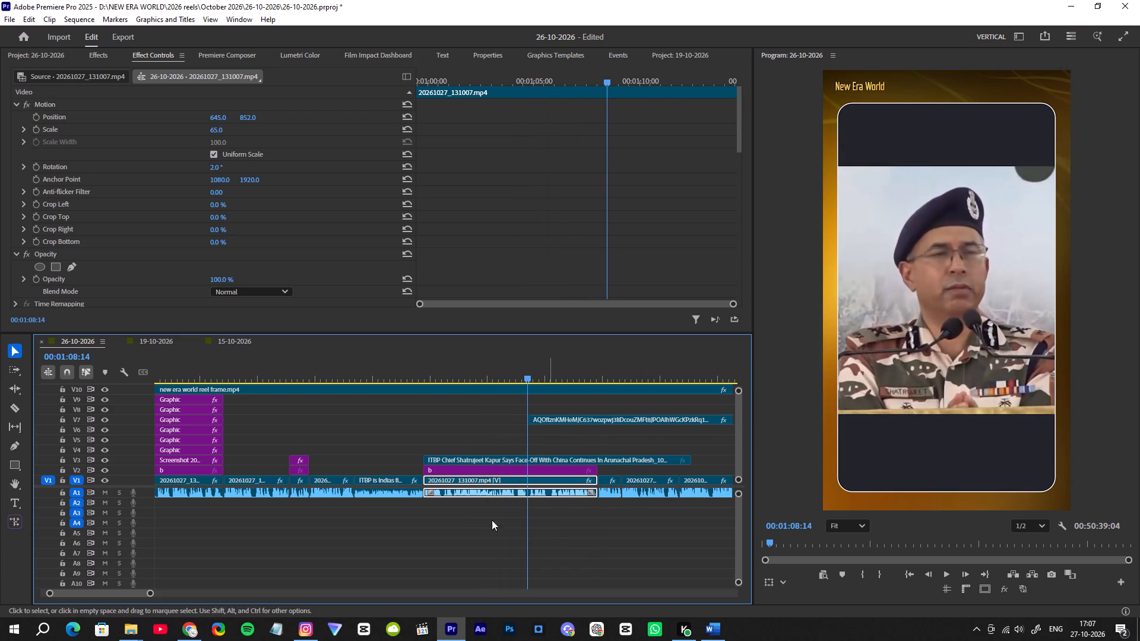
Move the AQOftznKMHeMJC637 clip from V7 down to V5 and further along the timeline, clear of the ITBP Chief video.
{"action": "left_click_drag", "start_coordinate": [151, 595], "coordinate": [187, 595]}
{"action": "left_click_drag", "start_coordinate": [469, 418], "coordinate": [552, 431]}
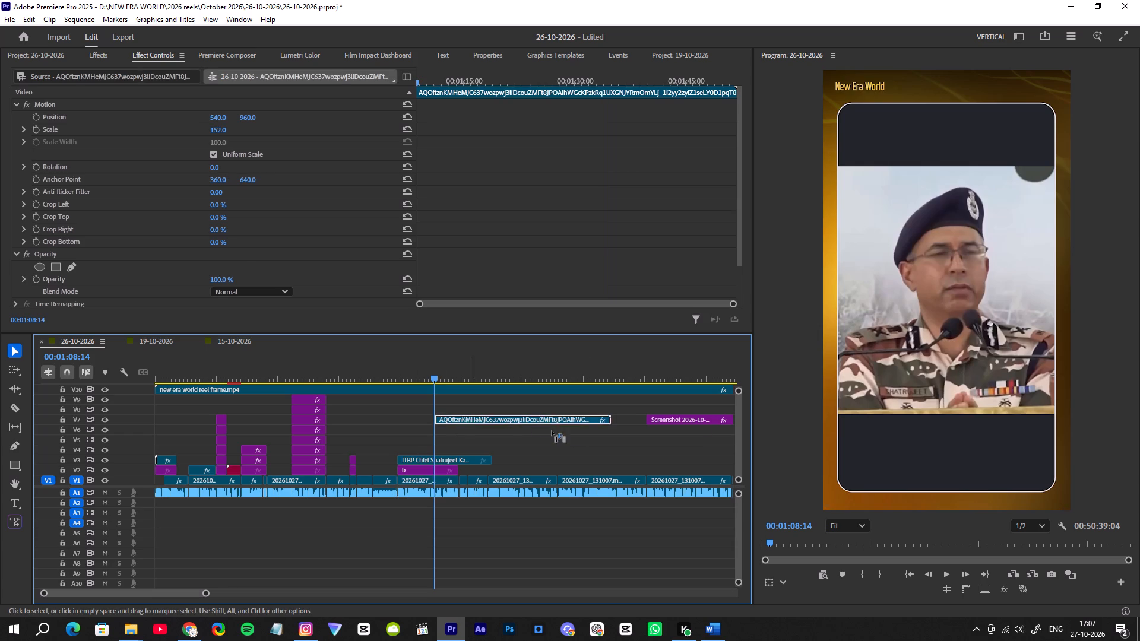
{"action": "left_click_drag", "start_coordinate": [552, 431], "coordinate": [621, 438]}
Play to find the overlay's end point, and trim the ends of the ITBP Chief video and "b" backdrop to 00:01:07:15.
{"action": "key", "text": "space"}
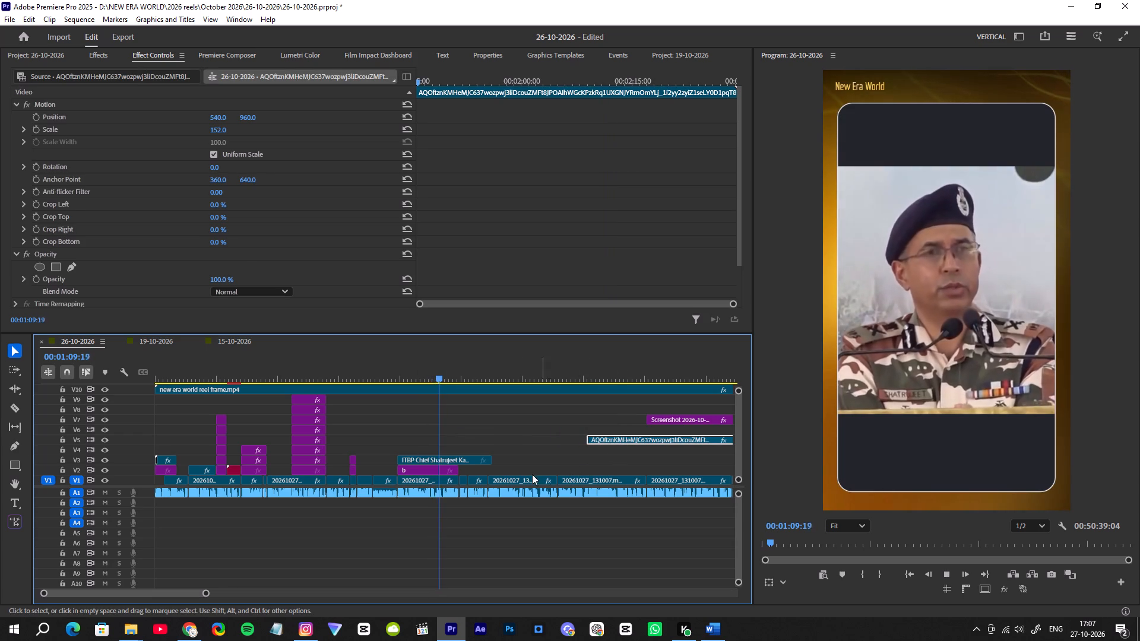
{"action": "key", "text": "space"}
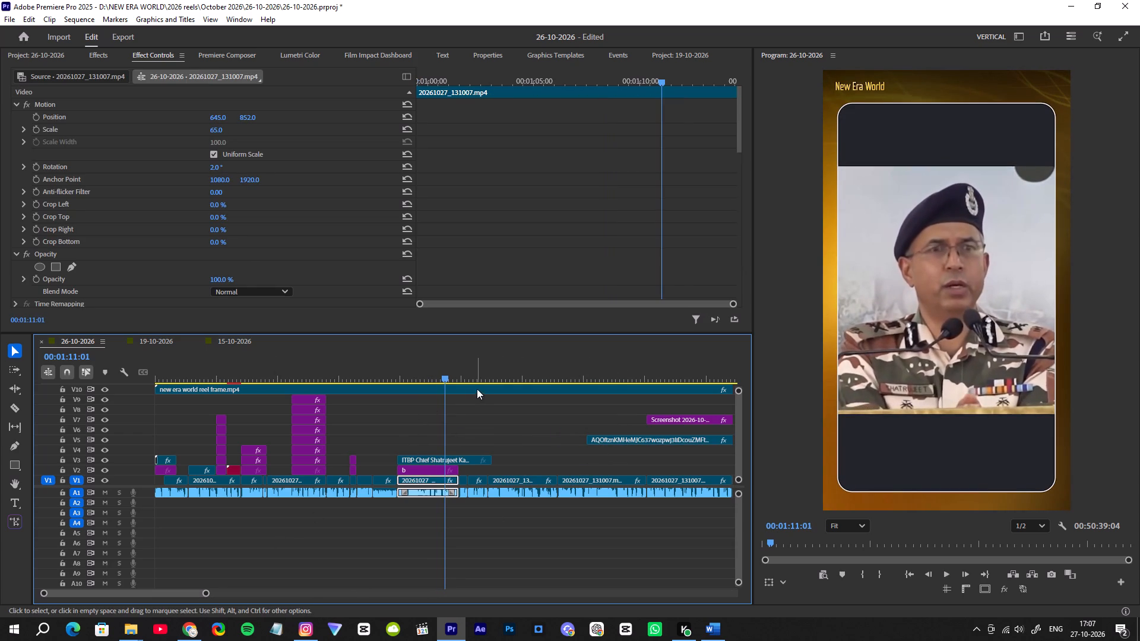
{"action": "left_click_drag", "start_coordinate": [446, 375], "coordinate": [431, 379]}
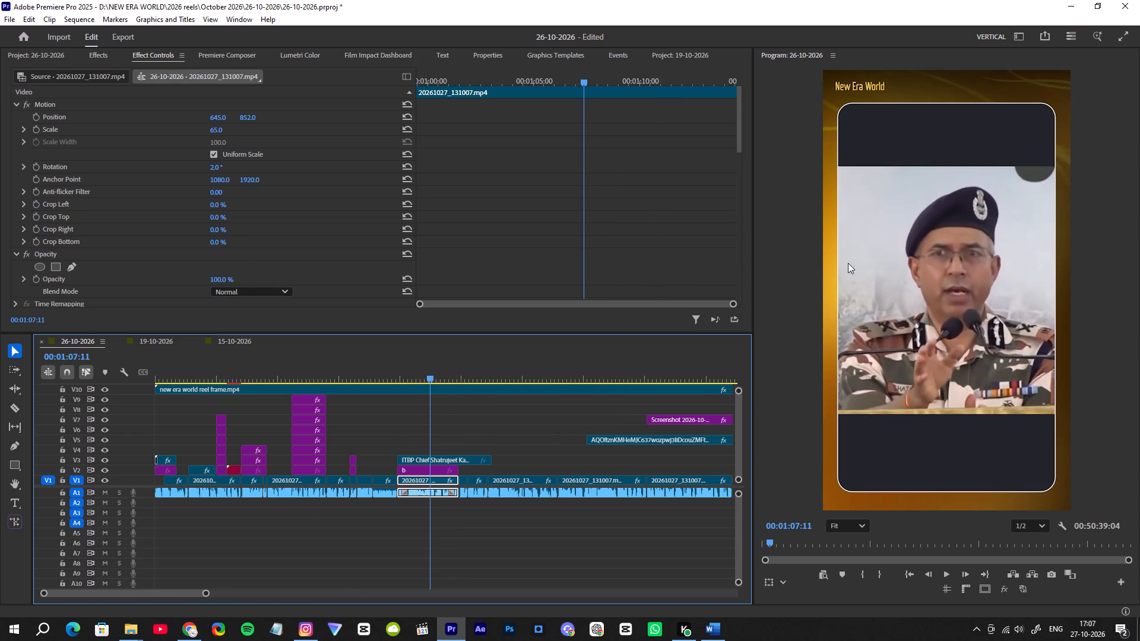
{"action": "left_click_drag", "start_coordinate": [205, 594], "coordinate": [166, 588]}
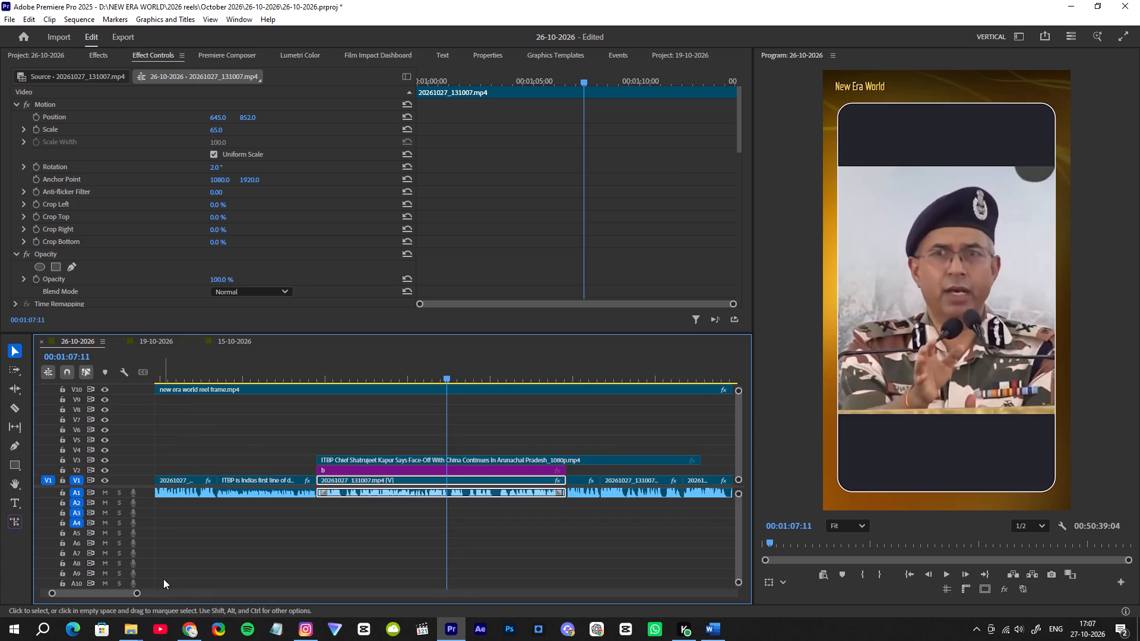
{"action": "key", "text": "space"}
{"action": "key", "text": "space"}
{"action": "left_click_drag", "start_coordinate": [464, 369], "coordinate": [451, 373]}
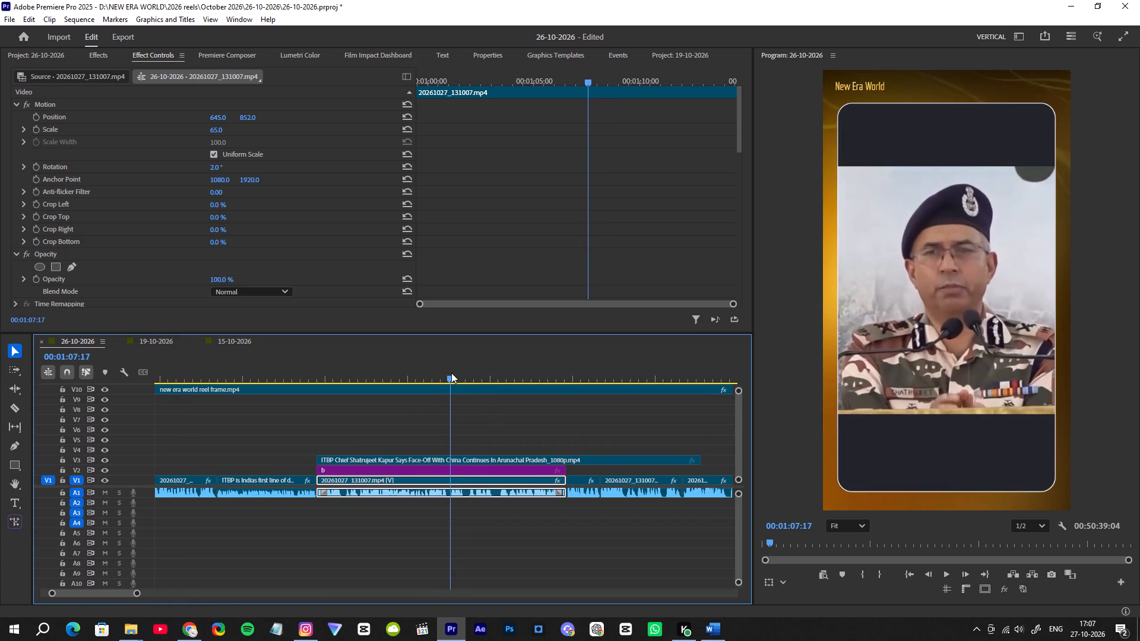
{"action": "left_click_drag", "start_coordinate": [451, 373], "coordinate": [450, 373]}
{"action": "left_click_drag", "start_coordinate": [699, 459], "coordinate": [693, 461]}
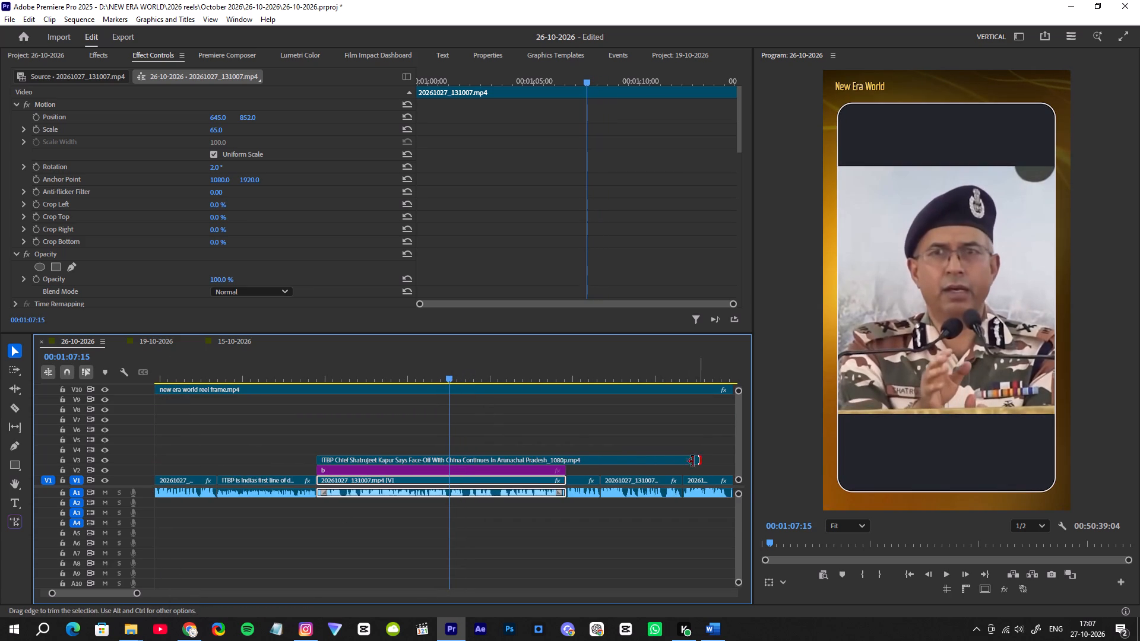
{"action": "left_click_drag", "start_coordinate": [693, 461], "coordinate": [449, 493]}
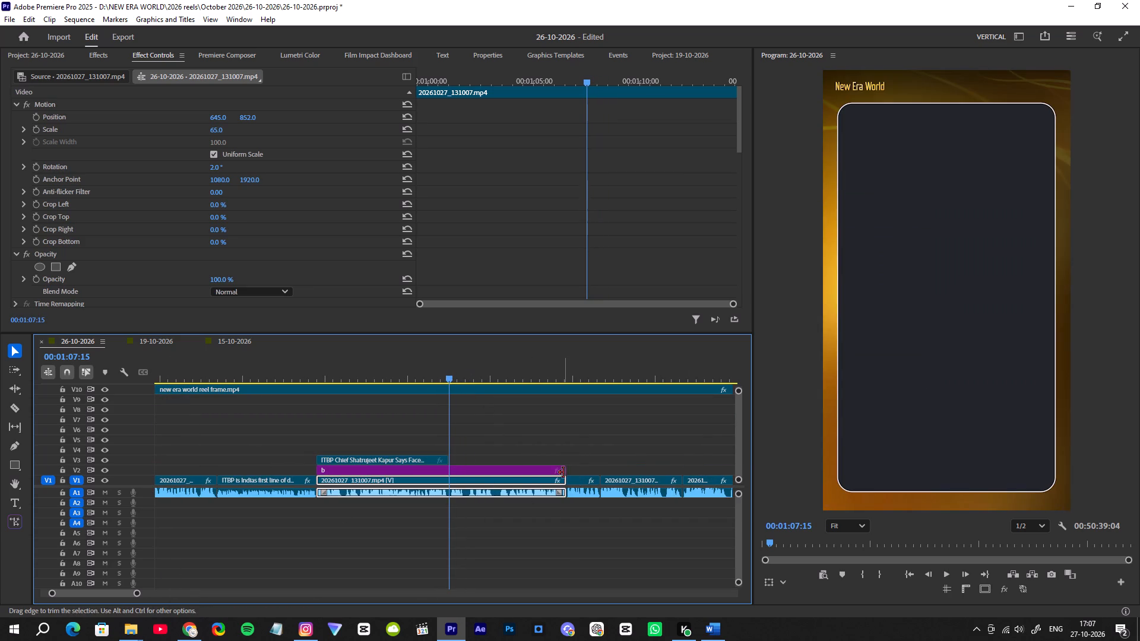
{"action": "left_click_drag", "start_coordinate": [563, 472], "coordinate": [445, 491]}
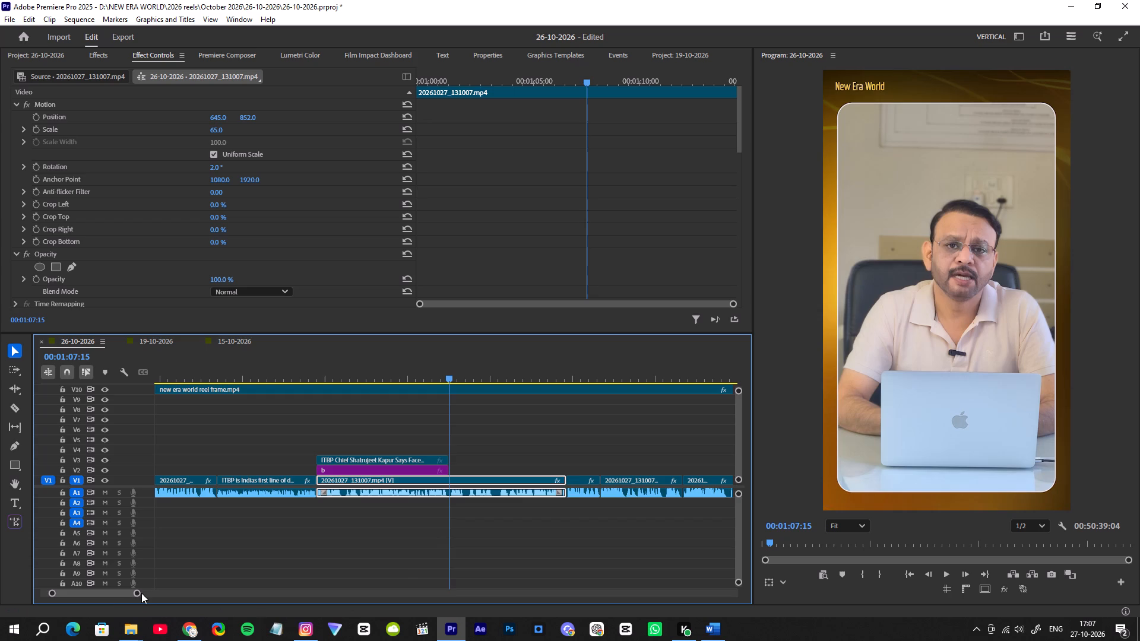
Trim the ends of the ITBP Chief video and "b" backdrop together back to about 00:01:07:10.
{"action": "left_click_drag", "start_coordinate": [136, 594], "coordinate": [99, 586]}
{"action": "left_click_drag", "start_coordinate": [426, 440], "coordinate": [422, 452]}
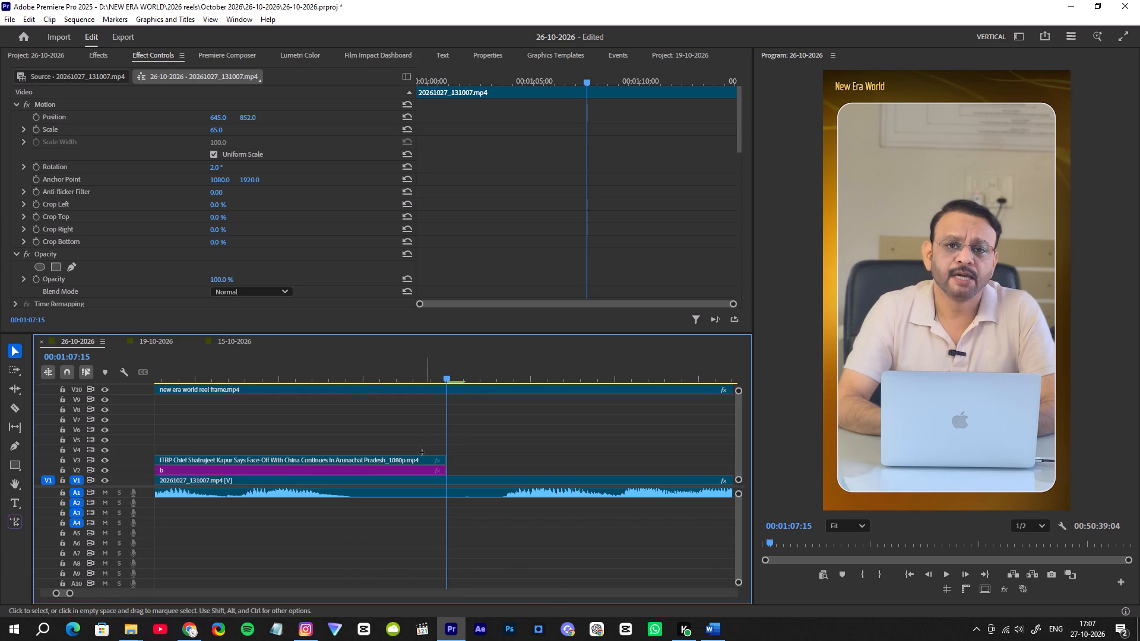
{"action": "left_click_drag", "start_coordinate": [422, 452], "coordinate": [419, 471]}
{"action": "left_click_drag", "start_coordinate": [444, 464], "coordinate": [356, 483]}
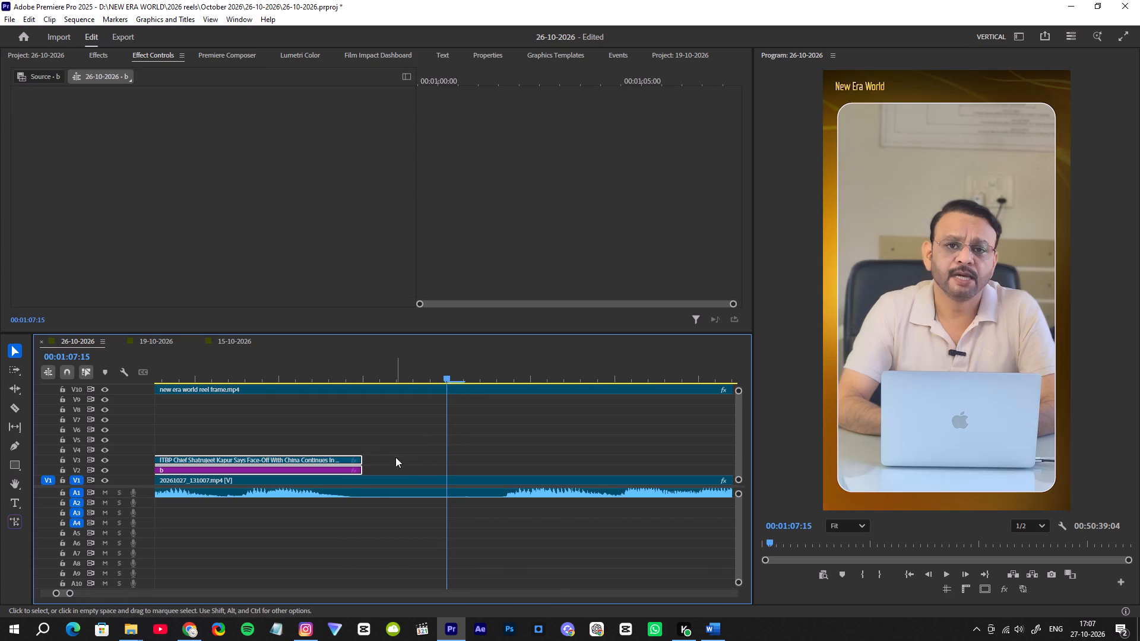
Split the presenter clip at 00:01:07:10, trim the second part's start to 00:01:07:17, and close the gap to remove the pause.
{"action": "left_click_drag", "start_coordinate": [390, 366], "coordinate": [363, 380]}
{"action": "left_click_drag", "start_coordinate": [382, 458], "coordinate": [377, 521]}
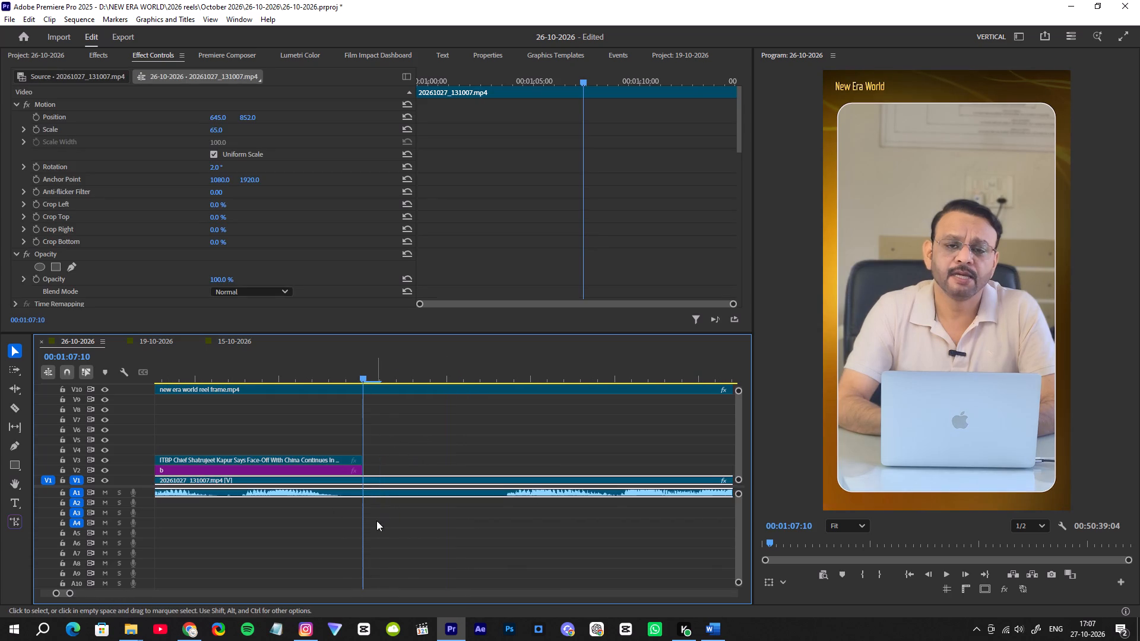
{"action": "key", "text": "F2"}
{"action": "left_click_drag", "start_coordinate": [404, 365], "coordinate": [491, 395]}
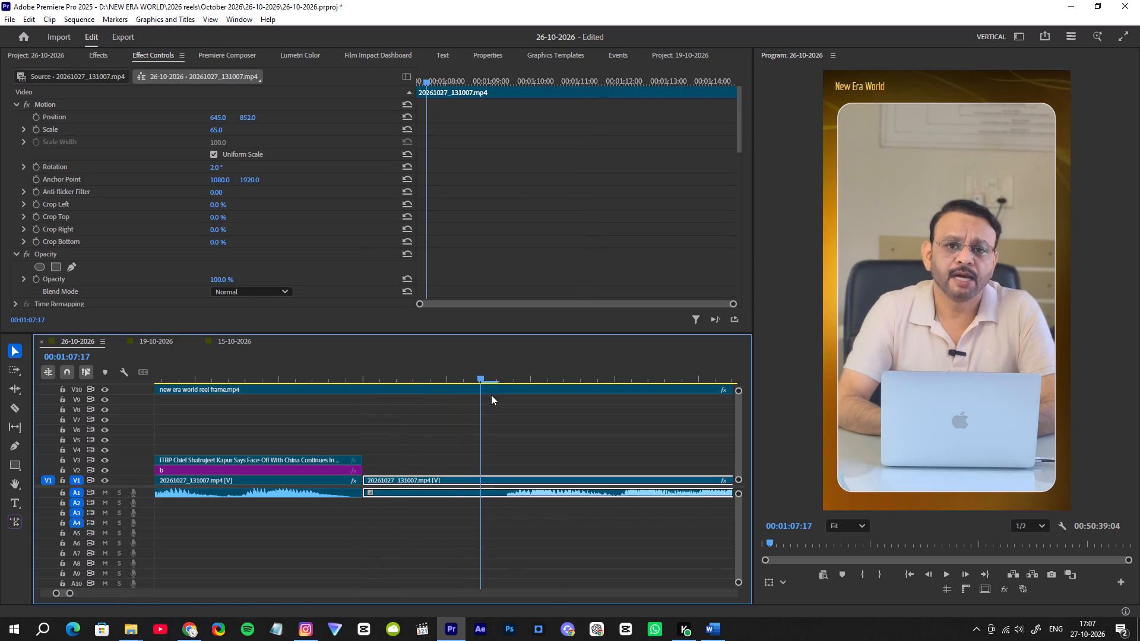
{"action": "left_click_drag", "start_coordinate": [491, 395], "coordinate": [493, 395]}
{"action": "left_click_drag", "start_coordinate": [368, 481], "coordinate": [483, 490]}
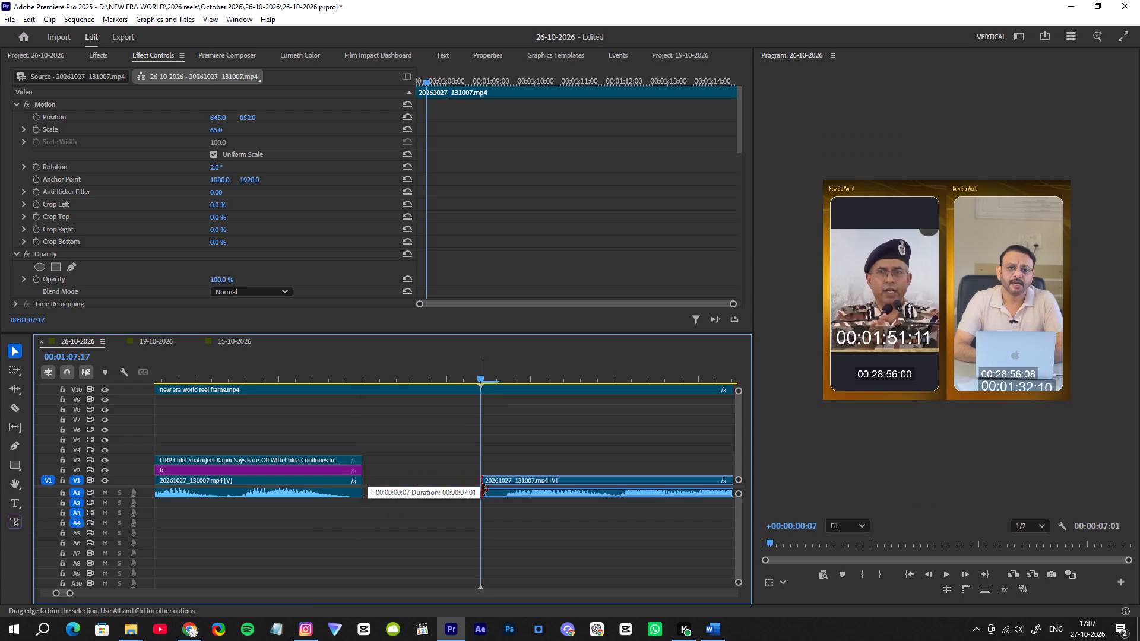
{"action": "left_click_drag", "start_coordinate": [483, 490], "coordinate": [489, 490]}
{"action": "left_click", "coordinate": [439, 484]}
{"action": "key", "text": "Delete"}
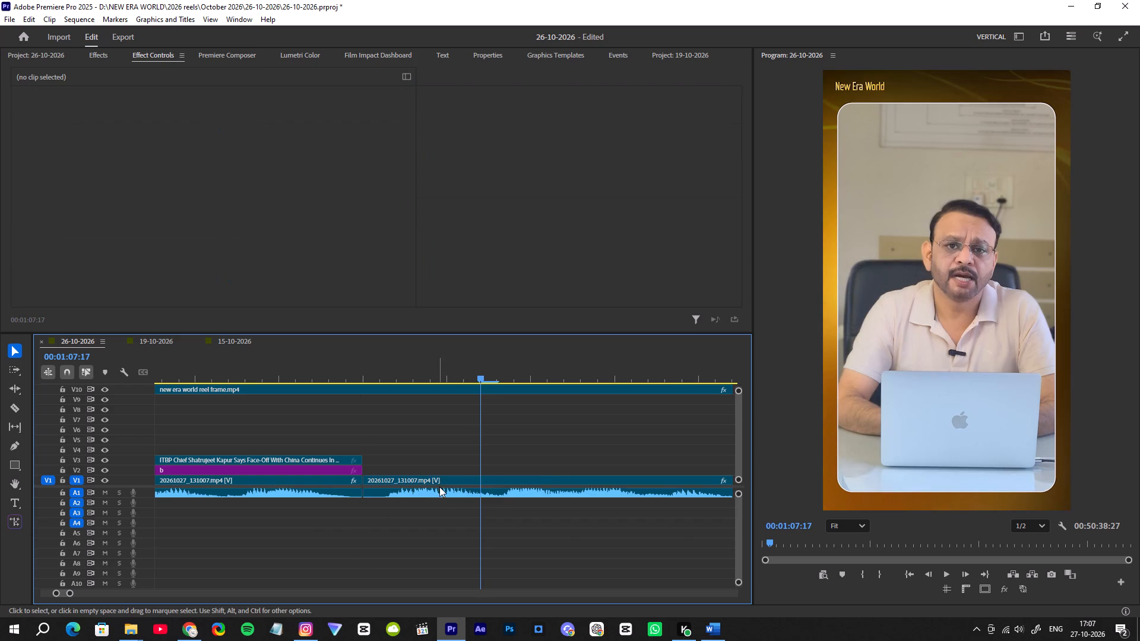
Play across the new presenter cut and on through the following presenter clips to about 00:01:21:11.
{"action": "left_click_drag", "start_coordinate": [330, 367], "coordinate": [324, 370]}
{"action": "key", "text": "space"}
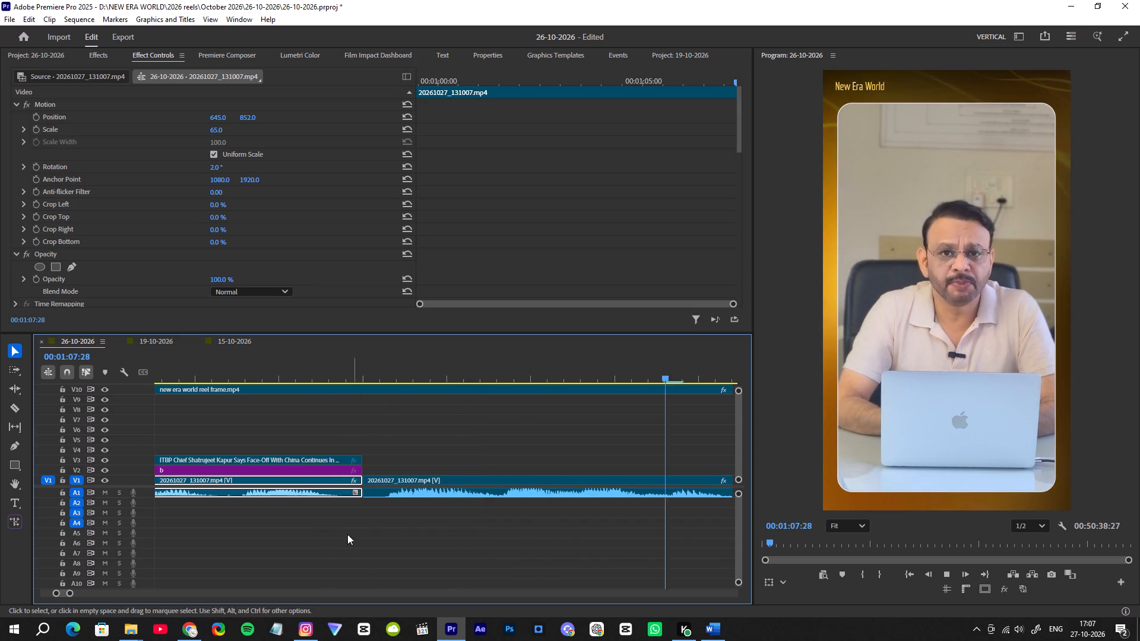
{"action": "key", "text": "space"}
{"action": "left_click_drag", "start_coordinate": [72, 592], "coordinate": [76, 592]}
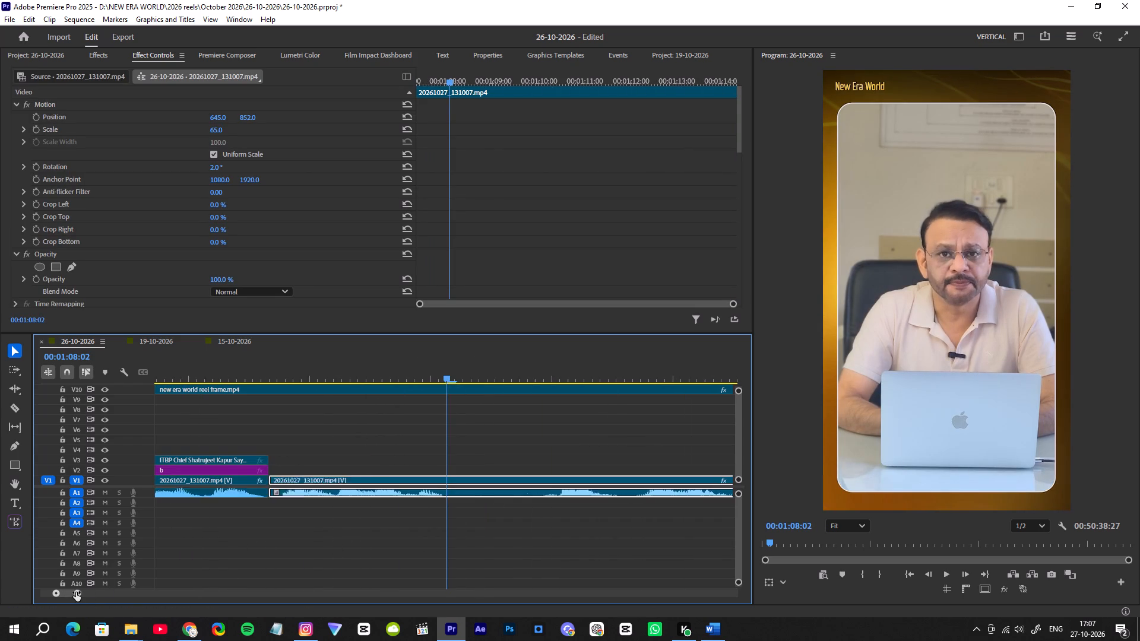
{"action": "left_click_drag", "start_coordinate": [76, 592], "coordinate": [78, 592]}
{"action": "key", "text": "space"}
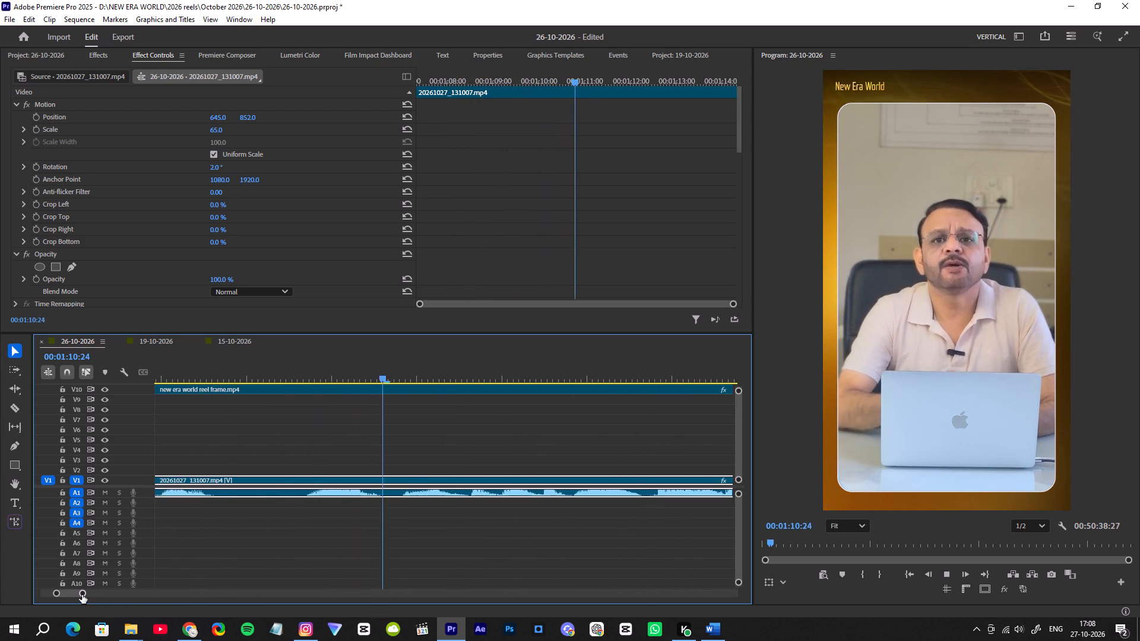
{"action": "left_click_drag", "start_coordinate": [82, 593], "coordinate": [94, 591]}
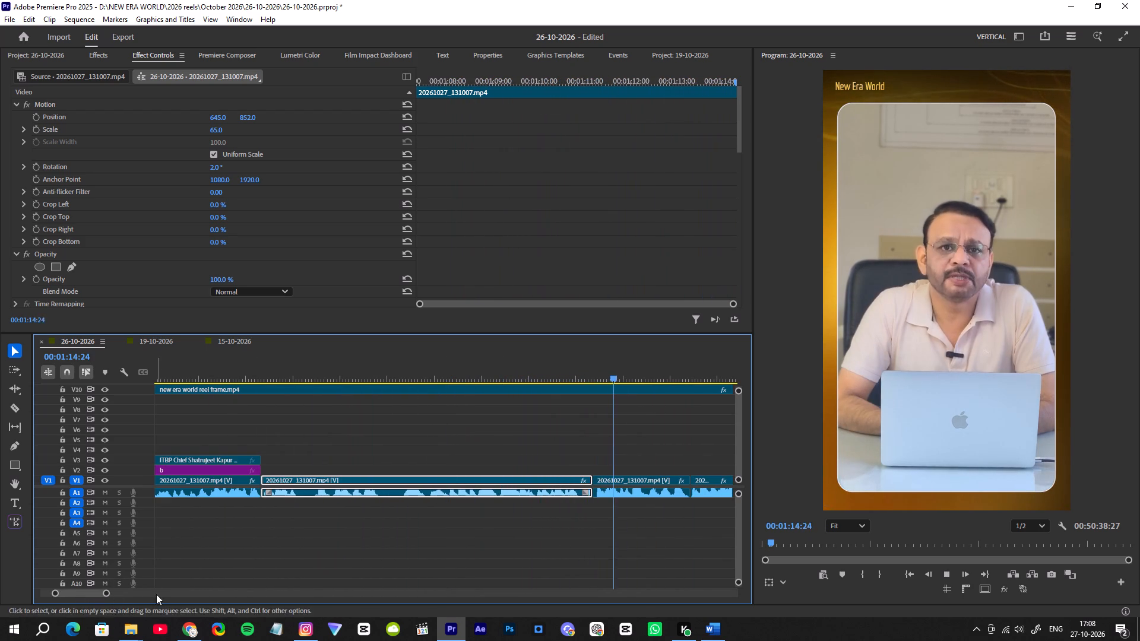
{"action": "left_click_drag", "start_coordinate": [105, 592], "coordinate": [136, 595]}
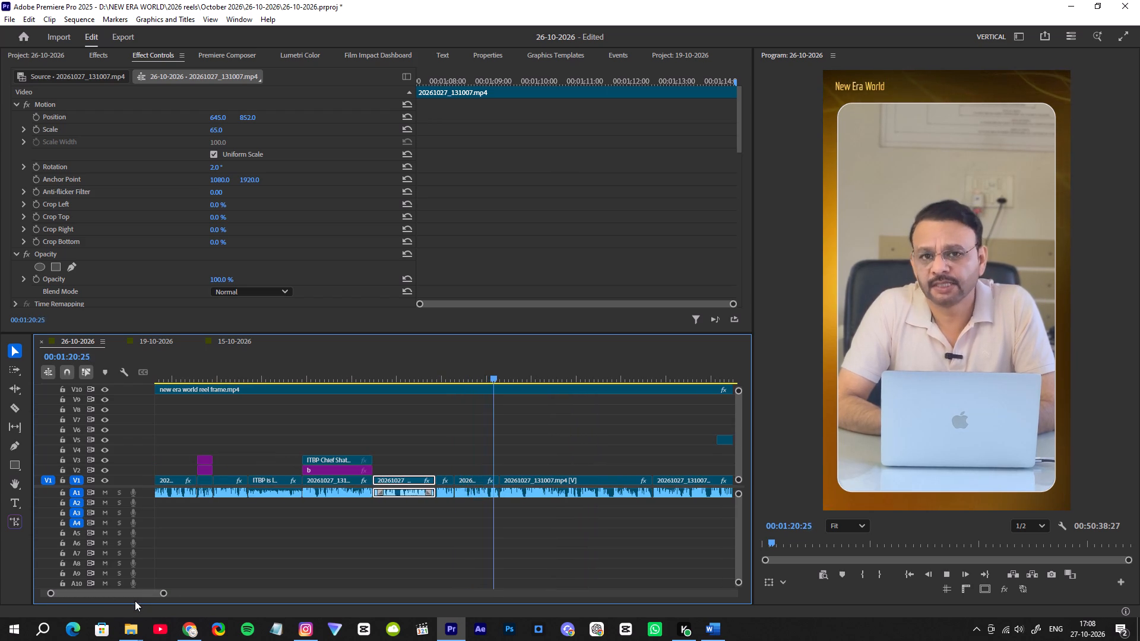
{"action": "key", "text": "space"}
{"action": "left_click_drag", "start_coordinate": [161, 593], "coordinate": [173, 593]}
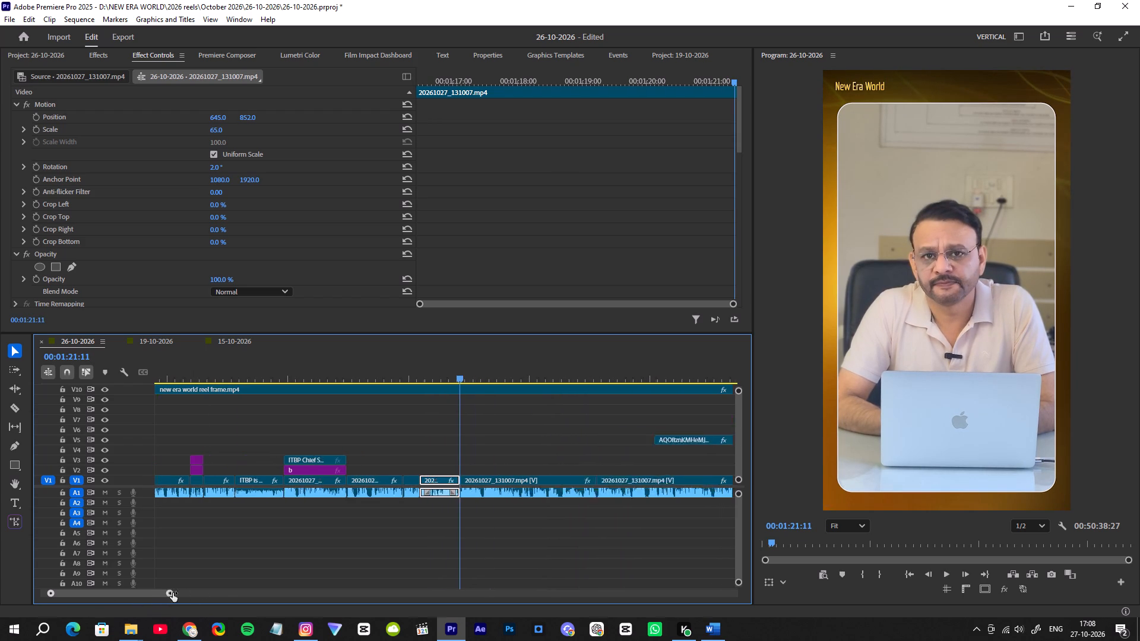
{"action": "left_click_drag", "start_coordinate": [173, 593], "coordinate": [411, 576]}
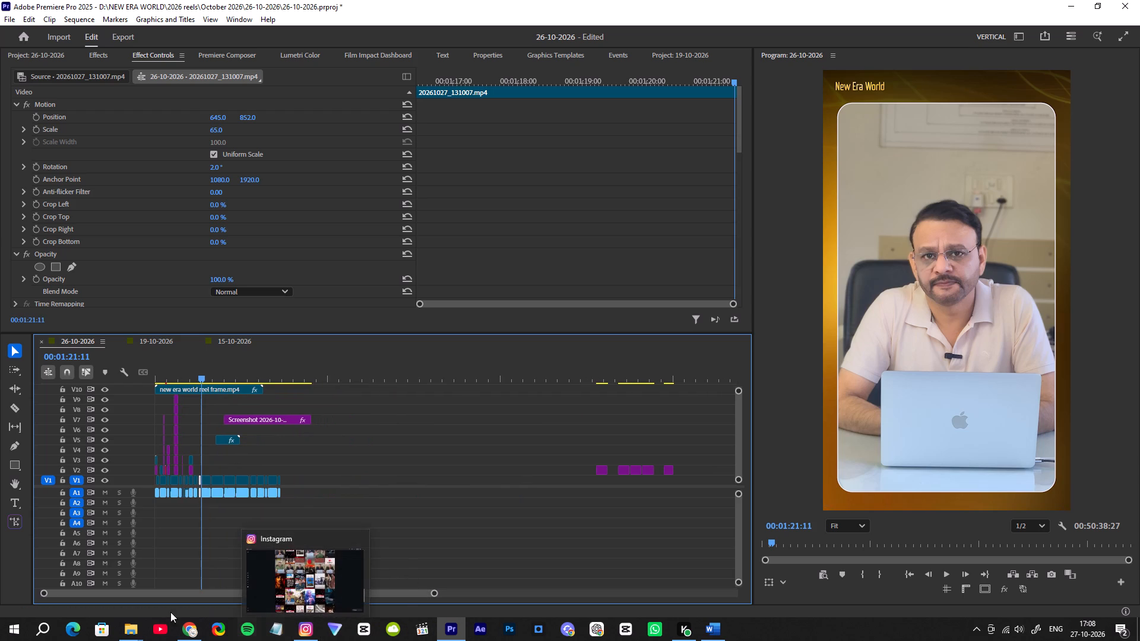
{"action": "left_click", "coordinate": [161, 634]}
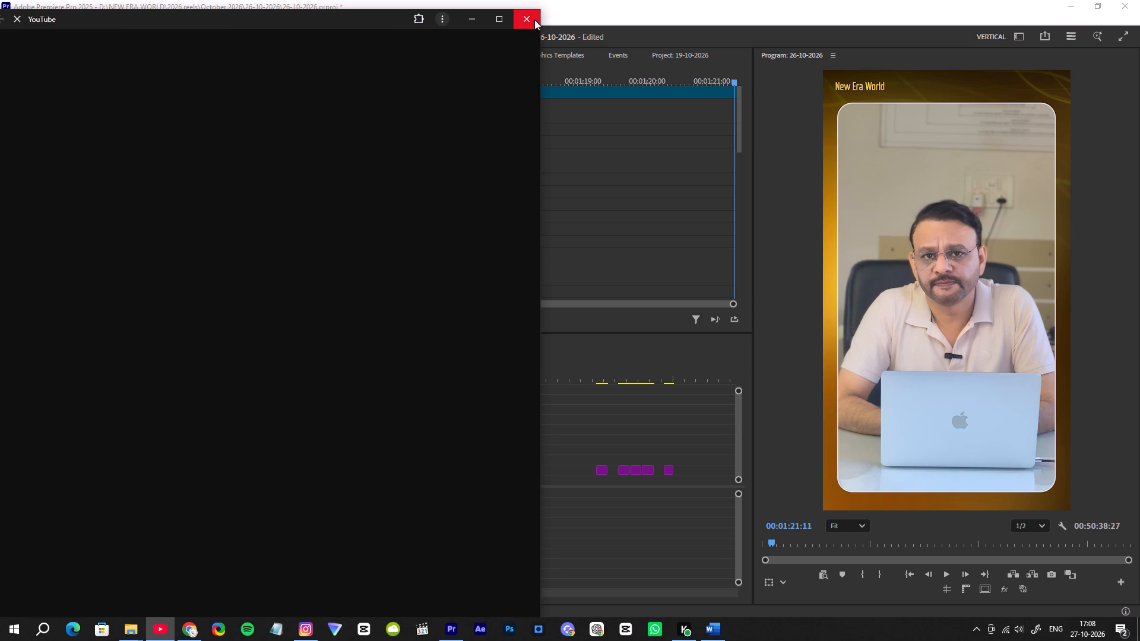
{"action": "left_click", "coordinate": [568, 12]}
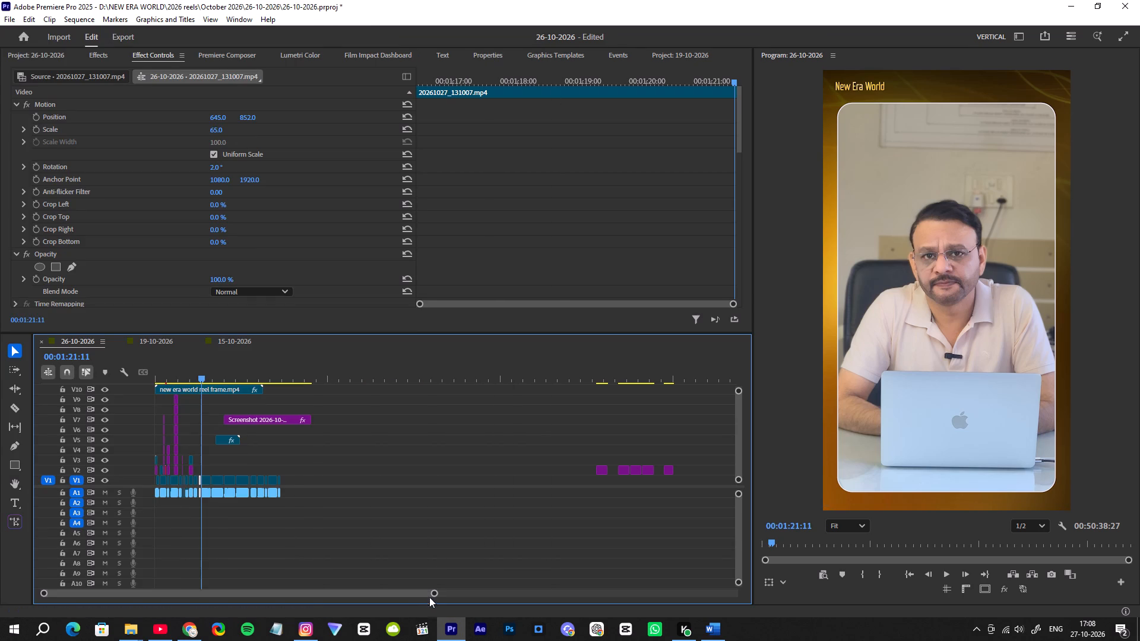
Play the presenter footage onward from 00:01:21:11 to review the upcoming section.
{"action": "left_click_drag", "start_coordinate": [434, 592], "coordinate": [293, 577]}
{"action": "key", "text": "space"}
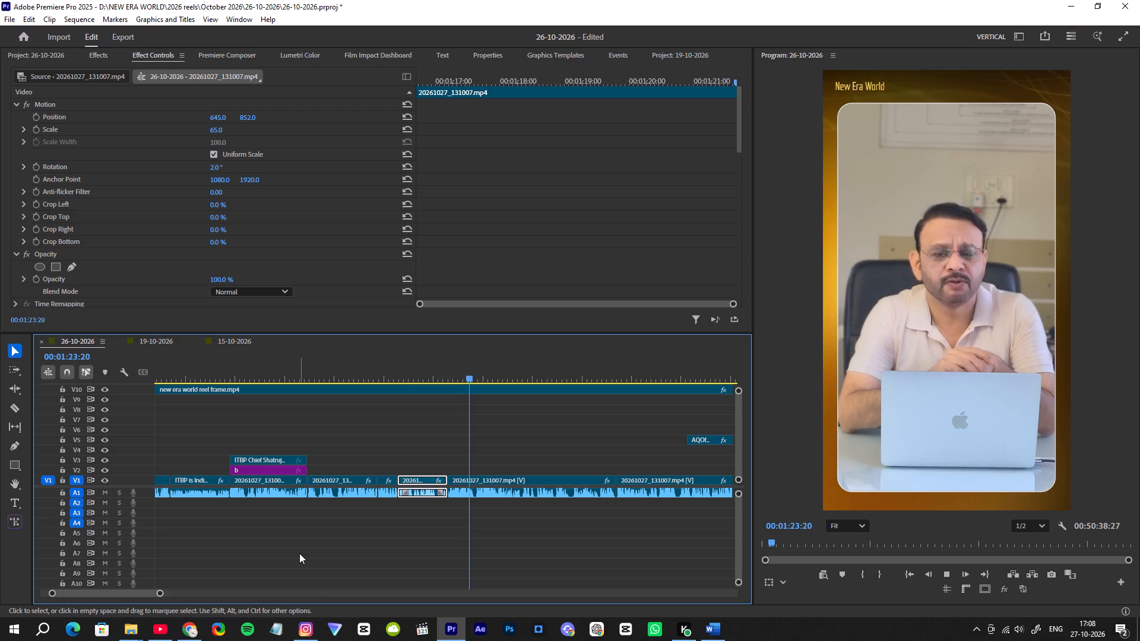
{"action": "left_click_drag", "start_coordinate": [160, 593], "coordinate": [179, 593]}
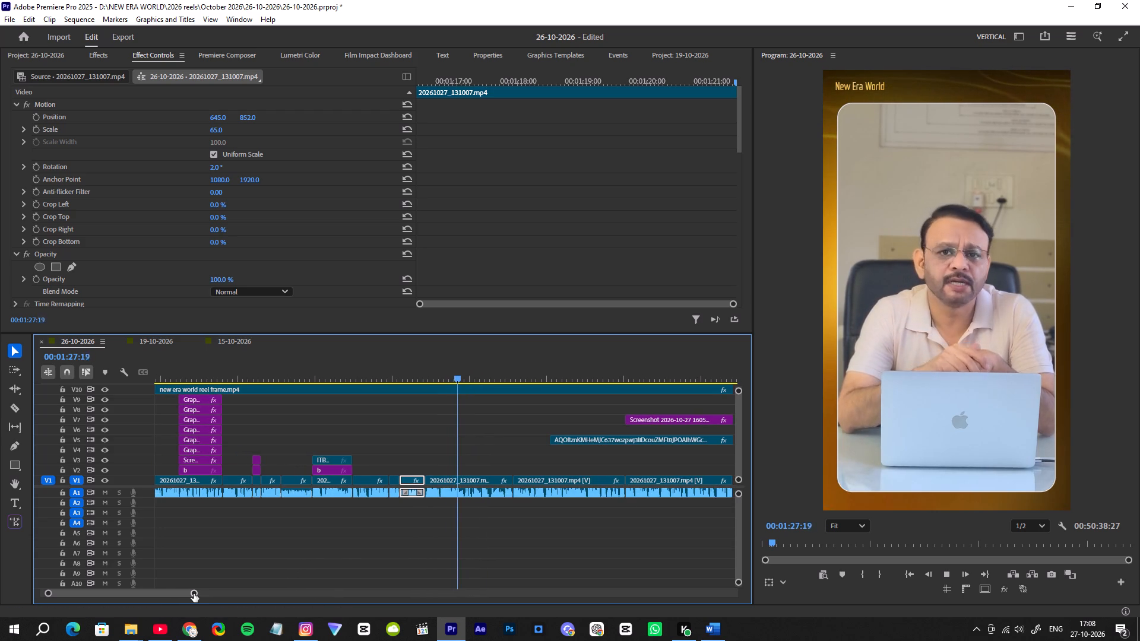
{"action": "left_click_drag", "start_coordinate": [194, 594], "coordinate": [202, 594]}
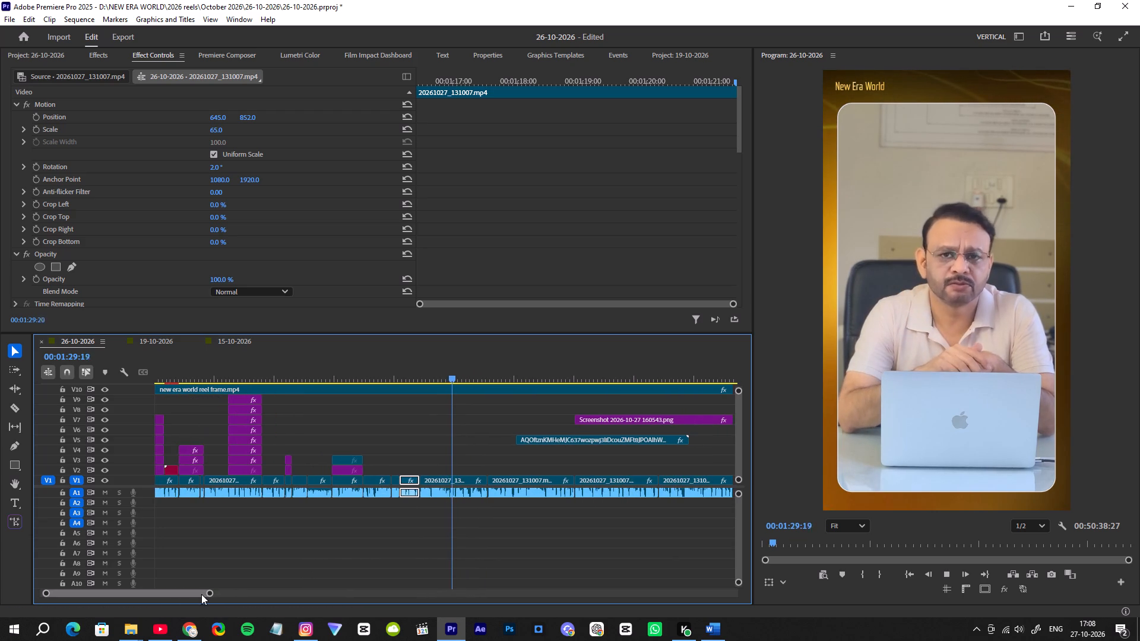
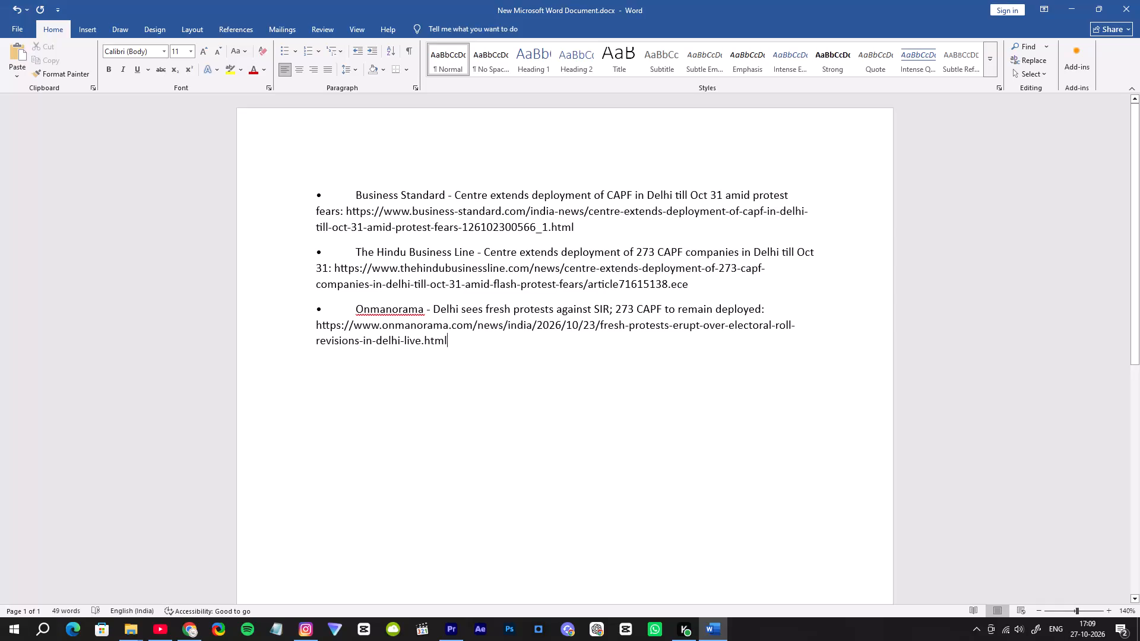
Paste the copied source note for The Quint's ITBP Chief article several blank lines below the Onmanorama link.
{"action": "key", "text": "Return"}
{"action": "key", "text": "Return"}
{"action": "key", "text": "Return"}
{"action": "key", "text": "Return"}
{"action": "key", "text": "Return"}
{"action": "key", "text": "Return"}
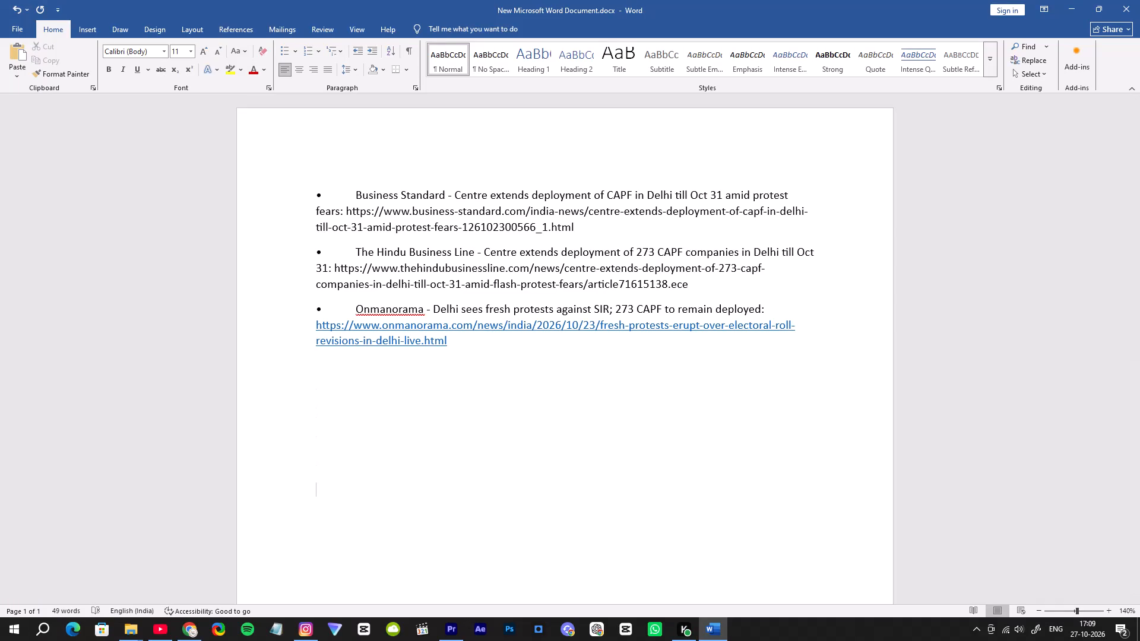
{"action": "key", "text": "ctrl+v"}
{"action": "key", "text": "Return"}
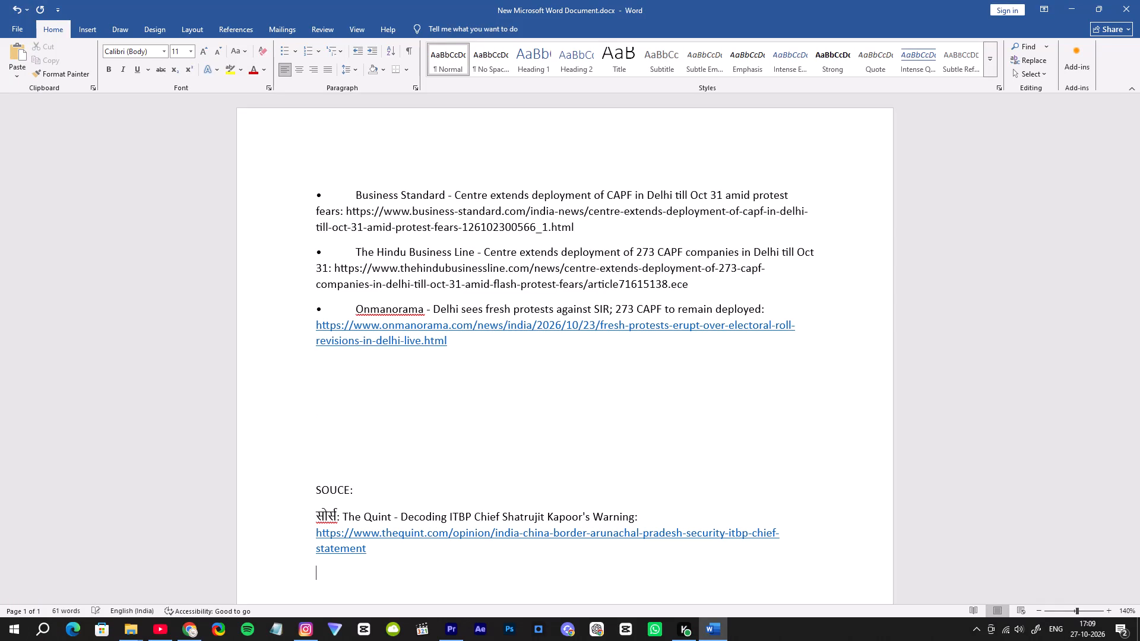
{"action": "left_click_drag", "start_coordinate": [312, 487], "coordinate": [366, 560]}
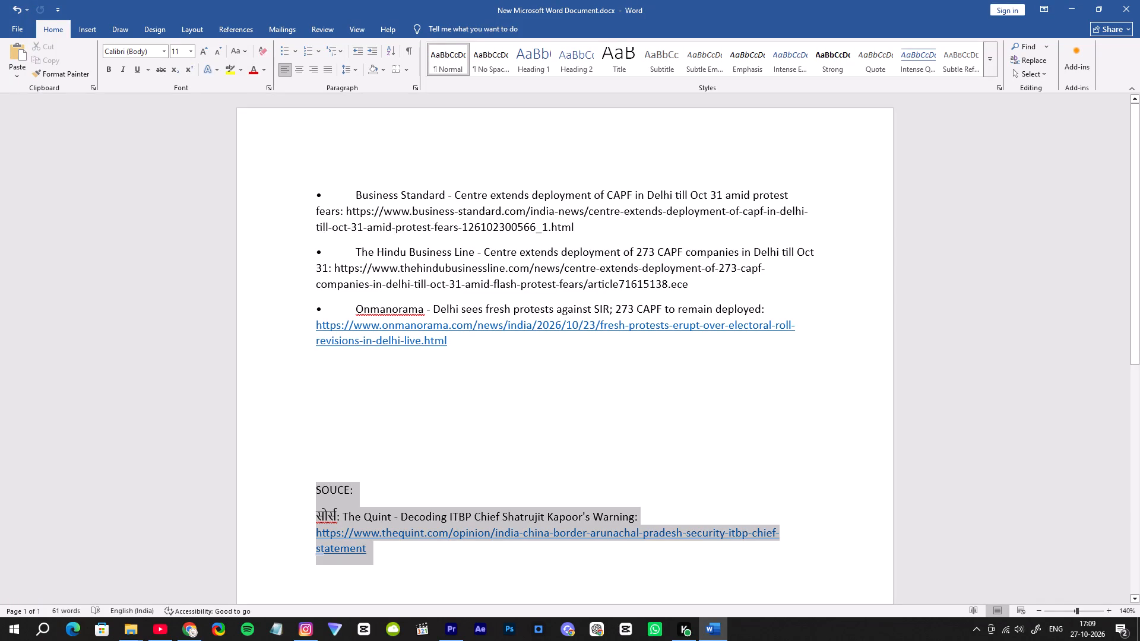
{"action": "left_click_drag", "start_coordinate": [366, 560], "coordinate": [373, 566]}
{"action": "left_click", "coordinate": [425, 574]}
Correct the pasted heading to "SOURCE:" and delete the Hindi label and colon before "The Quint".
{"action": "scroll", "coordinate": [461, 395], "scroll_direction": "down", "scroll_amount": 8}
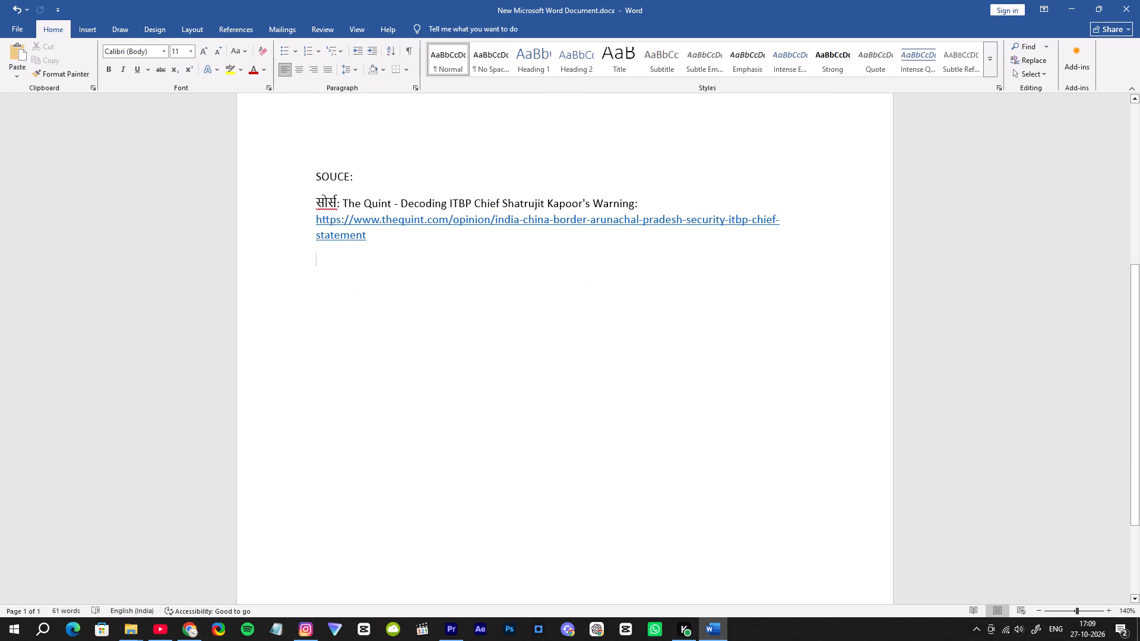
{"action": "left_click", "coordinate": [335, 177]}
{"action": "key", "text": "r"}
{"action": "key", "text": "BackSpace"}
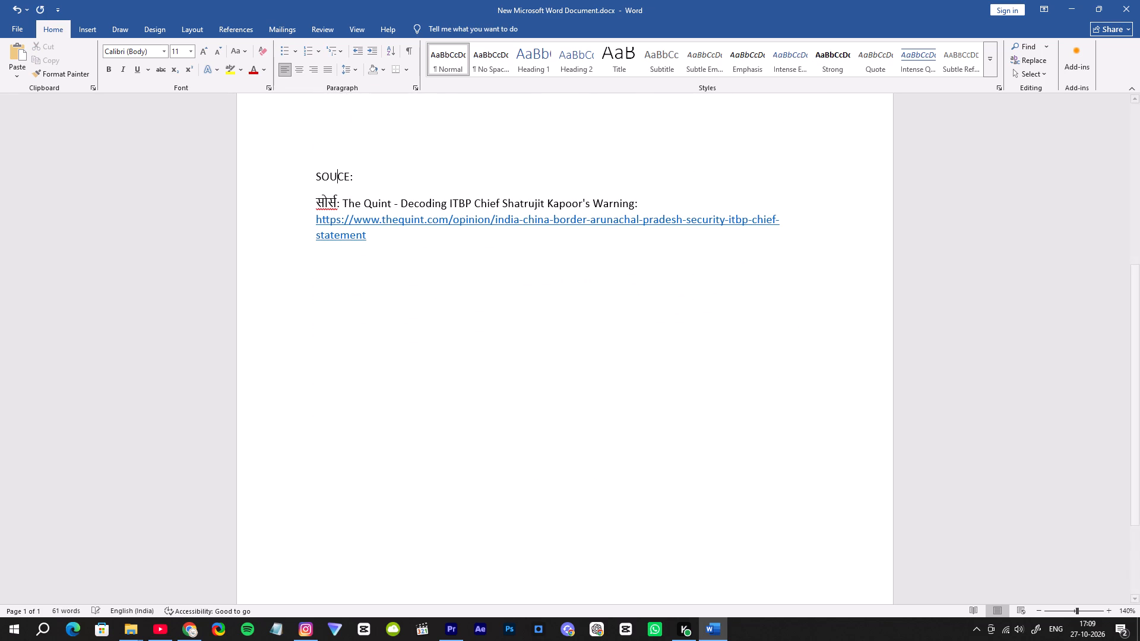
{"action": "key", "text": "shift+r"}
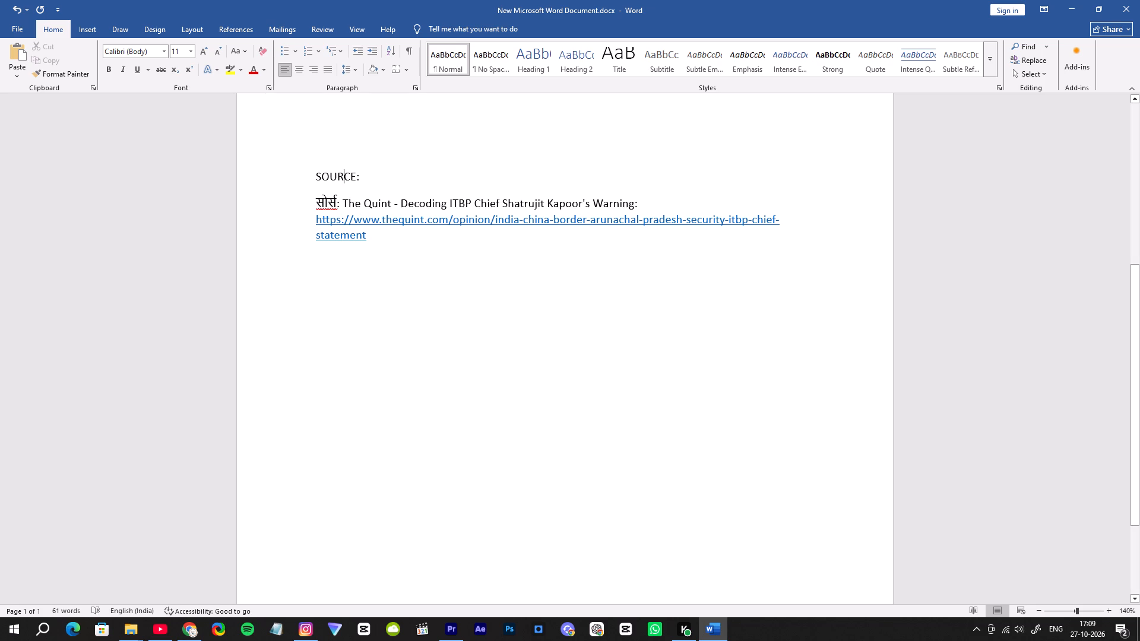
{"action": "left_click", "coordinate": [304, 249]}
{"action": "left_click", "coordinate": [327, 306]}
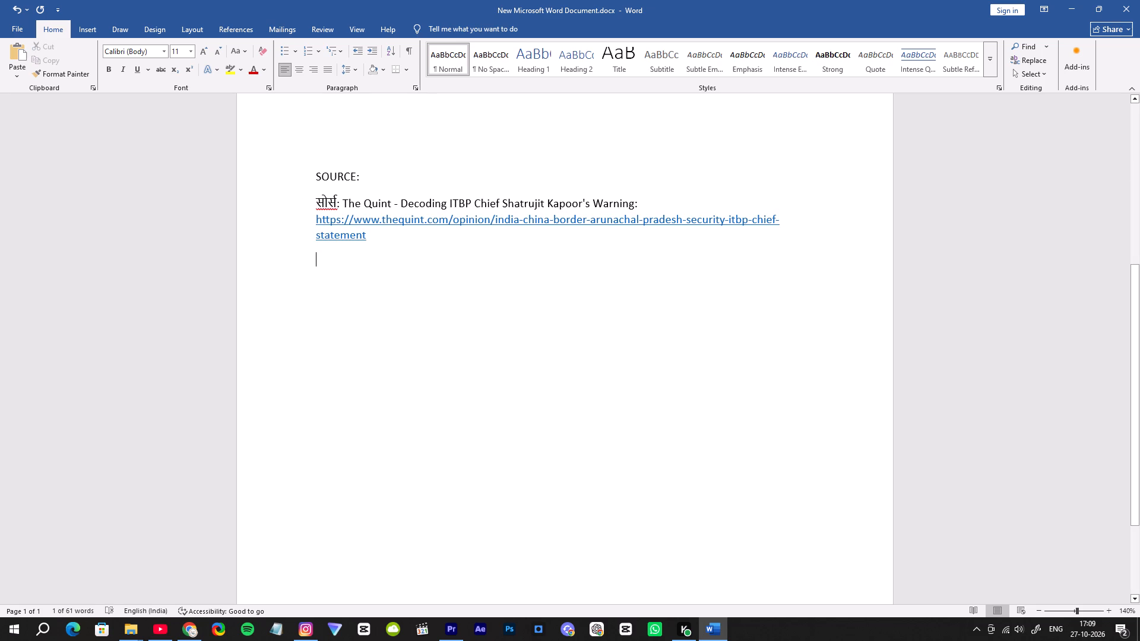
{"action": "left_click_drag", "start_coordinate": [339, 202], "coordinate": [300, 201]}
{"action": "key", "text": "BackSpace"}
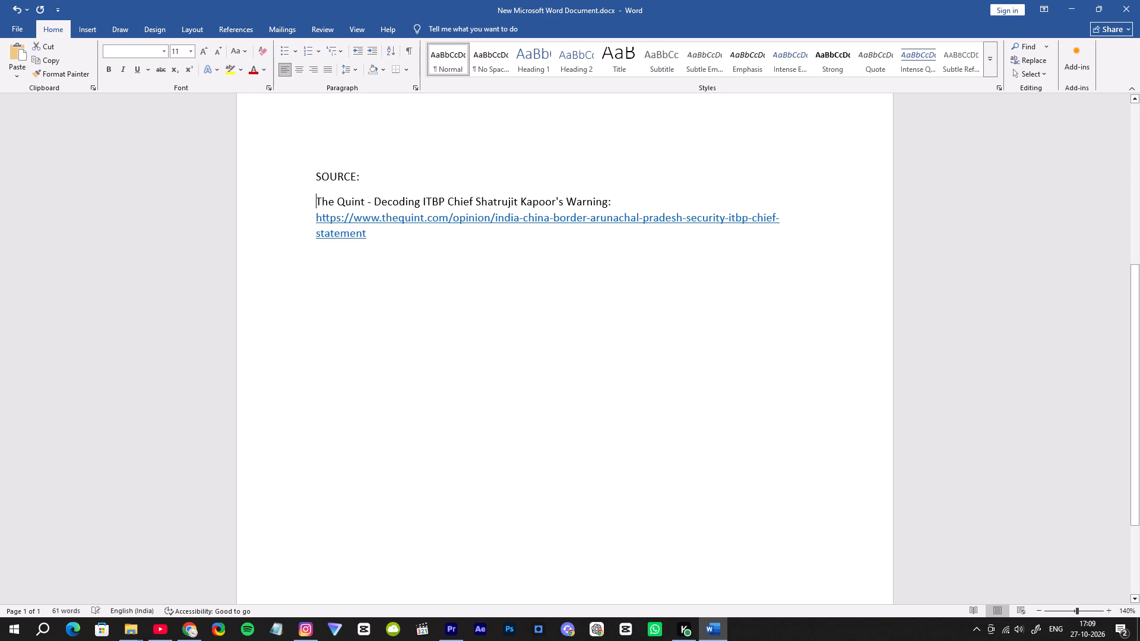
{"action": "left_click", "coordinate": [338, 331]}
Snip the SOURCE heading and The Quint link with surrounding white space, and save it as a PNG in the 26-10-2026 folder.
{"action": "key", "text": "shift+super+s"}
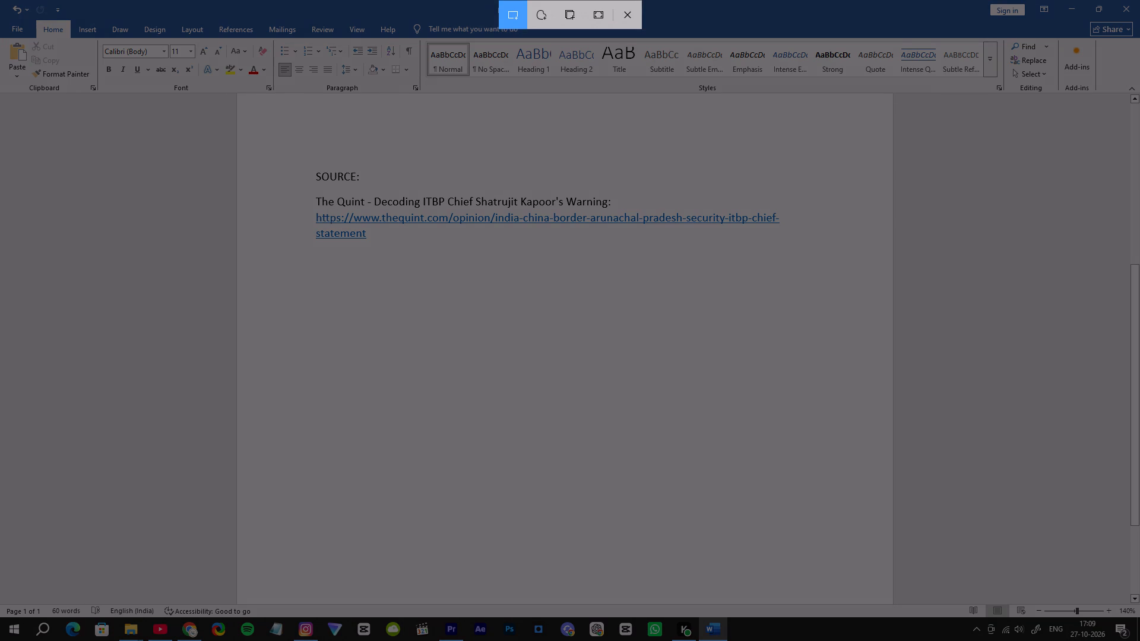
{"action": "left_click_drag", "start_coordinate": [301, 120], "coordinate": [786, 425]}
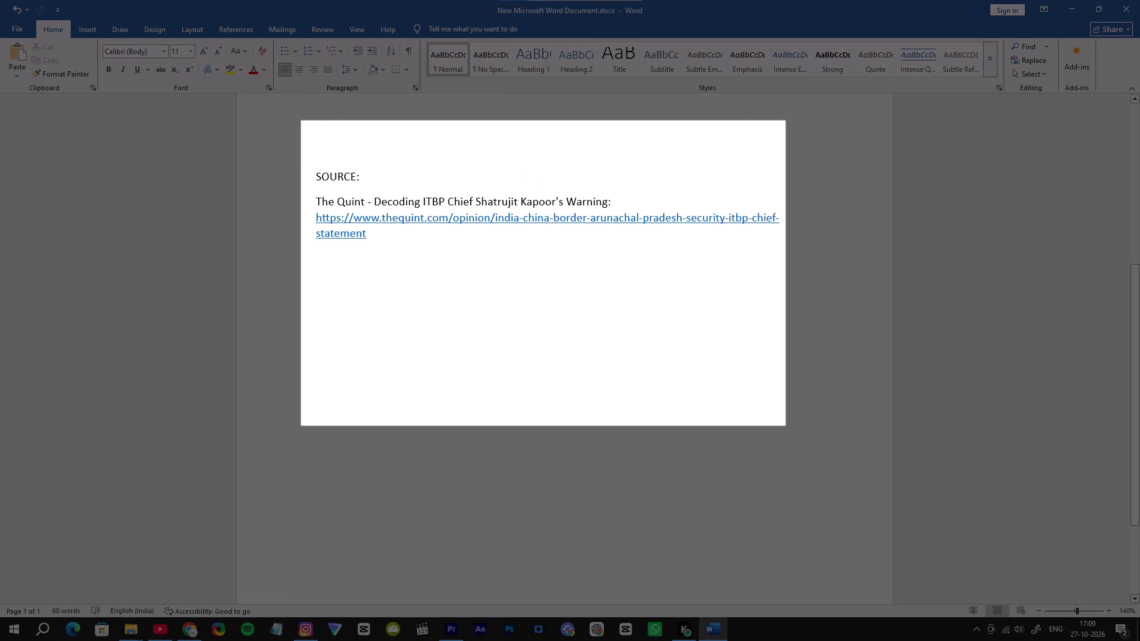
{"action": "left_click_drag", "start_coordinate": [786, 425], "coordinate": [812, 424]}
{"action": "left_click", "coordinate": [999, 505]}
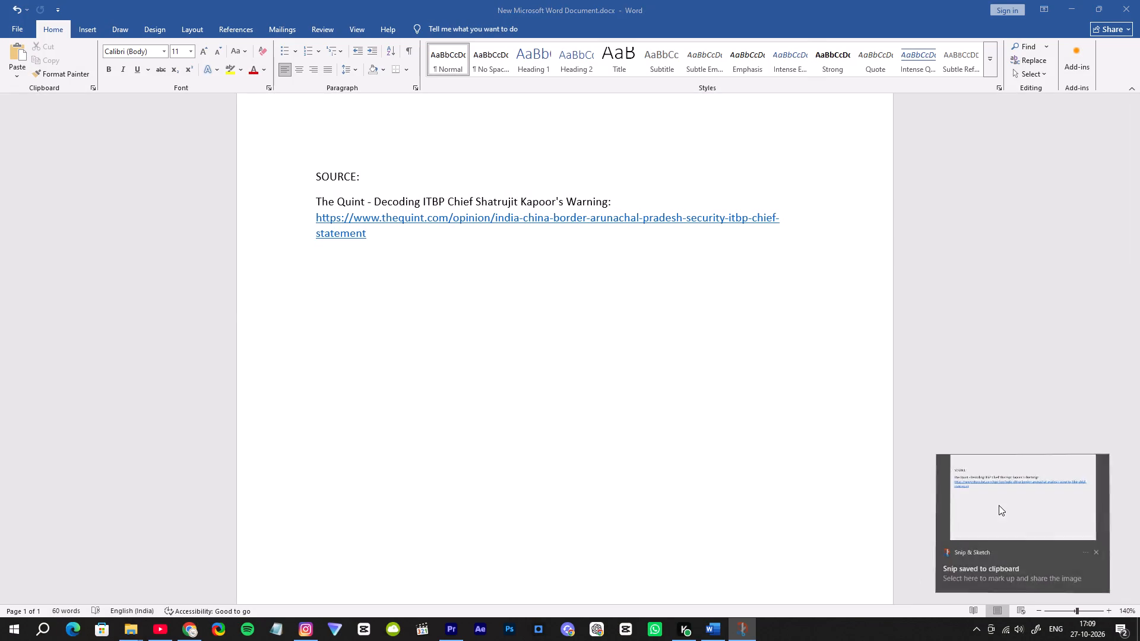
{"action": "left_click", "coordinate": [721, 56]}
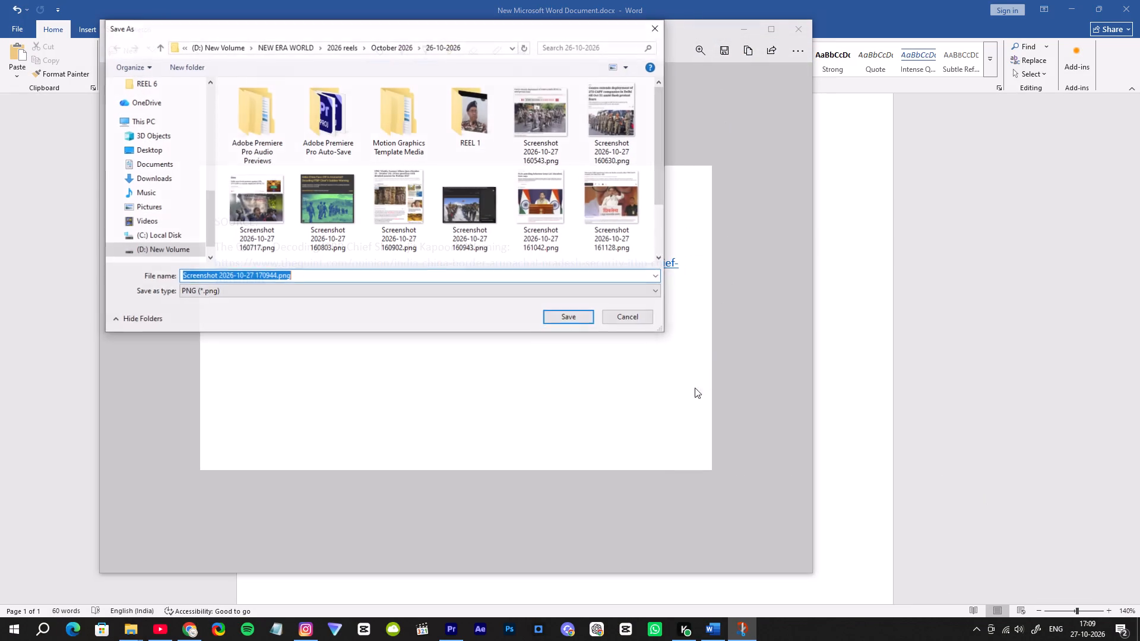
{"action": "left_click", "coordinate": [574, 318]}
Switch to Premiere Pro and import Screenshot 2026-10-27 170944.png into the 26-10-2026 project.
{"action": "left_click", "coordinate": [438, 635]}
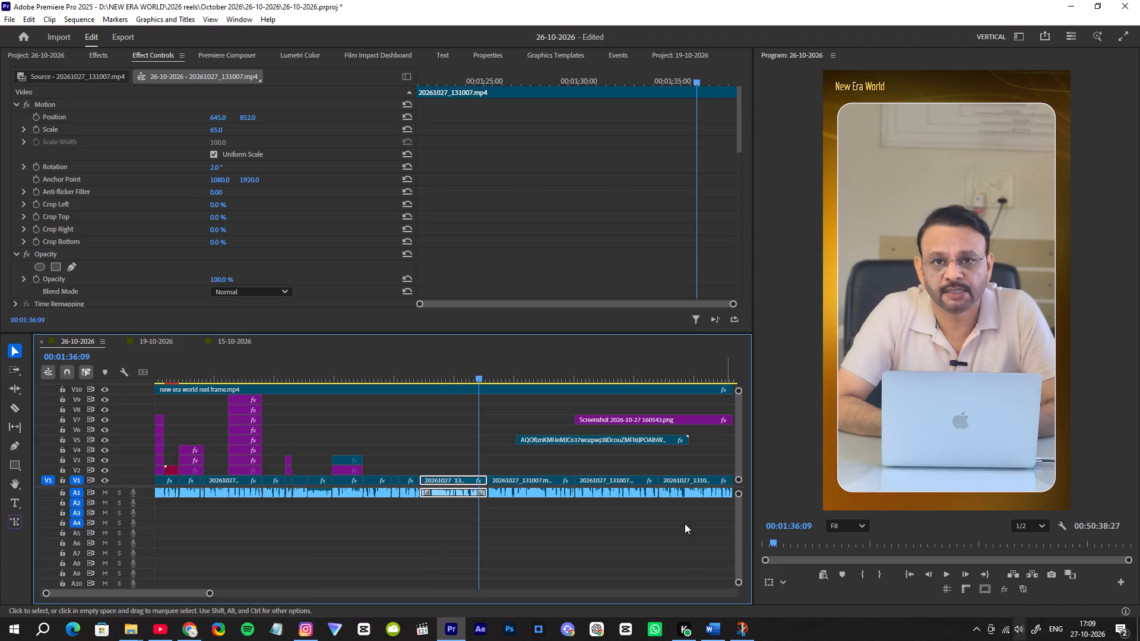
{"action": "left_click", "coordinate": [16, 54]}
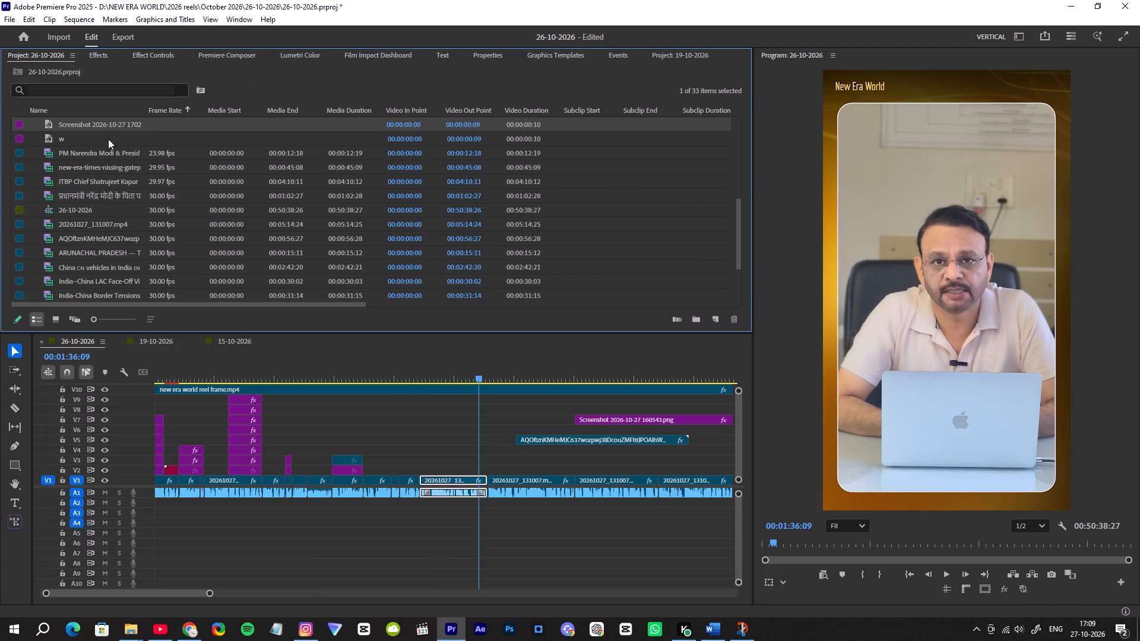
{"action": "left_click_drag", "start_coordinate": [738, 234], "coordinate": [717, 341]}
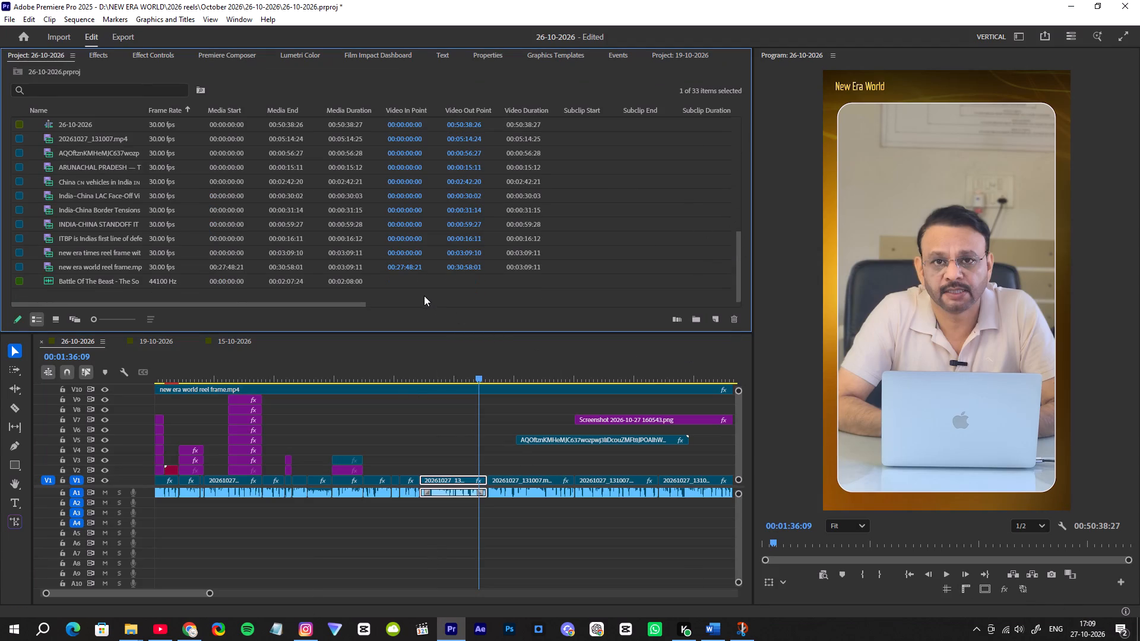
{"action": "double_click", "coordinate": [424, 294]}
{"action": "left_click", "coordinate": [944, 230]}
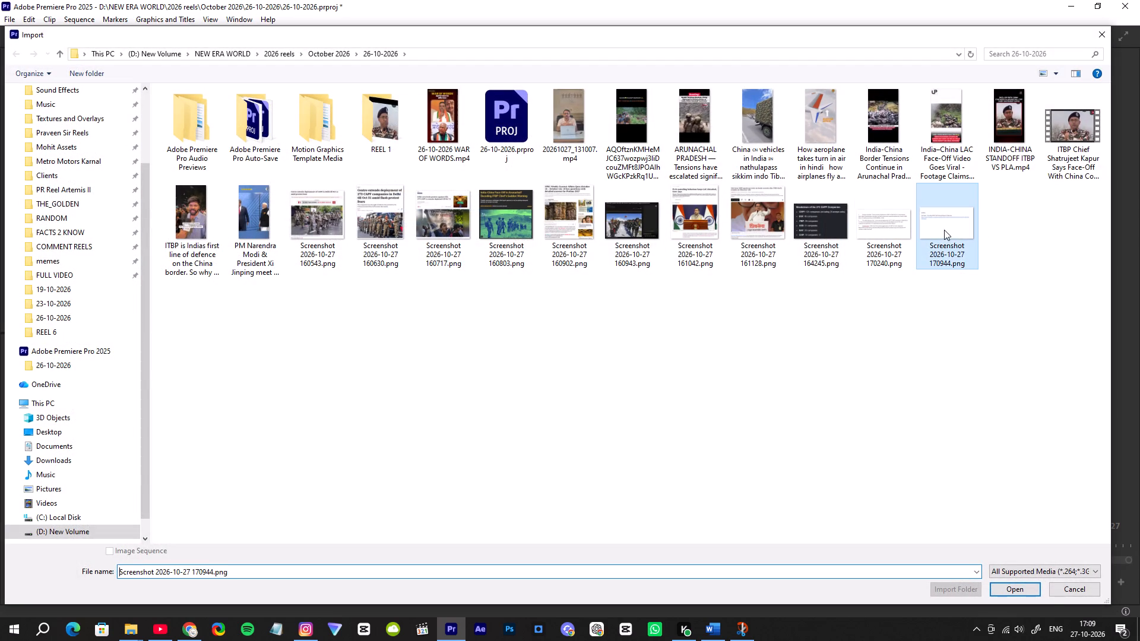
{"action": "left_click", "coordinate": [1016, 590]}
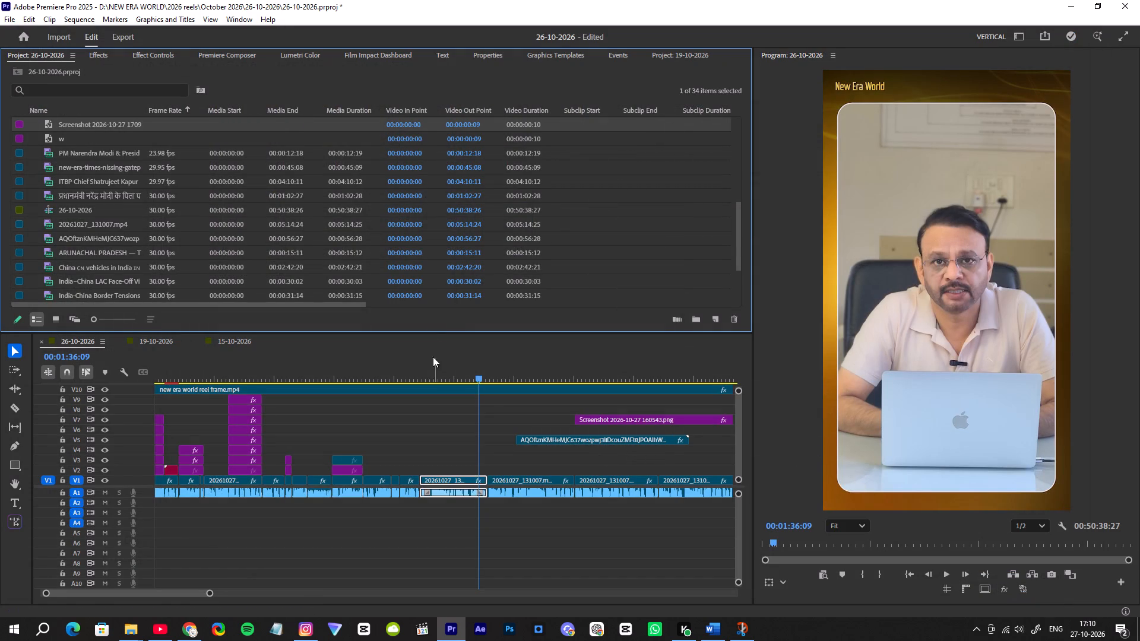
Place the new source screenshot on V2 above the presenter clip near 00:01:33 and extend it to about 6 seconds.
{"action": "left_click_drag", "start_coordinate": [99, 123], "coordinate": [468, 466]}
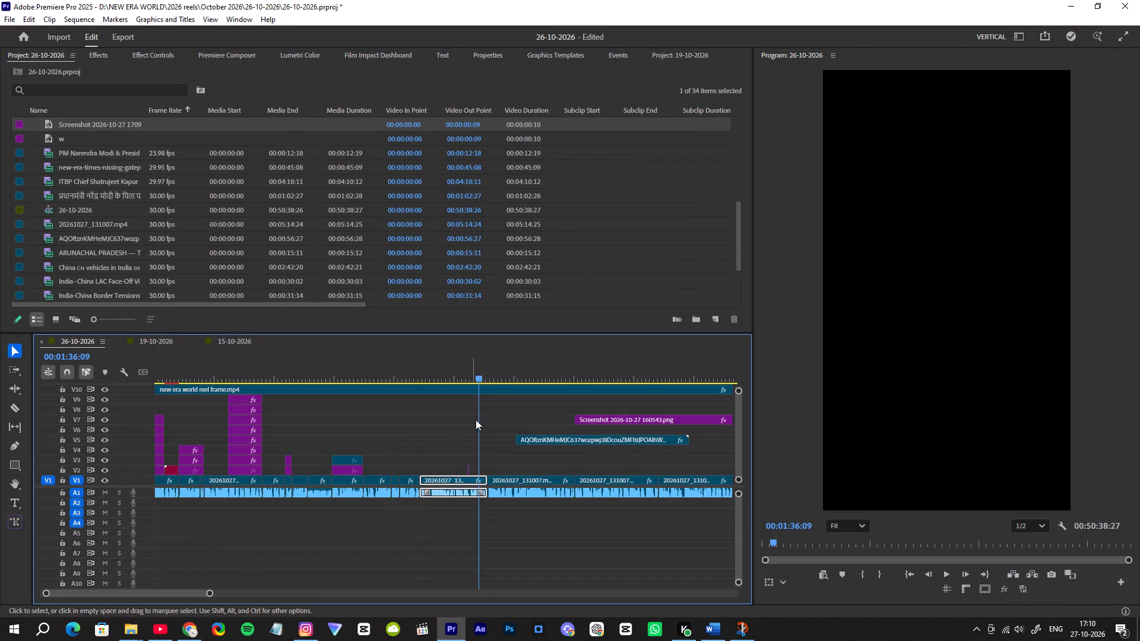
{"action": "left_click_drag", "start_coordinate": [448, 369], "coordinate": [423, 375]}
{"action": "key", "text": "space"}
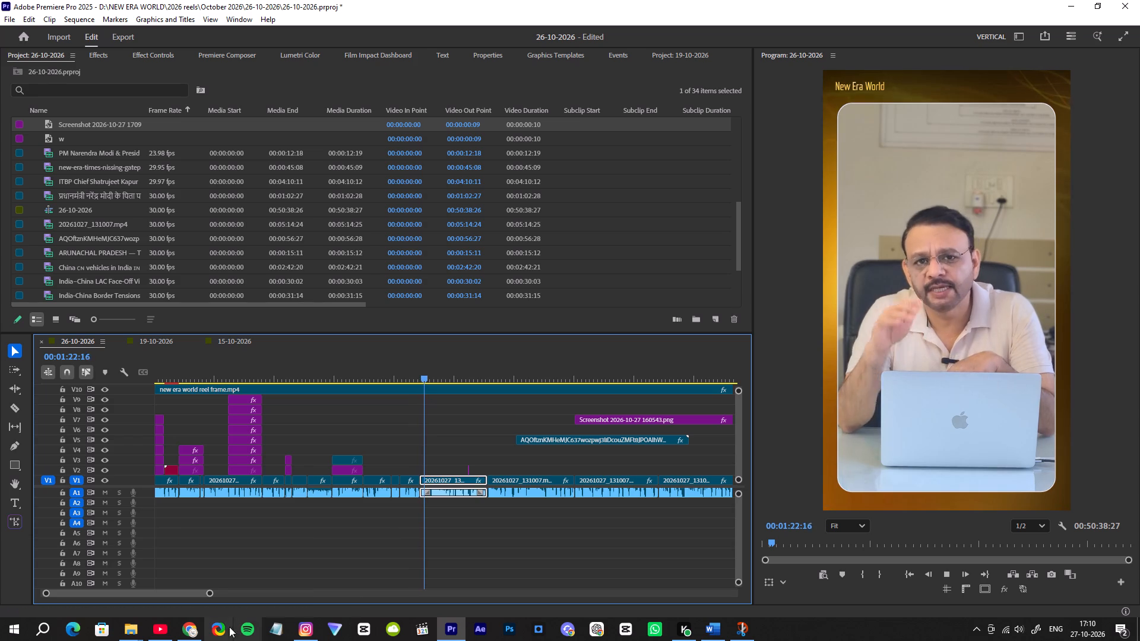
{"action": "left_click_drag", "start_coordinate": [211, 591], "coordinate": [204, 597]}
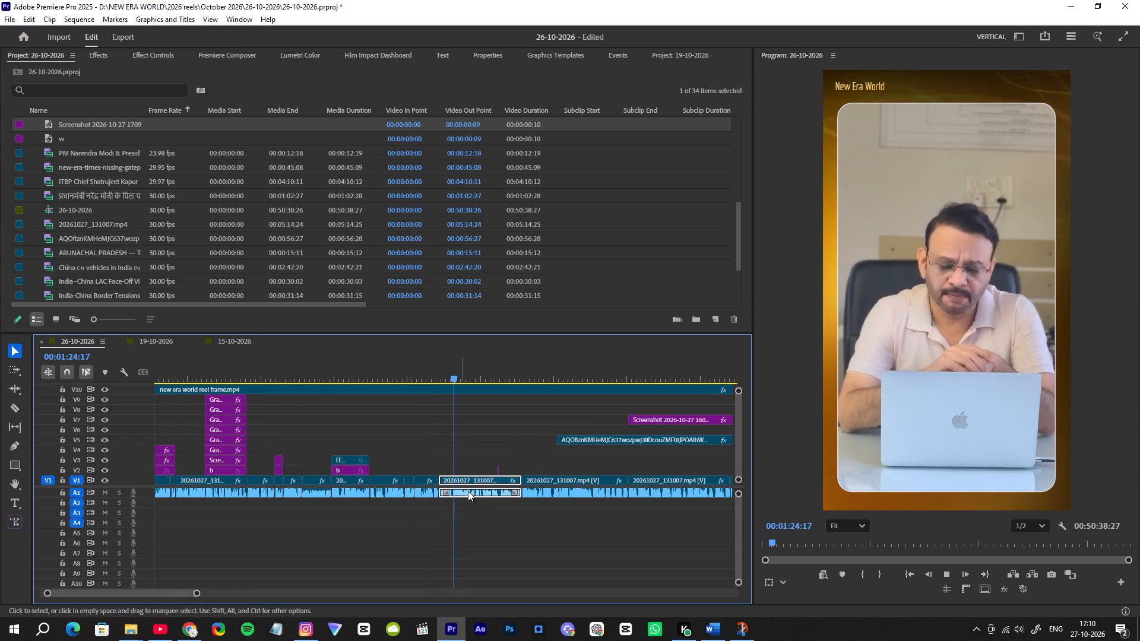
{"action": "left_click_drag", "start_coordinate": [503, 471], "coordinate": [533, 470]}
Play the presenter clip from about 00:01:31:02 and move the source screenshot's start to about 00:01:34:01.
{"action": "left_click", "coordinate": [486, 372]}
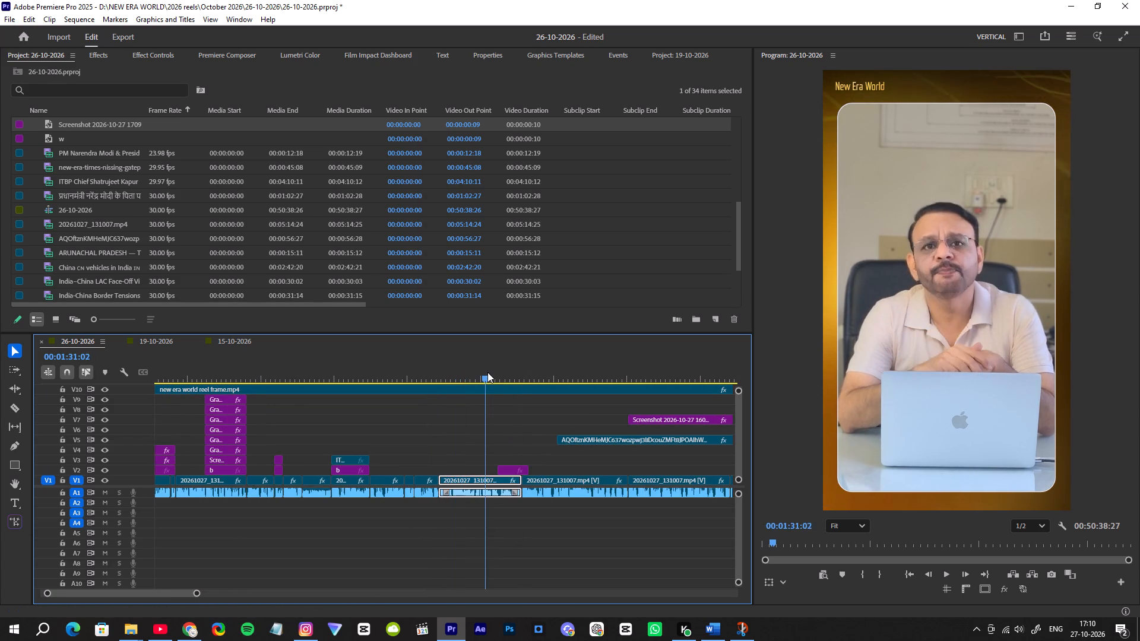
{"action": "key", "text": "space"}
{"action": "left_click_drag", "start_coordinate": [198, 595], "coordinate": [145, 583]}
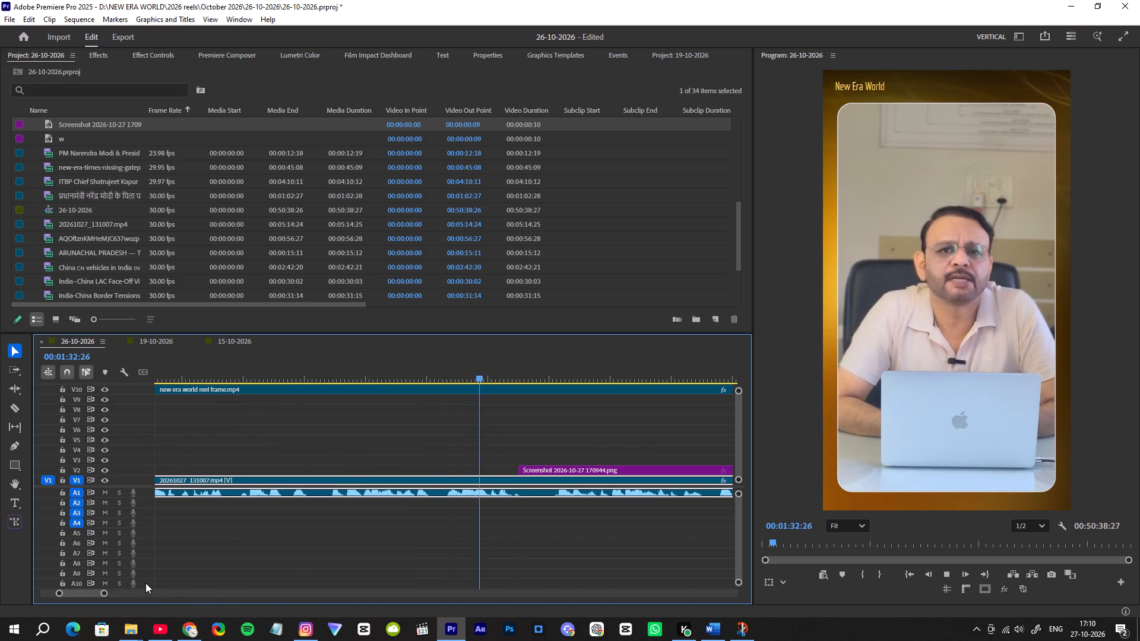
{"action": "key", "text": "space"}
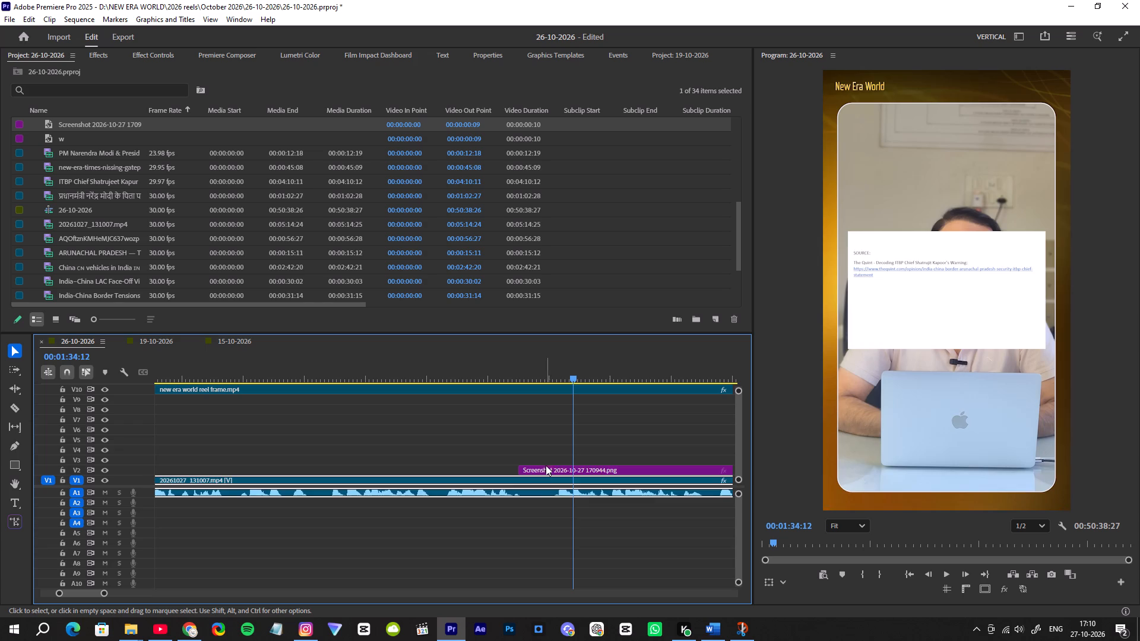
{"action": "left_click_drag", "start_coordinate": [543, 469], "coordinate": [576, 471]}
Split the presenter clip at 00:01:33:17, trim the second part's start to the screenshot's start, and close the gap to remove the pause.
{"action": "left_click_drag", "start_coordinate": [528, 462], "coordinate": [533, 504]}
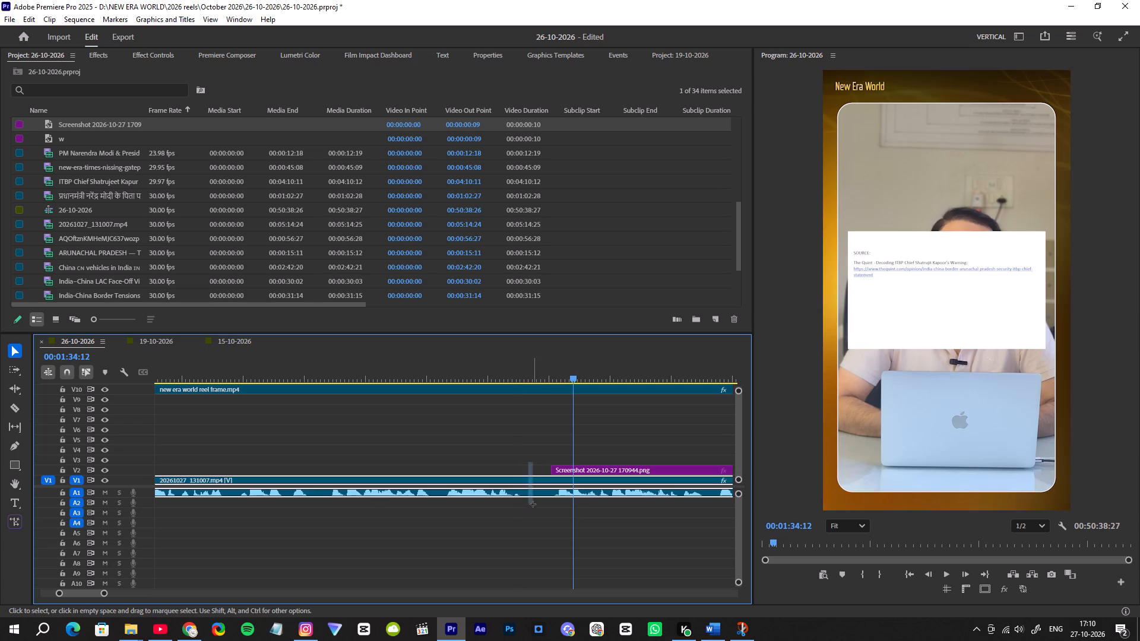
{"action": "left_click_drag", "start_coordinate": [533, 504], "coordinate": [533, 509]}
{"action": "left_click_drag", "start_coordinate": [543, 375], "coordinate": [525, 383]}
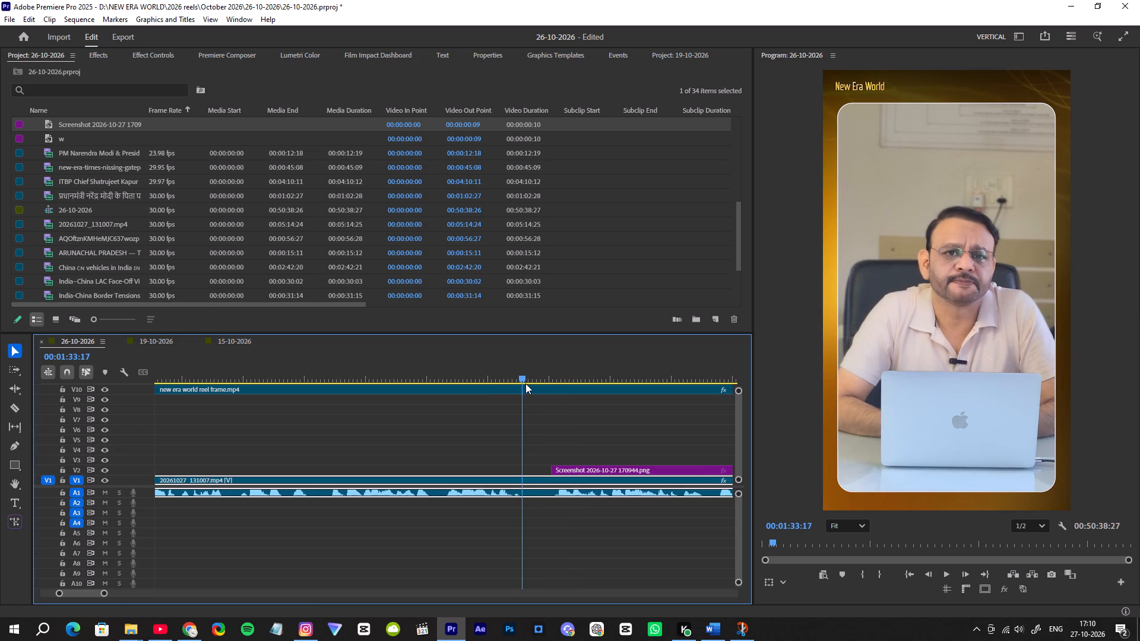
{"action": "key", "text": "F2"}
{"action": "left_click_drag", "start_coordinate": [527, 480], "coordinate": [552, 487]}
{"action": "left_click", "coordinate": [540, 481]}
{"action": "key", "text": "Delete"}
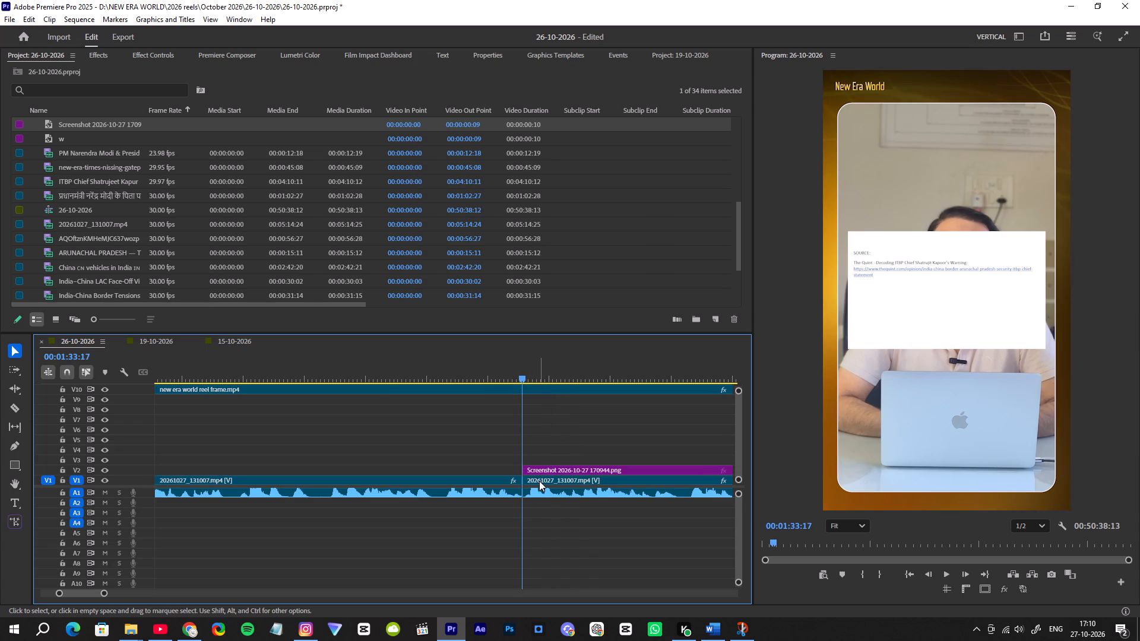
Move the source screenshot up to V3 and lay the "w" backdrop beneath it on V2 from 00:01:33:17, extended to the screenshot's end.
{"action": "left_click", "coordinate": [552, 474]}
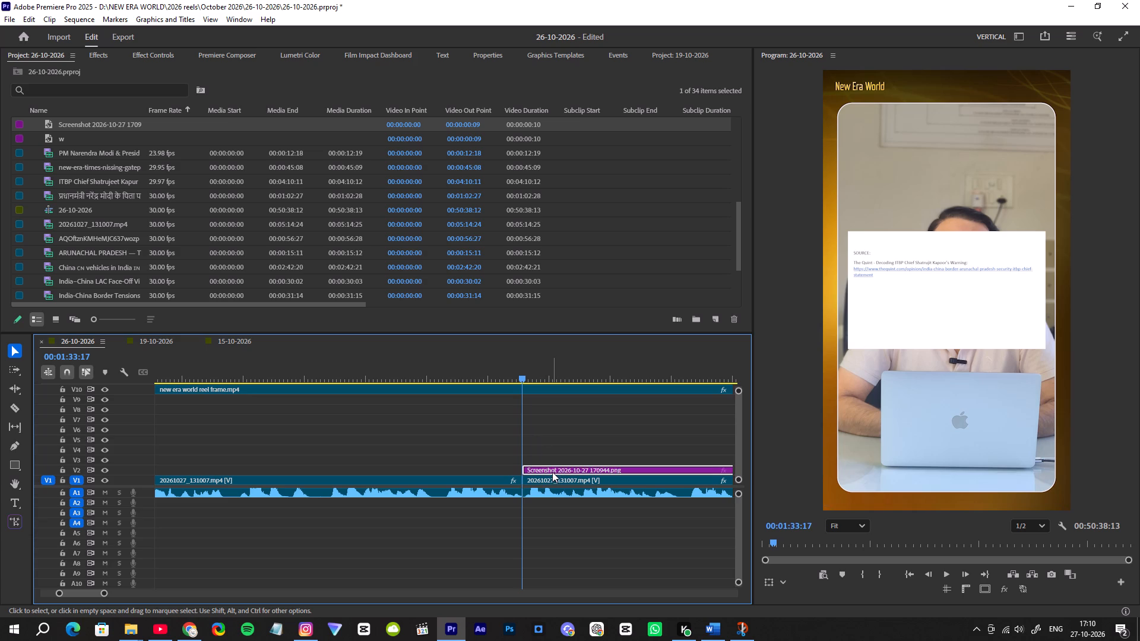
{"action": "left_click_drag", "start_coordinate": [552, 470], "coordinate": [552, 461]}
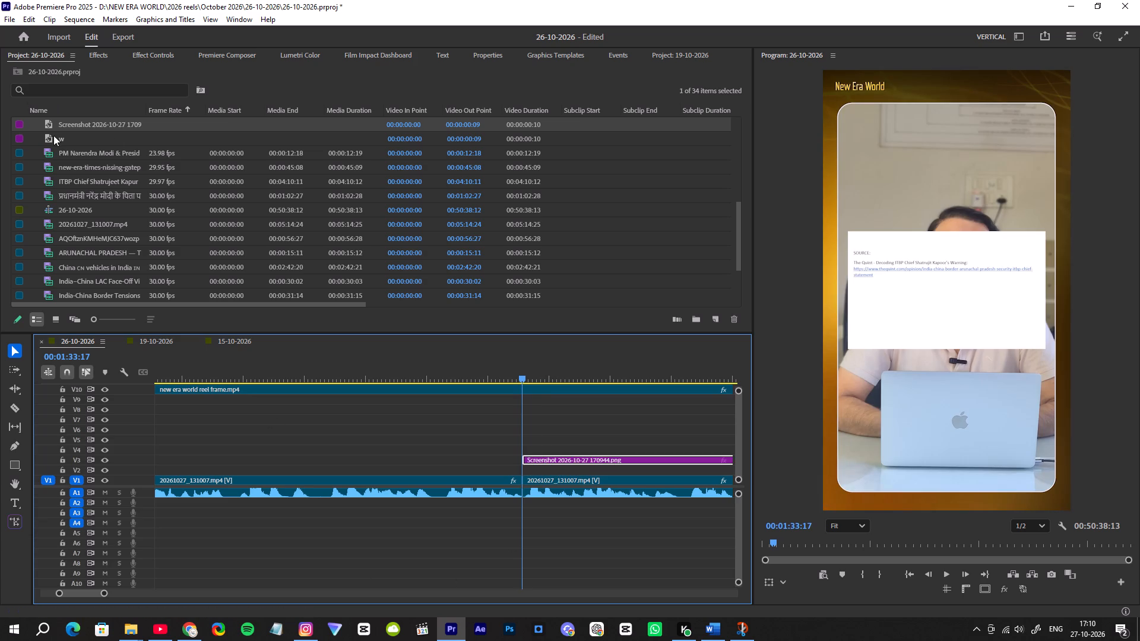
{"action": "left_click_drag", "start_coordinate": [58, 136], "coordinate": [525, 469]}
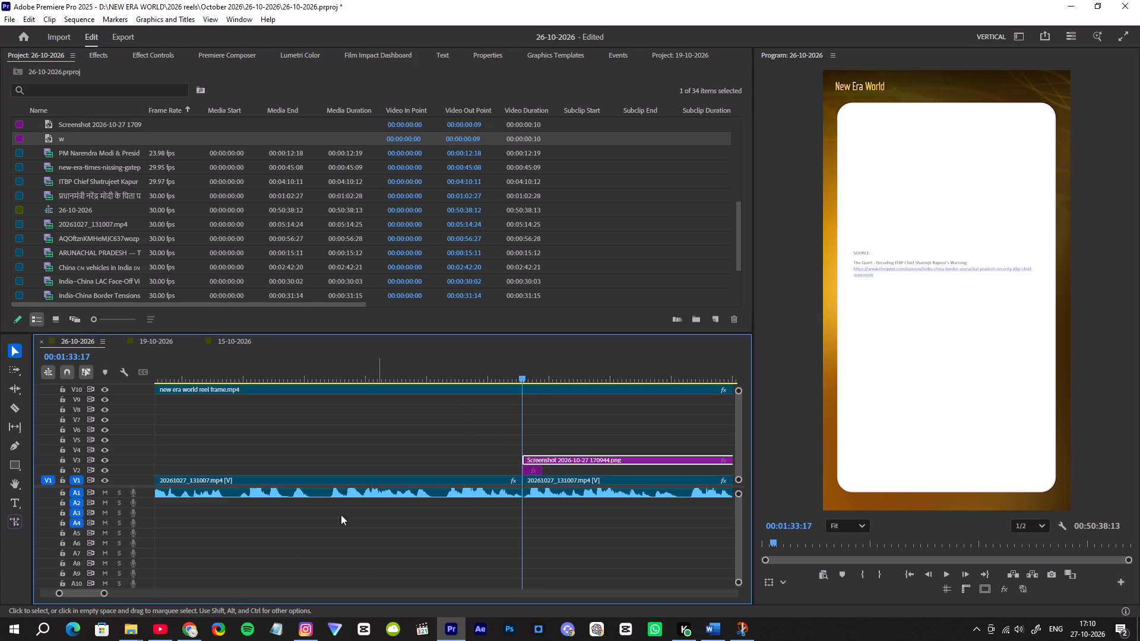
{"action": "left_click_drag", "start_coordinate": [104, 593], "coordinate": [127, 592]}
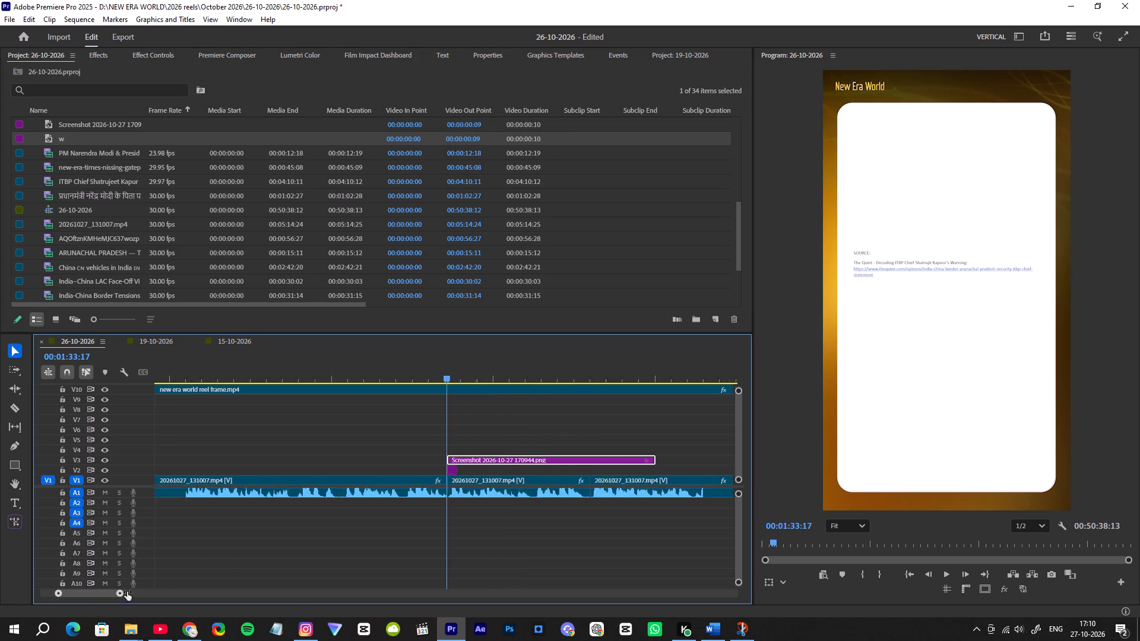
{"action": "left_click_drag", "start_coordinate": [127, 592], "coordinate": [153, 591]}
{"action": "left_click_drag", "start_coordinate": [453, 471], "coordinate": [480, 475]}
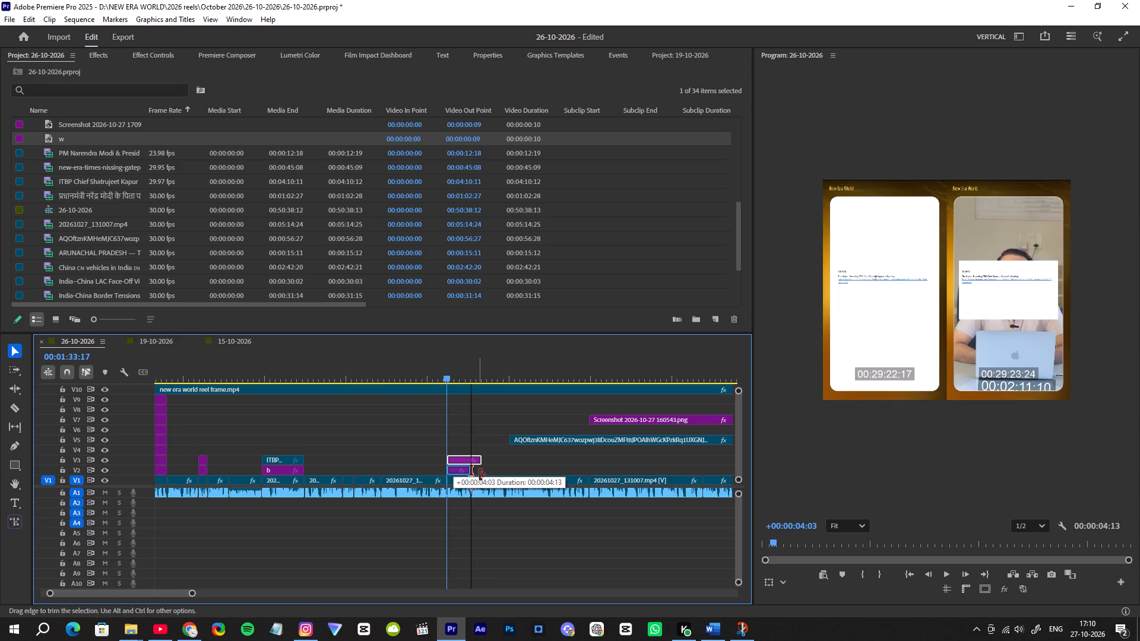
{"action": "left_click_drag", "start_coordinate": [480, 475], "coordinate": [485, 475]}
Set the source screenshot's scale to 117 and its horizontal position to 557 so it fits the white backdrop's width.
{"action": "left_click", "coordinate": [462, 461]}
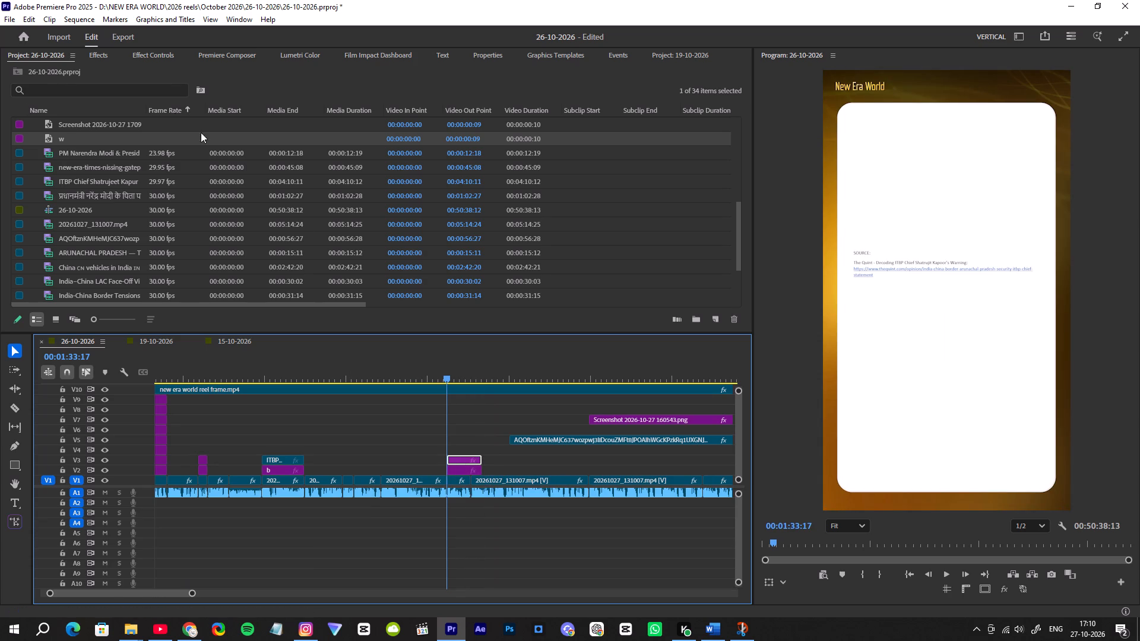
{"action": "left_click", "coordinate": [150, 56]}
{"action": "left_click_drag", "start_coordinate": [215, 134], "coordinate": [221, 132]}
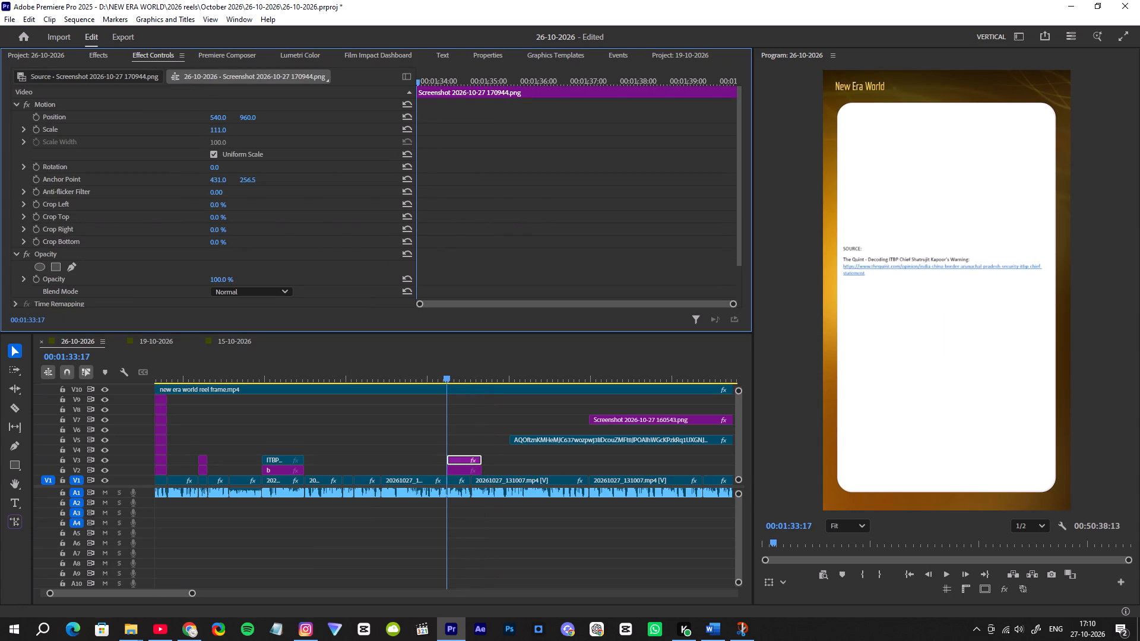
{"action": "left_click_drag", "start_coordinate": [221, 132], "coordinate": [224, 132]}
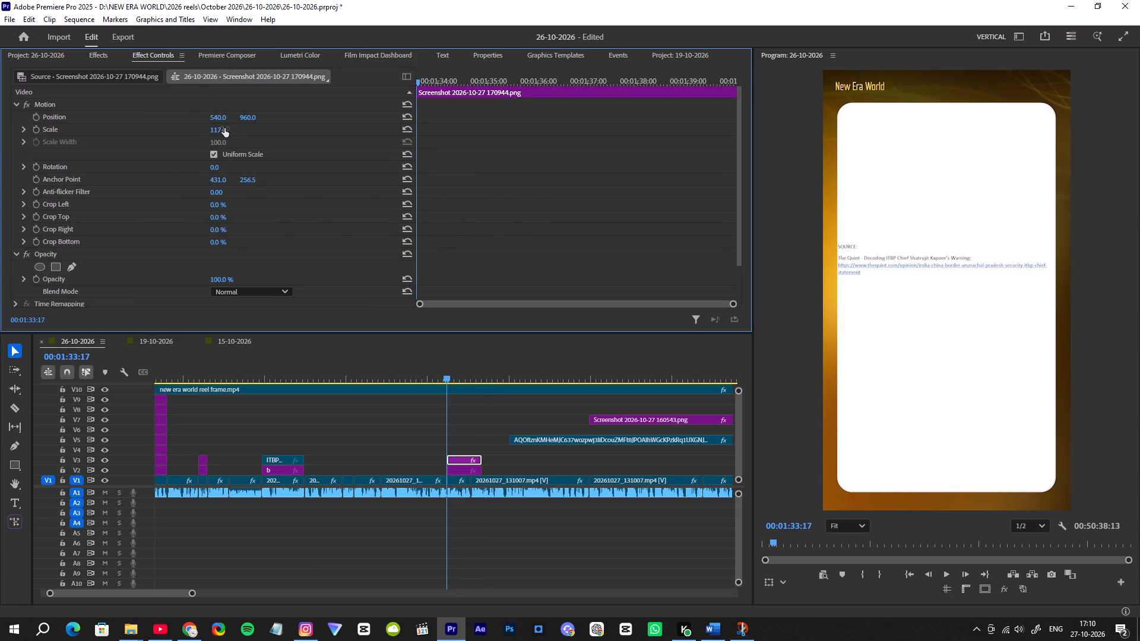
{"action": "left_click_drag", "start_coordinate": [216, 114], "coordinate": [227, 116]}
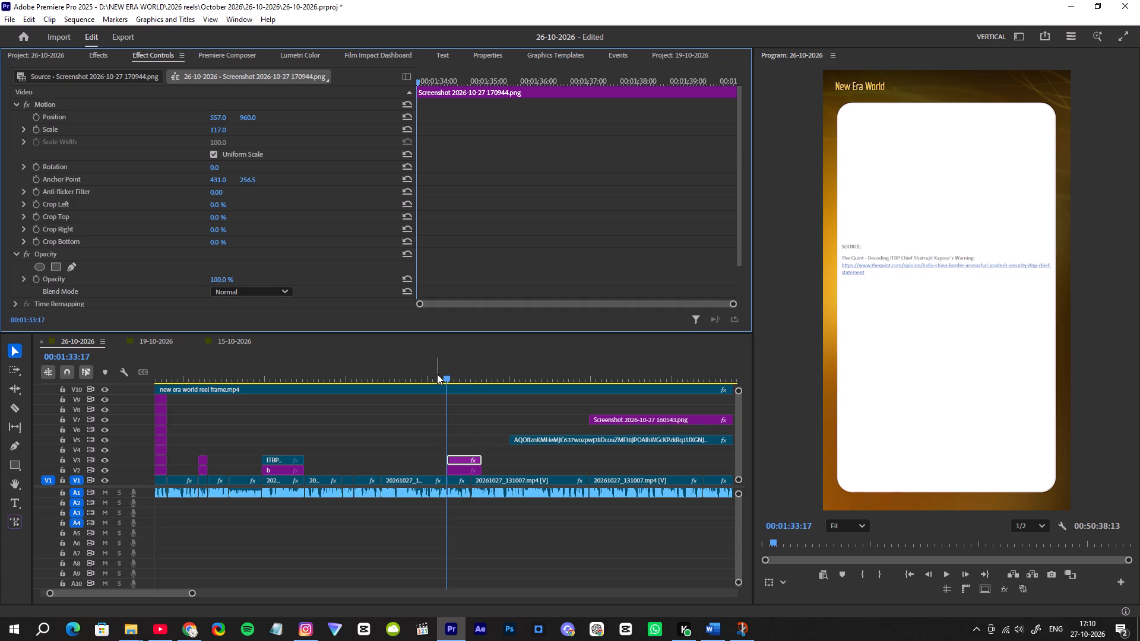
Play the source screenshot section and shorten both the screenshot and its "w" backdrop to end at about 00:01:36.
{"action": "left_click", "coordinate": [437, 374]}
{"action": "key", "text": "space"}
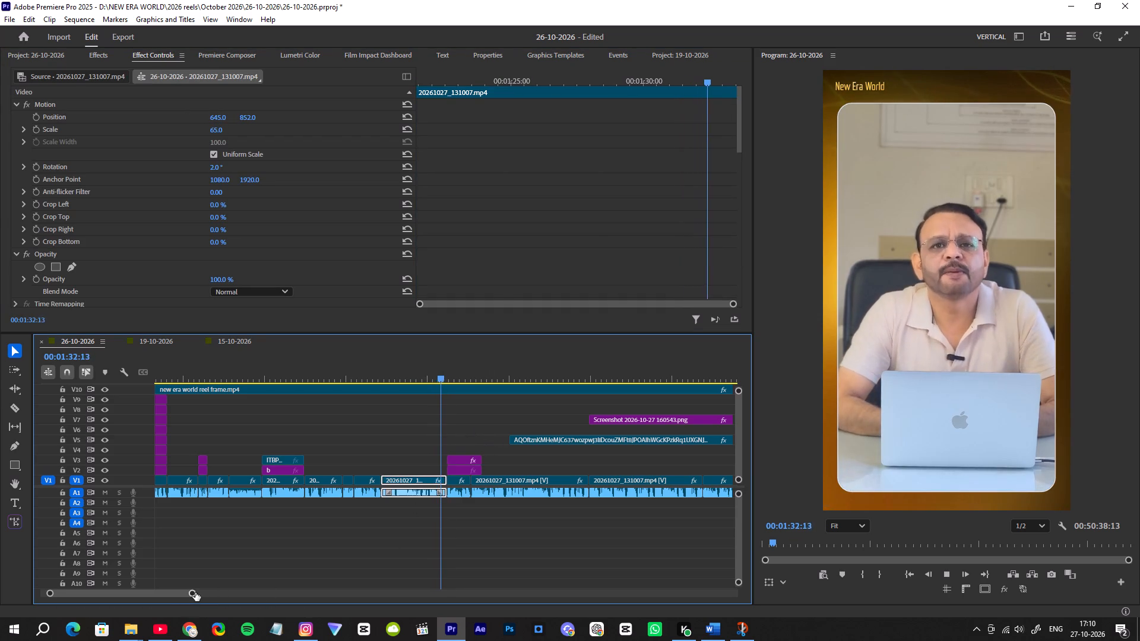
{"action": "left_click_drag", "start_coordinate": [195, 593], "coordinate": [175, 594]}
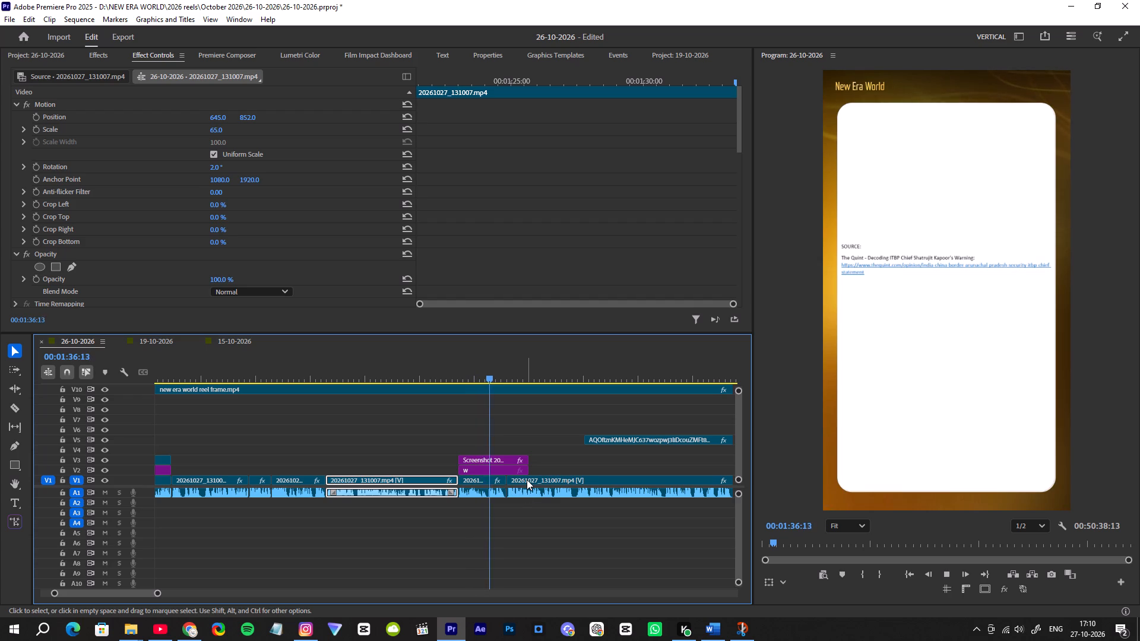
{"action": "key", "text": "space"}
{"action": "left_click_drag", "start_coordinate": [537, 453], "coordinate": [526, 459]}
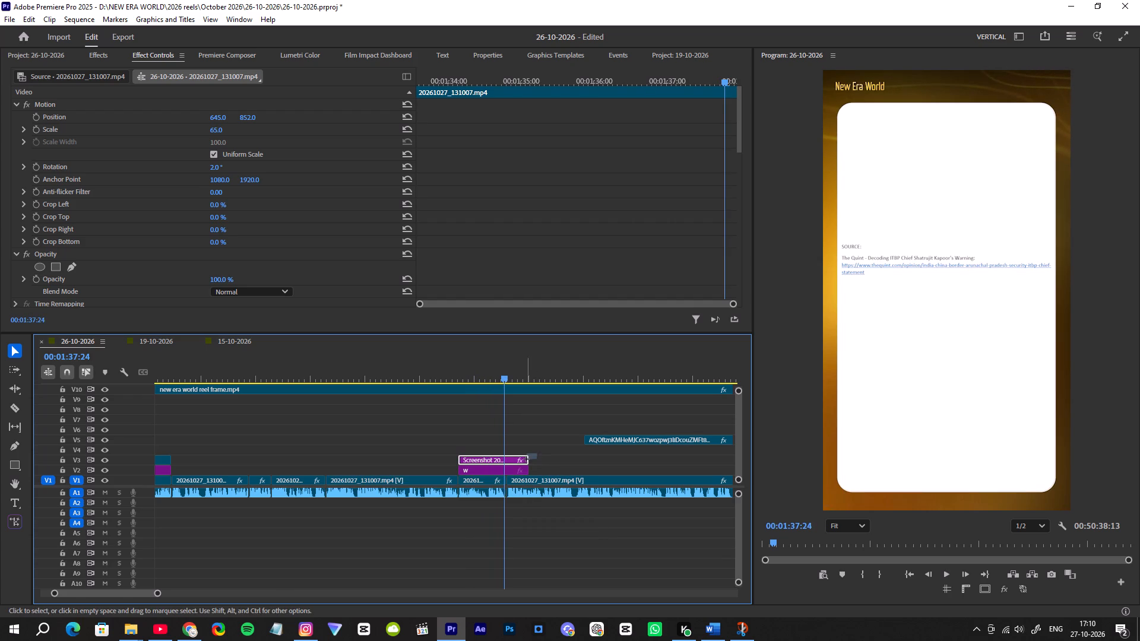
{"action": "left_click_drag", "start_coordinate": [526, 459], "coordinate": [522, 472]}
{"action": "left_click_drag", "start_coordinate": [527, 468], "coordinate": [506, 475]}
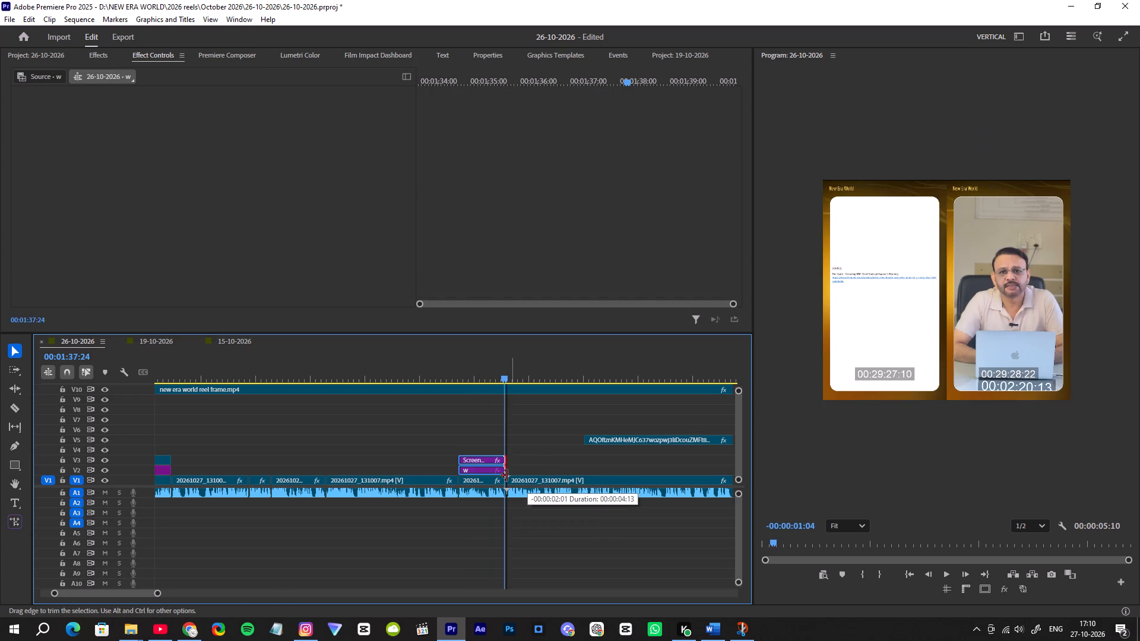
{"action": "left_click_drag", "start_coordinate": [506, 475], "coordinate": [486, 481]}
Replay the end of the source screenshot and trim the ends of screenshot and backdrop to 00:01:36:03.
{"action": "left_click", "coordinate": [476, 378]}
{"action": "key", "text": "space"}
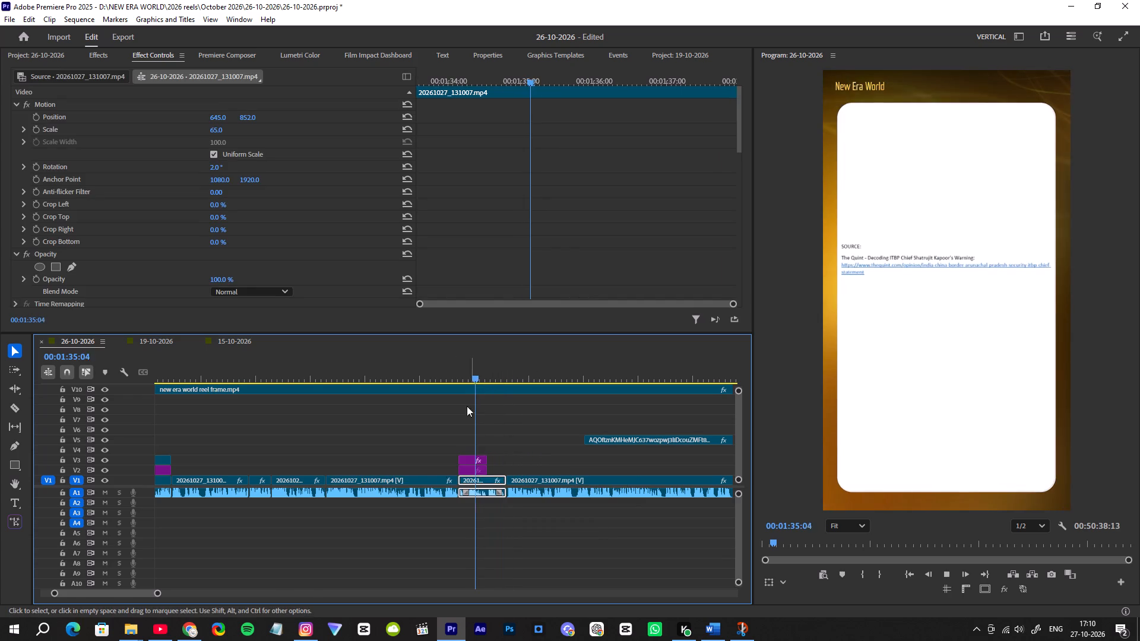
{"action": "key", "text": "space"}
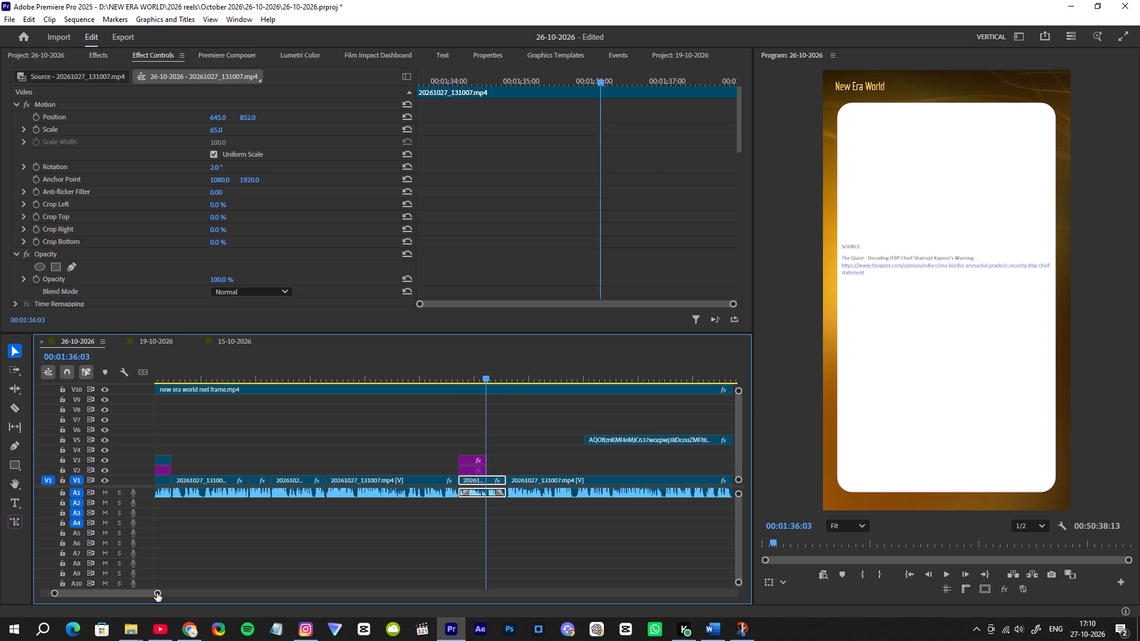
{"action": "left_click_drag", "start_coordinate": [157, 593], "coordinate": [125, 589]}
{"action": "left_click_drag", "start_coordinate": [474, 445], "coordinate": [455, 471]}
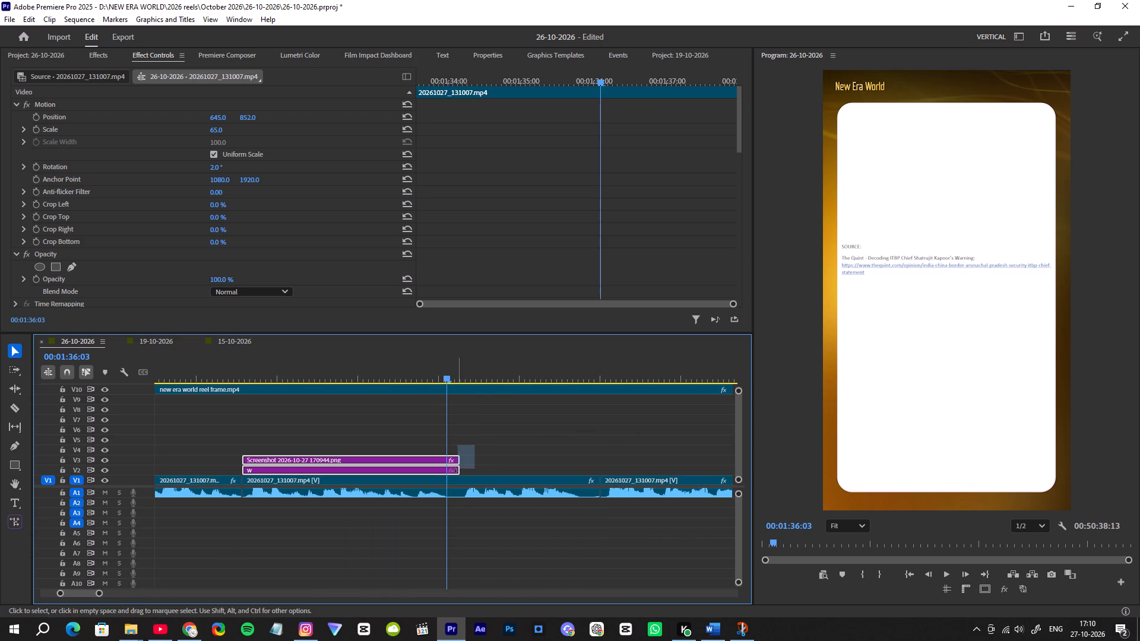
{"action": "left_click_drag", "start_coordinate": [455, 471], "coordinate": [453, 471]}
{"action": "left_click_drag", "start_coordinate": [458, 464], "coordinate": [445, 469]}
Split the presenter clip at 00:01:36:03, delete the part up to the following cut, close the gap, and play across the join.
{"action": "left_click_drag", "start_coordinate": [480, 463], "coordinate": [472, 503]}
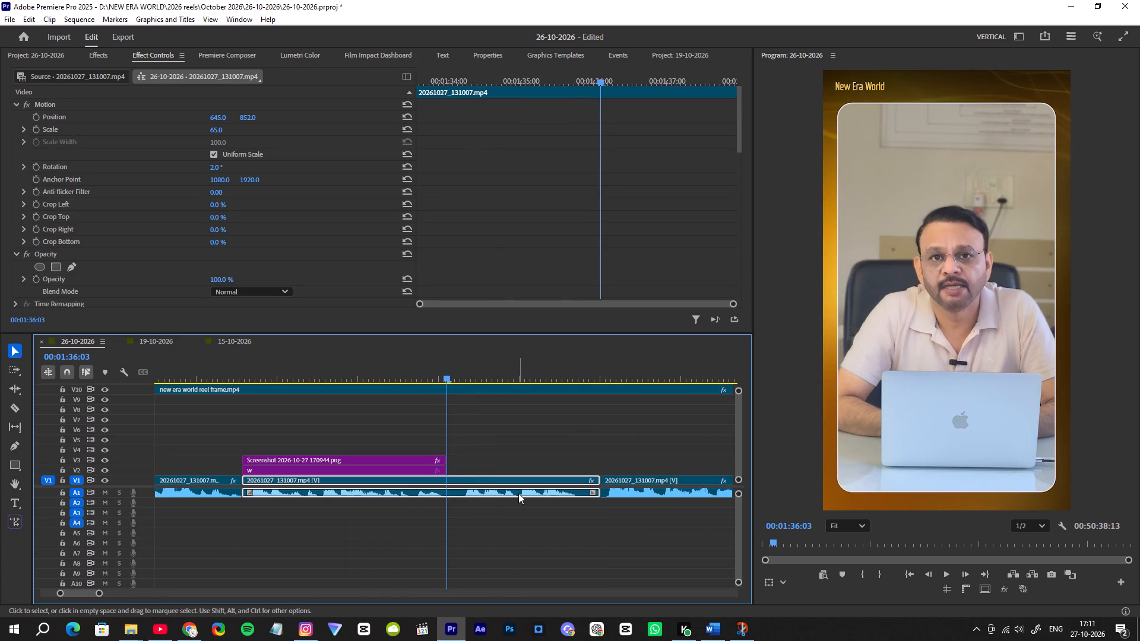
{"action": "key", "text": "F2"}
{"action": "left_click_drag", "start_coordinate": [529, 453], "coordinate": [507, 530]}
{"action": "key", "text": "Delete"}
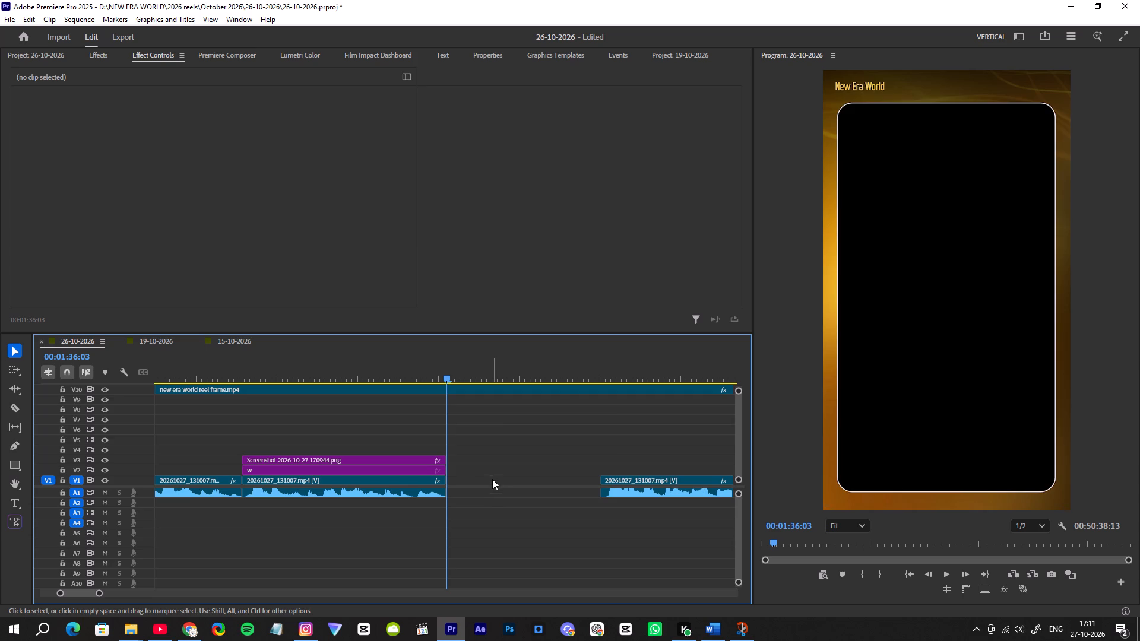
{"action": "left_click", "coordinate": [492, 479]}
{"action": "key", "text": "Delete"}
{"action": "left_click_drag", "start_coordinate": [414, 353], "coordinate": [396, 363]}
{"action": "left_click_drag", "start_coordinate": [420, 373], "coordinate": [403, 376]}
{"action": "key", "text": "space"}
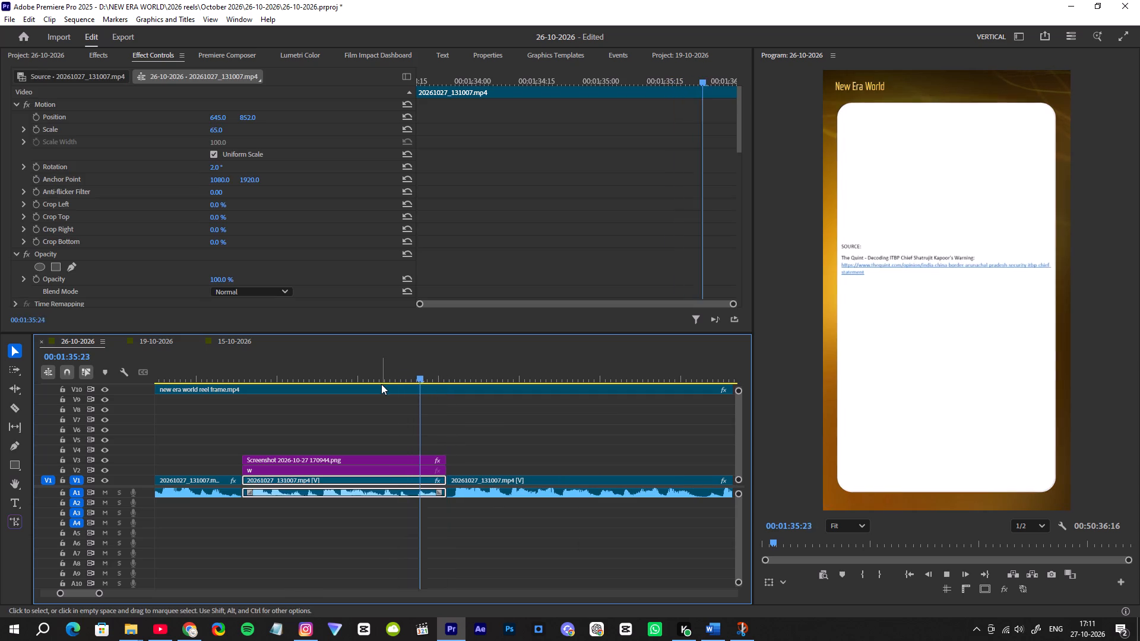
{"action": "left_click_drag", "start_coordinate": [99, 592], "coordinate": [150, 594]}
{"action": "key", "text": "space"}
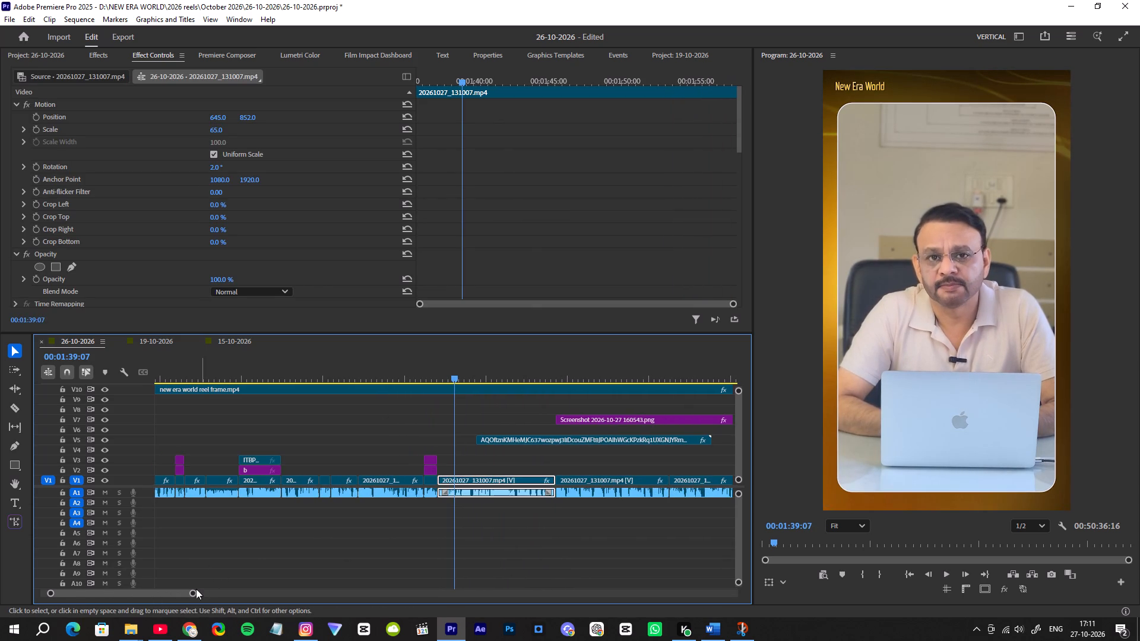
Move the V5 viral video and the V7 Screenshot 160543 out past the presenter footage to about 00:04:30.
{"action": "left_click_drag", "start_coordinate": [192, 591], "coordinate": [312, 595]}
{"action": "left_click_drag", "start_coordinate": [314, 401], "coordinate": [310, 450]}
{"action": "left_click_drag", "start_coordinate": [318, 417], "coordinate": [515, 424]}
Scrub the spare footage at about 00:04:31 and from 00:26:08 to 00:26:57 to look for a border visual.
{"action": "left_click_drag", "start_coordinate": [483, 367], "coordinate": [484, 377]}
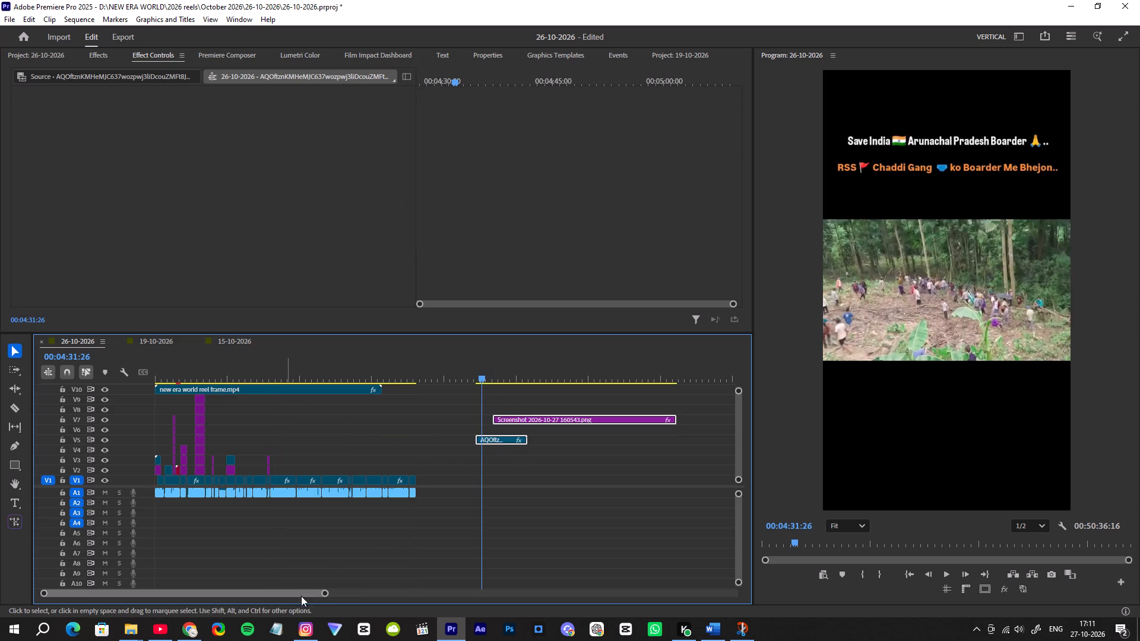
{"action": "left_click_drag", "start_coordinate": [326, 592], "coordinate": [596, 579]}
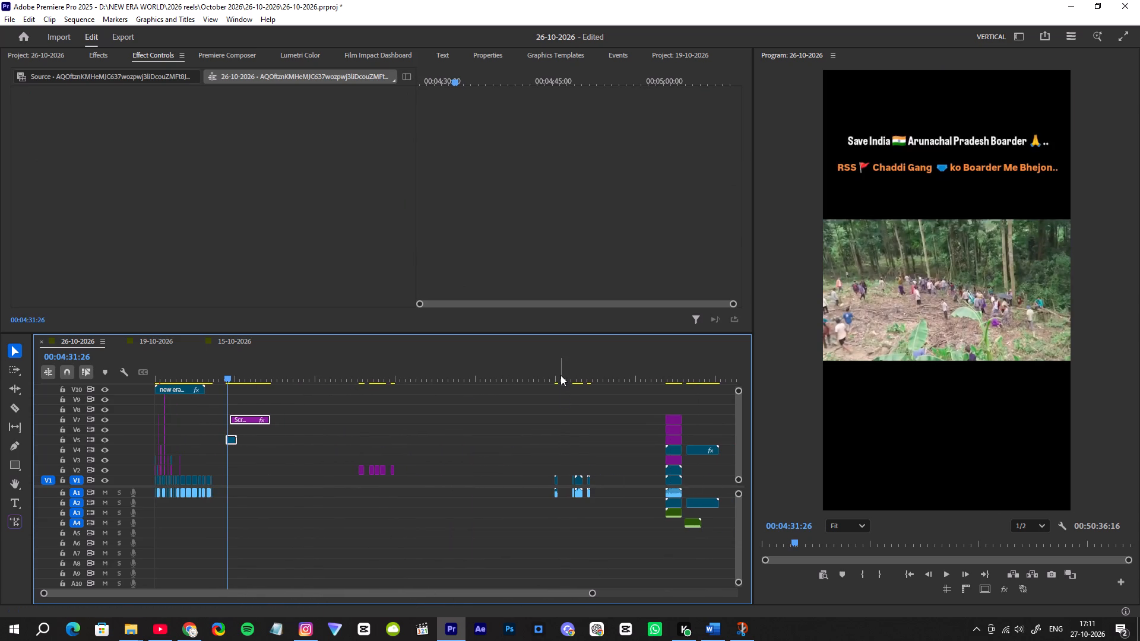
{"action": "left_click_drag", "start_coordinate": [557, 375], "coordinate": [575, 385]}
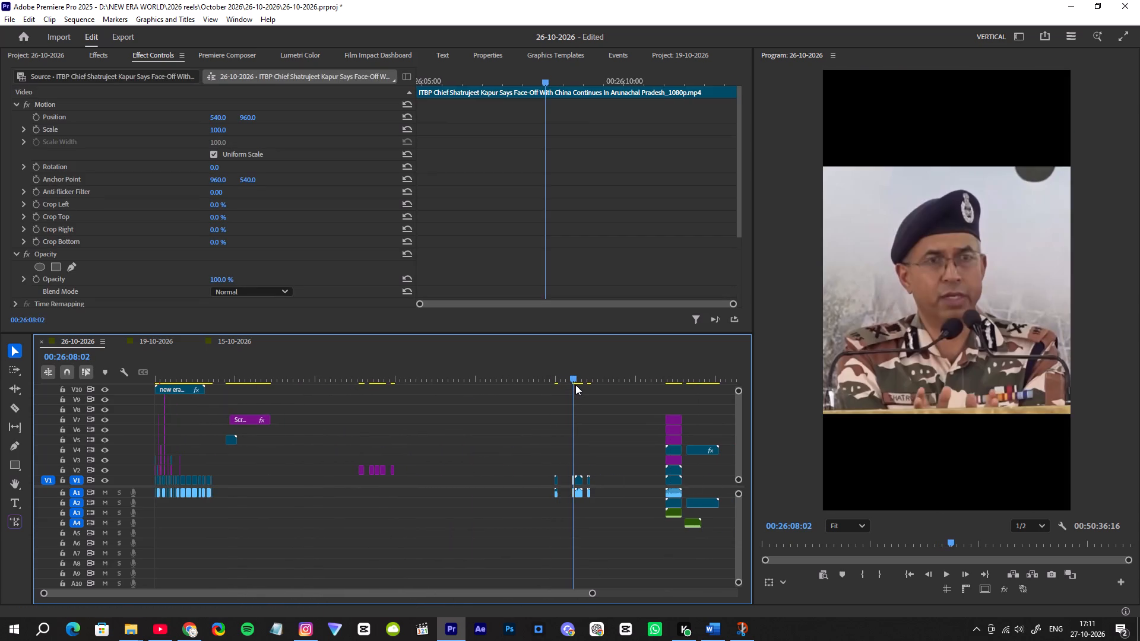
{"action": "left_click_drag", "start_coordinate": [575, 385], "coordinate": [583, 386]}
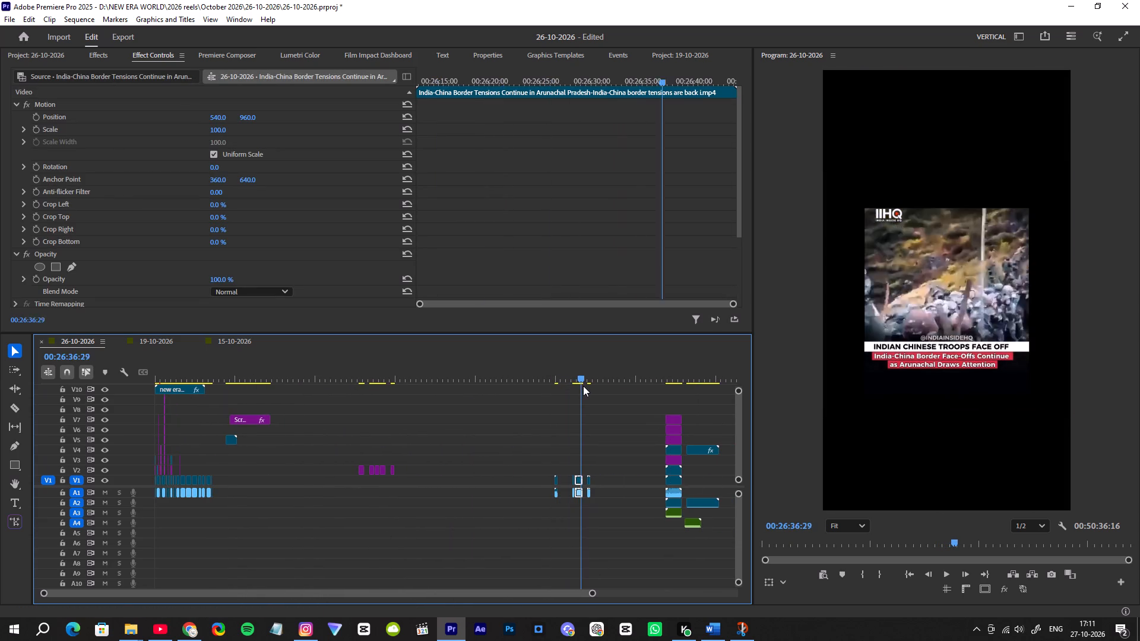
{"action": "left_click_drag", "start_coordinate": [583, 386], "coordinate": [587, 392]}
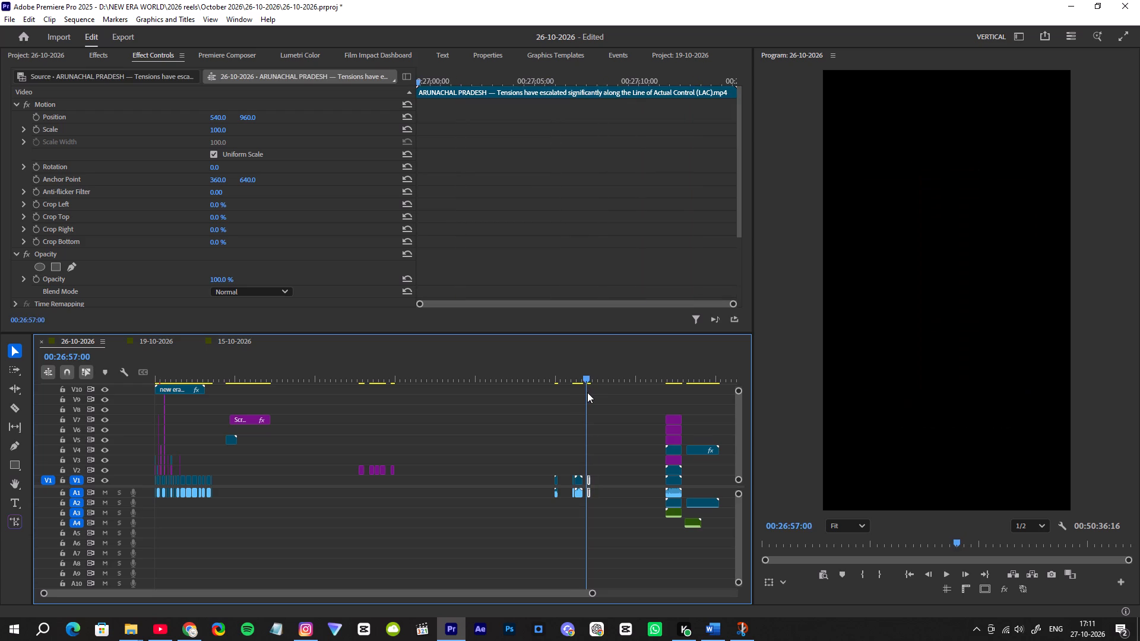
Copy the India–China LAC Face-Off clip from the sequence start to V2, directly after the source screenshot at 00:01:36:03.
{"action": "left_click_drag", "start_coordinate": [587, 392], "coordinate": [66, 483]}
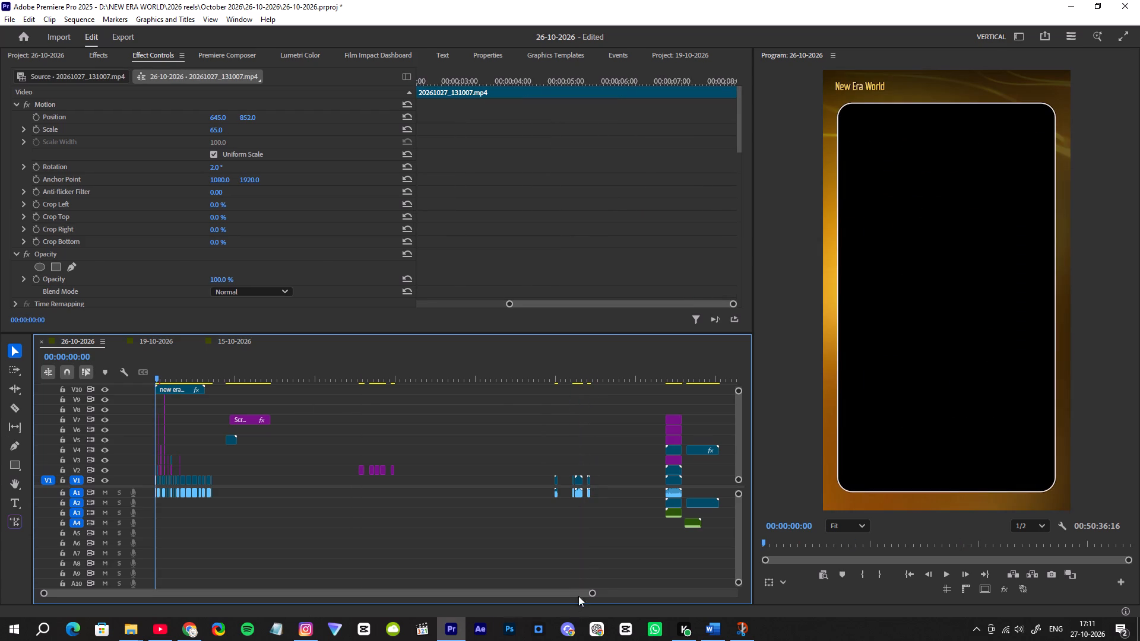
{"action": "left_click_drag", "start_coordinate": [592, 594], "coordinate": [360, 598]}
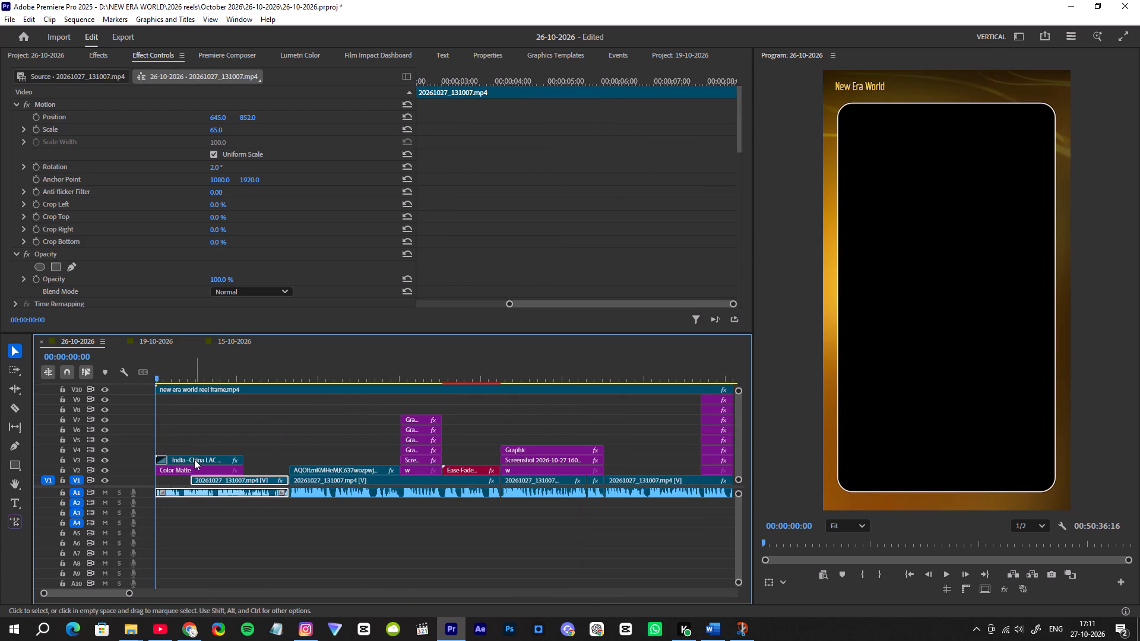
{"action": "left_click", "coordinate": [194, 459]}
{"action": "left_click_drag", "start_coordinate": [194, 459], "coordinate": [258, 430], "text": "alt"}
{"action": "left_click_drag", "start_coordinate": [255, 430], "coordinate": [511, 434]}
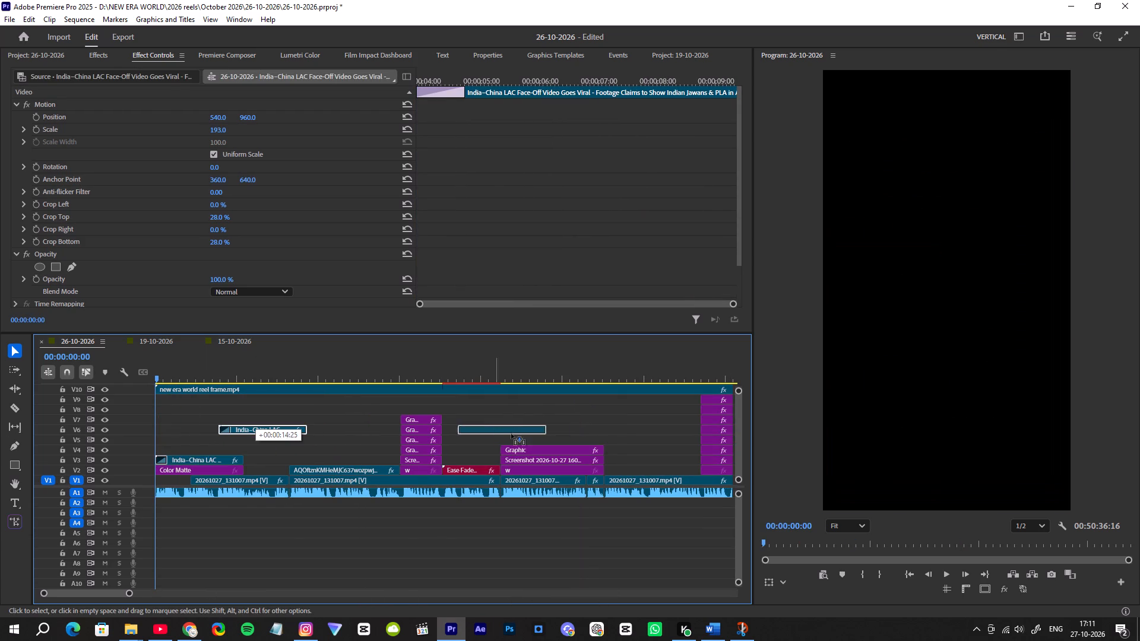
{"action": "left_click_drag", "start_coordinate": [511, 434], "coordinate": [622, 444]}
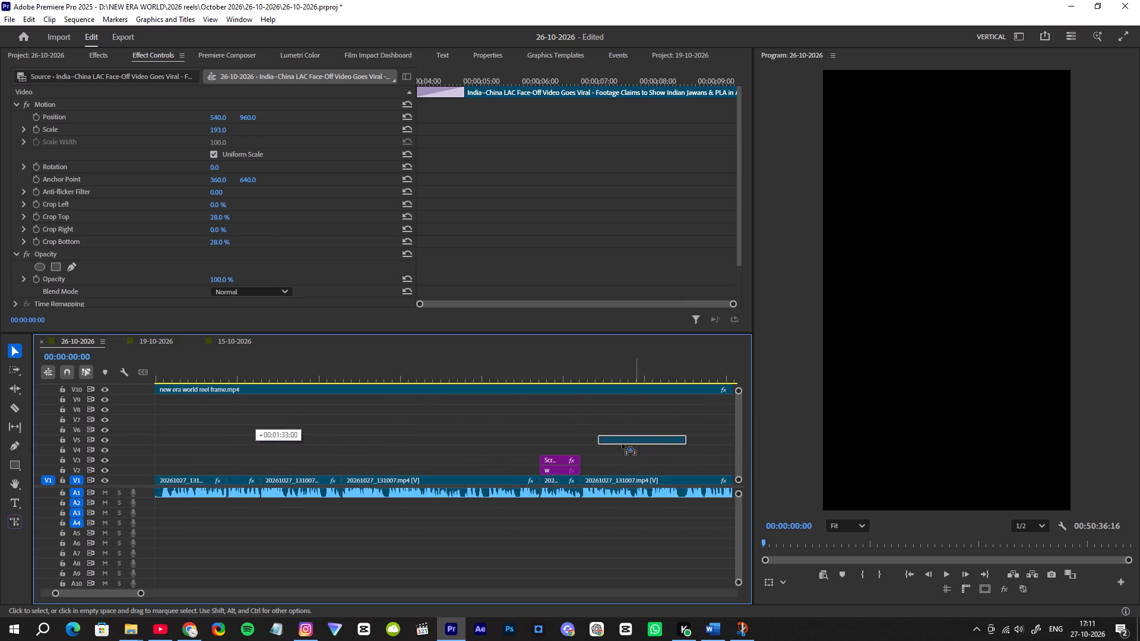
{"action": "left_click_drag", "start_coordinate": [622, 444], "coordinate": [632, 465]}
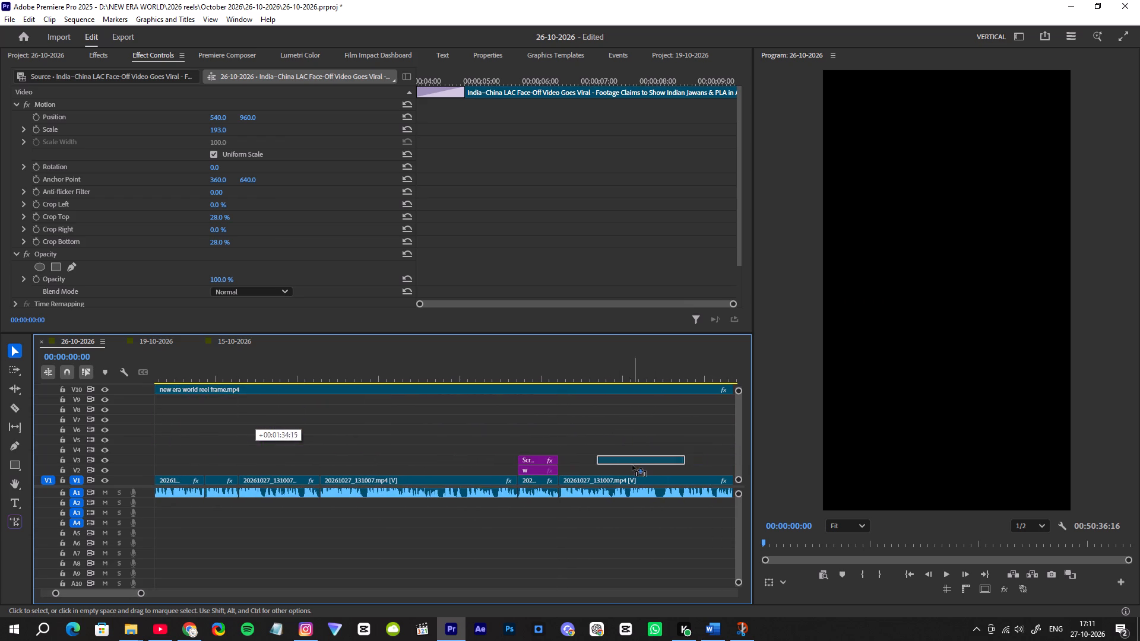
{"action": "left_click_drag", "start_coordinate": [632, 465], "coordinate": [600, 474]}
Delete the transition at the start of the copied India–China LAC clip.
{"action": "left_click_drag", "start_coordinate": [546, 361], "coordinate": [557, 372]}
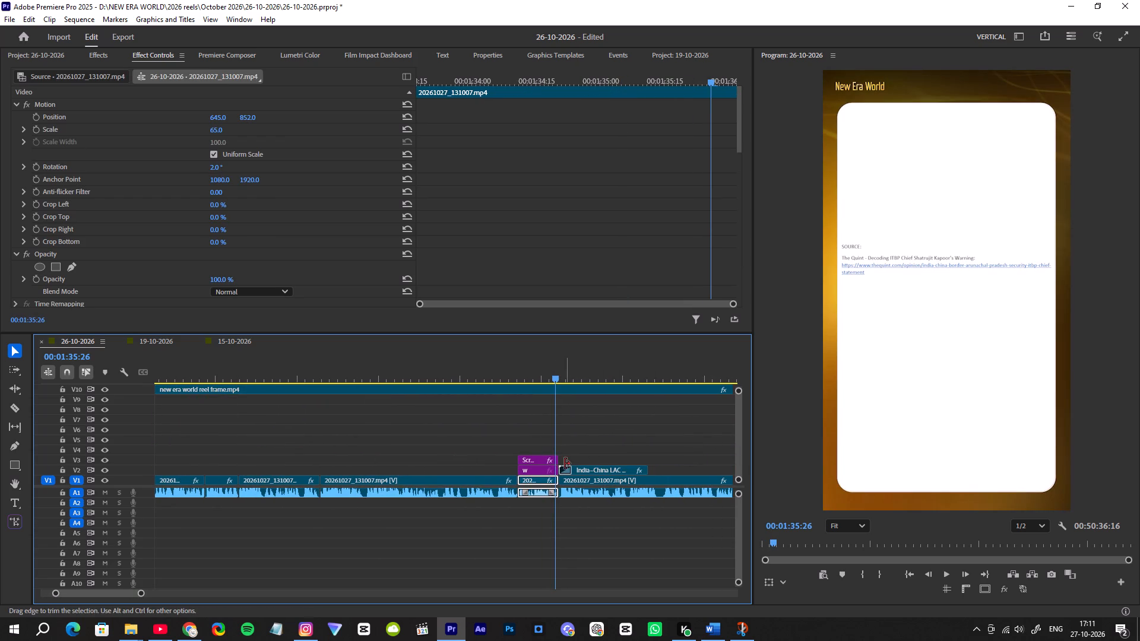
{"action": "left_click", "coordinate": [568, 469]}
{"action": "key", "text": "Delete"}
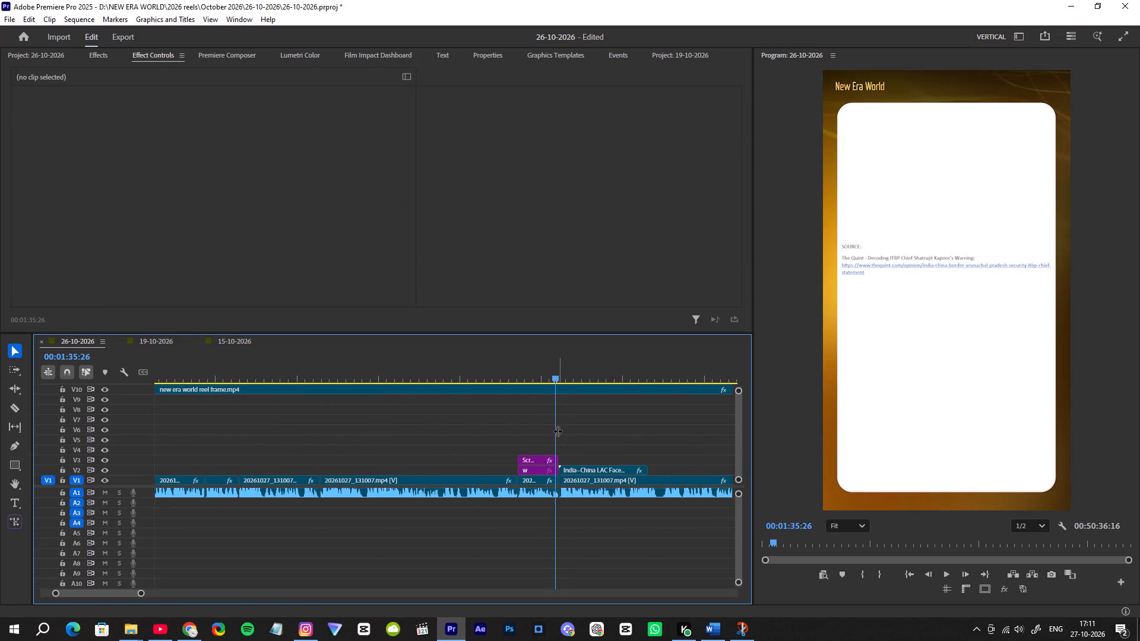
Move the copied LAC clip up to V3, extend the "w" backdrop beneath it to the clip's end, and preview the section.
{"action": "key", "text": "space"}
{"action": "key", "text": "space"}
{"action": "left_click_drag", "start_coordinate": [586, 467], "coordinate": [586, 461]}
{"action": "left_click_drag", "start_coordinate": [559, 469], "coordinate": [629, 471]}
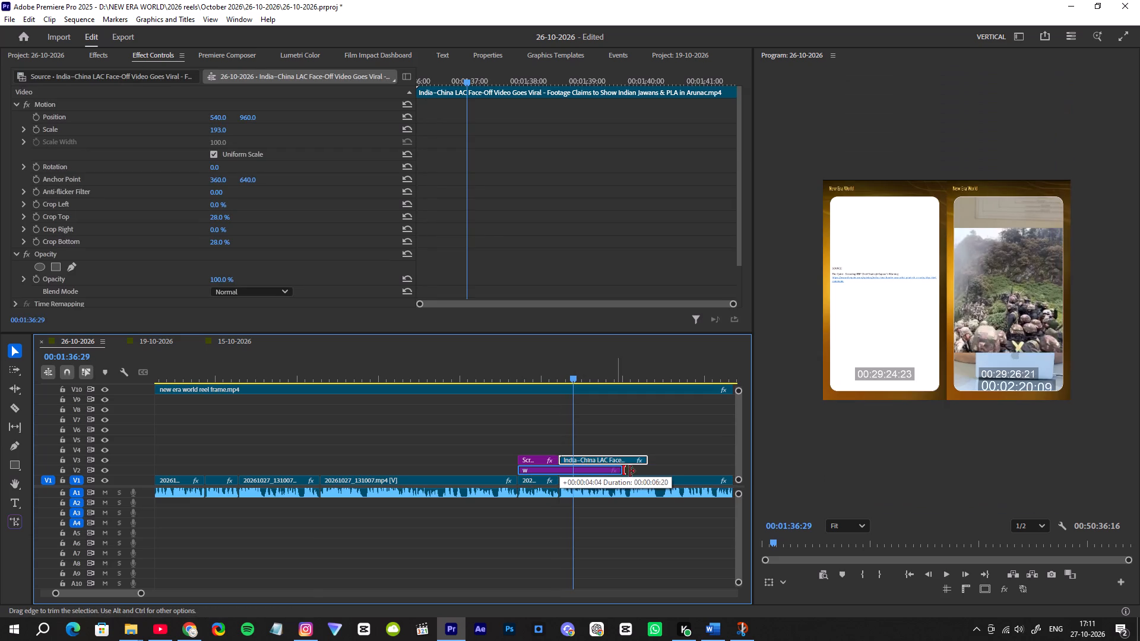
{"action": "left_click_drag", "start_coordinate": [629, 471], "coordinate": [648, 471]}
{"action": "key", "text": "space"}
{"action": "key", "text": "space"}
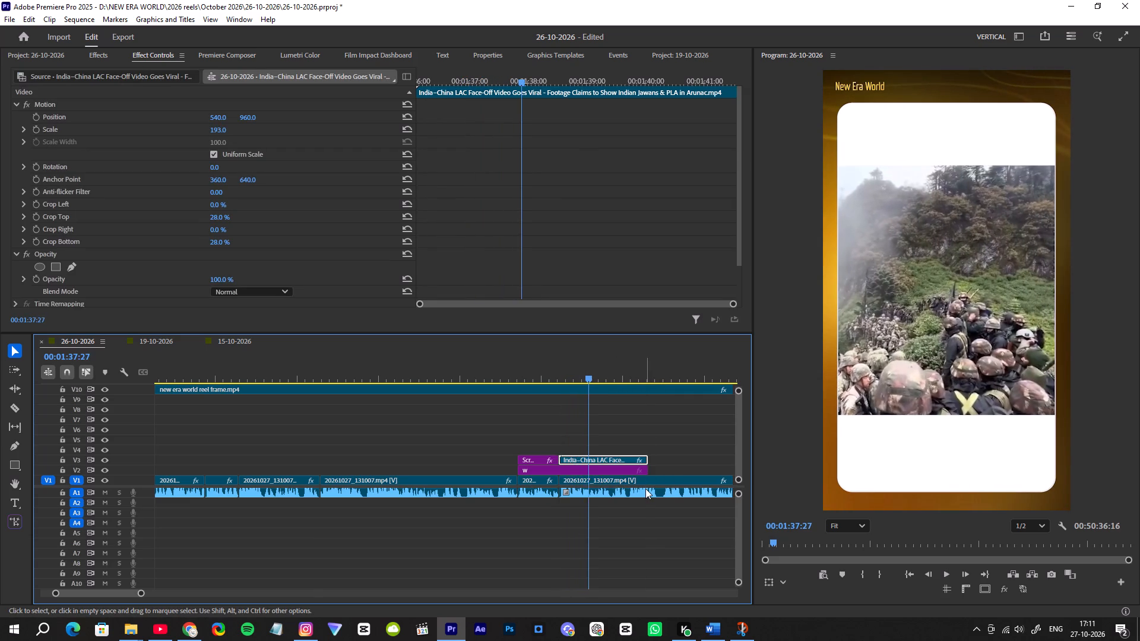
Play past the LAC clip and extend both it and the "w" backdrop to about 00:01:42.
{"action": "key", "text": "space"}
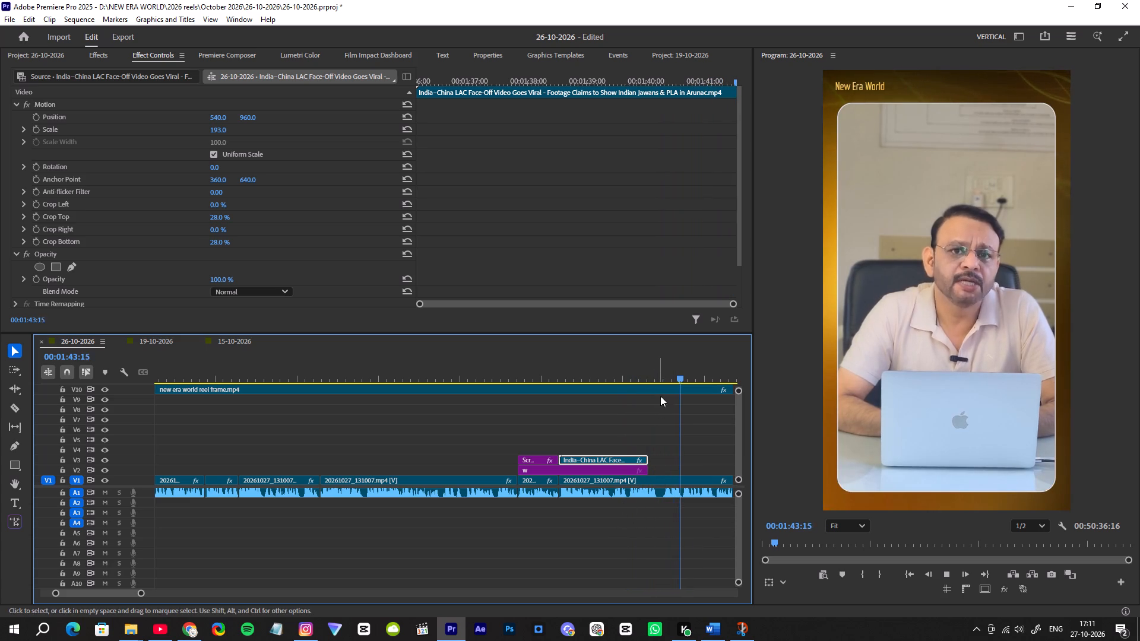
{"action": "key", "text": "space"}
{"action": "left_click_drag", "start_coordinate": [657, 447], "coordinate": [635, 474]}
{"action": "left_click_drag", "start_coordinate": [649, 464], "coordinate": [656, 464]}
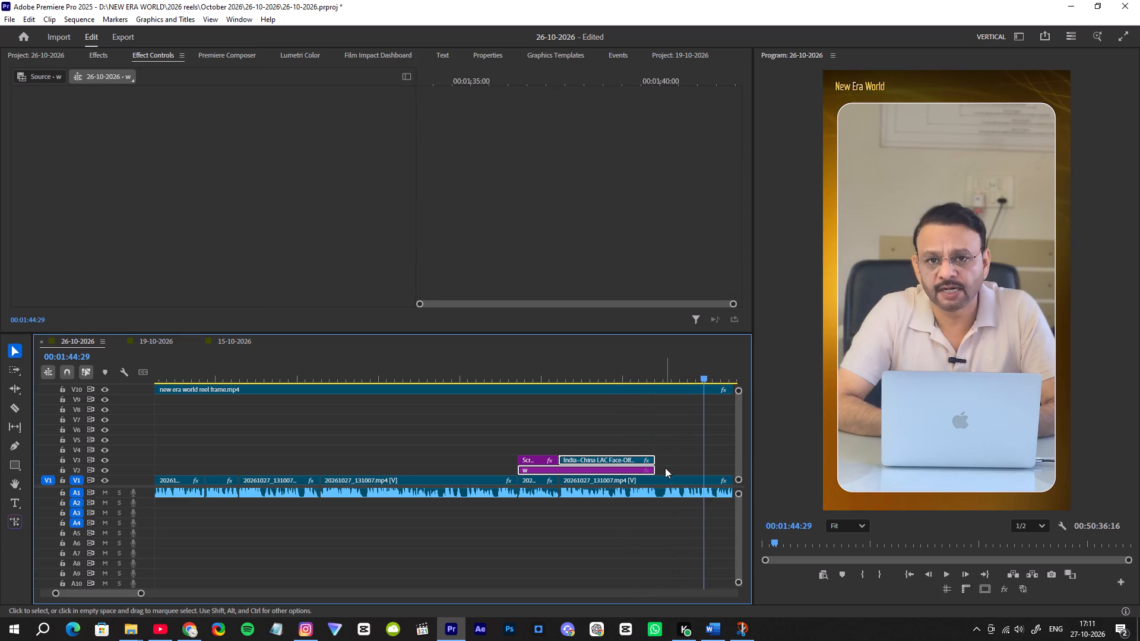
Split the presenter clip at 00:01:42:01, where the India–China LAC clip and its "w" backdrop end.
{"action": "left_click_drag", "start_coordinate": [671, 461], "coordinate": [657, 512]}
{"action": "left_click_drag", "start_coordinate": [675, 375], "coordinate": [664, 385]}
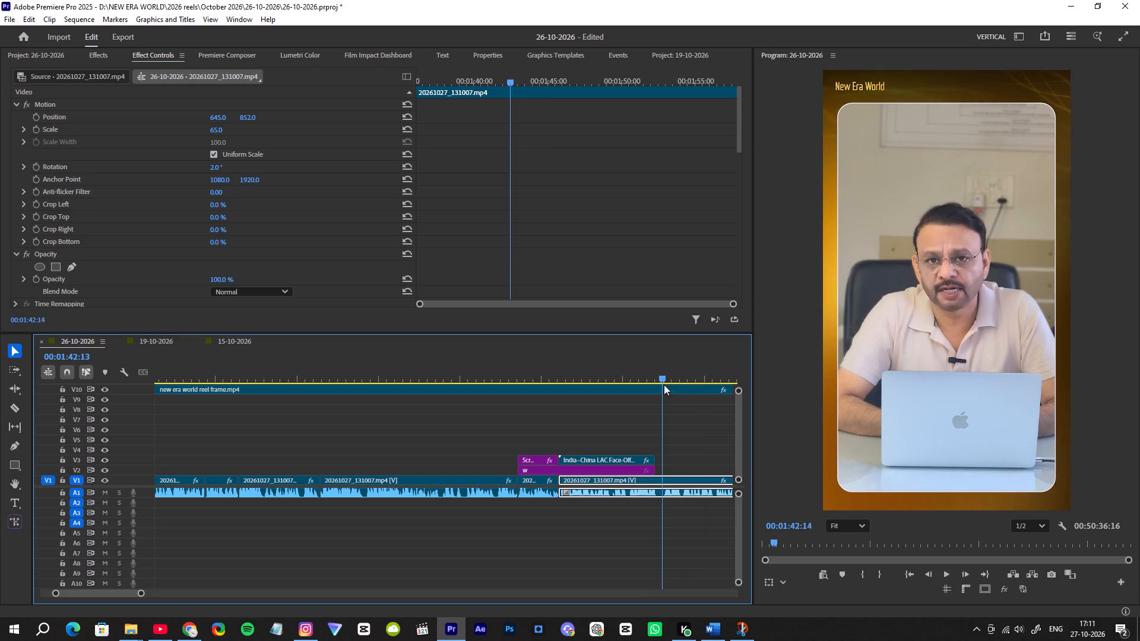
{"action": "left_click_drag", "start_coordinate": [664, 385], "coordinate": [658, 388]}
{"action": "left_click_drag", "start_coordinate": [141, 596], "coordinate": [105, 592]}
{"action": "key", "text": "F2"}
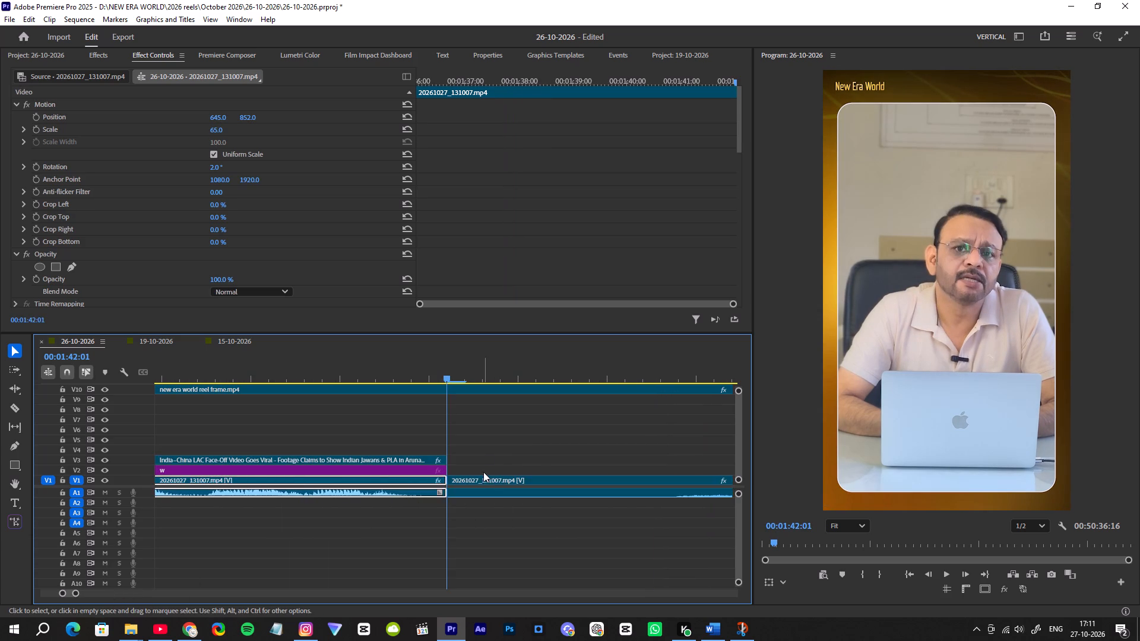
Trim the pause off the start of the presenter clip following the 00:01:42:01 cut and close the resulting gap.
{"action": "left_click_drag", "start_coordinate": [482, 453], "coordinate": [476, 507]}
{"action": "left_click_drag", "start_coordinate": [77, 595], "coordinate": [88, 596]}
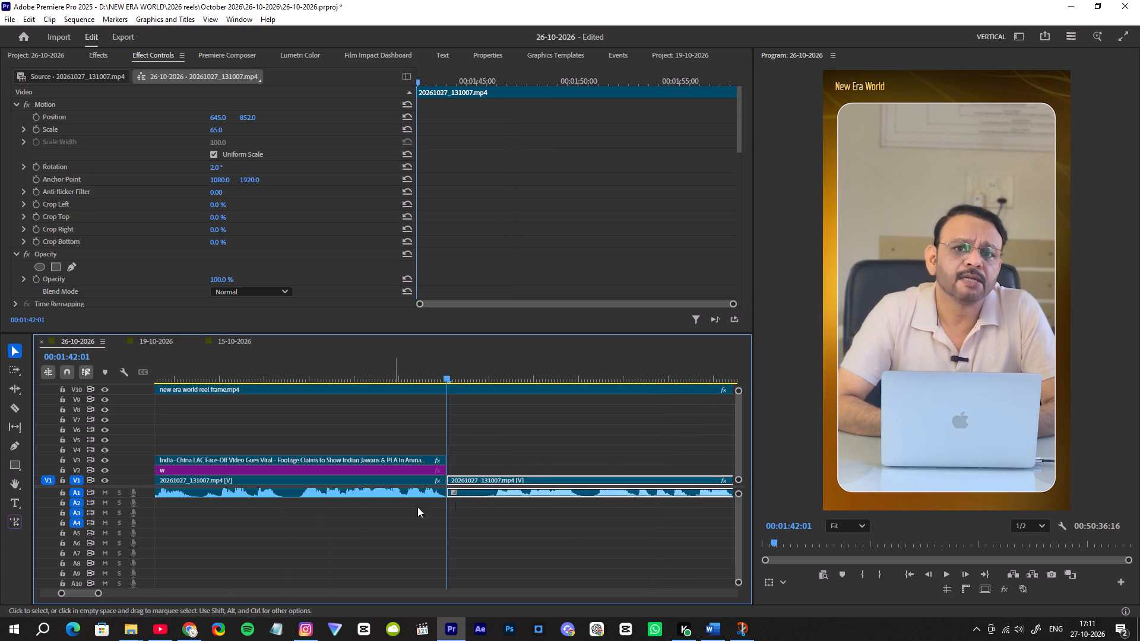
{"action": "left_click_drag", "start_coordinate": [450, 478], "coordinate": [491, 493]}
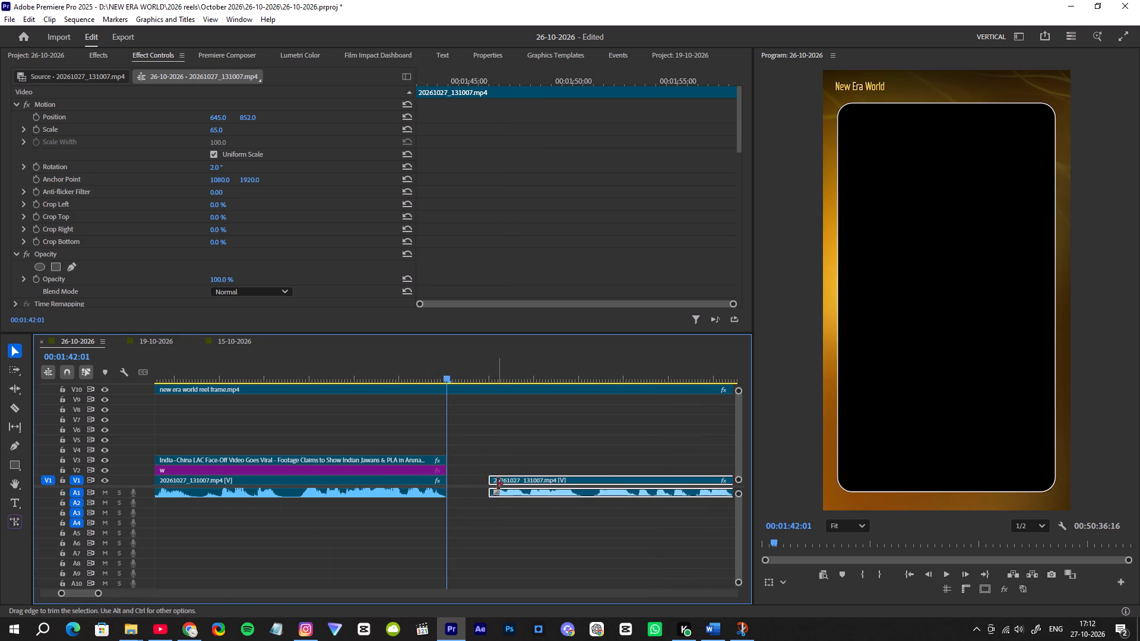
{"action": "left_click_drag", "start_coordinate": [492, 478], "coordinate": [500, 481]}
{"action": "left_click", "coordinate": [473, 480]}
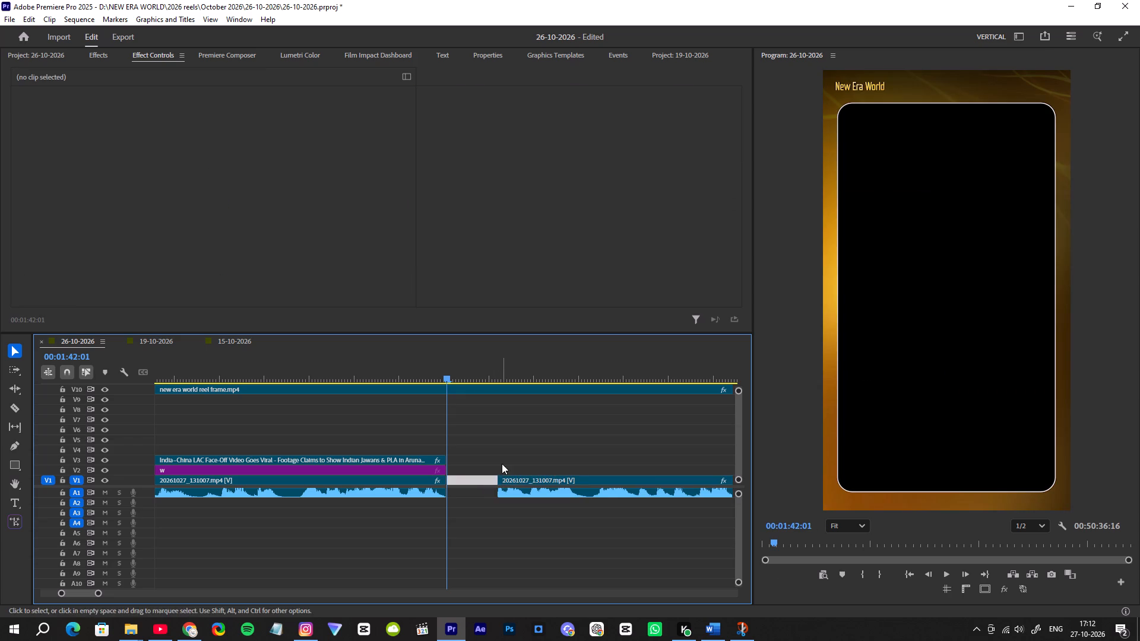
{"action": "left_click", "coordinate": [502, 464]}
{"action": "left_click", "coordinate": [498, 482]}
{"action": "left_click", "coordinate": [480, 513]}
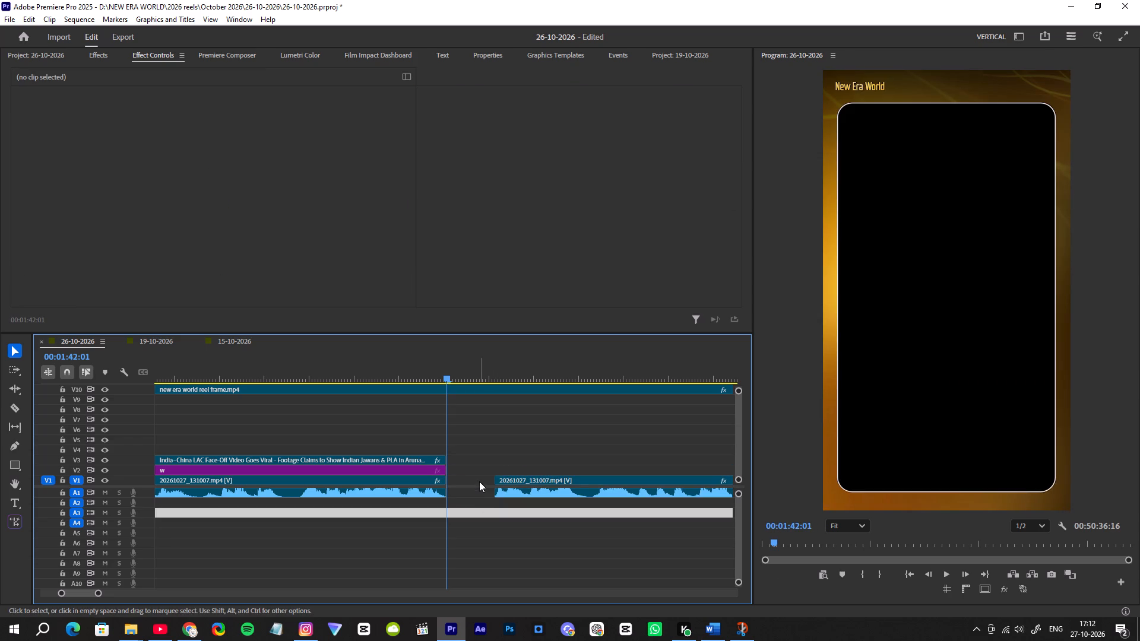
{"action": "left_click", "coordinate": [479, 481]}
{"action": "key", "text": "Delete"}
Play through the closed join and the following speech, and split the presenter clip at 00:01:52:16.
{"action": "left_click", "coordinate": [400, 377]}
{"action": "key", "text": "space"}
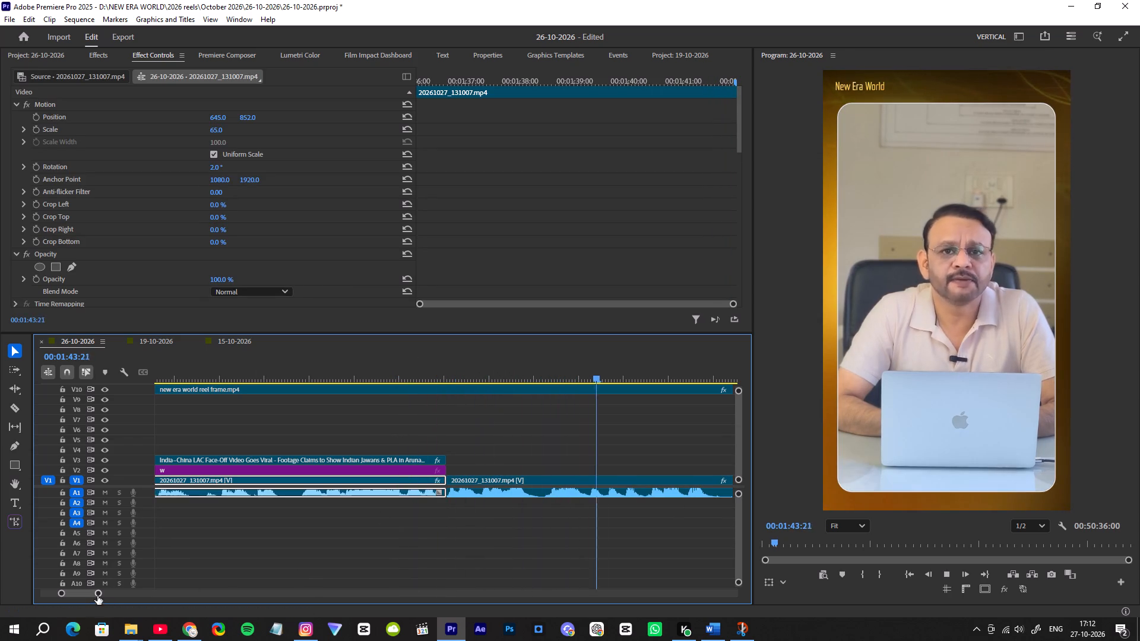
{"action": "left_click_drag", "start_coordinate": [99, 593], "coordinate": [113, 593]}
{"action": "left_click_drag", "start_coordinate": [122, 593], "coordinate": [131, 592]}
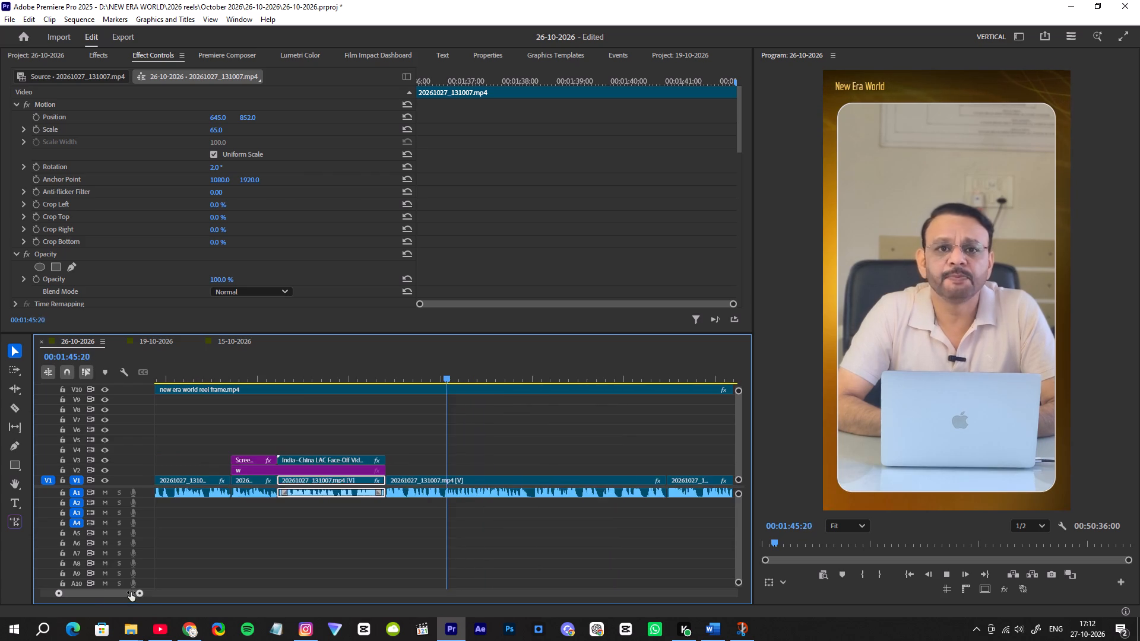
{"action": "left_click_drag", "start_coordinate": [131, 592], "coordinate": [134, 592]}
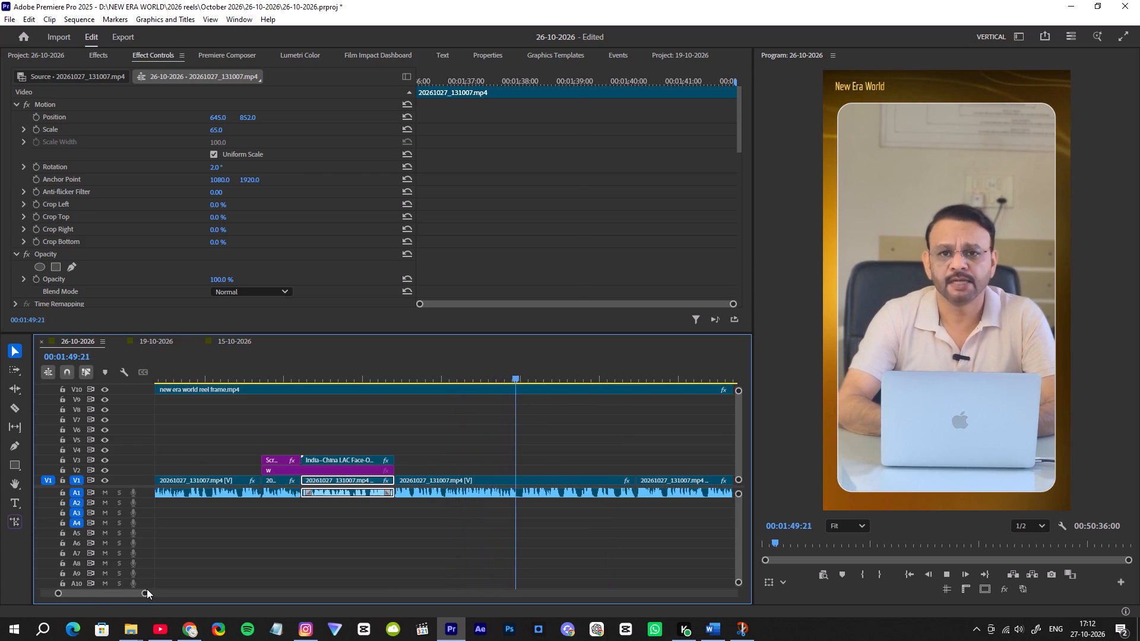
{"action": "key", "text": "space"}
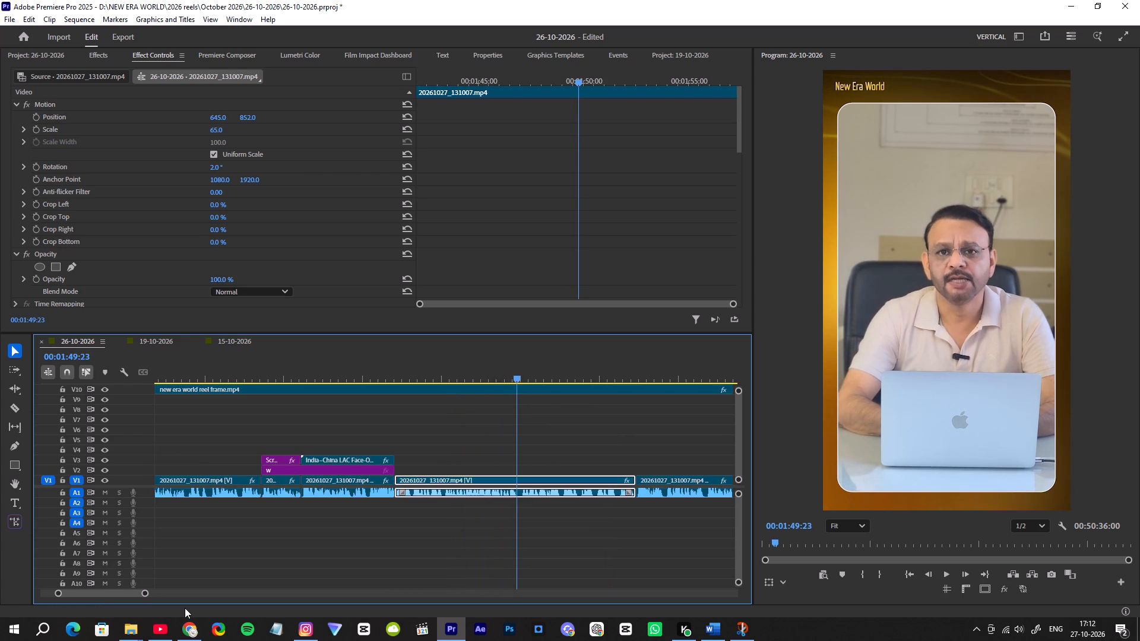
{"action": "key", "text": "space"}
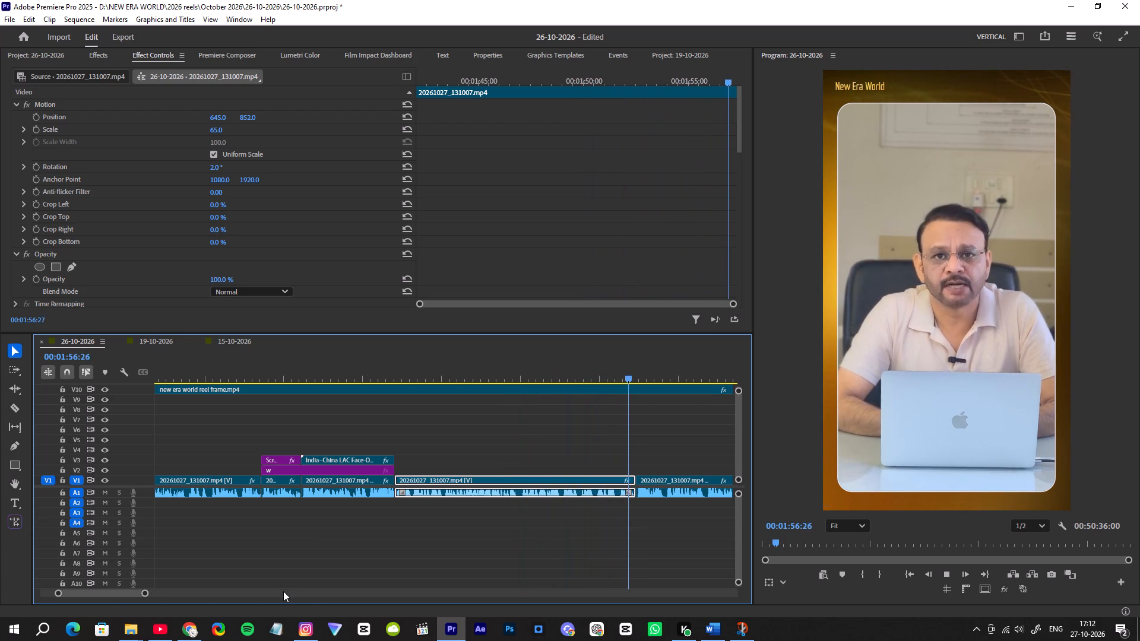
{"action": "key", "text": "space"}
{"action": "left_click_drag", "start_coordinate": [587, 371], "coordinate": [553, 384]}
{"action": "key", "text": "space"}
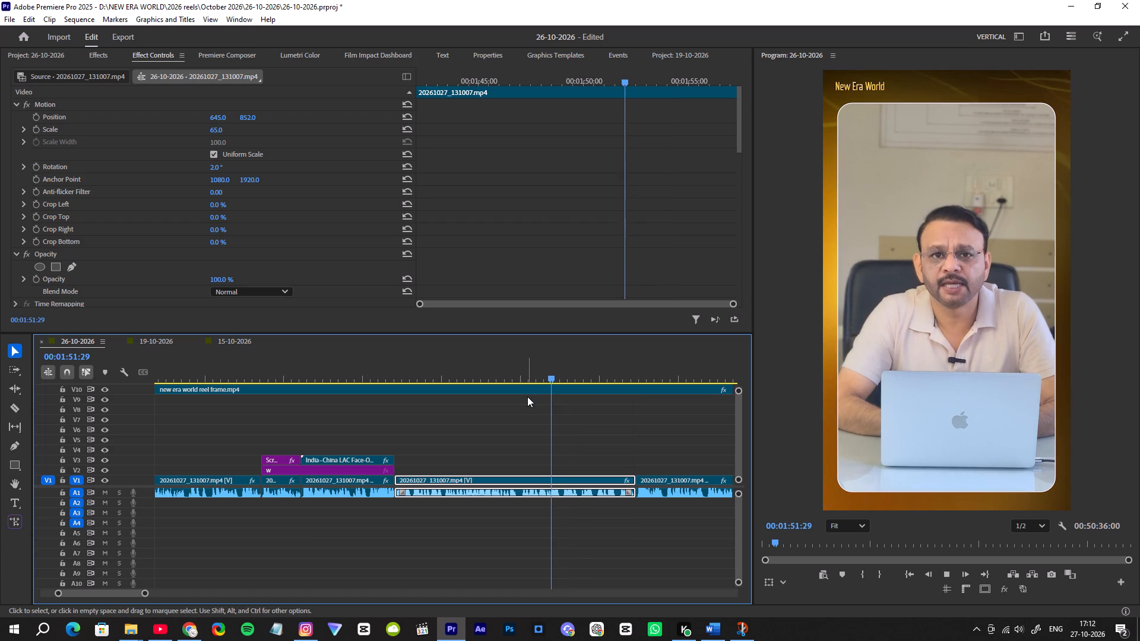
{"action": "key", "text": "space"}
{"action": "left_click_drag", "start_coordinate": [579, 455], "coordinate": [578, 508]}
{"action": "key", "text": "F2"}
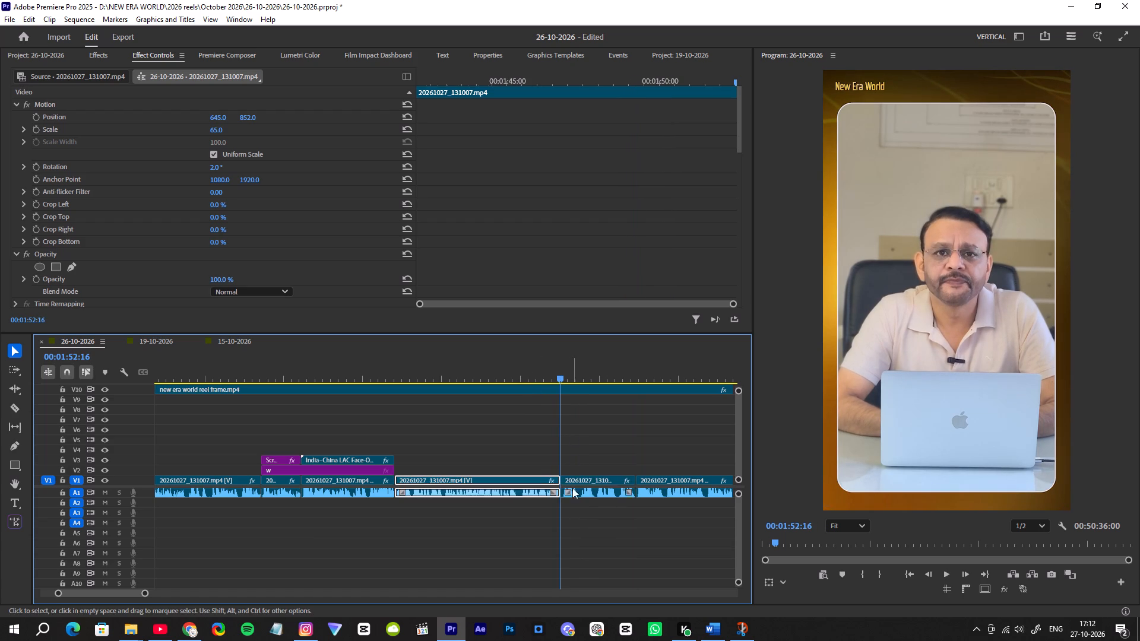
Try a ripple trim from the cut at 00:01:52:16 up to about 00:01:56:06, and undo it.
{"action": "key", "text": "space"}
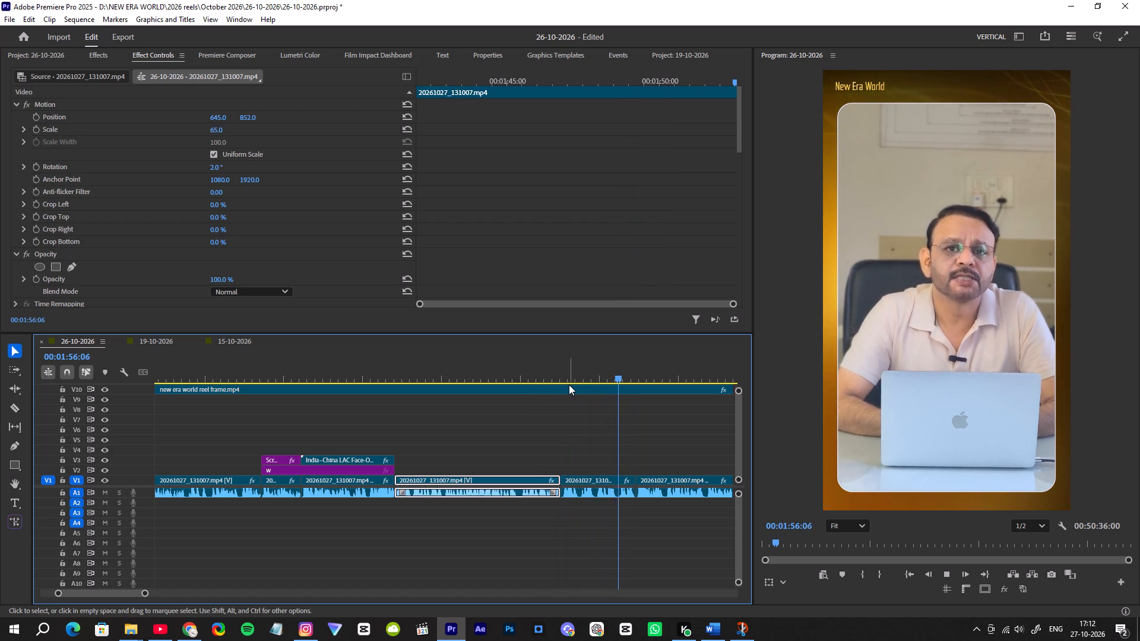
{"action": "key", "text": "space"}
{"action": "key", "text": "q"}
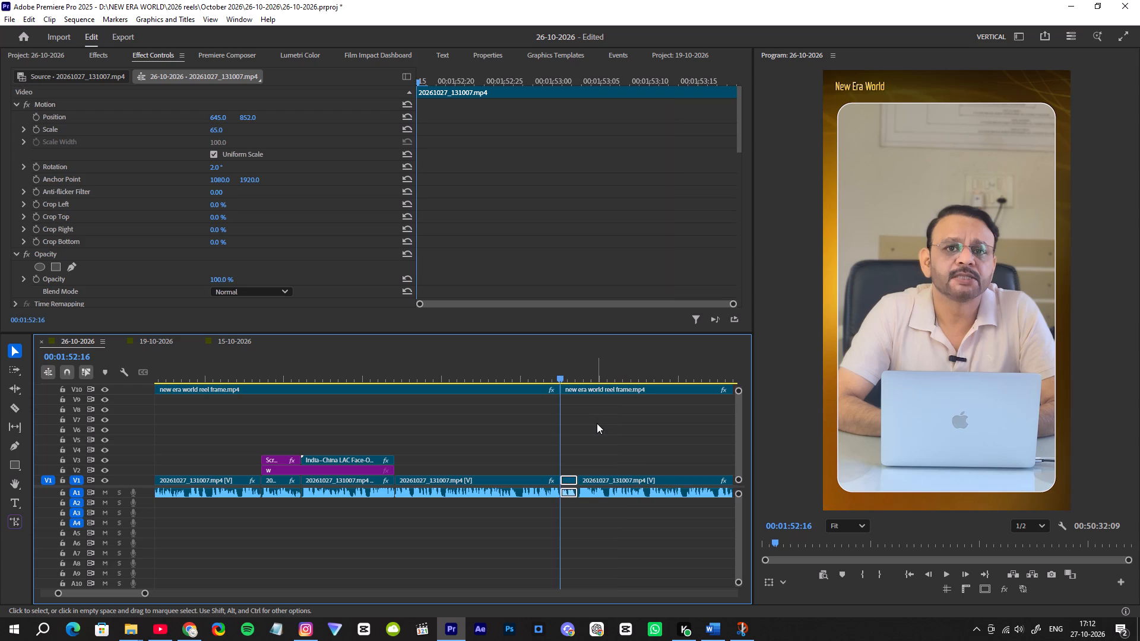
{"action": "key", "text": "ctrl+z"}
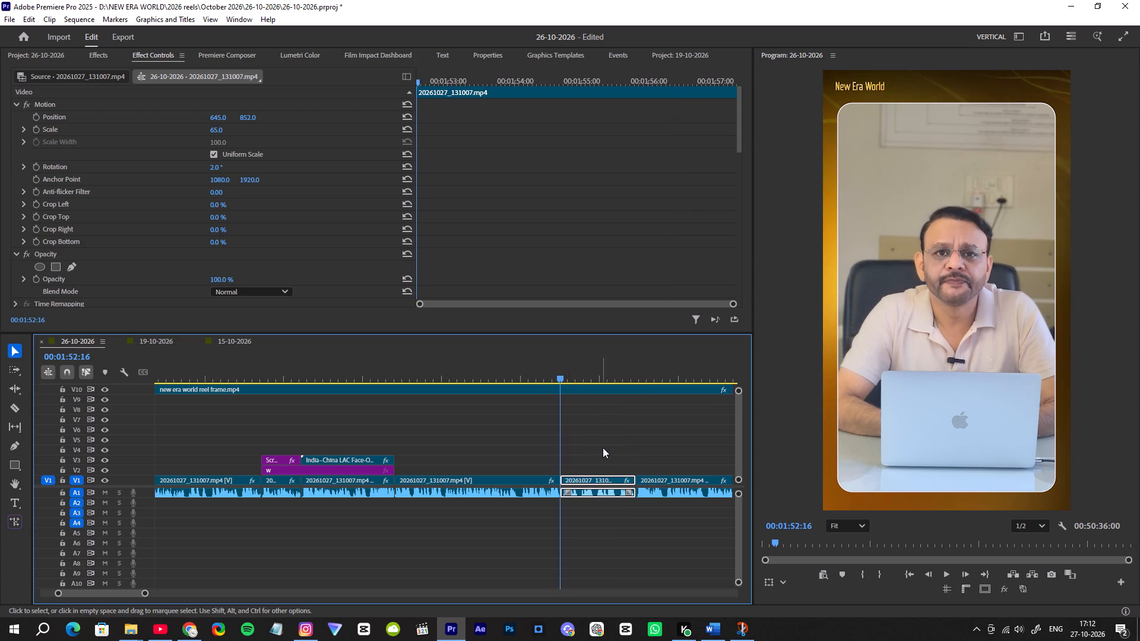
Split the presenter clip at 00:01:56:05, delete the segment back to 00:01:52:16, close the gap, and preview the join.
{"action": "left_click_drag", "start_coordinate": [596, 369], "coordinate": [619, 387]}
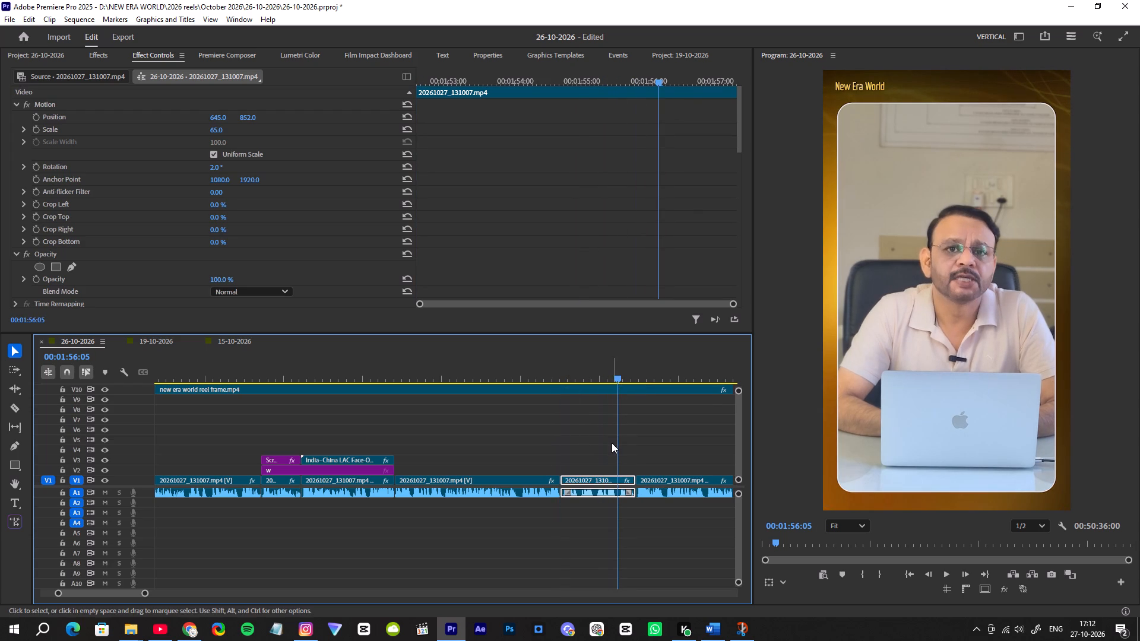
{"action": "key", "text": "F2"}
{"action": "left_click_drag", "start_coordinate": [597, 447], "coordinate": [585, 503]}
{"action": "key", "text": "Delete"}
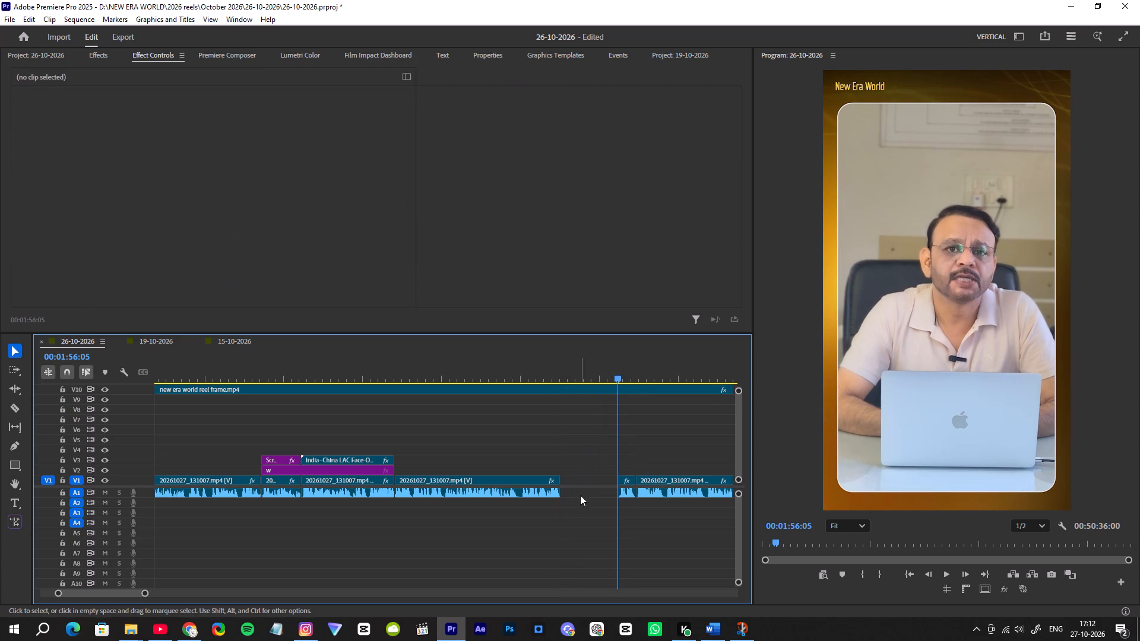
{"action": "left_click", "coordinate": [585, 475]}
{"action": "key", "text": "Delete"}
{"action": "left_click", "coordinate": [540, 361]}
{"action": "key", "text": "space"}
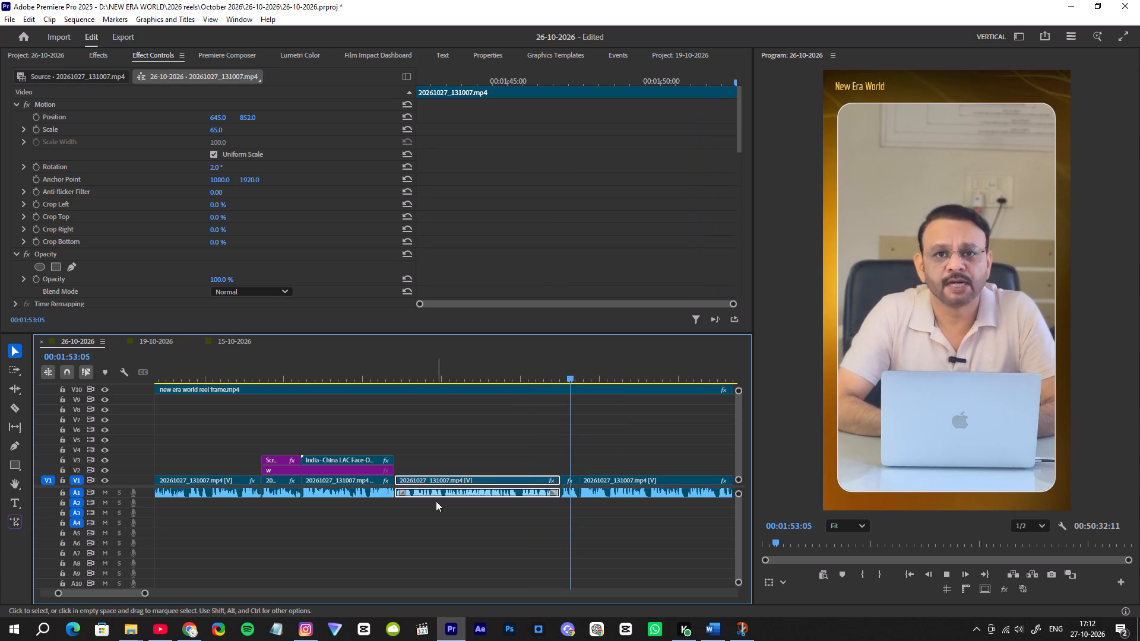
{"action": "key", "text": "space"}
{"action": "left_click_drag", "start_coordinate": [563, 375], "coordinate": [544, 382]}
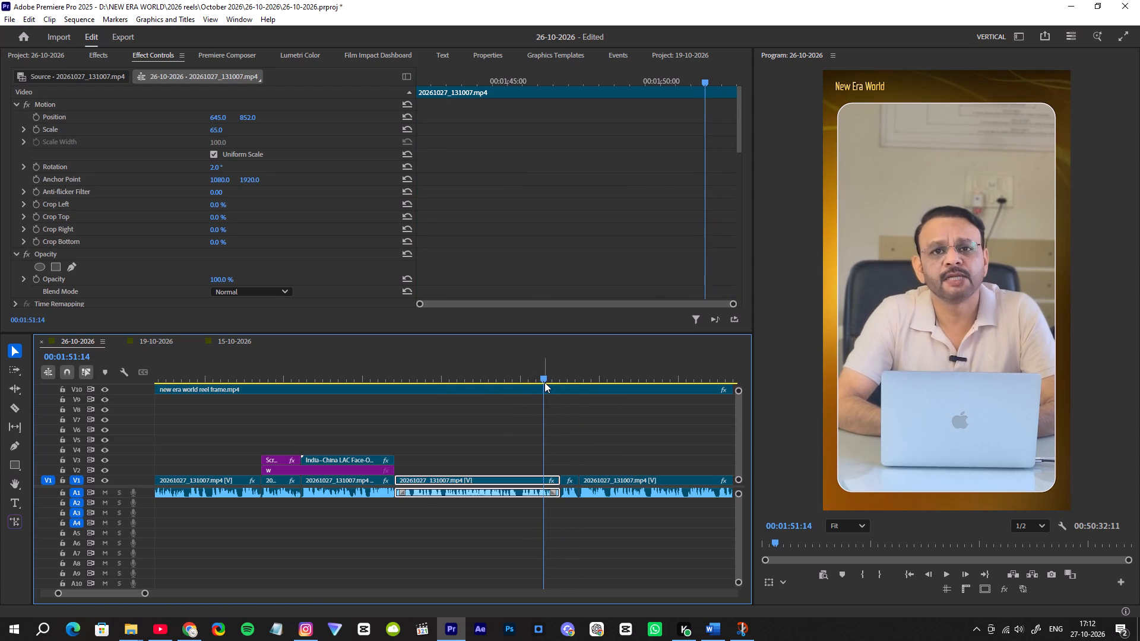
{"action": "key", "text": "space"}
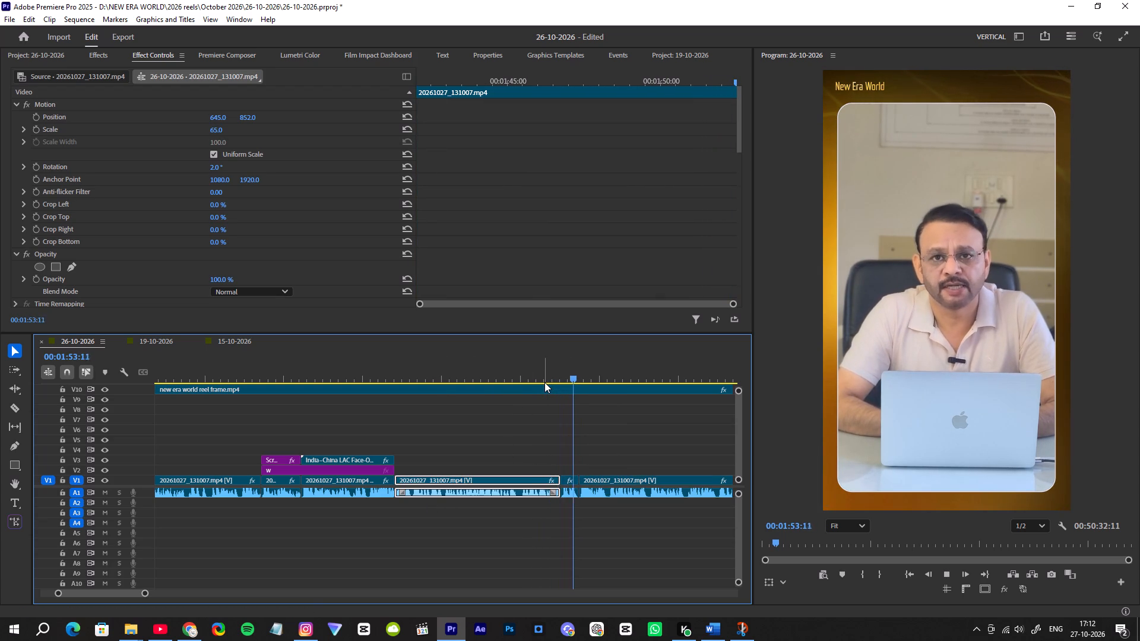
{"action": "key", "text": "space"}
Find the ITBP Chief face-off clip in the source footage near 00:26:00 and trim its end to about 00:26:07:09.
{"action": "left_click_drag", "start_coordinate": [143, 592], "coordinate": [146, 592]}
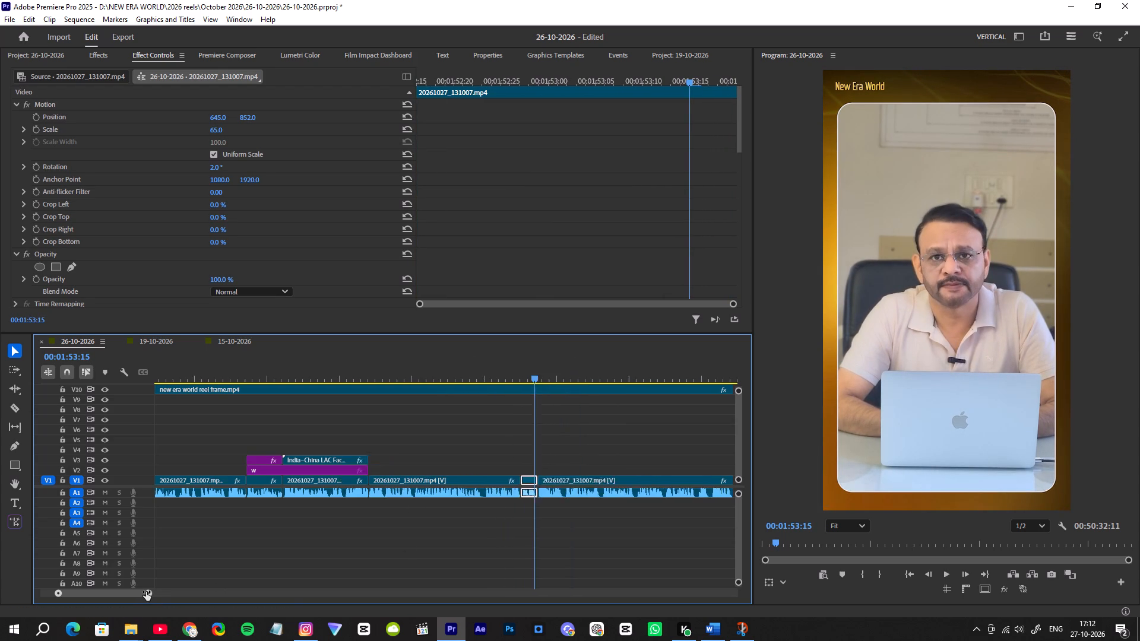
{"action": "left_click_drag", "start_coordinate": [146, 592], "coordinate": [559, 602]}
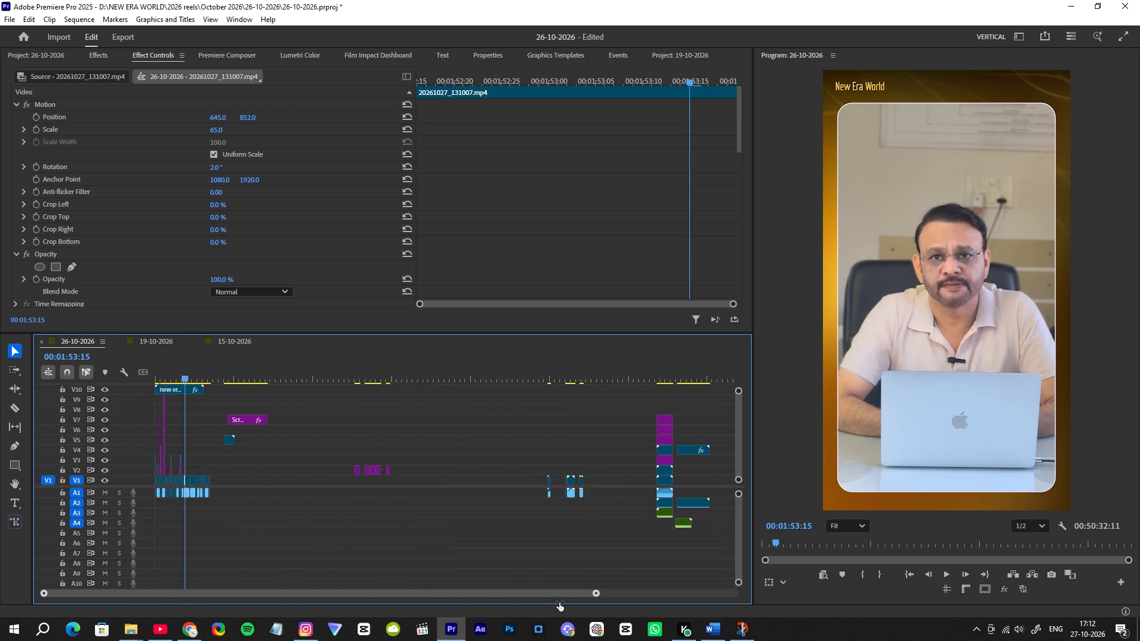
{"action": "left_click_drag", "start_coordinate": [559, 602], "coordinate": [564, 603]}
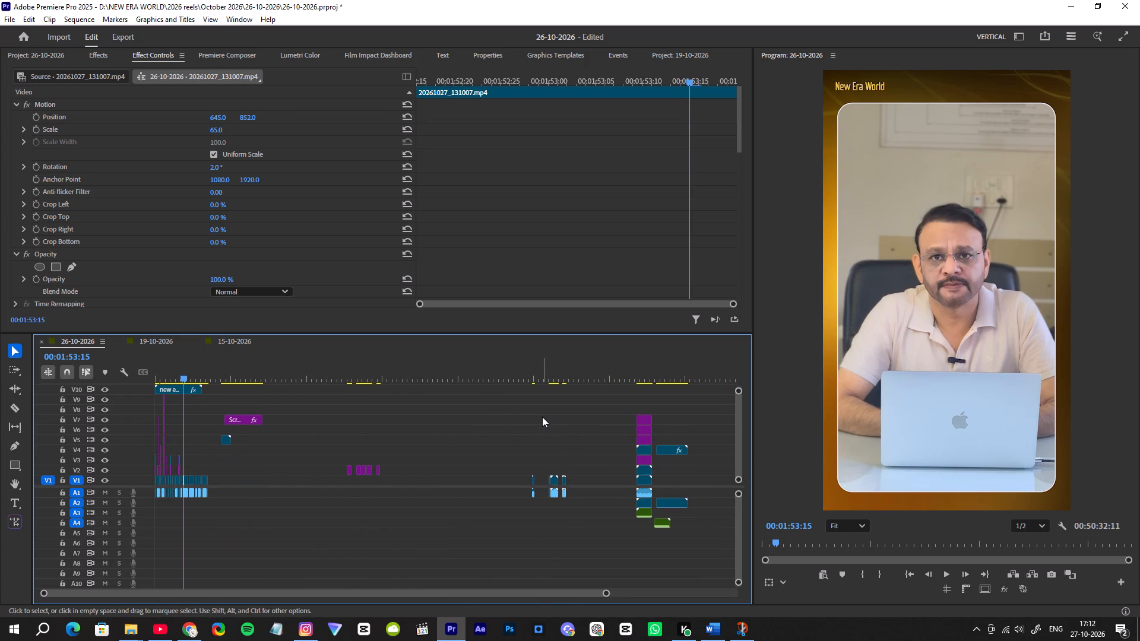
{"action": "left_click", "coordinate": [550, 377]}
{"action": "left_click_drag", "start_coordinate": [606, 594], "coordinate": [391, 562]}
{"action": "left_click_drag", "start_coordinate": [518, 367], "coordinate": [556, 399]}
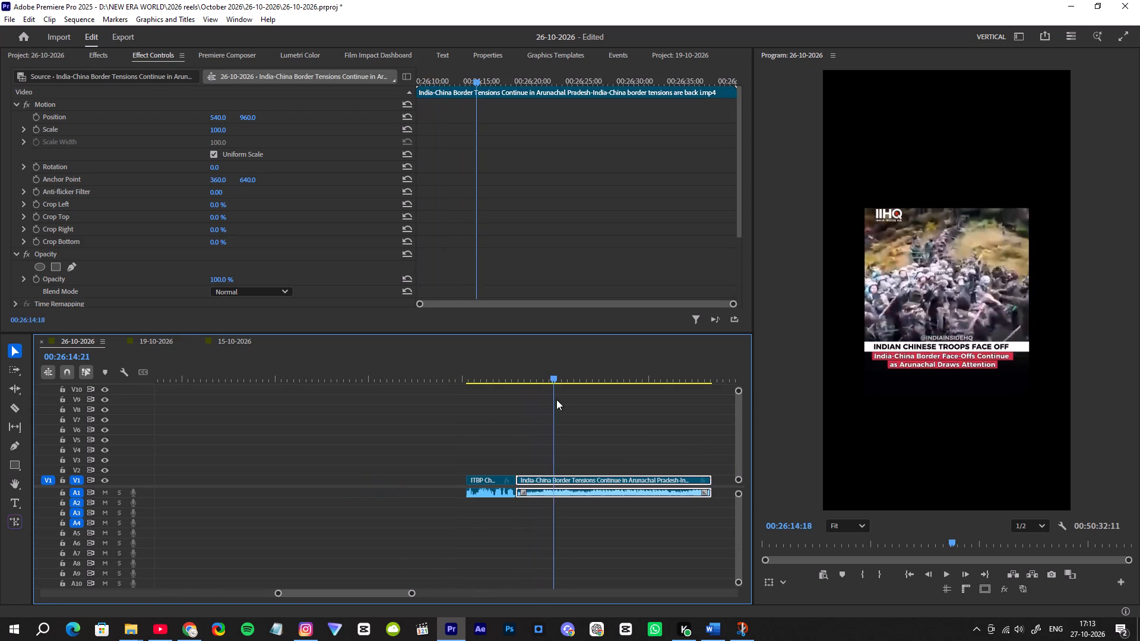
{"action": "left_click_drag", "start_coordinate": [556, 399], "coordinate": [476, 416]}
{"action": "key", "text": "space"}
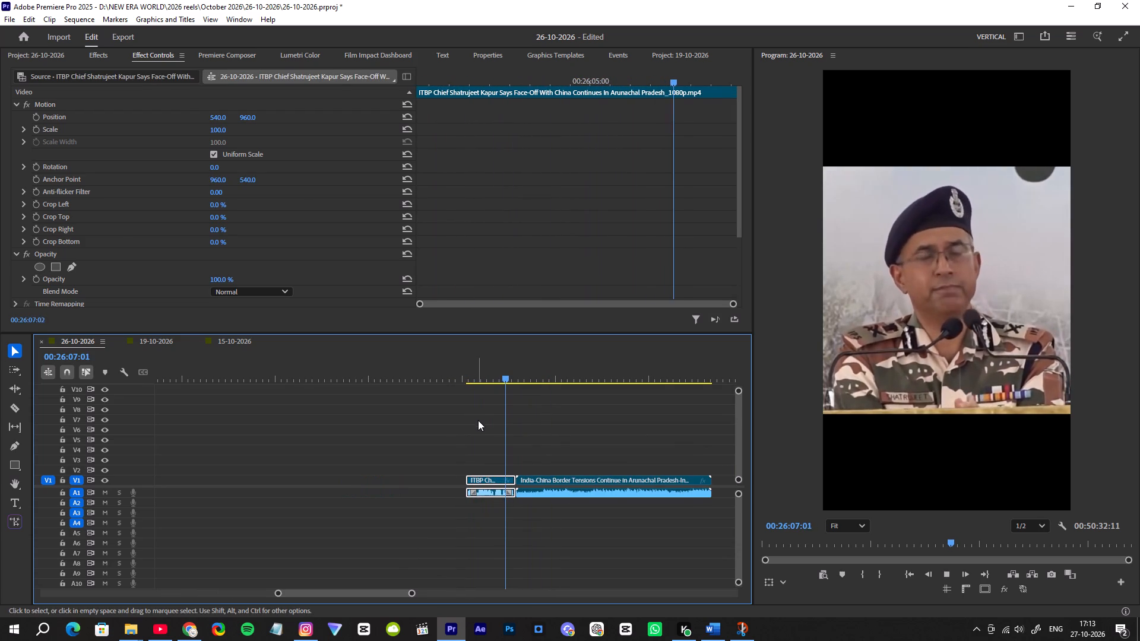
{"action": "key", "text": "space"}
{"action": "left_click_drag", "start_coordinate": [515, 482], "coordinate": [508, 485]}
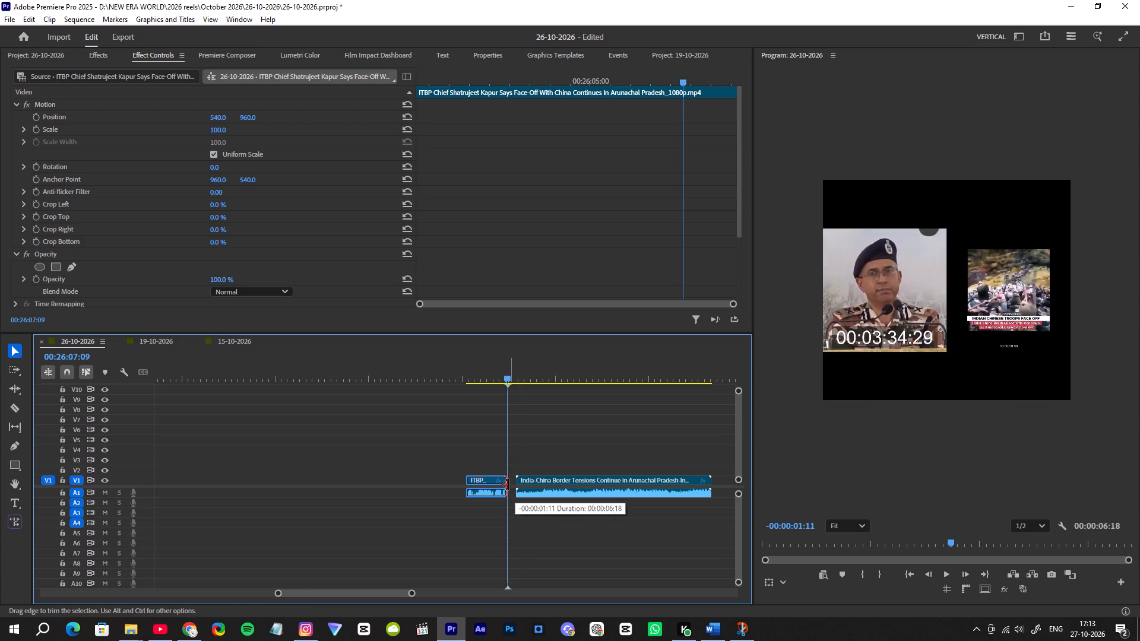
{"action": "left_click_drag", "start_coordinate": [508, 485], "coordinate": [507, 485]}
Play the opening of the ITBP Chief clip and trim its start to 00:26:02:03.
{"action": "left_click", "coordinate": [480, 376]}
{"action": "key", "text": "space"}
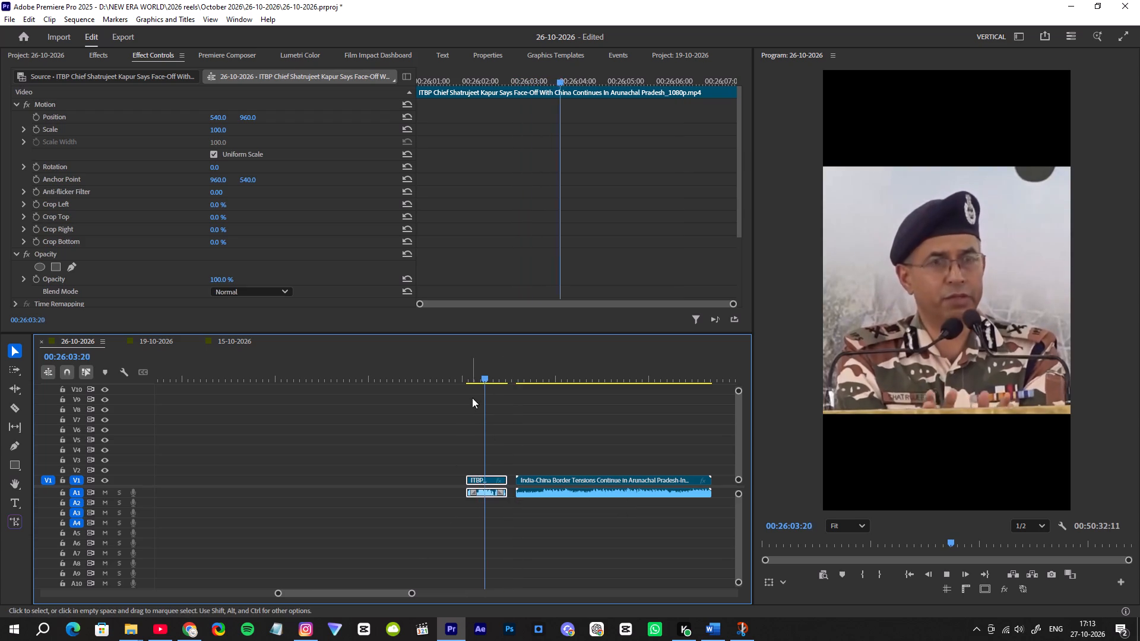
{"action": "left_click", "coordinate": [468, 373]}
{"action": "key", "text": "space"}
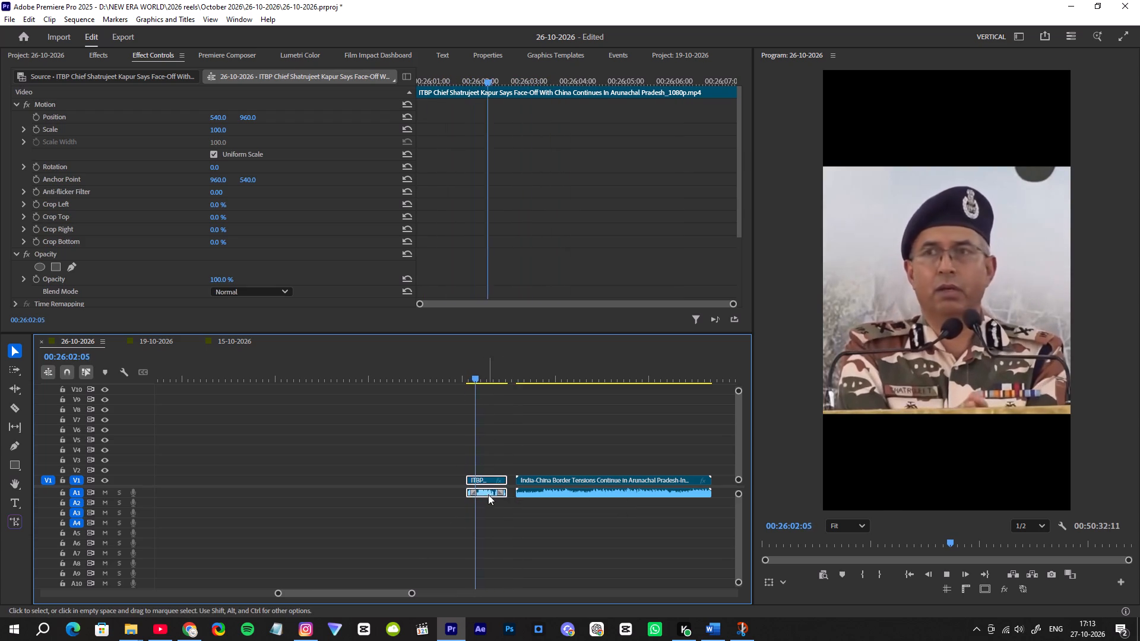
{"action": "key", "text": "space"}
{"action": "left_click", "coordinate": [479, 373]}
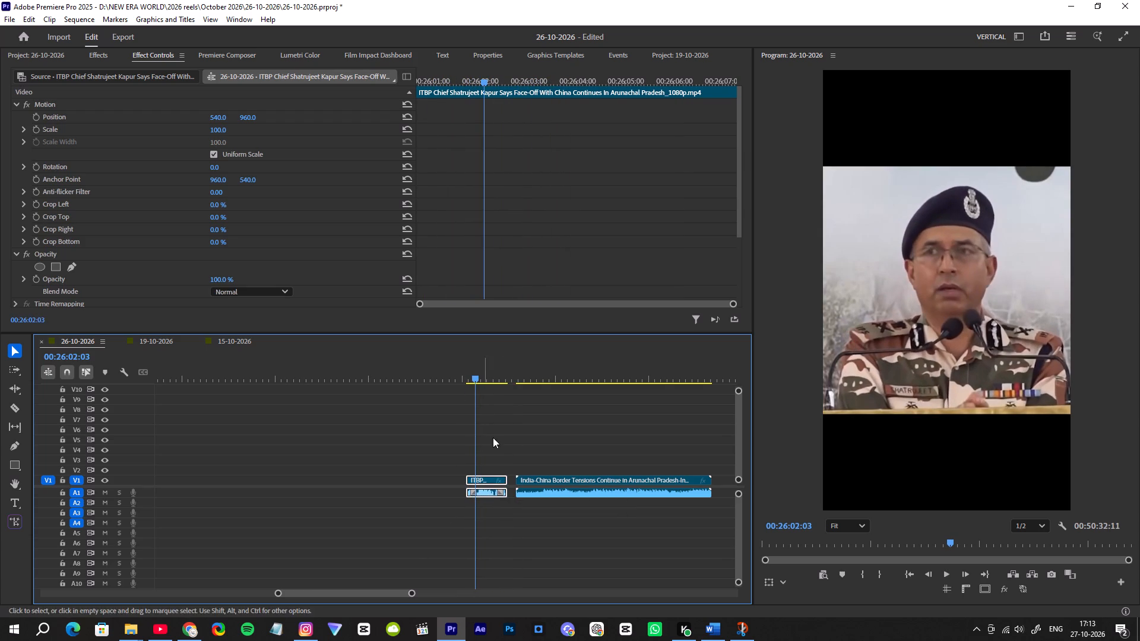
{"action": "left_click_drag", "start_coordinate": [467, 483], "coordinate": [479, 481]}
Place the trimmed ITBP Chief clip on V5 above the presenter track, some way after the LAC clip.
{"action": "left_click_drag", "start_coordinate": [484, 481], "coordinate": [173, 419]}
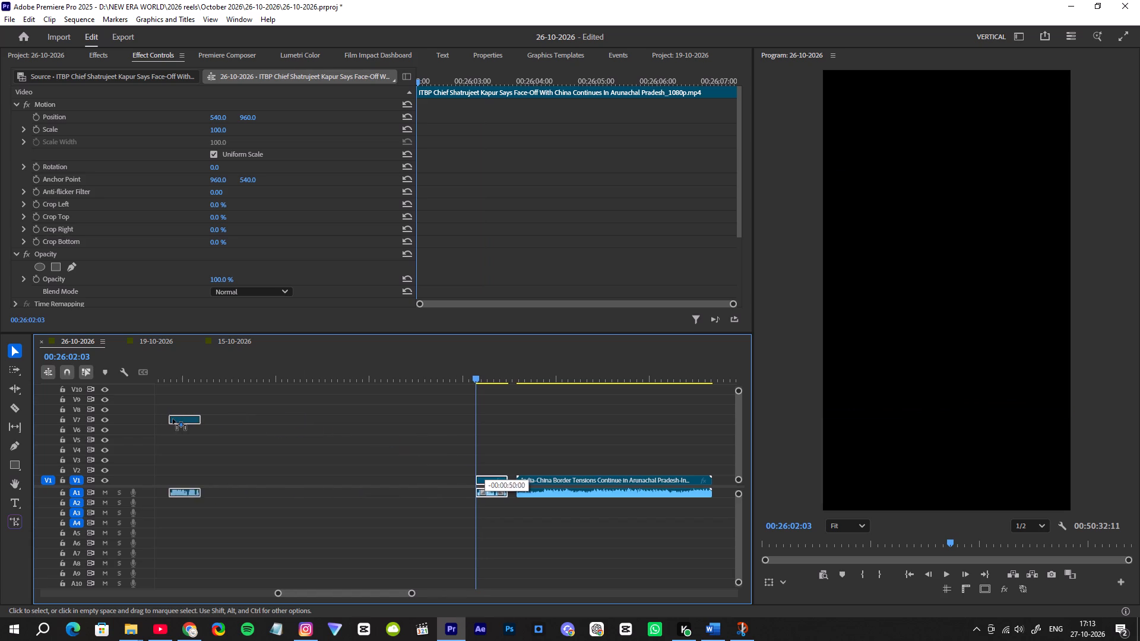
{"action": "left_click_drag", "start_coordinate": [173, 419], "coordinate": [137, 420]}
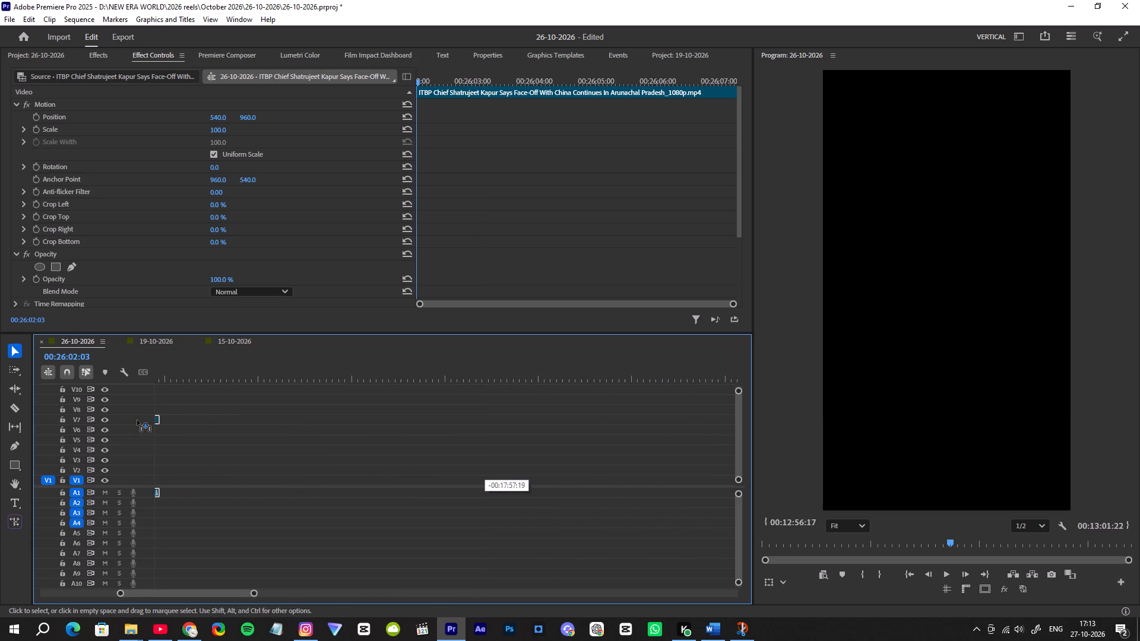
{"action": "left_click_drag", "start_coordinate": [137, 420], "coordinate": [547, 421]}
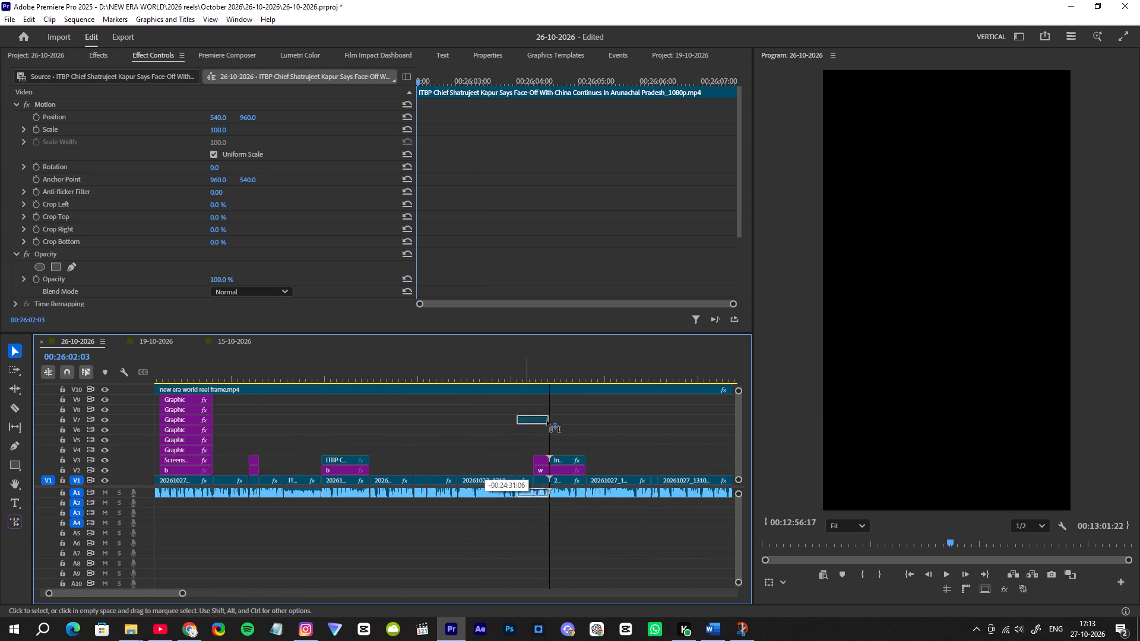
{"action": "left_click_drag", "start_coordinate": [547, 421], "coordinate": [706, 437]}
Play the presenter track from the end of the LAC clip to about 00:01:52 and set the playhead at 00:01:49:24.
{"action": "left_click", "coordinate": [599, 377]}
{"action": "key", "text": "space"}
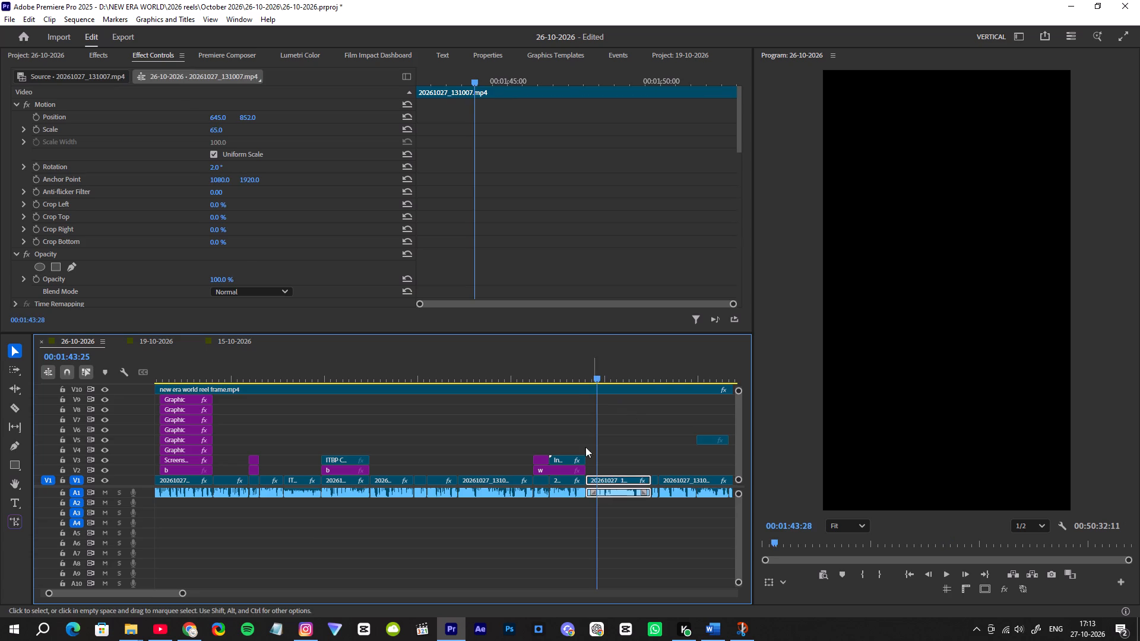
{"action": "left_click_drag", "start_coordinate": [184, 594], "coordinate": [141, 585]}
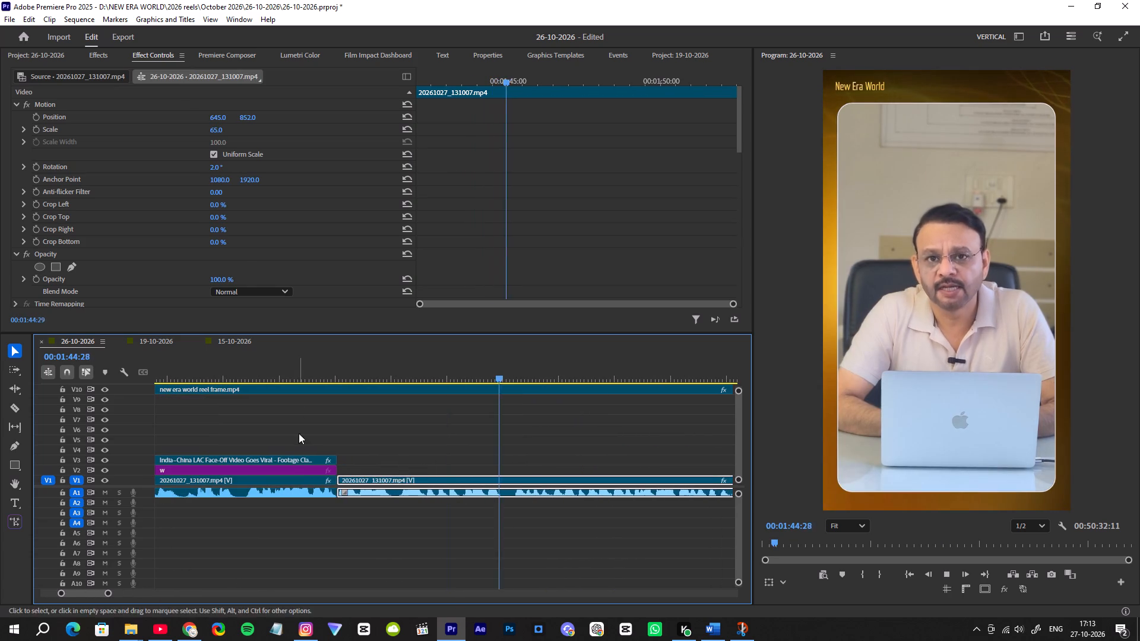
{"action": "left_click", "coordinate": [320, 377]}
{"action": "key", "text": "space"}
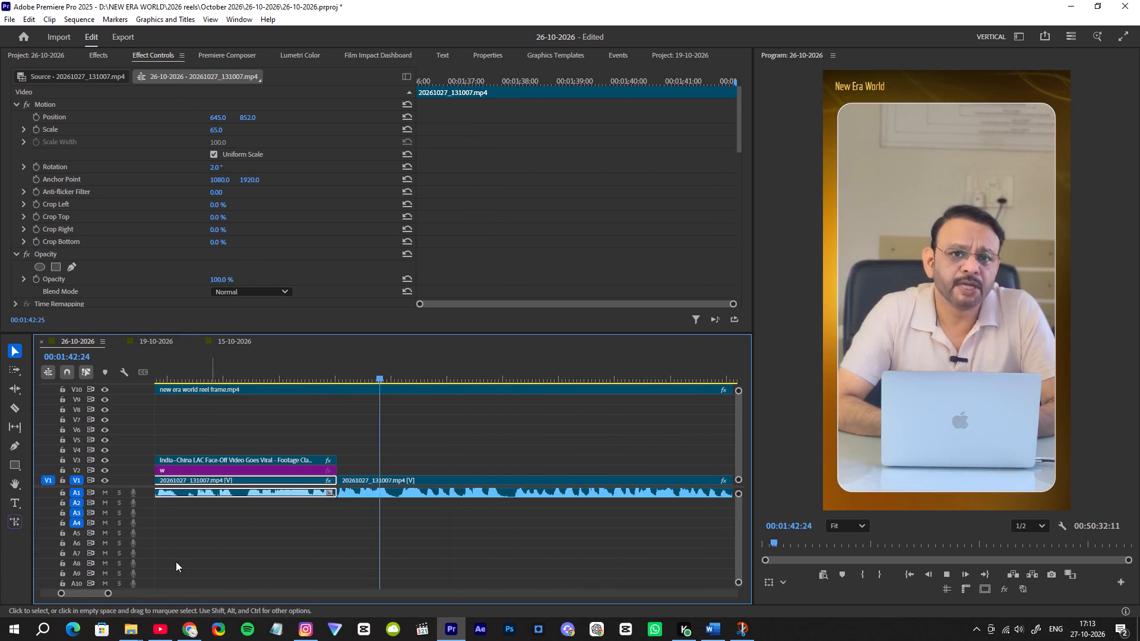
{"action": "left_click_drag", "start_coordinate": [107, 594], "coordinate": [140, 592]}
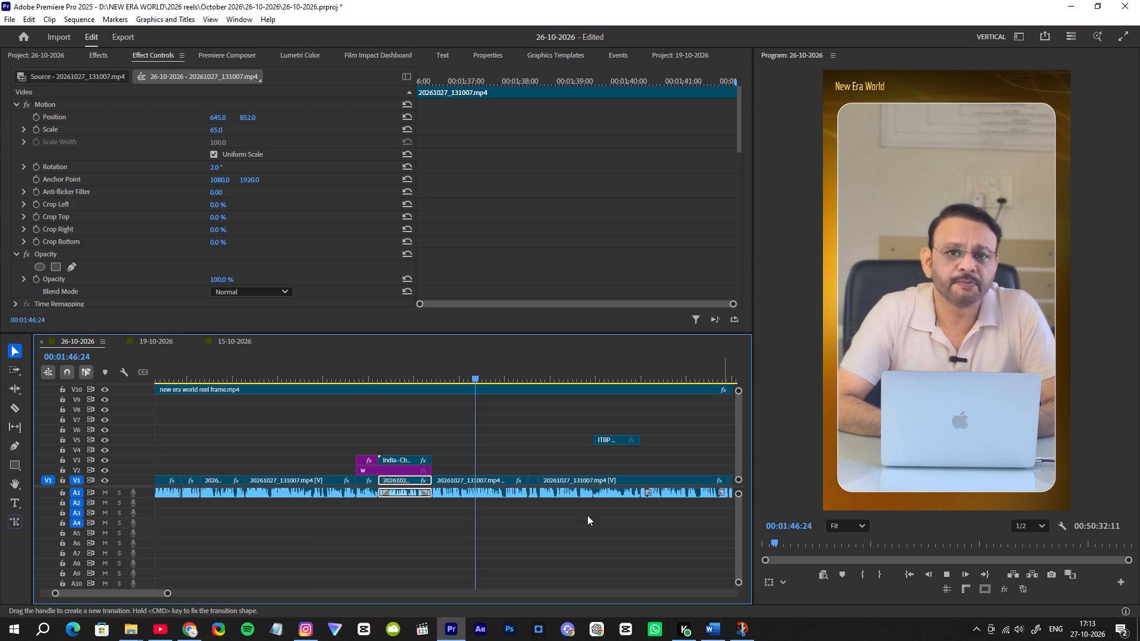
{"action": "left_click_drag", "start_coordinate": [168, 594], "coordinate": [187, 594]}
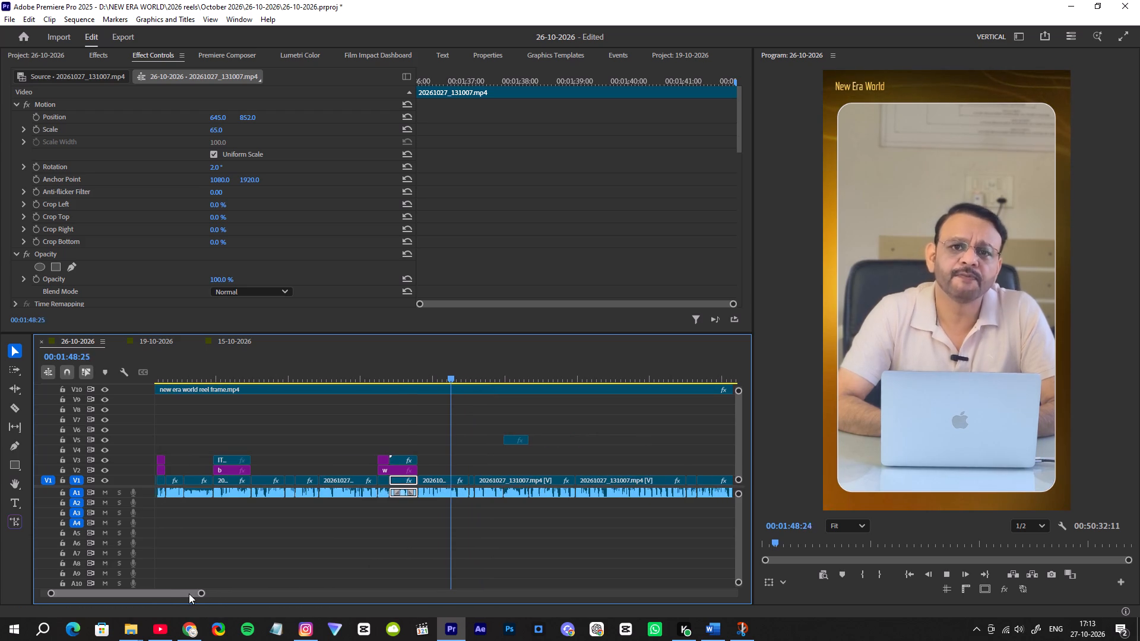
{"action": "key", "text": "space"}
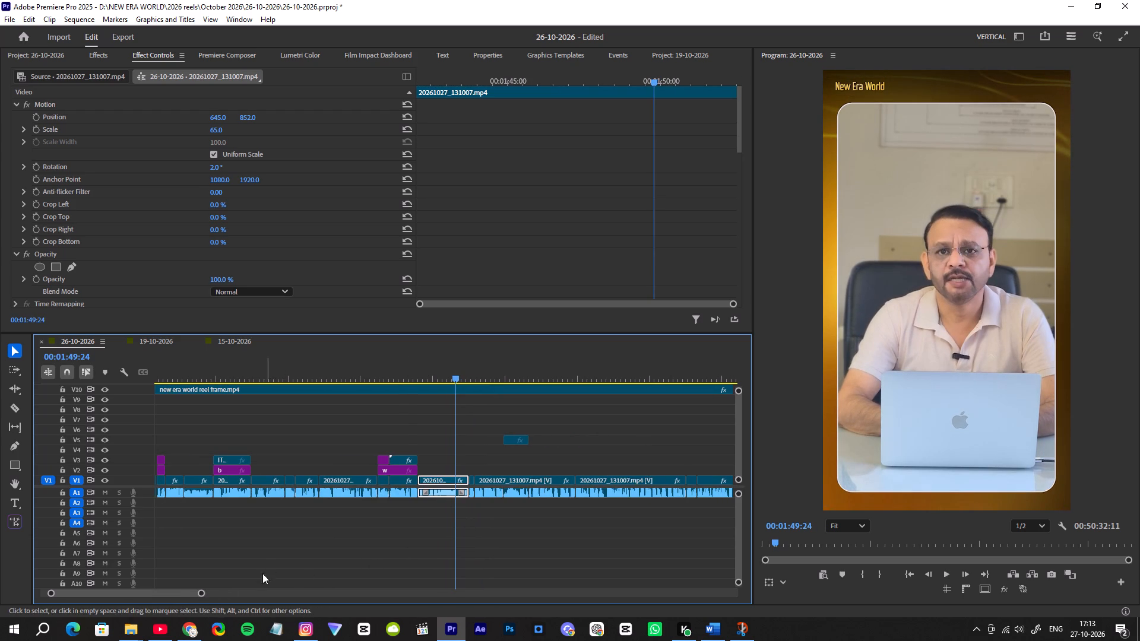
{"action": "left_click_drag", "start_coordinate": [204, 594], "coordinate": [163, 594]}
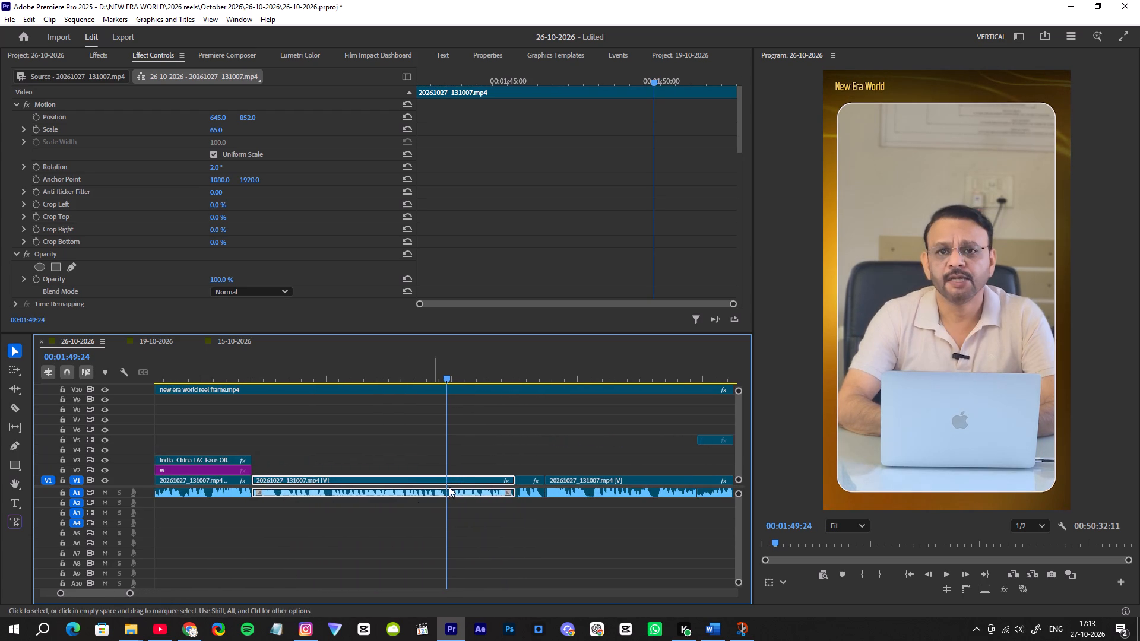
{"action": "key", "text": "space"}
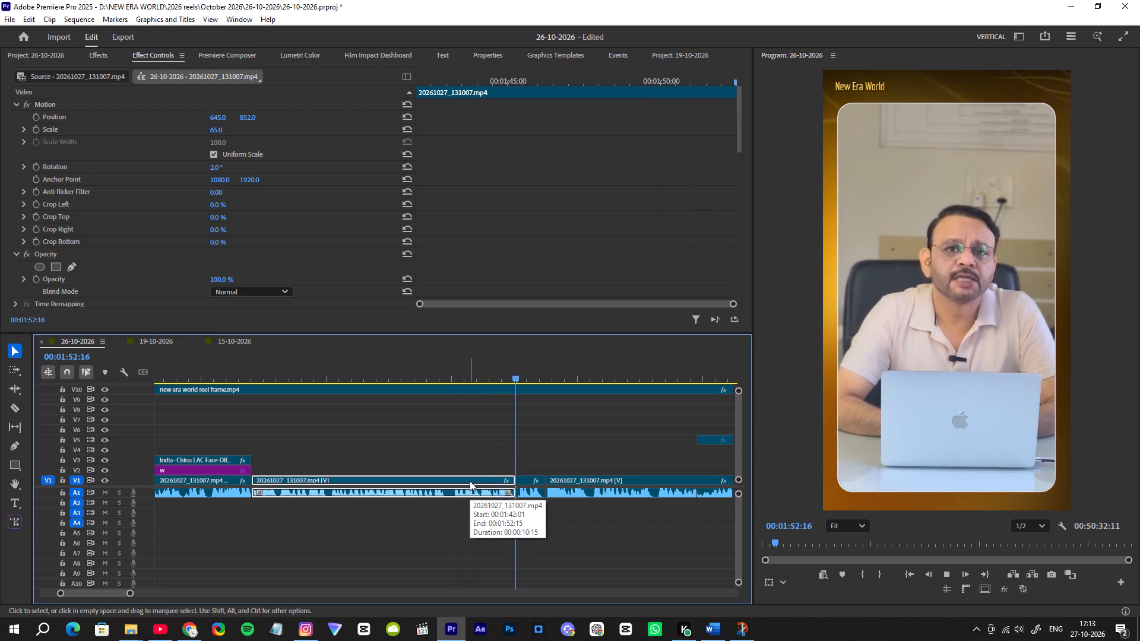
{"action": "key", "text": "space"}
{"action": "left_click_drag", "start_coordinate": [522, 372], "coordinate": [450, 414]}
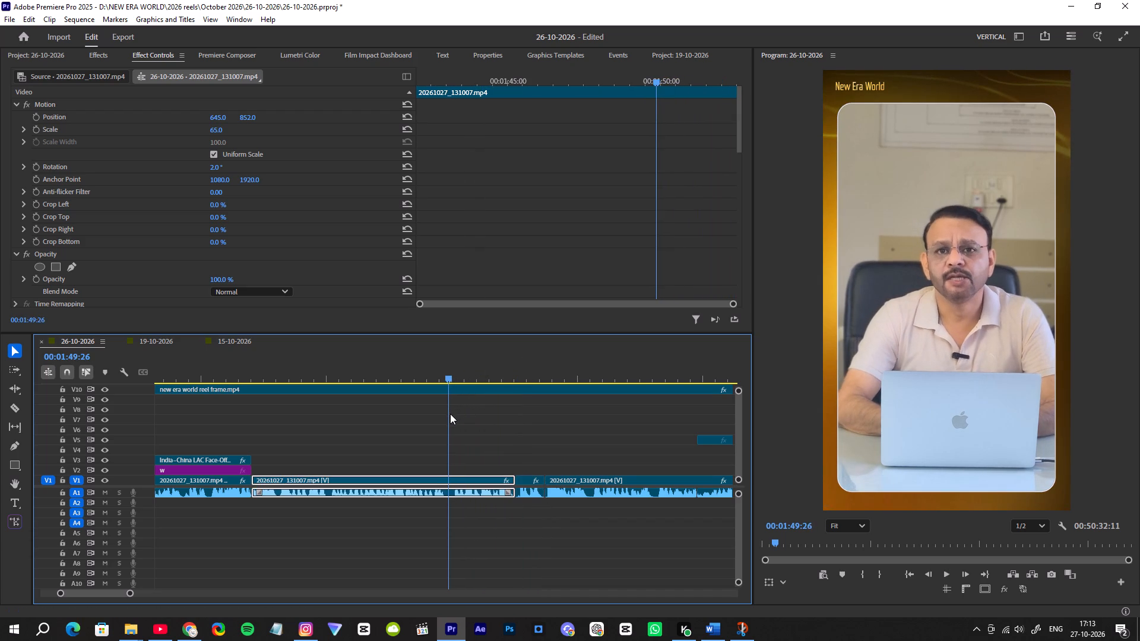
{"action": "left_click_drag", "start_coordinate": [450, 414], "coordinate": [449, 414]}
{"action": "left_click", "coordinate": [447, 372]}
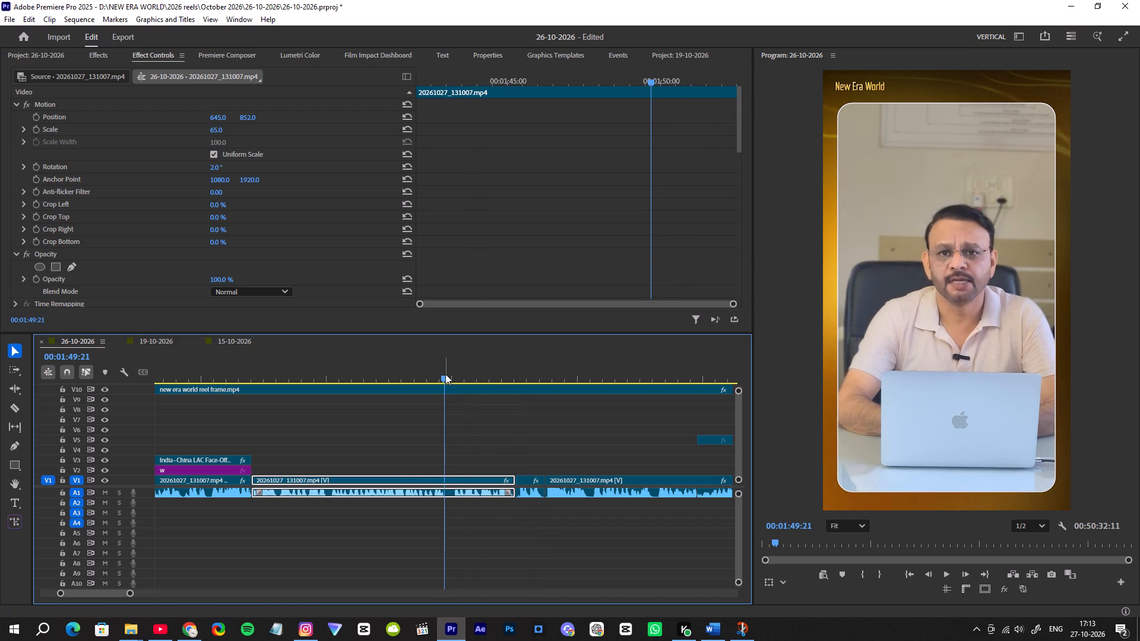
{"action": "left_click", "coordinate": [445, 374]}
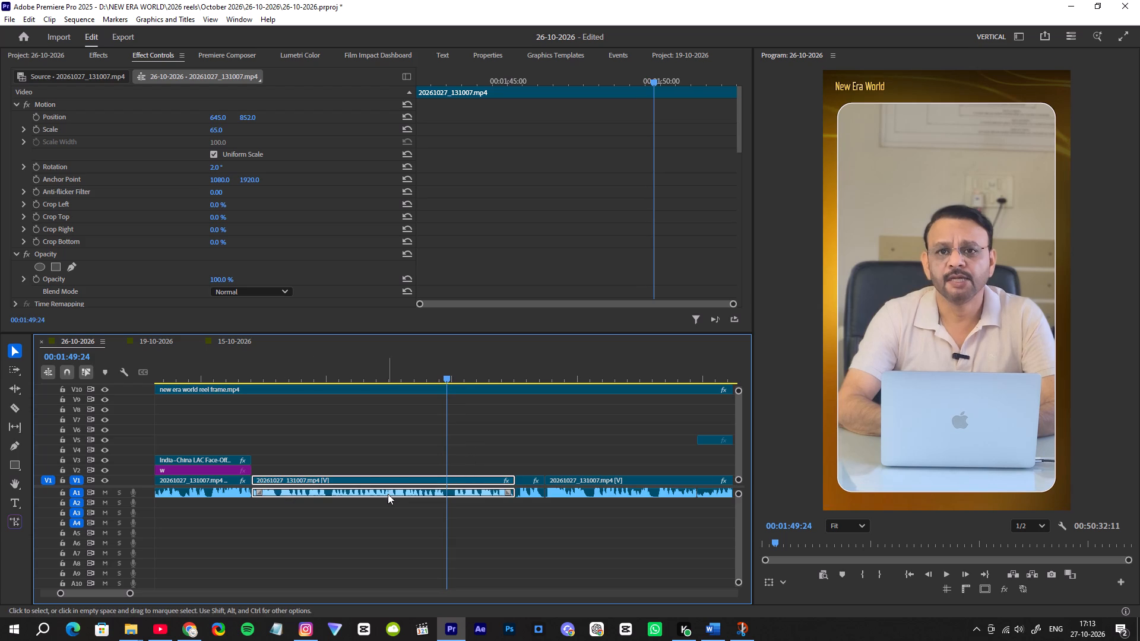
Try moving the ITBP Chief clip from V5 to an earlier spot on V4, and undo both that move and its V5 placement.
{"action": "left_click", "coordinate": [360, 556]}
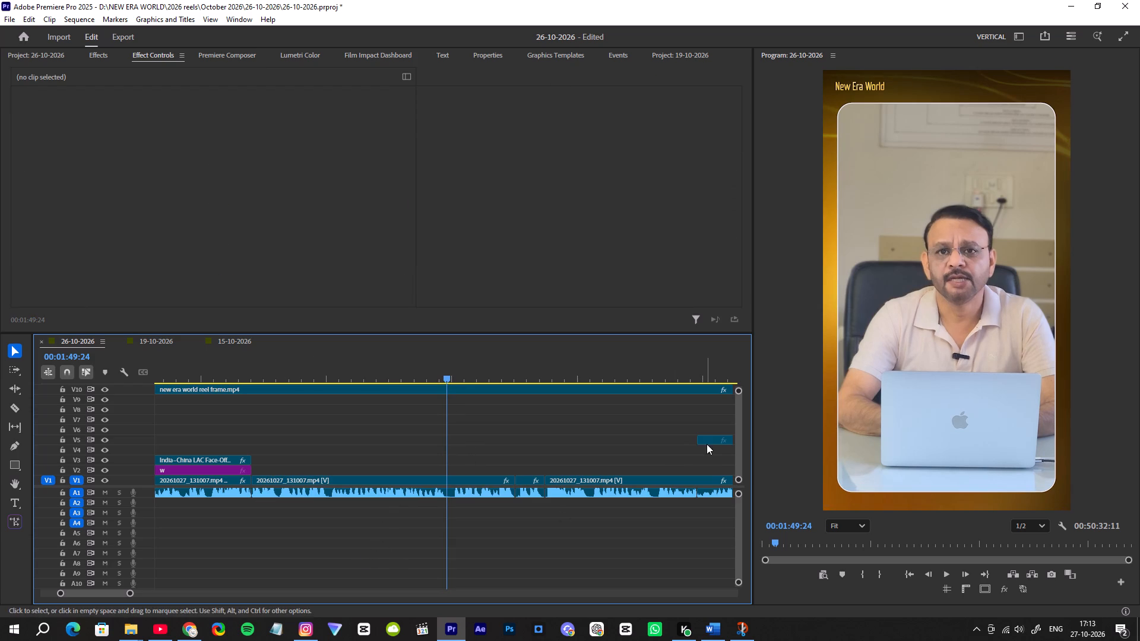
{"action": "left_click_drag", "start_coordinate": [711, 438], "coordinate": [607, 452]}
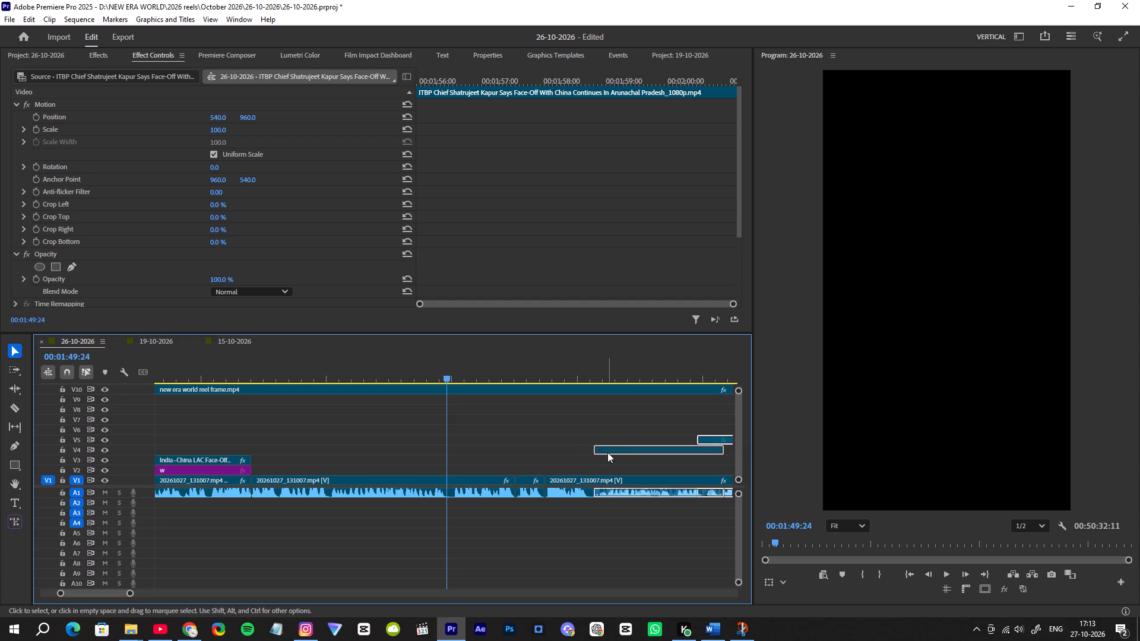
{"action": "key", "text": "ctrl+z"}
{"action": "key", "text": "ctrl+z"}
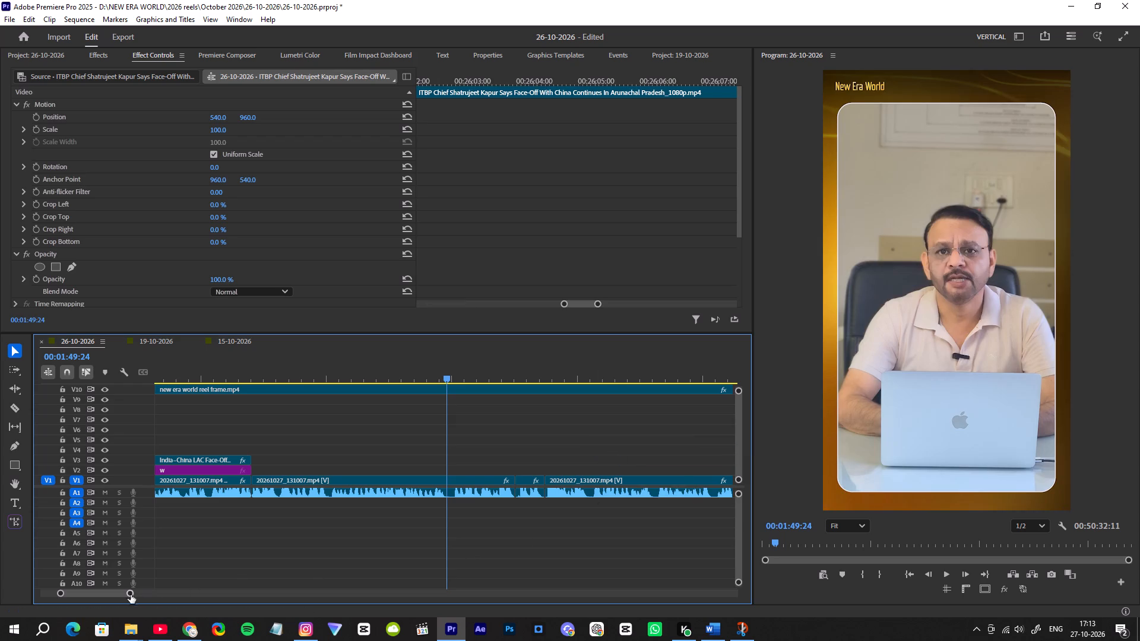
Find the trimmed ITBP Chief clip near 00:26:03 and move it earlier on V1, into the empty stretch before the Modi–Xi Jinping clip.
{"action": "left_click_drag", "start_coordinate": [130, 593], "coordinate": [471, 588]}
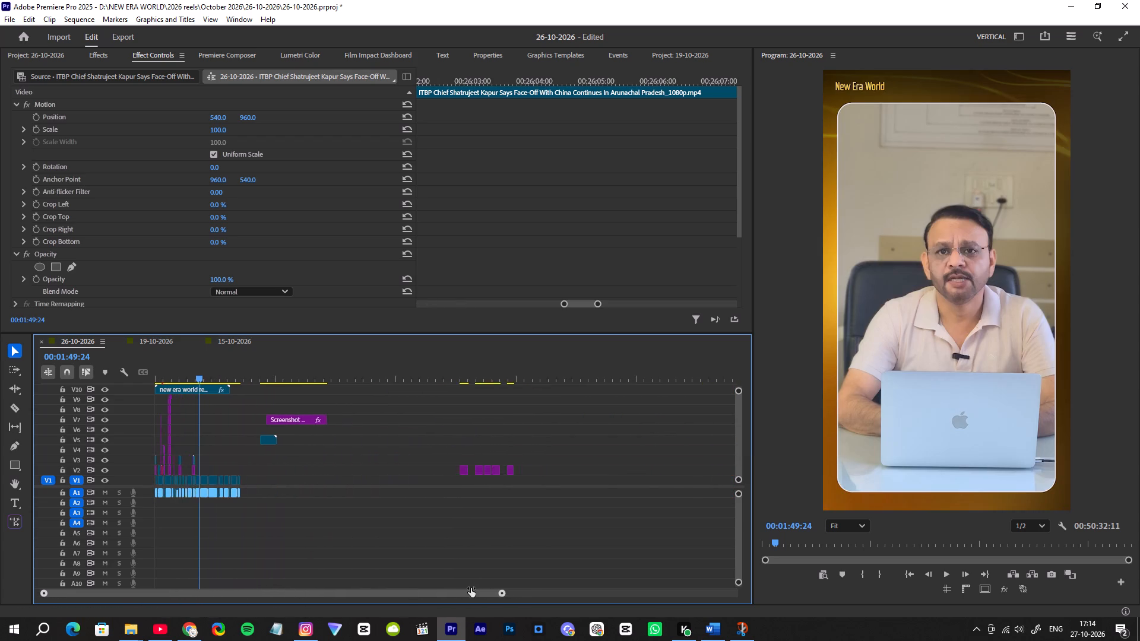
{"action": "left_click_drag", "start_coordinate": [471, 588], "coordinate": [491, 588]}
{"action": "left_click_drag", "start_coordinate": [670, 376], "coordinate": [686, 387]}
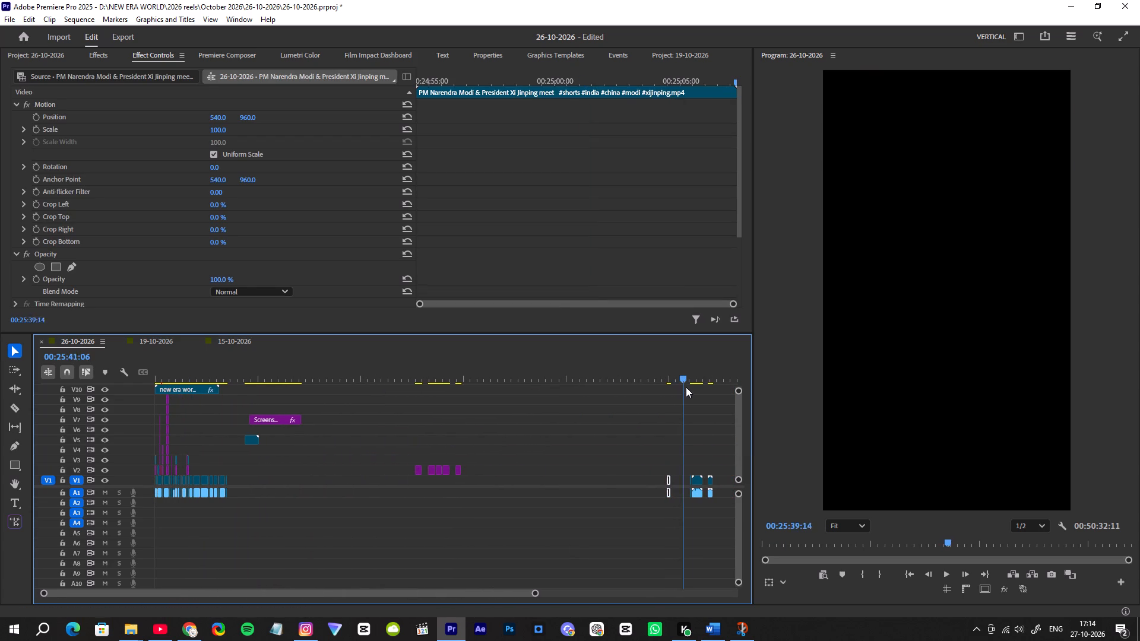
{"action": "left_click_drag", "start_coordinate": [686, 387], "coordinate": [692, 392]}
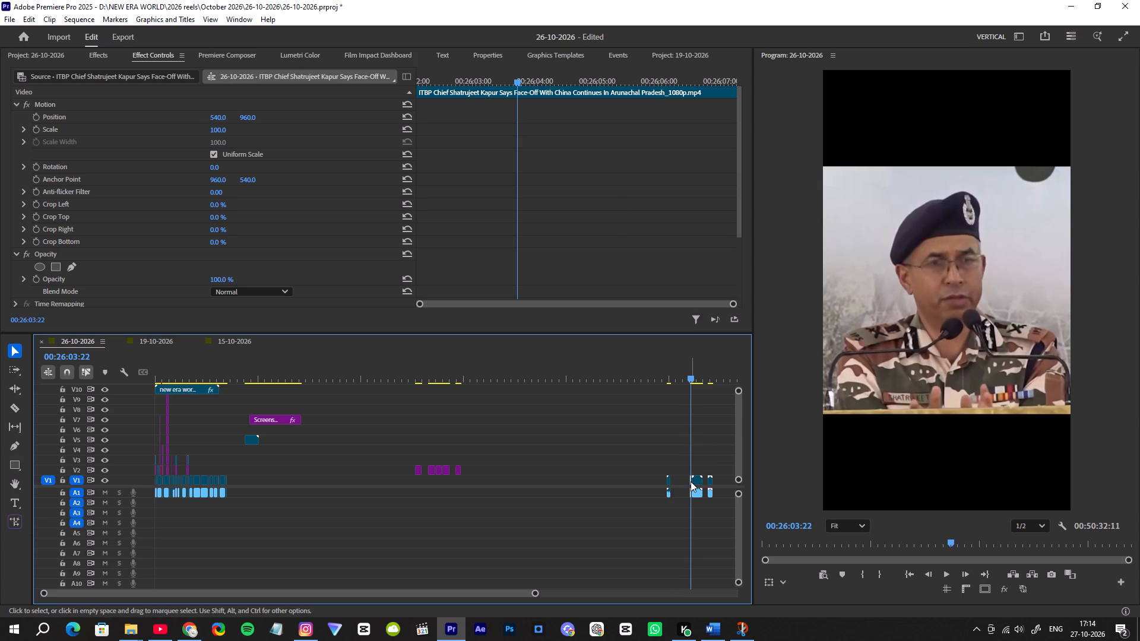
{"action": "left_click_drag", "start_coordinate": [691, 481], "coordinate": [590, 480]}
{"action": "left_click", "coordinate": [621, 502]}
{"action": "left_click", "coordinate": [614, 493]}
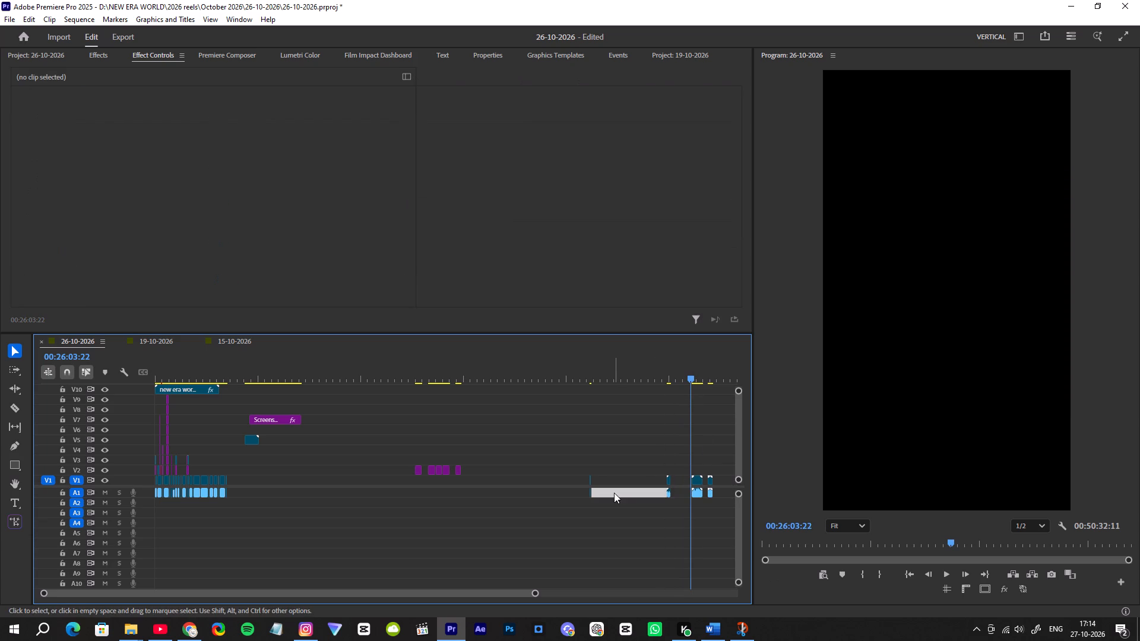
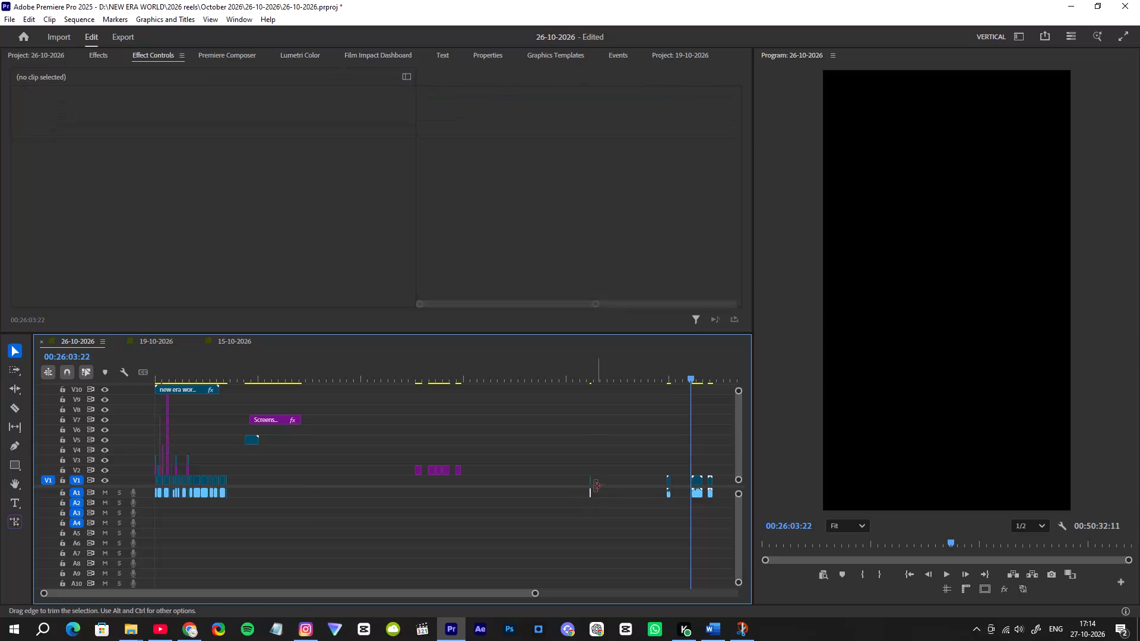
Extend the end of the relocated ITBP Chief clip on V1 in the empty stretch to show more of the footage.
{"action": "left_click_drag", "start_coordinate": [594, 480], "coordinate": [603, 480]}
{"action": "left_click_drag", "start_coordinate": [603, 480], "coordinate": [617, 484]}
{"action": "left_click_drag", "start_coordinate": [591, 369], "coordinate": [597, 378]}
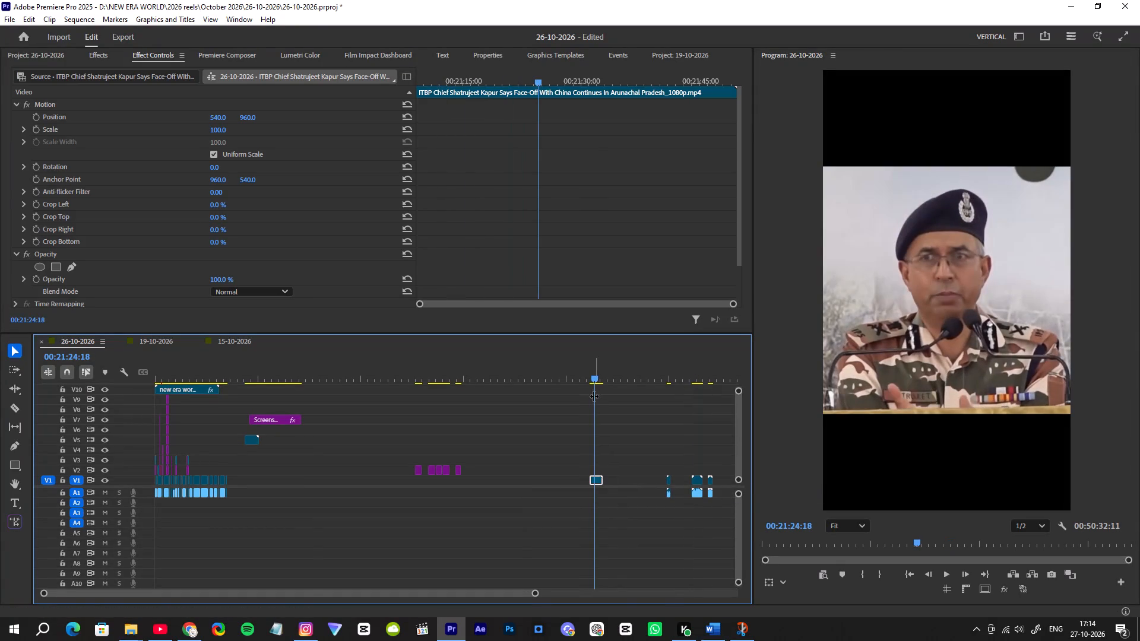
Move the extended ITBP Chief clip onto V2 above the presenter track, starting directly after the LAC clip, and play it.
{"action": "left_click_drag", "start_coordinate": [596, 480], "coordinate": [205, 464]}
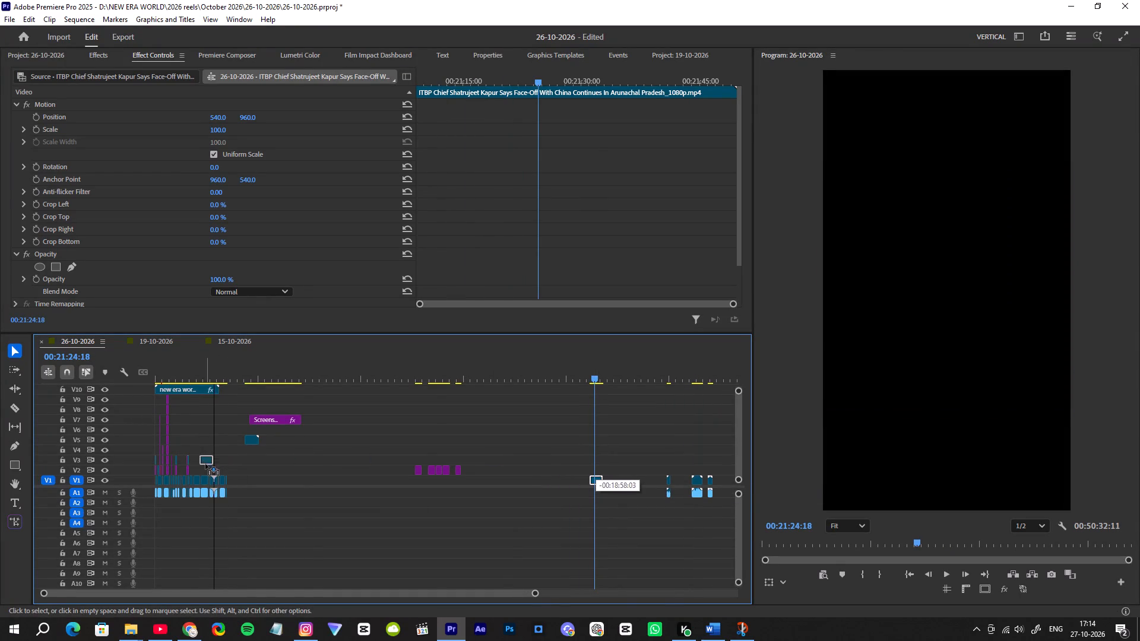
{"action": "left_click_drag", "start_coordinate": [205, 464], "coordinate": [204, 470]}
{"action": "left_click", "coordinate": [188, 368]}
{"action": "key", "text": "space"}
{"action": "left_click_drag", "start_coordinate": [537, 595], "coordinate": [386, 554]}
{"action": "key", "text": "space"}
{"action": "left_click_drag", "start_coordinate": [518, 469], "coordinate": [471, 469]}
{"action": "left_click", "coordinate": [445, 370]}
{"action": "key", "text": "space"}
{"action": "left_click_drag", "start_coordinate": [233, 594], "coordinate": [213, 591]}
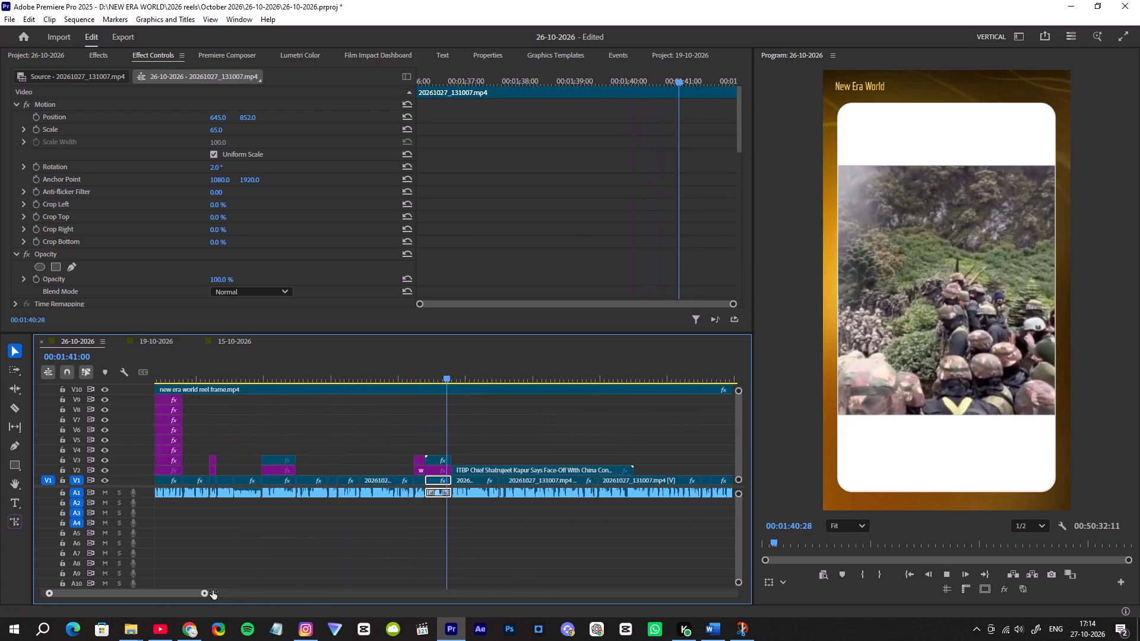
{"action": "left_click_drag", "start_coordinate": [213, 591], "coordinate": [170, 576]}
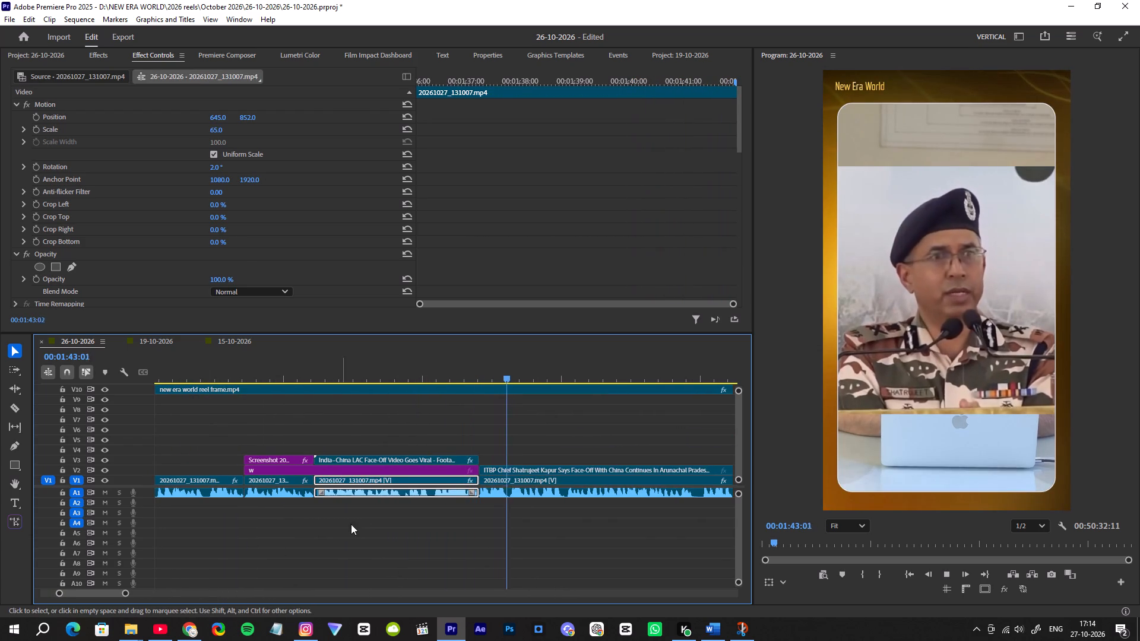
{"action": "left_click_drag", "start_coordinate": [125, 594], "coordinate": [137, 592]}
{"action": "key", "text": "space"}
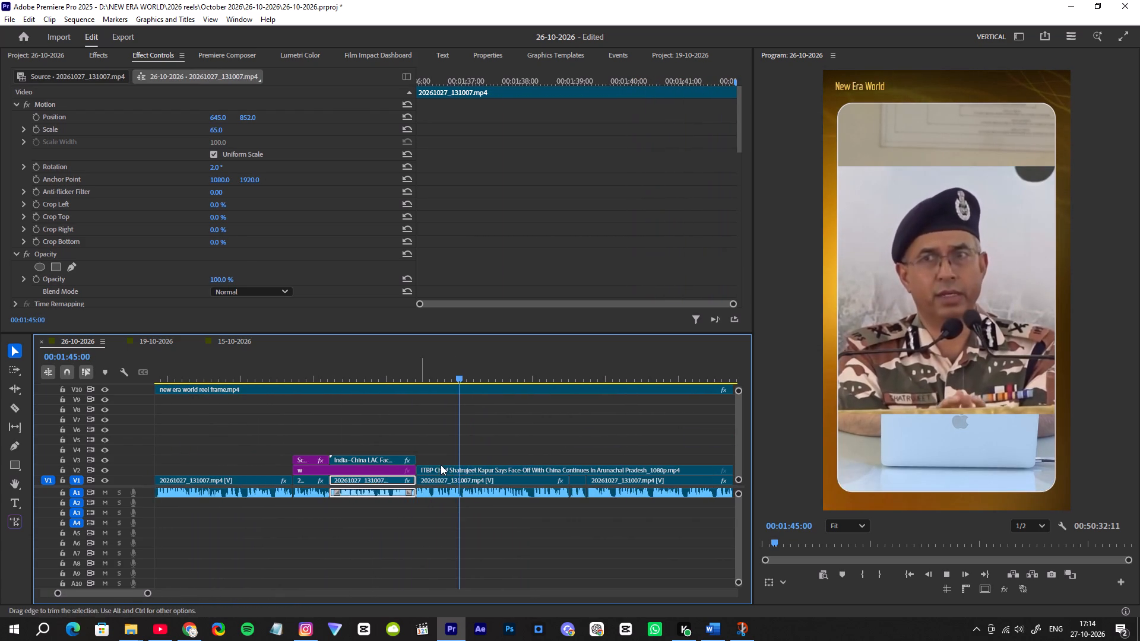
Raise the ITBP Chief clip to V3 and extend the white background "w" on V2 beneath it.
{"action": "left_click", "coordinate": [441, 468]}
{"action": "left_click_drag", "start_coordinate": [413, 471], "coordinate": [565, 471]}
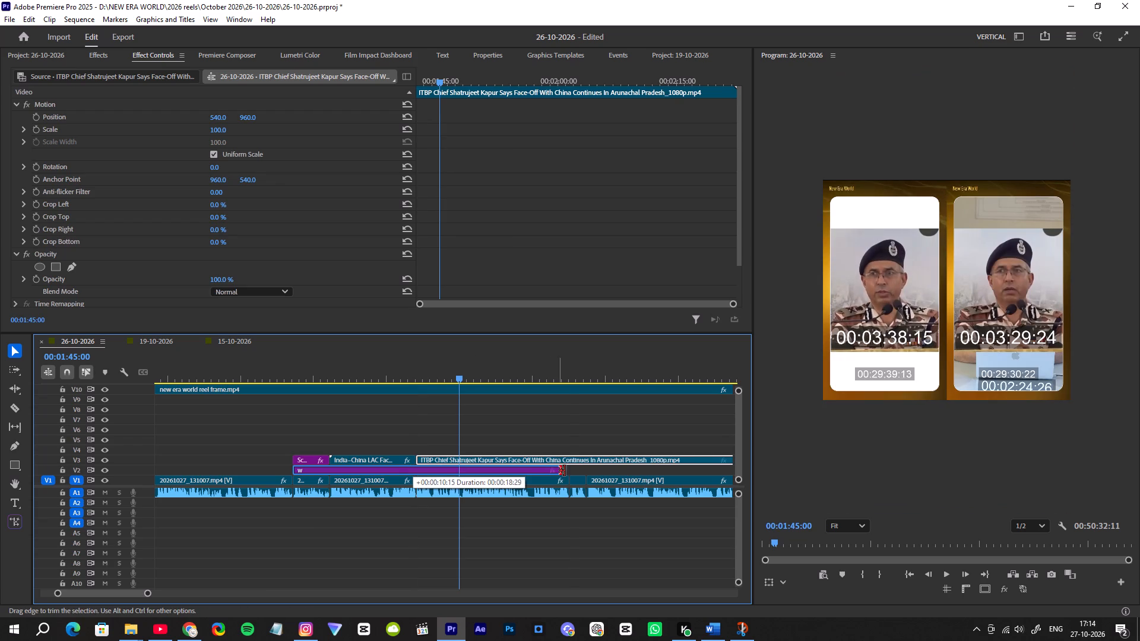
{"action": "left_click_drag", "start_coordinate": [565, 471], "coordinate": [565, 471]}
Play the ITBP Chief section and move its clip along V3 to start at about 00:01:45.
{"action": "key", "text": "space"}
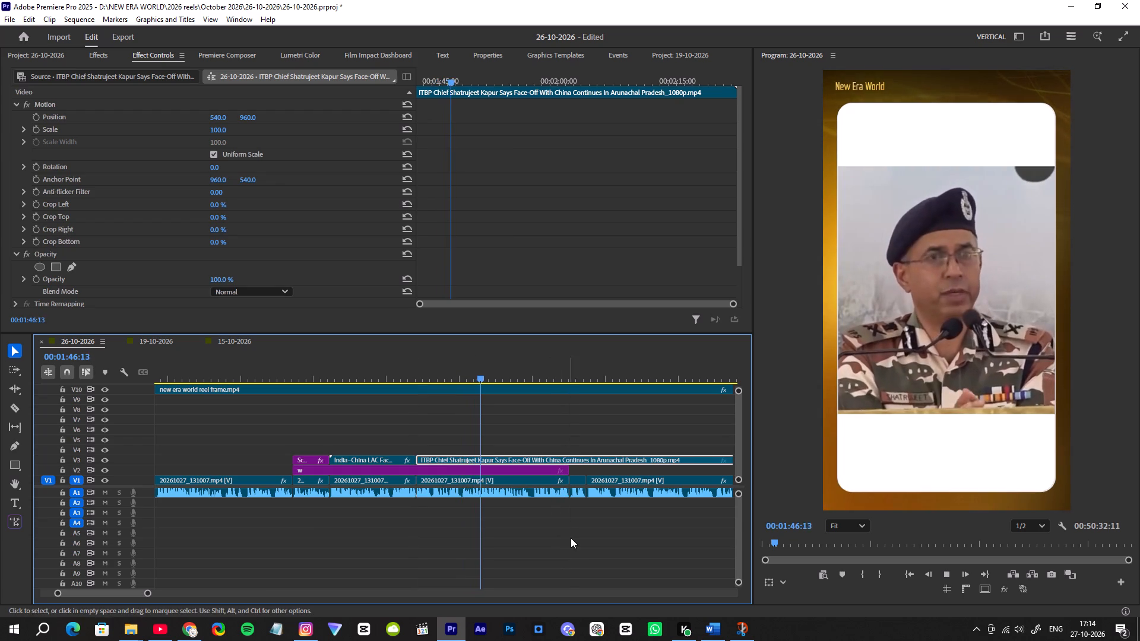
{"action": "key", "text": "space"}
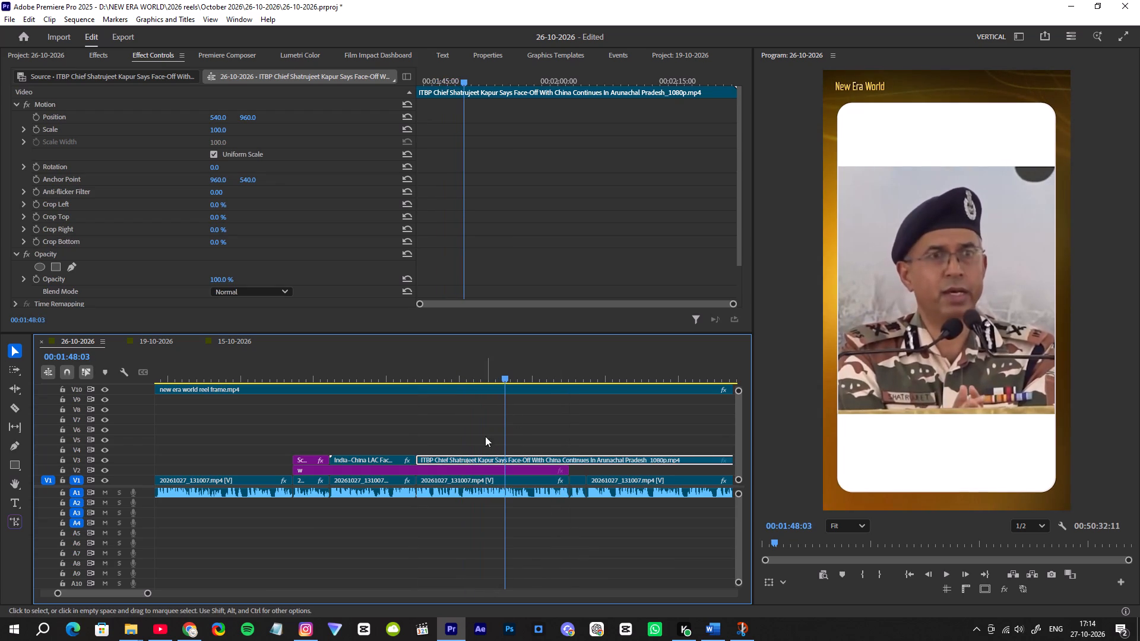
{"action": "left_click_drag", "start_coordinate": [442, 459], "coordinate": [483, 457]}
Trim the white background "w" on V2 back to the end of the LAC clip.
{"action": "left_click_drag", "start_coordinate": [567, 472], "coordinate": [403, 489]}
{"action": "left_click", "coordinate": [403, 489]}
{"action": "left_click_drag", "start_coordinate": [404, 470], "coordinate": [413, 470]}
Duplicate the white background "w" on V2 so the copy starts beneath the ITBP Chief clip.
{"action": "left_click", "coordinate": [360, 470]}
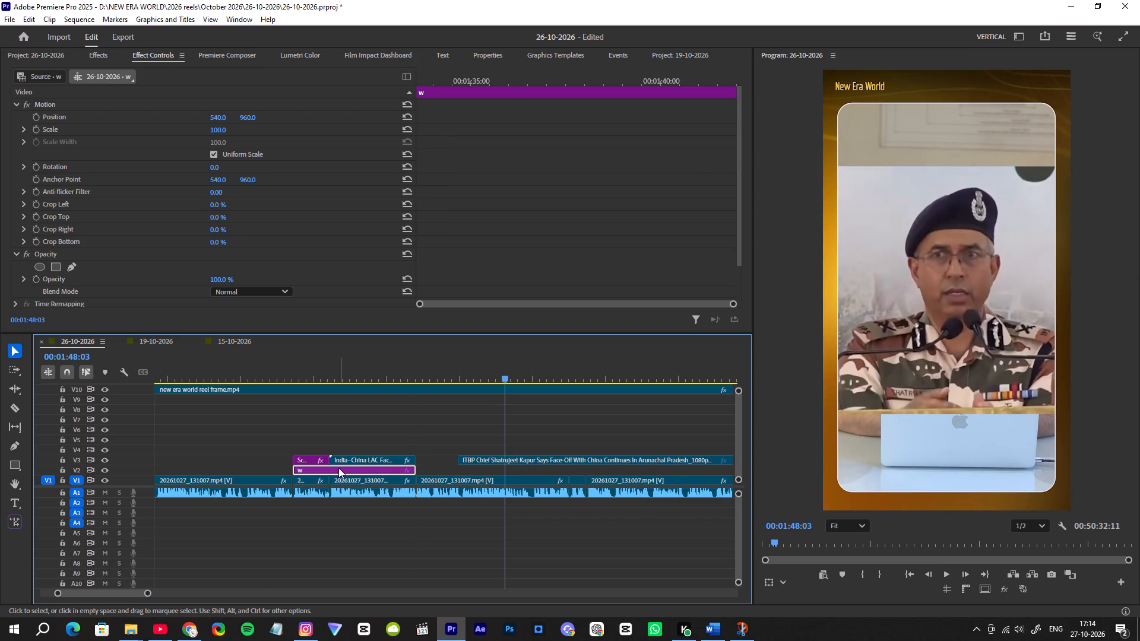
{"action": "left_click_drag", "start_coordinate": [332, 468], "coordinate": [500, 470], "text": "alt"}
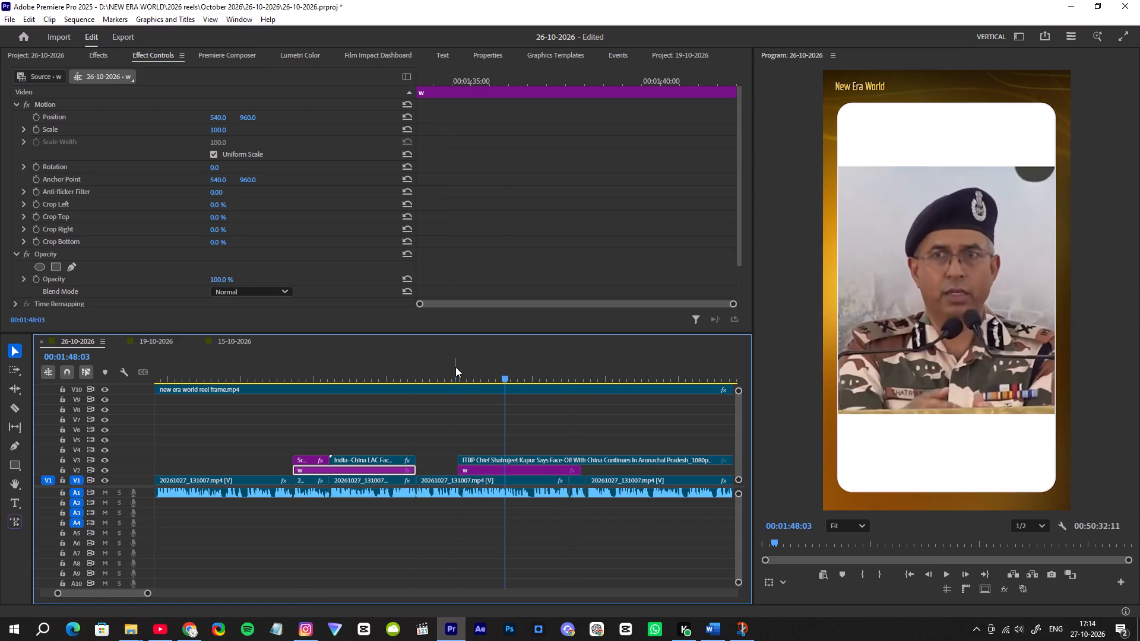
Move the ITBP Chief clip and its white background together a few frames later to match the narration.
{"action": "left_click", "coordinate": [455, 367]}
{"action": "key", "text": "space"}
{"action": "key", "text": "space"}
{"action": "left_click_drag", "start_coordinate": [148, 591], "coordinate": [122, 586]}
{"action": "left_click_drag", "start_coordinate": [422, 443], "coordinate": [422, 469]}
{"action": "left_click_drag", "start_coordinate": [421, 459], "coordinate": [433, 459]}
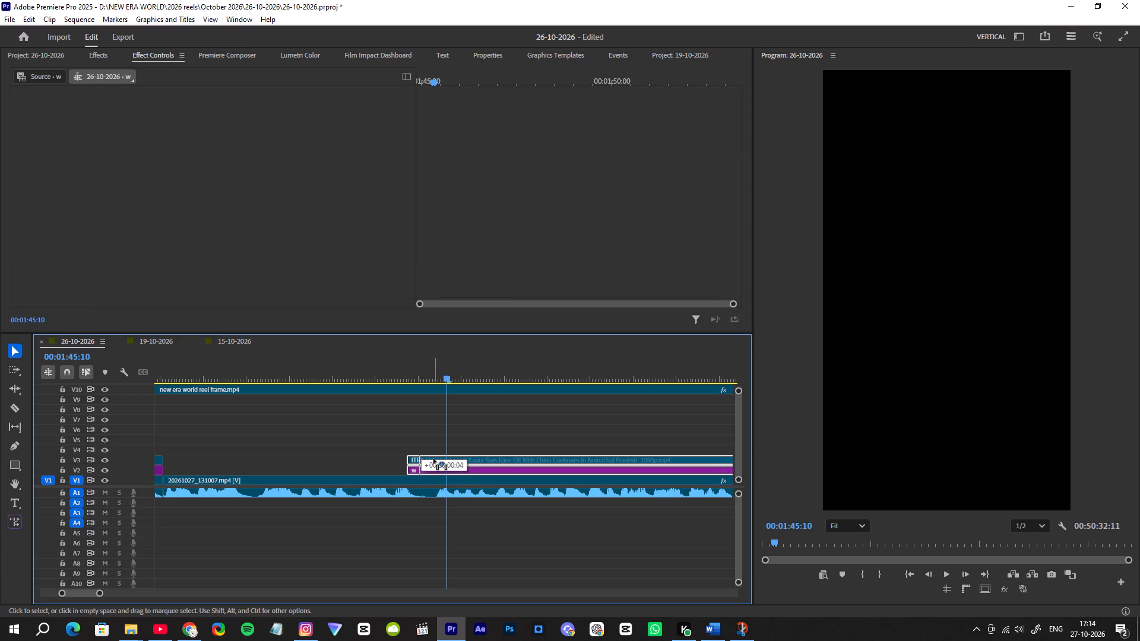
{"action": "left_click_drag", "start_coordinate": [433, 459], "coordinate": [439, 459]}
Play the ITBP Chief section and cut its clip and white background at 00:01:49:24.
{"action": "left_click", "coordinate": [411, 368]}
{"action": "key", "text": "space"}
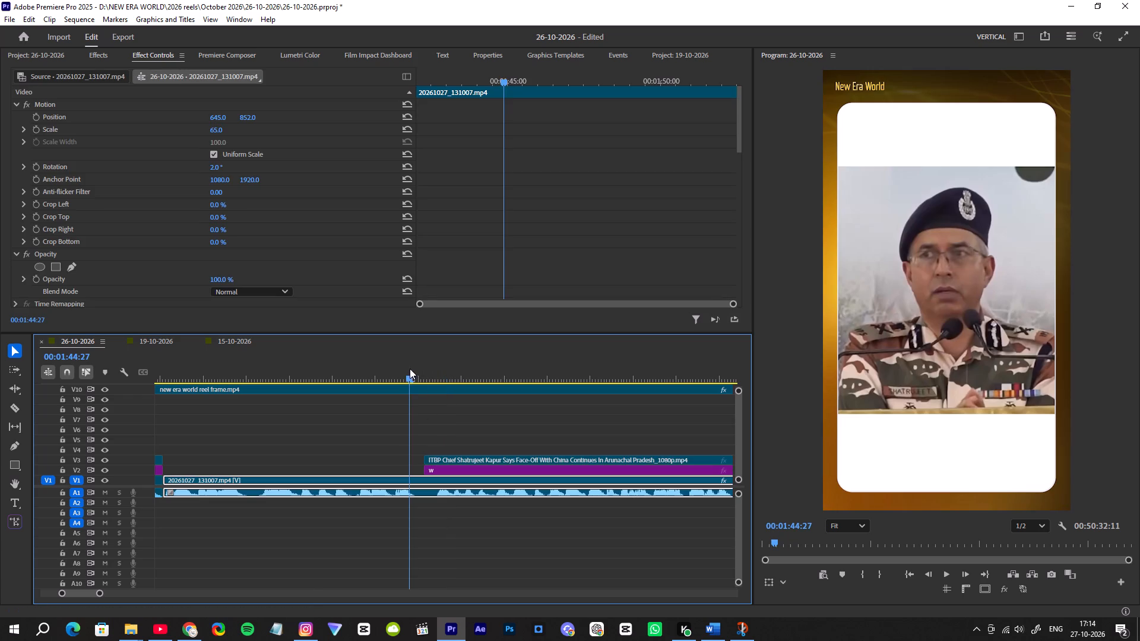
{"action": "left_click_drag", "start_coordinate": [99, 592], "coordinate": [117, 591]}
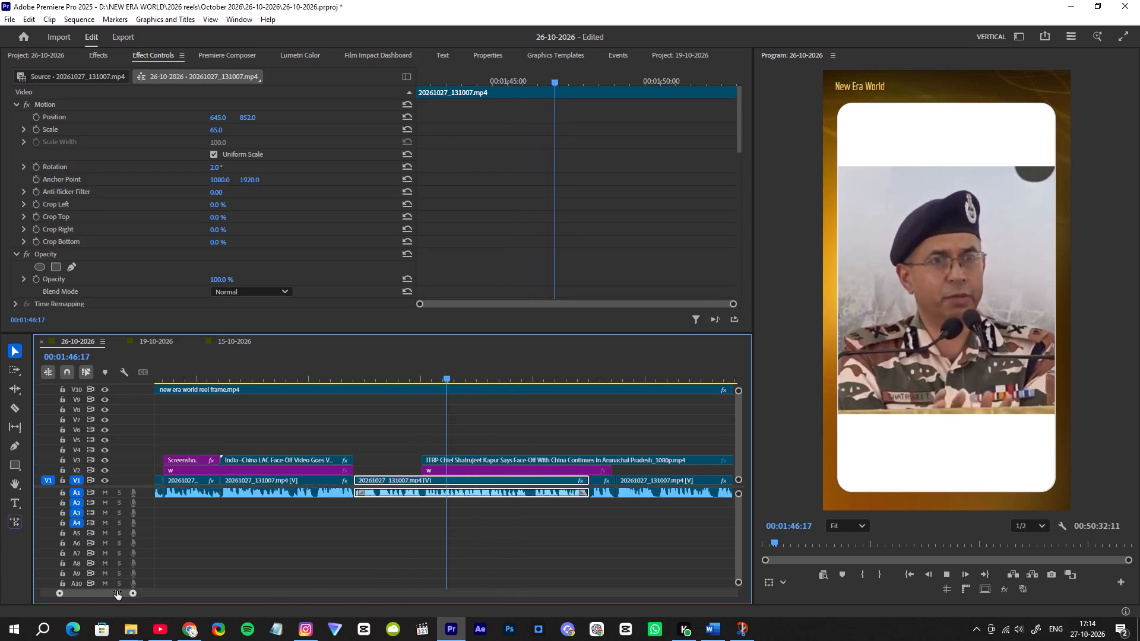
{"action": "left_click_drag", "start_coordinate": [117, 591], "coordinate": [123, 591]}
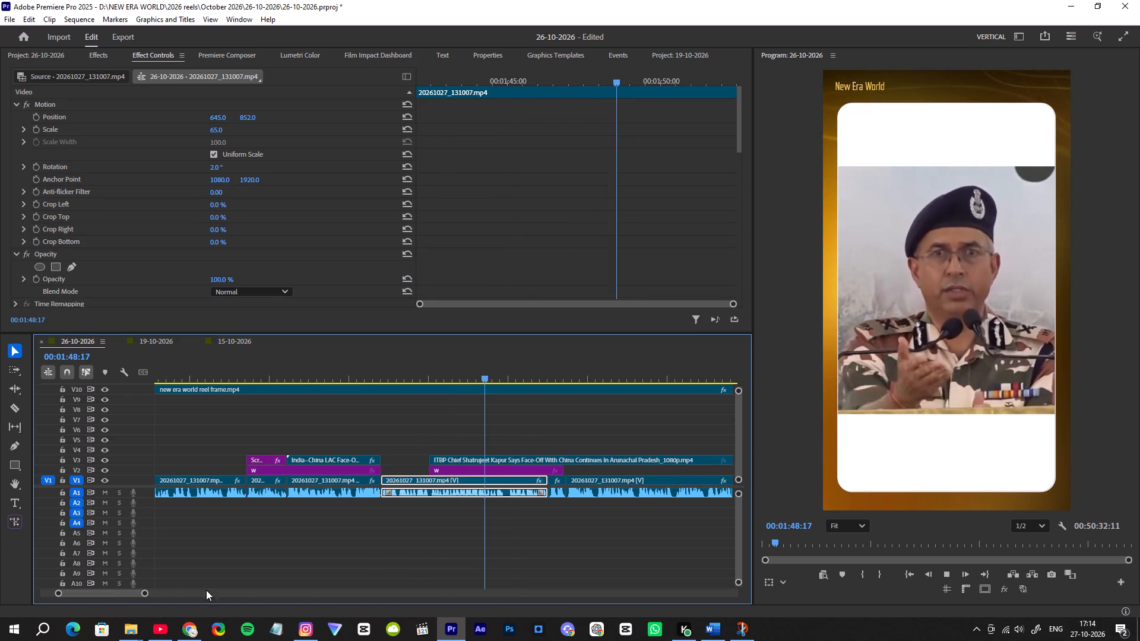
{"action": "key", "text": "space"}
{"action": "key", "text": "space"}
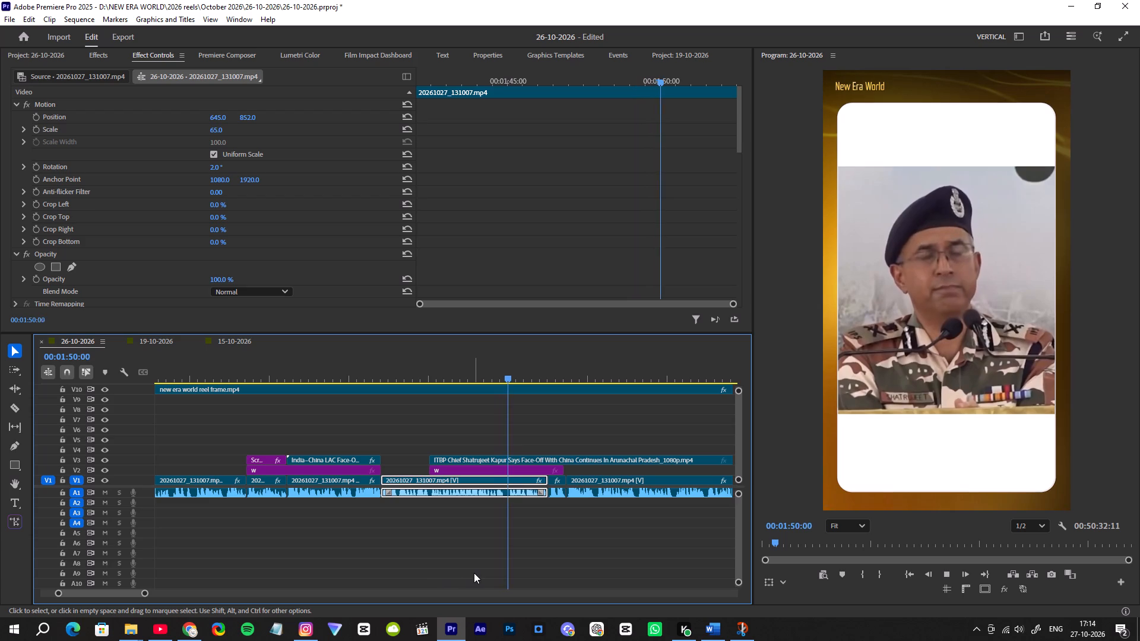
{"action": "left_click_drag", "start_coordinate": [530, 374], "coordinate": [511, 387]}
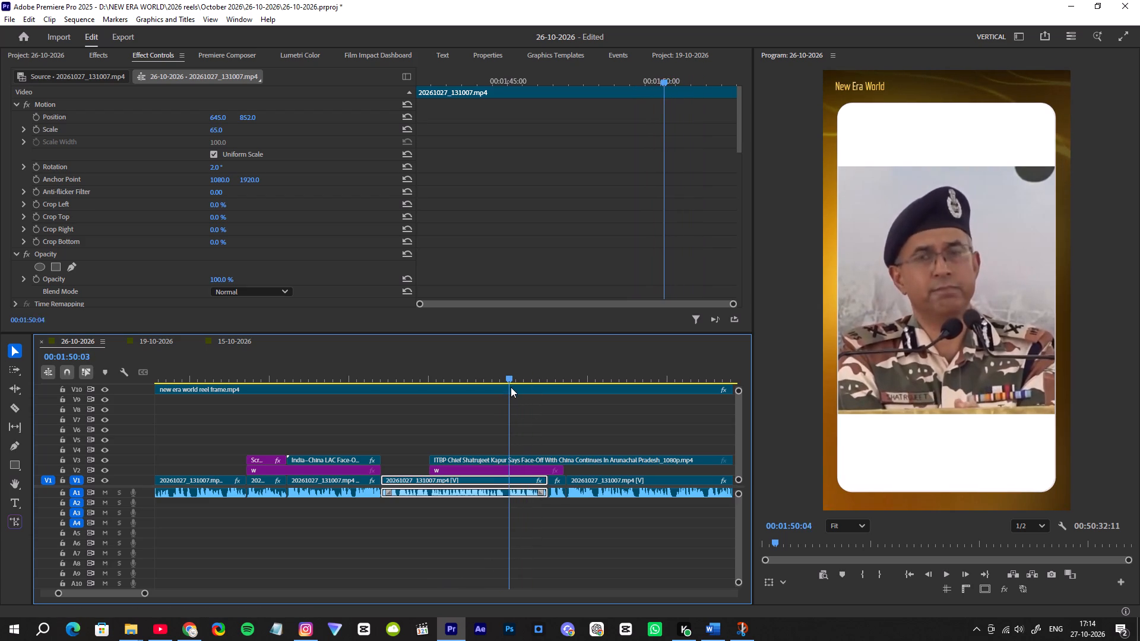
{"action": "left_click_drag", "start_coordinate": [511, 387], "coordinate": [505, 391]}
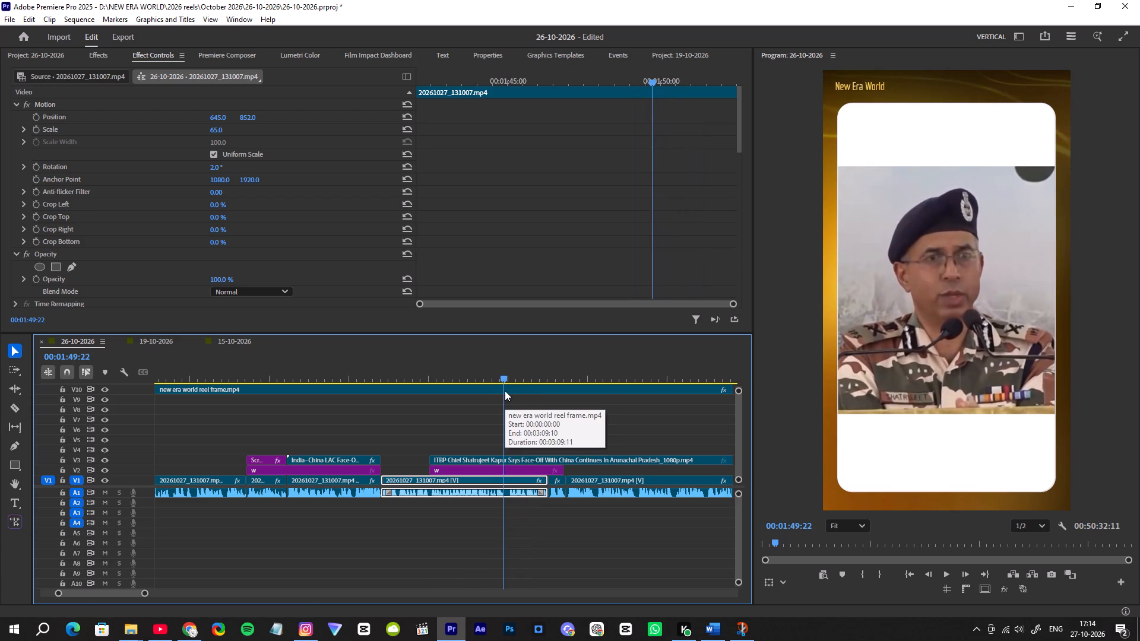
{"action": "left_click_drag", "start_coordinate": [505, 391], "coordinate": [506, 391]}
{"action": "left_click_drag", "start_coordinate": [525, 444], "coordinate": [518, 475]}
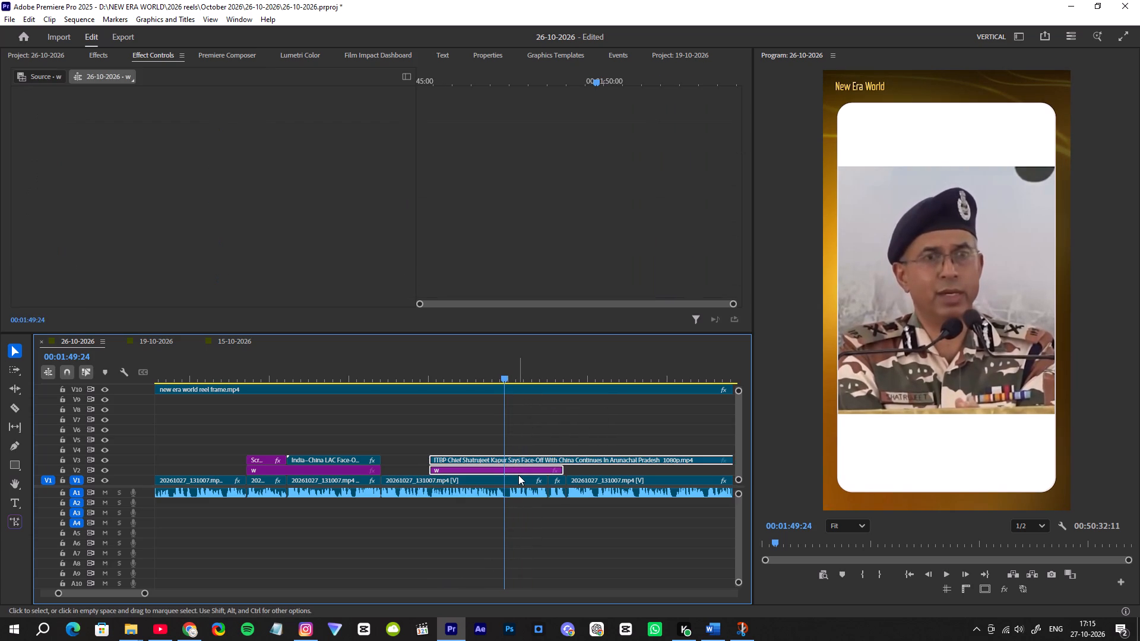
{"action": "key", "text": "F2"}
Move the leftover ITBP Chief and white background pieces to V5 and V4, starting at about 00:01:56.
{"action": "left_click_drag", "start_coordinate": [540, 446], "coordinate": [536, 468]}
{"action": "left_click_drag", "start_coordinate": [526, 459], "coordinate": [587, 431]}
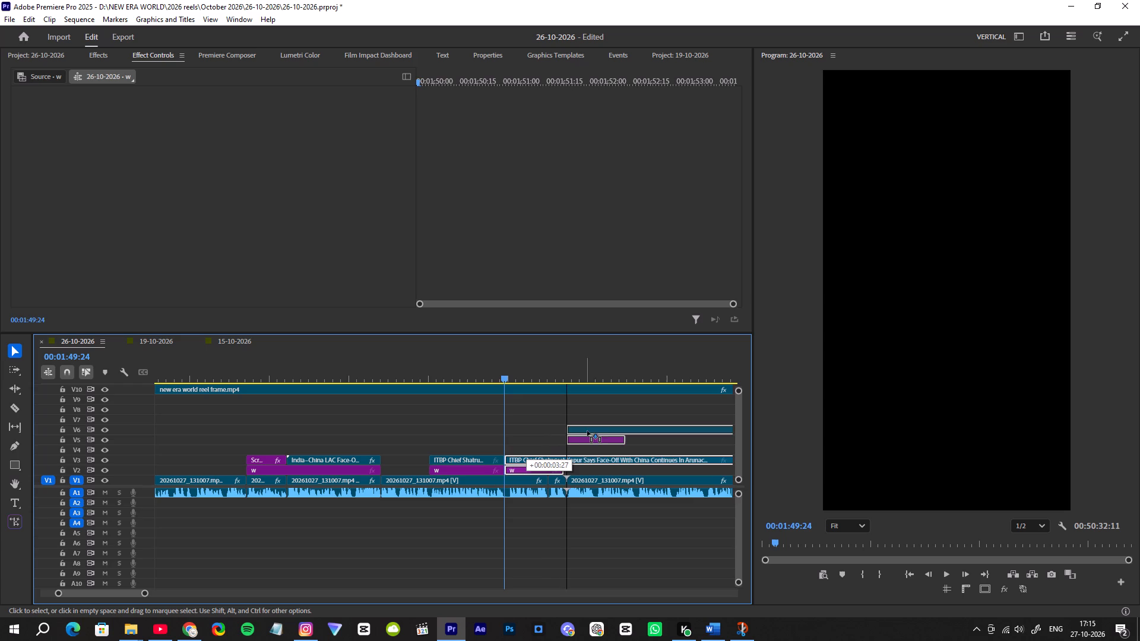
{"action": "left_click_drag", "start_coordinate": [587, 431], "coordinate": [623, 435]}
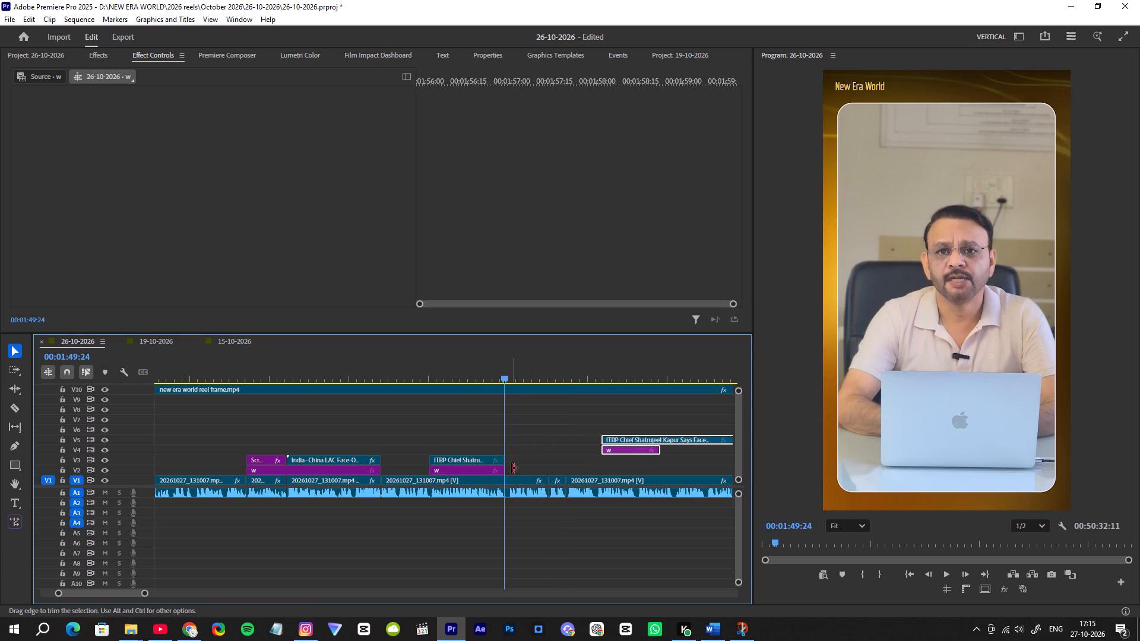
Cut the presenter track at 00:01:49:24, trim the short pause after the cut and close the gap.
{"action": "left_click", "coordinate": [504, 376]}
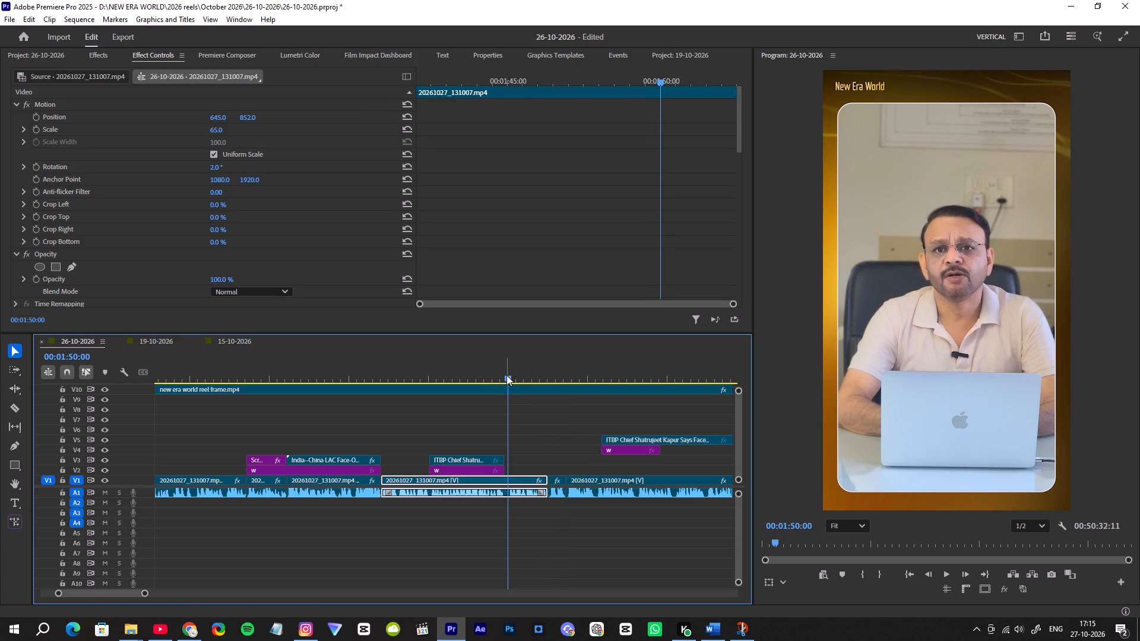
{"action": "left_click_drag", "start_coordinate": [143, 594], "coordinate": [105, 585]}
{"action": "left_click_drag", "start_coordinate": [389, 376], "coordinate": [360, 382]}
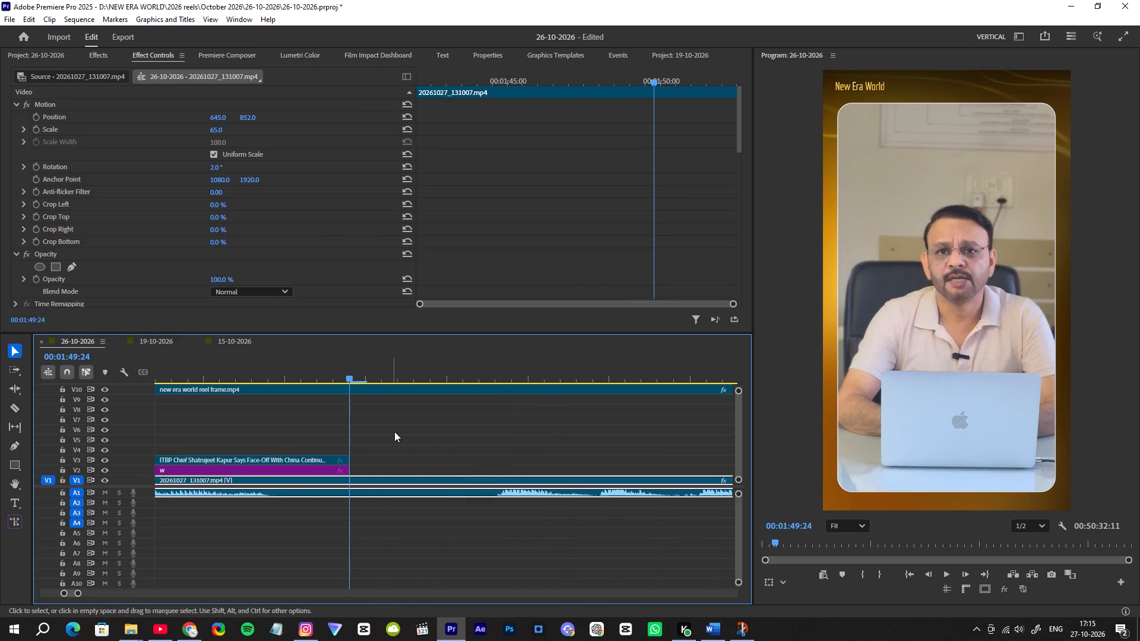
{"action": "left_click_drag", "start_coordinate": [396, 445], "coordinate": [391, 506]}
{"action": "key", "text": "F2"}
{"action": "left_click_drag", "start_coordinate": [413, 467], "coordinate": [393, 521]}
{"action": "left_click_drag", "start_coordinate": [353, 481], "coordinate": [448, 487]}
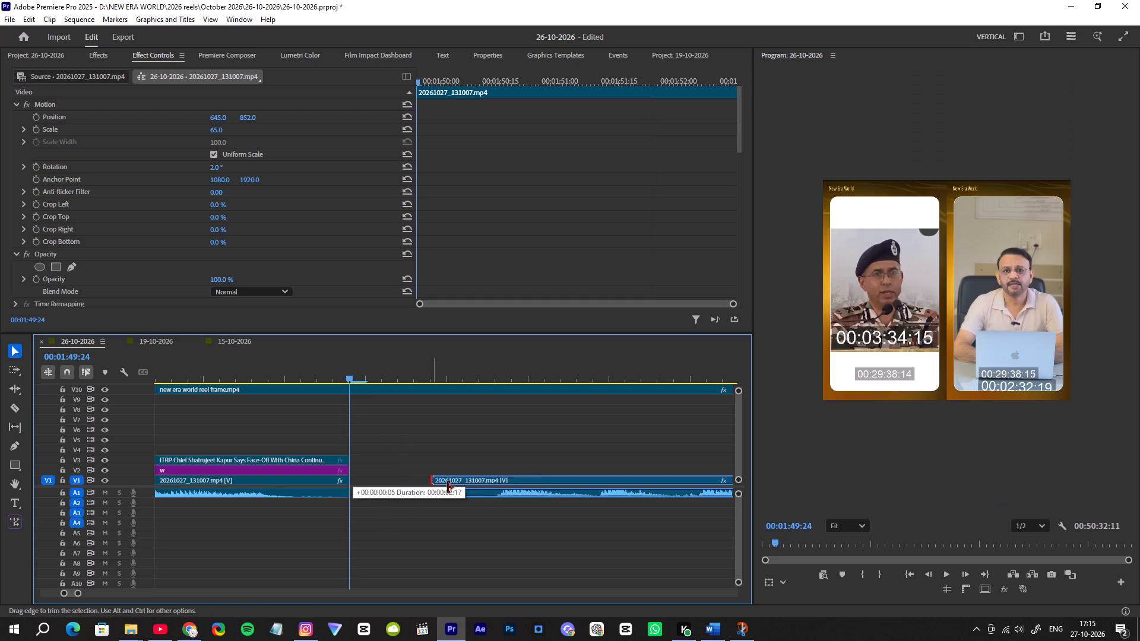
{"action": "left_click_drag", "start_coordinate": [448, 487], "coordinate": [492, 488]}
{"action": "left_click", "coordinate": [434, 475]}
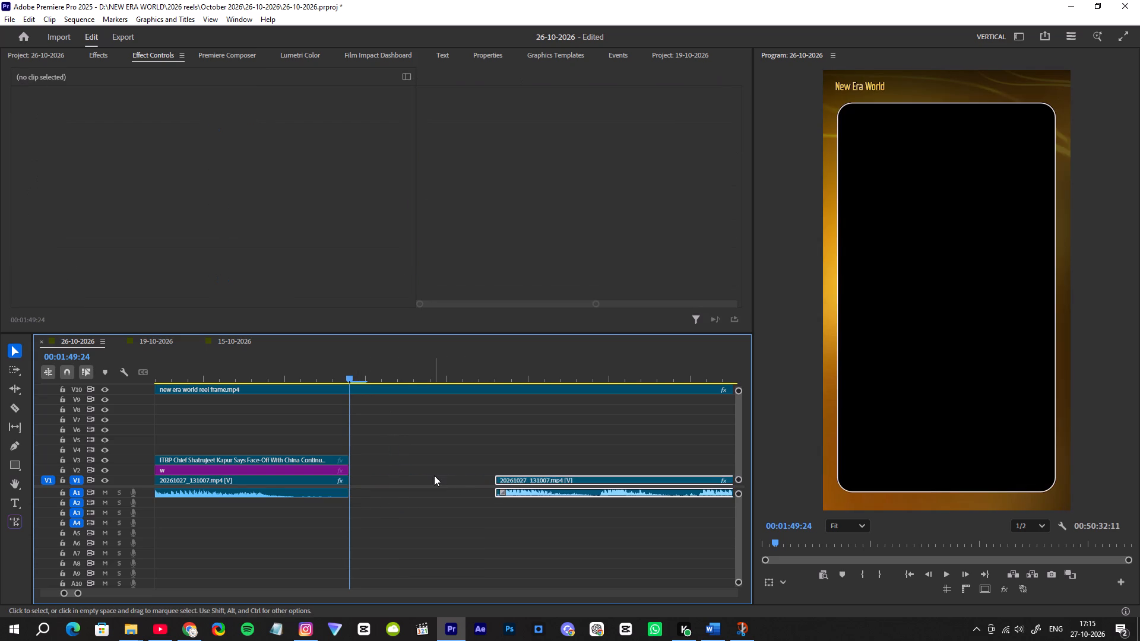
{"action": "key", "text": "Delete"}
Play the presenter track past the cut and move the leftover ITBP Chief and background pieces along to about 00:02:33.
{"action": "left_click_drag", "start_coordinate": [312, 370], "coordinate": [245, 377]}
{"action": "key", "text": "space"}
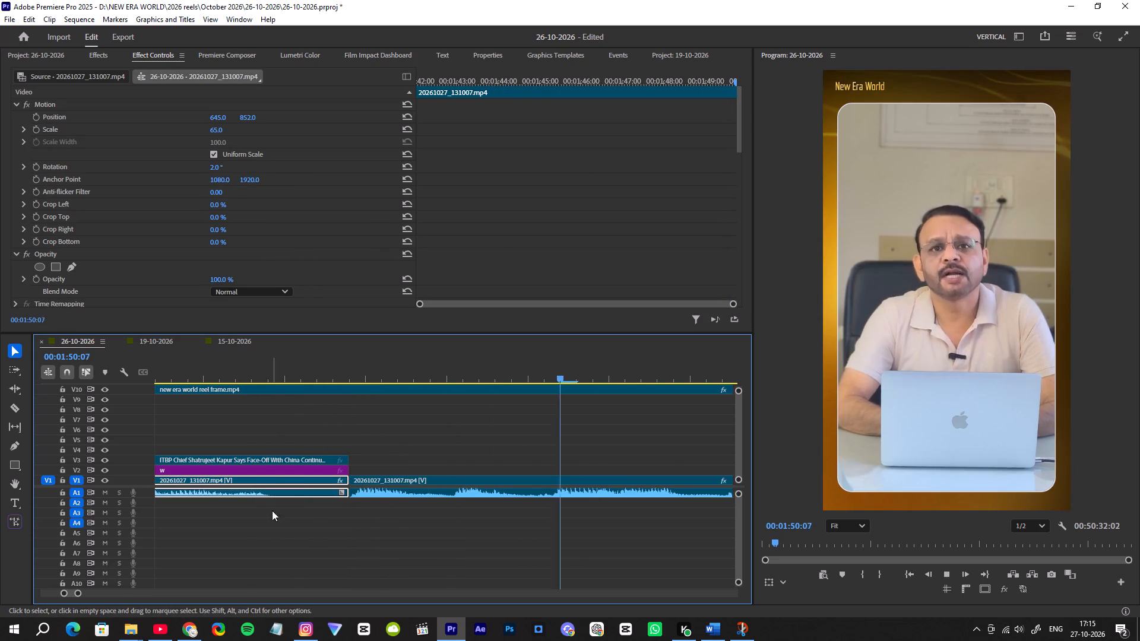
{"action": "left_click_drag", "start_coordinate": [80, 595], "coordinate": [102, 594]}
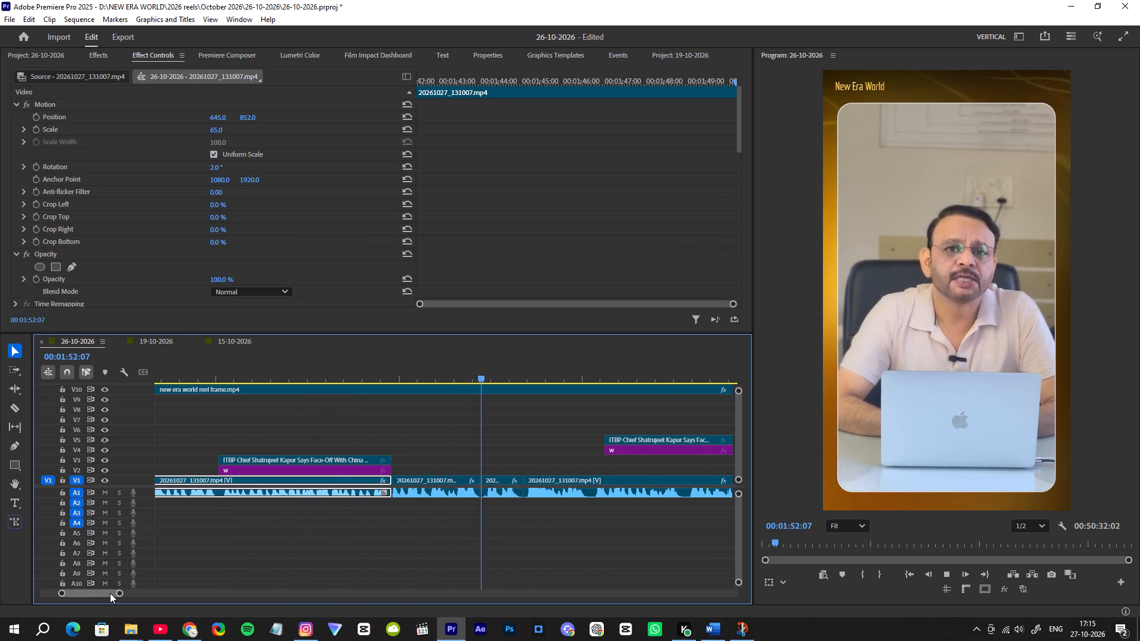
{"action": "left_click_drag", "start_coordinate": [121, 594], "coordinate": [148, 594]}
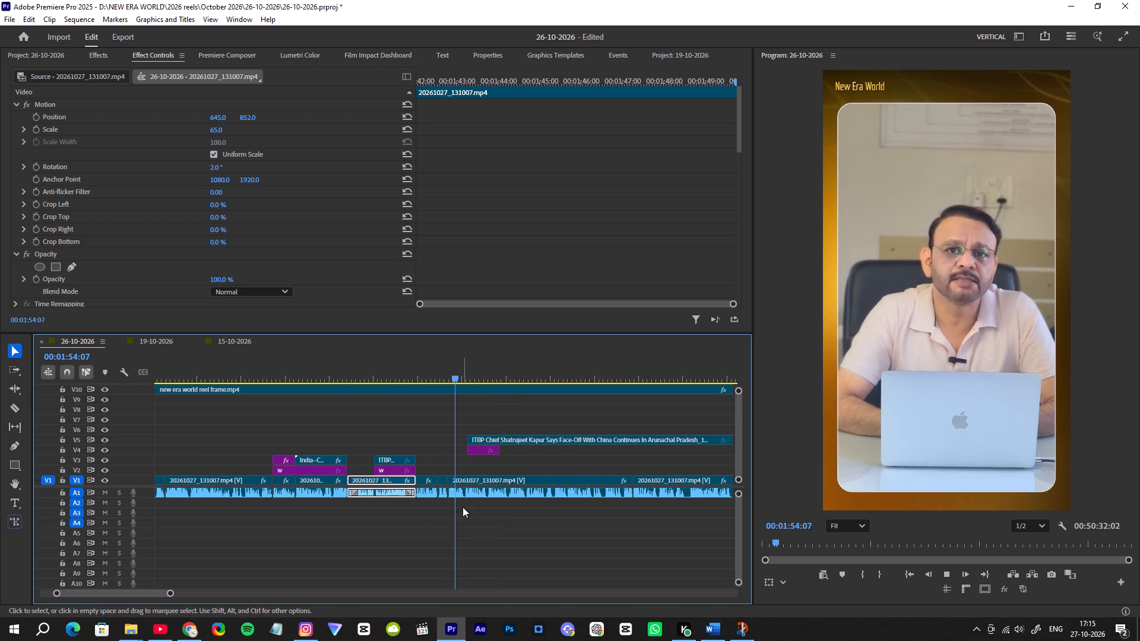
{"action": "left_click_drag", "start_coordinate": [173, 592], "coordinate": [198, 591]}
{"action": "left_click_drag", "start_coordinate": [490, 421], "coordinate": [448, 453]}
{"action": "left_click_drag", "start_coordinate": [477, 436], "coordinate": [635, 436]}
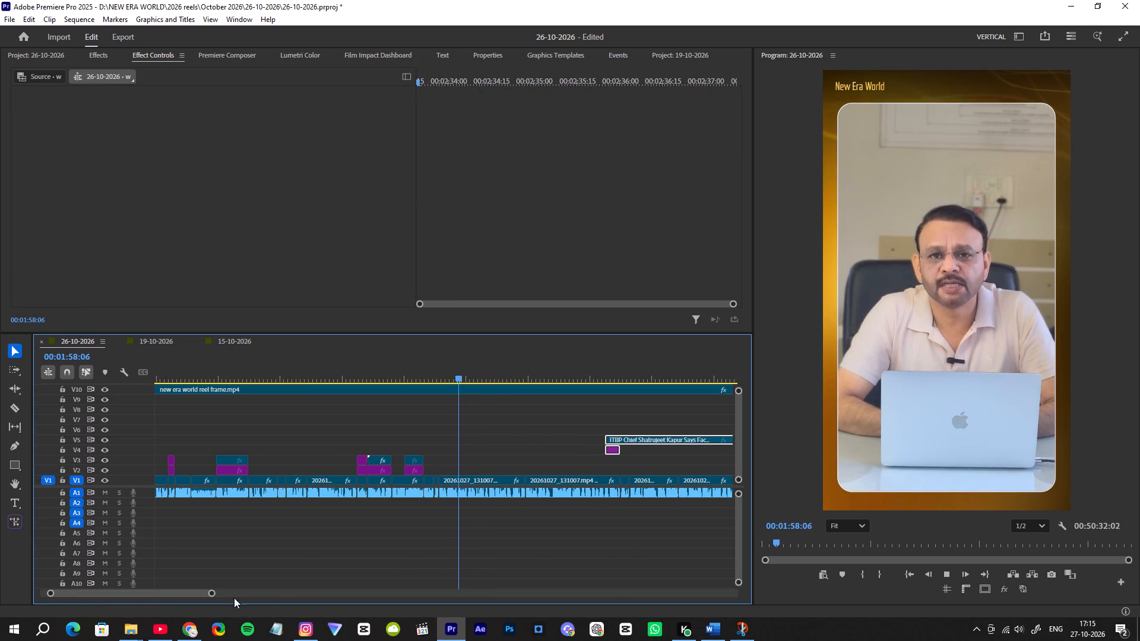
Look through the spare news screenshots parked on V2 between about 00:12:48 and 00:14:44.
{"action": "left_click_drag", "start_coordinate": [210, 594], "coordinate": [290, 591]}
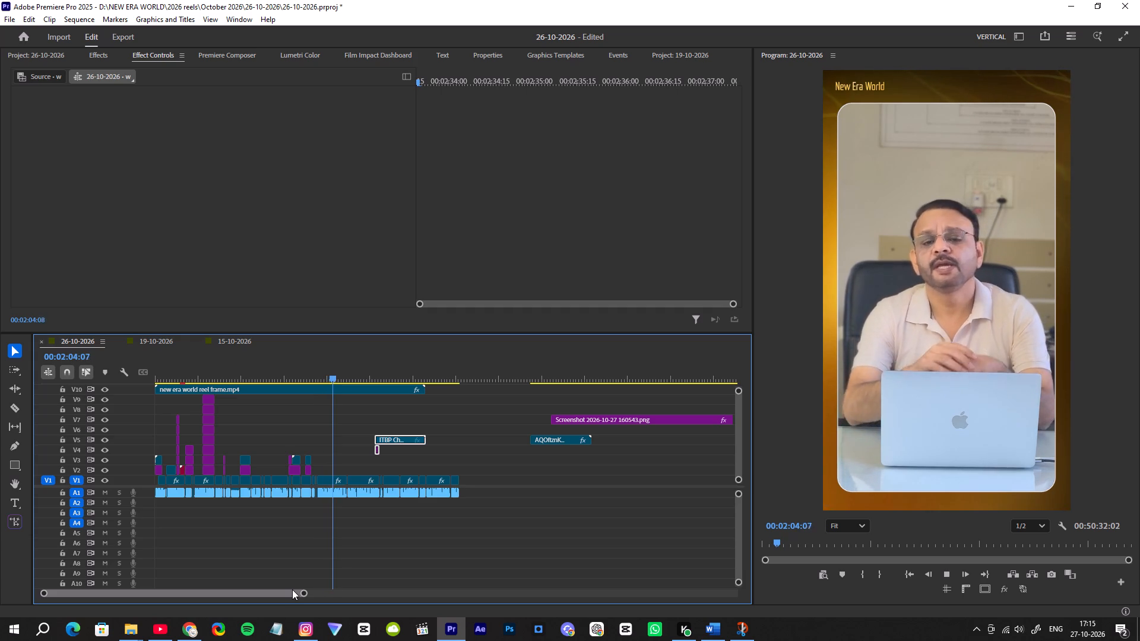
{"action": "key", "text": "space"}
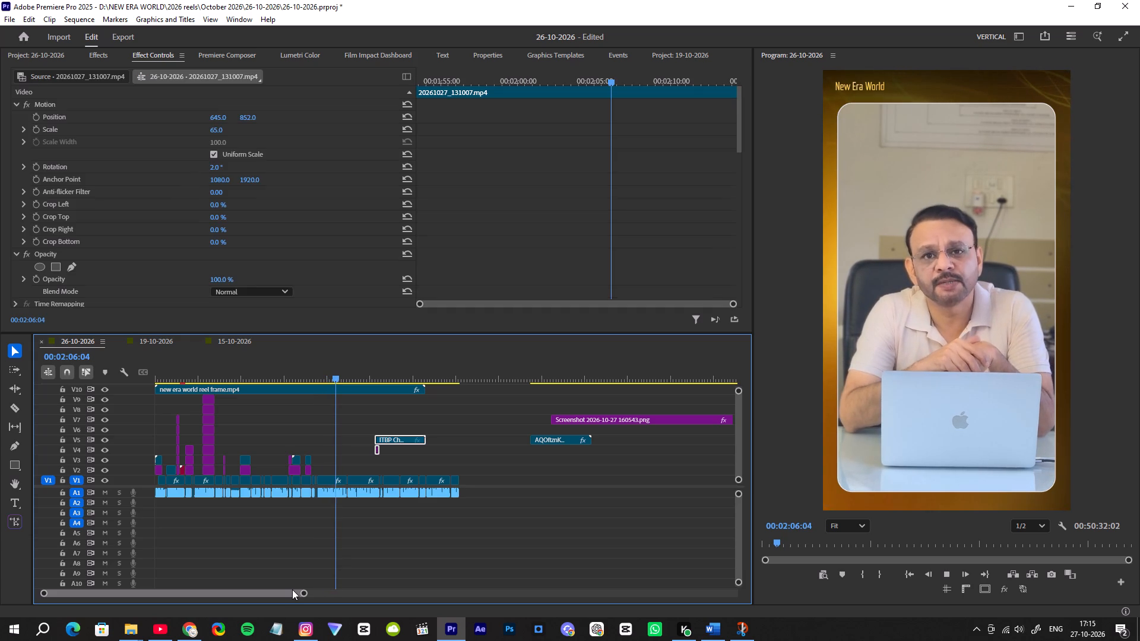
{"action": "left_click_drag", "start_coordinate": [303, 590], "coordinate": [441, 601]}
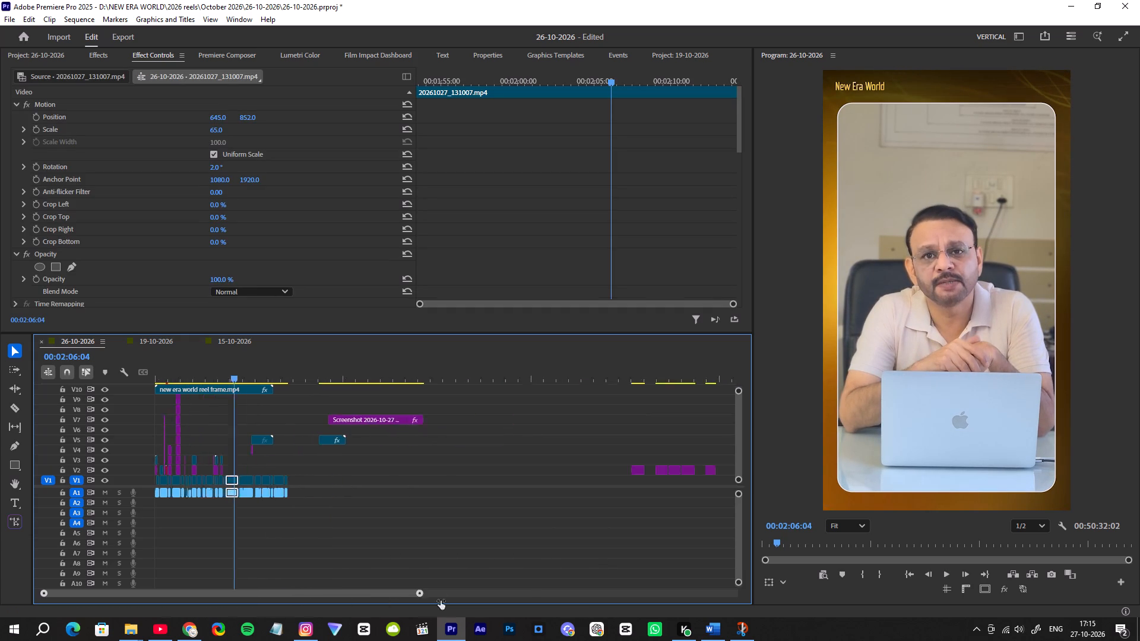
{"action": "left_click_drag", "start_coordinate": [441, 601], "coordinate": [527, 594]}
{"action": "left_click", "coordinate": [427, 379]}
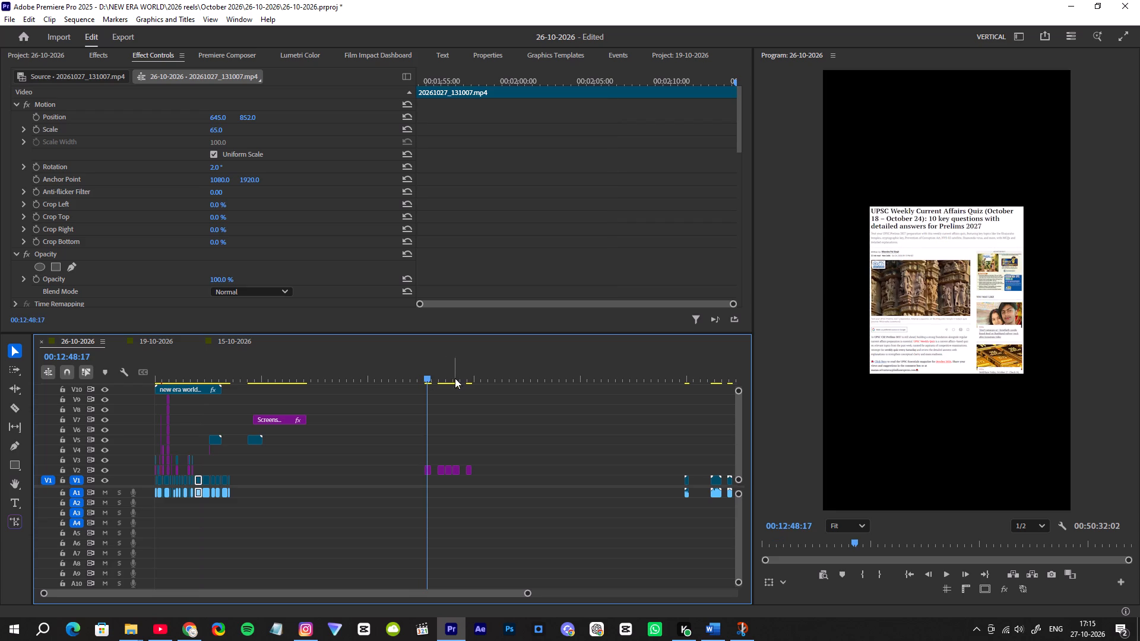
{"action": "left_click", "coordinate": [439, 380]}
{"action": "left_click_drag", "start_coordinate": [439, 380], "coordinate": [441, 381]}
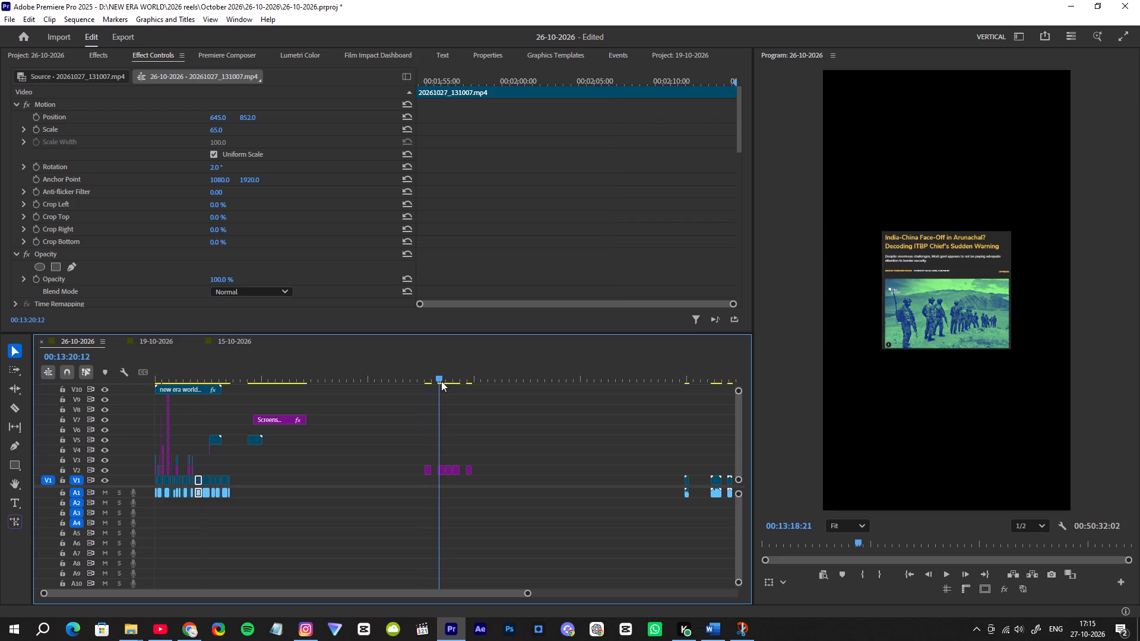
{"action": "left_click_drag", "start_coordinate": [441, 381], "coordinate": [449, 383]}
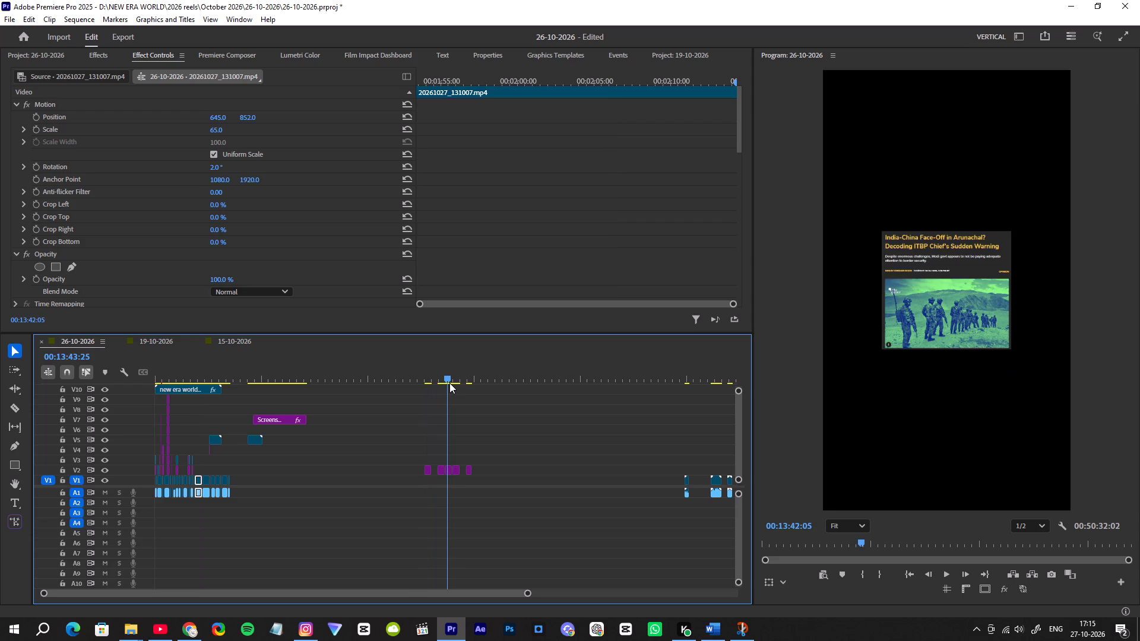
{"action": "left_click_drag", "start_coordinate": [449, 383], "coordinate": [458, 385]}
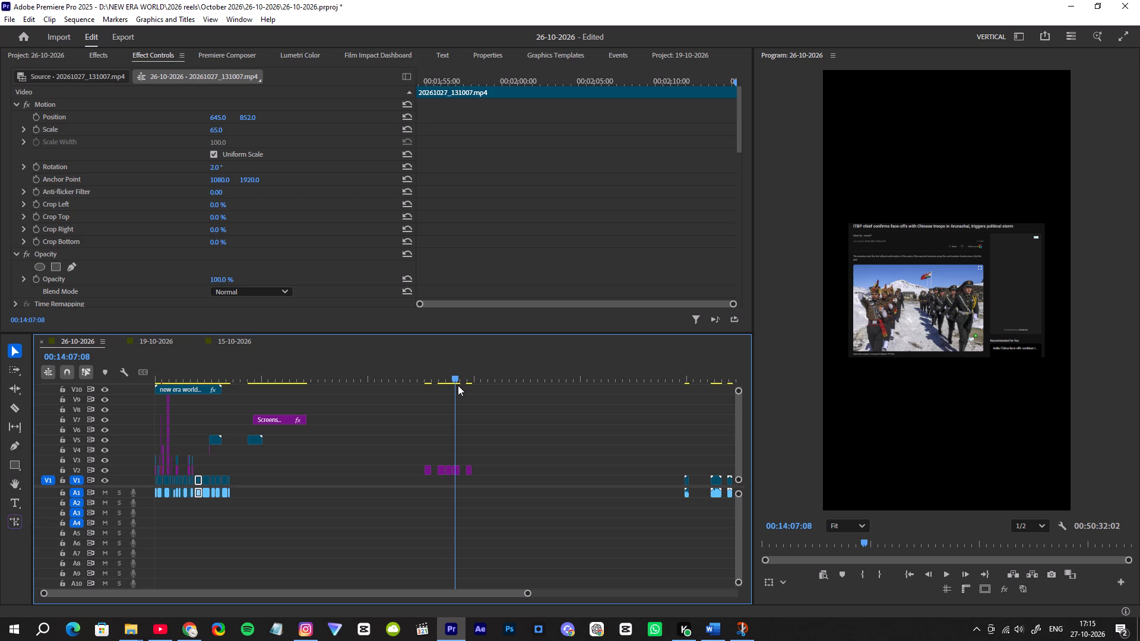
{"action": "left_click_drag", "start_coordinate": [458, 385], "coordinate": [471, 389]}
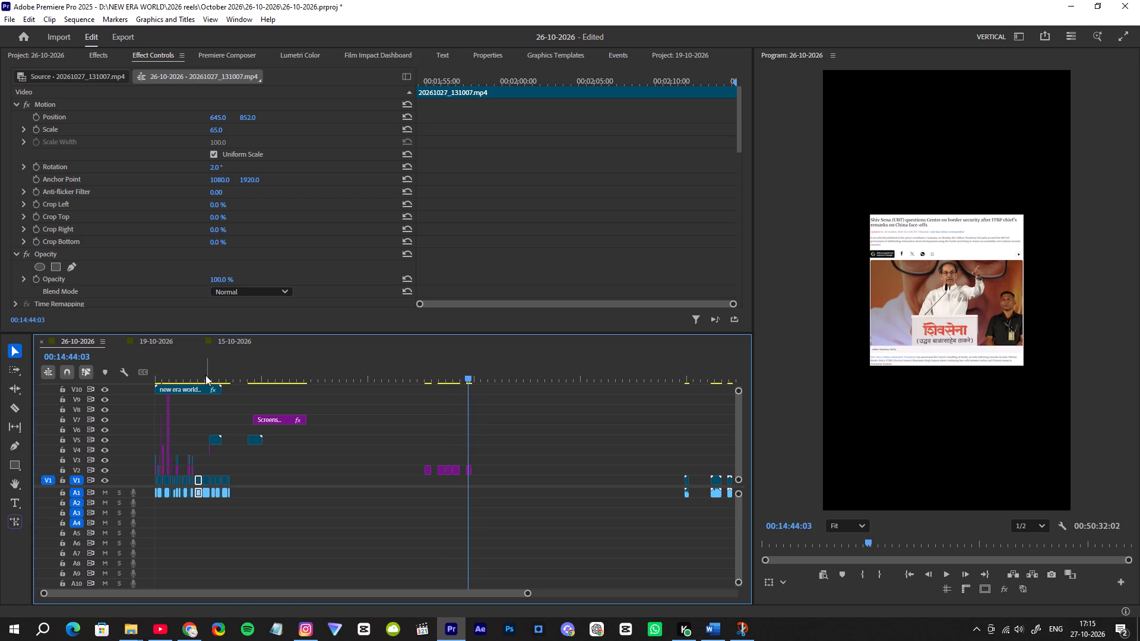
Play the presenter track from about 00:01:52 and again from about 00:02:14 to 00:02:21.
{"action": "left_click_drag", "start_coordinate": [189, 371], "coordinate": [197, 373]}
{"action": "key", "text": "space"}
{"action": "left_click_drag", "start_coordinate": [527, 591], "coordinate": [517, 591]}
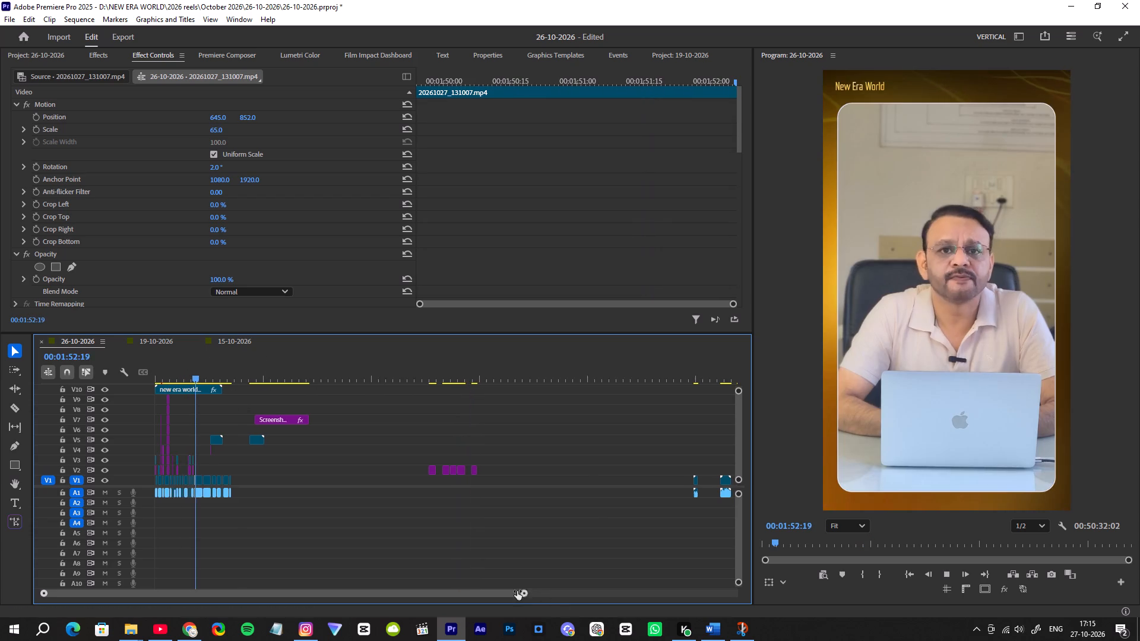
{"action": "left_click_drag", "start_coordinate": [517, 591], "coordinate": [376, 580]}
{"action": "left_click_drag", "start_coordinate": [462, 368], "coordinate": [508, 386]}
{"action": "key", "text": "space"}
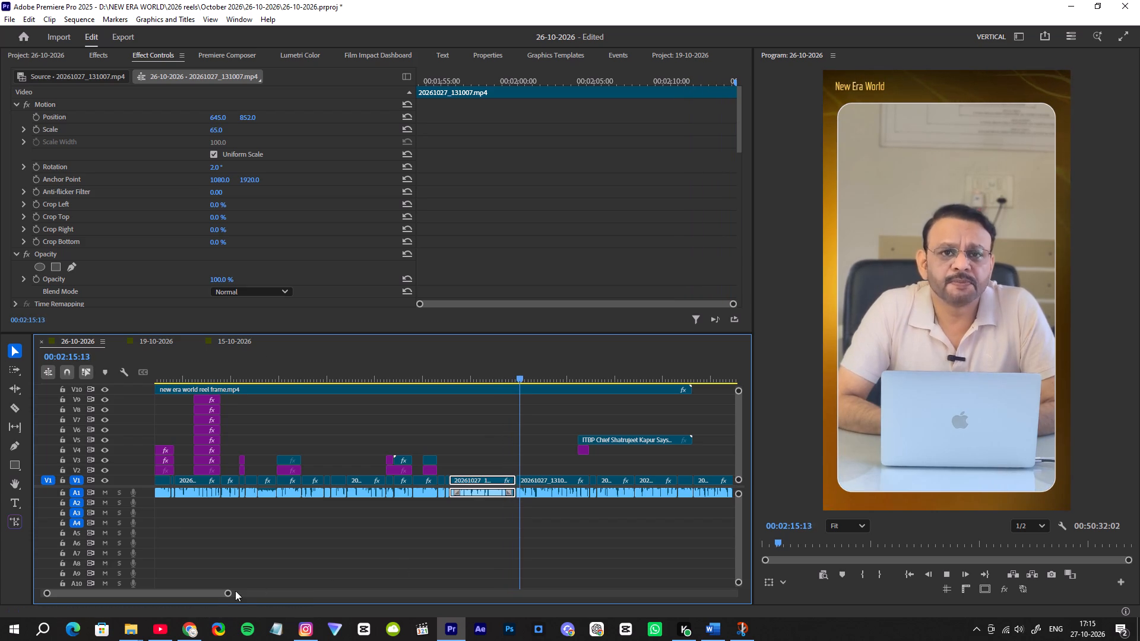
{"action": "left_click_drag", "start_coordinate": [229, 593], "coordinate": [274, 598]}
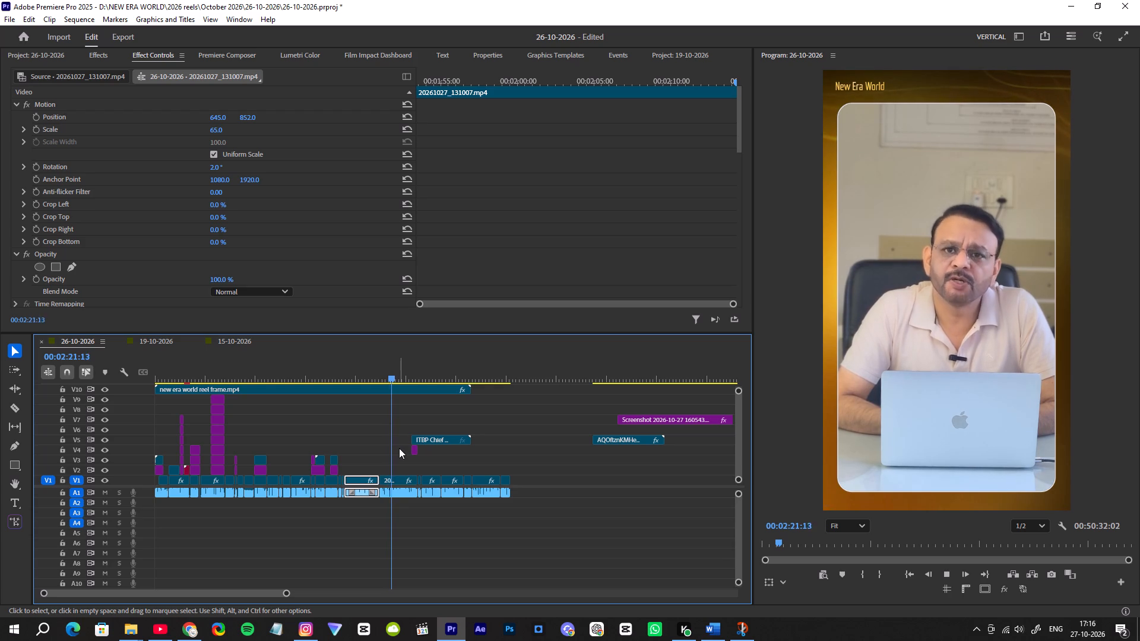
{"action": "key", "text": "space"}
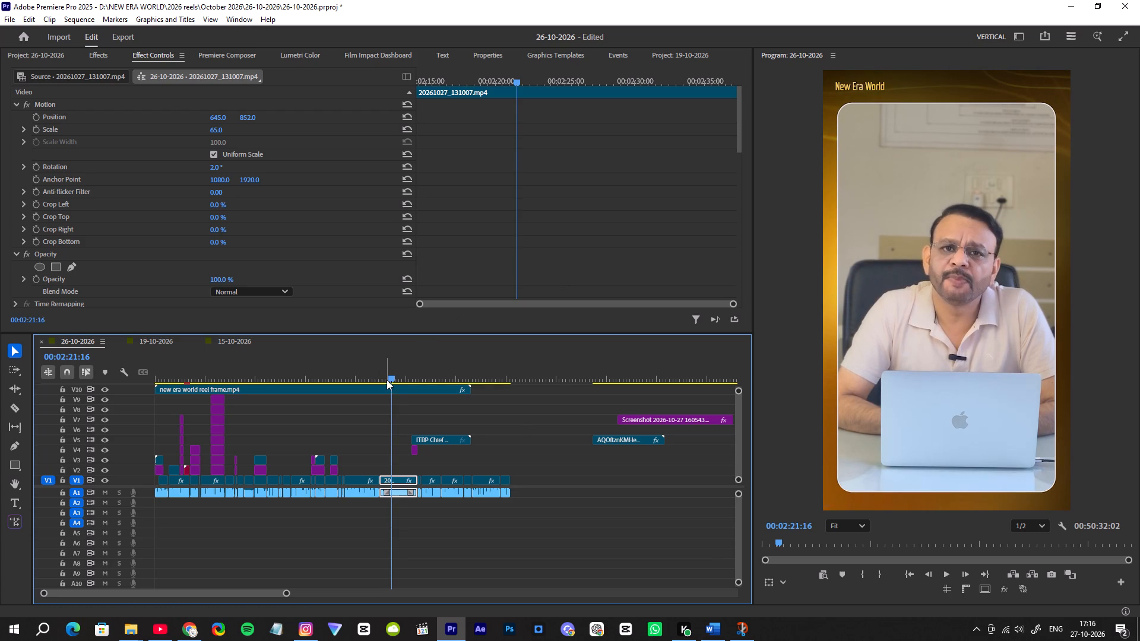
Add the Light Leak transition from the Starter Pack over the presenter cut at 00:02:14:10.
{"action": "left_click_drag", "start_coordinate": [386, 380], "coordinate": [380, 382]}
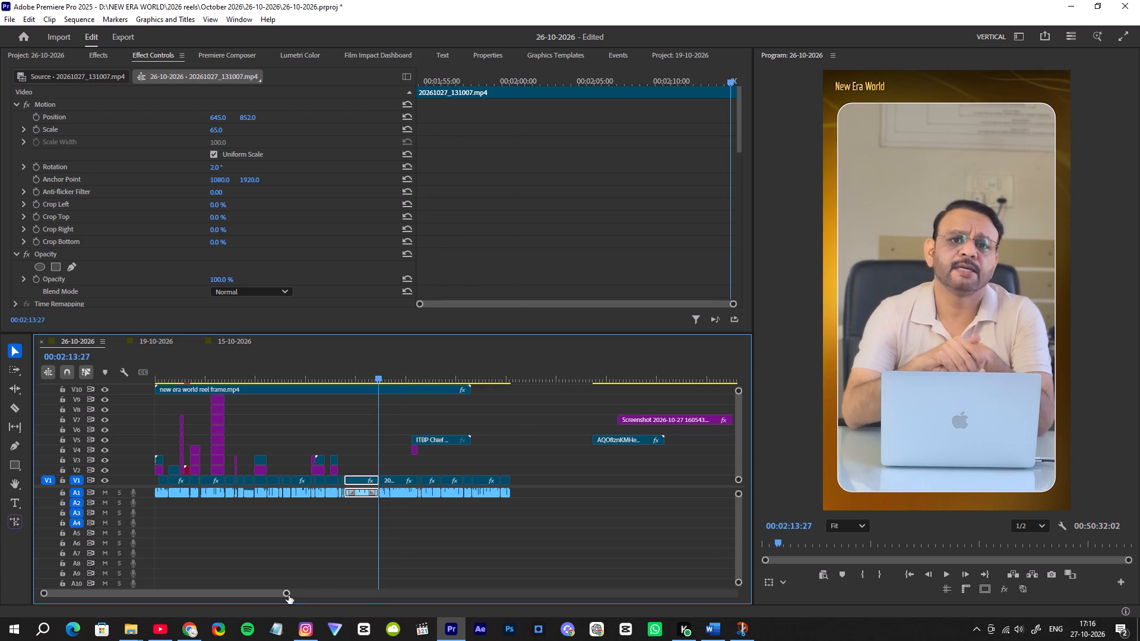
{"action": "left_click_drag", "start_coordinate": [284, 595], "coordinate": [194, 565]}
{"action": "left_click_drag", "start_coordinate": [446, 373], "coordinate": [461, 373]}
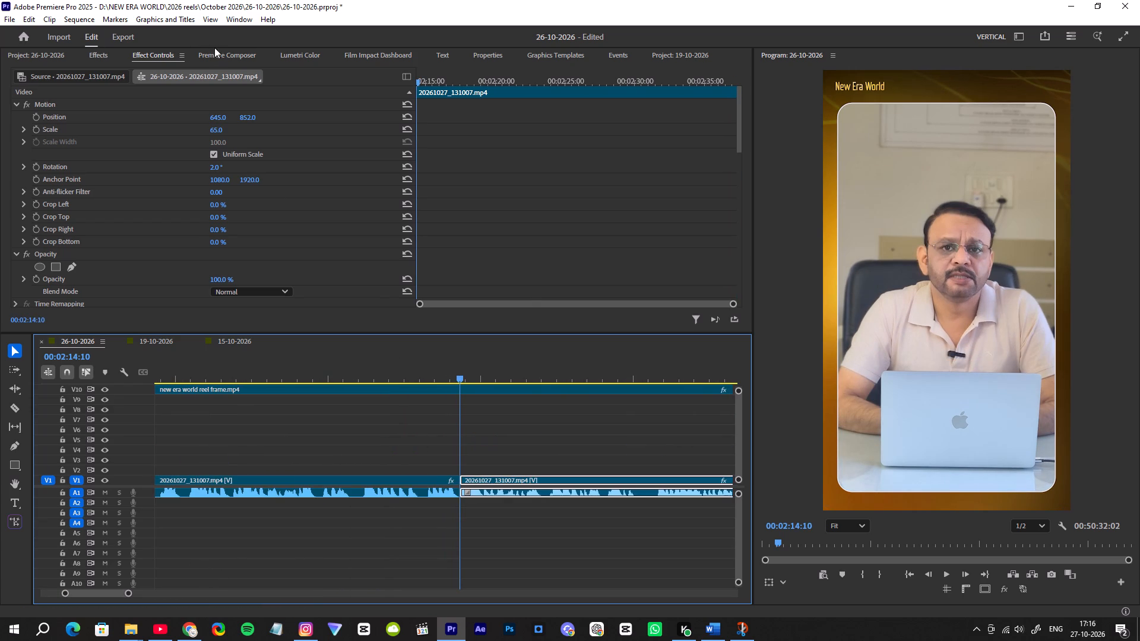
{"action": "left_click", "coordinate": [214, 47]}
{"action": "left_click", "coordinate": [217, 53]}
{"action": "left_click", "coordinate": [63, 180]}
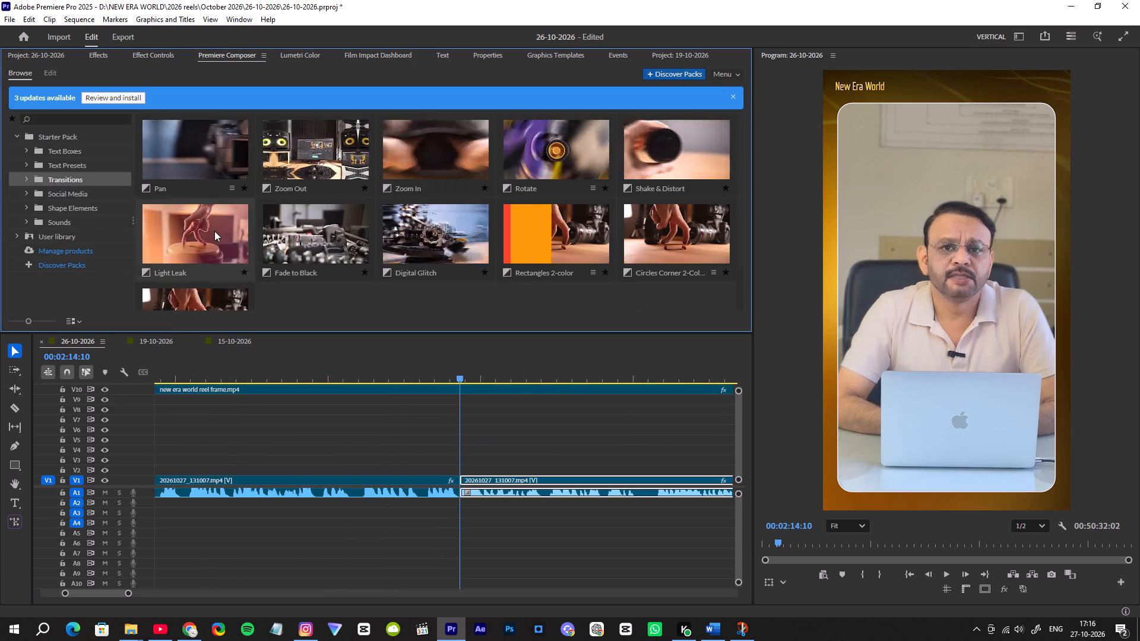
{"action": "double_click", "coordinate": [196, 233]}
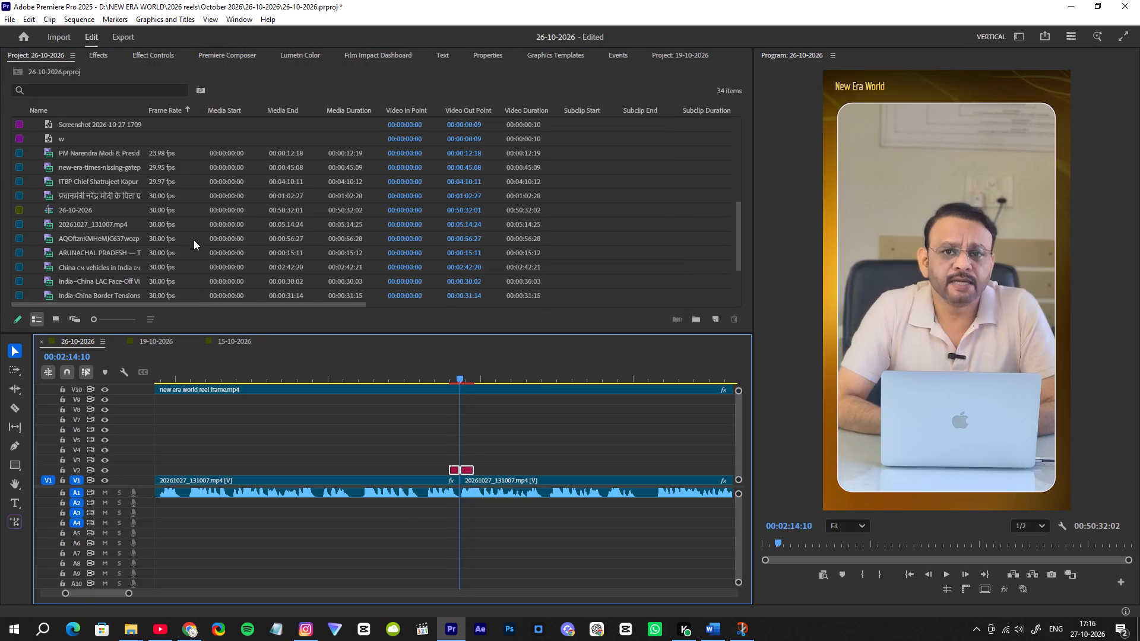
Add the same Light Leak transition over the presenter cut at 00:01:52:07.
{"action": "left_click_drag", "start_coordinate": [128, 592], "coordinate": [106, 594]}
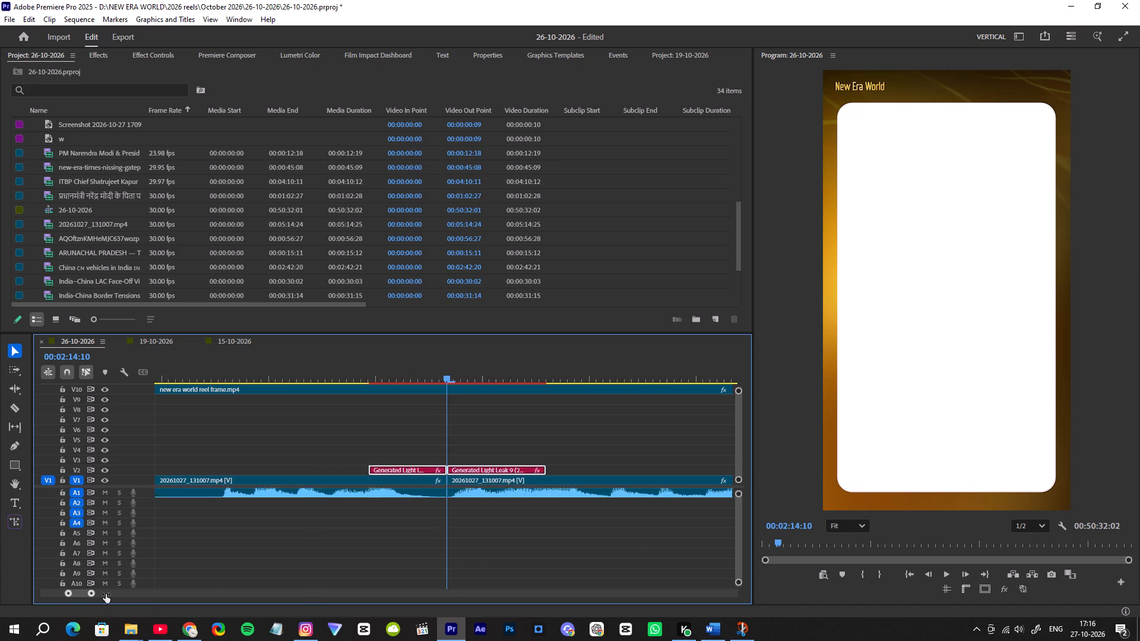
{"action": "left_click_drag", "start_coordinate": [106, 594], "coordinate": [161, 598]}
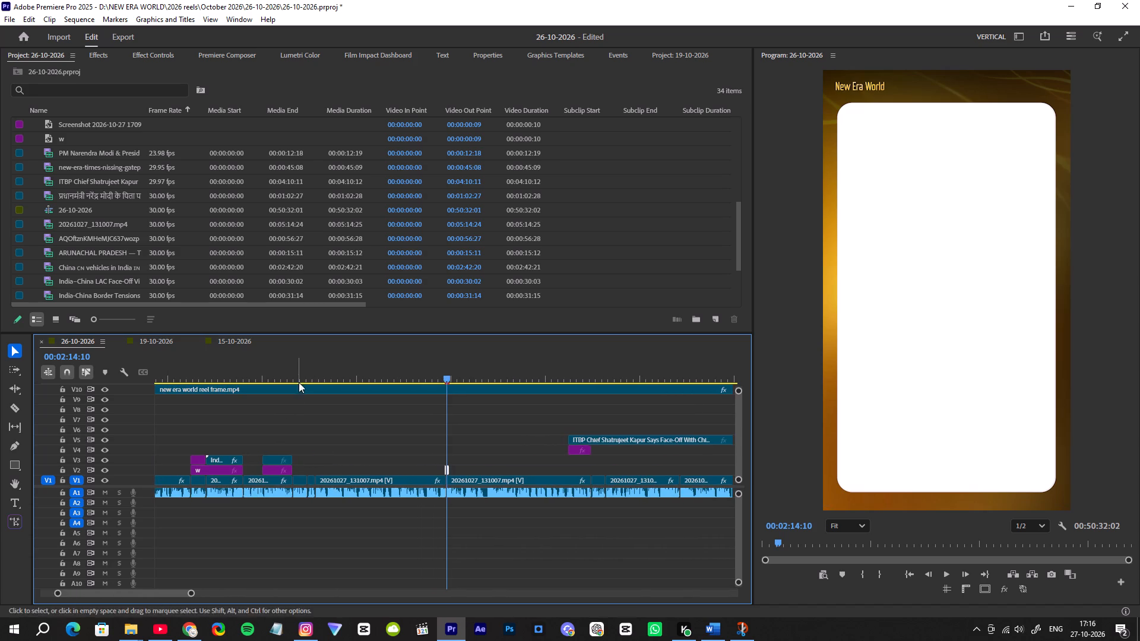
{"action": "left_click_drag", "start_coordinate": [301, 373], "coordinate": [309, 372]}
{"action": "left_click_drag", "start_coordinate": [191, 589], "coordinate": [147, 596]}
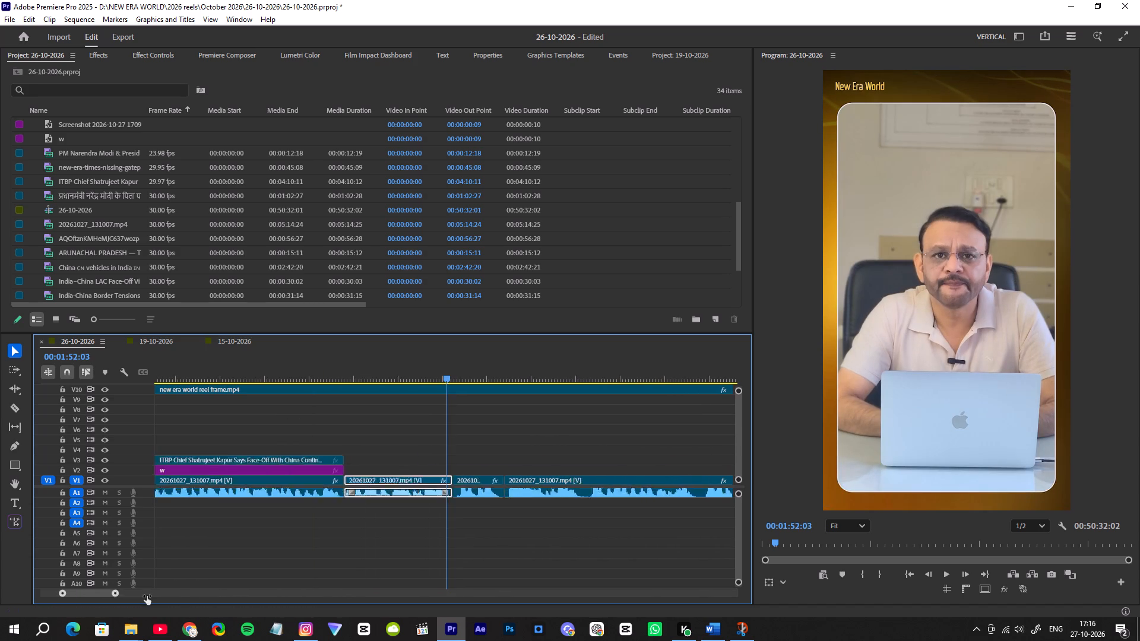
{"action": "left_click_drag", "start_coordinate": [147, 596], "coordinate": [135, 594]}
{"action": "left_click_drag", "start_coordinate": [449, 373], "coordinate": [480, 385]}
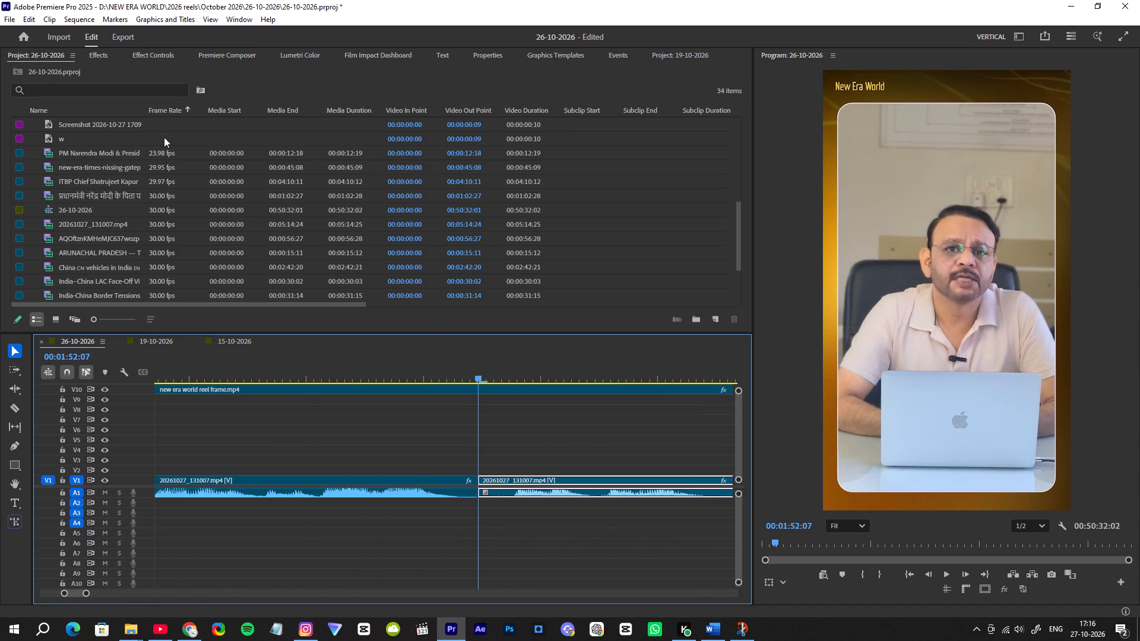
{"action": "left_click", "coordinate": [161, 53]}
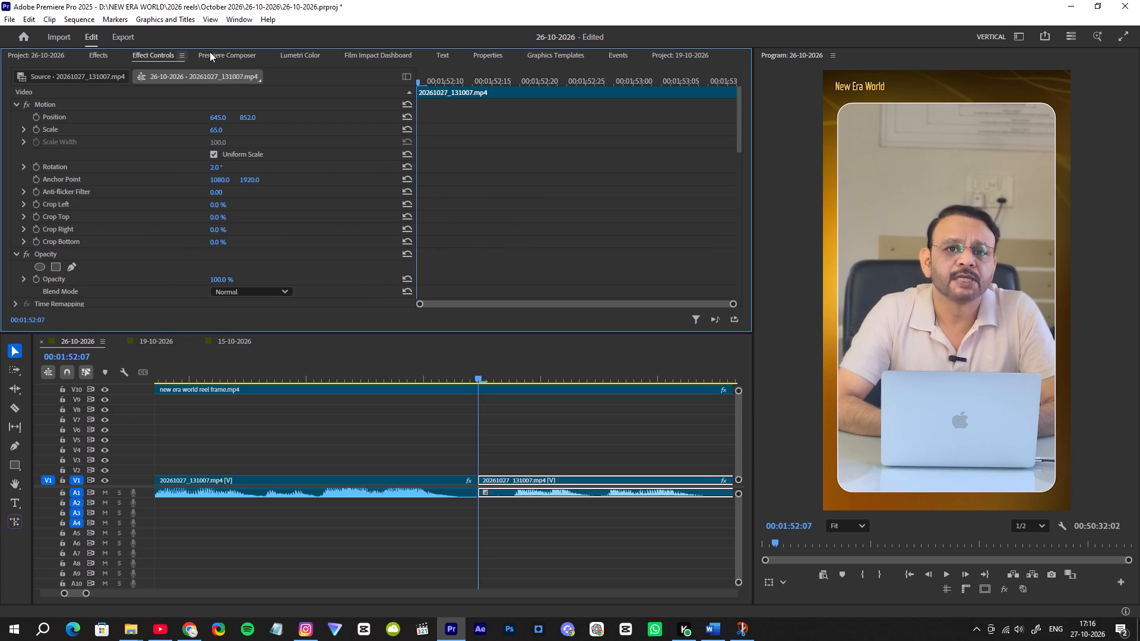
{"action": "left_click_drag", "start_coordinate": [87, 594], "coordinate": [156, 598]}
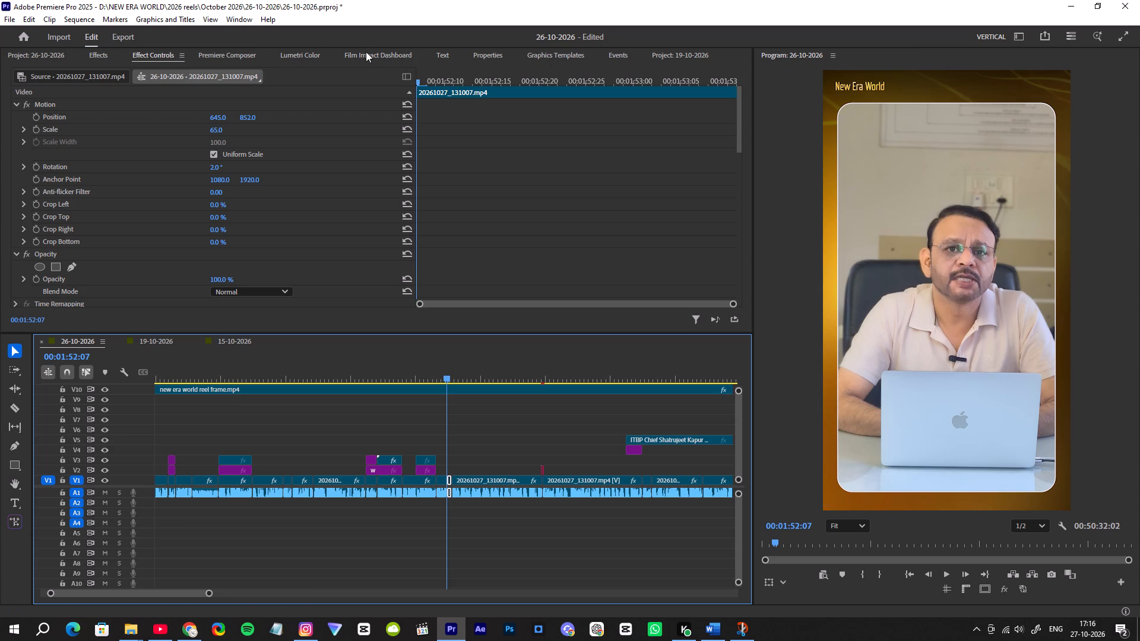
{"action": "left_click", "coordinate": [220, 53]}
{"action": "double_click", "coordinate": [216, 229]}
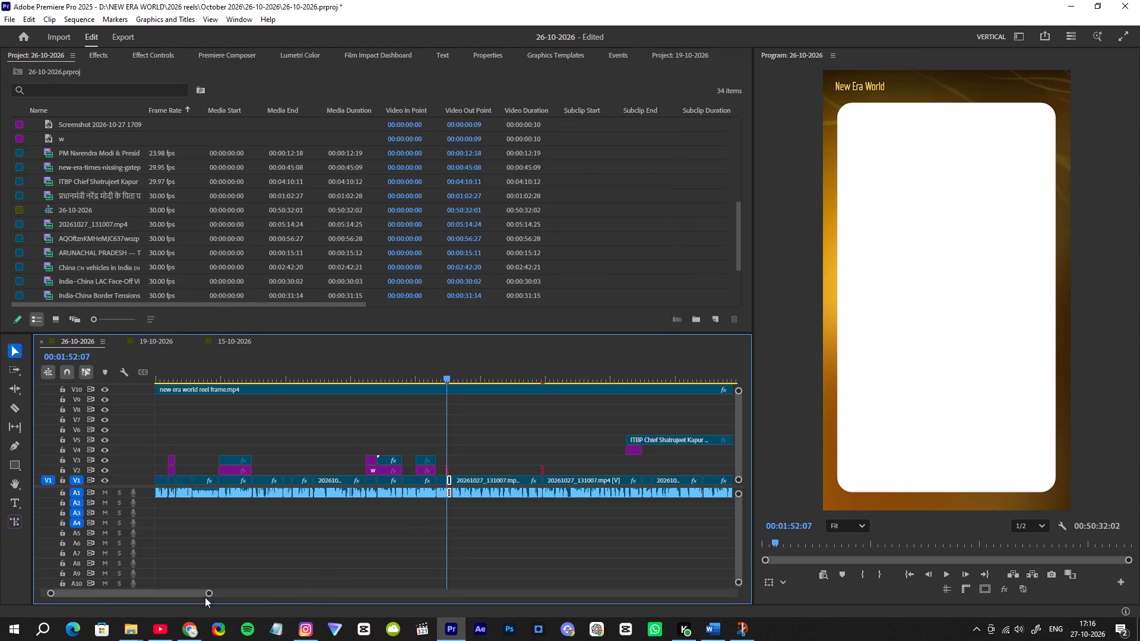
Play the end of the presenter track near 00:03:32, and replay the section from about 00:01:55.
{"action": "left_click_drag", "start_coordinate": [208, 595], "coordinate": [341, 576]}
{"action": "left_click_drag", "start_coordinate": [350, 372], "coordinate": [369, 378]}
{"action": "left_click_drag", "start_coordinate": [350, 591], "coordinate": [245, 569]}
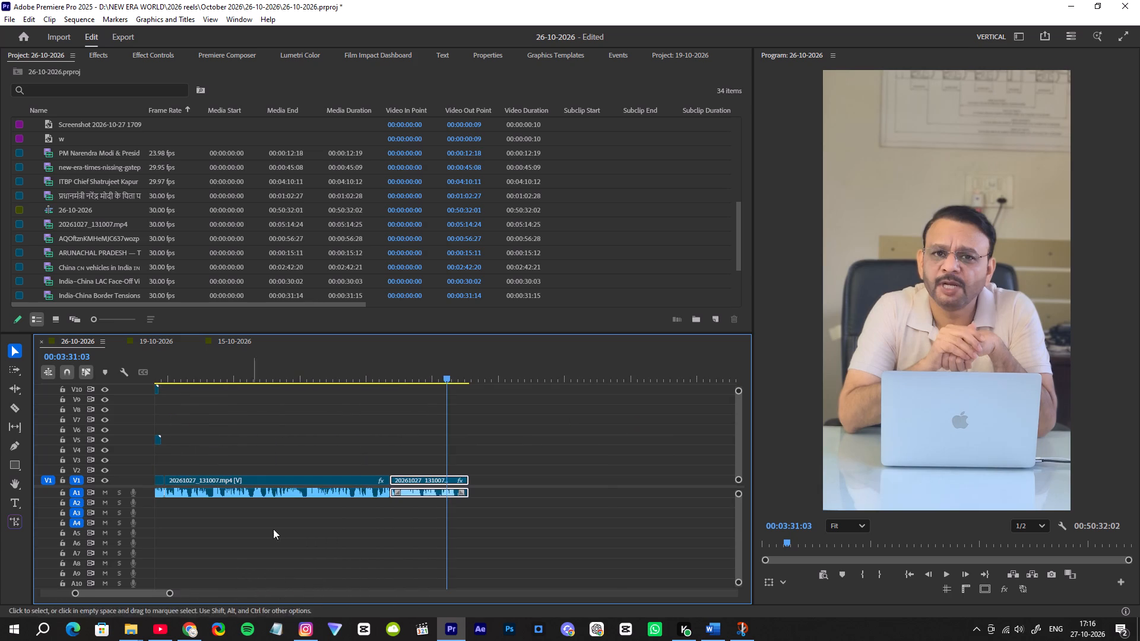
{"action": "left_click_drag", "start_coordinate": [454, 374], "coordinate": [443, 385]}
{"action": "key", "text": "space"}
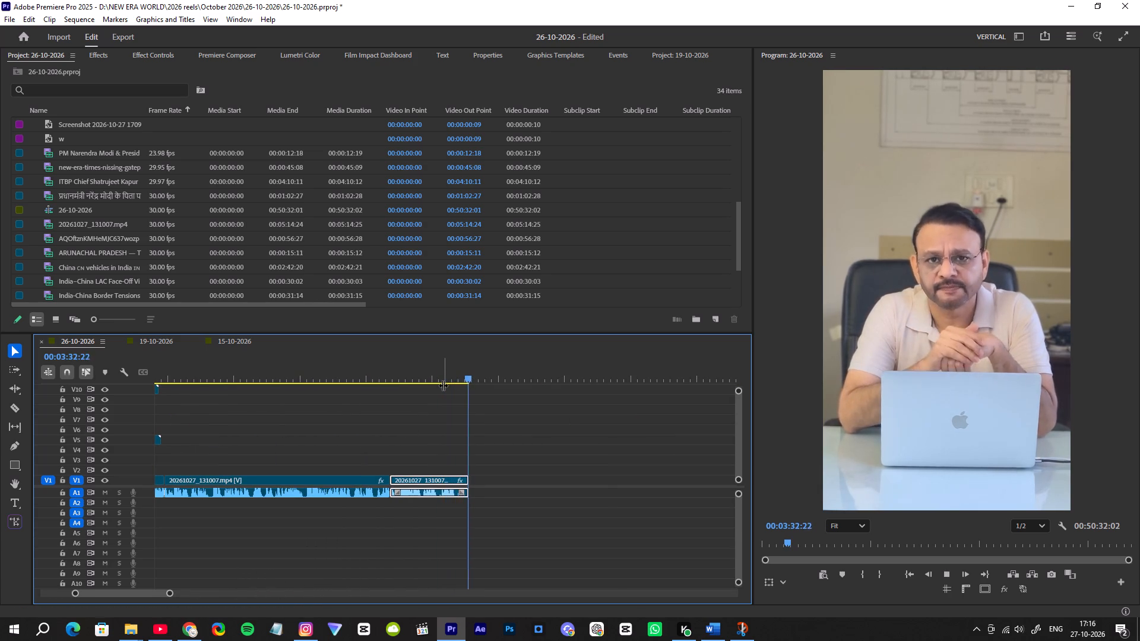
{"action": "key", "text": "space"}
{"action": "left_click_drag", "start_coordinate": [478, 377], "coordinate": [469, 381]}
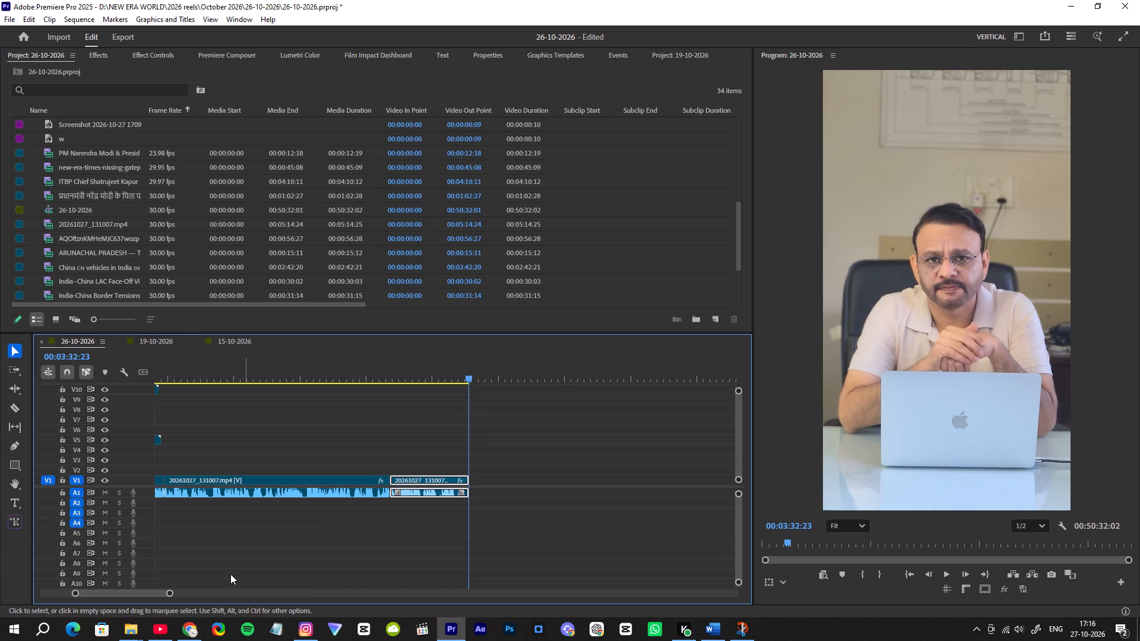
{"action": "left_click_drag", "start_coordinate": [172, 591], "coordinate": [248, 595]}
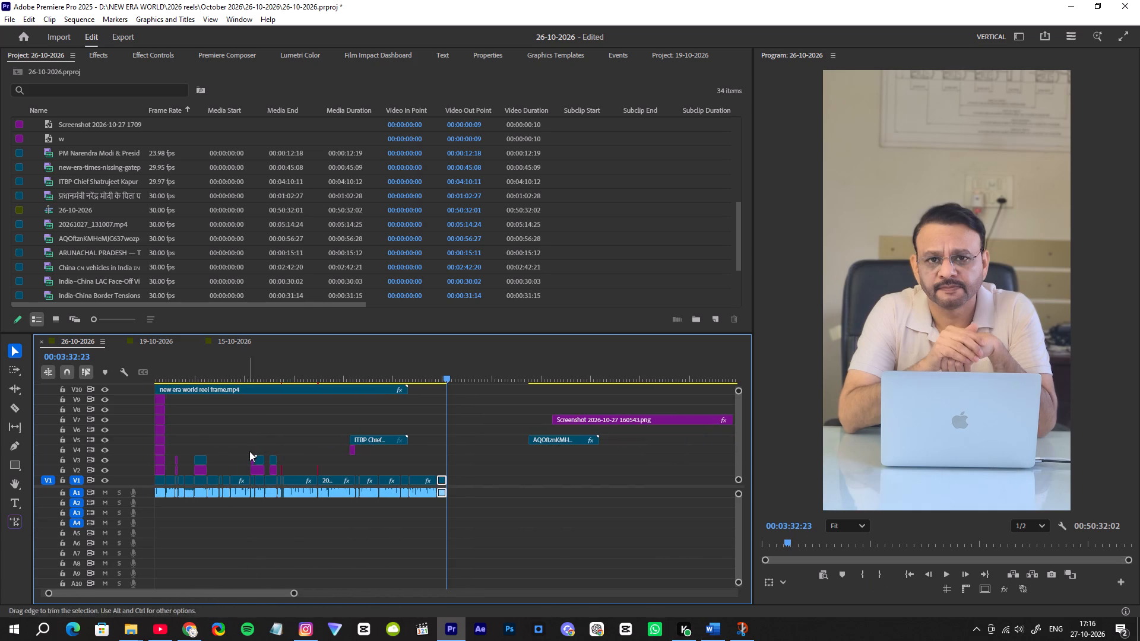
{"action": "left_click", "coordinate": [287, 362]}
{"action": "key", "text": "space"}
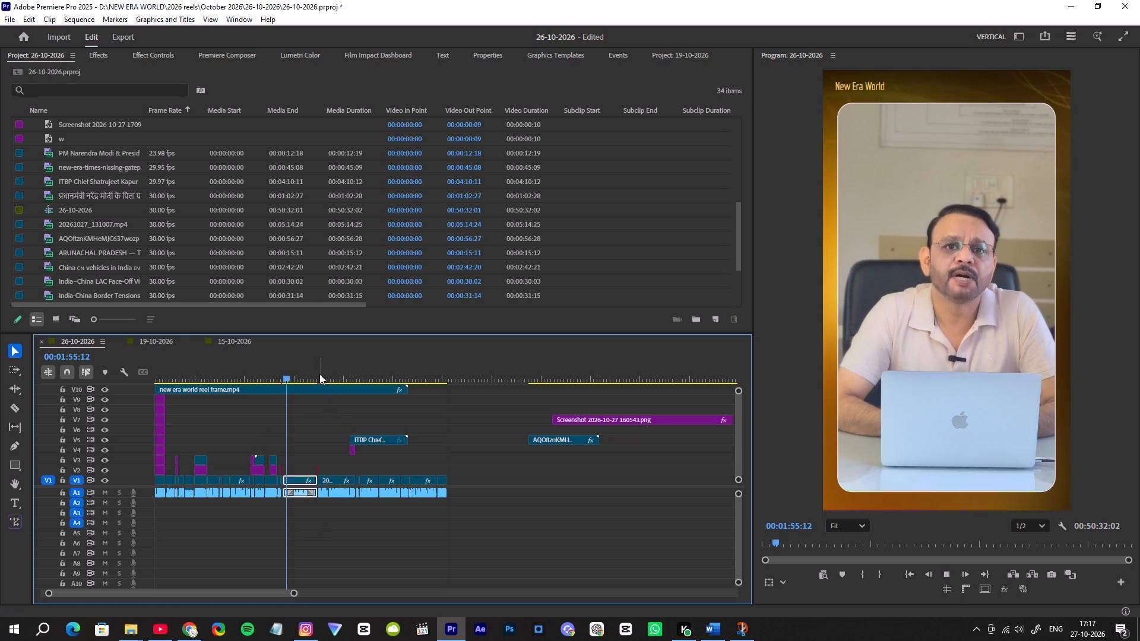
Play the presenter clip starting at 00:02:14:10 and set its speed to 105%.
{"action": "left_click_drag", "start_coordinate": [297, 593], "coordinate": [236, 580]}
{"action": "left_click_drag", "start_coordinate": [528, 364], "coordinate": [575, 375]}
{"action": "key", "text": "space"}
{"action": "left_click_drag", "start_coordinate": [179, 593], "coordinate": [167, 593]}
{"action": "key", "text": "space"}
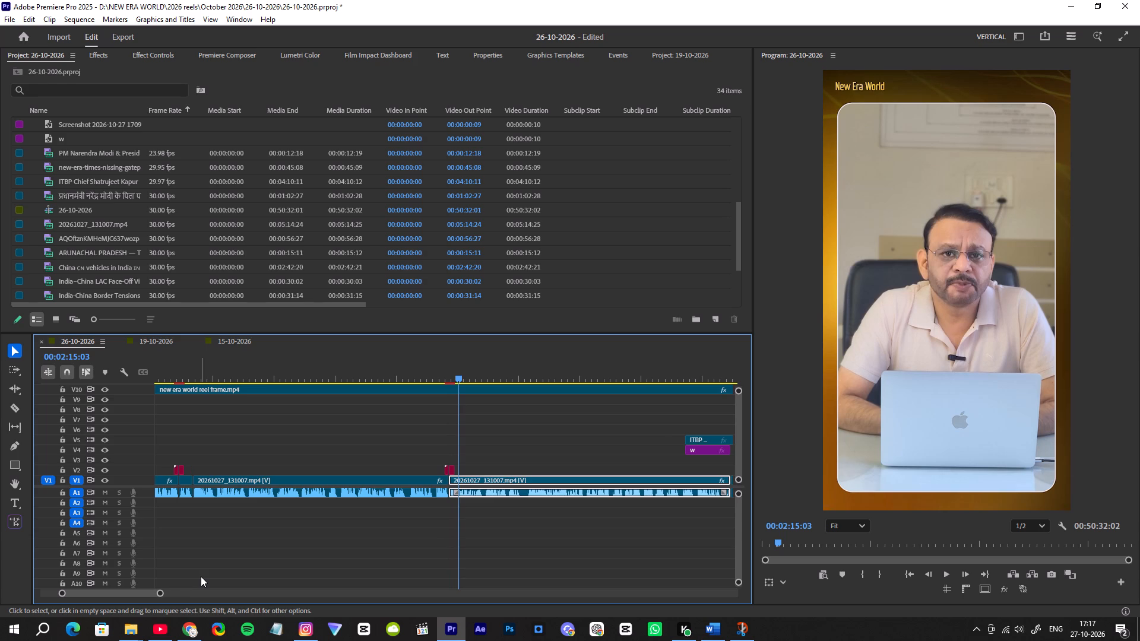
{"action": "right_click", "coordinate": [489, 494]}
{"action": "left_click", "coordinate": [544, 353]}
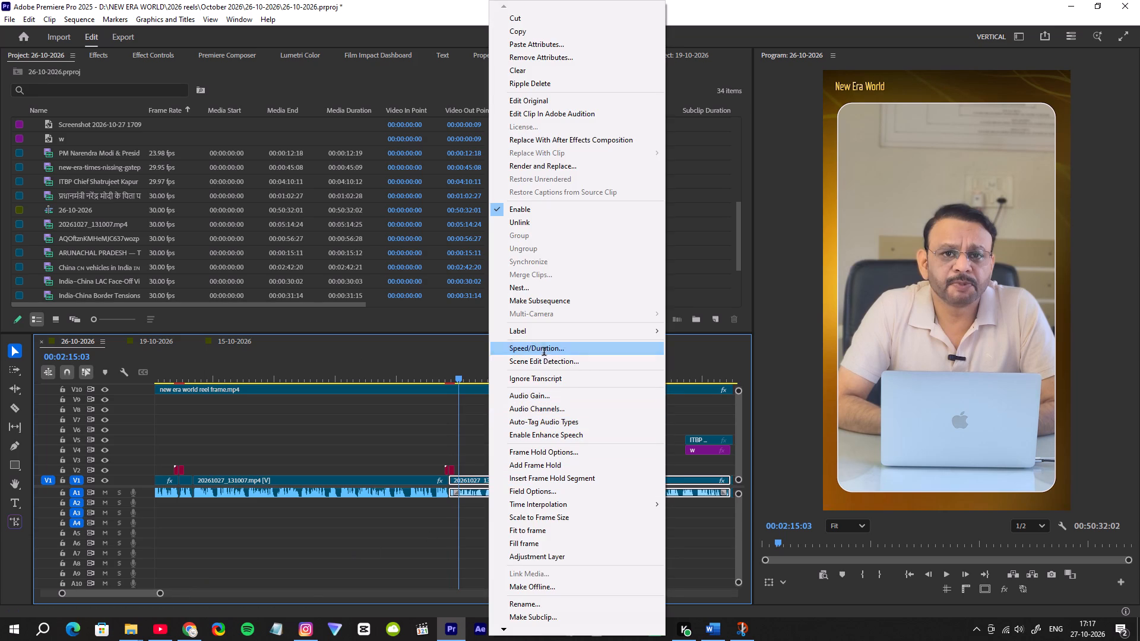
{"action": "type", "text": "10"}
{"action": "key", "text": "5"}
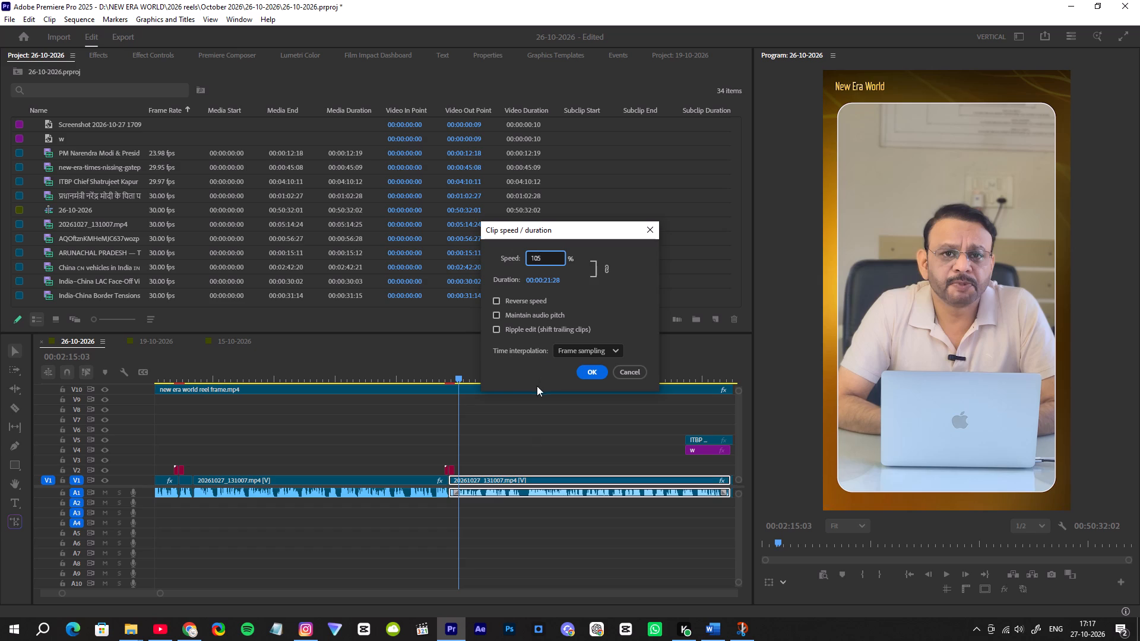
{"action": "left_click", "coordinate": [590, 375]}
Play the sped-up presenter clip after 00:02:14:10 and set its speed to 110%.
{"action": "left_click_drag", "start_coordinate": [461, 365], "coordinate": [441, 375]}
{"action": "key", "text": "space"}
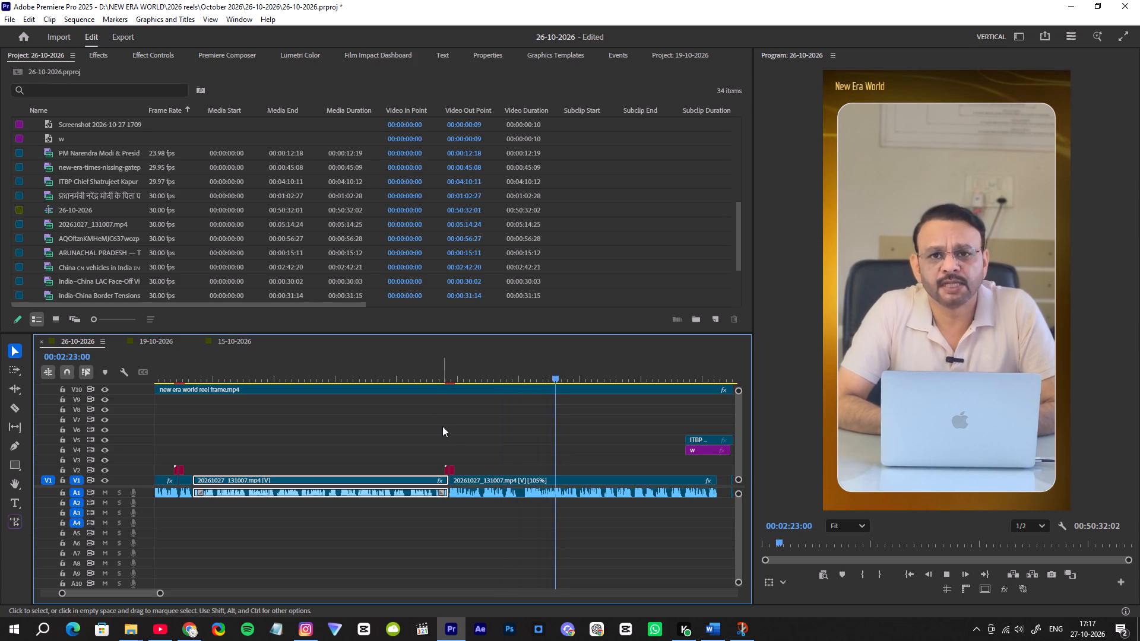
{"action": "key", "text": "space"}
{"action": "right_click", "coordinate": [572, 483]}
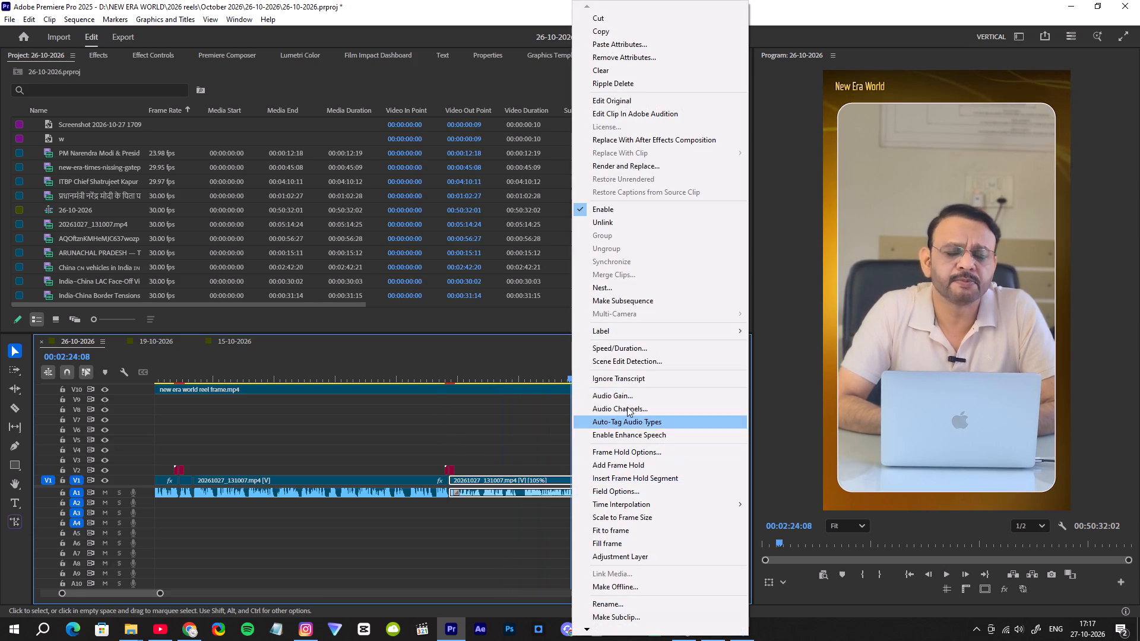
{"action": "left_click", "coordinate": [632, 351]}
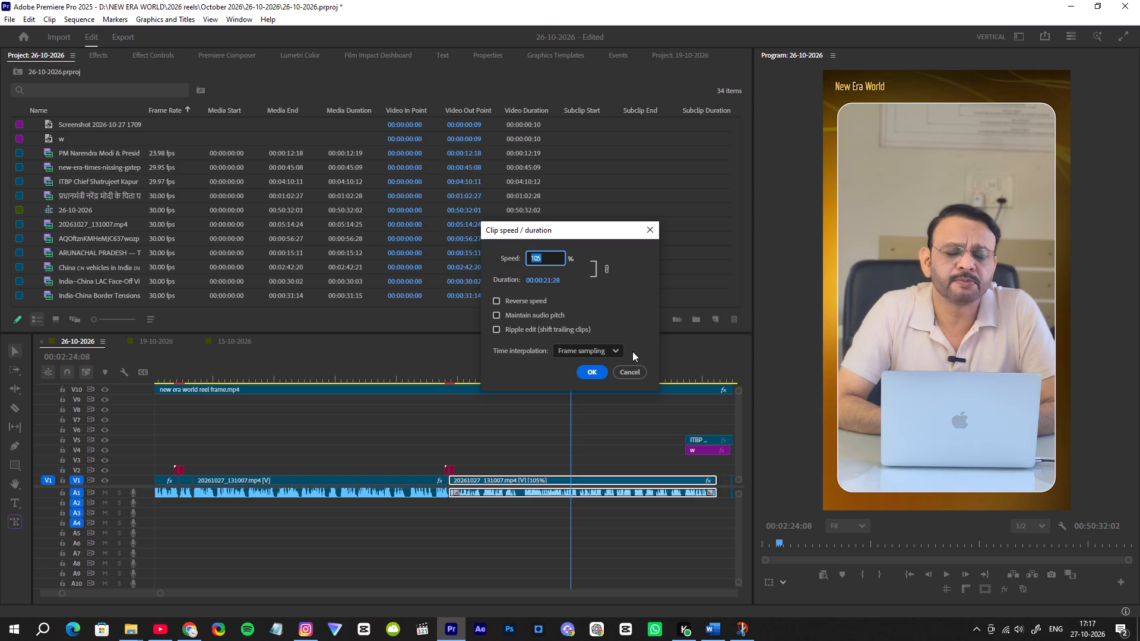
{"action": "type", "text": "110"}
{"action": "key", "text": "Return"}
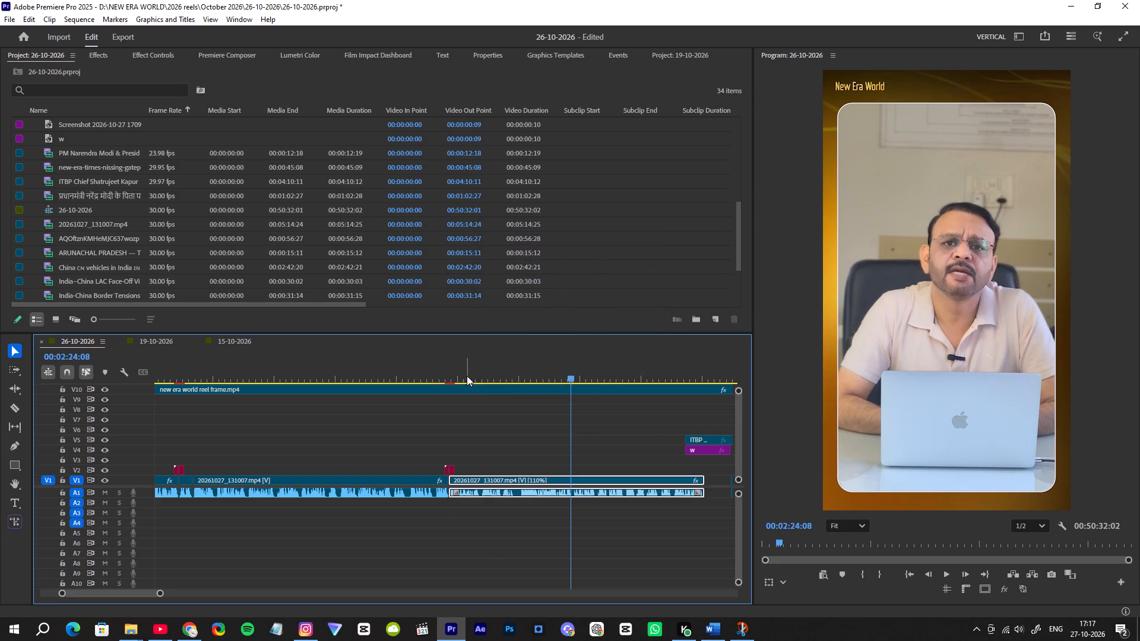
Replay the sped-up presenter clip after 00:02:14:10 and undo its 110% and 105% speed changes.
{"action": "left_click_drag", "start_coordinate": [463, 373], "coordinate": [454, 372]}
{"action": "key", "text": "space"}
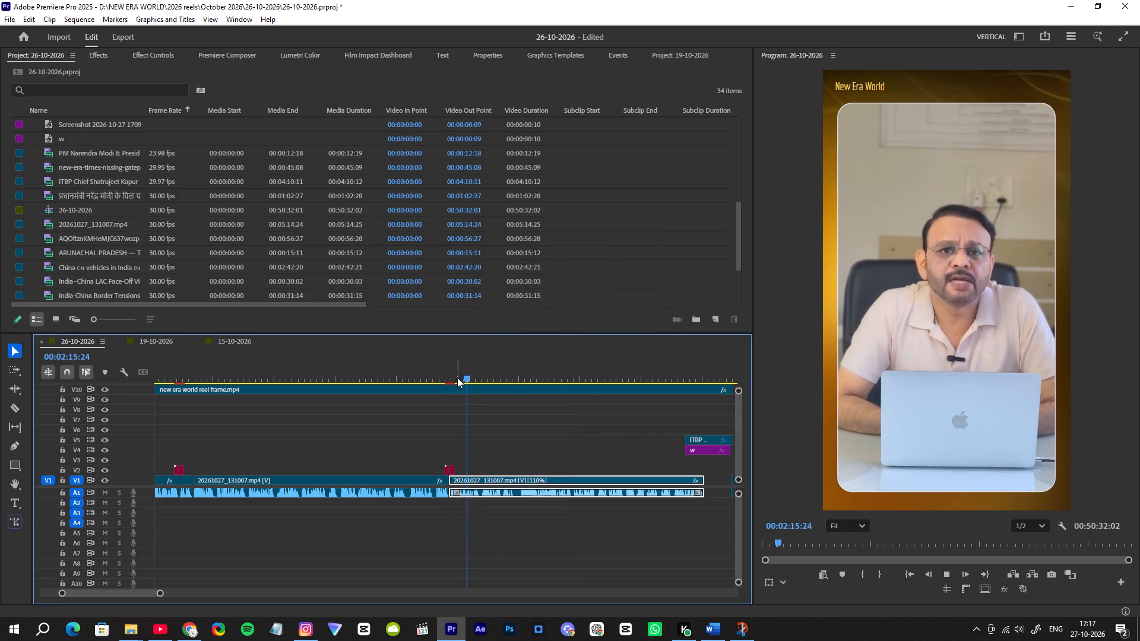
{"action": "key", "text": "space"}
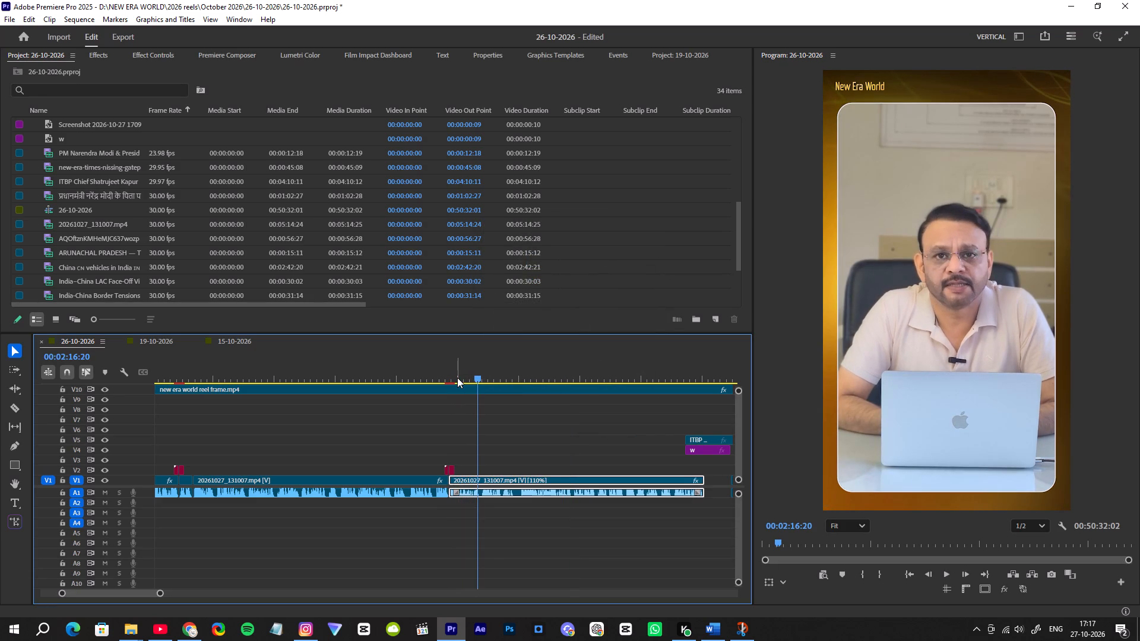
{"action": "key", "text": "ctrl+z"}
{"action": "key", "text": "ctrl+z"}
Cut the presenter track at 00:02:20:04, trim the pause off the start of the following piece, and close the gap.
{"action": "key", "text": "space"}
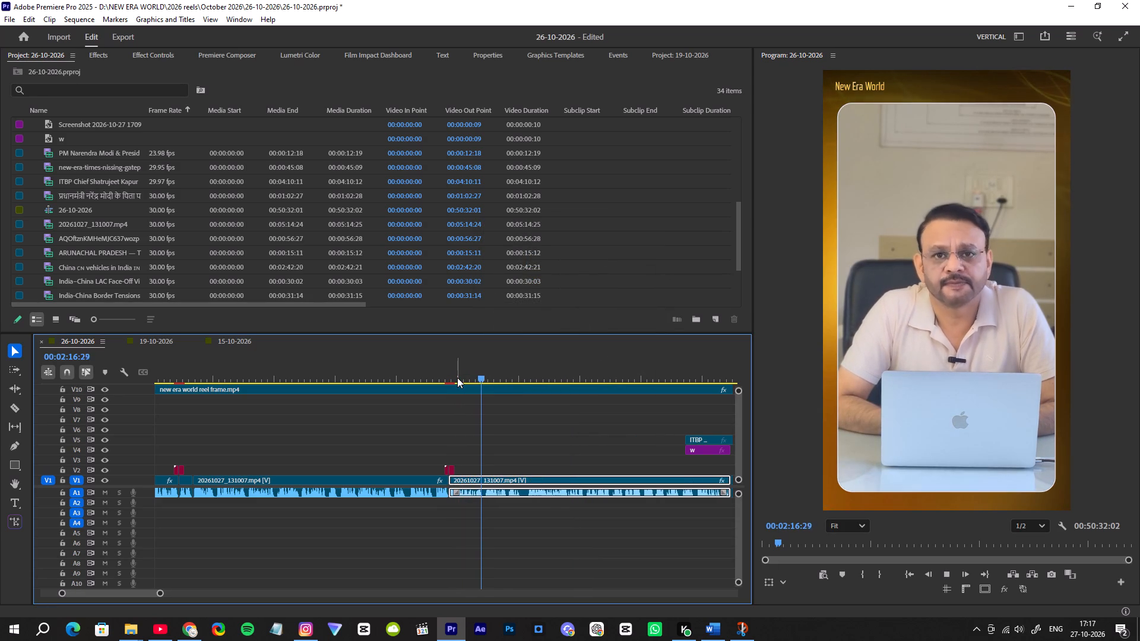
{"action": "left_click_drag", "start_coordinate": [161, 594], "coordinate": [156, 594]}
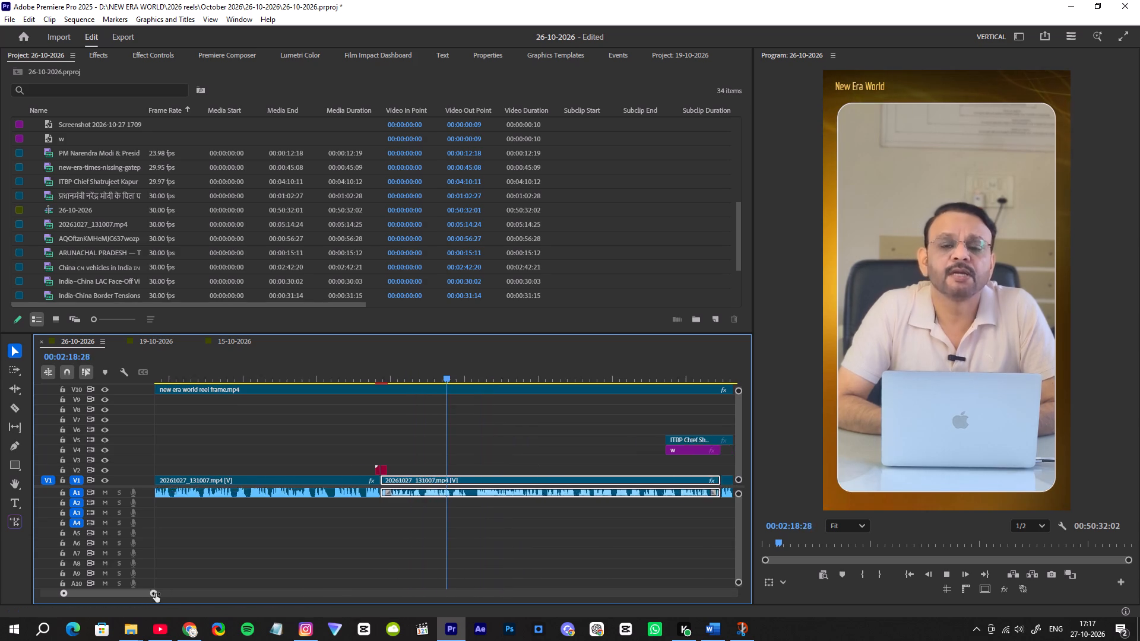
{"action": "left_click_drag", "start_coordinate": [156, 594], "coordinate": [140, 588]}
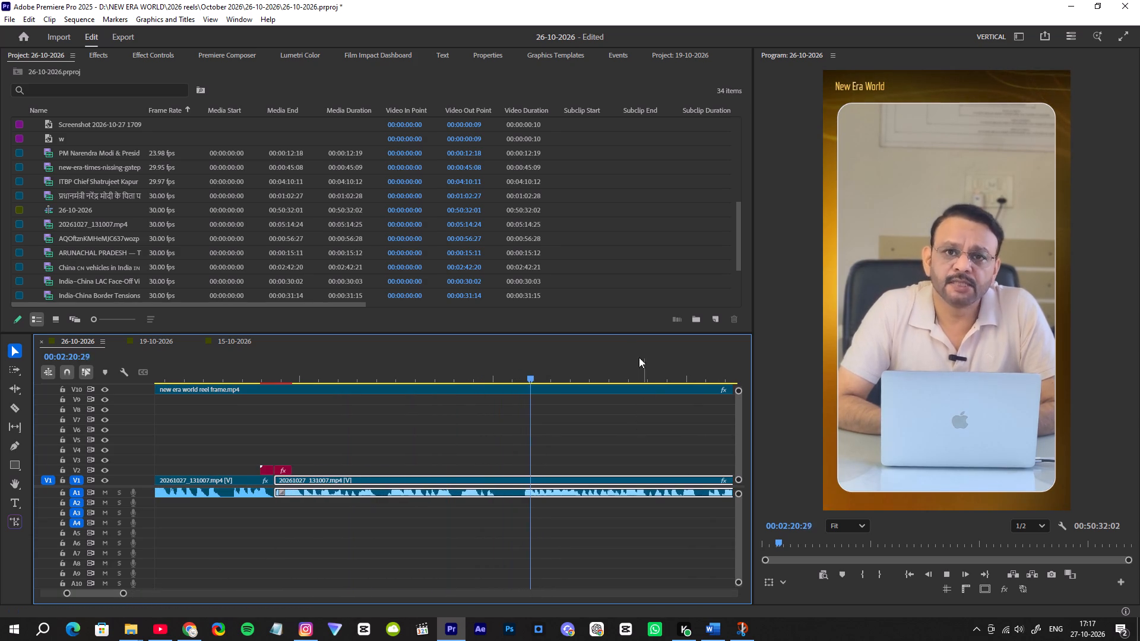
{"action": "left_click_drag", "start_coordinate": [544, 375], "coordinate": [499, 396]}
{"action": "left_click_drag", "start_coordinate": [522, 447], "coordinate": [522, 525]}
{"action": "left_click_drag", "start_coordinate": [528, 451], "coordinate": [512, 496]}
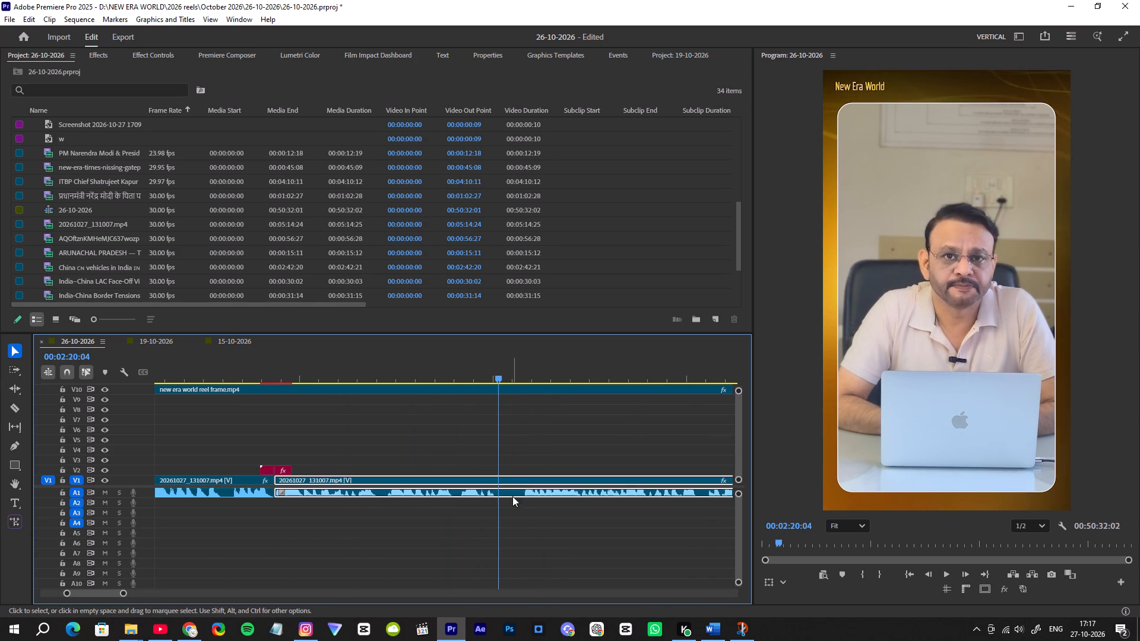
{"action": "key", "text": "F2"}
{"action": "left_click_drag", "start_coordinate": [504, 477], "coordinate": [525, 483]}
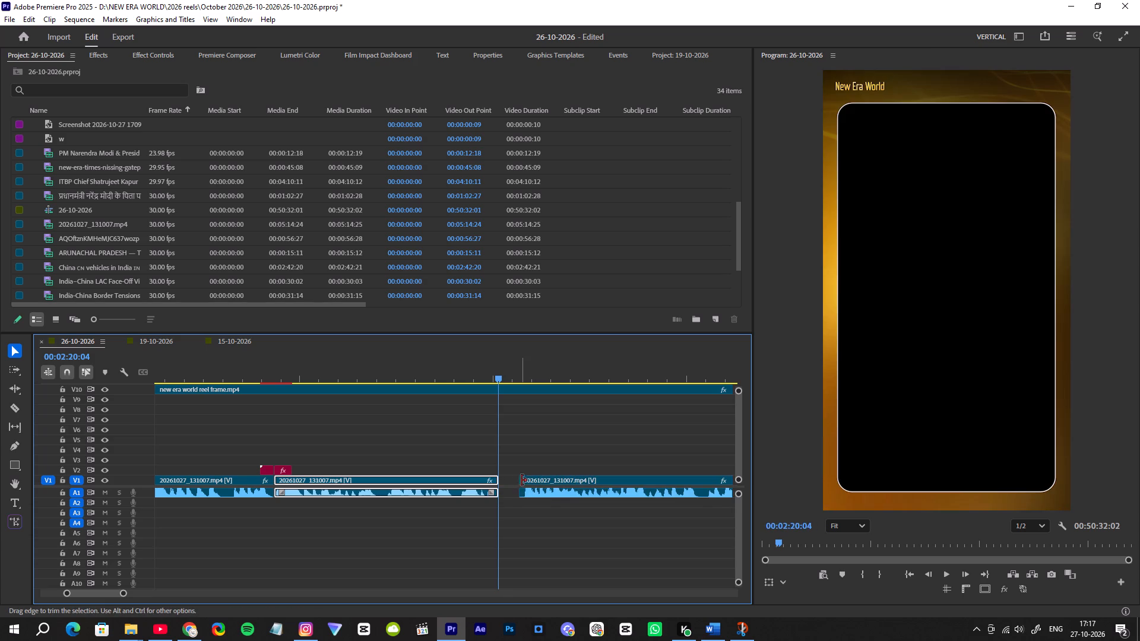
{"action": "left_click", "coordinate": [522, 480]}
{"action": "left_click", "coordinate": [512, 484]}
{"action": "key", "text": "Delete"}
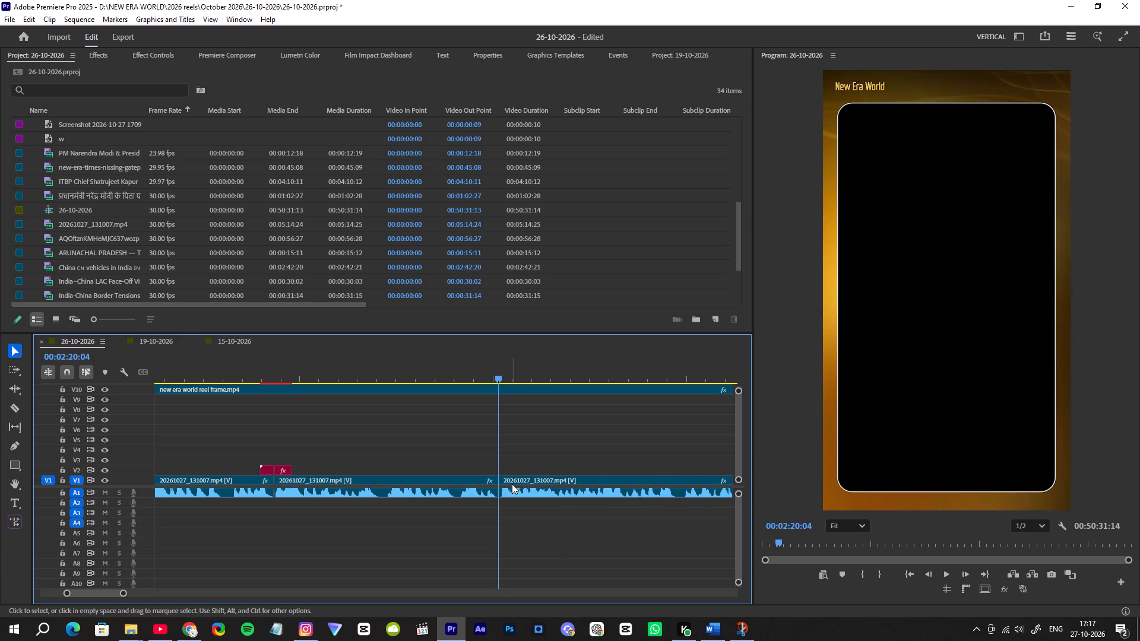
Play across the new presenter cut at 00:02:20:04 and check the spare footage around 00:04:28.
{"action": "left_click", "coordinate": [464, 370]}
{"action": "key", "text": "space"}
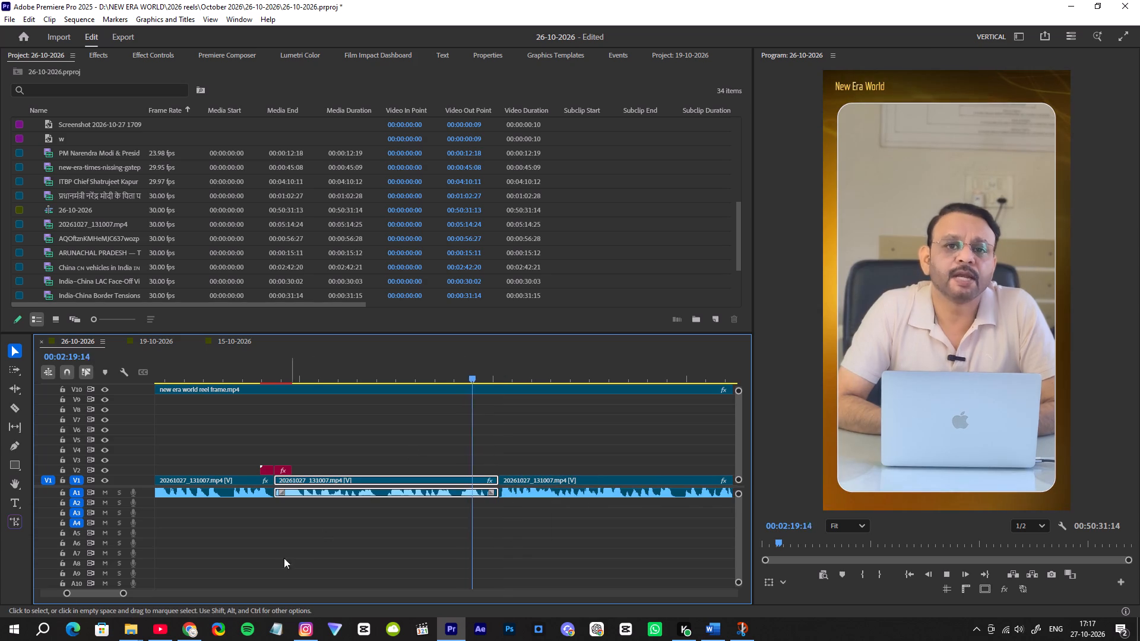
{"action": "key", "text": "space"}
{"action": "left_click", "coordinate": [124, 591]}
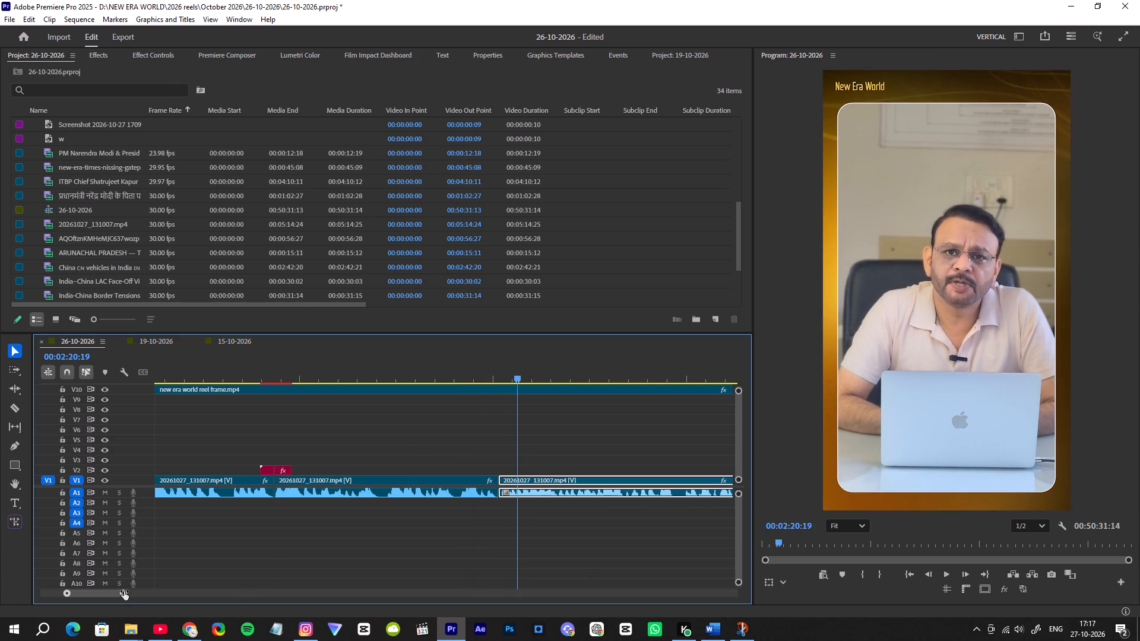
{"action": "left_click_drag", "start_coordinate": [443, 375], "coordinate": [419, 379]}
{"action": "left_click_drag", "start_coordinate": [114, 592], "coordinate": [167, 598]}
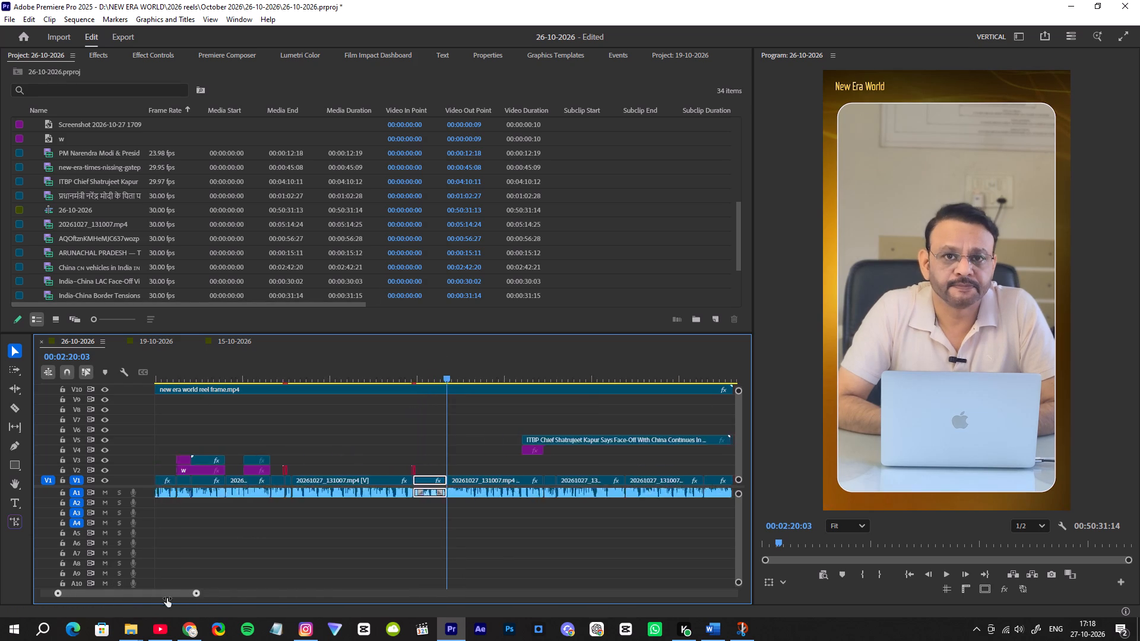
{"action": "left_click_drag", "start_coordinate": [167, 598], "coordinate": [297, 610]}
{"action": "left_click_drag", "start_coordinate": [405, 365], "coordinate": [405, 371]}
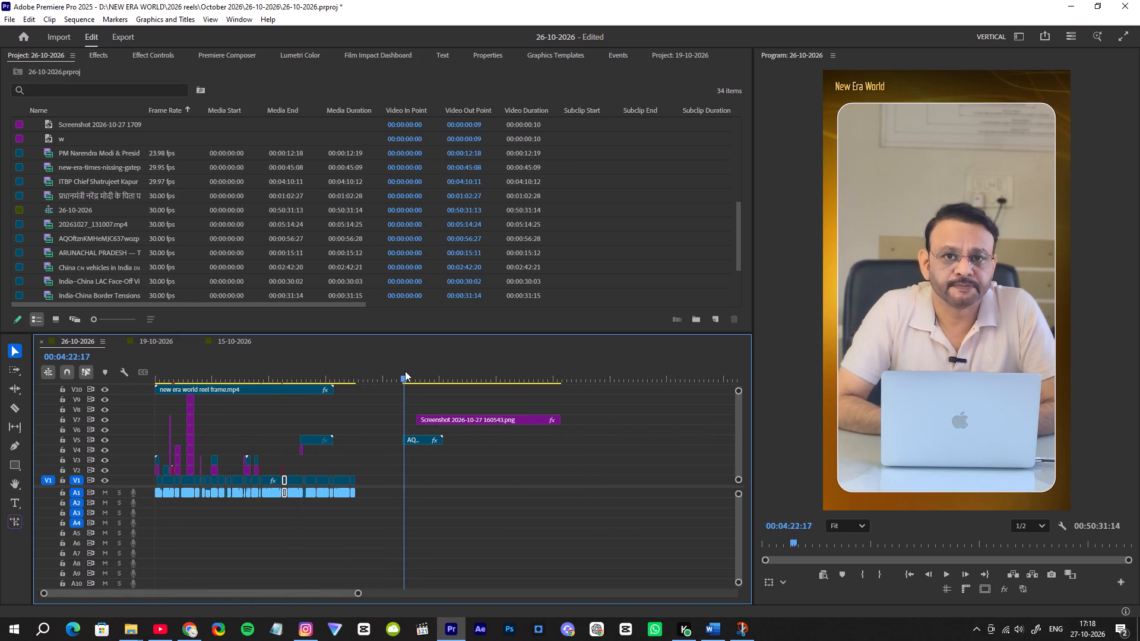
{"action": "left_click_drag", "start_coordinate": [405, 371], "coordinate": [411, 377]}
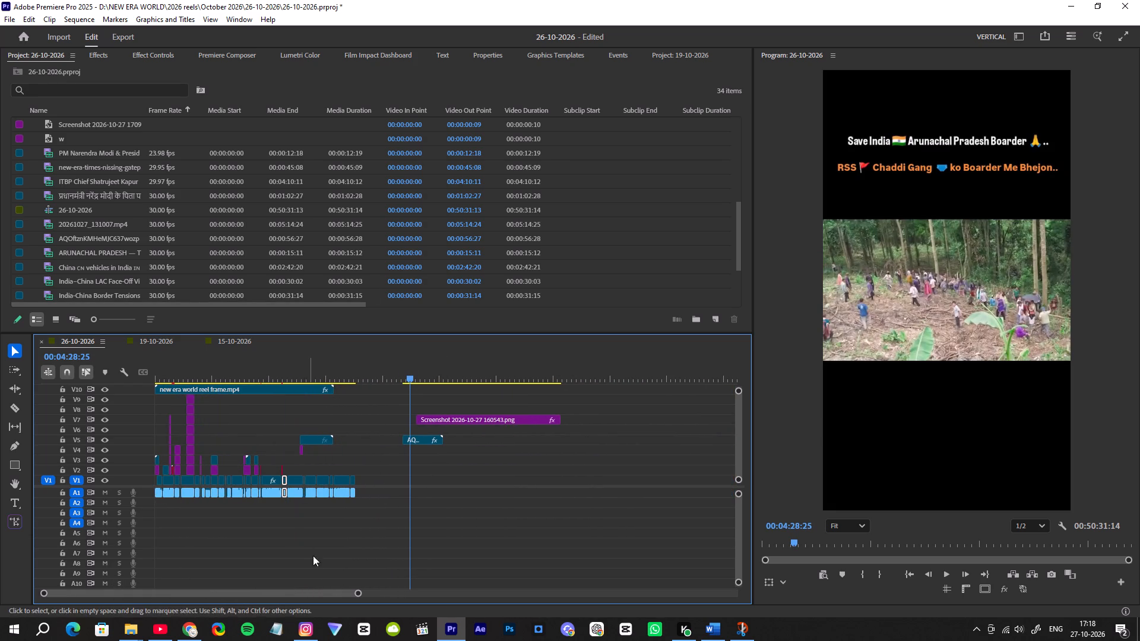
Move the ITBP Chief overlay and its w background out of the reel to V2 and V1 past the spare footage.
{"action": "left_click", "coordinate": [356, 594]}
{"action": "left_click_drag", "start_coordinate": [358, 594], "coordinate": [328, 591]}
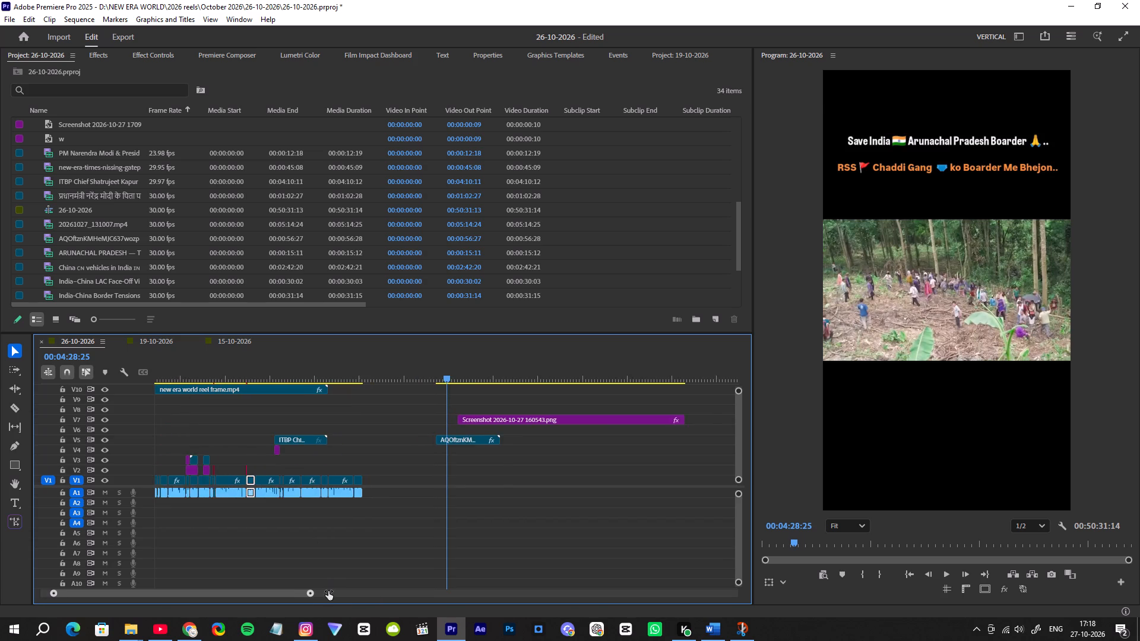
{"action": "left_click_drag", "start_coordinate": [328, 591], "coordinate": [324, 589]}
{"action": "left_click_drag", "start_coordinate": [248, 411], "coordinate": [273, 459]}
{"action": "left_click_drag", "start_coordinate": [279, 439], "coordinate": [413, 469]}
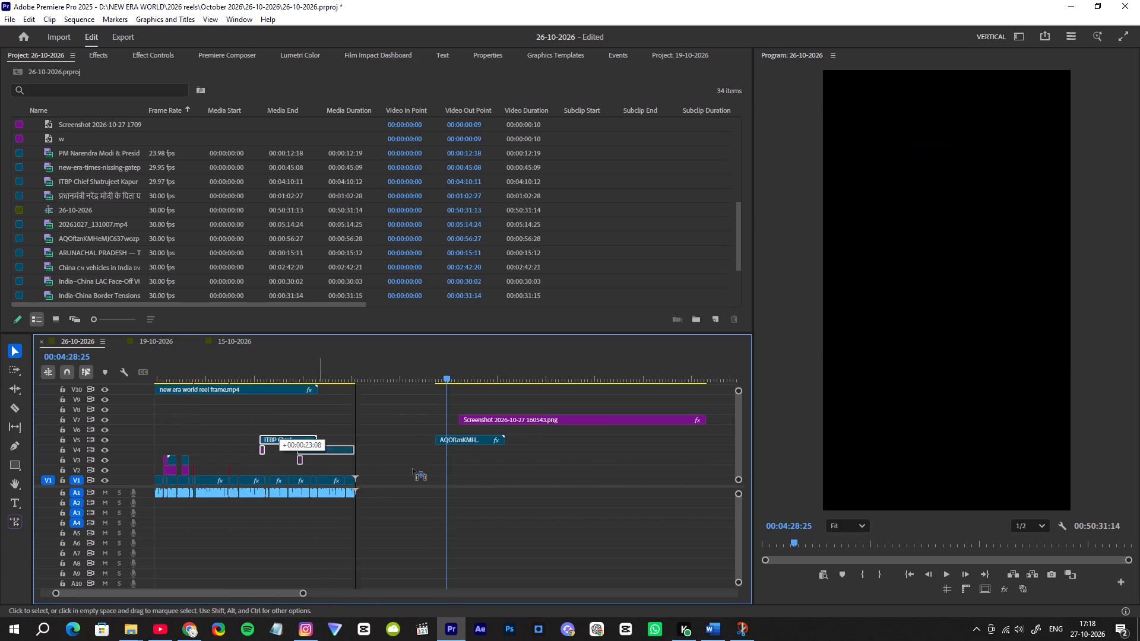
{"action": "left_click_drag", "start_coordinate": [413, 469], "coordinate": [543, 481]}
Find the India-China Border Tensions clip at 00:26:21:19 and move it onto V2 just past the end of the presenter track.
{"action": "left_click_drag", "start_coordinate": [306, 594], "coordinate": [459, 598]}
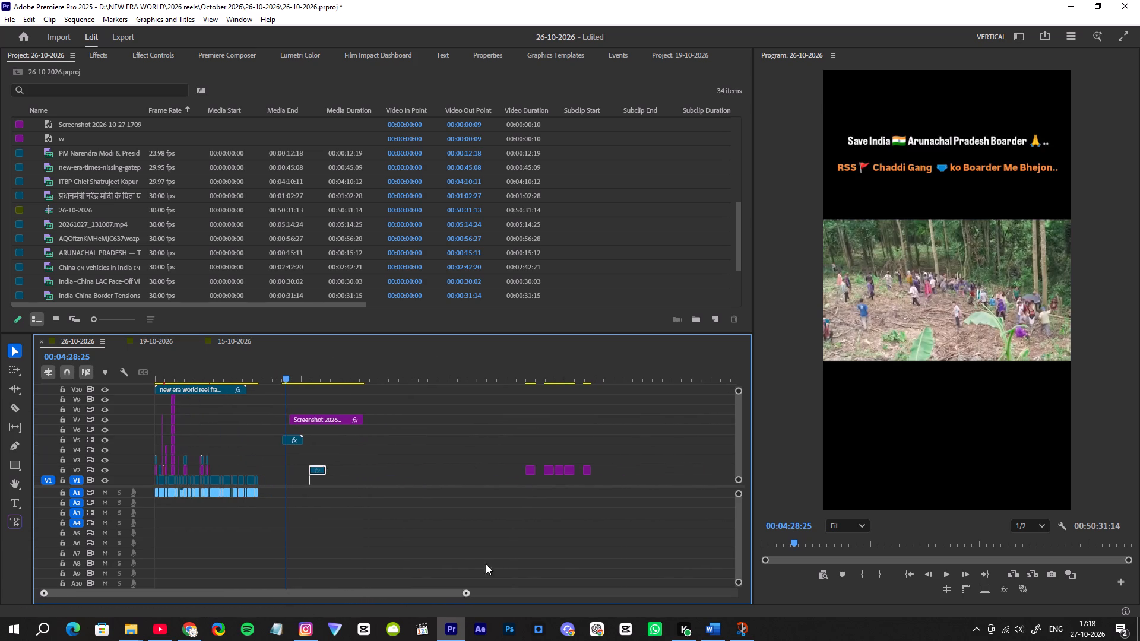
{"action": "left_click_drag", "start_coordinate": [466, 592], "coordinate": [575, 595]}
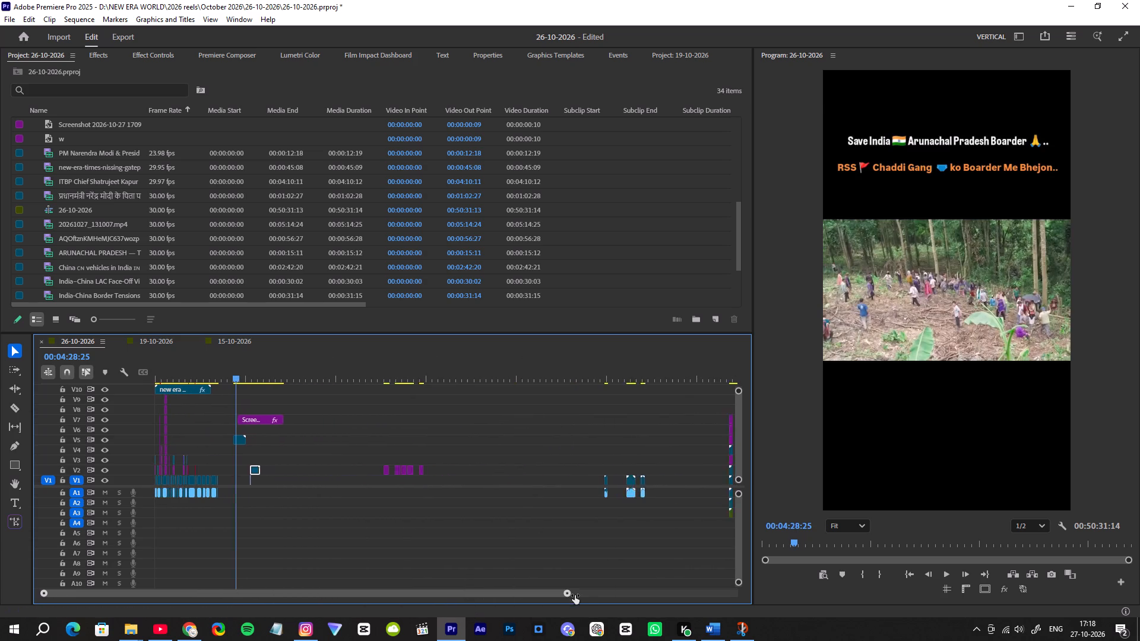
{"action": "left_click_drag", "start_coordinate": [575, 595], "coordinate": [584, 596]}
{"action": "left_click", "coordinate": [600, 376]}
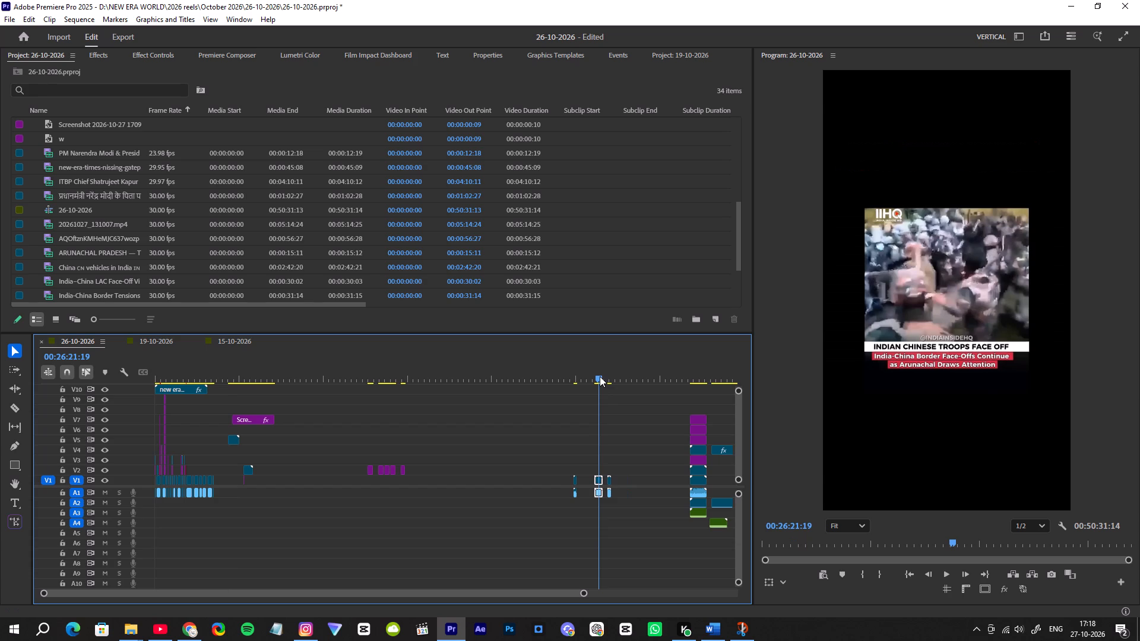
{"action": "left_click_drag", "start_coordinate": [598, 481], "coordinate": [232, 481]}
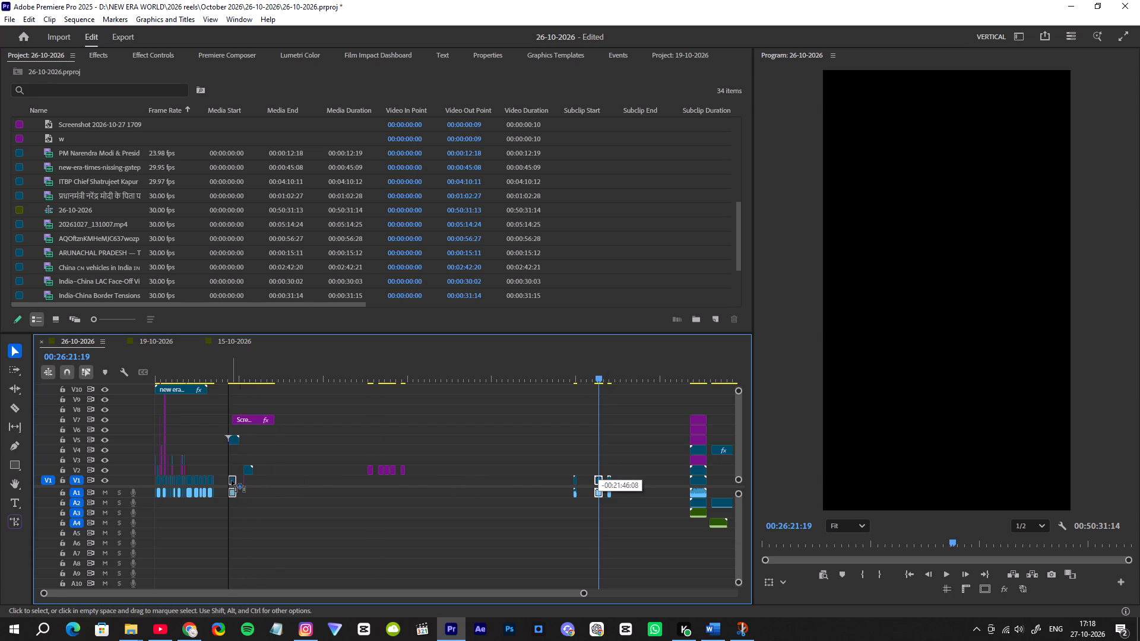
{"action": "left_click_drag", "start_coordinate": [232, 481], "coordinate": [224, 470]}
Delete the India-China Border Tensions clip's audio and move its video on V2 to start at the presenter cut at 00:02:20:04.
{"action": "left_click", "coordinate": [240, 503]}
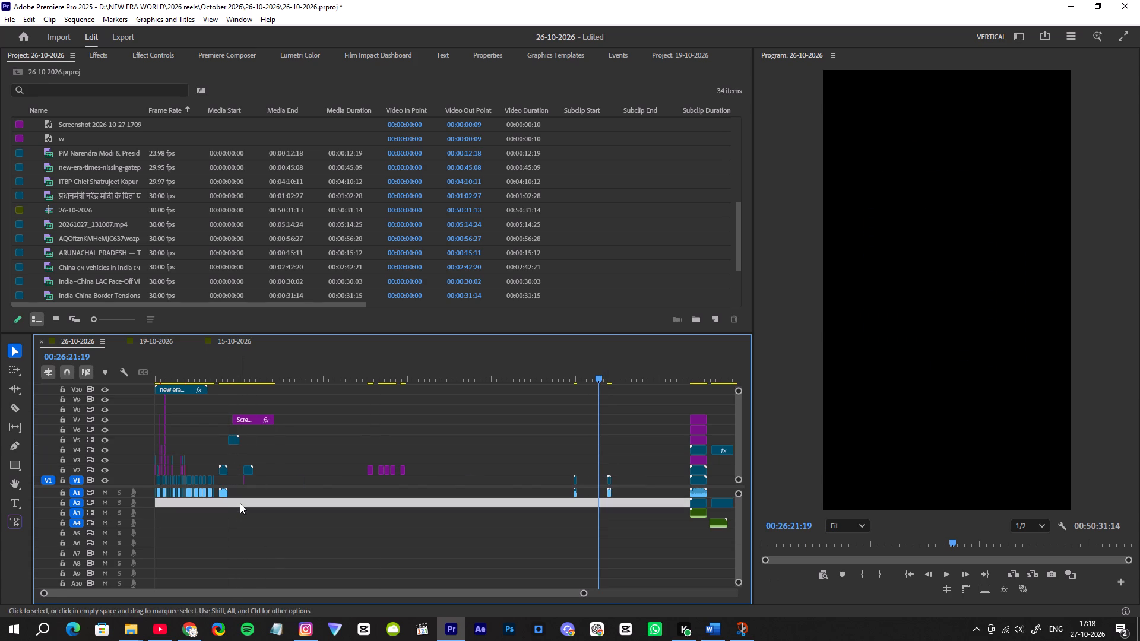
{"action": "left_click_drag", "start_coordinate": [247, 520], "coordinate": [224, 493], "text": "alt"}
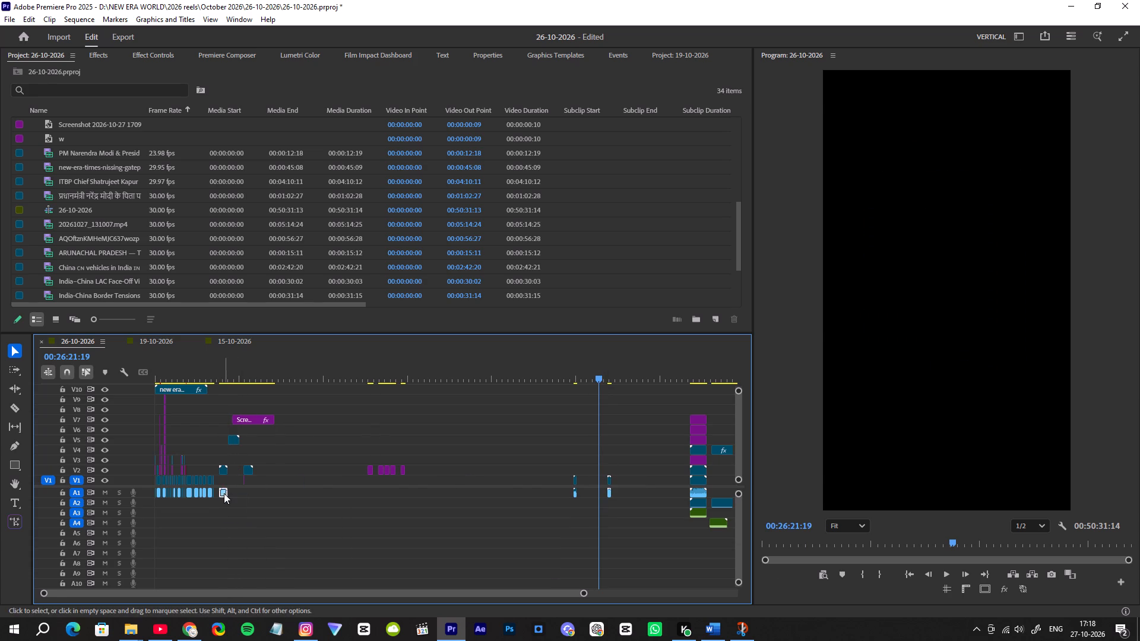
{"action": "key", "text": "Delete"}
{"action": "left_click_drag", "start_coordinate": [225, 472], "coordinate": [210, 469]}
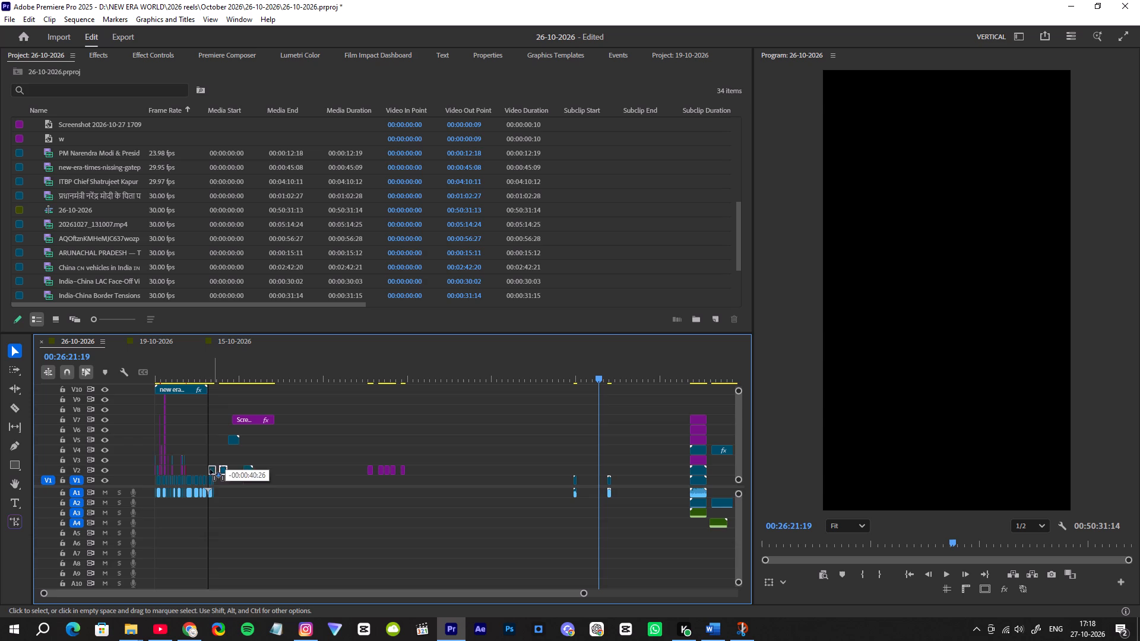
{"action": "left_click_drag", "start_coordinate": [210, 469], "coordinate": [201, 467]}
Preview the India-China Border Tensions overlay and set its scale to 138 and horizontal position to 551 so it fills the frame.
{"action": "left_click", "coordinate": [188, 371]}
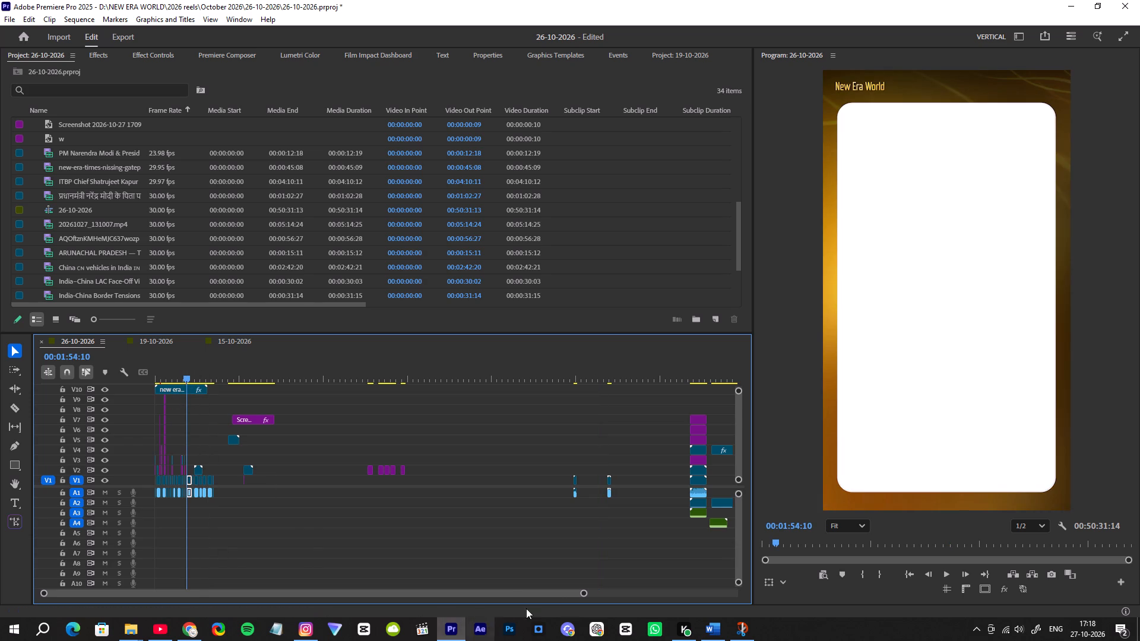
{"action": "left_click_drag", "start_coordinate": [584, 594], "coordinate": [388, 546]}
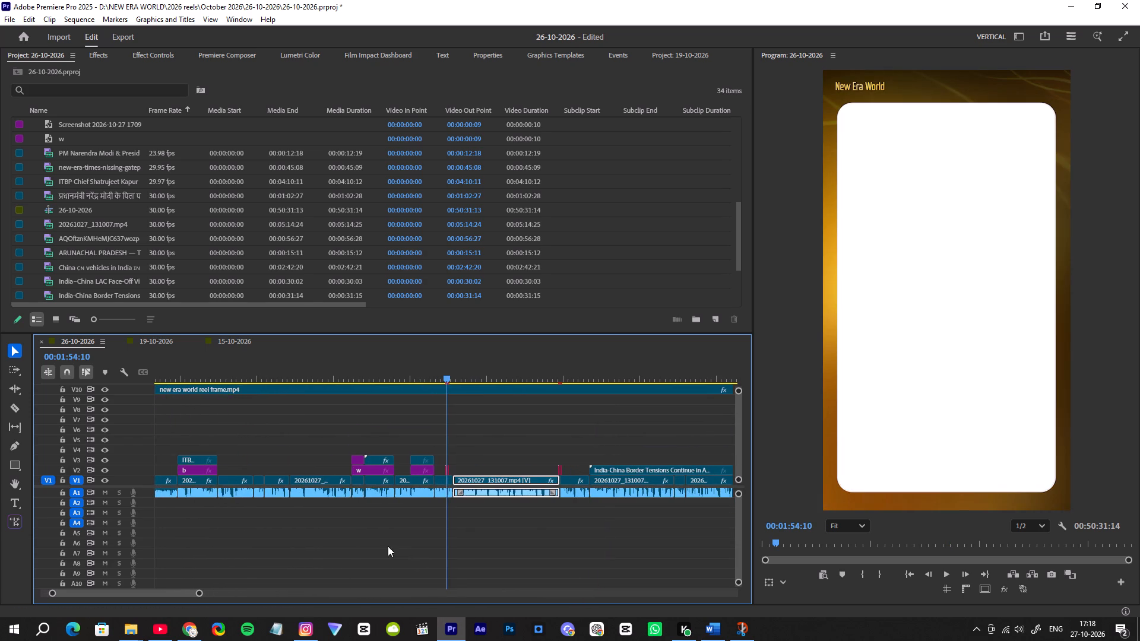
{"action": "left_click_drag", "start_coordinate": [582, 364], "coordinate": [589, 365]}
{"action": "key", "text": "space"}
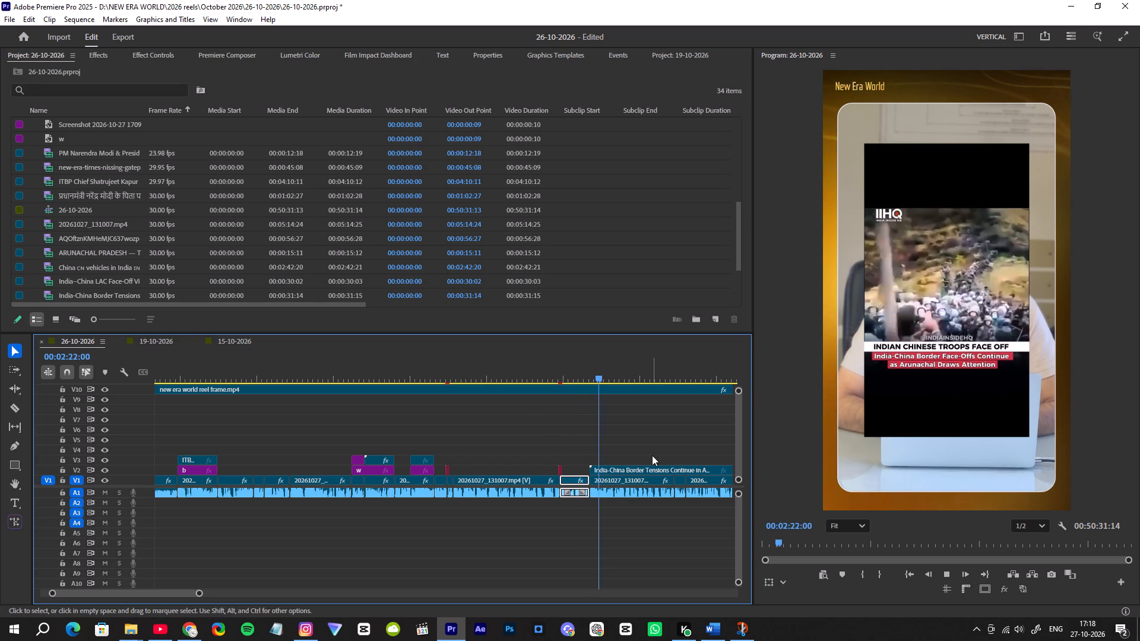
{"action": "key", "text": "space"}
{"action": "left_click", "coordinate": [618, 472]}
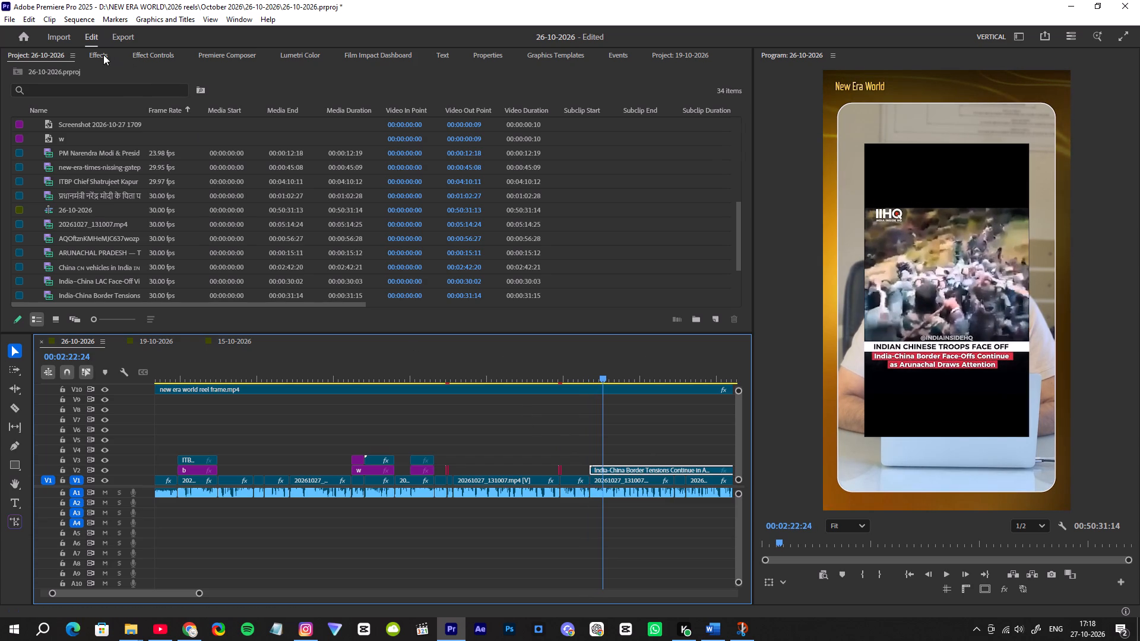
{"action": "left_click", "coordinate": [103, 55]}
{"action": "left_click", "coordinate": [142, 52]}
{"action": "left_click_drag", "start_coordinate": [220, 132], "coordinate": [242, 134]}
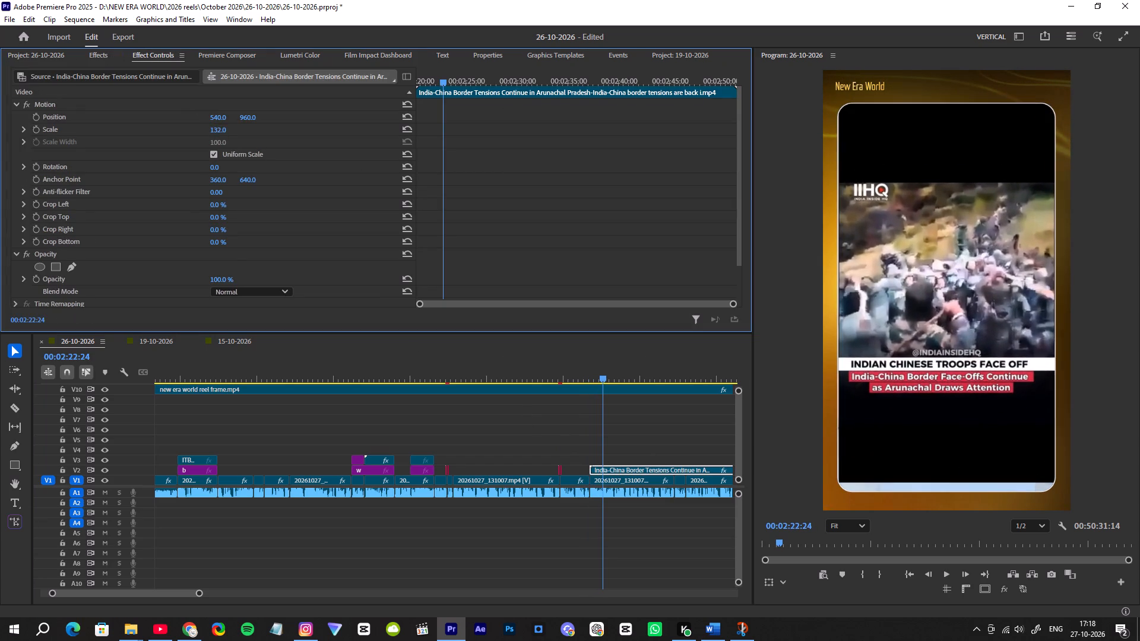
{"action": "left_click_drag", "start_coordinate": [242, 134], "coordinate": [246, 134]}
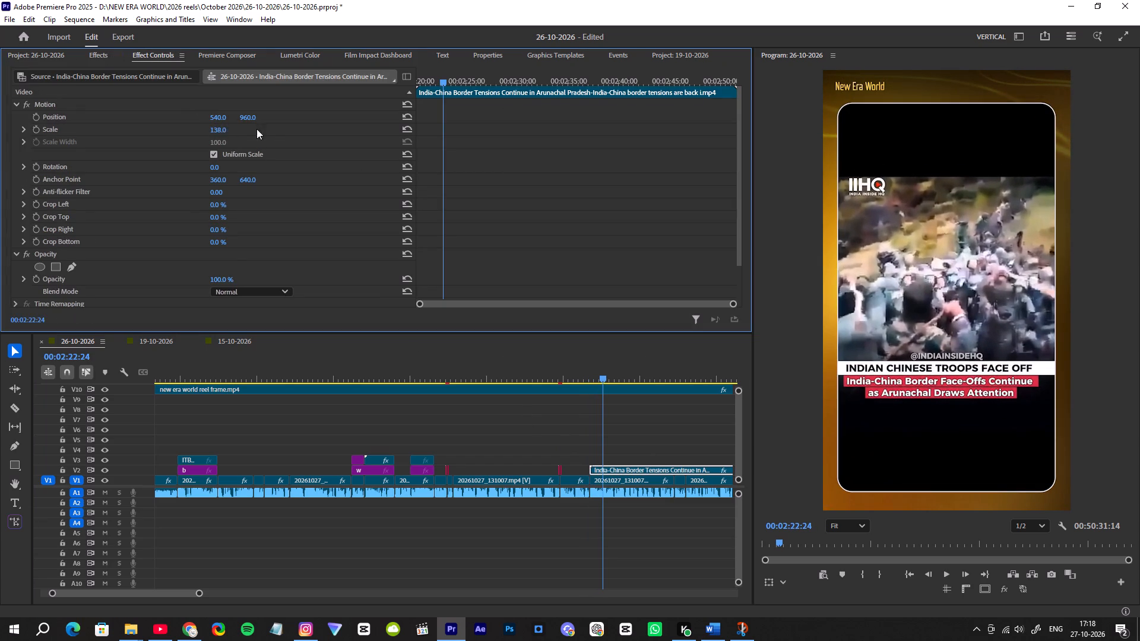
{"action": "left_click_drag", "start_coordinate": [218, 118], "coordinate": [224, 118]}
Play the India-China Border Tensions overlay and trim its end back to the presenter cut near 00:02:36.
{"action": "key", "text": "space"}
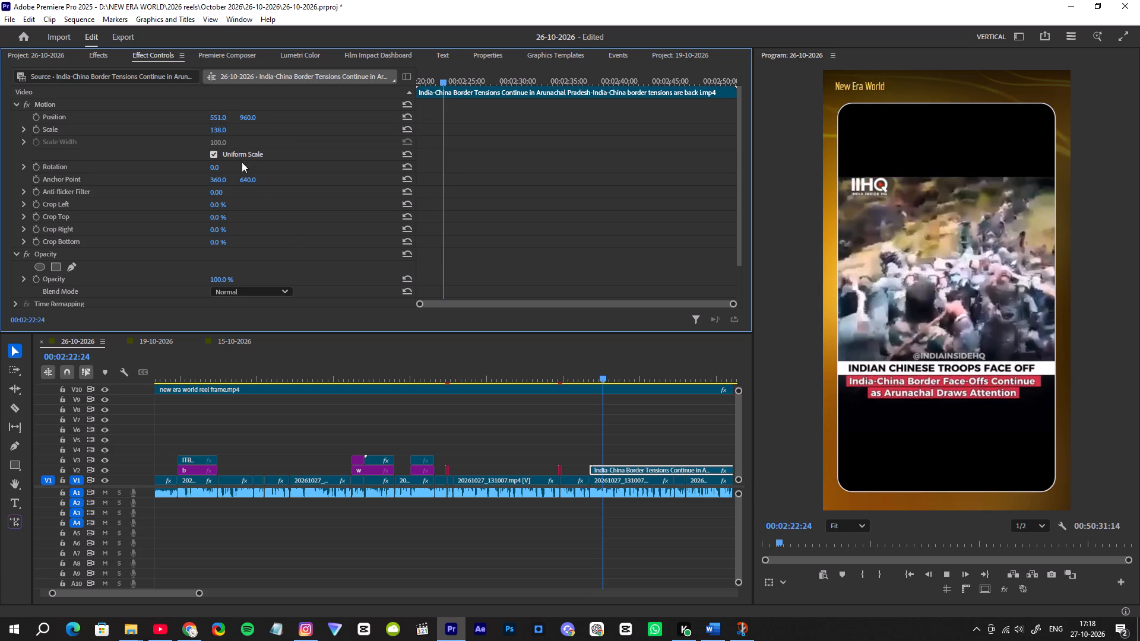
{"action": "left_click_drag", "start_coordinate": [199, 594], "coordinate": [227, 594]}
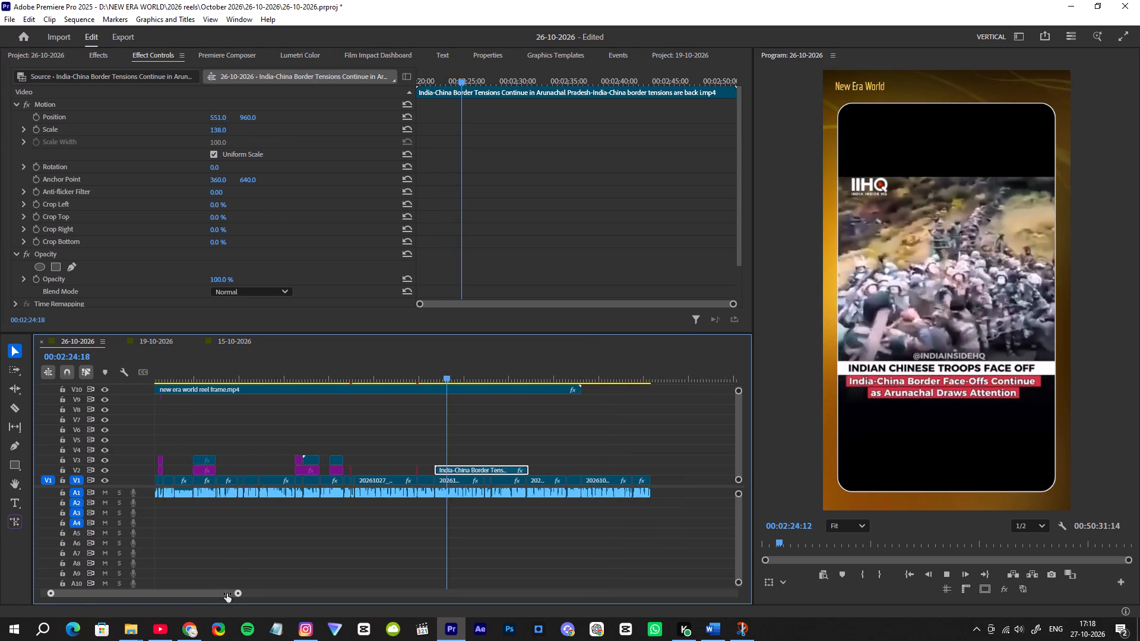
{"action": "left_click_drag", "start_coordinate": [227, 594], "coordinate": [230, 593]}
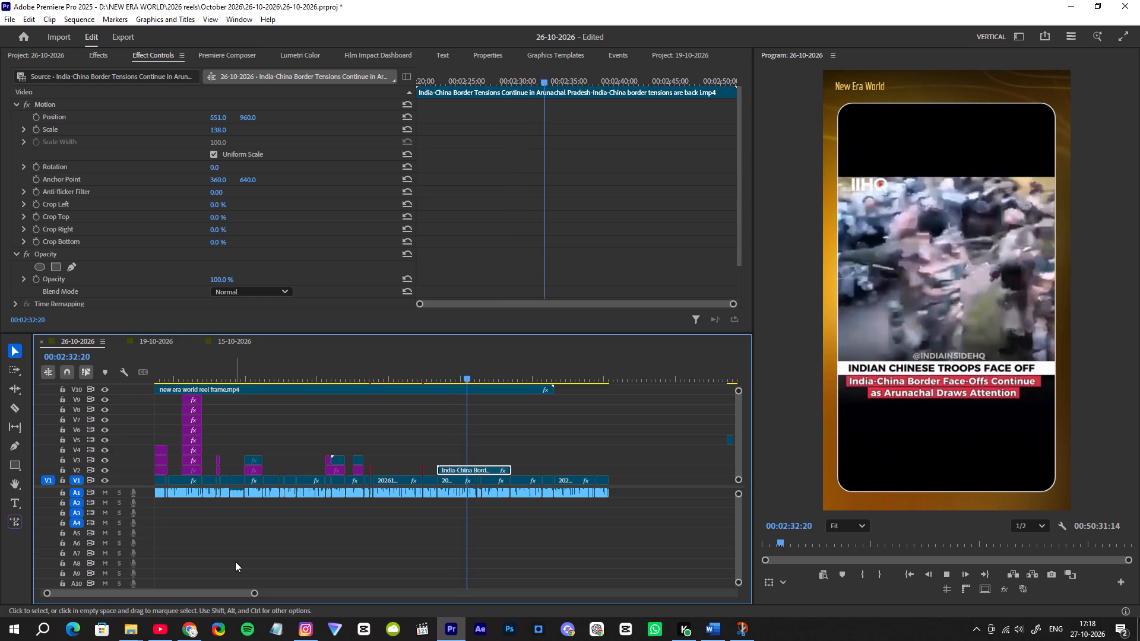
{"action": "key", "text": "space"}
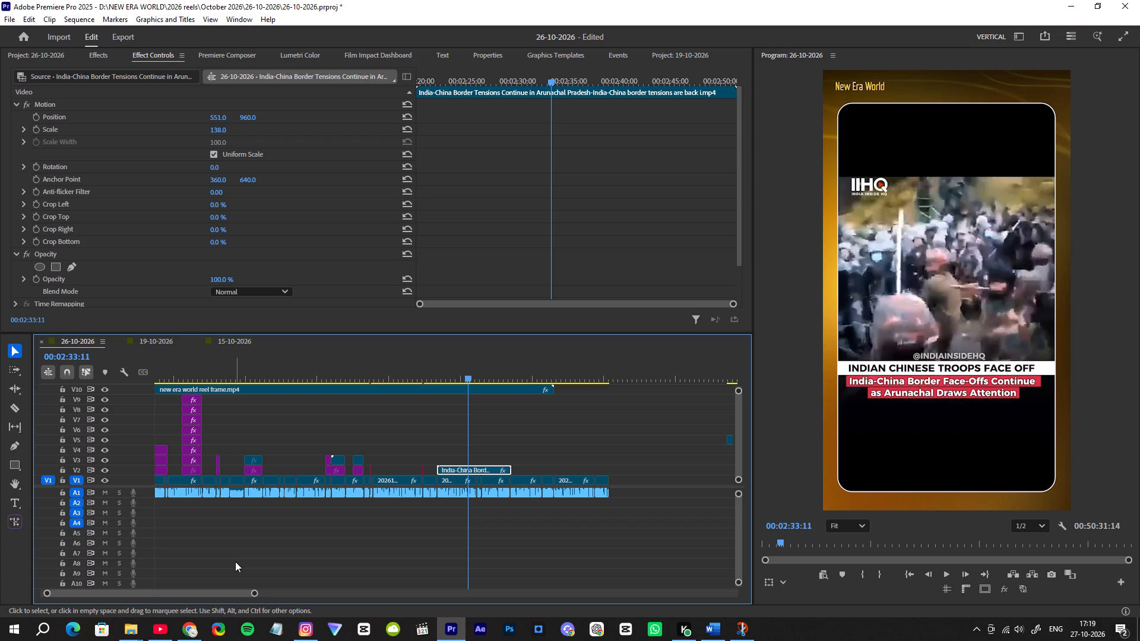
{"action": "left_click_drag", "start_coordinate": [254, 594], "coordinate": [222, 598]}
{"action": "key", "text": "space"}
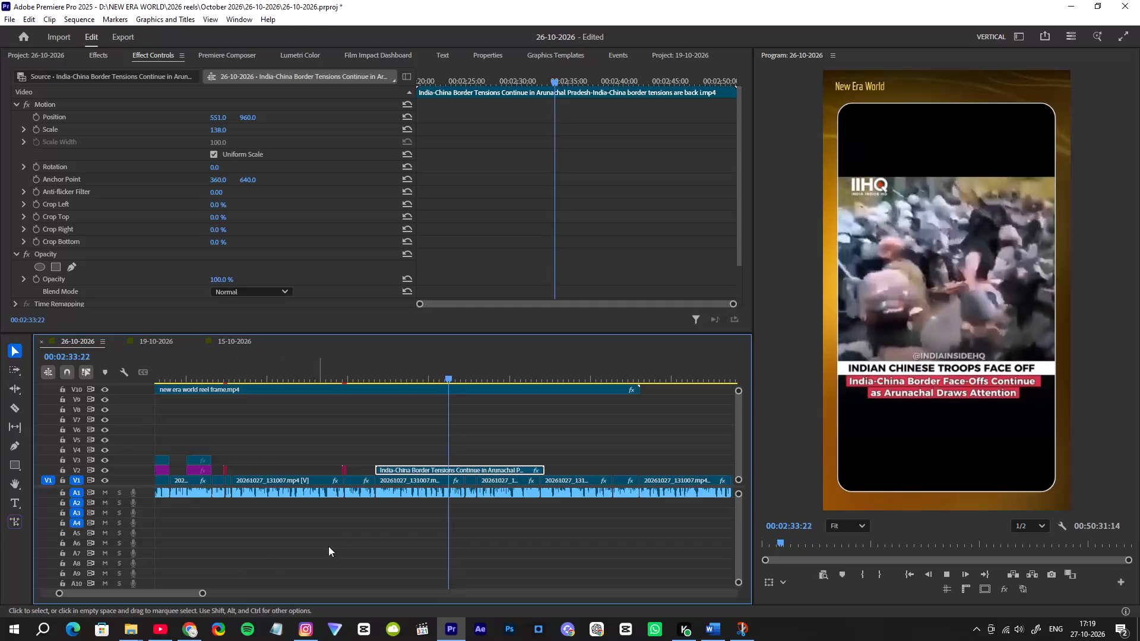
{"action": "left_click_drag", "start_coordinate": [203, 594], "coordinate": [170, 595]}
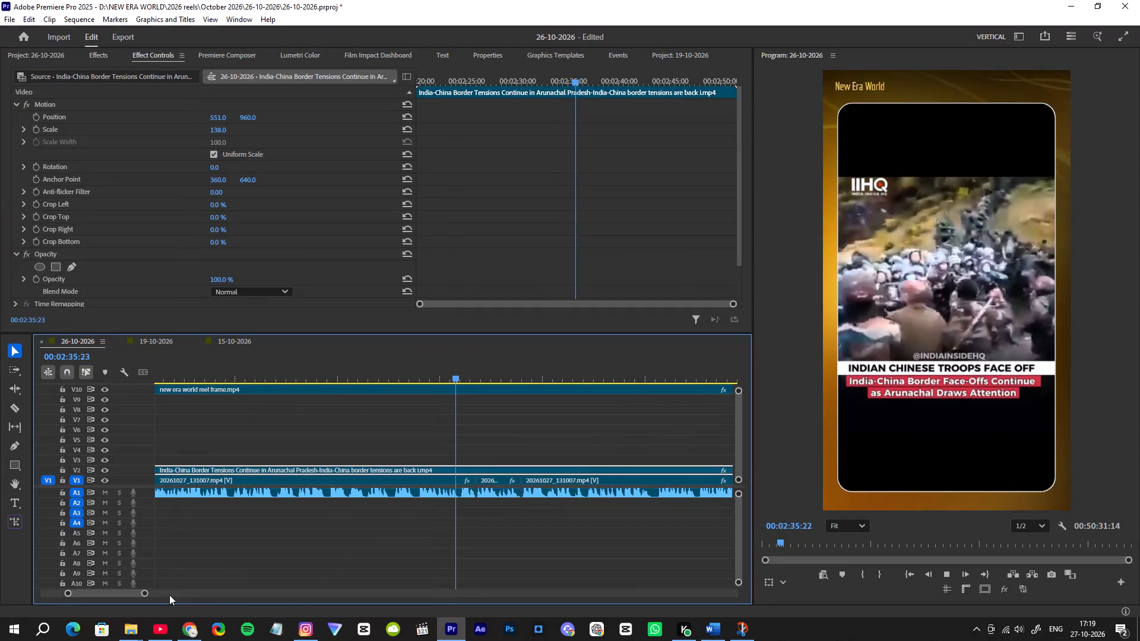
{"action": "left_click_drag", "start_coordinate": [142, 595], "coordinate": [155, 599]}
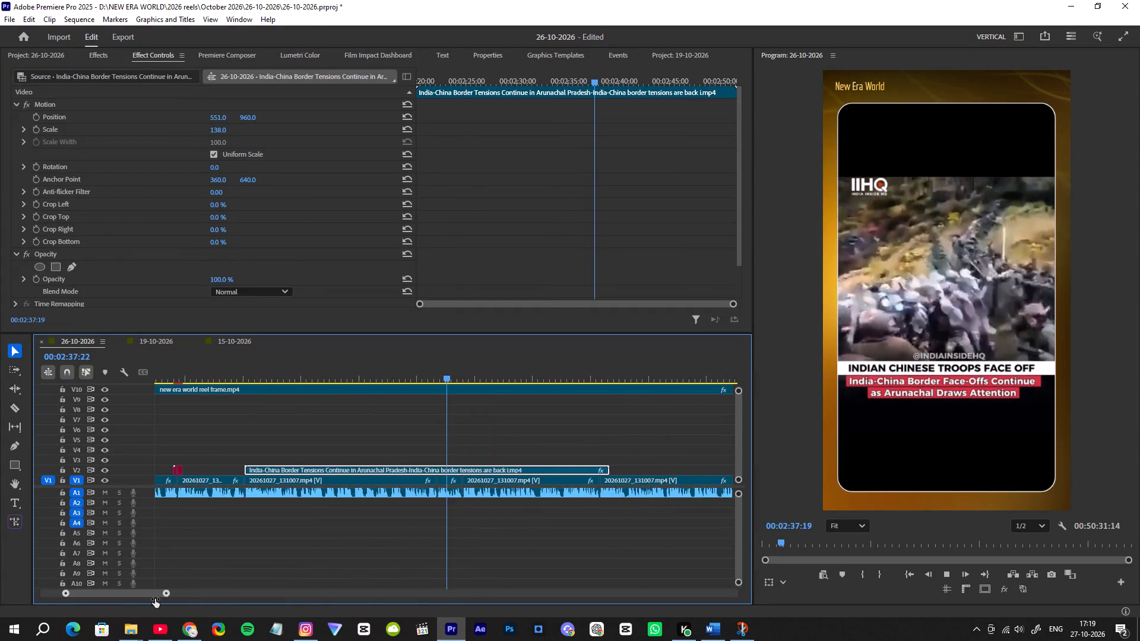
{"action": "left_click_drag", "start_coordinate": [155, 599], "coordinate": [166, 599]}
{"action": "key", "text": "space"}
{"action": "left_click_drag", "start_coordinate": [550, 472], "coordinate": [487, 479]}
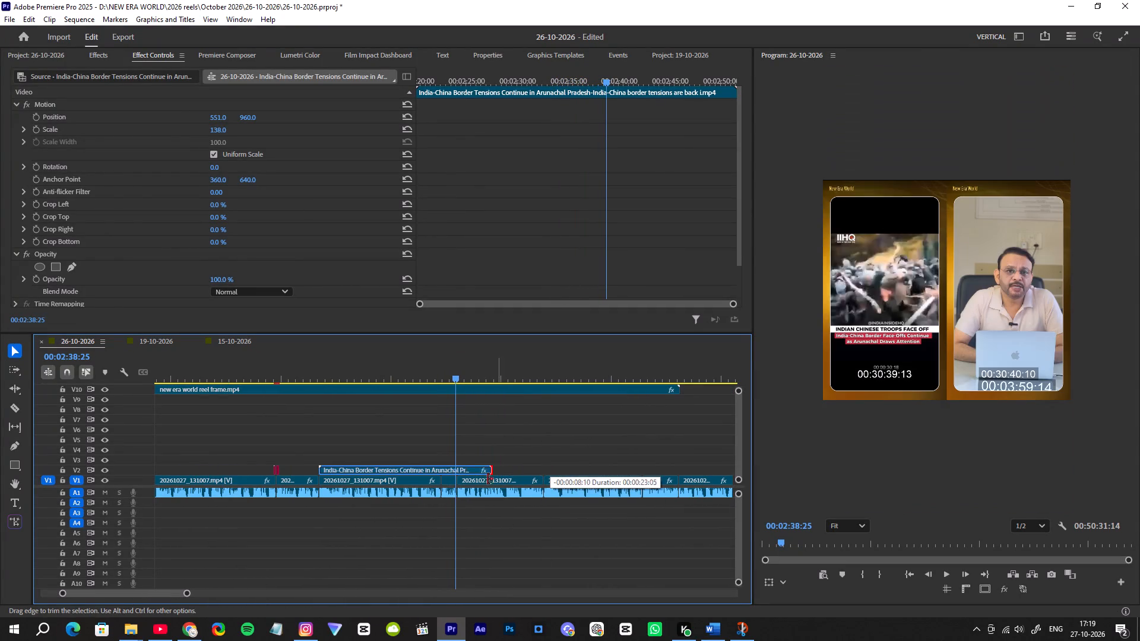
{"action": "left_click_drag", "start_coordinate": [487, 479], "coordinate": [439, 490]}
{"action": "left_click", "coordinate": [408, 549]}
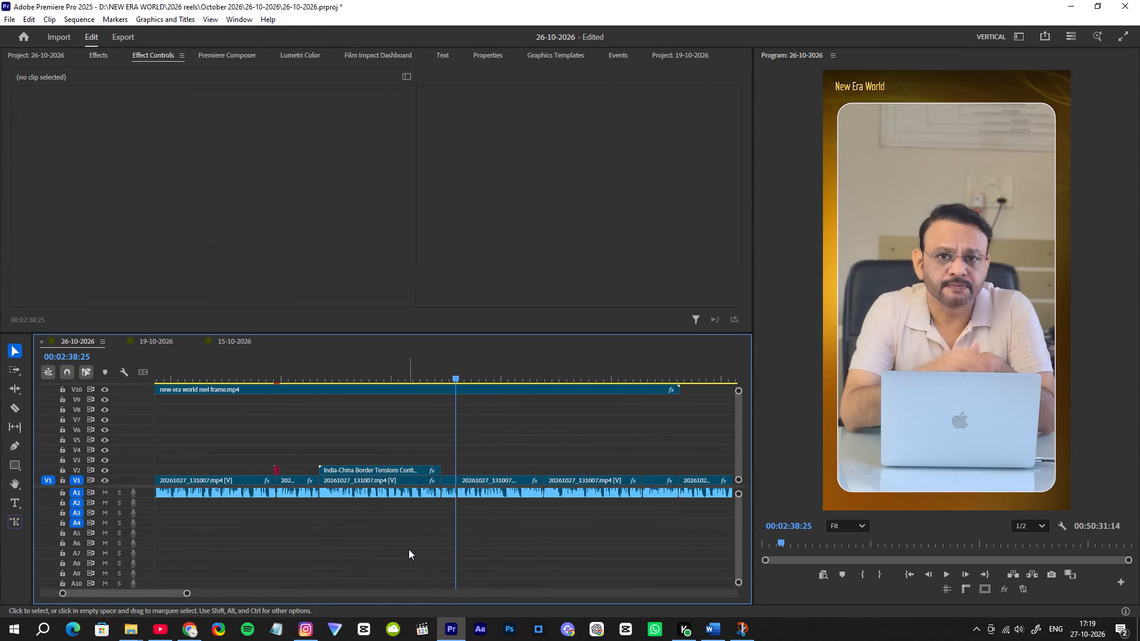
Switch from the edit to the YouTube app.
{"action": "left_click", "coordinate": [163, 634]}
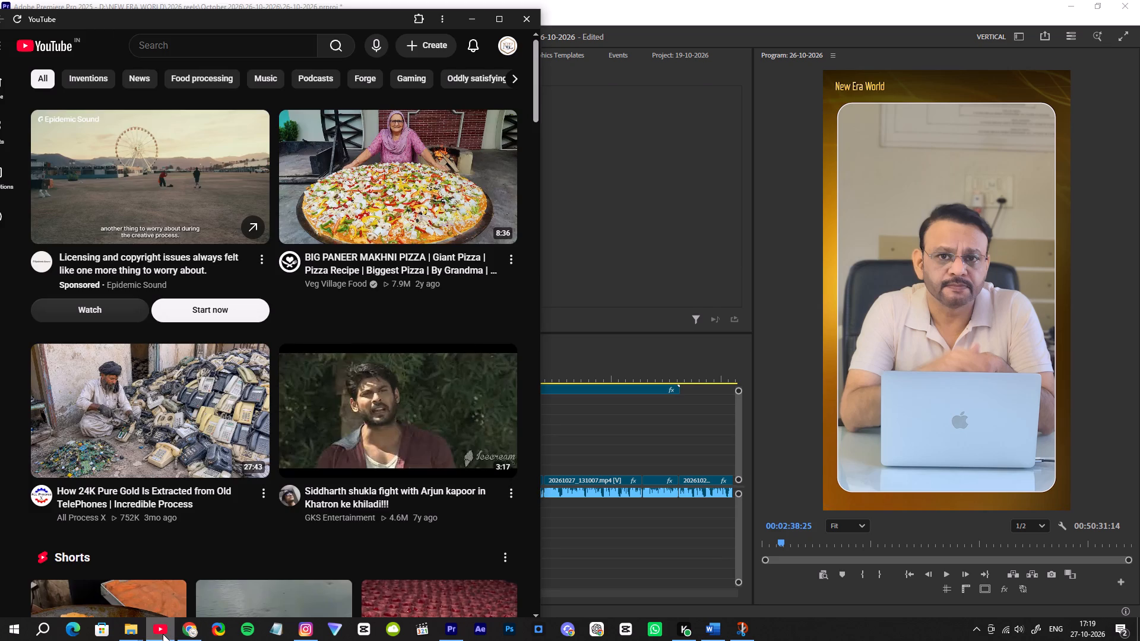
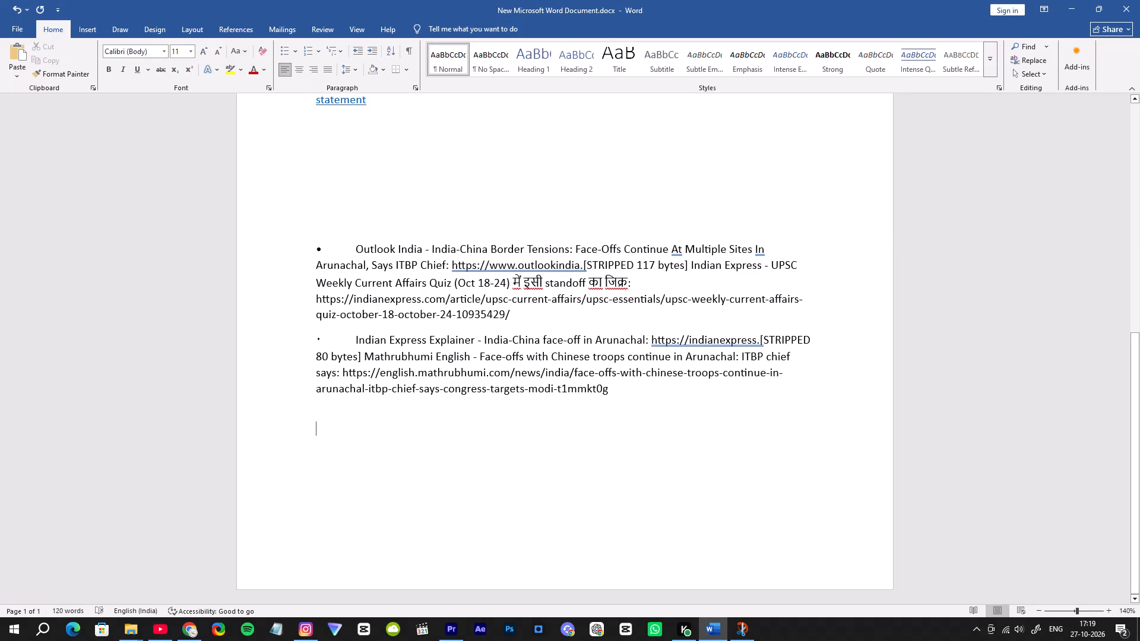
Break the Outlook India and Indian Express Explainer links onto new lines below their headlines in the Word source list.
{"action": "key", "text": "Return"}
{"action": "key", "text": "BackSpace"}
{"action": "left_click", "coordinate": [449, 264]}
{"action": "key", "text": "Return"}
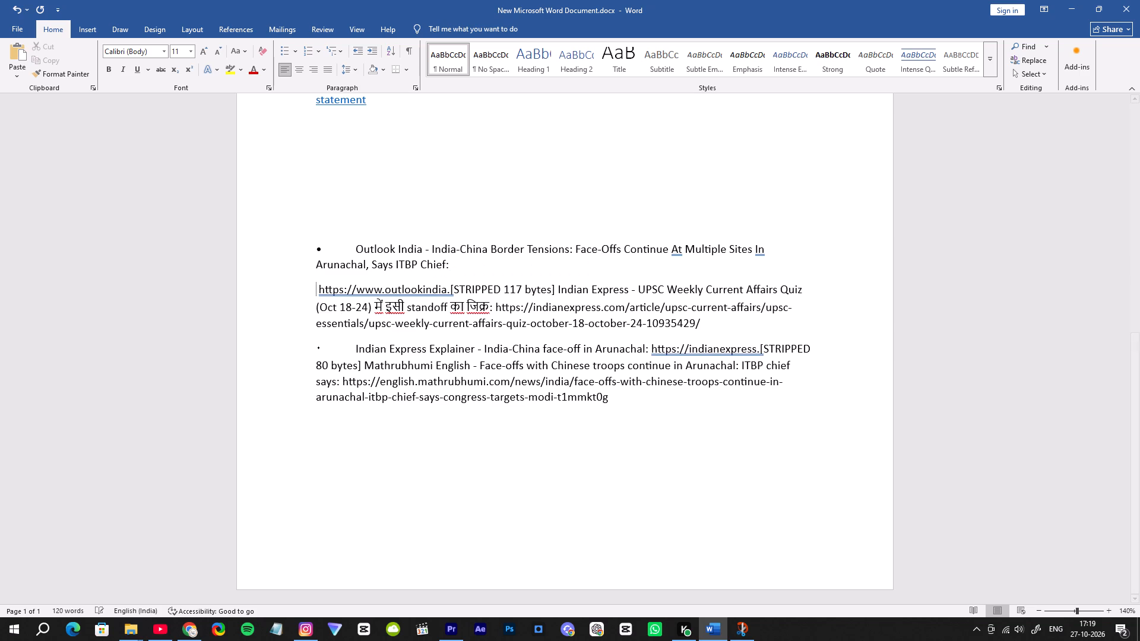
{"action": "left_click", "coordinate": [652, 350]}
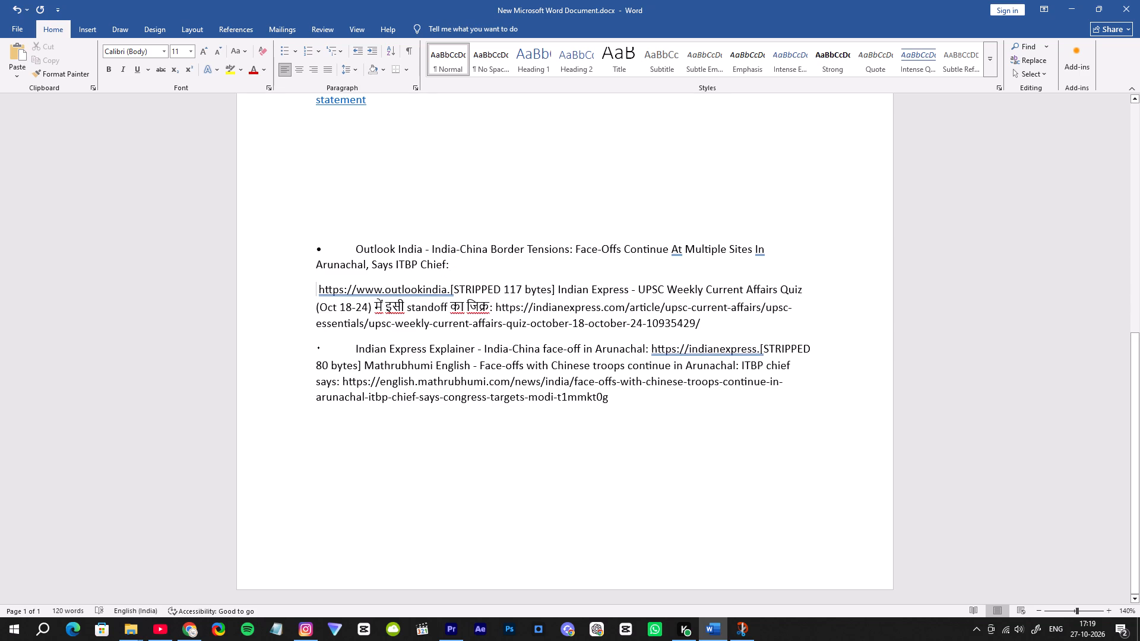
{"action": "key", "text": "Return"}
{"action": "left_click", "coordinate": [531, 515]}
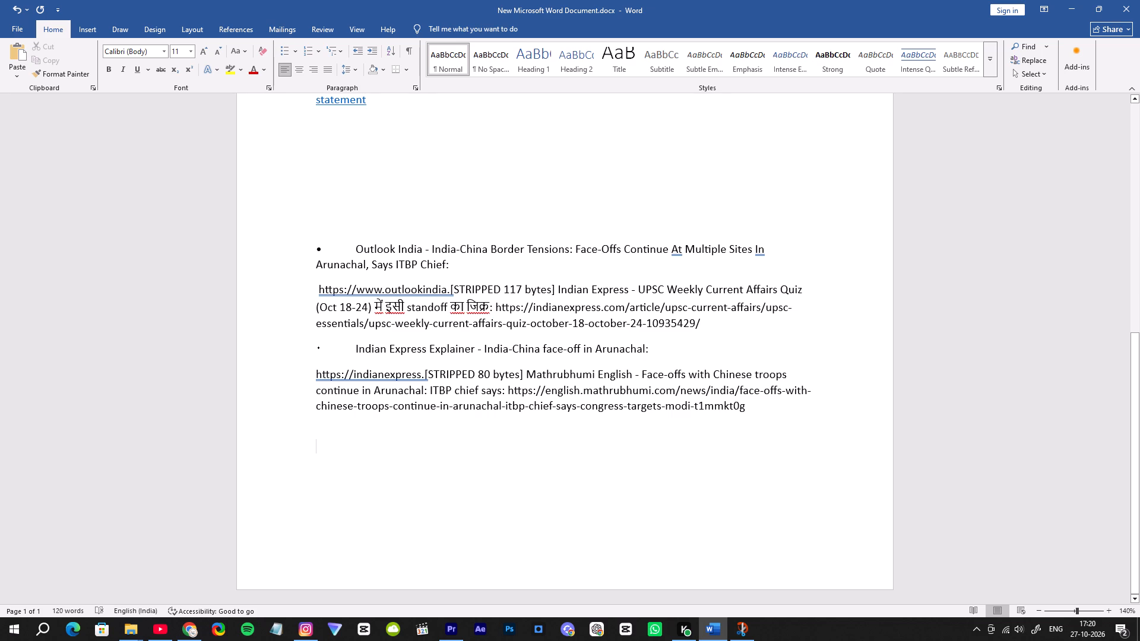
Start a screen snip of the India-China border source list in the document.
{"action": "key", "text": "shift+super+s"}
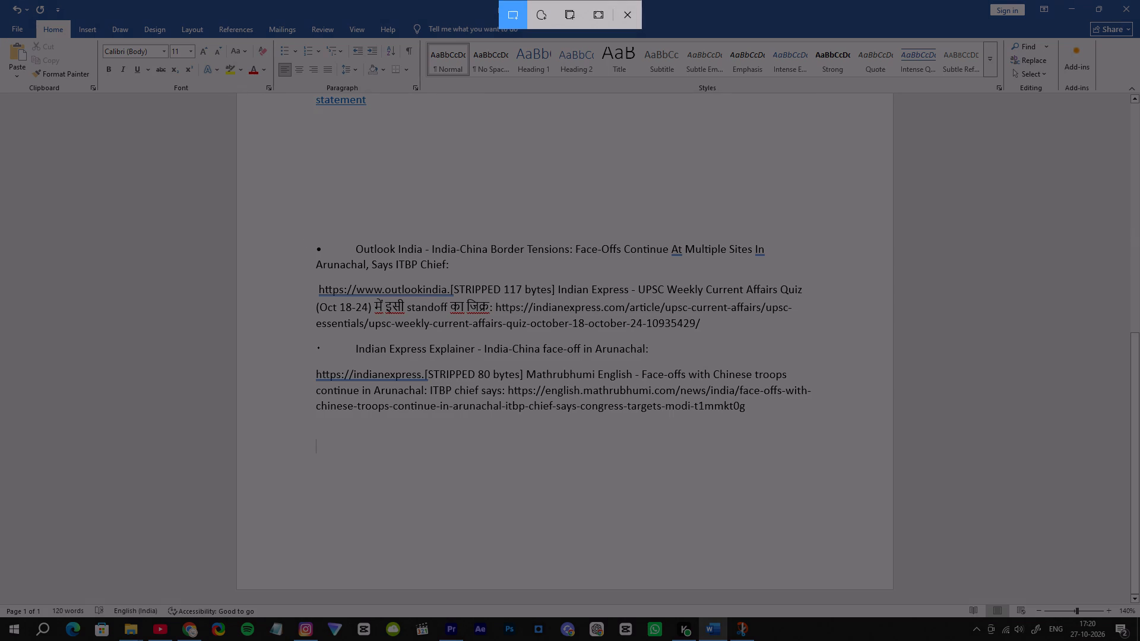
Save a rectangular snip of the Outlook India, Indian Express and Mathrubhumi source links as an image file and close its snip window.
{"action": "left_click_drag", "start_coordinate": [296, 204], "coordinate": [829, 536]}
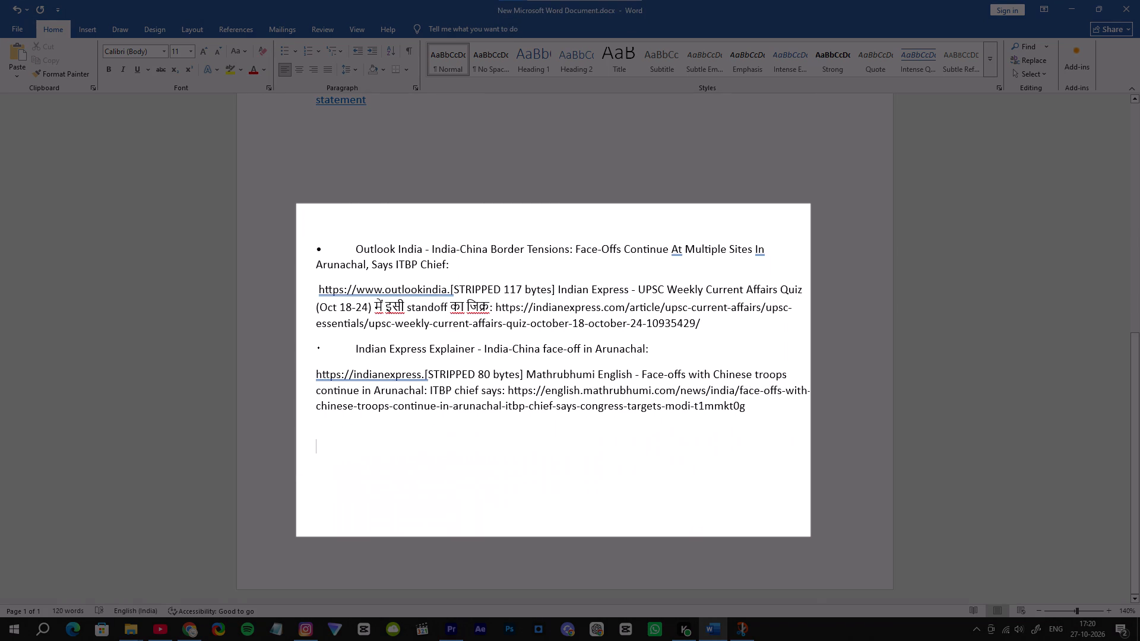
{"action": "left_click_drag", "start_coordinate": [829, 536], "coordinate": [859, 542]}
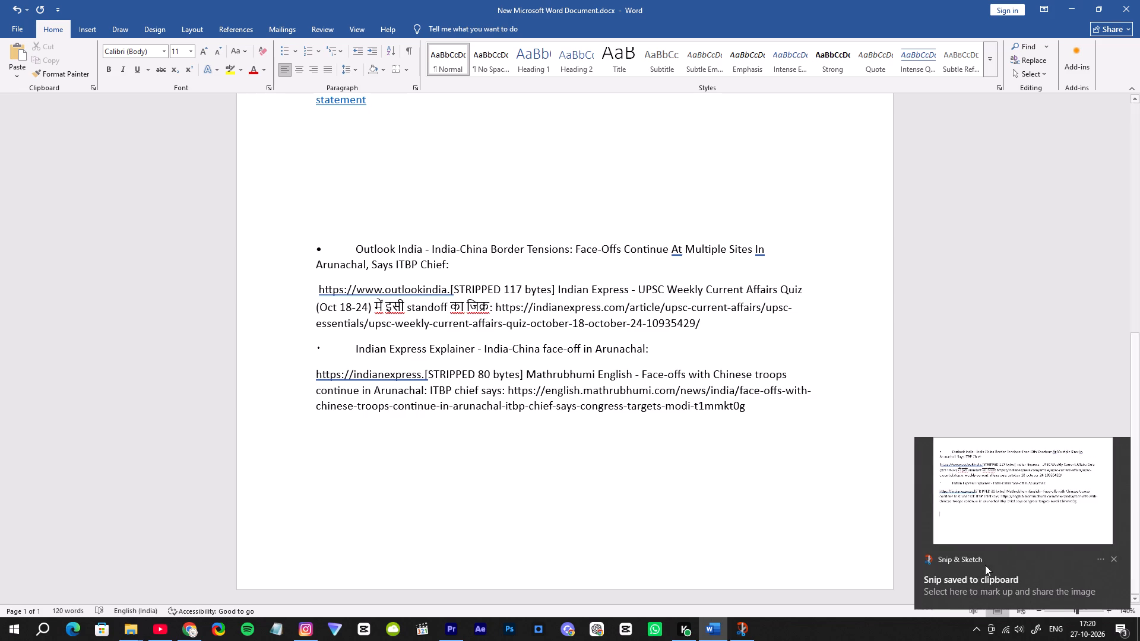
{"action": "left_click", "coordinate": [1012, 479]}
{"action": "left_click", "coordinate": [752, 77]}
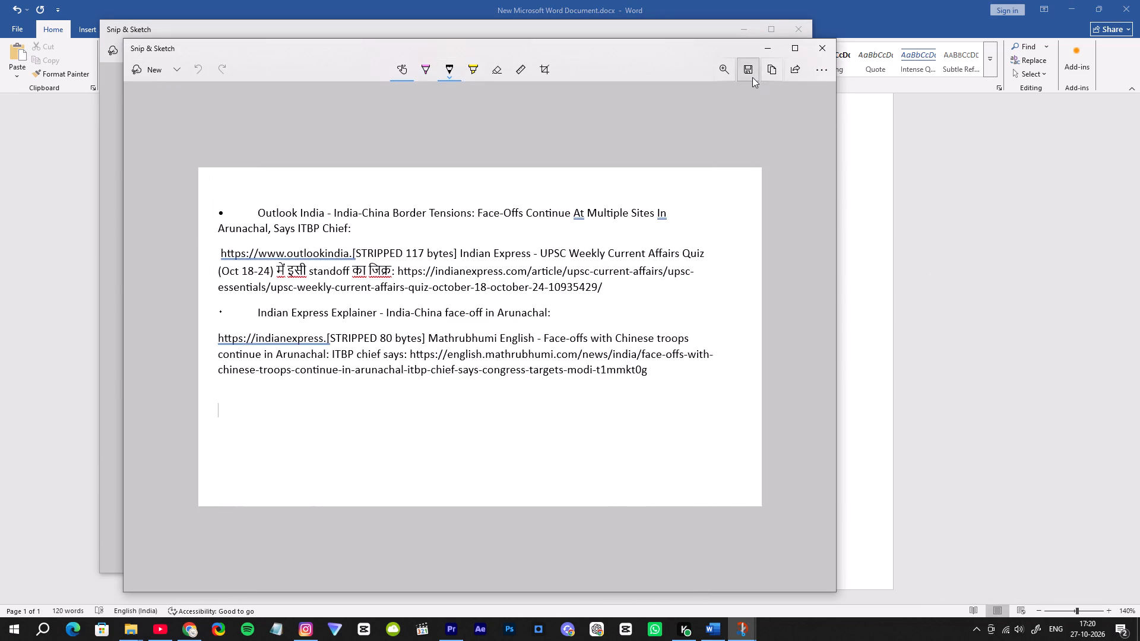
{"action": "left_click", "coordinate": [606, 335]}
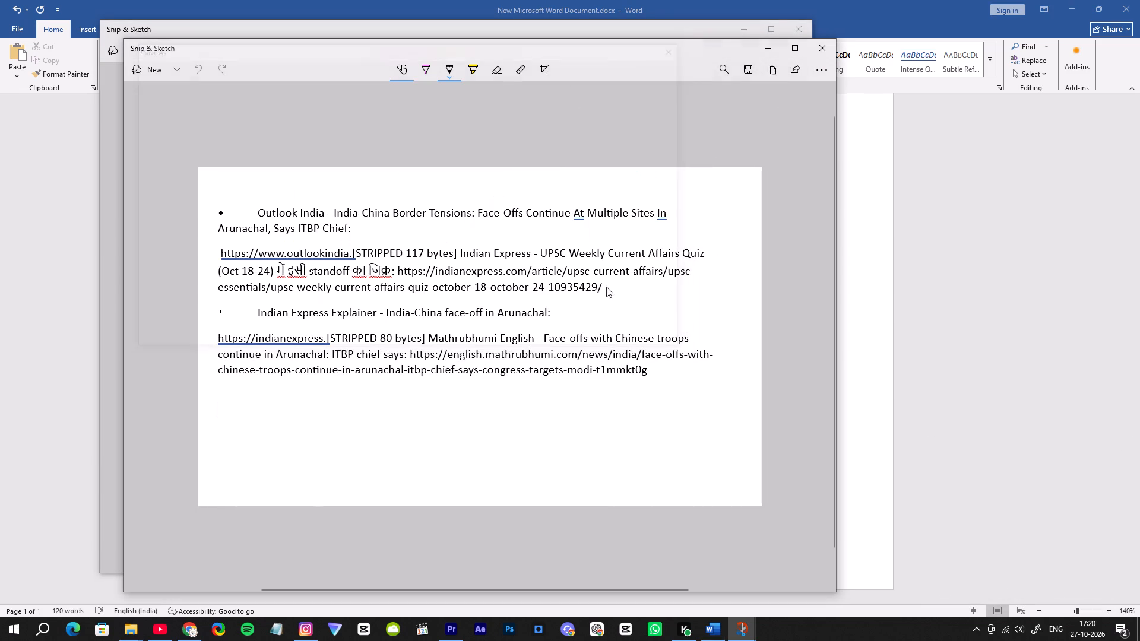
{"action": "left_click", "coordinate": [816, 53]}
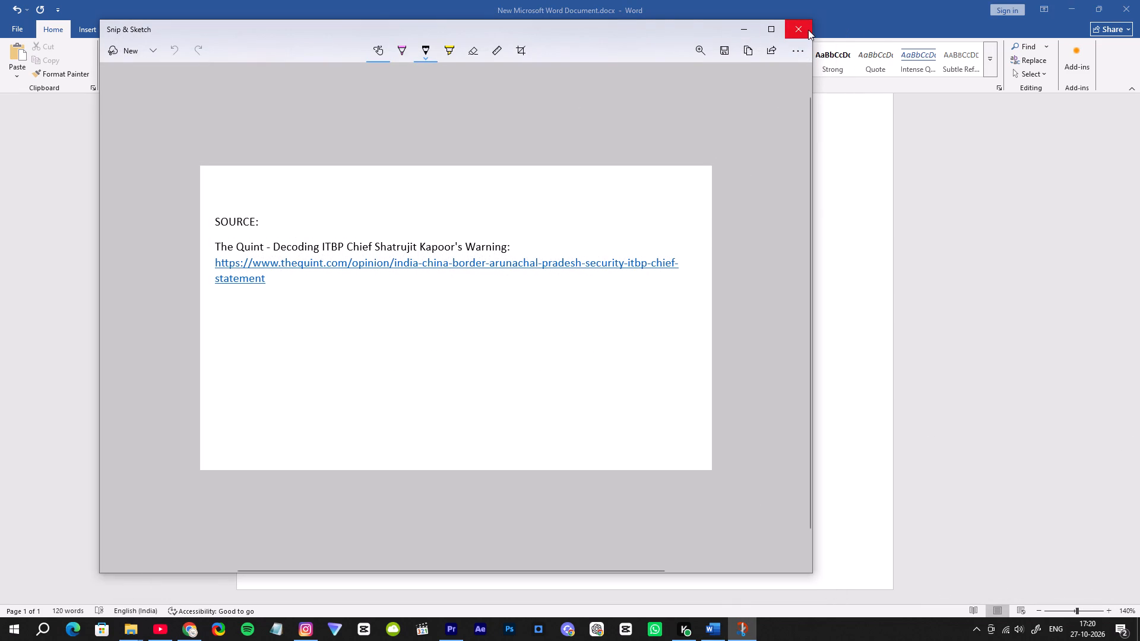
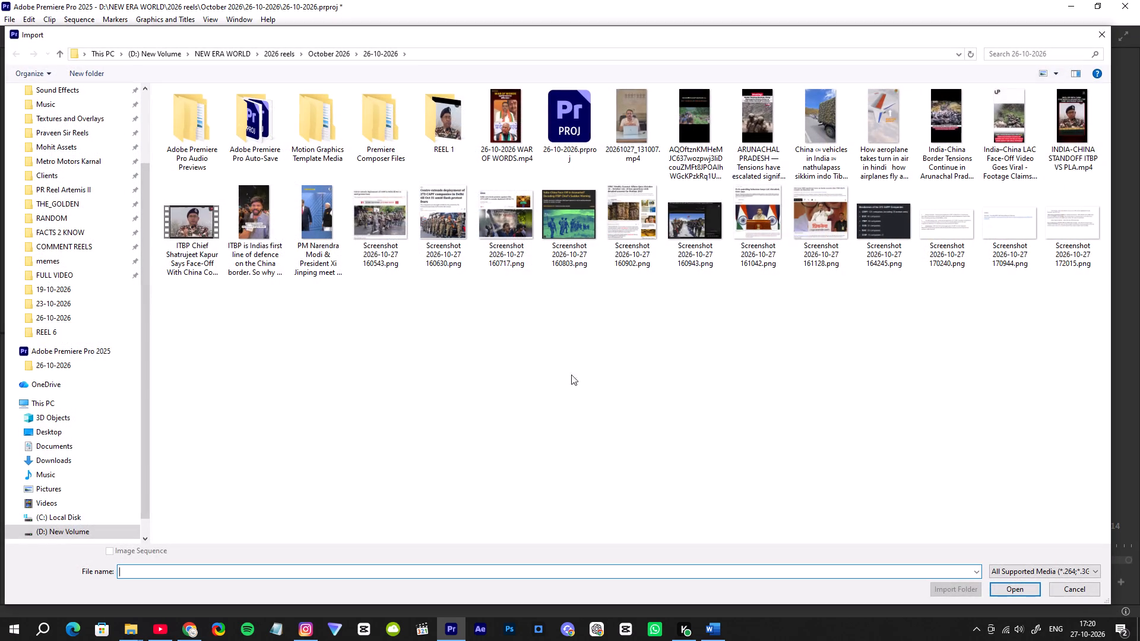
Import Screenshot 2026-10-27 172015.png into the project.
{"action": "left_click_drag", "start_coordinate": [1078, 322], "coordinate": [1051, 224]}
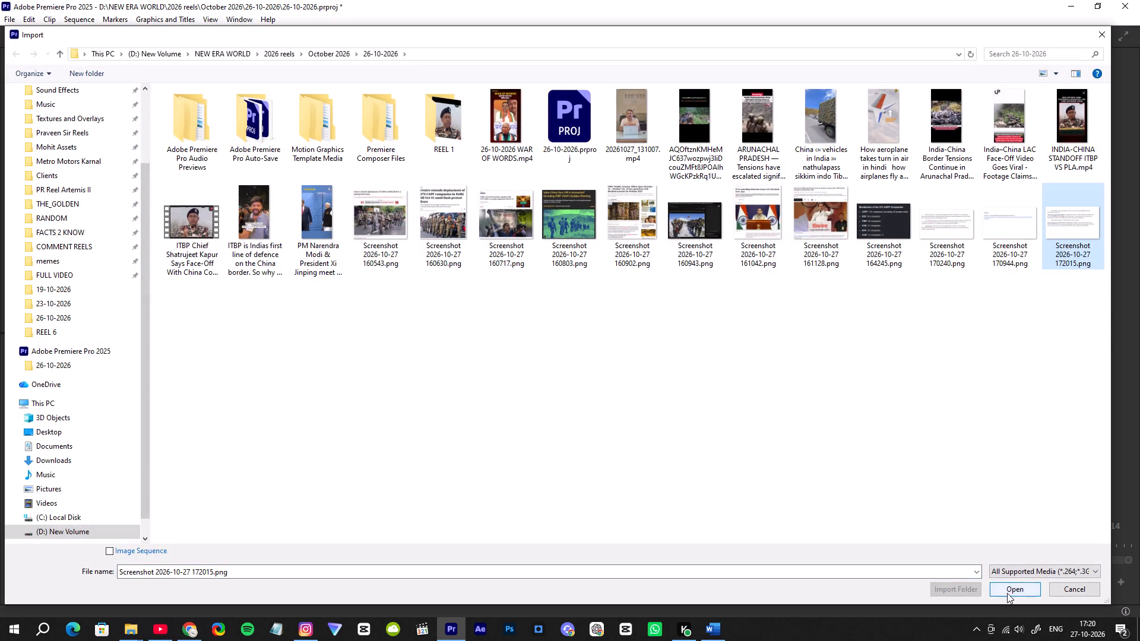
{"action": "left_click", "coordinate": [1007, 593]}
Place the source-links screenshot on V3 and stretch it across the short V1 narration clip around 02:38.
{"action": "left_click_drag", "start_coordinate": [91, 123], "coordinate": [432, 398]}
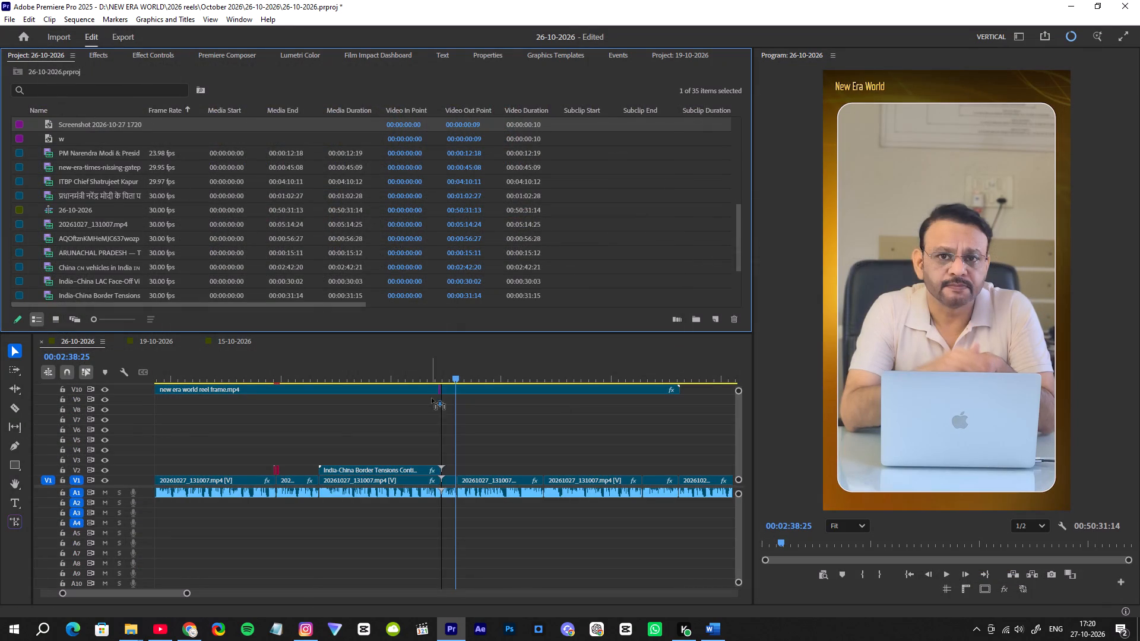
{"action": "left_click_drag", "start_coordinate": [432, 398], "coordinate": [458, 464]}
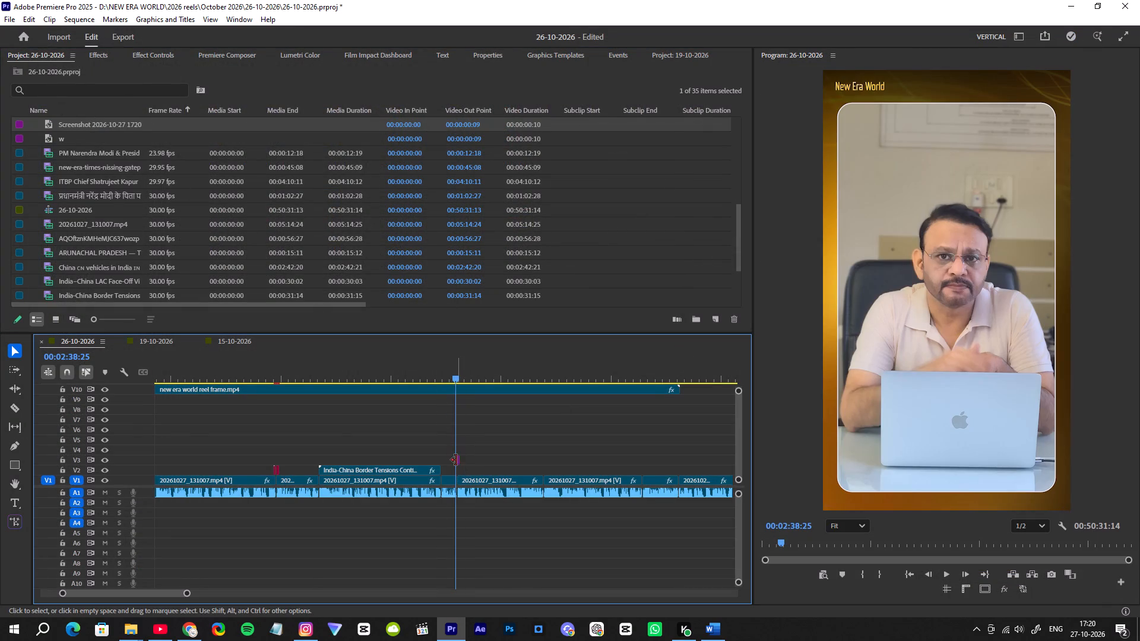
{"action": "left_click_drag", "start_coordinate": [455, 459], "coordinate": [442, 464]}
{"action": "left_click", "coordinate": [461, 462]}
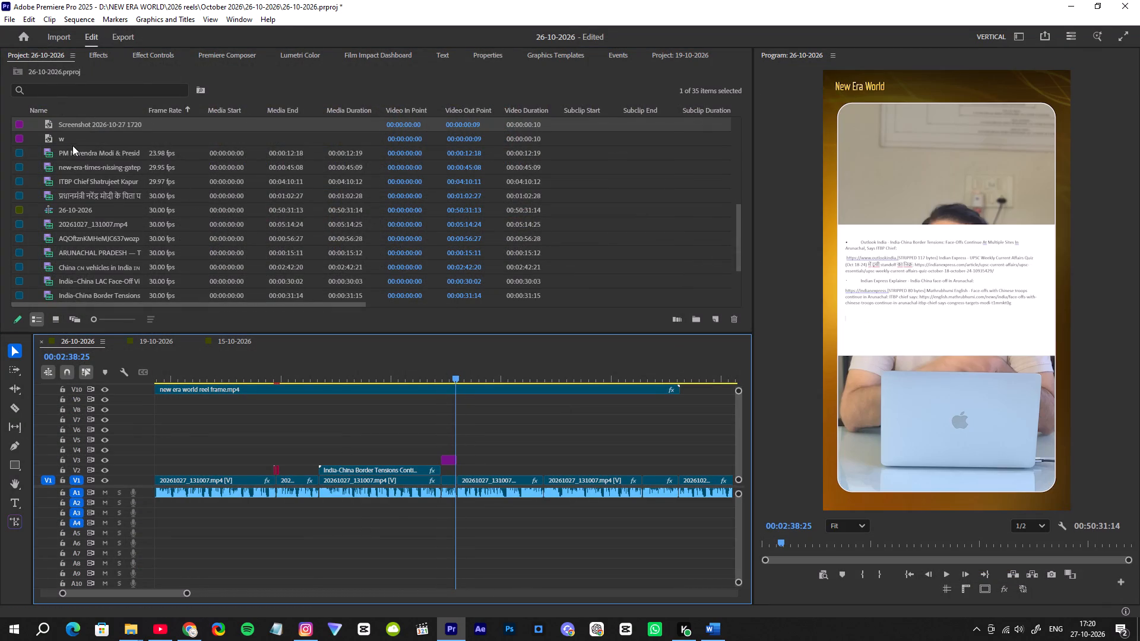
Add the white background image w on V2 beneath the source-links screenshot and extend it to the same length.
{"action": "left_click_drag", "start_coordinate": [71, 142], "coordinate": [446, 471]}
{"action": "left_click_drag", "start_coordinate": [446, 471], "coordinate": [446, 471]}
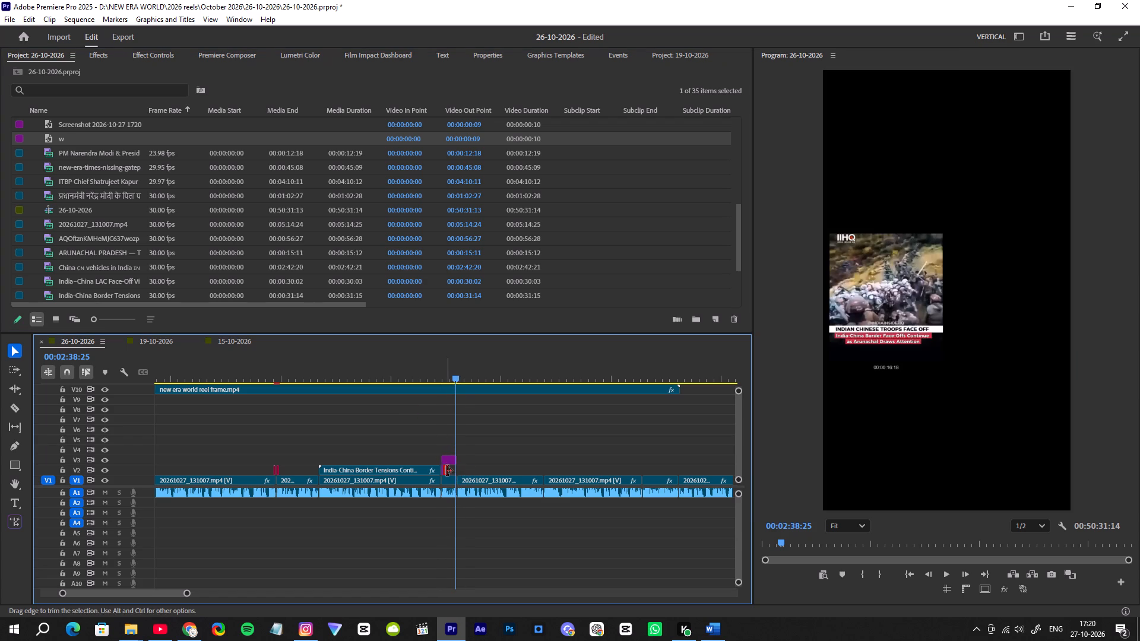
{"action": "left_click_drag", "start_coordinate": [446, 471], "coordinate": [461, 473]}
Enlarge the source-links screenshot on V3 to a scale of 106 and shift its horizontal position to 567.
{"action": "left_click_drag", "start_coordinate": [186, 592], "coordinate": [159, 589]}
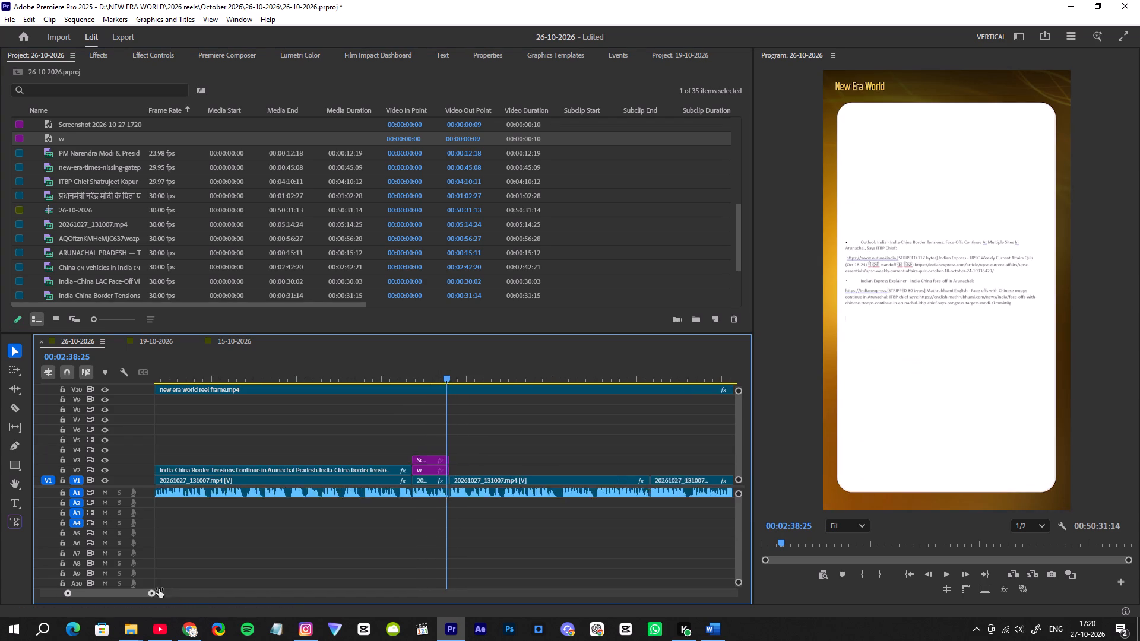
{"action": "left_click_drag", "start_coordinate": [159, 589], "coordinate": [138, 589]}
{"action": "left_click_drag", "start_coordinate": [218, 388], "coordinate": [187, 403]}
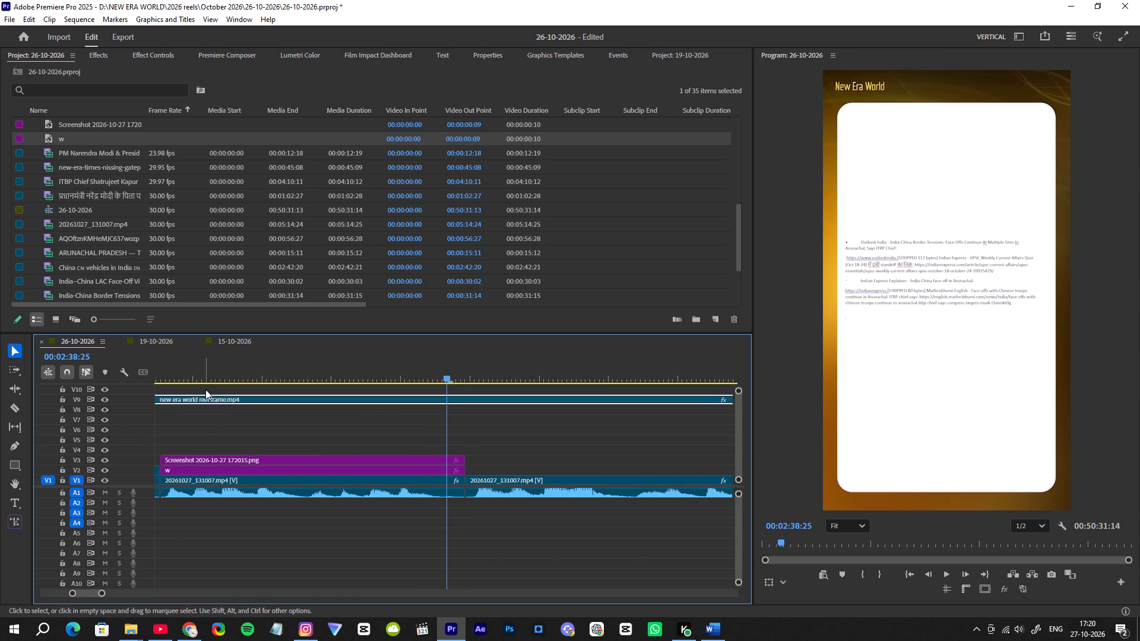
{"action": "key", "text": "ctrl+z"}
{"action": "left_click", "coordinate": [213, 462]}
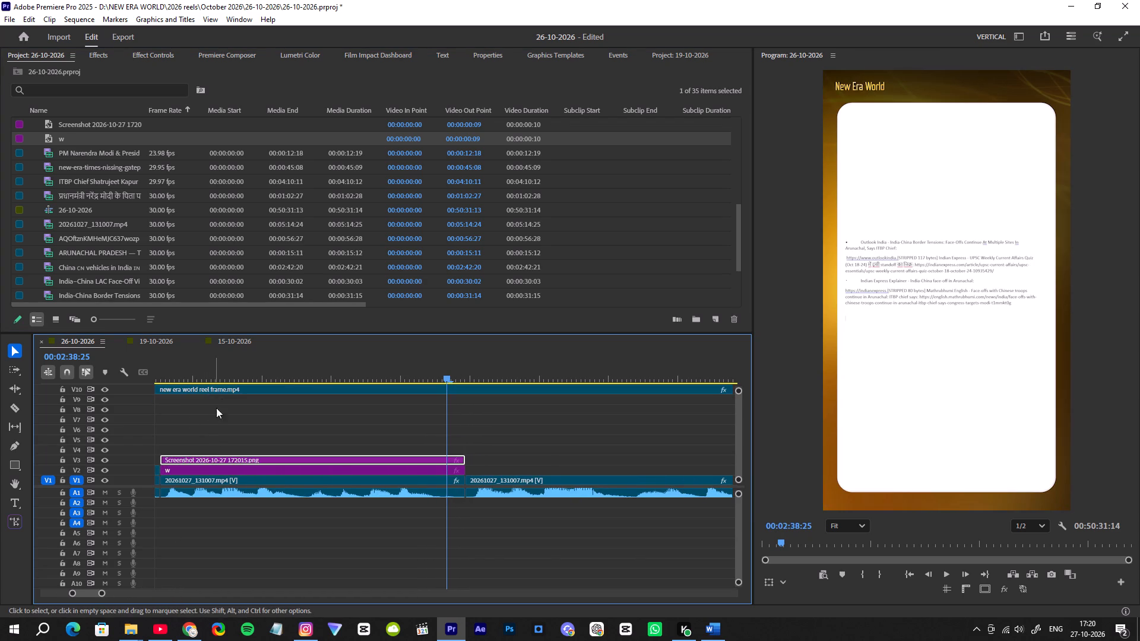
{"action": "left_click", "coordinate": [218, 376]}
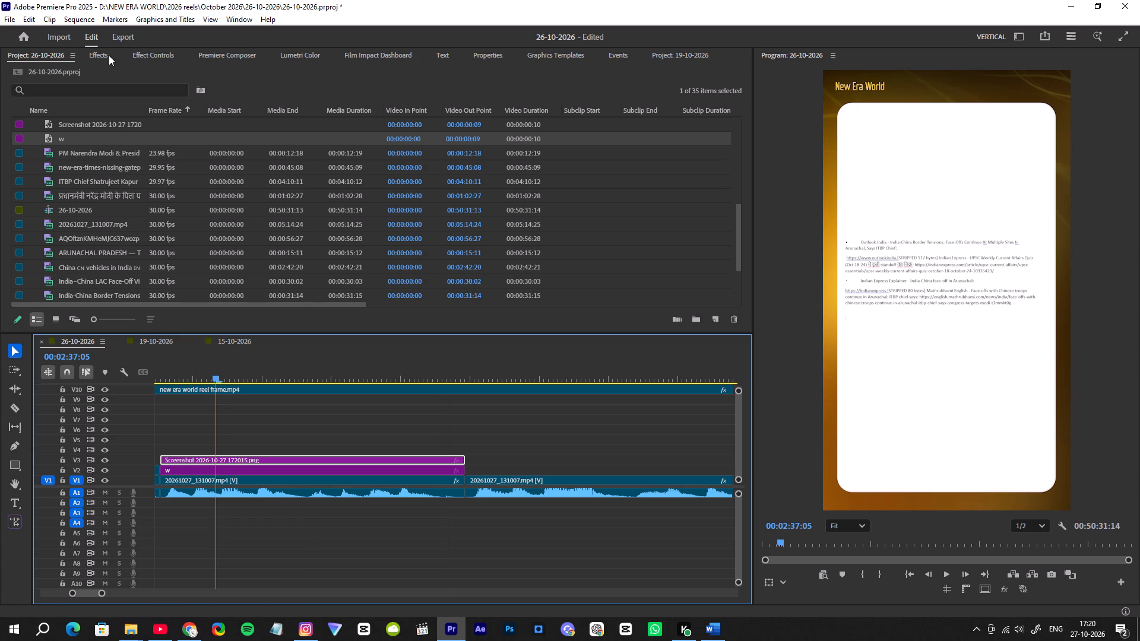
{"action": "left_click", "coordinate": [109, 55]}
{"action": "left_click", "coordinate": [139, 52]}
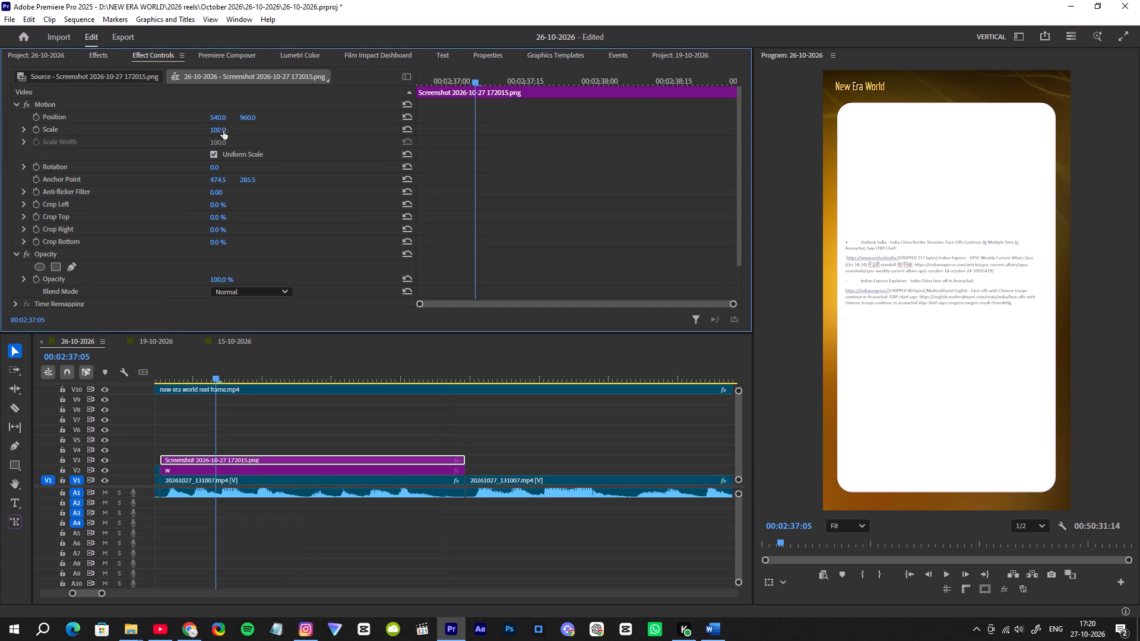
{"action": "left_click", "coordinate": [223, 131]}
{"action": "key", "text": "Up"}
{"action": "key", "text": "Up"}
{"action": "key", "text": "Up"}
{"action": "key", "text": "Up"}
{"action": "key", "text": "Up"}
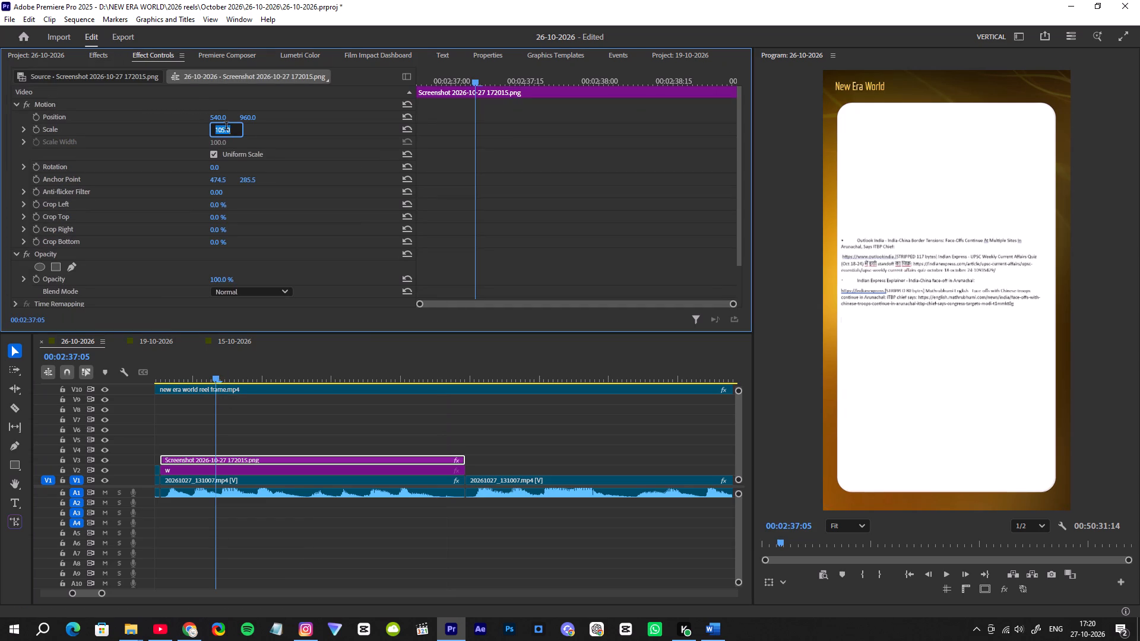
{"action": "key", "text": "Up"}
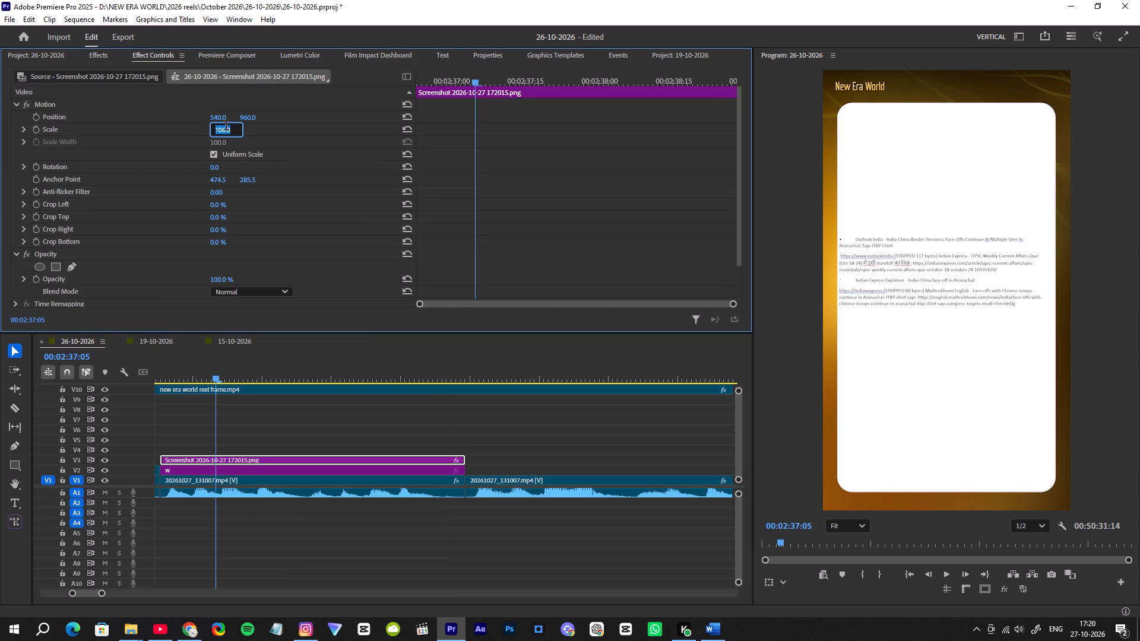
{"action": "left_click_drag", "start_coordinate": [220, 119], "coordinate": [235, 117]}
Set the source-links screenshot's scale to 112 and its horizontal position to 573.
{"action": "left_click", "coordinate": [221, 129]}
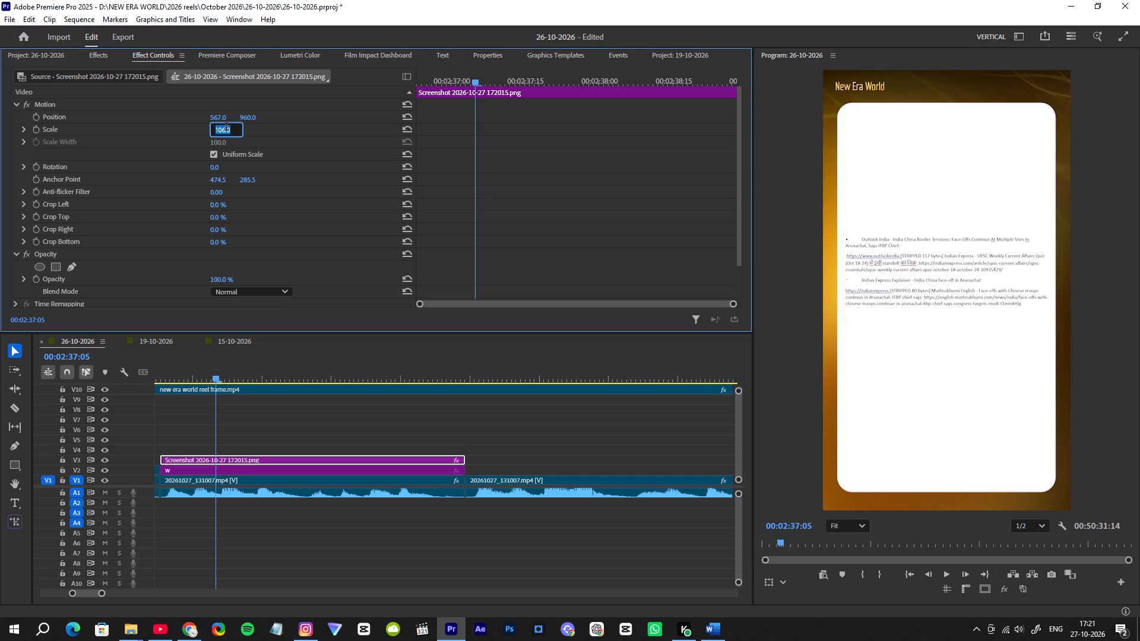
{"action": "key", "text": "Up"}
{"action": "key", "text": "Up"}
{"action": "key", "text": "Up"}
{"action": "key", "text": "Up"}
{"action": "key", "text": "Up"}
{"action": "key", "text": "Up"}
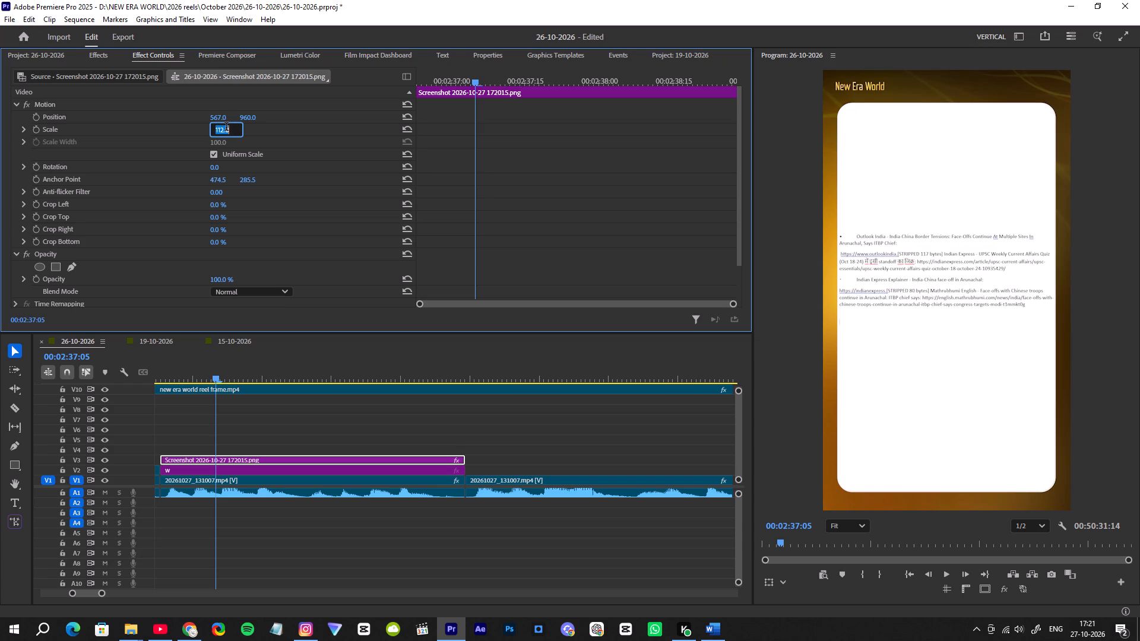
{"action": "left_click", "coordinate": [220, 118]}
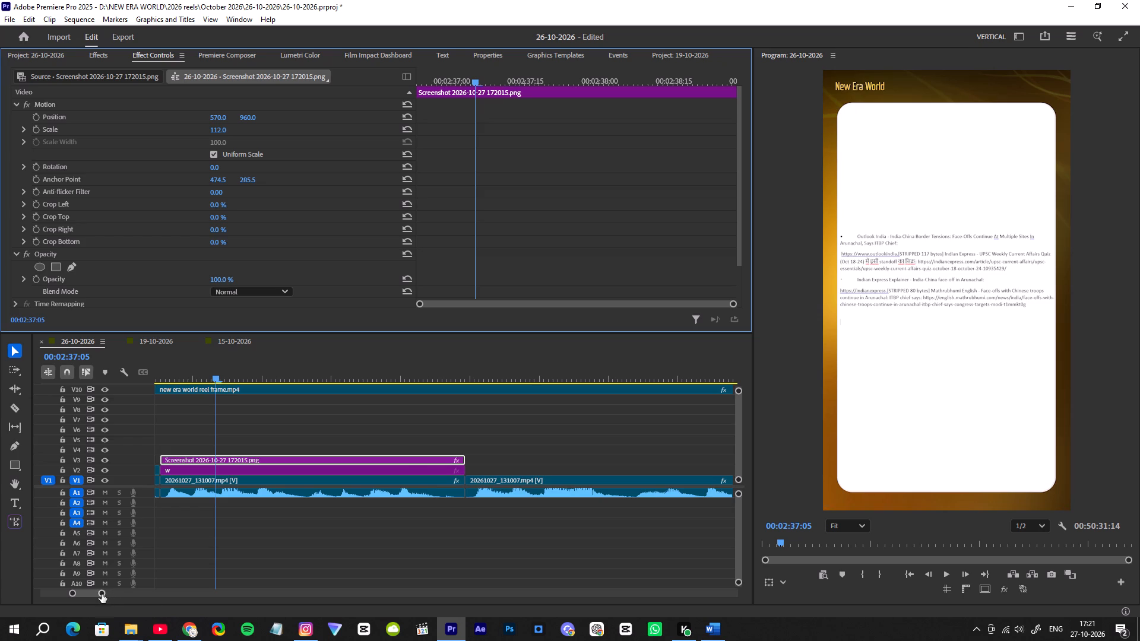
{"action": "left_click_drag", "start_coordinate": [102, 594], "coordinate": [143, 596]}
{"action": "key", "text": "space"}
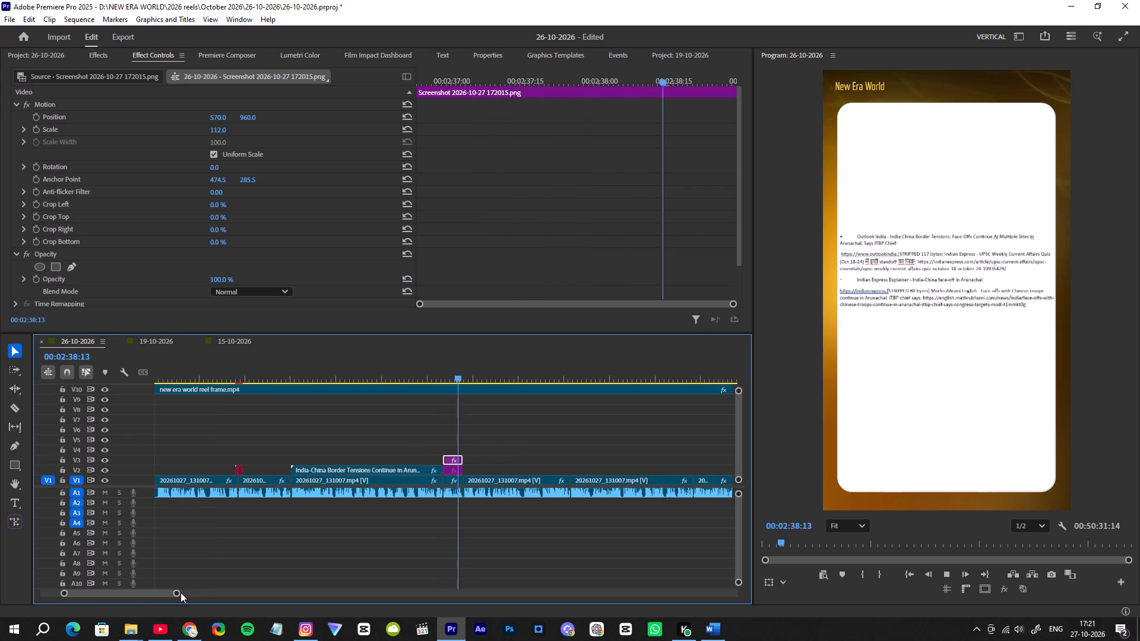
{"action": "key", "text": "space"}
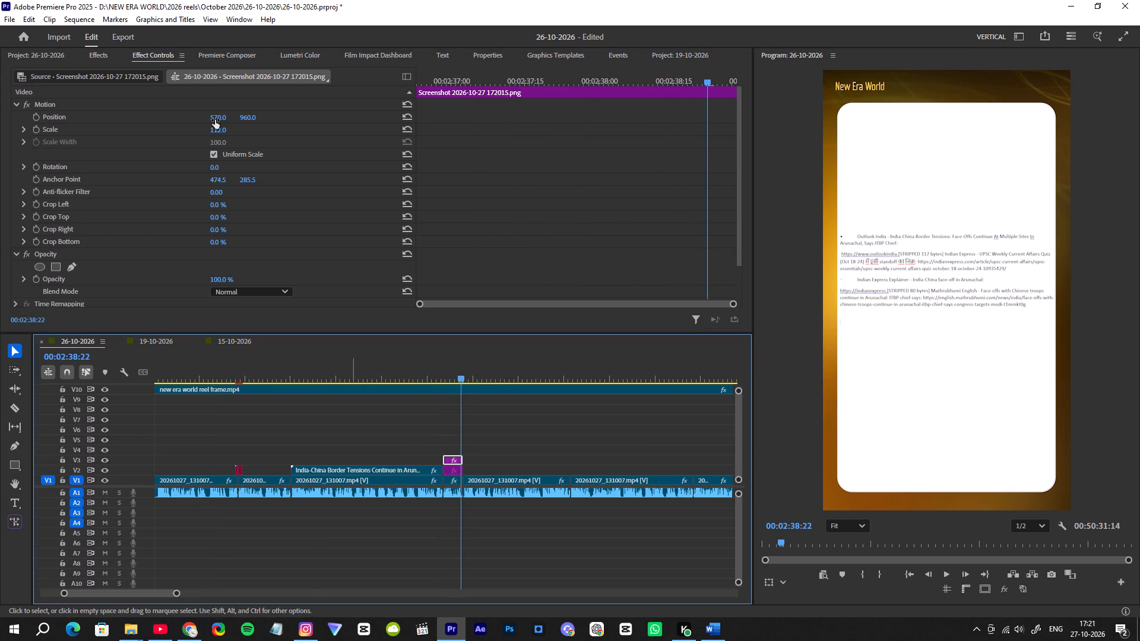
{"action": "left_click", "coordinate": [215, 119]}
Trim the start of the narration clip following the source-links screenshot to 02:45:17 and ripple delete the gap.
{"action": "key", "text": "space"}
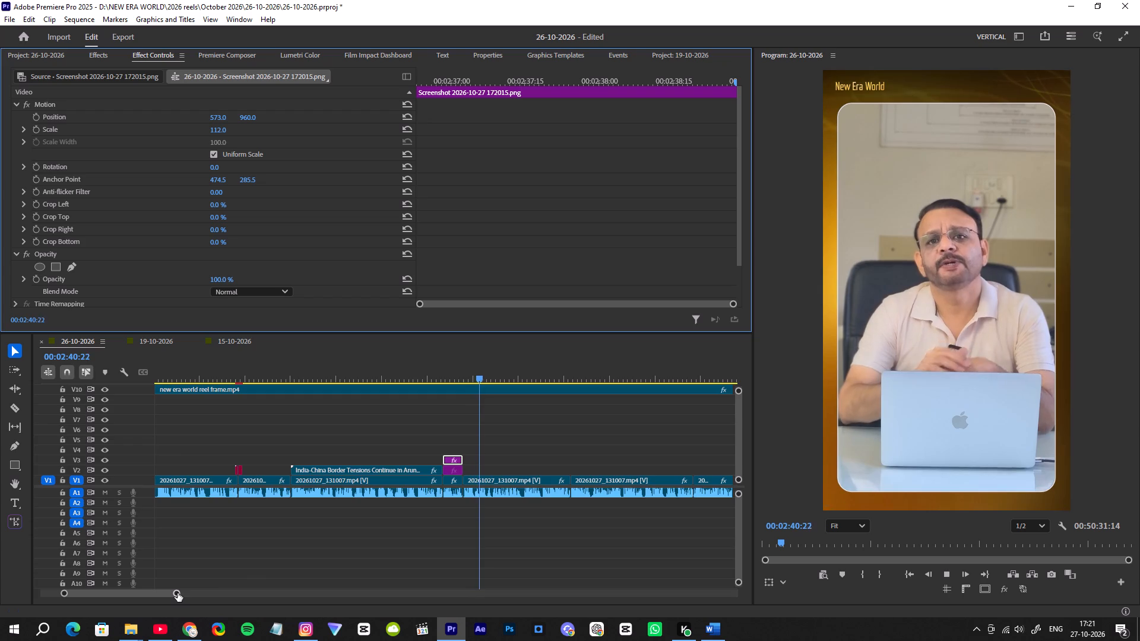
{"action": "left_click_drag", "start_coordinate": [178, 593], "coordinate": [195, 592]}
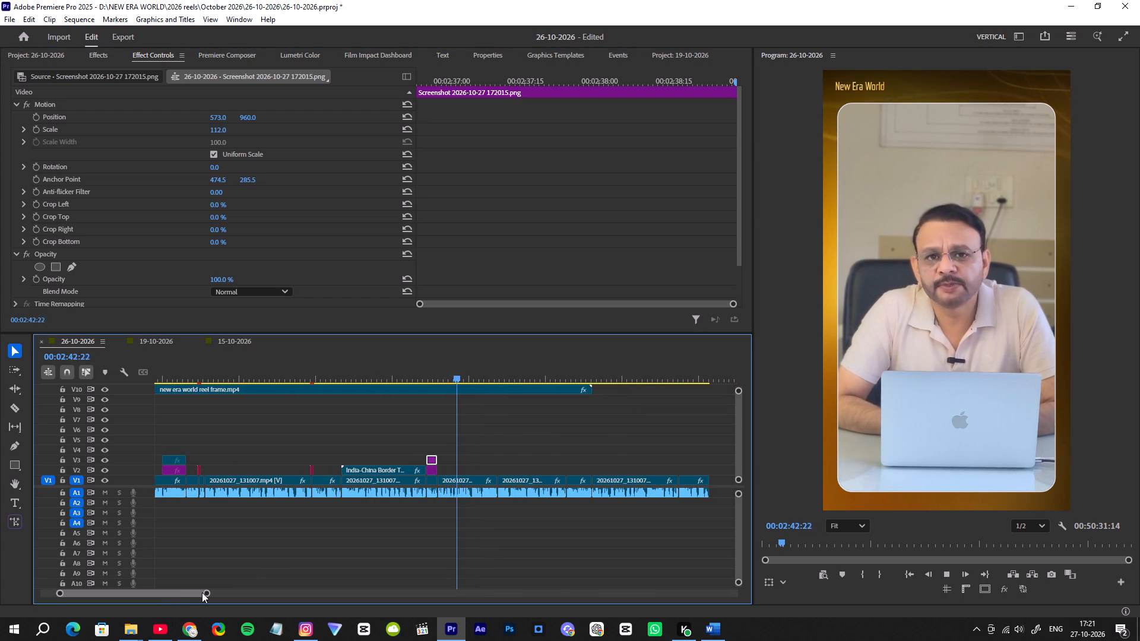
{"action": "left_click_drag", "start_coordinate": [207, 592], "coordinate": [170, 585]}
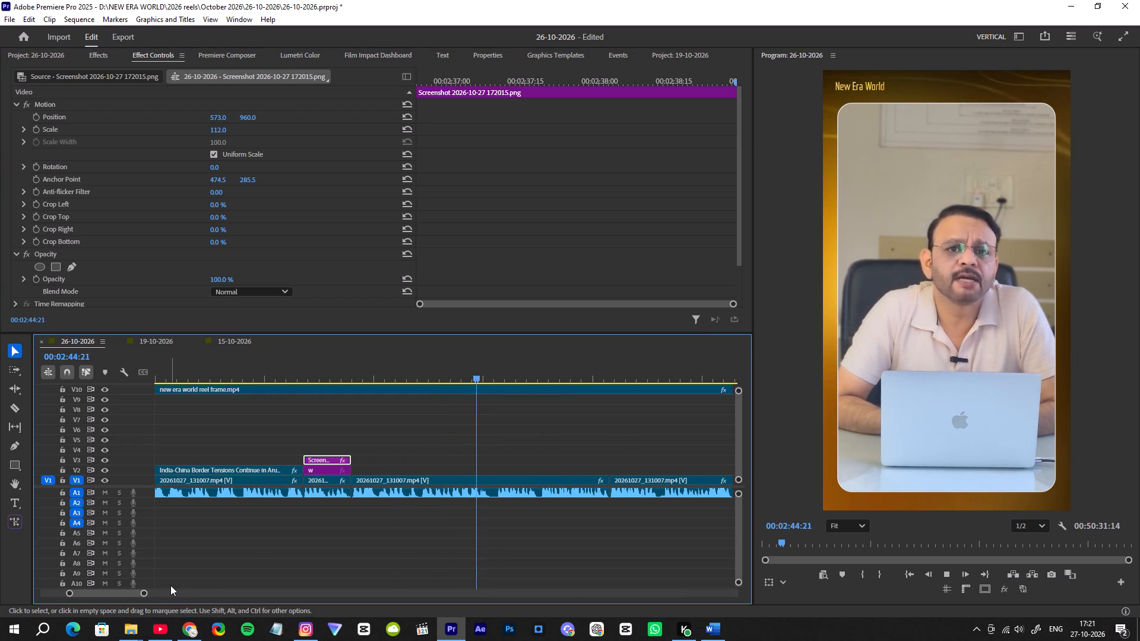
{"action": "key", "text": "space"}
{"action": "left_click", "coordinate": [454, 371]}
{"action": "key", "text": "space"}
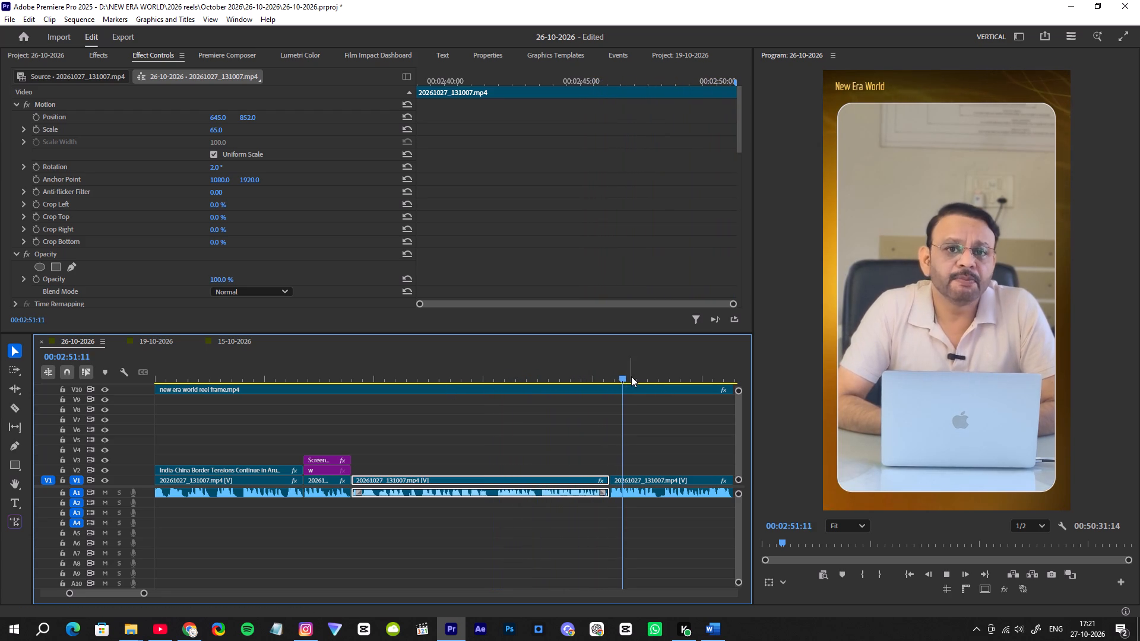
{"action": "left_click_drag", "start_coordinate": [634, 376], "coordinate": [498, 418]}
{"action": "left_click_drag", "start_coordinate": [356, 480], "coordinate": [496, 477]}
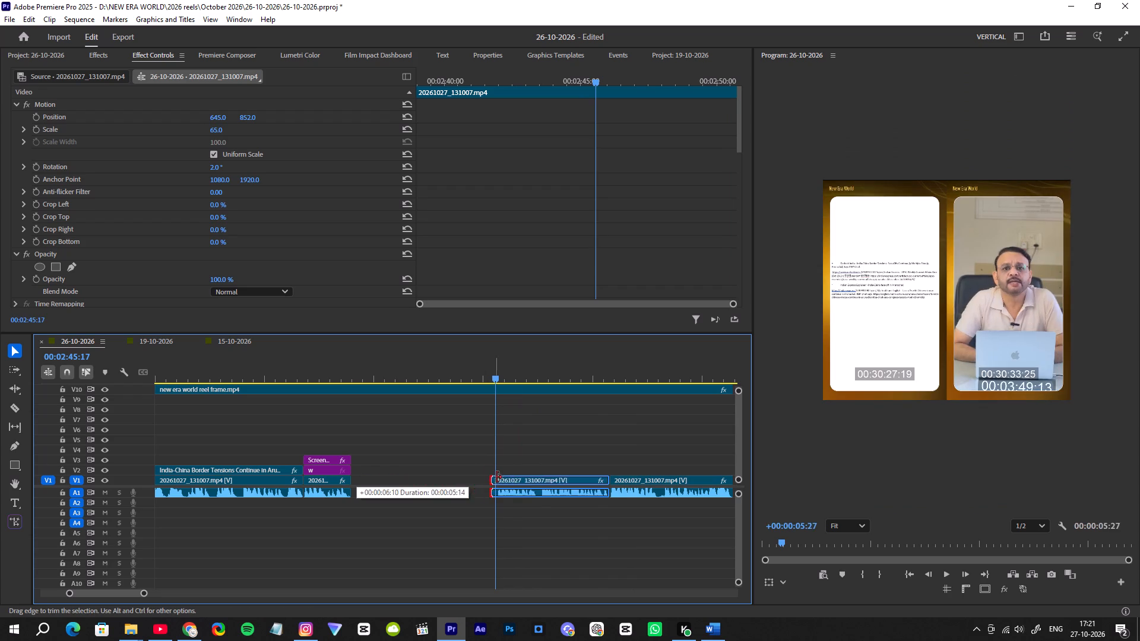
{"action": "left_click_drag", "start_coordinate": [496, 477], "coordinate": [499, 477]}
{"action": "left_click", "coordinate": [474, 478]}
{"action": "key", "text": "Delete"}
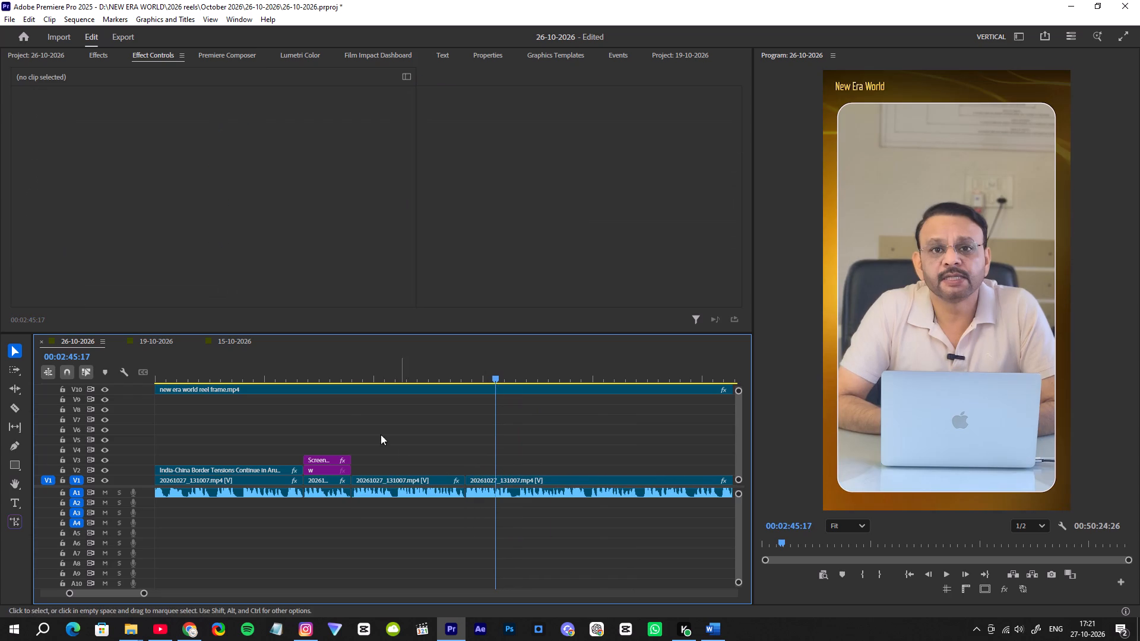
Duplicate the ITBP chief clip and its white background from 01:47 to just after the source-links screenshot, and extend both copies.
{"action": "left_click", "coordinate": [344, 369]}
{"action": "key", "text": "space"}
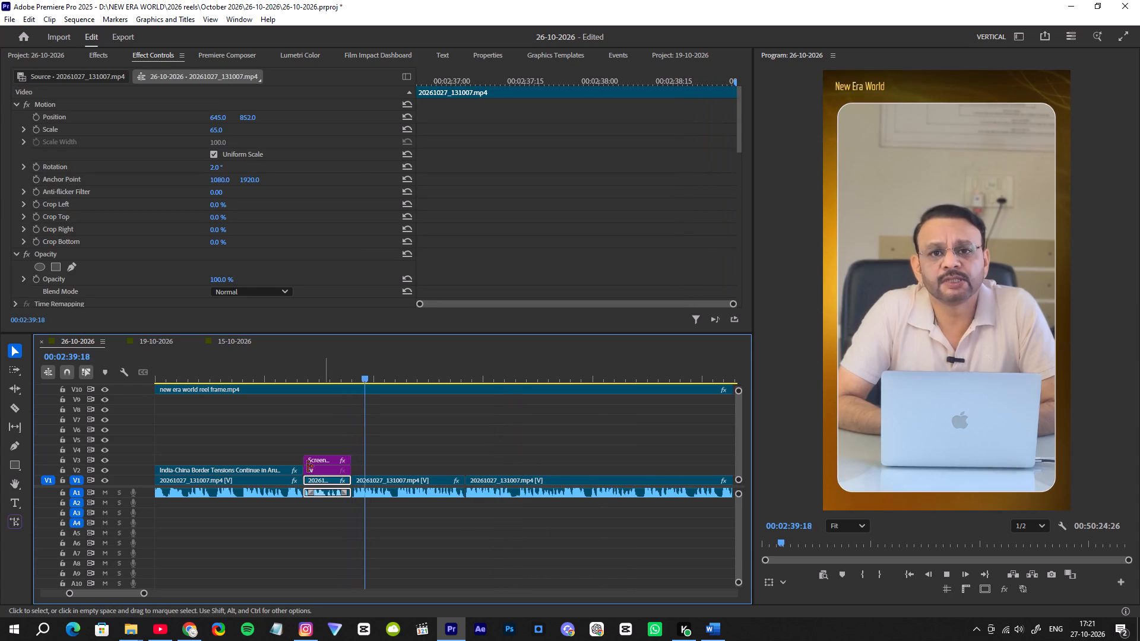
{"action": "left_click_drag", "start_coordinate": [145, 592], "coordinate": [158, 594]}
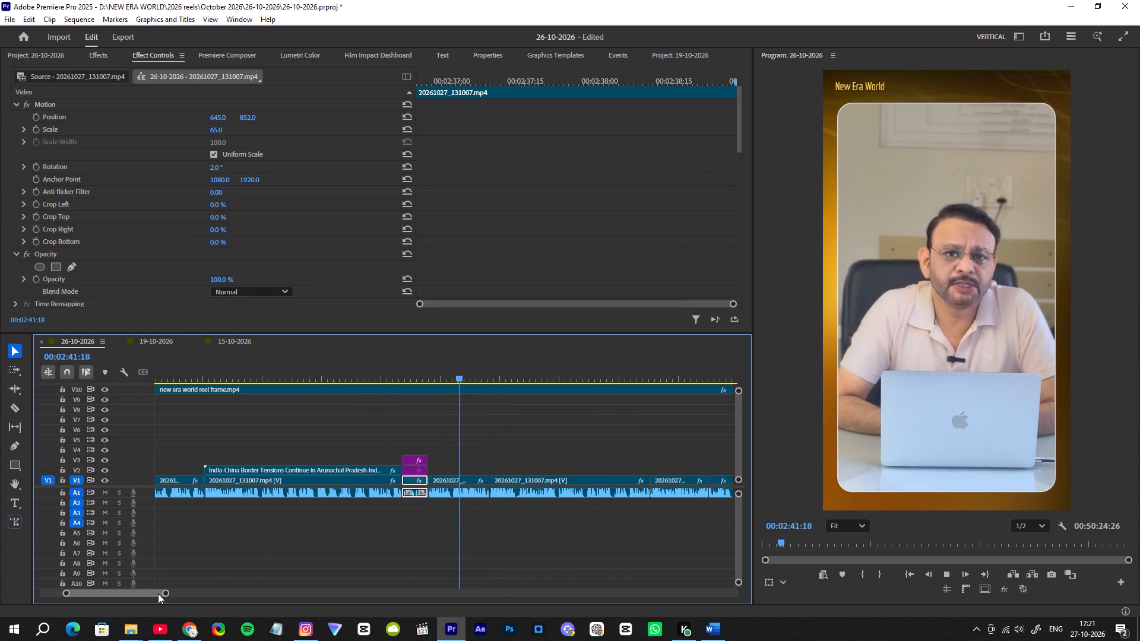
{"action": "left_click_drag", "start_coordinate": [166, 593], "coordinate": [265, 594]}
{"action": "key", "text": "space"}
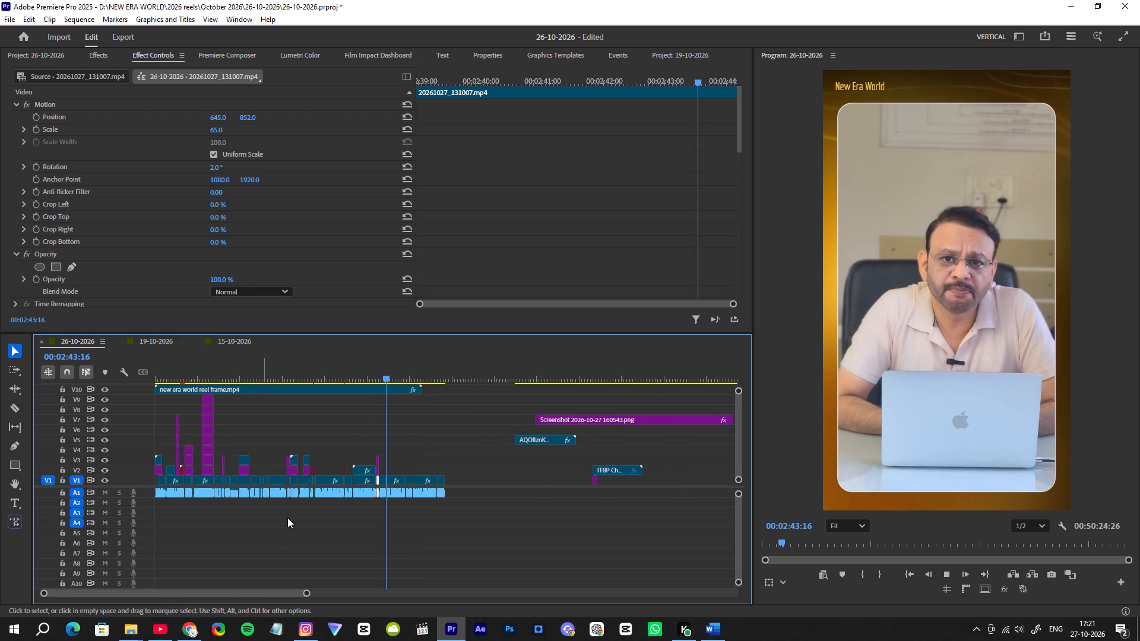
{"action": "left_click_drag", "start_coordinate": [360, 369], "coordinate": [309, 384]}
{"action": "left_click", "coordinate": [305, 458]}
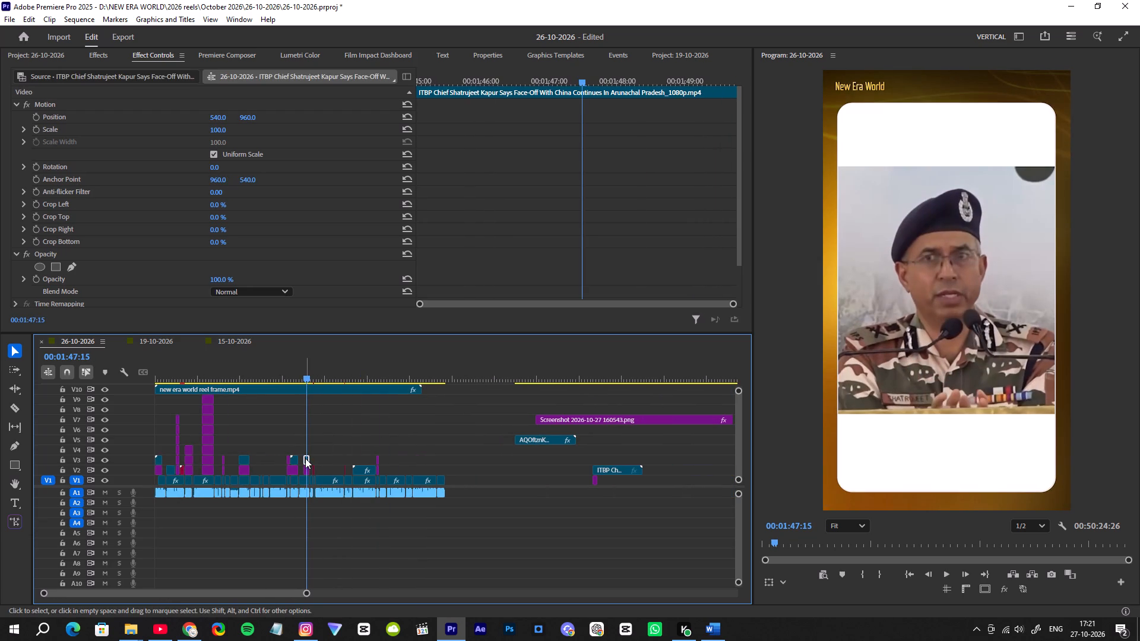
{"action": "left_click_drag", "start_coordinate": [301, 438], "coordinate": [311, 472]}
{"action": "left_click_drag", "start_coordinate": [306, 461], "coordinate": [399, 456]}
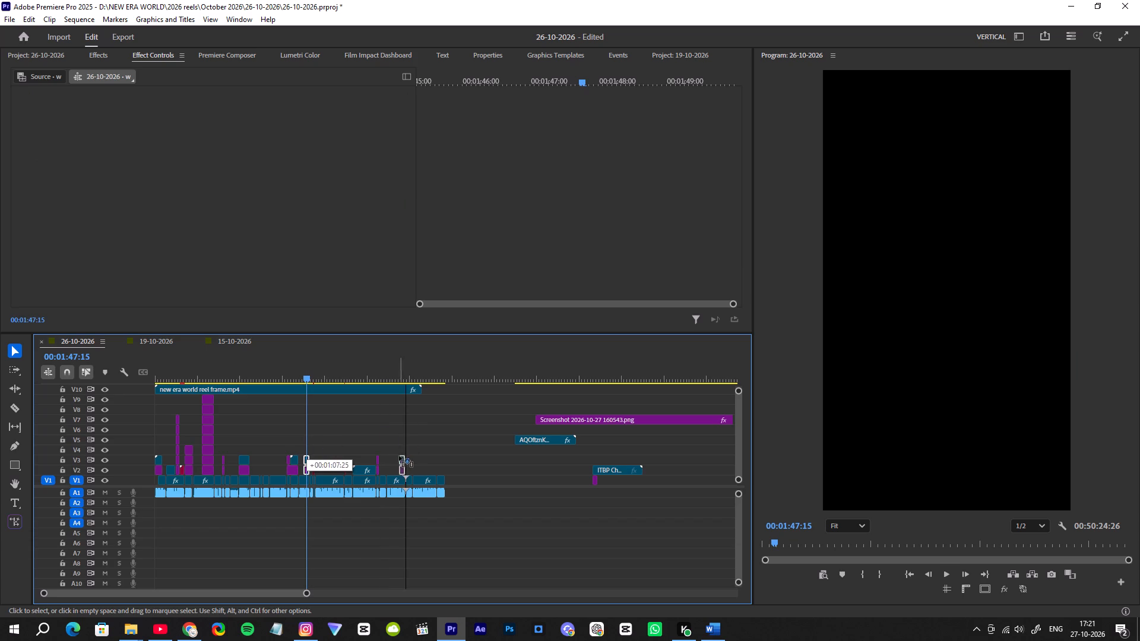
{"action": "left_click_drag", "start_coordinate": [399, 456], "coordinate": [386, 465]}
{"action": "left_click_drag", "start_coordinate": [397, 458], "coordinate": [387, 469]}
{"action": "left_click_drag", "start_coordinate": [388, 466], "coordinate": [410, 465]}
Move the copied ITBP chief clip and its white background together to start at about 02:40:28.
{"action": "left_click", "coordinate": [376, 364]}
{"action": "key", "text": "space"}
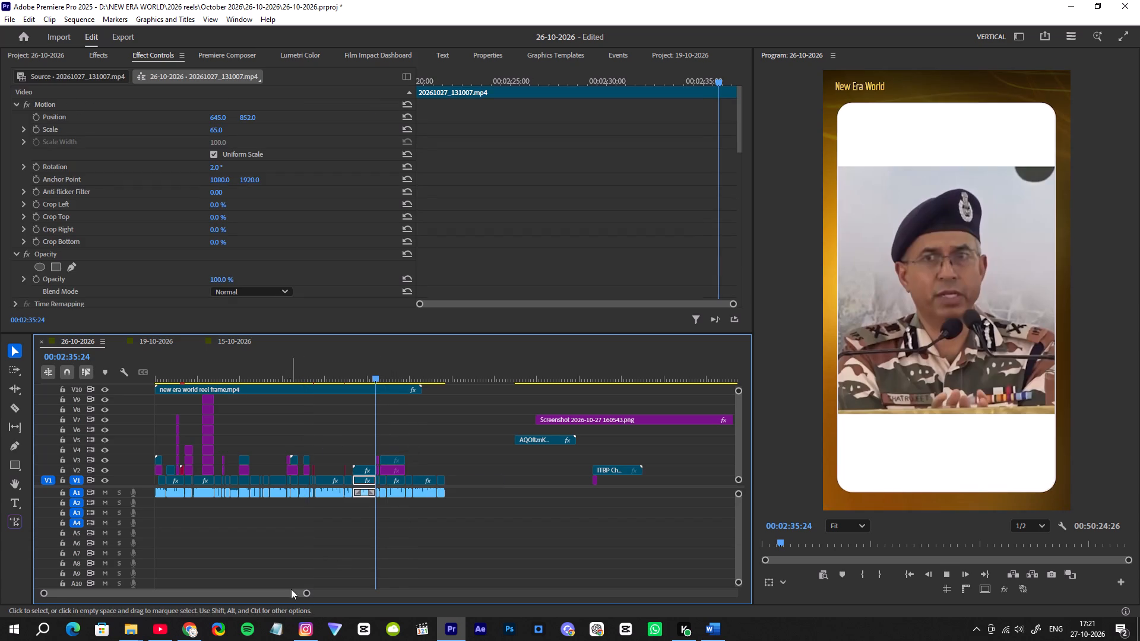
{"action": "left_click_drag", "start_coordinate": [305, 592], "coordinate": [207, 569]}
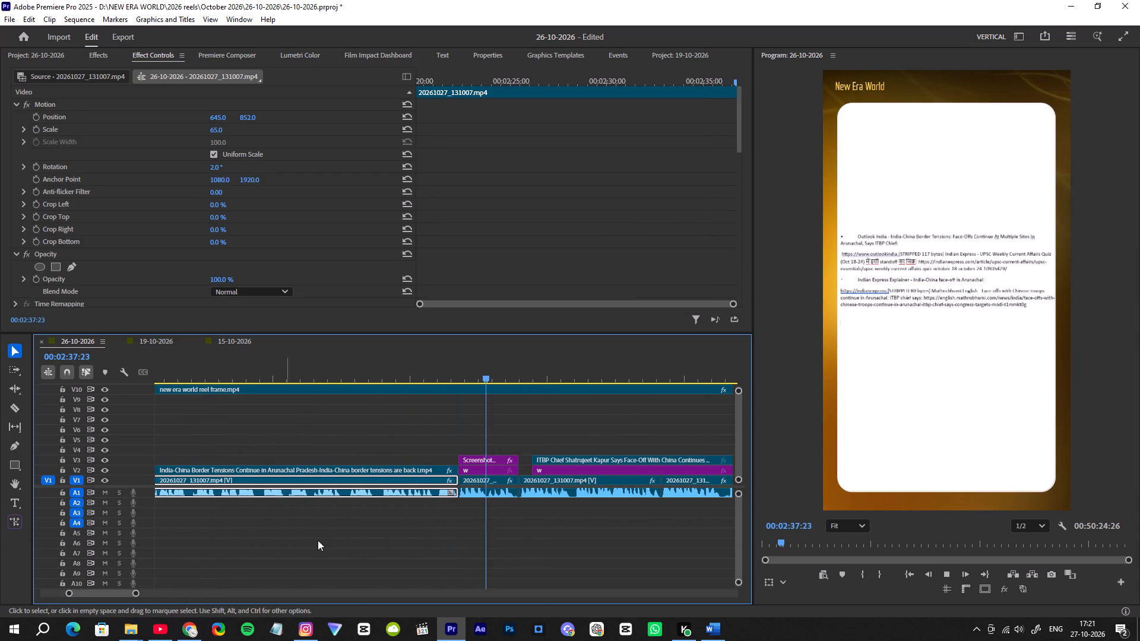
{"action": "left_click_drag", "start_coordinate": [565, 447], "coordinate": [562, 467]}
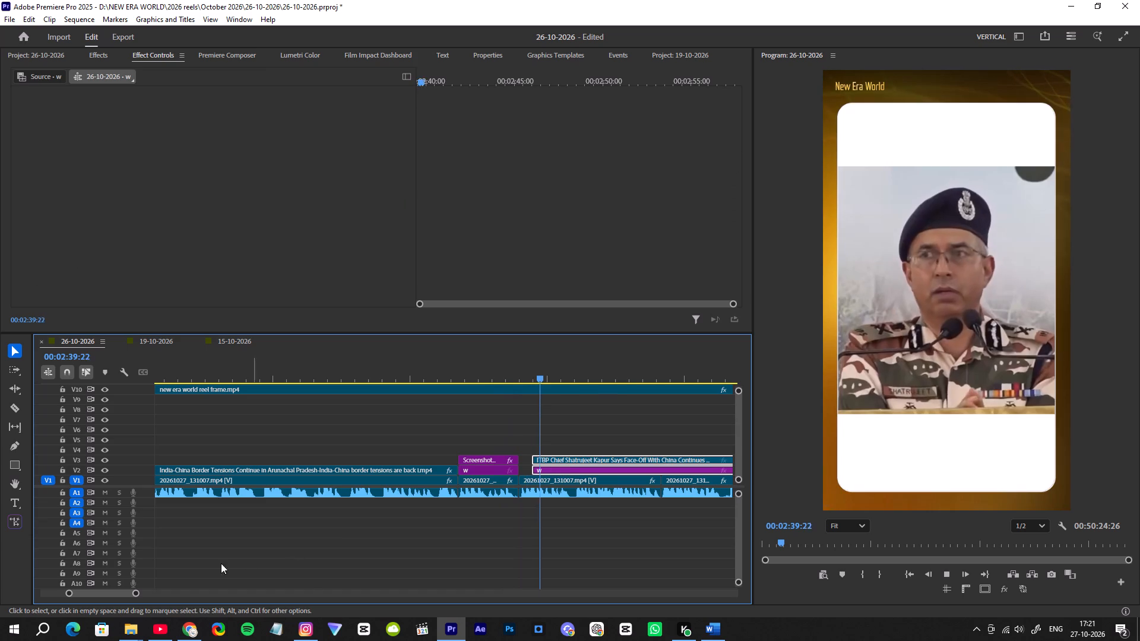
{"action": "key", "text": "space"}
{"action": "left_click_drag", "start_coordinate": [572, 449], "coordinate": [572, 454]}
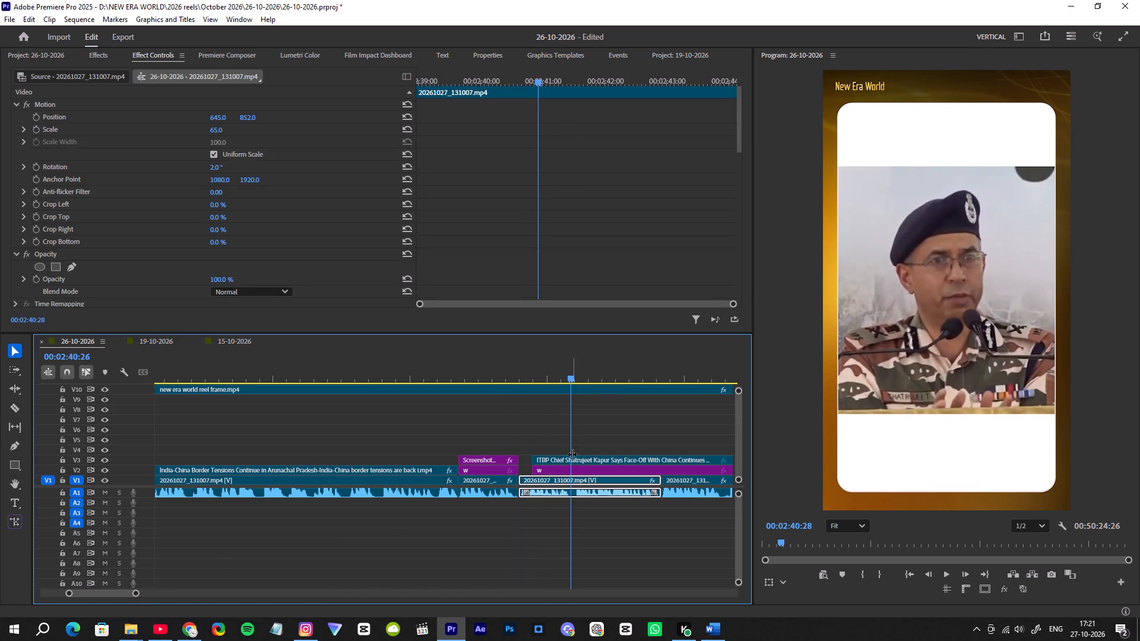
{"action": "left_click_drag", "start_coordinate": [572, 454], "coordinate": [572, 468]}
{"action": "left_click_drag", "start_coordinate": [595, 443], "coordinate": [591, 468]}
{"action": "left_click_drag", "start_coordinate": [588, 457], "coordinate": [633, 461]}
Trim the ends of the copied ITBP chief clip and its white background to 02:49:22.
{"action": "key", "text": "space"}
{"action": "left_click_drag", "start_coordinate": [137, 593], "coordinate": [167, 595]}
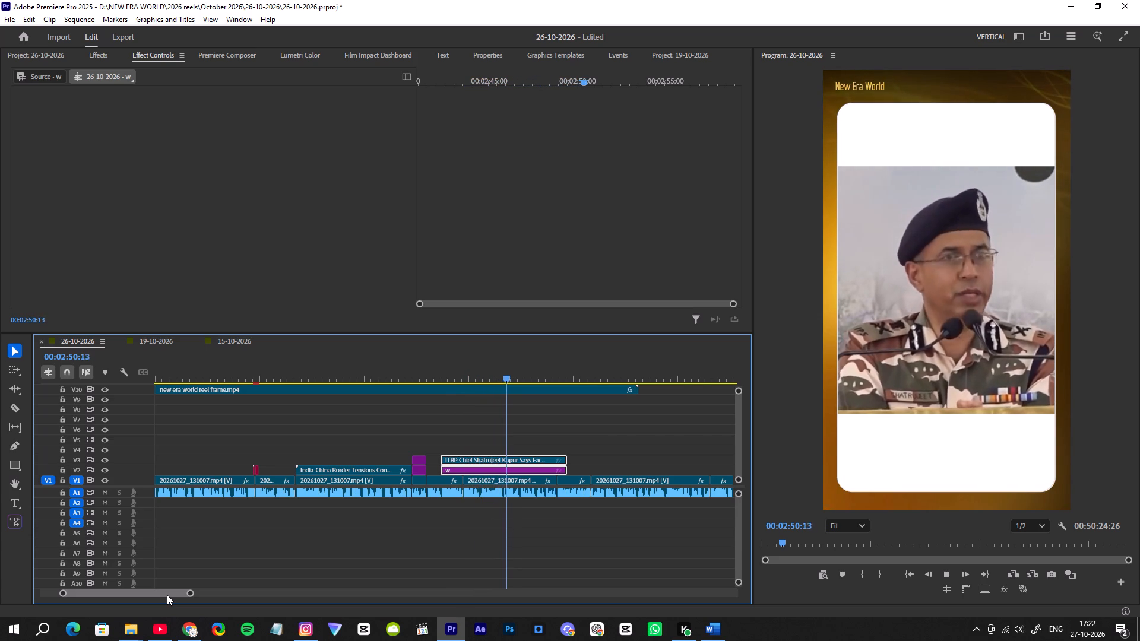
{"action": "left_click", "coordinate": [486, 369]}
{"action": "key", "text": "space"}
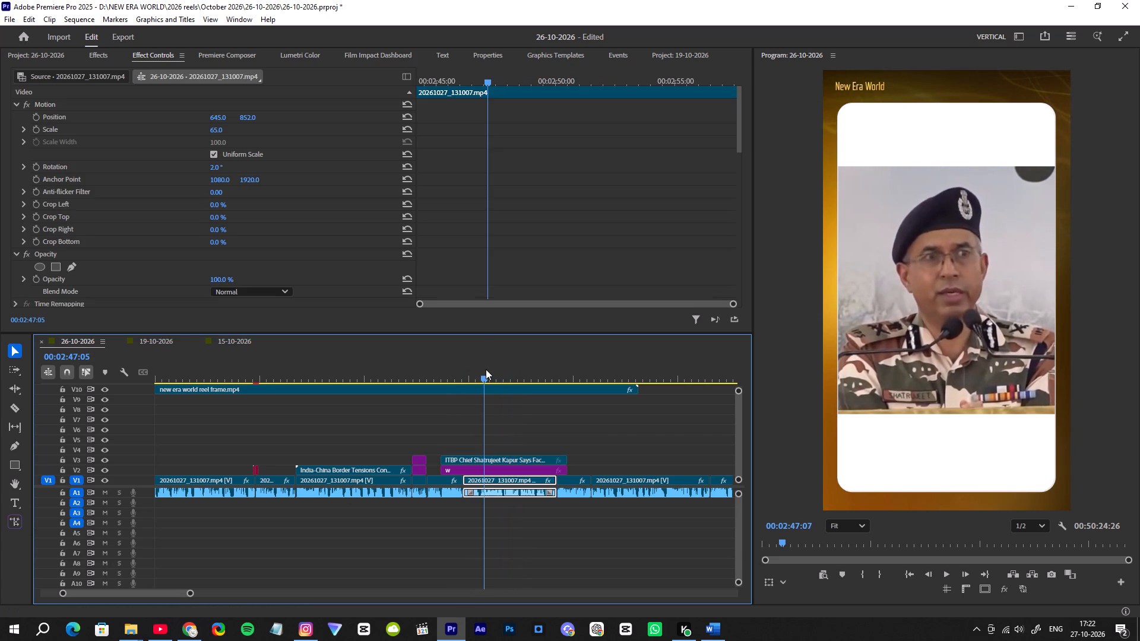
{"action": "left_click_drag", "start_coordinate": [191, 595], "coordinate": [182, 595]}
{"action": "key", "text": "space"}
{"action": "left_click_drag", "start_coordinate": [563, 452], "coordinate": [546, 469]}
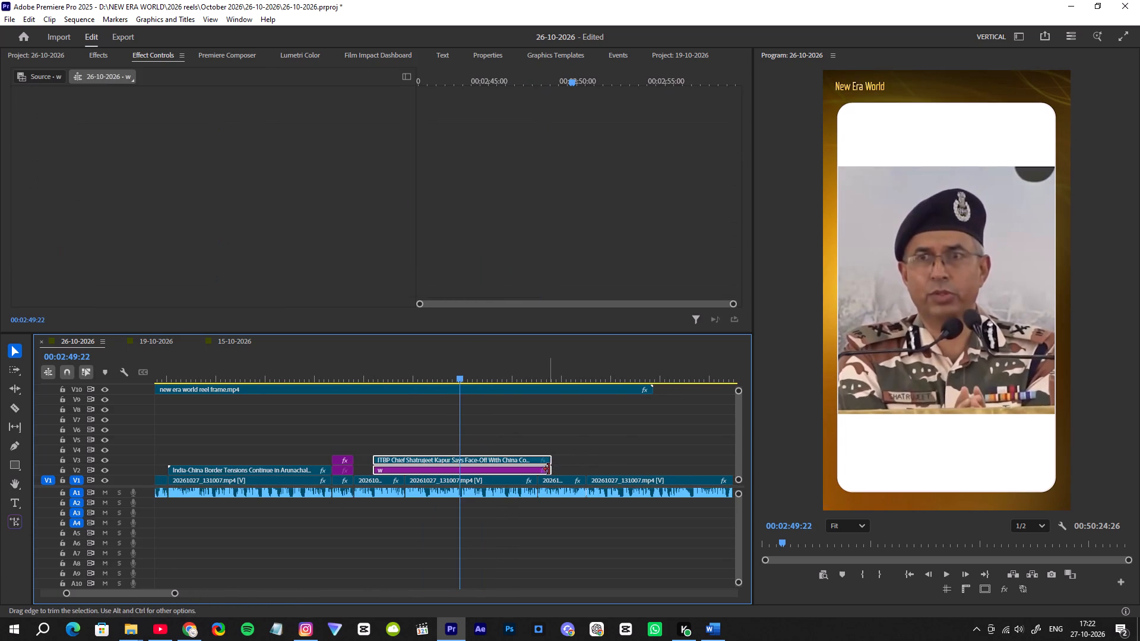
{"action": "left_click_drag", "start_coordinate": [551, 467], "coordinate": [460, 472]}
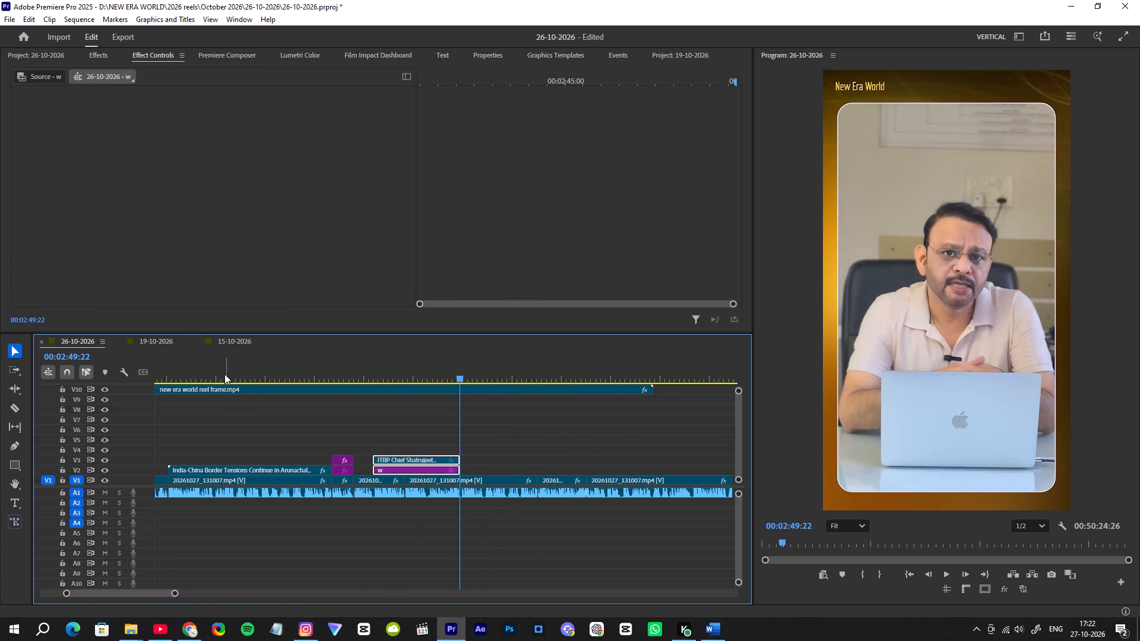
Scan the earlier part of the reel for footage that can be reused over the following narration.
{"action": "left_click", "coordinate": [224, 374]}
{"action": "left_click_drag", "start_coordinate": [176, 594], "coordinate": [205, 595]}
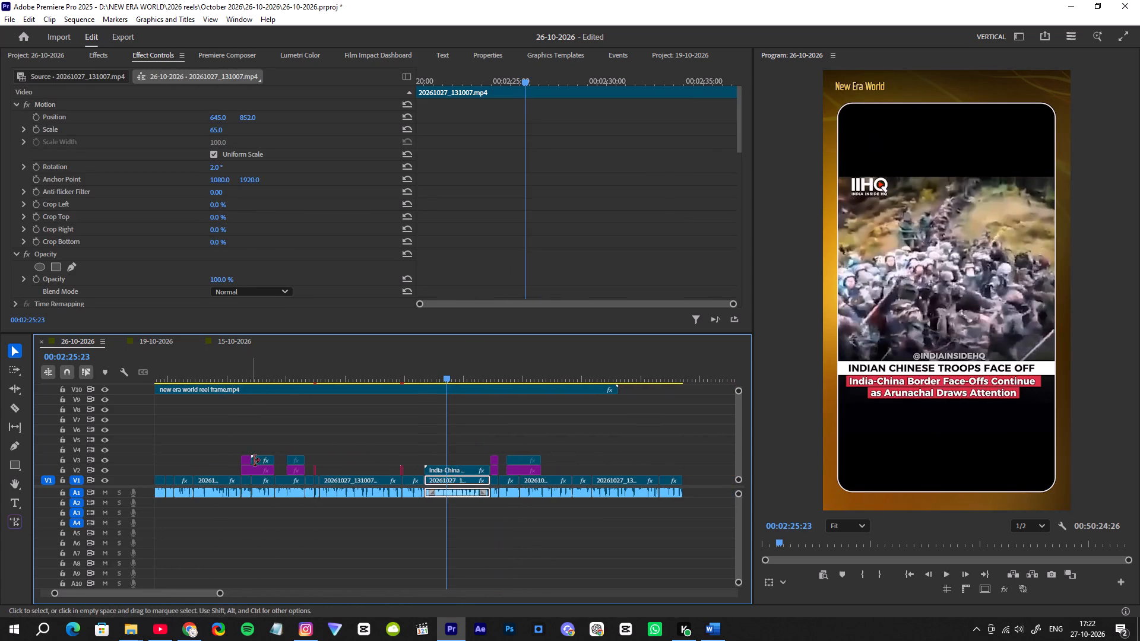
{"action": "left_click_drag", "start_coordinate": [299, 360], "coordinate": [300, 367]}
{"action": "left_click", "coordinate": [267, 369]}
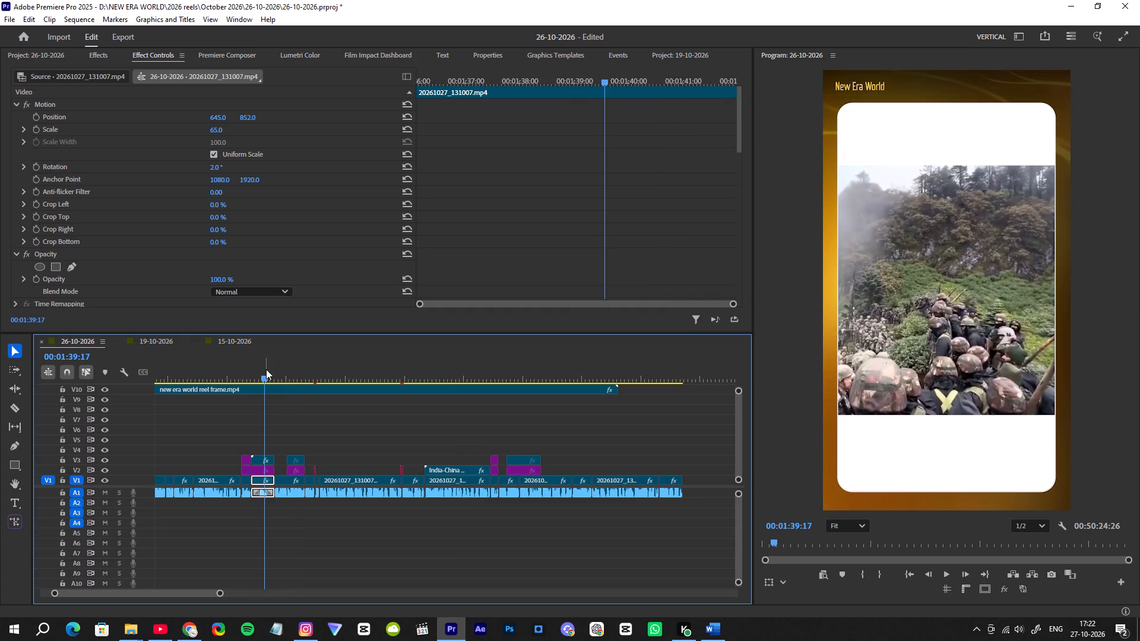
{"action": "left_click_drag", "start_coordinate": [250, 370], "coordinate": [243, 401]}
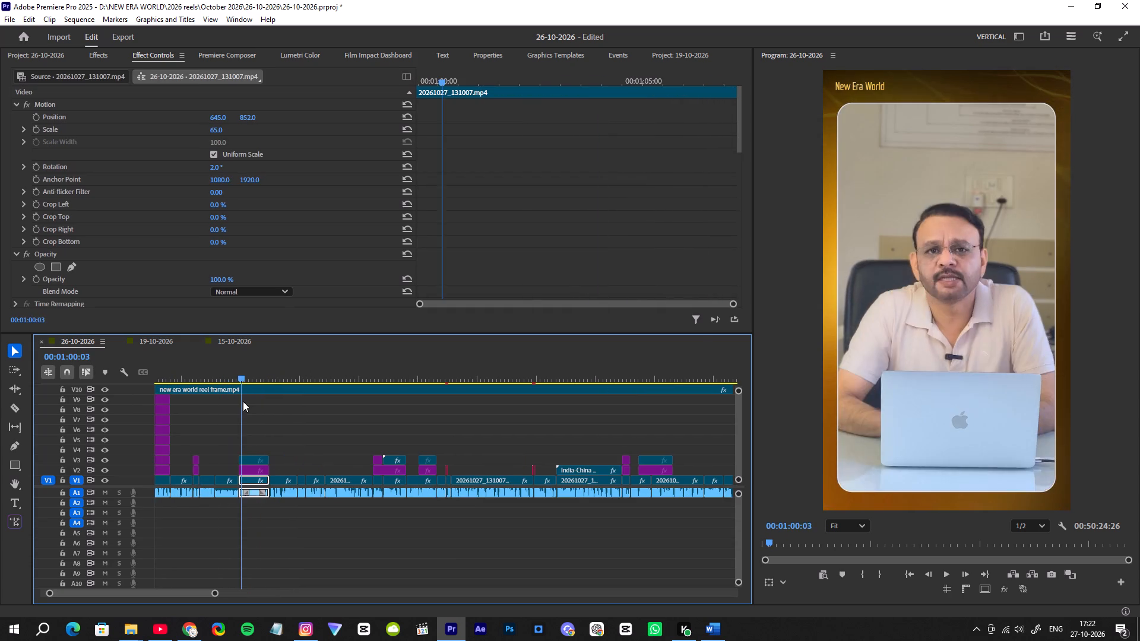
{"action": "left_click_drag", "start_coordinate": [243, 401], "coordinate": [230, 440]}
{"action": "right_click_drag", "start_coordinate": [229, 440], "coordinate": [230, 440]}
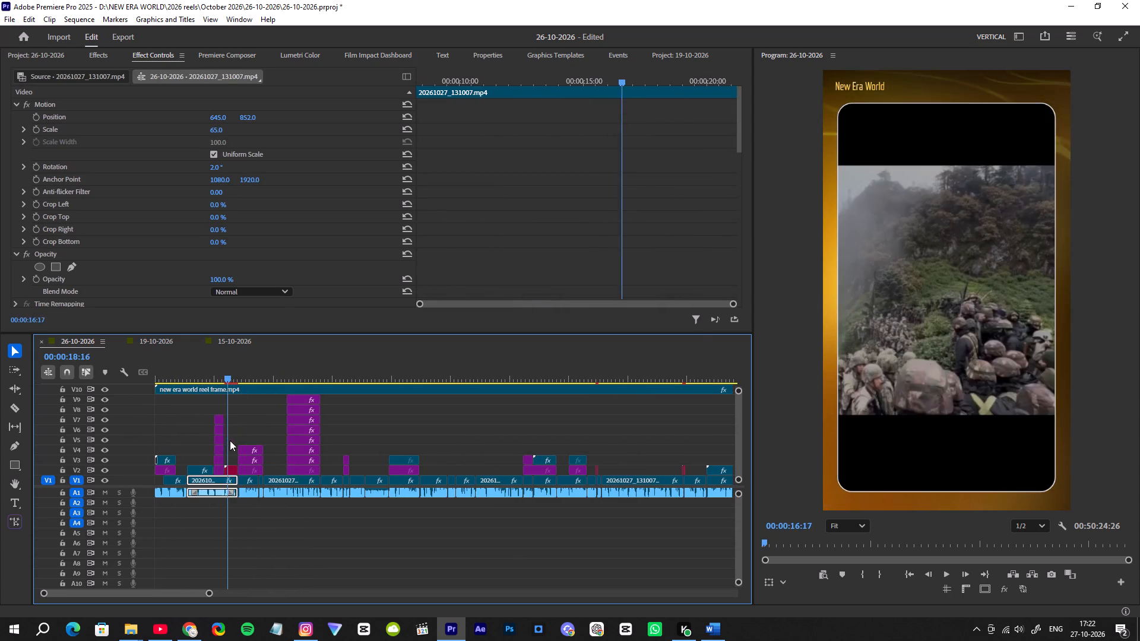
{"action": "right_click_drag", "start_coordinate": [230, 440], "coordinate": [244, 442]}
{"action": "left_click_drag", "start_coordinate": [230, 440], "coordinate": [181, 456]}
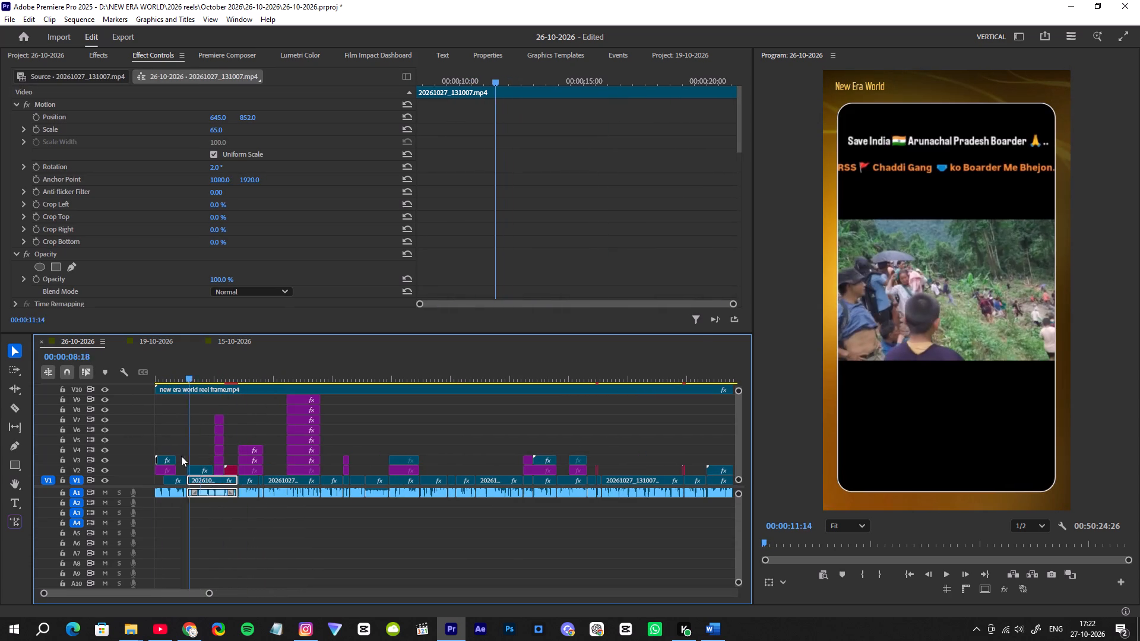
{"action": "left_click_drag", "start_coordinate": [181, 456], "coordinate": [297, 495]}
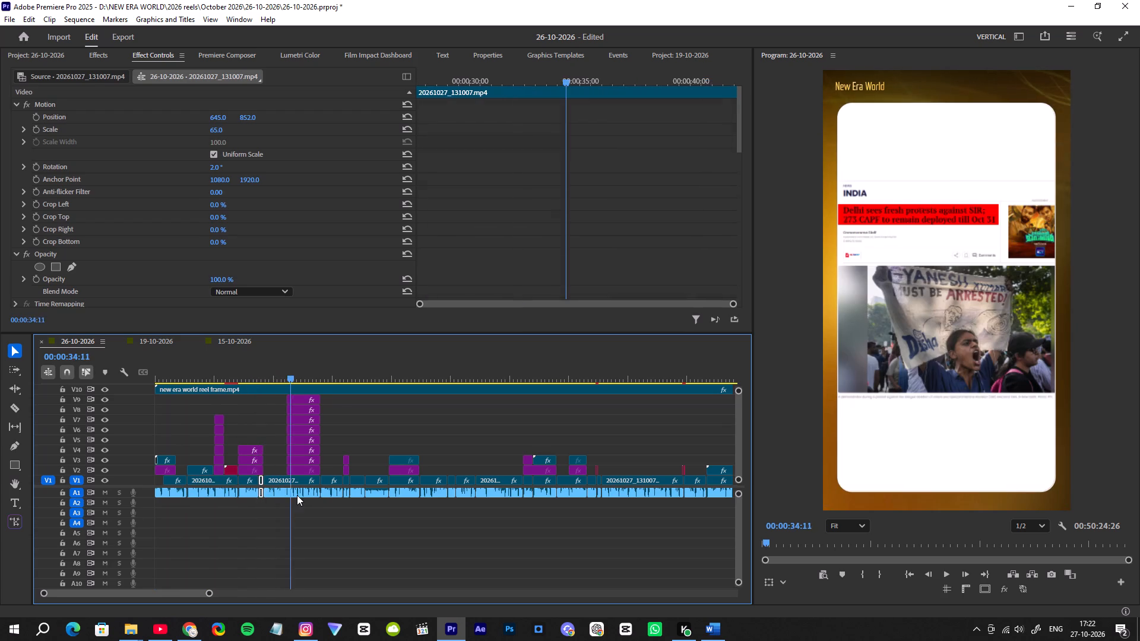
{"action": "left_click_drag", "start_coordinate": [297, 495], "coordinate": [388, 506]}
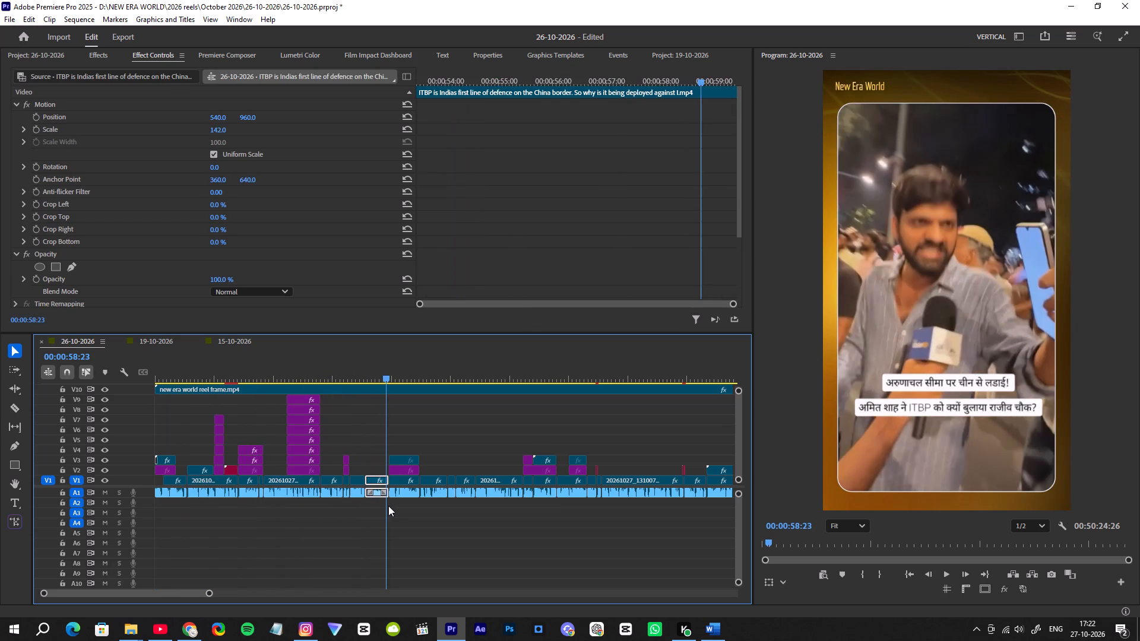
{"action": "left_click_drag", "start_coordinate": [388, 506], "coordinate": [380, 512]}
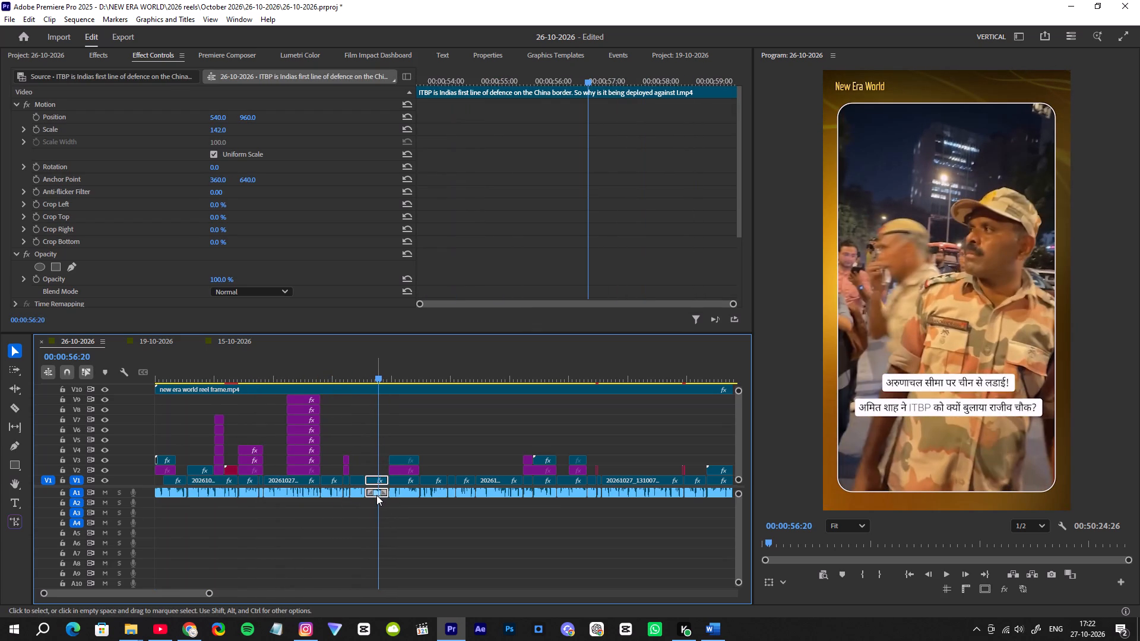
Duplicate the ITBP first-line-of-defence clip from 00:53:14 and place the copy on V2 directly after the copied ITBP chief clip.
{"action": "left_click_drag", "start_coordinate": [376, 494], "coordinate": [378, 501], "text": "alt"}
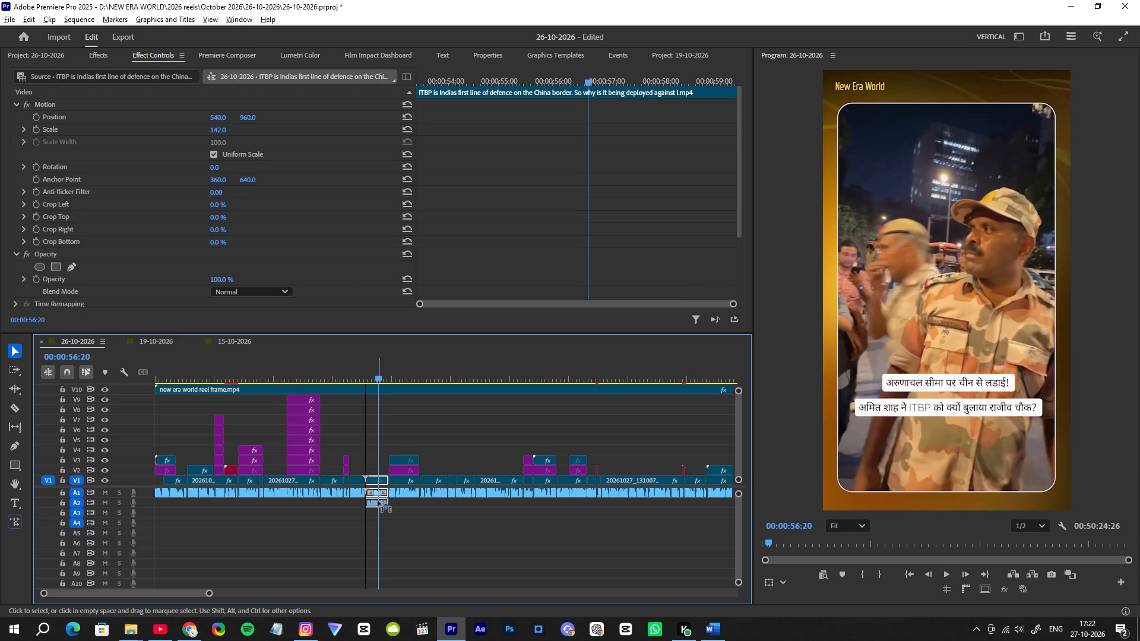
{"action": "left_click", "coordinate": [375, 478]}
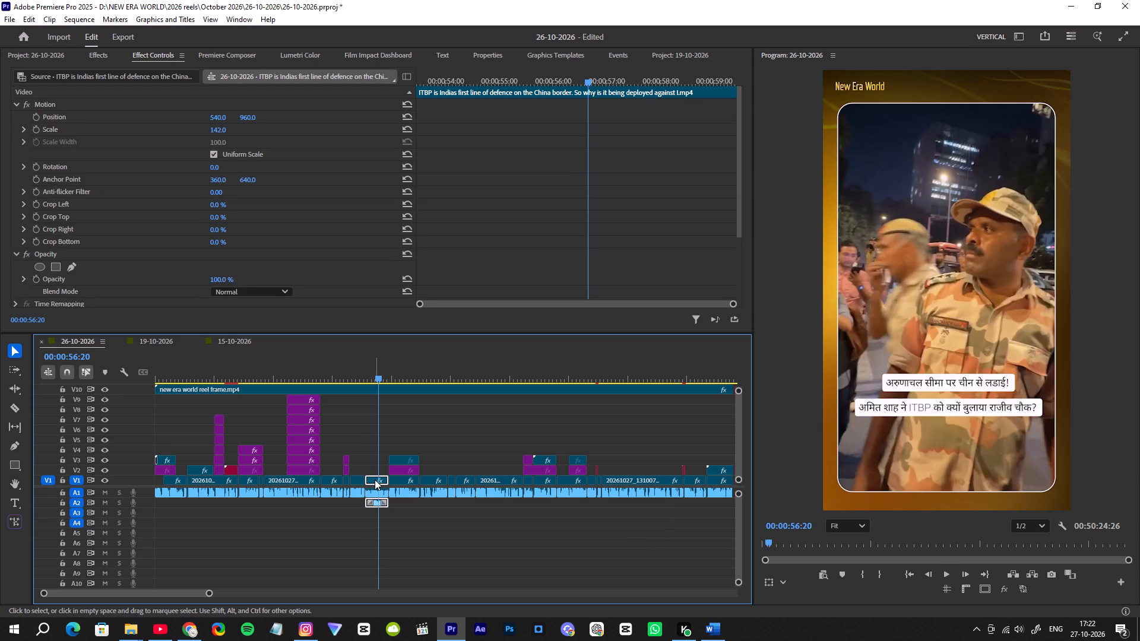
{"action": "left_click_drag", "start_coordinate": [374, 480], "coordinate": [373, 473], "text": "alt"}
{"action": "left_click", "coordinate": [375, 470]}
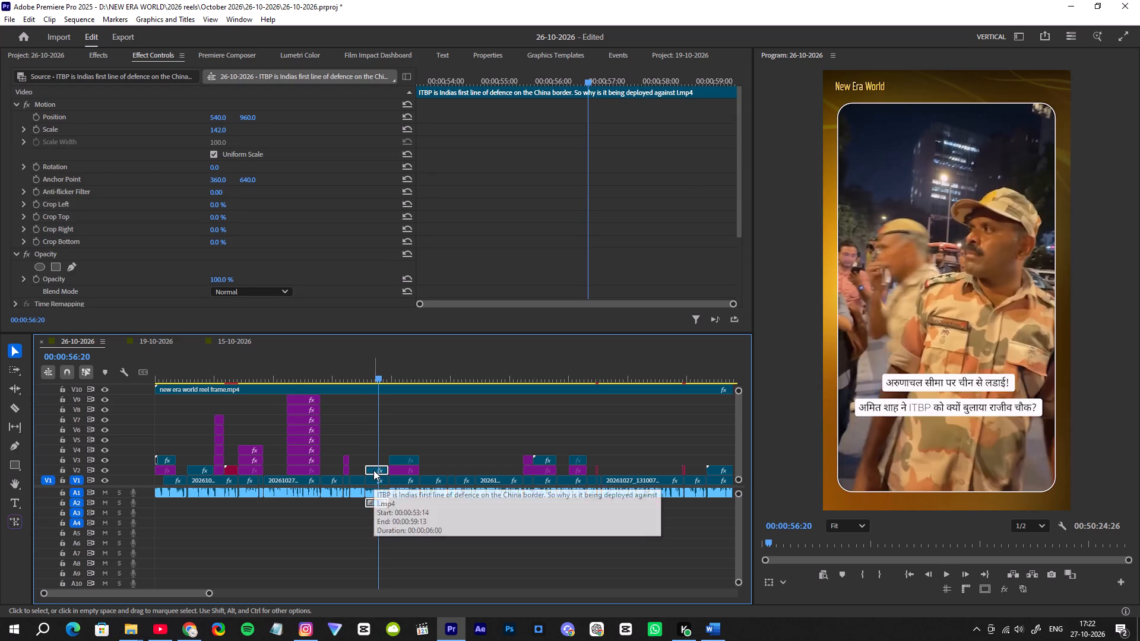
{"action": "left_click_drag", "start_coordinate": [373, 470], "coordinate": [707, 420]}
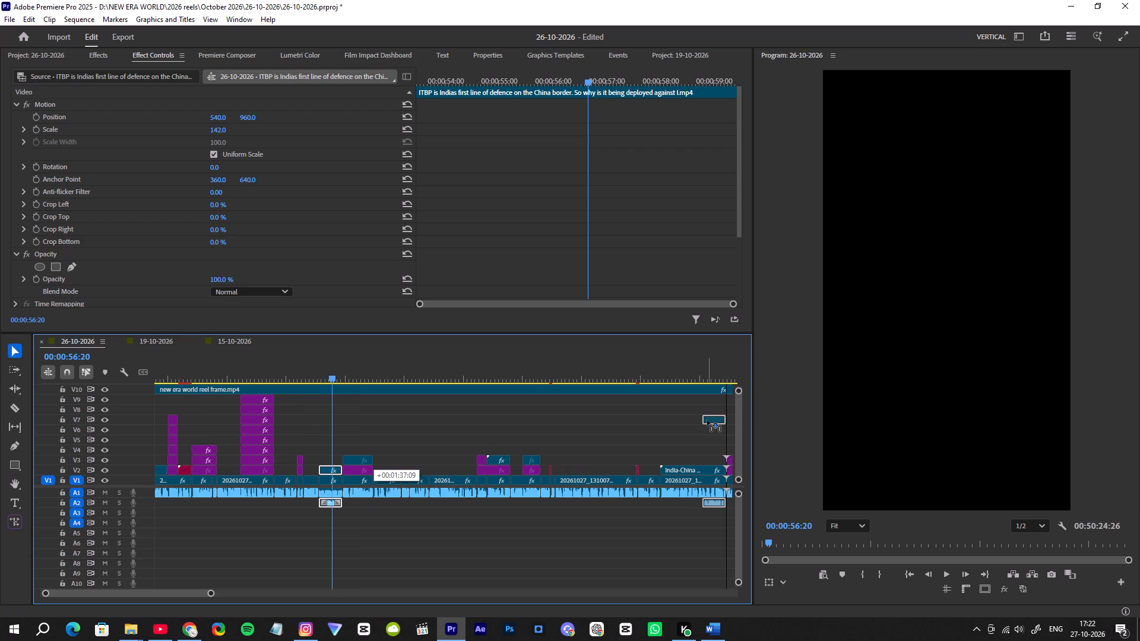
{"action": "left_click_drag", "start_coordinate": [707, 420], "coordinate": [693, 438]}
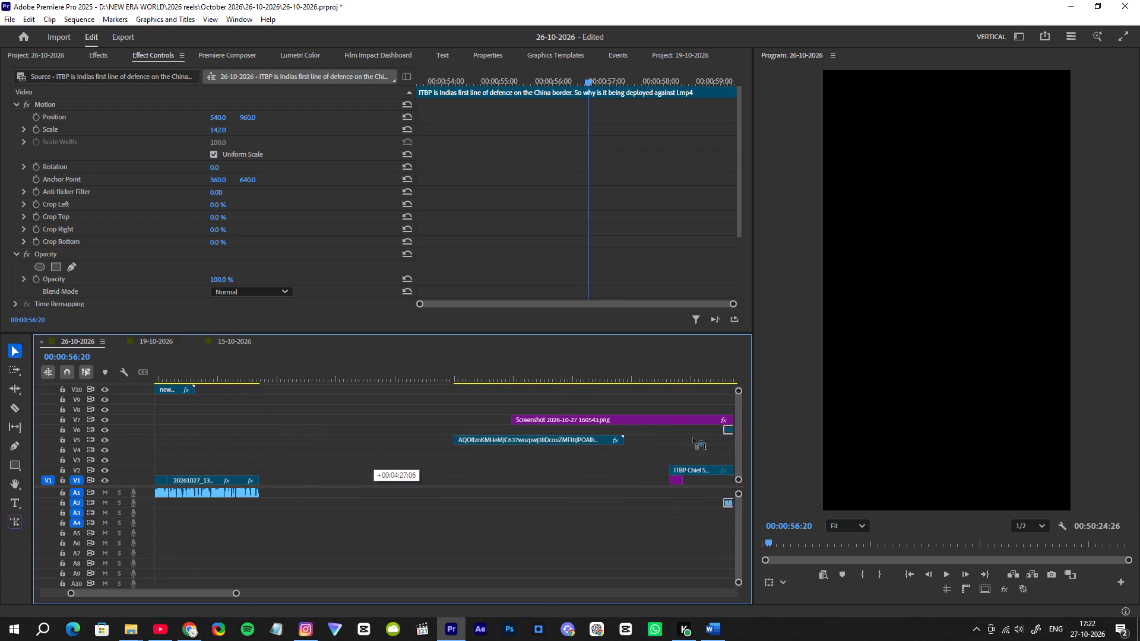
{"action": "left_click_drag", "start_coordinate": [693, 438], "coordinate": [380, 465]}
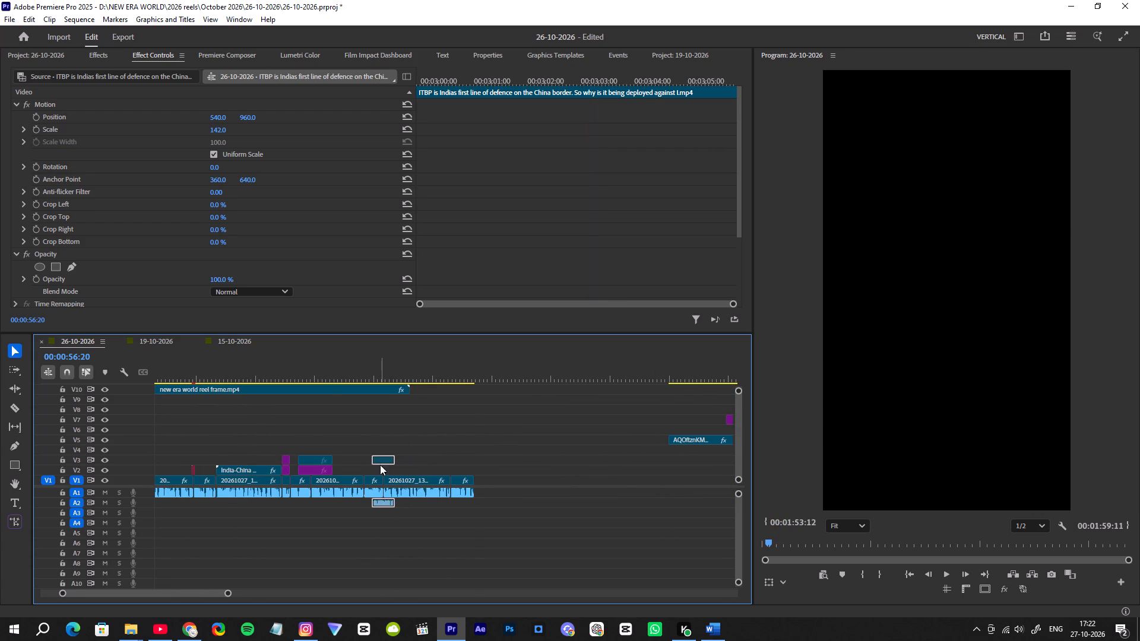
{"action": "left_click", "coordinate": [329, 375]}
{"action": "key", "text": "space"}
{"action": "left_click_drag", "start_coordinate": [229, 595], "coordinate": [210, 591]}
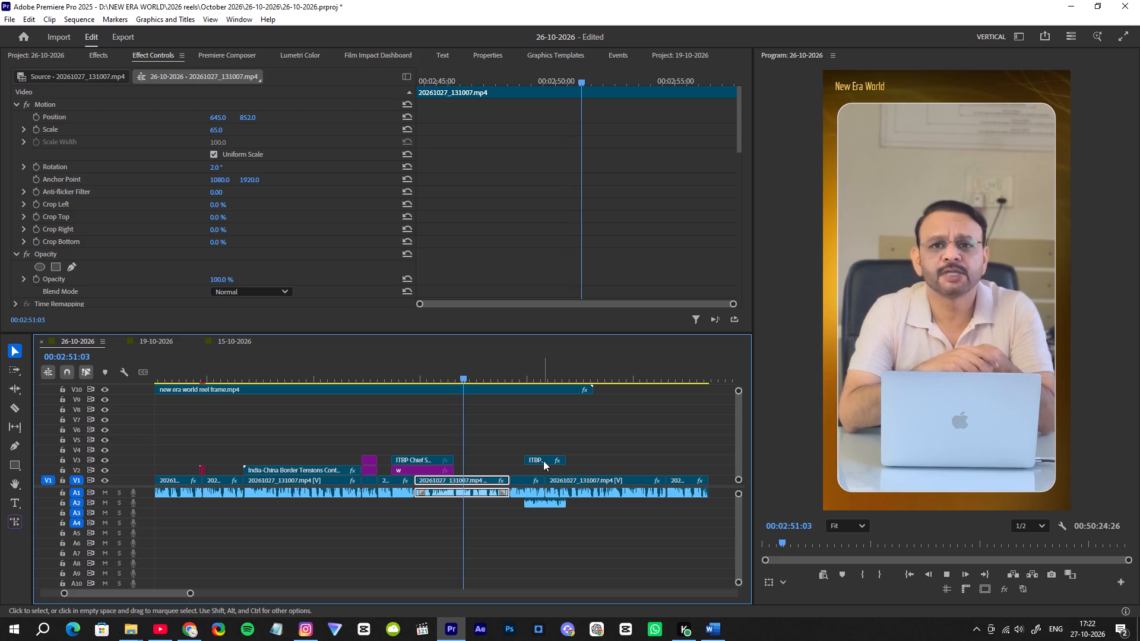
{"action": "left_click_drag", "start_coordinate": [543, 461], "coordinate": [470, 472]}
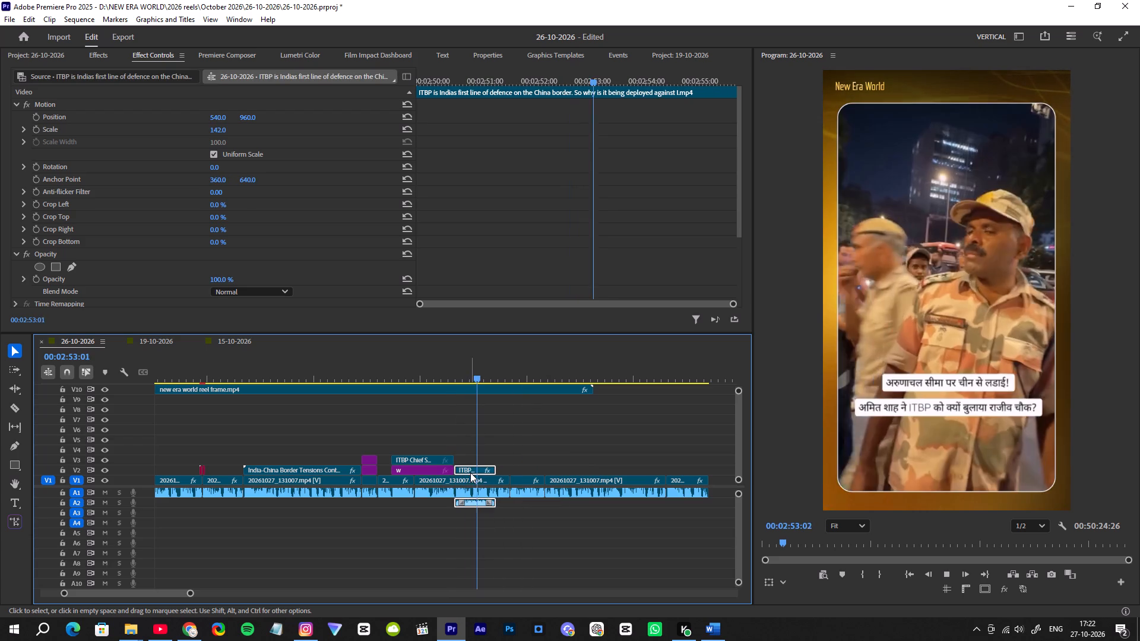
{"action": "key", "text": "space"}
Delete the A2 audio belonging to the copied ITBP first-line-of-defence clip.
{"action": "left_click", "coordinate": [518, 523]}
{"action": "left_click_drag", "start_coordinate": [518, 523], "coordinate": [494, 512], "text": "alt"}
{"action": "left_click", "coordinate": [515, 526]}
{"action": "left_click", "coordinate": [513, 538]}
{"action": "left_click_drag", "start_coordinate": [513, 528], "coordinate": [486, 509], "text": "alt"}
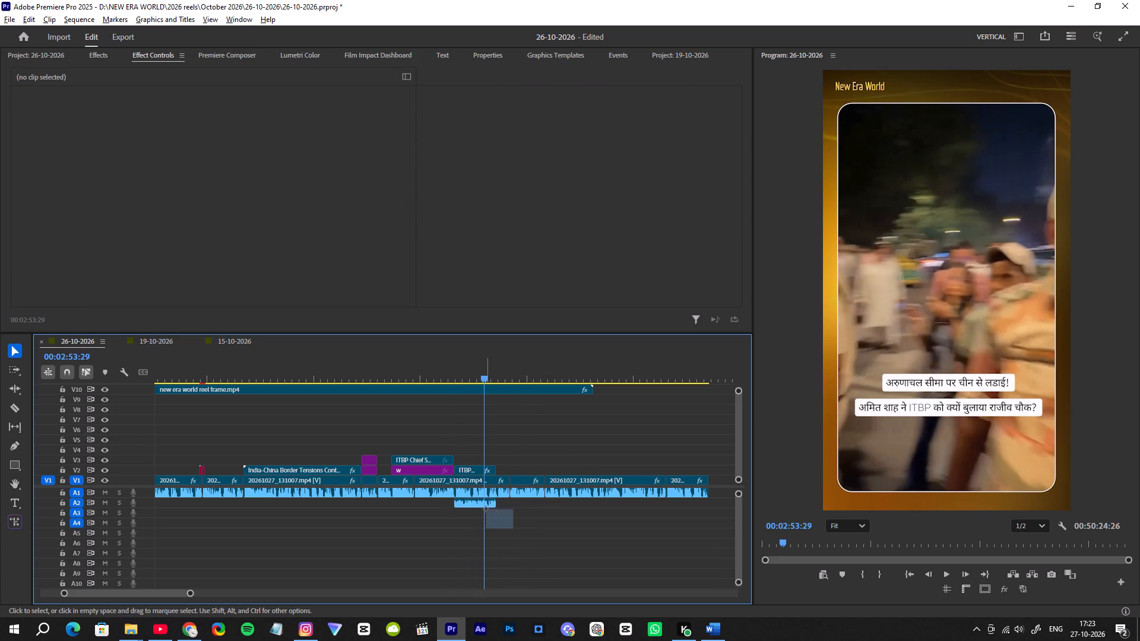
{"action": "left_click_drag", "start_coordinate": [486, 509], "coordinate": [480, 506], "text": "alt"}
{"action": "key", "text": "Delete"}
Extend the end of the copied ITBP first-line-of-defence clip to the end of the narration clip beneath it.
{"action": "key", "text": "space"}
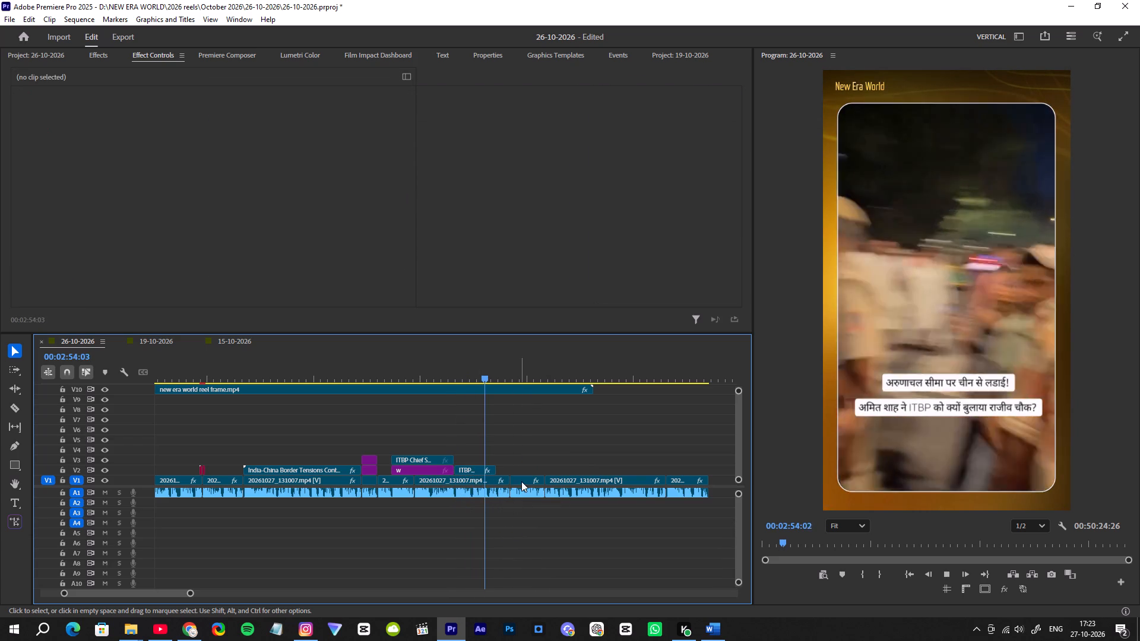
{"action": "left_click_drag", "start_coordinate": [497, 471], "coordinate": [511, 466]}
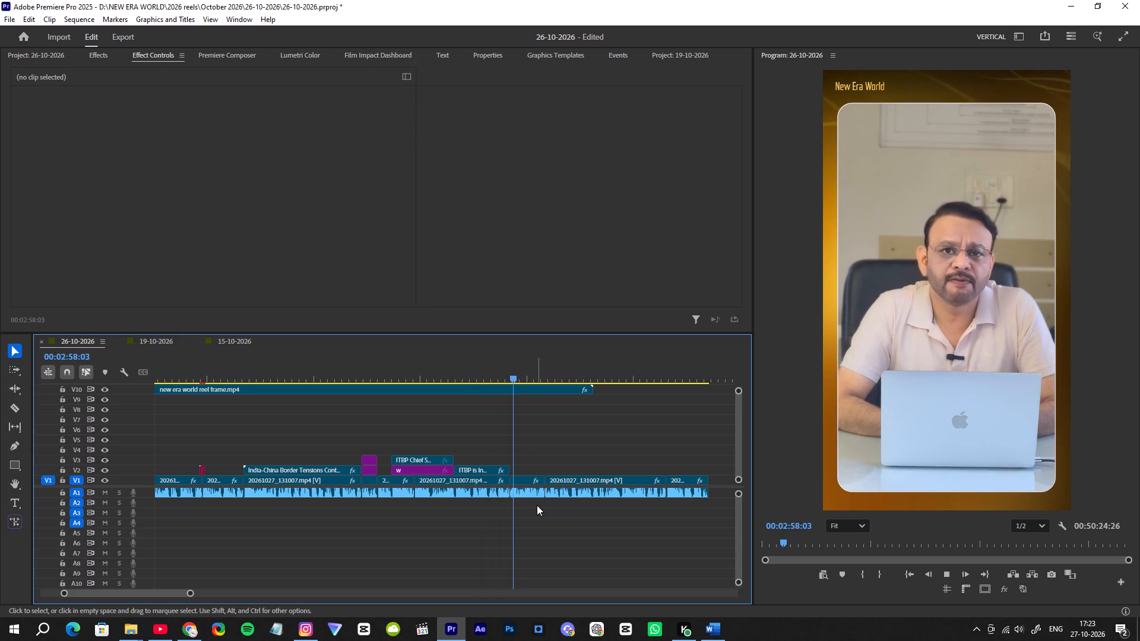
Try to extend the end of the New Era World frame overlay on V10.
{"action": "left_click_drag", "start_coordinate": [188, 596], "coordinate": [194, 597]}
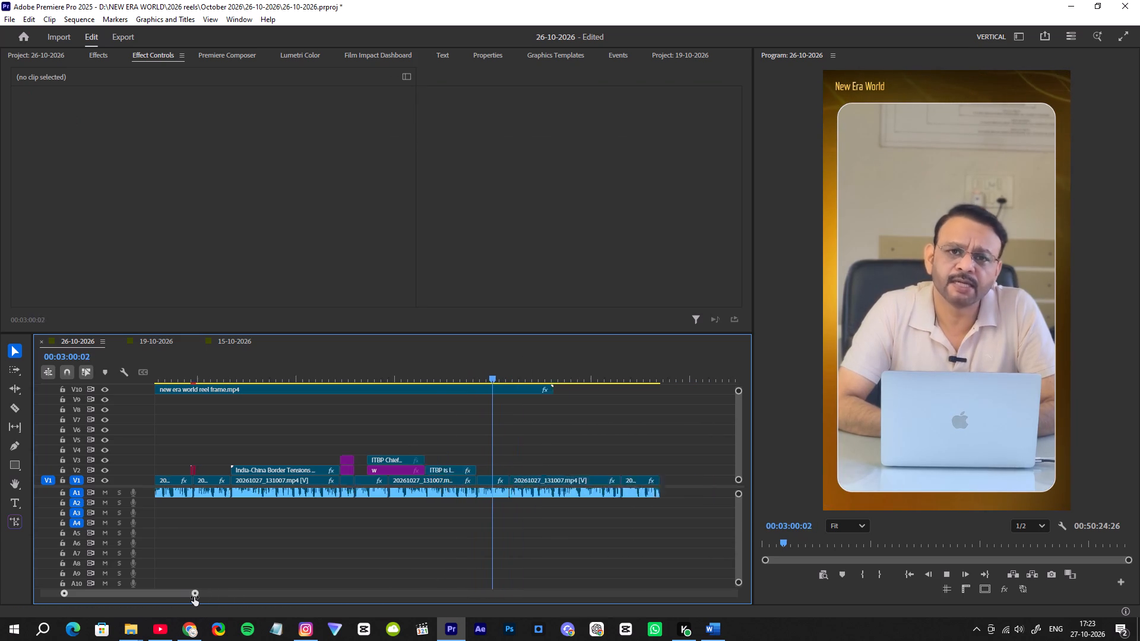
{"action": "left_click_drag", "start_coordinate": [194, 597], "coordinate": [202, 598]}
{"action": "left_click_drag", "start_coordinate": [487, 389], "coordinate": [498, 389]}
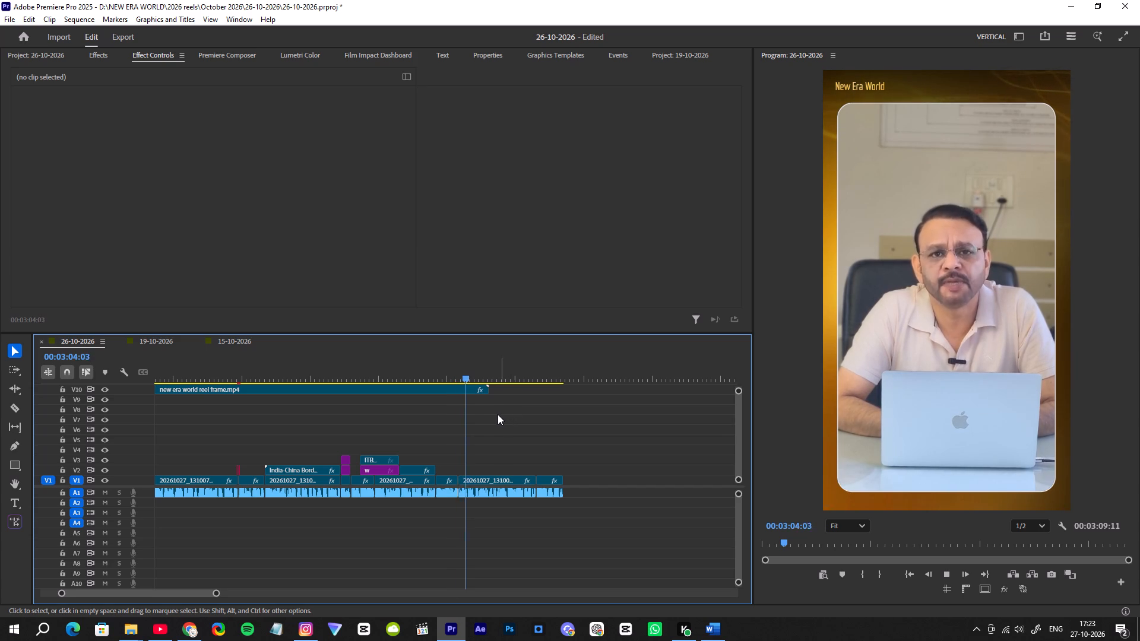
Duplicate the India-China LAC face-off clip from the reel's start onto V2 near the end of the frame overlay.
{"action": "left_click", "coordinate": [470, 376]}
{"action": "left_click_drag", "start_coordinate": [218, 594], "coordinate": [336, 597]}
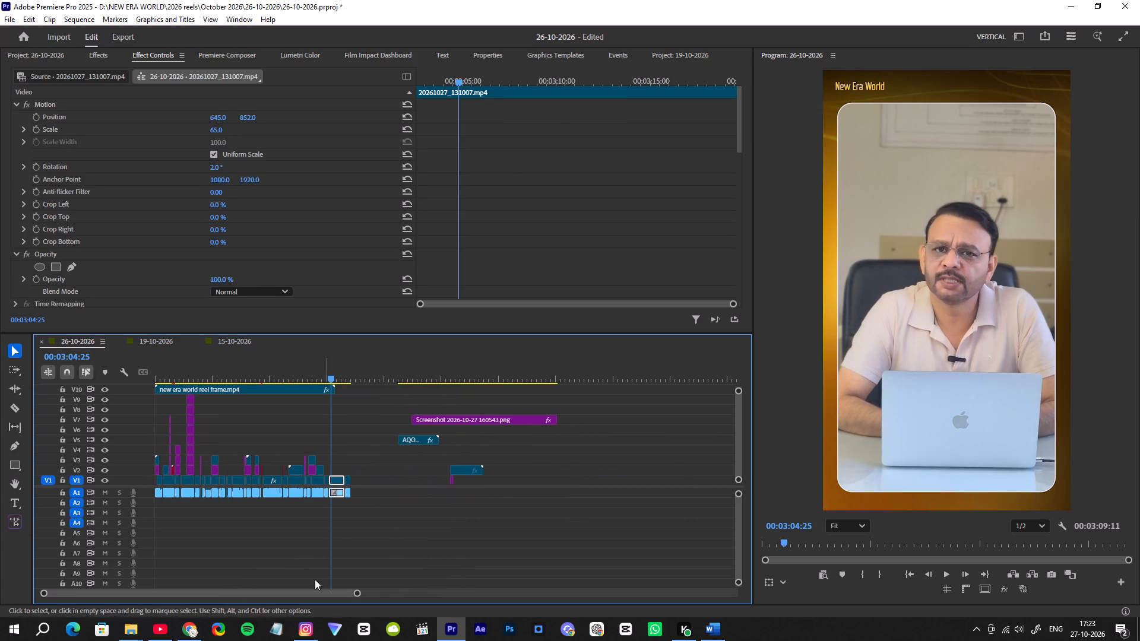
{"action": "left_click", "coordinate": [156, 374]}
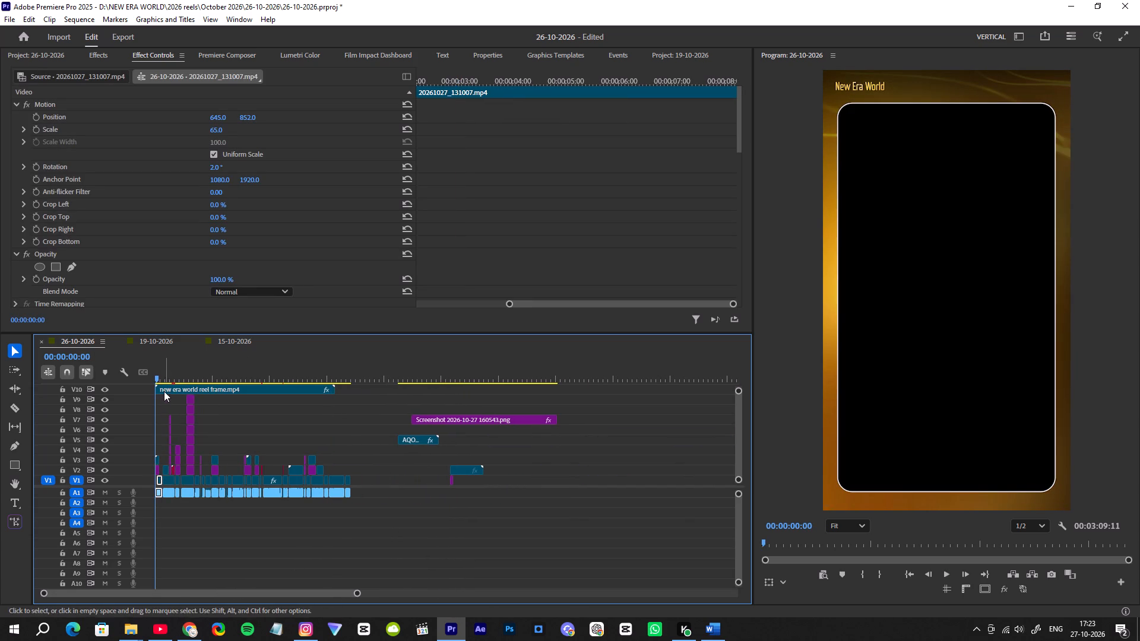
{"action": "left_click", "coordinate": [158, 373]}
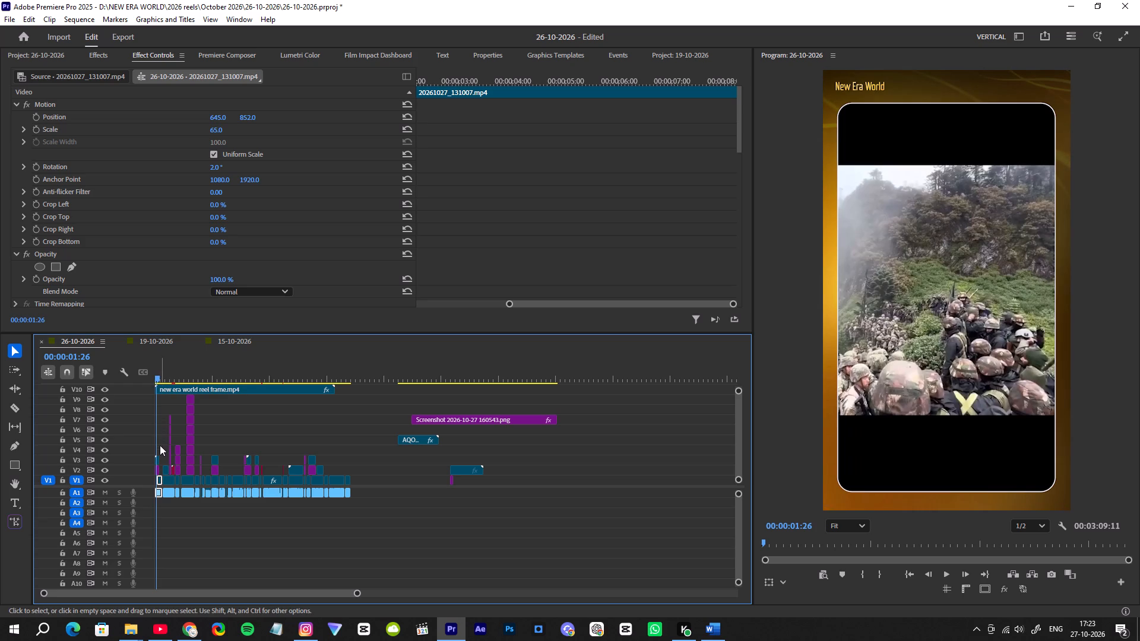
{"action": "left_click", "coordinate": [157, 459]}
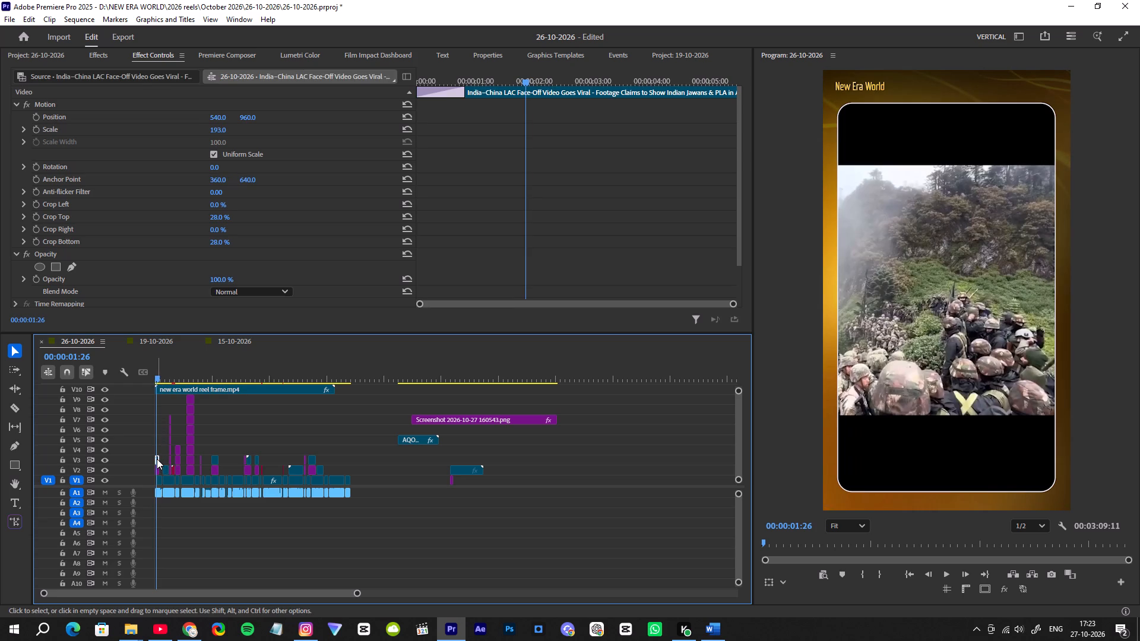
{"action": "left_click_drag", "start_coordinate": [157, 459], "coordinate": [335, 468], "text": "alt"}
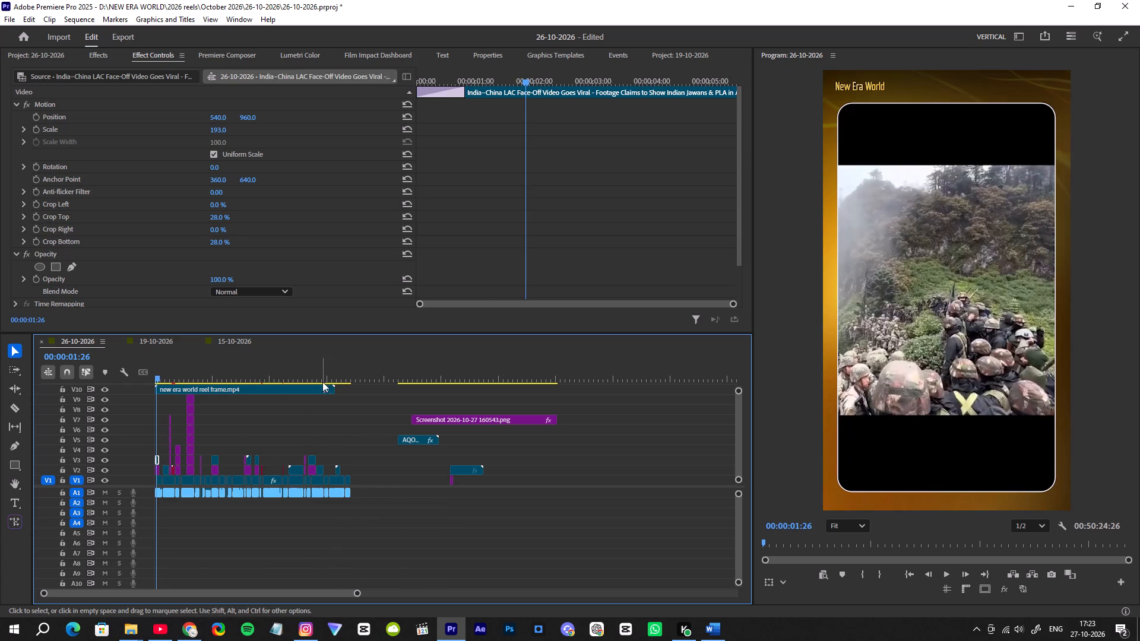
Delete the transition at the start of the copied India-China LAC face-off clip on V2.
{"action": "left_click", "coordinate": [327, 369]}
{"action": "key", "text": "space"}
{"action": "key", "text": "space"}
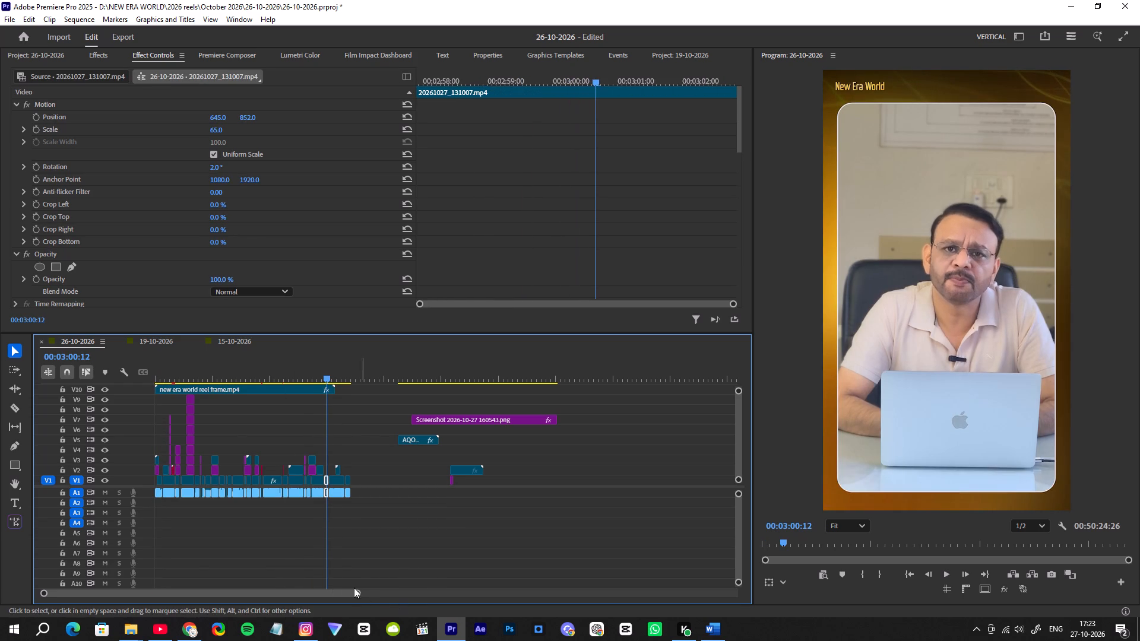
{"action": "left_click_drag", "start_coordinate": [357, 592], "coordinate": [254, 581]}
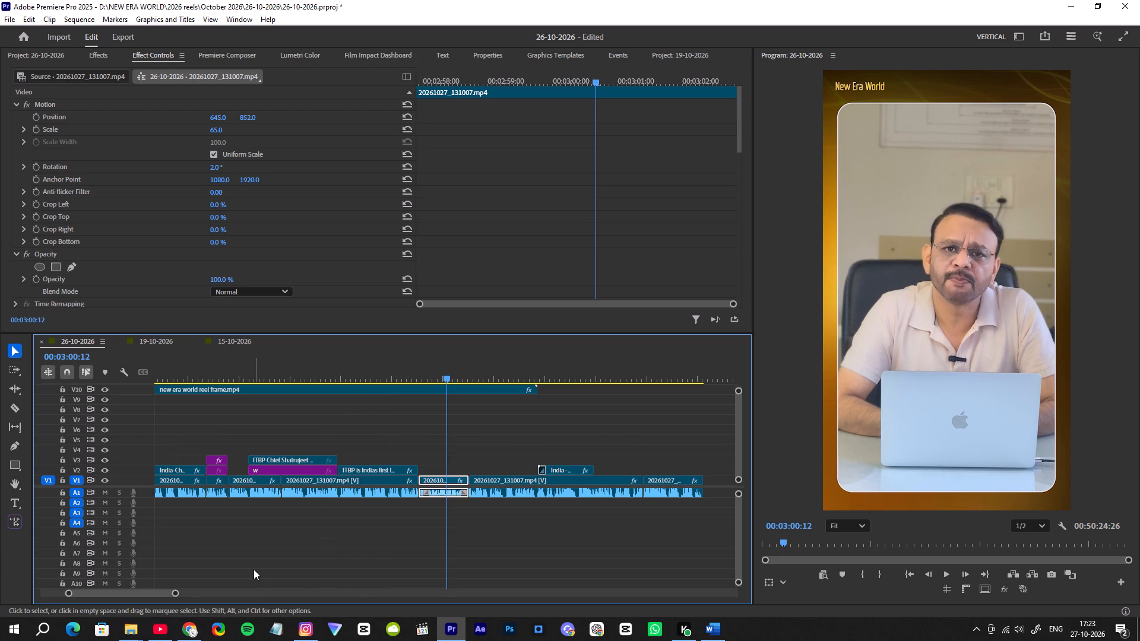
{"action": "key", "text": "space"}
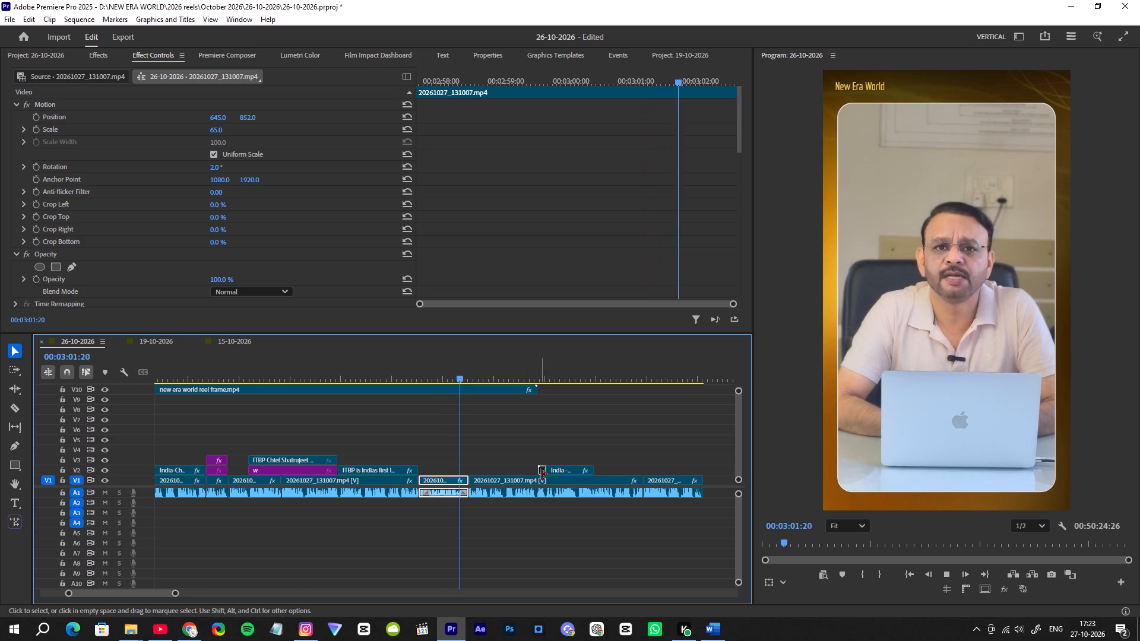
{"action": "key", "text": "space"}
{"action": "left_click", "coordinate": [543, 471]}
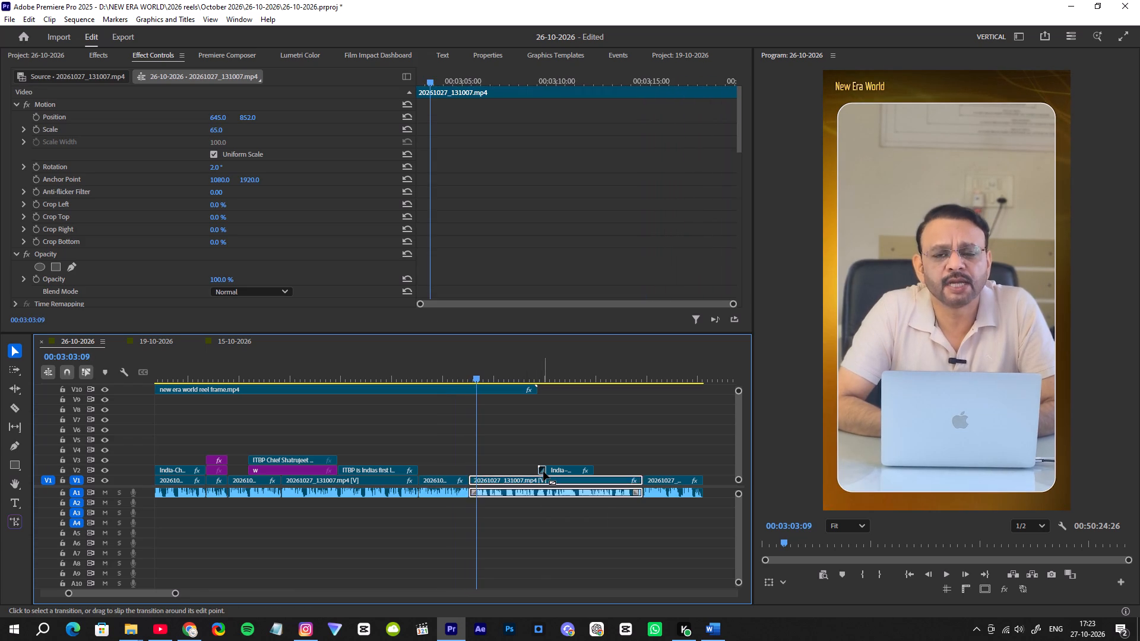
{"action": "key", "text": "Delete"}
Move the copied LAC face-off clip earlier on V2 so it starts with the narration clip at 00:03:02:17.
{"action": "left_click_drag", "start_coordinate": [554, 468], "coordinate": [490, 475]}
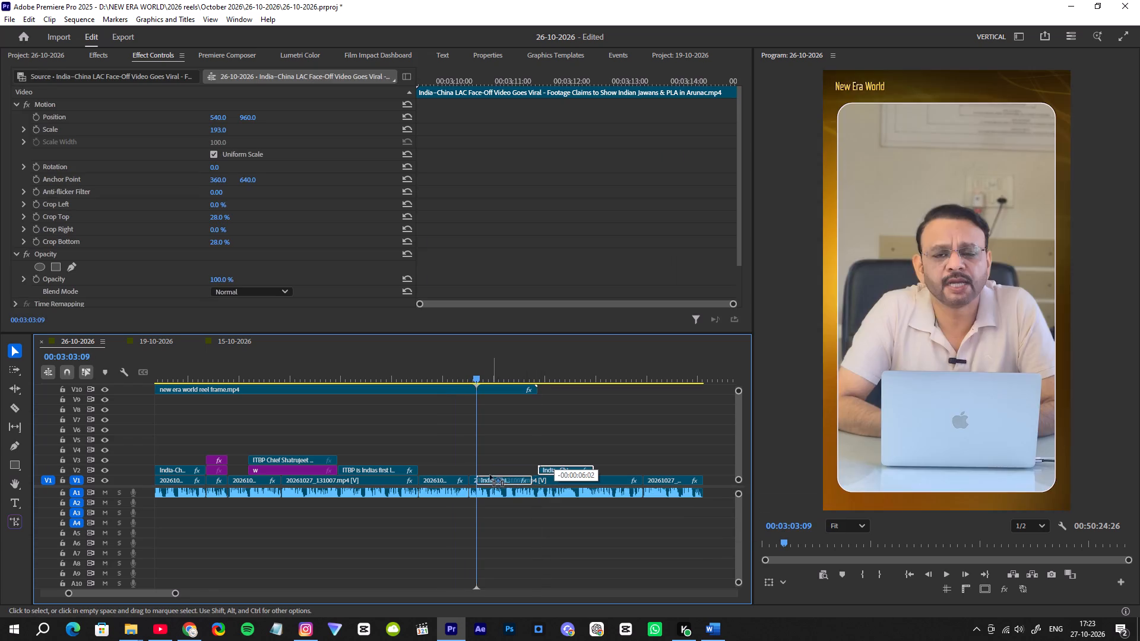
{"action": "left_click_drag", "start_coordinate": [490, 475], "coordinate": [487, 473]}
{"action": "left_click", "coordinate": [467, 373]}
{"action": "key", "text": "space"}
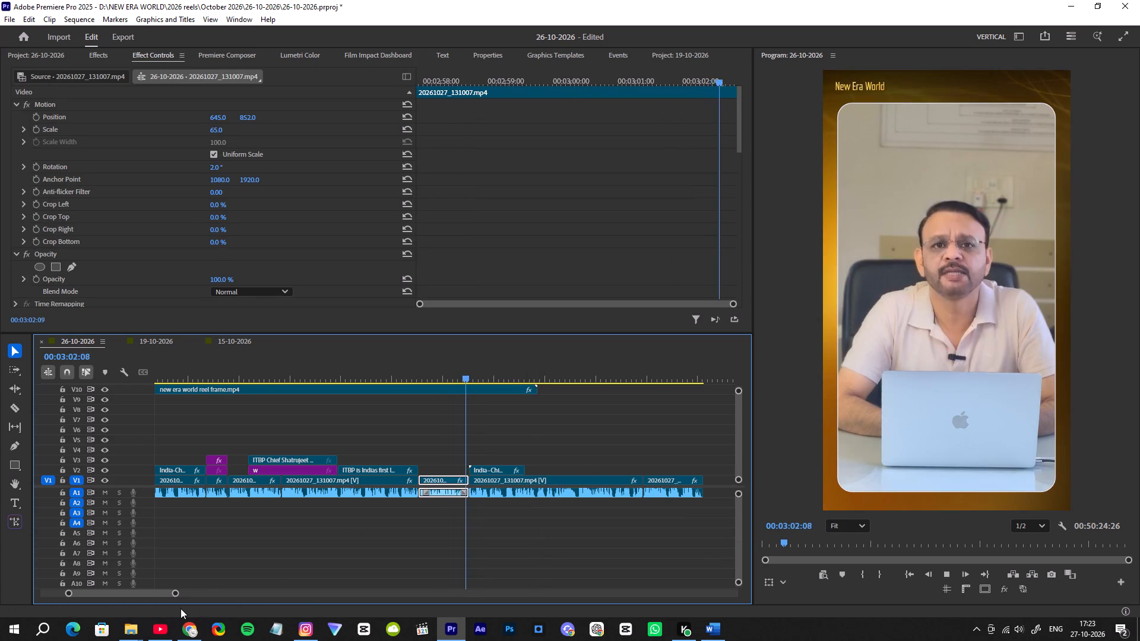
Raise the copied LAC face-off clip from V2 to V3 at the same time position.
{"action": "left_click_drag", "start_coordinate": [177, 592], "coordinate": [153, 591]}
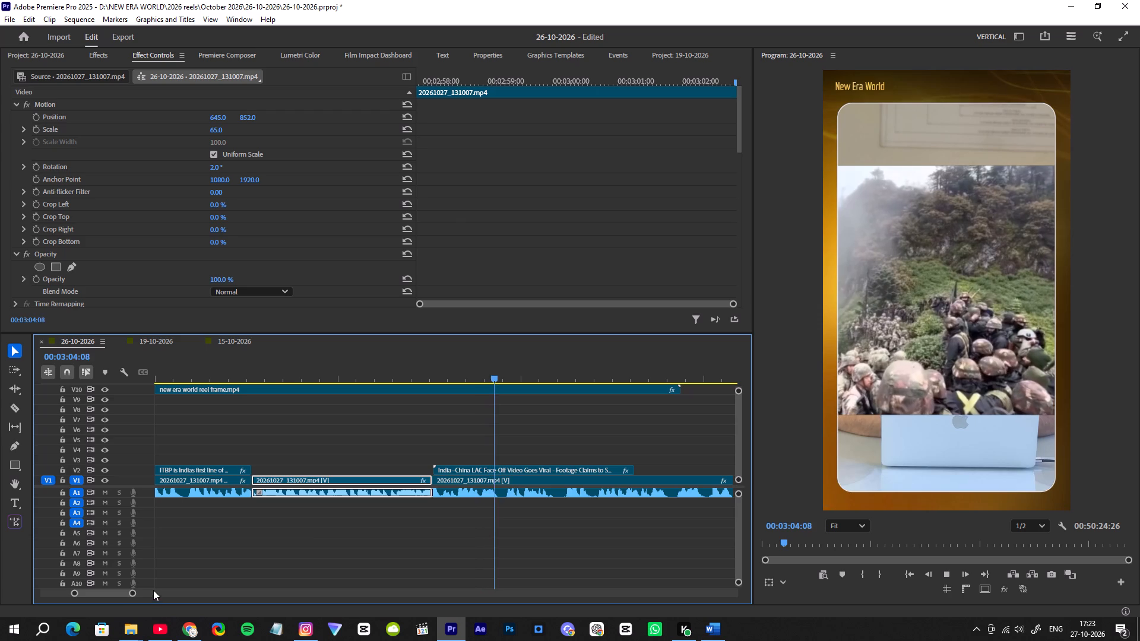
{"action": "key", "text": "space"}
{"action": "left_click_drag", "start_coordinate": [467, 469], "coordinate": [466, 463]}
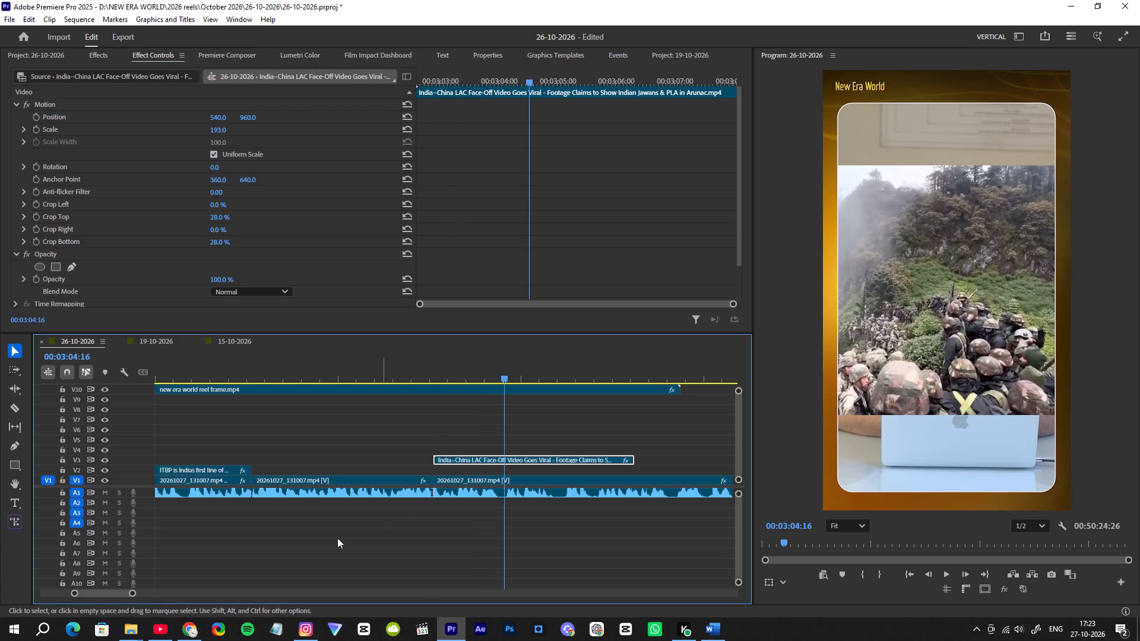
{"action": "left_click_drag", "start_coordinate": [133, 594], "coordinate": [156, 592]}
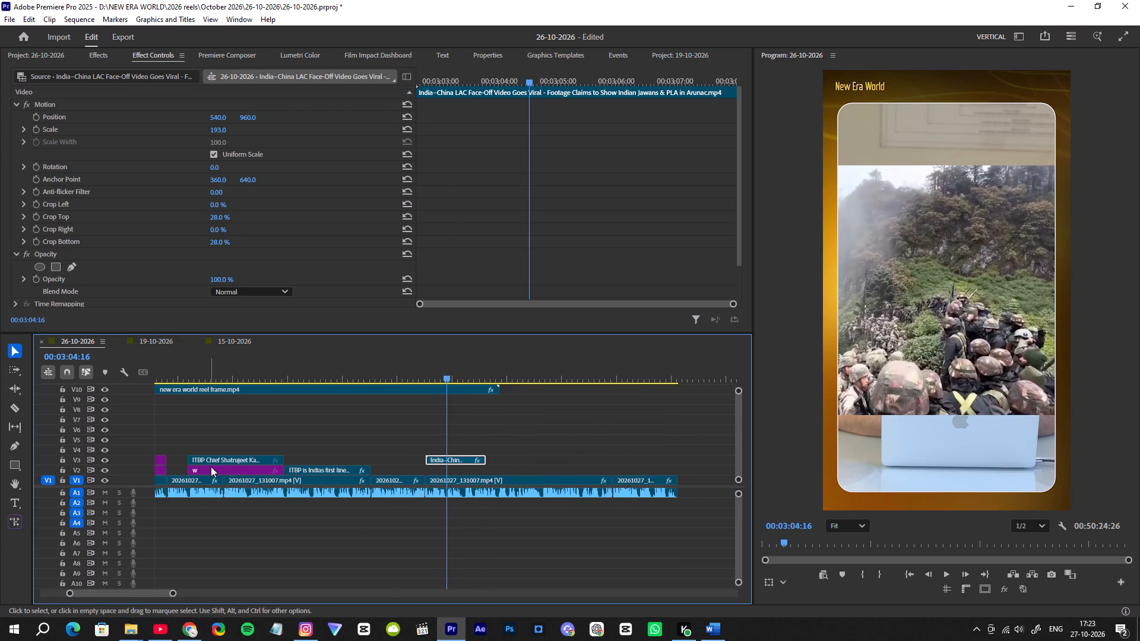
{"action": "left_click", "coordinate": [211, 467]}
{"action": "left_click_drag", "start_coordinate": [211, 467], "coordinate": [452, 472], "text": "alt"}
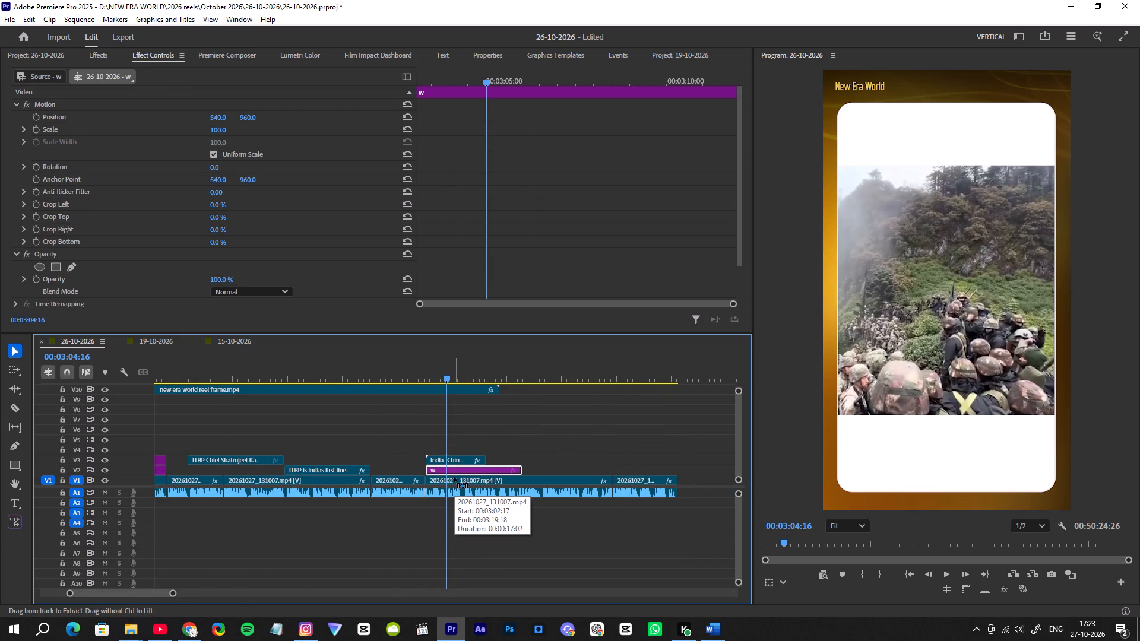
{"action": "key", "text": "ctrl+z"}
Duplicate the white "w" background from under the ITBP Chief clip onto V2, starting beneath the copied LAC face-off clip.
{"action": "left_click", "coordinate": [222, 465]}
{"action": "left_click", "coordinate": [221, 468]}
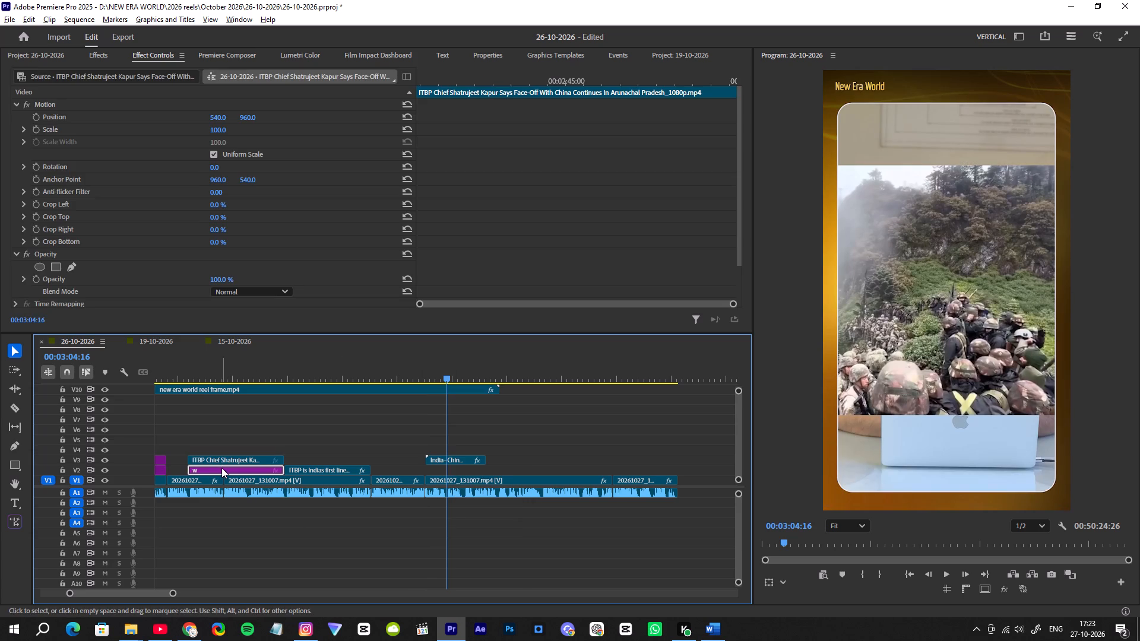
{"action": "left_click_drag", "start_coordinate": [218, 471], "coordinate": [452, 475], "text": "alt"}
Trim the end of the copied white "w" background on V2 to the end of the LAC face-off clip above.
{"action": "key", "text": "space"}
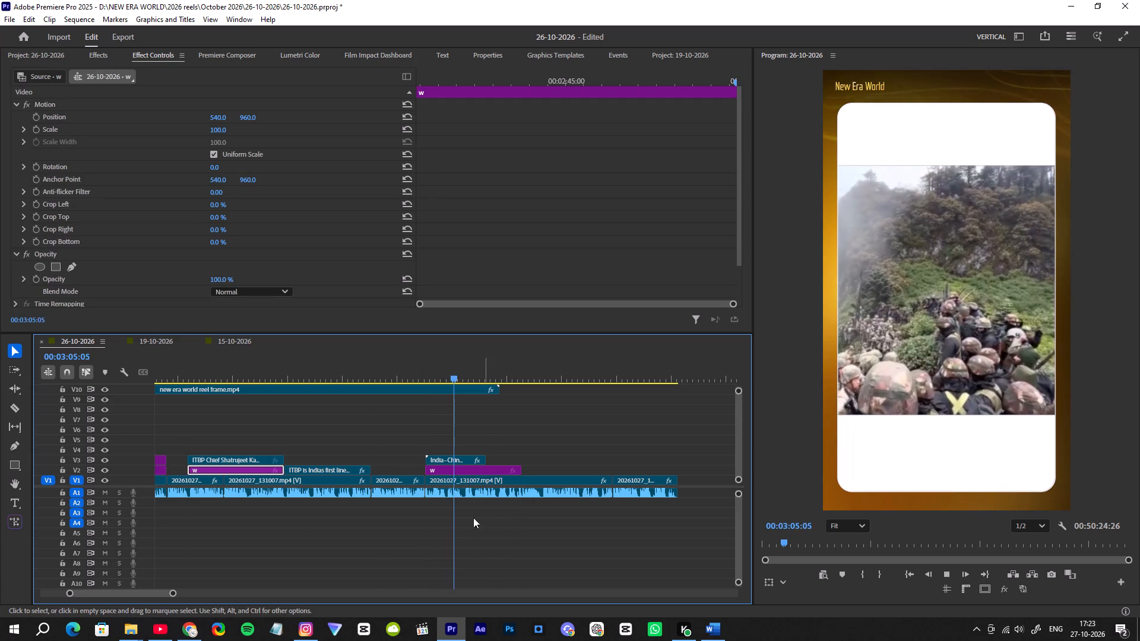
{"action": "key", "text": "space"}
{"action": "key", "text": "space"}
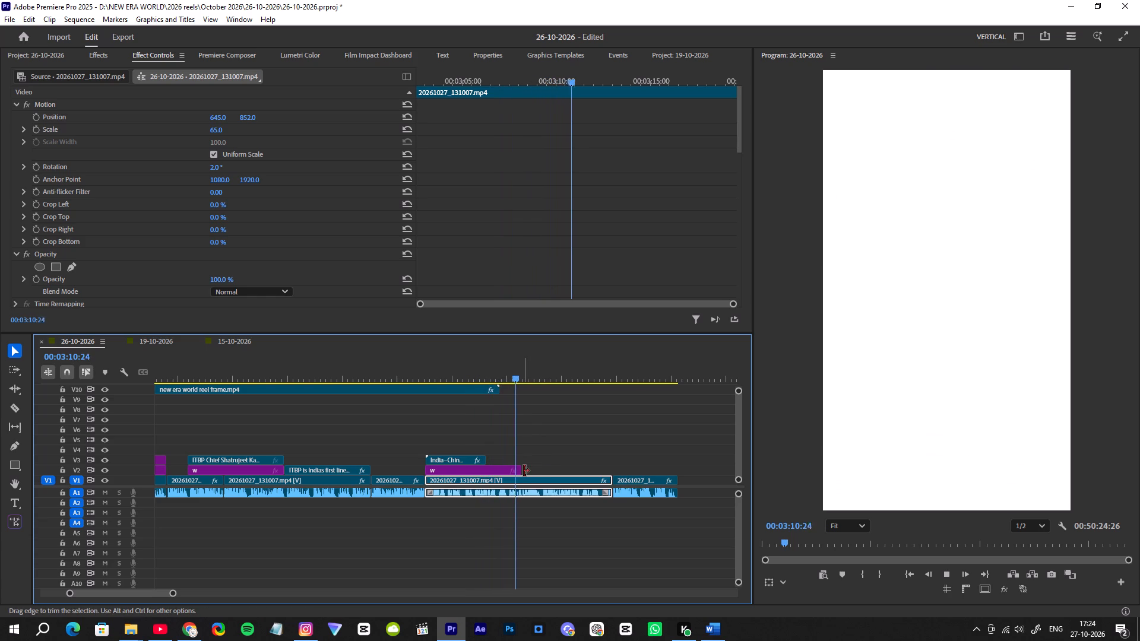
{"action": "left_click_drag", "start_coordinate": [524, 471], "coordinate": [485, 477]}
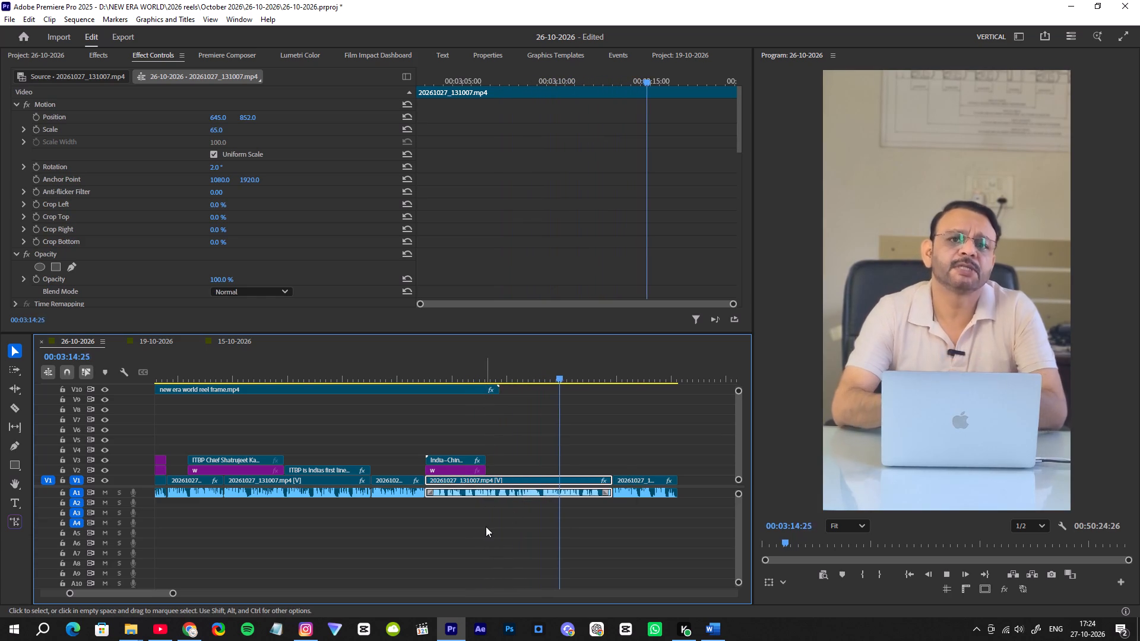
Play on through the narration past the LAC face-off clip and save the project.
{"action": "key", "text": "space"}
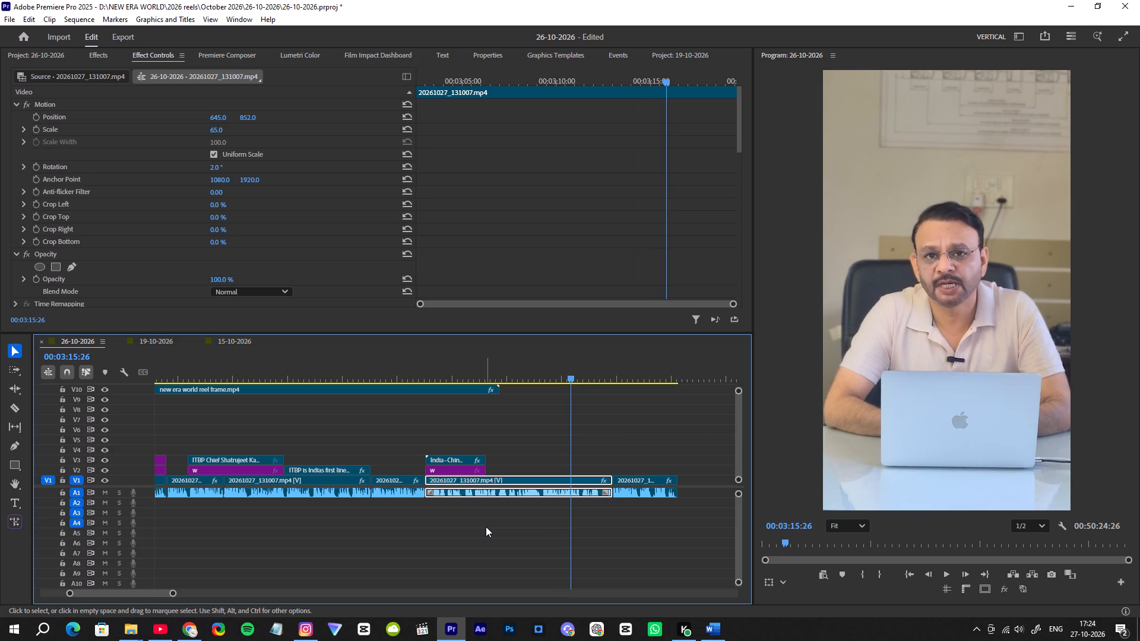
{"action": "key", "text": "space"}
{"action": "key", "text": "space"}
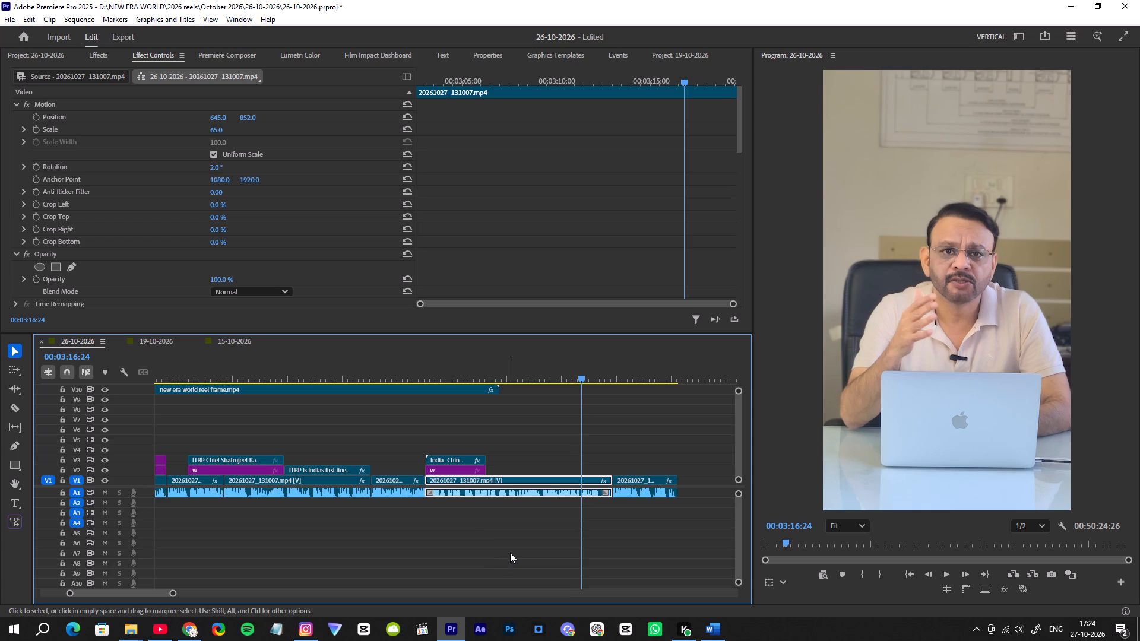
{"action": "key", "text": "ctrl+s"}
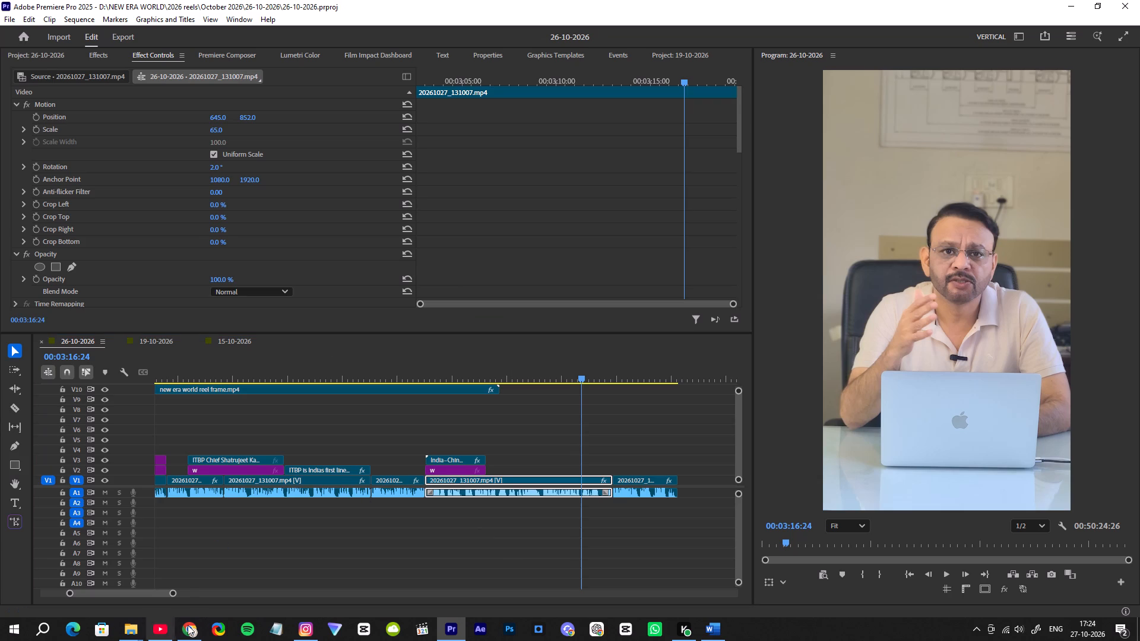
Scale the ITBP chief article screenshot (Screenshot 2026-10-27 160943.png), parked far along V2 near 00:14:08, to 121.
{"action": "left_click_drag", "start_coordinate": [173, 596], "coordinate": [370, 587]}
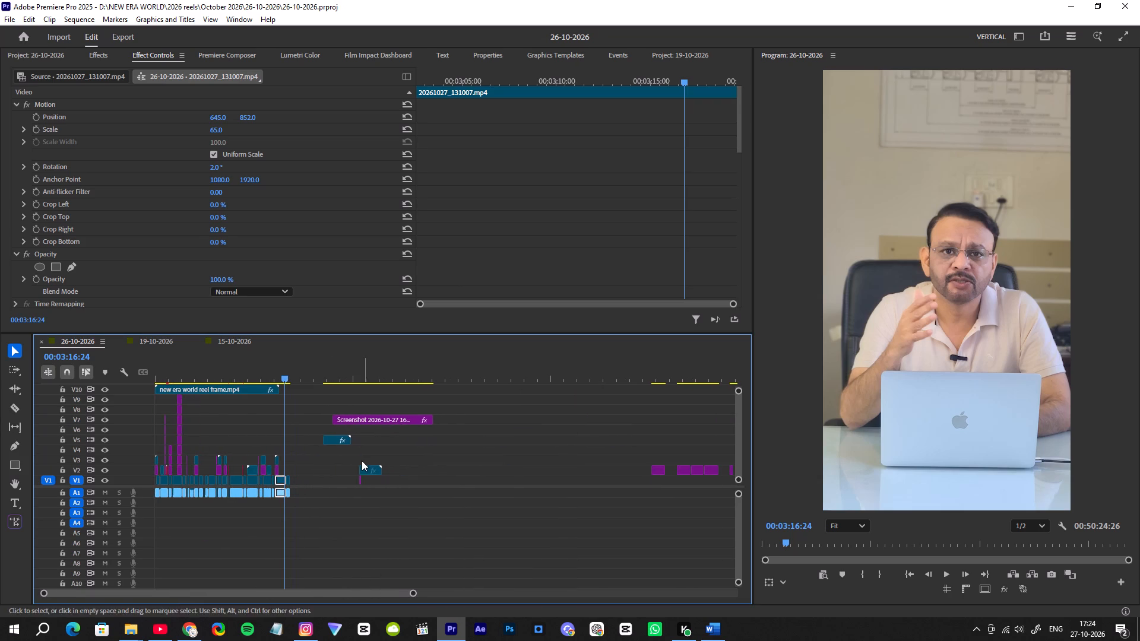
{"action": "left_click_drag", "start_coordinate": [320, 395], "coordinate": [408, 511]}
{"action": "left_click_drag", "start_coordinate": [327, 367], "coordinate": [330, 367]}
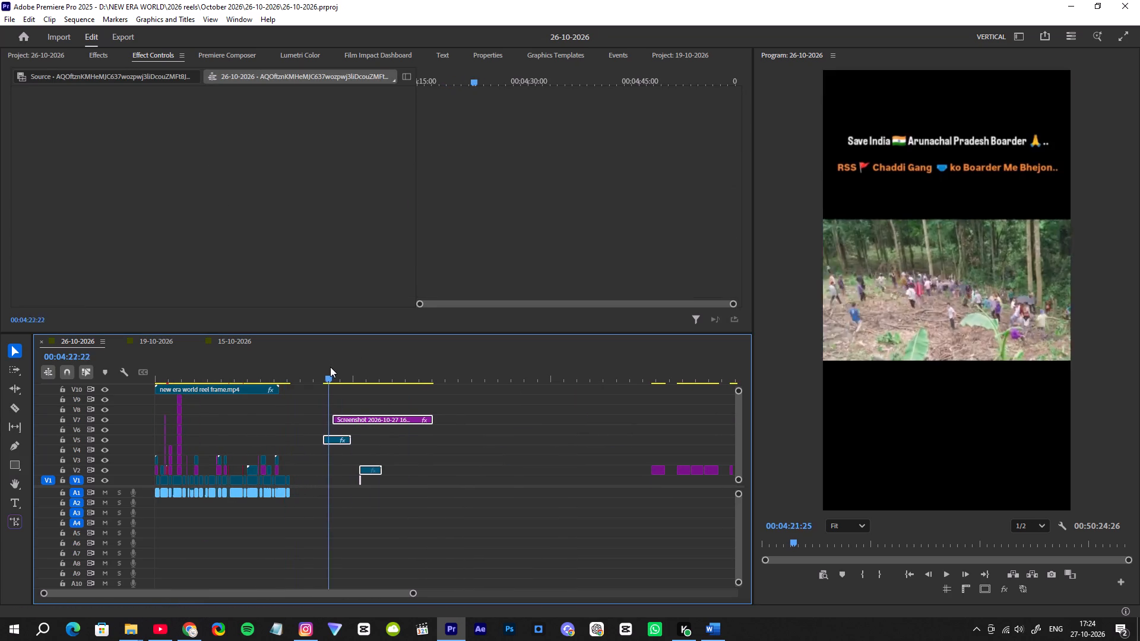
{"action": "left_click_drag", "start_coordinate": [330, 367], "coordinate": [517, 426]}
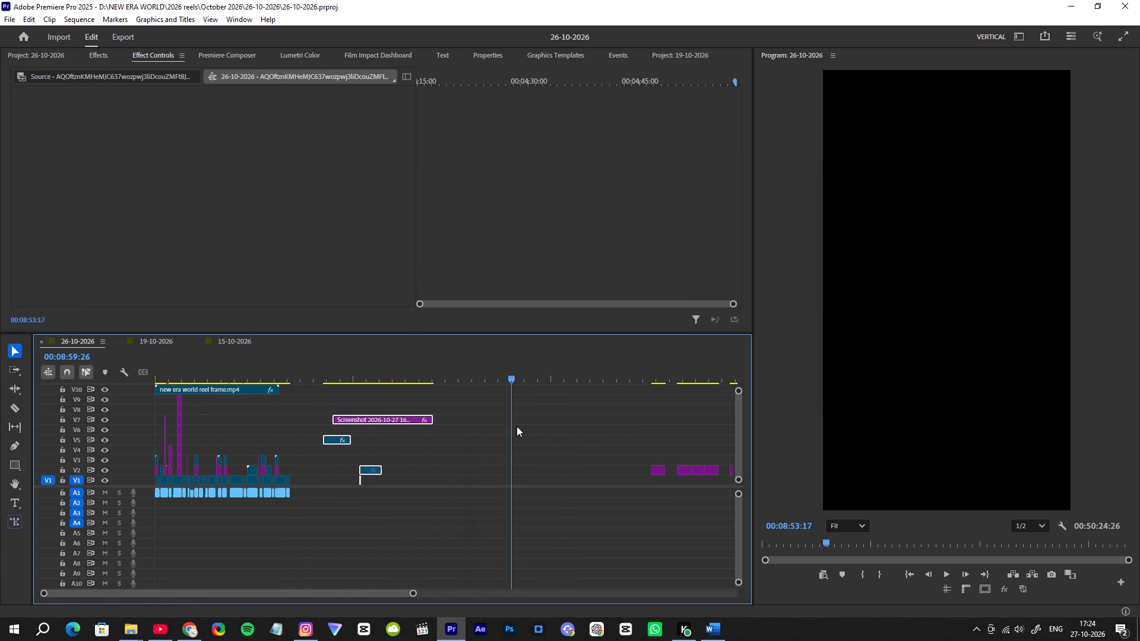
{"action": "left_click_drag", "start_coordinate": [517, 426], "coordinate": [721, 465]}
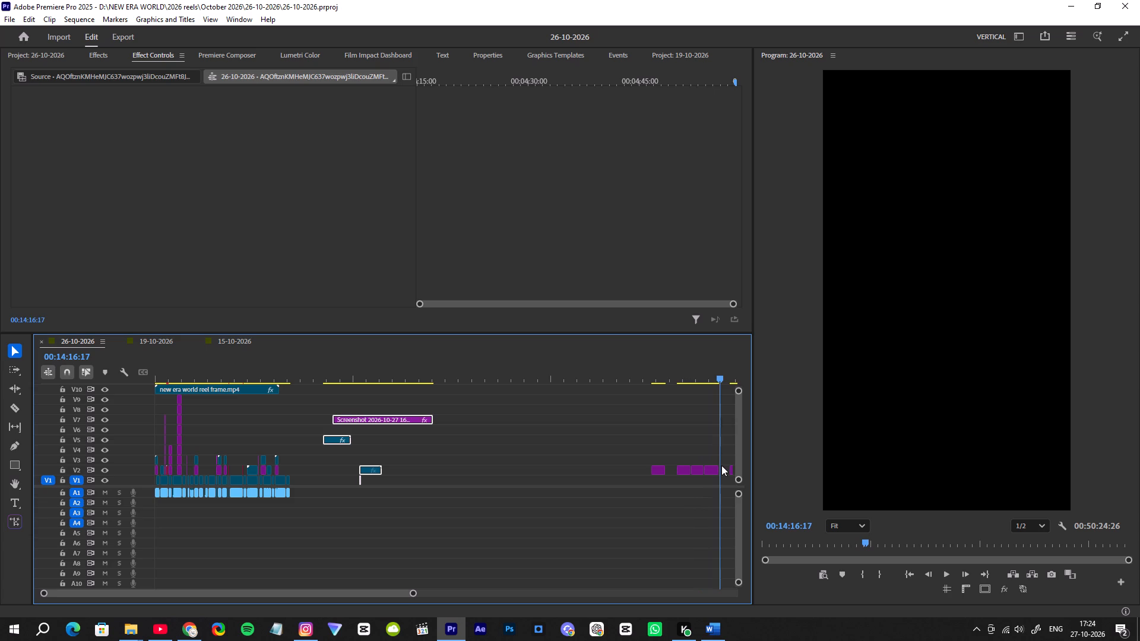
{"action": "left_click_drag", "start_coordinate": [721, 465], "coordinate": [716, 471]}
{"action": "left_click", "coordinate": [714, 471]}
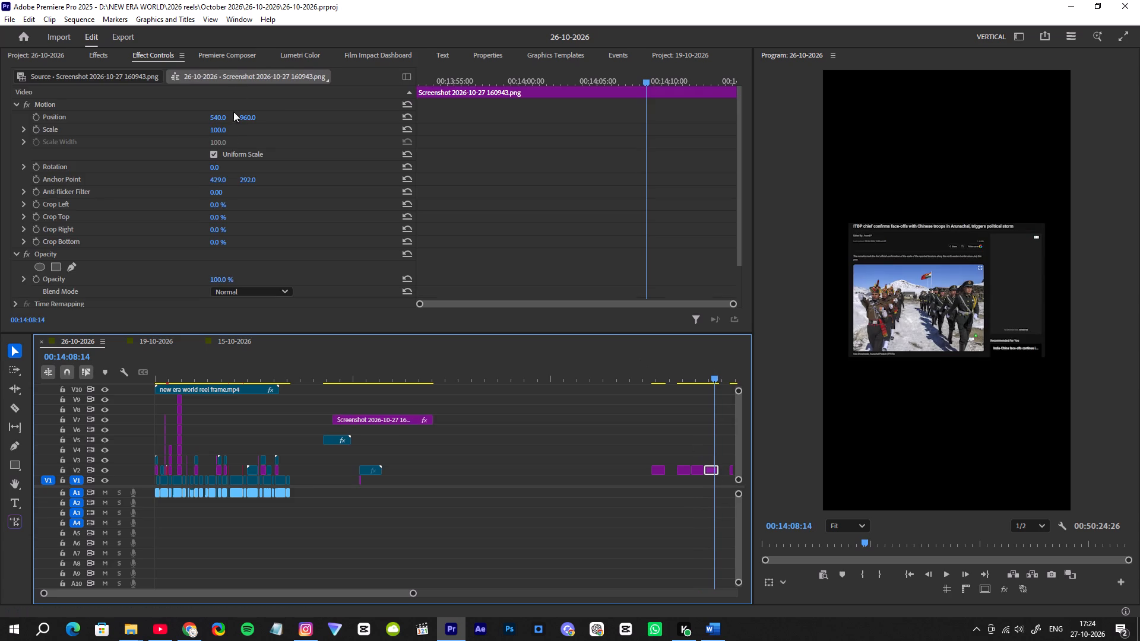
{"action": "left_click_drag", "start_coordinate": [217, 132], "coordinate": [274, 143]}
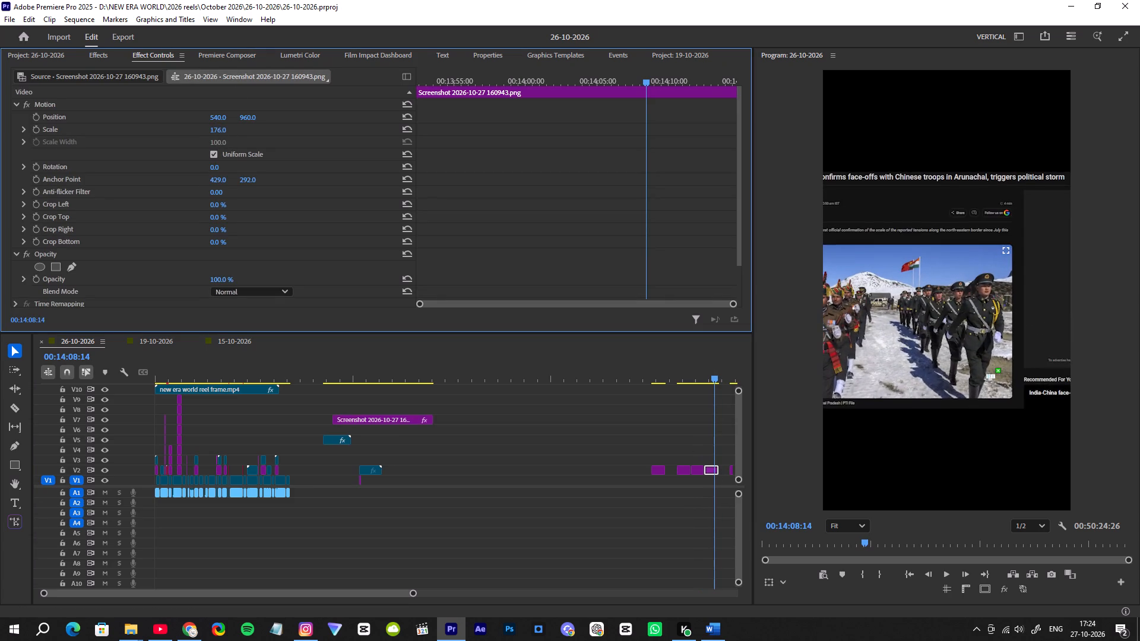
{"action": "left_click_drag", "start_coordinate": [274, 143], "coordinate": [247, 160]}
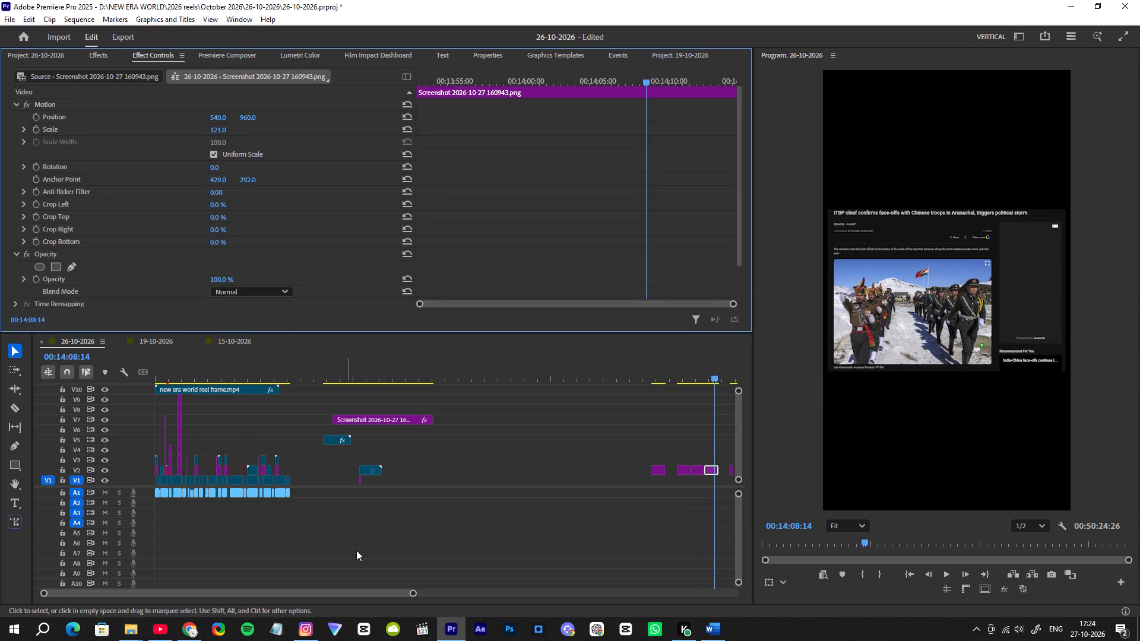
Duplicate the New Era World reel frame on V10 about 16 seconds later so the frame overlay reaches the narration's end.
{"action": "left_click", "coordinate": [283, 369]}
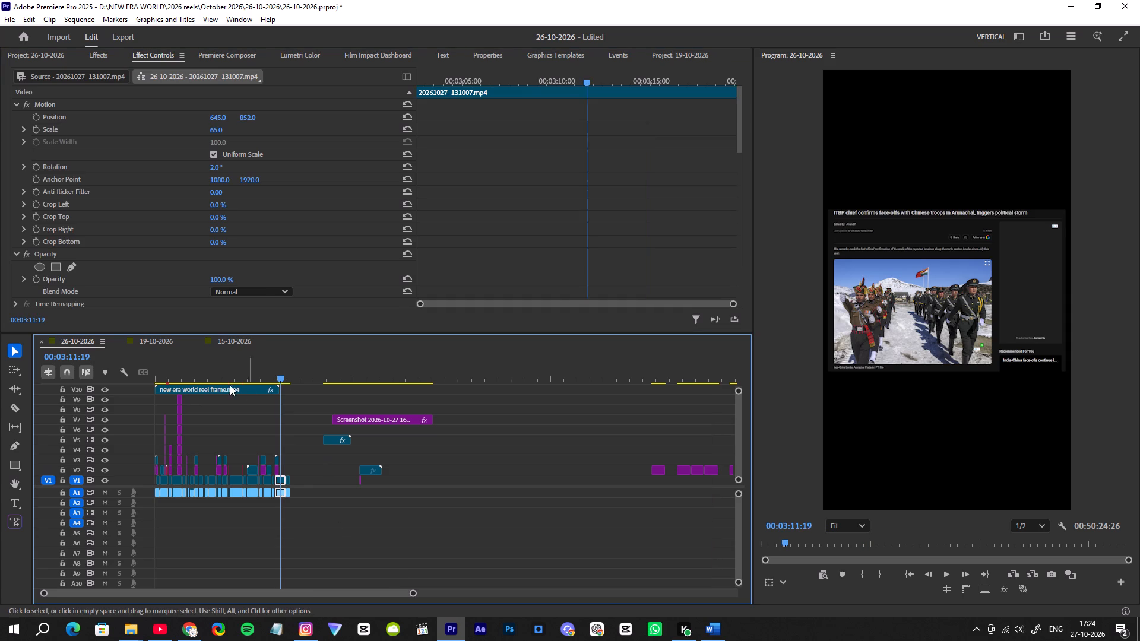
{"action": "left_click", "coordinate": [202, 389]}
{"action": "left_click_drag", "start_coordinate": [202, 389], "coordinate": [214, 387], "text": "alt"}
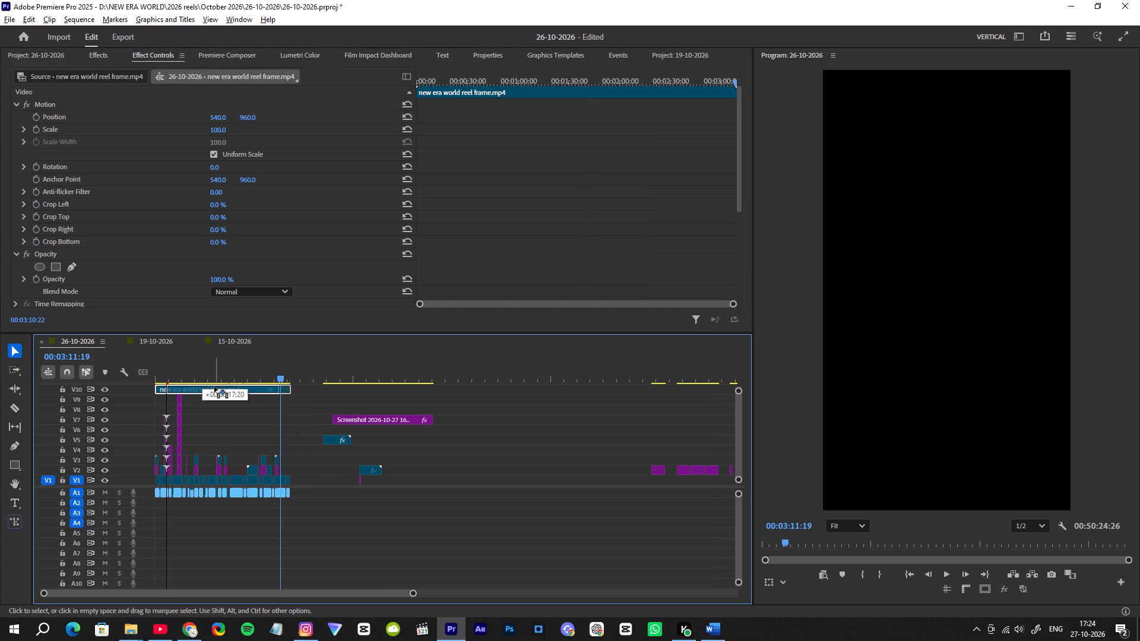
{"action": "left_click_drag", "start_coordinate": [214, 387], "coordinate": [213, 388], "text": "alt"}
Play back the reel's opening across the V10 frame overlay join, then the narration from about 00:01:10 to 00:01:14.
{"action": "left_click_drag", "start_coordinate": [169, 370], "coordinate": [140, 378]}
{"action": "key", "text": "space"}
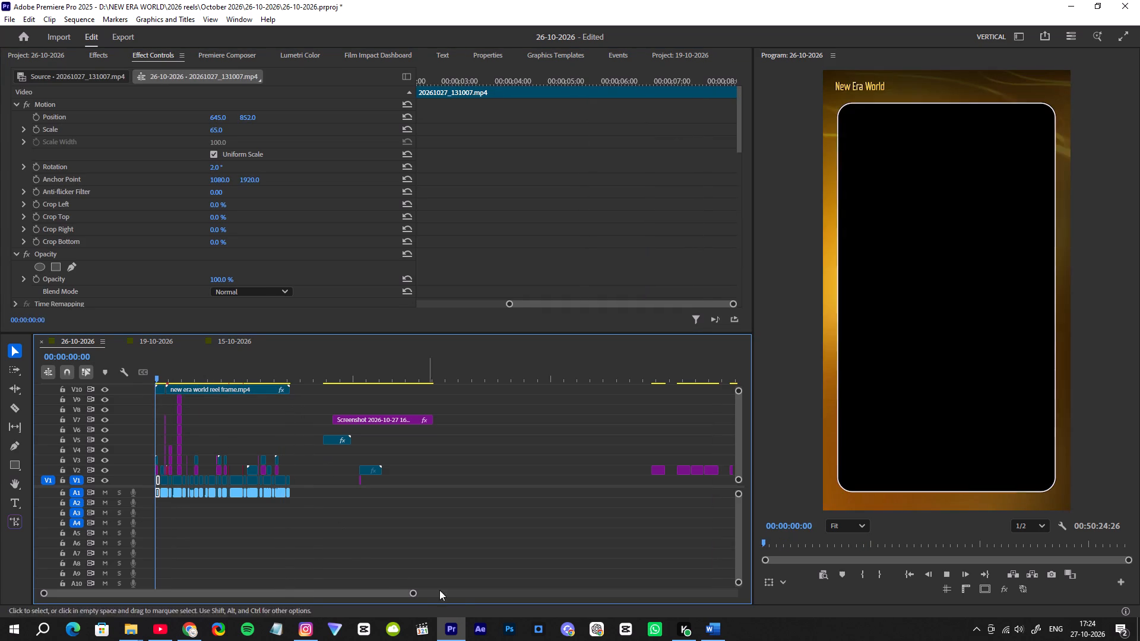
{"action": "left_click_drag", "start_coordinate": [414, 591], "coordinate": [271, 586]}
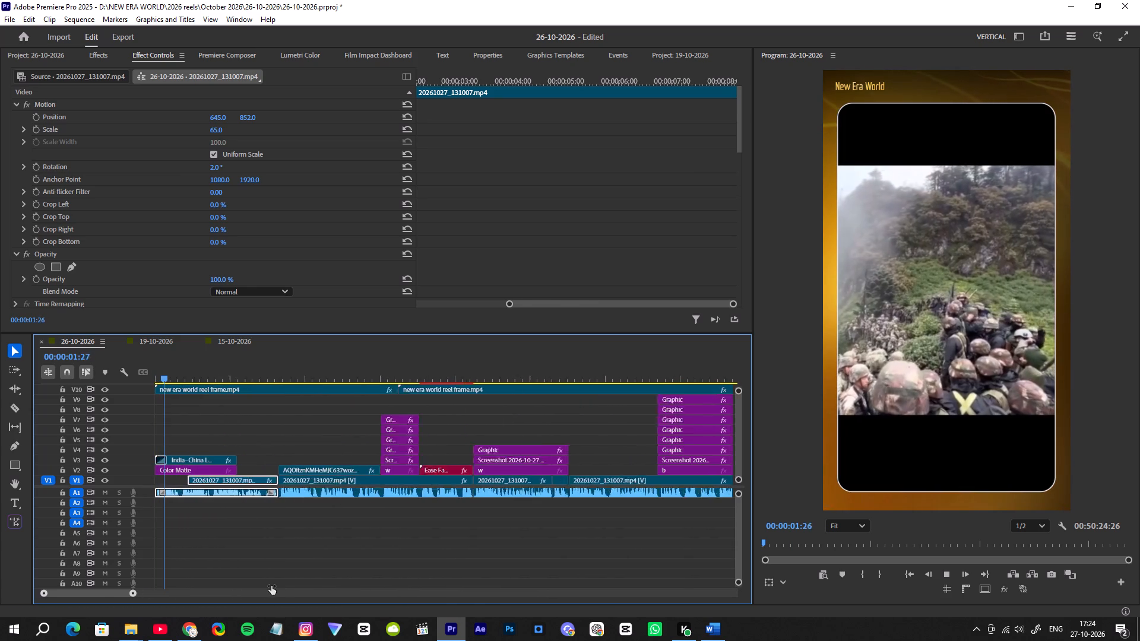
{"action": "left_click_drag", "start_coordinate": [271, 586], "coordinate": [297, 593]}
{"action": "left_click_drag", "start_coordinate": [345, 369], "coordinate": [358, 373]}
{"action": "key", "text": "space"}
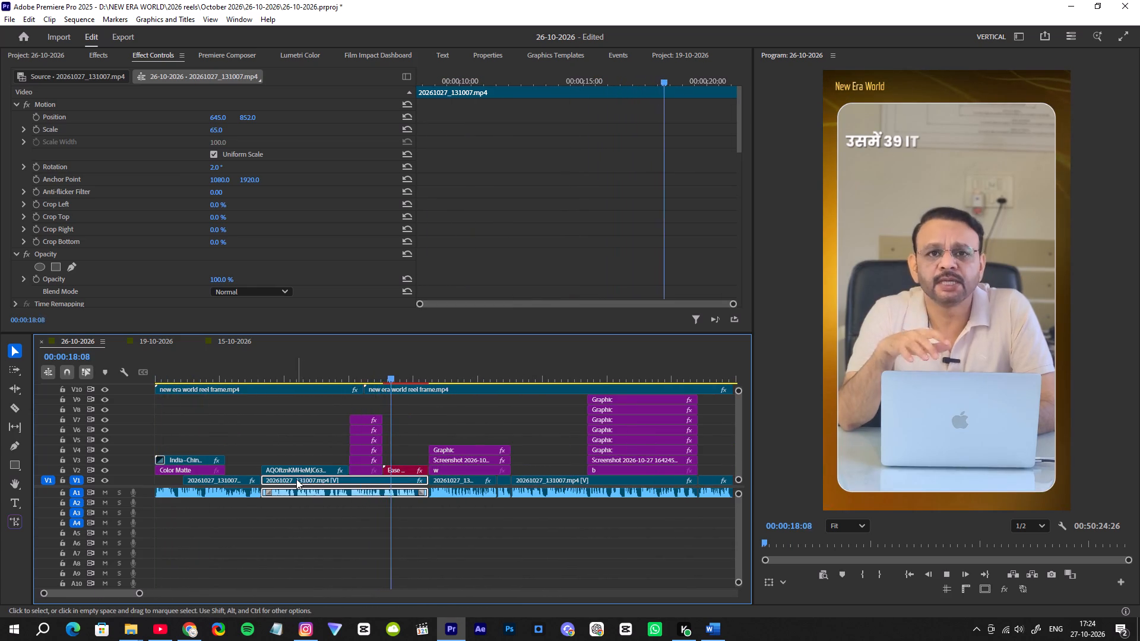
{"action": "key", "text": "space"}
{"action": "left_click_drag", "start_coordinate": [138, 595], "coordinate": [271, 596]}
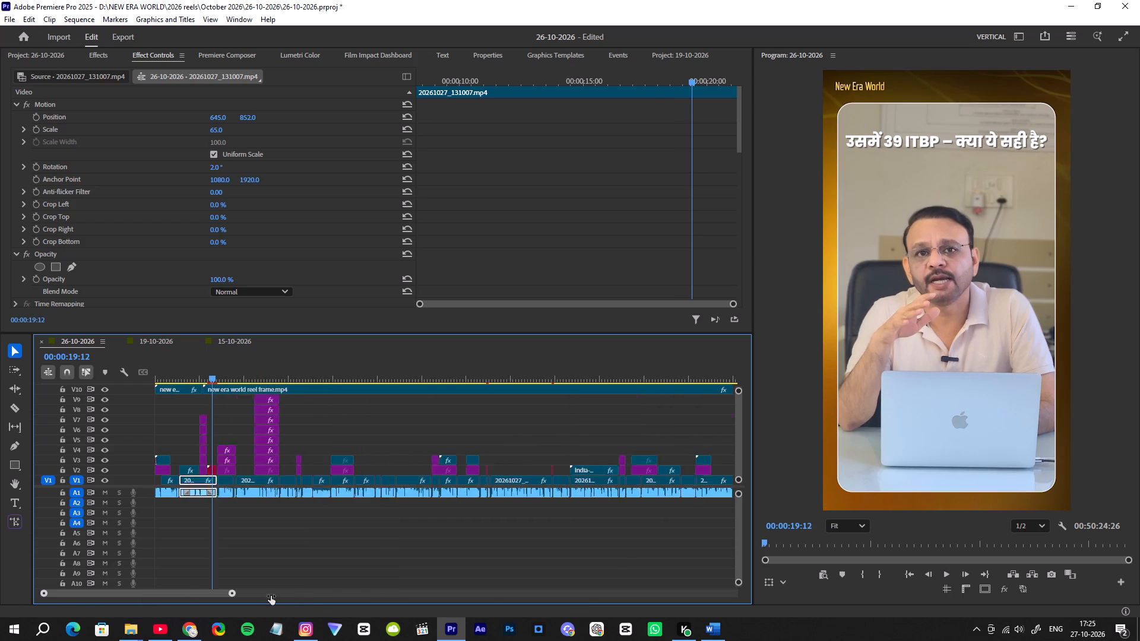
{"action": "left_click_drag", "start_coordinate": [271, 596], "coordinate": [348, 595]}
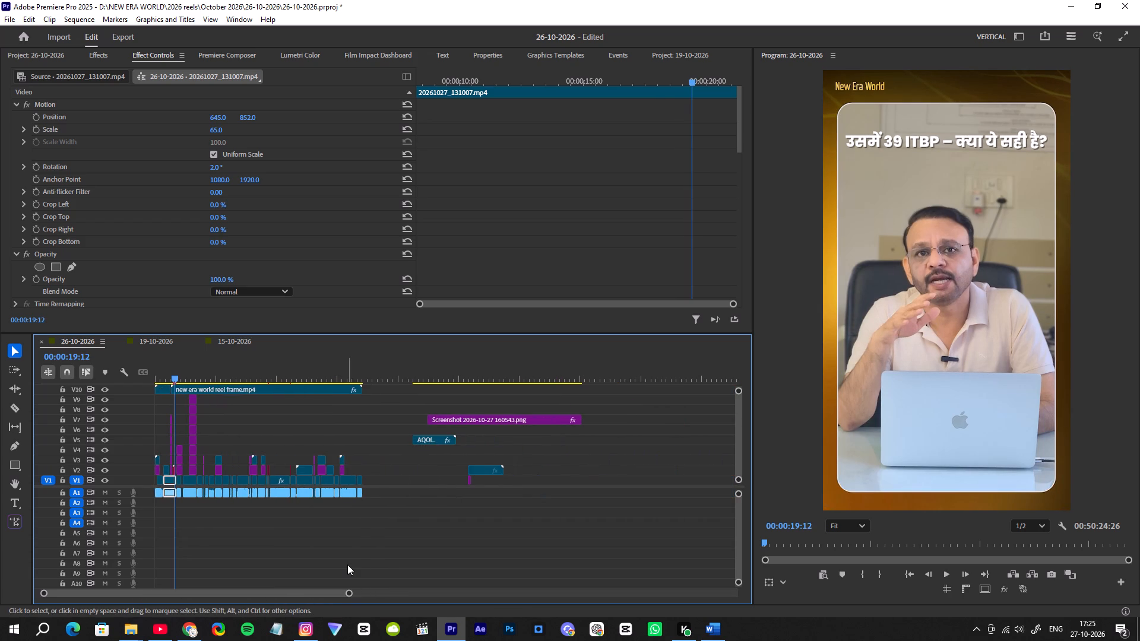
{"action": "left_click", "coordinate": [227, 372]}
{"action": "key", "text": "space"}
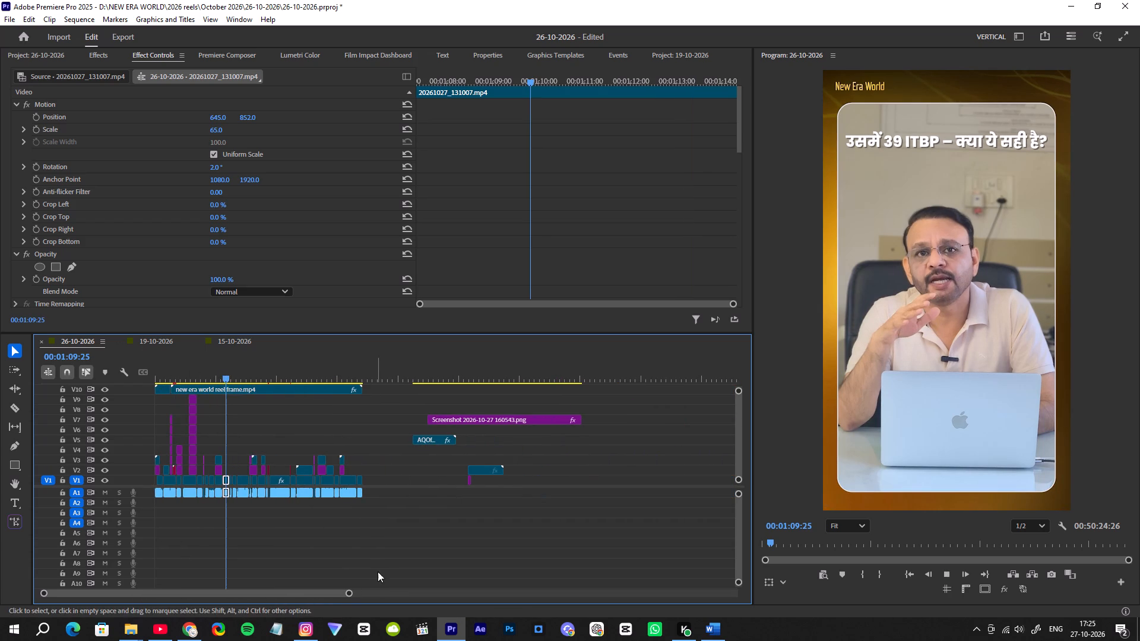
{"action": "left_click_drag", "start_coordinate": [349, 594], "coordinate": [250, 579]}
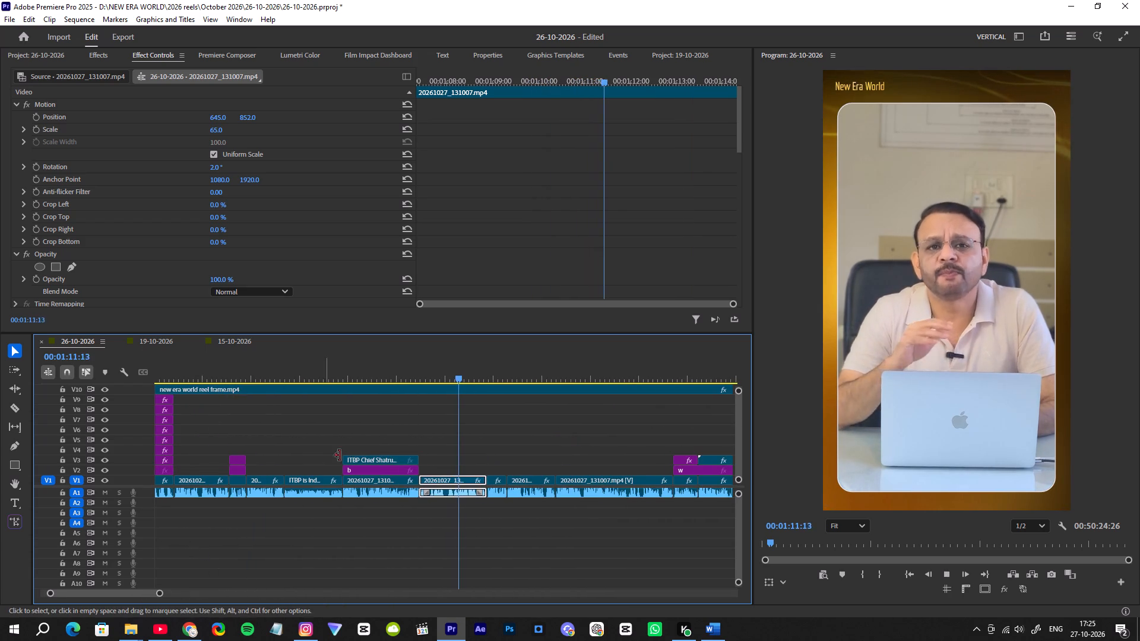
{"action": "left_click_drag", "start_coordinate": [467, 375], "coordinate": [488, 376]}
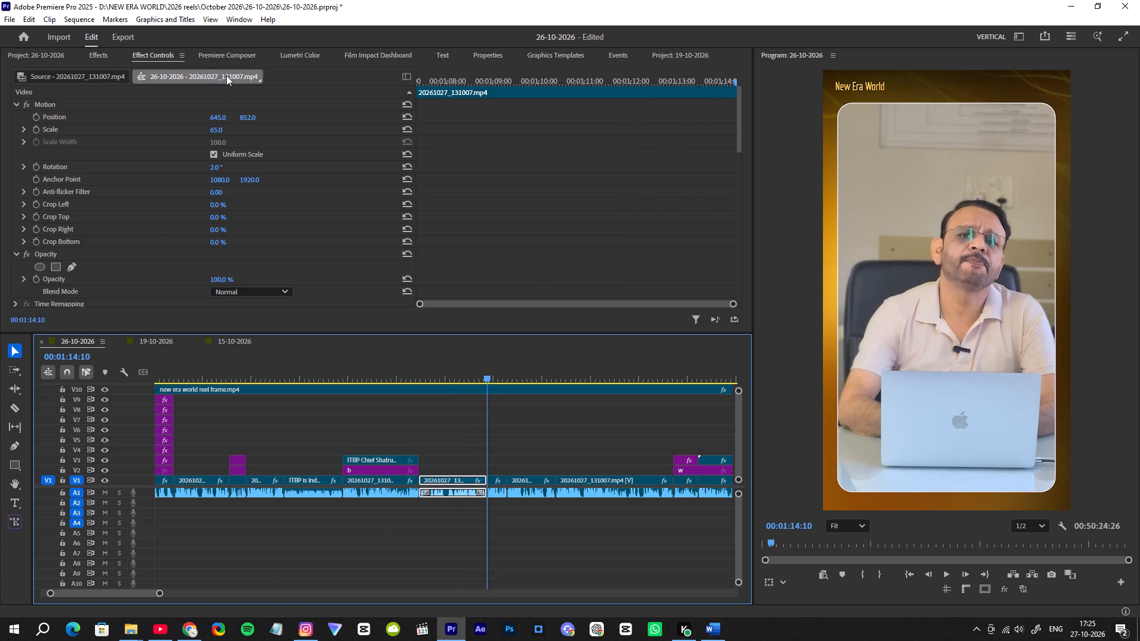
Add the Generated Light Leak 9 transition on V2 and align it over the narration cut just before 00:01:14:10.
{"action": "left_click", "coordinate": [227, 55]}
{"action": "double_click", "coordinate": [210, 247]}
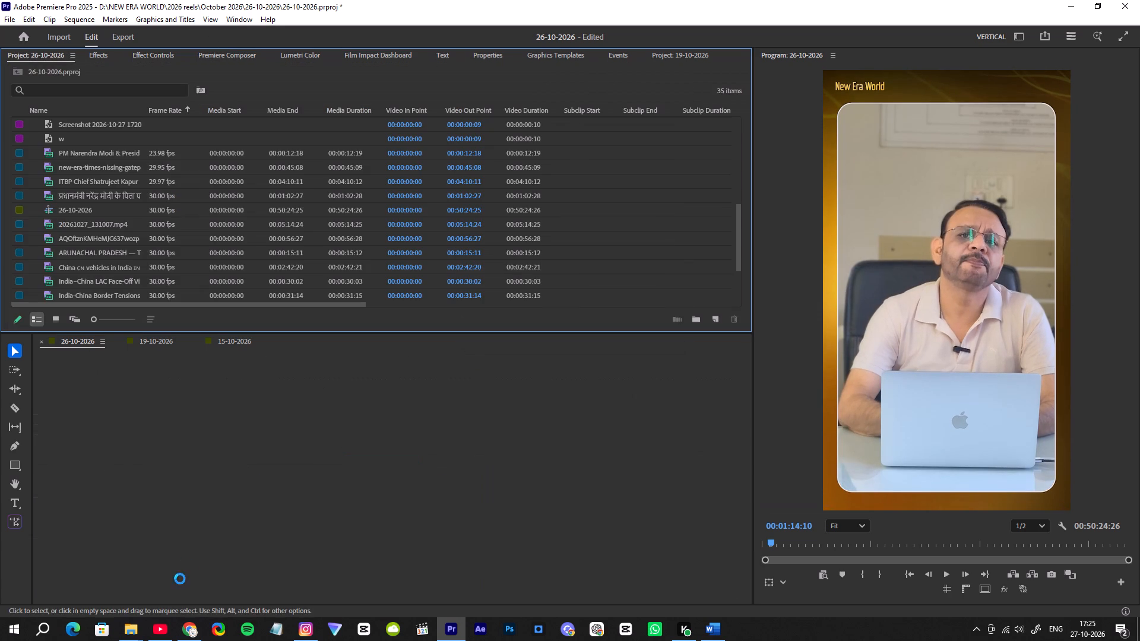
{"action": "left_click_drag", "start_coordinate": [160, 593], "coordinate": [116, 589]}
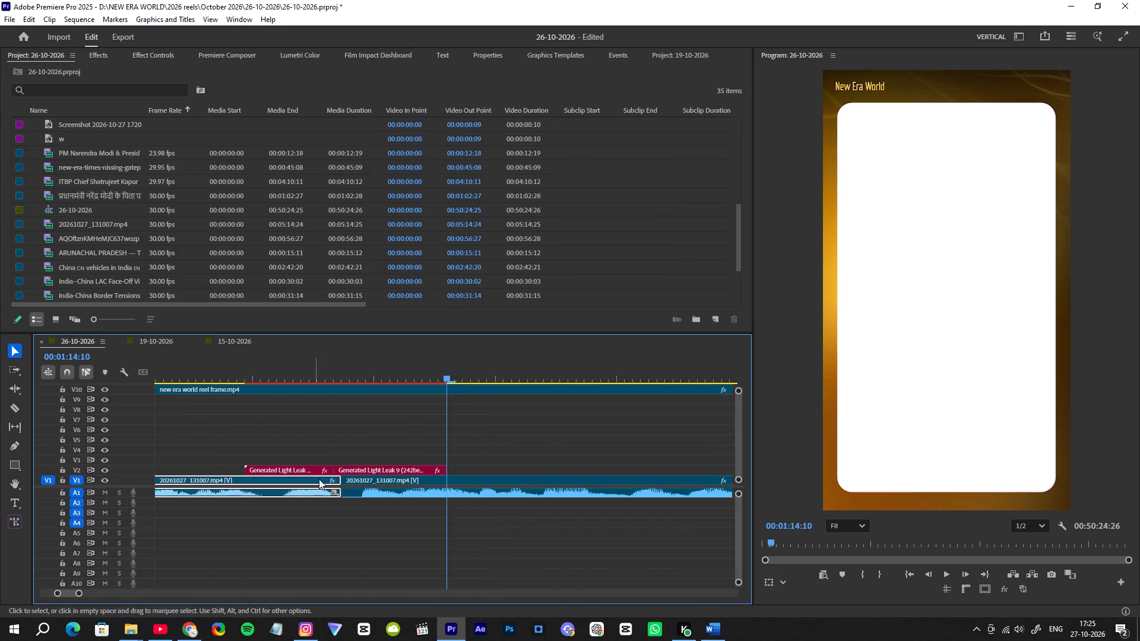
{"action": "left_click", "coordinate": [344, 470]}
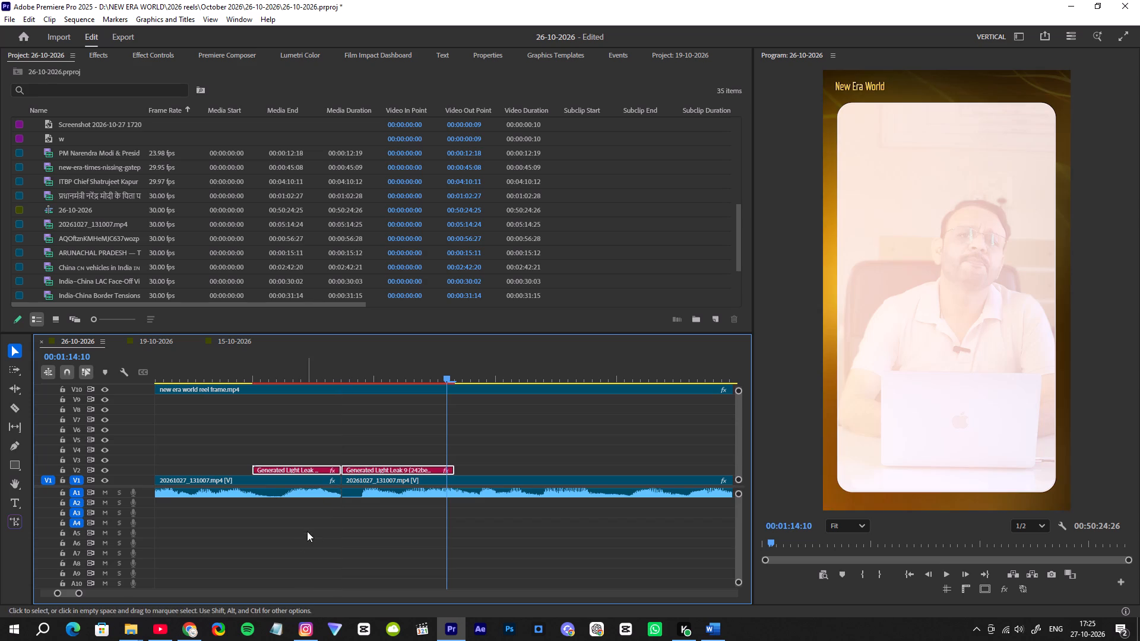
Trim about two frames off the start of the narration clip after the light-leak cut and close the gap.
{"action": "left_click_drag", "start_coordinate": [355, 504], "coordinate": [355, 482]}
{"action": "left_click_drag", "start_coordinate": [360, 508], "coordinate": [360, 484]}
{"action": "left_click_drag", "start_coordinate": [368, 512], "coordinate": [368, 484]}
{"action": "left_click_drag", "start_coordinate": [346, 481], "coordinate": [363, 484]}
{"action": "left_click", "coordinate": [351, 482]}
{"action": "key", "text": "Delete"}
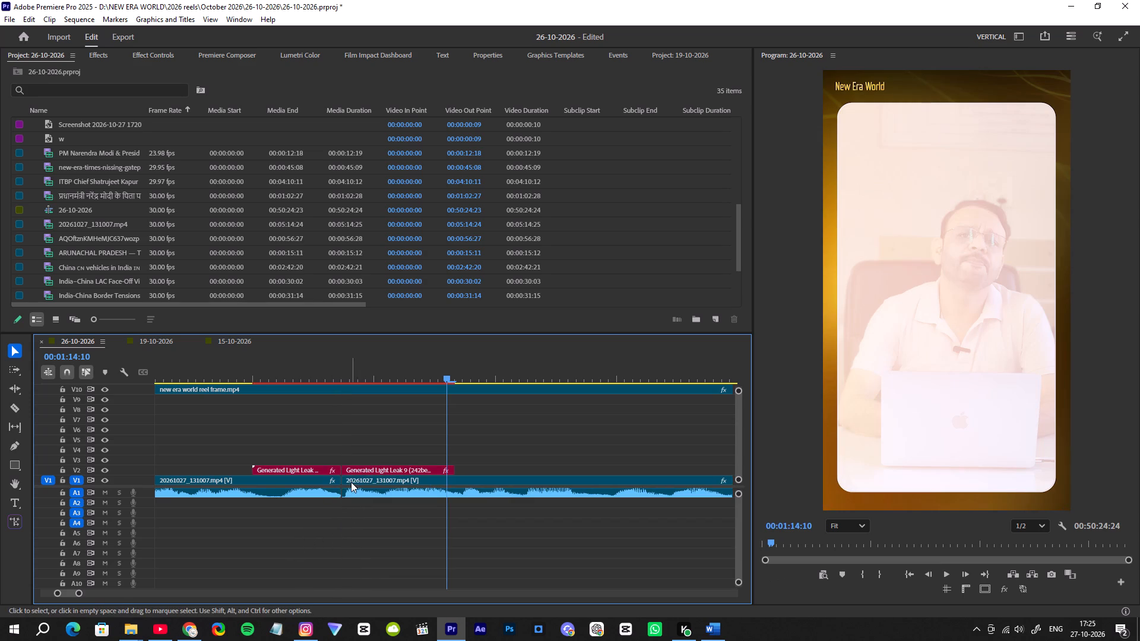
Trim the New Era World reel frame on V10 so it ends with the narration at 00:03:25:16.
{"action": "left_click_drag", "start_coordinate": [80, 593], "coordinate": [84, 594]}
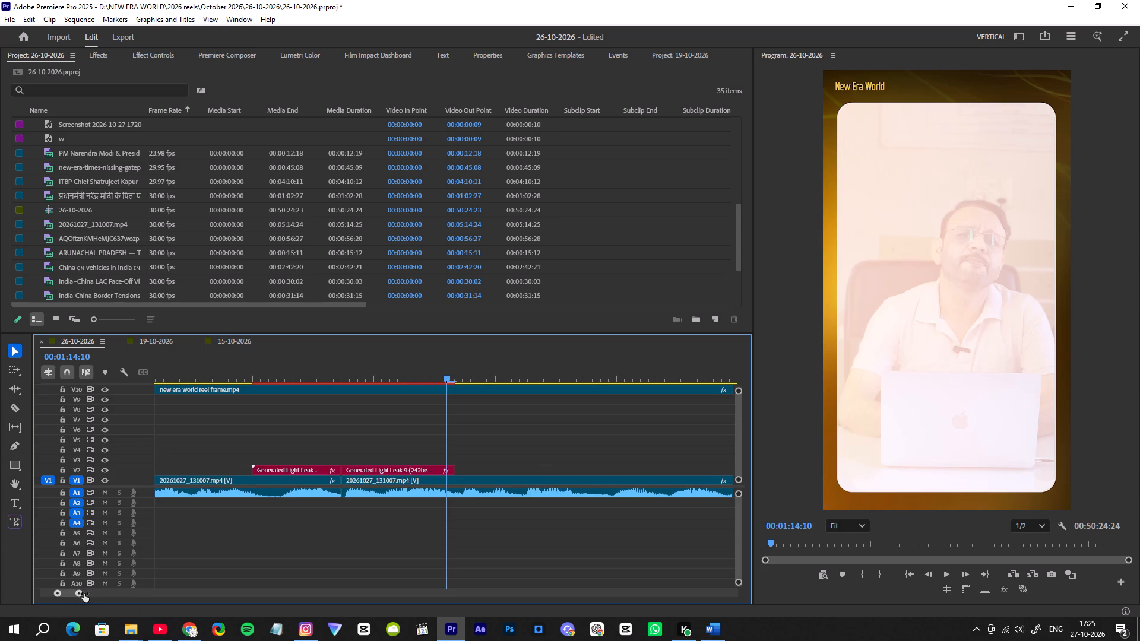
{"action": "left_click_drag", "start_coordinate": [84, 594], "coordinate": [267, 595]}
{"action": "left_click_drag", "start_coordinate": [400, 376], "coordinate": [416, 379]}
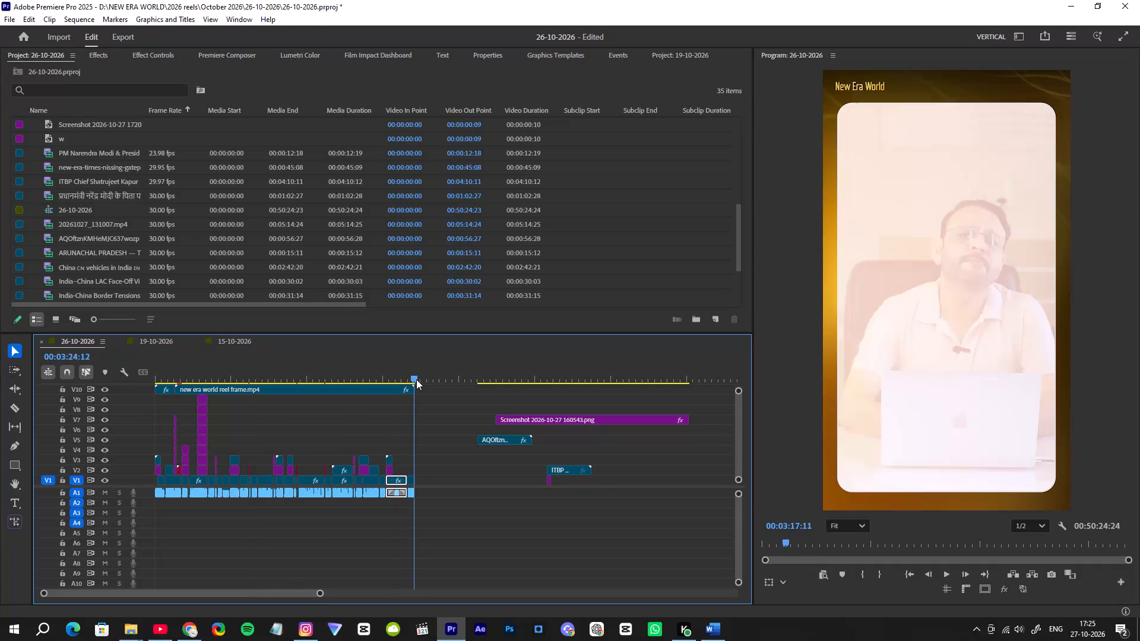
{"action": "left_click_drag", "start_coordinate": [416, 379], "coordinate": [419, 379]}
{"action": "left_click_drag", "start_coordinate": [318, 592], "coordinate": [191, 572]}
{"action": "left_click_drag", "start_coordinate": [369, 380], "coordinate": [171, 388]}
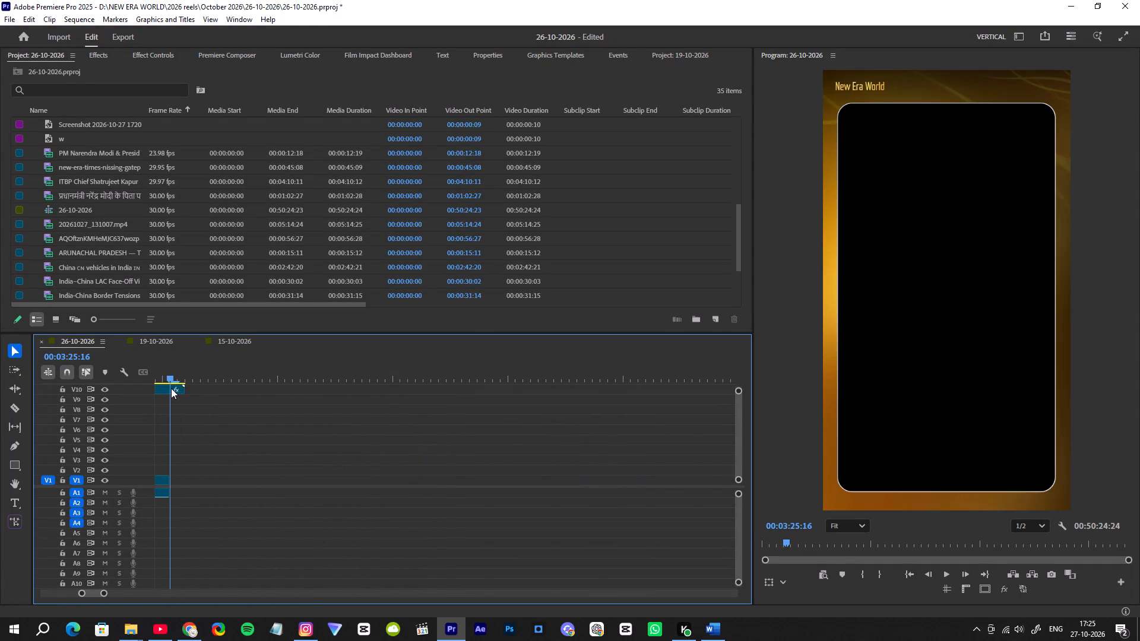
{"action": "left_click_drag", "start_coordinate": [171, 388], "coordinate": [170, 389]}
{"action": "left_click_drag", "start_coordinate": [185, 391], "coordinate": [172, 394]}
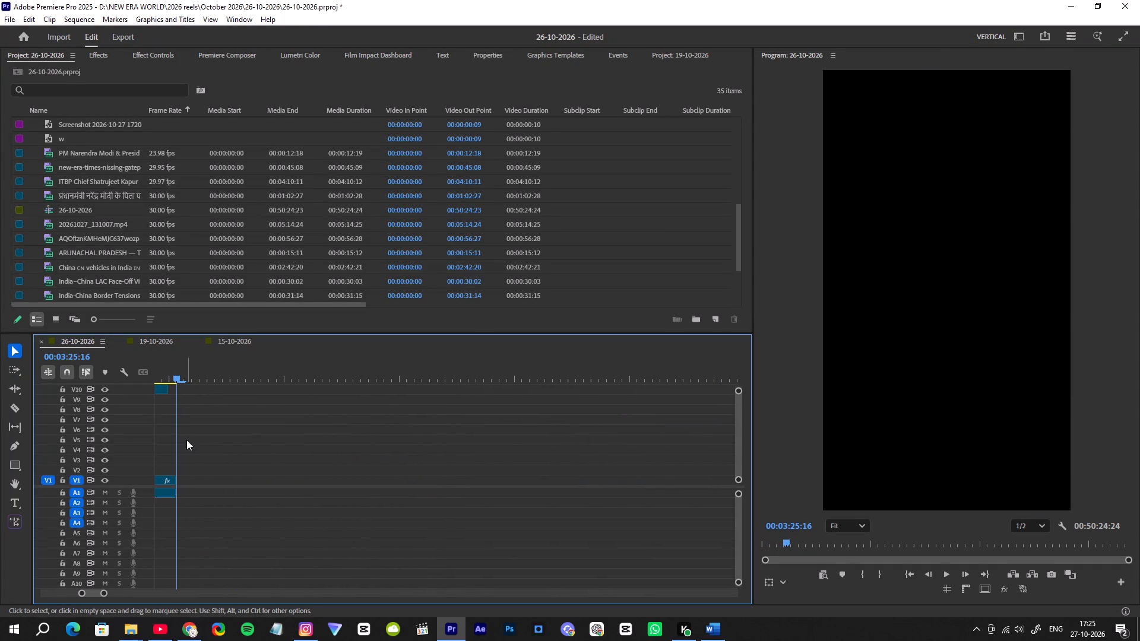
Play back the reel's opening from the start to about 00:00:10:29.
{"action": "left_click_drag", "start_coordinate": [105, 593], "coordinate": [408, 592]}
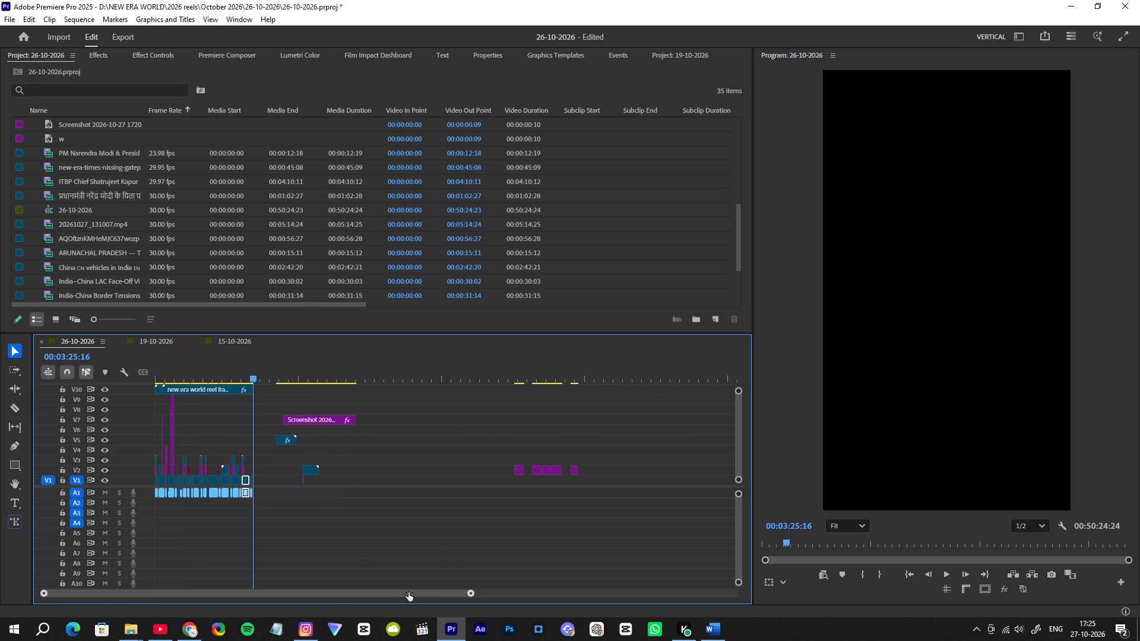
{"action": "left_click_drag", "start_coordinate": [408, 592], "coordinate": [404, 588]}
{"action": "left_click_drag", "start_coordinate": [166, 372], "coordinate": [103, 397]}
{"action": "key", "text": "space"}
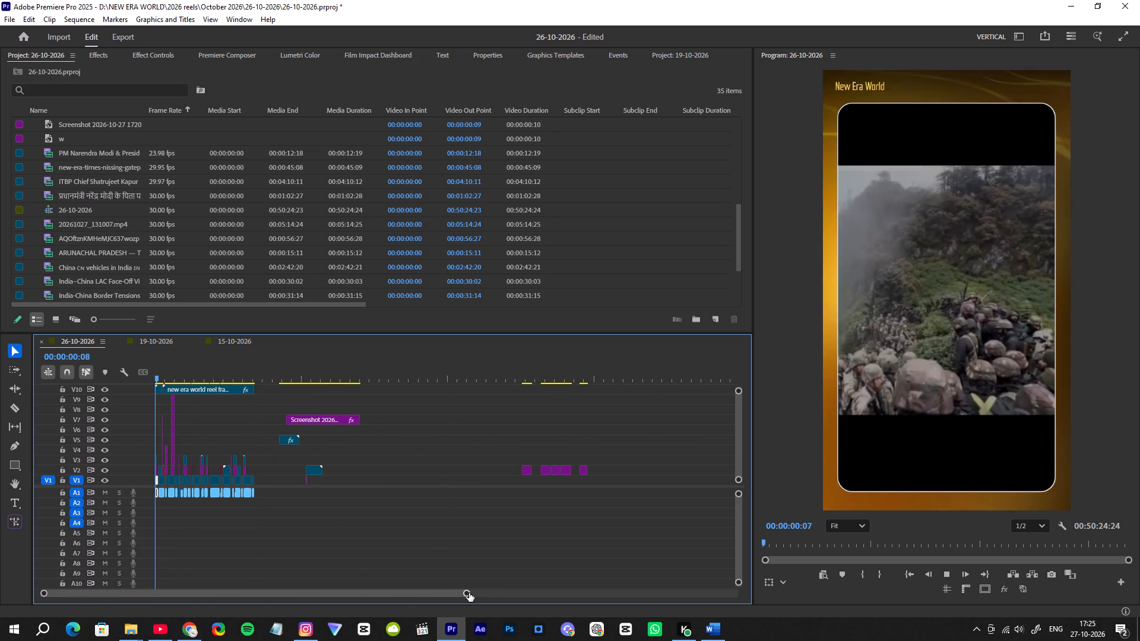
{"action": "left_click_drag", "start_coordinate": [469, 593], "coordinate": [403, 601]}
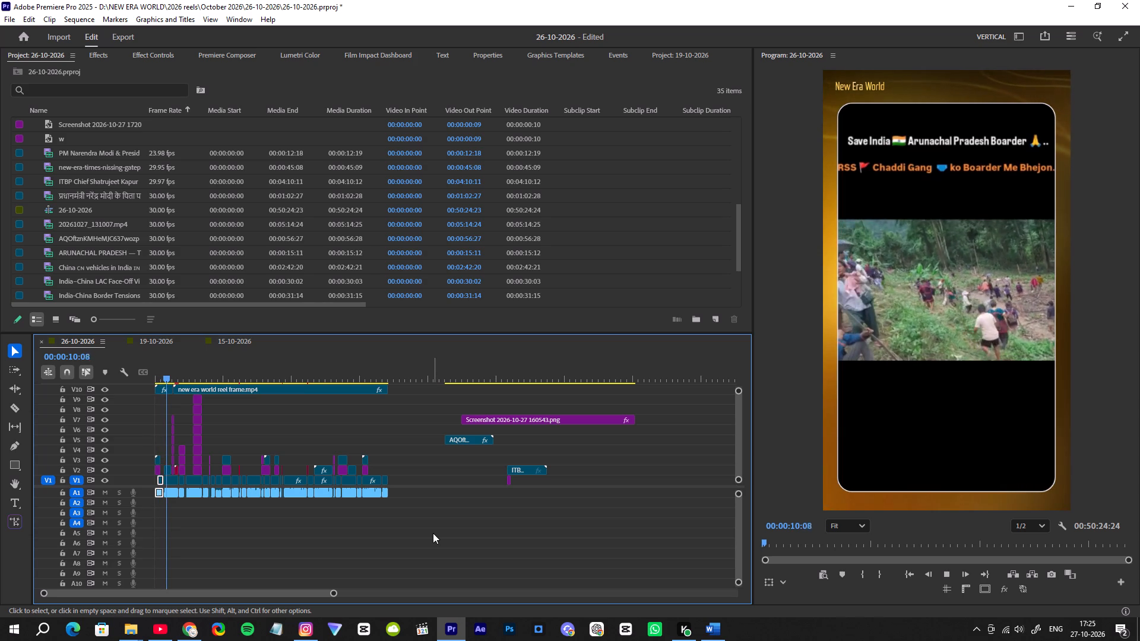
{"action": "key", "text": "space"}
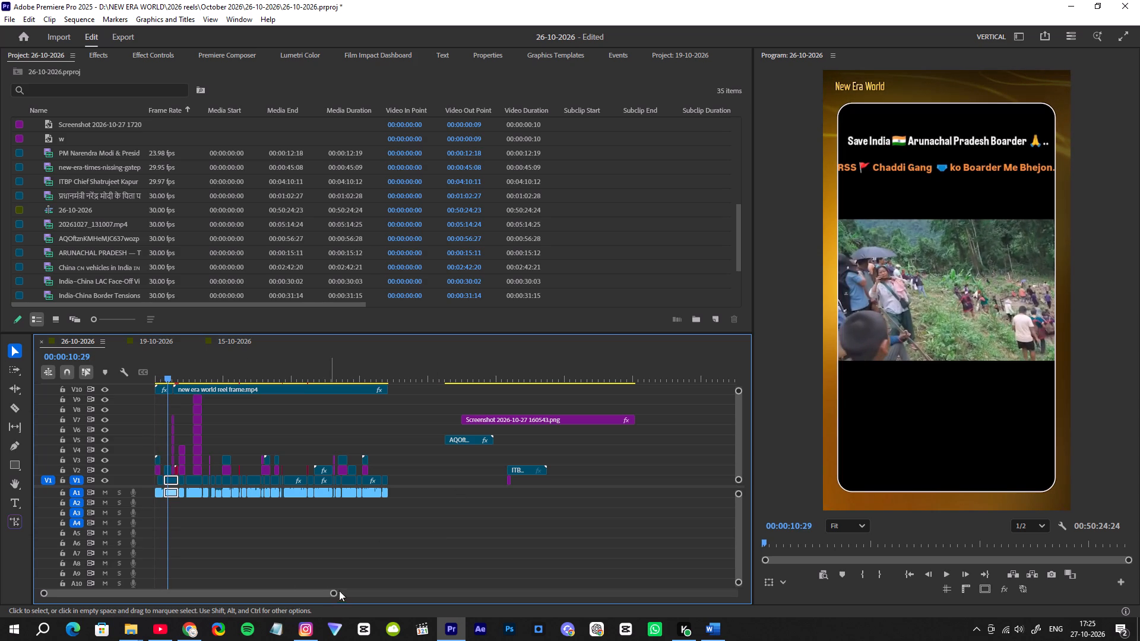
Crop 31% off the top of the Arunachal Pradesh border clip on V2 near 00:00:10:29 to remove its caption text.
{"action": "left_click_drag", "start_coordinate": [334, 593], "coordinate": [221, 581]}
{"action": "left_click", "coordinate": [407, 469]}
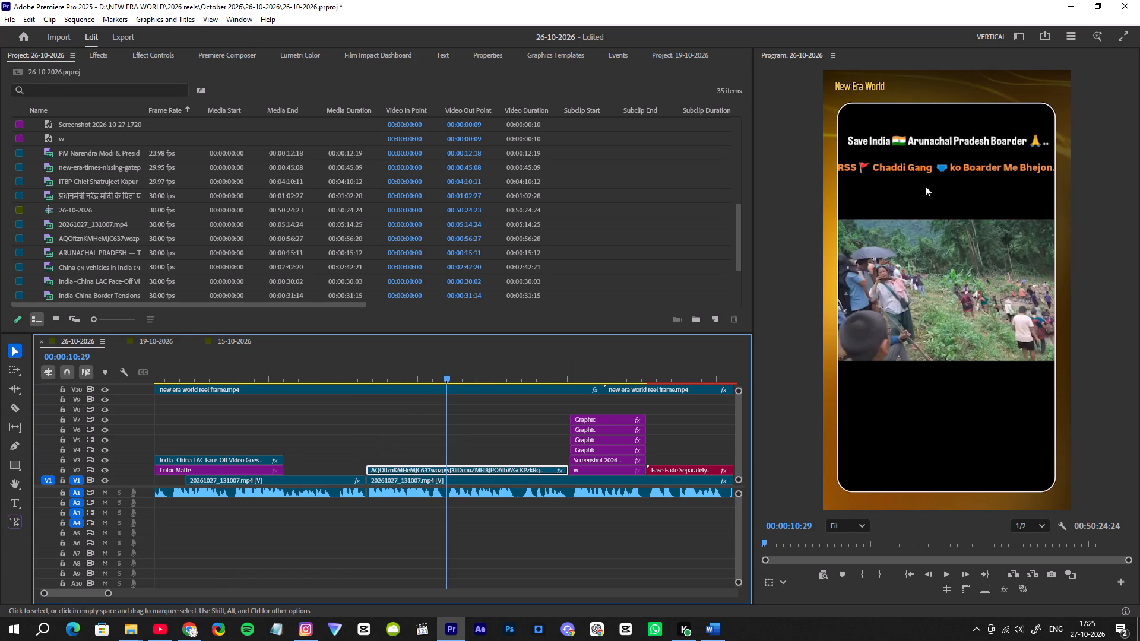
{"action": "left_click", "coordinate": [156, 50]}
{"action": "scroll", "coordinate": [117, 221], "scroll_direction": "down", "scroll_amount": 3}
{"action": "scroll", "coordinate": [119, 222], "scroll_direction": "up", "scroll_amount": 1}
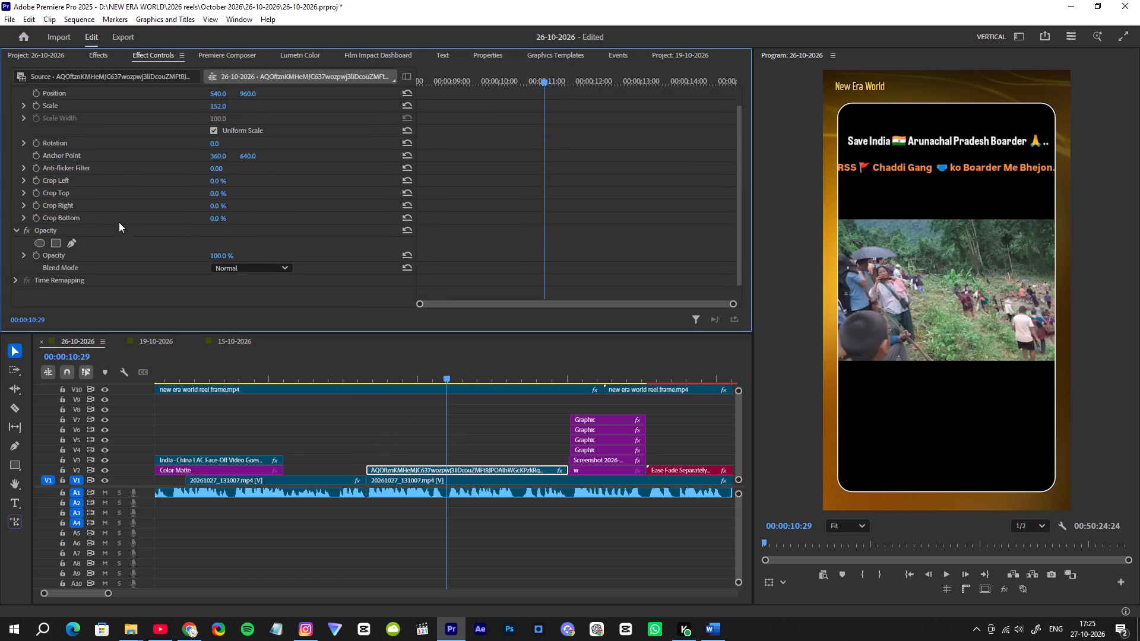
{"action": "left_click_drag", "start_coordinate": [214, 195], "coordinate": [220, 194]}
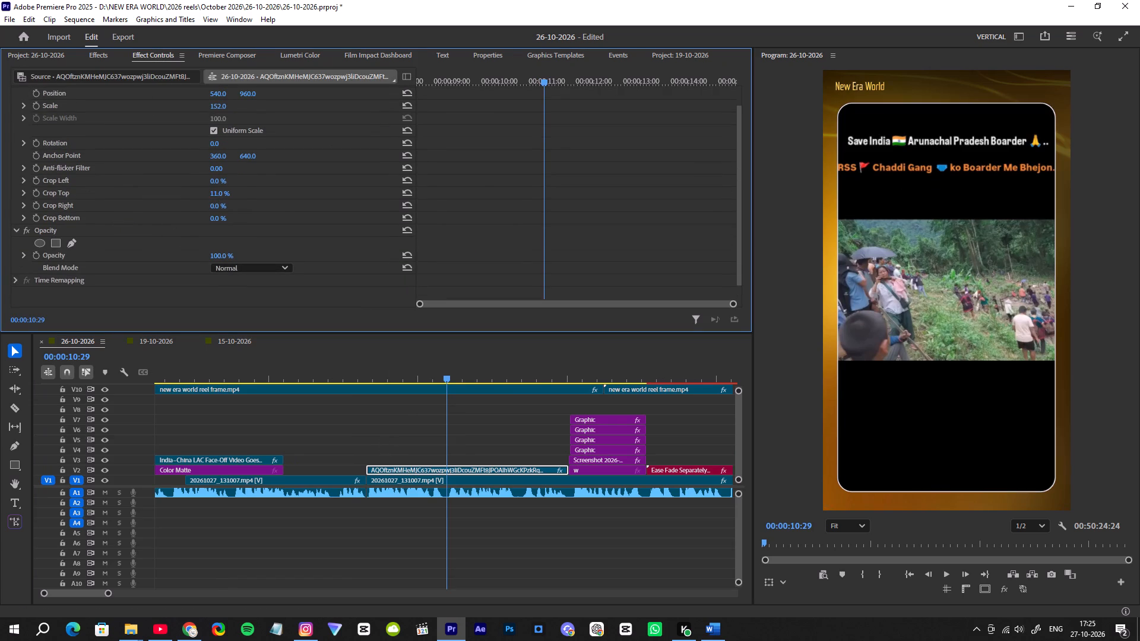
{"action": "left_click_drag", "start_coordinate": [220, 194], "coordinate": [233, 195]}
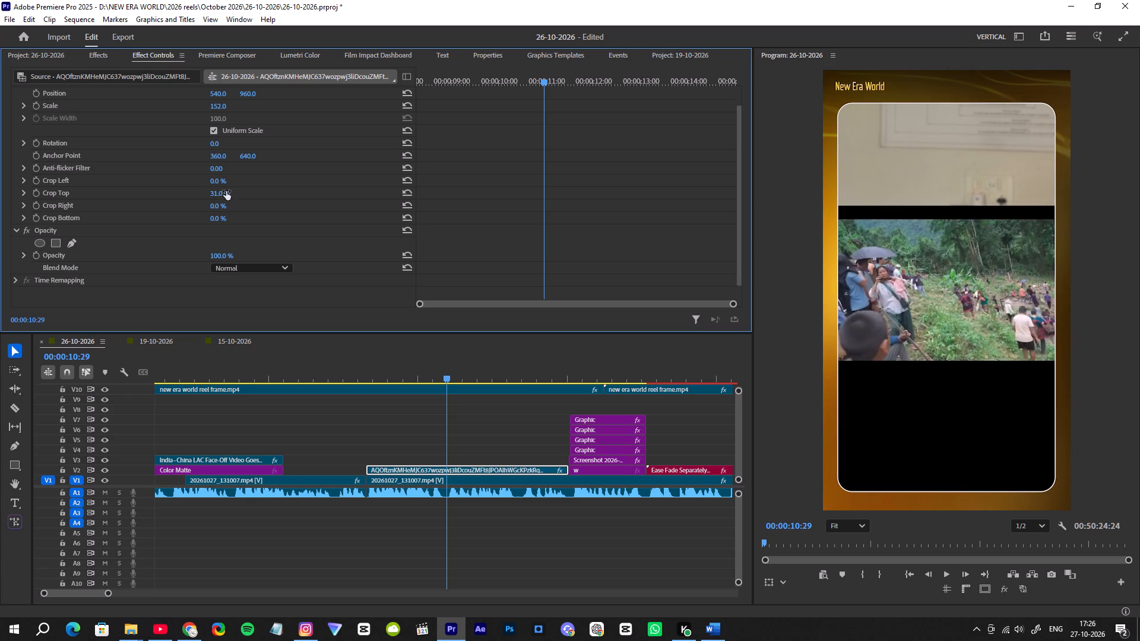
Move the cropped border clip up to V3 and place a full-length copy of the opening's Color Matte beneath it on V2.
{"action": "left_click_drag", "start_coordinate": [423, 468], "coordinate": [425, 463]}
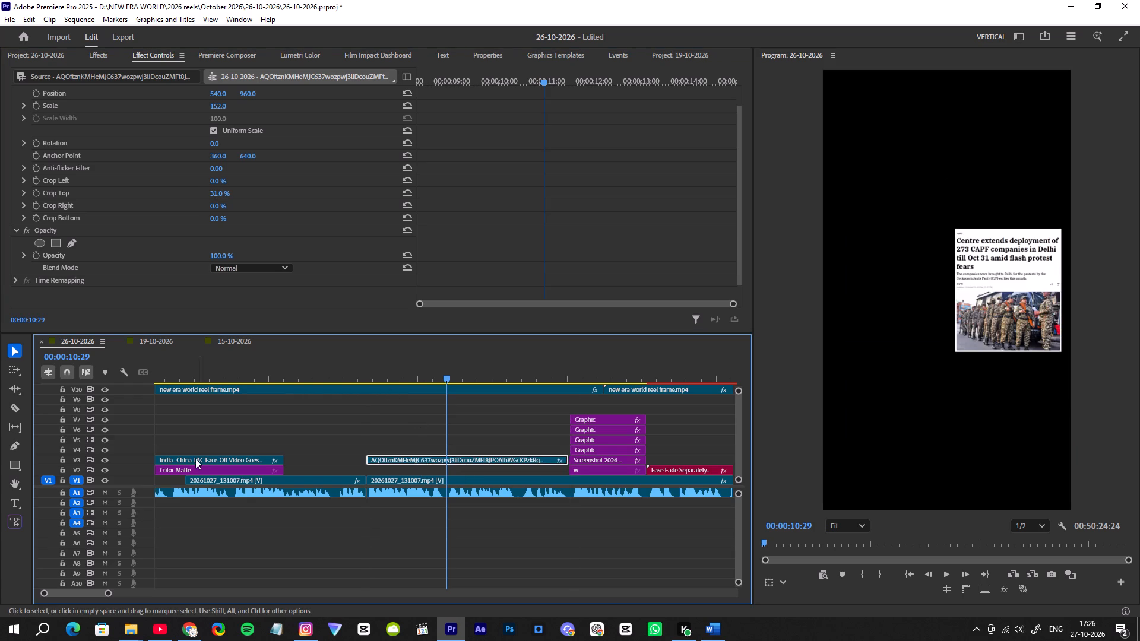
{"action": "left_click", "coordinate": [181, 468]}
{"action": "left_click_drag", "start_coordinate": [181, 468], "coordinate": [458, 474], "text": "alt"}
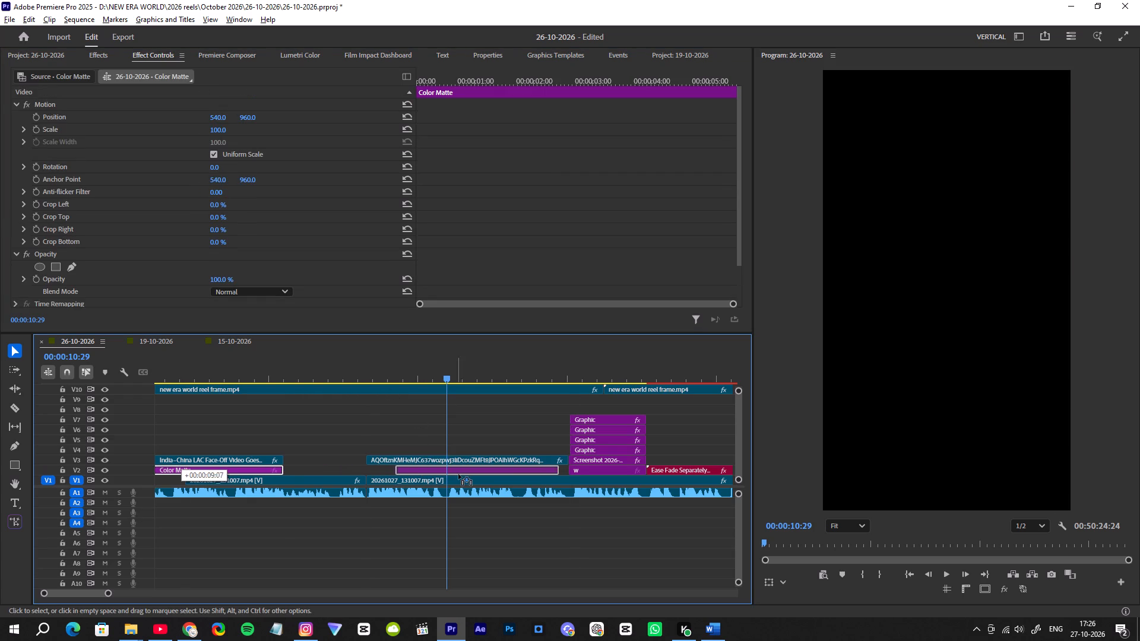
{"action": "left_click_drag", "start_coordinate": [458, 474], "coordinate": [464, 474], "text": "alt"}
{"action": "left_click_drag", "start_coordinate": [409, 469], "coordinate": [371, 478]}
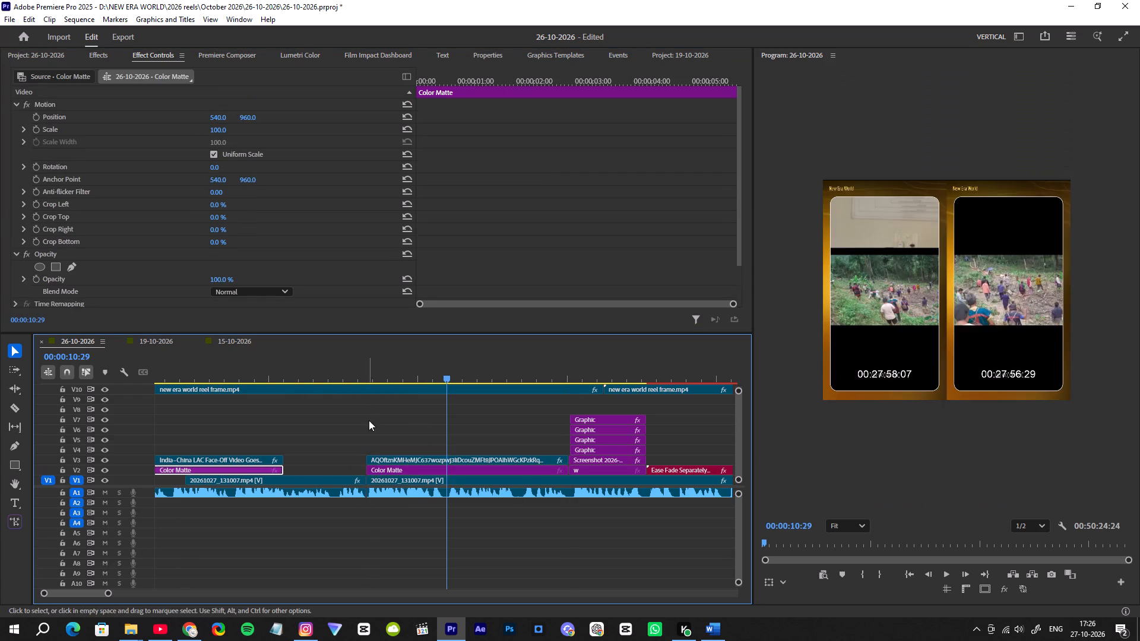
Play back the cropped clip over its matte and on into the CAPF article screenshot, to about 00:00:16:16.
{"action": "left_click", "coordinate": [369, 365]}
{"action": "key", "text": "space"}
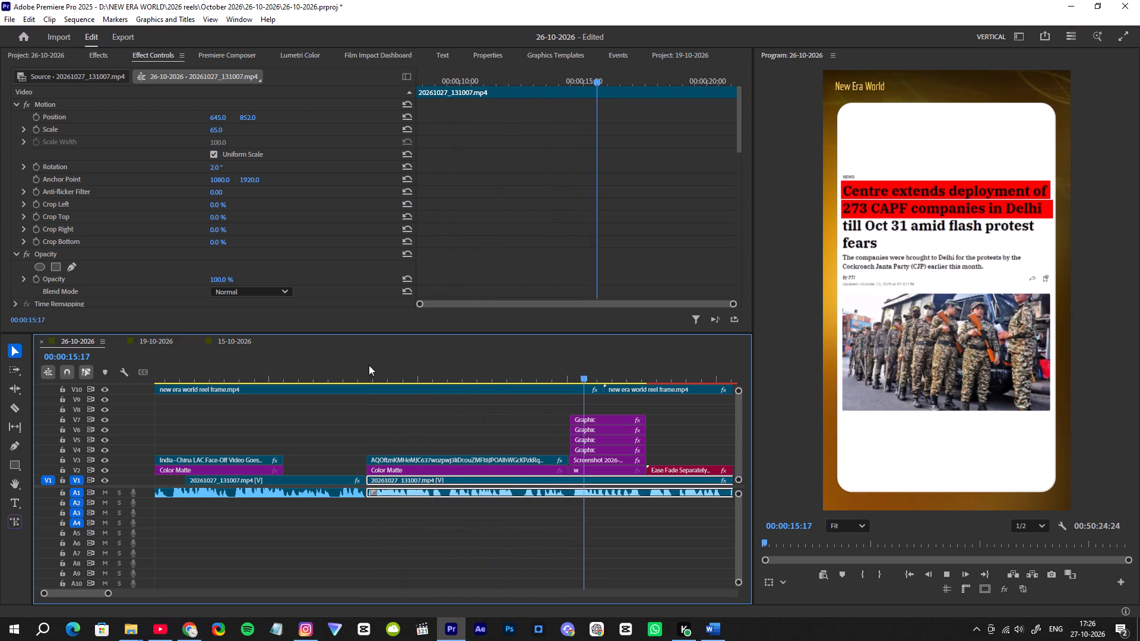
{"action": "key", "text": "space"}
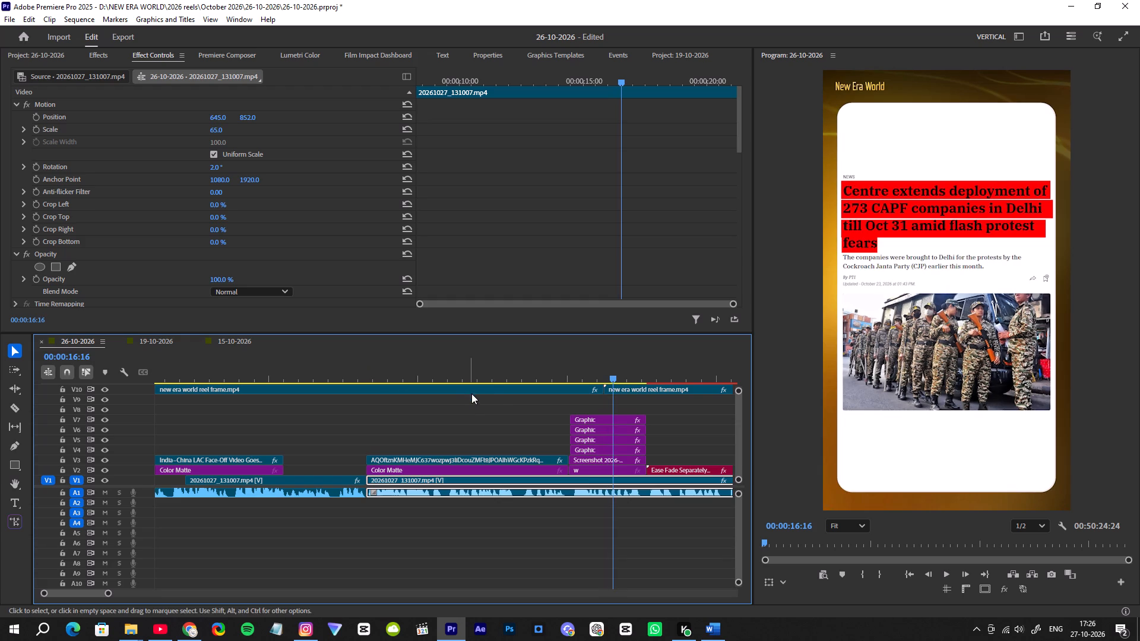
Split the narration at 00:00:13:06 and trim the quiet pause off the start of the following clip.
{"action": "left_click_drag", "start_coordinate": [523, 376], "coordinate": [520, 377]}
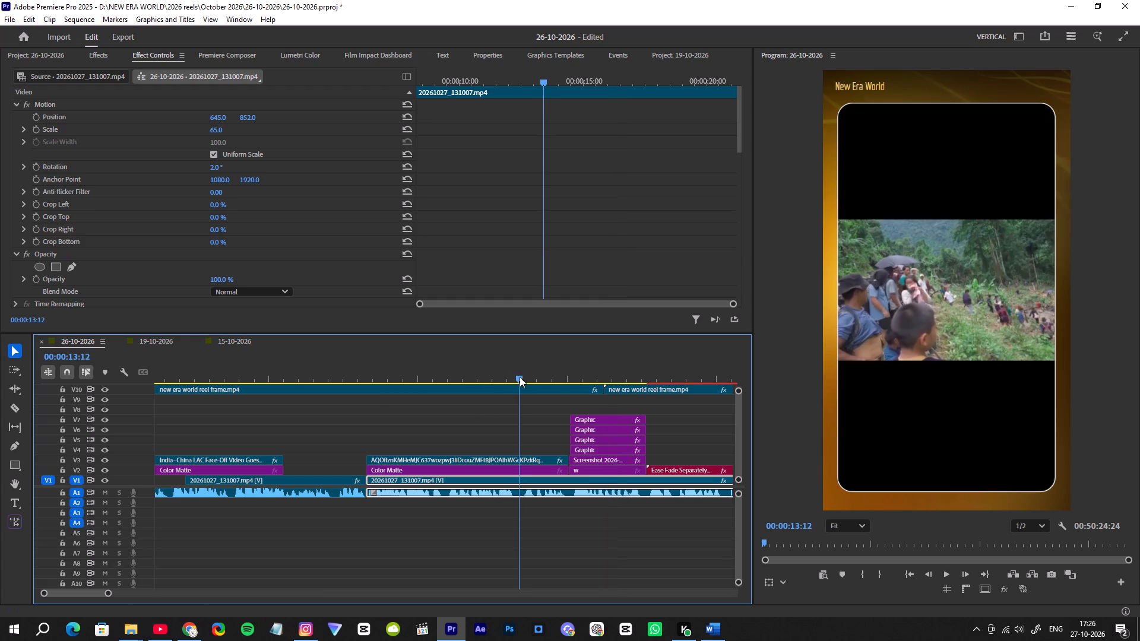
{"action": "left_click_drag", "start_coordinate": [520, 377], "coordinate": [515, 380]}
{"action": "left_click_drag", "start_coordinate": [109, 593], "coordinate": [77, 596]}
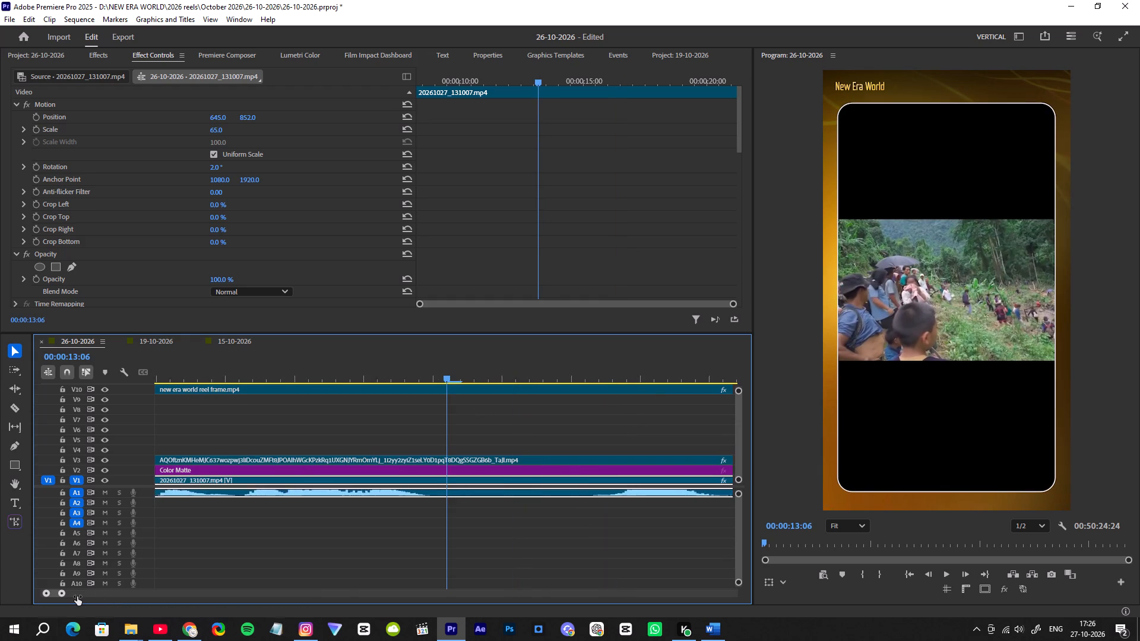
{"action": "left_click_drag", "start_coordinate": [77, 596], "coordinate": [77, 596]}
{"action": "key", "text": "F2"}
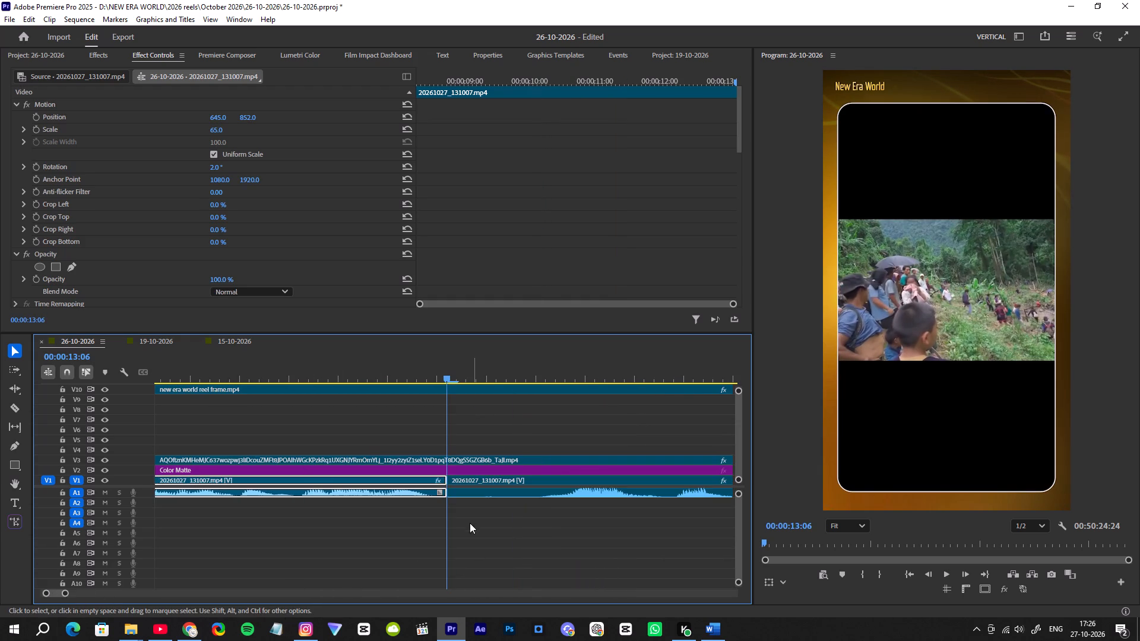
{"action": "left_click_drag", "start_coordinate": [468, 528], "coordinate": [467, 480]}
{"action": "left_click_drag", "start_coordinate": [451, 481], "coordinate": [556, 478]}
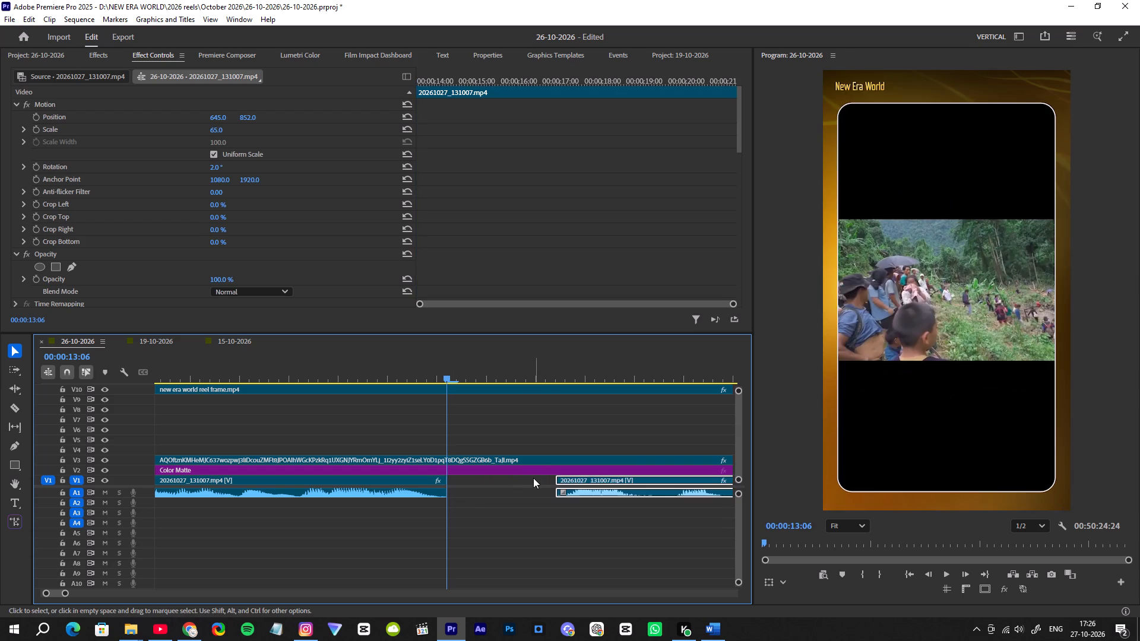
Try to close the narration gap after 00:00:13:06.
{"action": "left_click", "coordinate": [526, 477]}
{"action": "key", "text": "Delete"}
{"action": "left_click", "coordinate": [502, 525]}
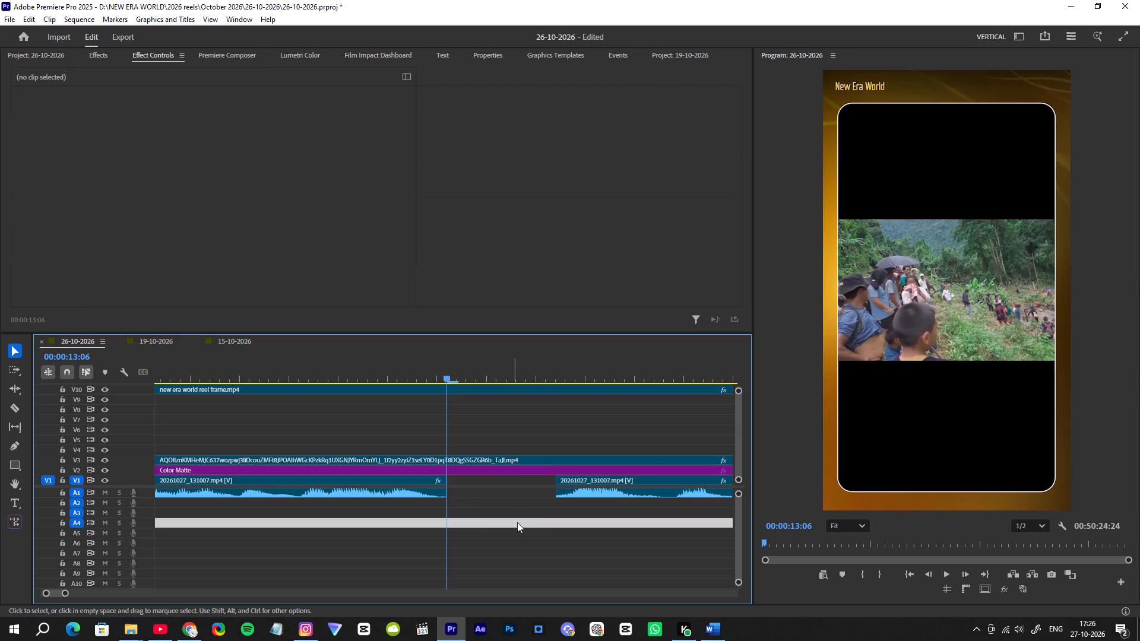
Trim the border clip on V3 and its Color Matte on V2 to end at 00:00:13:06.
{"action": "left_click_drag", "start_coordinate": [66, 594], "coordinate": [76, 593]}
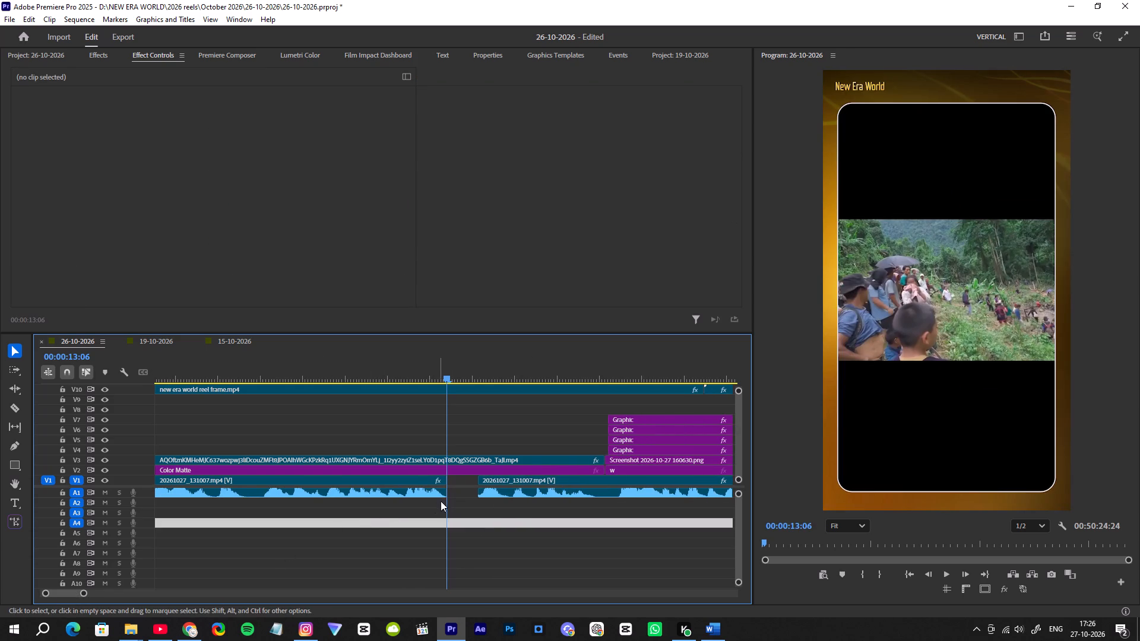
{"action": "left_click_drag", "start_coordinate": [569, 440], "coordinate": [567, 468]}
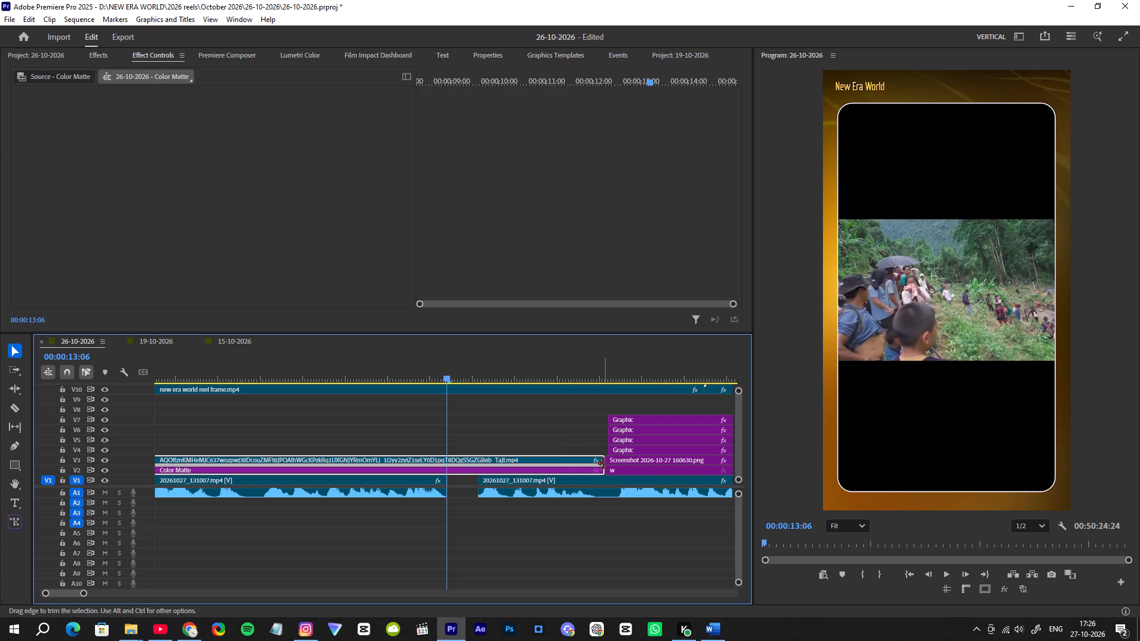
{"action": "left_click_drag", "start_coordinate": [603, 464], "coordinate": [442, 485]}
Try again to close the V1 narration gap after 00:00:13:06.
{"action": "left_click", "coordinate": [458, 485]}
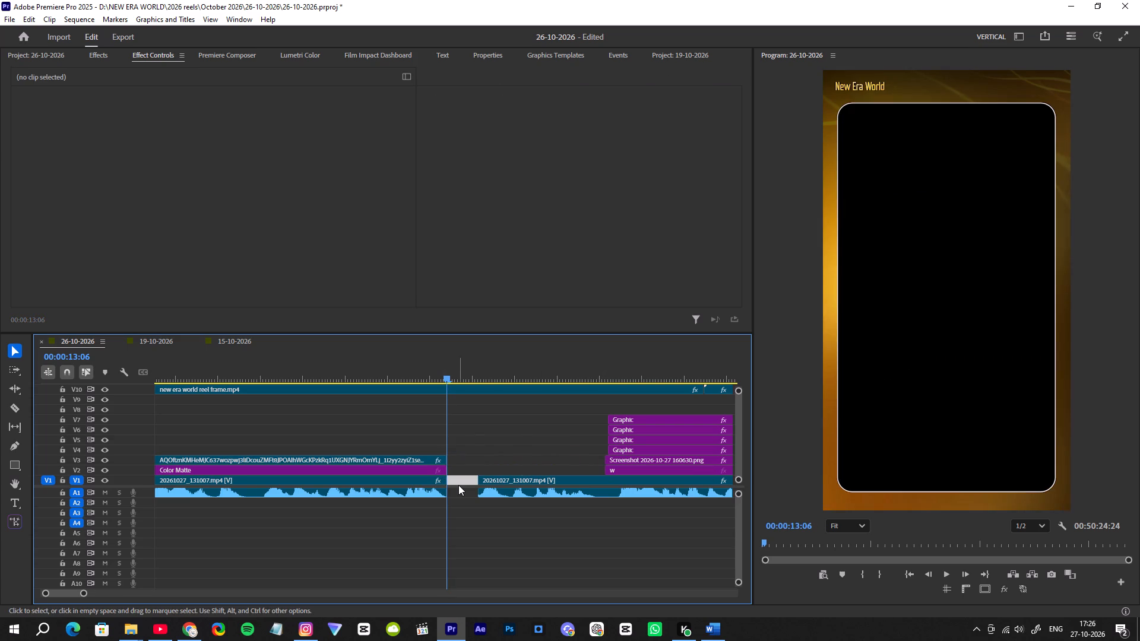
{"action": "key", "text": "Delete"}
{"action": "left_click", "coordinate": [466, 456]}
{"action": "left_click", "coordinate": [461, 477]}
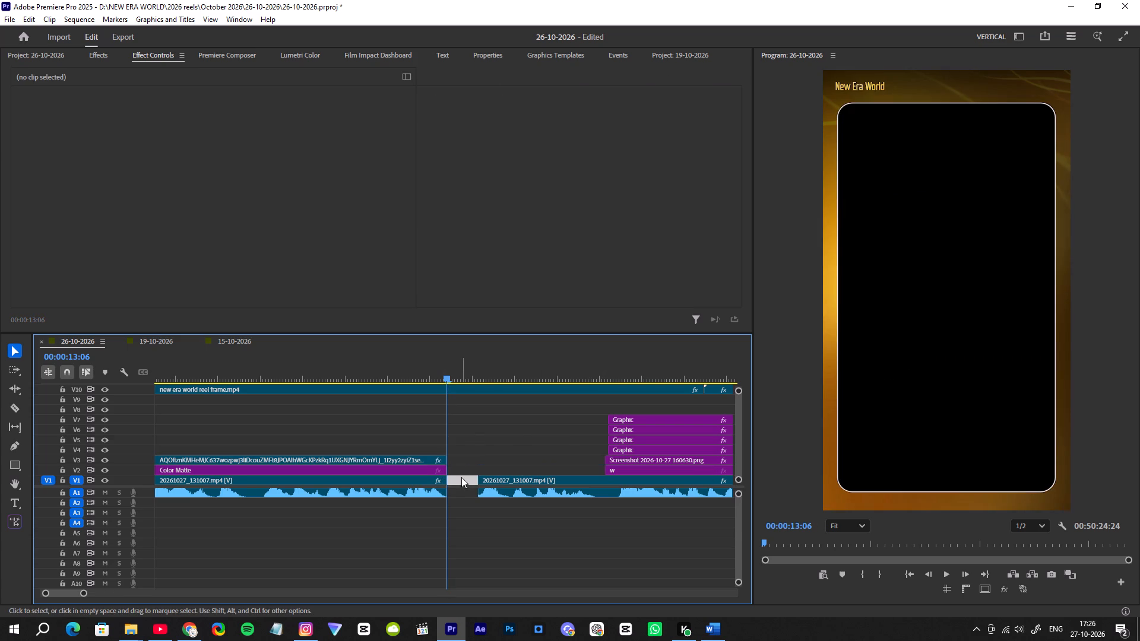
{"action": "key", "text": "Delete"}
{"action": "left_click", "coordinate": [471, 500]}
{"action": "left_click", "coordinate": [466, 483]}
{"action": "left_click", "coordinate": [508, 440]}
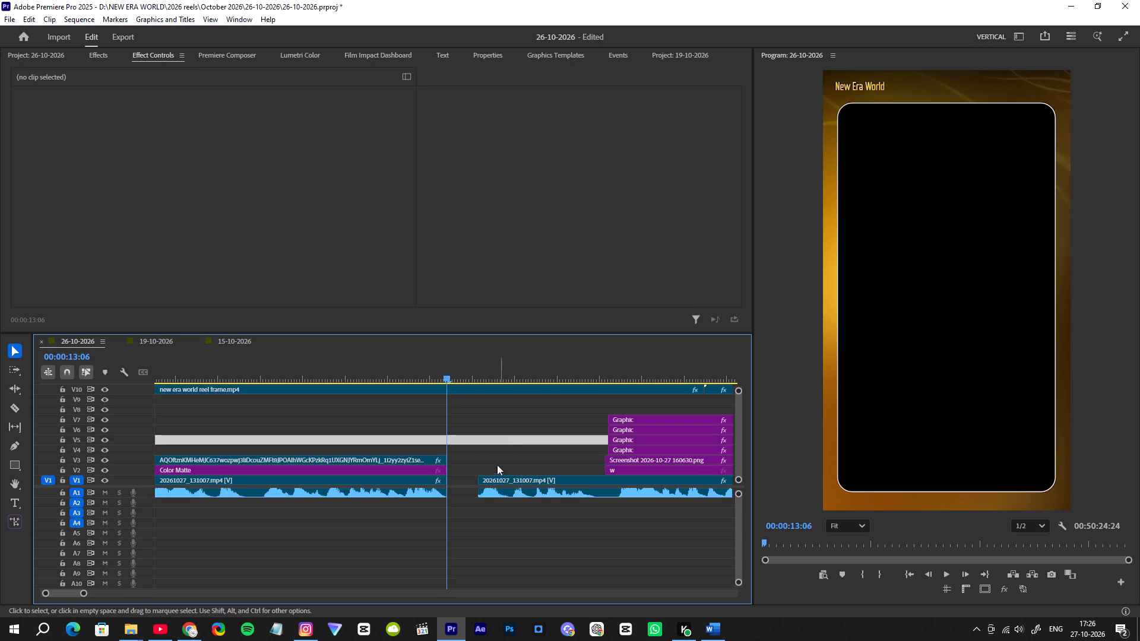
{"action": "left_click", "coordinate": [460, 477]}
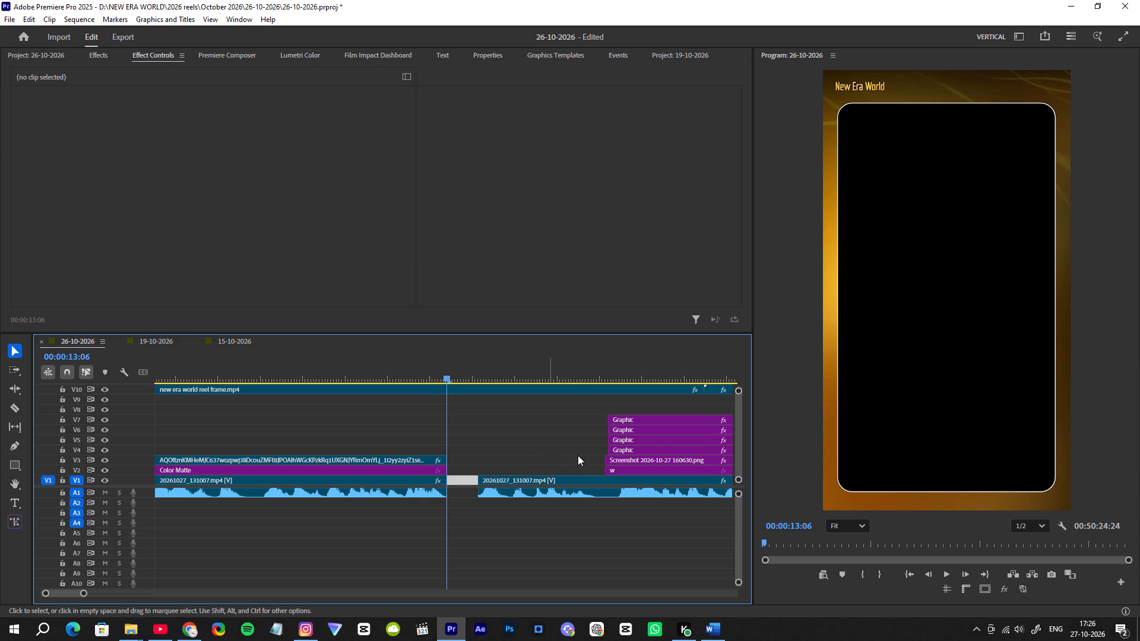
Extend the starts of the four Graphic highlight clips on V4 to V7 to line up with the article screenshot on V3.
{"action": "left_click", "coordinate": [607, 449]}
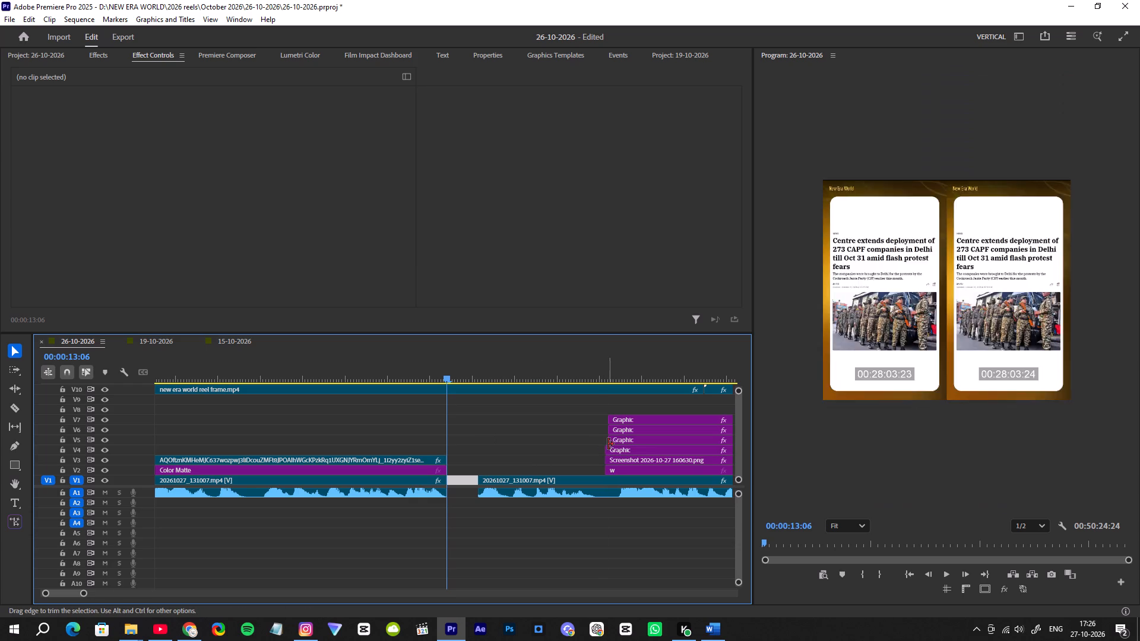
{"action": "left_click", "coordinate": [608, 444]}
{"action": "left_click", "coordinate": [607, 433]}
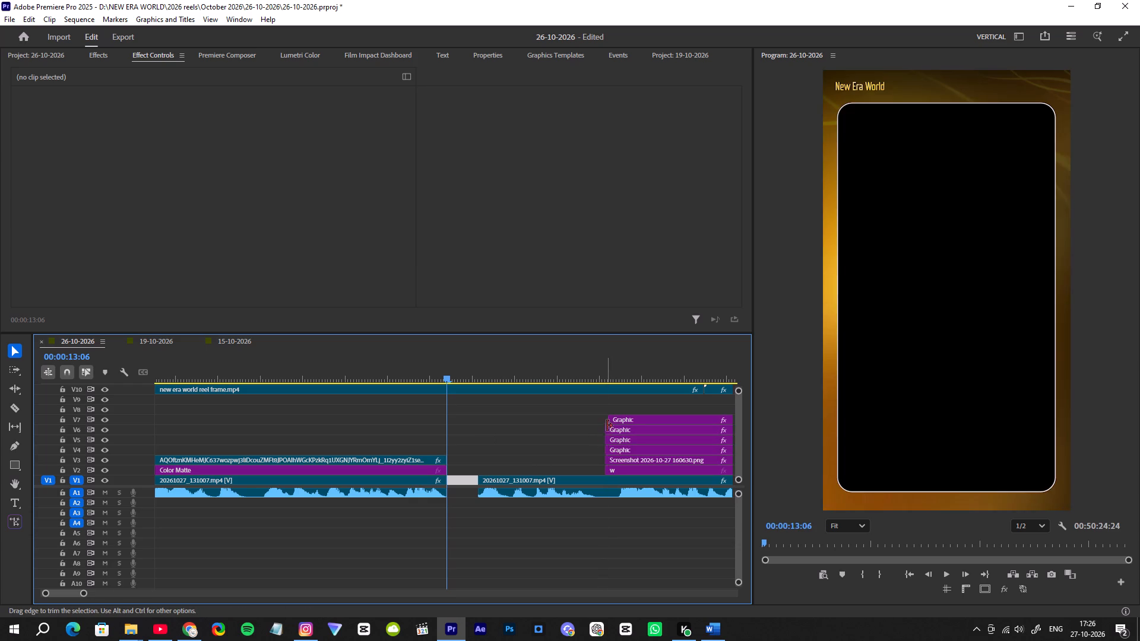
{"action": "left_click", "coordinate": [607, 421]}
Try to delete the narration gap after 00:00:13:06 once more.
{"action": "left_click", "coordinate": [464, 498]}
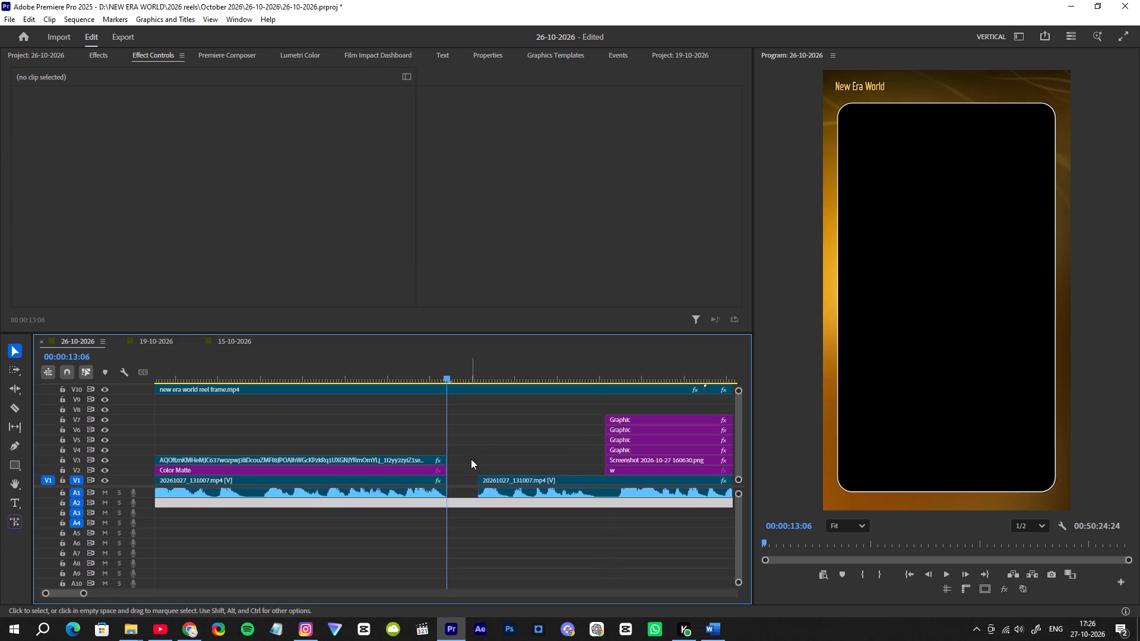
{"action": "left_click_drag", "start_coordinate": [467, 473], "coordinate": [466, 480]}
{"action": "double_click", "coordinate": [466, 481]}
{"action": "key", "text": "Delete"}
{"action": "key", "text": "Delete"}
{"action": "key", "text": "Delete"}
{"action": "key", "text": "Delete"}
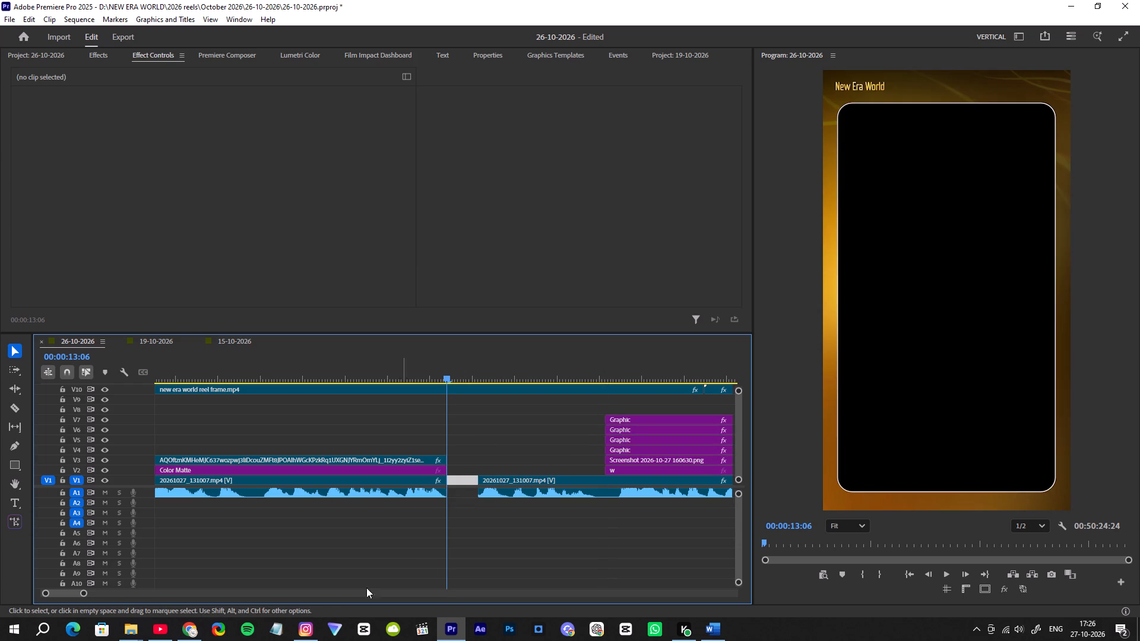
Shift every clip after 00:00:13:06, except the V10 reel frame clips, back to close the narration gap.
{"action": "left_click_drag", "start_coordinate": [84, 595], "coordinate": [157, 586]}
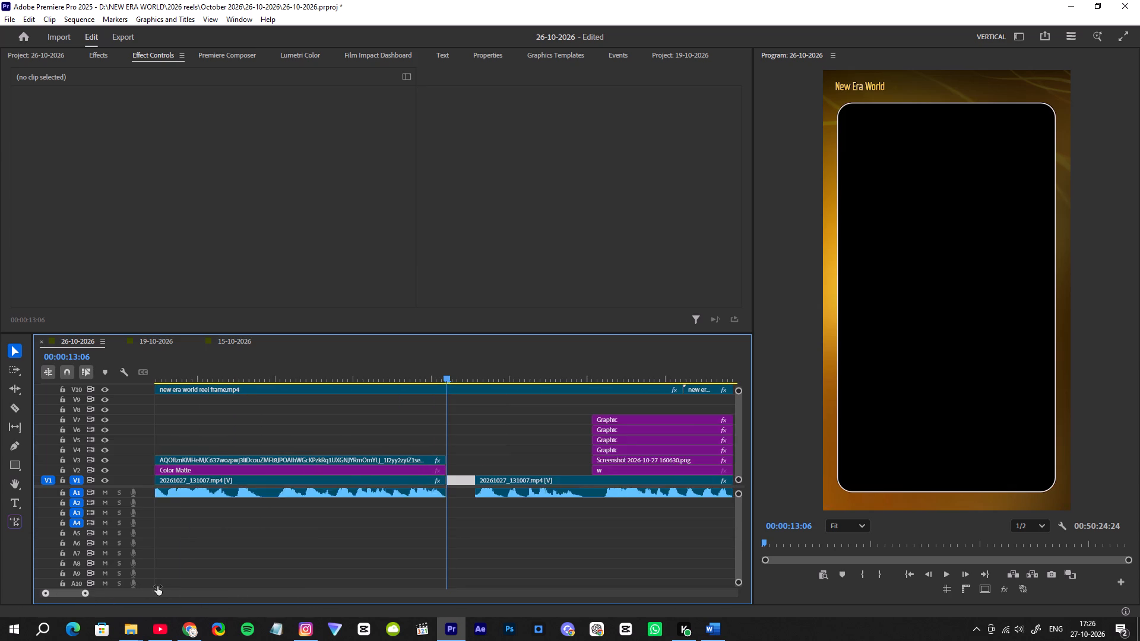
{"action": "left_click_drag", "start_coordinate": [157, 586], "coordinate": [163, 586]}
{"action": "key", "text": "a"}
{"action": "left_click", "coordinate": [470, 473]}
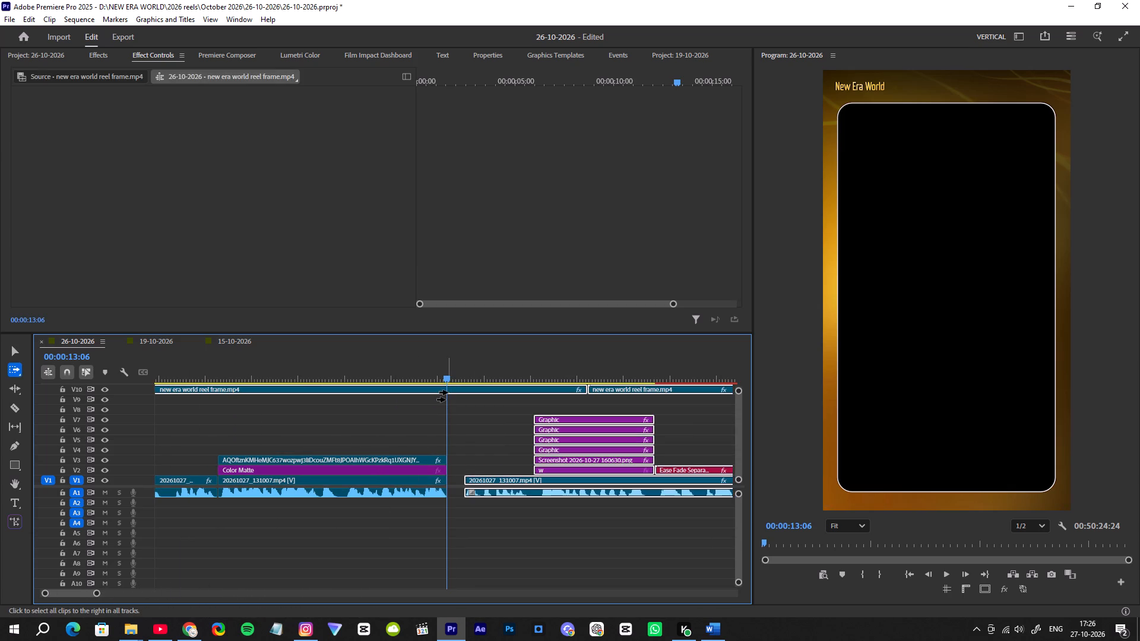
{"action": "key", "text": "v"}
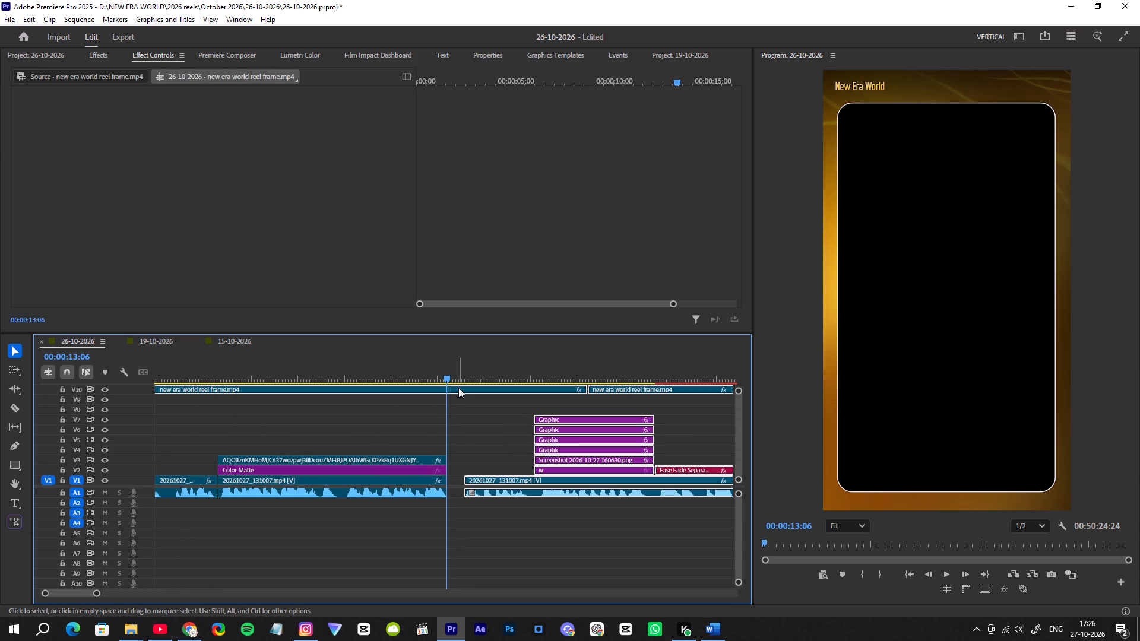
{"action": "left_click", "coordinate": [458, 390], "text": "shift"}
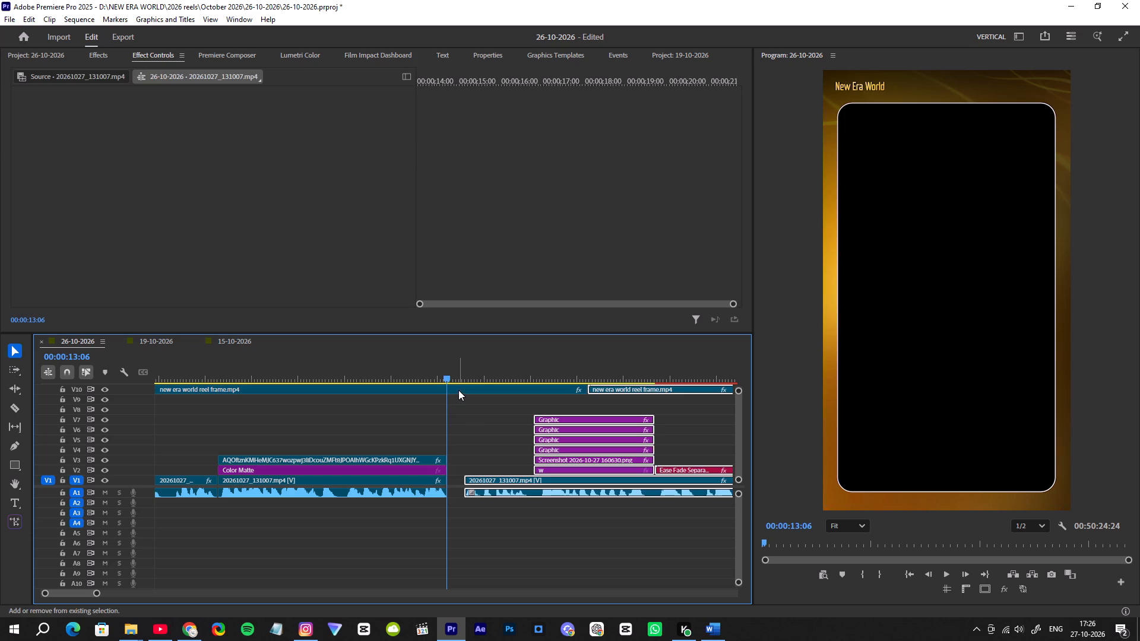
{"action": "left_click", "coordinate": [622, 389], "text": "shift"}
{"action": "left_click_drag", "start_coordinate": [495, 482], "coordinate": [477, 482]}
Play back the narration across the closed join at 00:00:13:06 to check its flow up to the next pause.
{"action": "left_click", "coordinate": [433, 366]}
{"action": "key", "text": "space"}
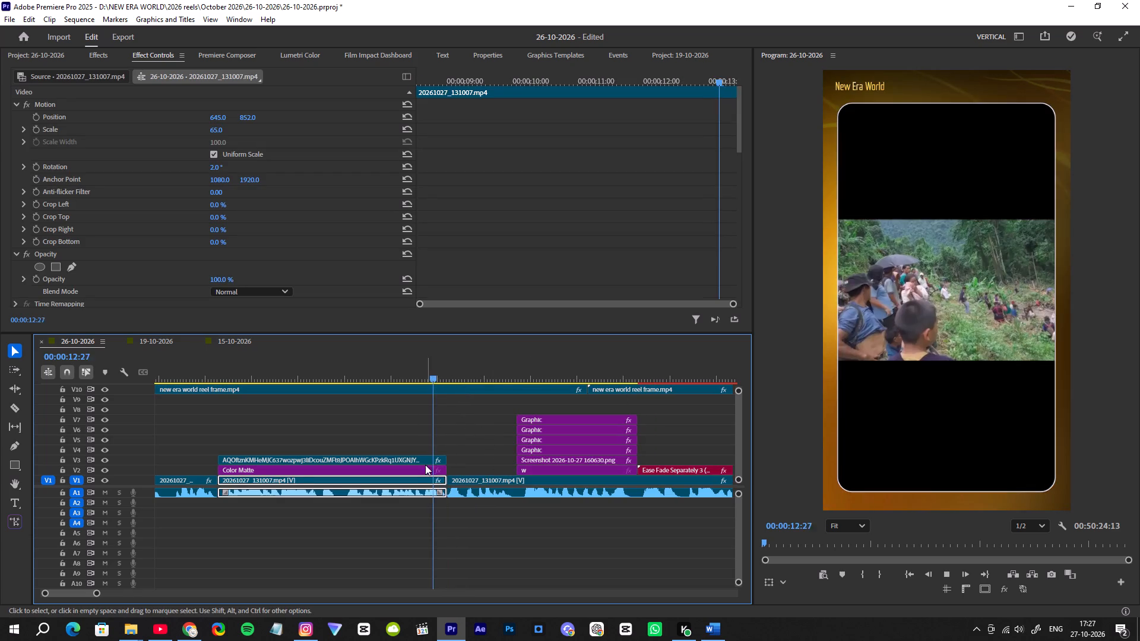
{"action": "key", "text": "space"}
{"action": "left_click_drag", "start_coordinate": [96, 594], "coordinate": [92, 594]}
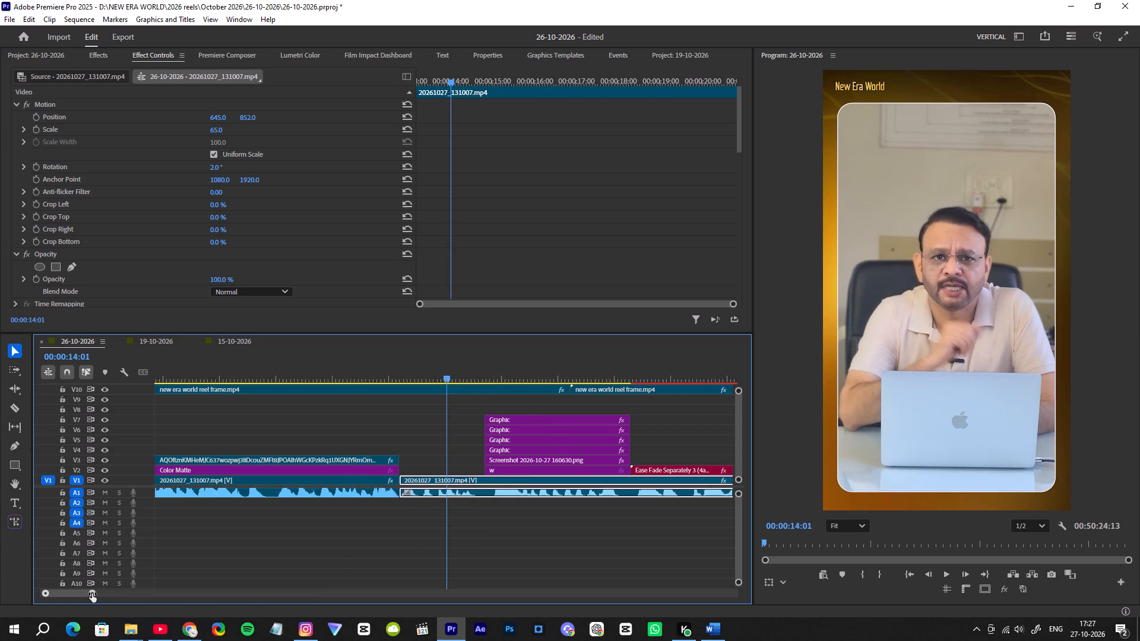
{"action": "left_click_drag", "start_coordinate": [92, 594], "coordinate": [82, 595]}
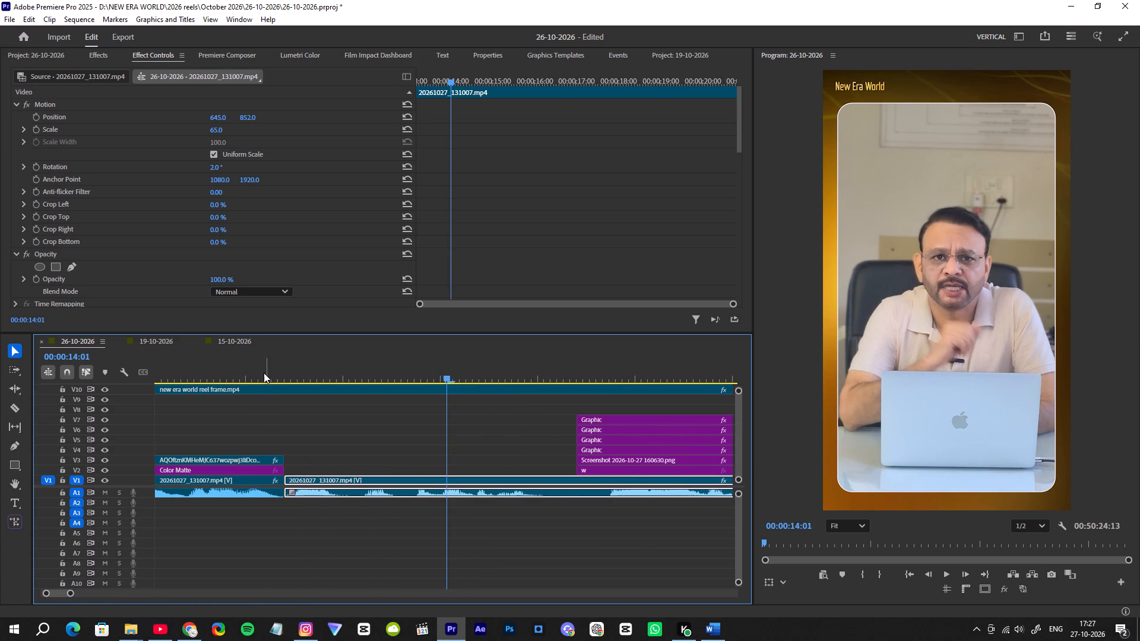
{"action": "left_click", "coordinate": [264, 370]}
{"action": "key", "text": "space"}
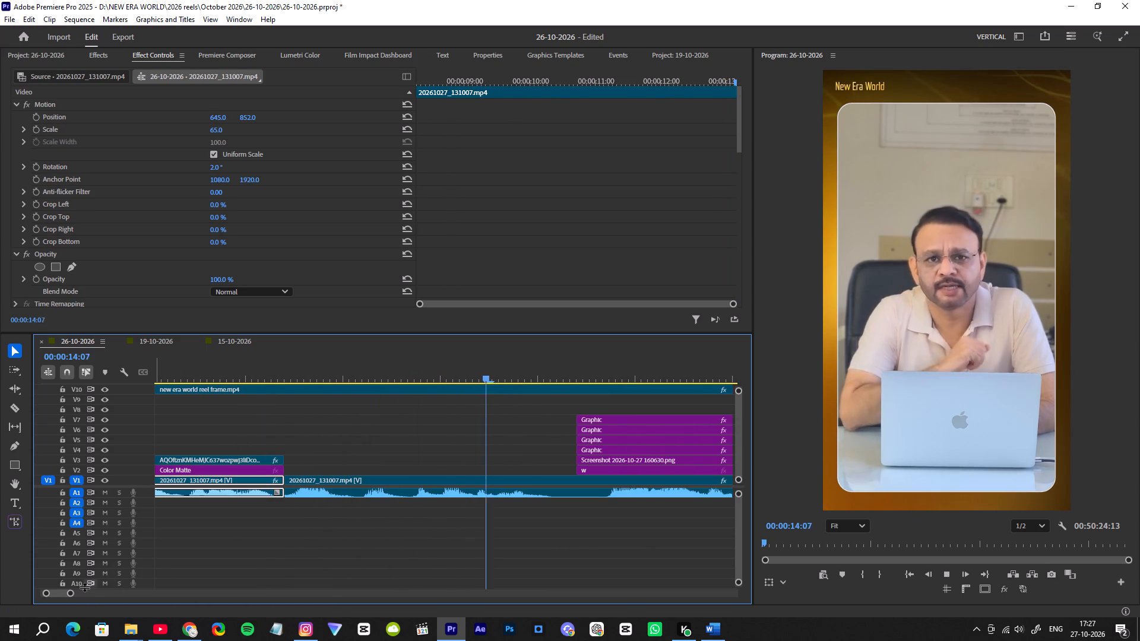
{"action": "key", "text": "space"}
Cut the V1 narration at 00:00:14:16 and trim the following part to start with the CAPF article screenshot.
{"action": "left_click_drag", "start_coordinate": [587, 362], "coordinate": [561, 377]}
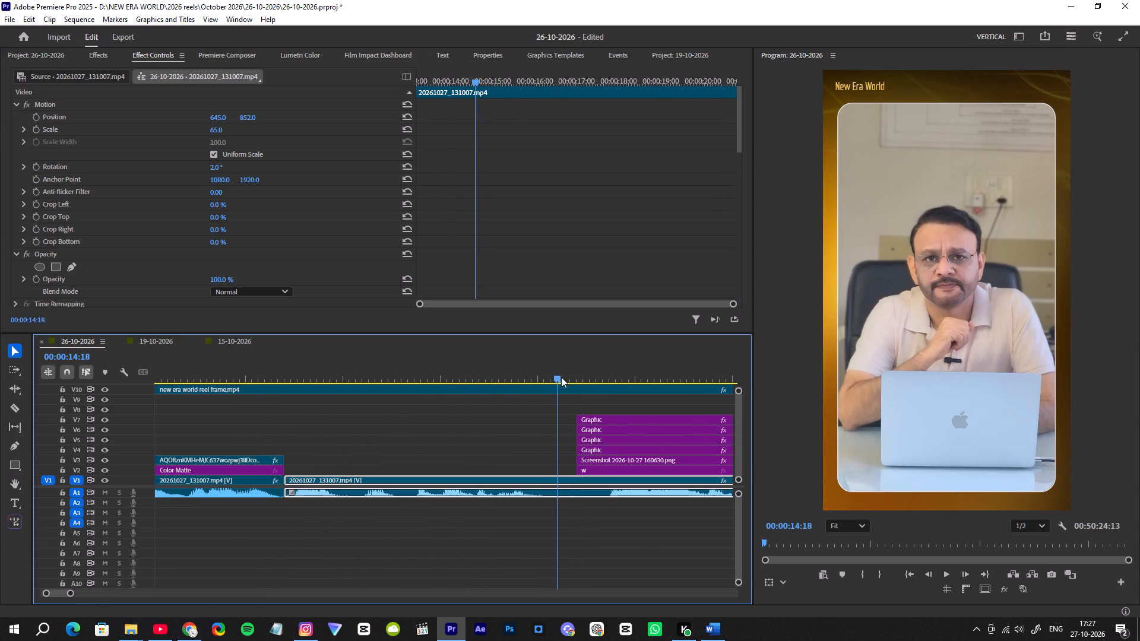
{"action": "left_click_drag", "start_coordinate": [561, 377], "coordinate": [555, 380]}
{"action": "left_click", "coordinate": [555, 372]}
{"action": "left_click_drag", "start_coordinate": [565, 464], "coordinate": [562, 490]}
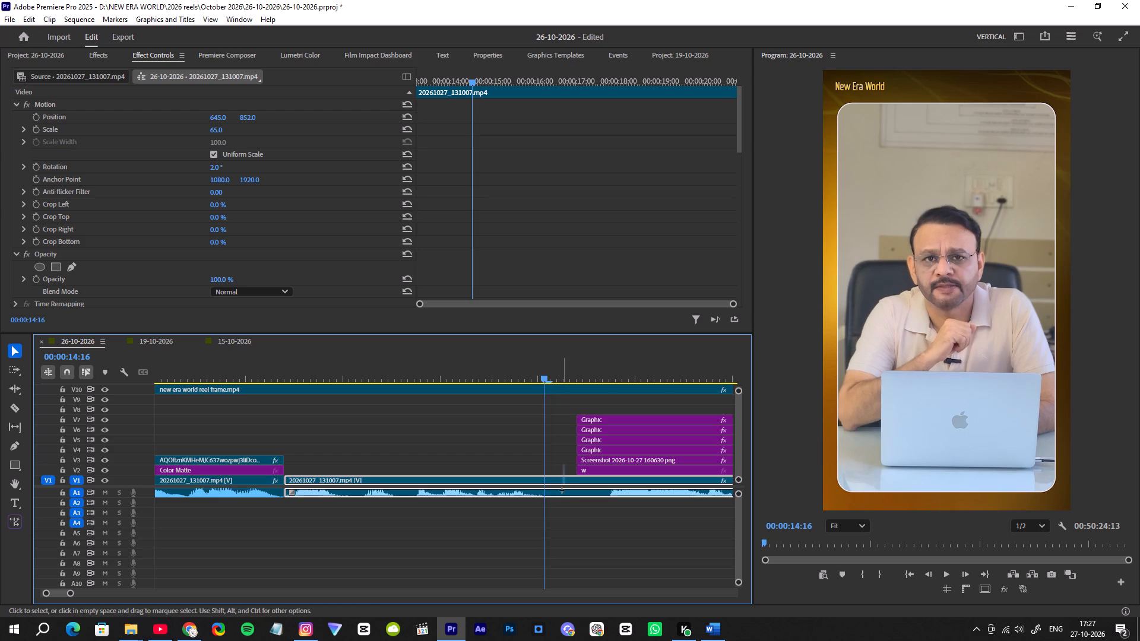
{"action": "left_click_drag", "start_coordinate": [562, 490], "coordinate": [559, 506]}
{"action": "key", "text": "F2"}
{"action": "left_click_drag", "start_coordinate": [559, 467], "coordinate": [559, 509]}
{"action": "left_click_drag", "start_coordinate": [558, 465], "coordinate": [558, 506]}
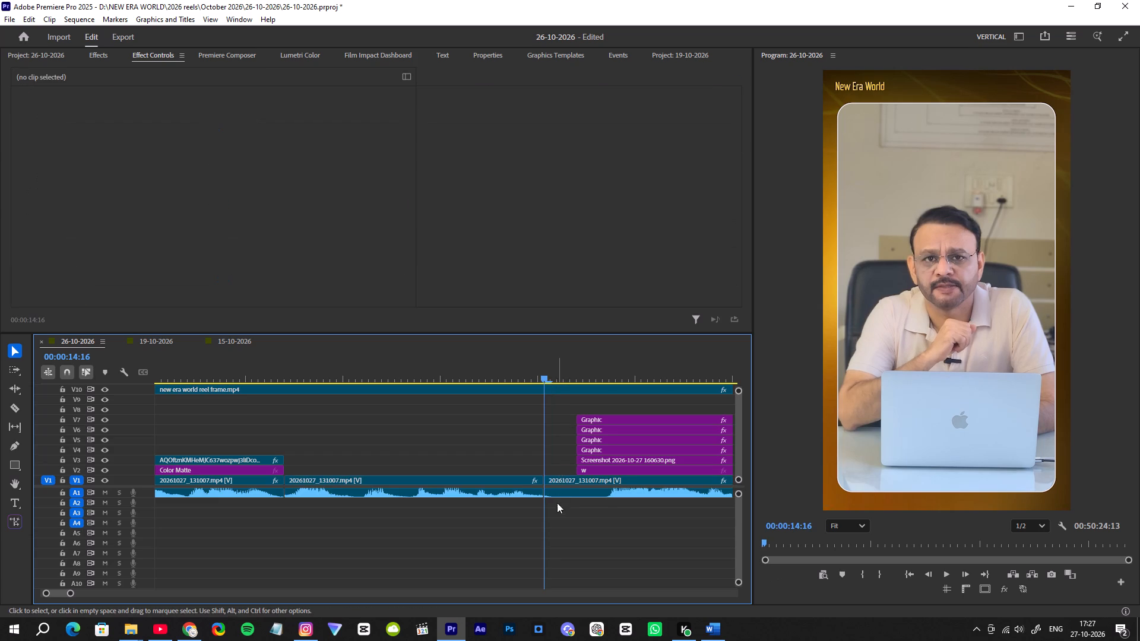
{"action": "left_click_drag", "start_coordinate": [558, 458], "coordinate": [572, 506]}
{"action": "left_click_drag", "start_coordinate": [548, 481], "coordinate": [577, 480]}
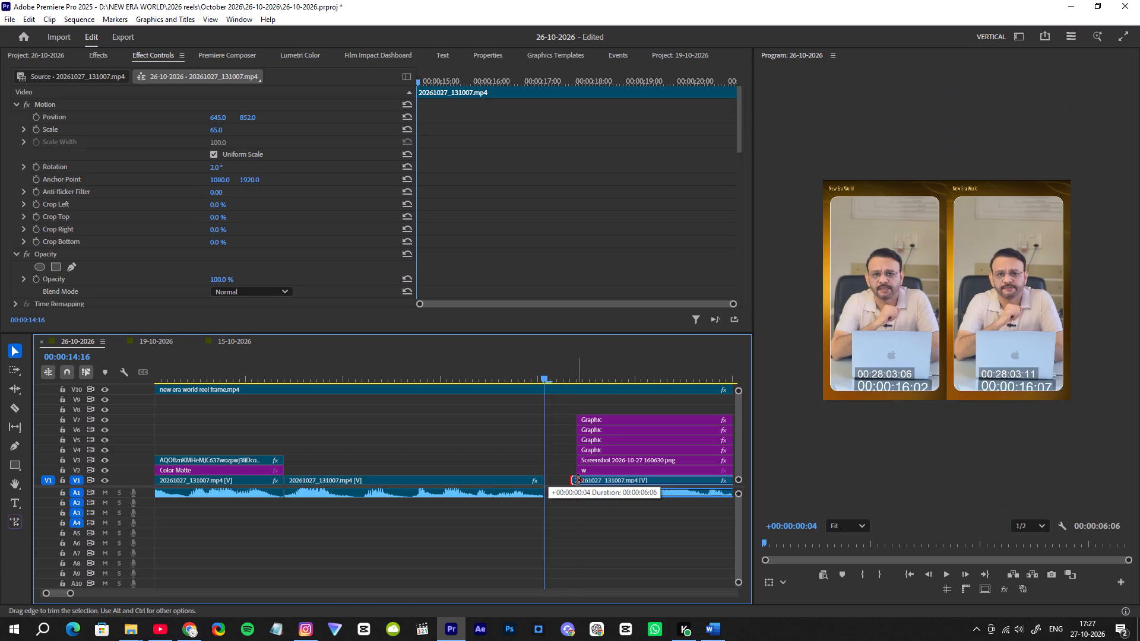
{"action": "left_click_drag", "start_coordinate": [577, 480], "coordinate": [581, 478]}
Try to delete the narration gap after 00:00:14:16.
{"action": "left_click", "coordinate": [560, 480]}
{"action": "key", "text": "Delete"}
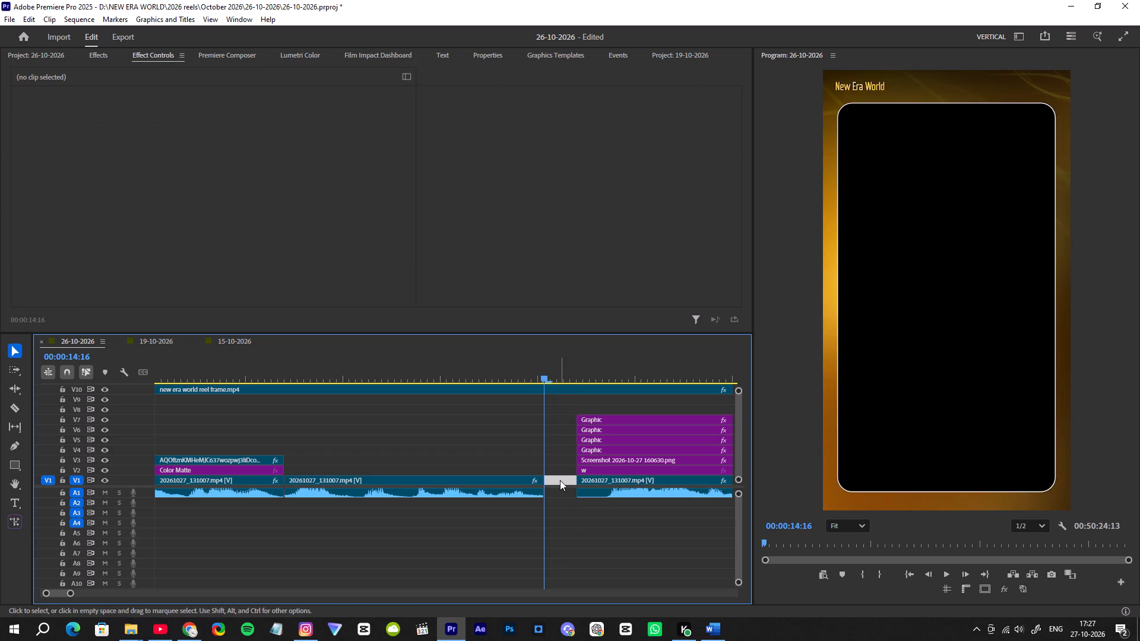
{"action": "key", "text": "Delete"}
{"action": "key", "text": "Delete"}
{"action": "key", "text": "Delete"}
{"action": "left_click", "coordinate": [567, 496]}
Lock the V10 track holding the New Era World reel frame clips.
{"action": "left_click_drag", "start_coordinate": [73, 595], "coordinate": [207, 601]}
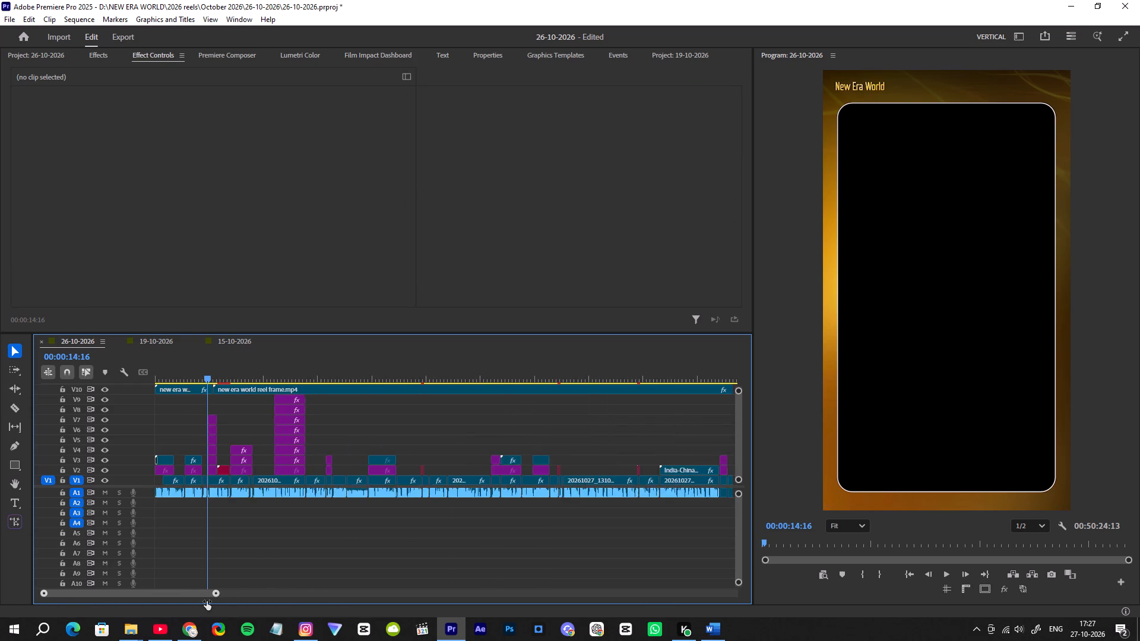
{"action": "left_click_drag", "start_coordinate": [207, 601], "coordinate": [218, 601]}
{"action": "left_click_drag", "start_coordinate": [180, 399], "coordinate": [220, 386]}
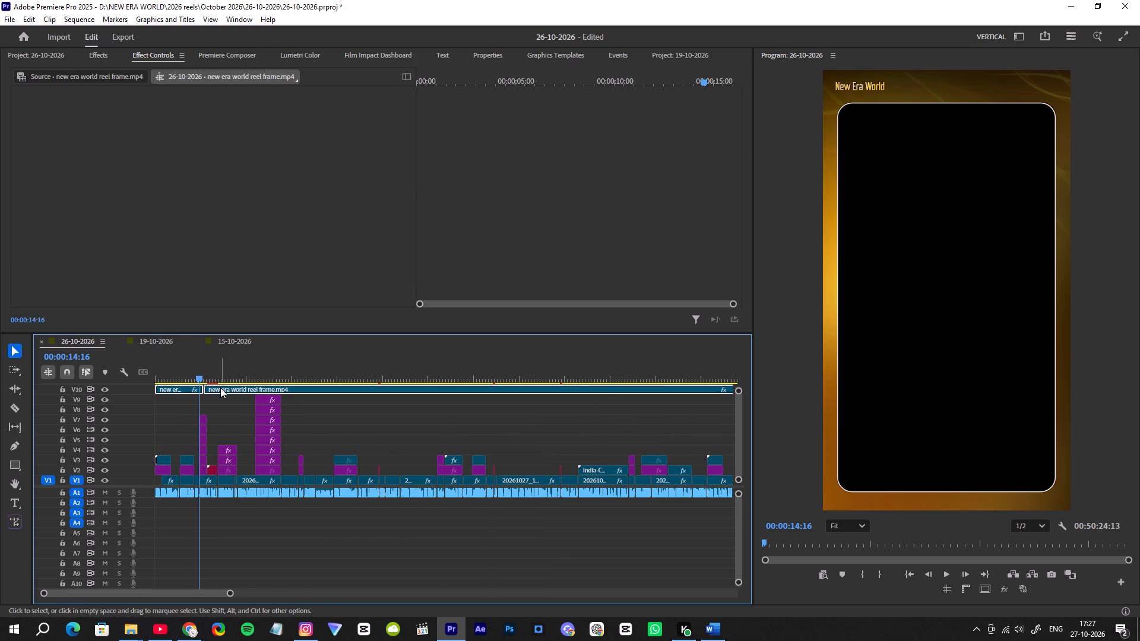
{"action": "left_click", "coordinate": [62, 389]}
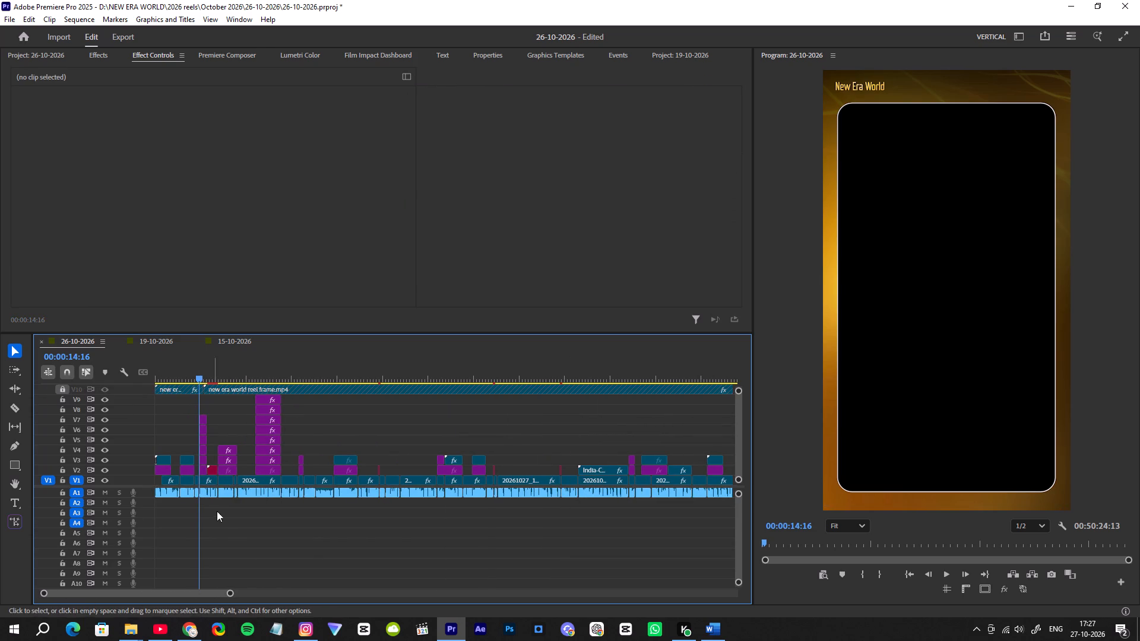
Close the narration gap after 00:00:14:16 with a ripple delete.
{"action": "left_click_drag", "start_coordinate": [232, 591], "coordinate": [140, 585]}
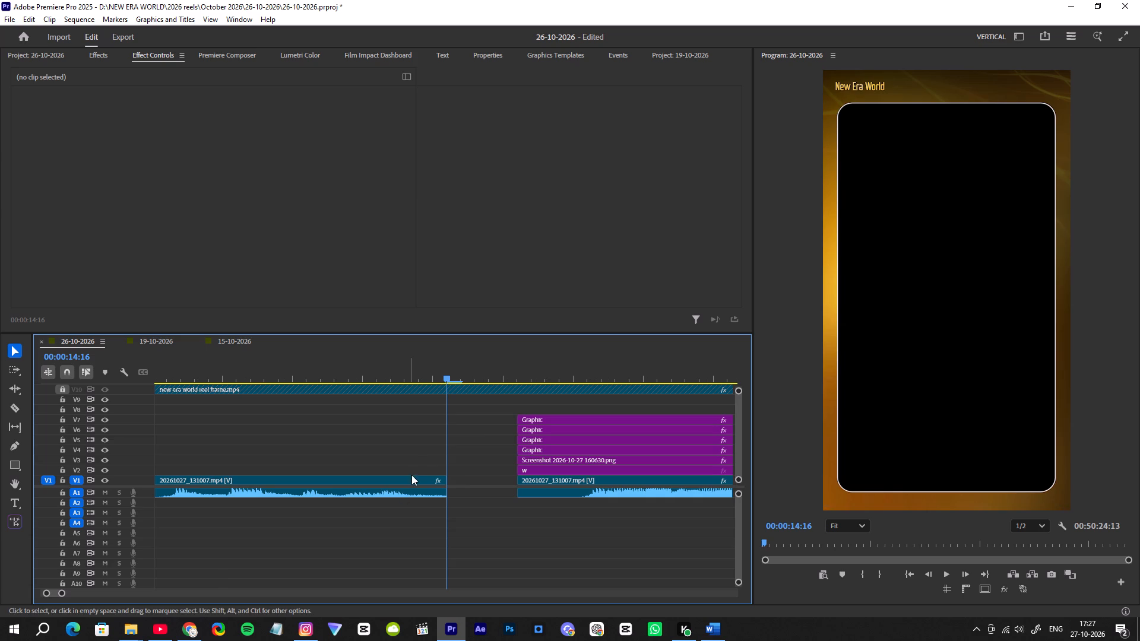
{"action": "left_click", "coordinate": [469, 481]}
{"action": "key", "text": "Delete"}
Play back from the 00:00:14:16 join through the CAPF article screenshot and into the ITBP title to check pacing.
{"action": "left_click", "coordinate": [409, 371]}
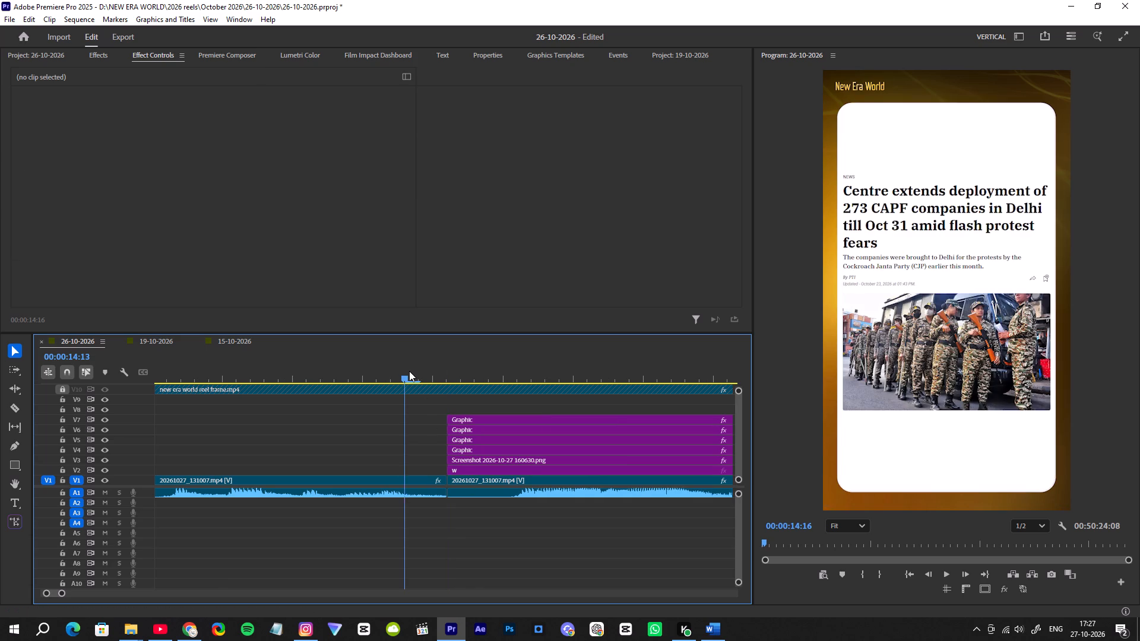
{"action": "key", "text": "space"}
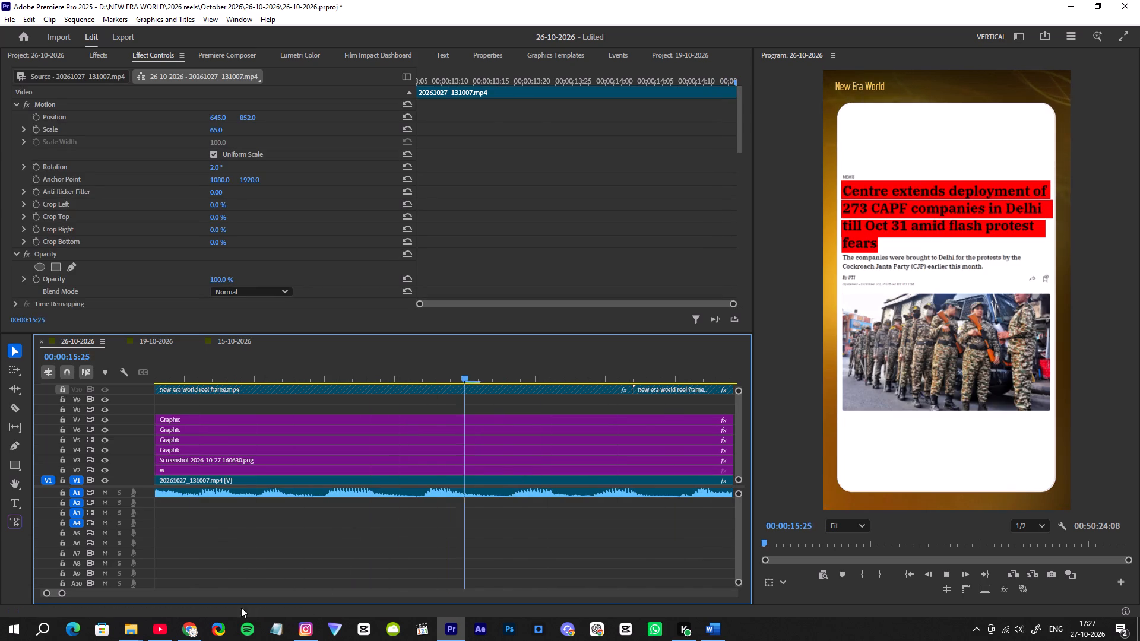
{"action": "left_click_drag", "start_coordinate": [64, 592], "coordinate": [100, 598]}
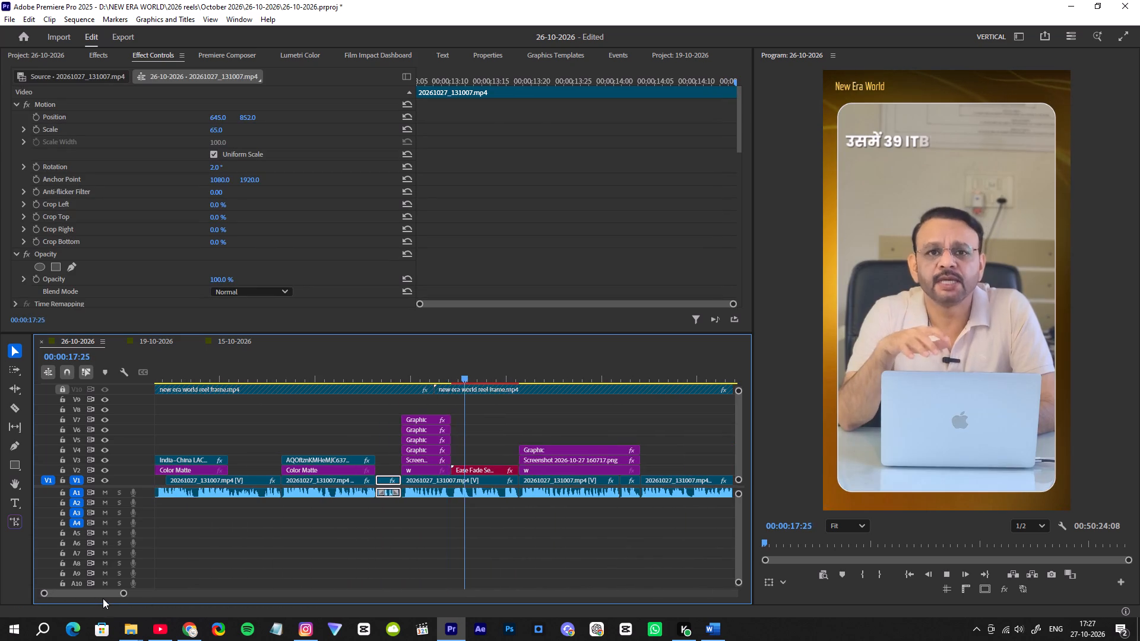
{"action": "key", "text": "space"}
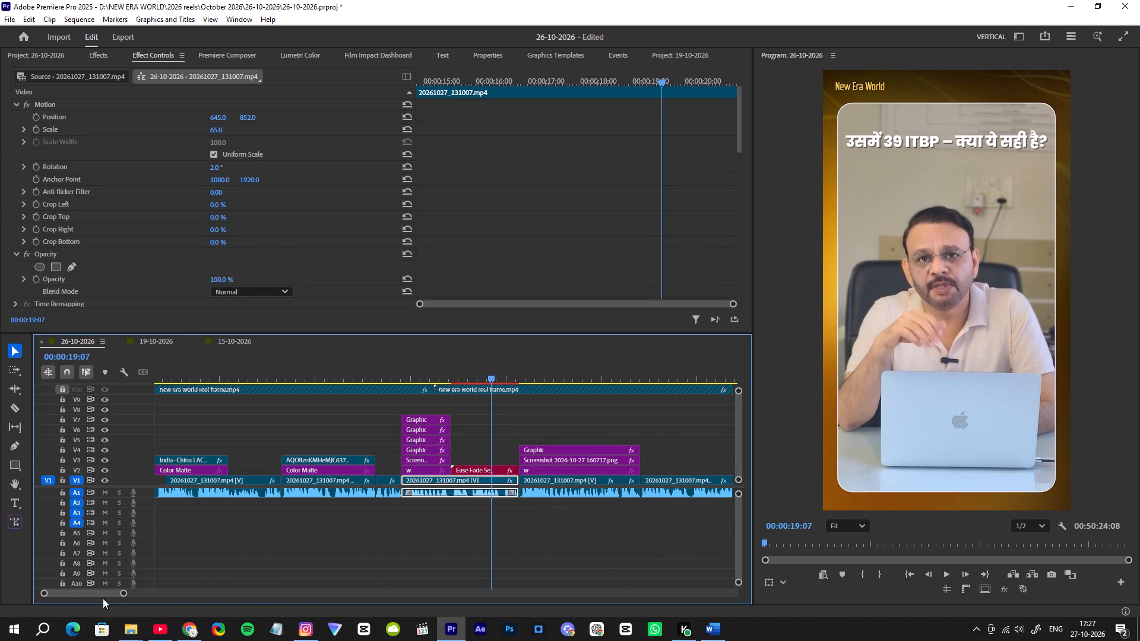
{"action": "scroll", "coordinate": [104, 598], "scroll_direction": "down", "scroll_amount": 1}
{"action": "left_click", "coordinate": [426, 376]}
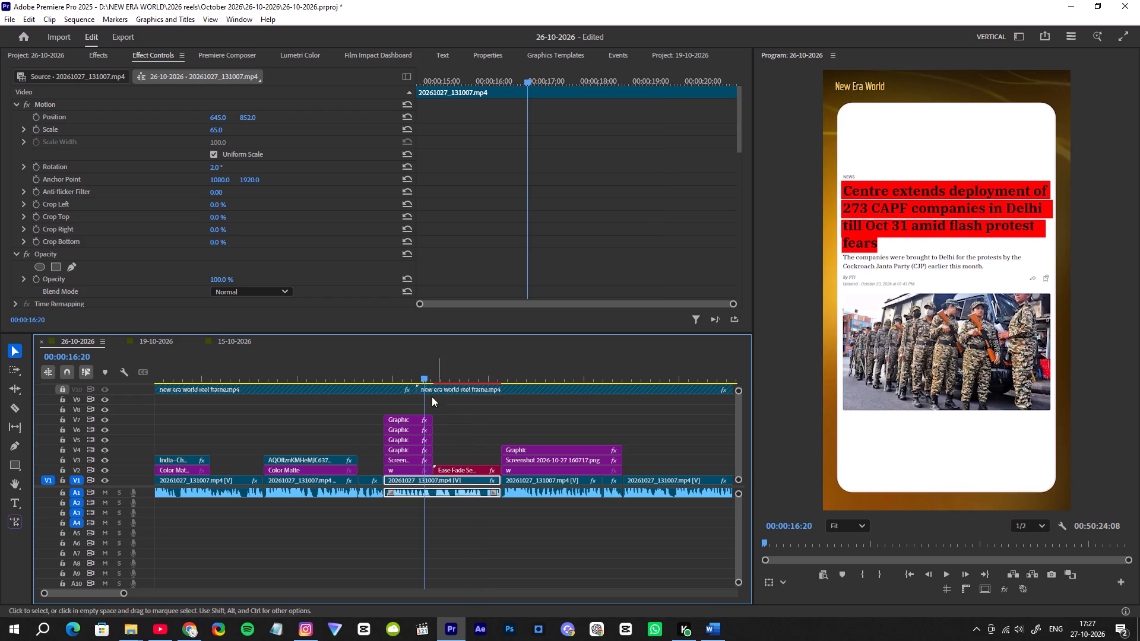
{"action": "key", "text": "space"}
{"action": "left_click_drag", "start_coordinate": [124, 592], "coordinate": [90, 591]}
{"action": "key", "text": "space"}
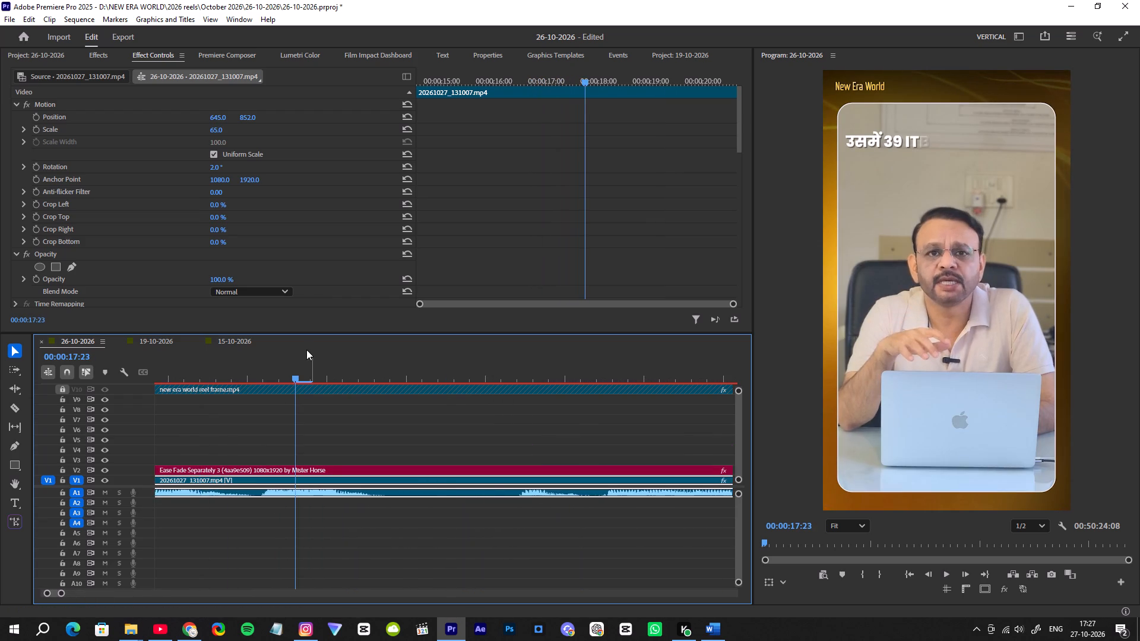
Trim the CAPF article screenshot, its white background and the four Graphic highlights on V4 to V7 to end at 00:00:16:27.
{"action": "left_click_drag", "start_coordinate": [296, 369], "coordinate": [416, 507]}
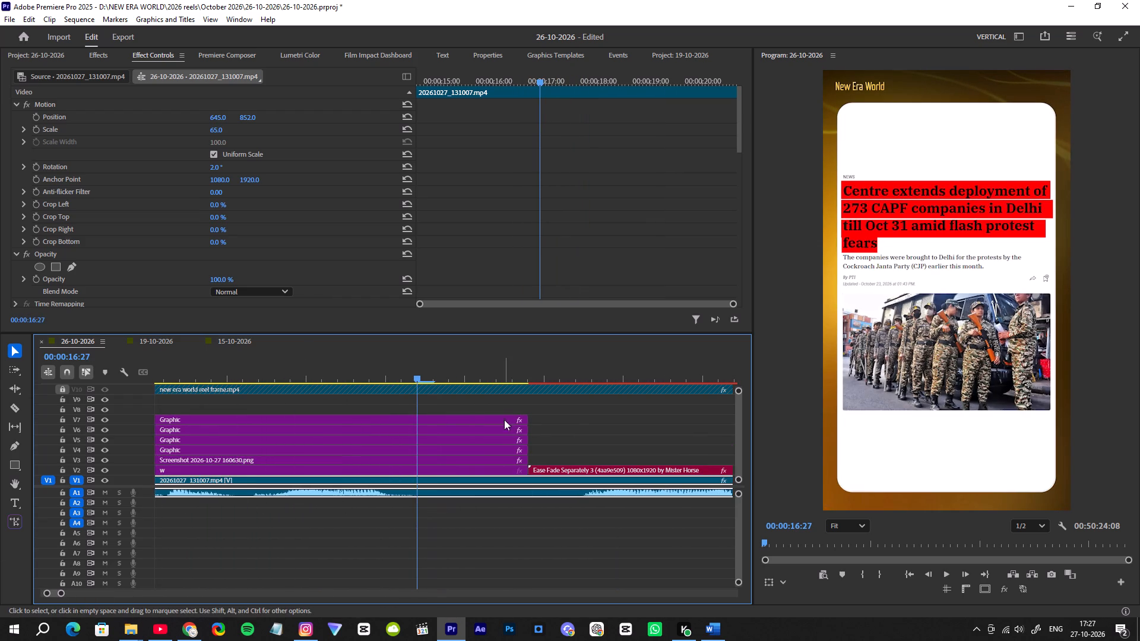
{"action": "left_click_drag", "start_coordinate": [501, 390], "coordinate": [487, 468]}
{"action": "left_click_drag", "start_coordinate": [527, 446], "coordinate": [444, 456]}
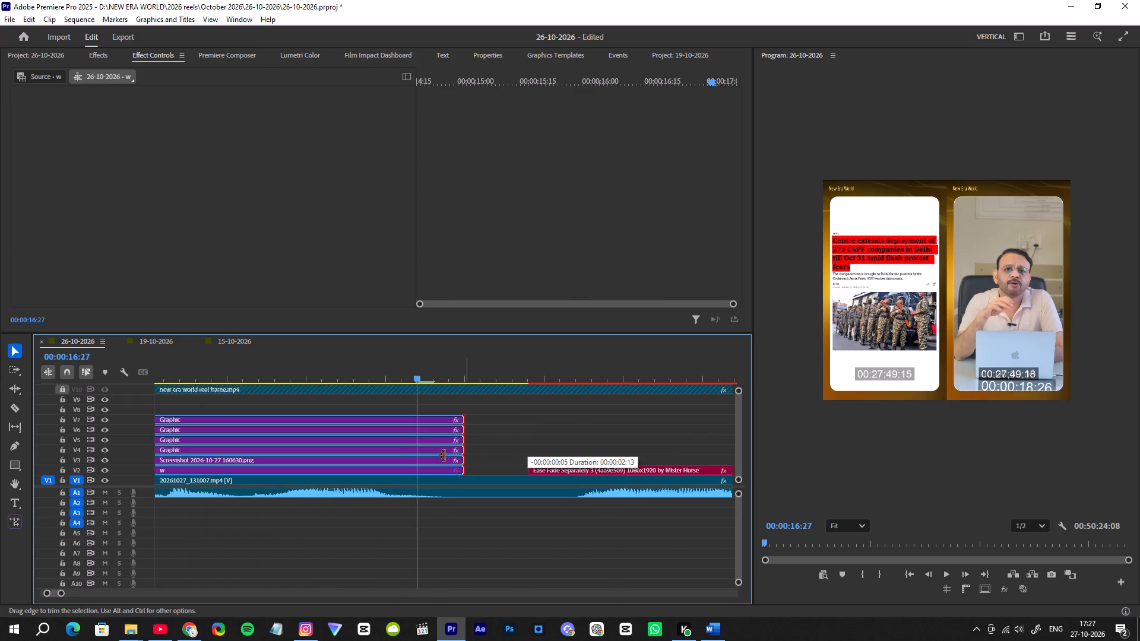
{"action": "left_click_drag", "start_coordinate": [444, 456], "coordinate": [425, 459]}
{"action": "left_click_drag", "start_coordinate": [435, 453], "coordinate": [419, 455]}
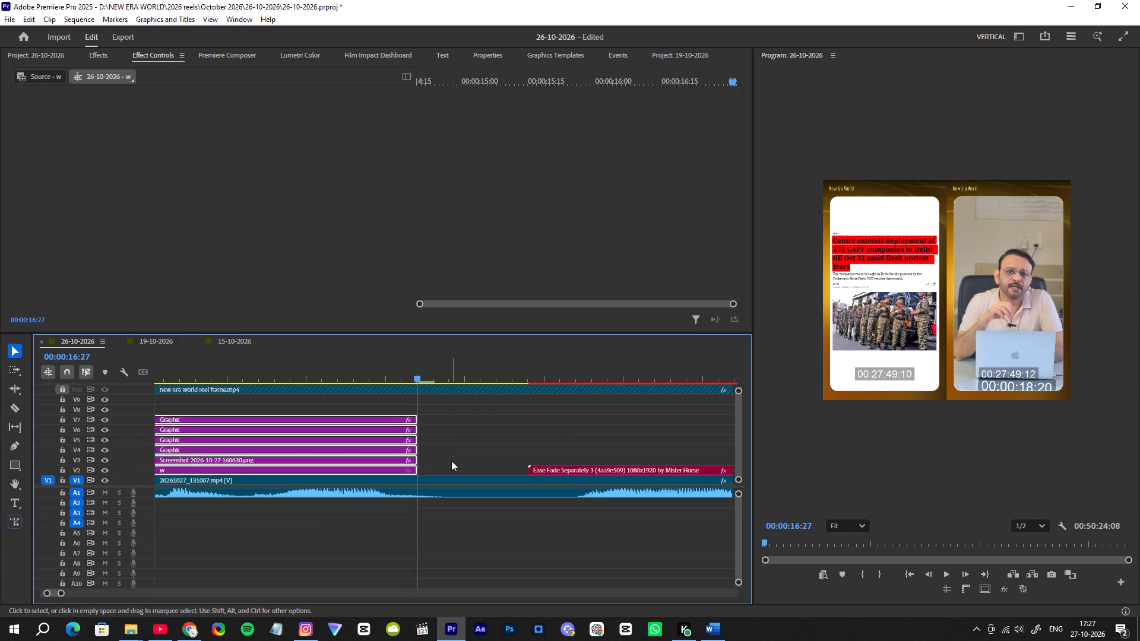
Cut the narration at 00:00:16:27, trim about 9 frames of pause after it, and align the V2 Ease Fade title's start with the trimmed narration.
{"action": "left_click_drag", "start_coordinate": [451, 461], "coordinate": [445, 500]}
{"action": "key", "text": "F2"}
{"action": "left_click_drag", "start_coordinate": [446, 464], "coordinate": [440, 485]}
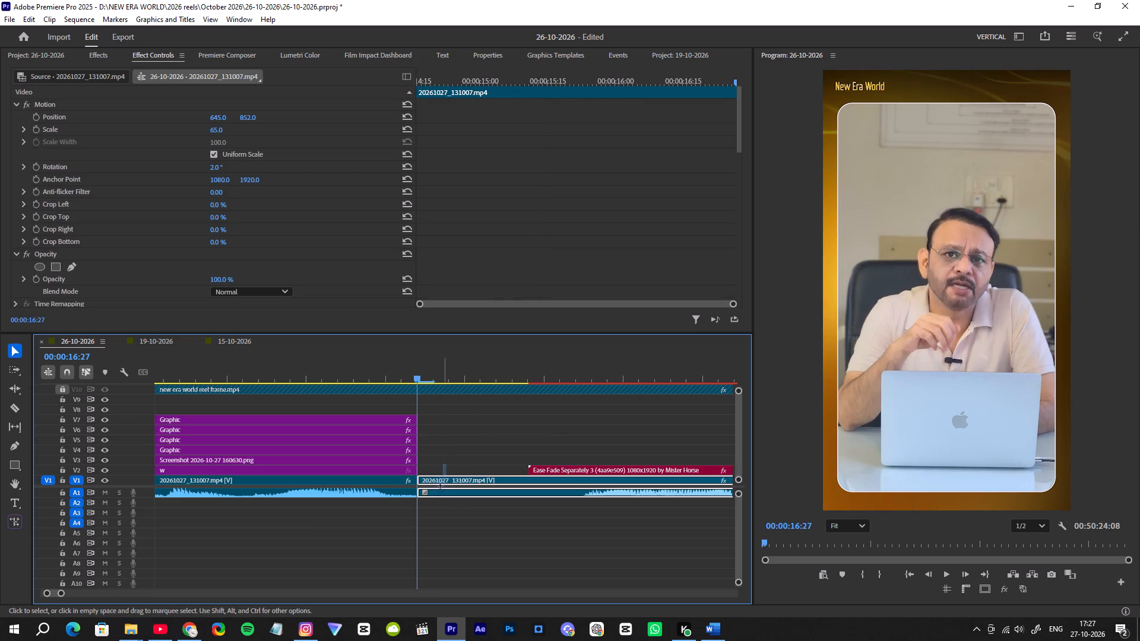
{"action": "left_click_drag", "start_coordinate": [440, 485], "coordinate": [435, 508]}
{"action": "left_click_drag", "start_coordinate": [422, 483], "coordinate": [545, 490]}
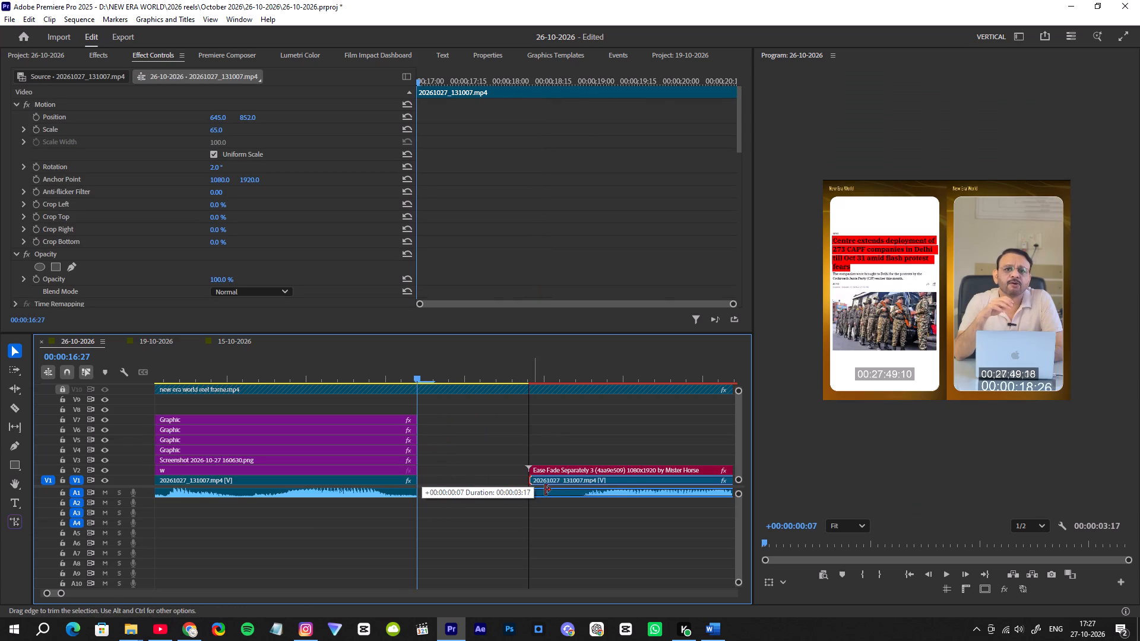
{"action": "left_click_drag", "start_coordinate": [545, 490], "coordinate": [562, 491]}
{"action": "left_click_drag", "start_coordinate": [532, 471], "coordinate": [561, 477]}
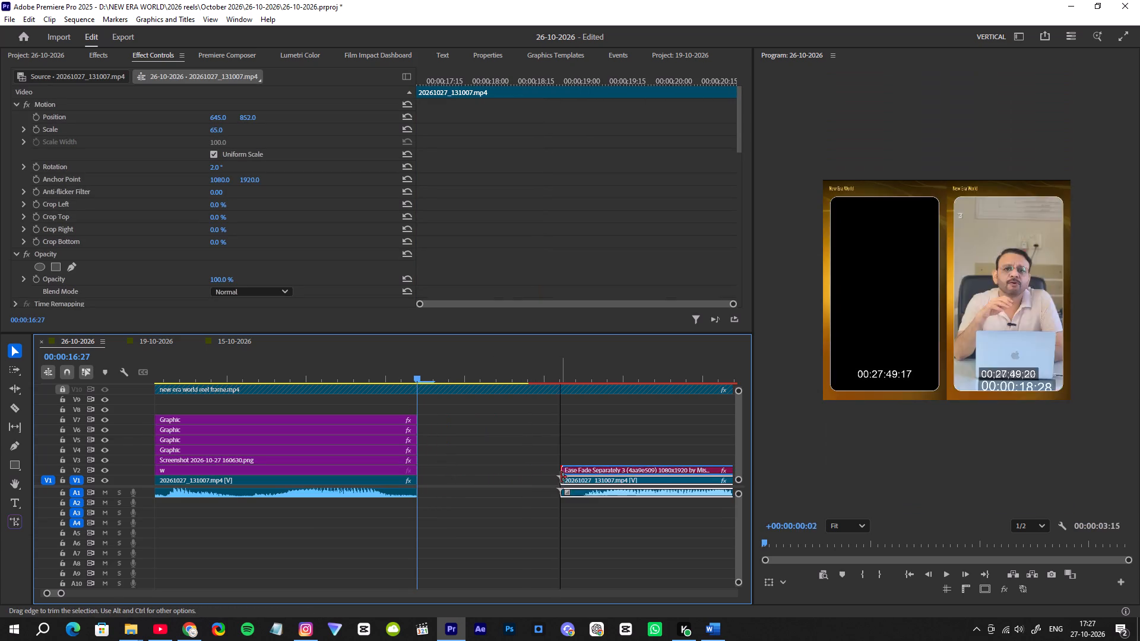
Close the narration gap after 00:00:16:27 with a ripple delete.
{"action": "left_click", "coordinate": [541, 480]}
{"action": "key", "text": "Delete"}
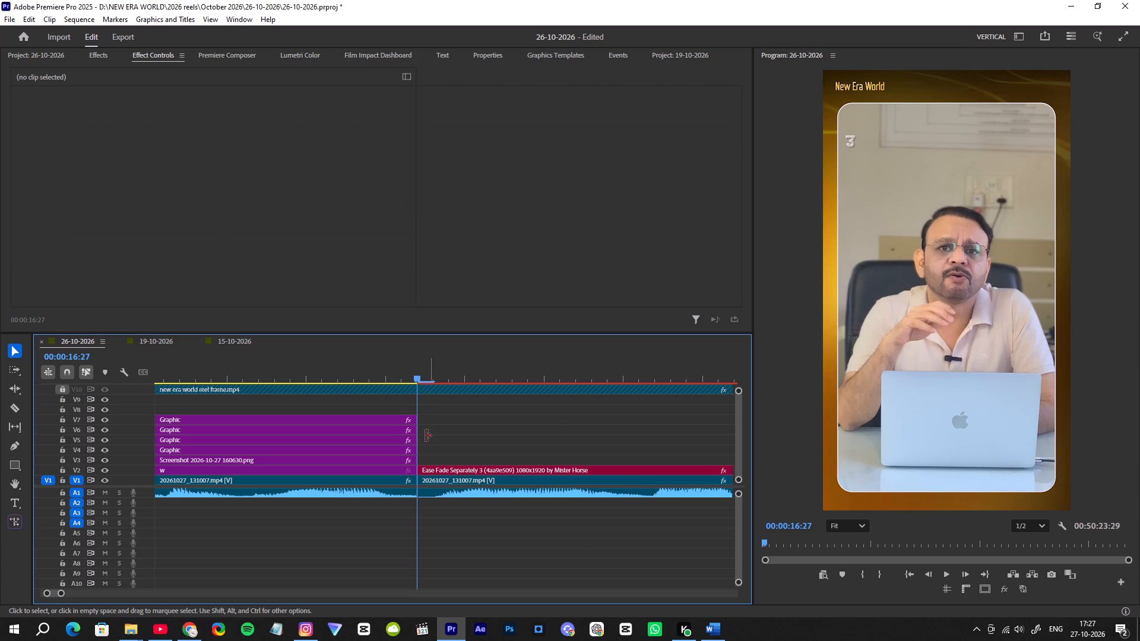
Play back from the 00:00:16:27 join through the ITBP title, the Delhi protests article and the CAPF breakdown screenshot to check pacing.
{"action": "left_click", "coordinate": [389, 358]}
{"action": "key", "text": "space"}
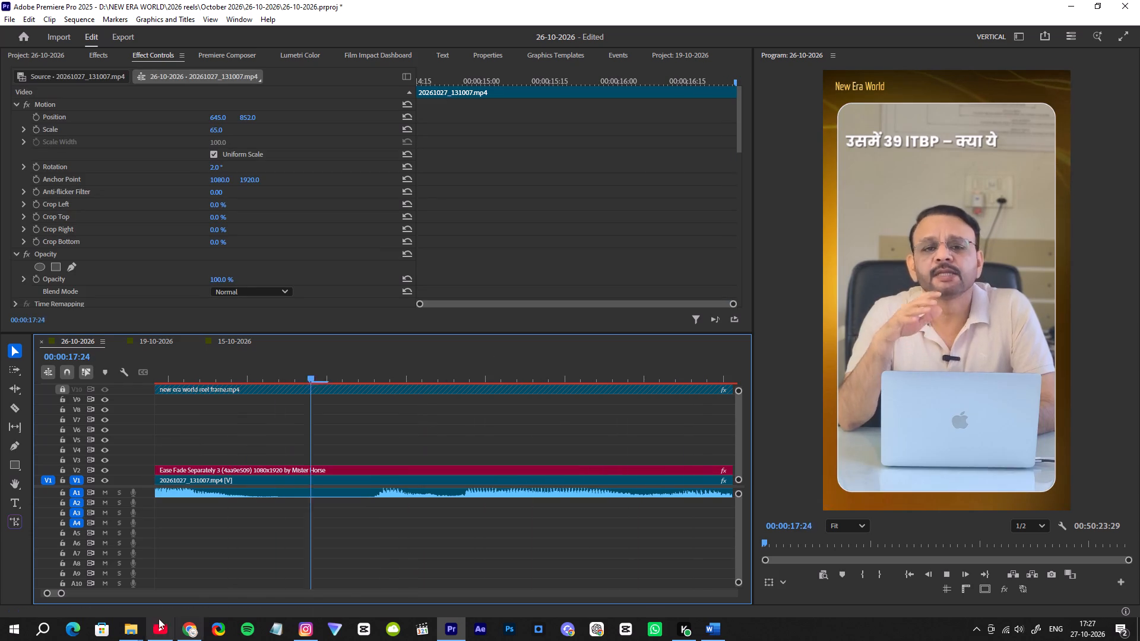
{"action": "left_click_drag", "start_coordinate": [62, 593], "coordinate": [78, 594]}
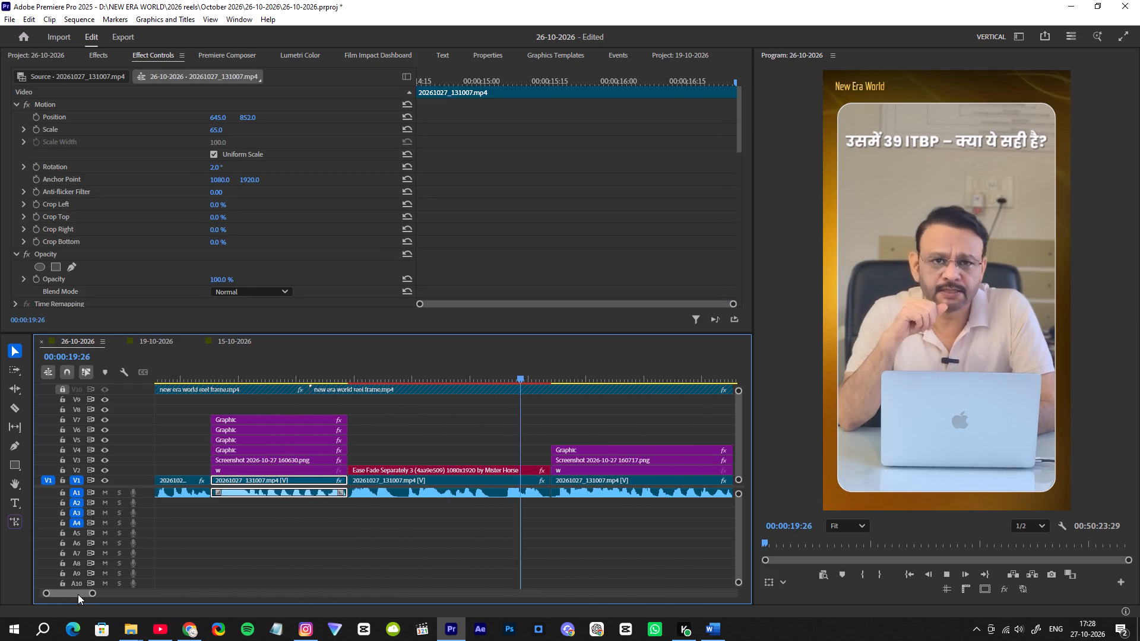
{"action": "left_click_drag", "start_coordinate": [91, 594], "coordinate": [115, 594]}
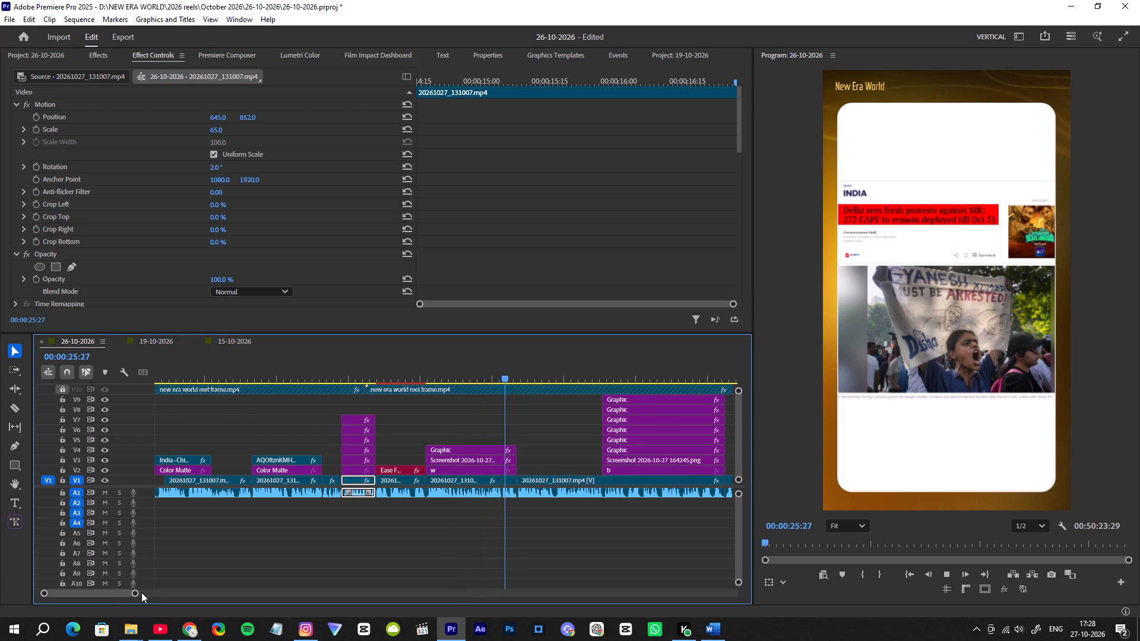
{"action": "left_click_drag", "start_coordinate": [135, 592], "coordinate": [119, 594]}
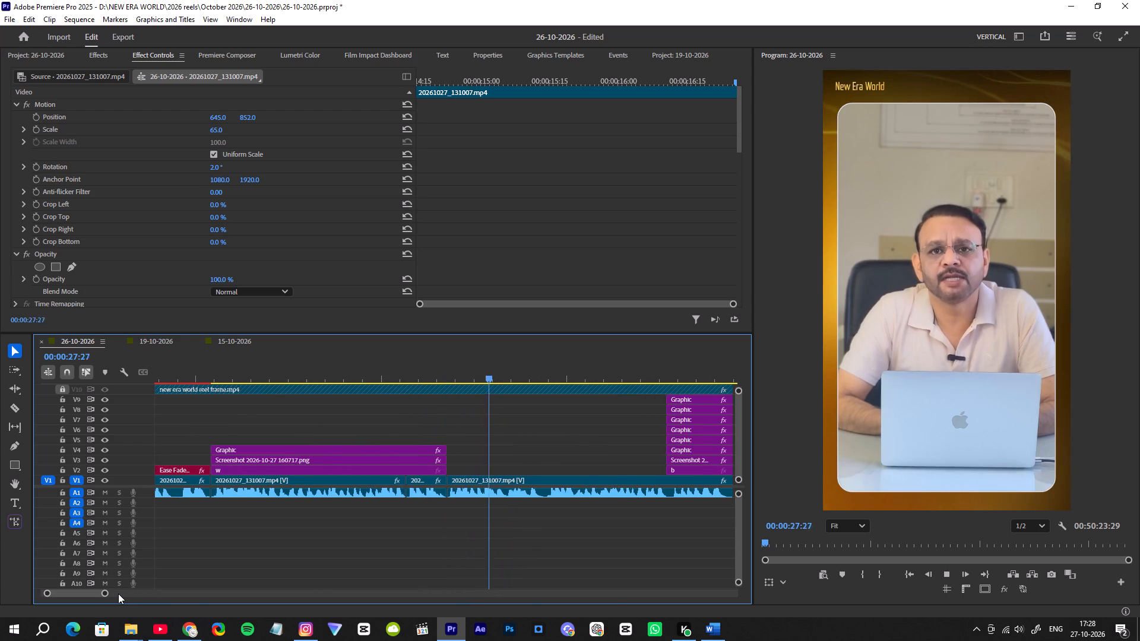
{"action": "key", "text": "space"}
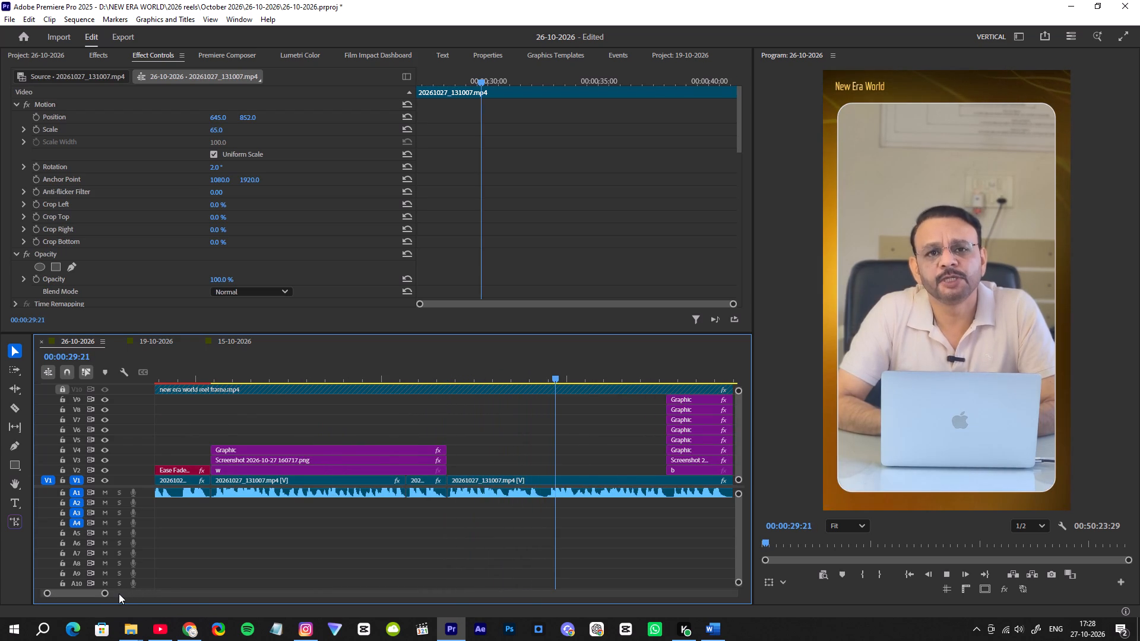
{"action": "left_click", "coordinate": [434, 374]}
{"action": "key", "text": "space"}
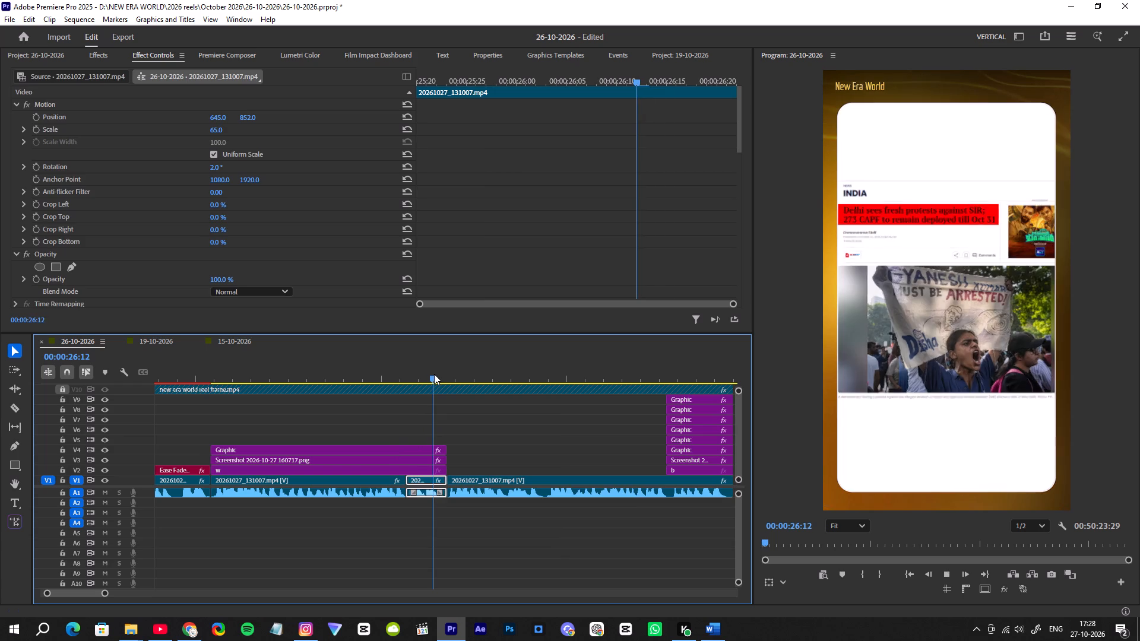
{"action": "key", "text": "space"}
{"action": "left_click_drag", "start_coordinate": [411, 370], "coordinate": [401, 378]}
{"action": "key", "text": "space"}
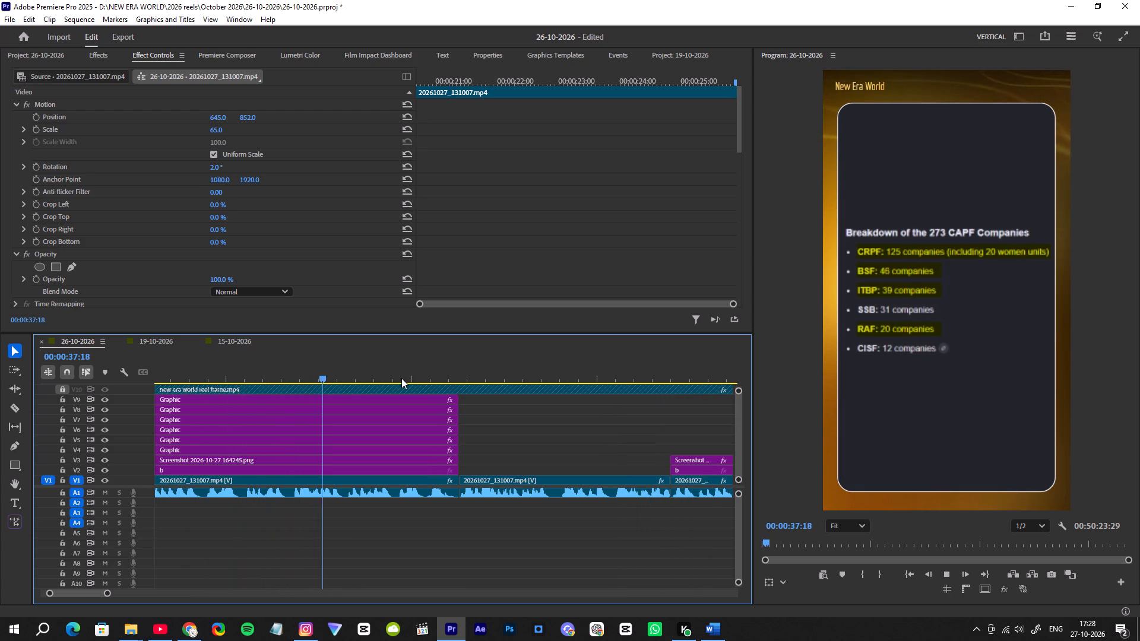
Find the phrase ending in the narration after the Delhi protests article screenshot and cut the narration clip at 00:00:28:11.
{"action": "left_click_drag", "start_coordinate": [258, 368], "coordinate": [354, 426]}
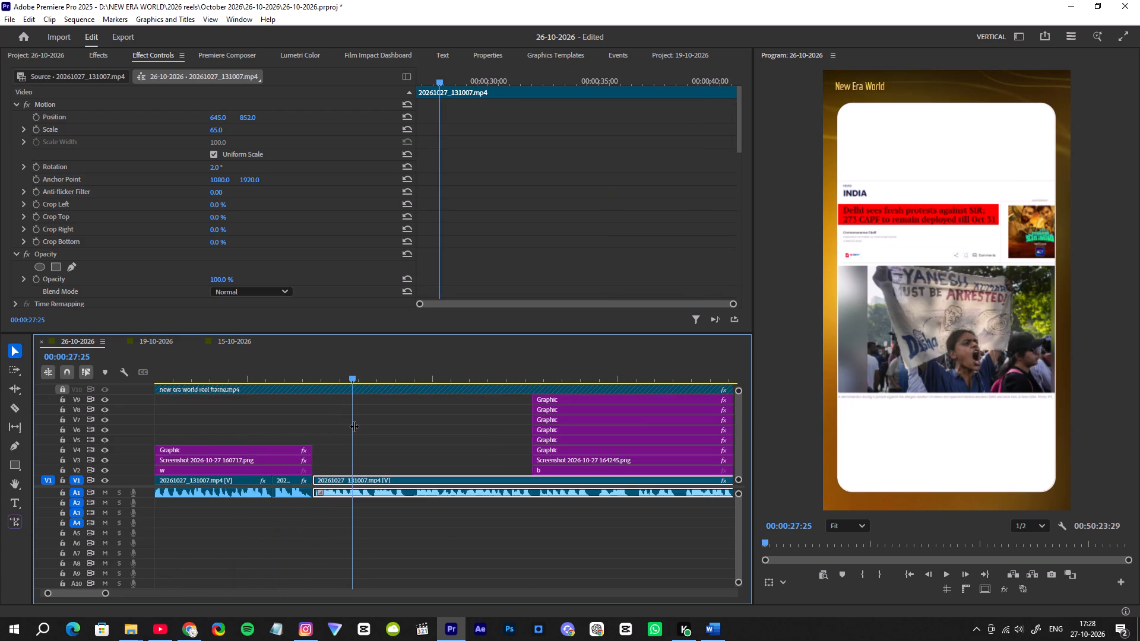
{"action": "key", "text": "space"}
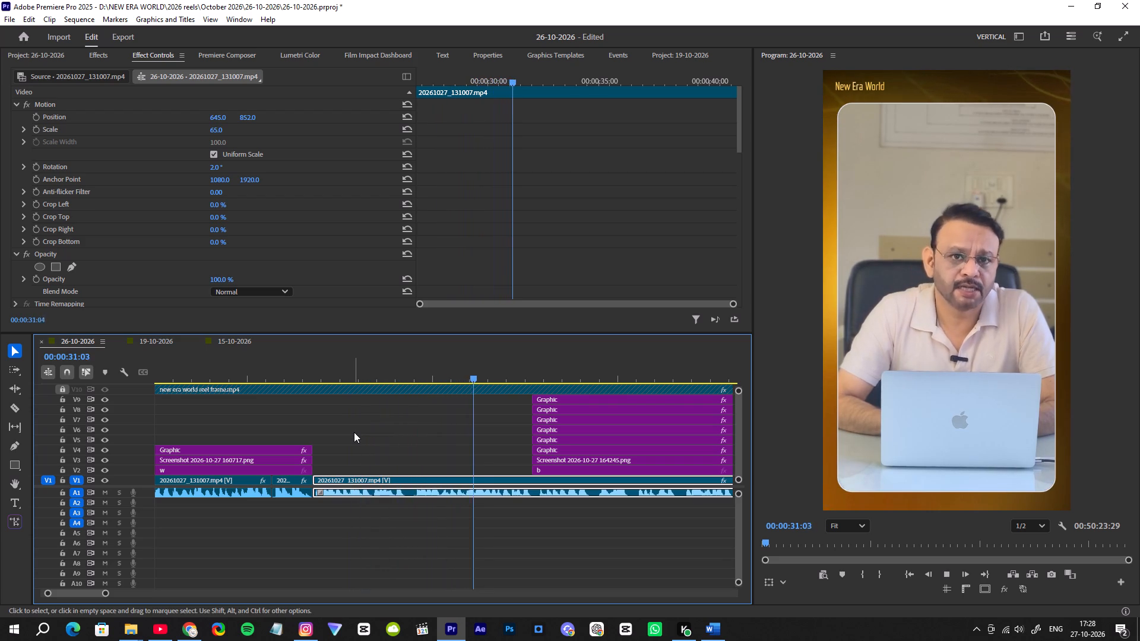
{"action": "key", "text": "space"}
{"action": "left_click", "coordinate": [282, 367]}
{"action": "key", "text": "space"}
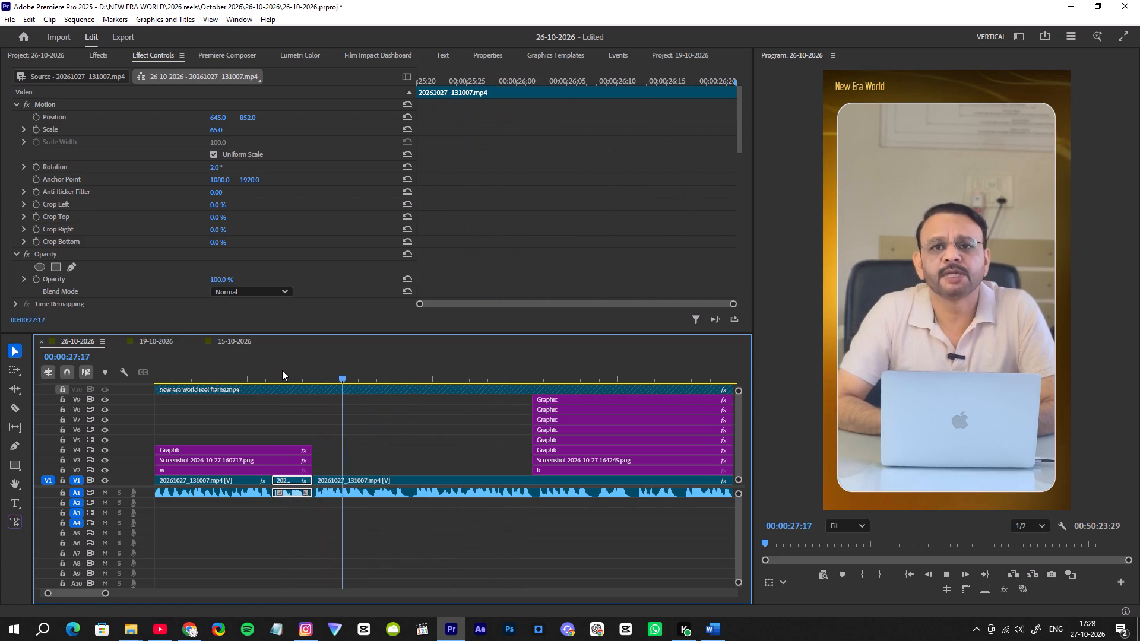
{"action": "key", "text": "space"}
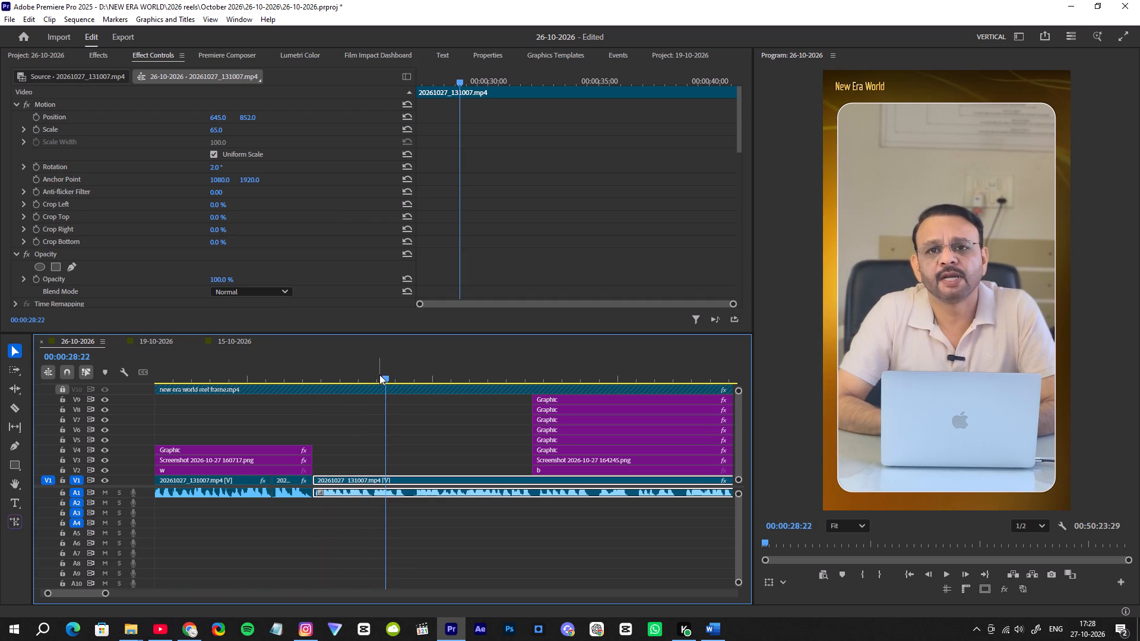
{"action": "left_click_drag", "start_coordinate": [385, 375], "coordinate": [412, 382]}
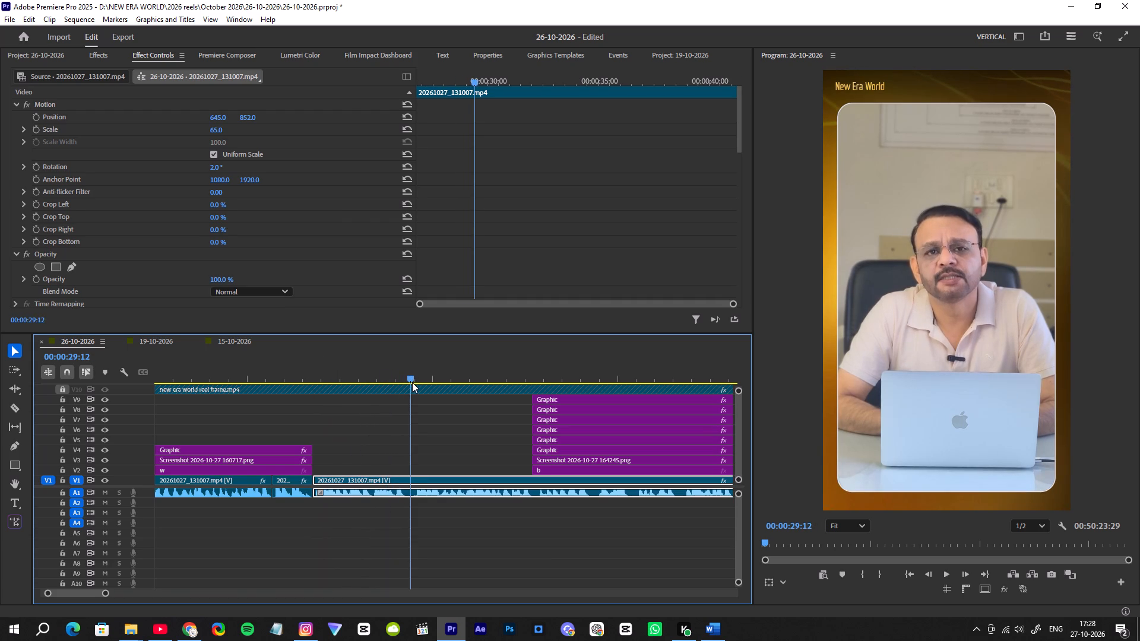
{"action": "left_click_drag", "start_coordinate": [412, 382], "coordinate": [413, 382]}
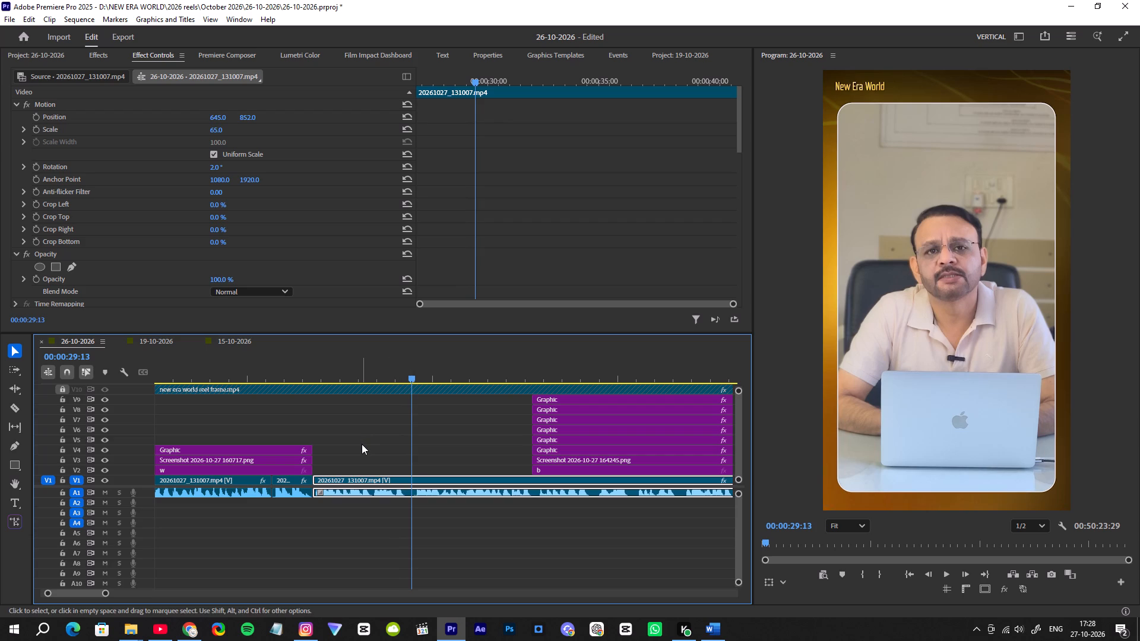
{"action": "left_click", "coordinate": [373, 373]}
{"action": "key", "text": "space"}
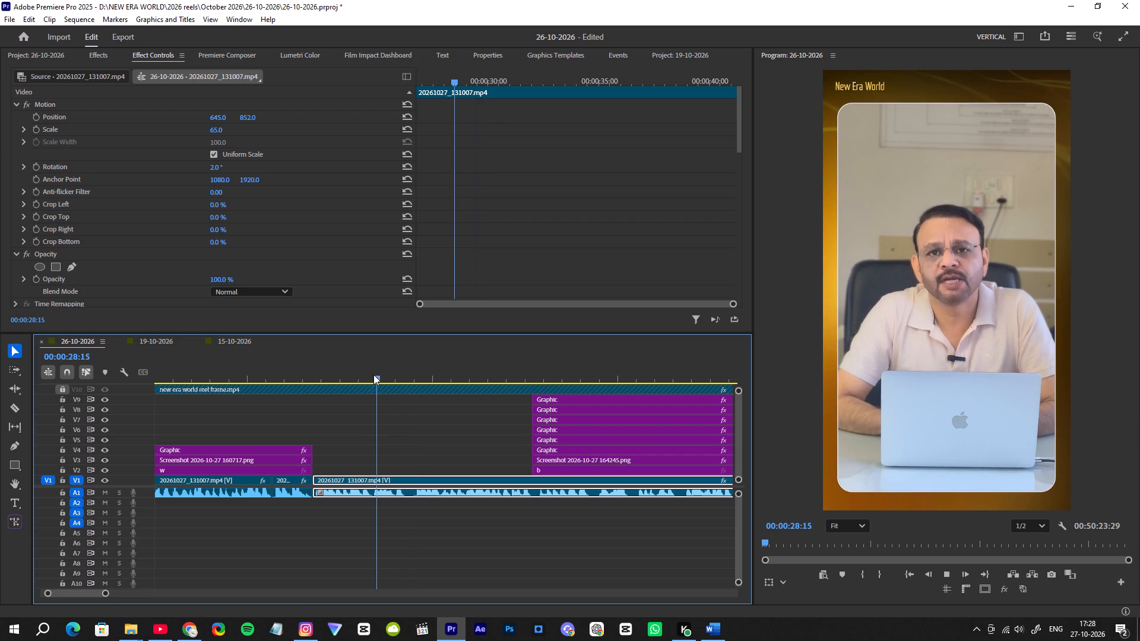
{"action": "key", "text": "space"}
{"action": "left_click", "coordinate": [373, 376]}
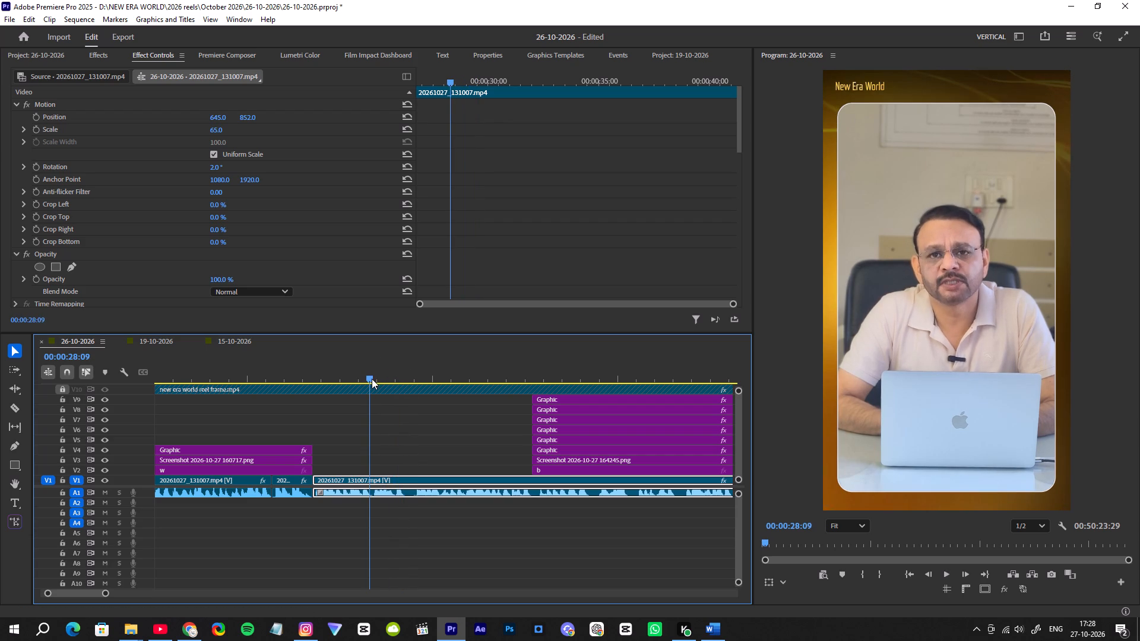
{"action": "left_click", "coordinate": [342, 383]}
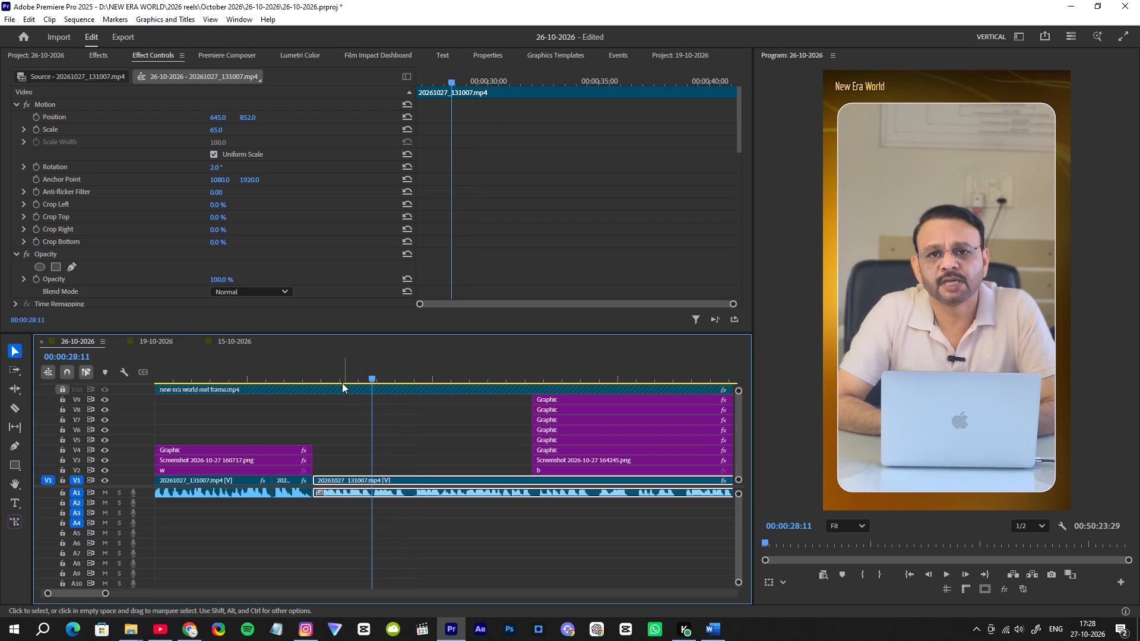
{"action": "key", "text": "space"}
{"action": "left_click", "coordinate": [337, 375]}
{"action": "key", "text": "space"}
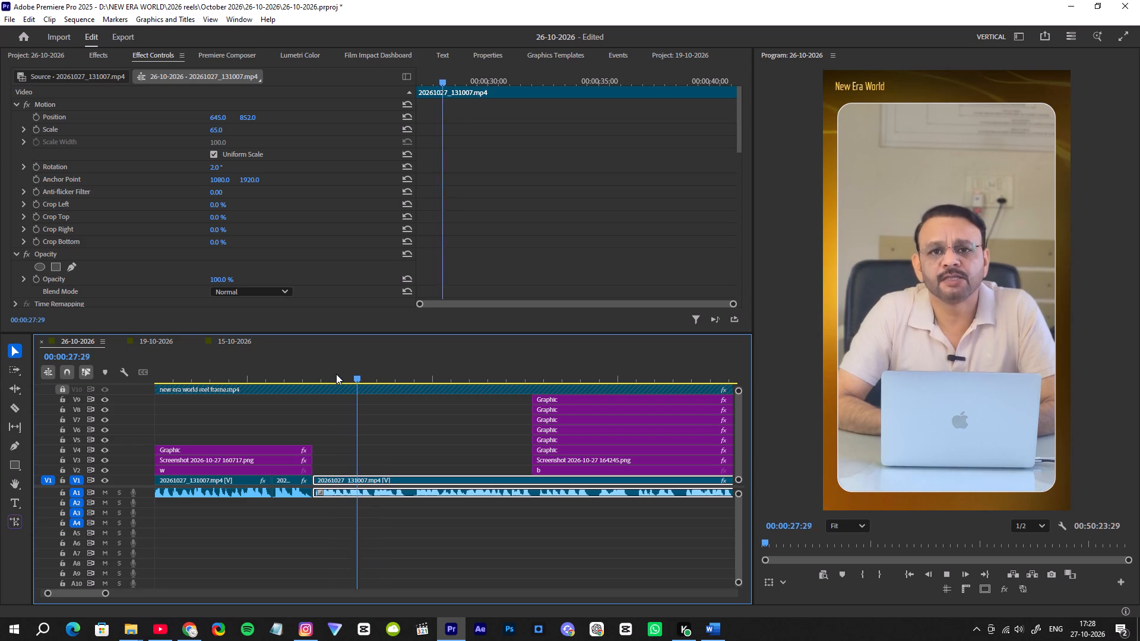
{"action": "key", "text": "space"}
{"action": "left_click_drag", "start_coordinate": [389, 462], "coordinate": [388, 517]}
{"action": "key", "text": "F2"}
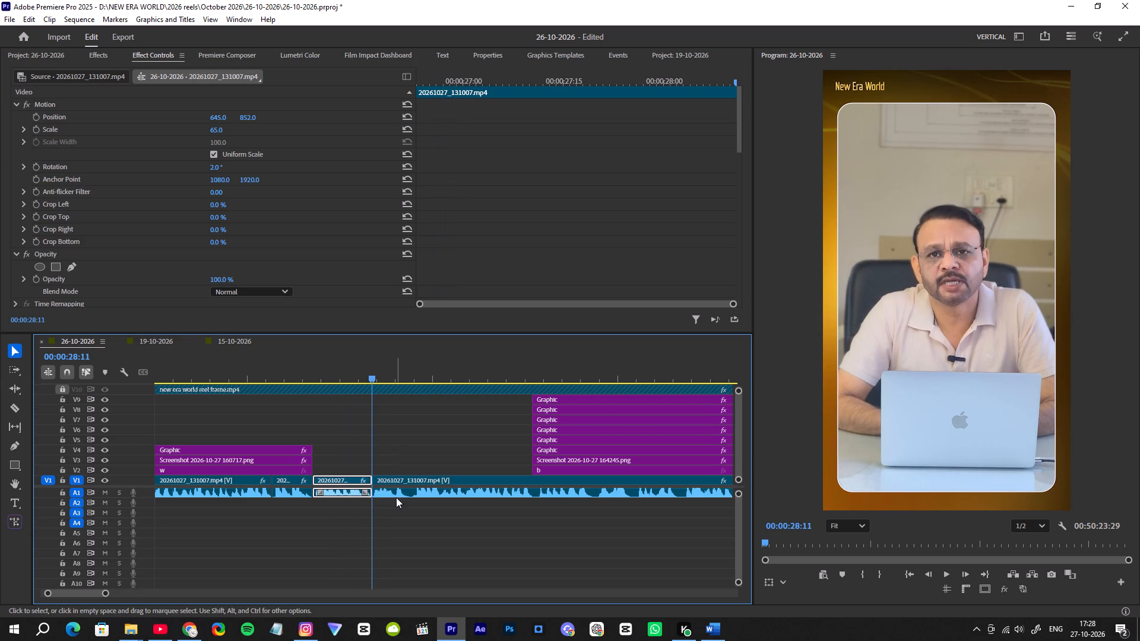
Trim the start of the narration after the 00:00:28:11 cut forward to 00:00:31:16 and ripple delete the gap.
{"action": "key", "text": "space"}
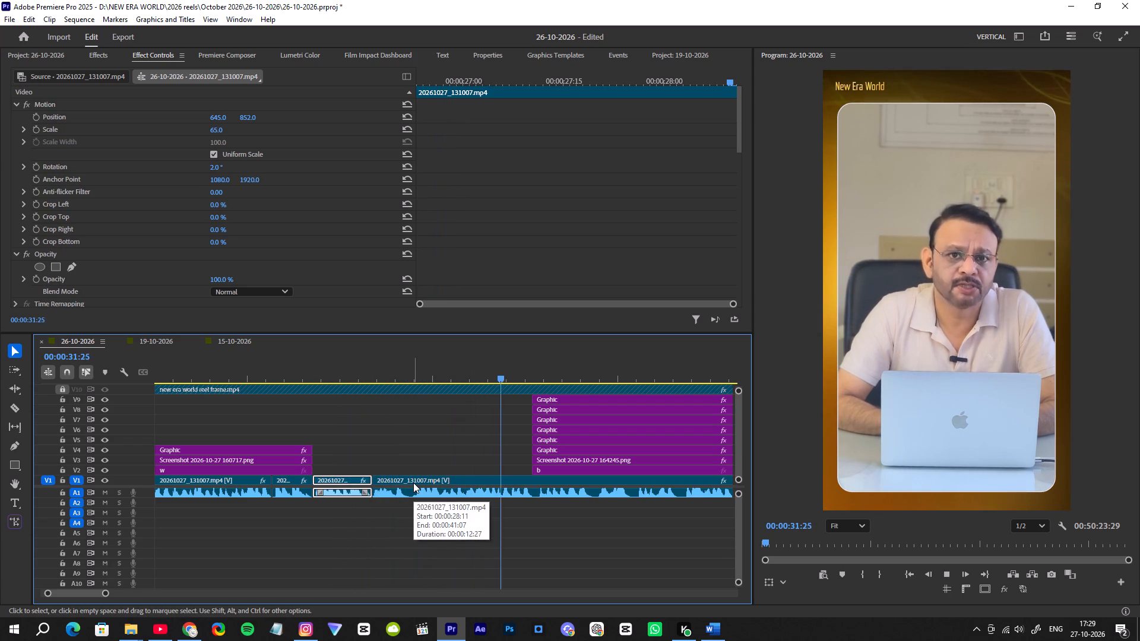
{"action": "key", "text": "space"}
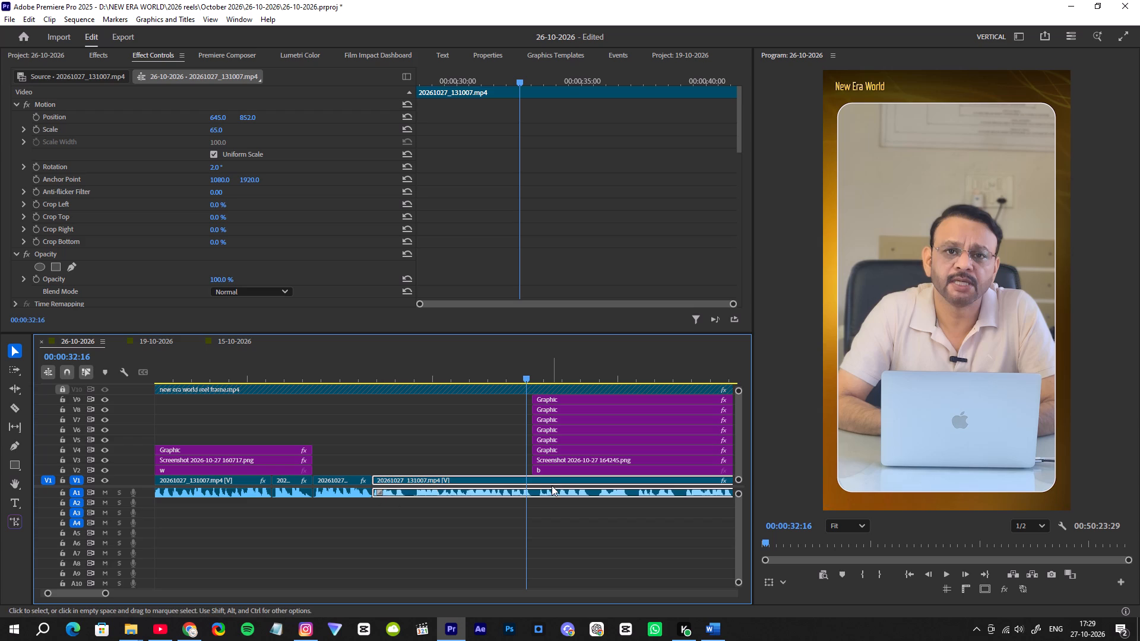
{"action": "left_click", "coordinate": [454, 368]}
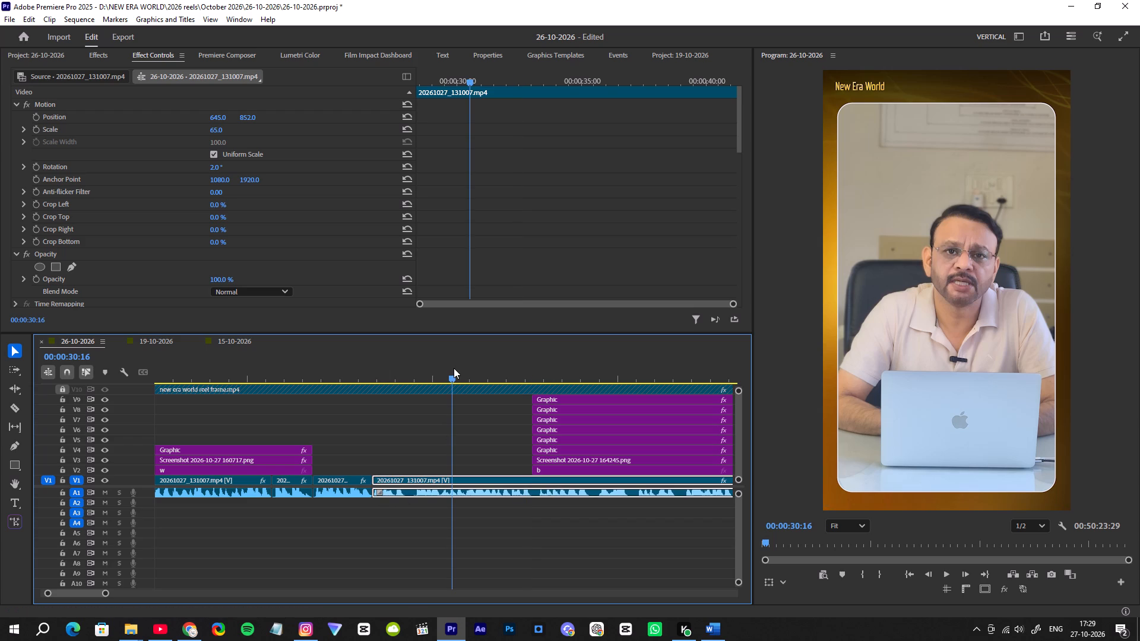
{"action": "key", "text": "space"}
{"action": "key", "text": "space"}
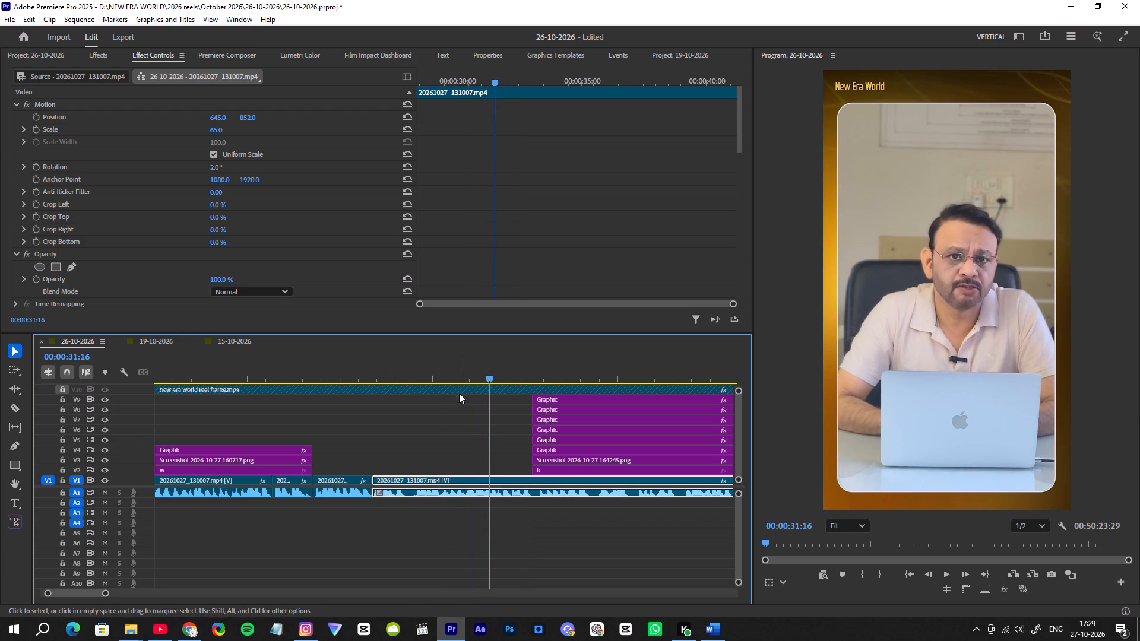
{"action": "left_click_drag", "start_coordinate": [376, 483], "coordinate": [489, 485]}
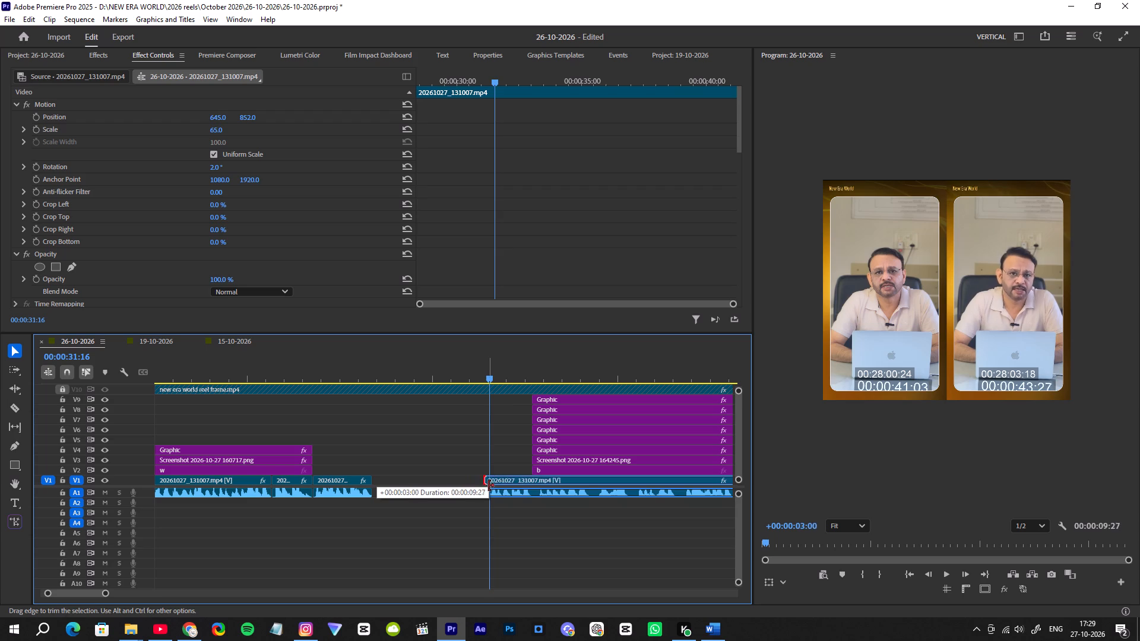
{"action": "left_click_drag", "start_coordinate": [489, 485], "coordinate": [493, 484]}
{"action": "left_click", "coordinate": [436, 484]}
{"action": "key", "text": "Delete"}
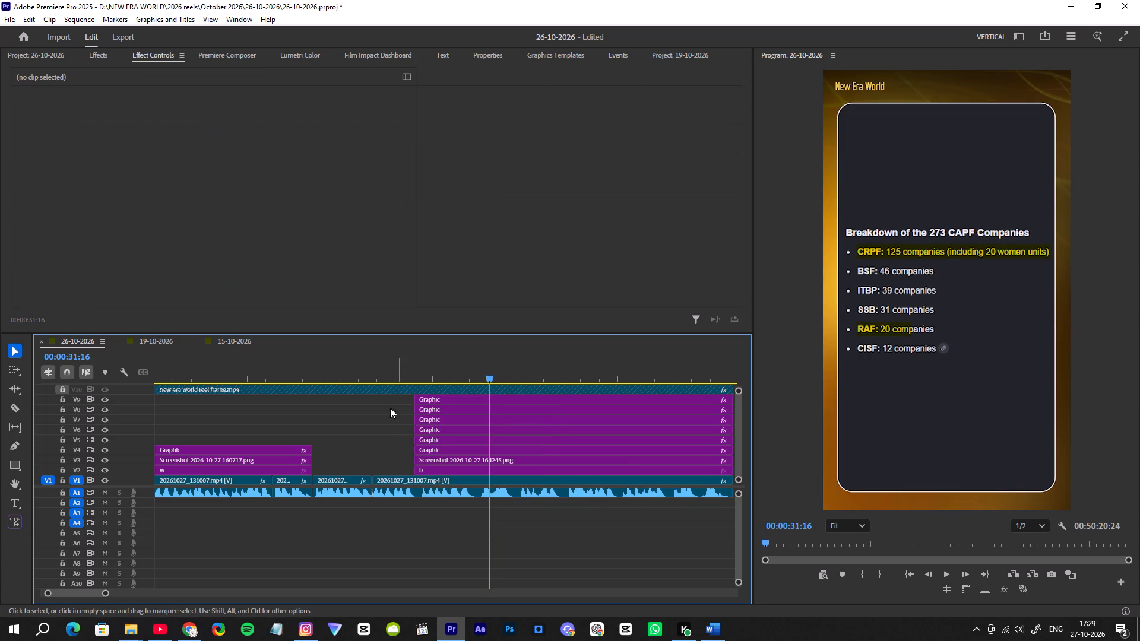
Add the Light Leak transition from Premiere Composer at the 00:00:28:11 join and align its two V2 clips with the narration cut.
{"action": "left_click", "coordinate": [360, 363]}
{"action": "key", "text": "space"}
{"action": "key", "text": "space"}
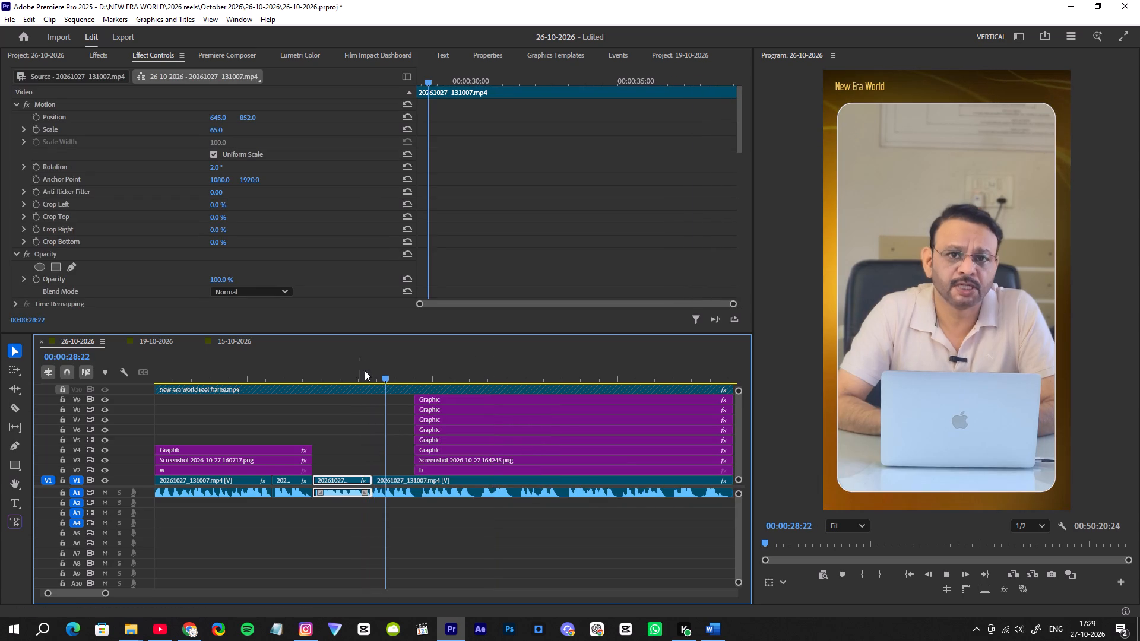
{"action": "left_click_drag", "start_coordinate": [376, 369], "coordinate": [373, 379]}
{"action": "left_click", "coordinate": [248, 53]}
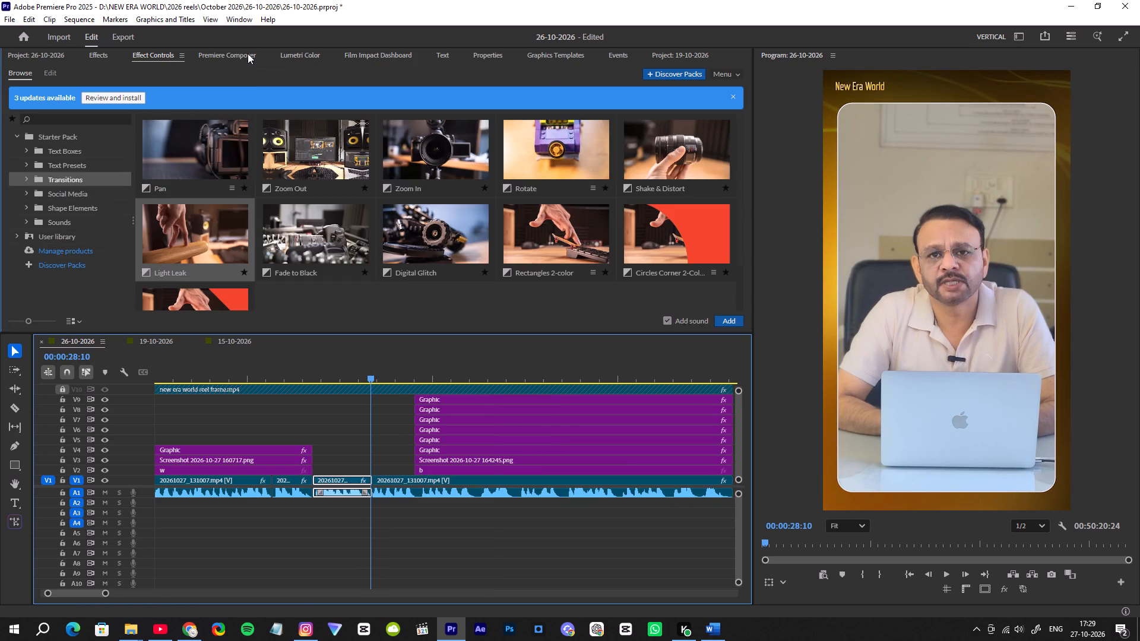
{"action": "double_click", "coordinate": [217, 236]}
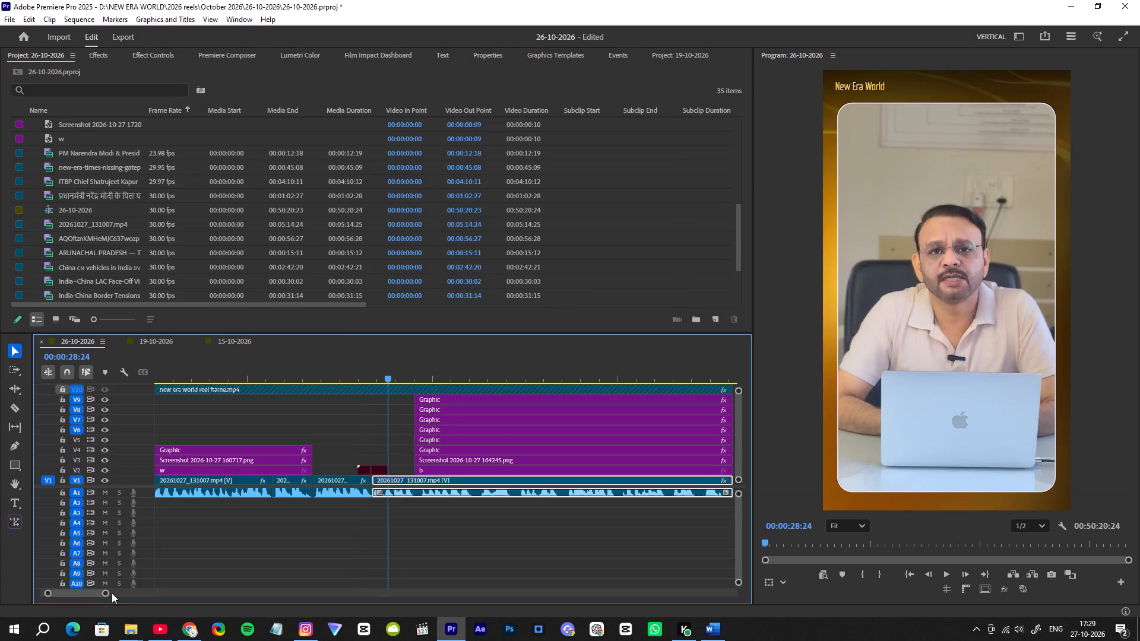
{"action": "left_click_drag", "start_coordinate": [105, 594], "coordinate": [85, 589]}
{"action": "left_click_drag", "start_coordinate": [327, 471], "coordinate": [334, 470]}
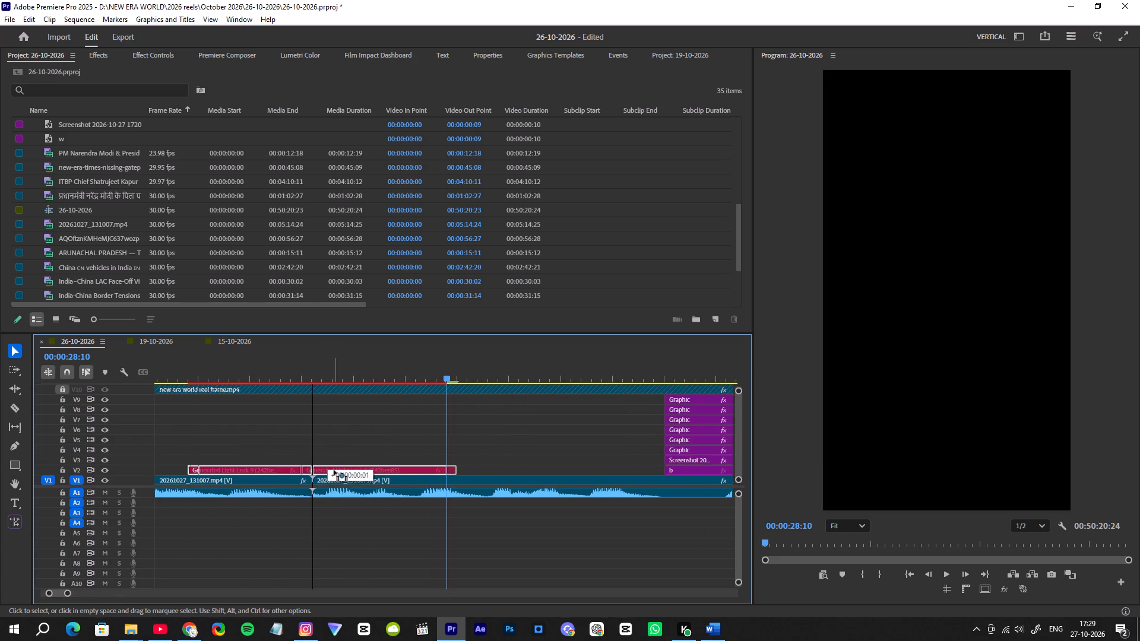
{"action": "left_click_drag", "start_coordinate": [334, 470], "coordinate": [335, 470]}
Play back the Light Leak transition and the start of the CAPF breakdown screenshot to check the new join.
{"action": "left_click", "coordinate": [178, 371]}
{"action": "key", "text": "space"}
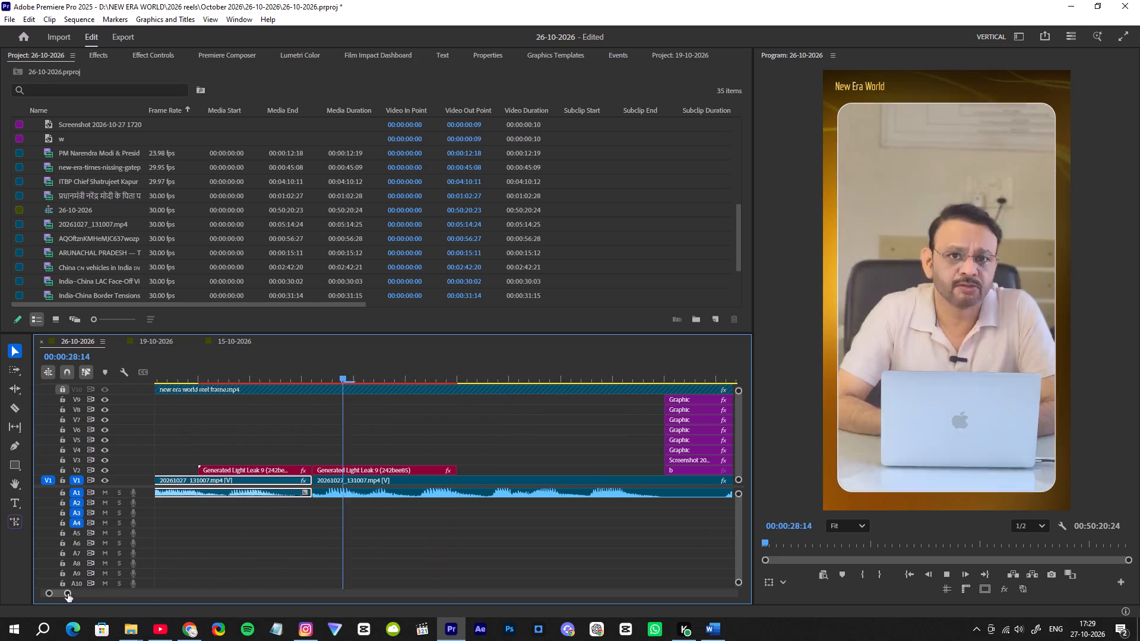
{"action": "left_click_drag", "start_coordinate": [68, 594], "coordinate": [96, 598]}
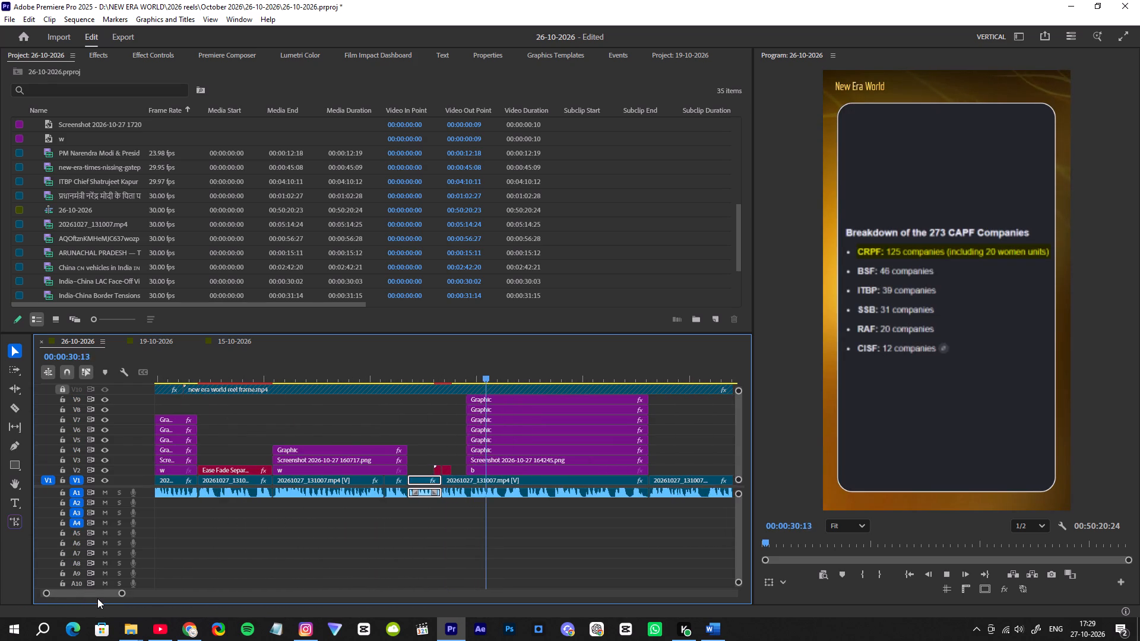
{"action": "left_click_drag", "start_coordinate": [122, 594], "coordinate": [134, 595]}
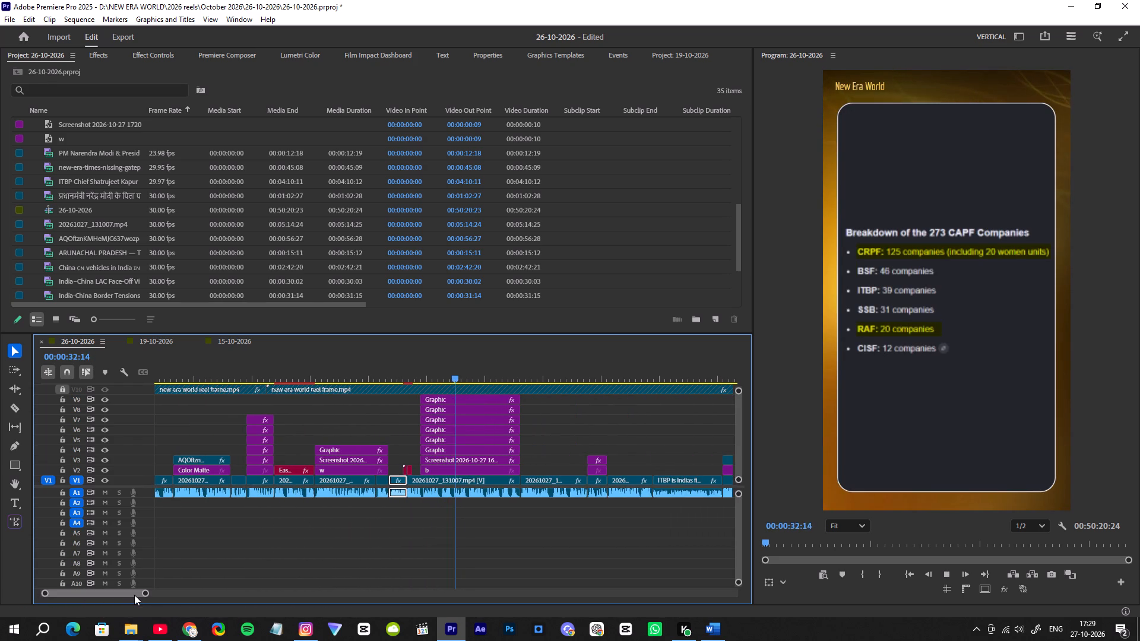
{"action": "key", "text": "space"}
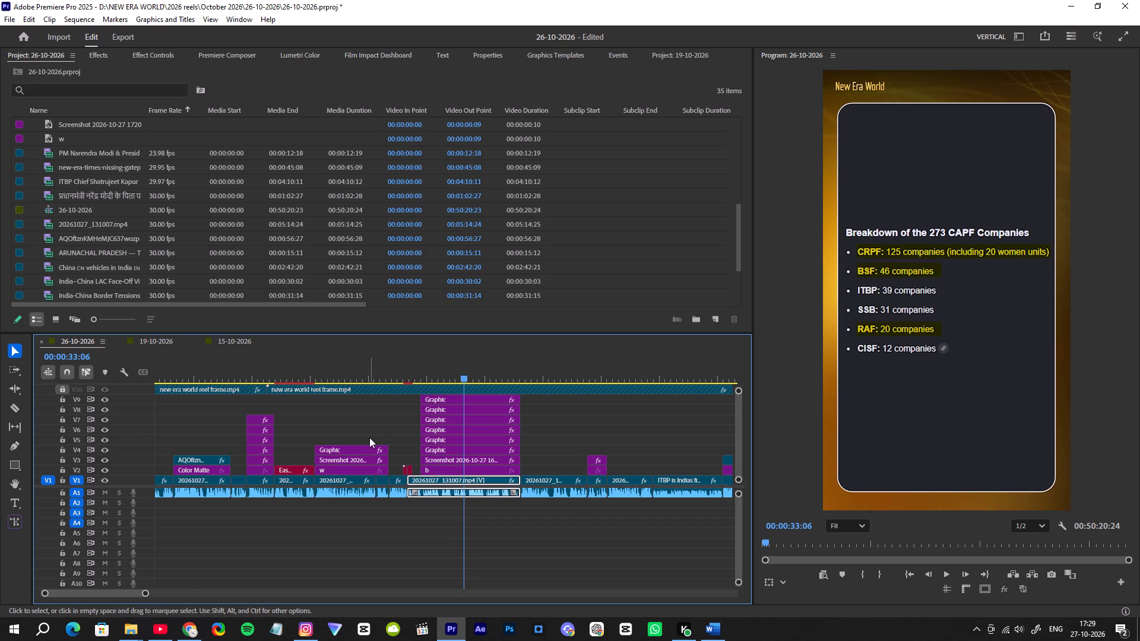
{"action": "left_click", "coordinate": [399, 379]}
{"action": "key", "text": "space"}
{"action": "left_click_drag", "start_coordinate": [143, 592], "coordinate": [126, 587]}
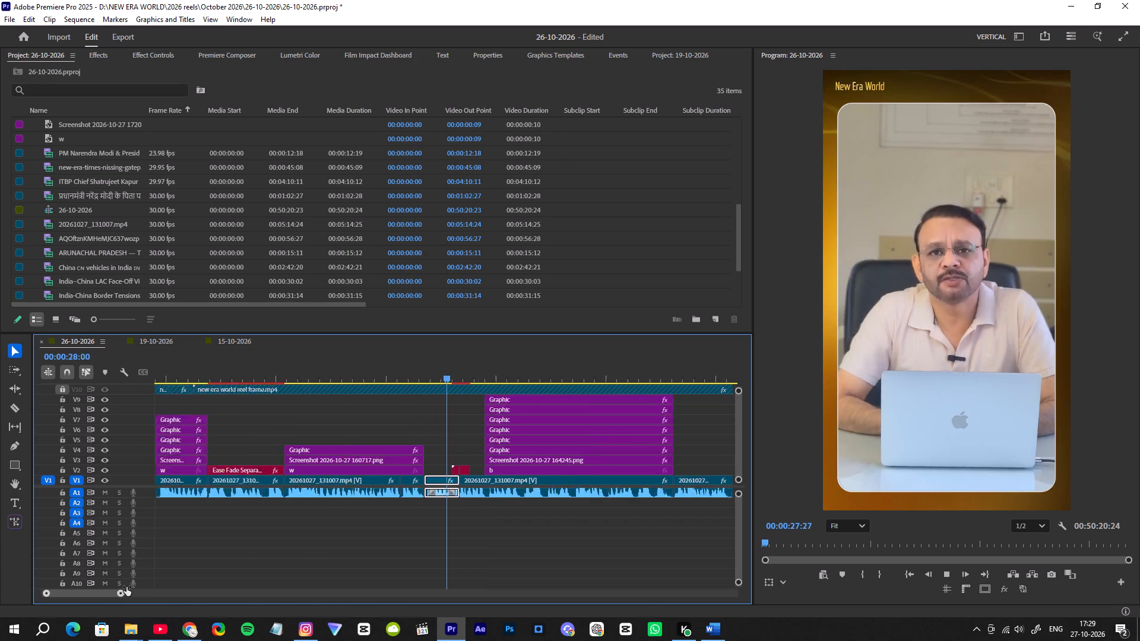
{"action": "left_click_drag", "start_coordinate": [126, 587], "coordinate": [109, 578]}
{"action": "key", "text": "space"}
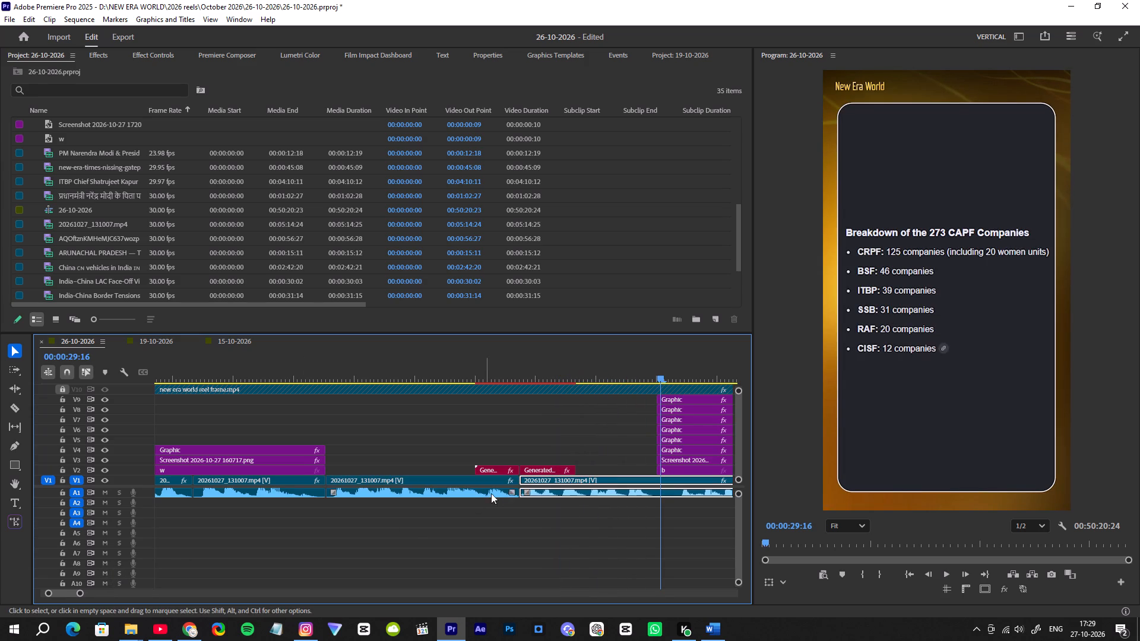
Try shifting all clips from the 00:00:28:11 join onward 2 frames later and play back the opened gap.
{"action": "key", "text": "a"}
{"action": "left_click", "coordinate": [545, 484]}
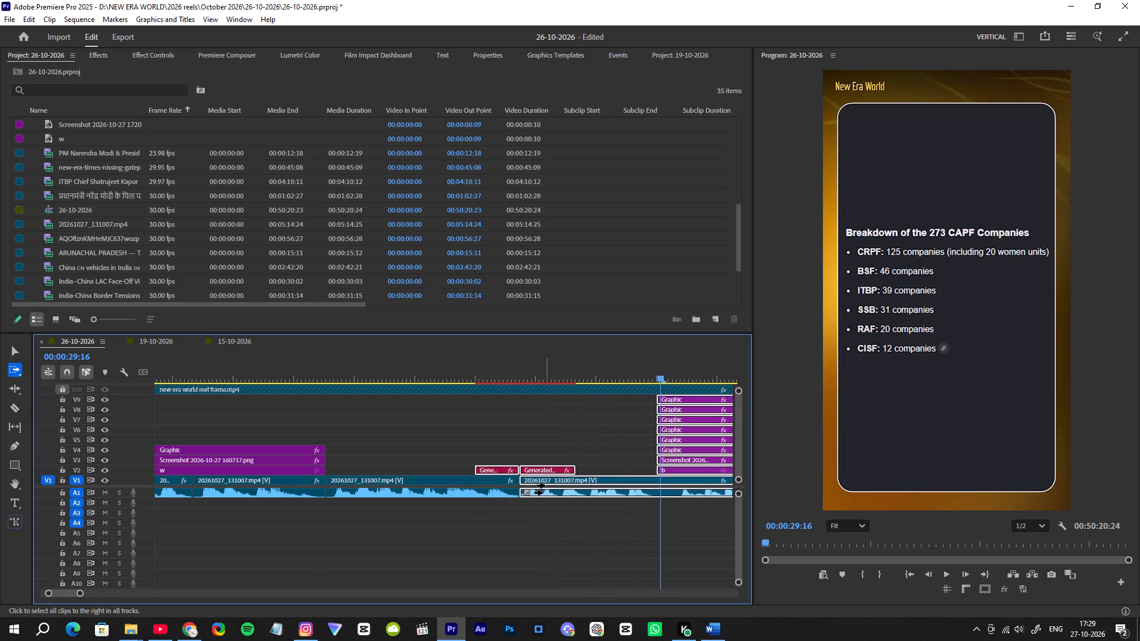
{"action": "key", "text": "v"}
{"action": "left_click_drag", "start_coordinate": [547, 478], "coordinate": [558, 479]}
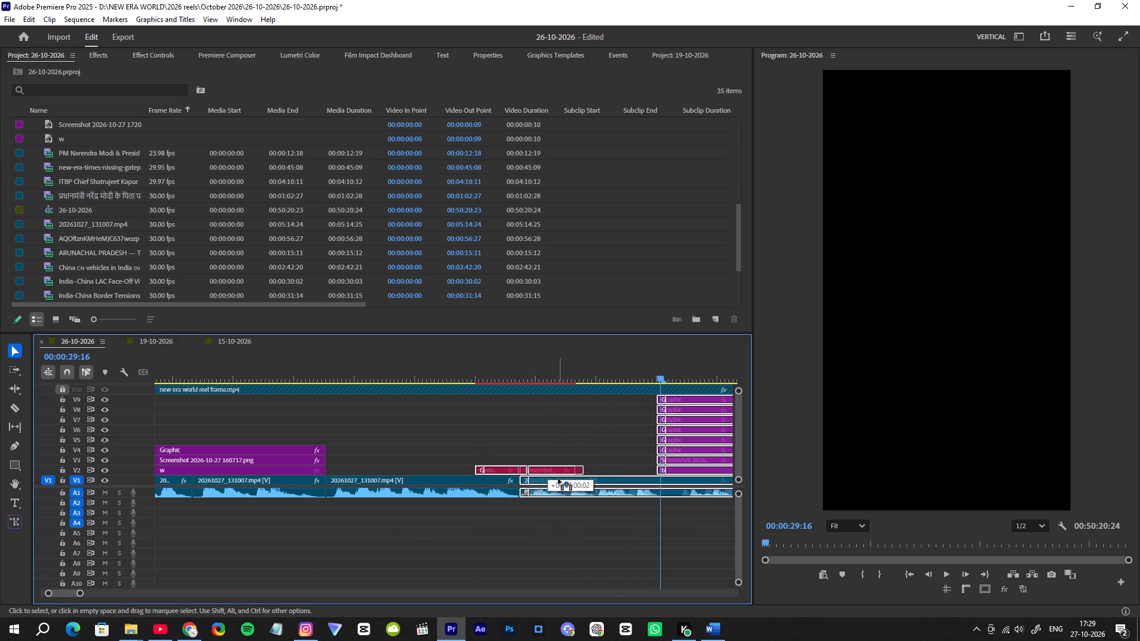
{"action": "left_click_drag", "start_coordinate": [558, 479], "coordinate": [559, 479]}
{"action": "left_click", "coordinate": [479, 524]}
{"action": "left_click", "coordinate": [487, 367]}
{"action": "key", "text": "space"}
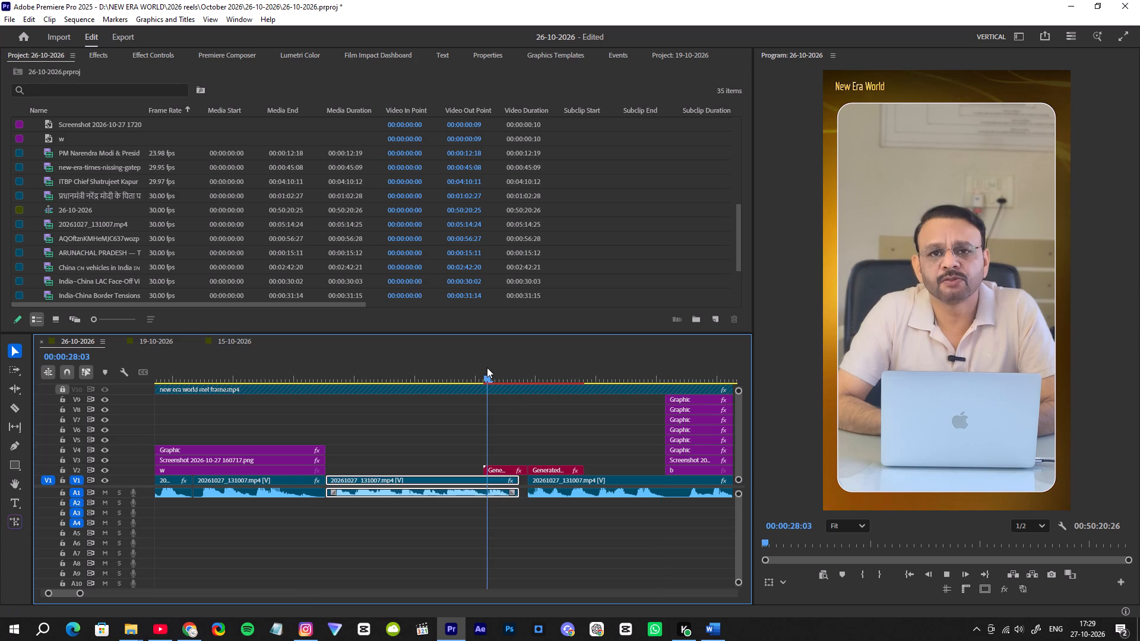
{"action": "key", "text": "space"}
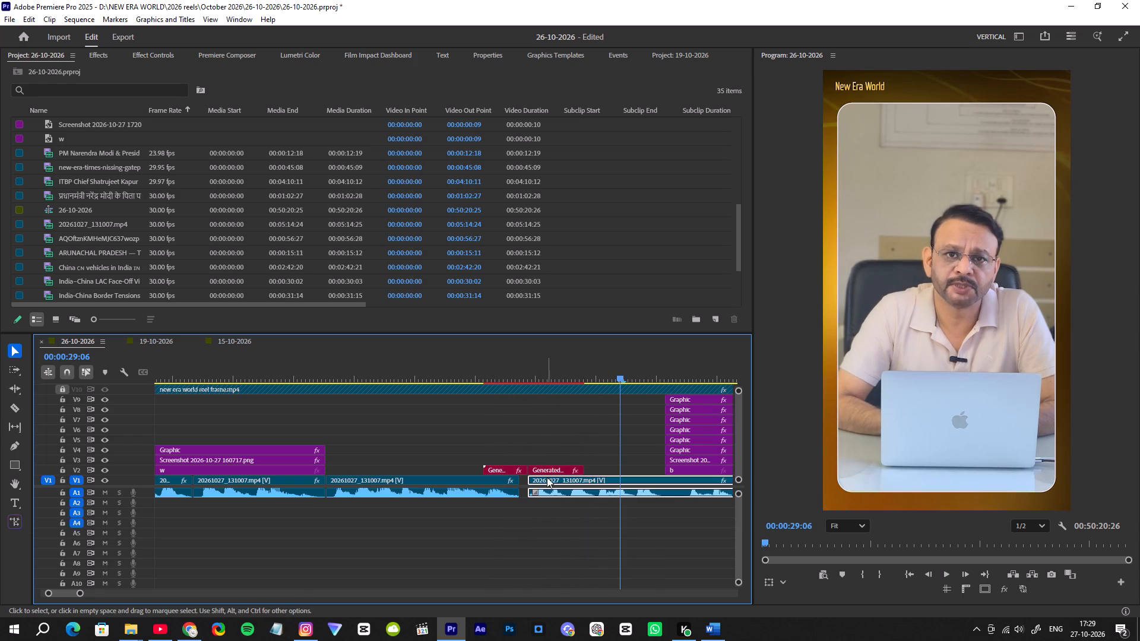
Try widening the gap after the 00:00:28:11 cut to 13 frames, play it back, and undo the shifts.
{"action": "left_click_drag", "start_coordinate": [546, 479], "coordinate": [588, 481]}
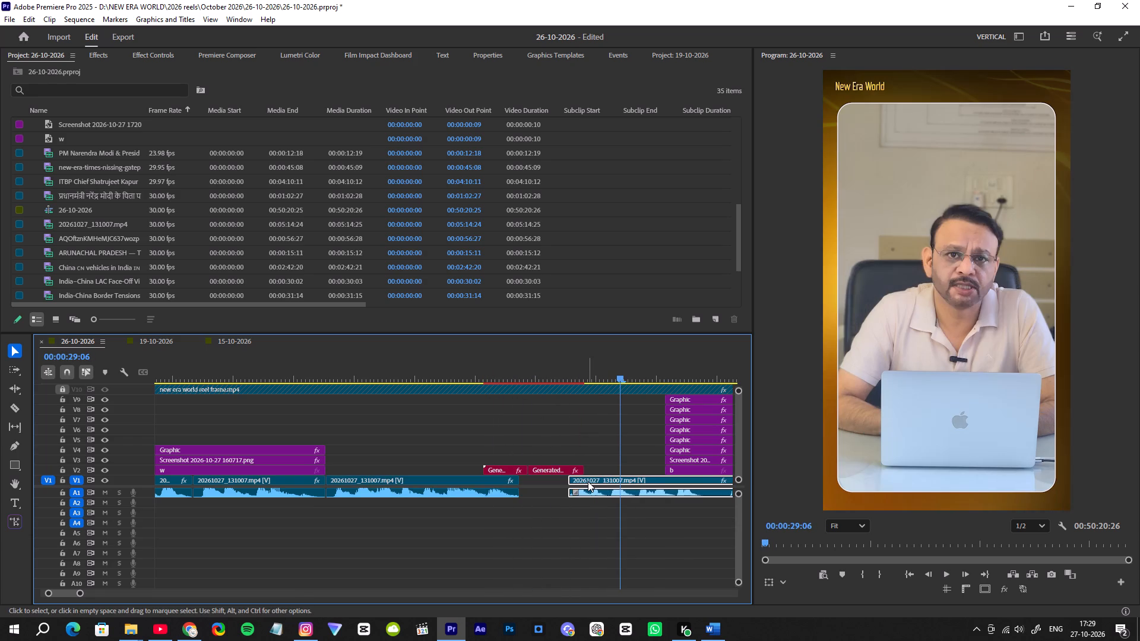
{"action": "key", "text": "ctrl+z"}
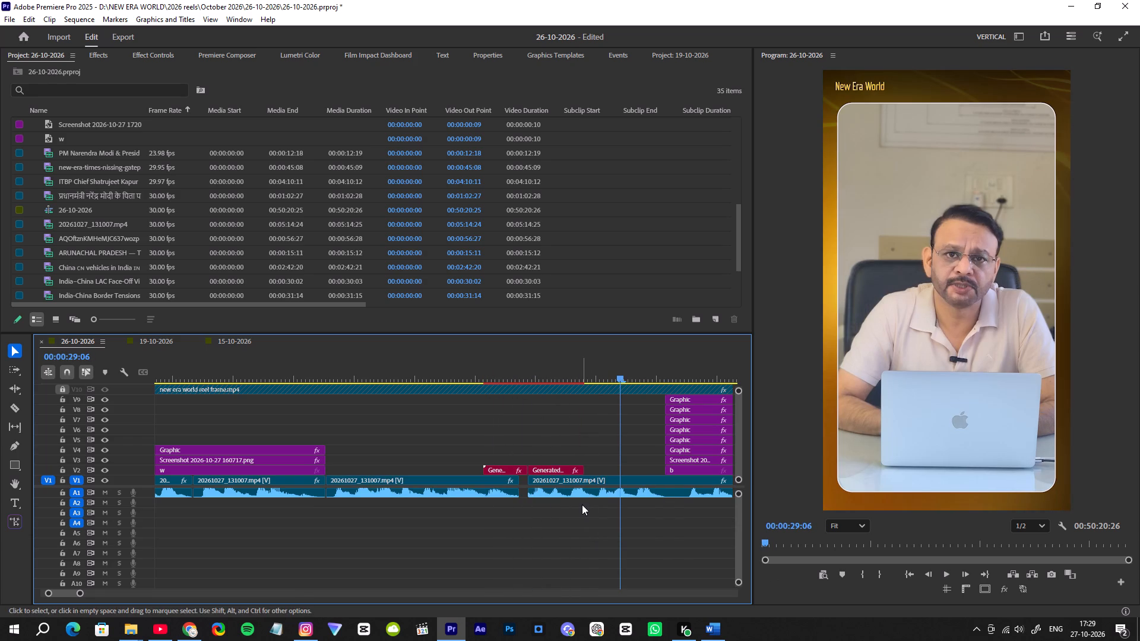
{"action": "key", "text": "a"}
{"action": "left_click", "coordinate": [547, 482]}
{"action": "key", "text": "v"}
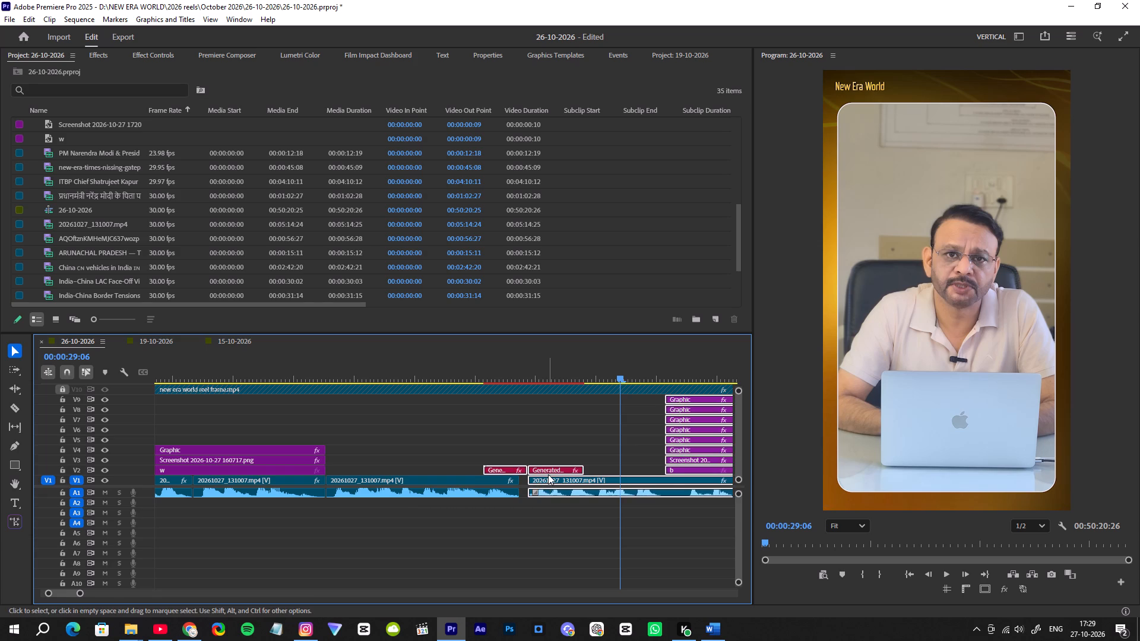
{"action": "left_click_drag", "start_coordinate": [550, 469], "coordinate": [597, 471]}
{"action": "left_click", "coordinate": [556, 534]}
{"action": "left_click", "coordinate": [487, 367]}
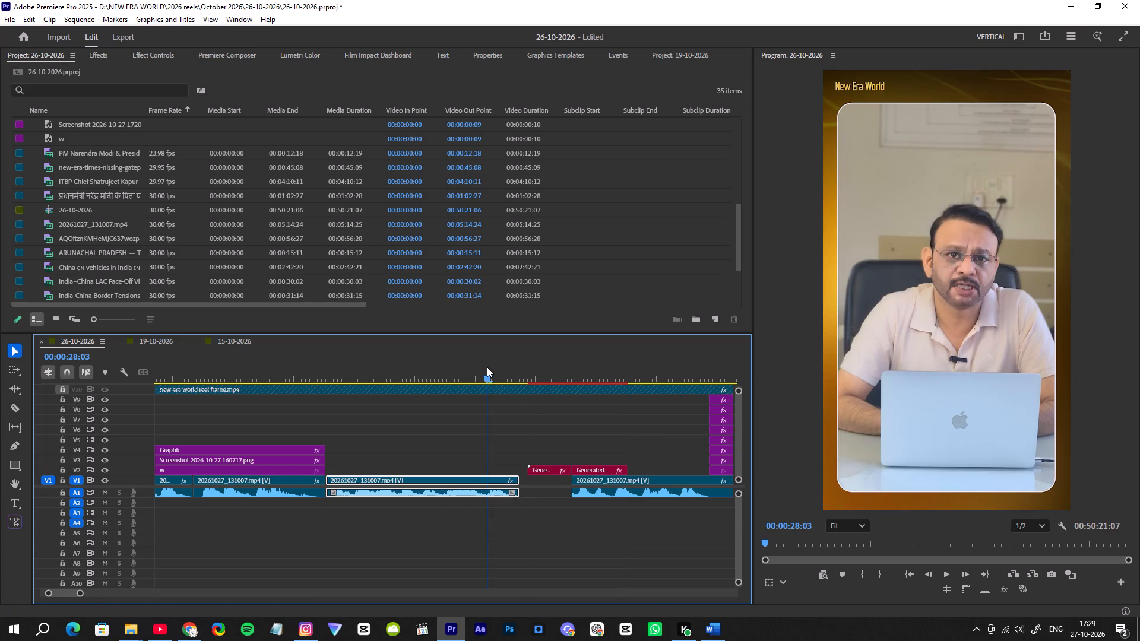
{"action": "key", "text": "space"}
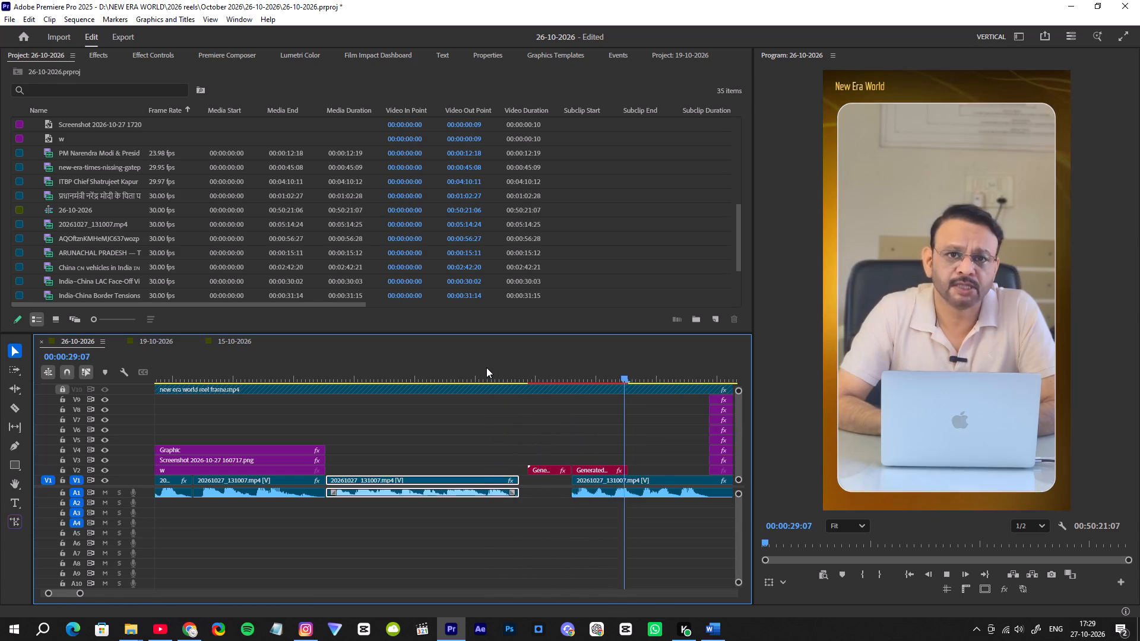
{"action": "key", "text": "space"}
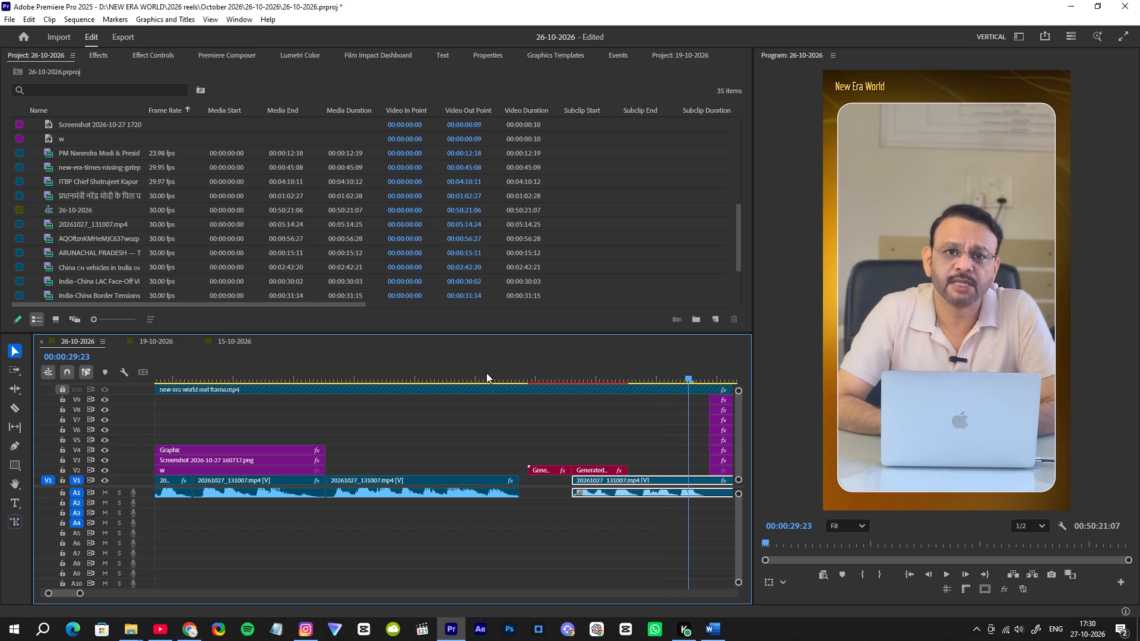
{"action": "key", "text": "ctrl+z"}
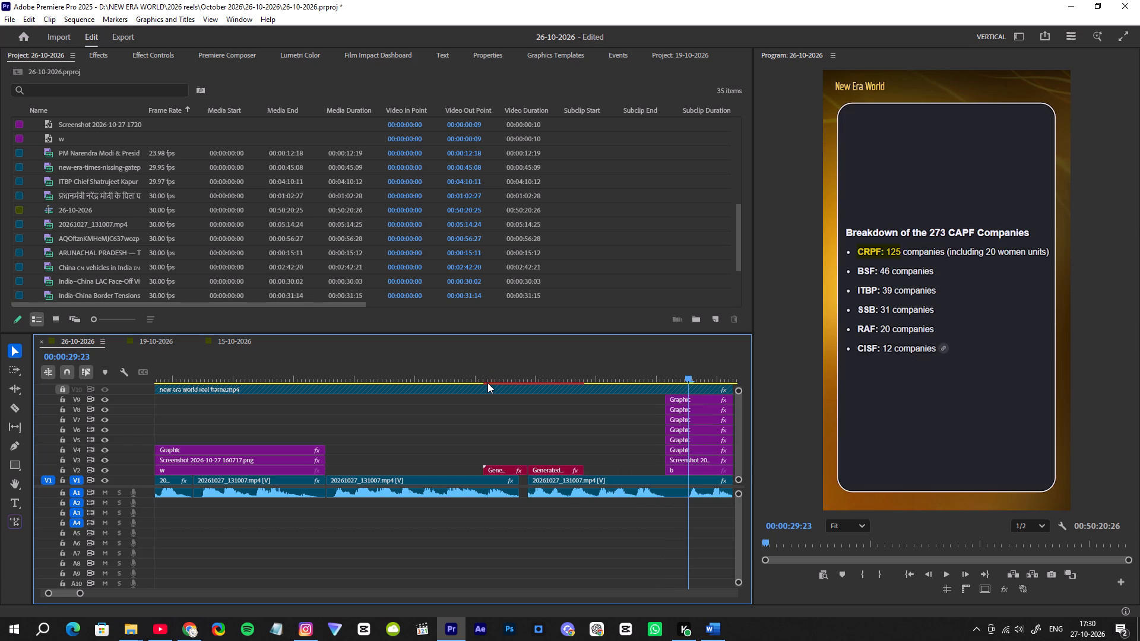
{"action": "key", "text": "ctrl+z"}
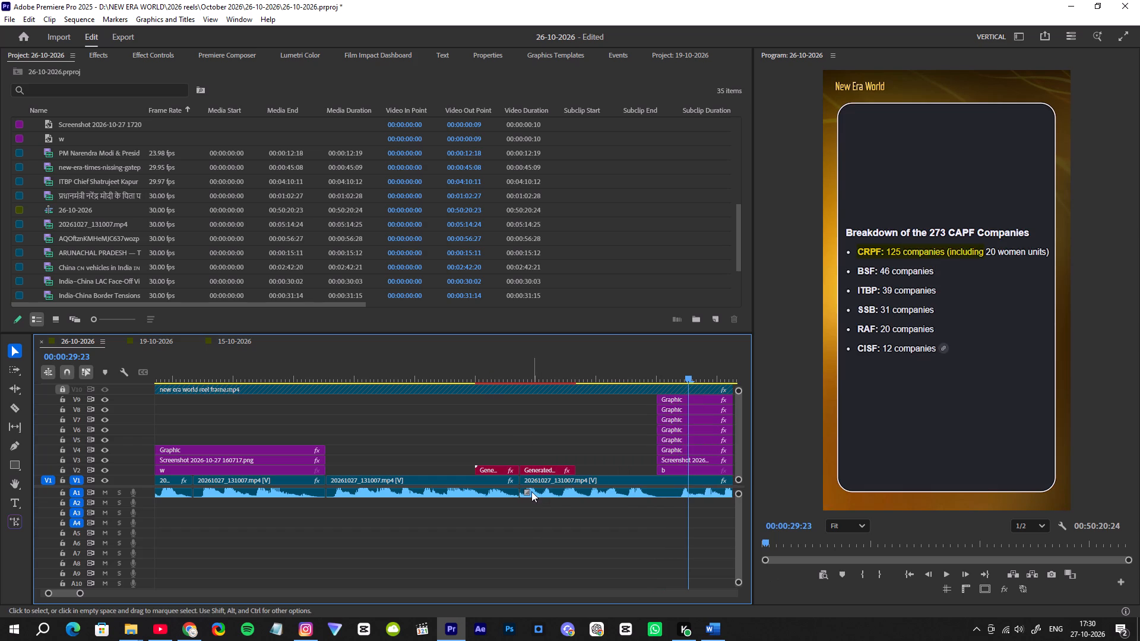
Add a short audio transition at the 00:00:28:11 narration join and play back through the CAPF breakdown screenshot to 00:00:33:00.
{"action": "left_click_drag", "start_coordinate": [525, 493], "coordinate": [506, 495]}
{"action": "left_click", "coordinate": [489, 362]}
{"action": "key", "text": "space"}
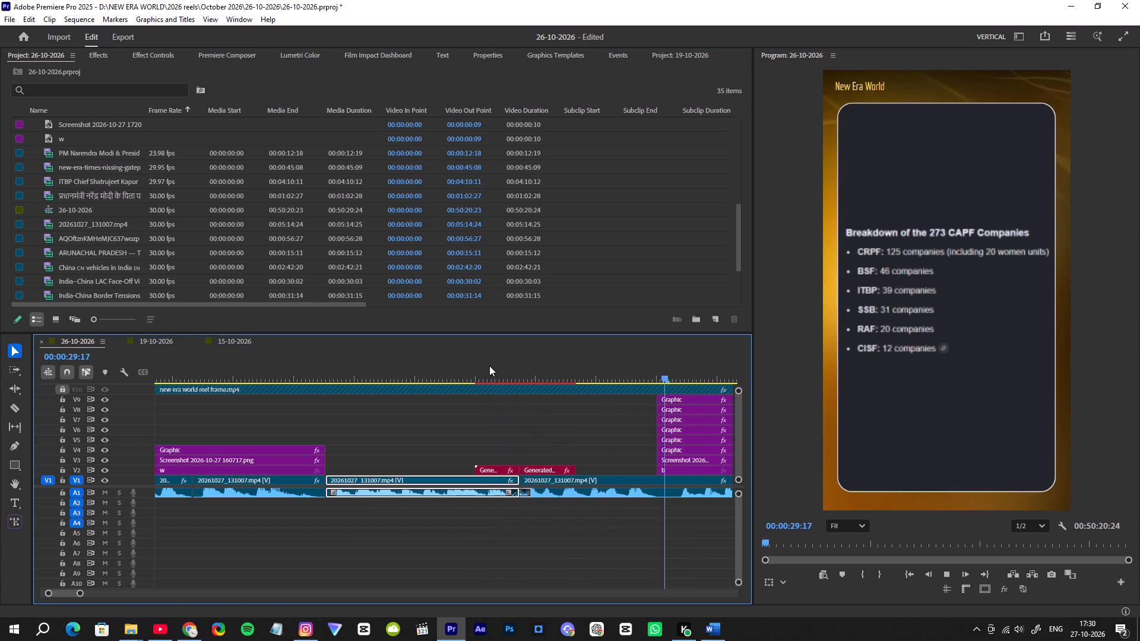
{"action": "left_click_drag", "start_coordinate": [81, 593], "coordinate": [121, 601]}
{"action": "key", "text": "space"}
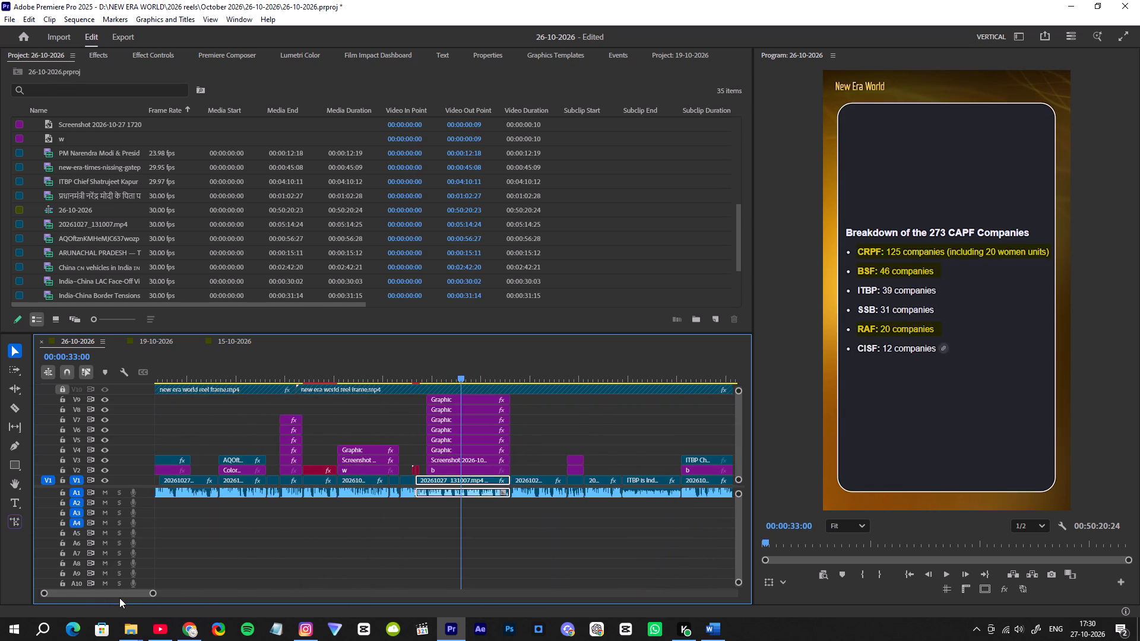
Cut the narration at 00:00:31:01 under the CAPF breakdown, trim 7 frames of pause after it and ripple delete the gap.
{"action": "left_click_drag", "start_coordinate": [153, 594], "coordinate": [125, 593]}
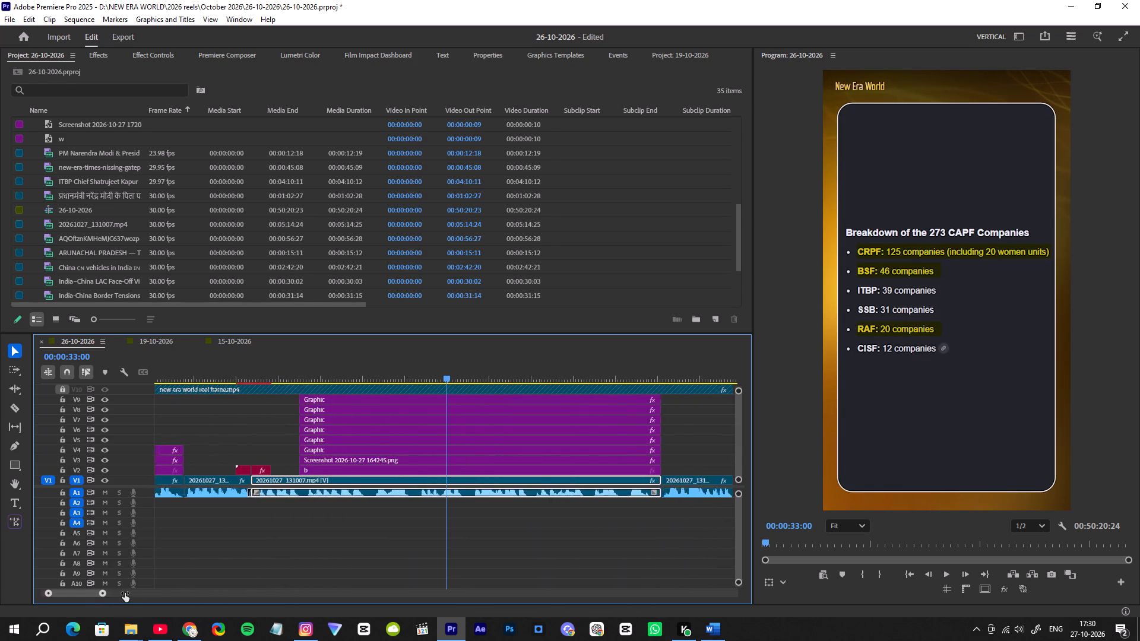
{"action": "left_click_drag", "start_coordinate": [125, 593], "coordinate": [116, 592]}
{"action": "left_click_drag", "start_coordinate": [265, 372], "coordinate": [256, 373]}
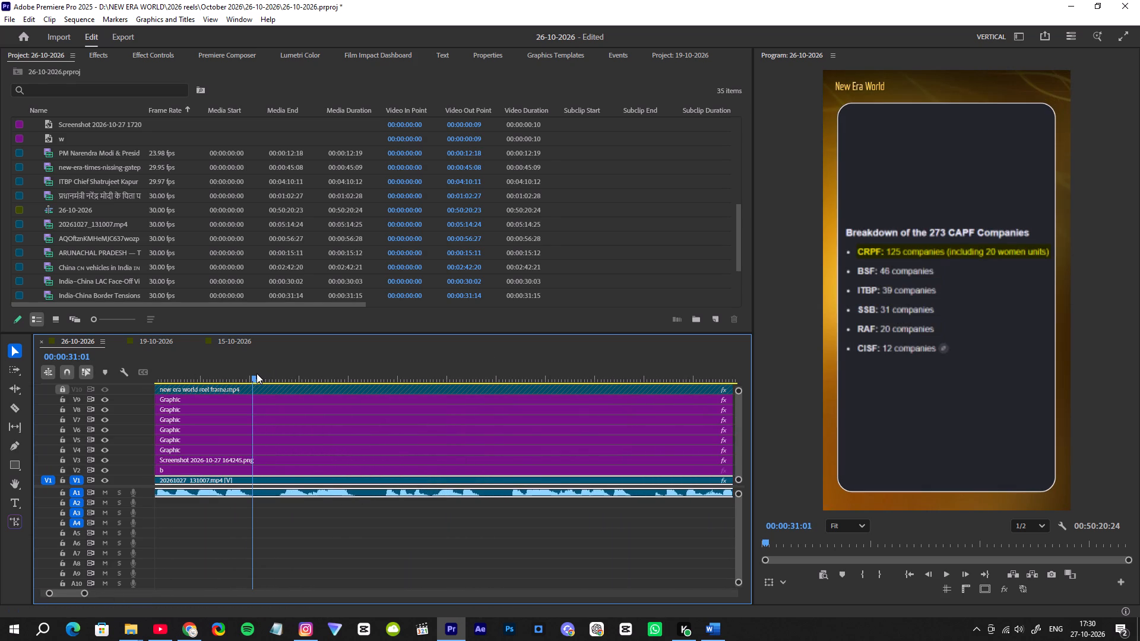
{"action": "left_click_drag", "start_coordinate": [256, 373], "coordinate": [256, 373]}
{"action": "left_click_drag", "start_coordinate": [265, 505], "coordinate": [263, 484]}
{"action": "key", "text": "F2"}
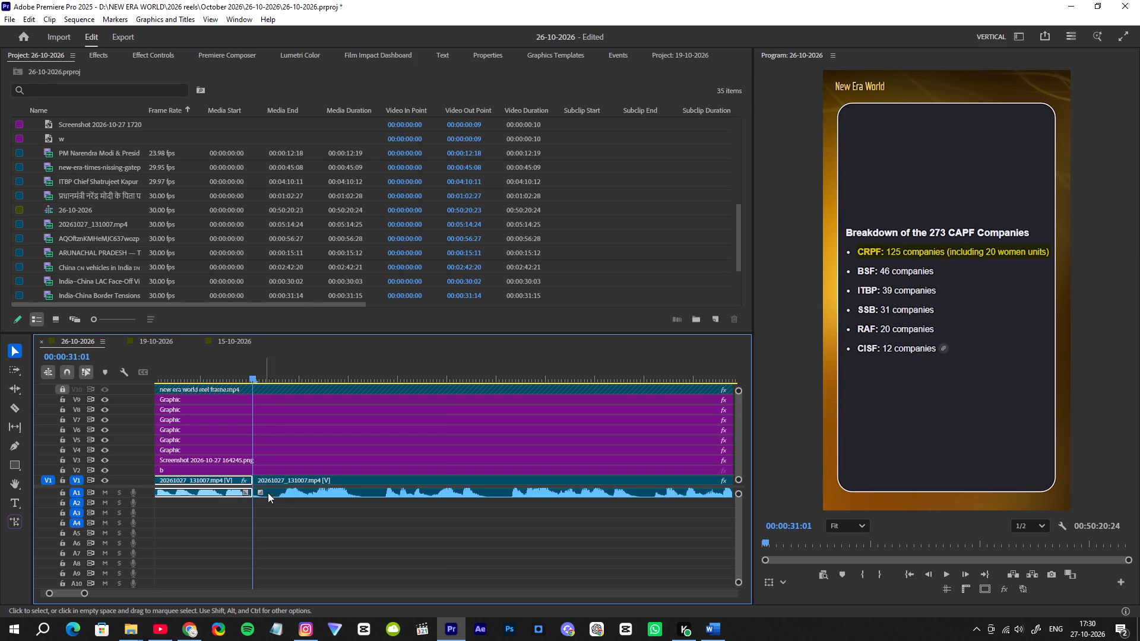
{"action": "left_click_drag", "start_coordinate": [274, 503], "coordinate": [272, 483]}
{"action": "left_click_drag", "start_coordinate": [257, 480], "coordinate": [280, 480]}
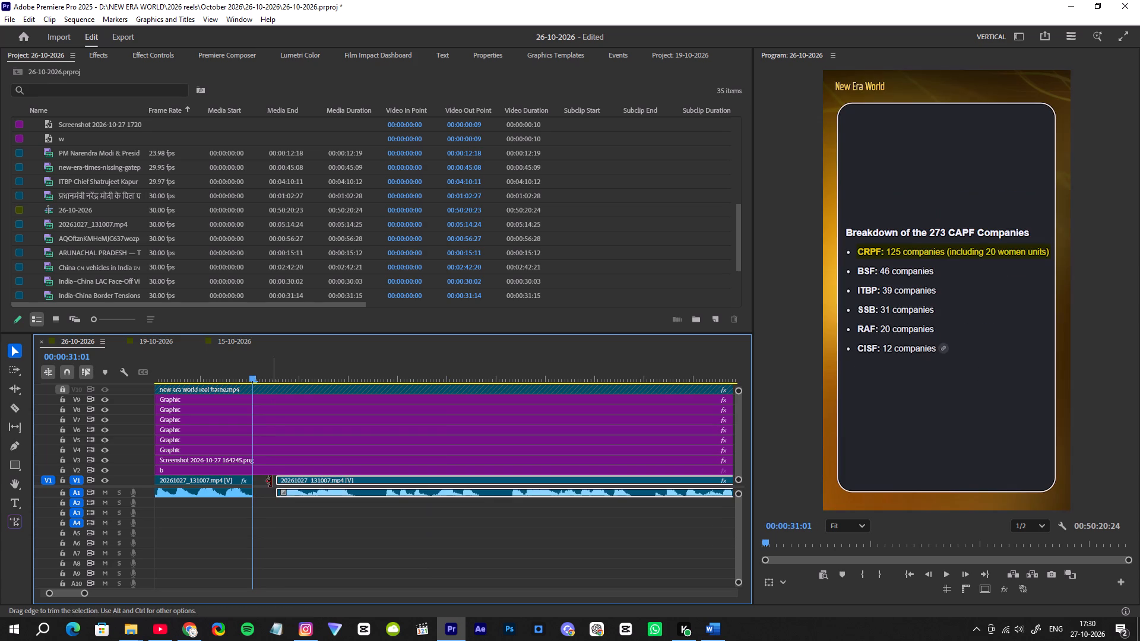
{"action": "left_click", "coordinate": [267, 483]}
{"action": "key", "text": "Delete"}
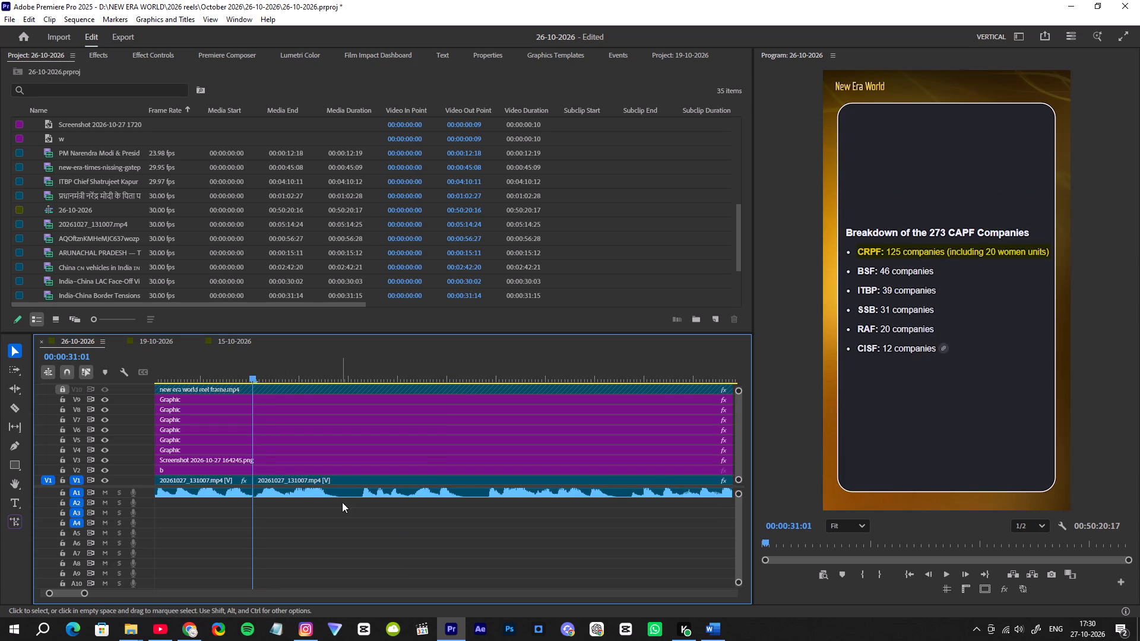
Cut the narration at 00:00:31:26, trim 7 frames of pause from the following clip's start and ripple delete the gap.
{"action": "left_click_drag", "start_coordinate": [344, 501], "coordinate": [343, 484]}
{"action": "left_click_drag", "start_coordinate": [318, 370], "coordinate": [337, 369]}
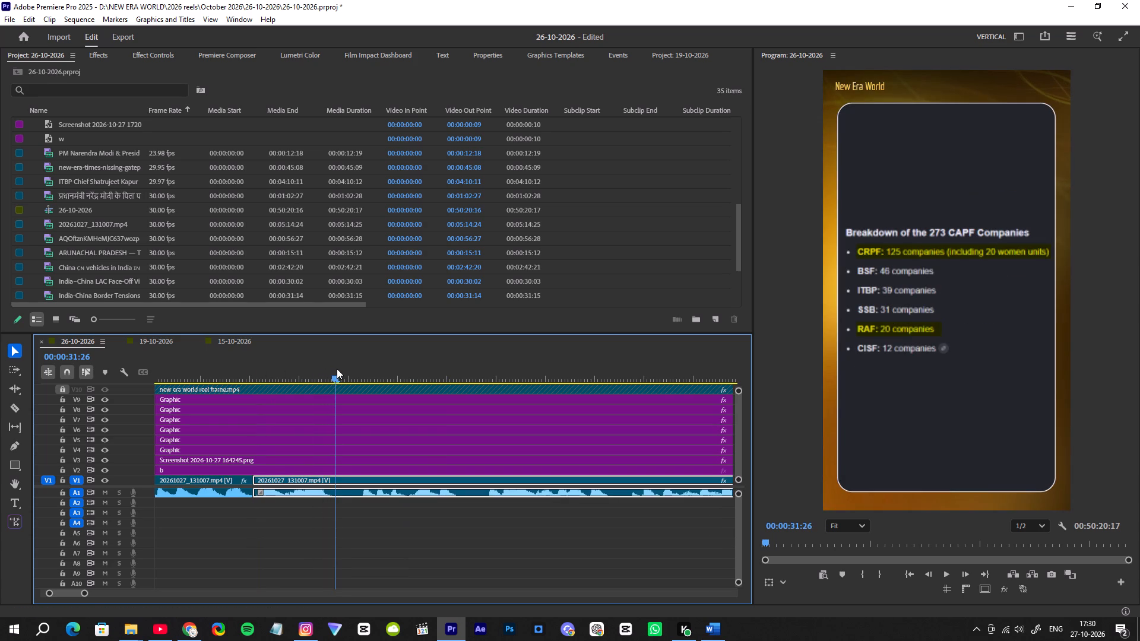
{"action": "left_click_drag", "start_coordinate": [337, 369], "coordinate": [337, 369]}
{"action": "key", "text": "F2"}
{"action": "left_click_drag", "start_coordinate": [361, 507], "coordinate": [356, 481]}
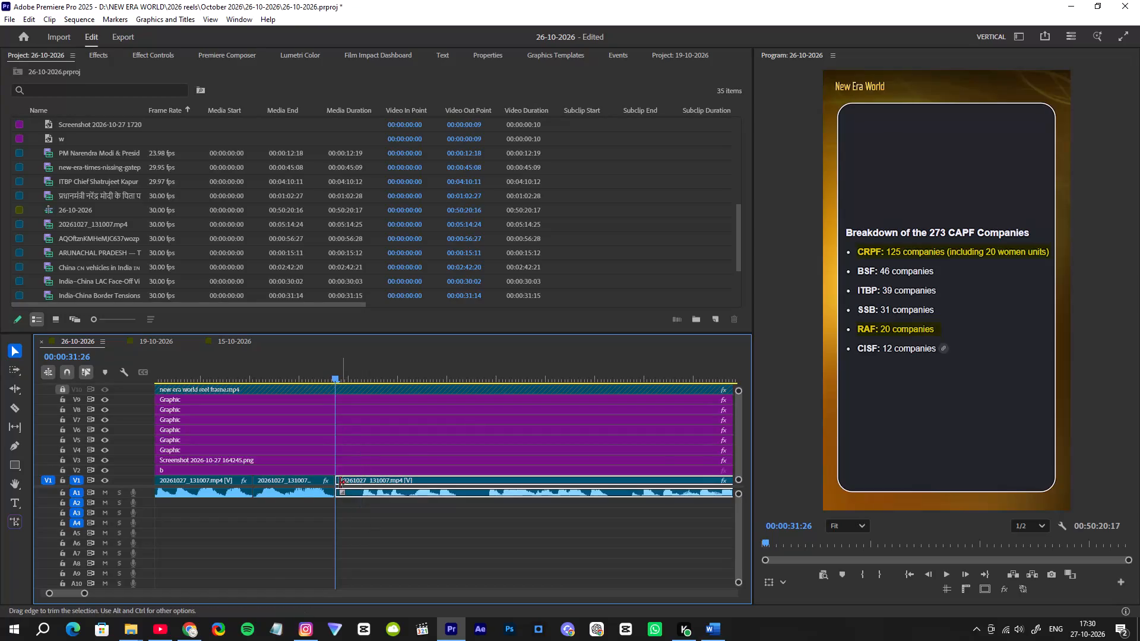
{"action": "left_click_drag", "start_coordinate": [340, 482], "coordinate": [363, 480]}
{"action": "left_click", "coordinate": [347, 481]}
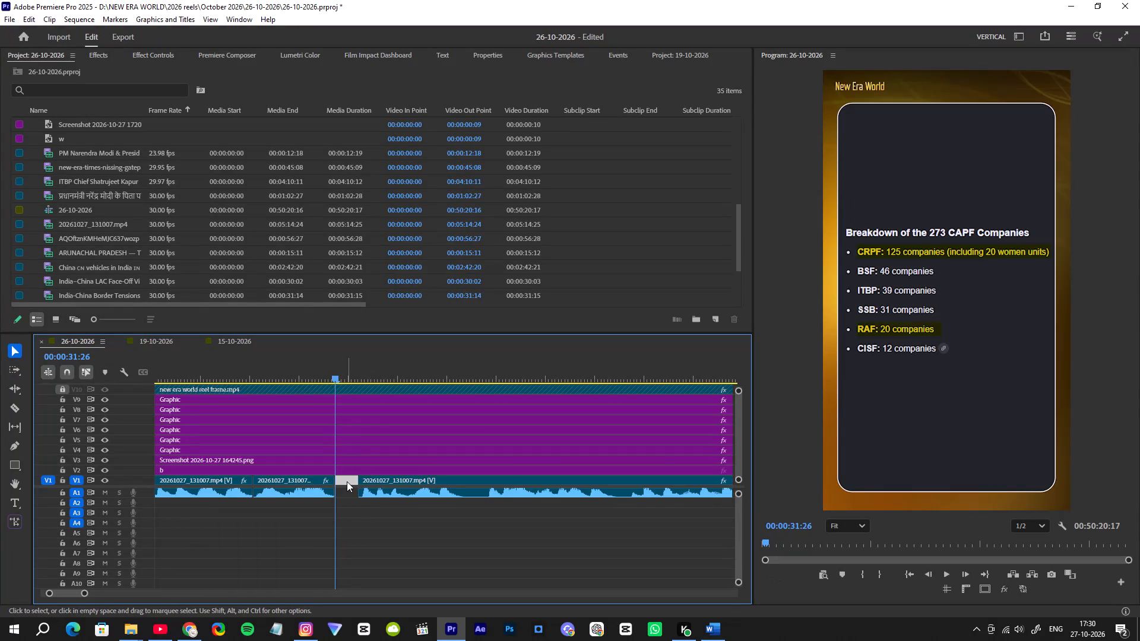
{"action": "key", "text": "Delete"}
Cut the narration at 00:00:32:27, trim 8 frames of pause from the following clip's start and ripple delete the gap.
{"action": "left_click_drag", "start_coordinate": [444, 506], "coordinate": [442, 492]}
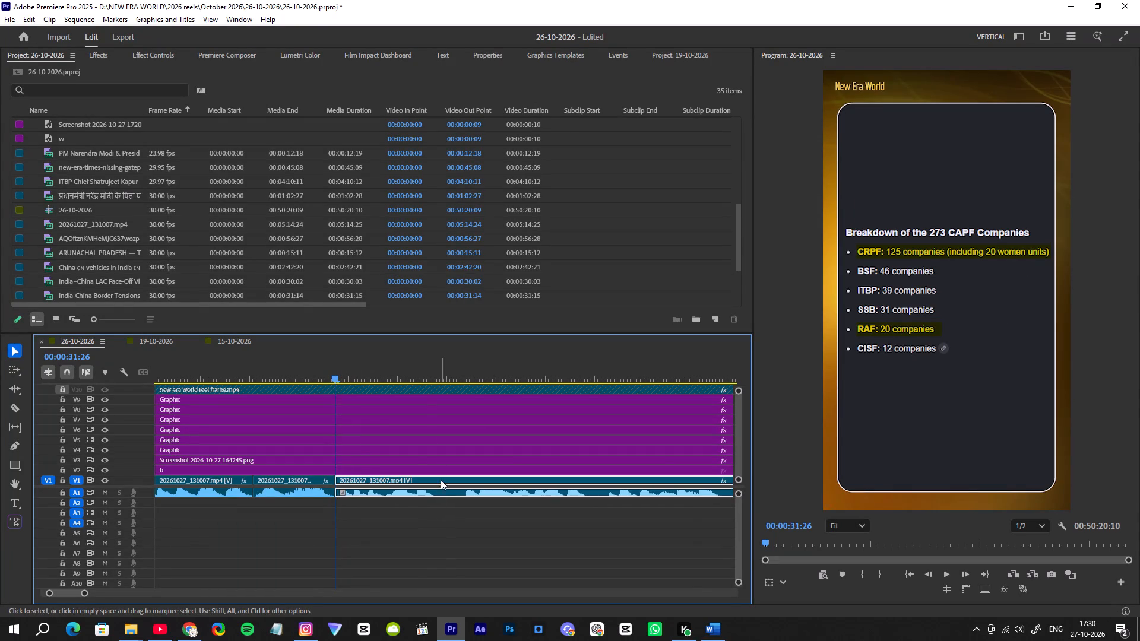
{"action": "left_click_drag", "start_coordinate": [418, 366], "coordinate": [438, 366]}
{"action": "key", "text": "F2"}
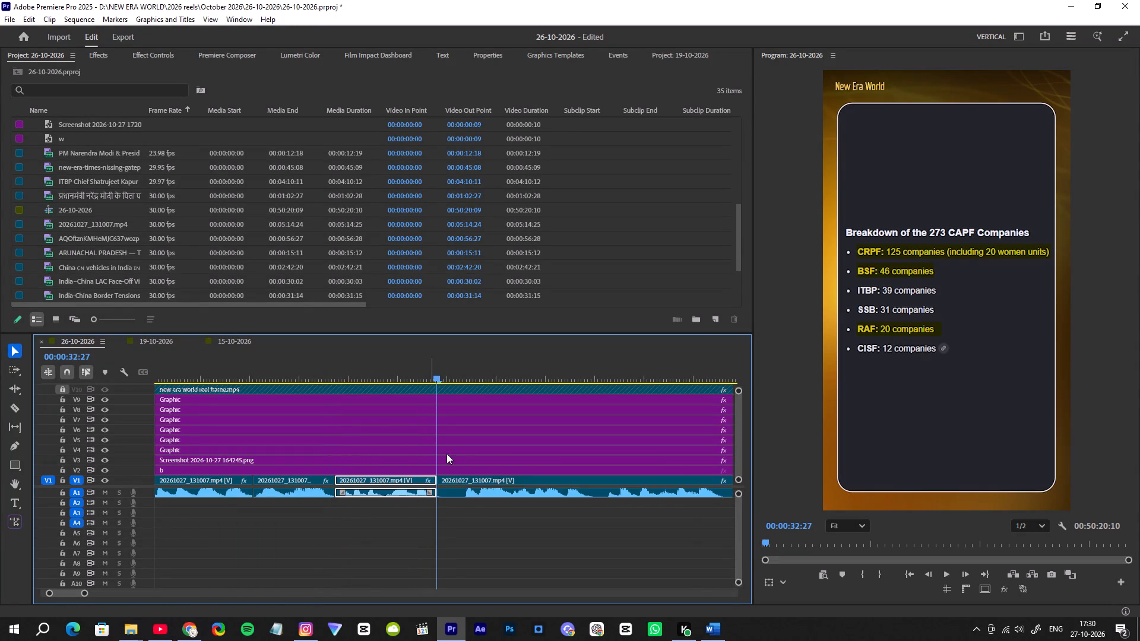
{"action": "left_click_drag", "start_coordinate": [458, 506], "coordinate": [457, 487]}
{"action": "left_click_drag", "start_coordinate": [444, 481], "coordinate": [465, 480]}
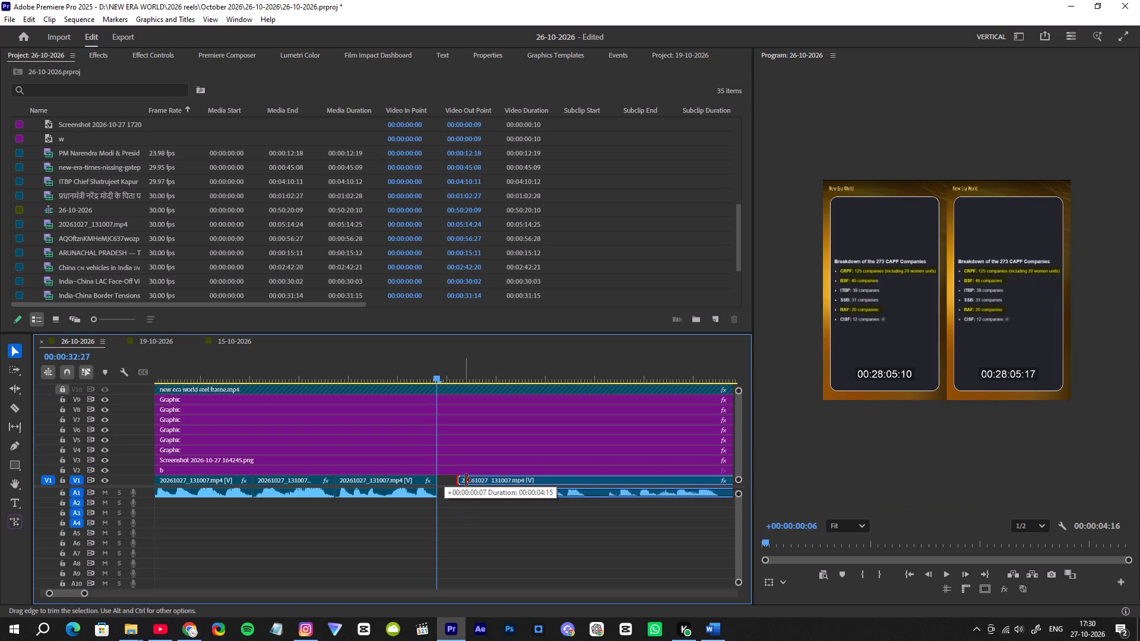
{"action": "left_click_drag", "start_coordinate": [465, 480], "coordinate": [467, 480]}
{"action": "left_click", "coordinate": [464, 478]}
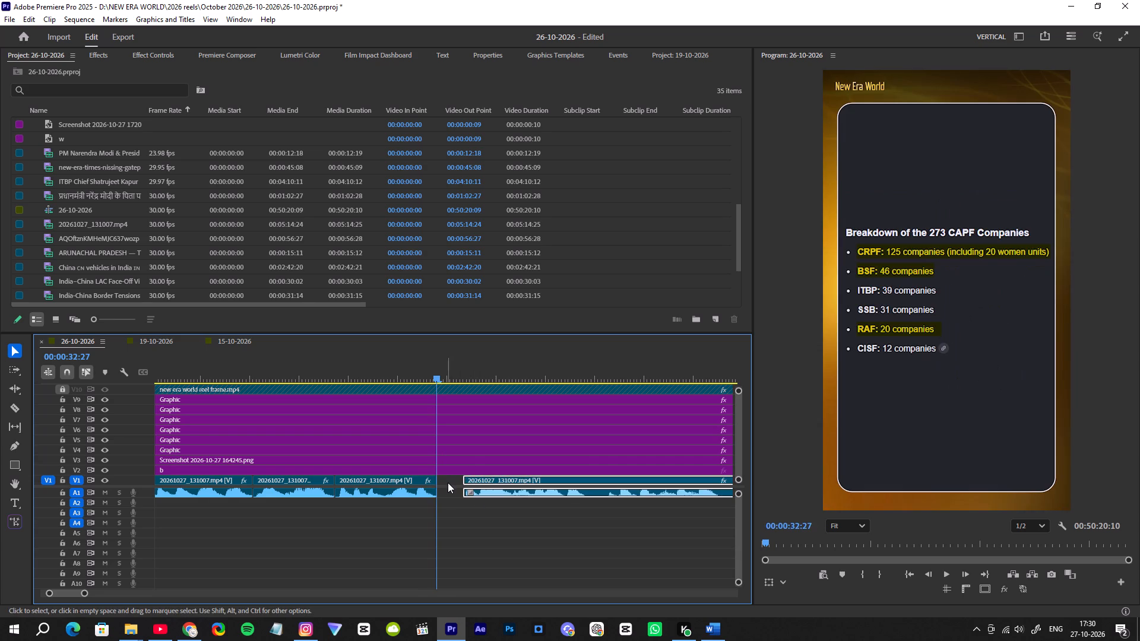
{"action": "left_click", "coordinate": [448, 482]}
{"action": "key", "text": "Delete"}
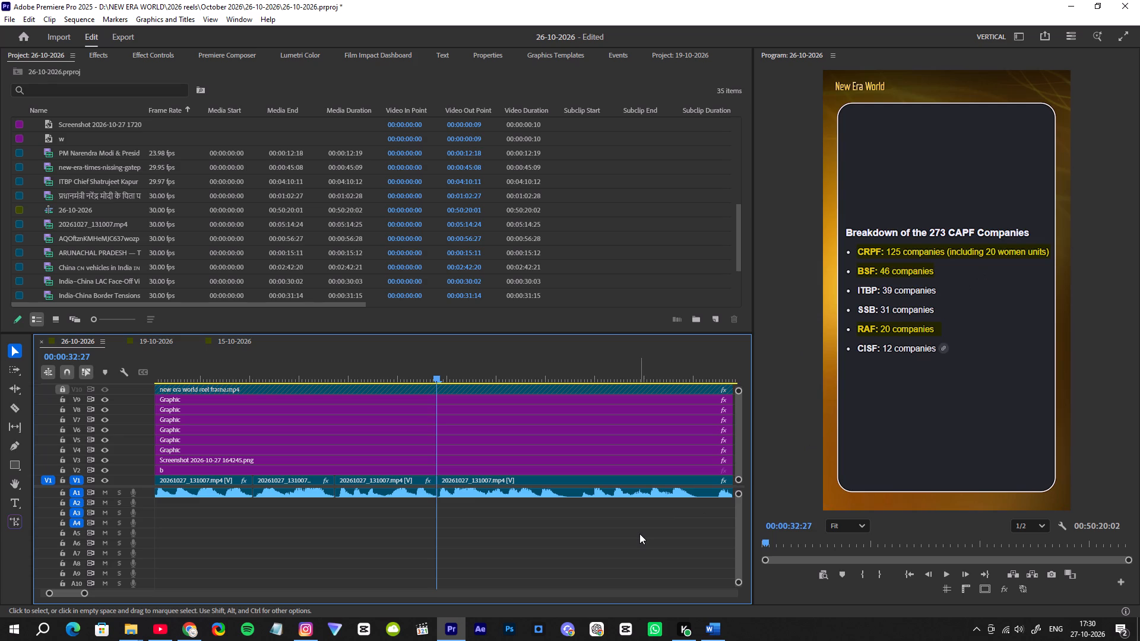
Play back the tightened narration through the CAPF breakdown screenshot and on past 00:00:41:00 to check the new cuts.
{"action": "left_click_drag", "start_coordinate": [311, 367], "coordinate": [299, 367]}
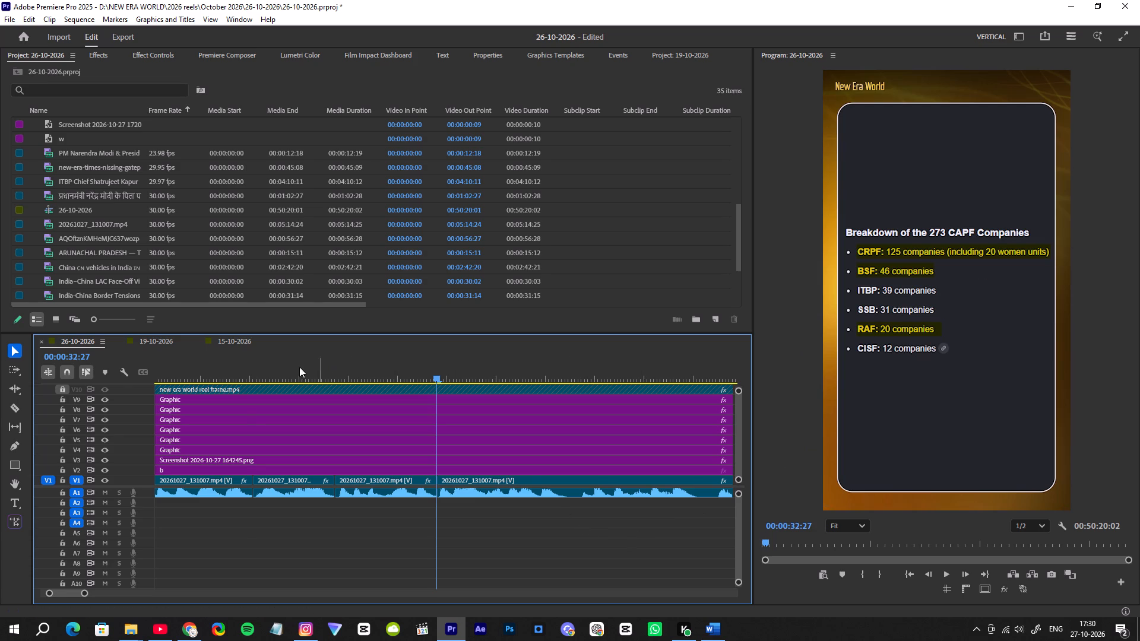
{"action": "left_click_drag", "start_coordinate": [299, 367], "coordinate": [340, 410]}
{"action": "key", "text": "space"}
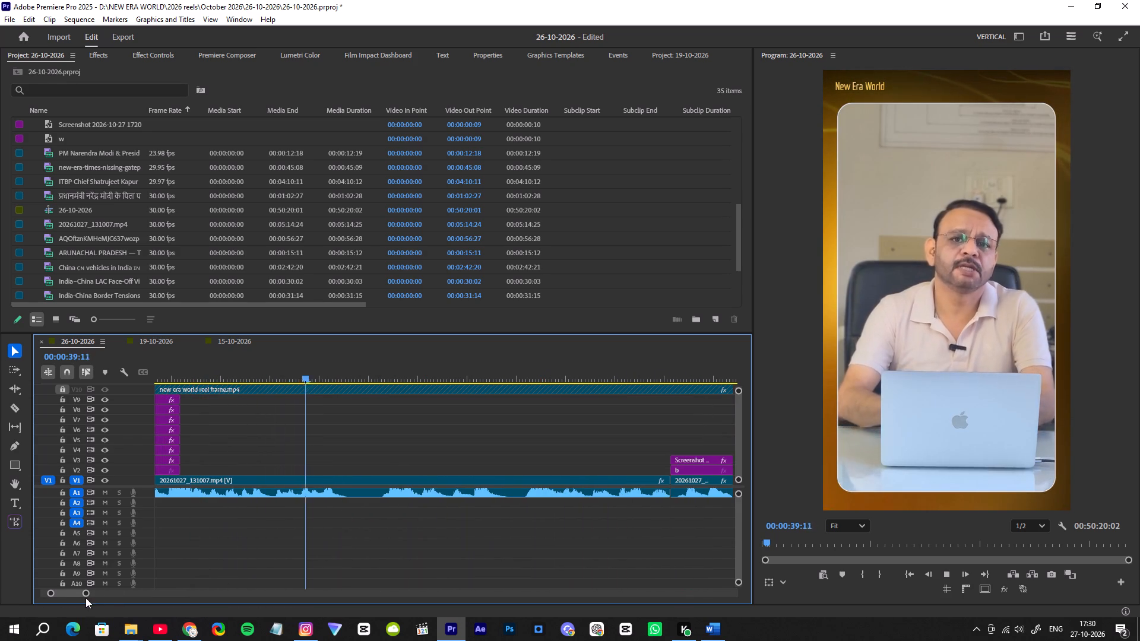
{"action": "left_click_drag", "start_coordinate": [85, 594], "coordinate": [108, 594]}
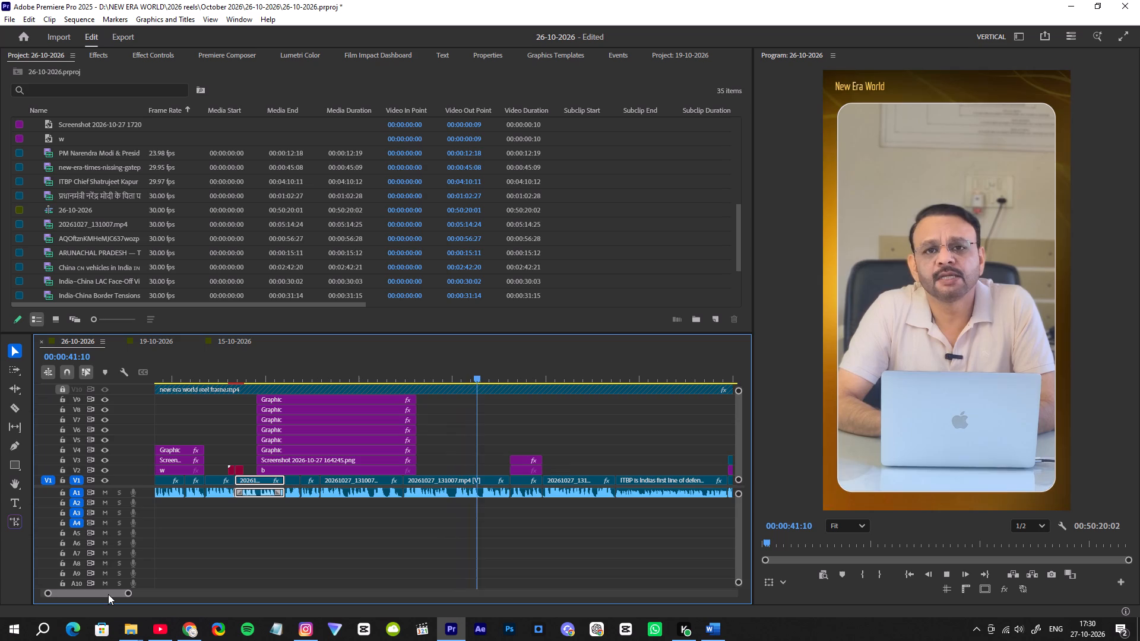
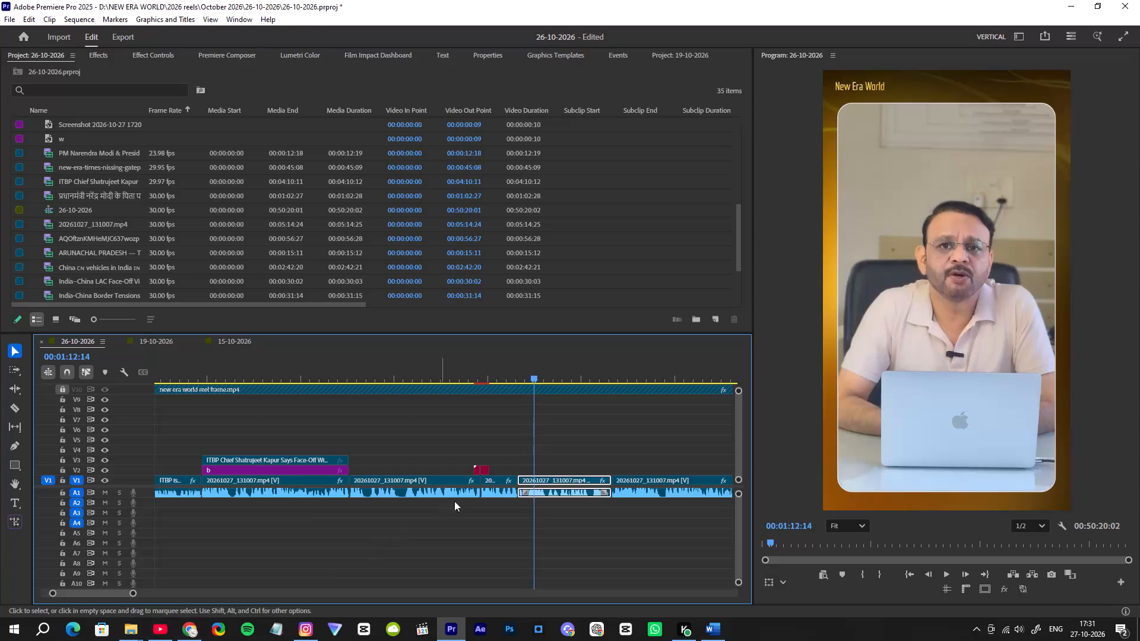
Duplicate the two paired red transition clips on V2 onto the next narration join, just before 00:01:12:14, and play on past it.
{"action": "left_click", "coordinate": [484, 473]}
{"action": "left_click_drag", "start_coordinate": [484, 472], "coordinate": [521, 468], "text": "alt"}
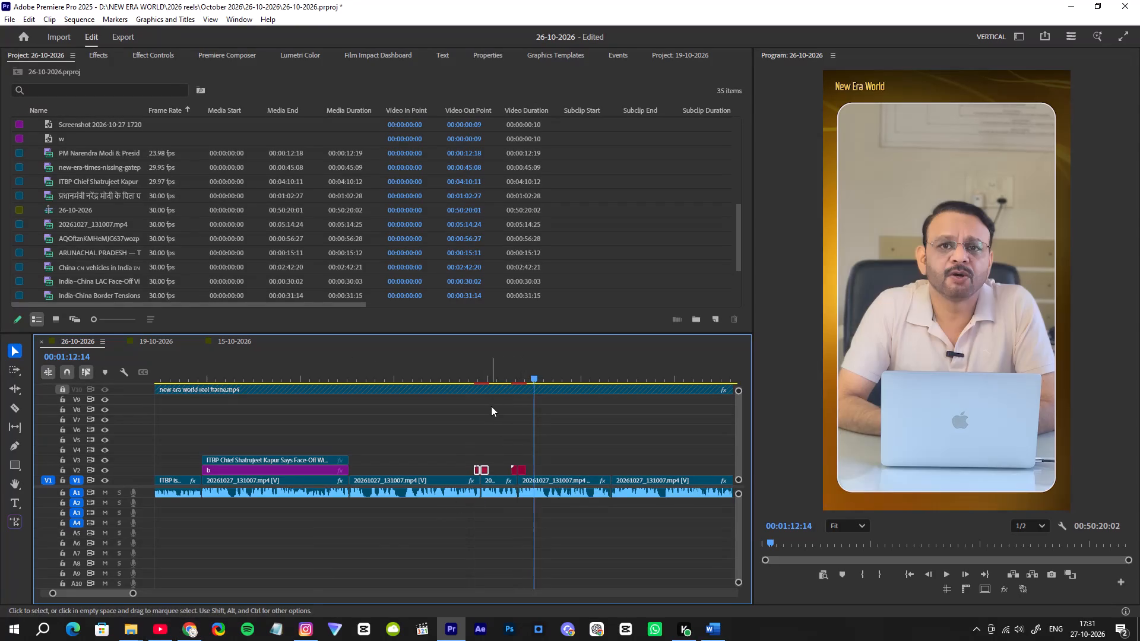
{"action": "left_click", "coordinate": [524, 369]}
{"action": "key", "text": "space"}
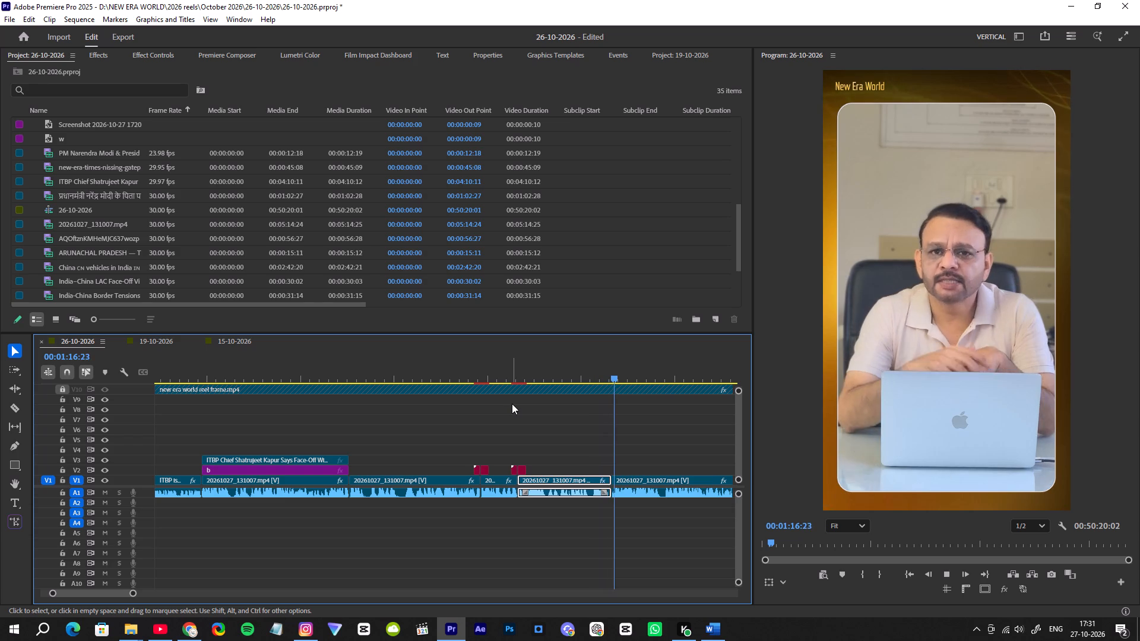
{"action": "key", "text": "space"}
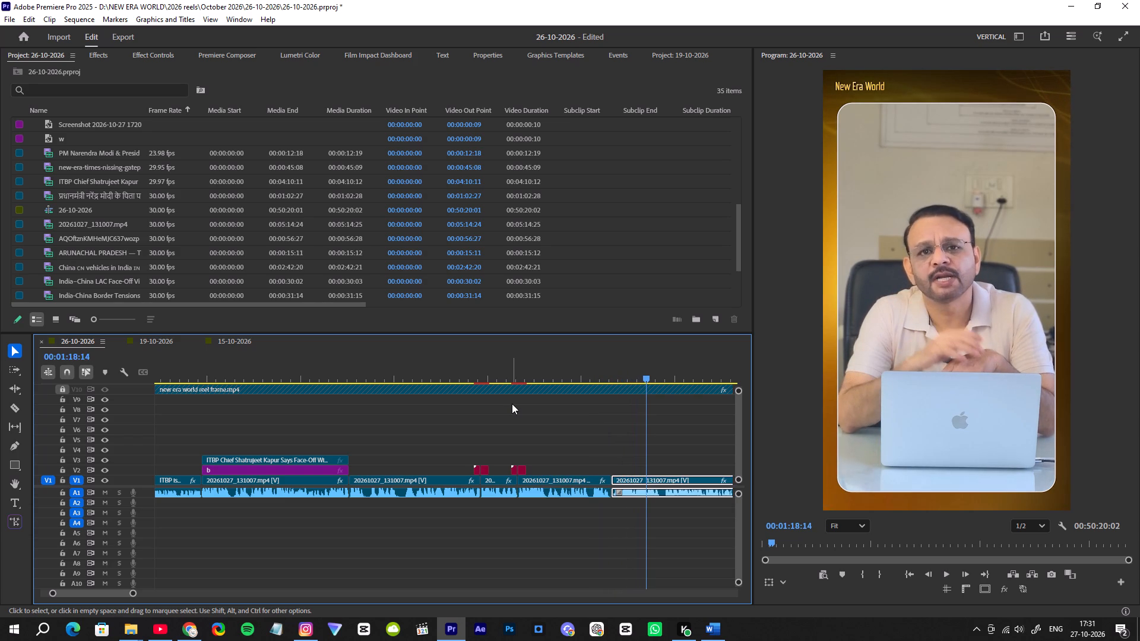
Add the Starter Pack Pan transition with sound at the narration join at 00:01:16:18 and preview it.
{"action": "left_click_drag", "start_coordinate": [632, 376], "coordinate": [613, 391]}
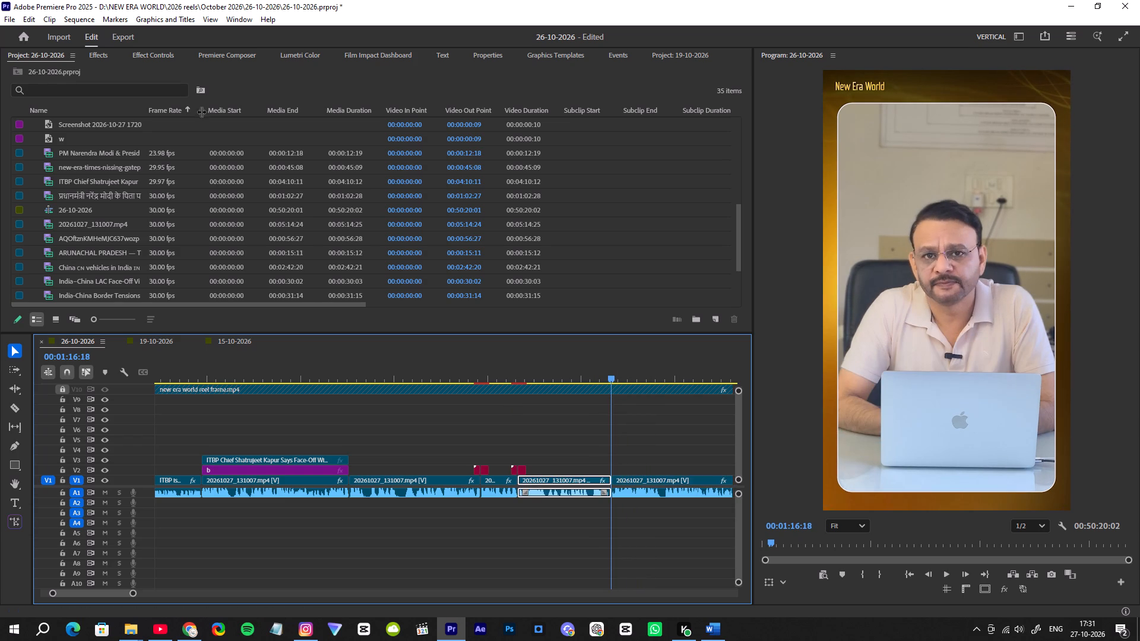
{"action": "left_click", "coordinate": [159, 52]}
{"action": "left_click", "coordinate": [221, 53]}
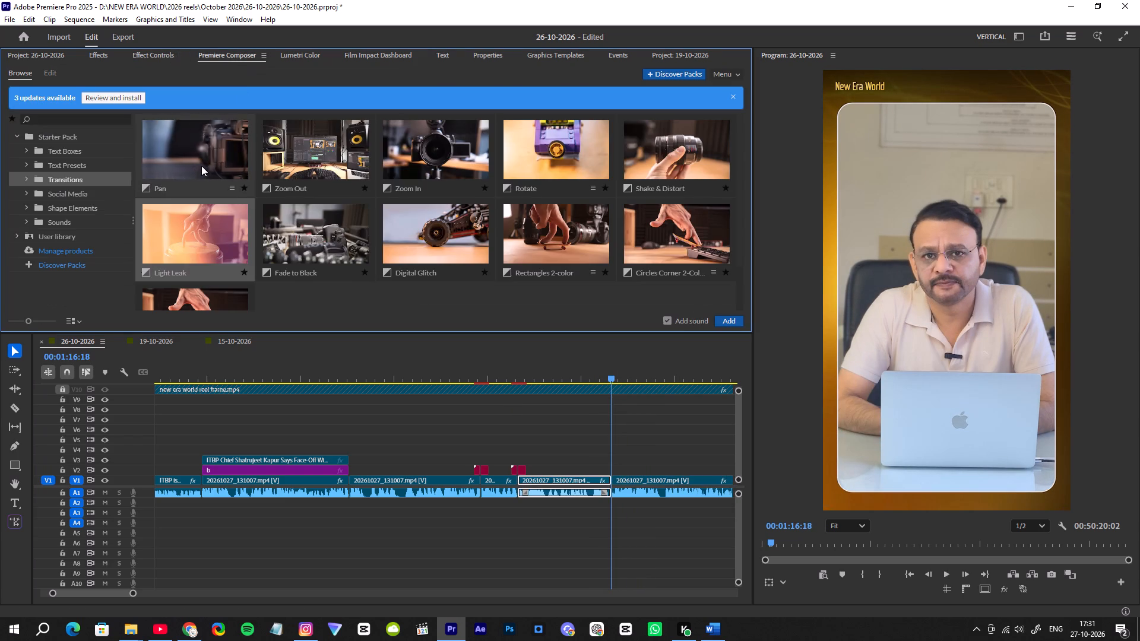
{"action": "double_click", "coordinate": [201, 166]}
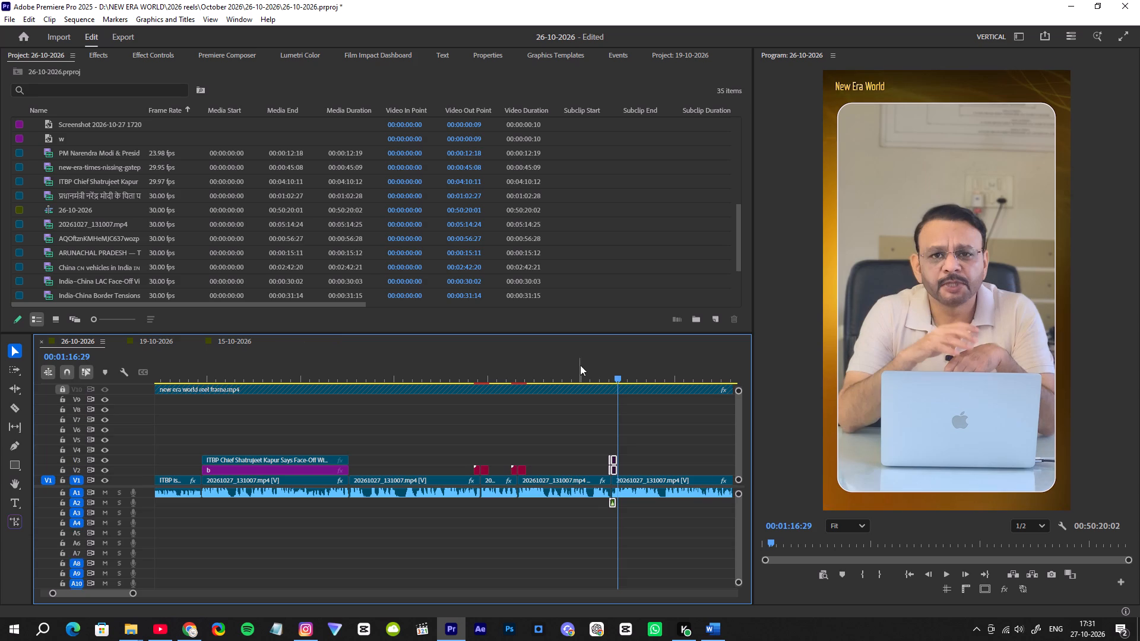
{"action": "left_click", "coordinate": [606, 376]}
{"action": "key", "text": "space"}
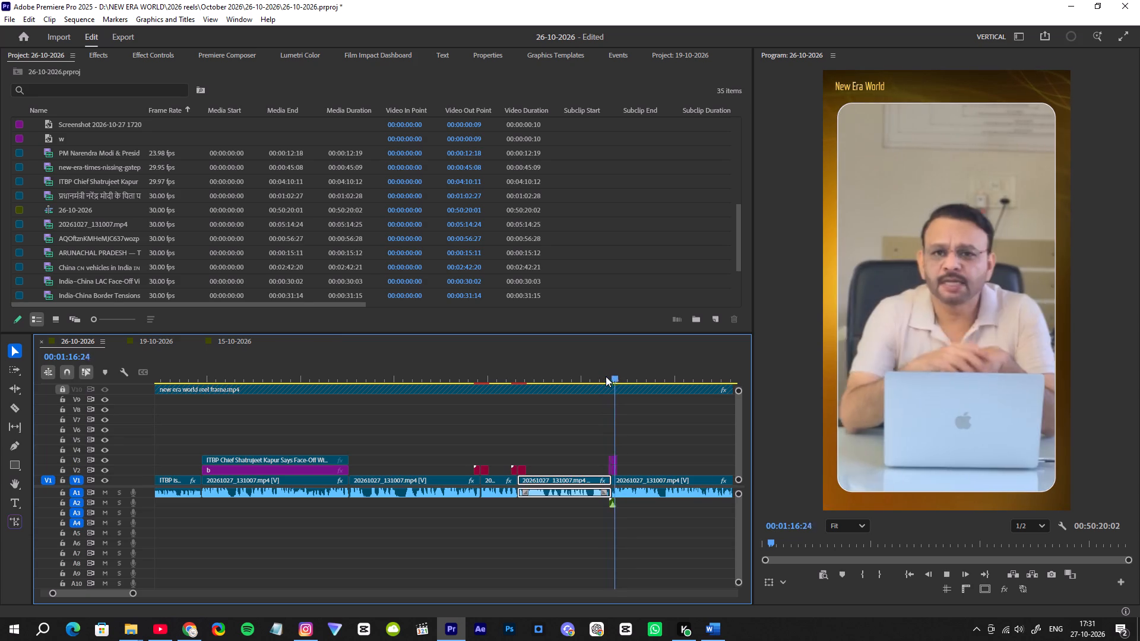
Save the project.
{"action": "left_click_drag", "start_coordinate": [133, 593], "coordinate": [154, 593]}
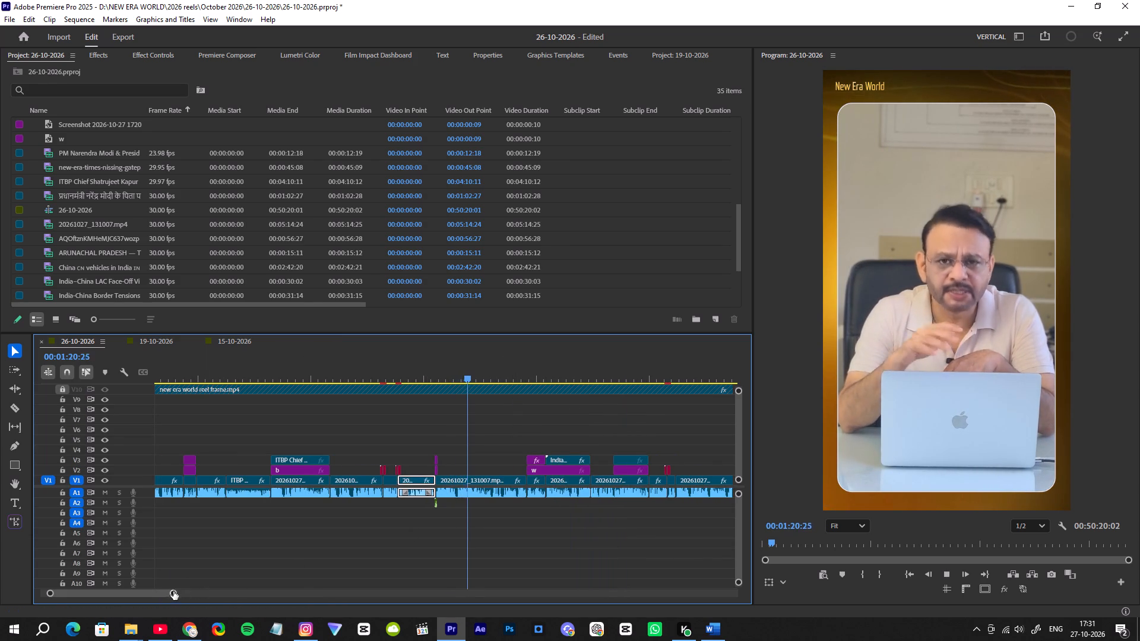
{"action": "left_click_drag", "start_coordinate": [174, 592], "coordinate": [240, 594]}
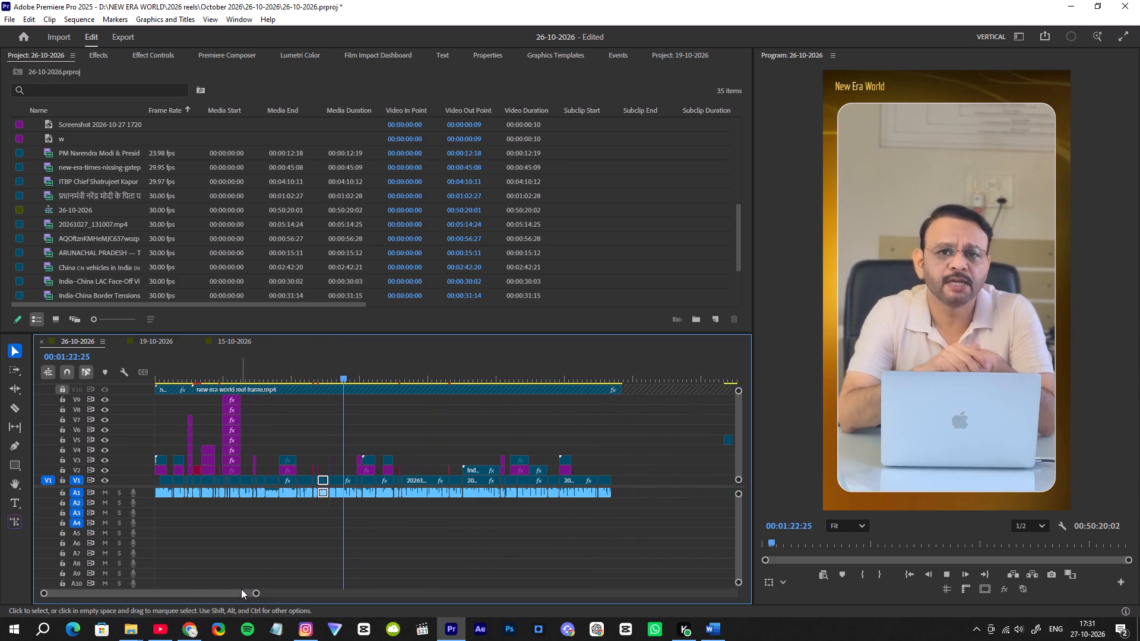
{"action": "key", "text": "ctrl+s"}
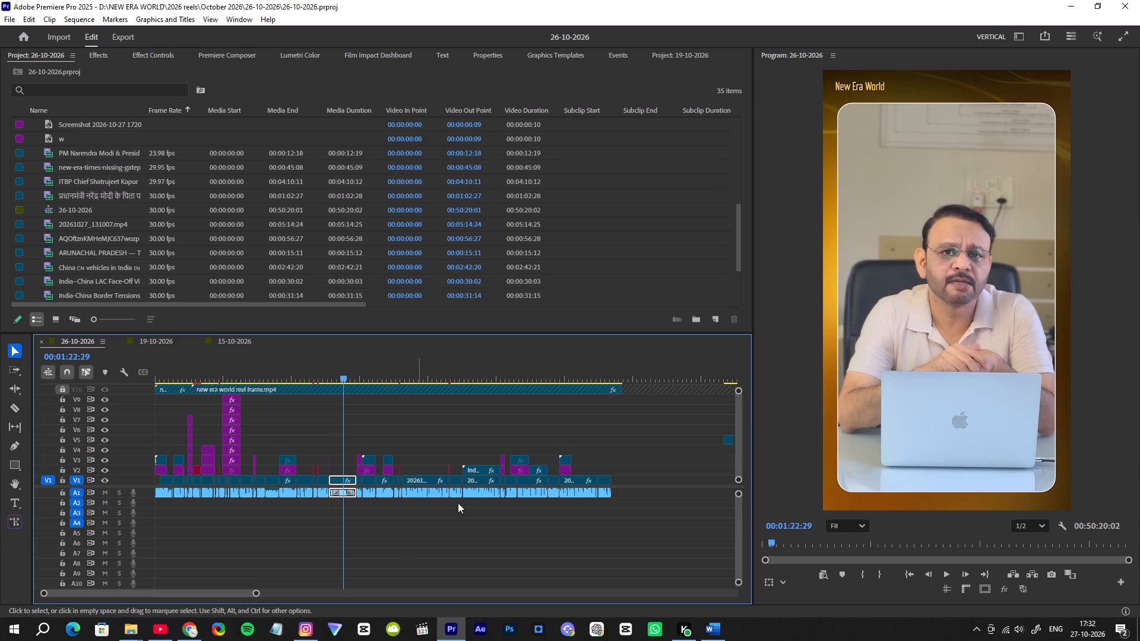
Check where the narration ends around 00:03:20, then play the reel's opening seconds from 00:00:00:00.
{"action": "left_click_drag", "start_coordinate": [617, 371], "coordinate": [613, 380]}
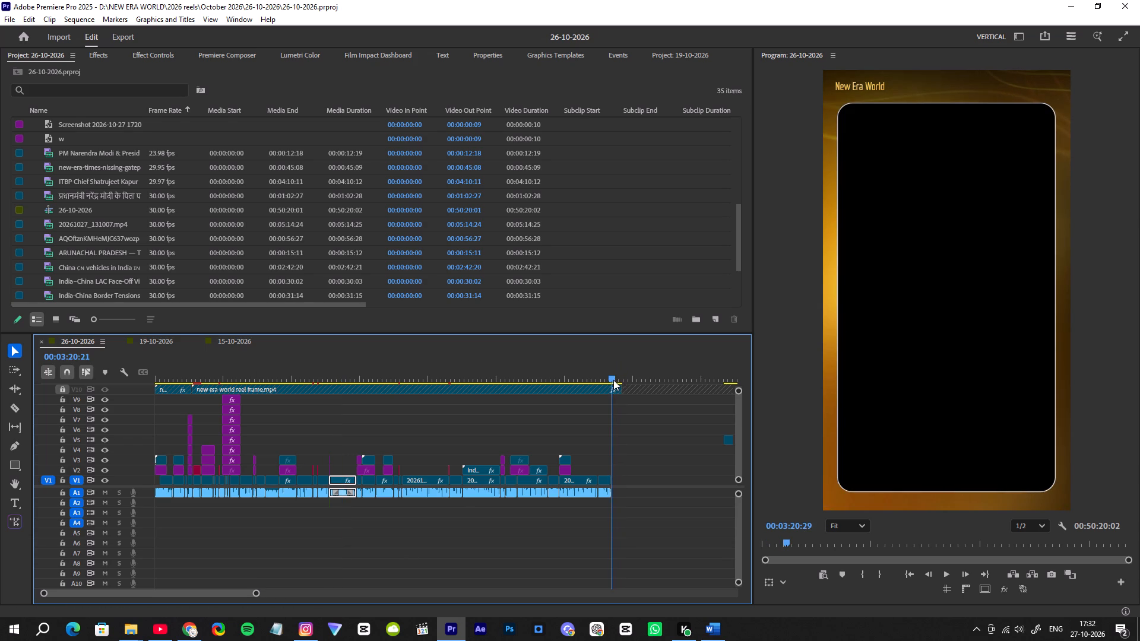
{"action": "left_click_drag", "start_coordinate": [613, 380], "coordinate": [612, 381]}
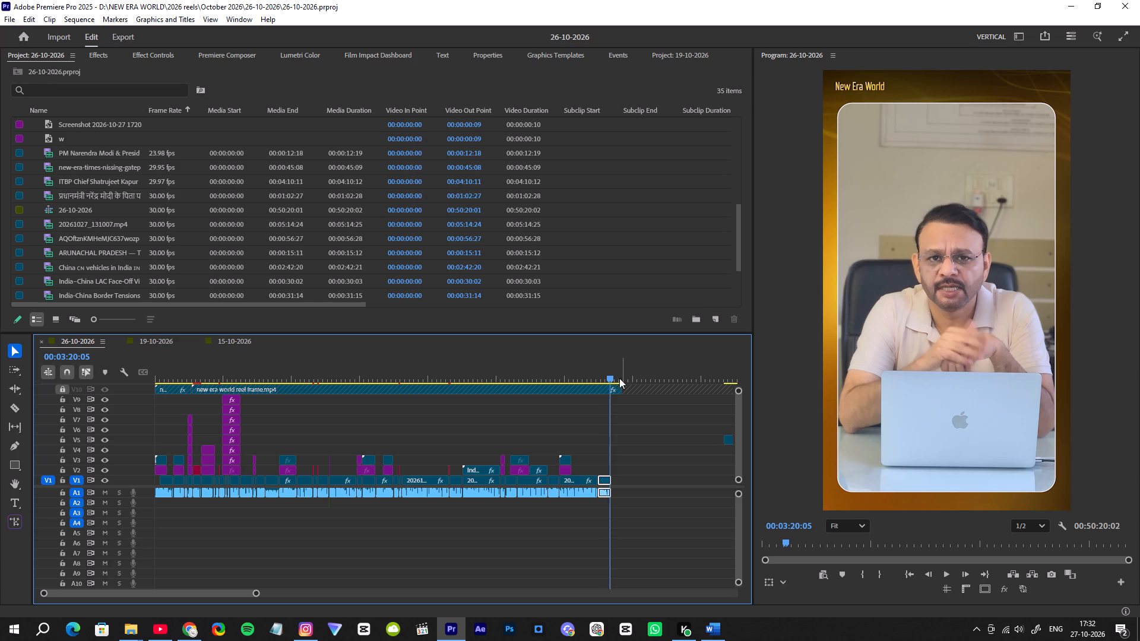
{"action": "left_click_drag", "start_coordinate": [611, 379], "coordinate": [75, 363]}
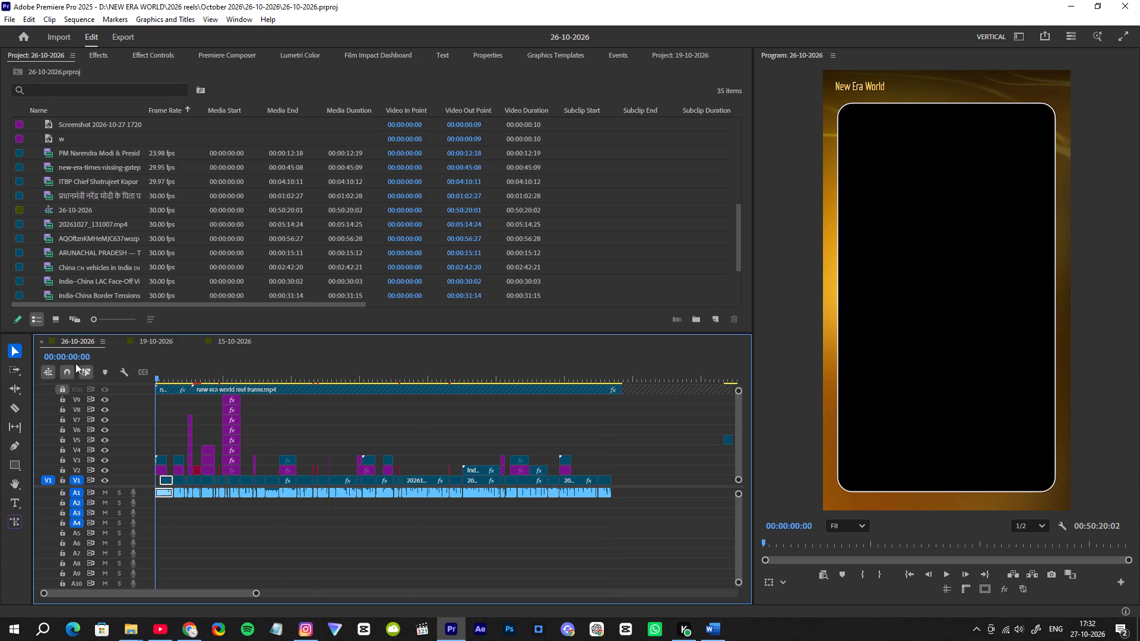
{"action": "key", "text": "space"}
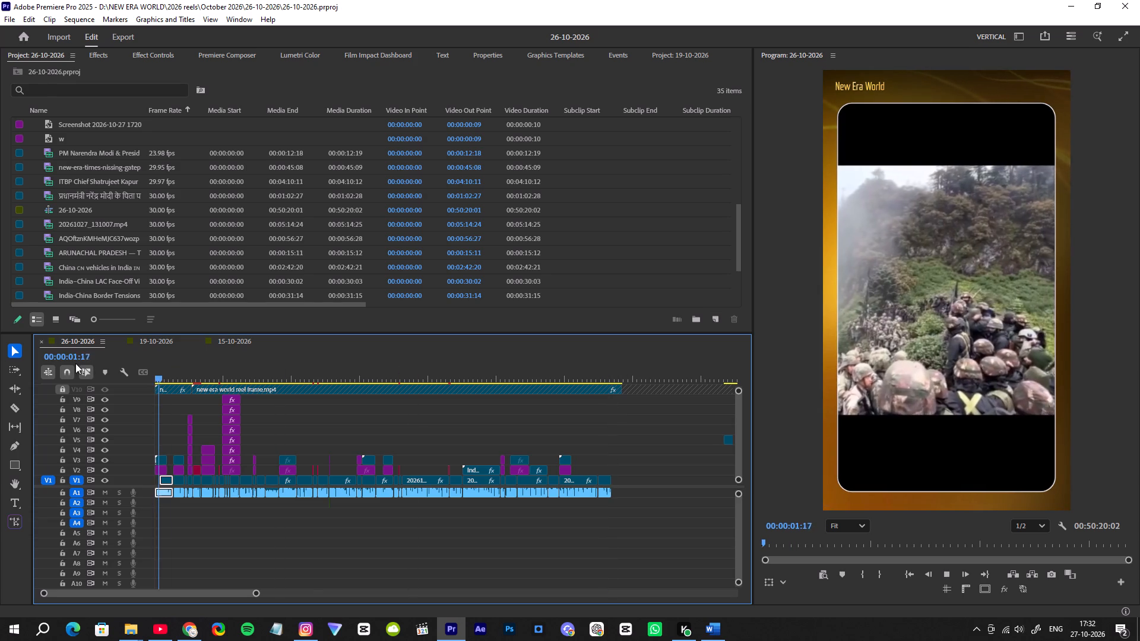
{"action": "key", "text": "space"}
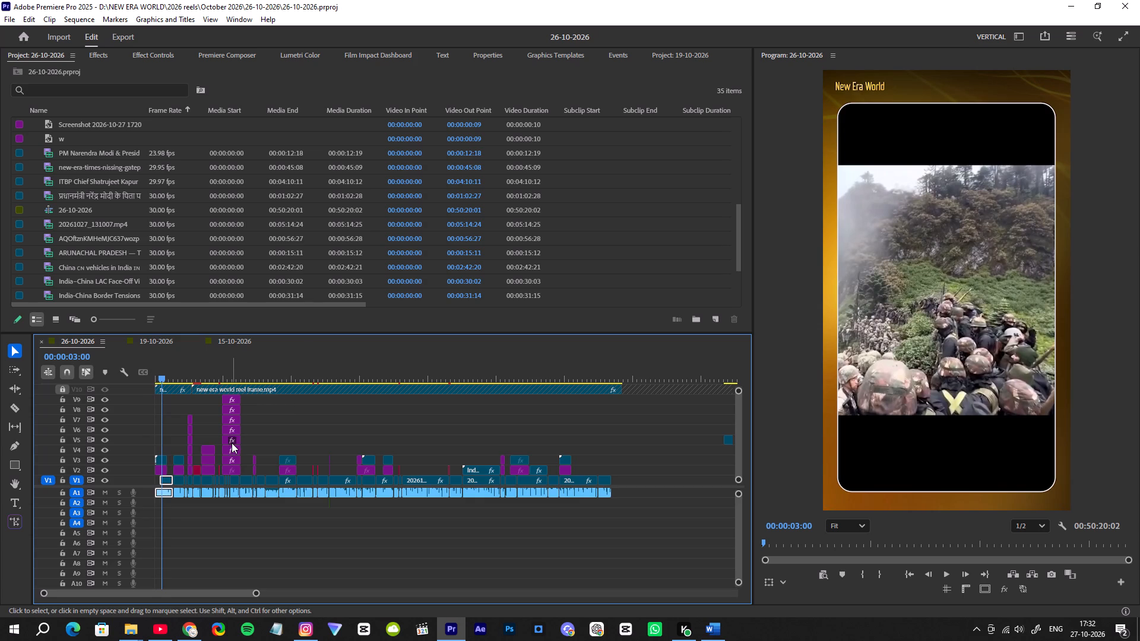
{"action": "scroll", "coordinate": [232, 443], "scroll_direction": "up", "scroll_amount": 4, "text": "alt"}
{"action": "left_click_drag", "start_coordinate": [186, 591], "coordinate": [185, 591]}
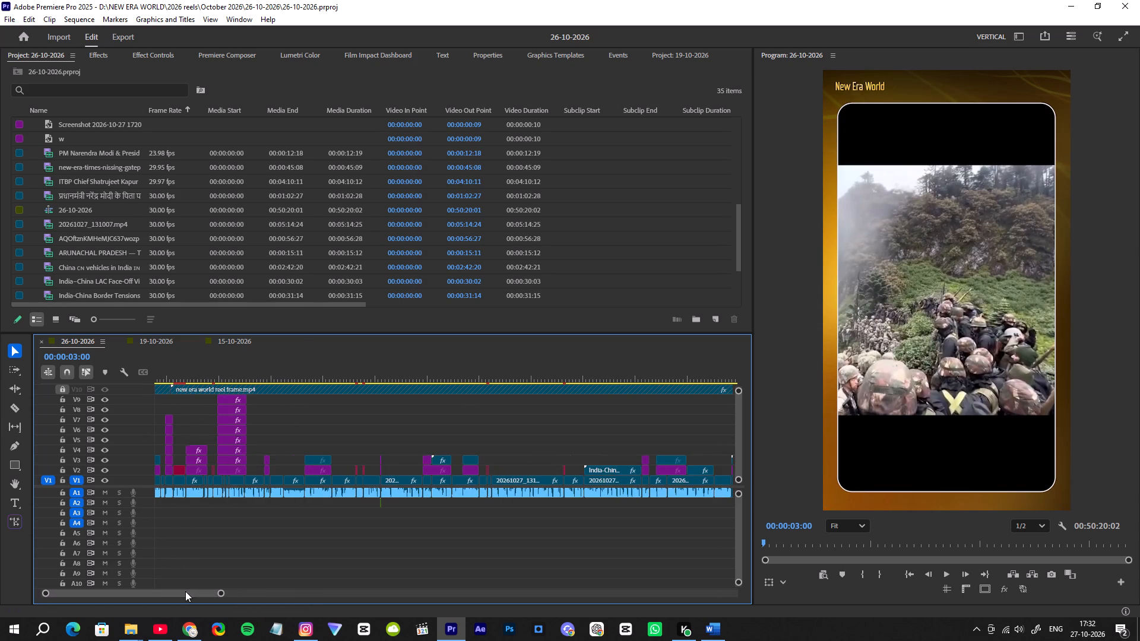
{"action": "left_click_drag", "start_coordinate": [185, 591], "coordinate": [153, 591]}
{"action": "left_click_drag", "start_coordinate": [166, 382], "coordinate": [149, 377]}
{"action": "scroll", "coordinate": [316, 480], "scroll_direction": "down", "scroll_amount": 4, "text": "alt"}
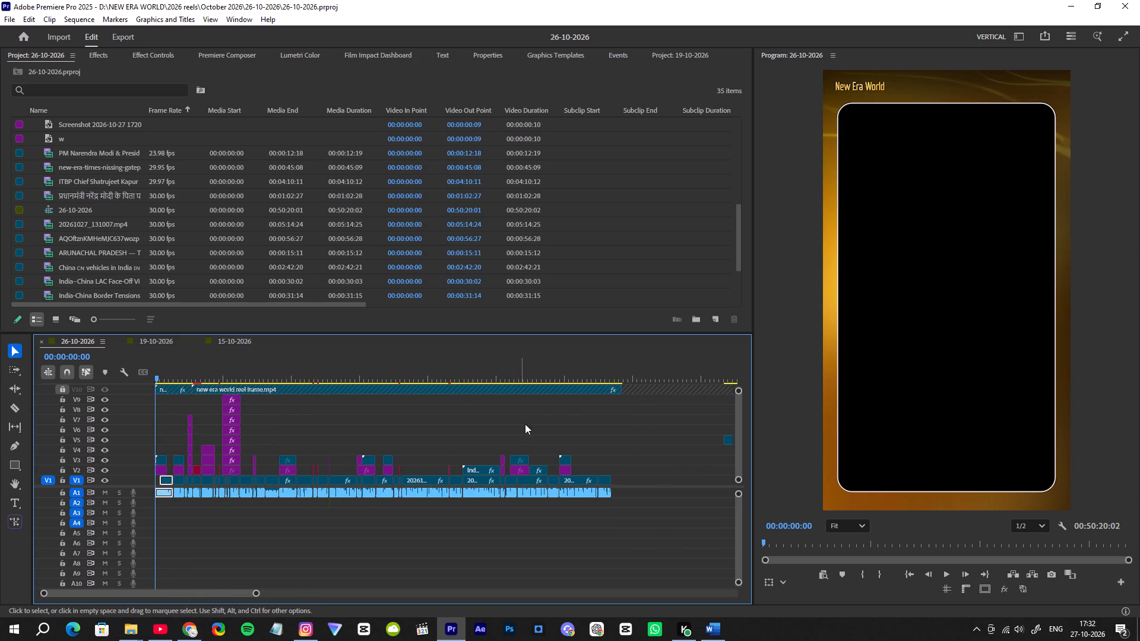
Scrub the closing narration from 00:03:17:25 to its end, then return to the start of the reel.
{"action": "left_click", "coordinate": [606, 369]}
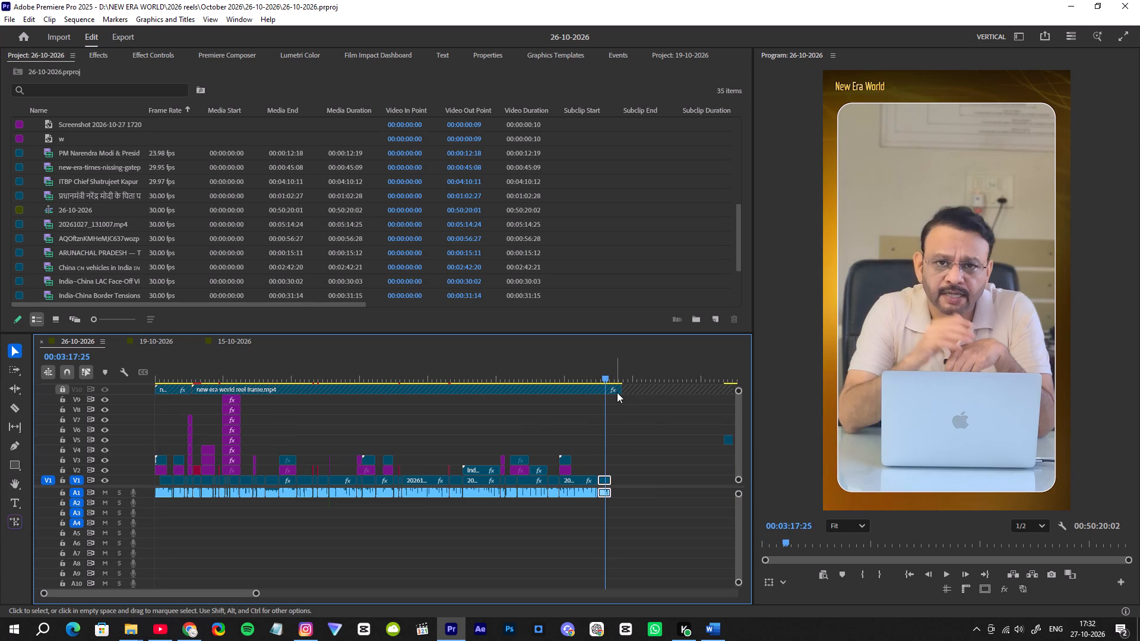
{"action": "scroll", "coordinate": [617, 392], "scroll_direction": "up", "scroll_amount": 3}
{"action": "left_click_drag", "start_coordinate": [606, 376], "coordinate": [607, 375]}
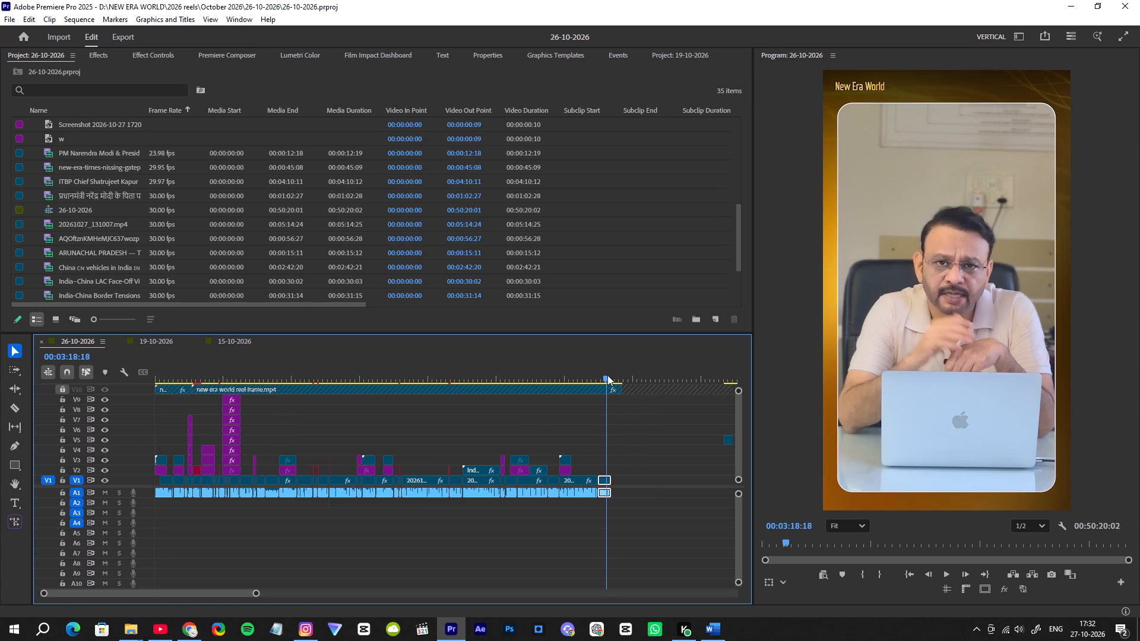
{"action": "left_click_drag", "start_coordinate": [607, 375], "coordinate": [612, 376]}
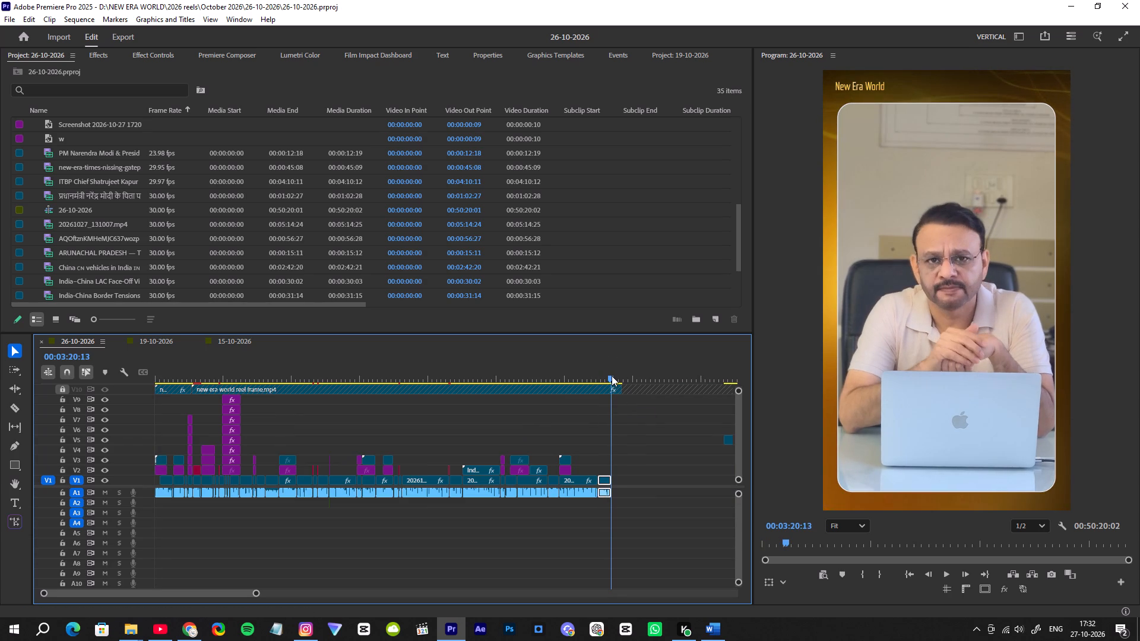
{"action": "left_click_drag", "start_coordinate": [612, 376], "coordinate": [124, 354]}
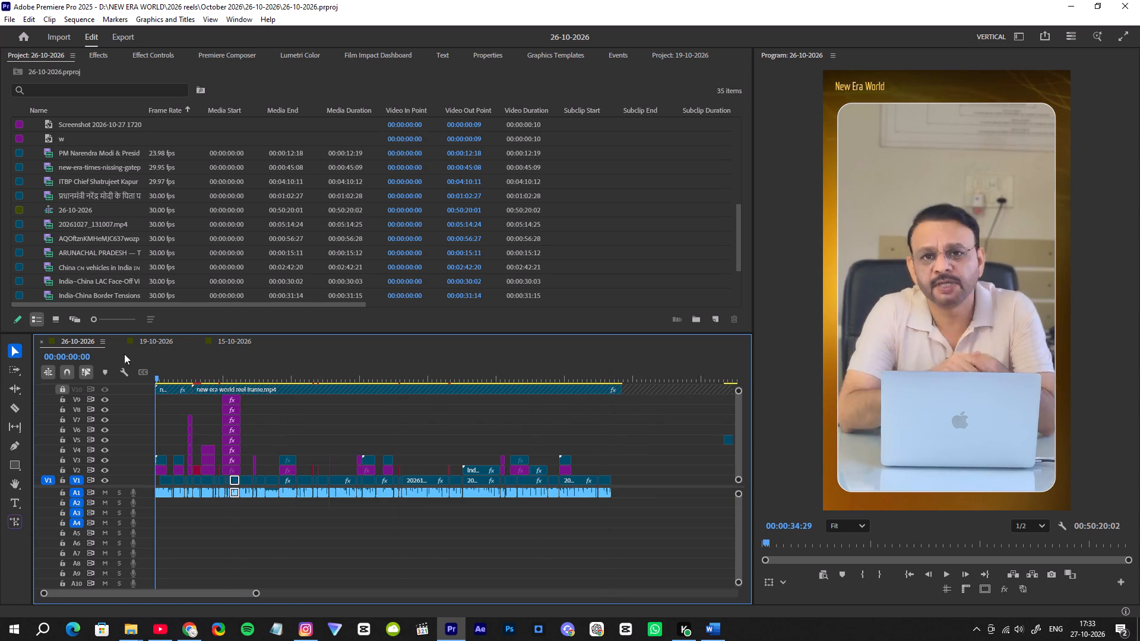
{"action": "left_click_drag", "start_coordinate": [124, 354], "coordinate": [107, 353]}
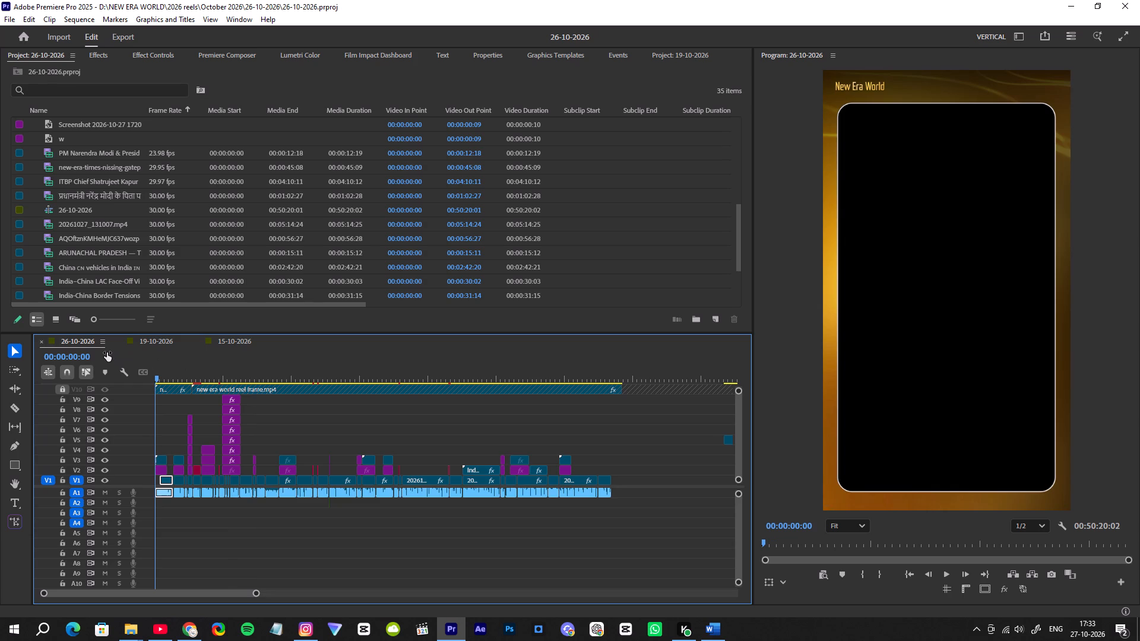
Play the reel from 00:00:00:00 through the opening footage to 00:00:09:21, then replay its first two seconds.
{"action": "key", "text": "space"}
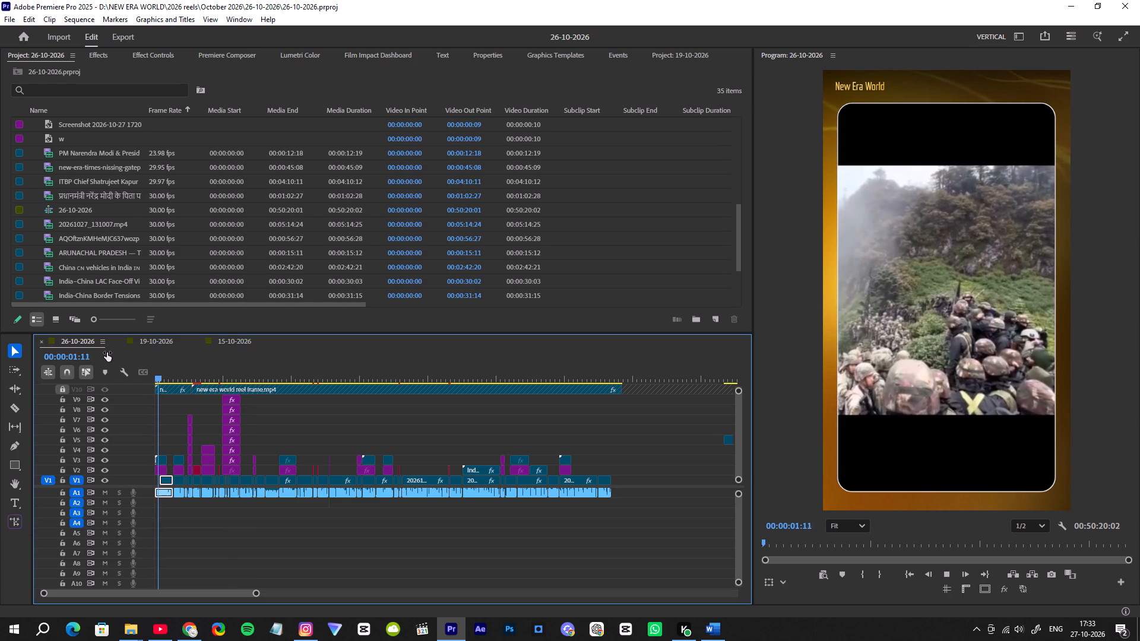
{"action": "scroll", "coordinate": [107, 353], "scroll_direction": "up", "scroll_amount": 5, "text": "alt"}
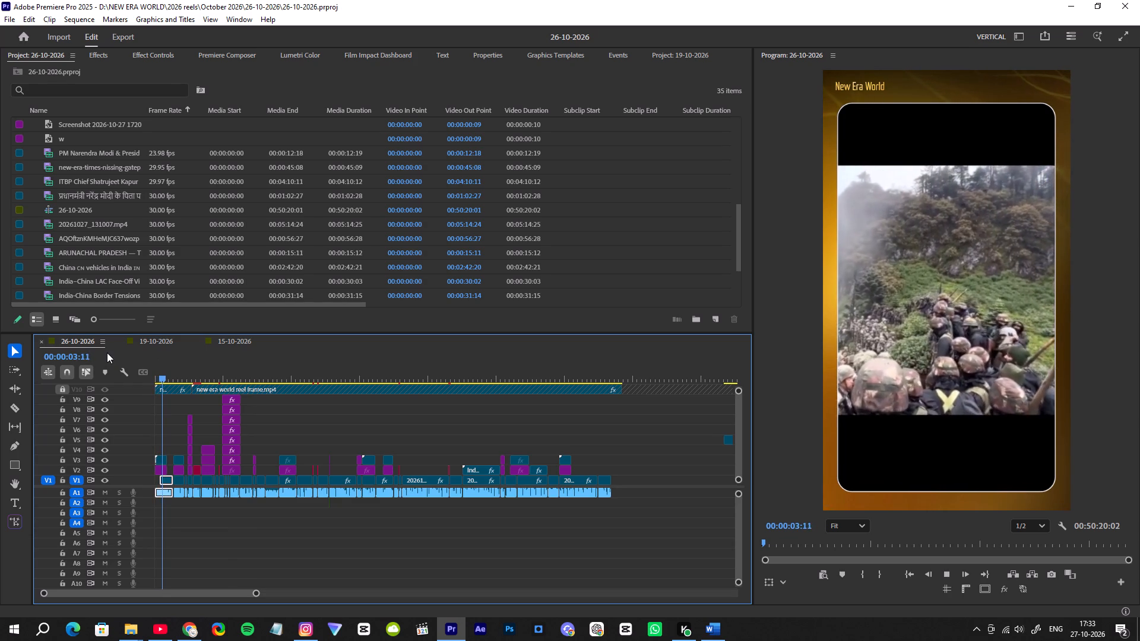
{"action": "scroll", "coordinate": [172, 396], "scroll_direction": "up", "scroll_amount": 16, "text": "alt"}
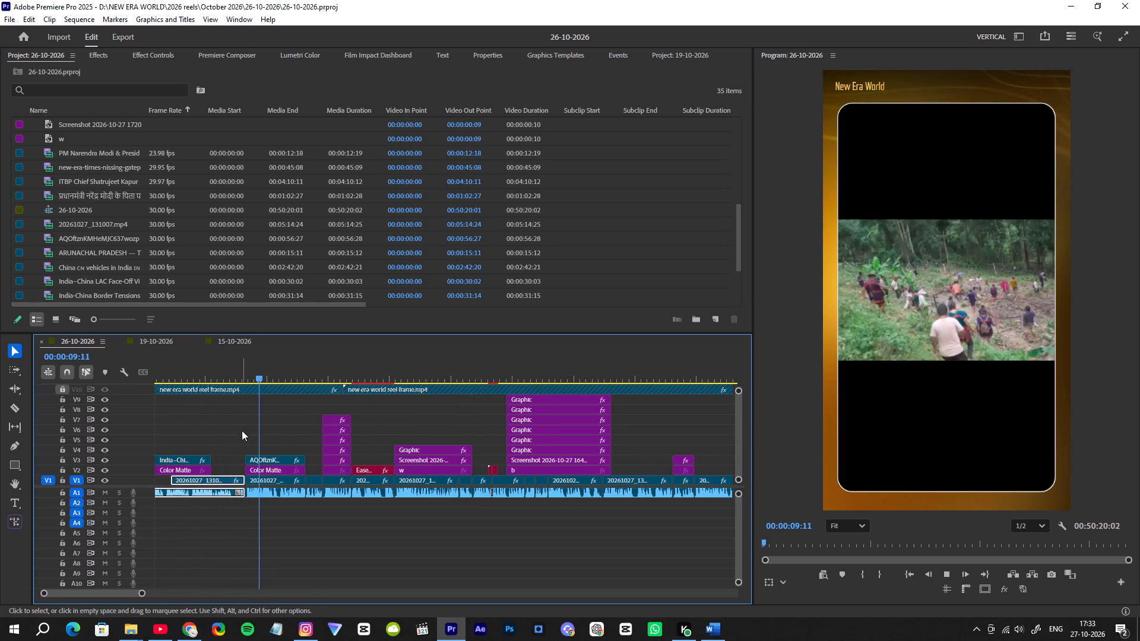
{"action": "key", "text": "space"}
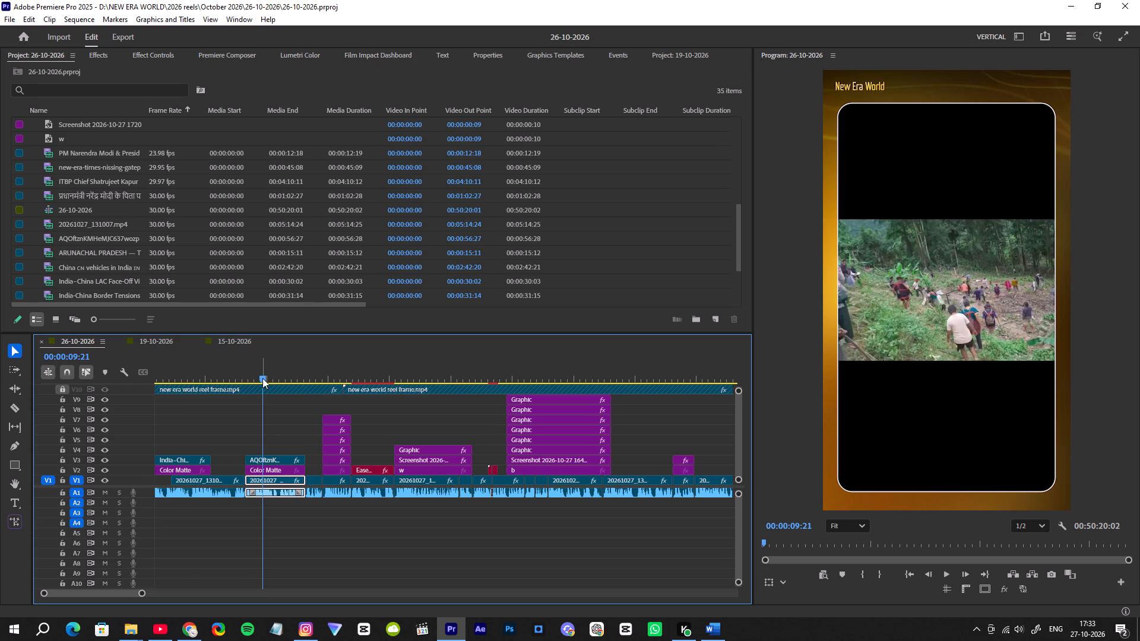
{"action": "left_click_drag", "start_coordinate": [262, 378], "coordinate": [138, 378]}
{"action": "key", "text": "space"}
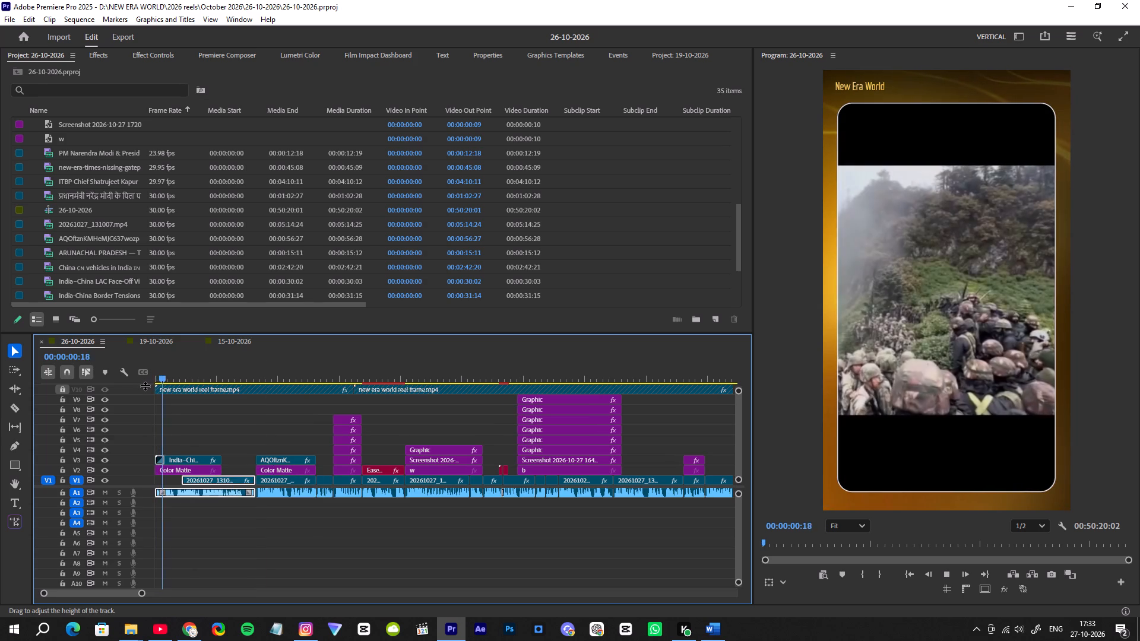
{"action": "key", "text": "space"}
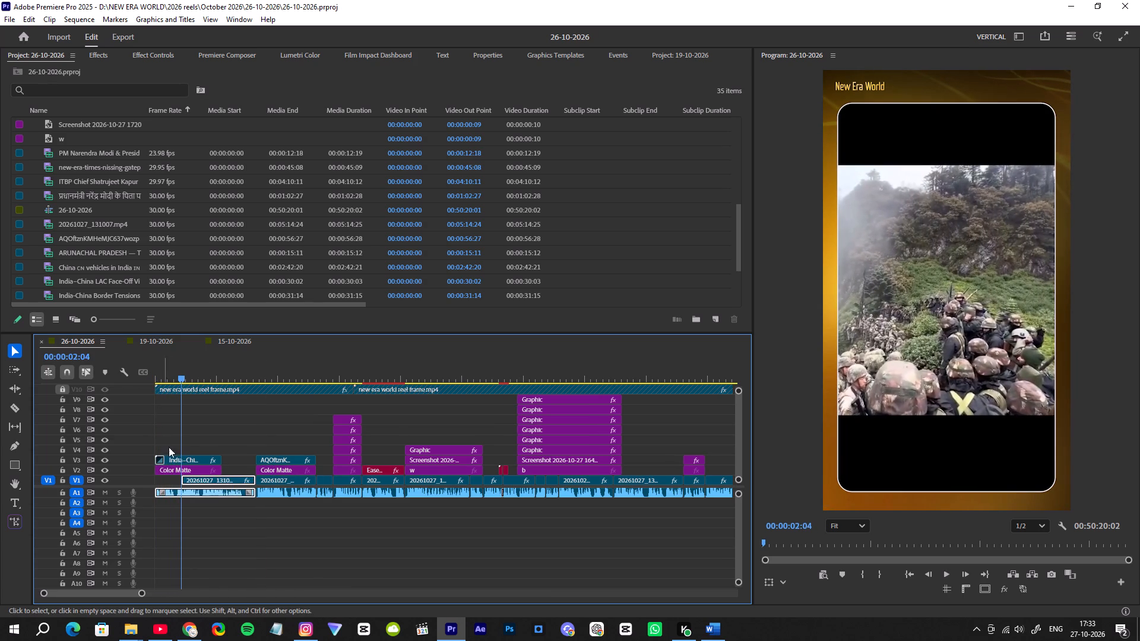
Shorten the opening transition on the V3 India-China LAC Face-Off clip to about a quarter of its length and preview it.
{"action": "scroll", "coordinate": [182, 460], "scroll_direction": "up", "scroll_amount": 18, "text": "alt"}
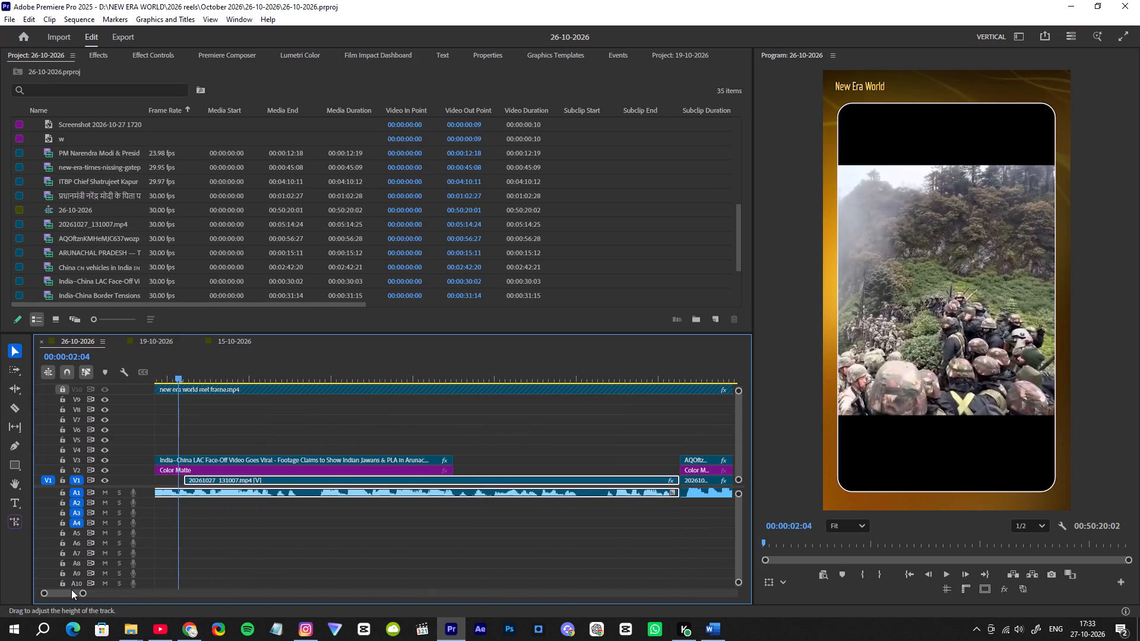
{"action": "left_click_drag", "start_coordinate": [71, 589], "coordinate": [26, 593]}
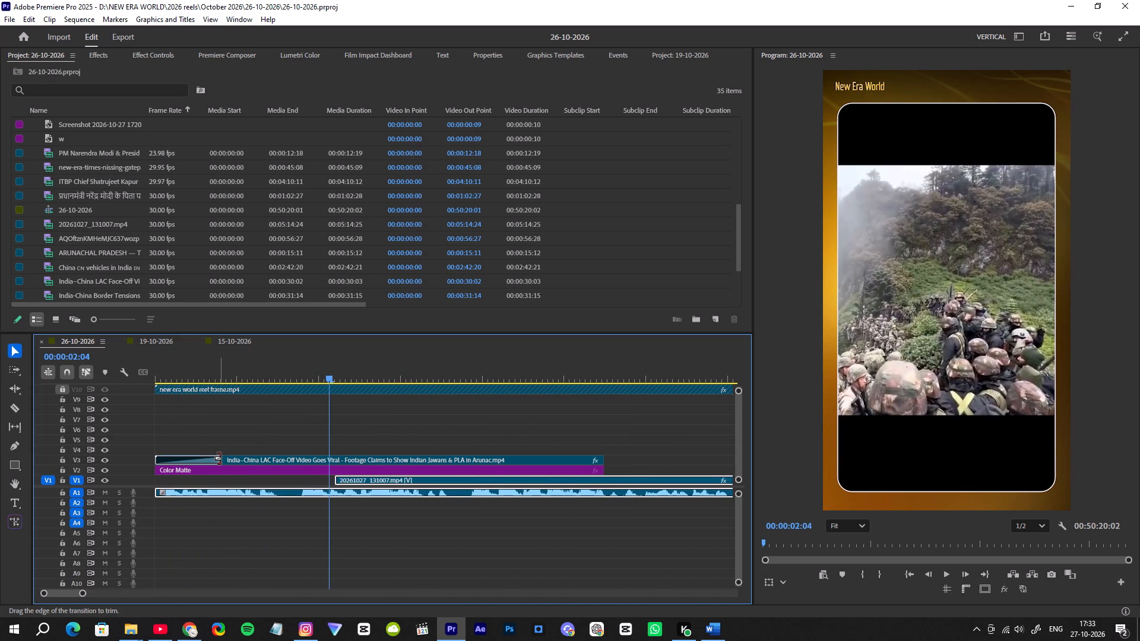
{"action": "left_click_drag", "start_coordinate": [219, 458], "coordinate": [169, 461]}
{"action": "left_click_drag", "start_coordinate": [326, 377], "coordinate": [146, 377]}
{"action": "key", "text": "space"}
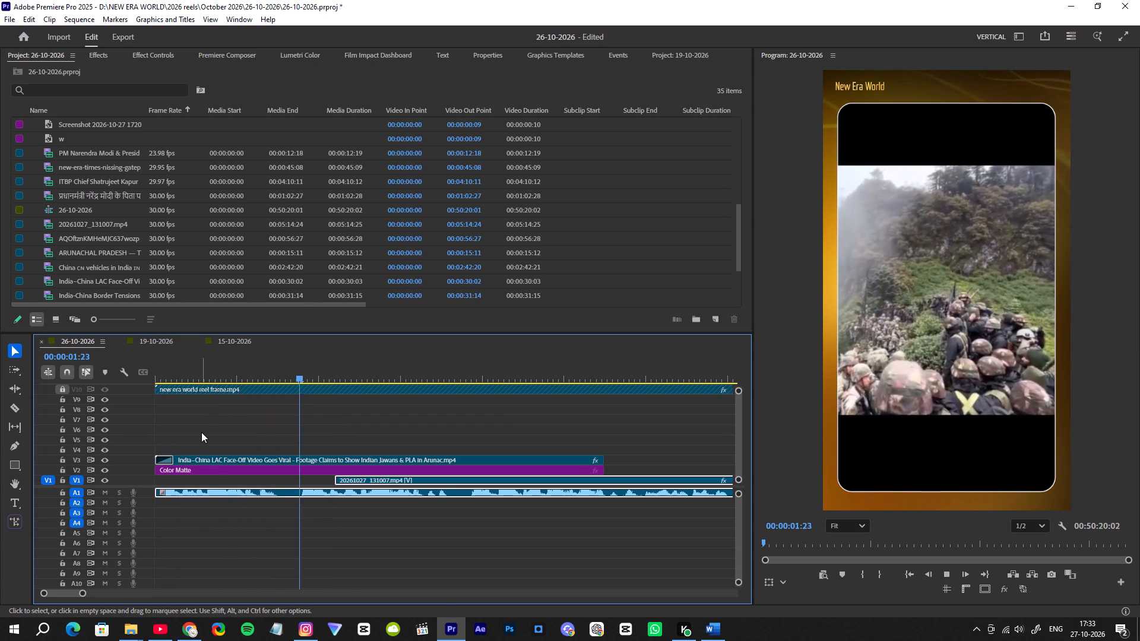
{"action": "key", "text": "space"}
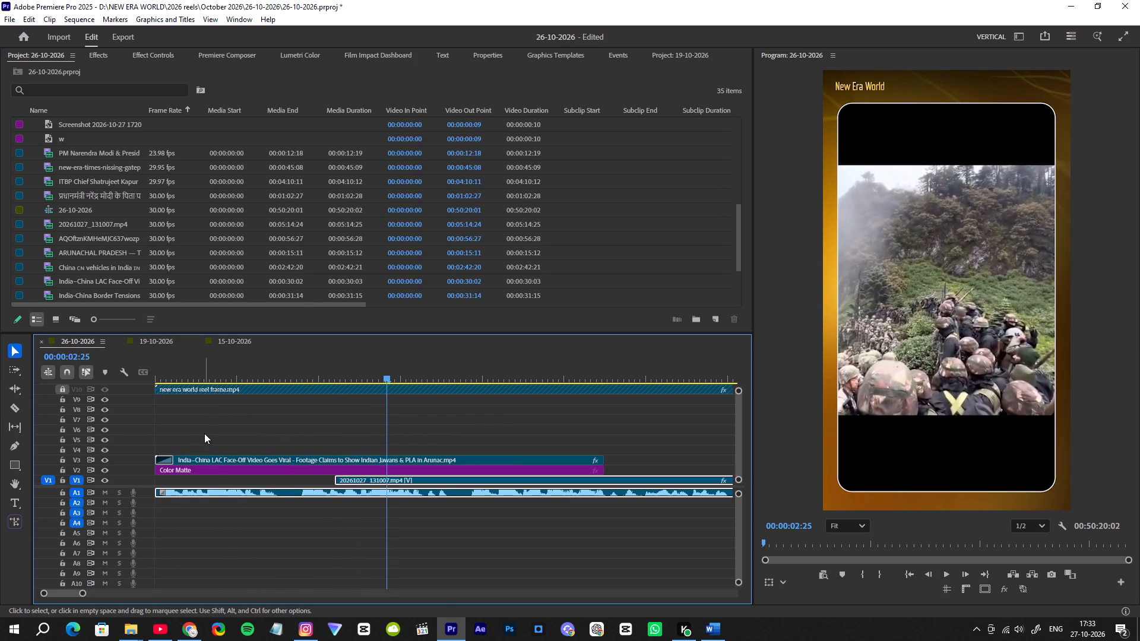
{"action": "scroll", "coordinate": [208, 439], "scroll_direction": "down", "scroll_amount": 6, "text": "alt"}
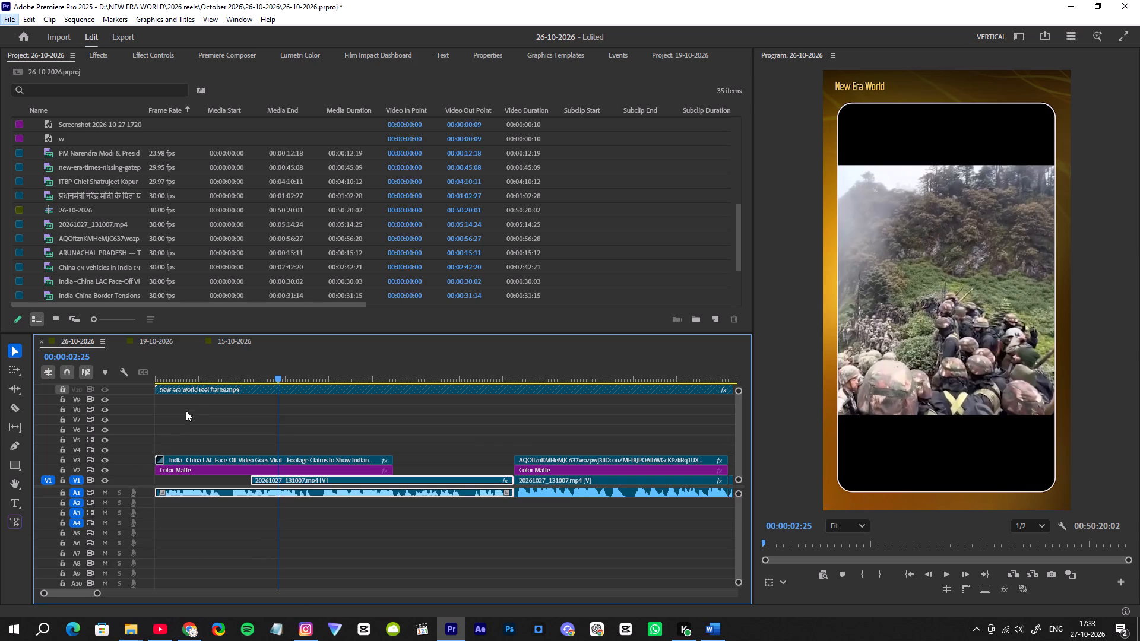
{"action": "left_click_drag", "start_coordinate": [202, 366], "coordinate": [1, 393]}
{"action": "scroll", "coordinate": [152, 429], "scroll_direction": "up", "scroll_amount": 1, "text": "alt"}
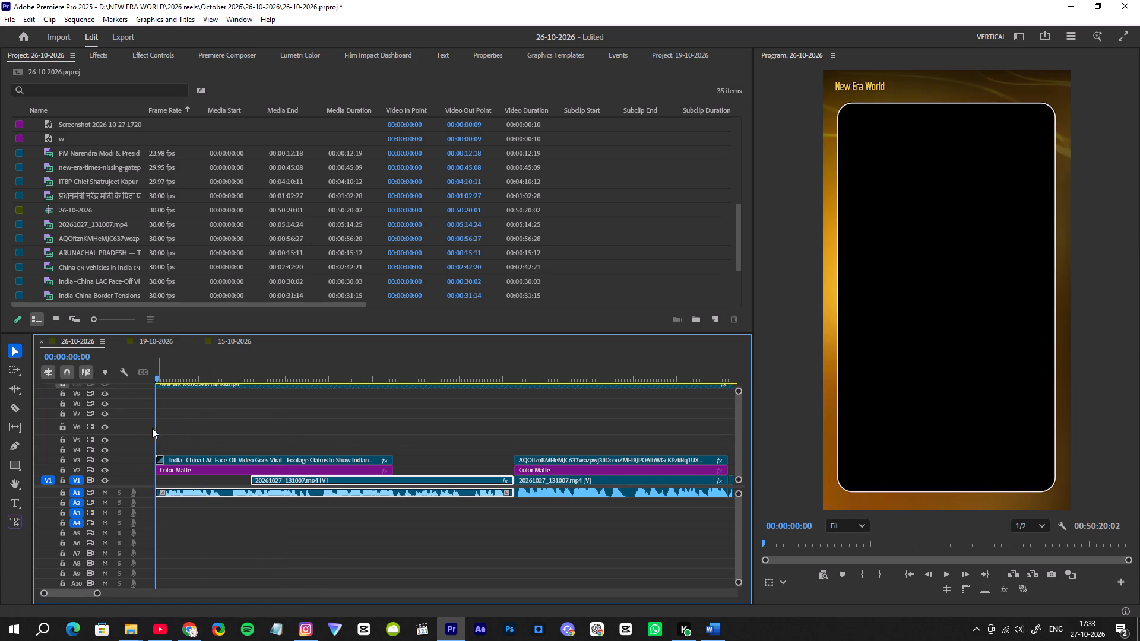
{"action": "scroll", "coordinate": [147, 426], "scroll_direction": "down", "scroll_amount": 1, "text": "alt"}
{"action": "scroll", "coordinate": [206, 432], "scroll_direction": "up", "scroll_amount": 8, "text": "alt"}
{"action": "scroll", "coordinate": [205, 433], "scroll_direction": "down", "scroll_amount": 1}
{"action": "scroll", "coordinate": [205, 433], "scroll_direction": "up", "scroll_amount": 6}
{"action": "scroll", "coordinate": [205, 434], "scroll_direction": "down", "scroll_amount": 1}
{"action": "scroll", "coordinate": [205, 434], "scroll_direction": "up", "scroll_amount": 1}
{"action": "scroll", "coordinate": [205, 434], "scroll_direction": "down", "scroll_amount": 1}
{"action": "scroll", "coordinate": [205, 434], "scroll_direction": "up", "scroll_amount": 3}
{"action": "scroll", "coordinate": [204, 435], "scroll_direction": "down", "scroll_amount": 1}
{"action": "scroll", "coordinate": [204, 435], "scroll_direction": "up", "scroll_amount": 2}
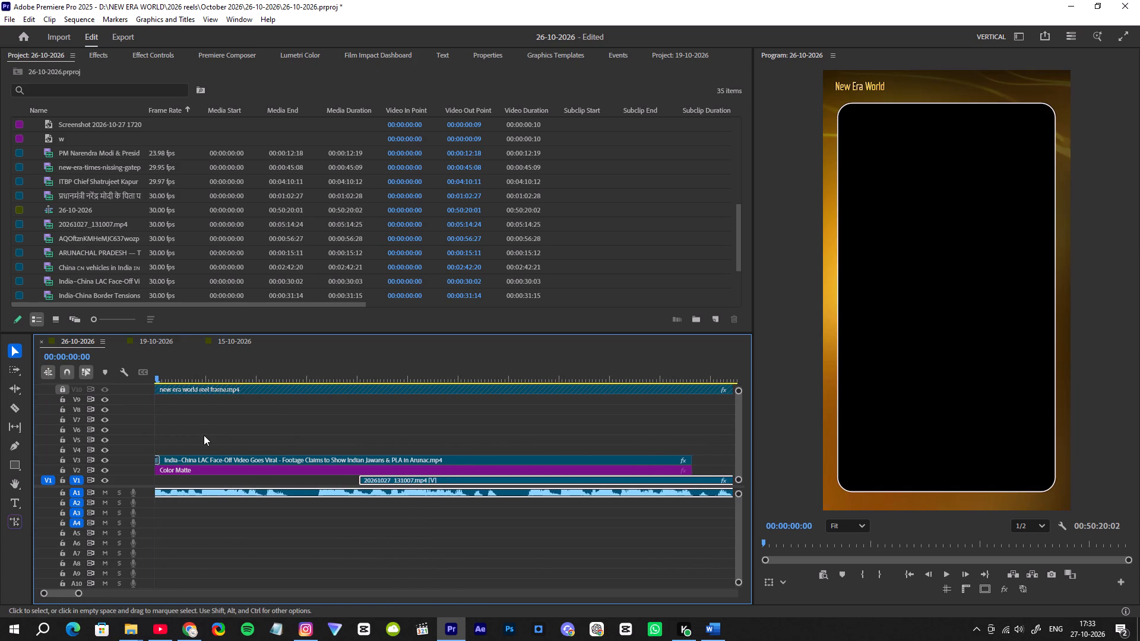
Remove the opening transition from the V3 India-China LAC Face-Off clip and return to the start of the reel.
{"action": "scroll", "coordinate": [204, 435], "scroll_direction": "up", "scroll_amount": 2}
{"action": "left_click", "coordinate": [171, 459]}
{"action": "key", "text": "Delete"}
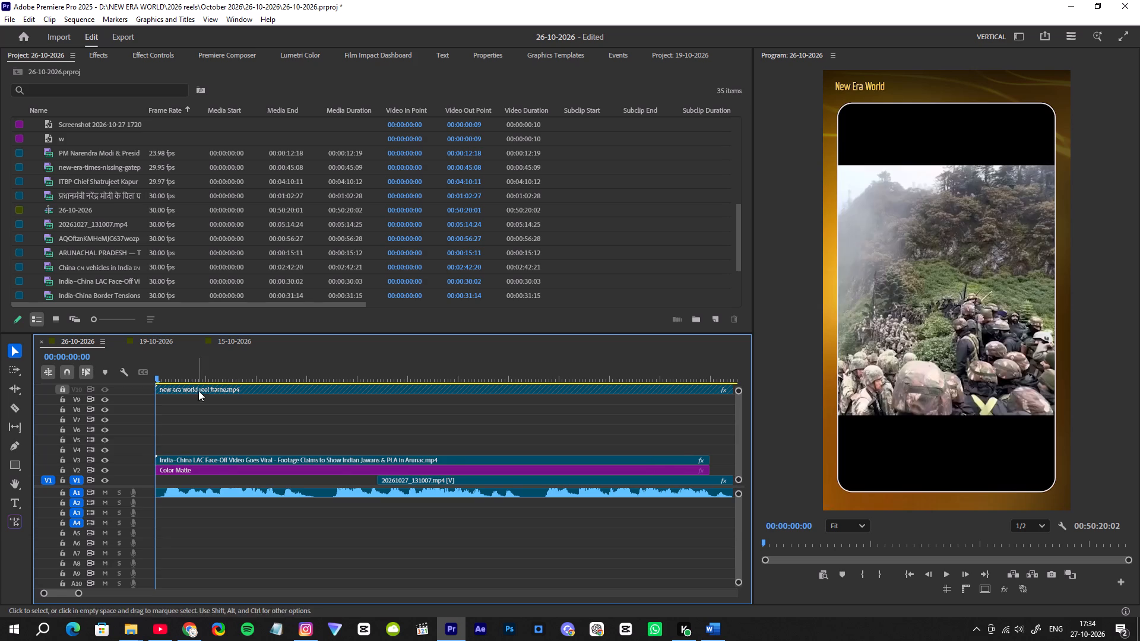
{"action": "left_click_drag", "start_coordinate": [198, 376], "coordinate": [26, 378]}
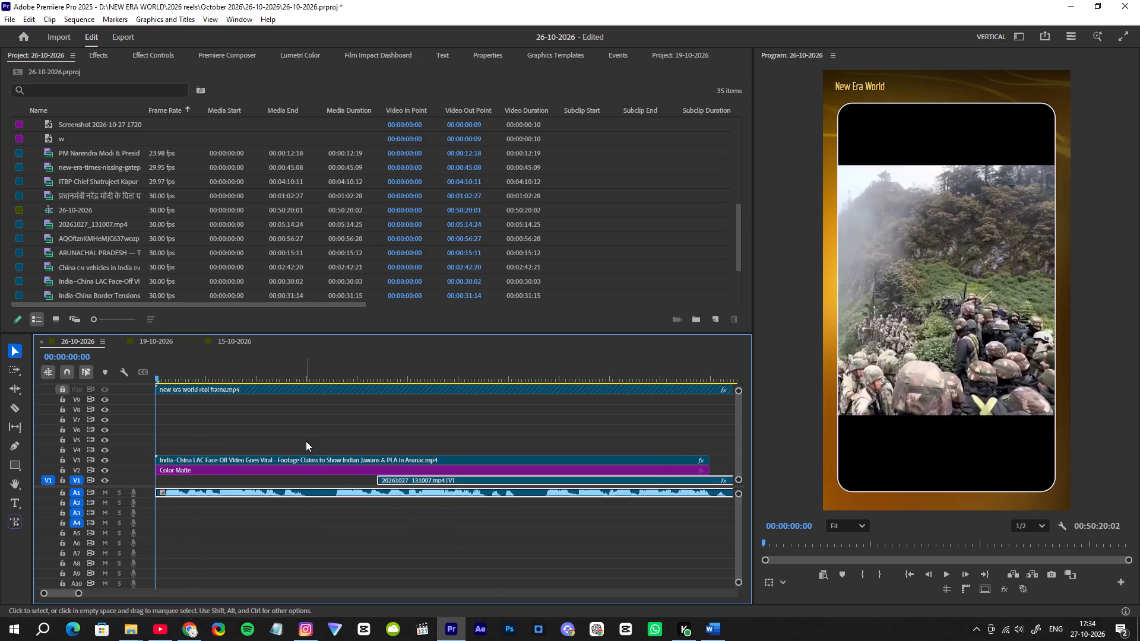
Duplicate the India-China LAC Face-Off clip from V3 directly above itself onto V4.
{"action": "left_click", "coordinate": [305, 458]}
{"action": "left_click_drag", "start_coordinate": [306, 456], "coordinate": [306, 448], "text": "alt"}
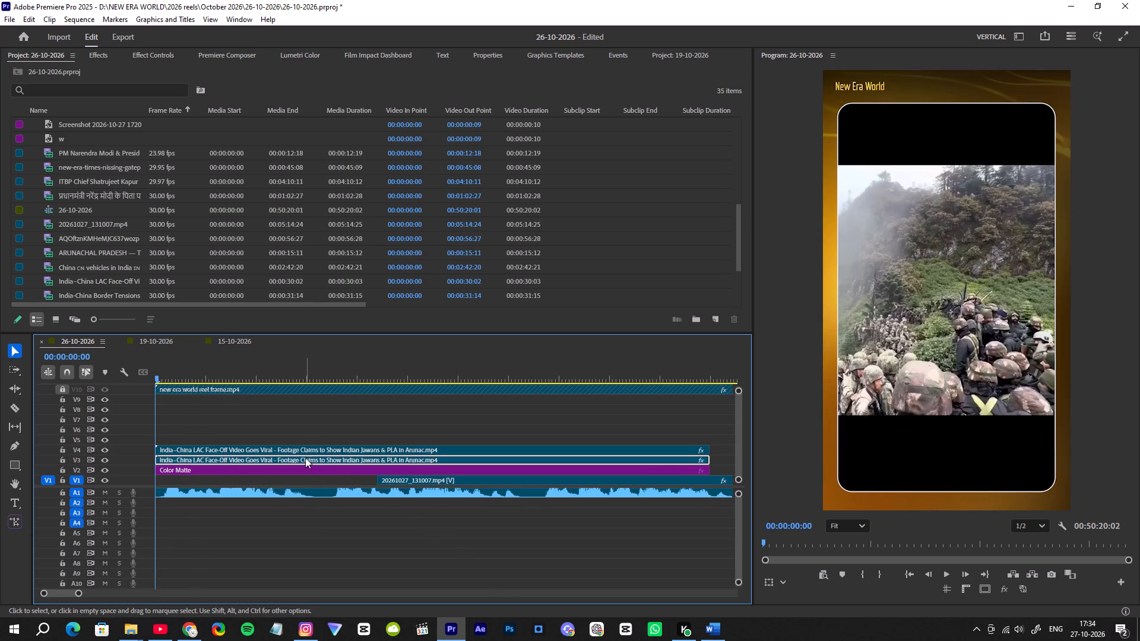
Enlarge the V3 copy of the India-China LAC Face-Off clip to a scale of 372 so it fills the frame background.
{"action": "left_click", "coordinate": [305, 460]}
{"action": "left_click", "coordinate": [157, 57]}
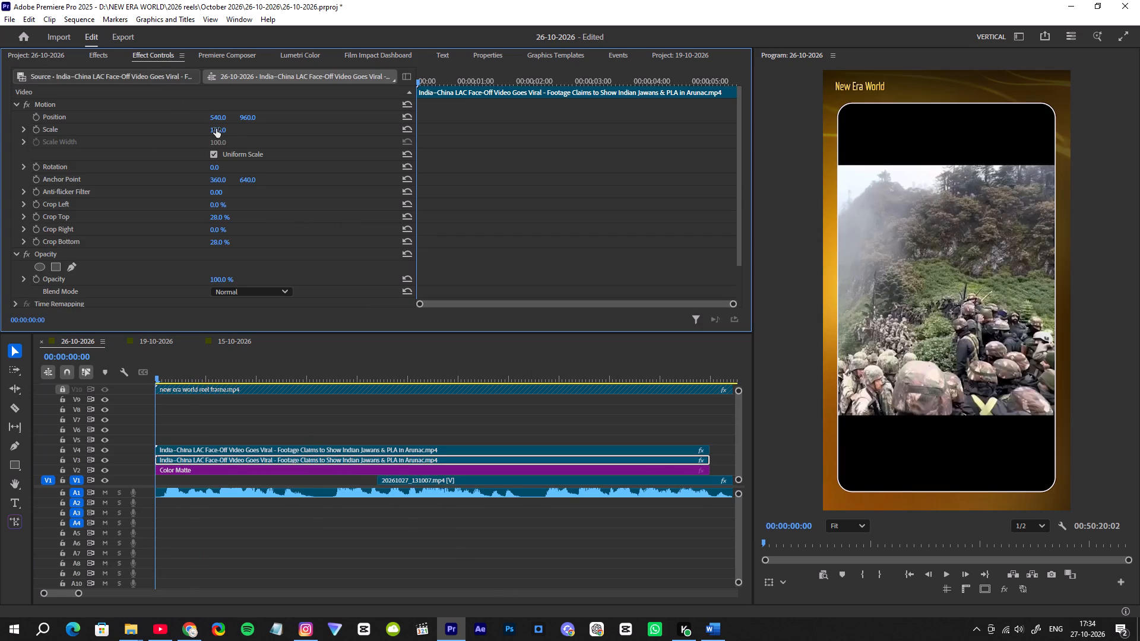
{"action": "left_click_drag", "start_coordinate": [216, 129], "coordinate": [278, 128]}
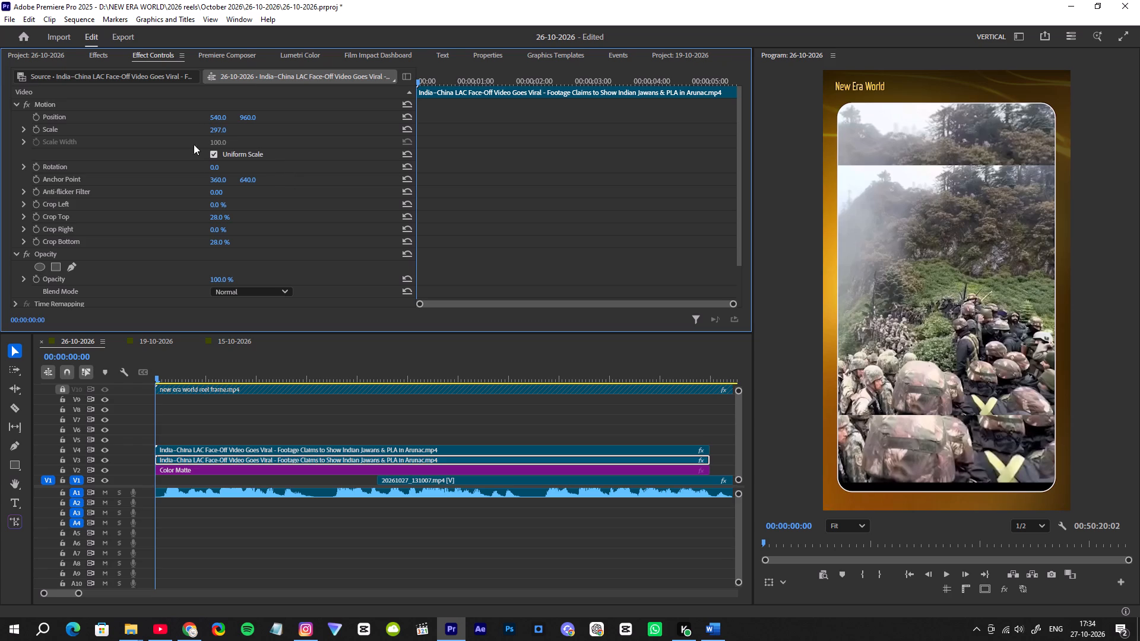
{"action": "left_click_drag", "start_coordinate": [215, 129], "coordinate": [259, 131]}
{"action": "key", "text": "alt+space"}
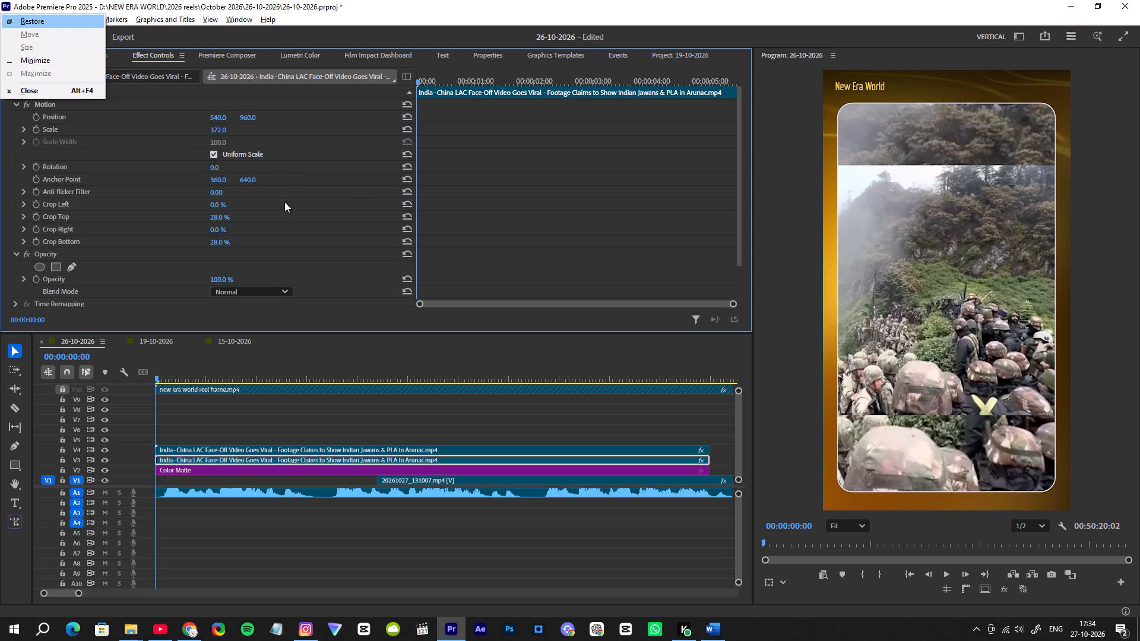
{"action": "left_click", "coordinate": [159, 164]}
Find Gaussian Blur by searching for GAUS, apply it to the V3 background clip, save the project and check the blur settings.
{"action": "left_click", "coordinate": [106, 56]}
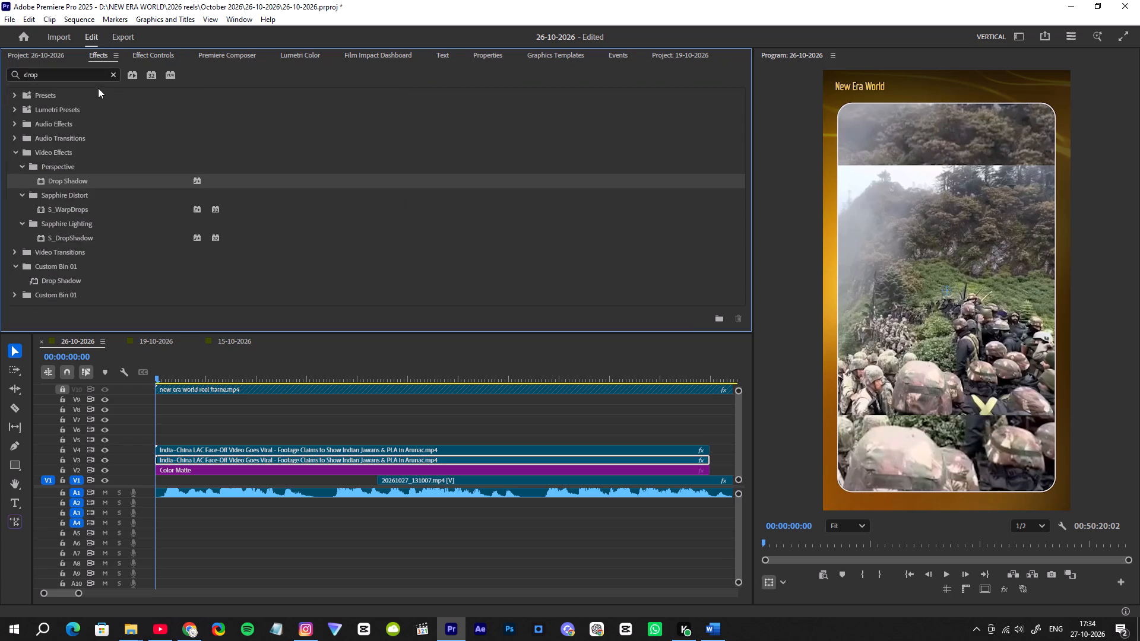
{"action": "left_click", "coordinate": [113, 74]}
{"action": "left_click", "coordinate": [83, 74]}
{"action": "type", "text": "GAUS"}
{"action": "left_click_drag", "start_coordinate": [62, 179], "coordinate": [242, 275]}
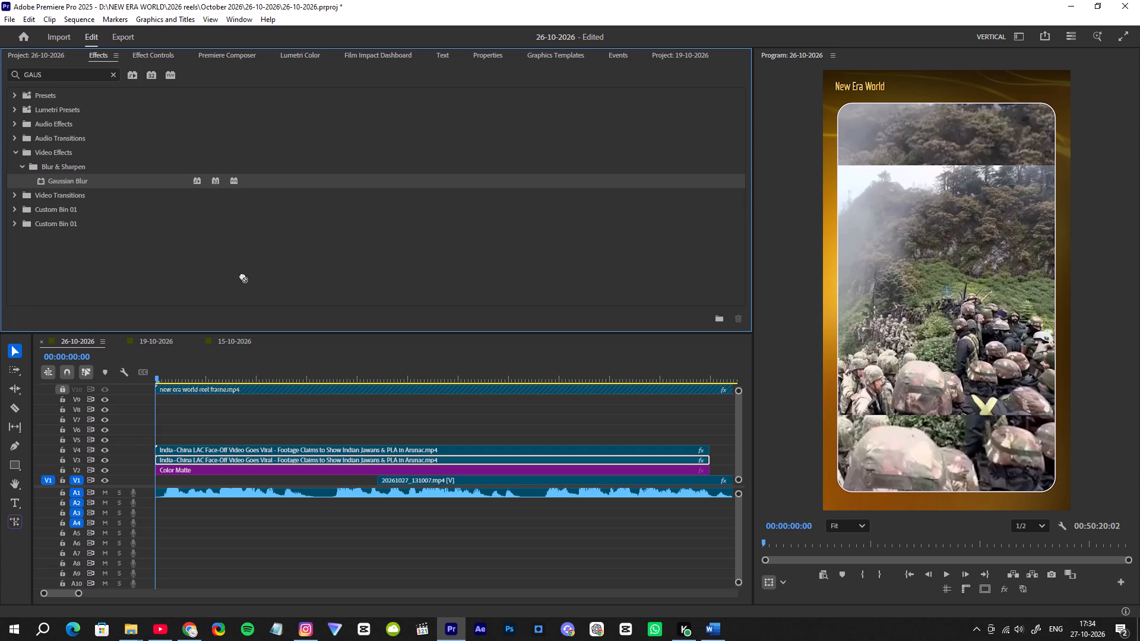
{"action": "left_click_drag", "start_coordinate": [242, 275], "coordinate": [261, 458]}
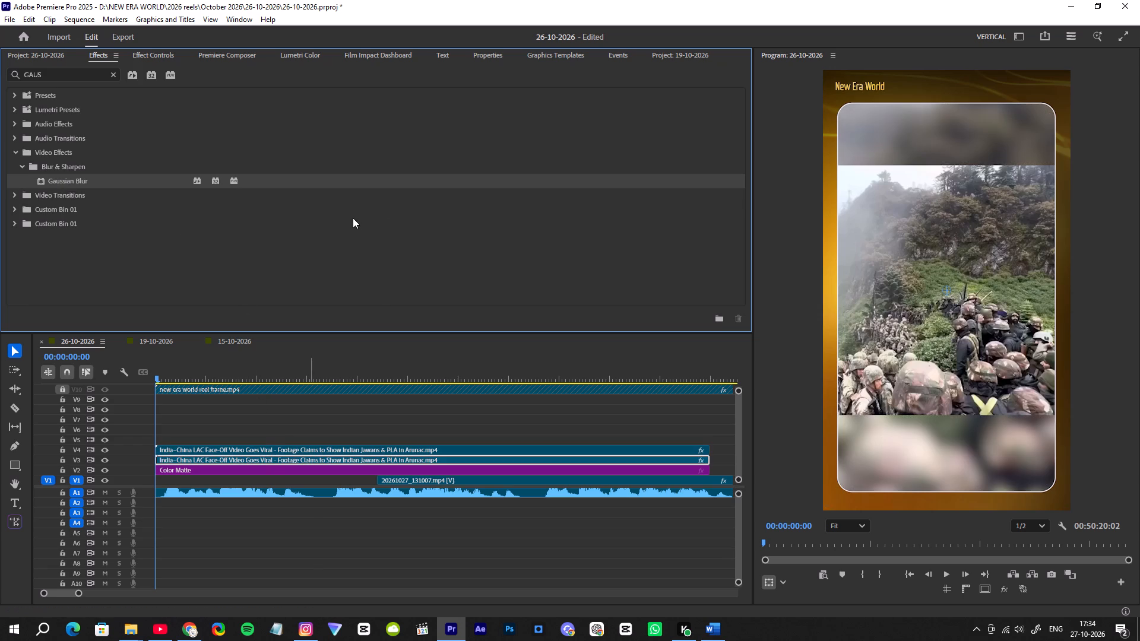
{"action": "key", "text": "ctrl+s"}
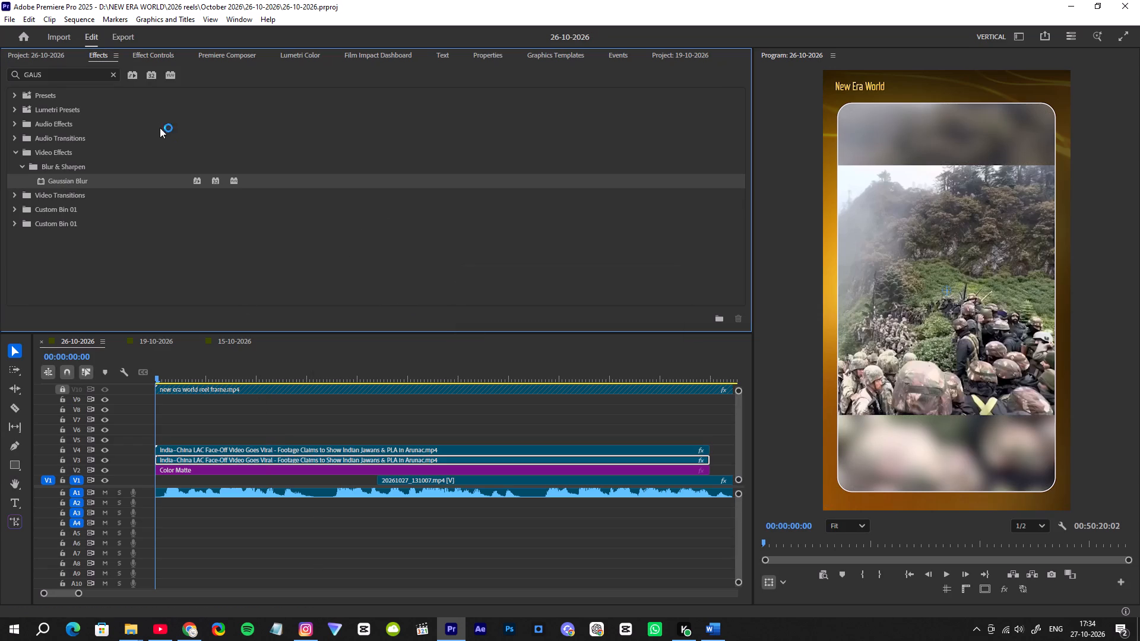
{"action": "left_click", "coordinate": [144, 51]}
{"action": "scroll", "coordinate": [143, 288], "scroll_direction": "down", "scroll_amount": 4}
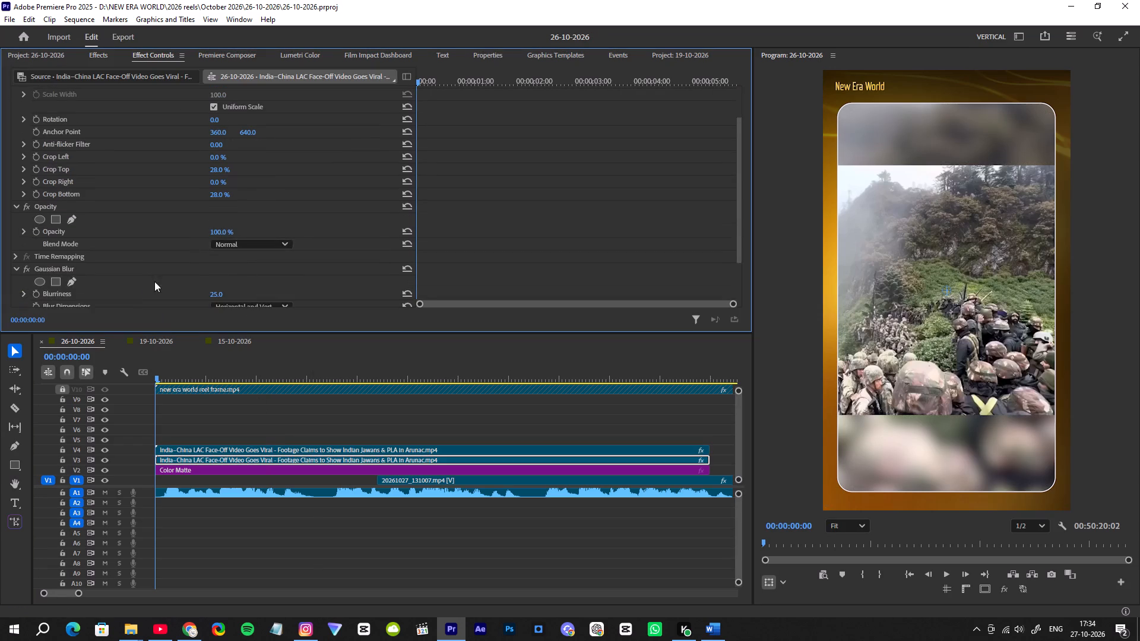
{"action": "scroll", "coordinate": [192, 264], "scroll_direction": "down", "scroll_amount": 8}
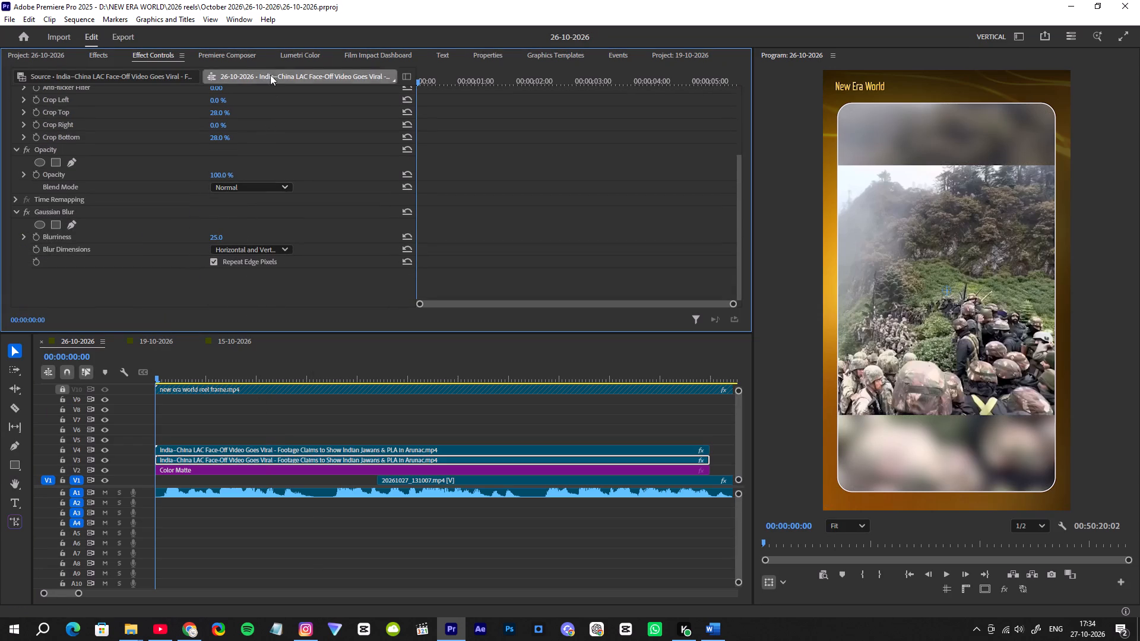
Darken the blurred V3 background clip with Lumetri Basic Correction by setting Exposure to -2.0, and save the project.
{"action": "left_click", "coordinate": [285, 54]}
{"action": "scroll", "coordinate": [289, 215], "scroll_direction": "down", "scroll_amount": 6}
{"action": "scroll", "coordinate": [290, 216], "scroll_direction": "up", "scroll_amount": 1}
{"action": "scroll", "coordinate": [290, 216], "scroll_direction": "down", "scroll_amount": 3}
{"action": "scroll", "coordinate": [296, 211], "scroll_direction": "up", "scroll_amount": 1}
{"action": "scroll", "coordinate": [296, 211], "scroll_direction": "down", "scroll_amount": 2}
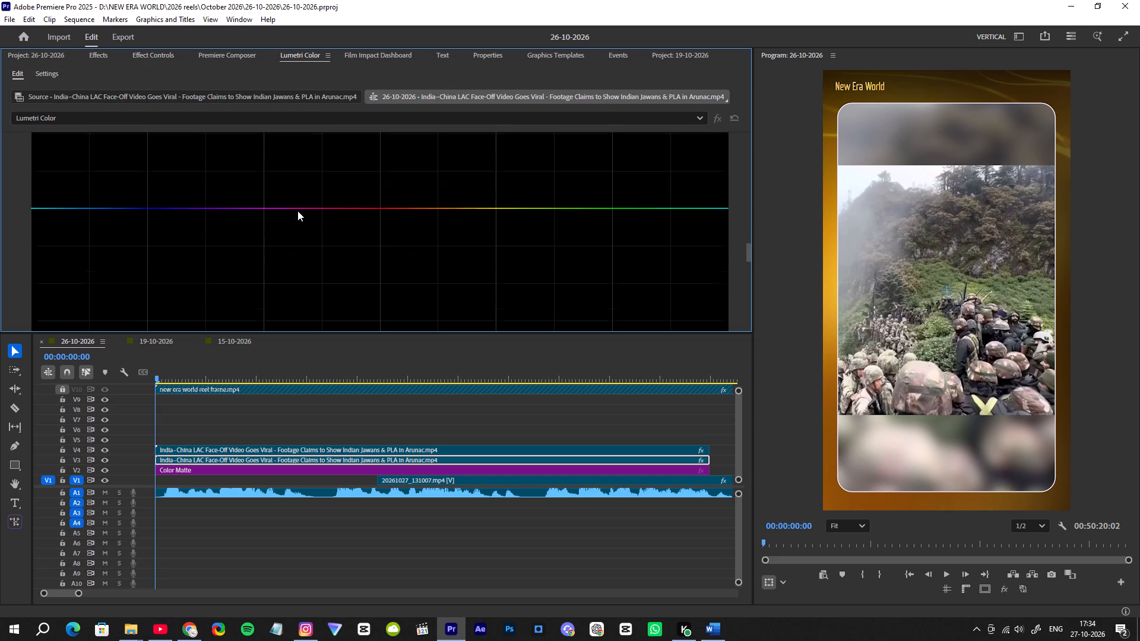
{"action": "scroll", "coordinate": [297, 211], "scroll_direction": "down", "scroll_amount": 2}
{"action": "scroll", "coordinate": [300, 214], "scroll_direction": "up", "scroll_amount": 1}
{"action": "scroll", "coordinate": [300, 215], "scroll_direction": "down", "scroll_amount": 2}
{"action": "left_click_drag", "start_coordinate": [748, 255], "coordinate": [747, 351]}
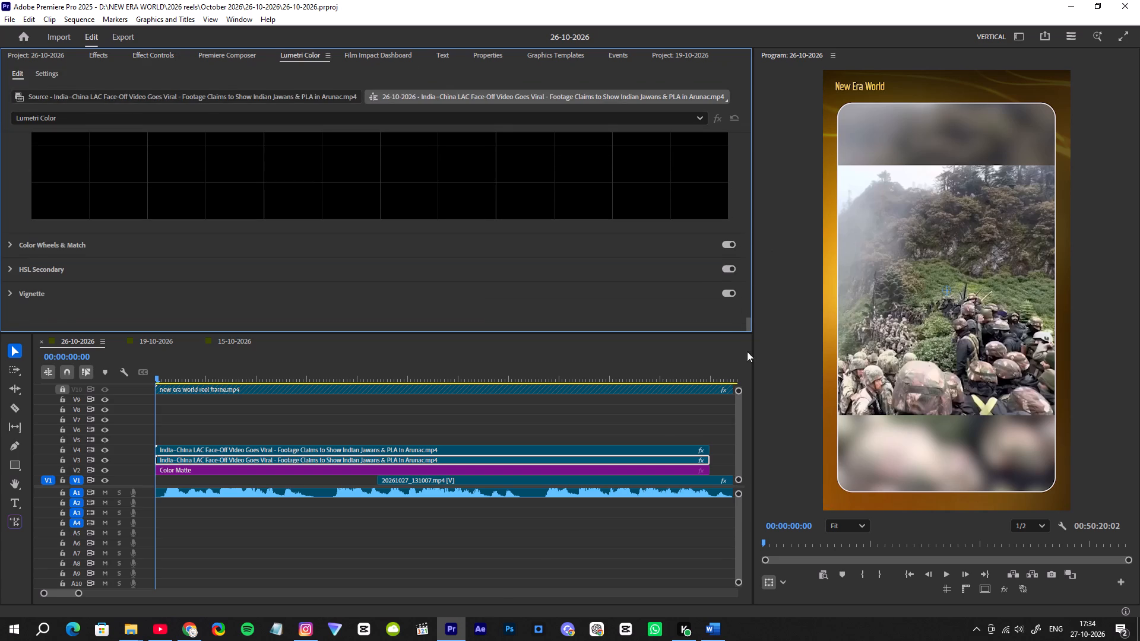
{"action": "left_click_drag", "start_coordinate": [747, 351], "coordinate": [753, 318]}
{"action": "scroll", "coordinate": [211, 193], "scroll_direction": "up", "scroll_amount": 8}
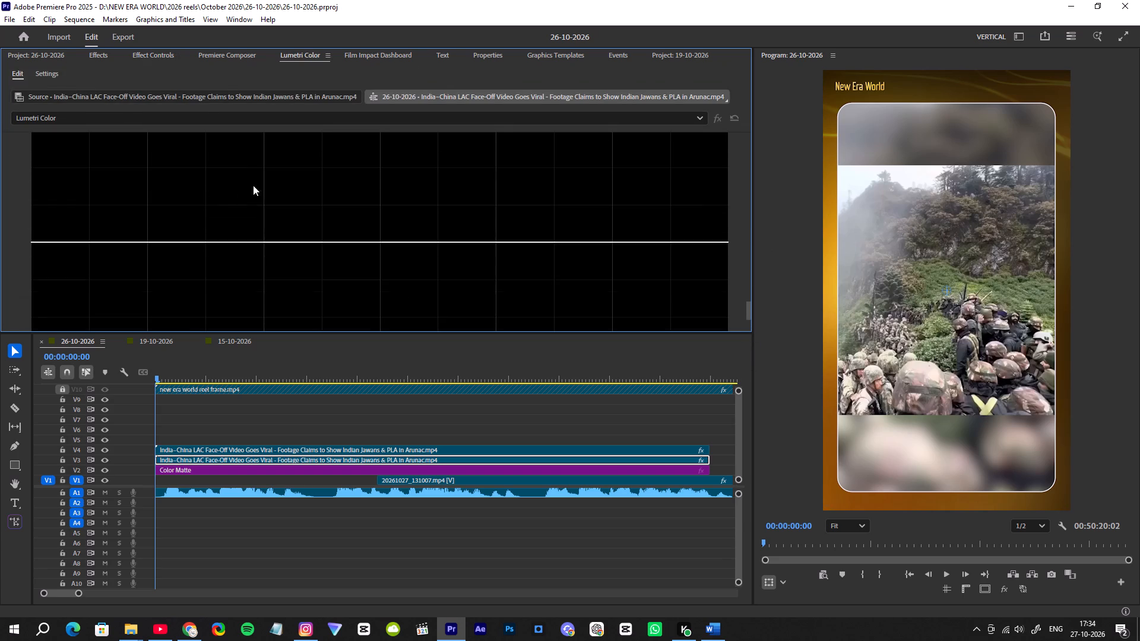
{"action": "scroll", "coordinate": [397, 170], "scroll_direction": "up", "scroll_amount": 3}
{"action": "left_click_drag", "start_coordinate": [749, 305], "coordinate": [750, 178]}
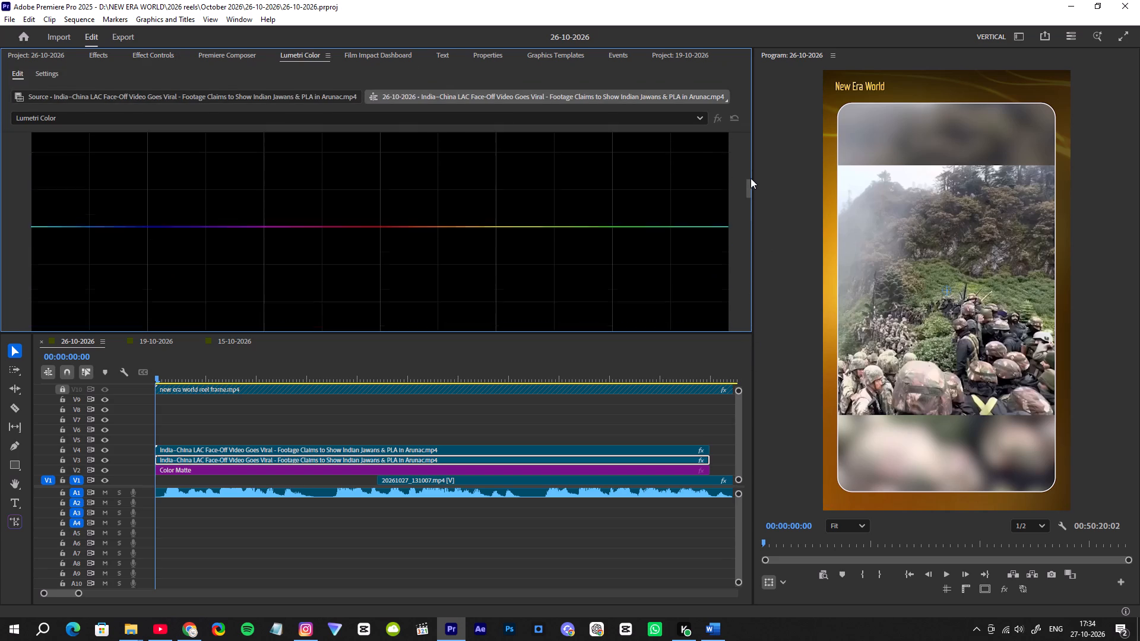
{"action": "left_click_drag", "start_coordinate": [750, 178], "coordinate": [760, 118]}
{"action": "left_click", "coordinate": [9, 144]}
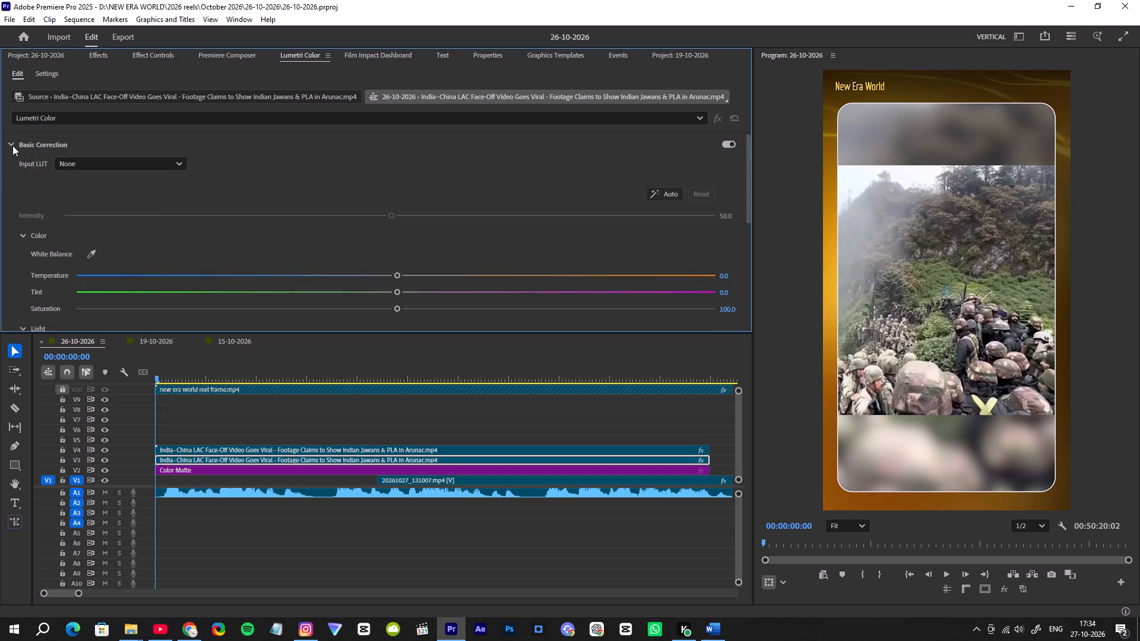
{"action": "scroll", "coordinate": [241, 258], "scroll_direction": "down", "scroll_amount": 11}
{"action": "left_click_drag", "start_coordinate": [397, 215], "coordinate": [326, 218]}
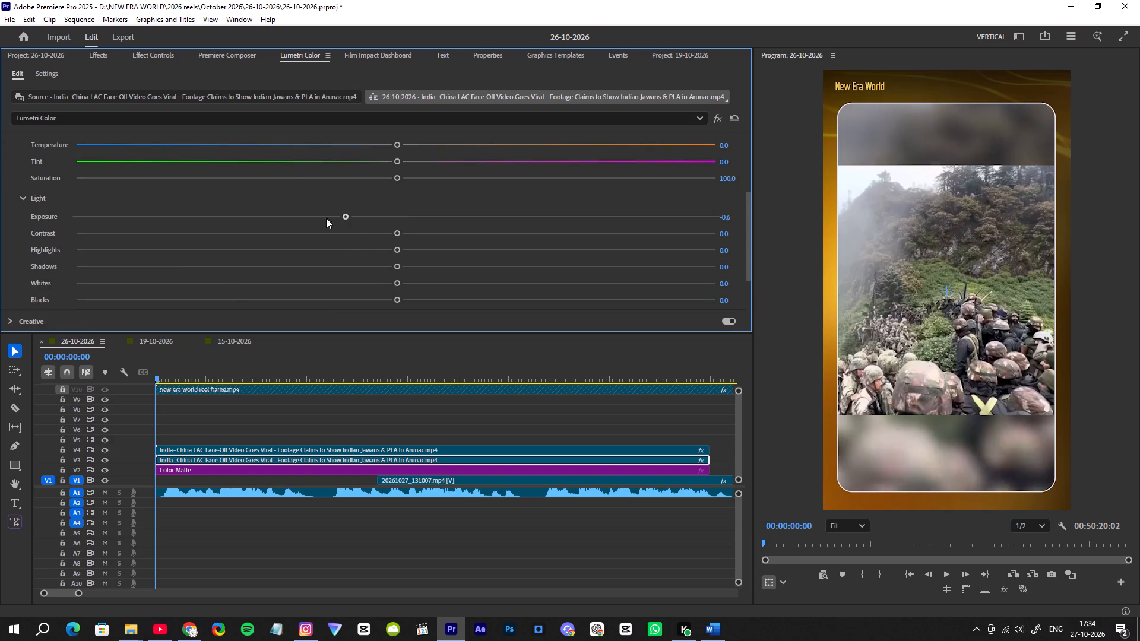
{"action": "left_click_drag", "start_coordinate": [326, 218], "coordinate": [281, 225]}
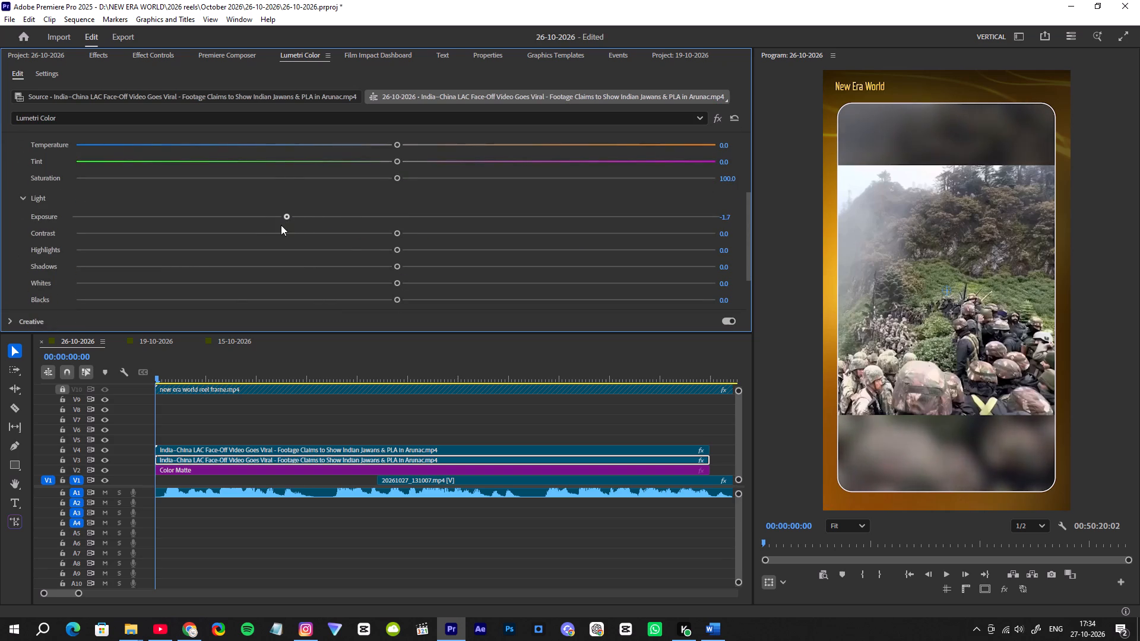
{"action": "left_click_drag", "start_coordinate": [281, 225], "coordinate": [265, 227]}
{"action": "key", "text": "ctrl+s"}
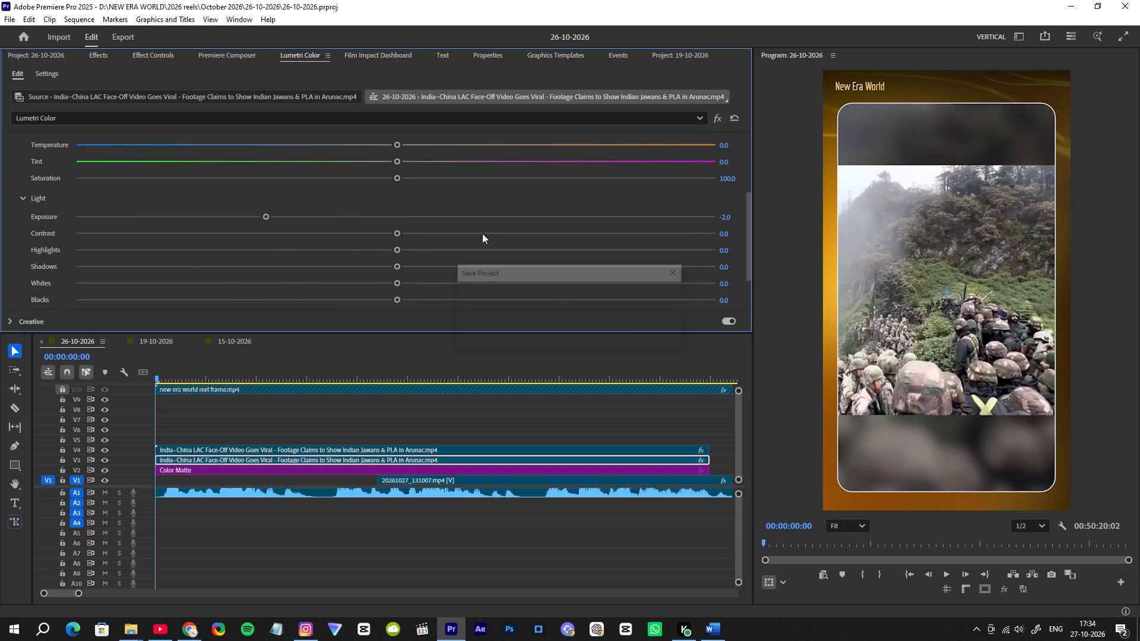
Play the first second of the reel from 00:00:00:00 to check the blurred background.
{"action": "left_click_drag", "start_coordinate": [189, 371], "coordinate": [0, 373]}
{"action": "key", "text": "space"}
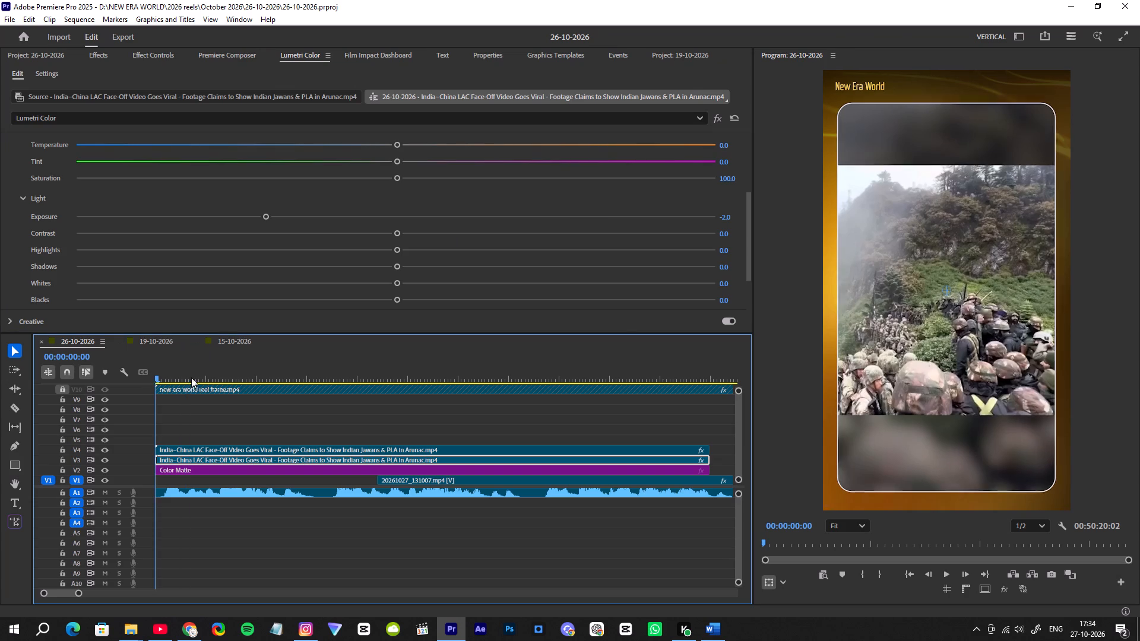
{"action": "key", "text": "space"}
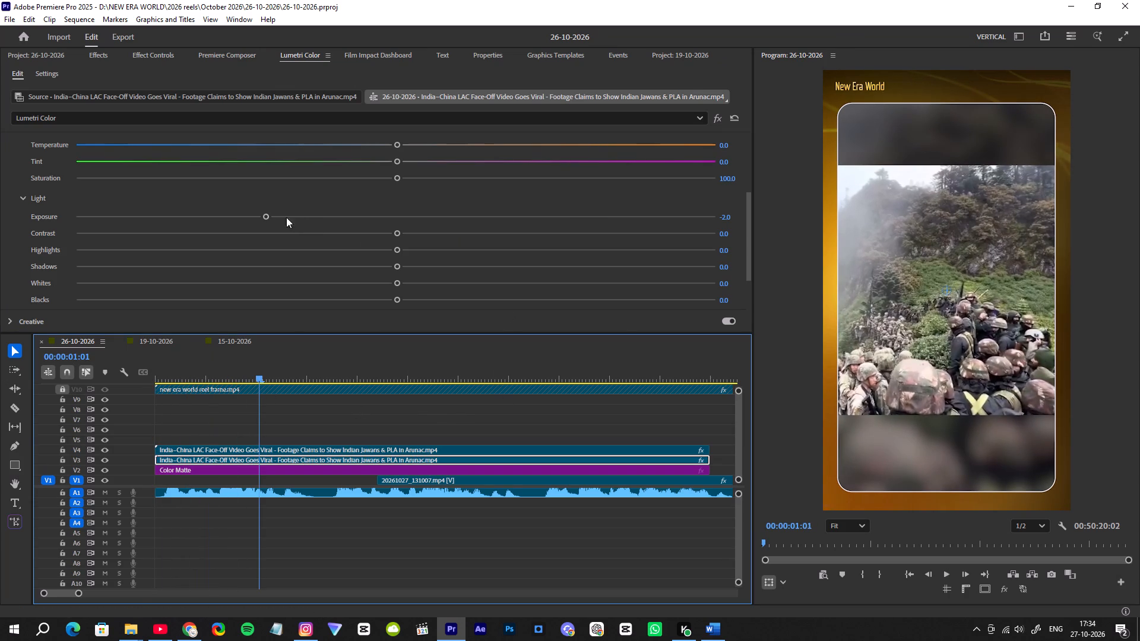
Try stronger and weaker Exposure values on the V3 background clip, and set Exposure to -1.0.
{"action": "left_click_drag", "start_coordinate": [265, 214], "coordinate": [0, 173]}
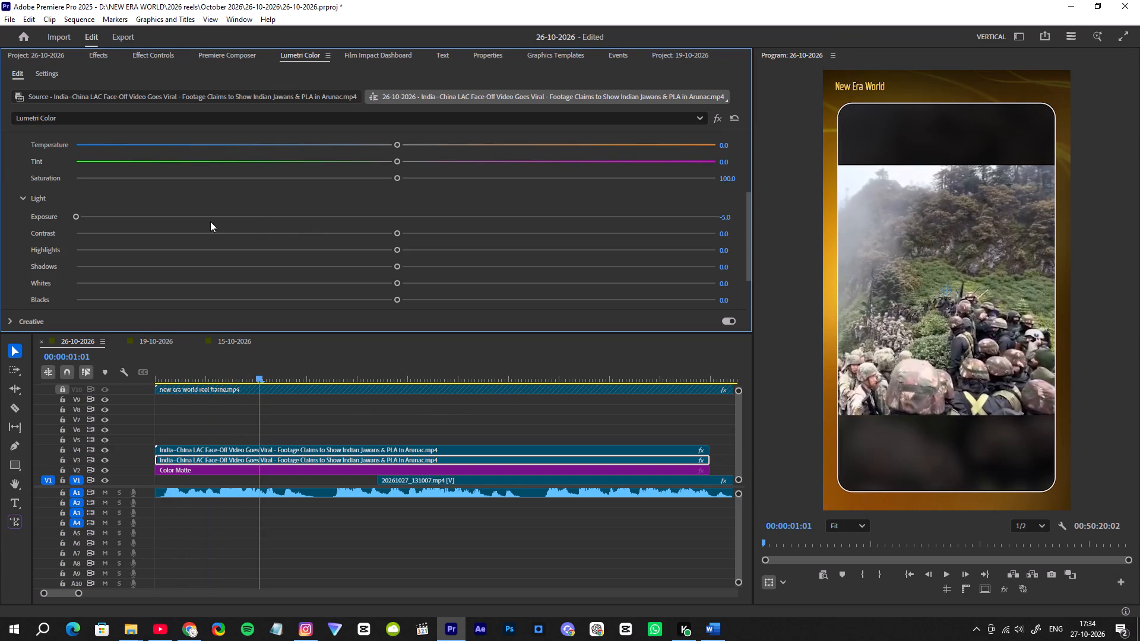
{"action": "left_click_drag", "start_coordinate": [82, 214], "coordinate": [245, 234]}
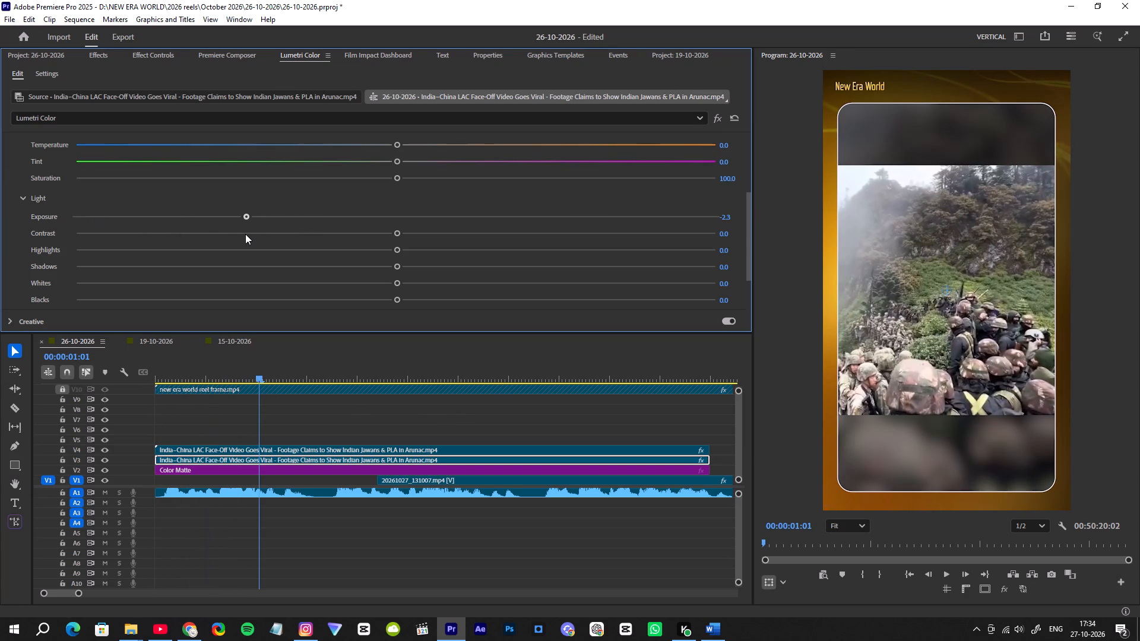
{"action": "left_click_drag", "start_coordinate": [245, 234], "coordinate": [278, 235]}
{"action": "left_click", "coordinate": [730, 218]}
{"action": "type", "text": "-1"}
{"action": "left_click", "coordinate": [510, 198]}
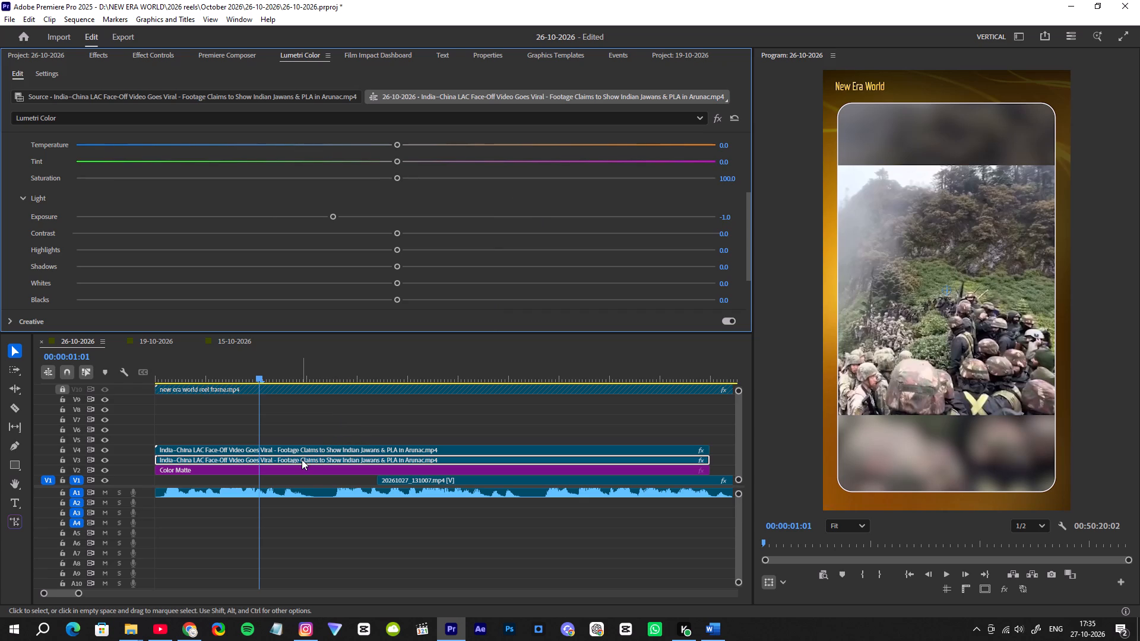
Delete the blurred India-China LAC Face-Off copy from V3.
{"action": "key", "text": "Delete"}
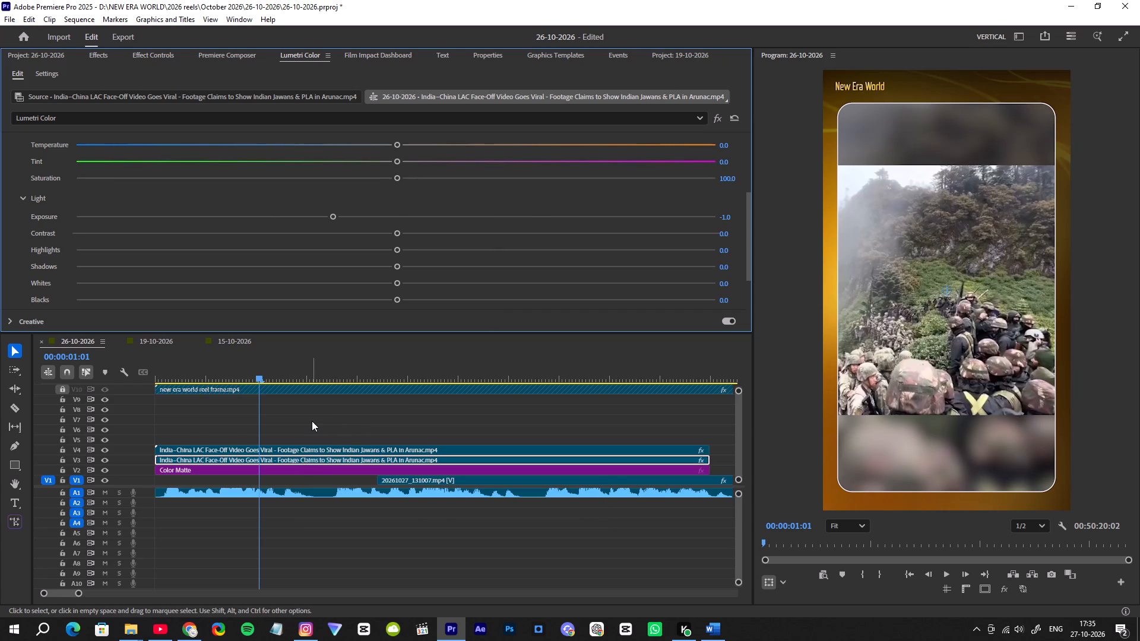
{"action": "left_click", "coordinate": [312, 421]}
{"action": "left_click", "coordinate": [313, 458]}
{"action": "key", "text": "Delete"}
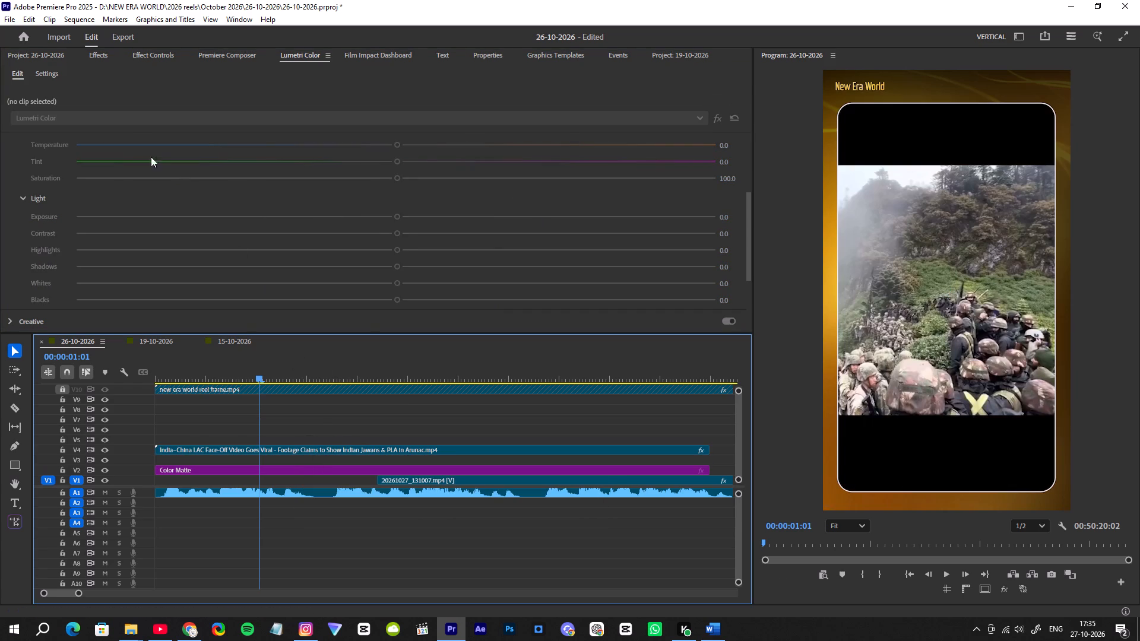
Create a dark red (9A0000) color matte at 1080 x 1920 and 30 fps, keeping the name Color Matte.
{"action": "left_click", "coordinate": [148, 53]}
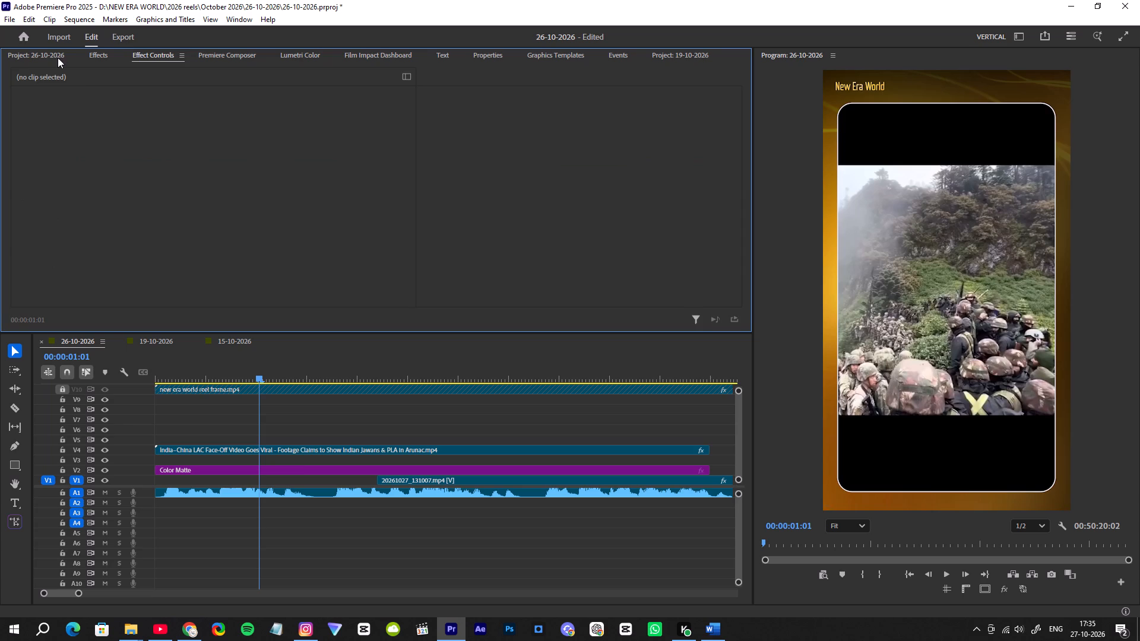
{"action": "left_click", "coordinate": [57, 55]}
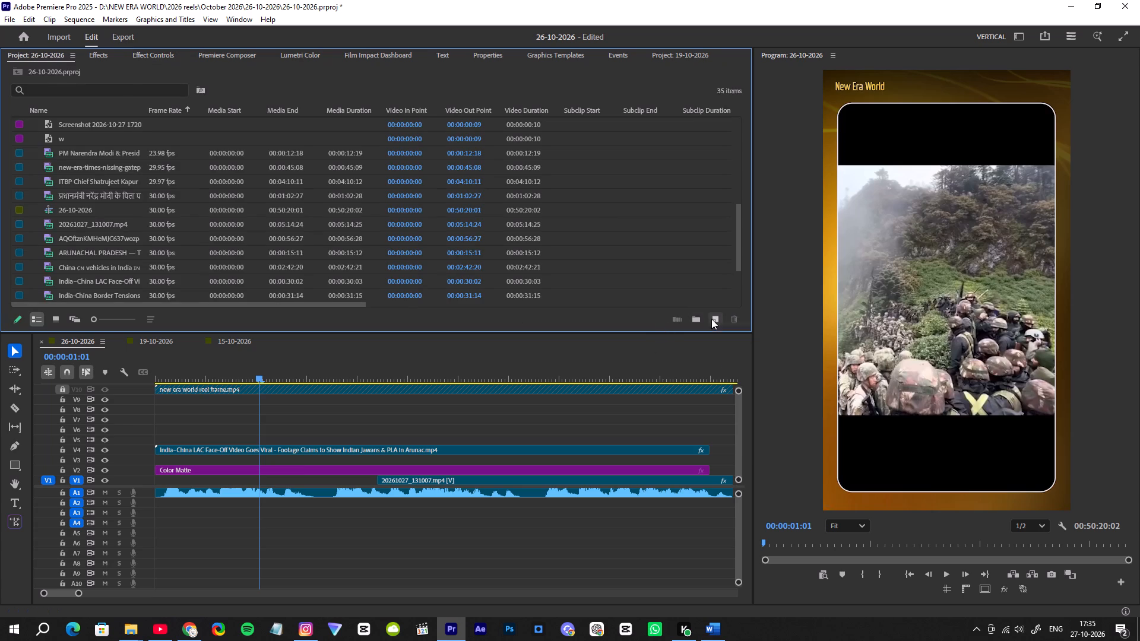
{"action": "left_click", "coordinate": [711, 319]}
{"action": "left_click", "coordinate": [746, 422]}
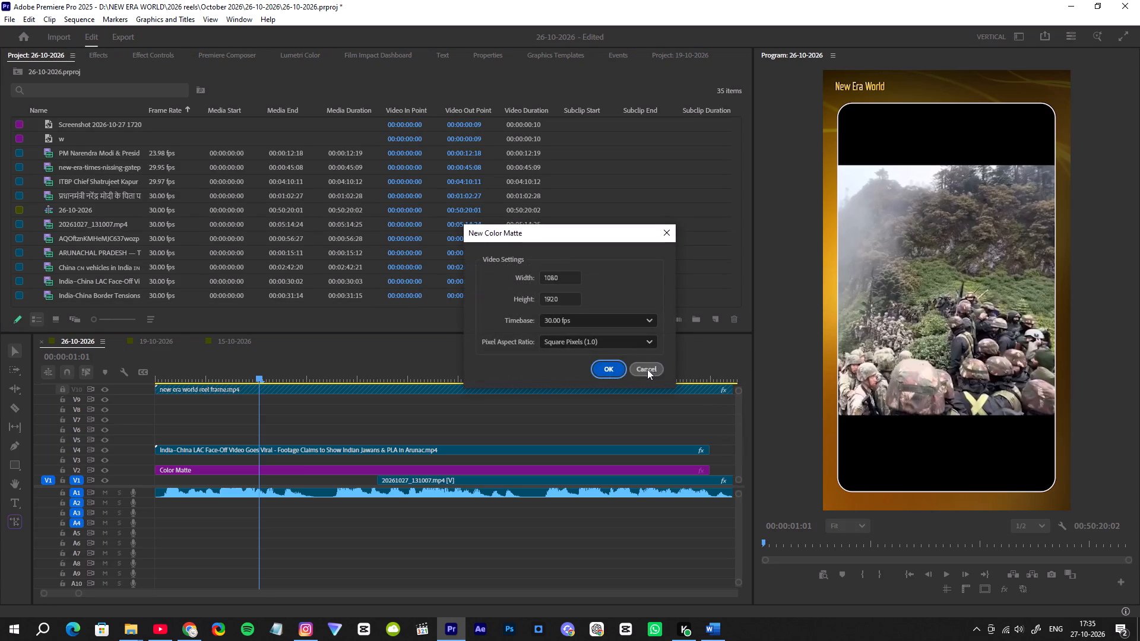
{"action": "left_click", "coordinate": [613, 365]}
{"action": "left_click_drag", "start_coordinate": [559, 344], "coordinate": [612, 337]}
{"action": "left_click_drag", "start_coordinate": [574, 321], "coordinate": [603, 316]}
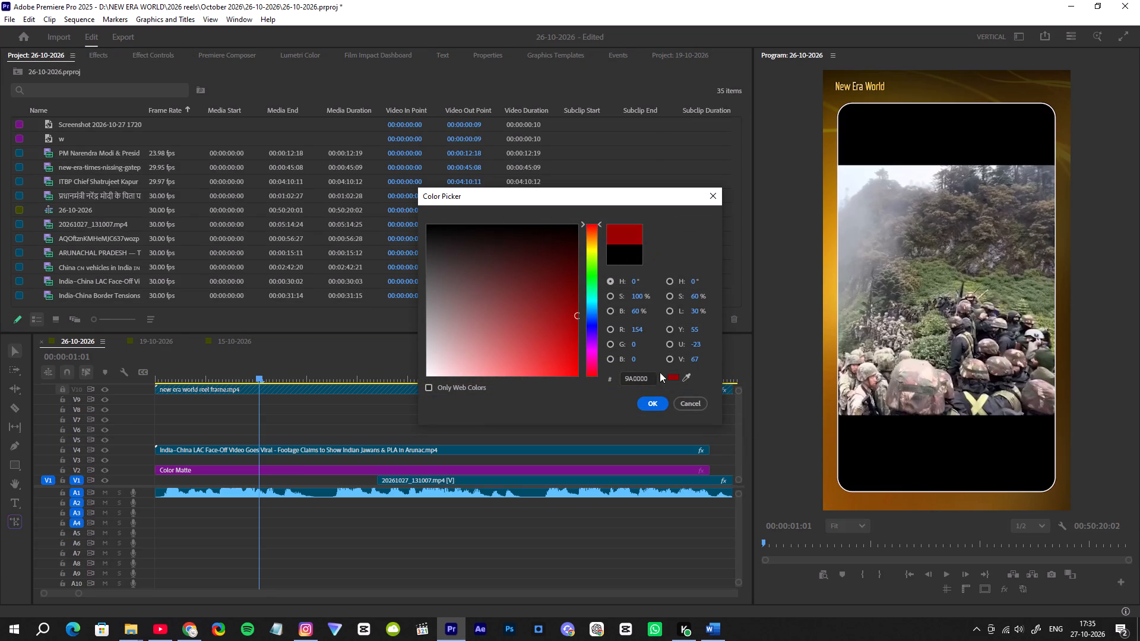
{"action": "left_click", "coordinate": [658, 398]}
{"action": "left_click", "coordinate": [570, 332]}
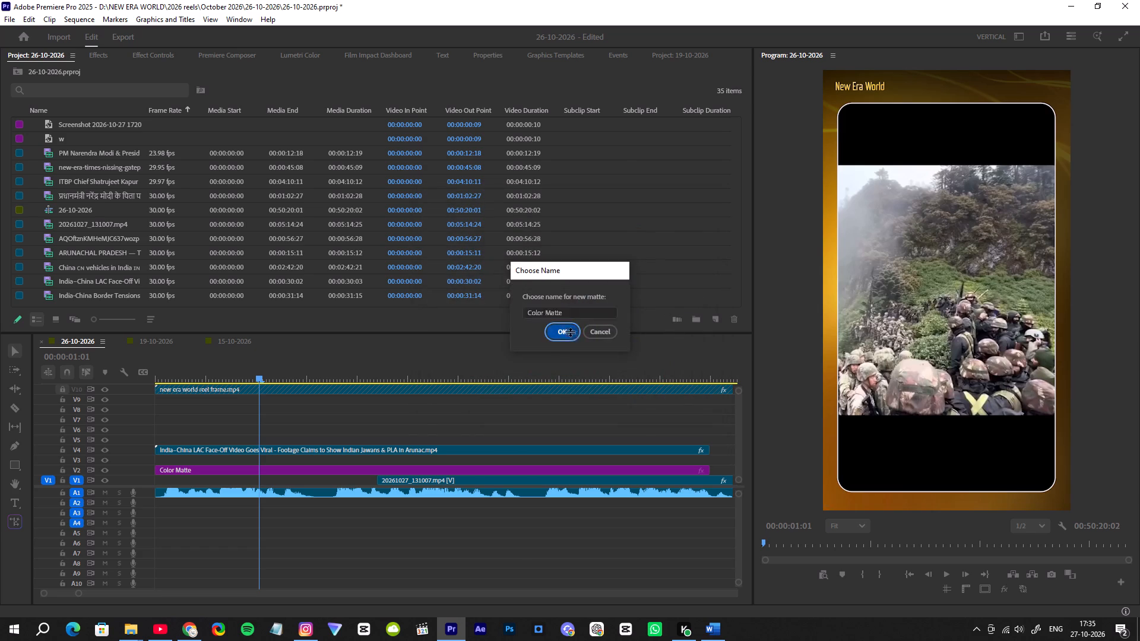
Place the dark red Color Matte on V3 beneath the opening LAC Face-Off clip, matching its full 00:00:05:15 length, and preview it briefly.
{"action": "left_click_drag", "start_coordinate": [51, 120], "coordinate": [165, 430]}
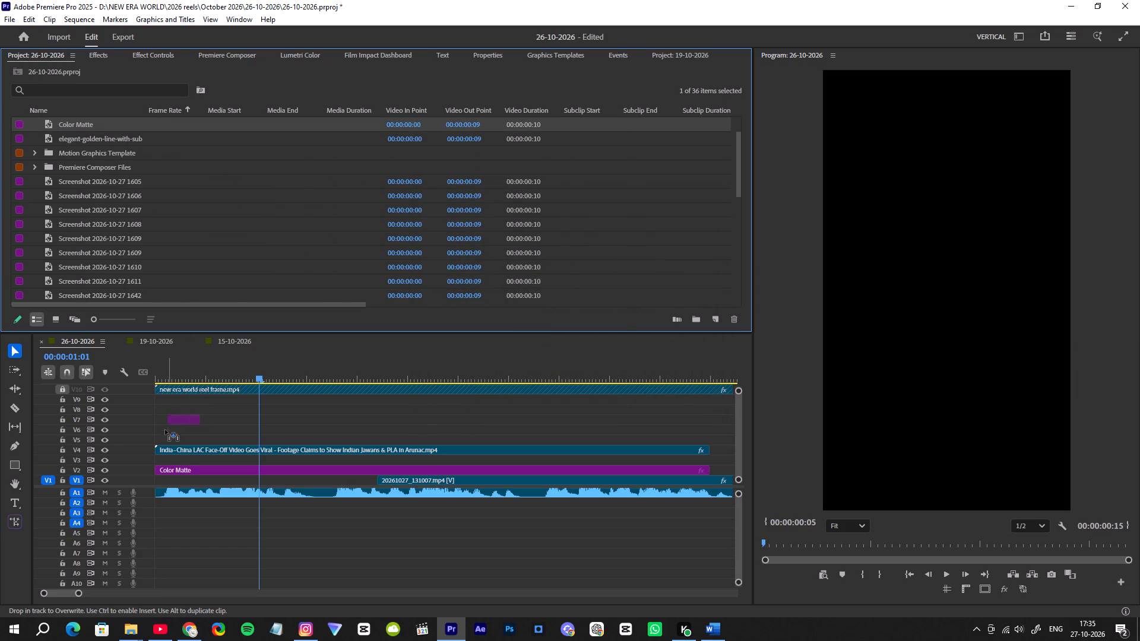
{"action": "left_click_drag", "start_coordinate": [165, 430], "coordinate": [153, 458]}
{"action": "left_click_drag", "start_coordinate": [189, 461], "coordinate": [695, 460]}
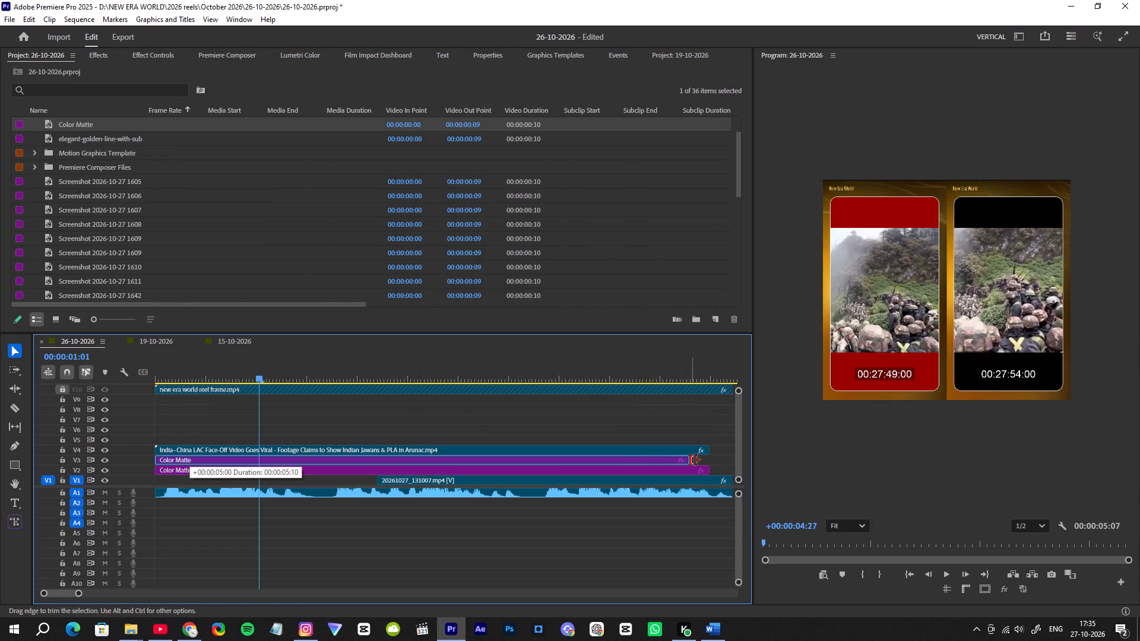
{"action": "left_click_drag", "start_coordinate": [695, 460], "coordinate": [711, 458]}
{"action": "key", "text": "space"}
{"action": "key", "text": "space"}
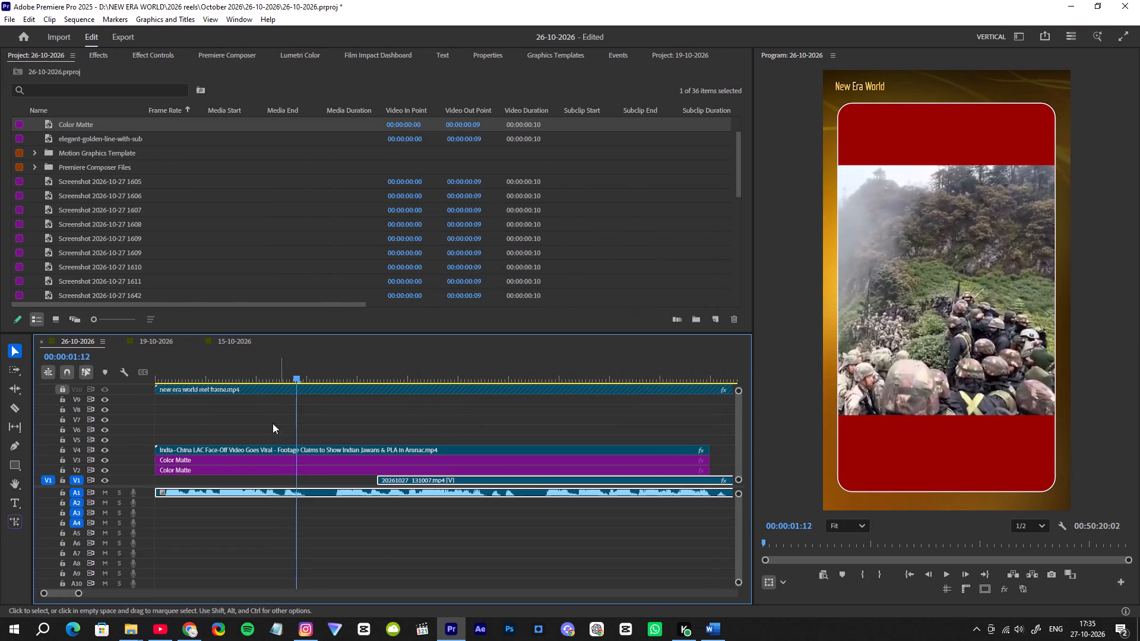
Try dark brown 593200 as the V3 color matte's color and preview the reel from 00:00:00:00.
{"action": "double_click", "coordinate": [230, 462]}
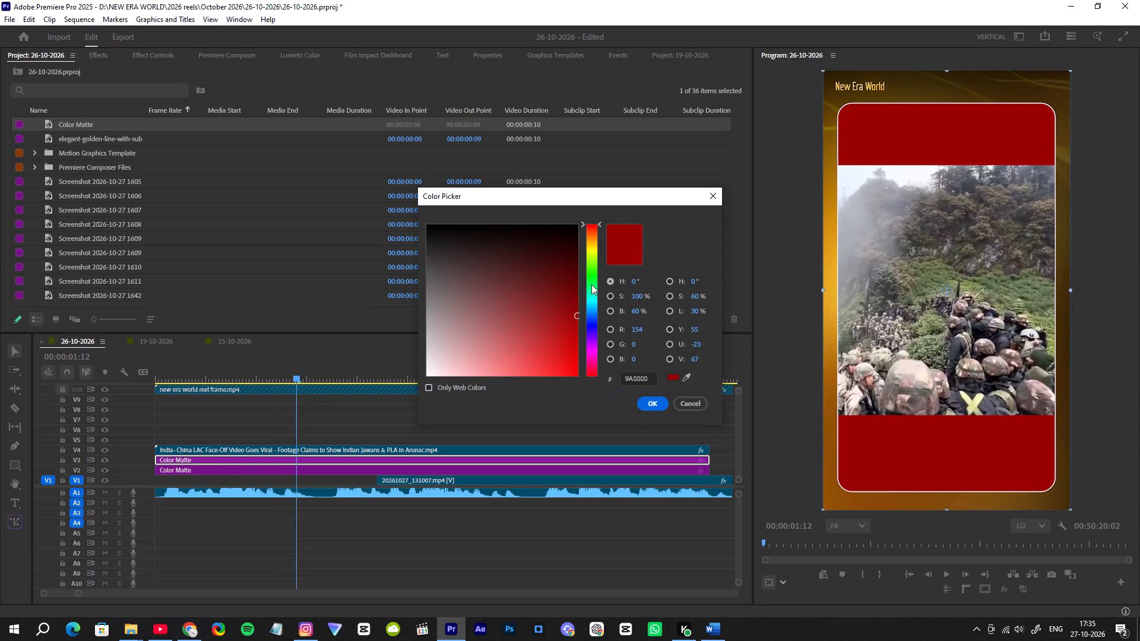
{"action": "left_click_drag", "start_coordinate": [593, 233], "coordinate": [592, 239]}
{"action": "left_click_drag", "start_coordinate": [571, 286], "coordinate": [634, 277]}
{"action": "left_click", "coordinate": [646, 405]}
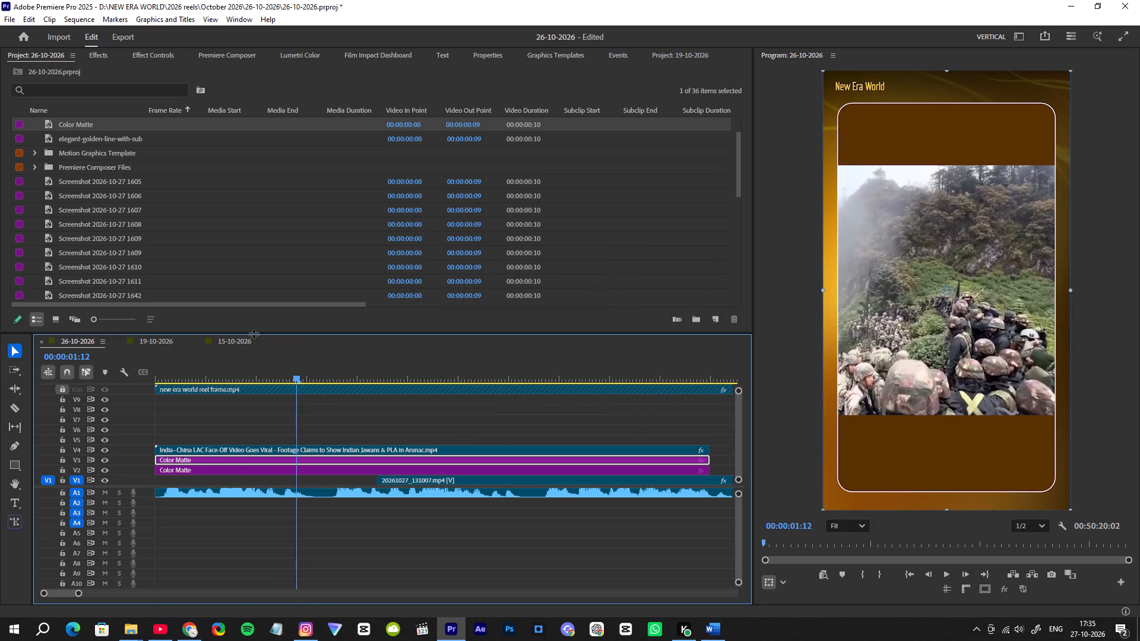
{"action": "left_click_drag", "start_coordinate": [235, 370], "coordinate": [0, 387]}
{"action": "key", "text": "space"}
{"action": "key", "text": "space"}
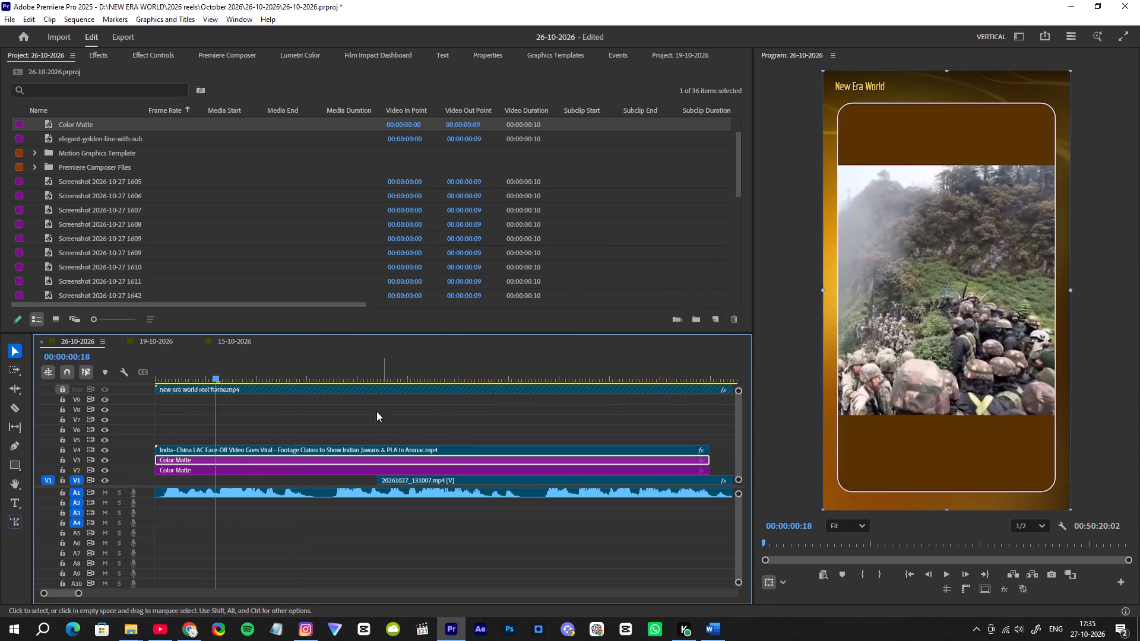
Recolor the V3 color matte with a dark olive-brown sampled from the frame beside the New Era World title.
{"action": "double_click", "coordinate": [264, 462]}
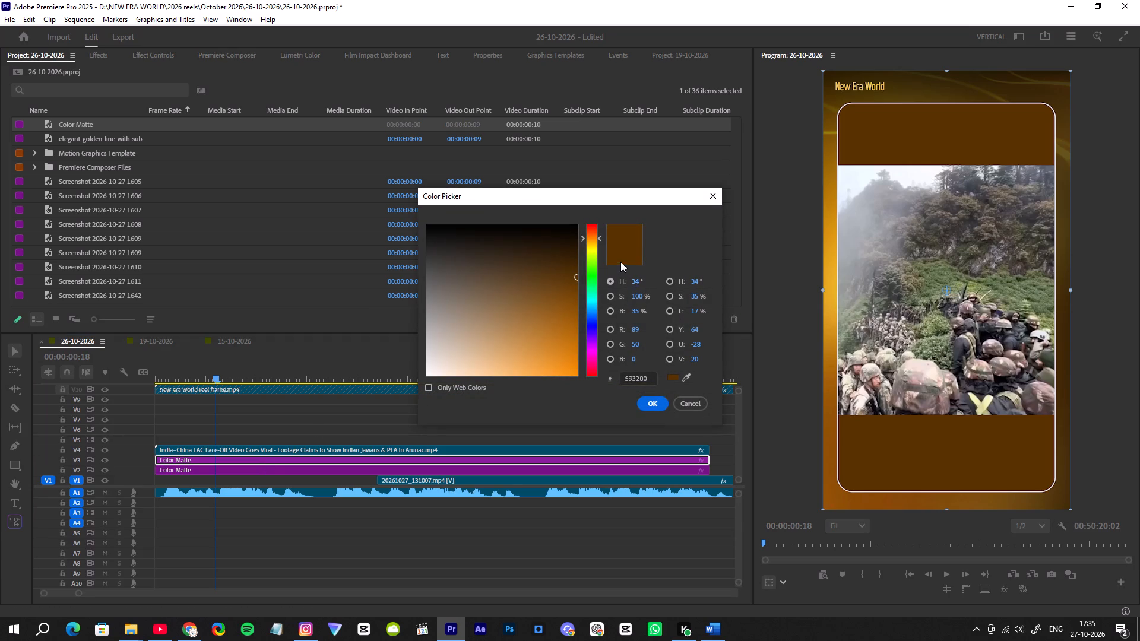
{"action": "left_click", "coordinate": [690, 373]}
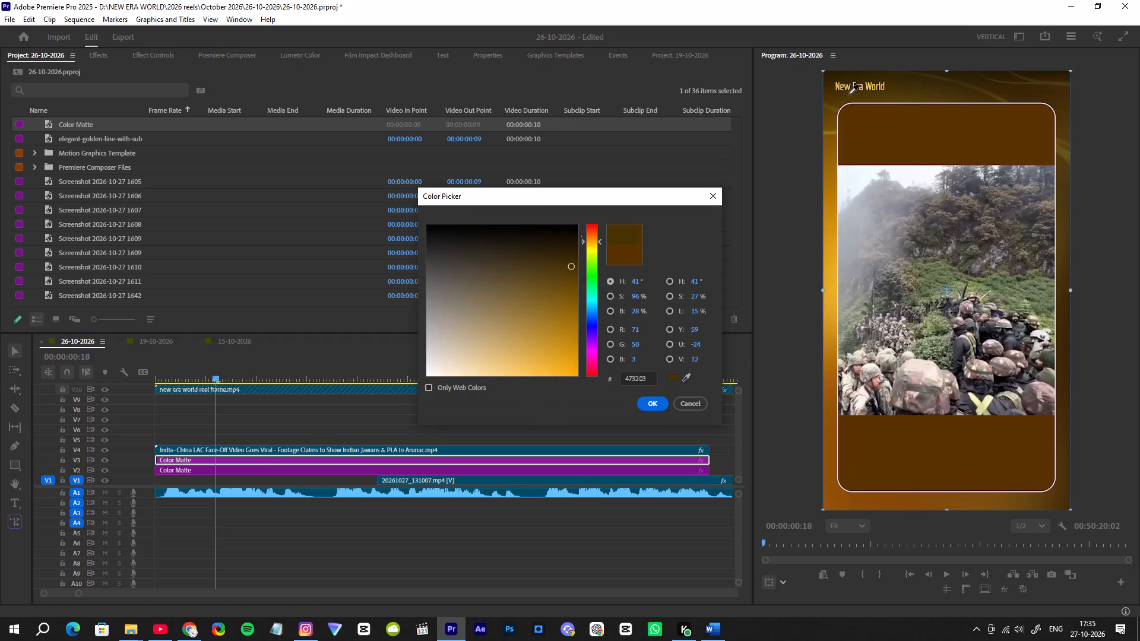
{"action": "left_click", "coordinate": [849, 94]}
{"action": "left_click", "coordinate": [646, 404]}
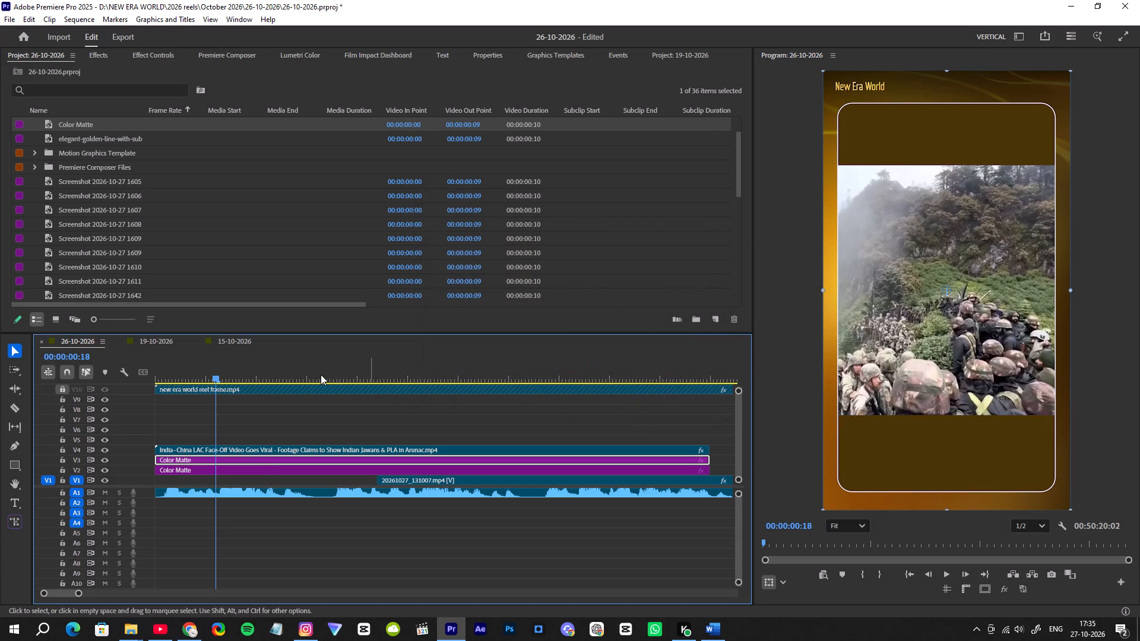
Play the reel from 00:00:00:00 through the opening and the second footage clip to check the backgrounds behind them.
{"action": "left_click_drag", "start_coordinate": [219, 366], "coordinate": [0, 396]}
{"action": "key", "text": "space"}
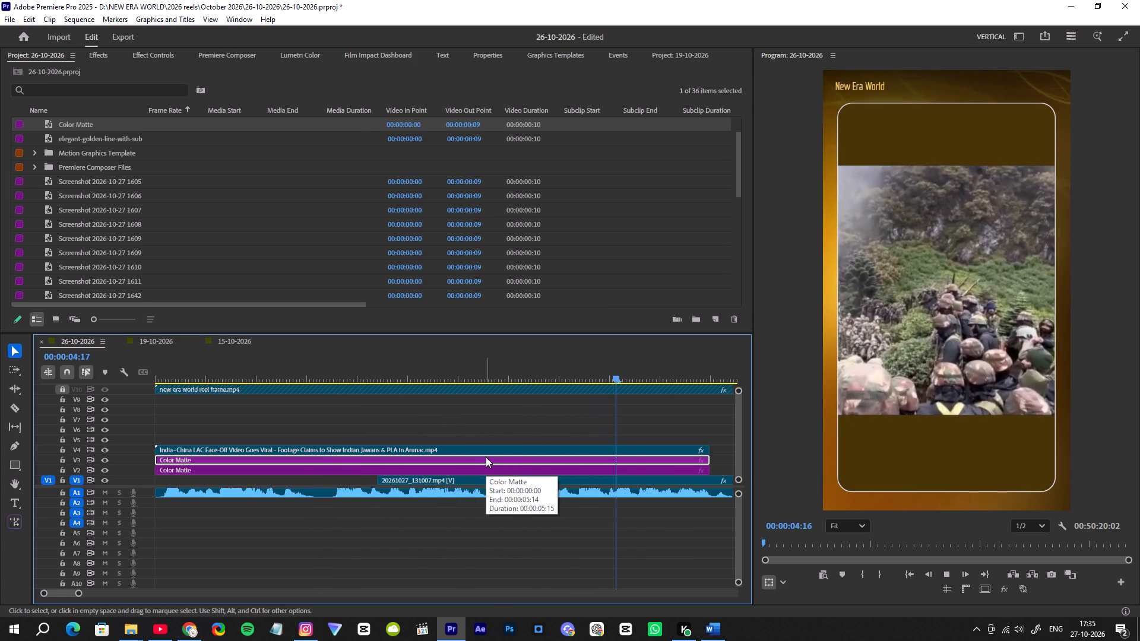
{"action": "key", "text": "space"}
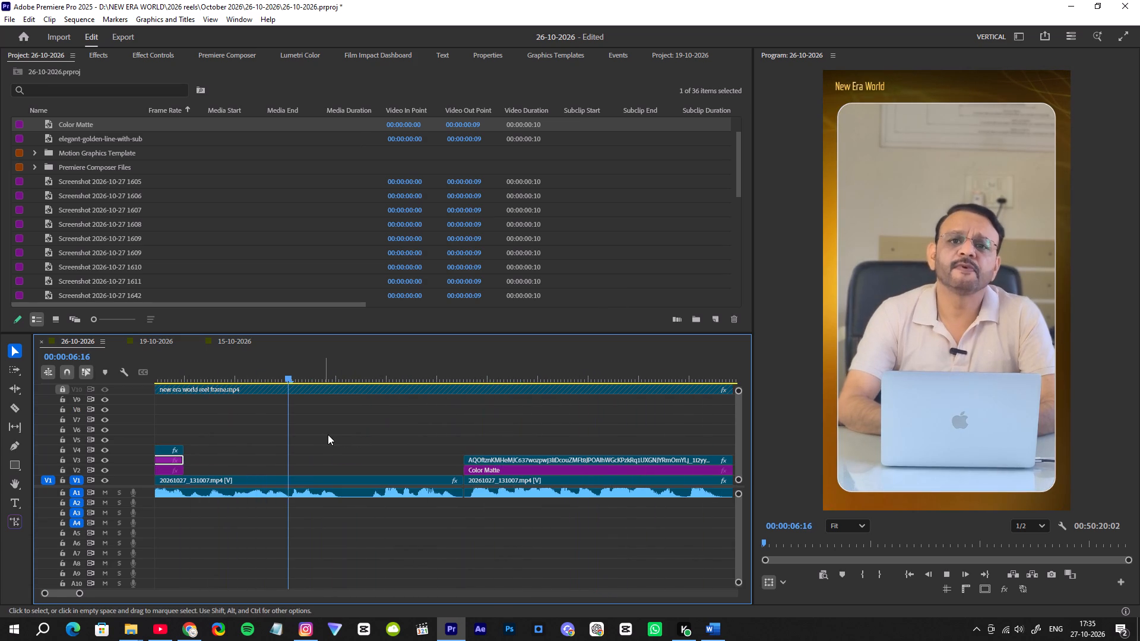
{"action": "scroll", "coordinate": [355, 439], "scroll_direction": "down", "scroll_amount": 10, "text": "alt"}
{"action": "key", "text": "space"}
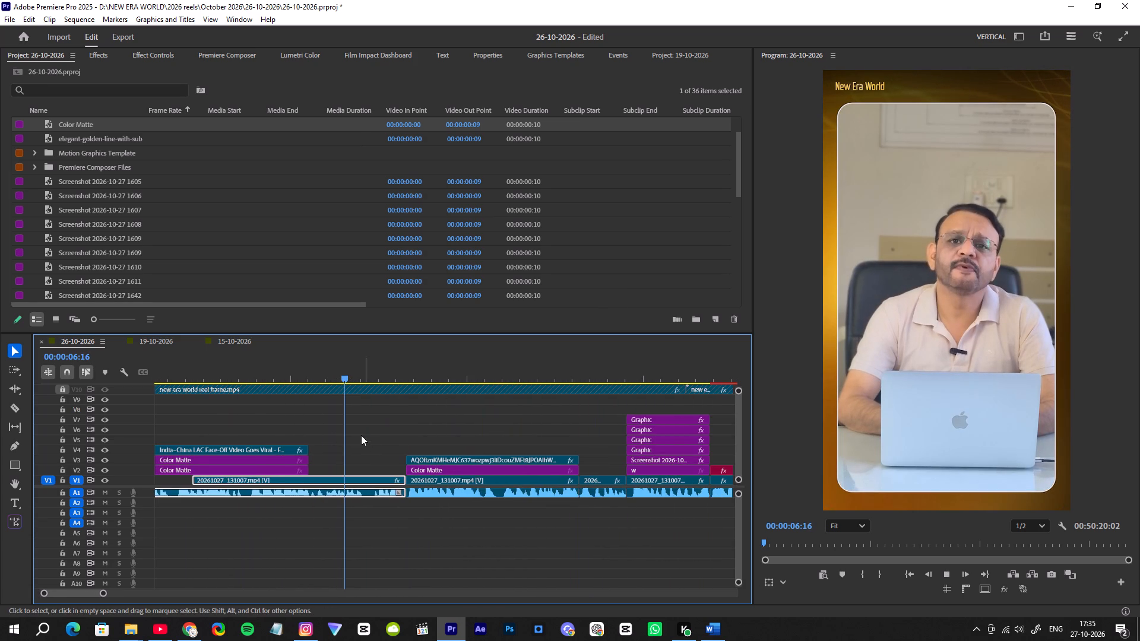
{"action": "key", "text": "space"}
{"action": "left_click_drag", "start_coordinate": [265, 372], "coordinate": [7, 373]}
{"action": "key", "text": "space"}
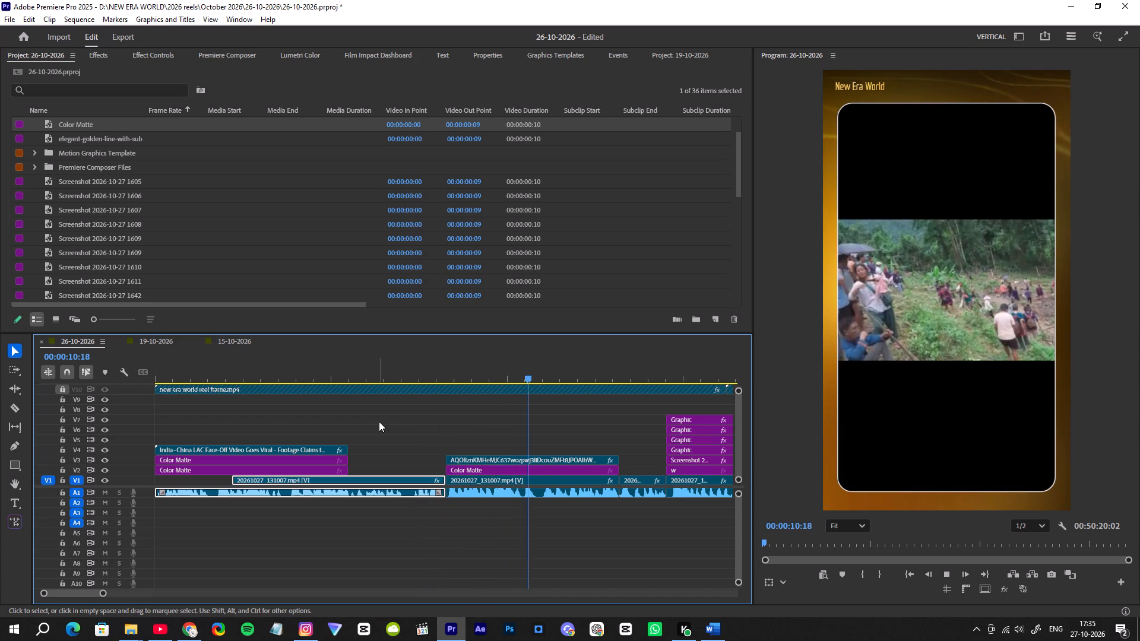
{"action": "scroll", "coordinate": [379, 421], "scroll_direction": "down", "scroll_amount": 1}
{"action": "key", "text": "space"}
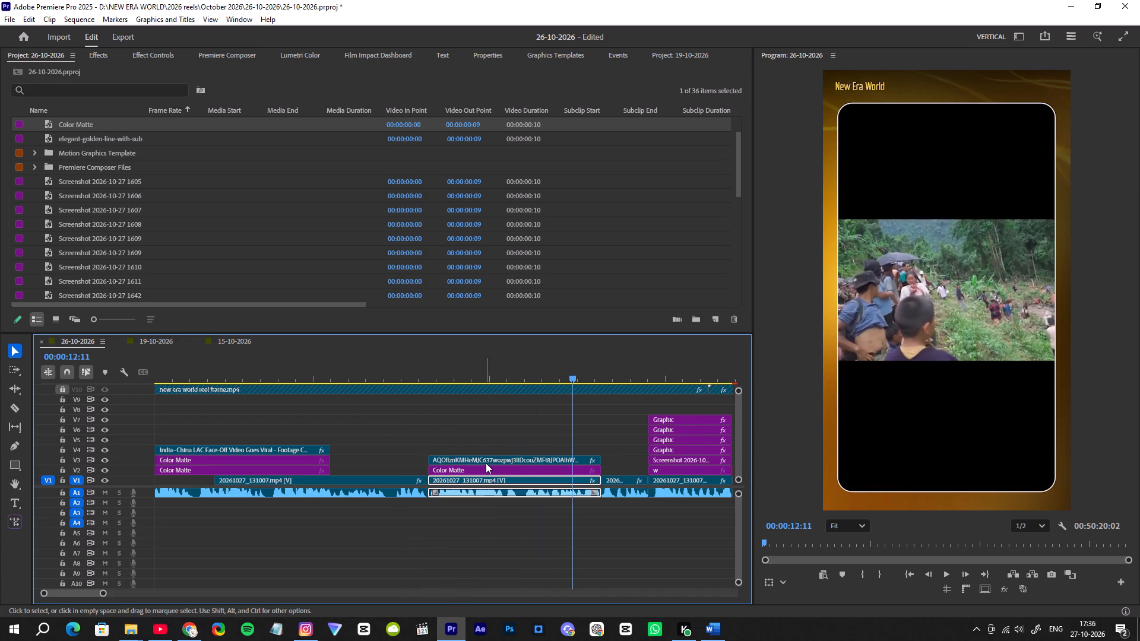
Replace the black V2 matte beneath the AQOft footage clip with a copy of the olive-brown matte, trimmed to that clip's span, and save.
{"action": "left_click", "coordinate": [485, 465]}
{"action": "key", "text": "Delete"}
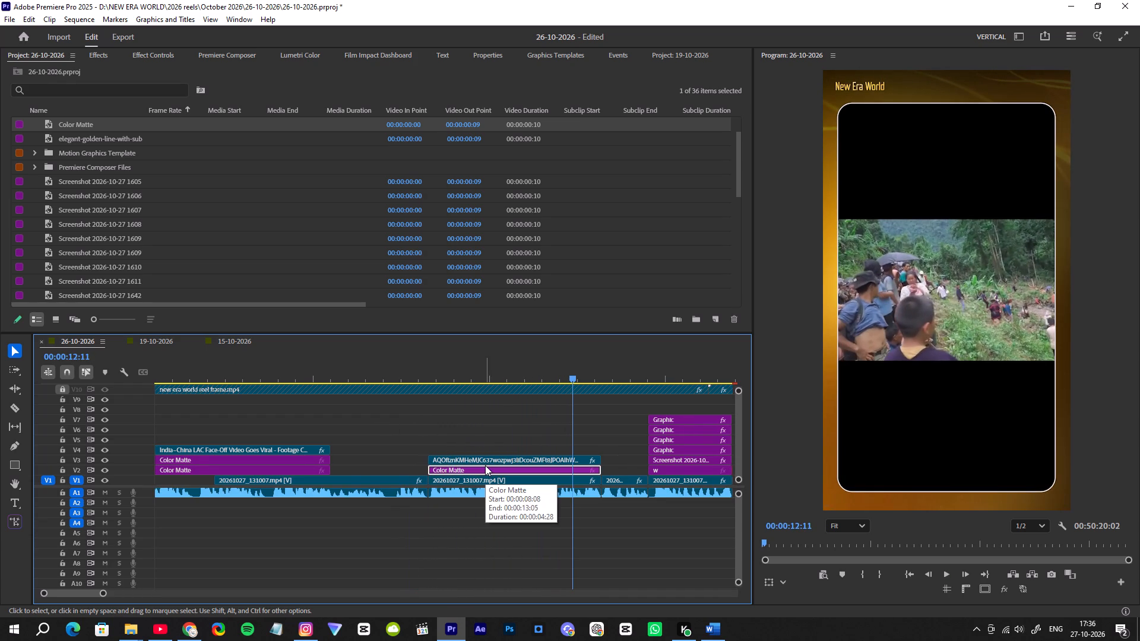
{"action": "left_click", "coordinate": [254, 458]}
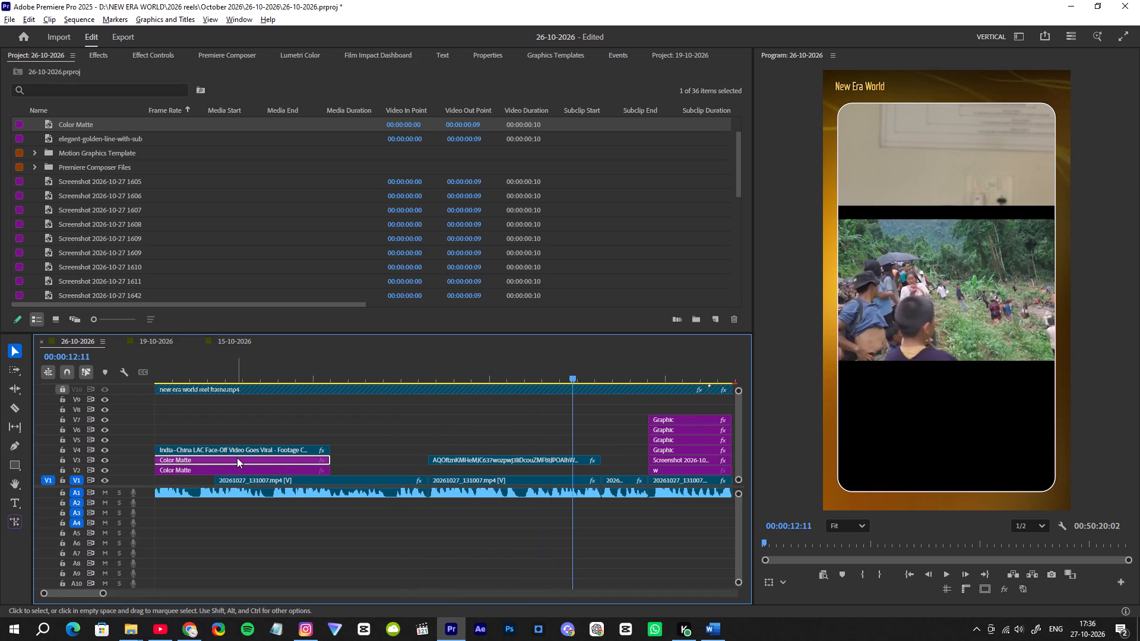
{"action": "left_click_drag", "start_coordinate": [237, 458], "coordinate": [502, 440], "text": "alt"}
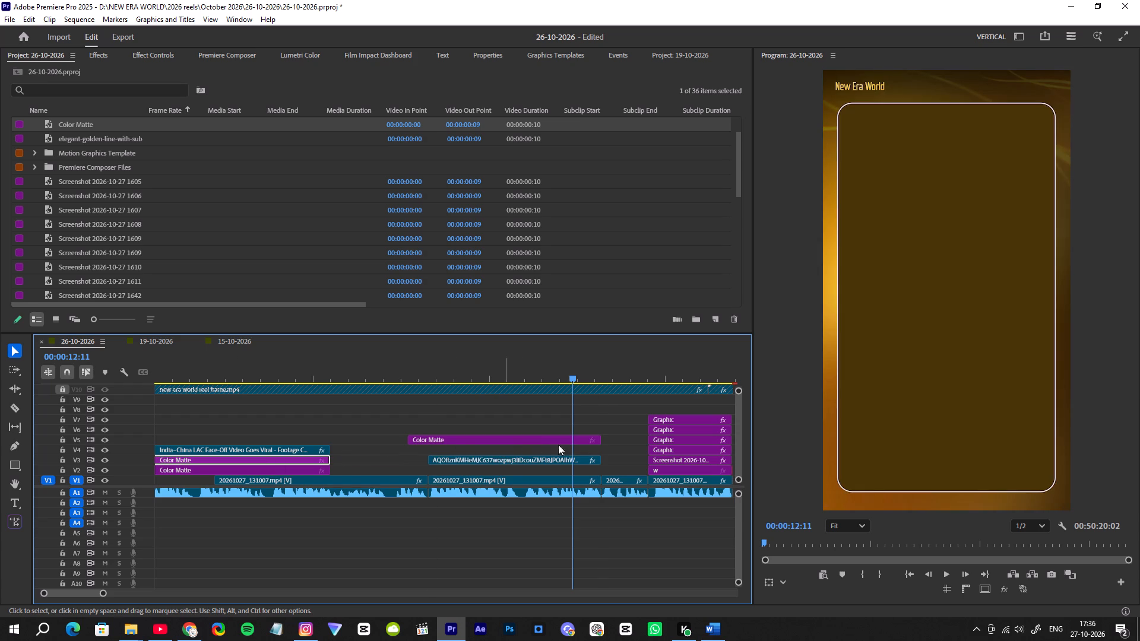
{"action": "left_click_drag", "start_coordinate": [598, 440], "coordinate": [497, 443]}
{"action": "left_click_drag", "start_coordinate": [452, 439], "coordinate": [483, 469]}
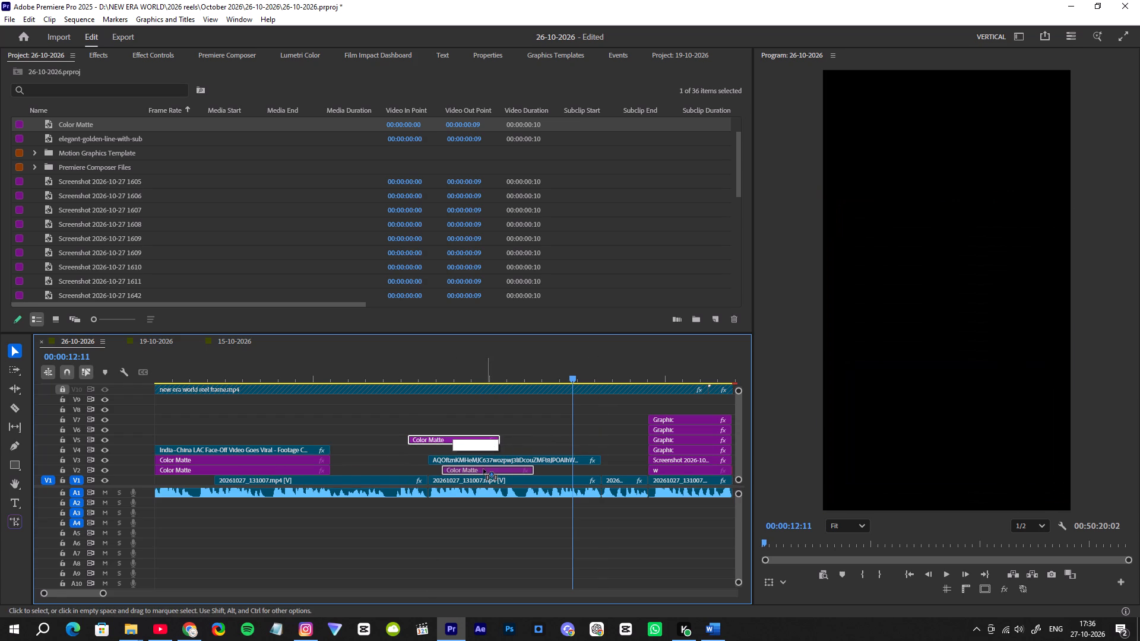
{"action": "left_click_drag", "start_coordinate": [483, 469], "coordinate": [475, 471]}
{"action": "left_click_drag", "start_coordinate": [413, 469], "coordinate": [429, 468]}
{"action": "left_click_drag", "start_coordinate": [496, 468], "coordinate": [596, 473]}
{"action": "key", "text": "ctrl+s"}
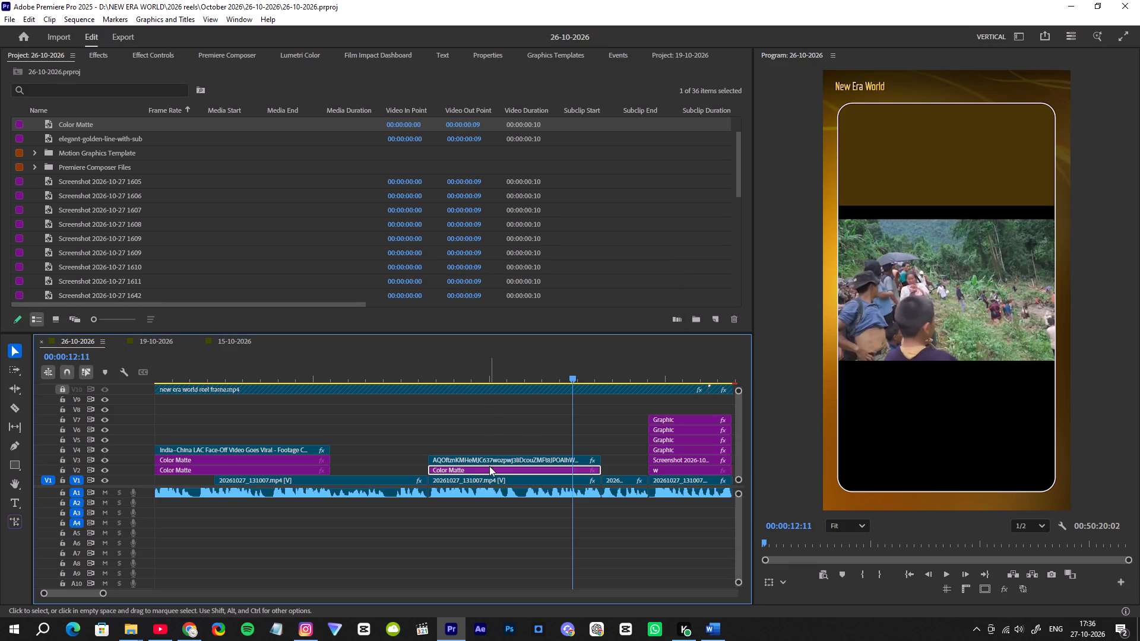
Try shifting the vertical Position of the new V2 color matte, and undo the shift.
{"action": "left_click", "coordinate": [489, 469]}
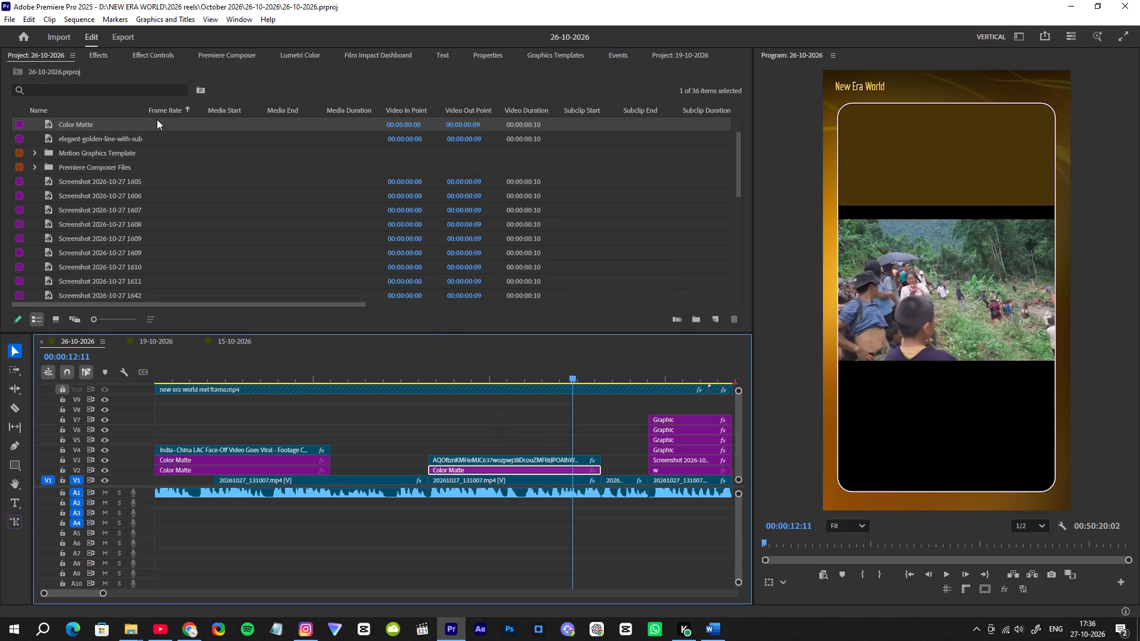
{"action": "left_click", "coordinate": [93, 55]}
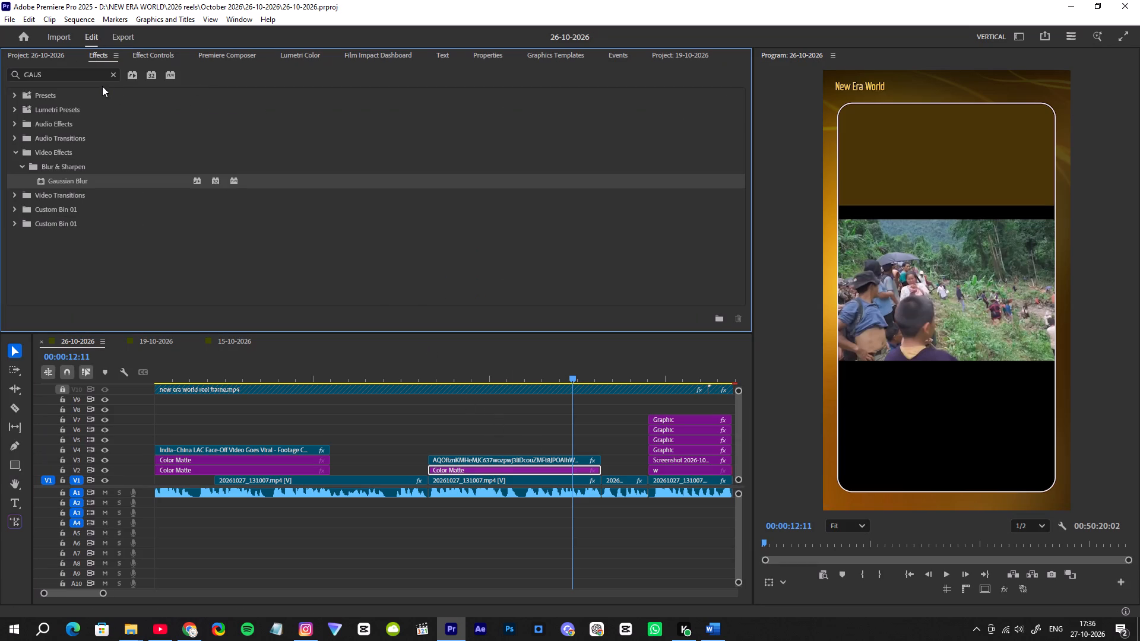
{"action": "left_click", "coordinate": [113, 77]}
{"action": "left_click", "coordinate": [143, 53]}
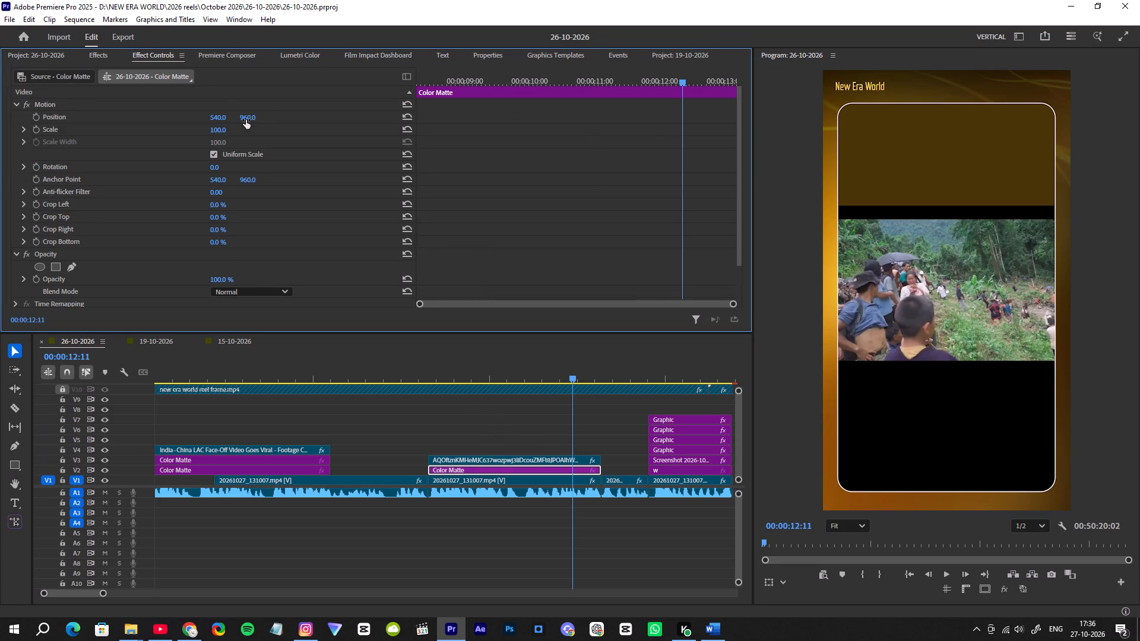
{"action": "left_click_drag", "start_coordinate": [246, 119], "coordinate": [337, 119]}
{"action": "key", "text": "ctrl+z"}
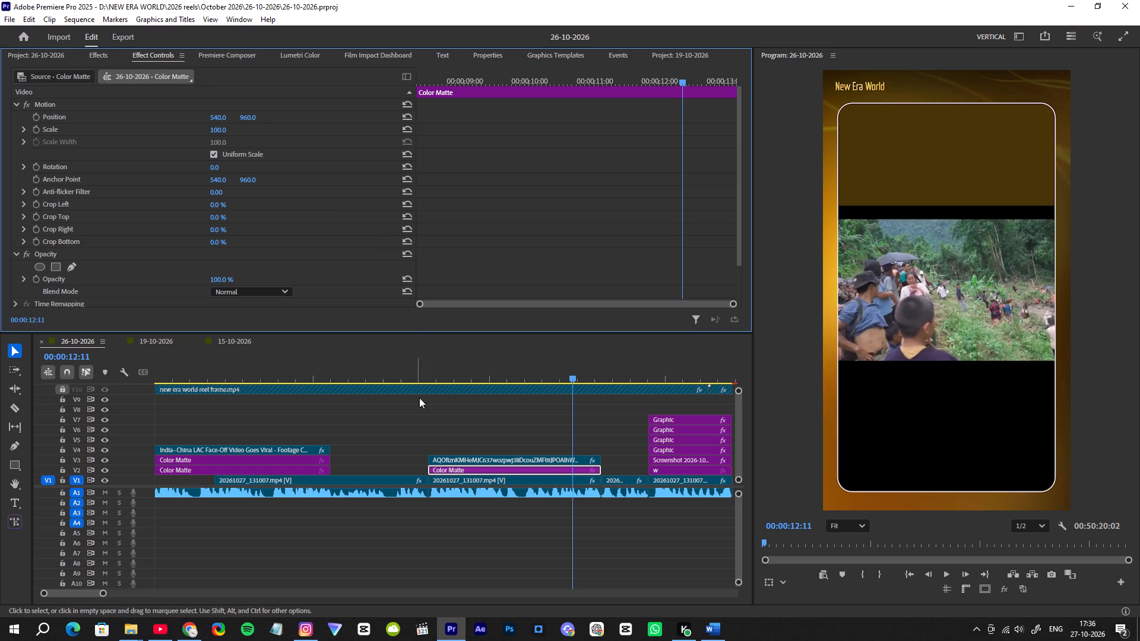
Crop the black bars off the AQOft footage clip on V3, with about 34.3% at the top and 34.4% at the bottom.
{"action": "left_click", "coordinate": [464, 462]}
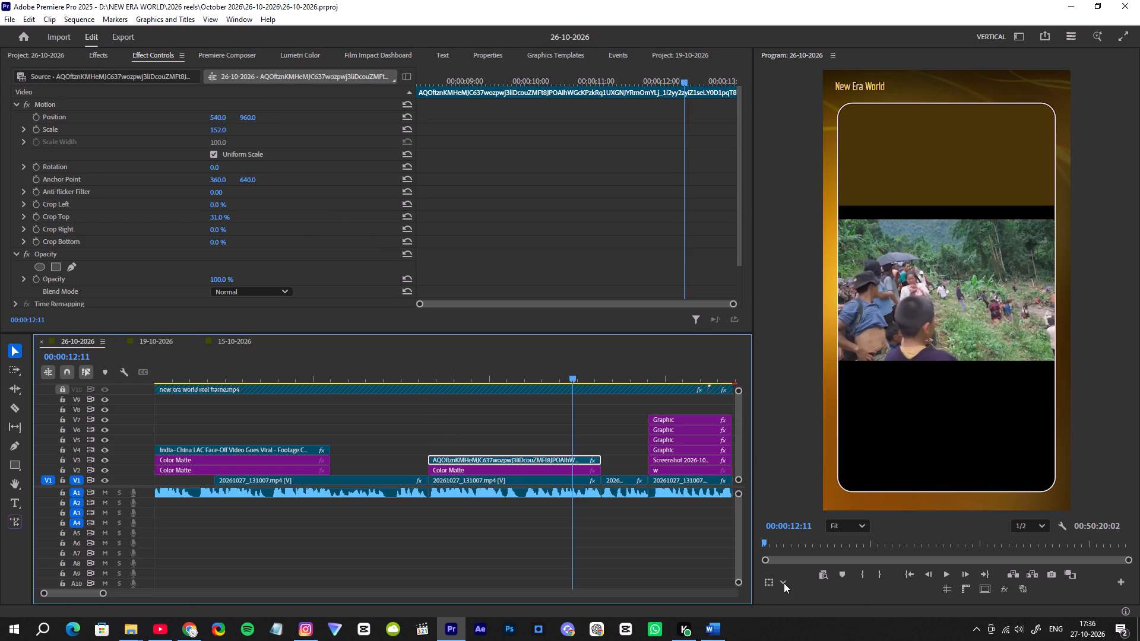
{"action": "left_click", "coordinate": [784, 582]}
{"action": "left_click", "coordinate": [795, 559]}
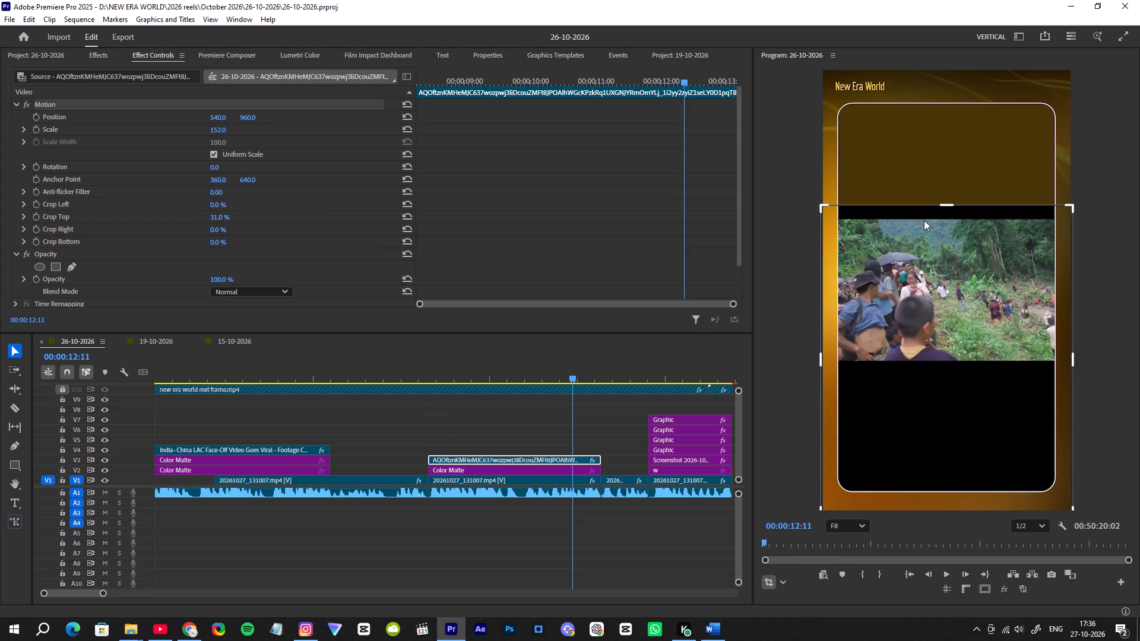
{"action": "left_click_drag", "start_coordinate": [942, 204], "coordinate": [944, 220]}
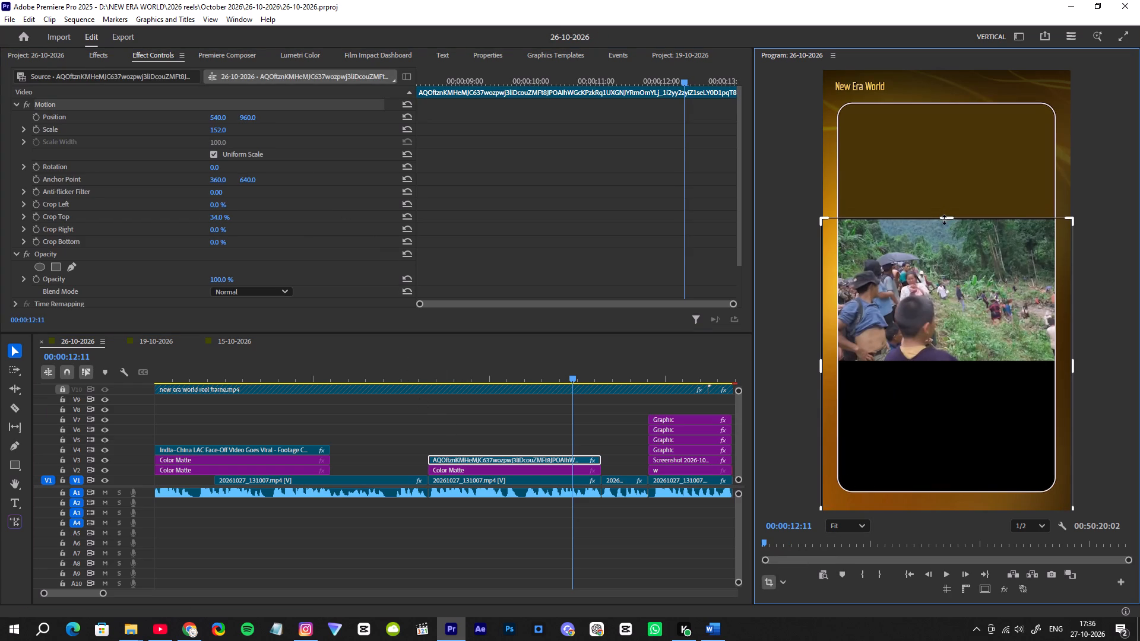
{"action": "left_click_drag", "start_coordinate": [944, 220], "coordinate": [944, 220]}
{"action": "scroll", "coordinate": [943, 364], "scroll_direction": "down", "scroll_amount": 2}
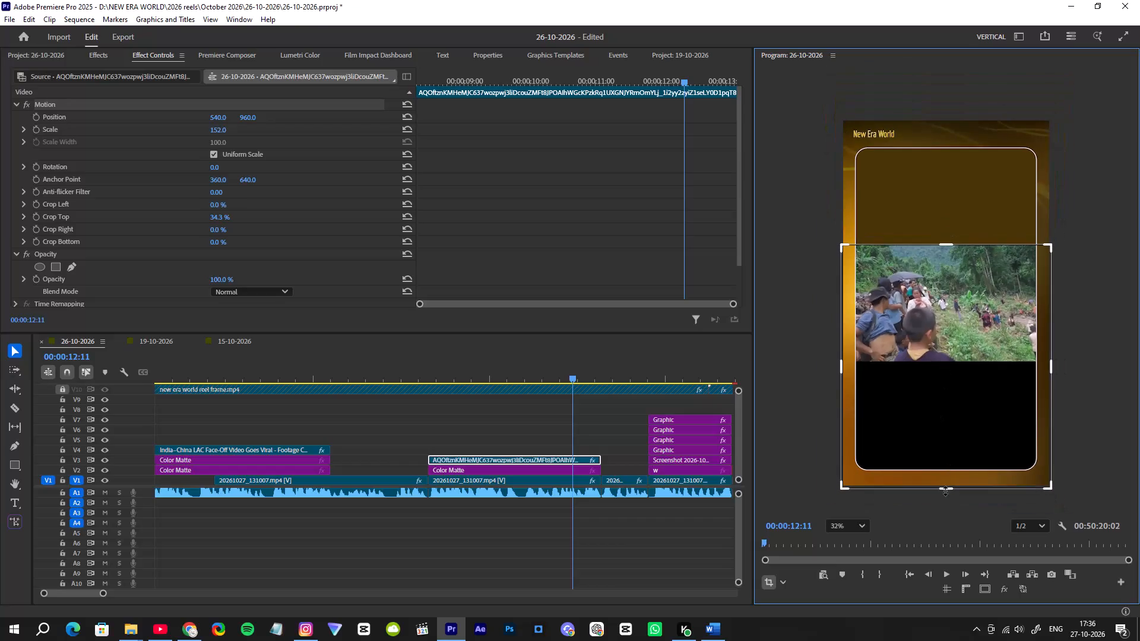
{"action": "left_click_drag", "start_coordinate": [946, 490], "coordinate": [956, 361]}
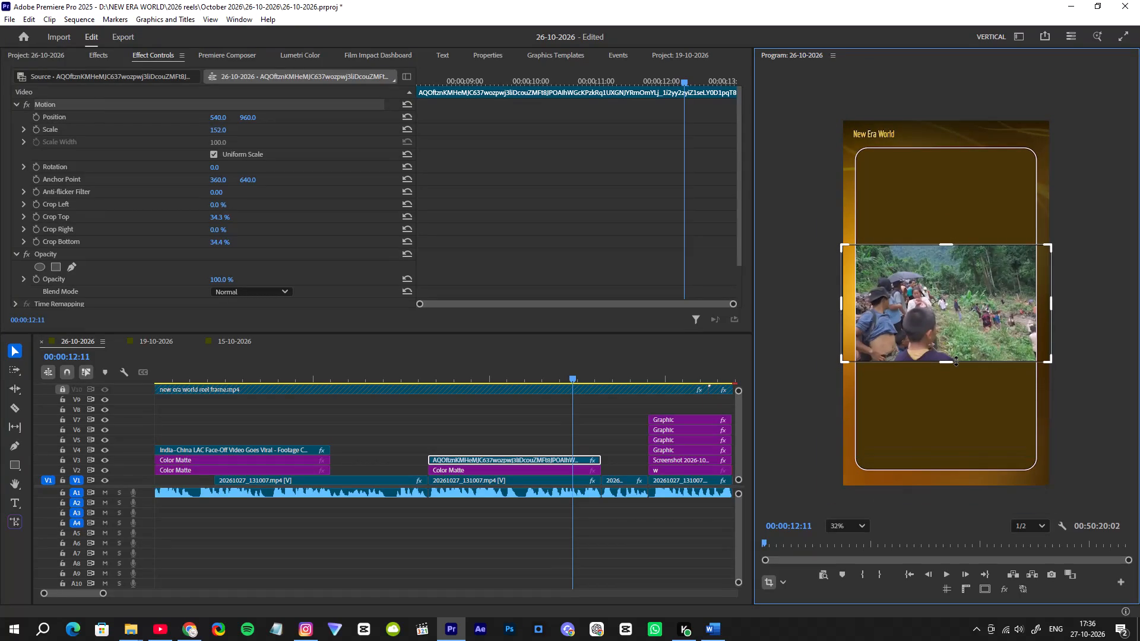
{"action": "left_click_drag", "start_coordinate": [956, 361], "coordinate": [956, 360]}
{"action": "left_click", "coordinate": [620, 418]}
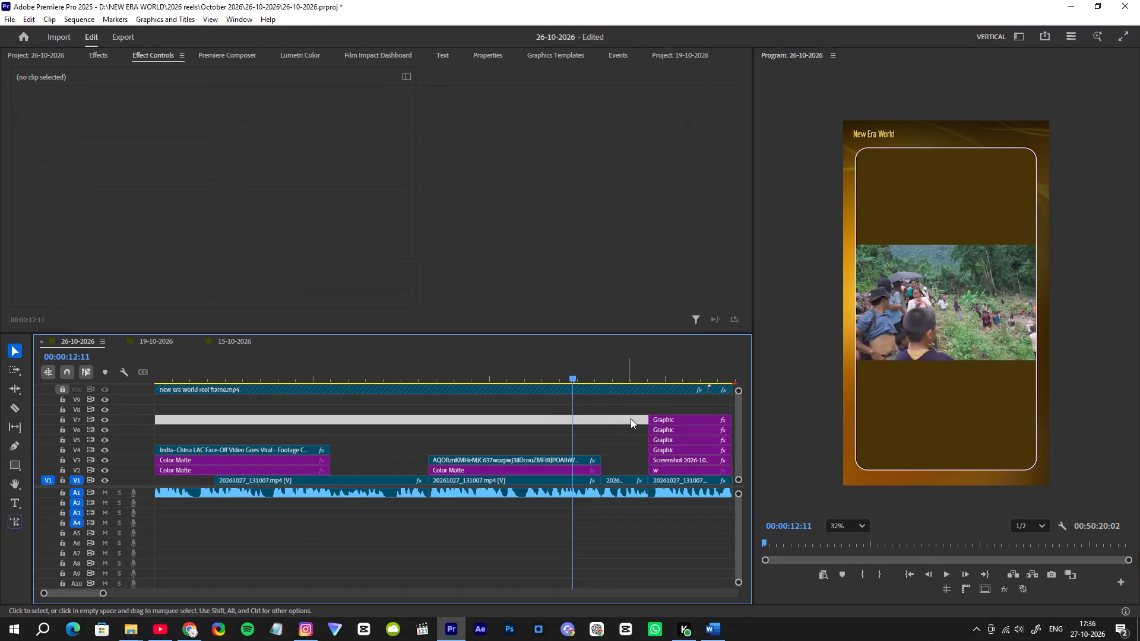
Save the project and play from 00:00:07:29, replaying the end of the AQOft clip, to check its crop, background and transition.
{"action": "left_click", "coordinate": [419, 370]}
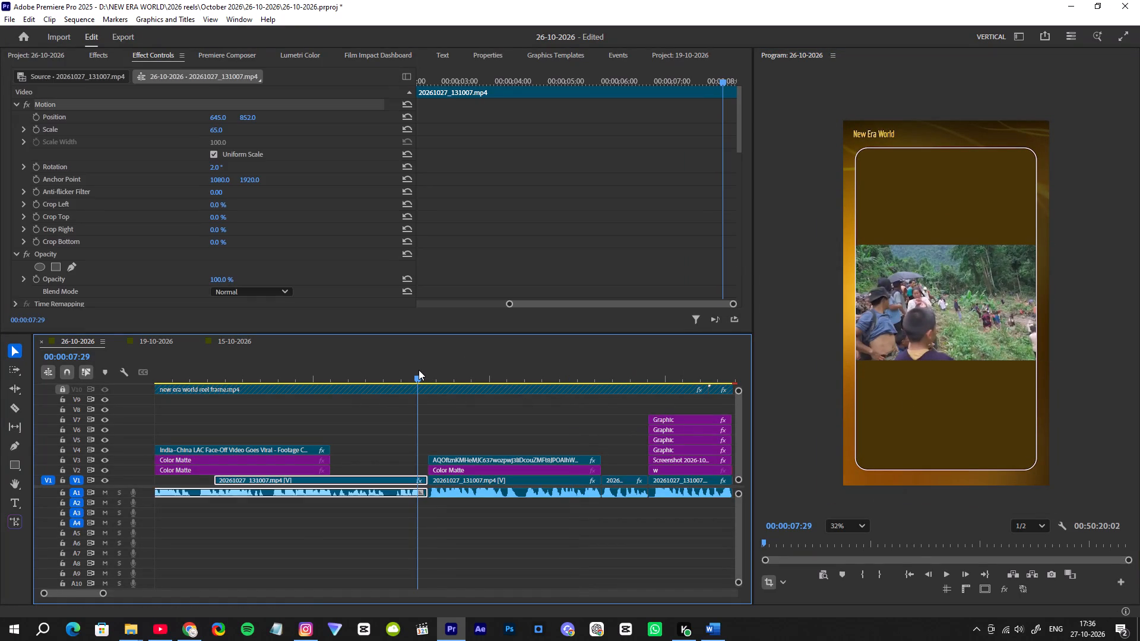
{"action": "key", "text": "ctrl+s"}
{"action": "key", "text": "space"}
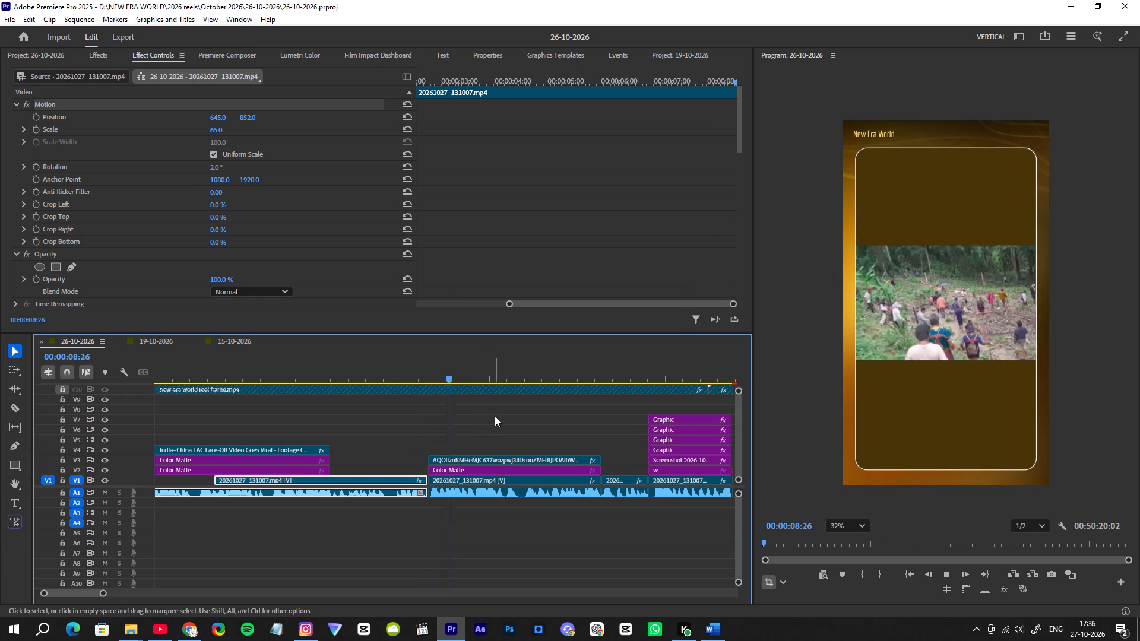
{"action": "scroll", "coordinate": [495, 416], "scroll_direction": "down", "scroll_amount": 3}
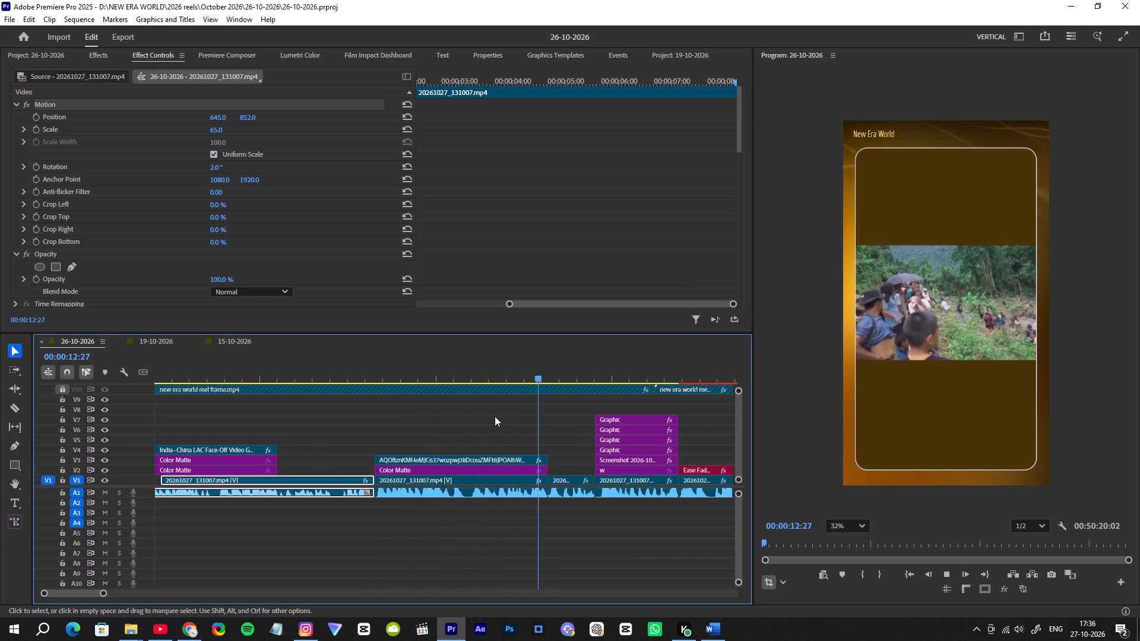
{"action": "key", "text": "space"}
{"action": "key", "text": "space"}
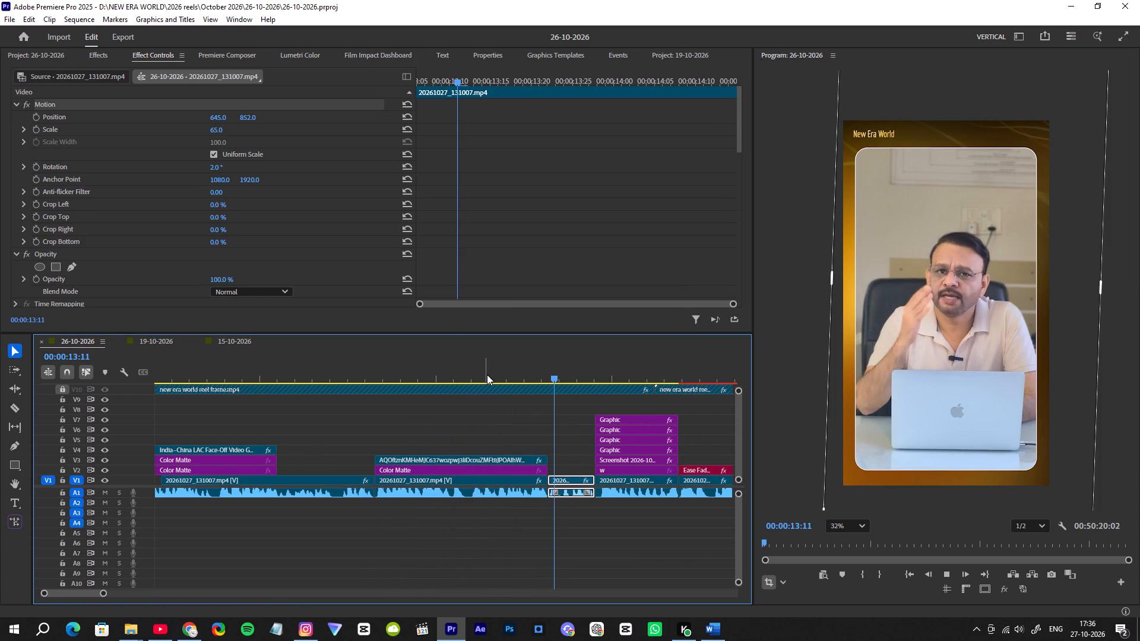
{"action": "left_click", "coordinate": [487, 375]}
{"action": "key", "text": "space"}
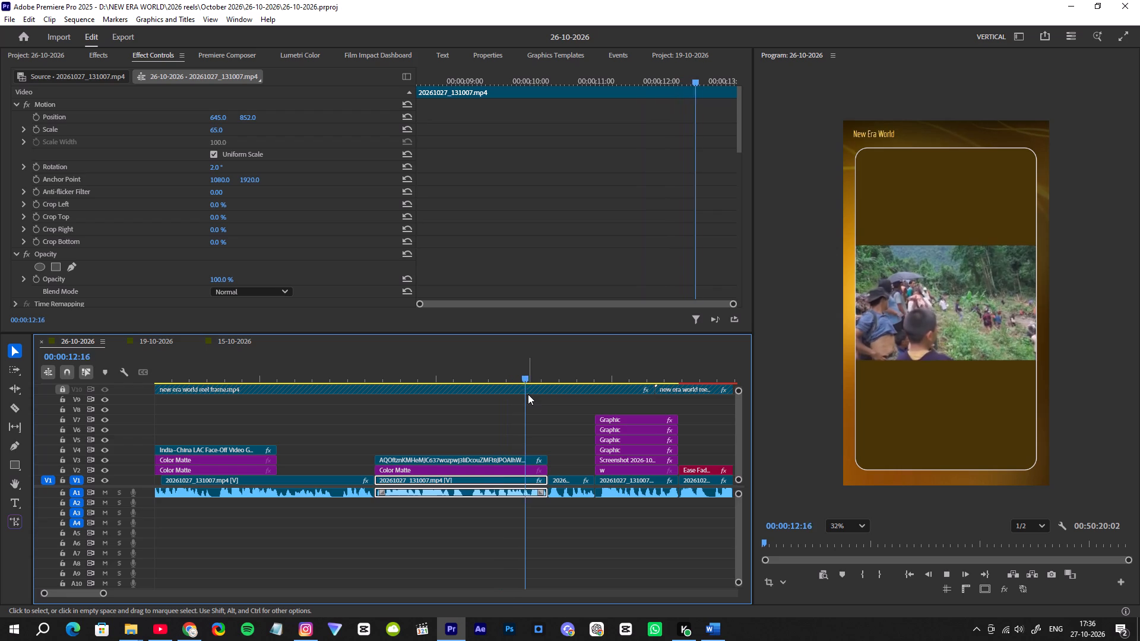
{"action": "key", "text": "space"}
{"action": "scroll", "coordinate": [470, 419], "scroll_direction": "up", "scroll_amount": 7}
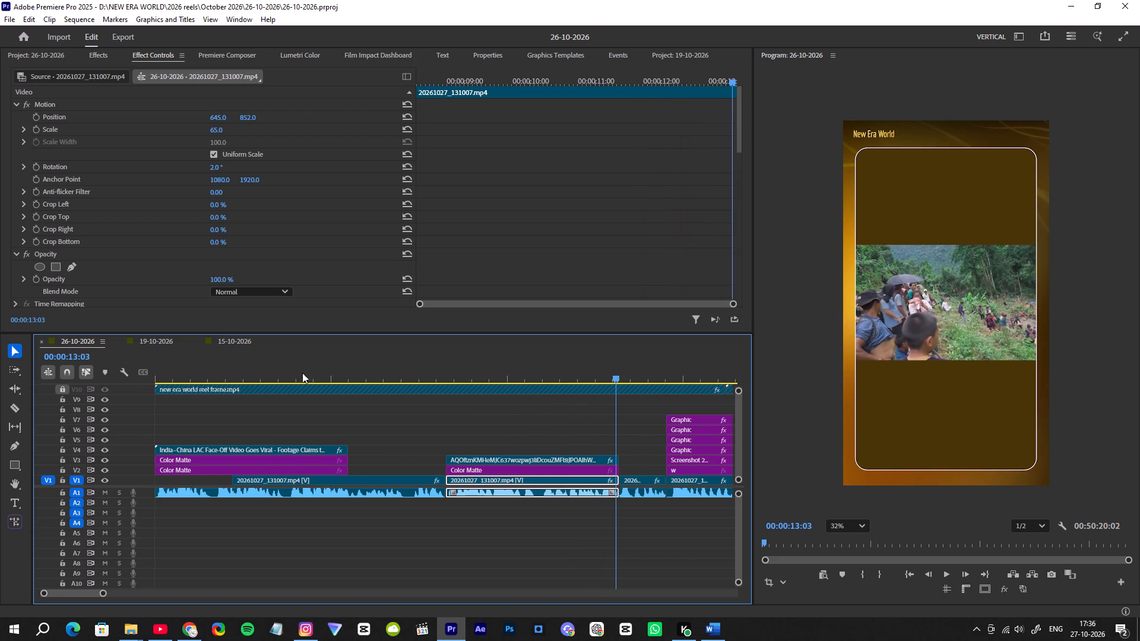
Play the reel from the opening footage onward, replaying the AQOft clip and its end, to check backgrounds and transitions up to the ITBP title.
{"action": "left_click", "coordinate": [284, 368]}
{"action": "key", "text": "space"}
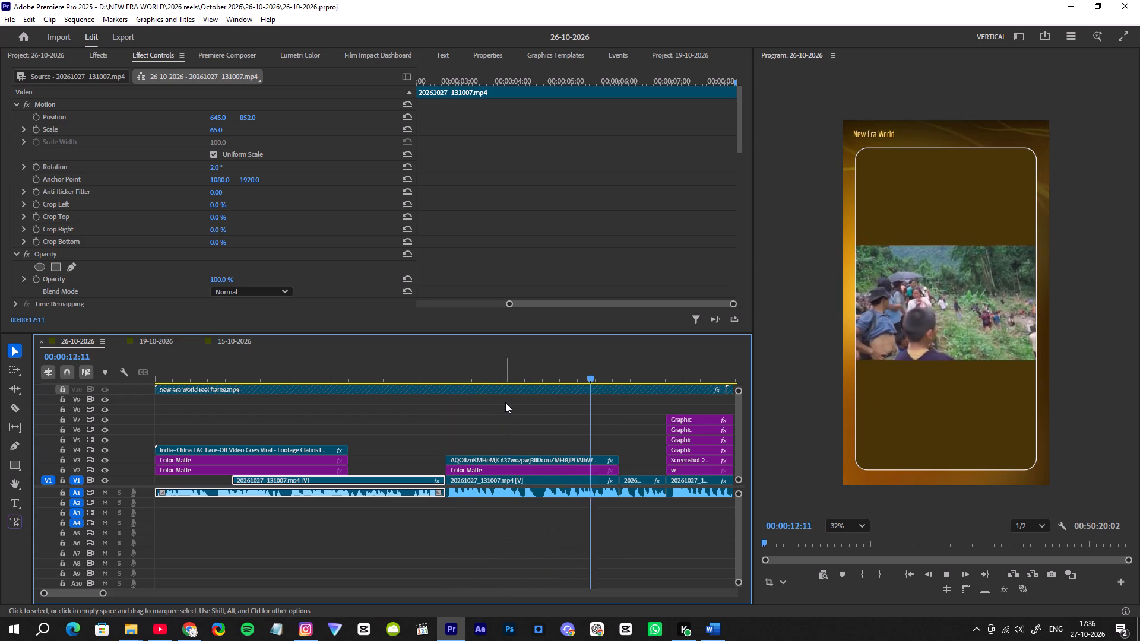
{"action": "scroll", "coordinate": [505, 402], "scroll_direction": "down", "scroll_amount": 4}
{"action": "scroll", "coordinate": [505, 402], "scroll_direction": "up", "scroll_amount": 1}
{"action": "scroll", "coordinate": [505, 402], "scroll_direction": "down", "scroll_amount": 2}
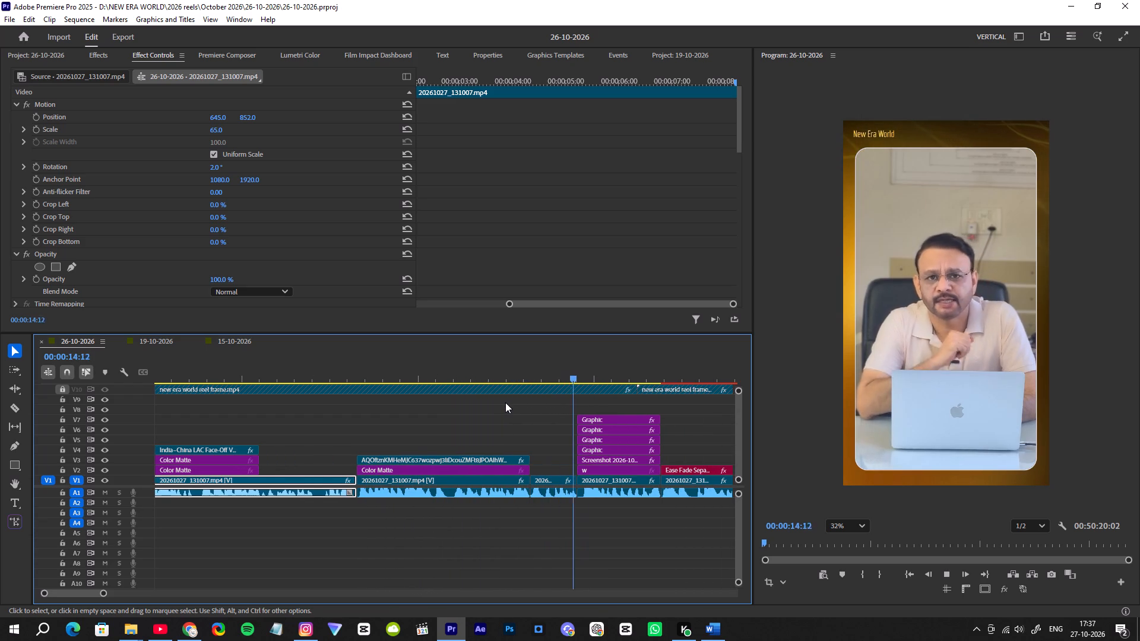
{"action": "key", "text": "space"}
{"action": "left_click", "coordinate": [338, 370]}
{"action": "key", "text": "space"}
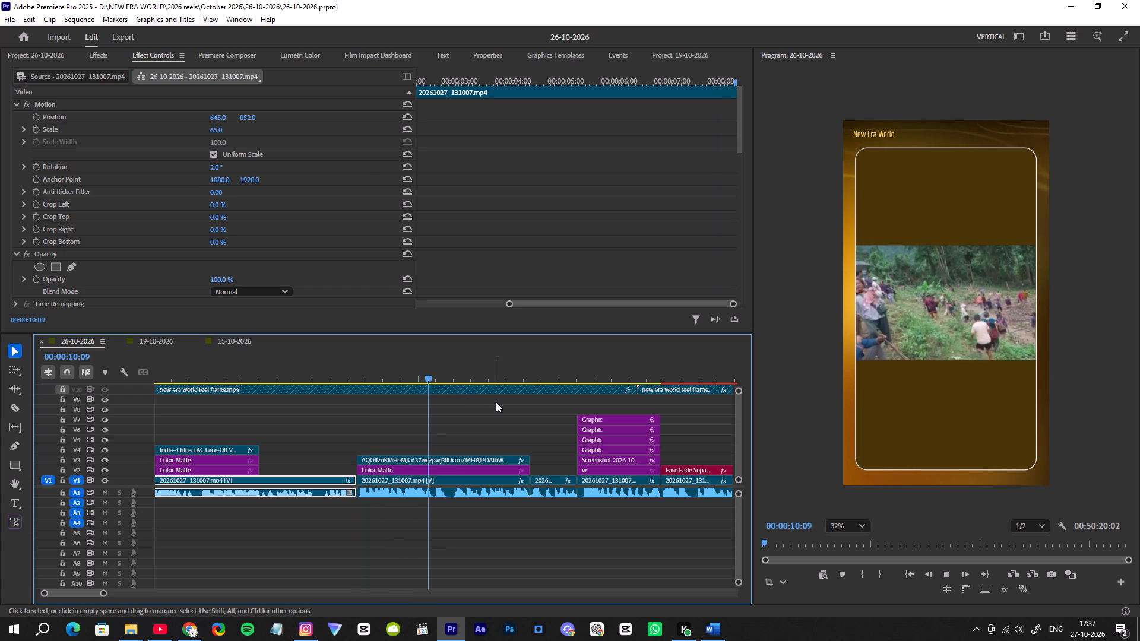
{"action": "scroll", "coordinate": [496, 402], "scroll_direction": "down", "scroll_amount": 3}
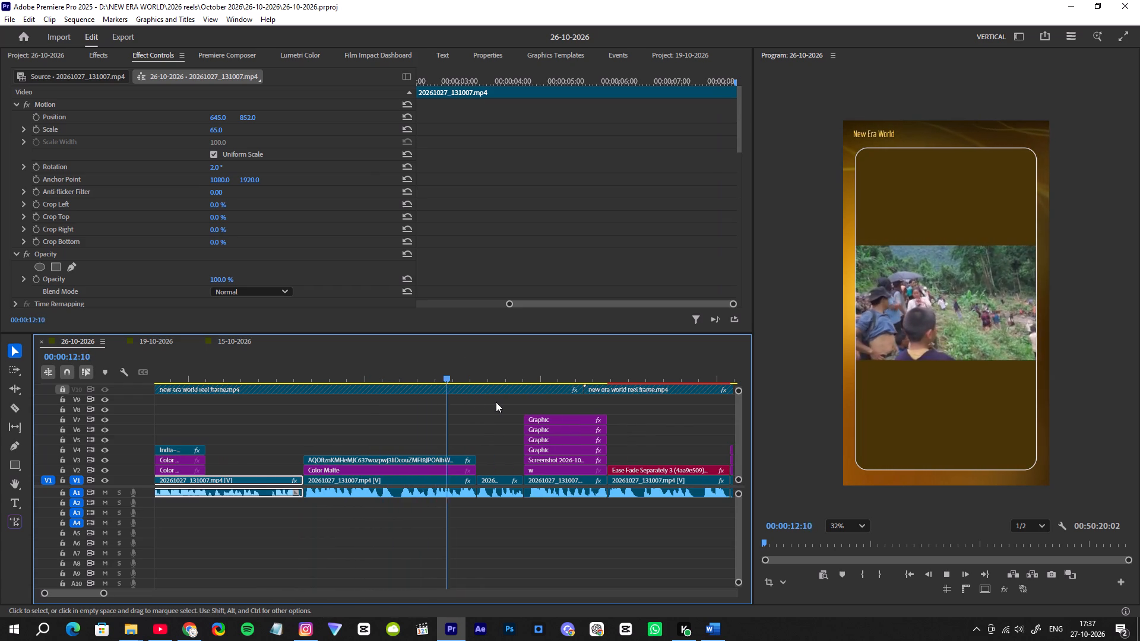
{"action": "scroll", "coordinate": [496, 402], "scroll_direction": "down", "scroll_amount": 3}
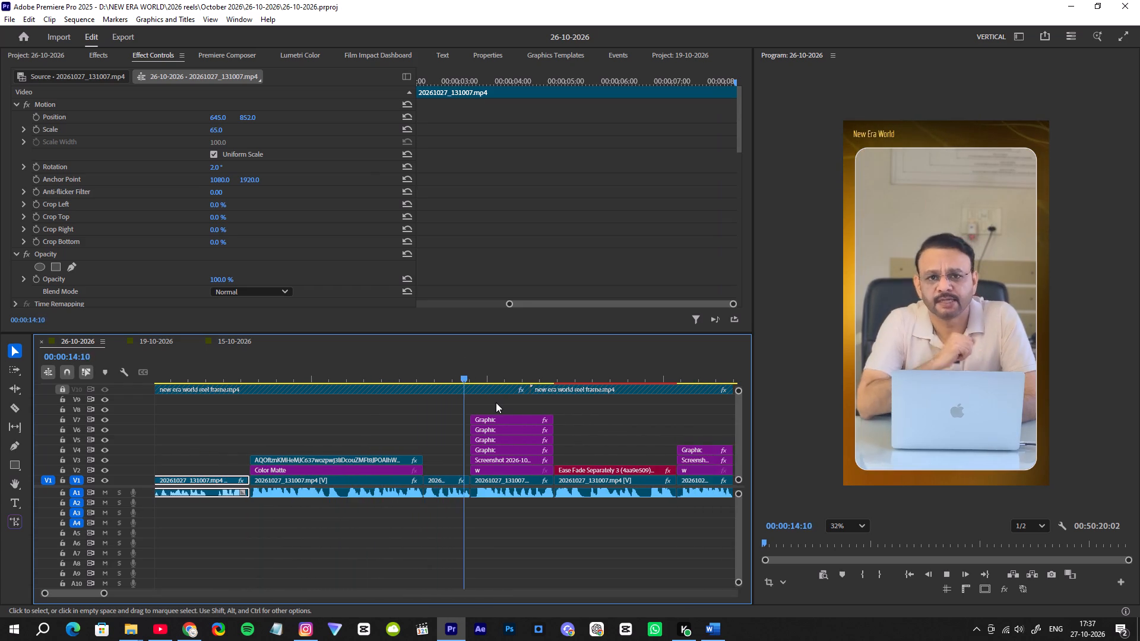
{"action": "scroll", "coordinate": [496, 407], "scroll_direction": "down", "scroll_amount": 2}
{"action": "key", "text": "space"}
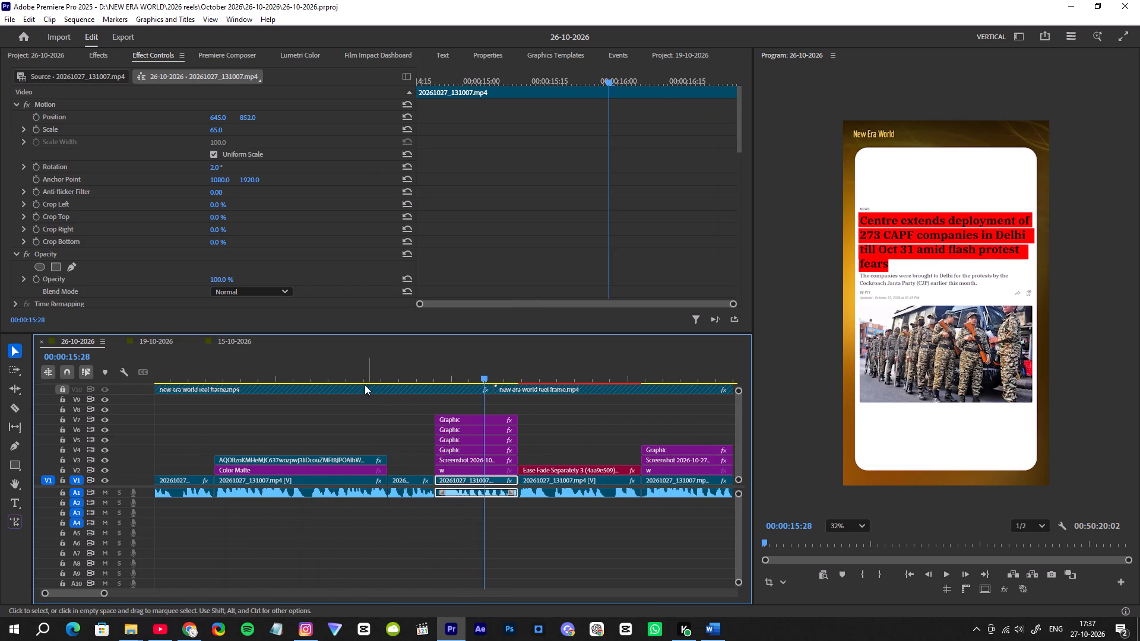
{"action": "left_click", "coordinate": [358, 379]}
{"action": "key", "text": "space"}
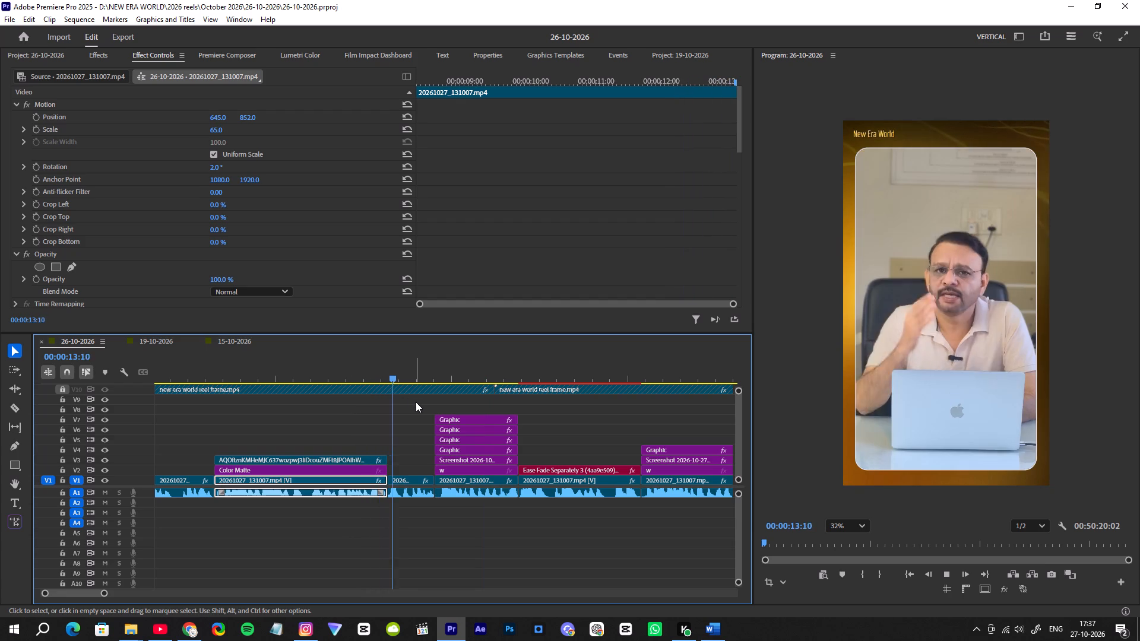
{"action": "scroll", "coordinate": [416, 402], "scroll_direction": "down", "scroll_amount": 3}
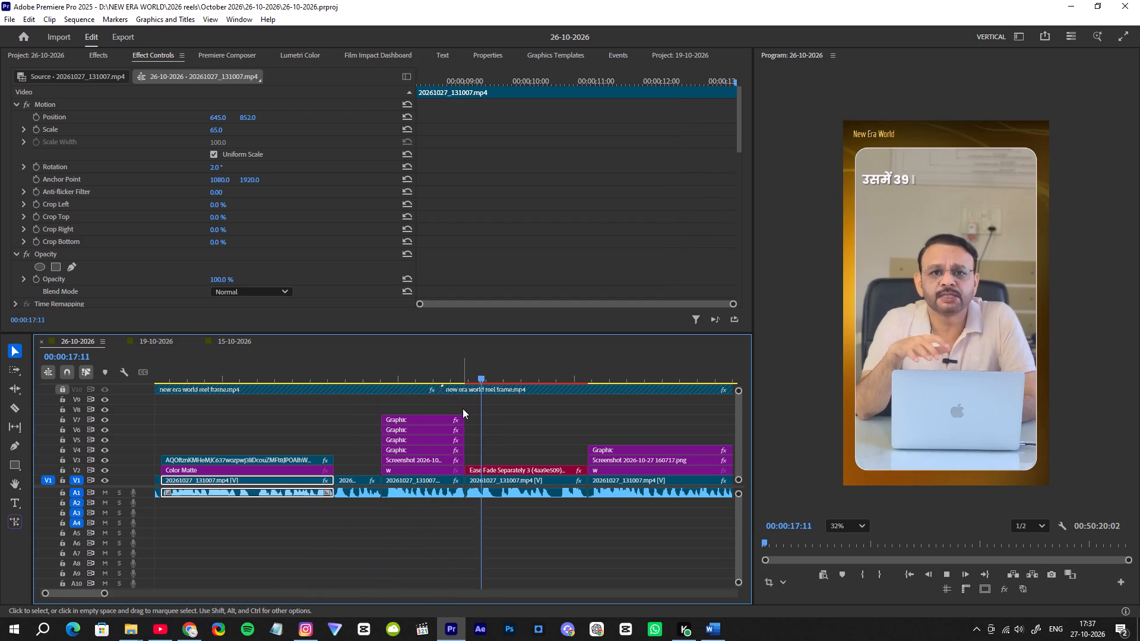
{"action": "key", "text": "space"}
Replay the reel from the start, reviewing the opening India-China footage clip and the presenter section before the AQOft clip.
{"action": "left_click_drag", "start_coordinate": [347, 375], "coordinate": [0, 383]}
{"action": "key", "text": "space"}
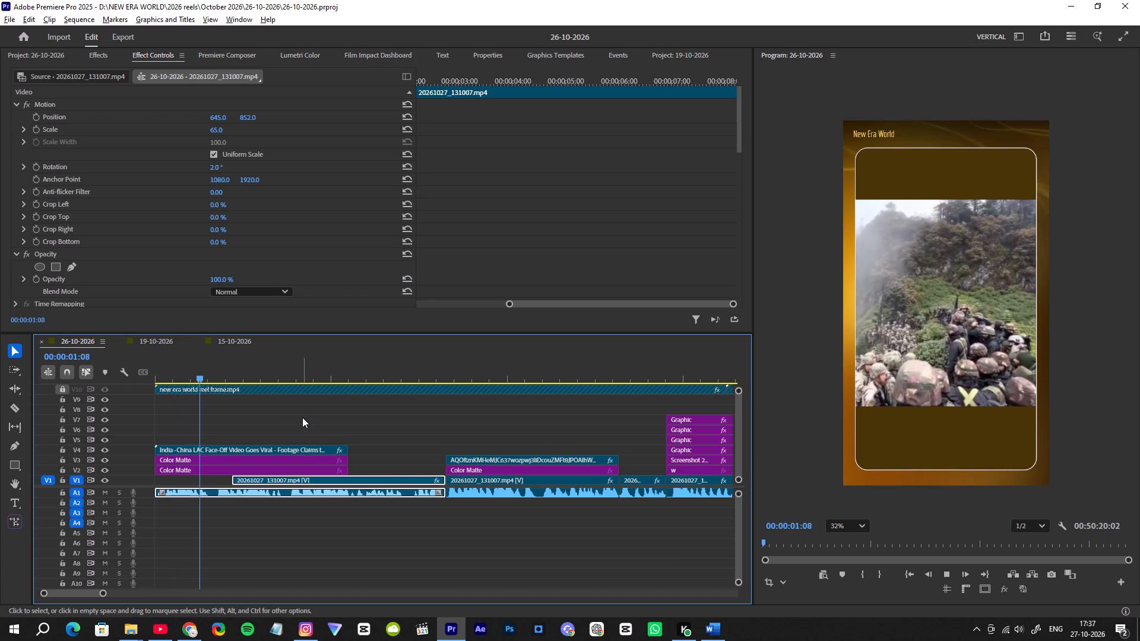
{"action": "scroll", "coordinate": [302, 417], "scroll_direction": "down", "scroll_amount": 4, "text": "alt"}
{"action": "scroll", "coordinate": [302, 417], "scroll_direction": "up", "scroll_amount": 2, "text": "alt"}
{"action": "scroll", "coordinate": [302, 417], "scroll_direction": "down", "scroll_amount": 1, "text": "alt"}
{"action": "scroll", "coordinate": [302, 417], "scroll_direction": "up", "scroll_amount": 2, "text": "alt"}
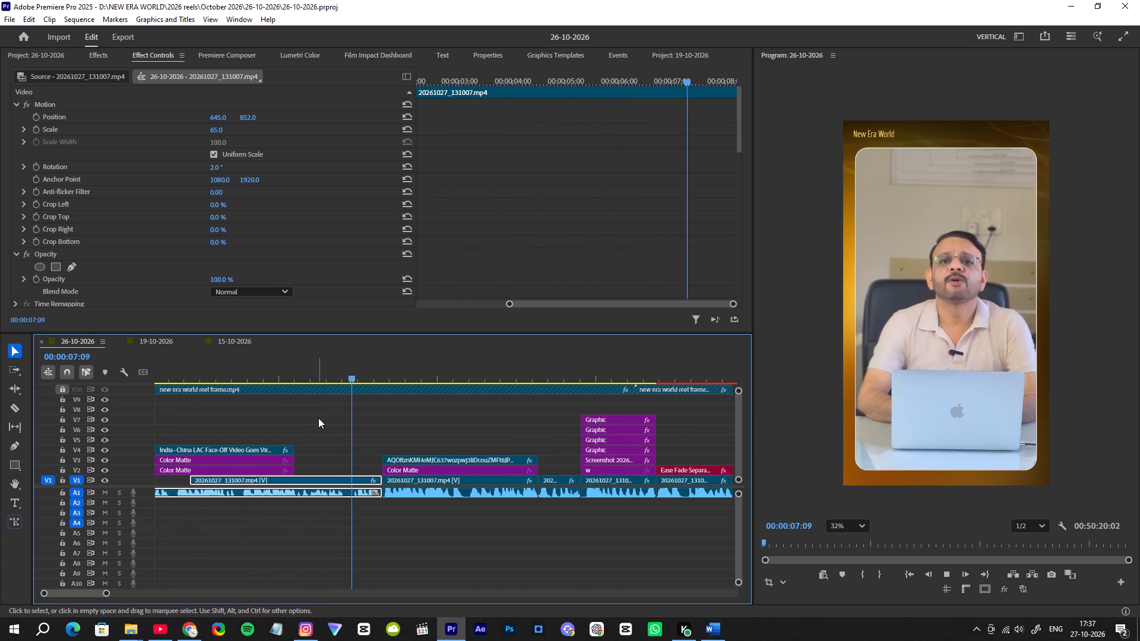
{"action": "scroll", "coordinate": [322, 418], "scroll_direction": "up", "scroll_amount": 11}
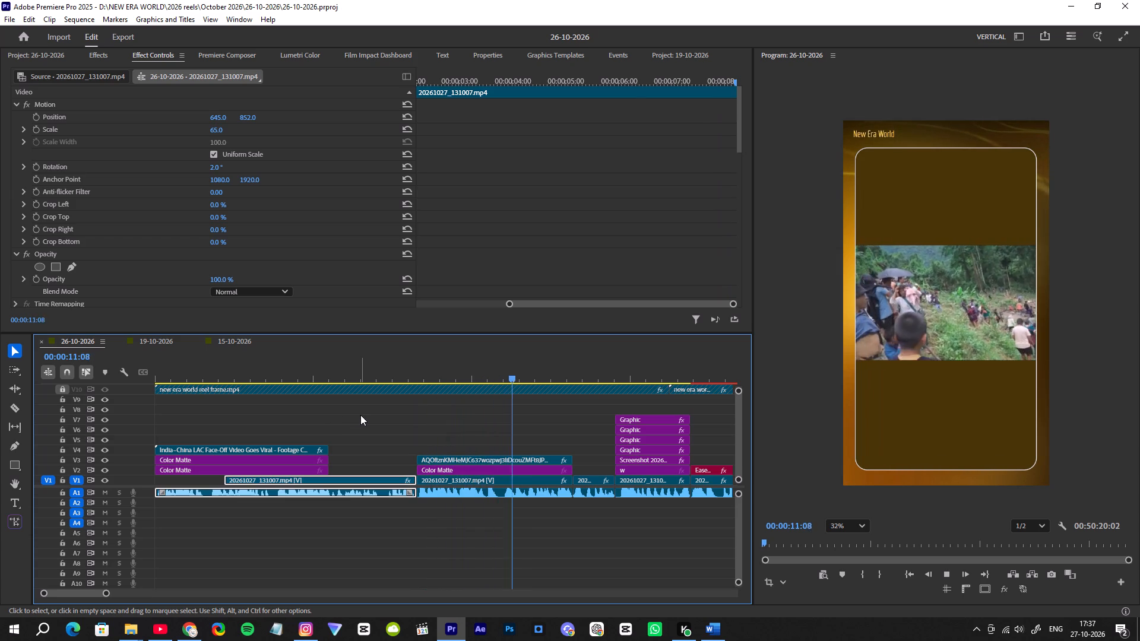
{"action": "key", "text": "space"}
{"action": "left_click", "coordinate": [194, 370]}
{"action": "key", "text": "space"}
{"action": "scroll", "coordinate": [226, 391], "scroll_direction": "up", "scroll_amount": 2, "text": "alt"}
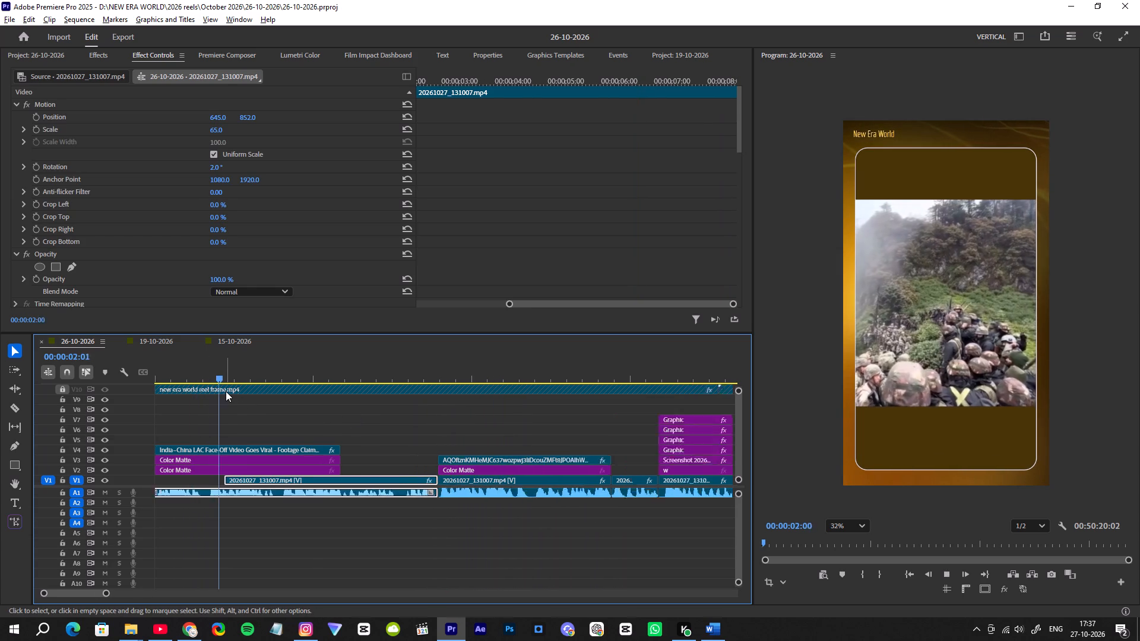
{"action": "scroll", "coordinate": [226, 391], "scroll_direction": "up", "scroll_amount": 3, "text": "alt"}
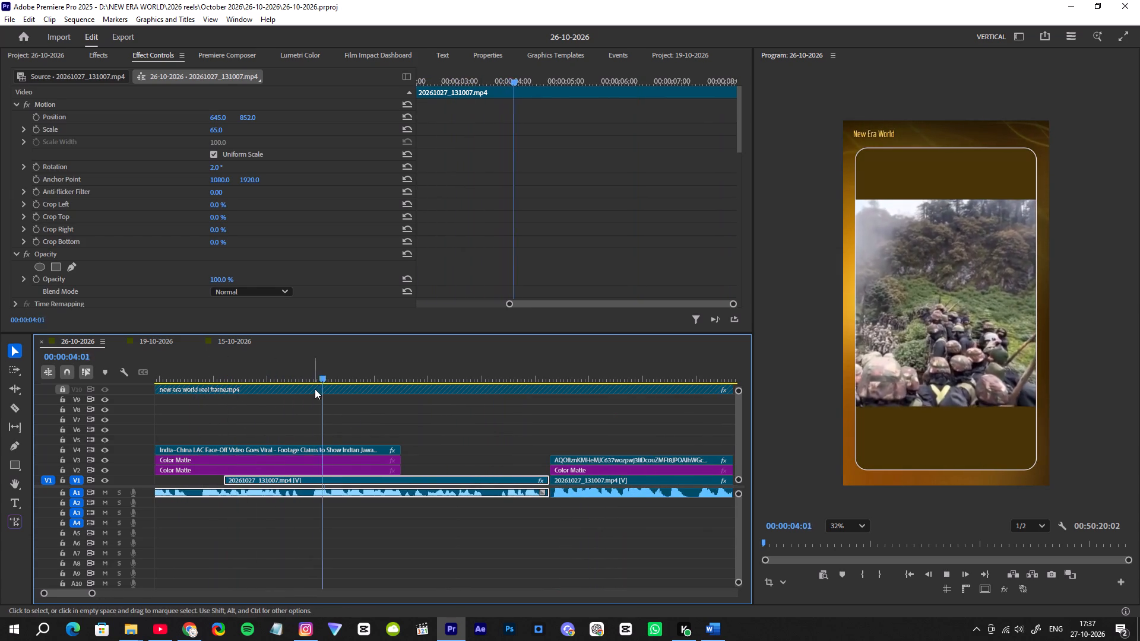
{"action": "key", "text": "space"}
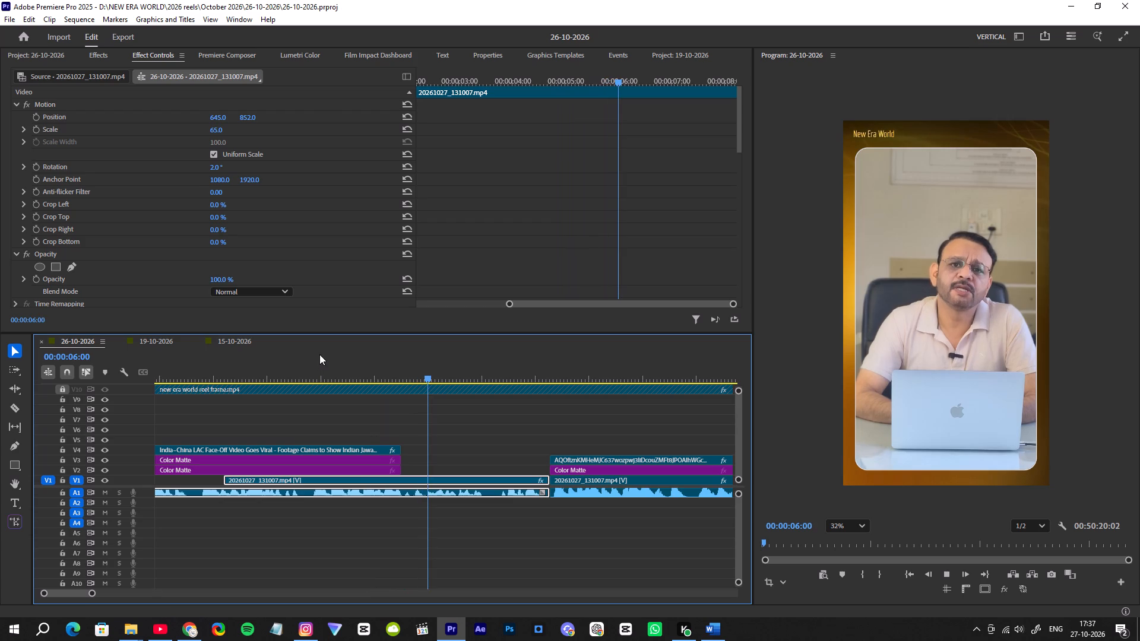
Trim about two seconds off the start of the India-China footage clip on V4 and move it back to the sequence start.
{"action": "left_click_drag", "start_coordinate": [296, 367], "coordinate": [218, 382]}
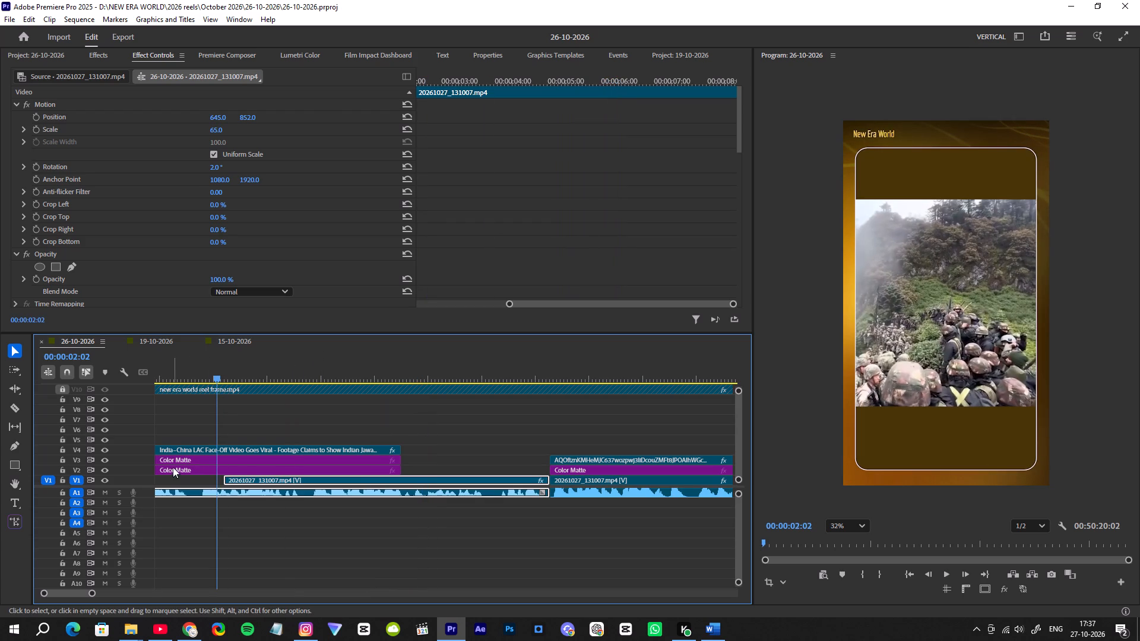
{"action": "left_click", "coordinate": [176, 442]}
{"action": "scroll", "coordinate": [180, 439], "scroll_direction": "up", "scroll_amount": 5}
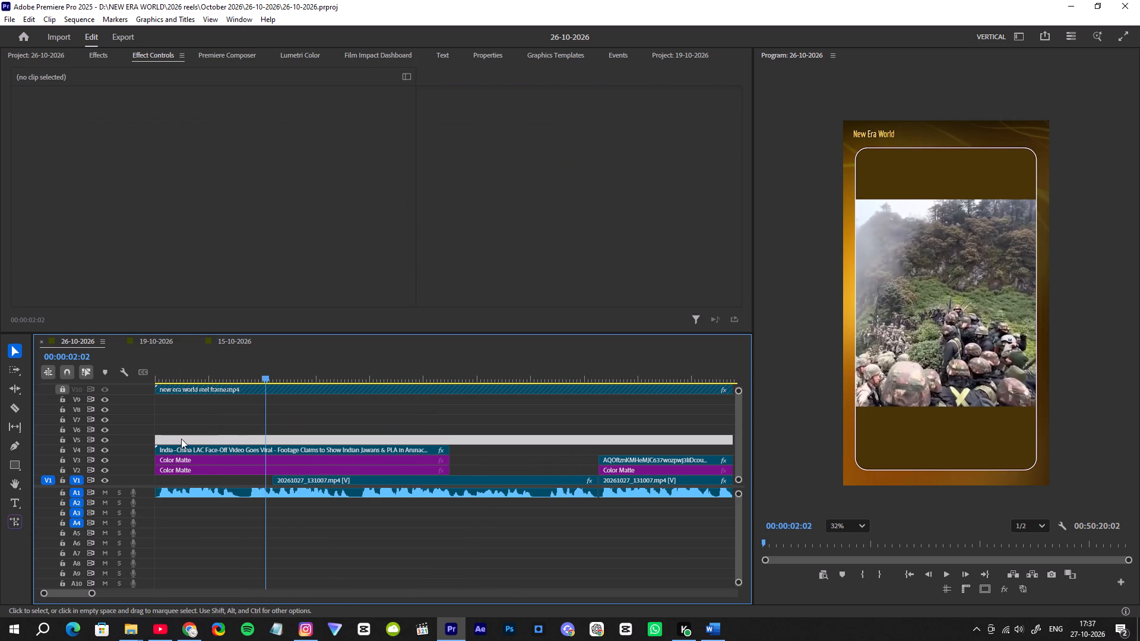
{"action": "scroll", "coordinate": [181, 439], "scroll_direction": "down", "scroll_amount": 1}
{"action": "scroll", "coordinate": [181, 439], "scroll_direction": "up", "scroll_amount": 1}
{"action": "scroll", "coordinate": [181, 439], "scroll_direction": "down", "scroll_amount": 1}
{"action": "scroll", "coordinate": [181, 439], "scroll_direction": "up", "scroll_amount": 2}
{"action": "left_click_drag", "start_coordinate": [158, 448], "coordinate": [259, 438]}
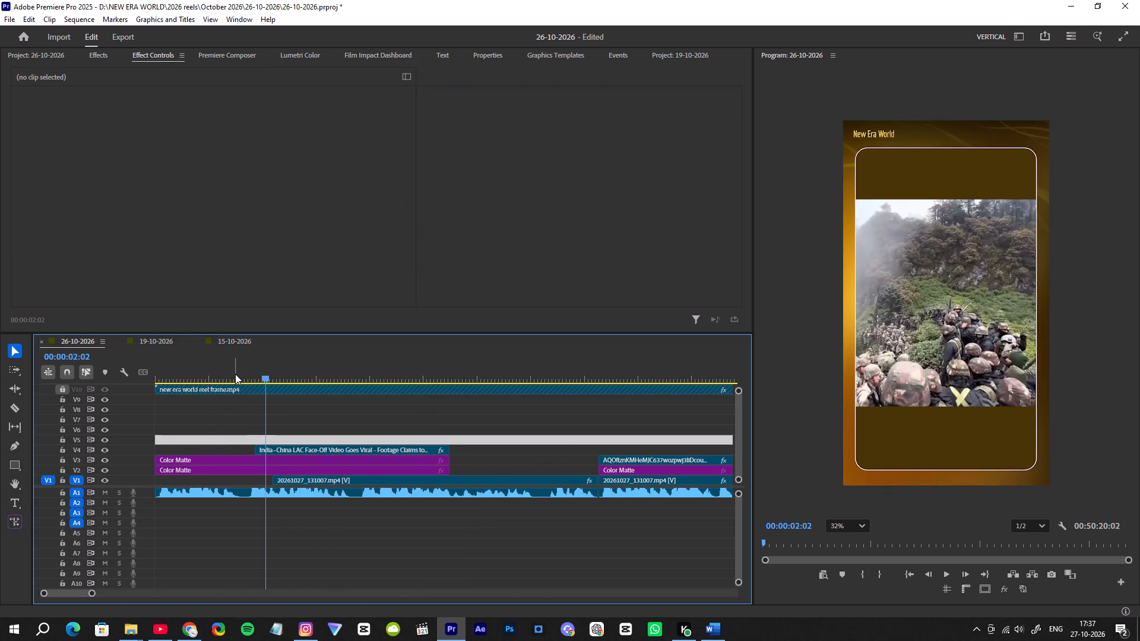
{"action": "left_click_drag", "start_coordinate": [235, 374], "coordinate": [0, 384]}
{"action": "key", "text": "space"}
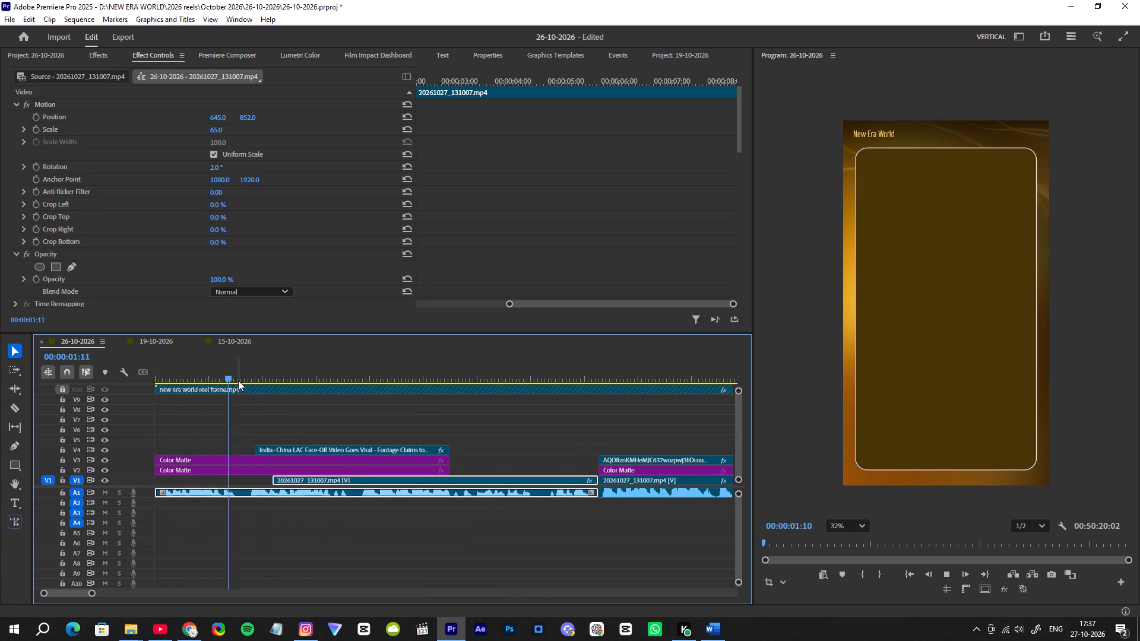
{"action": "key", "text": "space"}
{"action": "left_click_drag", "start_coordinate": [292, 450], "coordinate": [183, 449]}
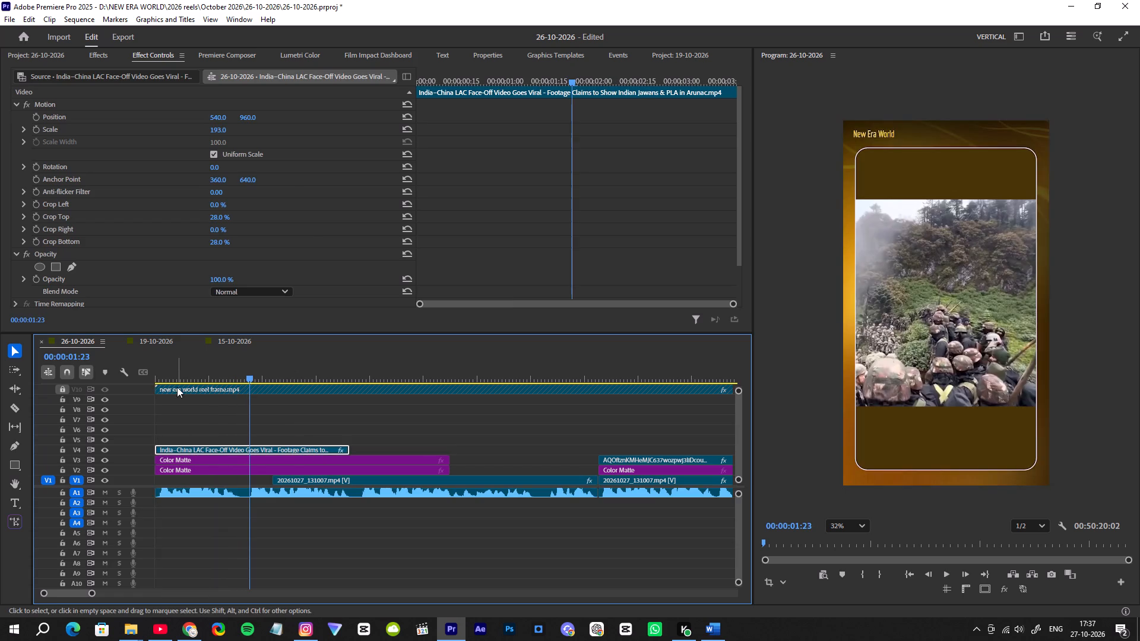
Play the trimmed India-China clip from the sequence start through its end, and save the project.
{"action": "left_click_drag", "start_coordinate": [192, 371], "coordinate": [0, 384]}
{"action": "key", "text": "space"}
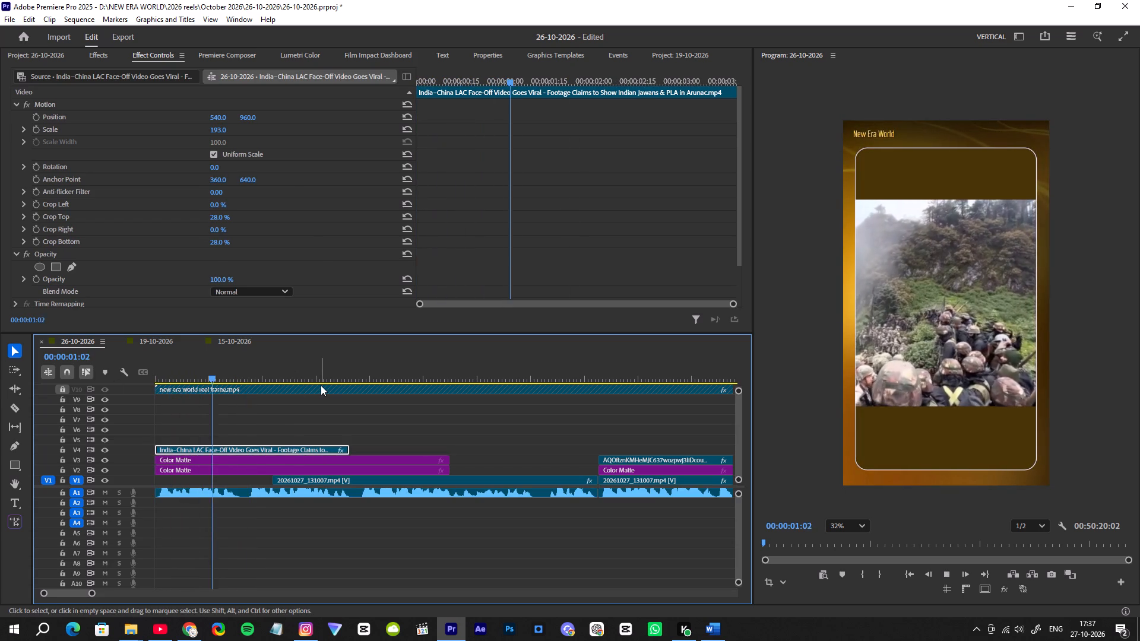
{"action": "key", "text": "space"}
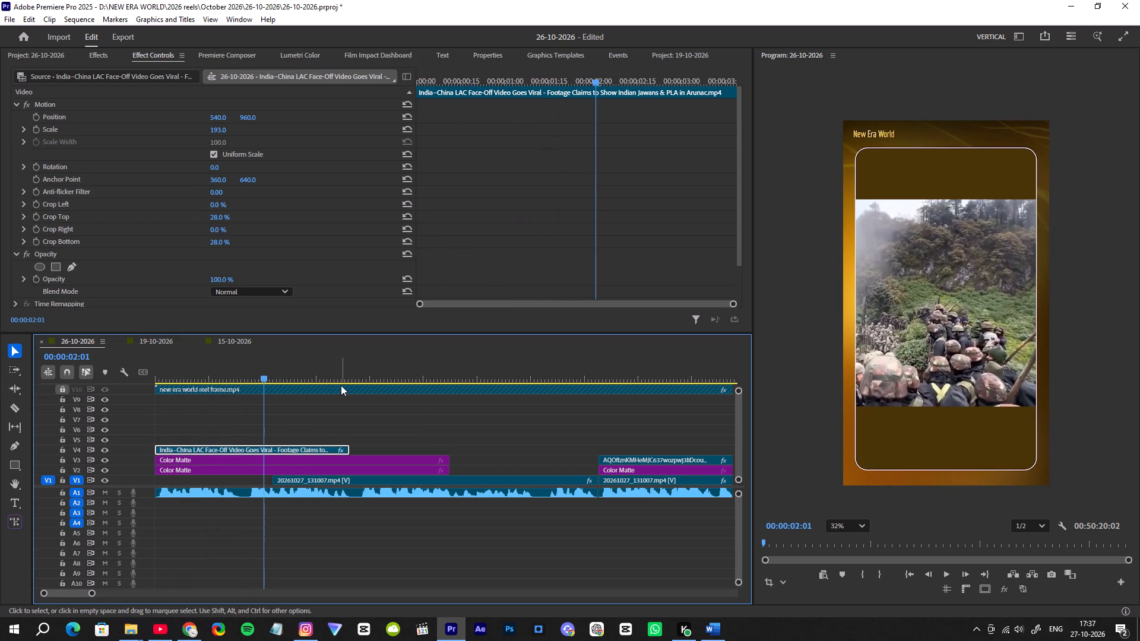
{"action": "key", "text": "ctrl+s"}
{"action": "left_click_drag", "start_coordinate": [300, 372], "coordinate": [262, 385]}
{"action": "key", "text": "space"}
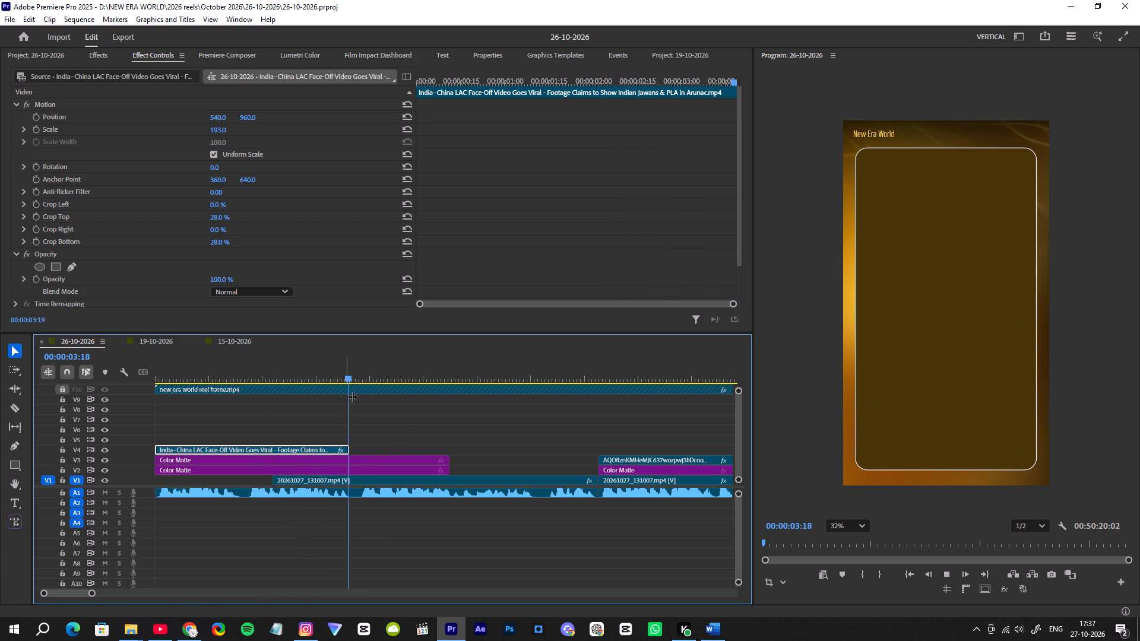
{"action": "key", "text": "space"}
Extend the end of the India-China footage clip on V4 to 00:00:03:21.
{"action": "left_click_drag", "start_coordinate": [360, 375], "coordinate": [354, 381]}
{"action": "left_click", "coordinate": [350, 447]}
Split both color mattes under the India-China clip and the presenter clip with its audio at 00:00:03:21.
{"action": "left_click_drag", "start_coordinate": [360, 443], "coordinate": [383, 513]}
{"action": "key", "text": "z"}
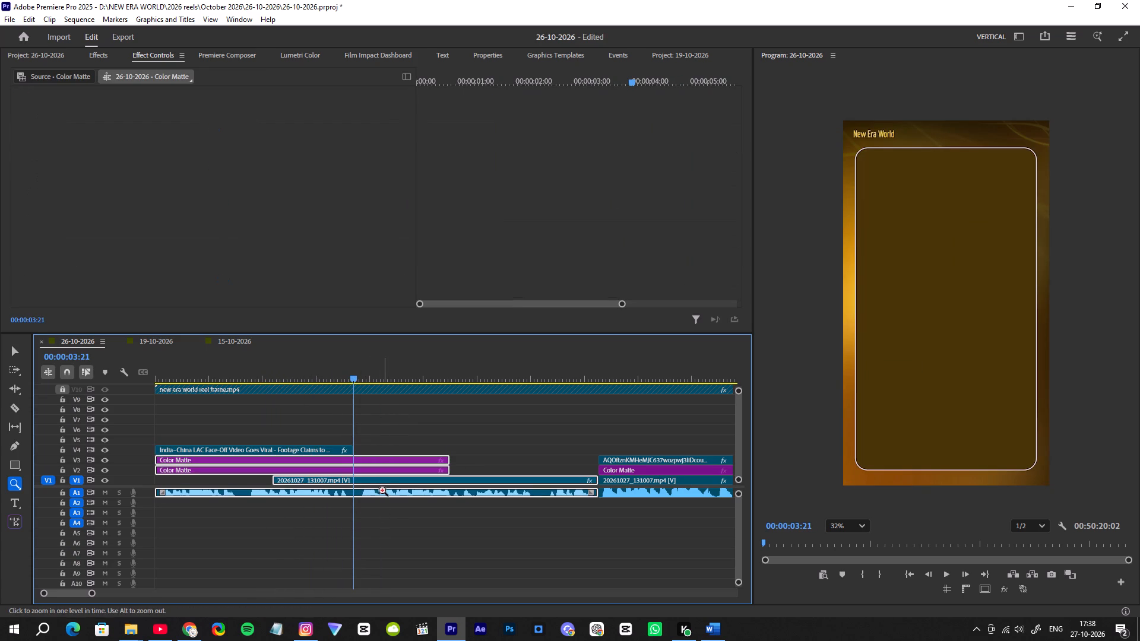
{"action": "key", "text": "v"}
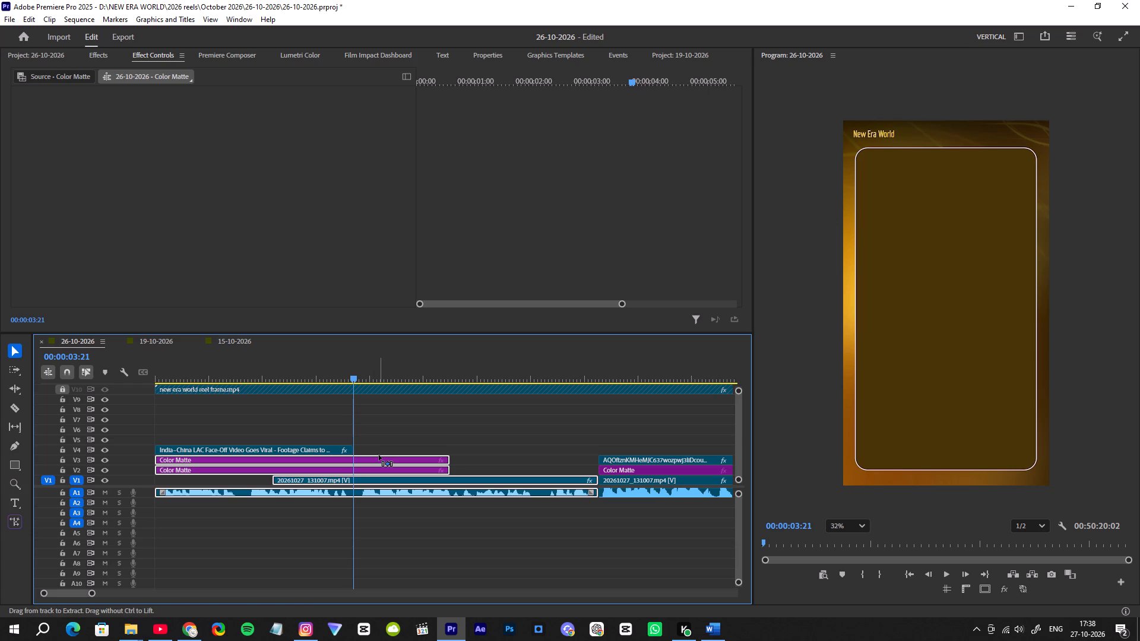
{"action": "key", "text": "ctrl+k"}
Play past the cut, delete the matte and presenter pieces between 00:00:03:21 and the AQOft clip, and close the gap.
{"action": "key", "text": "space"}
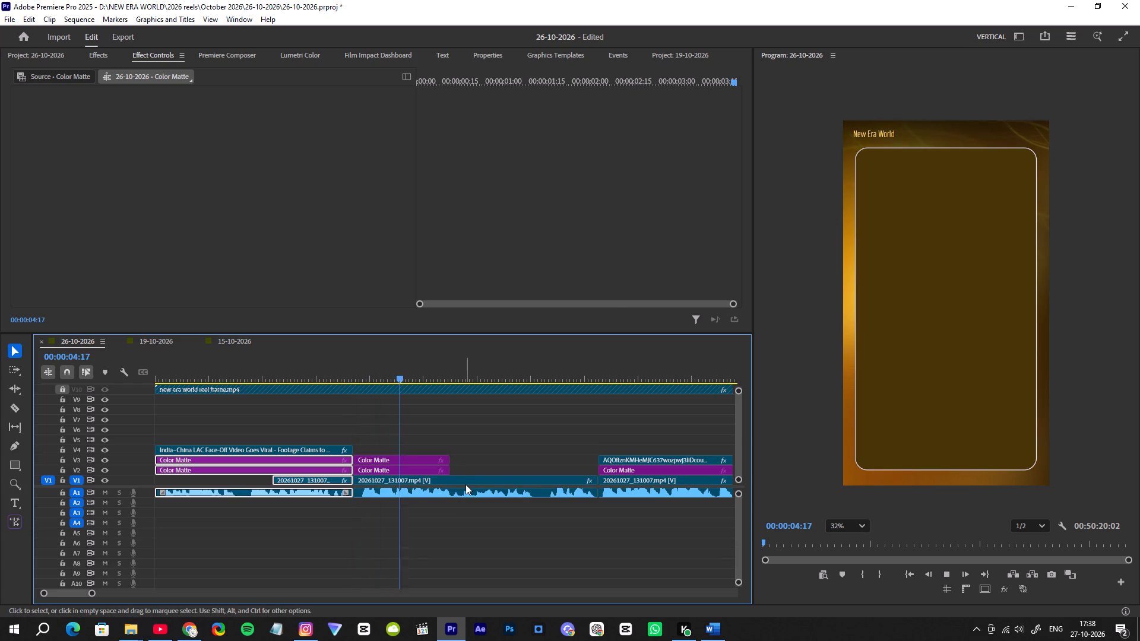
{"action": "scroll", "coordinate": [507, 454], "scroll_direction": "down", "scroll_amount": 3}
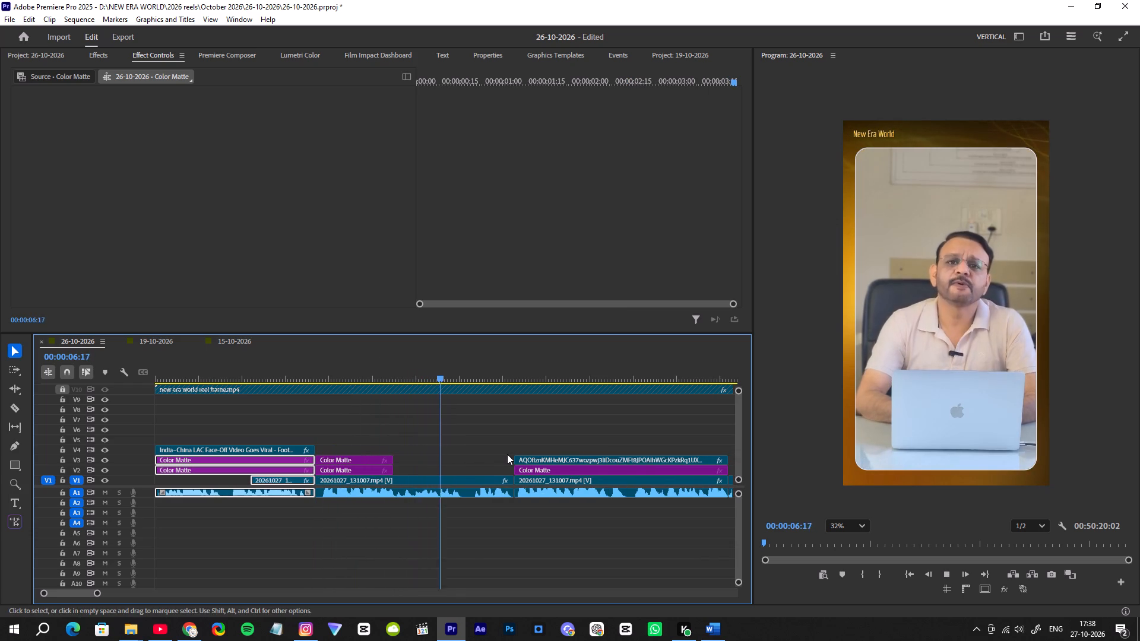
{"action": "key", "text": "space"}
{"action": "left_click_drag", "start_coordinate": [375, 431], "coordinate": [426, 497]}
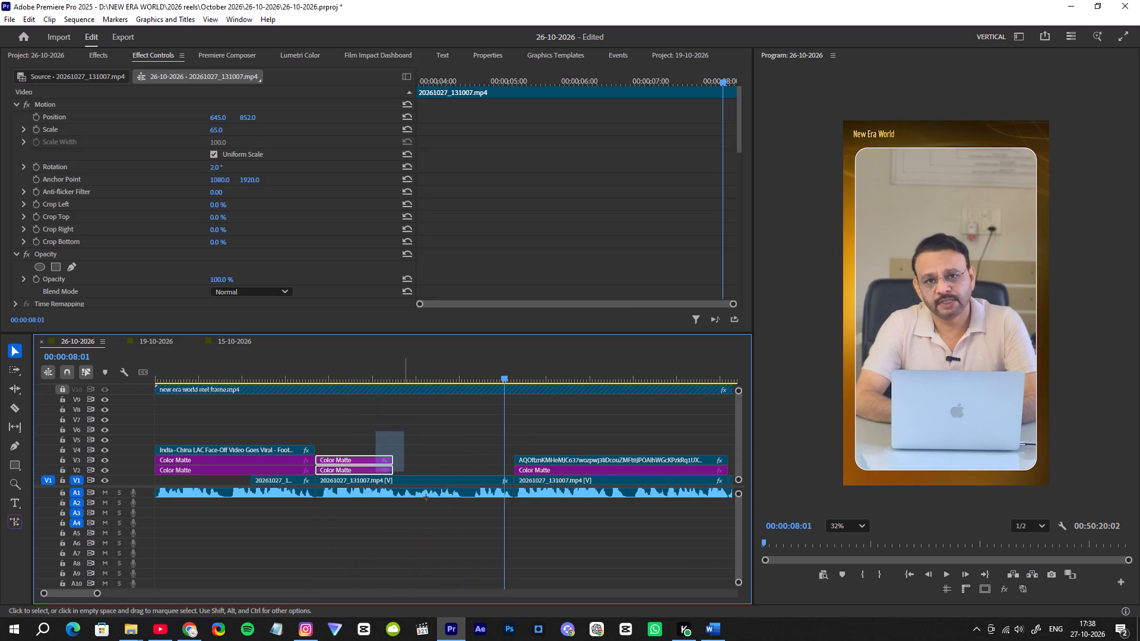
{"action": "left_click_drag", "start_coordinate": [426, 497], "coordinate": [473, 537]}
{"action": "key", "text": "Delete"}
{"action": "left_click", "coordinate": [393, 467]}
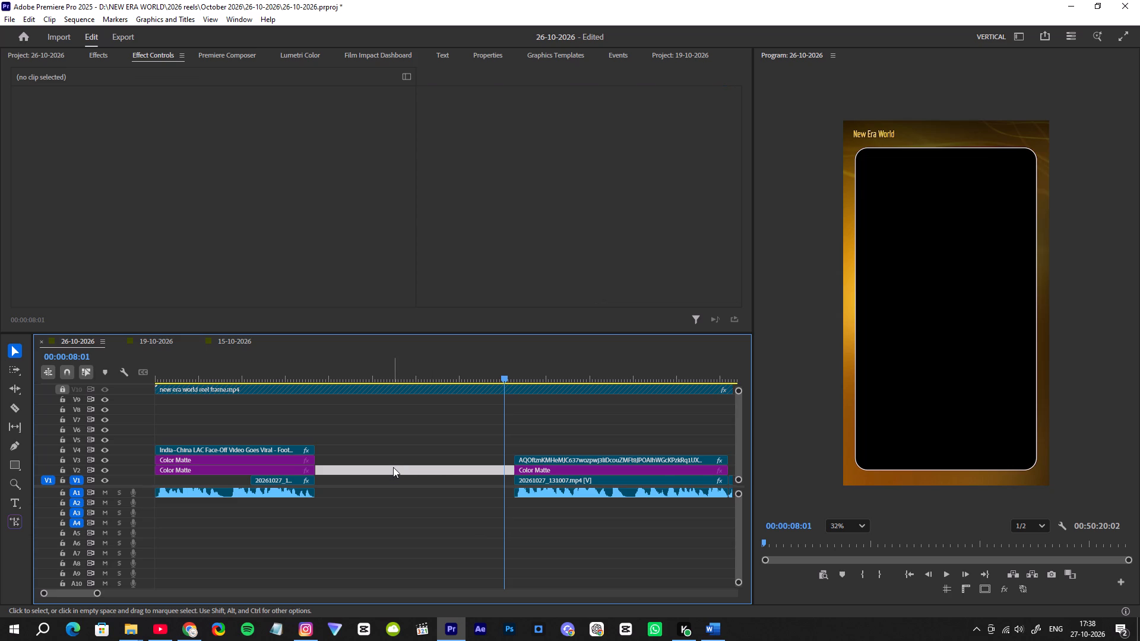
{"action": "key", "text": "Delete"}
Save the project and play the edit from the sequence start to the first CAPF headline graphics.
{"action": "left_click_drag", "start_coordinate": [300, 372], "coordinate": [0, 357]}
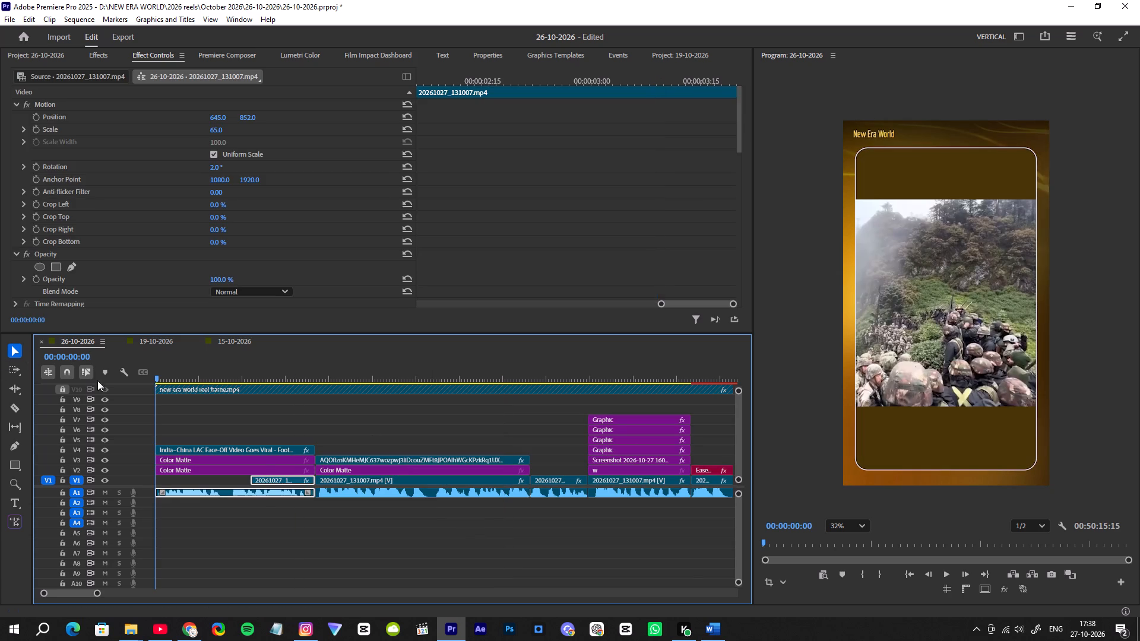
{"action": "key", "text": "ctrl+s"}
{"action": "key", "text": "space"}
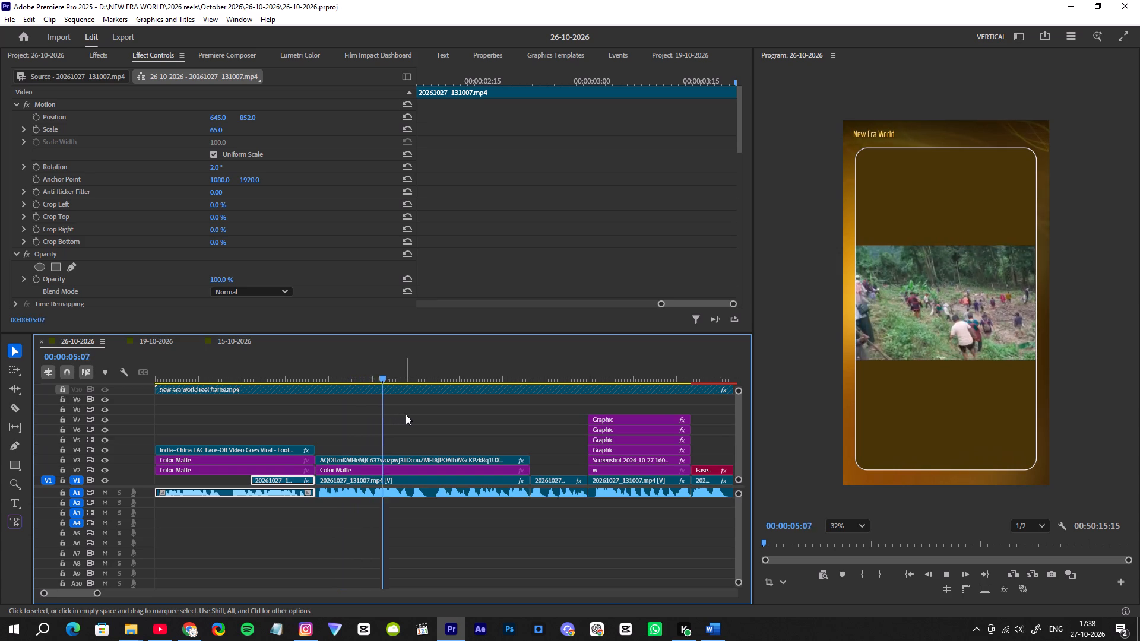
{"action": "scroll", "coordinate": [406, 414], "scroll_direction": "down", "scroll_amount": 4}
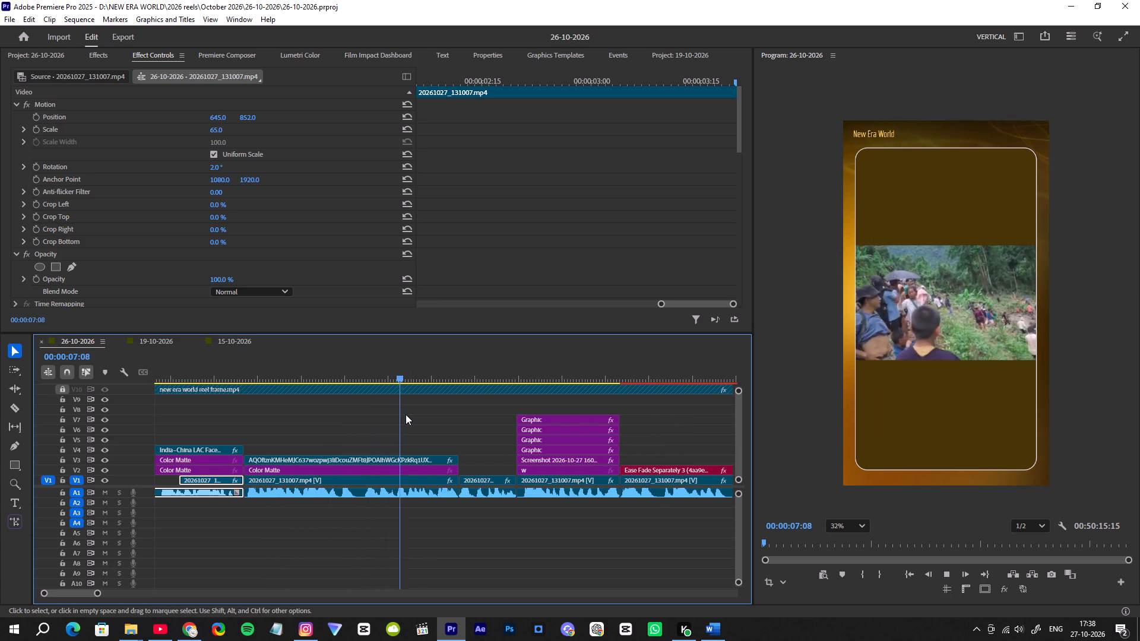
{"action": "scroll", "coordinate": [406, 414], "scroll_direction": "down", "scroll_amount": 1}
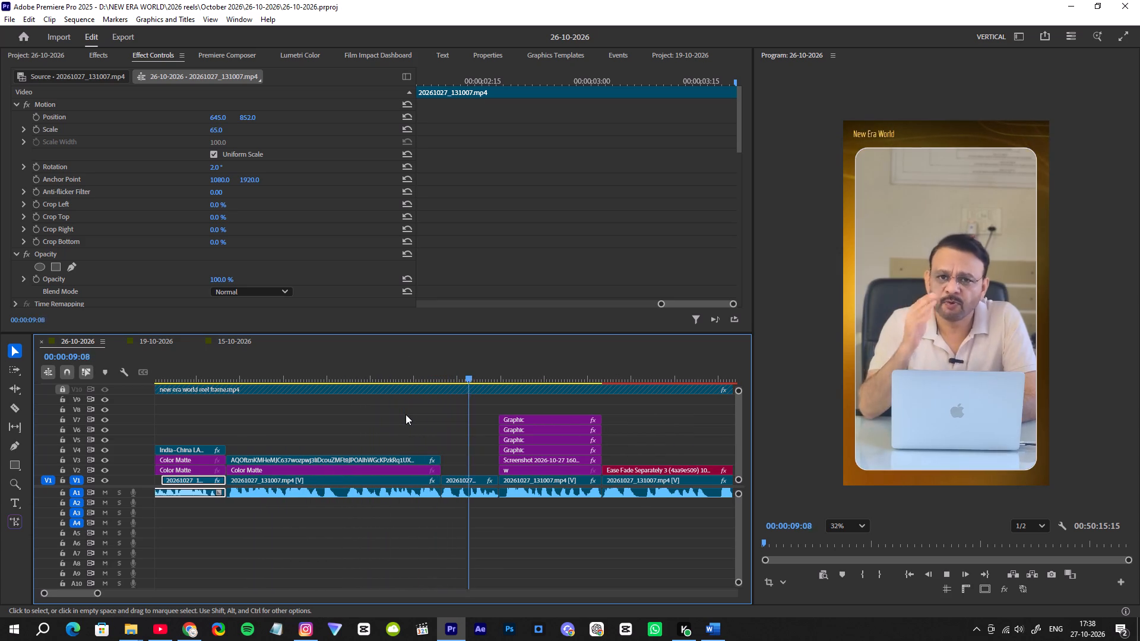
{"action": "key", "text": "space"}
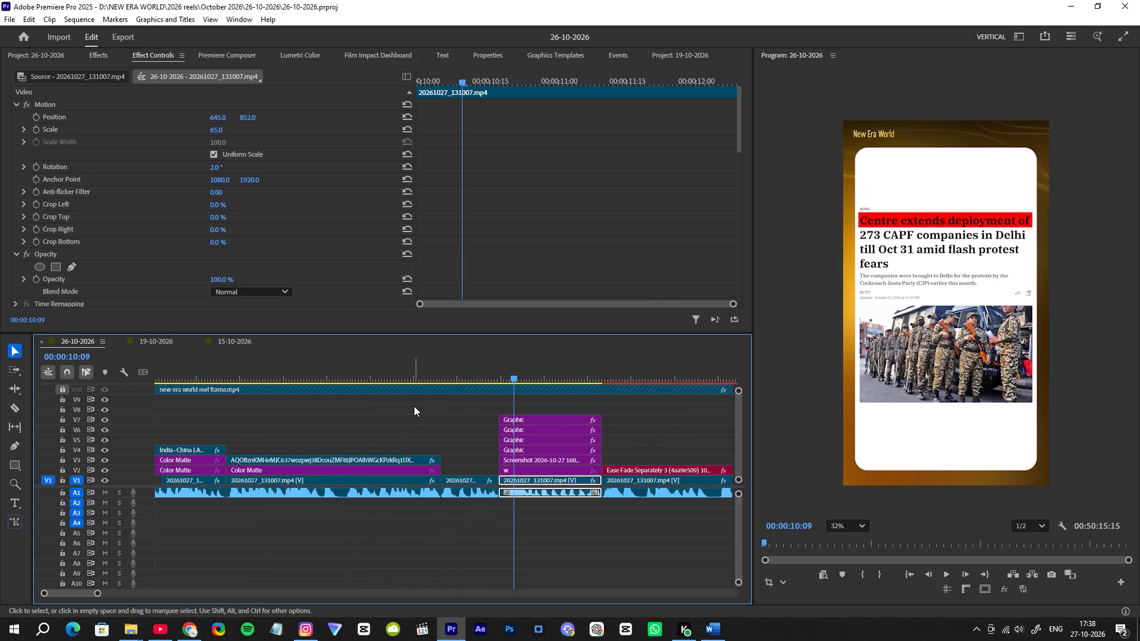
{"action": "key", "text": "space"}
{"action": "key", "text": "space"}
Delete the AQOft clip, its color matte and the two presenter pieces before the first headline graphics, closing the gap.
{"action": "left_click_drag", "start_coordinate": [342, 405], "coordinate": [458, 515]}
{"action": "key", "text": "space"}
{"action": "scroll", "coordinate": [475, 505], "scroll_direction": "down", "scroll_amount": 1}
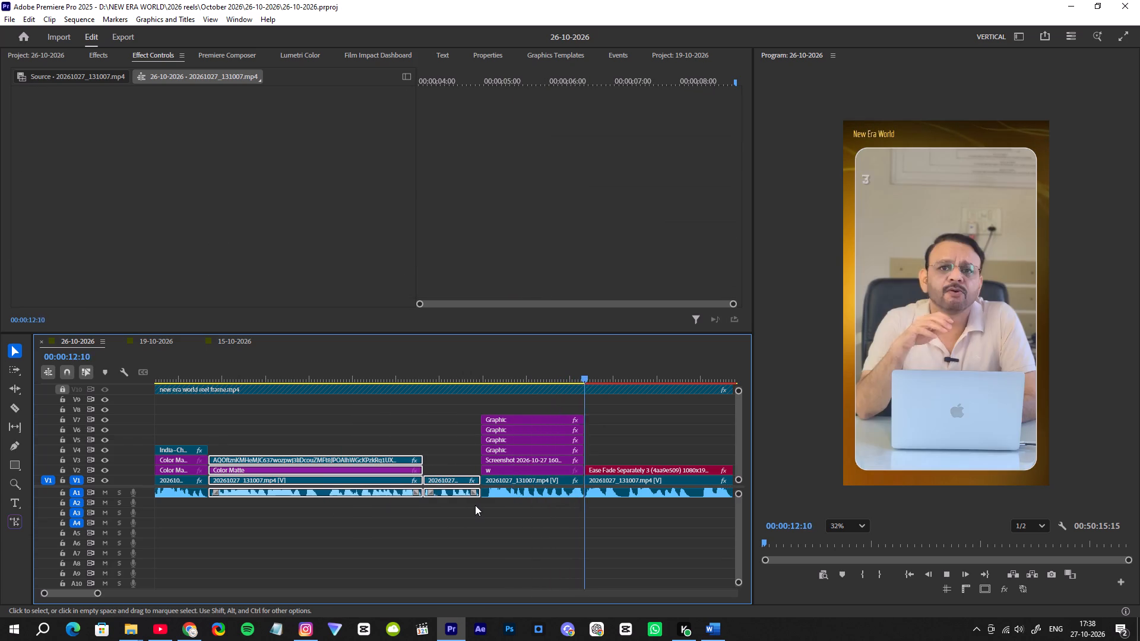
{"action": "scroll", "coordinate": [475, 505], "scroll_direction": "down", "scroll_amount": 5, "text": "alt"}
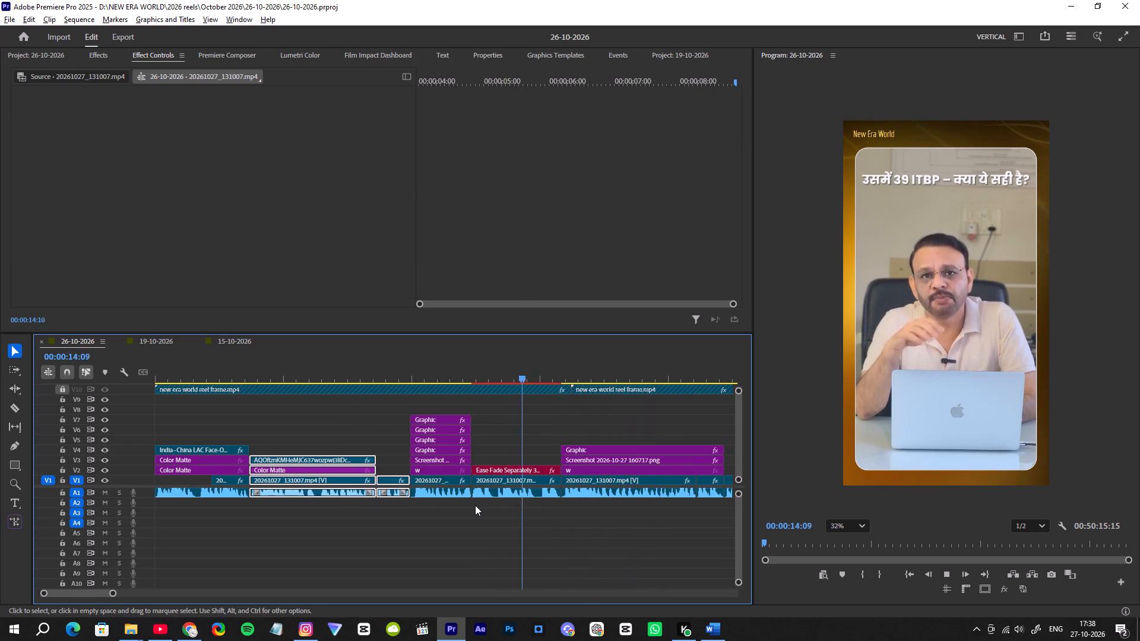
{"action": "scroll", "coordinate": [425, 478], "scroll_direction": "up", "scroll_amount": 2, "text": "alt"}
{"action": "key", "text": "space"}
{"action": "left_click", "coordinate": [338, 421]}
{"action": "left_click_drag", "start_coordinate": [295, 426], "coordinate": [376, 499]}
{"action": "key", "text": "Delete"}
{"action": "left_click", "coordinate": [353, 469]}
{"action": "key", "text": "Delete"}
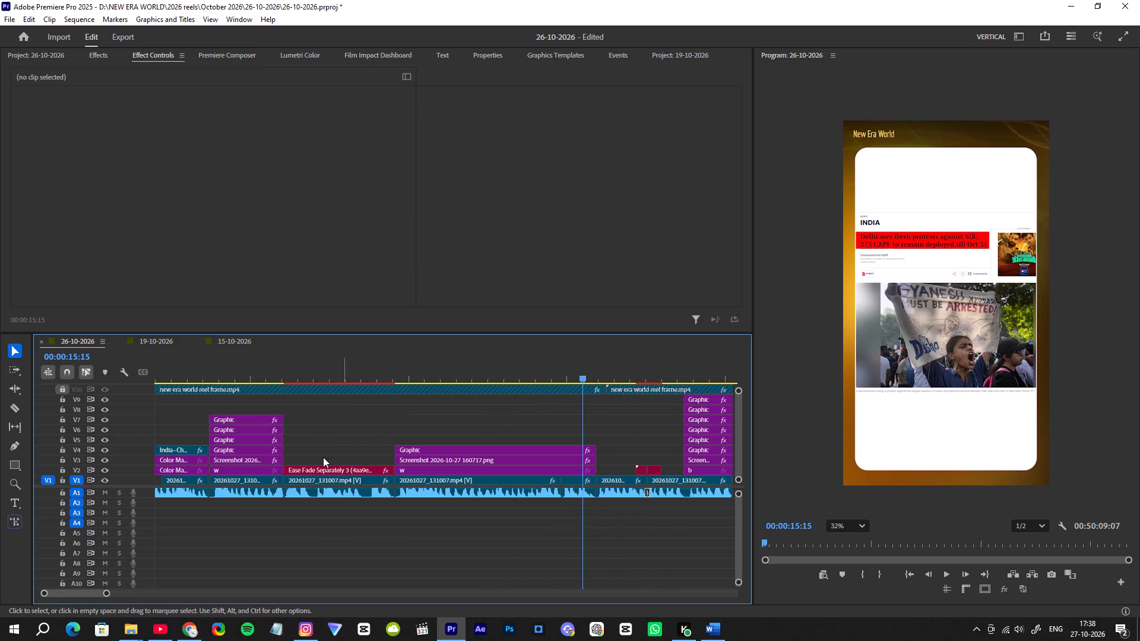
{"action": "left_click_drag", "start_coordinate": [254, 374], "coordinate": [0, 388]}
{"action": "key", "text": "ctrl+s"}
{"action": "key", "text": "space"}
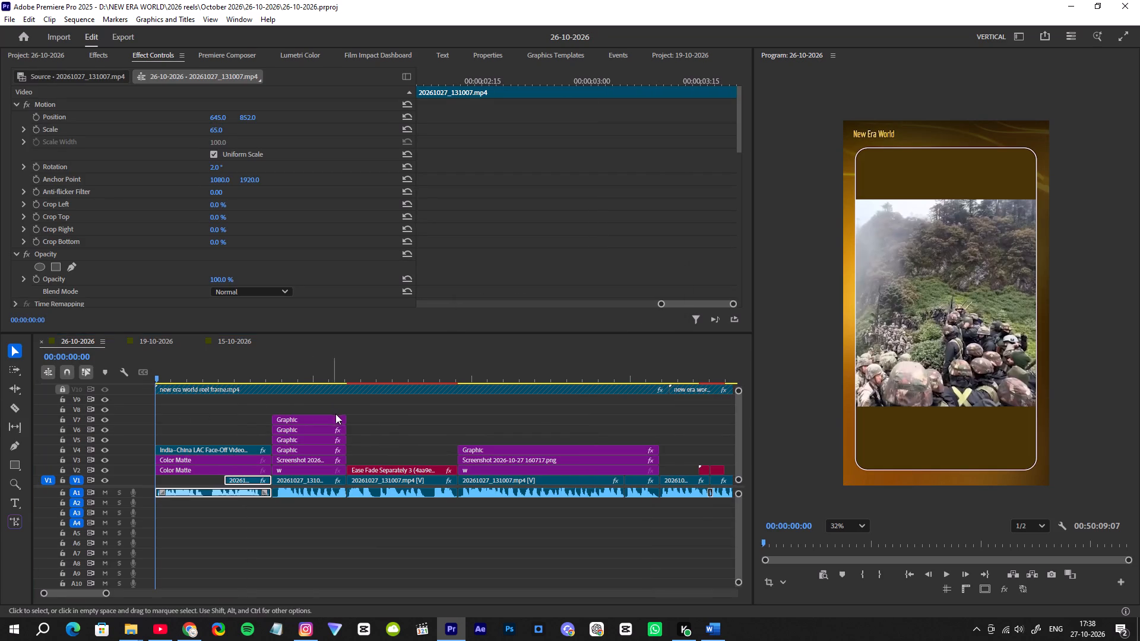
{"action": "key", "text": "space"}
{"action": "scroll", "coordinate": [359, 453], "scroll_direction": "down", "scroll_amount": 4, "text": "alt"}
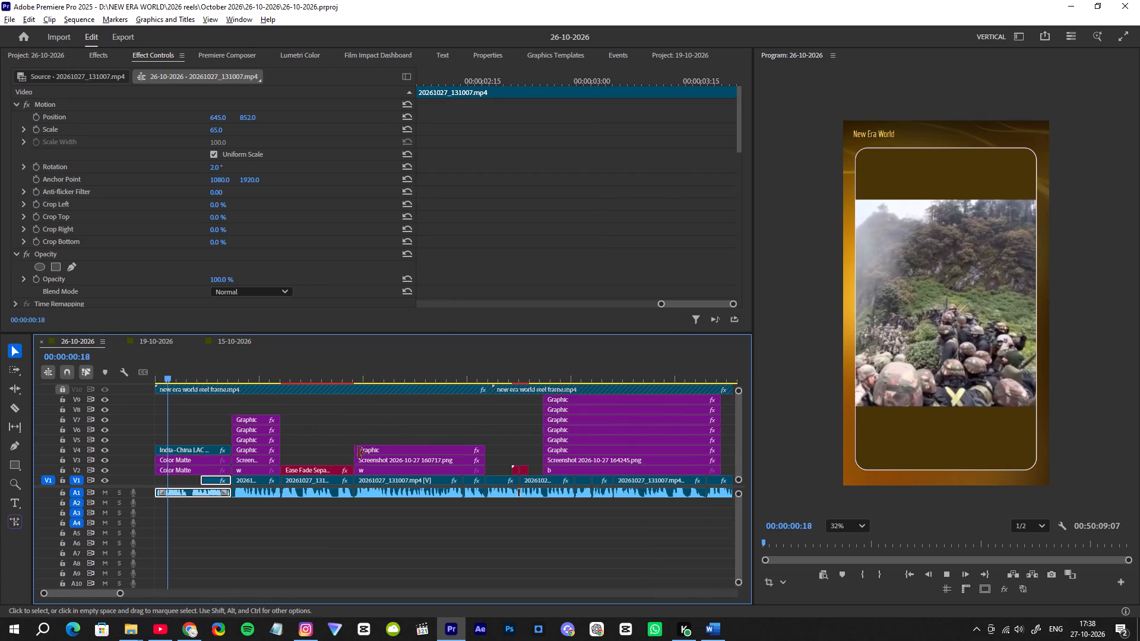
{"action": "scroll", "coordinate": [357, 453], "scroll_direction": "down", "scroll_amount": 2, "text": "alt"}
{"action": "scroll", "coordinate": [235, 439], "scroll_direction": "up", "scroll_amount": 3, "text": "alt"}
{"action": "scroll", "coordinate": [235, 439], "scroll_direction": "down", "scroll_amount": 1, "text": "alt"}
{"action": "scroll", "coordinate": [235, 439], "scroll_direction": "up", "scroll_amount": 13, "text": "alt"}
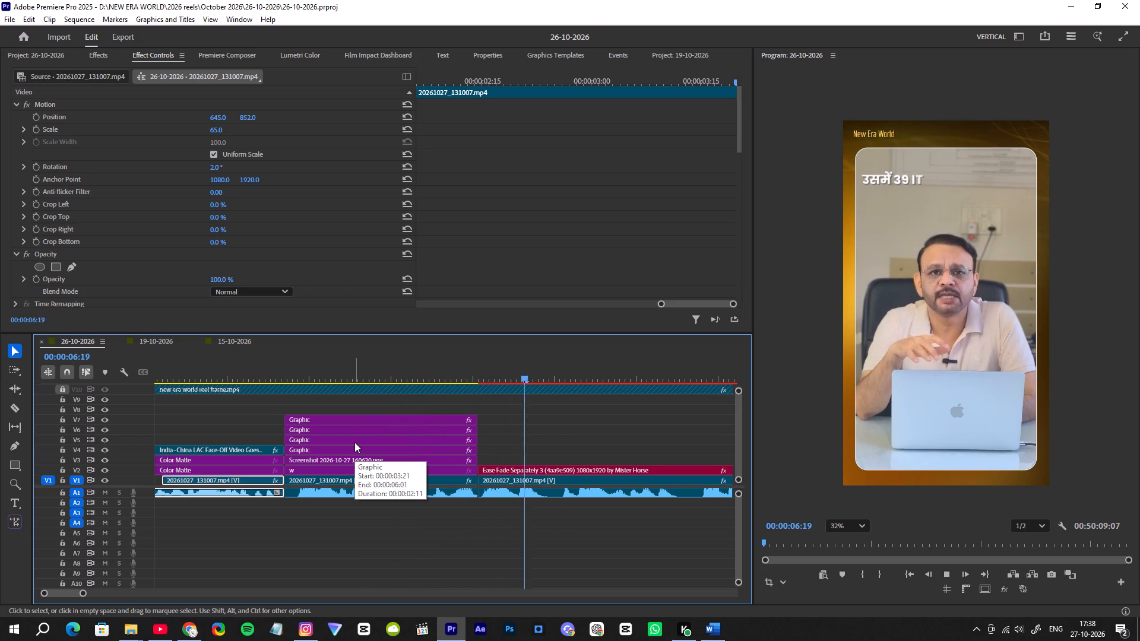
{"action": "scroll", "coordinate": [532, 464], "scroll_direction": "down", "scroll_amount": 7, "text": "alt"}
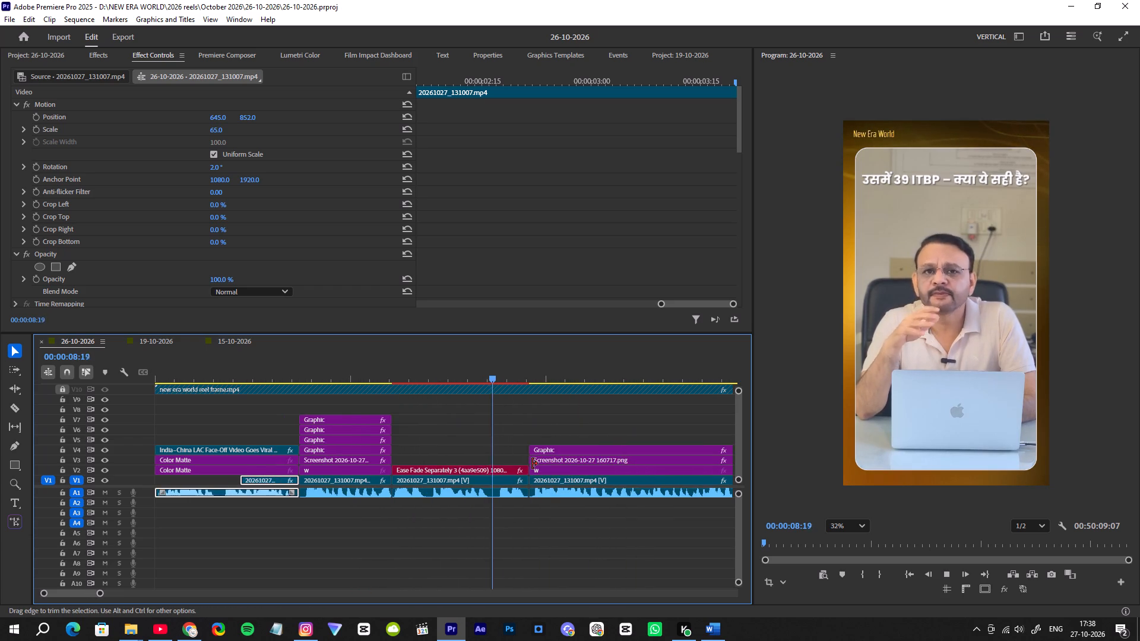
{"action": "scroll", "coordinate": [532, 464], "scroll_direction": "up", "scroll_amount": 4, "text": "alt"}
{"action": "scroll", "coordinate": [533, 464], "scroll_direction": "down", "scroll_amount": 4, "text": "alt"}
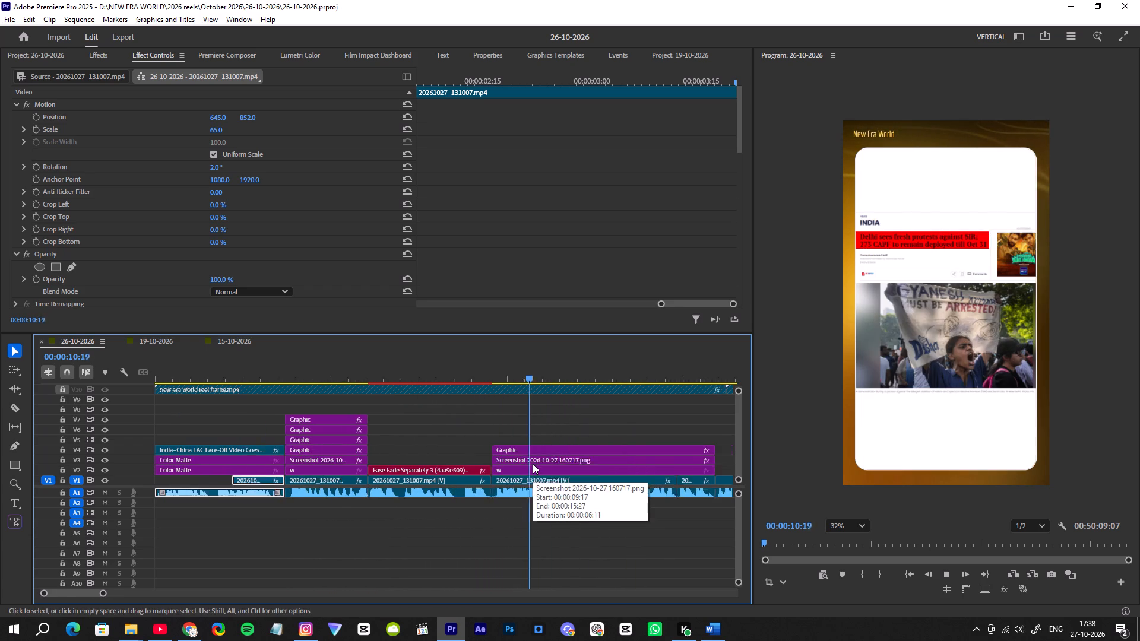
{"action": "scroll", "coordinate": [533, 464], "scroll_direction": "down", "scroll_amount": 2, "text": "alt"}
{"action": "scroll", "coordinate": [533, 464], "scroll_direction": "down", "scroll_amount": 5}
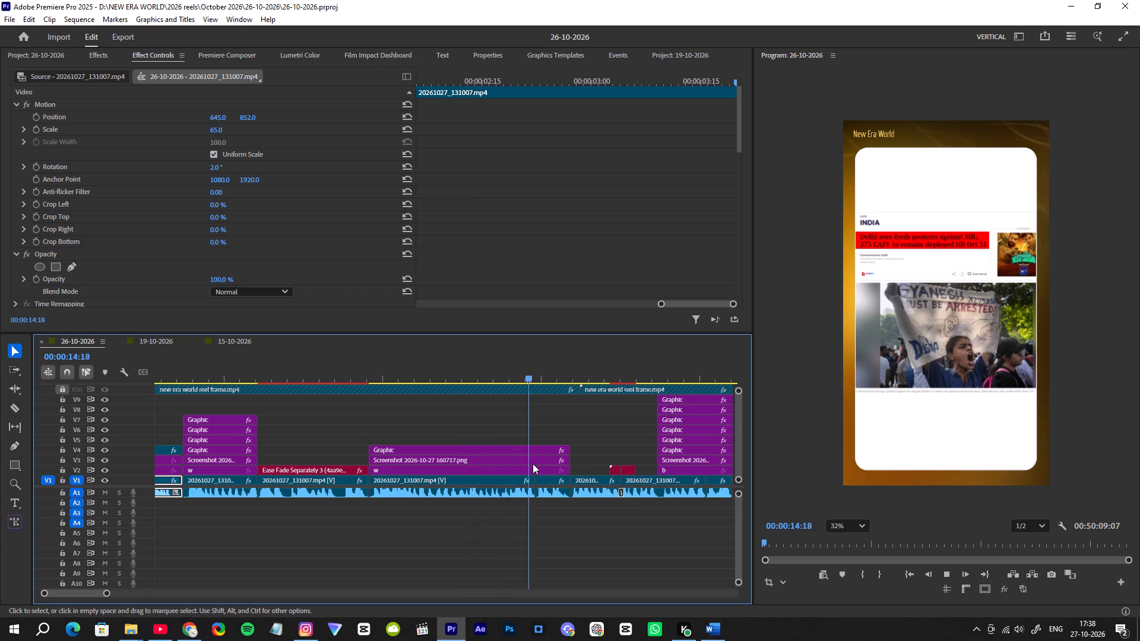
{"action": "scroll", "coordinate": [584, 455], "scroll_direction": "down", "scroll_amount": 5}
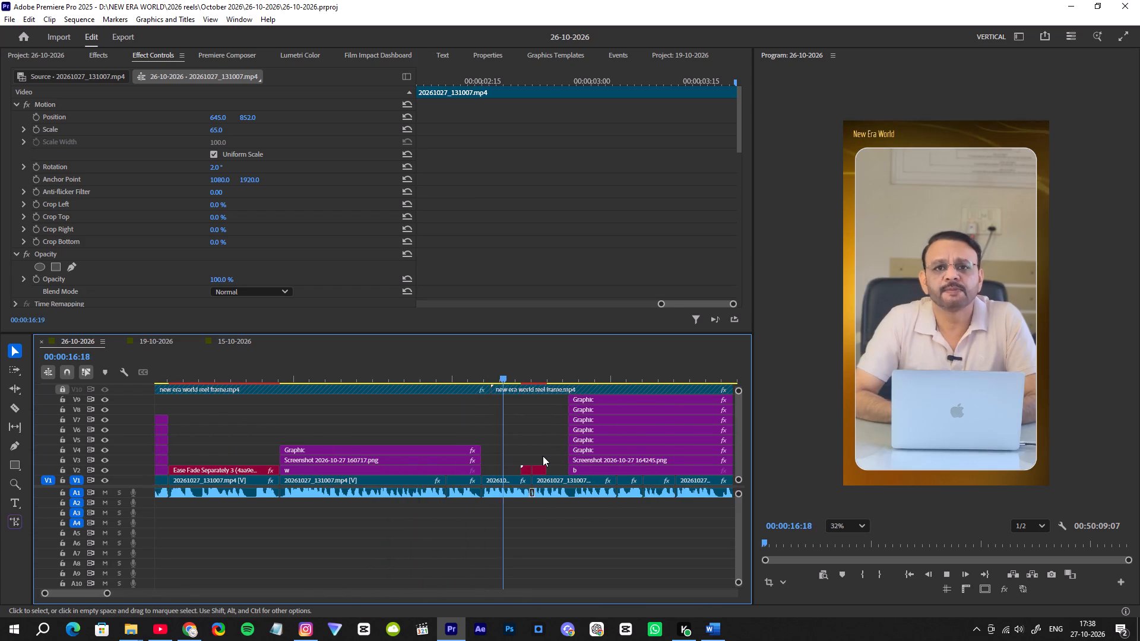
{"action": "key", "text": "space"}
Replay the end of the 160717 screenshot section across the join between the two reel frame clips.
{"action": "scroll", "coordinate": [484, 447], "scroll_direction": "up", "scroll_amount": 4, "text": "alt"}
{"action": "scroll", "coordinate": [484, 447], "scroll_direction": "down", "scroll_amount": 1, "text": "alt"}
{"action": "scroll", "coordinate": [484, 447], "scroll_direction": "up", "scroll_amount": 3, "text": "alt"}
{"action": "scroll", "coordinate": [484, 447], "scroll_direction": "down", "scroll_amount": 1, "text": "alt"}
{"action": "scroll", "coordinate": [484, 447], "scroll_direction": "up", "scroll_amount": 2, "text": "alt"}
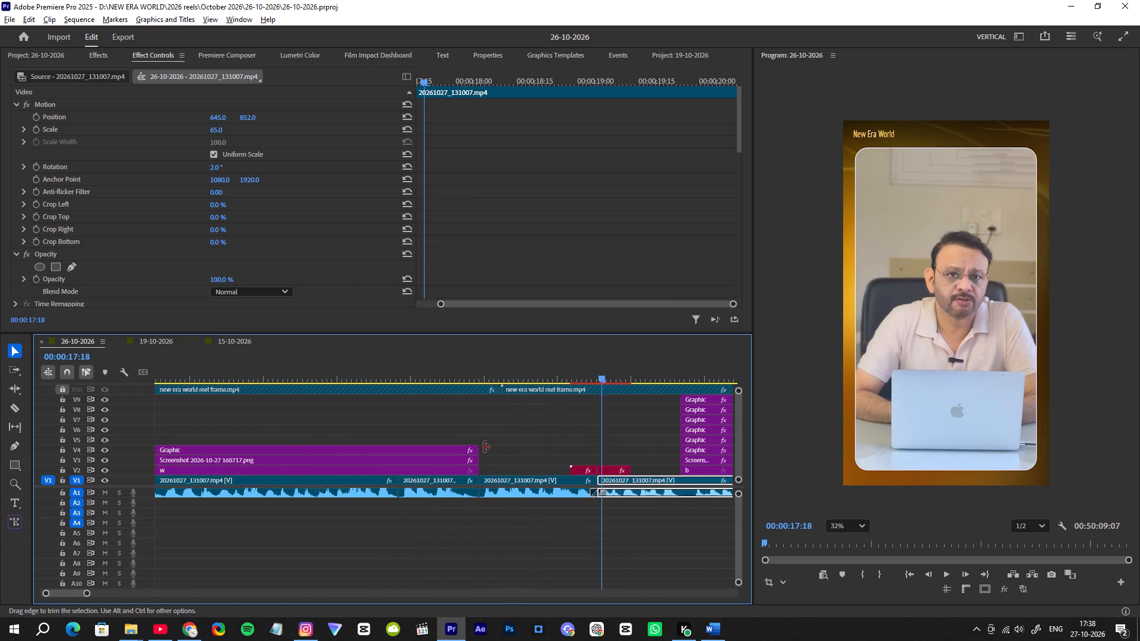
{"action": "scroll", "coordinate": [484, 447], "scroll_direction": "up", "scroll_amount": 2, "text": "alt"}
{"action": "left_click", "coordinate": [433, 376]}
{"action": "key", "text": "space"}
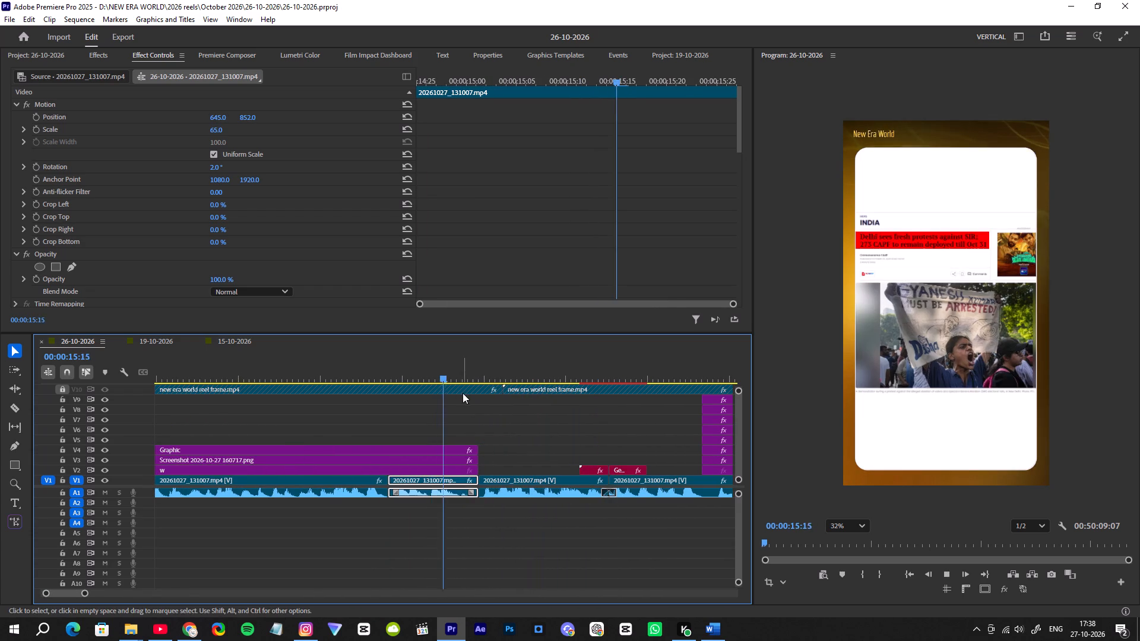
{"action": "key", "text": "space"}
{"action": "left_click", "coordinate": [505, 479]}
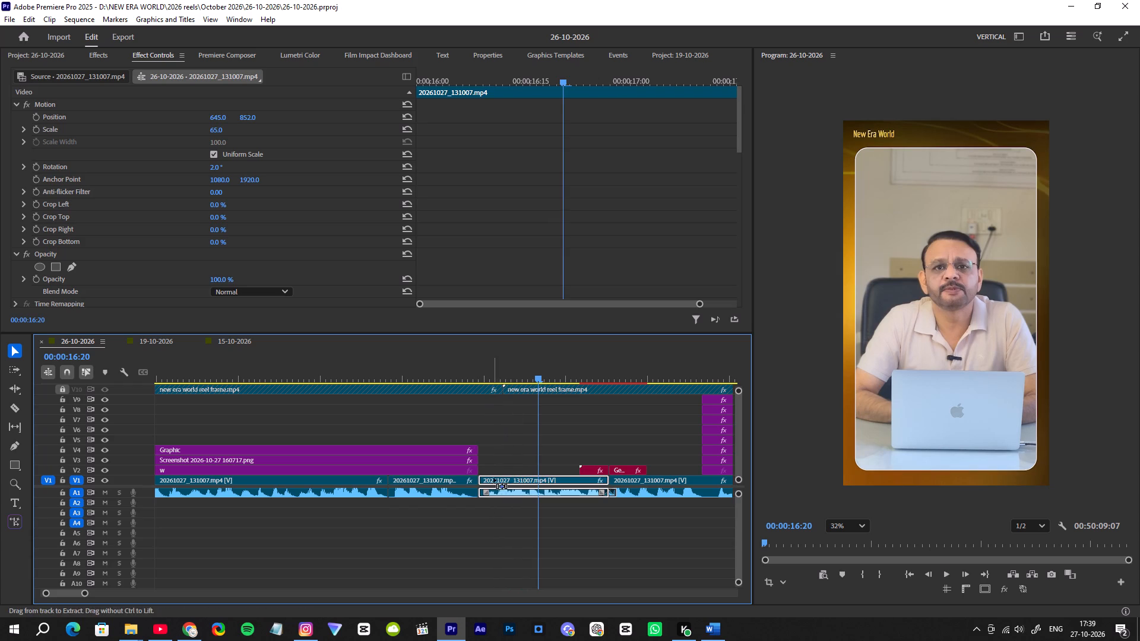
Unlock V10, trim the start of the second reel frame clip slightly, and move it back against the first.
{"action": "scroll", "coordinate": [496, 473], "scroll_direction": "up", "scroll_amount": 4, "text": "ctrl"}
{"action": "scroll", "coordinate": [496, 472], "scroll_direction": "down", "scroll_amount": 7, "text": "ctrl"}
{"action": "scroll", "coordinate": [497, 469], "scroll_direction": "up", "scroll_amount": 1, "text": "ctrl"}
{"action": "scroll", "coordinate": [497, 469], "scroll_direction": "down", "scroll_amount": 6, "text": "ctrl"}
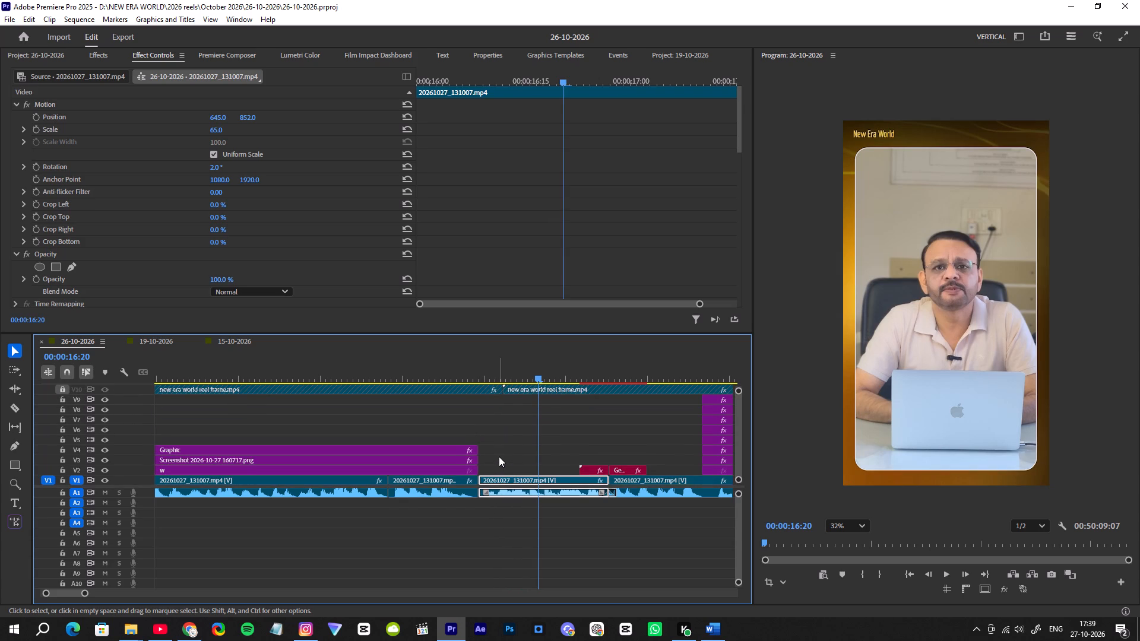
{"action": "scroll", "coordinate": [499, 456], "scroll_direction": "up", "scroll_amount": 5, "text": "alt"}
{"action": "scroll", "coordinate": [499, 456], "scroll_direction": "up", "scroll_amount": 5, "text": "ctrl"}
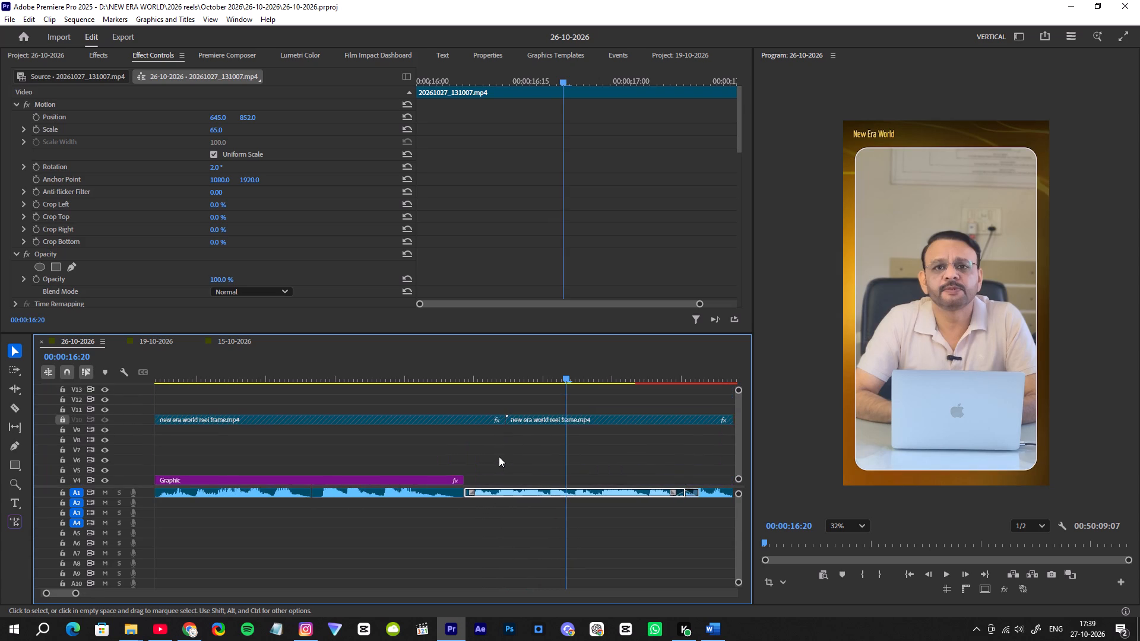
{"action": "left_click", "coordinate": [64, 428]}
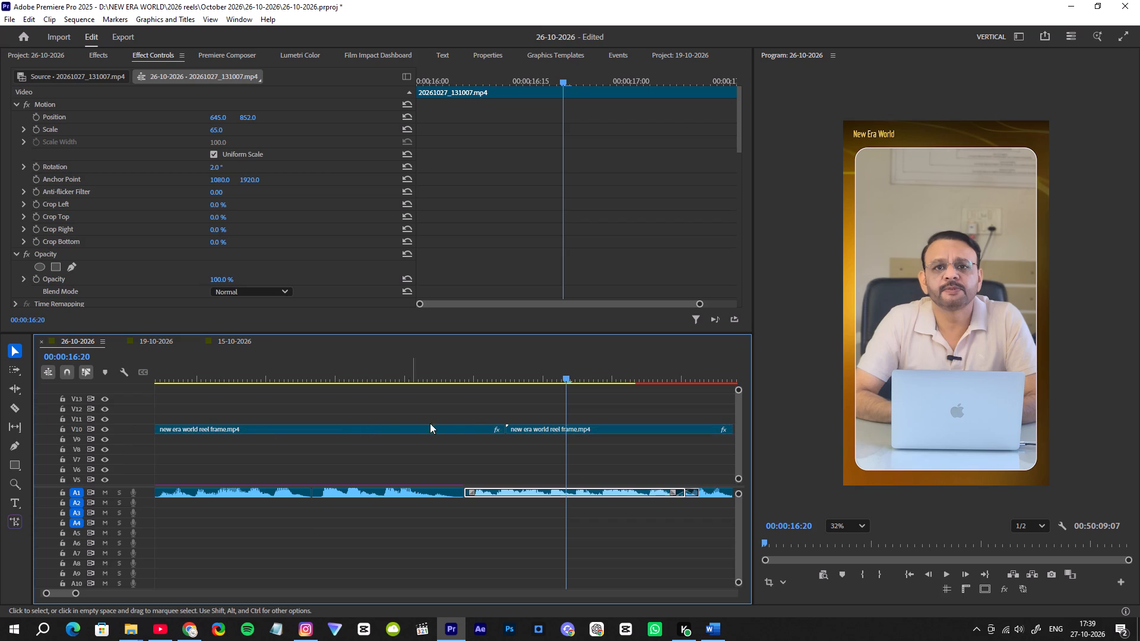
{"action": "scroll", "coordinate": [490, 421], "scroll_direction": "down", "scroll_amount": 7, "text": "alt"}
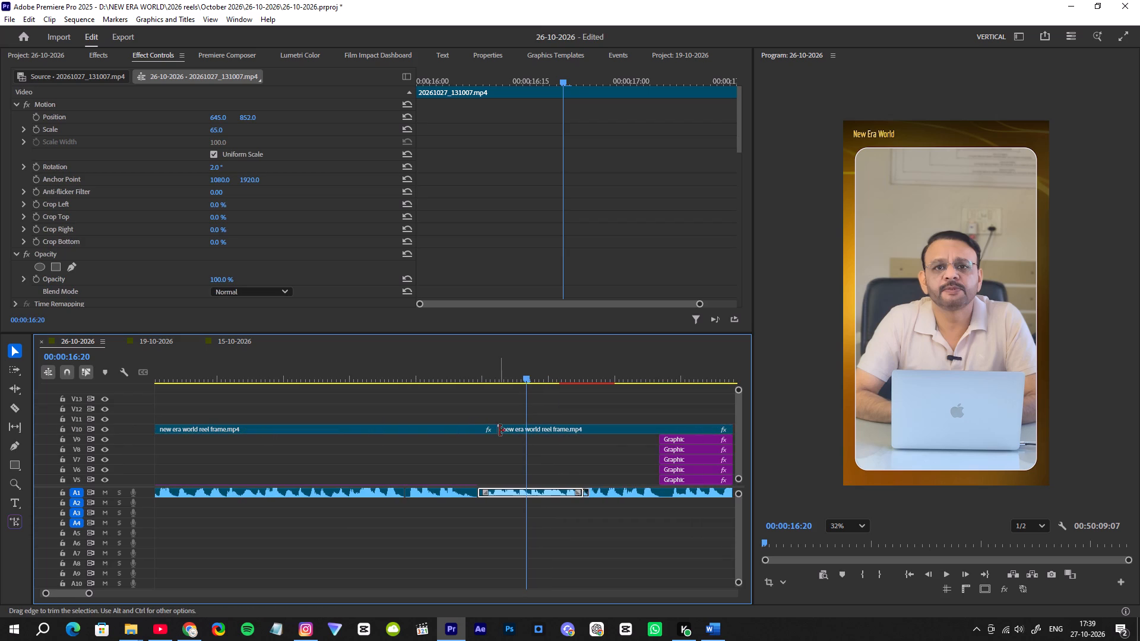
{"action": "left_click_drag", "start_coordinate": [499, 430], "coordinate": [511, 427]}
{"action": "scroll", "coordinate": [536, 434], "scroll_direction": "down", "scroll_amount": 4, "text": "alt"}
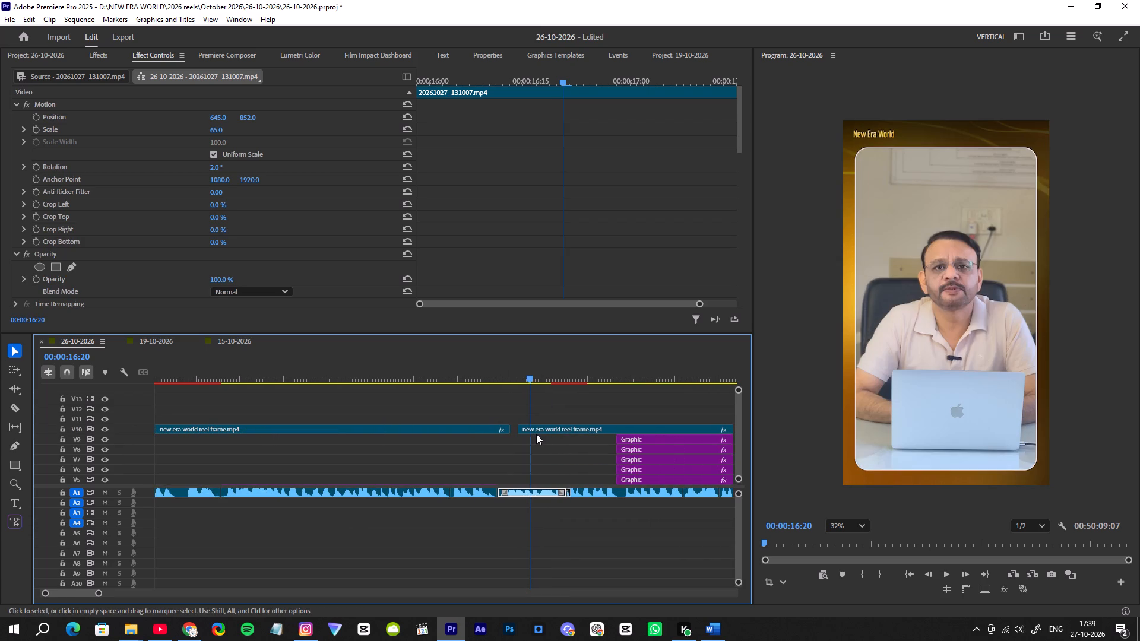
{"action": "left_click_drag", "start_coordinate": [540, 429], "coordinate": [534, 429]}
Apply the default transition at the cut between the two reel frame clips on V10 and play across it.
{"action": "left_click", "coordinate": [511, 427]}
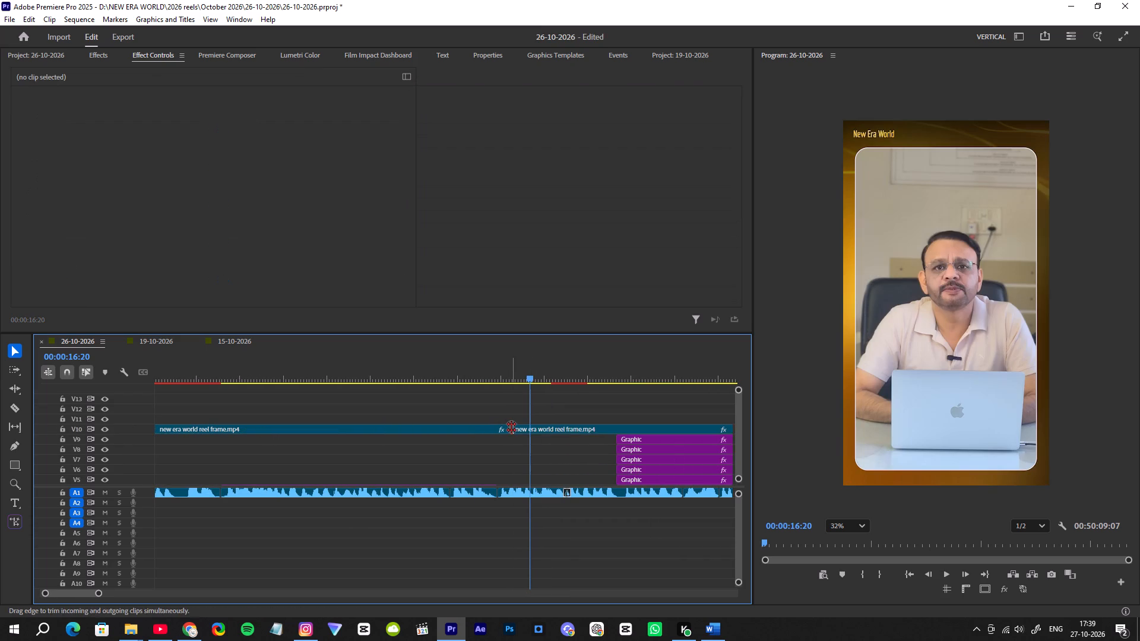
{"action": "key", "text": "ctrl+d"}
{"action": "left_click", "coordinate": [501, 378]}
{"action": "key", "text": "space"}
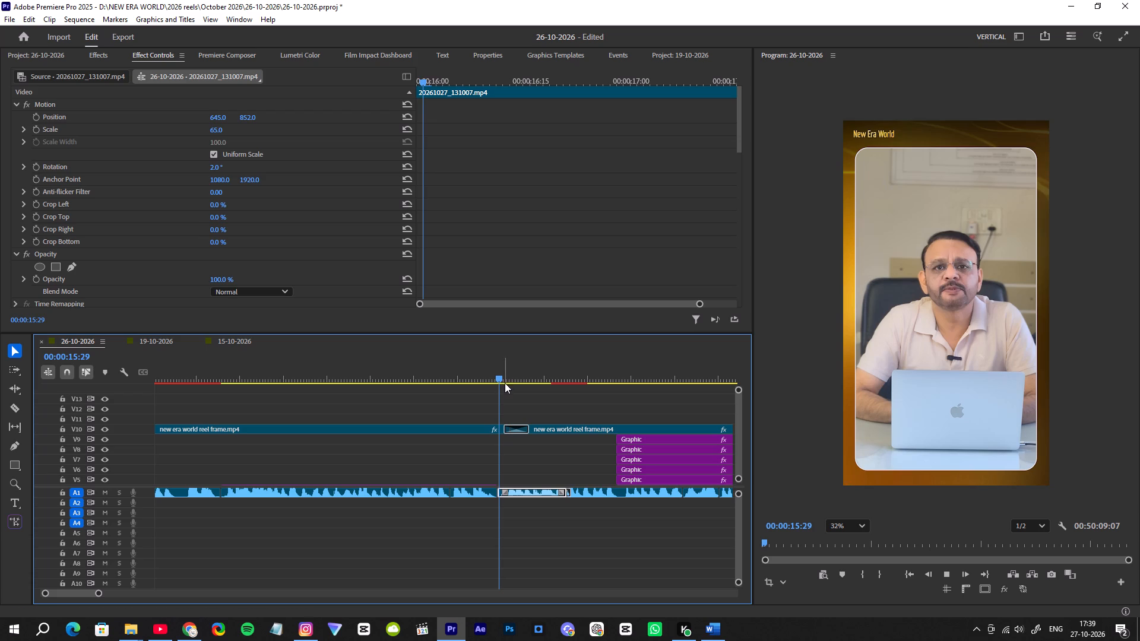
{"action": "key", "text": "space"}
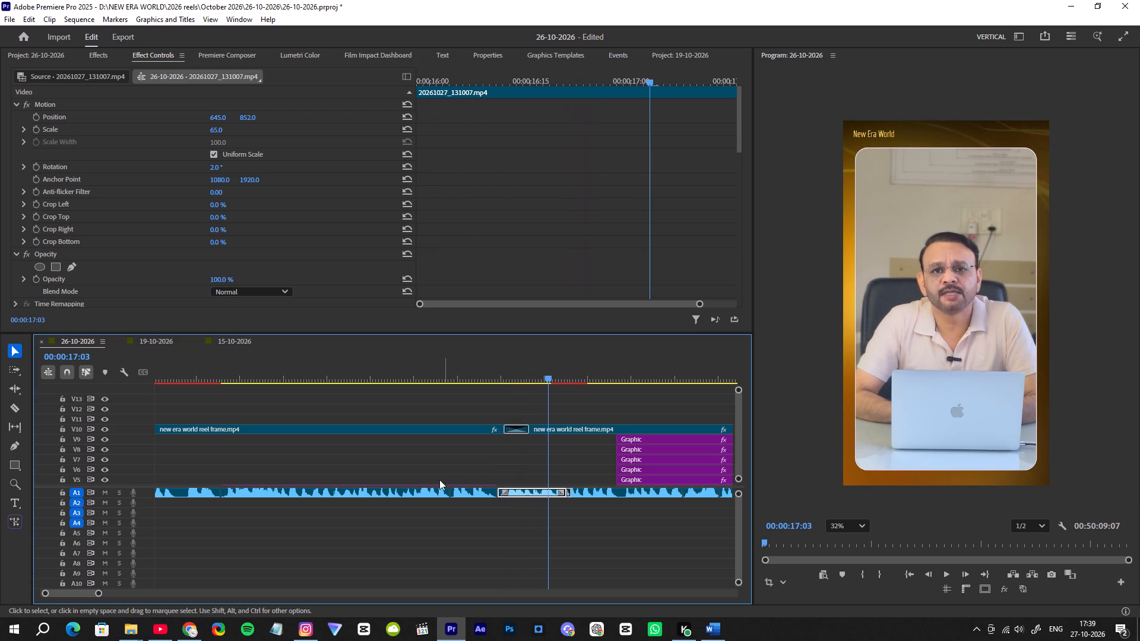
Replay the reel frame transition from several points before it, continuing into the CAPF companies breakdown graphic.
{"action": "scroll", "coordinate": [391, 445], "scroll_direction": "down", "scroll_amount": 6, "text": "ctrl"}
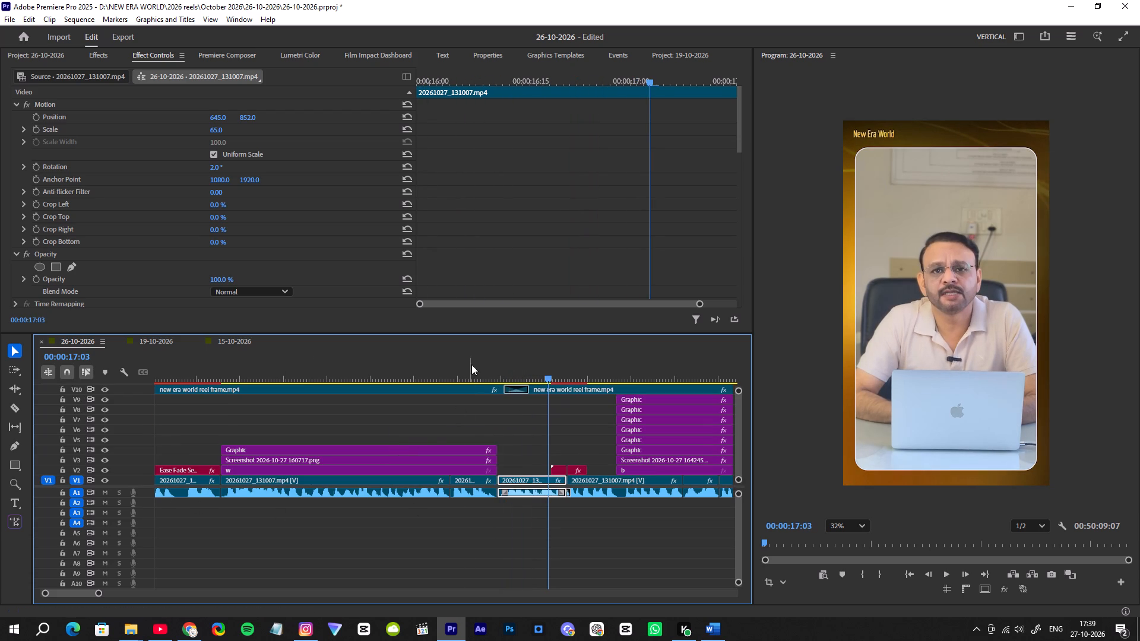
{"action": "left_click", "coordinate": [471, 364]}
{"action": "key", "text": "space"}
{"action": "scroll", "coordinate": [505, 405], "scroll_direction": "down", "scroll_amount": 3}
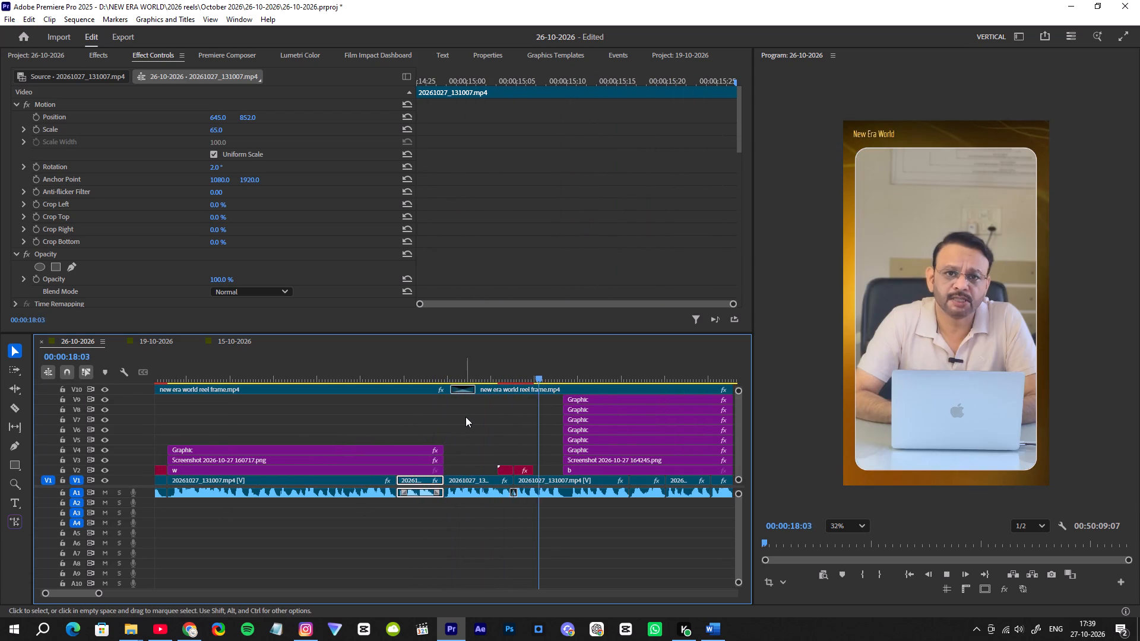
{"action": "key", "text": "space"}
{"action": "left_click", "coordinate": [473, 374]}
{"action": "key", "text": "space"}
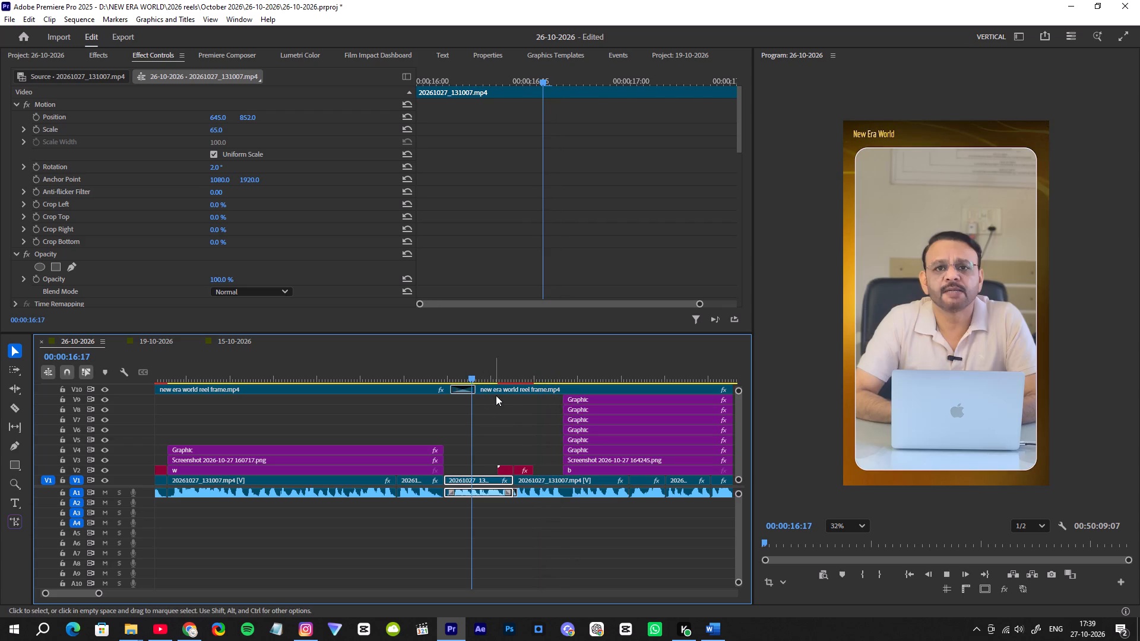
{"action": "scroll", "coordinate": [506, 414], "scroll_direction": "up", "scroll_amount": 6, "text": "alt"}
{"action": "key", "text": "space"}
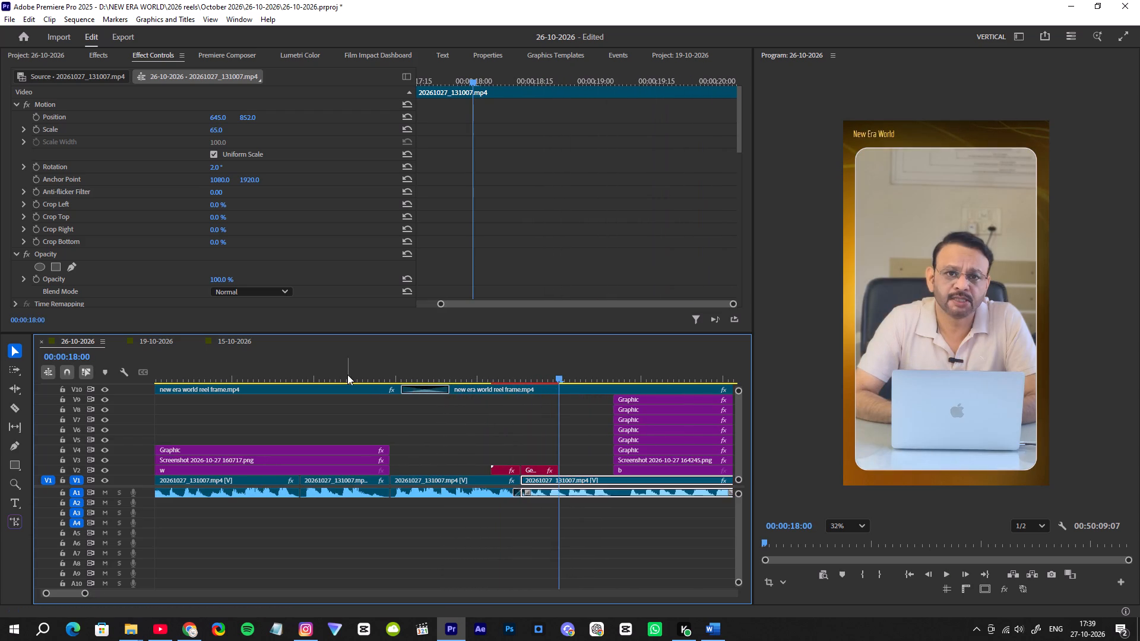
{"action": "left_click", "coordinate": [306, 375]}
{"action": "key", "text": "space"}
{"action": "scroll", "coordinate": [407, 412], "scroll_direction": "down", "scroll_amount": 2, "text": "alt"}
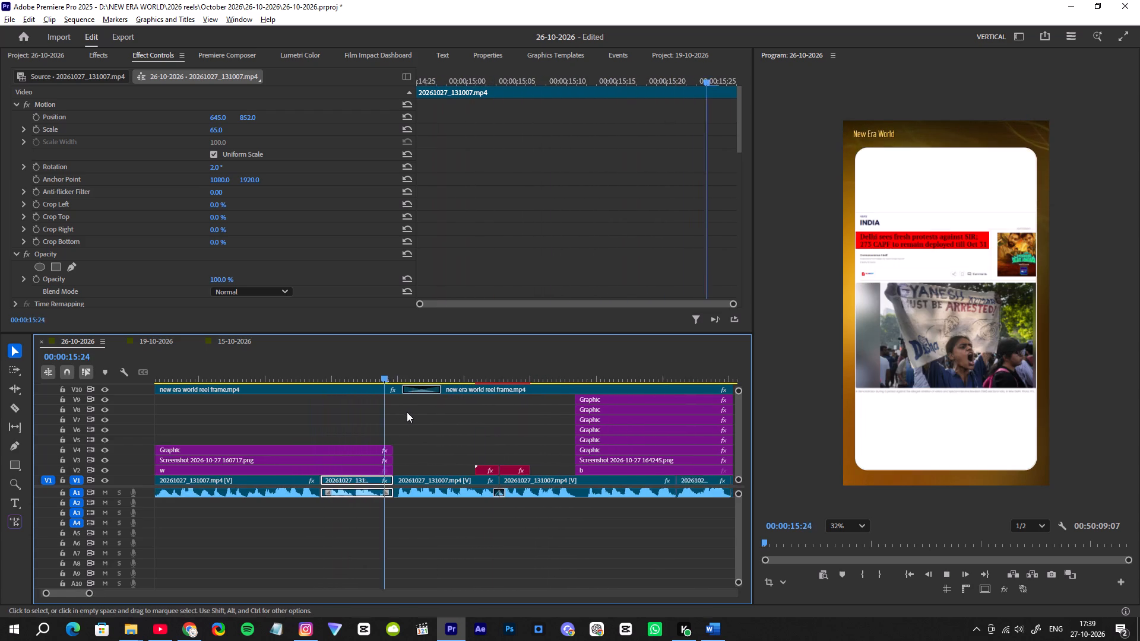
{"action": "scroll", "coordinate": [407, 412], "scroll_direction": "down", "scroll_amount": 5, "text": "alt"}
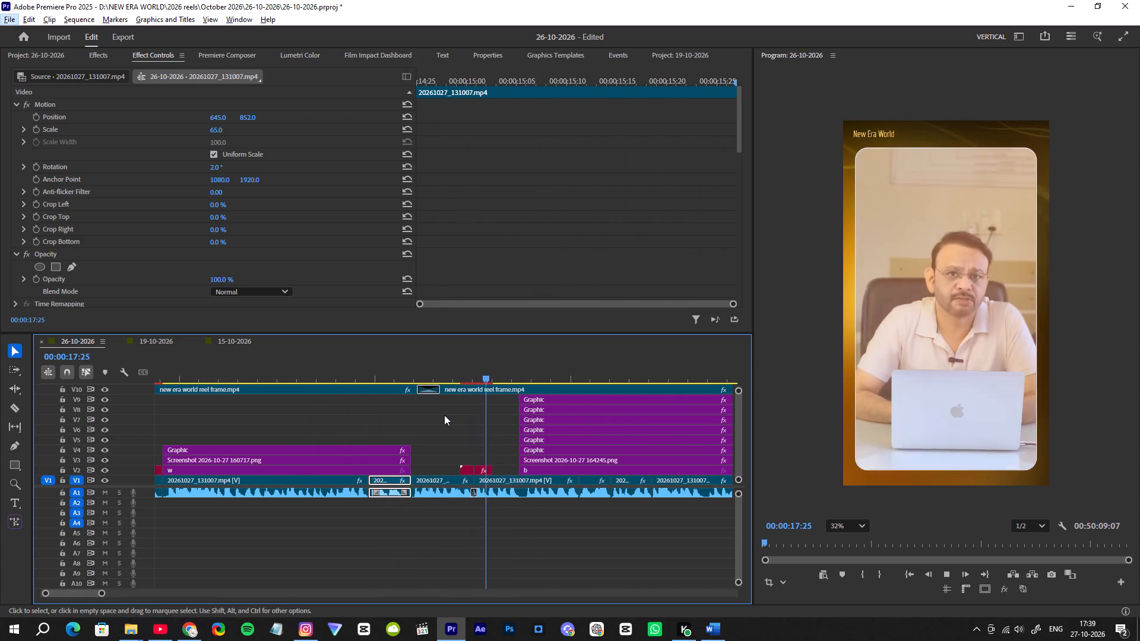
{"action": "key", "text": "space"}
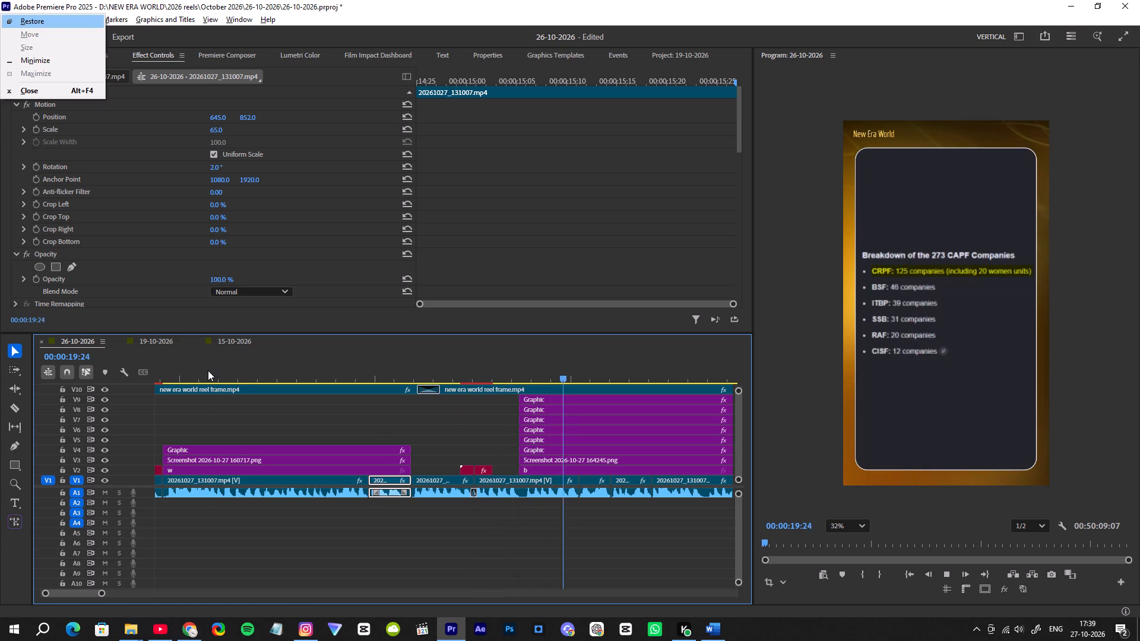
Replay the reel frame transition from the 160717 screenshot section, continuing into the CAPF companies breakdown.
{"action": "left_click", "coordinate": [208, 370]}
{"action": "key", "text": "space"}
{"action": "scroll", "coordinate": [316, 415], "scroll_direction": "up", "scroll_amount": 6}
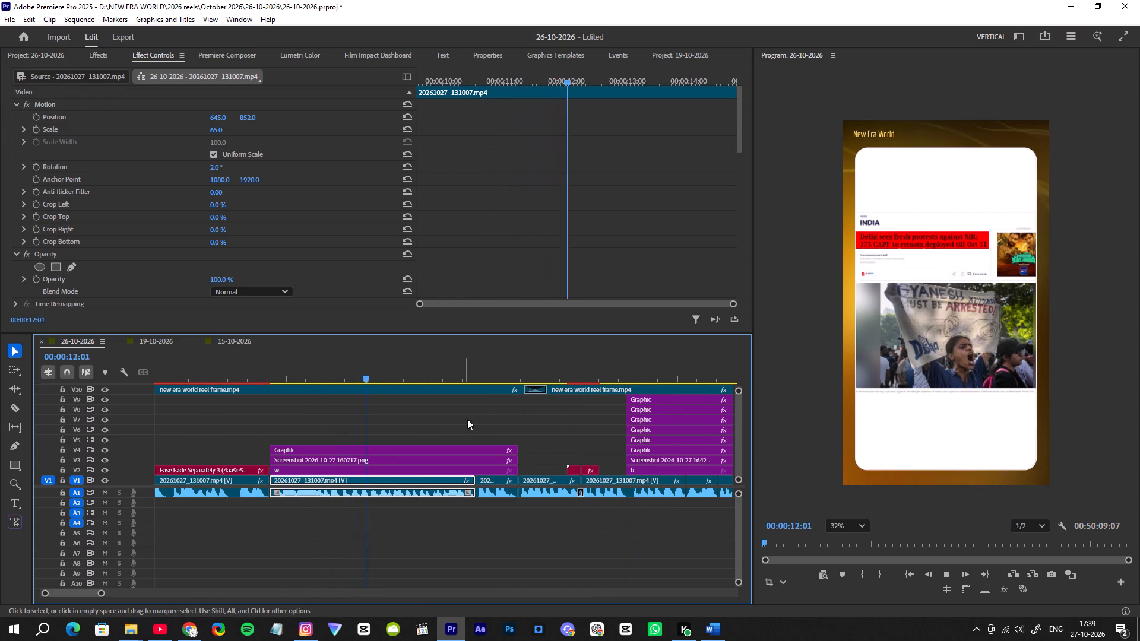
{"action": "scroll", "coordinate": [483, 420], "scroll_direction": "up", "scroll_amount": 4, "text": "alt"}
{"action": "scroll", "coordinate": [483, 420], "scroll_direction": "down", "scroll_amount": 3}
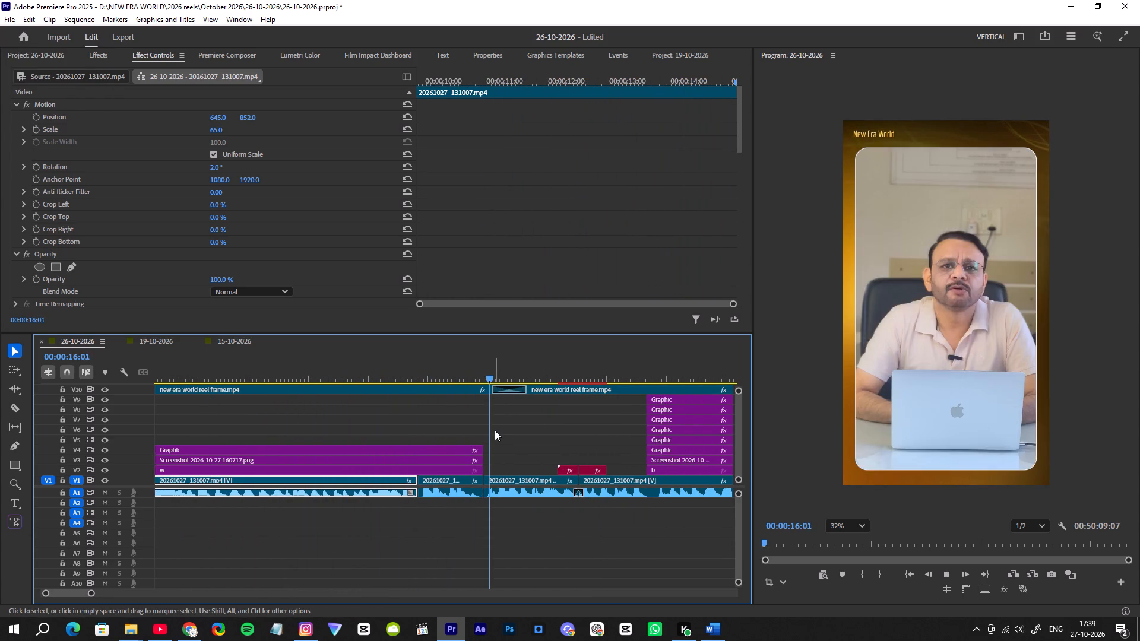
{"action": "scroll", "coordinate": [498, 443], "scroll_direction": "down", "scroll_amount": 5, "text": "alt"}
{"action": "scroll", "coordinate": [518, 448], "scroll_direction": "up", "scroll_amount": 5, "text": "alt"}
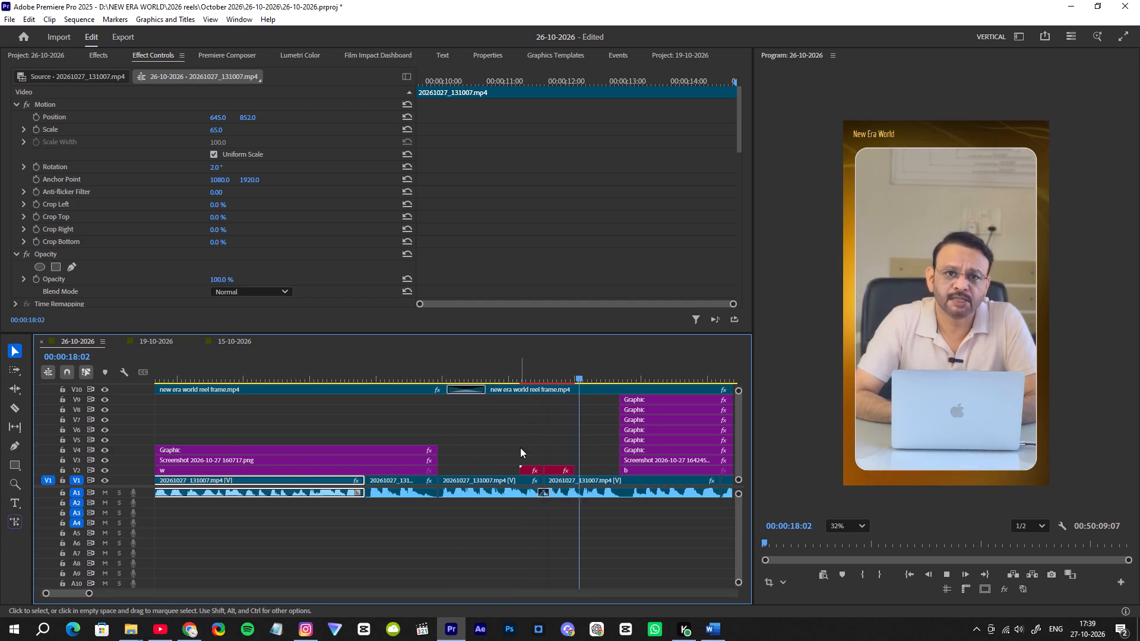
{"action": "key", "text": "space"}
{"action": "key", "text": "space"}
{"action": "scroll", "coordinate": [528, 445], "scroll_direction": "down", "scroll_amount": 6, "text": "alt"}
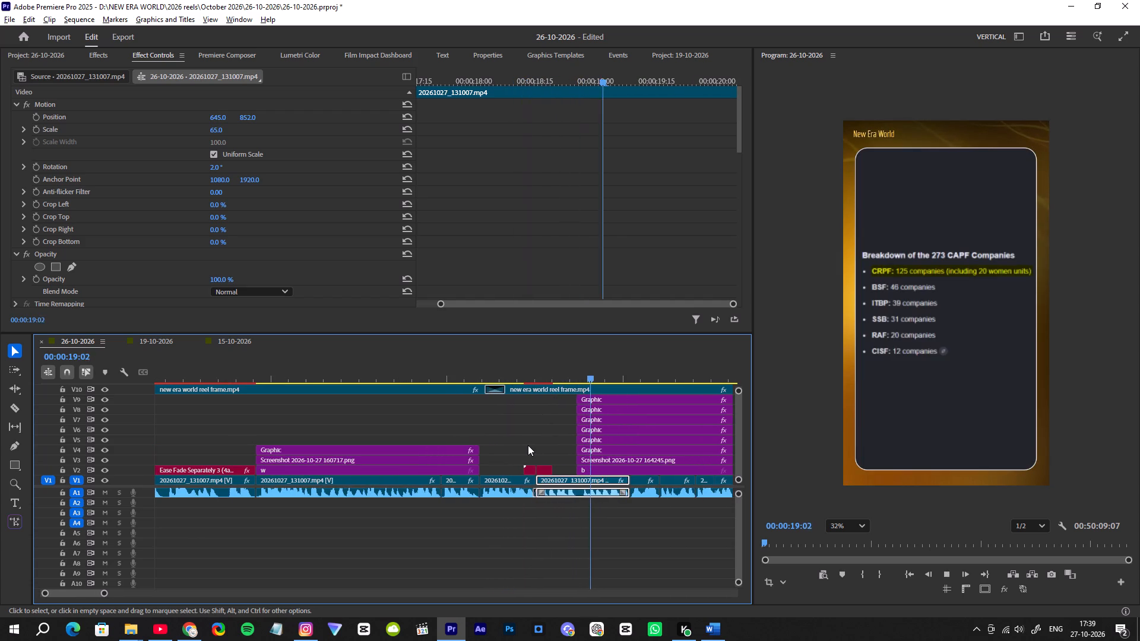
{"action": "scroll", "coordinate": [528, 445], "scroll_direction": "down", "scroll_amount": 3}
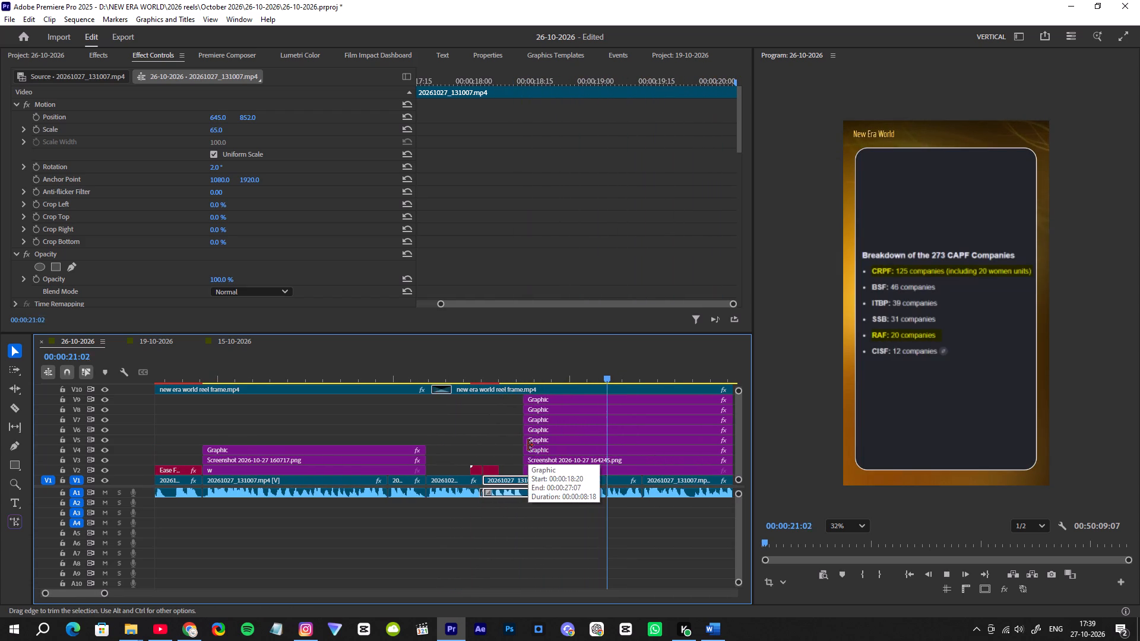
{"action": "key", "text": "space"}
{"action": "left_click", "coordinate": [202, 376]}
{"action": "key", "text": "space"}
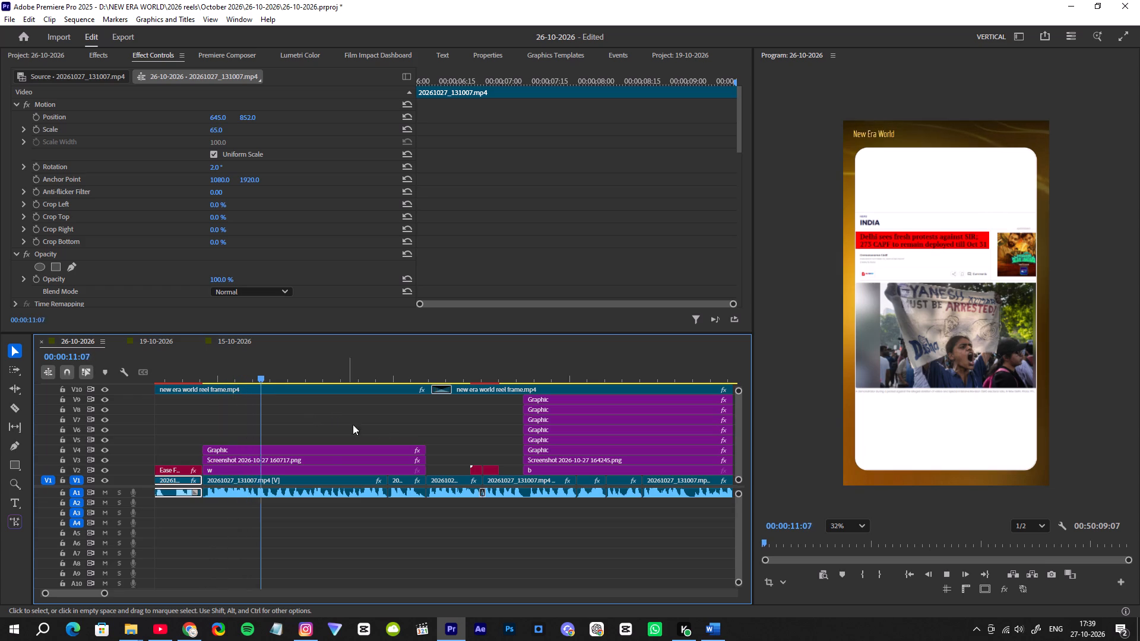
Lock the V10 track that holds the reel frame clips.
{"action": "left_click", "coordinate": [61, 392]}
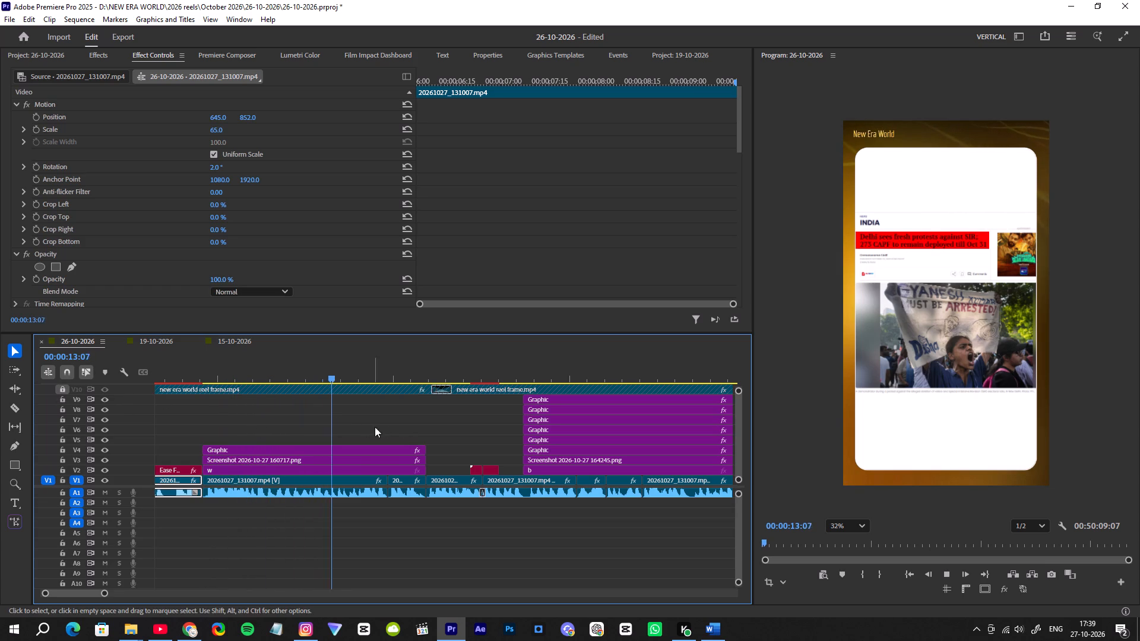
Review the talking-head section between the 160717 screenshot and the CAPF companies breakdown, including its light-flash transition.
{"action": "scroll", "coordinate": [411, 422], "scroll_direction": "up", "scroll_amount": 3, "text": "alt"}
{"action": "scroll", "coordinate": [411, 422], "scroll_direction": "down", "scroll_amount": 1, "text": "alt"}
{"action": "scroll", "coordinate": [411, 422], "scroll_direction": "up", "scroll_amount": 2, "text": "alt"}
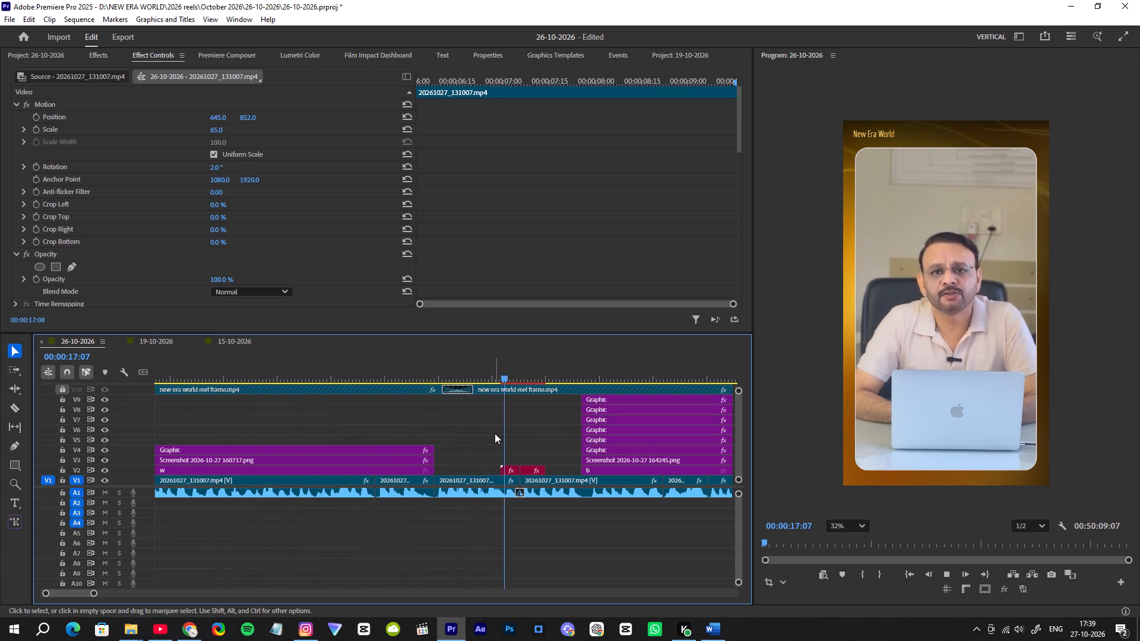
{"action": "key", "text": "space"}
{"action": "left_click_drag", "start_coordinate": [477, 434], "coordinate": [477, 454]}
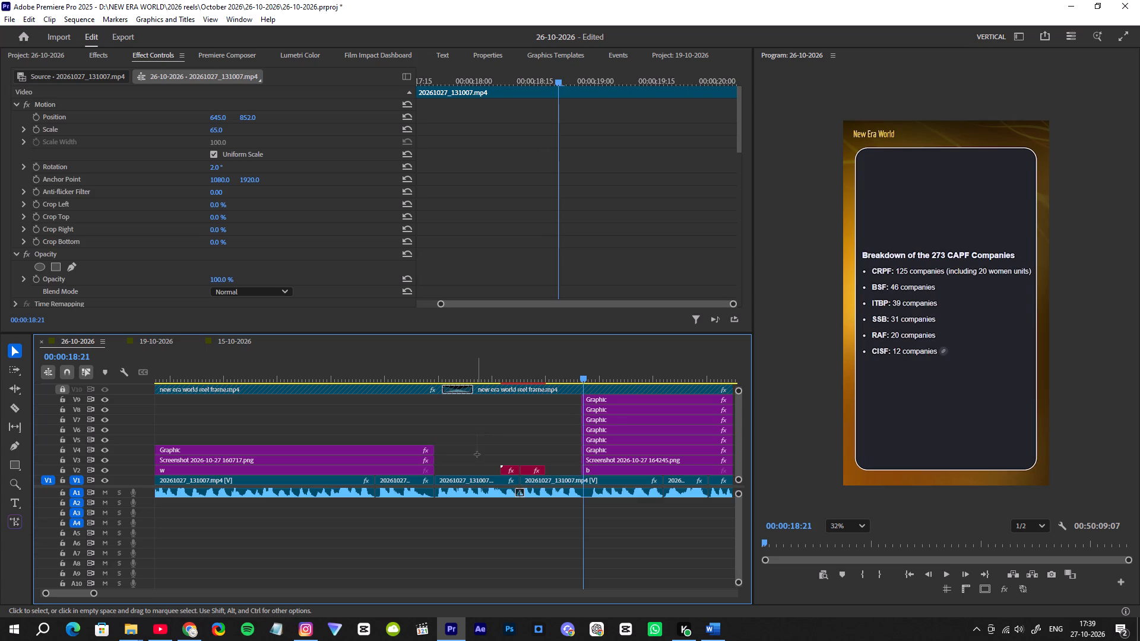
{"action": "left_click_drag", "start_coordinate": [477, 454], "coordinate": [482, 514]}
{"action": "left_click", "coordinate": [457, 439]}
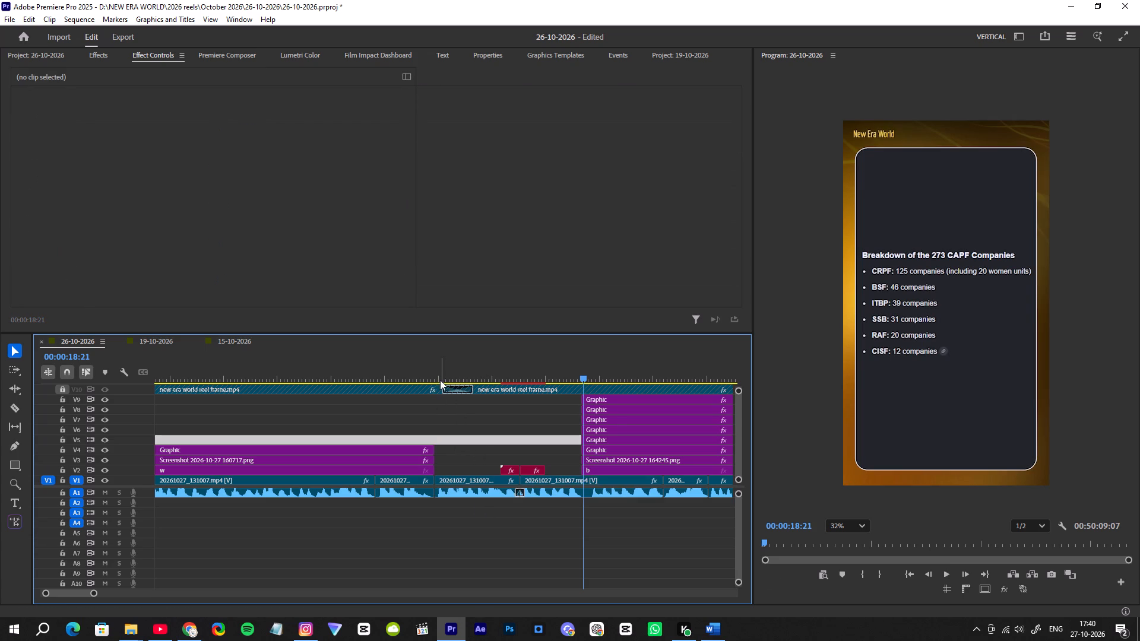
{"action": "left_click", "coordinate": [430, 373]}
{"action": "scroll", "coordinate": [455, 397], "scroll_direction": "up", "scroll_amount": 4, "text": "alt"}
{"action": "key", "text": "space"}
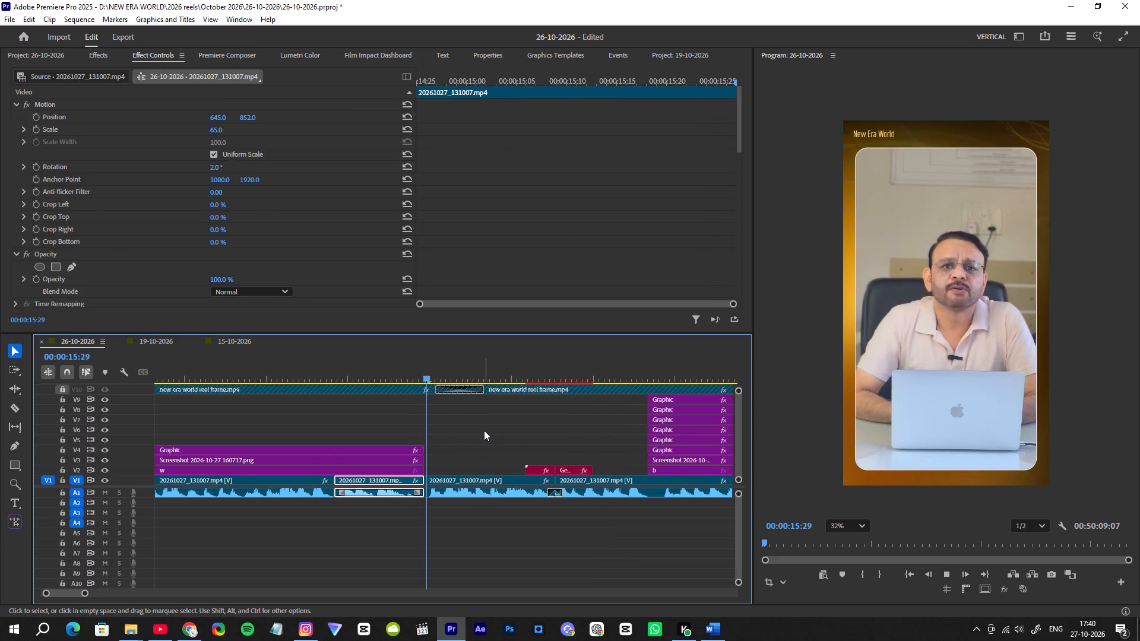
{"action": "key", "text": "space"}
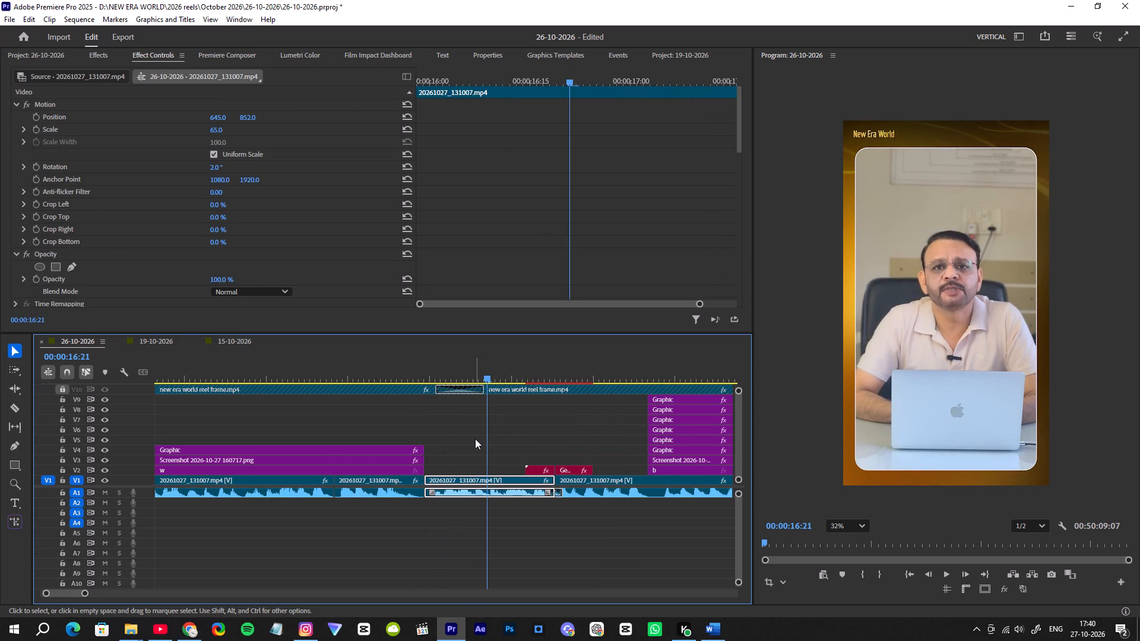
{"action": "key", "text": "space"}
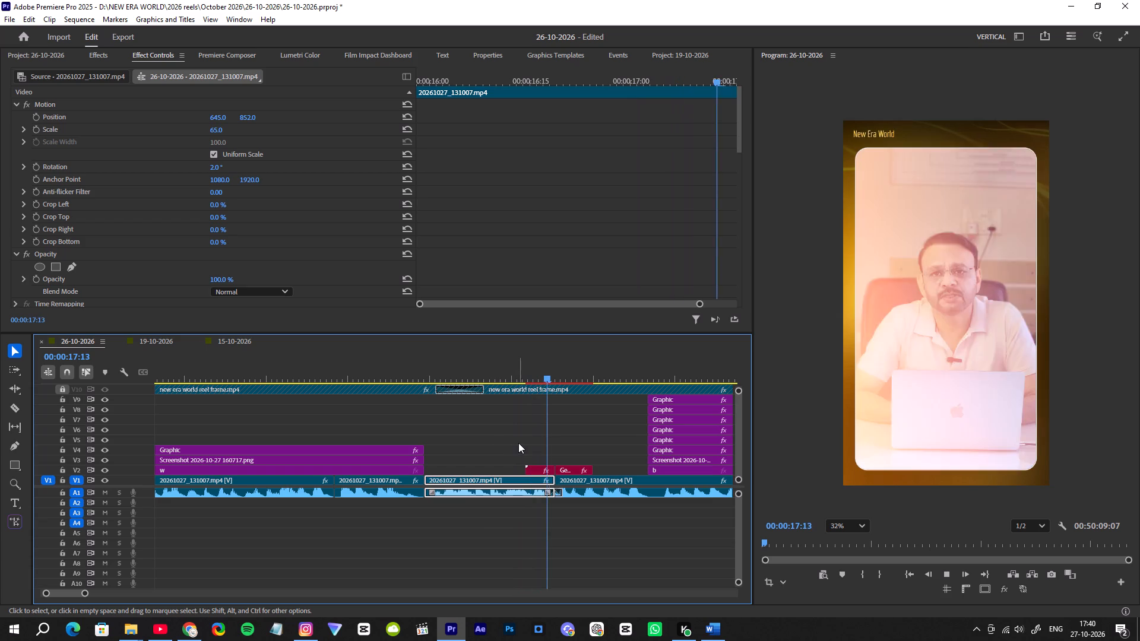
{"action": "key", "text": "space"}
Delete the talking-head clip right after the 160717 screenshot with the two red V2 clips over its end, and close the gap.
{"action": "left_click_drag", "start_coordinate": [482, 446], "coordinate": [497, 513]}
{"action": "key", "text": "Delete"}
{"action": "left_click_drag", "start_coordinate": [511, 449], "coordinate": [572, 468]}
{"action": "key", "text": "Delete"}
{"action": "left_click", "coordinate": [512, 481]}
{"action": "key", "text": "Delete"}
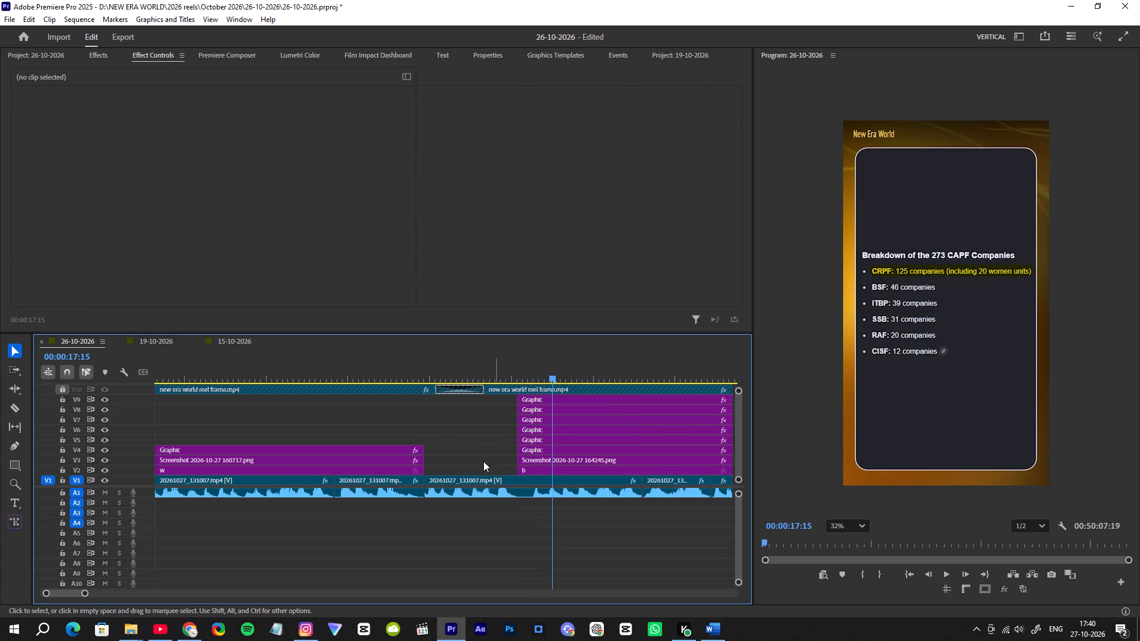
Save the project and replay the shortened section from within the 160717 screenshot past its end.
{"action": "left_click", "coordinate": [351, 375]}
{"action": "key", "text": "ctrl+s"}
{"action": "key", "text": "space"}
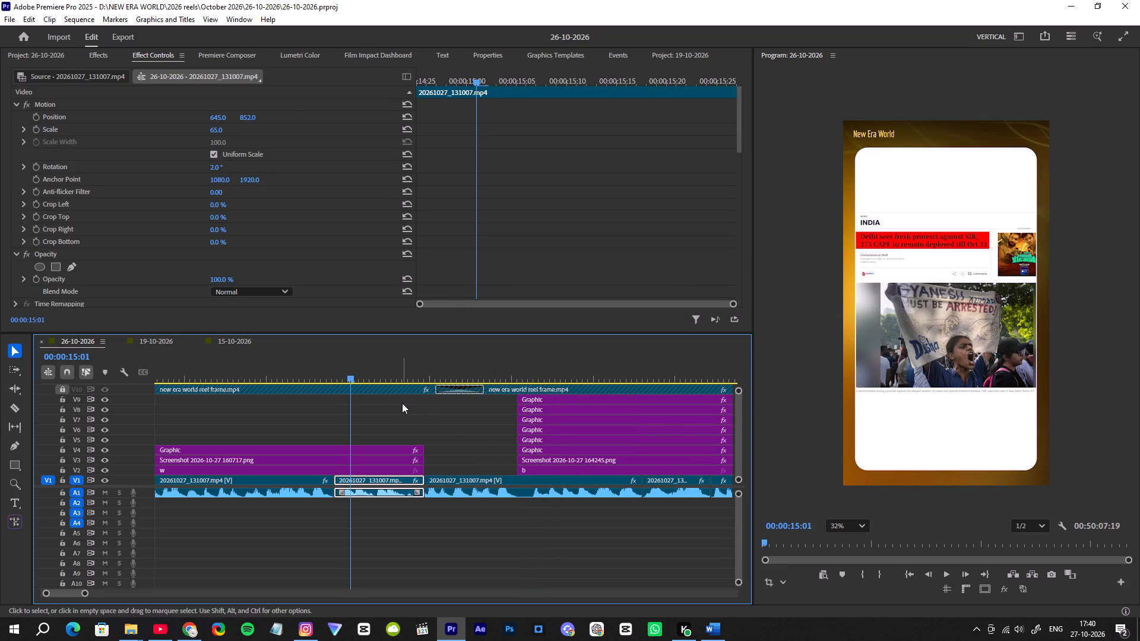
{"action": "key", "text": "space"}
{"action": "left_click_drag", "start_coordinate": [384, 371], "coordinate": [351, 381]}
{"action": "key", "text": "ctrl+s"}
{"action": "key", "text": "space"}
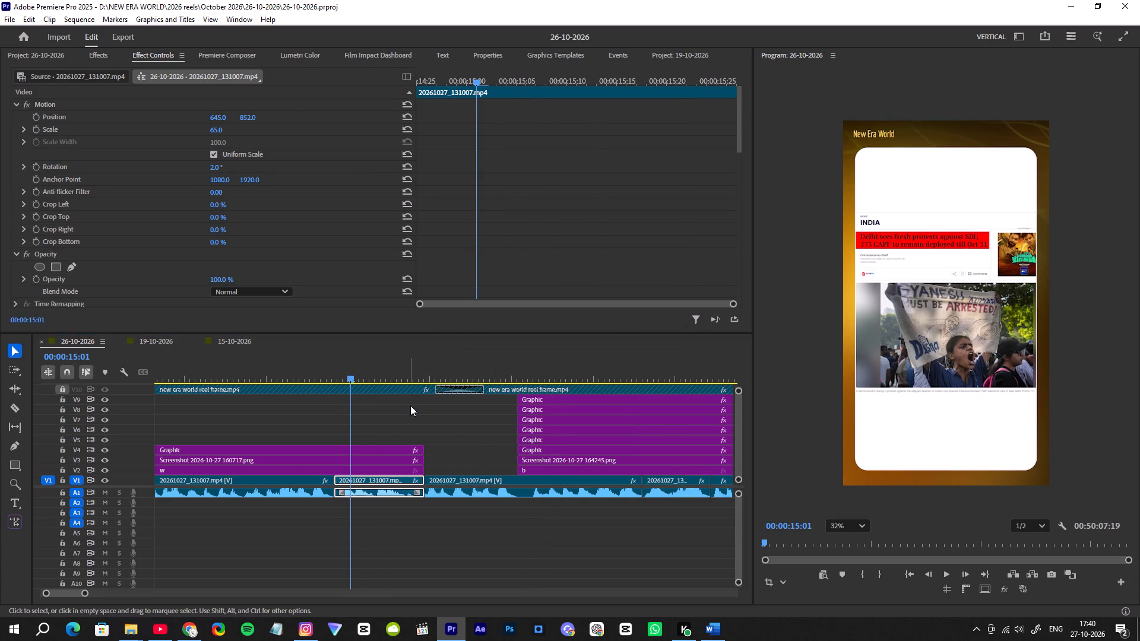
{"action": "left_click_drag", "start_coordinate": [297, 378], "coordinate": [282, 381]}
{"action": "key", "text": "space"}
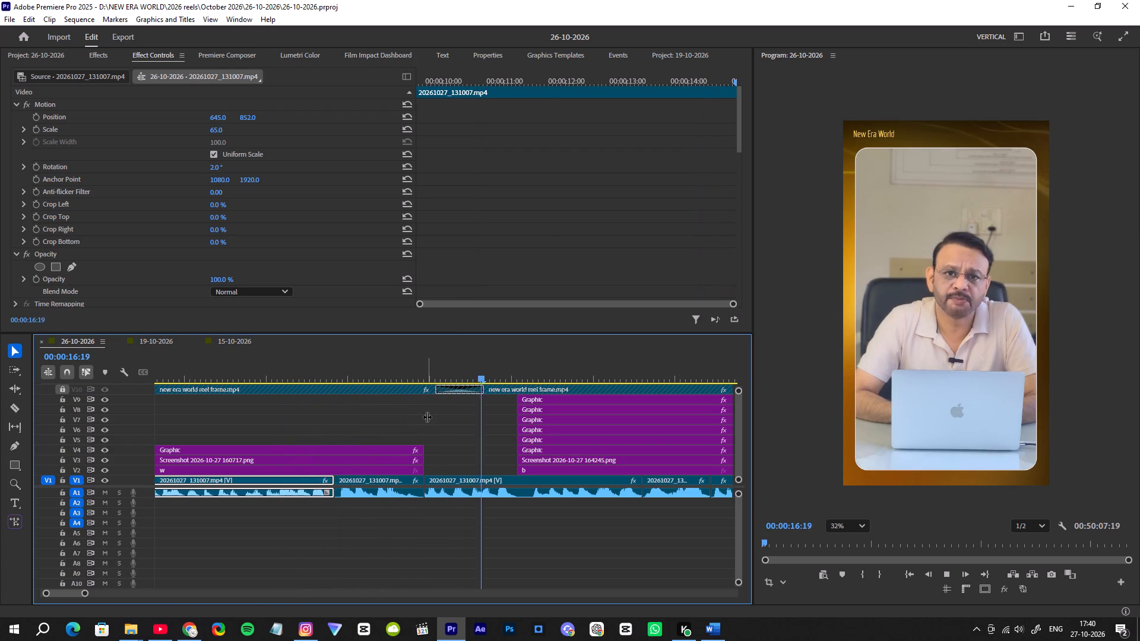
{"action": "key", "text": "space"}
Add a 3-frame audio fade-in at the start of the A1 talking-head clip following the 160717 screenshot.
{"action": "left_click", "coordinate": [431, 490]}
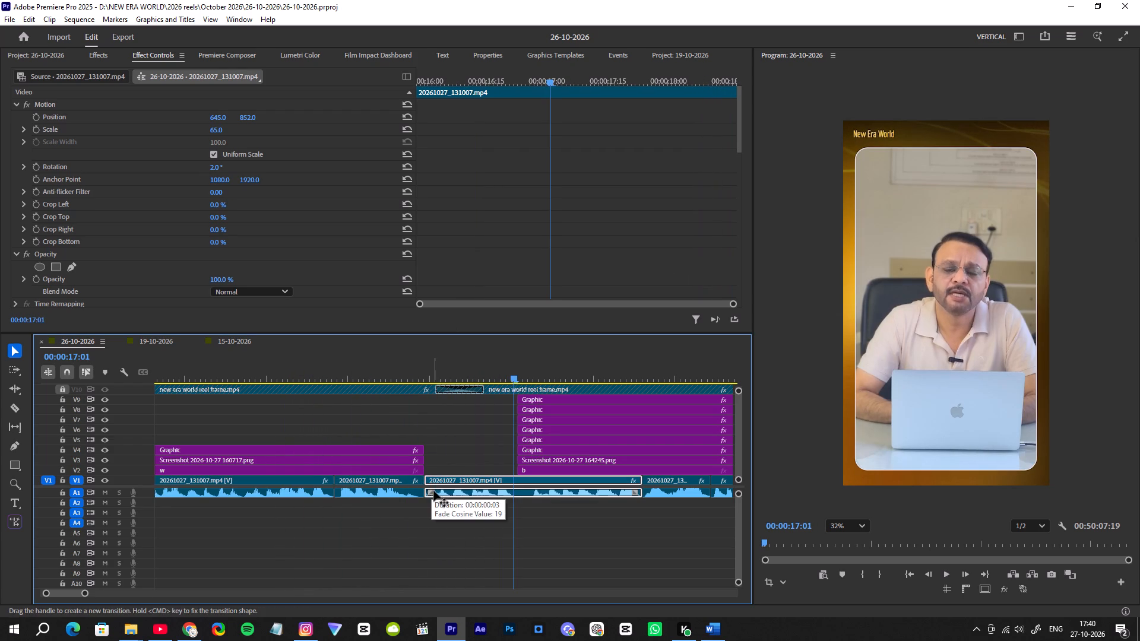
Replay from the end of the 160717 screenshot through the faded-in talking-head clip into the CAPF breakdown.
{"action": "left_click", "coordinate": [363, 377]}
{"action": "key", "text": "space"}
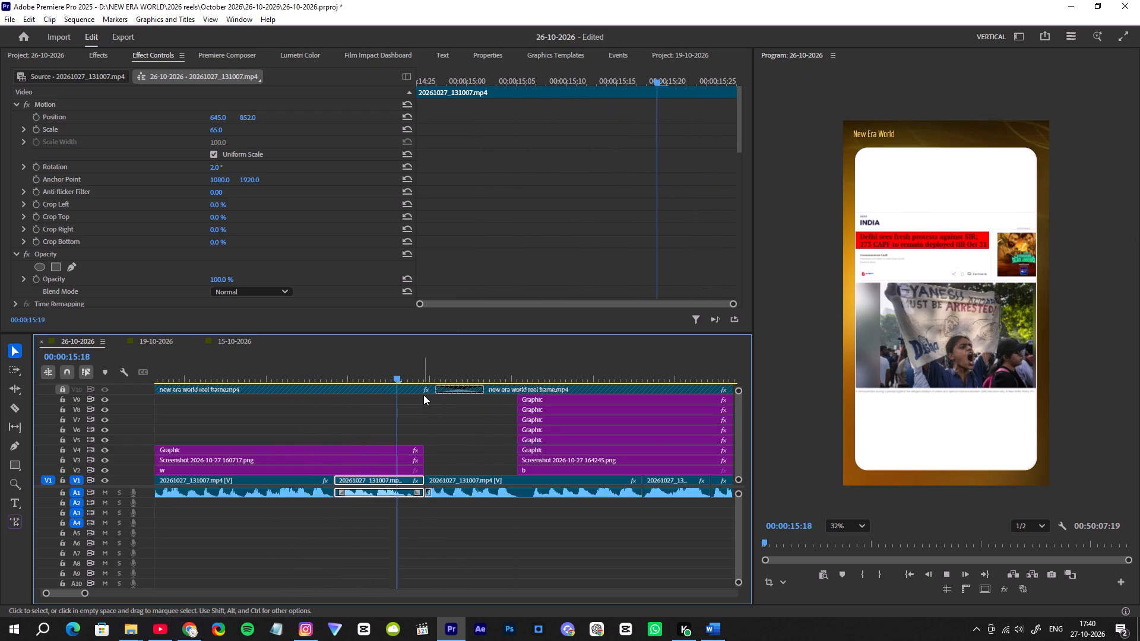
{"action": "scroll", "coordinate": [476, 431], "scroll_direction": "down", "scroll_amount": 6}
{"action": "scroll", "coordinate": [478, 433], "scroll_direction": "down", "scroll_amount": 2, "text": "alt"}
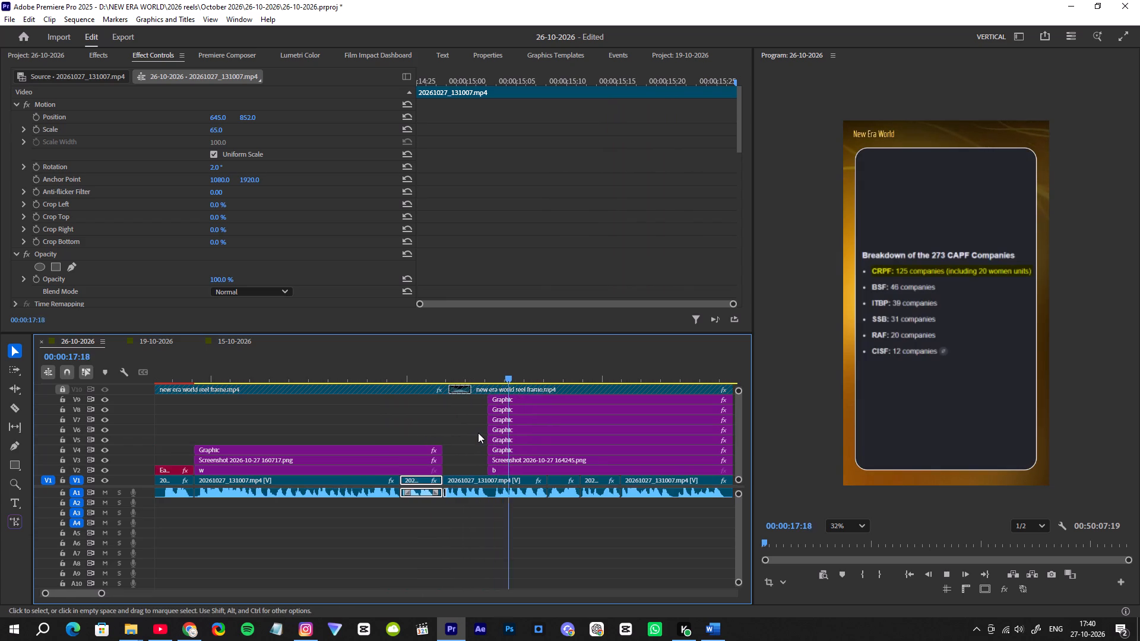
{"action": "scroll", "coordinate": [478, 433], "scroll_direction": "up", "scroll_amount": 1, "text": "alt"}
{"action": "scroll", "coordinate": [478, 433], "scroll_direction": "down", "scroll_amount": 1, "text": "alt"}
{"action": "scroll", "coordinate": [478, 433], "scroll_direction": "up", "scroll_amount": 3, "text": "alt"}
{"action": "scroll", "coordinate": [478, 433], "scroll_direction": "down", "scroll_amount": 1, "text": "alt"}
{"action": "scroll", "coordinate": [478, 433], "scroll_direction": "up", "scroll_amount": 7, "text": "alt"}
{"action": "key", "text": "space"}
{"action": "left_click", "coordinate": [491, 373]}
{"action": "key", "text": "space"}
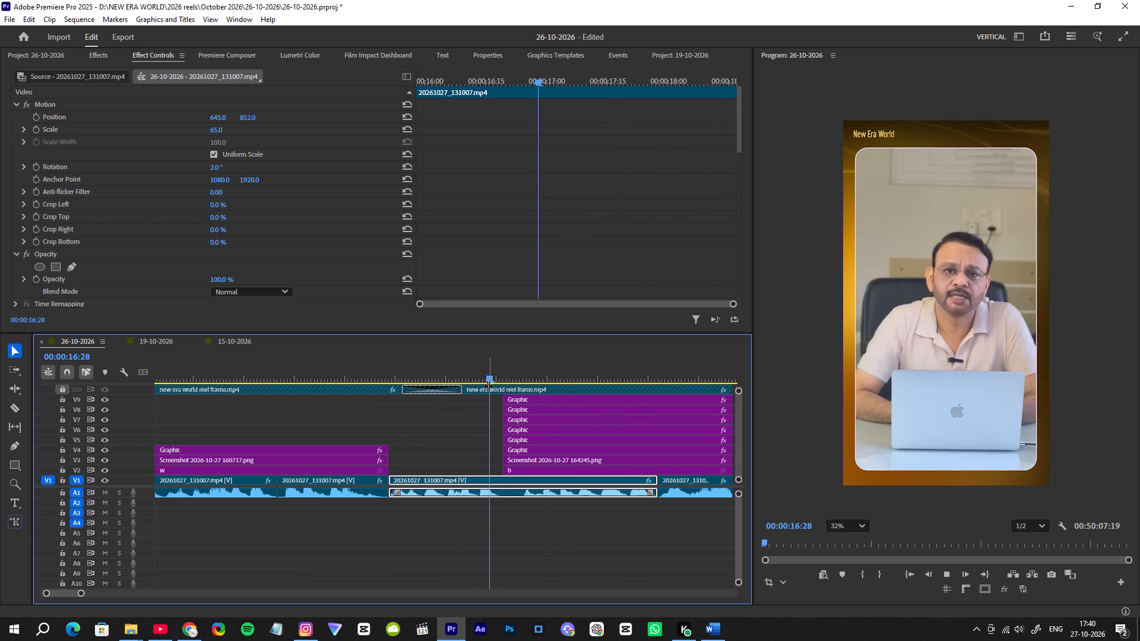
{"action": "key", "text": "space"}
Save the project and replay the talking-head moment from 00:00:16:15 up to the CAPF breakdown graphics.
{"action": "left_click_drag", "start_coordinate": [490, 375], "coordinate": [460, 385]}
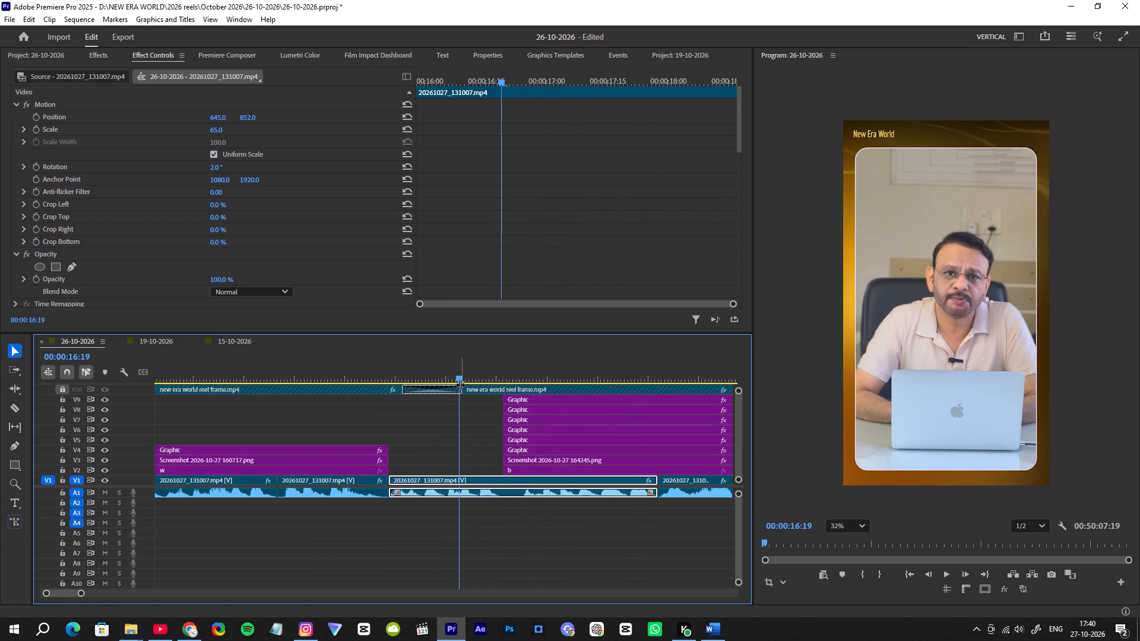
{"action": "key", "text": "ctrl+s"}
{"action": "scroll", "coordinate": [479, 411], "scroll_direction": "up", "scroll_amount": 4, "text": "alt"}
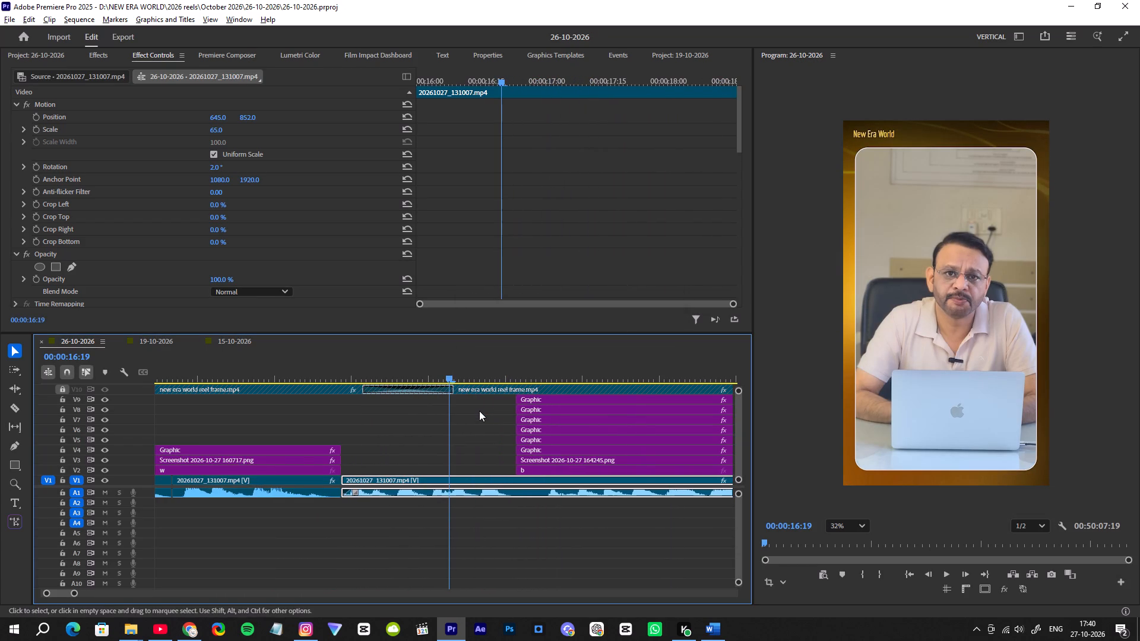
{"action": "scroll", "coordinate": [479, 411], "scroll_direction": "up", "scroll_amount": 2, "text": "alt"}
{"action": "left_click_drag", "start_coordinate": [457, 375], "coordinate": [421, 390]}
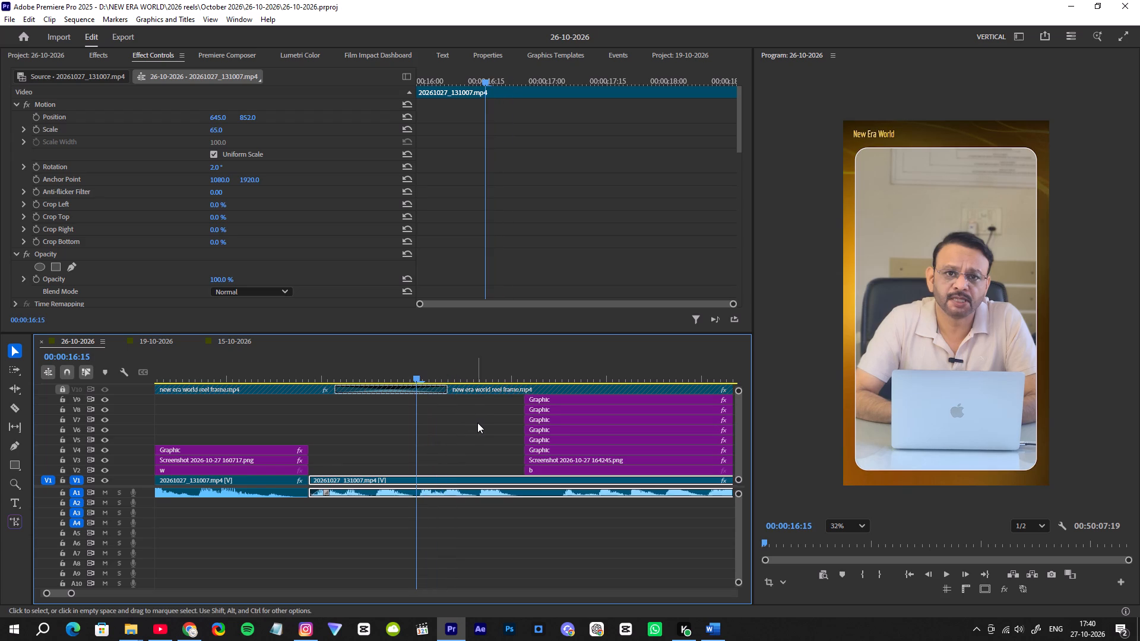
{"action": "key", "text": "space"}
{"action": "key", "text": "space"}
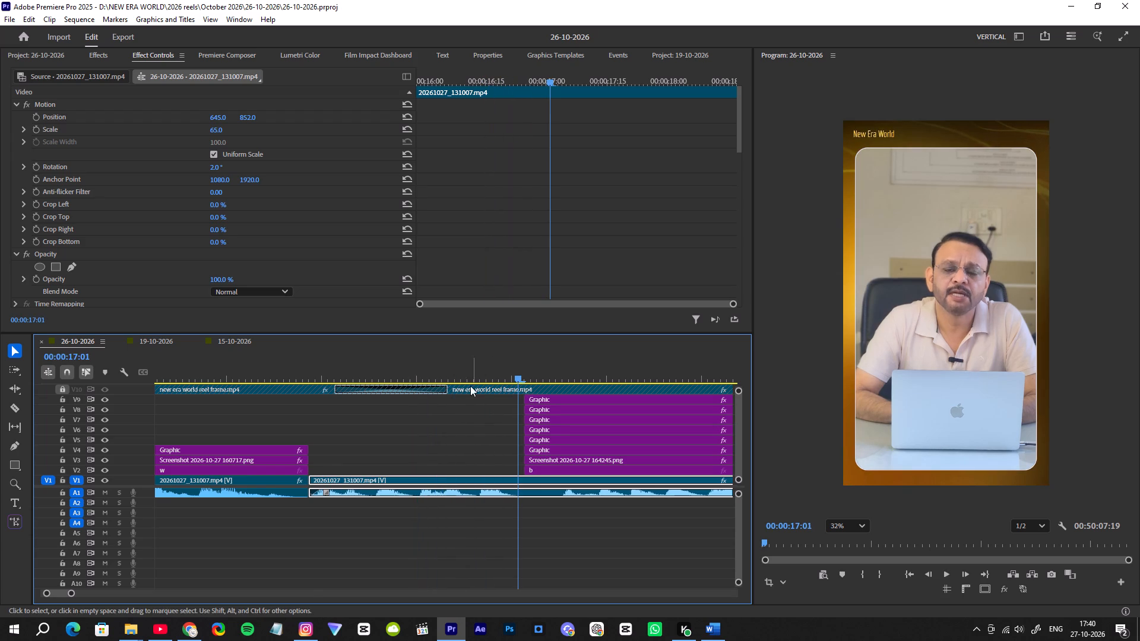
Move the whole CAPF breakdown stack on V2 to V9 earlier so it starts at 00:00:16:25.
{"action": "left_click_drag", "start_coordinate": [519, 376], "coordinate": [518, 377]}
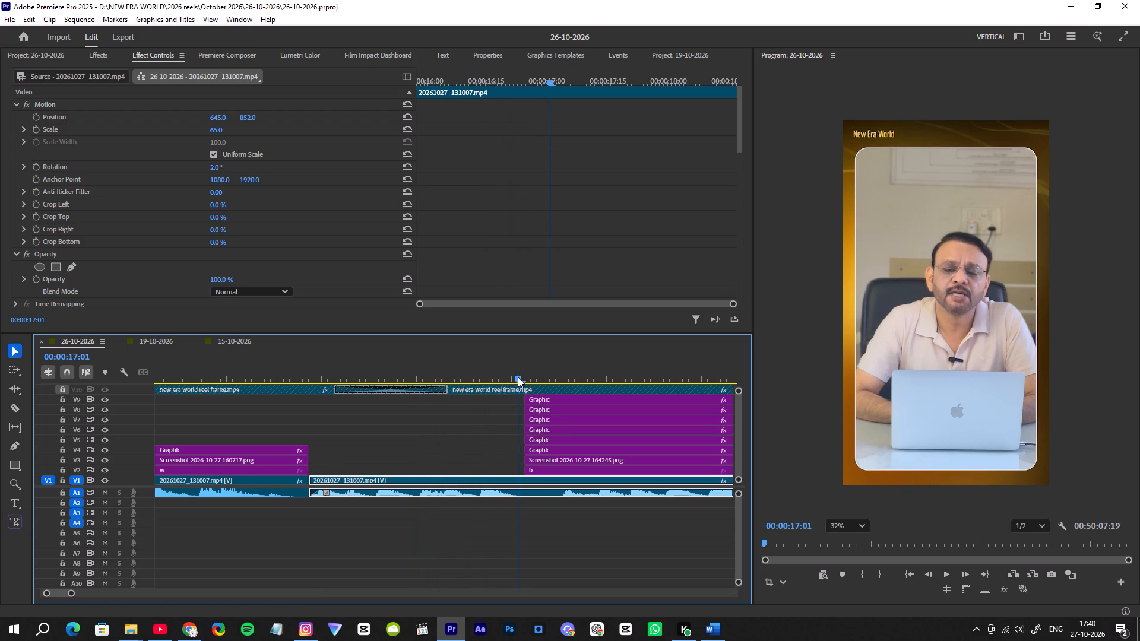
{"action": "left_click_drag", "start_coordinate": [518, 377], "coordinate": [482, 417]}
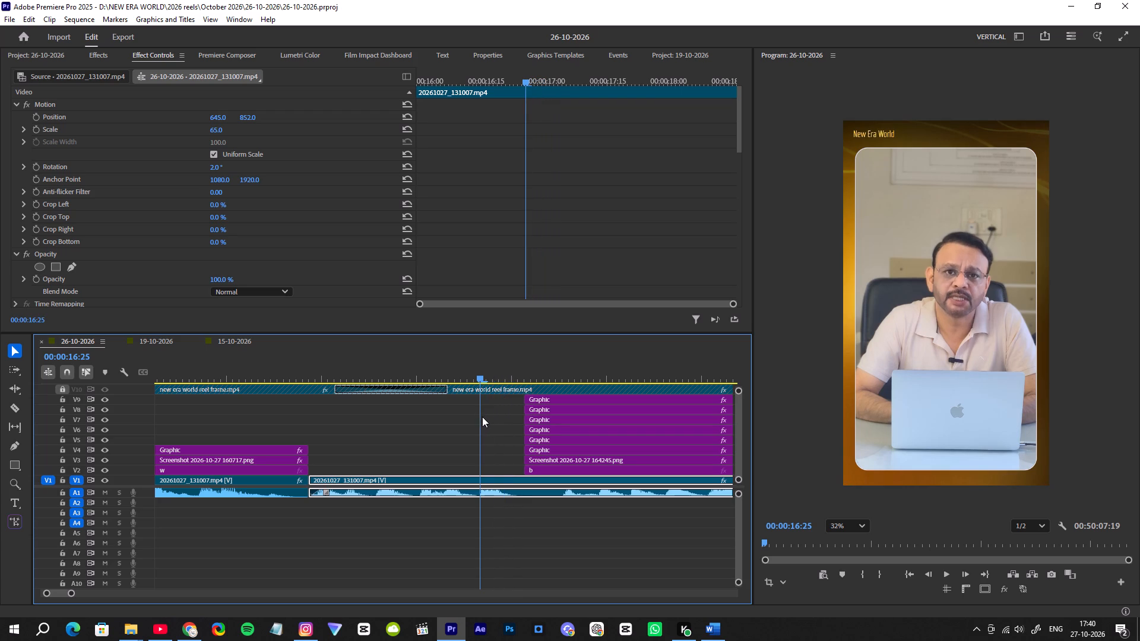
{"action": "left_click_drag", "start_coordinate": [482, 417], "coordinate": [480, 418]}
{"action": "left_click_drag", "start_coordinate": [514, 399], "coordinate": [537, 465]}
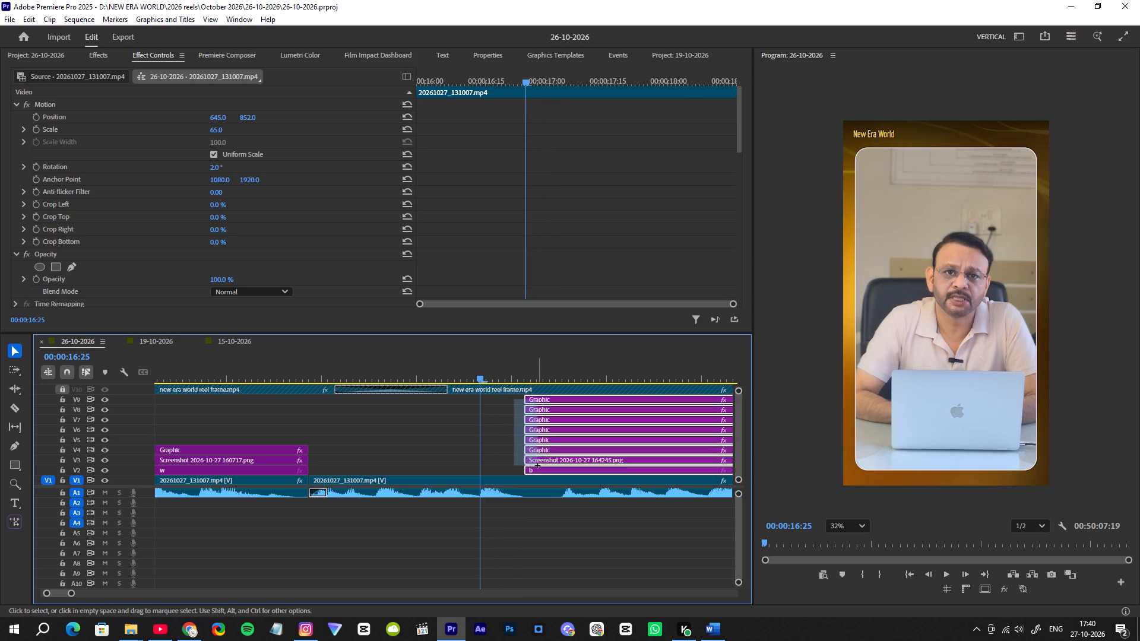
{"action": "left_click_drag", "start_coordinate": [537, 465], "coordinate": [537, 467]}
{"action": "scroll", "coordinate": [500, 446], "scroll_direction": "down", "scroll_amount": 12, "text": "alt"}
{"action": "scroll", "coordinate": [500, 446], "scroll_direction": "down", "scroll_amount": 2}
{"action": "scroll", "coordinate": [500, 446], "scroll_direction": "up", "scroll_amount": 1}
{"action": "scroll", "coordinate": [500, 446], "scroll_direction": "down", "scroll_amount": 1}
{"action": "scroll", "coordinate": [500, 446], "scroll_direction": "up", "scroll_amount": 1}
{"action": "scroll", "coordinate": [500, 446], "scroll_direction": "down", "scroll_amount": 1}
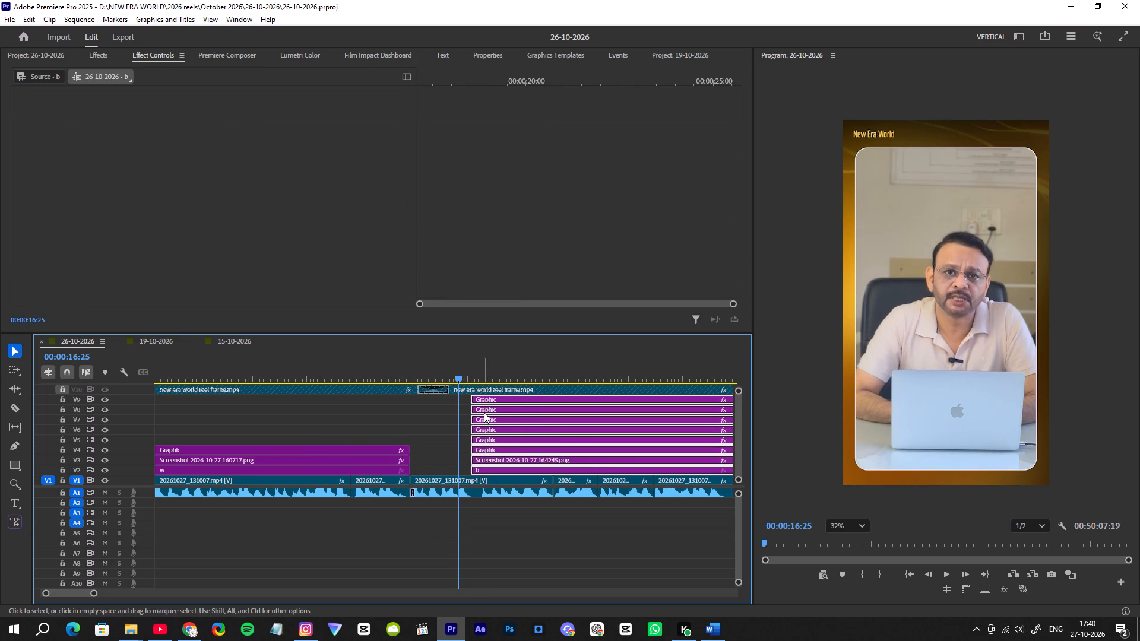
{"action": "left_click_drag", "start_coordinate": [498, 400], "coordinate": [492, 399]}
Replay the reel frame transition and talking-head moment leading into the repositioned CAPF breakdown graphics from several starting points.
{"action": "left_click", "coordinate": [442, 370]}
{"action": "key", "text": "space"}
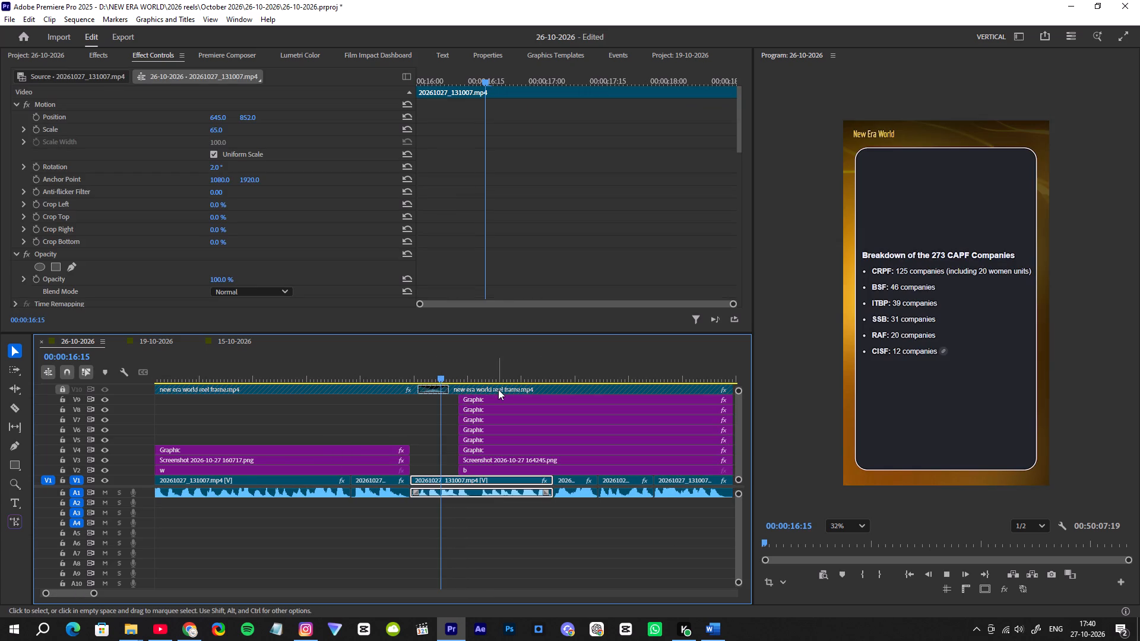
{"action": "key", "text": "space"}
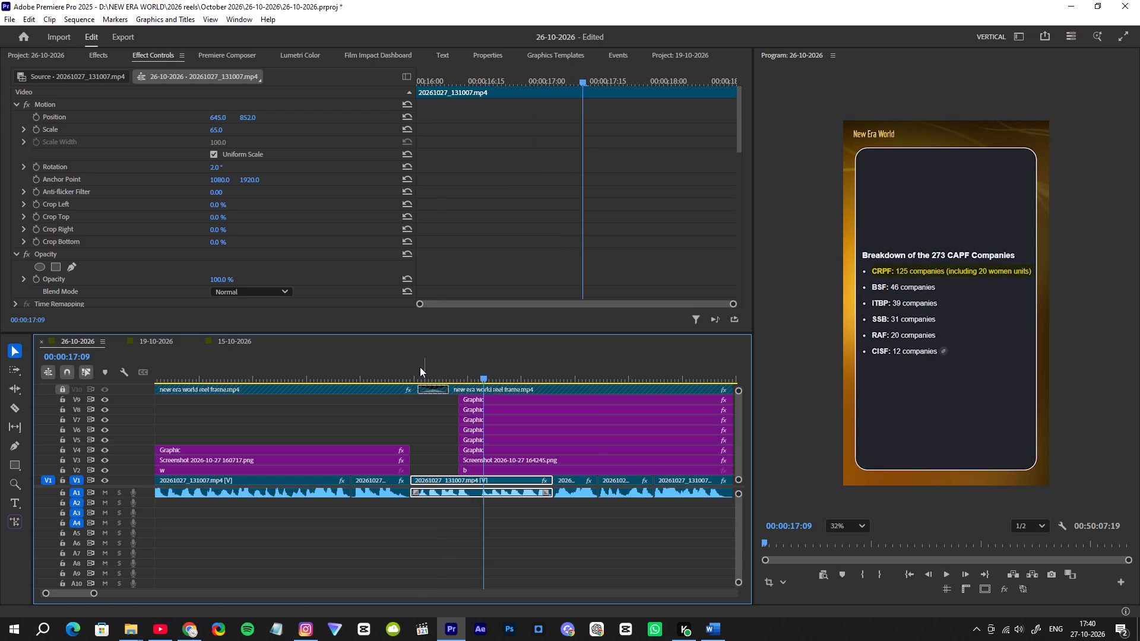
{"action": "left_click", "coordinate": [420, 366]}
{"action": "key", "text": "space"}
{"action": "scroll", "coordinate": [452, 400], "scroll_direction": "up", "scroll_amount": 9, "text": "alt"}
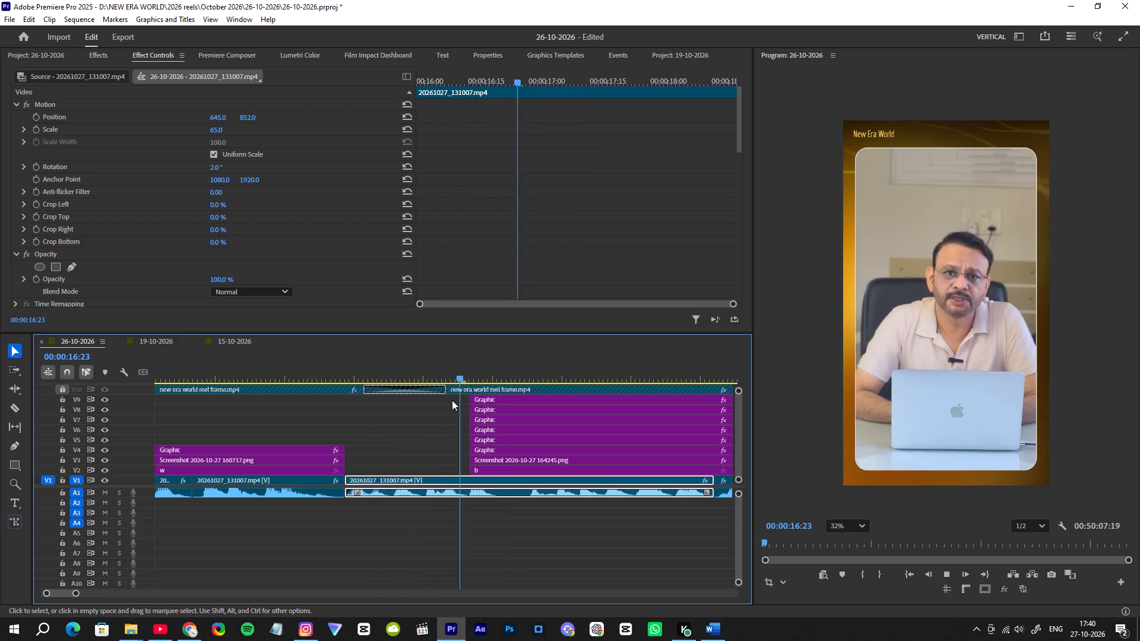
{"action": "key", "text": "space"}
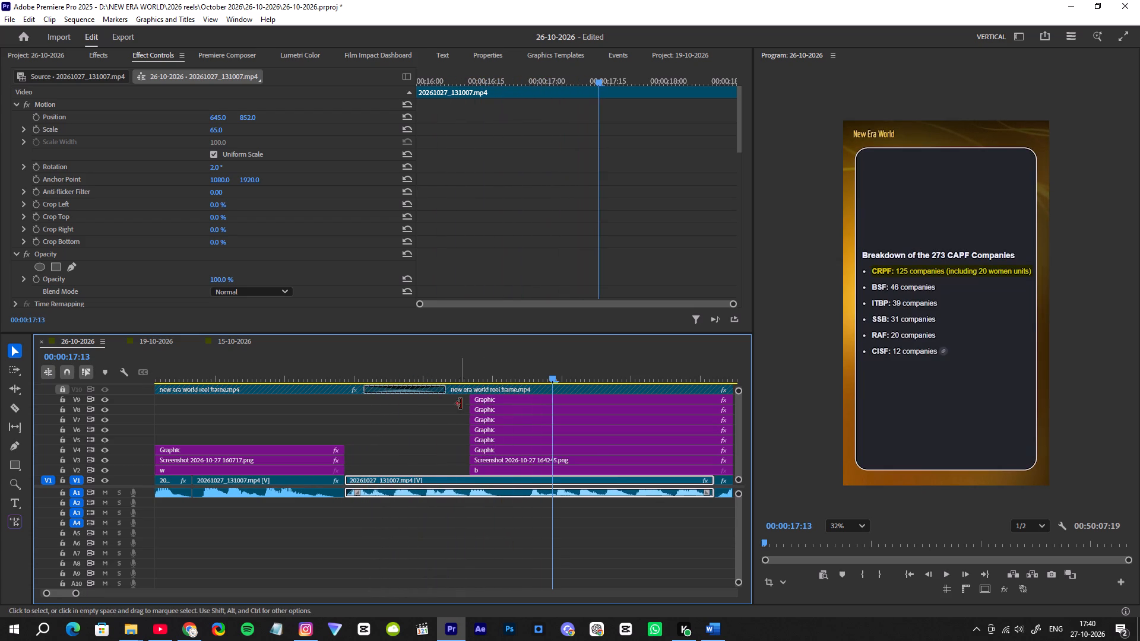
{"action": "left_click", "coordinate": [344, 372]}
{"action": "key", "text": "space"}
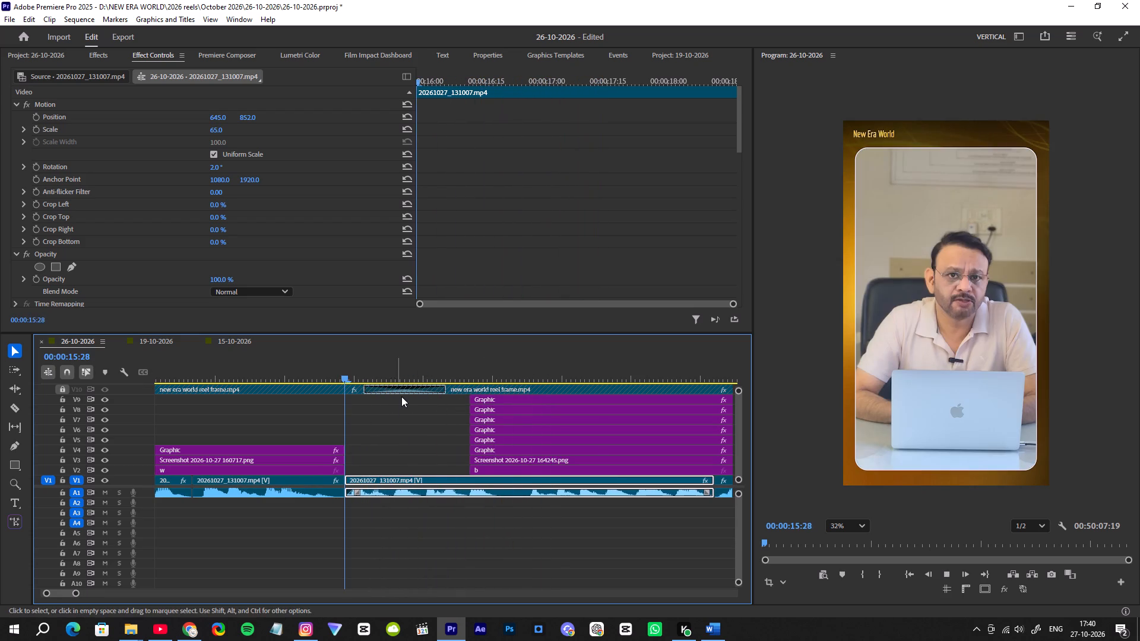
{"action": "scroll", "coordinate": [404, 400], "scroll_direction": "down", "scroll_amount": 12}
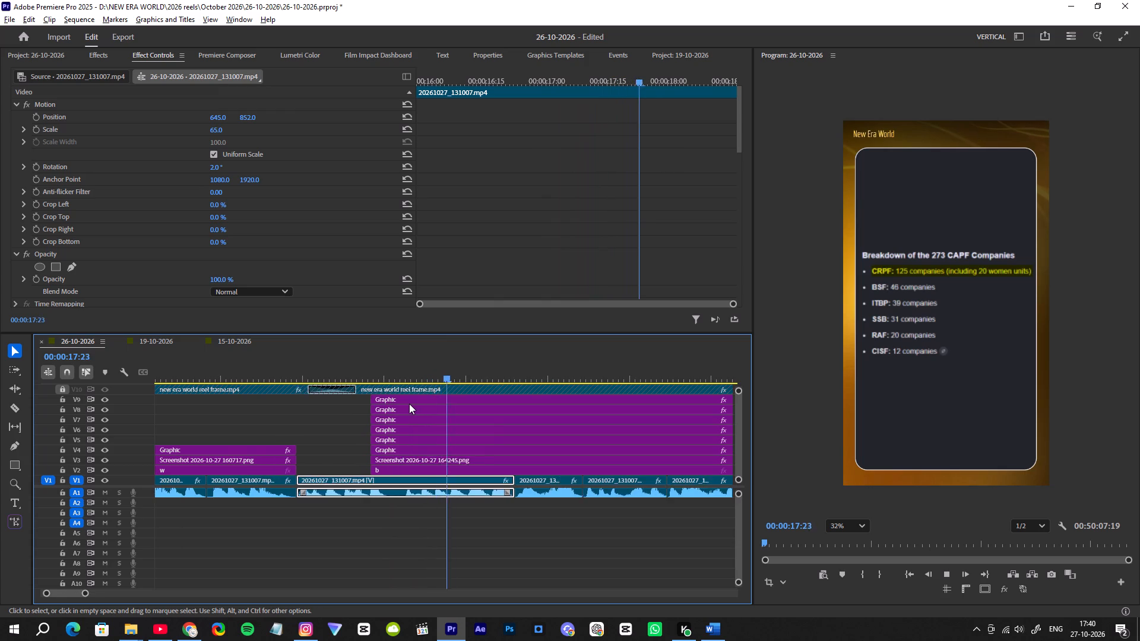
Replay the reel frame transition and talking-head moment into the CAPF breakdown from several starting points to judge the graphics' timing.
{"action": "scroll", "coordinate": [410, 404], "scroll_direction": "down", "scroll_amount": 9, "text": "alt"}
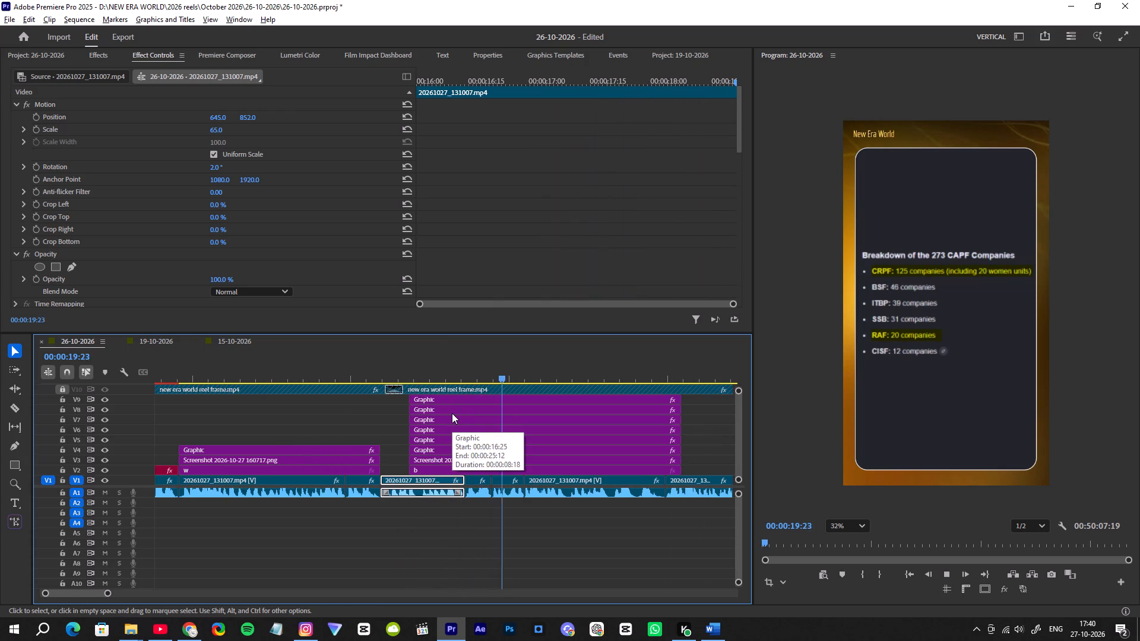
{"action": "scroll", "coordinate": [452, 413], "scroll_direction": "up", "scroll_amount": 6, "text": "alt"}
{"action": "key", "text": "space"}
{"action": "left_click", "coordinate": [368, 371]}
{"action": "key", "text": "space"}
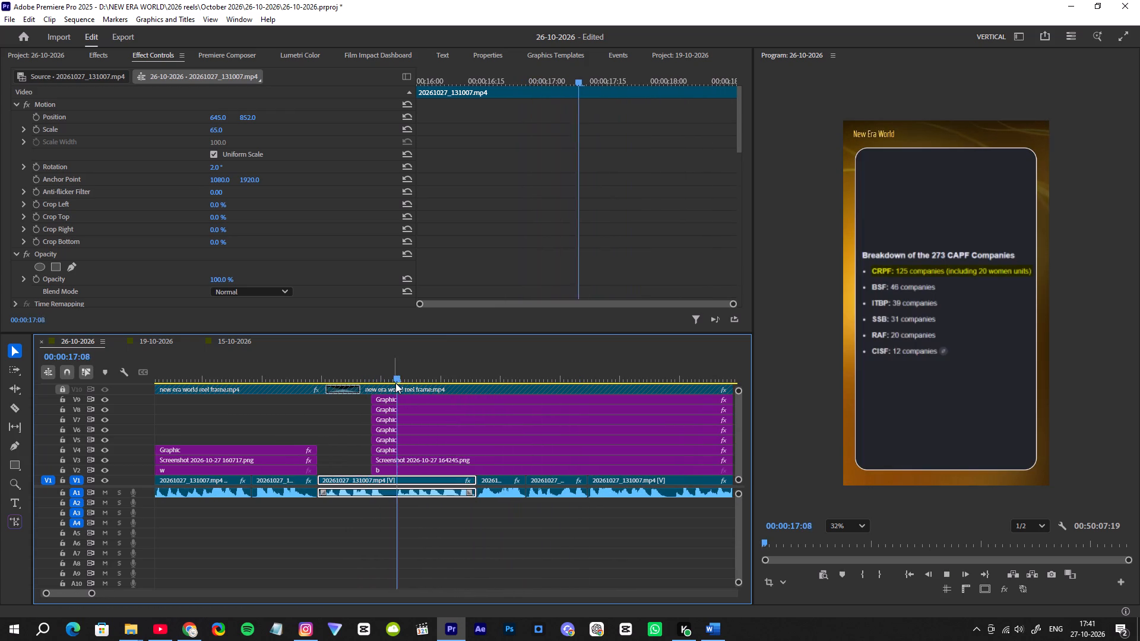
{"action": "key", "text": "space"}
{"action": "scroll", "coordinate": [413, 396], "scroll_direction": "up", "scroll_amount": 6, "text": "alt"}
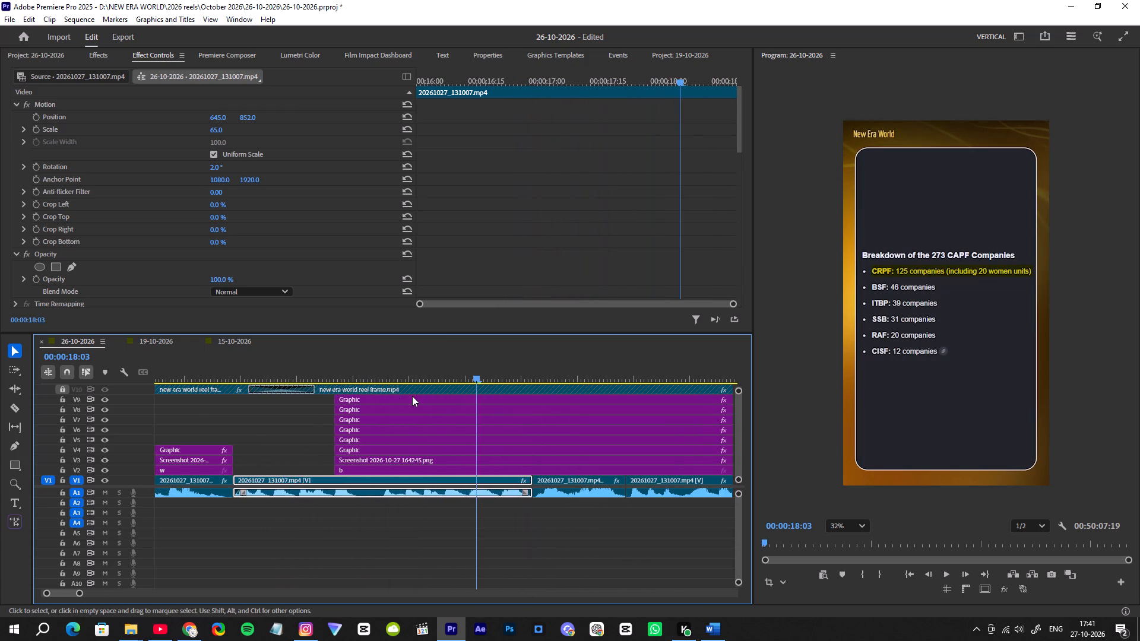
{"action": "left_click", "coordinate": [293, 371]}
{"action": "left_click", "coordinate": [247, 368]}
{"action": "key", "text": "space"}
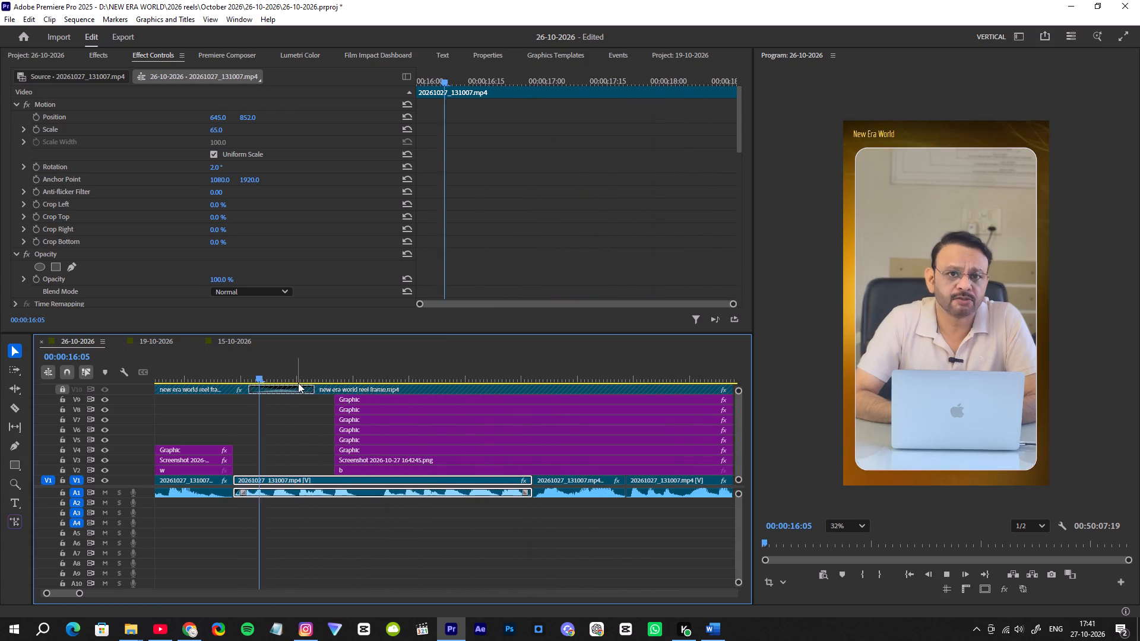
{"action": "key", "text": "space"}
{"action": "scroll", "coordinate": [359, 404], "scroll_direction": "up", "scroll_amount": 8, "text": "alt"}
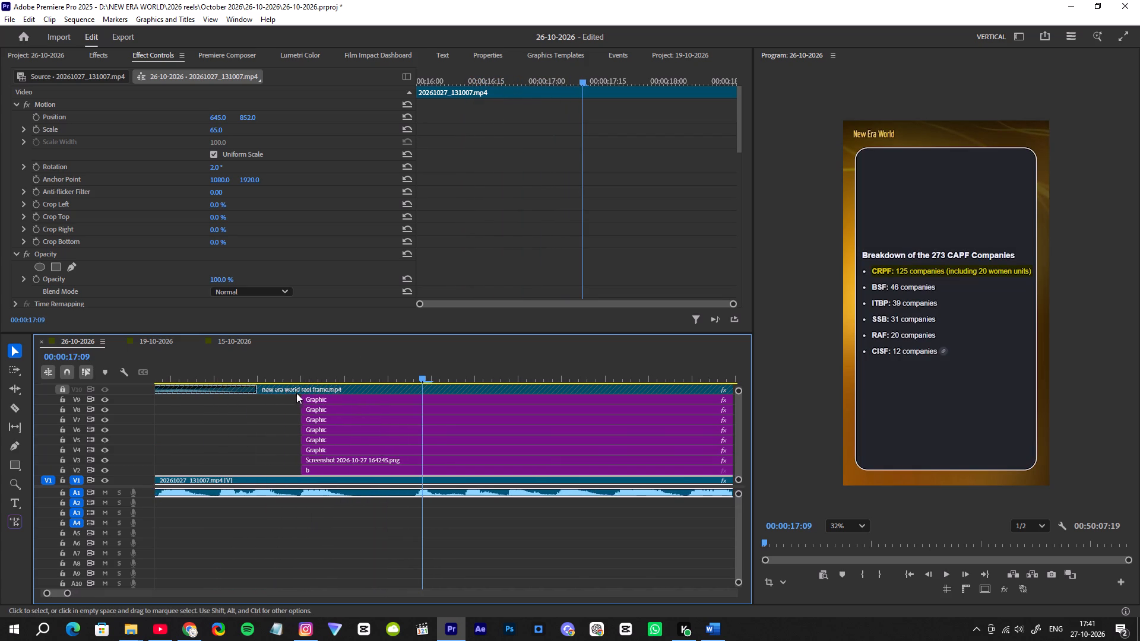
{"action": "left_click", "coordinate": [292, 376]}
{"action": "key", "text": "space"}
{"action": "key", "text": "space"}
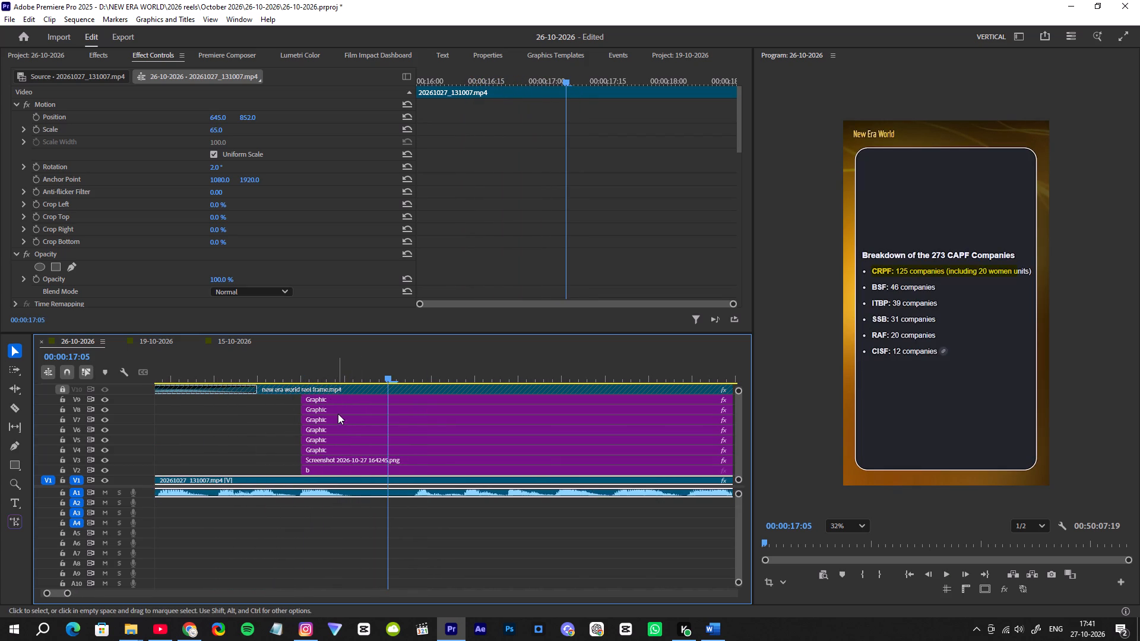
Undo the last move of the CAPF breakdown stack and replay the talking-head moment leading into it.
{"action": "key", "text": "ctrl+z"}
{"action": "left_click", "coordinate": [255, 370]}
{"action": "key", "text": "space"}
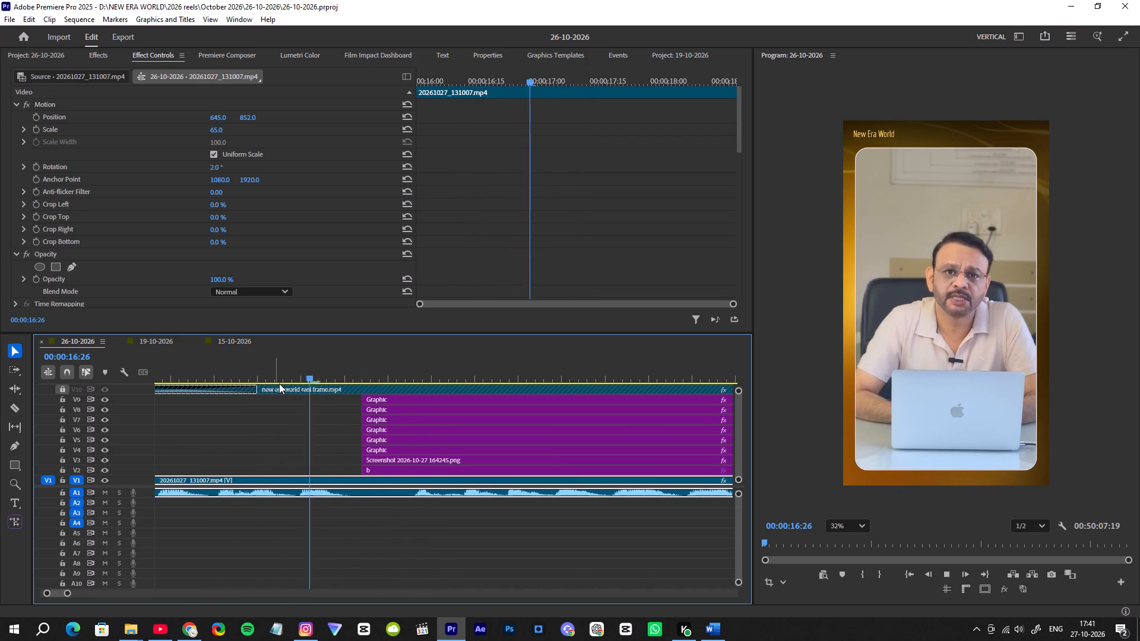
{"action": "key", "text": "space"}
Move the whole CAPF breakdown stack on V2 to V9 earlier so it starts at 00:00:16:28.
{"action": "left_click", "coordinate": [344, 375]}
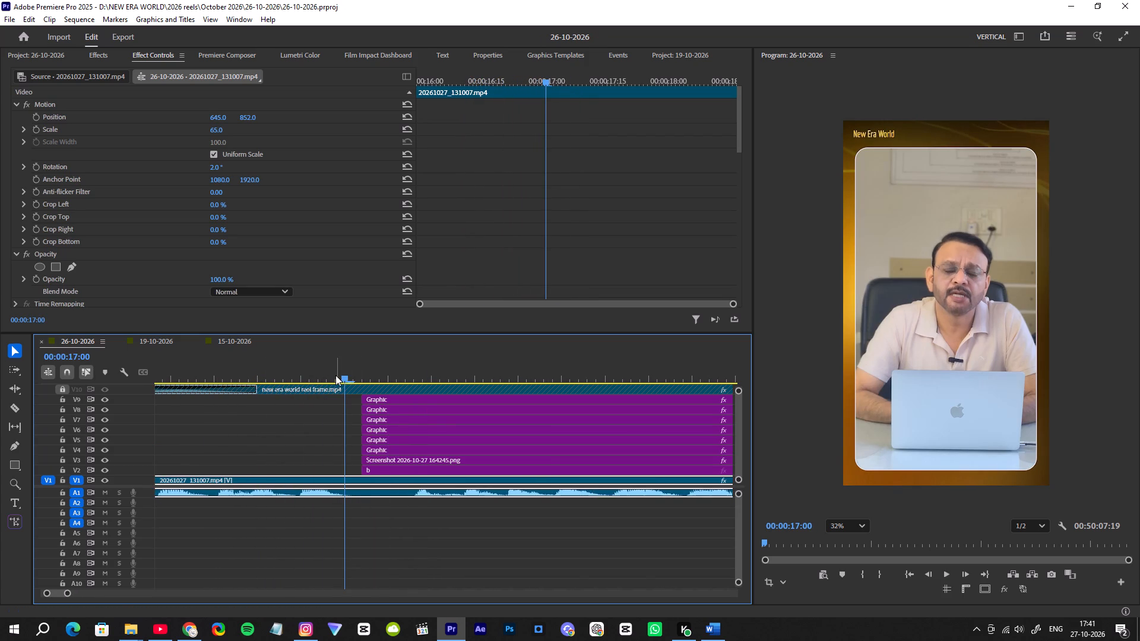
{"action": "left_click_drag", "start_coordinate": [344, 375], "coordinate": [329, 383]}
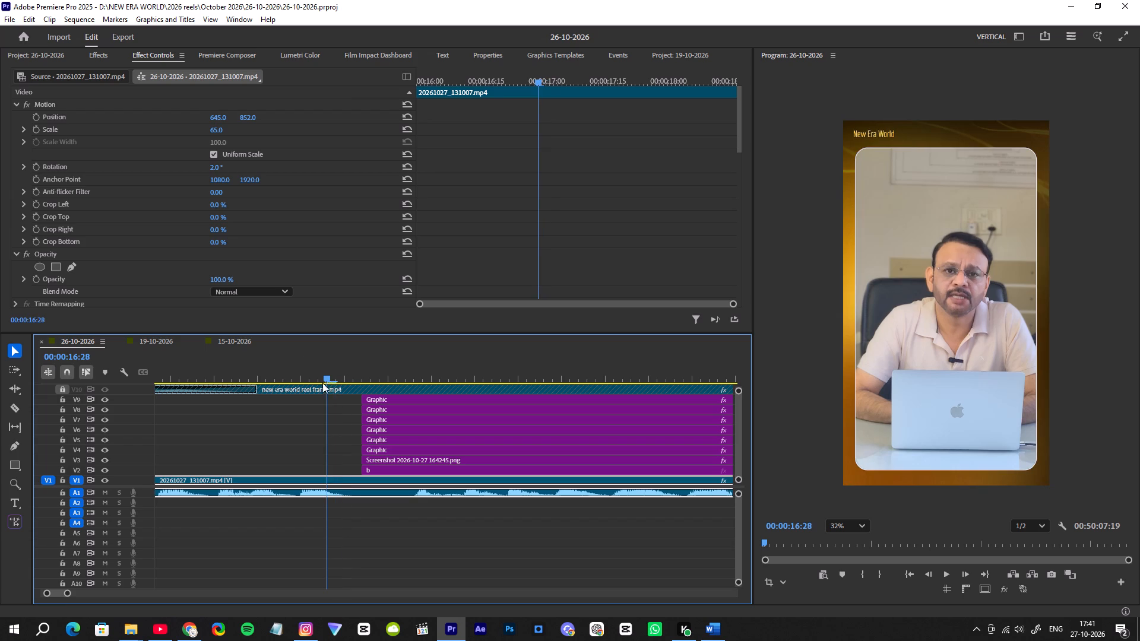
{"action": "left_click", "coordinate": [233, 370]}
{"action": "scroll", "coordinate": [252, 385], "scroll_direction": "up", "scroll_amount": 6}
{"action": "left_click_drag", "start_coordinate": [334, 370], "coordinate": [338, 370]}
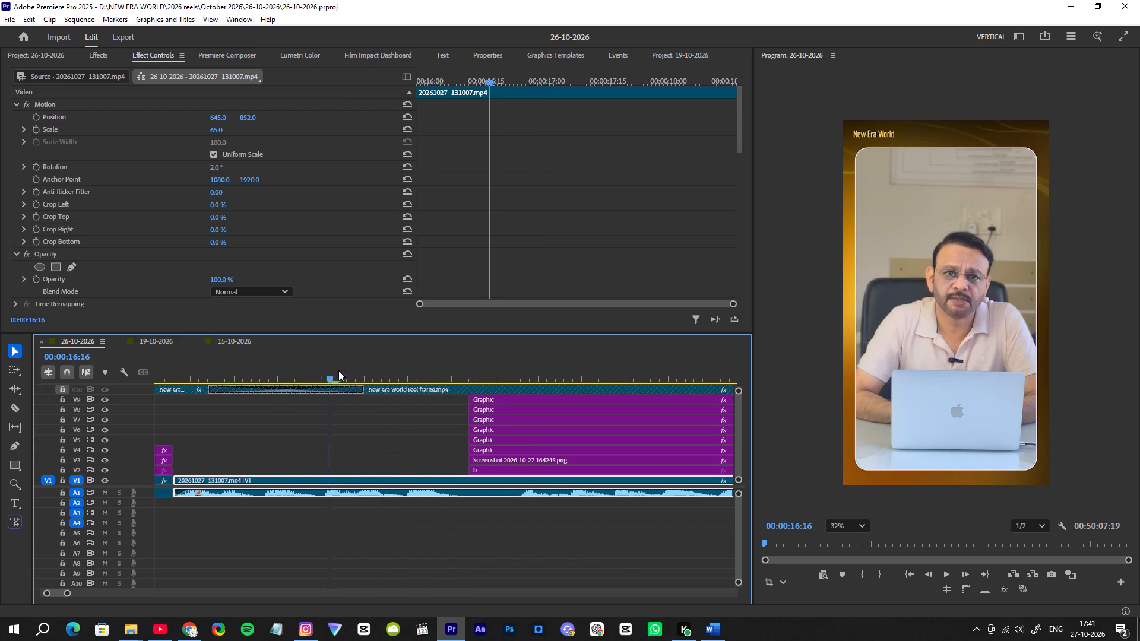
{"action": "left_click_drag", "start_coordinate": [338, 370], "coordinate": [437, 375]}
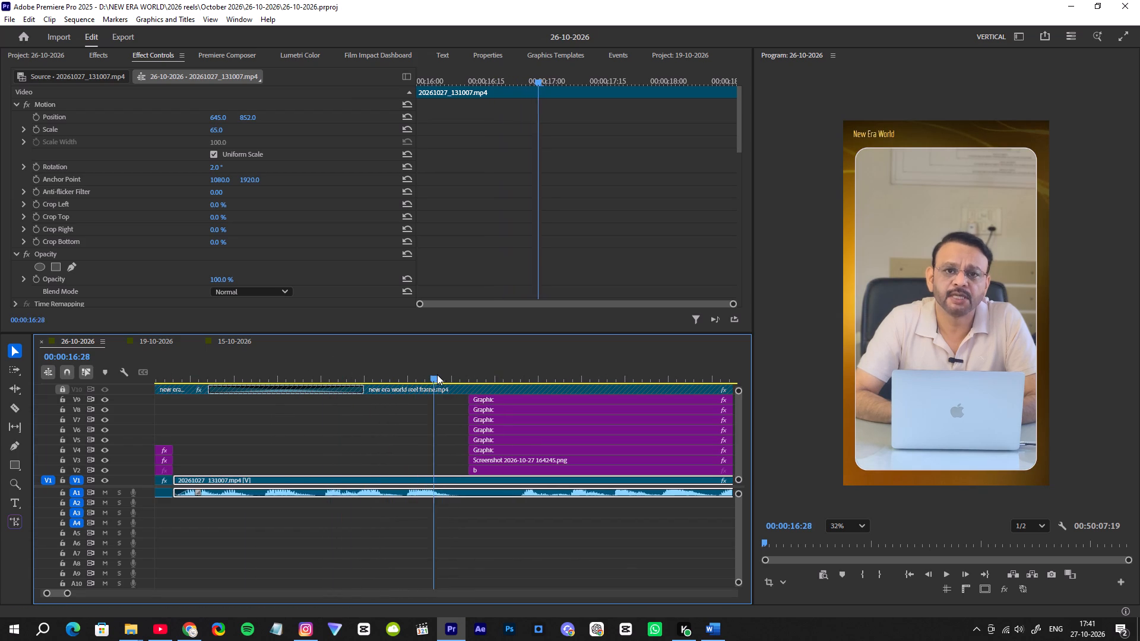
{"action": "left_click_drag", "start_coordinate": [437, 375], "coordinate": [439, 388]}
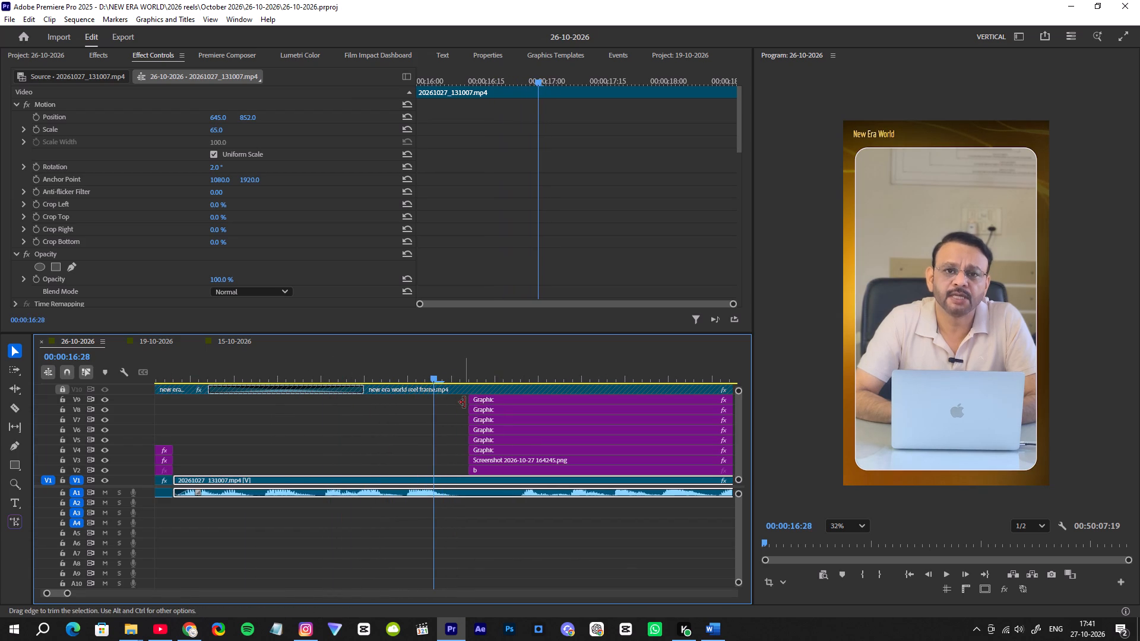
{"action": "left_click_drag", "start_coordinate": [458, 402], "coordinate": [493, 468]}
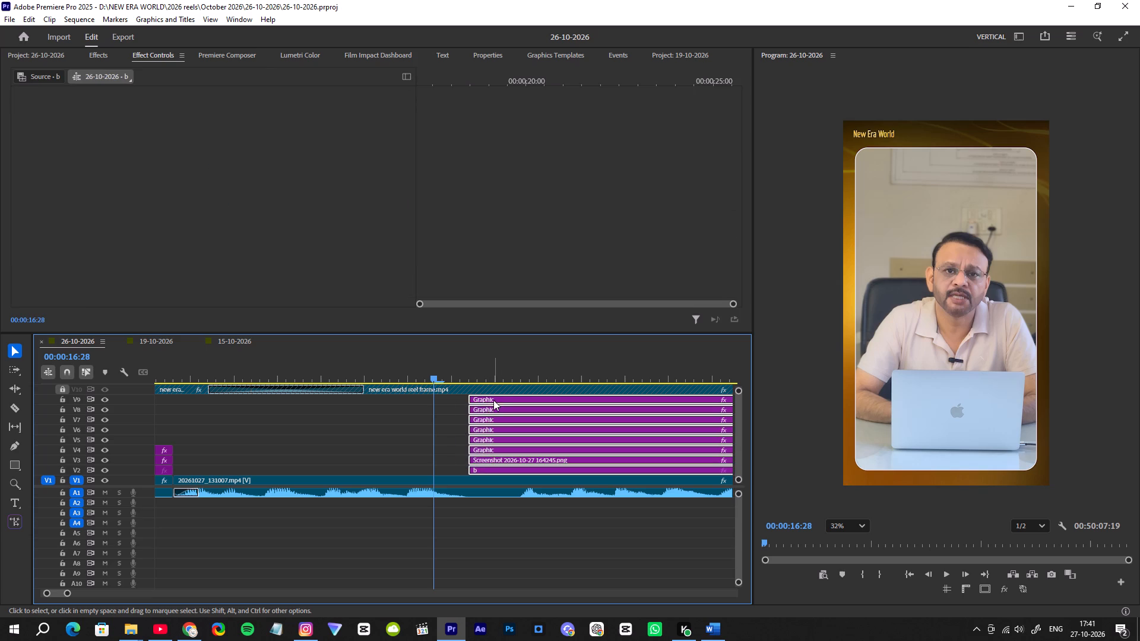
{"action": "left_click_drag", "start_coordinate": [493, 400], "coordinate": [460, 404]}
Replay from the reel frame transition into the moved CAPF breakdown, continuing to the RAF highlight.
{"action": "left_click", "coordinate": [292, 366]}
{"action": "key", "text": "space"}
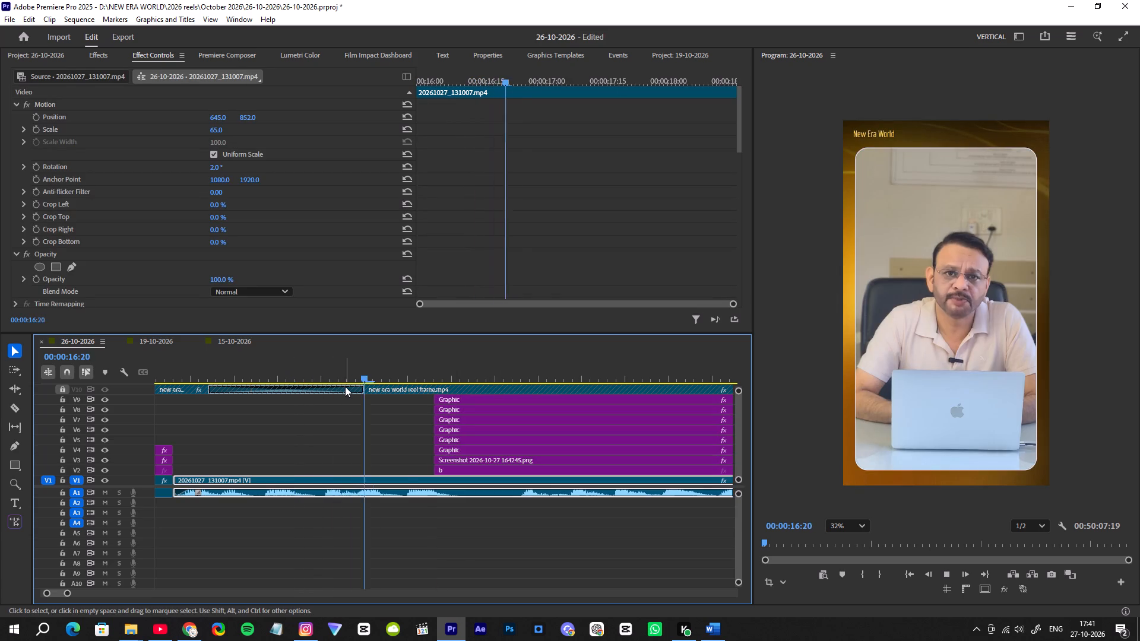
{"action": "scroll", "coordinate": [448, 415], "scroll_direction": "down", "scroll_amount": 8}
{"action": "scroll", "coordinate": [463, 423], "scroll_direction": "up", "scroll_amount": 1, "text": "alt"}
{"action": "scroll", "coordinate": [463, 423], "scroll_direction": "down", "scroll_amount": 1, "text": "alt"}
{"action": "key", "text": "space"}
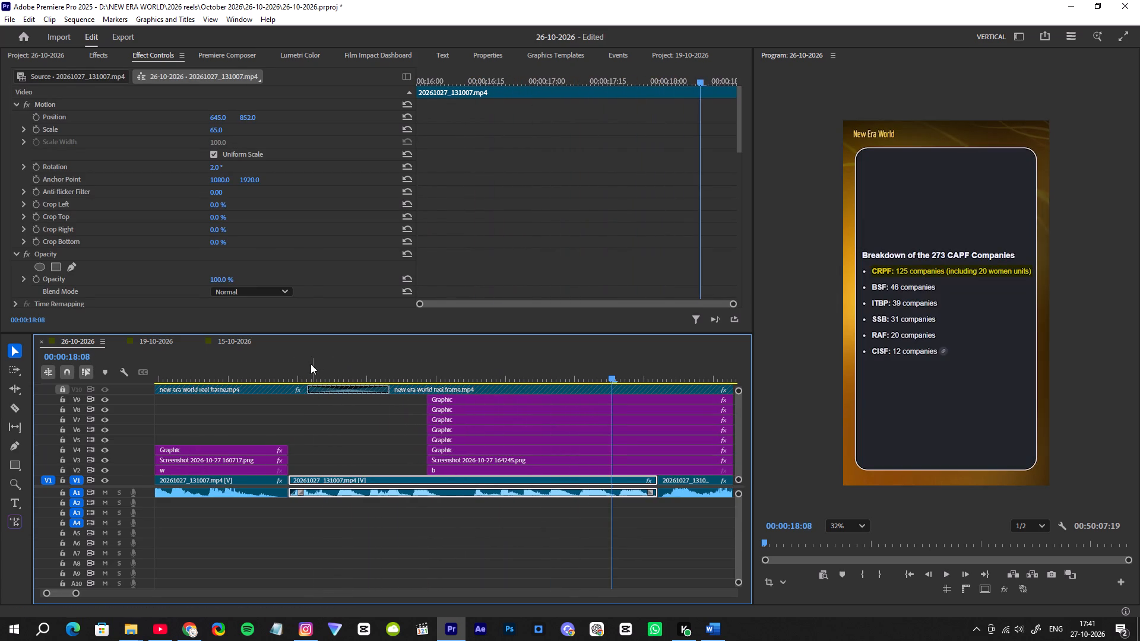
{"action": "left_click", "coordinate": [311, 364]}
{"action": "key", "text": "space"}
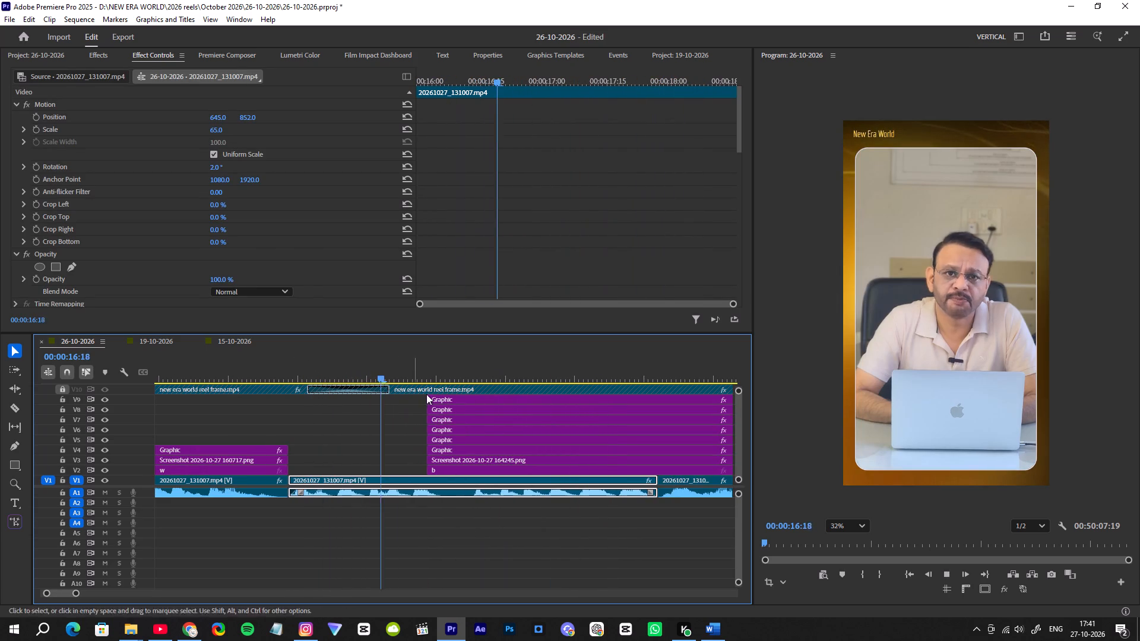
{"action": "scroll", "coordinate": [487, 410], "scroll_direction": "down", "scroll_amount": 5}
{"action": "scroll", "coordinate": [458, 416], "scroll_direction": "down", "scroll_amount": 9, "text": "alt"}
{"action": "key", "text": "space"}
Save the project and replay the talking-head moment up to 00:00:16:26, just before the CAPF breakdown.
{"action": "key", "text": "ctrl+s"}
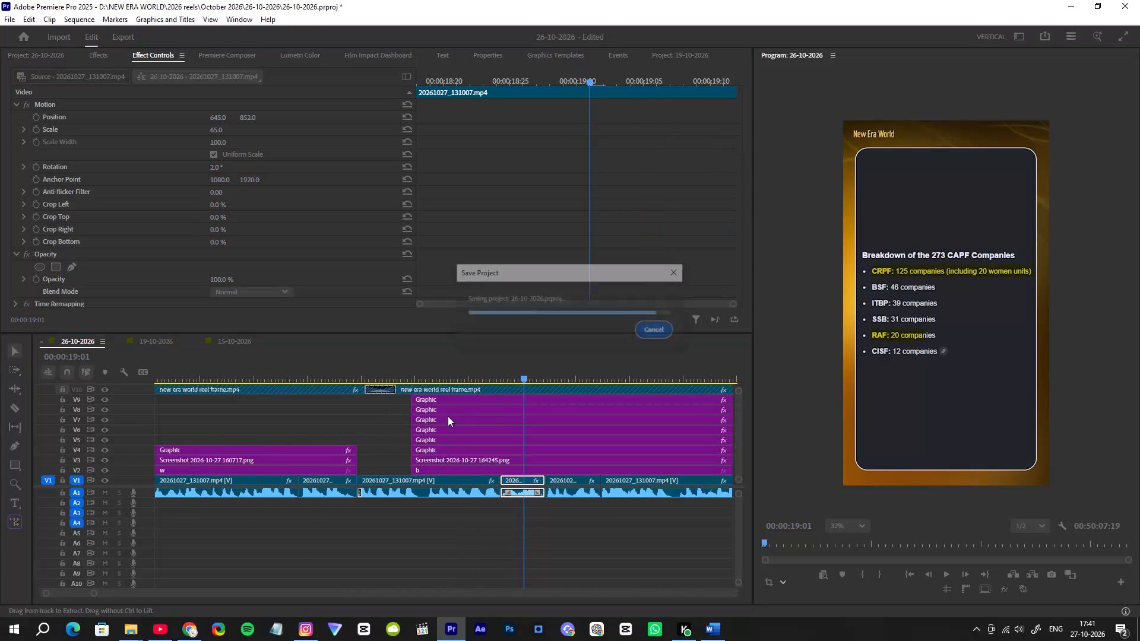
{"action": "left_click", "coordinate": [379, 374]}
{"action": "key", "text": "space"}
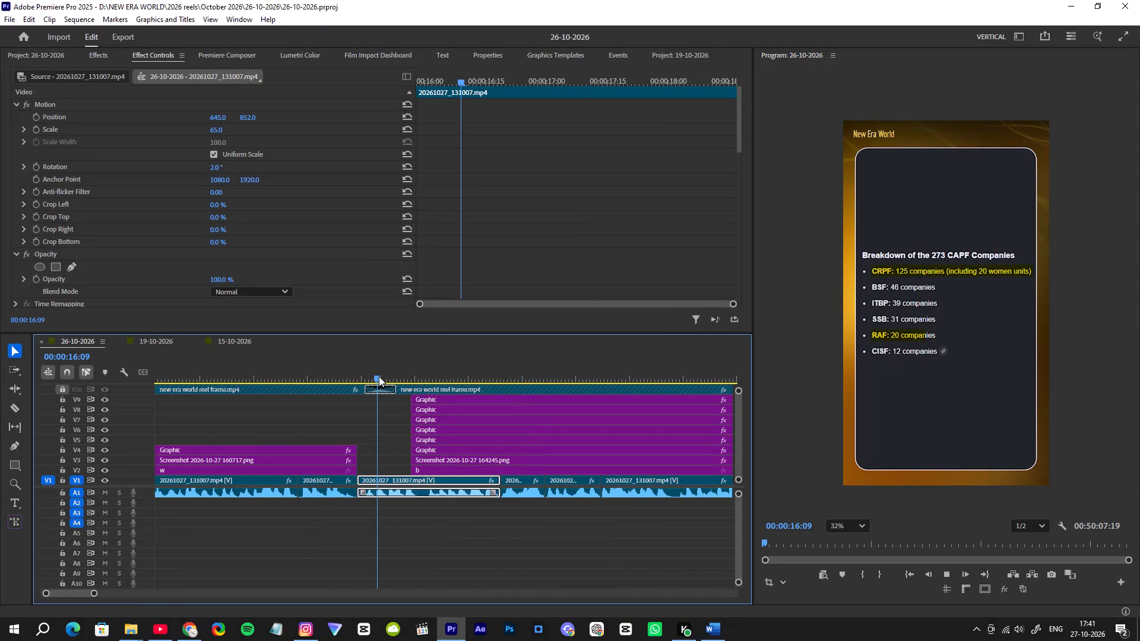
{"action": "key", "text": "space"}
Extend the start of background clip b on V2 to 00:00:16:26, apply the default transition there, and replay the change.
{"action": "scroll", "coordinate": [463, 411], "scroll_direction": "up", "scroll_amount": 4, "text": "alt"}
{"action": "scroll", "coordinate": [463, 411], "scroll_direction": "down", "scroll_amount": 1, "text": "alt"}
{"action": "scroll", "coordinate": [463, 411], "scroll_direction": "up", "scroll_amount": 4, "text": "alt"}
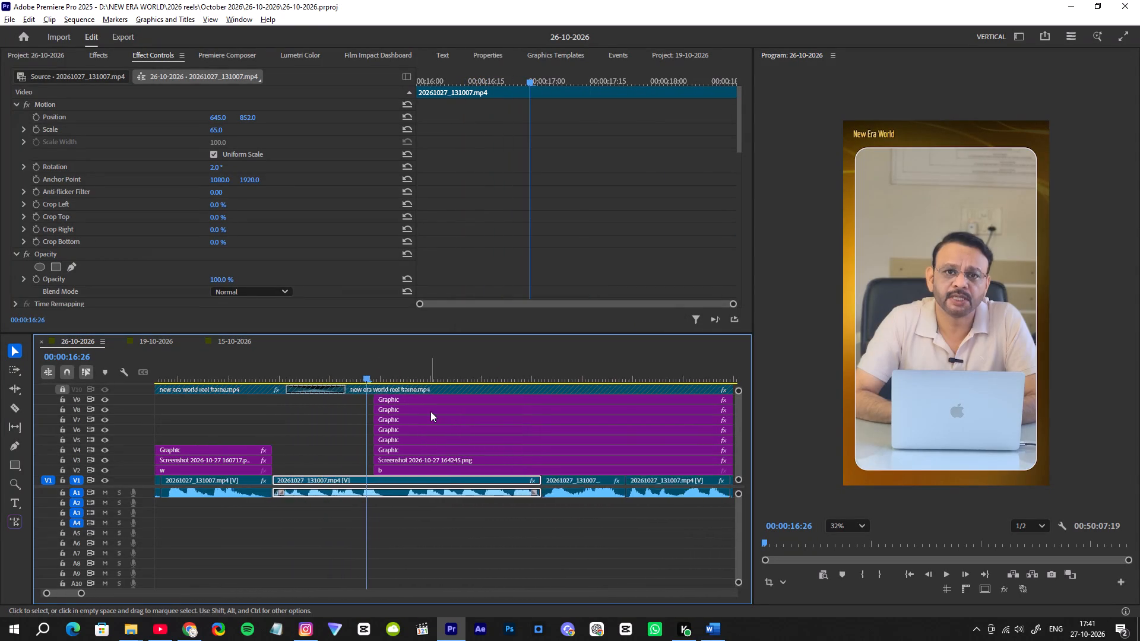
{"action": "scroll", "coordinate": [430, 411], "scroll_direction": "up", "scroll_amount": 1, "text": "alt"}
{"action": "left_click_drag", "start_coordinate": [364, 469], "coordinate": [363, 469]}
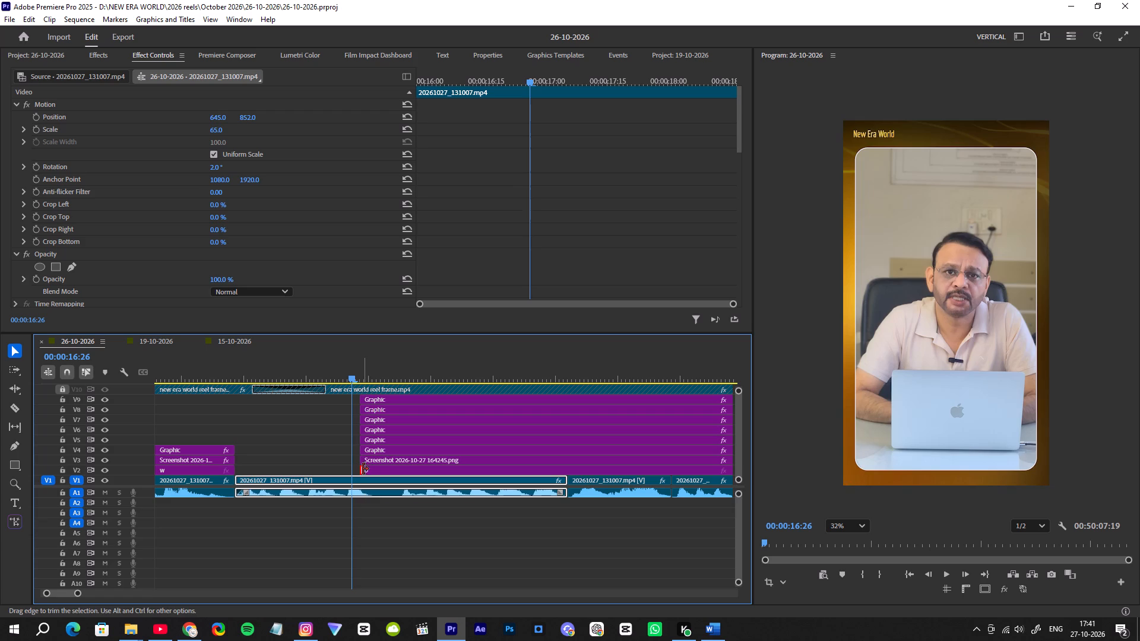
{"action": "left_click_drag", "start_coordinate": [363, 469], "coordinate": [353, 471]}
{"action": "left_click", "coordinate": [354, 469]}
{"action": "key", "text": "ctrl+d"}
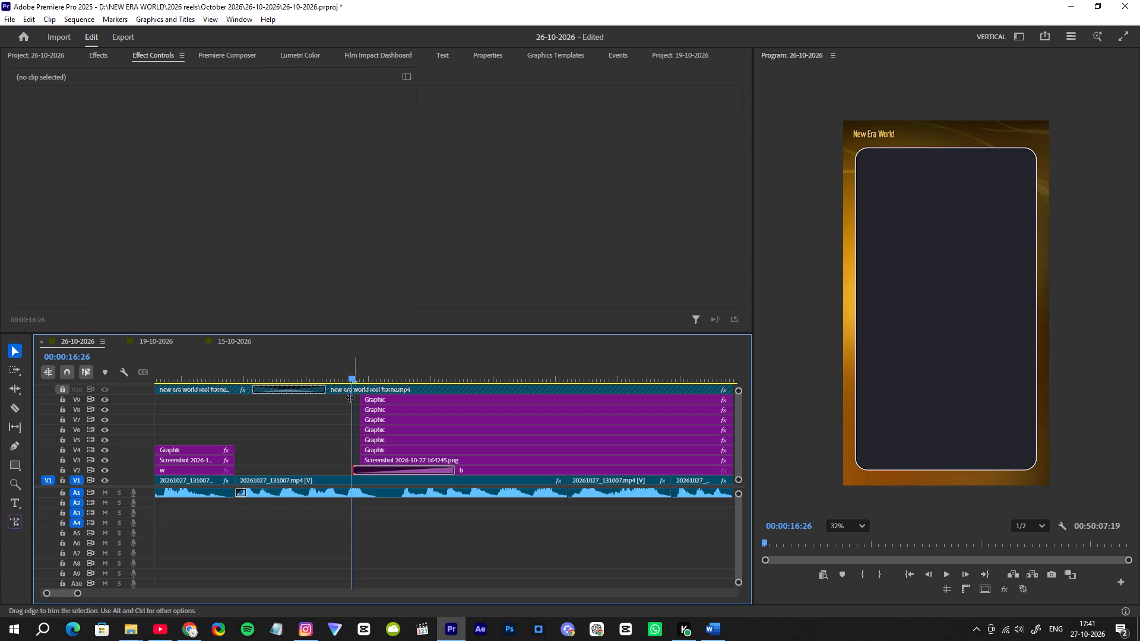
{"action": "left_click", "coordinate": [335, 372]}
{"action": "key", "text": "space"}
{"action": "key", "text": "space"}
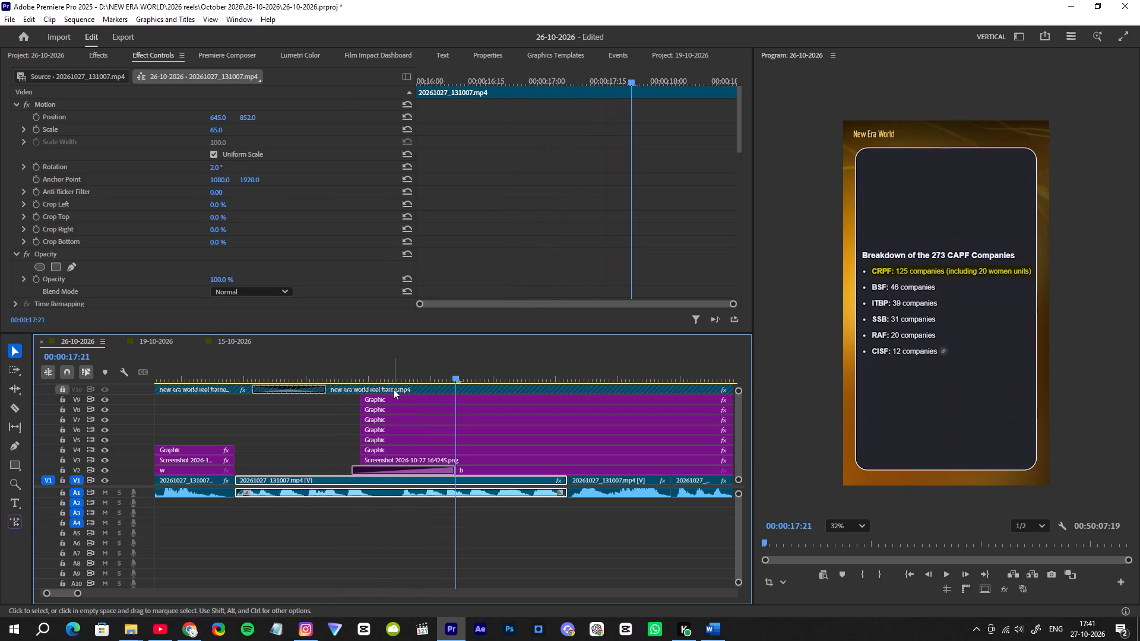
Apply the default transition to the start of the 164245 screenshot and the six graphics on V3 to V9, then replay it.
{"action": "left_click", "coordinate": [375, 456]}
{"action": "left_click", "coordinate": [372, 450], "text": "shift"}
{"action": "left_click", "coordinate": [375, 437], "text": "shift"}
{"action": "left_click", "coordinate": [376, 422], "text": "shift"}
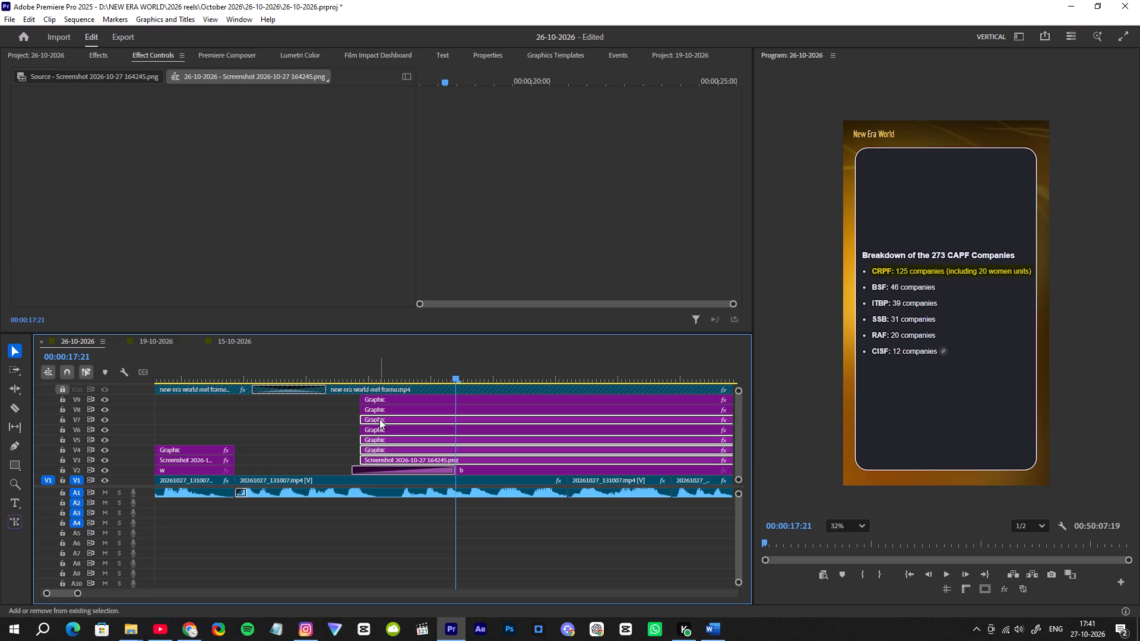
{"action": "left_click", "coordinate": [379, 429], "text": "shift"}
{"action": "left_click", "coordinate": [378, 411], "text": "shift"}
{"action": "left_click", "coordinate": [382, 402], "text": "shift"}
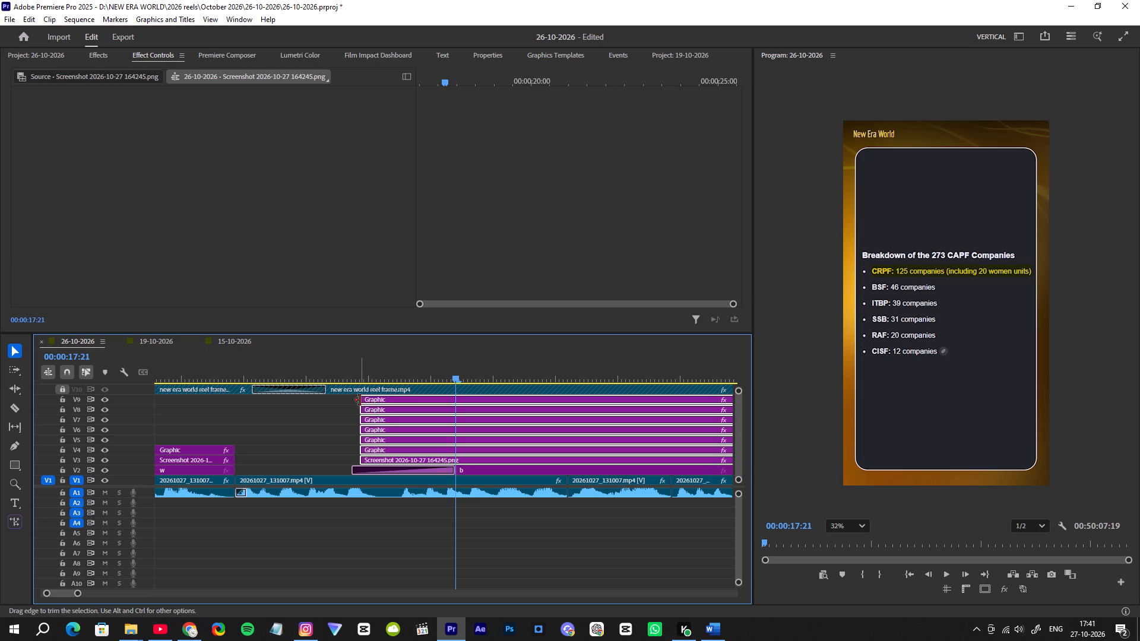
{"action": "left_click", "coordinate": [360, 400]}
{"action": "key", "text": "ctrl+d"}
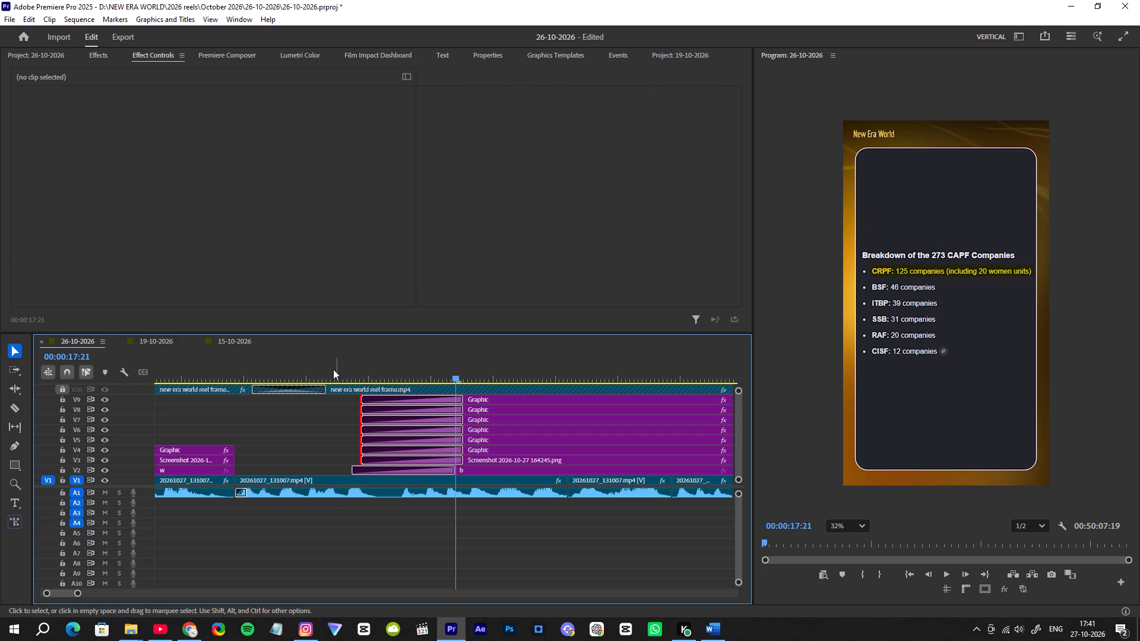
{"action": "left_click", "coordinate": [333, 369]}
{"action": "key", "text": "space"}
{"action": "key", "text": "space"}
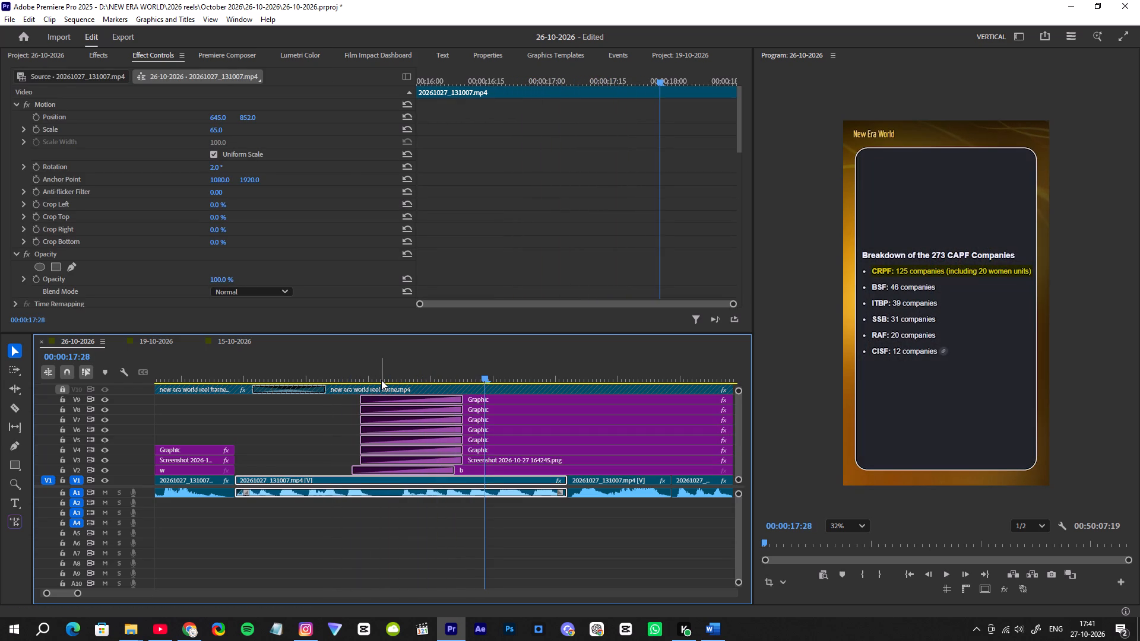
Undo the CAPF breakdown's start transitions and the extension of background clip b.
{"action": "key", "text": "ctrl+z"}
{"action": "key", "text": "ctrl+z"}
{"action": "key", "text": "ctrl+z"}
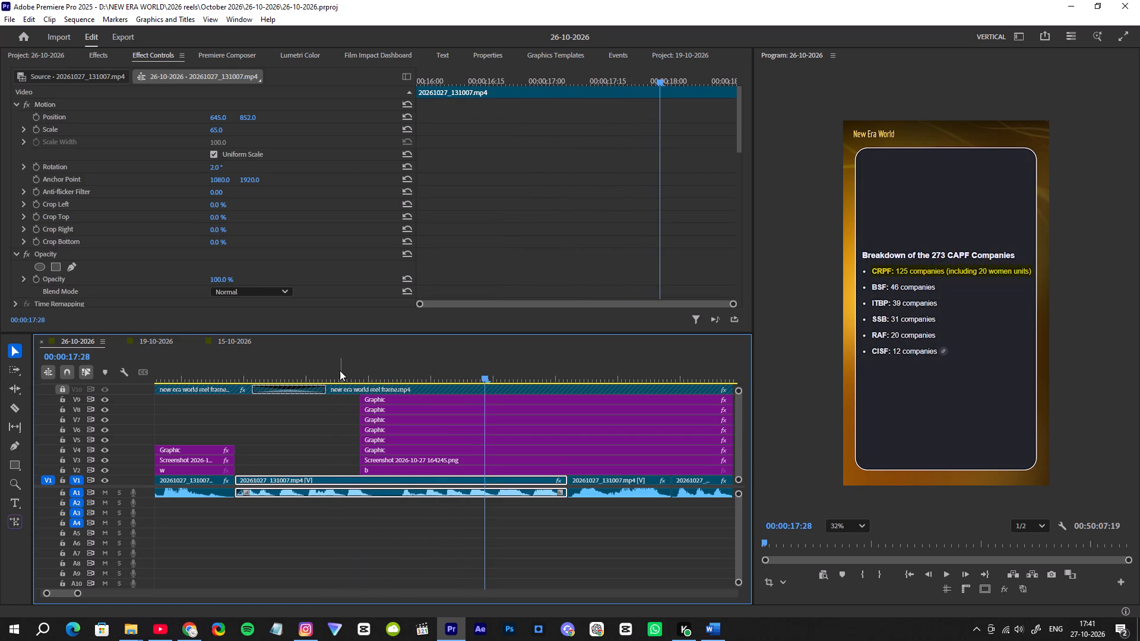
Replay the talking-head moment into the CAPF breakdown from several points, including the end of the 160717 screenshot.
{"action": "left_click", "coordinate": [340, 370]}
{"action": "key", "text": "space"}
{"action": "key", "text": "space"}
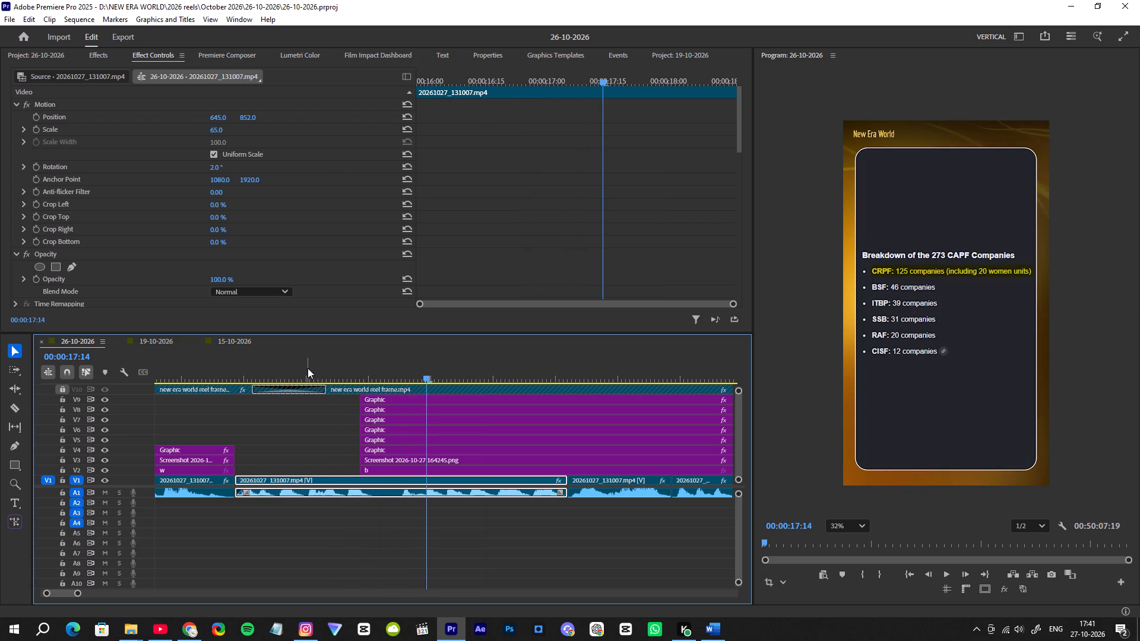
{"action": "left_click", "coordinate": [308, 368]}
{"action": "key", "text": "space"}
{"action": "key", "text": "space"}
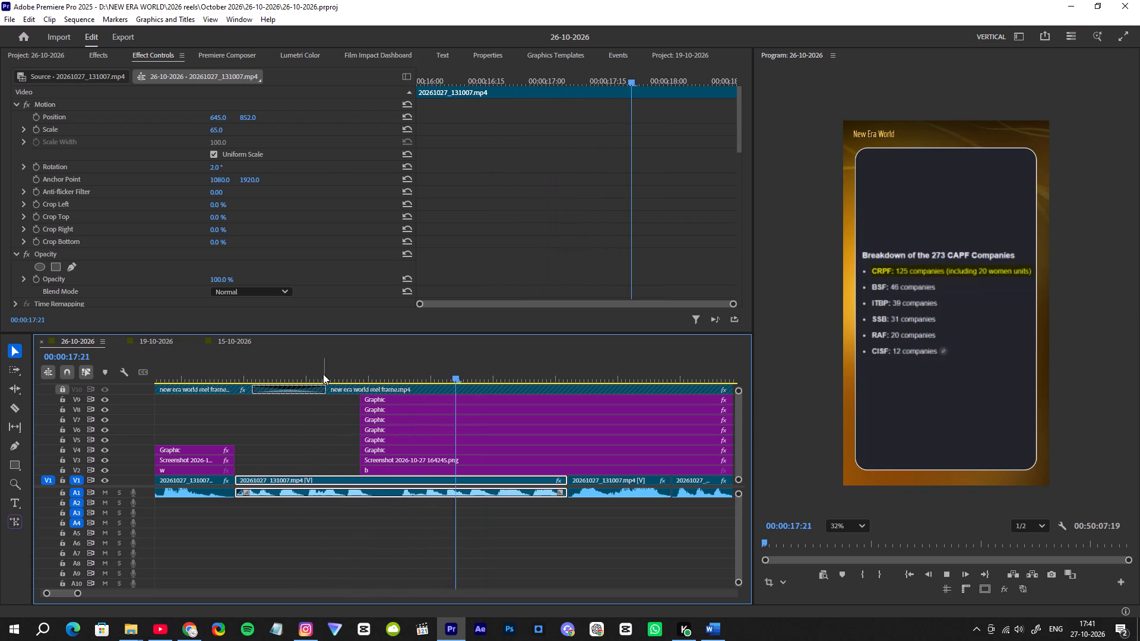
{"action": "left_click", "coordinate": [233, 367]}
{"action": "key", "text": "space"}
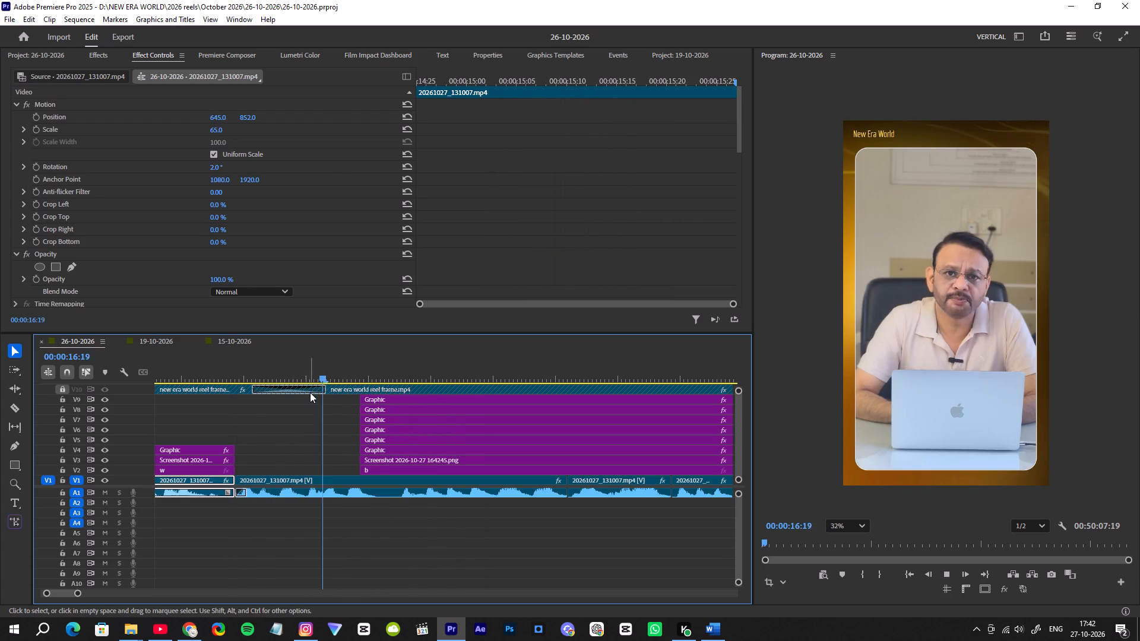
{"action": "key", "text": "space"}
Delete background clip b on V2 beneath the 164245 screenshot in the CAPF breakdown.
{"action": "scroll", "coordinate": [467, 434], "scroll_direction": "down", "scroll_amount": 2, "text": "alt"}
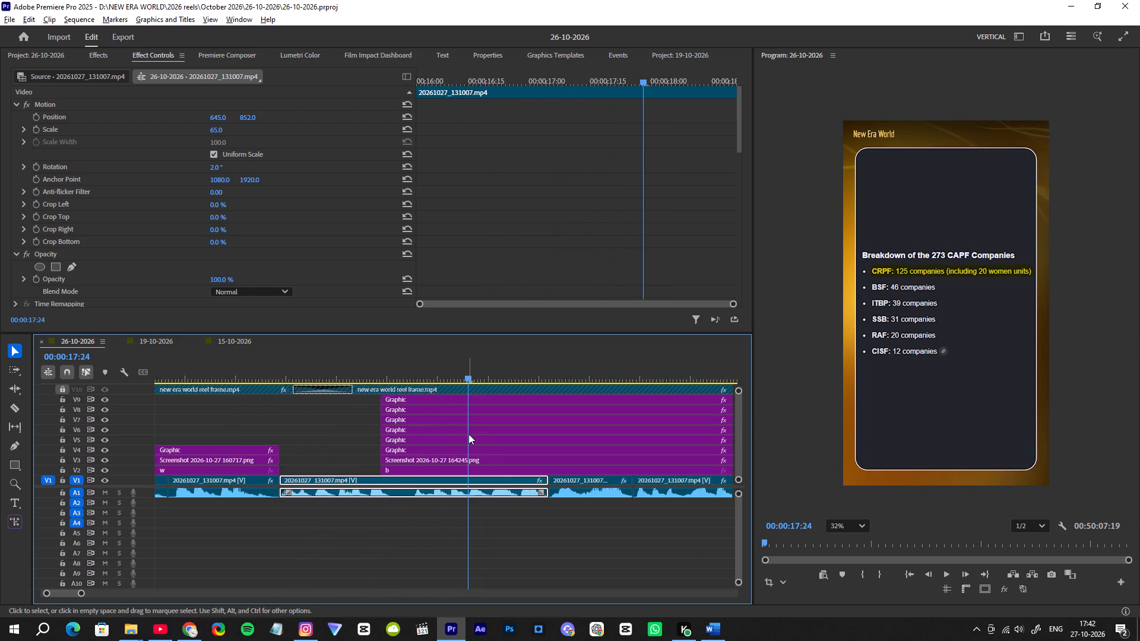
{"action": "scroll", "coordinate": [468, 434], "scroll_direction": "down", "scroll_amount": 11, "text": "alt"}
{"action": "scroll", "coordinate": [499, 443], "scroll_direction": "up", "scroll_amount": 5, "text": "alt"}
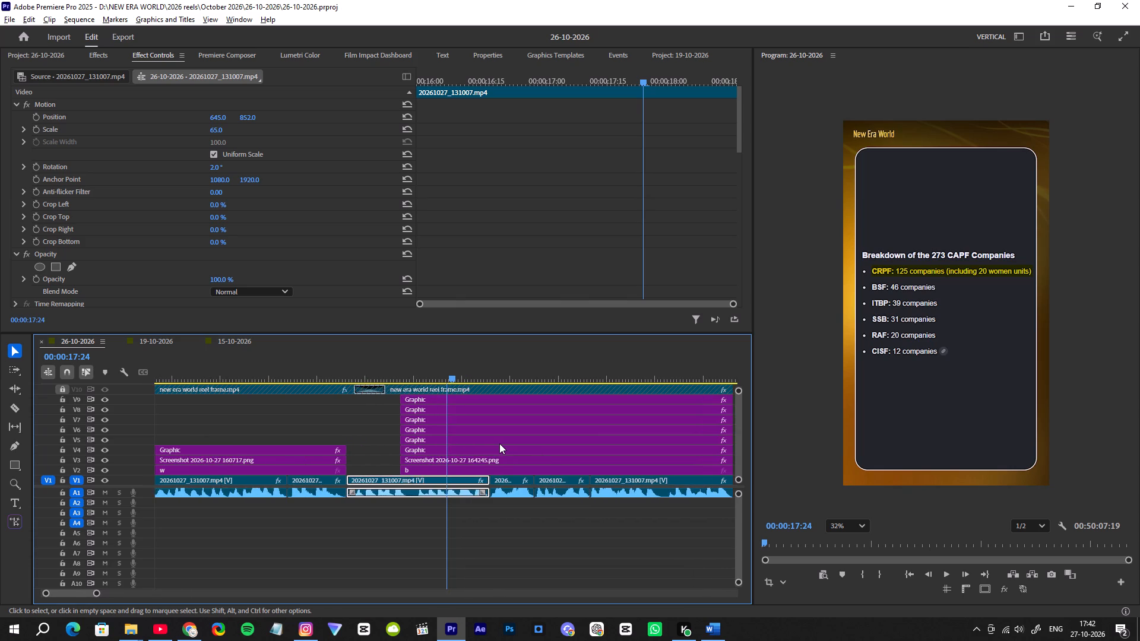
{"action": "scroll", "coordinate": [499, 443], "scroll_direction": "down", "scroll_amount": 4, "text": "alt"}
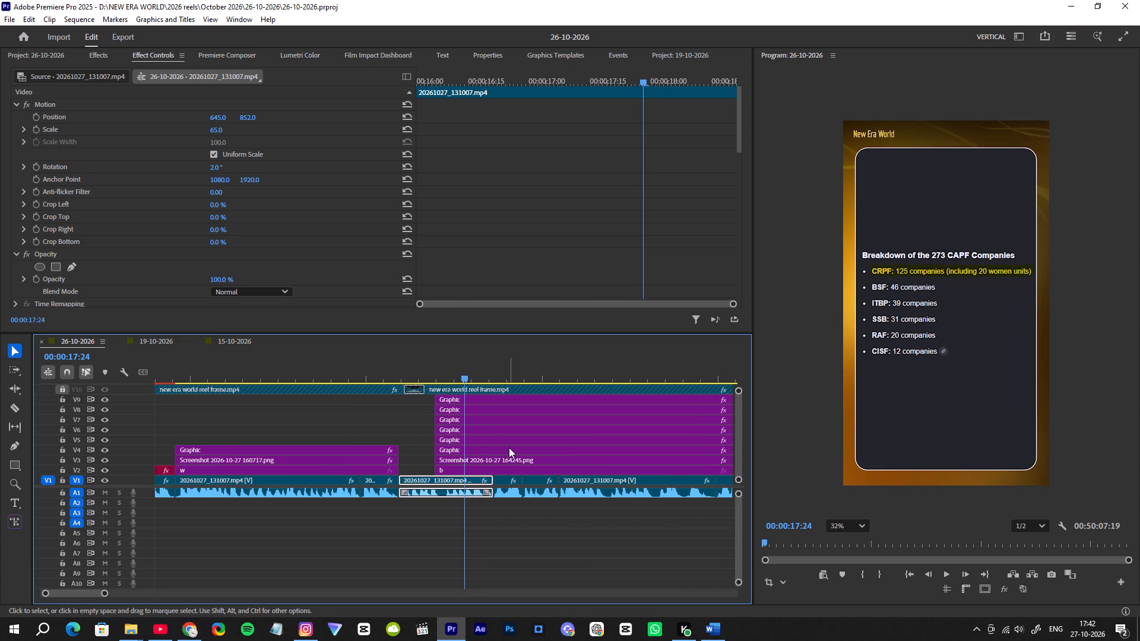
{"action": "scroll", "coordinate": [460, 468], "scroll_direction": "down", "scroll_amount": 6, "text": "alt"}
{"action": "left_click", "coordinate": [472, 468]}
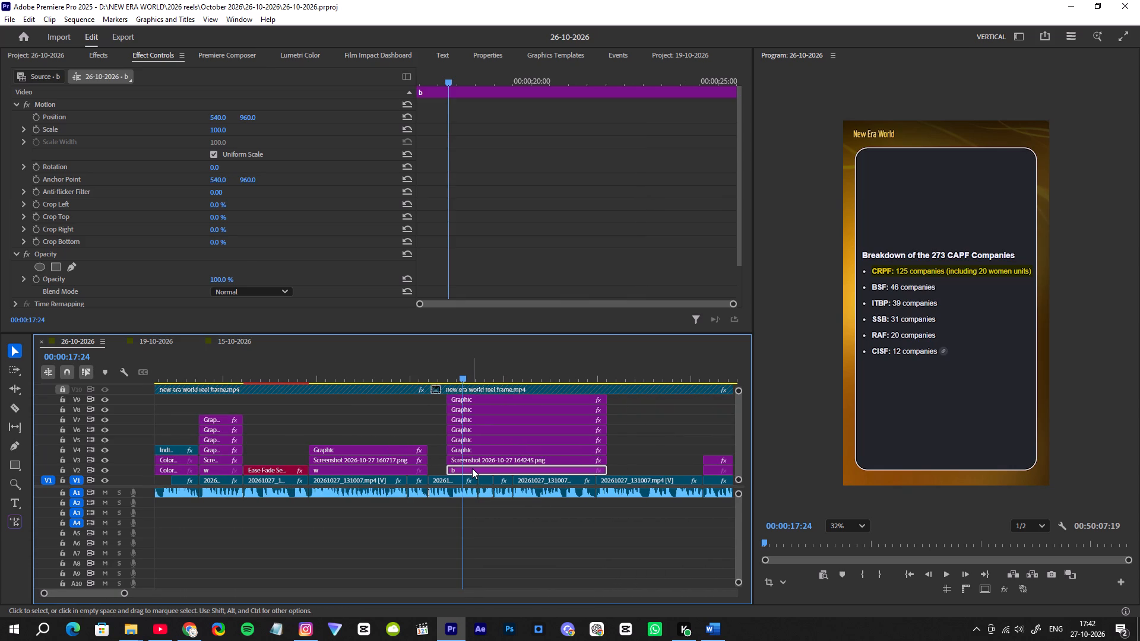
{"action": "key", "text": "Delete"}
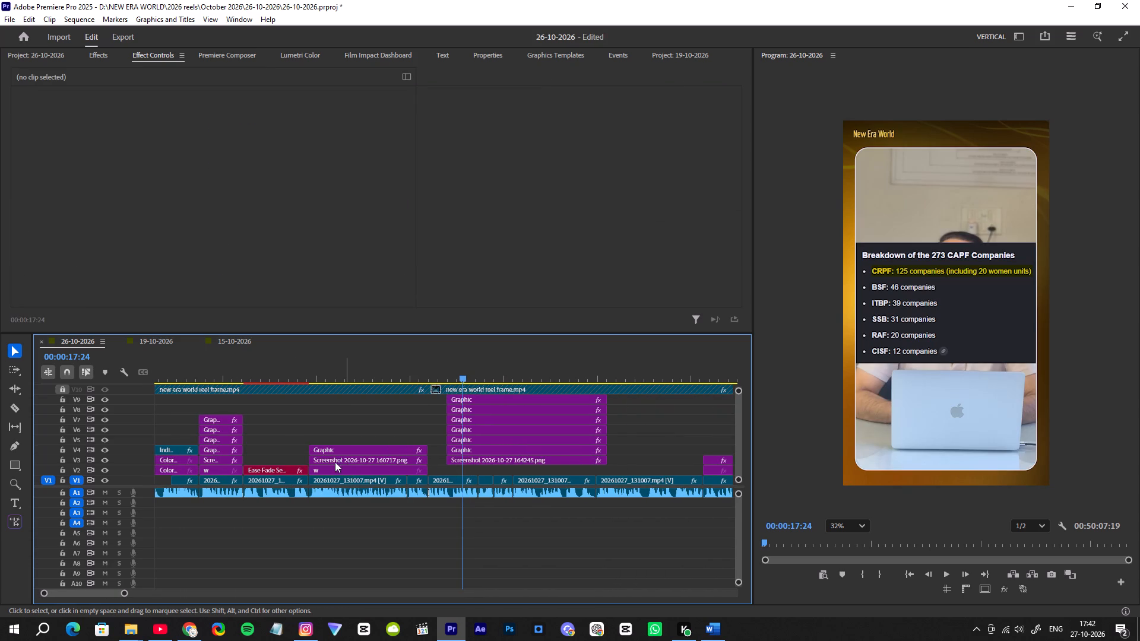
Copy the Color Matte from V3 beneath the India-China clip onto V2, aligned with the start of the 164245 screenshot.
{"action": "left_click", "coordinate": [168, 458]}
{"action": "left_click_drag", "start_coordinate": [176, 461], "coordinate": [444, 473], "text": "alt"}
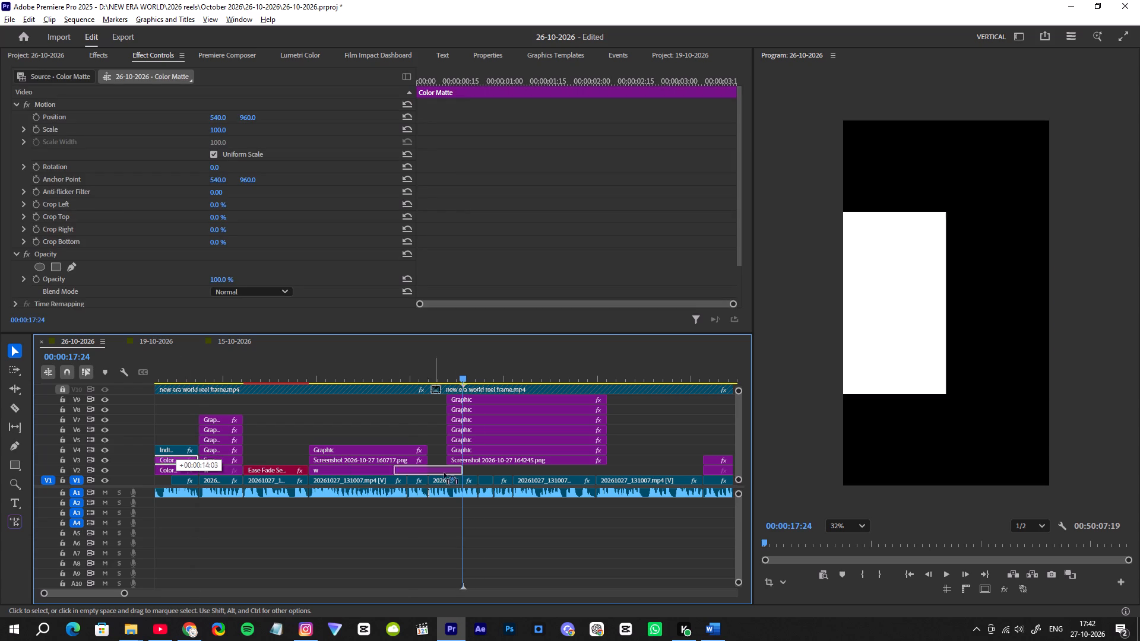
{"action": "left_click_drag", "start_coordinate": [444, 473], "coordinate": [492, 471], "text": "alt"}
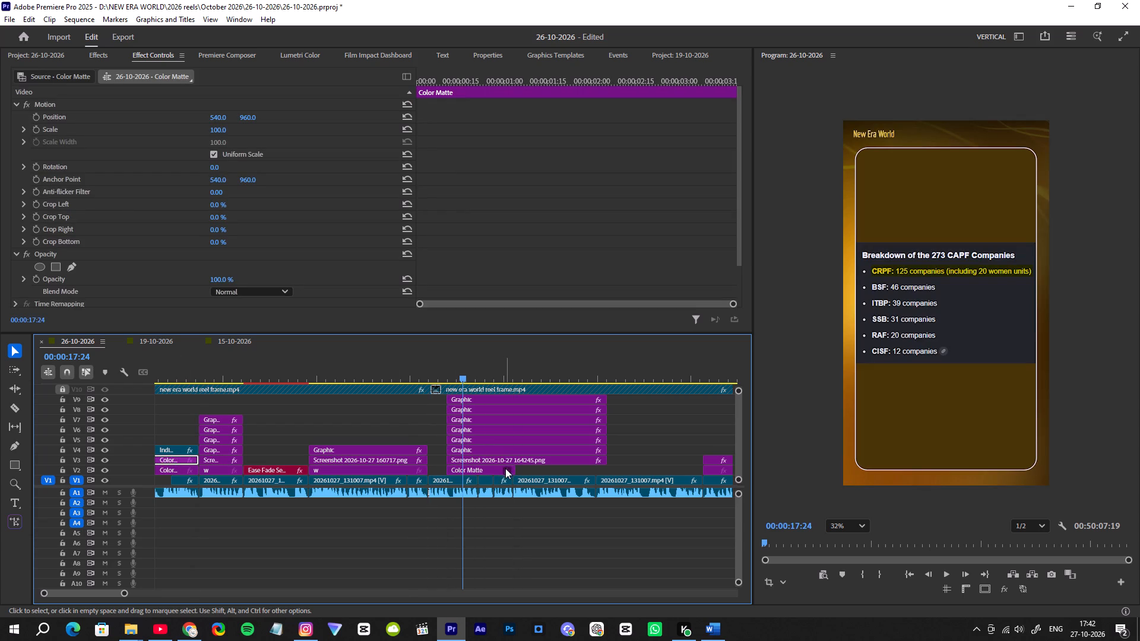
Find the Tint effect and apply it to the 164245 screenshot on V3 in the CAPF breakdown.
{"action": "left_click", "coordinate": [473, 458]}
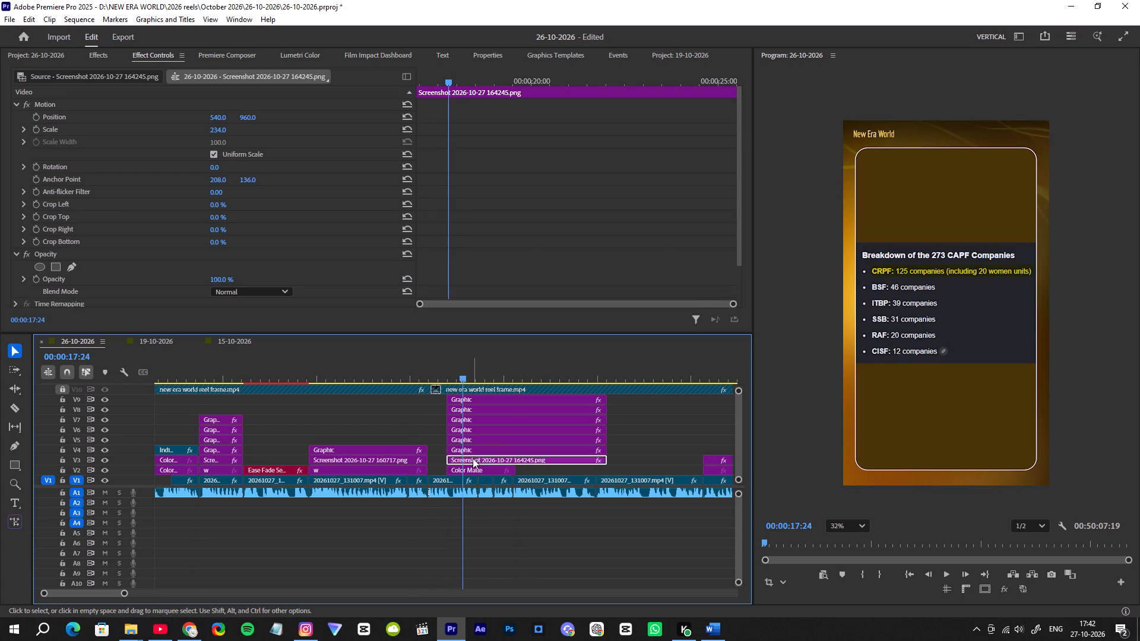
{"action": "left_click", "coordinate": [108, 459]}
{"action": "left_click", "coordinate": [108, 459]}
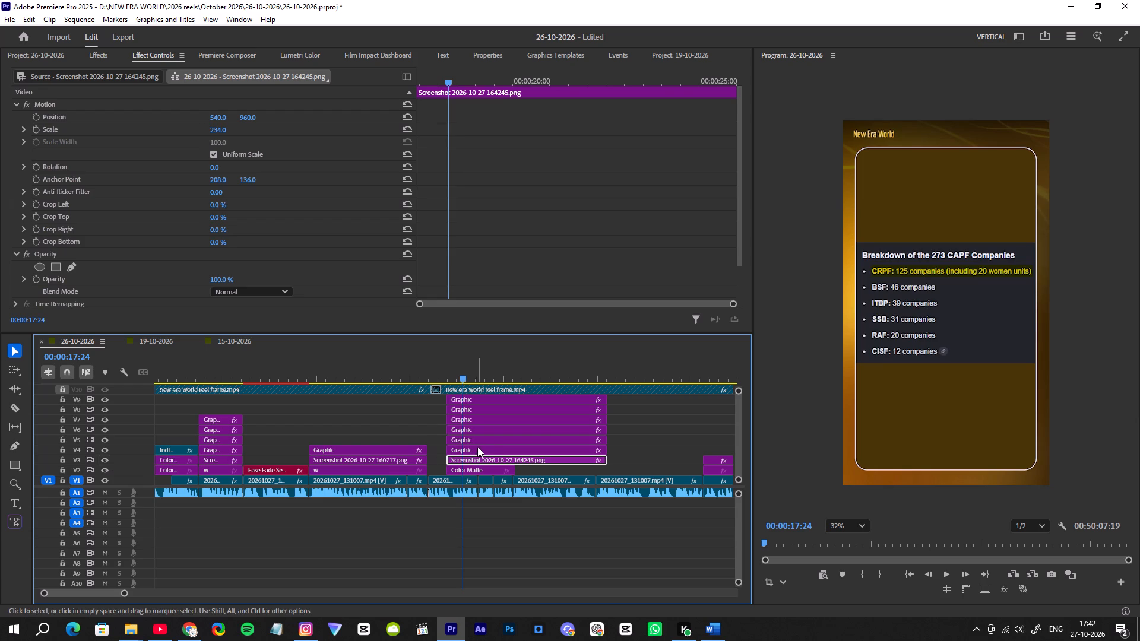
{"action": "scroll", "coordinate": [490, 440], "scroll_direction": "up", "scroll_amount": 6, "text": "alt"}
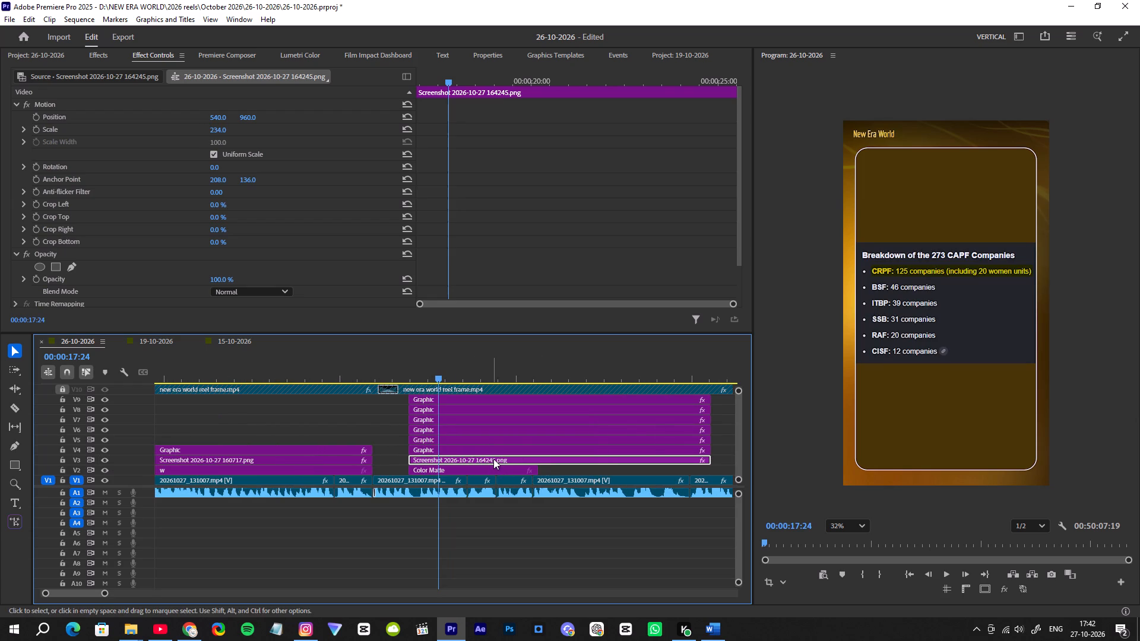
{"action": "left_click", "coordinate": [113, 59]}
{"action": "left_click", "coordinate": [96, 72]}
{"action": "type", "text": "TITN"}
{"action": "key", "text": "BackSpace"}
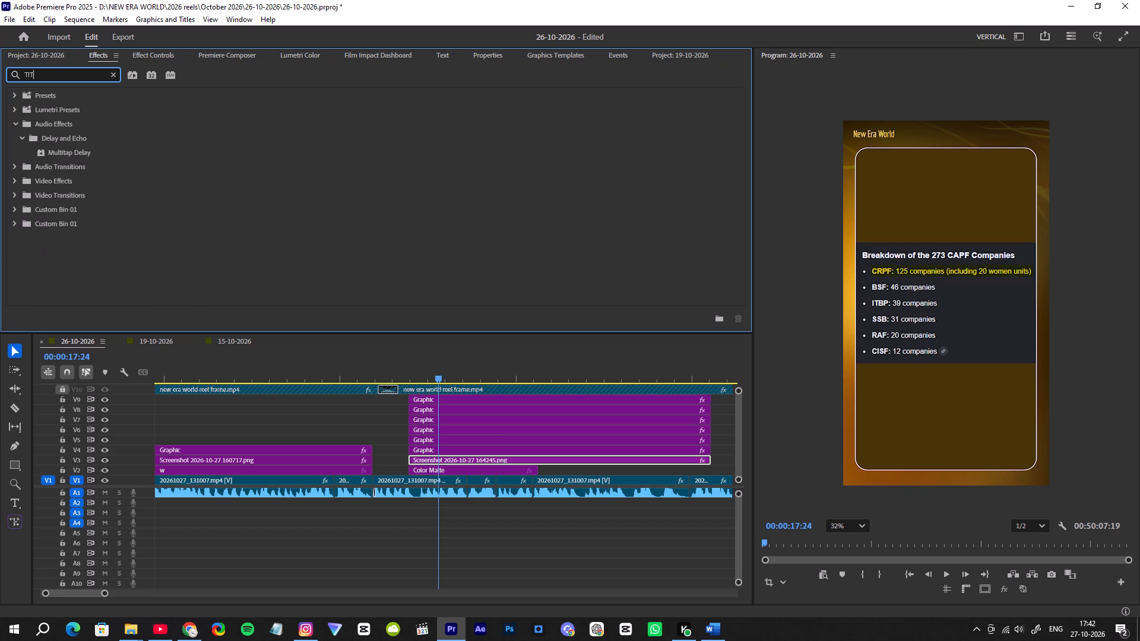
{"action": "key", "text": "BackSpace"}
{"action": "key", "text": "BackSpace"}
{"action": "key", "text": "BackSpace"}
{"action": "type", "text": "TINT"}
{"action": "left_click_drag", "start_coordinate": [56, 179], "coordinate": [446, 461]}
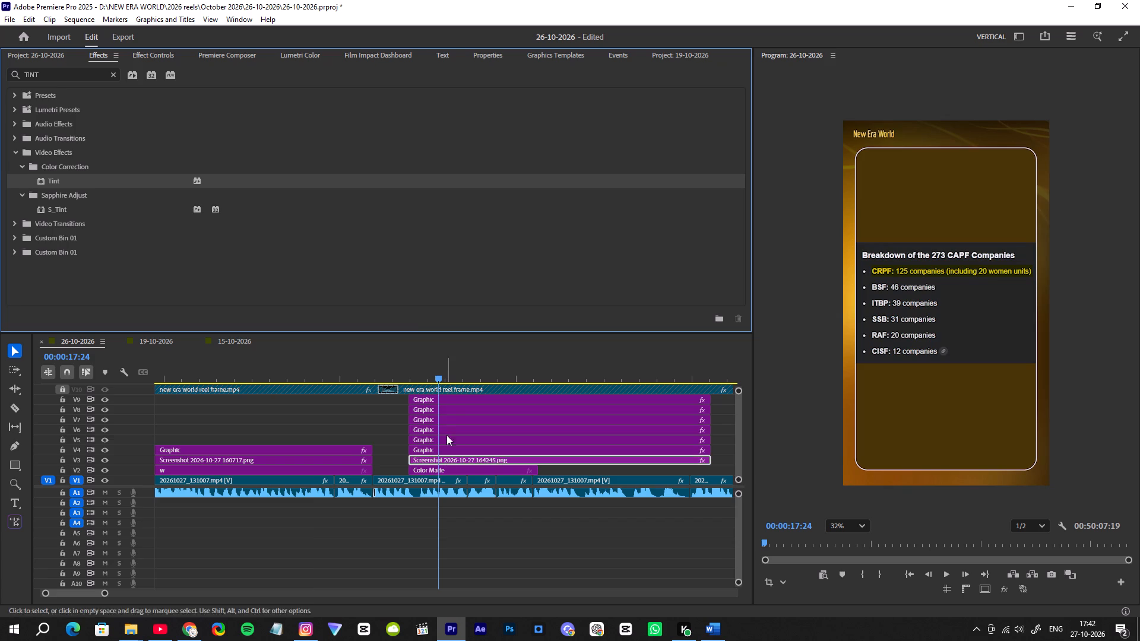
Set the screenshot's Tint Map Black To colour to brown 483405, sampled from the matte background, and save the project.
{"action": "left_click", "coordinate": [144, 52]}
{"action": "scroll", "coordinate": [287, 215], "scroll_direction": "down", "scroll_amount": 2}
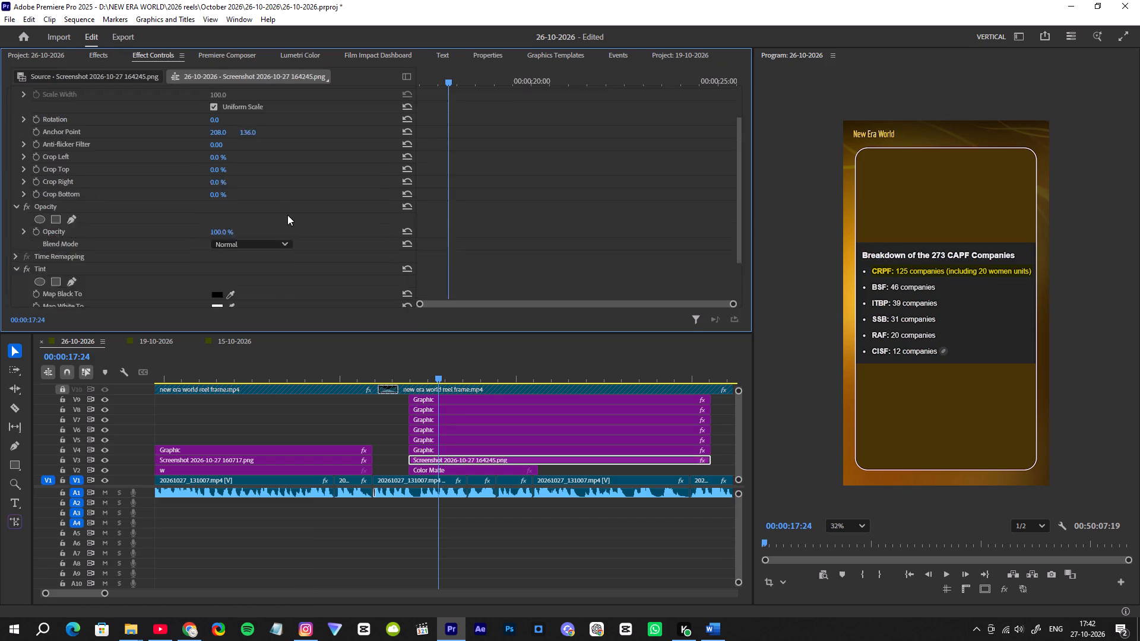
{"action": "scroll", "coordinate": [287, 215], "scroll_direction": "down", "scroll_amount": 6}
{"action": "scroll", "coordinate": [290, 218], "scroll_direction": "up", "scroll_amount": 1}
{"action": "scroll", "coordinate": [290, 218], "scroll_direction": "down", "scroll_amount": 1}
{"action": "left_click", "coordinate": [220, 247]}
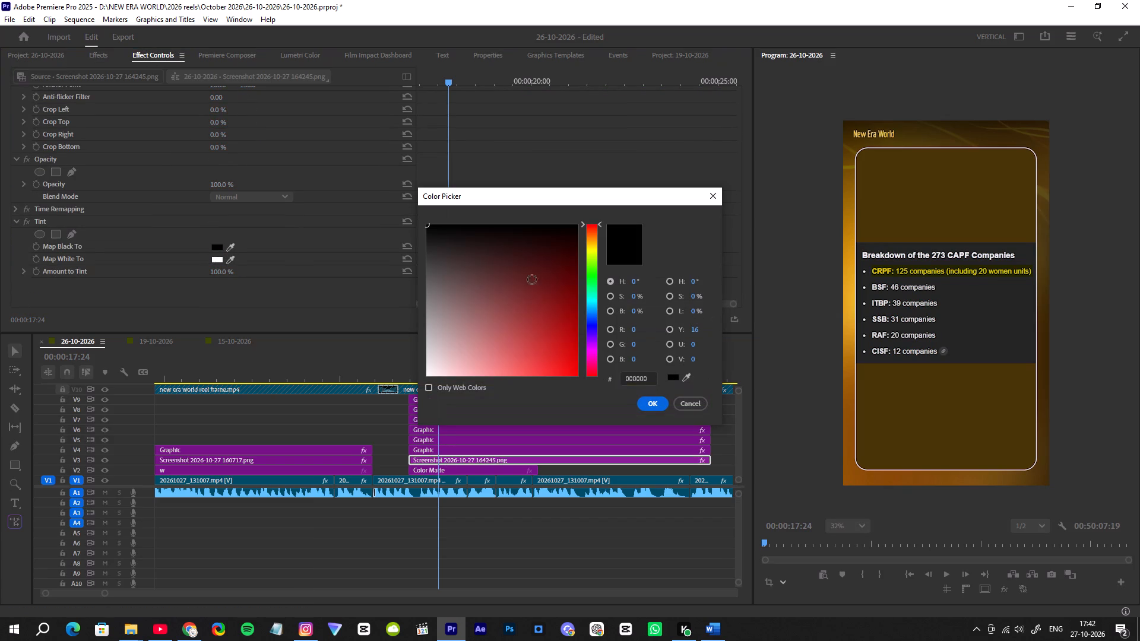
{"action": "left_click", "coordinate": [686, 377]}
{"action": "left_click_drag", "start_coordinate": [875, 386], "coordinate": [881, 389]}
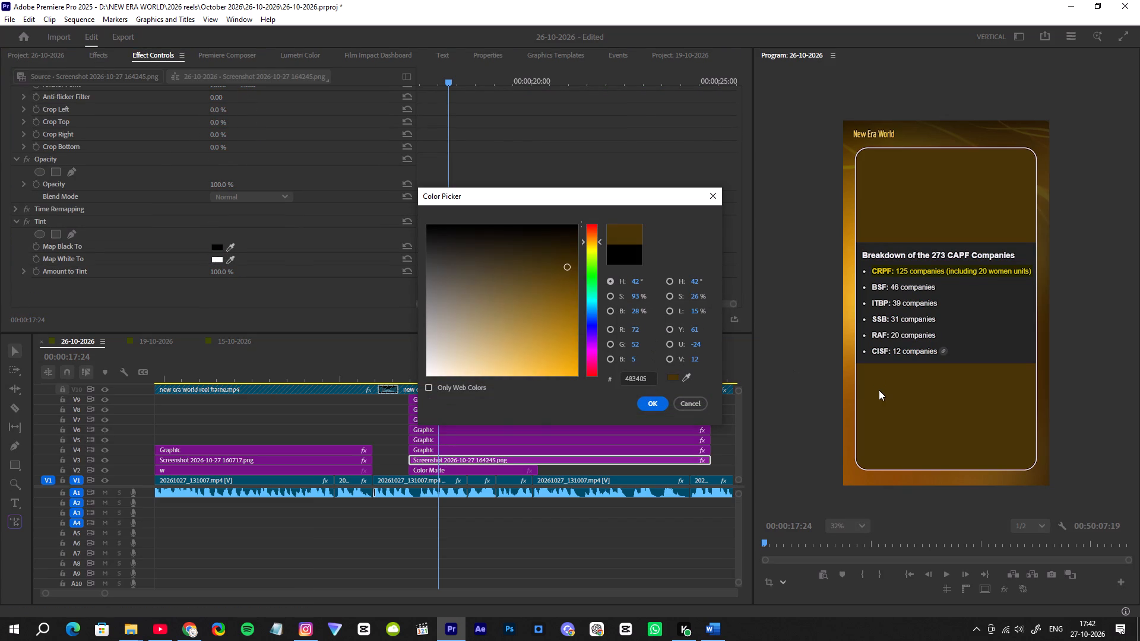
{"action": "left_click", "coordinate": [658, 407]}
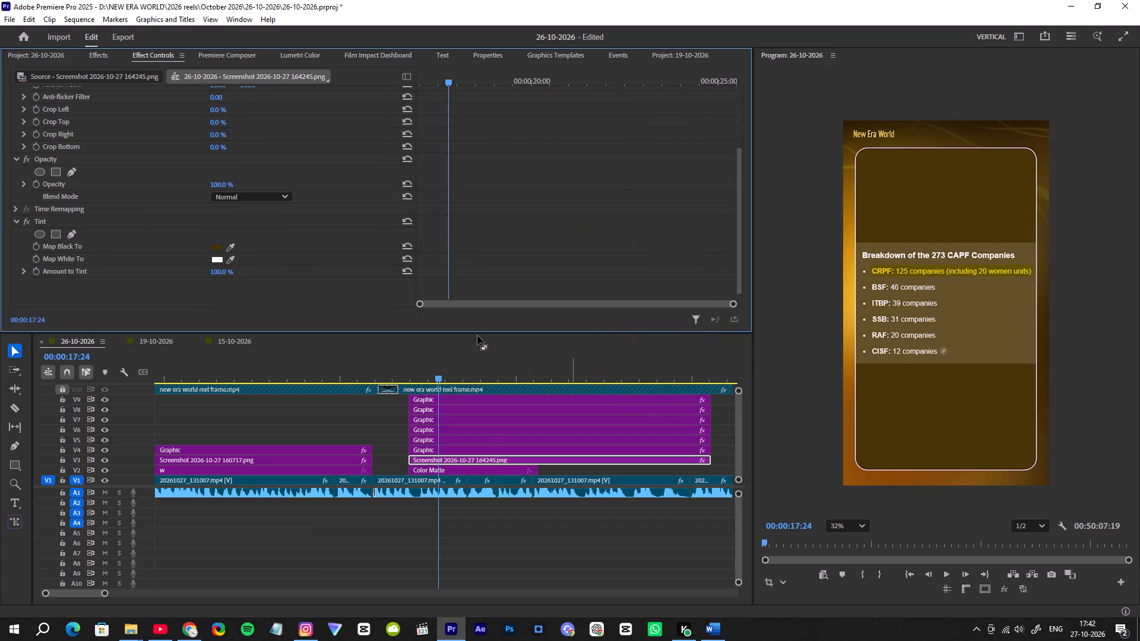
{"action": "key", "text": "ctrl+s"}
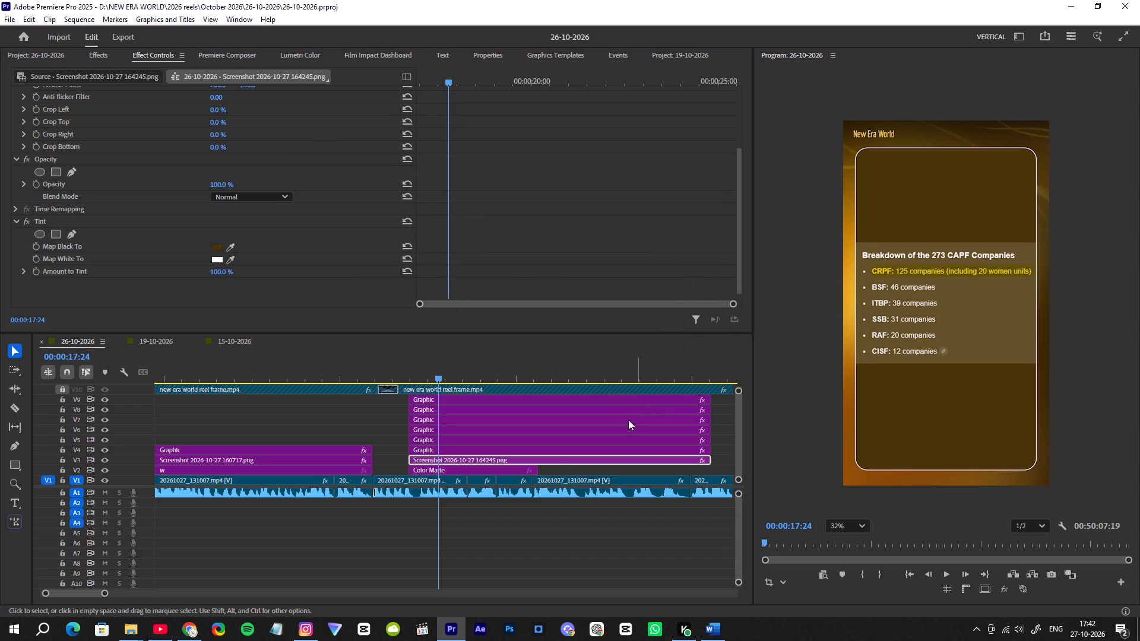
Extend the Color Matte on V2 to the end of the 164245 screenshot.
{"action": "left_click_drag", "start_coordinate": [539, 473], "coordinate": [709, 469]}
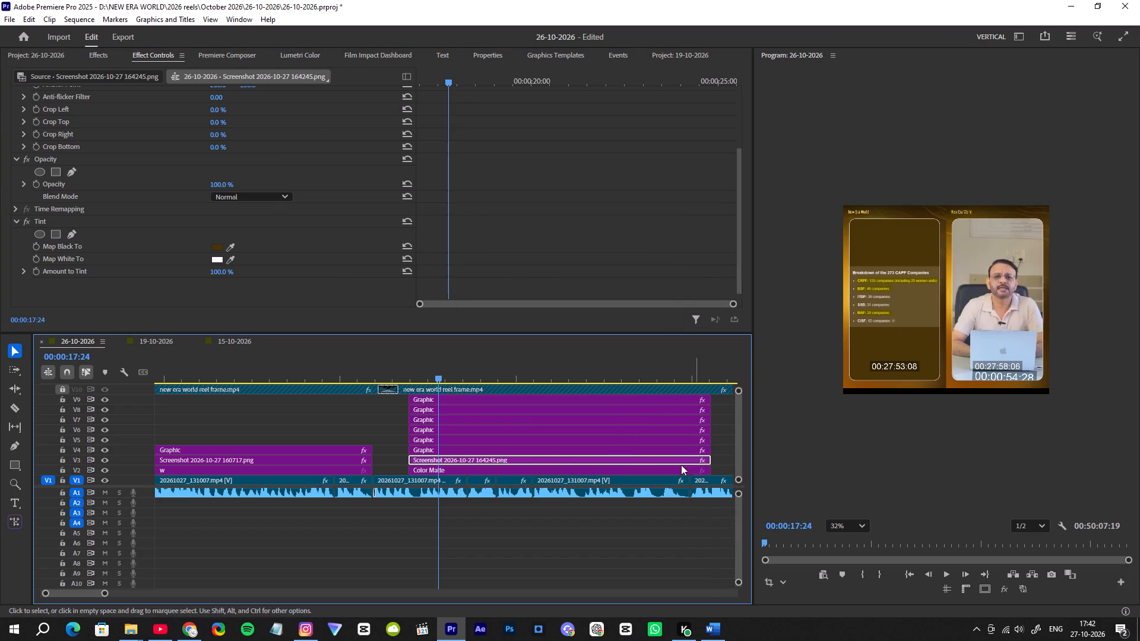
Play the CAPF breakdown from just before its entrance to check the tinted screenshot over the brown matte.
{"action": "left_click", "coordinate": [402, 373]}
{"action": "key", "text": "space"}
{"action": "scroll", "coordinate": [476, 392], "scroll_direction": "down", "scroll_amount": 6}
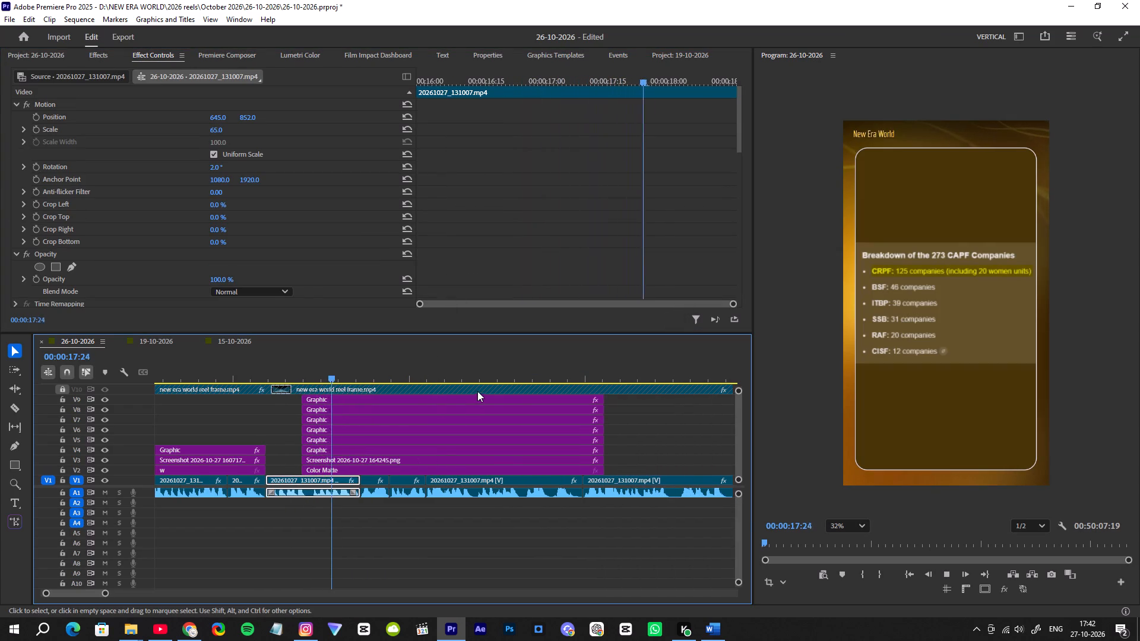
{"action": "key", "text": "space"}
{"action": "key", "text": "space"}
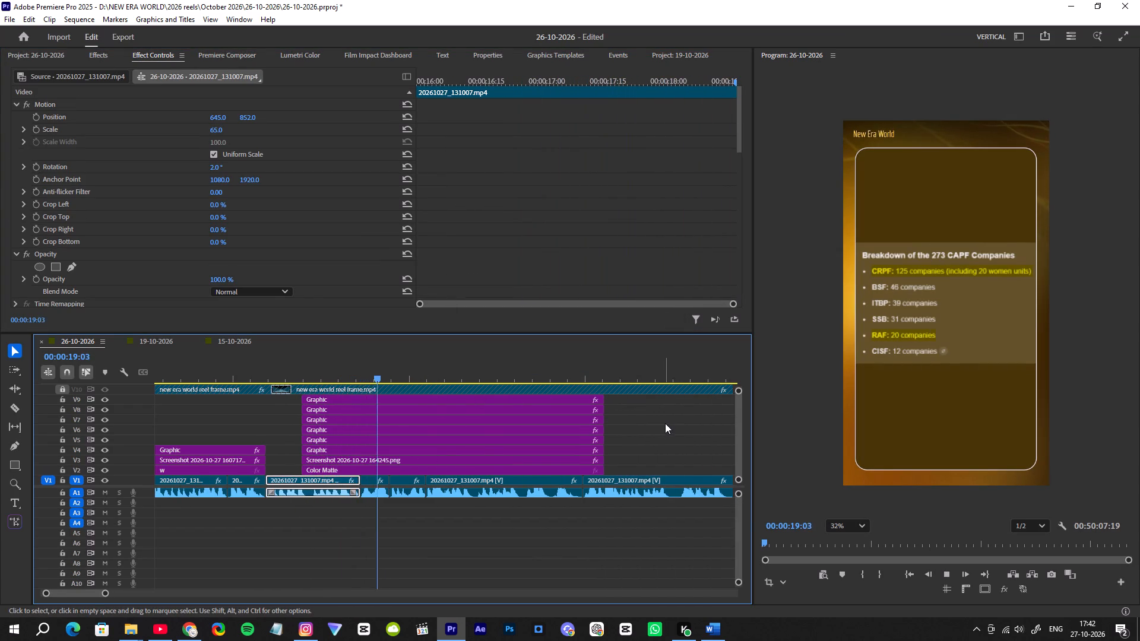
{"action": "scroll", "coordinate": [667, 420], "scroll_direction": "down", "scroll_amount": 6, "text": "alt"}
{"action": "scroll", "coordinate": [604, 399], "scroll_direction": "down", "scroll_amount": 3}
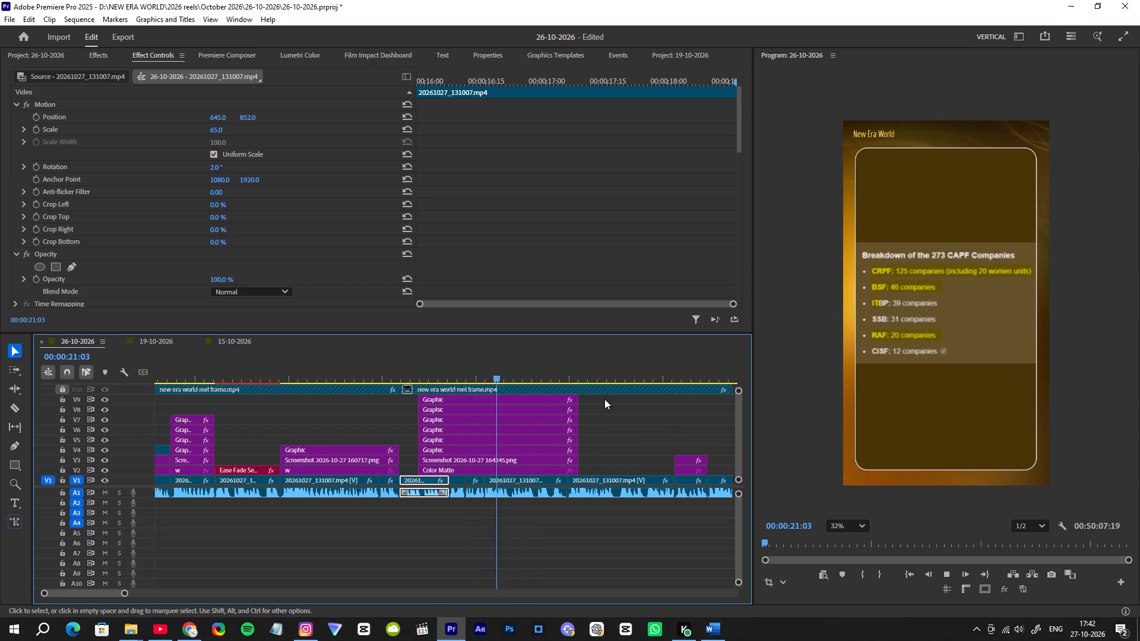
{"action": "key", "text": "space"}
Replay the talking-head moment into the CAPF breakdown, checking the highlight timing and the full-screen matte background.
{"action": "left_click", "coordinate": [411, 365]}
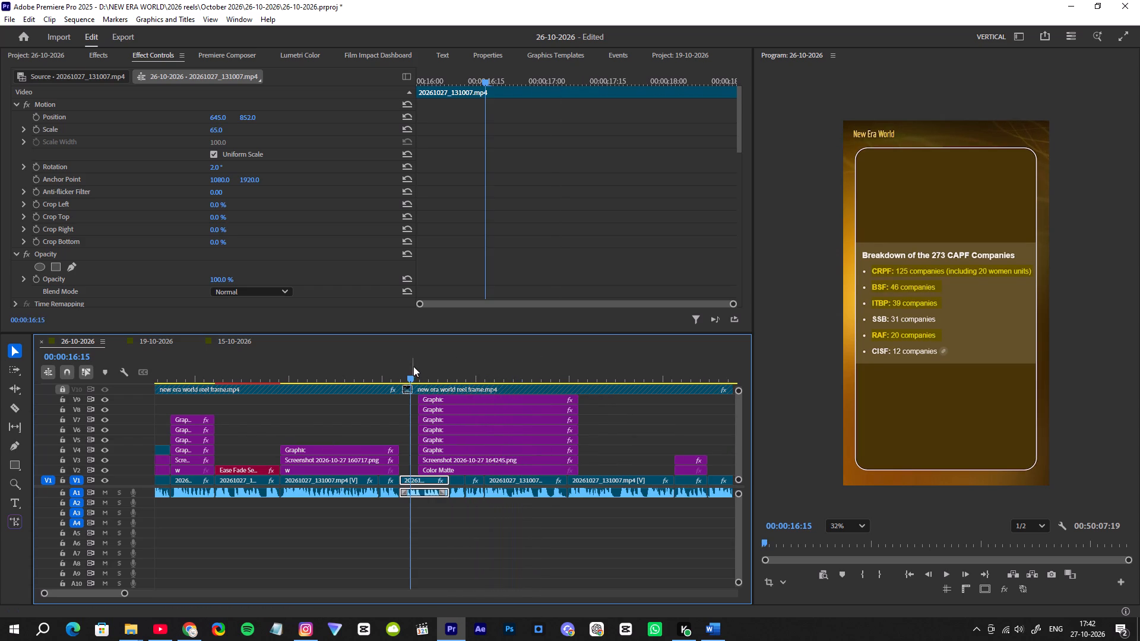
{"action": "key", "text": "space"}
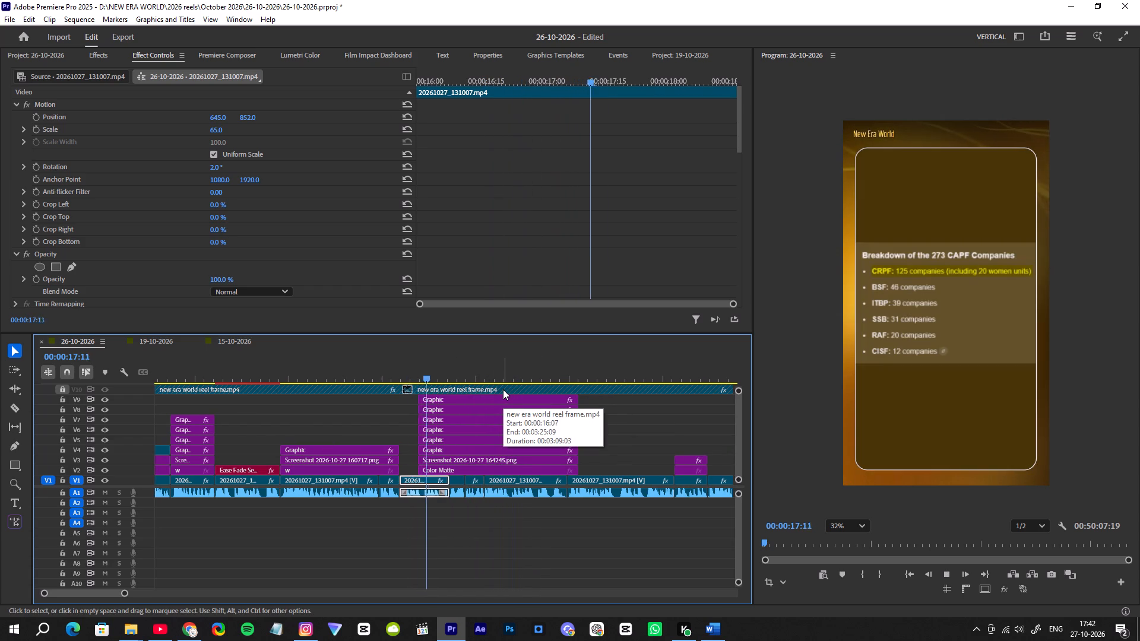
{"action": "scroll", "coordinate": [503, 389], "scroll_direction": "up", "scroll_amount": 3, "text": "alt"}
{"action": "scroll", "coordinate": [521, 397], "scroll_direction": "down", "scroll_amount": 4, "text": "alt"}
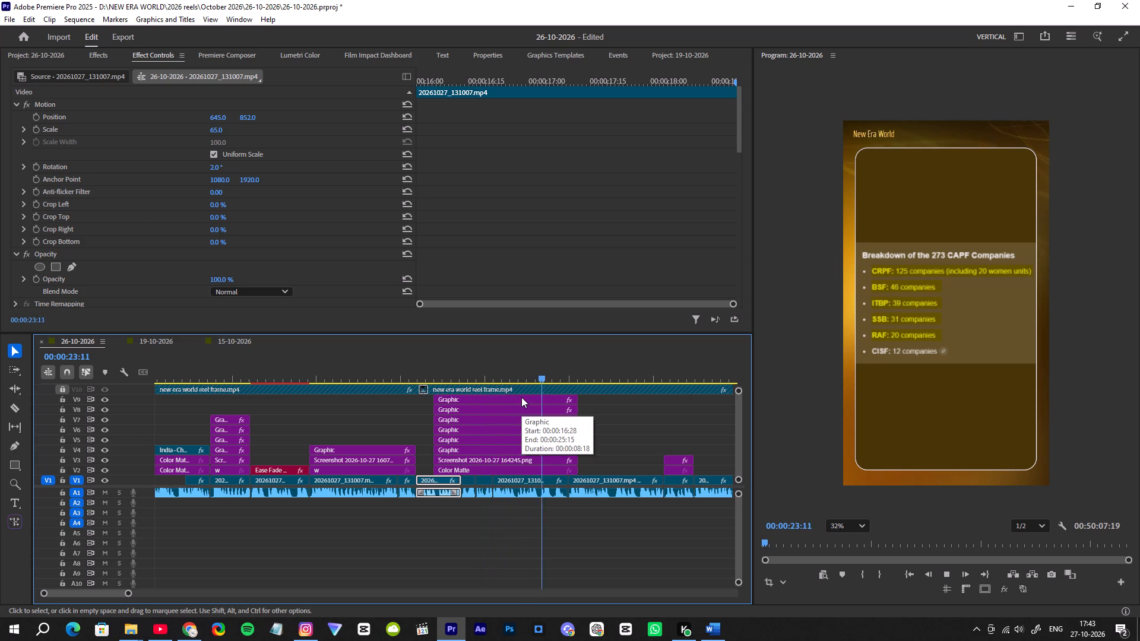
{"action": "scroll", "coordinate": [528, 398], "scroll_direction": "up", "scroll_amount": 3, "text": "alt"}
{"action": "scroll", "coordinate": [528, 398], "scroll_direction": "up", "scroll_amount": 3}
{"action": "key", "text": "space"}
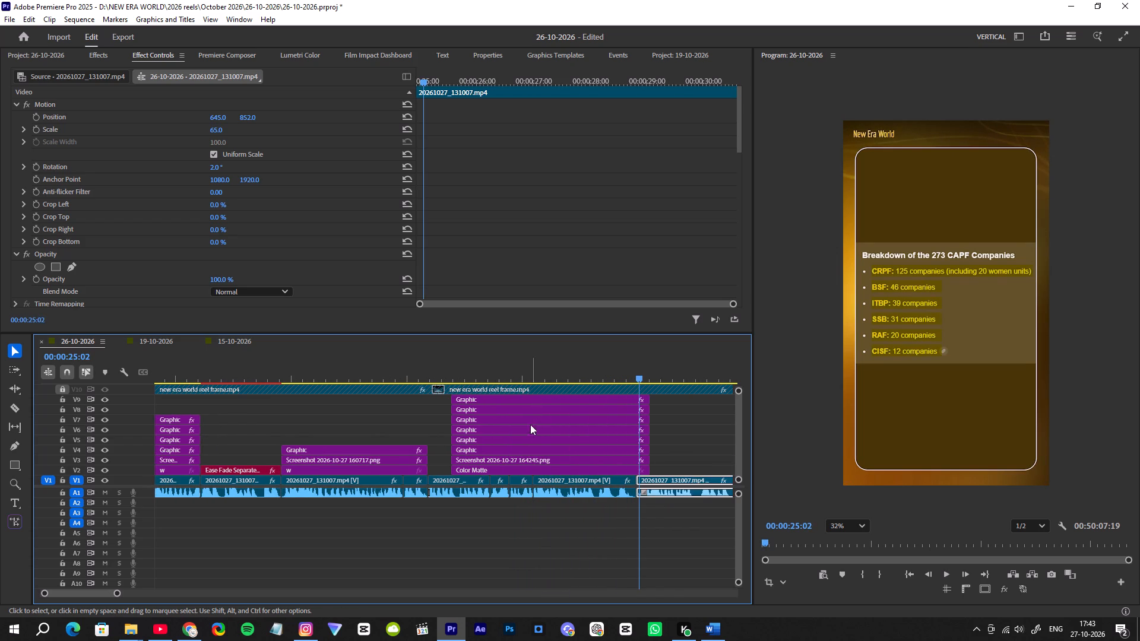
{"action": "left_click", "coordinate": [449, 374]}
{"action": "key", "text": "space"}
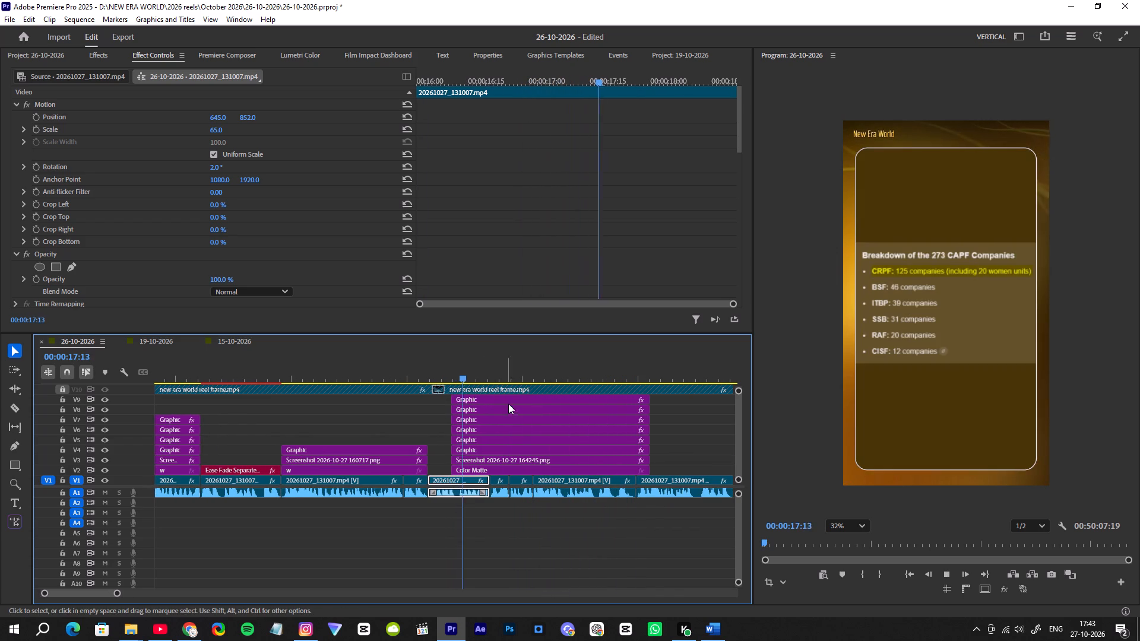
{"action": "key", "text": "space"}
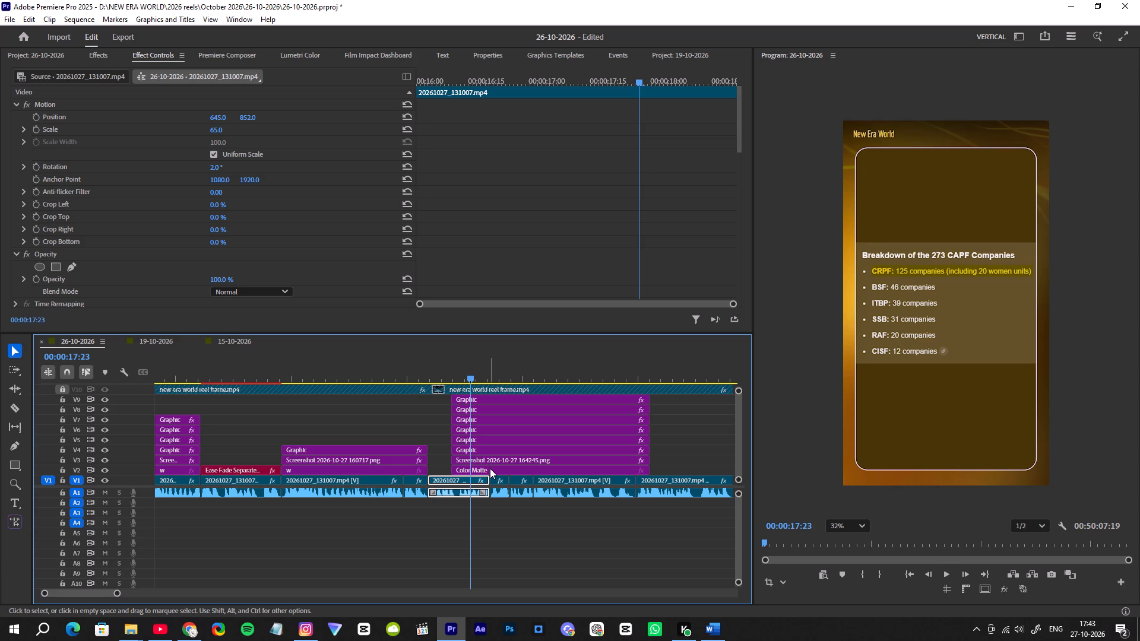
{"action": "key", "text": "space"}
{"action": "key", "text": "space"}
Delete the Color Matte on V2 beneath the CAPF breakdown after replaying its last highlights.
{"action": "left_click", "coordinate": [492, 470]}
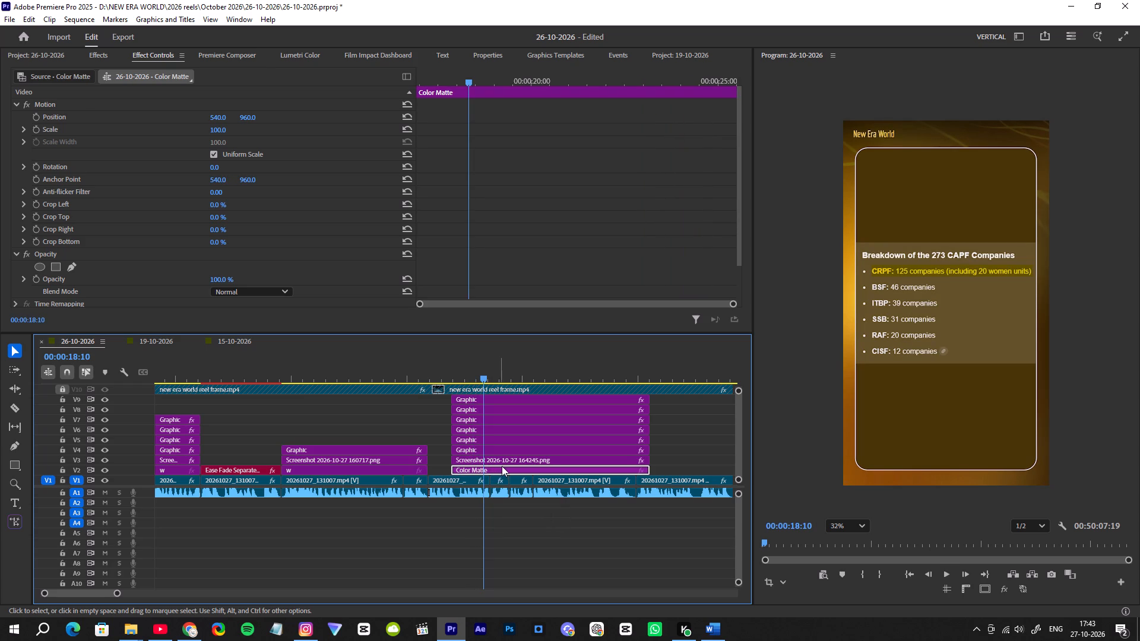
{"action": "key", "text": "space"}
{"action": "left_click", "coordinate": [597, 379]}
{"action": "key", "text": "space"}
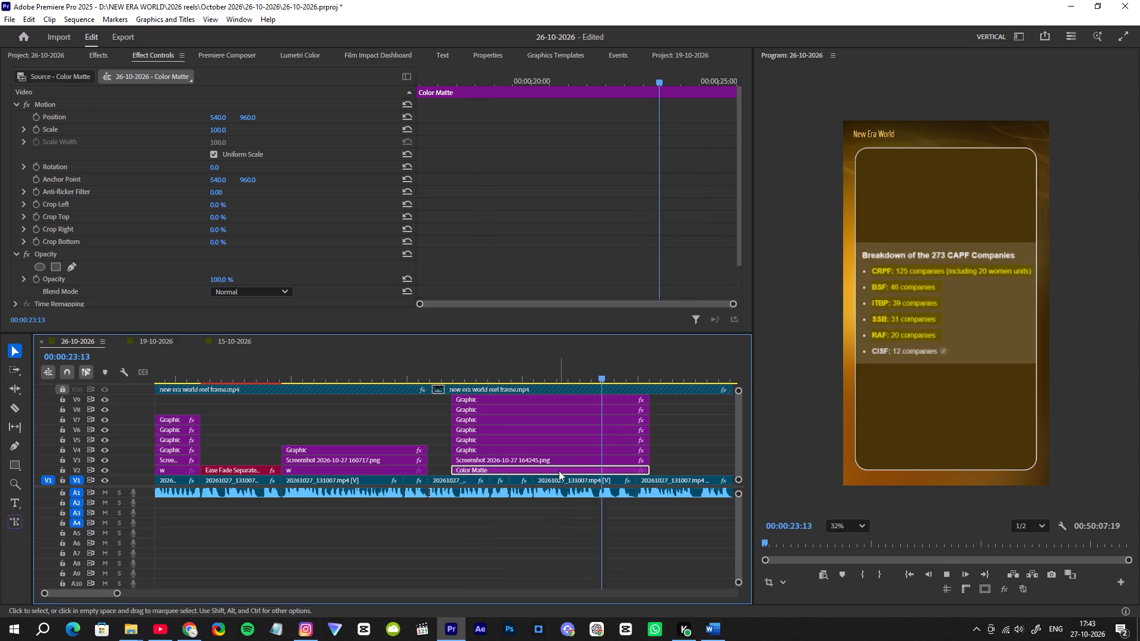
{"action": "key", "text": "space"}
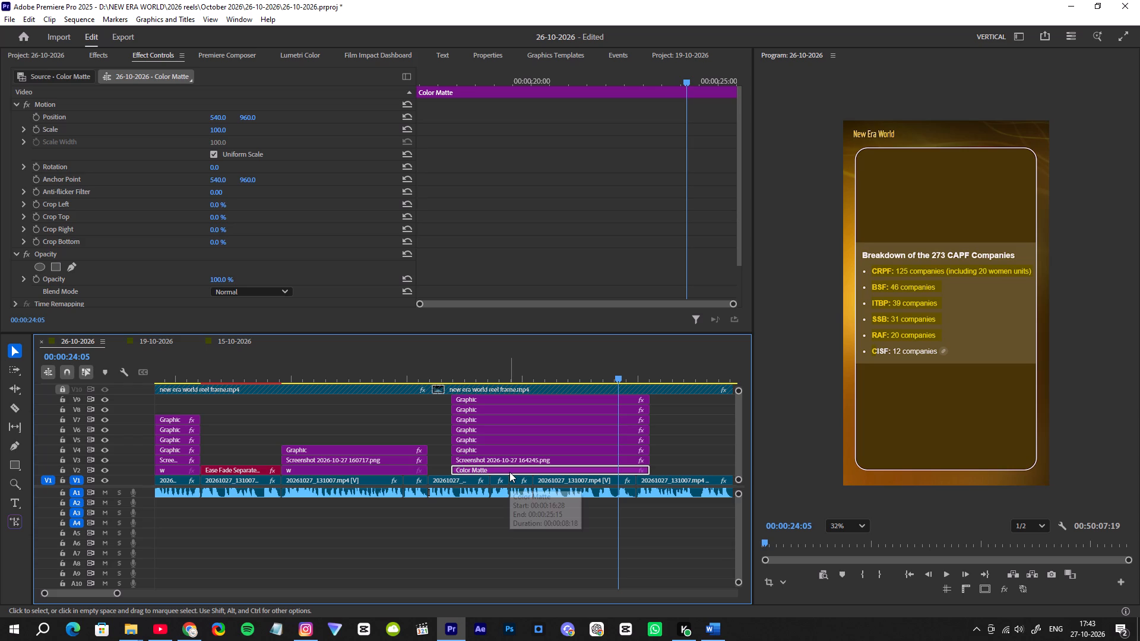
{"action": "key", "text": "Delete"}
Nest the 164245 screenshot and the six graphics on V4 to V9 into one sequence, keeping the default name.
{"action": "left_click", "coordinate": [476, 375]}
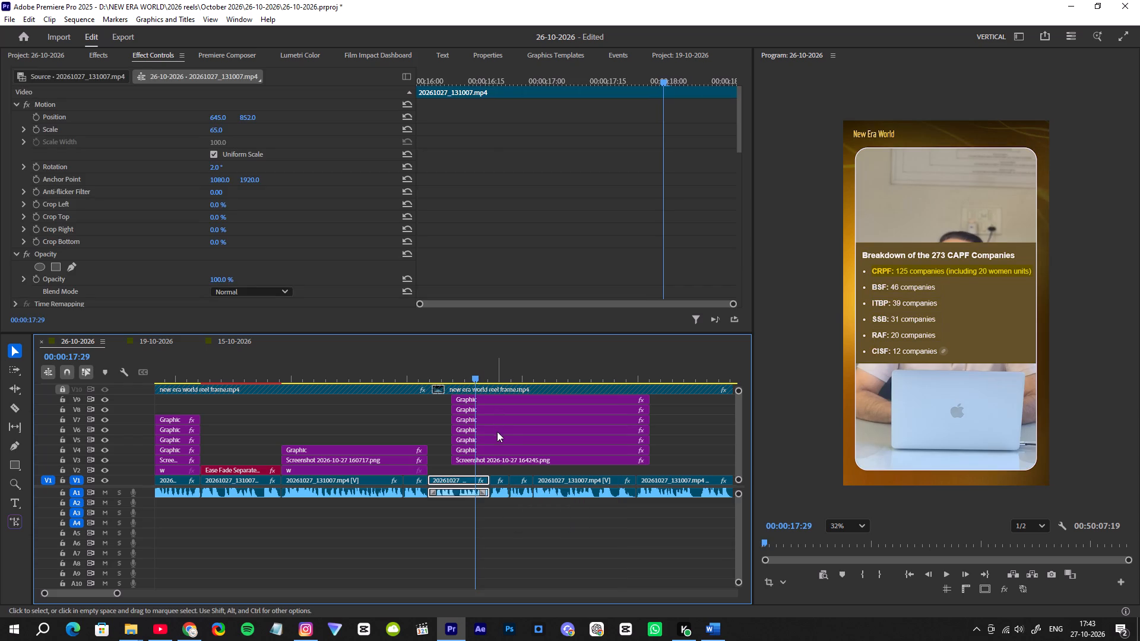
{"action": "left_click", "coordinate": [482, 458]}
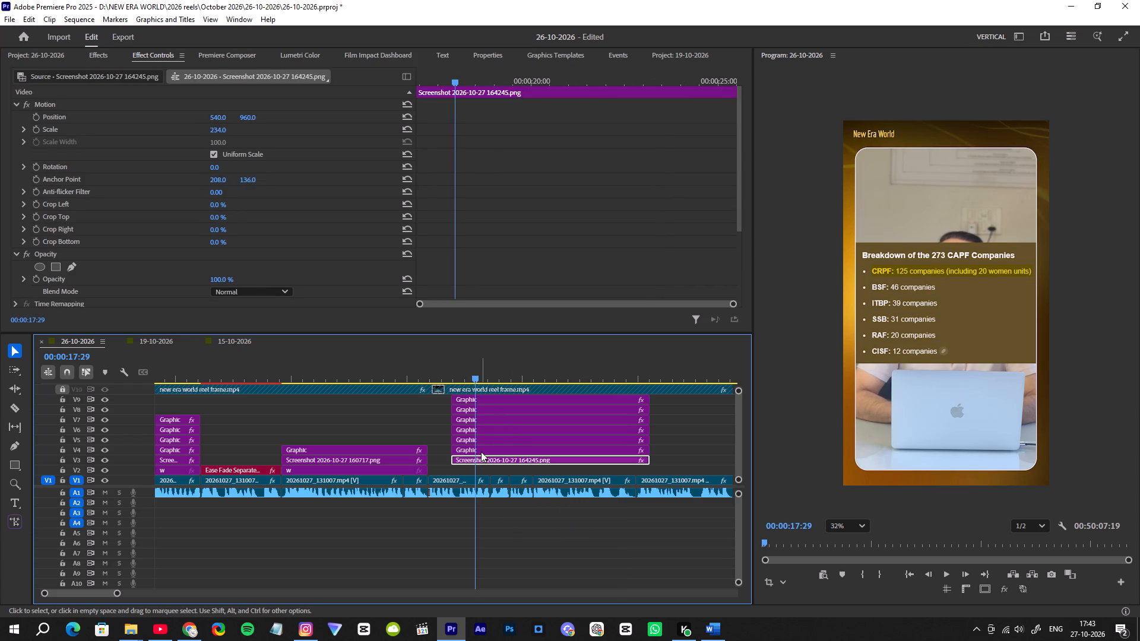
{"action": "left_click", "coordinate": [481, 452], "text": "shift"}
{"action": "left_click", "coordinate": [486, 441], "text": "shift"}
{"action": "left_click", "coordinate": [491, 427], "text": "shift"}
{"action": "left_click", "coordinate": [493, 417], "text": "shift"}
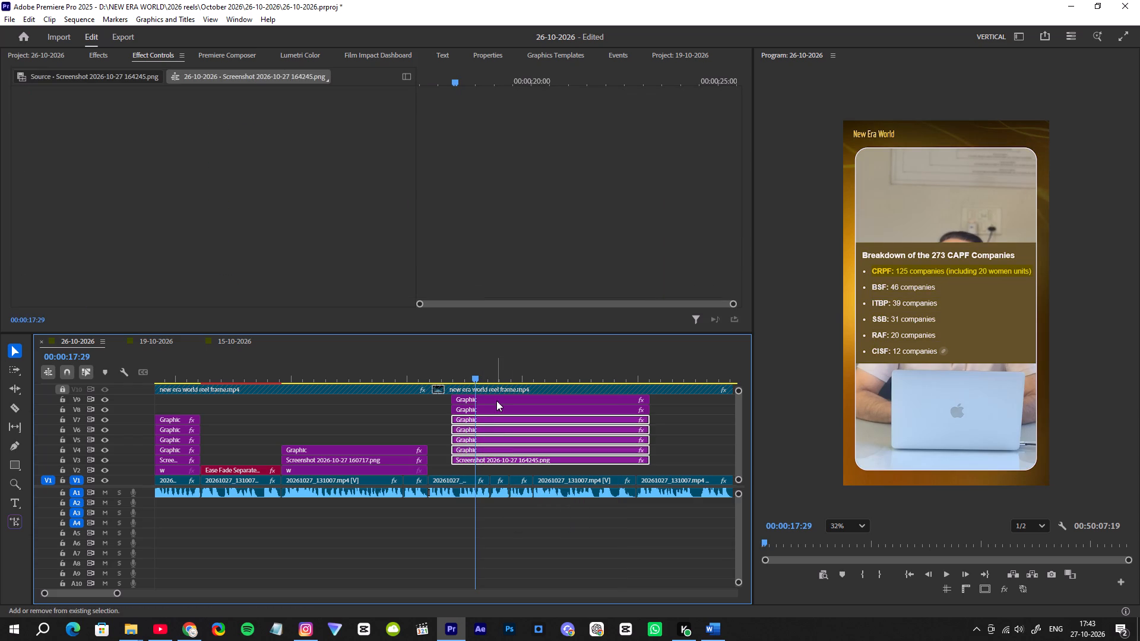
{"action": "left_click", "coordinate": [493, 409], "text": "shift"}
{"action": "left_click", "coordinate": [494, 401], "text": "shift"}
{"action": "right_click", "coordinate": [495, 401]}
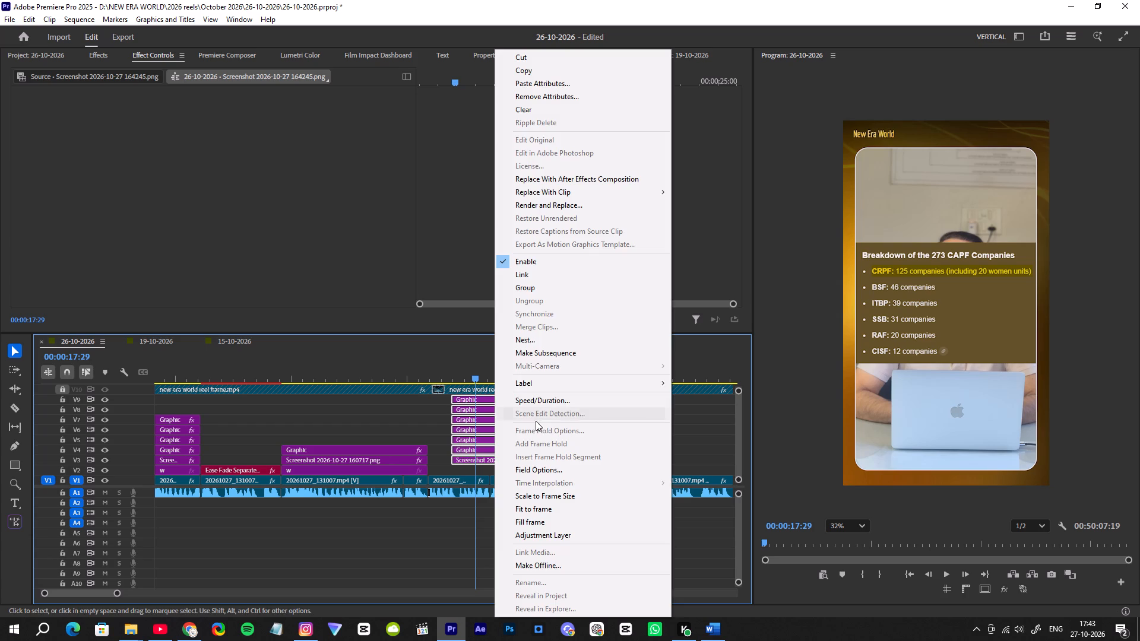
{"action": "left_click", "coordinate": [532, 342]}
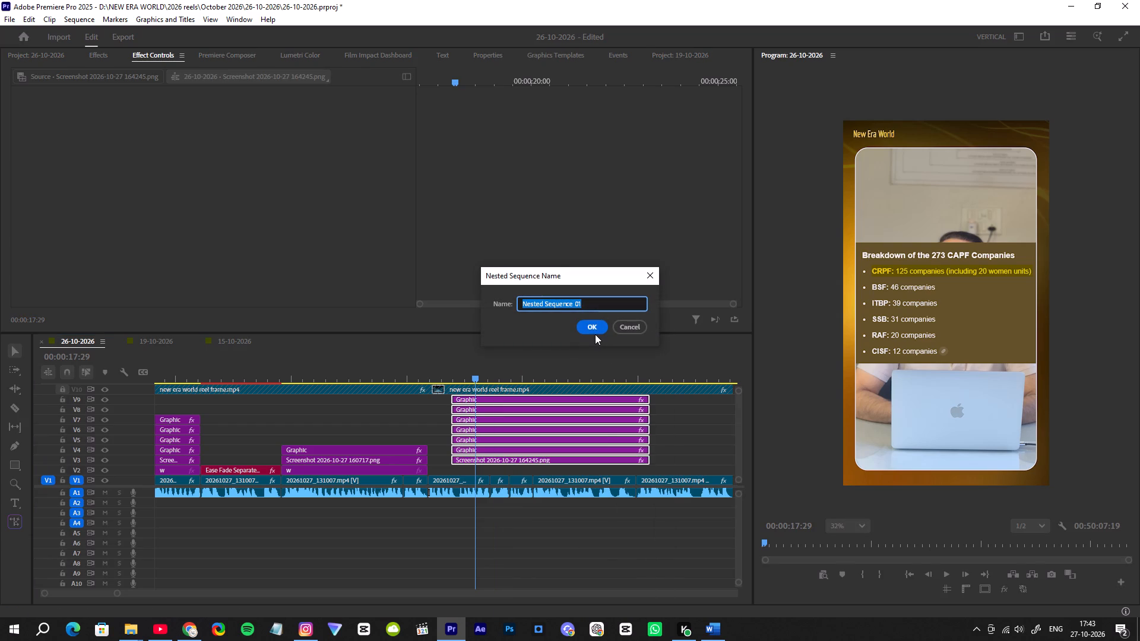
{"action": "left_click", "coordinate": [594, 331]}
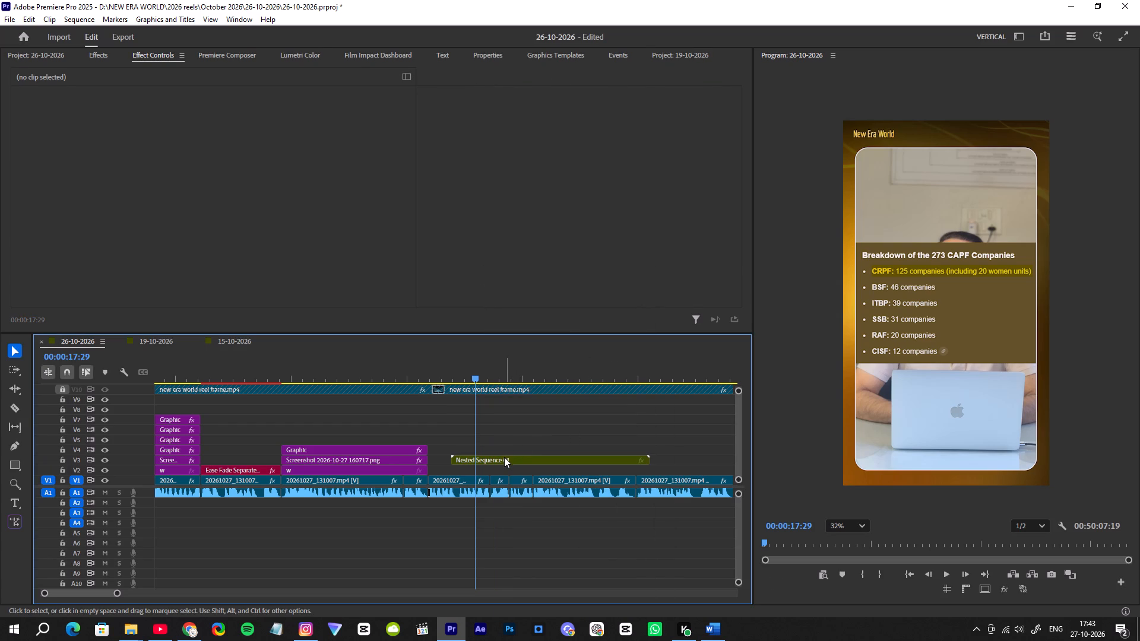
Lower Nested Sequence 01 over the talking head by setting its vertical position to 1529, and save the project.
{"action": "left_click", "coordinate": [504, 457]}
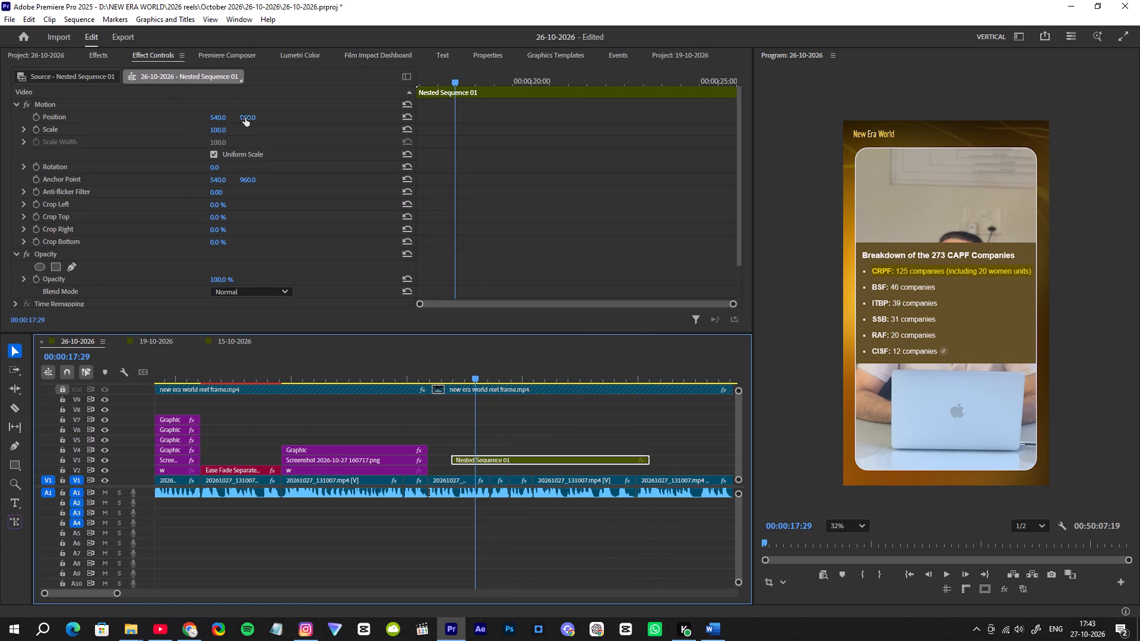
{"action": "left_click_drag", "start_coordinate": [245, 118], "coordinate": [475, 123]}
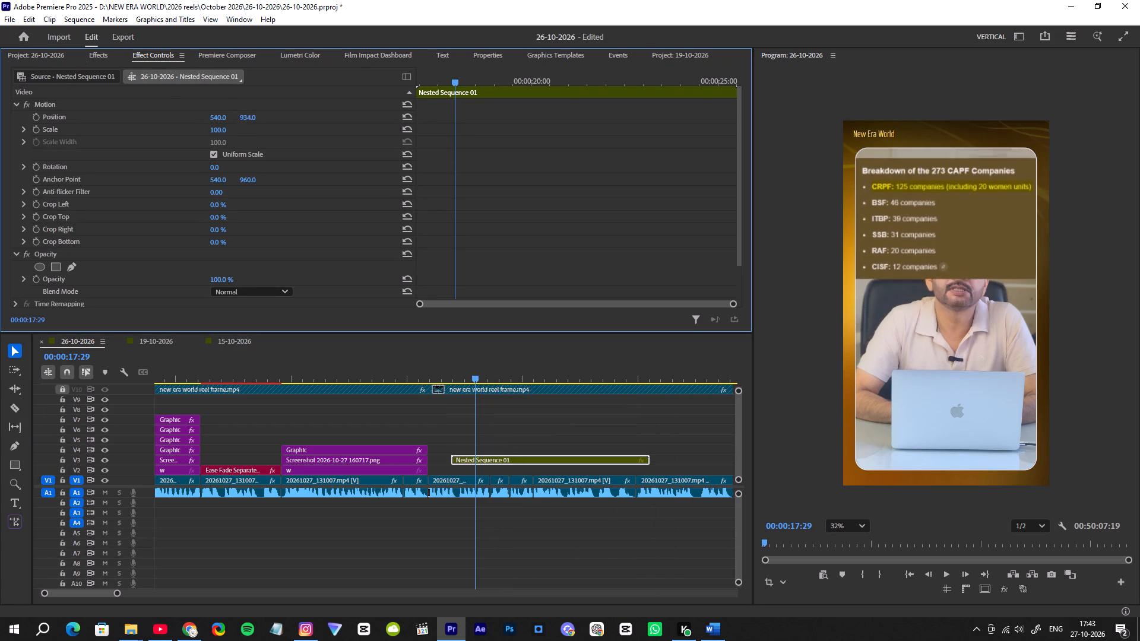
{"action": "left_click_drag", "start_coordinate": [475, 123], "coordinate": [796, 147]}
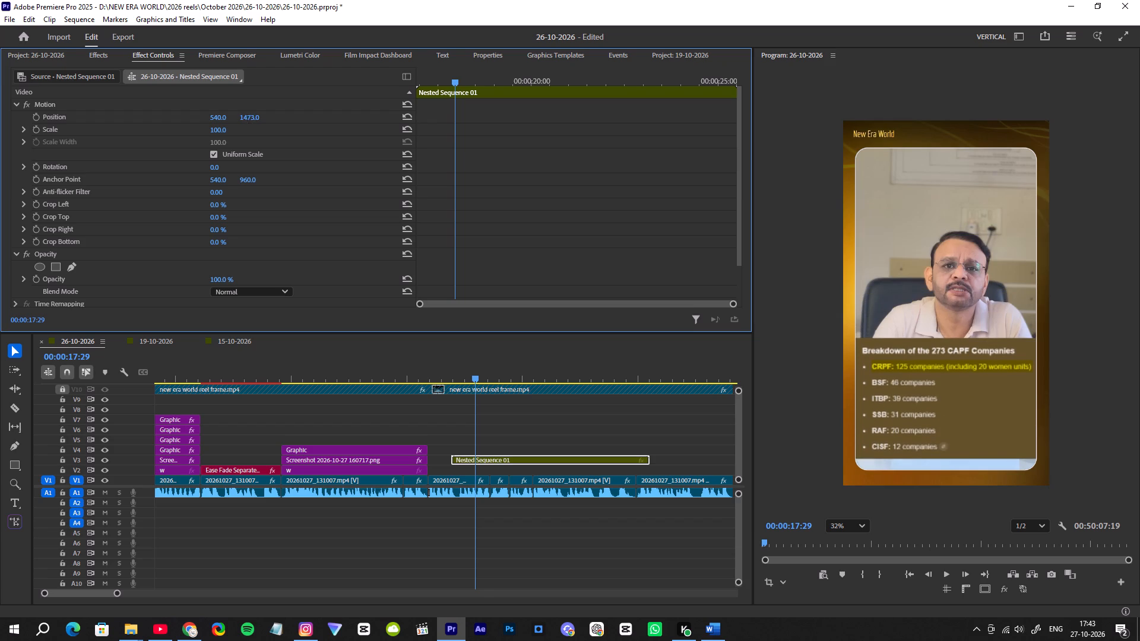
{"action": "left_click_drag", "start_coordinate": [796, 147], "coordinate": [814, 143]}
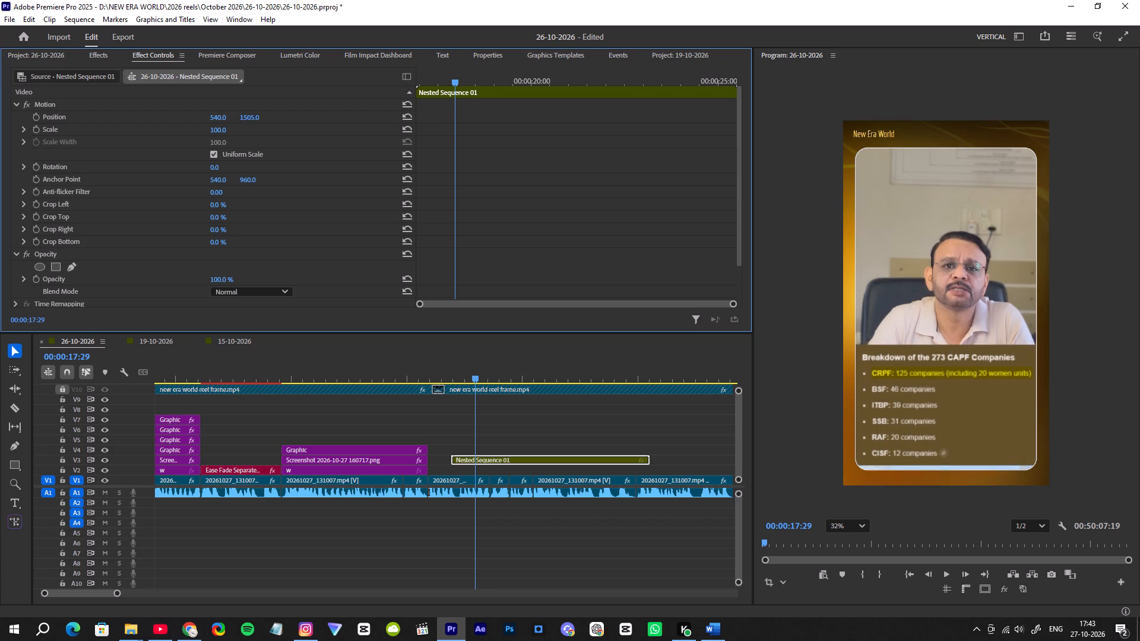
{"action": "left_click_drag", "start_coordinate": [814, 143], "coordinate": [827, 139]}
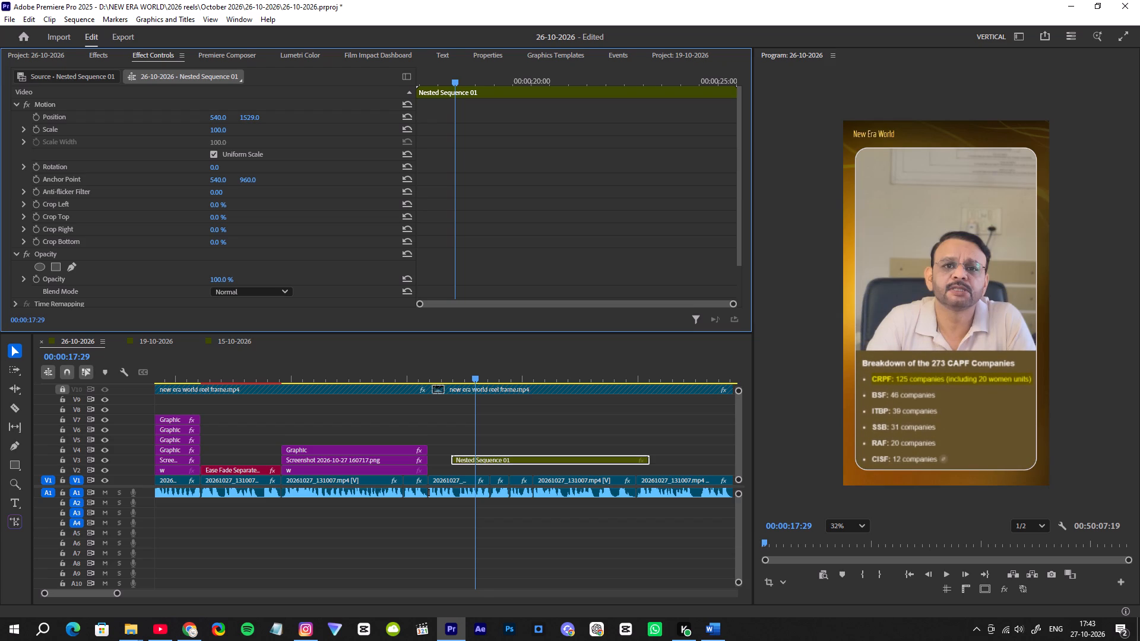
{"action": "left_click_drag", "start_coordinate": [827, 139], "coordinate": [828, 140]}
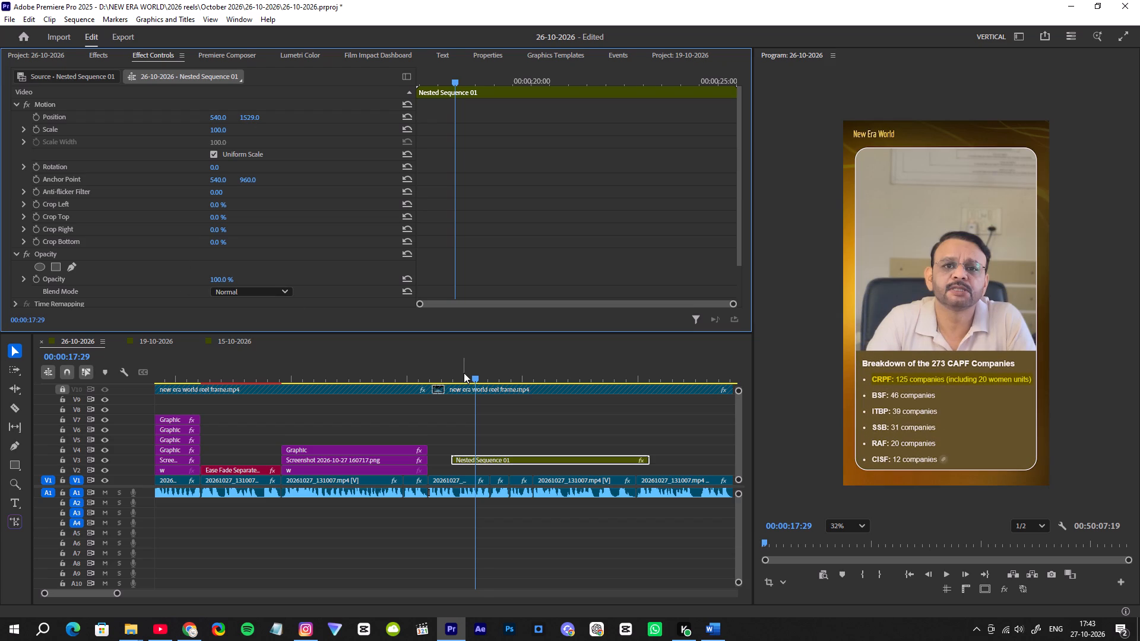
{"action": "left_click", "coordinate": [451, 371]}
{"action": "key", "text": "ctrl+s"}
Preview the CAPF breakdown's entrance, add the default transition to the start of Nested Sequence 01, and shorten it slightly.
{"action": "key", "text": "space"}
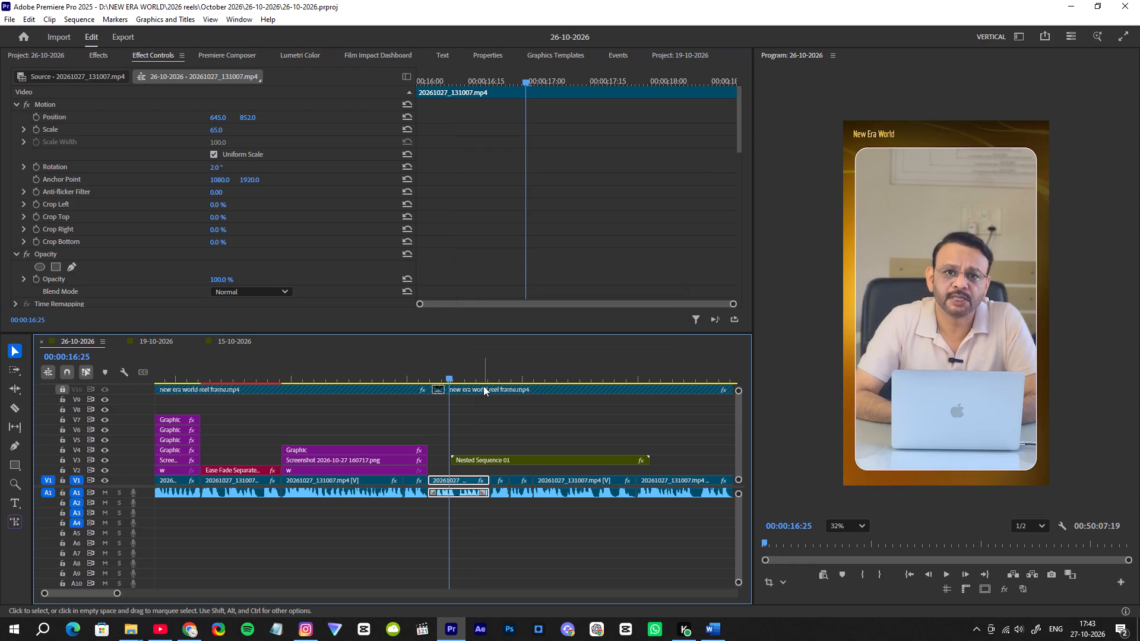
{"action": "left_click", "coordinate": [441, 367]}
{"action": "key", "text": "space"}
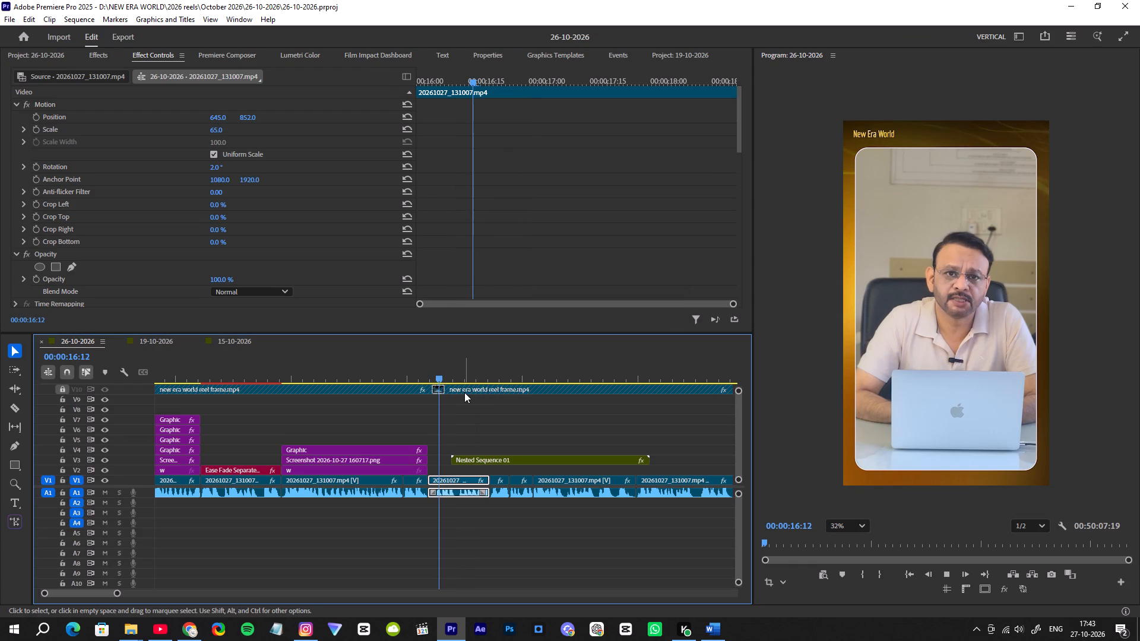
{"action": "scroll", "coordinate": [511, 407], "scroll_direction": "down", "scroll_amount": 3}
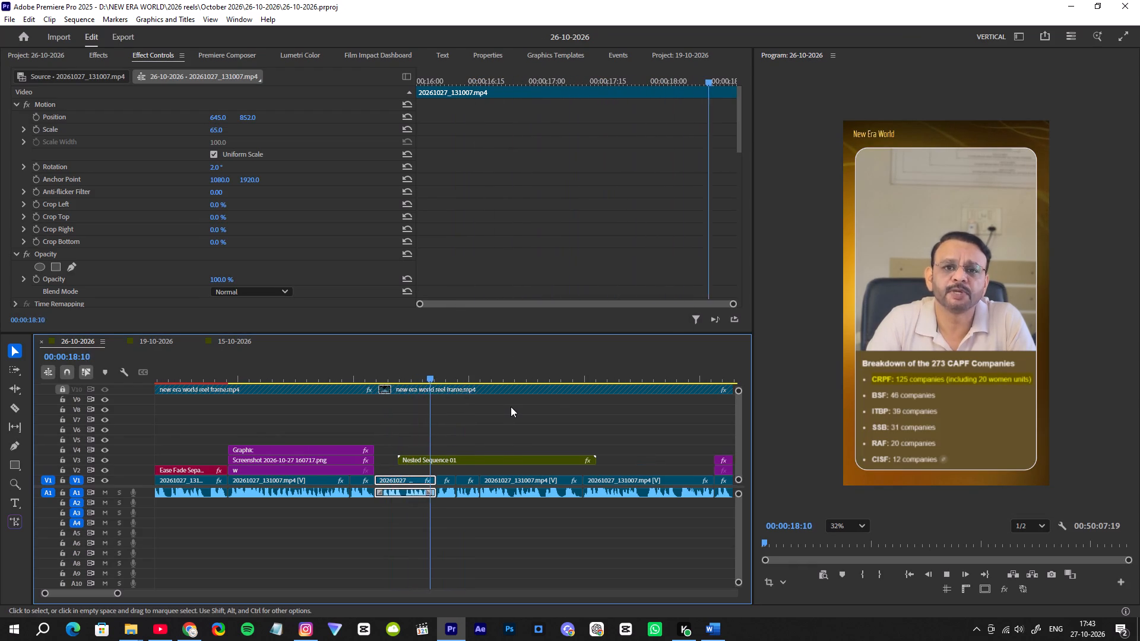
{"action": "key", "text": "space"}
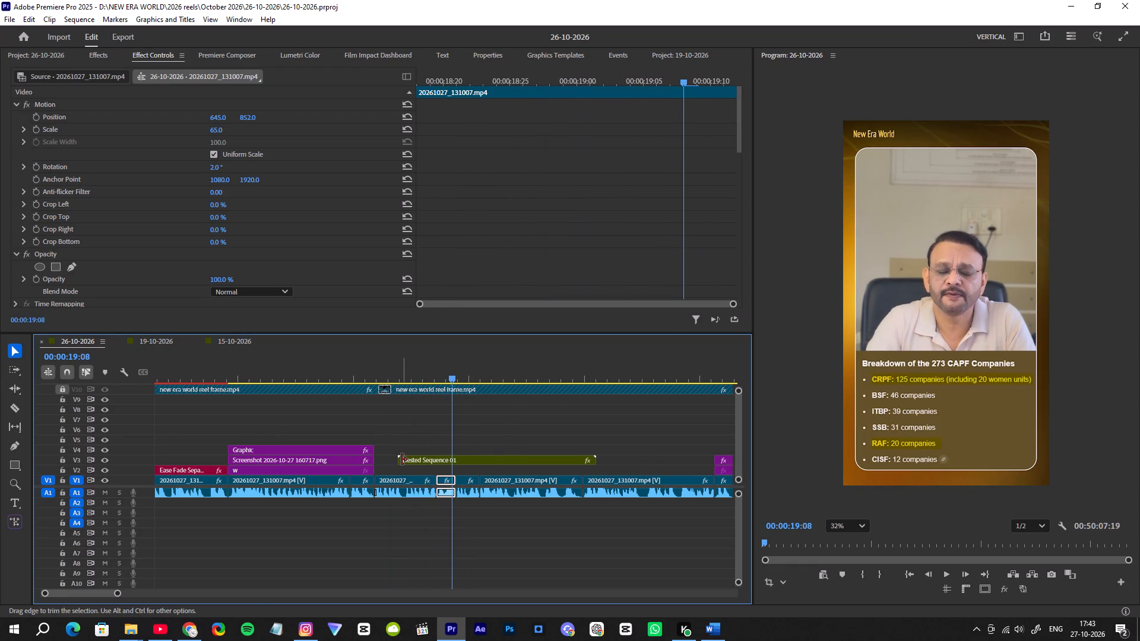
{"action": "left_click", "coordinate": [401, 459]}
{"action": "key", "text": "ctrl+d"}
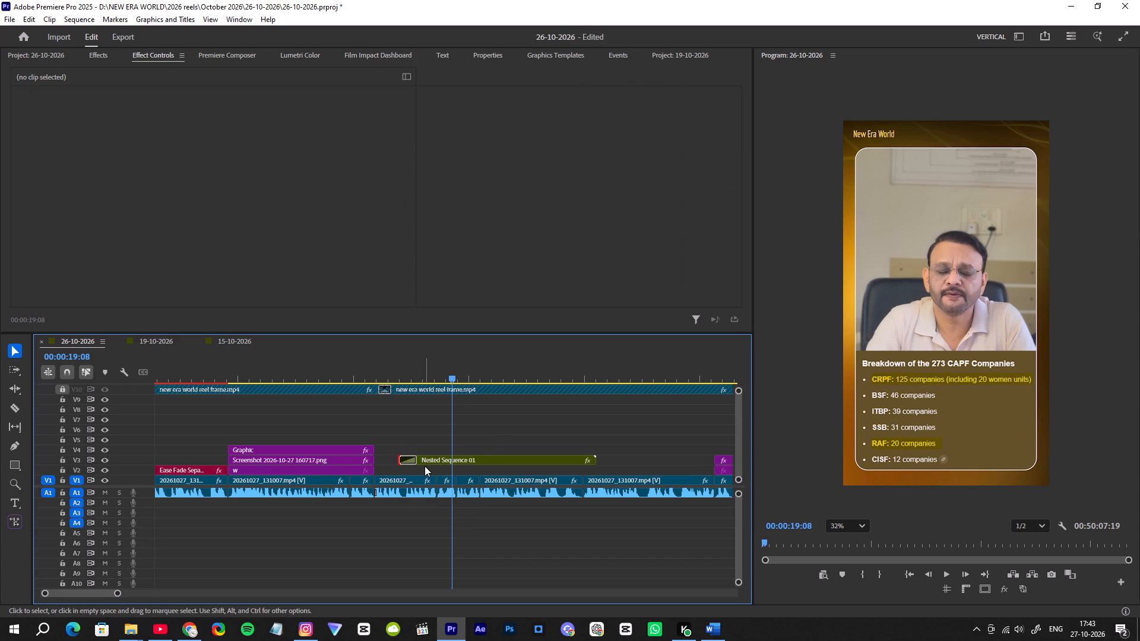
{"action": "left_click_drag", "start_coordinate": [416, 460], "coordinate": [409, 462]}
Replay the CAPF breakdown from just before its entrance to its end, checking the fade-in and the highlight timing.
{"action": "left_click", "coordinate": [388, 372]}
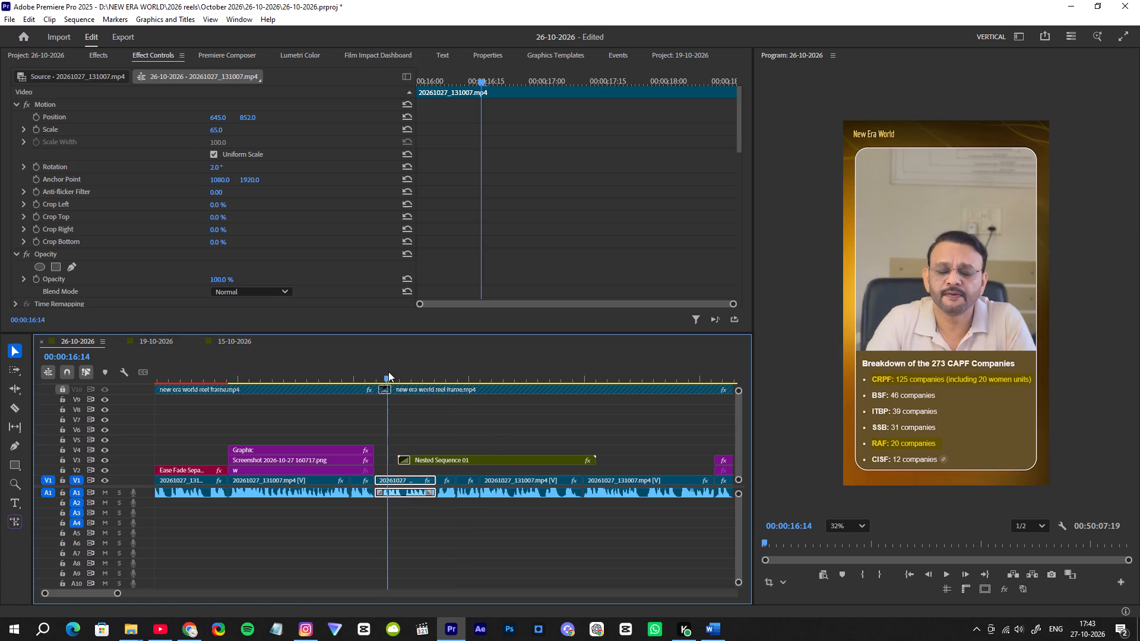
{"action": "key", "text": "space"}
{"action": "scroll", "coordinate": [414, 414], "scroll_direction": "up", "scroll_amount": 5, "text": "alt"}
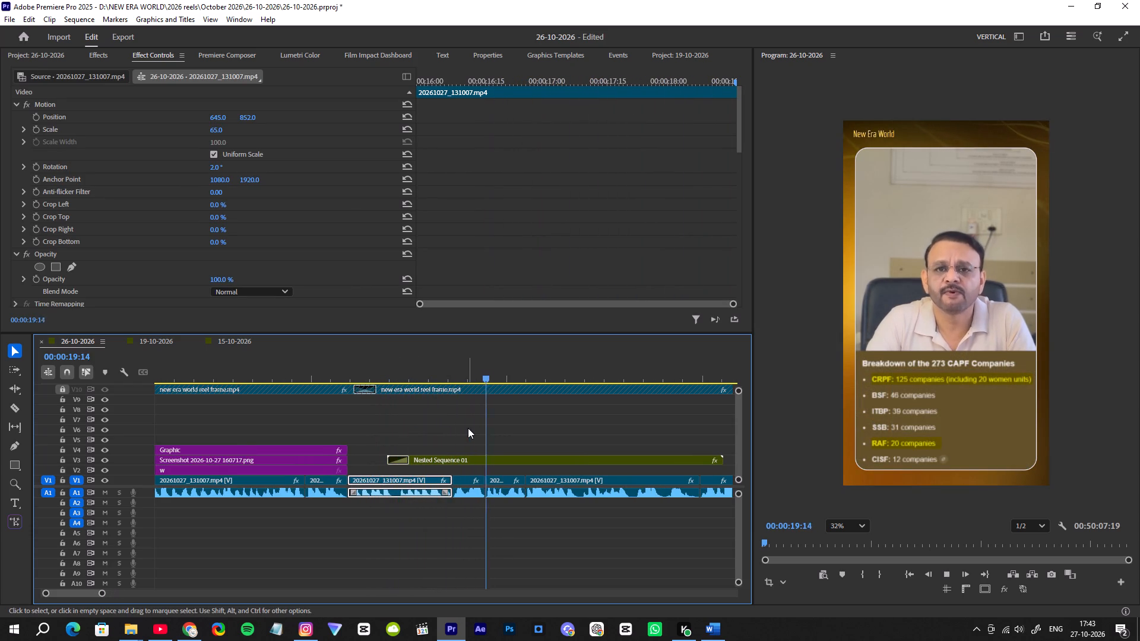
{"action": "scroll", "coordinate": [482, 427], "scroll_direction": "down", "scroll_amount": 5}
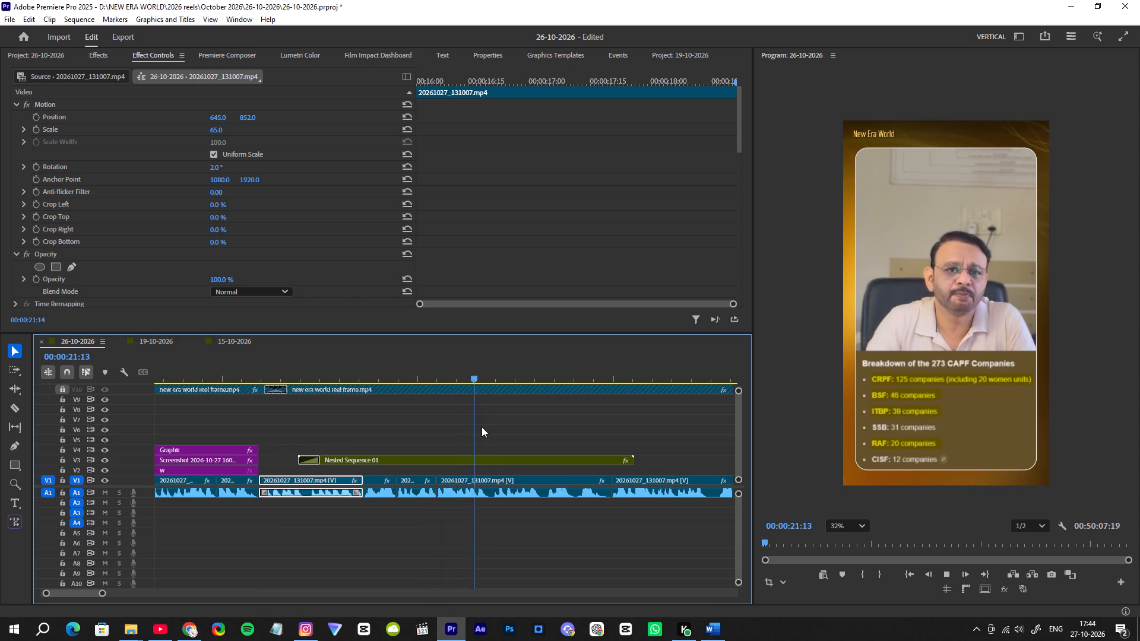
{"action": "scroll", "coordinate": [482, 427], "scroll_direction": "down", "scroll_amount": 3}
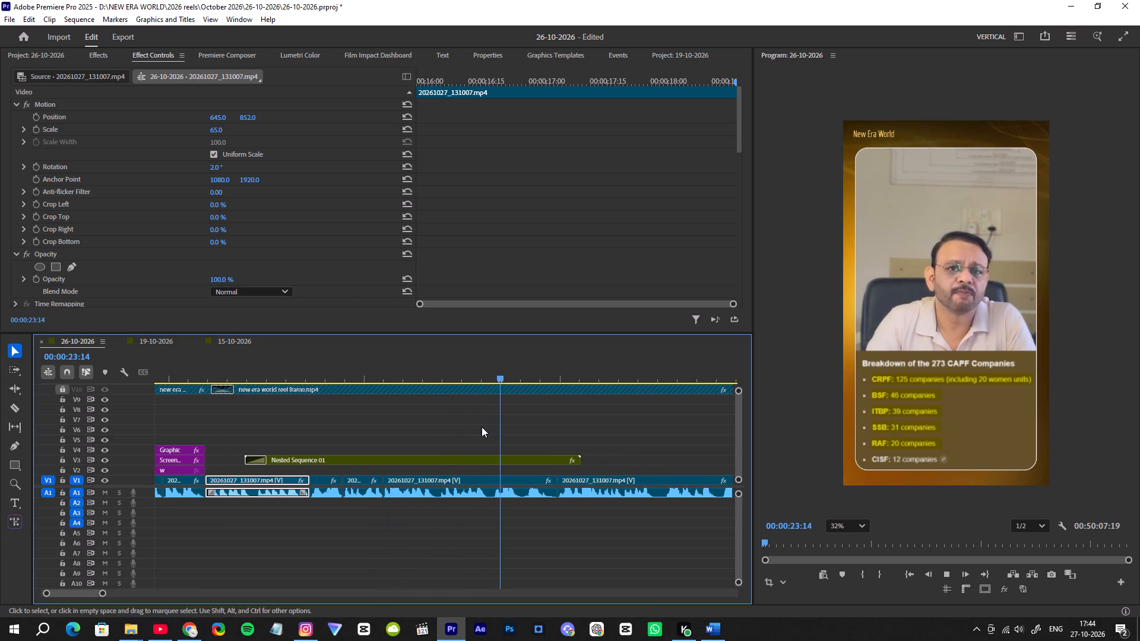
{"action": "scroll", "coordinate": [482, 427], "scroll_direction": "down", "scroll_amount": 3}
{"action": "scroll", "coordinate": [530, 429], "scroll_direction": "down", "scroll_amount": 3}
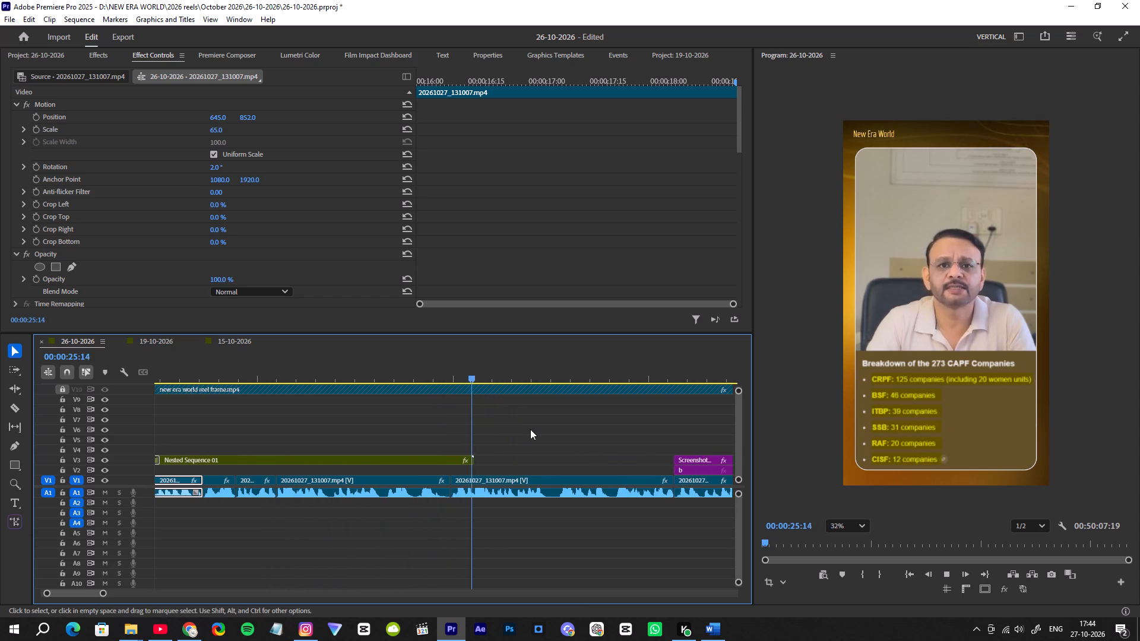
{"action": "key", "text": "space"}
Trim the end of Nested Sequence 01 back to the talking-head cut at 00:00:24:28.
{"action": "left_click_drag", "start_coordinate": [478, 461], "coordinate": [456, 464]}
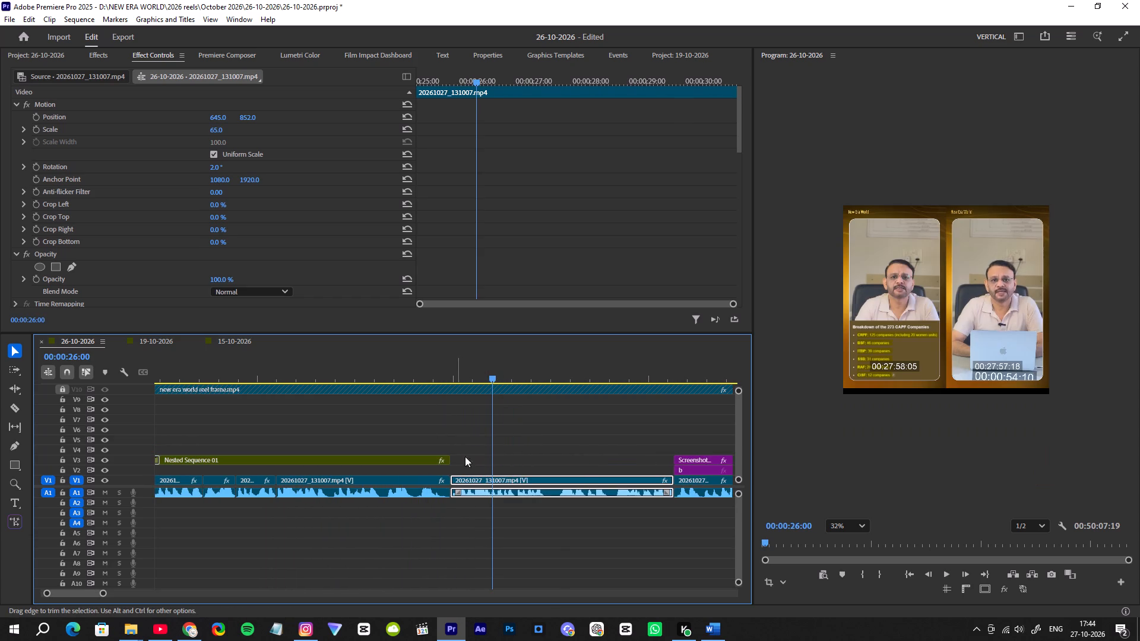
Add the Premiere Composer Zoom Out transition with sound at the 00:00:24:28 cut.
{"action": "key", "text": "shift+Up"}
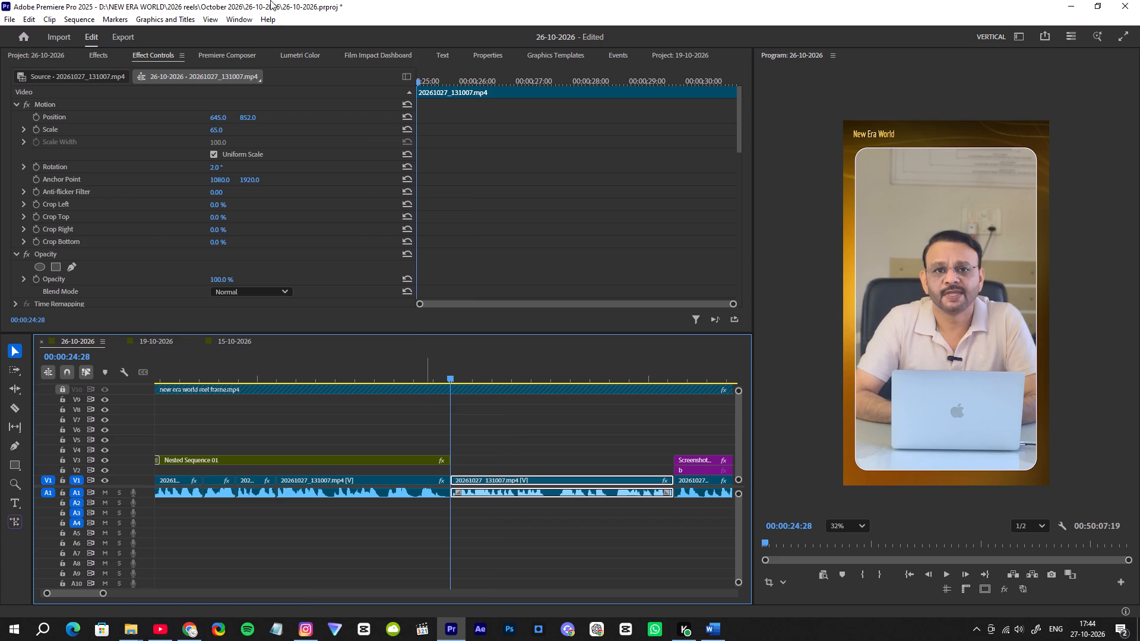
{"action": "left_click", "coordinate": [236, 55]}
{"action": "left_click", "coordinate": [310, 151]}
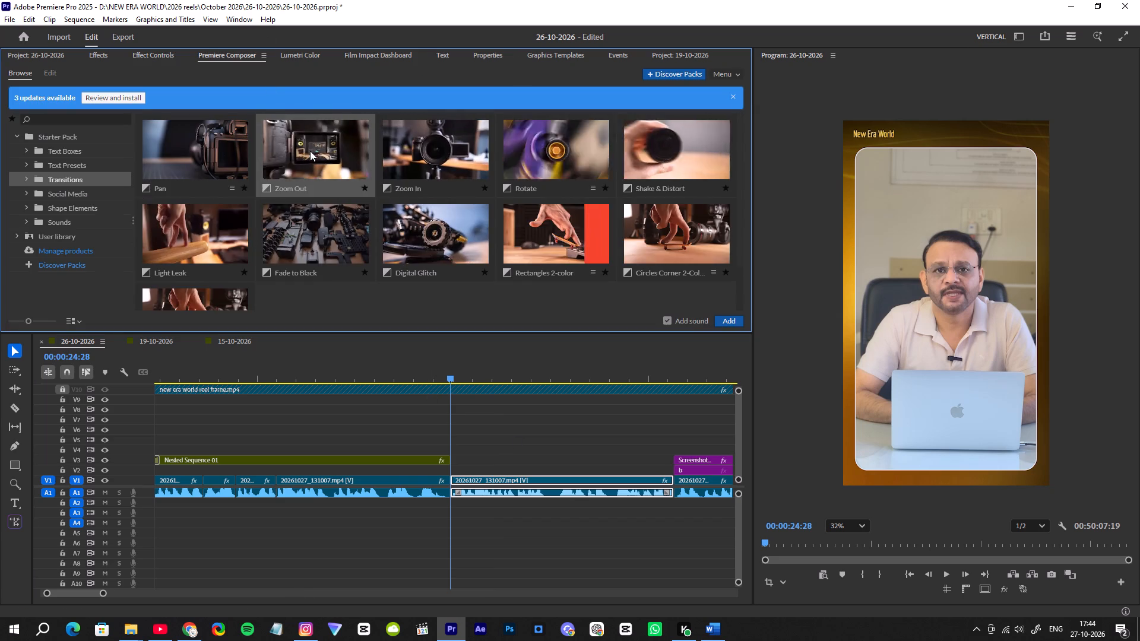
{"action": "double_click", "coordinate": [309, 151]}
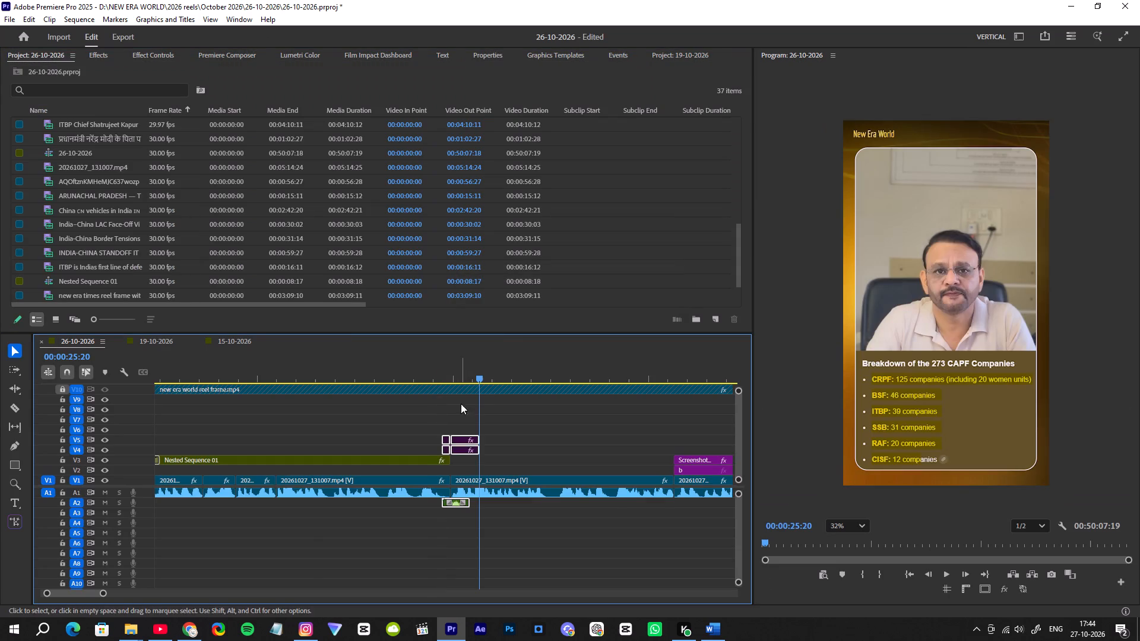
Preview the Zoom Out transition and delete its two short pieces on V4 and V5 before the cut.
{"action": "left_click", "coordinate": [429, 375]}
{"action": "key", "text": "space"}
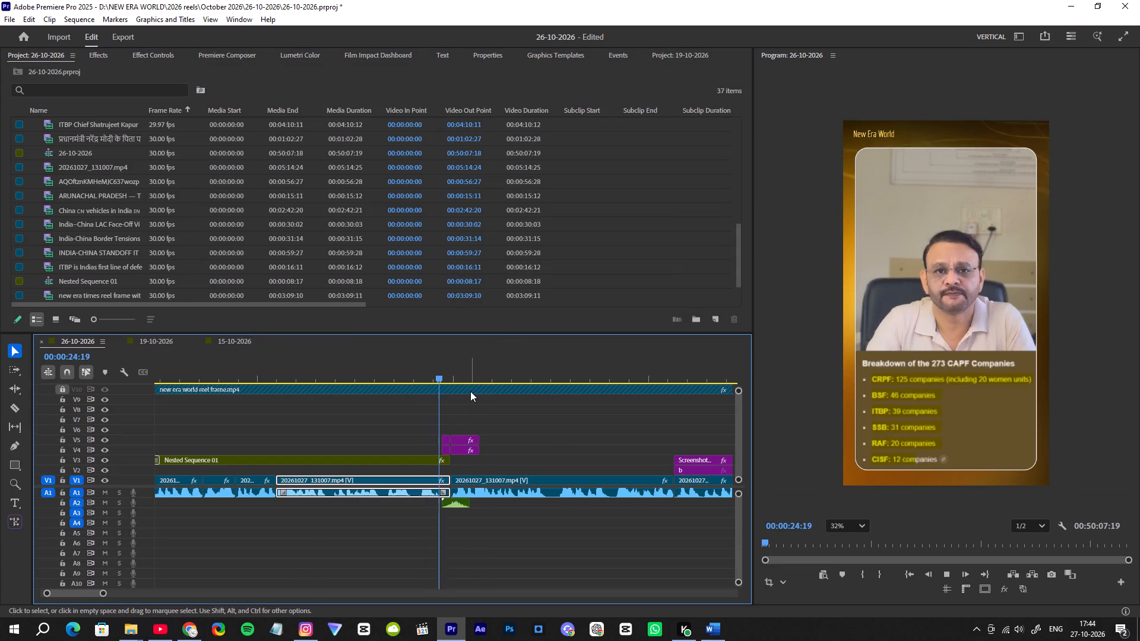
{"action": "scroll", "coordinate": [552, 400], "scroll_direction": "down", "scroll_amount": 1}
{"action": "key", "text": "space"}
{"action": "left_click_drag", "start_coordinate": [412, 421], "coordinate": [425, 445]}
{"action": "left_click", "coordinate": [411, 412]}
{"action": "left_click_drag", "start_coordinate": [406, 417], "coordinate": [426, 446], "text": "alt"}
{"action": "key", "text": "Delete"}
Replay the CAPF breakdown's exit and the talking head up to about 00:00:30:14, and save the project.
{"action": "left_click", "coordinate": [392, 369]}
{"action": "key", "text": "space"}
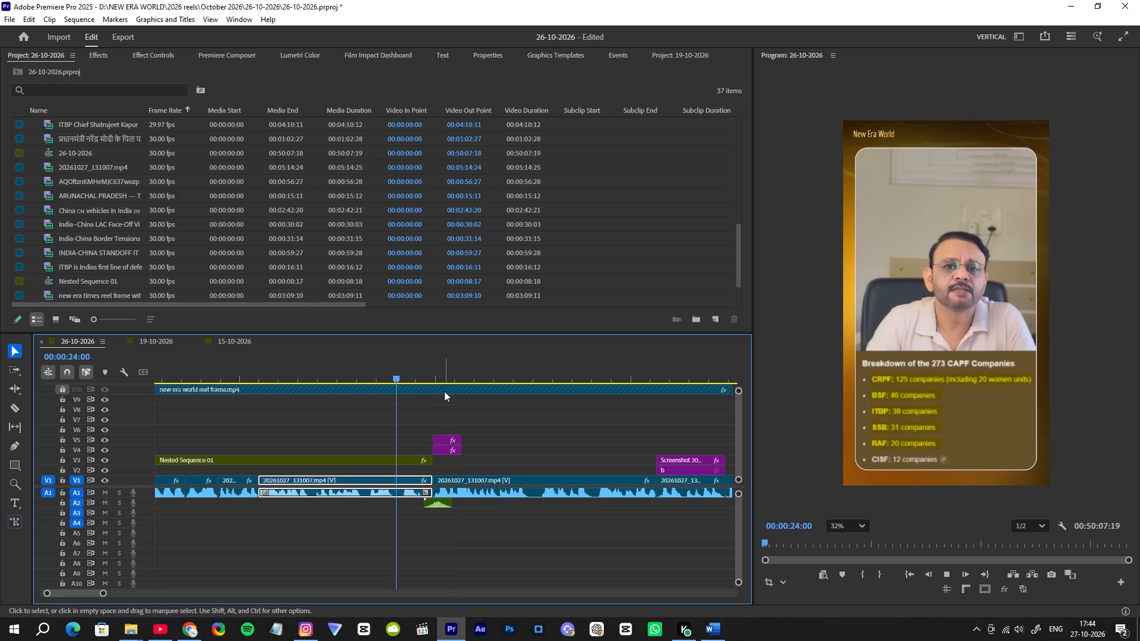
{"action": "scroll", "coordinate": [570, 437], "scroll_direction": "down", "scroll_amount": 5}
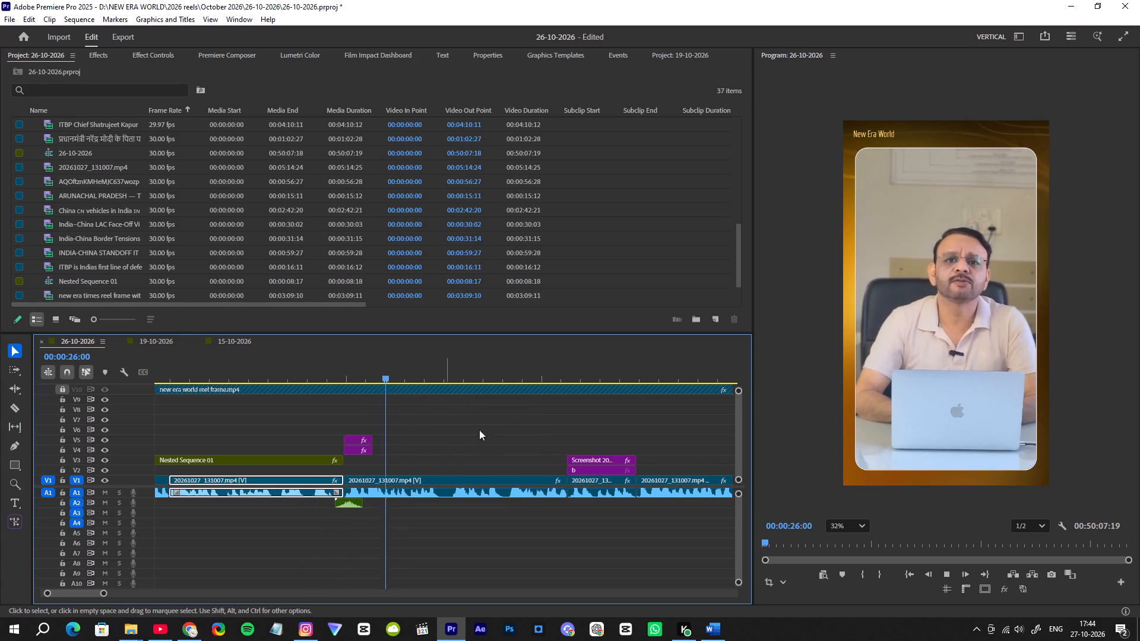
{"action": "scroll", "coordinate": [503, 443], "scroll_direction": "down", "scroll_amount": 11, "text": "alt"}
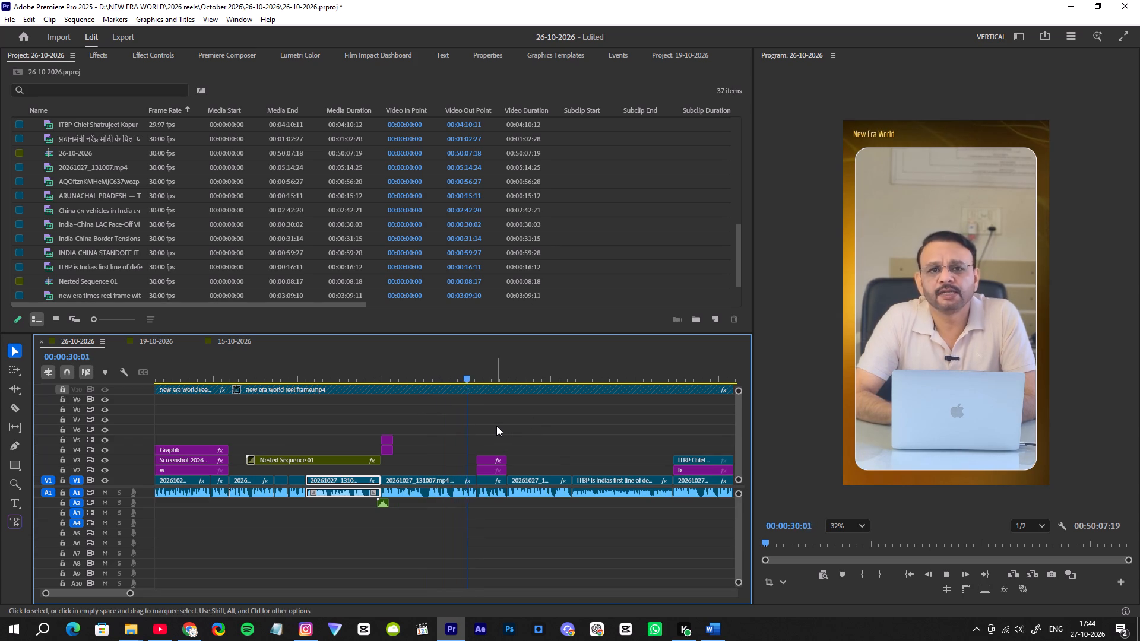
{"action": "key", "text": "ctrl+s"}
{"action": "key", "text": "space"}
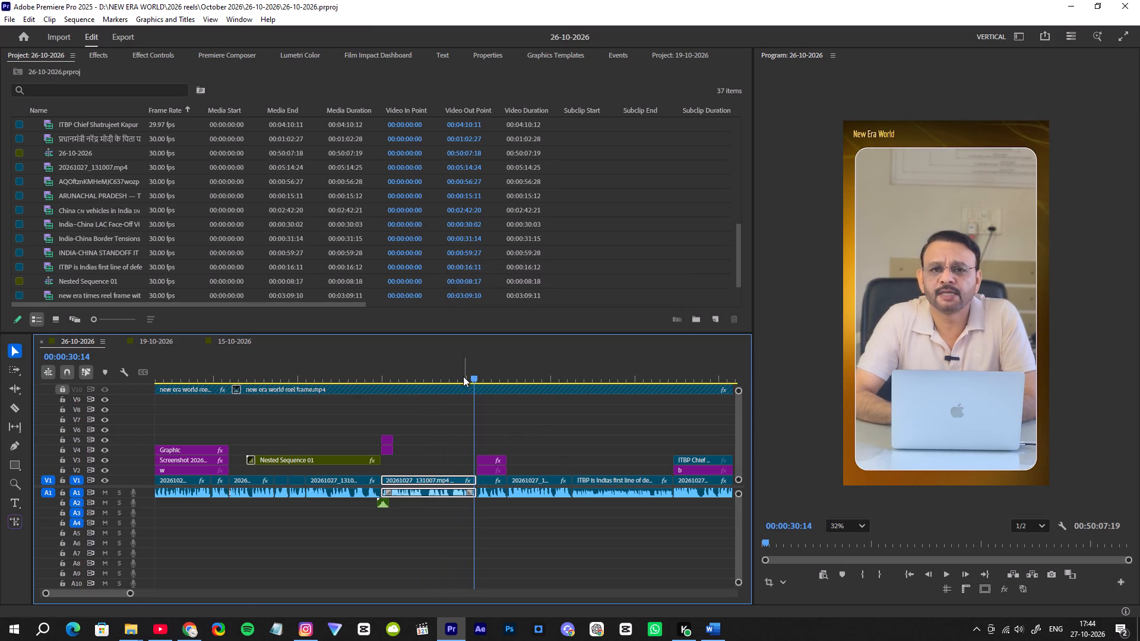
{"action": "left_click", "coordinate": [461, 376]}
{"action": "key", "text": "space"}
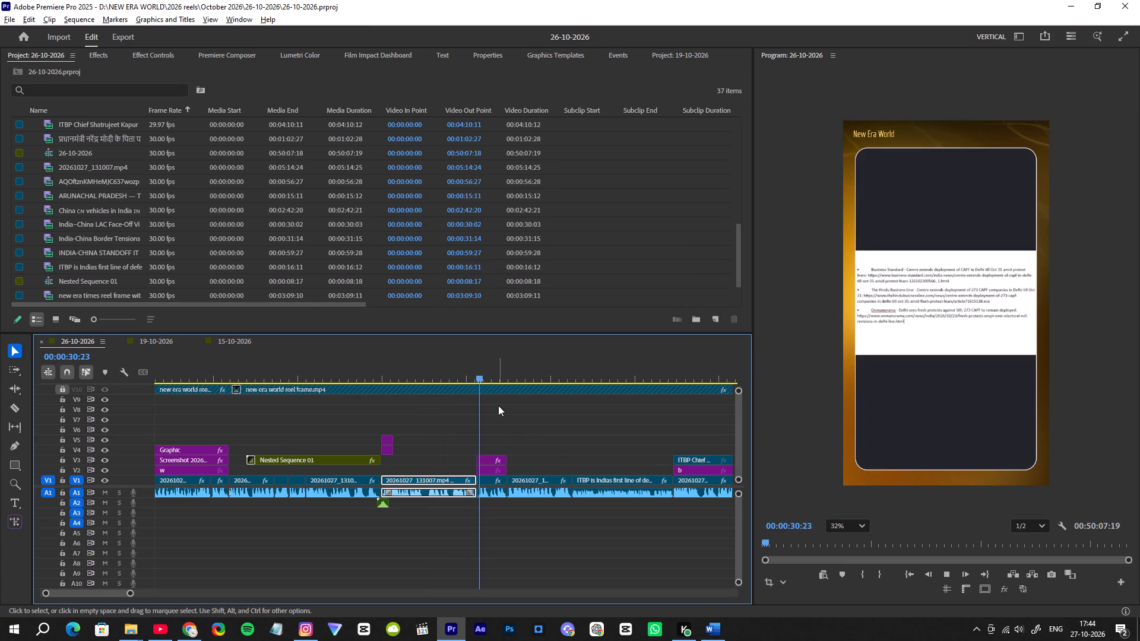
{"action": "scroll", "coordinate": [498, 405], "scroll_direction": "up", "scroll_amount": 7, "text": "alt"}
{"action": "scroll", "coordinate": [468, 405], "scroll_direction": "down", "scroll_amount": 1, "text": "alt"}
{"action": "scroll", "coordinate": [468, 405], "scroll_direction": "up", "scroll_amount": 8, "text": "alt"}
{"action": "key", "text": "space"}
{"action": "left_click", "coordinate": [400, 361]}
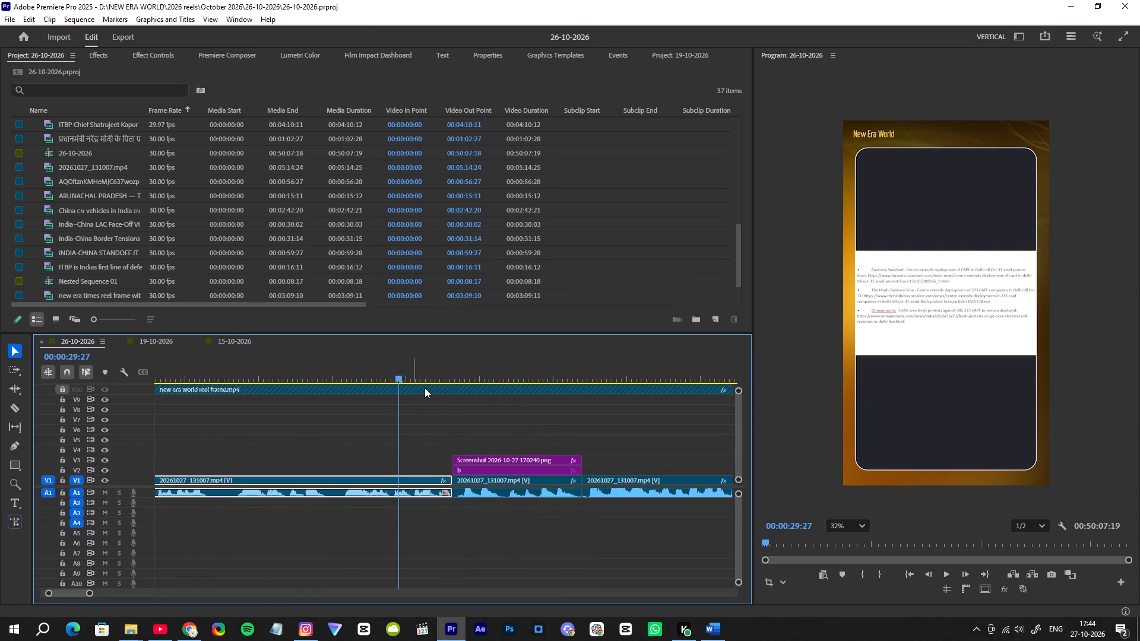
{"action": "scroll", "coordinate": [427, 391], "scroll_direction": "up", "scroll_amount": 5, "text": "alt"}
{"action": "key", "text": "space"}
{"action": "key", "text": "space"}
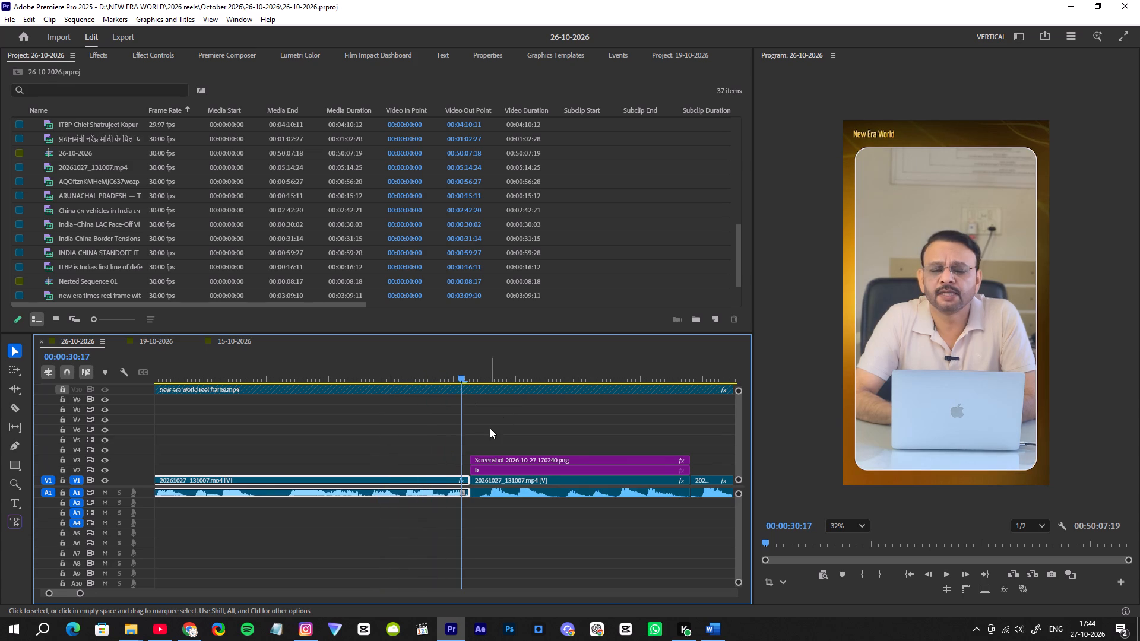
{"action": "scroll", "coordinate": [487, 430], "scroll_direction": "up", "scroll_amount": 7, "text": "alt"}
{"action": "left_click_drag", "start_coordinate": [436, 379], "coordinate": [422, 387]}
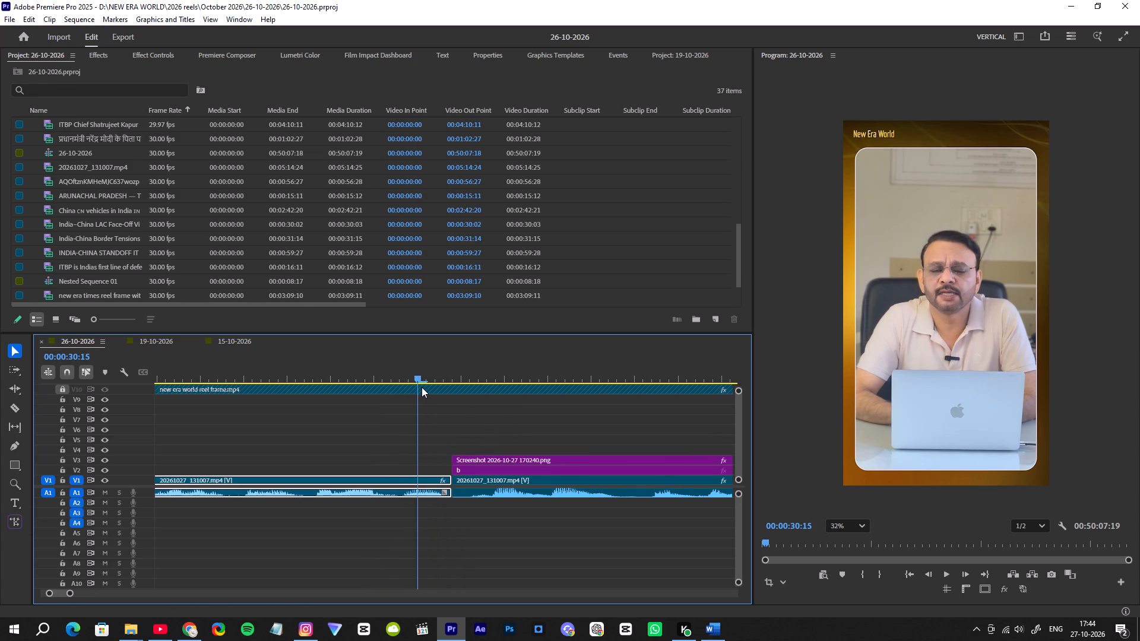
{"action": "left_click_drag", "start_coordinate": [422, 387], "coordinate": [407, 395]}
{"action": "left_click_drag", "start_coordinate": [474, 440], "coordinate": [483, 471]}
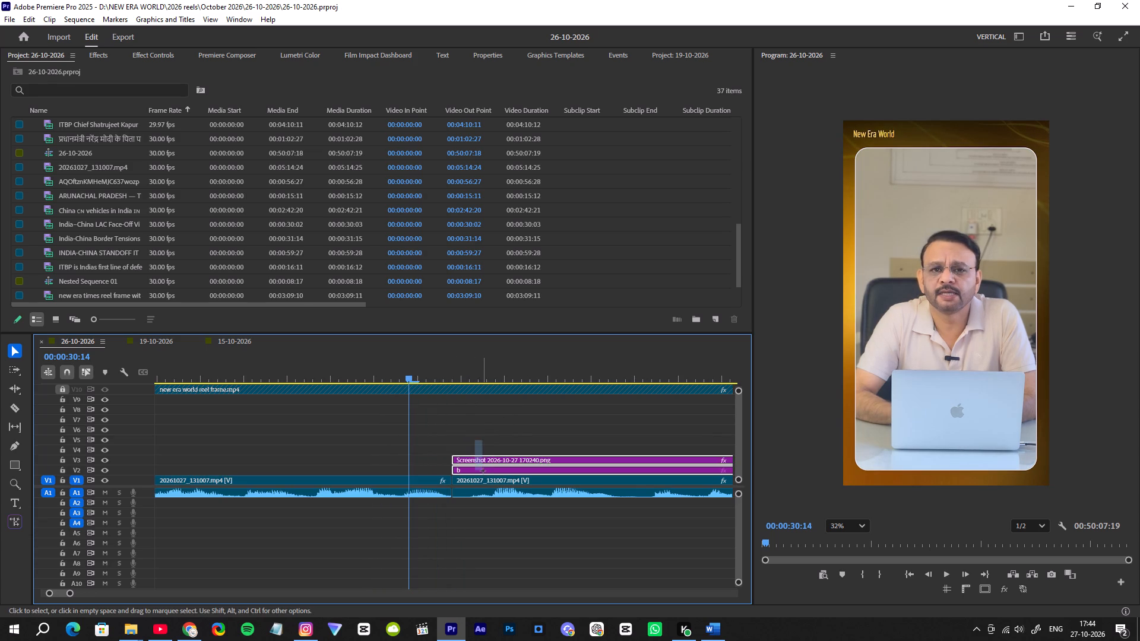
{"action": "left_click_drag", "start_coordinate": [483, 471], "coordinate": [483, 470]}
{"action": "left_click_drag", "start_coordinate": [487, 462], "coordinate": [448, 459]}
Play the entrance of the sources screenshot and delete the b background clip beneath it on V2.
{"action": "left_click", "coordinate": [362, 363]}
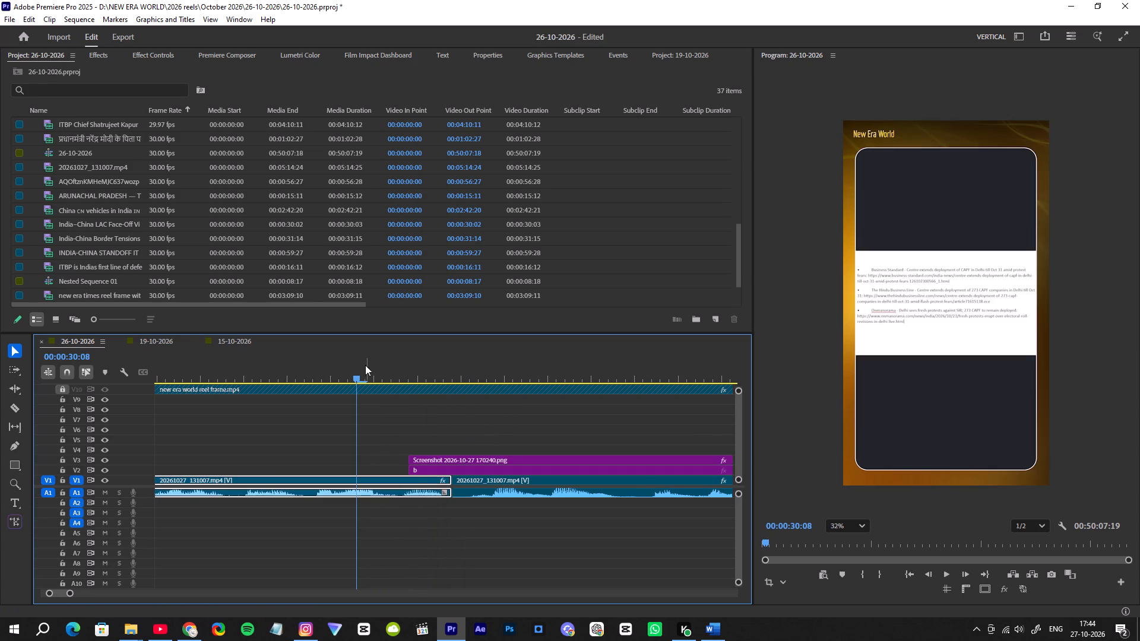
{"action": "key", "text": "space"}
{"action": "key", "text": "space"}
{"action": "scroll", "coordinate": [512, 423], "scroll_direction": "down", "scroll_amount": 6, "text": "alt"}
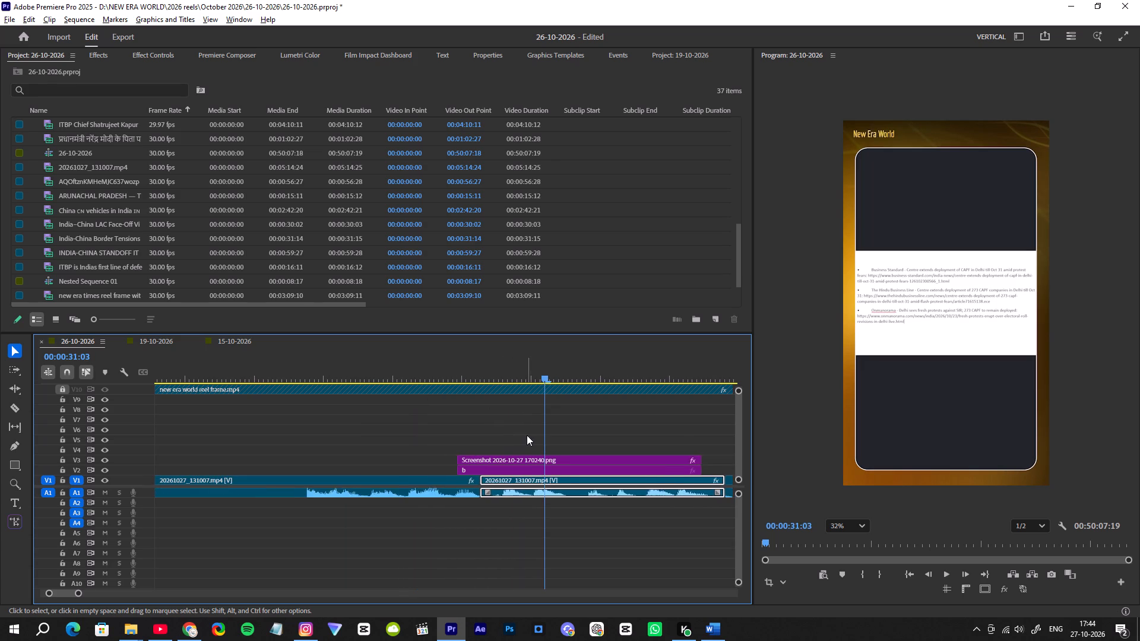
{"action": "scroll", "coordinate": [527, 435], "scroll_direction": "down", "scroll_amount": 3, "text": "alt"}
{"action": "left_click", "coordinate": [530, 468]}
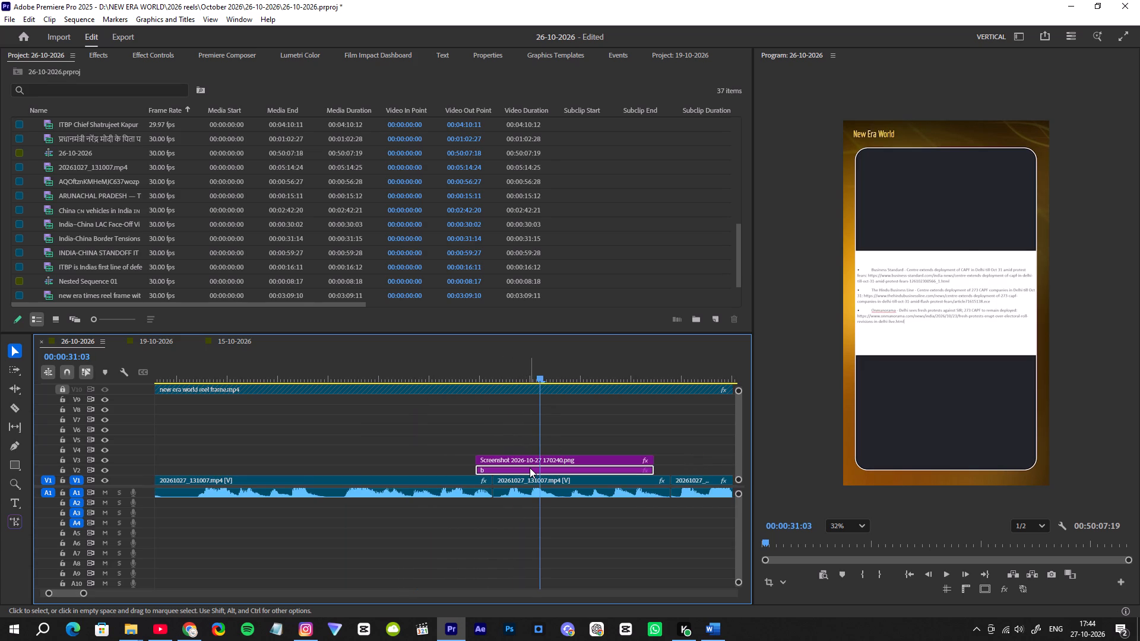
{"action": "key", "text": "Delete"}
Play the sources screenshot over the talking head and extend its end on V3 to the cut at 00:00:32:12.
{"action": "key", "text": "space"}
{"action": "scroll", "coordinate": [555, 436], "scroll_direction": "down", "scroll_amount": 4}
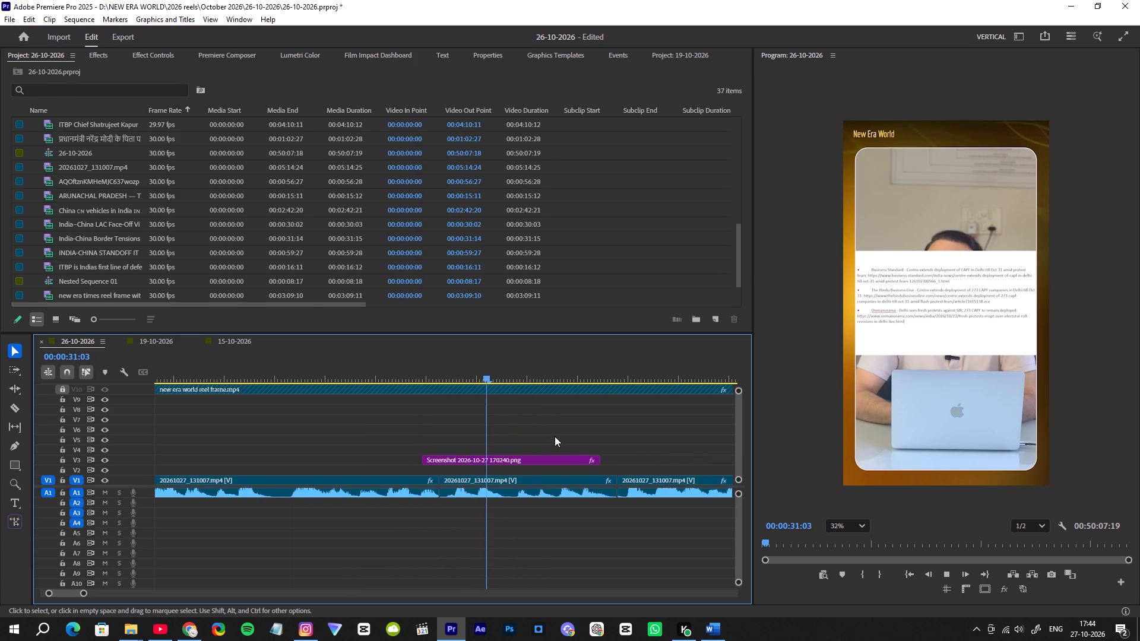
{"action": "key", "text": "space"}
{"action": "scroll", "coordinate": [557, 434], "scroll_direction": "up", "scroll_amount": 5, "text": "alt"}
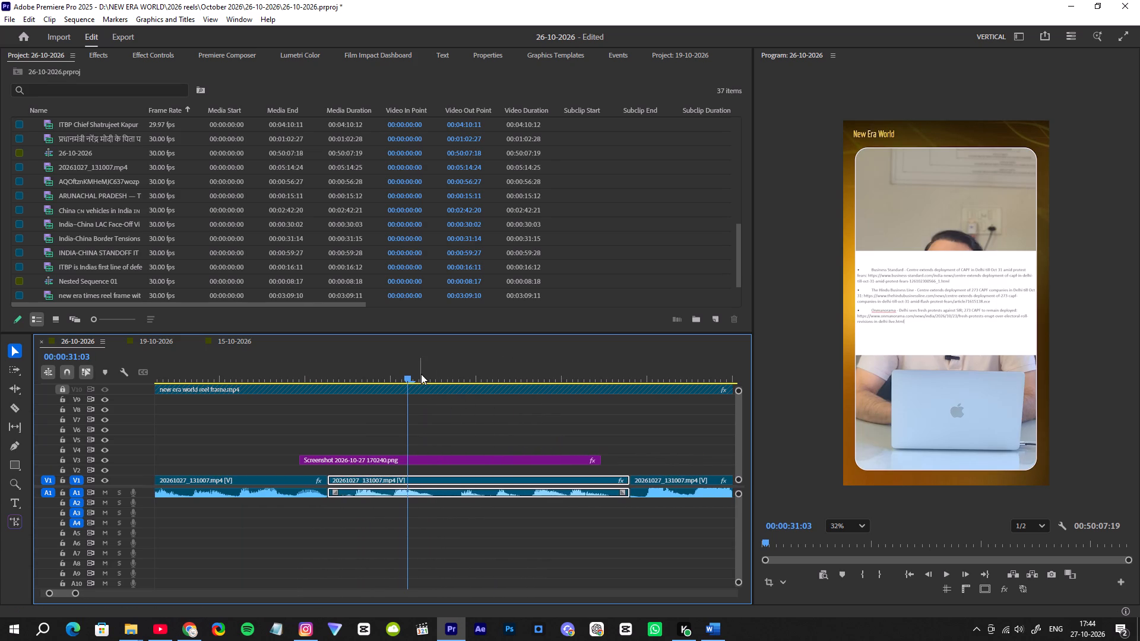
{"action": "left_click", "coordinate": [421, 374]}
{"action": "key", "text": "space"}
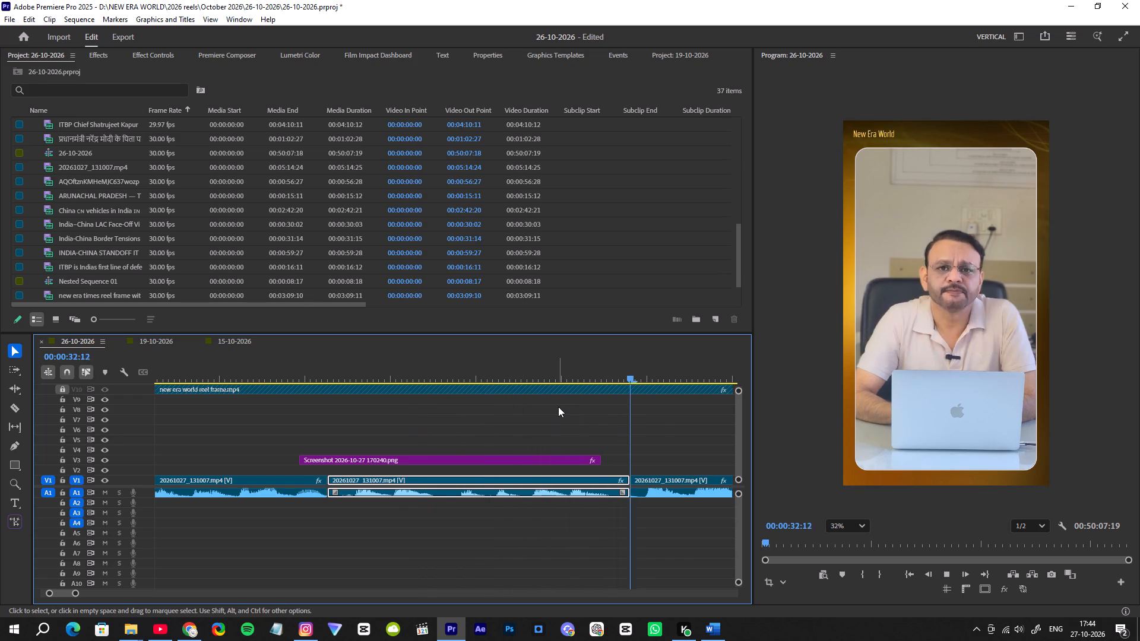
{"action": "scroll", "coordinate": [558, 407], "scroll_direction": "down", "scroll_amount": 1}
{"action": "scroll", "coordinate": [558, 407], "scroll_direction": "up", "scroll_amount": 1}
{"action": "scroll", "coordinate": [558, 407], "scroll_direction": "down", "scroll_amount": 1}
{"action": "scroll", "coordinate": [558, 407], "scroll_direction": "up", "scroll_amount": 1}
{"action": "scroll", "coordinate": [558, 407], "scroll_direction": "down", "scroll_amount": 1}
{"action": "key", "text": "space"}
{"action": "left_click_drag", "start_coordinate": [582, 457], "coordinate": [609, 458]}
Replay the sources screenshot up to its end at the cut, checking how it sits over the talking head.
{"action": "left_click", "coordinate": [347, 369]}
{"action": "key", "text": "space"}
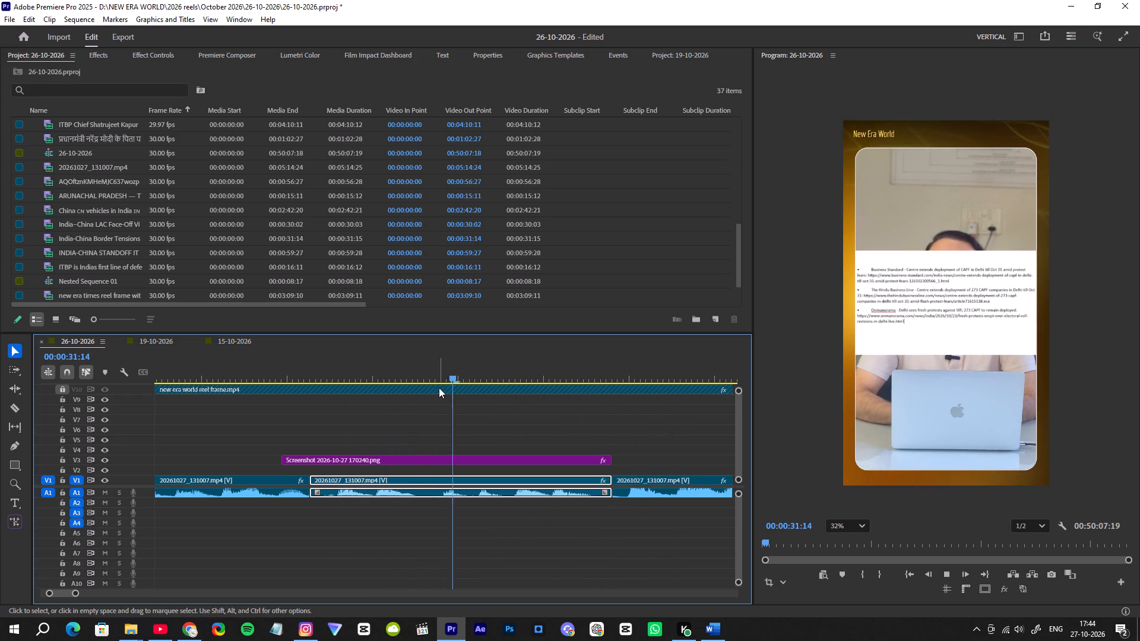
{"action": "key", "text": "space"}
{"action": "key", "text": "space"}
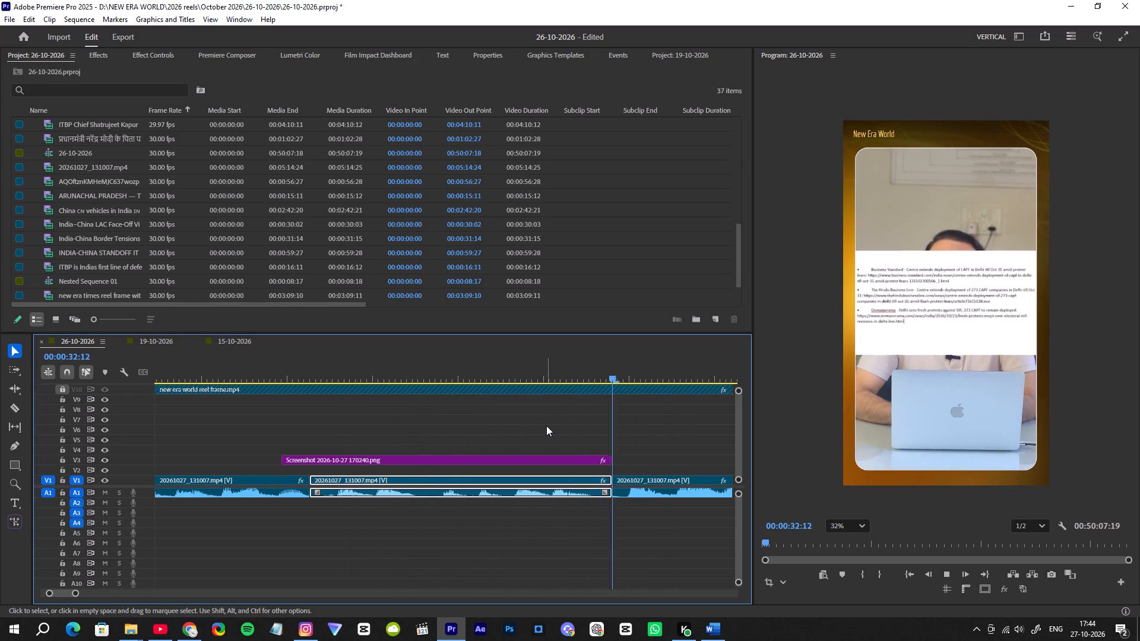
{"action": "key", "text": "space"}
{"action": "left_click", "coordinate": [393, 372]}
{"action": "left_click", "coordinate": [454, 426]}
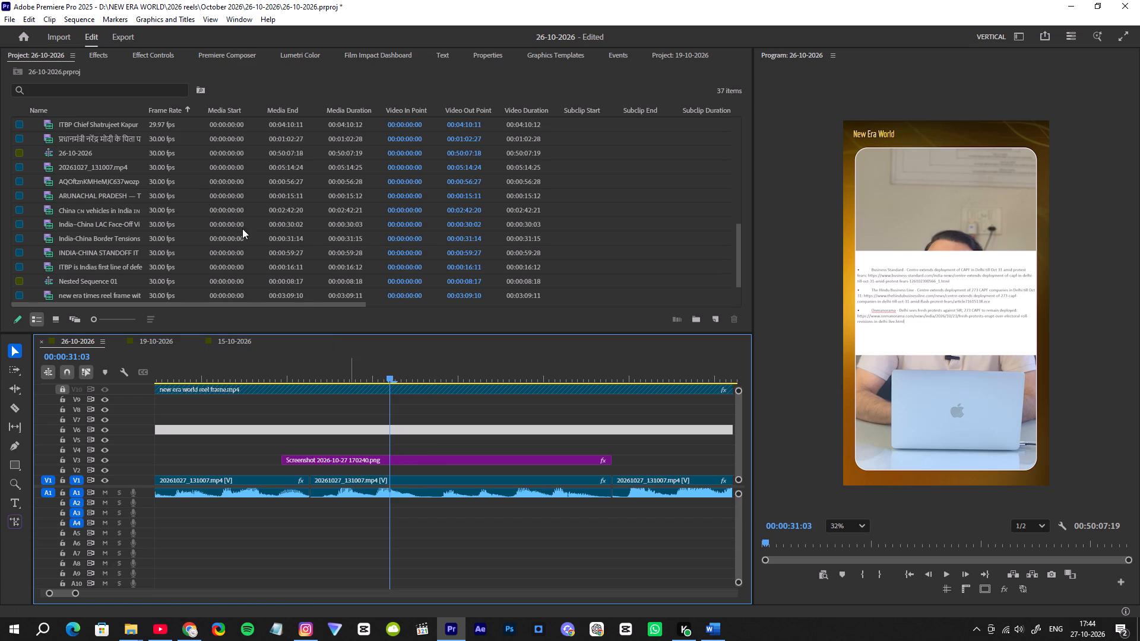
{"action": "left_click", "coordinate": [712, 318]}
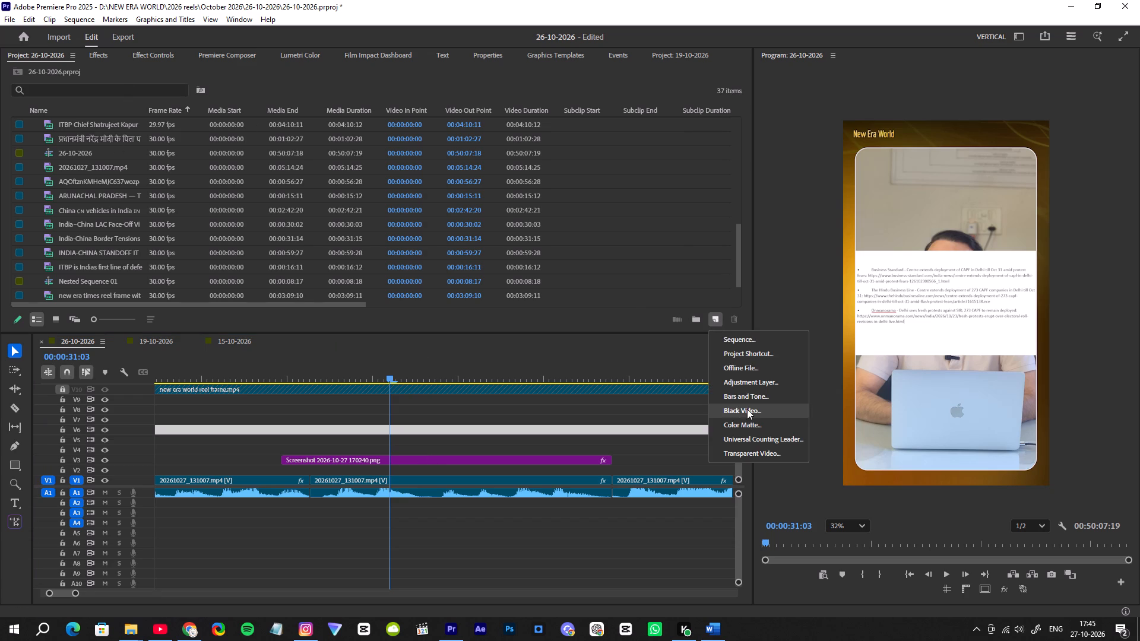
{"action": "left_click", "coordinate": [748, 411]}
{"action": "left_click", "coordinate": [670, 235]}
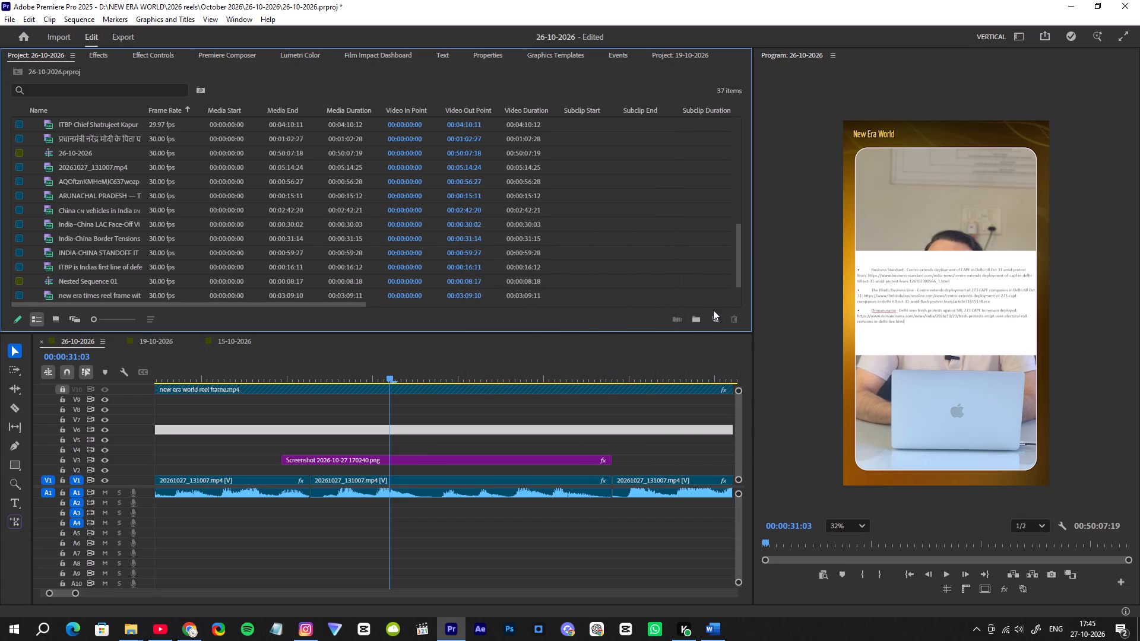
Create a white (FFFFFF) color matte at 1080 × 1920 and 30 fps, sampling the colour from the screenshot's background.
{"action": "left_click", "coordinate": [715, 315]}
{"action": "left_click", "coordinate": [742, 424]}
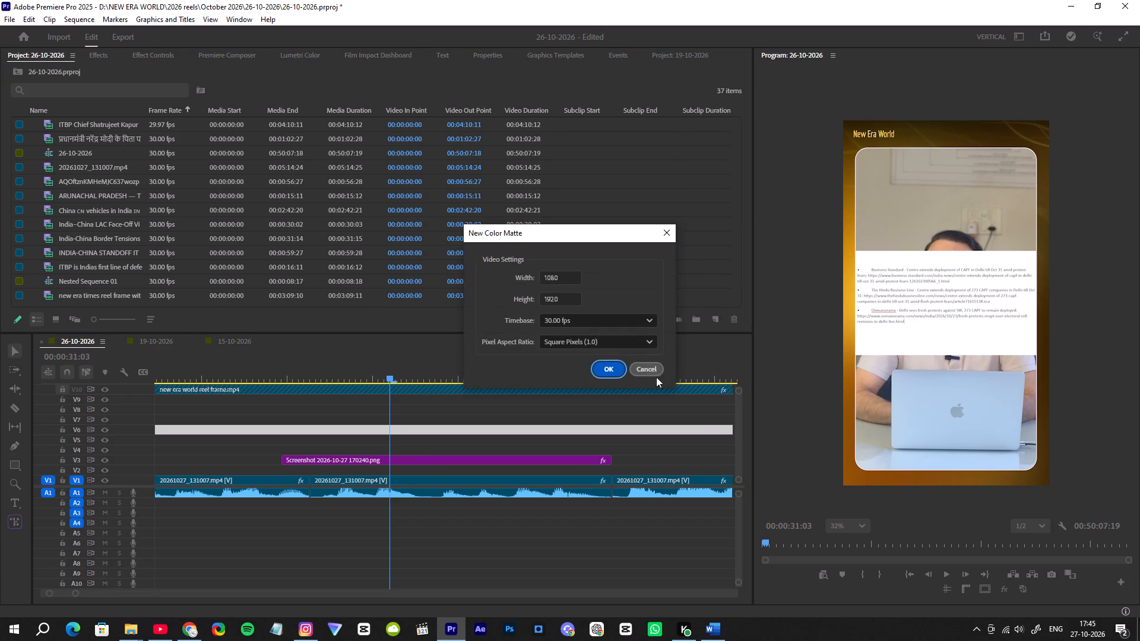
{"action": "left_click", "coordinate": [609, 368]}
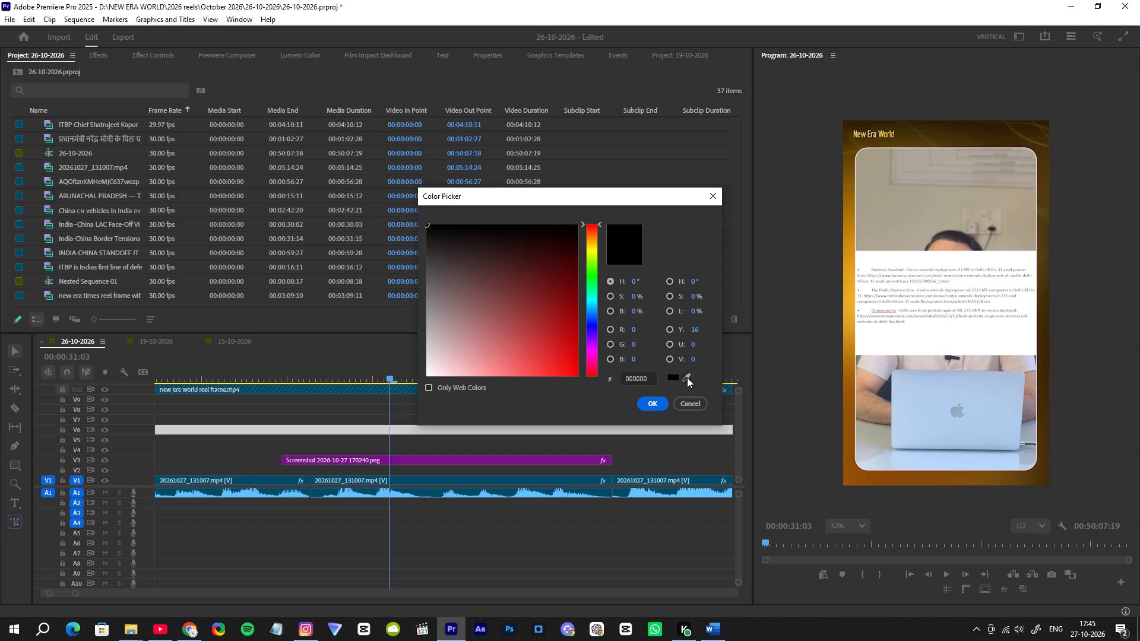
{"action": "left_click", "coordinate": [686, 378]}
{"action": "left_click", "coordinate": [892, 341]}
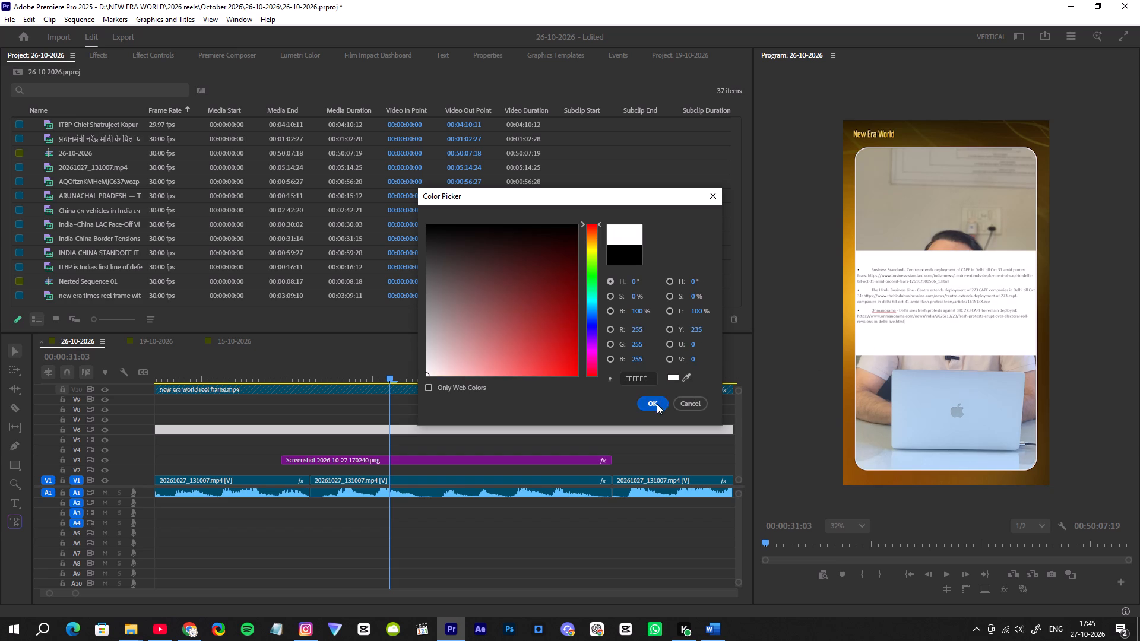
{"action": "left_click", "coordinate": [657, 404]}
{"action": "left_click", "coordinate": [563, 332]}
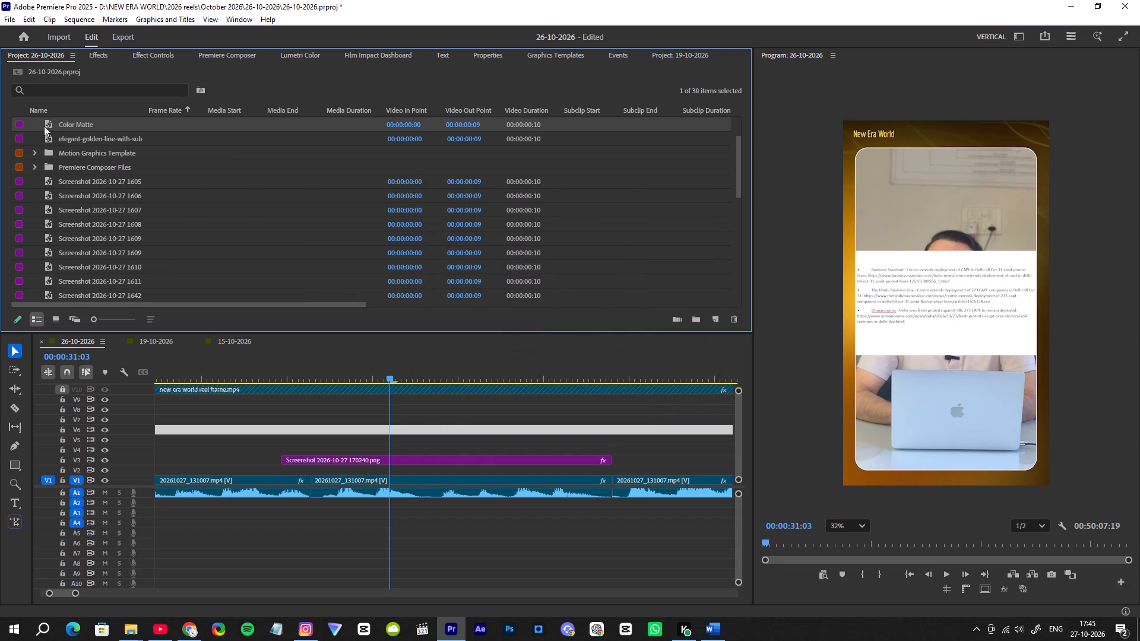
{"action": "left_click_drag", "start_coordinate": [55, 122], "coordinate": [286, 471]}
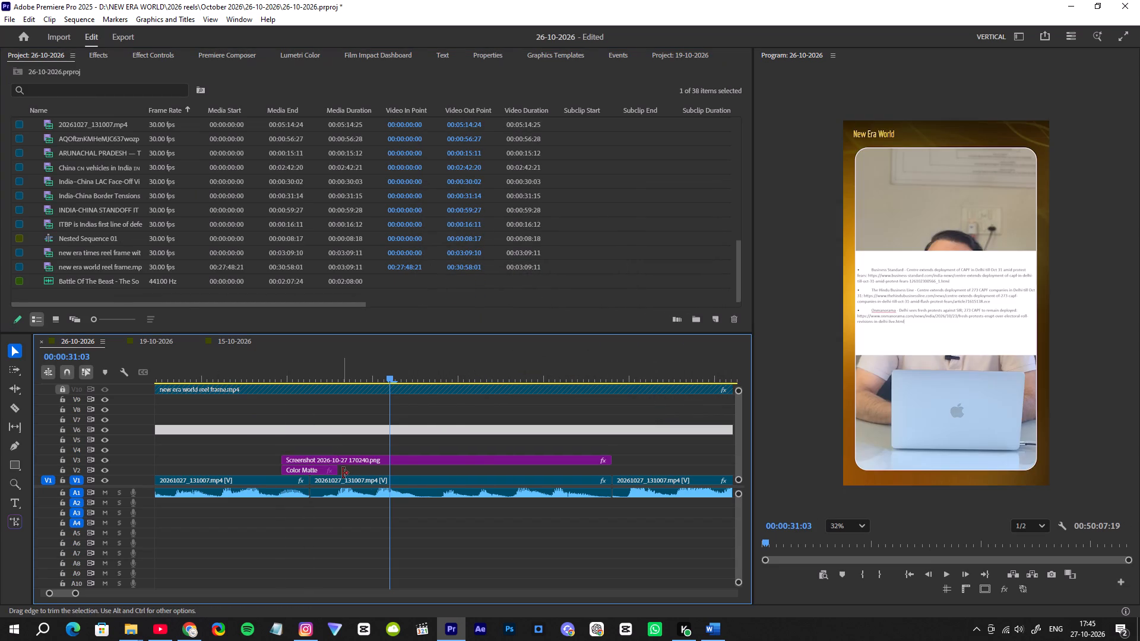
{"action": "left_click_drag", "start_coordinate": [341, 473], "coordinate": [615, 492]}
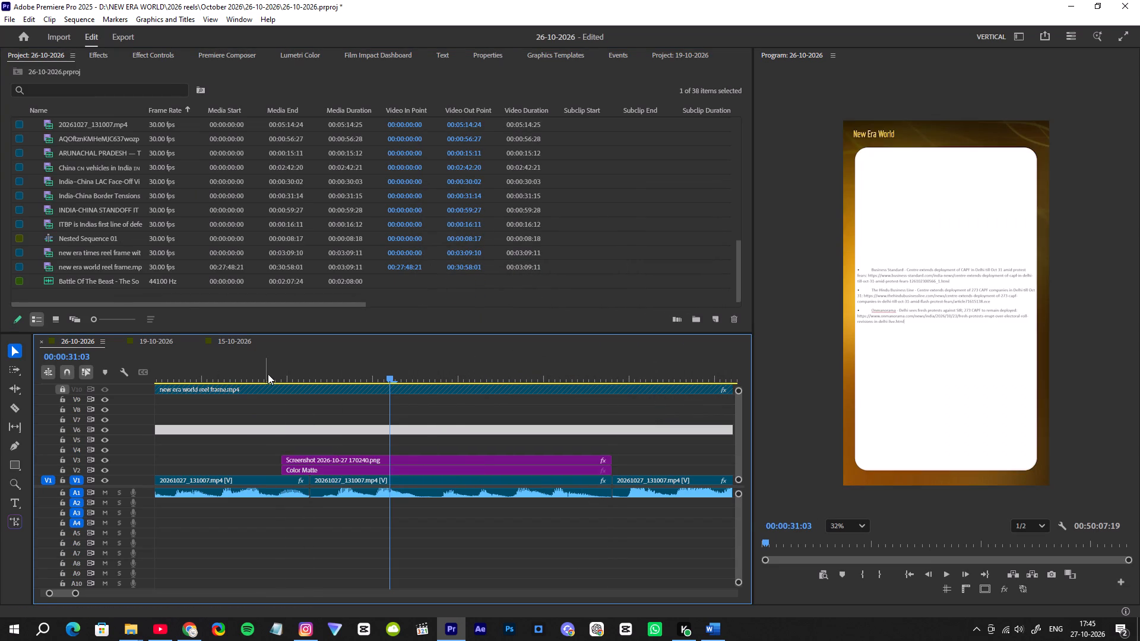
Replay the entrance of the sources screenshot with its white background several times from the preceding talking head.
{"action": "left_click", "coordinate": [265, 373]}
{"action": "key", "text": "space"}
{"action": "key", "text": "space"}
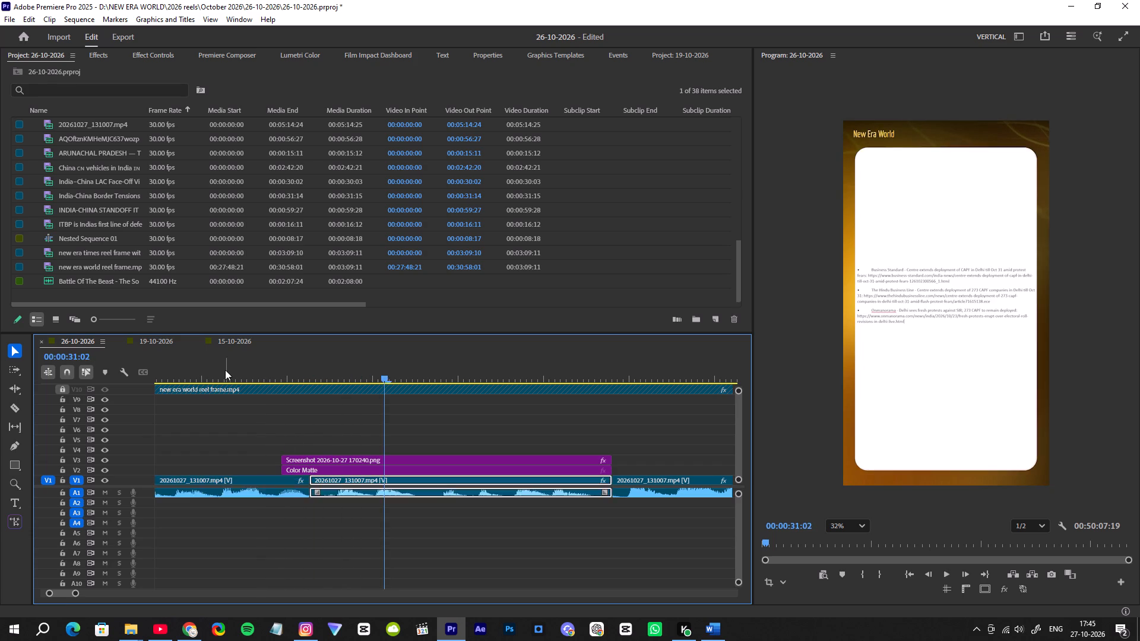
{"action": "left_click", "coordinate": [221, 369]}
{"action": "key", "text": "space"}
{"action": "key", "text": "space"}
{"action": "left_click", "coordinate": [205, 372]}
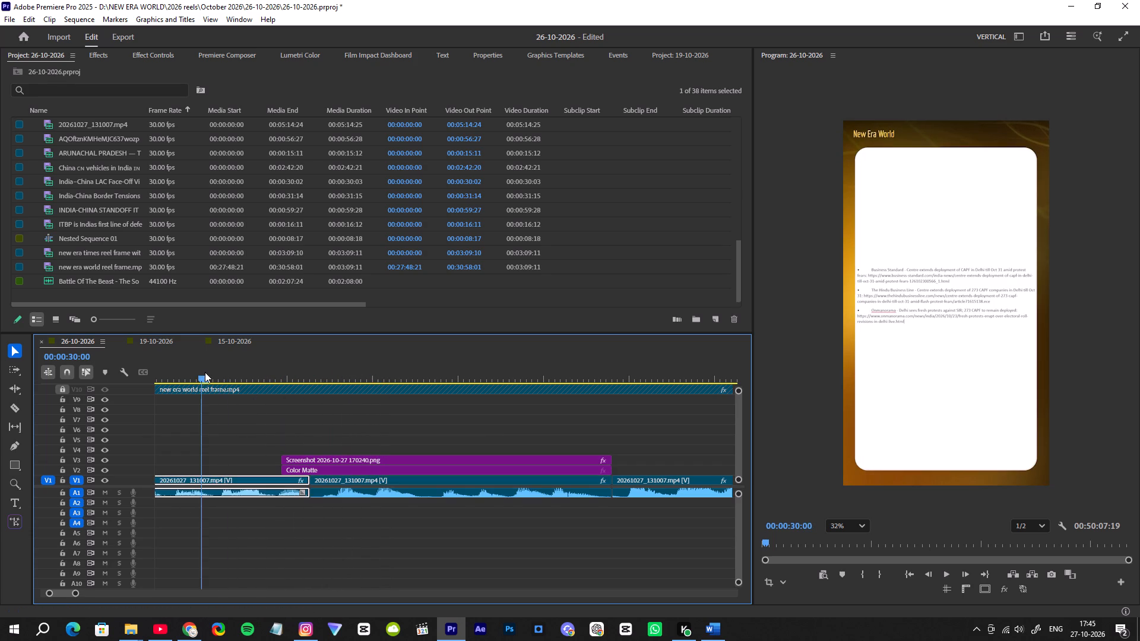
{"action": "key", "text": "space"}
{"action": "key", "text": "space"}
Play the entrance again and extend the Color Matte's start earlier to 00:00:30:08, ahead of the screenshot.
{"action": "scroll", "coordinate": [308, 439], "scroll_direction": "up", "scroll_amount": 5}
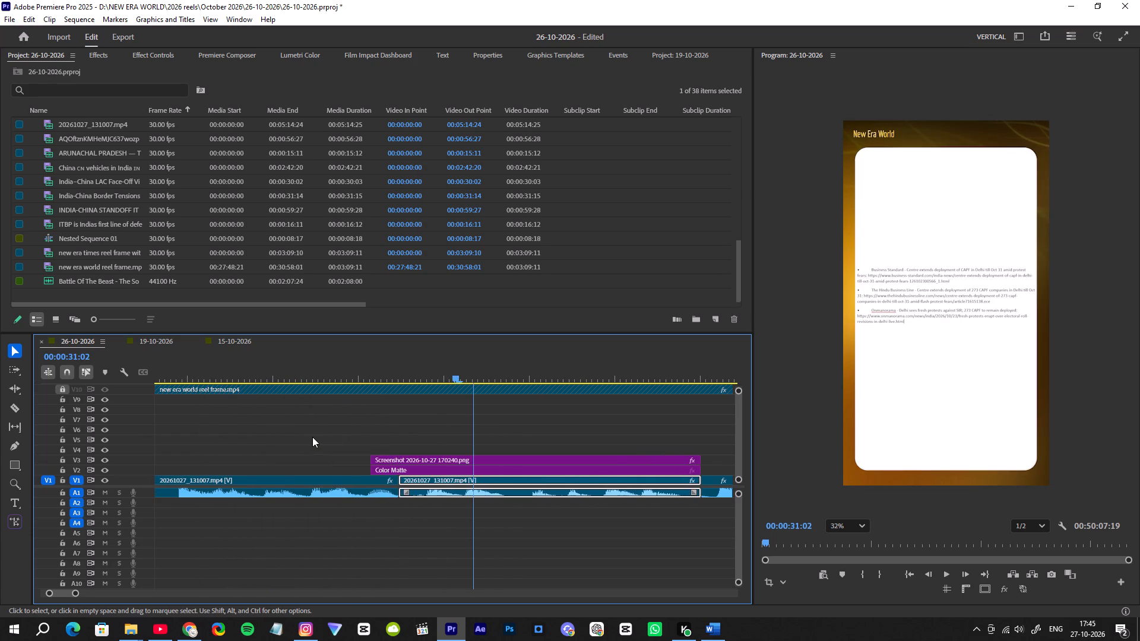
{"action": "left_click", "coordinate": [373, 459]}
{"action": "left_click", "coordinate": [302, 372]}
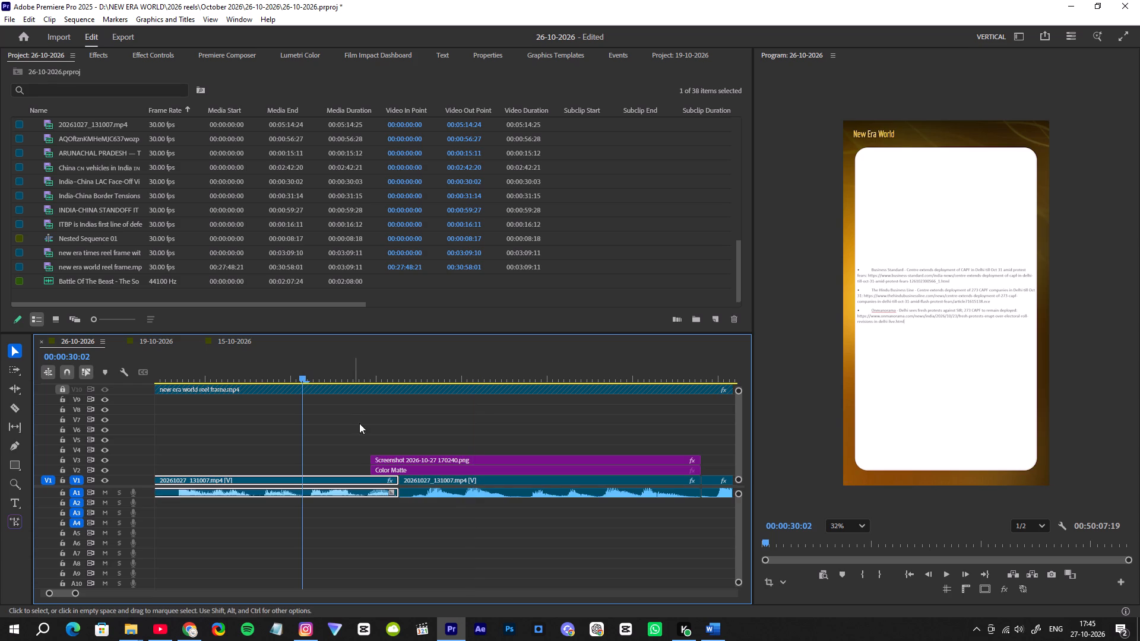
{"action": "key", "text": "space"}
{"action": "key", "text": "space"}
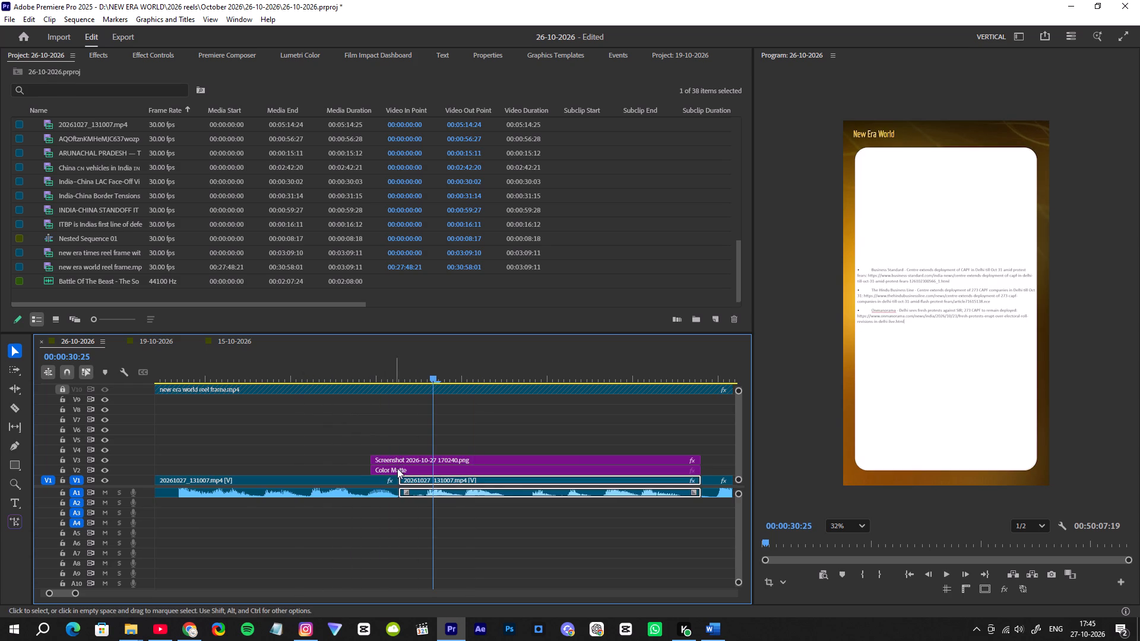
{"action": "left_click_drag", "start_coordinate": [375, 469], "coordinate": [338, 469]}
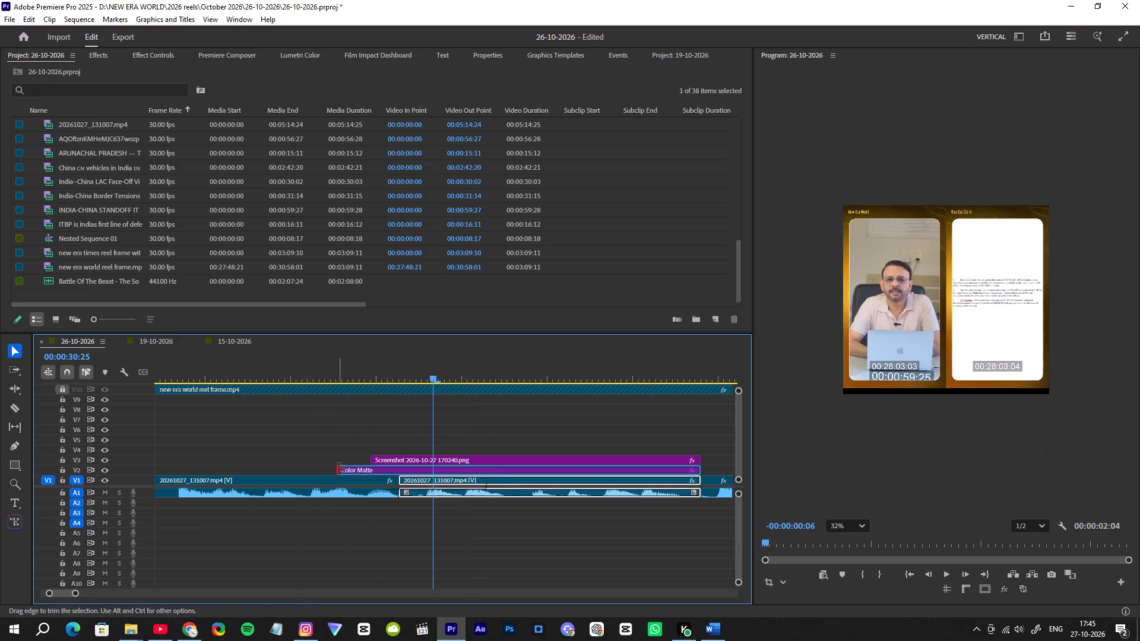
{"action": "left_click_drag", "start_coordinate": [338, 469], "coordinate": [338, 469]}
Animate the Color Matte's Position from below the frame at 00:00:30:08 up to 540, 960 at 00:00:30:15.
{"action": "left_click", "coordinate": [376, 376]}
{"action": "left_click", "coordinate": [357, 468]}
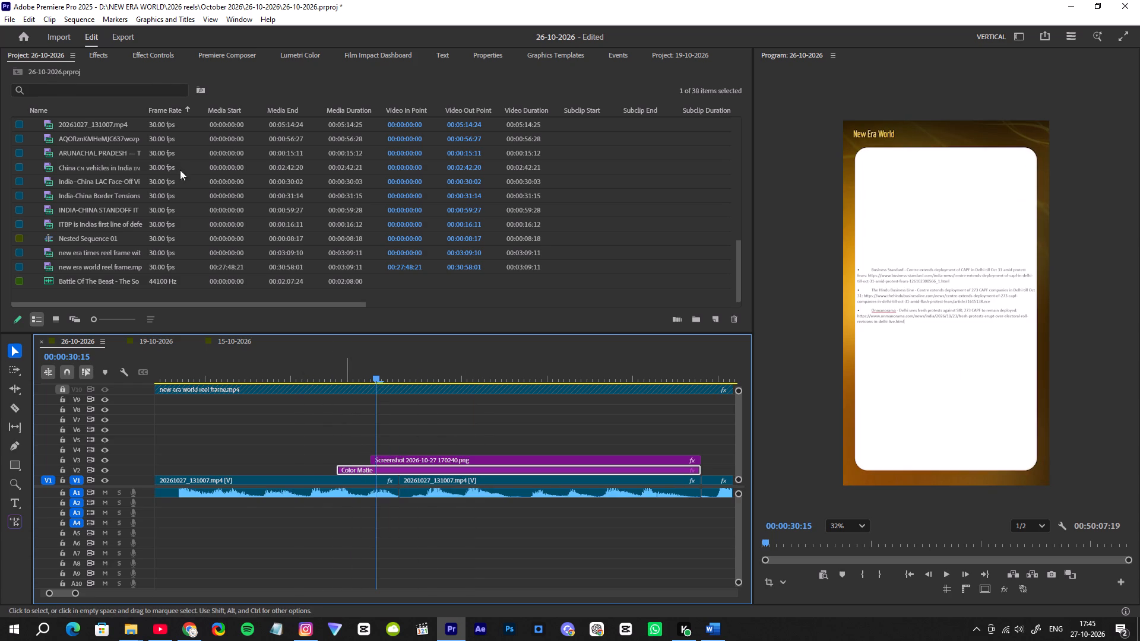
{"action": "left_click", "coordinate": [90, 51]}
{"action": "left_click", "coordinate": [132, 56]}
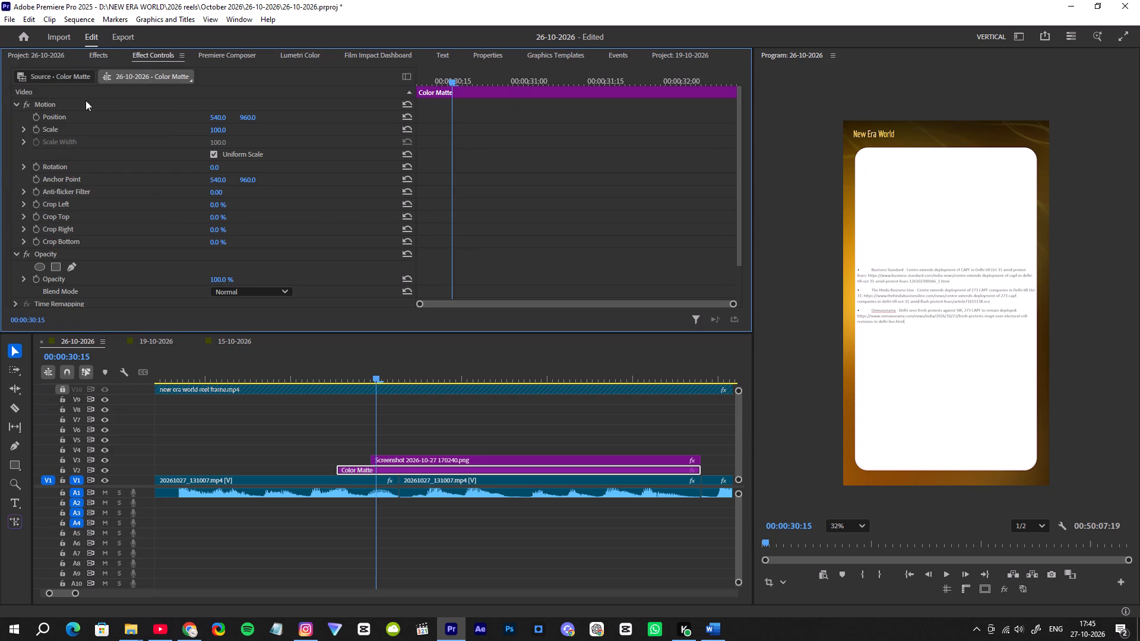
{"action": "left_click", "coordinate": [37, 116]}
{"action": "left_click_drag", "start_coordinate": [449, 83], "coordinate": [385, 91]}
{"action": "left_click_drag", "start_coordinate": [248, 118], "coordinate": [1139, 185]}
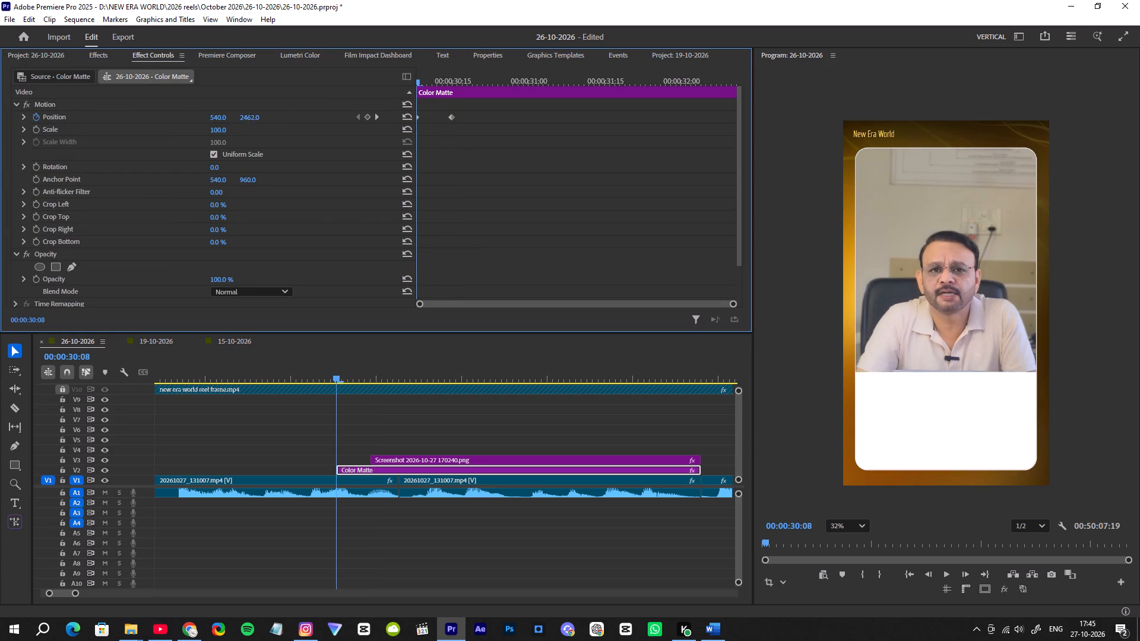
{"action": "left_click_drag", "start_coordinate": [1139, 185], "coordinate": [482, 148]}
Play the matte's slide-up, apply Ease In to its final Position keyframe, and adjust the keyframe's velocity curve.
{"action": "key", "text": "space"}
{"action": "left_click_drag", "start_coordinate": [292, 98], "coordinate": [309, 101]}
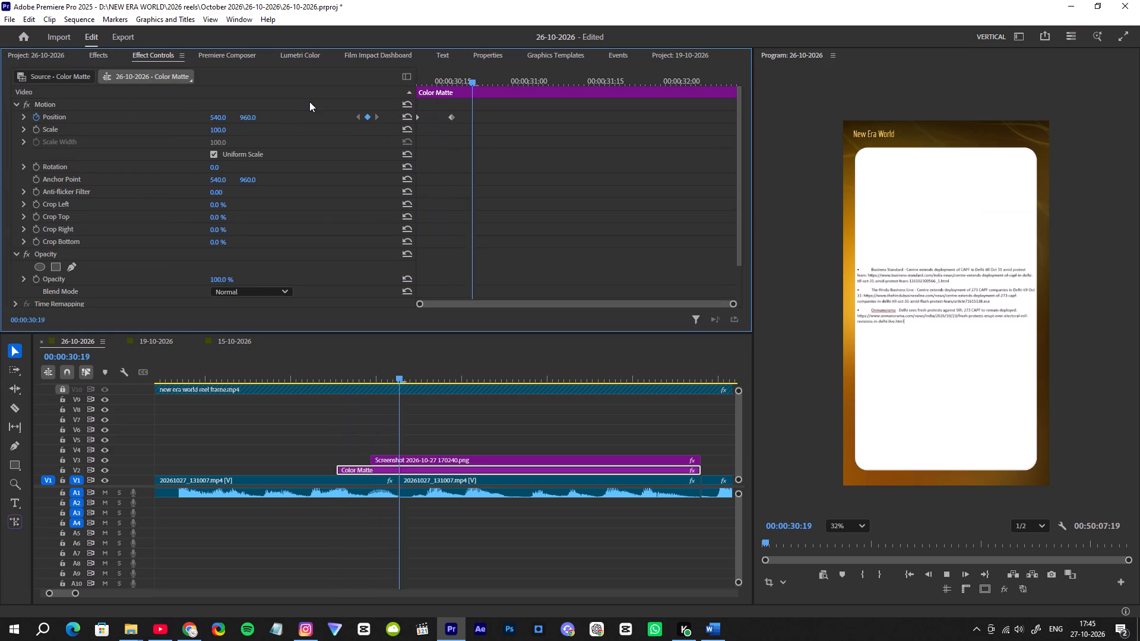
{"action": "key", "text": "space"}
{"action": "left_click", "coordinate": [452, 113]}
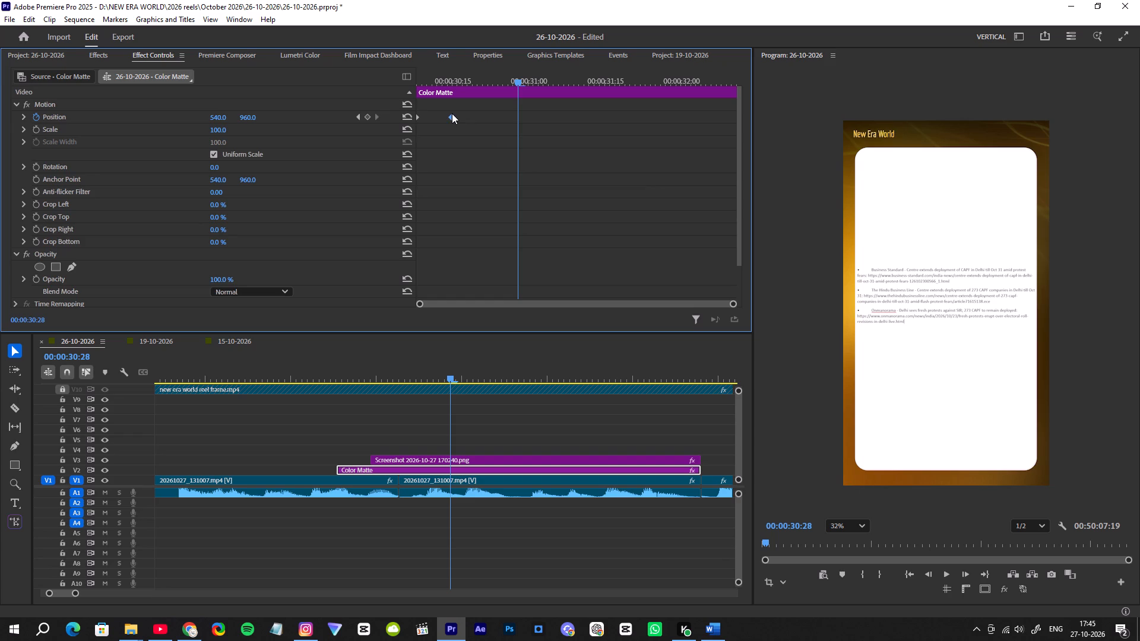
{"action": "right_click", "coordinate": [452, 113]}
{"action": "left_click", "coordinate": [493, 209]}
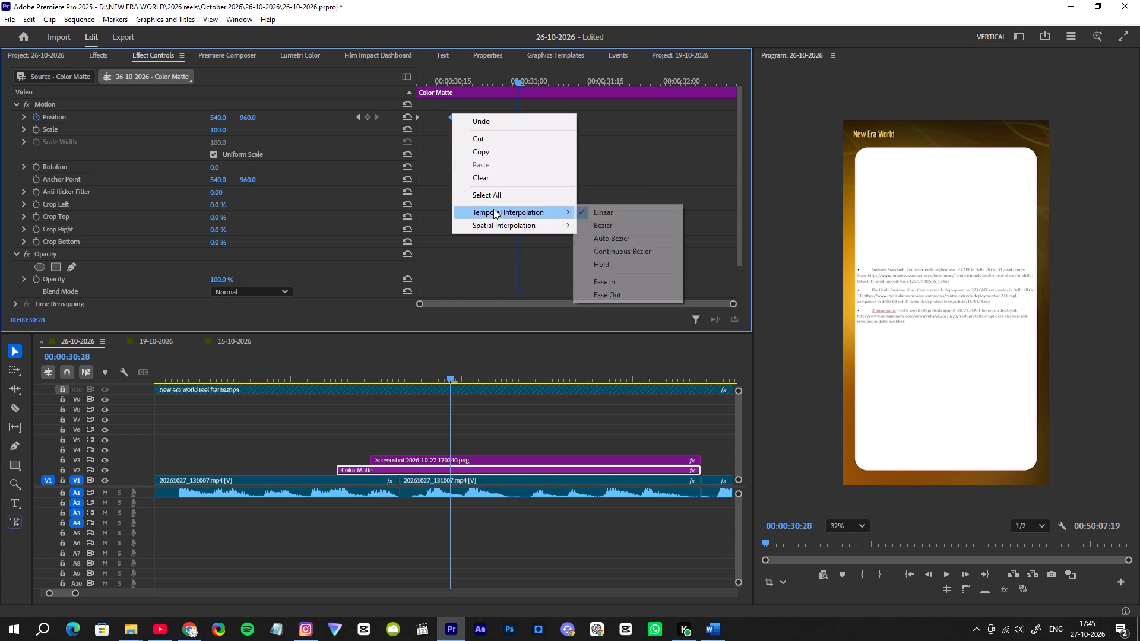
{"action": "left_click", "coordinate": [615, 285]}
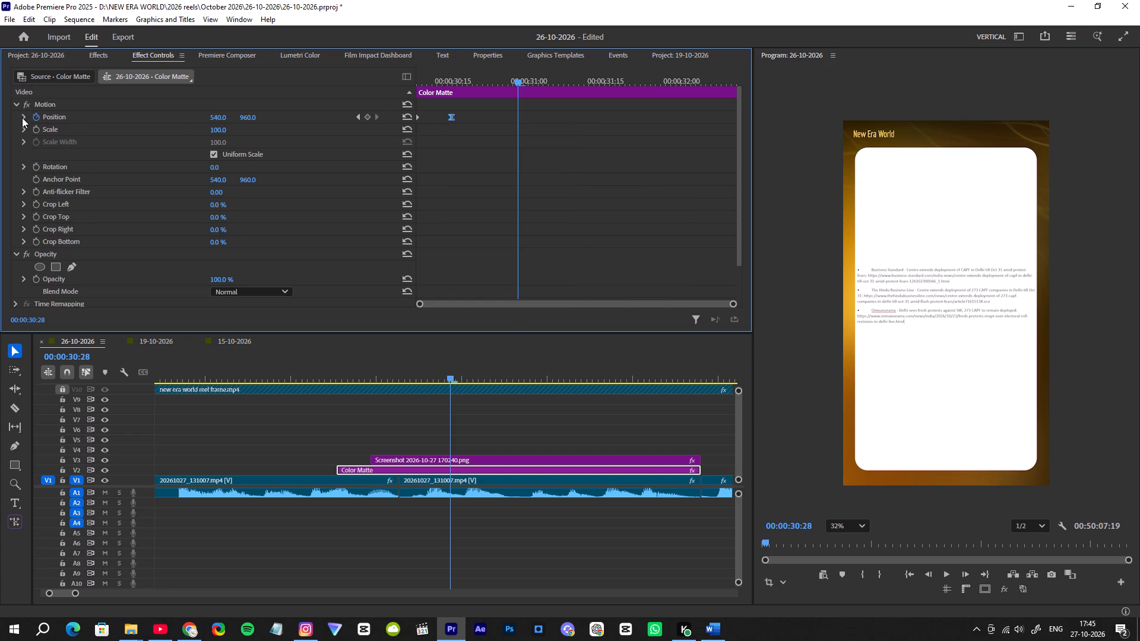
{"action": "left_click", "coordinate": [22, 118]}
{"action": "left_click_drag", "start_coordinate": [445, 153], "coordinate": [439, 153]}
Replay the eased matte entrance, and play on past the sources screenshot's exit into the talking head.
{"action": "left_click", "coordinate": [303, 372]}
{"action": "key", "text": "space"}
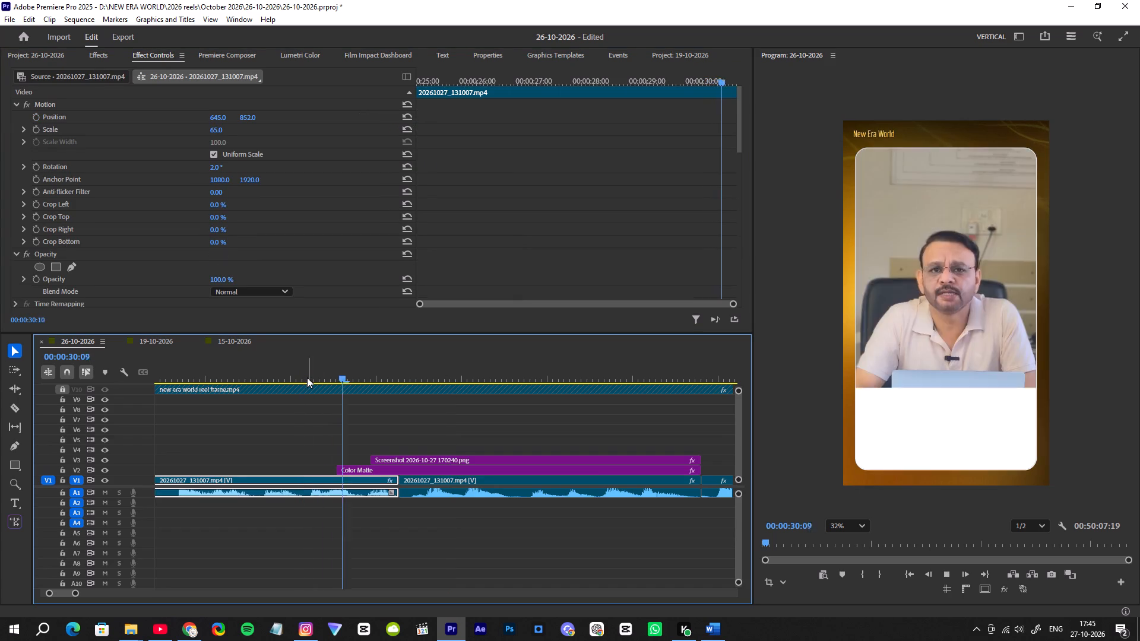
{"action": "key", "text": "space"}
{"action": "left_click", "coordinate": [295, 371]}
{"action": "key", "text": "space"}
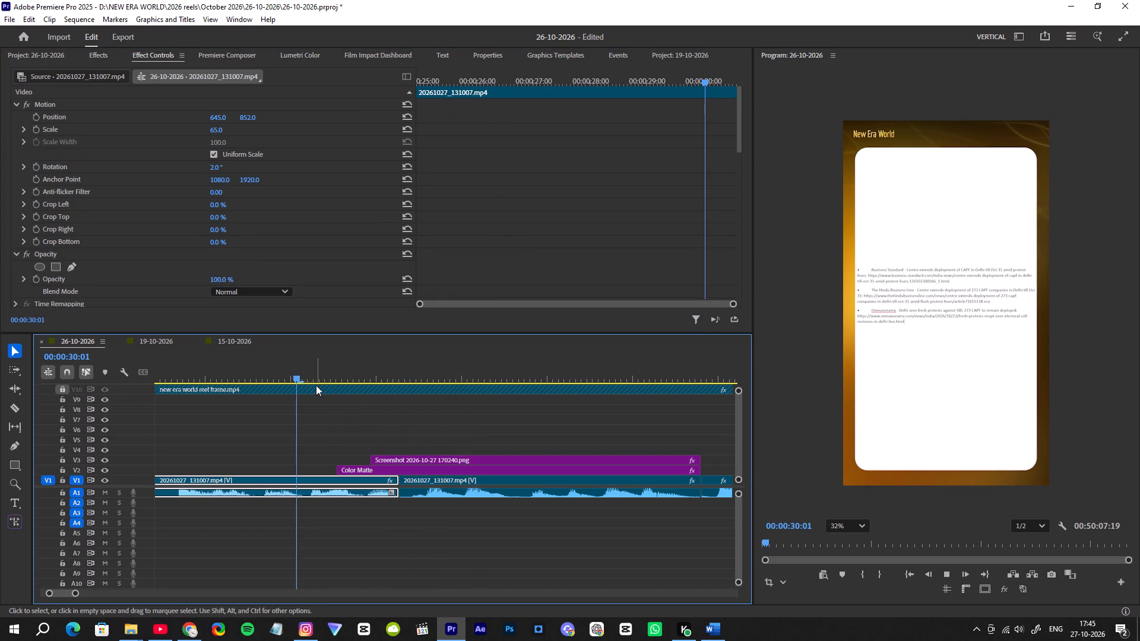
{"action": "key", "text": "space"}
{"action": "left_click", "coordinate": [201, 372]}
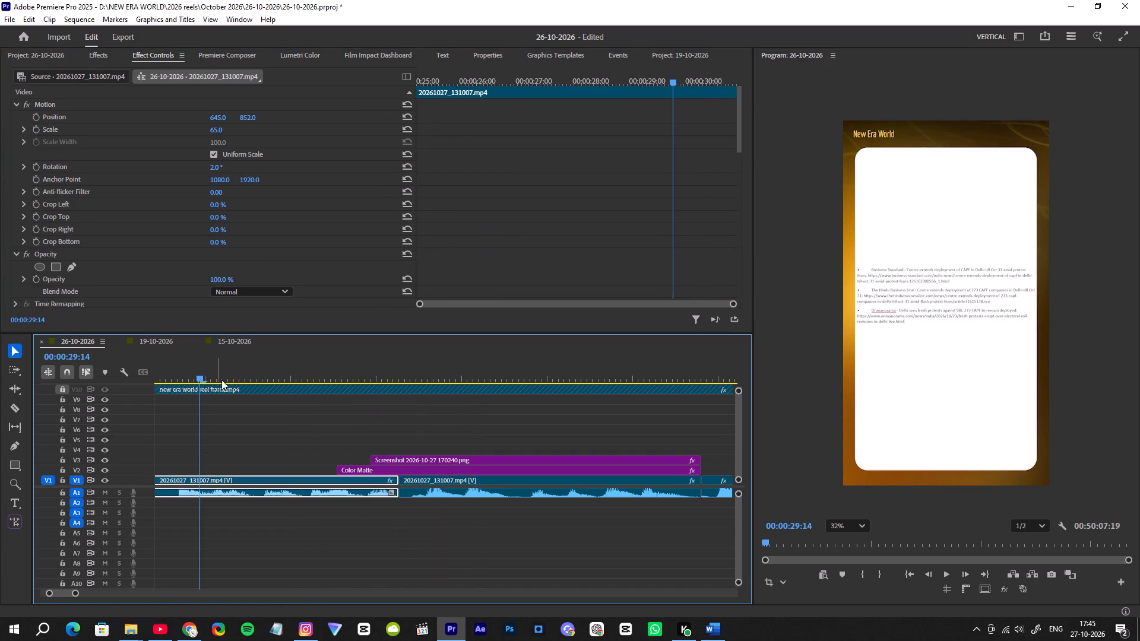
{"action": "key", "text": "space"}
{"action": "scroll", "coordinate": [427, 413], "scroll_direction": "down", "scroll_amount": 4}
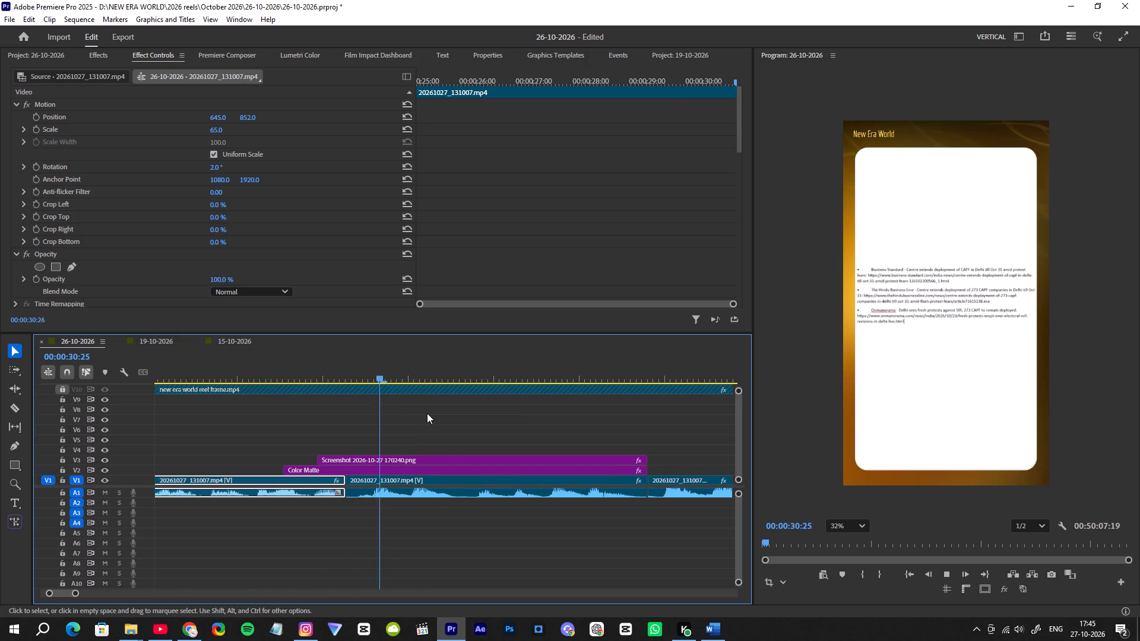
{"action": "scroll", "coordinate": [493, 431], "scroll_direction": "down", "scroll_amount": 1, "text": "alt"}
{"action": "scroll", "coordinate": [493, 431], "scroll_direction": "up", "scroll_amount": 1, "text": "alt"}
{"action": "scroll", "coordinate": [493, 431], "scroll_direction": "down", "scroll_amount": 7, "text": "alt"}
{"action": "scroll", "coordinate": [497, 429], "scroll_direction": "down", "scroll_amount": 5}
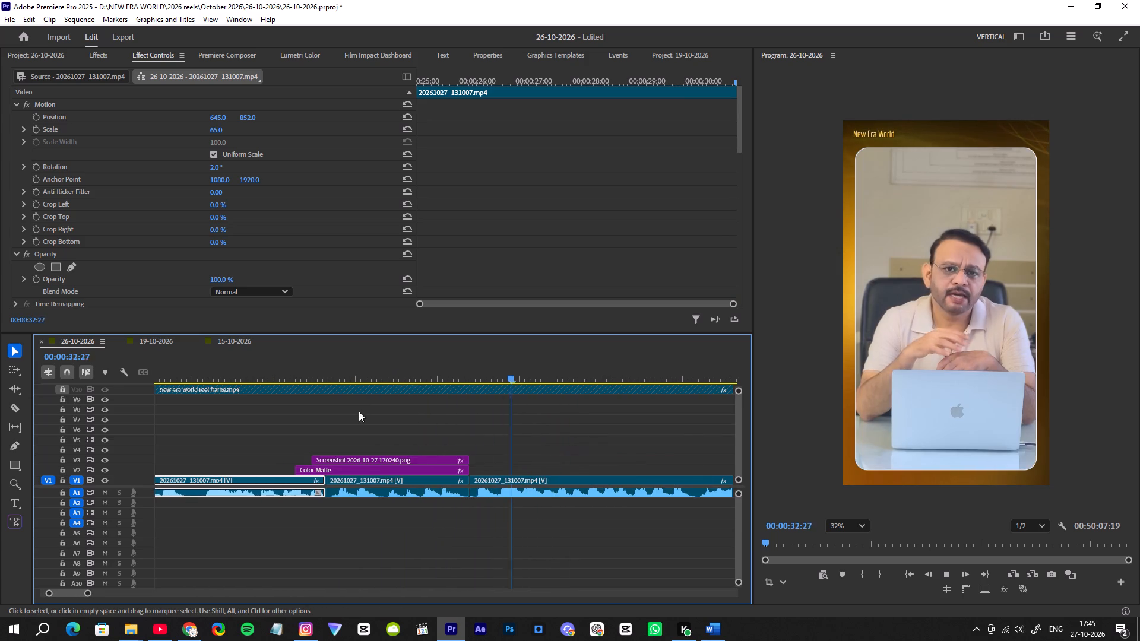
{"action": "key", "text": "space"}
Play the exit and extend the ends of the sources screenshot and Color Matte together to 00:00:32:24.
{"action": "left_click", "coordinate": [460, 371]}
{"action": "key", "text": "space"}
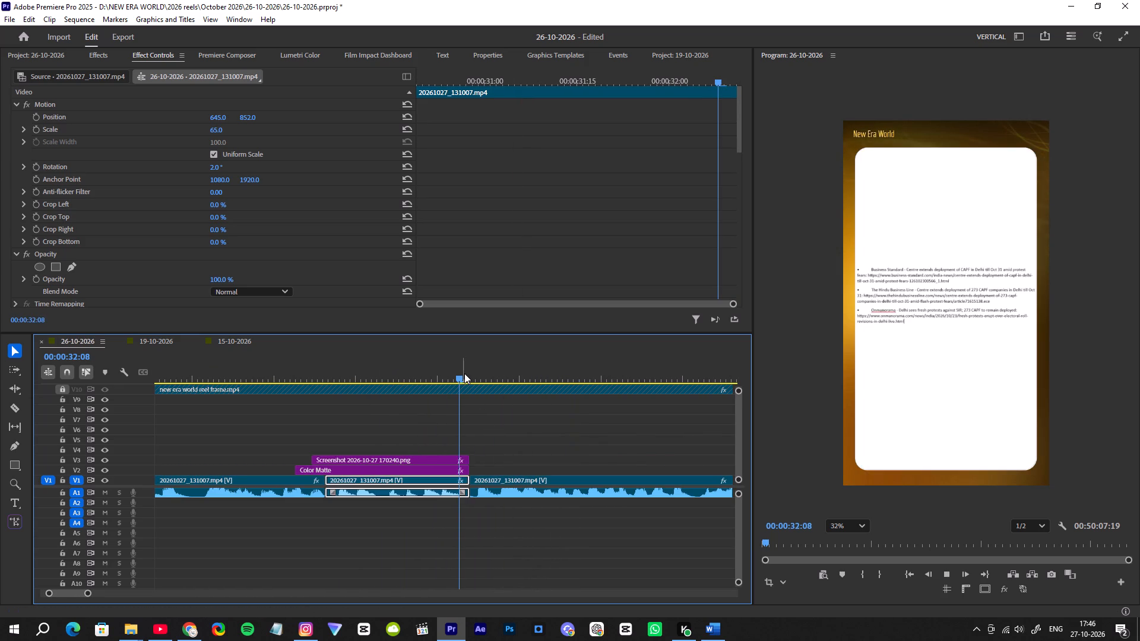
{"action": "key", "text": "space"}
{"action": "left_click_drag", "start_coordinate": [463, 435], "coordinate": [468, 459]}
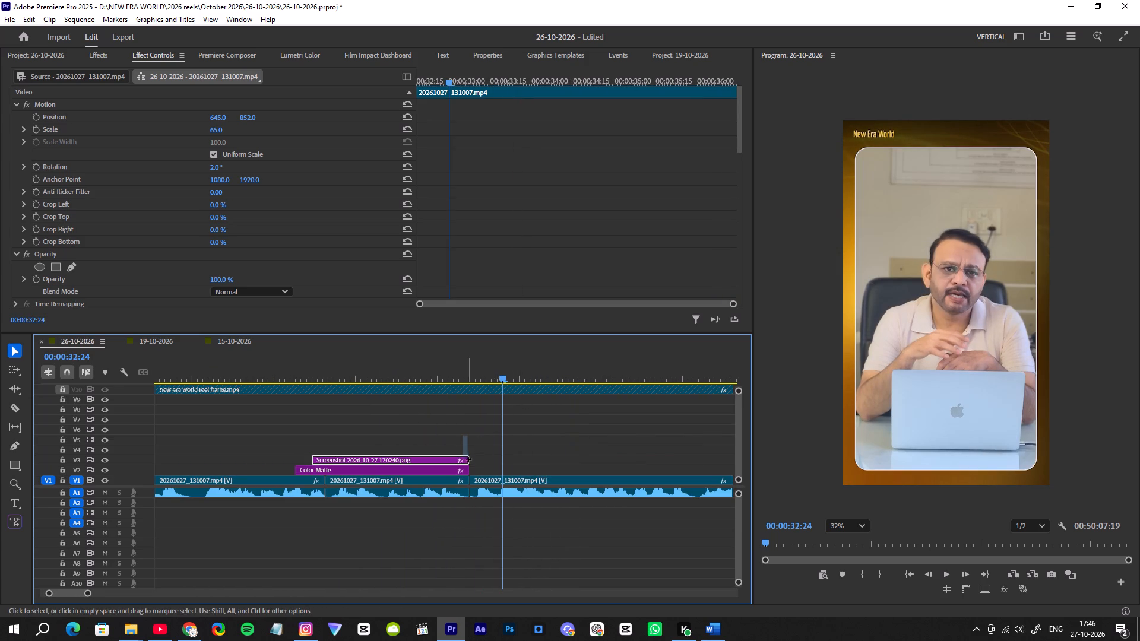
{"action": "left_click_drag", "start_coordinate": [468, 459], "coordinate": [471, 471]}
{"action": "left_click_drag", "start_coordinate": [473, 467], "coordinate": [504, 459]}
Play the exit of the sources screenshot and shorten it and the Color Matte together to end just after the talking-head cut beneath.
{"action": "left_click", "coordinate": [401, 368]}
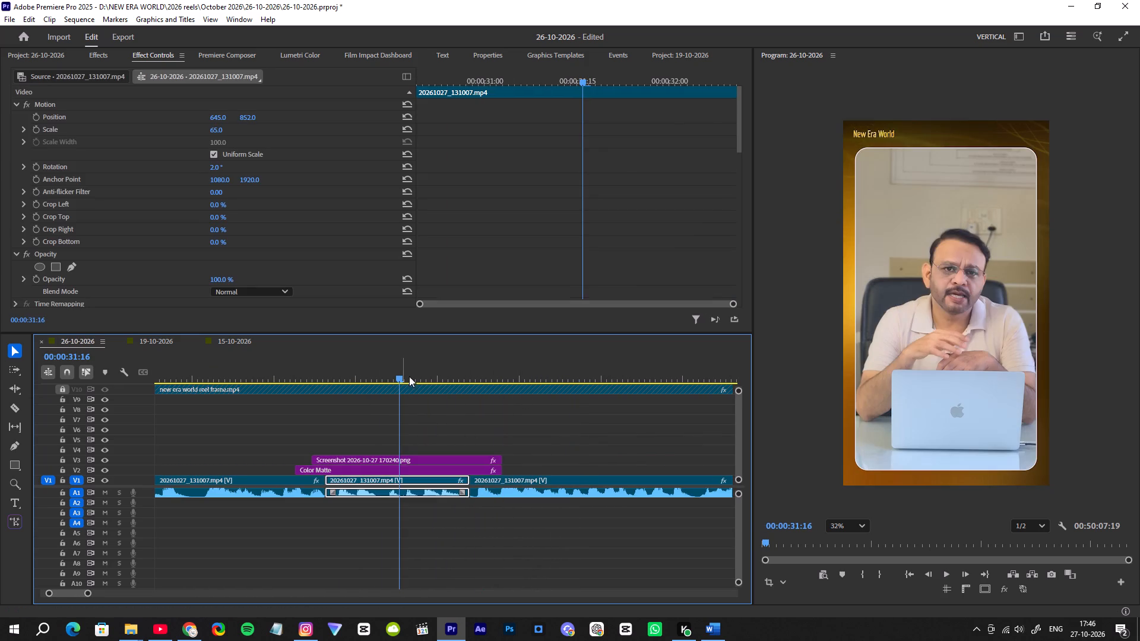
{"action": "key", "text": "space"}
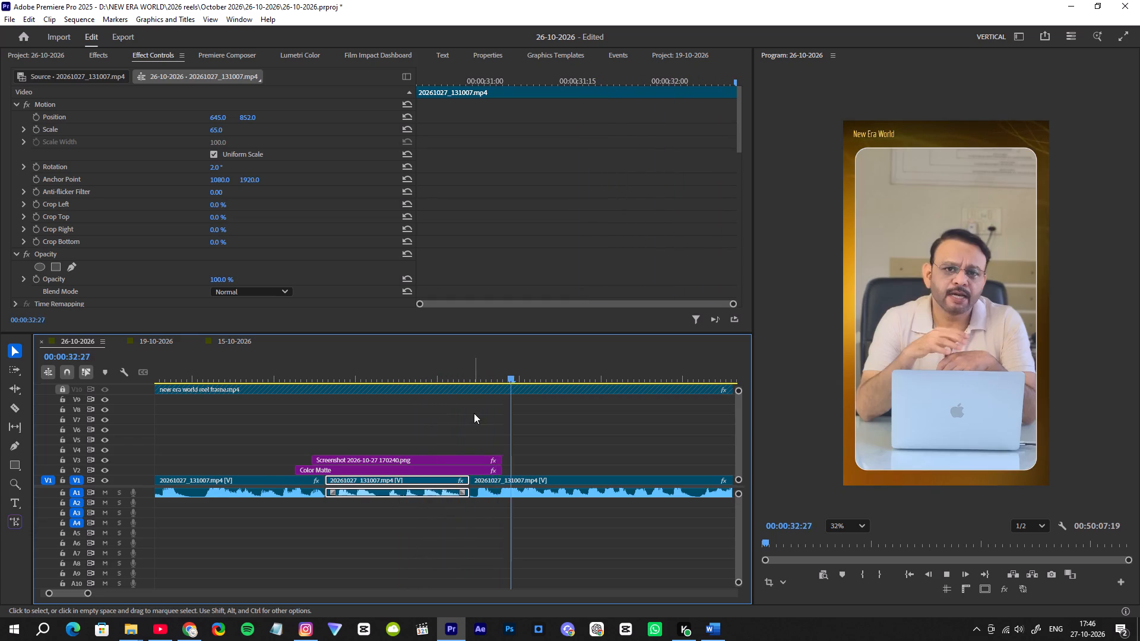
{"action": "scroll", "coordinate": [474, 413], "scroll_direction": "down", "scroll_amount": 6}
{"action": "scroll", "coordinate": [457, 436], "scroll_direction": "up", "scroll_amount": 3}
{"action": "key", "text": "space"}
{"action": "left_click_drag", "start_coordinate": [411, 433], "coordinate": [428, 468]}
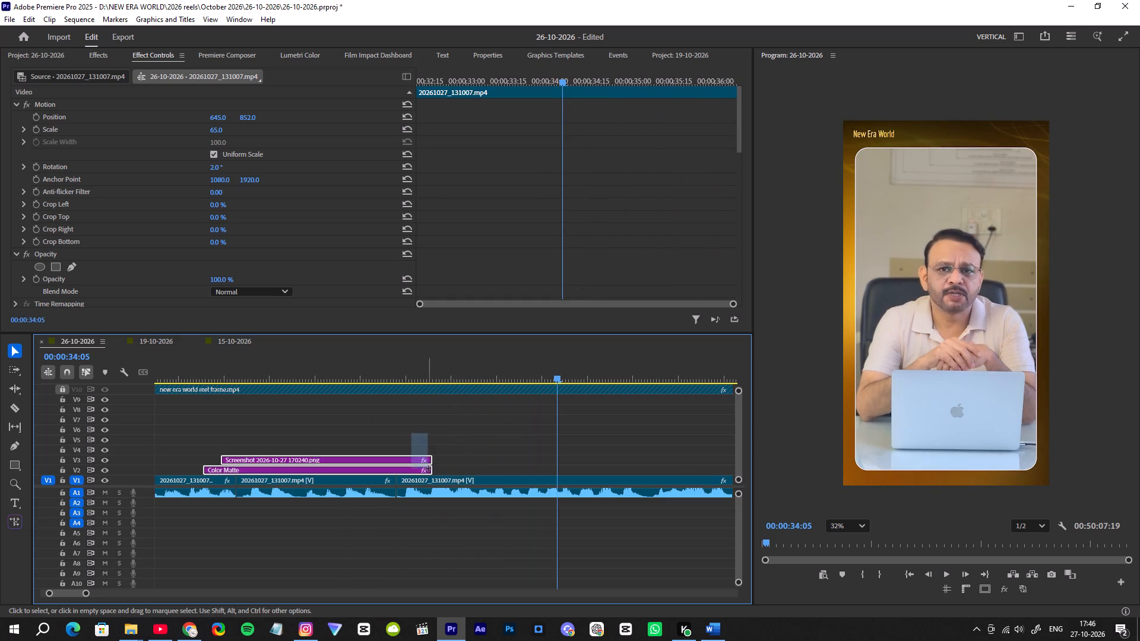
{"action": "left_click_drag", "start_coordinate": [428, 468], "coordinate": [428, 469]}
{"action": "left_click_drag", "start_coordinate": [432, 461], "coordinate": [405, 468]}
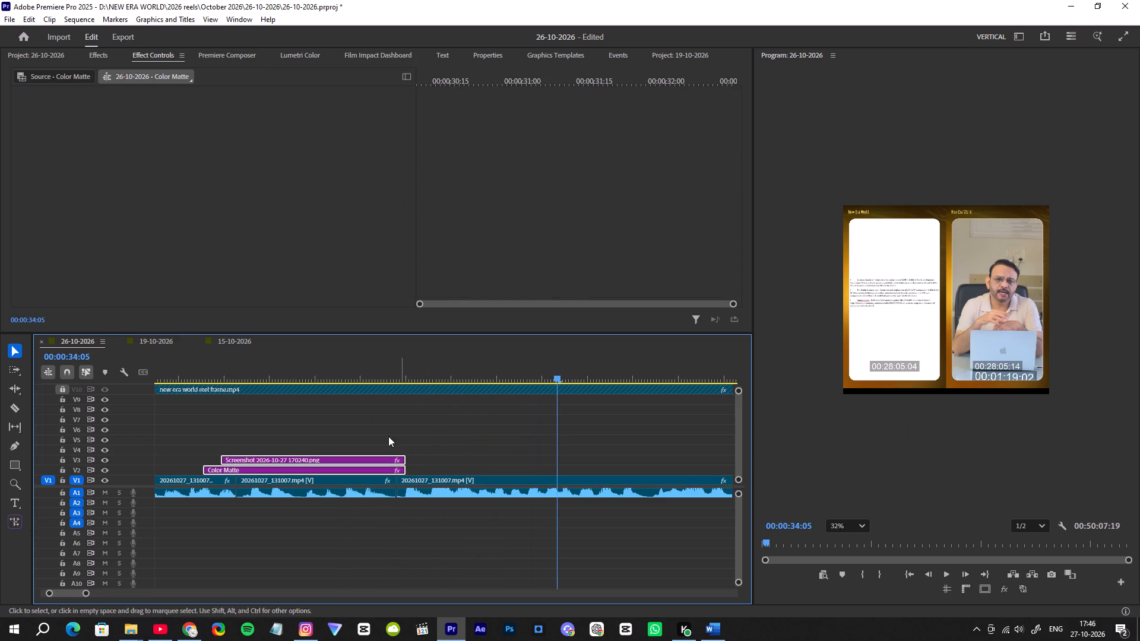
Replay the shortened sources exit and play on through the ITBP street-interview clip into the ITBP chief's footage.
{"action": "left_click", "coordinate": [347, 376]}
{"action": "key", "text": "space"}
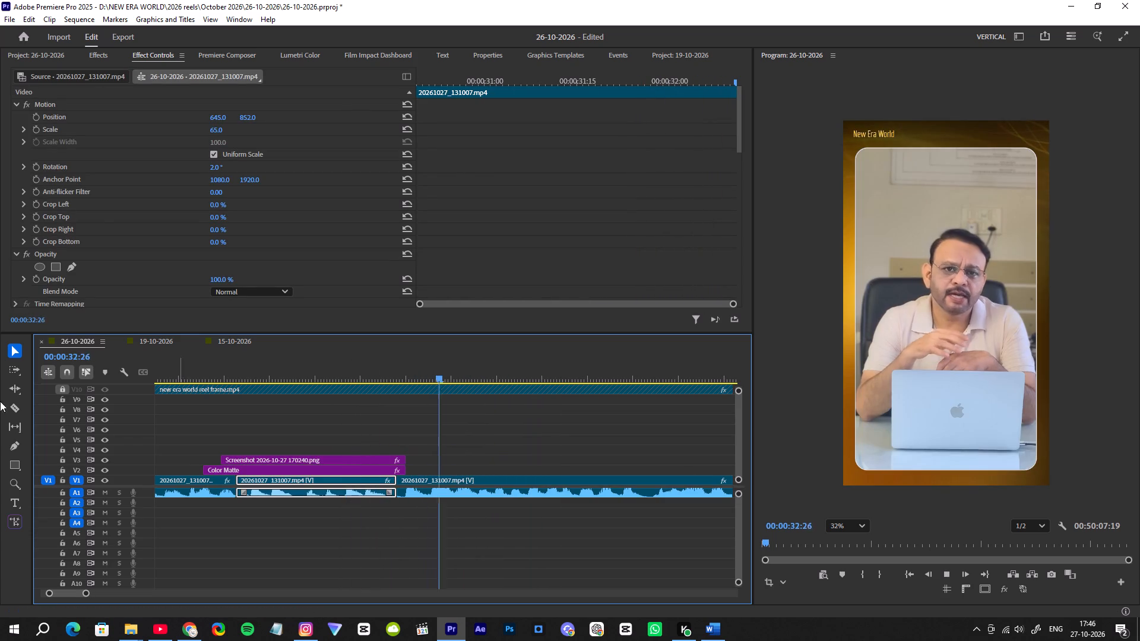
{"action": "scroll", "coordinate": [430, 440], "scroll_direction": "down", "scroll_amount": 2, "text": "alt"}
{"action": "scroll", "coordinate": [430, 440], "scroll_direction": "up", "scroll_amount": 1, "text": "alt"}
{"action": "scroll", "coordinate": [431, 440], "scroll_direction": "down", "scroll_amount": 5, "text": "alt"}
{"action": "scroll", "coordinate": [439, 436], "scroll_direction": "up", "scroll_amount": 1, "text": "alt"}
{"action": "scroll", "coordinate": [440, 436], "scroll_direction": "down", "scroll_amount": 6, "text": "alt"}
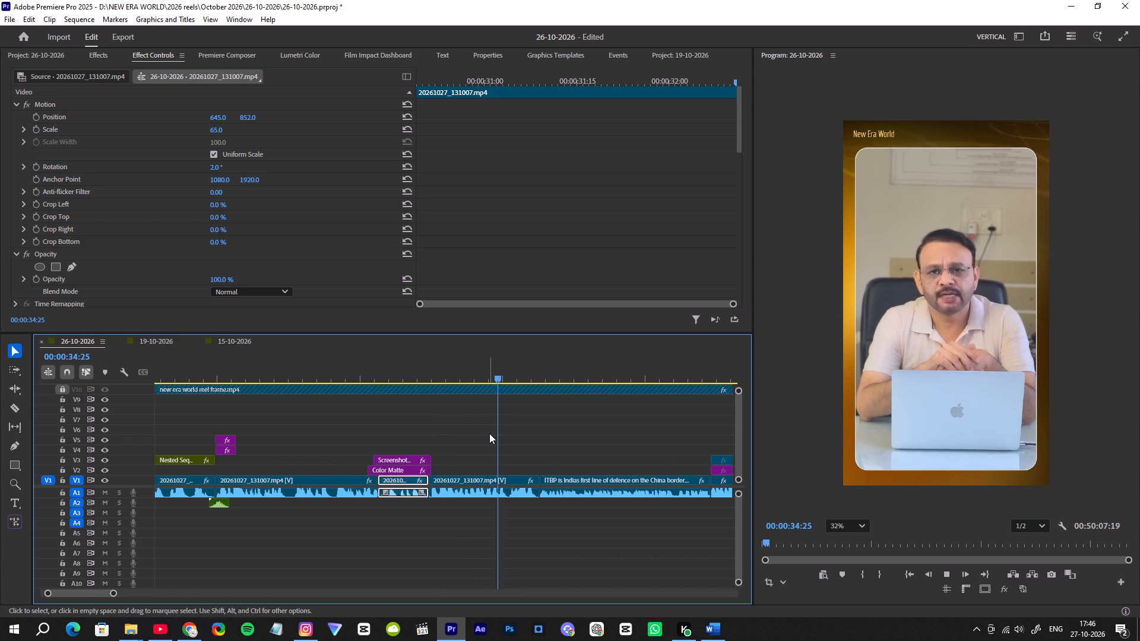
{"action": "scroll", "coordinate": [490, 433], "scroll_direction": "down", "scroll_amount": 7}
{"action": "scroll", "coordinate": [492, 436], "scroll_direction": "up", "scroll_amount": 1}
{"action": "scroll", "coordinate": [492, 436], "scroll_direction": "down", "scroll_amount": 2}
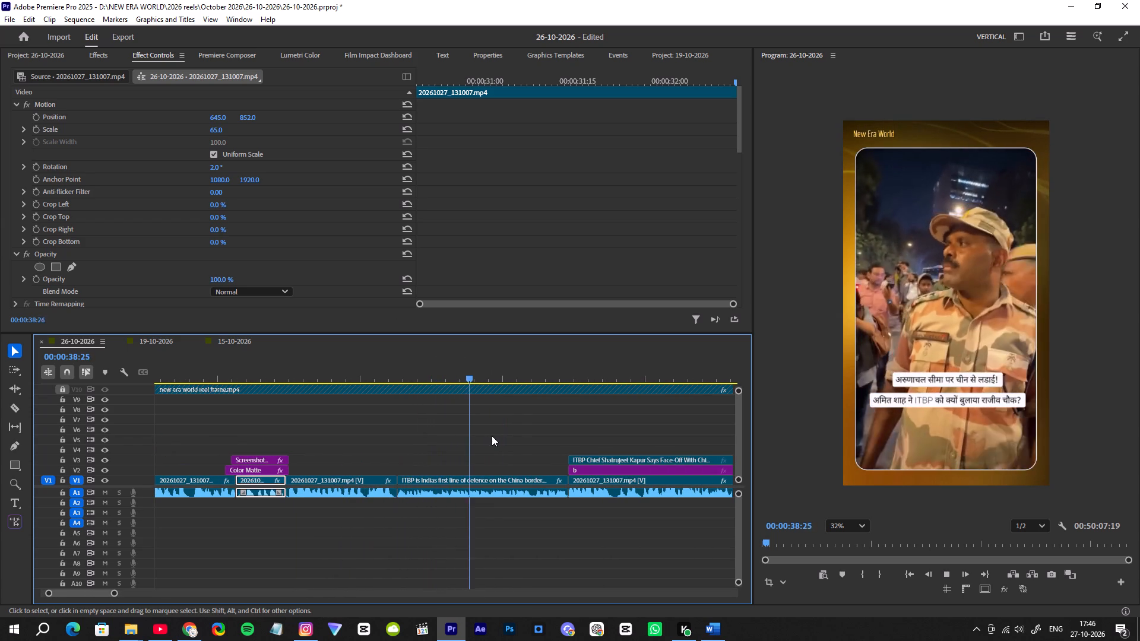
{"action": "scroll", "coordinate": [523, 433], "scroll_direction": "up", "scroll_amount": 4, "text": "alt"}
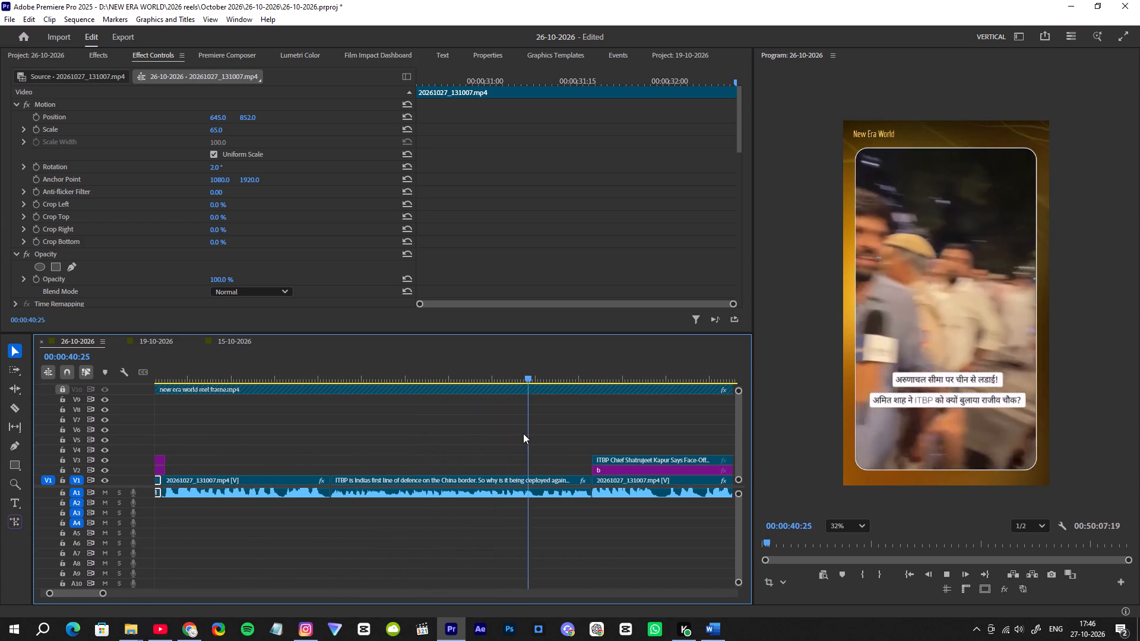
{"action": "key", "text": "space"}
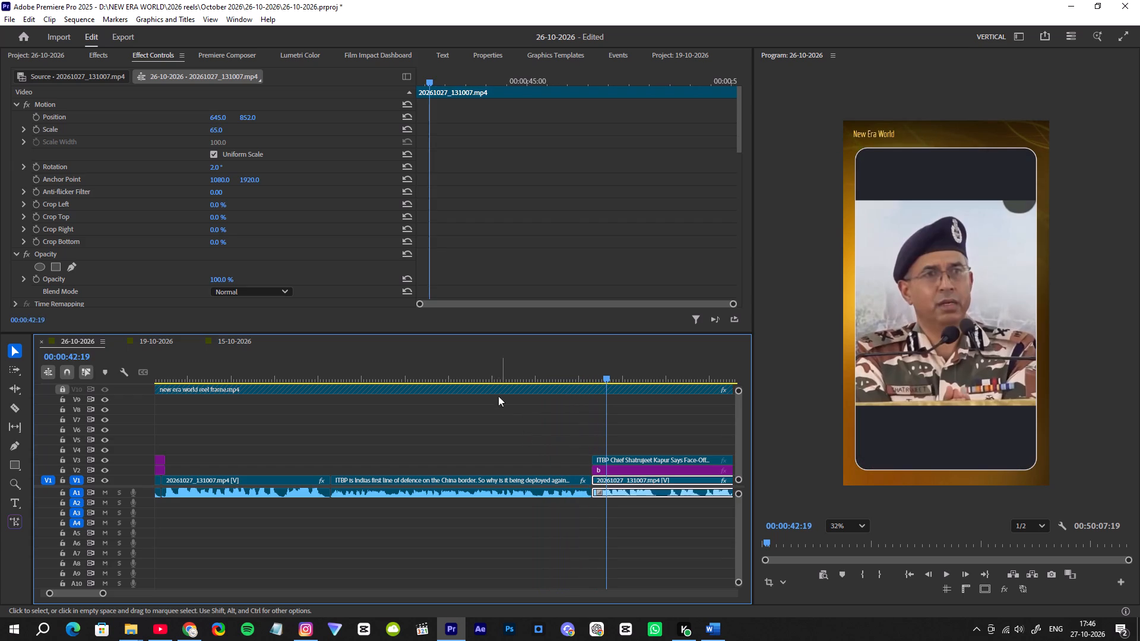
Play the ITBP street-interview clip with its audio again and split it at 00:00:39:16.
{"action": "left_click", "coordinate": [424, 369]}
{"action": "key", "text": "space"}
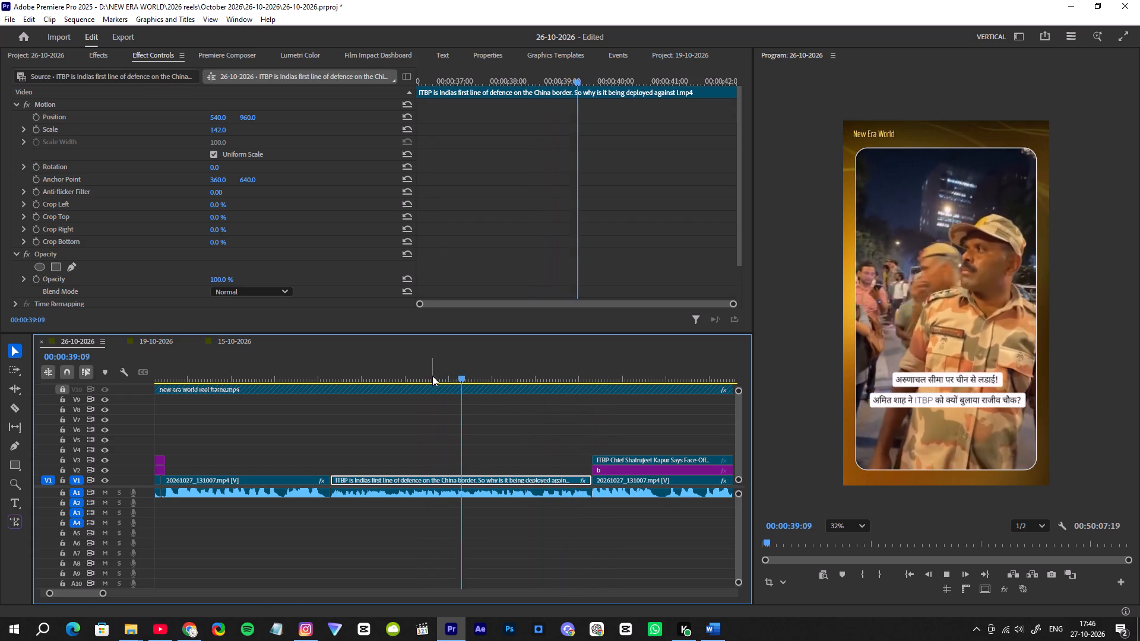
{"action": "key", "text": "space"}
{"action": "key", "text": "z"}
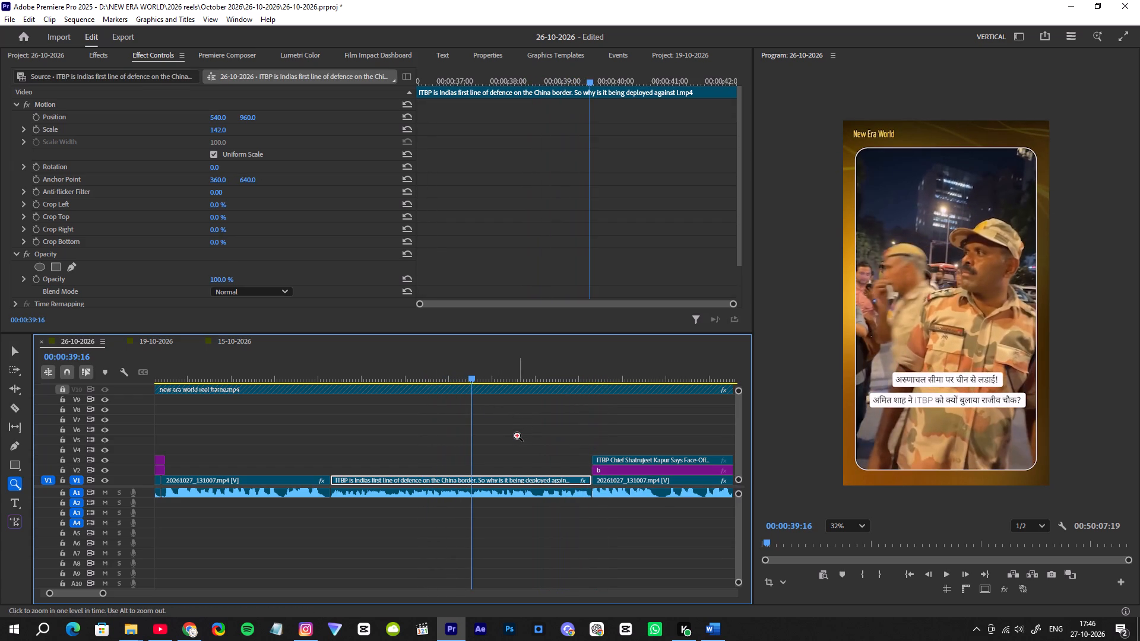
{"action": "key", "text": "v"}
{"action": "left_click", "coordinate": [490, 477]}
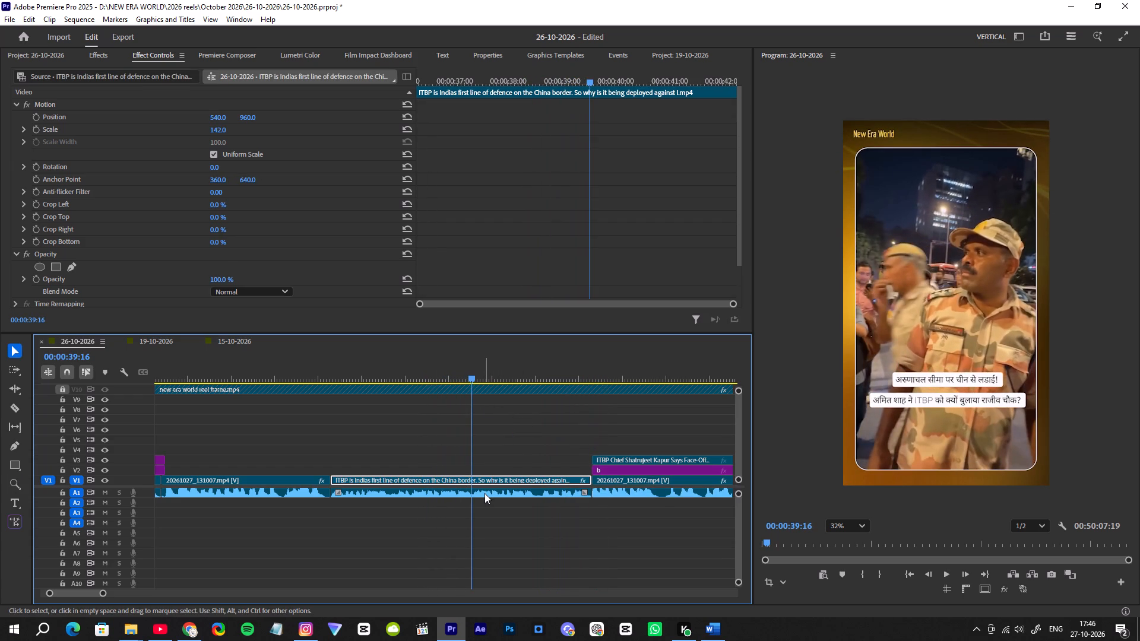
{"action": "left_click", "coordinate": [484, 493], "text": "shift"}
{"action": "scroll", "coordinate": [498, 456], "scroll_direction": "down", "scroll_amount": 2, "text": "ctrl"}
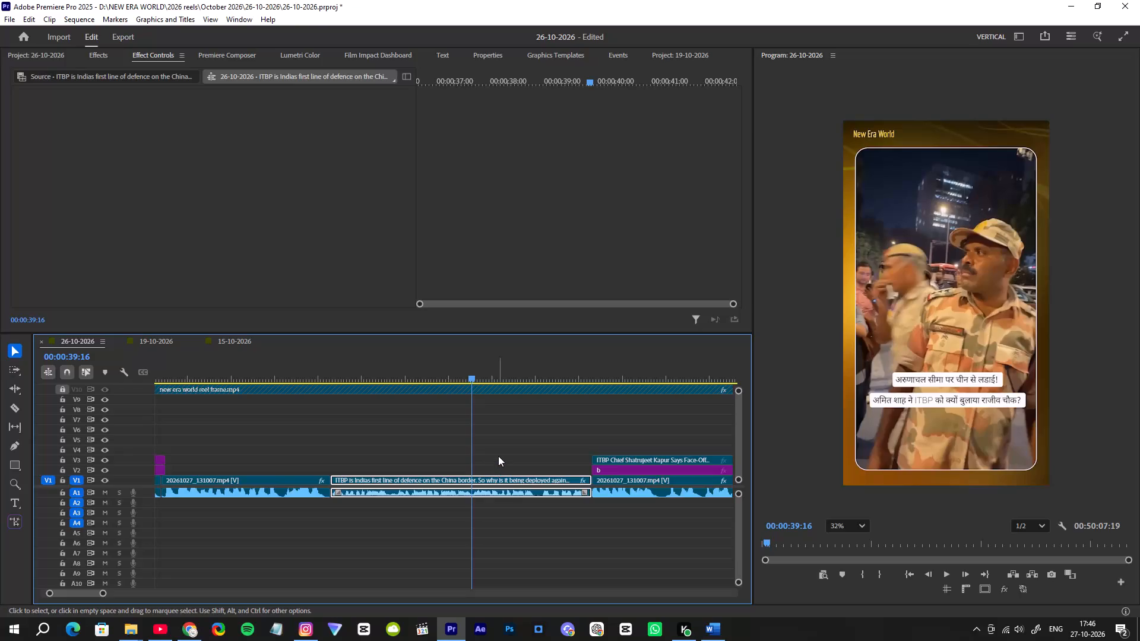
{"action": "scroll", "coordinate": [498, 456], "scroll_direction": "up", "scroll_amount": 6, "text": "ctrl"}
{"action": "scroll", "coordinate": [498, 456], "scroll_direction": "down", "scroll_amount": 5, "text": "ctrl"}
{"action": "scroll", "coordinate": [503, 517], "scroll_direction": "down", "scroll_amount": 2, "text": "ctrl"}
{"action": "scroll", "coordinate": [503, 517], "scroll_direction": "up", "scroll_amount": 1, "text": "ctrl"}
{"action": "scroll", "coordinate": [503, 517], "scroll_direction": "down", "scroll_amount": 3, "text": "ctrl"}
{"action": "scroll", "coordinate": [503, 517], "scroll_direction": "up", "scroll_amount": 1, "text": "ctrl"}
{"action": "scroll", "coordinate": [503, 517], "scroll_direction": "down", "scroll_amount": 1, "text": "ctrl"}
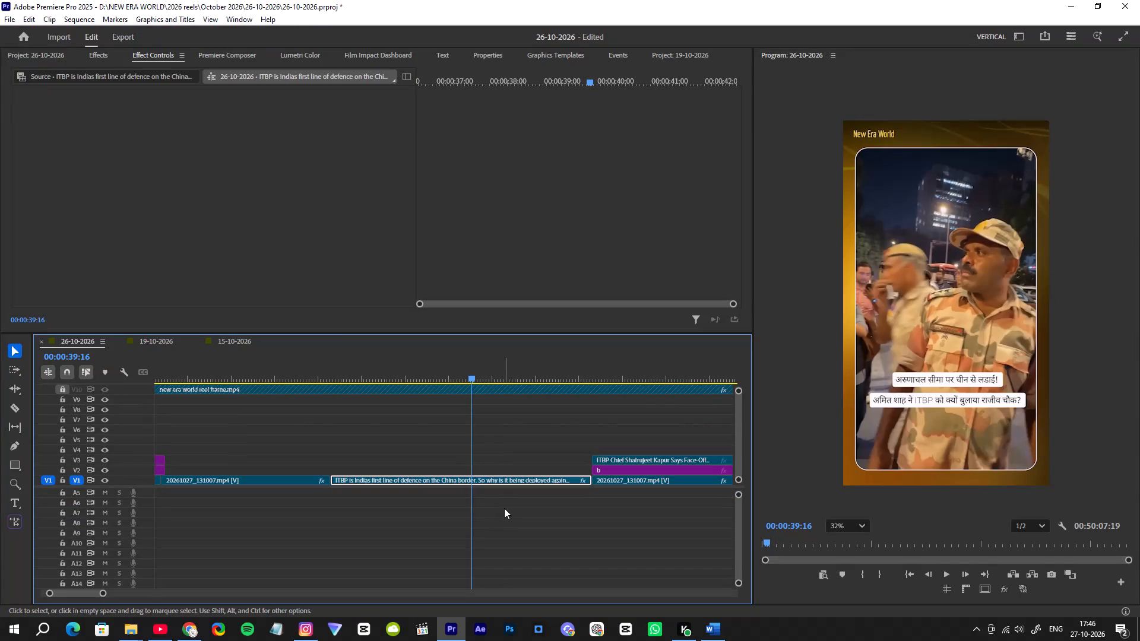
{"action": "scroll", "coordinate": [503, 509], "scroll_direction": "down", "scroll_amount": 2, "text": "ctrl"}
{"action": "scroll", "coordinate": [503, 509], "scroll_direction": "up", "scroll_amount": 5, "text": "ctrl"}
{"action": "scroll", "coordinate": [503, 509], "scroll_direction": "down", "scroll_amount": 9, "text": "ctrl"}
{"action": "scroll", "coordinate": [503, 509], "scroll_direction": "up", "scroll_amount": 3, "text": "ctrl"}
{"action": "scroll", "coordinate": [503, 509], "scroll_direction": "down", "scroll_amount": 1, "text": "ctrl"}
{"action": "scroll", "coordinate": [503, 509], "scroll_direction": "up", "scroll_amount": 6, "text": "ctrl"}
{"action": "scroll", "coordinate": [503, 509], "scroll_direction": "down", "scroll_amount": 1, "text": "ctrl"}
{"action": "scroll", "coordinate": [503, 509], "scroll_direction": "up", "scroll_amount": 8, "text": "ctrl"}
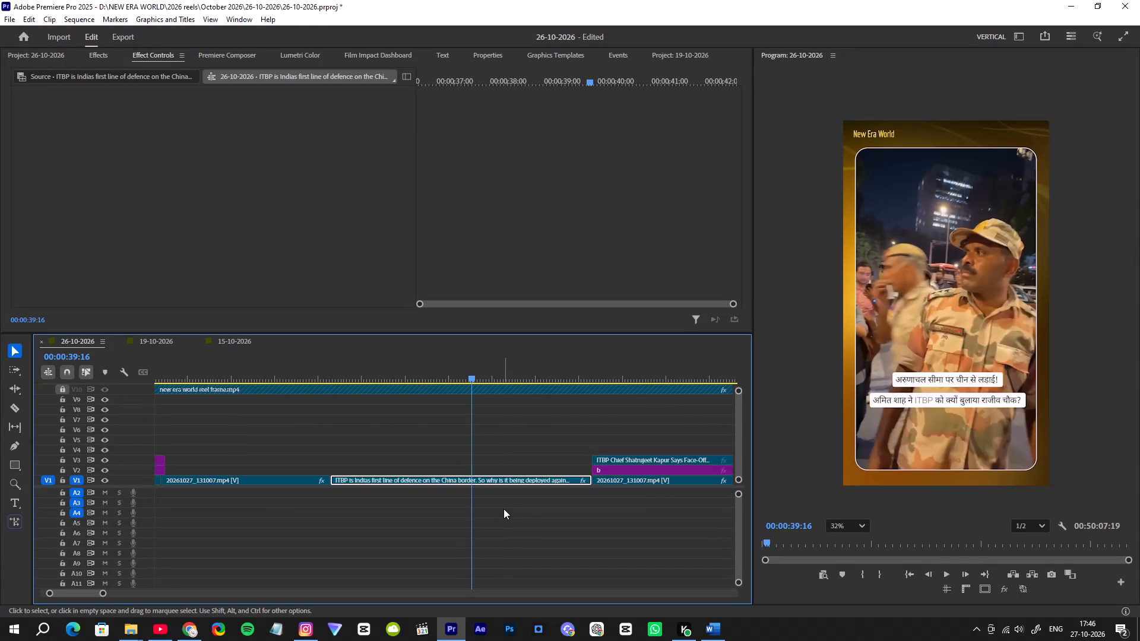
{"action": "scroll", "coordinate": [503, 509], "scroll_direction": "up", "scroll_amount": 1, "text": "ctrl"}
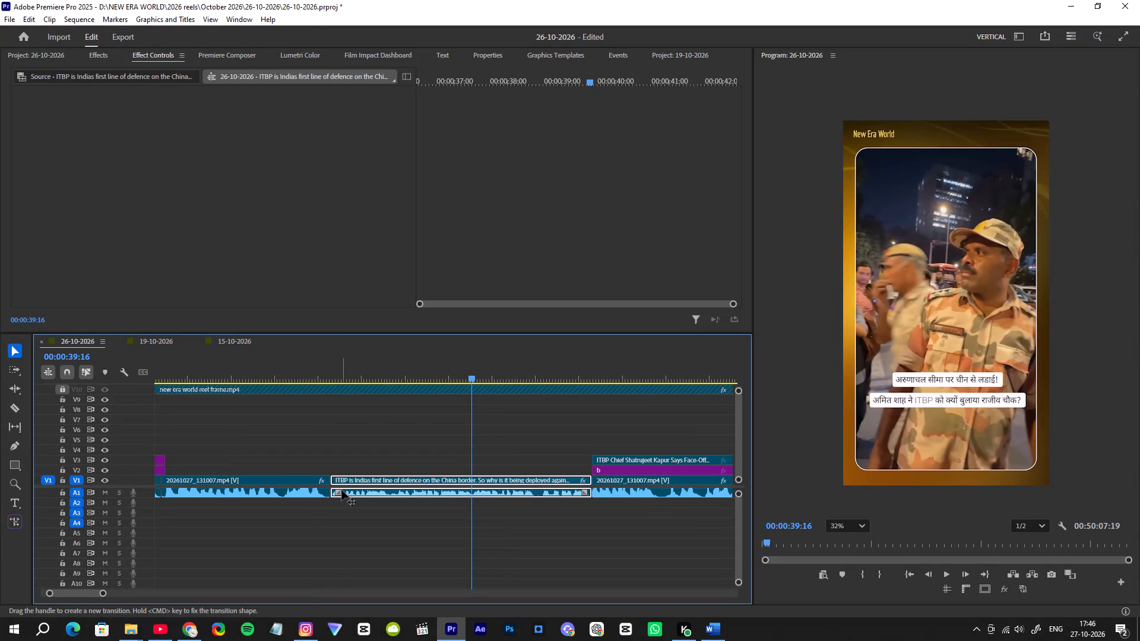
{"action": "key", "text": "ctrl+k"}
Play on and ripple-trim the start of the second ITBP street-interview piece up to 00:00:41:02.
{"action": "key", "text": "space"}
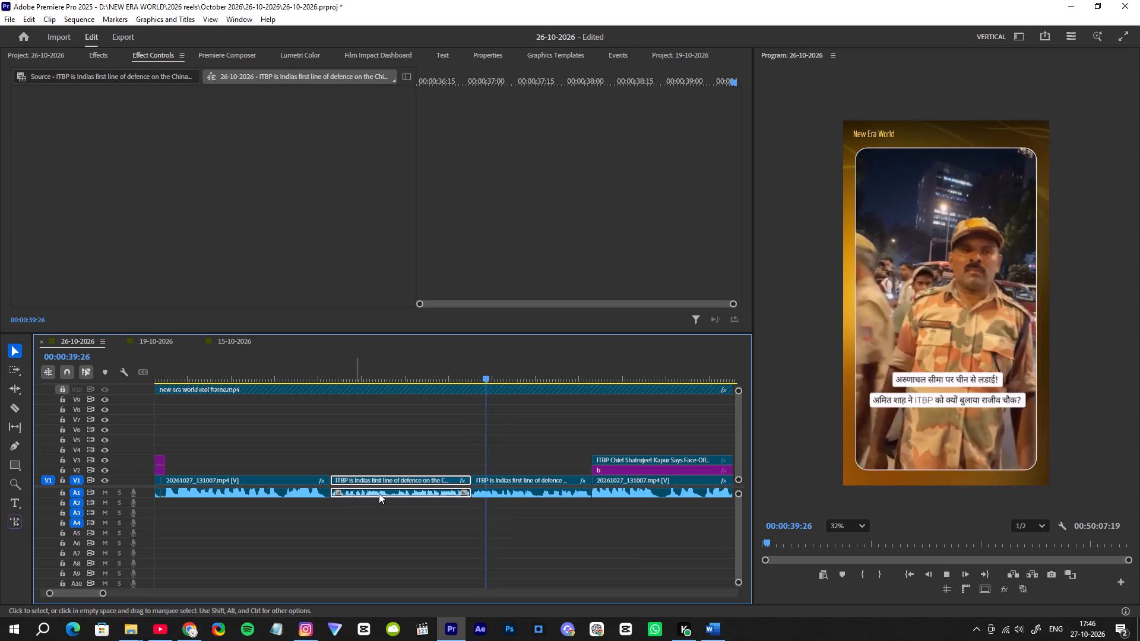
{"action": "key", "text": "space"}
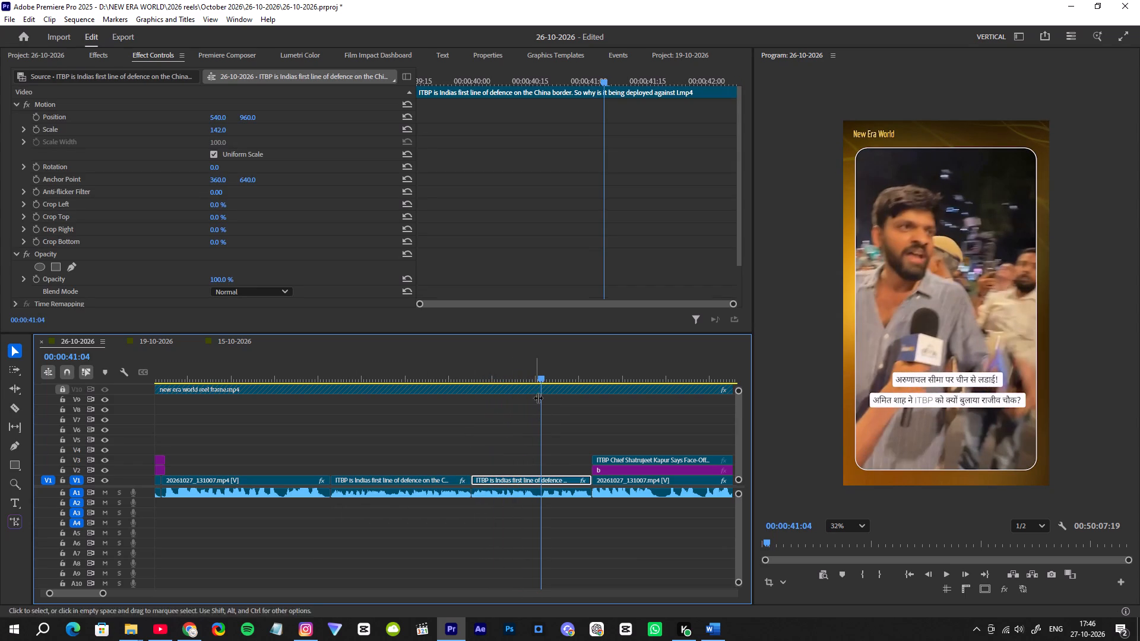
{"action": "left_click", "coordinate": [542, 382]}
{"action": "left_click_drag", "start_coordinate": [506, 436], "coordinate": [518, 540]}
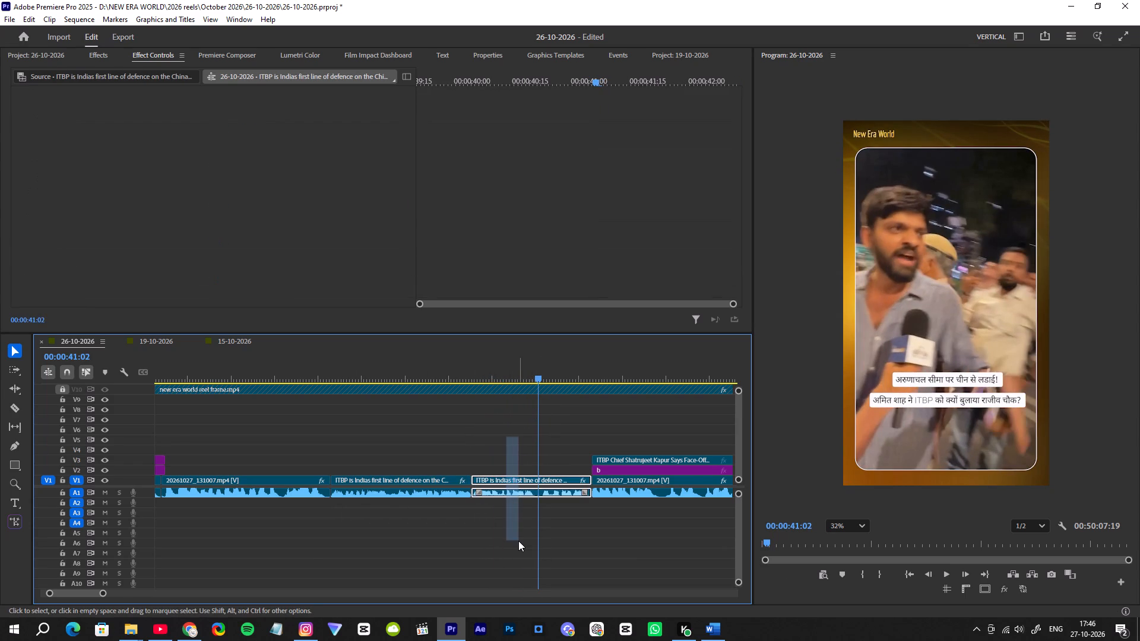
{"action": "key", "text": "q"}
Play the new cut in the ITBP street interview and inspect the audio join into the ITBP chief's footage.
{"action": "left_click", "coordinate": [411, 375]}
{"action": "key", "text": "space"}
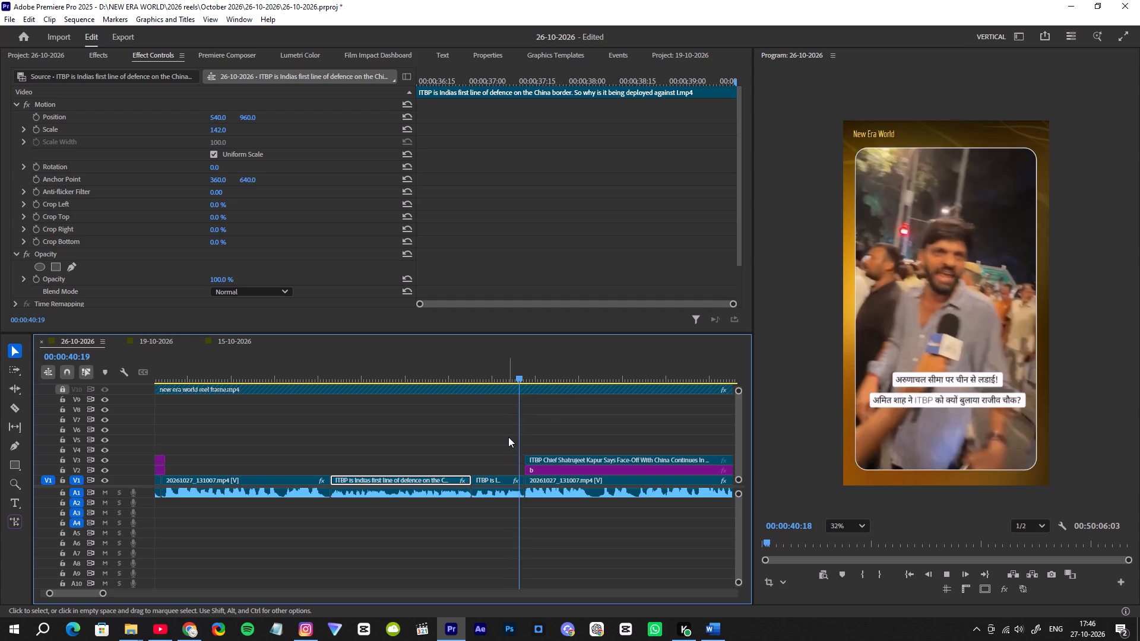
{"action": "key", "text": "space"}
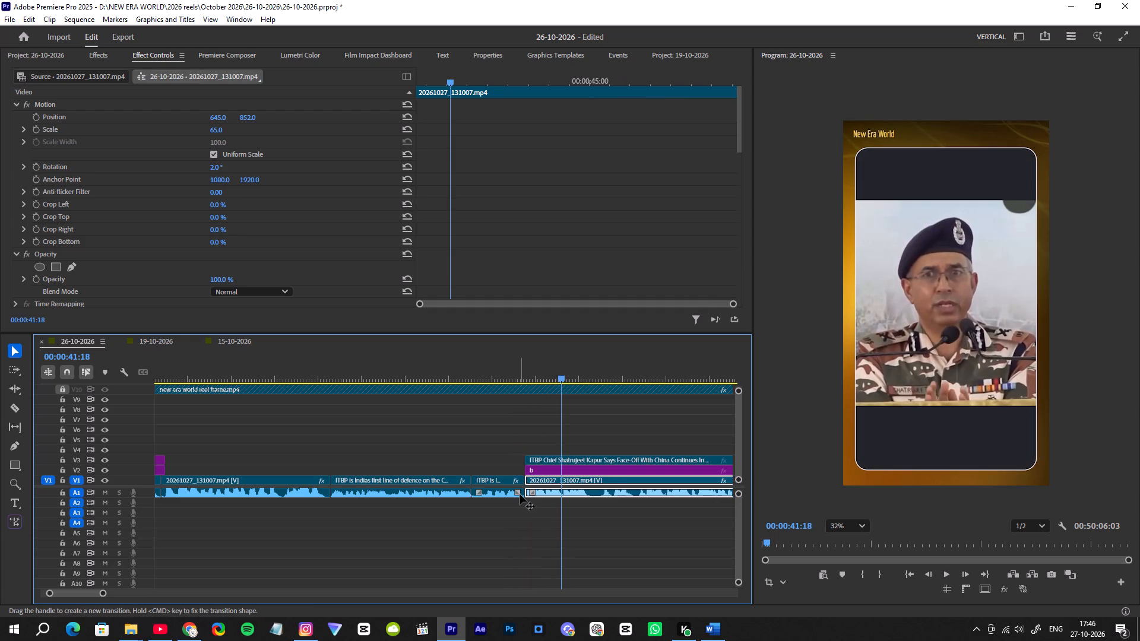
{"action": "scroll", "coordinate": [520, 491], "scroll_direction": "up", "scroll_amount": 5, "text": "alt"}
{"action": "scroll", "coordinate": [520, 491], "scroll_direction": "down", "scroll_amount": 1, "text": "alt"}
{"action": "scroll", "coordinate": [520, 491], "scroll_direction": "up", "scroll_amount": 6, "text": "alt"}
{"action": "scroll", "coordinate": [523, 490], "scroll_direction": "down", "scroll_amount": 1, "text": "alt"}
{"action": "scroll", "coordinate": [523, 490], "scroll_direction": "up", "scroll_amount": 4, "text": "alt"}
{"action": "left_click", "coordinate": [532, 492]}
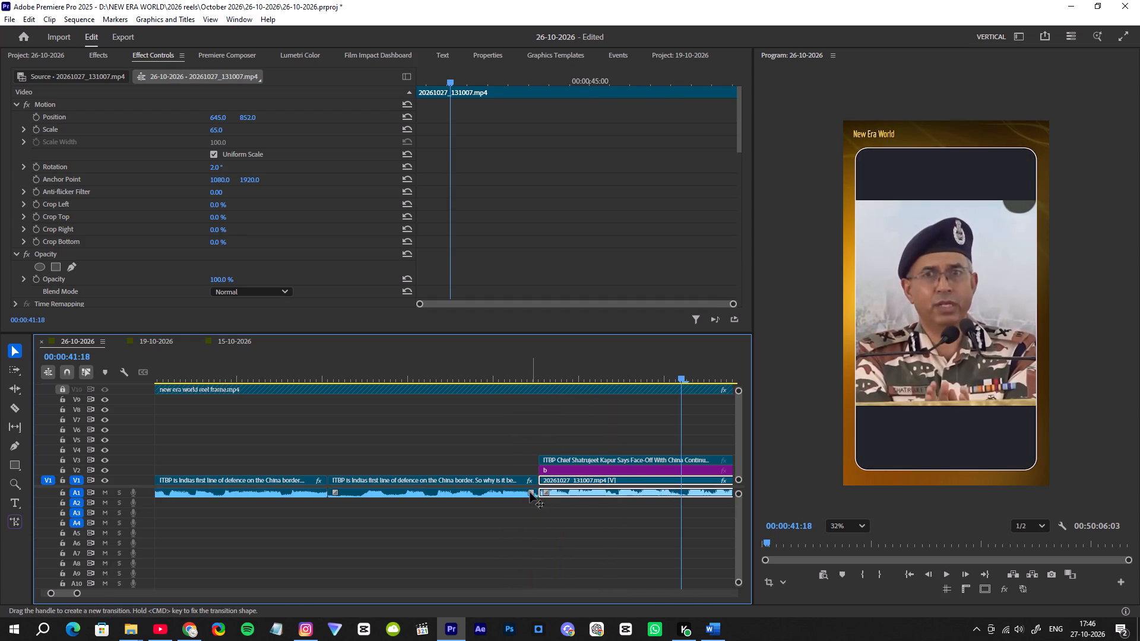
{"action": "left_click", "coordinate": [493, 370]}
{"action": "key", "text": "space"}
{"action": "key", "text": "space"}
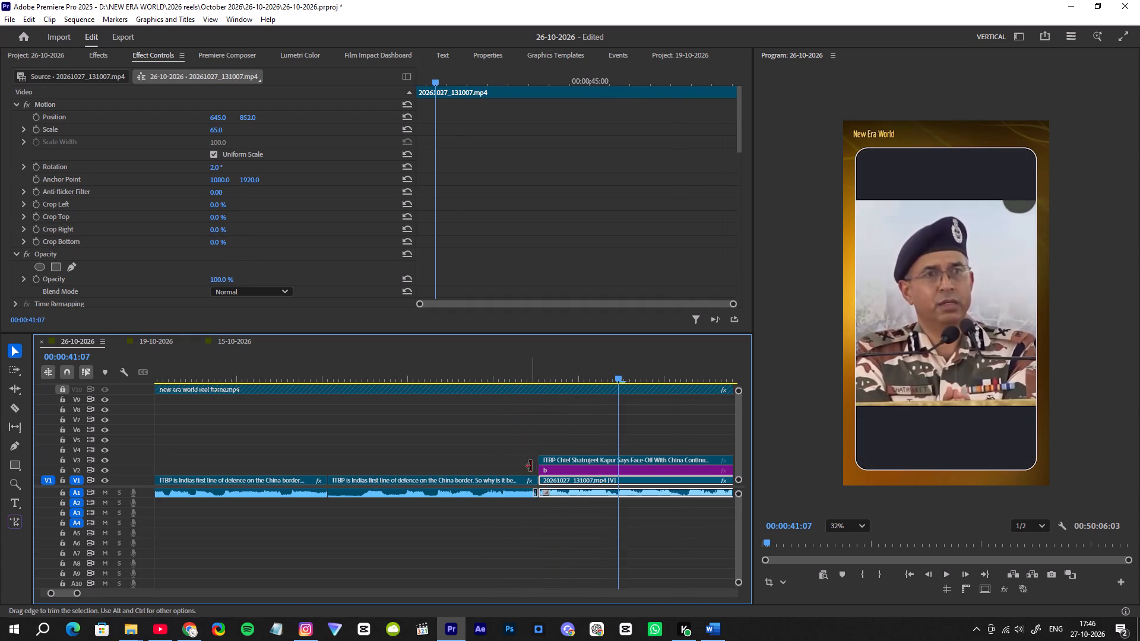
{"action": "left_click", "coordinate": [545, 491]}
Replay from 00:00:40:09 through the join and watch the ITBP chief's footage up to 00:00:43:16.
{"action": "left_click", "coordinate": [458, 374]}
{"action": "key", "text": "space"}
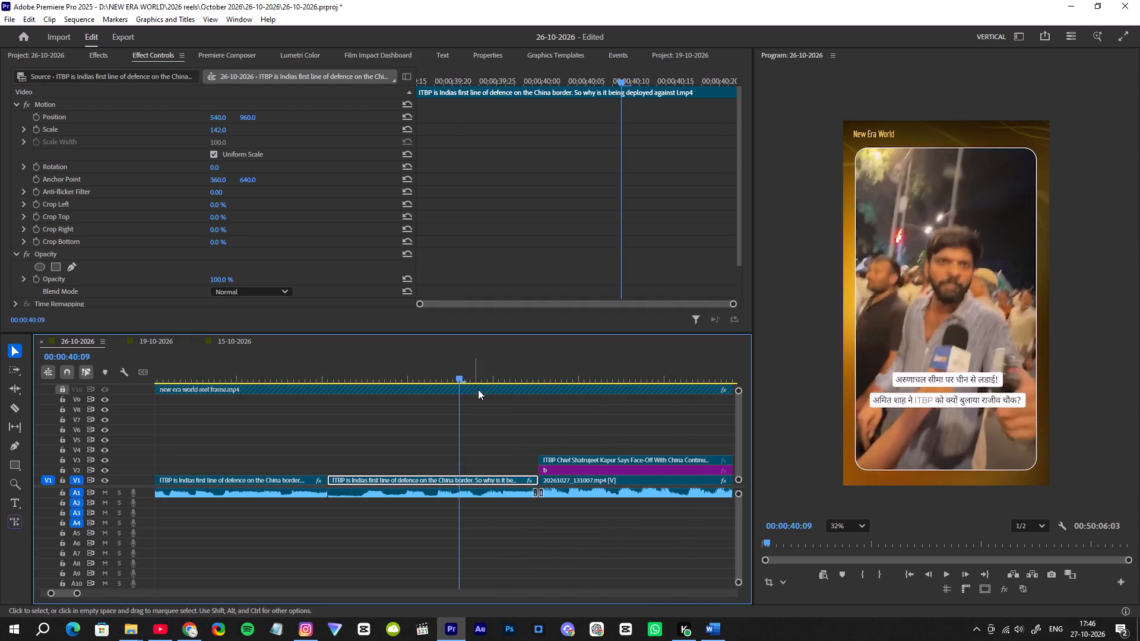
{"action": "scroll", "coordinate": [518, 406], "scroll_direction": "down", "scroll_amount": 16}
{"action": "scroll", "coordinate": [514, 409], "scroll_direction": "up", "scroll_amount": 1, "text": "alt"}
{"action": "scroll", "coordinate": [514, 409], "scroll_direction": "down", "scroll_amount": 1, "text": "alt"}
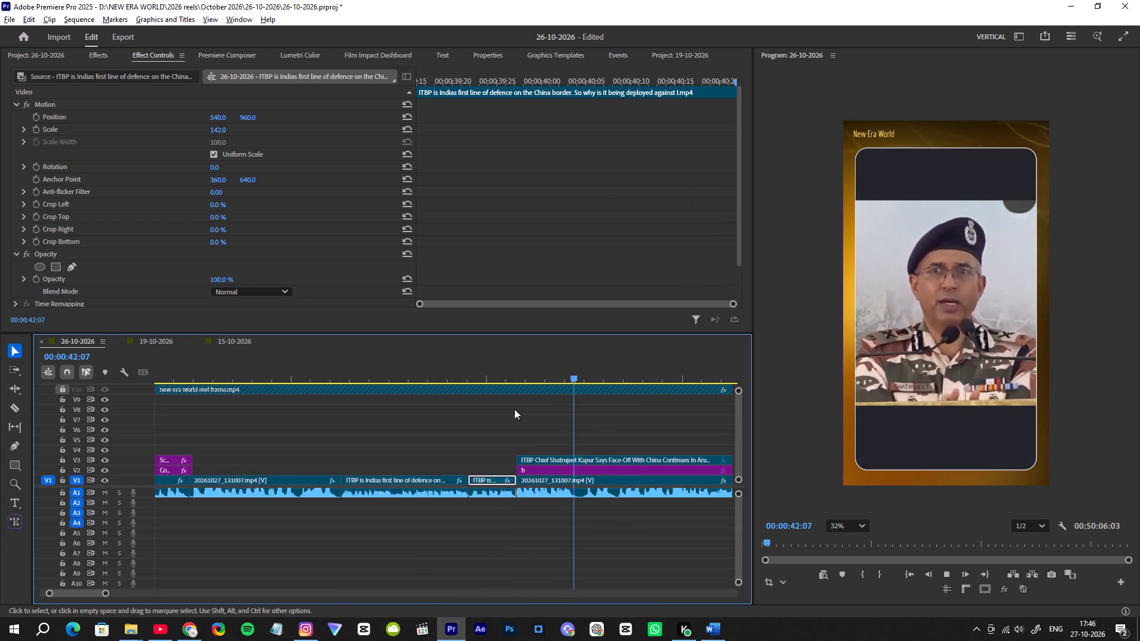
{"action": "scroll", "coordinate": [514, 409], "scroll_direction": "down", "scroll_amount": 11, "text": "alt"}
{"action": "key", "text": "space"}
Delete the "b" background on V2 beneath the ITBP chief's clip.
{"action": "left_click", "coordinate": [541, 469]}
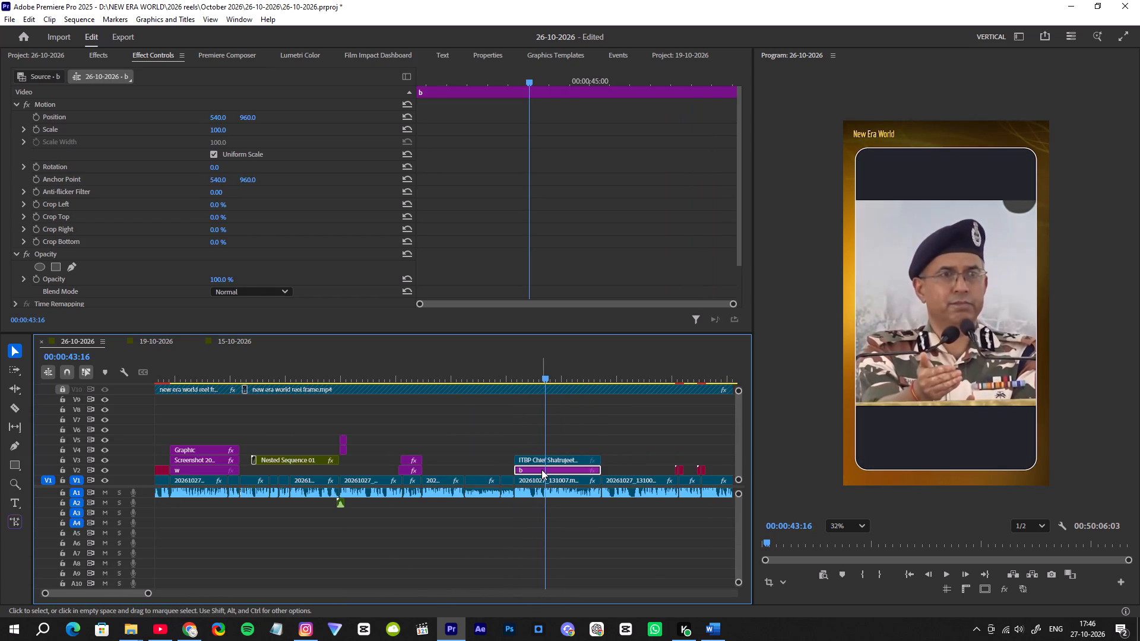
{"action": "key", "text": "Delete"}
Bring the brown Color Matte from early in the reel to V2, aligned with the start of the ITBP chief's clip.
{"action": "scroll", "coordinate": [494, 455], "scroll_direction": "down", "scroll_amount": 7, "text": "alt"}
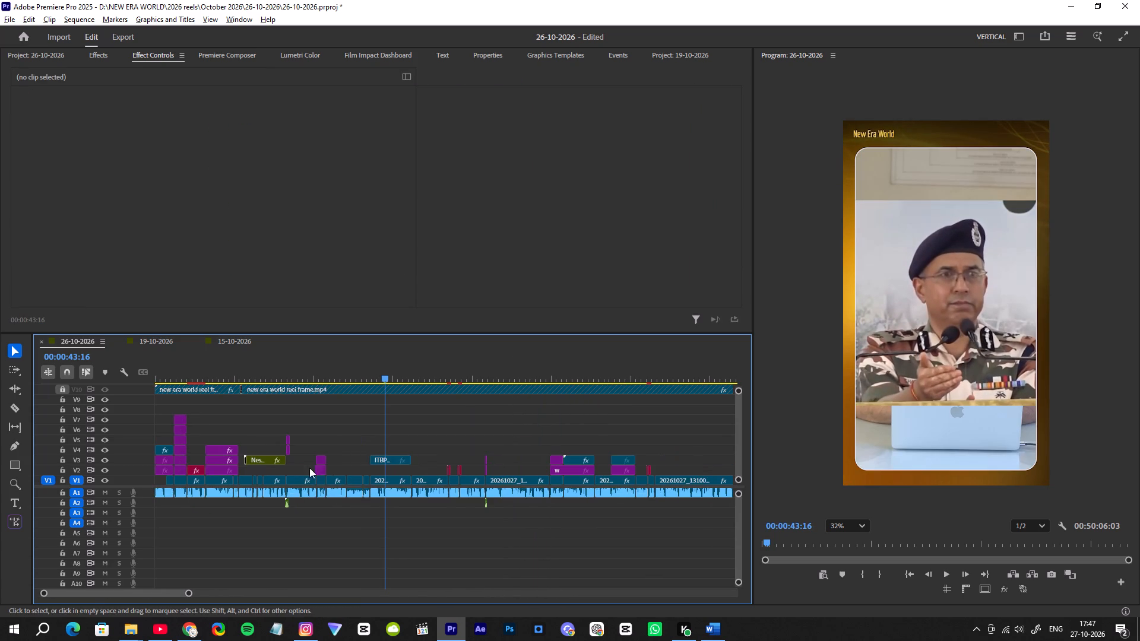
{"action": "scroll", "coordinate": [258, 442], "scroll_direction": "up", "scroll_amount": 1, "text": "alt"}
{"action": "scroll", "coordinate": [258, 442], "scroll_direction": "down", "scroll_amount": 1, "text": "alt"}
{"action": "scroll", "coordinate": [258, 442], "scroll_direction": "up", "scroll_amount": 5, "text": "alt"}
{"action": "scroll", "coordinate": [250, 440], "scroll_direction": "up", "scroll_amount": 1}
{"action": "scroll", "coordinate": [250, 440], "scroll_direction": "down", "scroll_amount": 1}
{"action": "scroll", "coordinate": [250, 440], "scroll_direction": "up", "scroll_amount": 4}
{"action": "scroll", "coordinate": [201, 448], "scroll_direction": "up", "scroll_amount": 1, "text": "alt"}
{"action": "scroll", "coordinate": [201, 448], "scroll_direction": "down", "scroll_amount": 1, "text": "alt"}
{"action": "scroll", "coordinate": [201, 448], "scroll_direction": "up", "scroll_amount": 5, "text": "alt"}
{"action": "scroll", "coordinate": [202, 448], "scroll_direction": "down", "scroll_amount": 1}
{"action": "scroll", "coordinate": [202, 448], "scroll_direction": "up", "scroll_amount": 3}
{"action": "scroll", "coordinate": [202, 448], "scroll_direction": "down", "scroll_amount": 1}
{"action": "scroll", "coordinate": [202, 448], "scroll_direction": "up", "scroll_amount": 4}
{"action": "scroll", "coordinate": [192, 464], "scroll_direction": "down", "scroll_amount": 7, "text": "alt"}
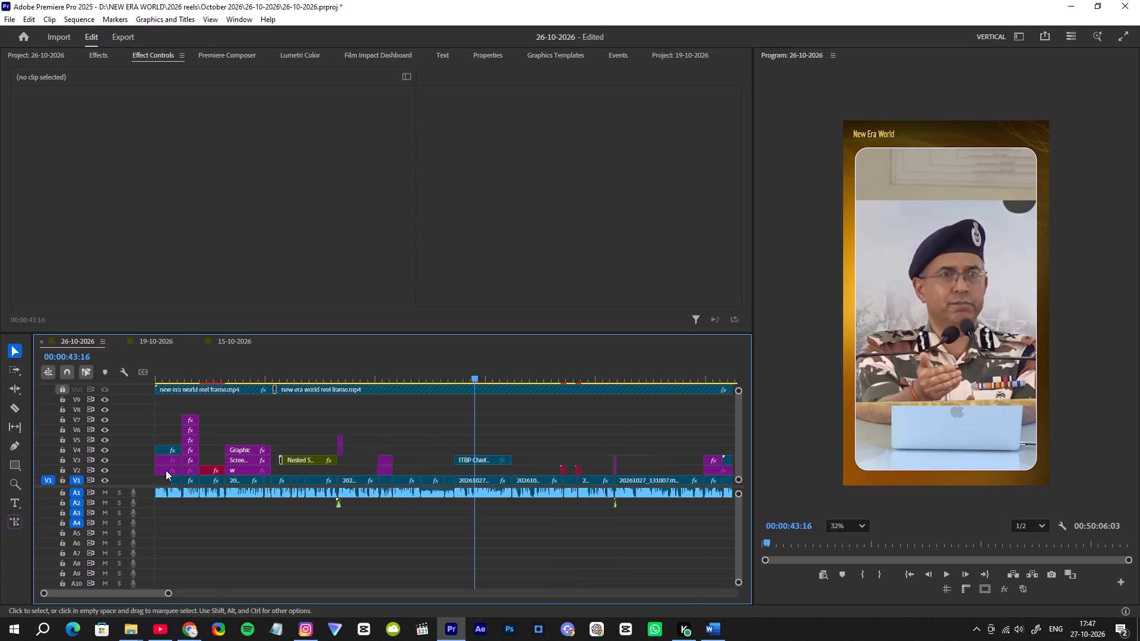
{"action": "left_click", "coordinate": [166, 459]}
{"action": "left_click_drag", "start_coordinate": [166, 461], "coordinate": [538, 448], "text": "alt"}
{"action": "left_click", "coordinate": [548, 376]}
{"action": "scroll", "coordinate": [555, 416], "scroll_direction": "down", "scroll_amount": 5}
{"action": "scroll", "coordinate": [554, 416], "scroll_direction": "up", "scroll_amount": 1}
{"action": "scroll", "coordinate": [533, 428], "scroll_direction": "down", "scroll_amount": 1}
{"action": "scroll", "coordinate": [532, 429], "scroll_direction": "up", "scroll_amount": 1}
{"action": "scroll", "coordinate": [532, 429], "scroll_direction": "down", "scroll_amount": 1}
{"action": "scroll", "coordinate": [532, 429], "scroll_direction": "up", "scroll_amount": 1}
{"action": "scroll", "coordinate": [531, 429], "scroll_direction": "down", "scroll_amount": 2}
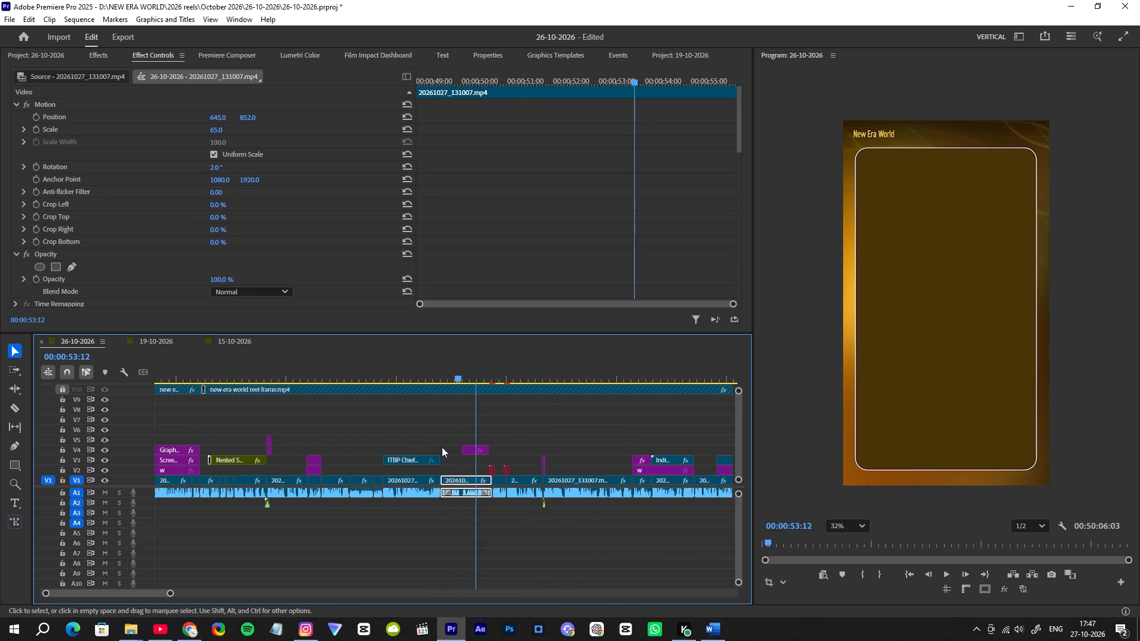
{"action": "left_click_drag", "start_coordinate": [433, 449], "coordinate": [359, 472]}
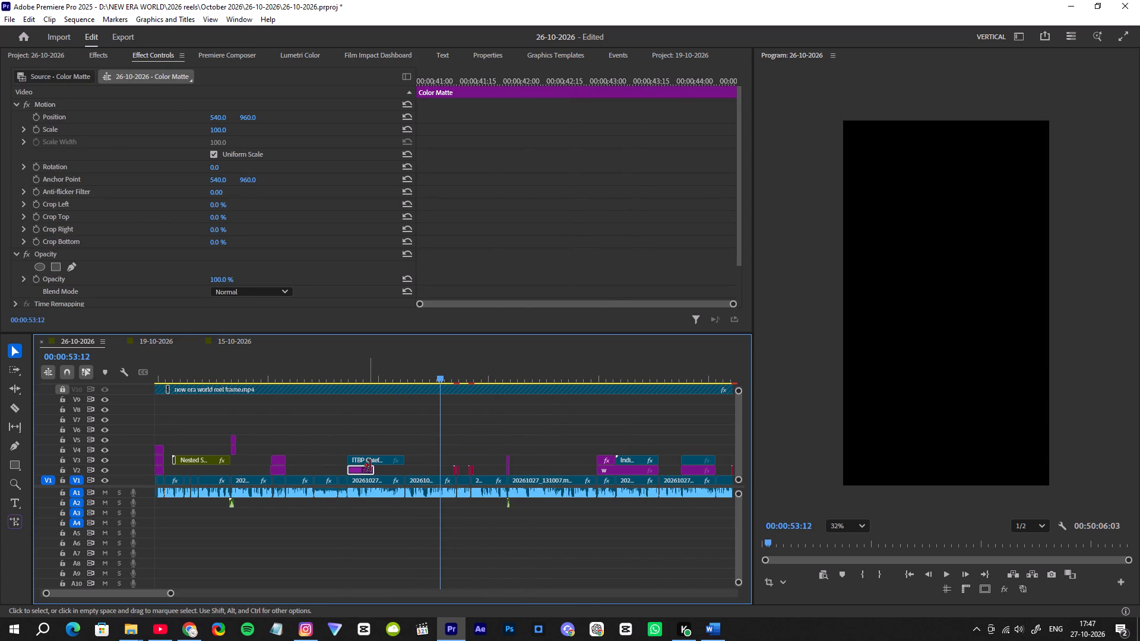
Extend the brown Color Matte's end to match the ITBP chief's clip above it, and save the project.
{"action": "left_click", "coordinate": [373, 464]}
{"action": "left_click_drag", "start_coordinate": [372, 469], "coordinate": [404, 471]}
{"action": "key", "text": "ctrl+s"}
Check the join into the ITBP chief's footage, adjust the start of the Color Matte beneath it, and save the project.
{"action": "left_click", "coordinate": [341, 378]}
{"action": "key", "text": "space"}
{"action": "scroll", "coordinate": [362, 399], "scroll_direction": "up", "scroll_amount": 3, "text": "alt"}
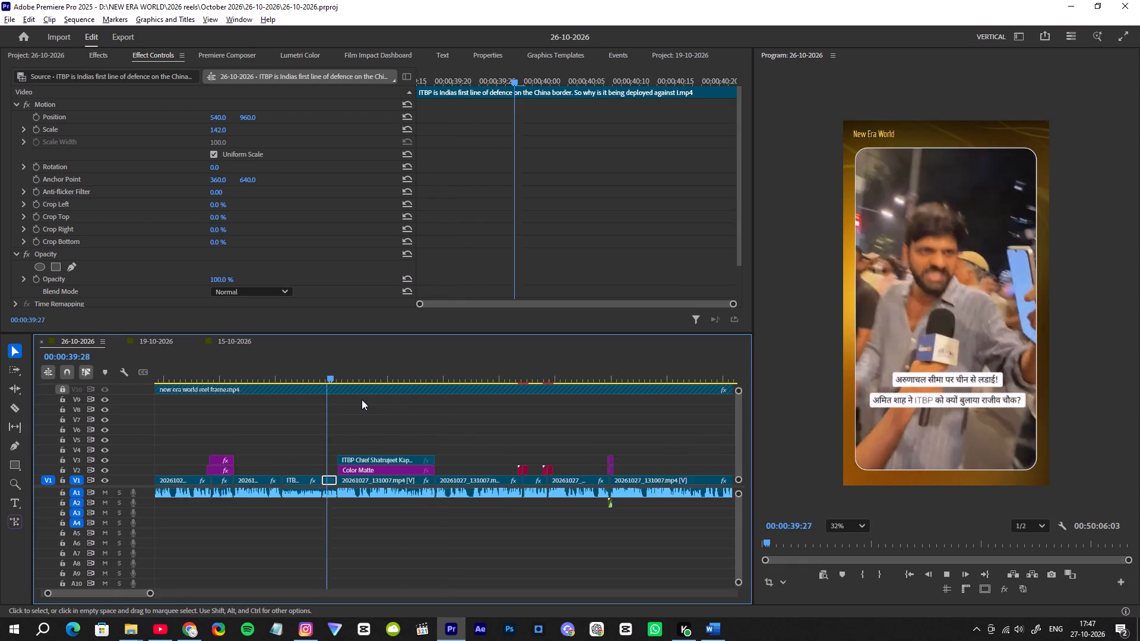
{"action": "scroll", "coordinate": [362, 399], "scroll_direction": "up", "scroll_amount": 8, "text": "alt"}
{"action": "scroll", "coordinate": [365, 400], "scroll_direction": "down", "scroll_amount": 1, "text": "alt"}
{"action": "scroll", "coordinate": [365, 400], "scroll_direction": "up", "scroll_amount": 5, "text": "alt"}
{"action": "key", "text": "space"}
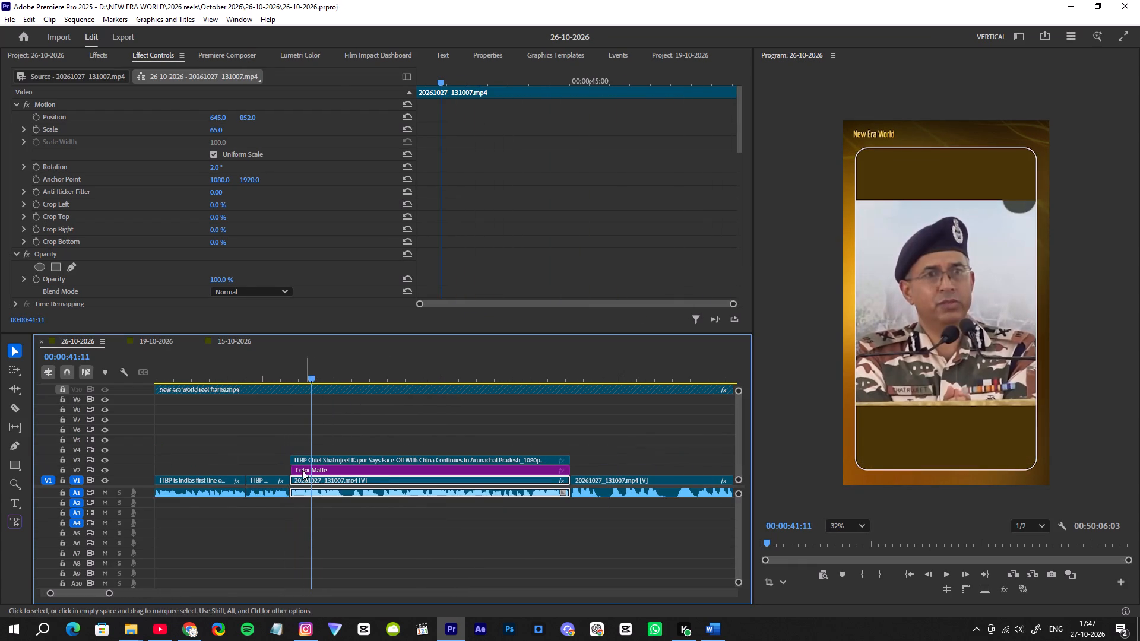
{"action": "left_click", "coordinate": [293, 466]}
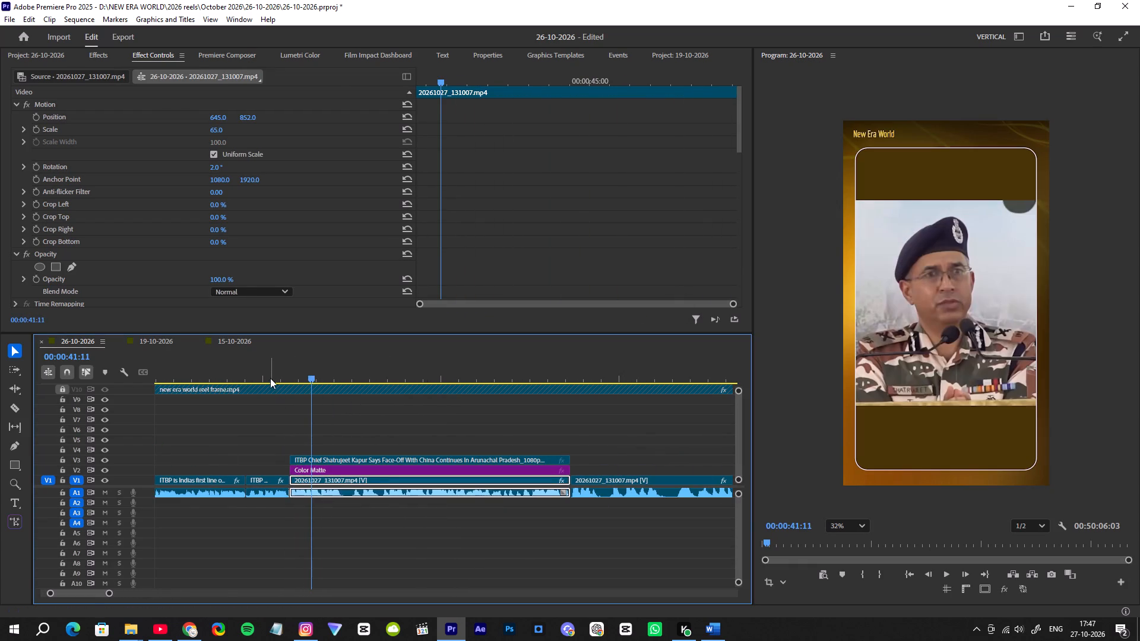
{"action": "left_click", "coordinate": [269, 373]}
{"action": "key", "text": "ctrl+s"}
Watch the ITBP chief's segment through to the presenter's return, and replay its opening up to 00:00:44:10.
{"action": "key", "text": "space"}
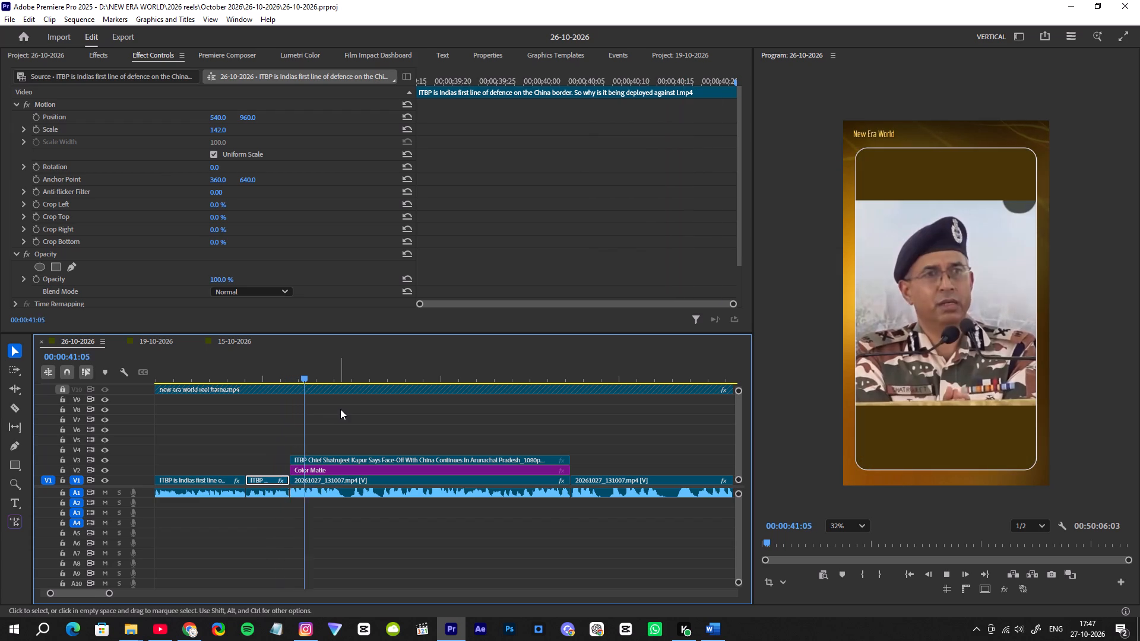
{"action": "scroll", "coordinate": [360, 415], "scroll_direction": "down", "scroll_amount": 6}
{"action": "scroll", "coordinate": [427, 429], "scroll_direction": "down", "scroll_amount": 4}
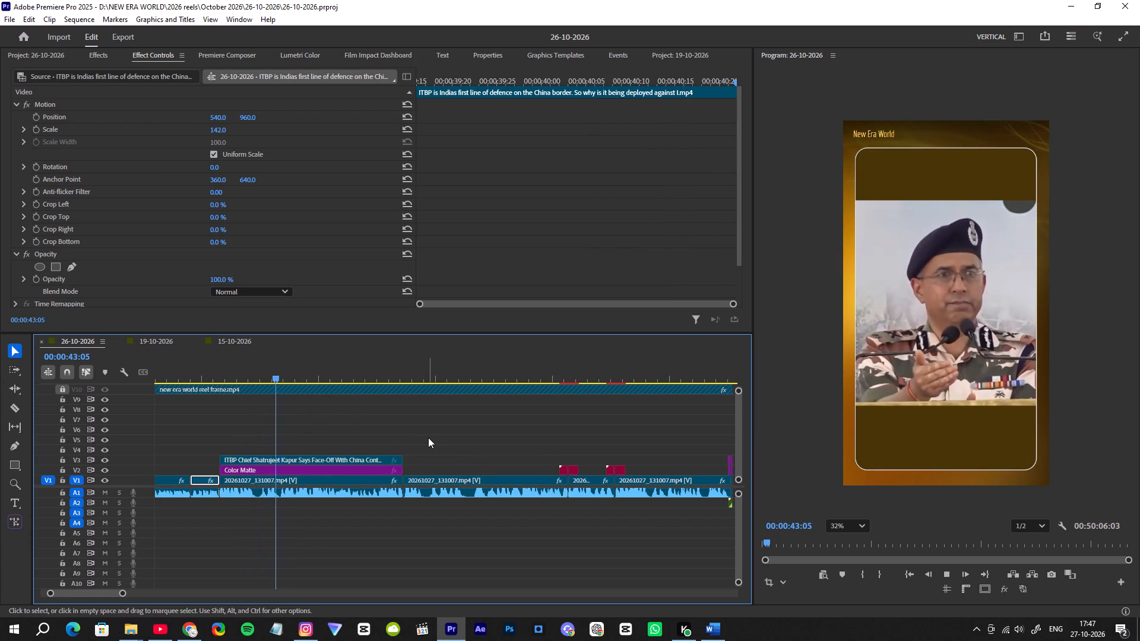
{"action": "scroll", "coordinate": [428, 437], "scroll_direction": "down", "scroll_amount": 5, "text": "alt"}
{"action": "scroll", "coordinate": [428, 437], "scroll_direction": "down", "scroll_amount": 4}
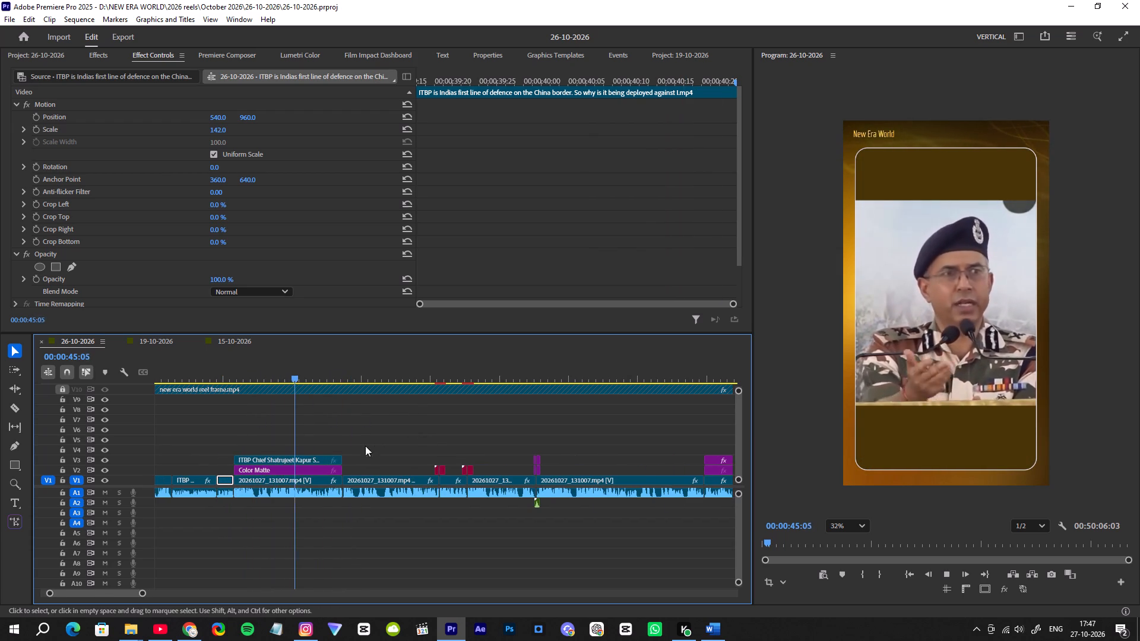
{"action": "left_click", "coordinate": [328, 370]}
{"action": "key", "text": "space"}
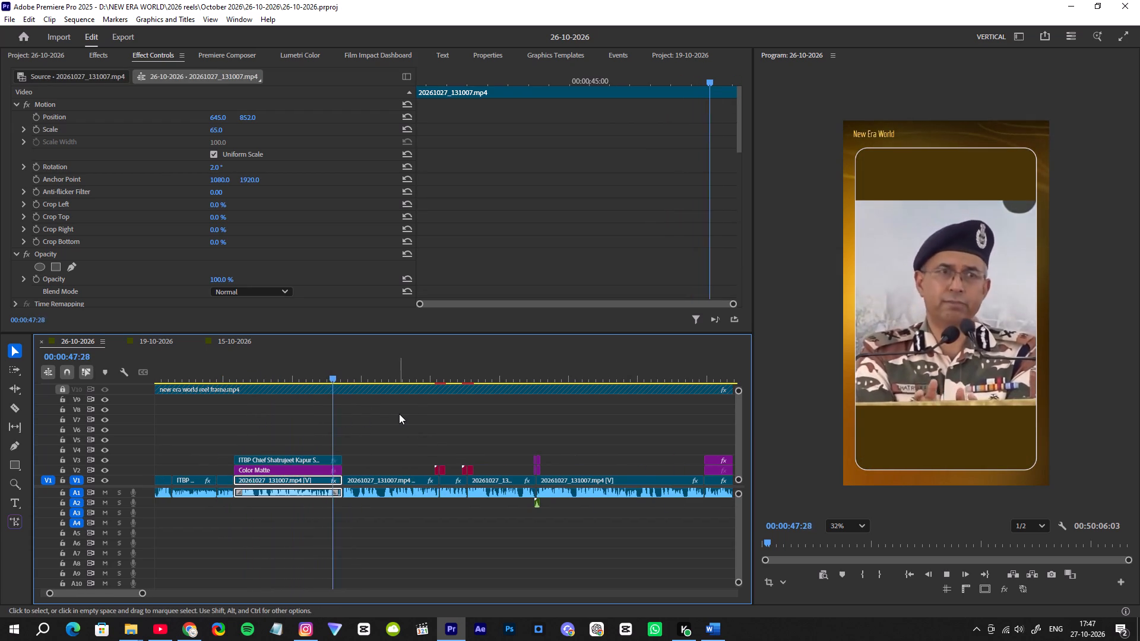
{"action": "scroll", "coordinate": [399, 414], "scroll_direction": "down", "scroll_amount": 4}
{"action": "scroll", "coordinate": [281, 421], "scroll_direction": "up", "scroll_amount": 1, "text": "alt"}
{"action": "scroll", "coordinate": [281, 421], "scroll_direction": "down", "scroll_amount": 1, "text": "alt"}
{"action": "scroll", "coordinate": [281, 421], "scroll_direction": "up", "scroll_amount": 4, "text": "alt"}
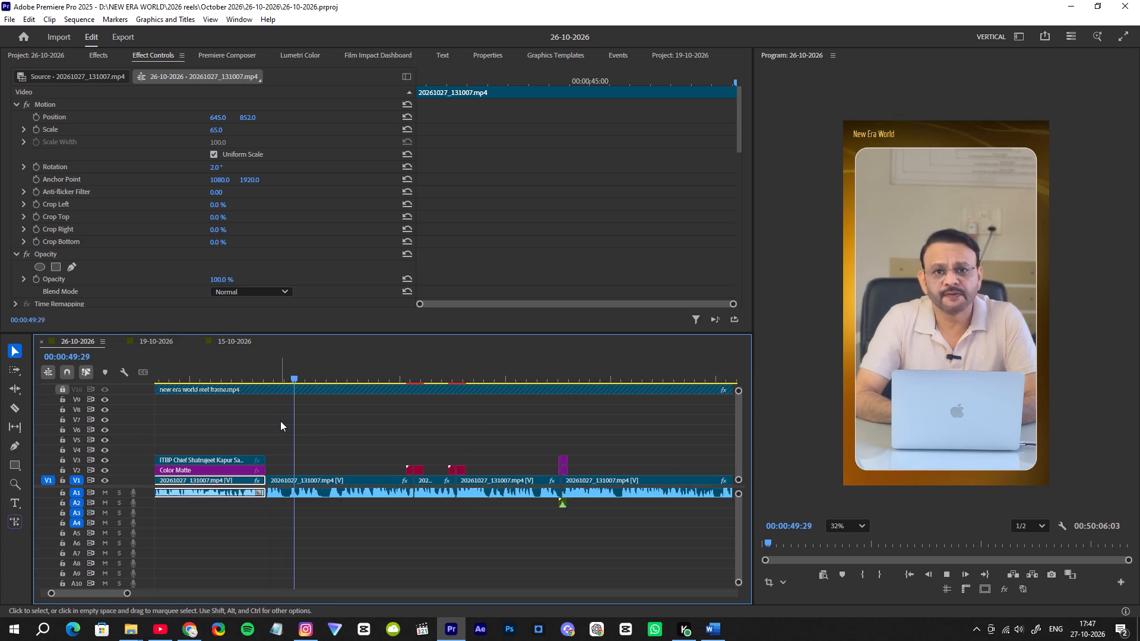
{"action": "scroll", "coordinate": [280, 421], "scroll_direction": "up", "scroll_amount": 7}
{"action": "key", "text": "space"}
{"action": "left_click", "coordinate": [207, 369]}
{"action": "key", "text": "space"}
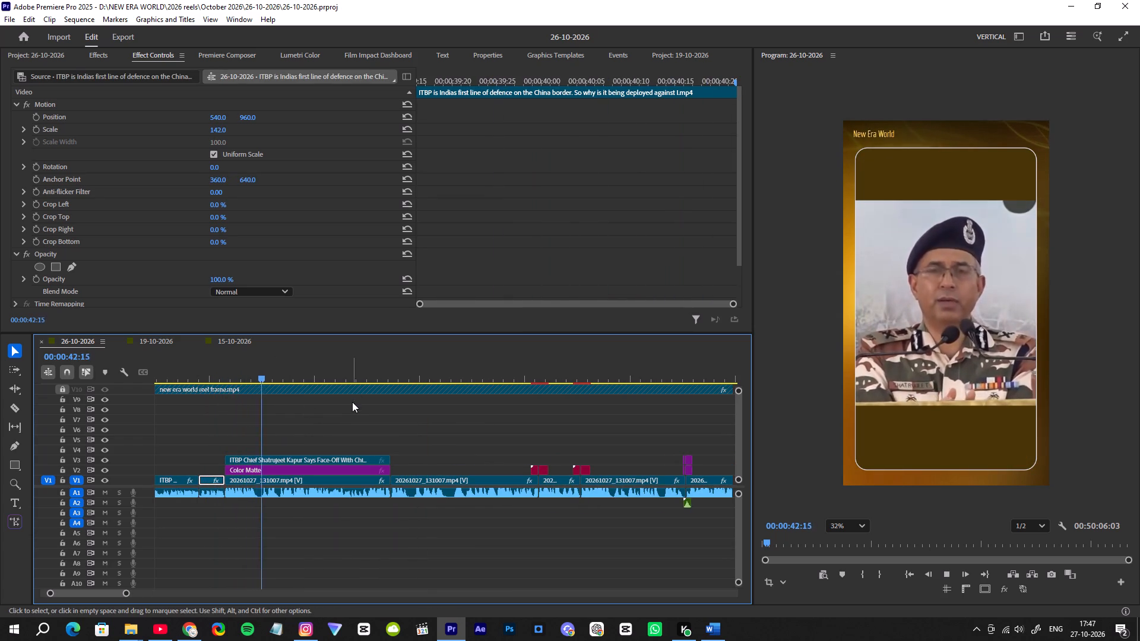
{"action": "scroll", "coordinate": [275, 414], "scroll_direction": "up", "scroll_amount": 18, "text": "alt"}
{"action": "key", "text": "space"}
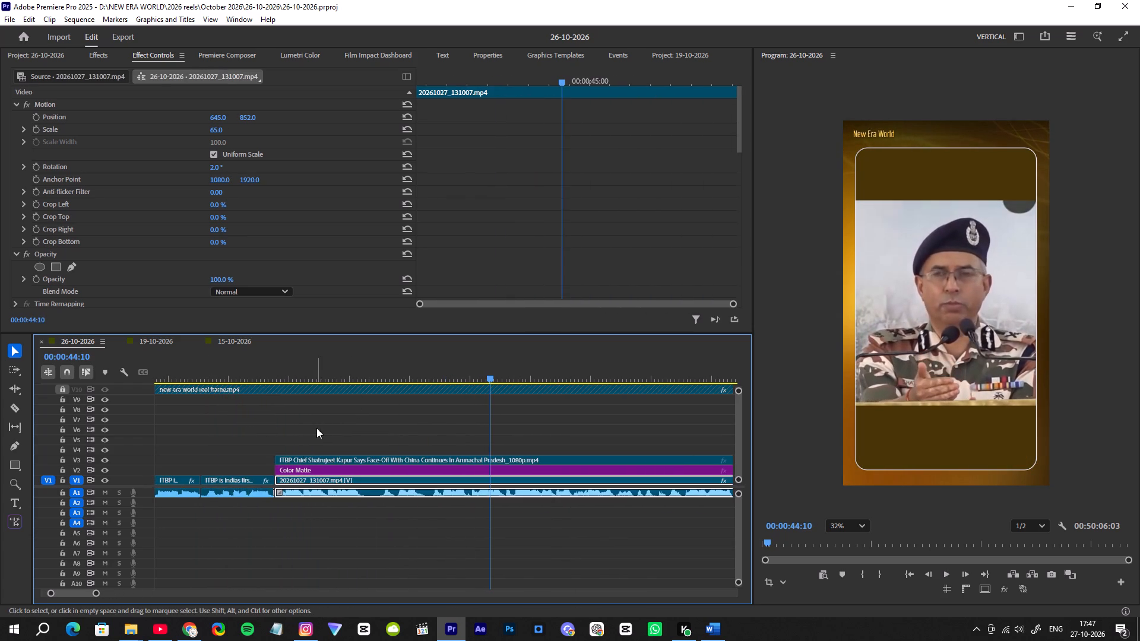
Move the ITBP chief's clip and its Color Matte up to V6 and V5 and further along the timeline.
{"action": "left_click", "coordinate": [268, 440]}
{"action": "scroll", "coordinate": [309, 442], "scroll_direction": "down", "scroll_amount": 7, "text": "alt"}
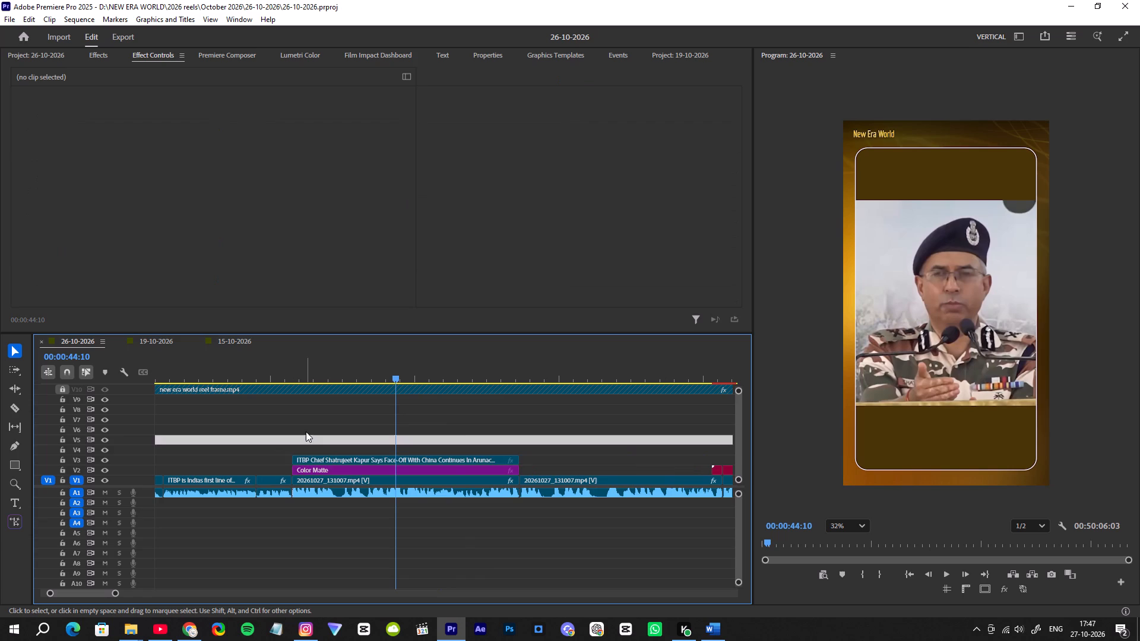
{"action": "left_click_drag", "start_coordinate": [306, 431], "coordinate": [331, 472]}
{"action": "left_click_drag", "start_coordinate": [332, 462], "coordinate": [506, 429]}
Split the presenter's V1 clip at 00:00:42:06 and ripple-trim away the footage from there to 00:00:42:15.
{"action": "scroll", "coordinate": [321, 439], "scroll_direction": "up", "scroll_amount": 4, "text": "alt"}
{"action": "scroll", "coordinate": [319, 439], "scroll_direction": "down", "scroll_amount": 1, "text": "alt"}
{"action": "scroll", "coordinate": [319, 439], "scroll_direction": "up", "scroll_amount": 3, "text": "alt"}
{"action": "left_click", "coordinate": [299, 377]}
{"action": "key", "text": "space"}
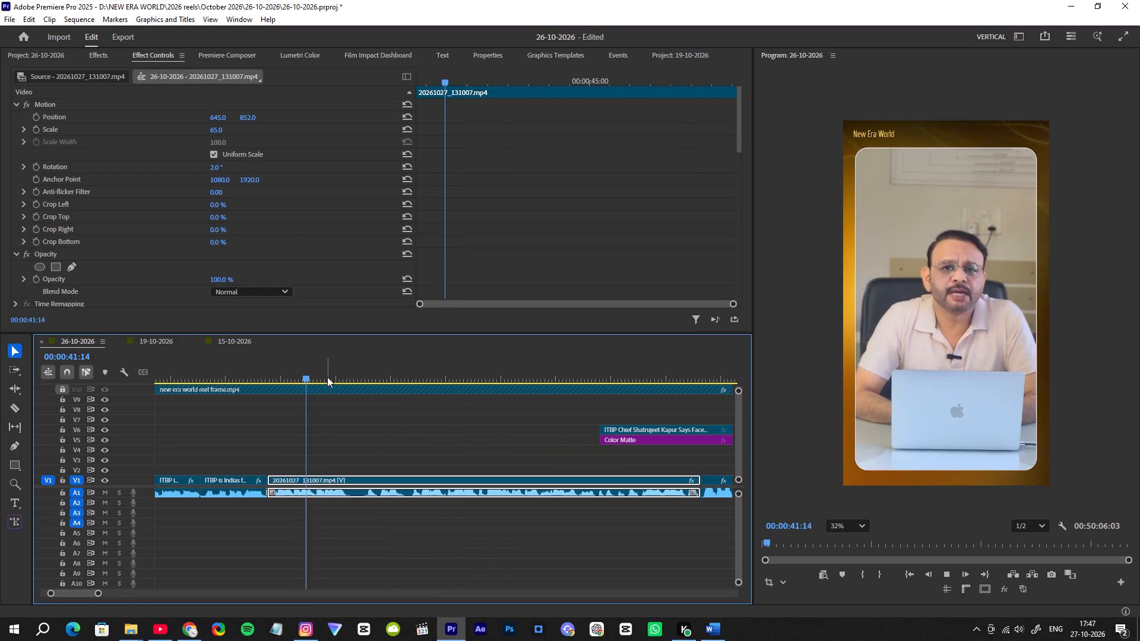
{"action": "key", "text": "space"}
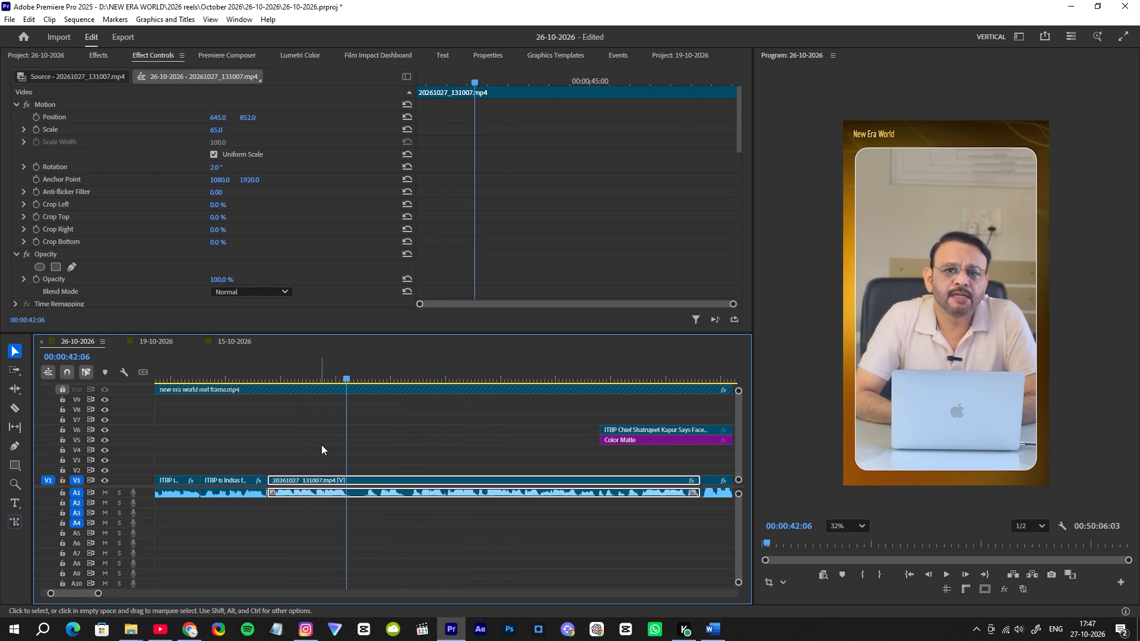
{"action": "key", "text": "ctrl+k"}
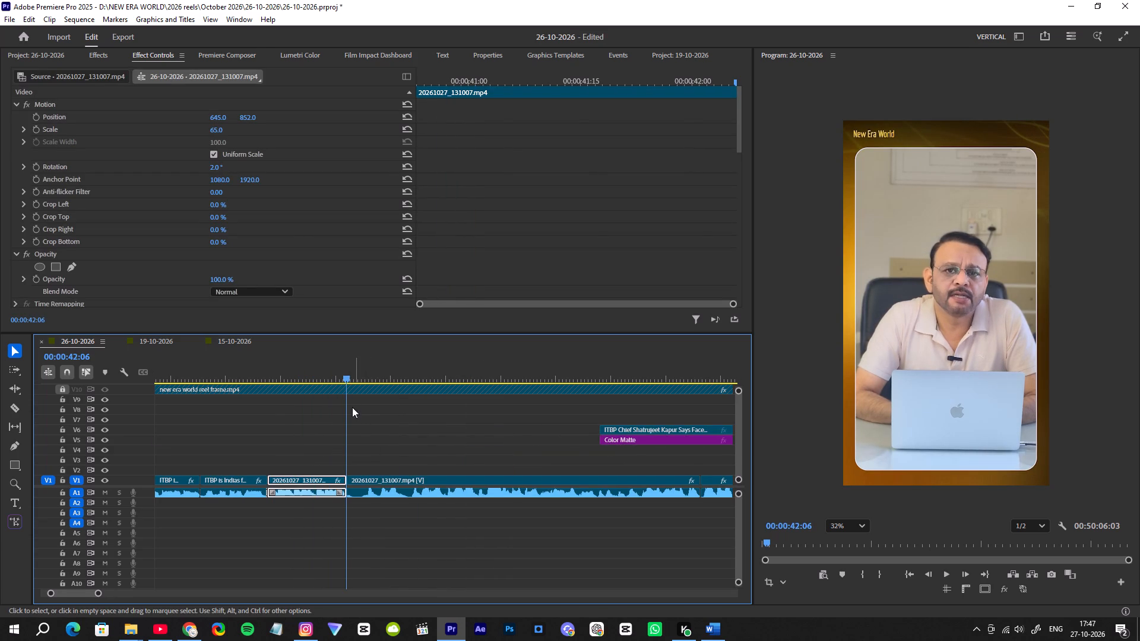
{"action": "left_click", "coordinate": [366, 369]}
{"action": "key", "text": "q"}
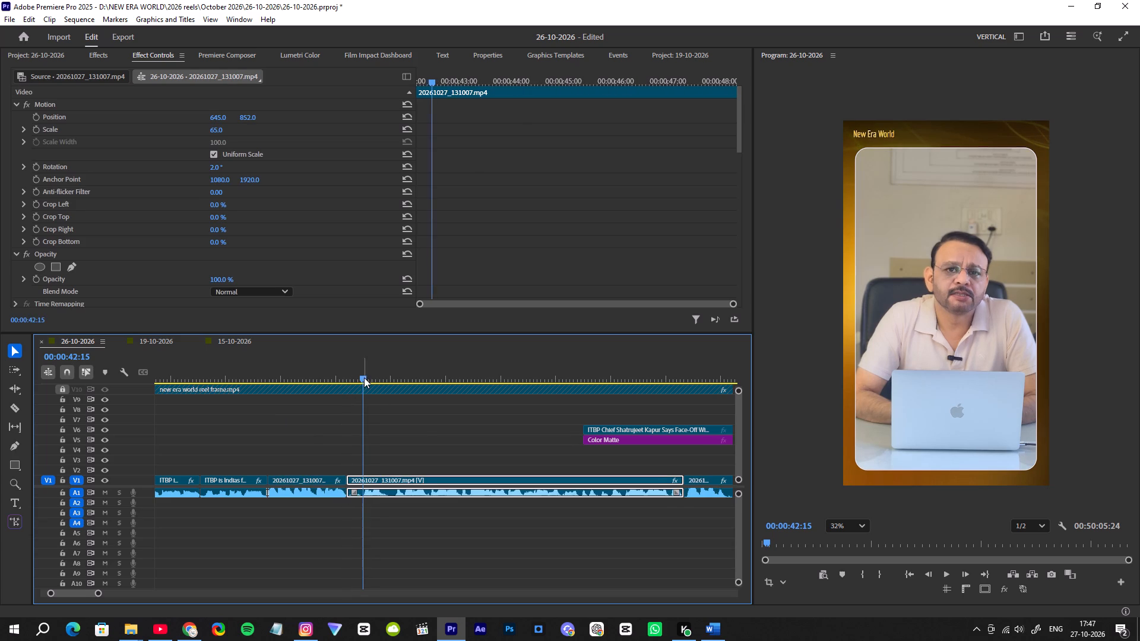
Move the ITBP chief's clip and Color Matte back to V4 and V3, starting where the presenter's footage follows the street interview.
{"action": "scroll", "coordinate": [369, 448], "scroll_direction": "down", "scroll_amount": 7, "text": "alt"}
{"action": "left_click_drag", "start_coordinate": [462, 412], "coordinate": [487, 431]}
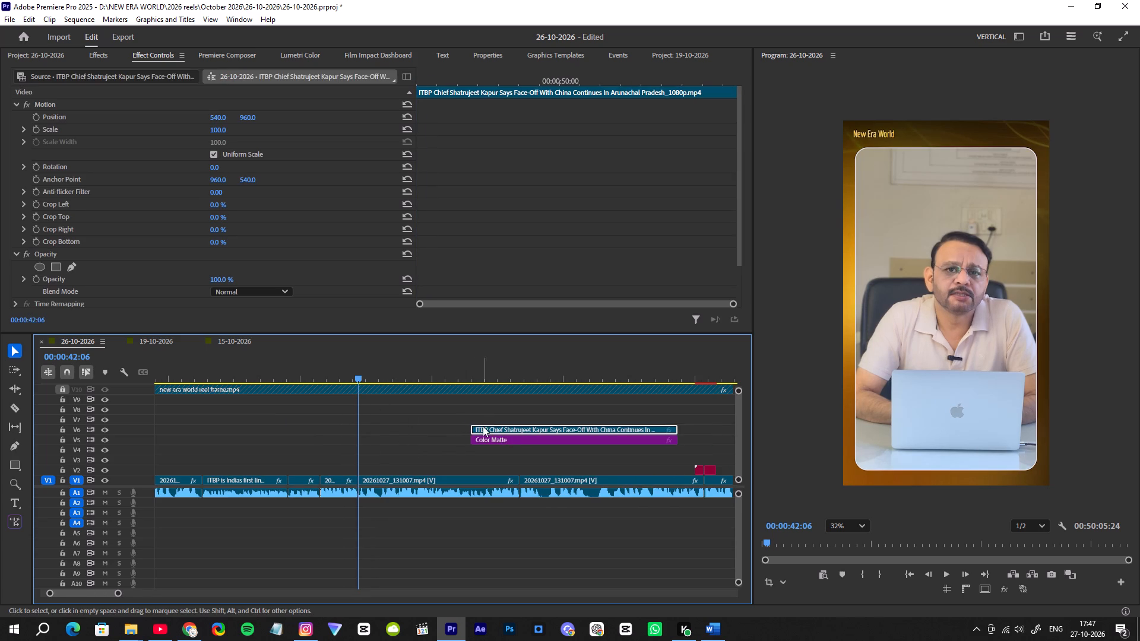
{"action": "left_click_drag", "start_coordinate": [471, 412], "coordinate": [490, 442]}
{"action": "left_click_drag", "start_coordinate": [520, 433], "coordinate": [375, 449]}
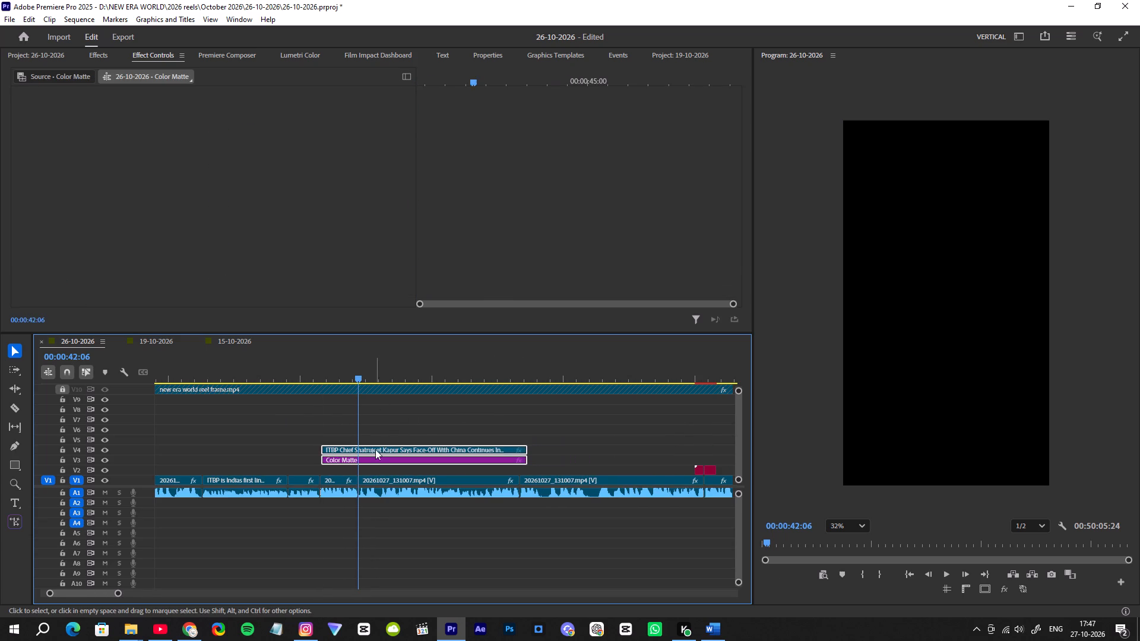
Create a short audio transition on A1 at the start of the last street-interview clip, checking playback through the ITBP join.
{"action": "left_click", "coordinate": [287, 370]}
{"action": "key", "text": "space"}
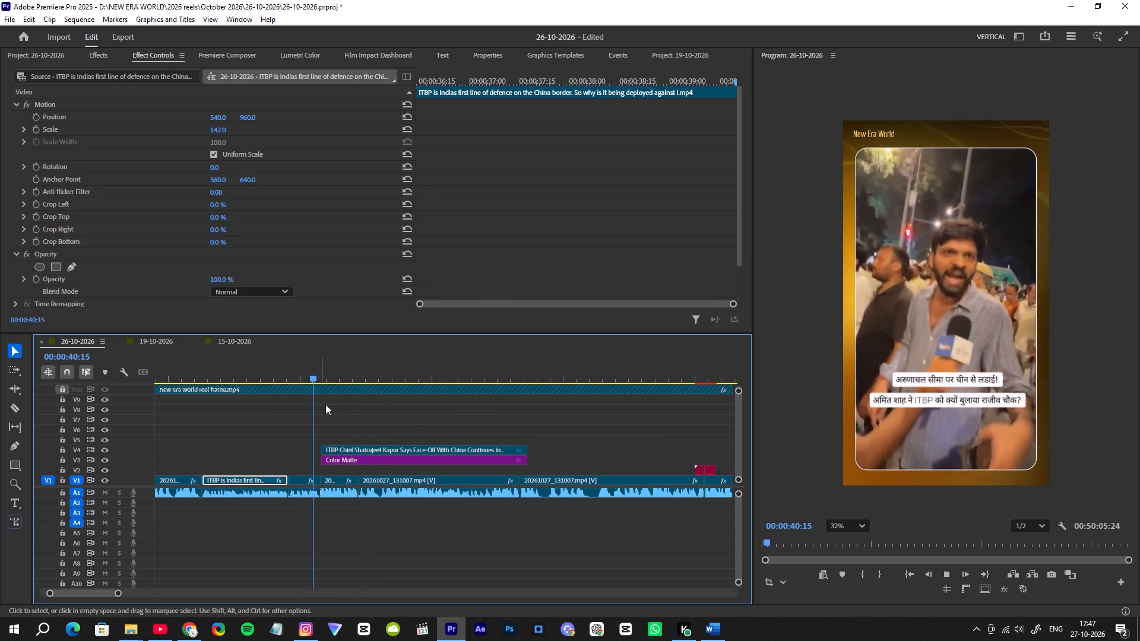
{"action": "key", "text": "space"}
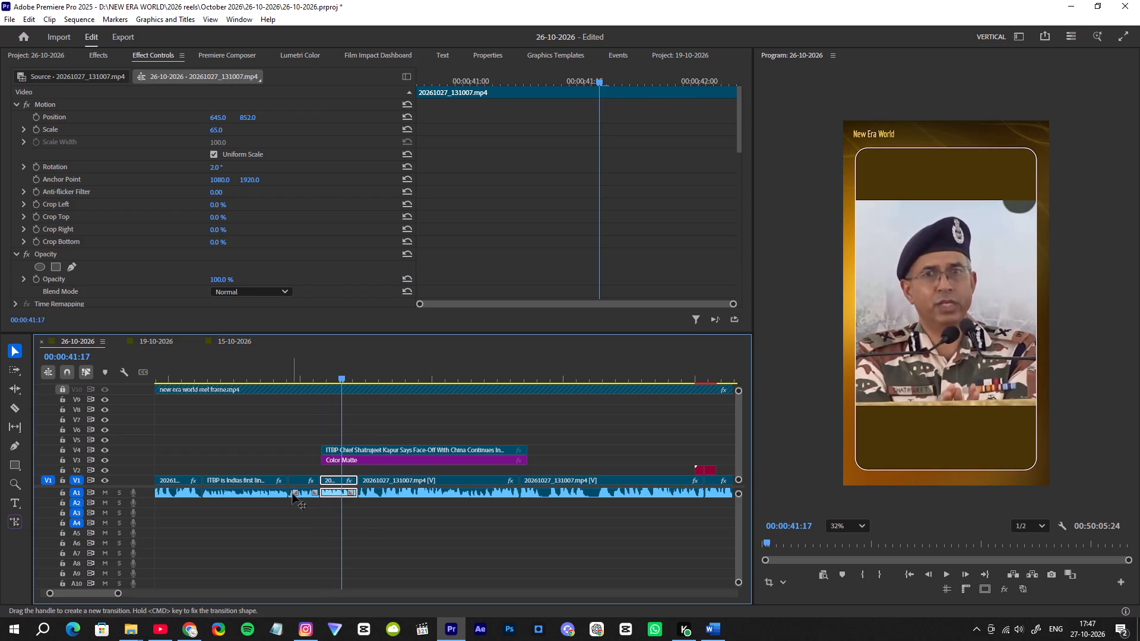
{"action": "left_click_drag", "start_coordinate": [292, 493], "coordinate": [287, 493]}
{"action": "left_click", "coordinate": [280, 380]}
{"action": "key", "text": "space"}
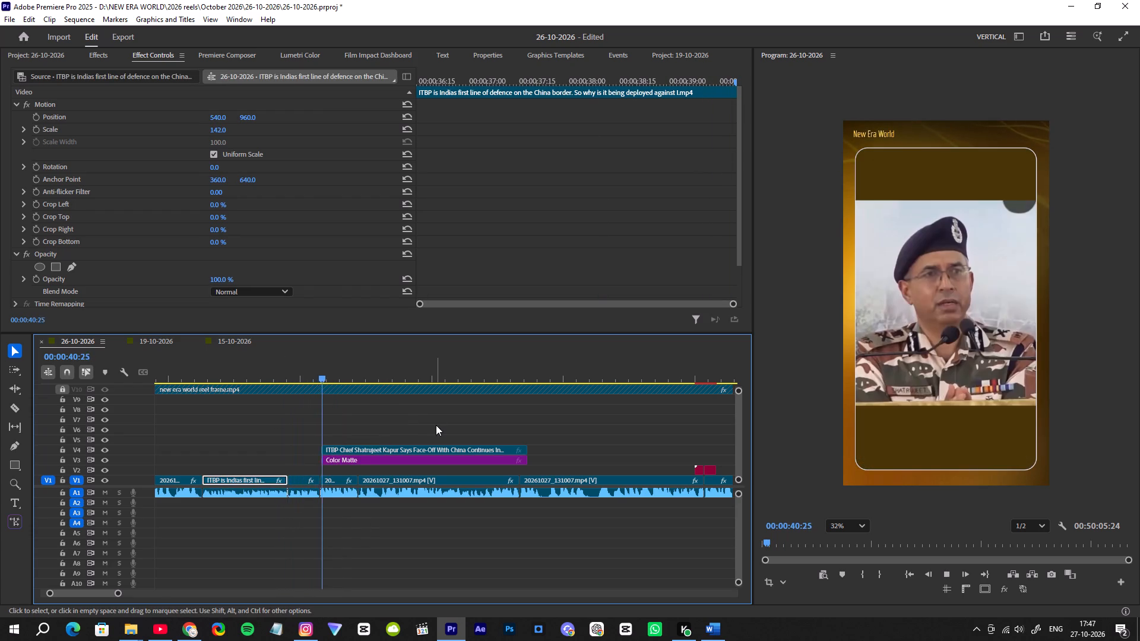
{"action": "key", "text": "space"}
Align the starts of the ITBP chief's clip and Color Matte with the V1 cut after the street interview.
{"action": "scroll", "coordinate": [310, 424], "scroll_direction": "up", "scroll_amount": 3, "text": "alt"}
{"action": "scroll", "coordinate": [310, 424], "scroll_direction": "down", "scroll_amount": 1, "text": "alt"}
{"action": "scroll", "coordinate": [310, 424], "scroll_direction": "up", "scroll_amount": 5, "text": "alt"}
{"action": "scroll", "coordinate": [359, 437], "scroll_direction": "up", "scroll_amount": 5, "text": "alt"}
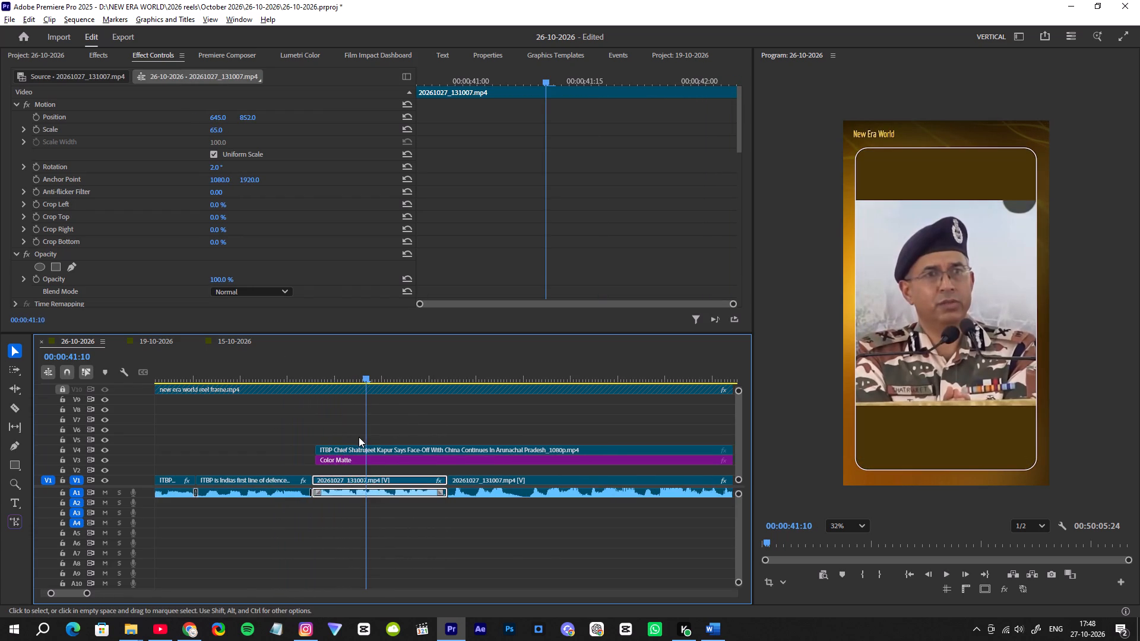
{"action": "left_click_drag", "start_coordinate": [287, 417], "coordinate": [340, 460]}
{"action": "left_click_drag", "start_coordinate": [291, 429], "coordinate": [328, 463]}
{"action": "left_click", "coordinate": [334, 454]}
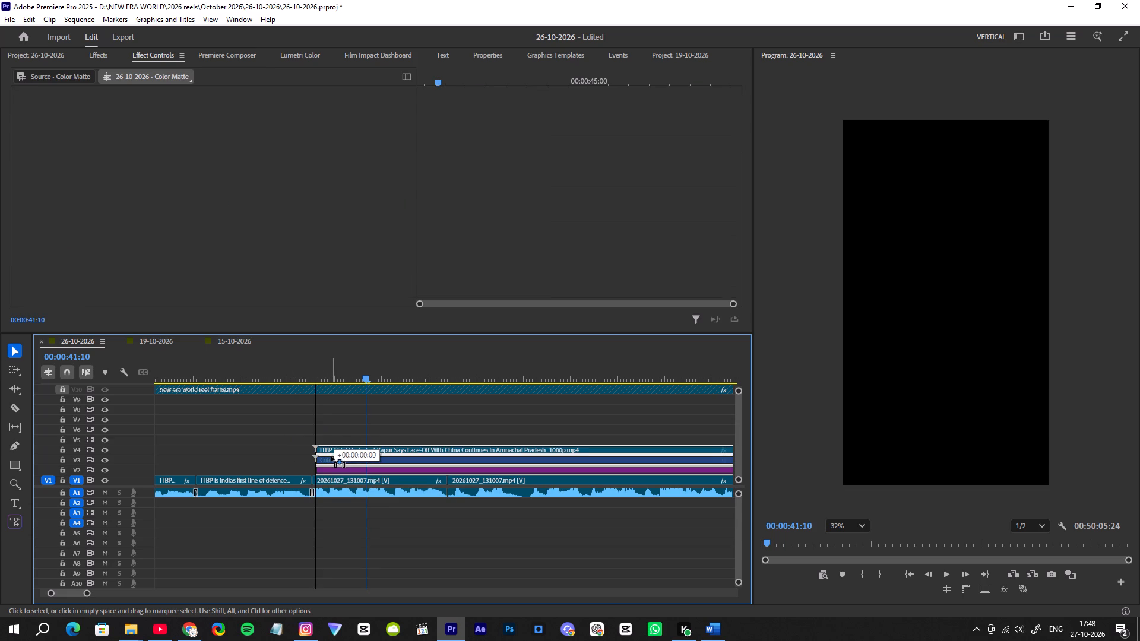
Shift the ITBP chief's clip and Color Matte slightly earlier, over the end of the street interview, and replay the join.
{"action": "left_click", "coordinate": [278, 368]}
{"action": "key", "text": "space"}
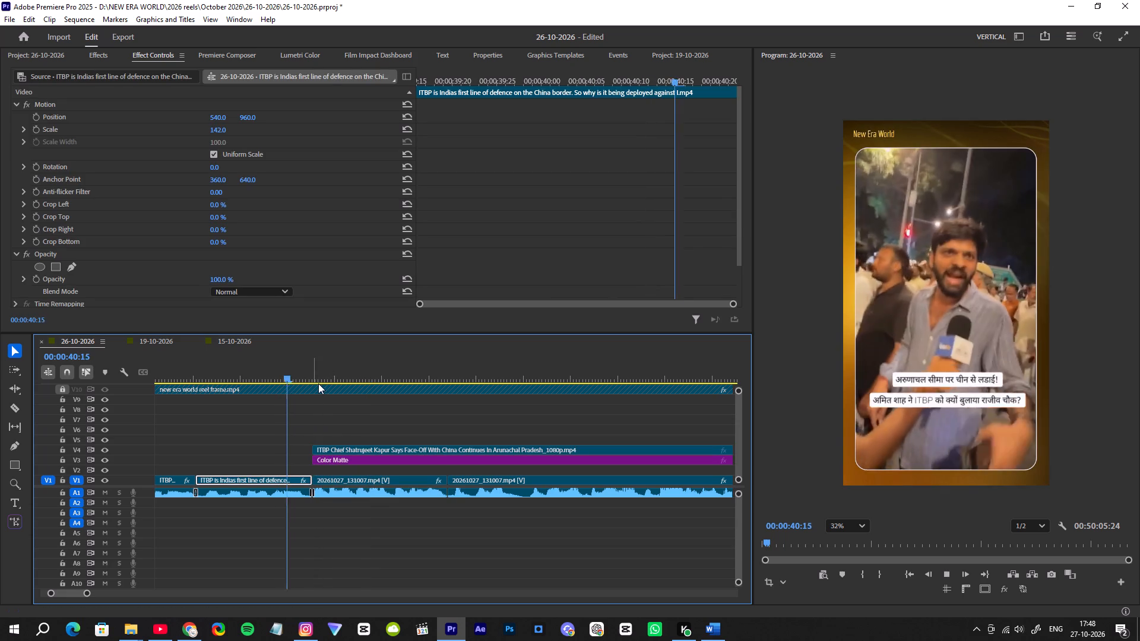
{"action": "key", "text": "space"}
{"action": "left_click_drag", "start_coordinate": [273, 360], "coordinate": [299, 365]}
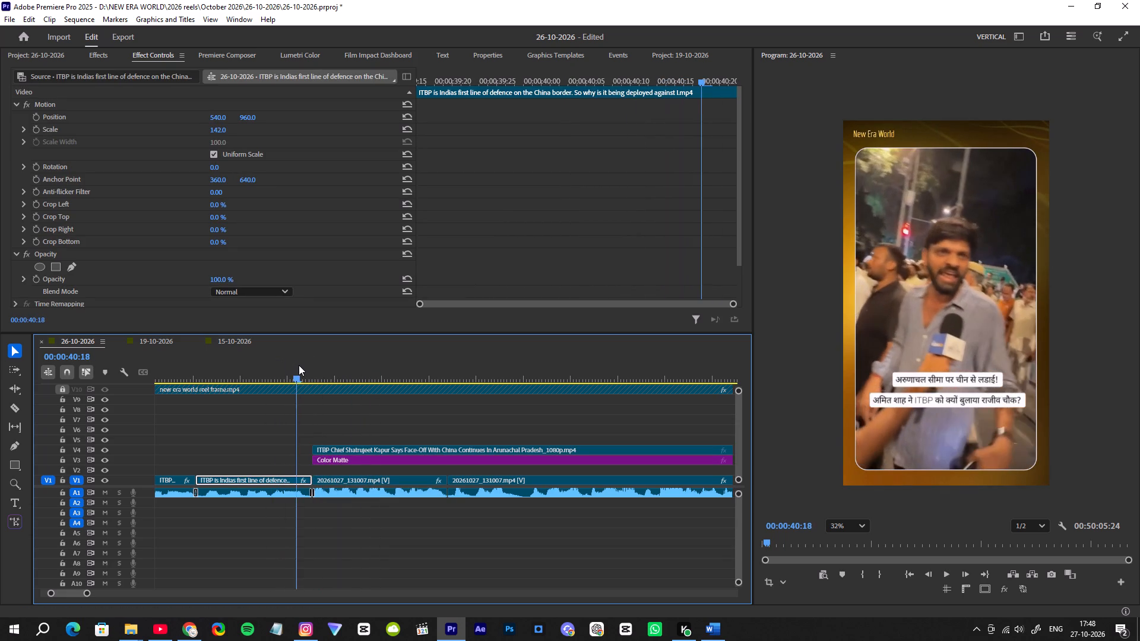
{"action": "left_click_drag", "start_coordinate": [299, 365], "coordinate": [309, 369]}
{"action": "scroll", "coordinate": [309, 387], "scroll_direction": "up", "scroll_amount": 2, "text": "alt"}
{"action": "scroll", "coordinate": [309, 387], "scroll_direction": "down", "scroll_amount": 1, "text": "alt"}
{"action": "scroll", "coordinate": [309, 387], "scroll_direction": "up", "scroll_amount": 5, "text": "alt"}
{"action": "left_click_drag", "start_coordinate": [327, 434], "coordinate": [341, 462]}
{"action": "left_click_drag", "start_coordinate": [346, 448], "coordinate": [335, 449]}
{"action": "left_click", "coordinate": [245, 362]}
{"action": "key", "text": "space"}
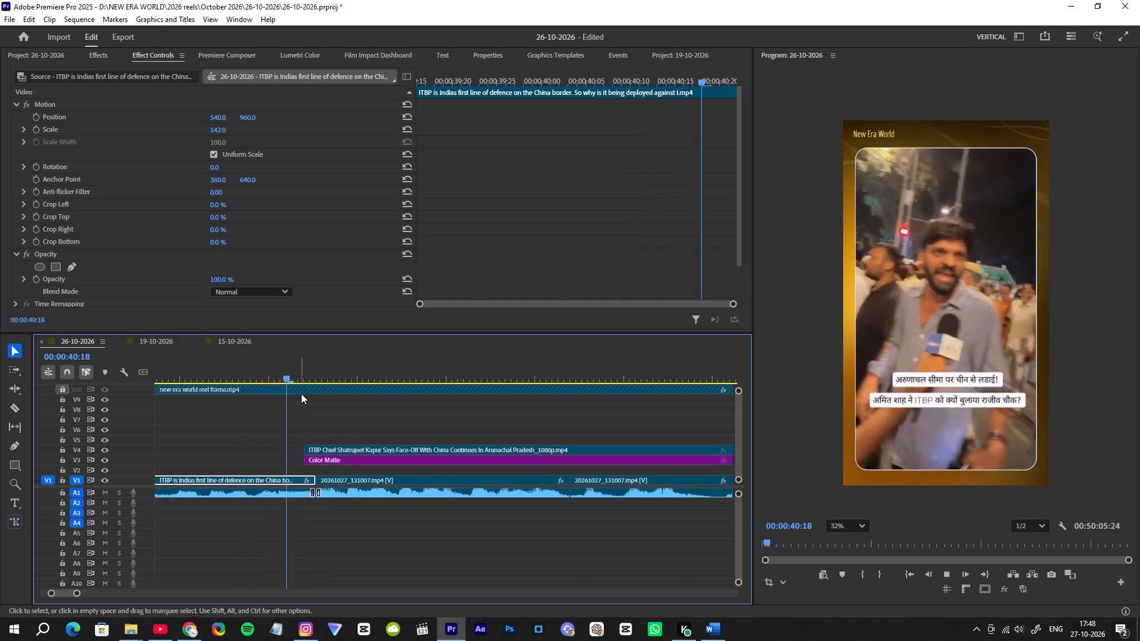
Trim the ends of the ITBP chief's clip and Color Matte back to the V1 cut where the presenter returns.
{"action": "scroll", "coordinate": [397, 417], "scroll_direction": "down", "scroll_amount": 20, "text": "alt"}
{"action": "scroll", "coordinate": [397, 417], "scroll_direction": "down", "scroll_amount": 2, "text": "alt"}
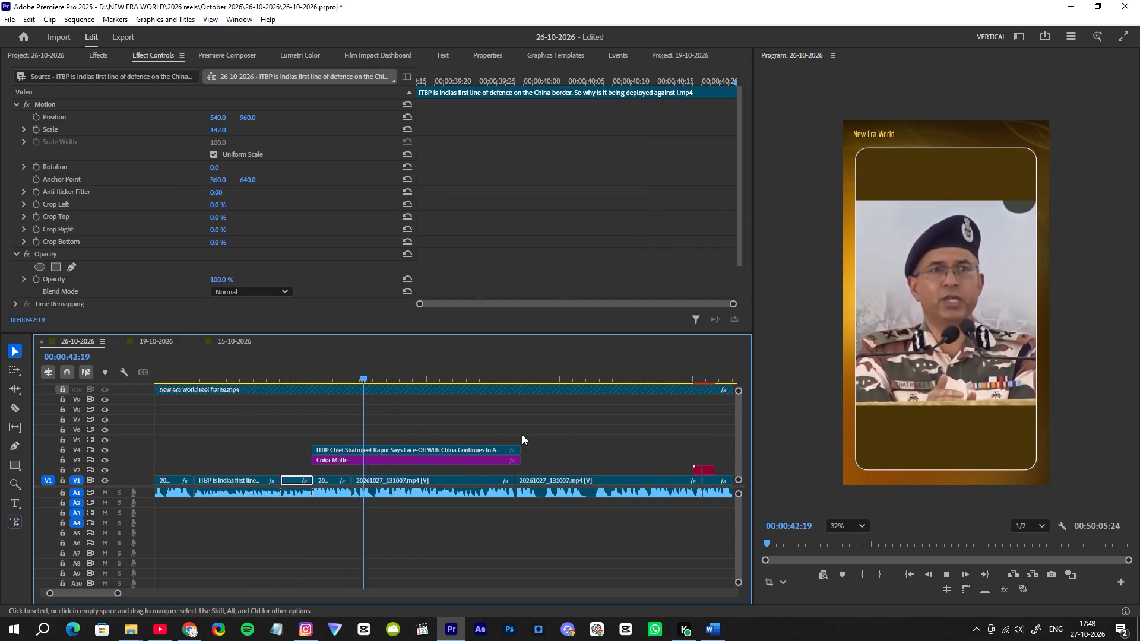
{"action": "scroll", "coordinate": [522, 434], "scroll_direction": "up", "scroll_amount": 1, "text": "alt"}
{"action": "scroll", "coordinate": [522, 434], "scroll_direction": "down", "scroll_amount": 1, "text": "alt"}
{"action": "scroll", "coordinate": [522, 434], "scroll_direction": "up", "scroll_amount": 7, "text": "alt"}
{"action": "left_click_drag", "start_coordinate": [493, 412], "coordinate": [506, 449]}
{"action": "left_click_drag", "start_coordinate": [493, 429], "coordinate": [508, 449]}
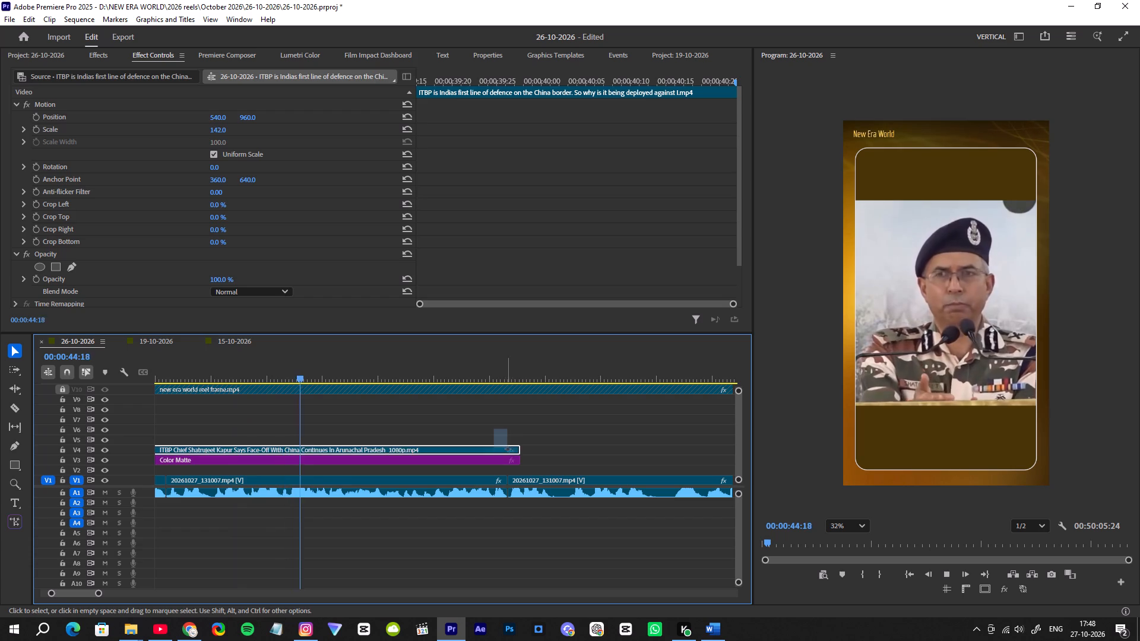
{"action": "left_click_drag", "start_coordinate": [508, 449], "coordinate": [514, 461]}
{"action": "left_click_drag", "start_coordinate": [522, 452], "coordinate": [512, 454]}
Review the presenter's footage after the ITBP segment, through both light leaks, up to 00:00:58:19.
{"action": "scroll", "coordinate": [527, 435], "scroll_direction": "down", "scroll_amount": 7, "text": "alt"}
{"action": "scroll", "coordinate": [527, 435], "scroll_direction": "down", "scroll_amount": 1}
{"action": "scroll", "coordinate": [527, 435], "scroll_direction": "up", "scroll_amount": 1}
{"action": "scroll", "coordinate": [527, 435], "scroll_direction": "down", "scroll_amount": 1}
{"action": "scroll", "coordinate": [527, 435], "scroll_direction": "up", "scroll_amount": 1}
{"action": "scroll", "coordinate": [527, 435], "scroll_direction": "down", "scroll_amount": 5}
{"action": "scroll", "coordinate": [499, 434], "scroll_direction": "up", "scroll_amount": 1}
{"action": "scroll", "coordinate": [499, 434], "scroll_direction": "down", "scroll_amount": 4}
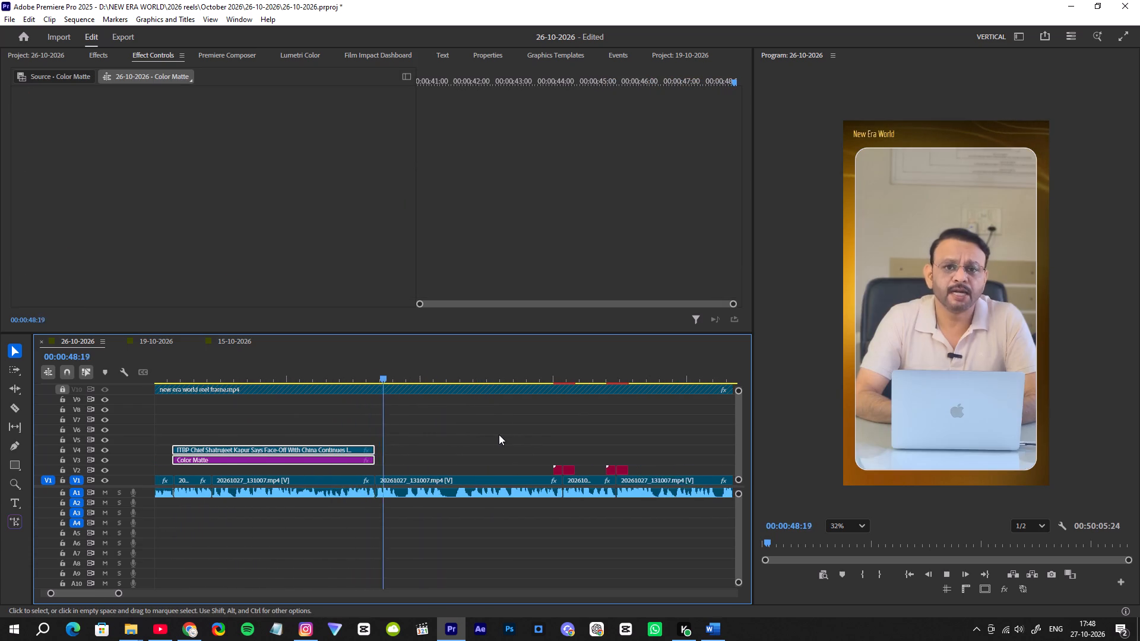
{"action": "scroll", "coordinate": [473, 433], "scroll_direction": "down", "scroll_amount": 5}
{"action": "scroll", "coordinate": [384, 425], "scroll_direction": "down", "scroll_amount": 6, "text": "alt"}
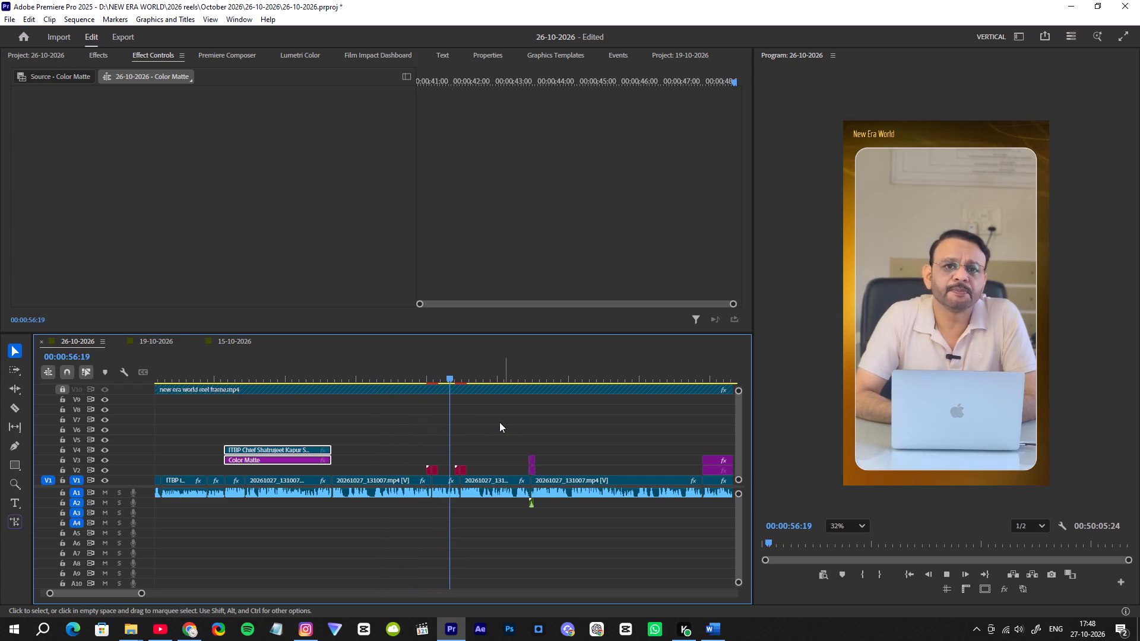
{"action": "scroll", "coordinate": [475, 422], "scroll_direction": "up", "scroll_amount": 7, "text": "alt"}
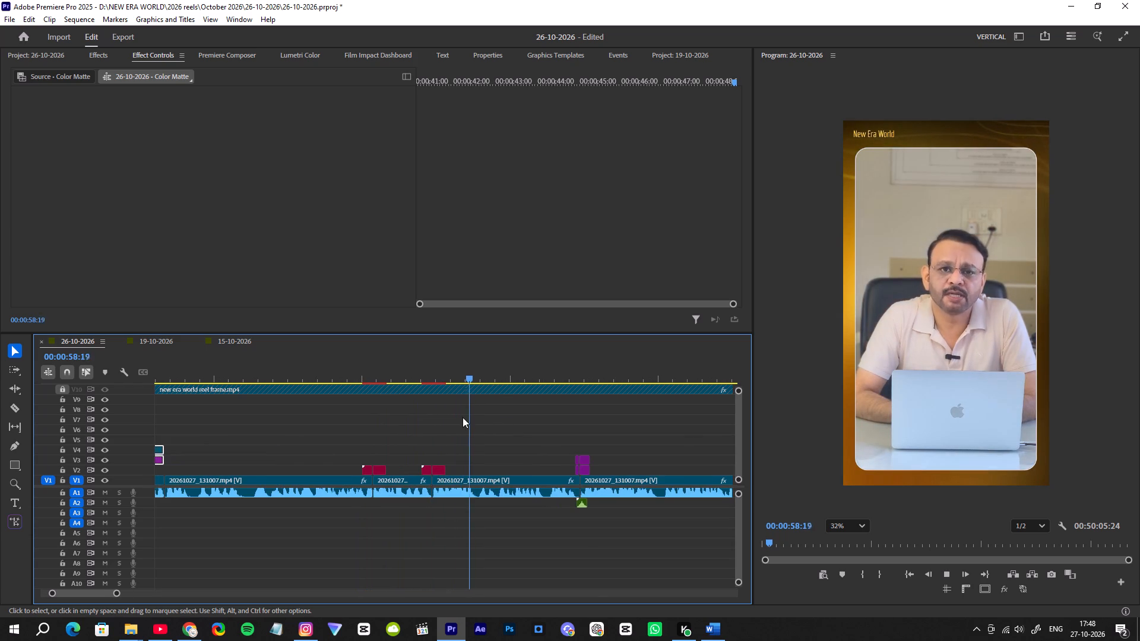
{"action": "key", "text": "space"}
Replay the presenter's footage from just before the first light leak up to 00:01:02:01.
{"action": "left_click", "coordinate": [338, 370]}
{"action": "key", "text": "space"}
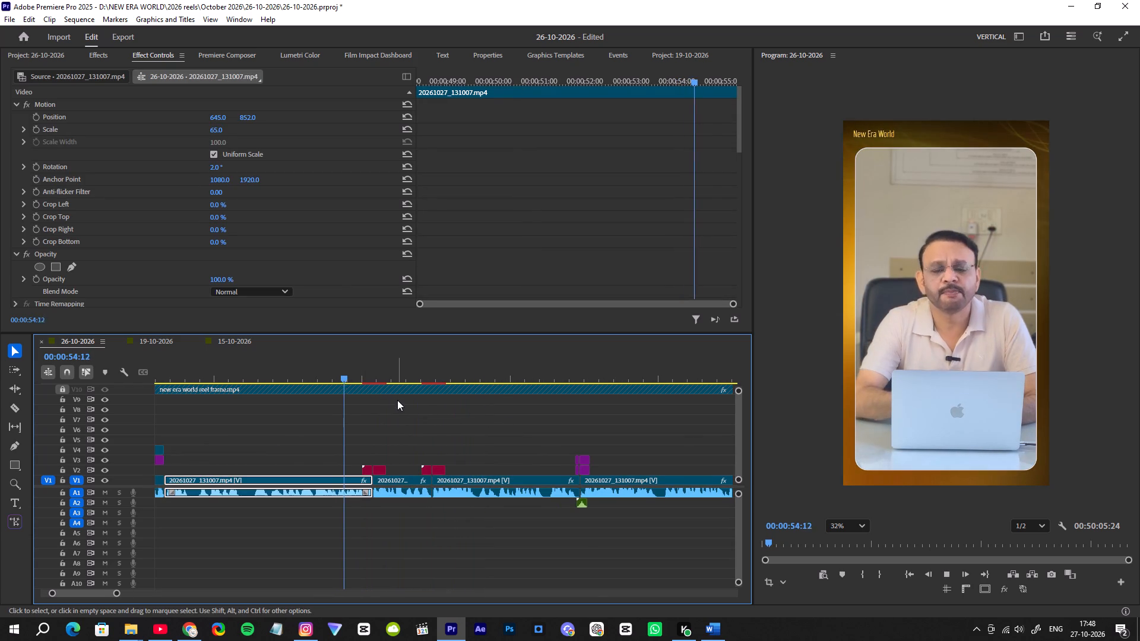
{"action": "scroll", "coordinate": [432, 409], "scroll_direction": "down", "scroll_amount": 5, "text": "alt"}
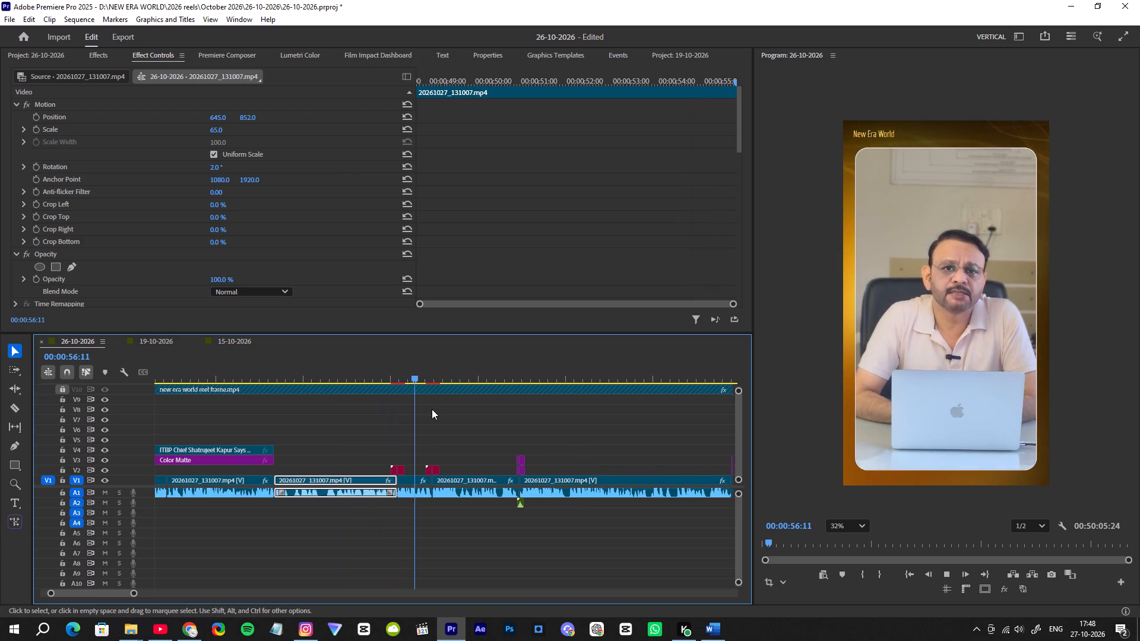
{"action": "scroll", "coordinate": [491, 420], "scroll_direction": "up", "scroll_amount": 7, "text": "alt"}
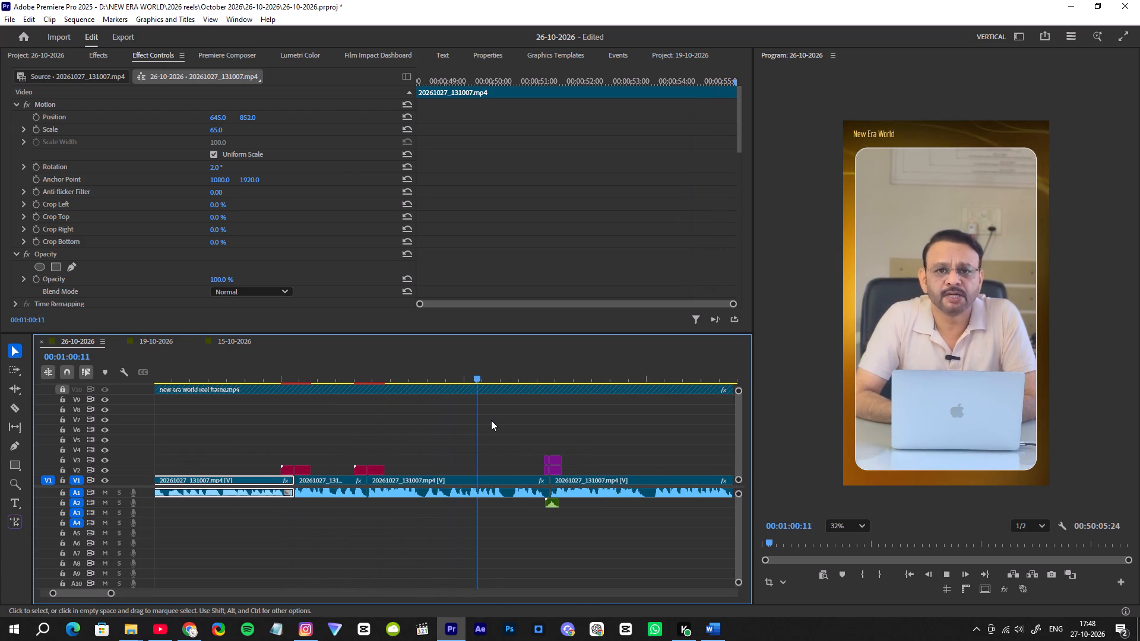
{"action": "key", "text": "space"}
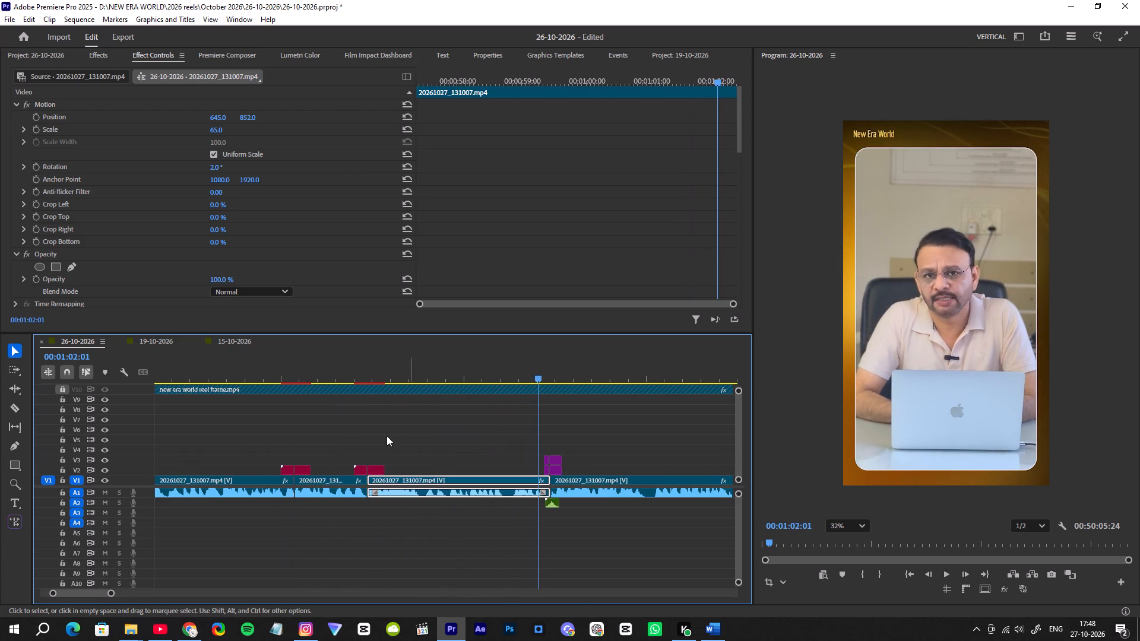
Set the scale of the presenter's V1 clip after the second light leak to 73 and replay the cut leading into it.
{"action": "left_click_drag", "start_coordinate": [353, 441], "coordinate": [378, 468]}
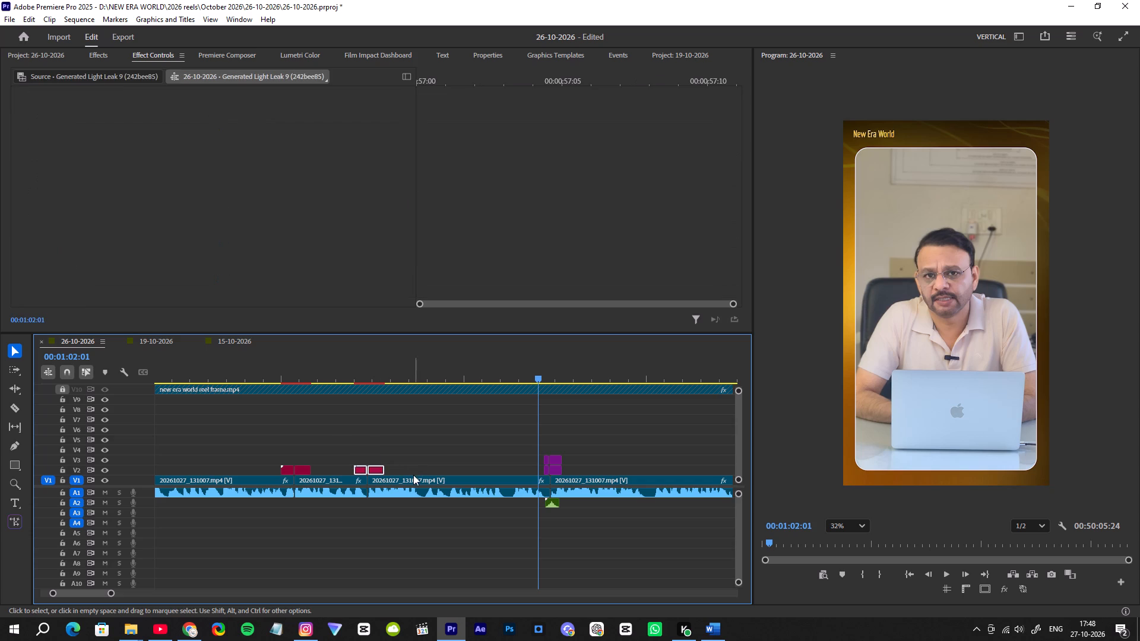
{"action": "left_click", "coordinate": [413, 477]}
{"action": "left_click", "coordinate": [426, 367]}
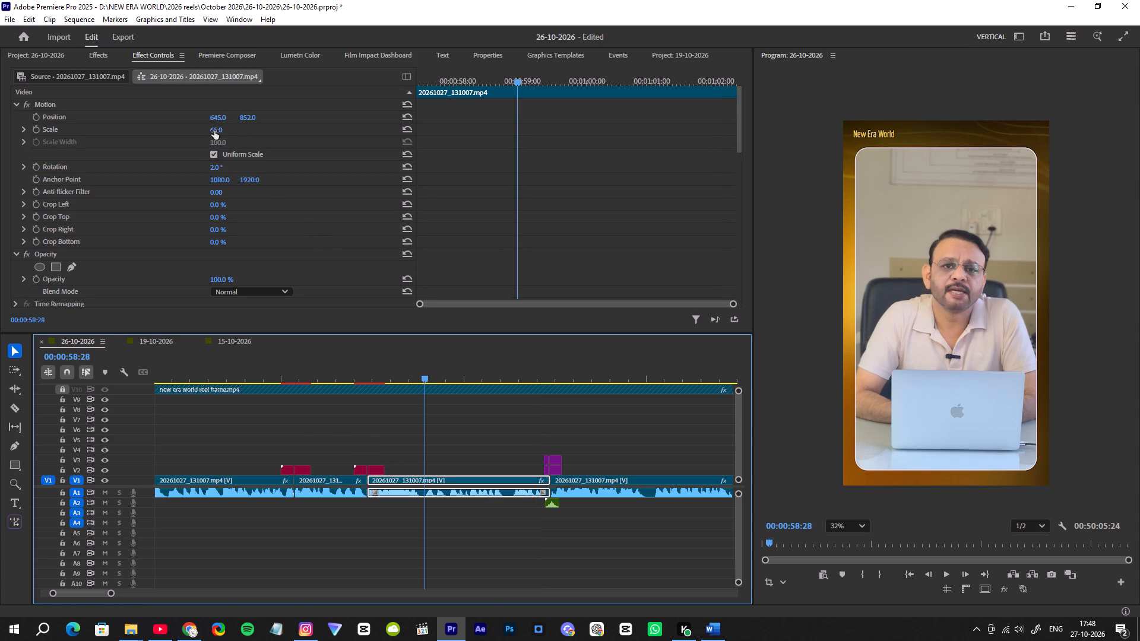
{"action": "left_click_drag", "start_coordinate": [214, 131], "coordinate": [238, 132]}
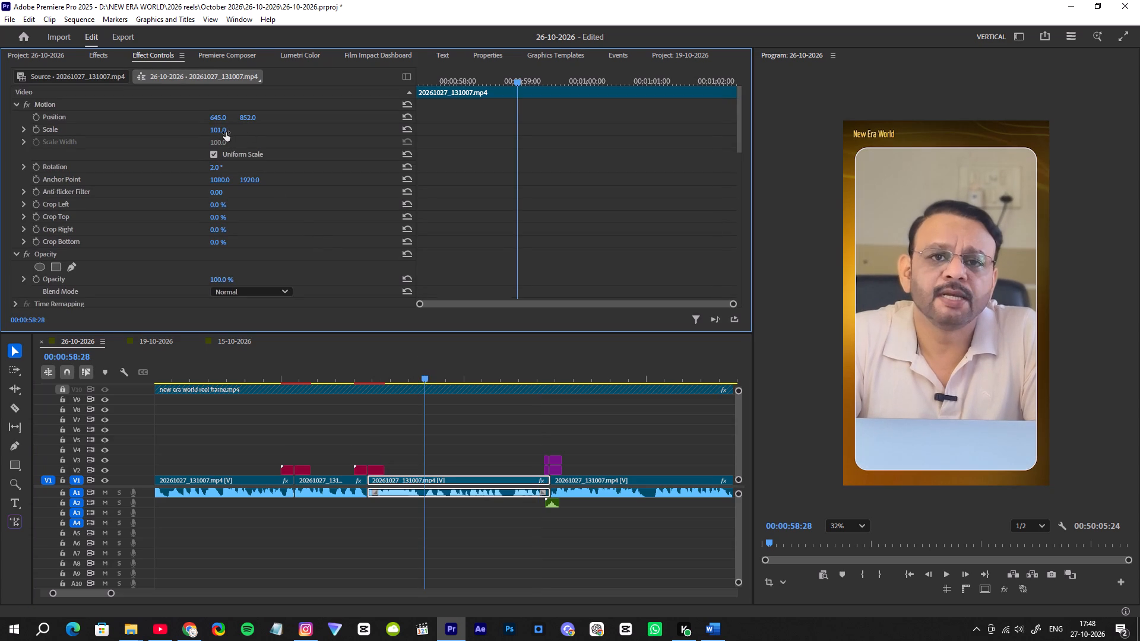
{"action": "left_click_drag", "start_coordinate": [220, 133], "coordinate": [202, 148]}
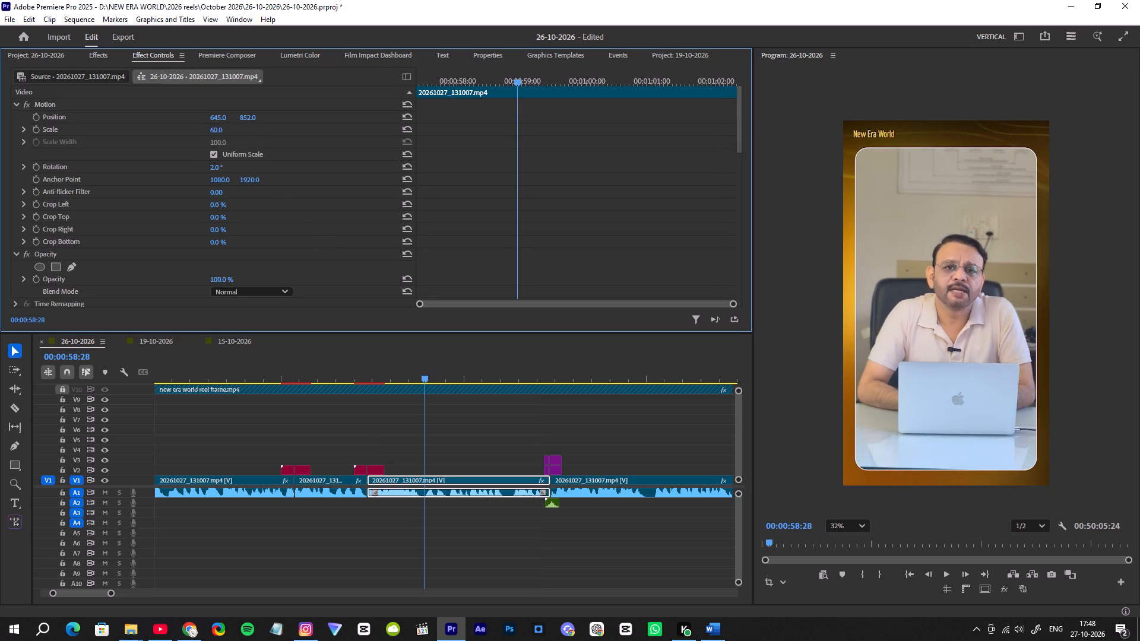
{"action": "left_click_drag", "start_coordinate": [202, 148], "coordinate": [210, 148]}
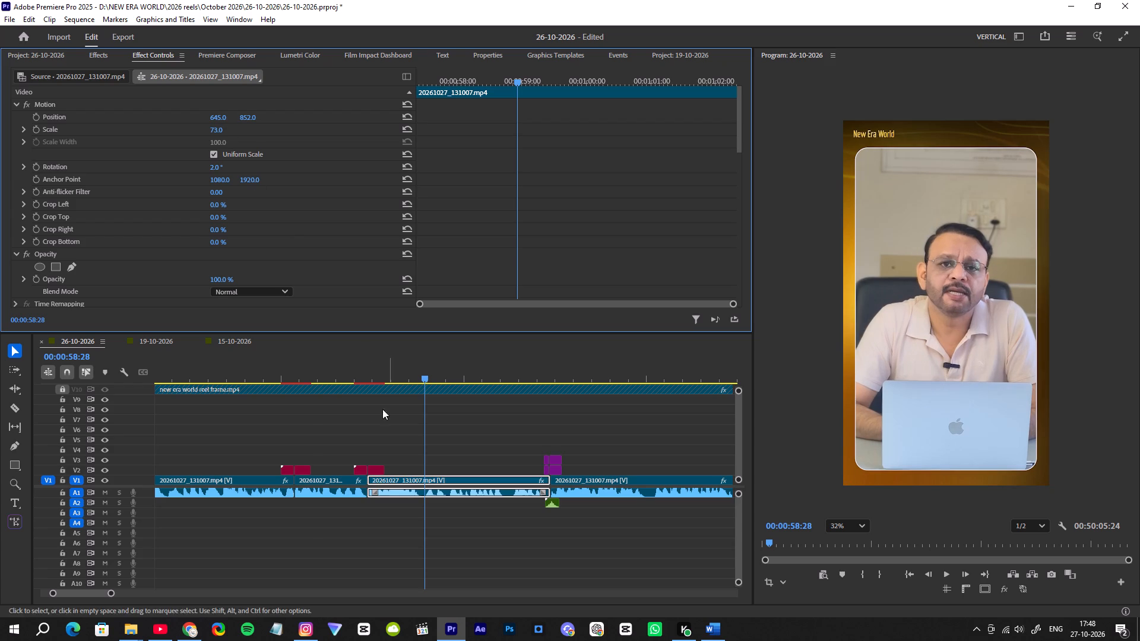
{"action": "left_click", "coordinate": [314, 362]}
{"action": "key", "text": "space"}
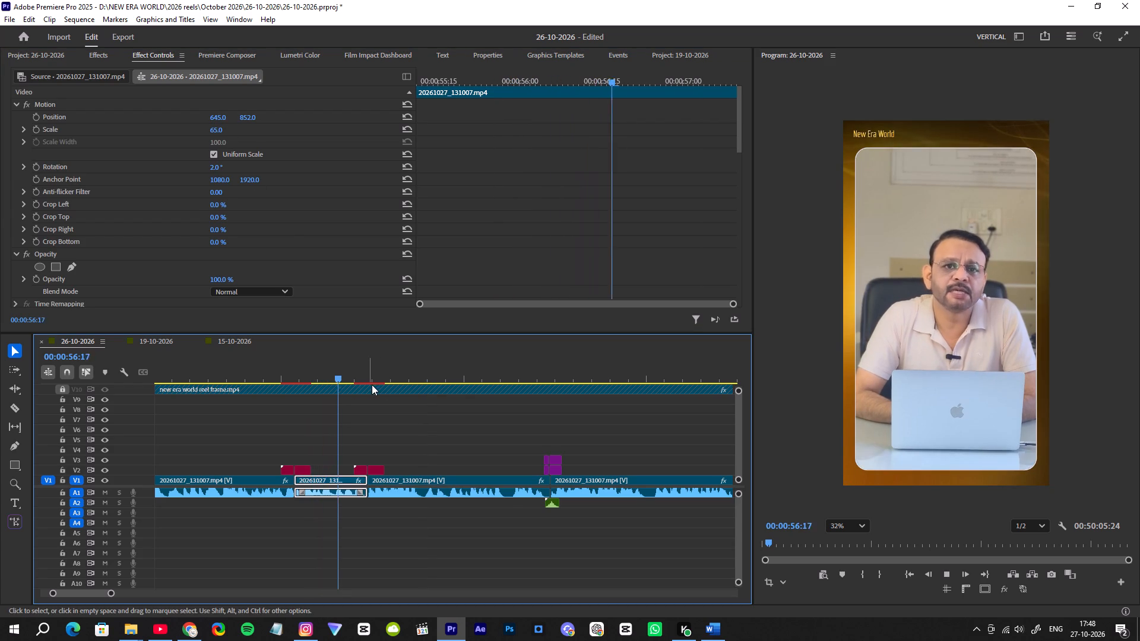
{"action": "key", "text": "space"}
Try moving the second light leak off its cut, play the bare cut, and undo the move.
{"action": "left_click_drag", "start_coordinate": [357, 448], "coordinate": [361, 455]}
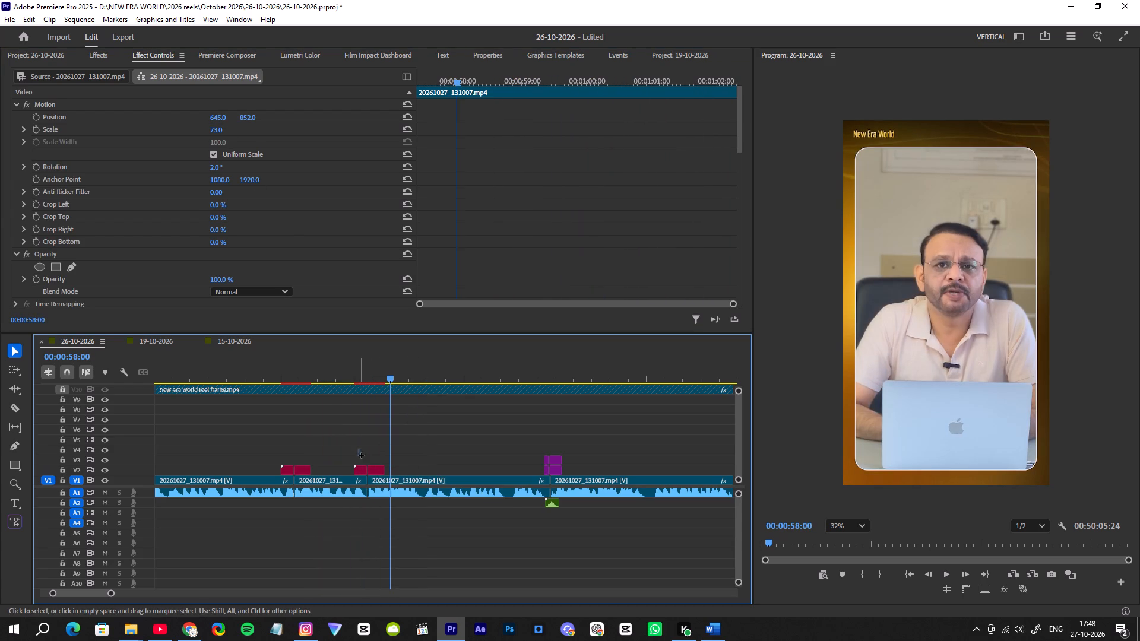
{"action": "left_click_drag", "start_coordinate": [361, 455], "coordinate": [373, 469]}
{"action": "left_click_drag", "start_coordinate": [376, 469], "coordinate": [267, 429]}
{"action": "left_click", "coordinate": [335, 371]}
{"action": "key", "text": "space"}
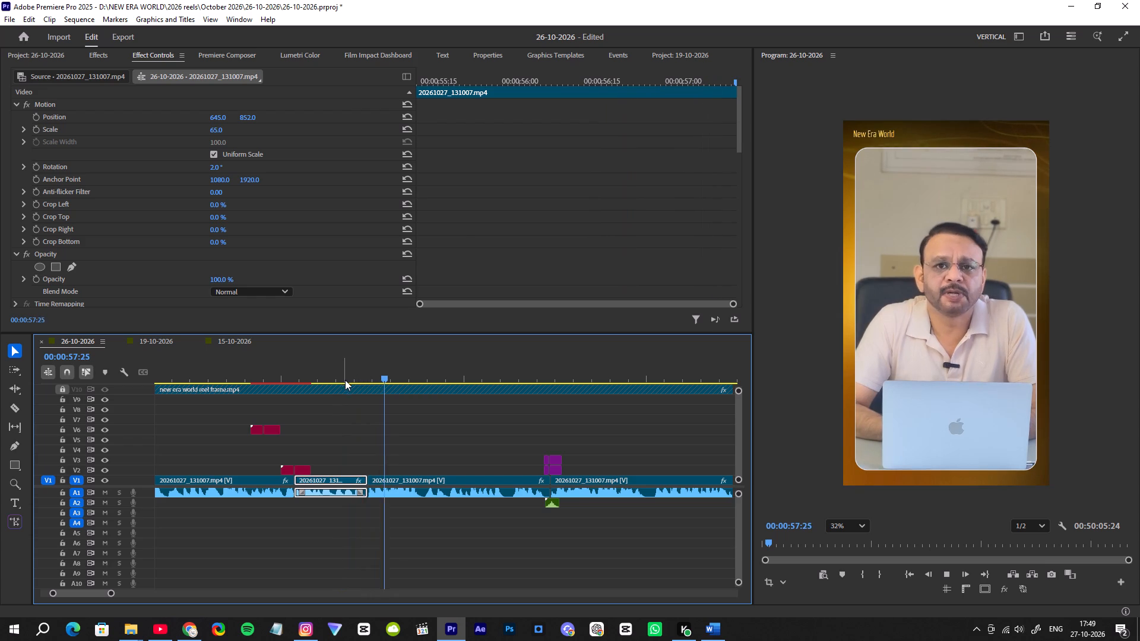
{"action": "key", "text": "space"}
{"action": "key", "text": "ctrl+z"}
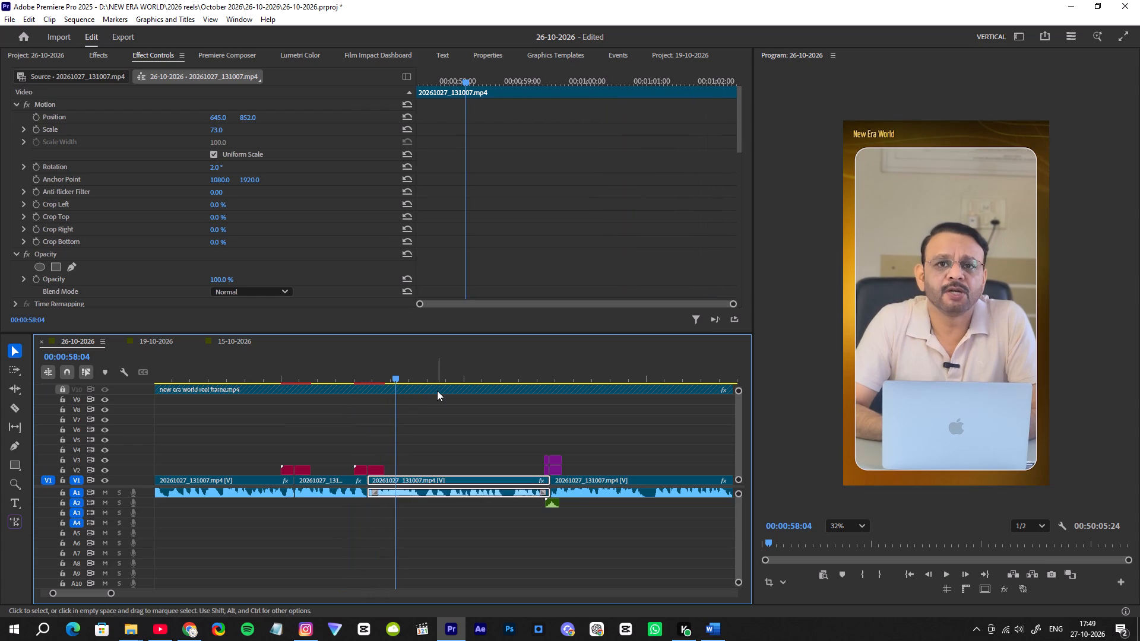
Save the project.
{"action": "key", "text": "ctrl+s"}
Play on past the Mister Horse transition near 00:01:02:13 and lower its linked sound effect's volume by eight steps.
{"action": "key", "text": "space"}
{"action": "left_click", "coordinate": [485, 375]}
{"action": "key", "text": "space"}
{"action": "scroll", "coordinate": [512, 417], "scroll_direction": "down", "scroll_amount": 7}
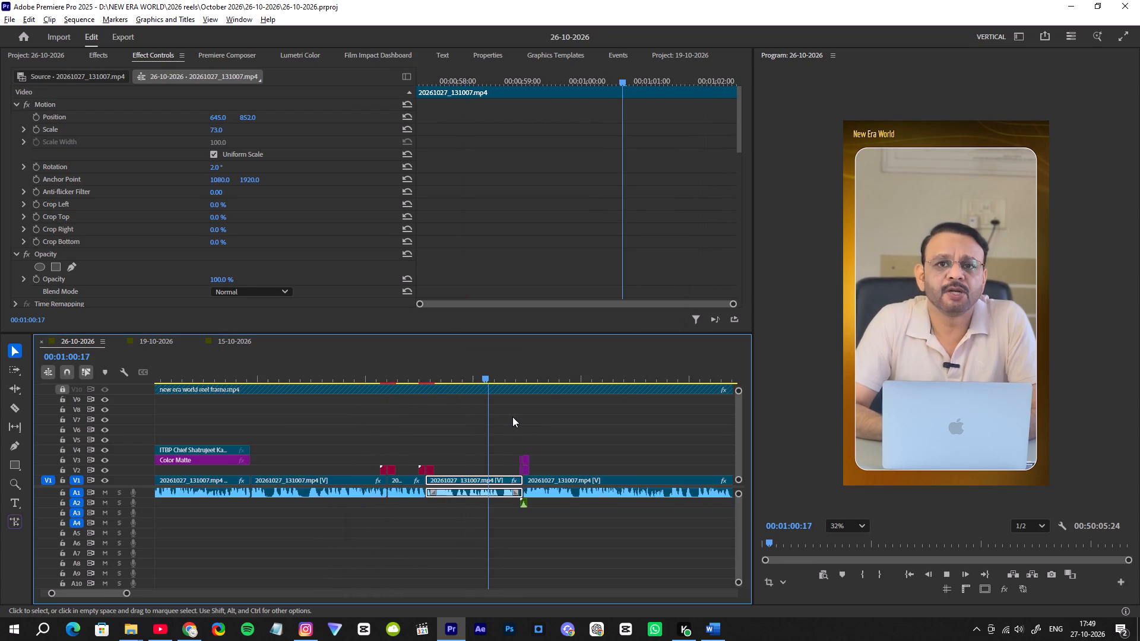
{"action": "scroll", "coordinate": [512, 417], "scroll_direction": "down", "scroll_amount": 5}
{"action": "scroll", "coordinate": [447, 417], "scroll_direction": "down", "scroll_amount": 3}
{"action": "scroll", "coordinate": [417, 417], "scroll_direction": "up", "scroll_amount": 4, "text": "alt"}
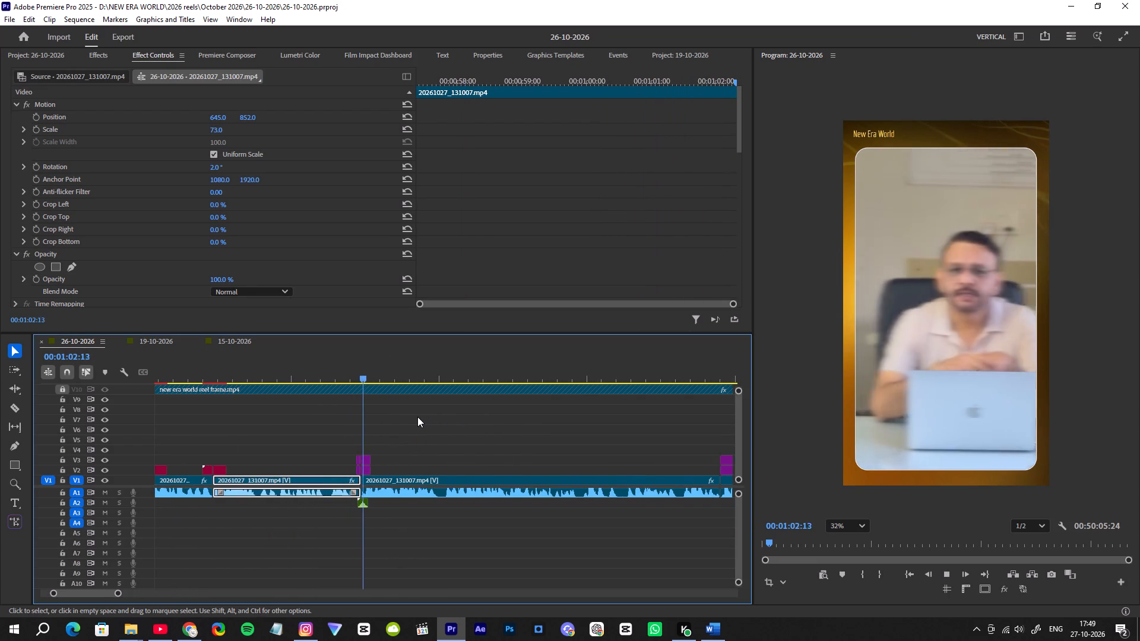
{"action": "scroll", "coordinate": [417, 417], "scroll_direction": "down", "scroll_amount": 6}
{"action": "left_click", "coordinate": [258, 503]}
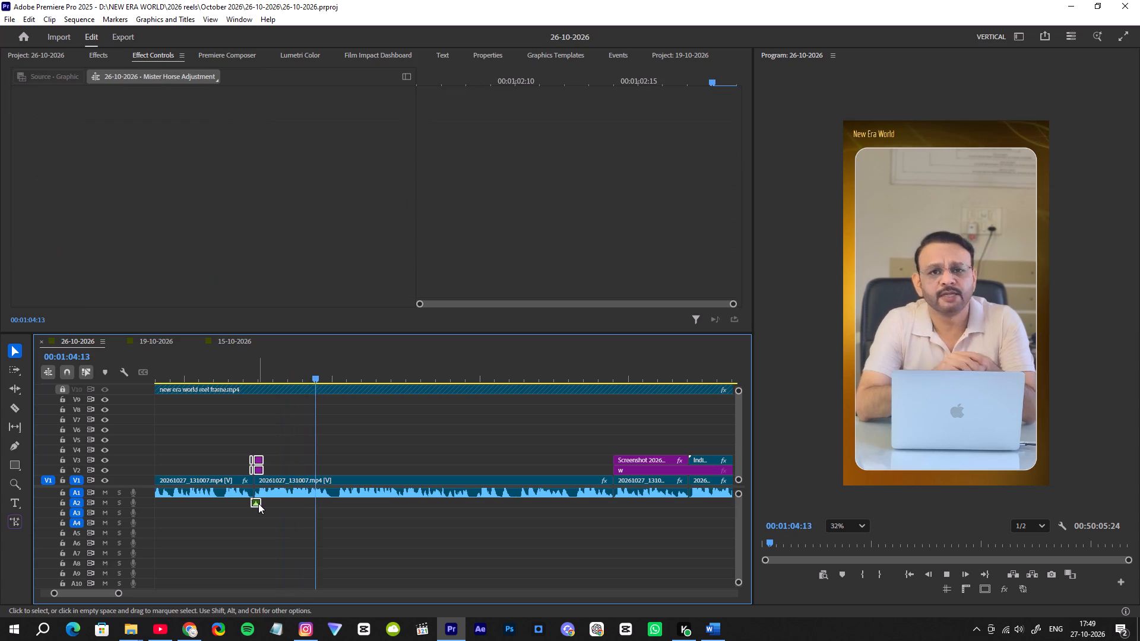
{"action": "type", "text": "[[[[[["}
{"action": "key", "text": "bracketleft"}
{"action": "key", "text": "bracketleft"}
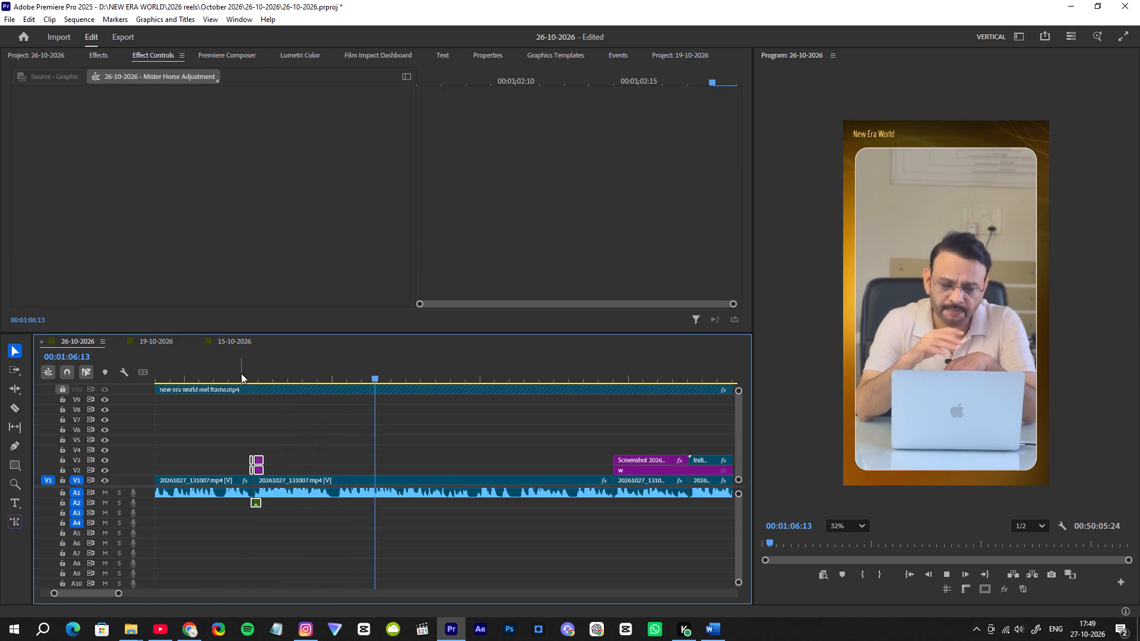
Review the footage from just before the Mister Horse transition through the presenter's section and source screenshot, up to 00:01:16:28.
{"action": "left_click", "coordinate": [240, 373]}
{"action": "key", "text": "space"}
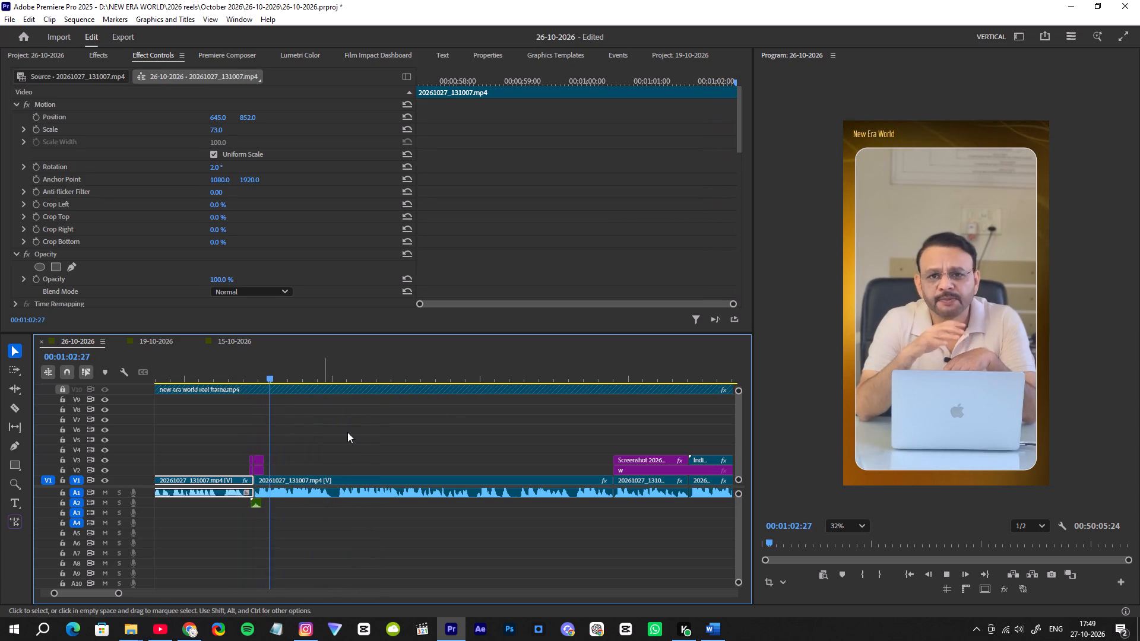
{"action": "scroll", "coordinate": [330, 428], "scroll_direction": "up", "scroll_amount": 7}
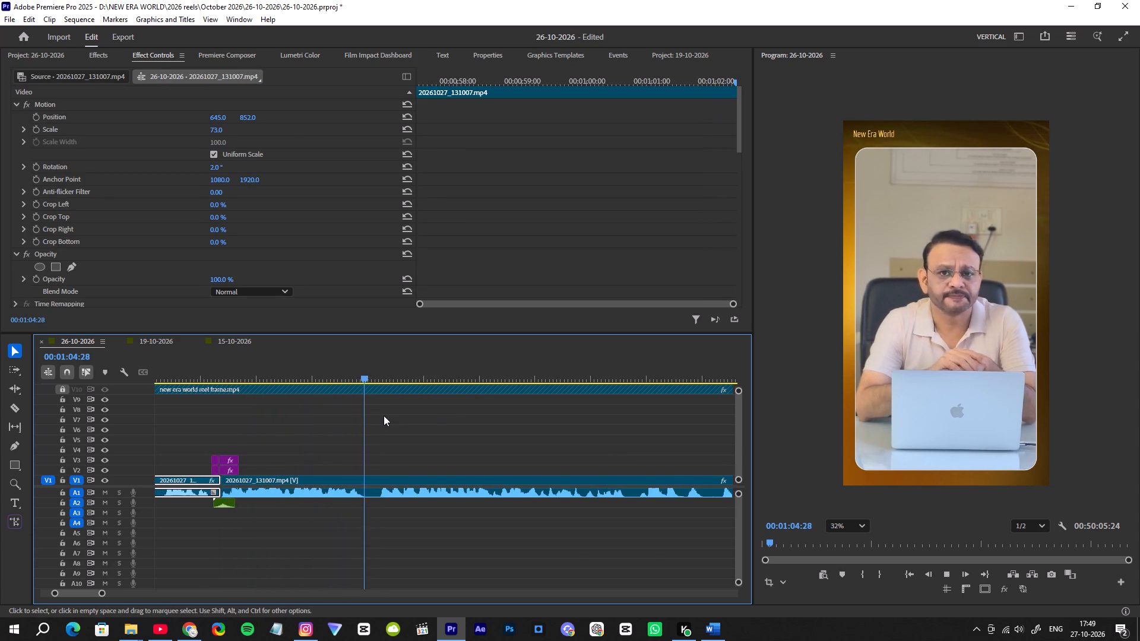
{"action": "scroll", "coordinate": [384, 415], "scroll_direction": "down", "scroll_amount": 1, "text": "alt"}
{"action": "scroll", "coordinate": [384, 415], "scroll_direction": "up", "scroll_amount": 1, "text": "alt"}
{"action": "scroll", "coordinate": [384, 415], "scroll_direction": "down", "scroll_amount": 4, "text": "alt"}
{"action": "scroll", "coordinate": [371, 424], "scroll_direction": "down", "scroll_amount": 7}
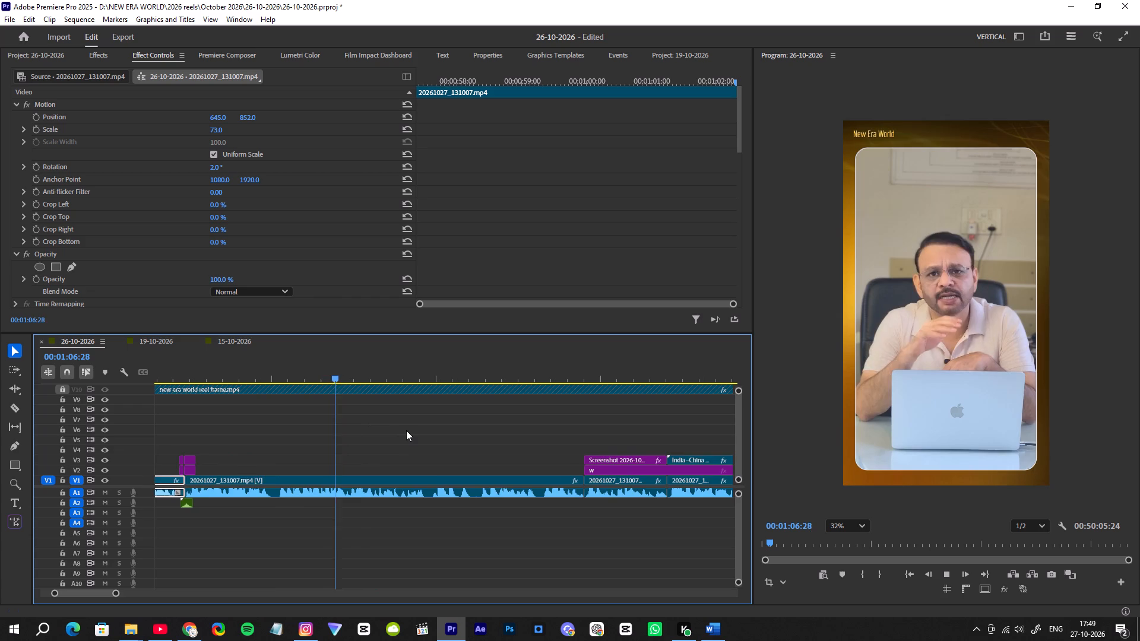
{"action": "scroll", "coordinate": [408, 430], "scroll_direction": "down", "scroll_amount": 11}
{"action": "scroll", "coordinate": [410, 433], "scroll_direction": "up", "scroll_amount": 1, "text": "alt"}
{"action": "scroll", "coordinate": [410, 433], "scroll_direction": "down", "scroll_amount": 3, "text": "alt"}
{"action": "scroll", "coordinate": [411, 434], "scroll_direction": "up", "scroll_amount": 1, "text": "alt"}
{"action": "scroll", "coordinate": [411, 434], "scroll_direction": "down", "scroll_amount": 5, "text": "alt"}
{"action": "scroll", "coordinate": [411, 434], "scroll_direction": "up", "scroll_amount": 1, "text": "alt"}
{"action": "scroll", "coordinate": [411, 434], "scroll_direction": "down", "scroll_amount": 1, "text": "alt"}
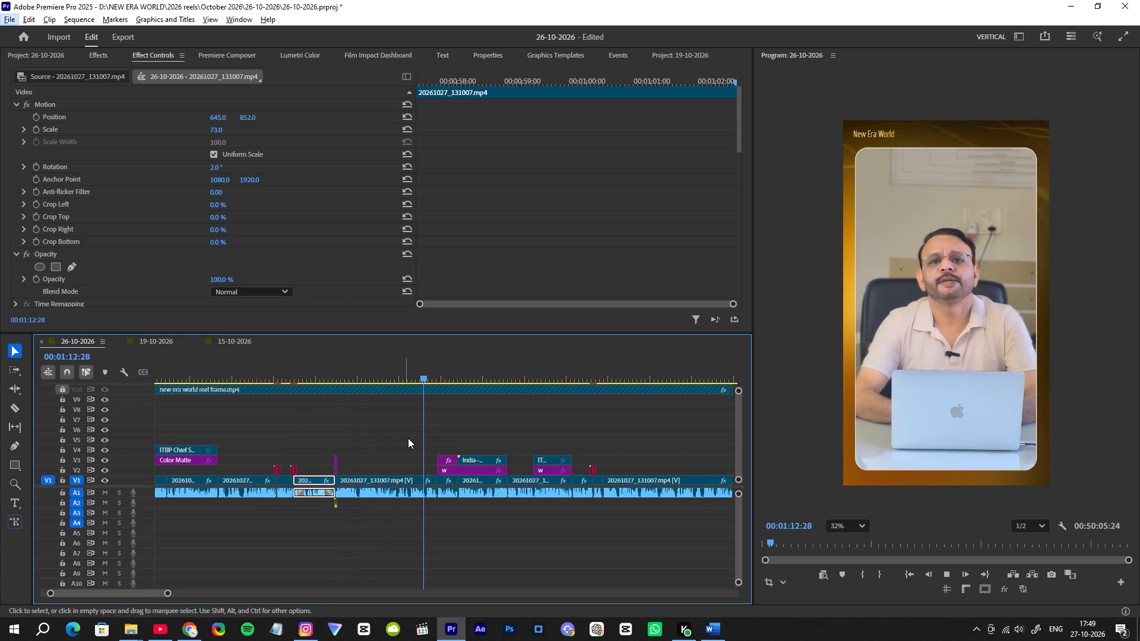
{"action": "scroll", "coordinate": [415, 438], "scroll_direction": "up", "scroll_amount": 2, "text": "alt"}
{"action": "scroll", "coordinate": [415, 438], "scroll_direction": "down", "scroll_amount": 1, "text": "alt"}
{"action": "scroll", "coordinate": [415, 438], "scroll_direction": "up", "scroll_amount": 7, "text": "alt"}
{"action": "scroll", "coordinate": [415, 438], "scroll_direction": "down", "scroll_amount": 1, "text": "alt"}
{"action": "scroll", "coordinate": [415, 438], "scroll_direction": "up", "scroll_amount": 2, "text": "alt"}
{"action": "scroll", "coordinate": [509, 437], "scroll_direction": "down", "scroll_amount": 4, "text": "alt"}
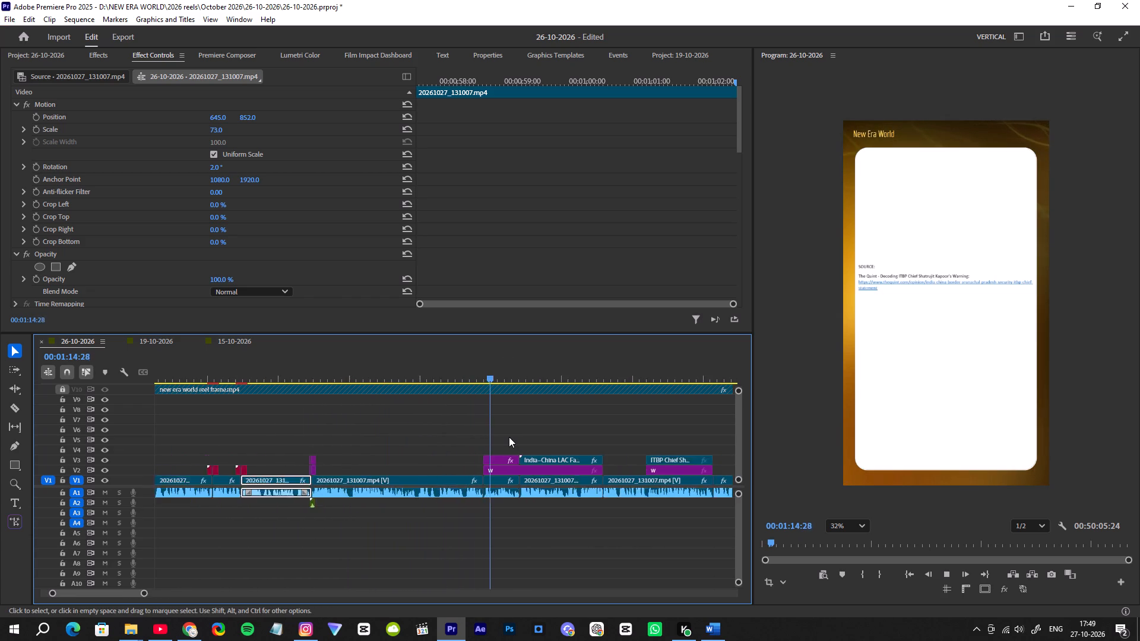
{"action": "scroll", "coordinate": [509, 437], "scroll_direction": "down", "scroll_amount": 2, "text": "alt"}
{"action": "scroll", "coordinate": [509, 437], "scroll_direction": "up", "scroll_amount": 11, "text": "alt"}
{"action": "scroll", "coordinate": [509, 437], "scroll_direction": "down", "scroll_amount": 1, "text": "alt"}
{"action": "scroll", "coordinate": [509, 437], "scroll_direction": "up", "scroll_amount": 7, "text": "alt"}
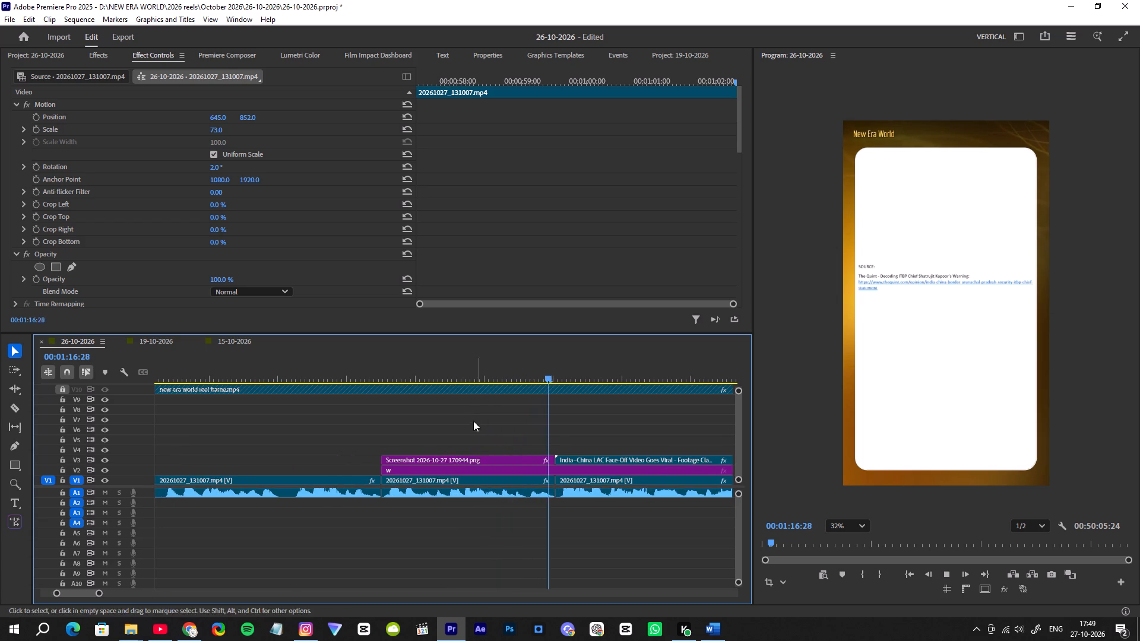
{"action": "key", "text": "space"}
Replay the source screenshot from 00:01:14:00 and again from 00:01:15:17, checking its cut into the India-China LAC face-off clip.
{"action": "left_click", "coordinate": [370, 370]}
{"action": "left_click", "coordinate": [348, 371]}
{"action": "key", "text": "space"}
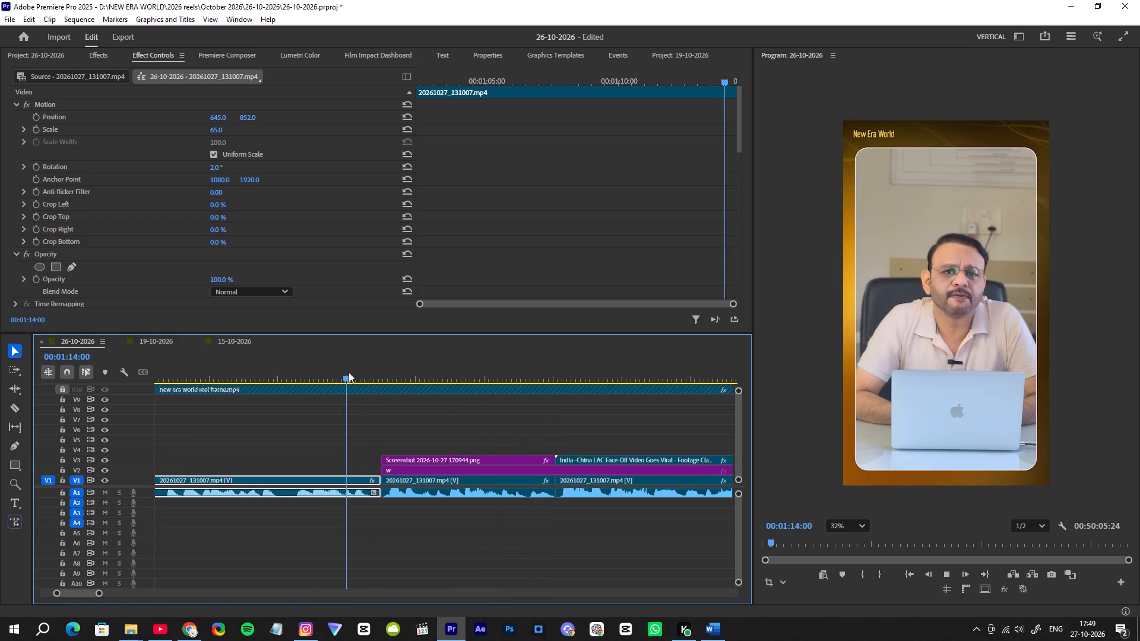
{"action": "scroll", "coordinate": [368, 382], "scroll_direction": "up", "scroll_amount": 4, "text": "alt"}
{"action": "scroll", "coordinate": [368, 382], "scroll_direction": "down", "scroll_amount": 1, "text": "alt"}
{"action": "scroll", "coordinate": [368, 382], "scroll_direction": "up", "scroll_amount": 5, "text": "alt"}
{"action": "scroll", "coordinate": [368, 382], "scroll_direction": "down", "scroll_amount": 1, "text": "alt"}
{"action": "scroll", "coordinate": [368, 382], "scroll_direction": "up", "scroll_amount": 3, "text": "alt"}
{"action": "scroll", "coordinate": [438, 400], "scroll_direction": "down", "scroll_amount": 7, "text": "alt"}
{"action": "scroll", "coordinate": [438, 401], "scroll_direction": "up", "scroll_amount": 1, "text": "alt"}
{"action": "scroll", "coordinate": [438, 401], "scroll_direction": "down", "scroll_amount": 16, "text": "alt"}
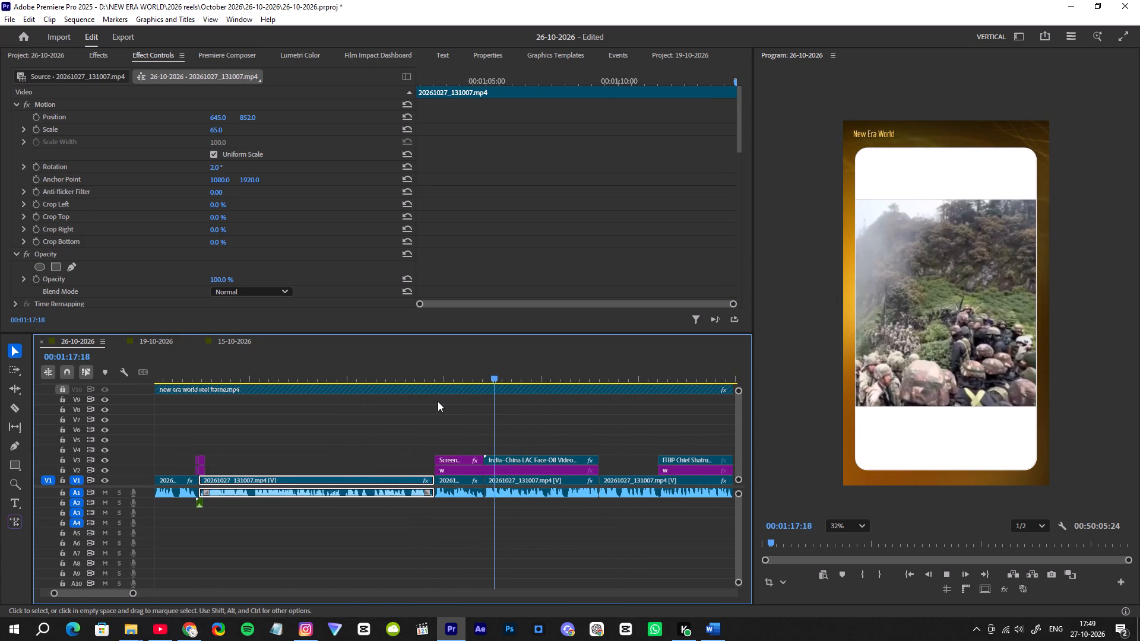
{"action": "key", "text": "space"}
{"action": "left_click", "coordinate": [456, 376]}
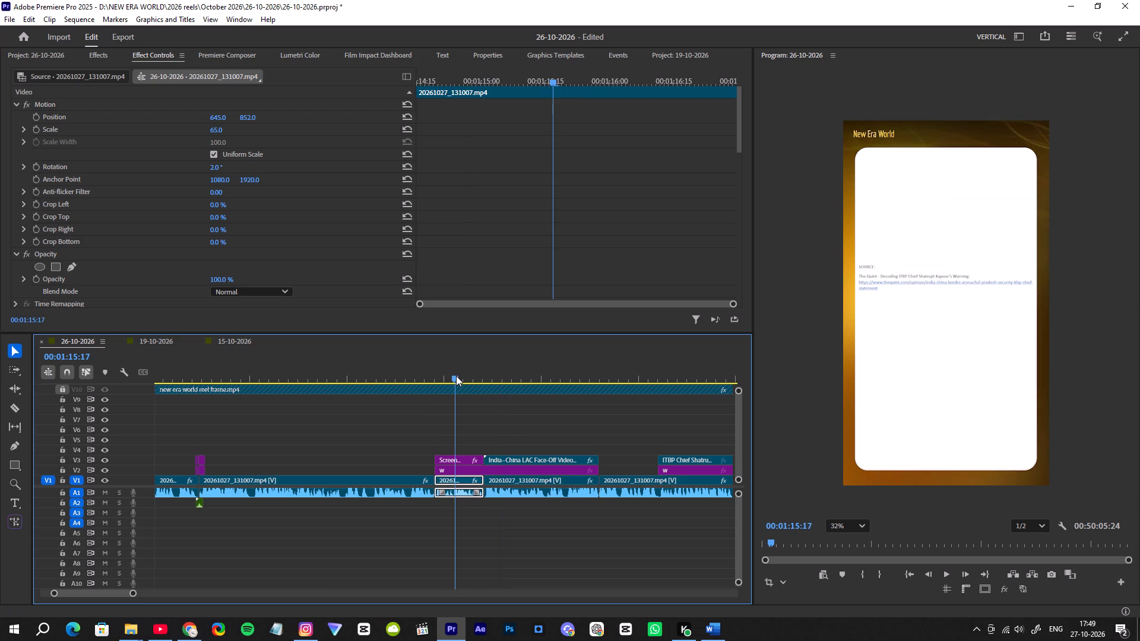
{"action": "key", "text": "space"}
{"action": "scroll", "coordinate": [482, 408], "scroll_direction": "up", "scroll_amount": 3, "text": "alt"}
{"action": "scroll", "coordinate": [482, 408], "scroll_direction": "down", "scroll_amount": 1, "text": "alt"}
{"action": "scroll", "coordinate": [482, 408], "scroll_direction": "up", "scroll_amount": 9, "text": "alt"}
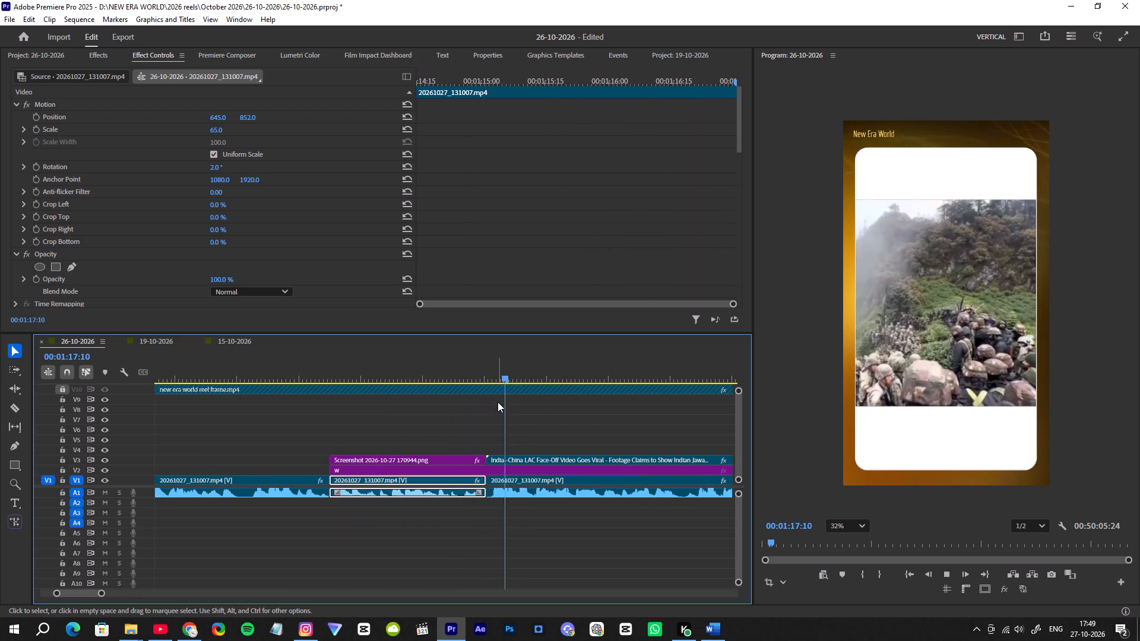
{"action": "key", "text": "space"}
Trim a little off the start of the India-China LAC face-off clip and shift it back against the source screenshot.
{"action": "scroll", "coordinate": [531, 449], "scroll_direction": "up", "scroll_amount": 2, "text": "alt"}
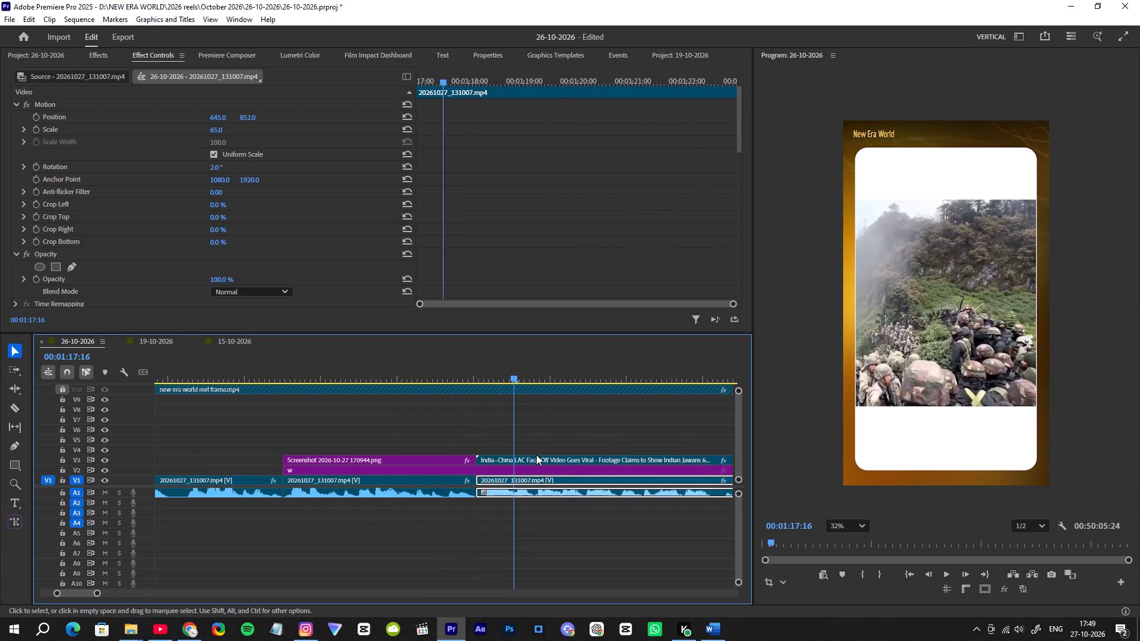
{"action": "scroll", "coordinate": [483, 455], "scroll_direction": "down", "scroll_amount": 2}
{"action": "scroll", "coordinate": [483, 455], "scroll_direction": "up", "scroll_amount": 1}
{"action": "scroll", "coordinate": [483, 455], "scroll_direction": "down", "scroll_amount": 1}
{"action": "left_click_drag", "start_coordinate": [446, 458], "coordinate": [460, 458]}
{"action": "left_click_drag", "start_coordinate": [483, 459], "coordinate": [476, 459]}
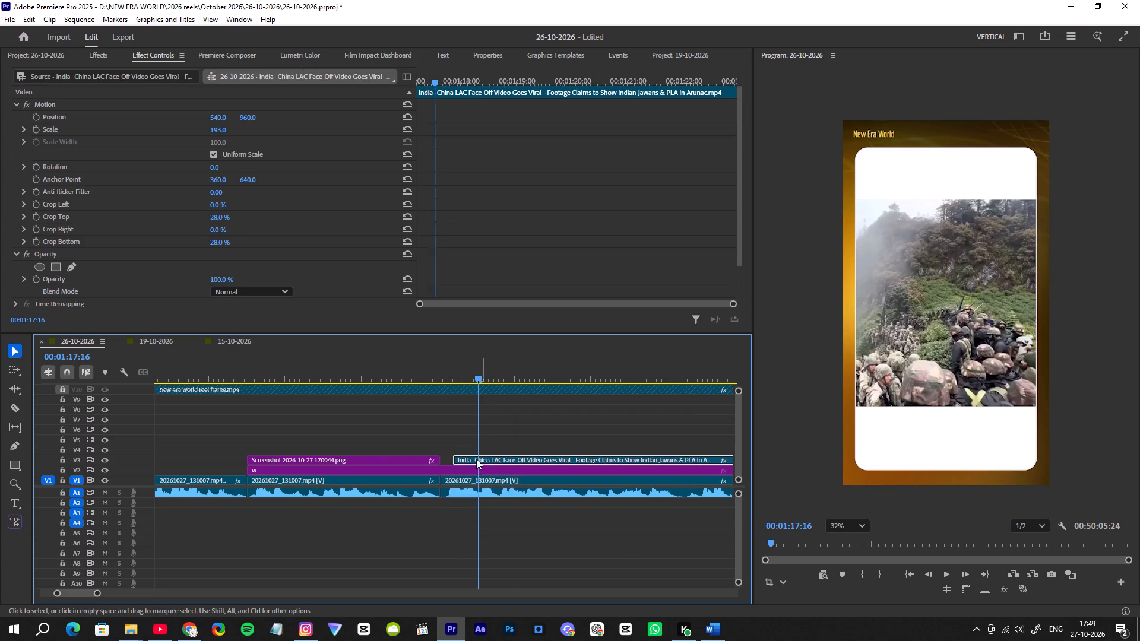
{"action": "left_click_drag", "start_coordinate": [476, 459], "coordinate": [476, 459]}
Apply the default video transition at the cut between the source screenshot and the face-off clip.
{"action": "left_click", "coordinate": [441, 456]}
{"action": "key", "text": "ctrl+d"}
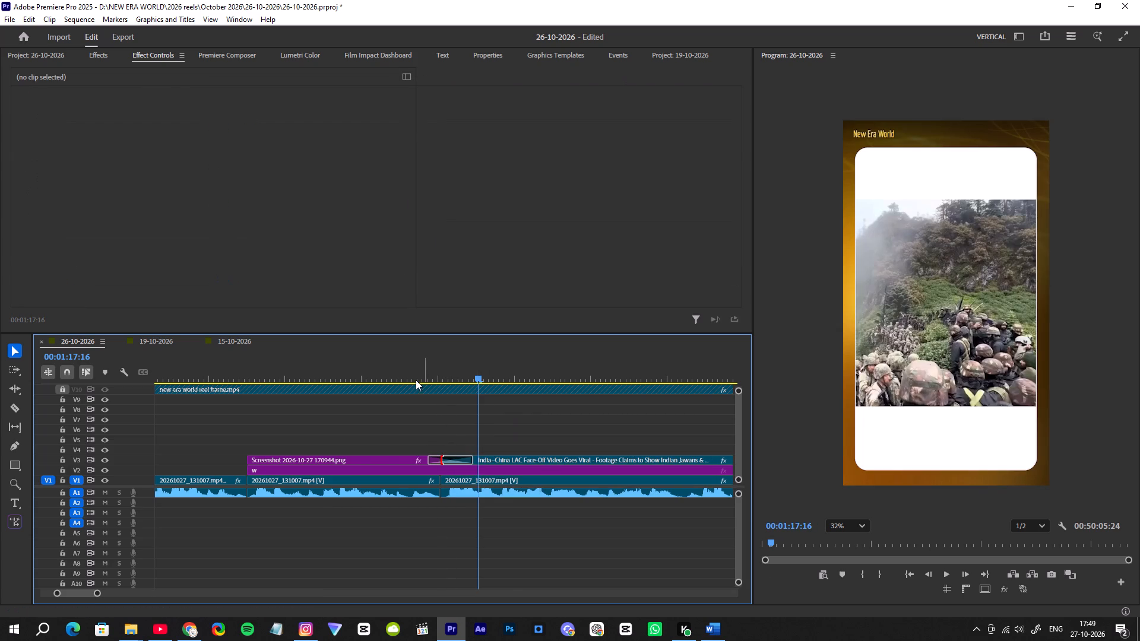
Play through the new transition and extend the face-off clip's end to match the end of the "w" background on V2.
{"action": "left_click", "coordinate": [413, 377]}
{"action": "key", "text": "space"}
{"action": "scroll", "coordinate": [466, 407], "scroll_direction": "down", "scroll_amount": 7}
{"action": "scroll", "coordinate": [467, 410], "scroll_direction": "down", "scroll_amount": 6, "text": "alt"}
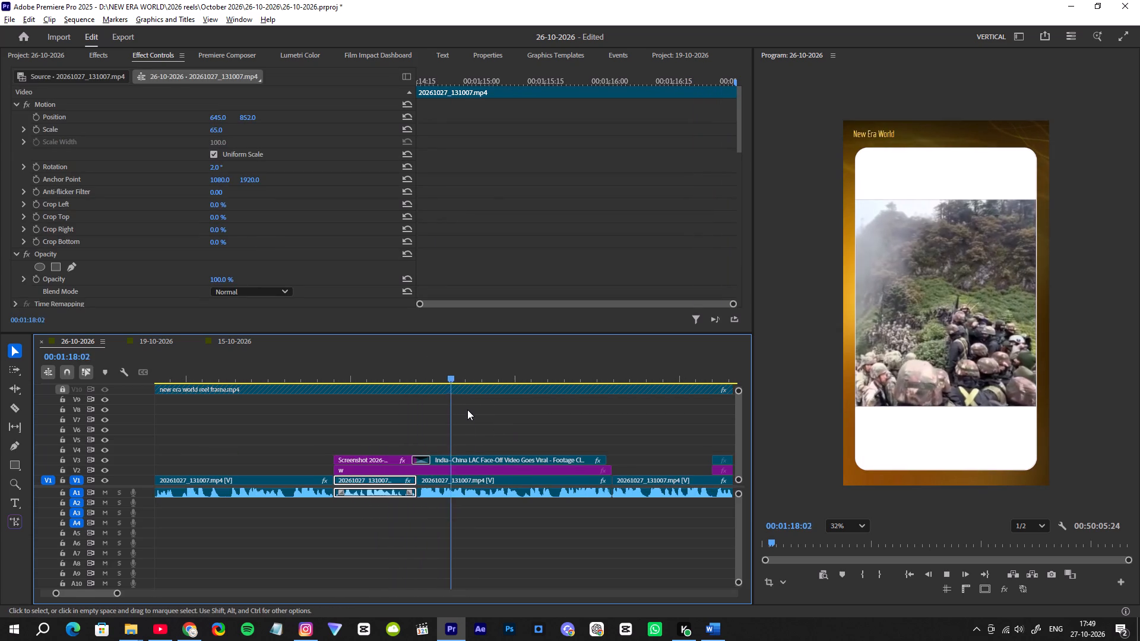
{"action": "left_click", "coordinate": [605, 461]}
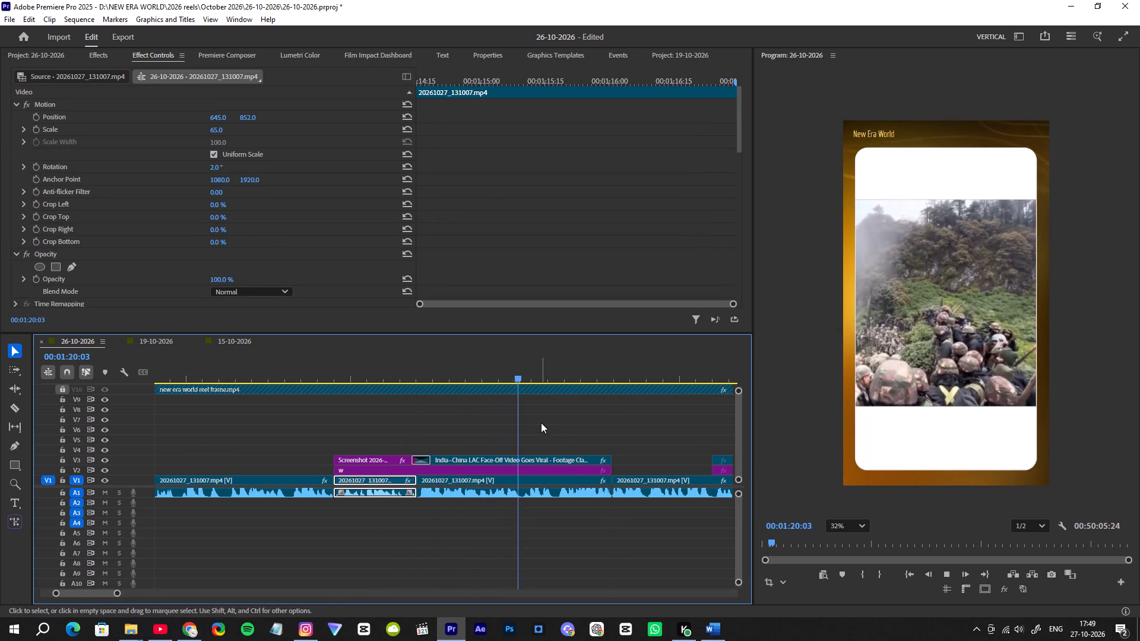
Review the rest of the face-off clip, the presenter's return and the ITBP chief's second clip, up to 00:01:30:26.
{"action": "scroll", "coordinate": [541, 423], "scroll_direction": "down", "scroll_amount": 1}
{"action": "scroll", "coordinate": [541, 423], "scroll_direction": "up", "scroll_amount": 1}
{"action": "scroll", "coordinate": [541, 423], "scroll_direction": "down", "scroll_amount": 3}
{"action": "scroll", "coordinate": [557, 426], "scroll_direction": "down", "scroll_amount": 1, "text": "alt"}
{"action": "scroll", "coordinate": [557, 426], "scroll_direction": "up", "scroll_amount": 4, "text": "alt"}
{"action": "scroll", "coordinate": [557, 426], "scroll_direction": "down", "scroll_amount": 6, "text": "alt"}
{"action": "scroll", "coordinate": [557, 426], "scroll_direction": "down", "scroll_amount": 5}
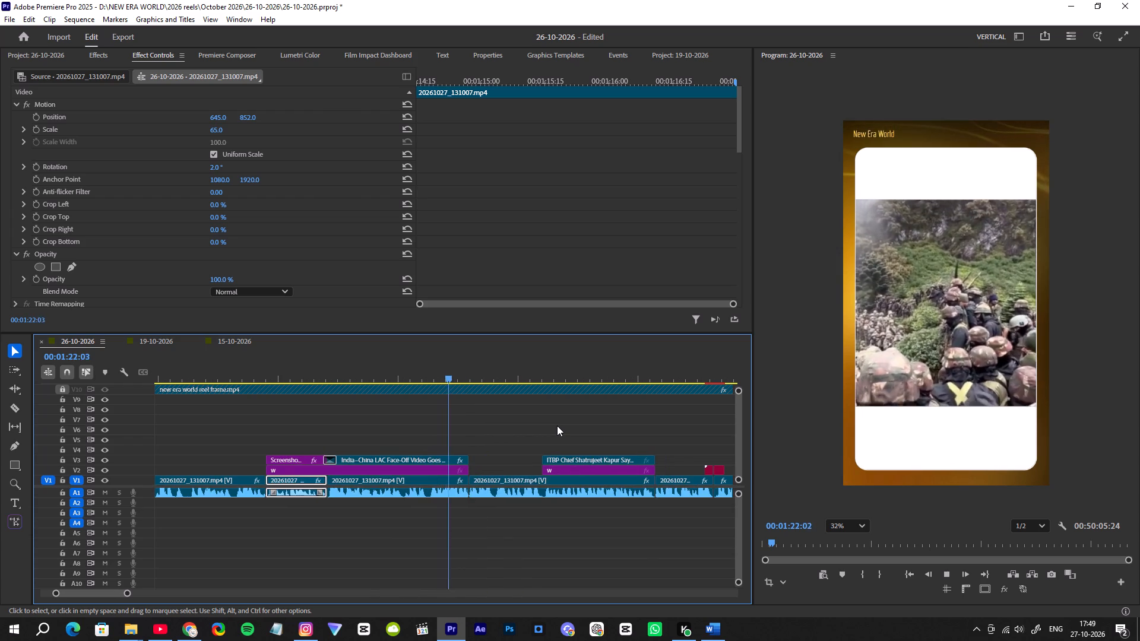
{"action": "scroll", "coordinate": [558, 426], "scroll_direction": "up", "scroll_amount": 4, "text": "alt"}
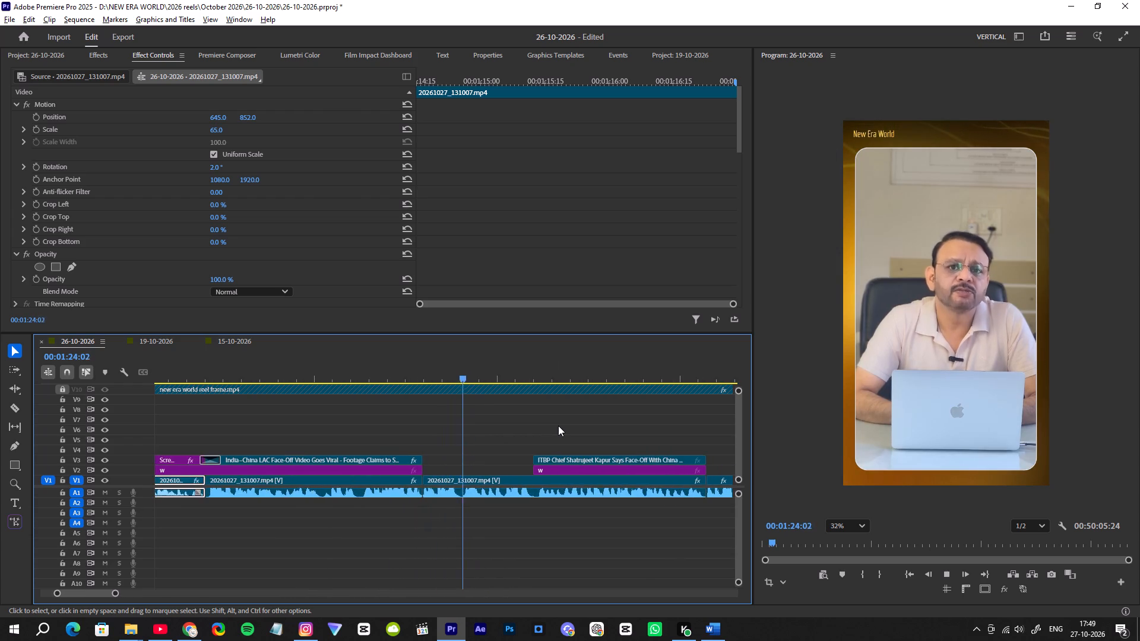
{"action": "scroll", "coordinate": [495, 422], "scroll_direction": "up", "scroll_amount": 7, "text": "alt"}
{"action": "scroll", "coordinate": [495, 422], "scroll_direction": "down", "scroll_amount": 7}
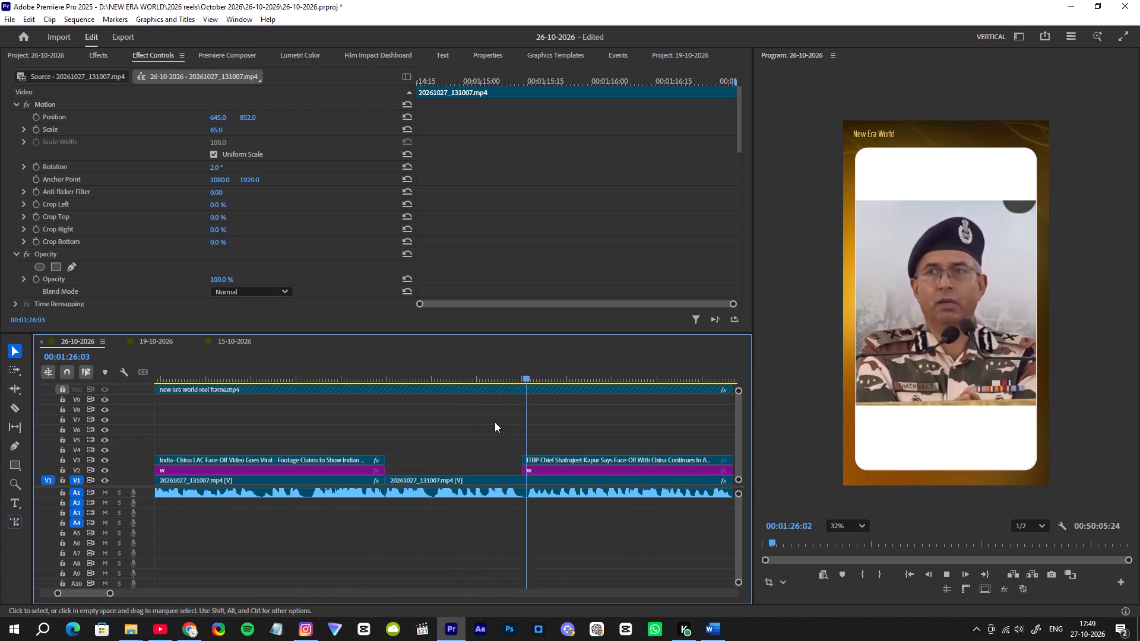
{"action": "scroll", "coordinate": [495, 422], "scroll_direction": "down", "scroll_amount": 6}
{"action": "scroll", "coordinate": [495, 422], "scroll_direction": "down", "scroll_amount": 6, "text": "alt"}
{"action": "scroll", "coordinate": [502, 421], "scroll_direction": "down", "scroll_amount": 4}
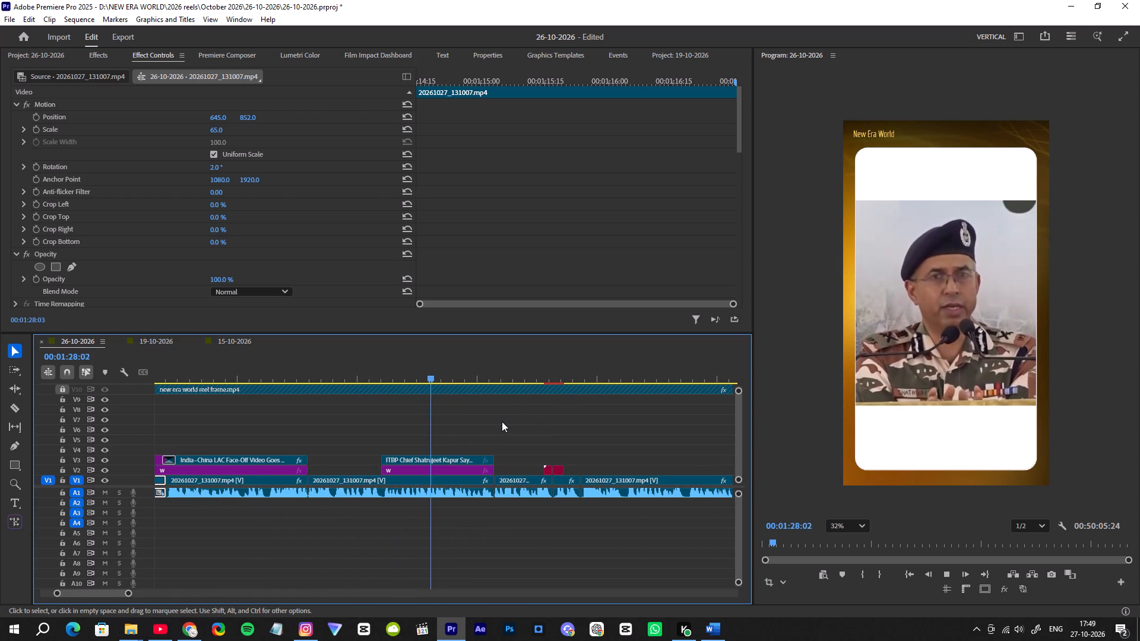
{"action": "scroll", "coordinate": [502, 421], "scroll_direction": "down", "scroll_amount": 5}
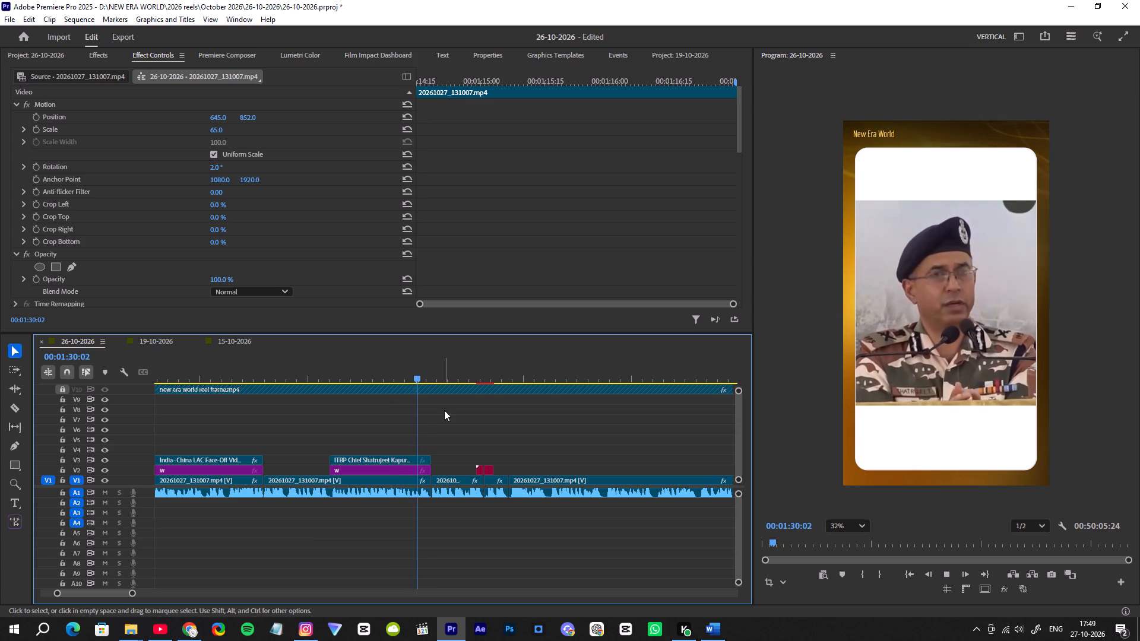
{"action": "key", "text": "space"}
Delete the "w" background on V2 beneath the ITBP chief's second clip.
{"action": "scroll", "coordinate": [378, 466], "scroll_direction": "up", "scroll_amount": 3}
{"action": "scroll", "coordinate": [378, 466], "scroll_direction": "down", "scroll_amount": 1}
{"action": "scroll", "coordinate": [378, 466], "scroll_direction": "up", "scroll_amount": 3}
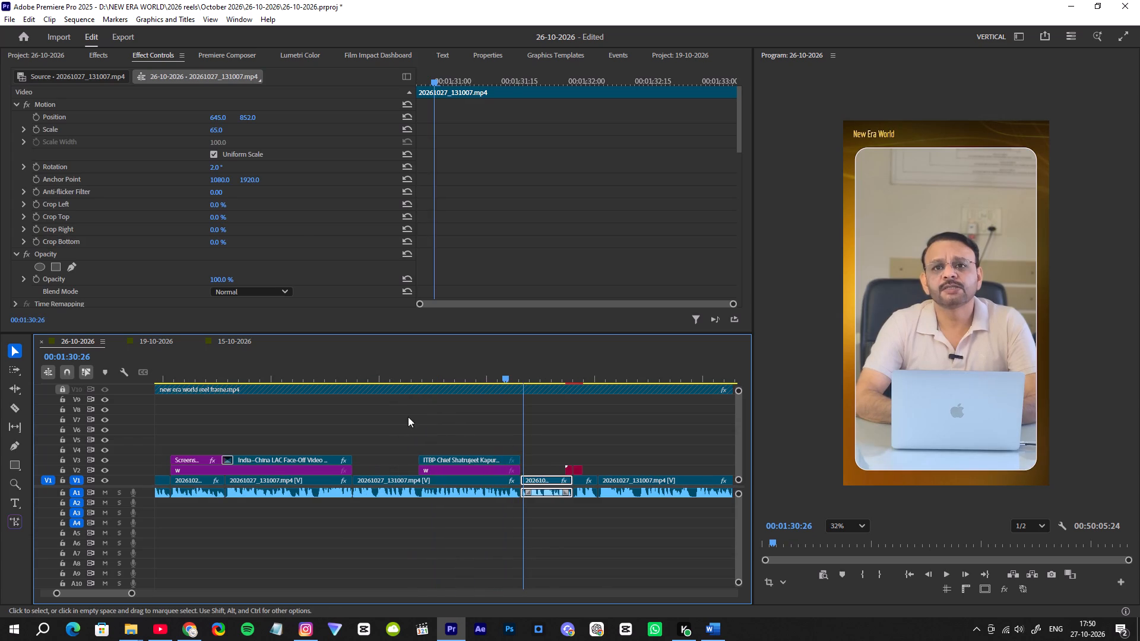
{"action": "left_click", "coordinate": [440, 372]}
{"action": "left_click", "coordinate": [450, 469]}
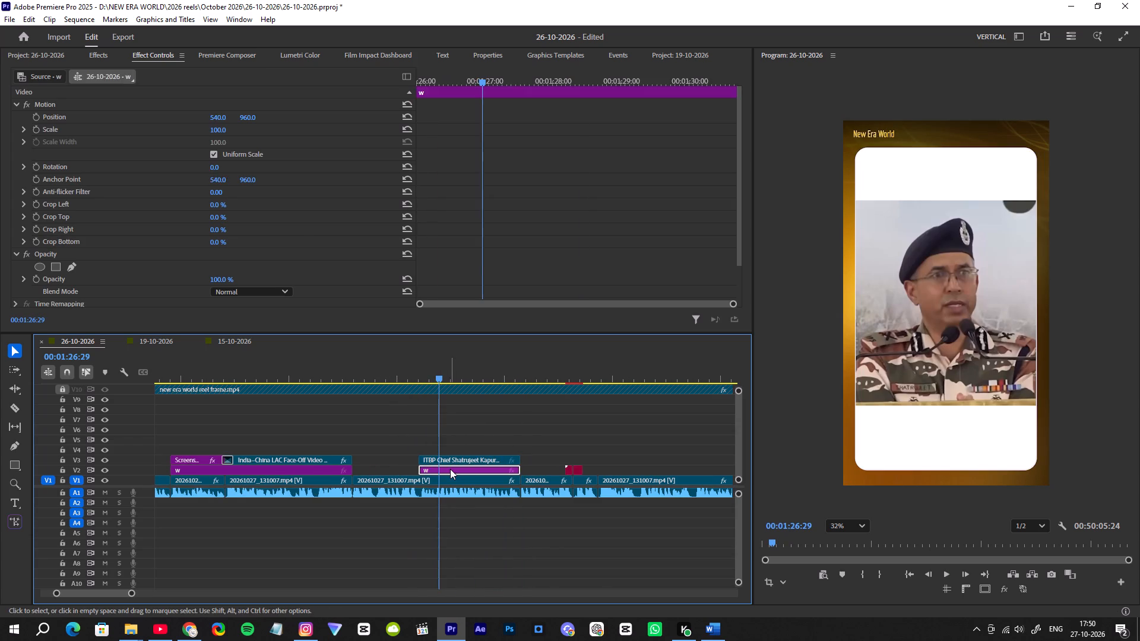
{"action": "key", "text": "Delete"}
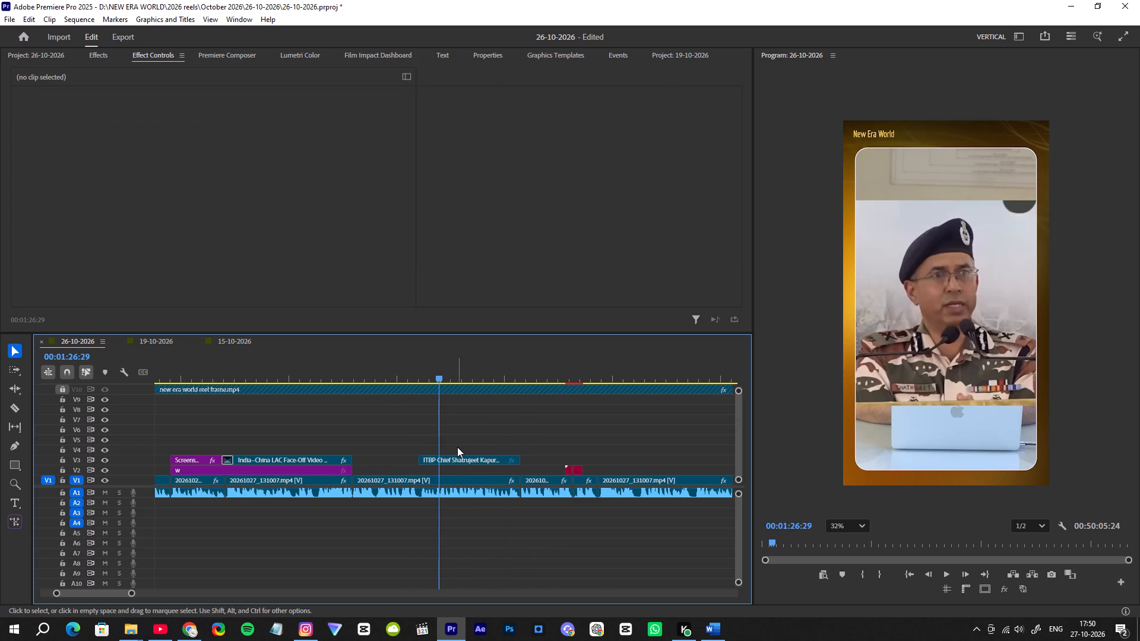
Copy the Color Matte from under the earlier ITBP clip to V2 beneath the chief's second clip, match its length and save.
{"action": "scroll", "coordinate": [461, 445], "scroll_direction": "down", "scroll_amount": 14, "text": "alt"}
{"action": "scroll", "coordinate": [471, 446], "scroll_direction": "up", "scroll_amount": 6}
{"action": "left_click_drag", "start_coordinate": [357, 458], "coordinate": [582, 445], "text": "alt"}
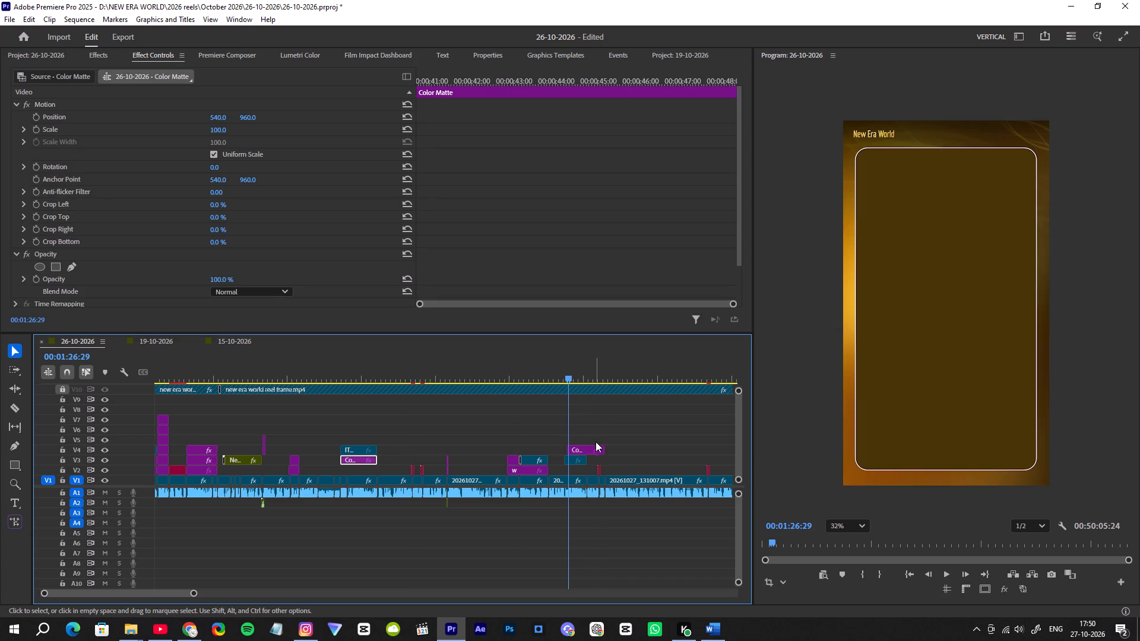
{"action": "scroll", "coordinate": [601, 440], "scroll_direction": "up", "scroll_amount": 3, "text": "alt"}
{"action": "scroll", "coordinate": [601, 440], "scroll_direction": "down", "scroll_amount": 1, "text": "alt"}
{"action": "scroll", "coordinate": [601, 440], "scroll_direction": "up", "scroll_amount": 5, "text": "alt"}
{"action": "left_click_drag", "start_coordinate": [612, 448], "coordinate": [583, 456]}
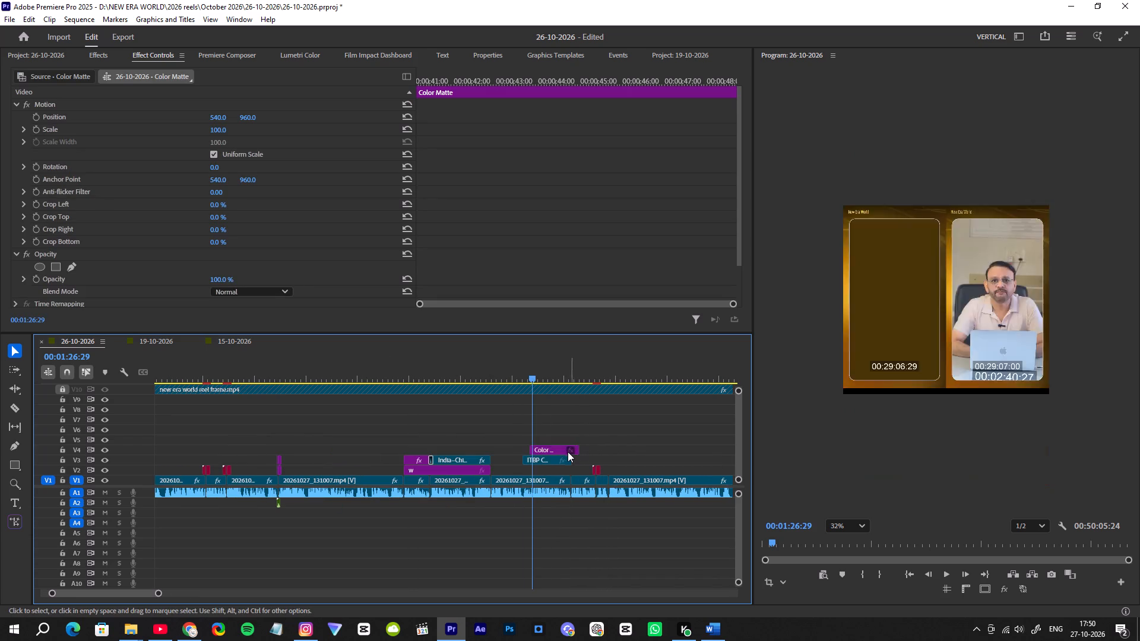
{"action": "scroll", "coordinate": [566, 451], "scroll_direction": "down", "scroll_amount": 1, "text": "alt"}
{"action": "scroll", "coordinate": [566, 451], "scroll_direction": "up", "scroll_amount": 6, "text": "alt"}
{"action": "left_click", "coordinate": [546, 446]}
{"action": "left_click_drag", "start_coordinate": [537, 448], "coordinate": [522, 469]}
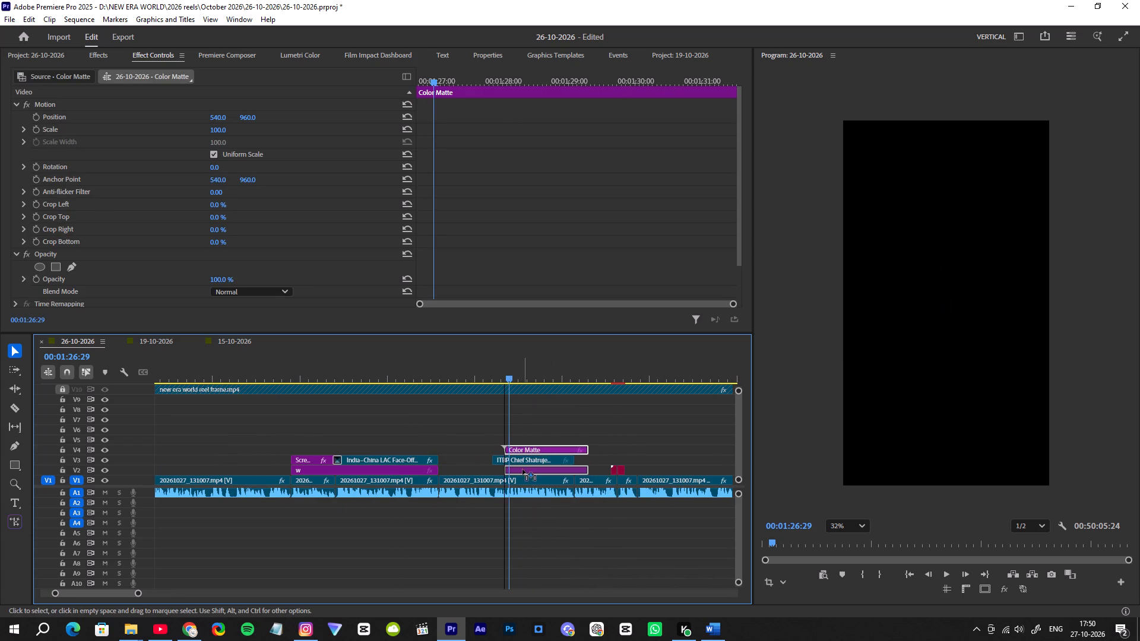
{"action": "left_click_drag", "start_coordinate": [522, 469], "coordinate": [521, 471]}
{"action": "left_click_drag", "start_coordinate": [528, 471], "coordinate": [521, 471]}
{"action": "left_click", "coordinate": [576, 468]}
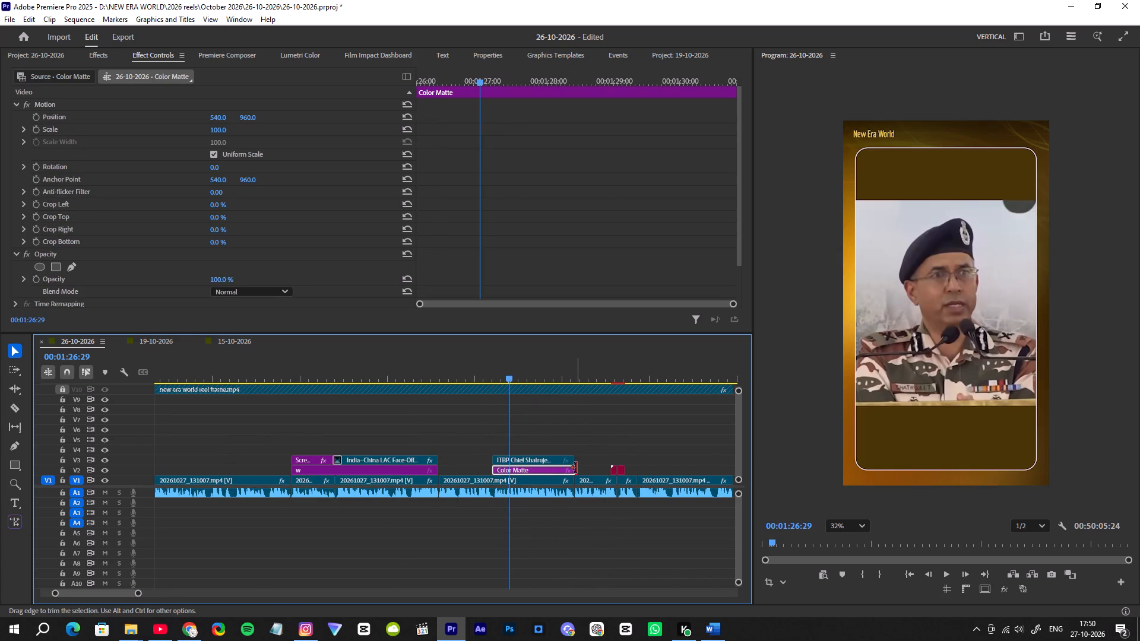
{"action": "key", "text": "ctrl+s"}
{"action": "key", "text": "ctrl+s"}
Play from 00:01:24:08 through the ITBP chief's second clip and its matte to the presenter's return, saving the project during playback.
{"action": "left_click", "coordinate": [464, 371]}
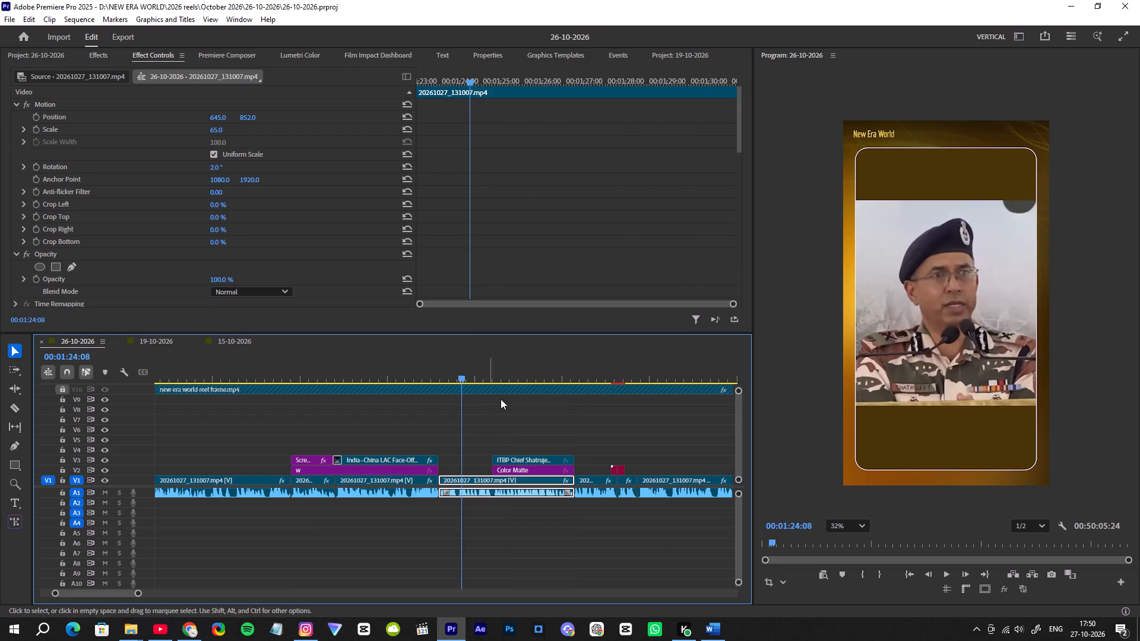
{"action": "key", "text": "space"}
{"action": "scroll", "coordinate": [534, 423], "scroll_direction": "up", "scroll_amount": 4, "text": "alt"}
{"action": "scroll", "coordinate": [534, 423], "scroll_direction": "down", "scroll_amount": 1, "text": "alt"}
{"action": "scroll", "coordinate": [534, 423], "scroll_direction": "up", "scroll_amount": 1, "text": "alt"}
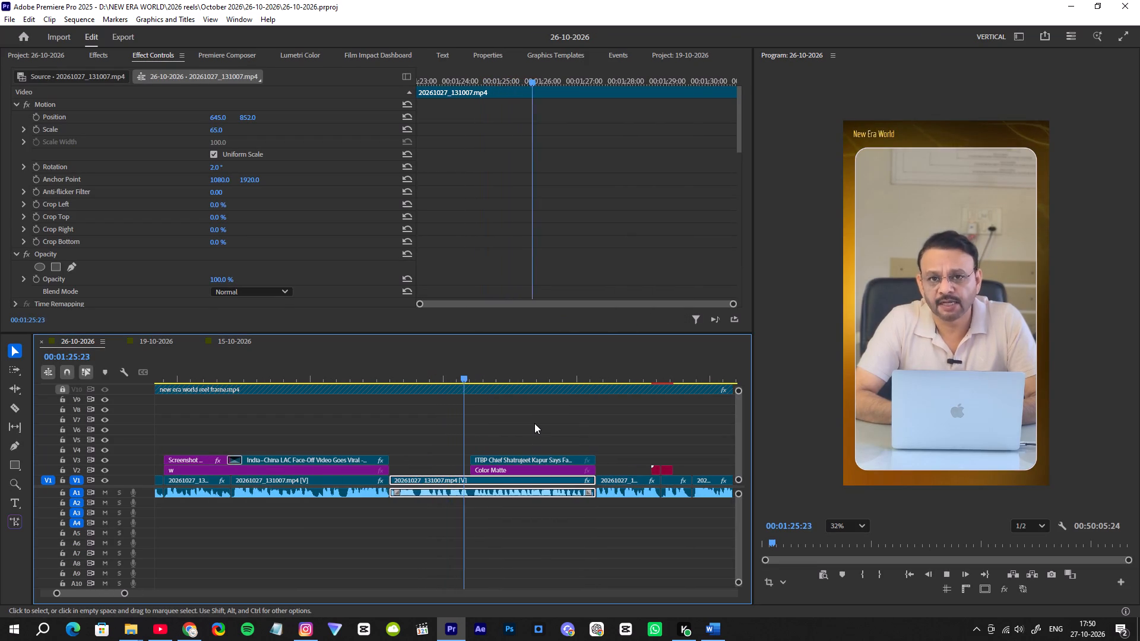
{"action": "key", "text": "ctrl+s"}
{"action": "key", "text": "space"}
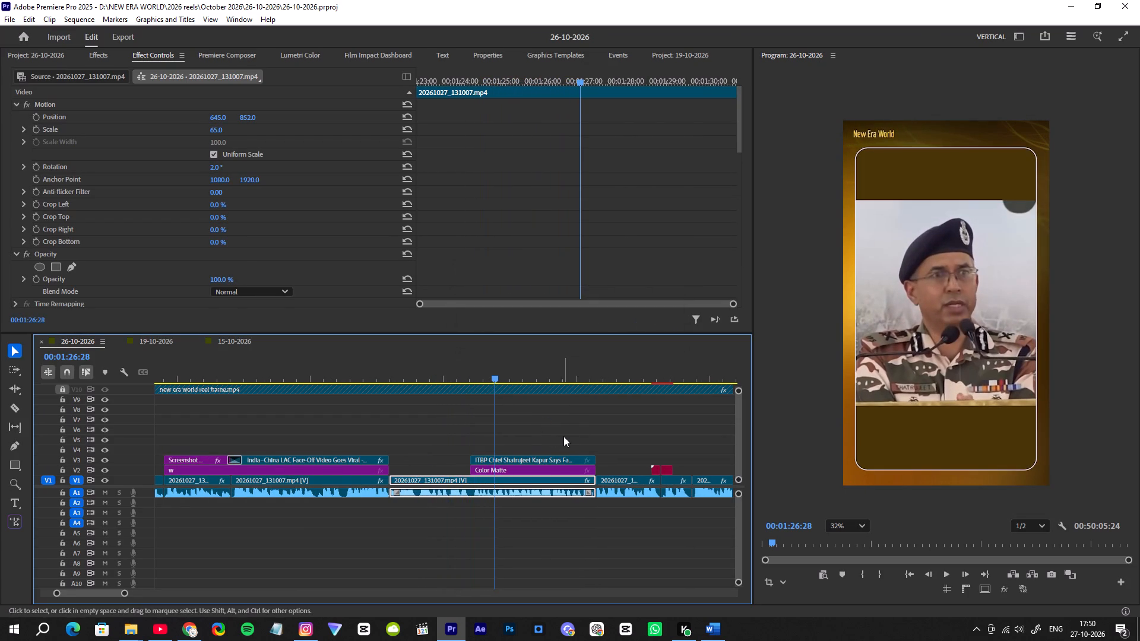
{"action": "scroll", "coordinate": [563, 436], "scroll_direction": "down", "scroll_amount": 6, "text": "alt"}
{"action": "key", "text": "space"}
{"action": "scroll", "coordinate": [563, 436], "scroll_direction": "up", "scroll_amount": 6, "text": "alt"}
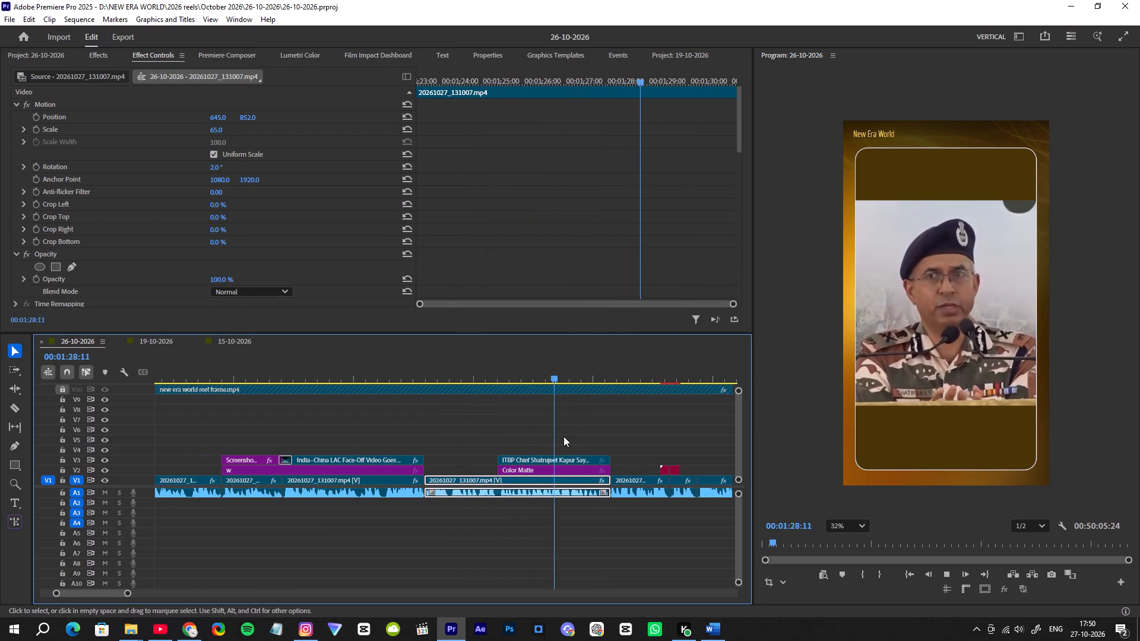
{"action": "scroll", "coordinate": [606, 420], "scroll_direction": "down", "scroll_amount": 5}
{"action": "scroll", "coordinate": [606, 420], "scroll_direction": "up", "scroll_amount": 1}
{"action": "scroll", "coordinate": [606, 420], "scroll_direction": "down", "scroll_amount": 3}
{"action": "scroll", "coordinate": [584, 426], "scroll_direction": "up", "scroll_amount": 5, "text": "alt"}
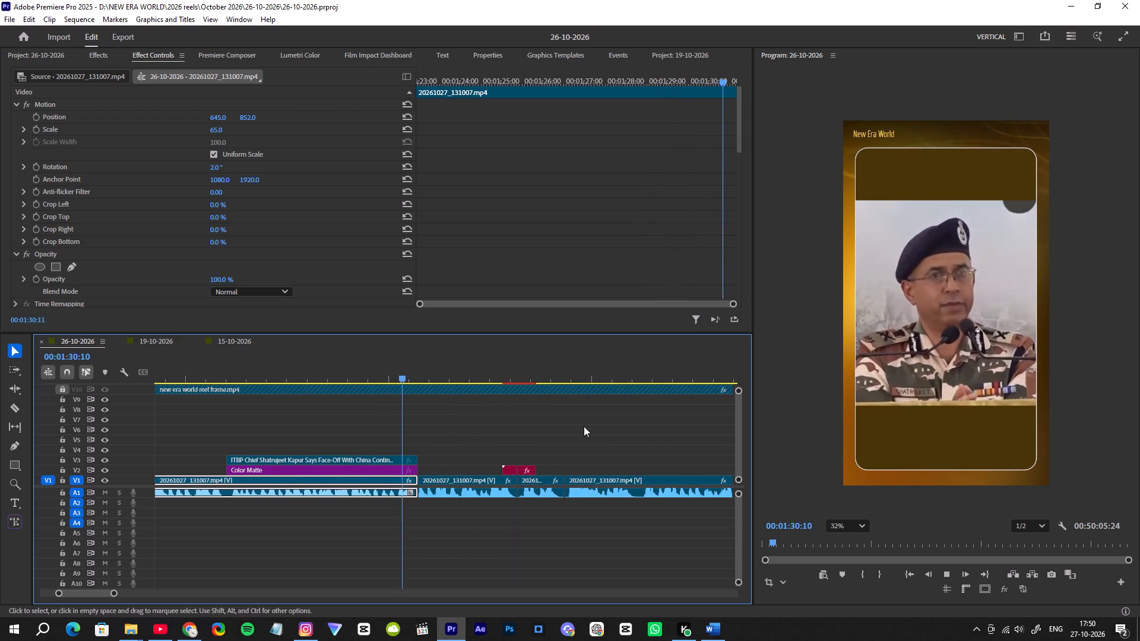
{"action": "scroll", "coordinate": [464, 430], "scroll_direction": "up", "scroll_amount": 3, "text": "alt"}
{"action": "scroll", "coordinate": [463, 430], "scroll_direction": "down", "scroll_amount": 1, "text": "alt"}
{"action": "scroll", "coordinate": [463, 430], "scroll_direction": "up", "scroll_amount": 2, "text": "alt"}
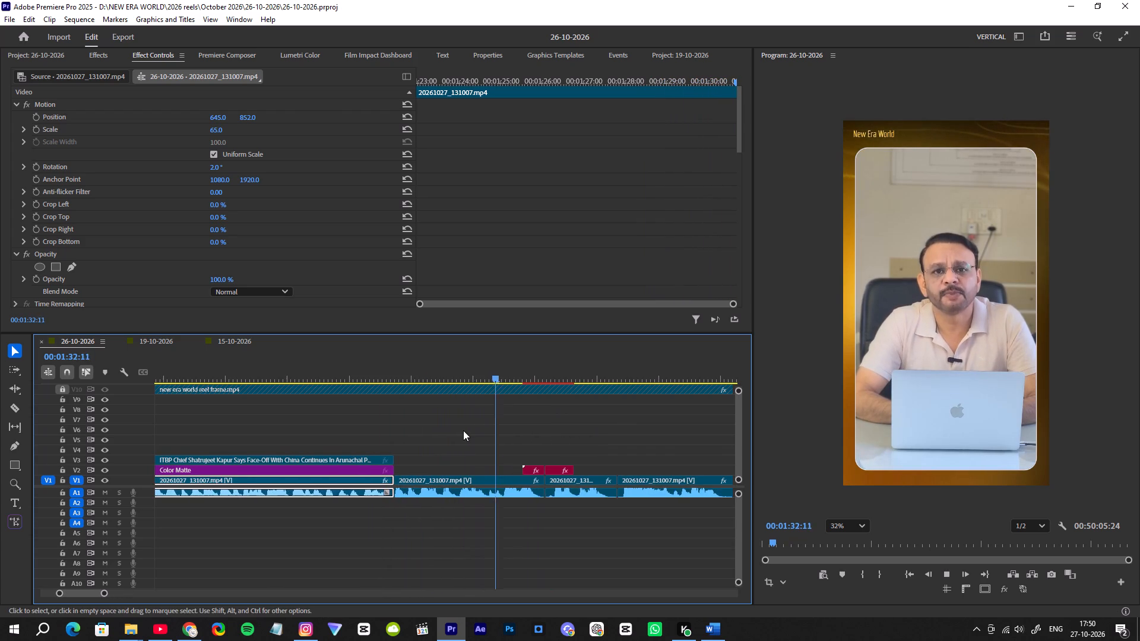
Replay the cut from the ITBP chief's clip back to the presenter, starting at 00:01:30:02.
{"action": "key", "text": "space"}
{"action": "scroll", "coordinate": [387, 423], "scroll_direction": "up", "scroll_amount": 1}
{"action": "scroll", "coordinate": [387, 423], "scroll_direction": "down", "scroll_amount": 1}
{"action": "scroll", "coordinate": [387, 423], "scroll_direction": "up", "scroll_amount": 5, "text": "alt"}
{"action": "left_click", "coordinate": [330, 374]}
{"action": "key", "text": "space"}
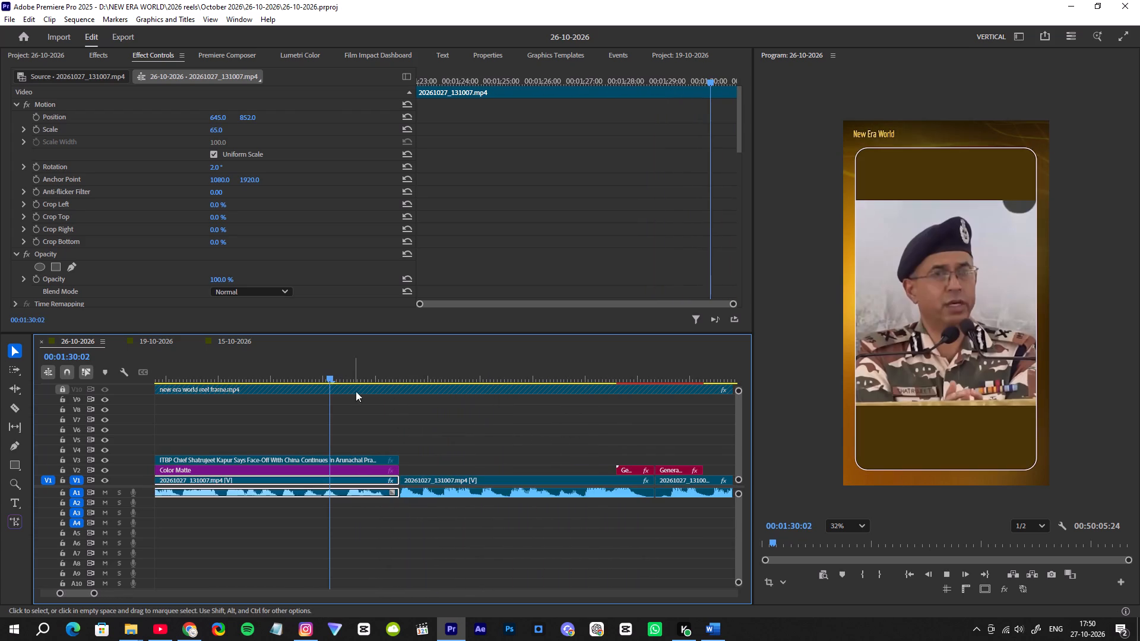
{"action": "scroll", "coordinate": [369, 402], "scroll_direction": "up", "scroll_amount": 6, "text": "alt"}
{"action": "key", "text": "space"}
{"action": "key", "text": "space"}
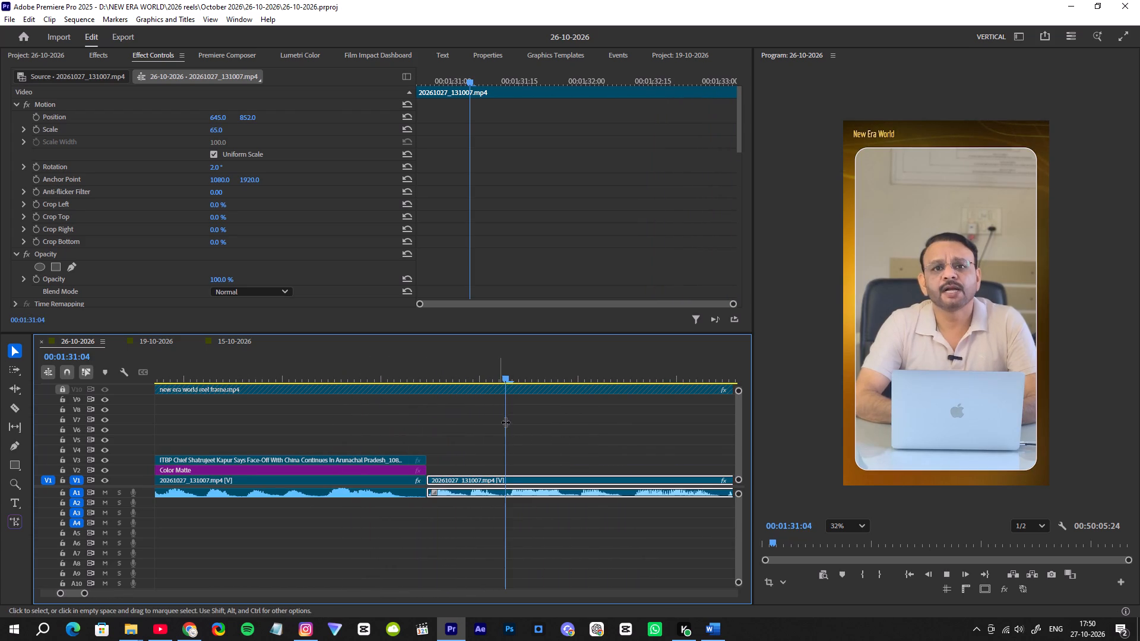
{"action": "scroll", "coordinate": [535, 431], "scroll_direction": "down", "scroll_amount": 1, "text": "alt"}
{"action": "scroll", "coordinate": [535, 431], "scroll_direction": "up", "scroll_amount": 1, "text": "alt"}
{"action": "scroll", "coordinate": [536, 431], "scroll_direction": "down", "scroll_amount": 20, "text": "alt"}
{"action": "scroll", "coordinate": [549, 446], "scroll_direction": "up", "scroll_amount": 1}
{"action": "scroll", "coordinate": [549, 446], "scroll_direction": "down", "scroll_amount": 3}
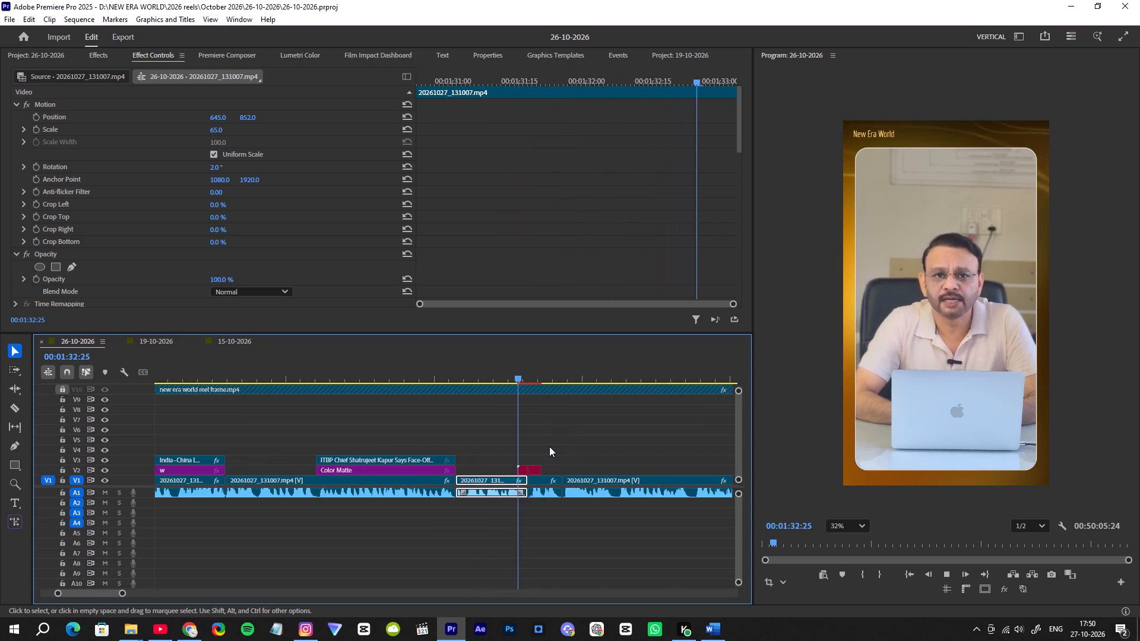
Review the long presenter section that follows, up to about 00:01:48:25, looking for a place to cut.
{"action": "scroll", "coordinate": [514, 434], "scroll_direction": "down", "scroll_amount": 7}
{"action": "scroll", "coordinate": [514, 434], "scroll_direction": "down", "scroll_amount": 7, "text": "alt"}
{"action": "scroll", "coordinate": [518, 435], "scroll_direction": "down", "scroll_amount": 4}
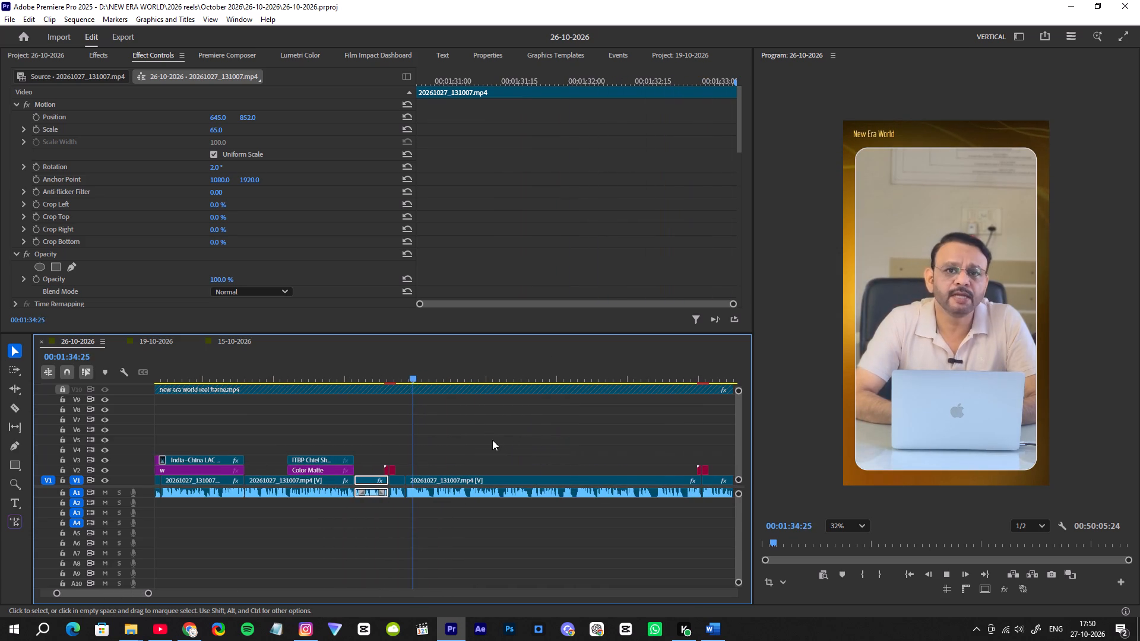
{"action": "scroll", "coordinate": [456, 440], "scroll_direction": "down", "scroll_amount": 4, "text": "alt"}
{"action": "scroll", "coordinate": [468, 440], "scroll_direction": "down", "scroll_amount": 2}
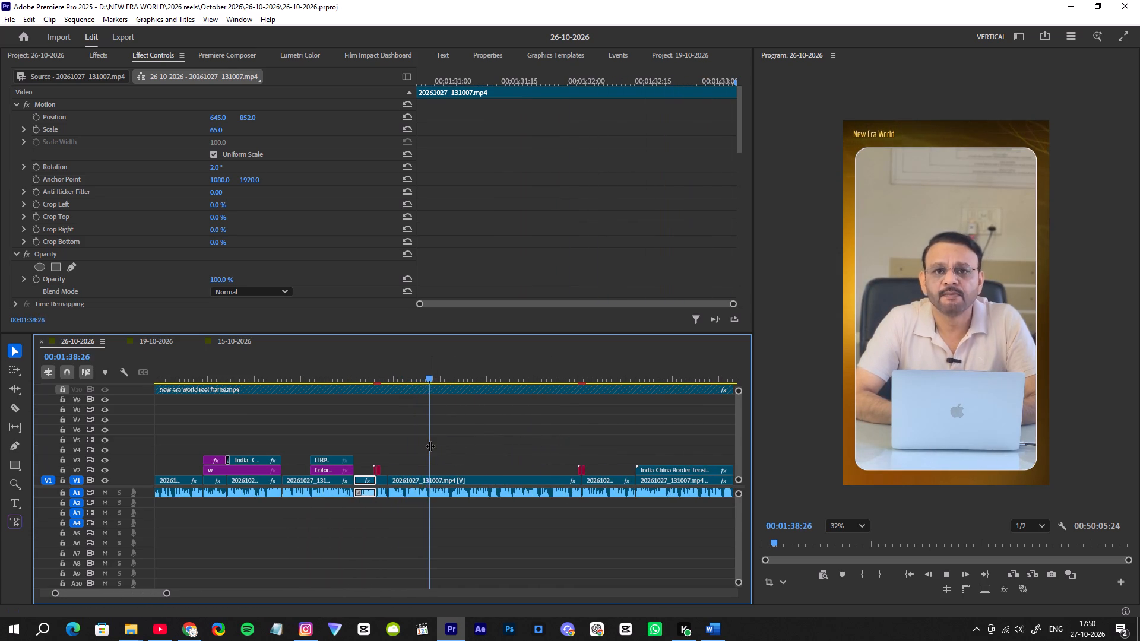
{"action": "scroll", "coordinate": [430, 446], "scroll_direction": "down", "scroll_amount": 5, "text": "alt"}
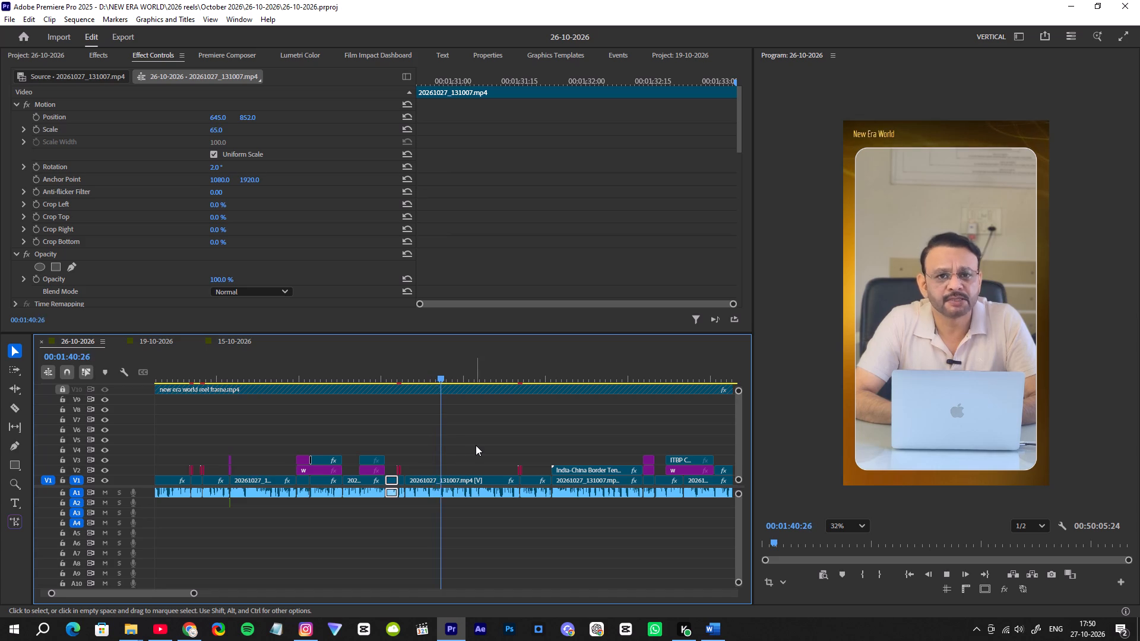
{"action": "scroll", "coordinate": [476, 445], "scroll_direction": "down", "scroll_amount": 6, "text": "alt"}
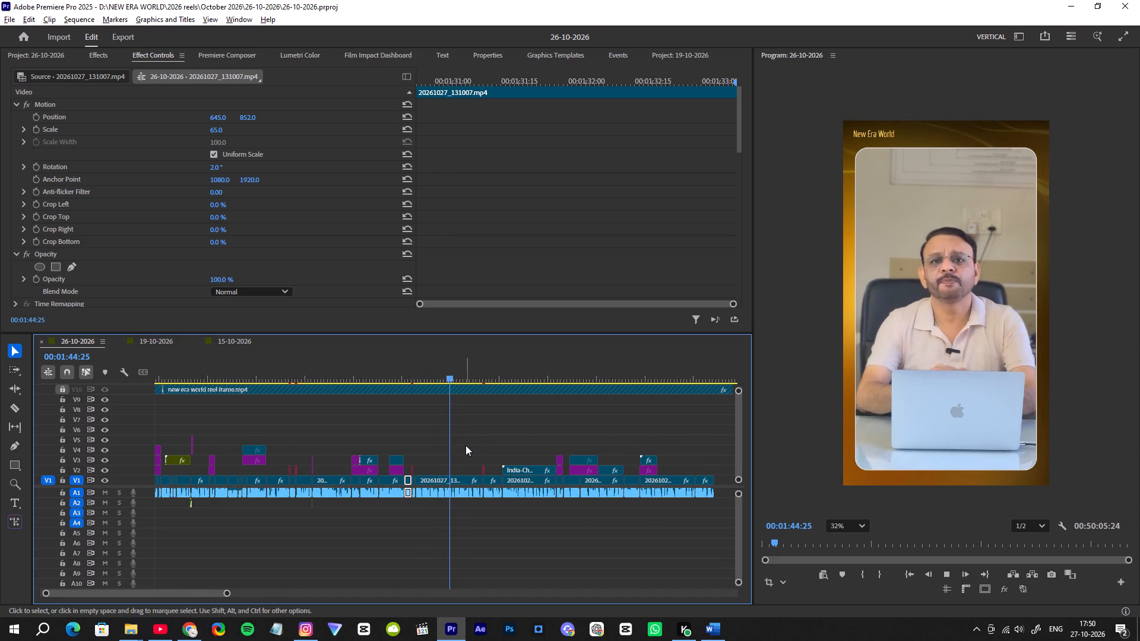
{"action": "scroll", "coordinate": [465, 445], "scroll_direction": "up", "scroll_amount": 3, "text": "alt"}
{"action": "scroll", "coordinate": [465, 445], "scroll_direction": "down", "scroll_amount": 1, "text": "alt"}
{"action": "scroll", "coordinate": [465, 445], "scroll_direction": "up", "scroll_amount": 3, "text": "alt"}
{"action": "scroll", "coordinate": [438, 445], "scroll_direction": "down", "scroll_amount": 1, "text": "alt"}
{"action": "scroll", "coordinate": [438, 445], "scroll_direction": "up", "scroll_amount": 5, "text": "alt"}
{"action": "scroll", "coordinate": [481, 442], "scroll_direction": "down", "scroll_amount": 2, "text": "alt"}
{"action": "scroll", "coordinate": [481, 442], "scroll_direction": "up", "scroll_amount": 1, "text": "alt"}
{"action": "scroll", "coordinate": [481, 442], "scroll_direction": "down", "scroll_amount": 10, "text": "alt"}
{"action": "scroll", "coordinate": [481, 442], "scroll_direction": "up", "scroll_amount": 1, "text": "alt"}
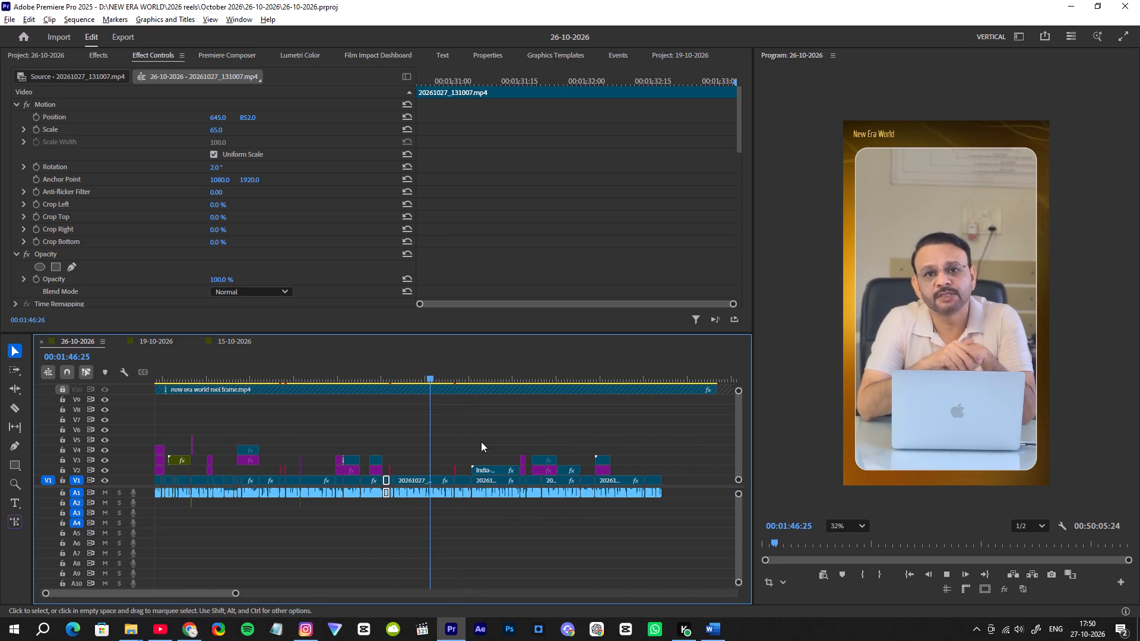
{"action": "scroll", "coordinate": [429, 442], "scroll_direction": "up", "scroll_amount": 5, "text": "alt"}
{"action": "scroll", "coordinate": [429, 442], "scroll_direction": "down", "scroll_amount": 1, "text": "alt"}
{"action": "scroll", "coordinate": [429, 442], "scroll_direction": "up", "scroll_amount": 3, "text": "alt"}
{"action": "scroll", "coordinate": [435, 442], "scroll_direction": "down", "scroll_amount": 1, "text": "alt"}
{"action": "scroll", "coordinate": [435, 442], "scroll_direction": "up", "scroll_amount": 12, "text": "alt"}
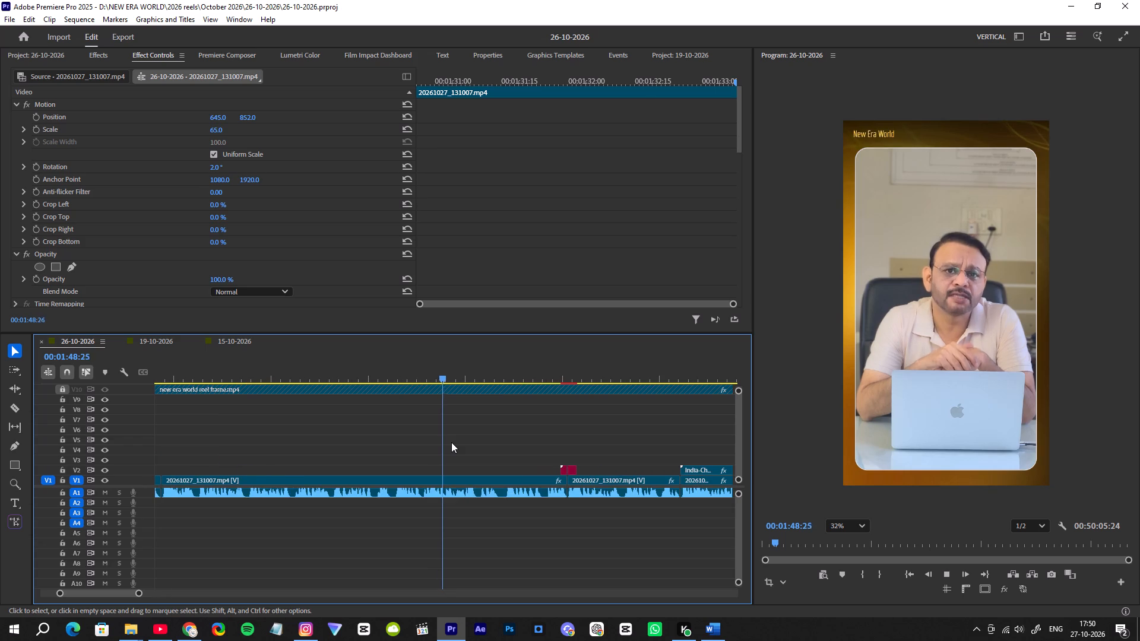
Split the long presenter clip at 00:01:46:03 and ripple-trim the pause after the cut up to 00:01:46:11.
{"action": "key", "text": "space"}
{"action": "left_click", "coordinate": [345, 364]}
{"action": "key", "text": "space"}
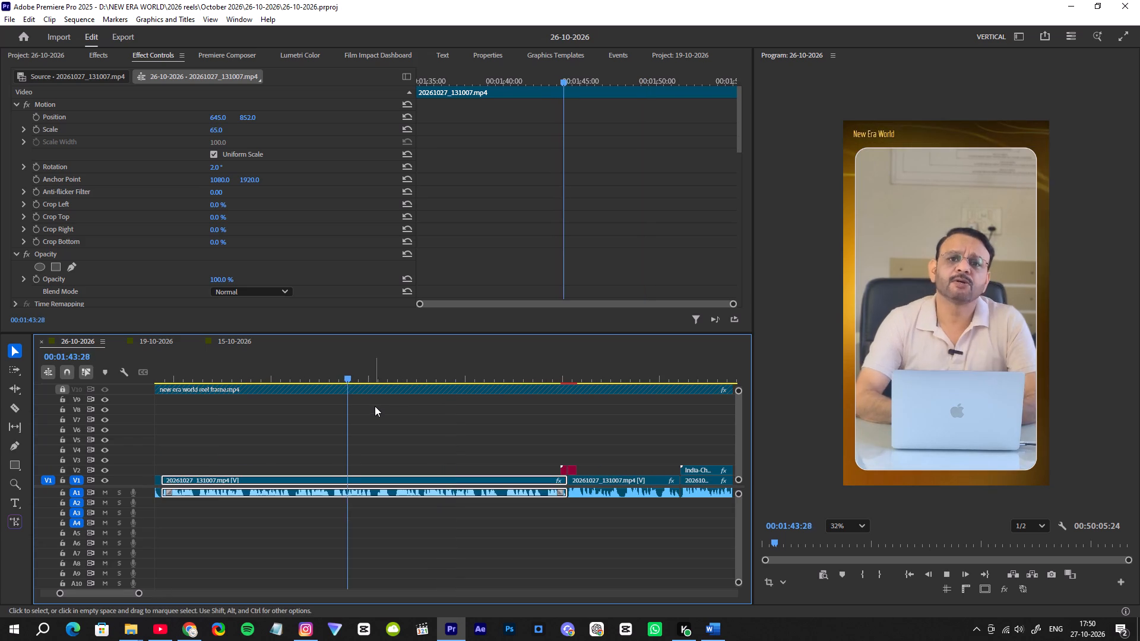
{"action": "scroll", "coordinate": [375, 407], "scroll_direction": "up", "scroll_amount": 5, "text": "alt"}
{"action": "scroll", "coordinate": [375, 407], "scroll_direction": "down", "scroll_amount": 1, "text": "alt"}
{"action": "scroll", "coordinate": [375, 407], "scroll_direction": "up", "scroll_amount": 8, "text": "alt"}
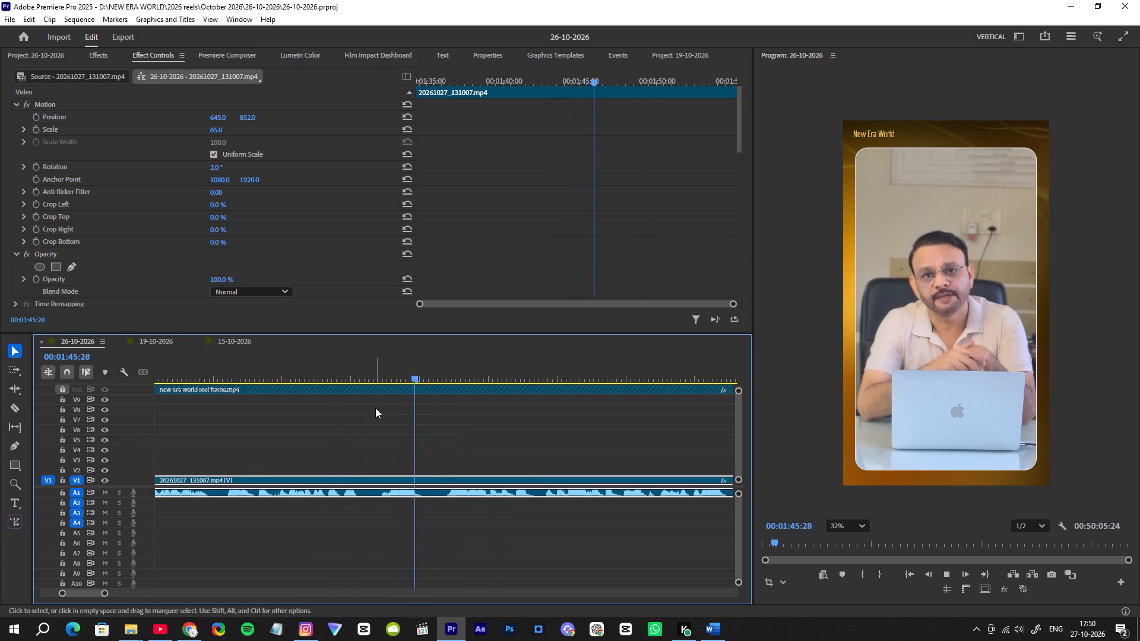
{"action": "key", "text": "space"}
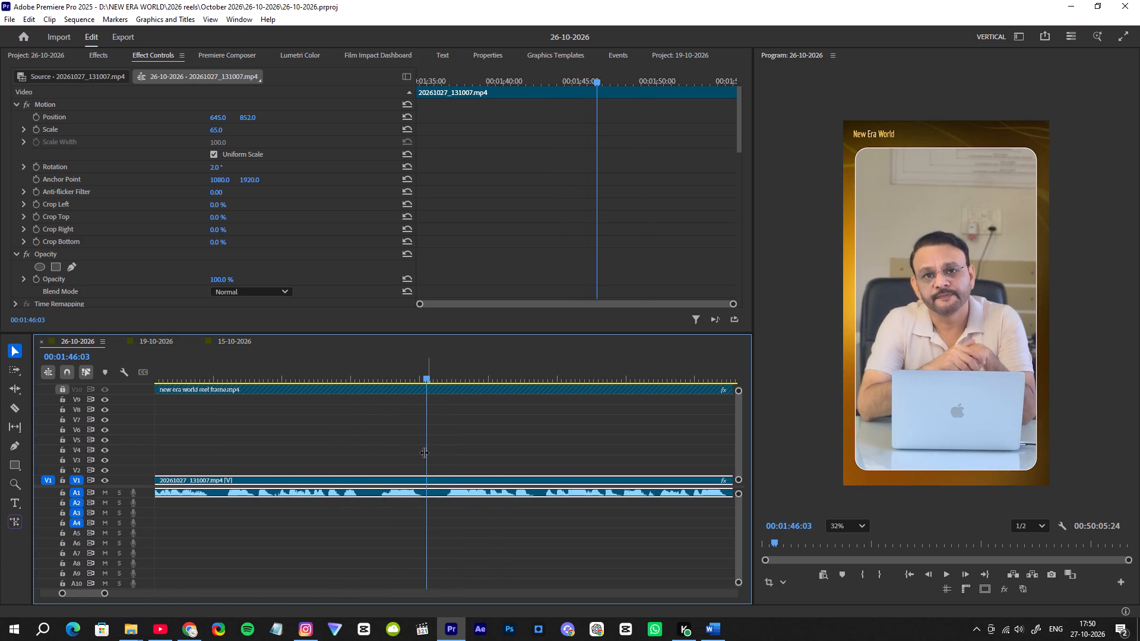
{"action": "key", "text": "ctrl+k"}
{"action": "left_click", "coordinate": [446, 379]}
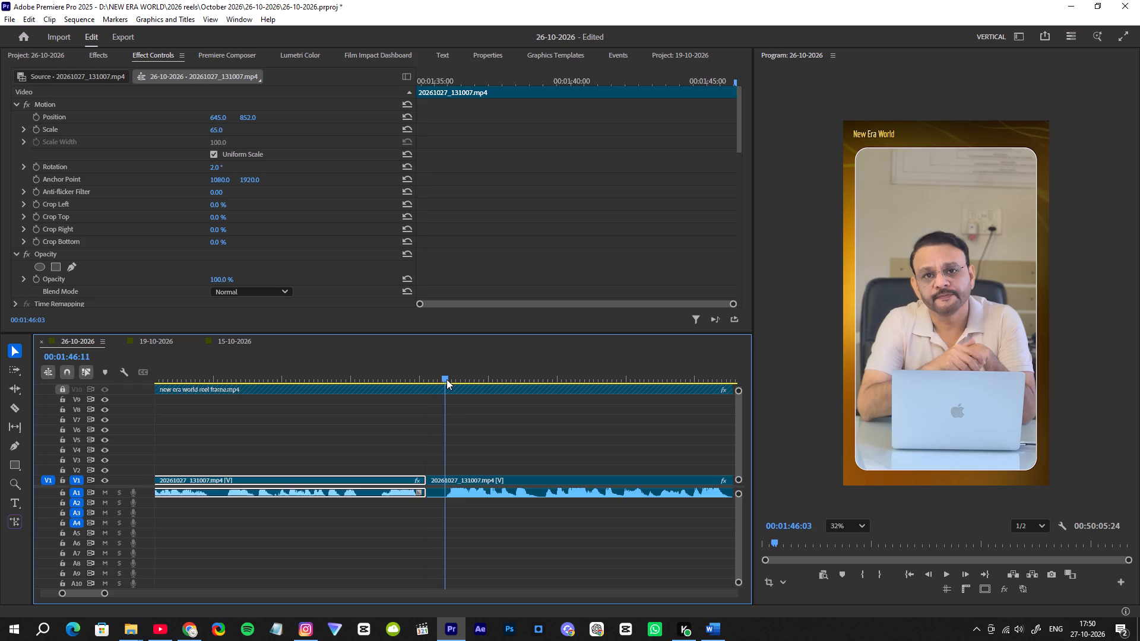
{"action": "key", "text": "q"}
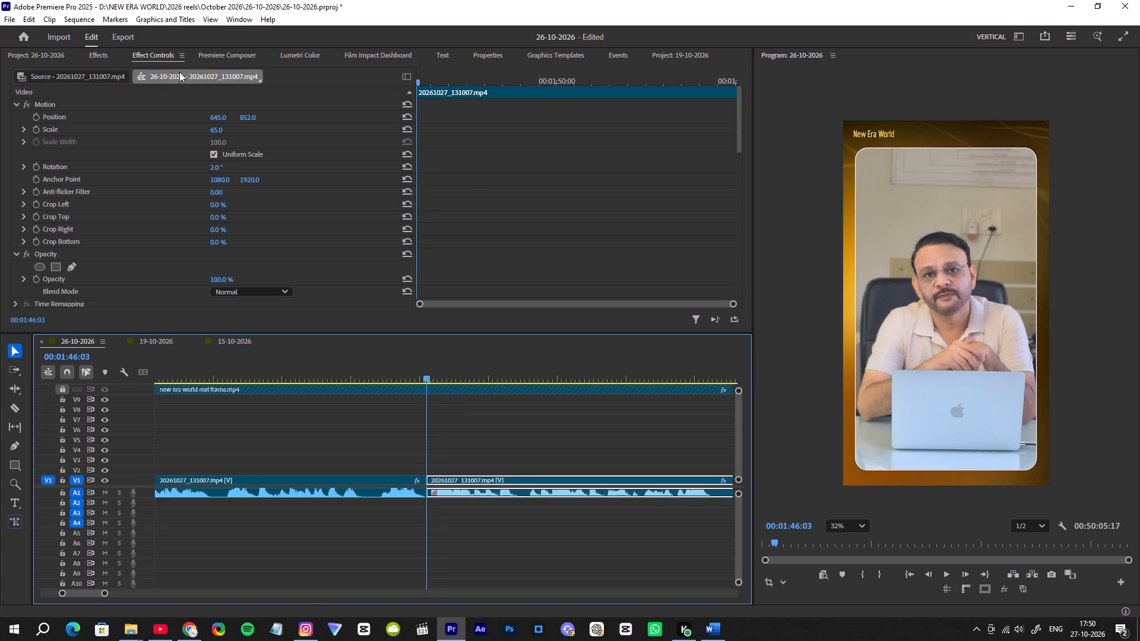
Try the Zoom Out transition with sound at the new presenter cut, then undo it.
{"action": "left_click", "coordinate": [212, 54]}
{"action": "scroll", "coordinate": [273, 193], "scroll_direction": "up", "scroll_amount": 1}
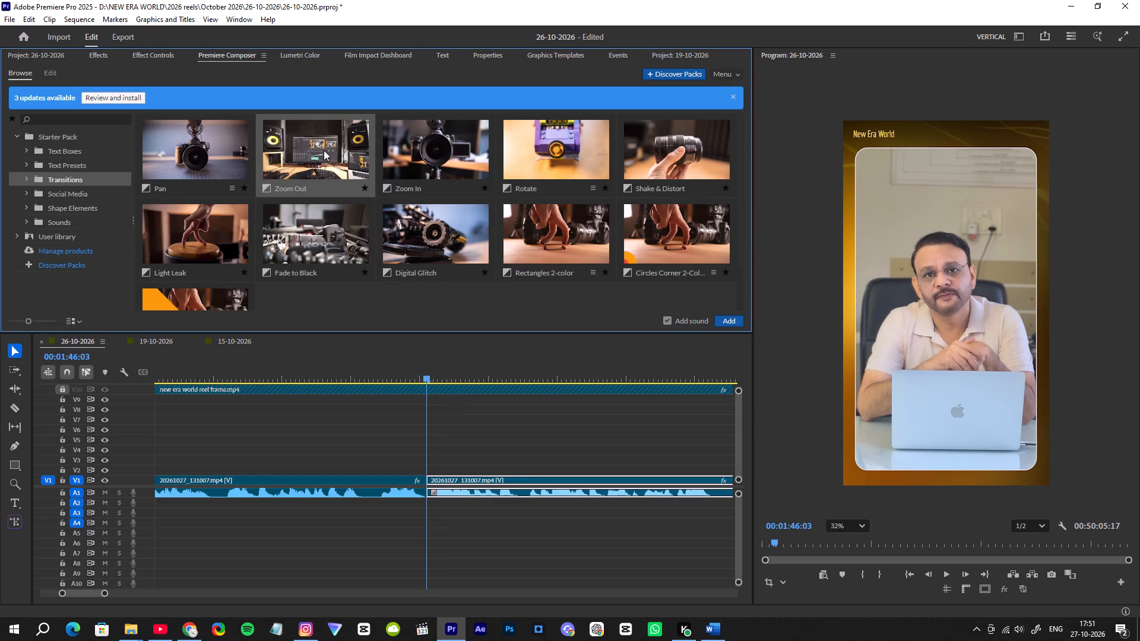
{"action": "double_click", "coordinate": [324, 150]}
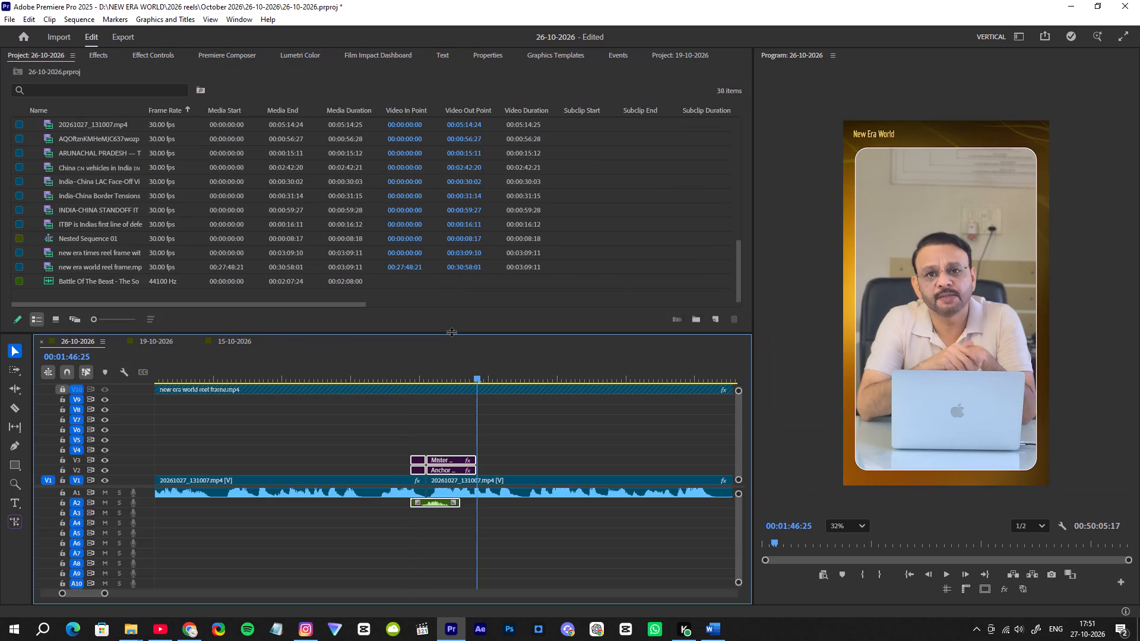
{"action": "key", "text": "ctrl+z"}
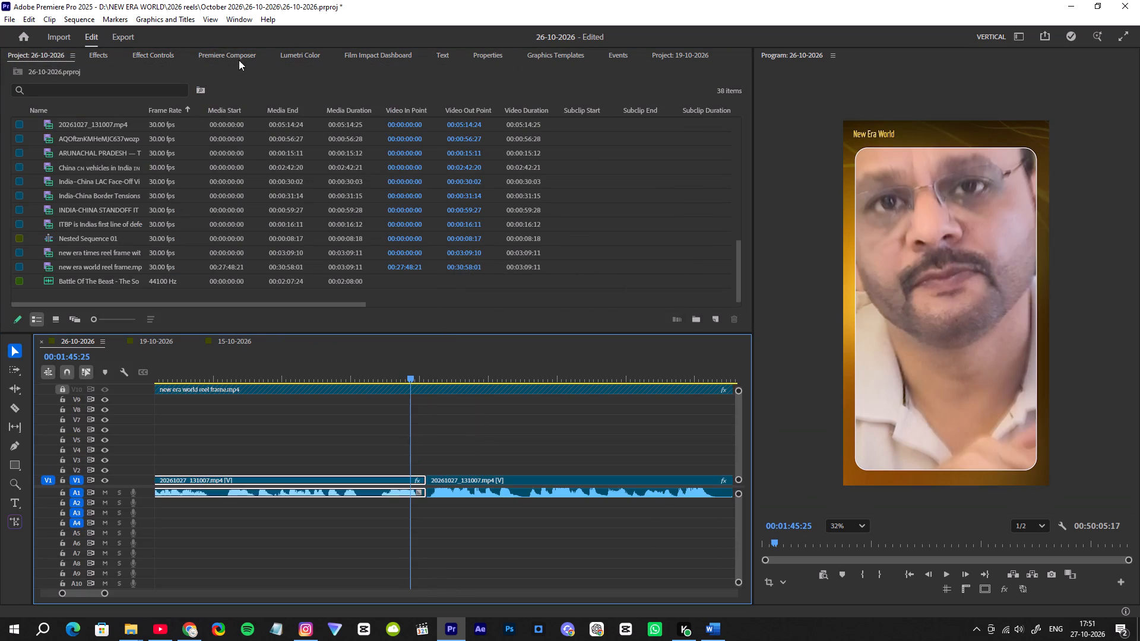
Add the Zoom In transition with sound, shift it so its midpoint sits on the presenter cut, save and play it through.
{"action": "left_click", "coordinate": [235, 55]}
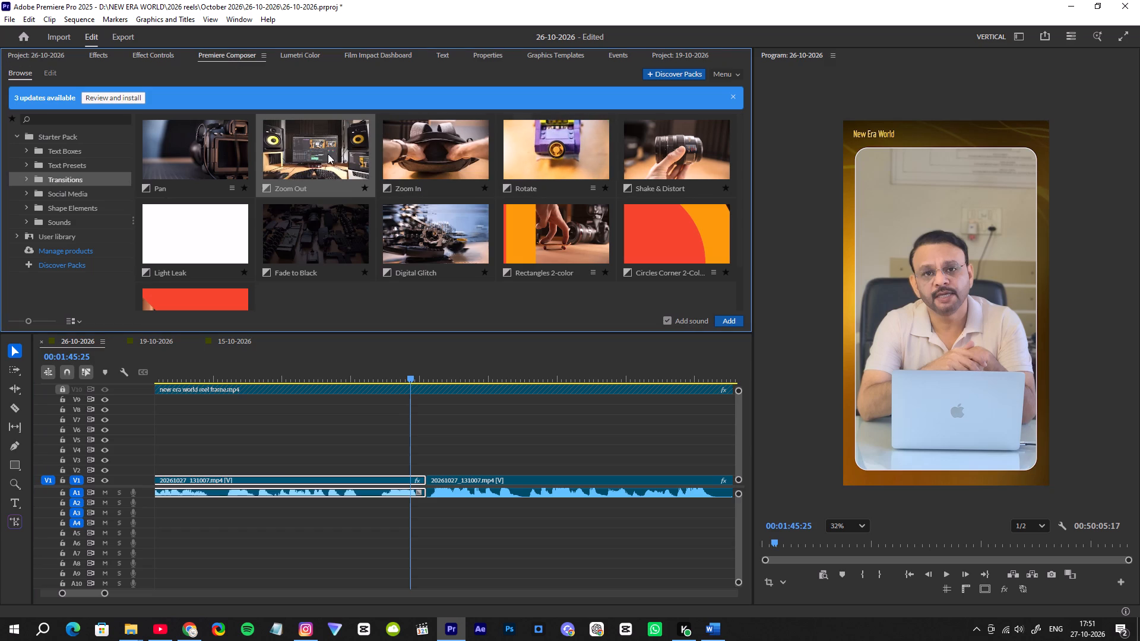
{"action": "double_click", "coordinate": [417, 152]}
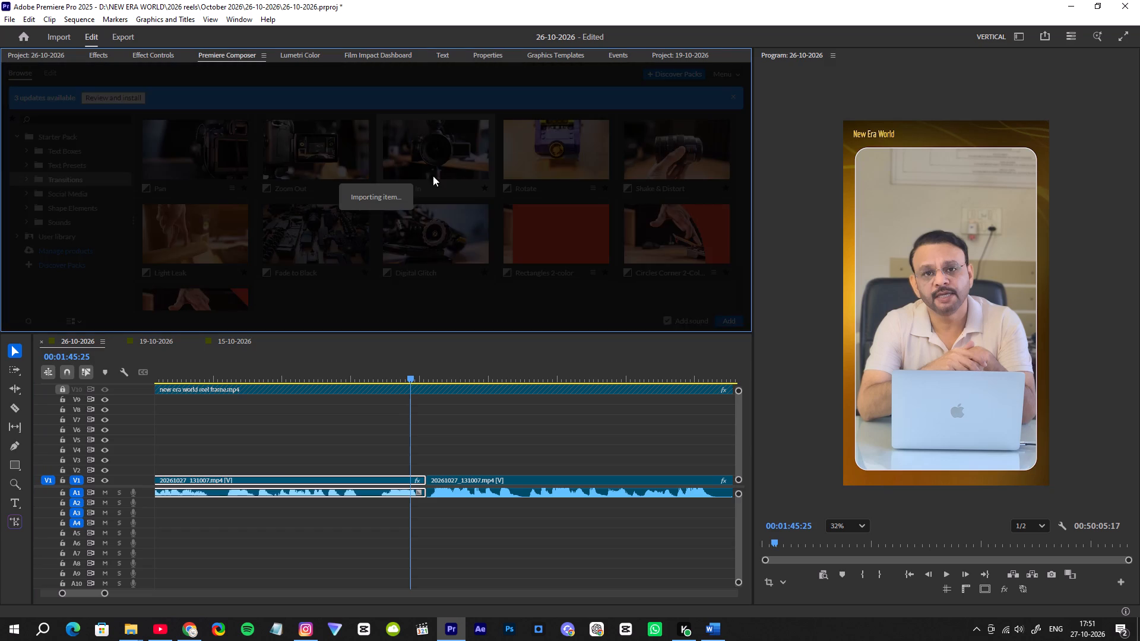
{"action": "scroll", "coordinate": [444, 433], "scroll_direction": "up", "scroll_amount": 7, "text": "alt"}
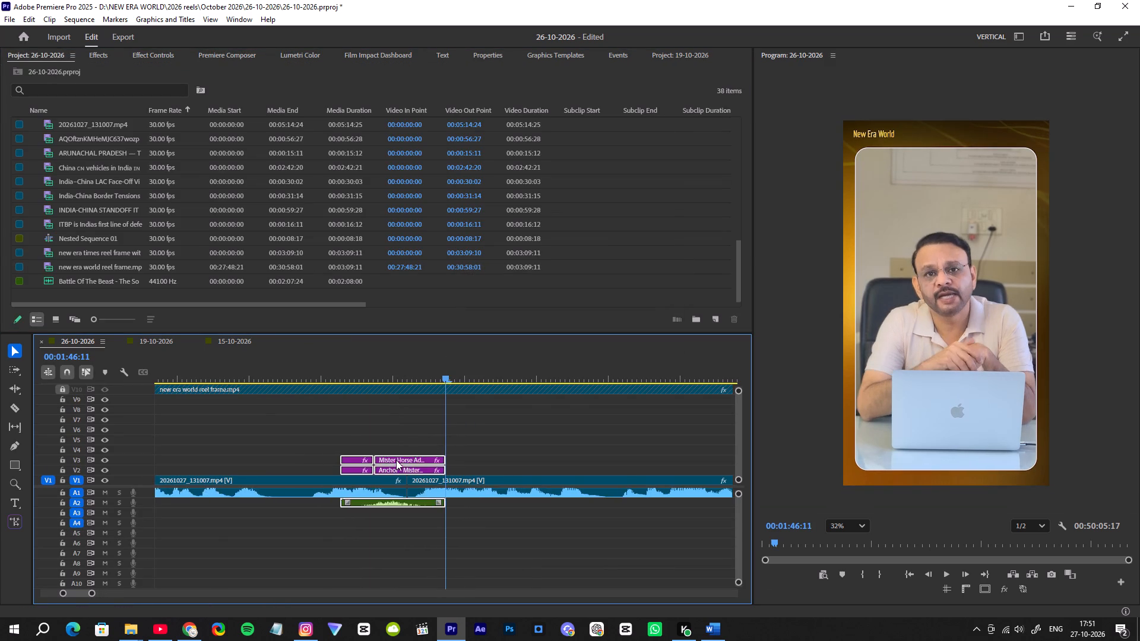
{"action": "left_click_drag", "start_coordinate": [396, 460], "coordinate": [429, 456]}
{"action": "left_click", "coordinate": [345, 374]}
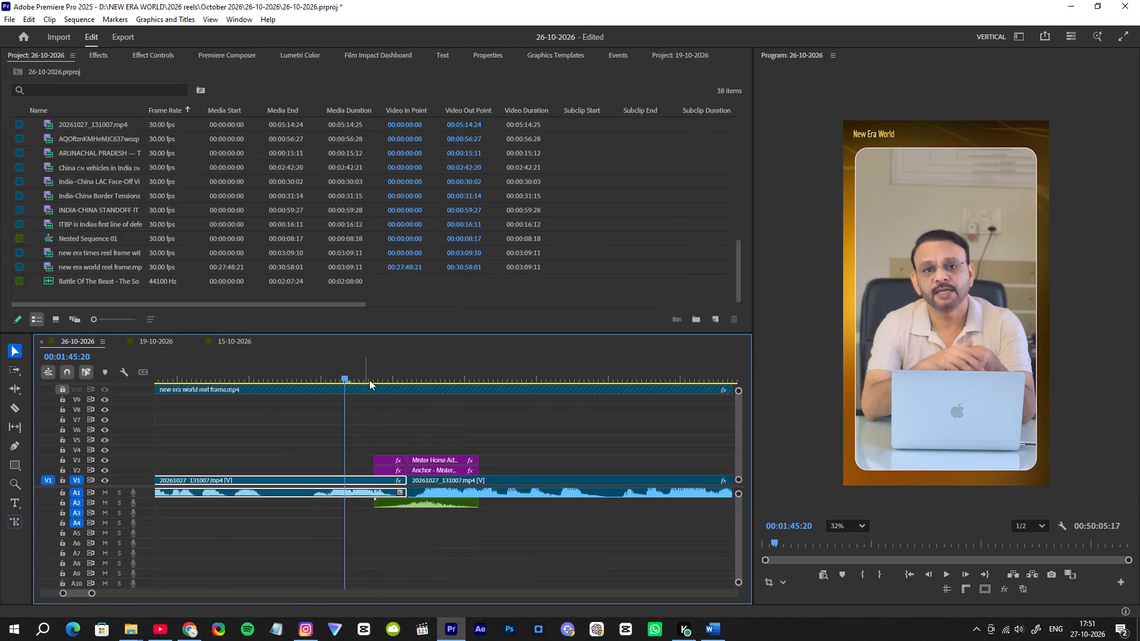
{"action": "key", "text": "ctrl+s"}
{"action": "key", "text": "space"}
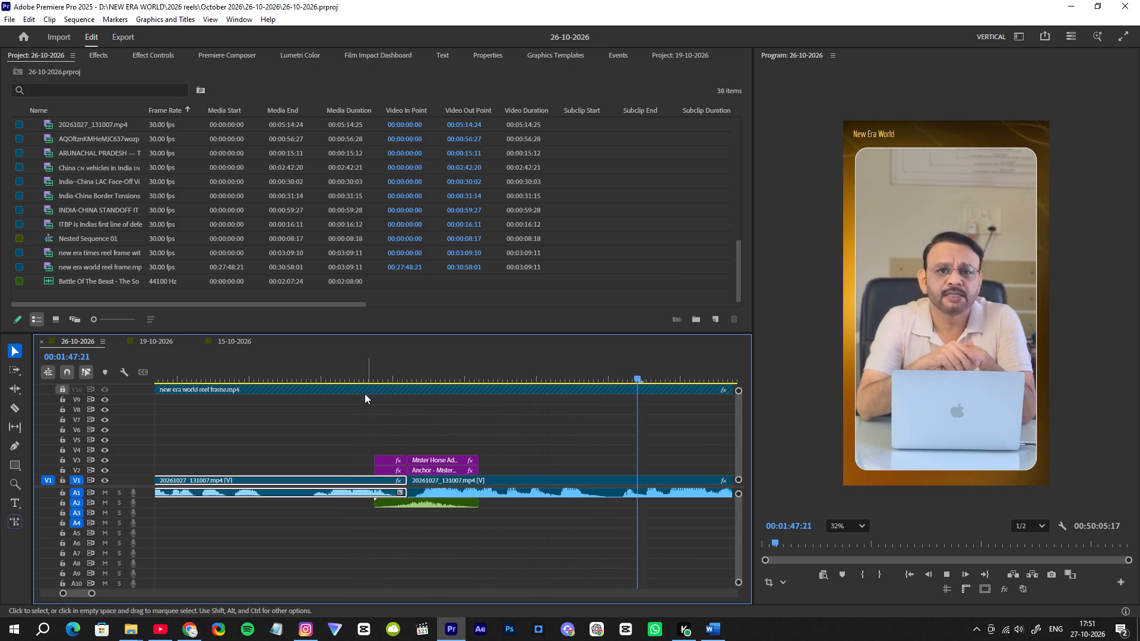
Play the new Zoom In transition and sample the presenter clip after it up to about 00:01:53:19, then save the project.
{"action": "left_click", "coordinate": [326, 376]}
{"action": "key", "text": "space"}
{"action": "scroll", "coordinate": [430, 412], "scroll_direction": "down", "scroll_amount": 7, "text": "alt"}
{"action": "scroll", "coordinate": [429, 415], "scroll_direction": "down", "scroll_amount": 1}
{"action": "scroll", "coordinate": [427, 416], "scroll_direction": "up", "scroll_amount": 1}
{"action": "scroll", "coordinate": [427, 417], "scroll_direction": "down", "scroll_amount": 2}
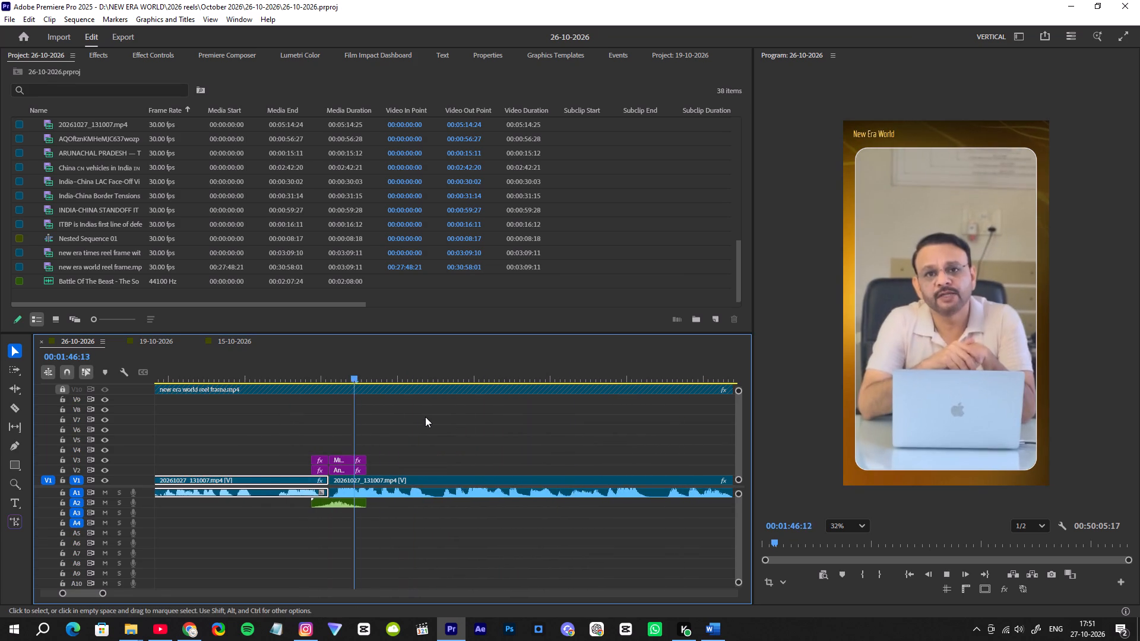
{"action": "scroll", "coordinate": [425, 417], "scroll_direction": "down", "scroll_amount": 10}
{"action": "left_click_drag", "start_coordinate": [512, 375], "coordinate": [598, 375]}
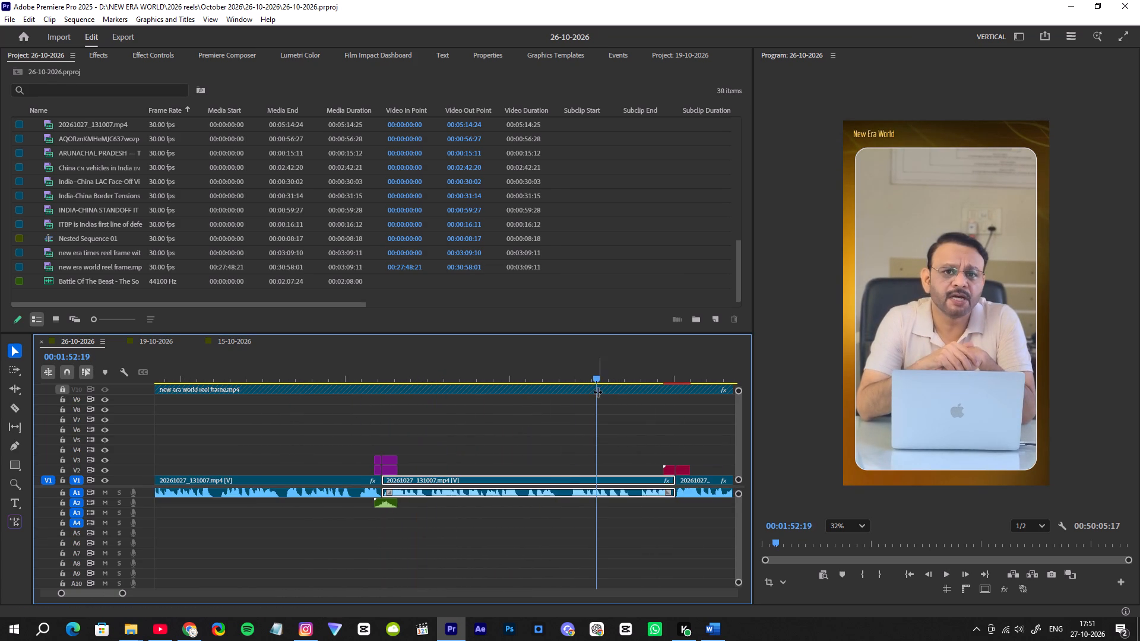
{"action": "key", "text": "space"}
{"action": "scroll", "coordinate": [588, 408], "scroll_direction": "down", "scroll_amount": 7}
{"action": "scroll", "coordinate": [550, 417], "scroll_direction": "down", "scroll_amount": 1, "text": "alt"}
{"action": "scroll", "coordinate": [550, 417], "scroll_direction": "up", "scroll_amount": 1, "text": "alt"}
{"action": "scroll", "coordinate": [550, 417], "scroll_direction": "down", "scroll_amount": 5, "text": "alt"}
{"action": "key", "text": "space"}
{"action": "left_click", "coordinate": [446, 369]}
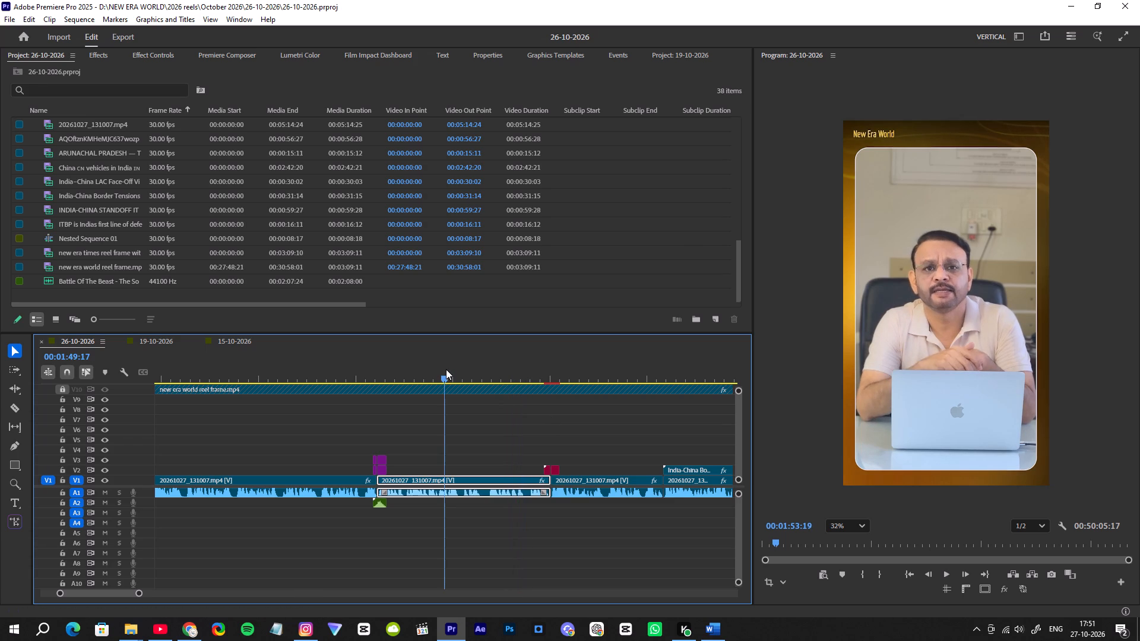
{"action": "key", "text": "ctrl+s"}
Review the presenter section from about 00:01:48:14 through the next cut and into the troops face-off B-roll at 00:02:03:27.
{"action": "scroll", "coordinate": [474, 411], "scroll_direction": "up", "scroll_amount": 2, "text": "alt"}
{"action": "scroll", "coordinate": [474, 411], "scroll_direction": "down", "scroll_amount": 1, "text": "alt"}
{"action": "scroll", "coordinate": [474, 411], "scroll_direction": "up", "scroll_amount": 2, "text": "alt"}
{"action": "left_click", "coordinate": [406, 372]}
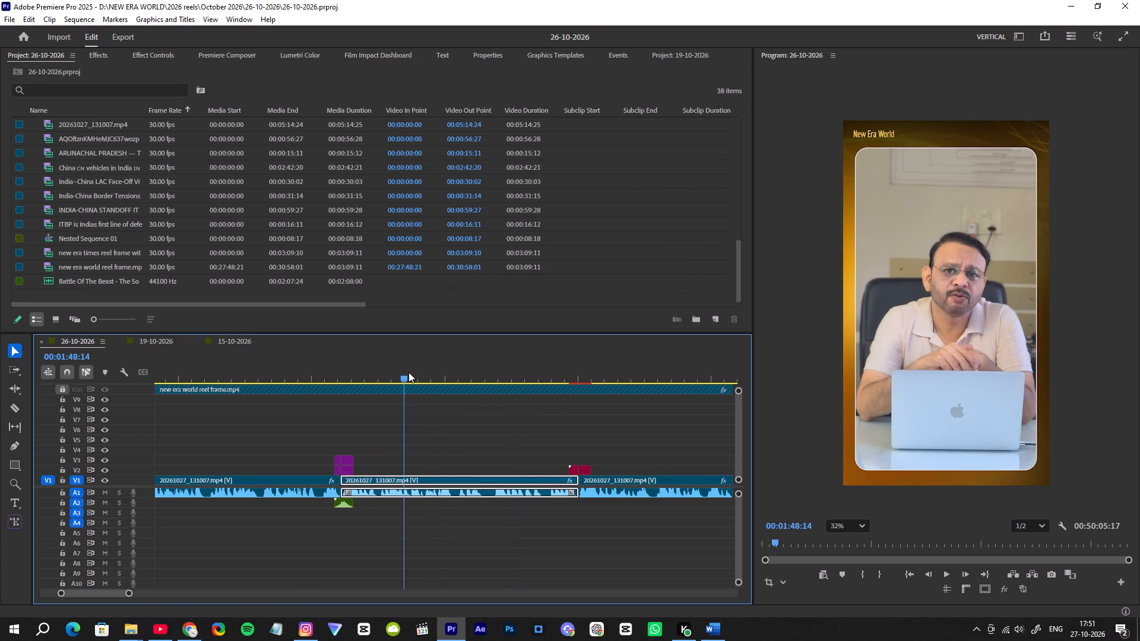
{"action": "key", "text": "space"}
{"action": "scroll", "coordinate": [481, 416], "scroll_direction": "down", "scroll_amount": 5, "text": "alt"}
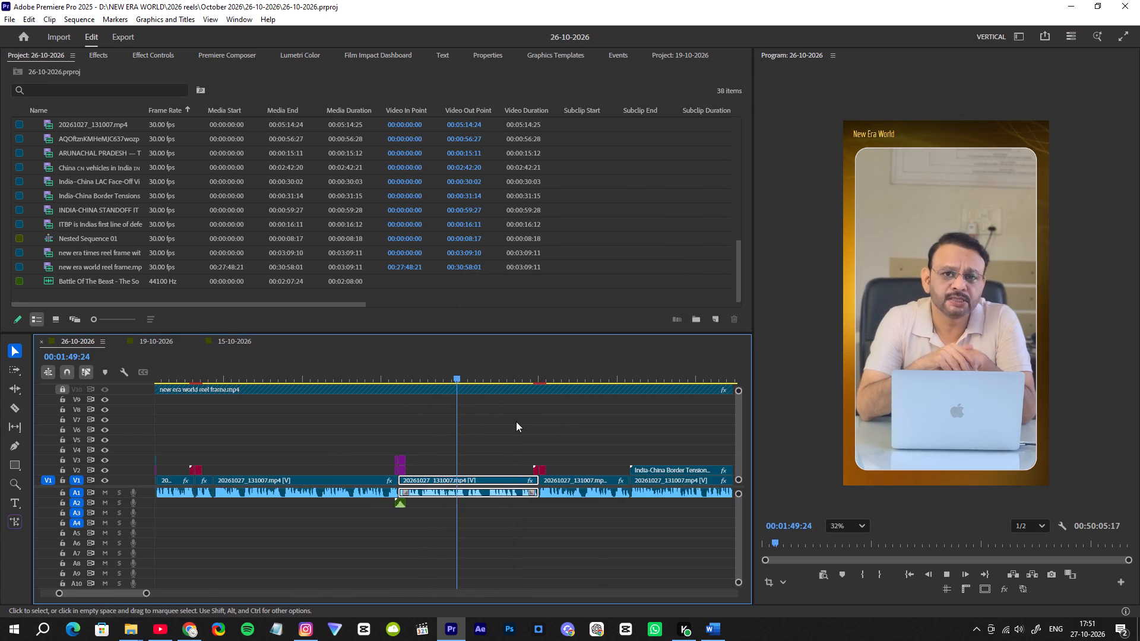
{"action": "scroll", "coordinate": [516, 421], "scroll_direction": "up", "scroll_amount": 9, "text": "alt"}
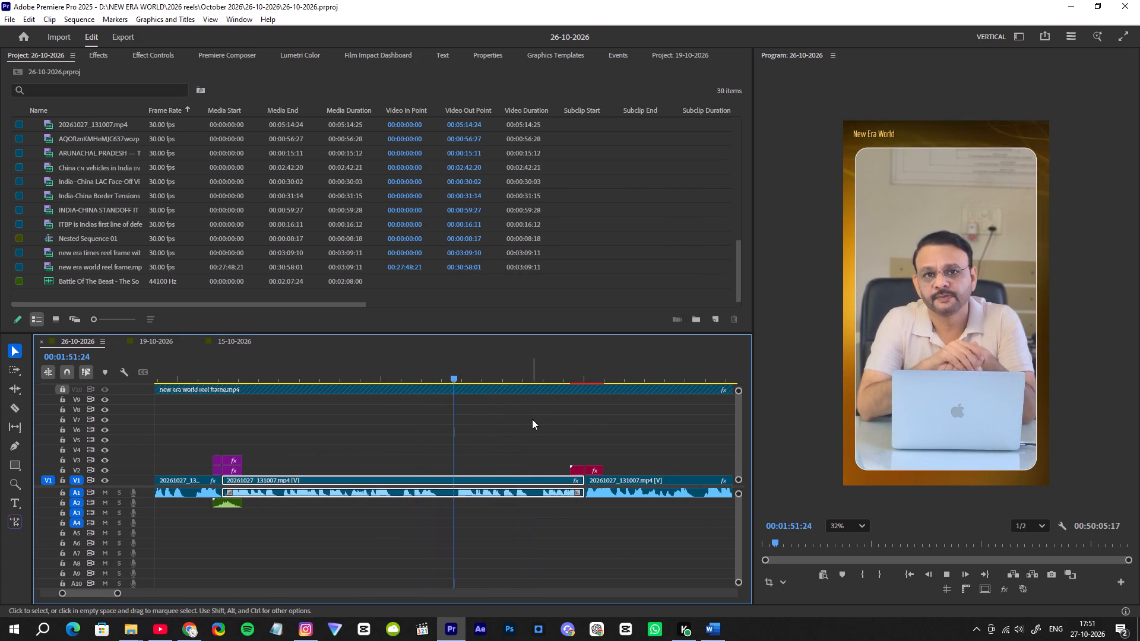
{"action": "scroll", "coordinate": [532, 419], "scroll_direction": "up", "scroll_amount": 2, "text": "alt"}
{"action": "scroll", "coordinate": [532, 419], "scroll_direction": "down", "scroll_amount": 1, "text": "alt"}
{"action": "scroll", "coordinate": [532, 419], "scroll_direction": "up", "scroll_amount": 3, "text": "alt"}
{"action": "scroll", "coordinate": [532, 419], "scroll_direction": "down", "scroll_amount": 13, "text": "alt"}
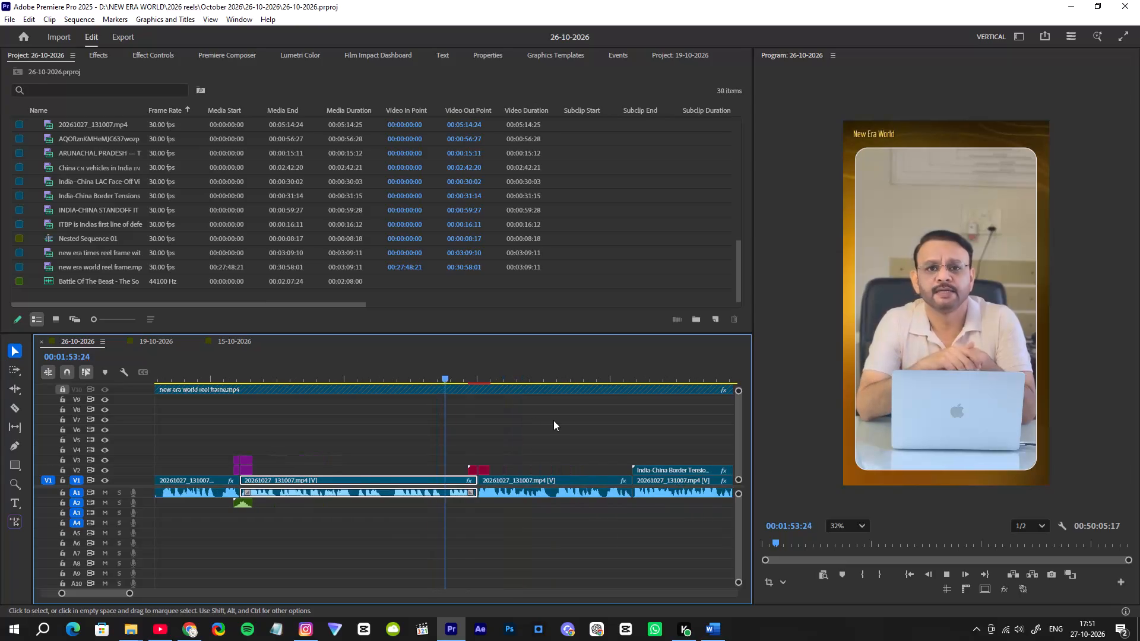
{"action": "scroll", "coordinate": [553, 420], "scroll_direction": "down", "scroll_amount": 7}
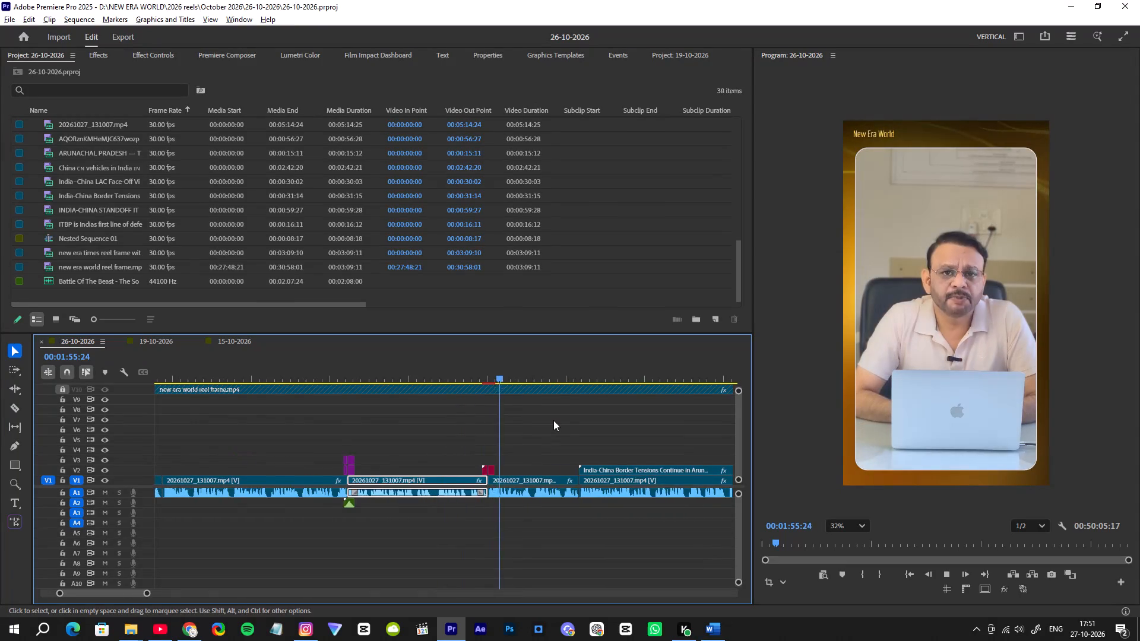
{"action": "scroll", "coordinate": [553, 420], "scroll_direction": "down", "scroll_amount": 4, "text": "alt"}
{"action": "scroll", "coordinate": [555, 414], "scroll_direction": "up", "scroll_amount": 4}
{"action": "left_click", "coordinate": [581, 372]}
{"action": "key", "text": "space"}
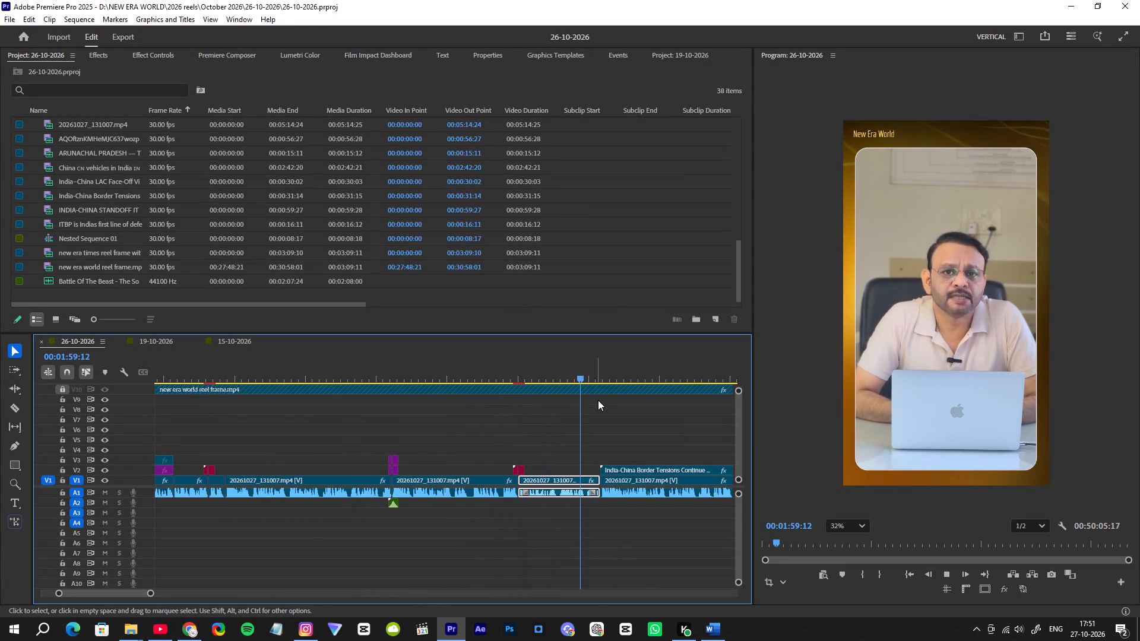
{"action": "scroll", "coordinate": [598, 403], "scroll_direction": "down", "scroll_amount": 5}
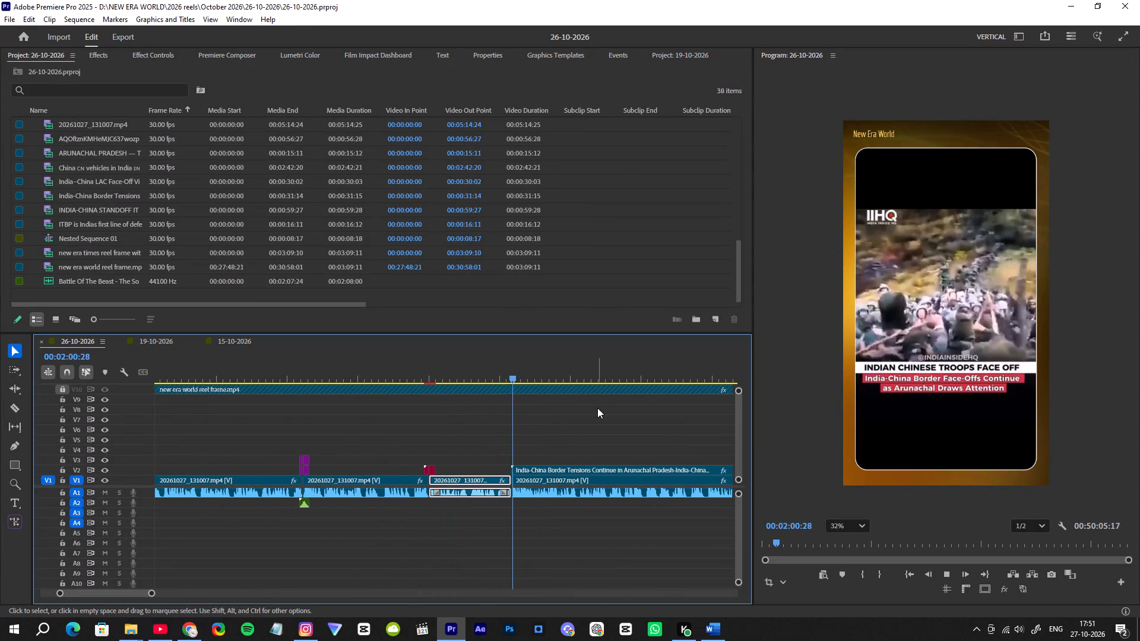
{"action": "scroll", "coordinate": [597, 408], "scroll_direction": "down", "scroll_amount": 13}
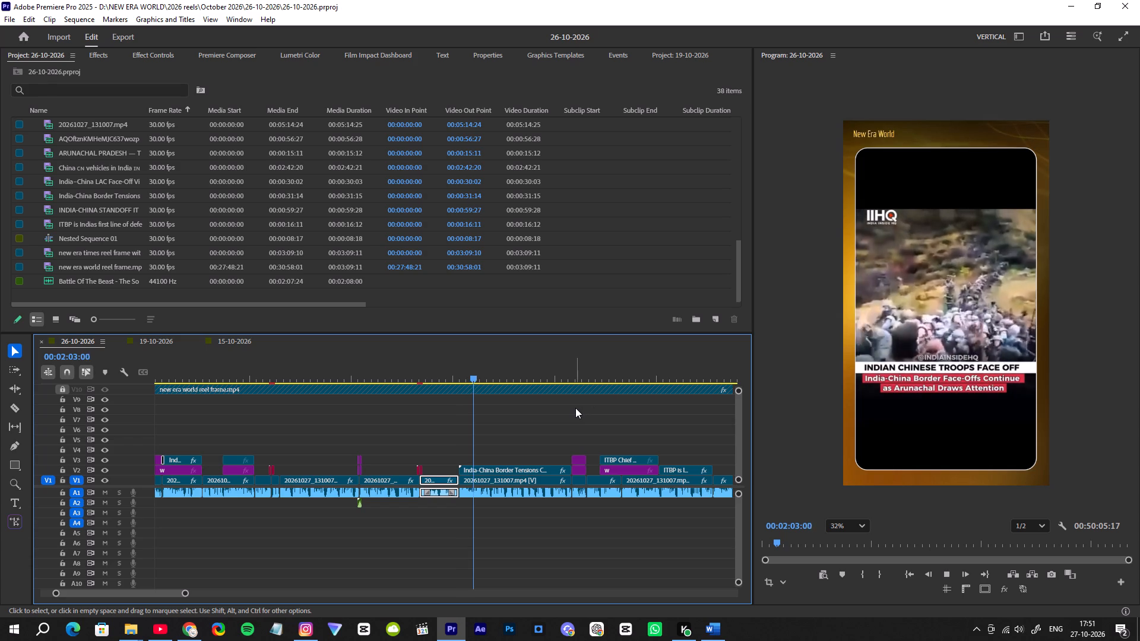
{"action": "key", "text": "space"}
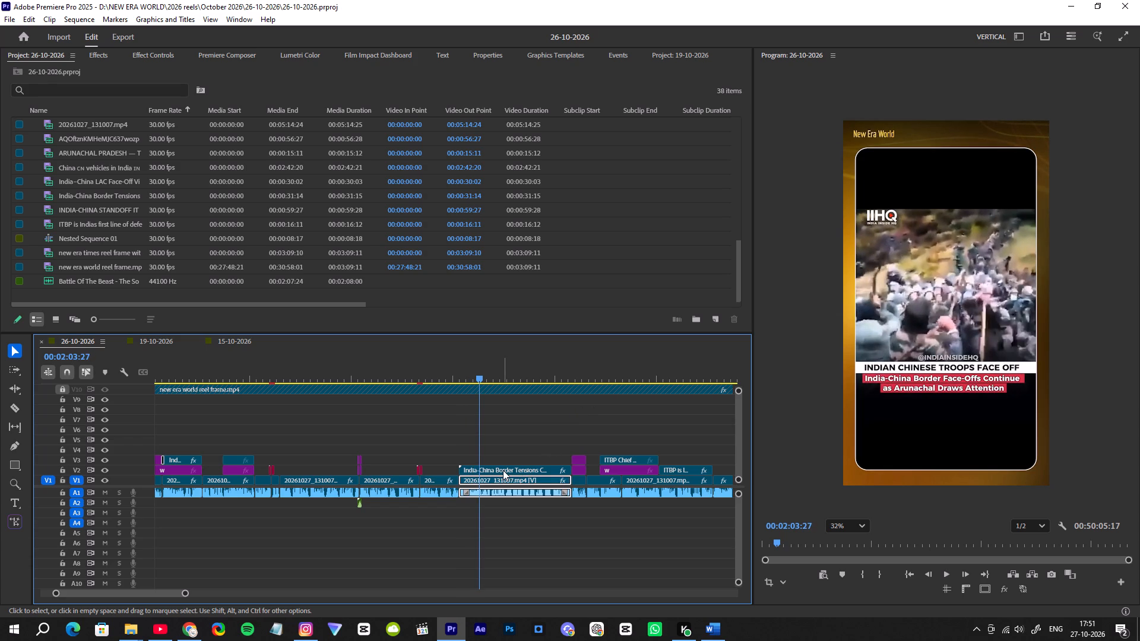
Move the India-China Border Tensions B-roll clip up from V2 to V3.
{"action": "left_click", "coordinate": [503, 470]}
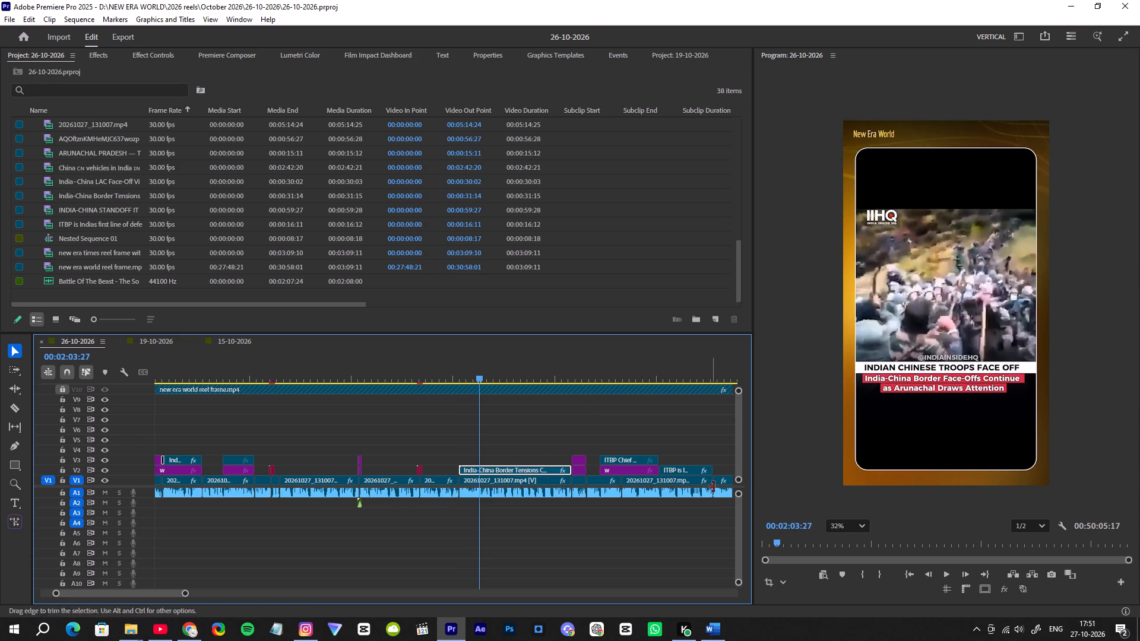
{"action": "left_click_drag", "start_coordinate": [529, 469], "coordinate": [530, 459]}
Copy the colour matte from an earlier B-roll onto V2 beneath the India-China Border Tensions clip and extend it to the clip's full length.
{"action": "scroll", "coordinate": [509, 449], "scroll_direction": "down", "scroll_amount": 7, "text": "alt"}
{"action": "scroll", "coordinate": [357, 467], "scroll_direction": "up", "scroll_amount": 1, "text": "alt"}
{"action": "scroll", "coordinate": [357, 467], "scroll_direction": "down", "scroll_amount": 1, "text": "alt"}
{"action": "scroll", "coordinate": [357, 467], "scroll_direction": "up", "scroll_amount": 4, "text": "alt"}
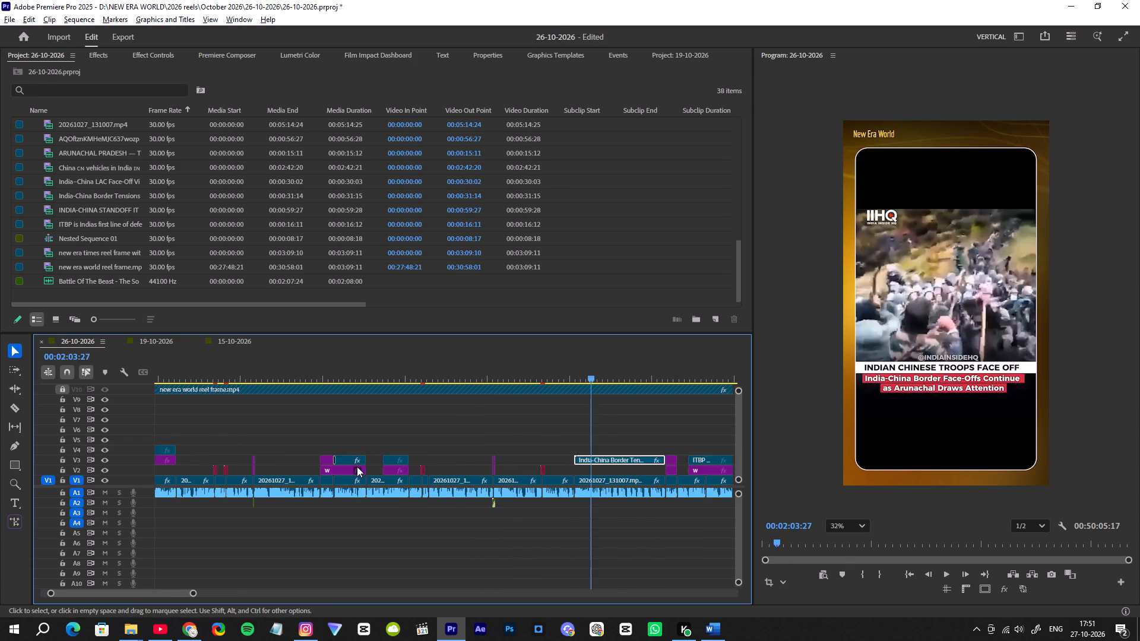
{"action": "scroll", "coordinate": [357, 467], "scroll_direction": "up", "scroll_amount": 2, "text": "alt"}
{"action": "scroll", "coordinate": [417, 475], "scroll_direction": "down", "scroll_amount": 1}
{"action": "scroll", "coordinate": [417, 476], "scroll_direction": "up", "scroll_amount": 1}
{"action": "scroll", "coordinate": [416, 477], "scroll_direction": "down", "scroll_amount": 2}
{"action": "left_click_drag", "start_coordinate": [363, 469], "coordinate": [583, 471], "text": "alt"}
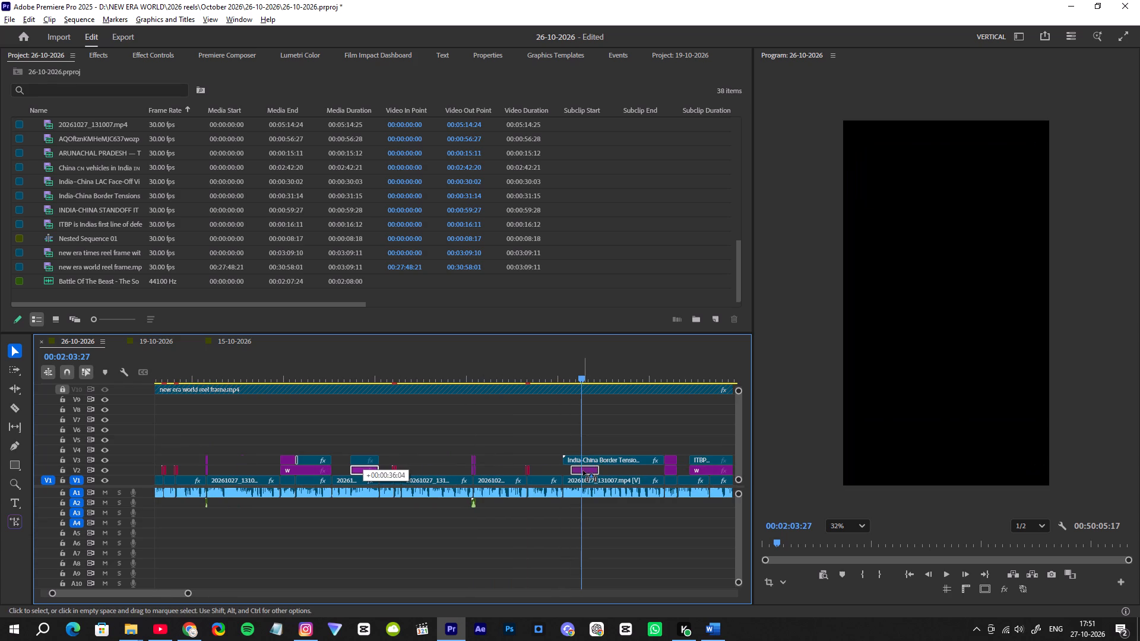
{"action": "left_click_drag", "start_coordinate": [583, 471], "coordinate": [580, 472], "text": "alt"}
{"action": "left_click_drag", "start_coordinate": [593, 472], "coordinate": [661, 474]}
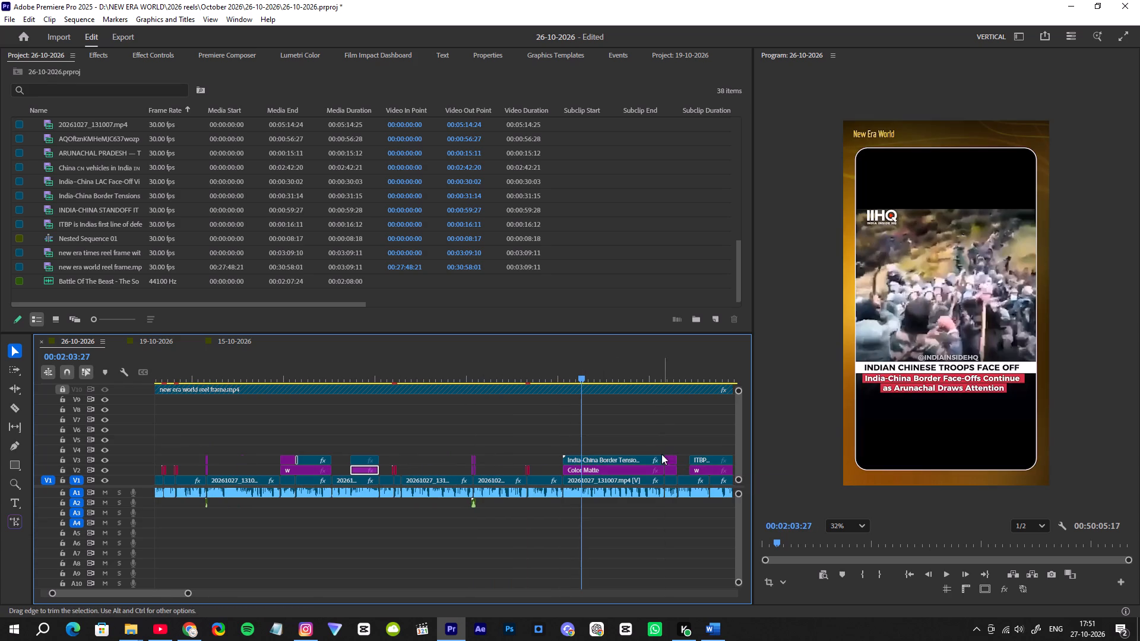
{"action": "key", "text": "space"}
{"action": "key", "text": "space"}
Crop the black bars and the IIHQ logo off the troops face-off clip: about 26.8% from the top and 23% from the bottom.
{"action": "left_click", "coordinate": [619, 459]}
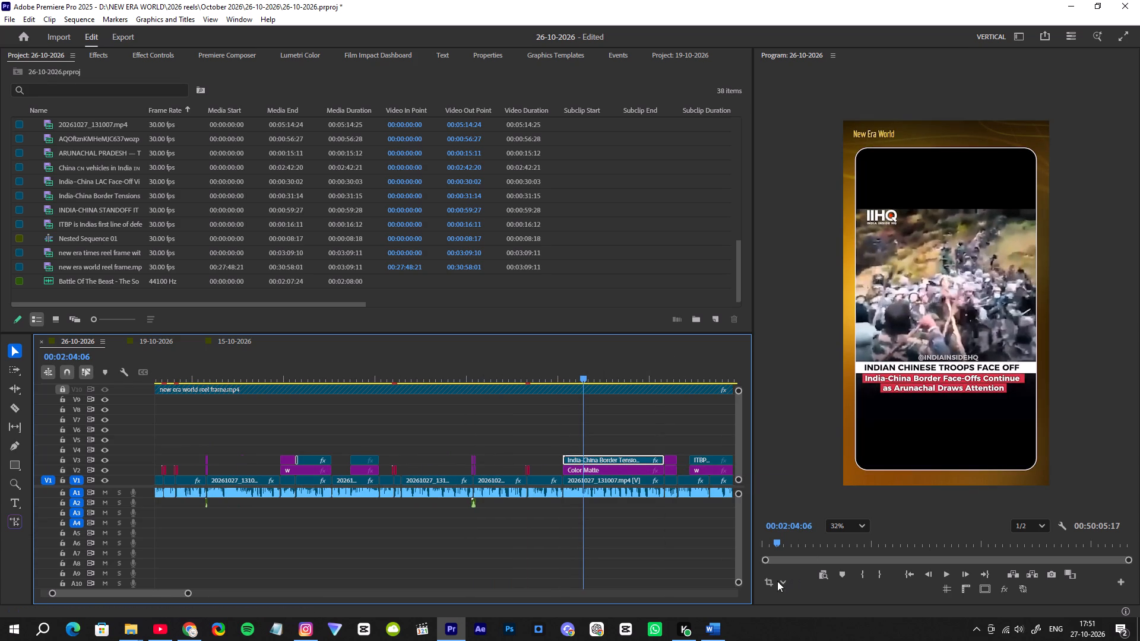
{"action": "left_click", "coordinate": [771, 581]}
{"action": "left_click_drag", "start_coordinate": [935, 472], "coordinate": [944, 436]}
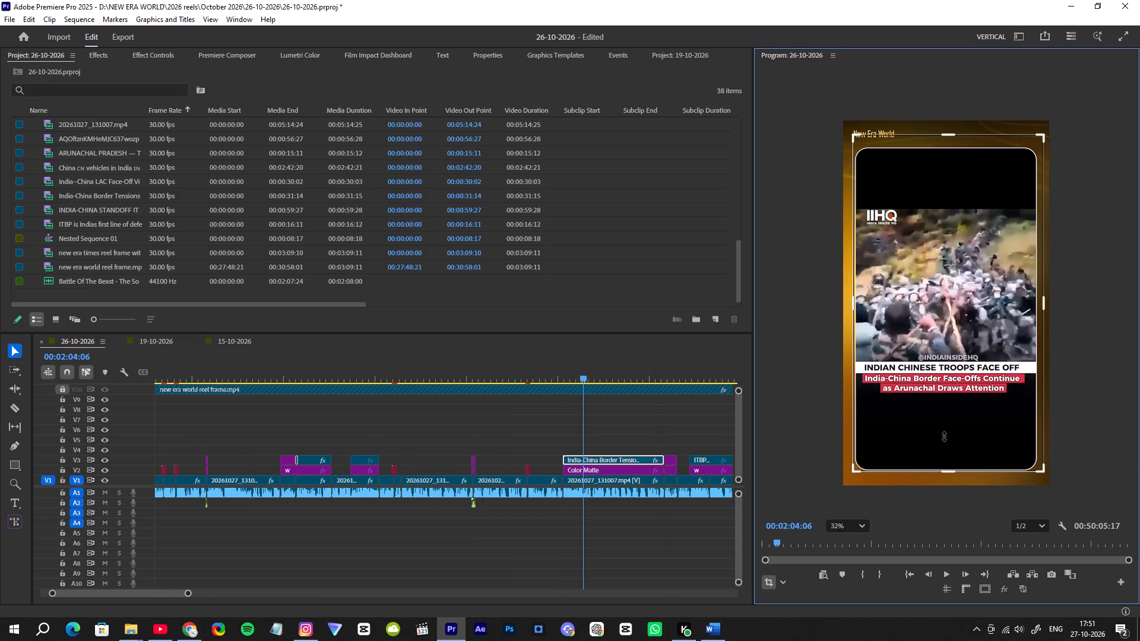
{"action": "left_click_drag", "start_coordinate": [944, 436], "coordinate": [942, 394]}
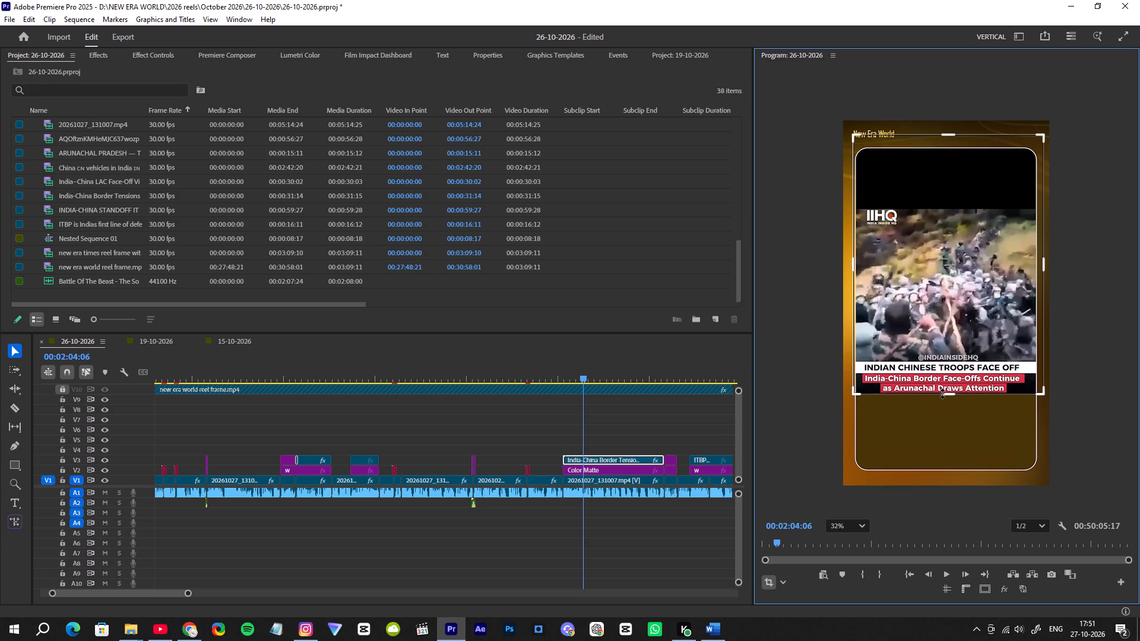
{"action": "left_click_drag", "start_coordinate": [942, 394], "coordinate": [940, 394]}
{"action": "left_click_drag", "start_coordinate": [951, 132], "coordinate": [940, 208]}
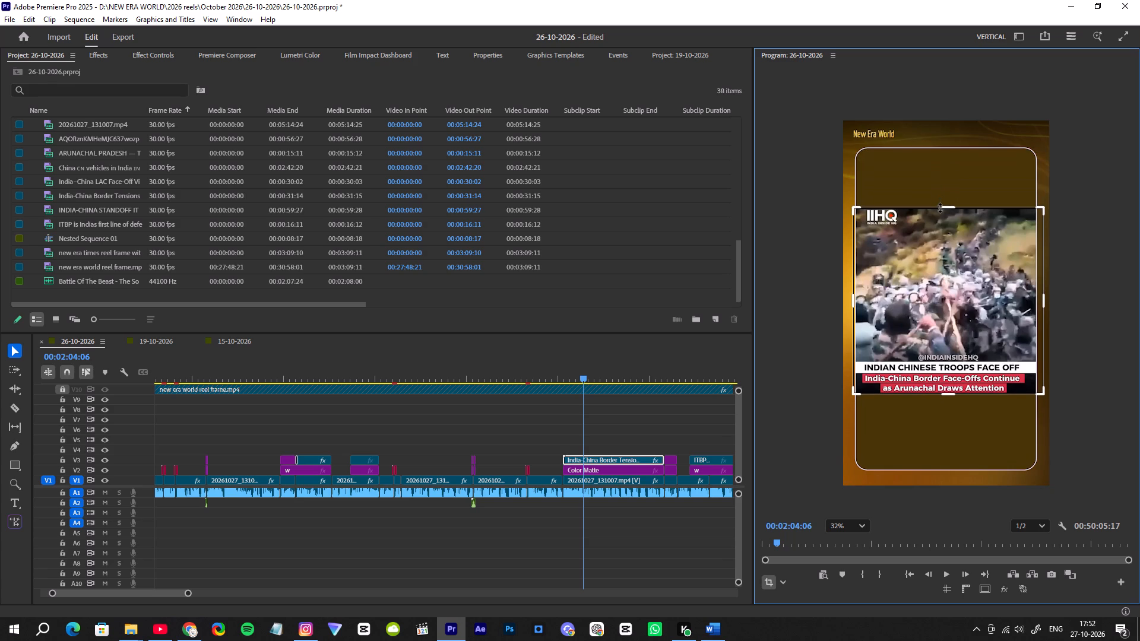
{"action": "left_click_drag", "start_coordinate": [940, 208], "coordinate": [940, 210]}
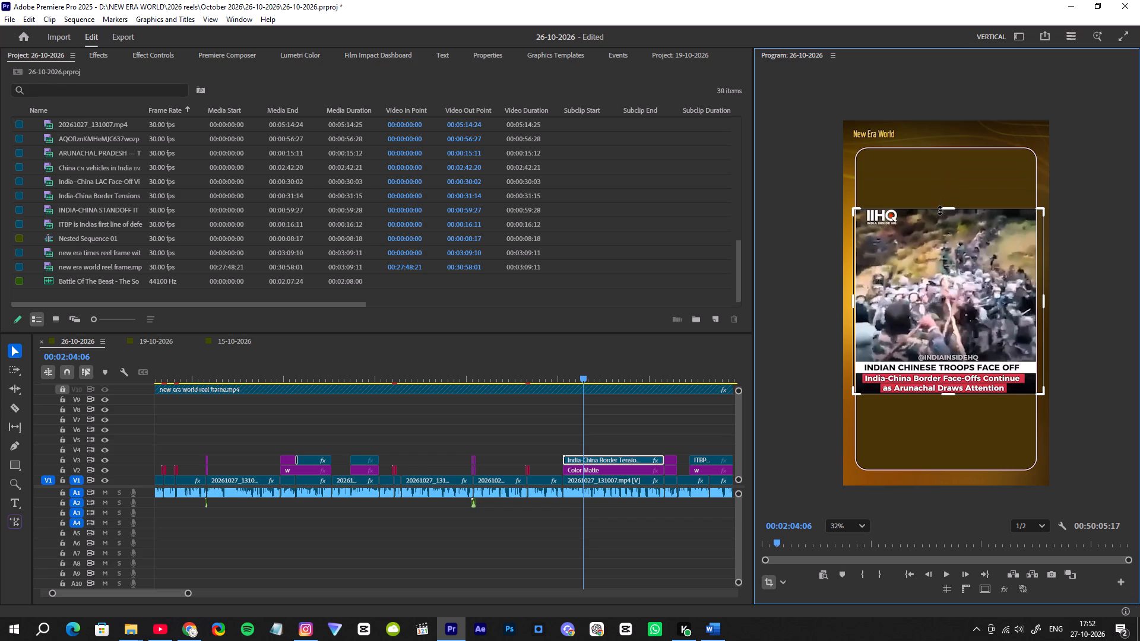
{"action": "left_click_drag", "start_coordinate": [940, 210], "coordinate": [942, 220]}
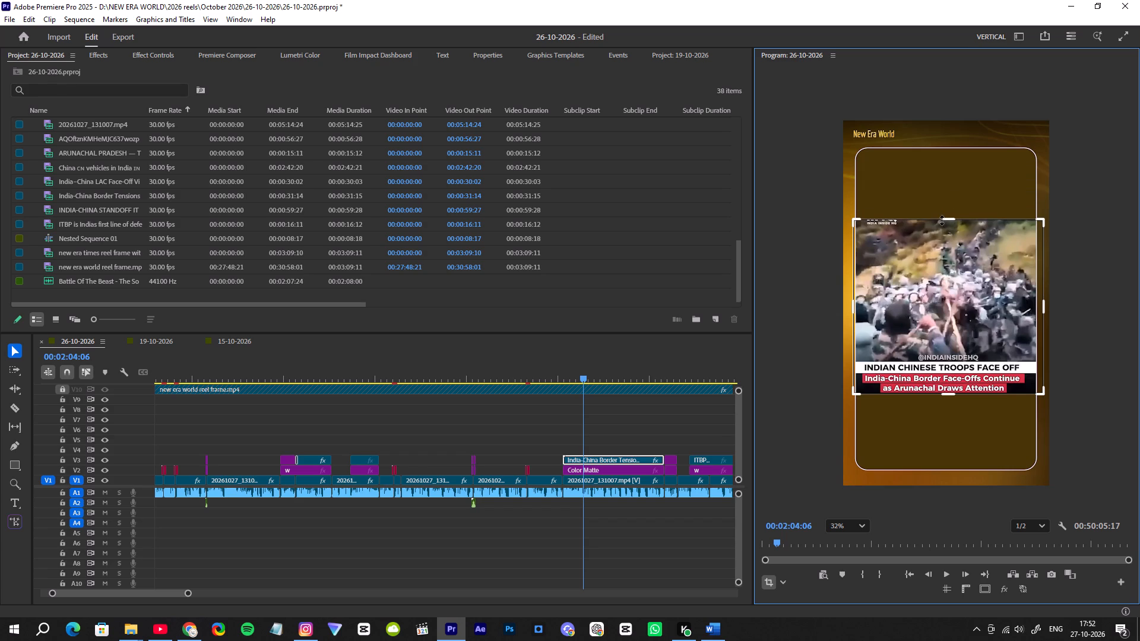
{"action": "left_click_drag", "start_coordinate": [942, 220], "coordinate": [942, 225]}
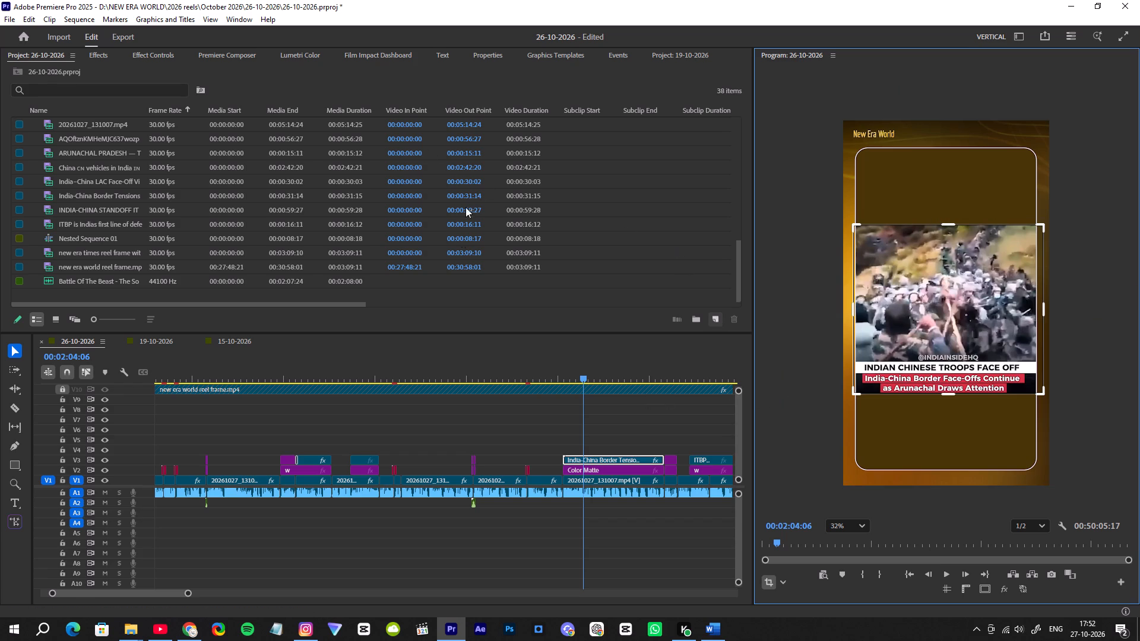
Set the vertical position of the India-China Border Tensions clip to 958.
{"action": "left_click", "coordinate": [151, 58]}
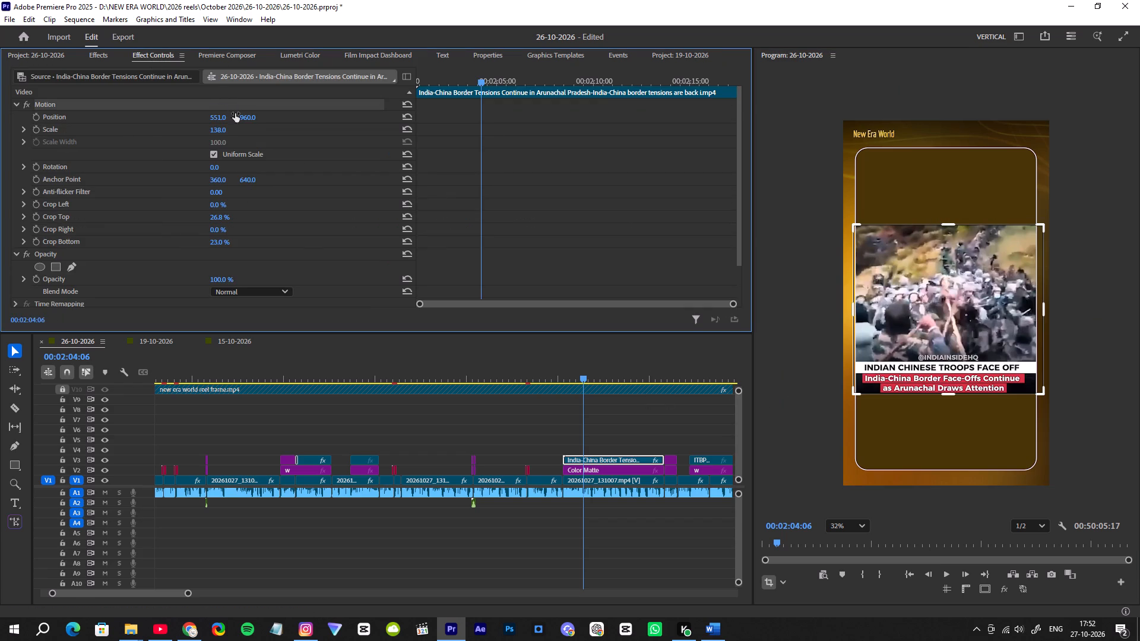
{"action": "left_click", "coordinate": [249, 116]}
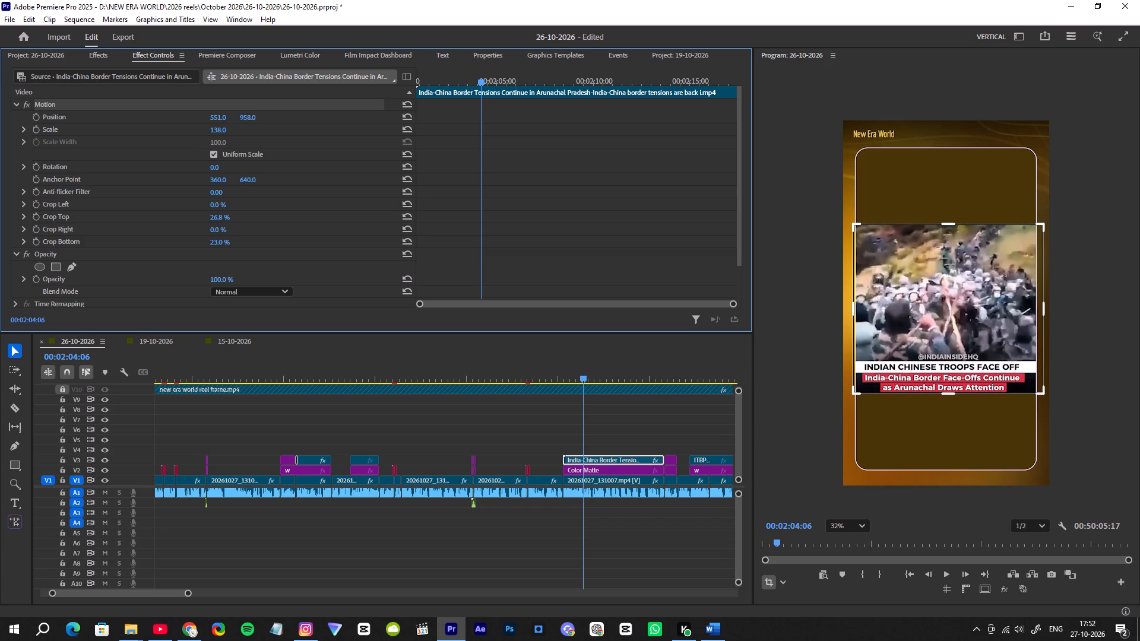
{"action": "left_click", "coordinate": [622, 422]}
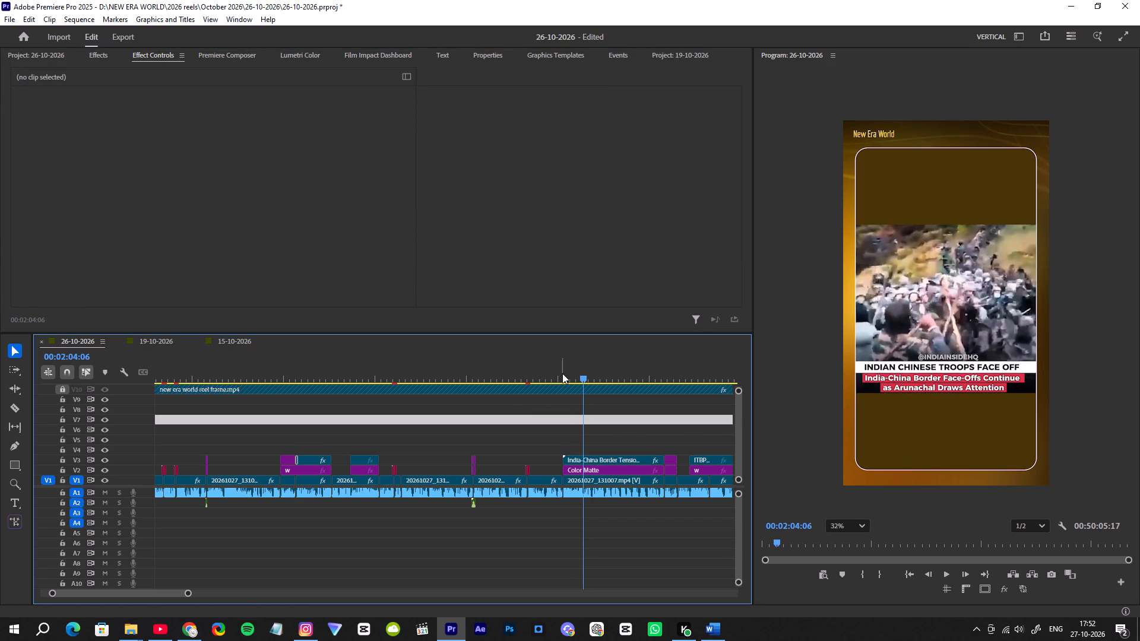
Play the cropped B-roll over its new background, from its start and again around 00:02:12 to 00:02:14, checking the framing.
{"action": "left_click", "coordinate": [562, 373]}
{"action": "key", "text": "space"}
{"action": "scroll", "coordinate": [604, 410], "scroll_direction": "down", "scroll_amount": 8}
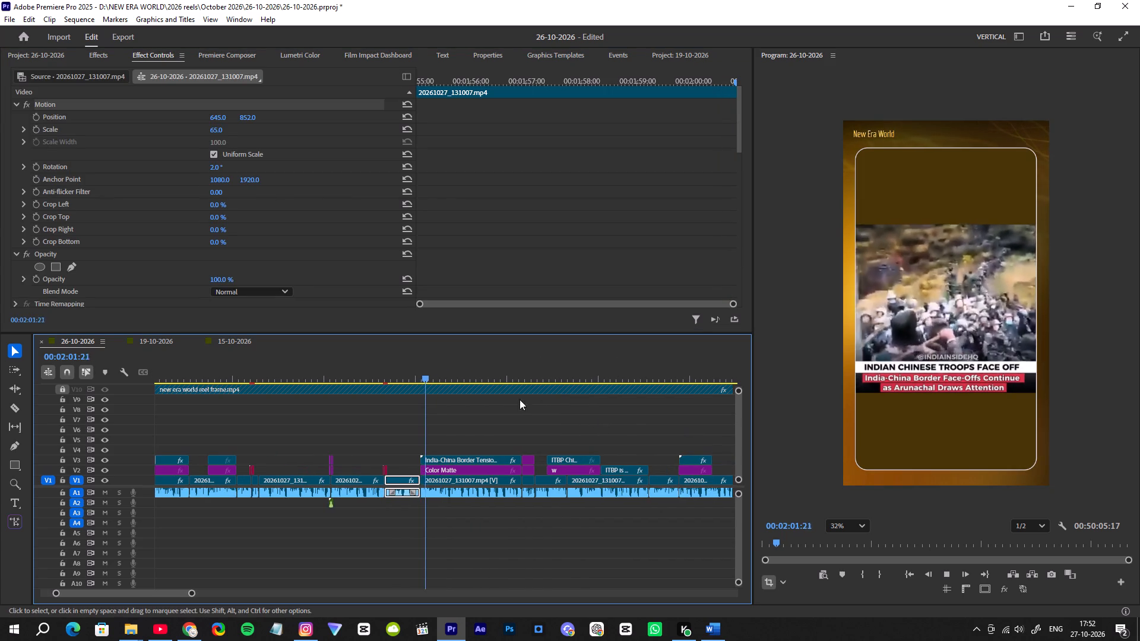
{"action": "left_click", "coordinate": [489, 363]}
{"action": "key", "text": "space"}
{"action": "key", "text": "space"}
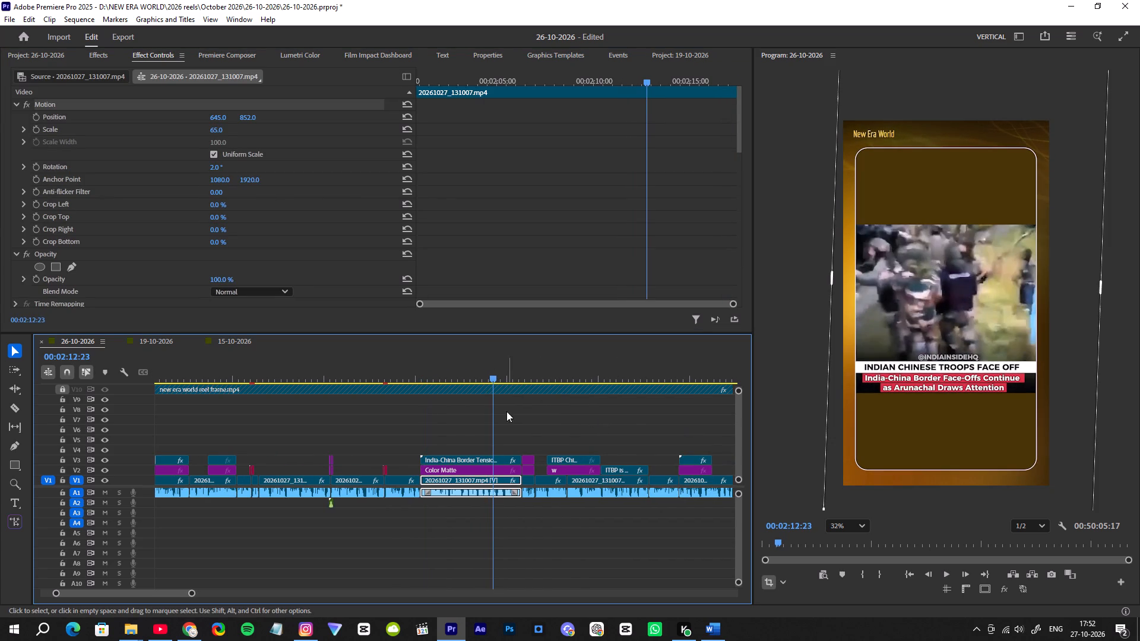
{"action": "key", "text": "space"}
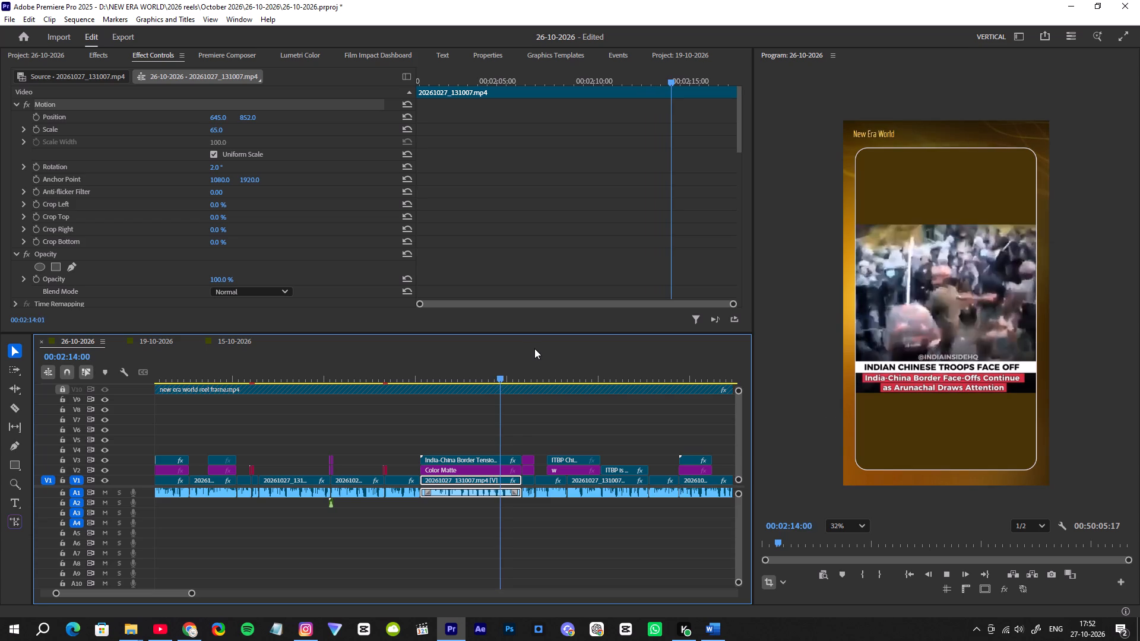
{"action": "key", "text": "space"}
Increase the bottom crop of the India-China Border Tensions clip to 23.6%.
{"action": "left_click", "coordinate": [489, 469]}
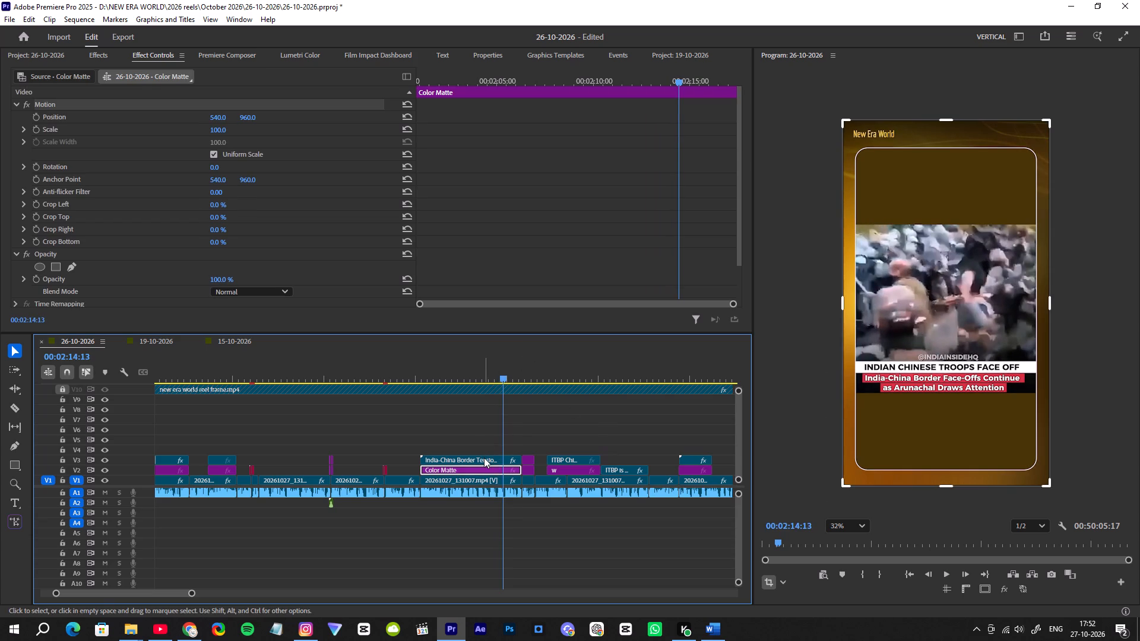
{"action": "left_click", "coordinate": [484, 458]}
{"action": "left_click", "coordinate": [945, 391]}
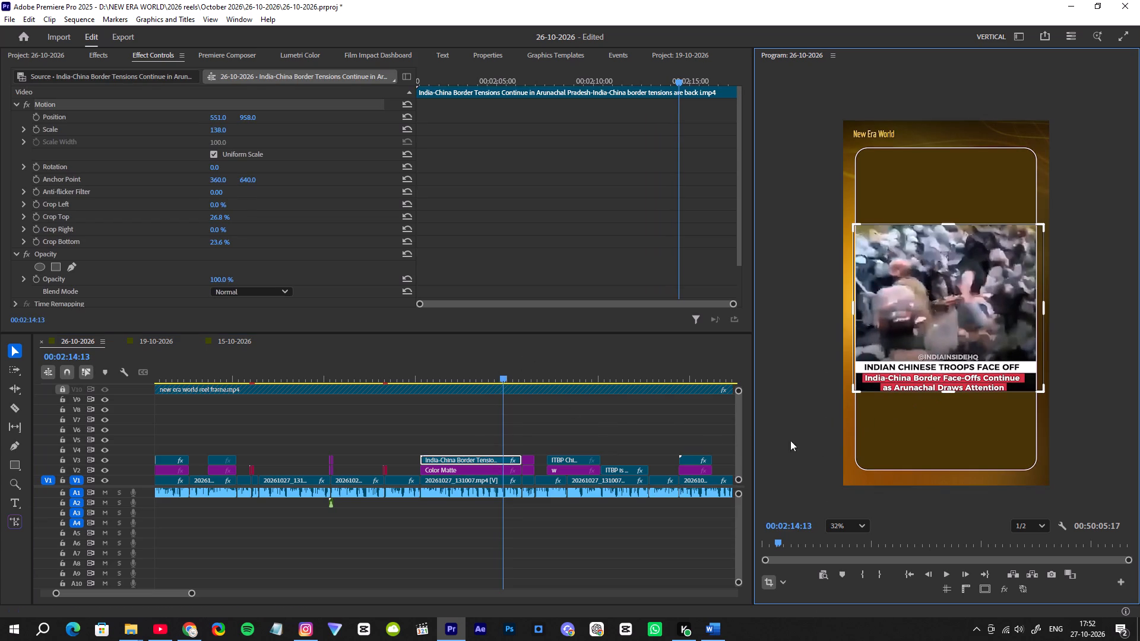
{"action": "left_click", "coordinate": [575, 412]}
Play the reel from 00:02:14 to 00:02:23, reviewing the B-roll ending, the presenter shot and the ITBP Chief clip's background.
{"action": "key", "text": "space"}
{"action": "scroll", "coordinate": [579, 411], "scroll_direction": "up", "scroll_amount": 3, "text": "alt"}
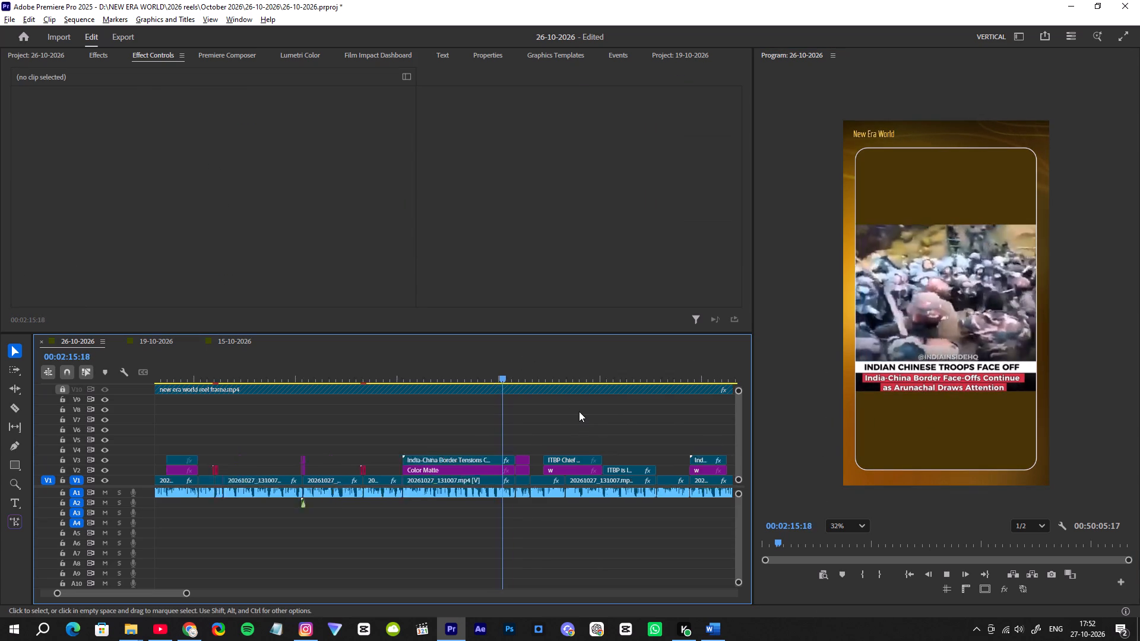
{"action": "scroll", "coordinate": [579, 411], "scroll_direction": "down", "scroll_amount": 1, "text": "alt"}
{"action": "scroll", "coordinate": [579, 411], "scroll_direction": "up", "scroll_amount": 2, "text": "alt"}
{"action": "scroll", "coordinate": [495, 408], "scroll_direction": "up", "scroll_amount": 5}
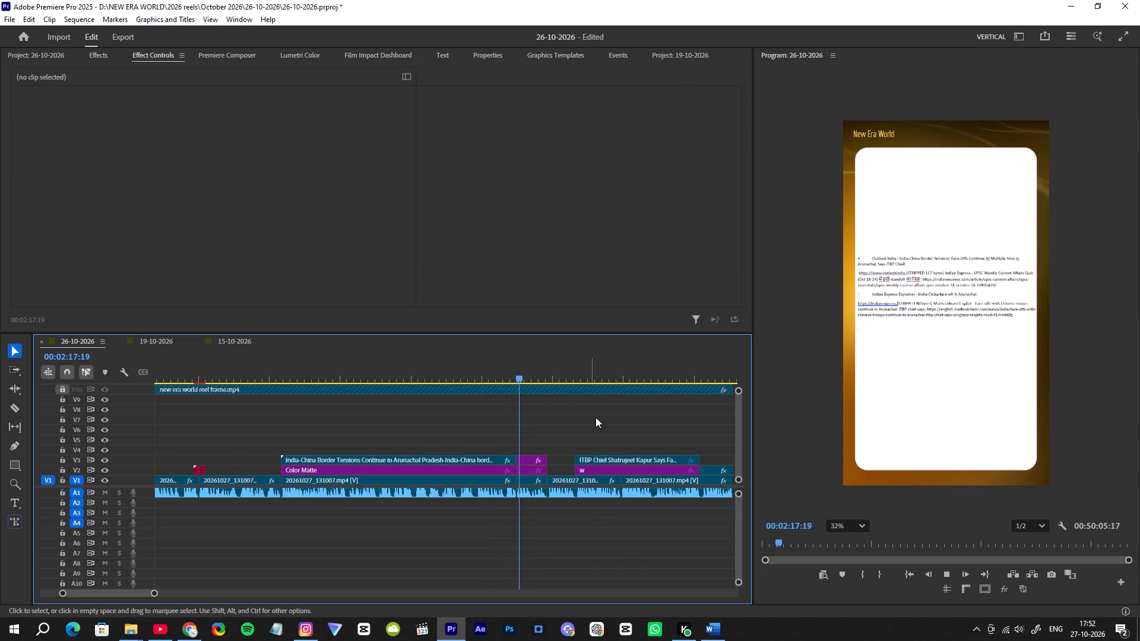
{"action": "left_click", "coordinate": [575, 374]}
{"action": "key", "text": "space"}
{"action": "scroll", "coordinate": [606, 413], "scroll_direction": "down", "scroll_amount": 5}
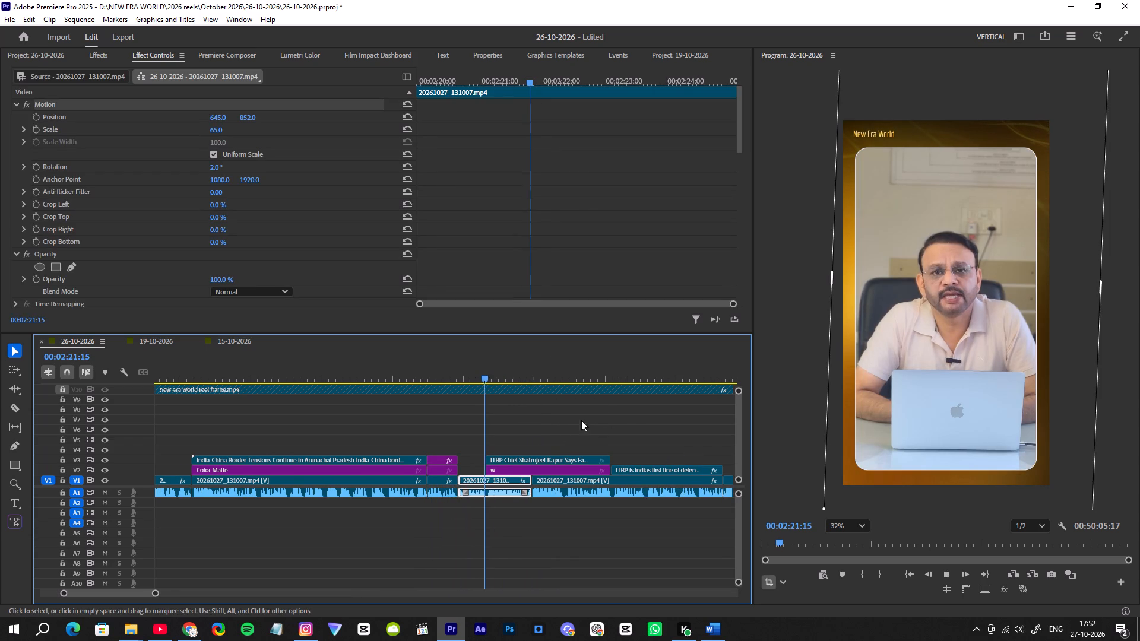
{"action": "key", "text": "space"}
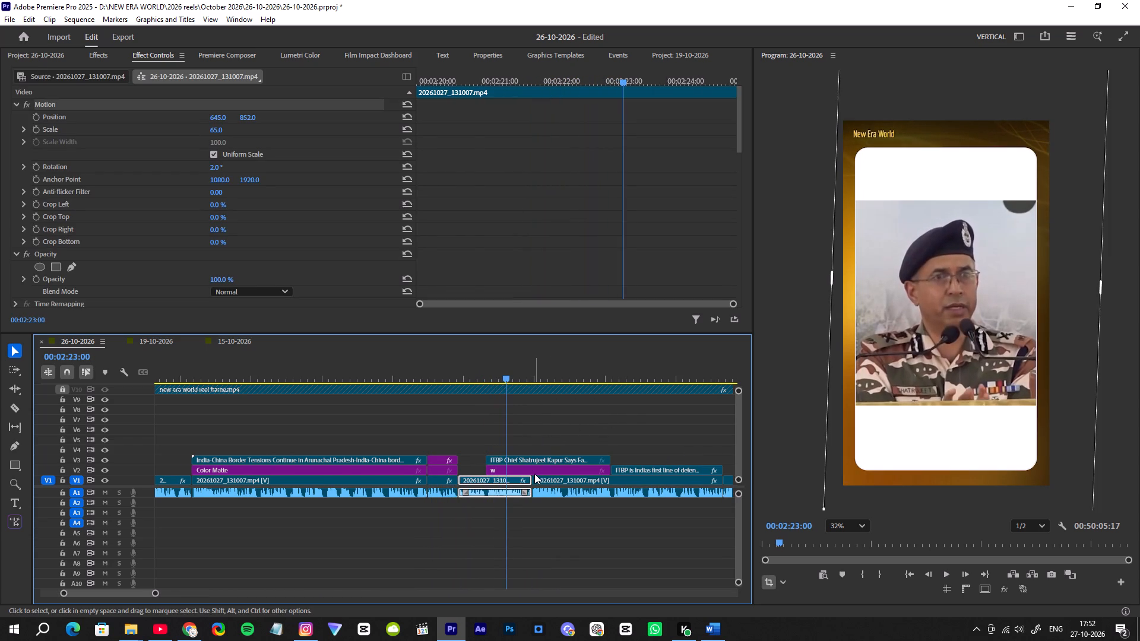
Replace the white matte under the ITBP Chief clip with a copy of the Color Matte fitted to the clip's length, and save.
{"action": "left_click", "coordinate": [534, 474]}
{"action": "key", "text": "Delete"}
{"action": "left_click_drag", "start_coordinate": [329, 467], "coordinate": [343, 456], "text": "alt"}
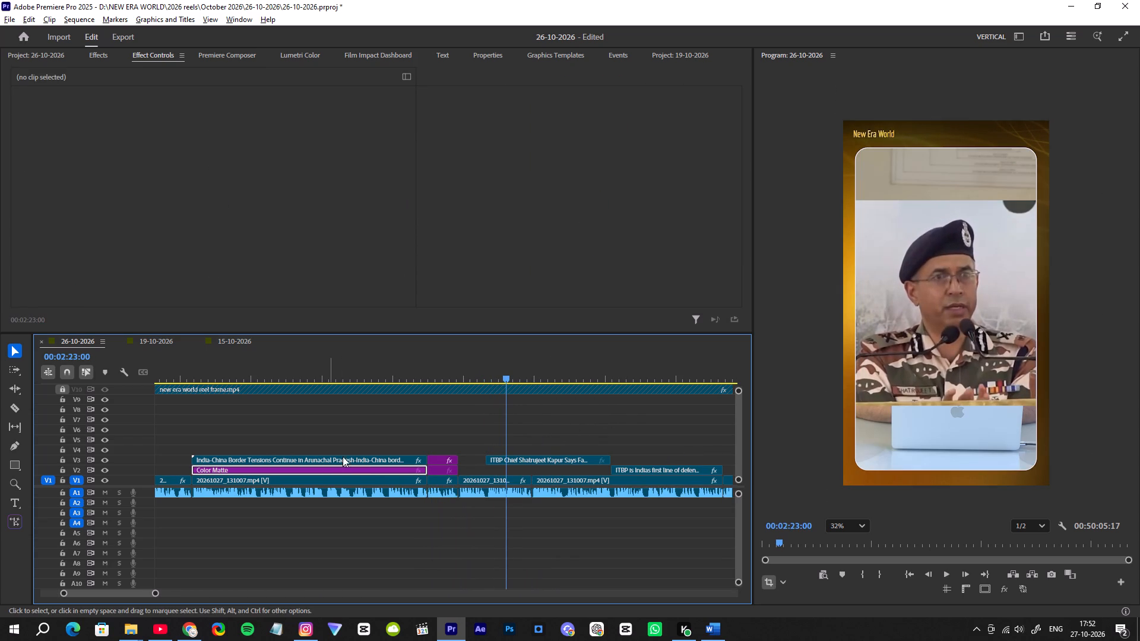
{"action": "left_click_drag", "start_coordinate": [343, 456], "coordinate": [434, 426], "text": "alt"}
{"action": "left_click_drag", "start_coordinate": [530, 426], "coordinate": [366, 425]}
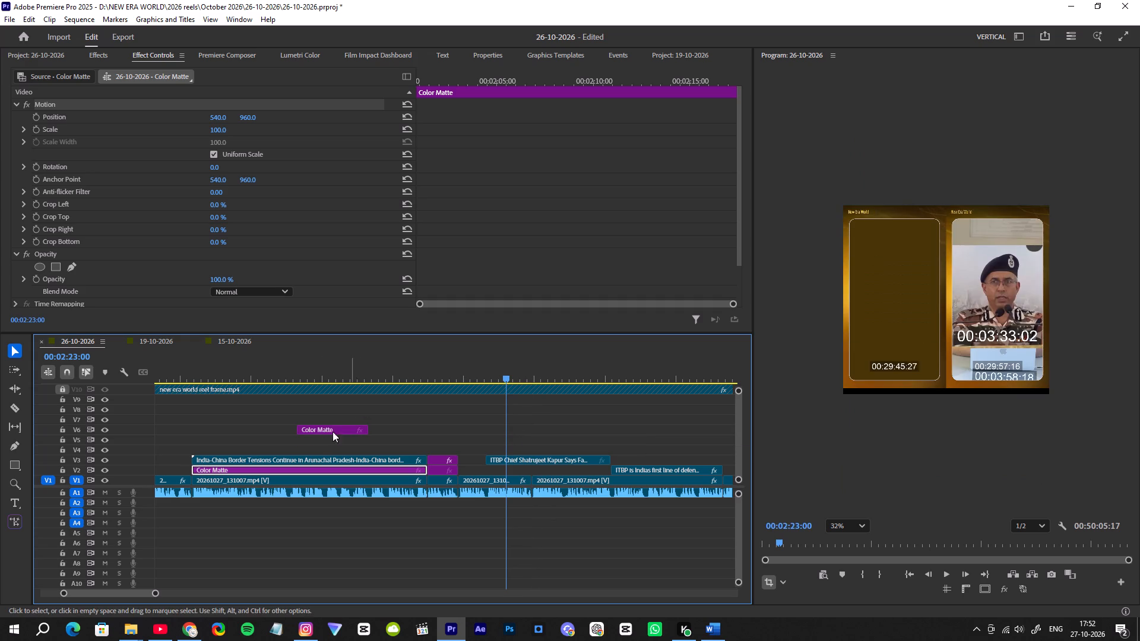
{"action": "left_click_drag", "start_coordinate": [326, 432], "coordinate": [520, 471]}
{"action": "left_click_drag", "start_coordinate": [560, 471], "coordinate": [649, 469]}
{"action": "key", "text": "ctrl+s"}
Play the ITBP Chief clip from about 00:02:24 to 00:02:28, checking how it sits over its new matte background.
{"action": "left_click", "coordinate": [525, 371]}
{"action": "key", "text": "space"}
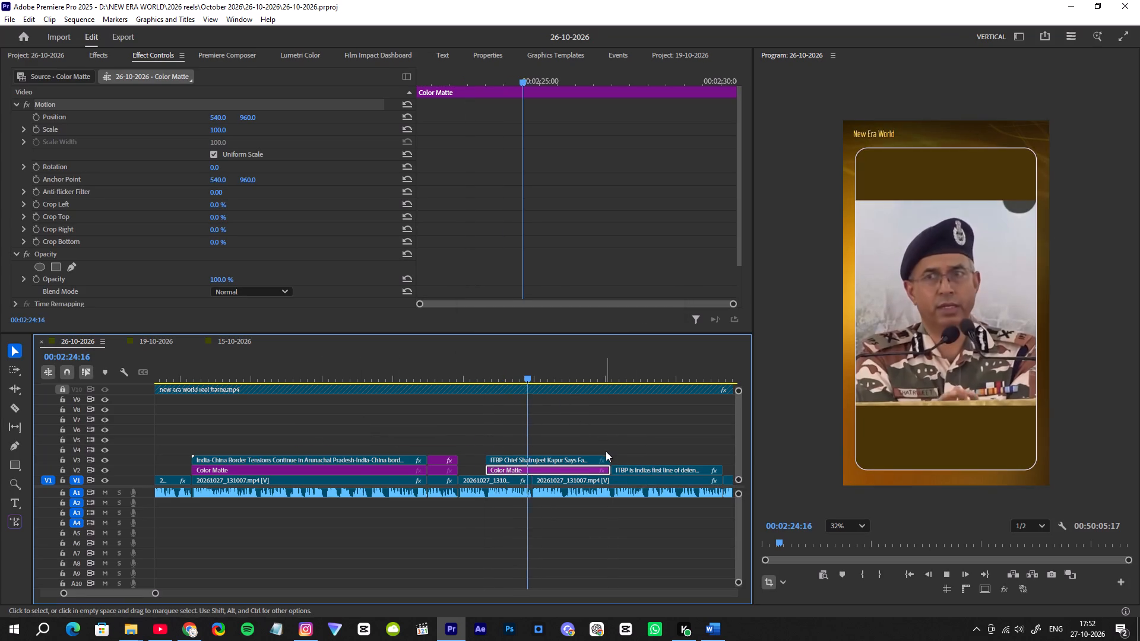
{"action": "scroll", "coordinate": [606, 452], "scroll_direction": "down", "scroll_amount": 4}
{"action": "scroll", "coordinate": [606, 452], "scroll_direction": "up", "scroll_amount": 1, "text": "alt"}
{"action": "scroll", "coordinate": [606, 452], "scroll_direction": "down", "scroll_amount": 5, "text": "alt"}
{"action": "scroll", "coordinate": [606, 452], "scroll_direction": "up", "scroll_amount": 1, "text": "alt"}
{"action": "scroll", "coordinate": [606, 452], "scroll_direction": "down", "scroll_amount": 1, "text": "alt"}
{"action": "scroll", "coordinate": [606, 452], "scroll_direction": "up", "scroll_amount": 1, "text": "alt"}
{"action": "scroll", "coordinate": [606, 452], "scroll_direction": "down", "scroll_amount": 5, "text": "alt"}
{"action": "scroll", "coordinate": [606, 452], "scroll_direction": "up", "scroll_amount": 1, "text": "alt"}
{"action": "scroll", "coordinate": [606, 452], "scroll_direction": "down", "scroll_amount": 3, "text": "alt"}
{"action": "scroll", "coordinate": [606, 452], "scroll_direction": "down", "scroll_amount": 10}
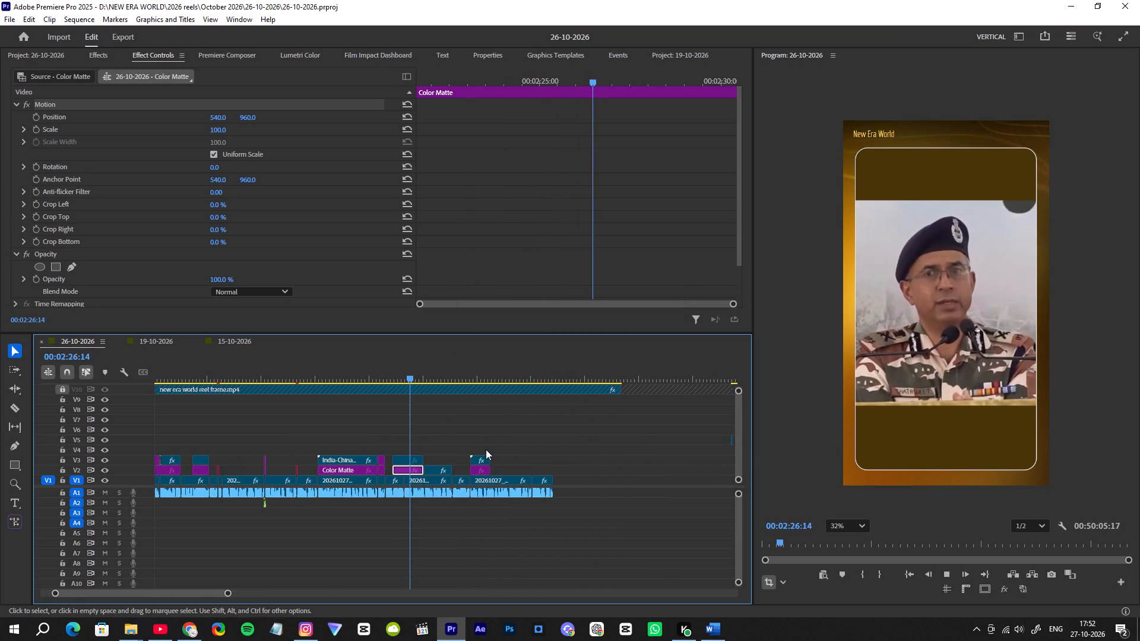
{"action": "scroll", "coordinate": [448, 436], "scroll_direction": "up", "scroll_amount": 4, "text": "alt"}
{"action": "scroll", "coordinate": [448, 436], "scroll_direction": "down", "scroll_amount": 1, "text": "alt"}
{"action": "scroll", "coordinate": [448, 436], "scroll_direction": "up", "scroll_amount": 8, "text": "alt"}
{"action": "scroll", "coordinate": [377, 436], "scroll_direction": "up", "scroll_amount": 1}
{"action": "scroll", "coordinate": [377, 436], "scroll_direction": "down", "scroll_amount": 1}
{"action": "scroll", "coordinate": [377, 436], "scroll_direction": "up", "scroll_amount": 2}
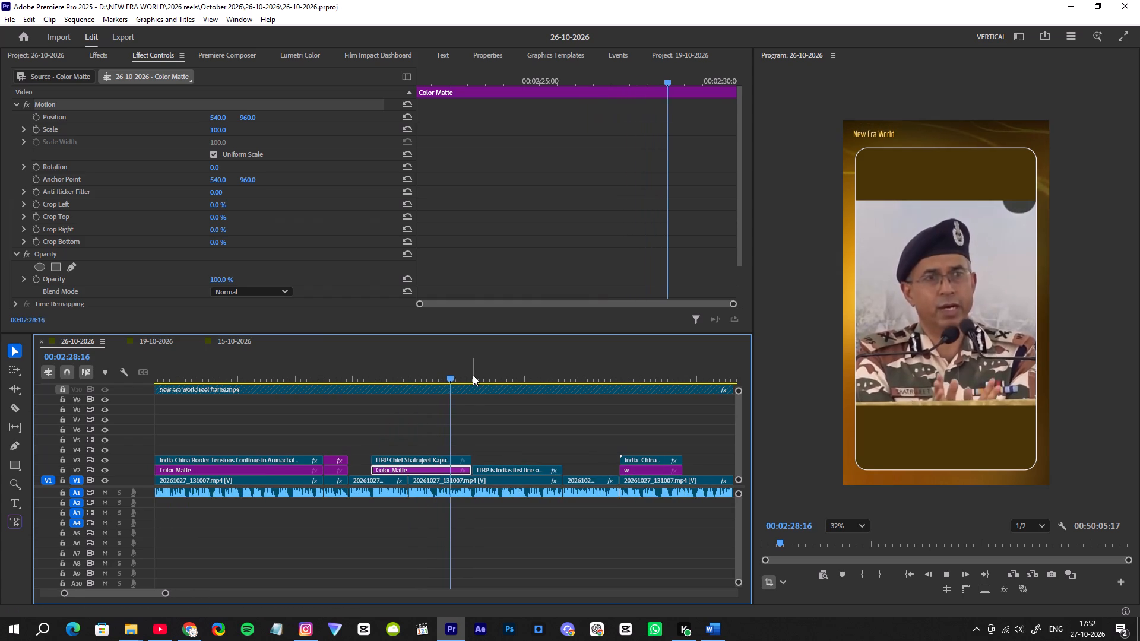
Review the ITBP first line of defence clip, the following presenter shot and the India-China LAC Face-Off clip up to 00:02:47.
{"action": "left_click", "coordinate": [472, 375]}
{"action": "key", "text": "space"}
{"action": "scroll", "coordinate": [532, 414], "scroll_direction": "up", "scroll_amount": 6, "text": "alt"}
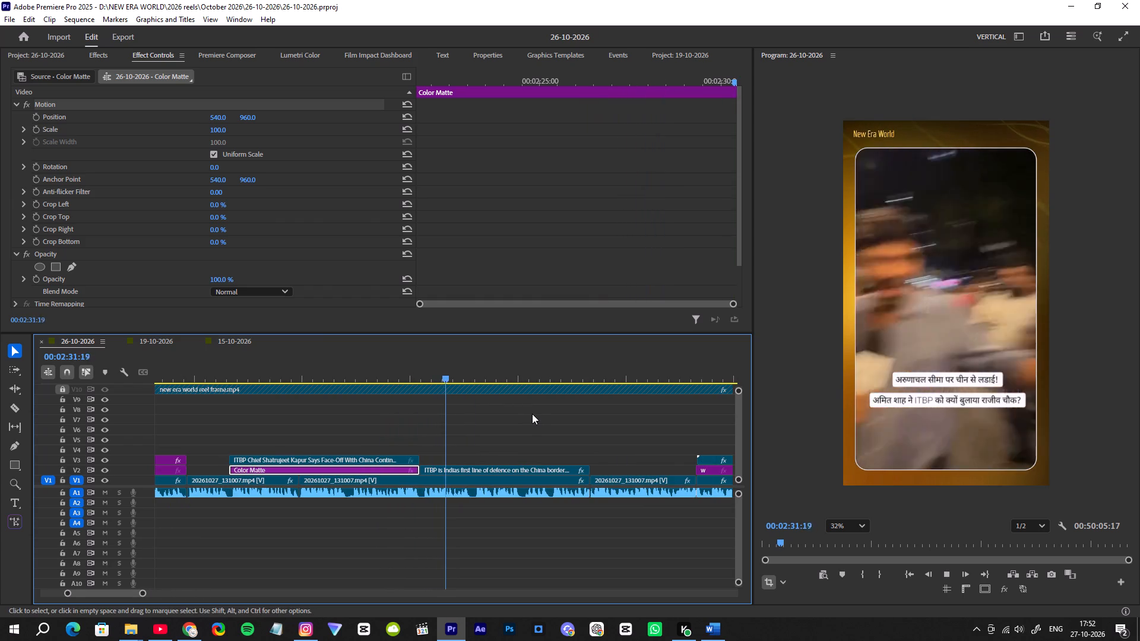
{"action": "left_click", "coordinate": [562, 375]}
{"action": "key", "text": "space"}
{"action": "scroll", "coordinate": [581, 414], "scroll_direction": "down", "scroll_amount": 1}
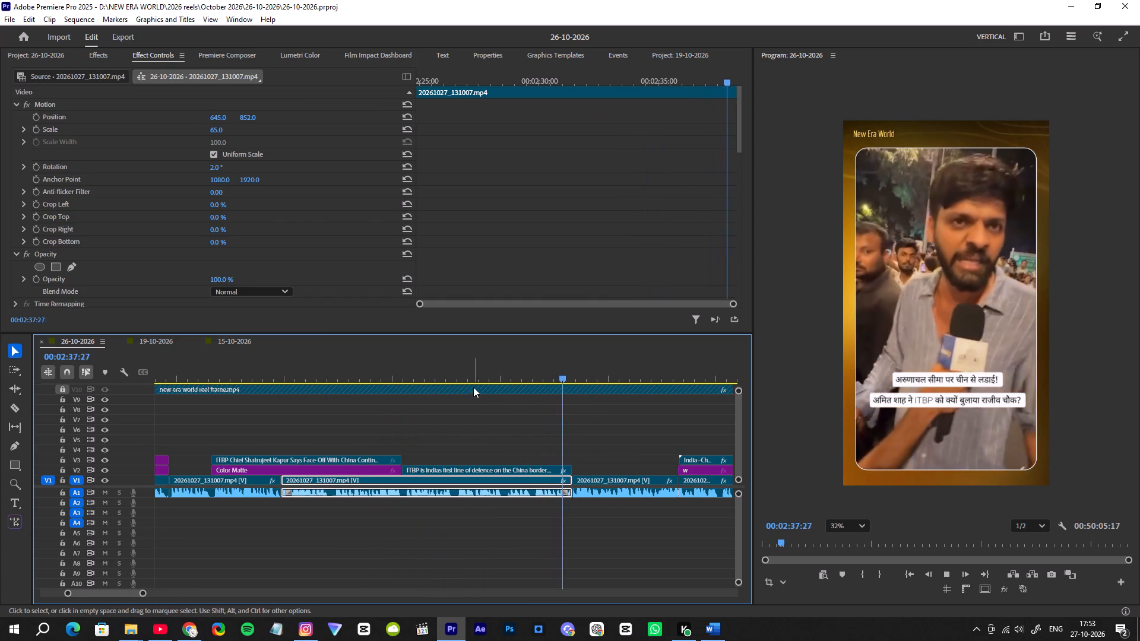
{"action": "scroll", "coordinate": [478, 397], "scroll_direction": "down", "scroll_amount": 3}
{"action": "key", "text": "space"}
{"action": "left_click", "coordinate": [376, 377]}
{"action": "key", "text": "space"}
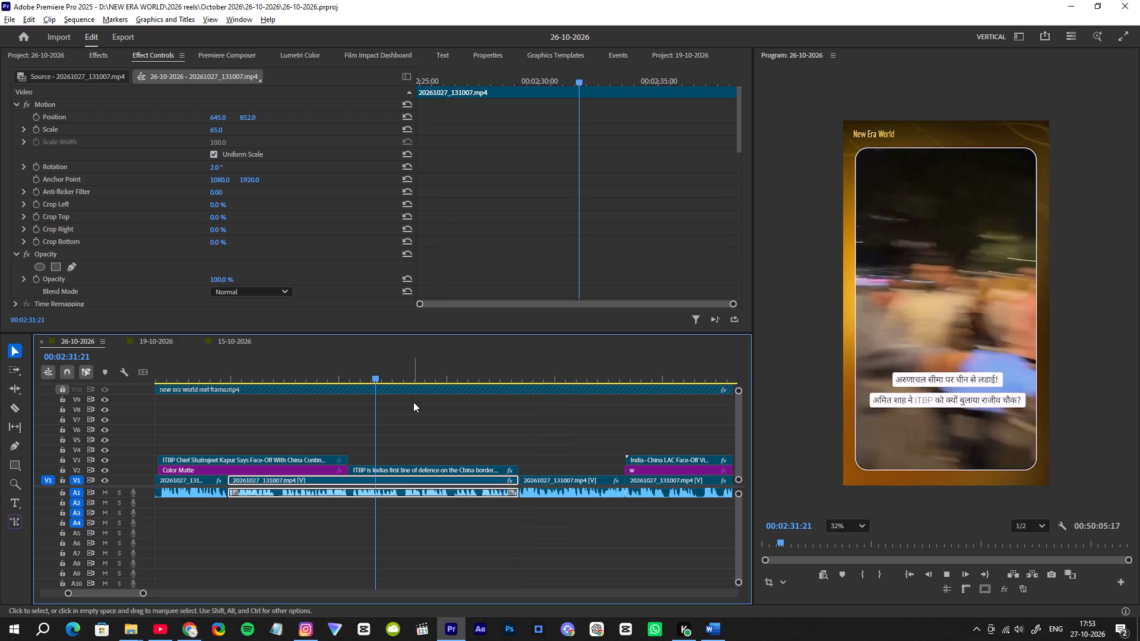
{"action": "scroll", "coordinate": [413, 402], "scroll_direction": "up", "scroll_amount": 7, "text": "alt"}
{"action": "scroll", "coordinate": [477, 408], "scroll_direction": "down", "scroll_amount": 1}
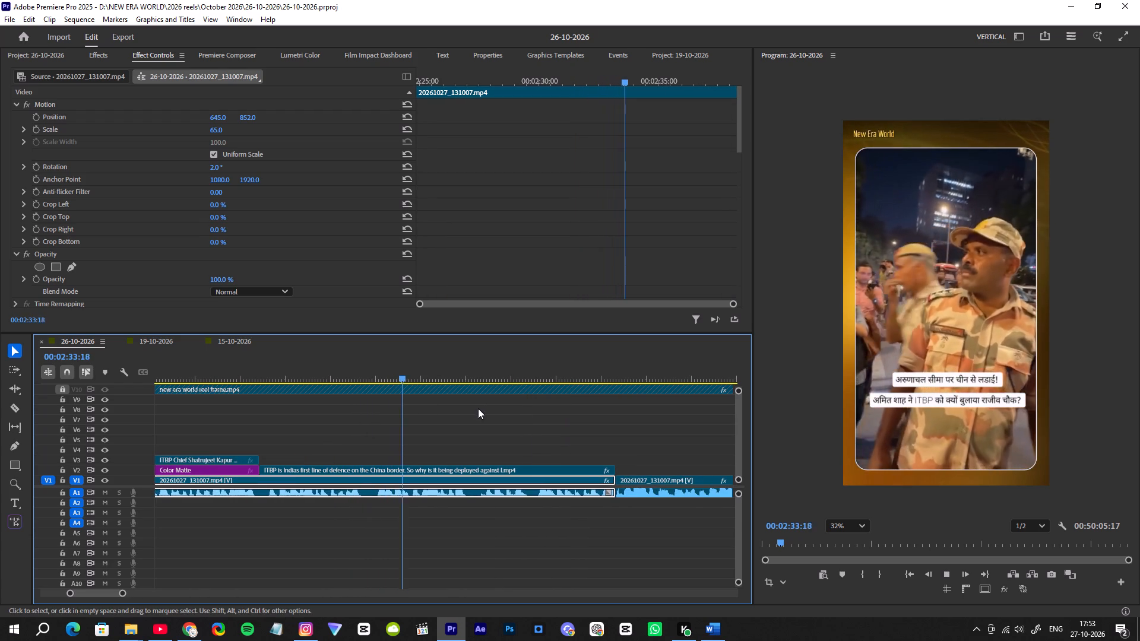
{"action": "scroll", "coordinate": [499, 410], "scroll_direction": "down", "scroll_amount": 2}
{"action": "scroll", "coordinate": [501, 410], "scroll_direction": "up", "scroll_amount": 1, "text": "alt"}
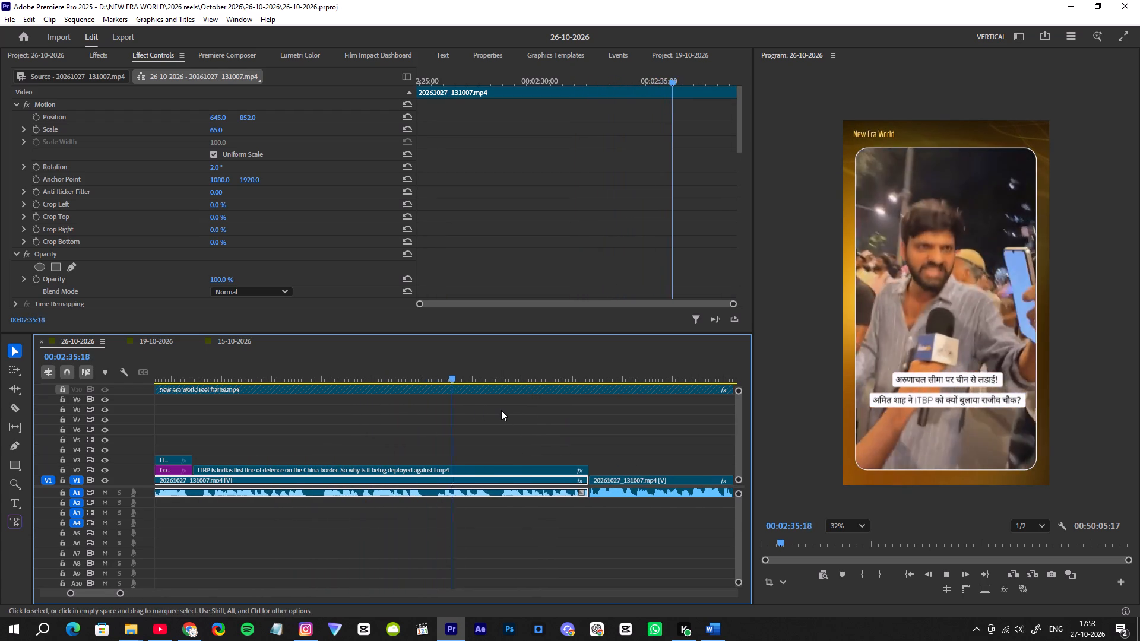
{"action": "scroll", "coordinate": [501, 410], "scroll_direction": "down", "scroll_amount": 2, "text": "alt"}
{"action": "scroll", "coordinate": [501, 410], "scroll_direction": "up", "scroll_amount": 1, "text": "alt"}
{"action": "scroll", "coordinate": [501, 410], "scroll_direction": "down", "scroll_amount": 6, "text": "alt"}
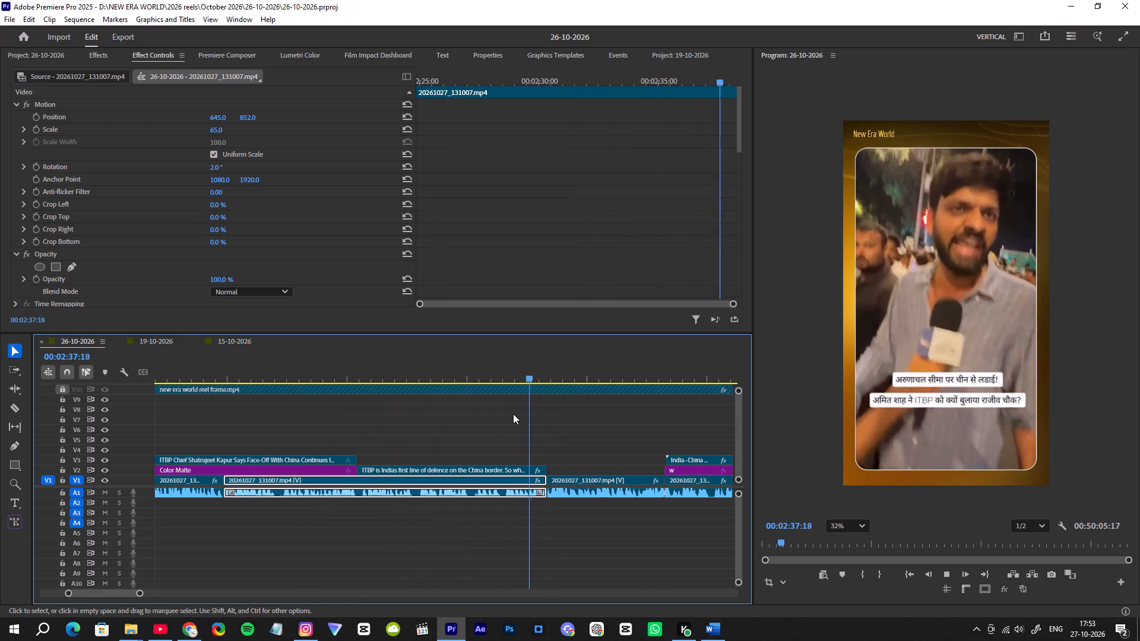
{"action": "scroll", "coordinate": [561, 419], "scroll_direction": "up", "scroll_amount": 5, "text": "alt"}
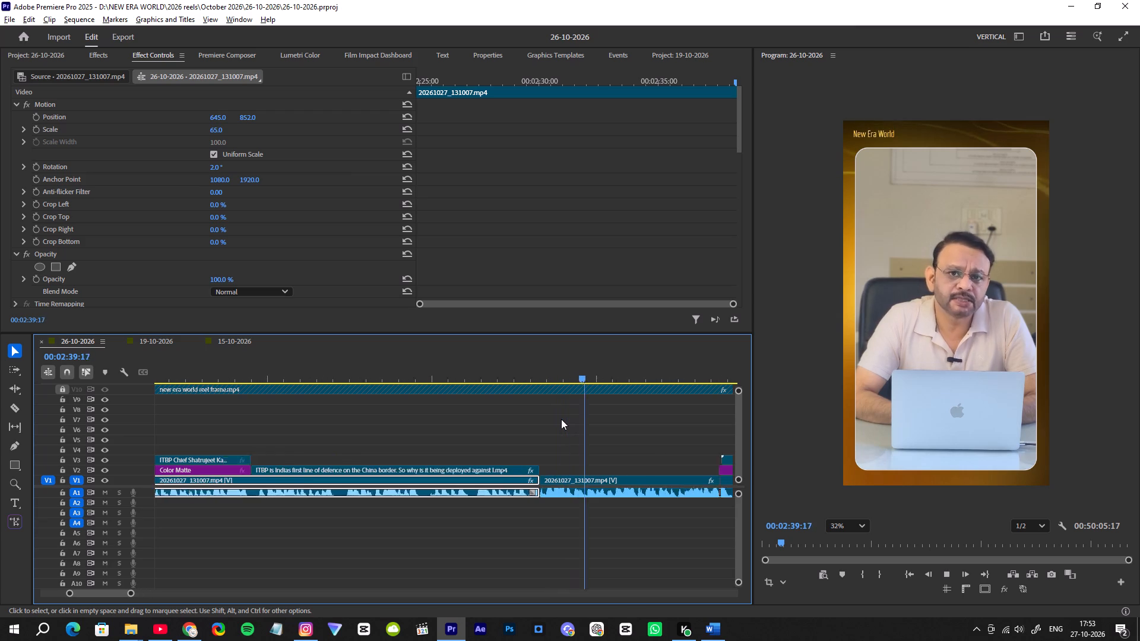
{"action": "scroll", "coordinate": [561, 419], "scroll_direction": "up", "scroll_amount": 9, "text": "alt"}
{"action": "scroll", "coordinate": [561, 419], "scroll_direction": "down", "scroll_amount": 13, "text": "alt"}
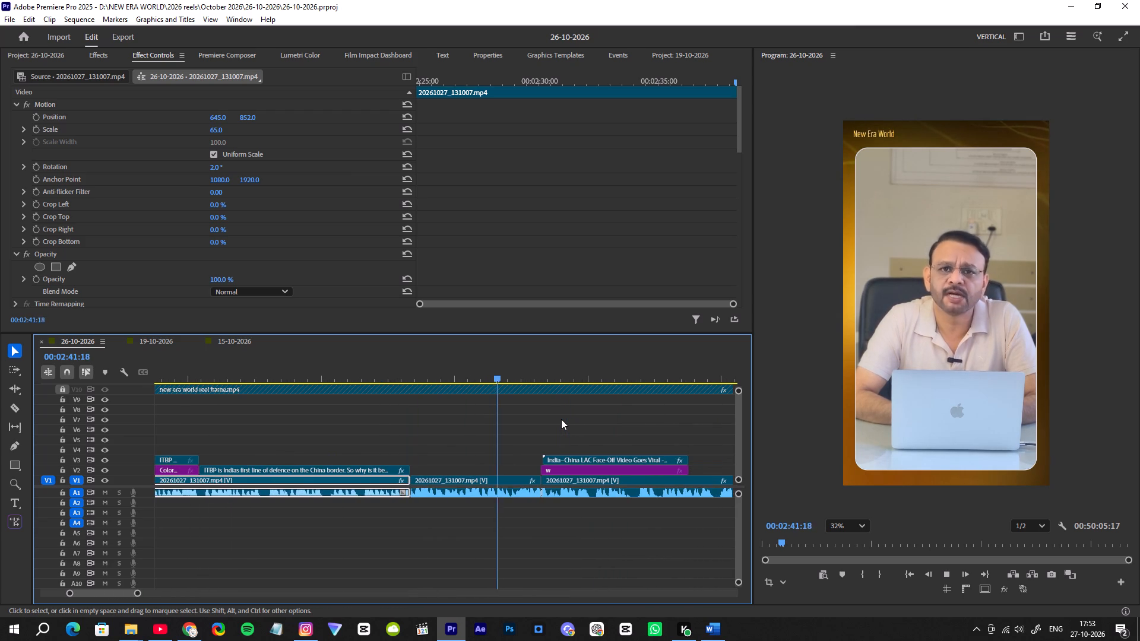
{"action": "scroll", "coordinate": [562, 419], "scroll_direction": "down", "scroll_amount": 4, "text": "alt"}
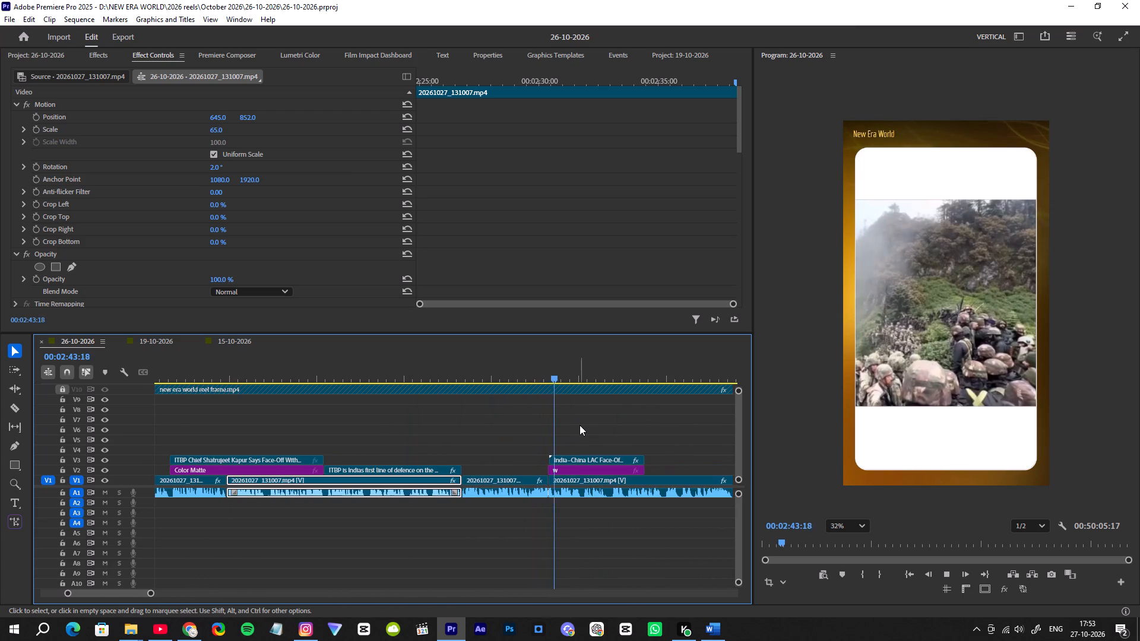
{"action": "scroll", "coordinate": [579, 425], "scroll_direction": "up", "scroll_amount": 2, "text": "alt"}
{"action": "scroll", "coordinate": [579, 425], "scroll_direction": "down", "scroll_amount": 1, "text": "alt"}
{"action": "scroll", "coordinate": [579, 425], "scroll_direction": "up", "scroll_amount": 4, "text": "alt"}
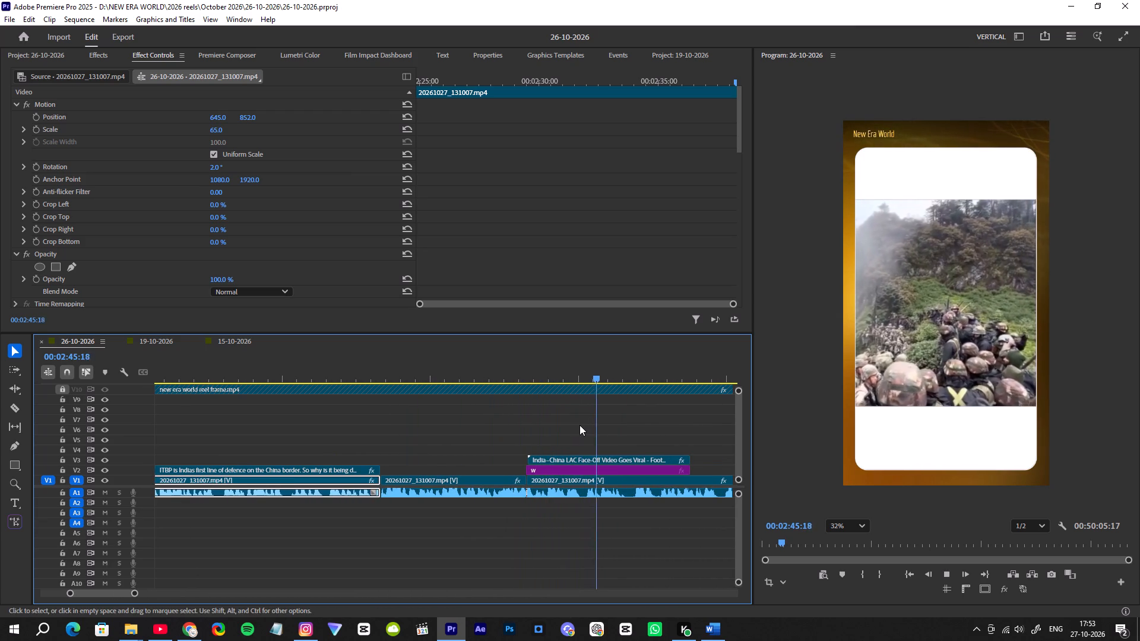
{"action": "scroll", "coordinate": [579, 425], "scroll_direction": "down", "scroll_amount": 7, "text": "alt"}
{"action": "key", "text": "space"}
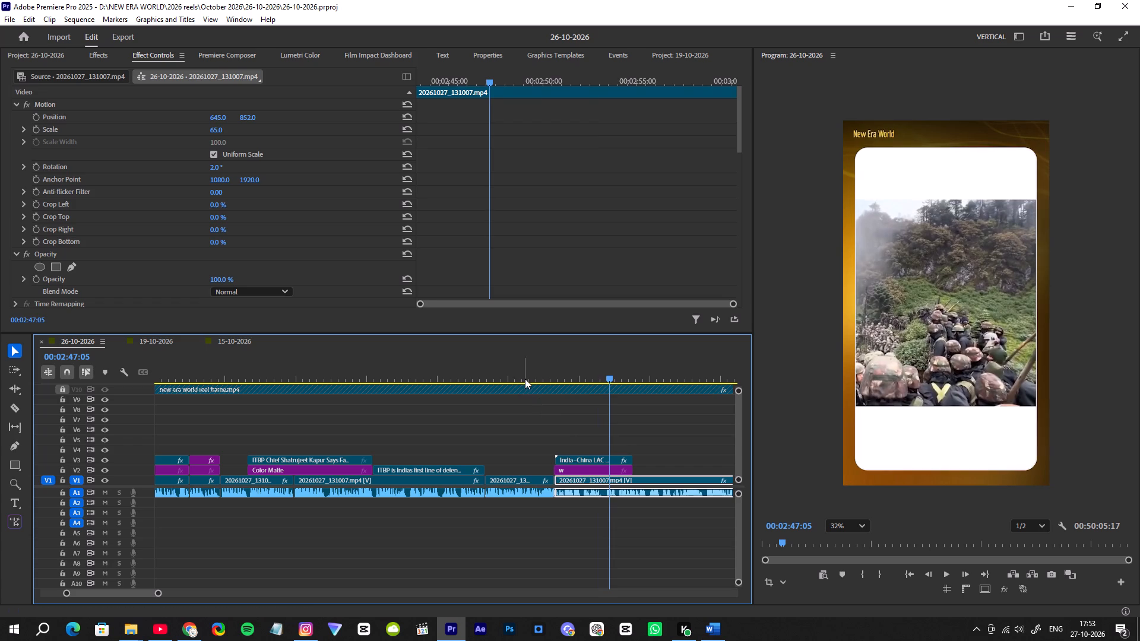
Replay the presenter shot after the ITBP first line of defence clip repeatedly, listening for where its start should be cut.
{"action": "left_click", "coordinate": [525, 378]}
{"action": "left_click", "coordinate": [466, 373]}
{"action": "key", "text": "space"}
{"action": "scroll", "coordinate": [503, 414], "scroll_direction": "up", "scroll_amount": 7, "text": "alt"}
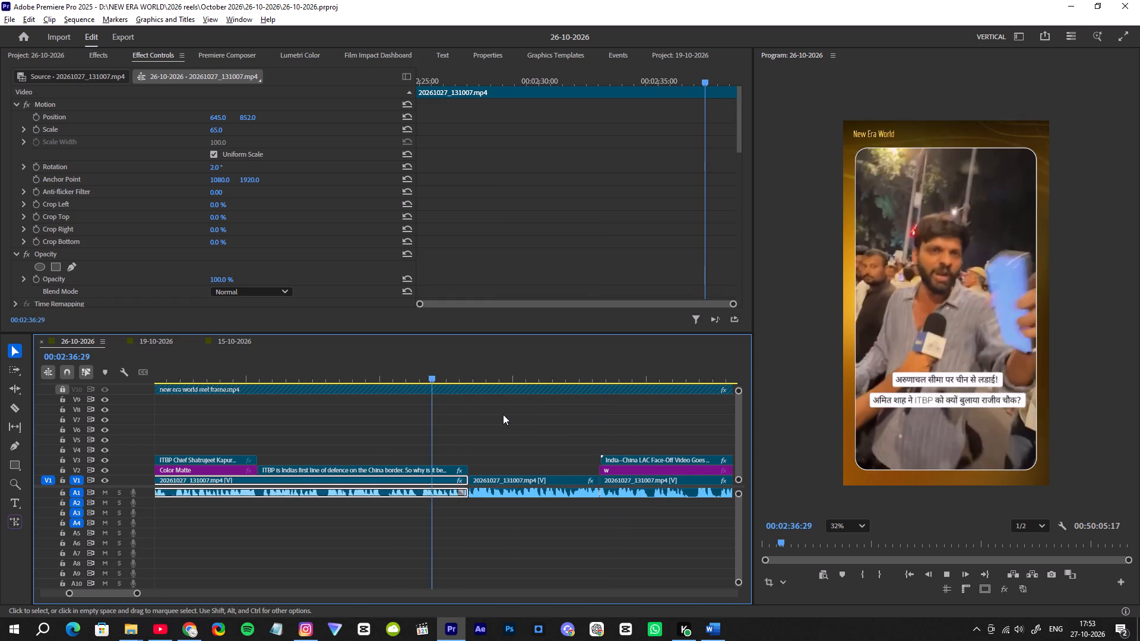
{"action": "scroll", "coordinate": [503, 414], "scroll_direction": "up", "scroll_amount": 5, "text": "alt"}
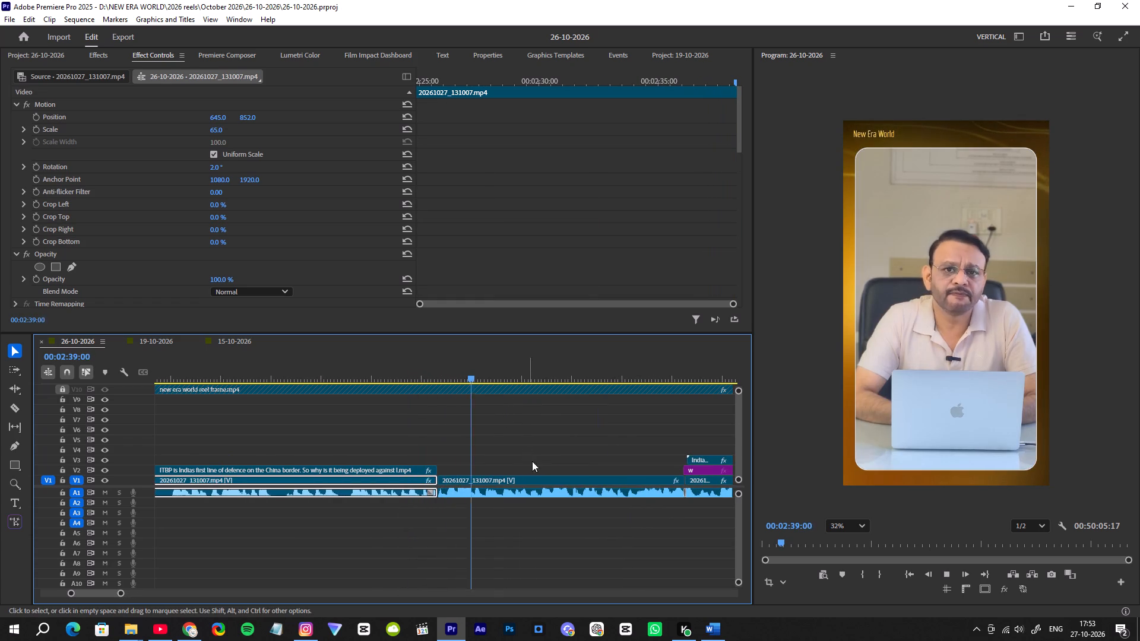
{"action": "scroll", "coordinate": [543, 472], "scroll_direction": "down", "scroll_amount": 4}
{"action": "left_click", "coordinate": [534, 479]}
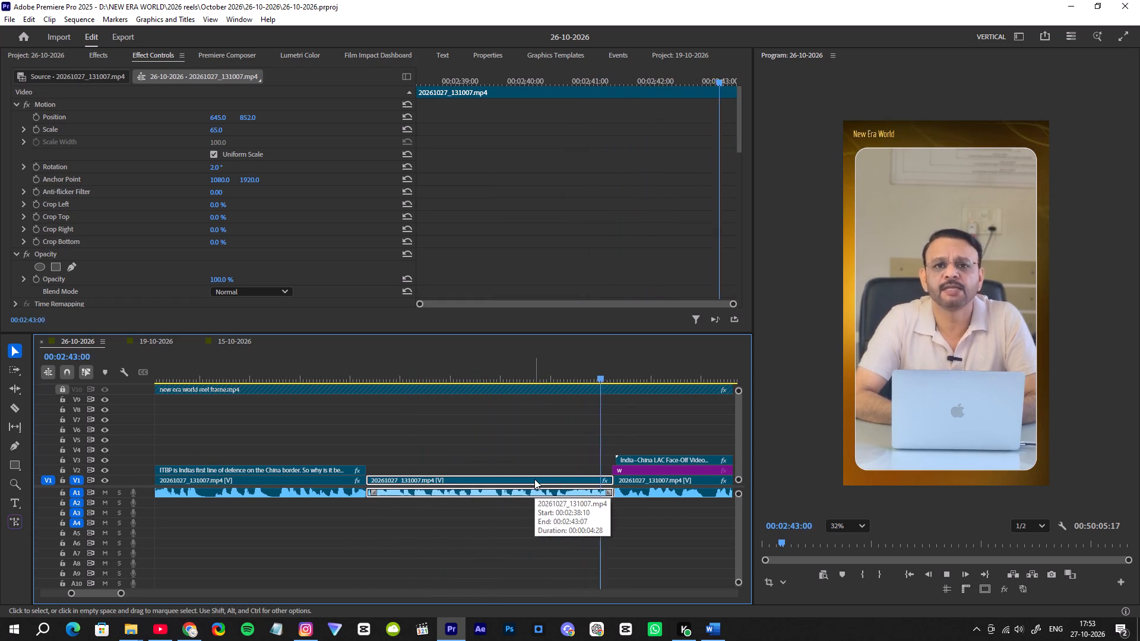
{"action": "scroll", "coordinate": [534, 479], "scroll_direction": "down", "scroll_amount": 5}
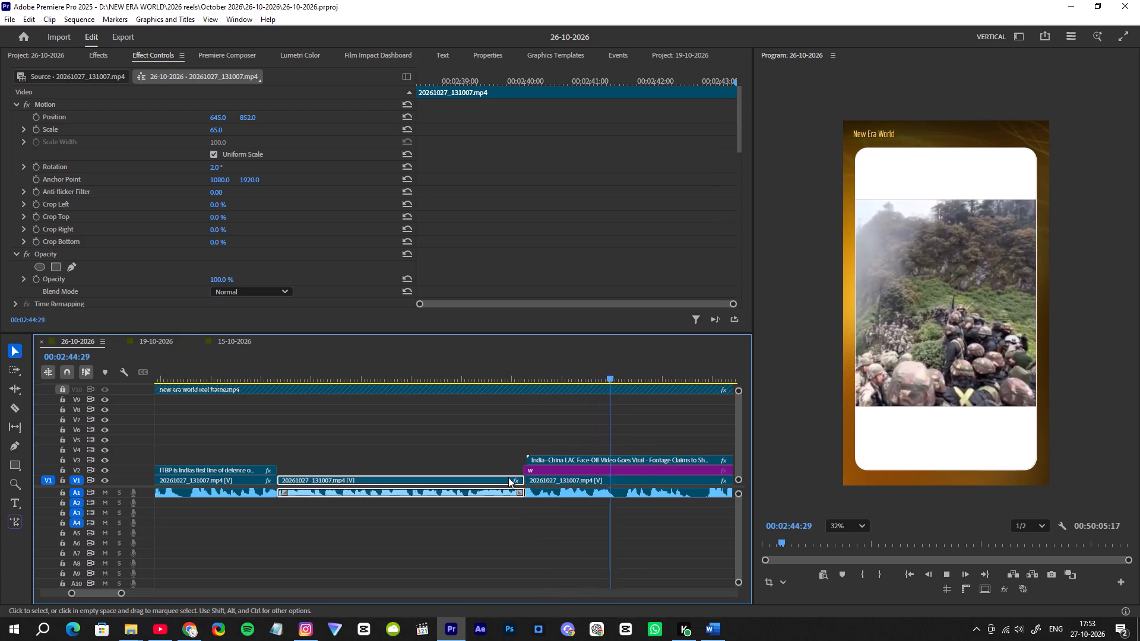
{"action": "scroll", "coordinate": [508, 477], "scroll_direction": "down", "scroll_amount": 4, "text": "alt"}
{"action": "key", "text": "space"}
{"action": "left_click", "coordinate": [451, 375]}
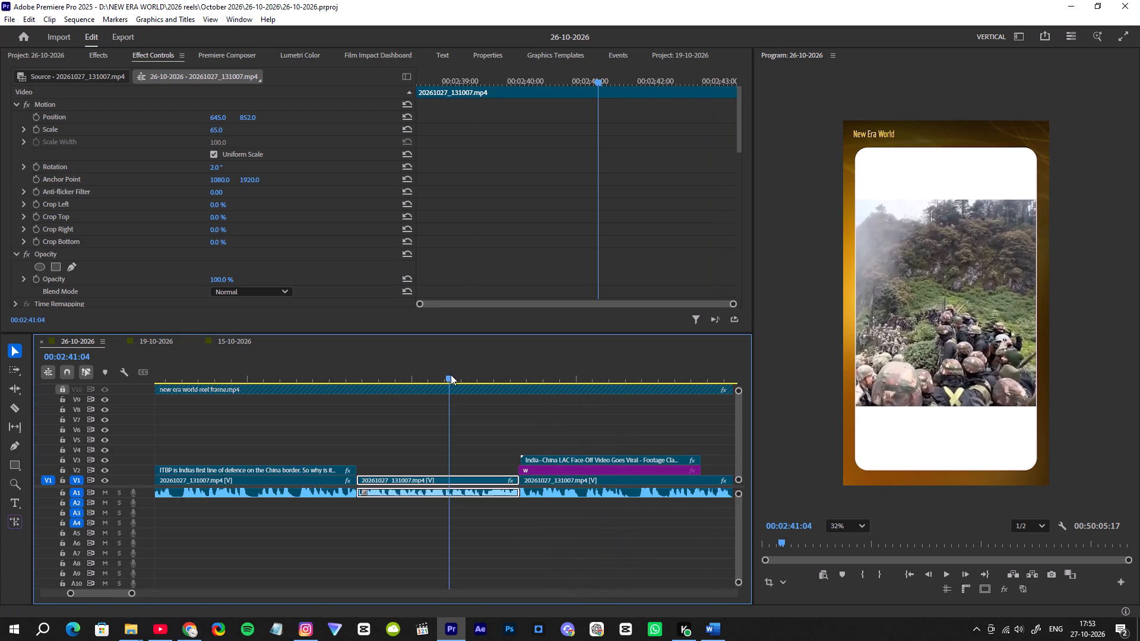
{"action": "key", "text": "space"}
{"action": "scroll", "coordinate": [468, 414], "scroll_direction": "up", "scroll_amount": 3, "text": "alt"}
{"action": "scroll", "coordinate": [468, 414], "scroll_direction": "down", "scroll_amount": 1, "text": "alt"}
{"action": "scroll", "coordinate": [468, 414], "scroll_direction": "up", "scroll_amount": 3, "text": "alt"}
{"action": "key", "text": "space"}
{"action": "left_click", "coordinate": [384, 374]}
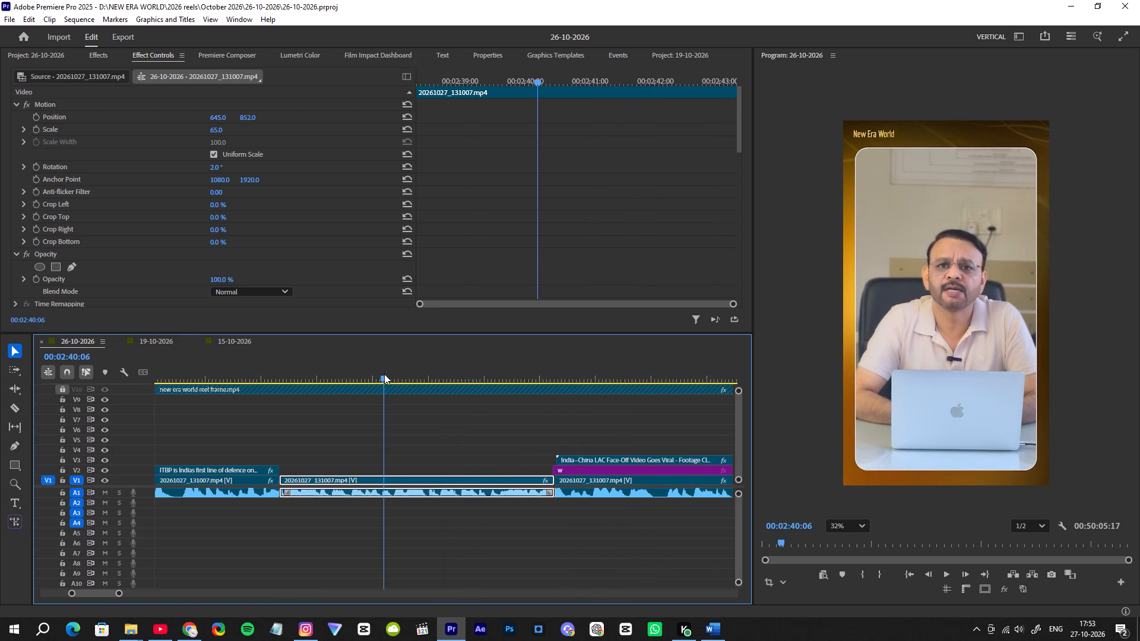
{"action": "key", "text": "space"}
{"action": "key", "text": "space"}
{"action": "left_click", "coordinate": [210, 373]}
{"action": "scroll", "coordinate": [289, 418], "scroll_direction": "up", "scroll_amount": 3}
{"action": "scroll", "coordinate": [289, 418], "scroll_direction": "down", "scroll_amount": 1}
{"action": "scroll", "coordinate": [289, 418], "scroll_direction": "up", "scroll_amount": 1}
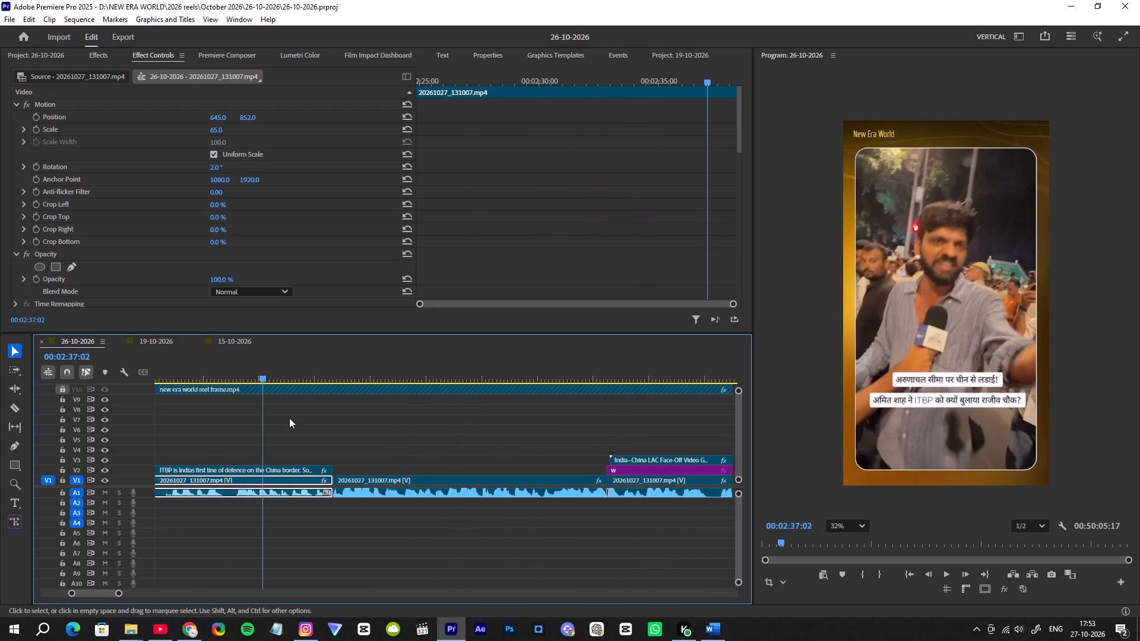
{"action": "scroll", "coordinate": [289, 418], "scroll_direction": "up", "scroll_amount": 1}
{"action": "key", "text": "space"}
{"action": "scroll", "coordinate": [405, 433], "scroll_direction": "up", "scroll_amount": 1, "text": "alt"}
{"action": "scroll", "coordinate": [405, 433], "scroll_direction": "down", "scroll_amount": 1, "text": "alt"}
{"action": "scroll", "coordinate": [405, 433], "scroll_direction": "up", "scroll_amount": 4, "text": "alt"}
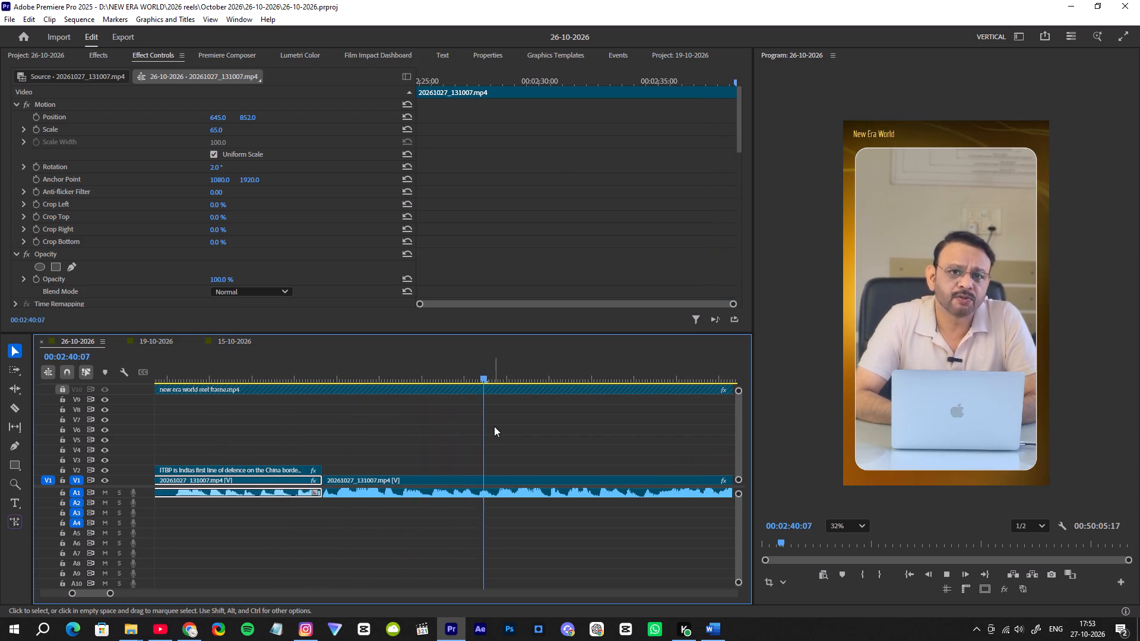
{"action": "key", "text": "space"}
Ripple-trim the start of the presenter clip after the ITBP first line of defence clip up to 00:02:41:01.
{"action": "left_click", "coordinate": [550, 373]}
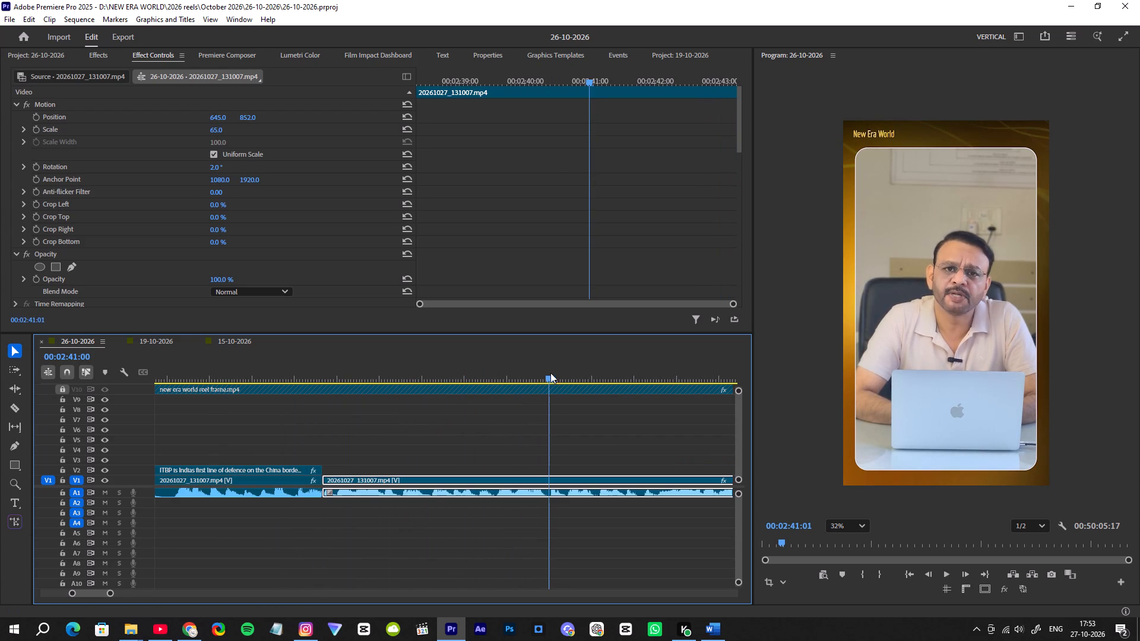
{"action": "key", "text": "q"}
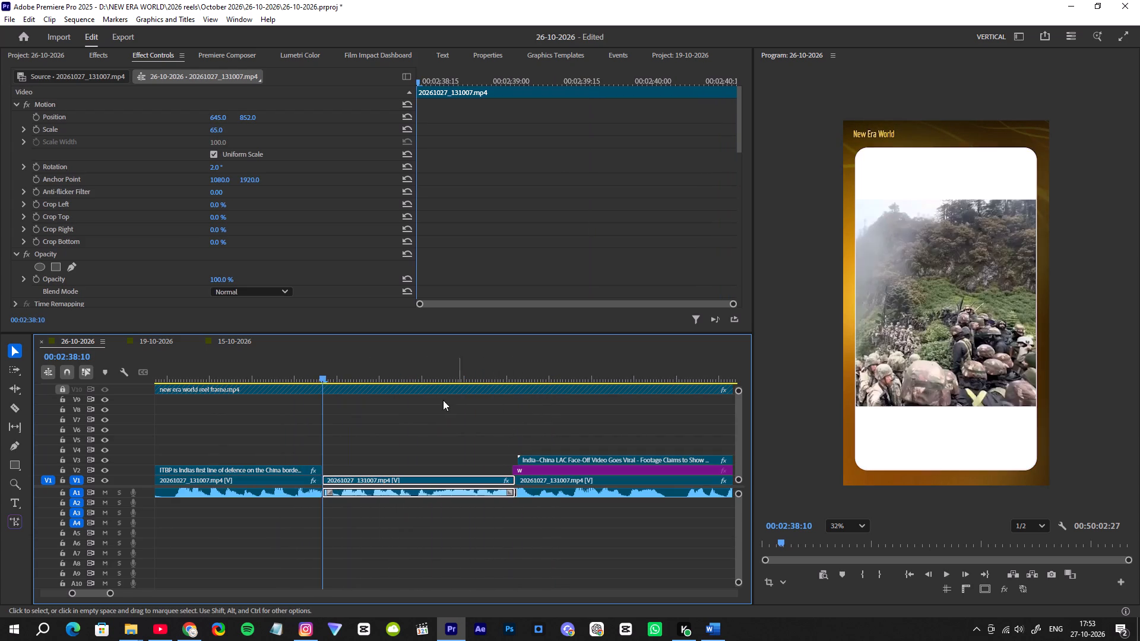
Replay the cut from the ITBP first line of defence clip into the trimmed presenter shot, continuing to about 00:02:41:10.
{"action": "left_click", "coordinate": [299, 372]}
{"action": "key", "text": "space"}
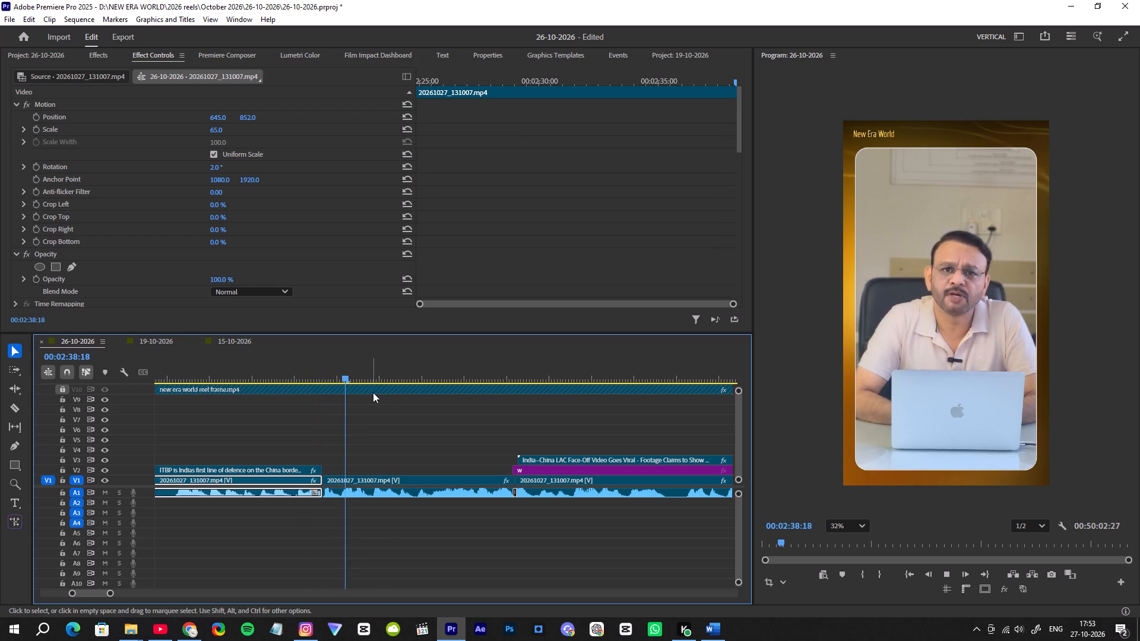
{"action": "key", "text": "space"}
{"action": "left_click", "coordinate": [260, 365]}
{"action": "key", "text": "space"}
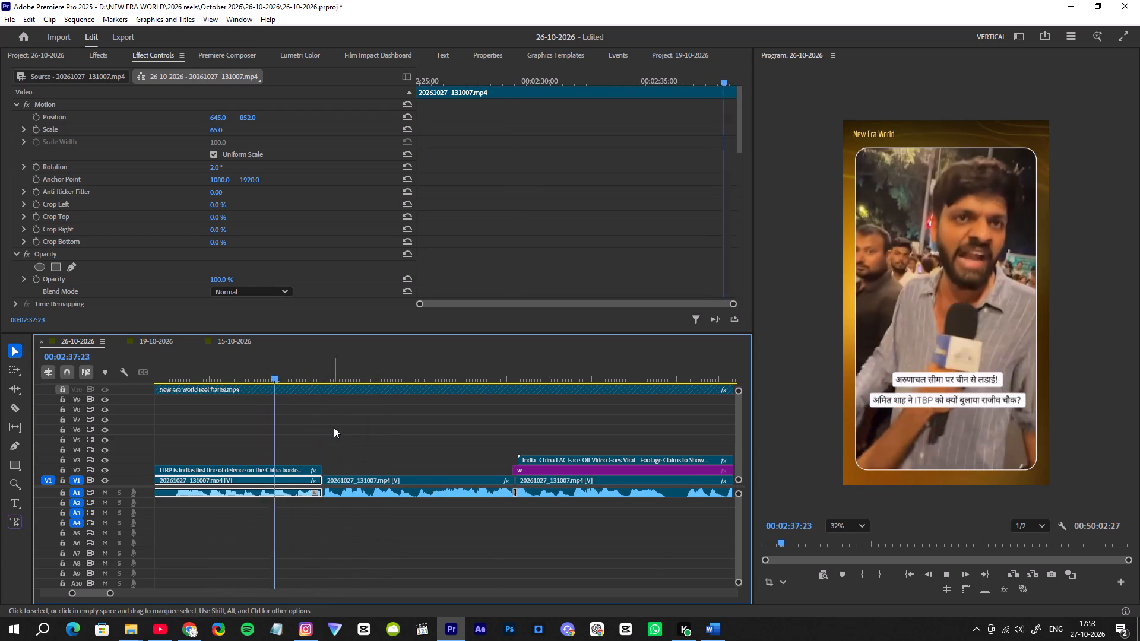
{"action": "scroll", "coordinate": [334, 427], "scroll_direction": "up", "scroll_amount": 7, "text": "alt"}
{"action": "scroll", "coordinate": [400, 426], "scroll_direction": "up", "scroll_amount": 7}
{"action": "key", "text": "space"}
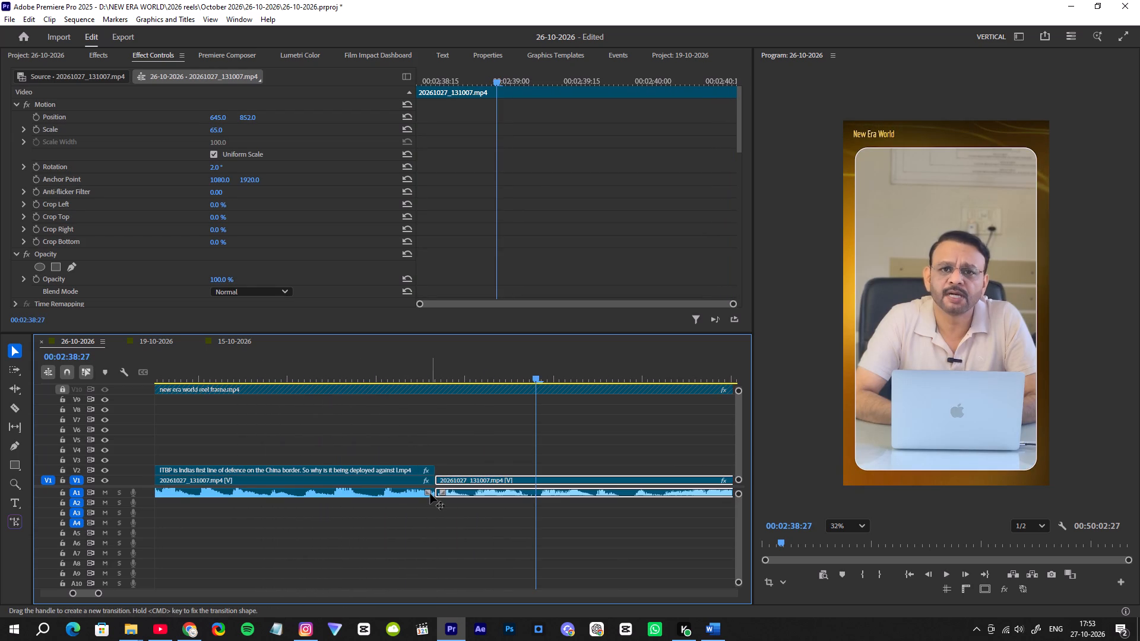
{"action": "left_click", "coordinate": [430, 493]}
{"action": "left_click", "coordinate": [188, 372]}
{"action": "scroll", "coordinate": [328, 409], "scroll_direction": "down", "scroll_amount": 3, "text": "alt"}
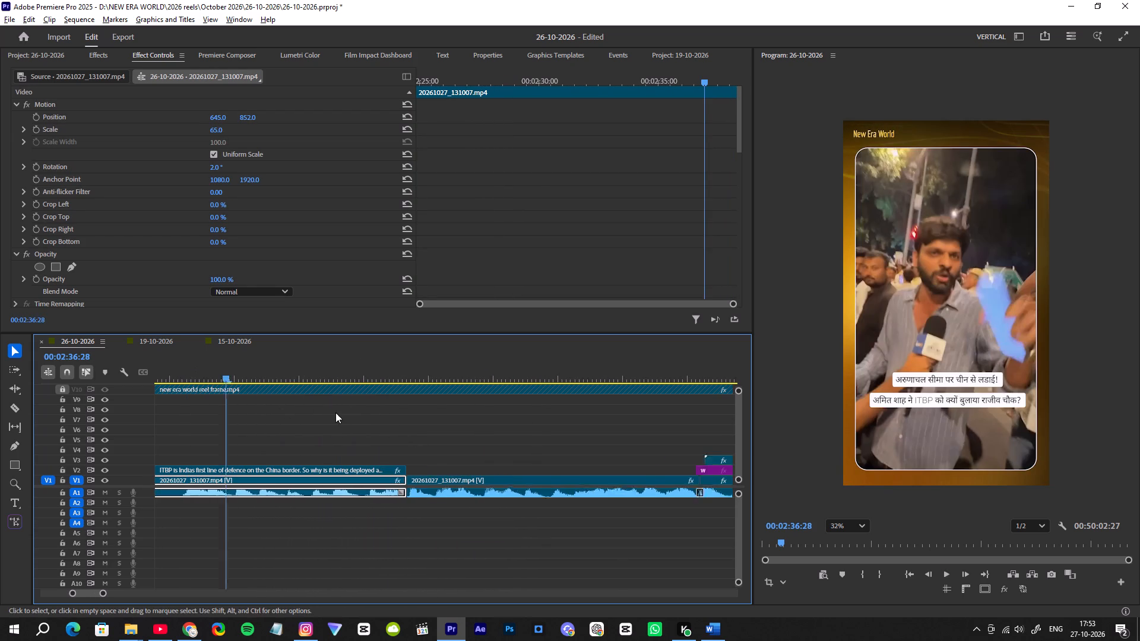
{"action": "scroll", "coordinate": [335, 412], "scroll_direction": "down", "scroll_amount": 3, "text": "alt"}
{"action": "key", "text": "space"}
{"action": "scroll", "coordinate": [381, 409], "scroll_direction": "up", "scroll_amount": 6}
{"action": "scroll", "coordinate": [458, 406], "scroll_direction": "down", "scroll_amount": 3}
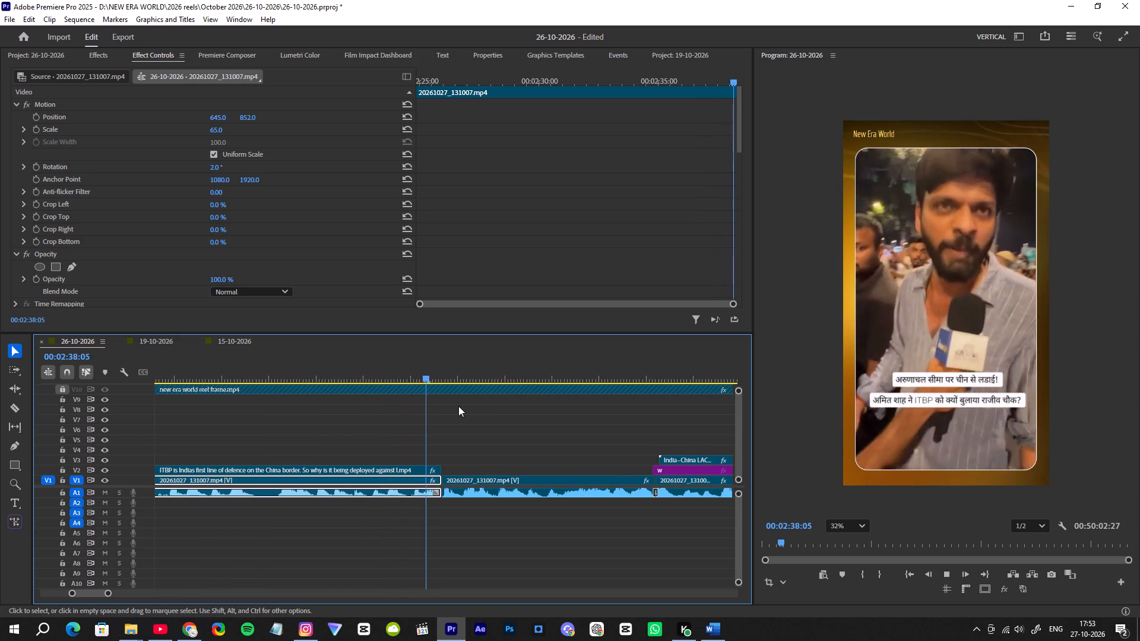
{"action": "scroll", "coordinate": [458, 406], "scroll_direction": "down", "scroll_amount": 13}
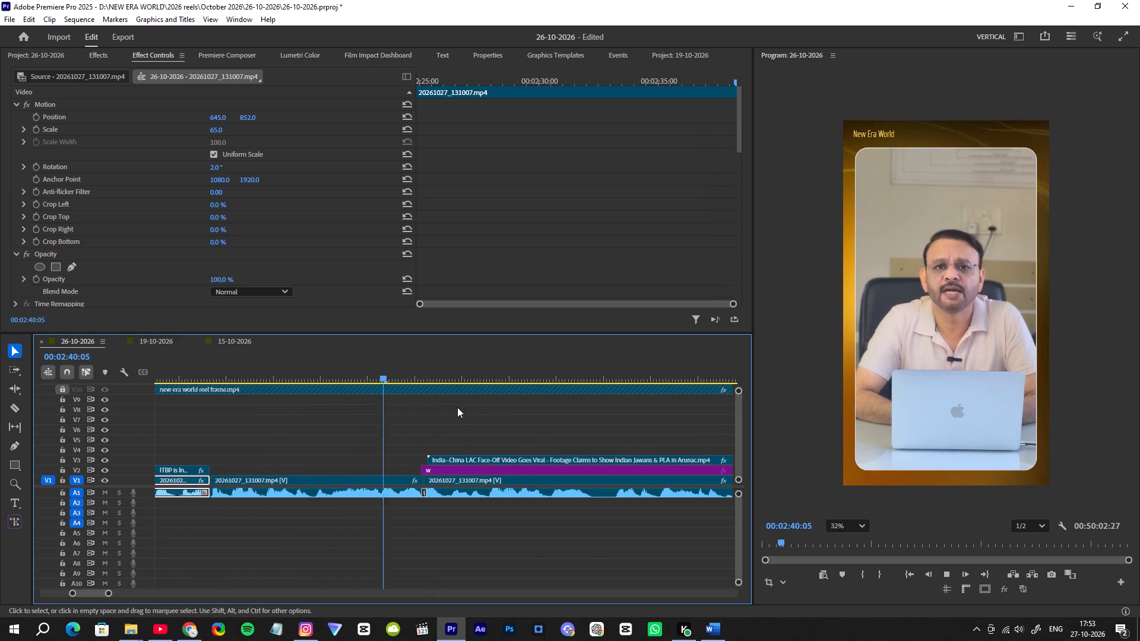
{"action": "scroll", "coordinate": [457, 407], "scroll_direction": "down", "scroll_amount": 4}
{"action": "key", "text": "space"}
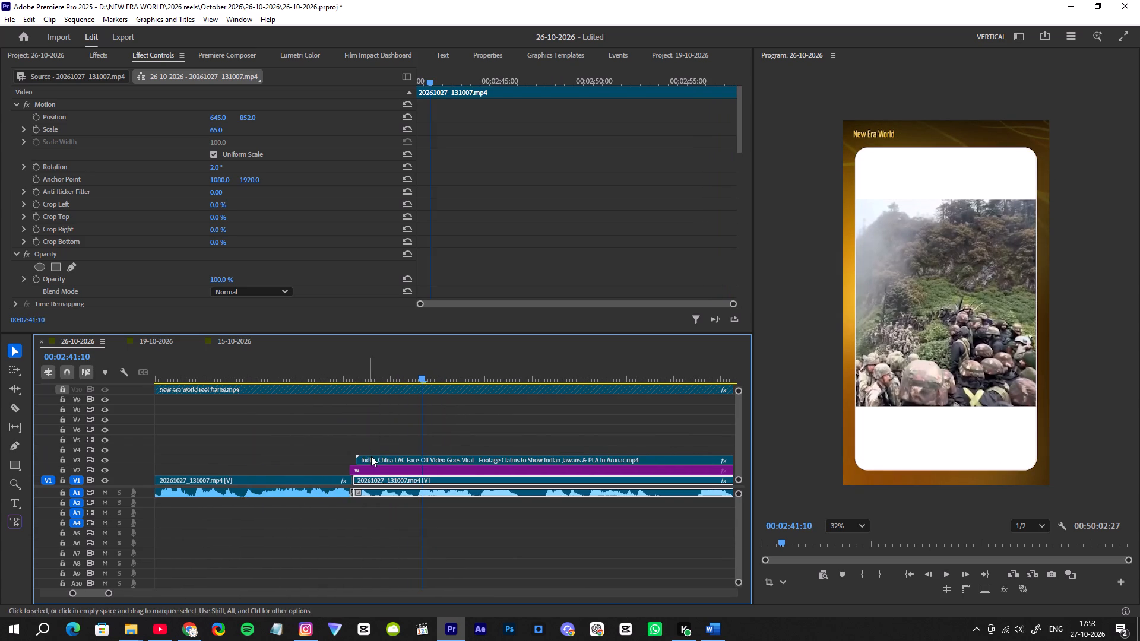
Align the start and end of the India-China LAC Face-Off clip with the white matte beneath it.
{"action": "left_click", "coordinate": [372, 456]}
{"action": "left_click", "coordinate": [369, 456]}
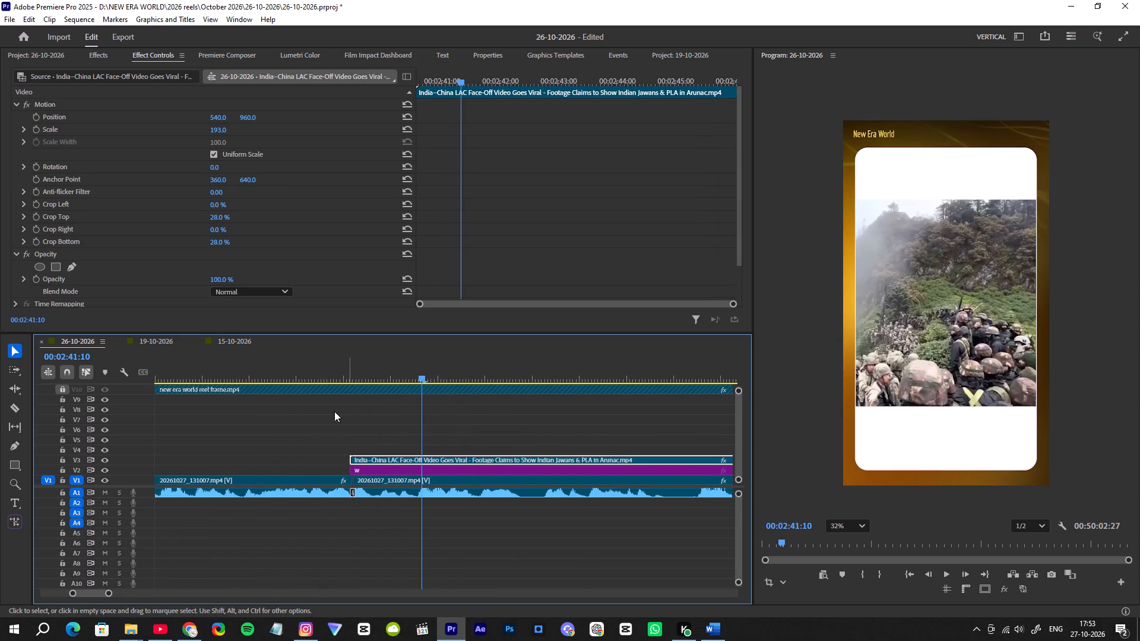
{"action": "left_click", "coordinate": [280, 365]}
{"action": "key", "text": "space"}
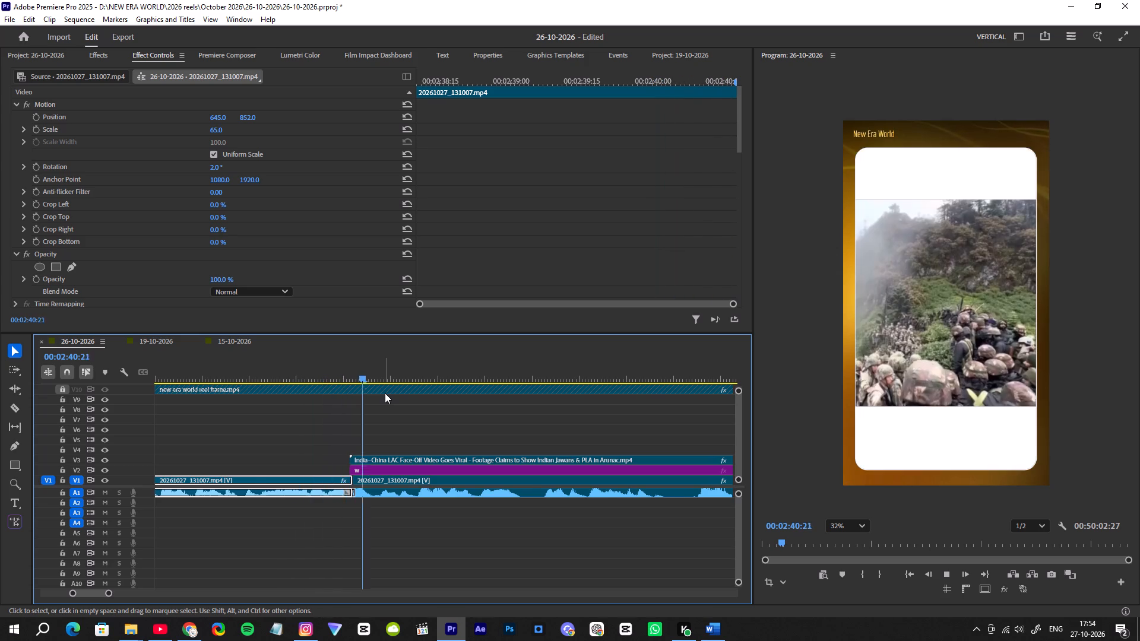
{"action": "scroll", "coordinate": [385, 393], "scroll_direction": "down", "scroll_amount": 17}
{"action": "left_click", "coordinate": [509, 461]}
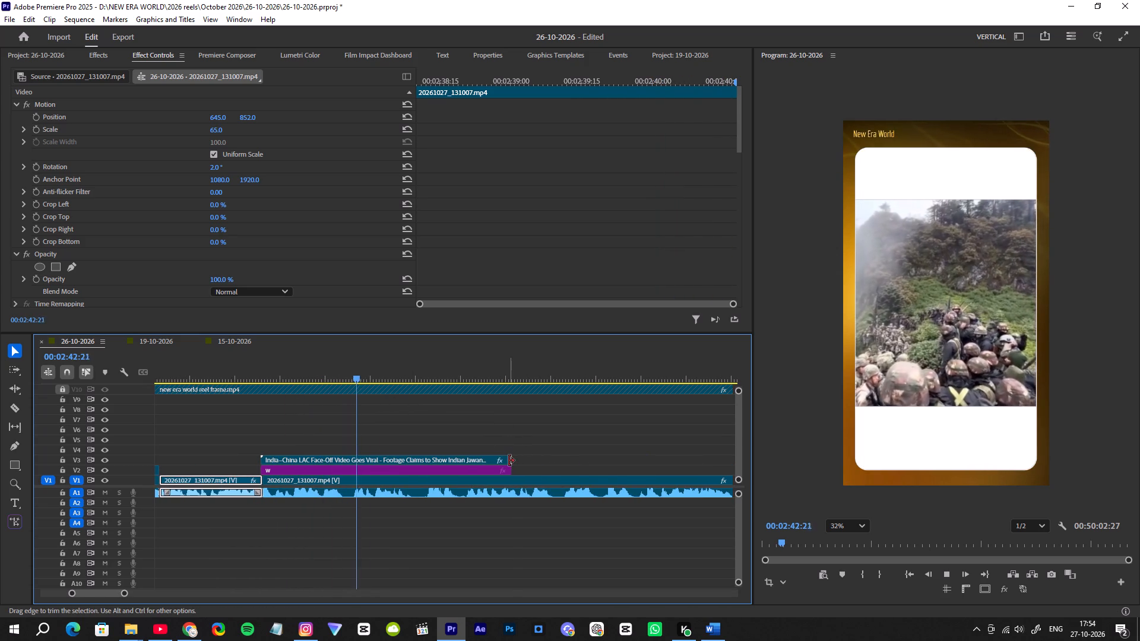
Replace the white matte "w" under the India-China LAC Face-Off clip with a copy of the ITBP Chief clip's Color Matte.
{"action": "scroll", "coordinate": [485, 445], "scroll_direction": "down", "scroll_amount": 4}
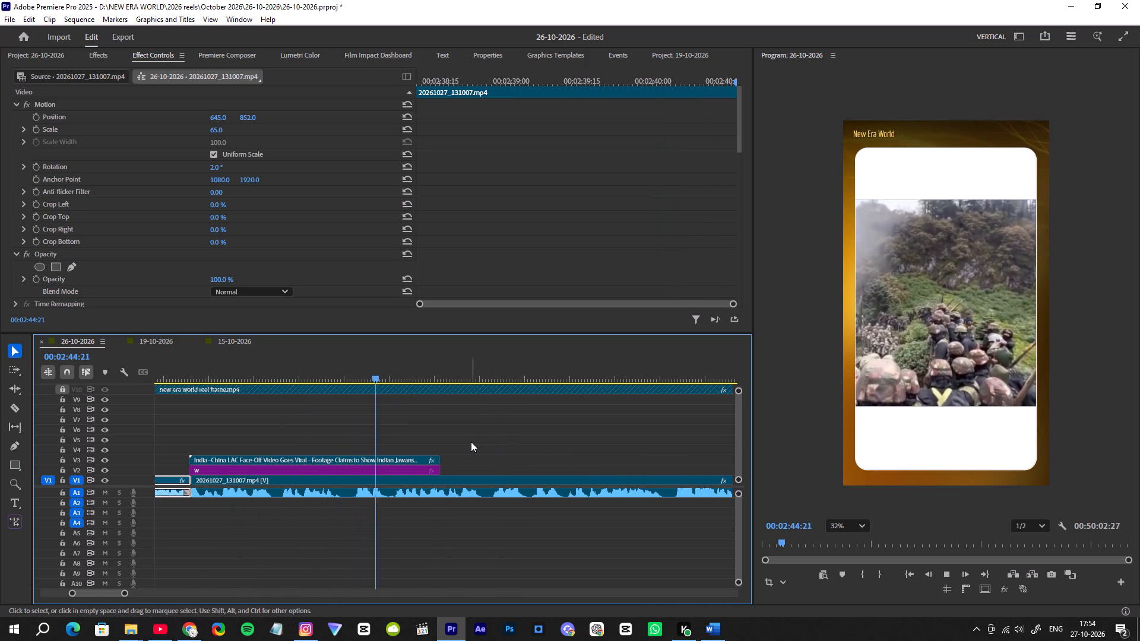
{"action": "scroll", "coordinate": [470, 441], "scroll_direction": "down", "scroll_amount": 7}
{"action": "scroll", "coordinate": [470, 441], "scroll_direction": "down", "scroll_amount": 6, "text": "alt"}
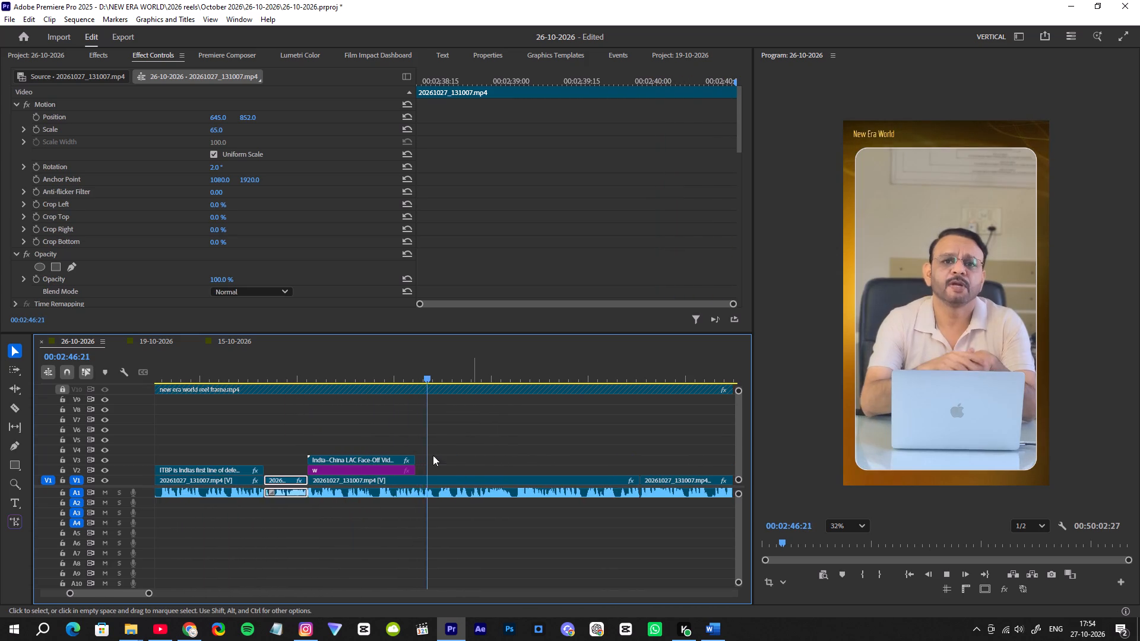
{"action": "key", "text": "space"}
{"action": "left_click", "coordinate": [364, 467]}
{"action": "key", "text": "Delete"}
{"action": "scroll", "coordinate": [358, 439], "scroll_direction": "up", "scroll_amount": 6}
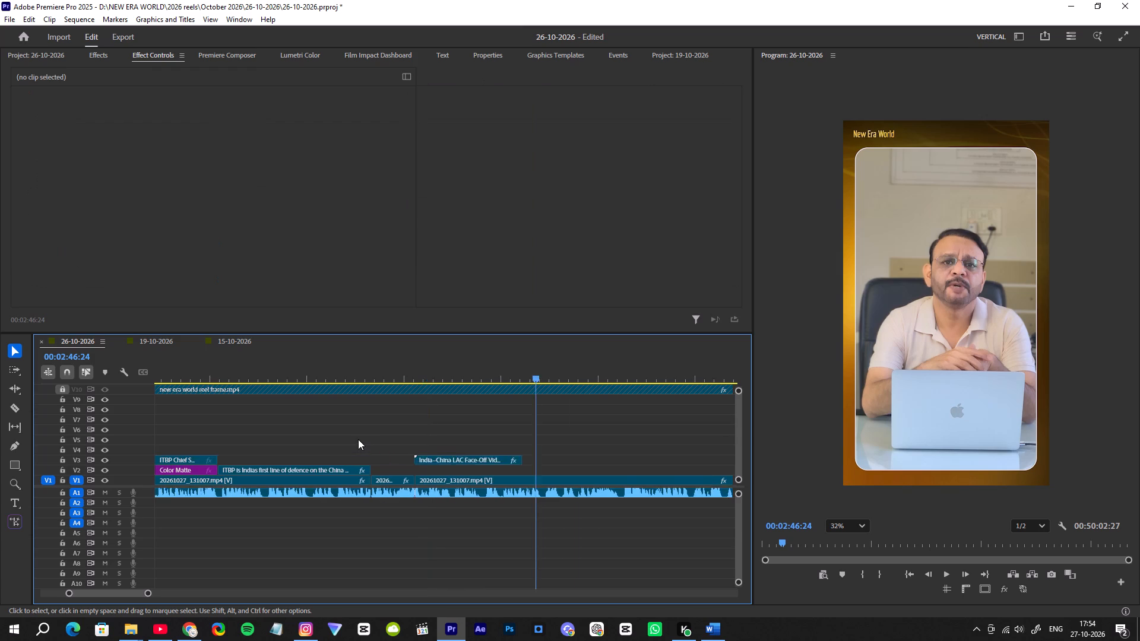
{"action": "scroll", "coordinate": [358, 439], "scroll_direction": "up", "scroll_amount": 3}
{"action": "scroll", "coordinate": [358, 438], "scroll_direction": "down", "scroll_amount": 2, "text": "alt"}
{"action": "left_click_drag", "start_coordinate": [221, 467], "coordinate": [527, 473], "text": "alt"}
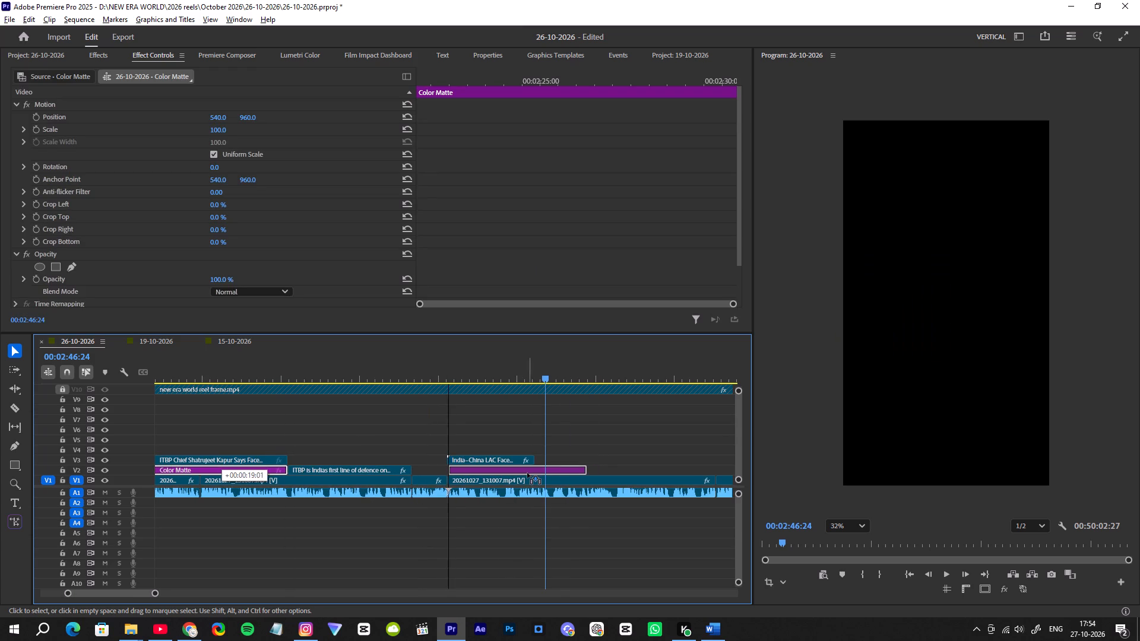
{"action": "left_click_drag", "start_coordinate": [527, 473], "coordinate": [526, 473], "text": "alt"}
Trim the end of the copied Color Matte to match the India-China LAC Face-Off clip, and save the project.
{"action": "scroll", "coordinate": [483, 472], "scroll_direction": "up", "scroll_amount": 5, "text": "alt"}
{"action": "scroll", "coordinate": [482, 471], "scroll_direction": "down", "scroll_amount": 1, "text": "alt"}
{"action": "scroll", "coordinate": [482, 471], "scroll_direction": "up", "scroll_amount": 1, "text": "alt"}
{"action": "left_click", "coordinate": [427, 470]}
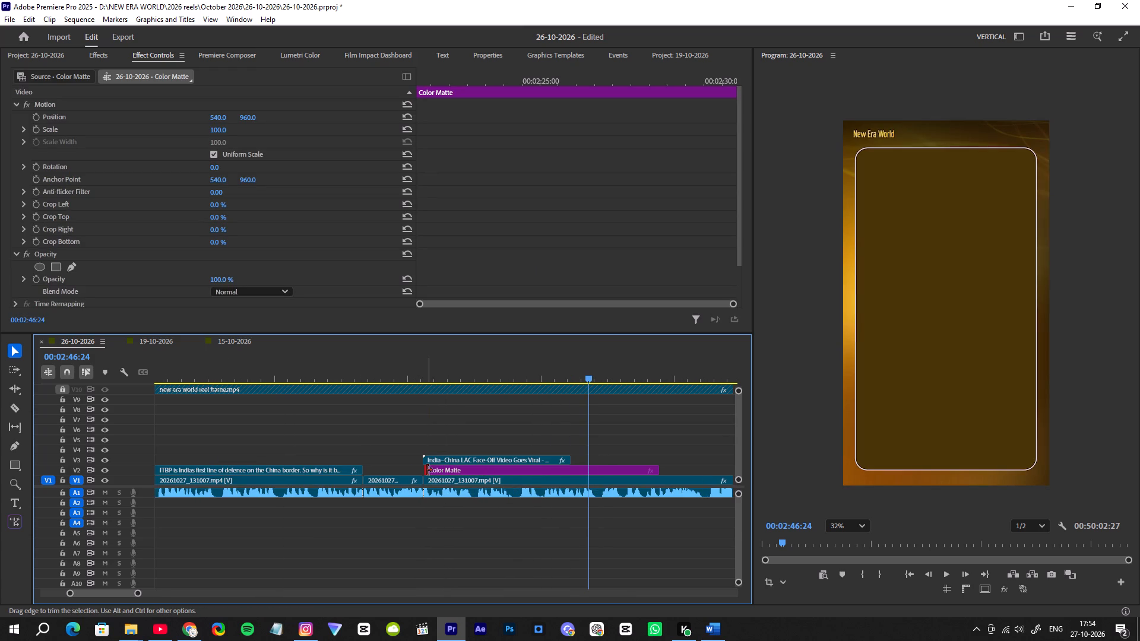
{"action": "left_click_drag", "start_coordinate": [661, 470], "coordinate": [575, 480]}
{"action": "key", "text": "ctrl+s"}
Review the presenter footage following the India-China LAC Face-Off clip, from 00:02:46:24 to about 00:02:58:29.
{"action": "key", "text": "space"}
{"action": "scroll", "coordinate": [616, 450], "scroll_direction": "down", "scroll_amount": 10, "text": "alt"}
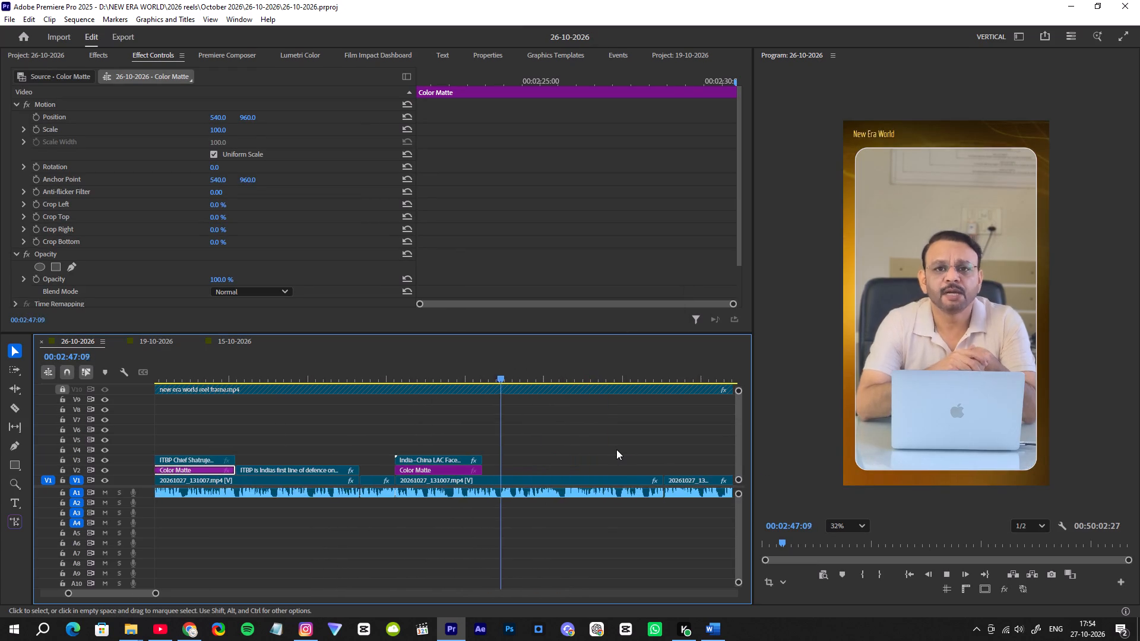
{"action": "scroll", "coordinate": [616, 449], "scroll_direction": "down", "scroll_amount": 4, "text": "alt"}
{"action": "scroll", "coordinate": [545, 437], "scroll_direction": "down", "scroll_amount": 8}
{"action": "scroll", "coordinate": [544, 437], "scroll_direction": "up", "scroll_amount": 1, "text": "alt"}
{"action": "scroll", "coordinate": [544, 437], "scroll_direction": "down", "scroll_amount": 2, "text": "alt"}
{"action": "scroll", "coordinate": [544, 437], "scroll_direction": "down", "scroll_amount": 4}
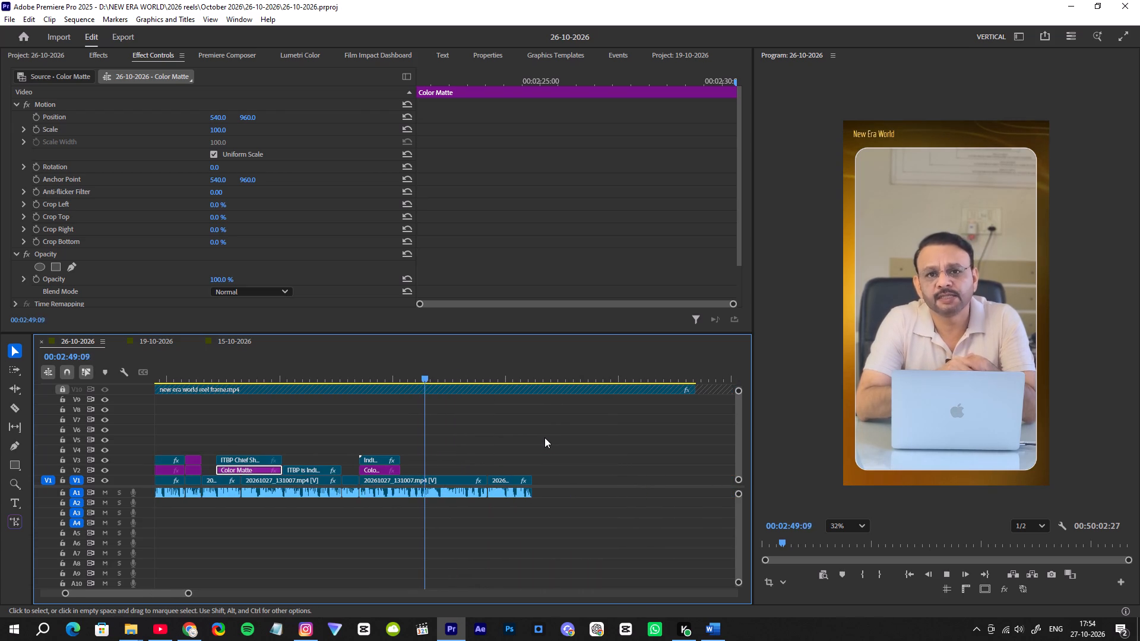
{"action": "scroll", "coordinate": [544, 437], "scroll_direction": "up", "scroll_amount": 6, "text": "alt"}
{"action": "scroll", "coordinate": [429, 442], "scroll_direction": "up", "scroll_amount": 5, "text": "alt"}
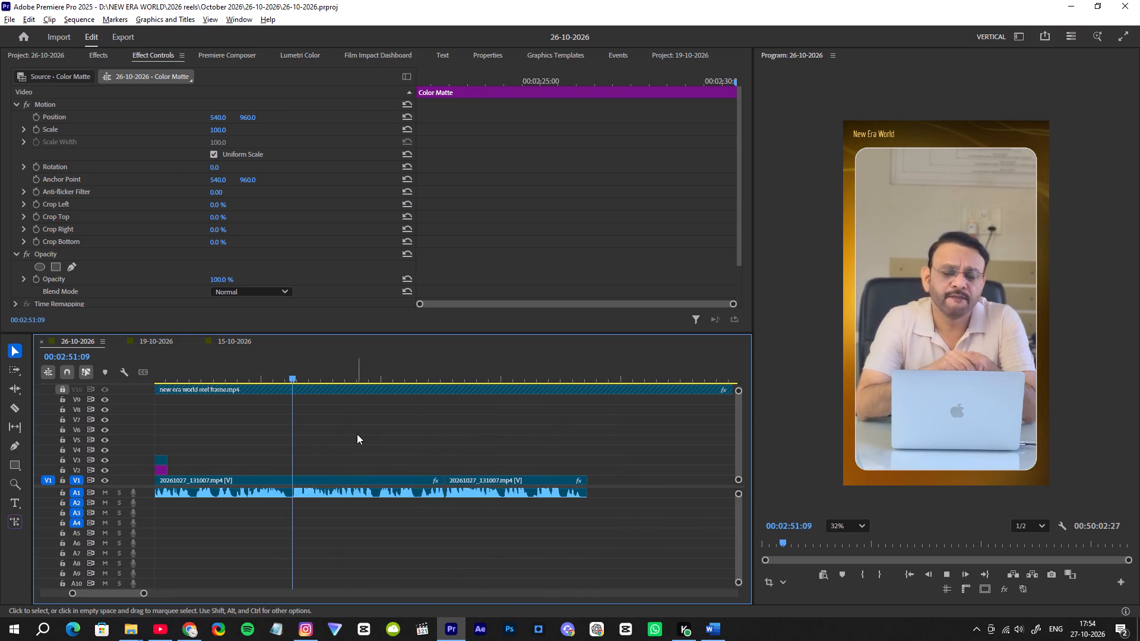
{"action": "scroll", "coordinate": [357, 434], "scroll_direction": "up", "scroll_amount": 4, "text": "alt"}
{"action": "scroll", "coordinate": [380, 429], "scroll_direction": "down", "scroll_amount": 5}
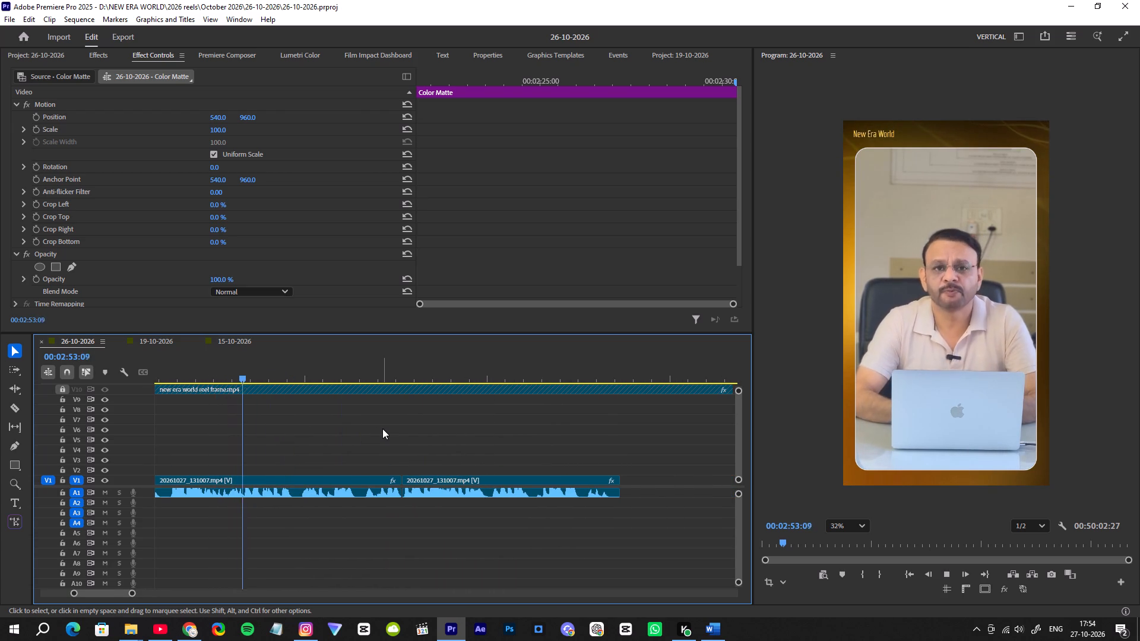
{"action": "scroll", "coordinate": [394, 431], "scroll_direction": "down", "scroll_amount": 6, "text": "alt"}
{"action": "scroll", "coordinate": [402, 433], "scroll_direction": "up", "scroll_amount": 5}
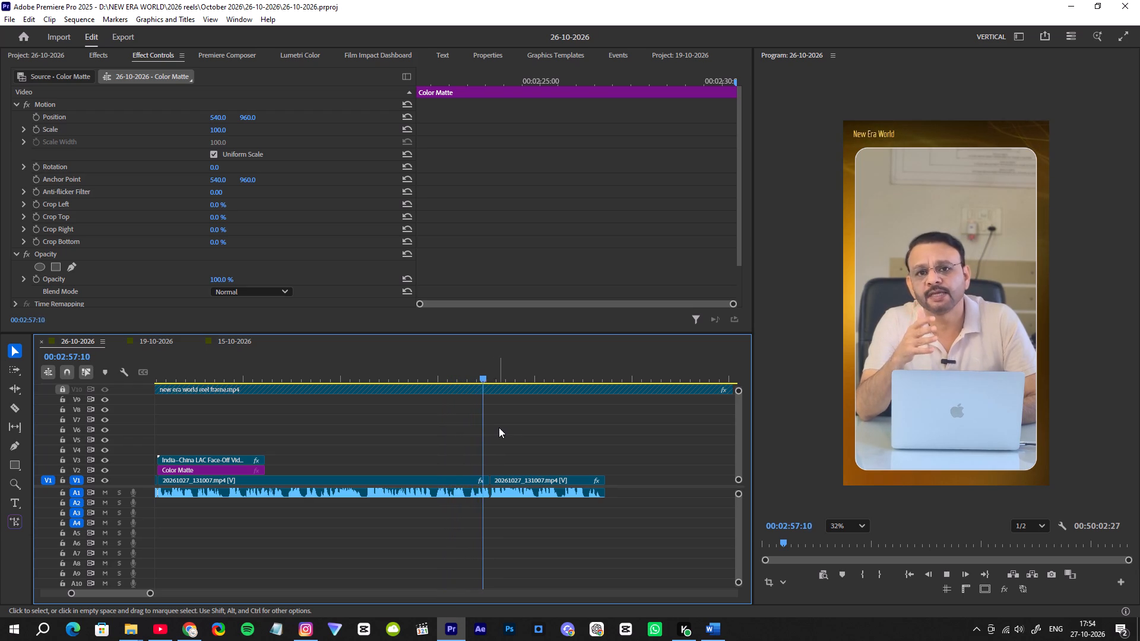
{"action": "key", "text": "space"}
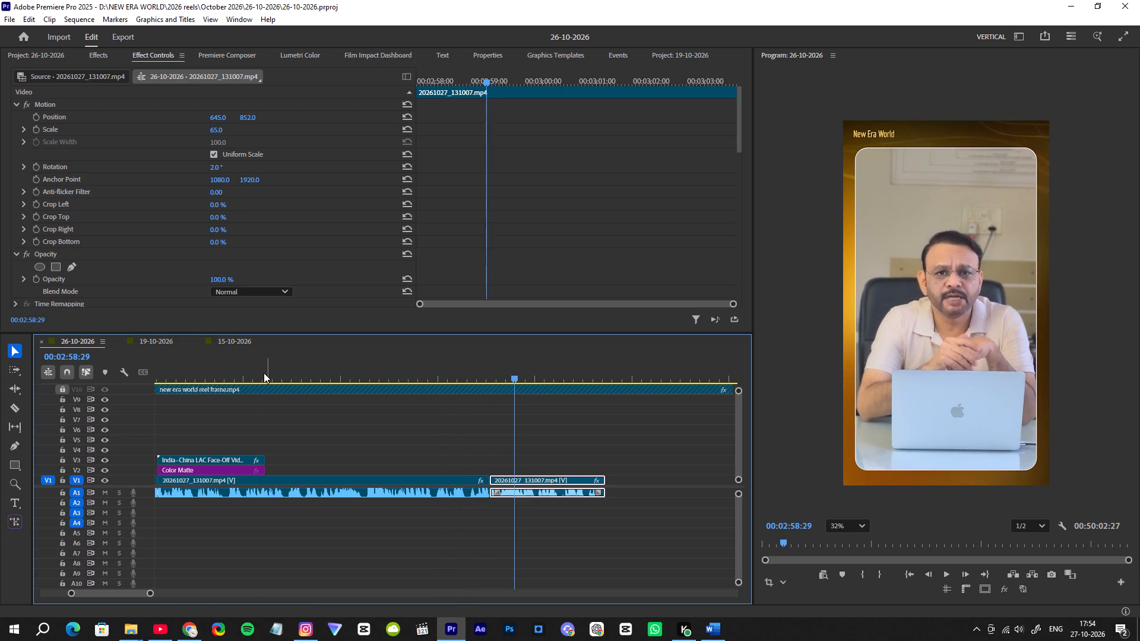
Replay the end of the India-China LAC Face-Off clip and the presenter shot after it, listening for a cut point near 00:02:51.
{"action": "left_click", "coordinate": [256, 372]}
{"action": "key", "text": "space"}
{"action": "scroll", "coordinate": [321, 419], "scroll_direction": "up", "scroll_amount": 5, "text": "alt"}
{"action": "scroll", "coordinate": [334, 419], "scroll_direction": "down", "scroll_amount": 2, "text": "alt"}
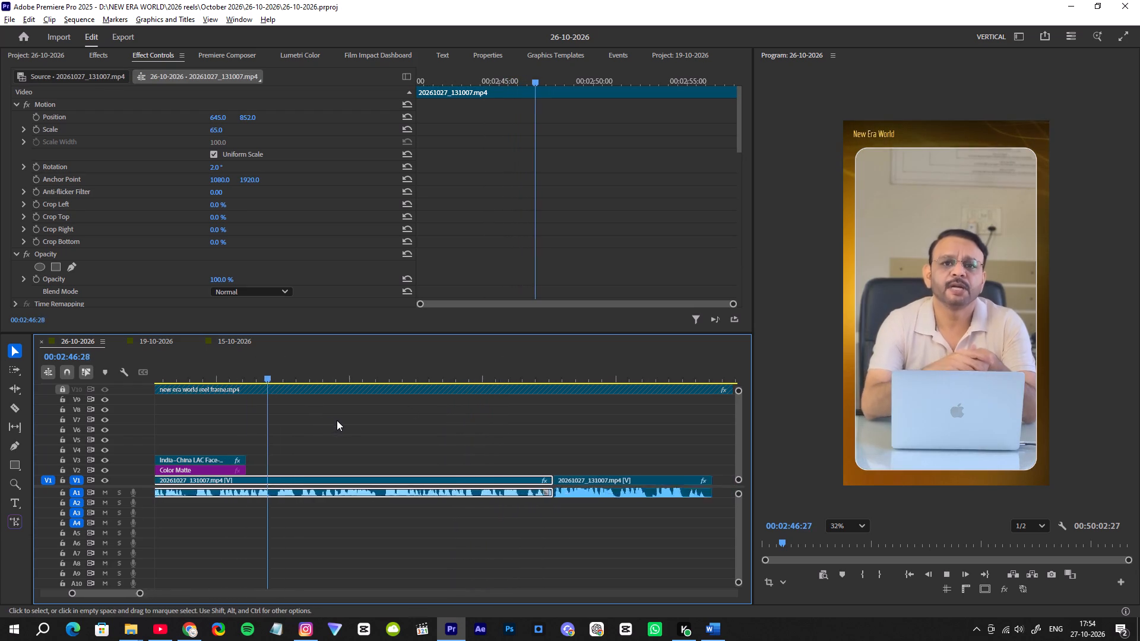
{"action": "scroll", "coordinate": [337, 420], "scroll_direction": "down", "scroll_amount": 4, "text": "alt"}
{"action": "scroll", "coordinate": [446, 430], "scroll_direction": "down", "scroll_amount": 3, "text": "alt"}
{"action": "scroll", "coordinate": [431, 434], "scroll_direction": "up", "scroll_amount": 4, "text": "alt"}
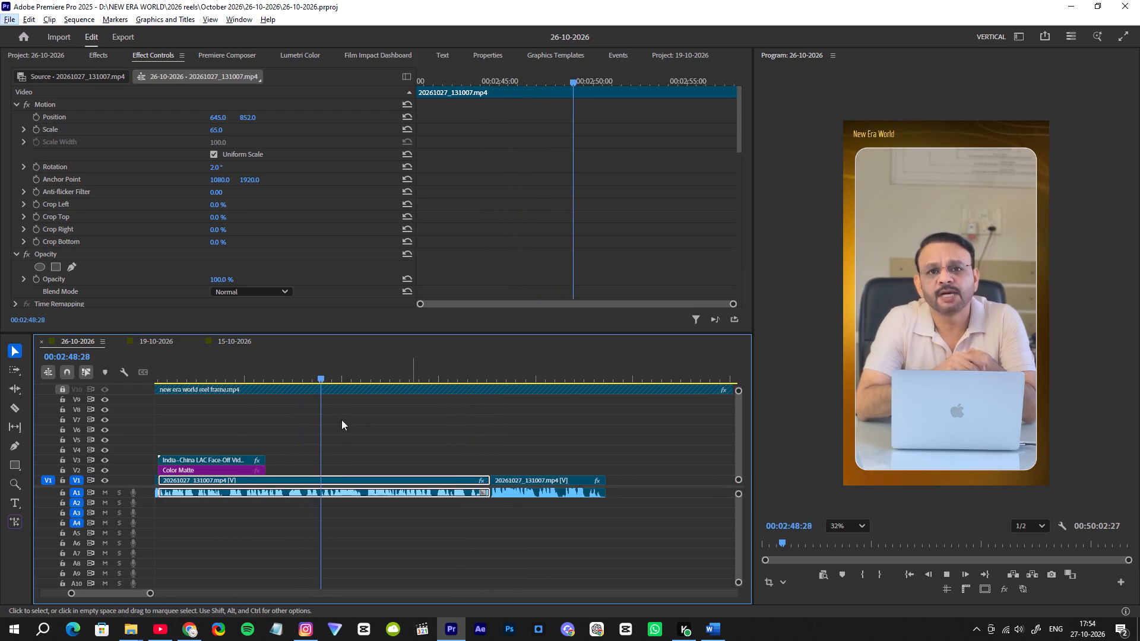
{"action": "key", "text": "space"}
{"action": "left_click", "coordinate": [220, 366]}
{"action": "key", "text": "space"}
{"action": "scroll", "coordinate": [281, 412], "scroll_direction": "up", "scroll_amount": 5, "text": "alt"}
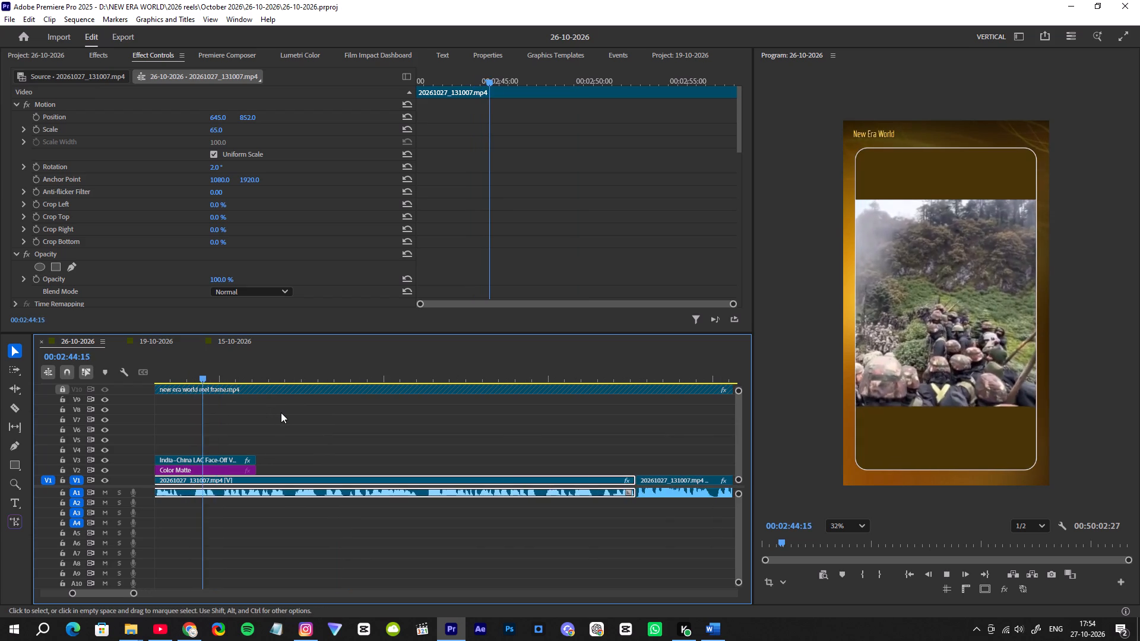
{"action": "scroll", "coordinate": [281, 412], "scroll_direction": "up", "scroll_amount": 4}
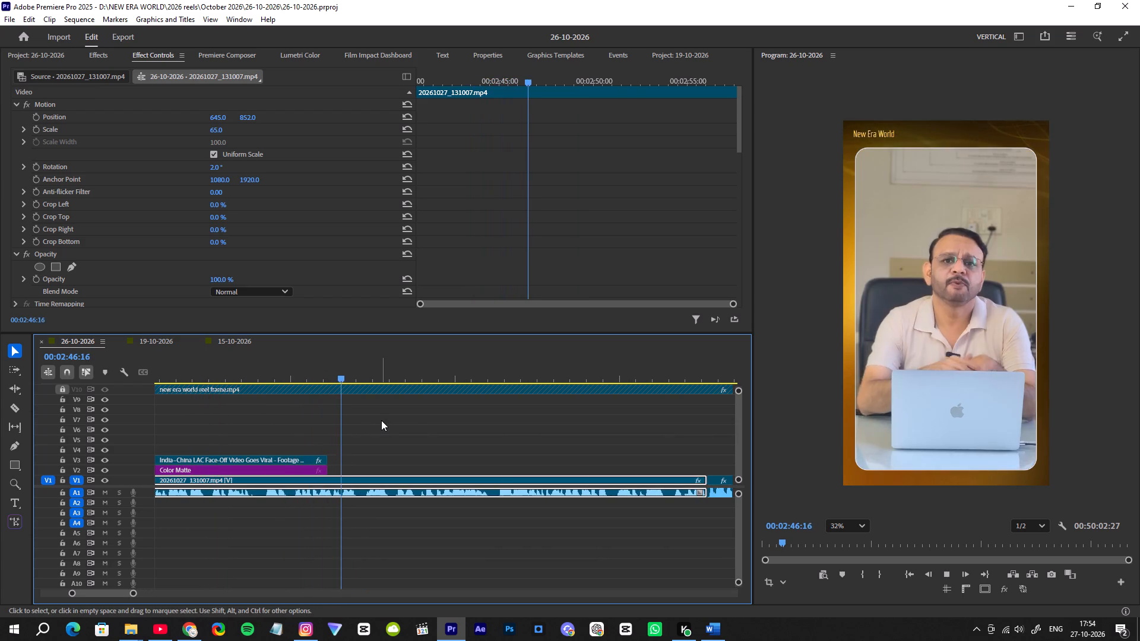
{"action": "key", "text": "space"}
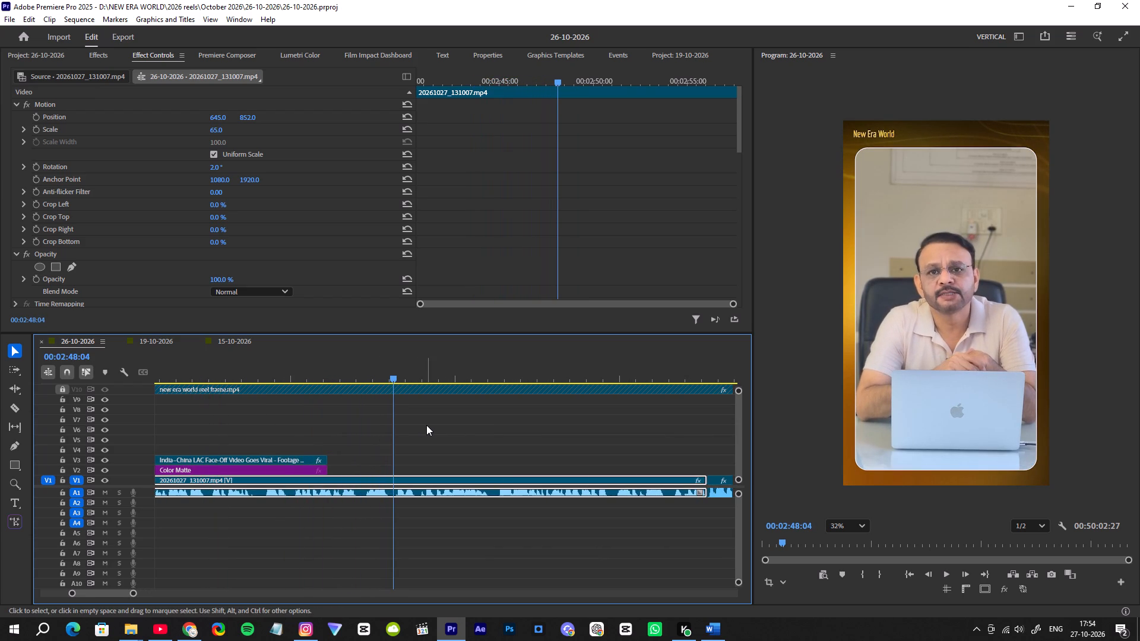
{"action": "type", "text": "Z"}
{"action": "key", "text": "space"}
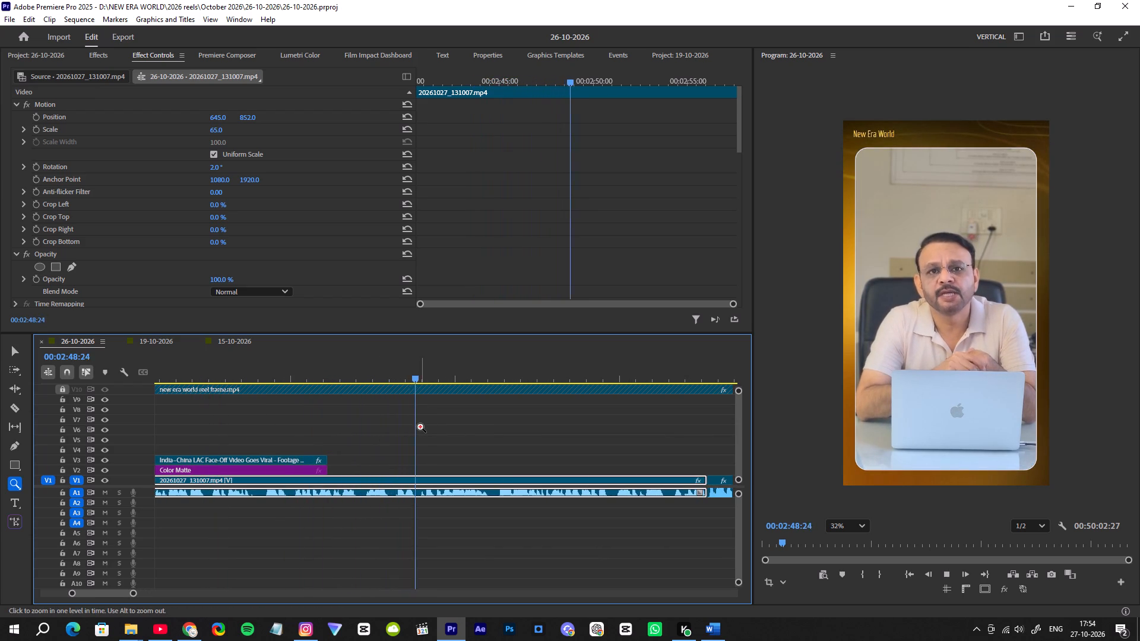
{"action": "key", "text": "v"}
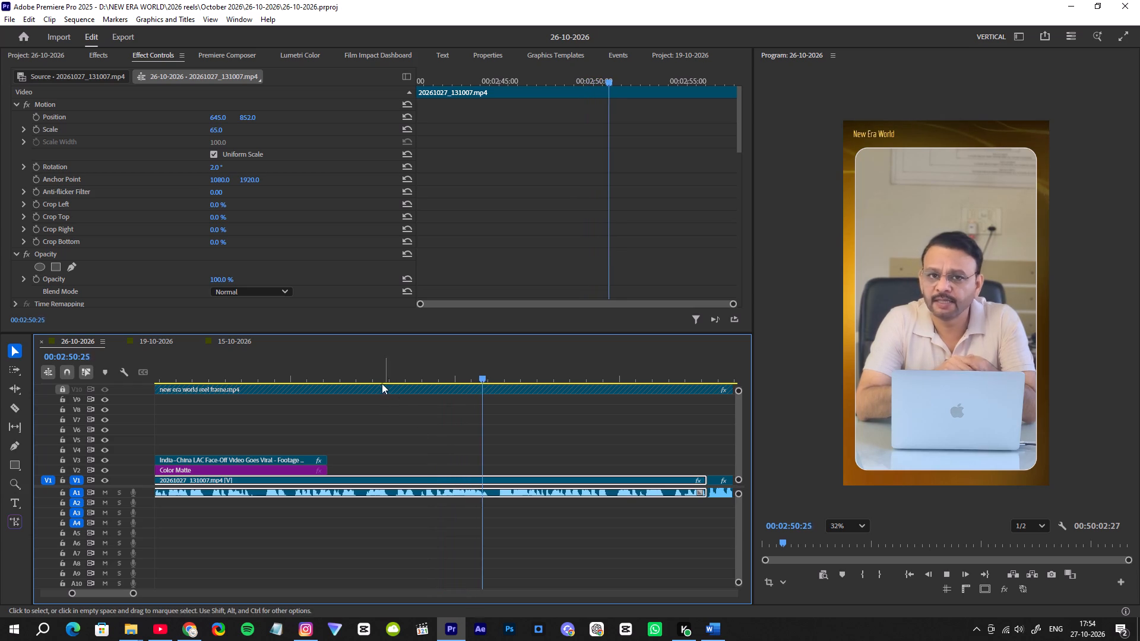
{"action": "key", "text": "space"}
Split the presenter clip at 00:02:51:02.
{"action": "left_click_drag", "start_coordinate": [494, 373], "coordinate": [492, 379]}
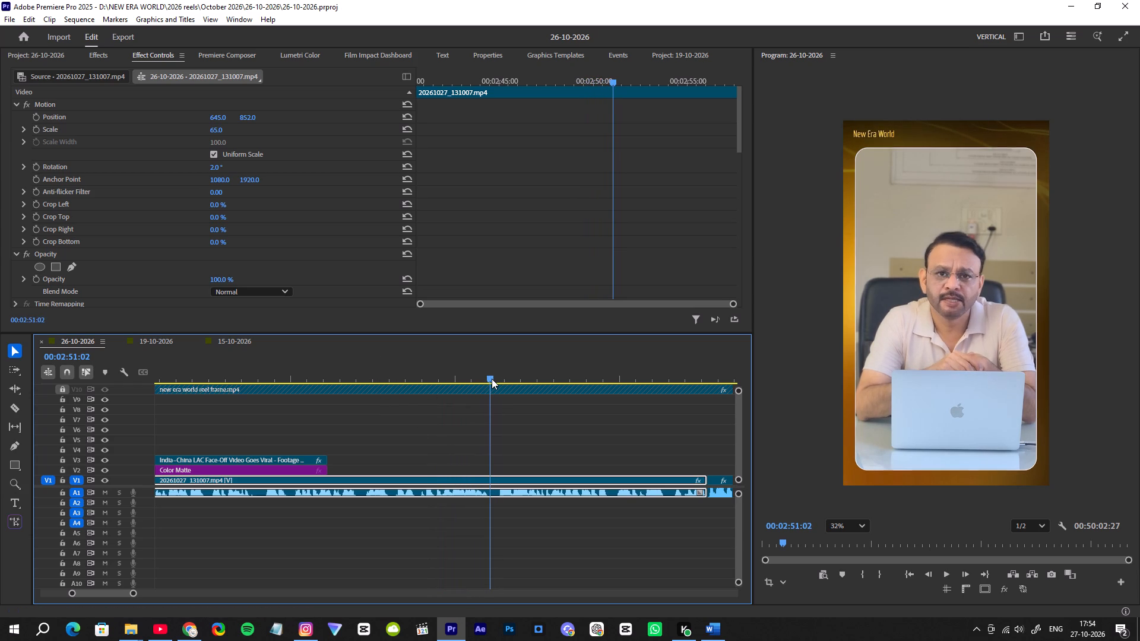
{"action": "key", "text": "ctrl+k"}
Play the presenter footage following the cut at 00:02:51:02, through to about 00:03:02:27, to judge whether it is needed.
{"action": "key", "text": "space"}
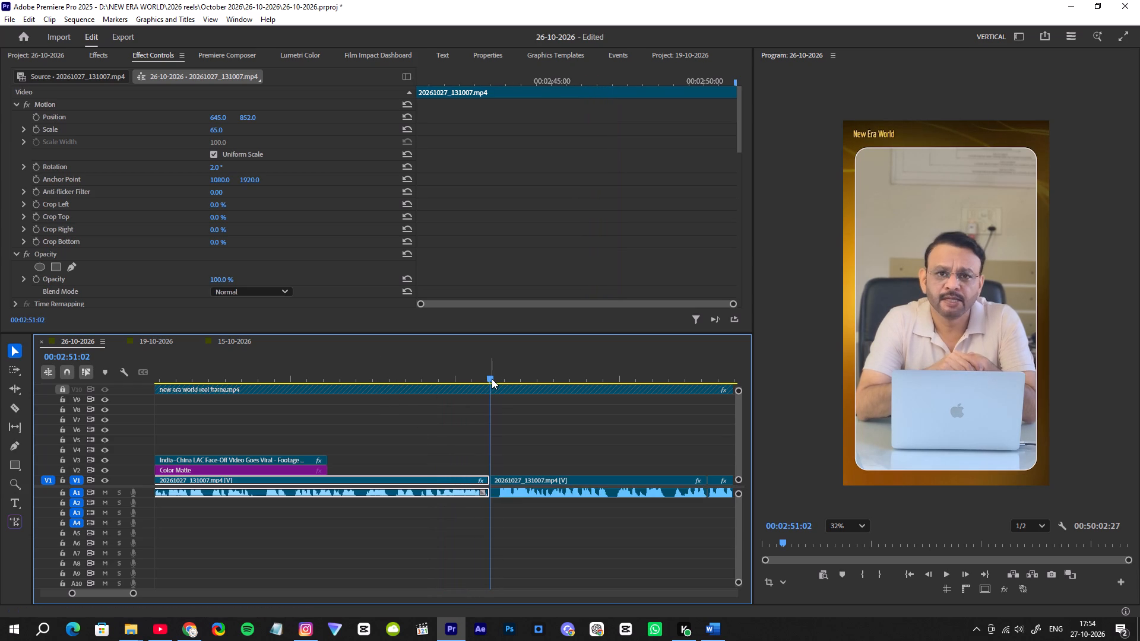
{"action": "scroll", "coordinate": [547, 418], "scroll_direction": "down", "scroll_amount": 9}
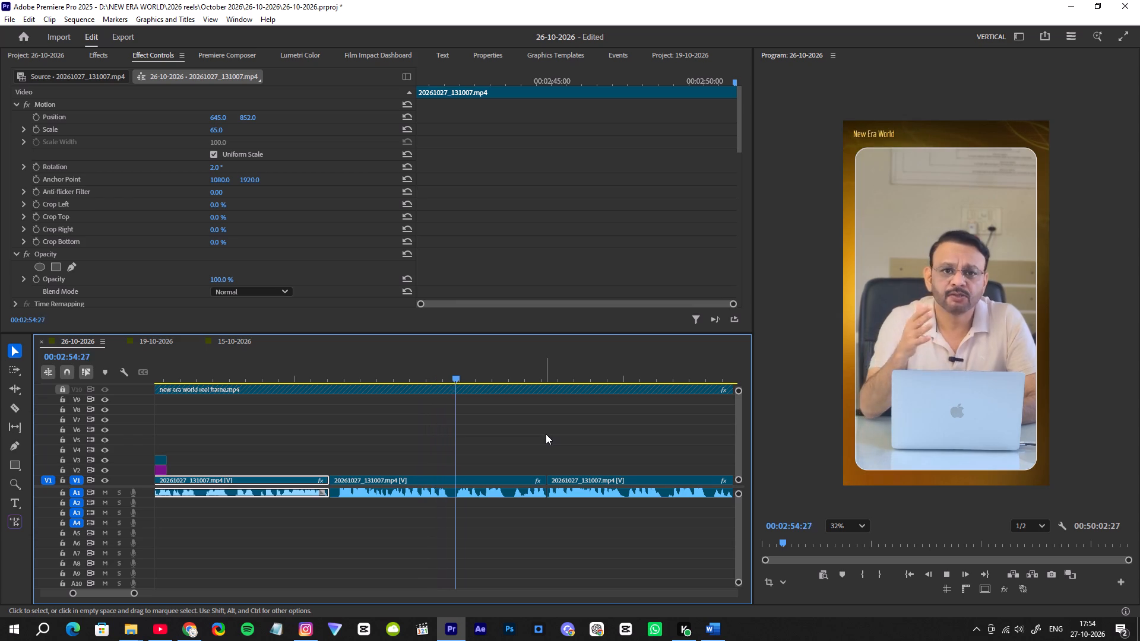
{"action": "scroll", "coordinate": [546, 434], "scroll_direction": "up", "scroll_amount": 1, "text": "alt"}
{"action": "scroll", "coordinate": [546, 434], "scroll_direction": "down", "scroll_amount": 3, "text": "alt"}
{"action": "scroll", "coordinate": [560, 454], "scroll_direction": "down", "scroll_amount": 2}
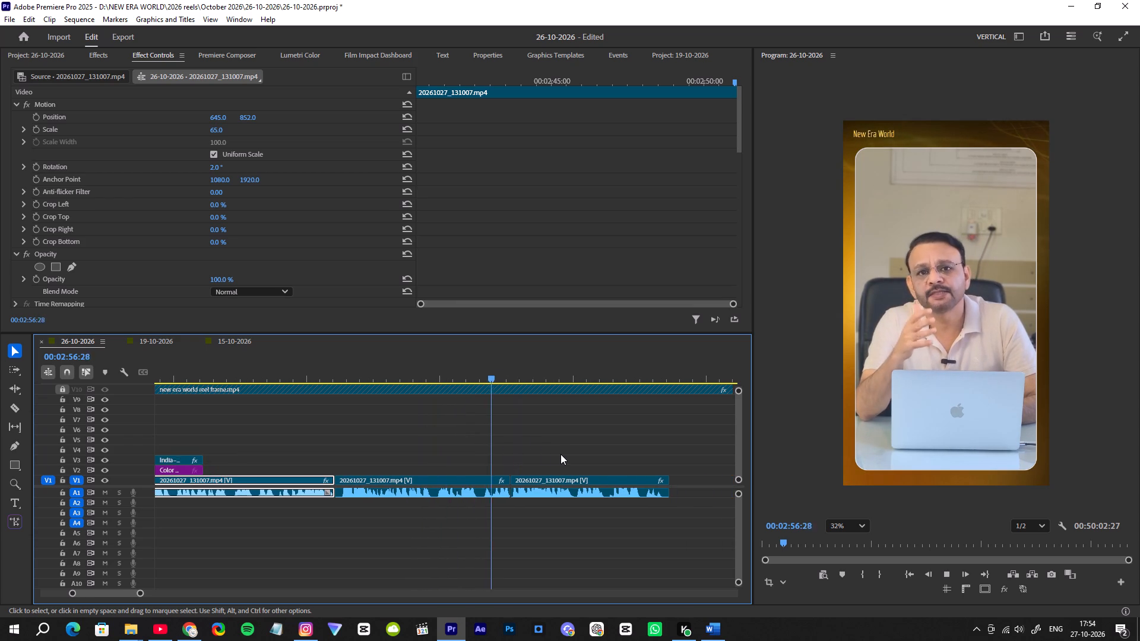
{"action": "scroll", "coordinate": [563, 454], "scroll_direction": "up", "scroll_amount": 2, "text": "alt"}
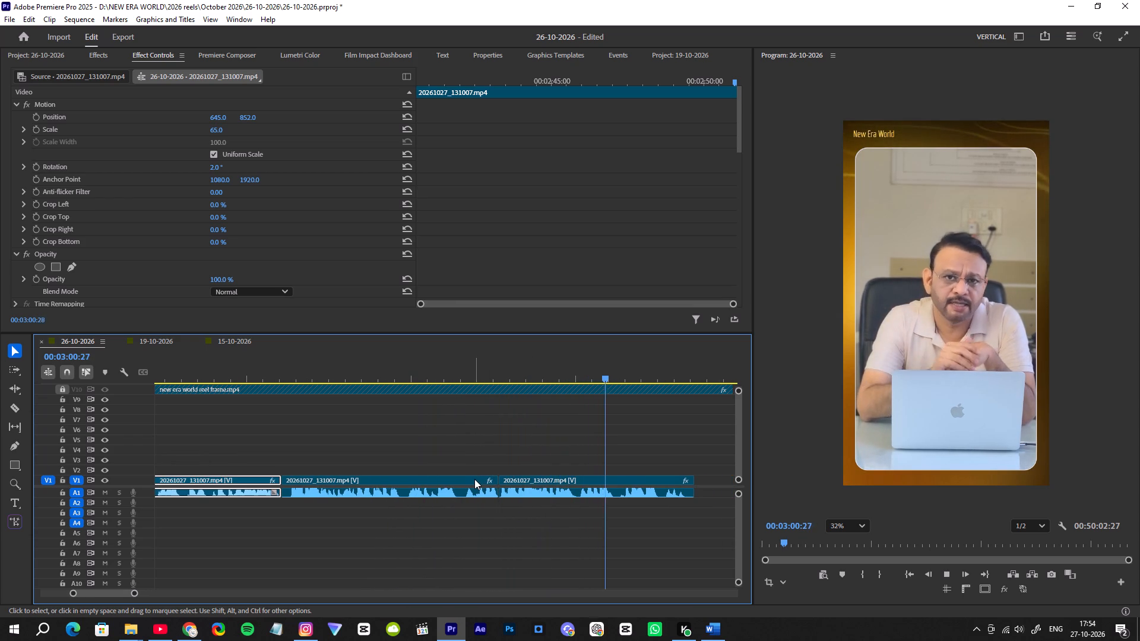
{"action": "scroll", "coordinate": [508, 474], "scroll_direction": "down", "scroll_amount": 6, "text": "alt"}
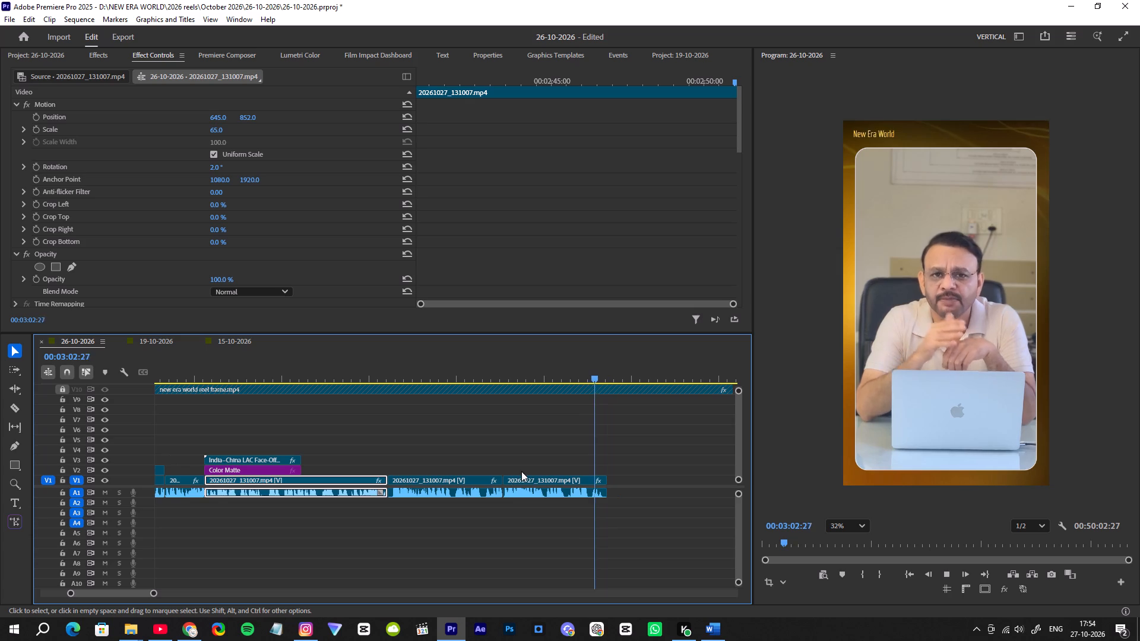
Delete the two presenter clips, video and audio, that follow the cut at 00:02:51:02.
{"action": "left_click", "coordinate": [463, 373]}
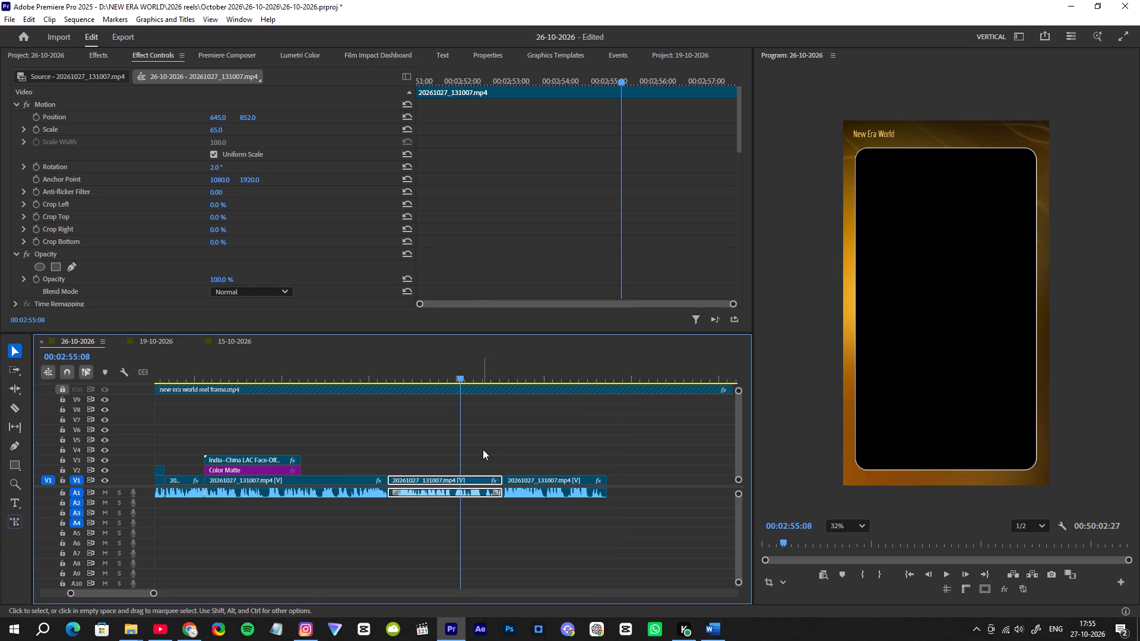
{"action": "left_click_drag", "start_coordinate": [433, 443], "coordinate": [606, 513]}
{"action": "key", "text": "Delete"}
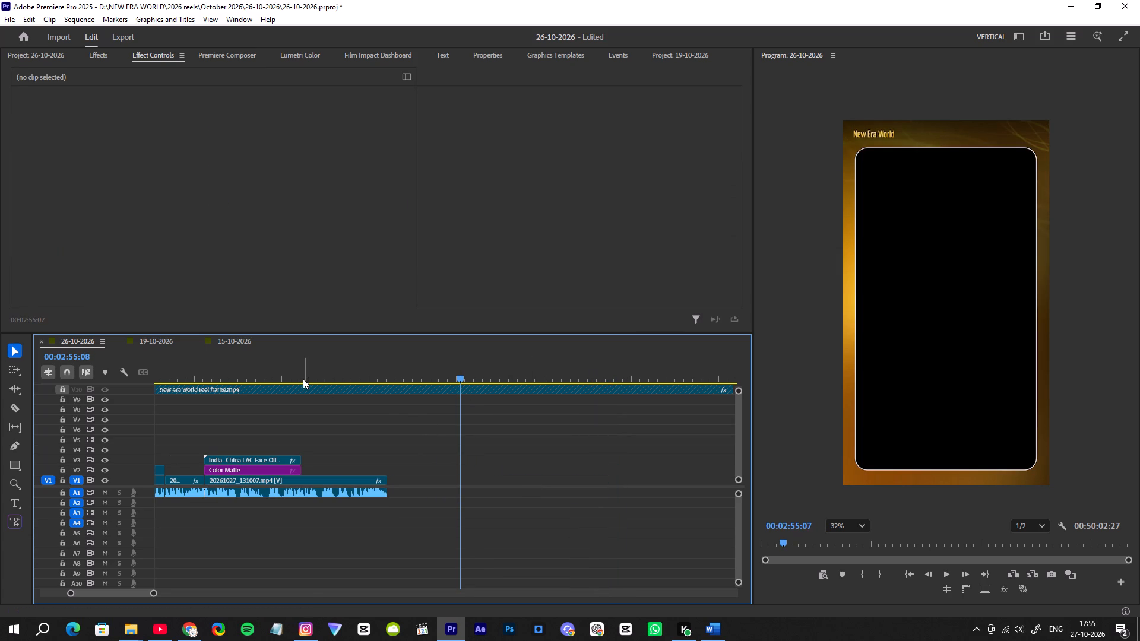
Replay the last presenter shot after the India-China LAC Face-Off clip several times to check how the reel ends.
{"action": "left_click", "coordinate": [296, 374]}
{"action": "key", "text": "space"}
{"action": "scroll", "coordinate": [375, 440], "scroll_direction": "up", "scroll_amount": 2, "text": "alt"}
{"action": "scroll", "coordinate": [375, 440], "scroll_direction": "down", "scroll_amount": 1, "text": "alt"}
{"action": "scroll", "coordinate": [375, 440], "scroll_direction": "up", "scroll_amount": 9, "text": "alt"}
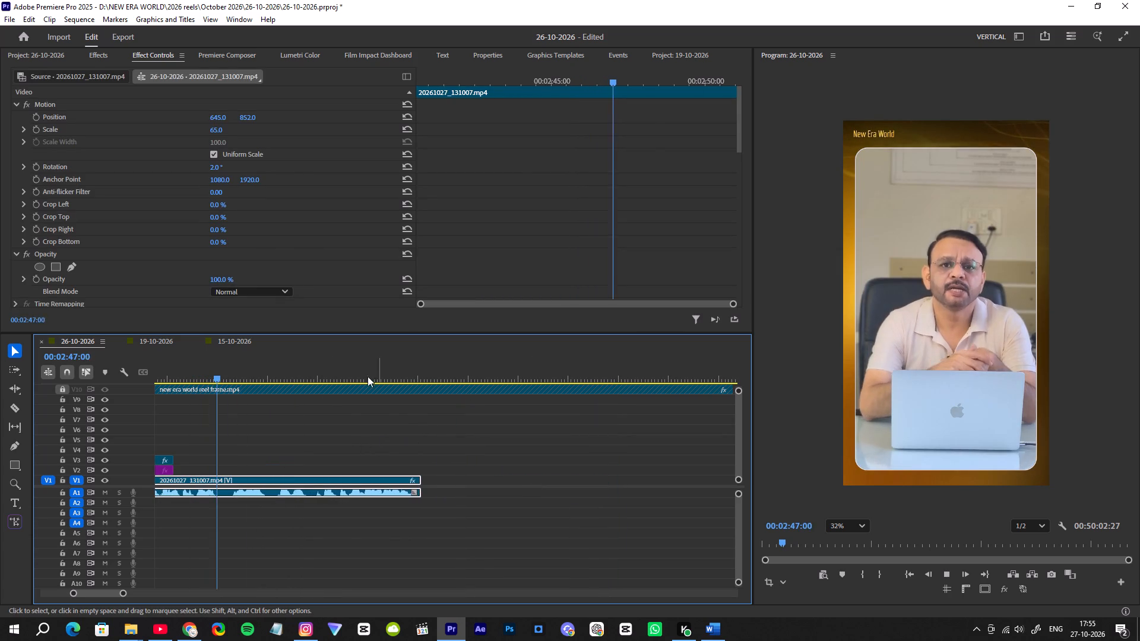
{"action": "left_click", "coordinate": [347, 368]}
{"action": "key", "text": "space"}
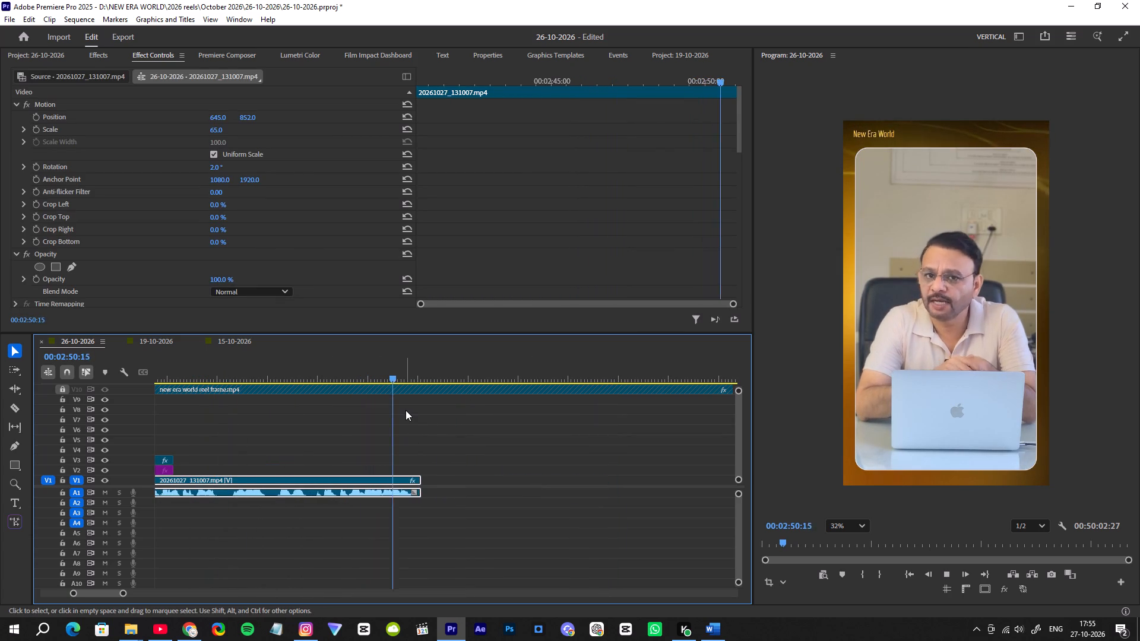
{"action": "scroll", "coordinate": [442, 415], "scroll_direction": "up", "scroll_amount": 1}
{"action": "scroll", "coordinate": [438, 423], "scroll_direction": "up", "scroll_amount": 1, "text": "alt"}
{"action": "scroll", "coordinate": [438, 423], "scroll_direction": "down", "scroll_amount": 1, "text": "alt"}
{"action": "scroll", "coordinate": [438, 423], "scroll_direction": "up", "scroll_amount": 4, "text": "alt"}
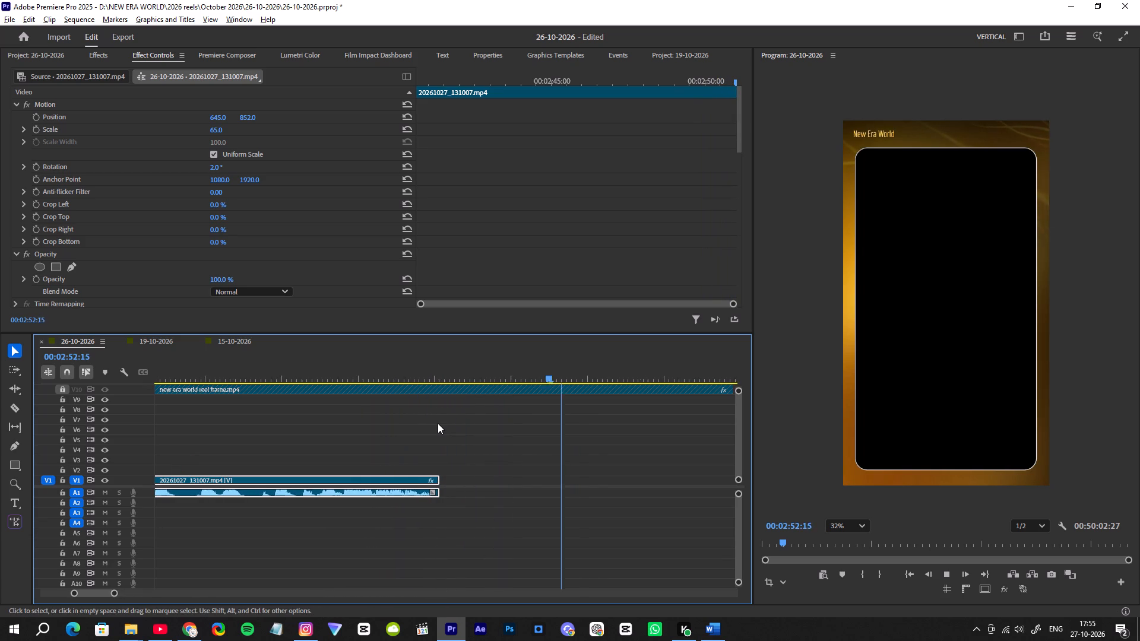
{"action": "scroll", "coordinate": [438, 423], "scroll_direction": "up", "scroll_amount": 3, "text": "alt"}
{"action": "key", "text": "space"}
{"action": "left_click", "coordinate": [442, 477]}
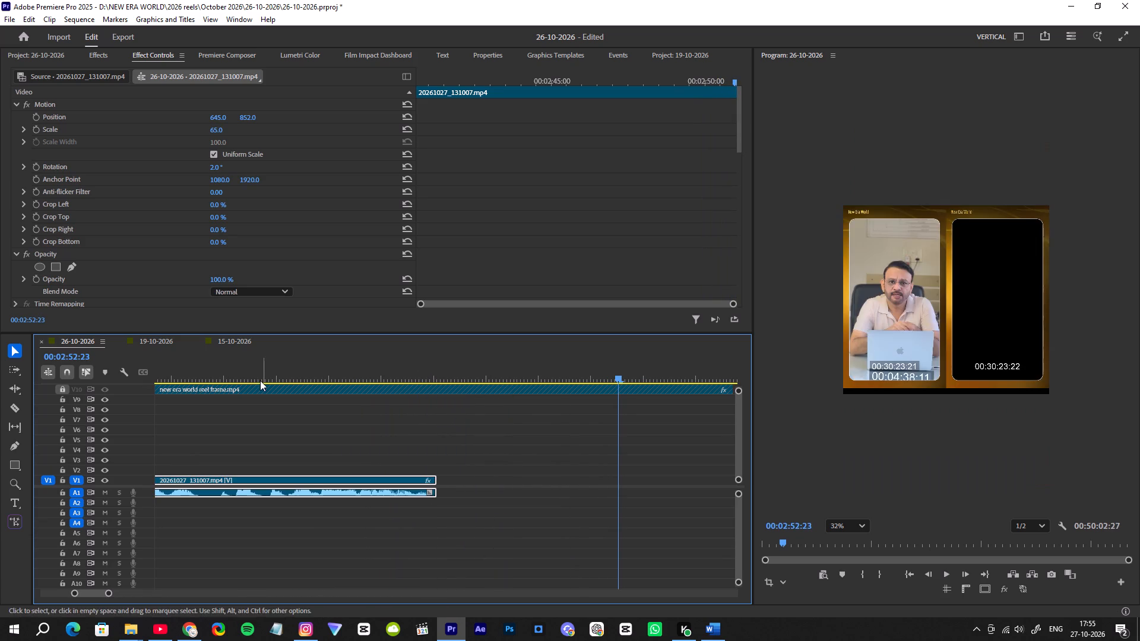
{"action": "left_click", "coordinate": [262, 379]}
{"action": "key", "text": "space"}
{"action": "scroll", "coordinate": [400, 421], "scroll_direction": "down", "scroll_amount": 11, "text": "alt"}
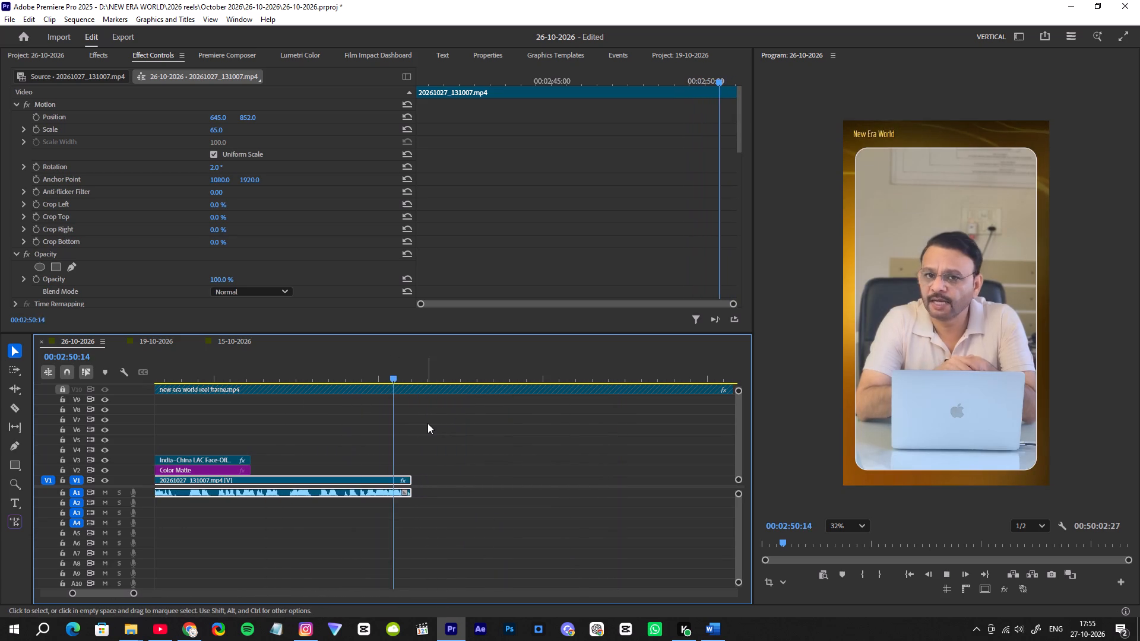
{"action": "scroll", "coordinate": [427, 423], "scroll_direction": "down", "scroll_amount": 6}
{"action": "scroll", "coordinate": [429, 427], "scroll_direction": "down", "scroll_amount": 8, "text": "alt"}
{"action": "scroll", "coordinate": [430, 433], "scroll_direction": "up", "scroll_amount": 1, "text": "alt"}
{"action": "scroll", "coordinate": [430, 433], "scroll_direction": "down", "scroll_amount": 5, "text": "alt"}
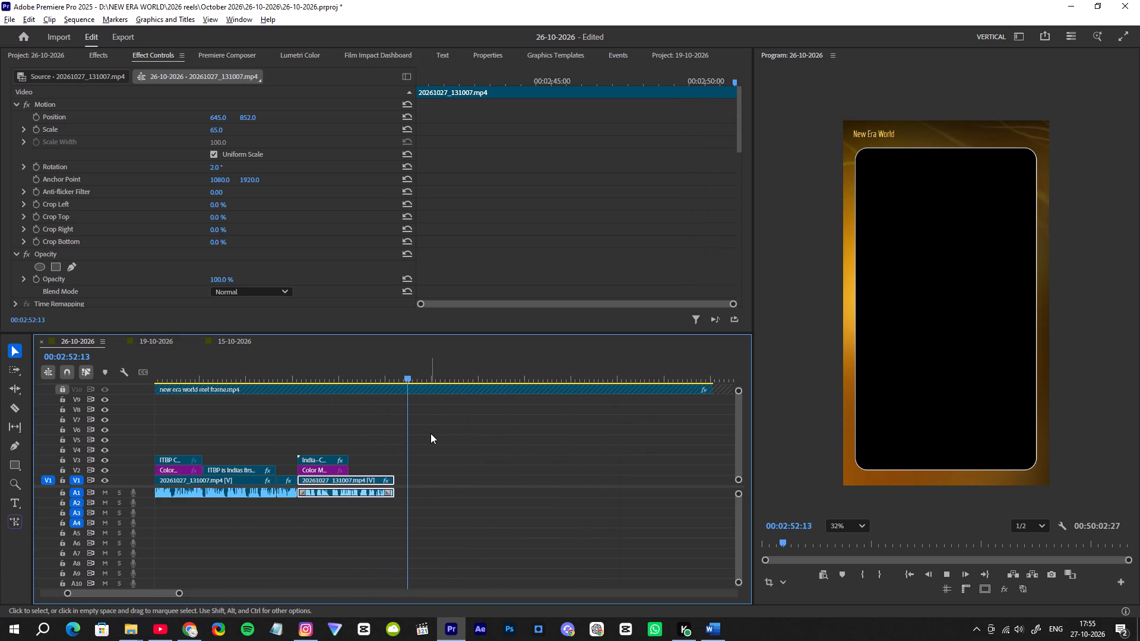
{"action": "scroll", "coordinate": [431, 434], "scroll_direction": "down", "scroll_amount": 2, "text": "alt"}
{"action": "scroll", "coordinate": [431, 435], "scroll_direction": "up", "scroll_amount": 1, "text": "alt"}
{"action": "scroll", "coordinate": [431, 435], "scroll_direction": "down", "scroll_amount": 4, "text": "alt"}
Save the project.
{"action": "key", "text": "ctrl+s"}
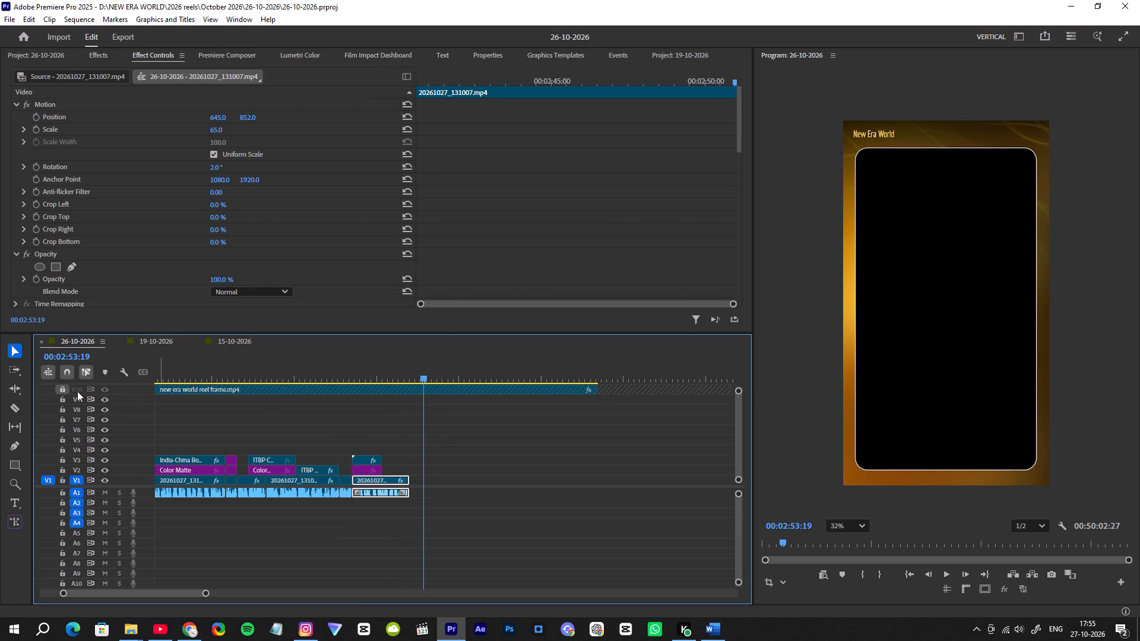
Unlock track V10 and trim the end of the new era world reel frame clip to the last presenter clip's end.
{"action": "left_click", "coordinate": [65, 391]}
{"action": "key", "text": "grave"}
{"action": "scroll", "coordinate": [483, 312], "scroll_direction": "down", "scroll_amount": 8, "text": "alt"}
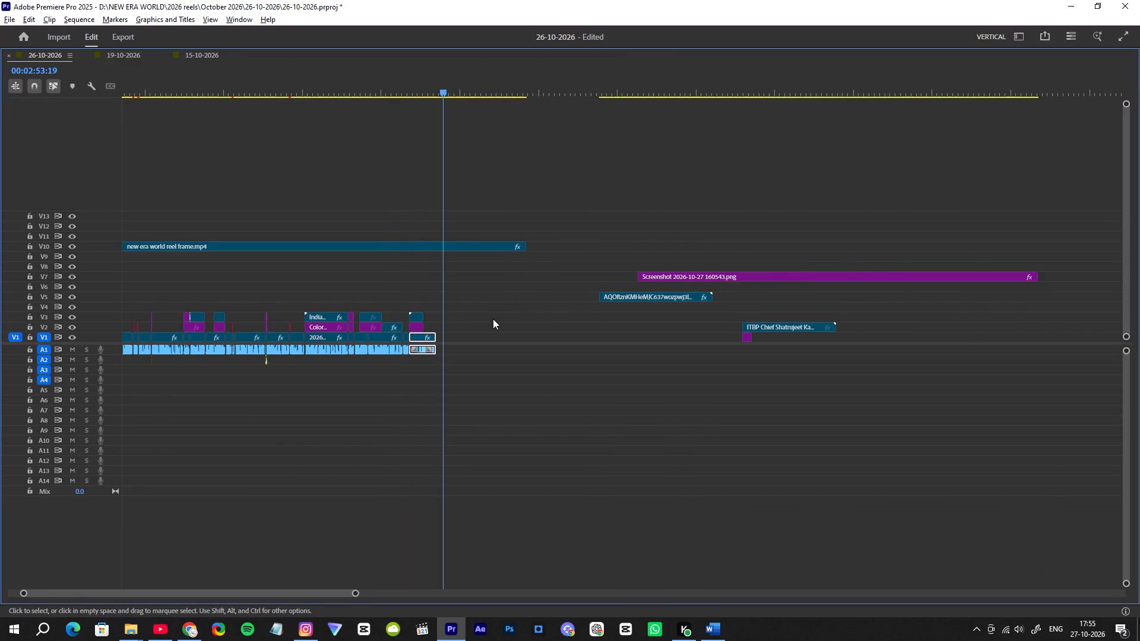
{"action": "scroll", "coordinate": [493, 320], "scroll_direction": "up", "scroll_amount": 7}
{"action": "scroll", "coordinate": [493, 320], "scroll_direction": "down", "scroll_amount": 9}
{"action": "scroll", "coordinate": [265, 291], "scroll_direction": "up", "scroll_amount": 9, "text": "alt"}
{"action": "scroll", "coordinate": [265, 291], "scroll_direction": "down", "scroll_amount": 1}
{"action": "scroll", "coordinate": [265, 291], "scroll_direction": "up", "scroll_amount": 5}
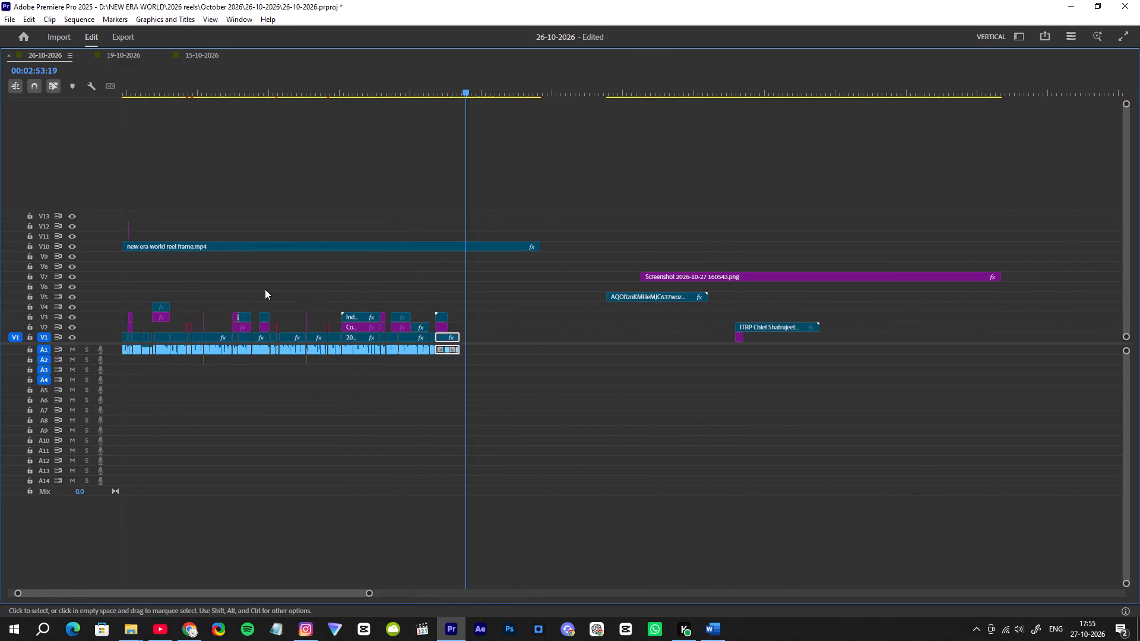
{"action": "scroll", "coordinate": [265, 289], "scroll_direction": "up", "scroll_amount": 9}
{"action": "left_click_drag", "start_coordinate": [607, 243], "coordinate": [528, 264]}
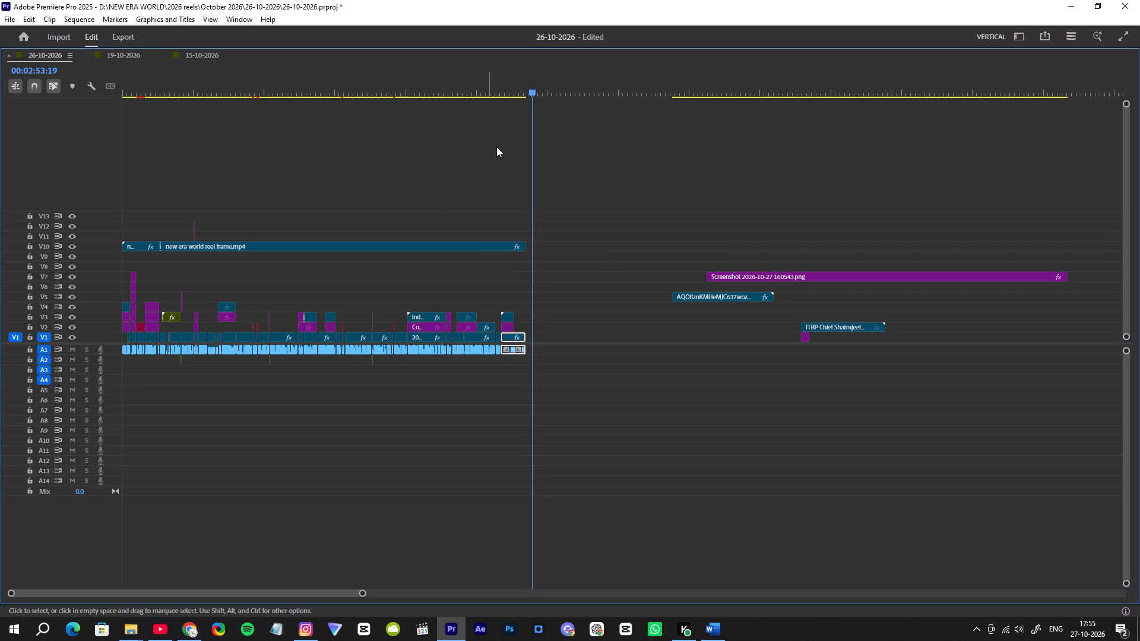
Delete the short first reel frame segment on V10 and move the remaining frame clip to the start of the sequence.
{"action": "left_click", "coordinate": [141, 244]}
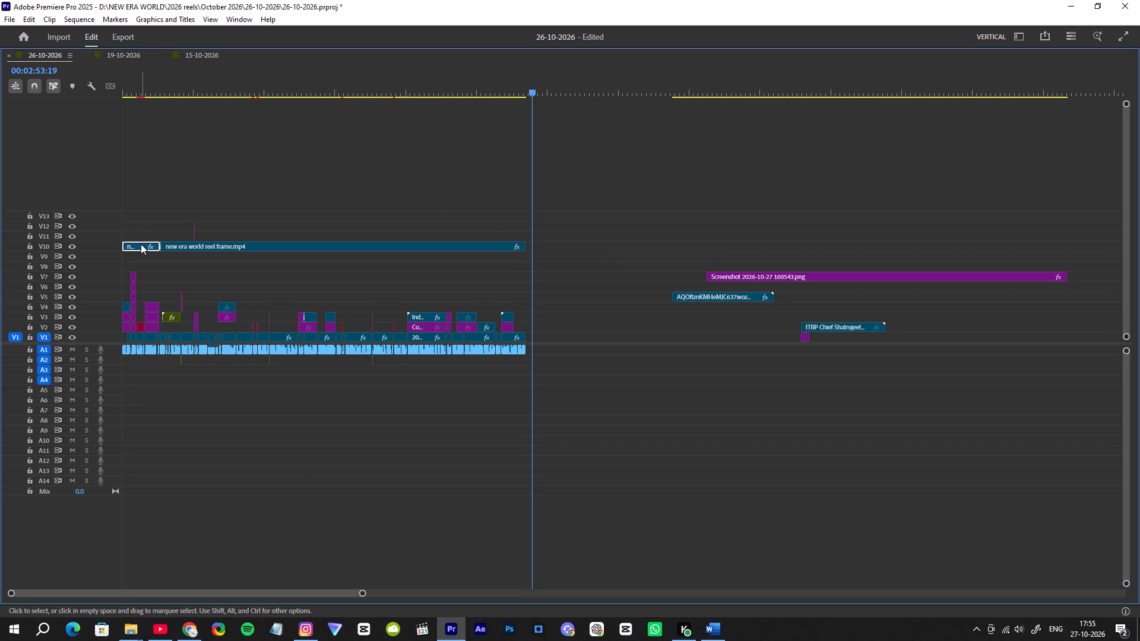
{"action": "key", "text": "Delete"}
{"action": "left_click_drag", "start_coordinate": [163, 246], "coordinate": [24, 249]}
{"action": "left_click_drag", "start_coordinate": [207, 248], "coordinate": [114, 249]}
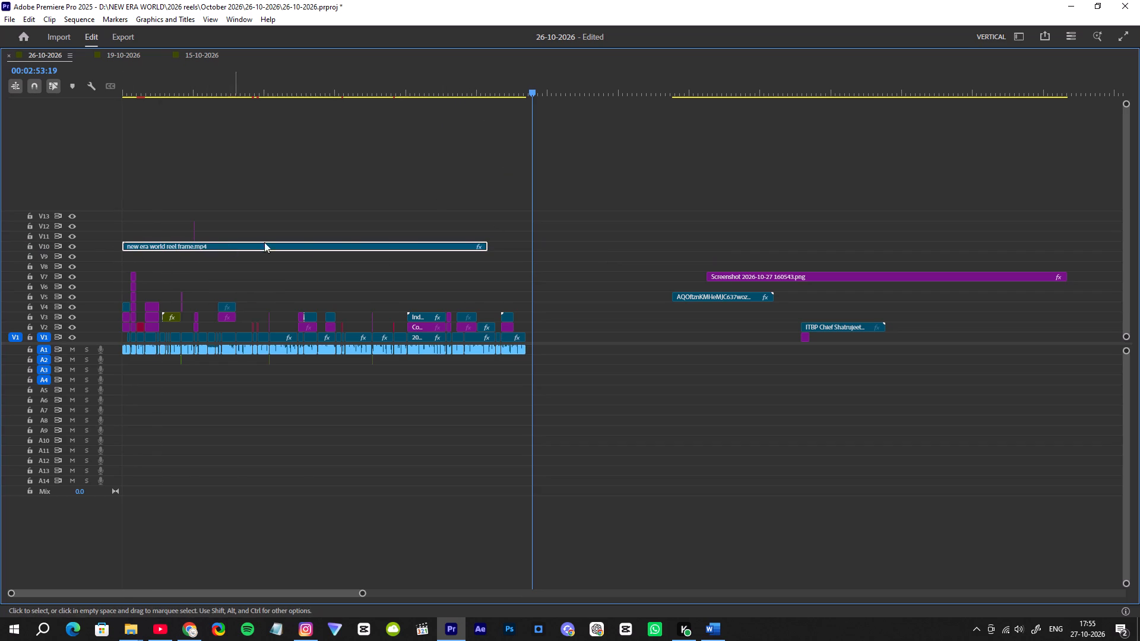
Extend the end of the reel frame clip on V10 to the last presenter clip's end, and save the project.
{"action": "scroll", "coordinate": [477, 245], "scroll_direction": "up", "scroll_amount": 6, "text": "alt"}
{"action": "left_click", "coordinate": [507, 246]}
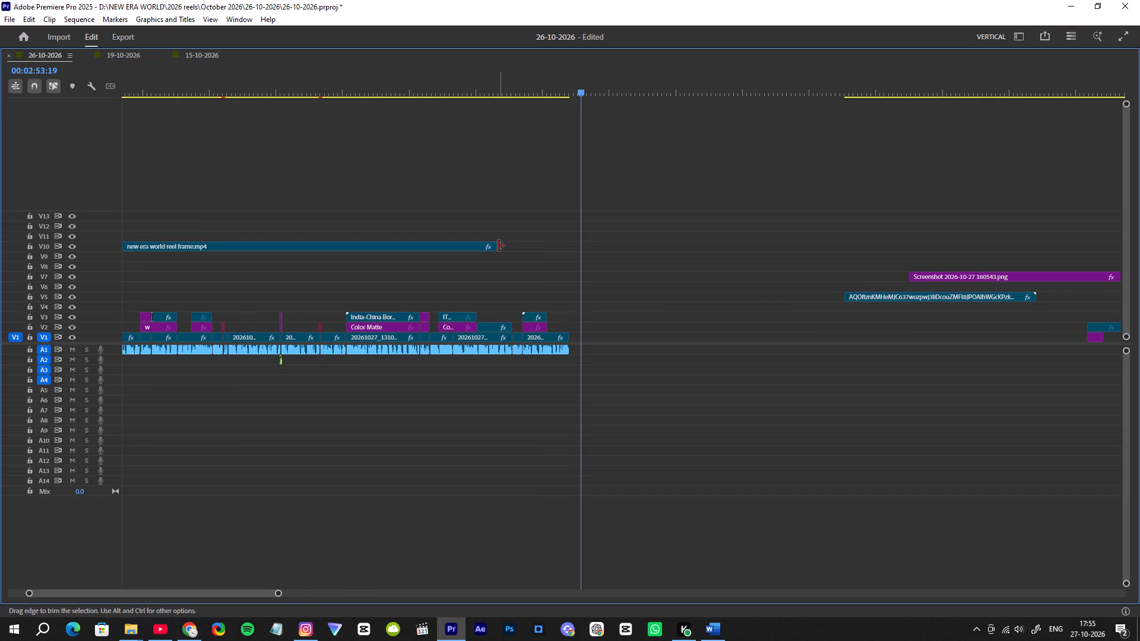
{"action": "left_click_drag", "start_coordinate": [498, 246], "coordinate": [567, 242]}
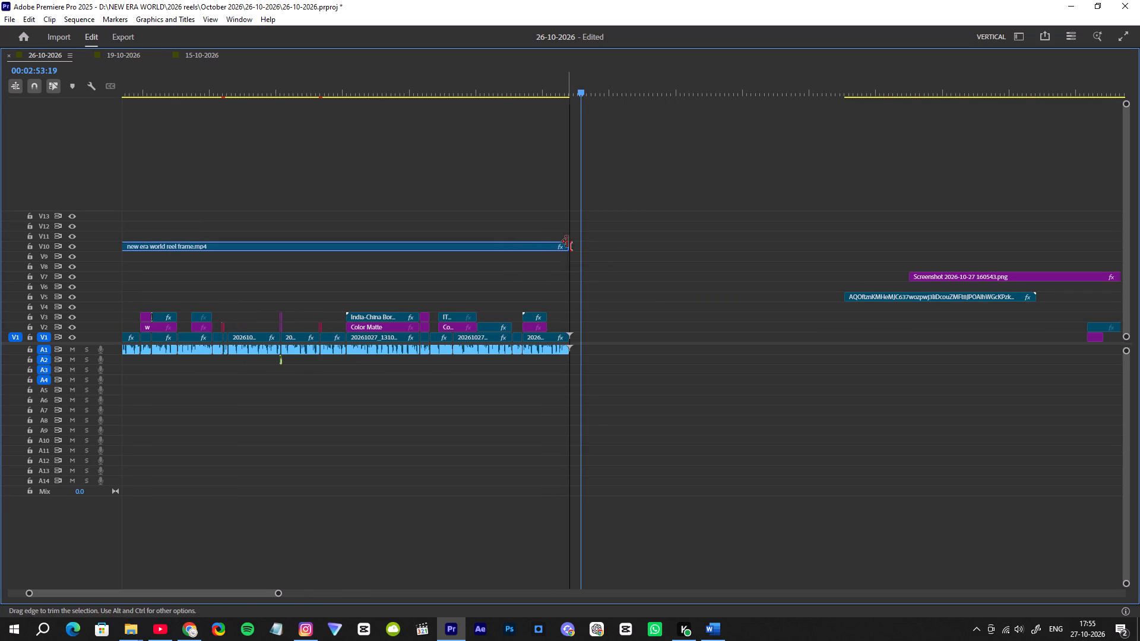
{"action": "key", "text": "grave"}
{"action": "left_click", "coordinate": [603, 367]}
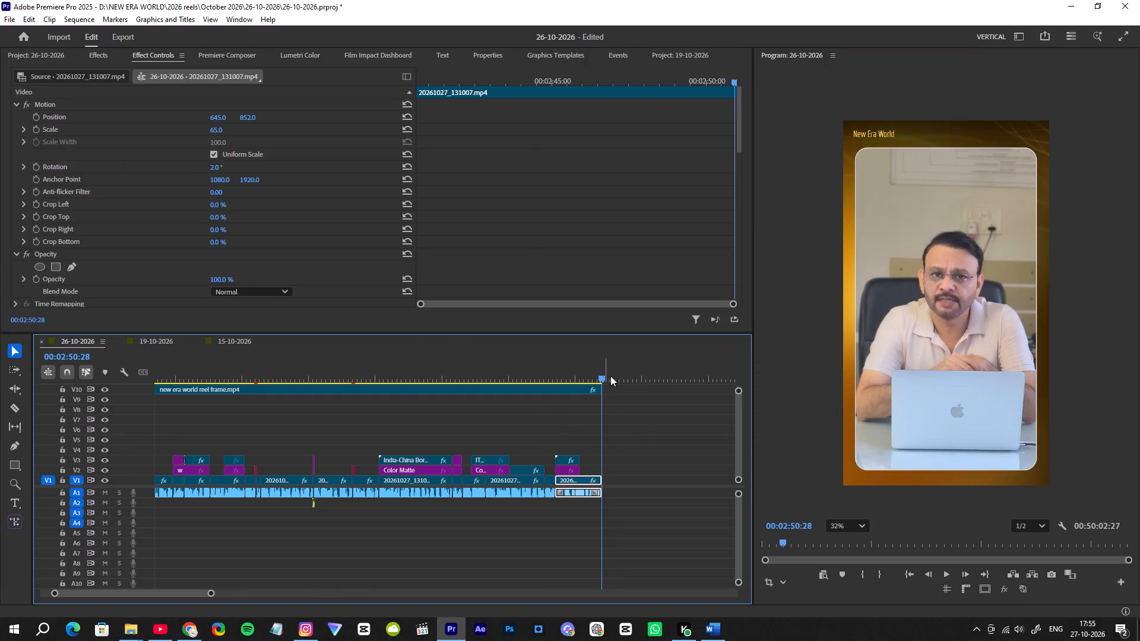
{"action": "key", "text": "ctrl+s"}
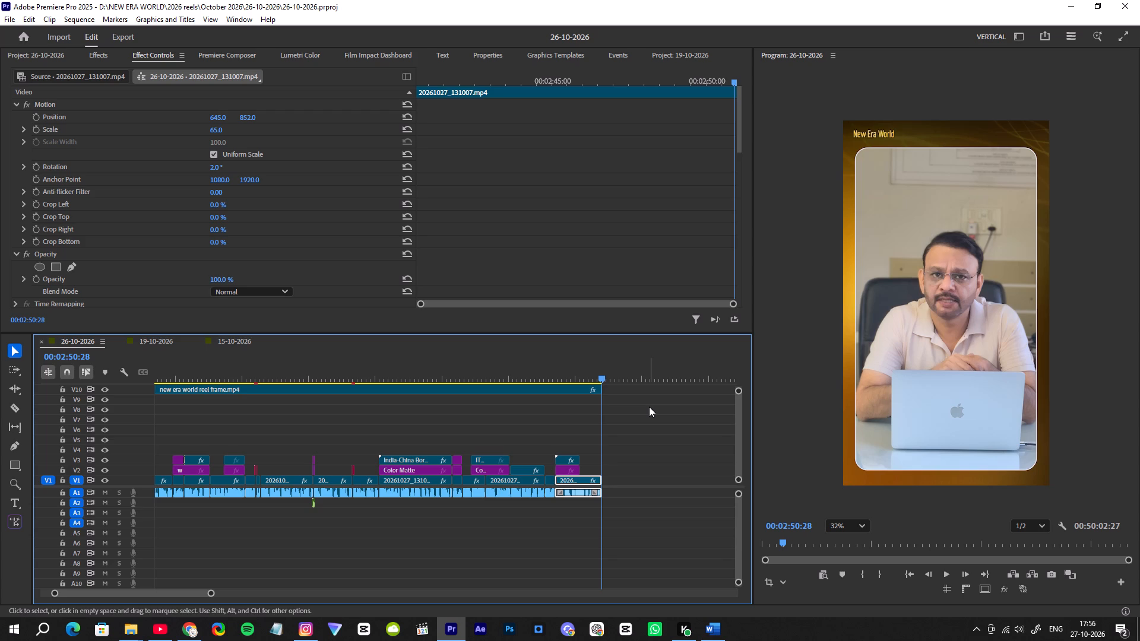
Mark the sequence's Out point at 00:02:51:01, the end of the last presenter clip.
{"action": "key", "text": "Up"}
{"action": "key", "text": "Down"}
{"action": "key", "text": "o"}
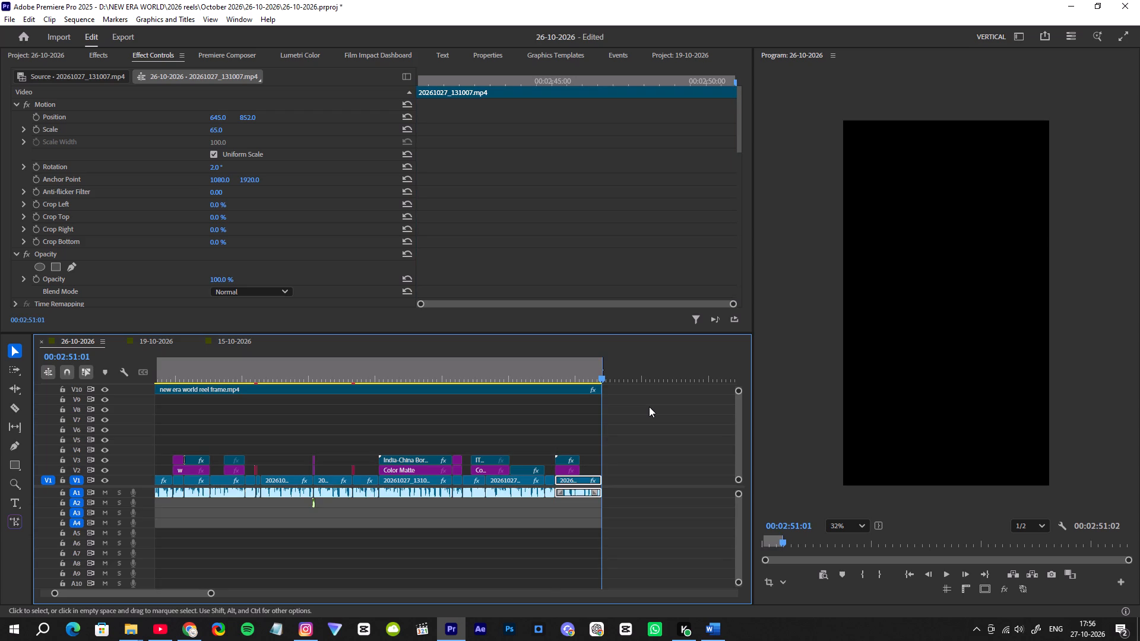
Play the reel's opening from the start to 00:00:04:17, checking the soldier footage and the CAPF headline screenshot.
{"action": "scroll", "coordinate": [477, 467], "scroll_direction": "up", "scroll_amount": 11}
{"action": "scroll", "coordinate": [451, 491], "scroll_direction": "down", "scroll_amount": 1}
{"action": "scroll", "coordinate": [451, 491], "scroll_direction": "up", "scroll_amount": 7}
{"action": "scroll", "coordinate": [445, 496], "scroll_direction": "down", "scroll_amount": 1}
{"action": "scroll", "coordinate": [445, 496], "scroll_direction": "up", "scroll_amount": 2}
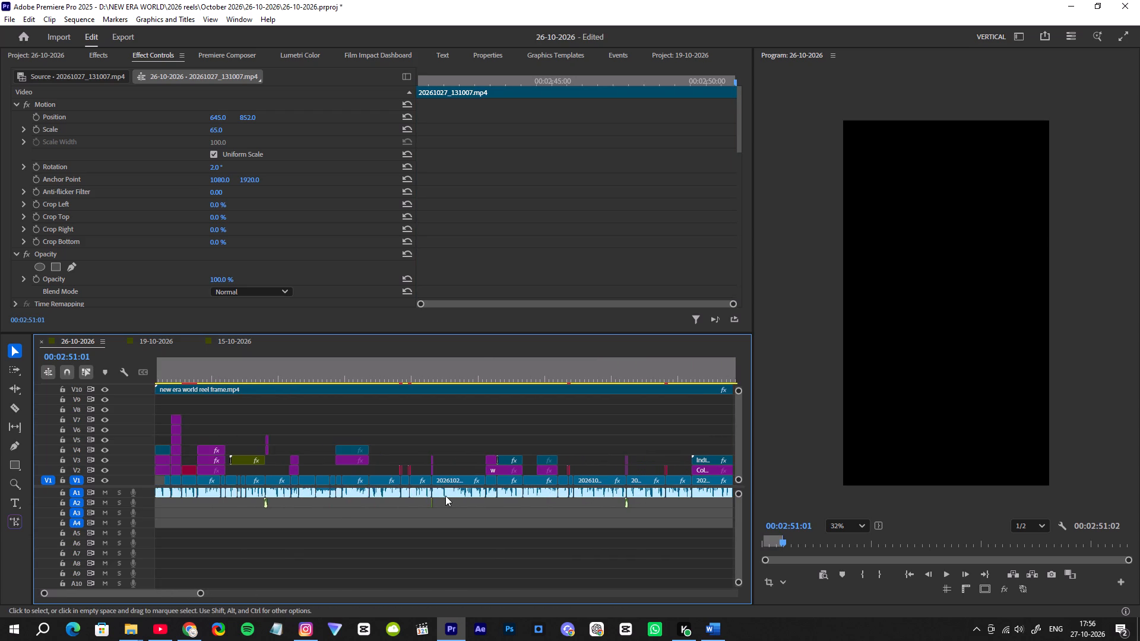
{"action": "scroll", "coordinate": [445, 496], "scroll_direction": "up", "scroll_amount": 7}
{"action": "left_click_drag", "start_coordinate": [157, 596], "coordinate": [0, 575]}
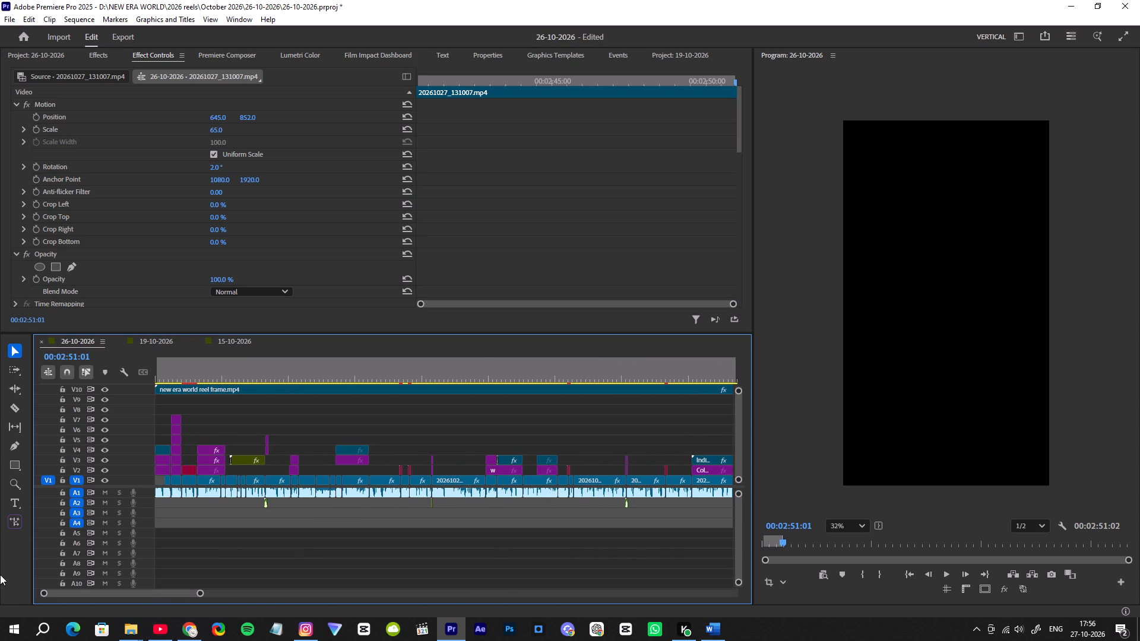
{"action": "left_click_drag", "start_coordinate": [0, 575], "coordinate": [0, 574]}
{"action": "left_click_drag", "start_coordinate": [190, 370], "coordinate": [0, 374]}
{"action": "key", "text": "space"}
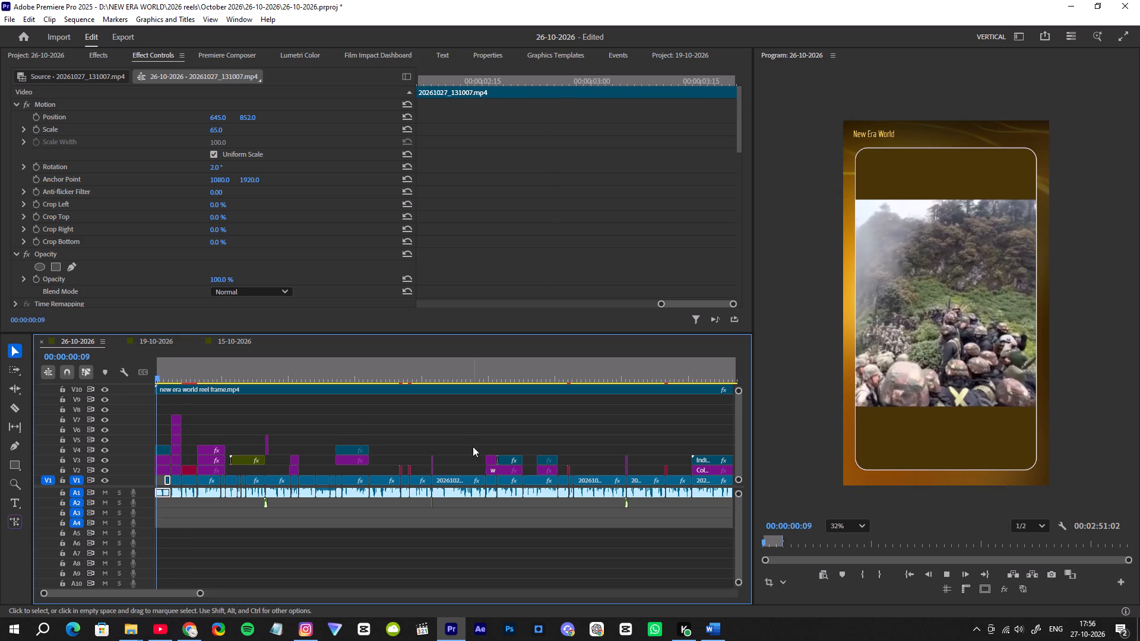
{"action": "key", "text": "space"}
{"action": "key", "text": "space"}
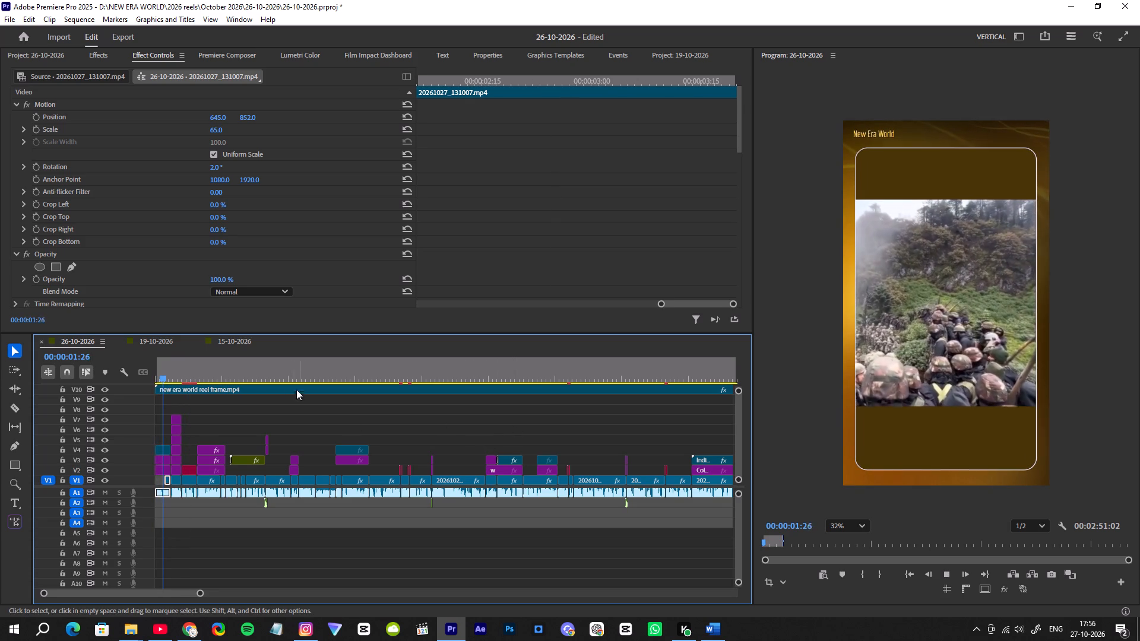
{"action": "left_click_drag", "start_coordinate": [190, 373], "coordinate": [143, 386]}
{"action": "key", "text": "space"}
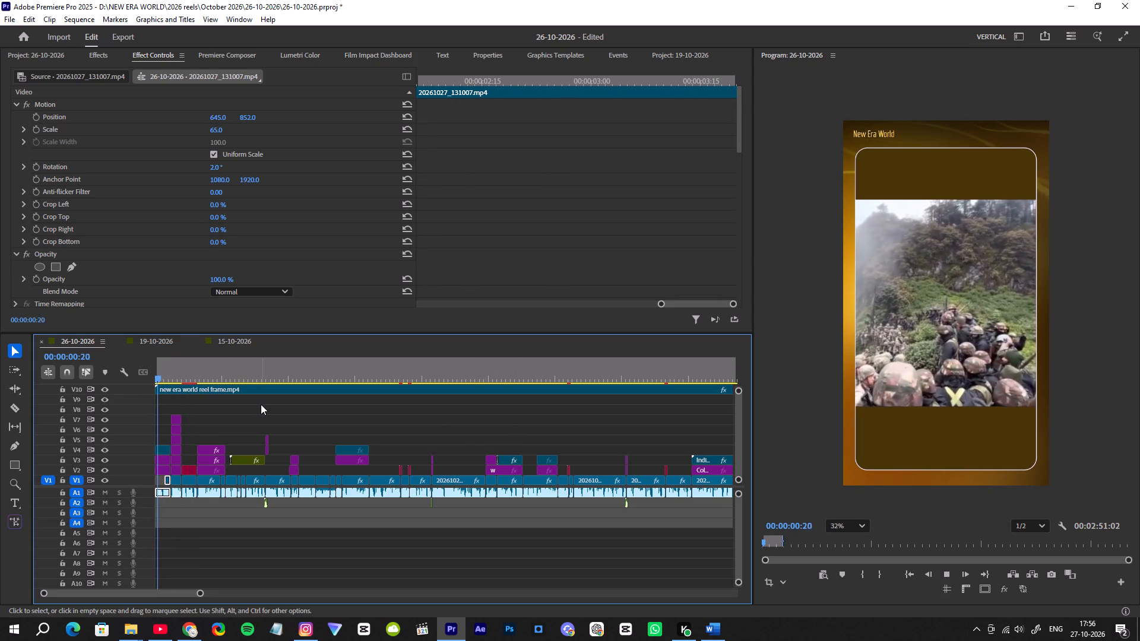
{"action": "scroll", "coordinate": [261, 408], "scroll_direction": "up", "scroll_amount": 7, "text": "alt"}
{"action": "scroll", "coordinate": [261, 408], "scroll_direction": "up", "scroll_amount": 1}
{"action": "scroll", "coordinate": [261, 408], "scroll_direction": "down", "scroll_amount": 1}
{"action": "scroll", "coordinate": [261, 408], "scroll_direction": "up", "scroll_amount": 5}
{"action": "key", "text": "space"}
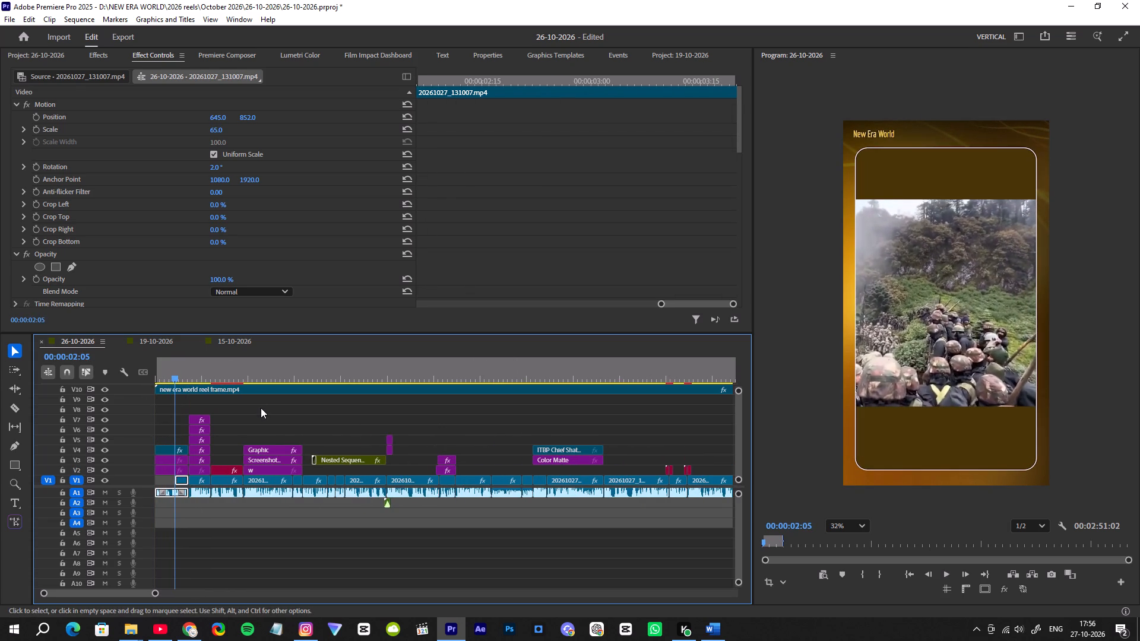
{"action": "key", "text": "space"}
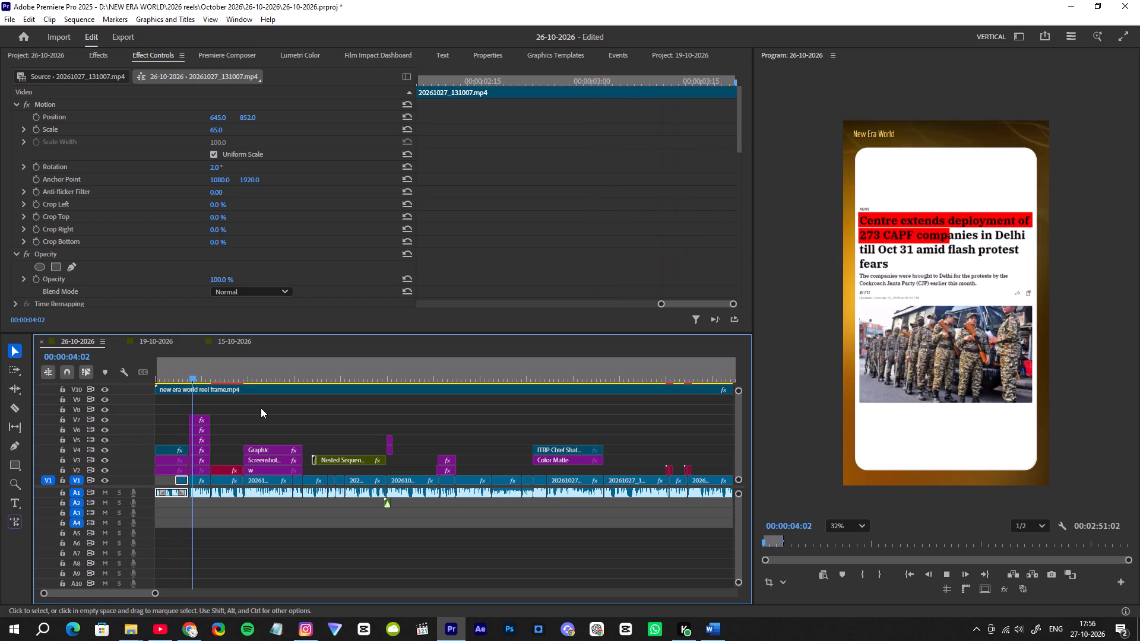
{"action": "key", "text": "space"}
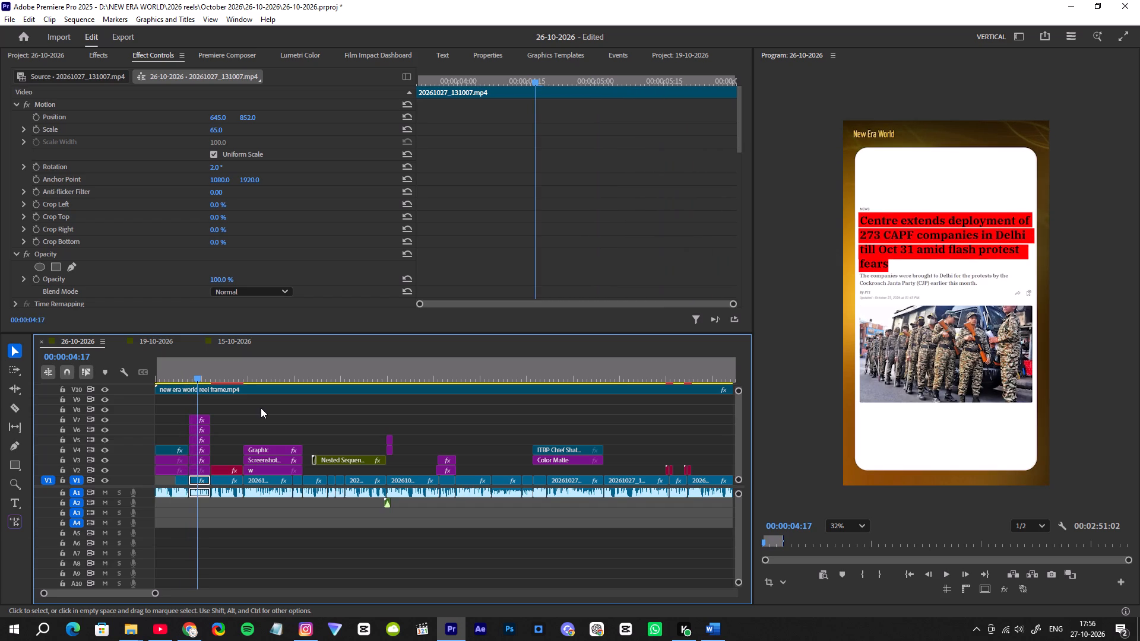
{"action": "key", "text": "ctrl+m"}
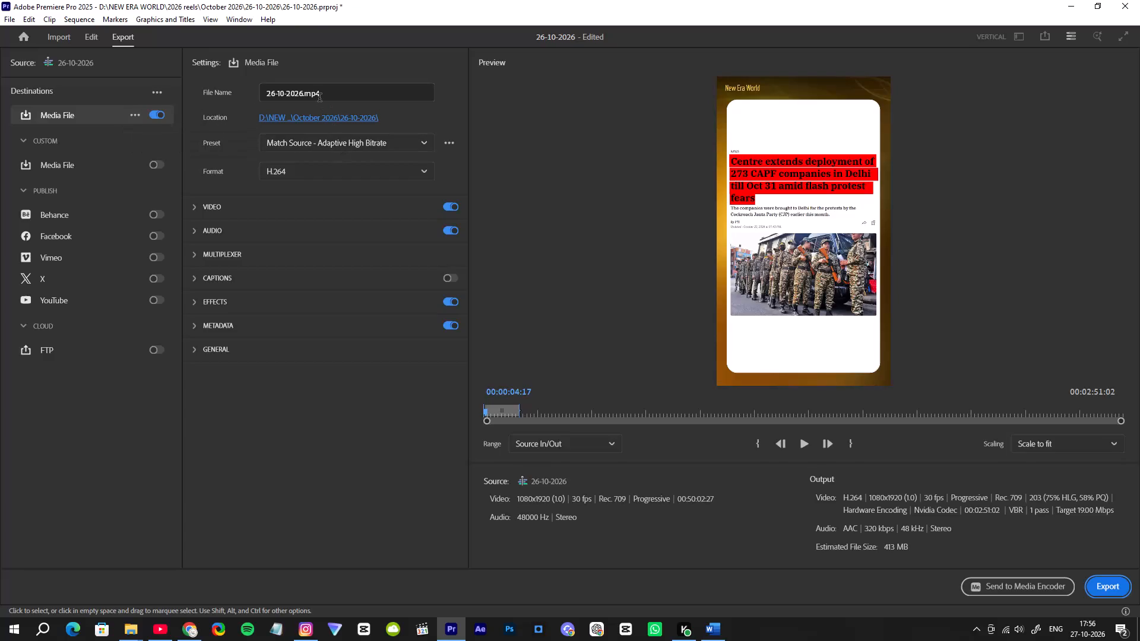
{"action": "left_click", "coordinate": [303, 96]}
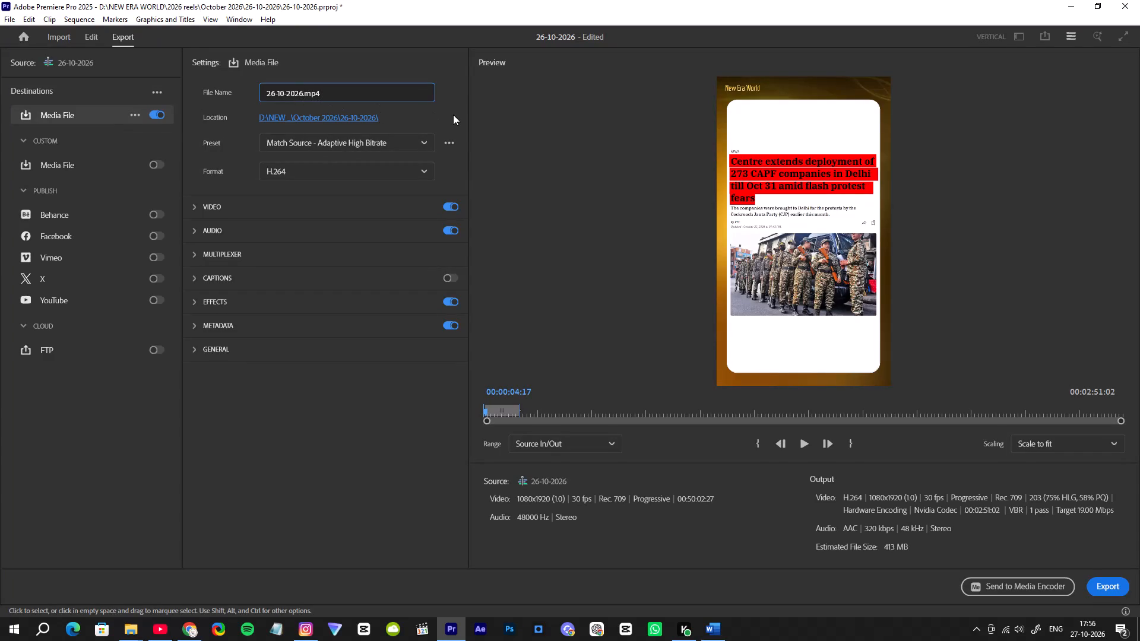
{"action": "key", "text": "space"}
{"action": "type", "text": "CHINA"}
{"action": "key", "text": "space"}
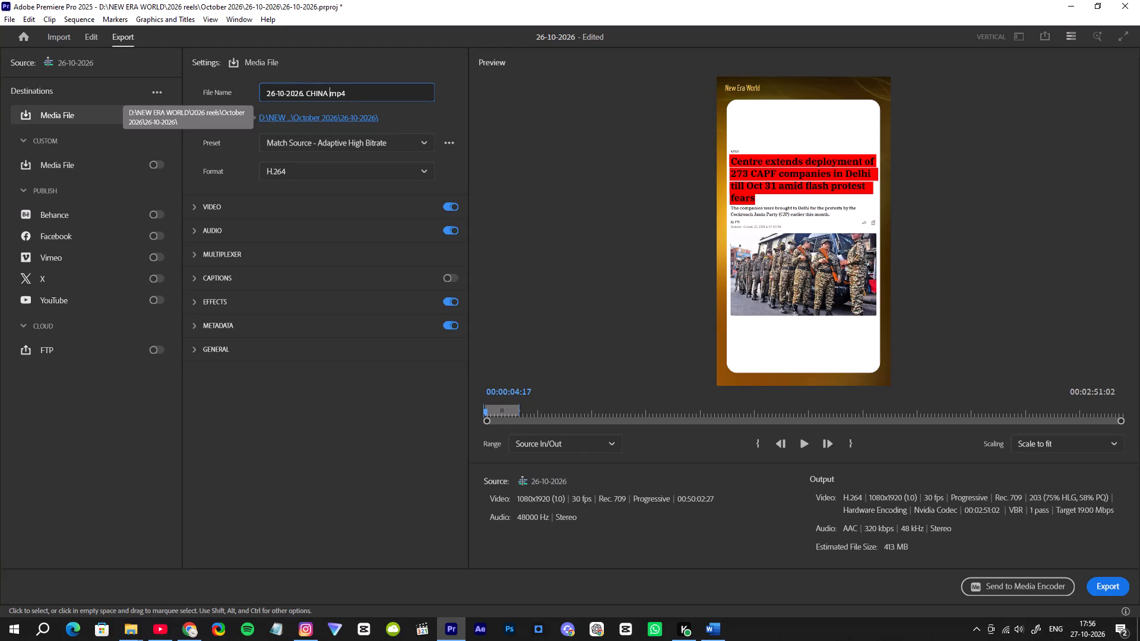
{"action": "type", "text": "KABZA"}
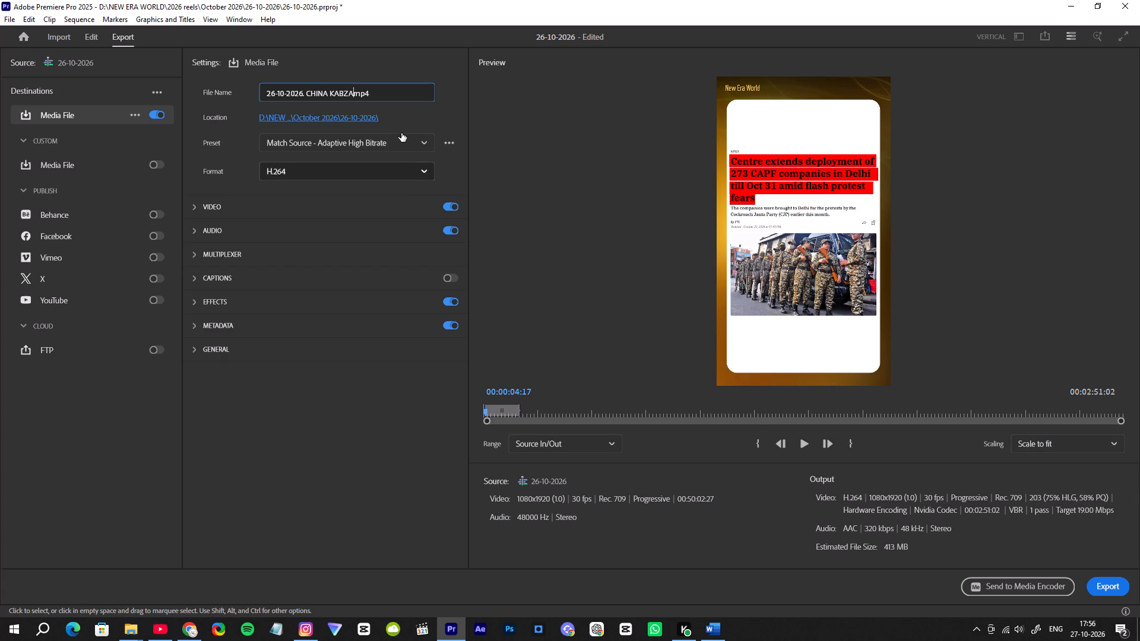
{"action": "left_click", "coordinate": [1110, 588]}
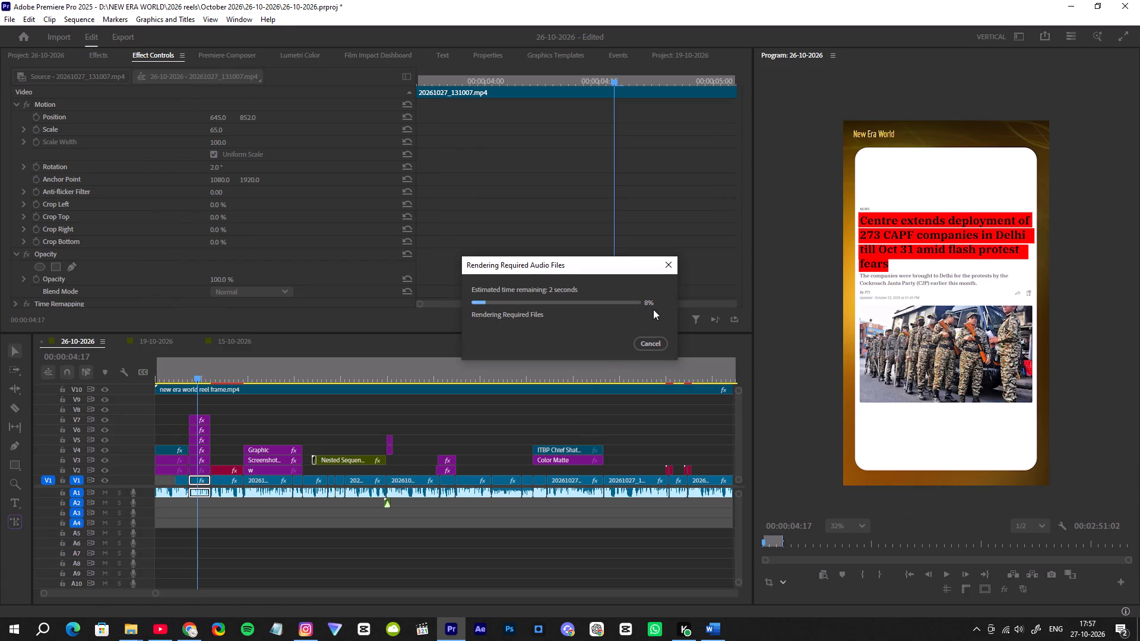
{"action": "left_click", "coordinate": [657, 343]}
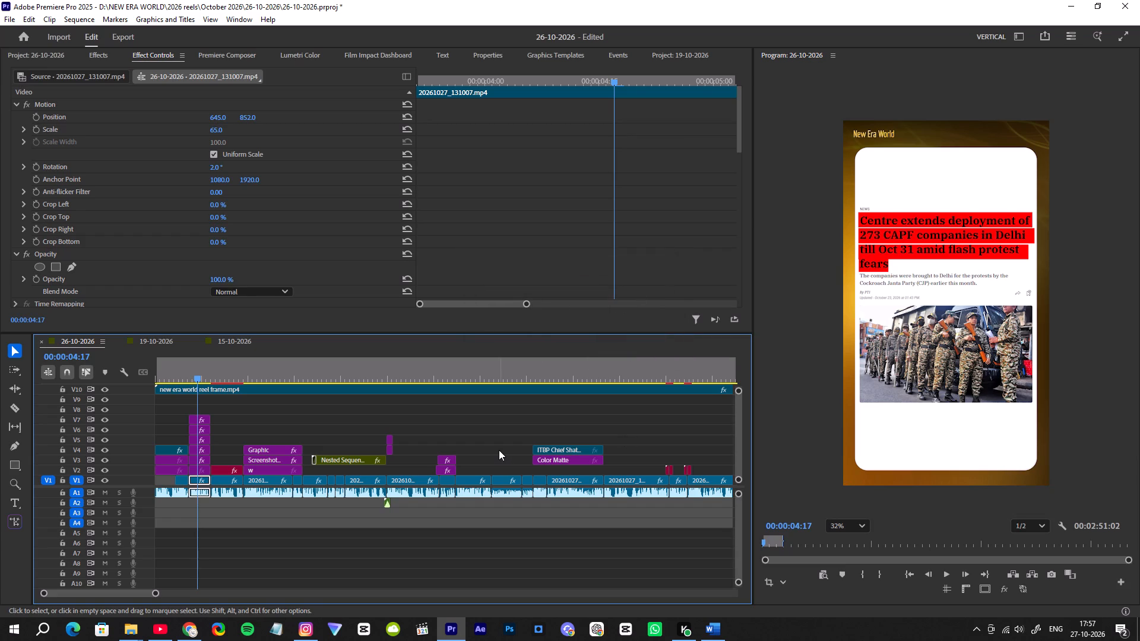
Check the leftover clips beyond the marked range and save the project.
{"action": "scroll", "coordinate": [499, 450], "scroll_direction": "down", "scroll_amount": 16, "text": "alt"}
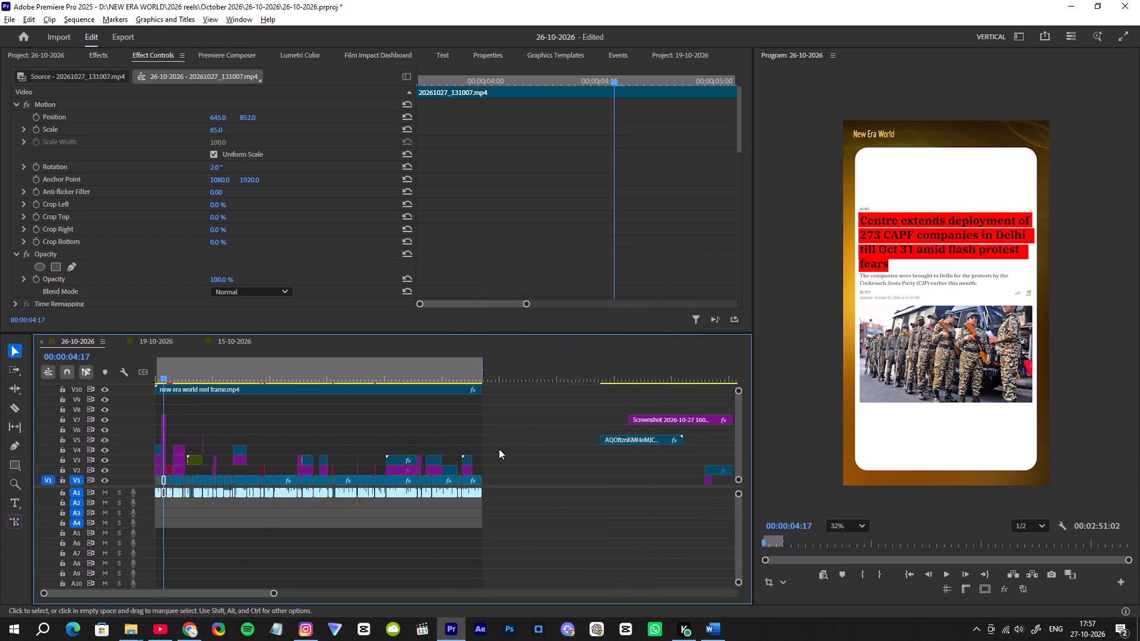
{"action": "scroll", "coordinate": [499, 449], "scroll_direction": "down", "scroll_amount": 4, "text": "alt"}
{"action": "left_click", "coordinate": [438, 377]}
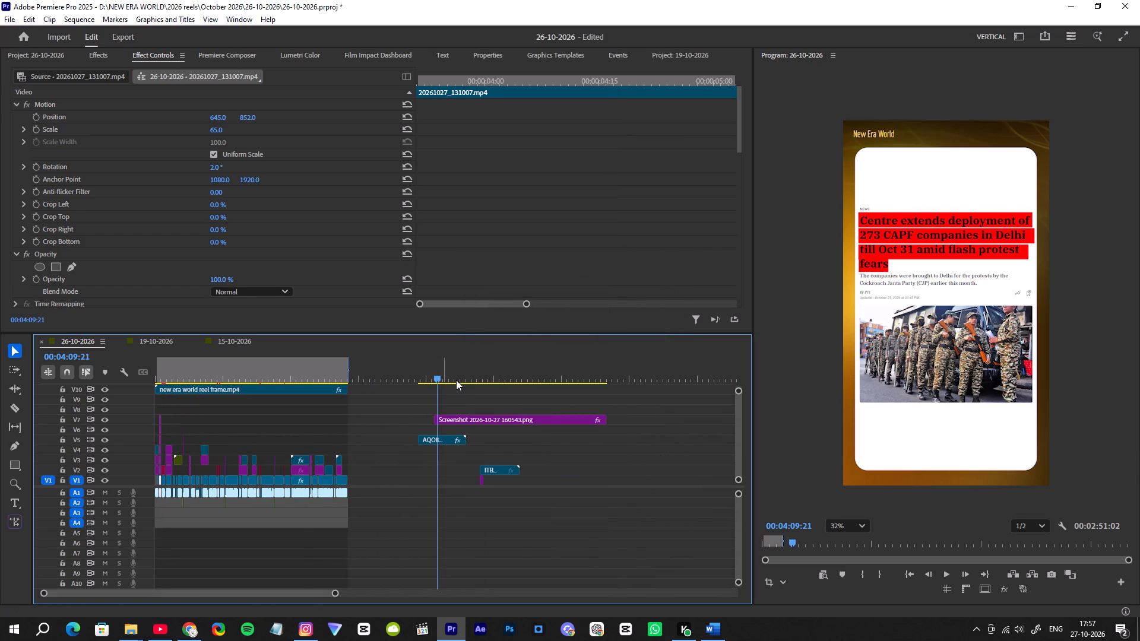
{"action": "key", "text": "ctrl+s"}
Review the reel around 00:00:59:12 and 00:00:49:16, and start playback from the beginning of the sequence.
{"action": "left_click", "coordinate": [223, 373]}
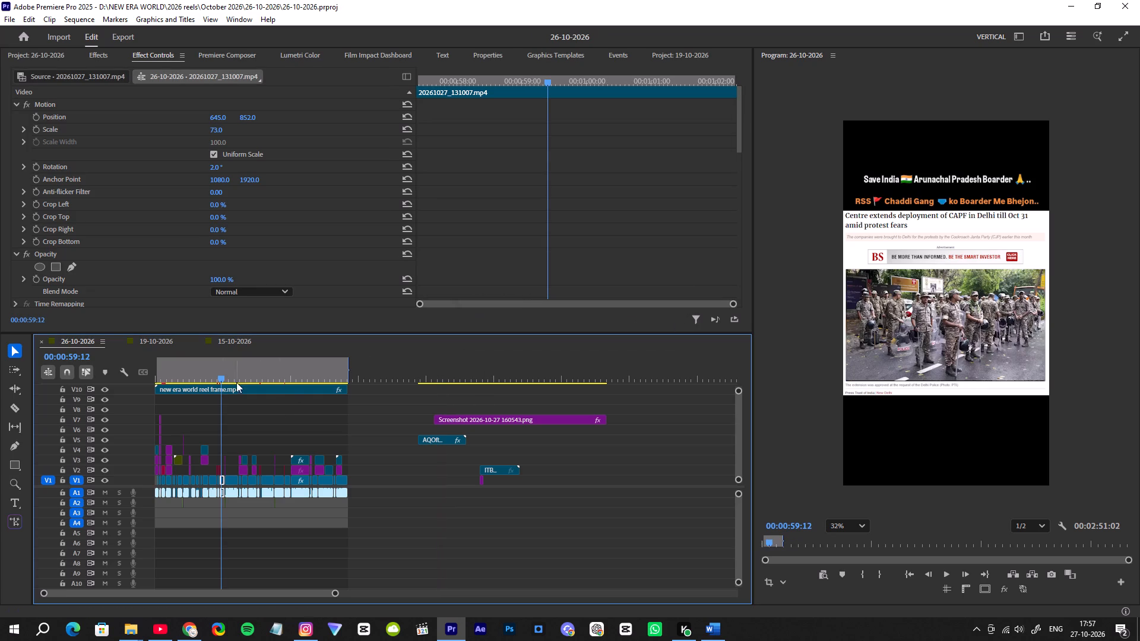
{"action": "scroll", "coordinate": [276, 408], "scroll_direction": "up", "scroll_amount": 10, "text": "alt"}
{"action": "scroll", "coordinate": [276, 408], "scroll_direction": "down", "scroll_amount": 1}
{"action": "scroll", "coordinate": [276, 408], "scroll_direction": "up", "scroll_amount": 6}
{"action": "scroll", "coordinate": [276, 408], "scroll_direction": "down", "scroll_amount": 1}
{"action": "scroll", "coordinate": [276, 408], "scroll_direction": "up", "scroll_amount": 6}
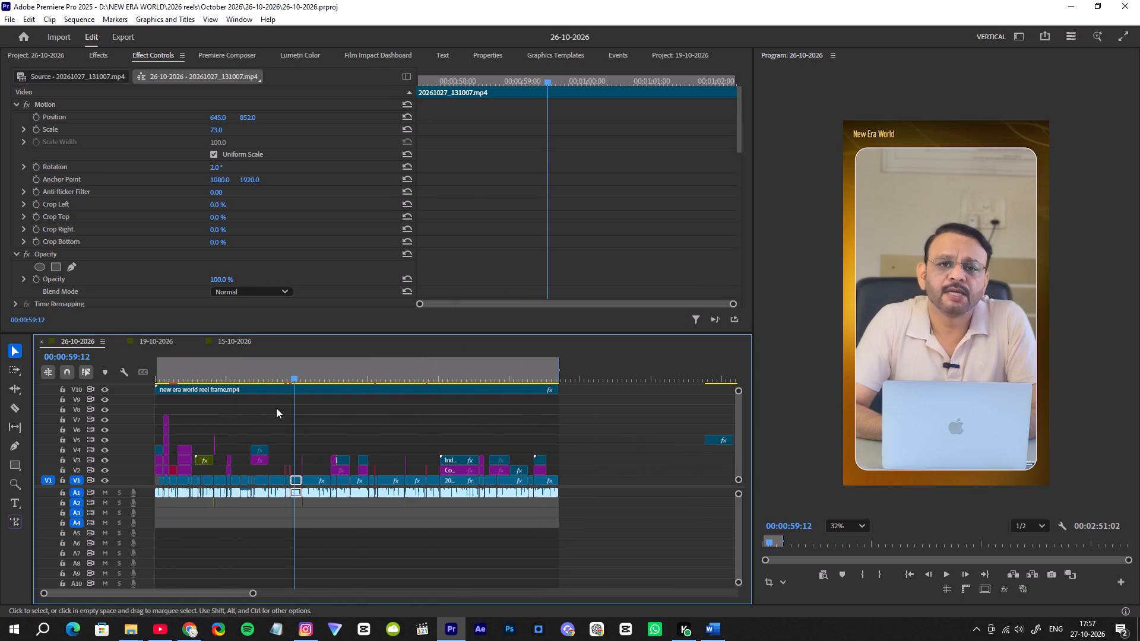
{"action": "scroll", "coordinate": [276, 408], "scroll_direction": "up", "scroll_amount": 2}
{"action": "left_click", "coordinate": [273, 376]}
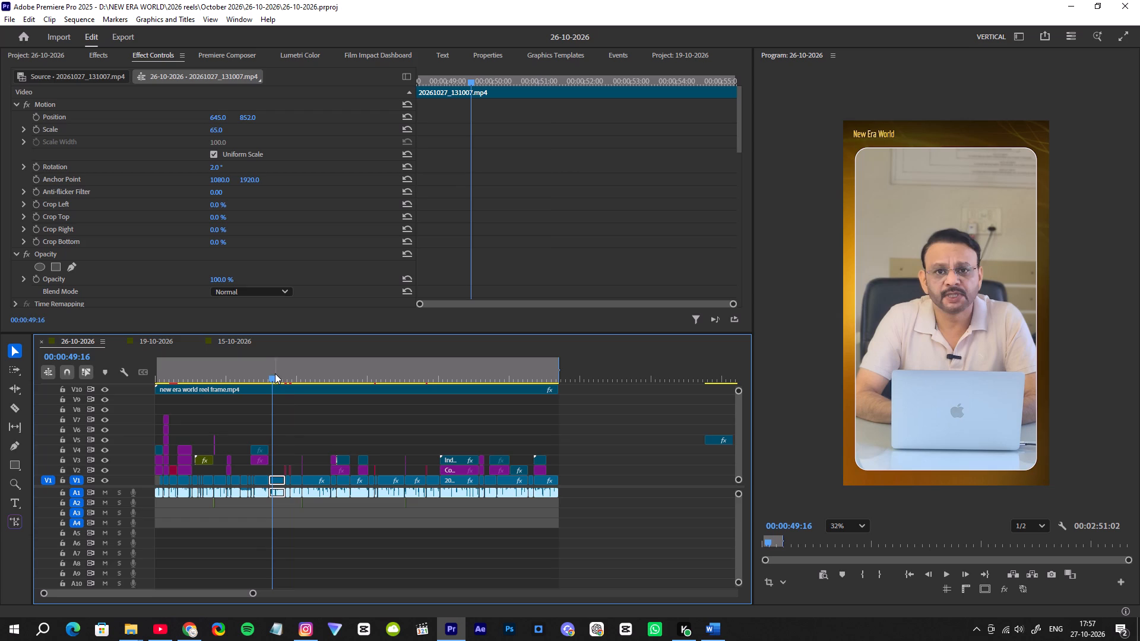
{"action": "left_click_drag", "start_coordinate": [274, 377], "coordinate": [72, 385]}
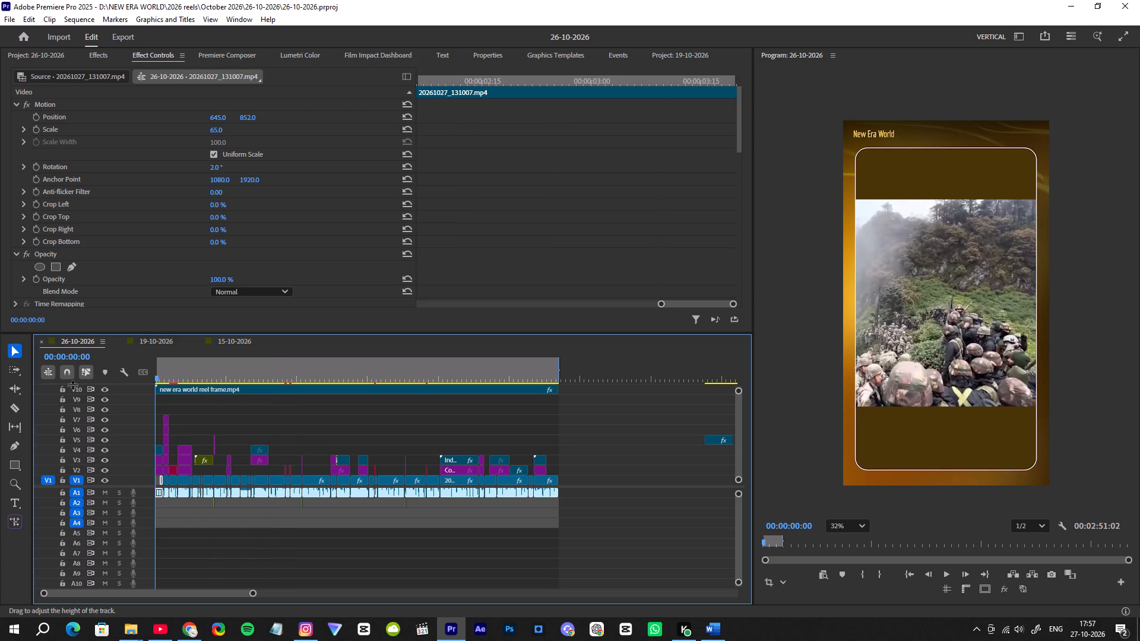
{"action": "key", "text": "space"}
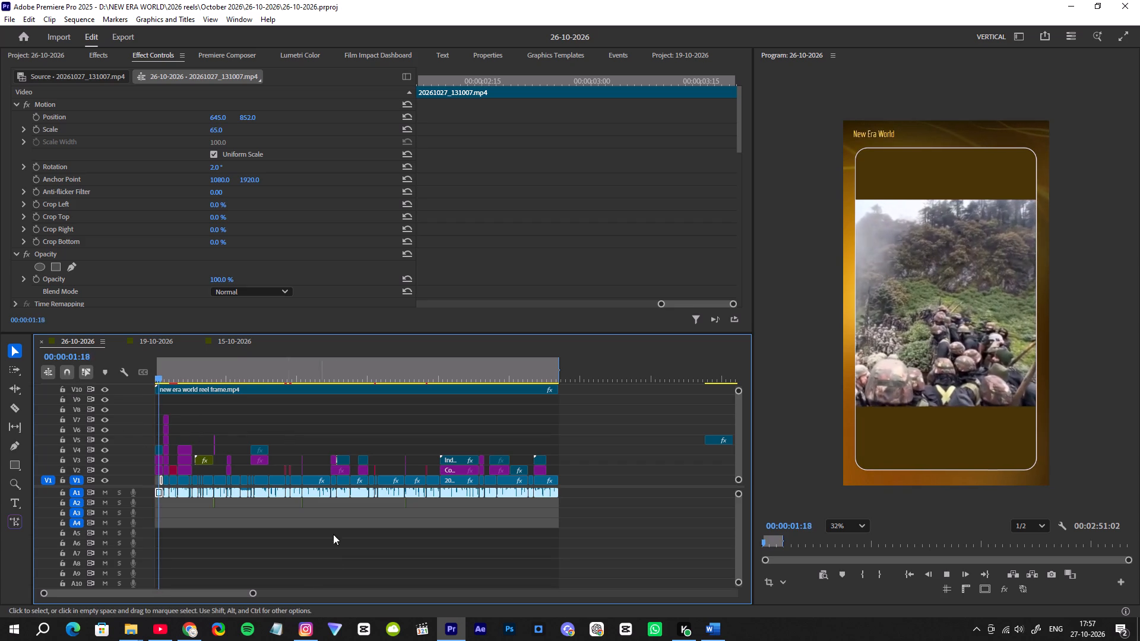
In File Explorer, audition Duty Calls - Rod Kim and Tragic Story - Myuu from the Music library's Cinematic-Dramatic folder.
{"action": "left_click", "coordinate": [138, 625]}
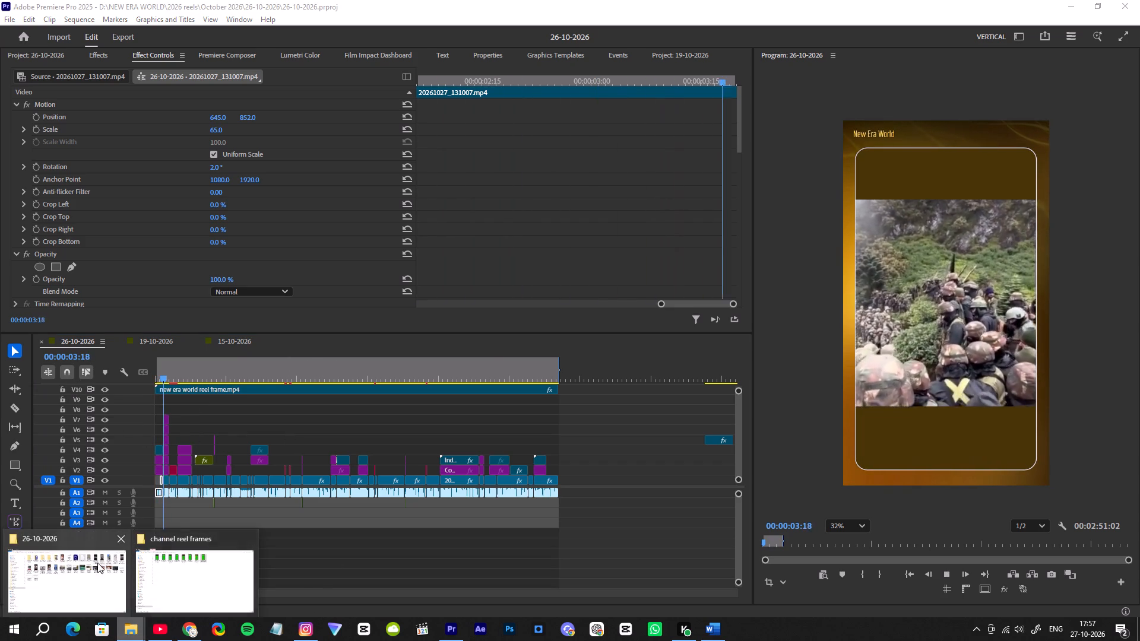
{"action": "left_click", "coordinate": [83, 544]}
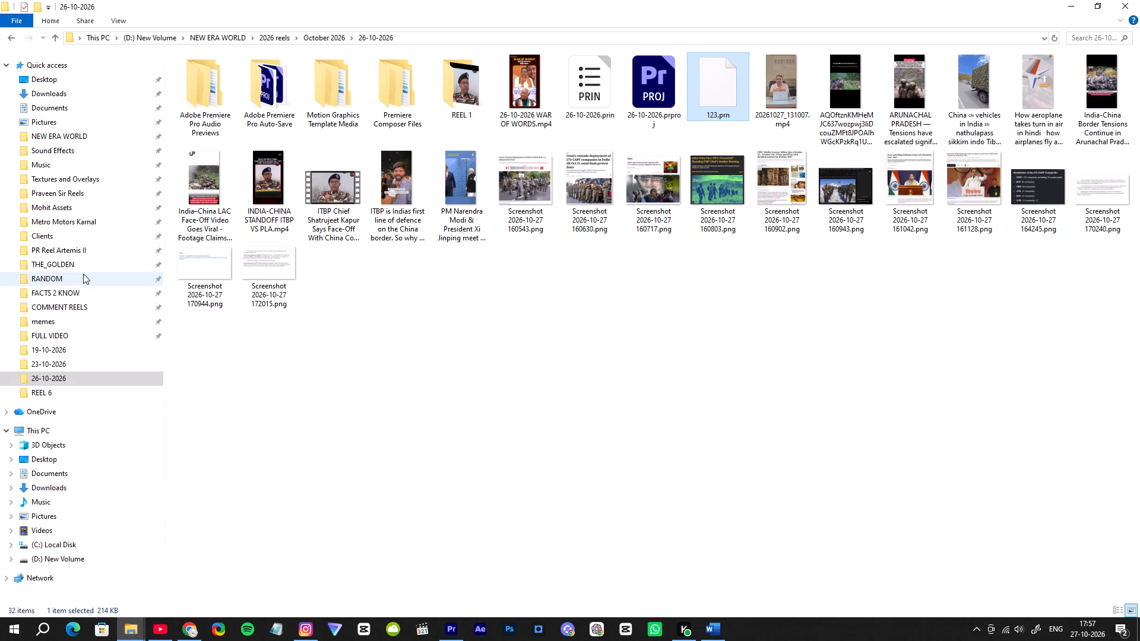
{"action": "left_click", "coordinate": [67, 167]}
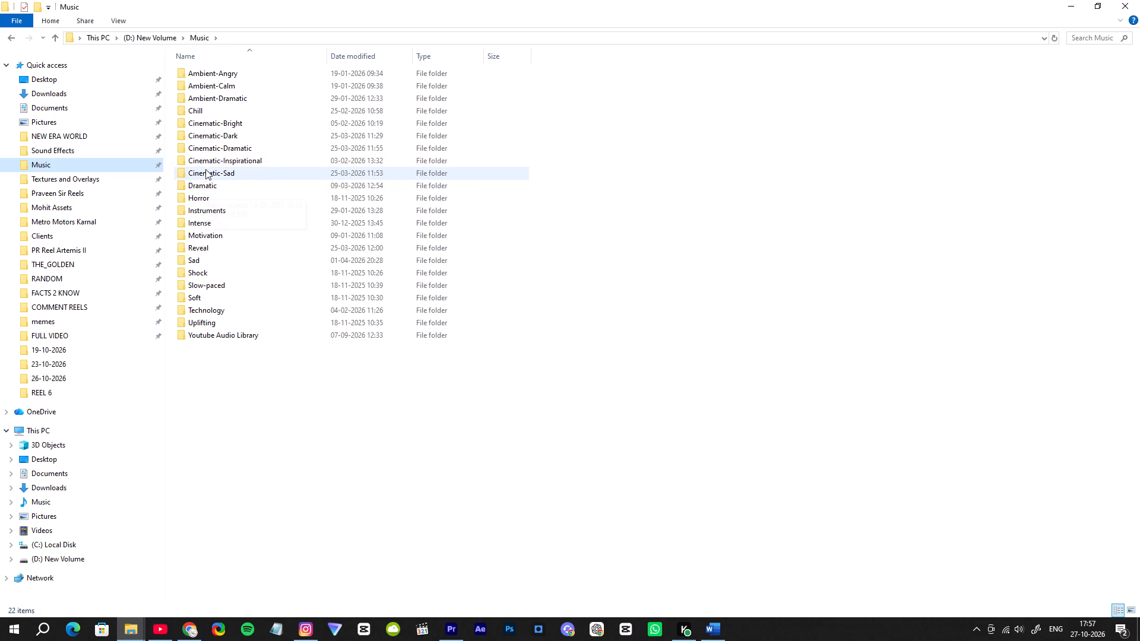
{"action": "double_click", "coordinate": [213, 151]}
{"action": "double_click", "coordinate": [229, 76]}
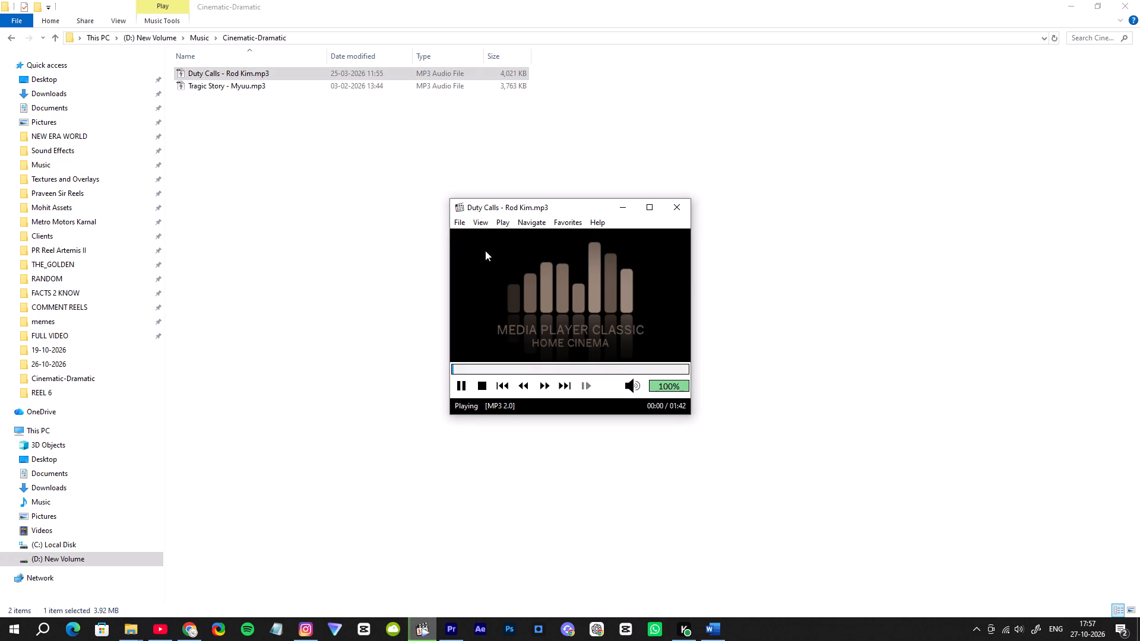
{"action": "left_click", "coordinate": [676, 210]}
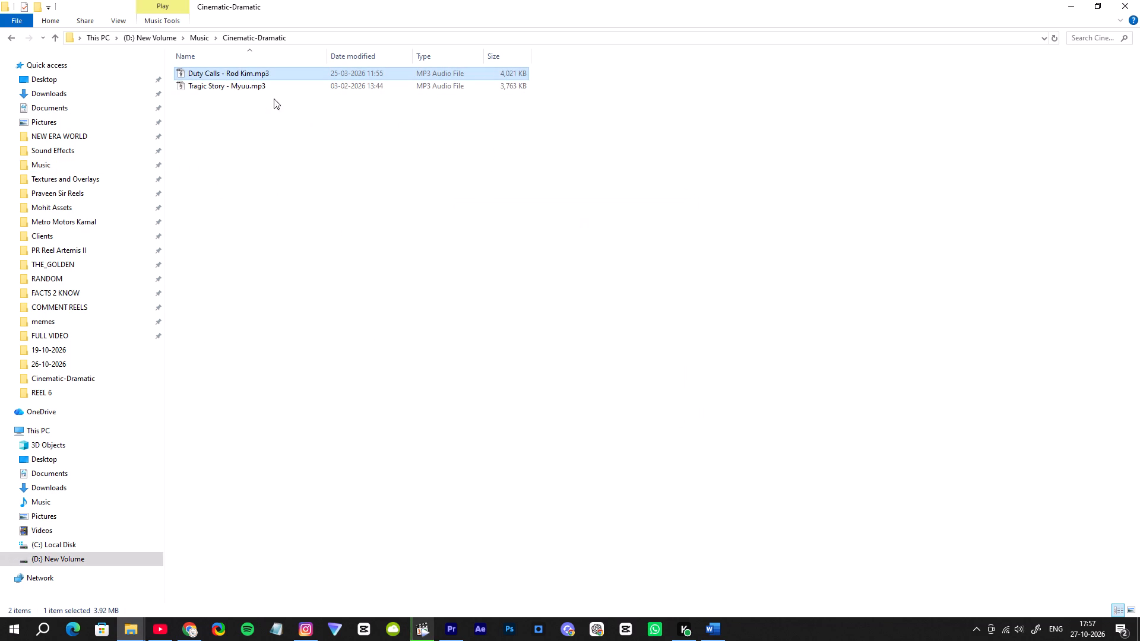
{"action": "double_click", "coordinate": [243, 90]}
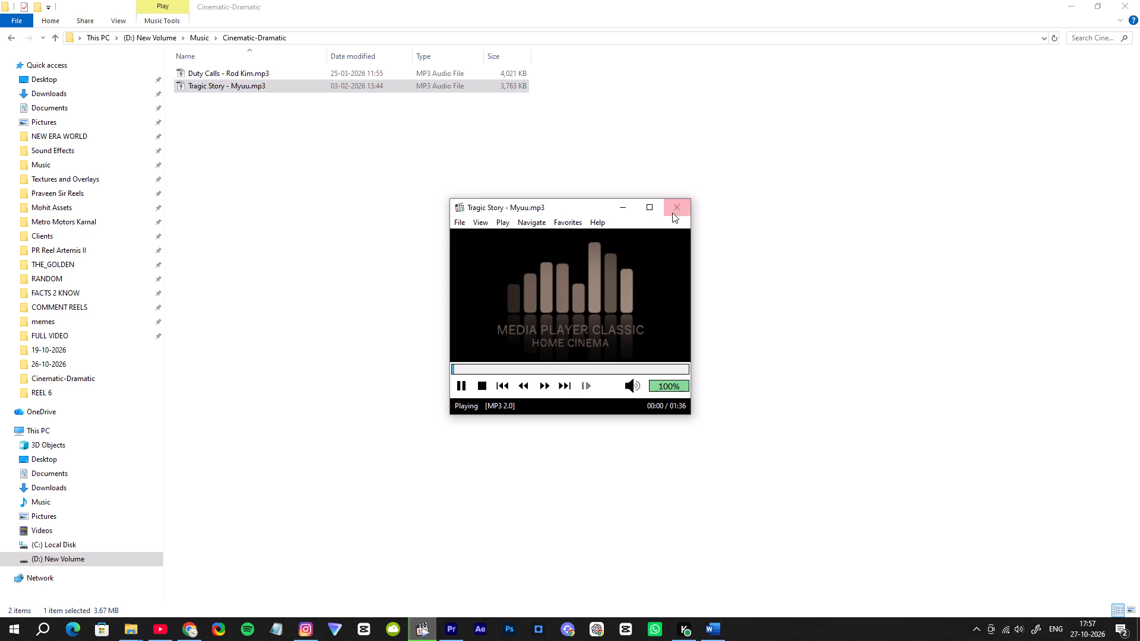
{"action": "left_click", "coordinate": [675, 210]}
Audition the Level - The Grey Room track from the Cinematic-Inspirational music folder, pausing it at 00:03.
{"action": "left_click", "coordinate": [207, 40]}
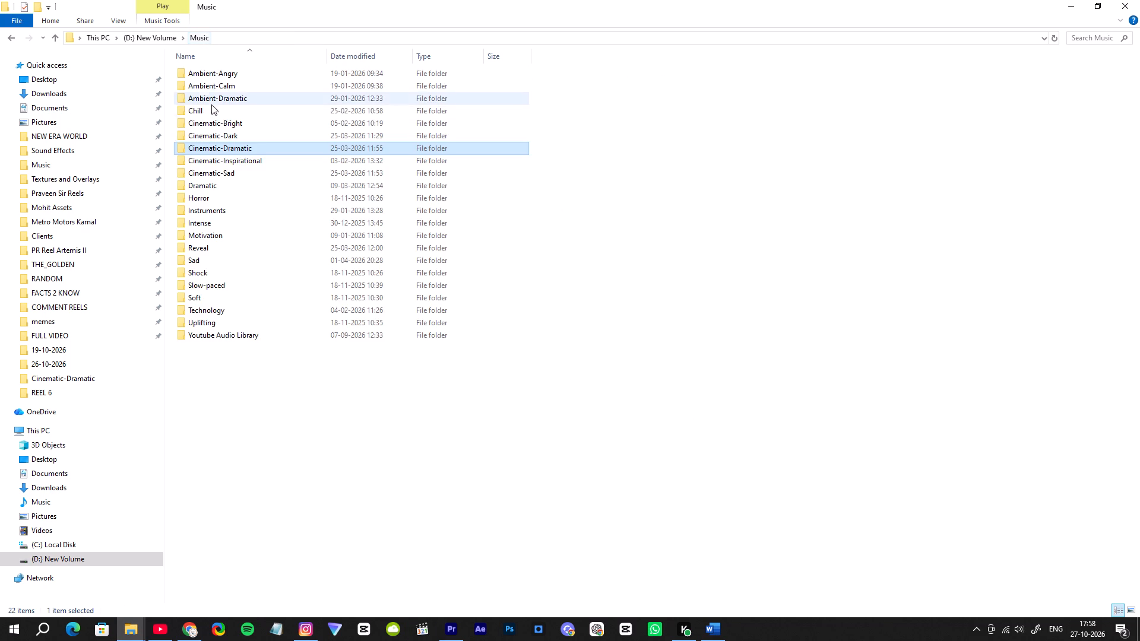
{"action": "double_click", "coordinate": [226, 163]}
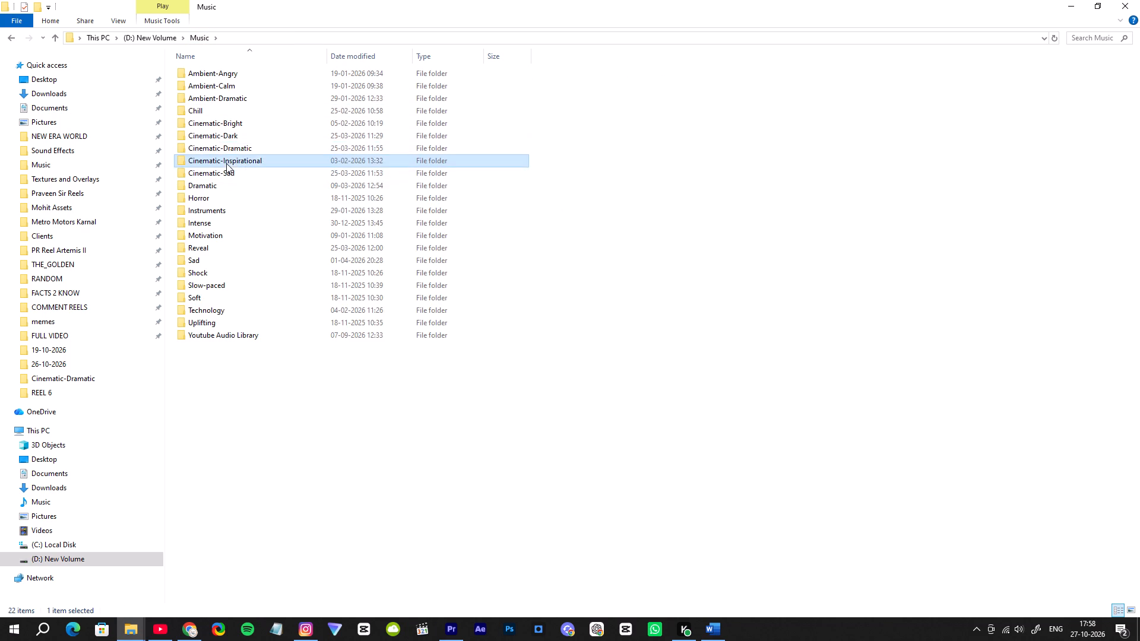
{"action": "double_click", "coordinate": [221, 75]}
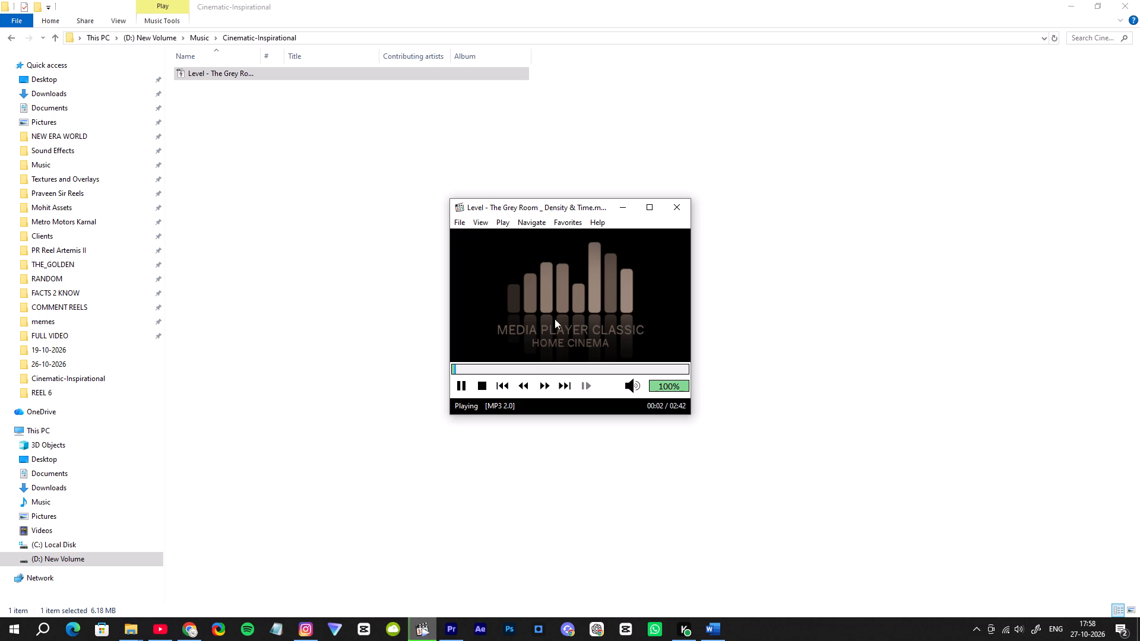
{"action": "left_click", "coordinate": [458, 386]}
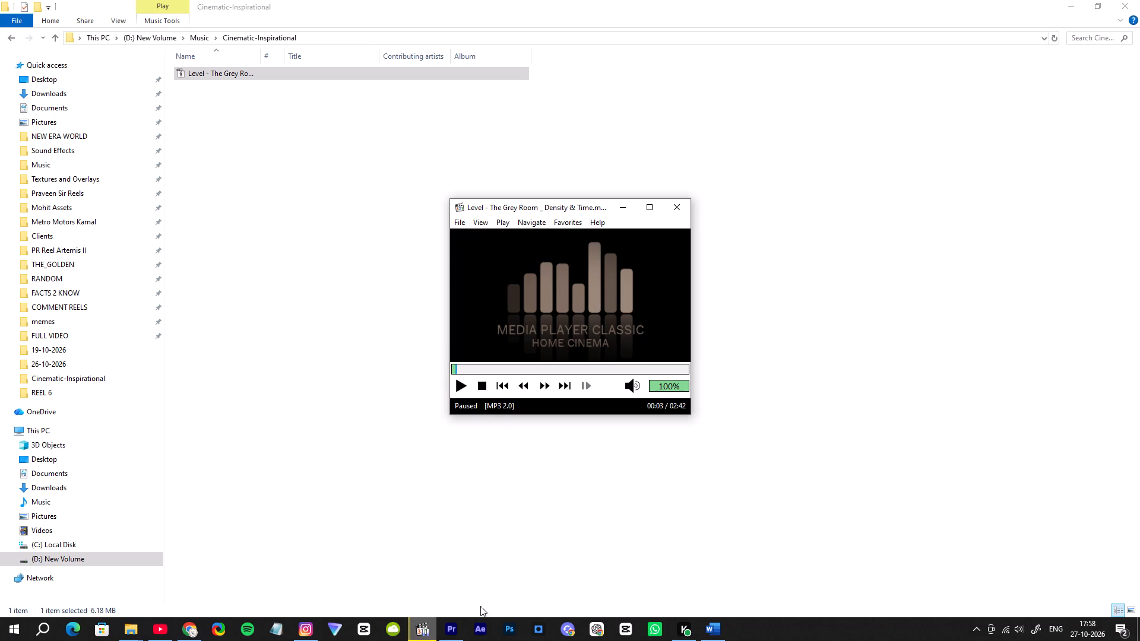
{"action": "left_click", "coordinate": [418, 627]}
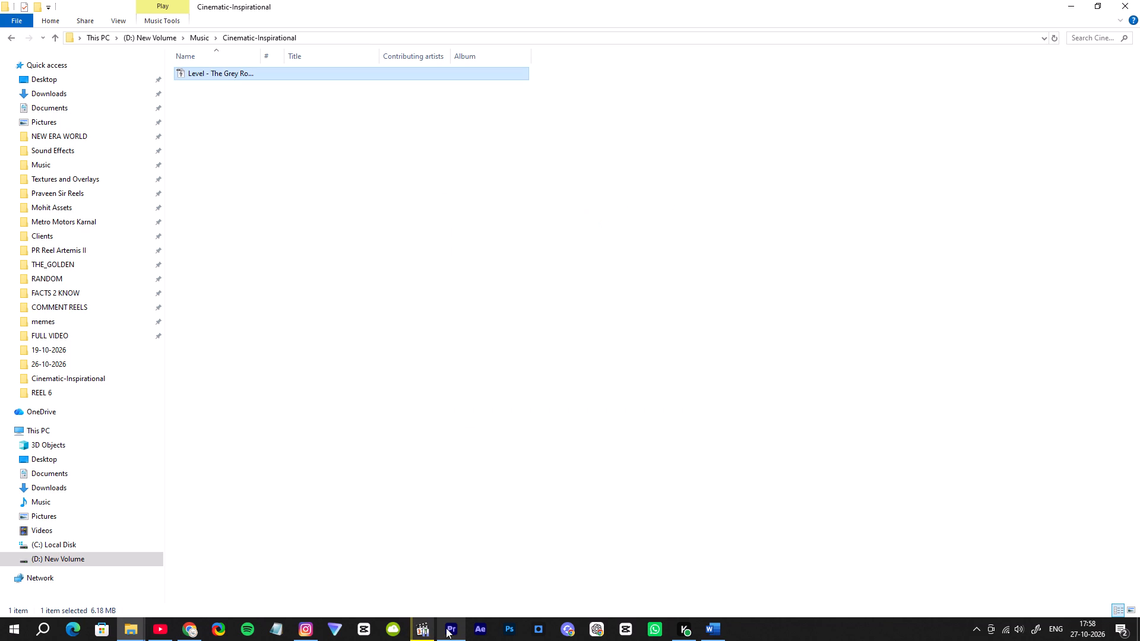
Switch back to Premiere Pro and stop the reel's playback at 00:00:42:18, on the uniformed officer's footage.
{"action": "left_click", "coordinate": [446, 628]}
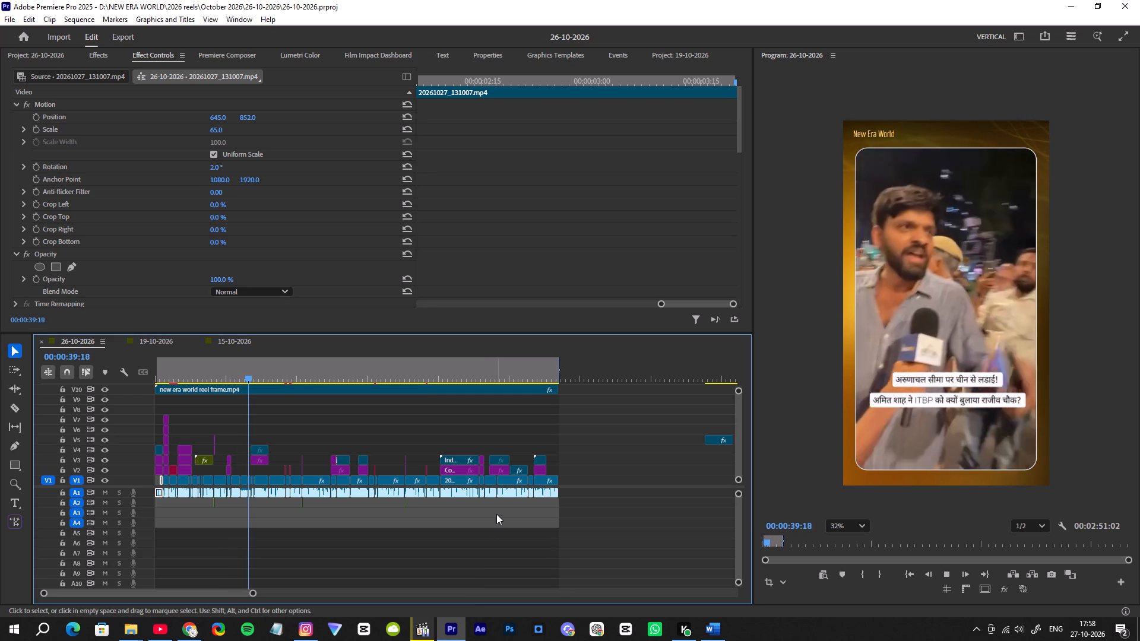
{"action": "left_click", "coordinate": [243, 594]}
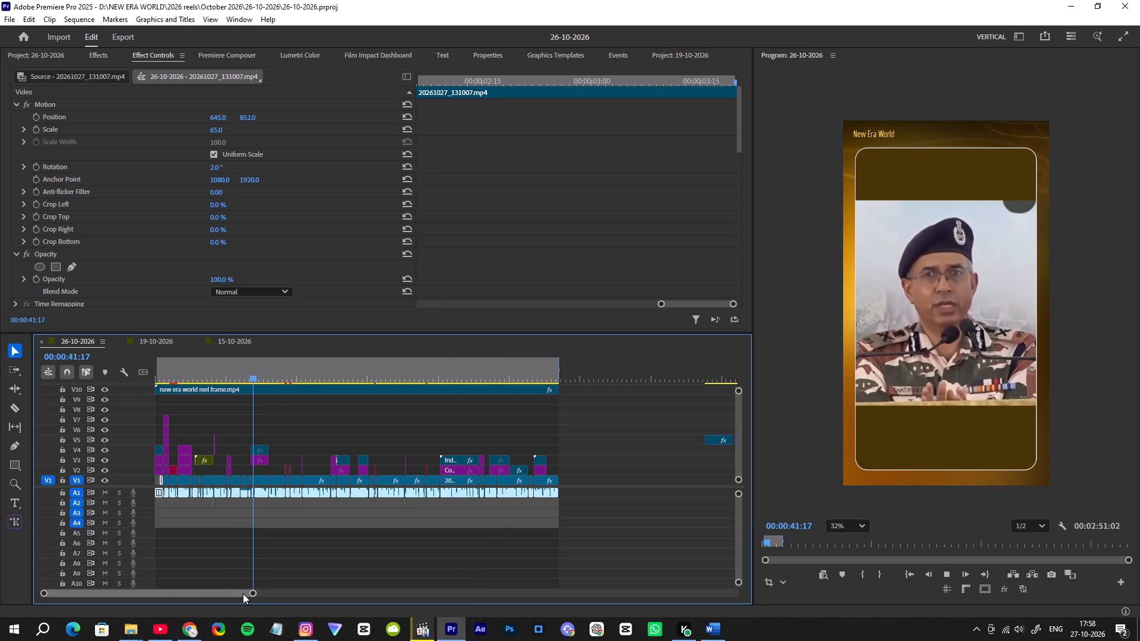
{"action": "left_click", "coordinate": [255, 381]}
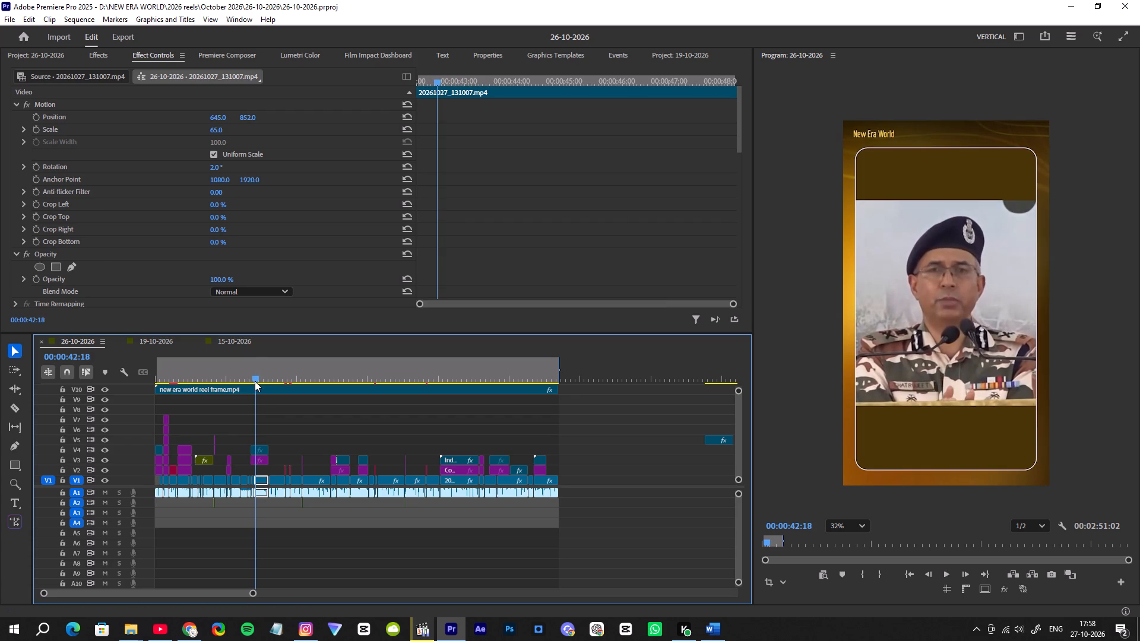
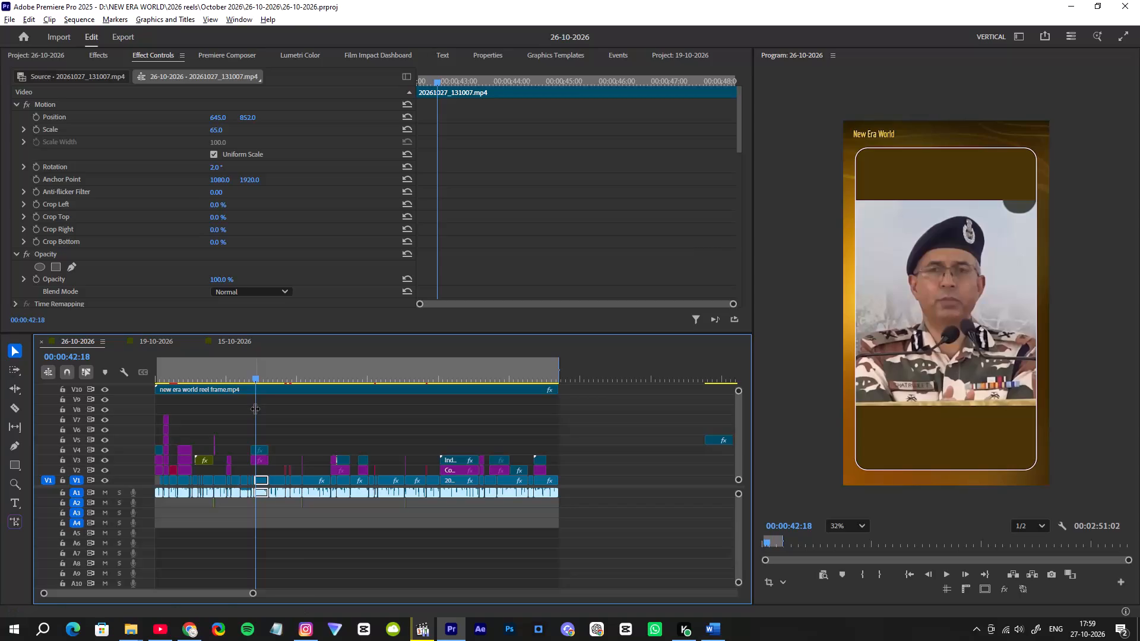
Return the playhead to the start of the 26-10-2026 sequence.
{"action": "scroll", "coordinate": [255, 408], "scroll_direction": "up", "scroll_amount": 5, "text": "alt"}
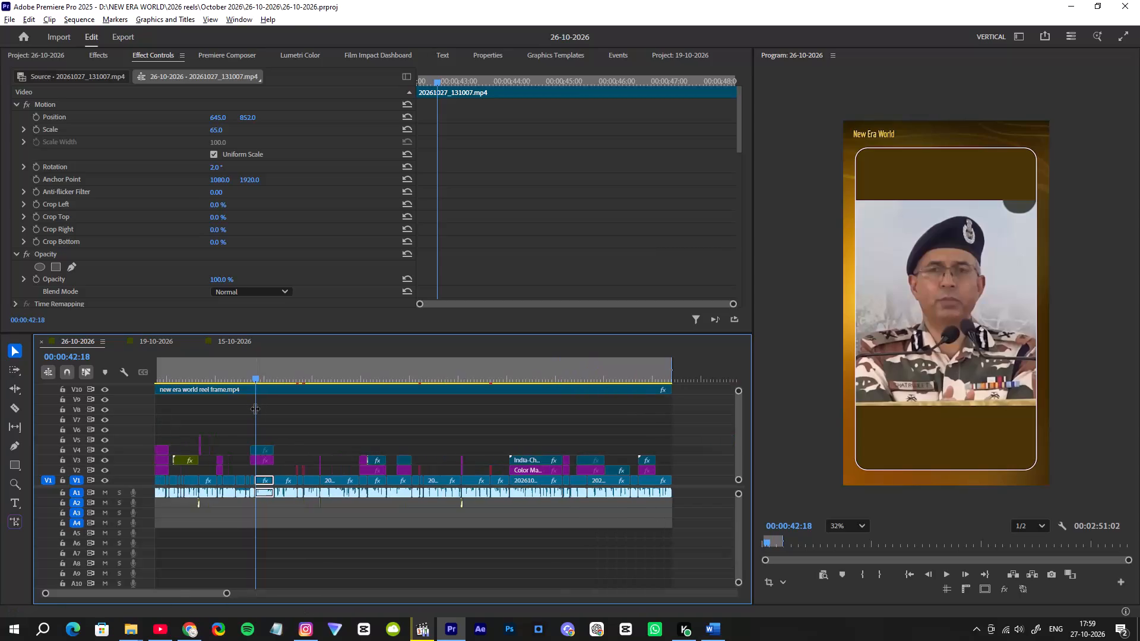
{"action": "scroll", "coordinate": [255, 408], "scroll_direction": "up", "scroll_amount": 6, "text": "alt"}
{"action": "left_click_drag", "start_coordinate": [157, 594], "coordinate": [92, 599]}
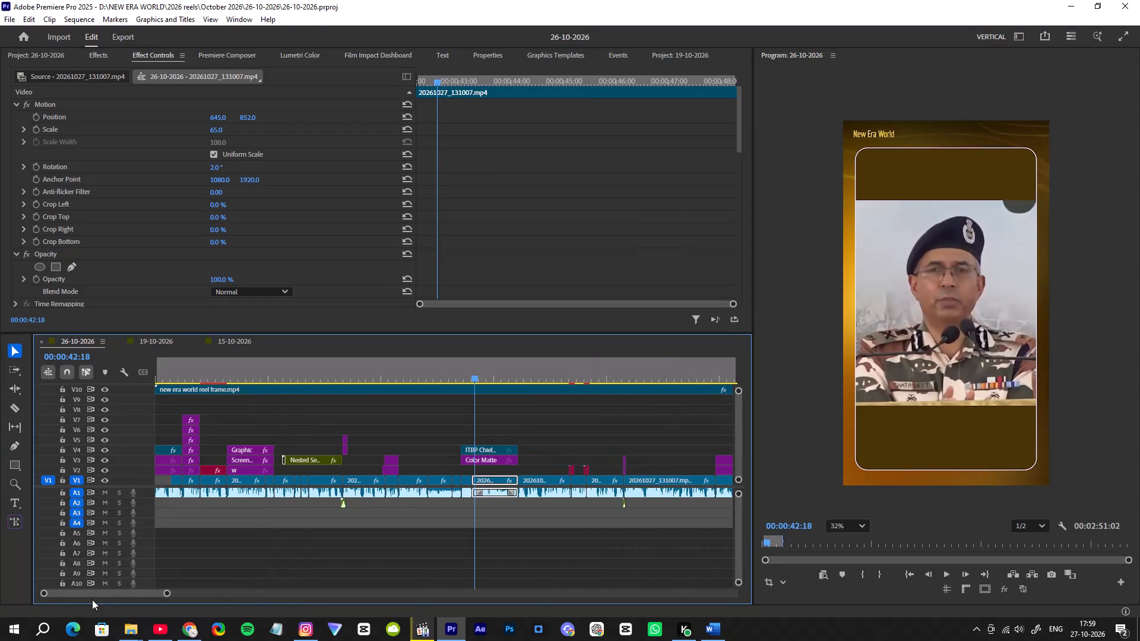
{"action": "left_click_drag", "start_coordinate": [92, 599], "coordinate": [90, 600]}
{"action": "left_click_drag", "start_coordinate": [474, 377], "coordinate": [118, 388]}
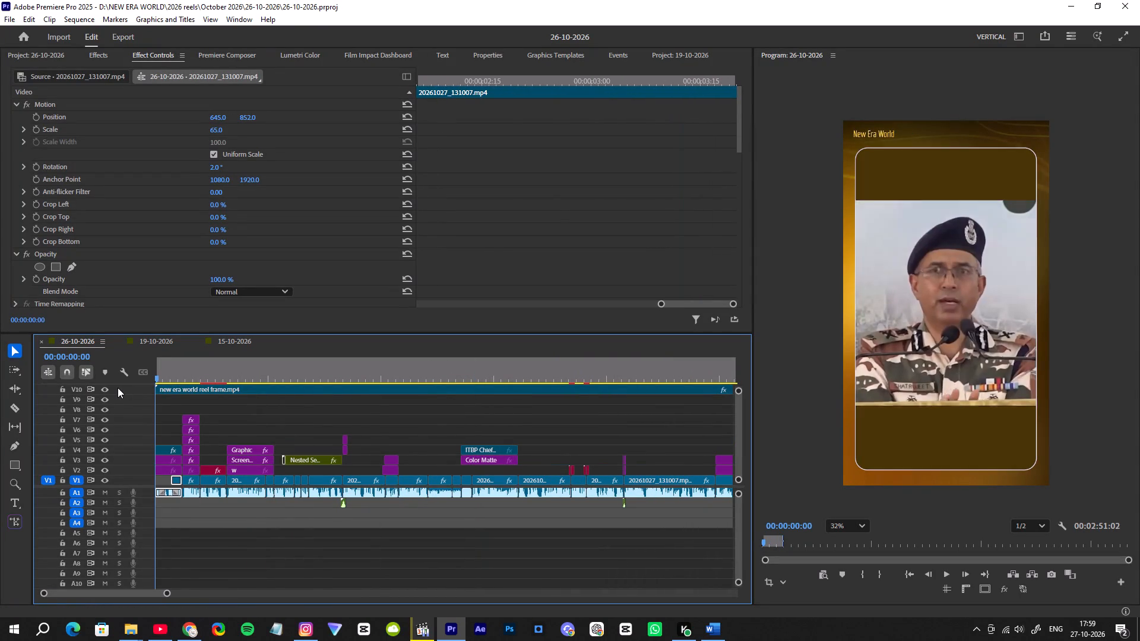
{"action": "left_click_drag", "start_coordinate": [118, 388], "coordinate": [116, 388]}
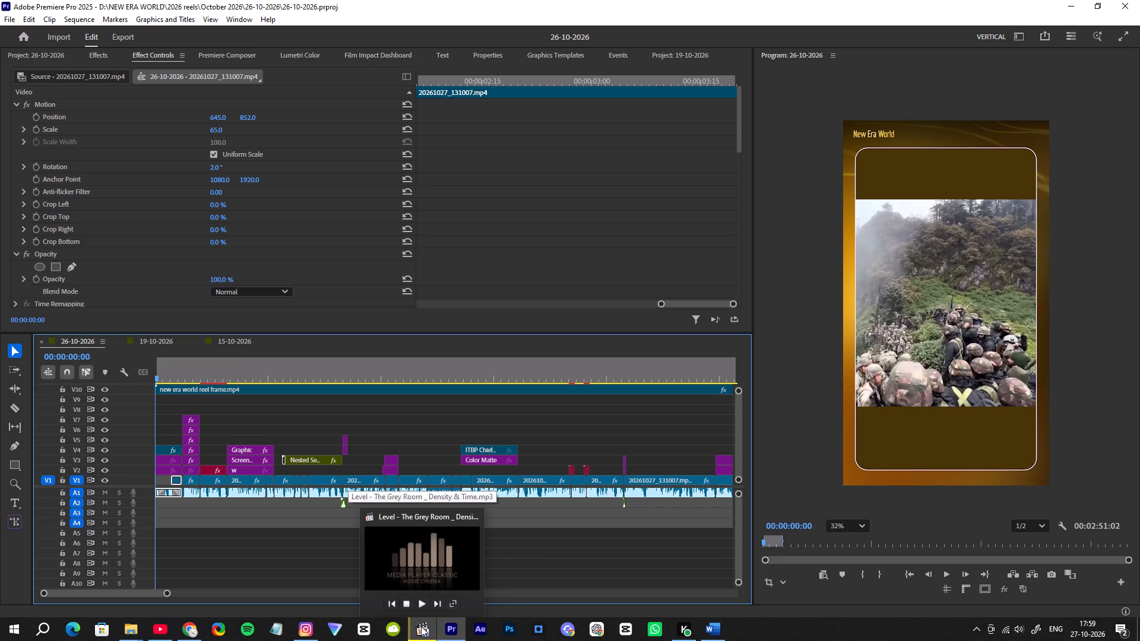
Browse to the Dramatic folder in the D: drive's Music library and audition the Ancient Civilisations track at several points.
{"action": "left_click", "coordinate": [137, 627]}
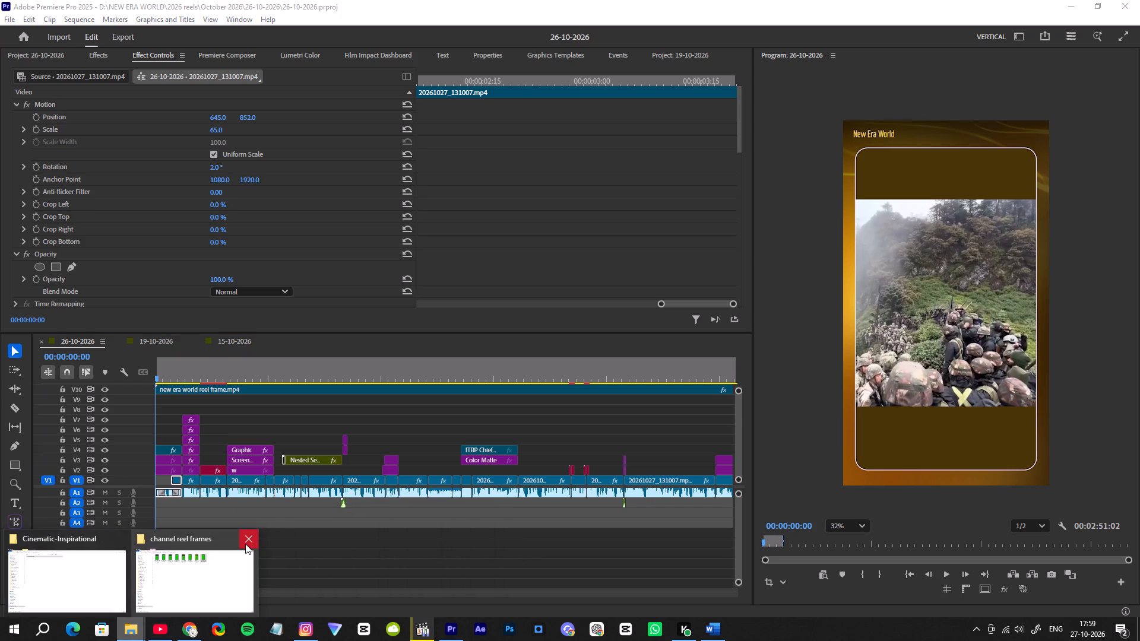
{"action": "left_click", "coordinate": [80, 539]}
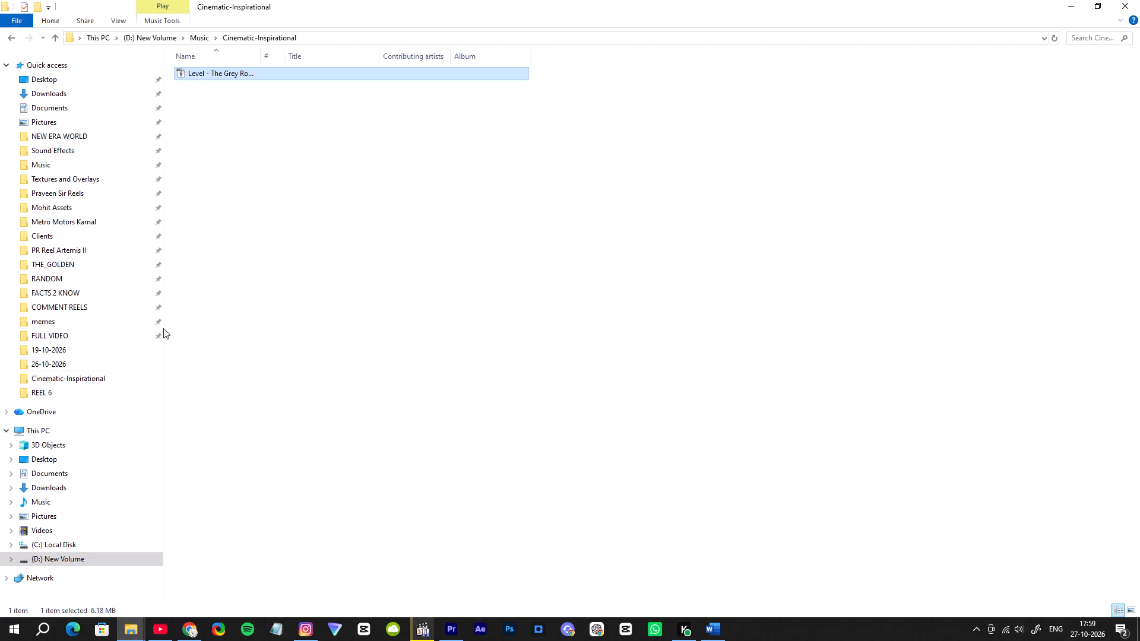
{"action": "left_click", "coordinate": [199, 36]}
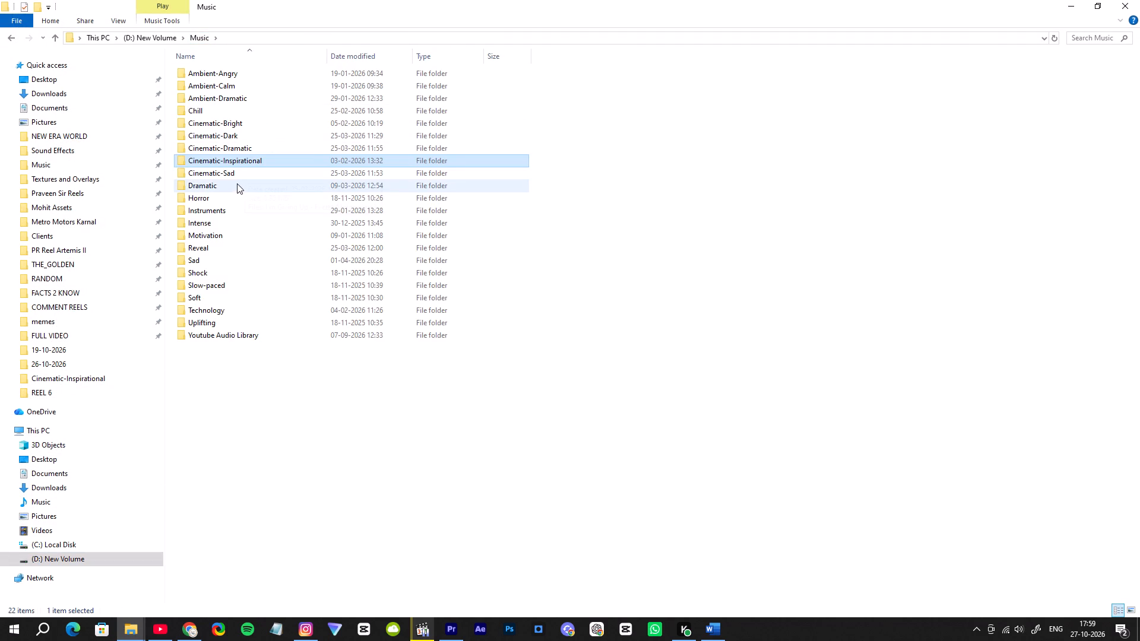
{"action": "double_click", "coordinate": [213, 189]}
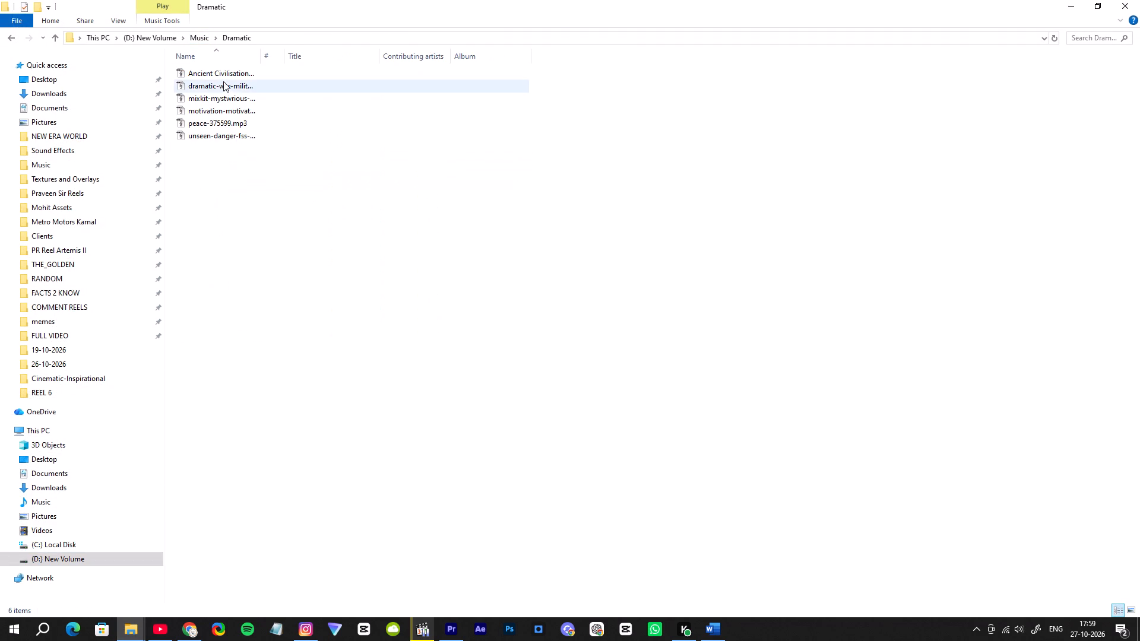
{"action": "double_click", "coordinate": [224, 75]}
{"action": "left_click", "coordinate": [470, 364]}
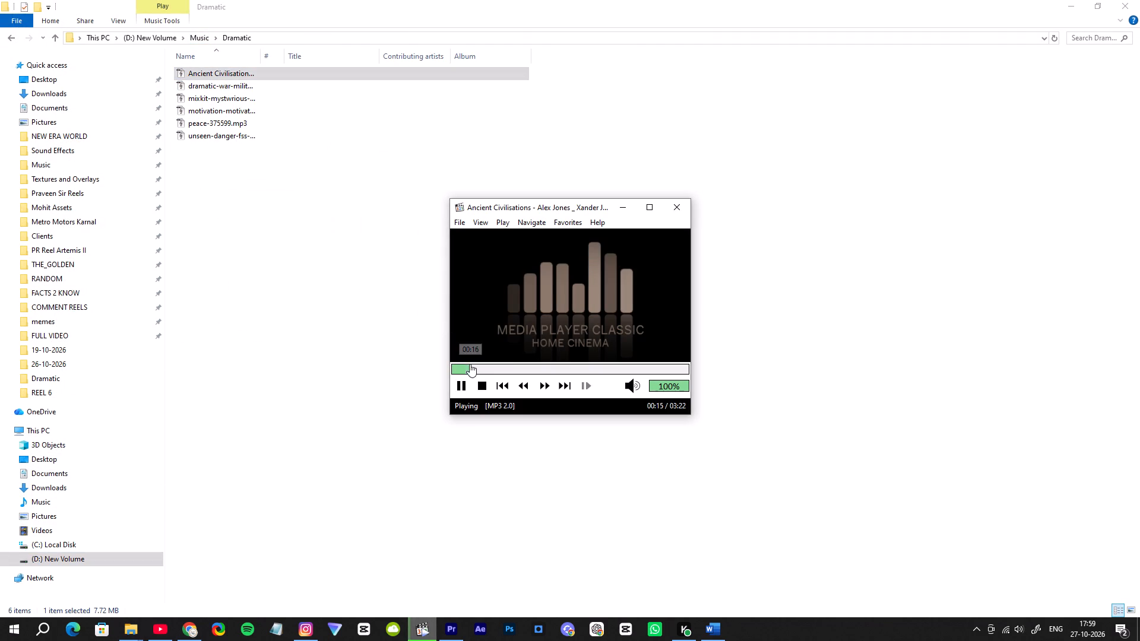
{"action": "left_click", "coordinate": [501, 367]}
{"action": "left_click", "coordinate": [528, 369]}
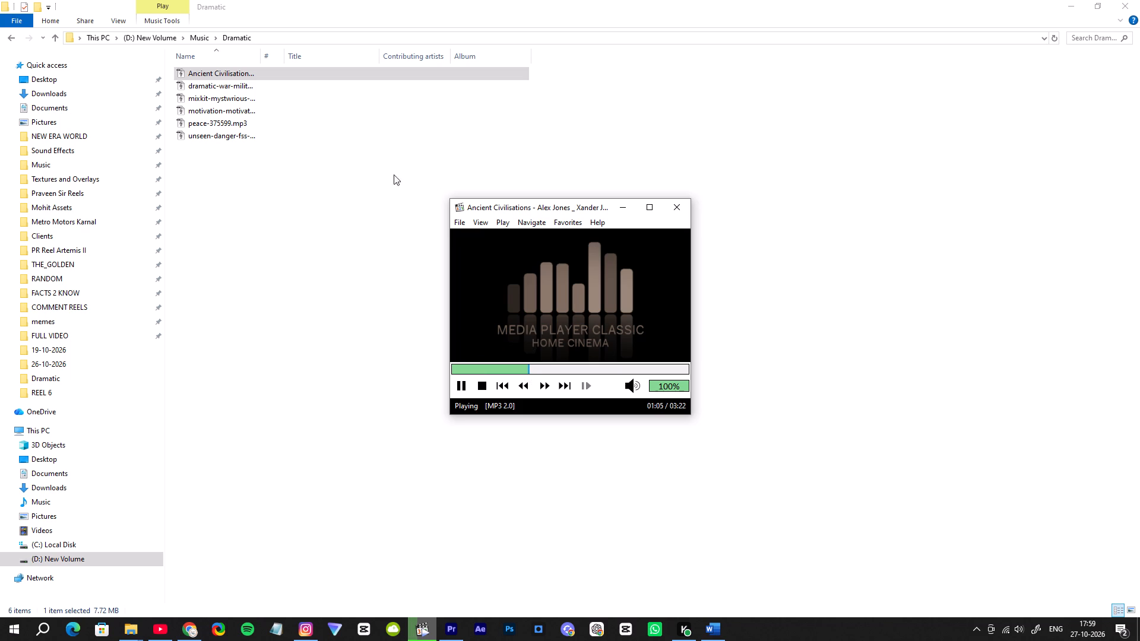
{"action": "left_click", "coordinate": [563, 385]}
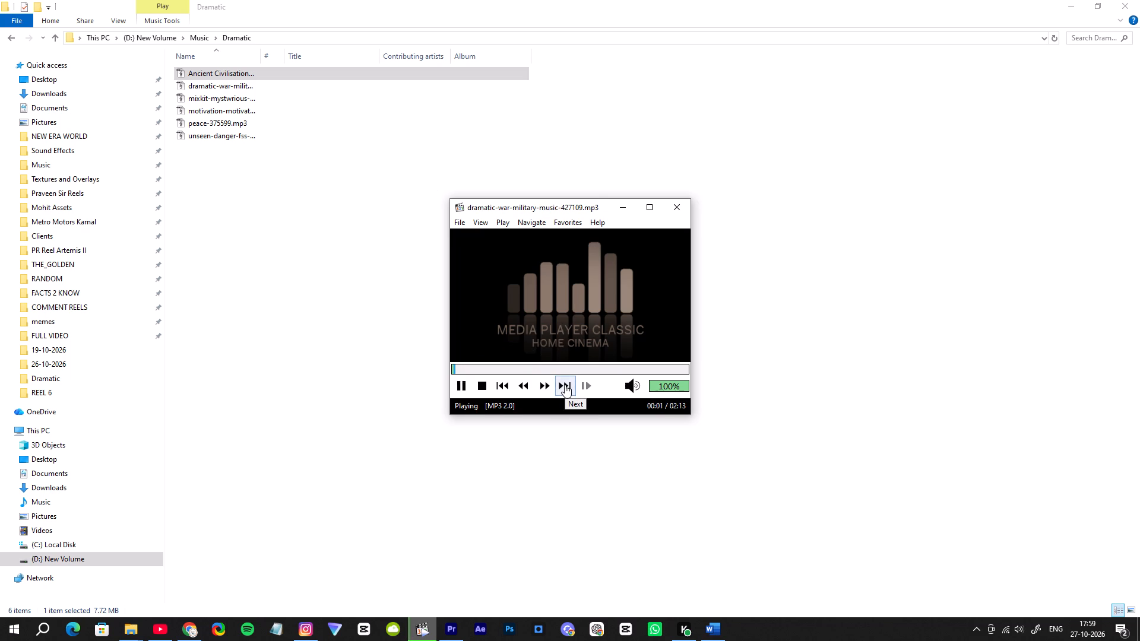
{"action": "left_click", "coordinate": [684, 207]}
Audition dramatic-war-military-music-427109.mp3 at several points along its length.
{"action": "double_click", "coordinate": [226, 86]}
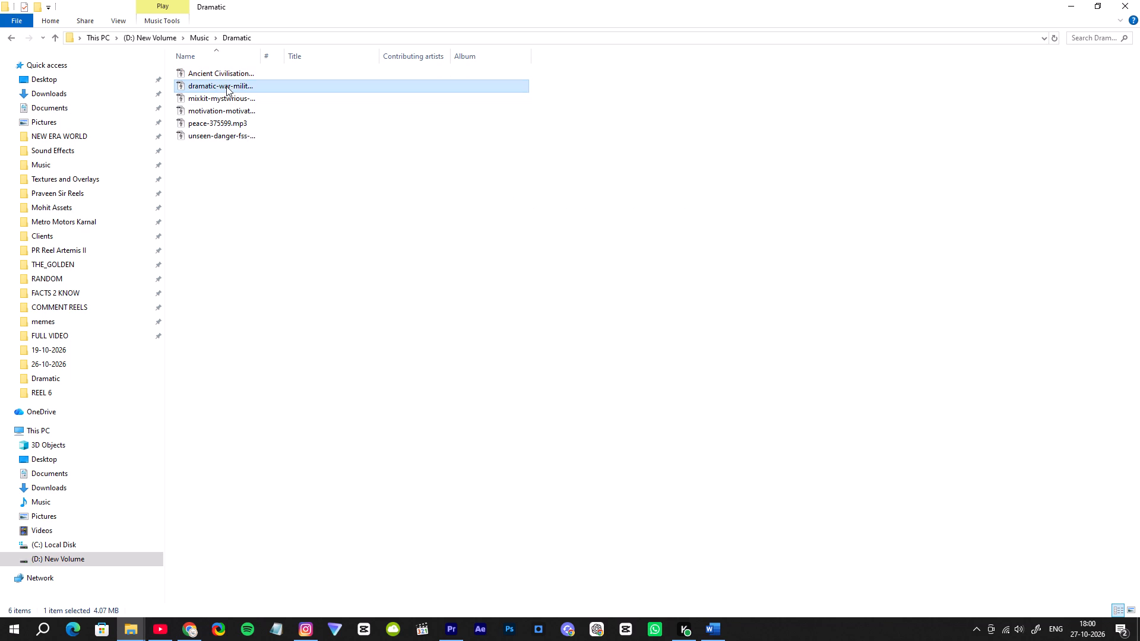
{"action": "left_click", "coordinate": [466, 366]}
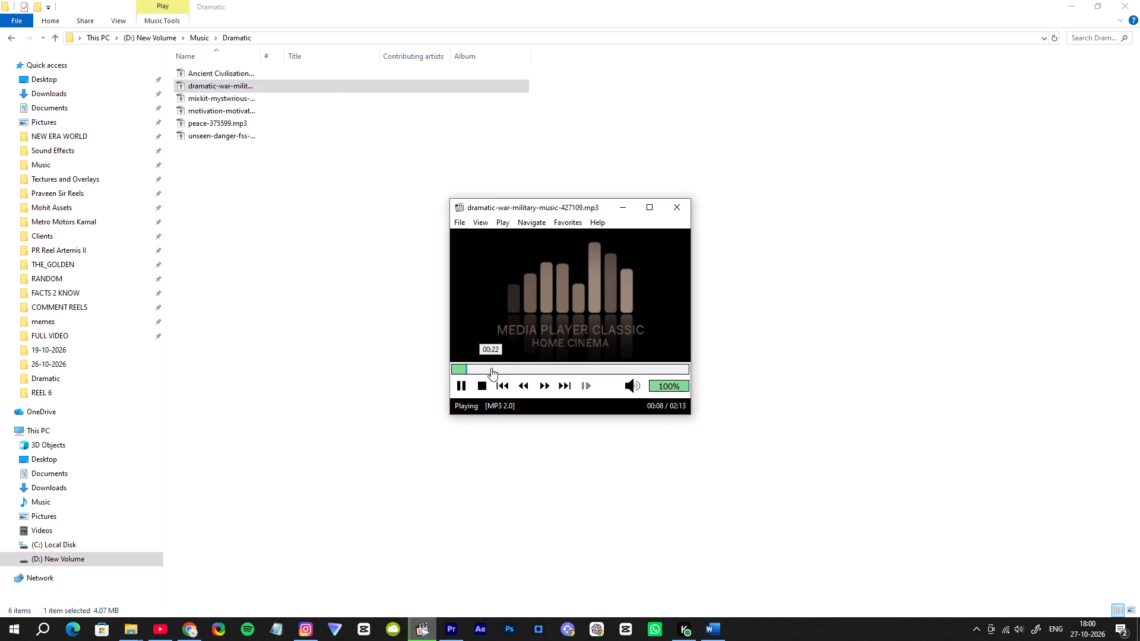
{"action": "left_click", "coordinate": [494, 368]}
{"action": "left_click", "coordinate": [521, 369]}
{"action": "left_click", "coordinate": [553, 365]}
{"action": "left_click", "coordinate": [597, 367]}
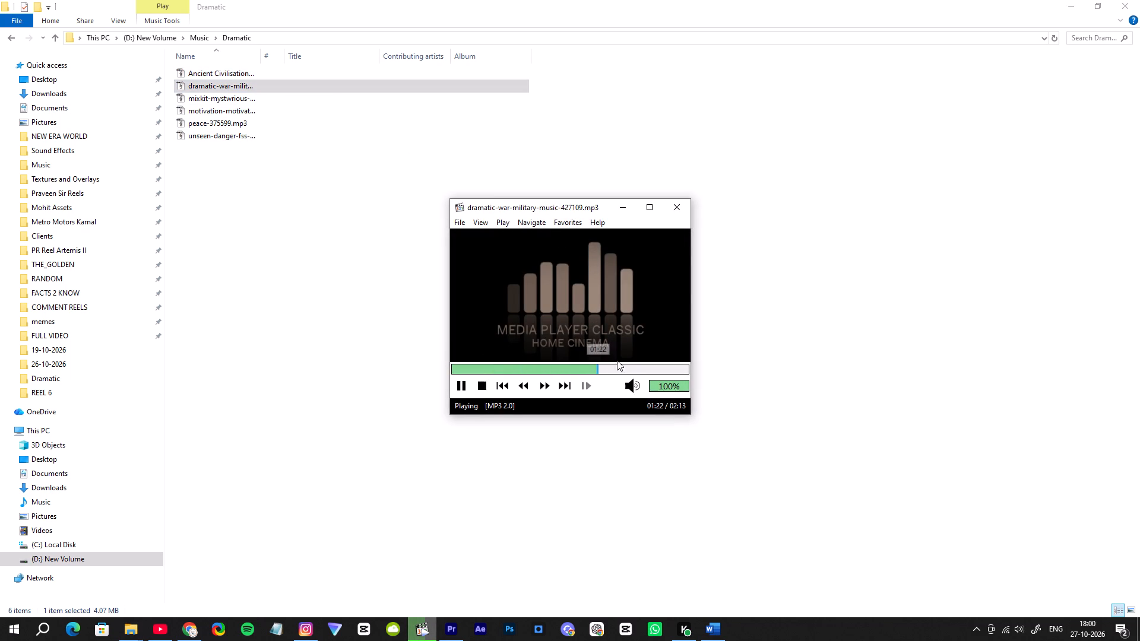
{"action": "left_click", "coordinate": [682, 211]}
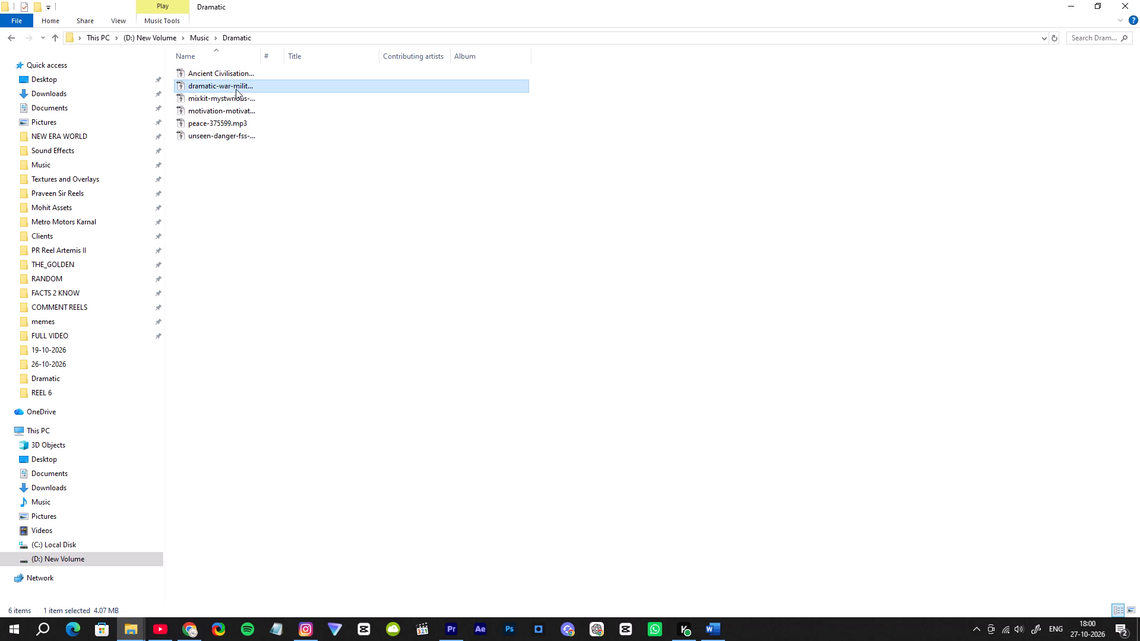
Add dramatic-war-military-music-427109.mp3 from the Dramatic folder to audio track A5 at the start of the Premiere Pro sequence.
{"action": "left_click_drag", "start_coordinate": [236, 88], "coordinate": [446, 640]}
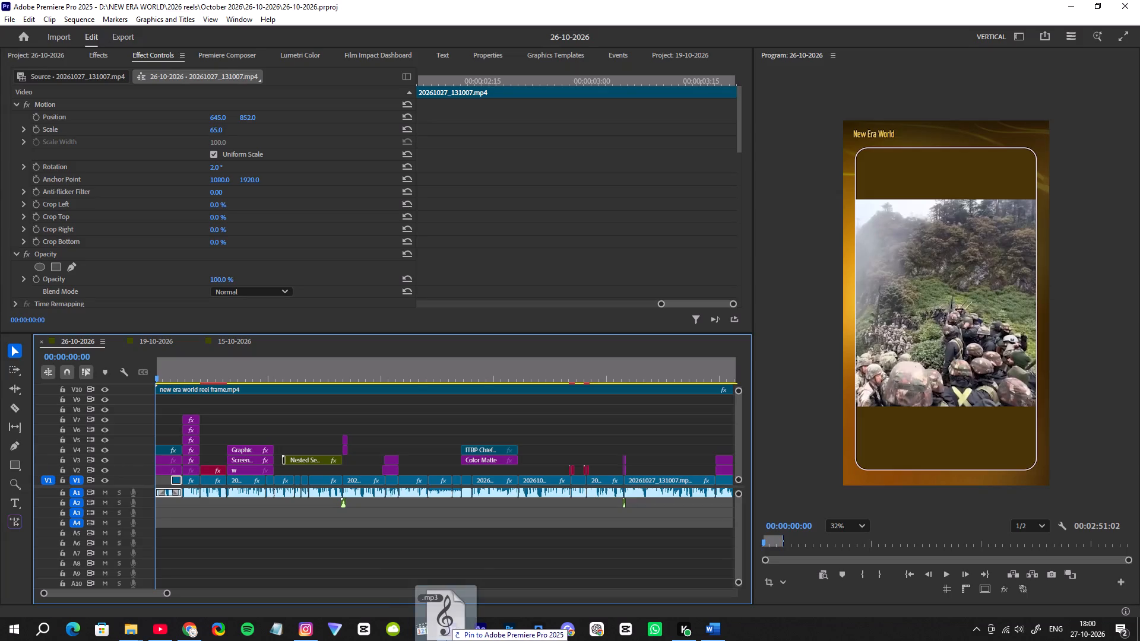
{"action": "left_click_drag", "start_coordinate": [446, 640], "coordinate": [135, 541]}
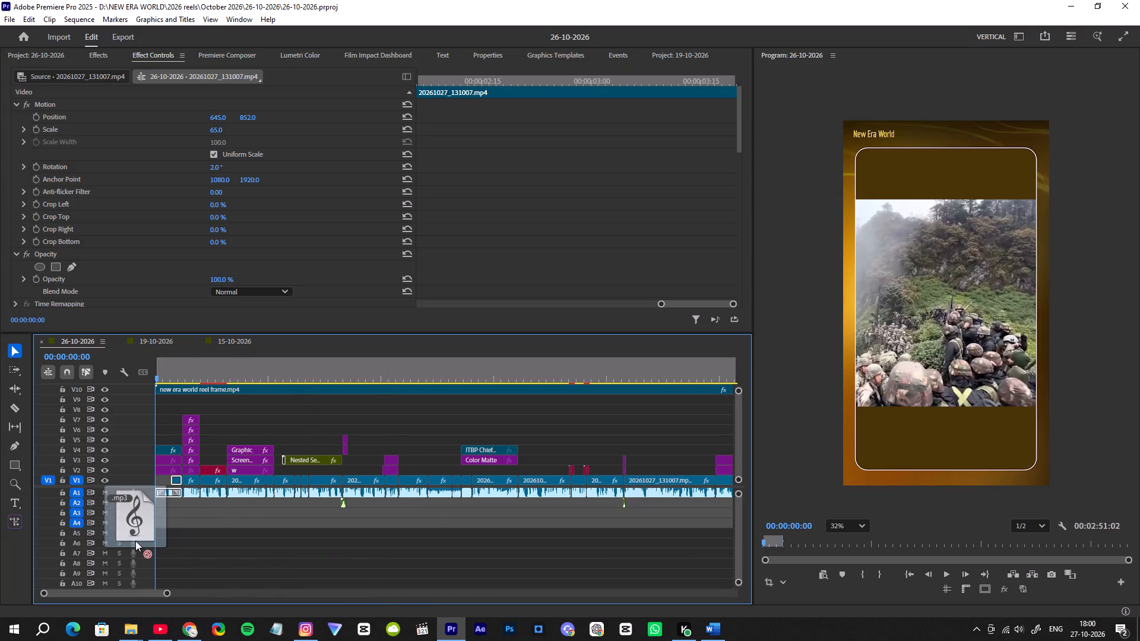
{"action": "left_click_drag", "start_coordinate": [135, 541], "coordinate": [144, 536]}
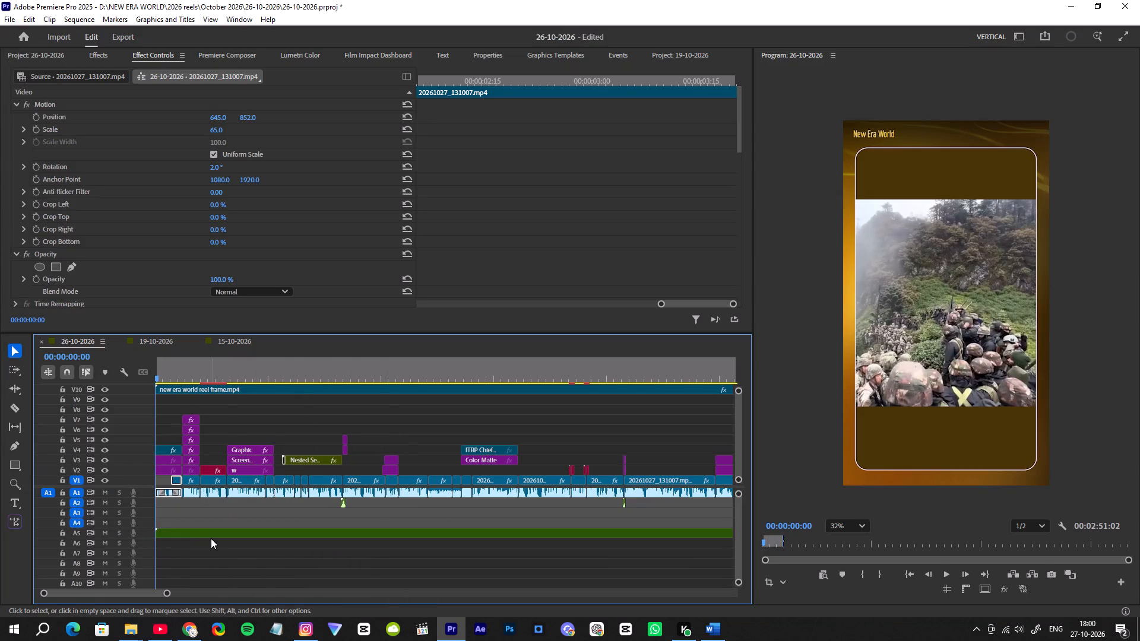
Trim the quiet beginning off the music clip on A5 and move the clip back to the sequence start.
{"action": "left_click_drag", "start_coordinate": [169, 594], "coordinate": [166, 594]}
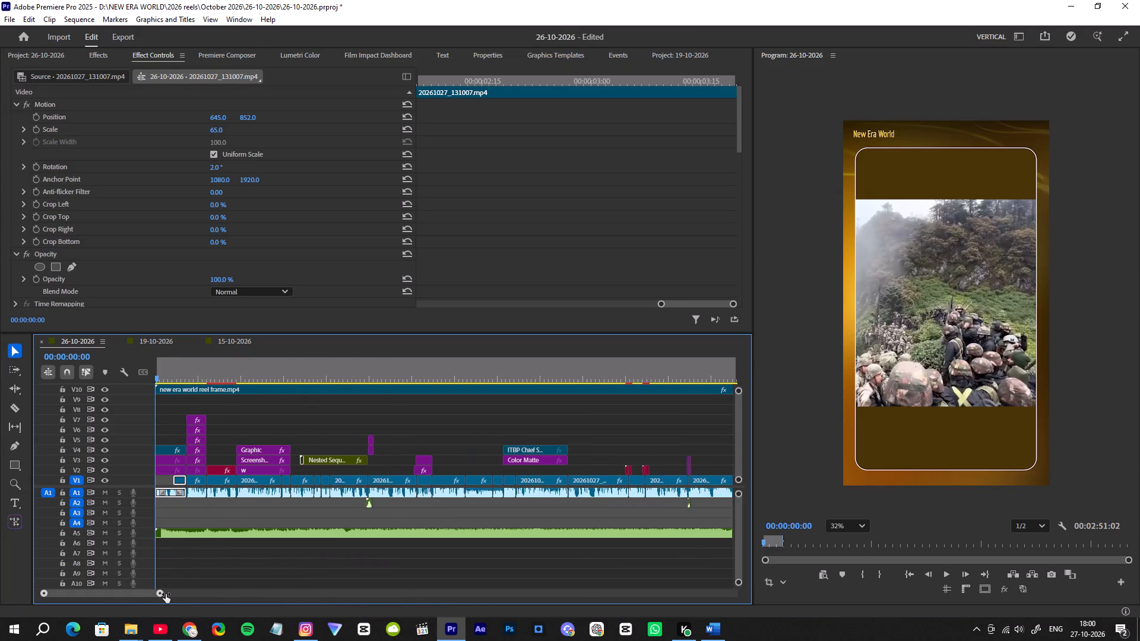
{"action": "left_click_drag", "start_coordinate": [166, 594], "coordinate": [138, 595]}
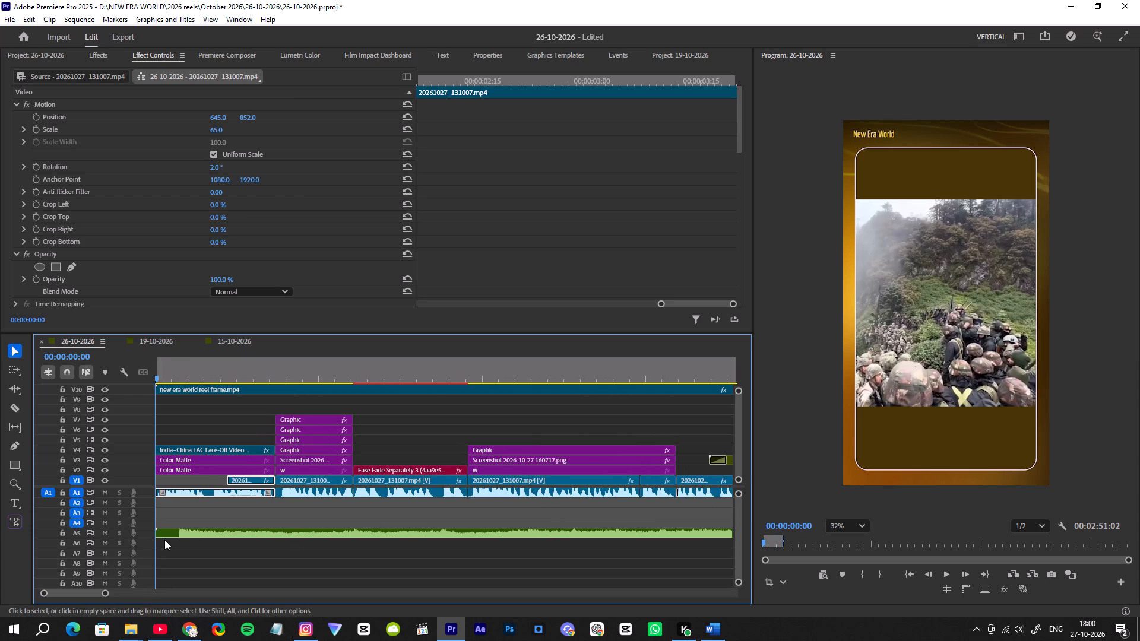
{"action": "left_click_drag", "start_coordinate": [157, 538], "coordinate": [172, 538]}
{"action": "left_click_drag", "start_coordinate": [198, 535], "coordinate": [178, 537]}
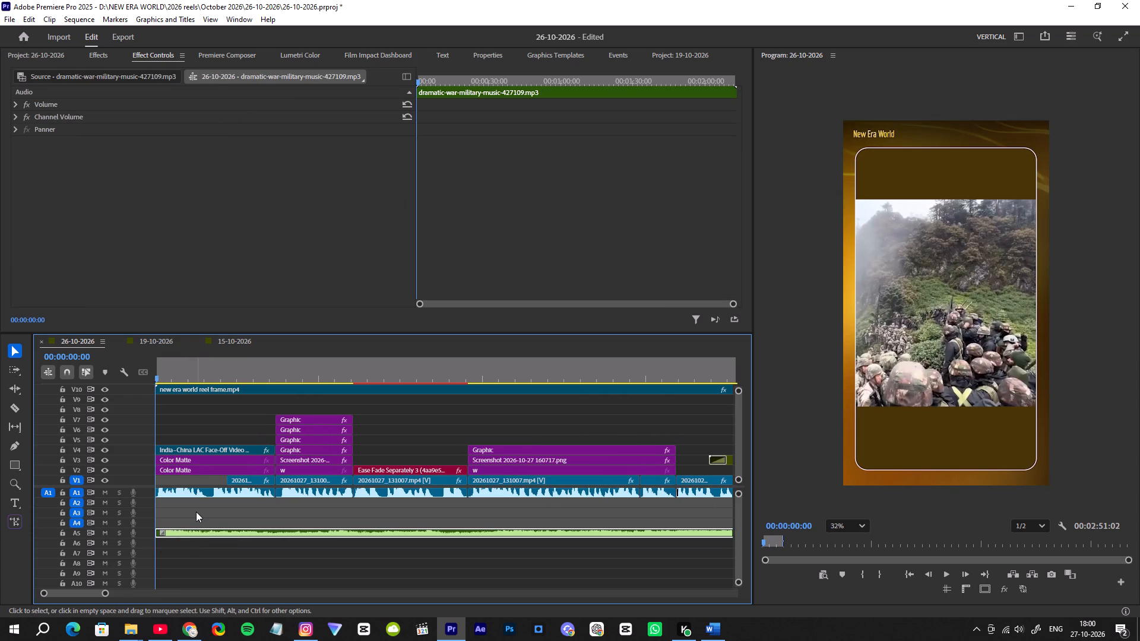
Play the sequence, enlarge audio track A5 and lower the dramatic-war-military-music clip's volume in repeated small decrements.
{"action": "key", "text": "space"}
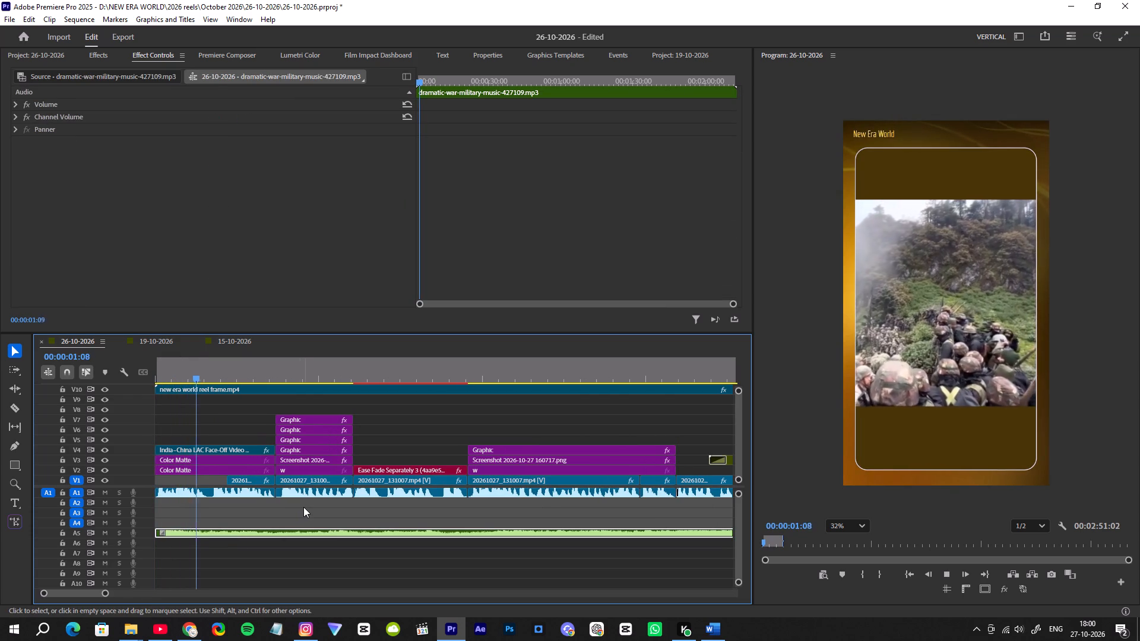
{"action": "scroll", "coordinate": [303, 507], "scroll_direction": "down", "scroll_amount": 6, "text": "alt"}
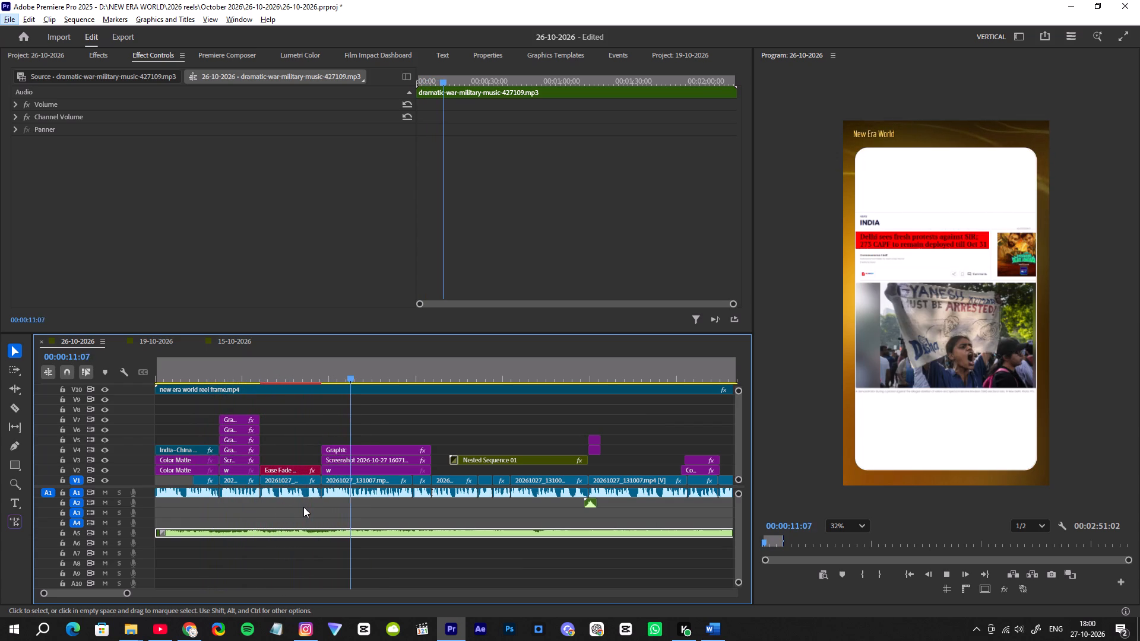
{"action": "left_click", "coordinate": [147, 538]}
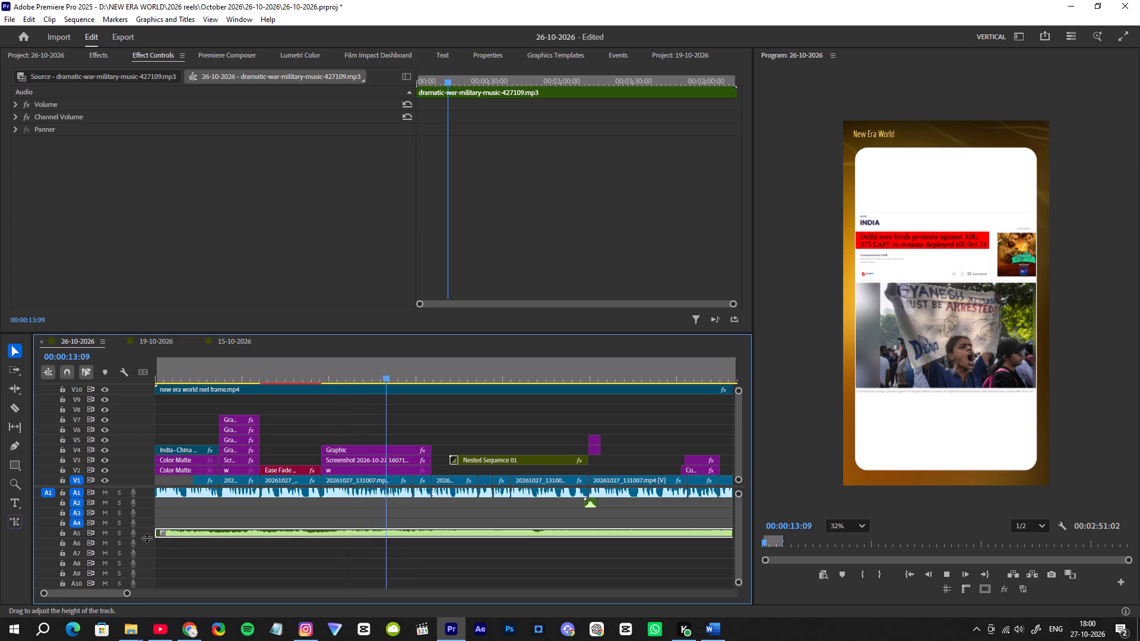
{"action": "left_click_drag", "start_coordinate": [147, 538], "coordinate": [148, 560]}
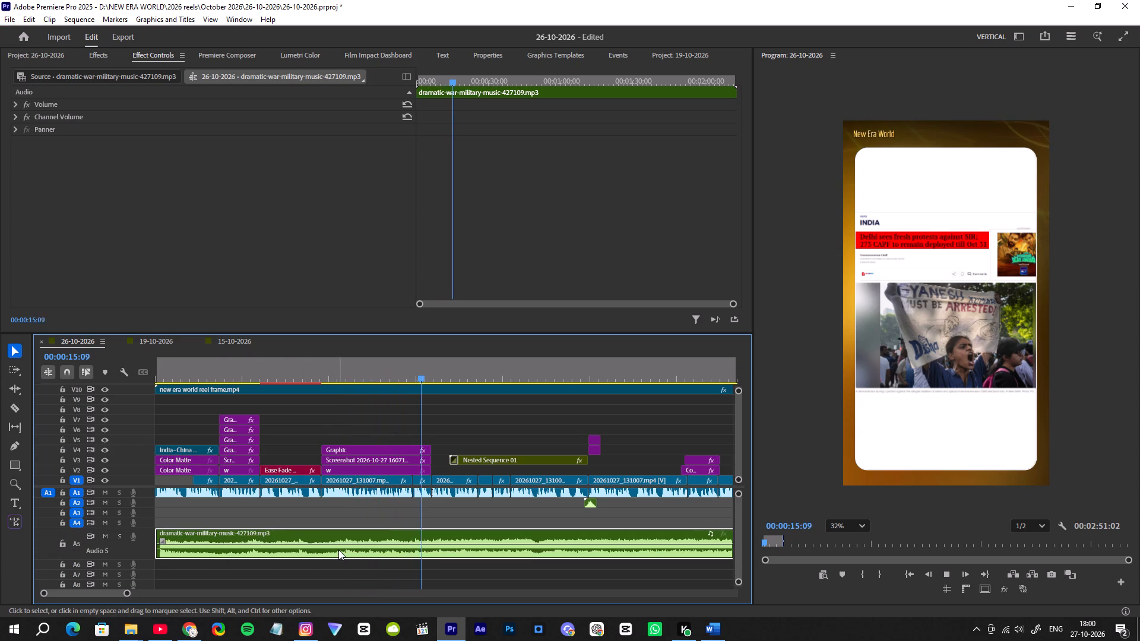
{"action": "type", "text": "[[[[[[[[[[["}
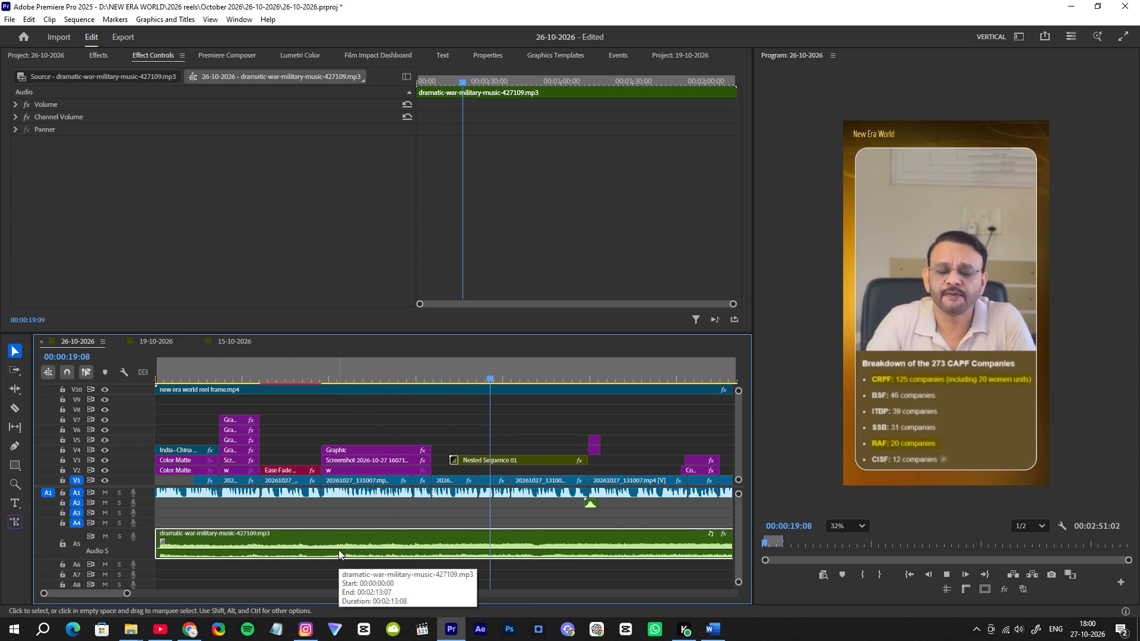
{"action": "key", "text": "bracketleft"}
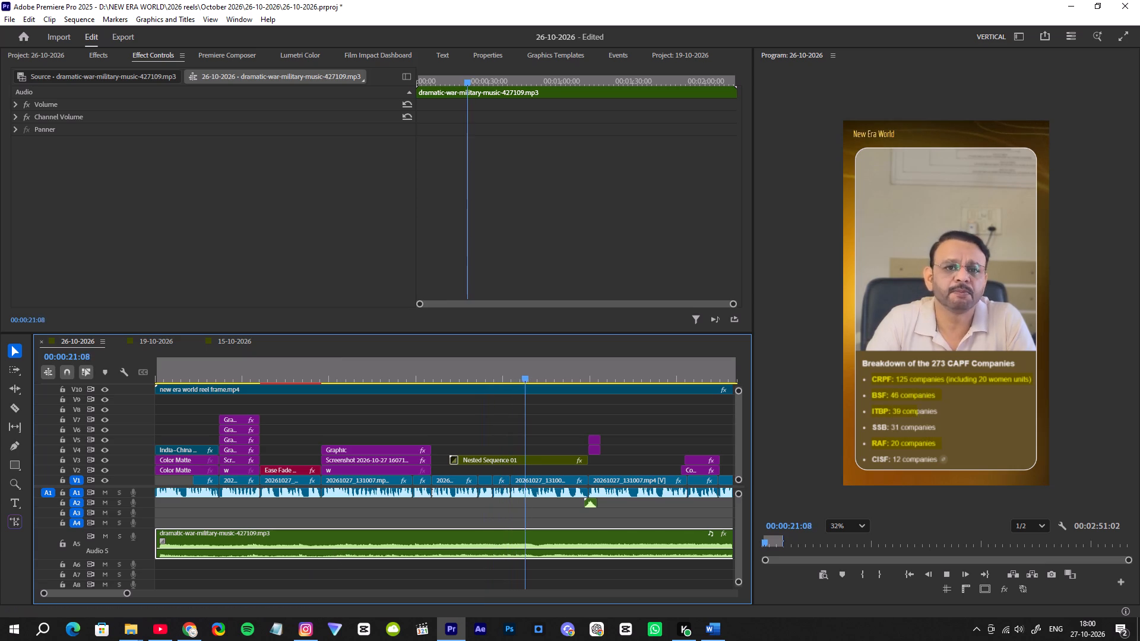
Review the music level against the narration during playback up to about 00:00:57, and inspect the clips around that point.
{"action": "scroll", "coordinate": [561, 548], "scroll_direction": "down", "scroll_amount": 7, "text": "alt"}
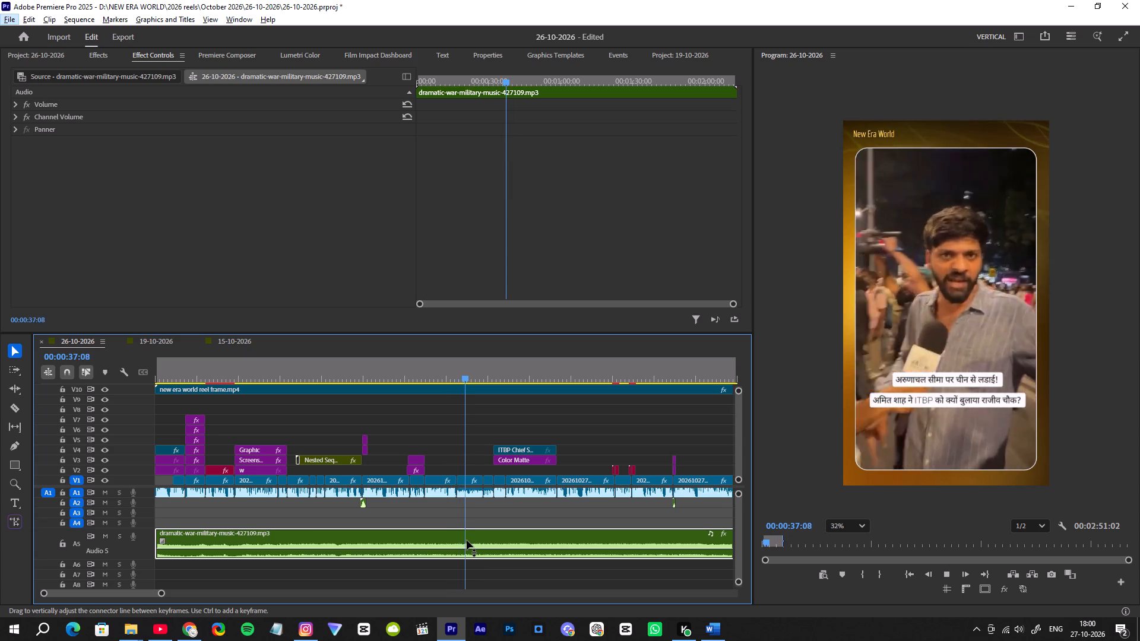
{"action": "scroll", "coordinate": [467, 540], "scroll_direction": "down", "scroll_amount": 4}
{"action": "scroll", "coordinate": [467, 540], "scroll_direction": "down", "scroll_amount": 3, "text": "alt"}
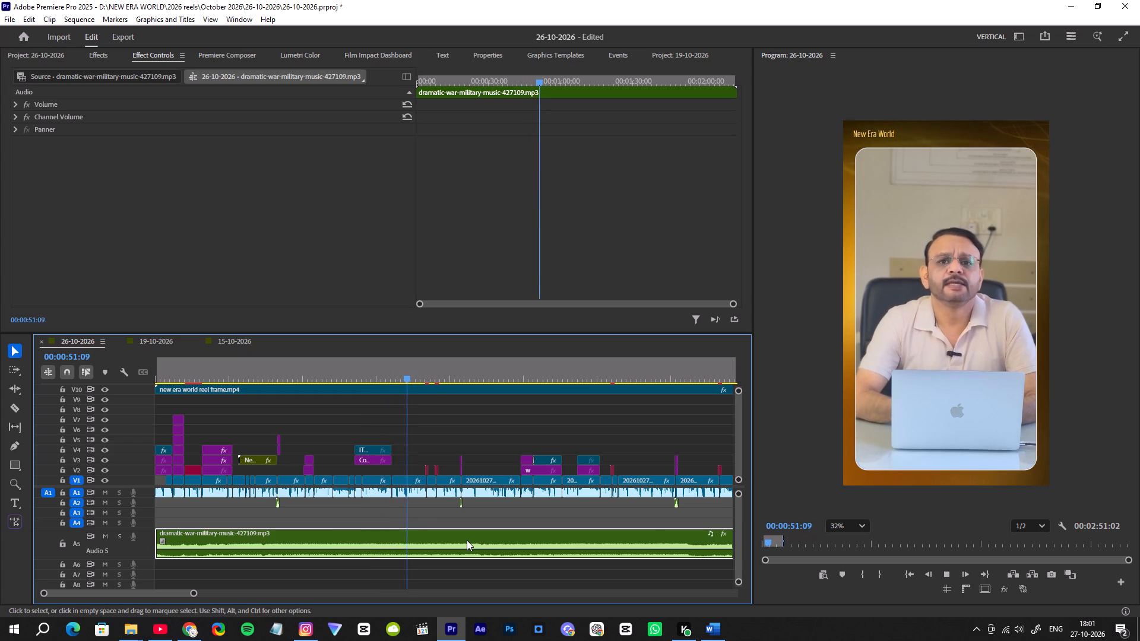
{"action": "scroll", "coordinate": [467, 540], "scroll_direction": "down", "scroll_amount": 7}
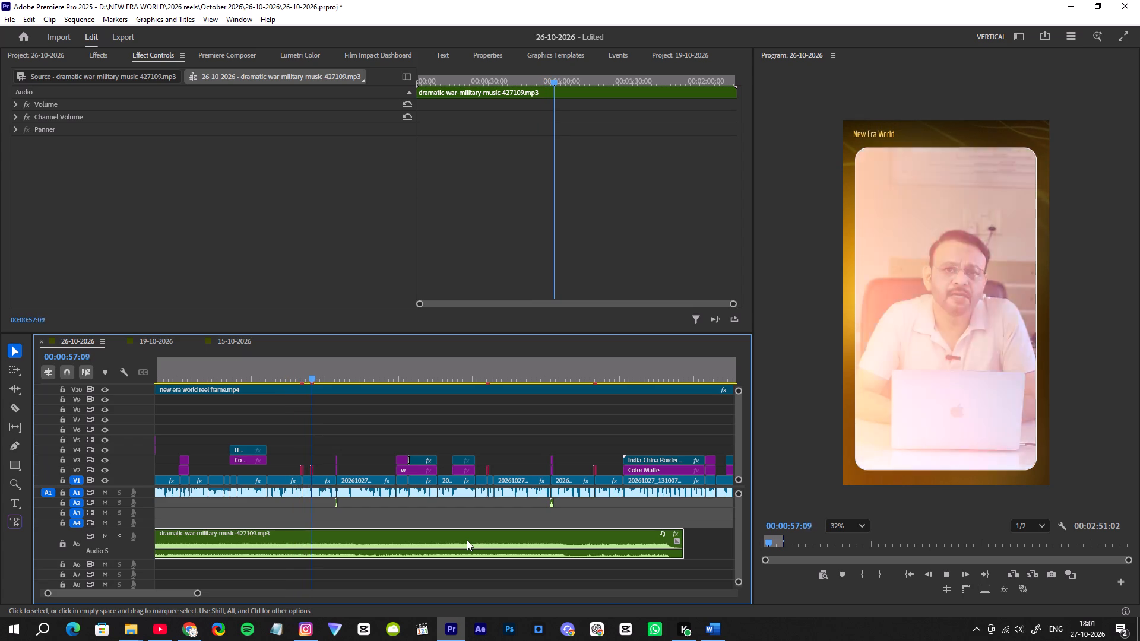
{"action": "key", "text": "space"}
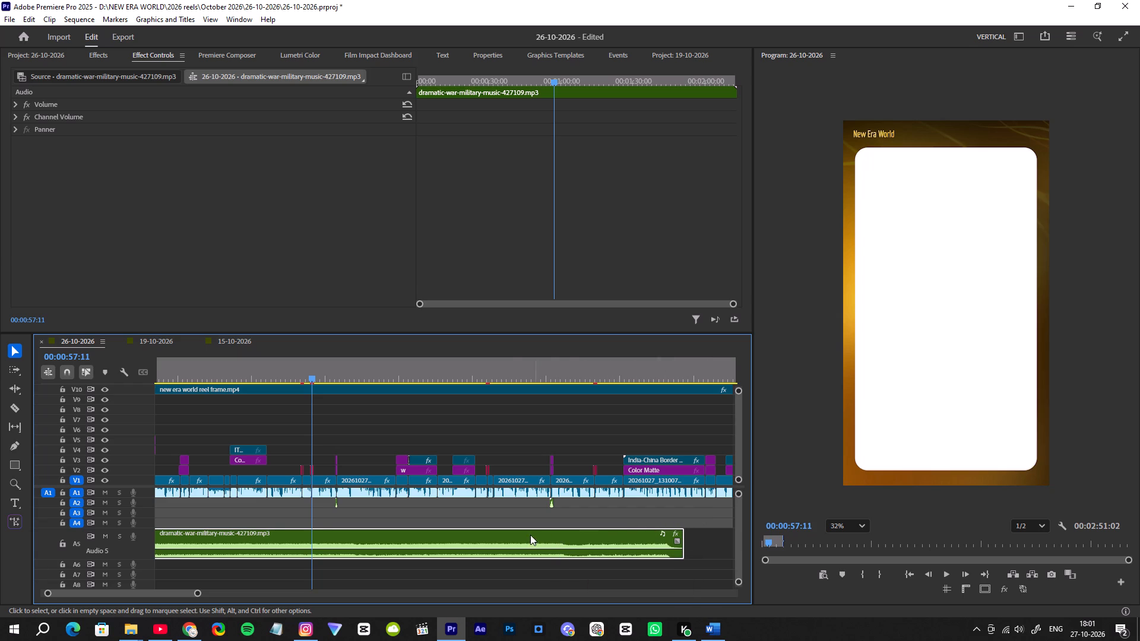
{"action": "scroll", "coordinate": [307, 494], "scroll_direction": "up", "scroll_amount": 3, "text": "alt"}
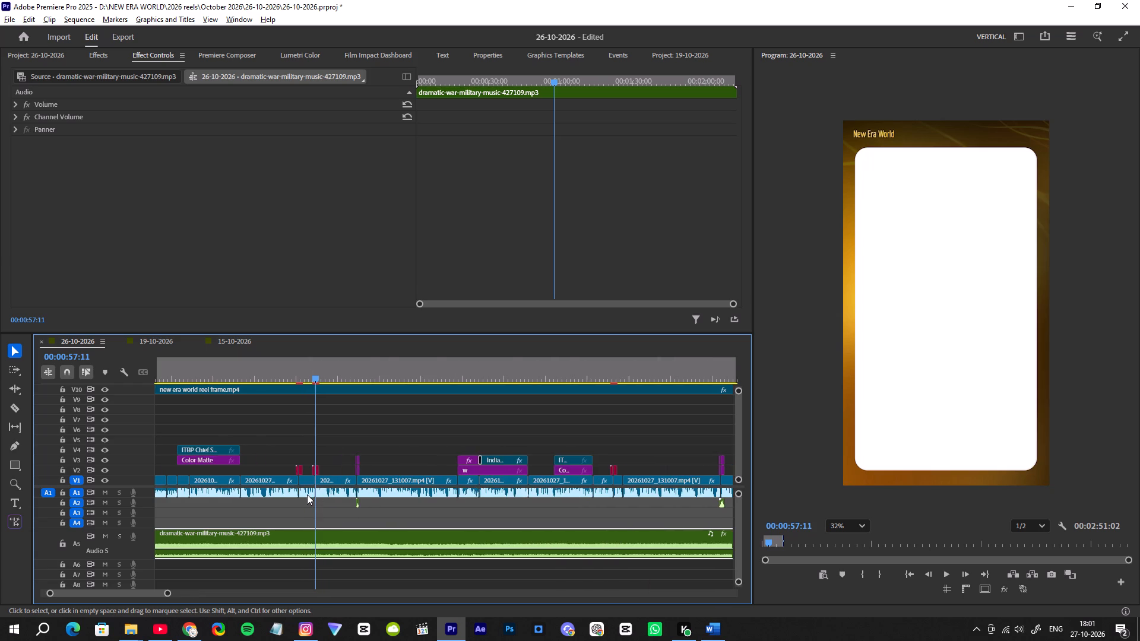
{"action": "scroll", "coordinate": [307, 494], "scroll_direction": "up", "scroll_amount": 3, "text": "alt"}
{"action": "scroll", "coordinate": [307, 494], "scroll_direction": "down", "scroll_amount": 1, "text": "alt"}
{"action": "scroll", "coordinate": [307, 494], "scroll_direction": "up", "scroll_amount": 9, "text": "alt"}
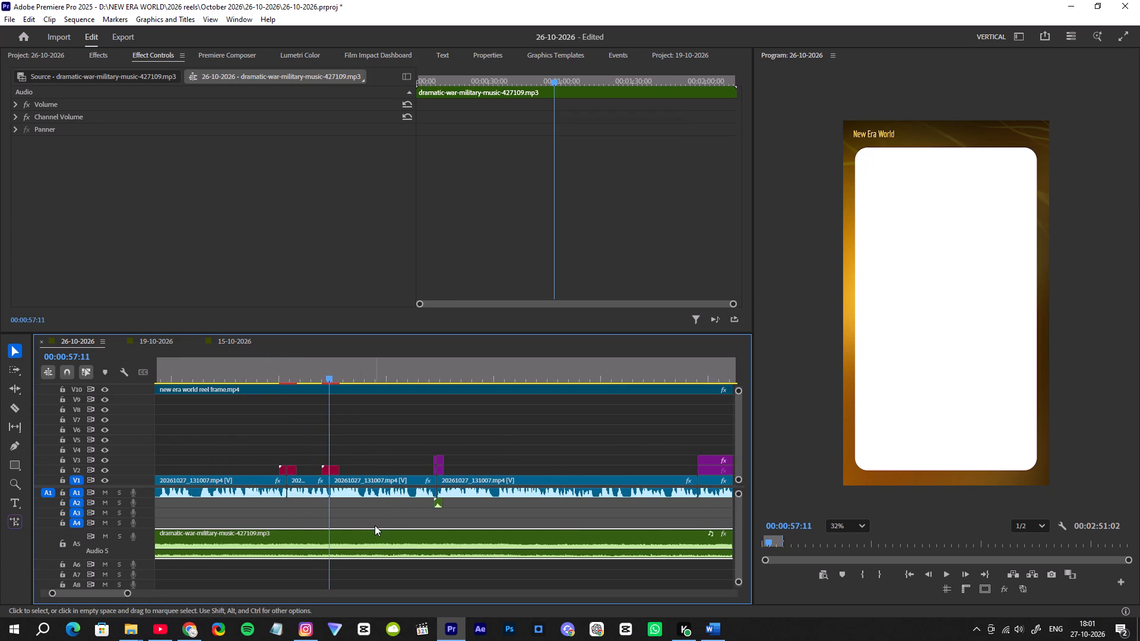
Reset the Vertical workspace to its saved layout.
{"action": "left_click", "coordinate": [240, 20]}
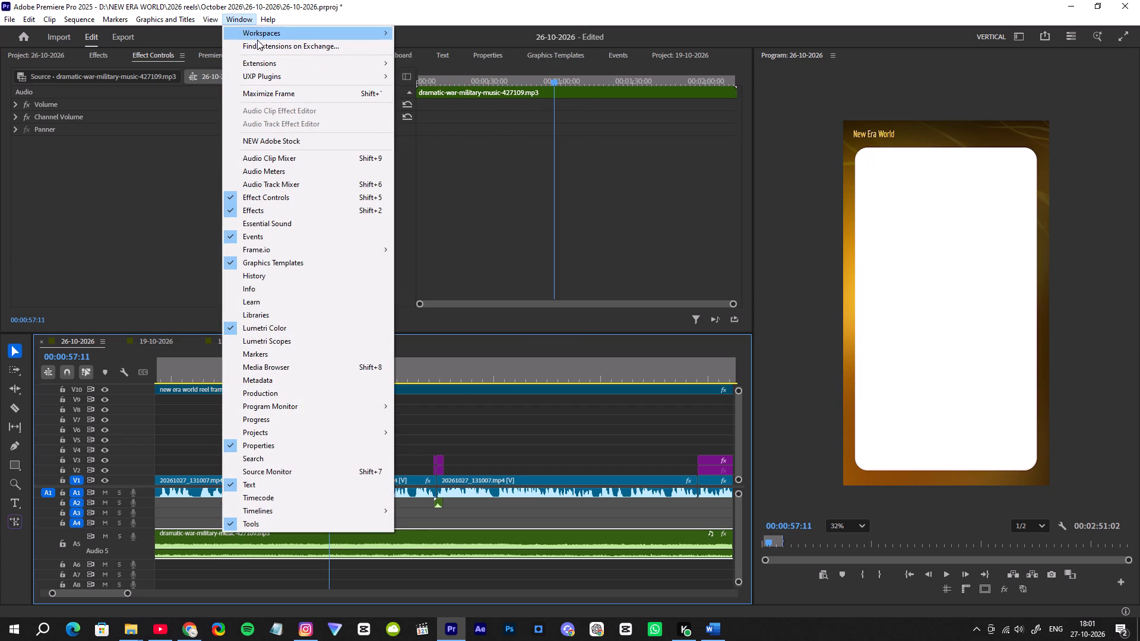
{"action": "left_click", "coordinate": [258, 35]}
{"action": "left_click", "coordinate": [436, 297]}
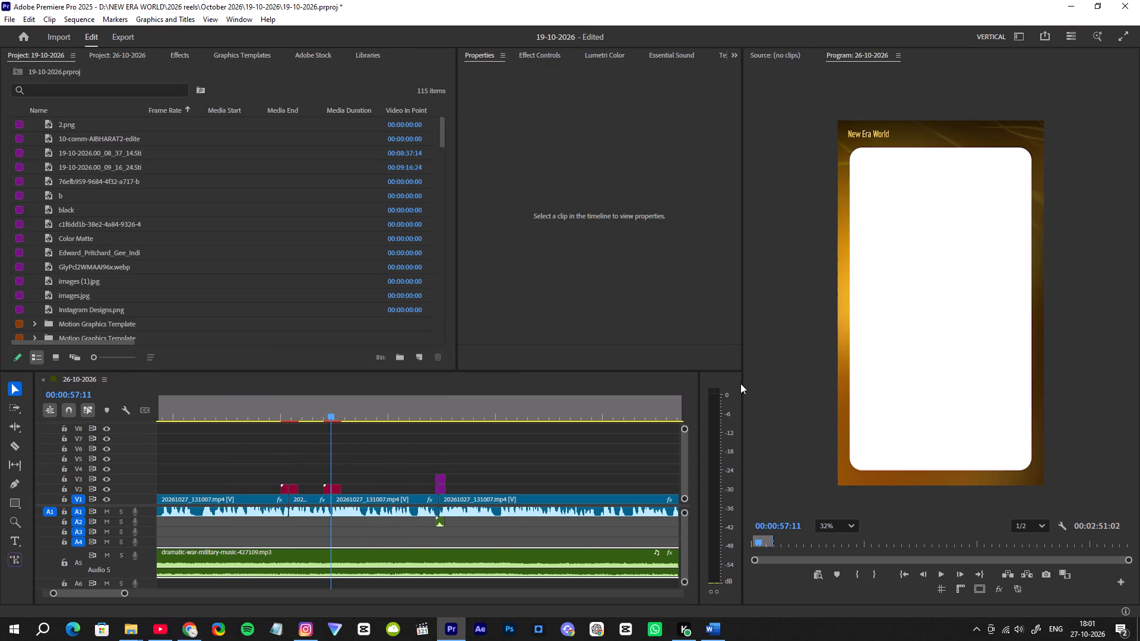
Widen the Properties and timeline area slightly against the Program monitor.
{"action": "left_click_drag", "start_coordinate": [741, 383], "coordinate": [759, 377]}
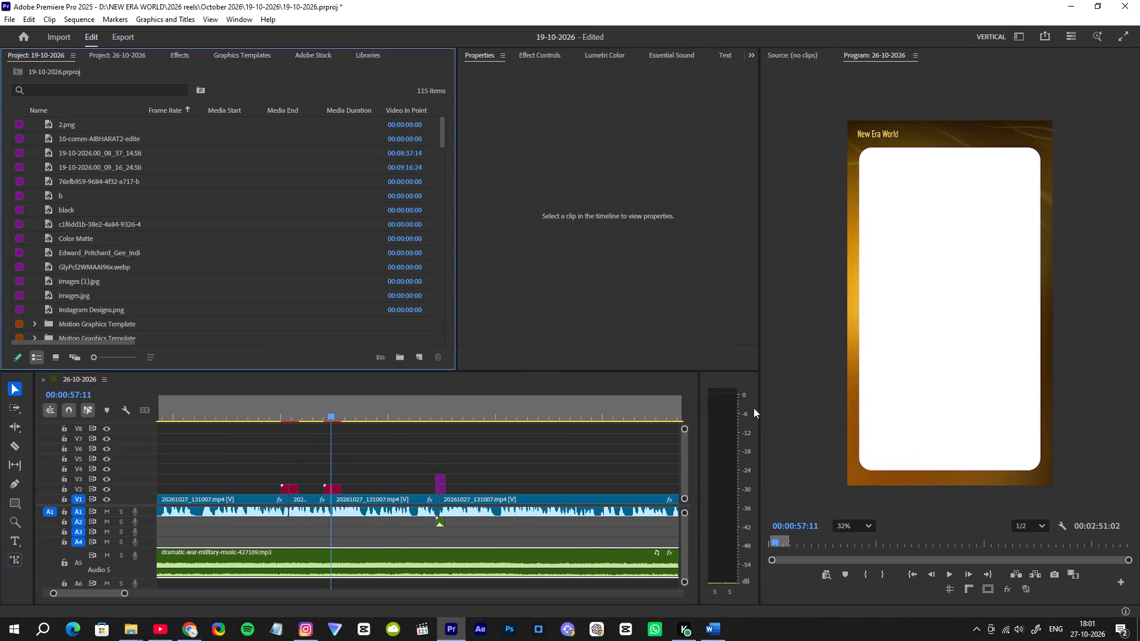
Solo narration track A1, play it from about 00:00:54, and return the playhead to about 00:00:51.
{"action": "left_click", "coordinate": [120, 514]}
{"action": "left_click", "coordinate": [269, 420]}
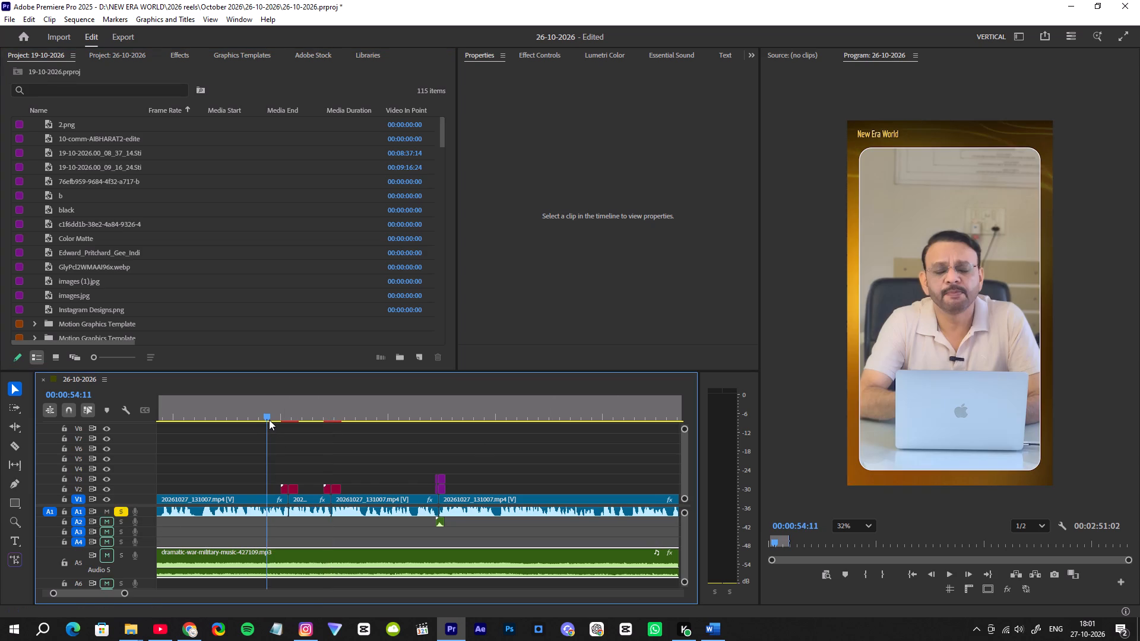
{"action": "key", "text": "space"}
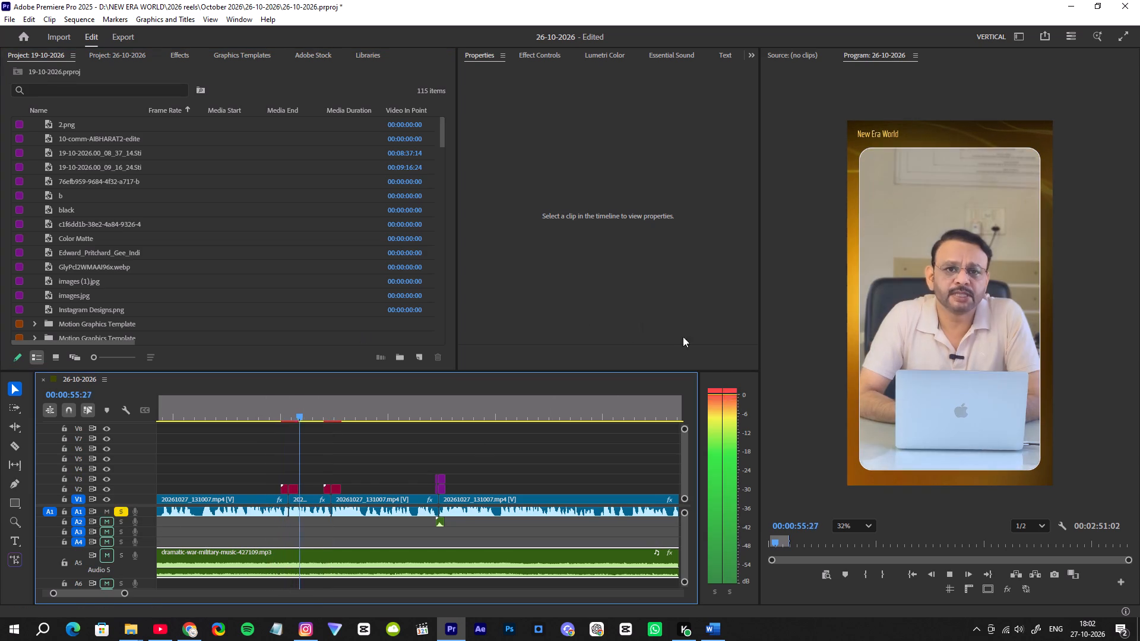
{"action": "left_click", "coordinate": [210, 420]}
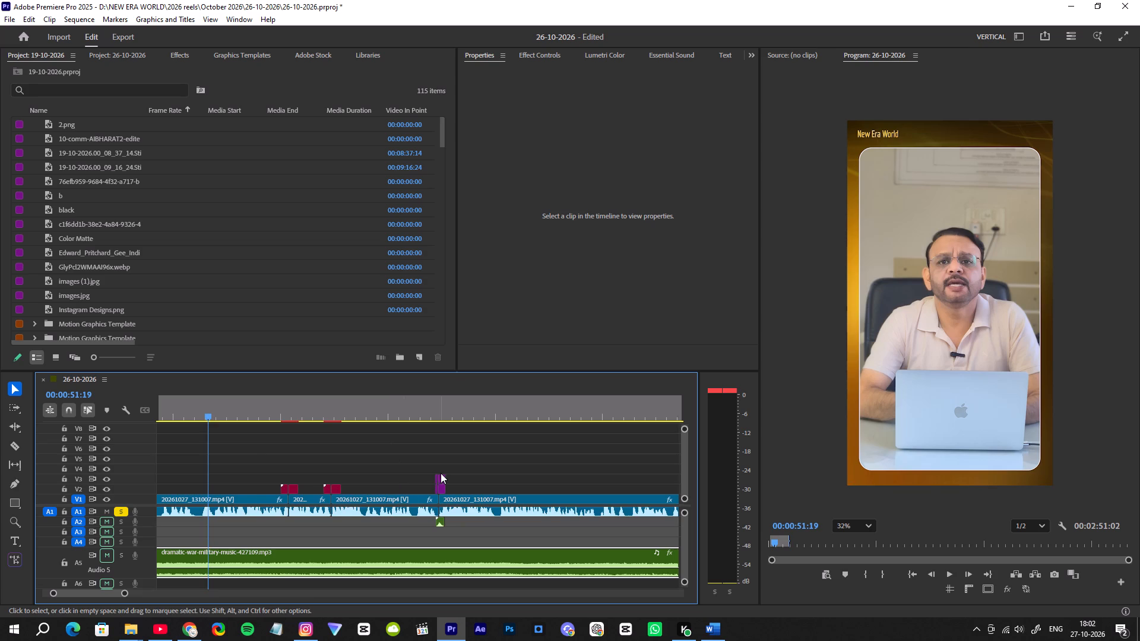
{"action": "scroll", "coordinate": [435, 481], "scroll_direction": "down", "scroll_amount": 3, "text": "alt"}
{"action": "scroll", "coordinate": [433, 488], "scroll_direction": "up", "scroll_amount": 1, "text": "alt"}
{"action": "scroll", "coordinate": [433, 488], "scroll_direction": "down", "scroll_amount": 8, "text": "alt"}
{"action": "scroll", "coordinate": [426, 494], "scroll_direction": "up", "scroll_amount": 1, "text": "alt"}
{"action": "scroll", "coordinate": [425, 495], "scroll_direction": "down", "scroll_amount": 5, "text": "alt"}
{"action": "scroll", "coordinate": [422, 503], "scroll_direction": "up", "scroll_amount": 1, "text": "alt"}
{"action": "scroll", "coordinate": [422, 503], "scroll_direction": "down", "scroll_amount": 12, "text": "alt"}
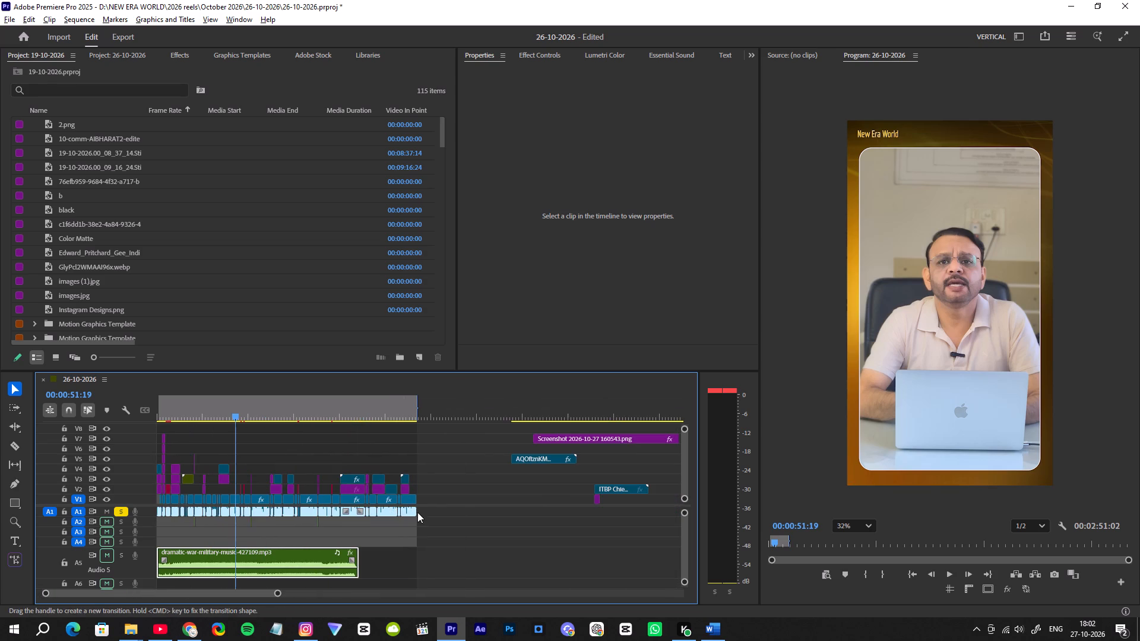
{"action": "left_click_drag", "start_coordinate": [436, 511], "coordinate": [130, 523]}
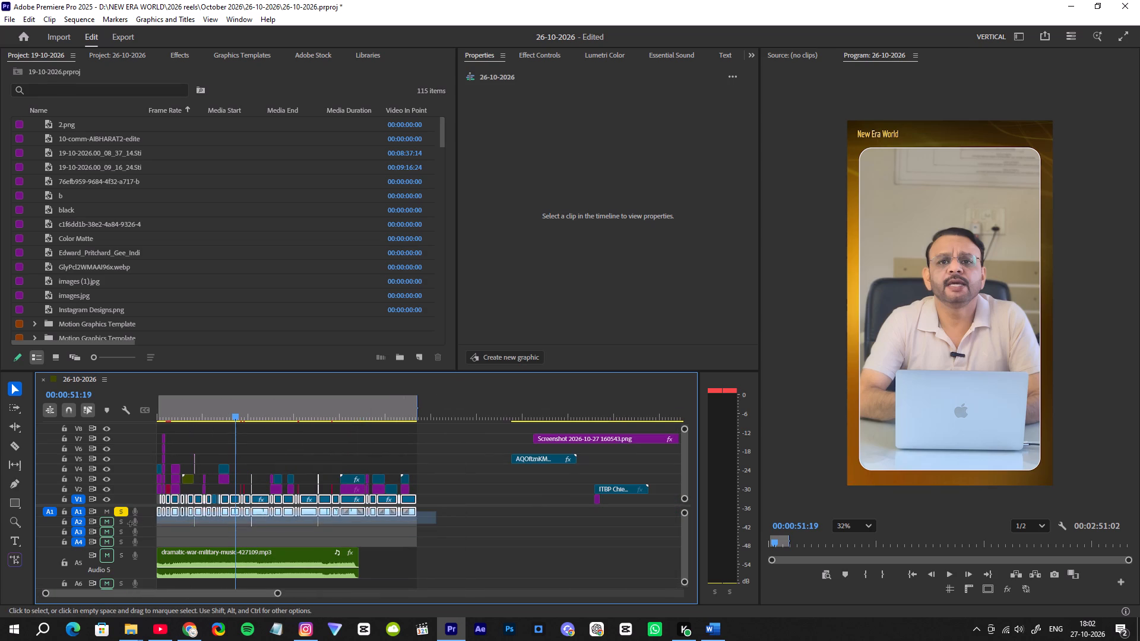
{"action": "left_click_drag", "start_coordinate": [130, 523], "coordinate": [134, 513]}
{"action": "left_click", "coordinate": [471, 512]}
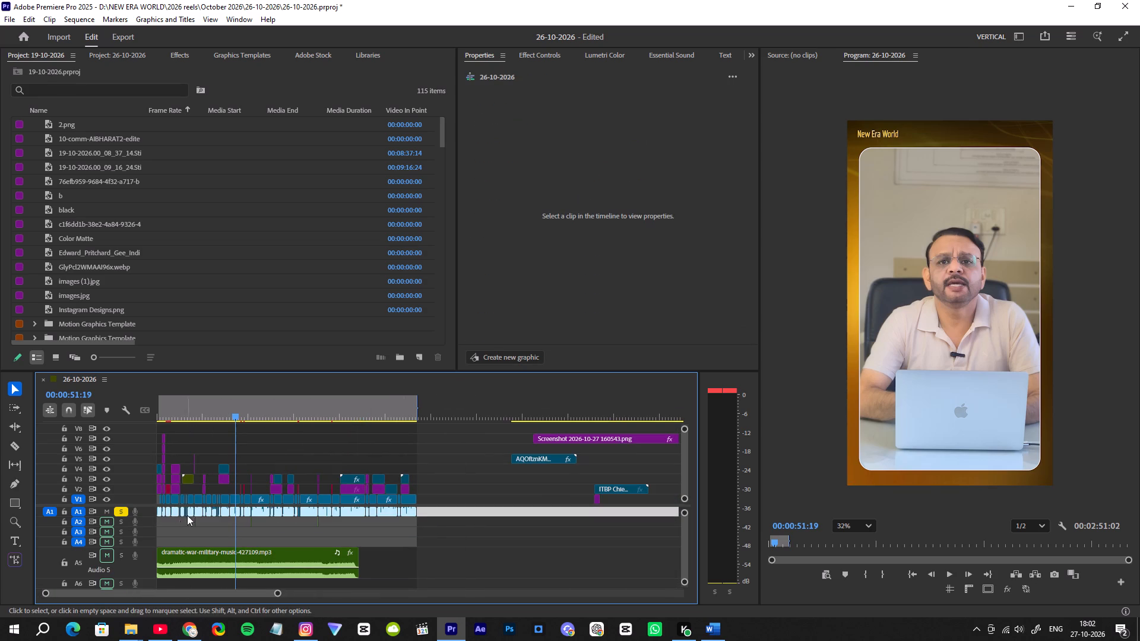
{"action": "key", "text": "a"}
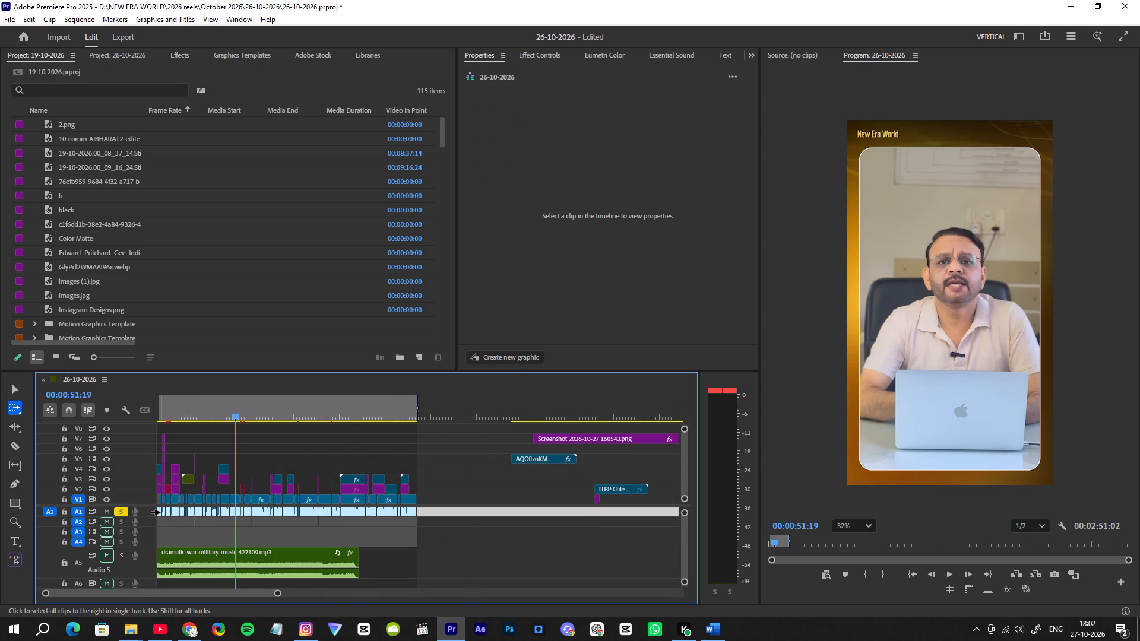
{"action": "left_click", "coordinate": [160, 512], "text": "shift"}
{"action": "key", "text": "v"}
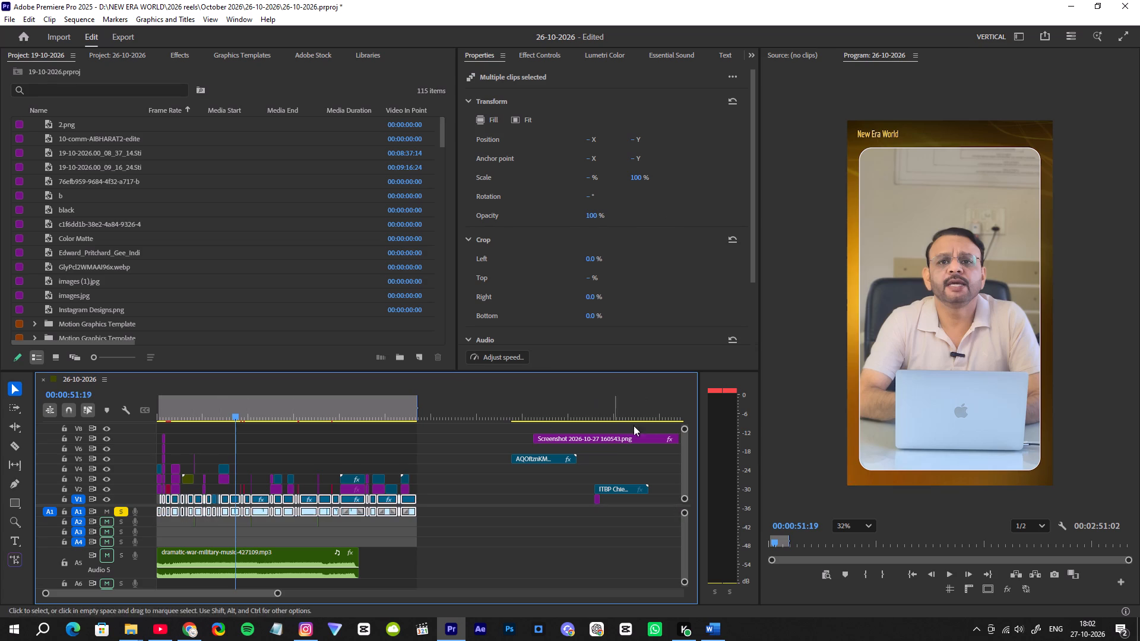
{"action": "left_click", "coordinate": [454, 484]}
Select all narration clips on A1, lower their volume by three small decrements, and play the result.
{"action": "left_click_drag", "start_coordinate": [426, 511], "coordinate": [389, 516]}
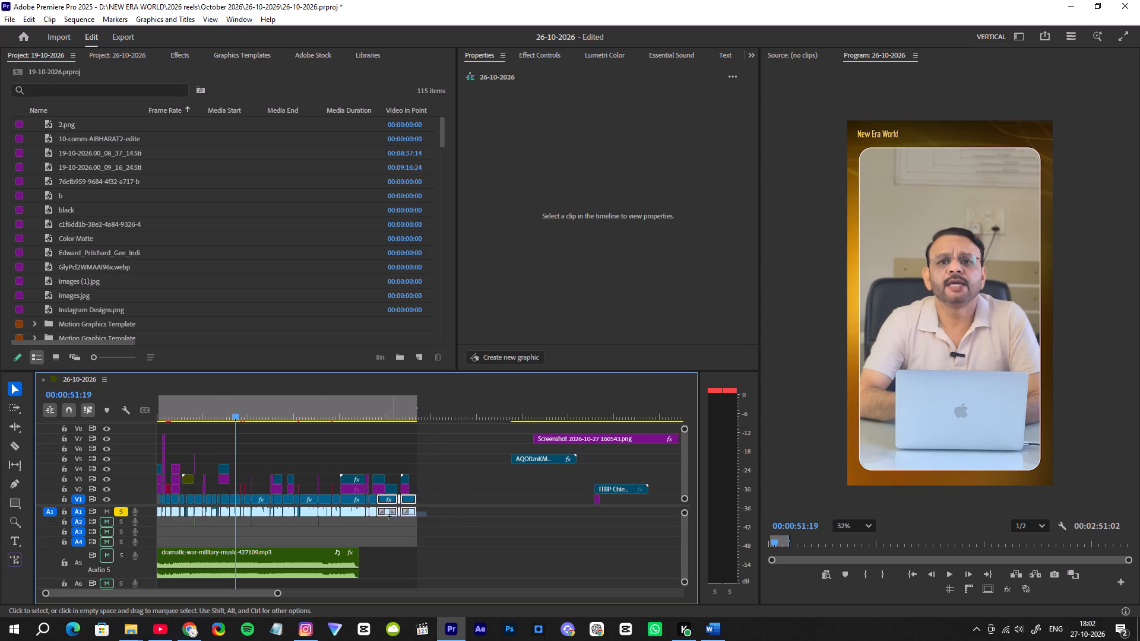
{"action": "left_click_drag", "start_coordinate": [389, 516], "coordinate": [157, 519]}
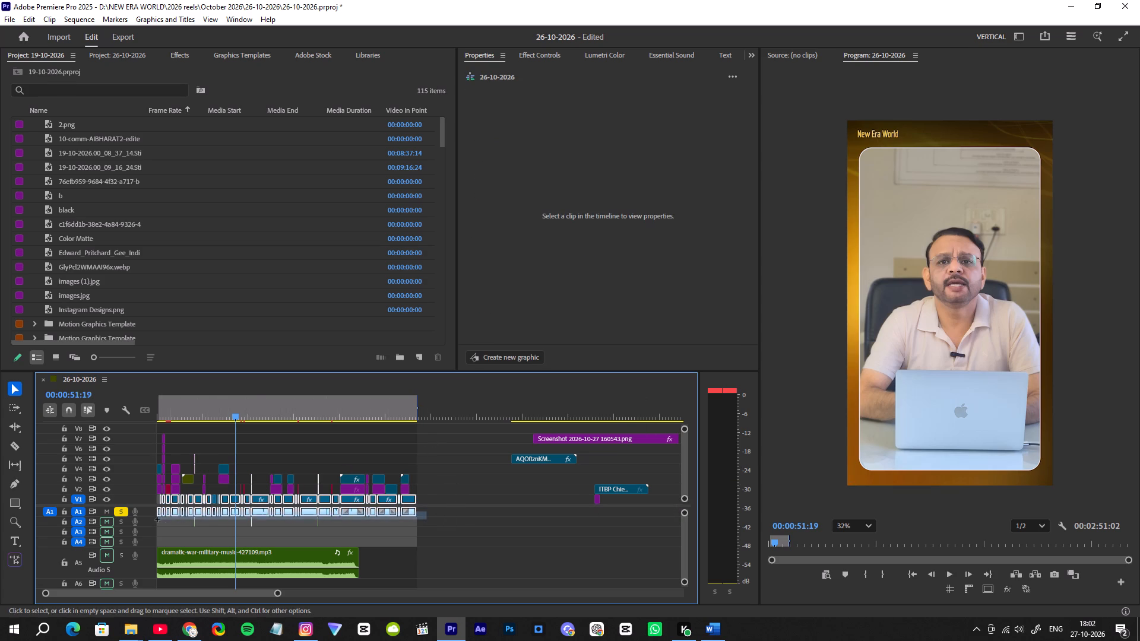
{"action": "left_click_drag", "start_coordinate": [157, 519], "coordinate": [144, 513]}
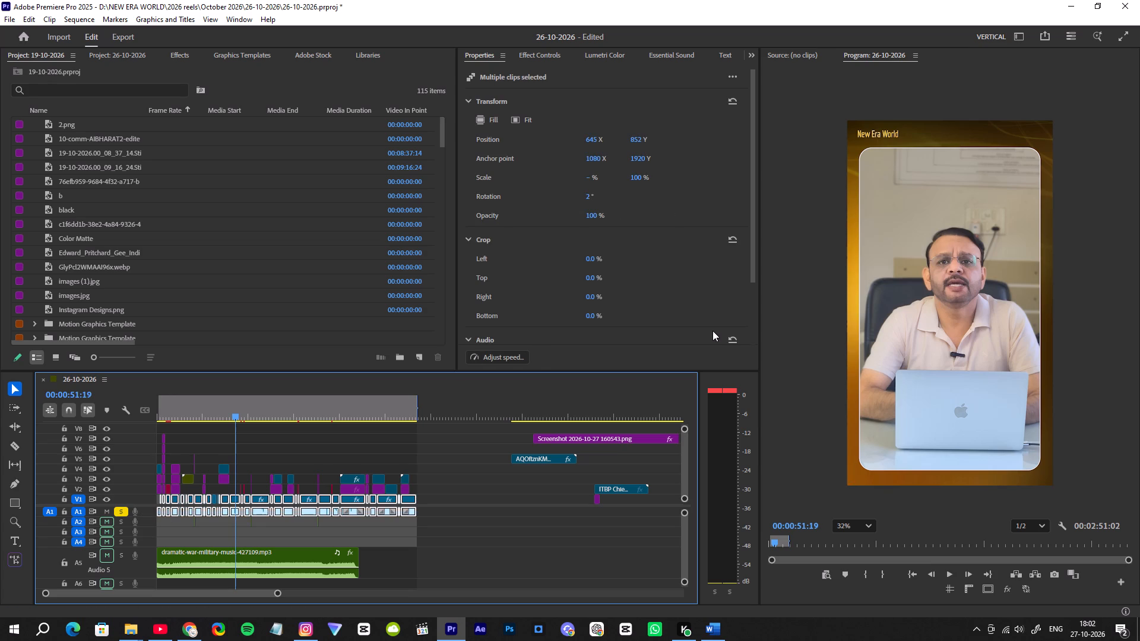
{"action": "type", "text": "[[["}
{"action": "key", "text": "space"}
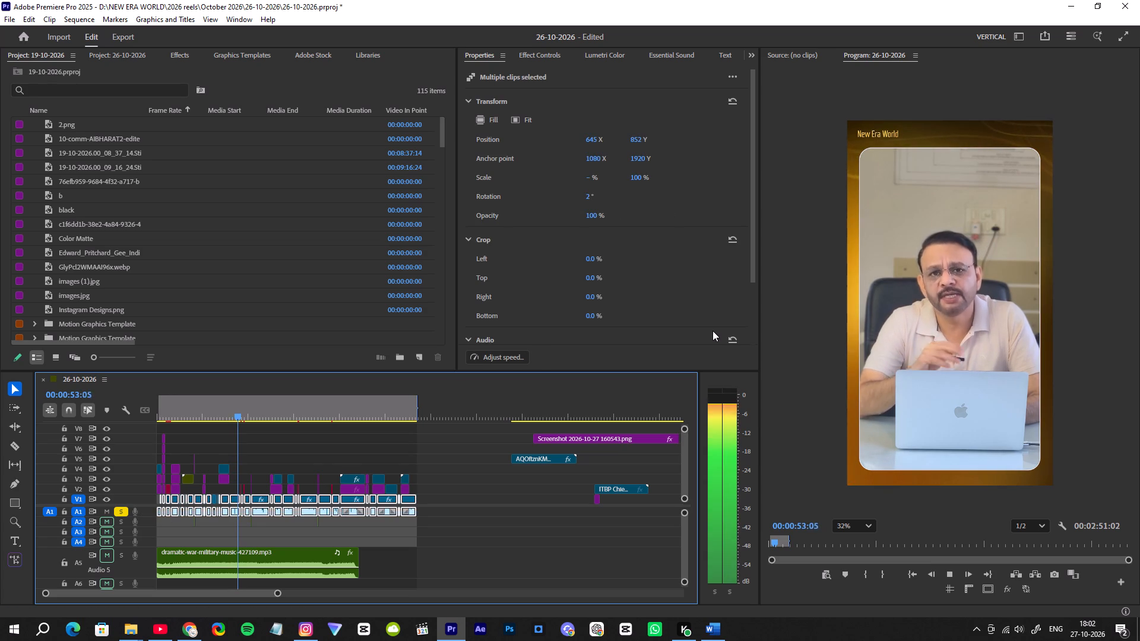
Raise the selected narration clips' volume by four small increments, checking them in playback up to about 00:01:00.
{"action": "key", "text": "bracketright"}
{"action": "key", "text": "bracketright"}
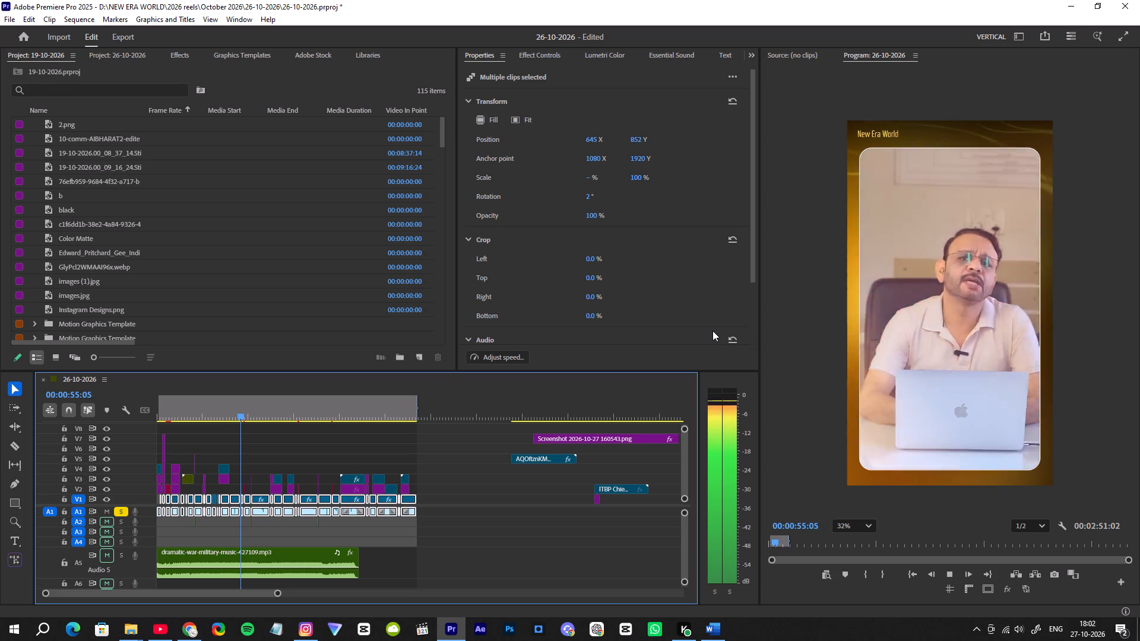
{"action": "key", "text": "space"}
{"action": "key", "text": "space"}
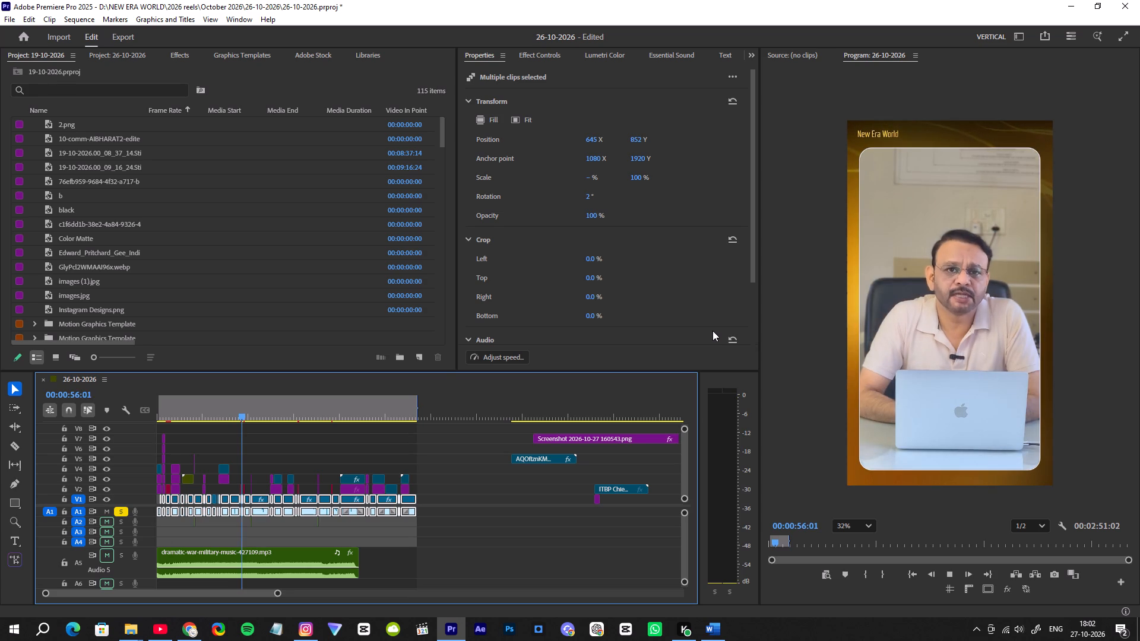
{"action": "type", "text": "]"}
{"action": "key", "text": "space"}
{"action": "key", "text": "space"}
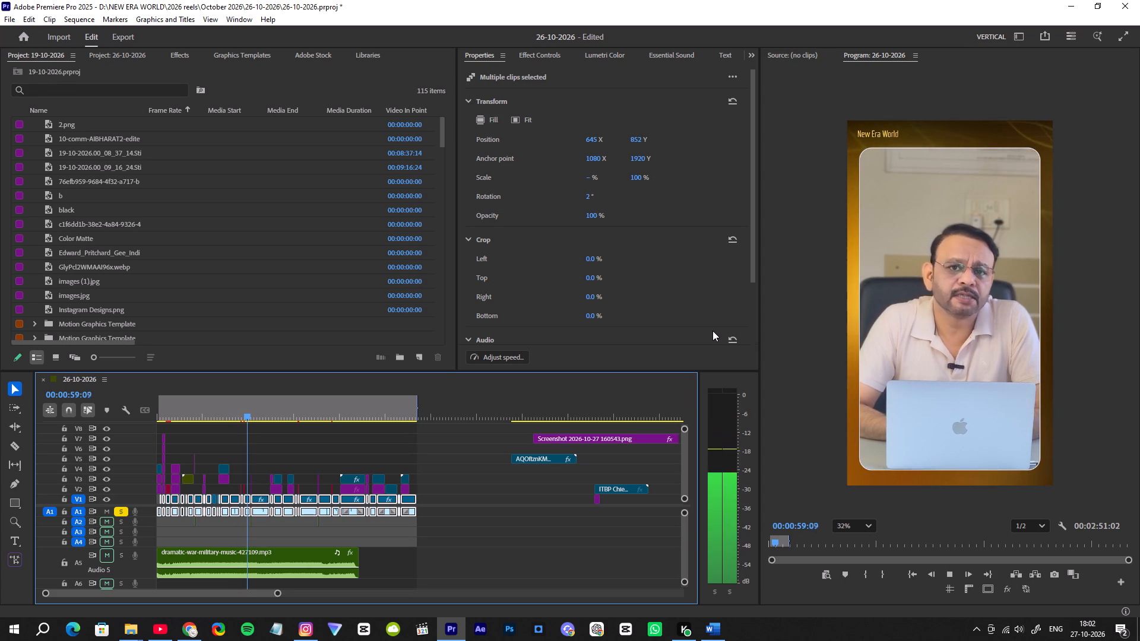
{"action": "key", "text": "space"}
{"action": "type", "text": "]"}
{"action": "key", "text": "space"}
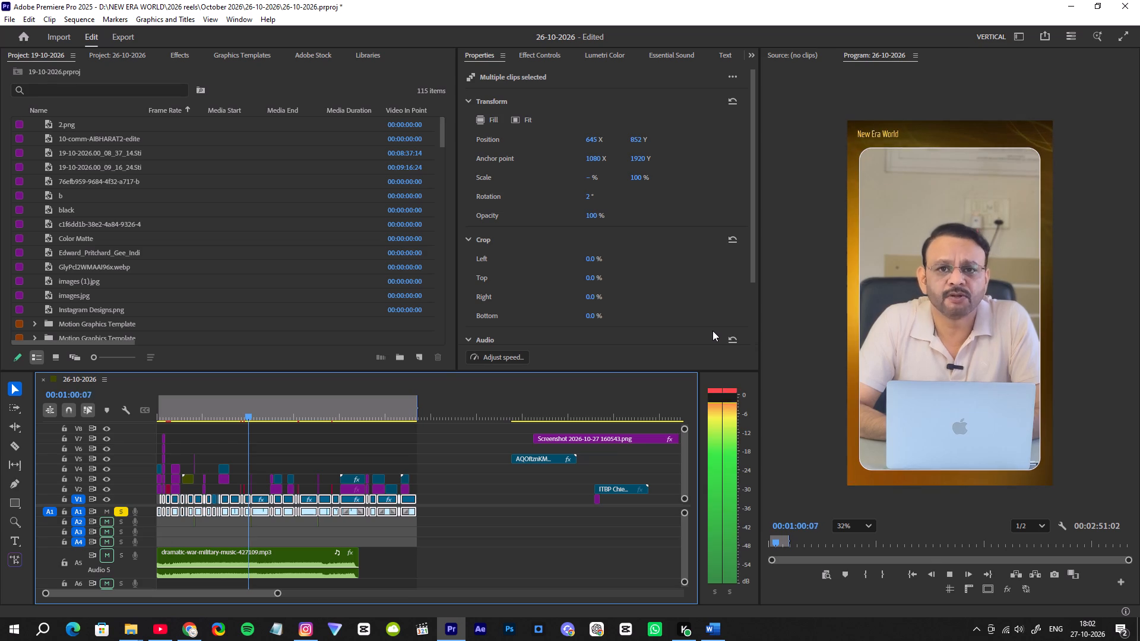
Lower the selected narration clips' volume by two small decrements while listening up to about 00:01:05.
{"action": "key", "text": "bracketleft"}
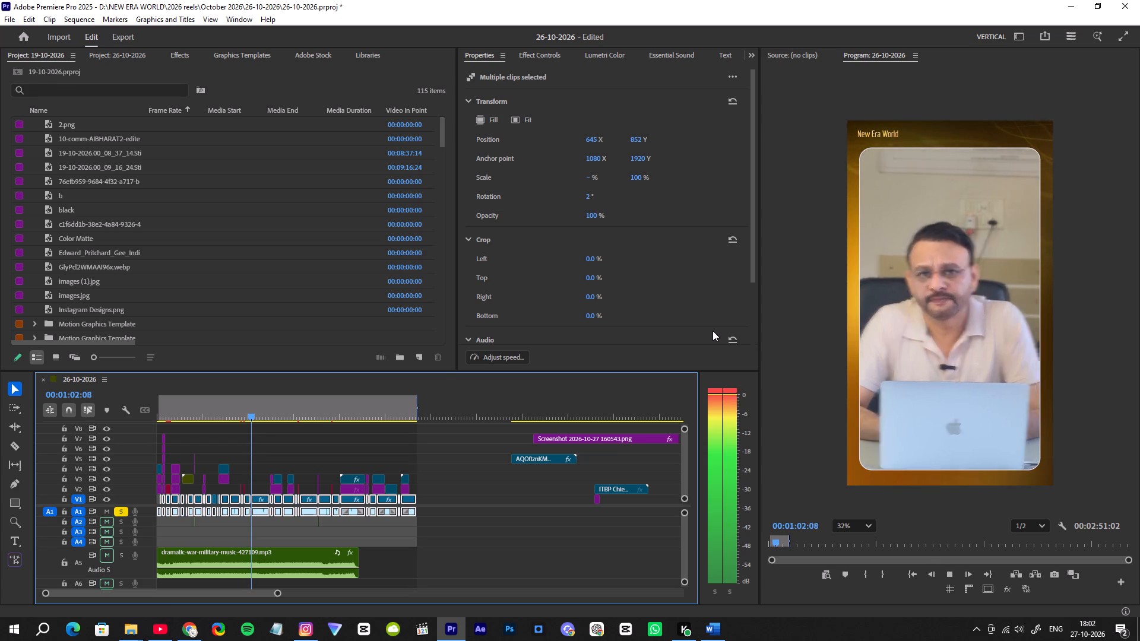
{"action": "type", "text": "["}
{"action": "key", "text": "space"}
{"action": "key", "text": "space"}
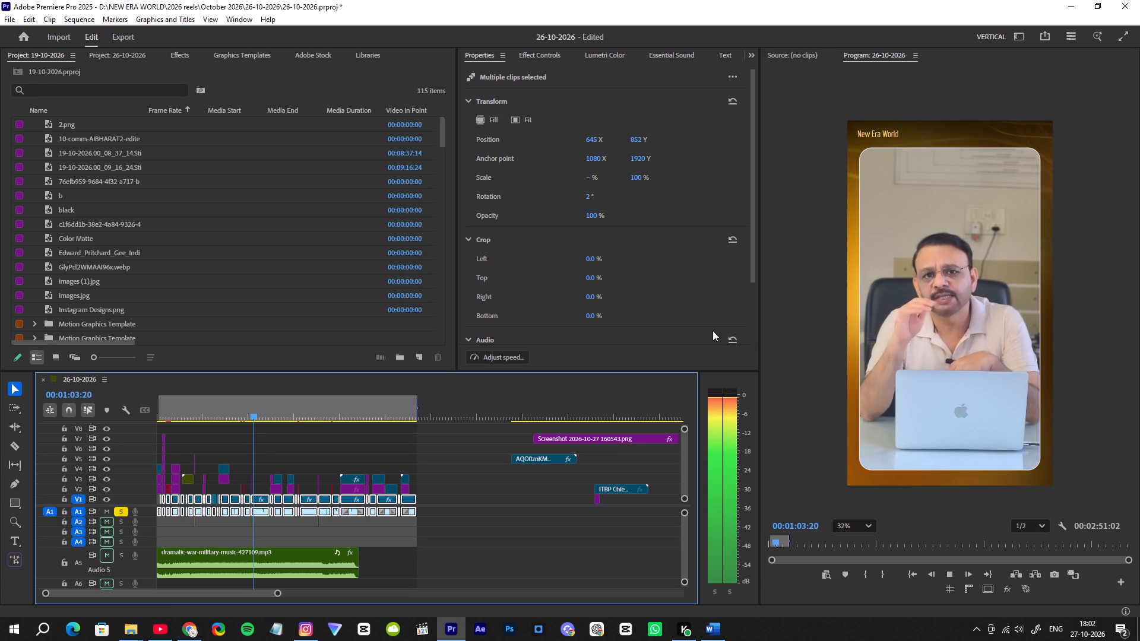
{"action": "key", "text": "space"}
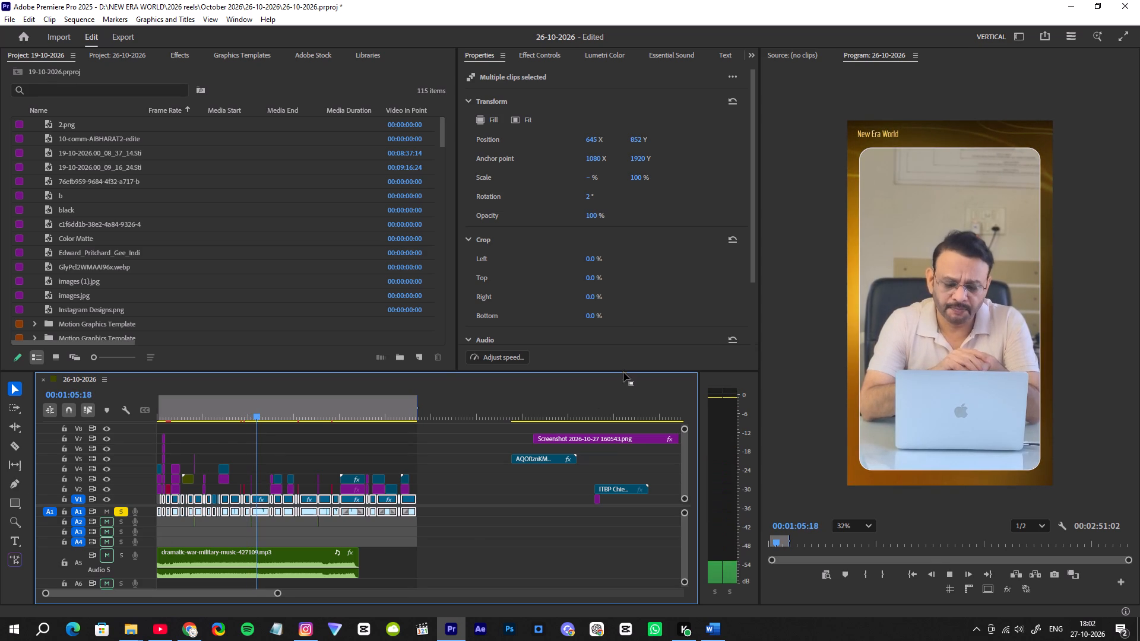
Switch solo from A1 to A5, lower the dramatic-war-military-music clip to -15.0 dB during playback, and release the solo.
{"action": "scroll", "coordinate": [465, 535], "scroll_direction": "down", "scroll_amount": 3}
{"action": "scroll", "coordinate": [465, 535], "scroll_direction": "up", "scroll_amount": 4}
{"action": "left_click", "coordinate": [222, 555]}
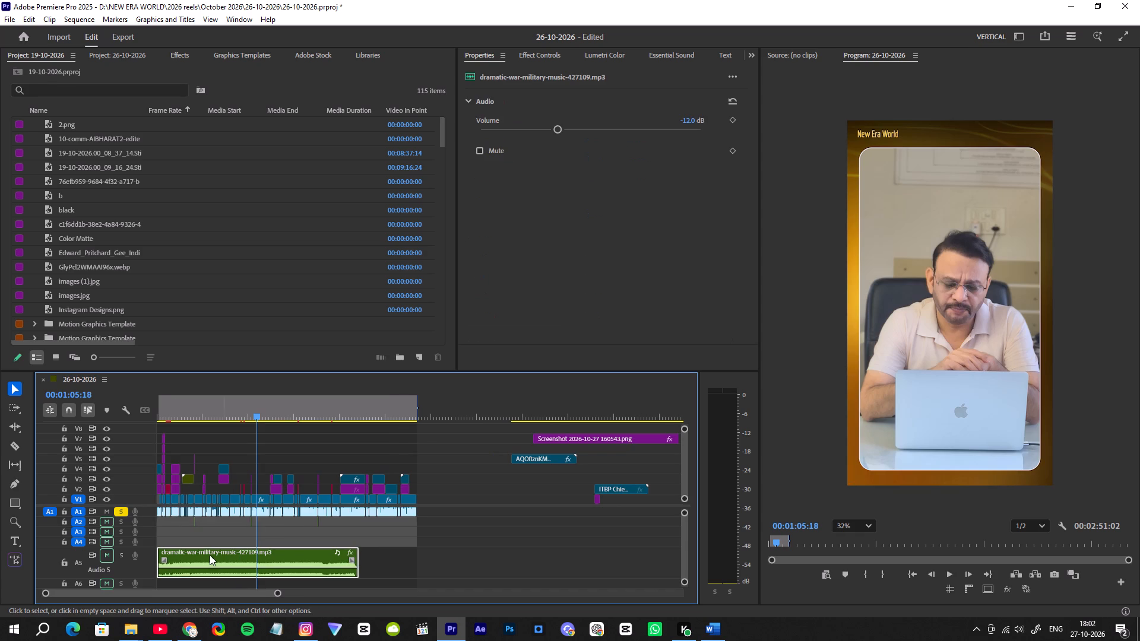
{"action": "left_click", "coordinate": [121, 513]}
{"action": "left_click", "coordinate": [119, 558]}
{"action": "key", "text": "space"}
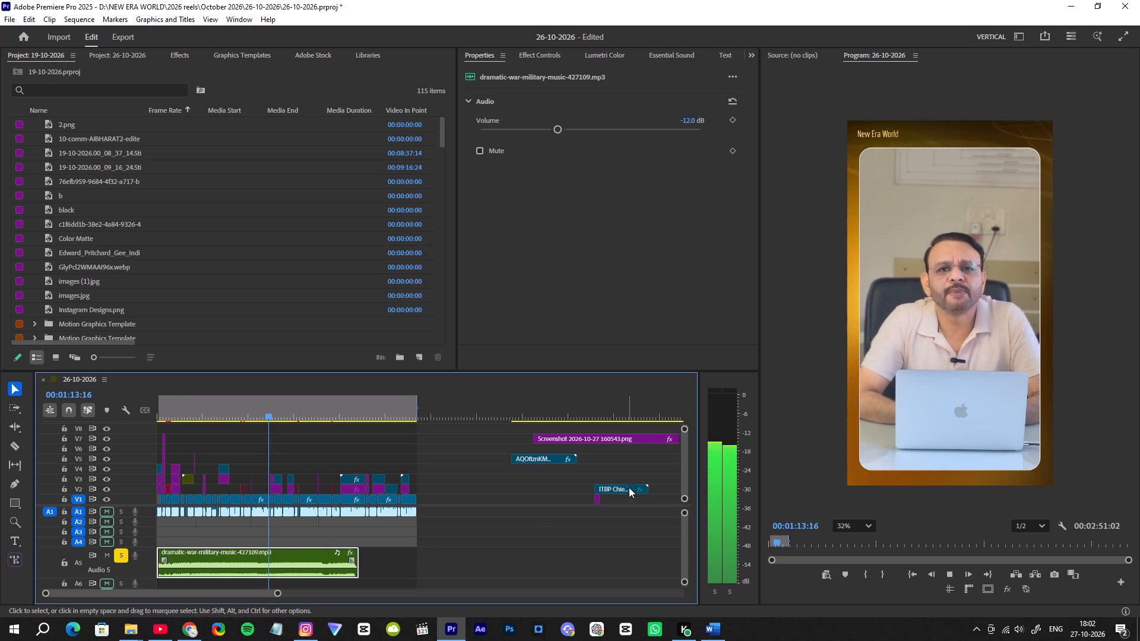
{"action": "left_click", "coordinate": [283, 563]}
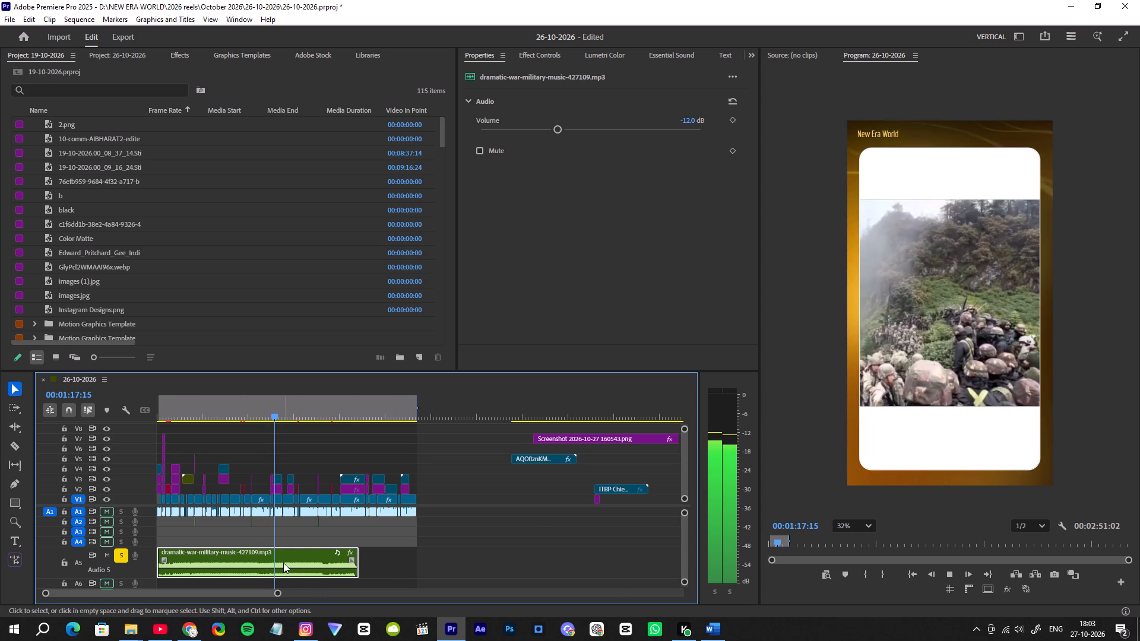
{"action": "type", "text": "[[["}
{"action": "key", "text": "space"}
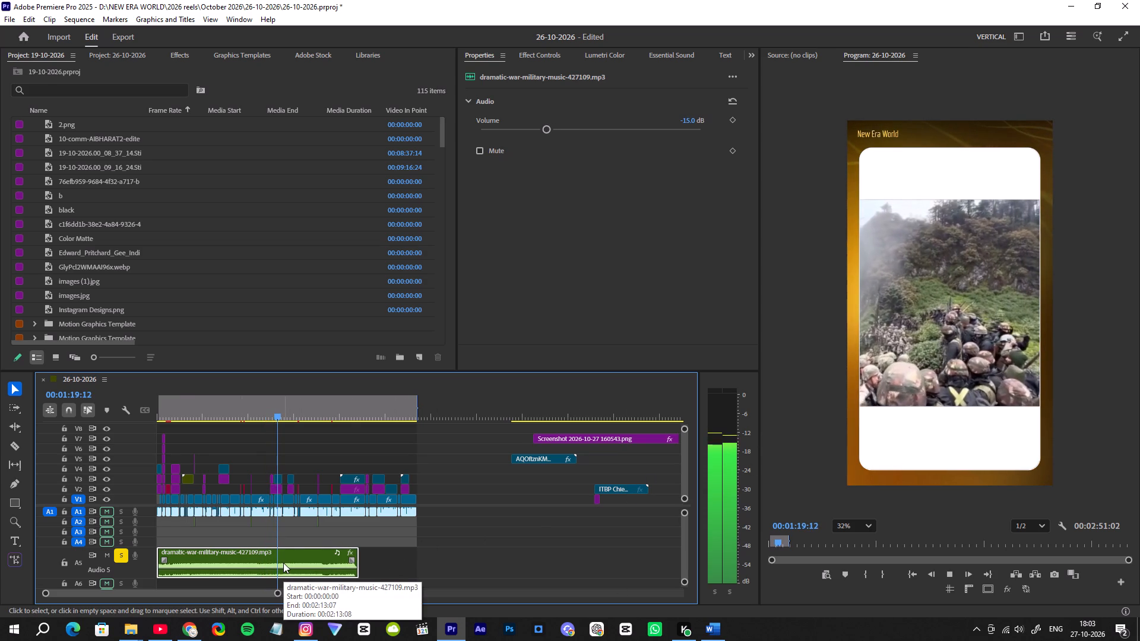
{"action": "key", "text": "space"}
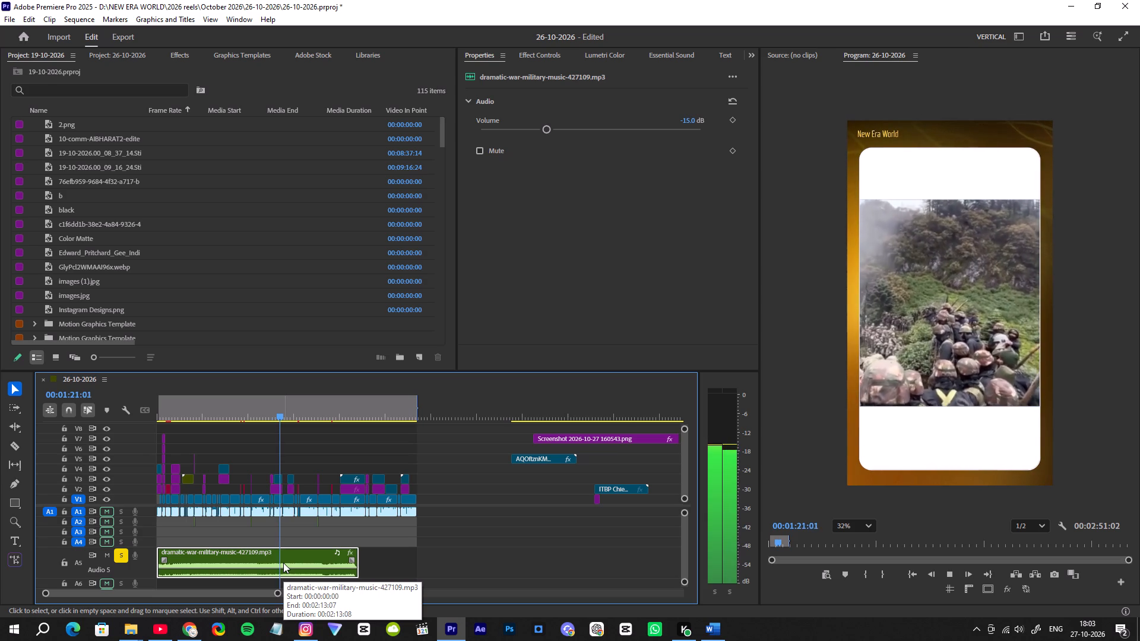
{"action": "key", "text": "space"}
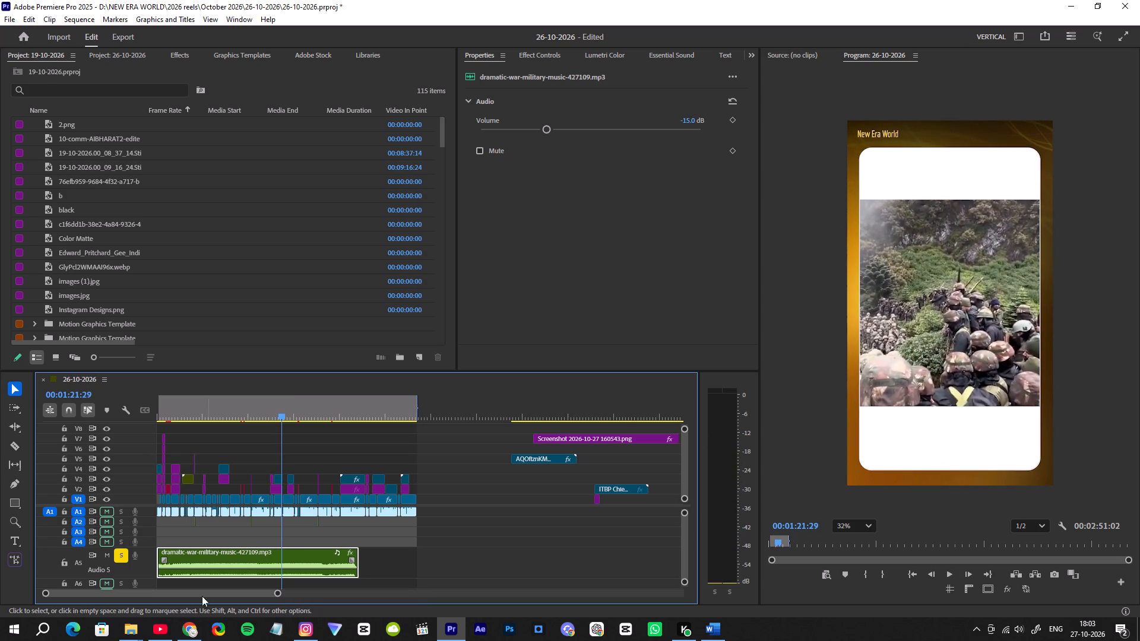
{"action": "left_click", "coordinate": [121, 559]}
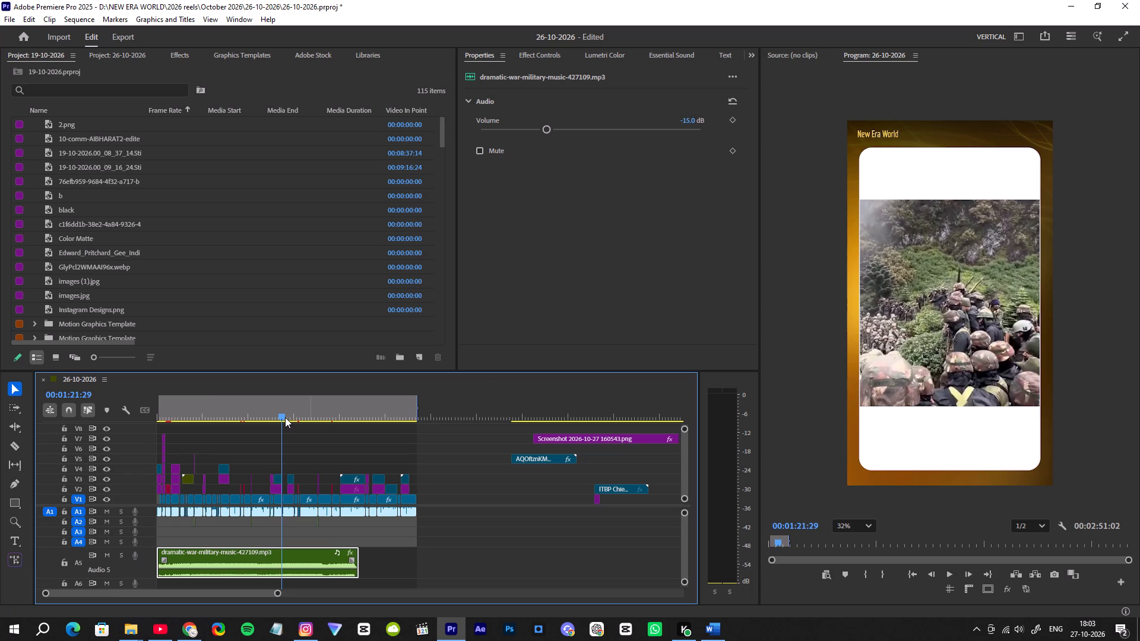
Play the full mix of narration and music from the start of the sequence.
{"action": "left_click_drag", "start_coordinate": [283, 417], "coordinate": [103, 439]}
{"action": "scroll", "coordinate": [317, 544], "scroll_direction": "up", "scroll_amount": 3, "text": "alt"}
{"action": "scroll", "coordinate": [322, 546], "scroll_direction": "down", "scroll_amount": 1, "text": "alt"}
{"action": "scroll", "coordinate": [322, 547], "scroll_direction": "up", "scroll_amount": 4, "text": "alt"}
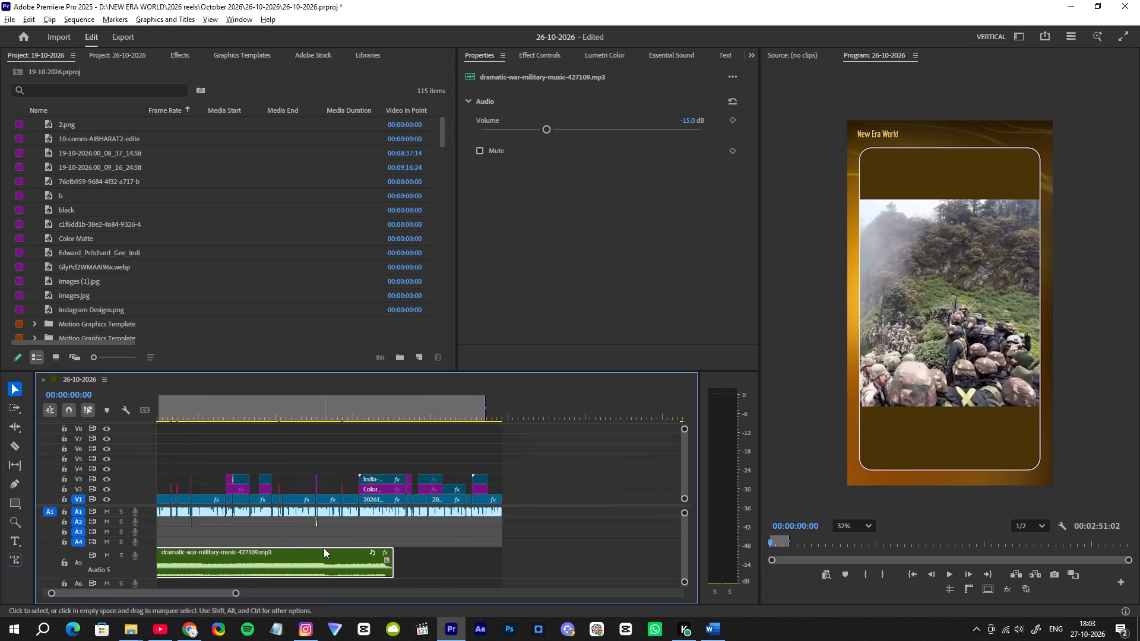
{"action": "scroll", "coordinate": [324, 548], "scroll_direction": "up", "scroll_amount": 1, "text": "alt"}
{"action": "scroll", "coordinate": [324, 548], "scroll_direction": "down", "scroll_amount": 1, "text": "alt"}
{"action": "scroll", "coordinate": [324, 548], "scroll_direction": "up", "scroll_amount": 11, "text": "alt"}
{"action": "left_click_drag", "start_coordinate": [154, 595], "coordinate": [0, 569]}
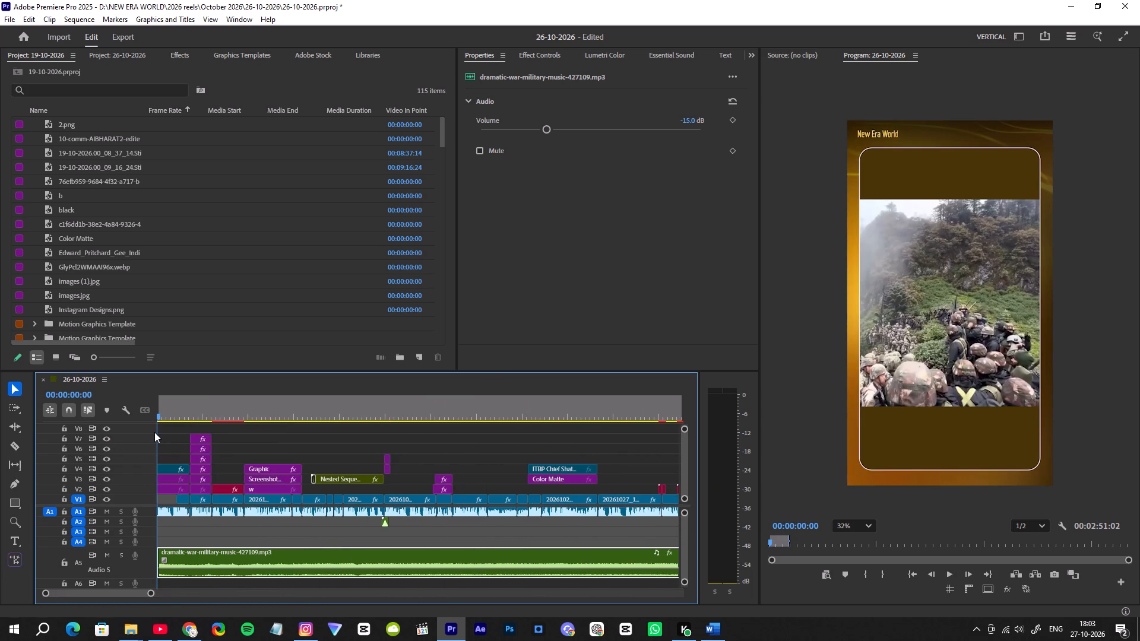
{"action": "key", "text": "space"}
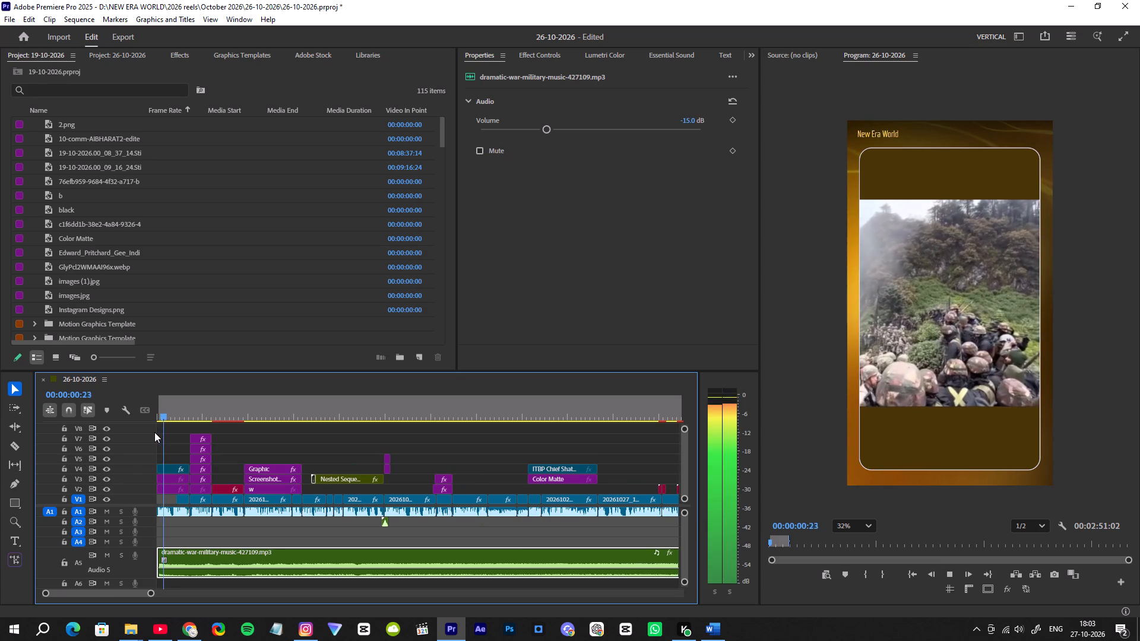
{"action": "key", "text": "space"}
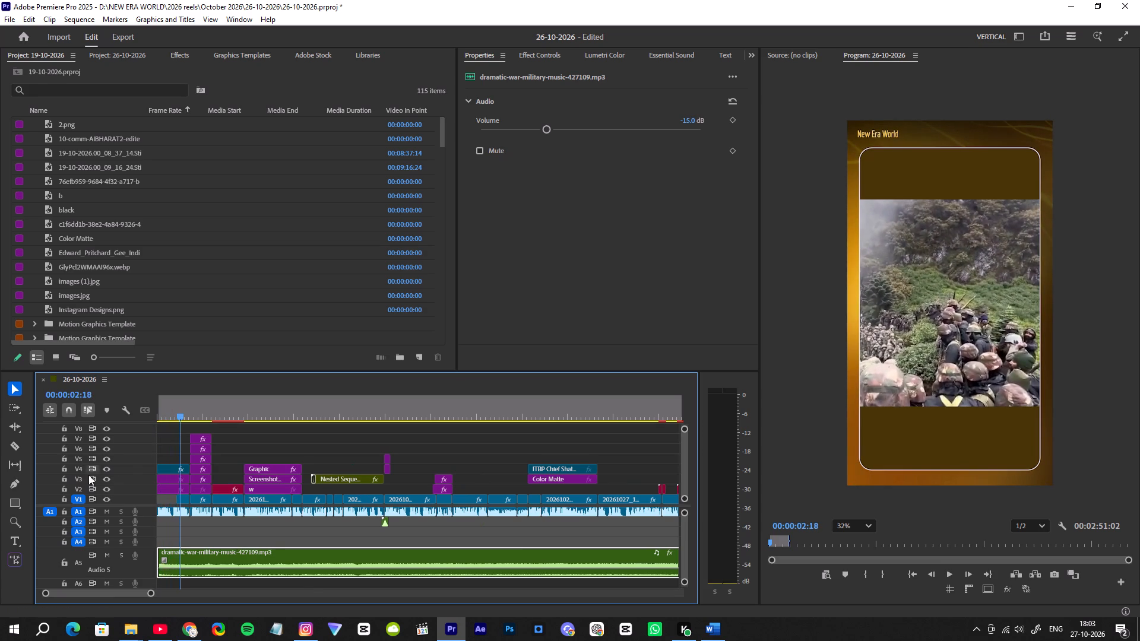
Make the A5 music track and the timeline area taller around the opening seconds of the sequence.
{"action": "scroll", "coordinate": [281, 578], "scroll_direction": "up", "scroll_amount": 8, "text": "alt"}
{"action": "left_click_drag", "start_coordinate": [93, 589], "coordinate": [37, 592]}
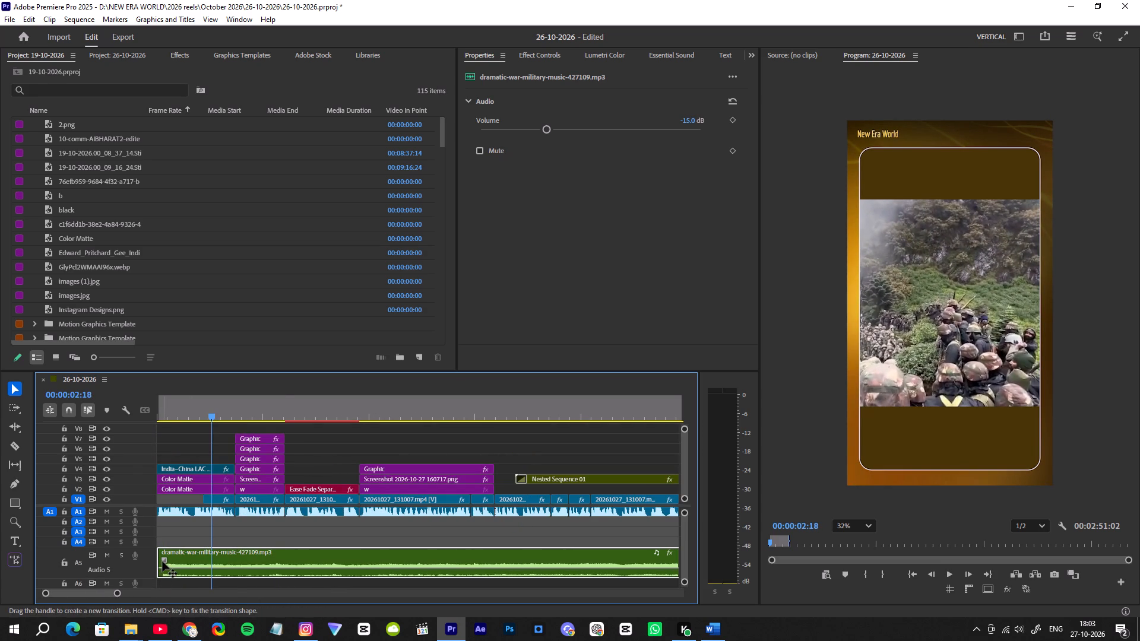
{"action": "left_click", "coordinate": [162, 561]}
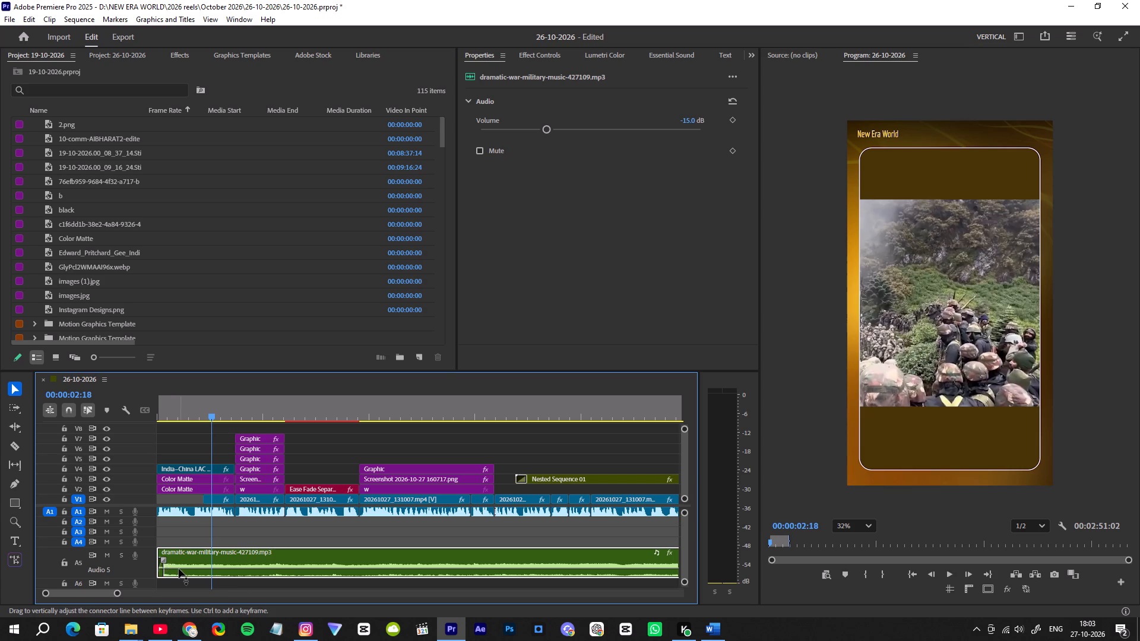
{"action": "scroll", "coordinate": [179, 569], "scroll_direction": "up", "scroll_amount": 4, "text": "alt"}
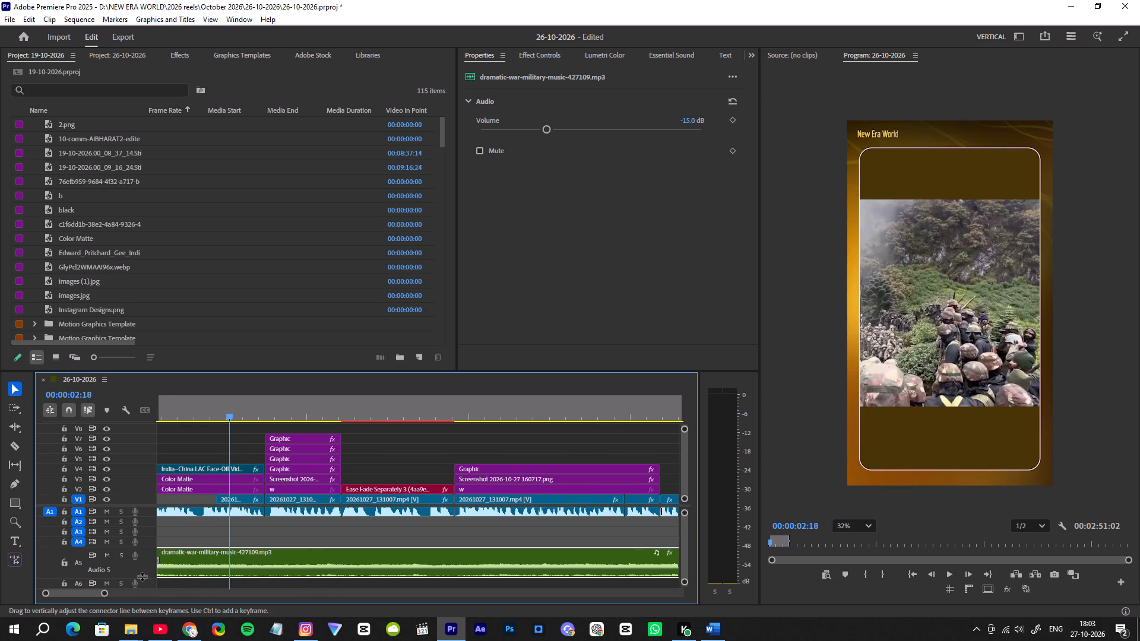
{"action": "left_click_drag", "start_coordinate": [141, 578], "coordinate": [144, 591]}
{"action": "scroll", "coordinate": [243, 552], "scroll_direction": "up", "scroll_amount": 2}
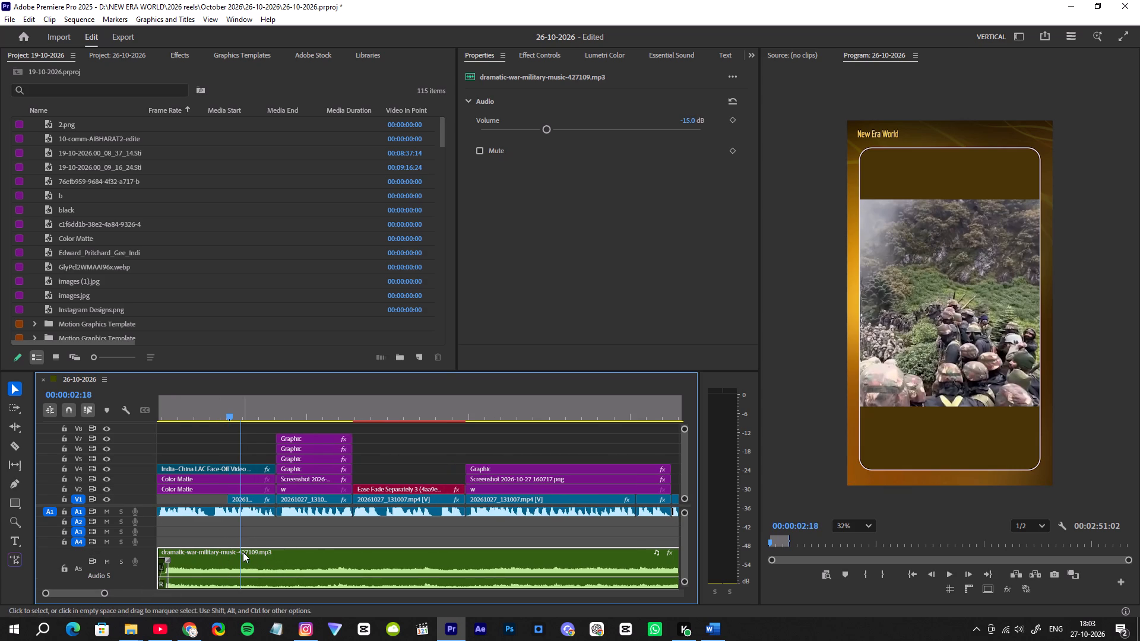
{"action": "scroll", "coordinate": [243, 552], "scroll_direction": "up", "scroll_amount": 3}
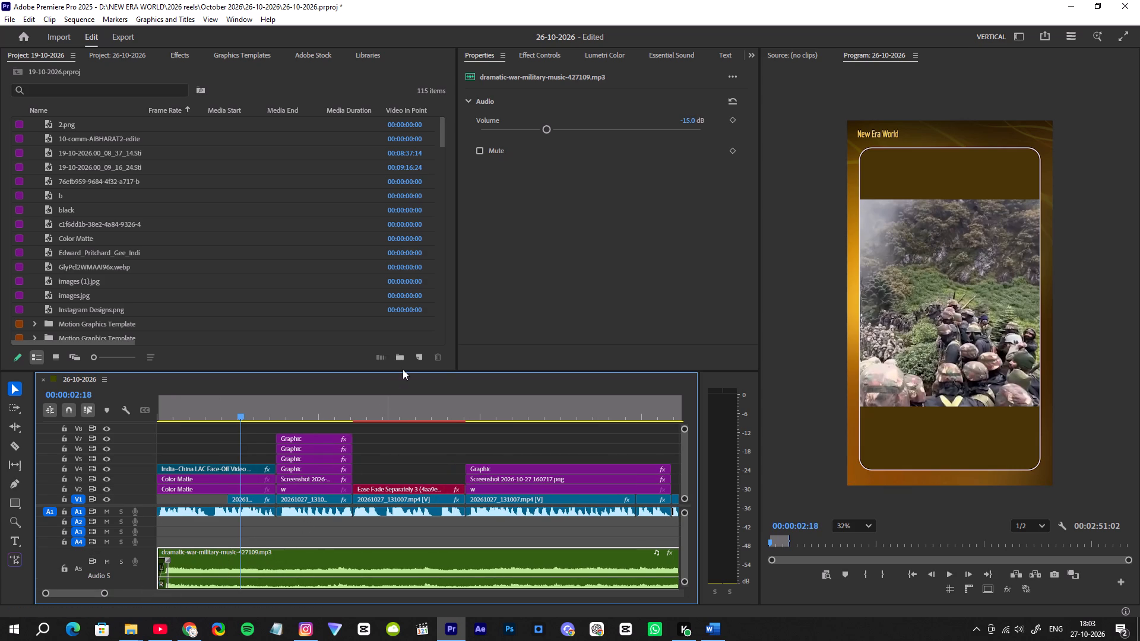
{"action": "left_click_drag", "start_coordinate": [403, 372], "coordinate": [418, 331]}
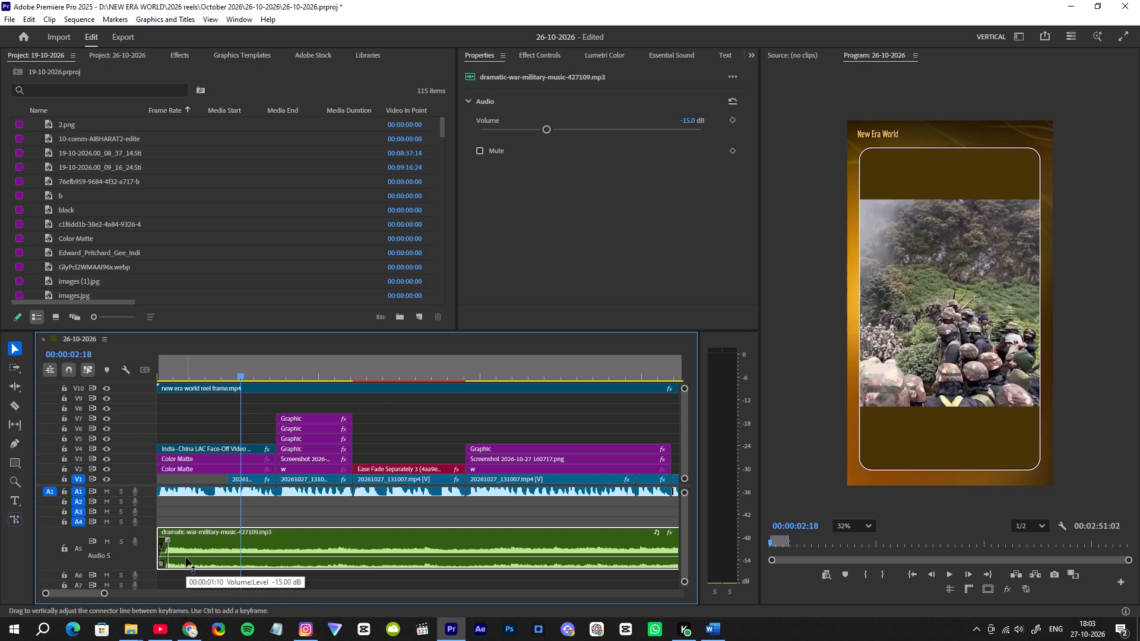
Add volume keyframes at the music clip's start, raise the first so the music drops to -15.0 dB, and play the opening.
{"action": "key", "text": "p"}
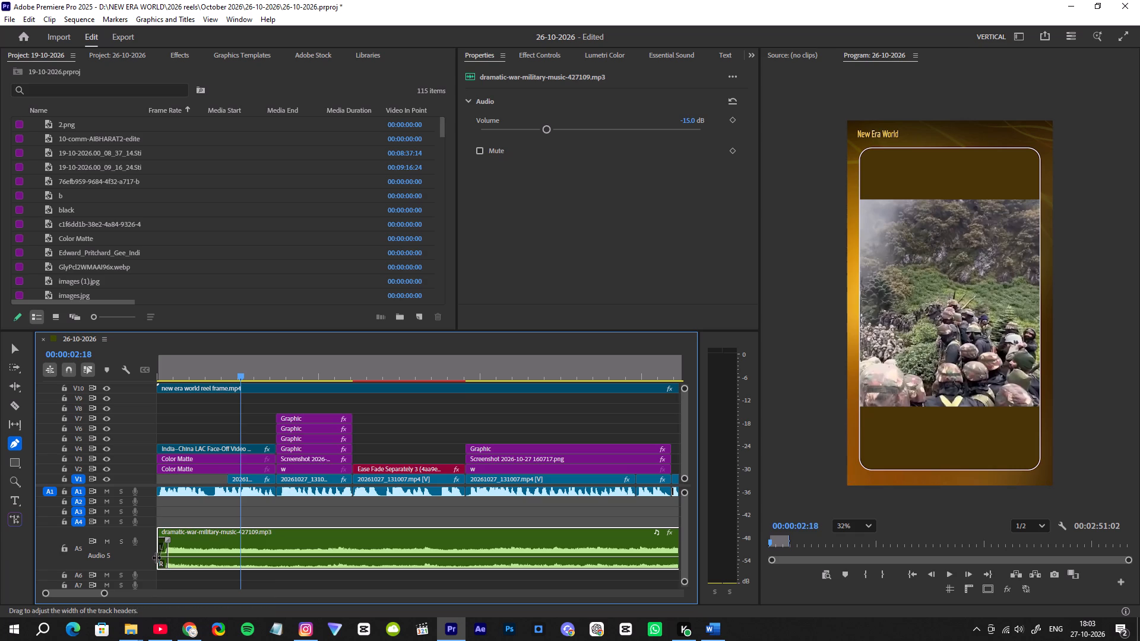
{"action": "left_click", "coordinate": [157, 557]}
{"action": "left_click", "coordinate": [180, 557]}
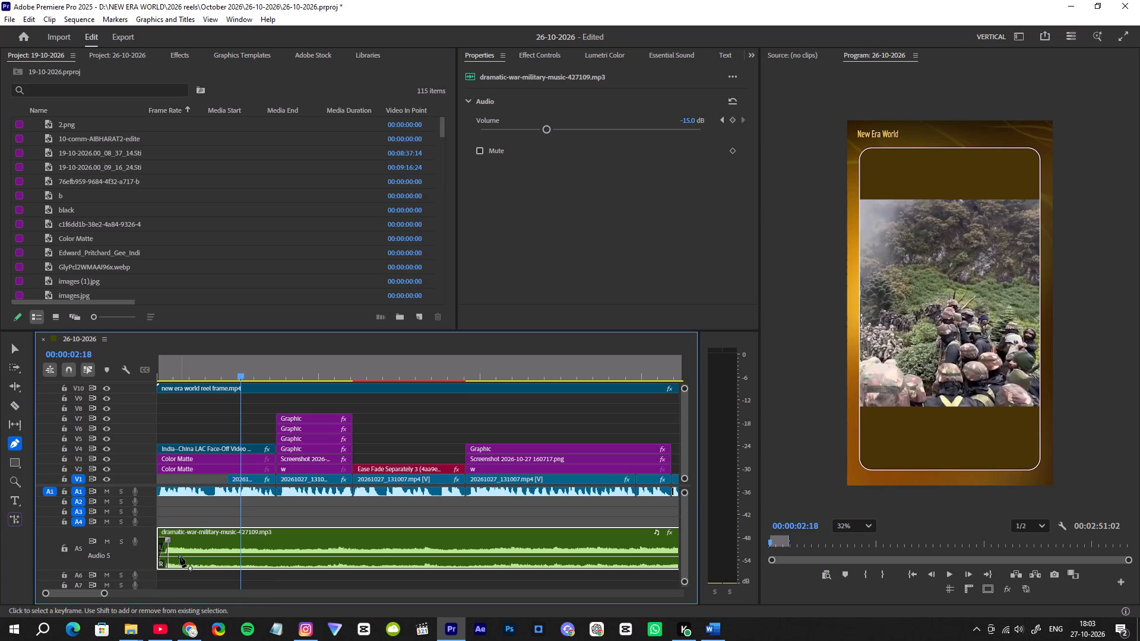
{"action": "left_click", "coordinate": [159, 556]}
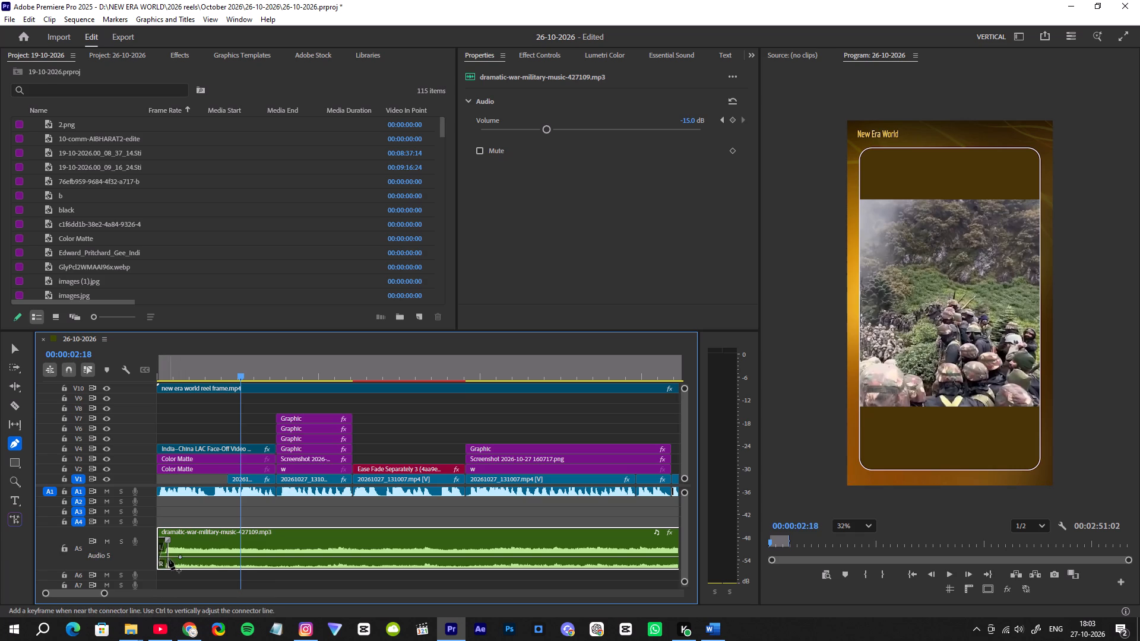
{"action": "left_click", "coordinate": [161, 557]}
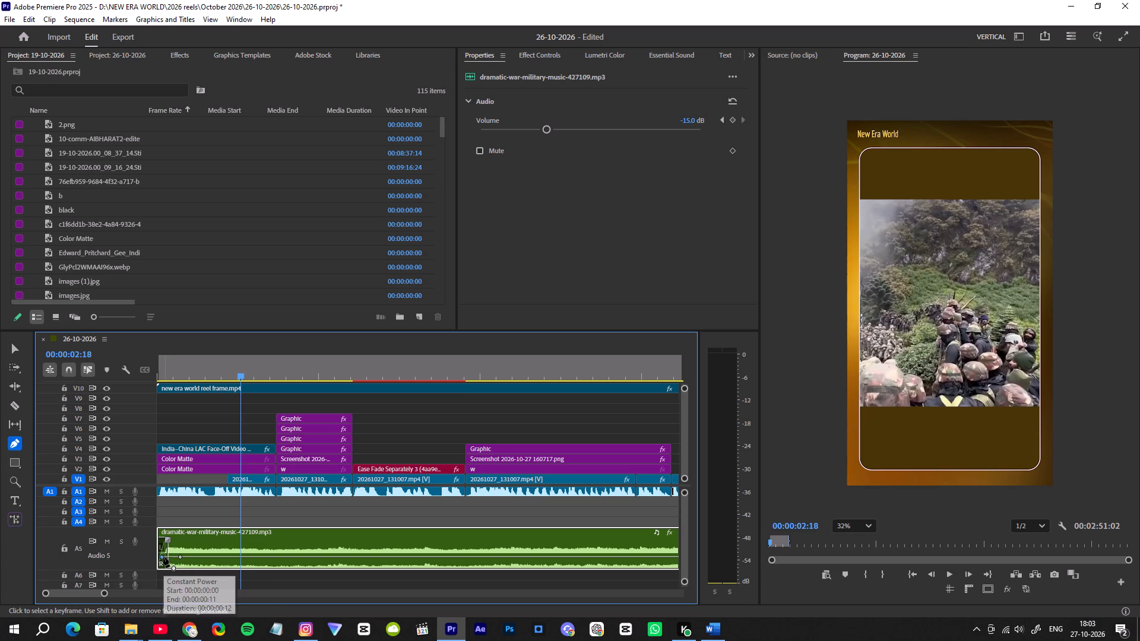
{"action": "left_click_drag", "start_coordinate": [161, 557], "coordinate": [161, 546]}
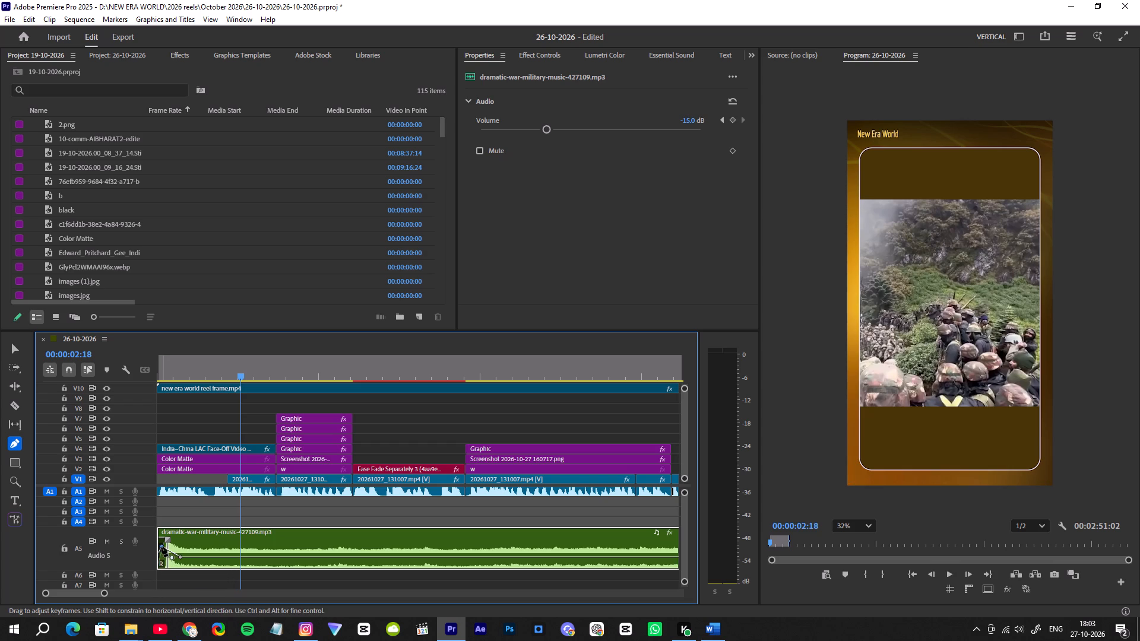
{"action": "left_click_drag", "start_coordinate": [241, 376], "coordinate": [156, 377]}
{"action": "key", "text": "space"}
{"action": "key", "text": "space"}
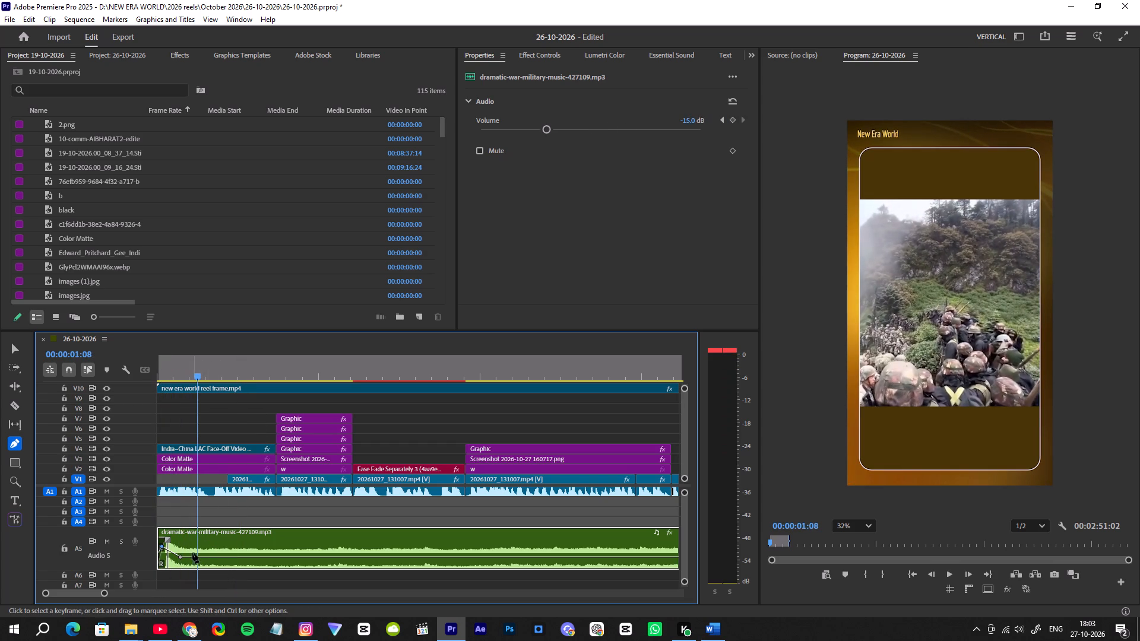
{"action": "key", "text": "space"}
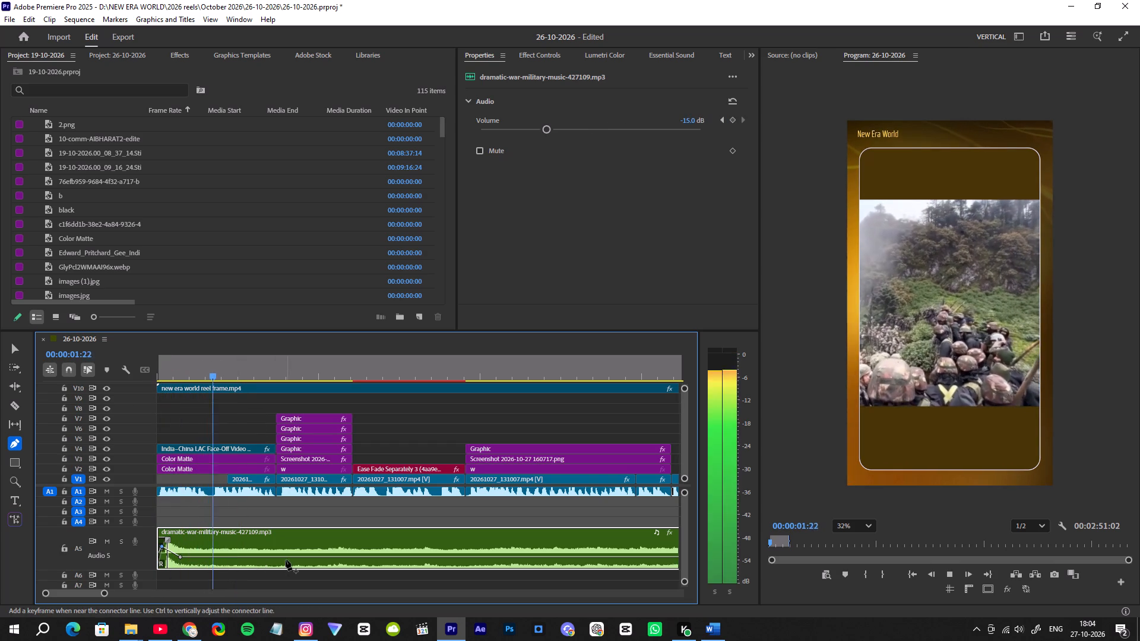
{"action": "key", "text": "space"}
Add three more music volume keyframes up to just past 00:00:02:01, raise the section between them to about -12 dB, and play it.
{"action": "left_click", "coordinate": [230, 558]}
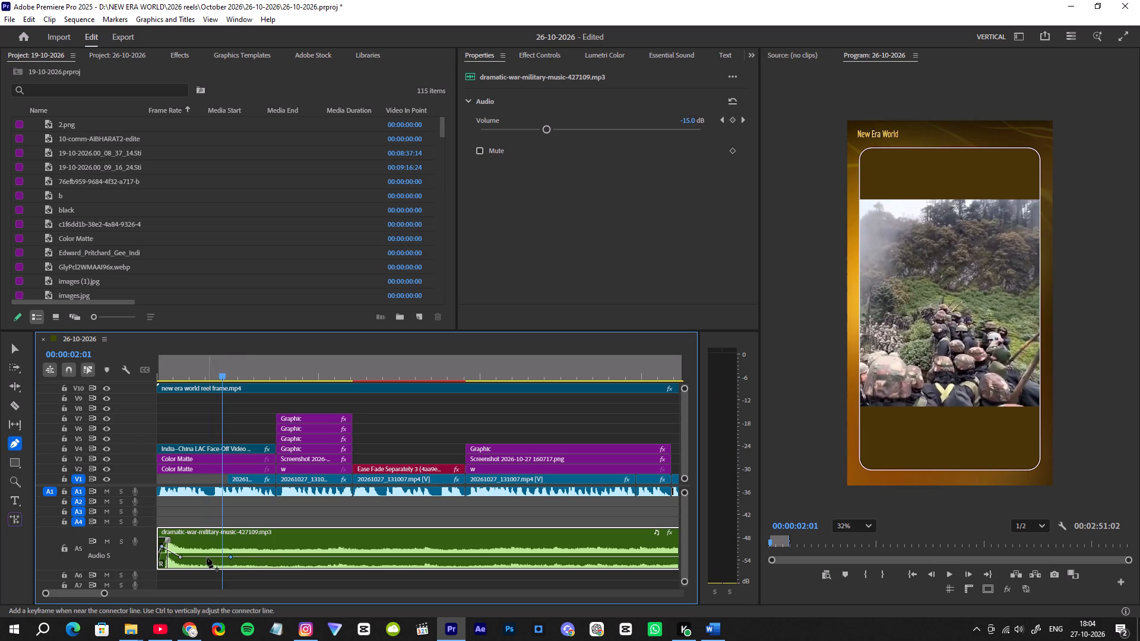
{"action": "left_click", "coordinate": [186, 556]}
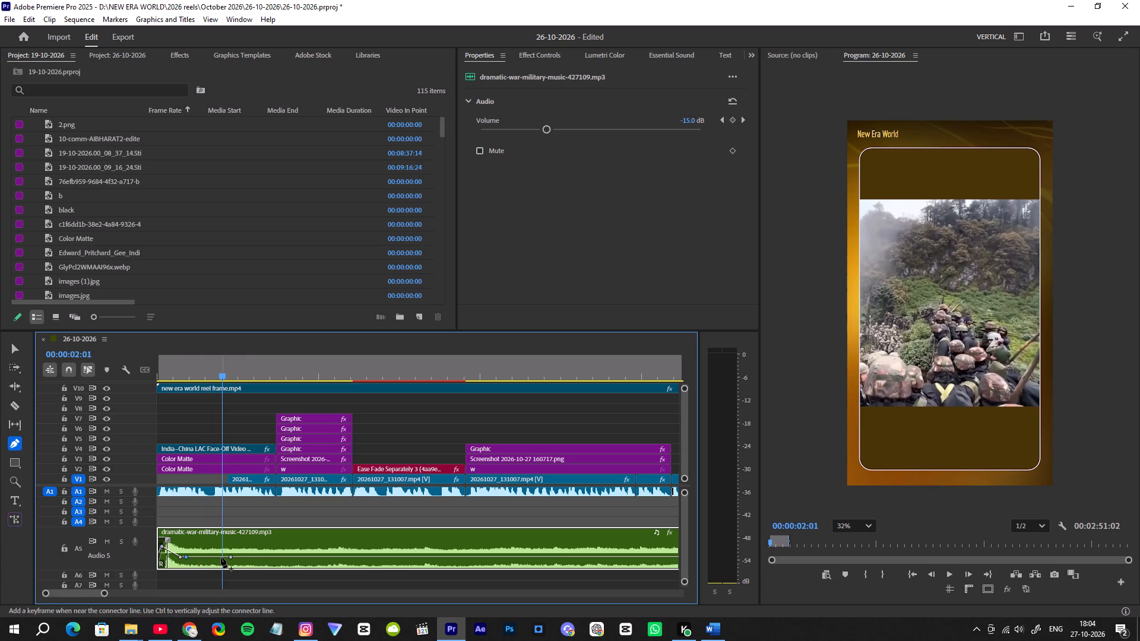
{"action": "left_click", "coordinate": [221, 557]}
{"action": "key", "text": "v"}
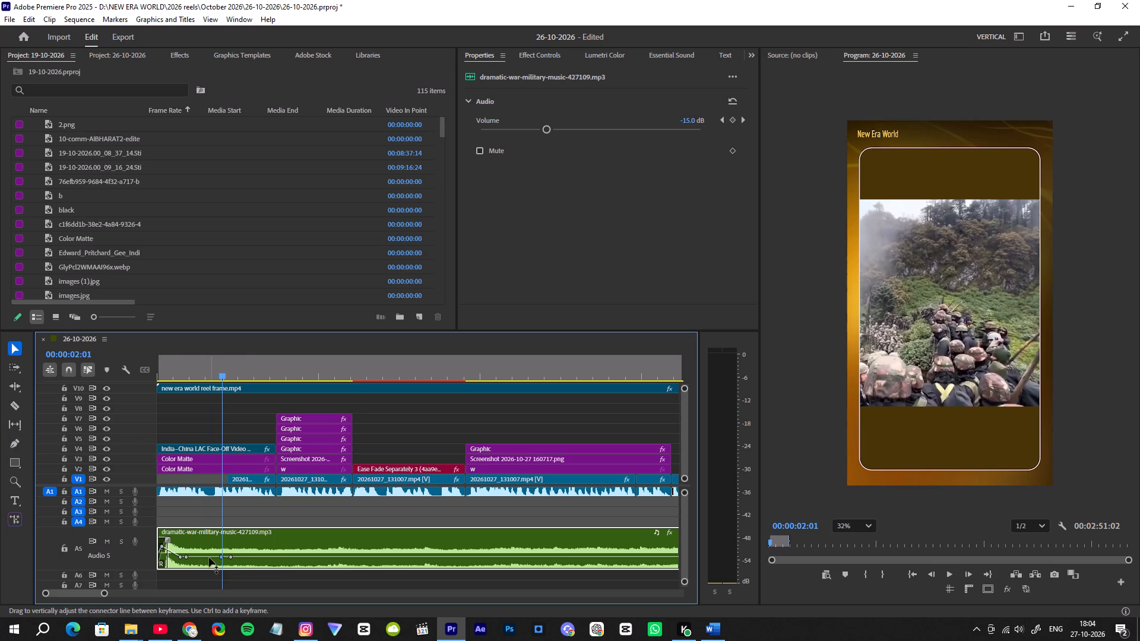
{"action": "left_click", "coordinate": [209, 557]}
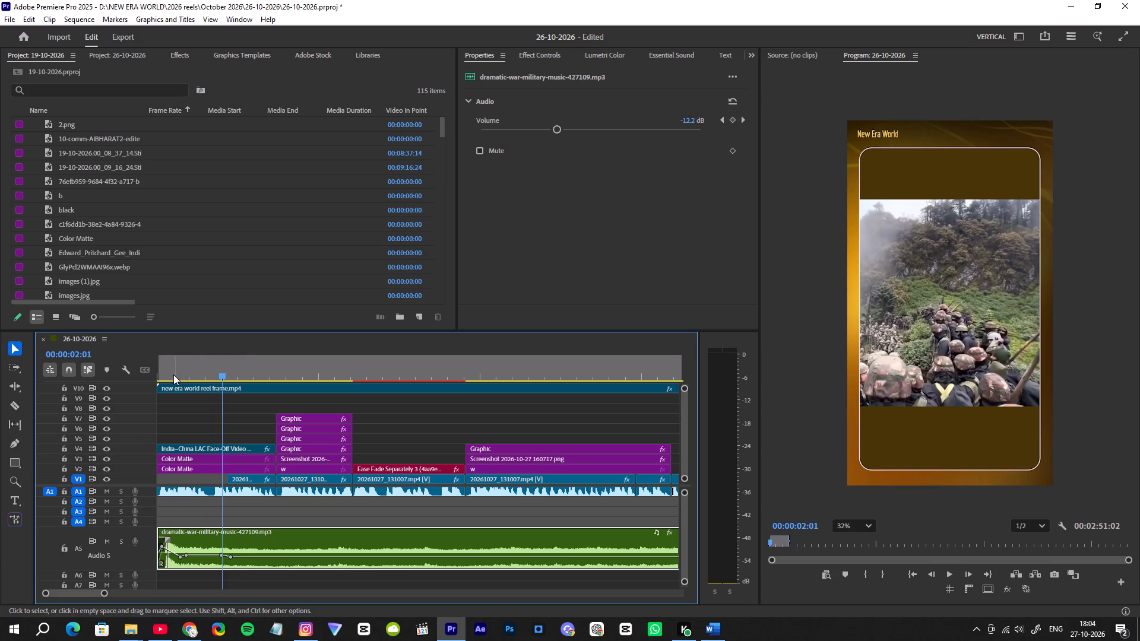
{"action": "left_click", "coordinate": [173, 374]}
{"action": "key", "text": "space"}
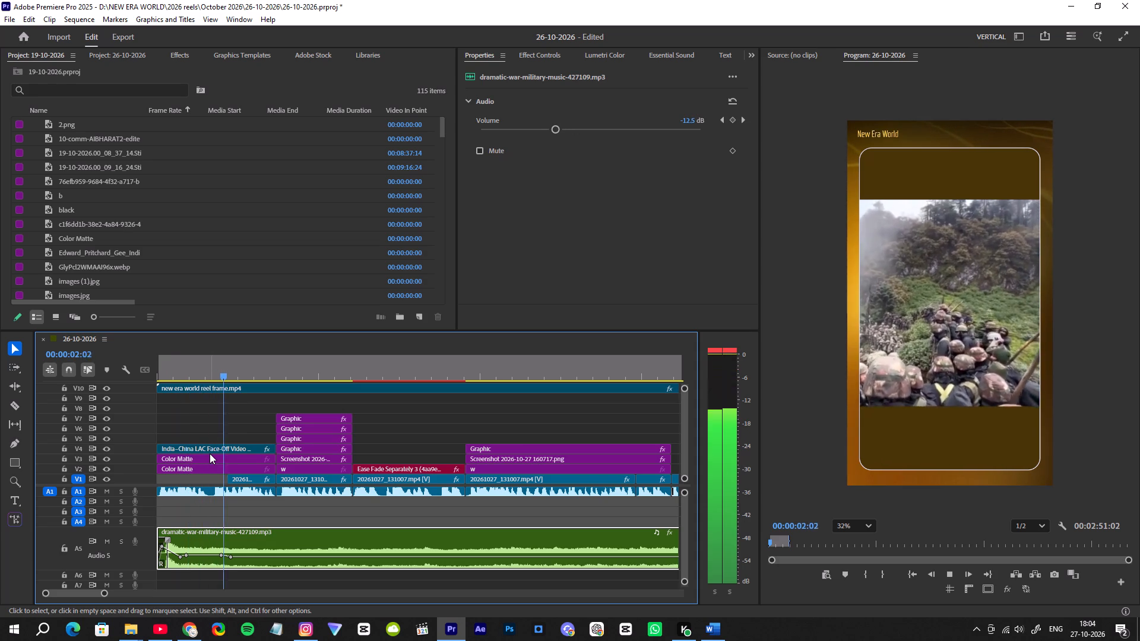
{"action": "key", "text": "space"}
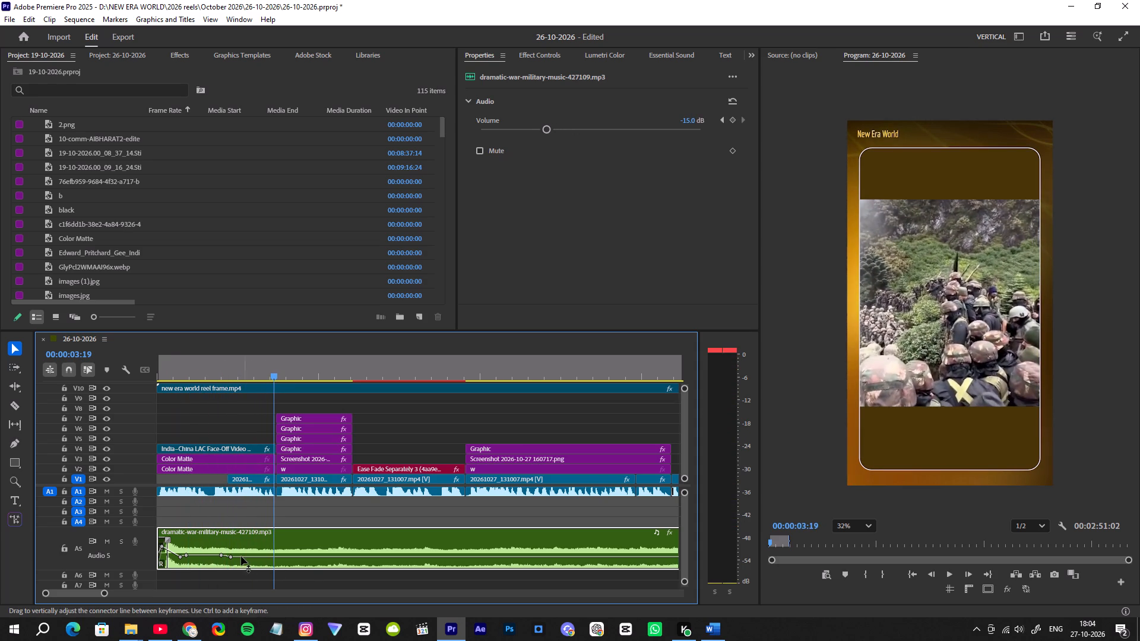
Move the raised music section's two closing keyframes to about 00:00:03:14 and 00:00:03:19, fine-tune their levels, and replay the opening.
{"action": "left_click_drag", "start_coordinate": [233, 557], "coordinate": [273, 559]}
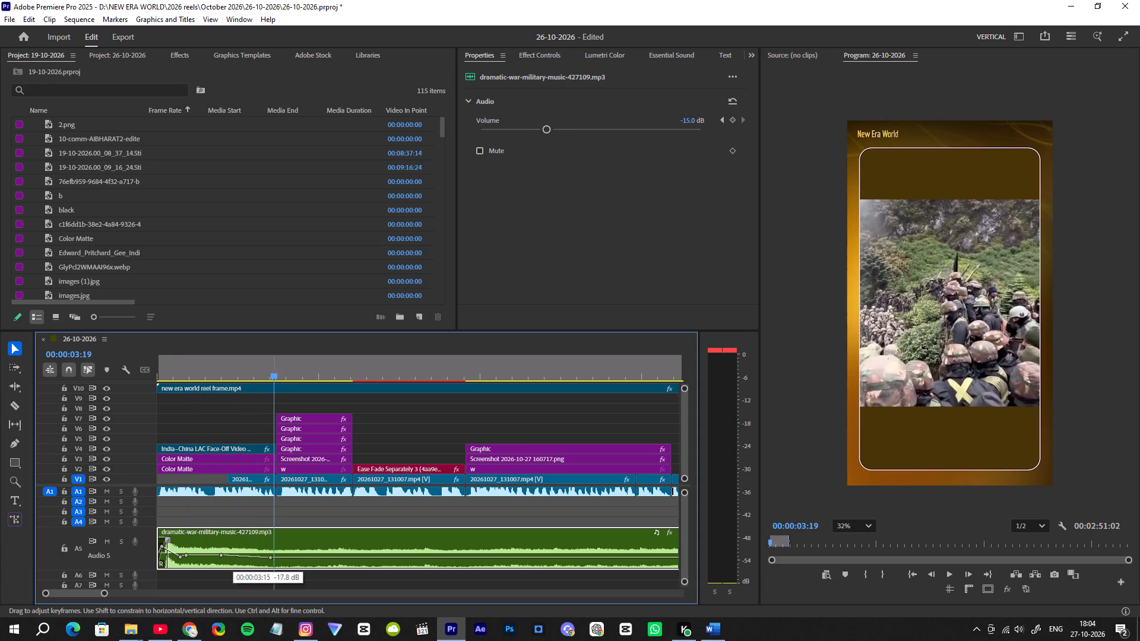
{"action": "left_click_drag", "start_coordinate": [273, 559], "coordinate": [277, 557]}
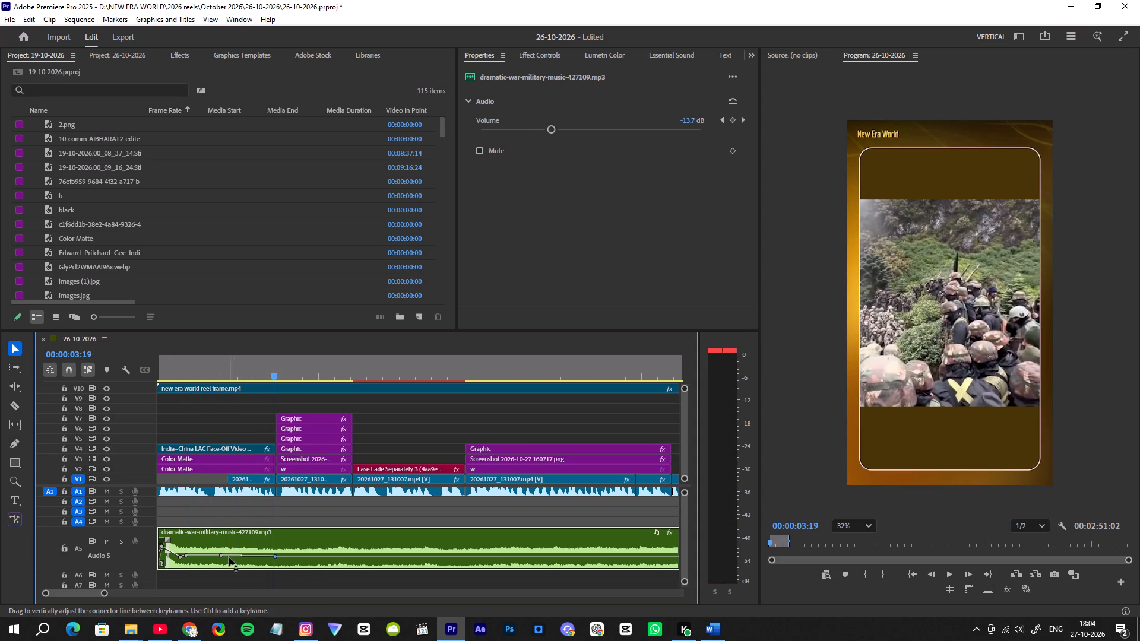
{"action": "left_click_drag", "start_coordinate": [223, 556], "coordinate": [271, 557]}
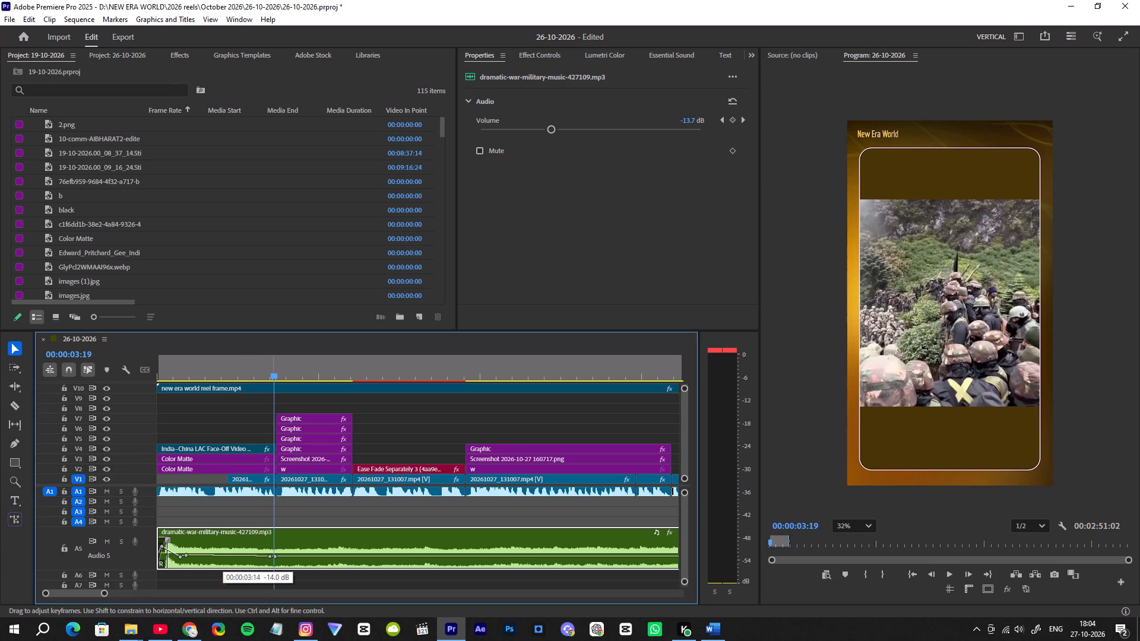
{"action": "left_click_drag", "start_coordinate": [271, 557], "coordinate": [271, 554]}
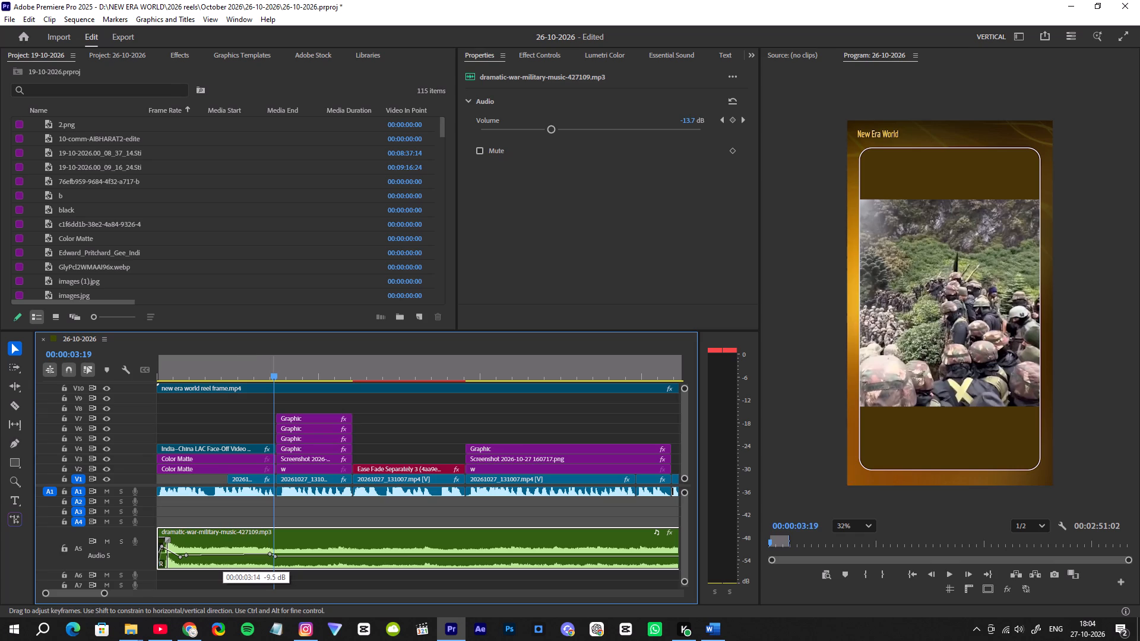
{"action": "left_click_drag", "start_coordinate": [271, 554], "coordinate": [271, 556]}
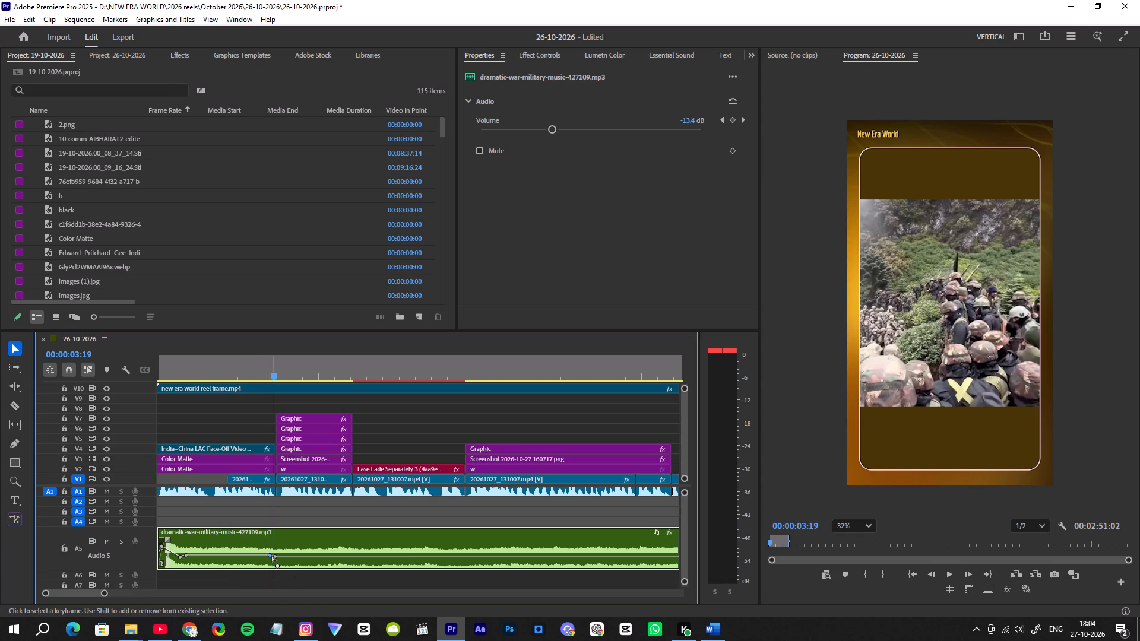
{"action": "left_click", "coordinate": [167, 371]}
{"action": "key", "text": "space"}
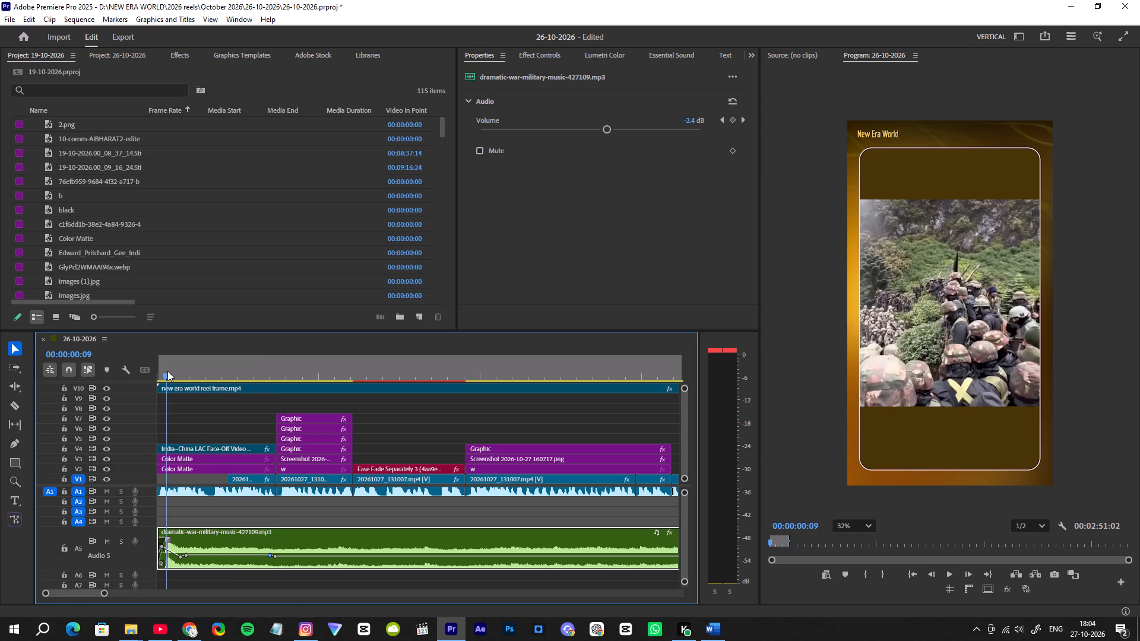
{"action": "key", "text": "space"}
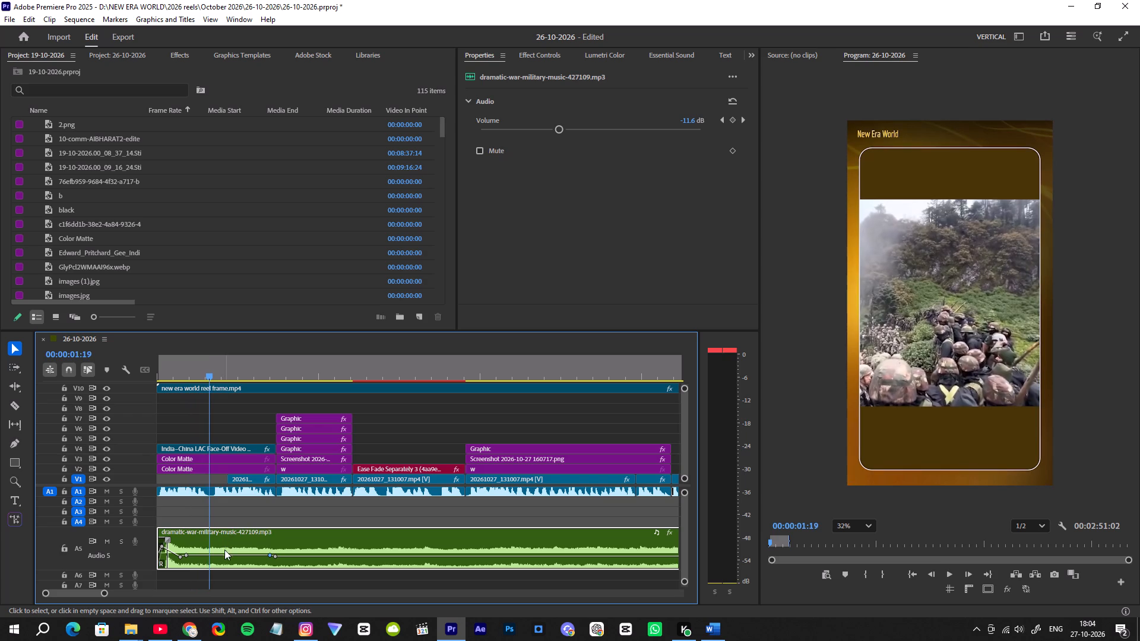
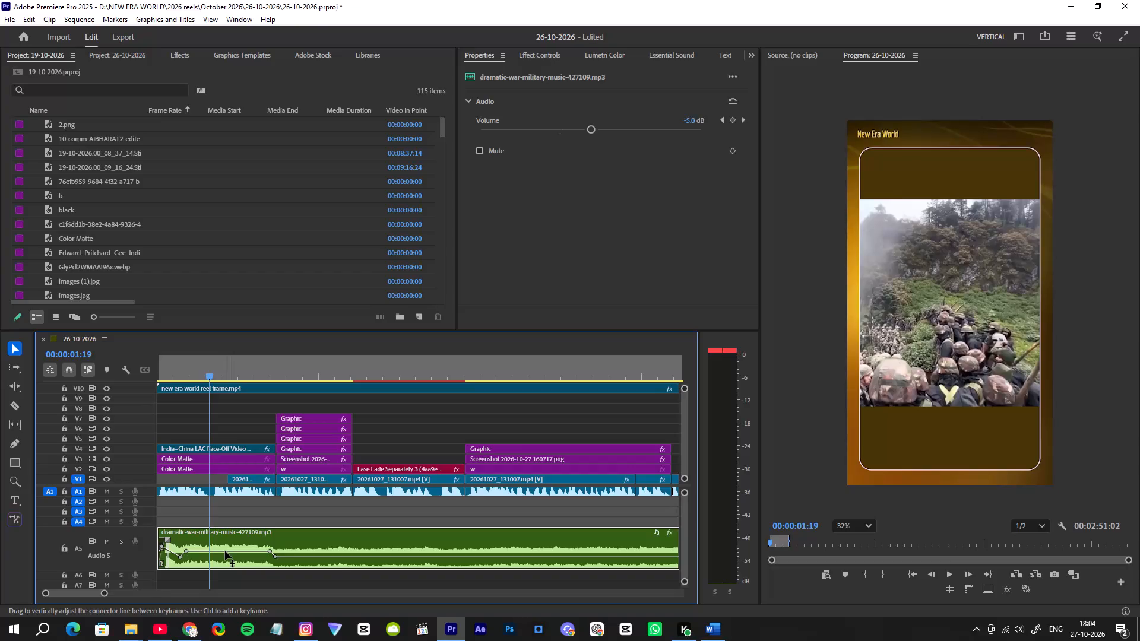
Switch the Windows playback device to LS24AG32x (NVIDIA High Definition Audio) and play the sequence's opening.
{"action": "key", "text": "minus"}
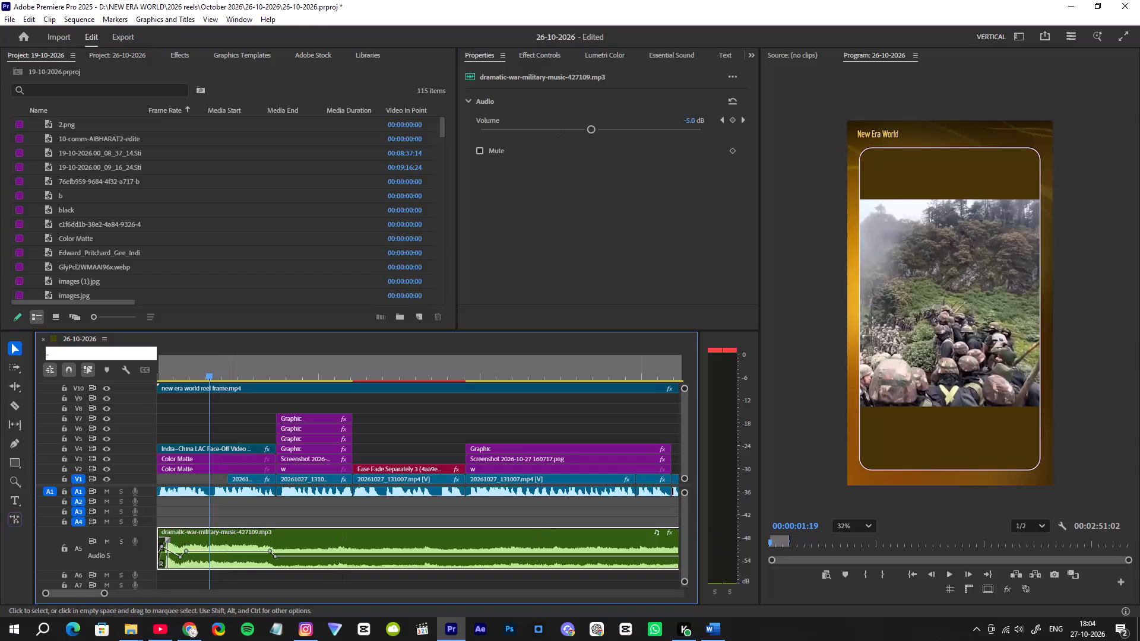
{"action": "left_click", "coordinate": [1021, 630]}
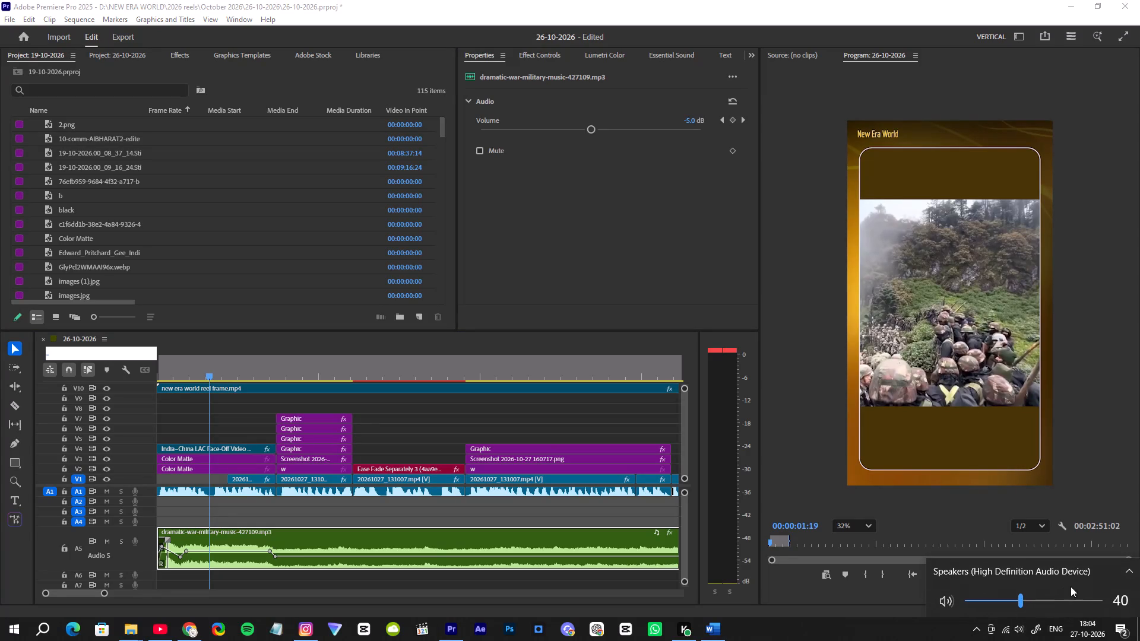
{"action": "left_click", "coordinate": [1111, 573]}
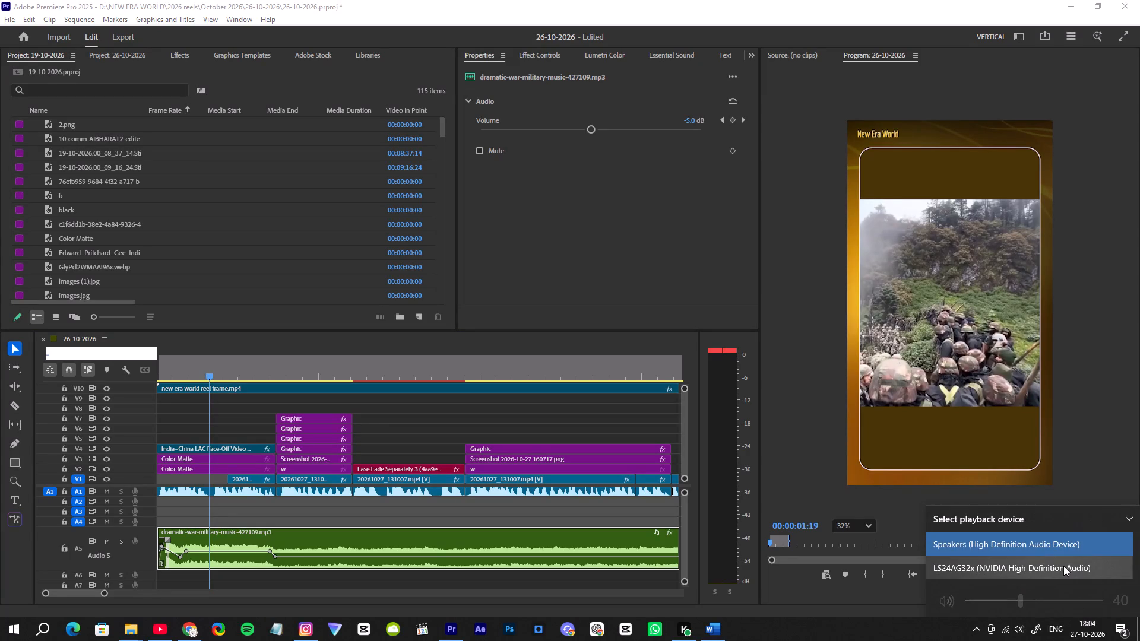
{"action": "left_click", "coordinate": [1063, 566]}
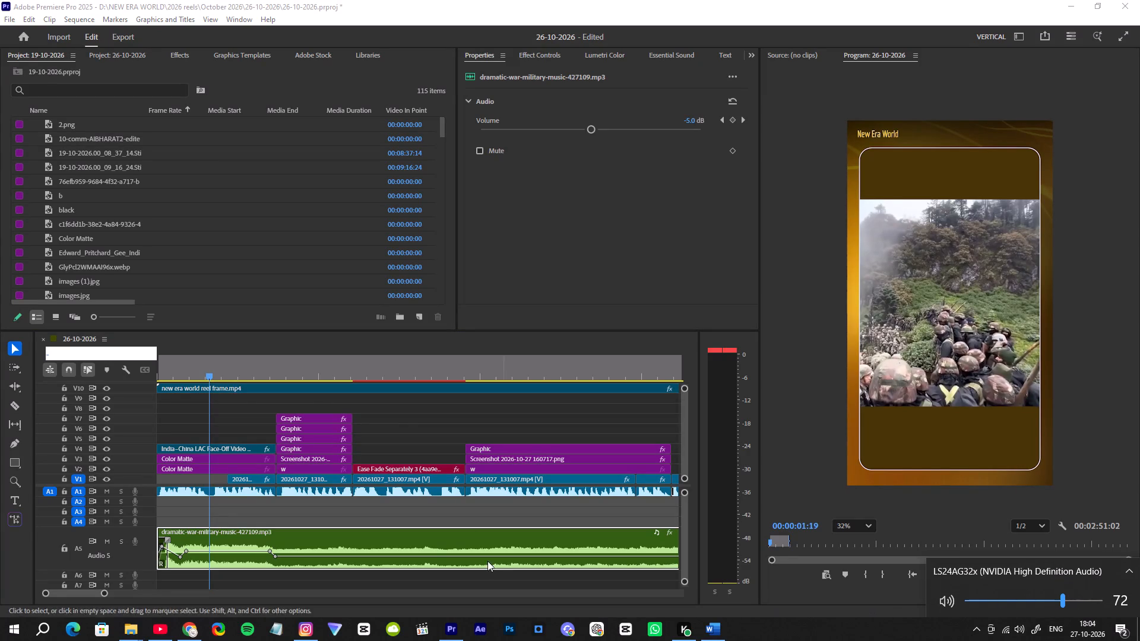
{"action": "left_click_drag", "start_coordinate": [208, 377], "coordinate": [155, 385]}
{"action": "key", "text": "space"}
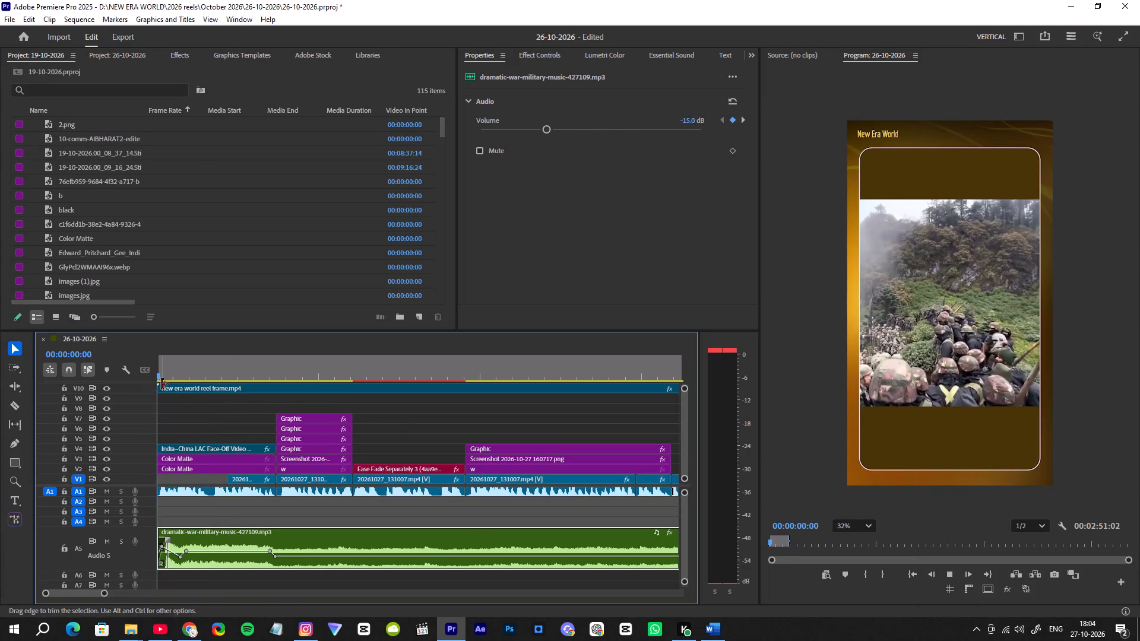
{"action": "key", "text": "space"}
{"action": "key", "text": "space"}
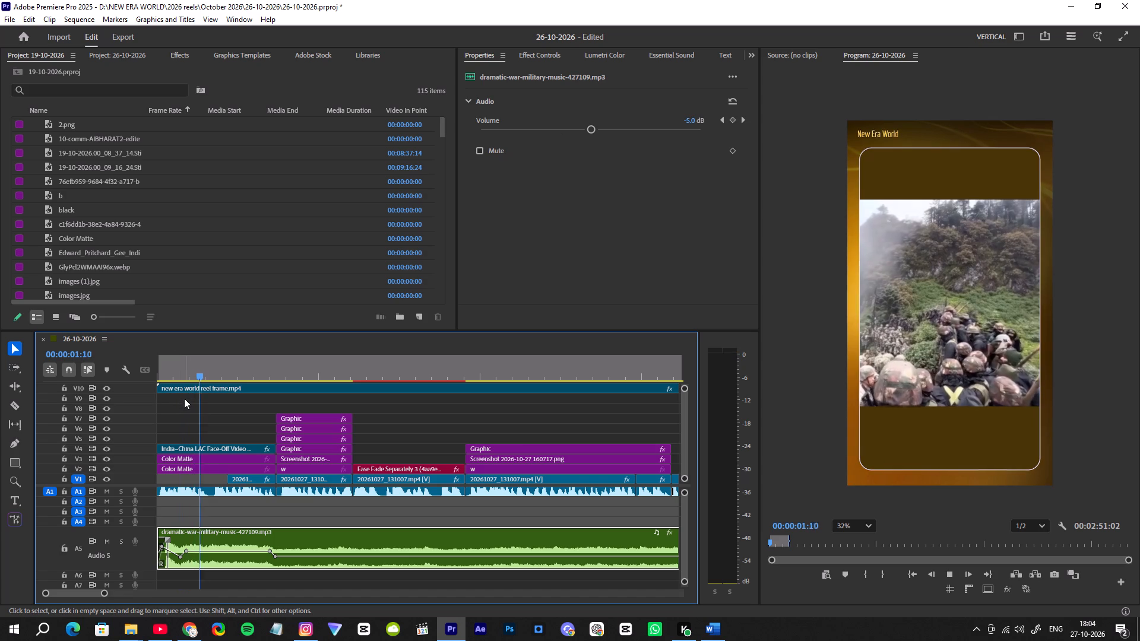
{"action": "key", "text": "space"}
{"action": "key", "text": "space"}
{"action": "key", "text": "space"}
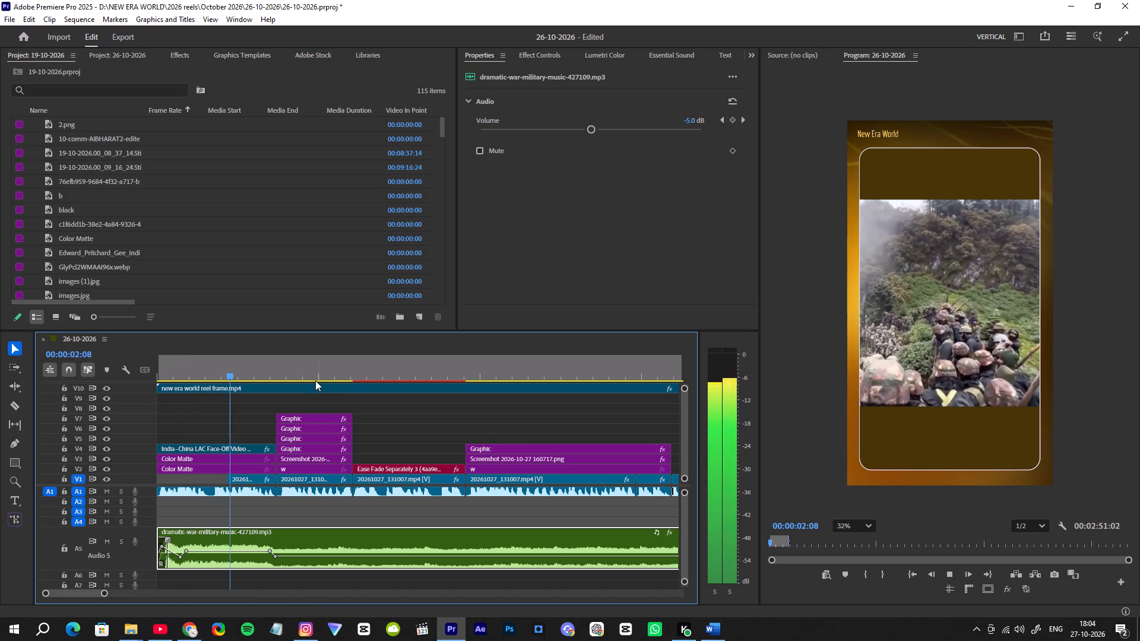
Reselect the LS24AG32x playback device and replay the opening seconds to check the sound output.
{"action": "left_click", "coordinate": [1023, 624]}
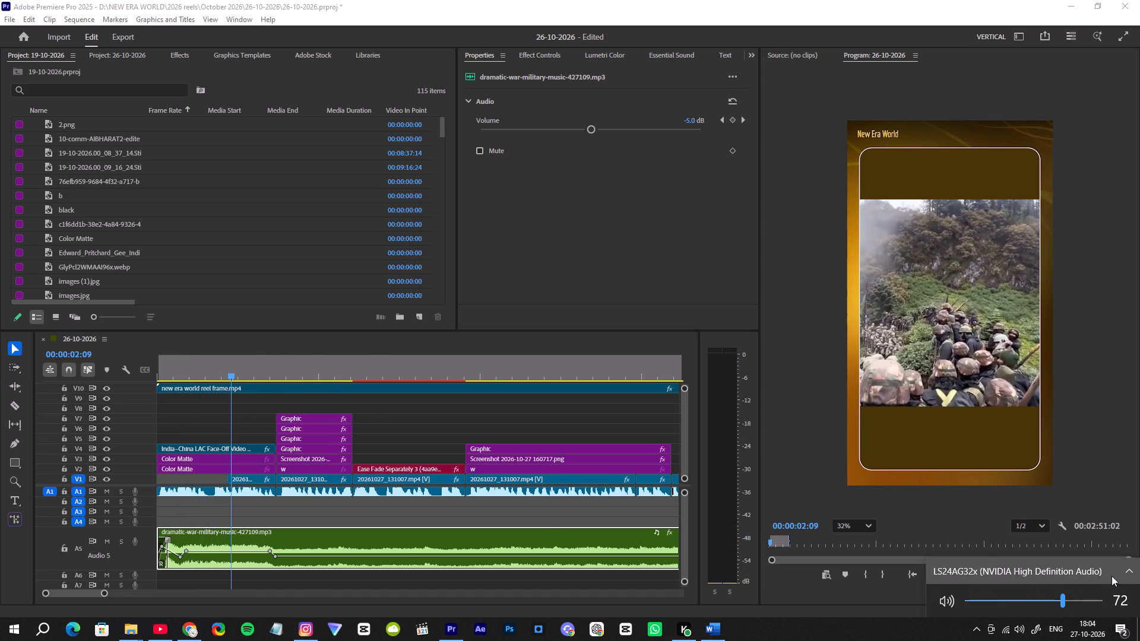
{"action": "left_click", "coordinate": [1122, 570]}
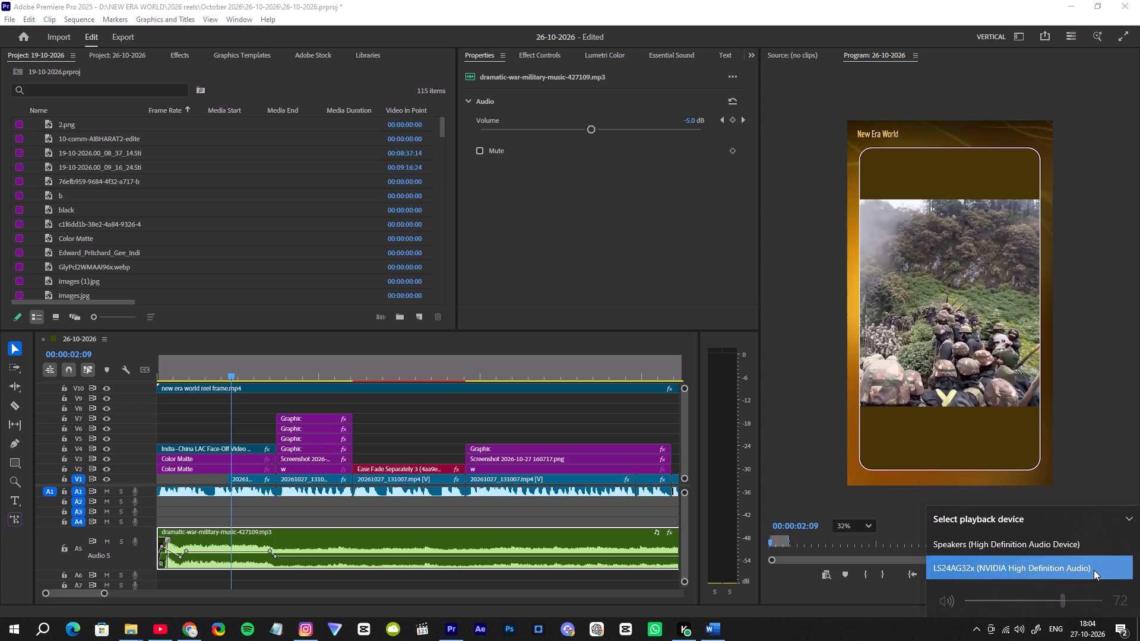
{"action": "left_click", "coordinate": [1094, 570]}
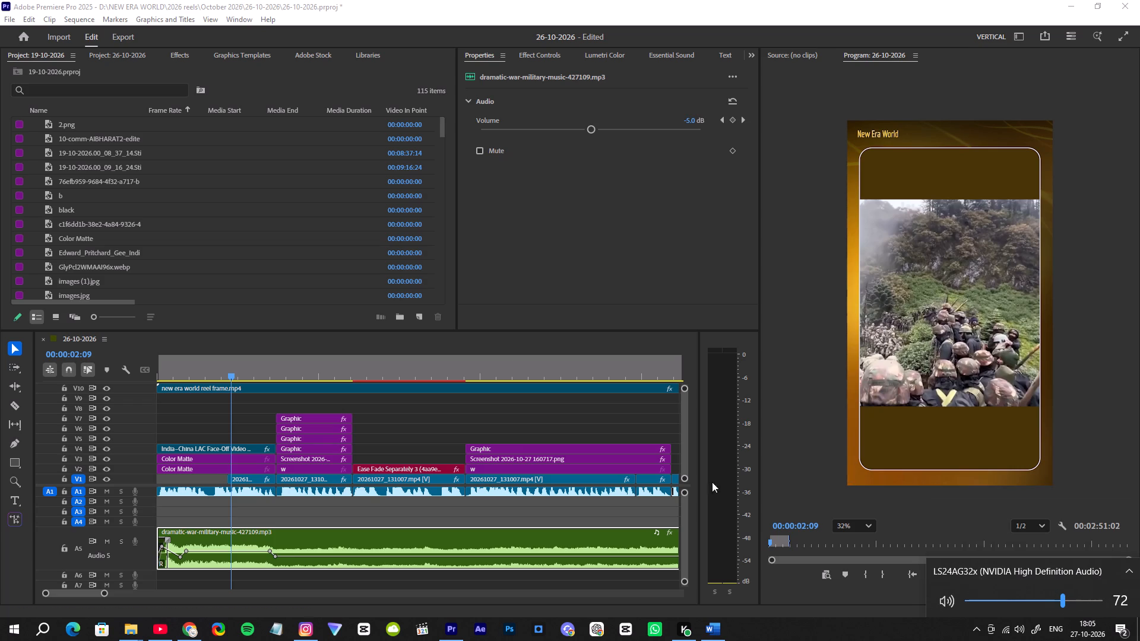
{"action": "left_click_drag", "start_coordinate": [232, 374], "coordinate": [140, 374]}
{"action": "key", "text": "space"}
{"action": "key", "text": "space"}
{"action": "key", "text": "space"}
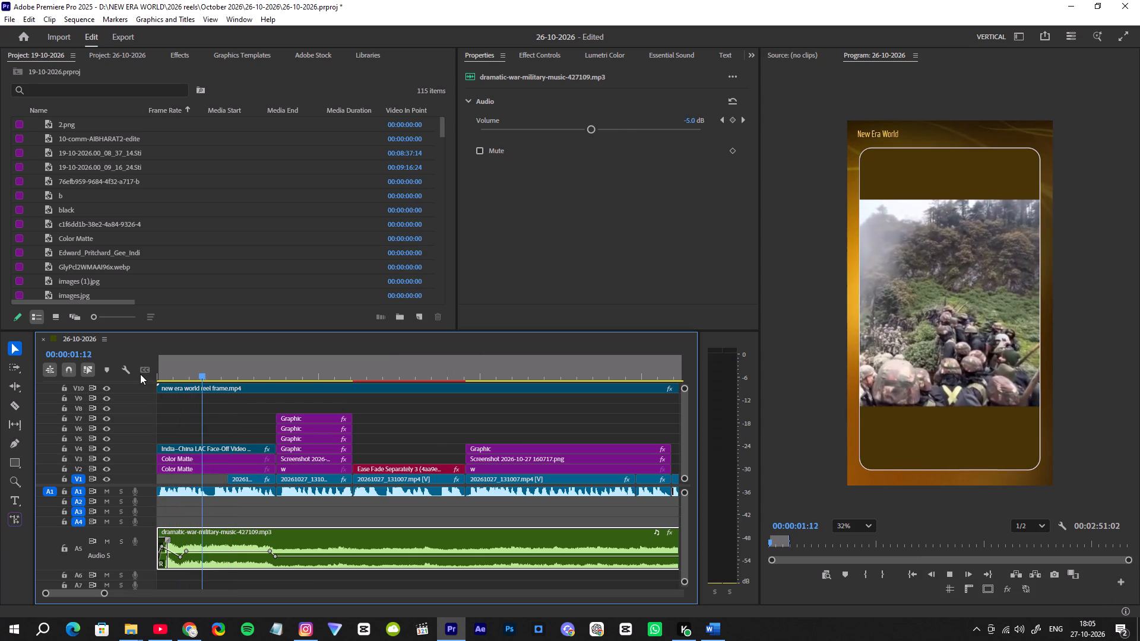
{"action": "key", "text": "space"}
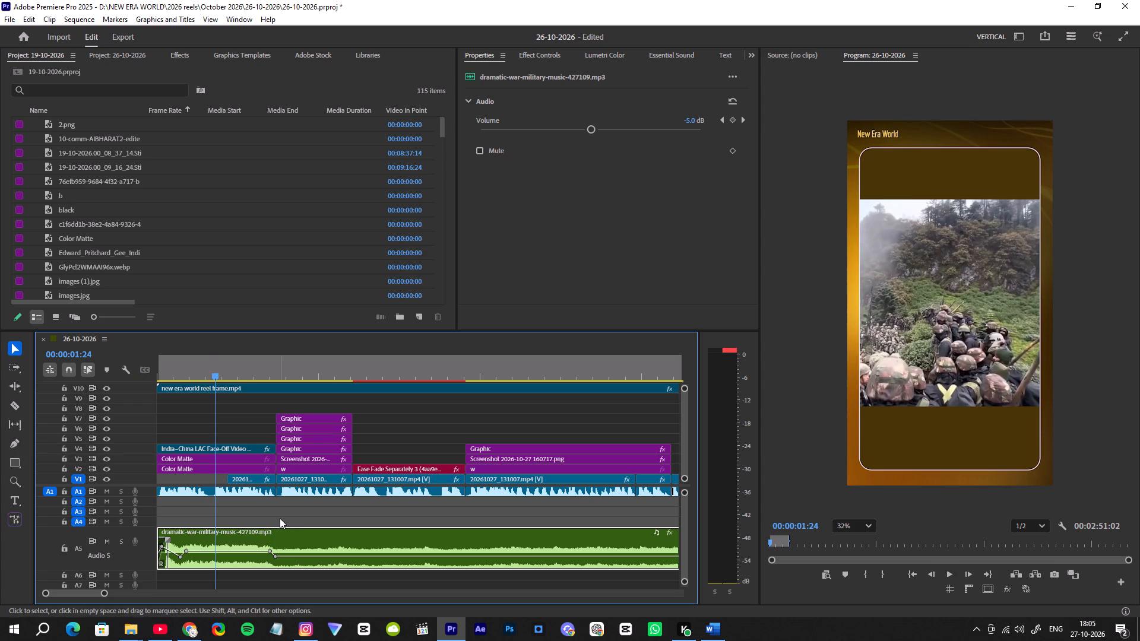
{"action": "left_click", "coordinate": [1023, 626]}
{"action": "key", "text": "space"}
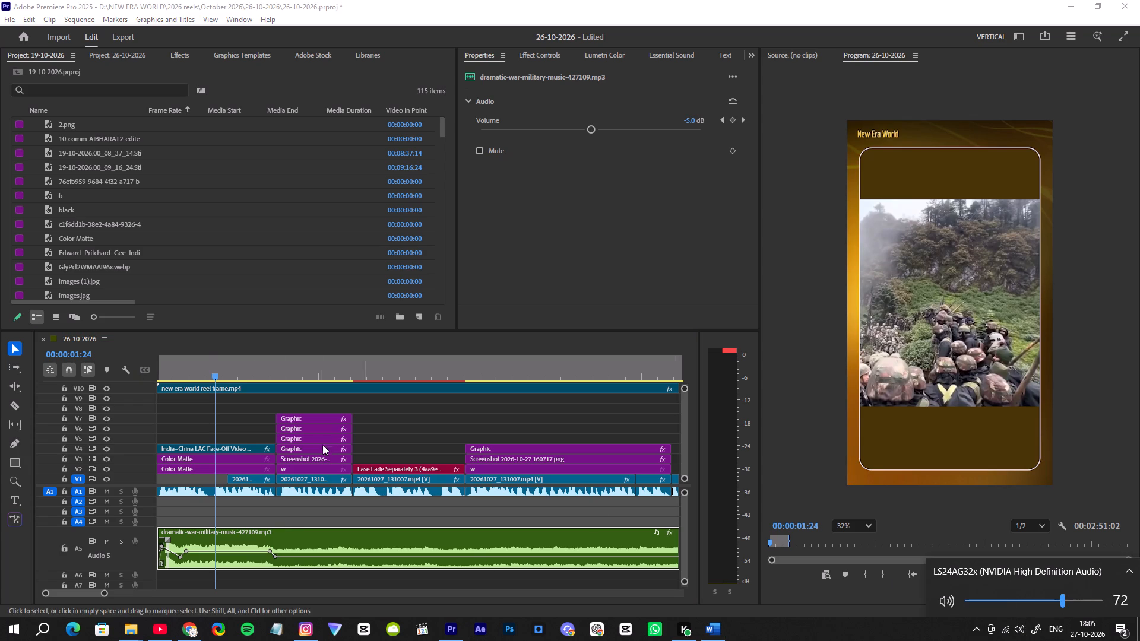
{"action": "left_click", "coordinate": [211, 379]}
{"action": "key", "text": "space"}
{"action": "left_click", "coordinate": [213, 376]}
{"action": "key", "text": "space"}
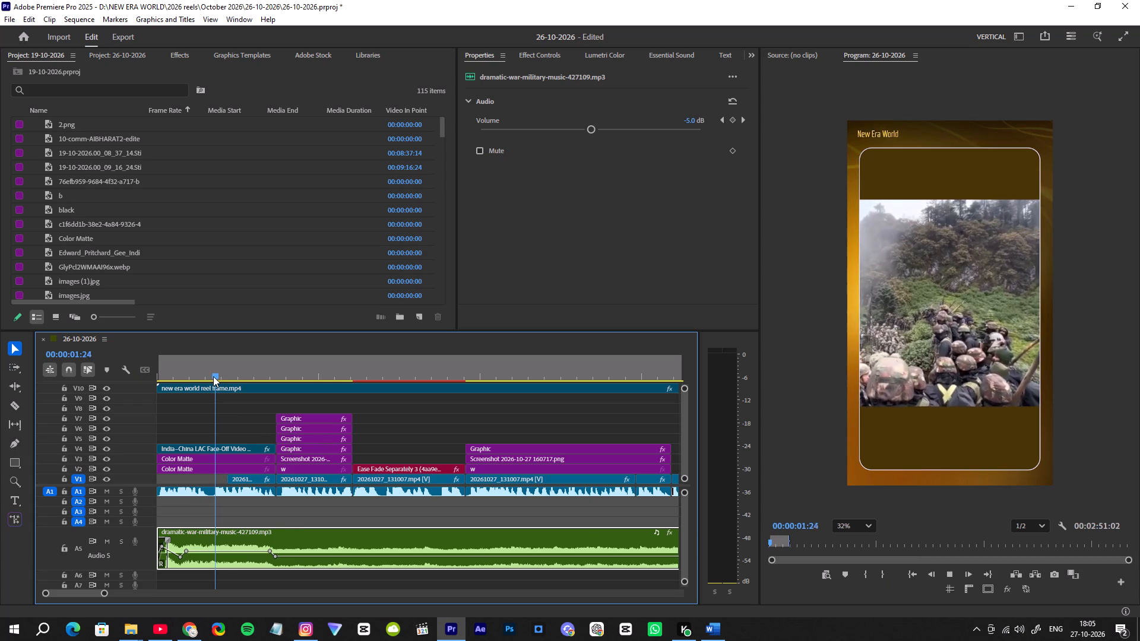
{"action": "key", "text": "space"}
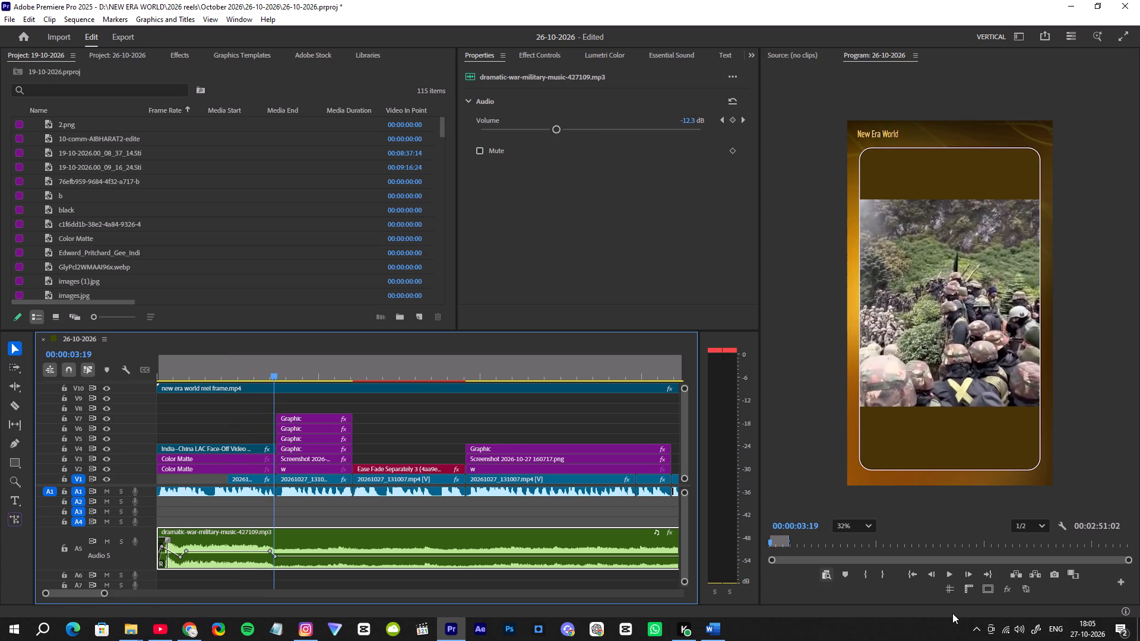
Switch the Windows playback device to the High Definition Audio Device headphones and play the reel from the start.
{"action": "left_click", "coordinate": [1021, 628]}
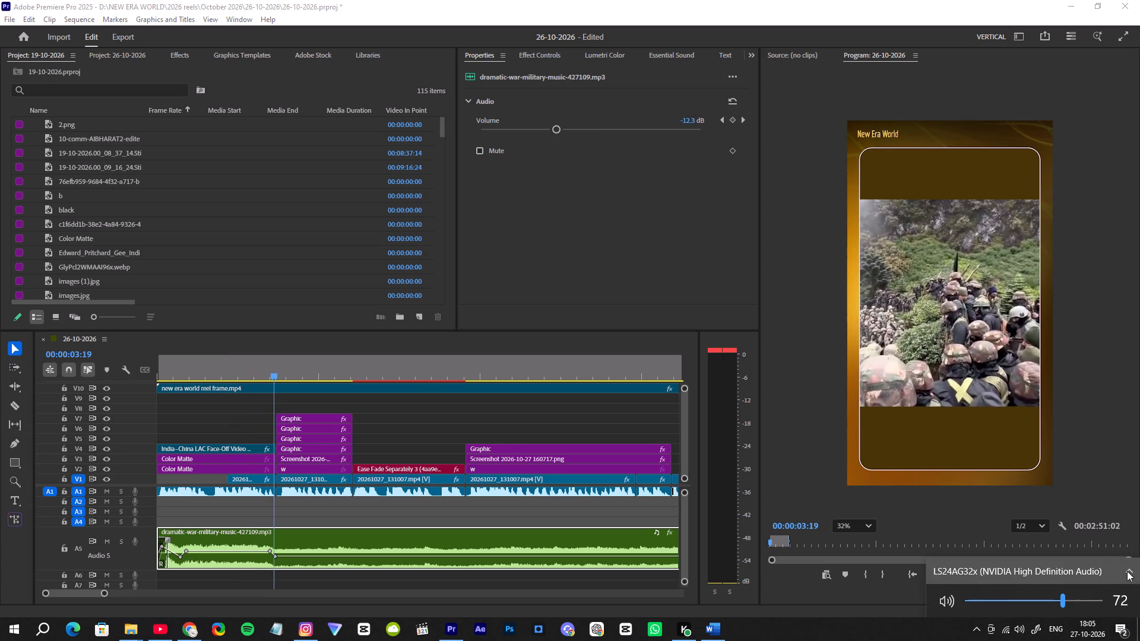
{"action": "left_click", "coordinate": [1127, 571]}
{"action": "left_click", "coordinate": [1052, 540]}
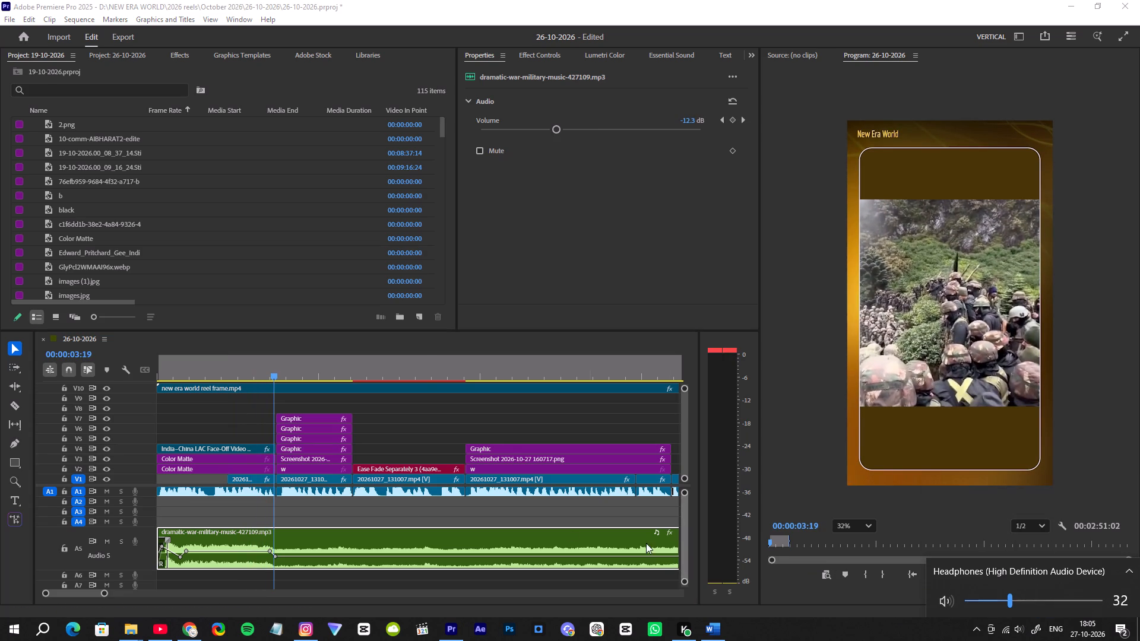
{"action": "left_click_drag", "start_coordinate": [273, 375], "coordinate": [147, 381]}
{"action": "key", "text": "space"}
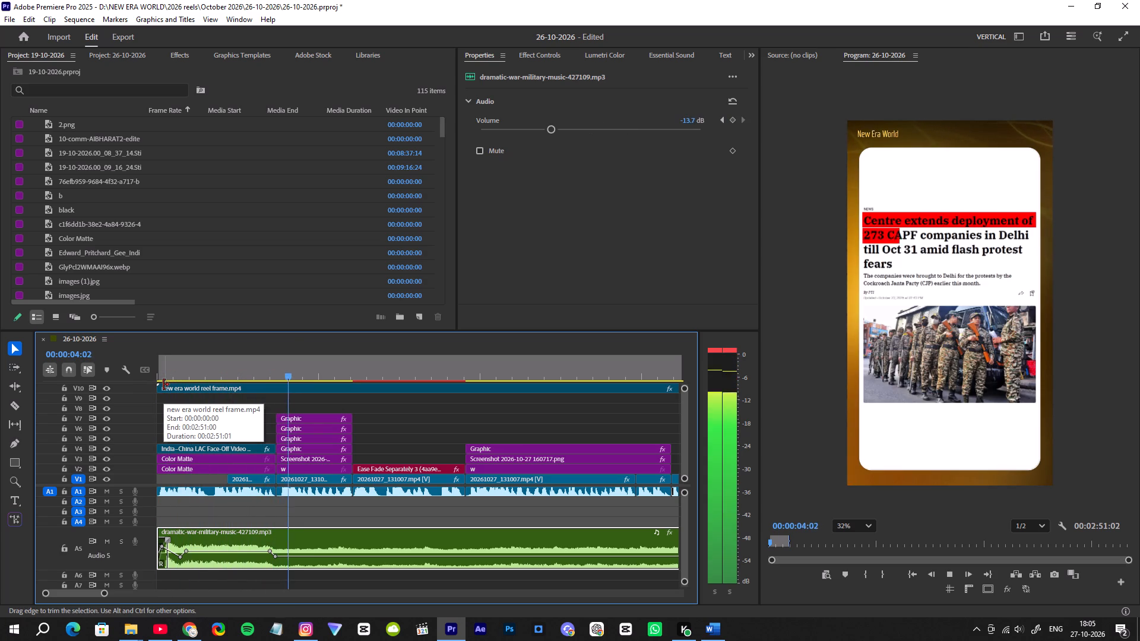
{"action": "scroll", "coordinate": [398, 497], "scroll_direction": "down", "scroll_amount": 2}
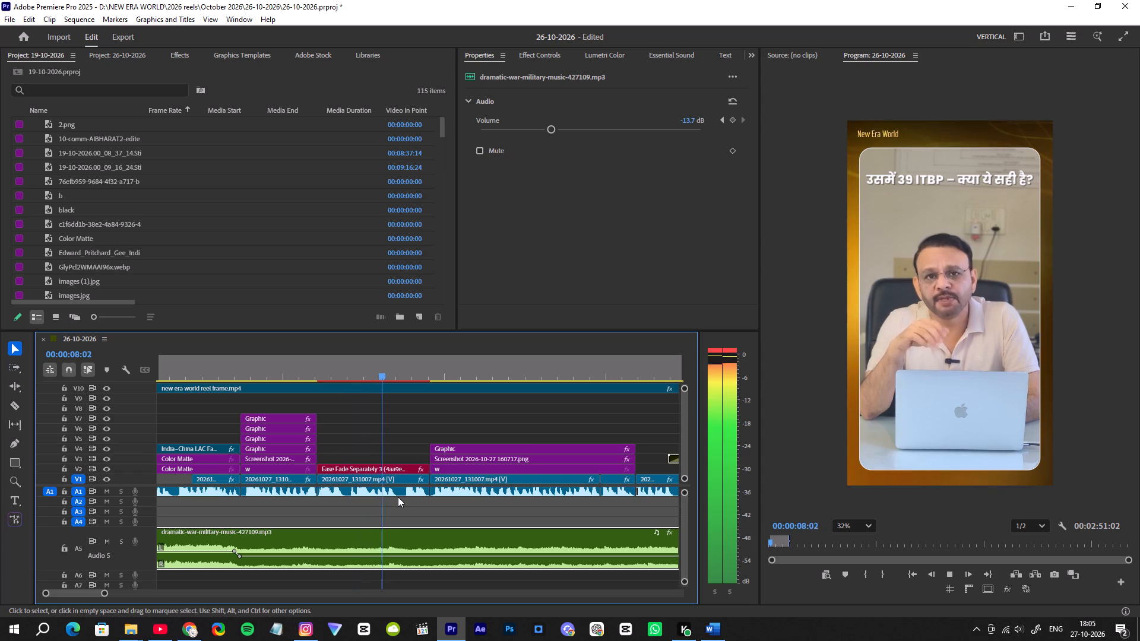
{"action": "key", "text": "space"}
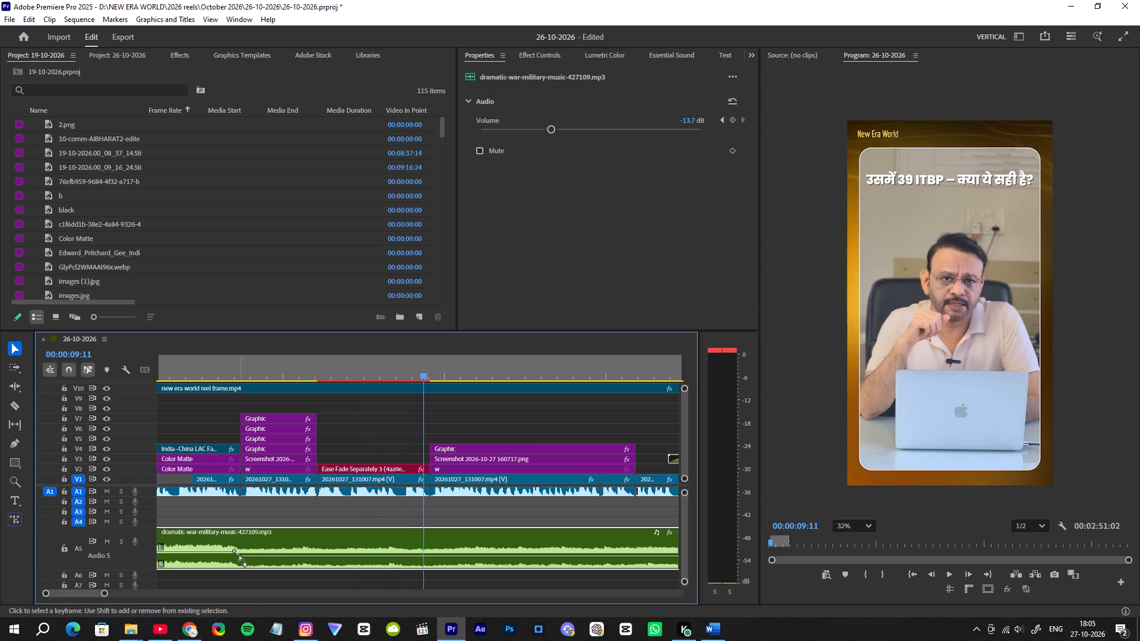
Move the last keyframe of the music's opening drop to about 00:00:04:00 at about -12.5 dB, and play the section.
{"action": "left_click_drag", "start_coordinate": [240, 556], "coordinate": [252, 556]}
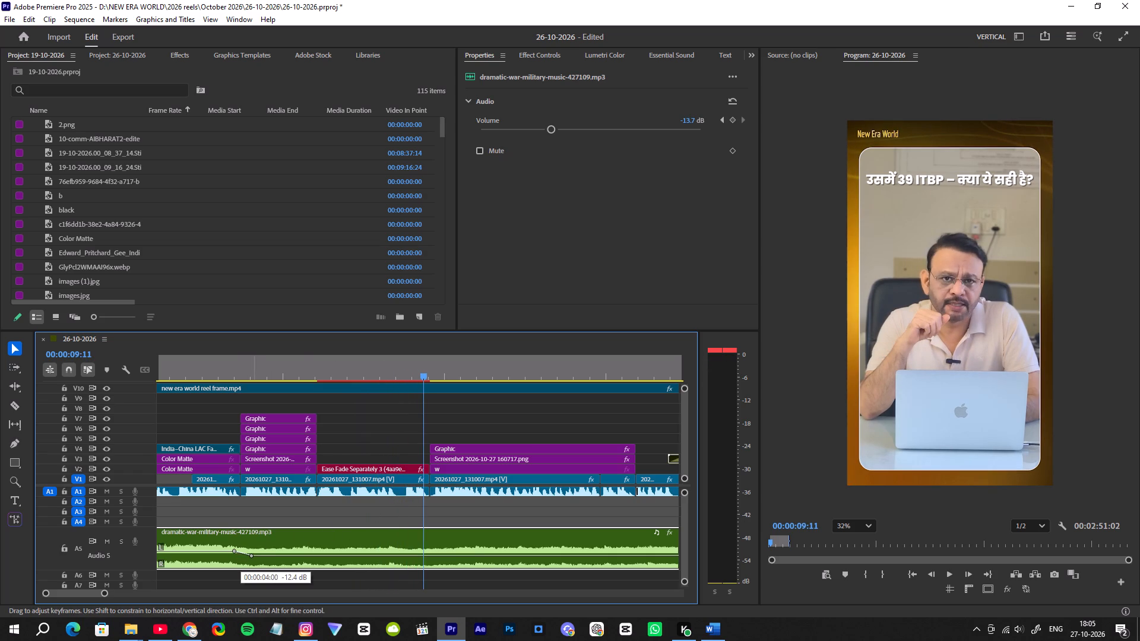
{"action": "left_click_drag", "start_coordinate": [252, 556], "coordinate": [253, 556]}
{"action": "left_click", "coordinate": [220, 375]}
{"action": "key", "text": "space"}
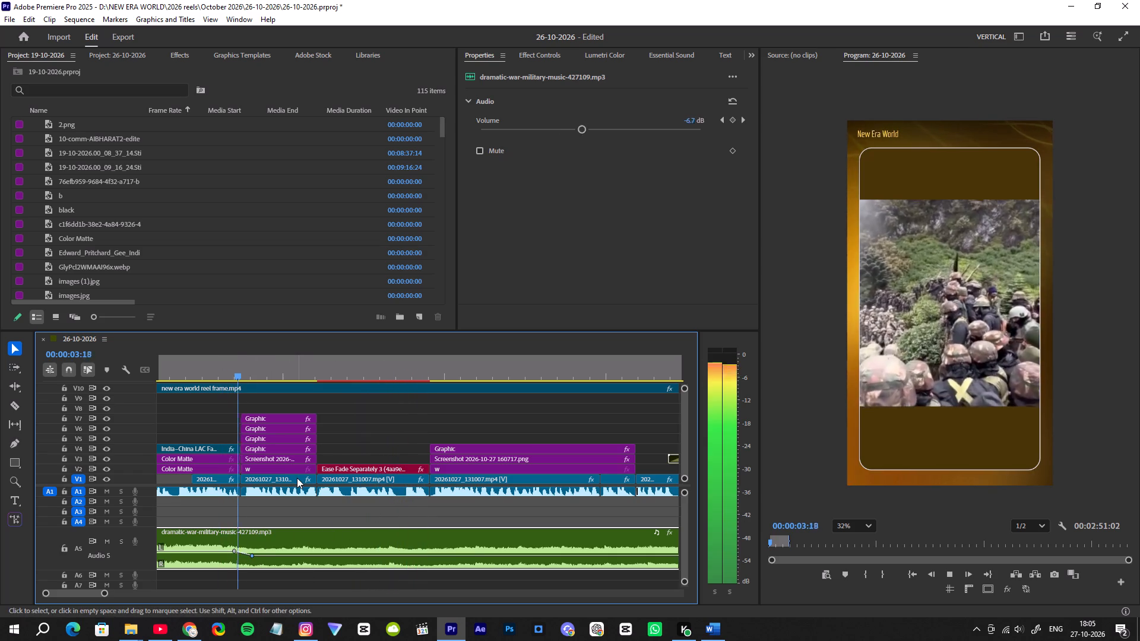
{"action": "scroll", "coordinate": [408, 573], "scroll_direction": "down", "scroll_amount": 3}
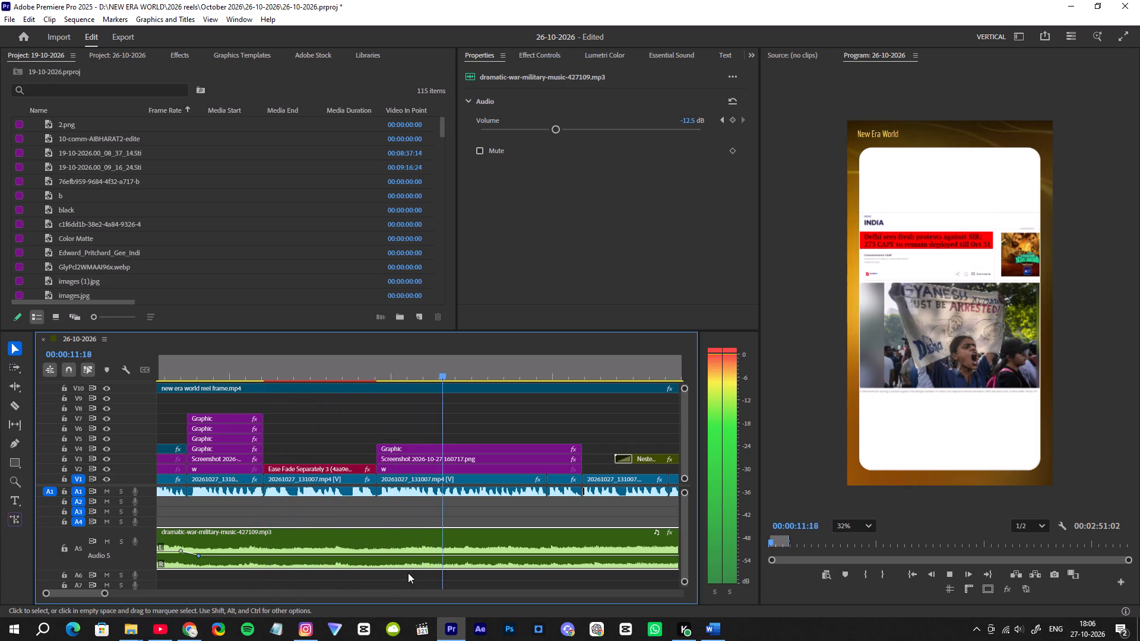
{"action": "scroll", "coordinate": [408, 573], "scroll_direction": "down", "scroll_amount": 3, "text": "alt"}
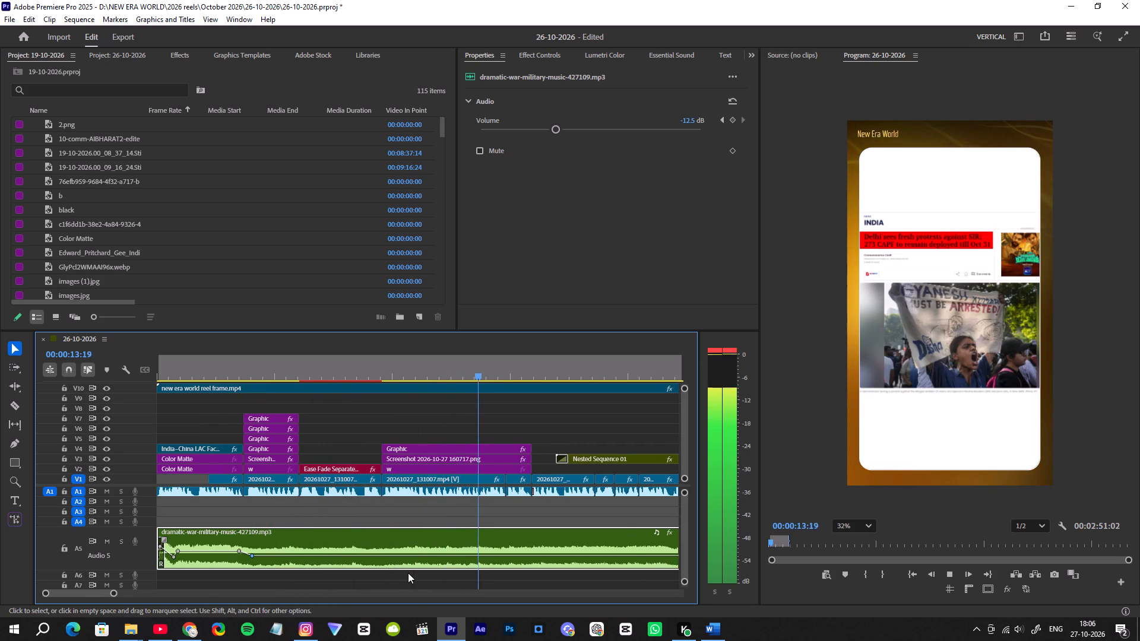
{"action": "key", "text": "space"}
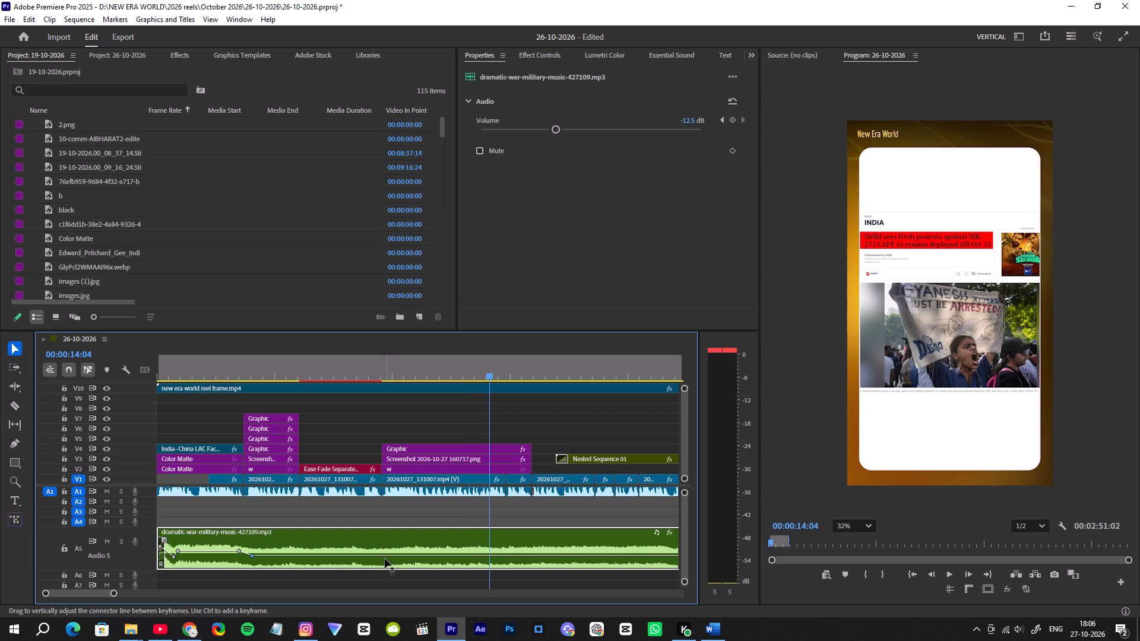
Add music volume keyframe pairs around the start and end of the Screenshot 2026-10-27 160717.png clip, and lower the section between to -20.0 dB.
{"action": "key", "text": "p"}
{"action": "left_click", "coordinate": [378, 554]}
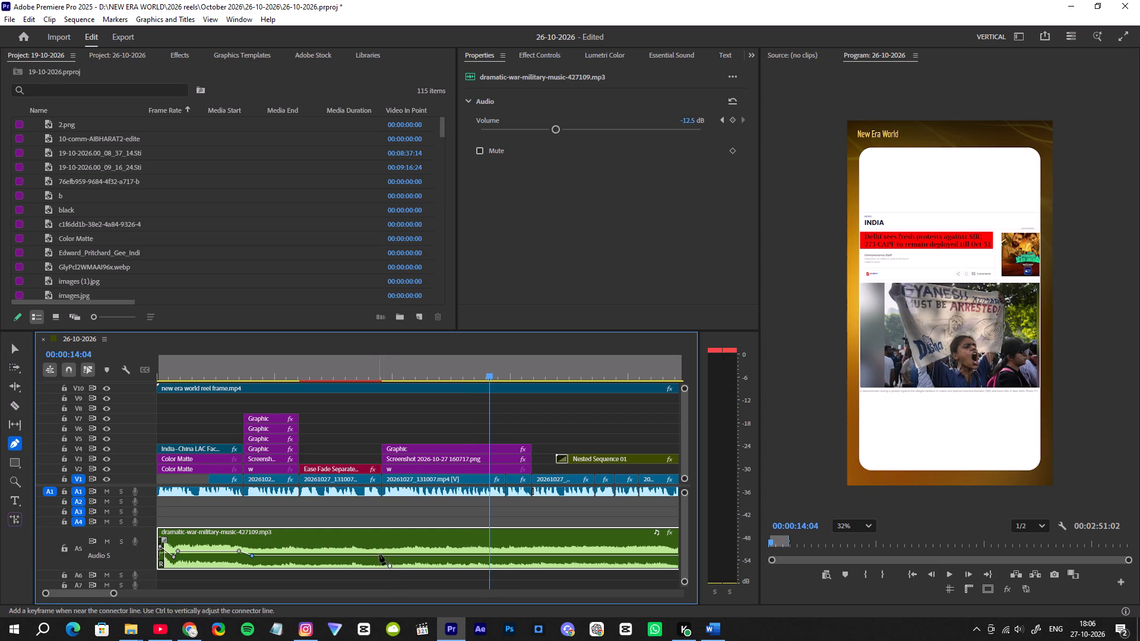
{"action": "left_click", "coordinate": [385, 555]}
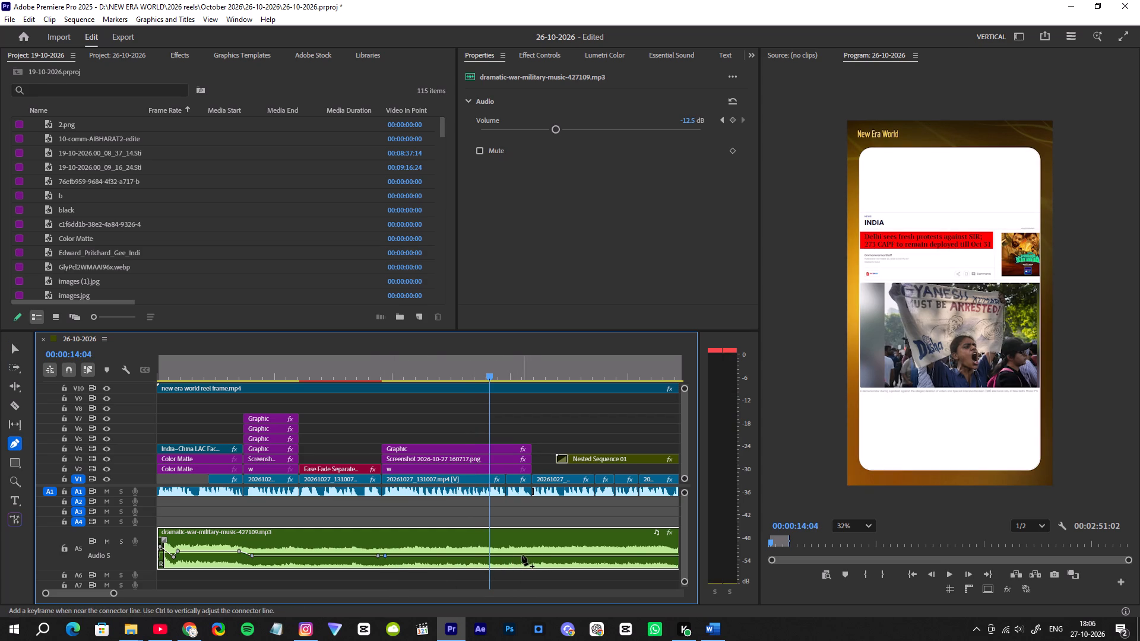
{"action": "left_click", "coordinate": [525, 557]}
{"action": "left_click", "coordinate": [536, 556]}
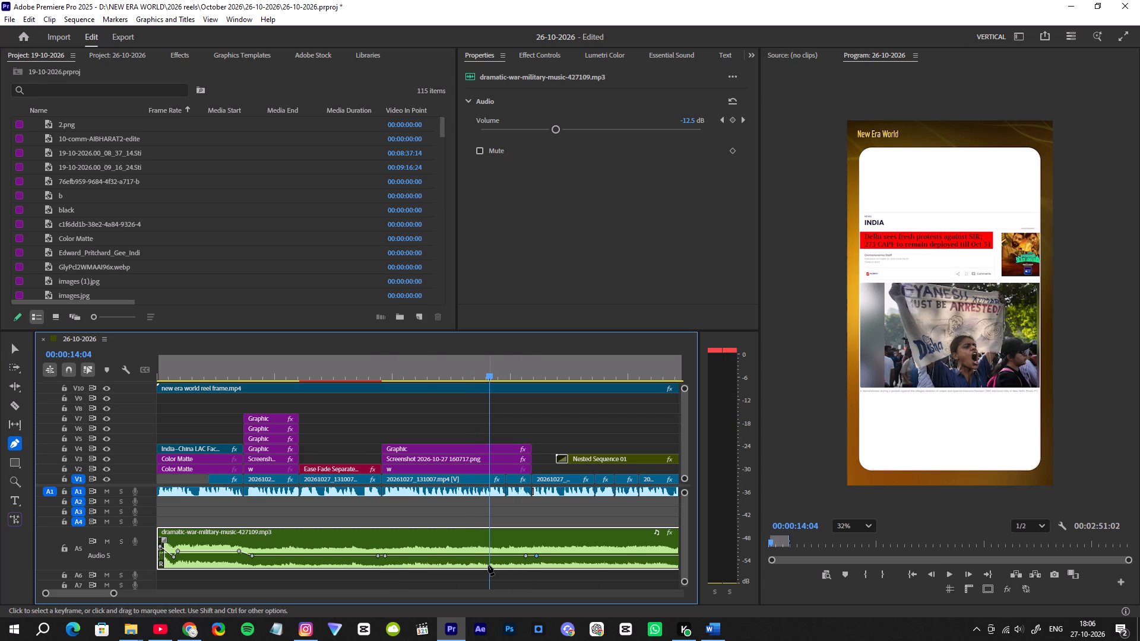
{"action": "key", "text": "v"}
{"action": "left_click", "coordinate": [468, 556]}
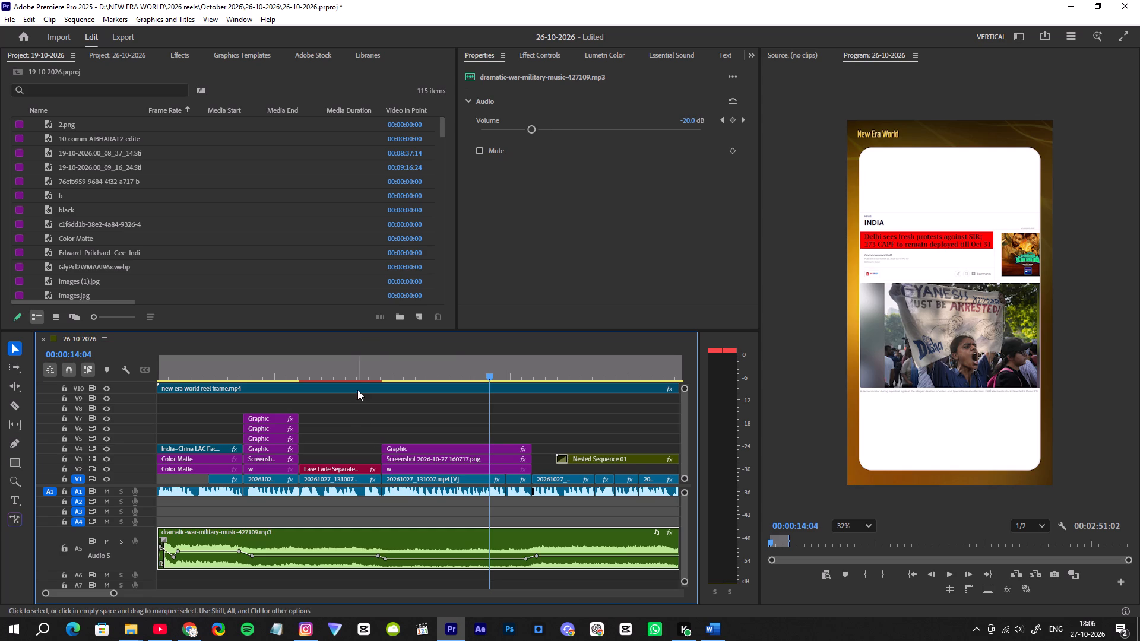
Play from just before the Screenshot 2026-10-27 160717.png clip into Nested Sequence 01 to check the music against the narration.
{"action": "left_click", "coordinate": [357, 375]}
{"action": "key", "text": "space"}
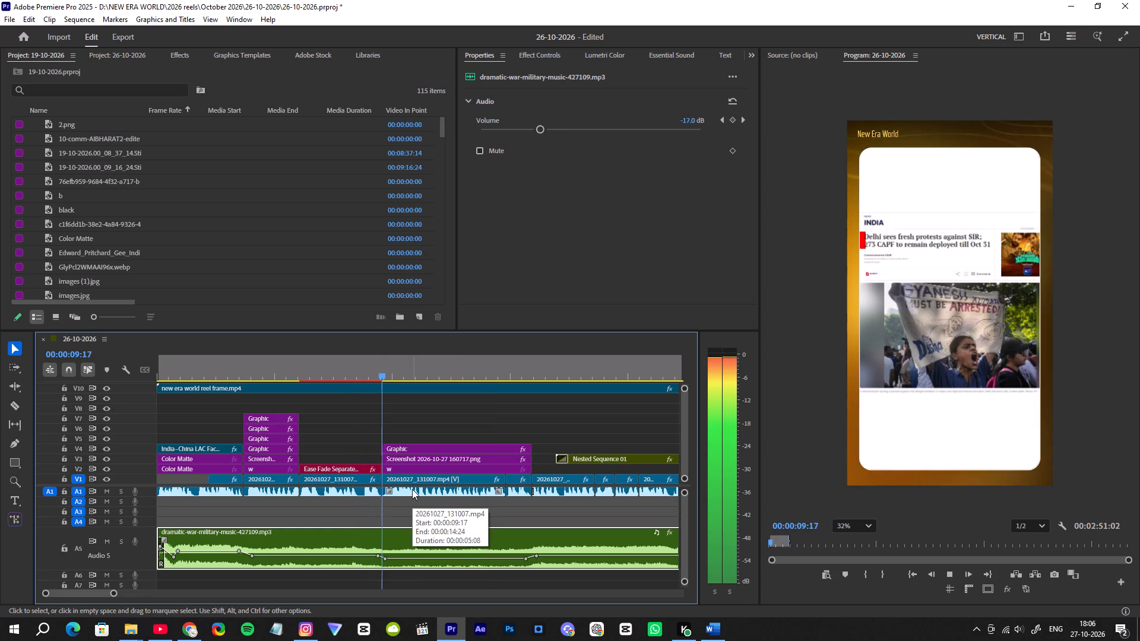
{"action": "key", "text": "space"}
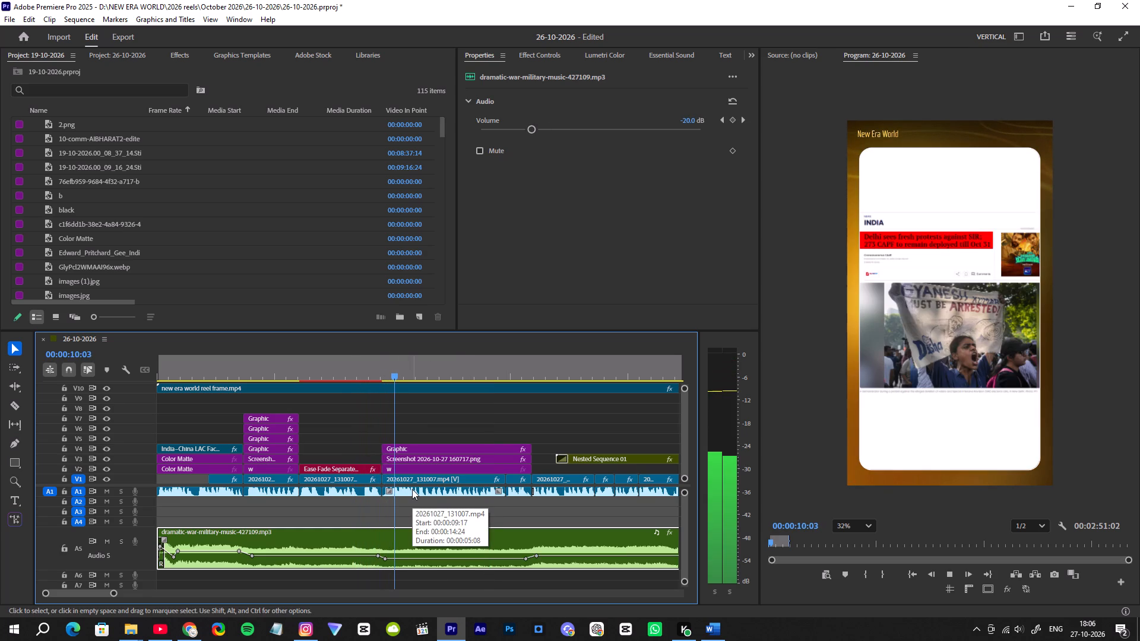
{"action": "key", "text": "space"}
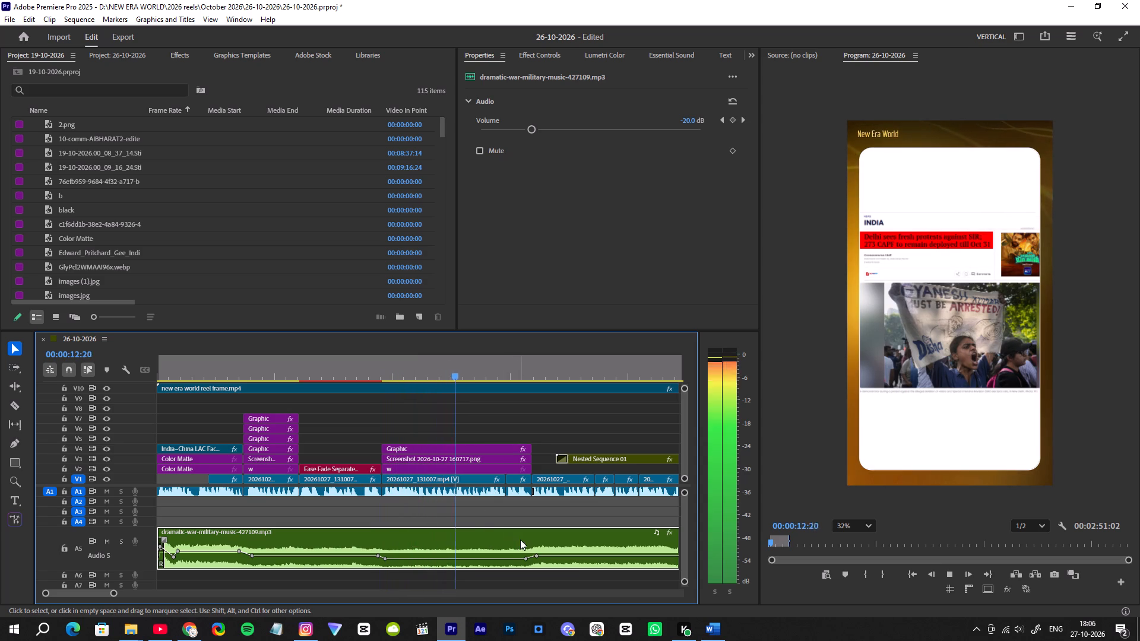
{"action": "scroll", "coordinate": [520, 540], "scroll_direction": "down", "scroll_amount": 4}
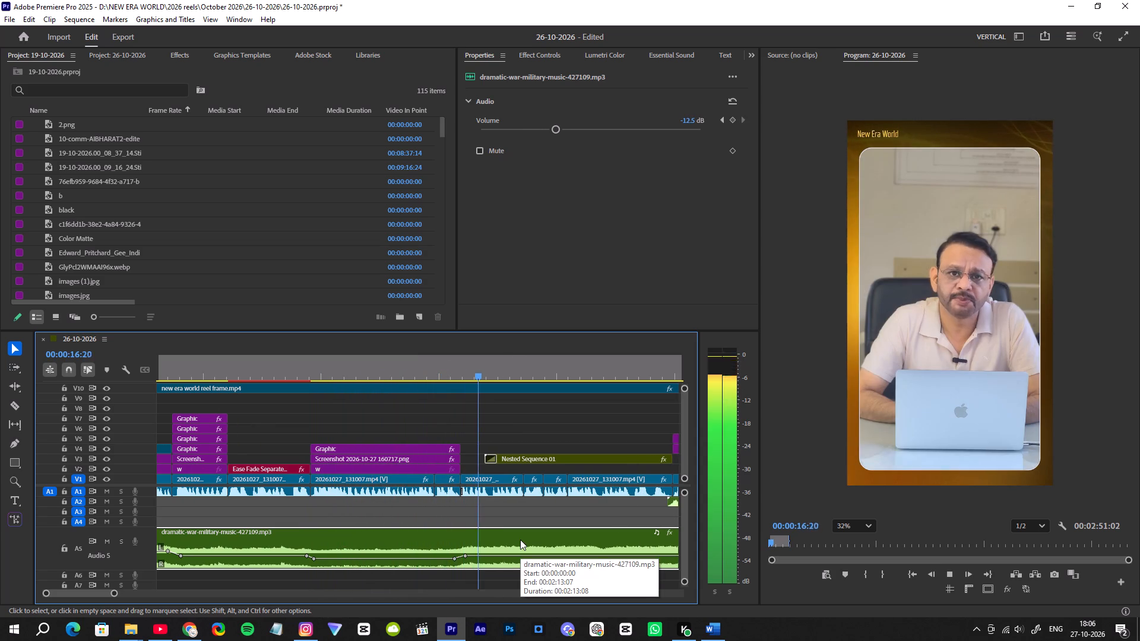
{"action": "scroll", "coordinate": [520, 540], "scroll_direction": "down", "scroll_amount": 7}
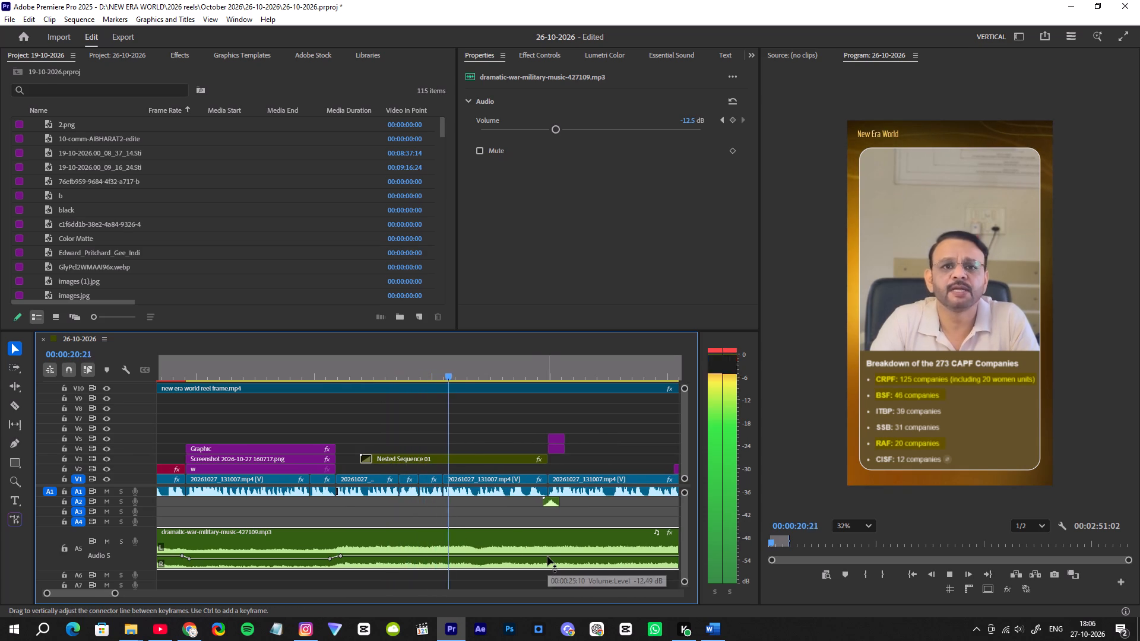
{"action": "key", "text": "space"}
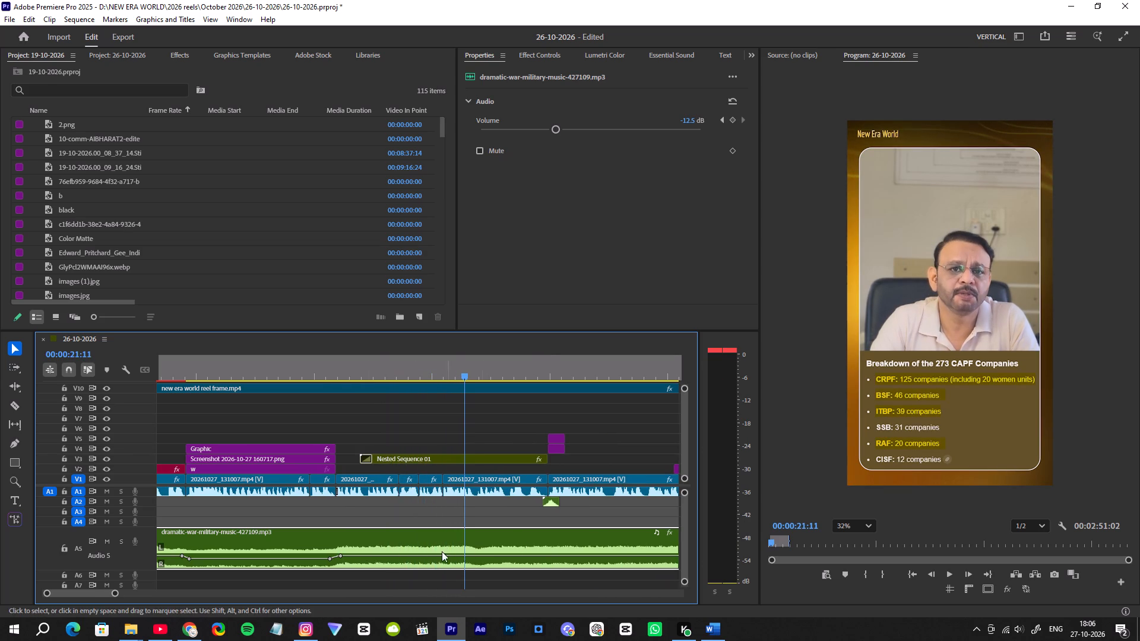
Move the music's rising volume keyframe pair from the end of the Screenshot 2026-10-27 160717.png clip to the end of Nested Sequence 01, around 00:00:24.
{"action": "left_click_drag", "start_coordinate": [341, 556], "coordinate": [473, 563]}
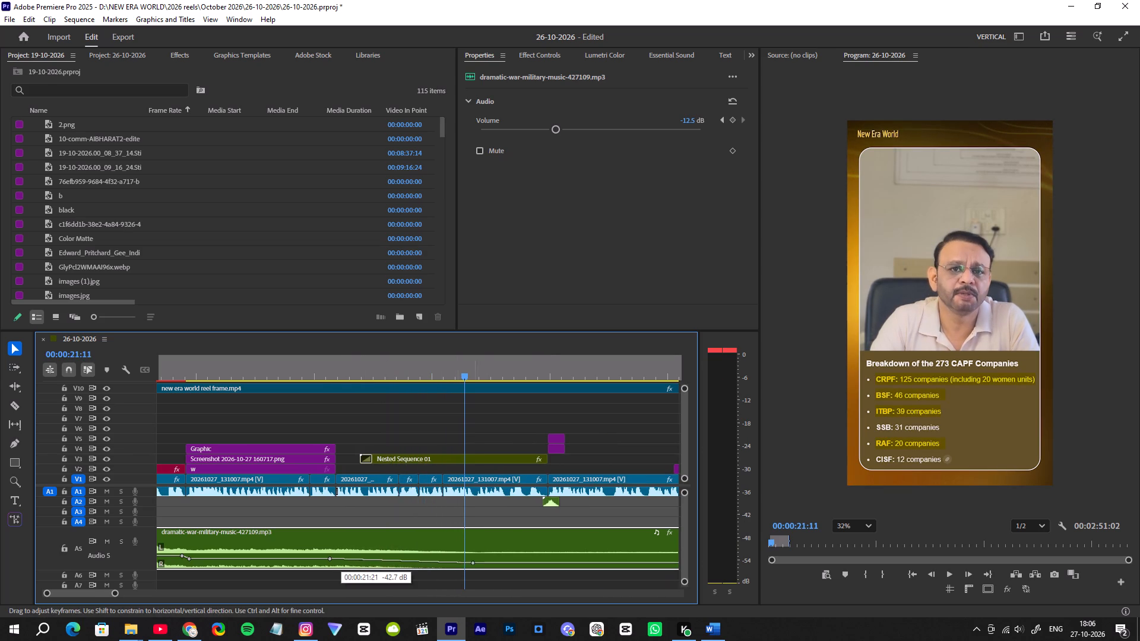
{"action": "left_click_drag", "start_coordinate": [473, 563], "coordinate": [541, 559]}
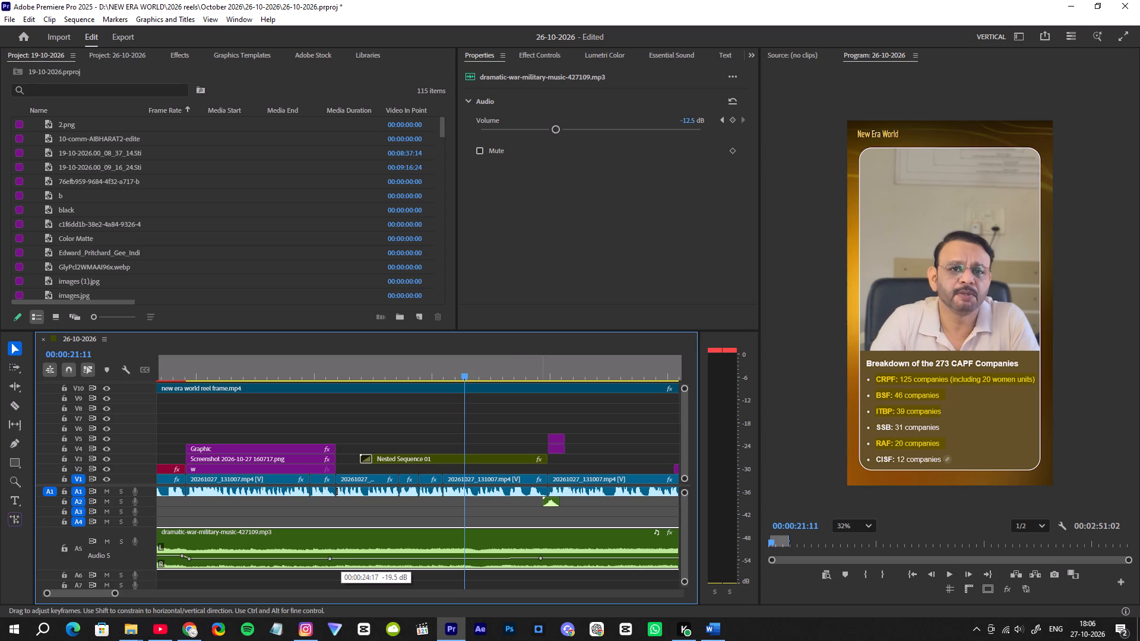
{"action": "left_click_drag", "start_coordinate": [541, 559], "coordinate": [546, 556]}
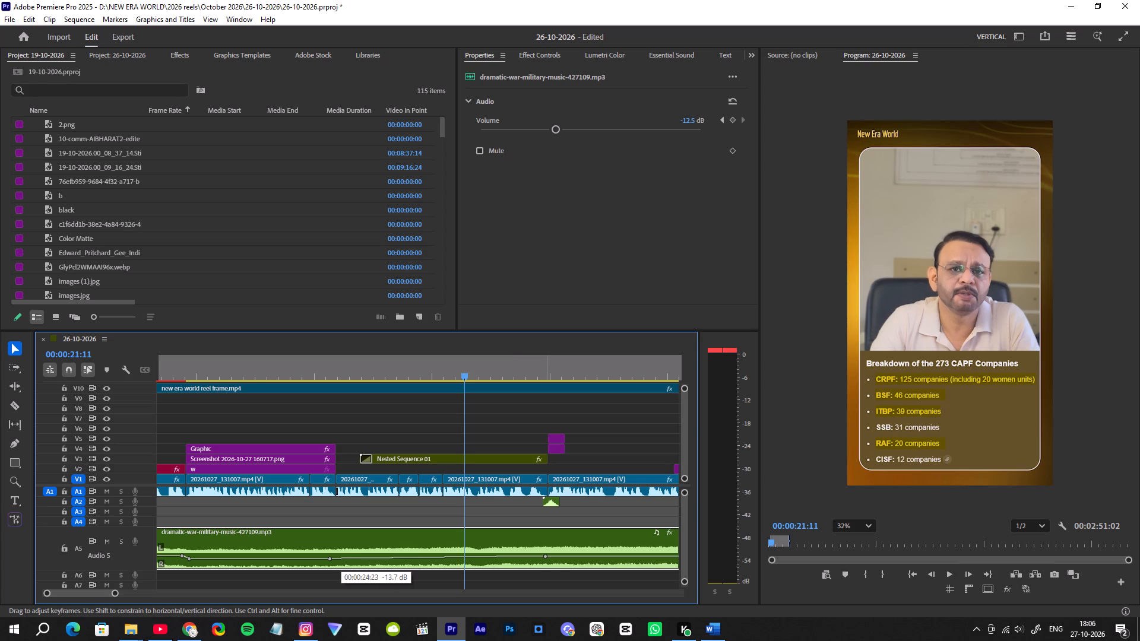
{"action": "left_click_drag", "start_coordinate": [546, 556], "coordinate": [546, 557]}
{"action": "left_click_drag", "start_coordinate": [330, 559], "coordinate": [332, 559]}
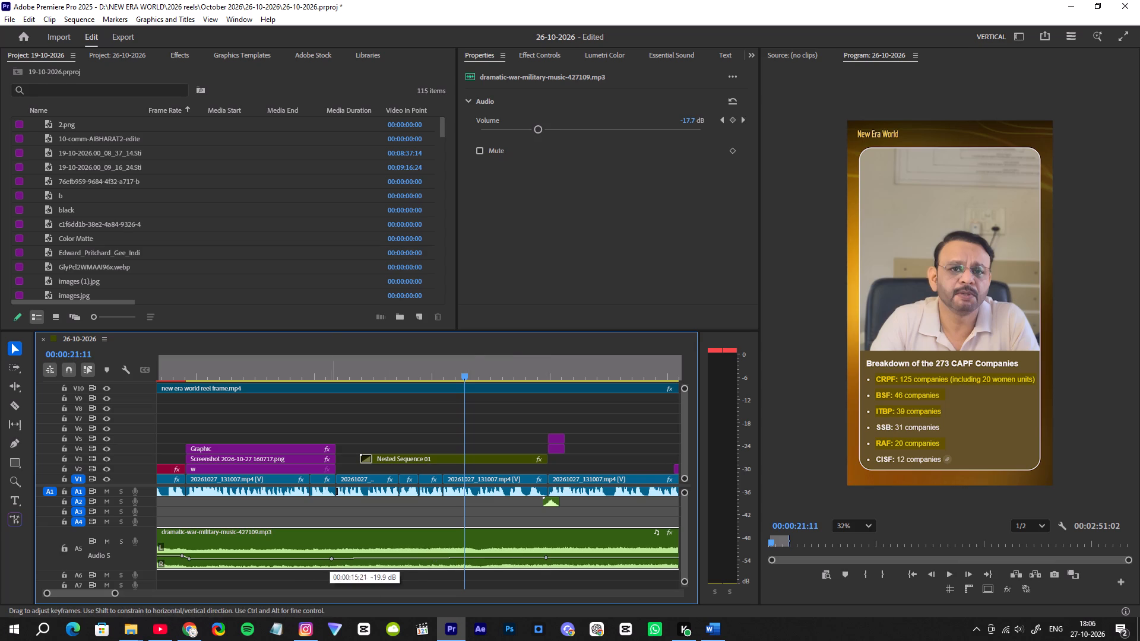
{"action": "left_click_drag", "start_coordinate": [332, 559], "coordinate": [533, 559]}
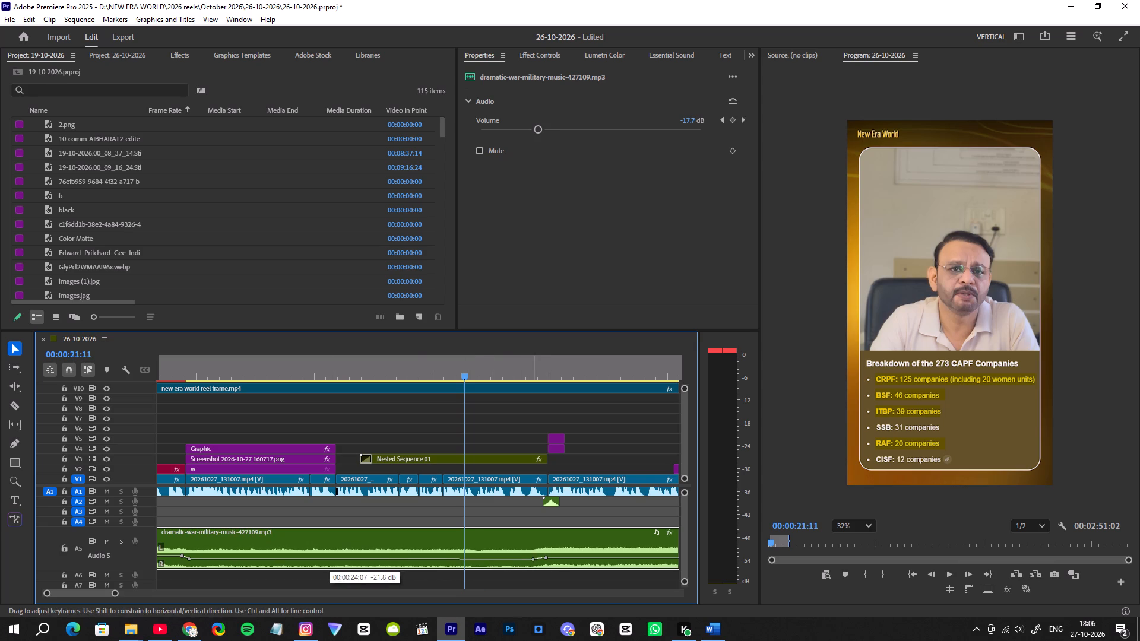
{"action": "left_click_drag", "start_coordinate": [533, 559], "coordinate": [535, 558]}
Play the Nested Sequence 01 section several times to check the extended lowered music against the narration.
{"action": "key", "text": "space"}
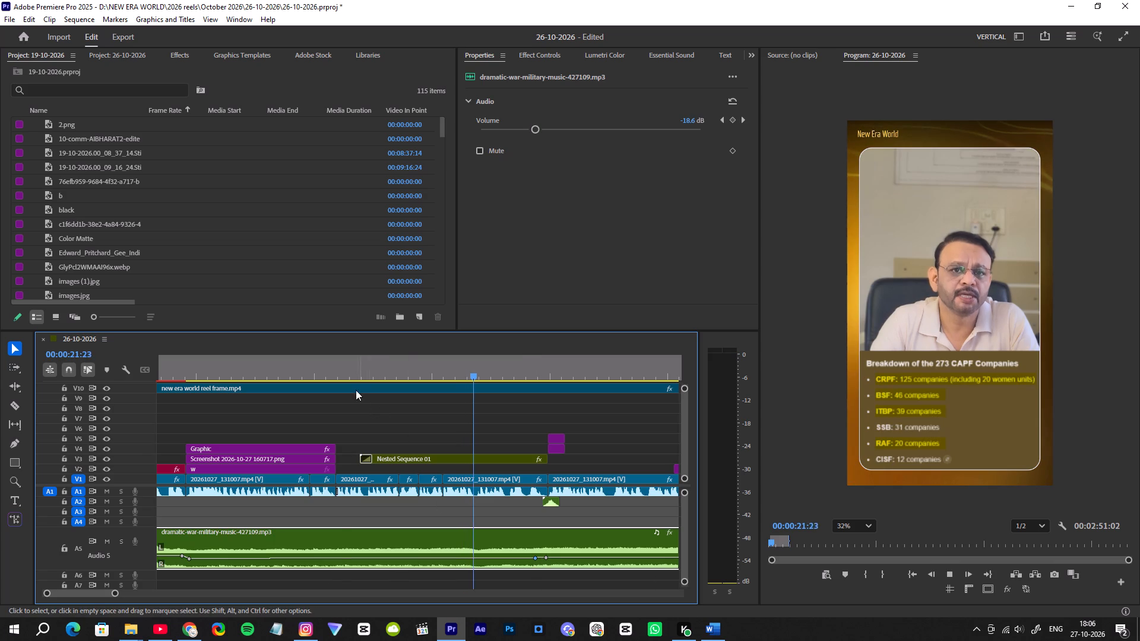
{"action": "left_click", "coordinate": [342, 375]}
{"action": "key", "text": "space"}
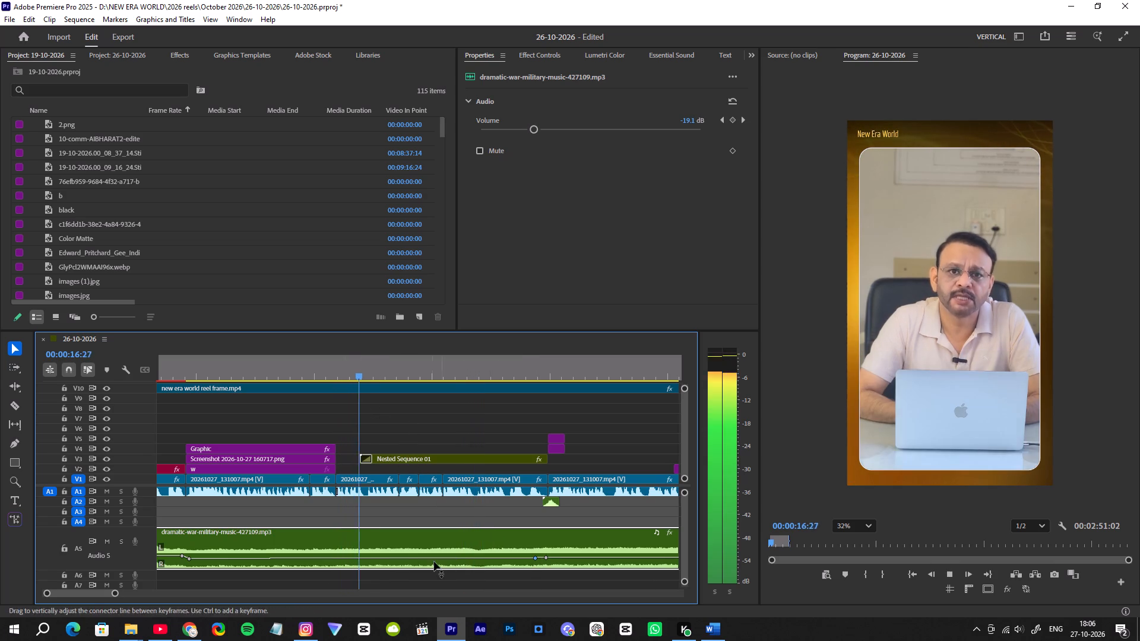
{"action": "scroll", "coordinate": [463, 560], "scroll_direction": "down", "scroll_amount": 6}
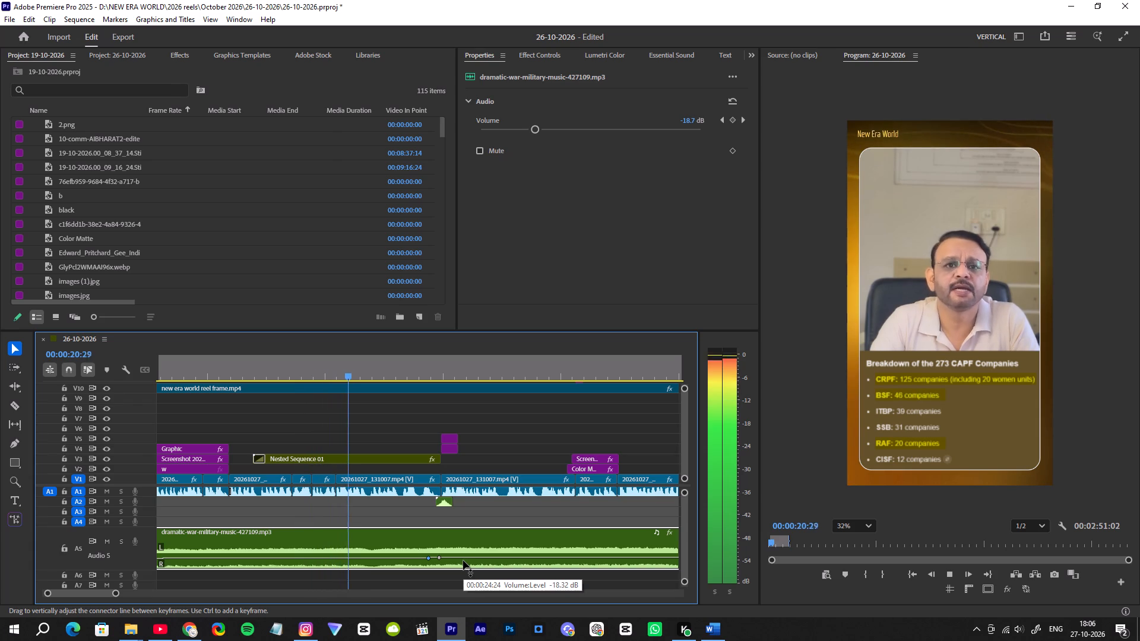
{"action": "key", "text": "space"}
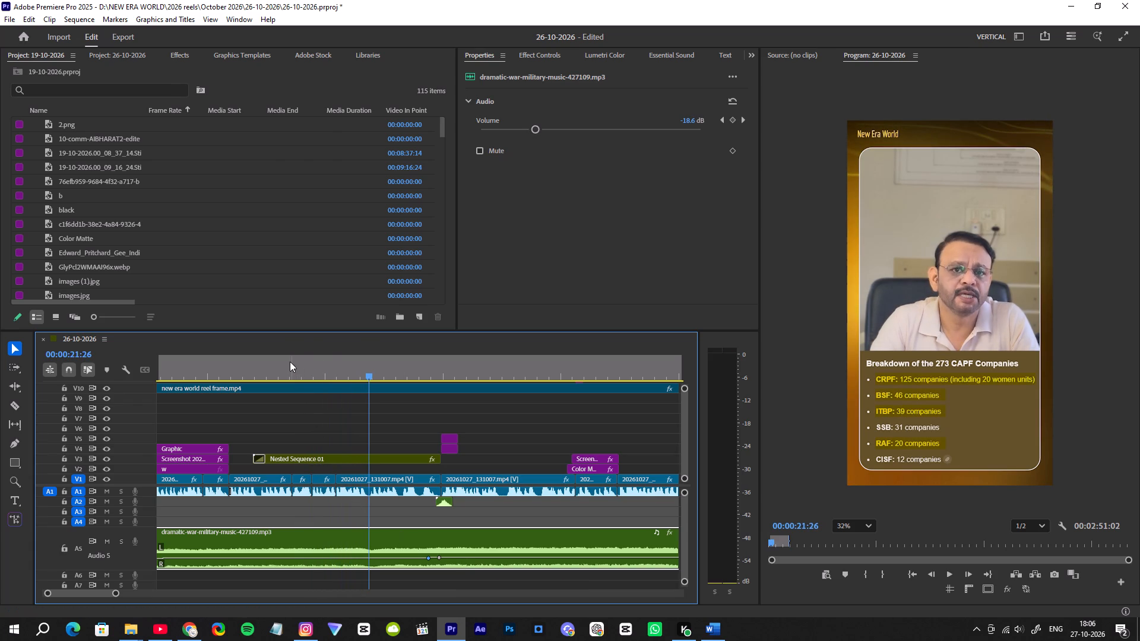
{"action": "left_click", "coordinate": [290, 361]}
{"action": "key", "text": "space"}
{"action": "key", "text": "space"}
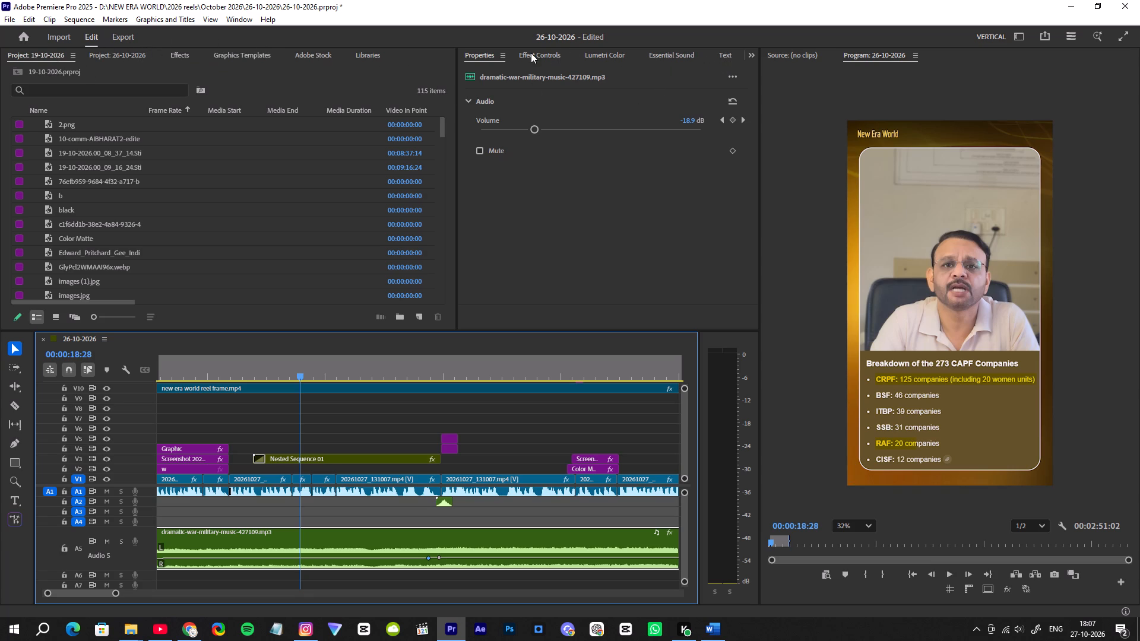
Open the Premiere Composer extension, expand its Starter Pack, and resize and reposition the window so it clears the timeline.
{"action": "left_click", "coordinate": [754, 56]}
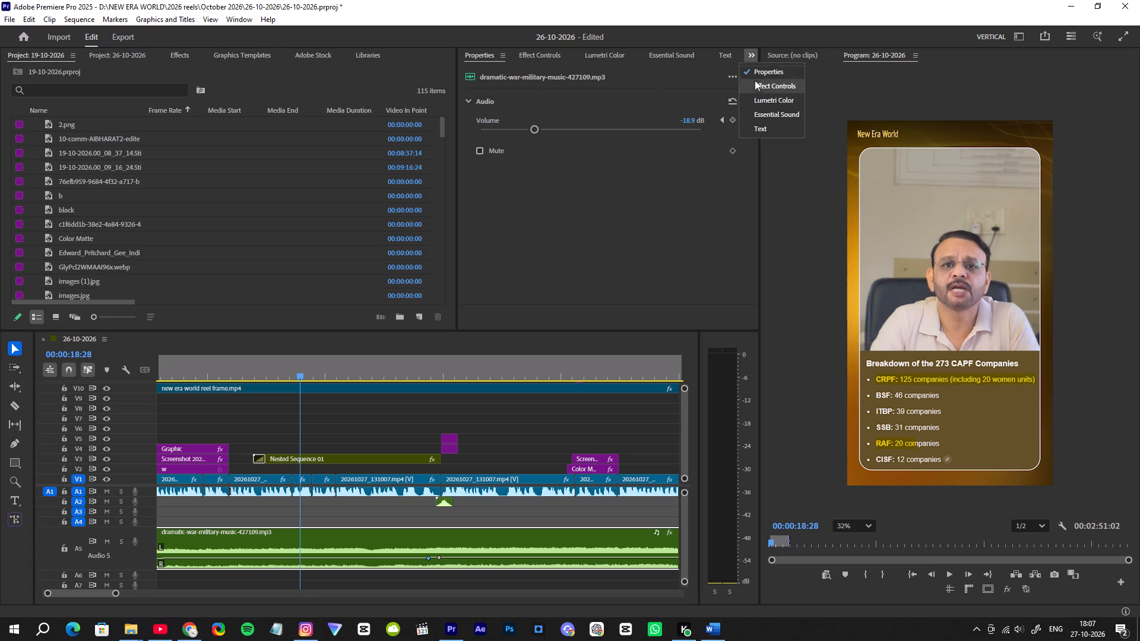
{"action": "left_click", "coordinate": [851, 80]}
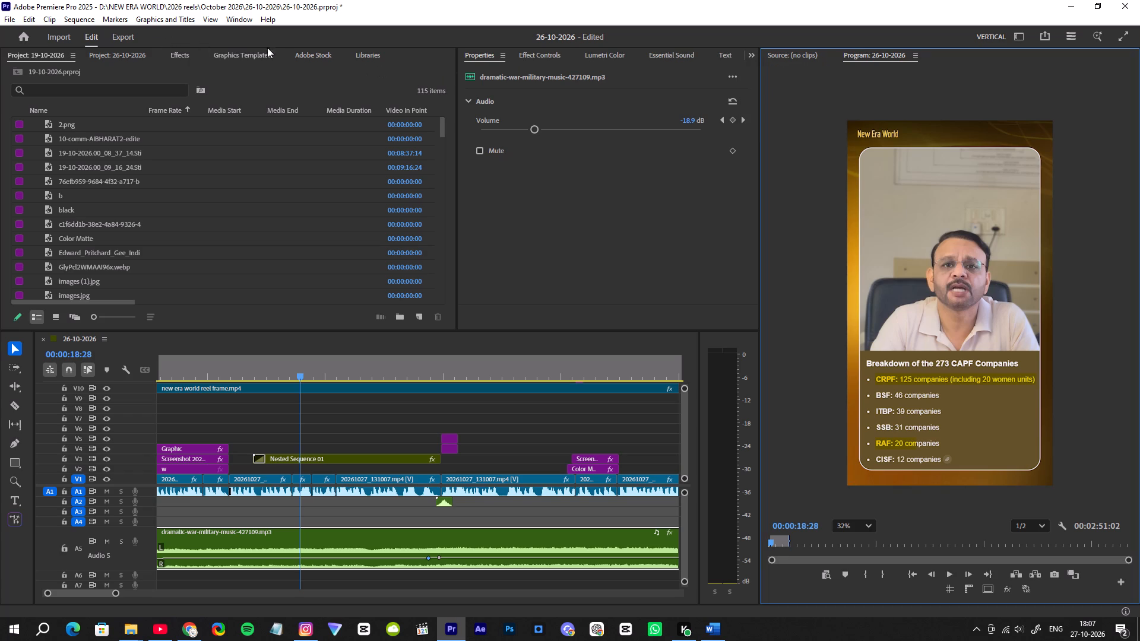
{"action": "left_click", "coordinate": [173, 55]}
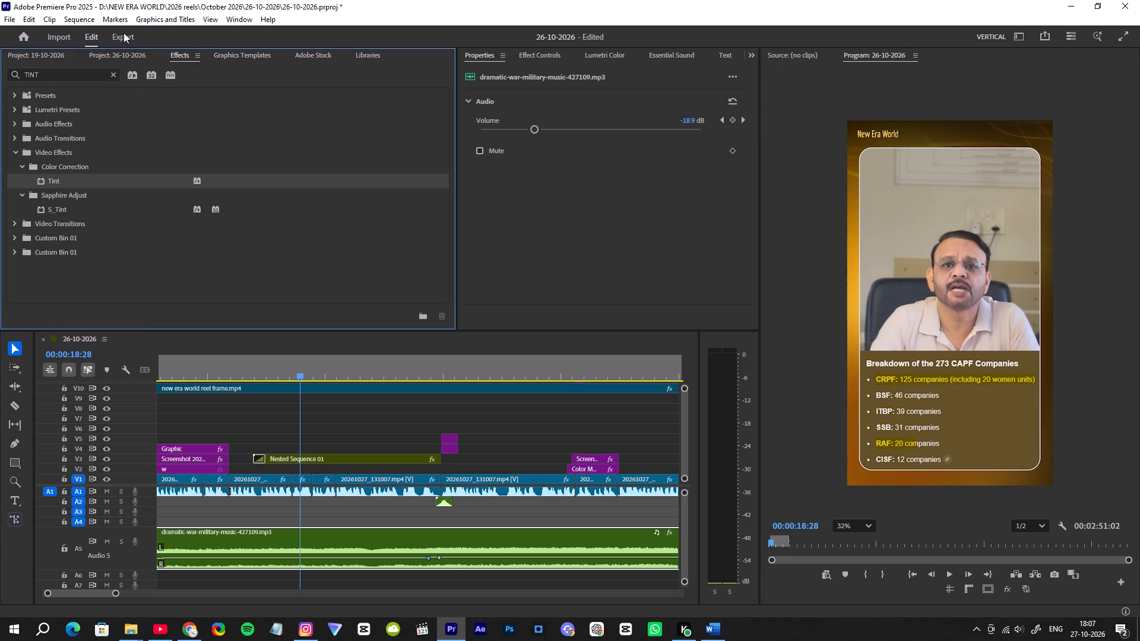
{"action": "left_click", "coordinate": [239, 21]}
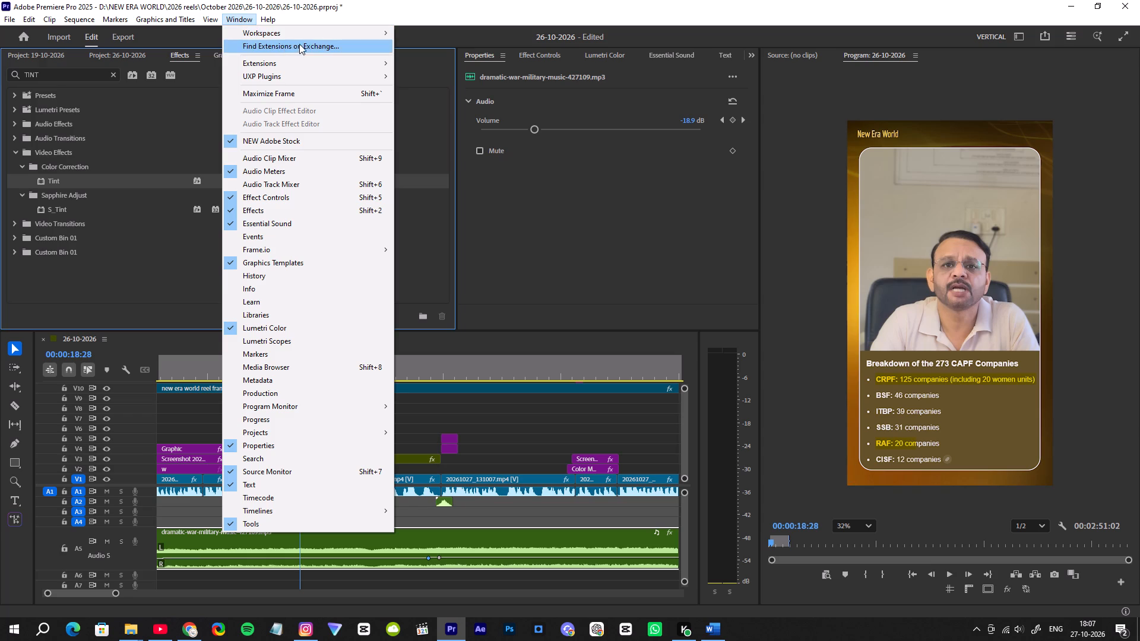
{"action": "left_click", "coordinate": [481, 179]}
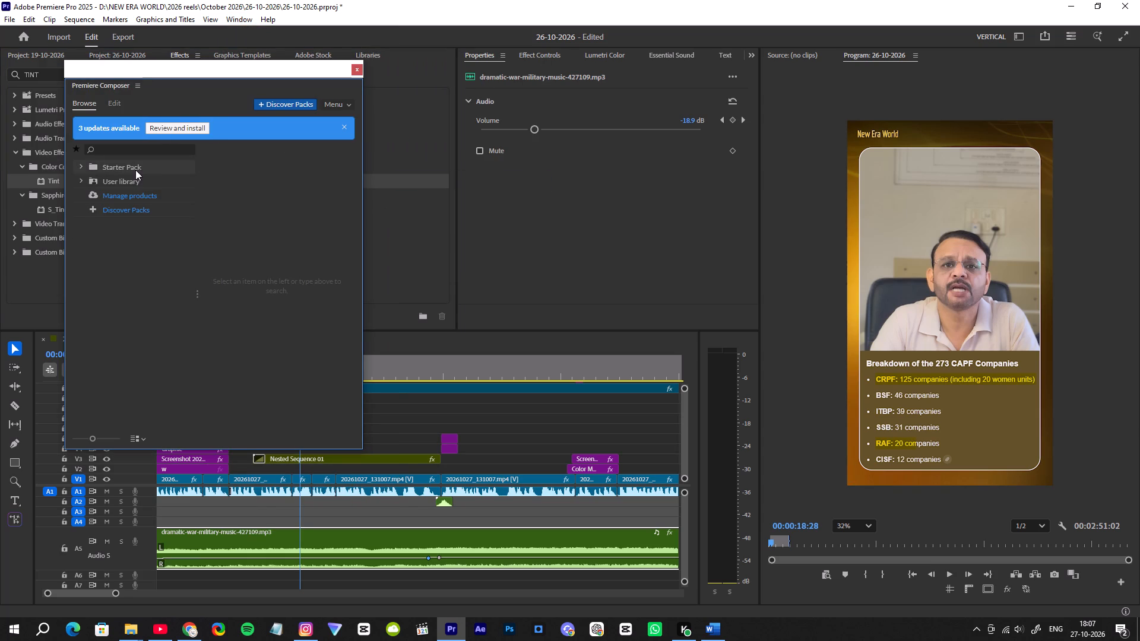
{"action": "double_click", "coordinate": [135, 170]}
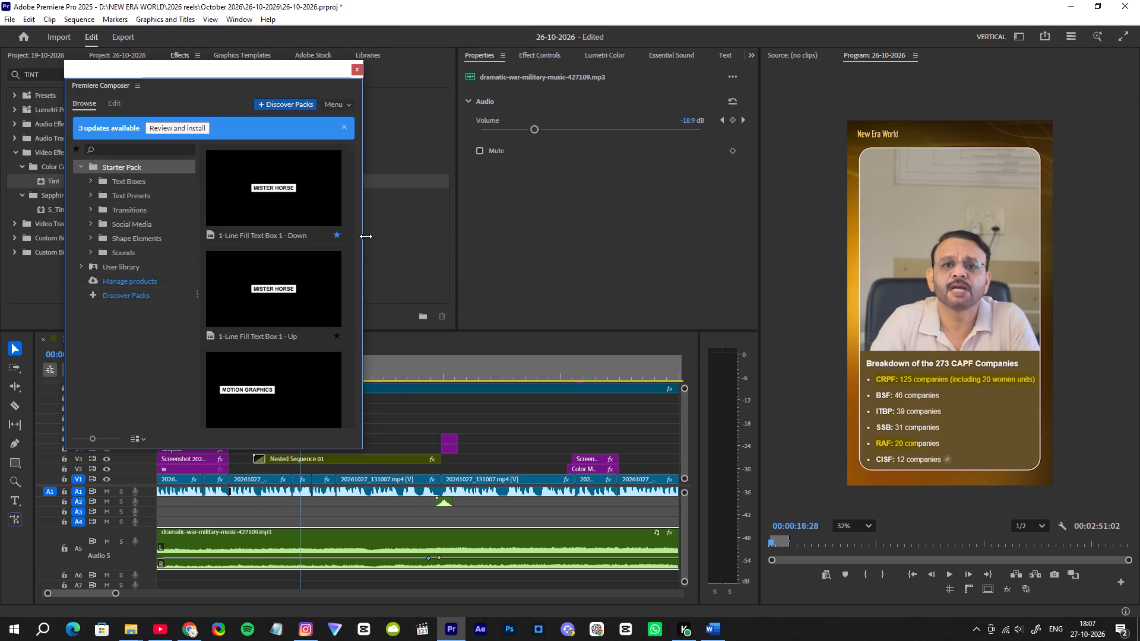
{"action": "left_click_drag", "start_coordinate": [366, 236], "coordinate": [525, 218]}
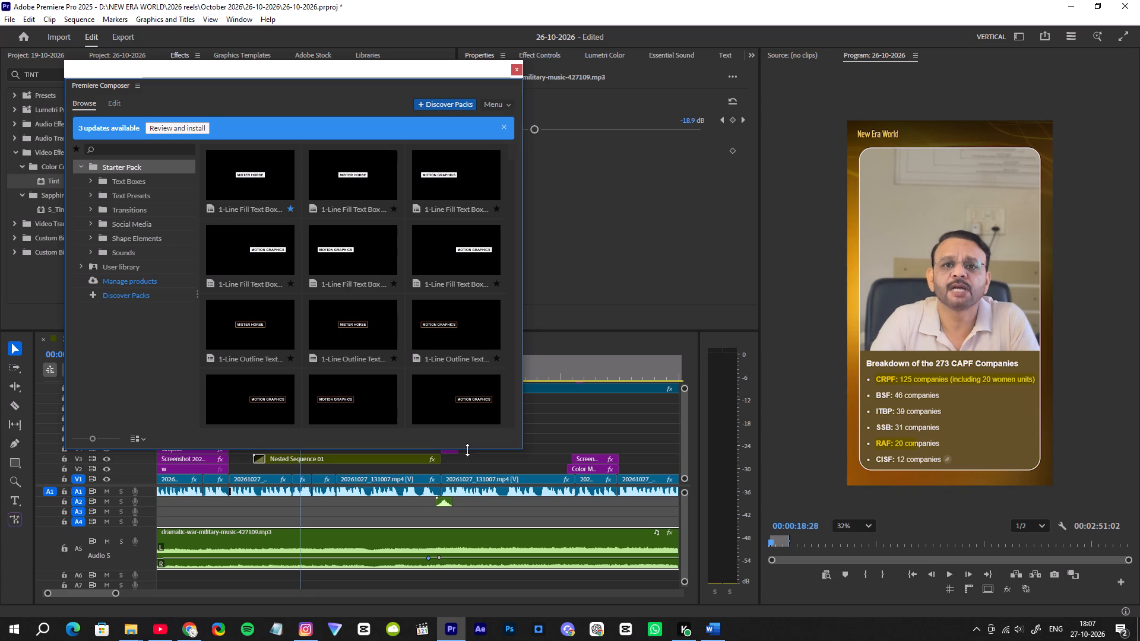
{"action": "left_click", "coordinate": [467, 449]}
{"action": "left_click_drag", "start_coordinate": [479, 452], "coordinate": [476, 383]}
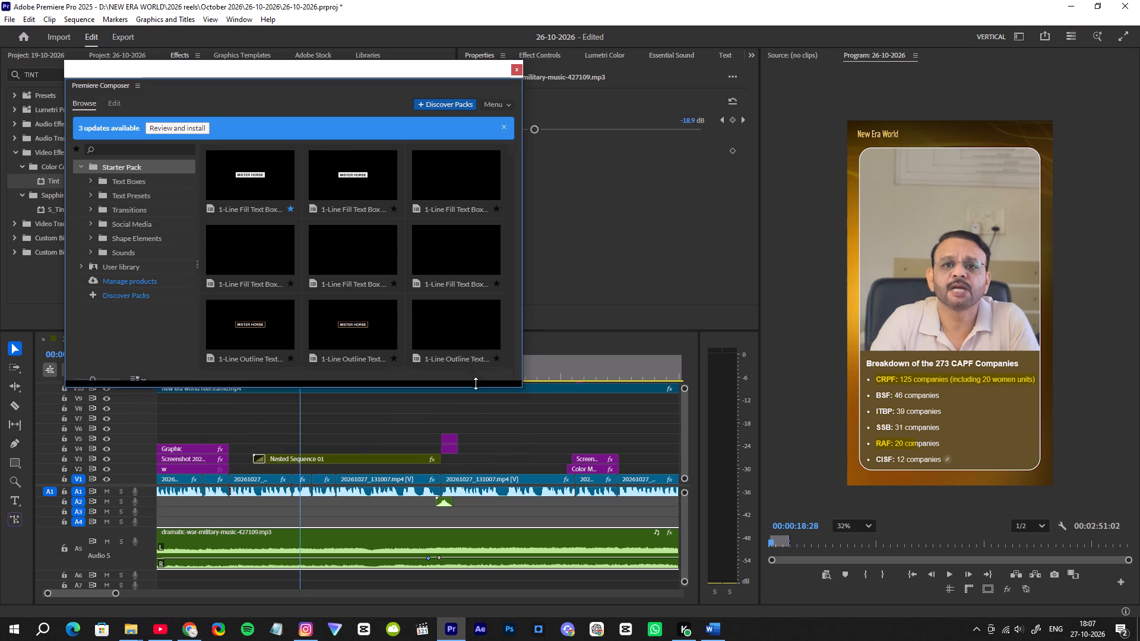
{"action": "left_click_drag", "start_coordinate": [476, 383], "coordinate": [476, 353]}
{"action": "left_click_drag", "start_coordinate": [343, 64], "coordinate": [377, 34]}
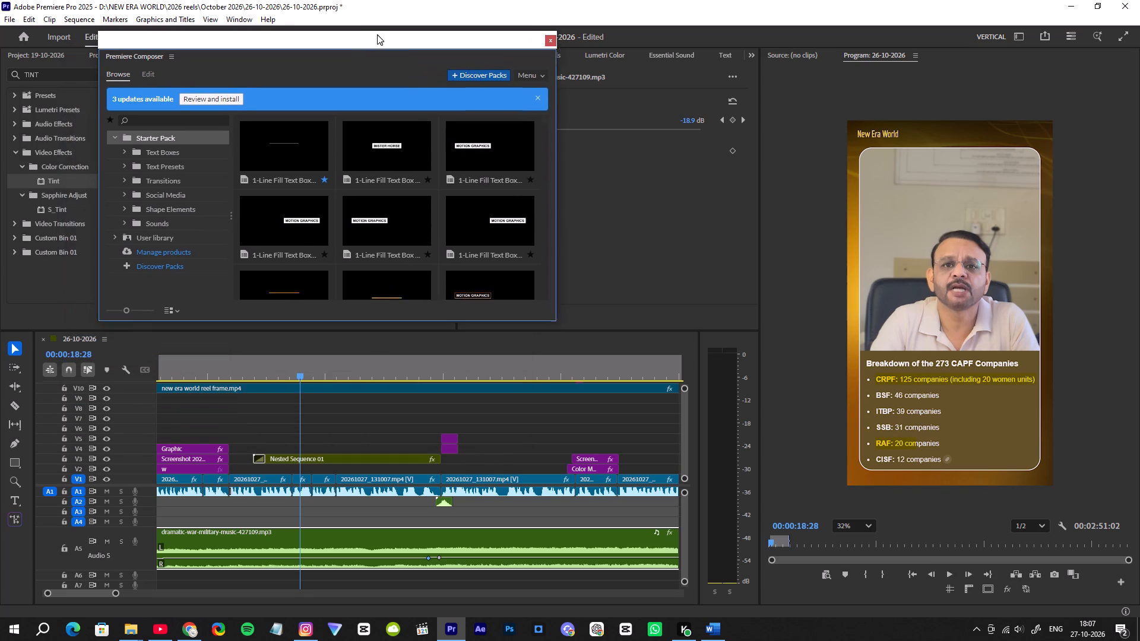
{"action": "left_click_drag", "start_coordinate": [377, 34], "coordinate": [408, 30]}
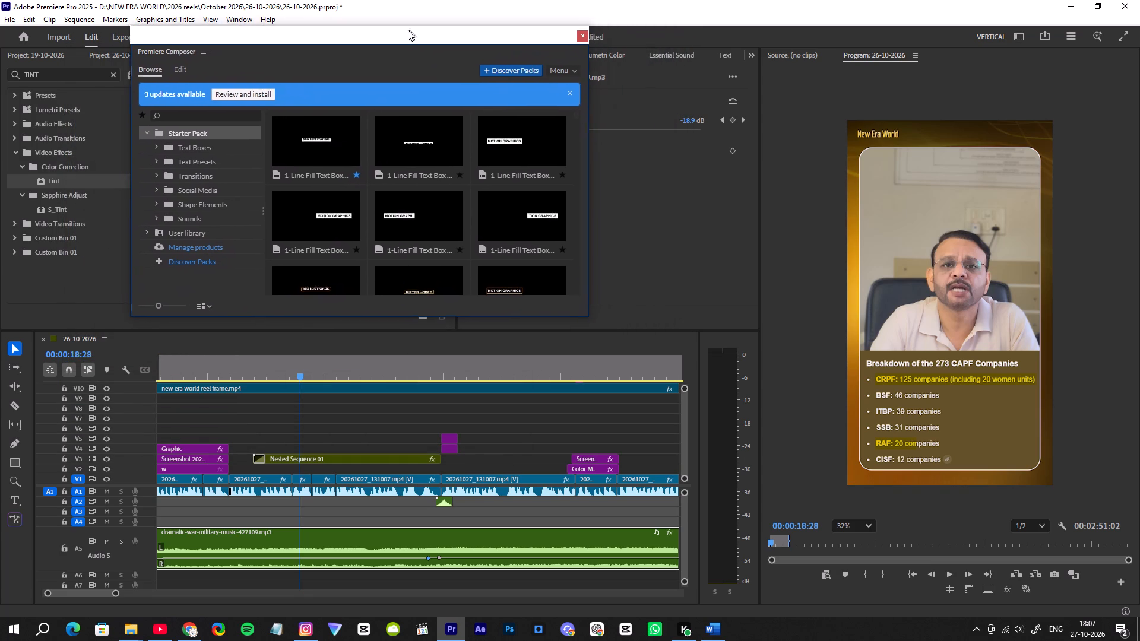
{"action": "left_click_drag", "start_coordinate": [408, 30], "coordinate": [403, 31]}
Place the Starter Pack's Light Leak transition on V2 over the first speaker-footage cut beneath Nested Sequence 01.
{"action": "scroll", "coordinate": [441, 223], "scroll_direction": "down", "scroll_amount": 5}
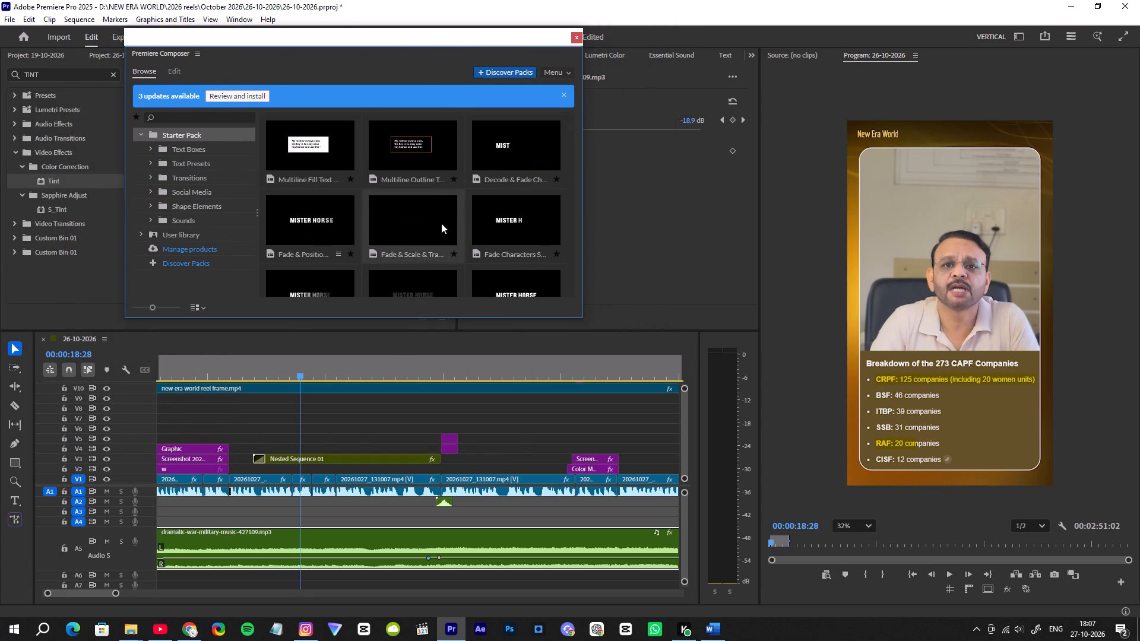
{"action": "scroll", "coordinate": [441, 223], "scroll_direction": "down", "scroll_amount": 8}
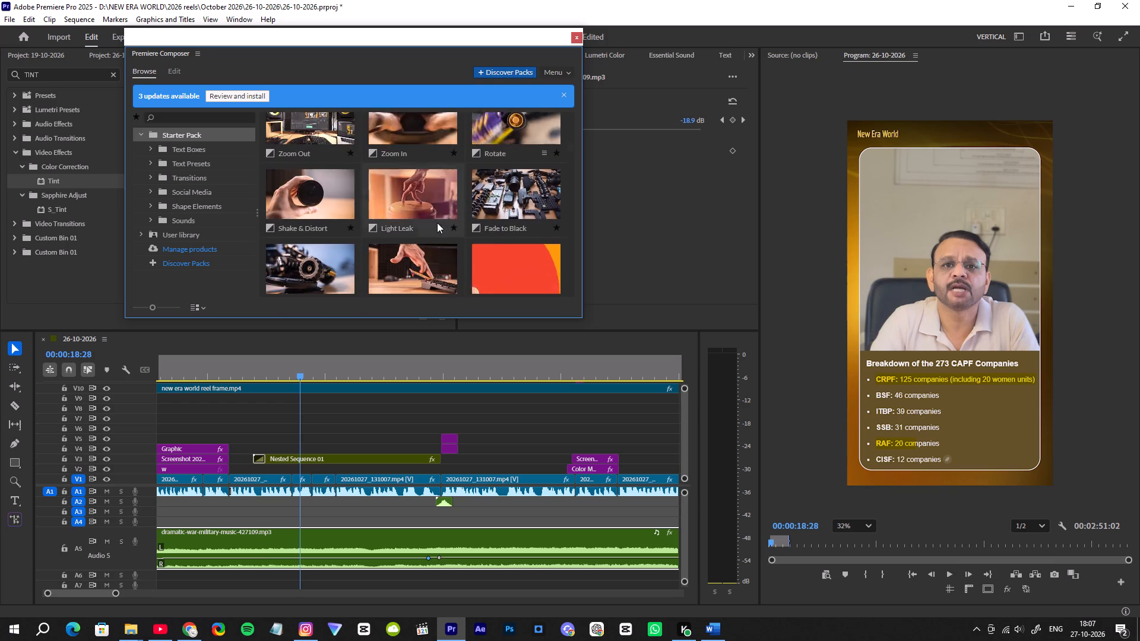
{"action": "left_click_drag", "start_coordinate": [411, 189], "coordinate": [294, 464]}
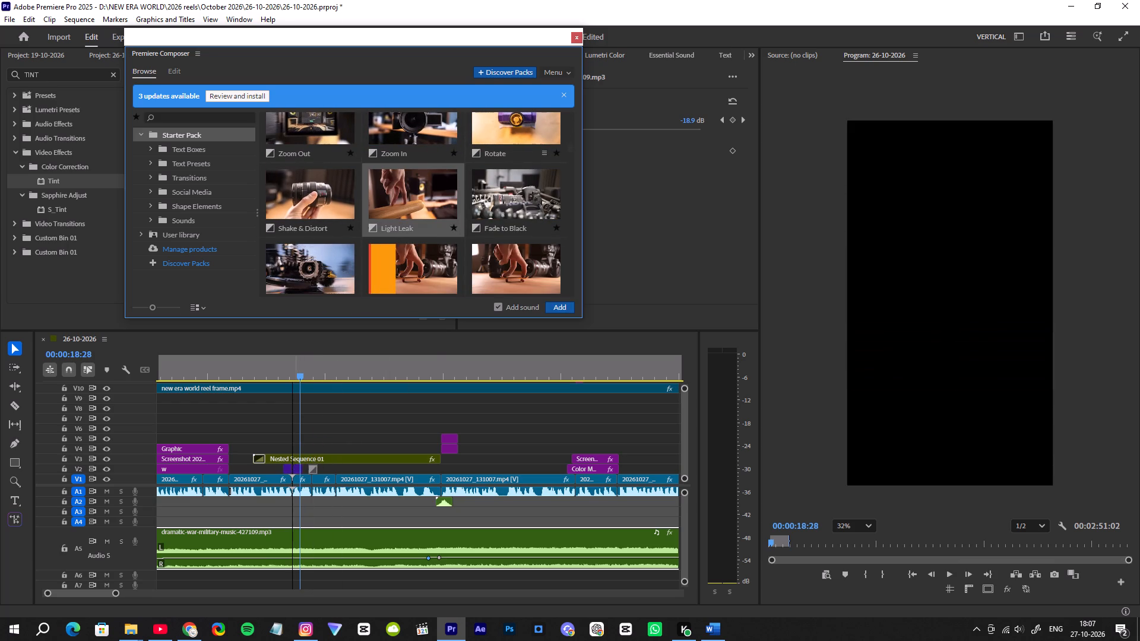
{"action": "left_click_drag", "start_coordinate": [294, 464], "coordinate": [293, 465]}
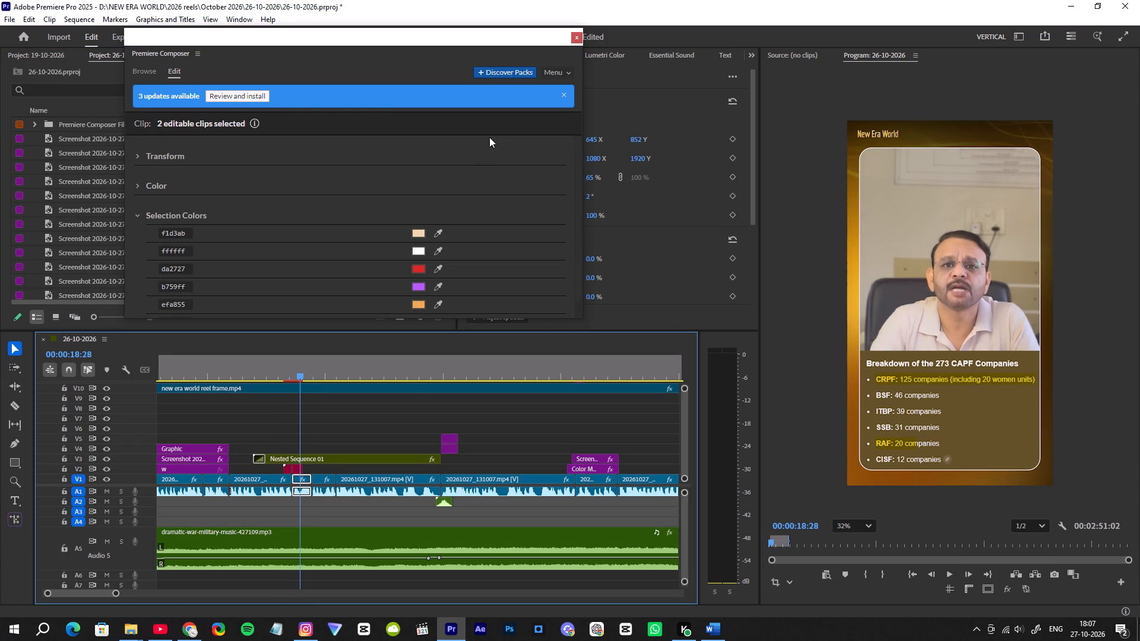
Add another Light Leak transition on V2 over the third speaker-footage cut beneath Nested Sequence 01, and play the section.
{"action": "left_click", "coordinate": [563, 91]}
{"action": "left_click", "coordinate": [153, 71]}
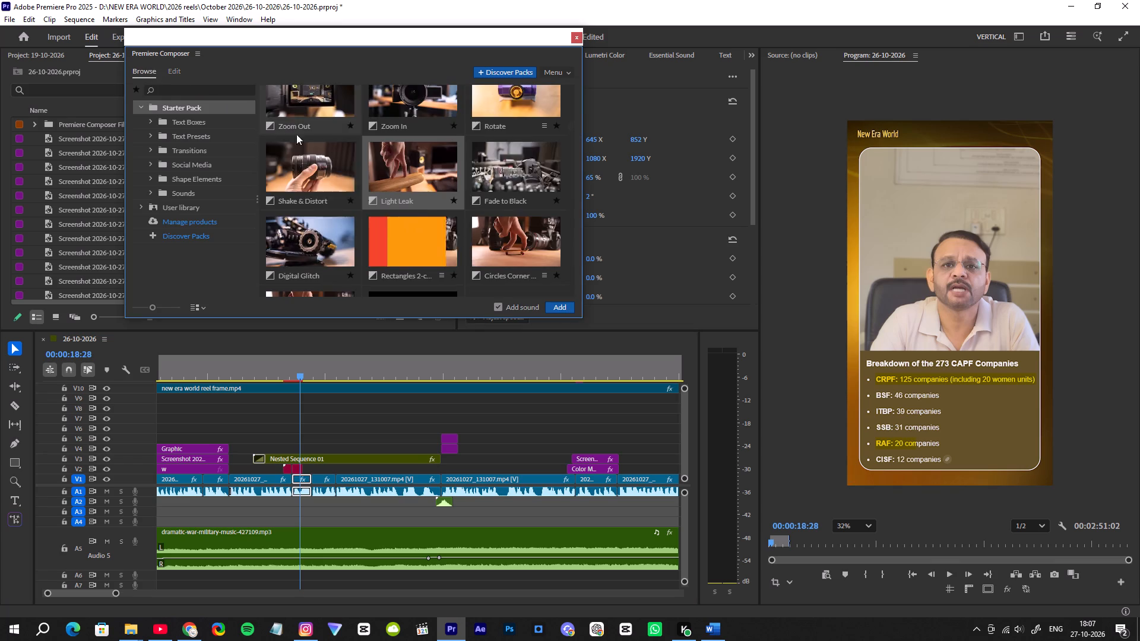
{"action": "left_click_drag", "start_coordinate": [409, 171], "coordinate": [411, 287]}
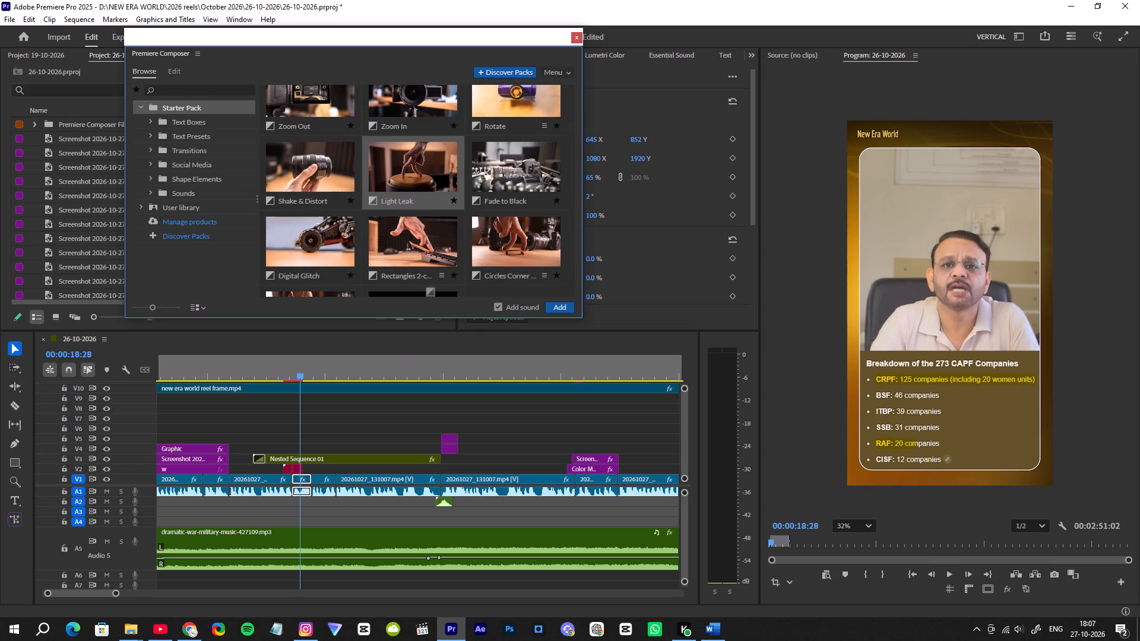
{"action": "left_click_drag", "start_coordinate": [411, 287], "coordinate": [337, 465]}
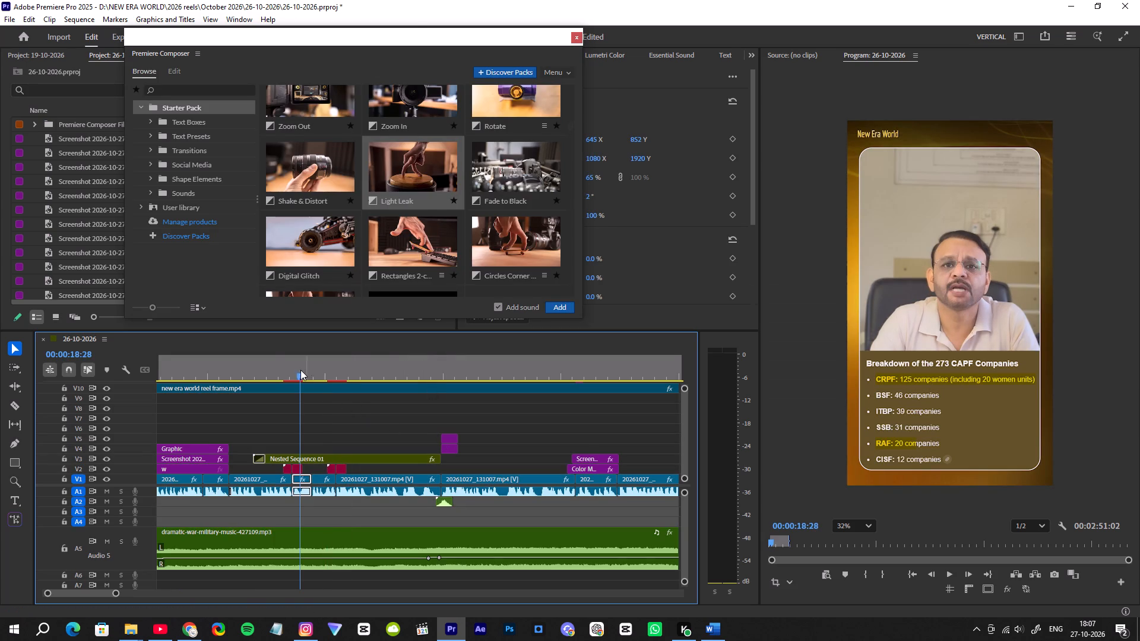
{"action": "left_click", "coordinate": [249, 367]}
{"action": "key", "text": "space"}
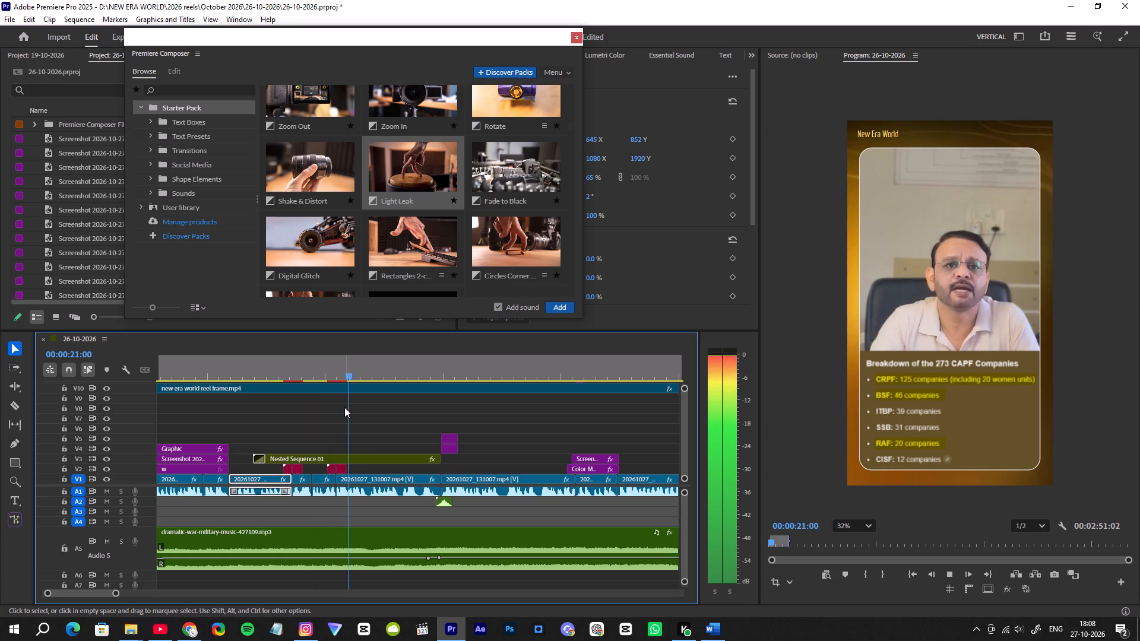
{"action": "key", "text": "space"}
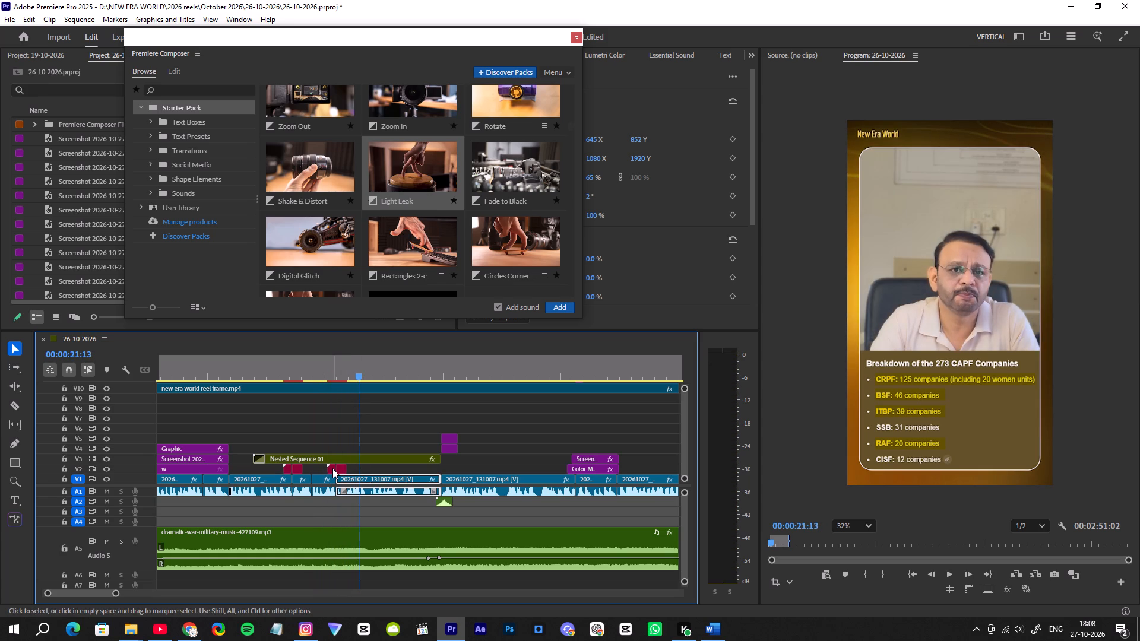
Duplicate both clips of the Light Leak at the third cut onto the middle cut beneath Nested Sequence 01, and inspect their alignment.
{"action": "left_click_drag", "start_coordinate": [331, 468], "coordinate": [312, 469], "text": "alt"}
{"action": "key", "text": "ctrl+z"}
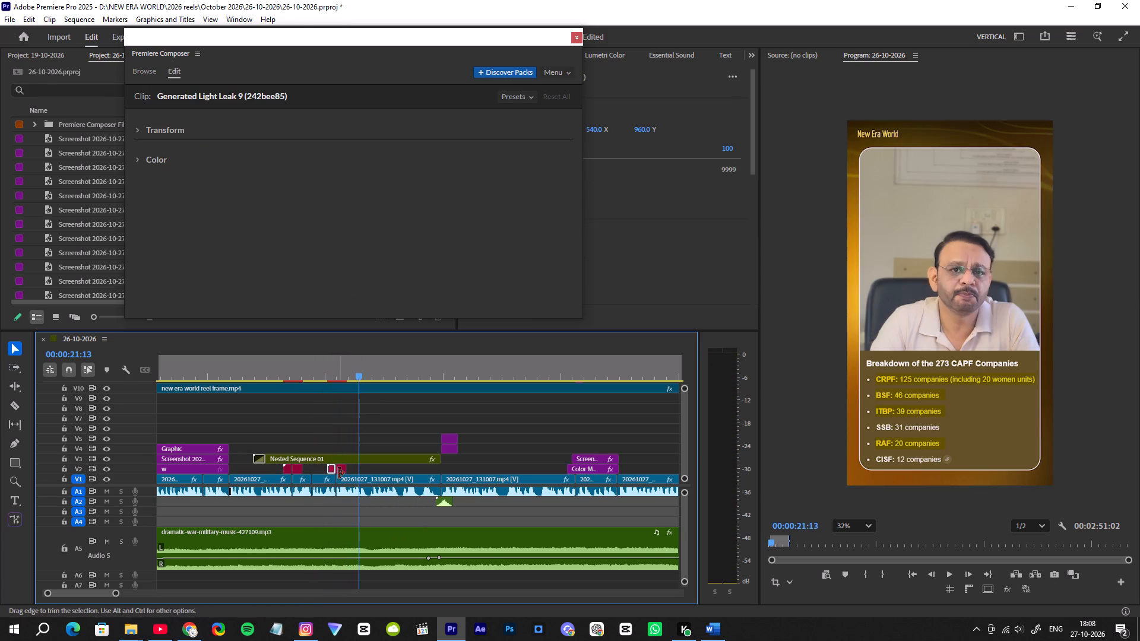
{"action": "left_click", "coordinate": [338, 471]}
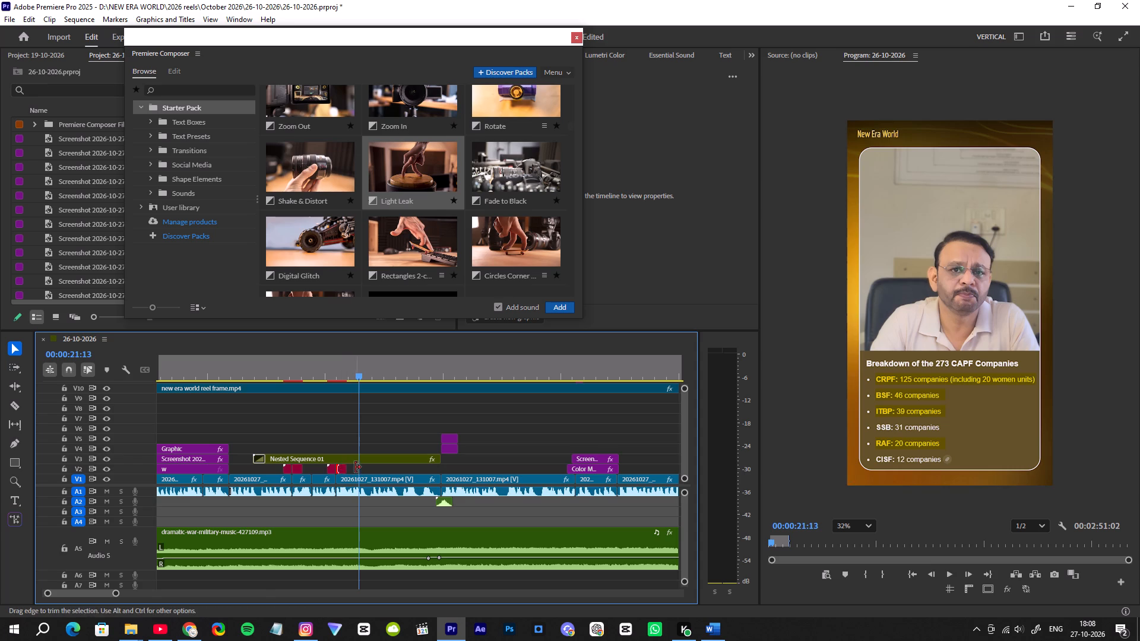
{"action": "left_click", "coordinate": [331, 467]}
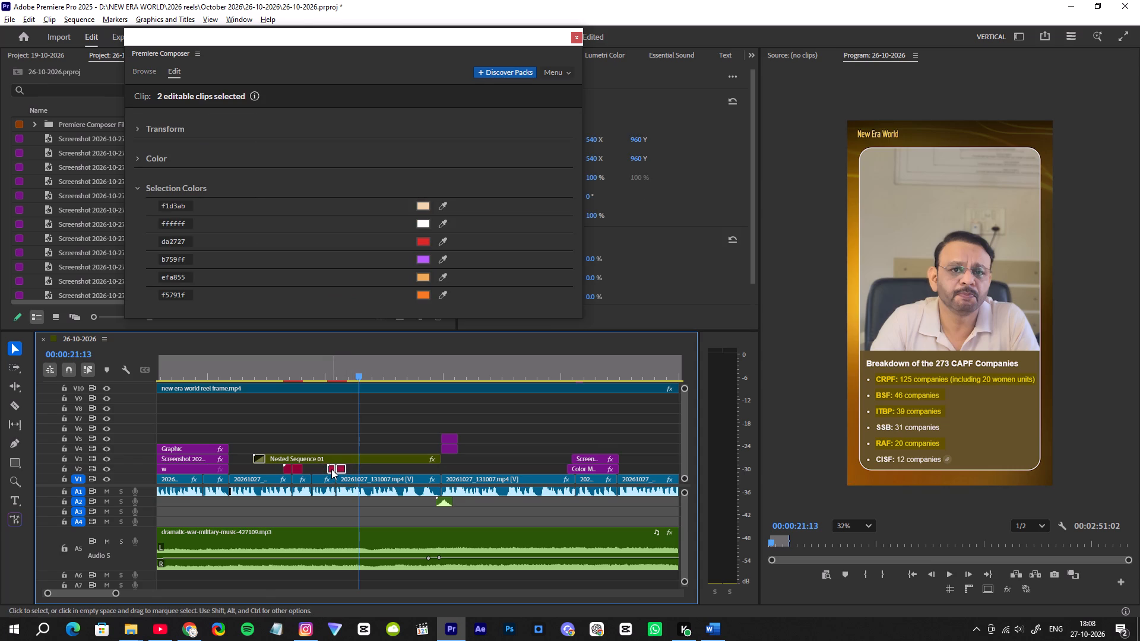
{"action": "left_click_drag", "start_coordinate": [331, 469], "coordinate": [309, 471], "text": "alt"}
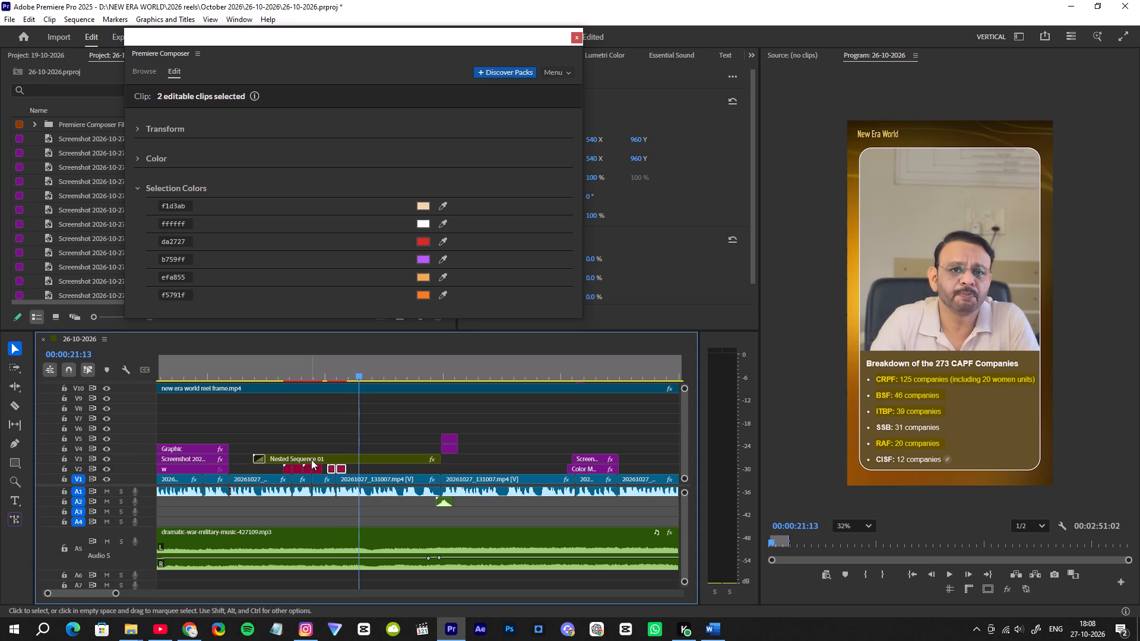
{"action": "double_click", "coordinate": [321, 468]}
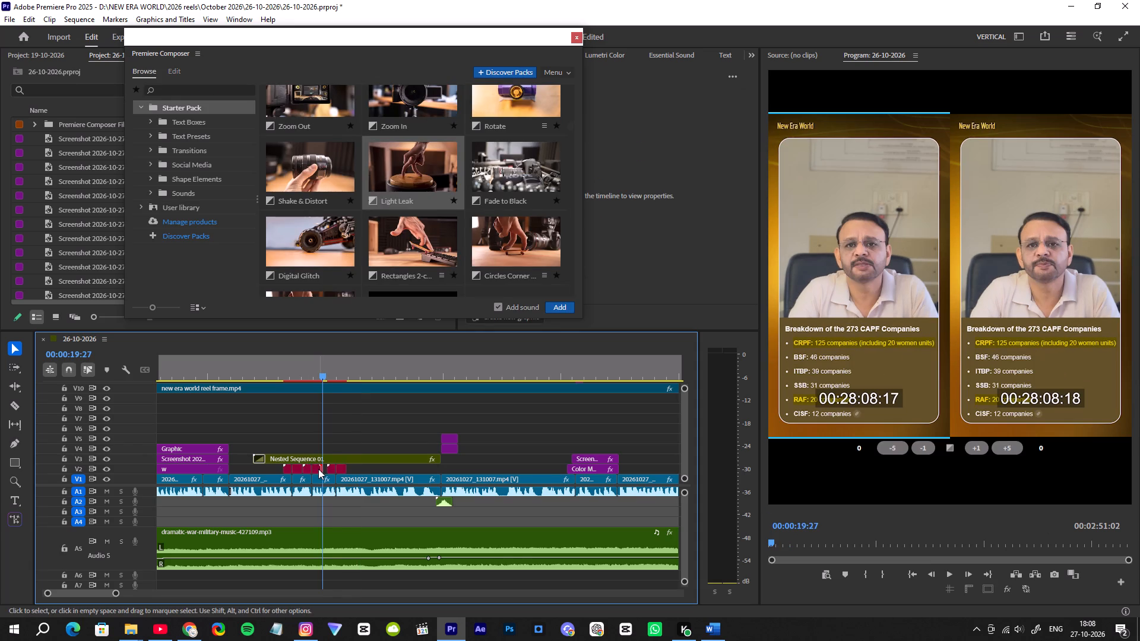
{"action": "scroll", "coordinate": [318, 469], "scroll_direction": "up", "scroll_amount": 14, "text": "alt"}
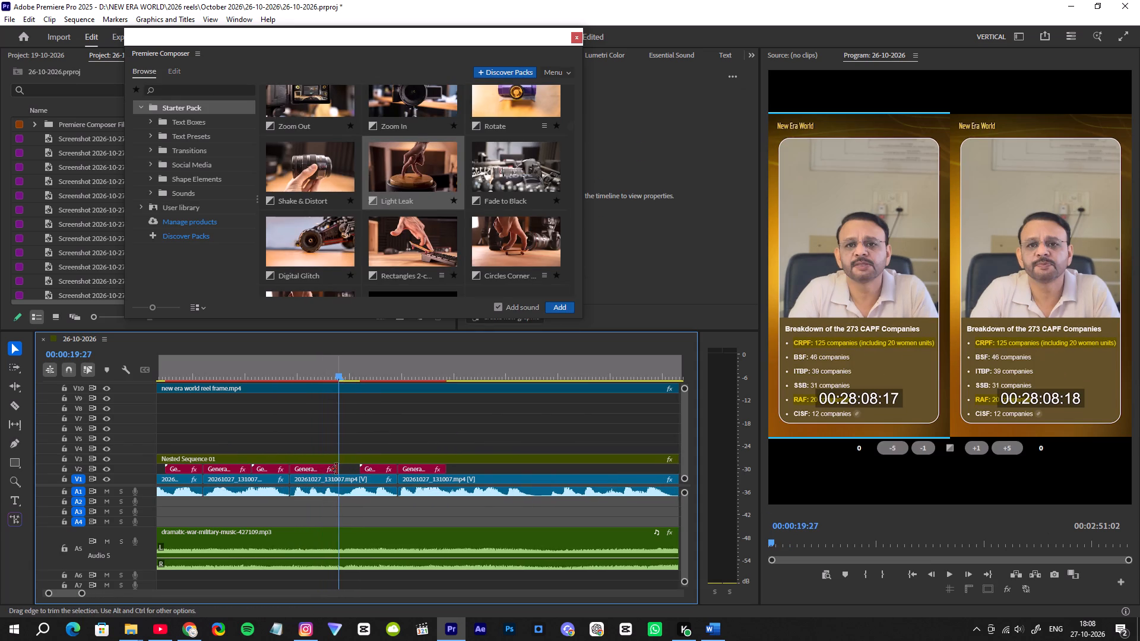
Trim the outer ends of the Light Leak clips at the middle and first cuts beneath Nested Sequence 01, and play the section.
{"action": "left_click_drag", "start_coordinate": [337, 469], "coordinate": [312, 470]}
{"action": "left_click_drag", "start_coordinate": [253, 465], "coordinate": [259, 465]}
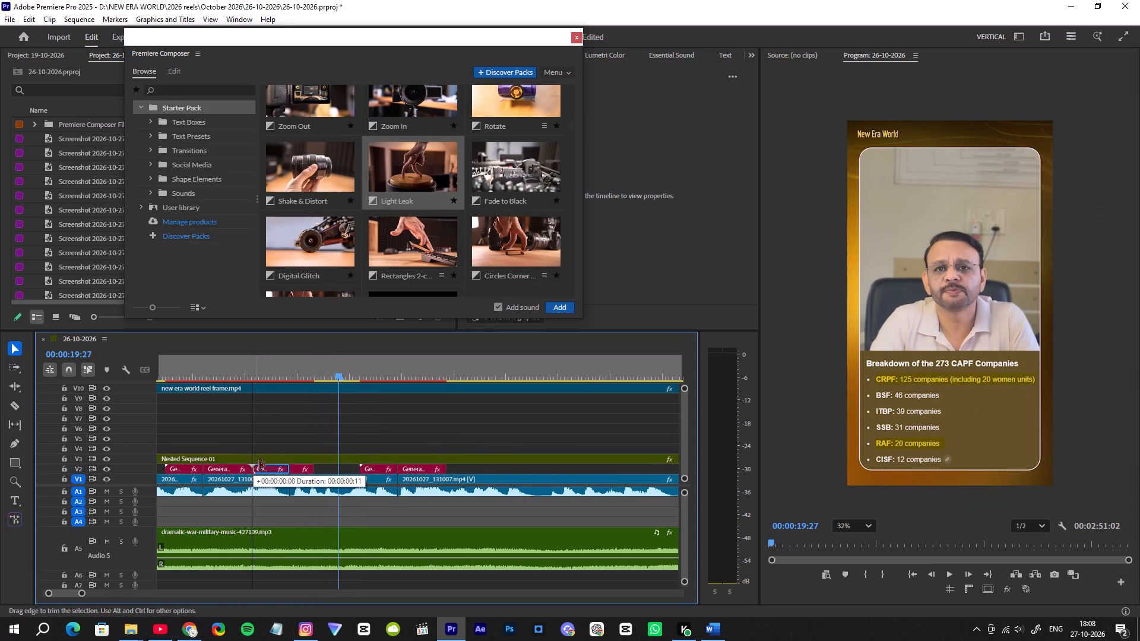
{"action": "left_click_drag", "start_coordinate": [259, 465], "coordinate": [274, 467]}
{"action": "left_click", "coordinate": [248, 464]}
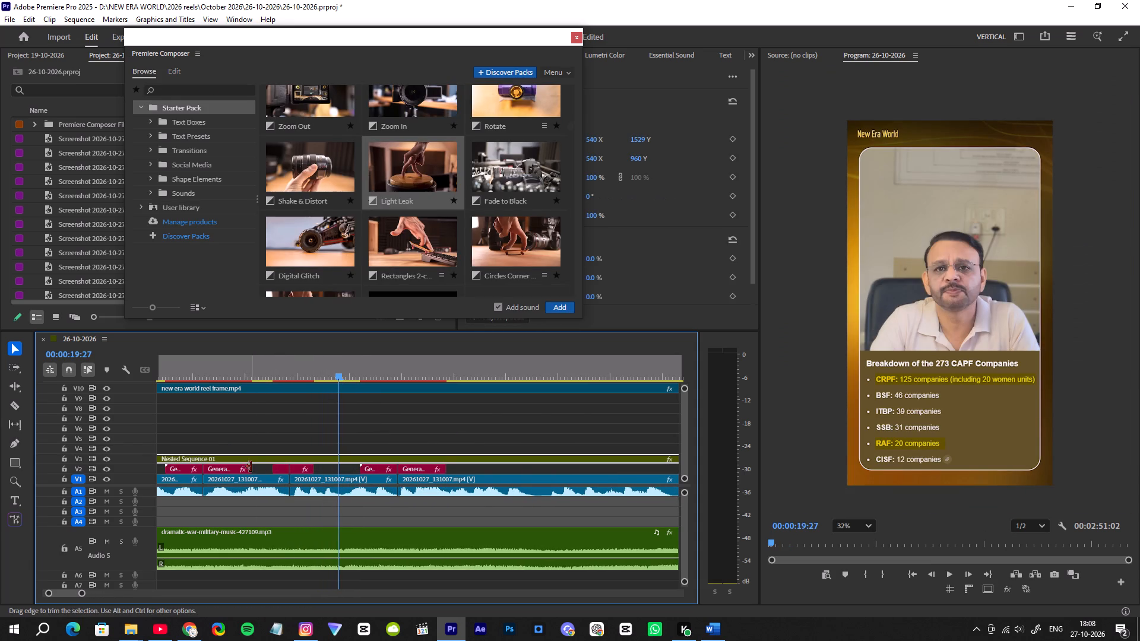
{"action": "left_click_drag", "start_coordinate": [251, 468], "coordinate": [224, 474]}
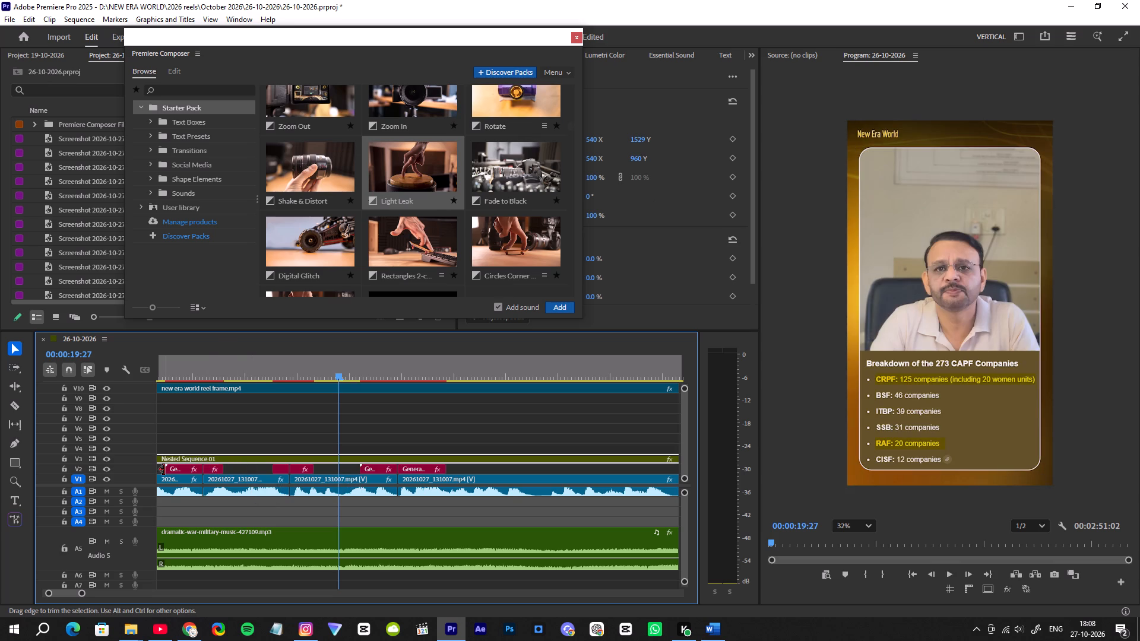
{"action": "left_click_drag", "start_coordinate": [164, 469], "coordinate": [173, 468]}
{"action": "left_click_drag", "start_coordinate": [206, 468], "coordinate": [226, 468]}
{"action": "left_click", "coordinate": [205, 370]}
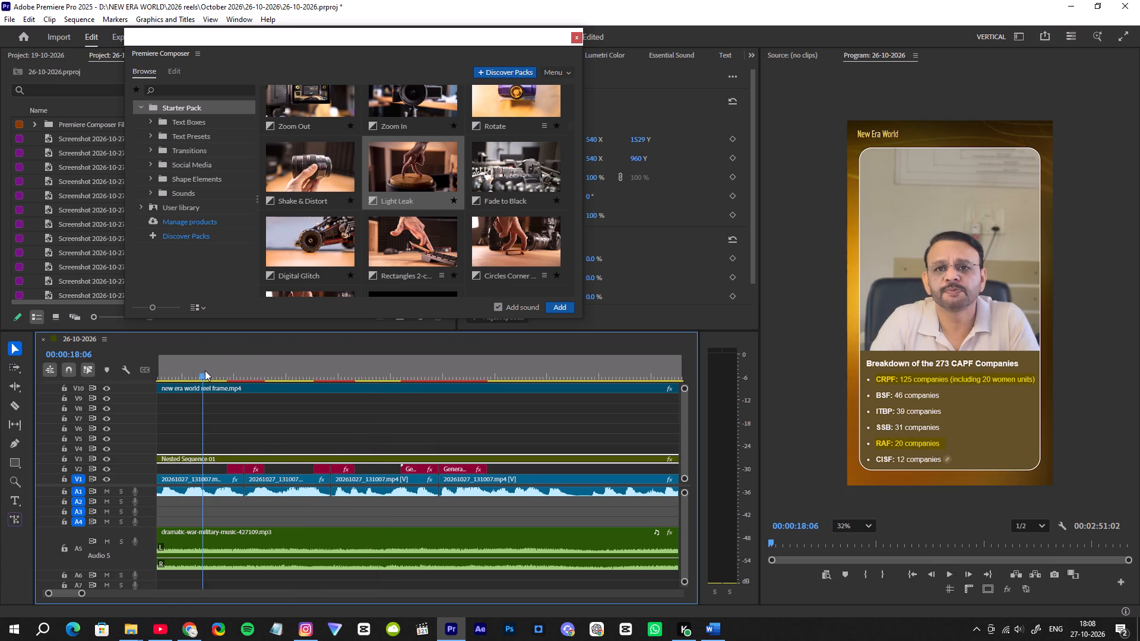
{"action": "key", "text": "space"}
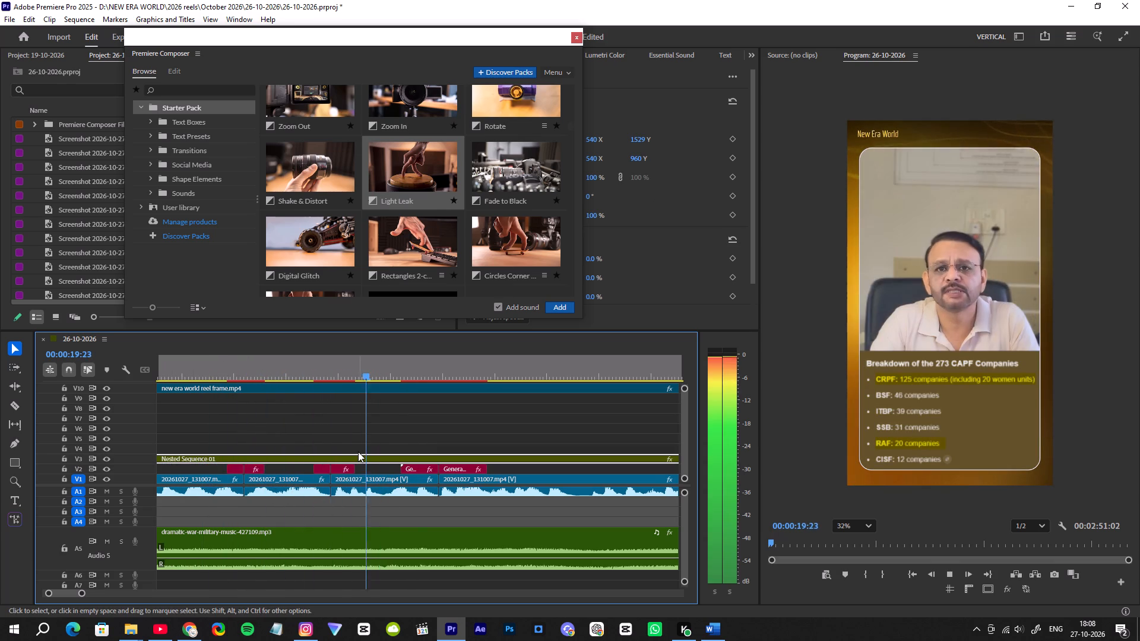
{"action": "key", "text": "space"}
Trim the Light Leak clips at the middle and first cuts a few frames tighter around each cut, and play the section again.
{"action": "left_click_drag", "start_coordinate": [356, 469], "coordinate": [347, 471]}
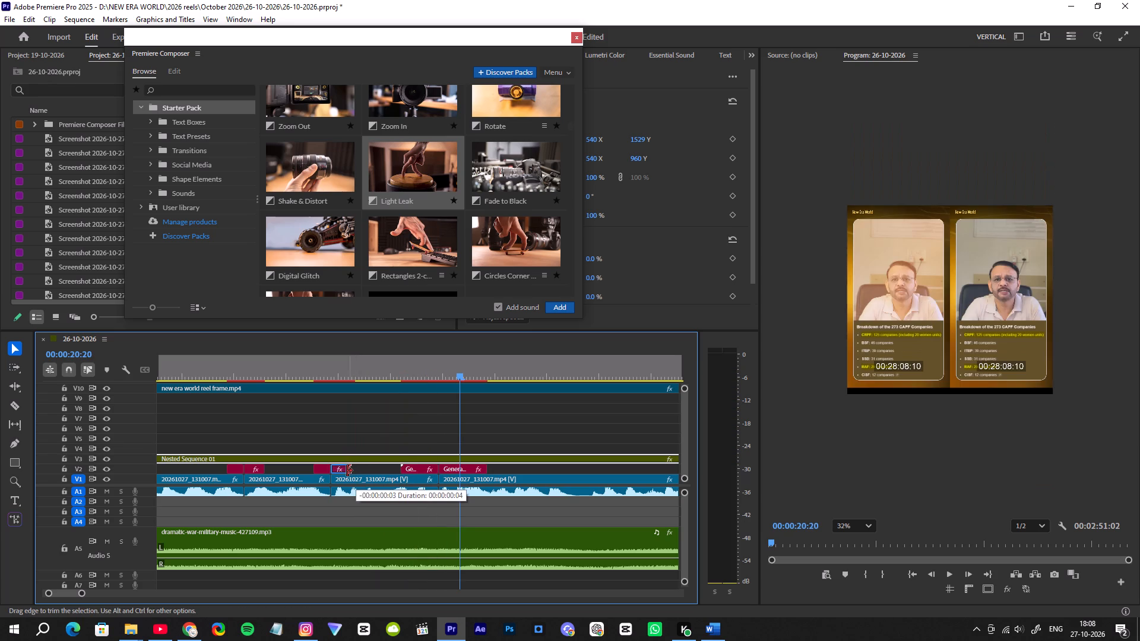
{"action": "left_click_drag", "start_coordinate": [347, 471], "coordinate": [344, 471]}
{"action": "left_click_drag", "start_coordinate": [312, 468], "coordinate": [321, 467]}
{"action": "left_click_drag", "start_coordinate": [265, 470], "coordinate": [260, 470]}
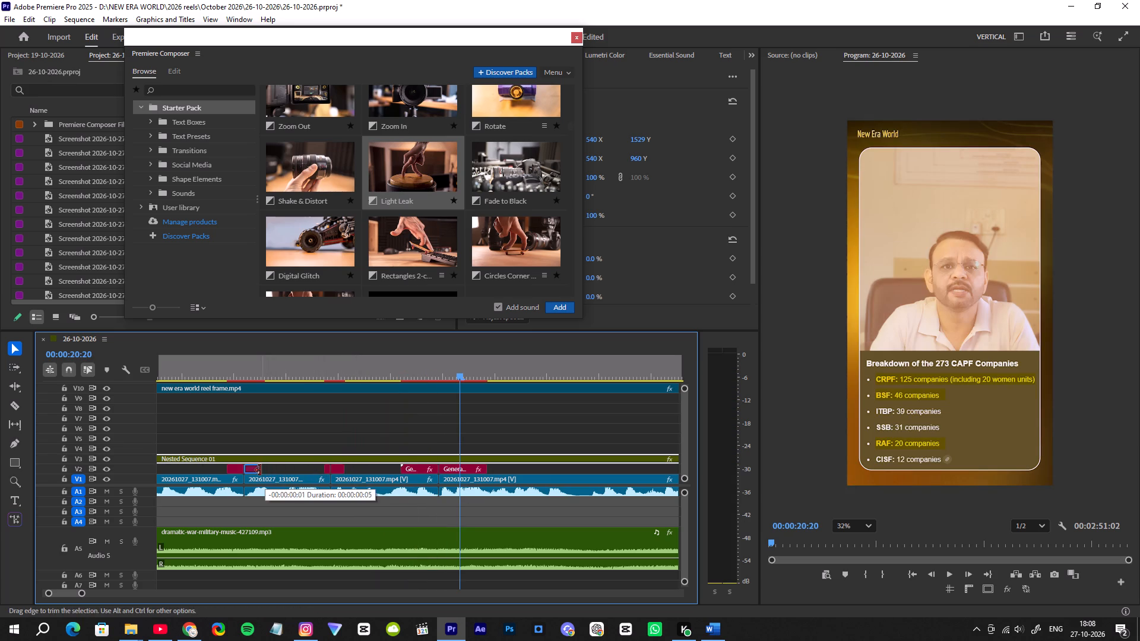
{"action": "left_click_drag", "start_coordinate": [260, 470], "coordinate": [257, 471]}
{"action": "left_click_drag", "start_coordinate": [227, 467], "coordinate": [233, 467]}
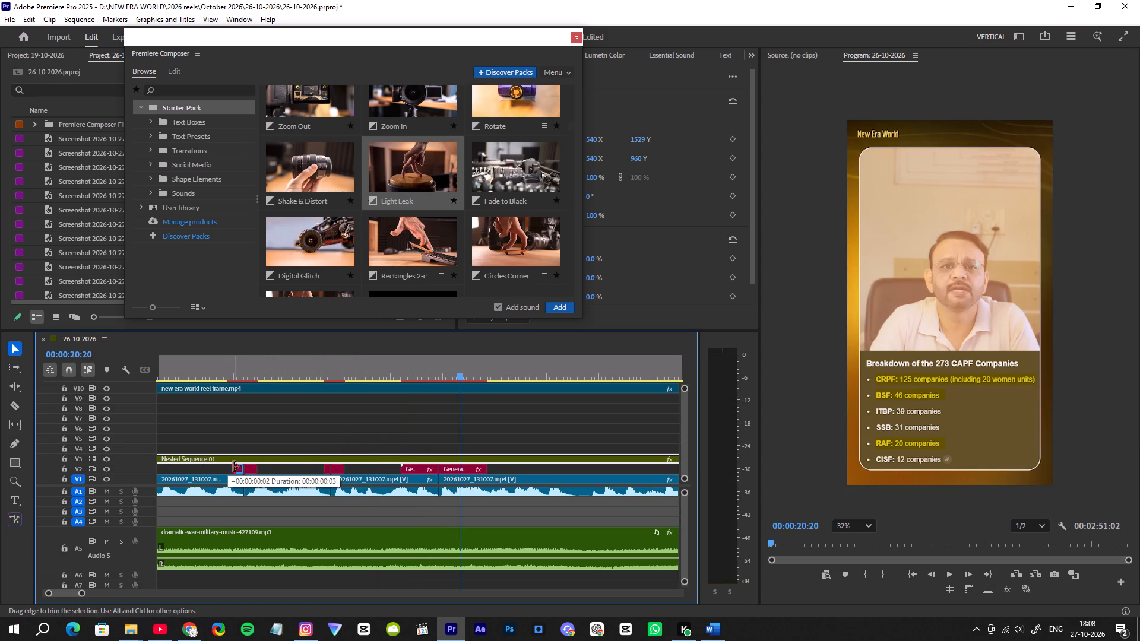
{"action": "left_click_drag", "start_coordinate": [233, 467], "coordinate": [235, 467]}
{"action": "left_click", "coordinate": [208, 372]}
{"action": "key", "text": "space"}
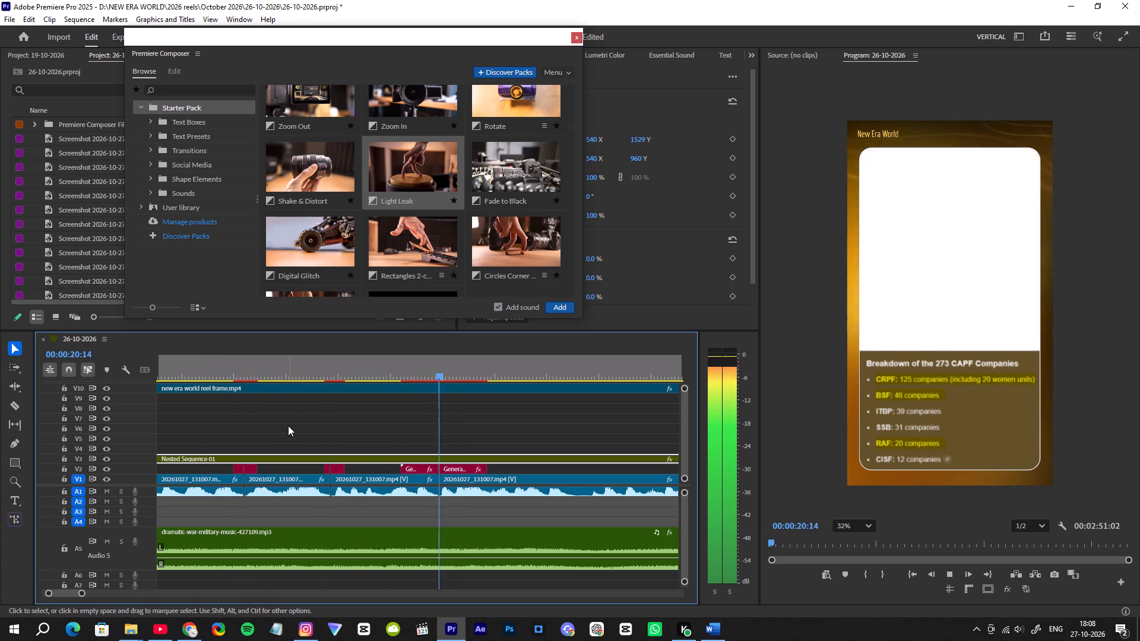
{"action": "key", "text": "space"}
Shorten both clips of the Light Leak at the third cut beneath Nested Sequence 01 to match the other two, and play it.
{"action": "left_click_drag", "start_coordinate": [400, 471], "coordinate": [401, 470]}
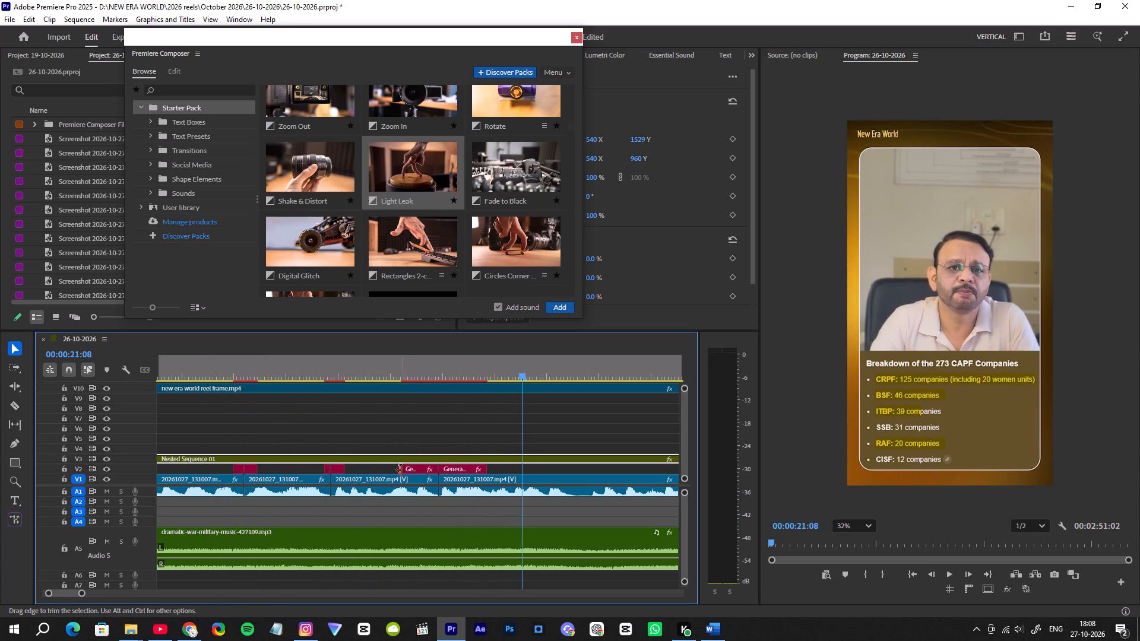
{"action": "left_click_drag", "start_coordinate": [401, 470], "coordinate": [427, 469]}
{"action": "left_click_drag", "start_coordinate": [485, 472], "coordinate": [484, 472]}
{"action": "left_click_drag", "start_coordinate": [484, 472], "coordinate": [450, 473]}
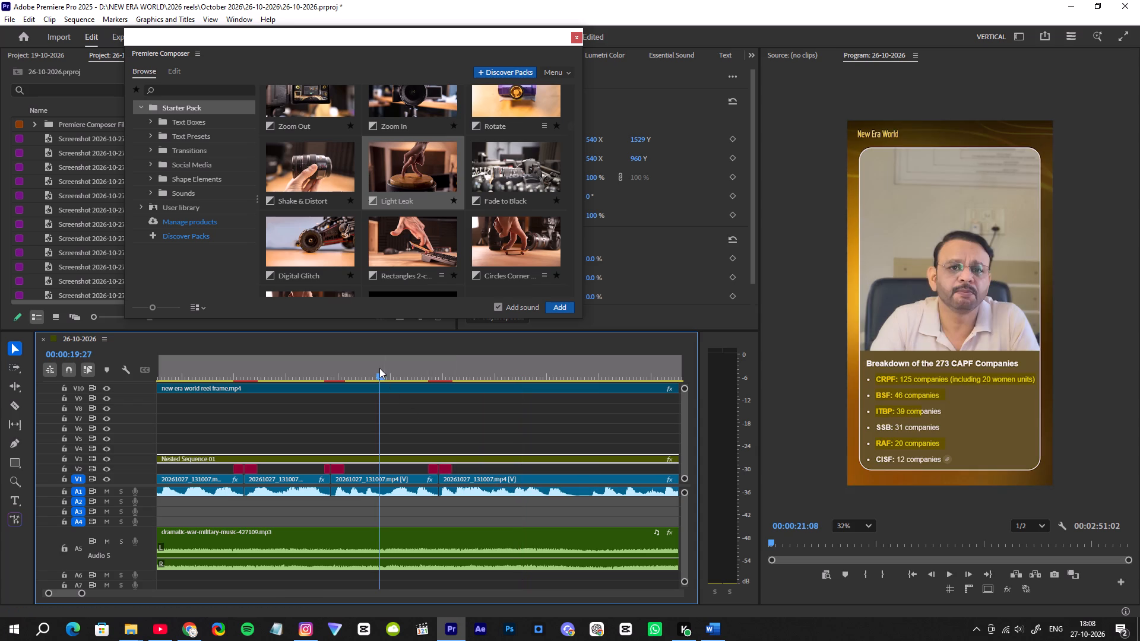
{"action": "left_click", "coordinate": [379, 368]}
{"action": "key", "text": "space"}
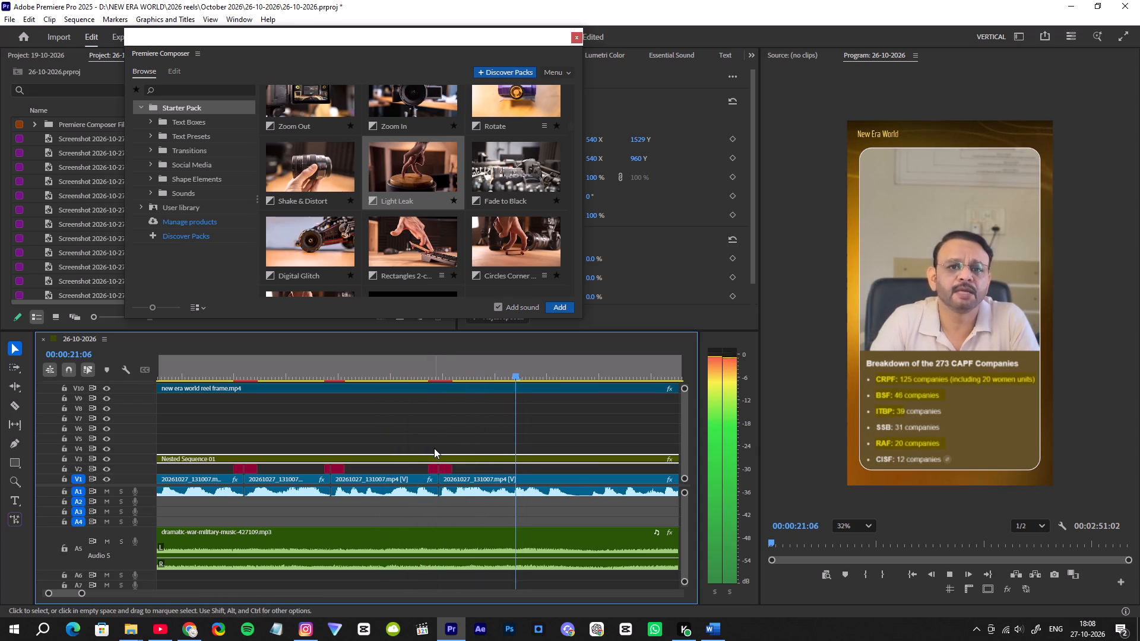
Review the reel in playback from Nested Sequence 01 to about 01:37, checking the footage cuts and existing transitions.
{"action": "scroll", "coordinate": [477, 458], "scroll_direction": "down", "scroll_amount": 13, "text": "alt"}
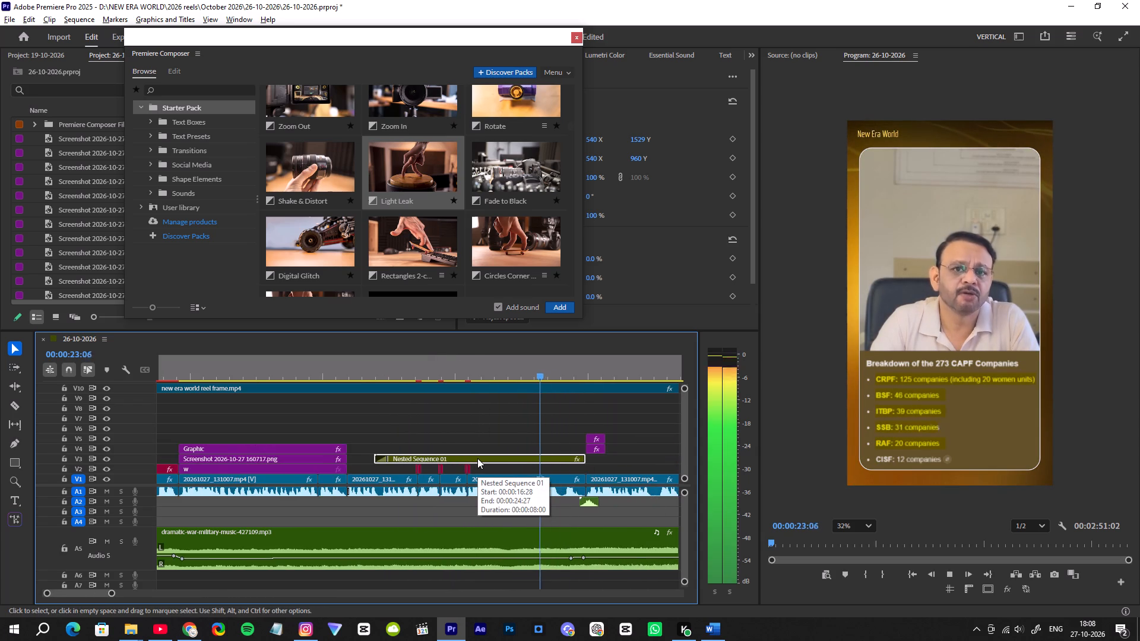
{"action": "scroll", "coordinate": [477, 458], "scroll_direction": "down", "scroll_amount": 5, "text": "alt"}
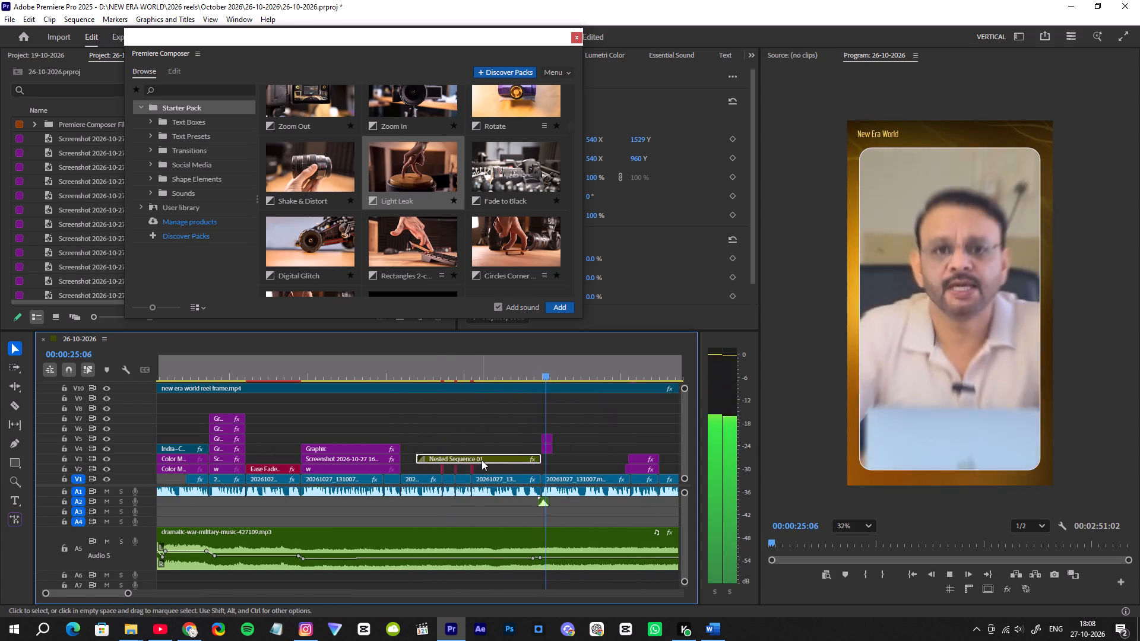
{"action": "scroll", "coordinate": [482, 460], "scroll_direction": "down", "scroll_amount": 9}
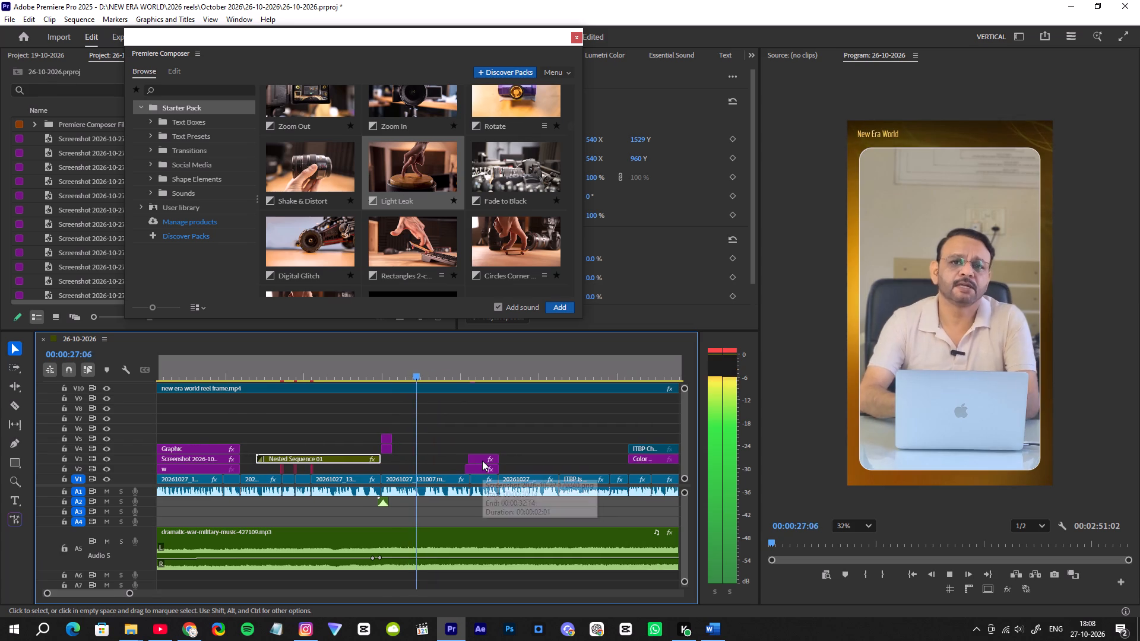
{"action": "scroll", "coordinate": [482, 461], "scroll_direction": "down", "scroll_amount": 6}
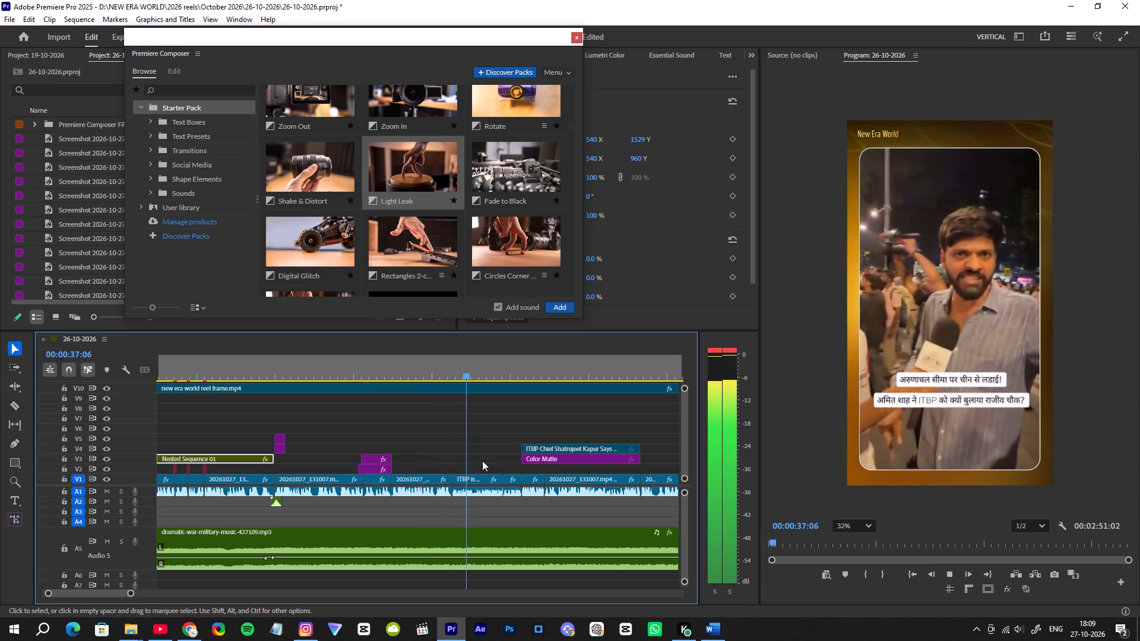
{"action": "scroll", "coordinate": [482, 461], "scroll_direction": "down", "scroll_amount": 5}
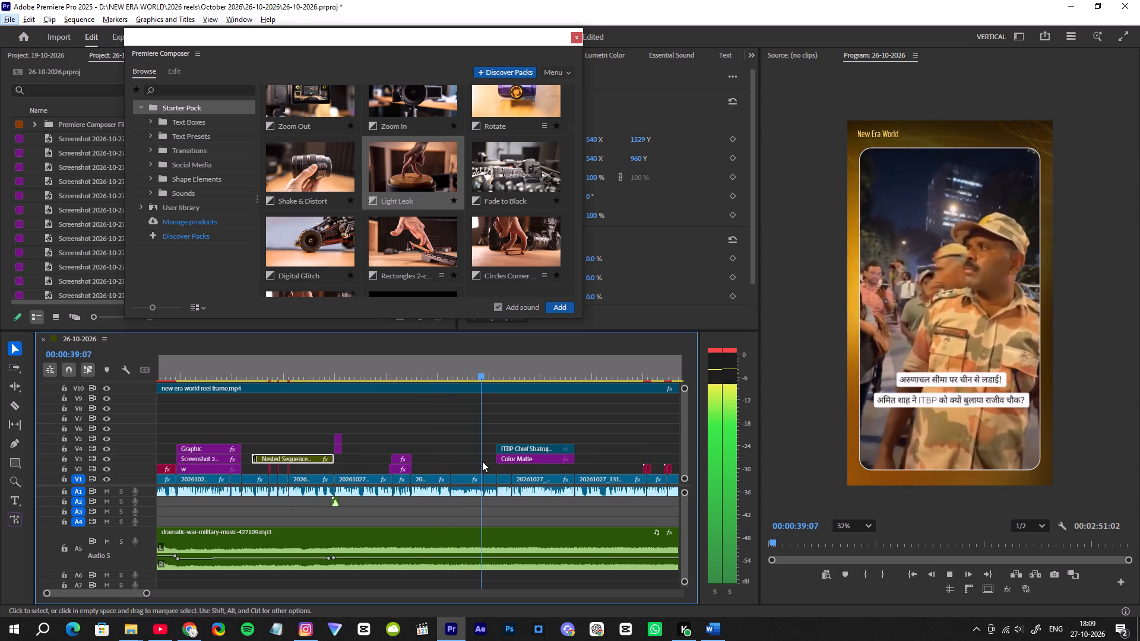
{"action": "scroll", "coordinate": [482, 461], "scroll_direction": "down", "scroll_amount": 5}
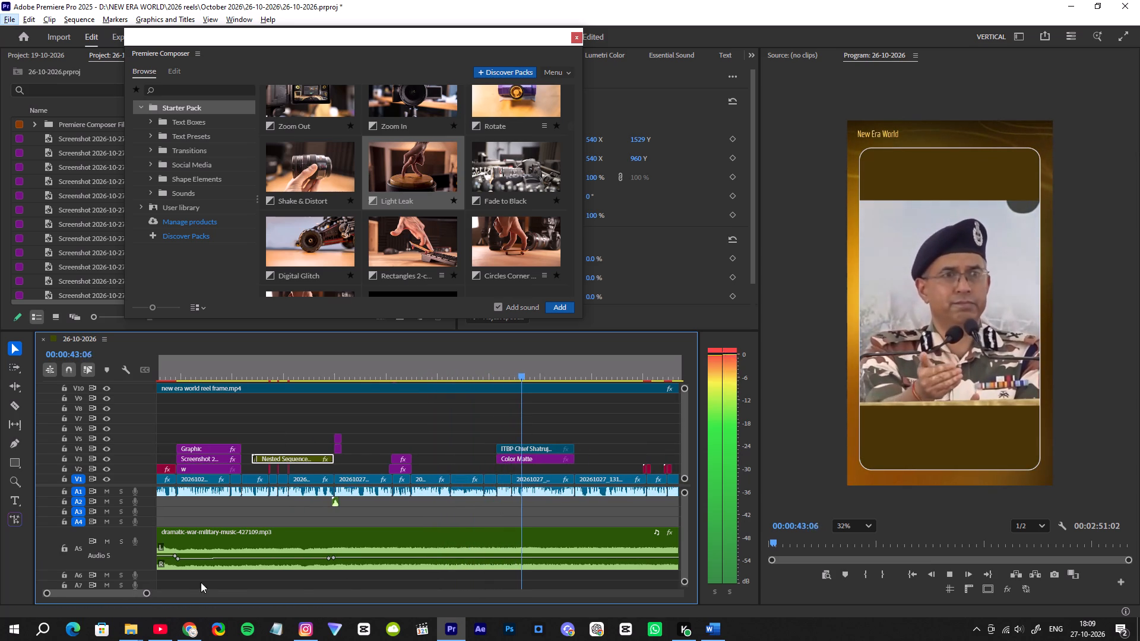
{"action": "left_click", "coordinate": [132, 593]}
{"action": "scroll", "coordinate": [594, 483], "scroll_direction": "down", "scroll_amount": 5}
{"action": "scroll", "coordinate": [594, 483], "scroll_direction": "up", "scroll_amount": 1}
{"action": "scroll", "coordinate": [594, 483], "scroll_direction": "down", "scroll_amount": 3}
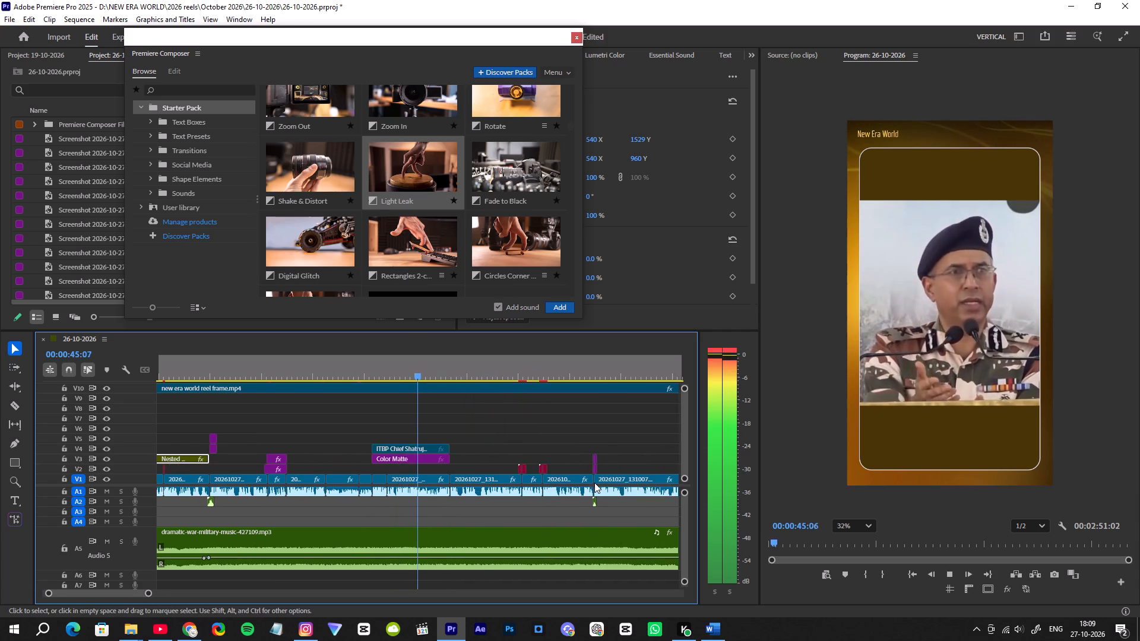
{"action": "scroll", "coordinate": [594, 483], "scroll_direction": "down", "scroll_amount": 2}
{"action": "scroll", "coordinate": [594, 483], "scroll_direction": "down", "scroll_amount": 4, "text": "alt"}
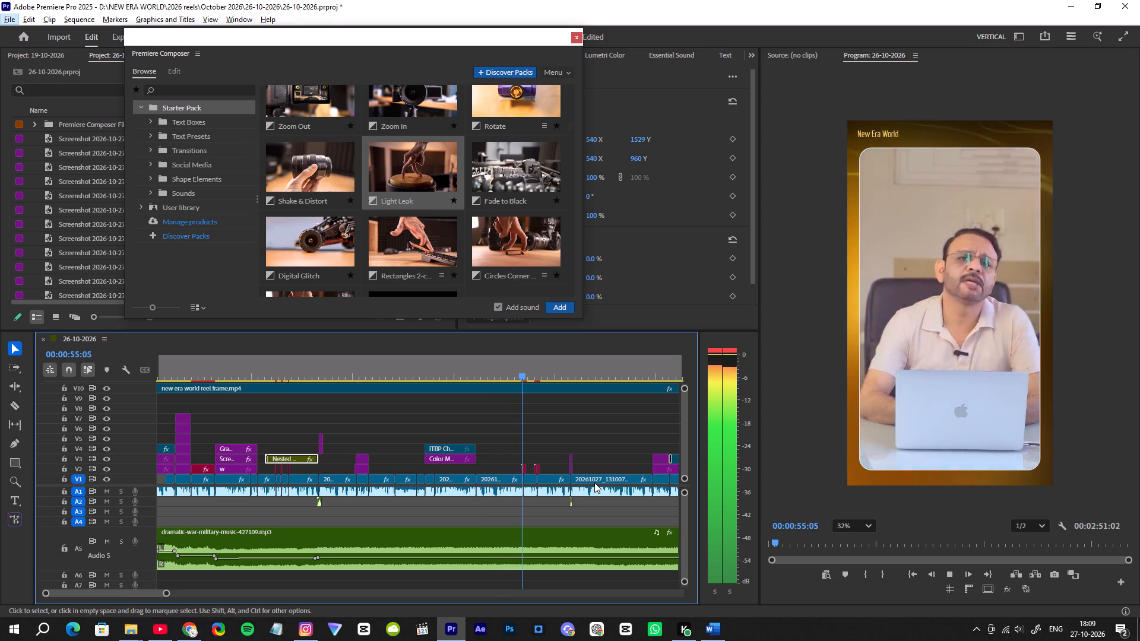
{"action": "scroll", "coordinate": [629, 485], "scroll_direction": "down", "scroll_amount": 2, "text": "alt"}
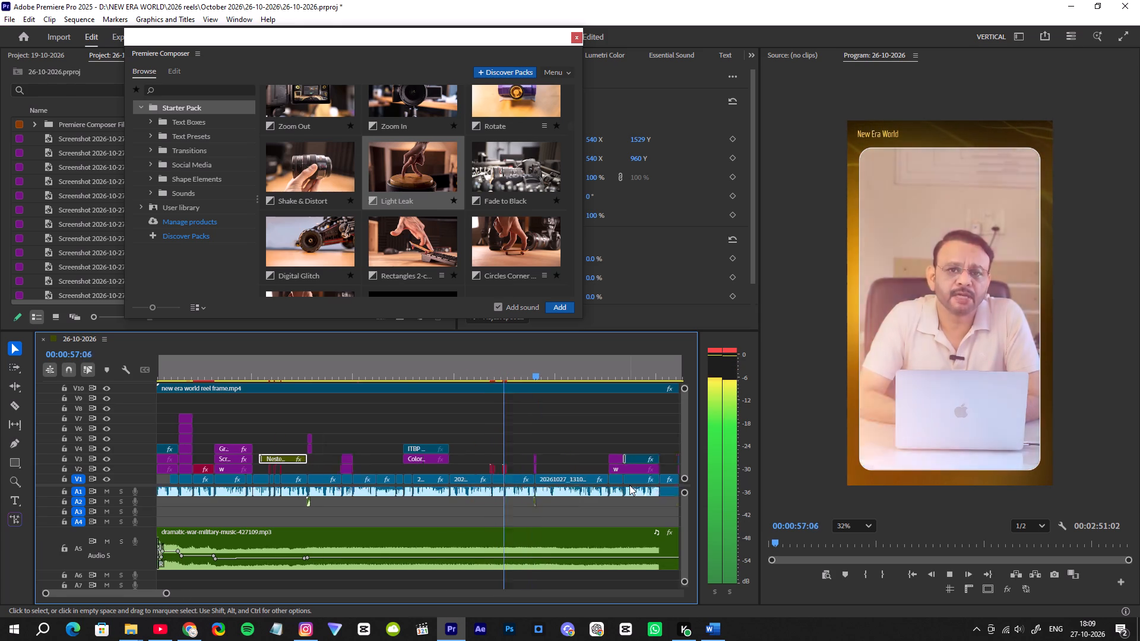
{"action": "scroll", "coordinate": [629, 485], "scroll_direction": "down", "scroll_amount": 1, "text": "alt"}
{"action": "scroll", "coordinate": [629, 485], "scroll_direction": "up", "scroll_amount": 1, "text": "alt"}
{"action": "scroll", "coordinate": [629, 485], "scroll_direction": "down", "scroll_amount": 1, "text": "alt"}
{"action": "scroll", "coordinate": [629, 485], "scroll_direction": "up", "scroll_amount": 3, "text": "alt"}
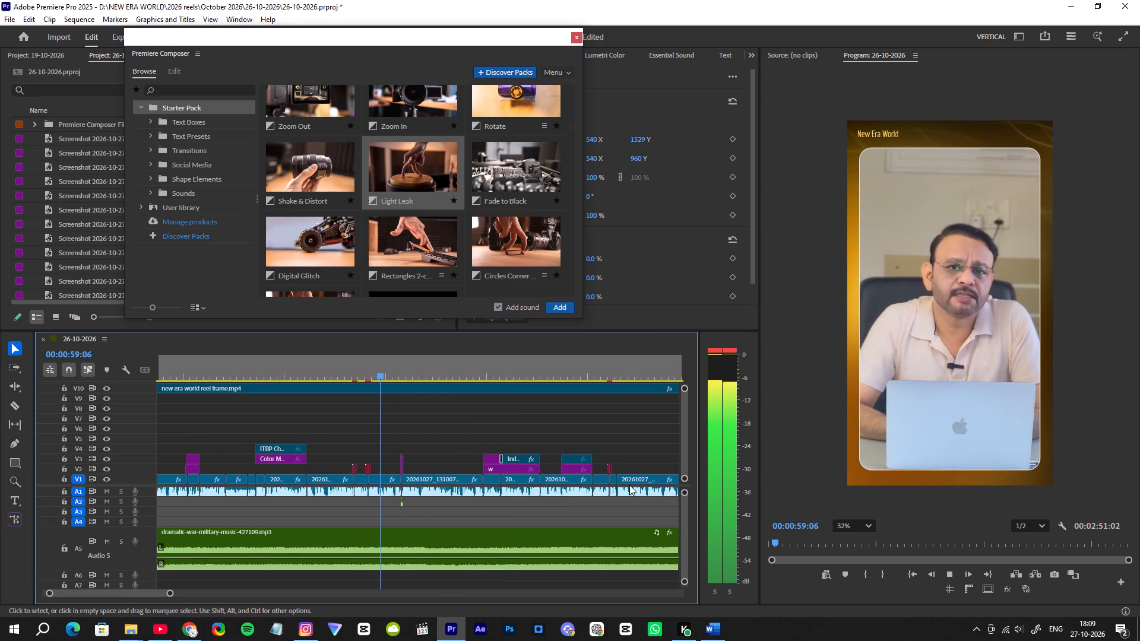
{"action": "scroll", "coordinate": [629, 485], "scroll_direction": "up", "scroll_amount": 3, "text": "alt"}
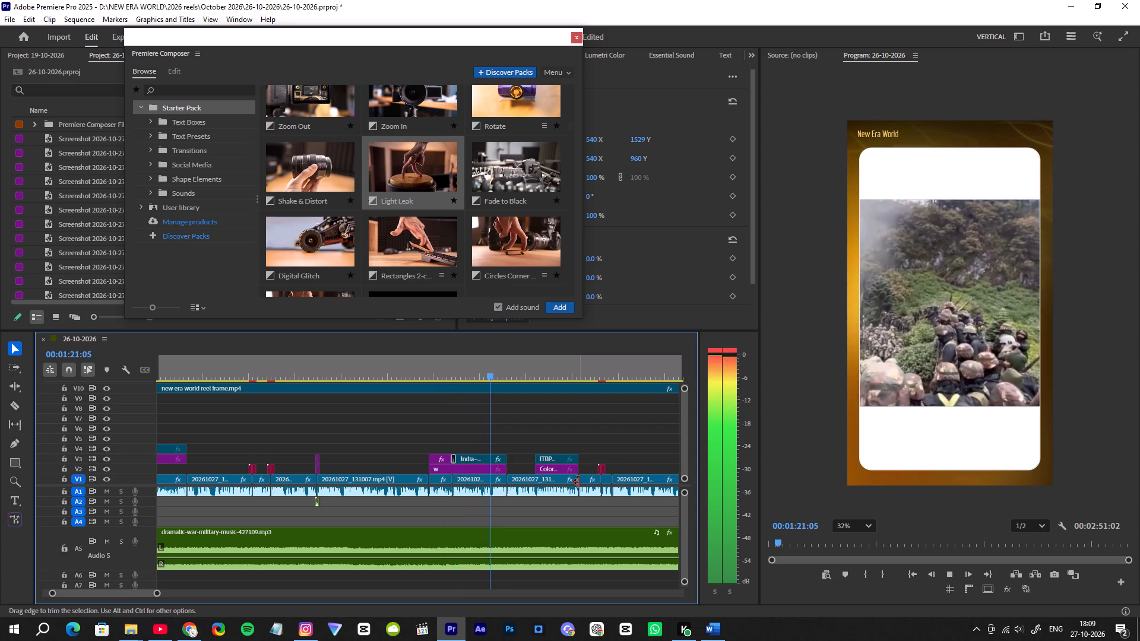
{"action": "scroll", "coordinate": [578, 482], "scroll_direction": "down", "scroll_amount": 5}
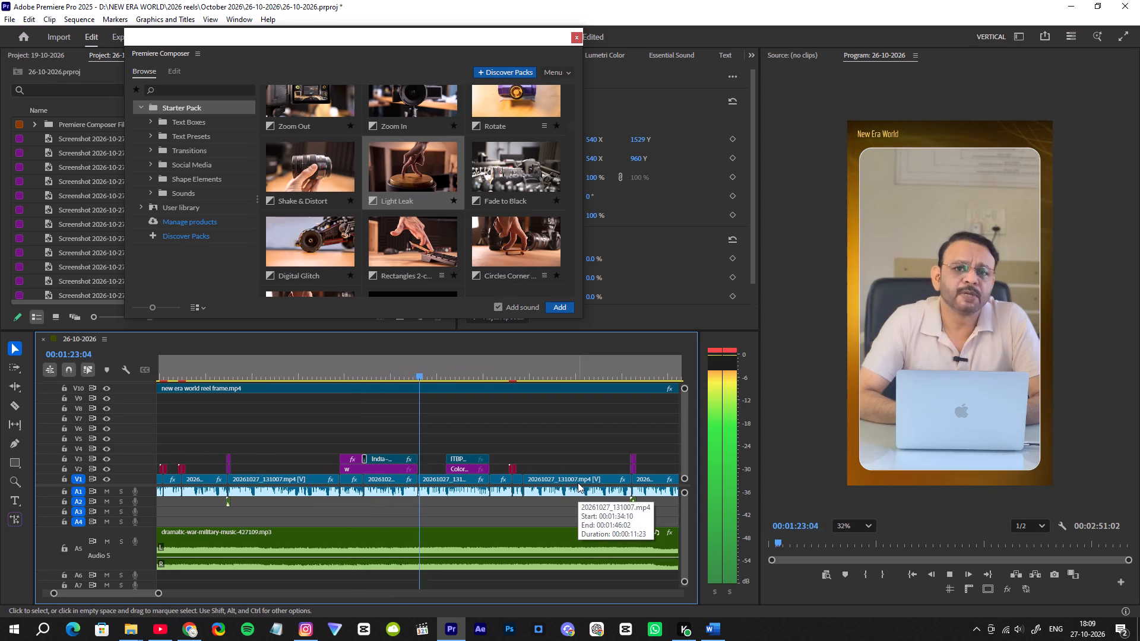
{"action": "scroll", "coordinate": [578, 483], "scroll_direction": "down", "scroll_amount": 11}
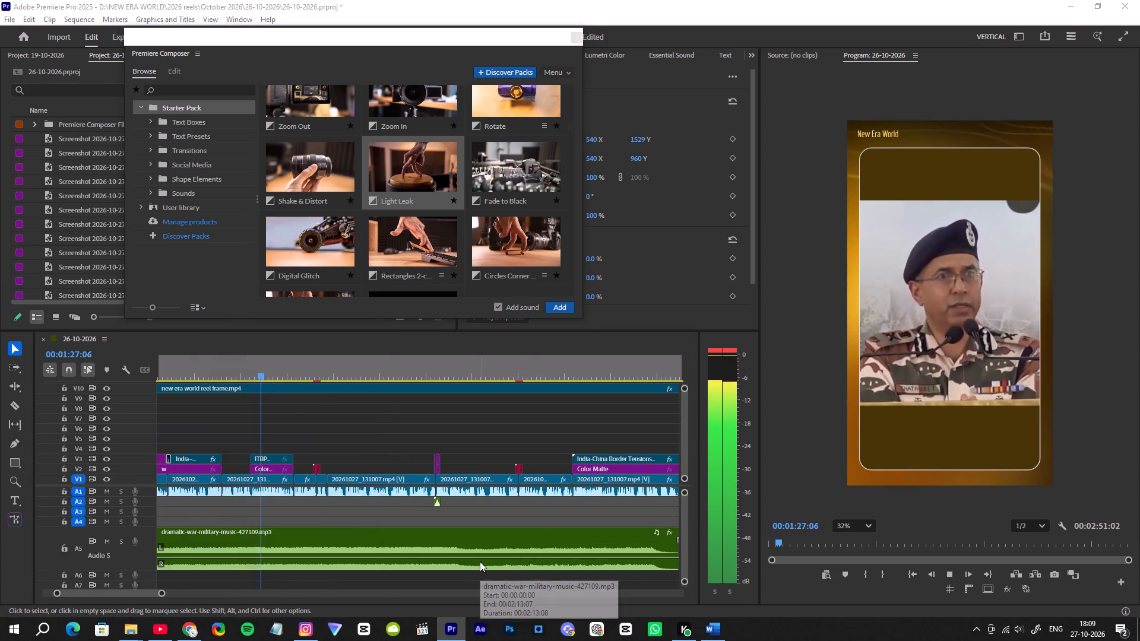
{"action": "scroll", "coordinate": [480, 561], "scroll_direction": "down", "scroll_amount": 4, "text": "alt"}
{"action": "left_click", "coordinate": [399, 401]}
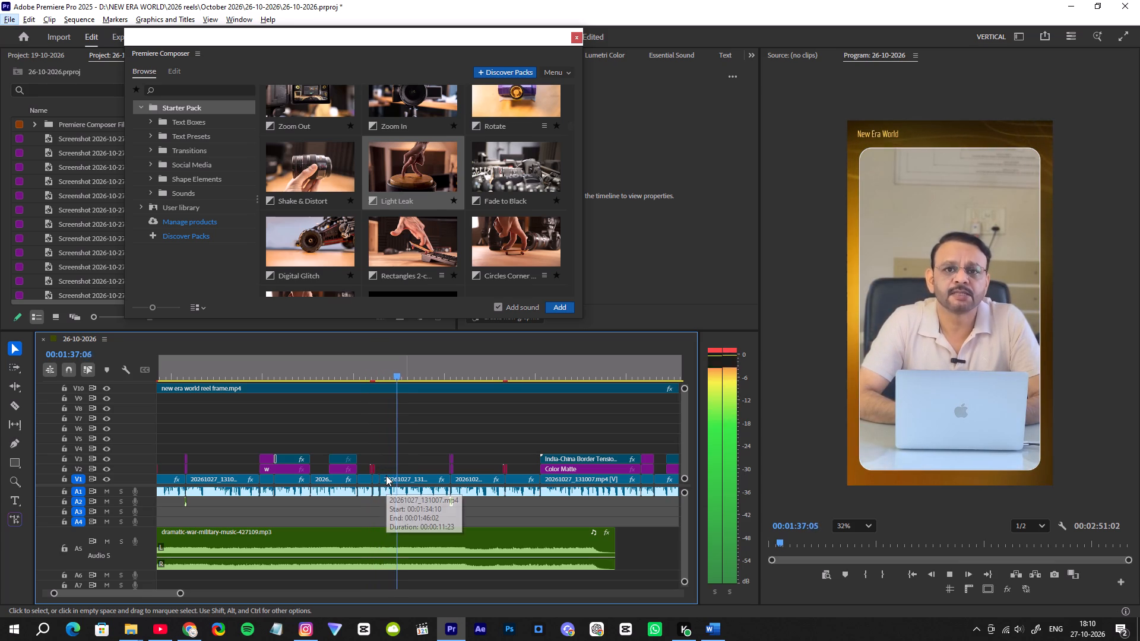
{"action": "key", "text": "space"}
Duplicate both clips of the Light Leak near 01:33 onto the following speaker-footage cut on V2, and play from just before it.
{"action": "left_click", "coordinate": [375, 376]}
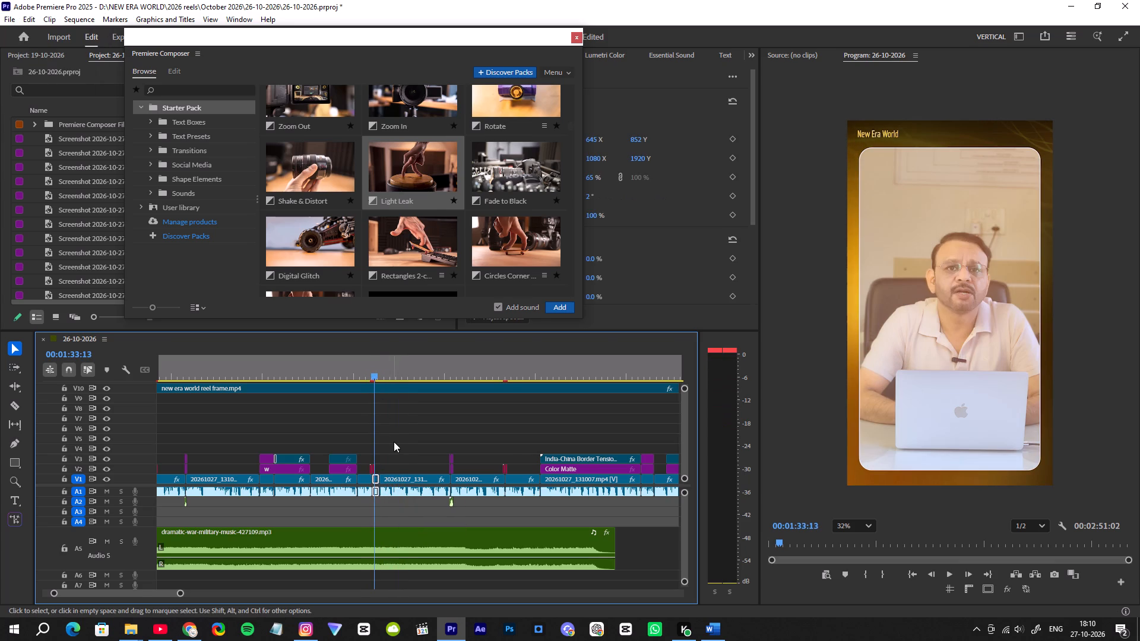
{"action": "scroll", "coordinate": [394, 442], "scroll_direction": "up", "scroll_amount": 6, "text": "alt"}
{"action": "scroll", "coordinate": [394, 442], "scroll_direction": "down", "scroll_amount": 1, "text": "alt"}
{"action": "scroll", "coordinate": [394, 442], "scroll_direction": "up", "scroll_amount": 7, "text": "alt"}
{"action": "scroll", "coordinate": [394, 442], "scroll_direction": "down", "scroll_amount": 1, "text": "alt"}
{"action": "scroll", "coordinate": [394, 442], "scroll_direction": "up", "scroll_amount": 7, "text": "alt"}
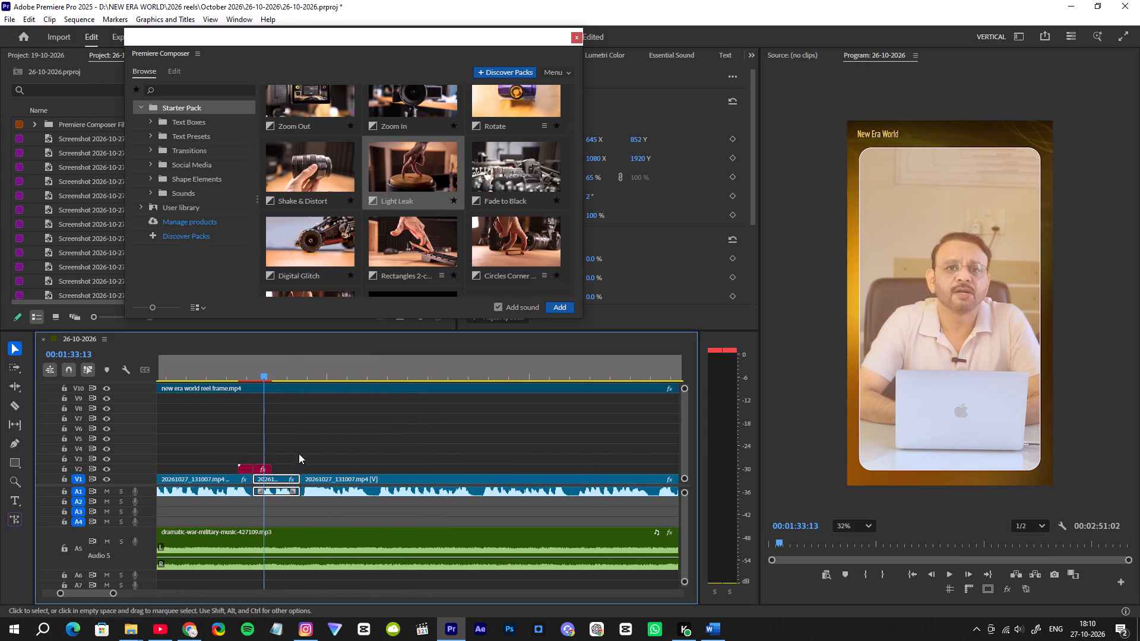
{"action": "left_click_drag", "start_coordinate": [261, 467], "coordinate": [266, 467]}
{"action": "left_click_drag", "start_coordinate": [266, 467], "coordinate": [305, 467]}
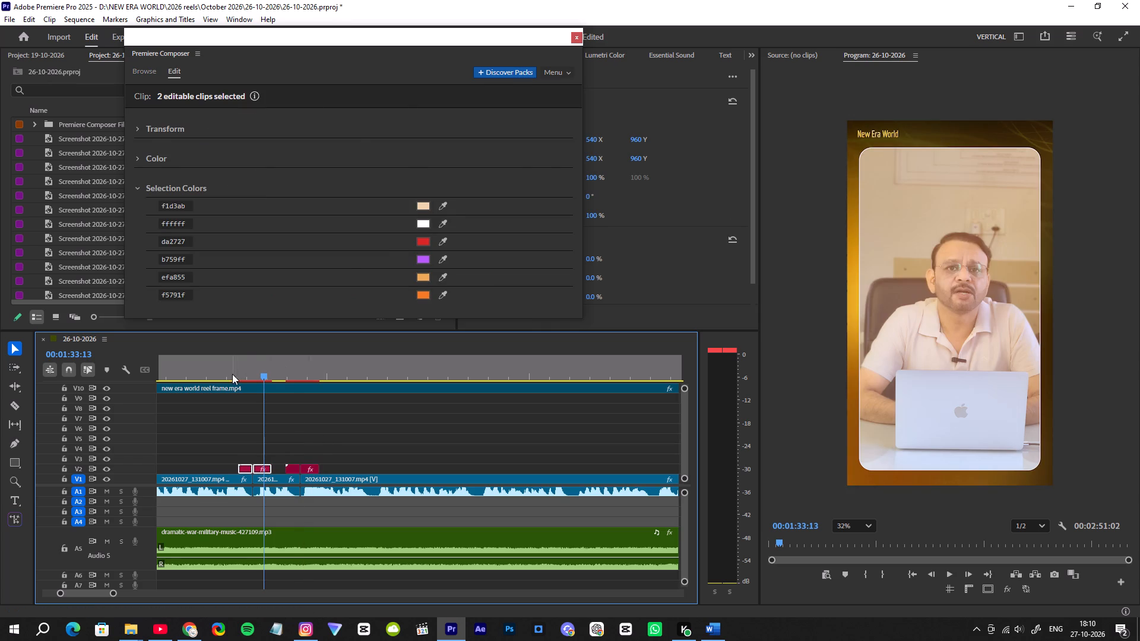
{"action": "left_click", "coordinate": [226, 373]}
{"action": "key", "text": "space"}
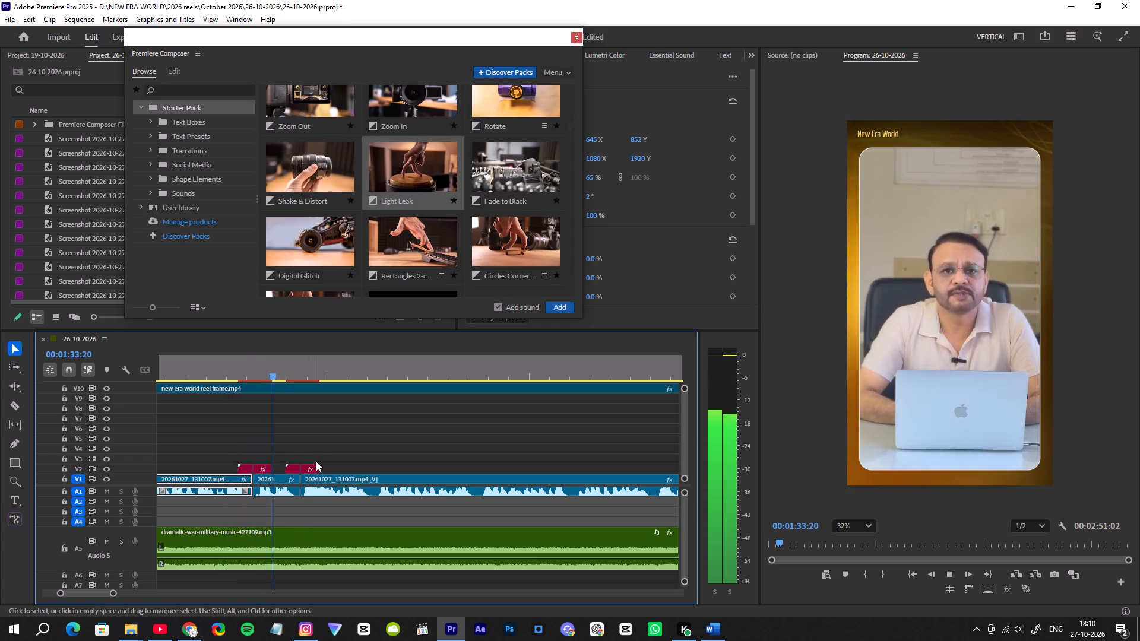
Play the reel from about 01:33 to 02:13, checking the remaining footage cuts and where the background music ends.
{"action": "scroll", "coordinate": [316, 461], "scroll_direction": "down", "scroll_amount": 4}
{"action": "scroll", "coordinate": [316, 461], "scroll_direction": "down", "scroll_amount": 8, "text": "alt"}
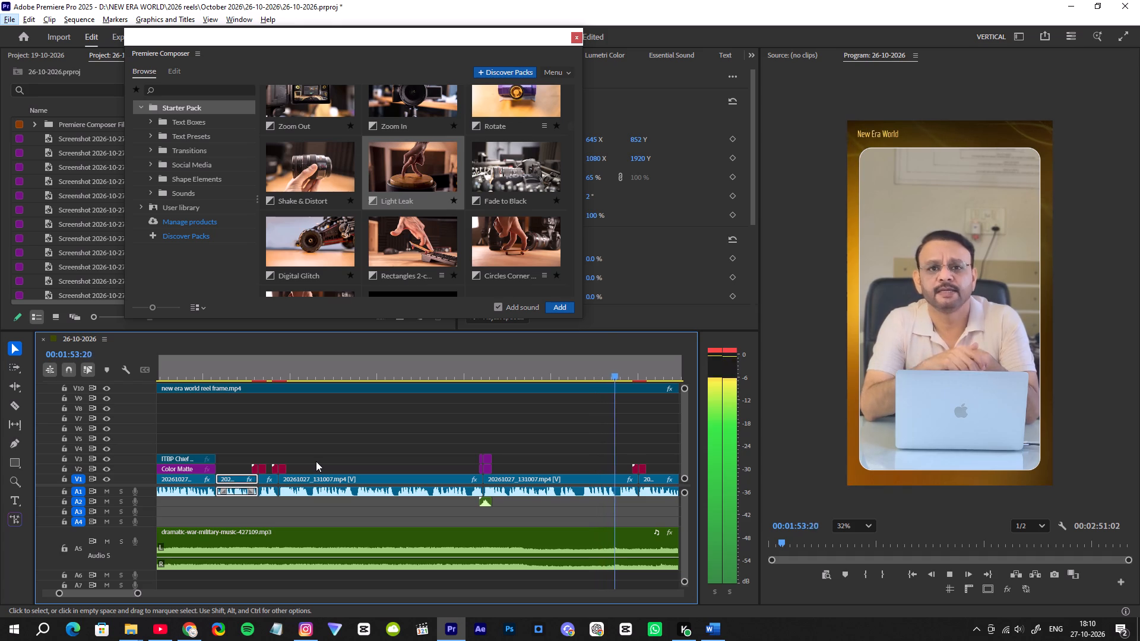
{"action": "scroll", "coordinate": [316, 461], "scroll_direction": "down", "scroll_amount": 4}
{"action": "scroll", "coordinate": [558, 477], "scroll_direction": "down", "scroll_amount": 3}
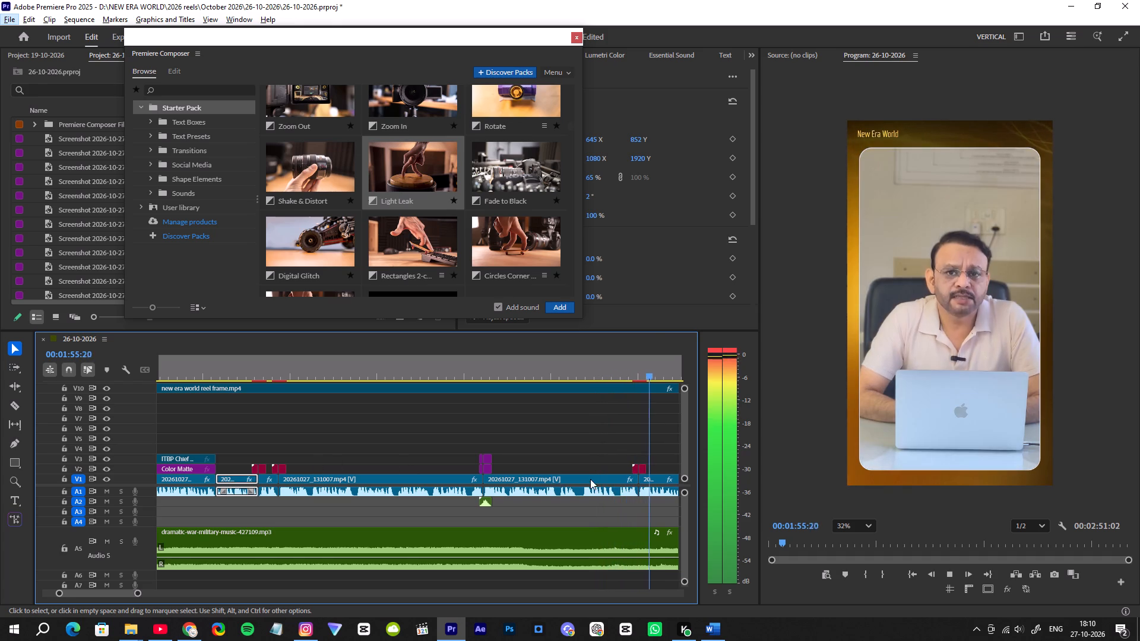
{"action": "left_click", "coordinate": [225, 375]}
{"action": "key", "text": "space"}
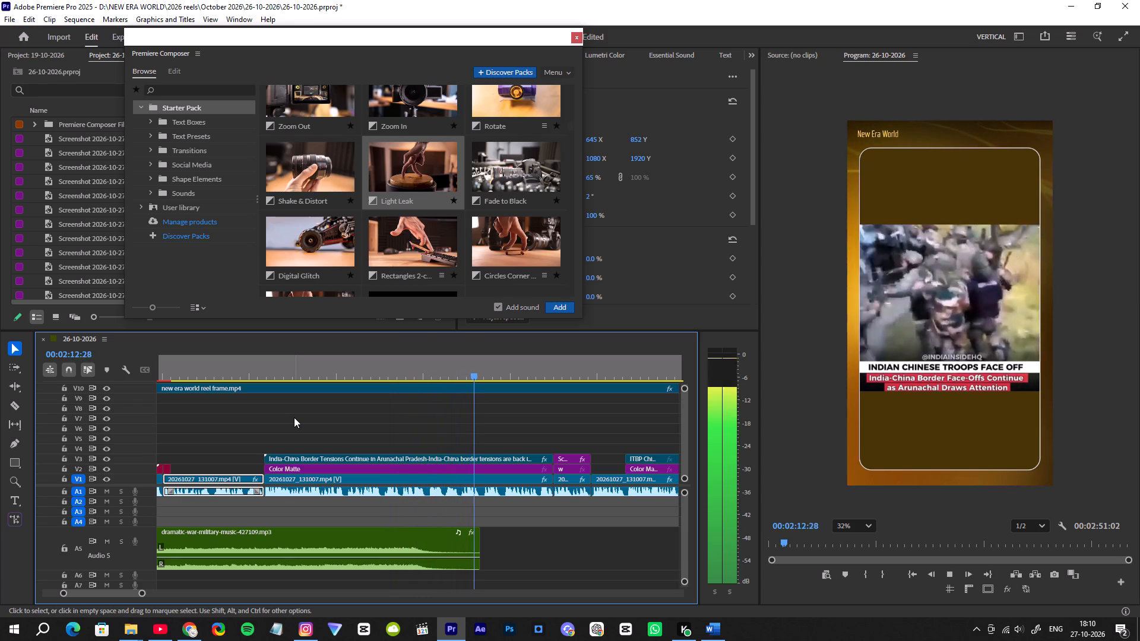
{"action": "key", "text": "space"}
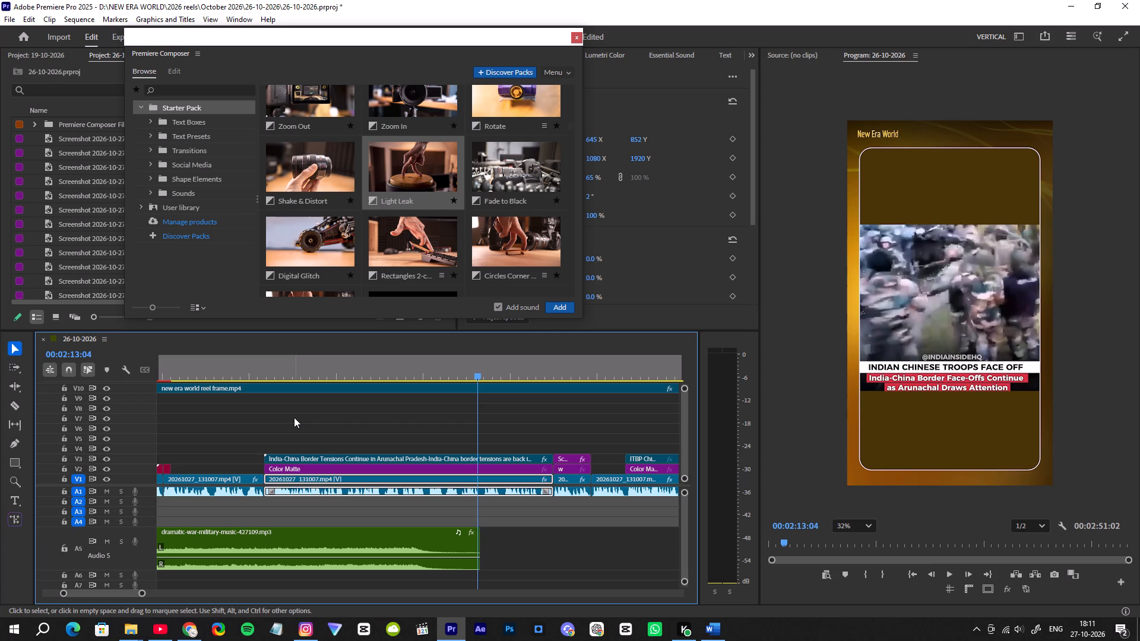
Split the dramatic-war-military-music clip in two at about 01:36, shortly after the last of the paired Light Leak transitions.
{"action": "scroll", "coordinate": [360, 443], "scroll_direction": "up", "scroll_amount": 6}
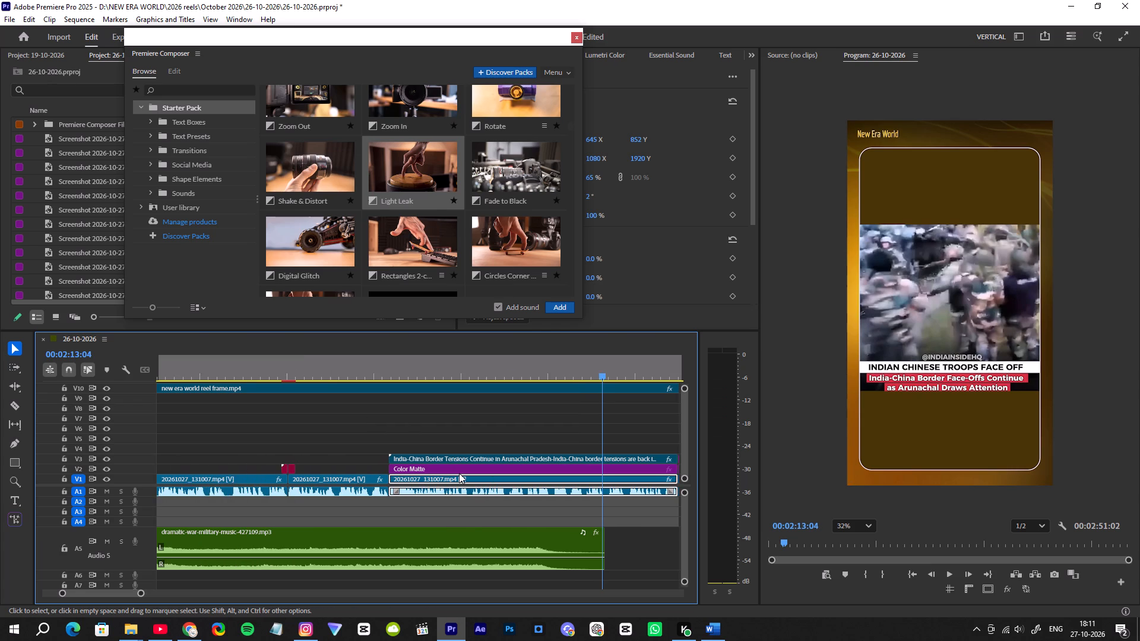
{"action": "scroll", "coordinate": [459, 473], "scroll_direction": "up", "scroll_amount": 3}
{"action": "scroll", "coordinate": [459, 473], "scroll_direction": "down", "scroll_amount": 1}
{"action": "scroll", "coordinate": [459, 473], "scroll_direction": "up", "scroll_amount": 2}
{"action": "scroll", "coordinate": [459, 473], "scroll_direction": "up", "scroll_amount": 13, "text": "alt"}
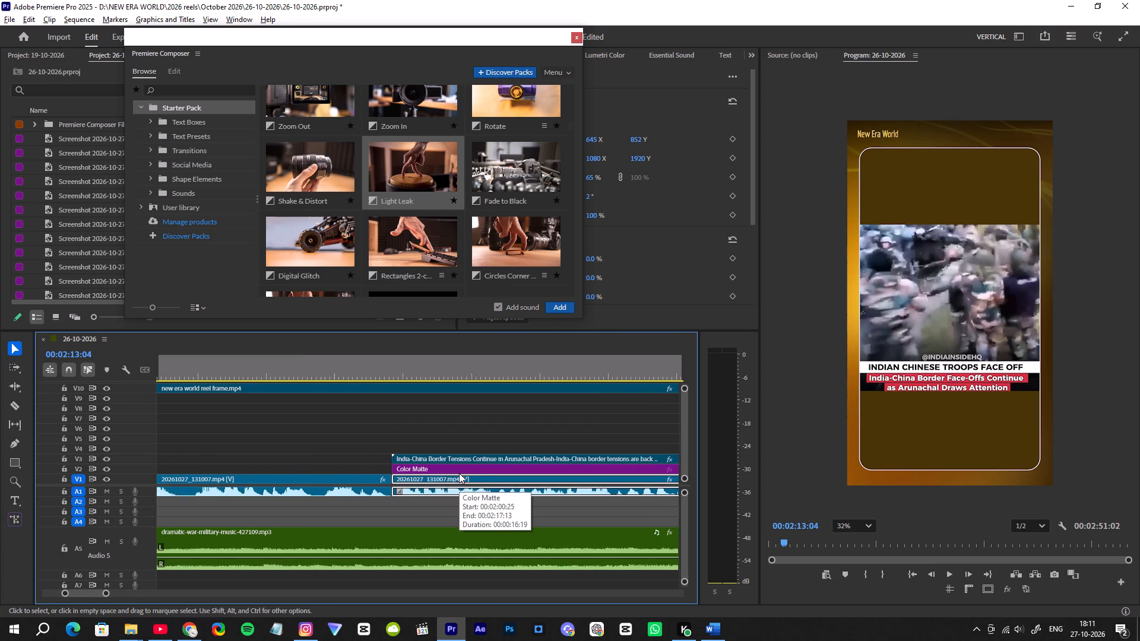
{"action": "scroll", "coordinate": [459, 473], "scroll_direction": "up", "scroll_amount": 1, "text": "alt"}
{"action": "scroll", "coordinate": [459, 473], "scroll_direction": "down", "scroll_amount": 8, "text": "alt"}
{"action": "scroll", "coordinate": [459, 473], "scroll_direction": "up", "scroll_amount": 1, "text": "alt"}
{"action": "scroll", "coordinate": [459, 473], "scroll_direction": "down", "scroll_amount": 14, "text": "alt"}
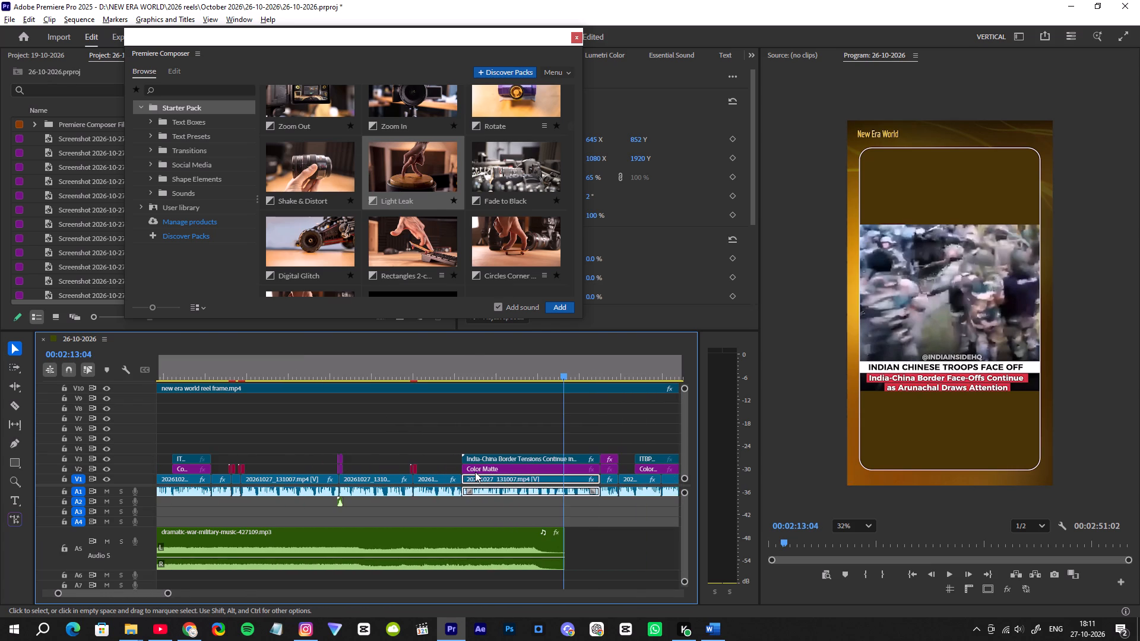
{"action": "left_click", "coordinate": [366, 373]}
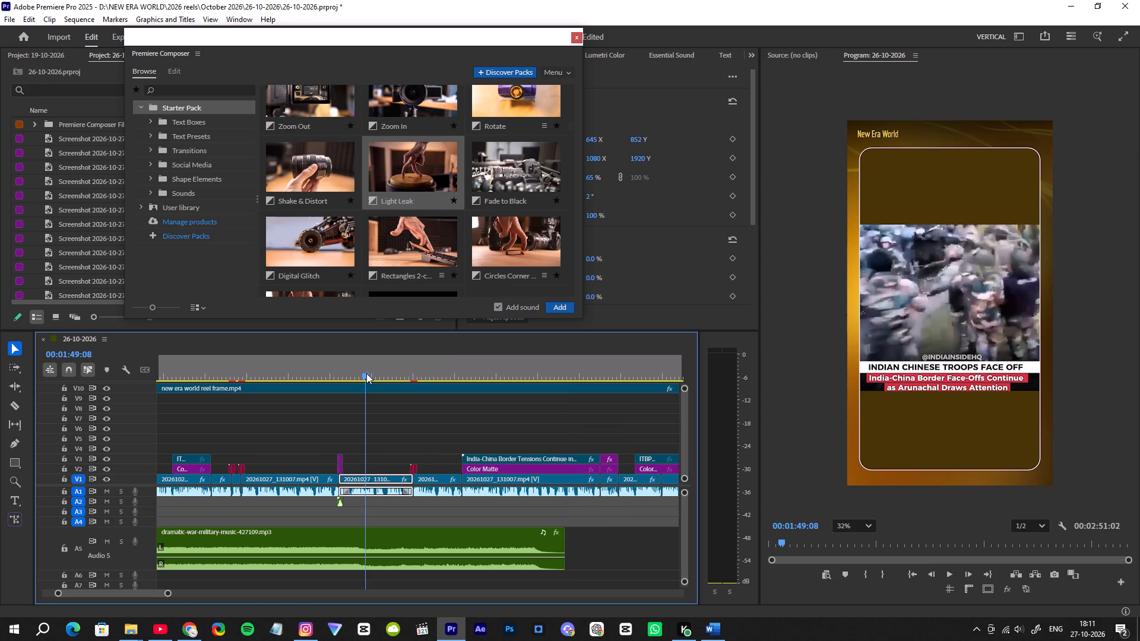
{"action": "scroll", "coordinate": [371, 434], "scroll_direction": "up", "scroll_amount": 4, "text": "alt"}
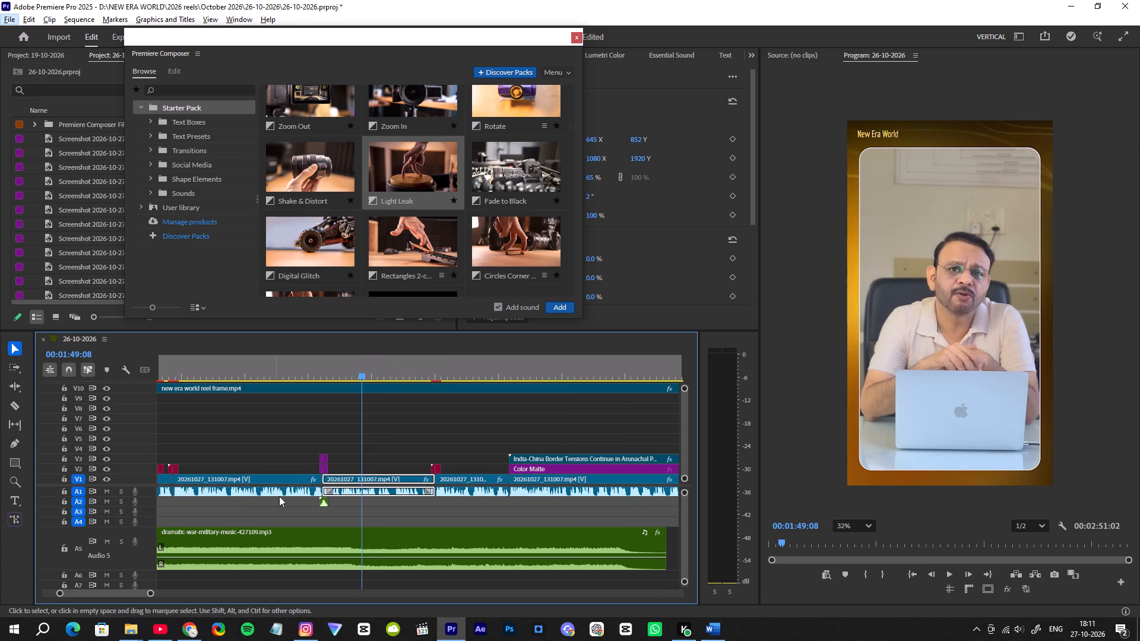
{"action": "left_click", "coordinate": [231, 375]}
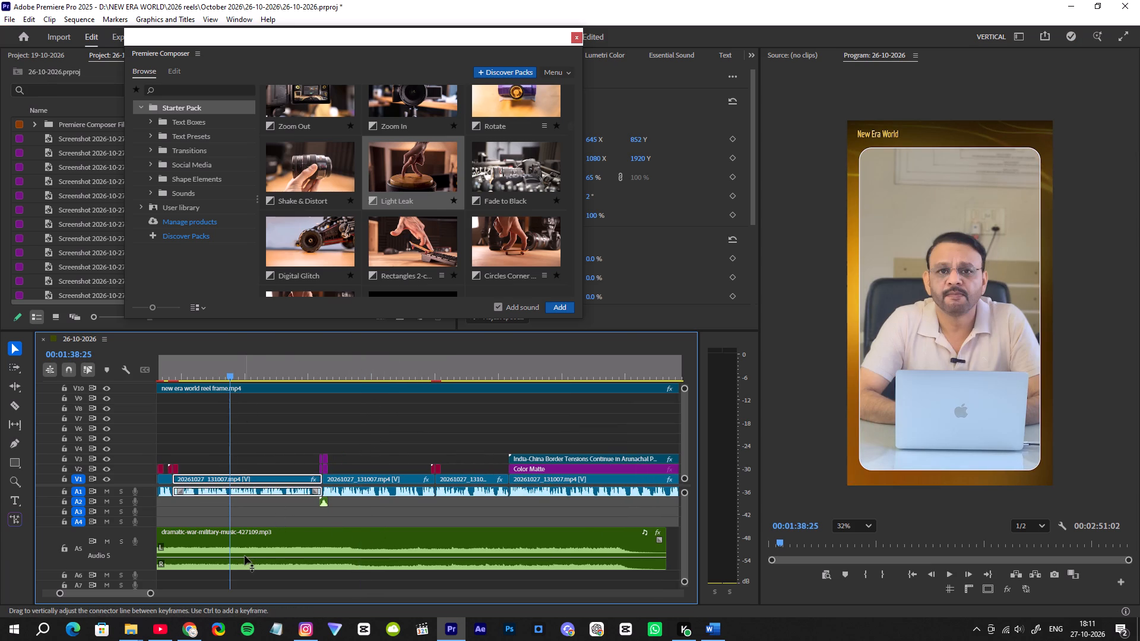
{"action": "key", "text": "c"}
{"action": "left_click", "coordinate": [199, 557]}
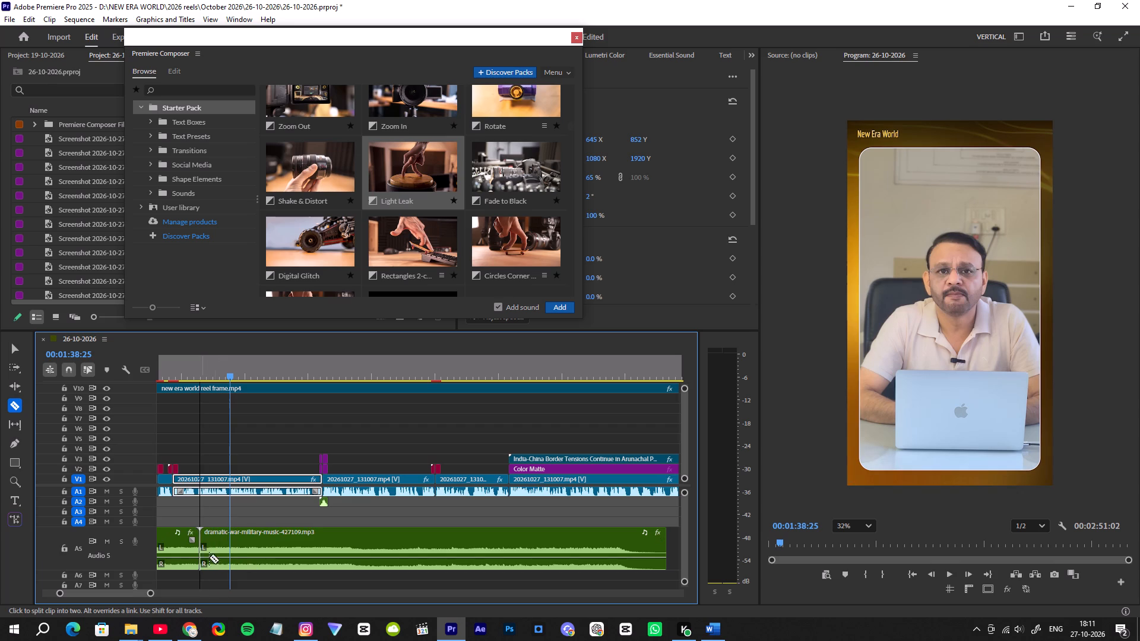
{"action": "key", "text": "v"}
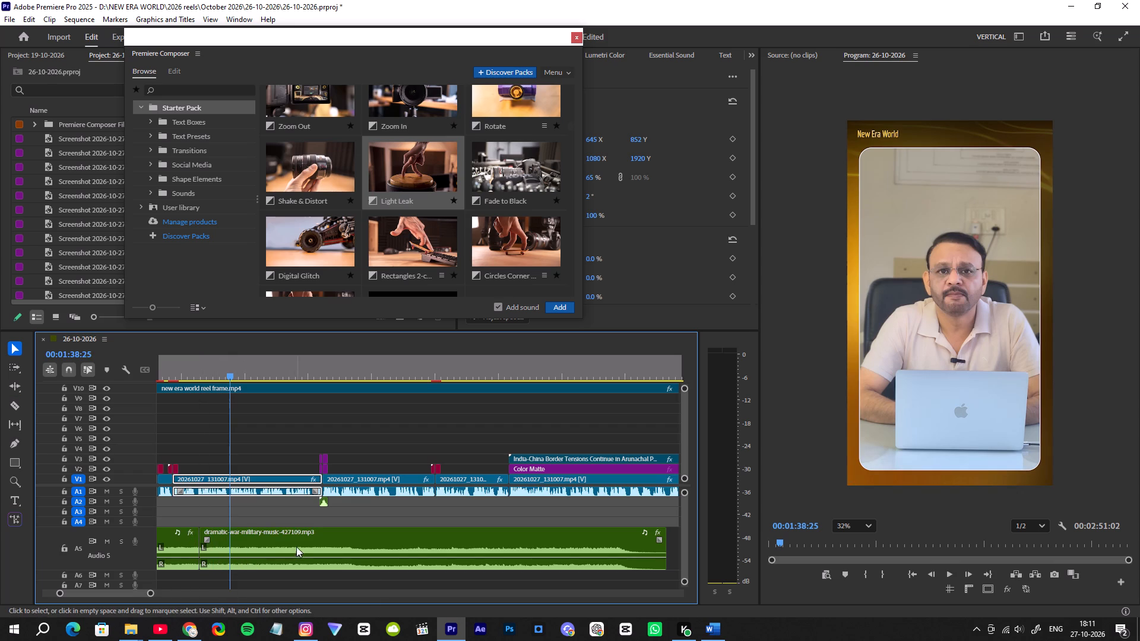
Move the second piece of the background music along its track so it ends at the end of the reel.
{"action": "left_click_drag", "start_coordinate": [296, 546], "coordinate": [393, 546]}
{"action": "scroll", "coordinate": [393, 546], "scroll_direction": "down", "scroll_amount": 7, "text": "alt"}
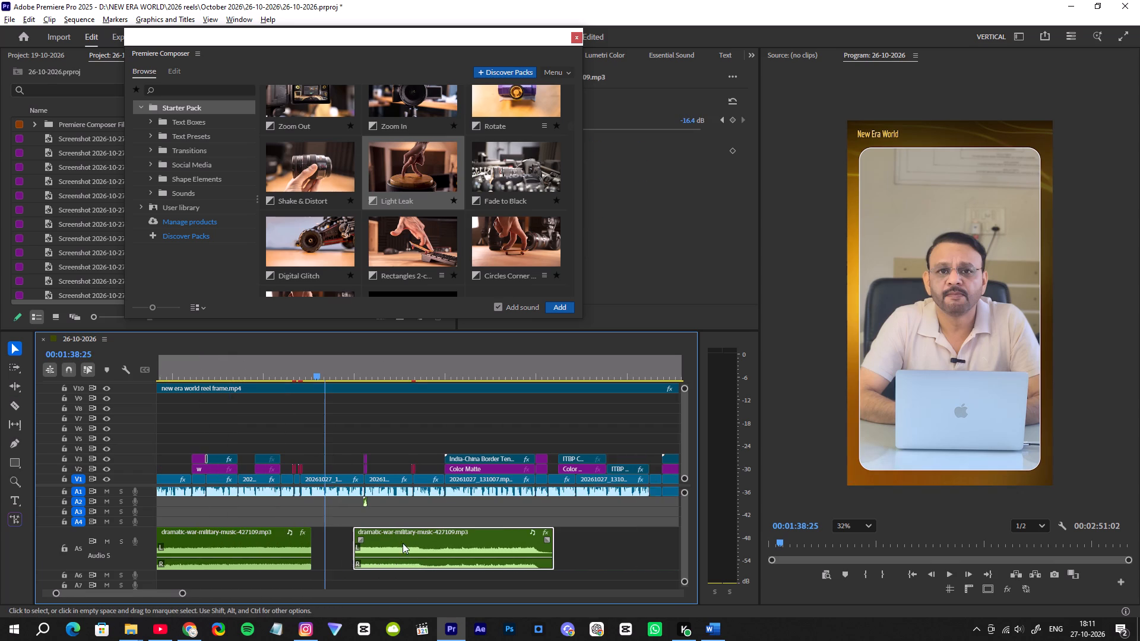
{"action": "scroll", "coordinate": [403, 543], "scroll_direction": "down", "scroll_amount": 1, "text": "alt"}
{"action": "left_click_drag", "start_coordinate": [454, 541], "coordinate": [538, 541]}
{"action": "scroll", "coordinate": [538, 541], "scroll_direction": "down", "scroll_amount": 6, "text": "alt"}
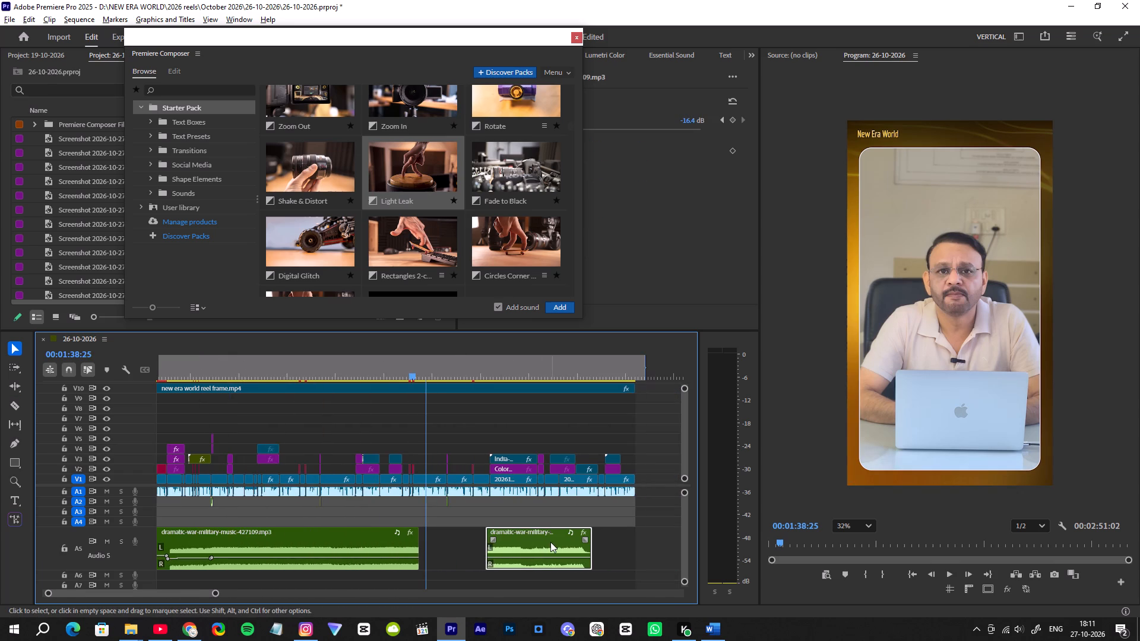
{"action": "left_click_drag", "start_coordinate": [545, 535], "coordinate": [596, 535]}
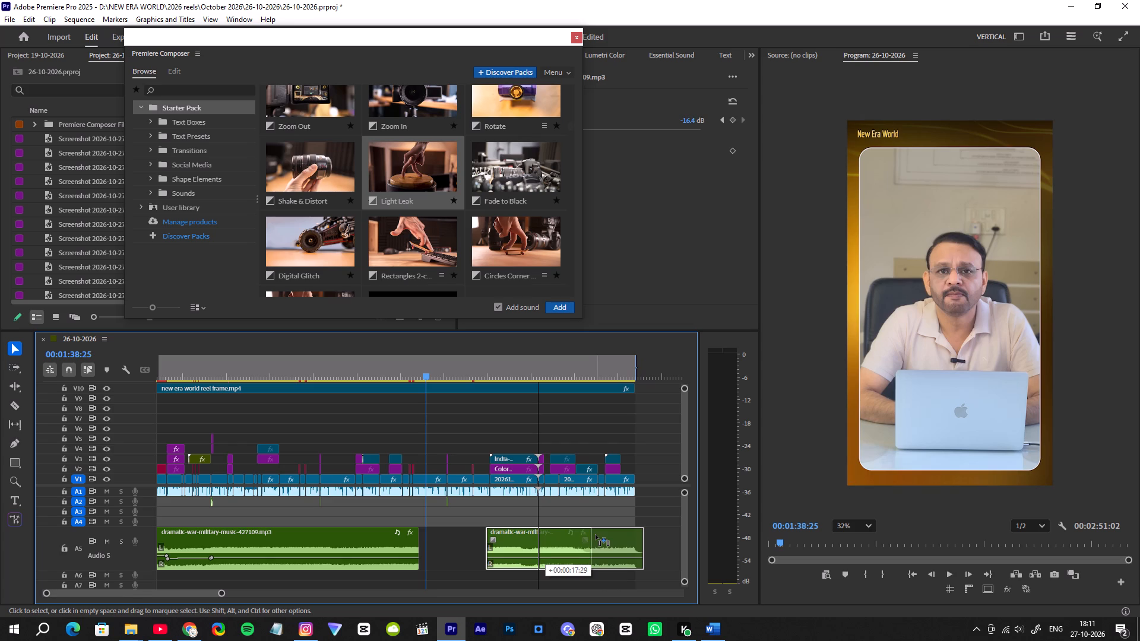
{"action": "left_click_drag", "start_coordinate": [596, 535], "coordinate": [592, 534]}
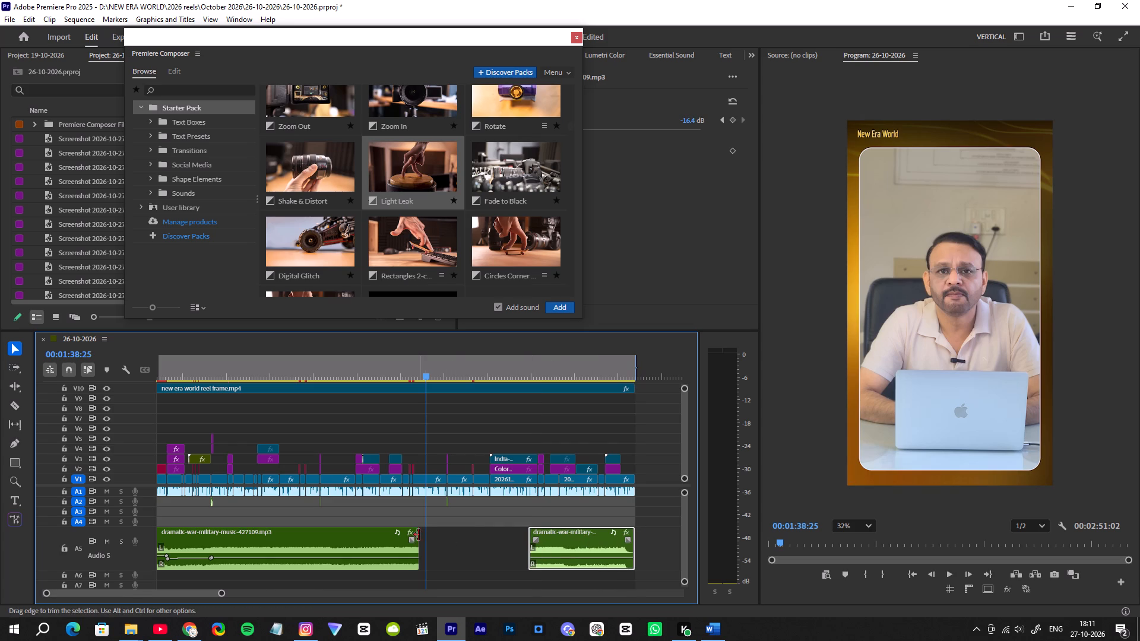
Extend the end of the first music piece and the start of the second so they meet without a gap.
{"action": "left_click_drag", "start_coordinate": [419, 535], "coordinate": [457, 539]}
{"action": "left_click_drag", "start_coordinate": [527, 546], "coordinate": [479, 554]}
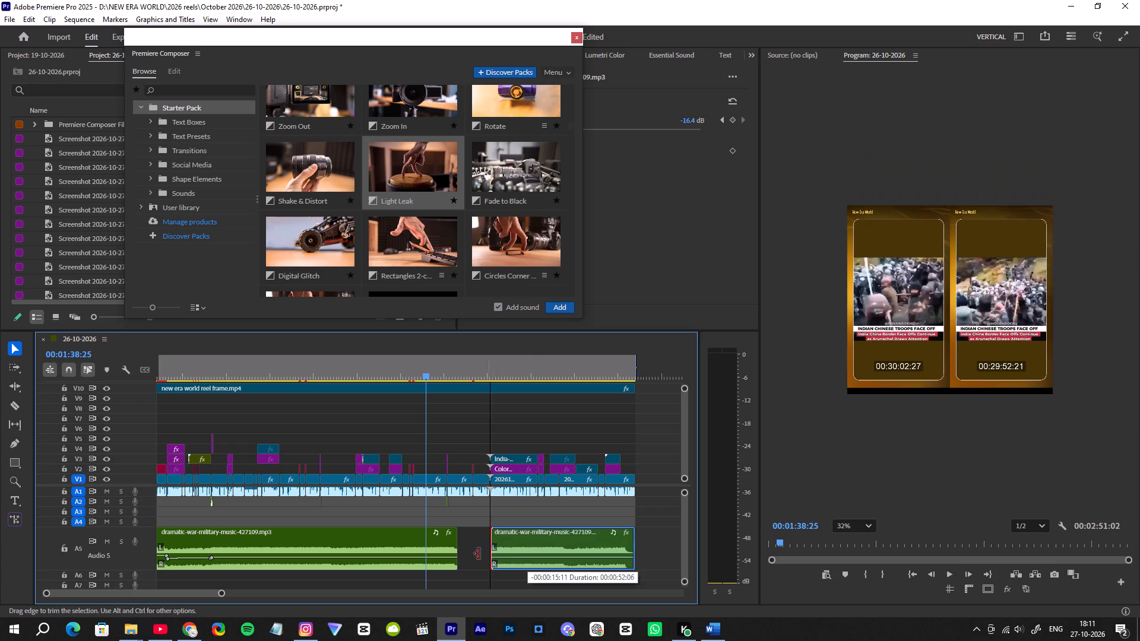
{"action": "left_click_drag", "start_coordinate": [479, 554], "coordinate": [457, 555]}
Add a short fade-out to the first music piece and a short fade-in to the second at their join.
{"action": "scroll", "coordinate": [473, 556], "scroll_direction": "up", "scroll_amount": 8, "text": "alt"}
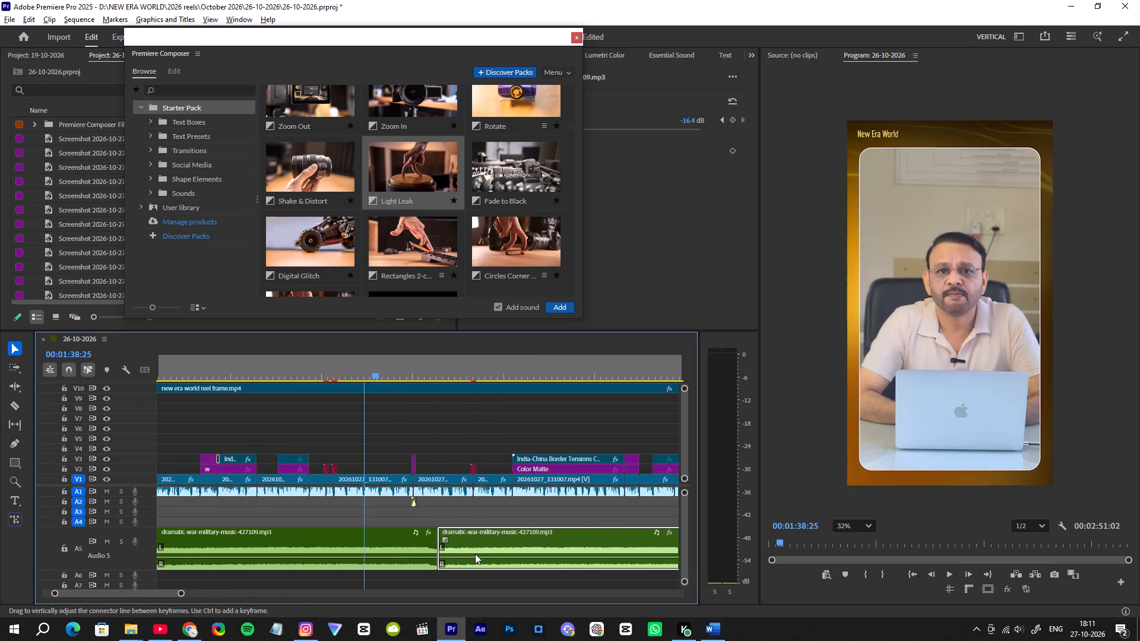
{"action": "scroll", "coordinate": [475, 554], "scroll_direction": "up", "scroll_amount": 4, "text": "alt"}
{"action": "scroll", "coordinate": [476, 553], "scroll_direction": "down", "scroll_amount": 1, "text": "alt"}
{"action": "scroll", "coordinate": [476, 553], "scroll_direction": "up", "scroll_amount": 5, "text": "alt"}
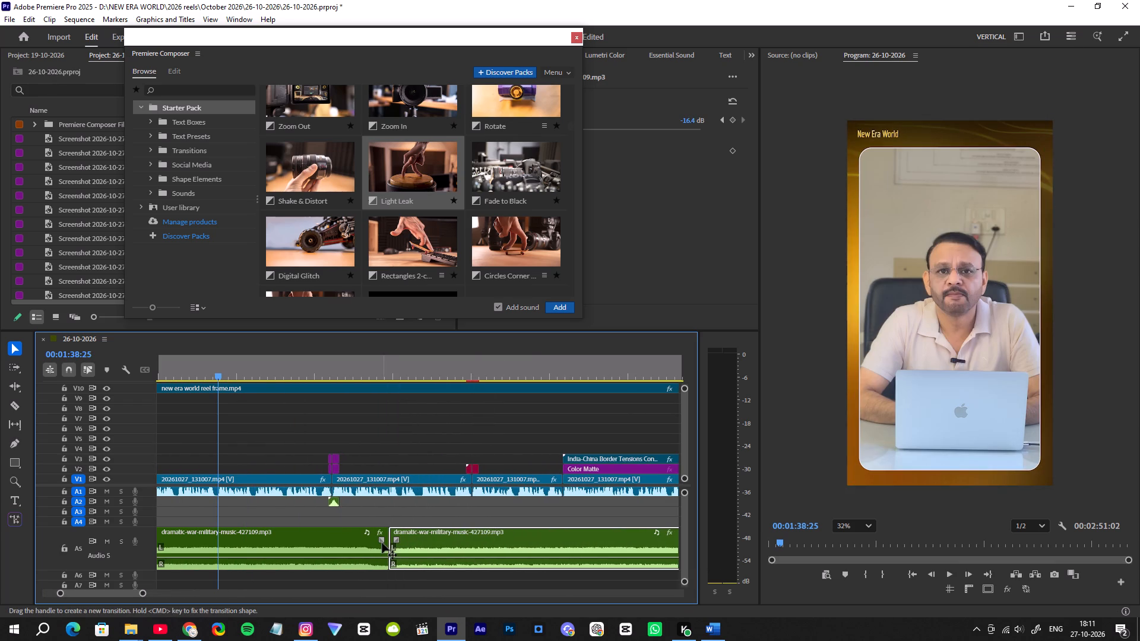
{"action": "left_click_drag", "start_coordinate": [382, 542], "coordinate": [376, 541]}
{"action": "left_click_drag", "start_coordinate": [395, 540], "coordinate": [400, 540]}
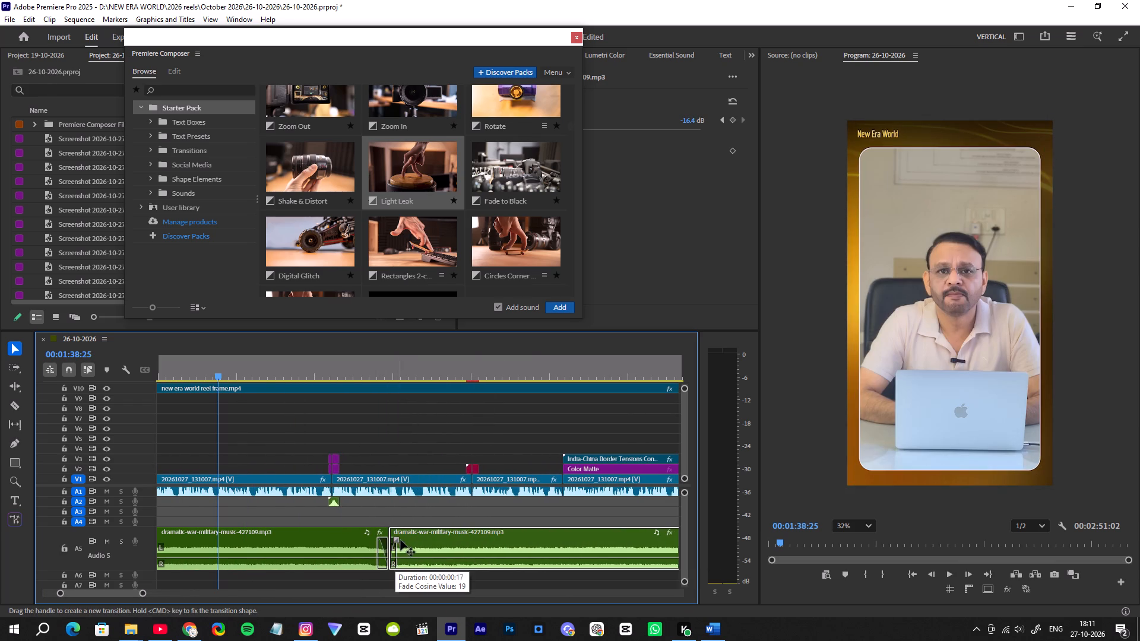
{"action": "left_click_drag", "start_coordinate": [400, 540], "coordinate": [403, 539]}
Play from just before the music join to the end of the reel, checking the join and the ending.
{"action": "left_click", "coordinate": [361, 372]}
{"action": "key", "text": "space"}
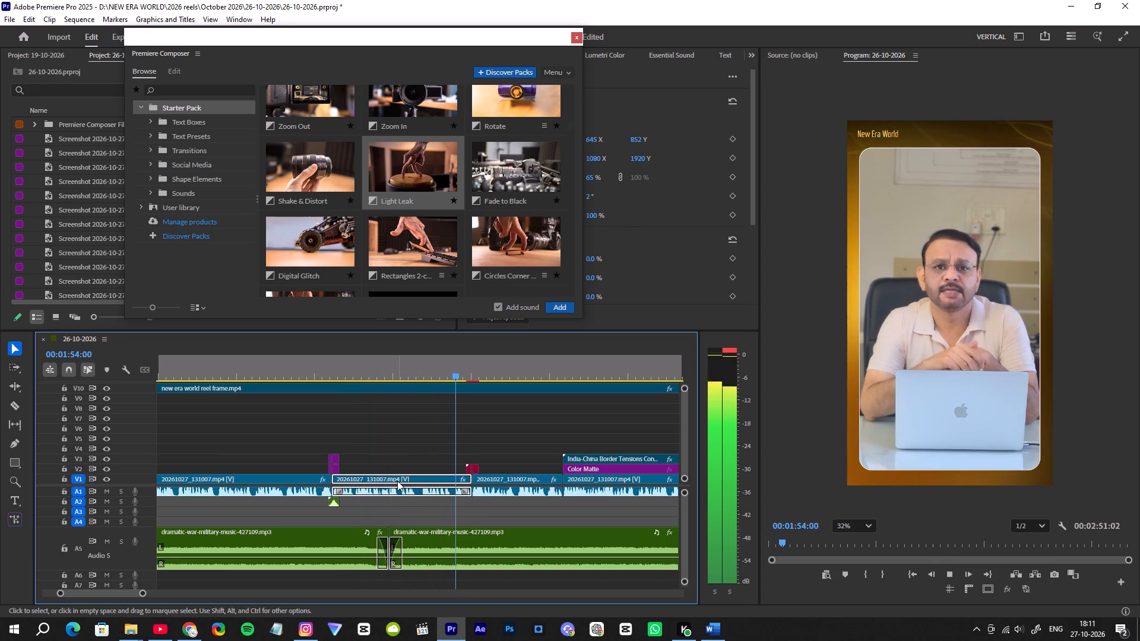
{"action": "scroll", "coordinate": [505, 493], "scroll_direction": "down", "scroll_amount": 7, "text": "alt"}
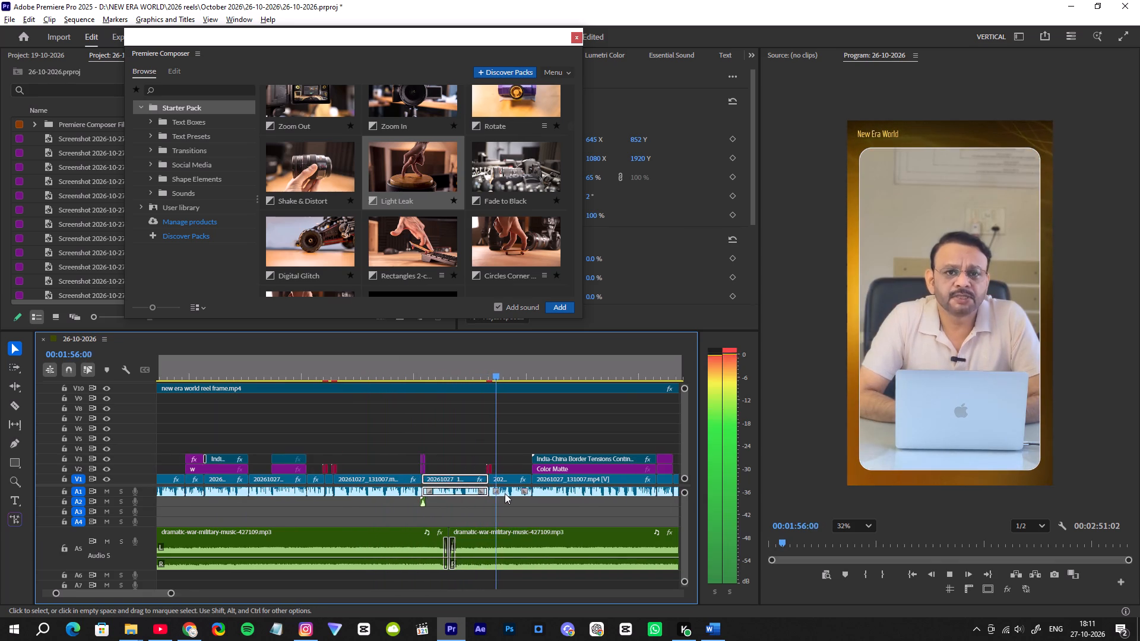
{"action": "scroll", "coordinate": [505, 493], "scroll_direction": "down", "scroll_amount": 4, "text": "alt"}
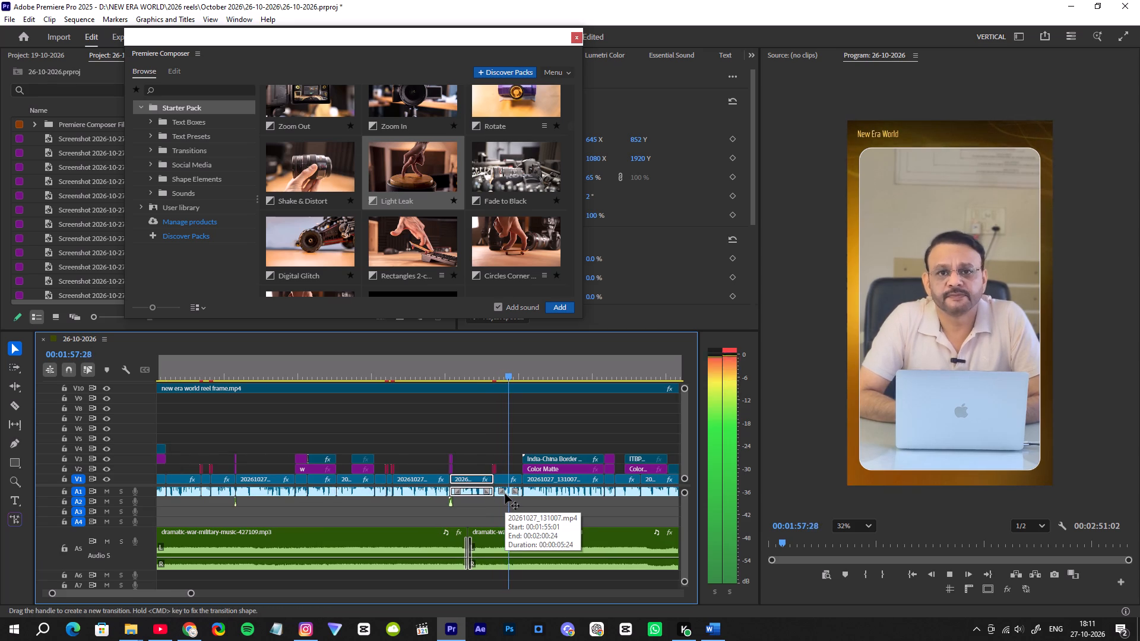
{"action": "scroll", "coordinate": [505, 493], "scroll_direction": "down", "scroll_amount": 8}
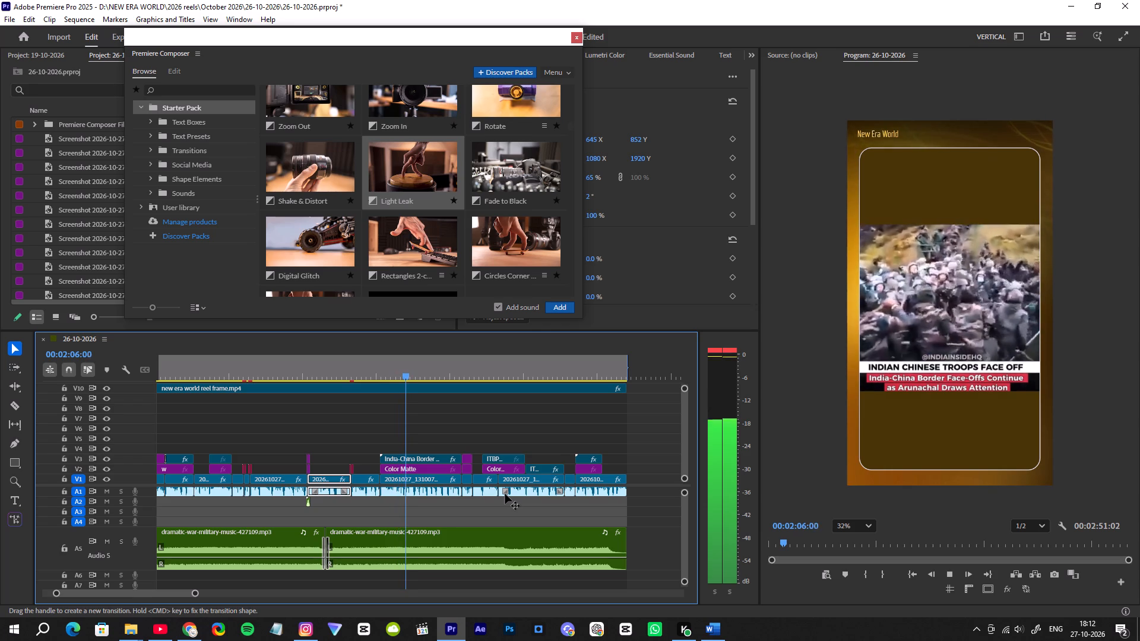
{"action": "key", "text": "space"}
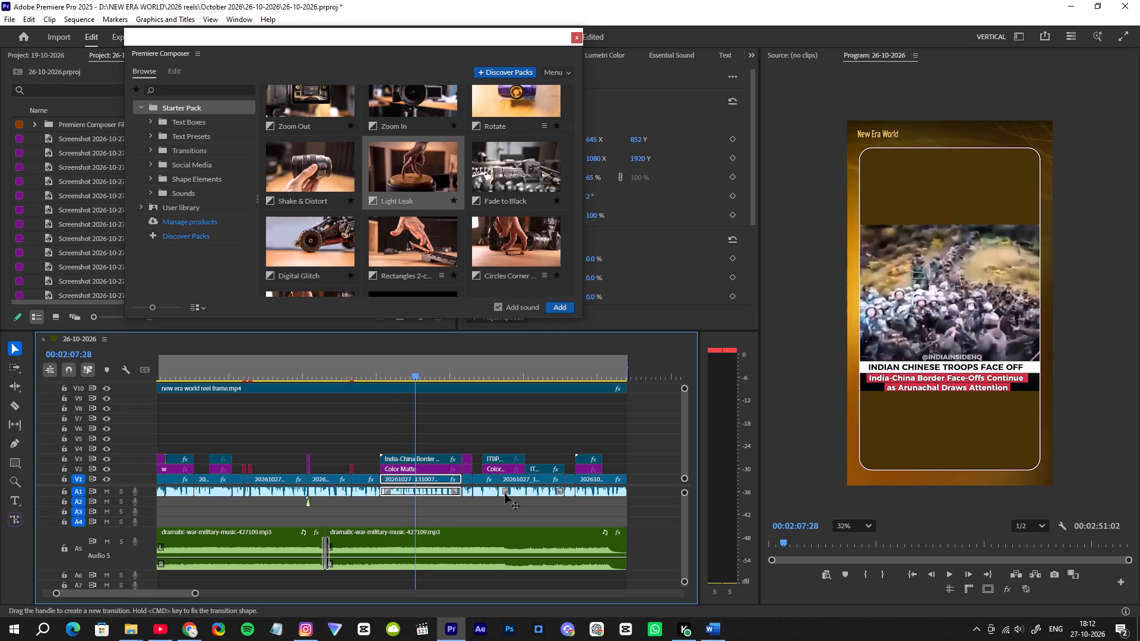
{"action": "key", "text": "space"}
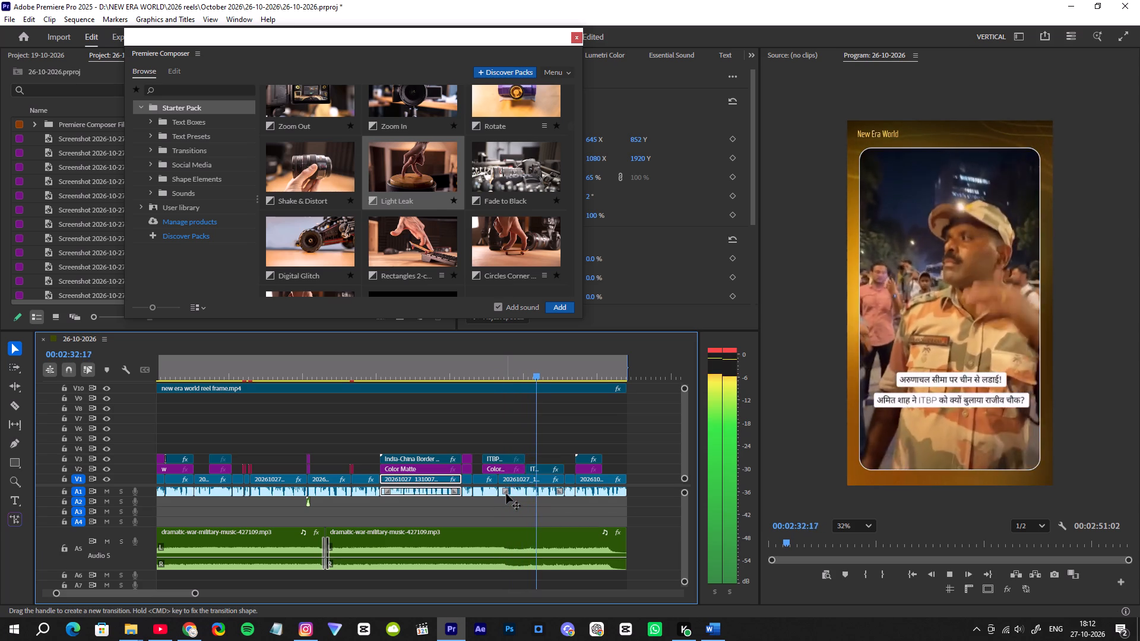
{"action": "scroll", "coordinate": [506, 493], "scroll_direction": "down", "scroll_amount": 3}
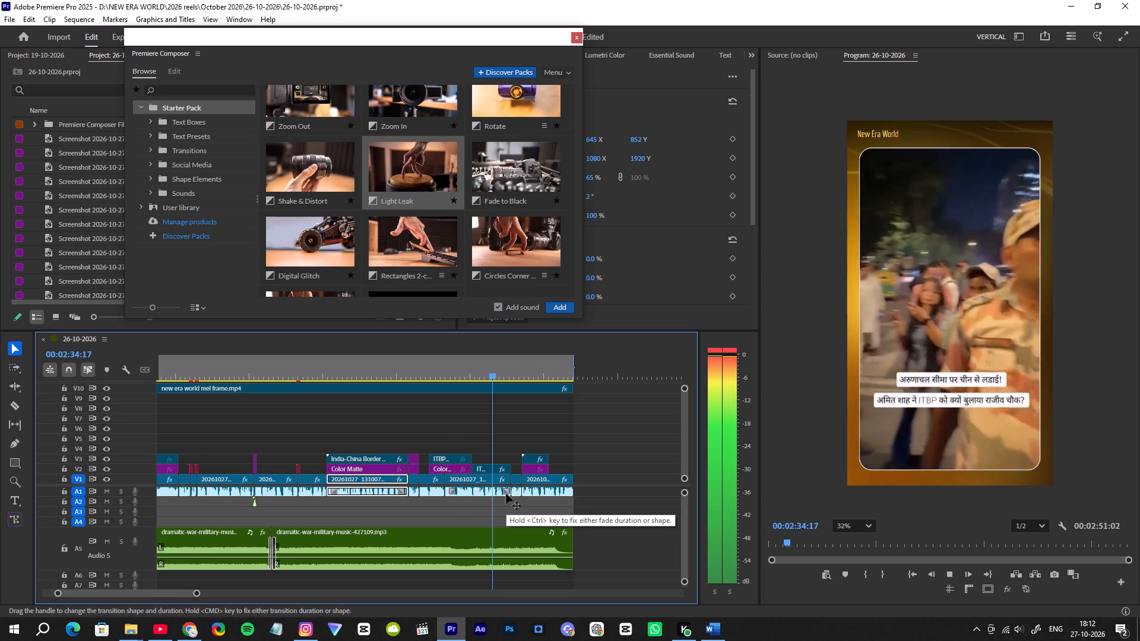
{"action": "scroll", "coordinate": [506, 493], "scroll_direction": "down", "scroll_amount": 6}
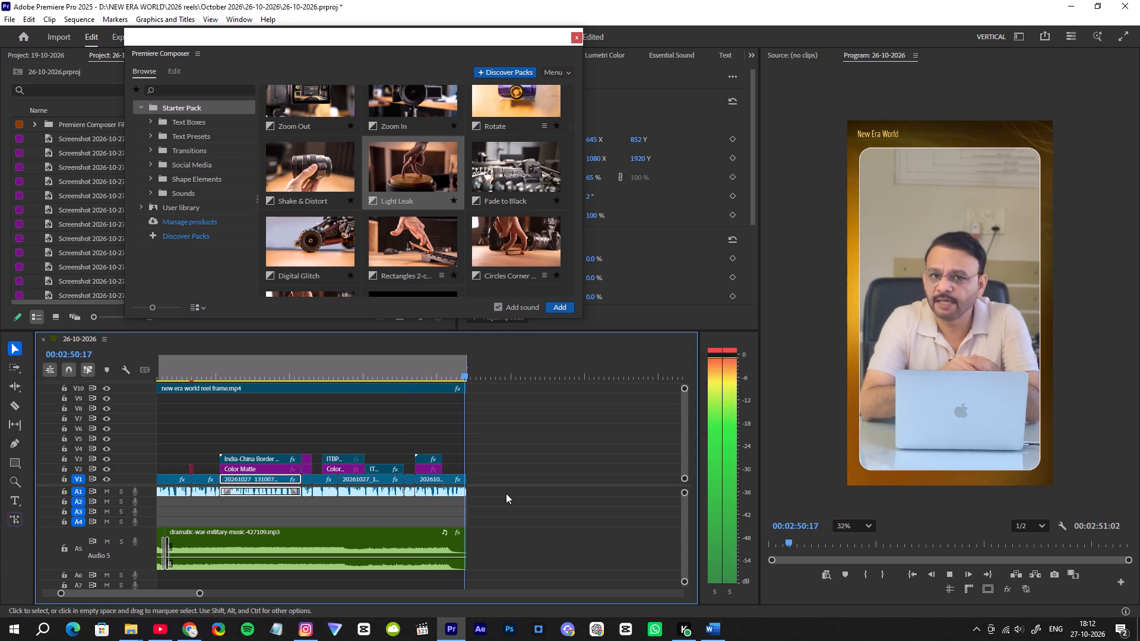
{"action": "key", "text": "space"}
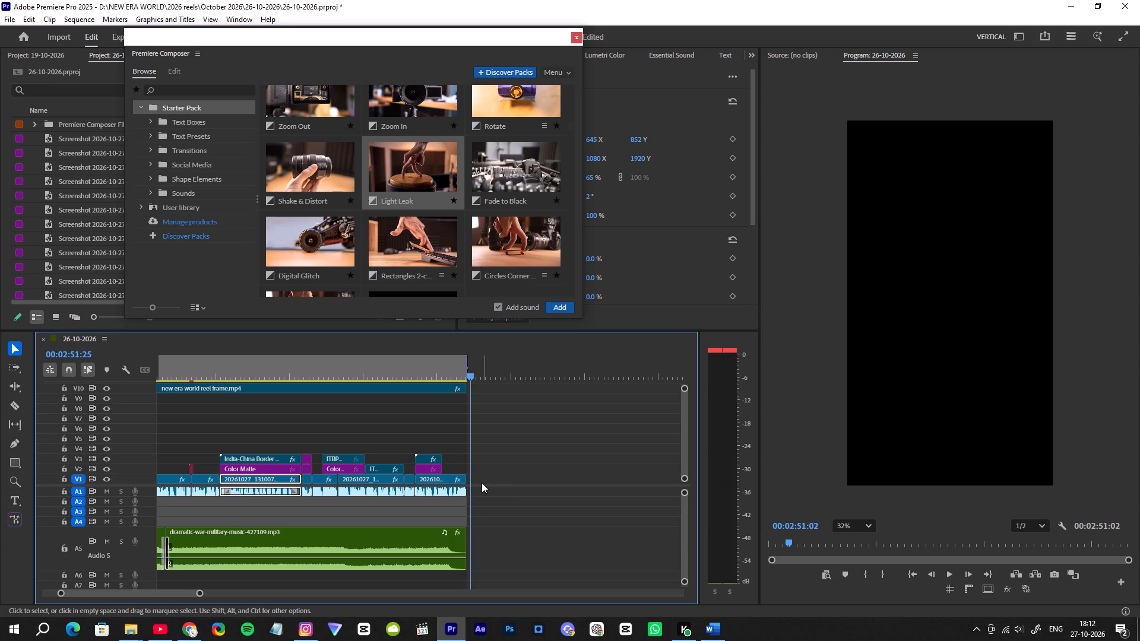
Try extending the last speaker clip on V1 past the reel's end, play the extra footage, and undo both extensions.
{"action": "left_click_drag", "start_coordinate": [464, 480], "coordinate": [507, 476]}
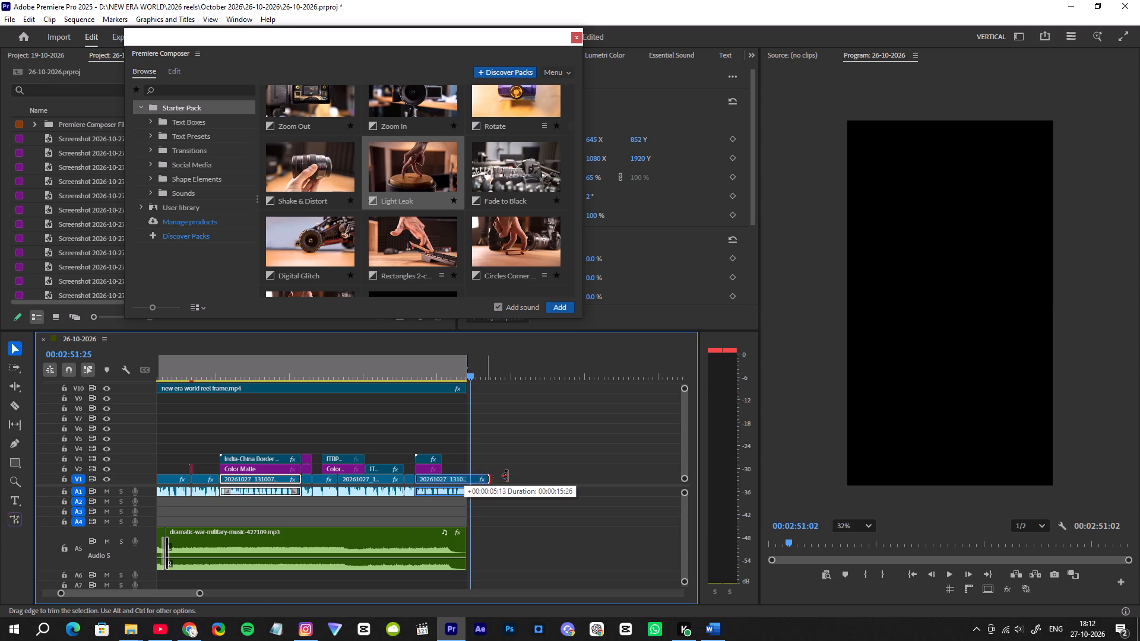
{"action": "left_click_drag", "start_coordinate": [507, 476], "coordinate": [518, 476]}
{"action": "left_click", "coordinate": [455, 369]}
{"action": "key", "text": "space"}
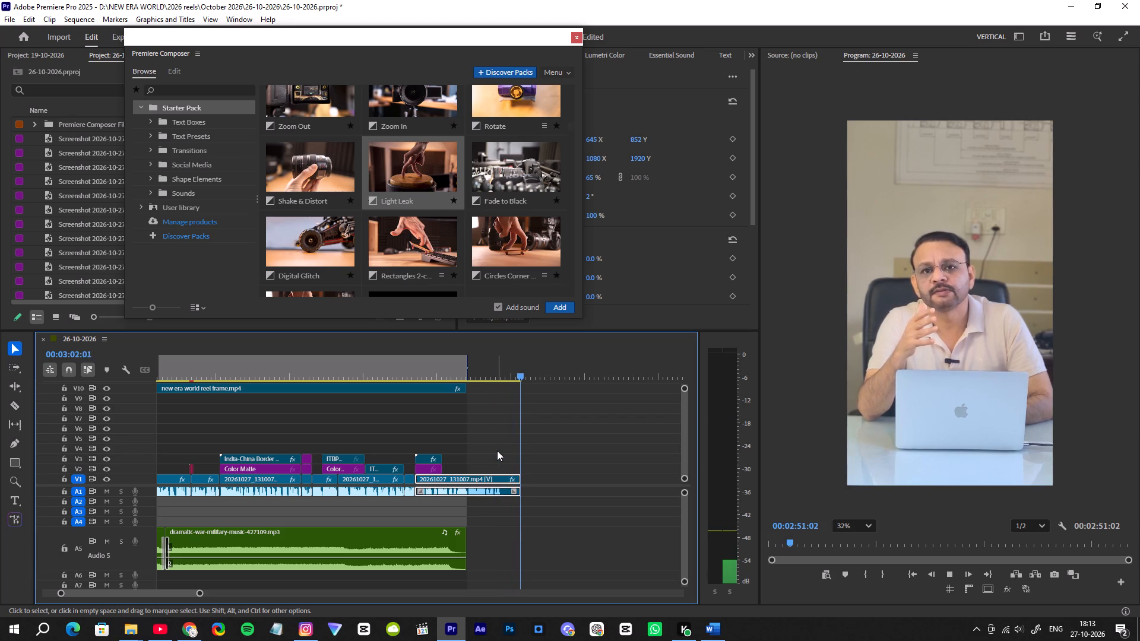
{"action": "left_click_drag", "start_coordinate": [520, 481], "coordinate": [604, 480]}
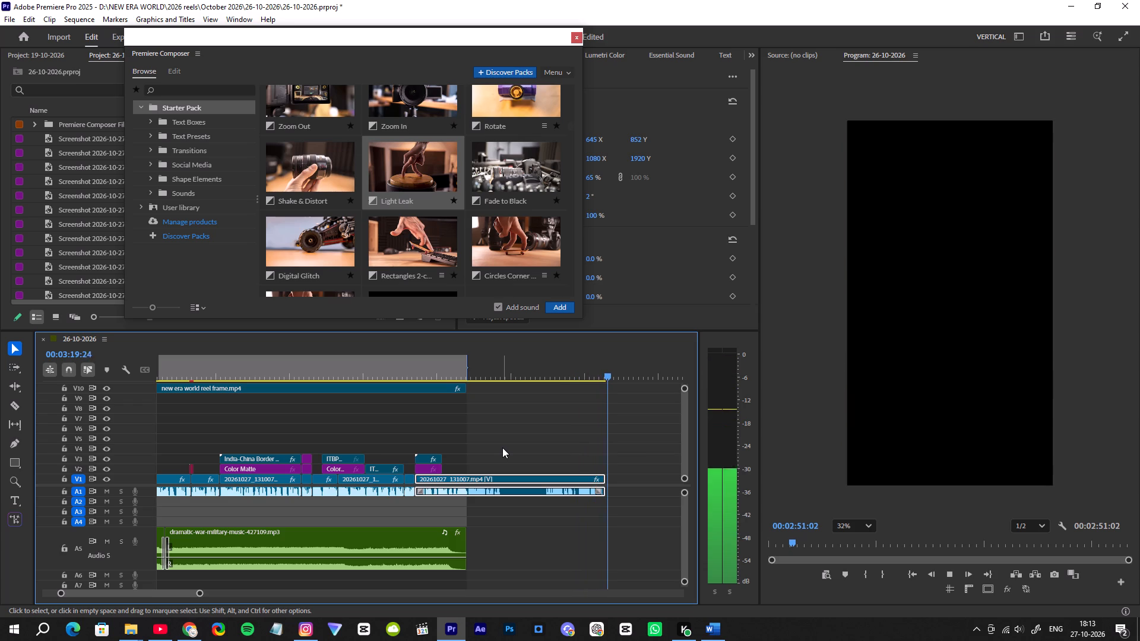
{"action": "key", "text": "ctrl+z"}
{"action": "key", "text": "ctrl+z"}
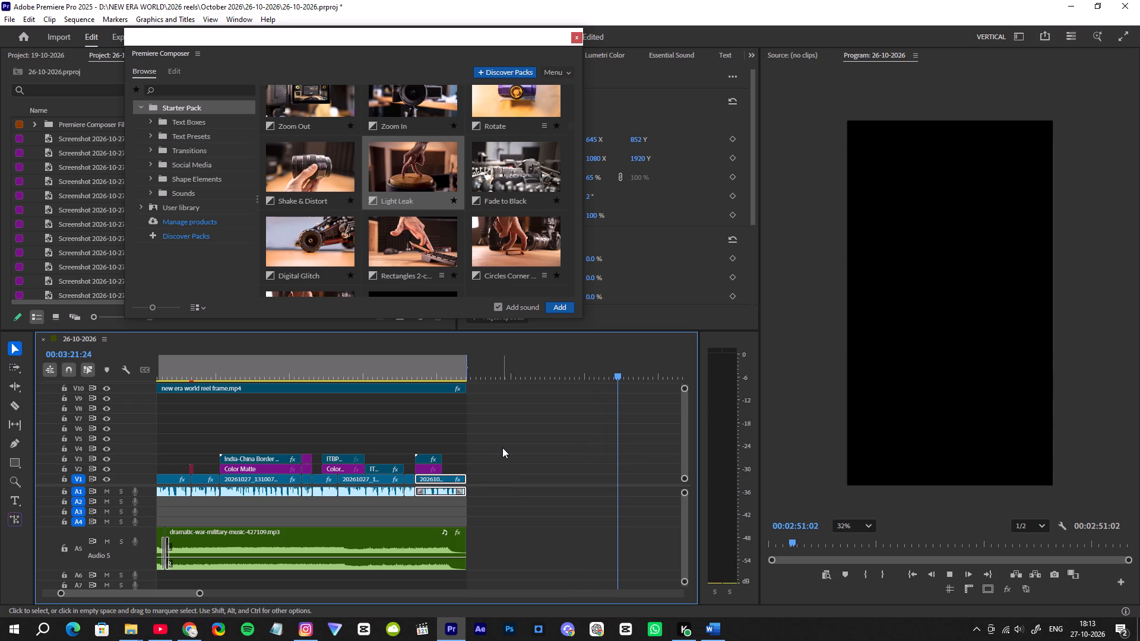
Play the reel's closing seconds again and return the playhead to about 02:46, where the final overlay clips end.
{"action": "left_click", "coordinate": [438, 376]}
{"action": "key", "text": "space"}
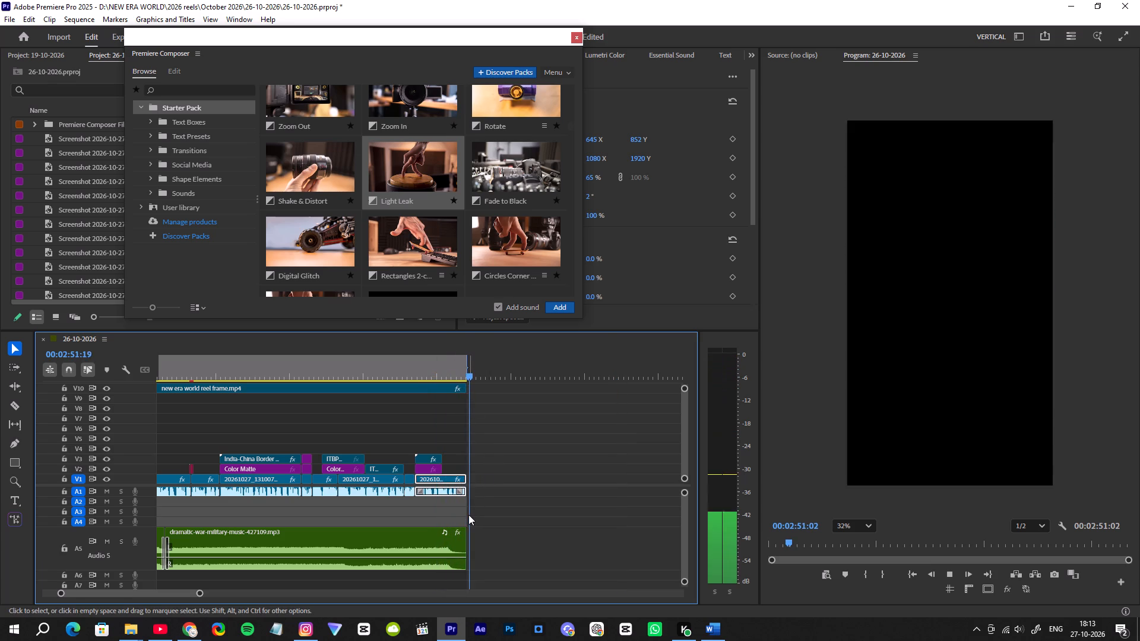
{"action": "key", "text": "space"}
{"action": "left_click", "coordinate": [444, 369]}
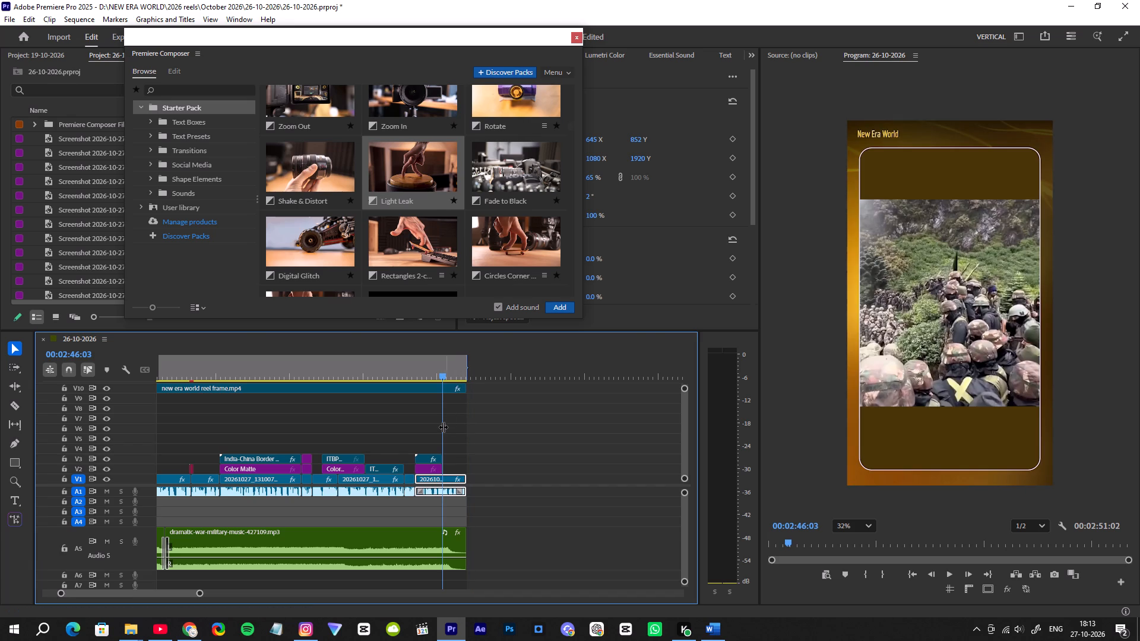
Play the reel from about 02:39:17 through to its end, checking how the closing section finishes.
{"action": "scroll", "coordinate": [443, 427], "scroll_direction": "up", "scroll_amount": 1, "text": "alt"}
{"action": "scroll", "coordinate": [443, 427], "scroll_direction": "down", "scroll_amount": 1, "text": "alt"}
{"action": "scroll", "coordinate": [443, 427], "scroll_direction": "up", "scroll_amount": 12, "text": "alt"}
{"action": "left_click", "coordinate": [273, 367]}
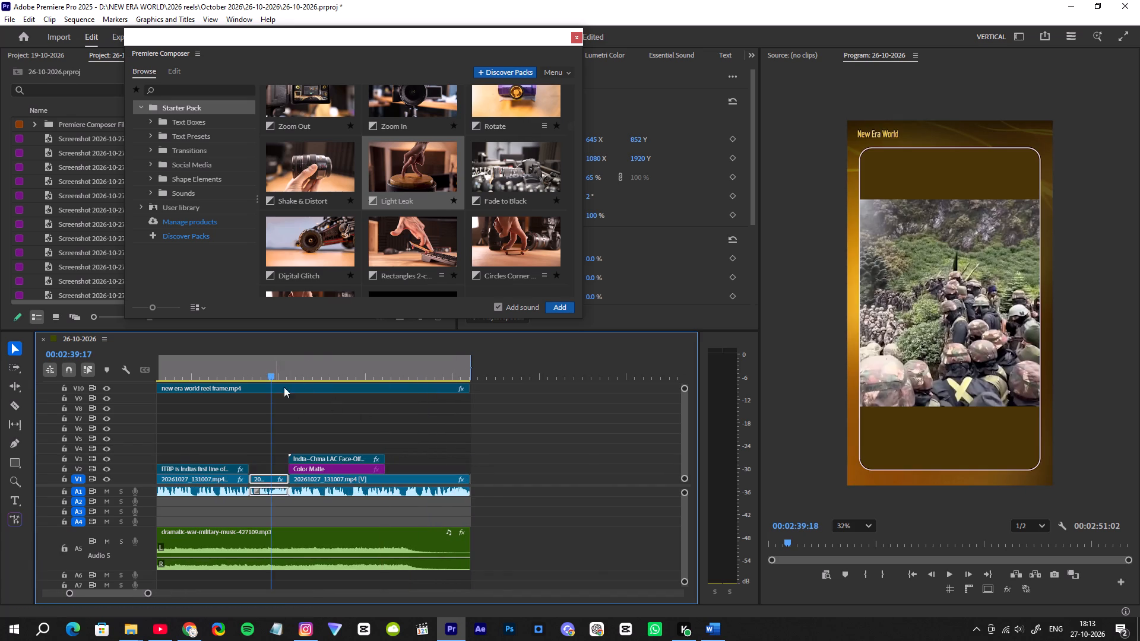
{"action": "key", "text": "space"}
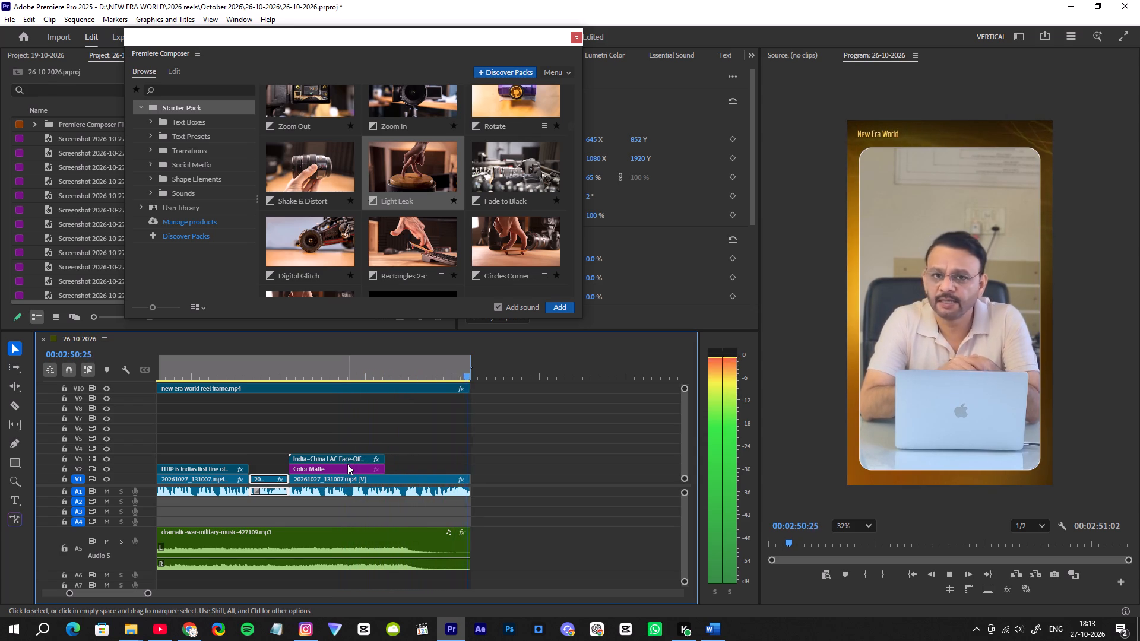
{"action": "key", "text": "space"}
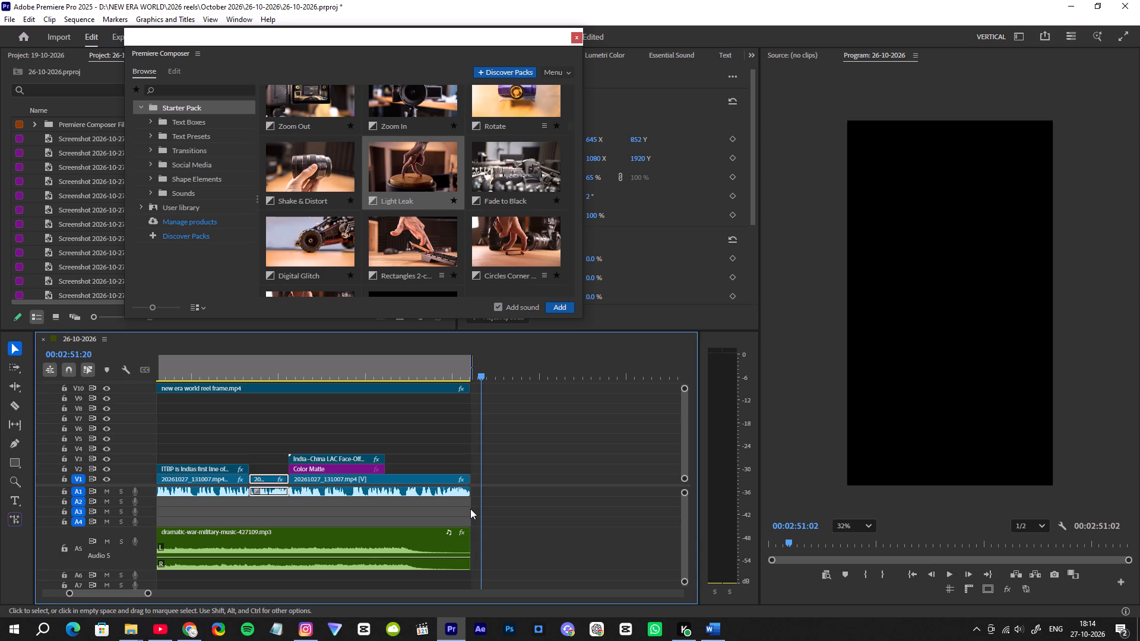
Extend the last speaker clip on V1 past the reel's end to about 03:10 and play its new ending.
{"action": "scroll", "coordinate": [470, 509], "scroll_direction": "up", "scroll_amount": 8, "text": "alt"}
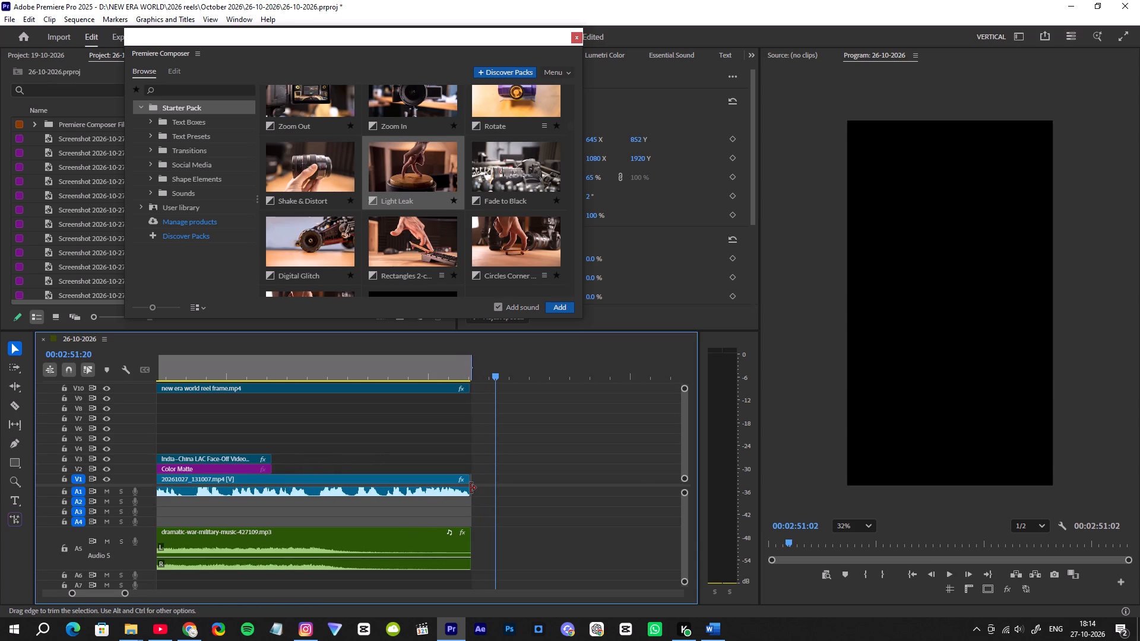
{"action": "left_click_drag", "start_coordinate": [469, 481], "coordinate": [474, 480]}
{"action": "left_click_drag", "start_coordinate": [469, 479], "coordinate": [628, 475]}
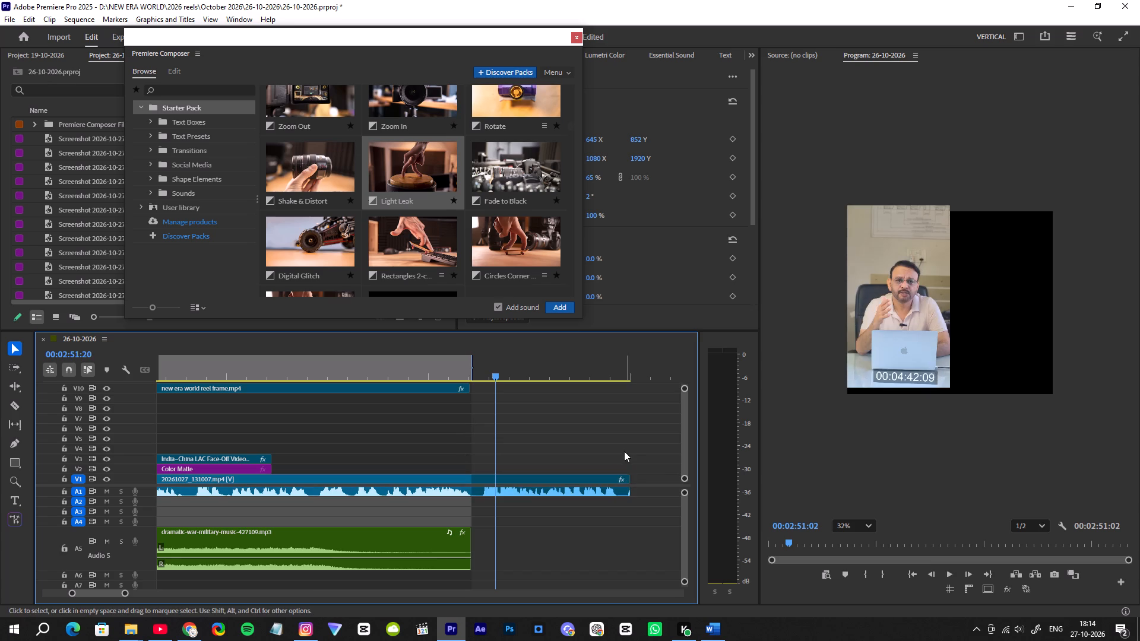
{"action": "scroll", "coordinate": [629, 472], "scroll_direction": "down", "scroll_amount": 6}
{"action": "left_click_drag", "start_coordinate": [620, 477], "coordinate": [625, 477]}
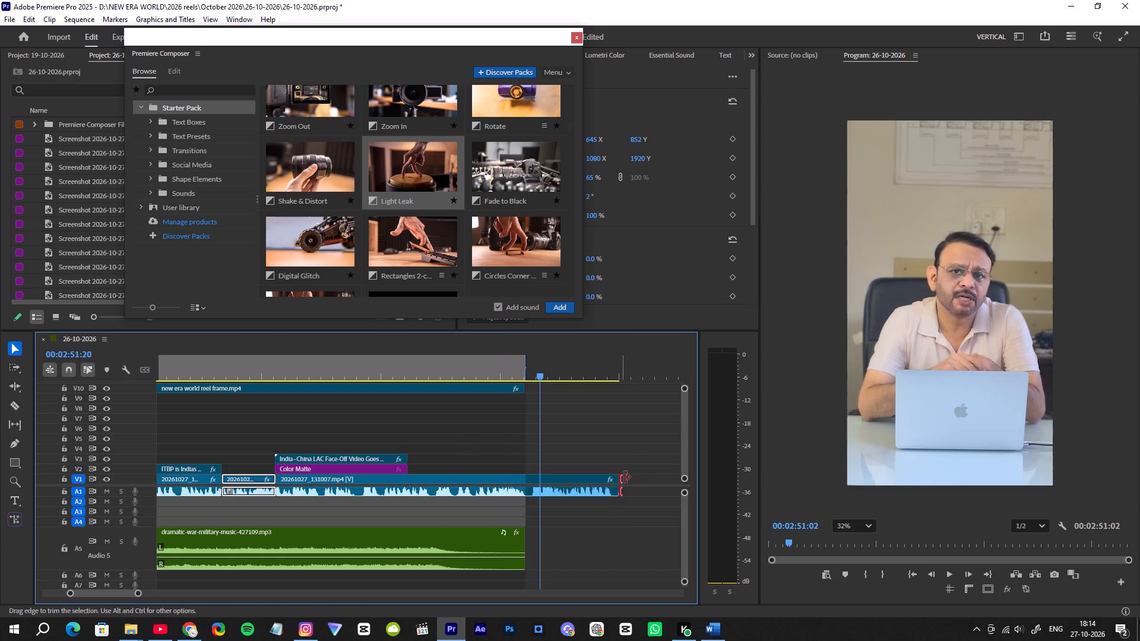
{"action": "left_click_drag", "start_coordinate": [625, 477], "coordinate": [639, 485]}
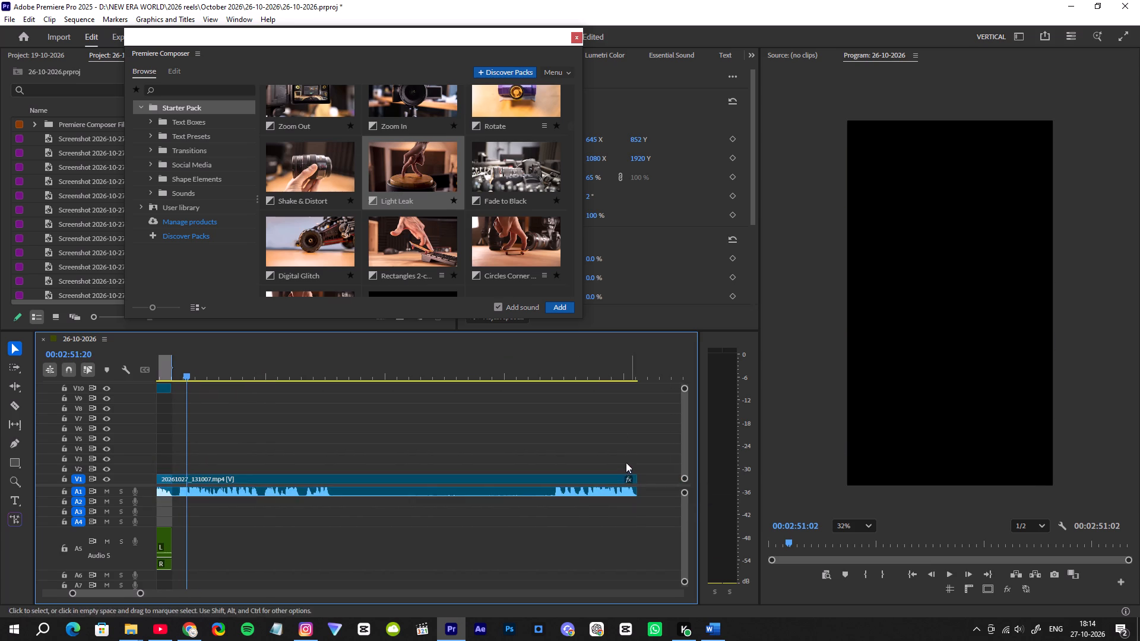
{"action": "left_click", "coordinate": [584, 366]}
{"action": "key", "text": "space"}
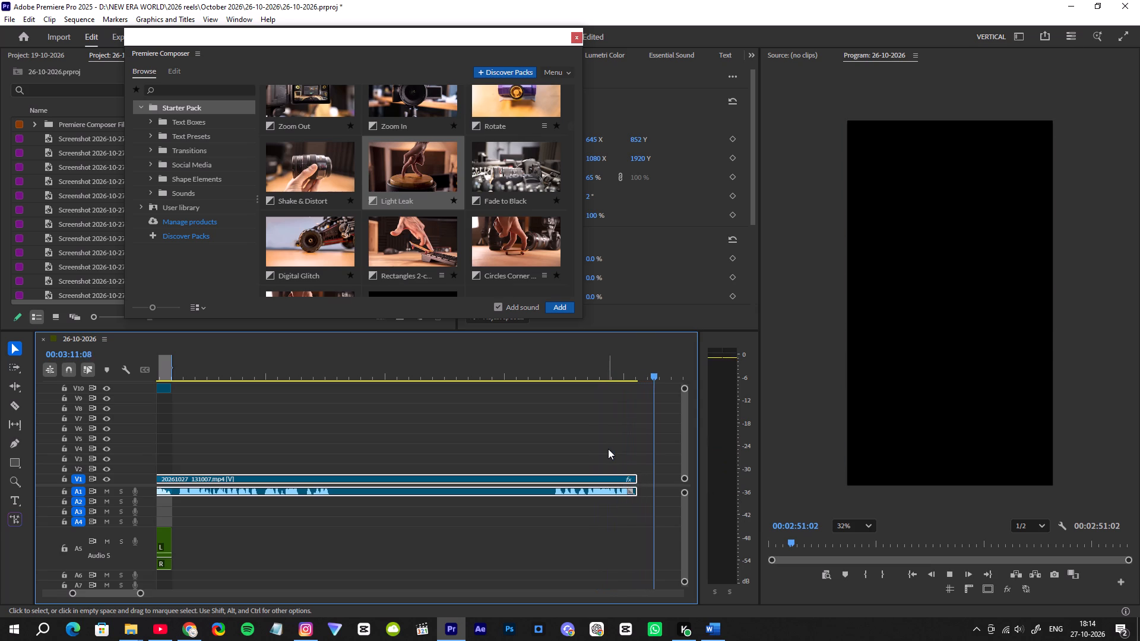
{"action": "key", "text": "space"}
Extend the same speaker clip in two further stages to about 03:19:15, playing each added stretch of footage.
{"action": "scroll", "coordinate": [304, 452], "scroll_direction": "up", "scroll_amount": 8}
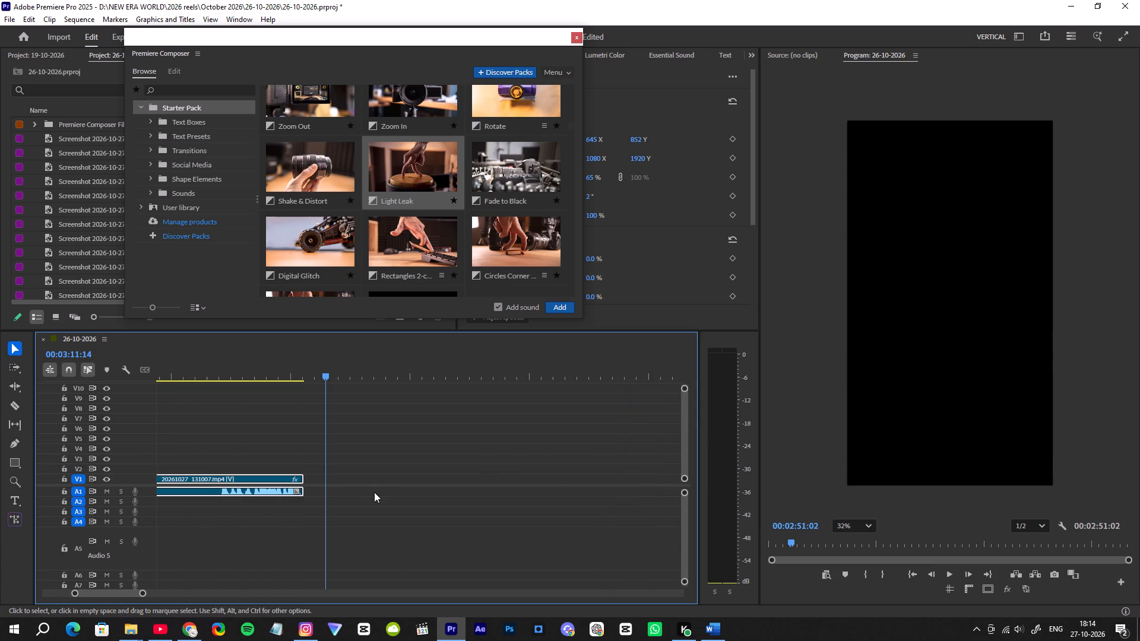
{"action": "left_click_drag", "start_coordinate": [303, 477], "coordinate": [423, 487]}
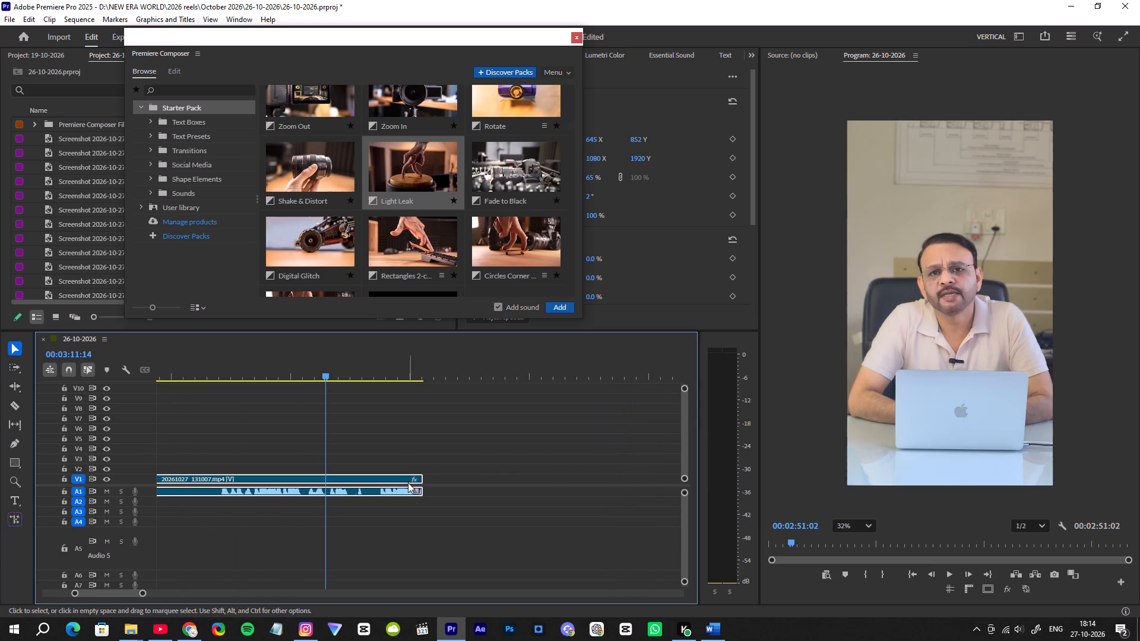
{"action": "key", "text": "space"}
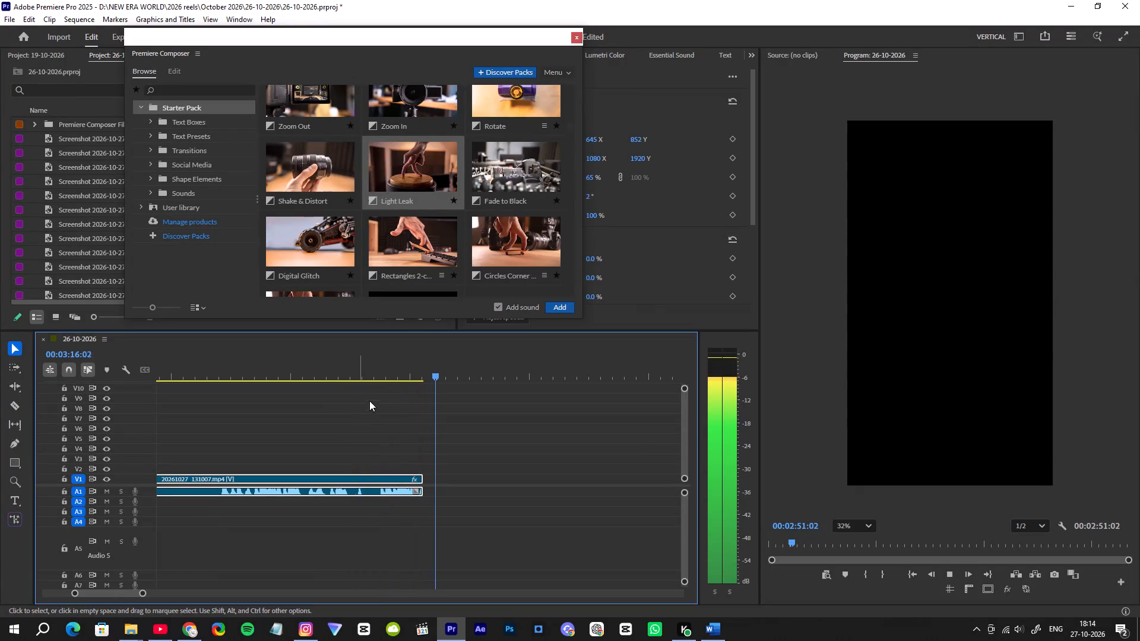
{"action": "key", "text": "space"}
{"action": "left_click_drag", "start_coordinate": [422, 474], "coordinate": [520, 475]}
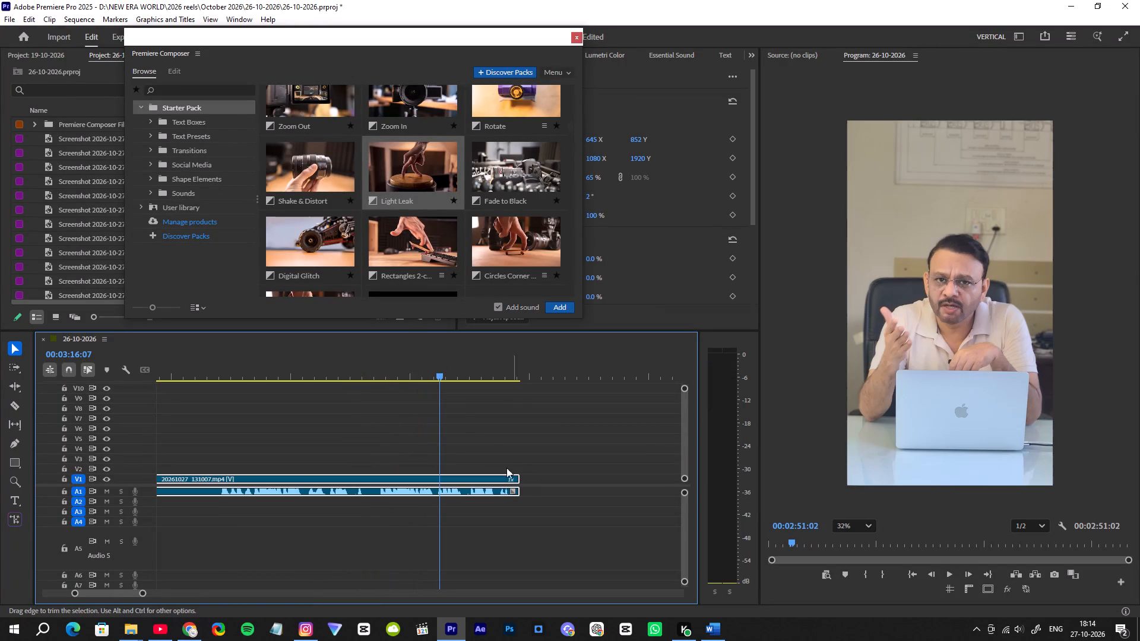
{"action": "key", "text": "space"}
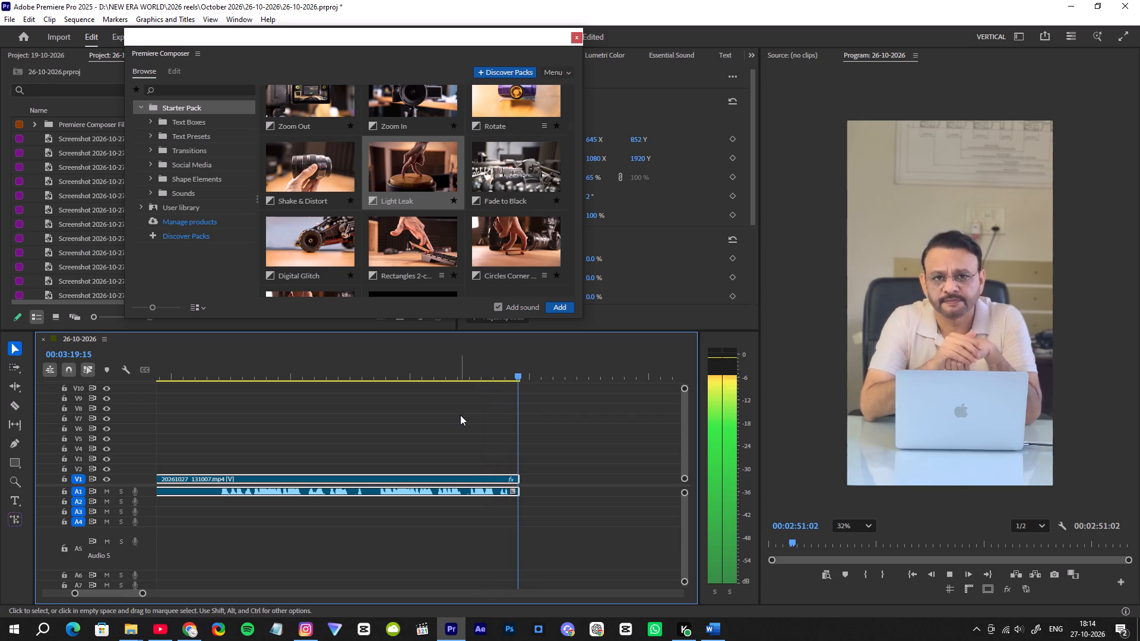
{"action": "key", "text": "space"}
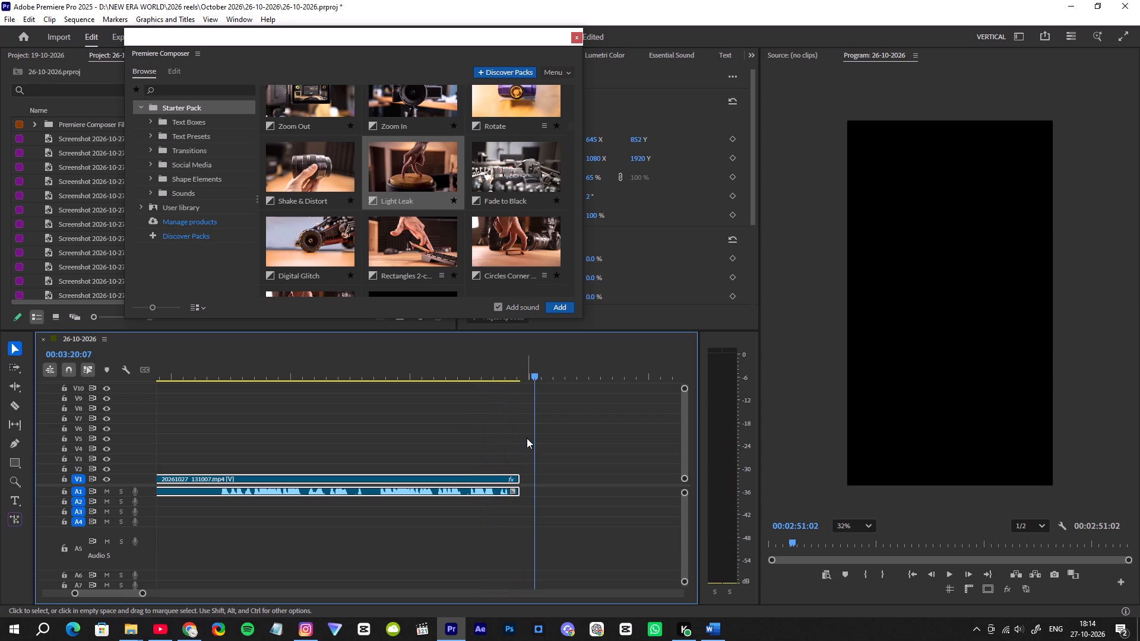
Play from 02:50:02 across the music and frame ending into the added speaker footage.
{"action": "scroll", "coordinate": [449, 494], "scroll_direction": "down", "scroll_amount": 5, "text": "alt"}
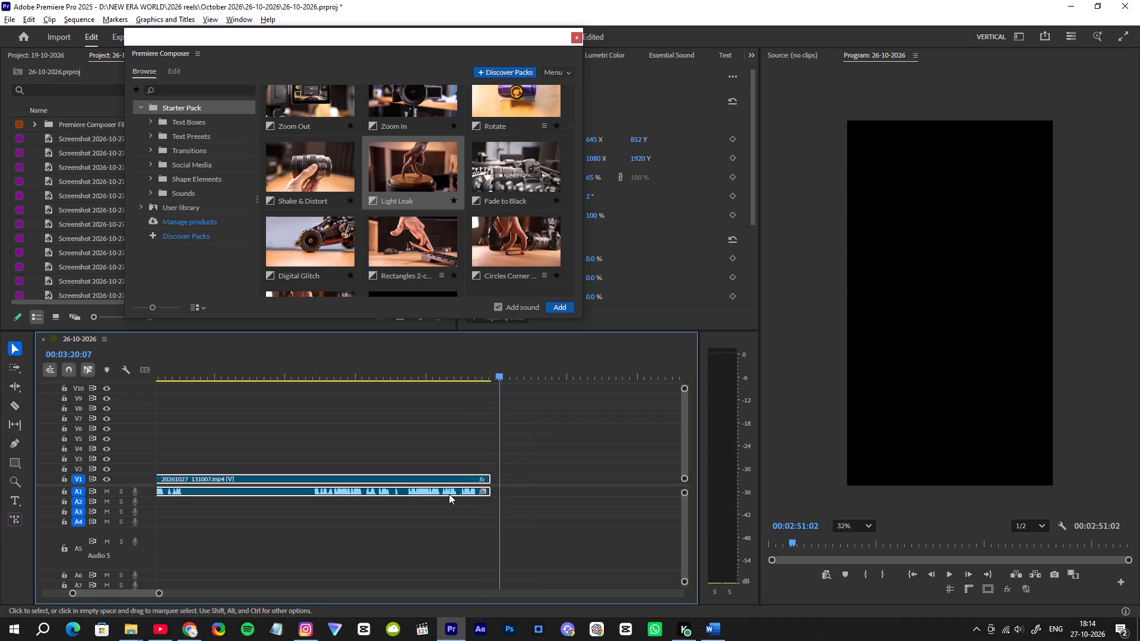
{"action": "scroll", "coordinate": [448, 494], "scroll_direction": "down", "scroll_amount": 7, "text": "alt"}
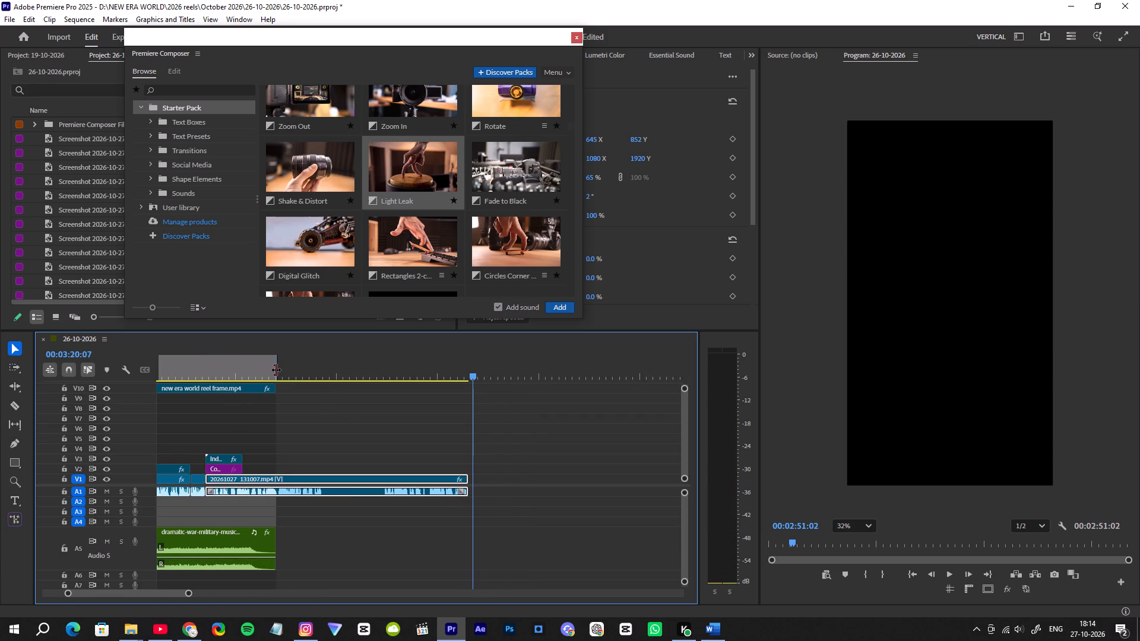
{"action": "left_click", "coordinate": [276, 370]}
{"action": "left_click", "coordinate": [271, 370]}
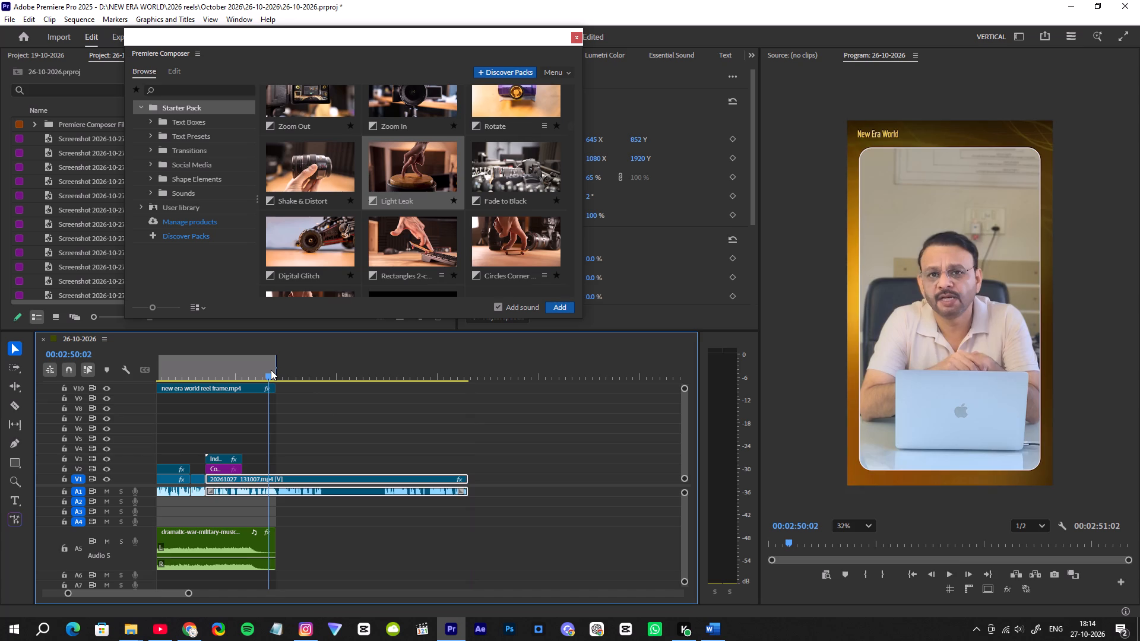
{"action": "key", "text": "space"}
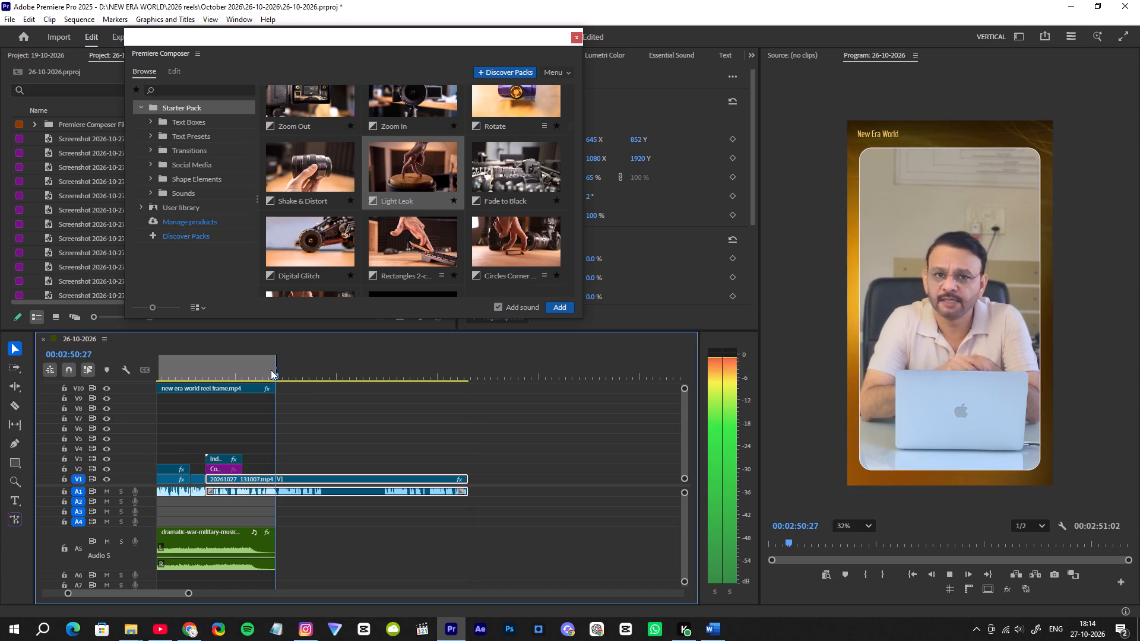
{"action": "key", "text": "space"}
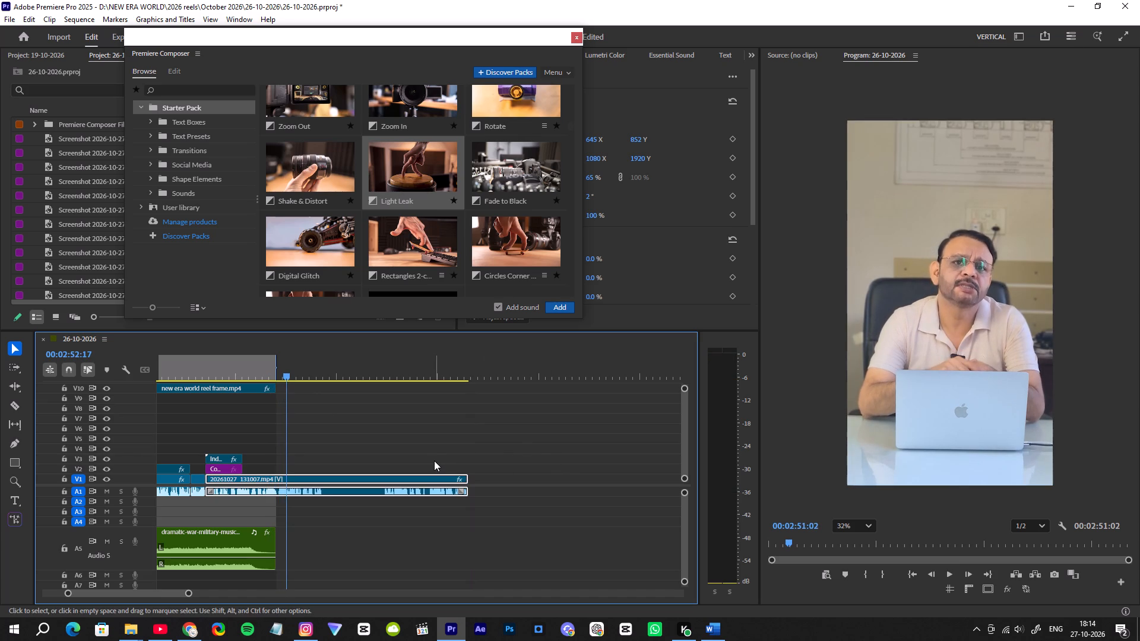
Move the sequence's out point to about 02:56:14, where the first burst of added speech ends.
{"action": "scroll", "coordinate": [300, 483], "scroll_direction": "up", "scroll_amount": 8, "text": "alt"}
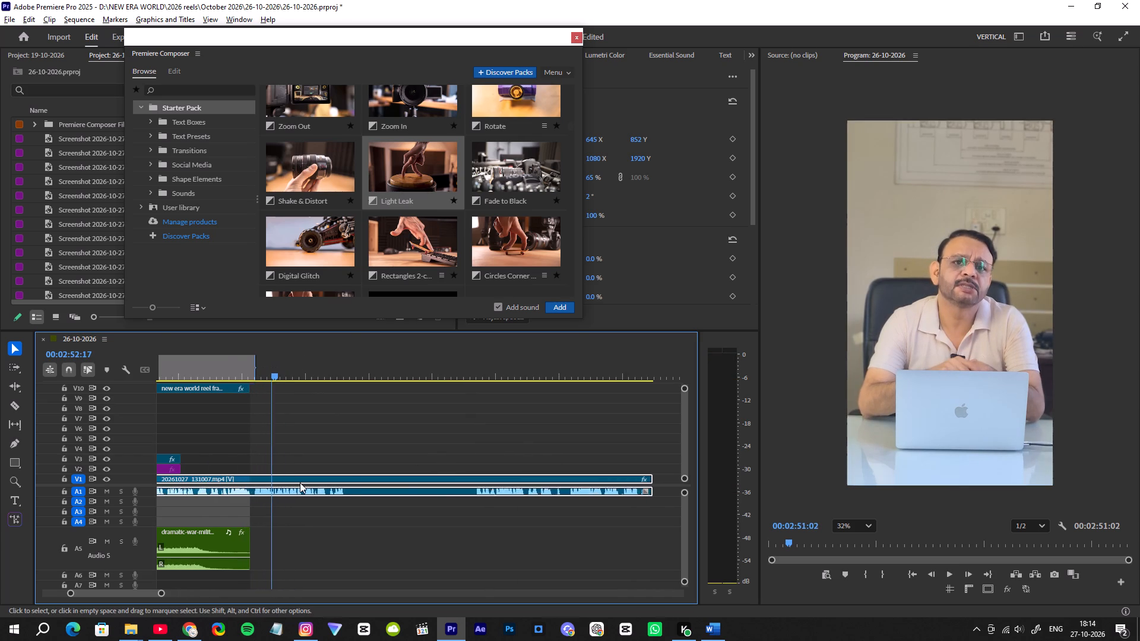
{"action": "scroll", "coordinate": [300, 483], "scroll_direction": "up", "scroll_amount": 2, "text": "alt"}
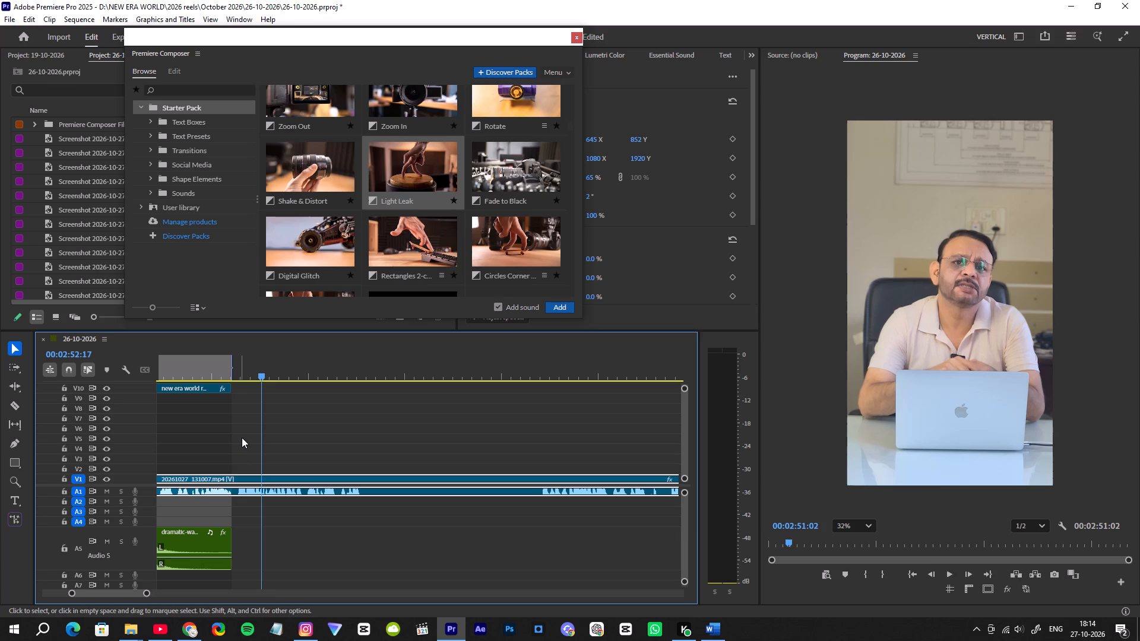
{"action": "key", "text": "c"}
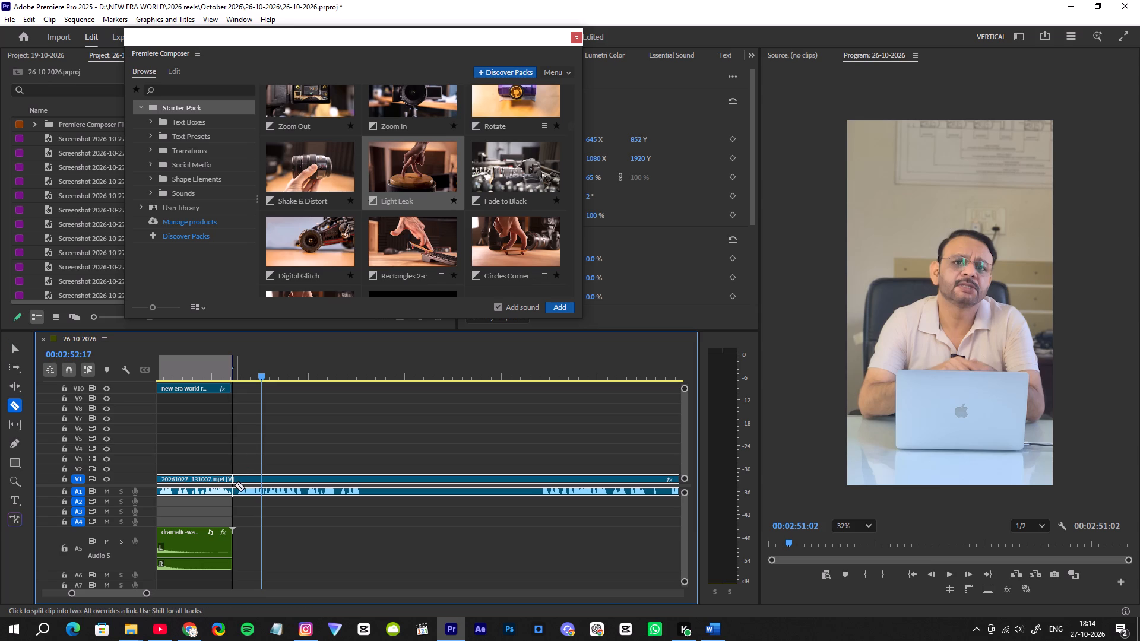
{"action": "scroll", "coordinate": [246, 474], "scroll_direction": "up", "scroll_amount": 6, "text": "alt"}
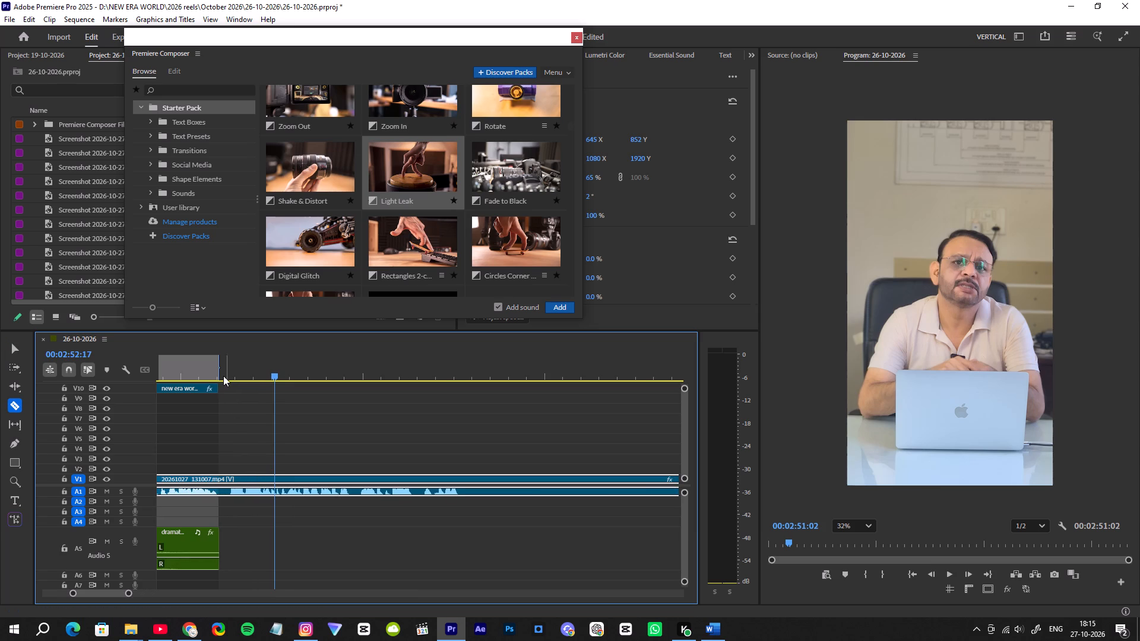
{"action": "left_click_drag", "start_coordinate": [221, 368], "coordinate": [419, 381]}
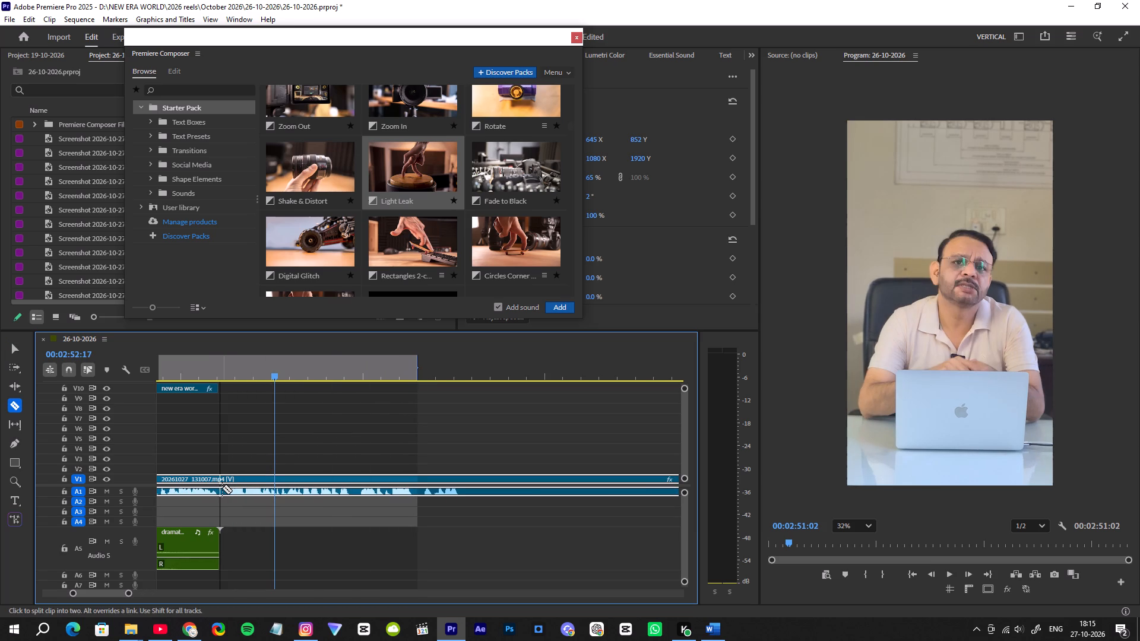
Cut the extended speaker clip at 02:51:02 and 02:56:14 and delete the section between the cuts.
{"action": "left_click", "coordinate": [224, 490]}
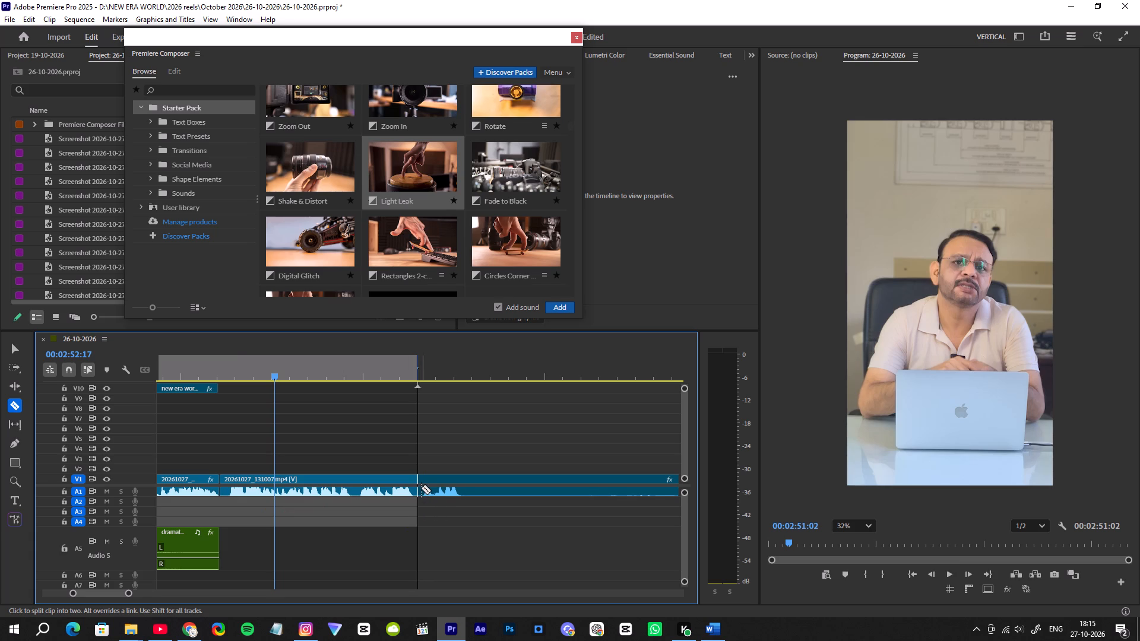
{"action": "left_click", "coordinate": [421, 488]}
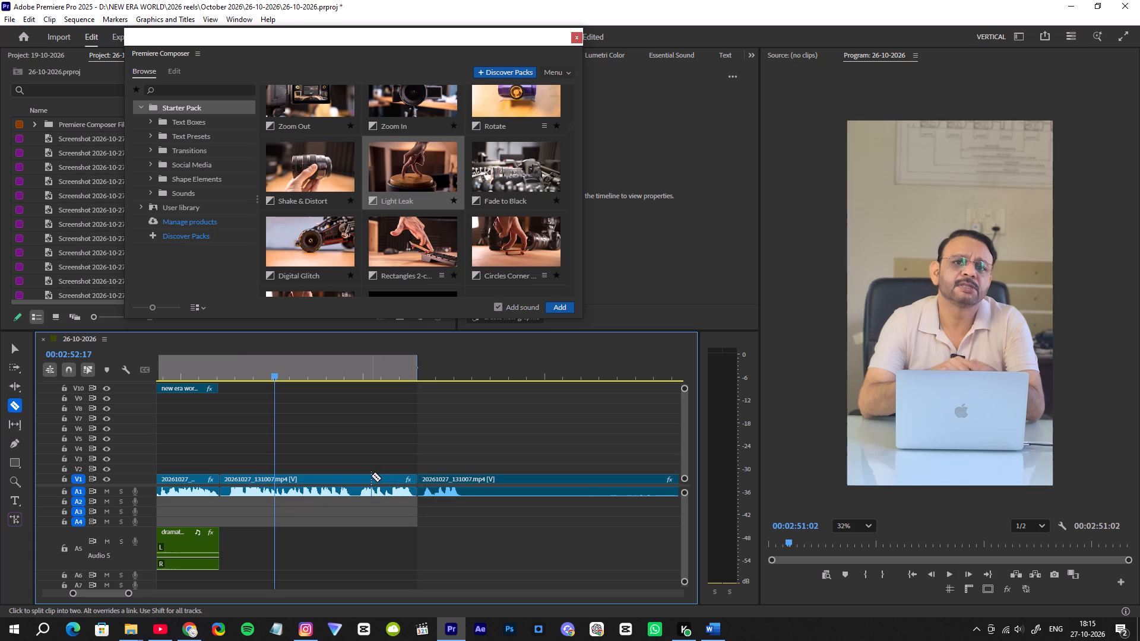
{"action": "key", "text": "v"}
{"action": "left_click", "coordinate": [361, 480]}
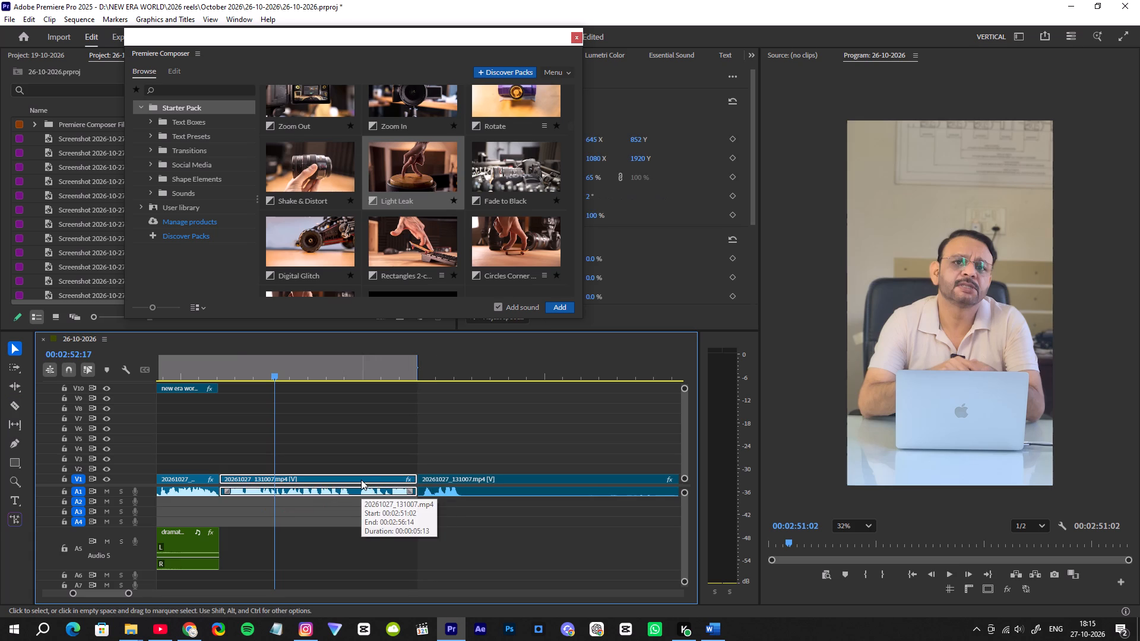
{"action": "key", "text": "Delete"}
Move the remaining speaker clip back to 02:51:02 to close the gap, and play across the join.
{"action": "scroll", "coordinate": [361, 480], "scroll_direction": "up", "scroll_amount": 1}
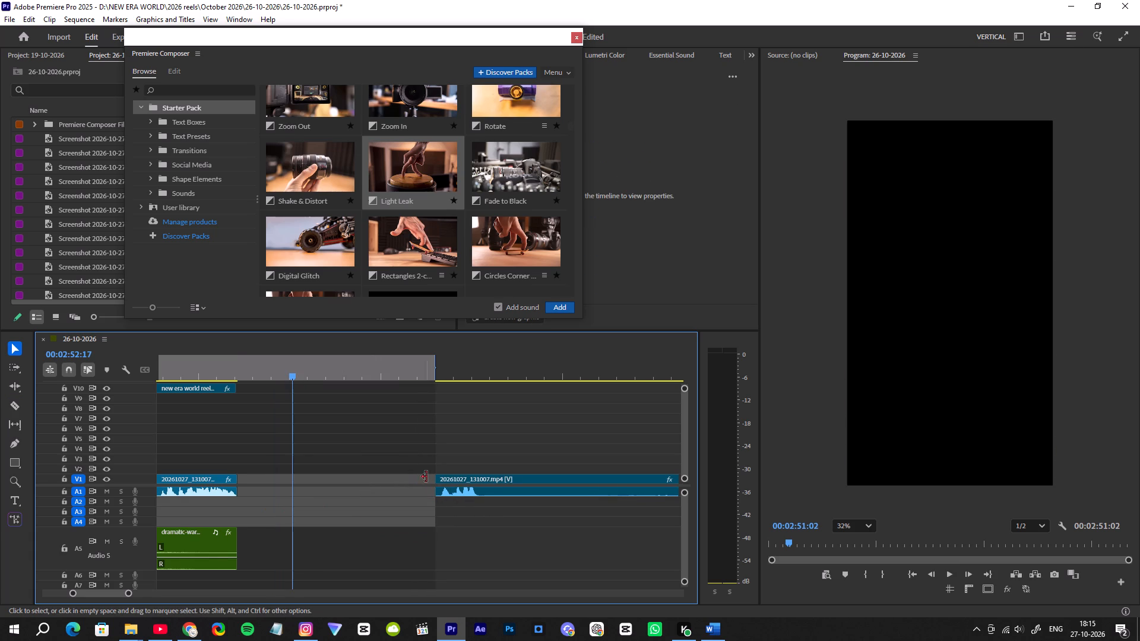
{"action": "left_click_drag", "start_coordinate": [446, 480], "coordinate": [252, 480]}
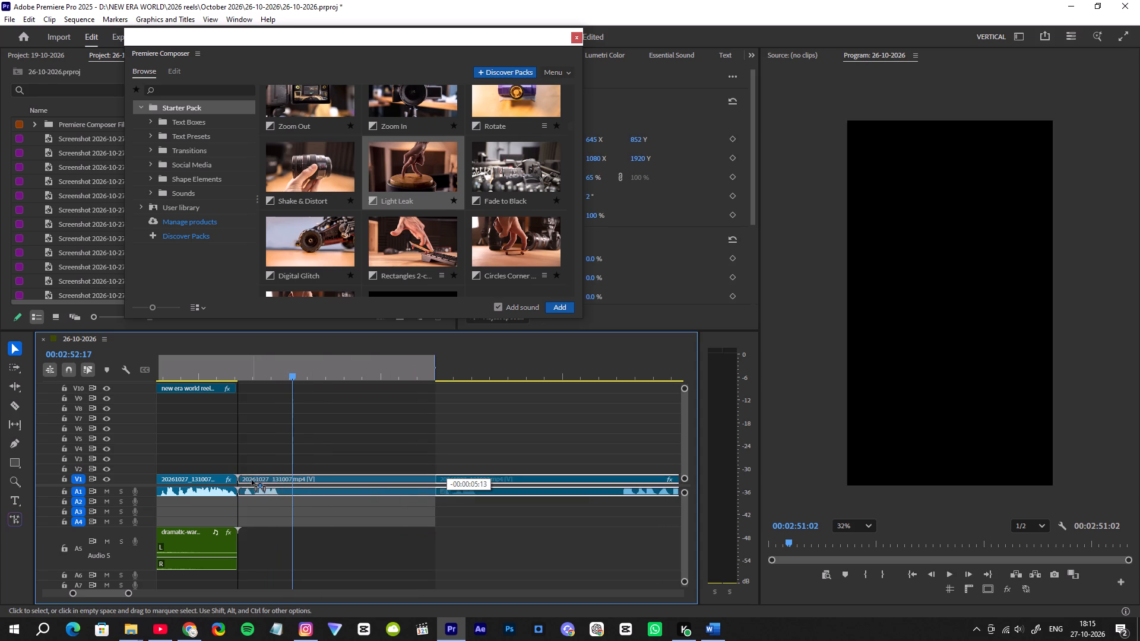
{"action": "left_click_drag", "start_coordinate": [252, 480], "coordinate": [251, 481]}
{"action": "left_click", "coordinate": [220, 375]}
{"action": "key", "text": "space"}
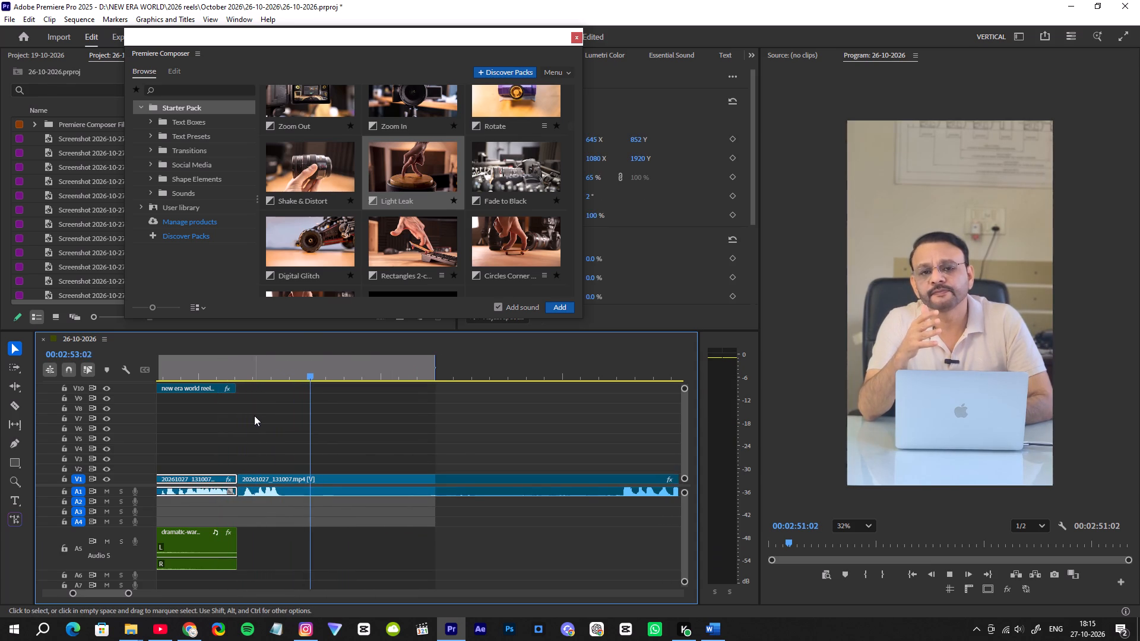
{"action": "key", "text": "space"}
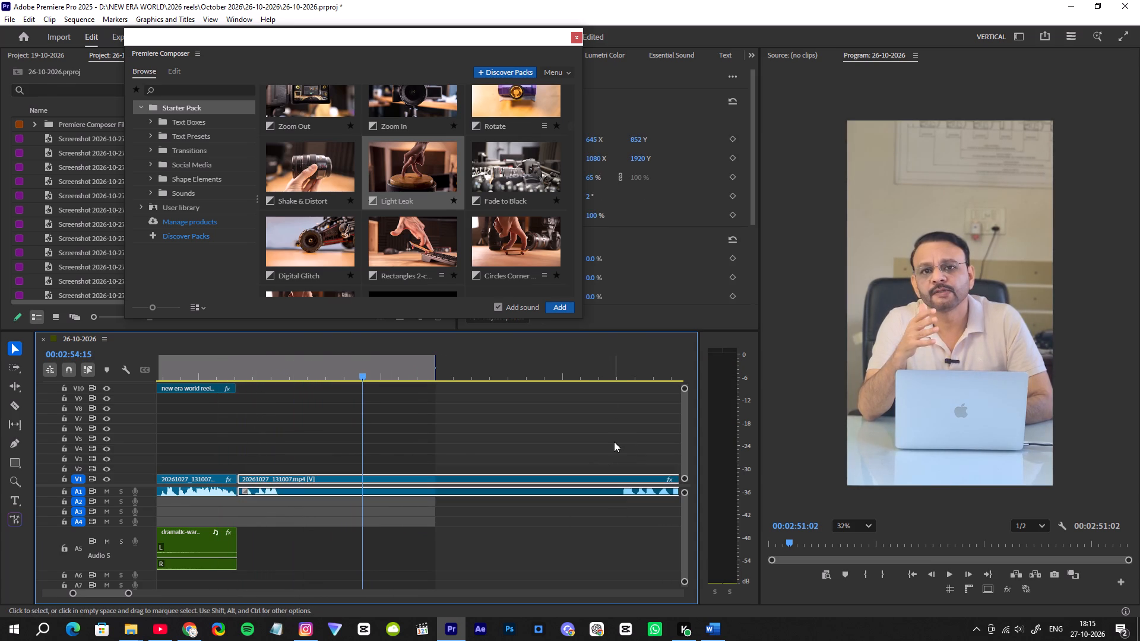
Cut the added speaker clip at 02:52:07 and 03:01:17 and delete the silent section between the cuts.
{"action": "key", "text": "c"}
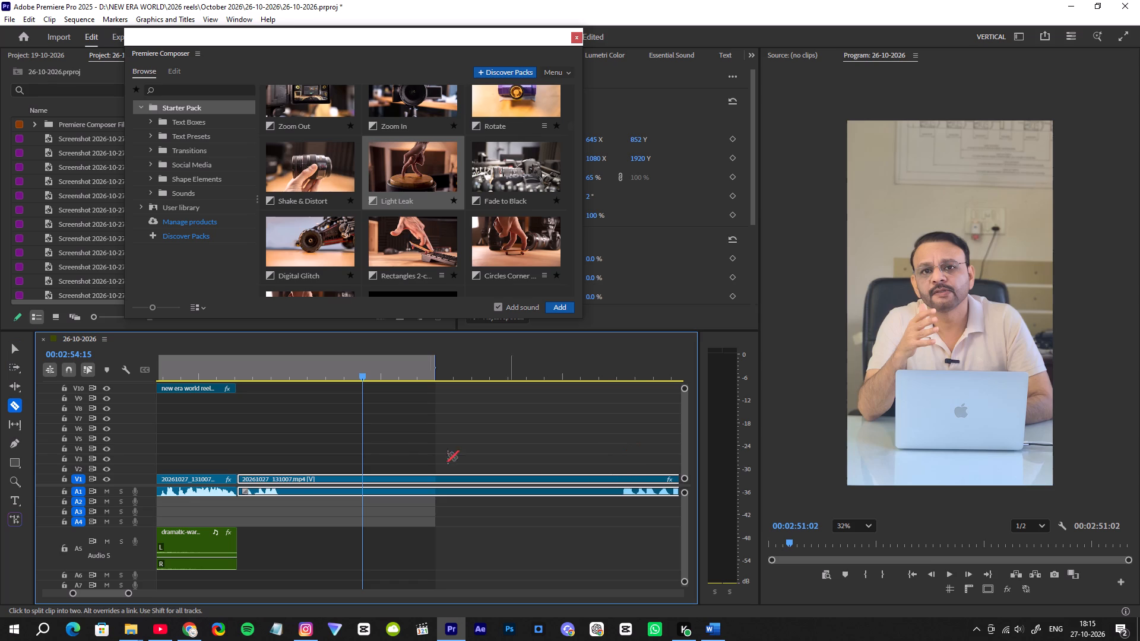
{"action": "key", "text": "space"}
{"action": "left_click", "coordinate": [280, 490]}
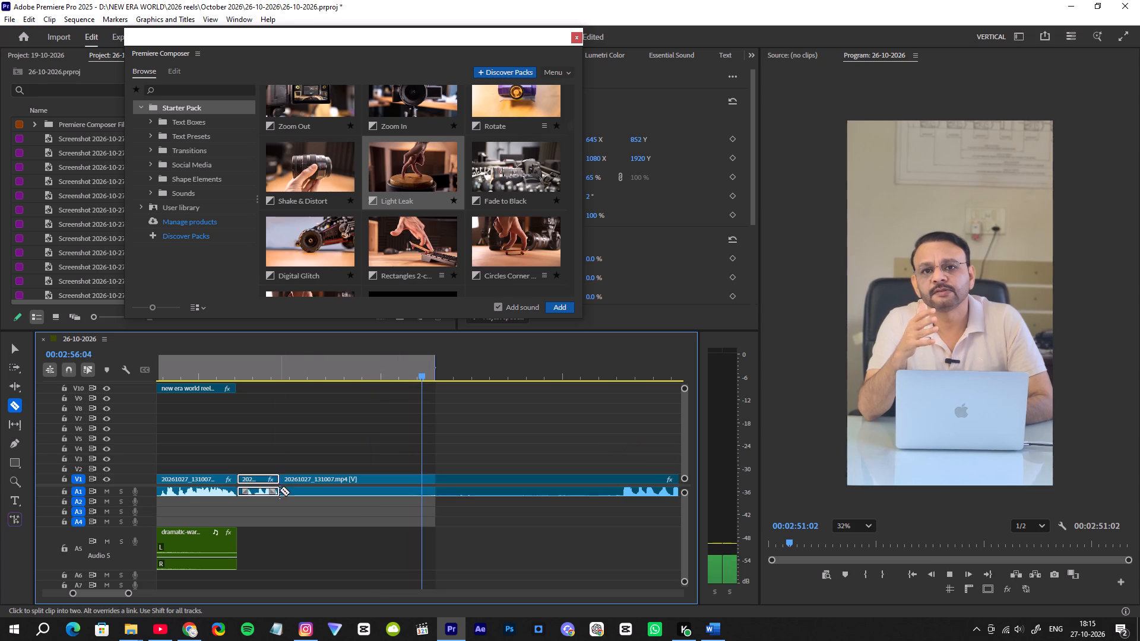
{"action": "left_click", "coordinate": [621, 488]}
{"action": "key", "text": "space"}
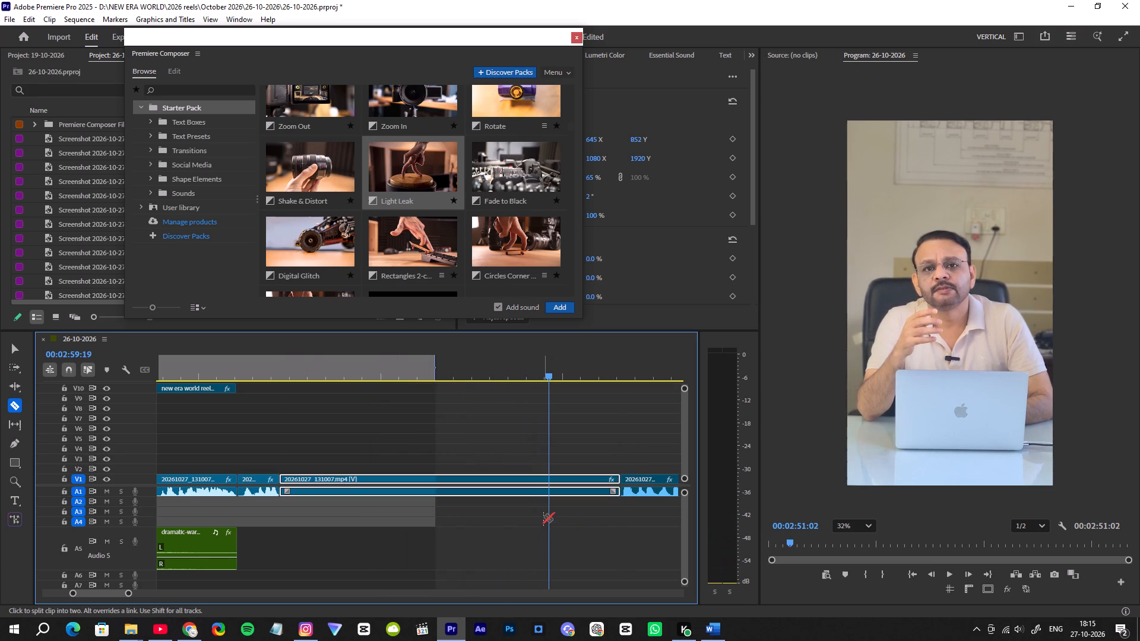
{"action": "key", "text": "v"}
{"action": "left_click", "coordinate": [537, 496]}
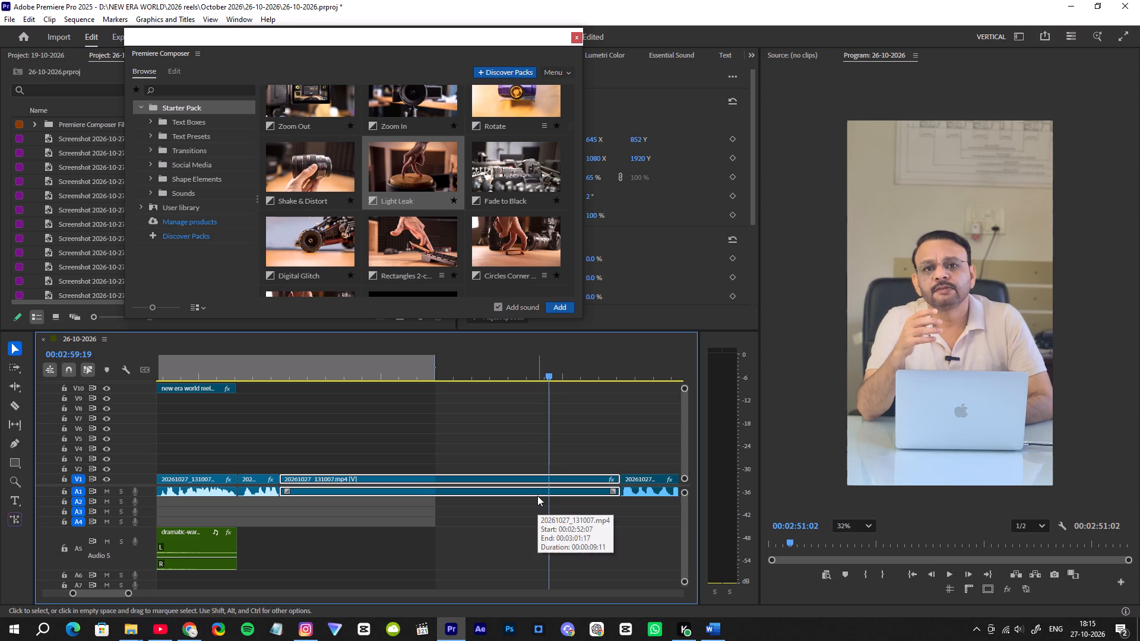
{"action": "key", "text": "Delete"}
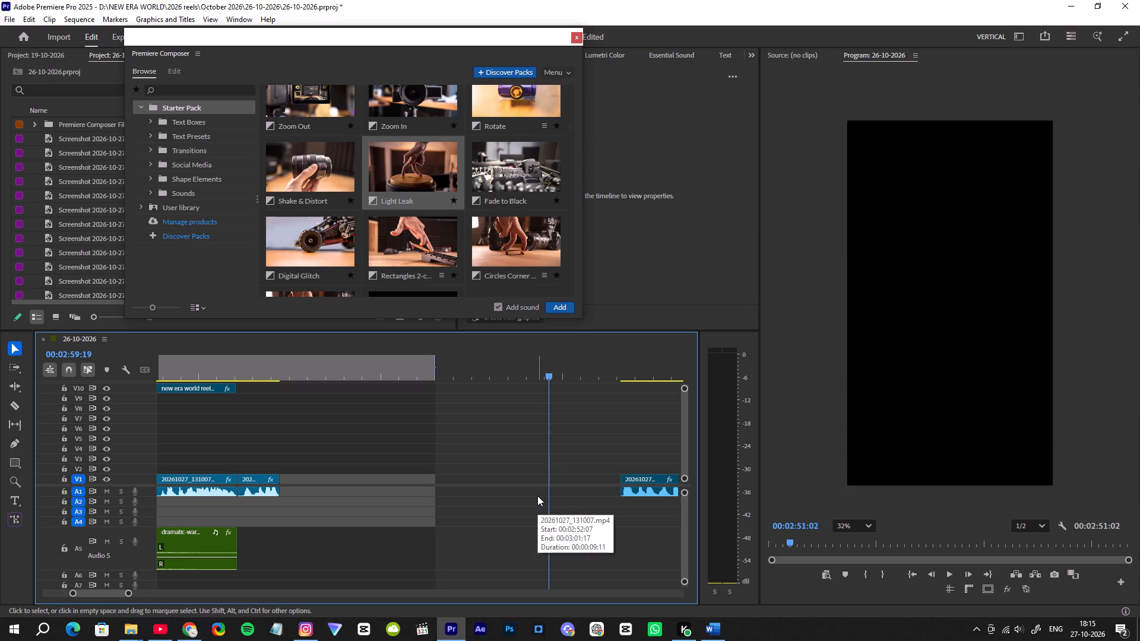
Close the gap at 02:52:07 and play across the join to about 03:03:29.
{"action": "left_click", "coordinate": [515, 476]}
{"action": "key", "text": "Delete"}
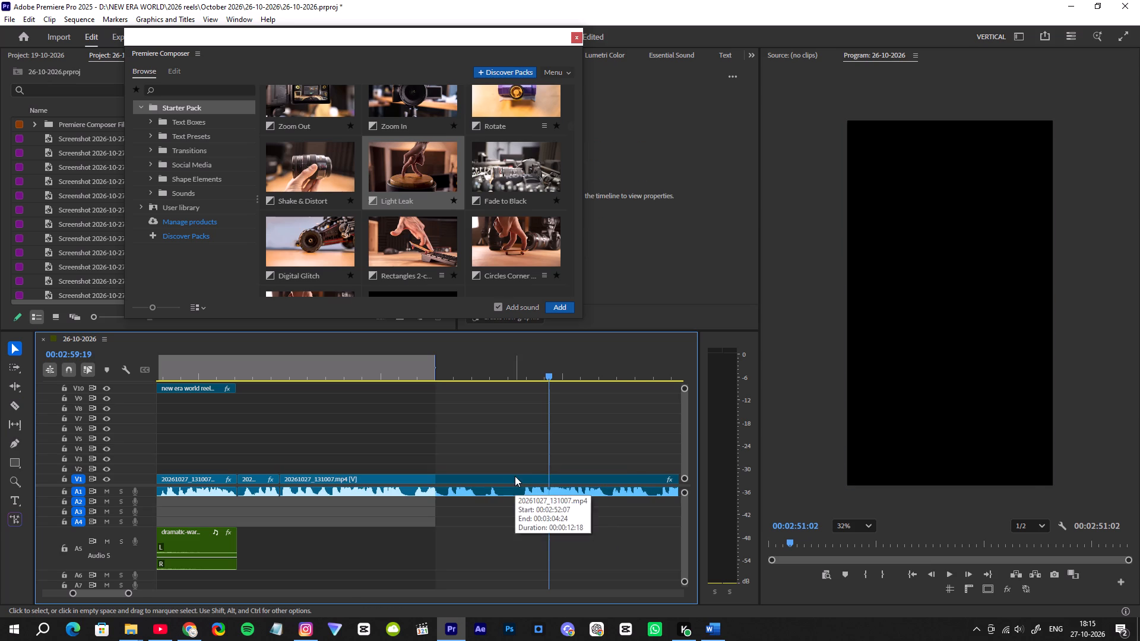
{"action": "left_click", "coordinate": [261, 366]}
{"action": "key", "text": "space"}
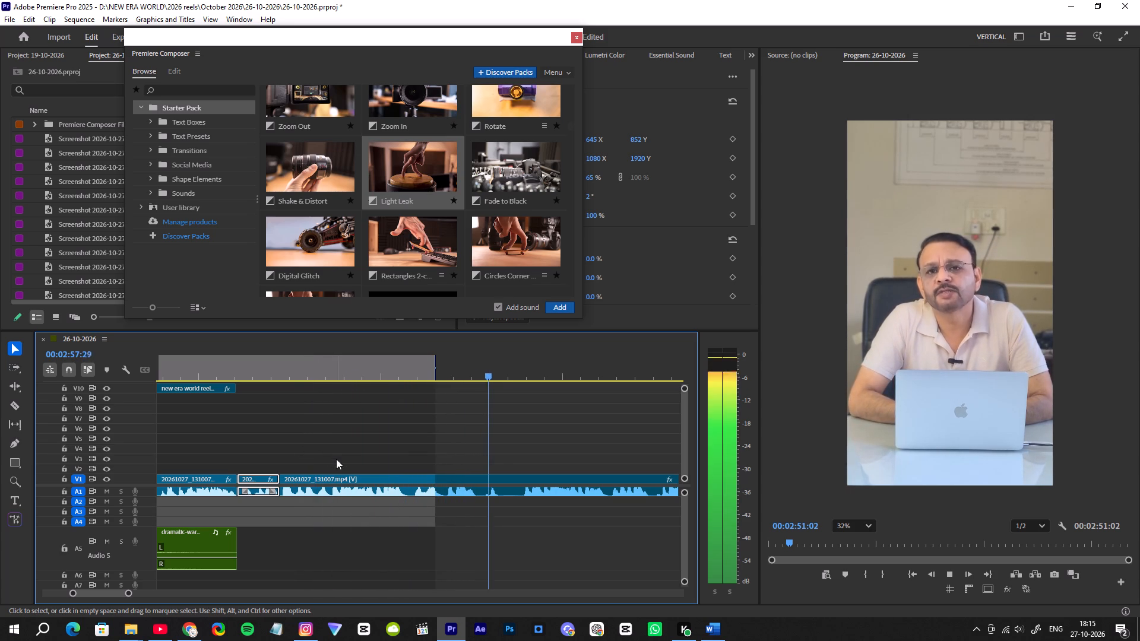
{"action": "scroll", "coordinate": [546, 493], "scroll_direction": "down", "scroll_amount": 3}
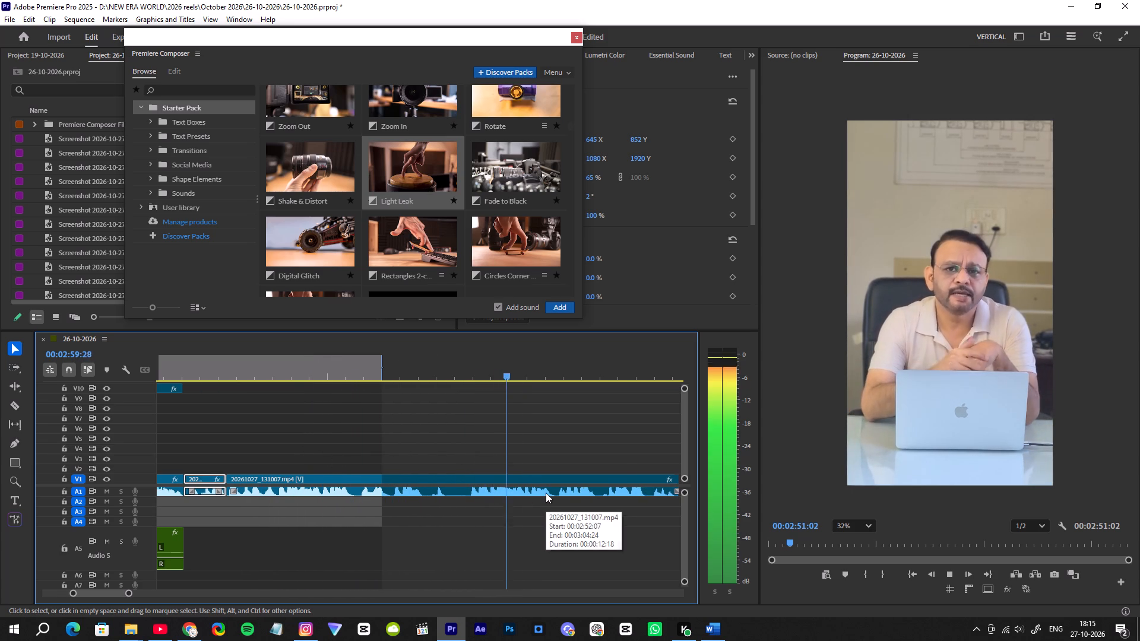
{"action": "scroll", "coordinate": [546, 493], "scroll_direction": "down", "scroll_amount": 5, "text": "alt"}
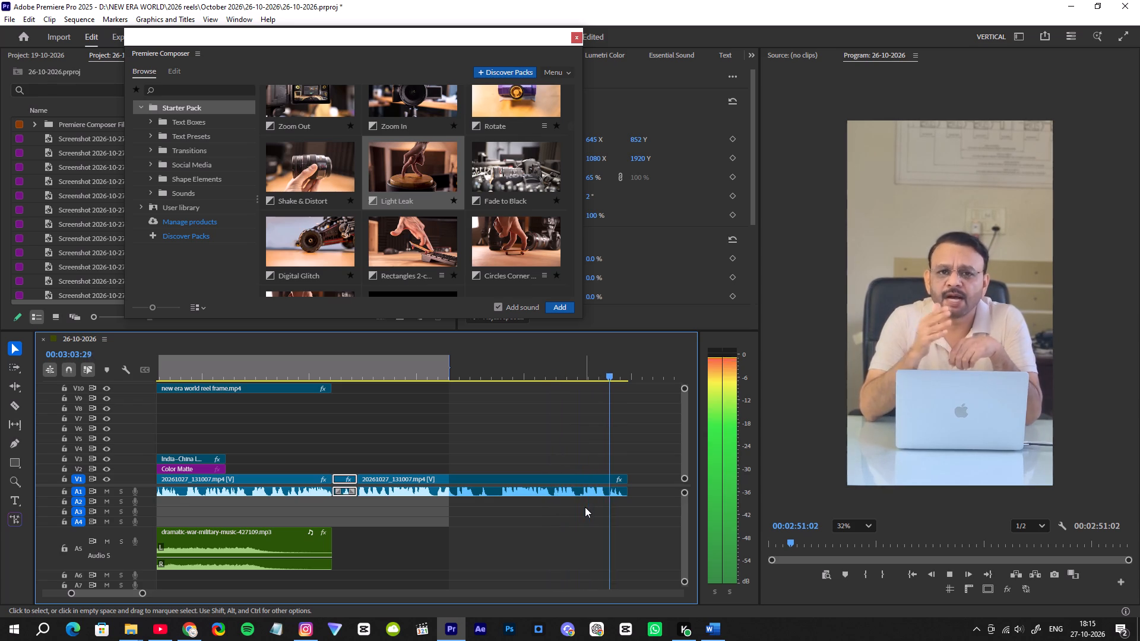
{"action": "key", "text": "space"}
Cut the last speaker clip at 02:58:26, delete its part back to 02:52:07, and close the gap.
{"action": "left_click_drag", "start_coordinate": [620, 375], "coordinate": [531, 404]}
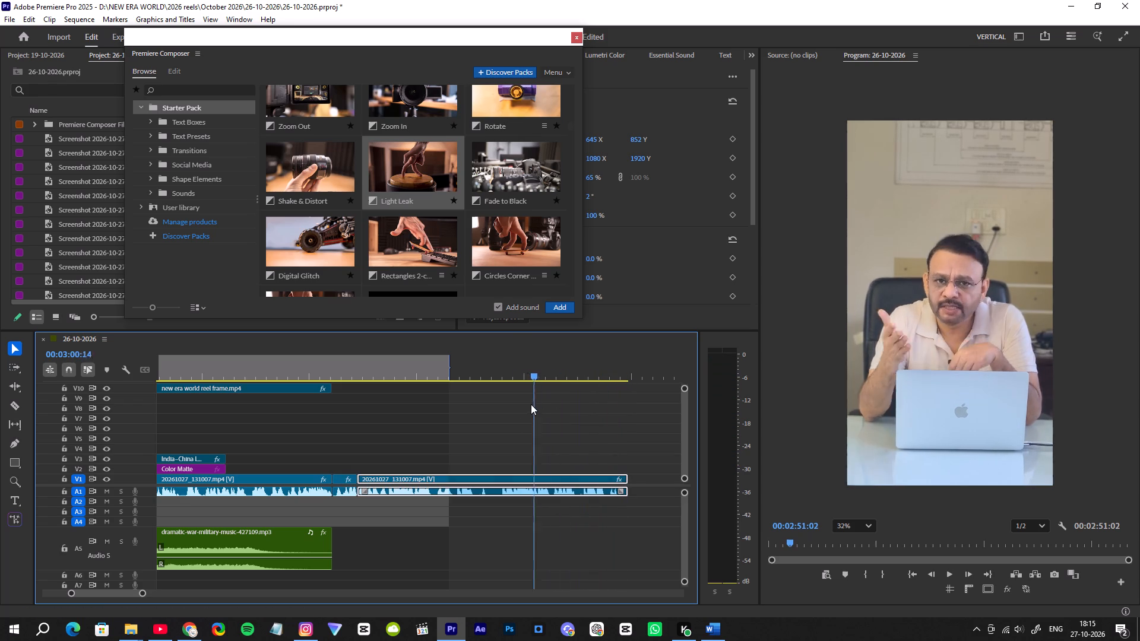
{"action": "left_click_drag", "start_coordinate": [531, 404], "coordinate": [499, 418]}
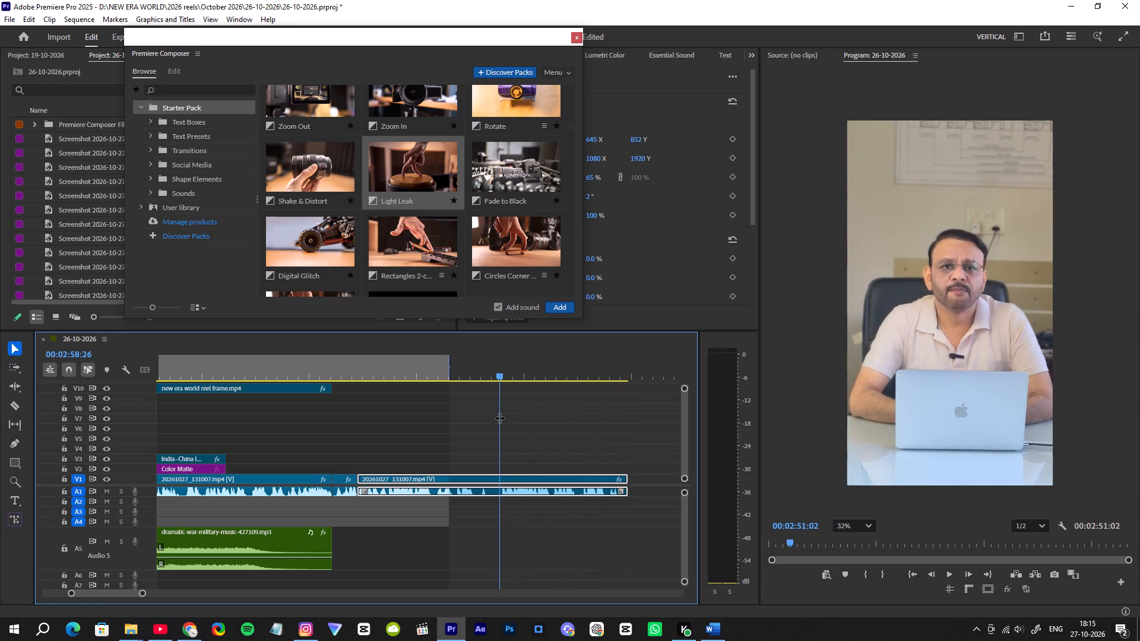
{"action": "key", "text": "c"}
{"action": "left_click", "coordinate": [501, 482]}
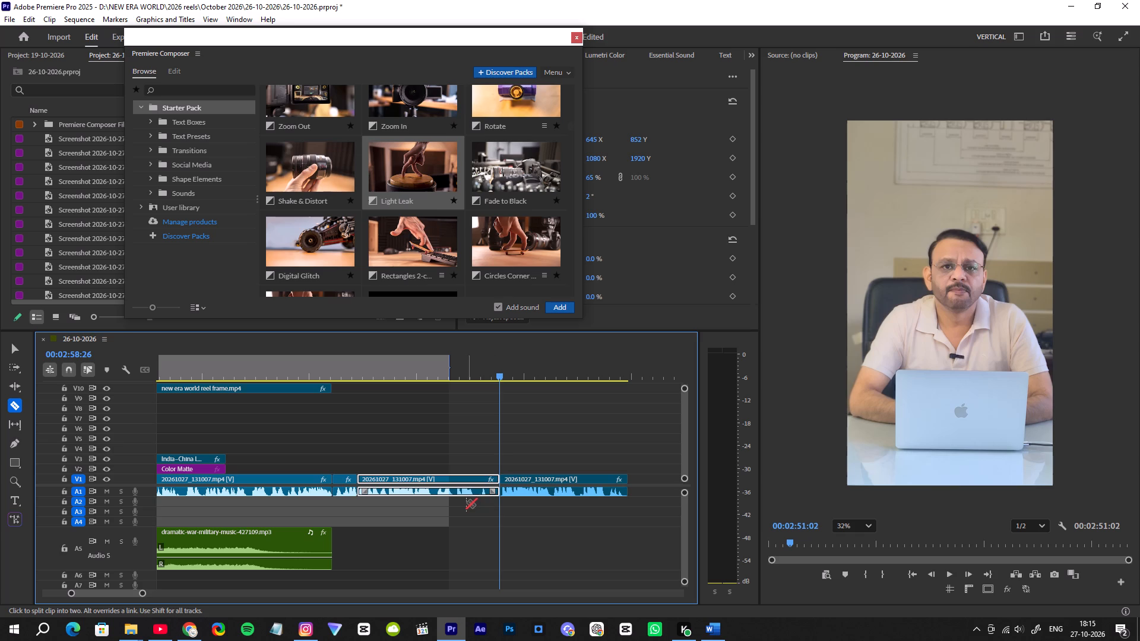
{"action": "key", "text": "Delete"}
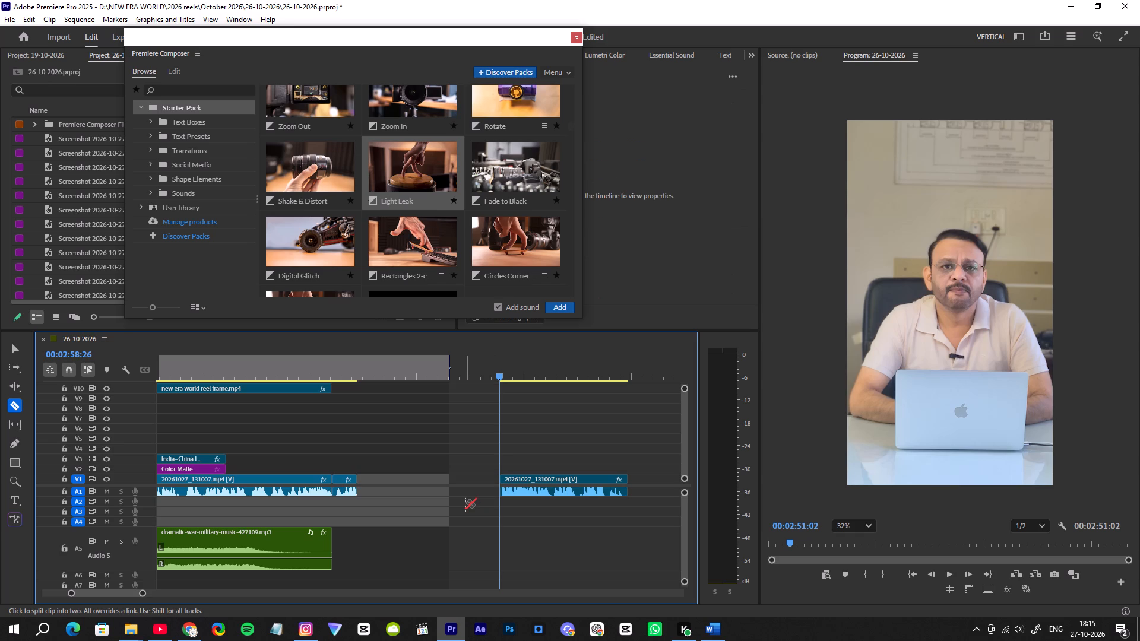
{"action": "key", "text": "v"}
{"action": "left_click", "coordinate": [456, 480]}
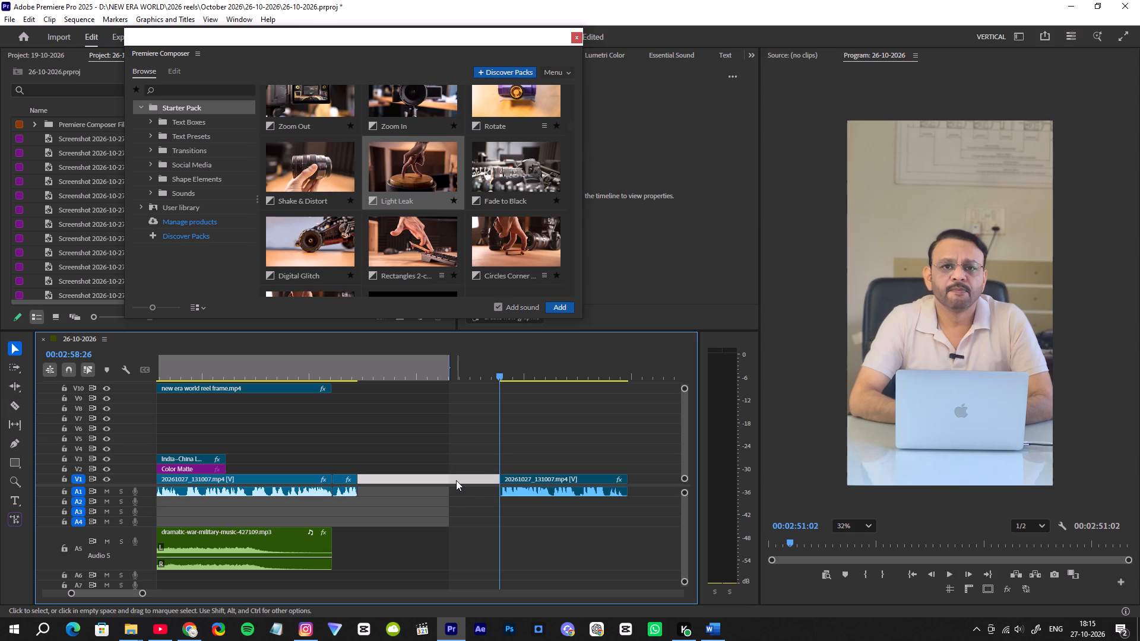
{"action": "key", "text": "Delete"}
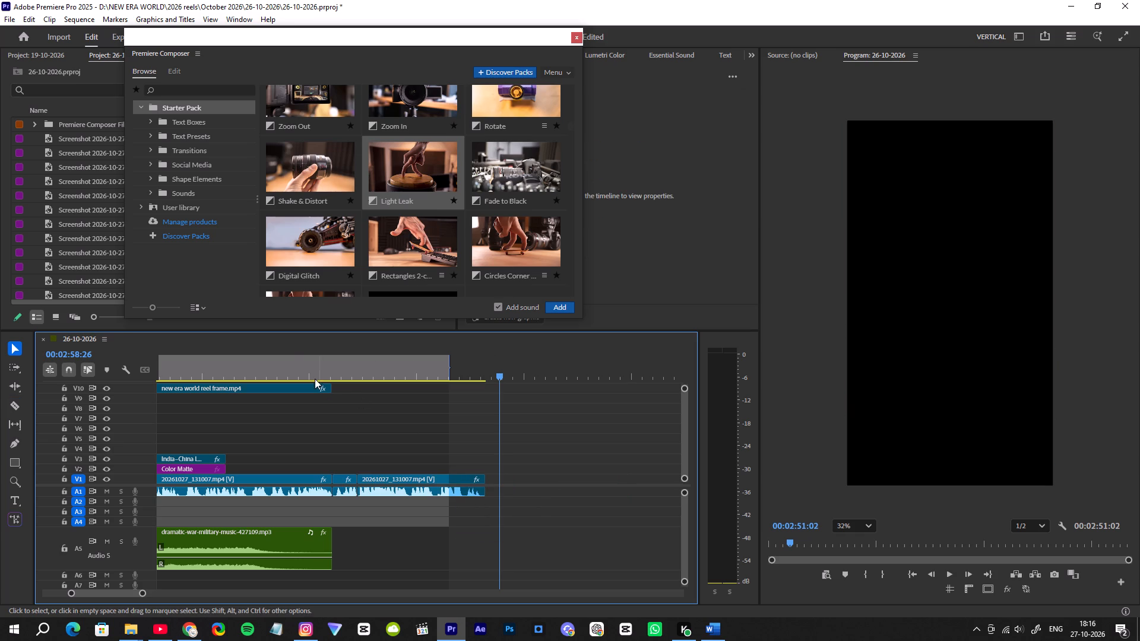
Play the join, delete the short speaker clip between 02:51:02 and 02:52:07, and move the last clip back to 02:51:02.
{"action": "left_click", "coordinate": [301, 364]}
{"action": "key", "text": "space"}
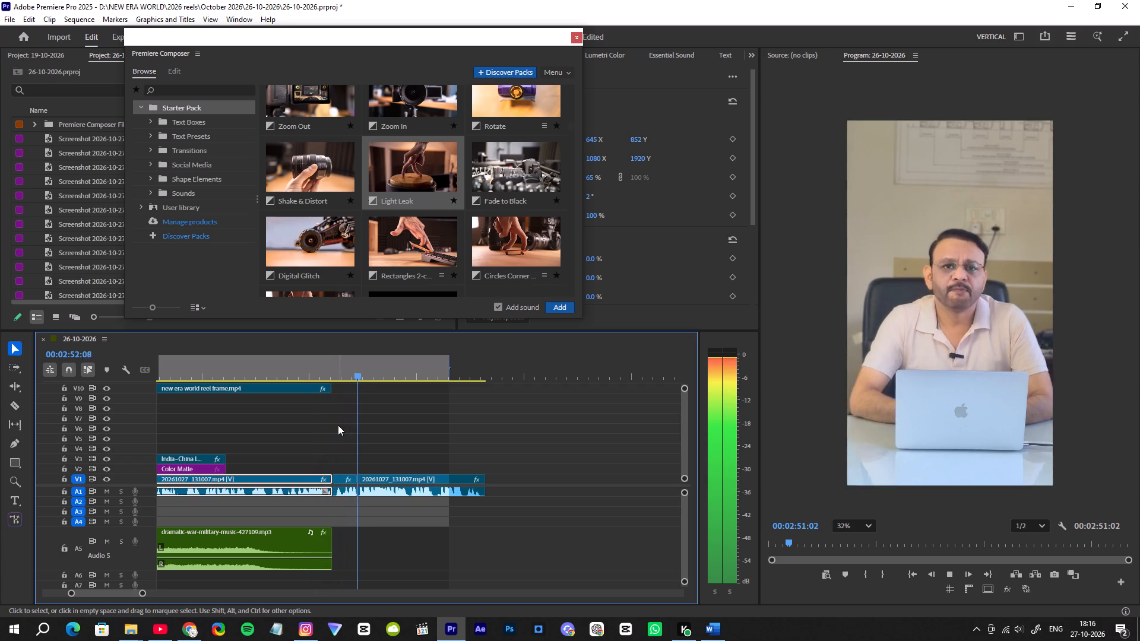
{"action": "key", "text": "space"}
{"action": "left_click", "coordinate": [346, 490]}
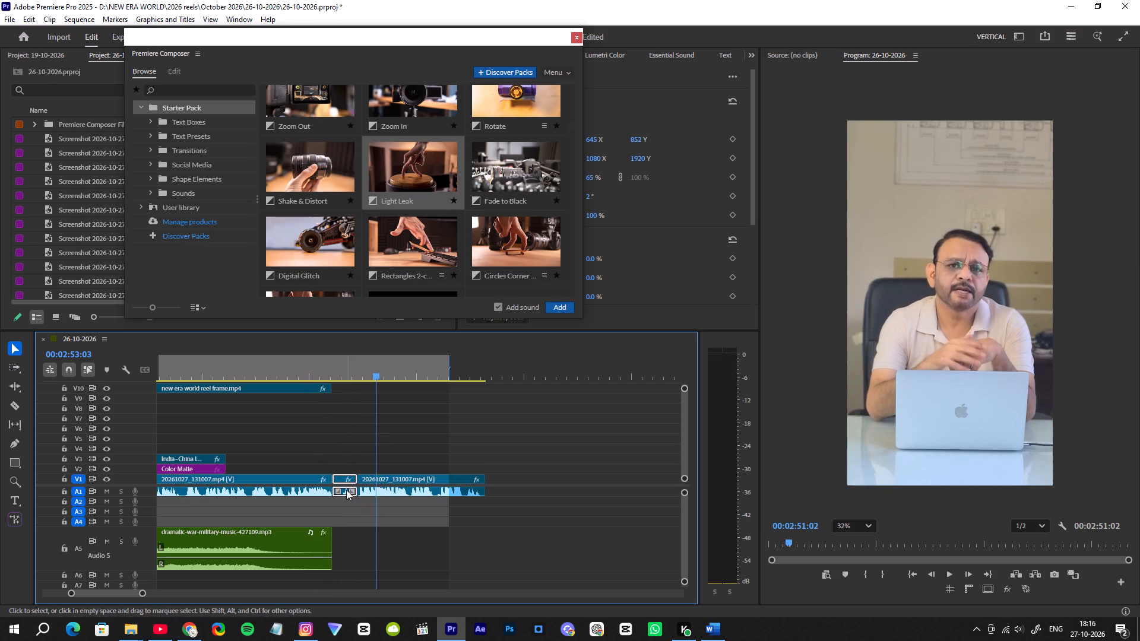
{"action": "key", "text": "Delete"}
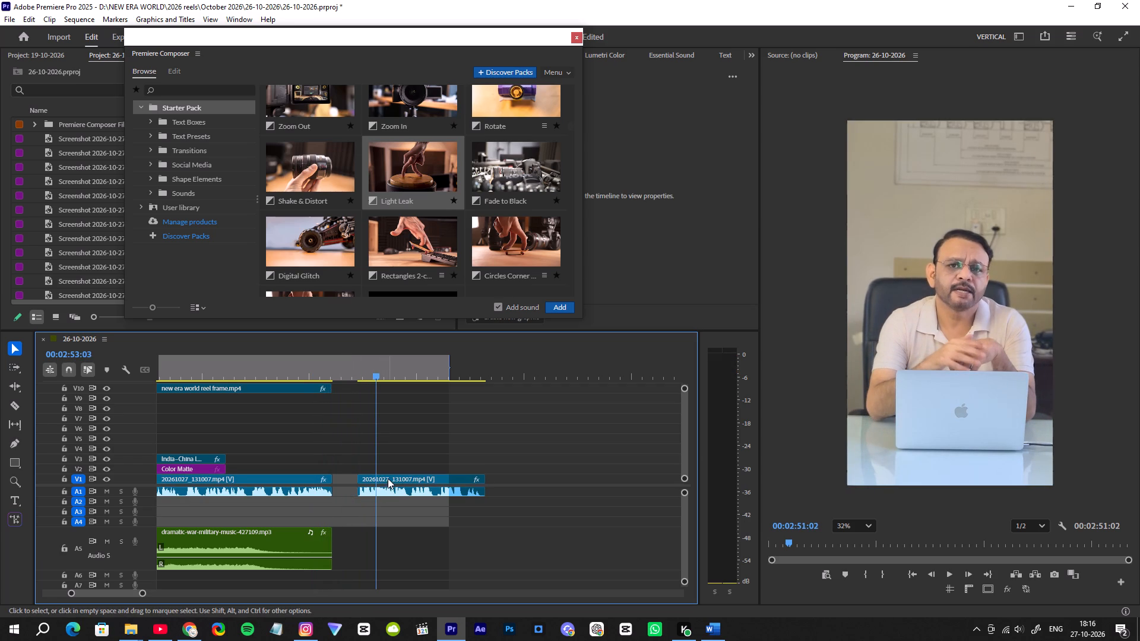
{"action": "left_click_drag", "start_coordinate": [388, 478], "coordinate": [362, 476]}
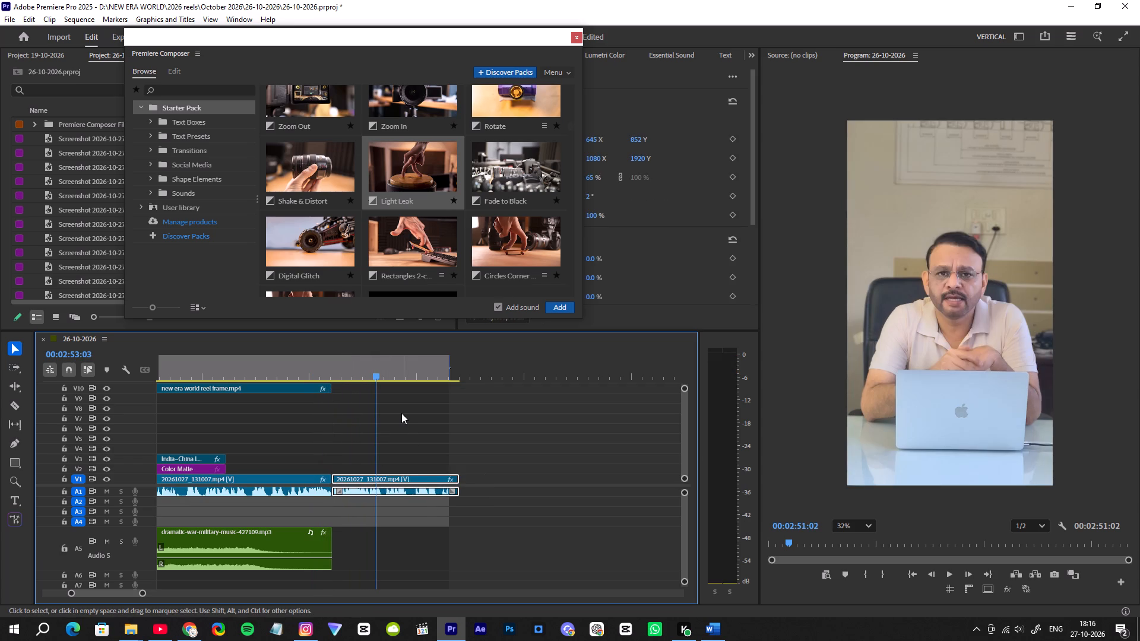
{"action": "key", "text": "space"}
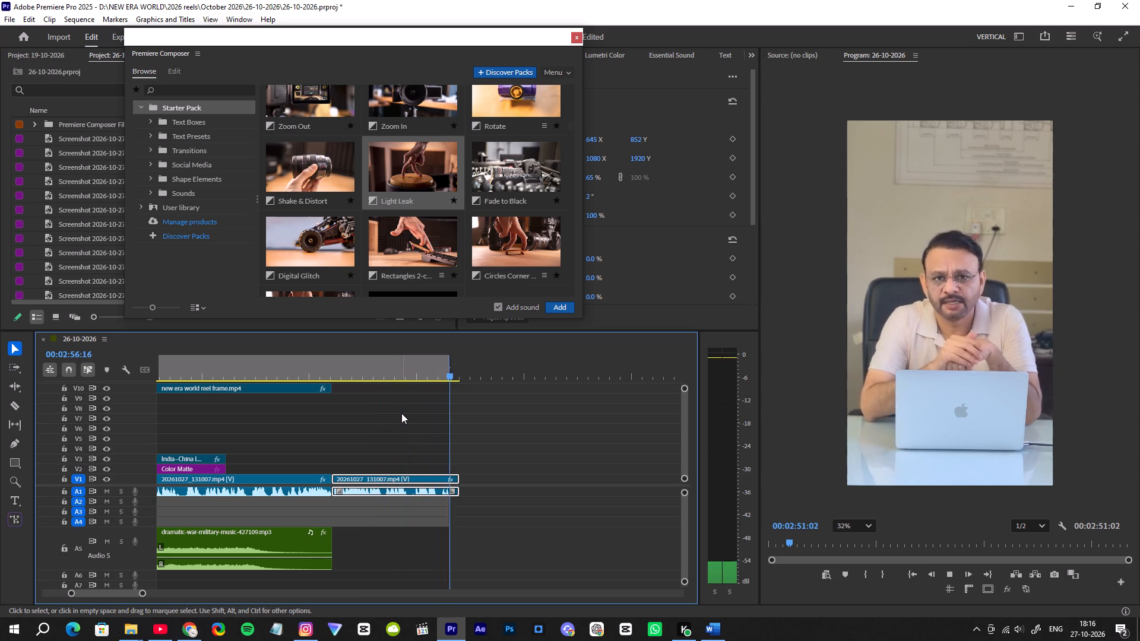
{"action": "key", "text": "space"}
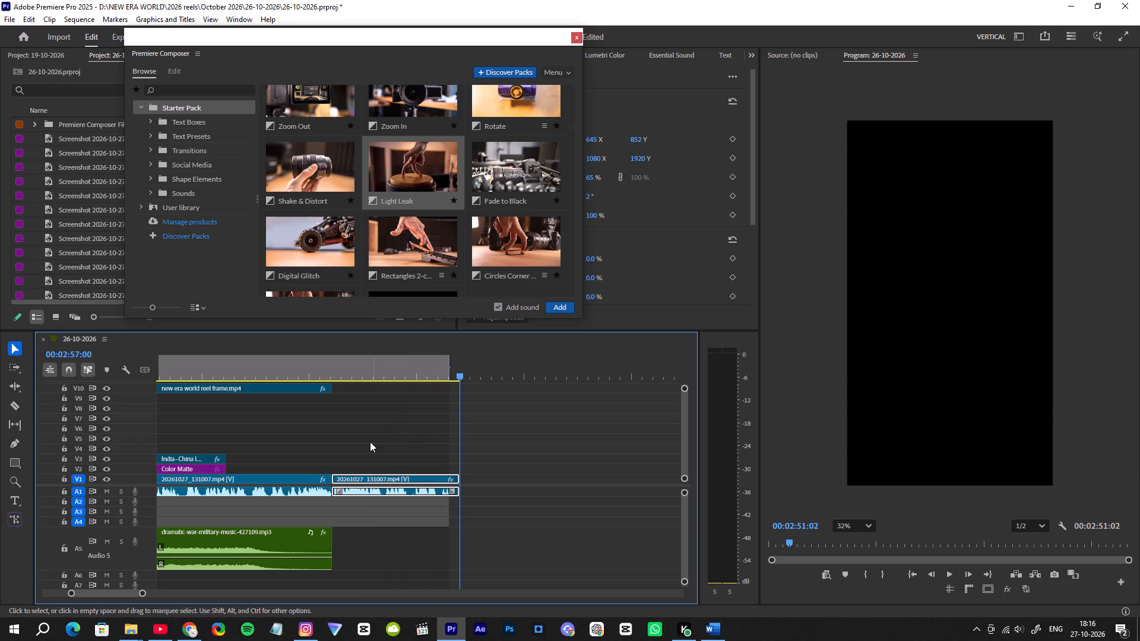
Move the last dramatic-war-military-music clip later so that its fading end extends past the final speaker clip.
{"action": "scroll", "coordinate": [370, 442], "scroll_direction": "up", "scroll_amount": 8}
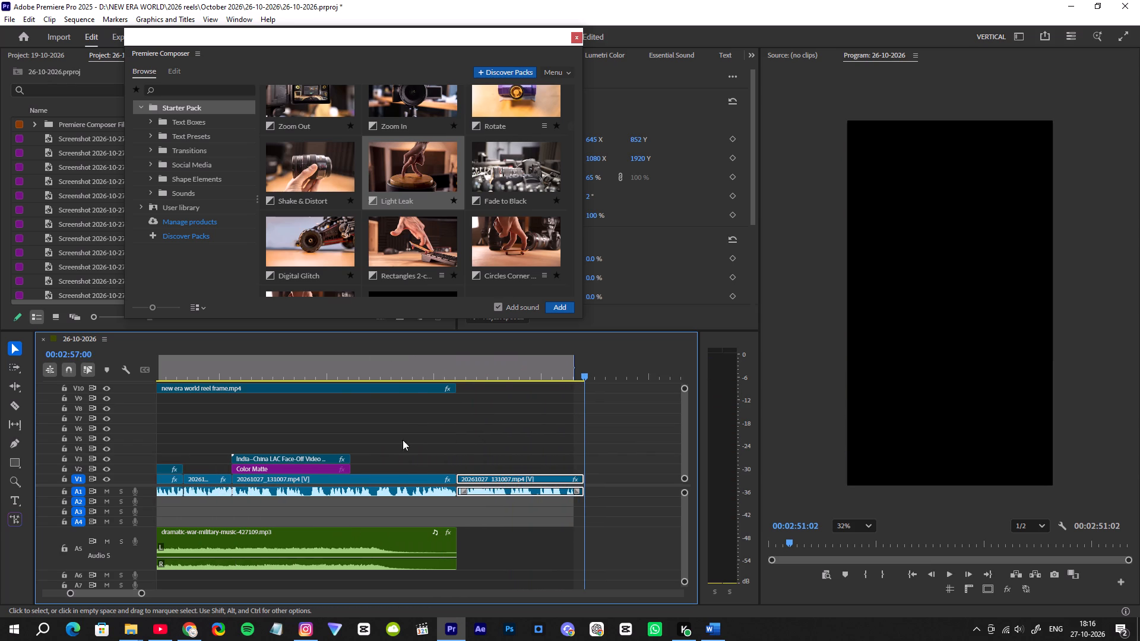
{"action": "left_click", "coordinate": [441, 373]}
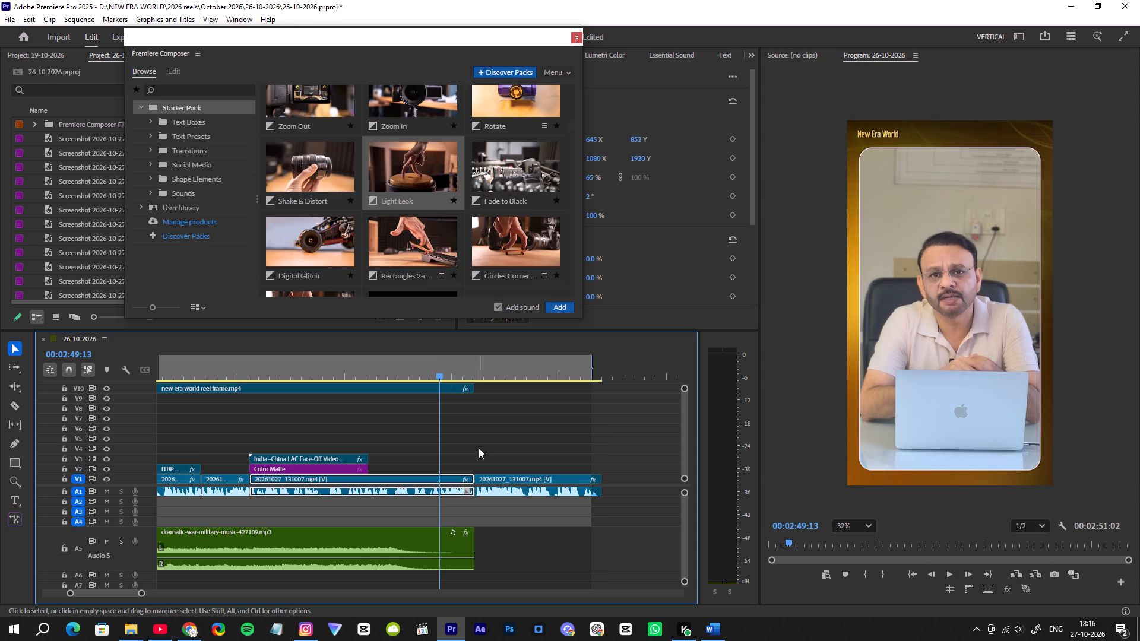
{"action": "scroll", "coordinate": [356, 544], "scroll_direction": "up", "scroll_amount": 5, "text": "alt"}
{"action": "scroll", "coordinate": [356, 544], "scroll_direction": "down", "scroll_amount": 1, "text": "alt"}
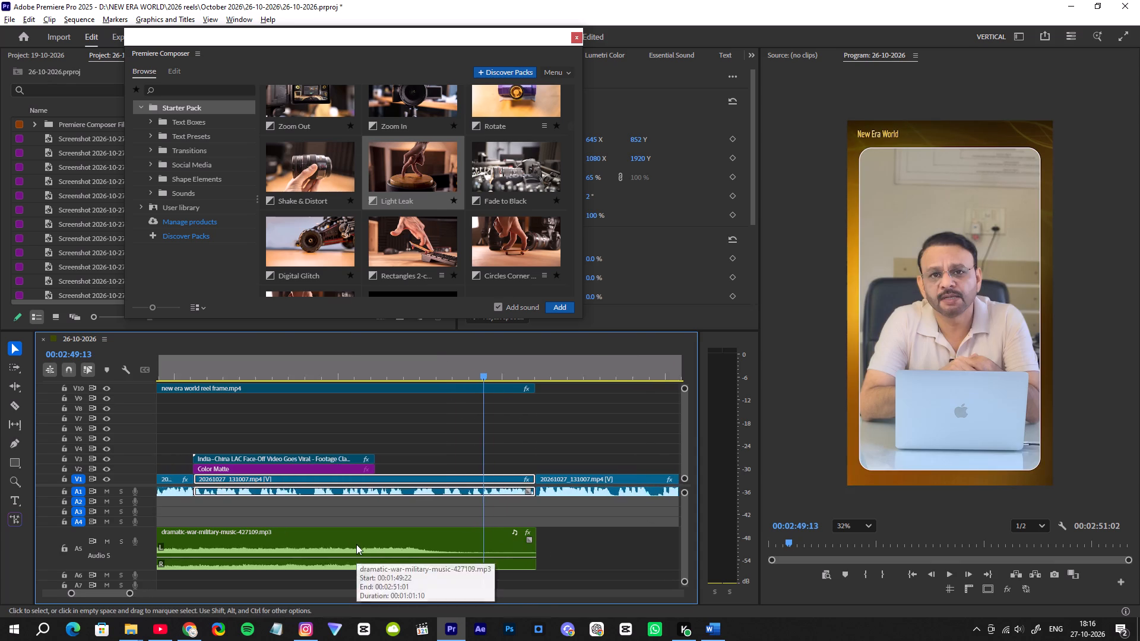
{"action": "scroll", "coordinate": [356, 544], "scroll_direction": "down", "scroll_amount": 20, "text": "alt"}
{"action": "scroll", "coordinate": [360, 542], "scroll_direction": "down", "scroll_amount": 4, "text": "alt"}
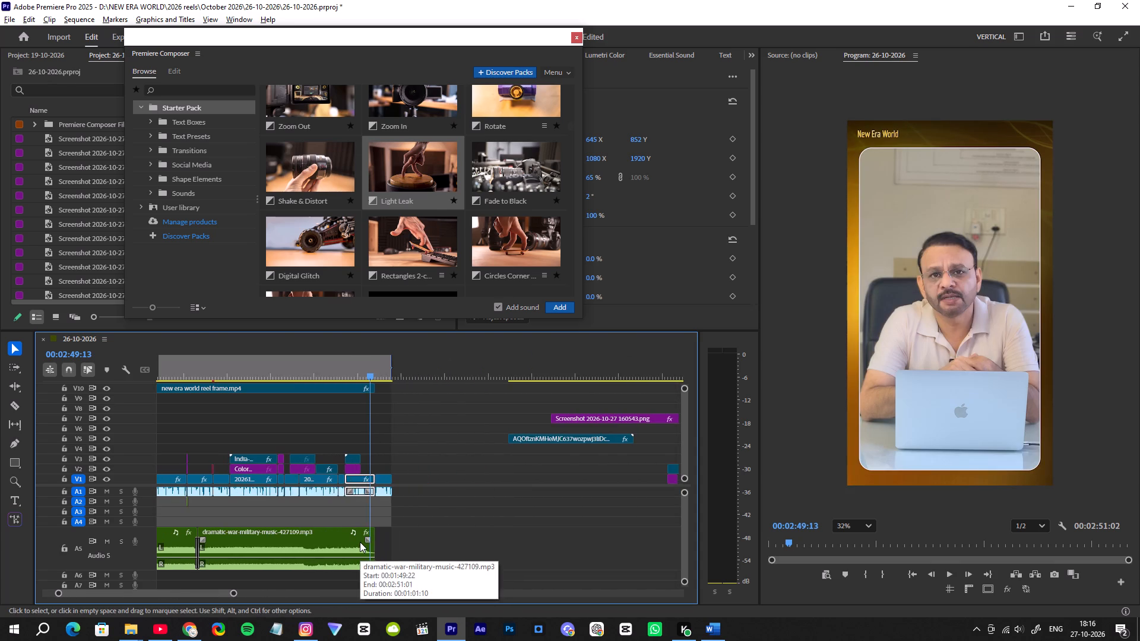
{"action": "left_click_drag", "start_coordinate": [324, 537], "coordinate": [379, 537]}
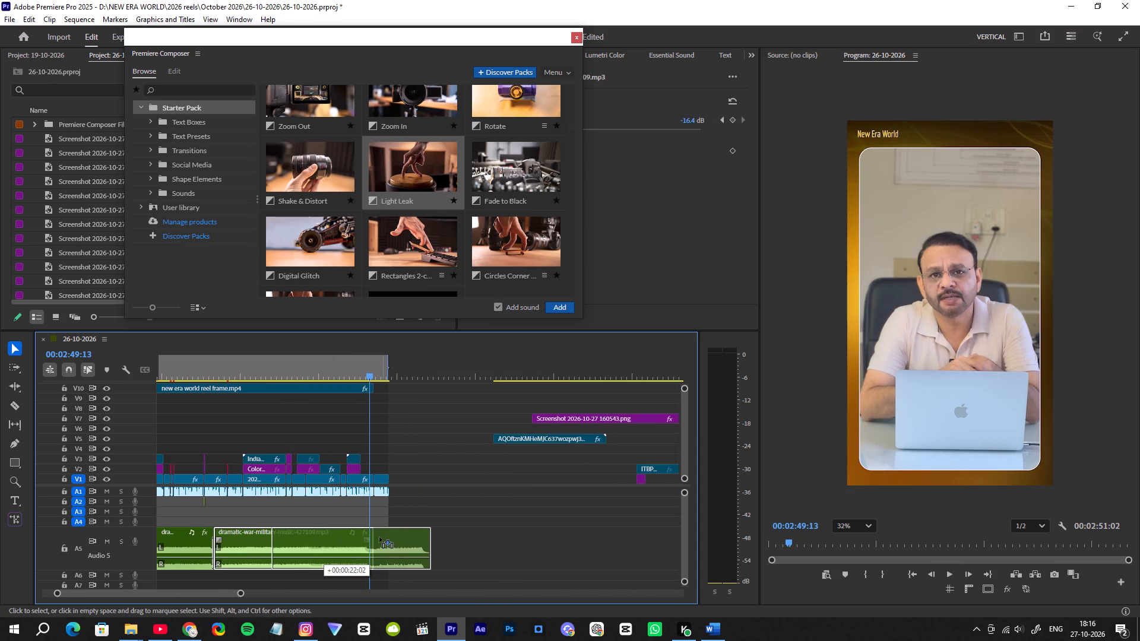
{"action": "left_click_drag", "start_coordinate": [379, 537], "coordinate": [353, 545]}
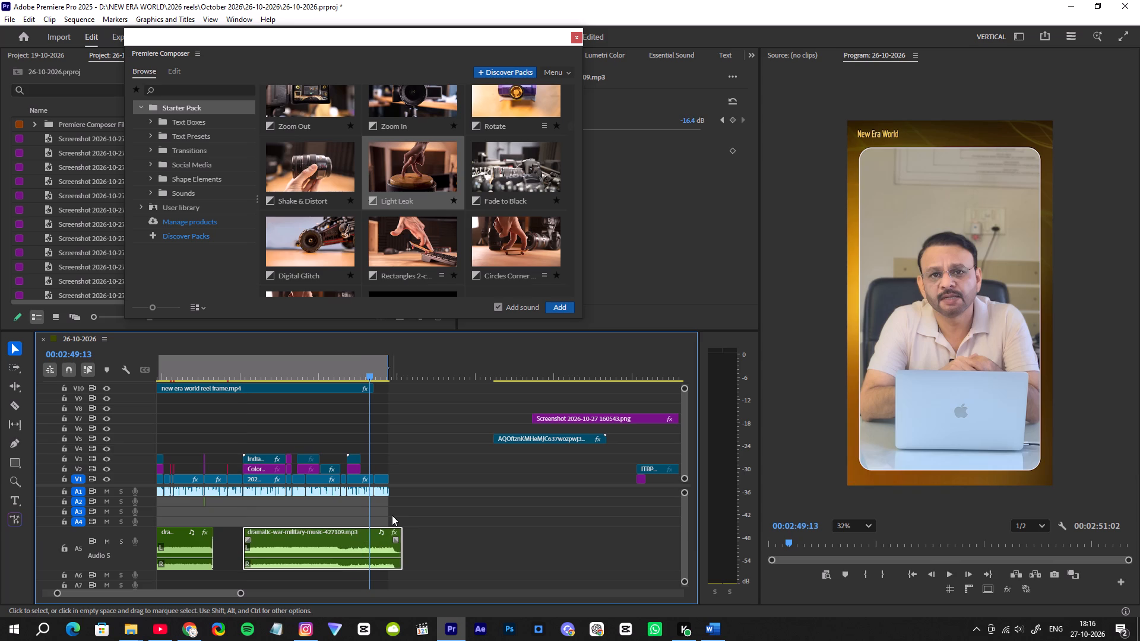
{"action": "scroll", "coordinate": [392, 515], "scroll_direction": "up", "scroll_amount": 2}
{"action": "scroll", "coordinate": [392, 515], "scroll_direction": "down", "scroll_amount": 1, "text": "alt"}
{"action": "scroll", "coordinate": [392, 515], "scroll_direction": "up", "scroll_amount": 7, "text": "alt"}
{"action": "left_click_drag", "start_coordinate": [417, 534], "coordinate": [411, 534]}
{"action": "left_click", "coordinate": [406, 535]}
{"action": "scroll", "coordinate": [401, 536], "scroll_direction": "up", "scroll_amount": 5, "text": "alt"}
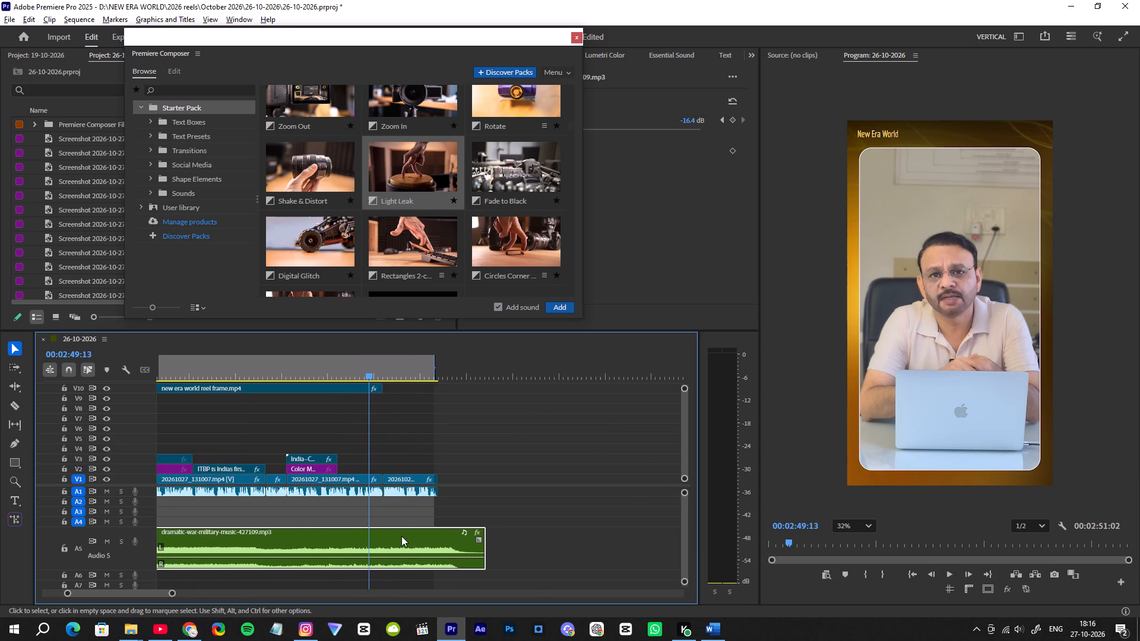
{"action": "left_click_drag", "start_coordinate": [405, 536], "coordinate": [391, 536]}
Play the ending from 02:49:11 and trim the music's end to a 00:00:58:09 duration, just past the final speaker clip.
{"action": "left_click", "coordinate": [369, 369]}
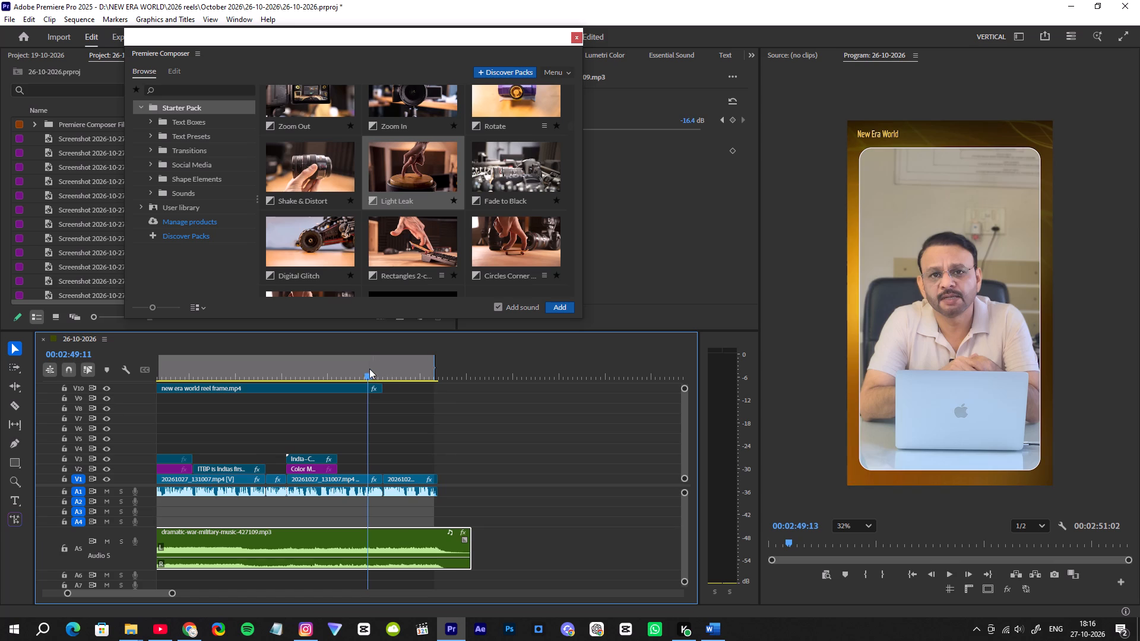
{"action": "key", "text": "space"}
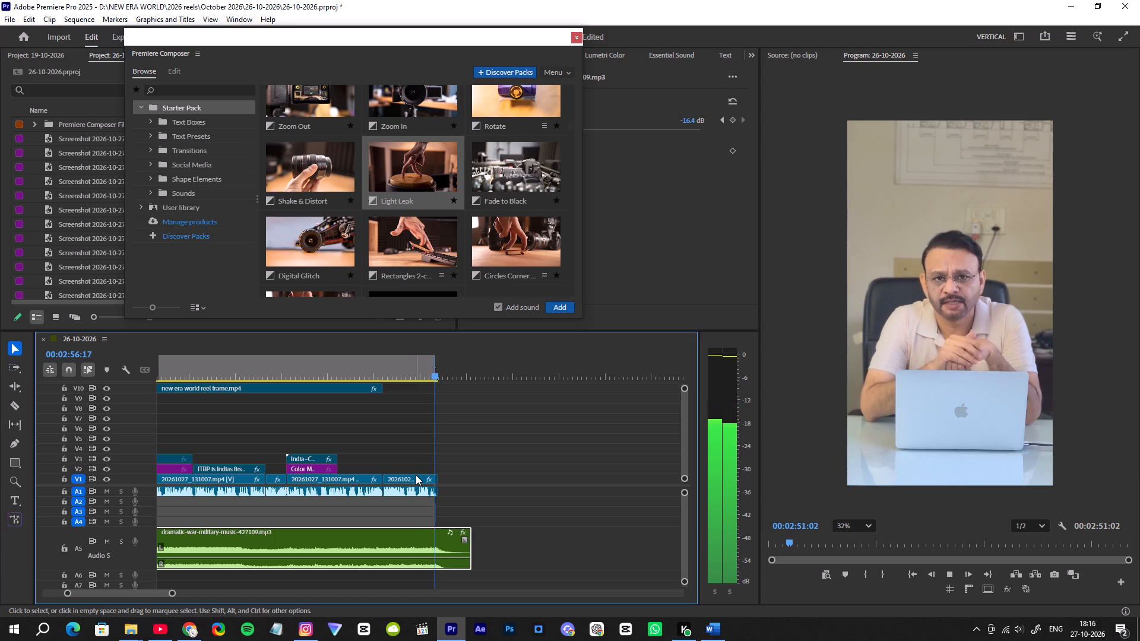
{"action": "key", "text": "space"}
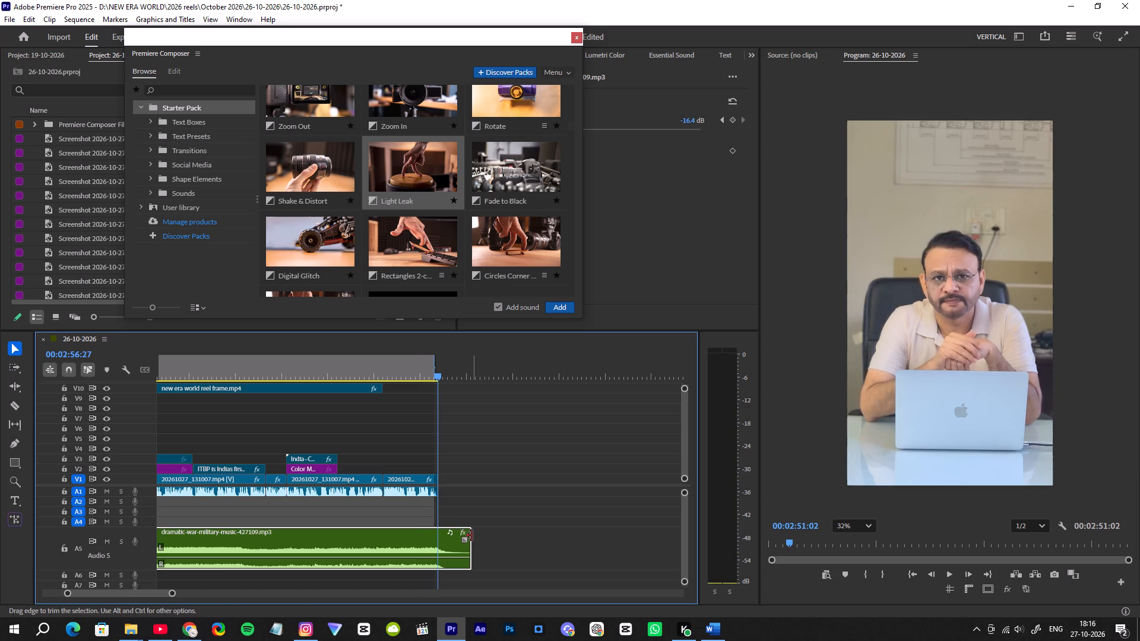
{"action": "left_click_drag", "start_coordinate": [471, 535], "coordinate": [444, 544]}
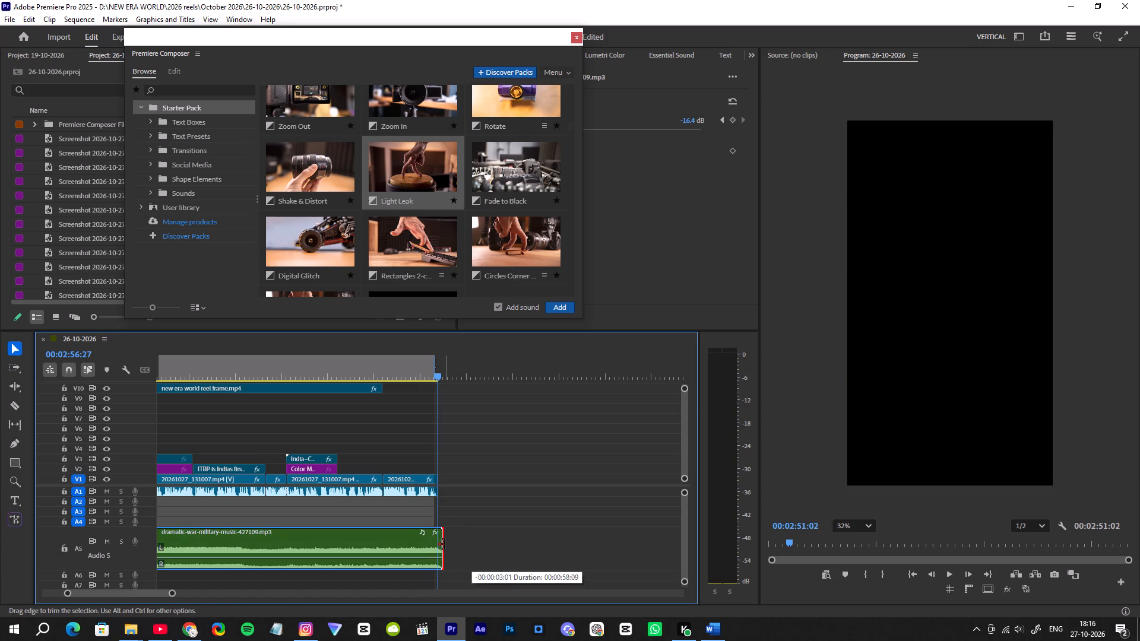
{"action": "left_click_drag", "start_coordinate": [444, 544], "coordinate": [443, 544]}
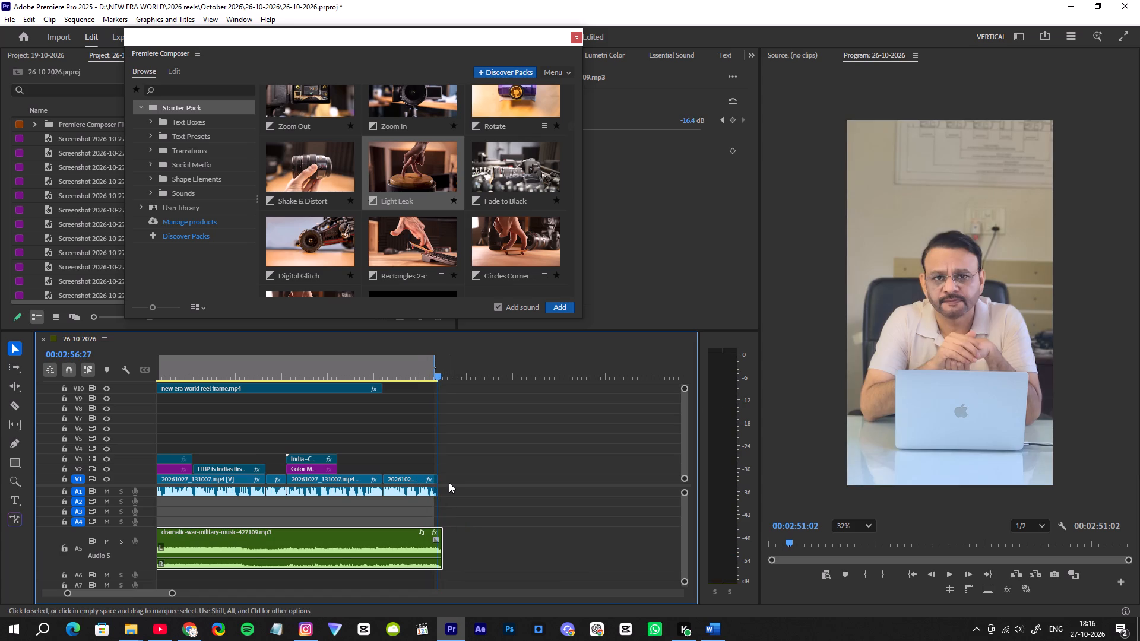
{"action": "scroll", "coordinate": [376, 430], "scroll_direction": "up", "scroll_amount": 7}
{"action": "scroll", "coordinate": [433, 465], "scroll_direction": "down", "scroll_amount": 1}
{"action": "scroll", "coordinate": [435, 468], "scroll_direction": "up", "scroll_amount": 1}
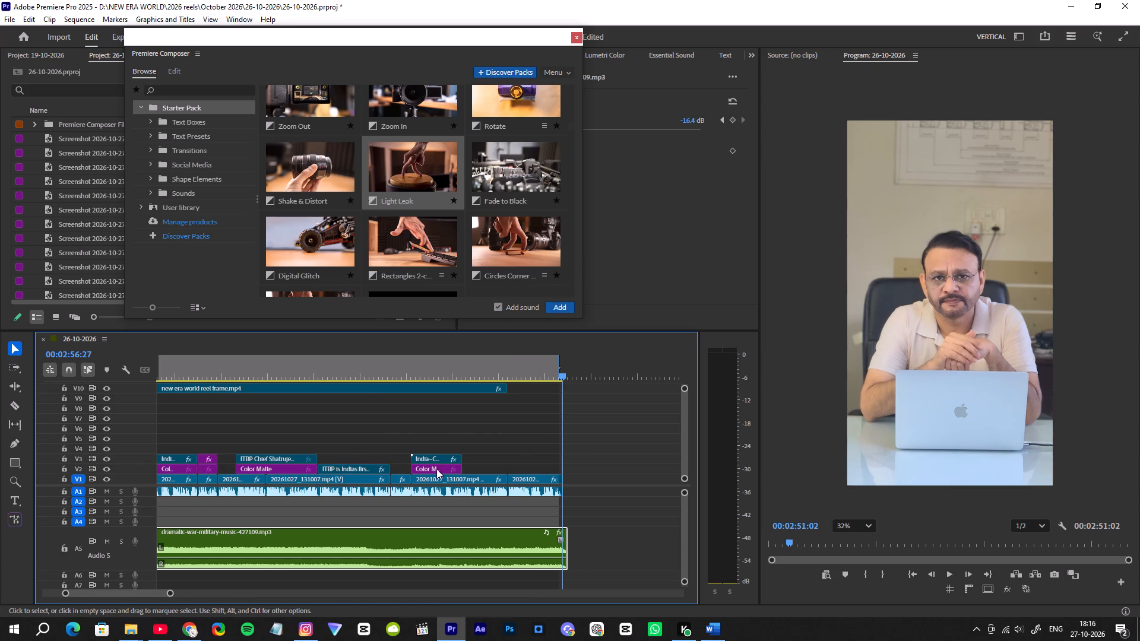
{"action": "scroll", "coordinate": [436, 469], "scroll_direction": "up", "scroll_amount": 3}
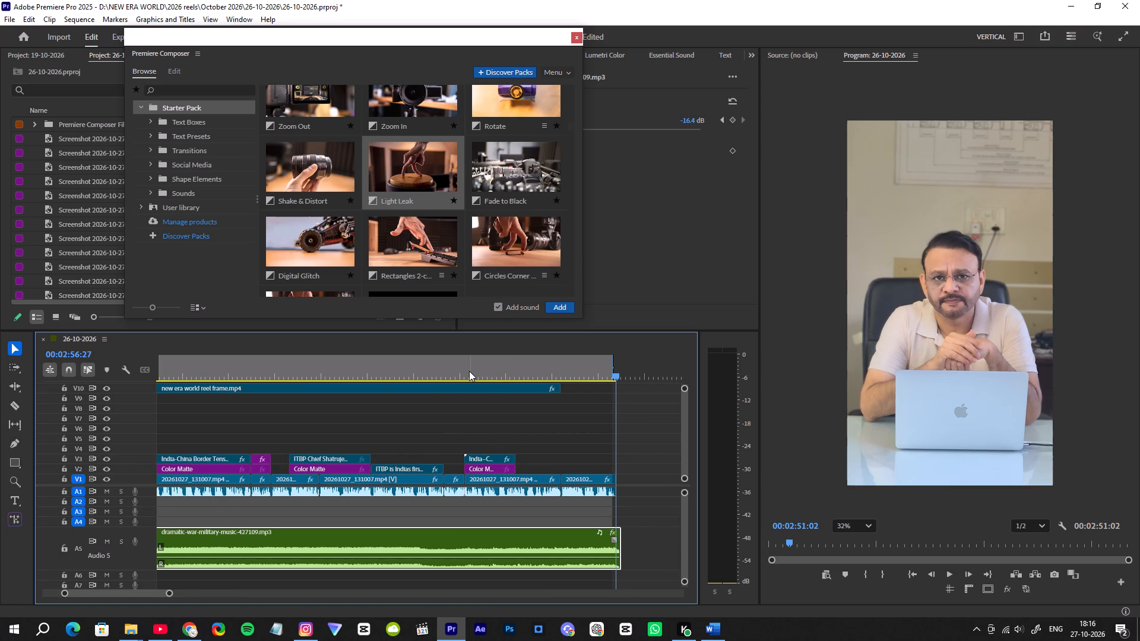
Play the ending from 02:41:02 and cut the last speaker clip at 02:53:15.
{"action": "left_click", "coordinate": [467, 371]}
{"action": "key", "text": "space"}
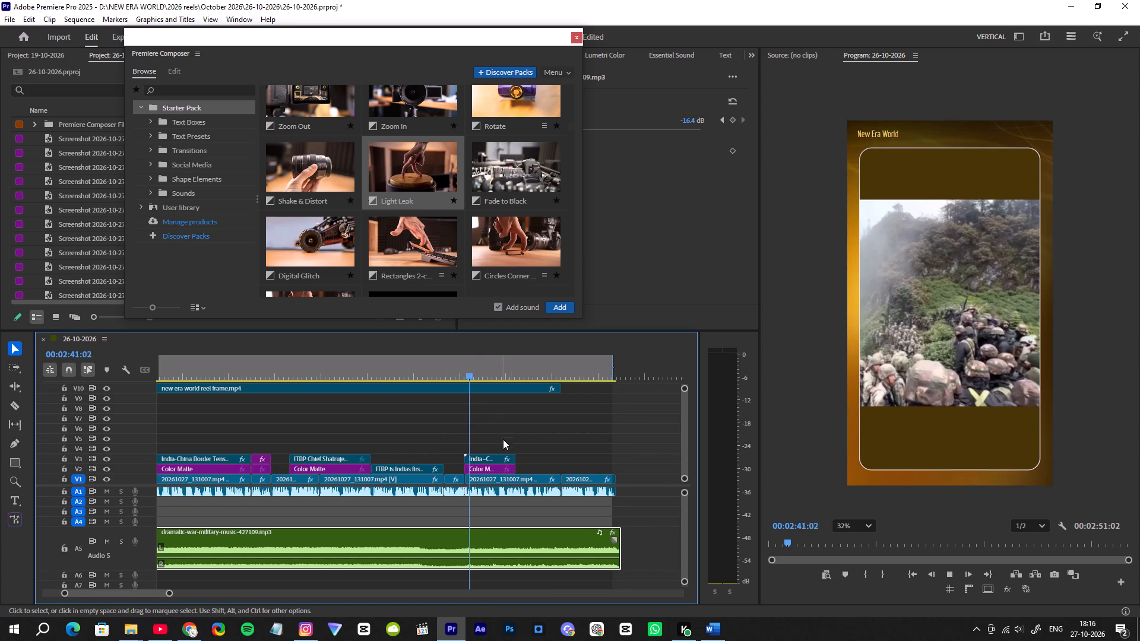
{"action": "scroll", "coordinate": [524, 481], "scroll_direction": "down", "scroll_amount": 4}
{"action": "left_click", "coordinate": [493, 375]}
{"action": "key", "text": "space"}
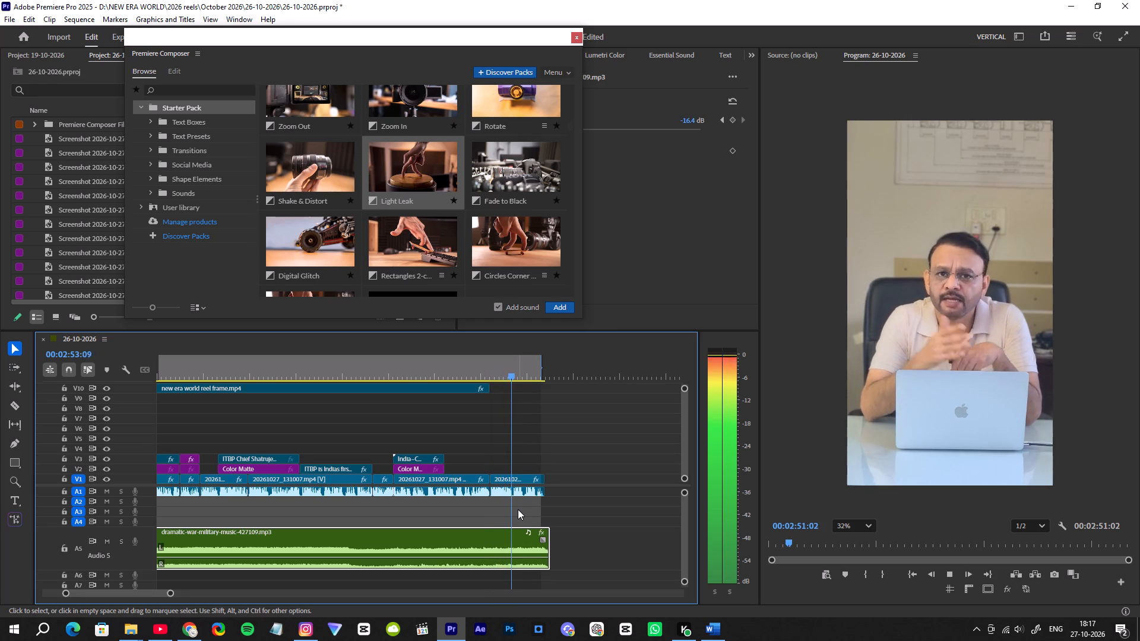
{"action": "key", "text": "space"}
{"action": "scroll", "coordinate": [518, 509], "scroll_direction": "up", "scroll_amount": 3, "text": "alt"}
{"action": "scroll", "coordinate": [518, 509], "scroll_direction": "down", "scroll_amount": 1, "text": "alt"}
{"action": "scroll", "coordinate": [518, 509], "scroll_direction": "up", "scroll_amount": 6, "text": "alt"}
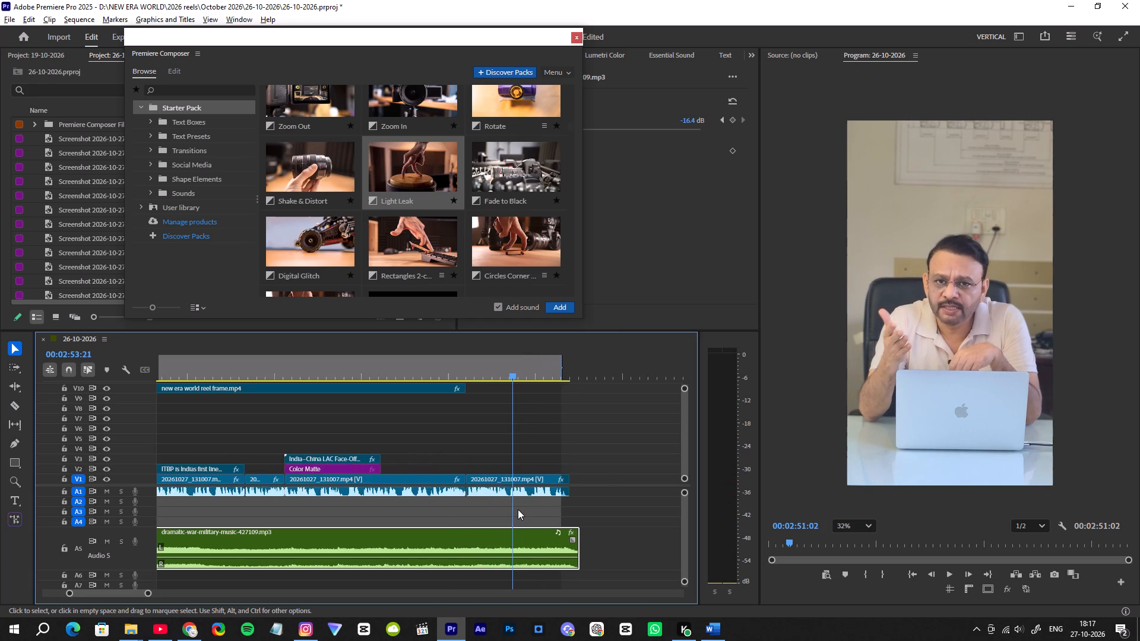
{"action": "scroll", "coordinate": [518, 509], "scroll_direction": "up", "scroll_amount": 6, "text": "alt"}
{"action": "left_click_drag", "start_coordinate": [505, 376], "coordinate": [503, 376]}
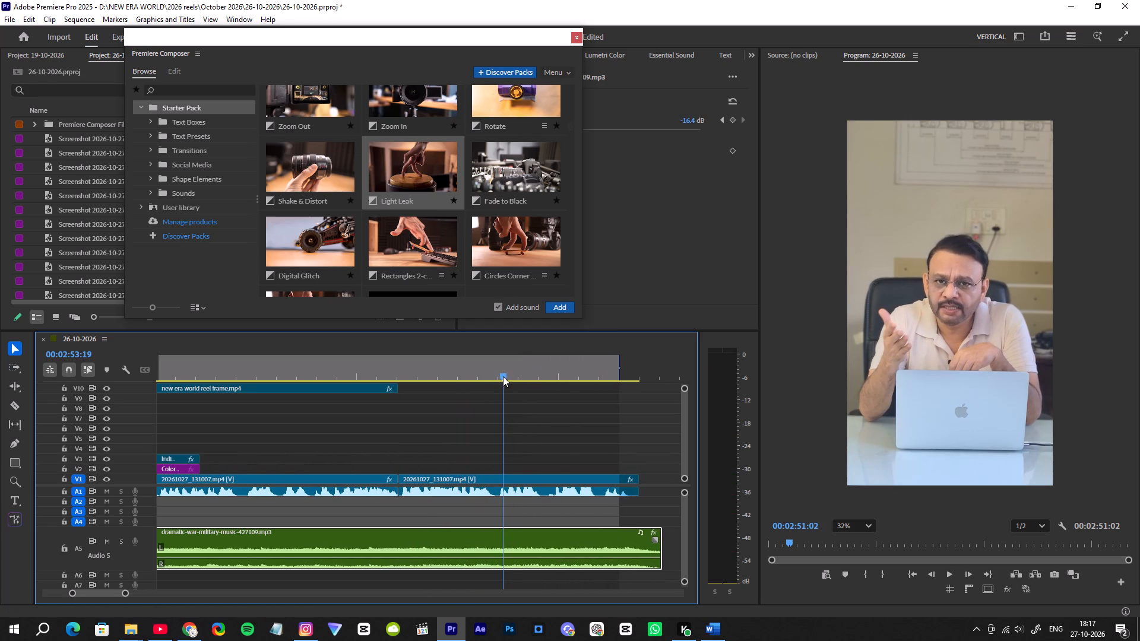
{"action": "left_click_drag", "start_coordinate": [503, 376], "coordinate": [497, 382]}
{"action": "key", "text": "c"}
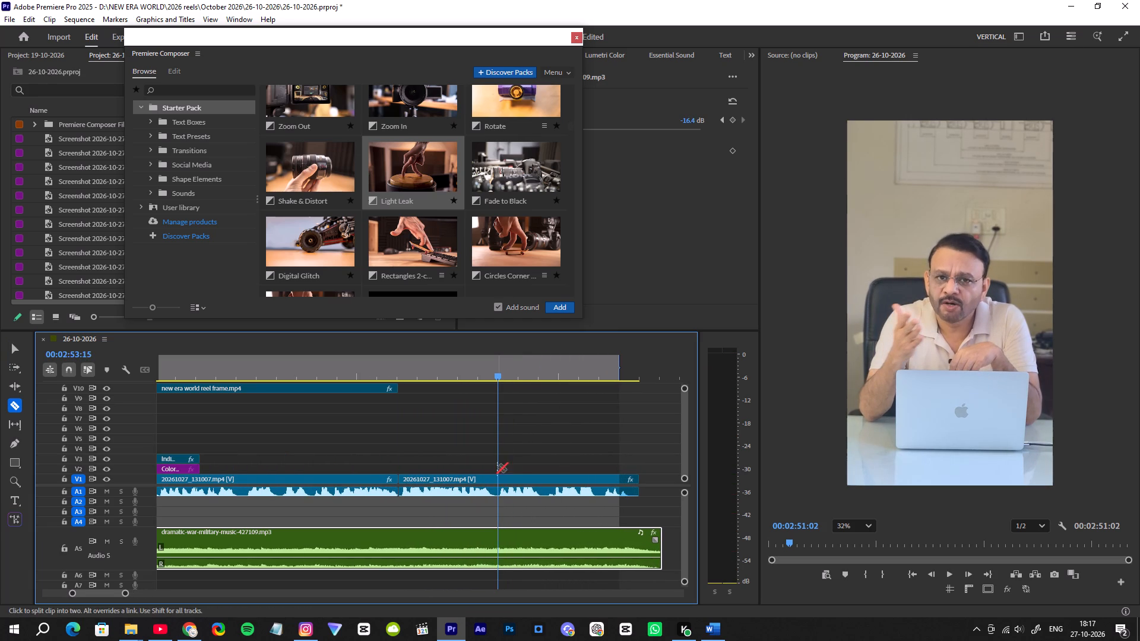
{"action": "left_click", "coordinate": [499, 484]}
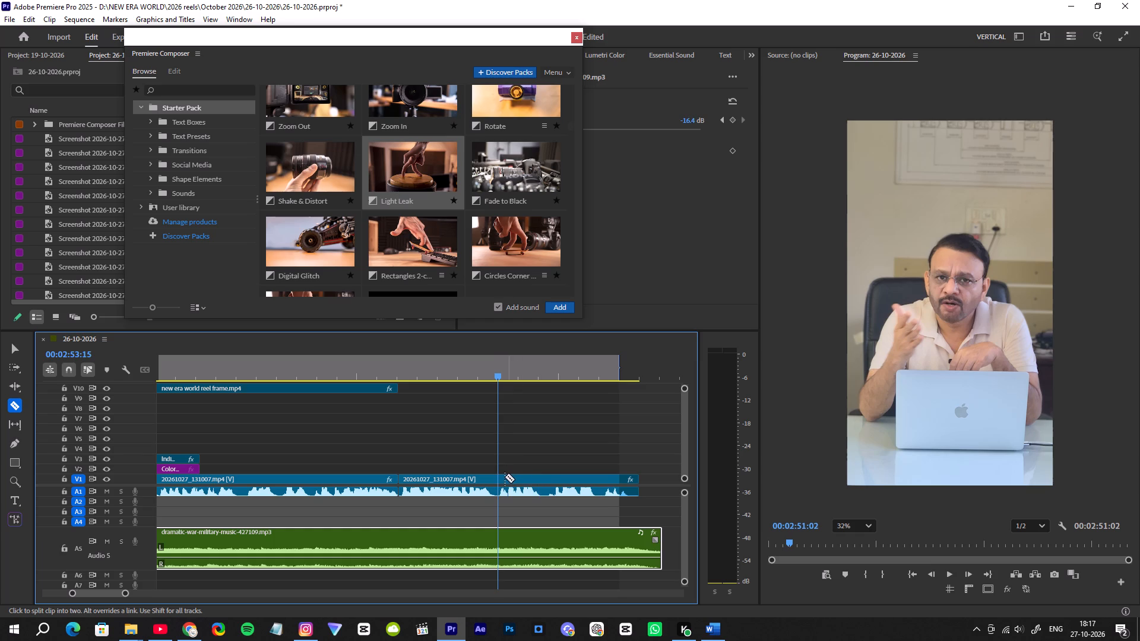
{"action": "left_click", "coordinate": [499, 477]}
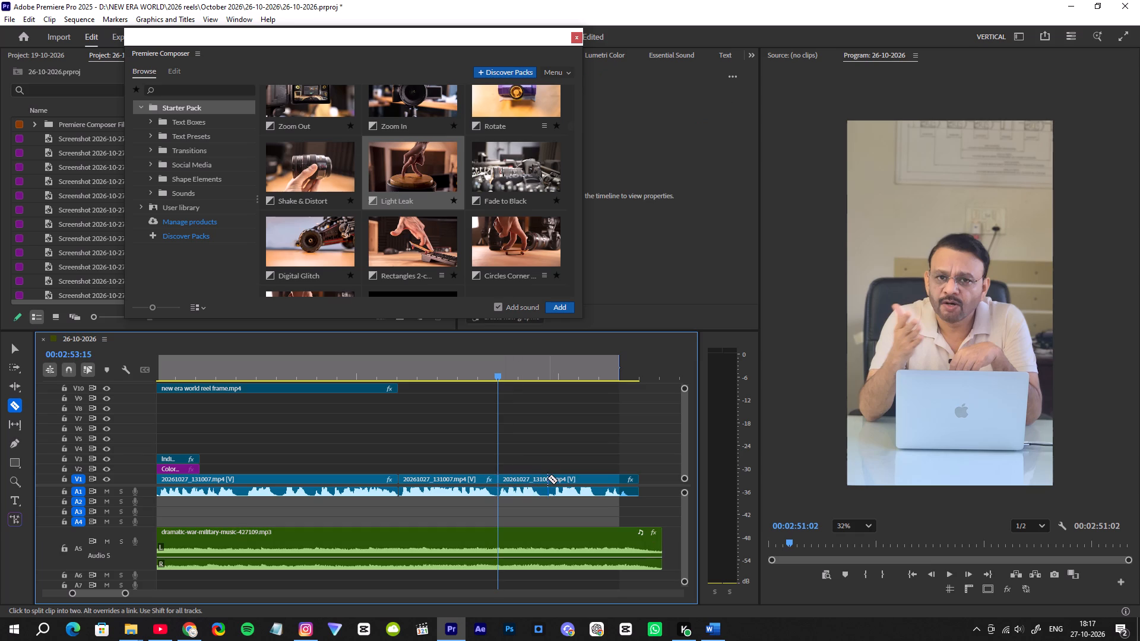
Play on from 02:53:15, cut the speaker clip again before the next phrase, delete the short middle piece, and close the gap.
{"action": "key", "text": "space"}
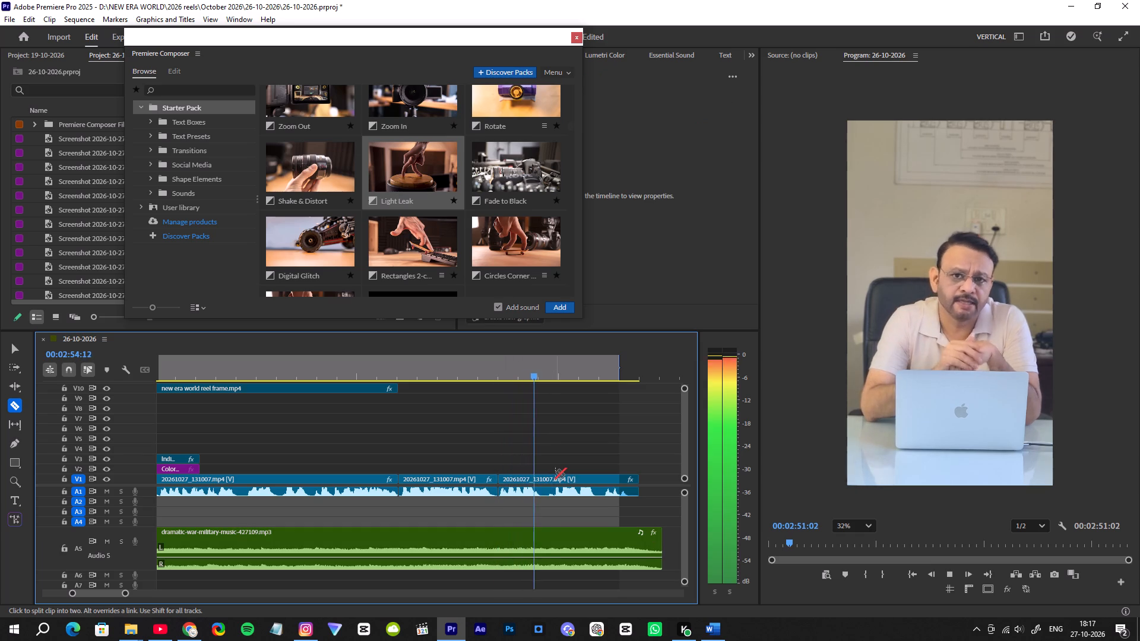
{"action": "key", "text": "space"}
{"action": "left_click", "coordinate": [547, 485]}
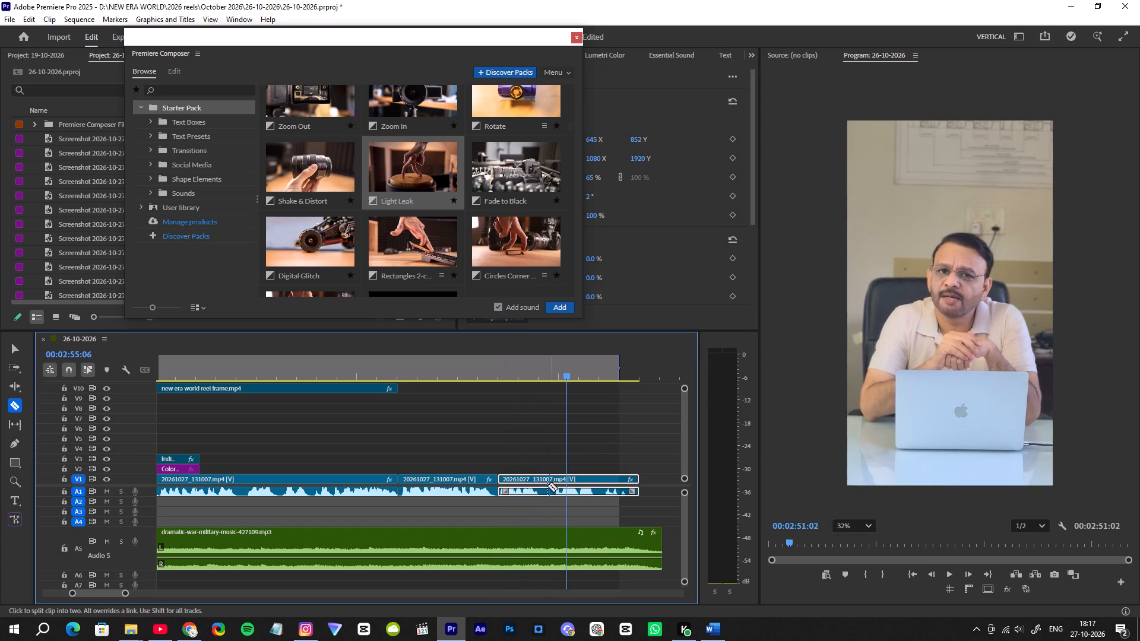
{"action": "left_click", "coordinate": [547, 474]}
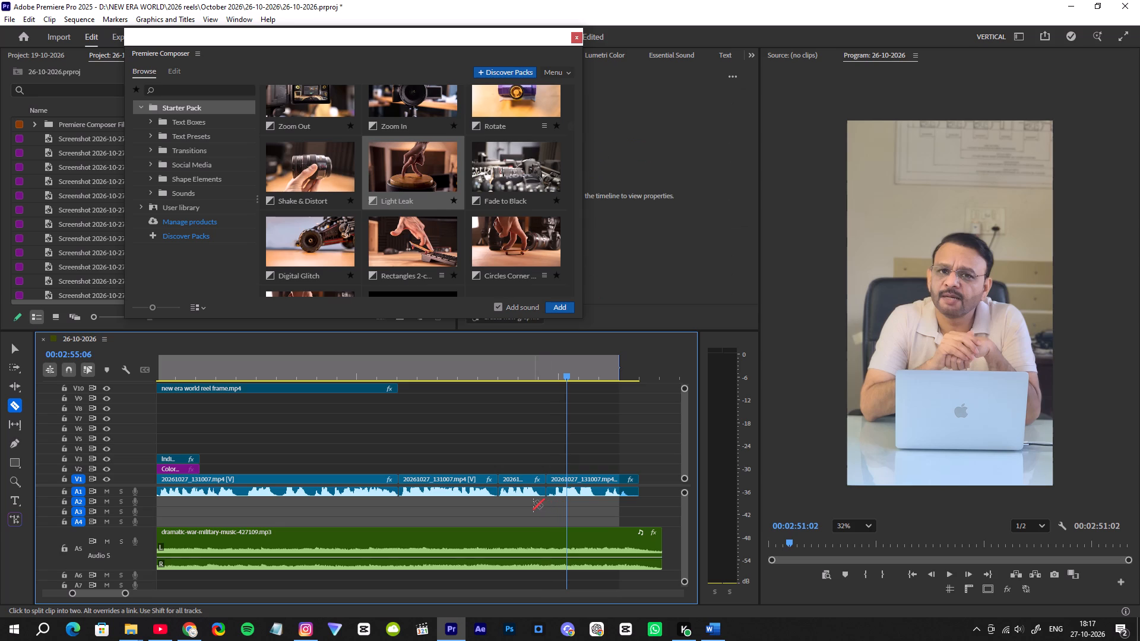
{"action": "key", "text": "v"}
{"action": "left_click", "coordinate": [524, 475]}
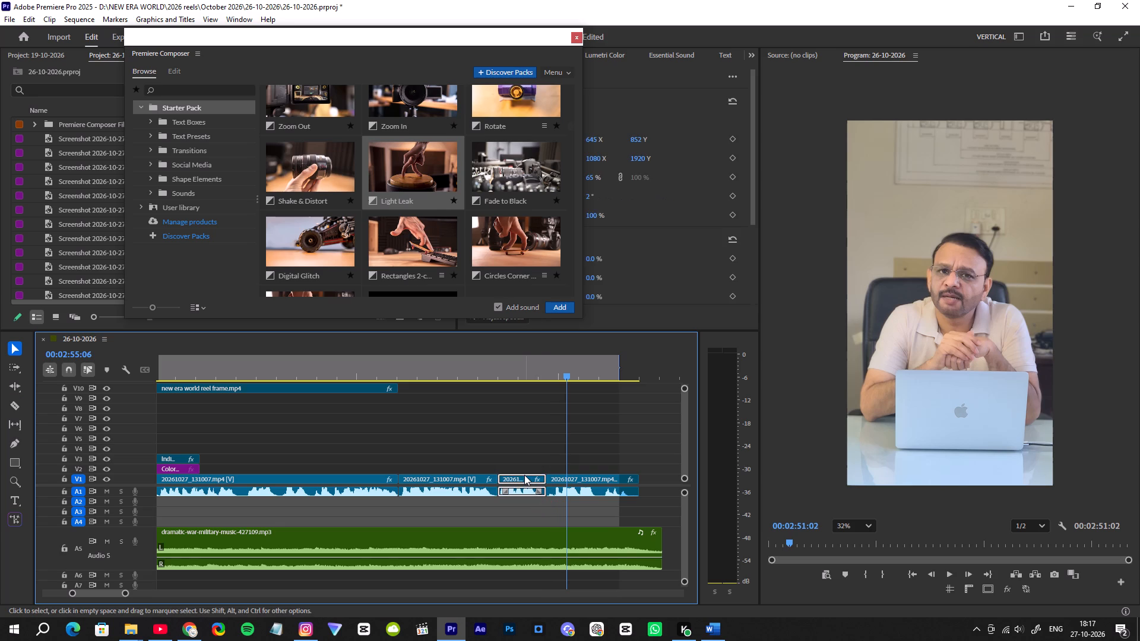
{"action": "key", "text": "Delete"}
{"action": "left_click", "coordinate": [522, 477]}
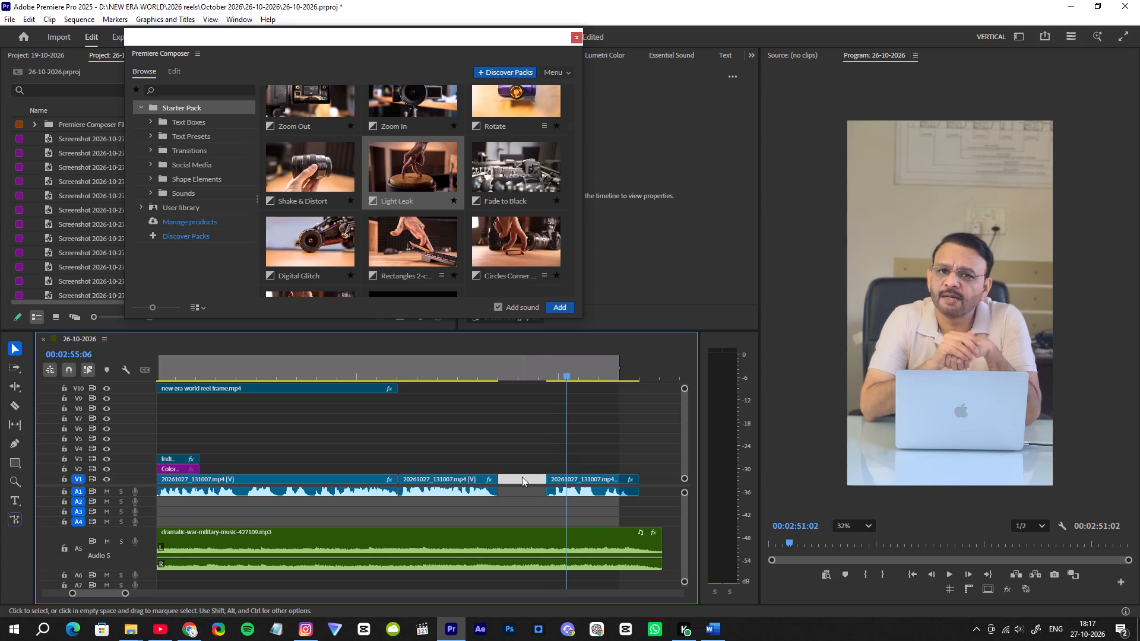
{"action": "key", "text": "Delete"}
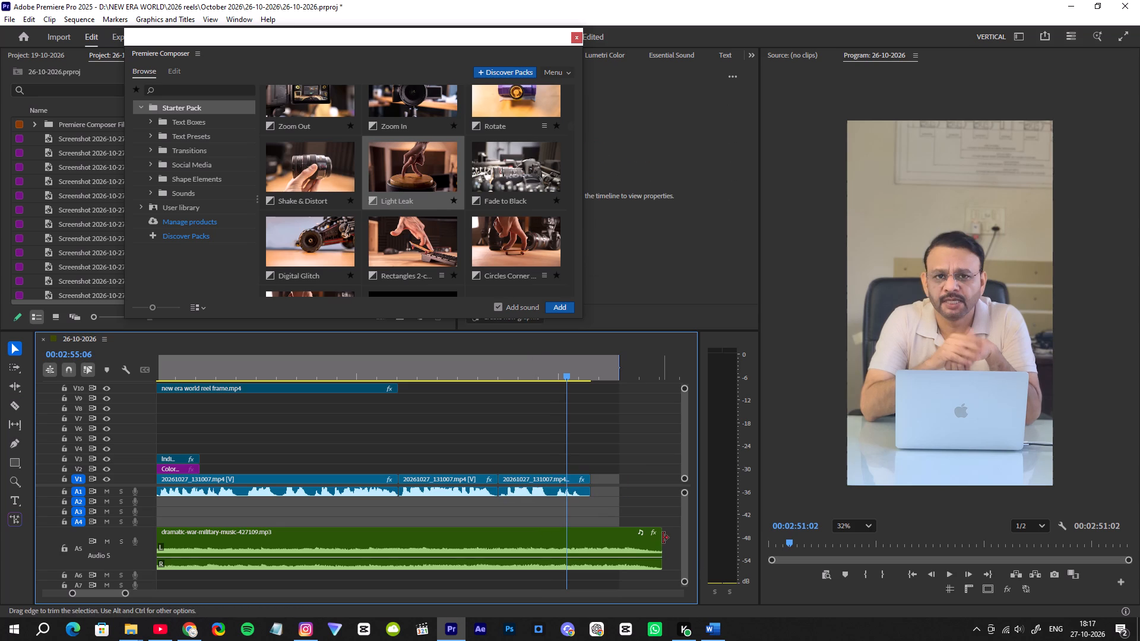
Retrim the dramatic-war-military-music clip and shift it so that its fading end falls just past the final speaker clip.
{"action": "left_click_drag", "start_coordinate": [663, 538], "coordinate": [596, 543]}
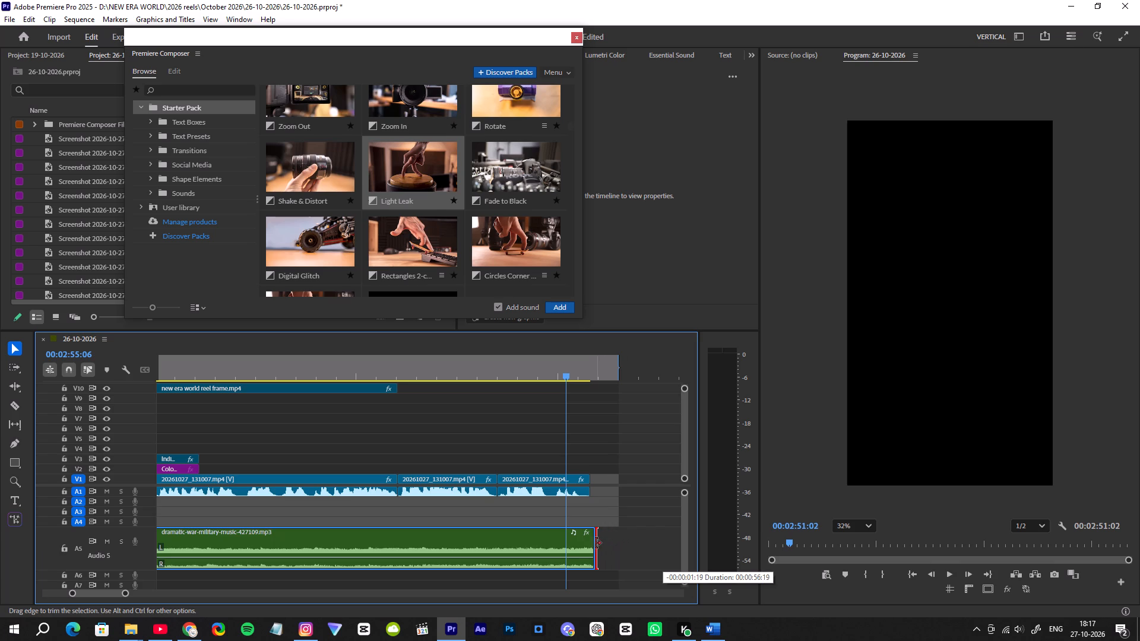
{"action": "left_click_drag", "start_coordinate": [596, 543], "coordinate": [593, 543]}
{"action": "left_click_drag", "start_coordinate": [549, 536], "coordinate": [536, 538]}
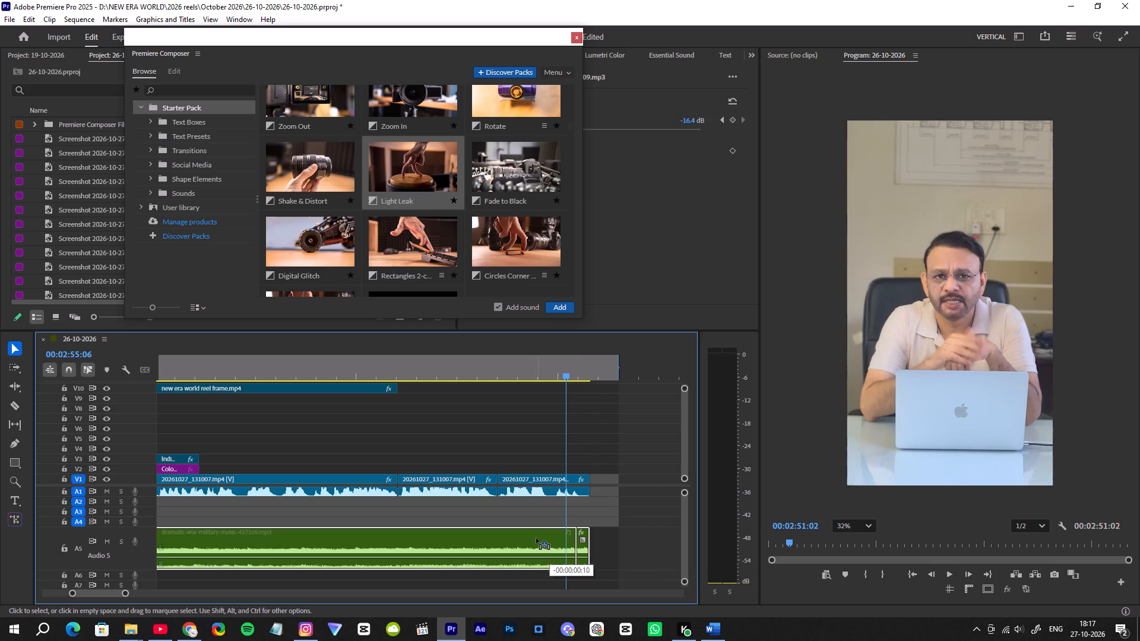
{"action": "left_click_drag", "start_coordinate": [536, 538], "coordinate": [523, 541]}
{"action": "left_click_drag", "start_coordinate": [565, 542], "coordinate": [591, 542]}
{"action": "left_click_drag", "start_coordinate": [547, 537], "coordinate": [537, 537]}
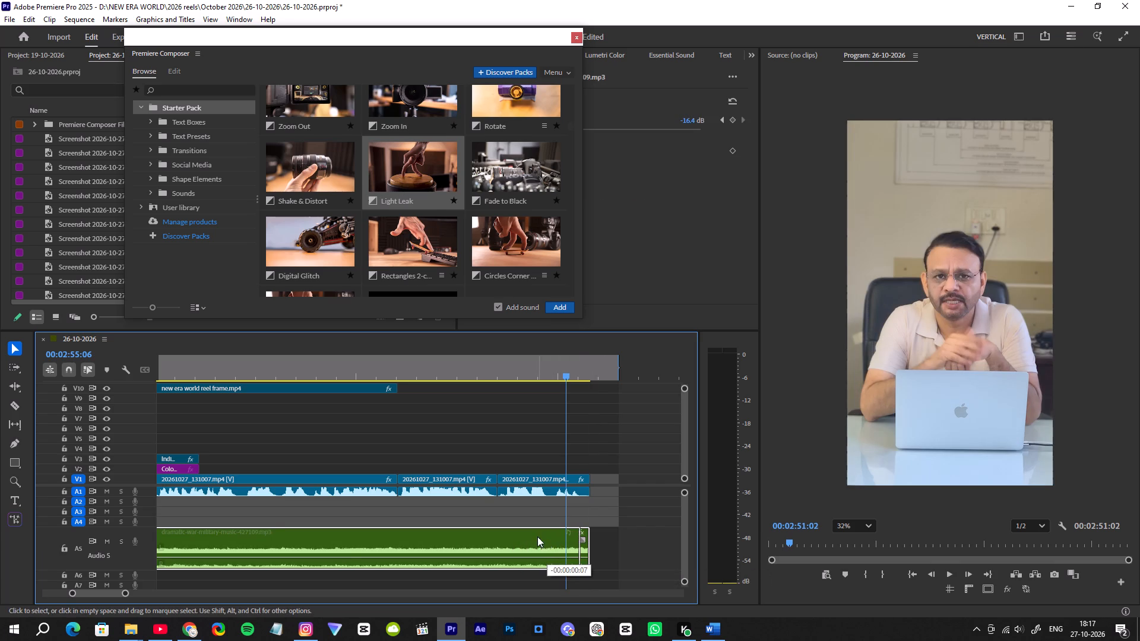
{"action": "left_click_drag", "start_coordinate": [579, 538], "coordinate": [600, 538]}
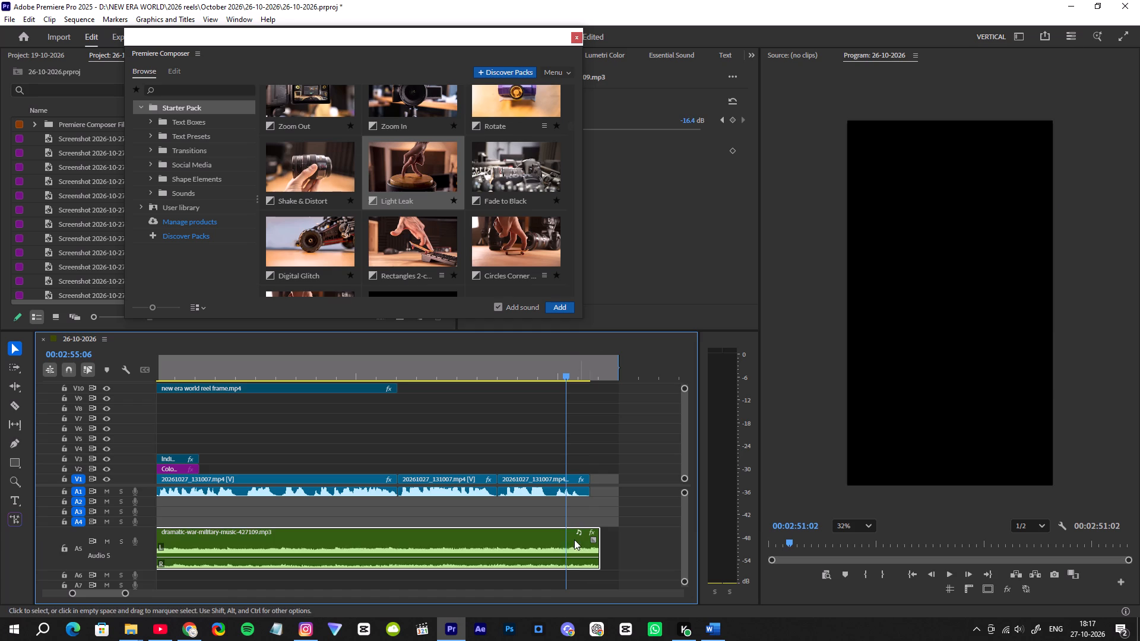
{"action": "left_click_drag", "start_coordinate": [559, 539], "coordinate": [523, 533]}
{"action": "left_click_drag", "start_coordinate": [568, 538], "coordinate": [578, 537]}
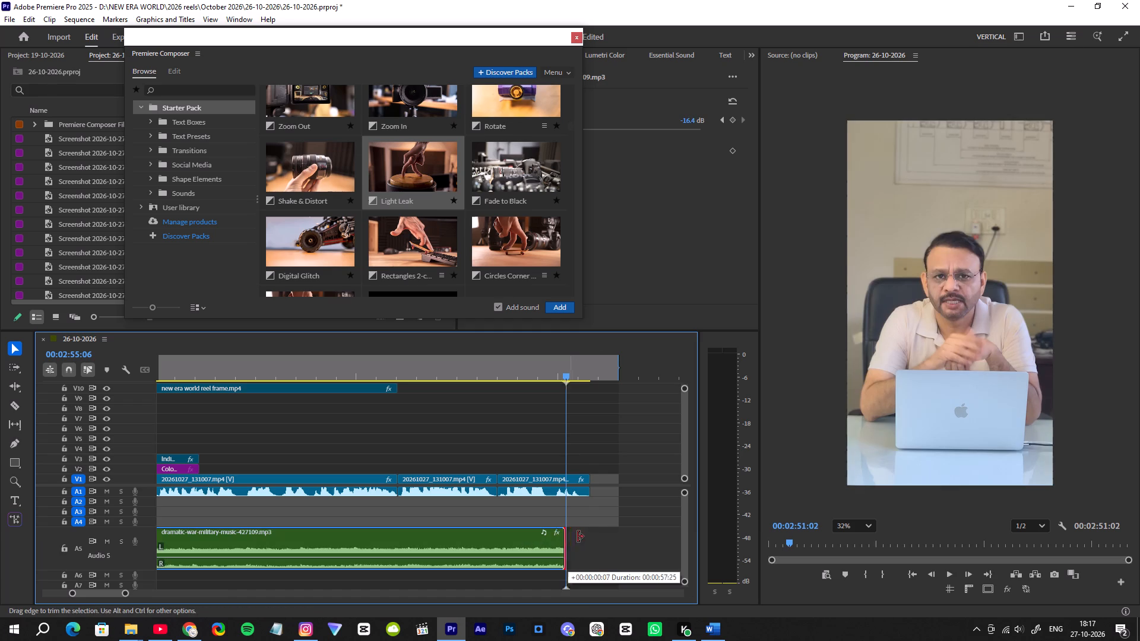
{"action": "left_click_drag", "start_coordinate": [578, 537], "coordinate": [603, 536]}
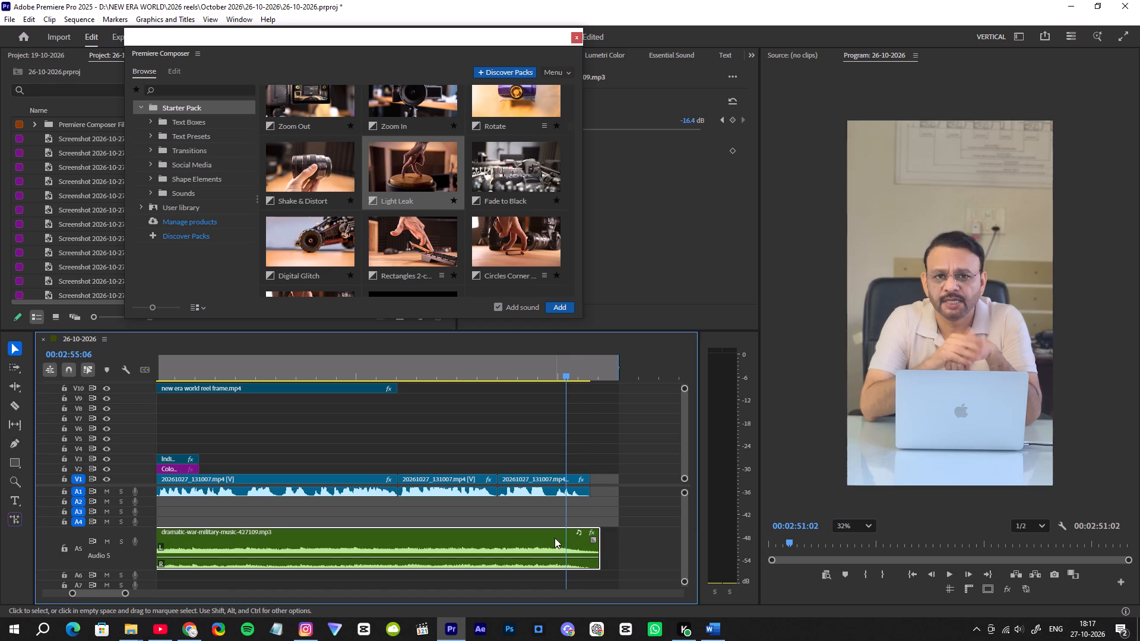
{"action": "left_click_drag", "start_coordinate": [555, 538], "coordinate": [564, 535]}
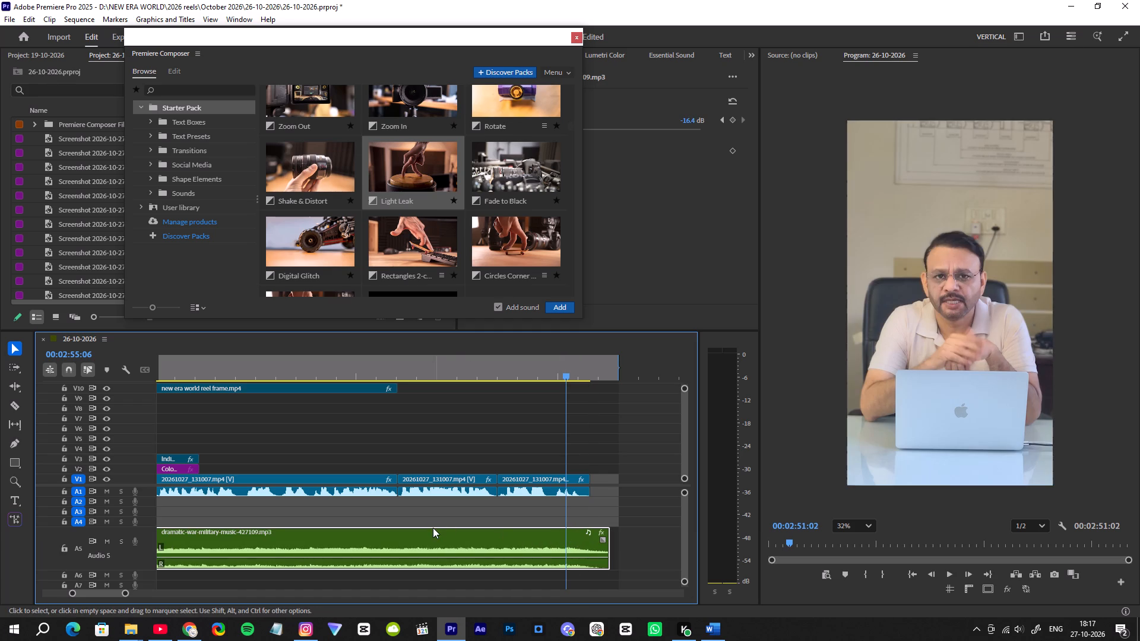
Extend the new era world reel frame clip on V10 to the end of the final speaker clip.
{"action": "left_click_drag", "start_coordinate": [400, 390], "coordinate": [460, 389]}
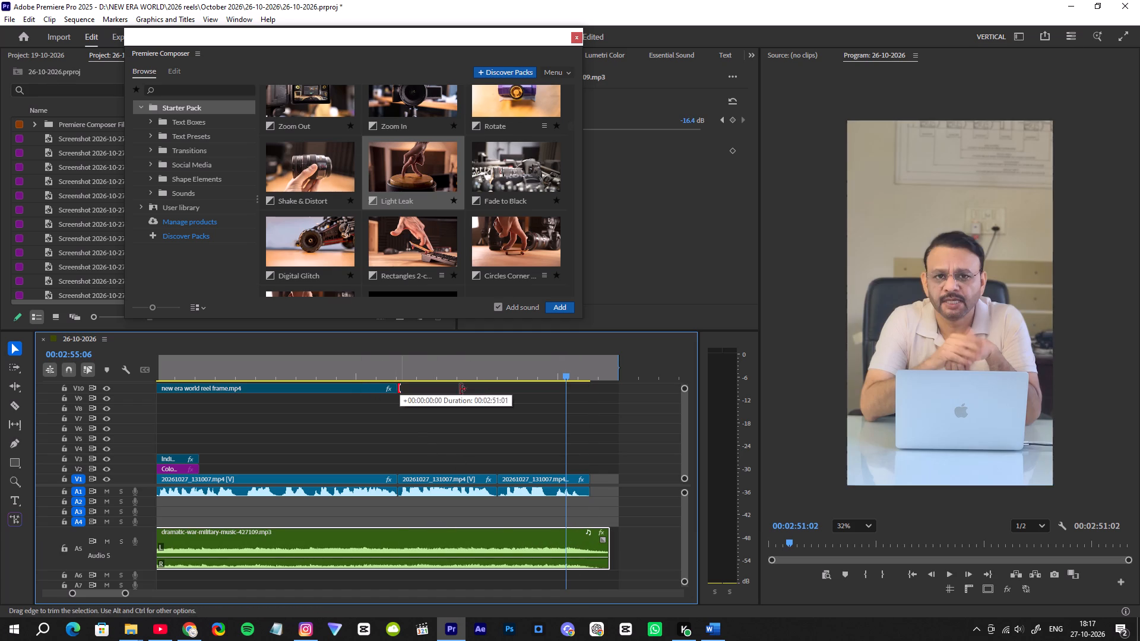
{"action": "left_click_drag", "start_coordinate": [460, 389], "coordinate": [596, 398]}
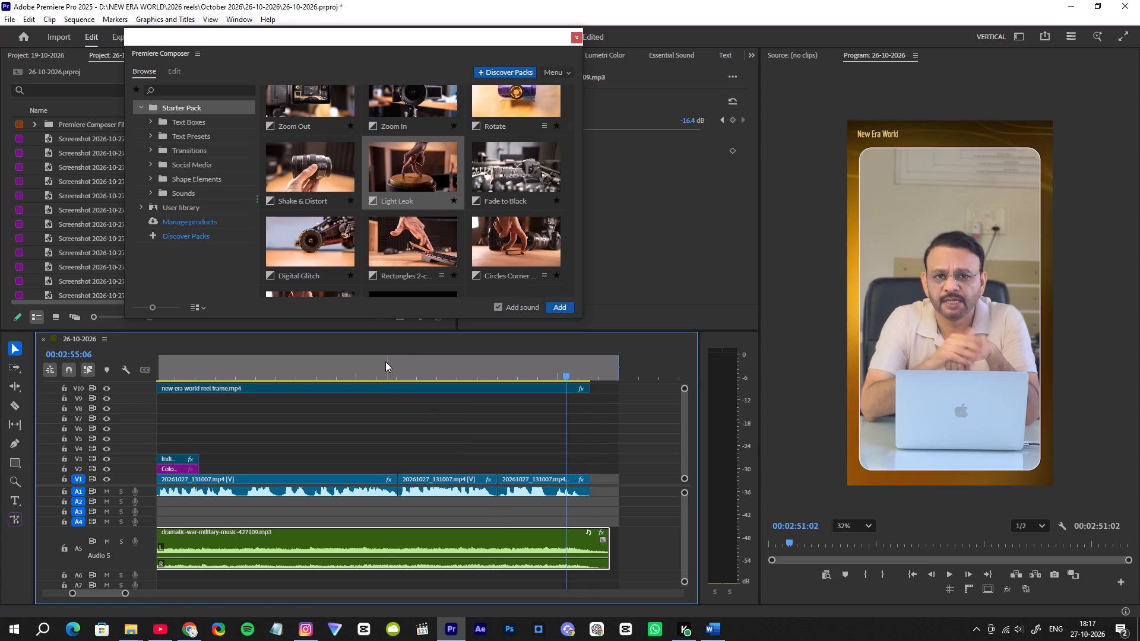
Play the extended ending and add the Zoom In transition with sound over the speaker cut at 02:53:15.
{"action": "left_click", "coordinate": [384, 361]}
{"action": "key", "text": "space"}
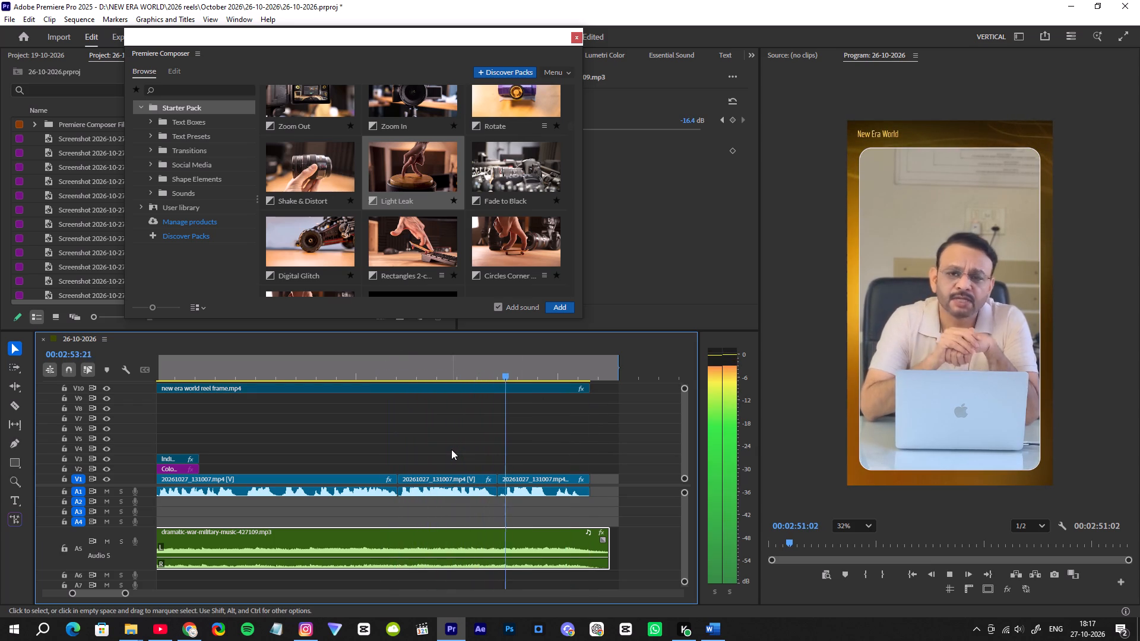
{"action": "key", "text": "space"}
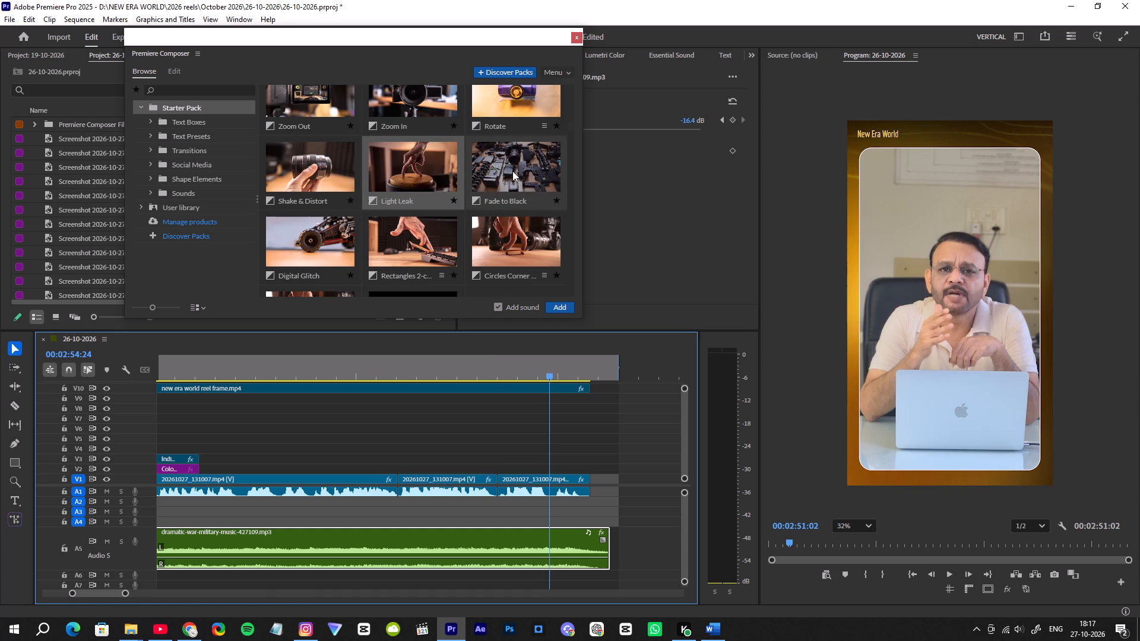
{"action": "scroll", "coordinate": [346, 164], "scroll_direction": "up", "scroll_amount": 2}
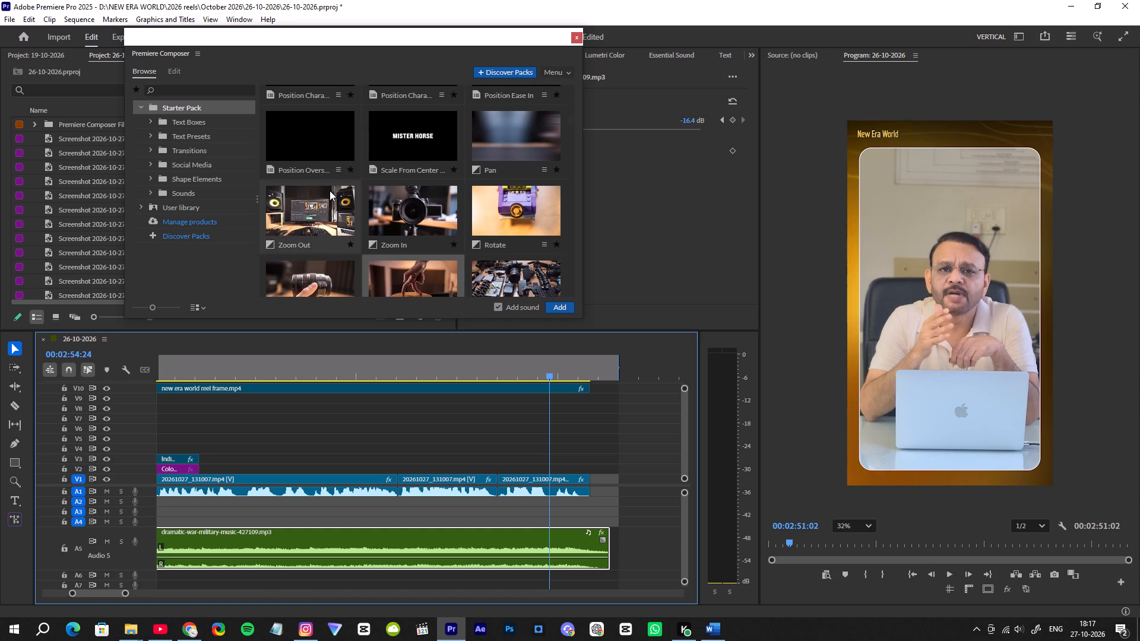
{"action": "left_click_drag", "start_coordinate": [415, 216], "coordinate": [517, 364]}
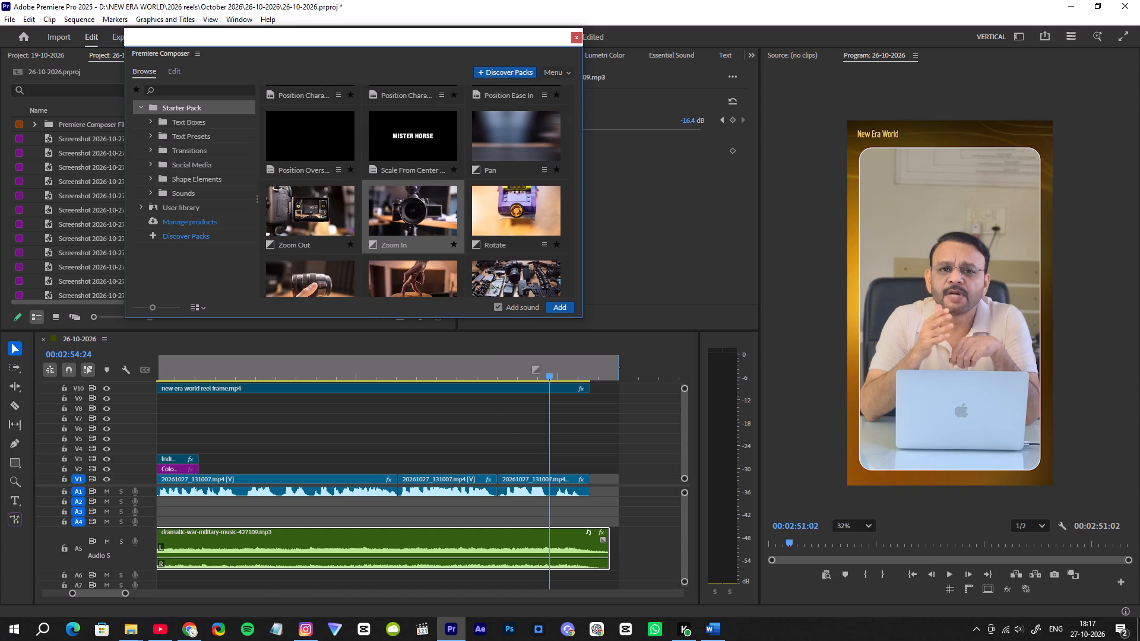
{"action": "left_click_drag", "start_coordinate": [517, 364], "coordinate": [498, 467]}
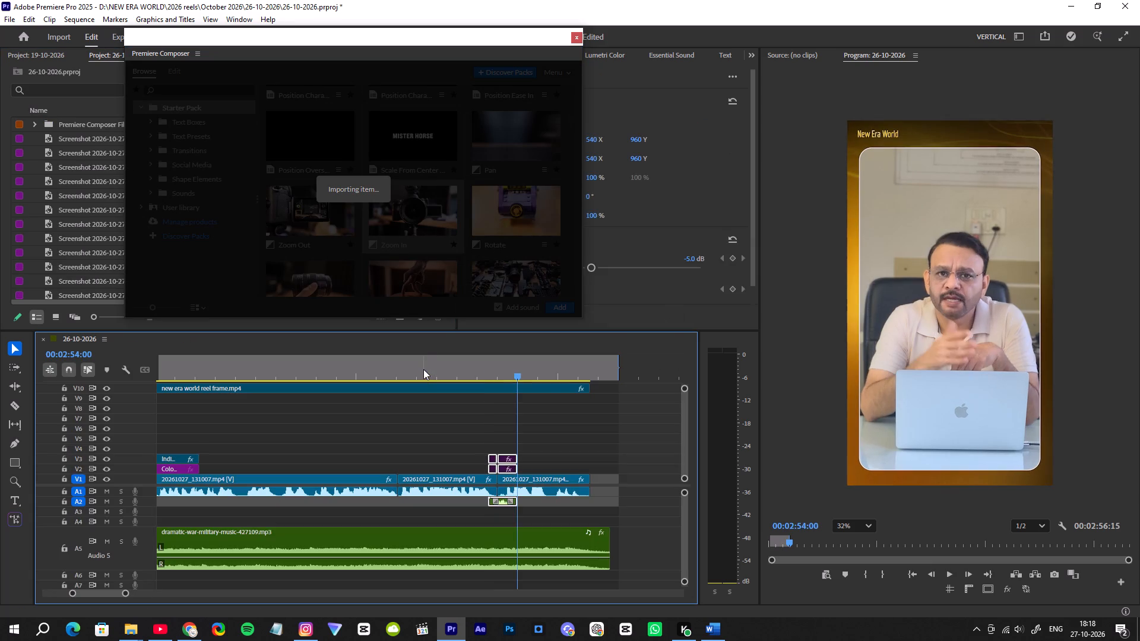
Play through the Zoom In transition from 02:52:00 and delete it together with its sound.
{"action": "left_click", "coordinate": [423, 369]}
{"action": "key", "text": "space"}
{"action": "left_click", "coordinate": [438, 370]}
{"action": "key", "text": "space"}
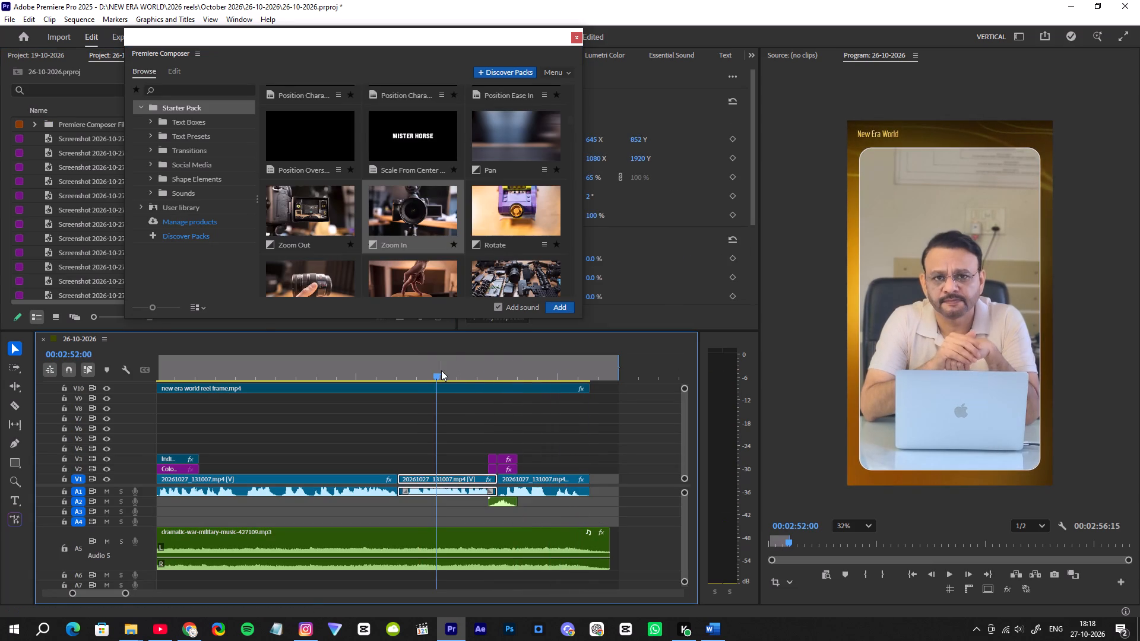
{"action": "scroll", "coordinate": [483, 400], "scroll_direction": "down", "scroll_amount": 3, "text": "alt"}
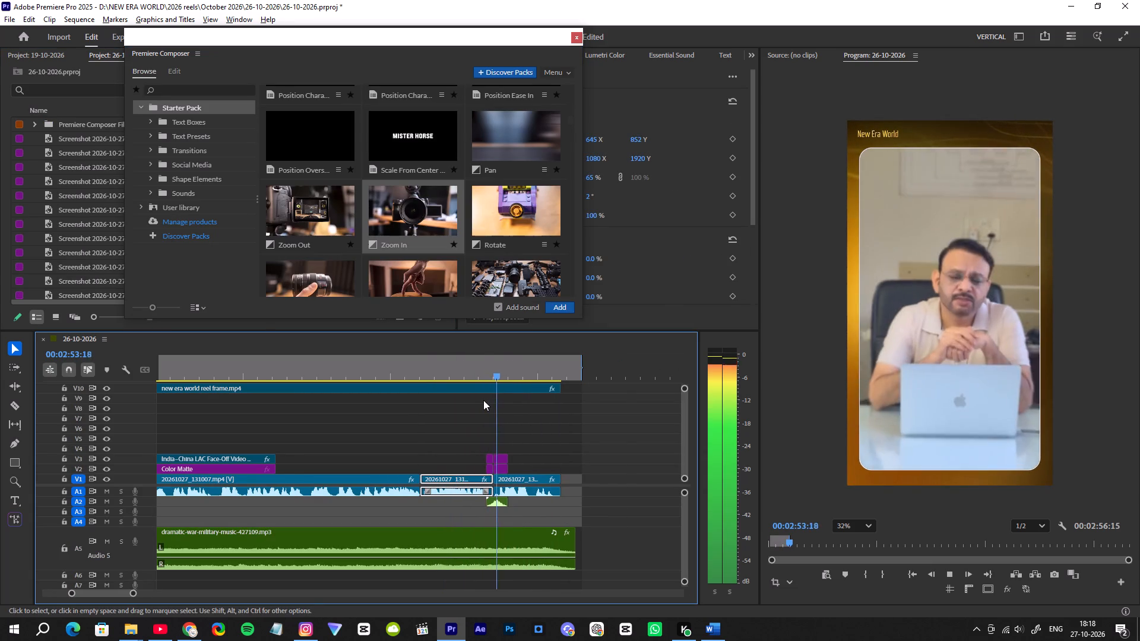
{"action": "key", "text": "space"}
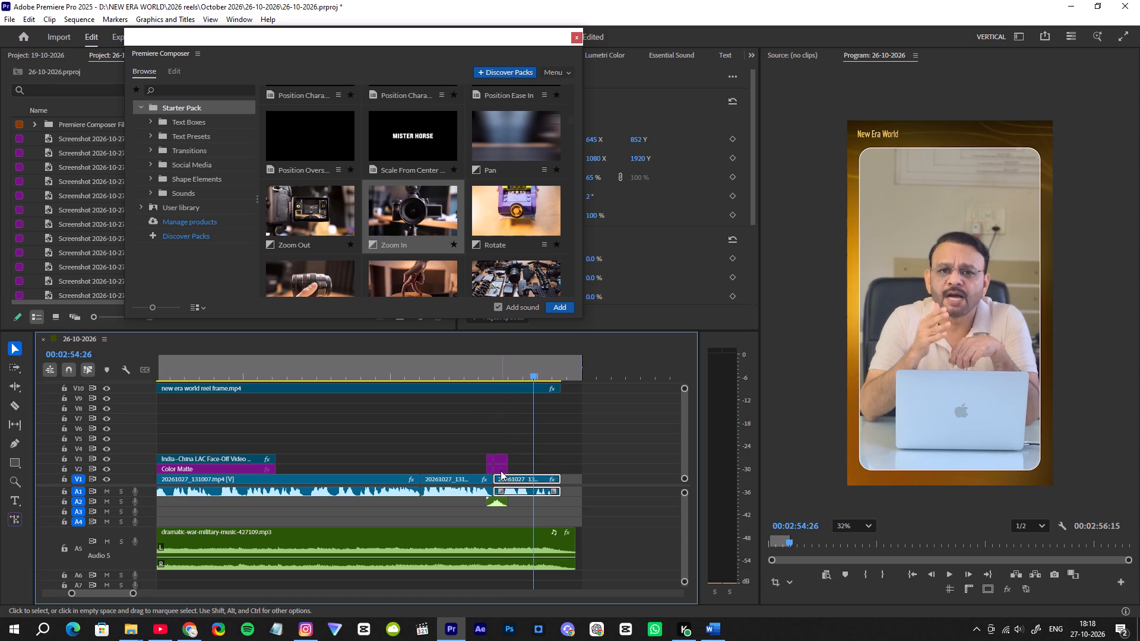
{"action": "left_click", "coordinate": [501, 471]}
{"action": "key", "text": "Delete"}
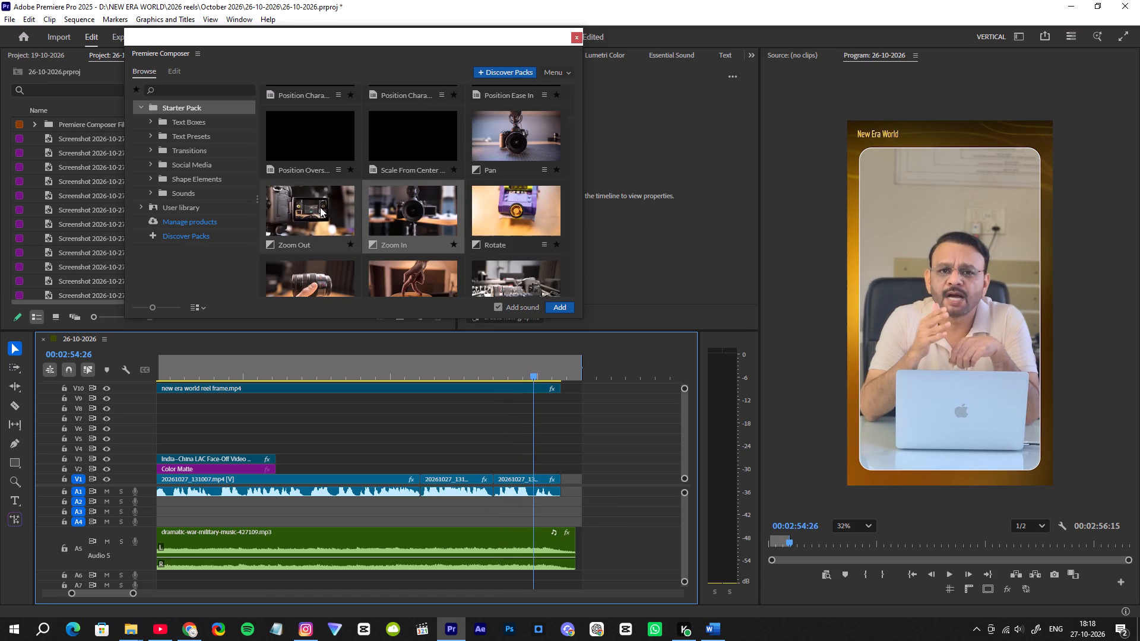
Add the Zoom Out transition over the 02:53:15 cut, shorten both of its layers by 7 frames to match its sound, and play it.
{"action": "left_click_drag", "start_coordinate": [319, 207], "coordinate": [494, 466]}
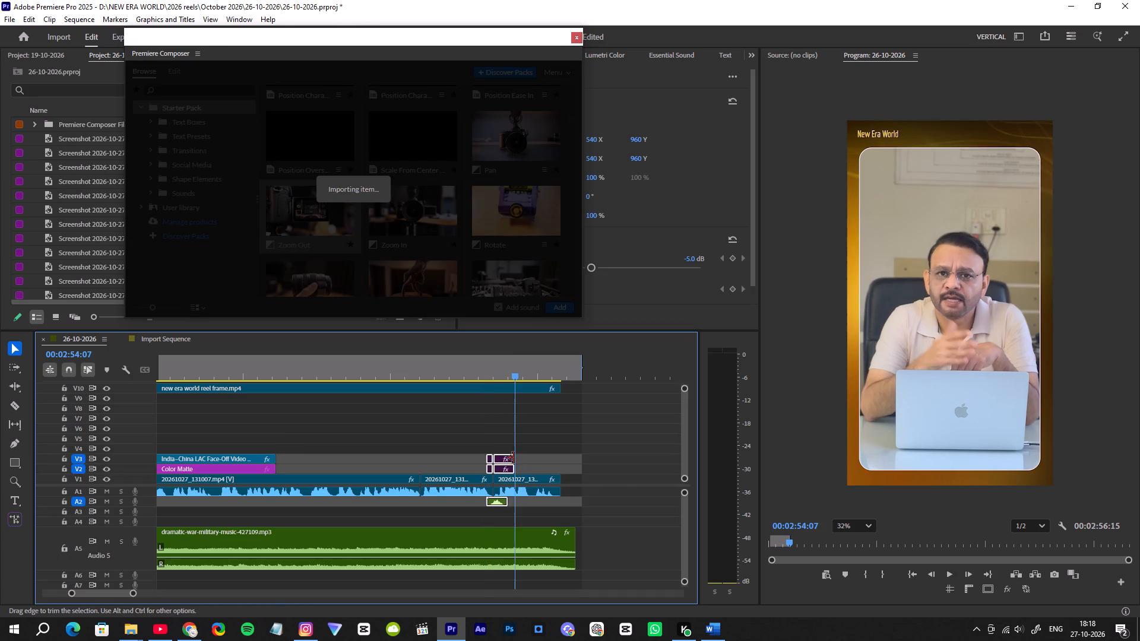
{"action": "left_click_drag", "start_coordinate": [514, 458], "coordinate": [505, 461]}
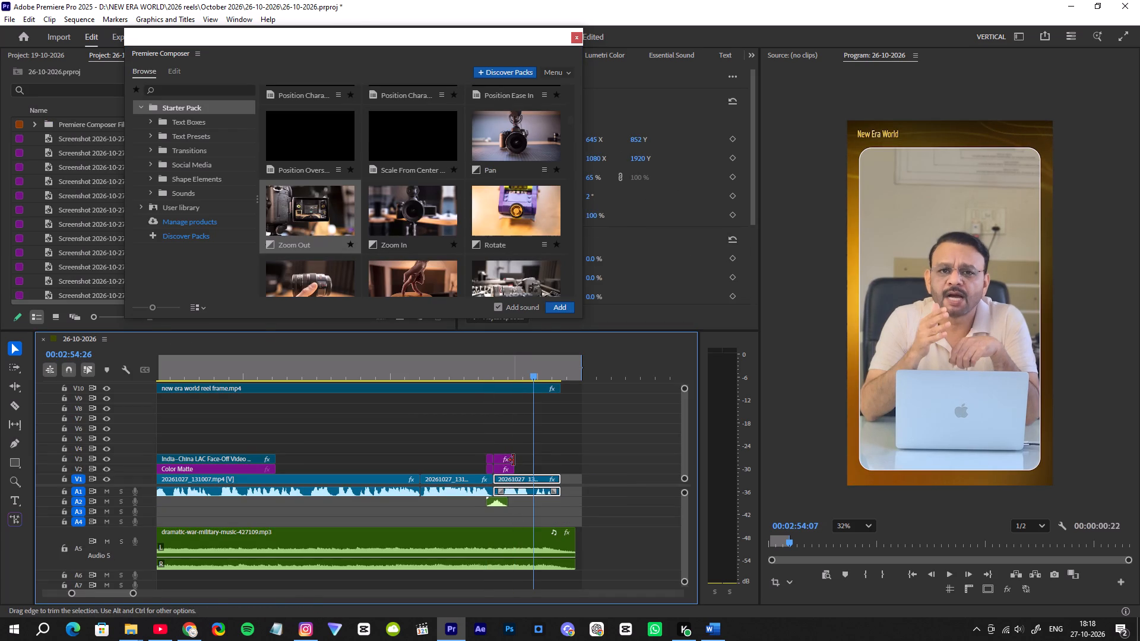
{"action": "left_click_drag", "start_coordinate": [514, 460], "coordinate": [507, 462]}
{"action": "left_click_drag", "start_coordinate": [514, 468], "coordinate": [508, 470]}
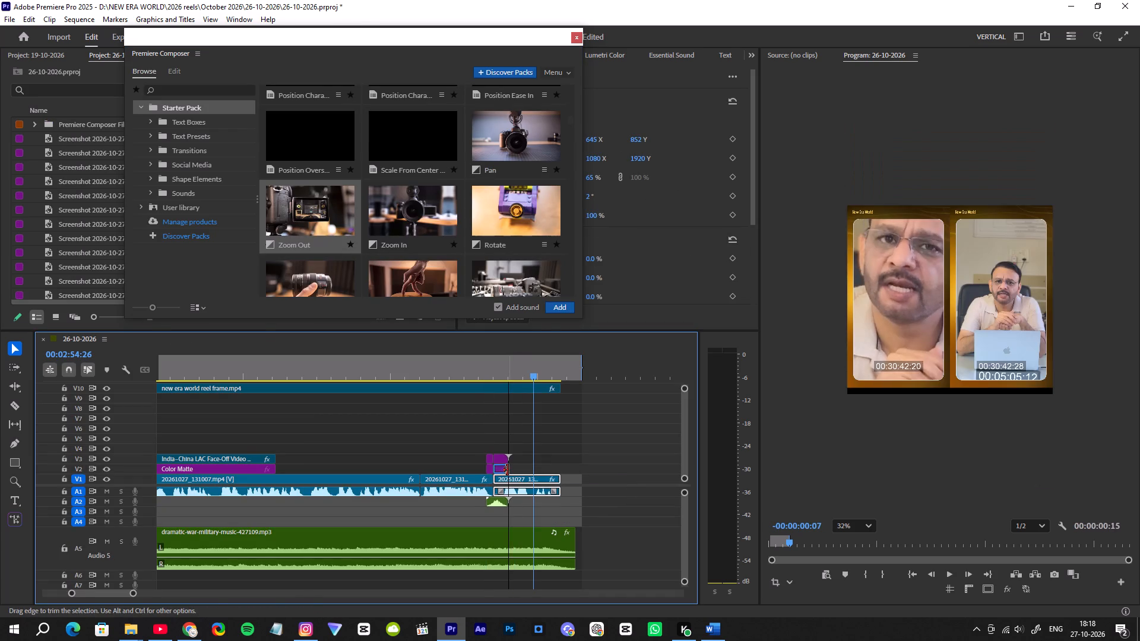
{"action": "left_click", "coordinate": [452, 370]}
{"action": "key", "text": "space"}
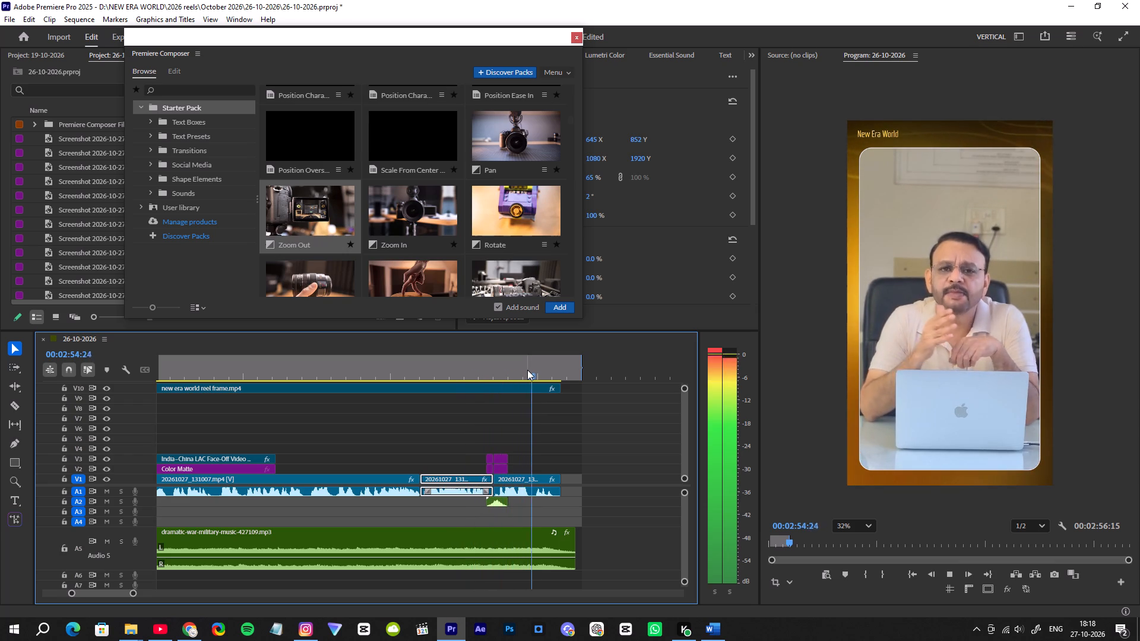
Trim the end of the dramatic war music clip back to the end of the final speaker clip at 02:55:22.
{"action": "key", "text": "space"}
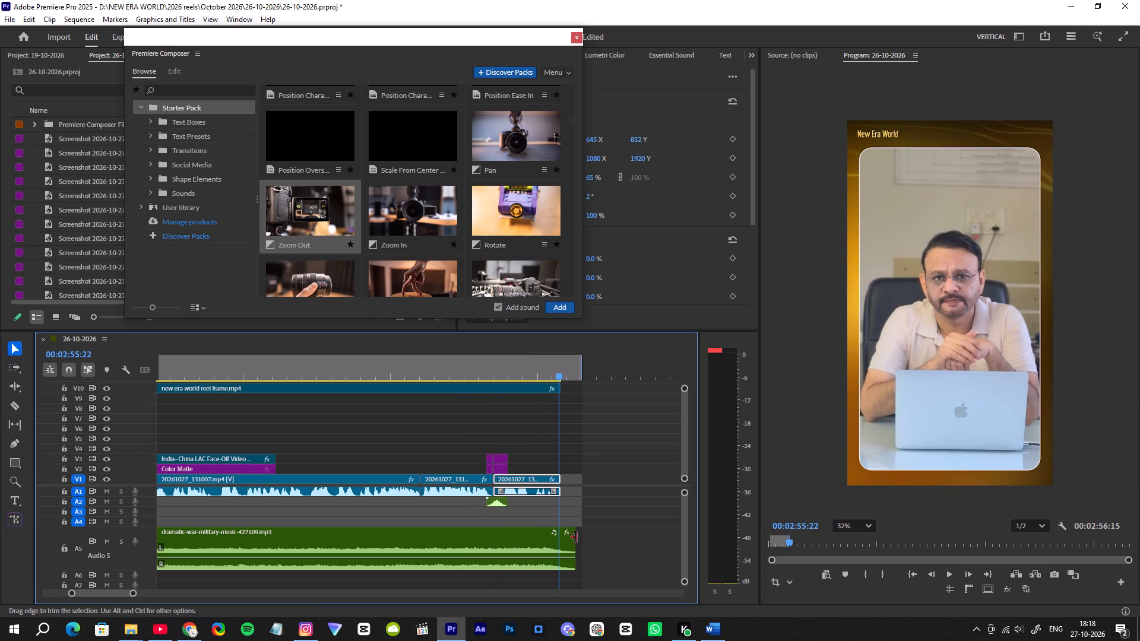
{"action": "left_click_drag", "start_coordinate": [576, 538], "coordinate": [572, 538]}
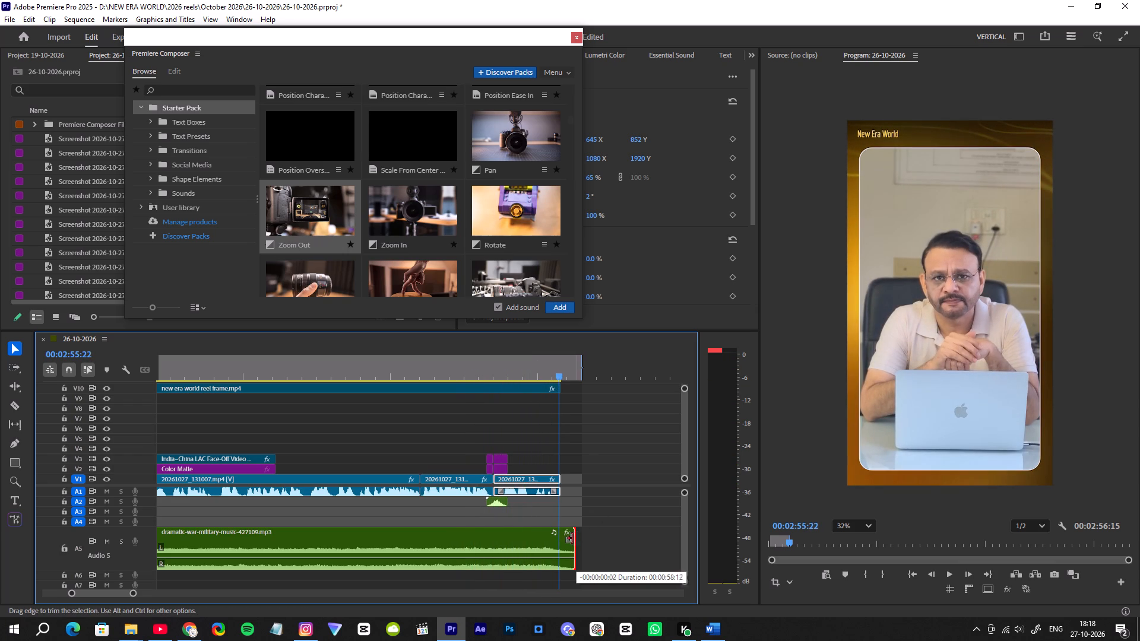
{"action": "left_click_drag", "start_coordinate": [572, 538], "coordinate": [564, 541]}
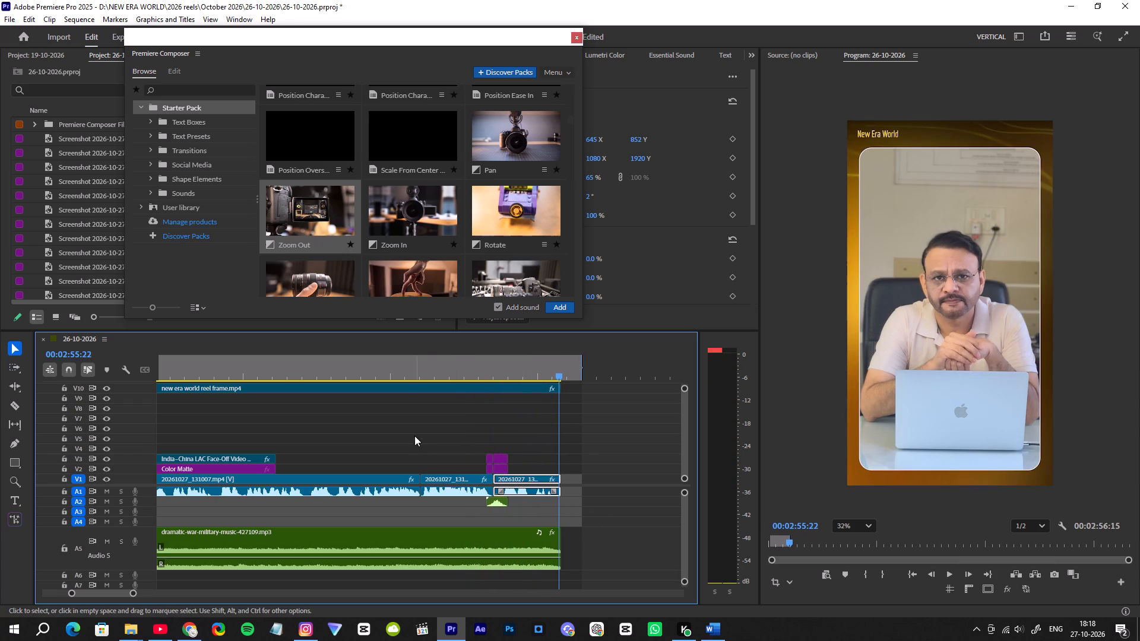
Play across the speaker cut near 02:51:00, add the Light Leak transition over it on V2, and save the project.
{"action": "left_click", "coordinate": [404, 372]}
{"action": "key", "text": "space"}
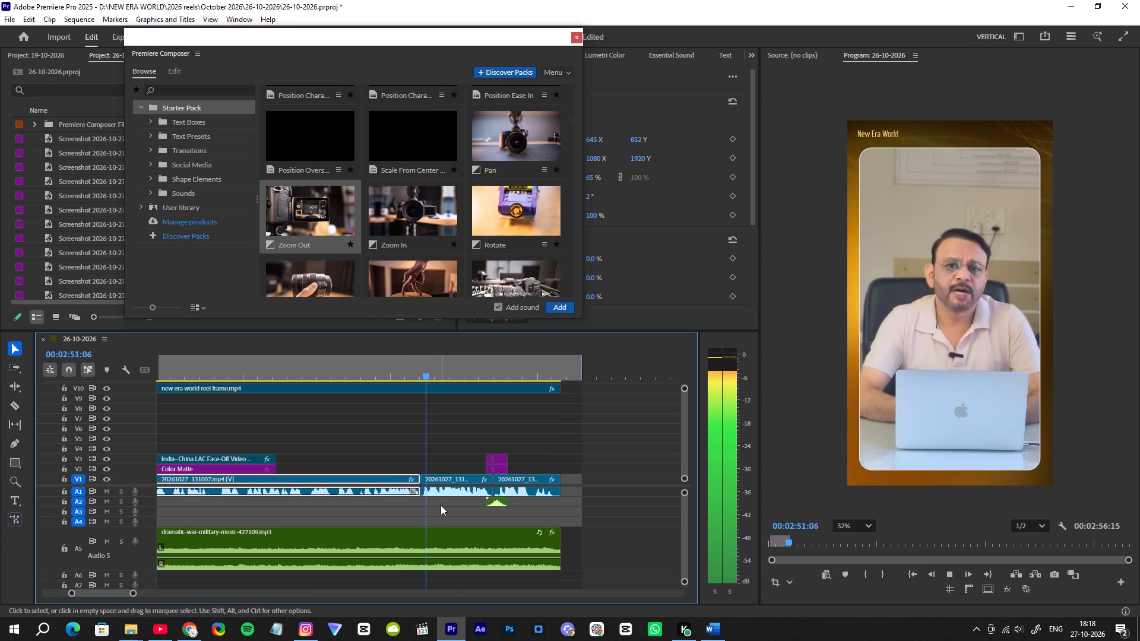
{"action": "key", "text": "space"}
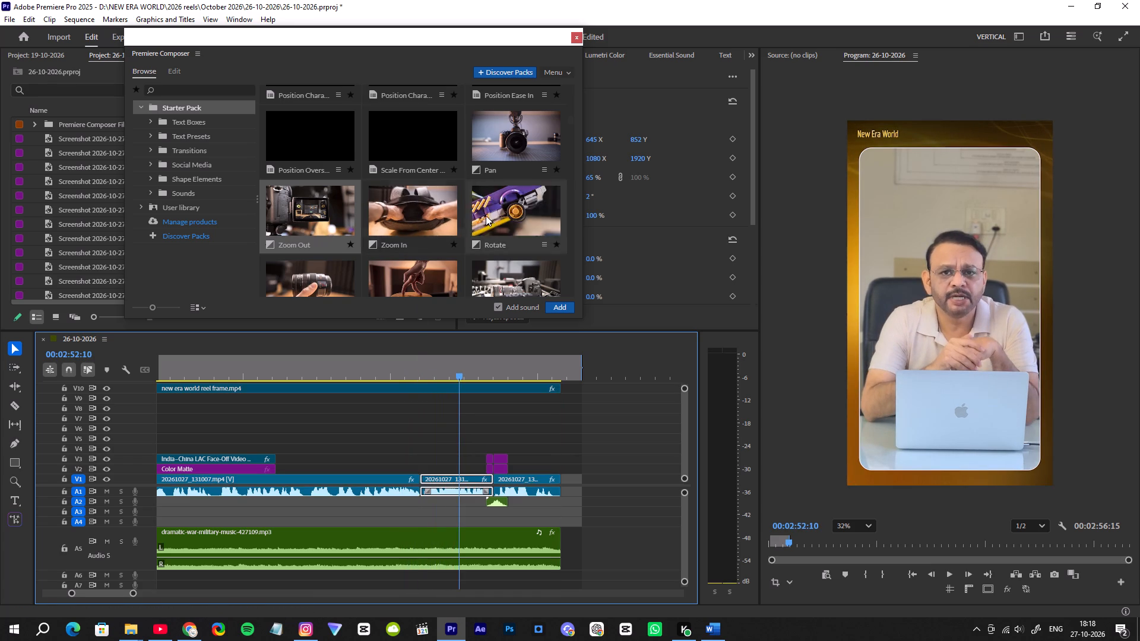
{"action": "scroll", "coordinate": [400, 259], "scroll_direction": "up", "scroll_amount": 1}
{"action": "scroll", "coordinate": [425, 275], "scroll_direction": "down", "scroll_amount": 3}
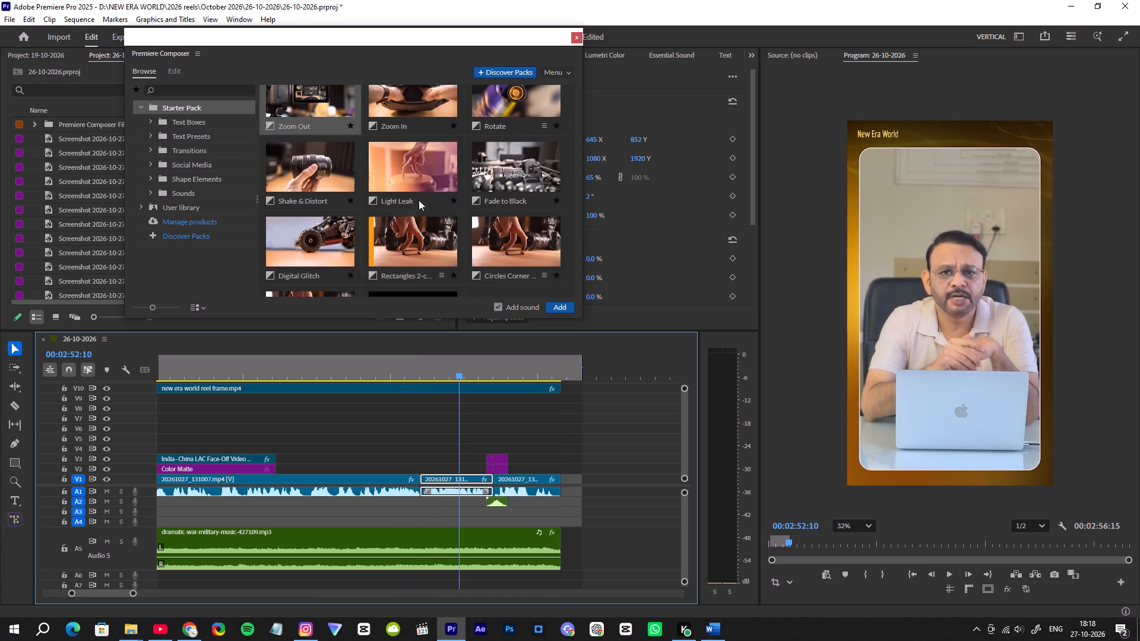
{"action": "left_click_drag", "start_coordinate": [420, 171], "coordinate": [425, 469]}
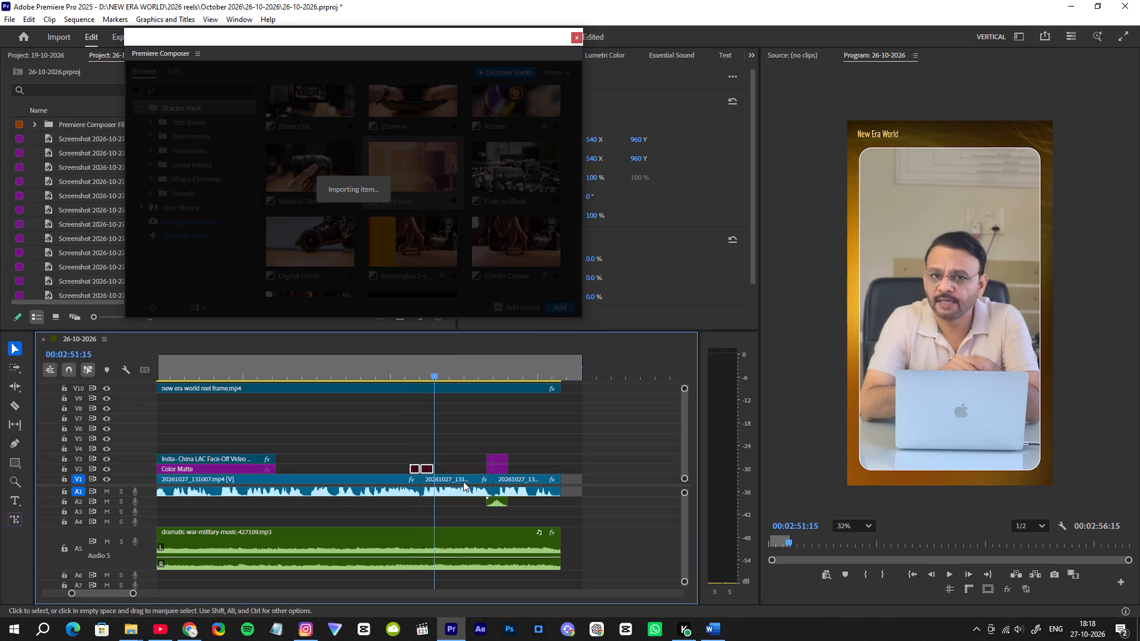
{"action": "key", "text": "ctrl+s"}
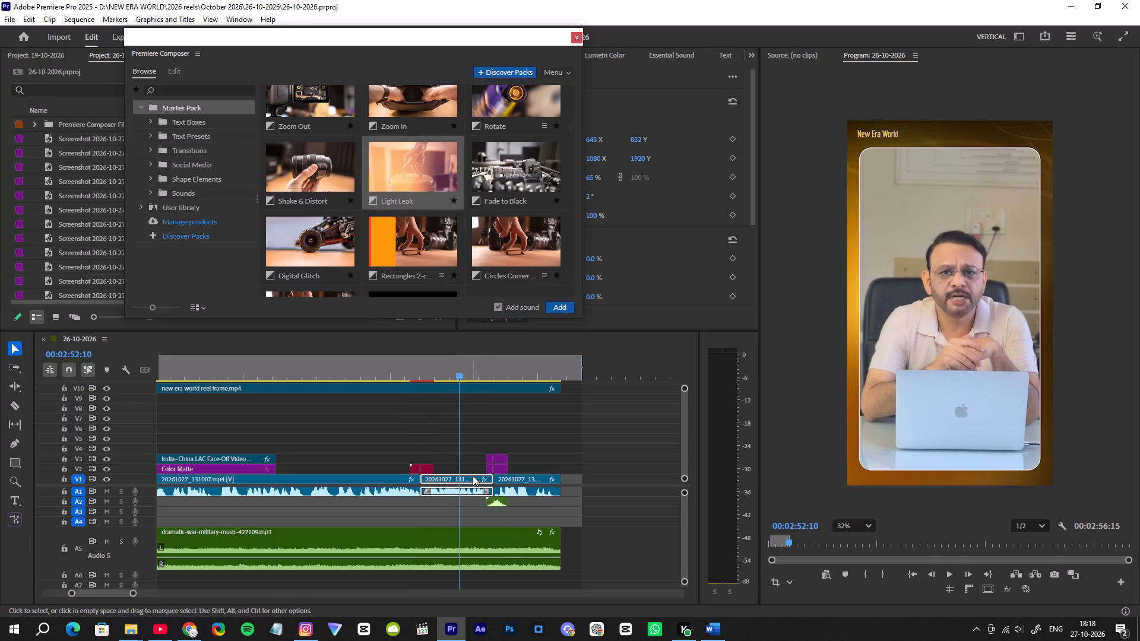
Return to the start of the sequence at 00:00:00:00 and play the reel through to review it.
{"action": "scroll", "coordinate": [480, 453], "scroll_direction": "down", "scroll_amount": 3, "text": "alt"}
{"action": "scroll", "coordinate": [480, 453], "scroll_direction": "up", "scroll_amount": 1, "text": "alt"}
{"action": "scroll", "coordinate": [480, 453], "scroll_direction": "down", "scroll_amount": 9, "text": "alt"}
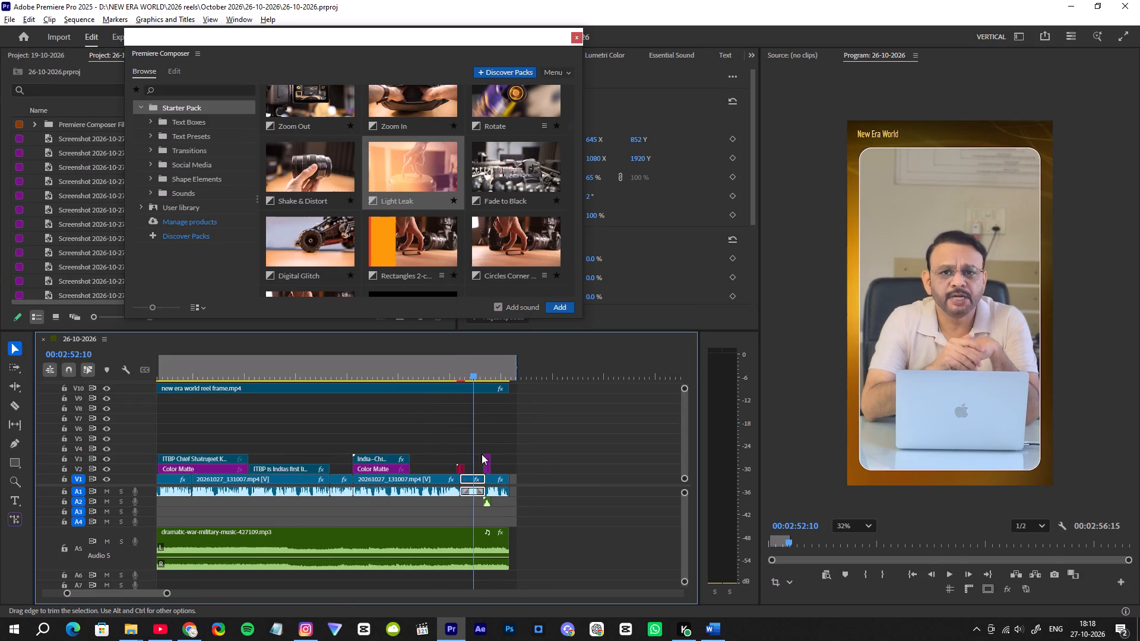
{"action": "scroll", "coordinate": [482, 454], "scroll_direction": "down", "scroll_amount": 1, "text": "alt"}
{"action": "left_click_drag", "start_coordinate": [473, 377], "coordinate": [151, 377]}
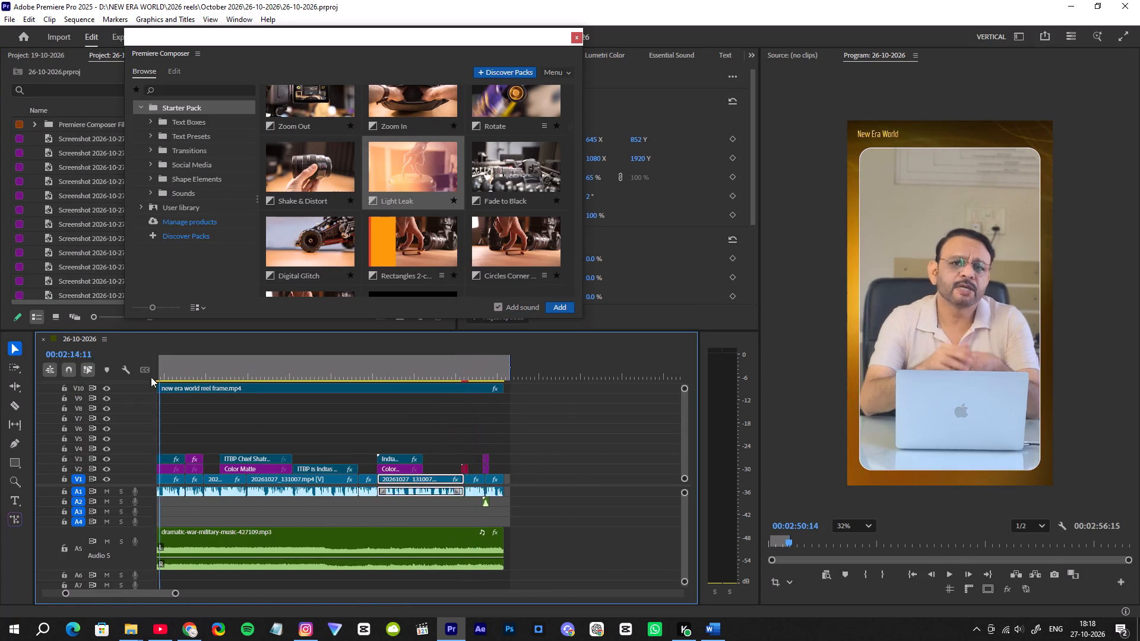
{"action": "left_click_drag", "start_coordinate": [151, 377], "coordinate": [82, 377]}
{"action": "scroll", "coordinate": [487, 488], "scroll_direction": "down", "scroll_amount": 9, "text": "alt"}
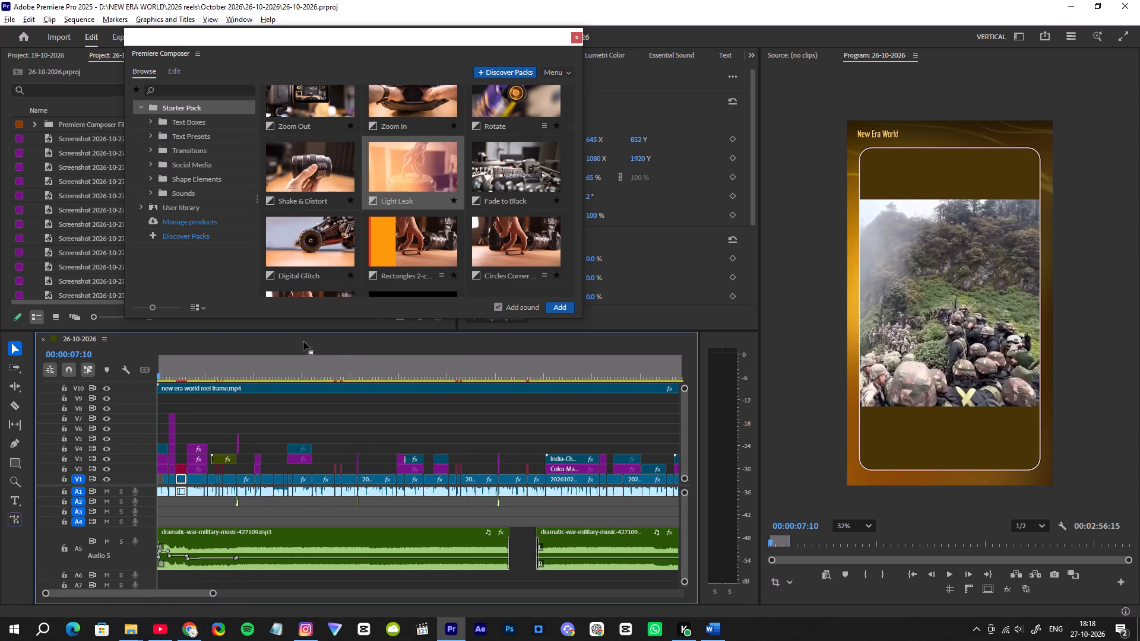
{"action": "left_click_drag", "start_coordinate": [158, 373], "coordinate": [89, 375]}
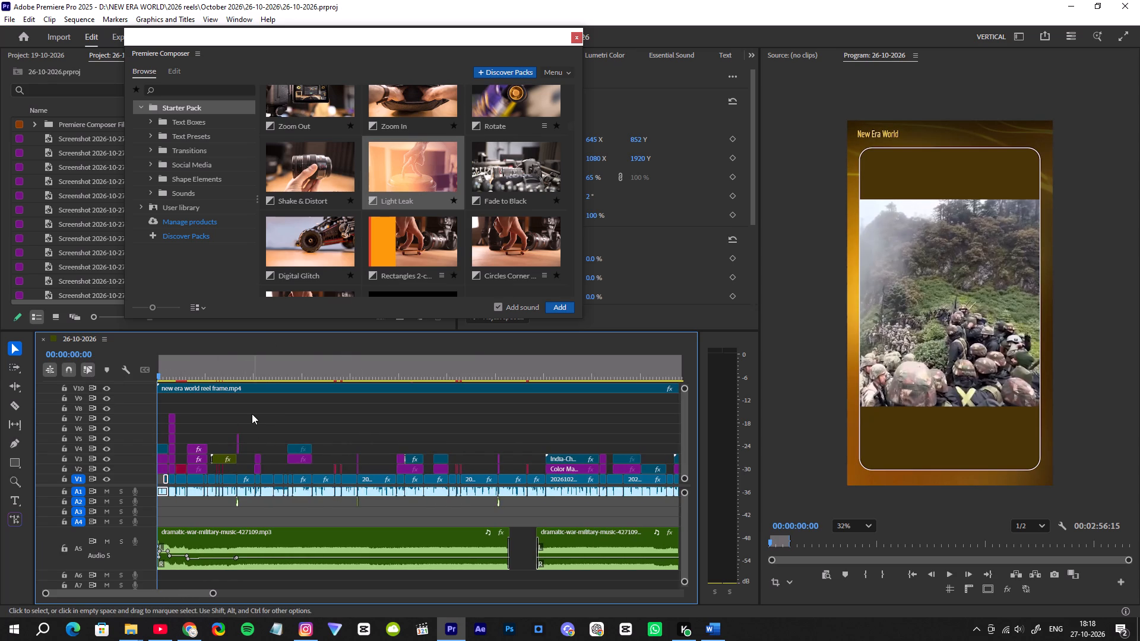
{"action": "key", "text": "space"}
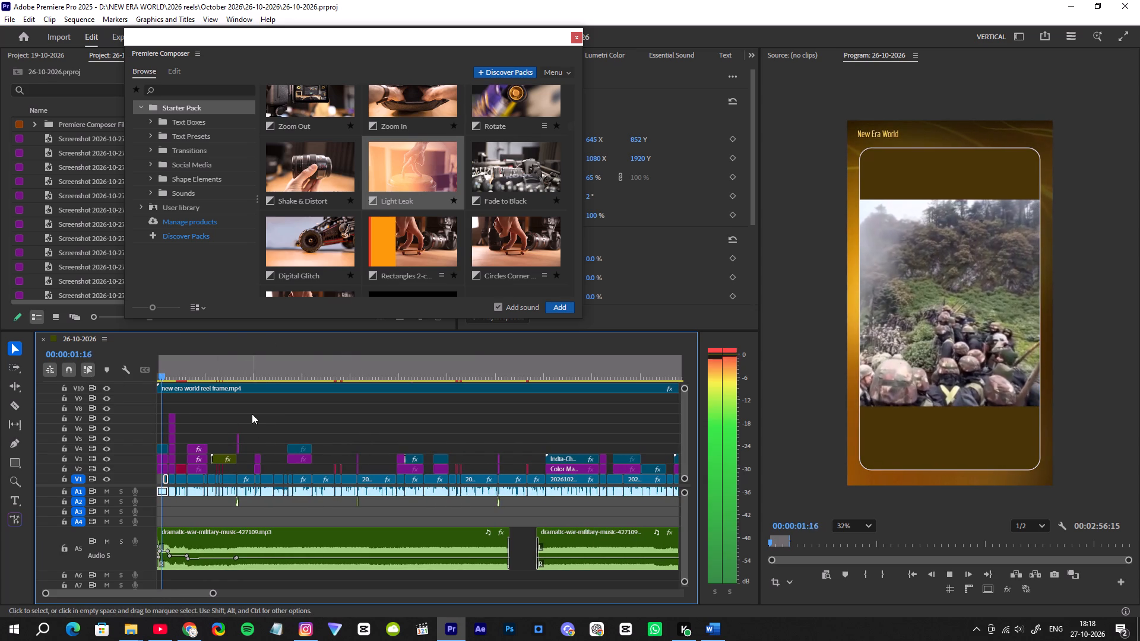
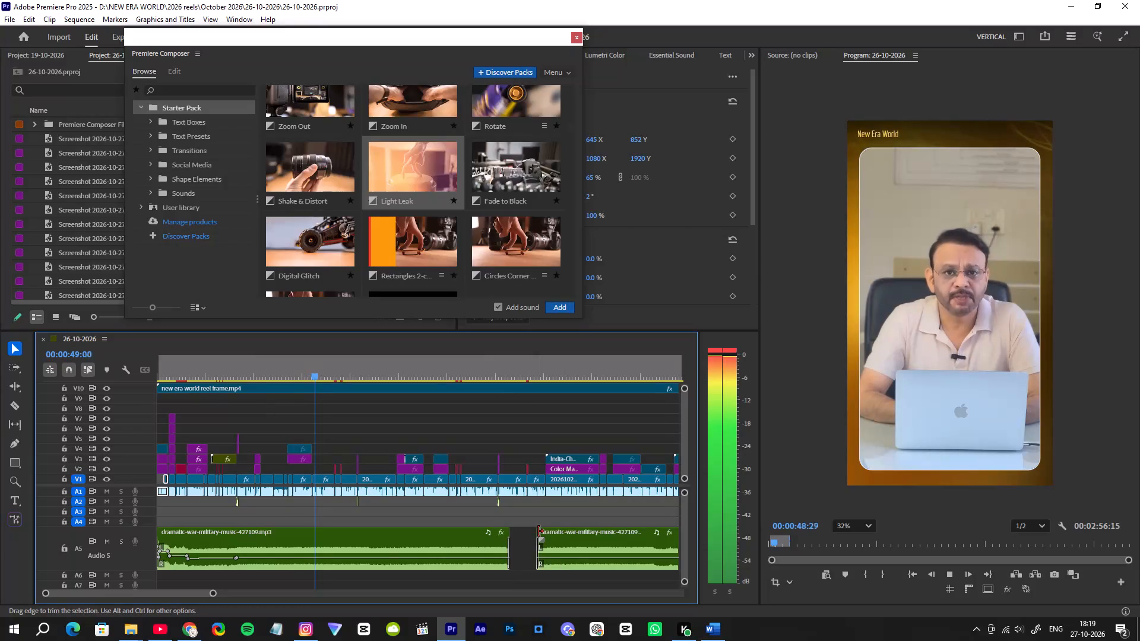
Extend the start of the second dramatic war music clip on A5 back toward the end of the first music clip.
{"action": "left_click_drag", "start_coordinate": [538, 531], "coordinate": [510, 536]}
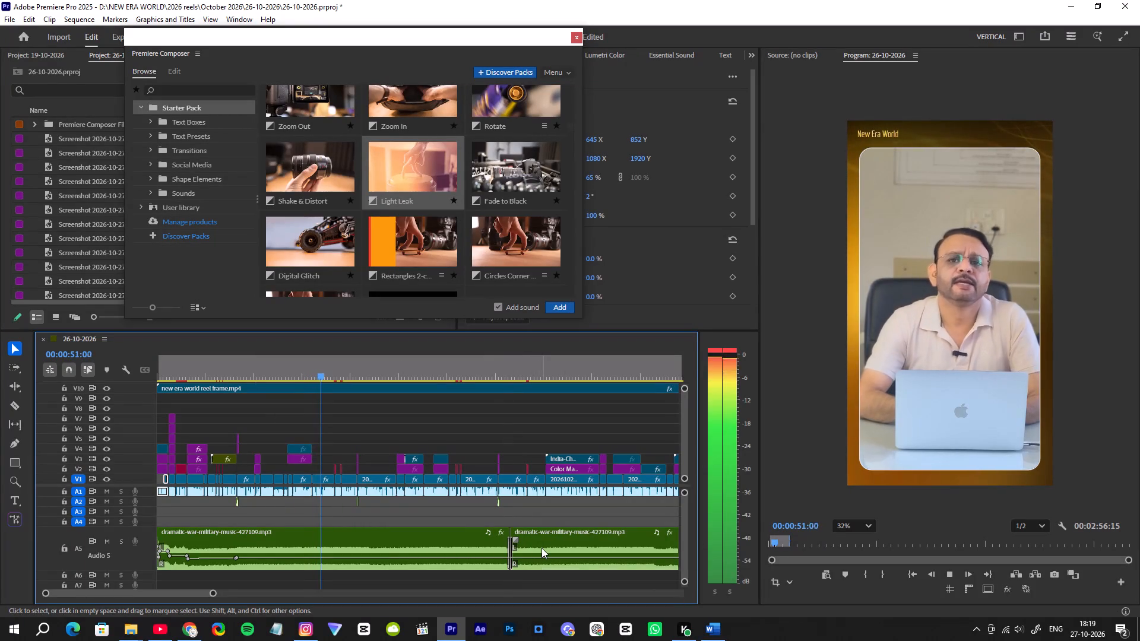
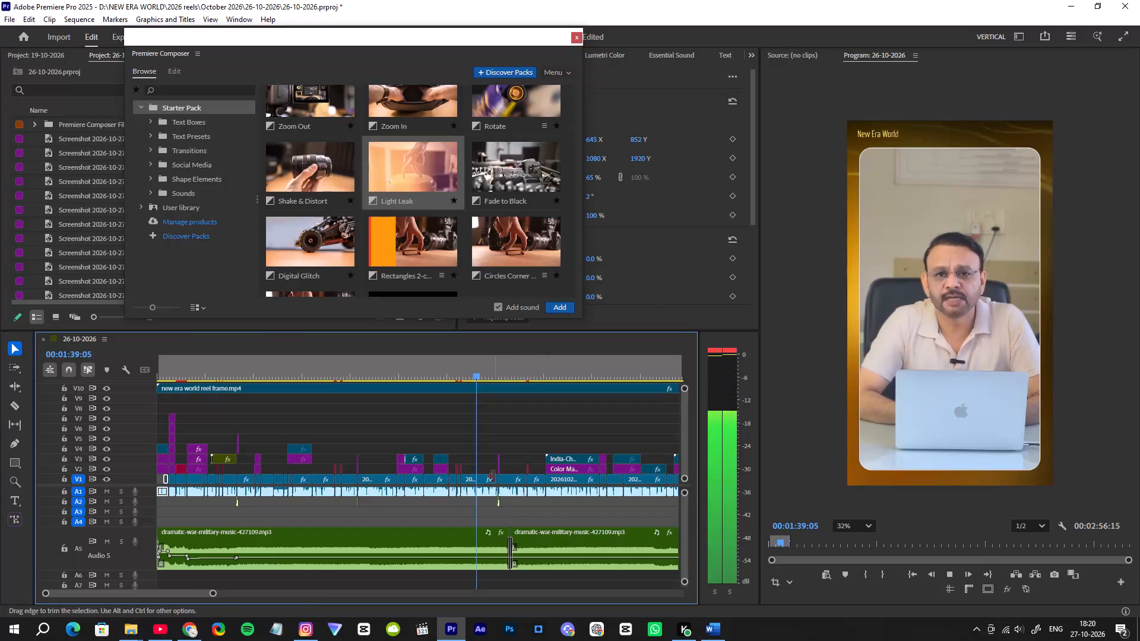
Play the reel from about 00:01:39 through to its end, reviewing the visuals and background music.
{"action": "scroll", "coordinate": [493, 477], "scroll_direction": "up", "scroll_amount": 13, "text": "alt"}
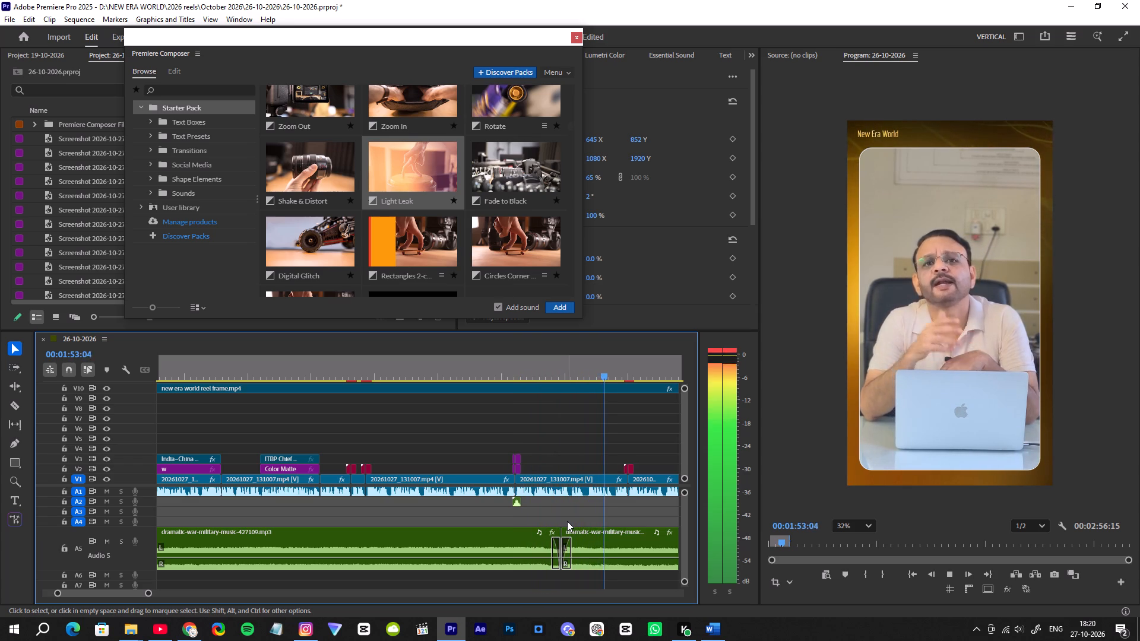
{"action": "scroll", "coordinate": [568, 521], "scroll_direction": "down", "scroll_amount": 11}
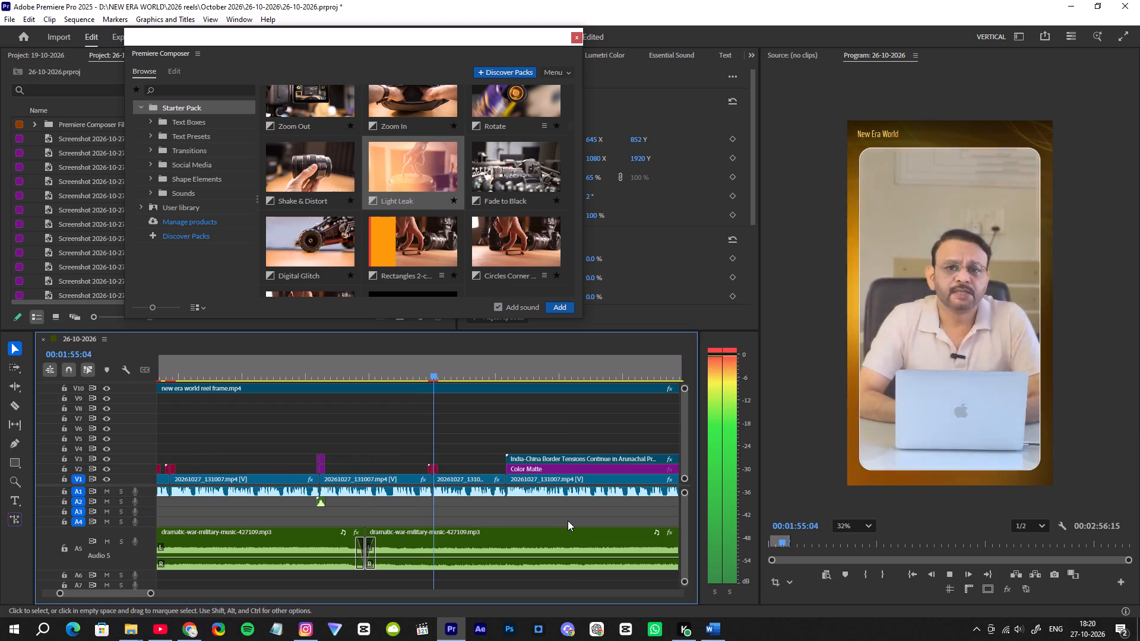
{"action": "scroll", "coordinate": [568, 521], "scroll_direction": "down", "scroll_amount": 6}
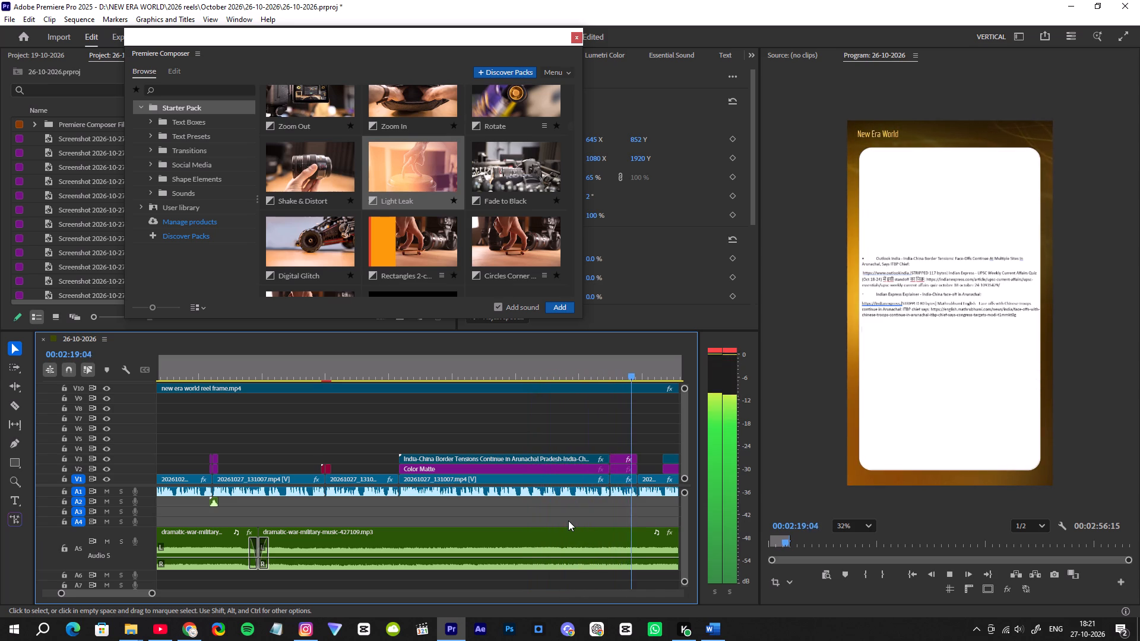
{"action": "scroll", "coordinate": [568, 521], "scroll_direction": "down", "scroll_amount": 6}
{"action": "scroll", "coordinate": [568, 521], "scroll_direction": "up", "scroll_amount": 1}
{"action": "scroll", "coordinate": [568, 521], "scroll_direction": "down", "scroll_amount": 6}
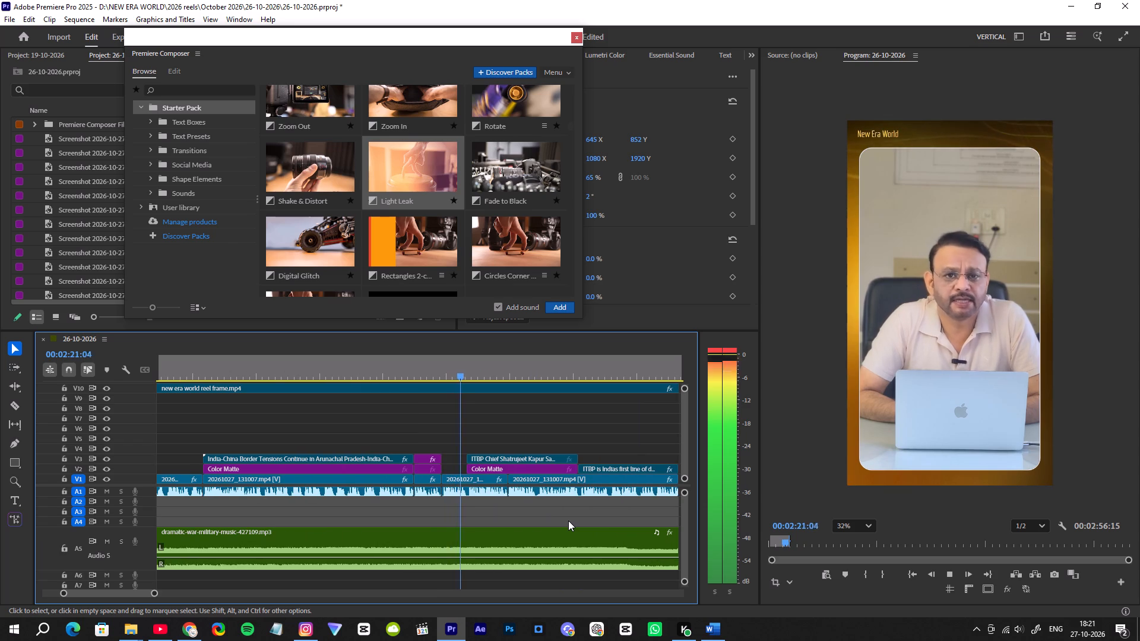
{"action": "scroll", "coordinate": [568, 521], "scroll_direction": "down", "scroll_amount": 4}
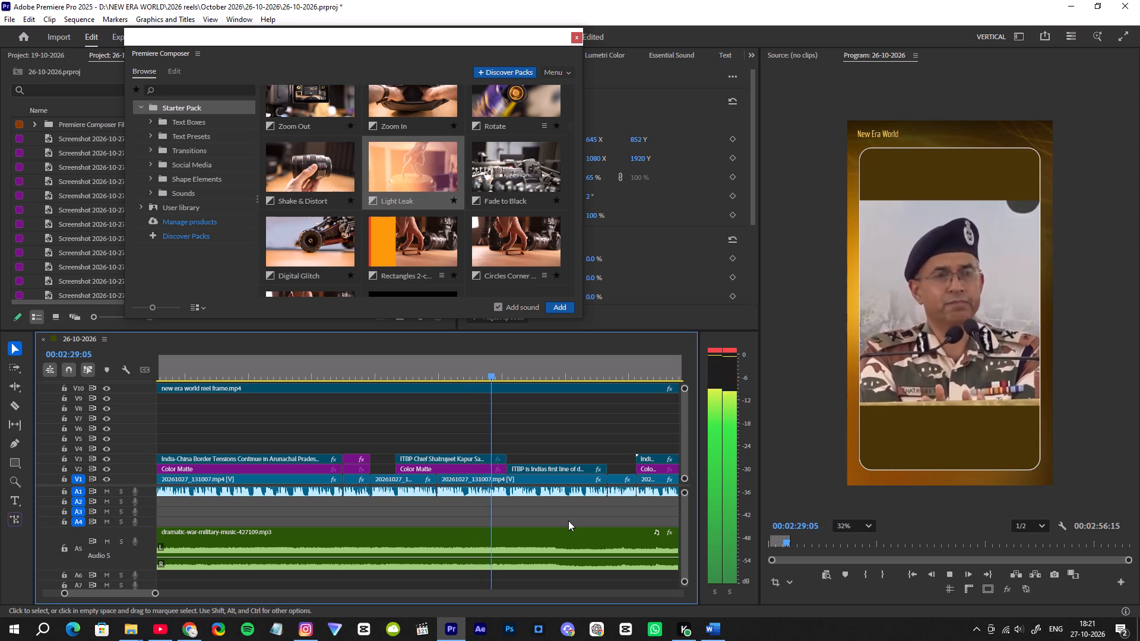
{"action": "scroll", "coordinate": [568, 521], "scroll_direction": "down", "scroll_amount": 3}
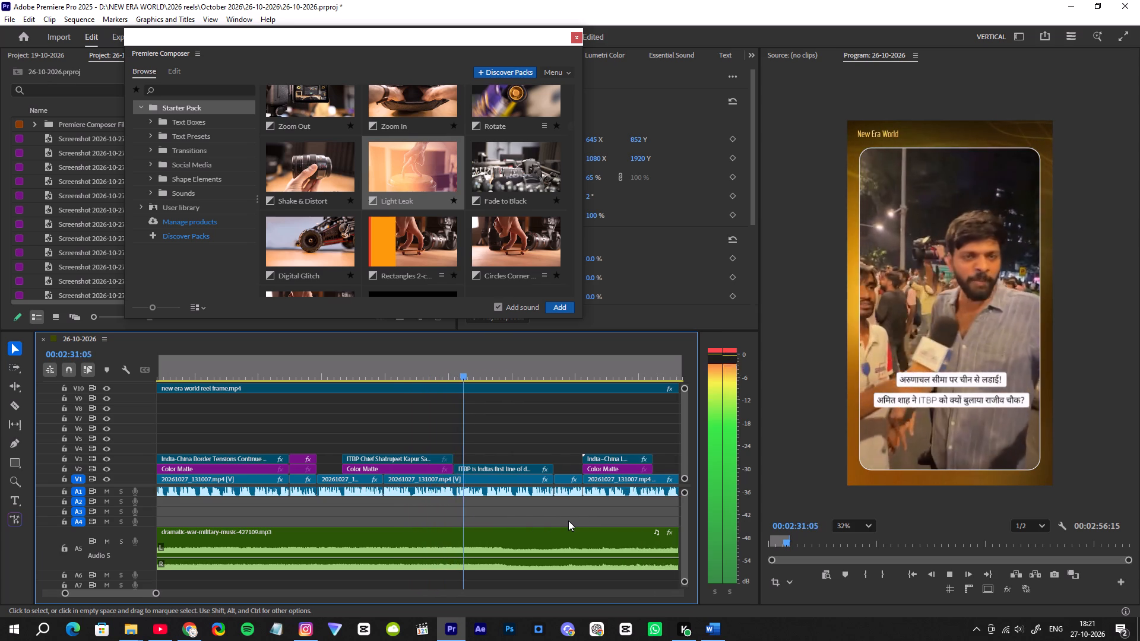
{"action": "scroll", "coordinate": [568, 521], "scroll_direction": "down", "scroll_amount": 6}
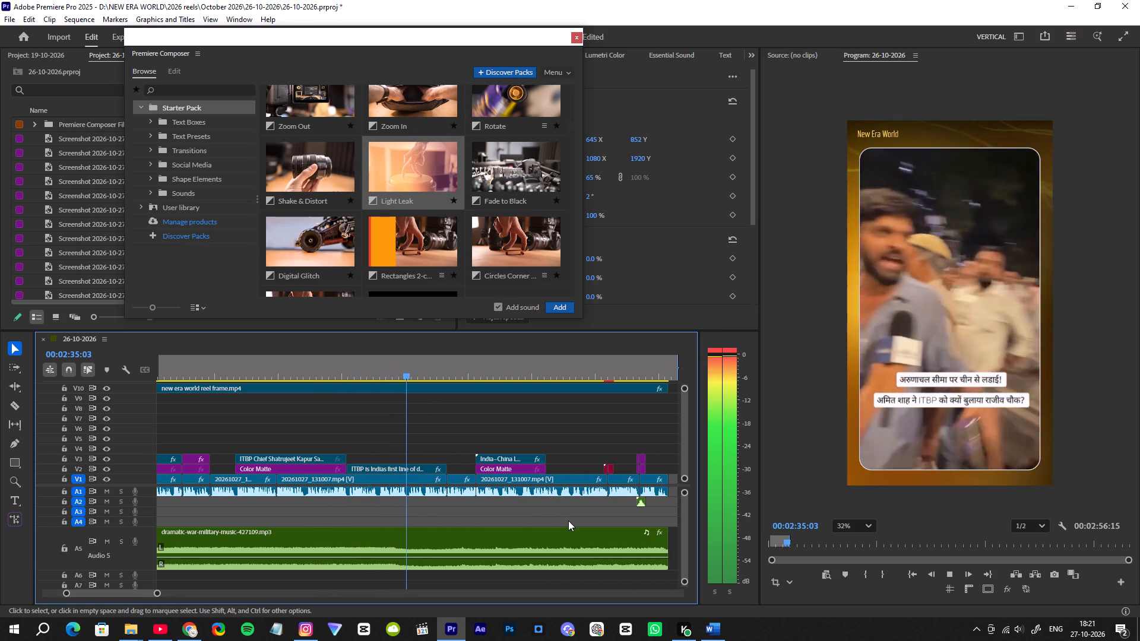
{"action": "scroll", "coordinate": [568, 521], "scroll_direction": "down", "scroll_amount": 2}
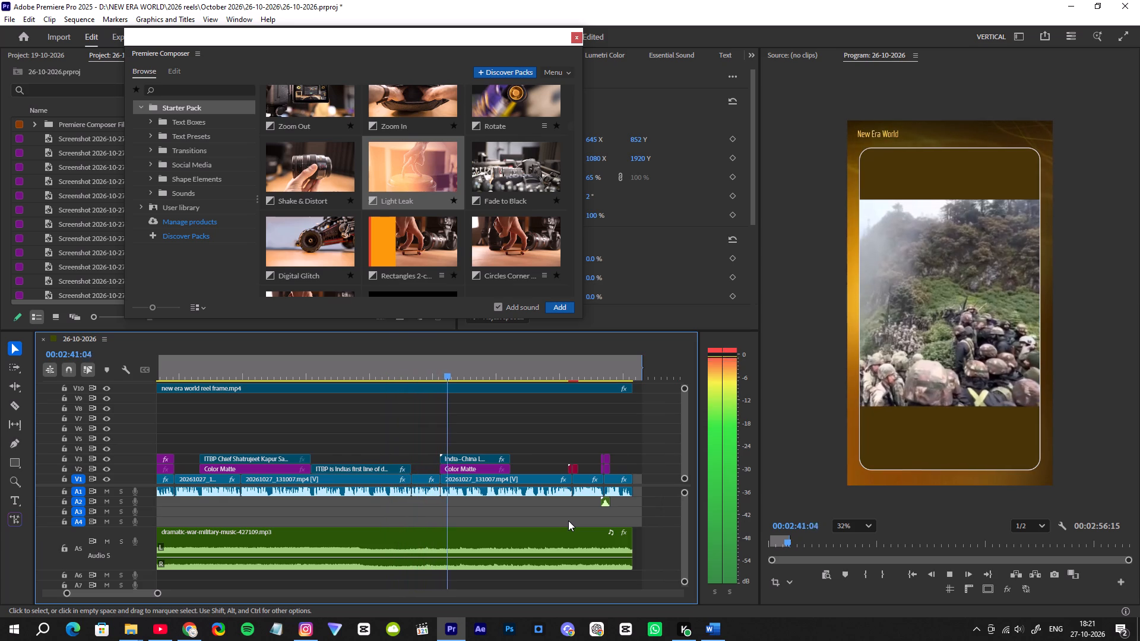
{"action": "scroll", "coordinate": [568, 521], "scroll_direction": "down", "scroll_amount": 2}
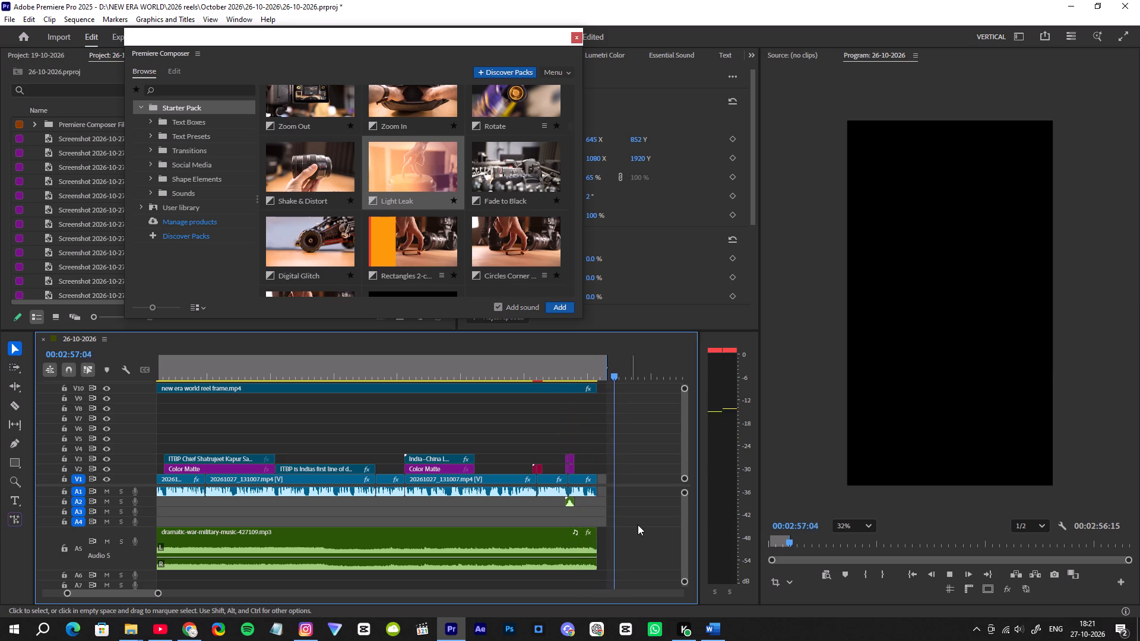
{"action": "key", "text": "space"}
Pull the sequence Out point back to the end of the last clips, for a 00:02:55:24 duration, and play the ending.
{"action": "left_click_drag", "start_coordinate": [606, 369], "coordinate": [593, 371]}
{"action": "left_click", "coordinate": [575, 365]}
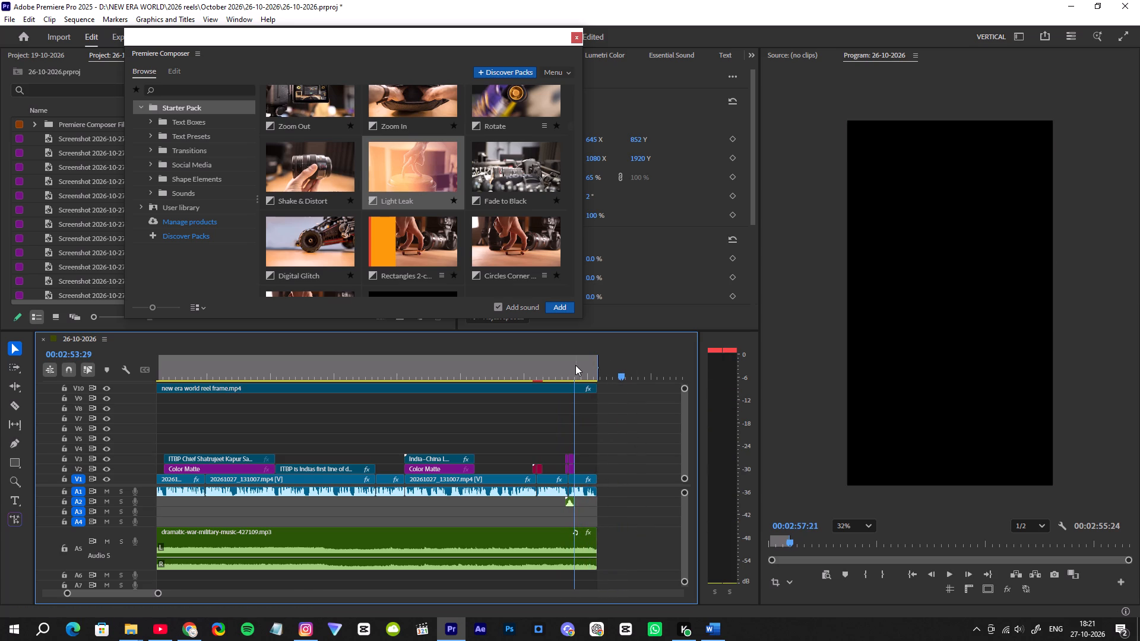
{"action": "key", "text": "space"}
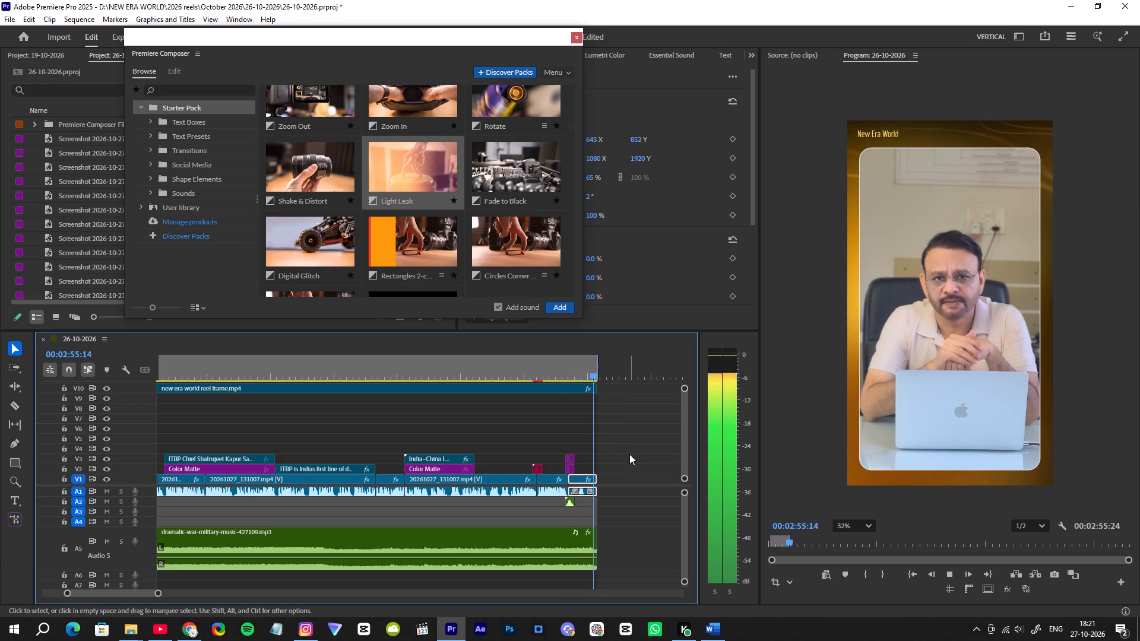
{"action": "key", "text": "space"}
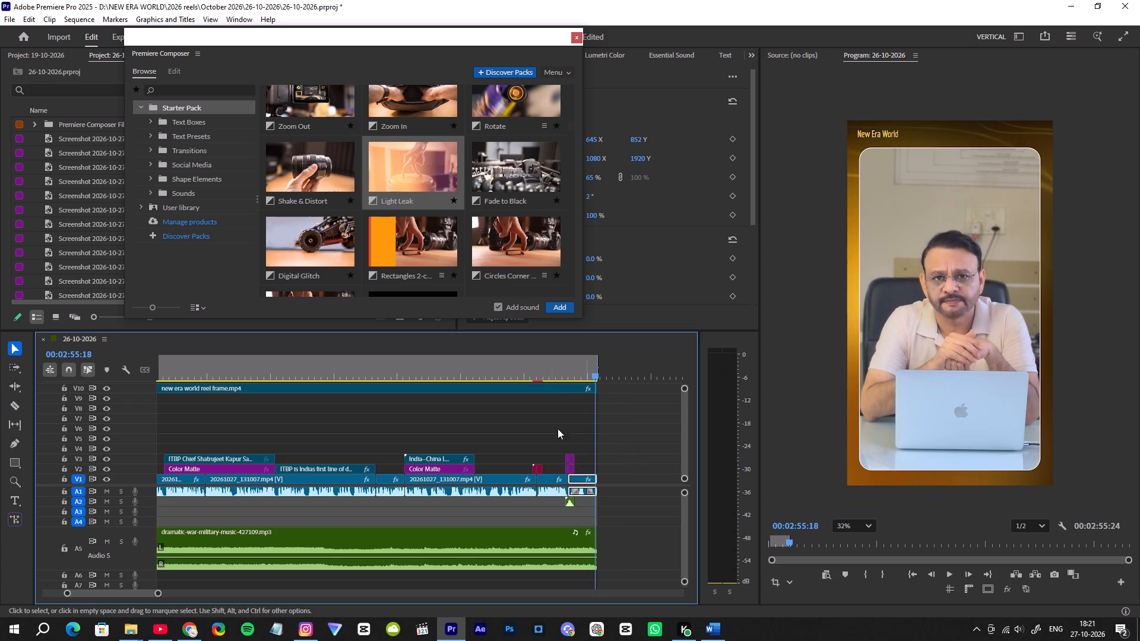
Add a volume keyframe near the end of the second A5 music clip, raise its end to about -1.2 dB, and play it back.
{"action": "scroll", "coordinate": [451, 417], "scroll_direction": "down", "scroll_amount": 9, "text": "alt"}
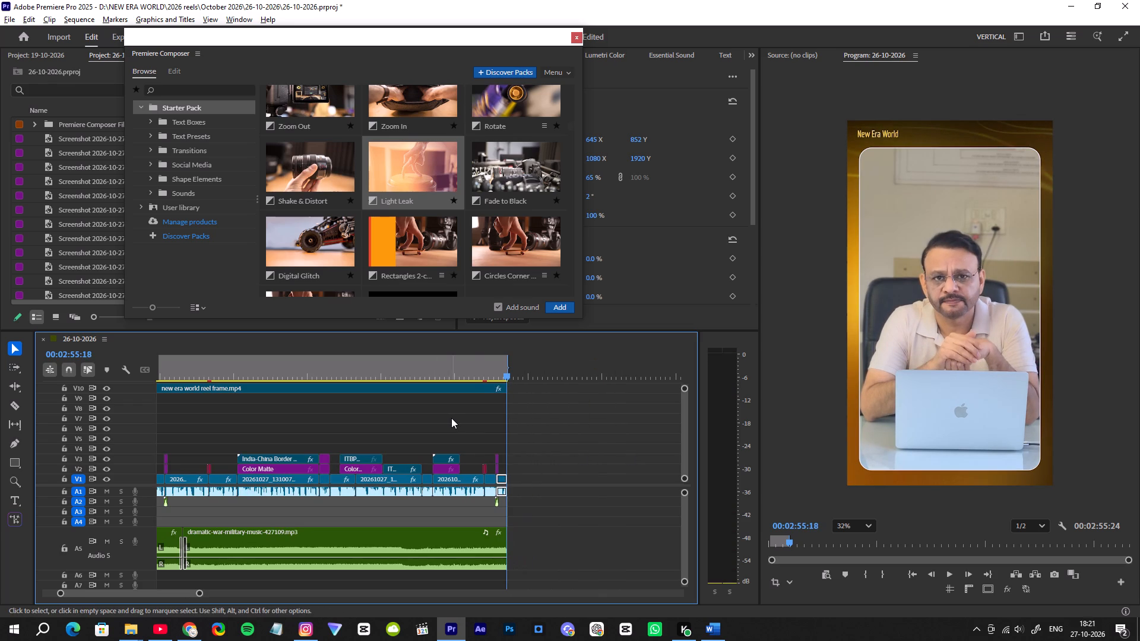
{"action": "scroll", "coordinate": [480, 465], "scroll_direction": "up", "scroll_amount": 7, "text": "alt"}
{"action": "scroll", "coordinate": [522, 509], "scroll_direction": "down", "scroll_amount": 1, "text": "alt"}
{"action": "scroll", "coordinate": [522, 509], "scroll_direction": "up", "scroll_amount": 7, "text": "alt"}
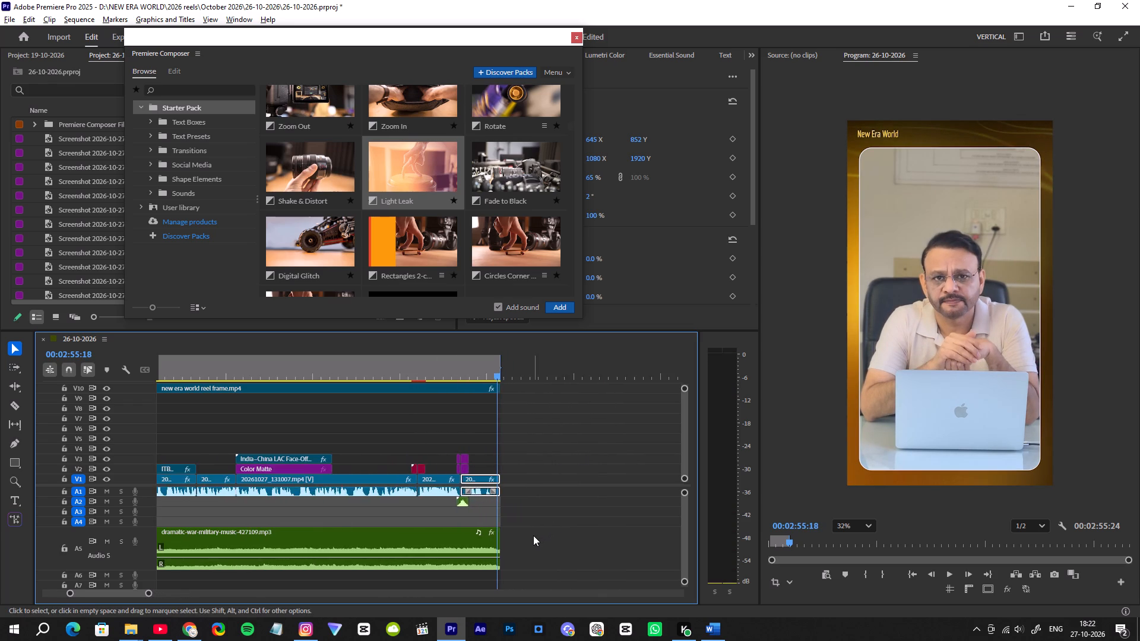
{"action": "scroll", "coordinate": [533, 535], "scroll_direction": "up", "scroll_amount": 8, "text": "alt"}
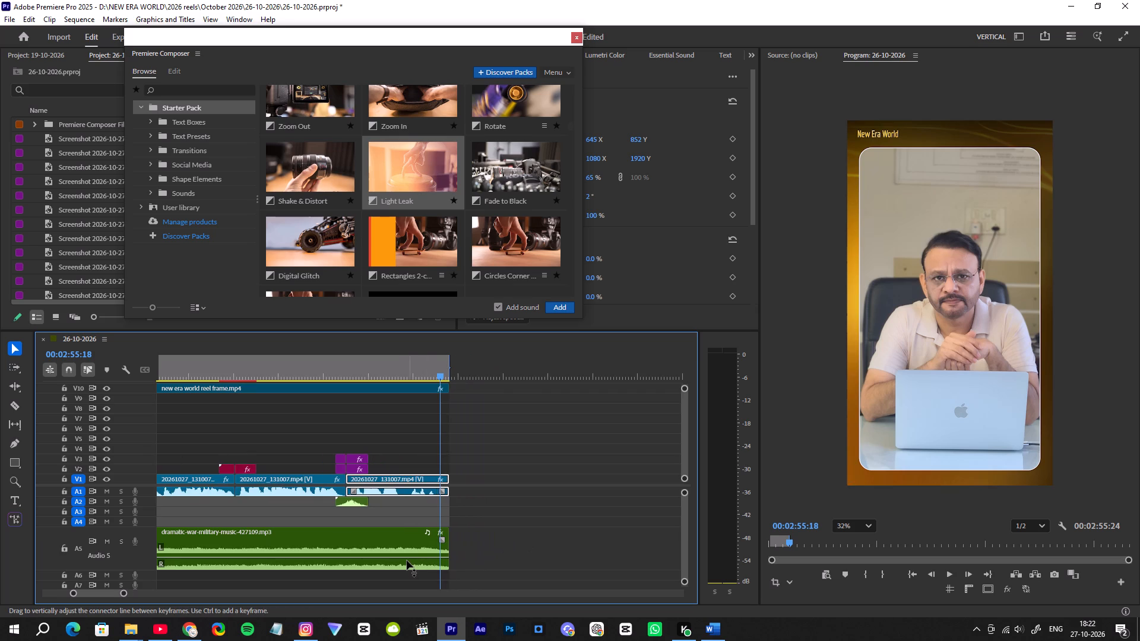
{"action": "key", "text": "p"}
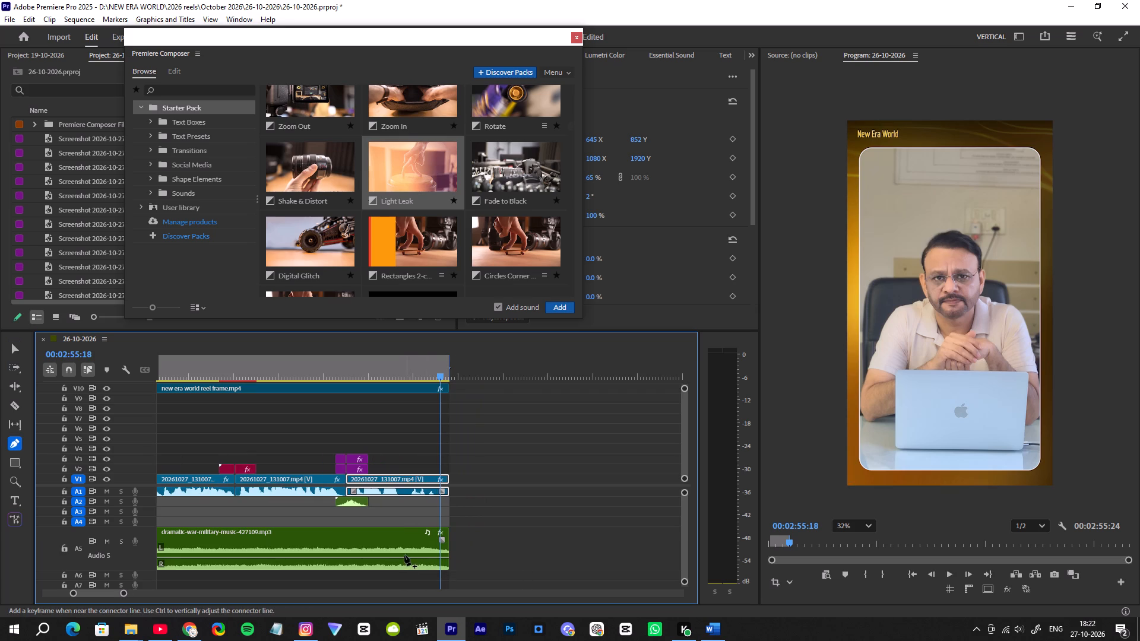
{"action": "left_click", "coordinate": [404, 556]}
{"action": "left_click_drag", "start_coordinate": [448, 556], "coordinate": [448, 547]}
{"action": "left_click", "coordinate": [363, 370]}
{"action": "key", "text": "space"}
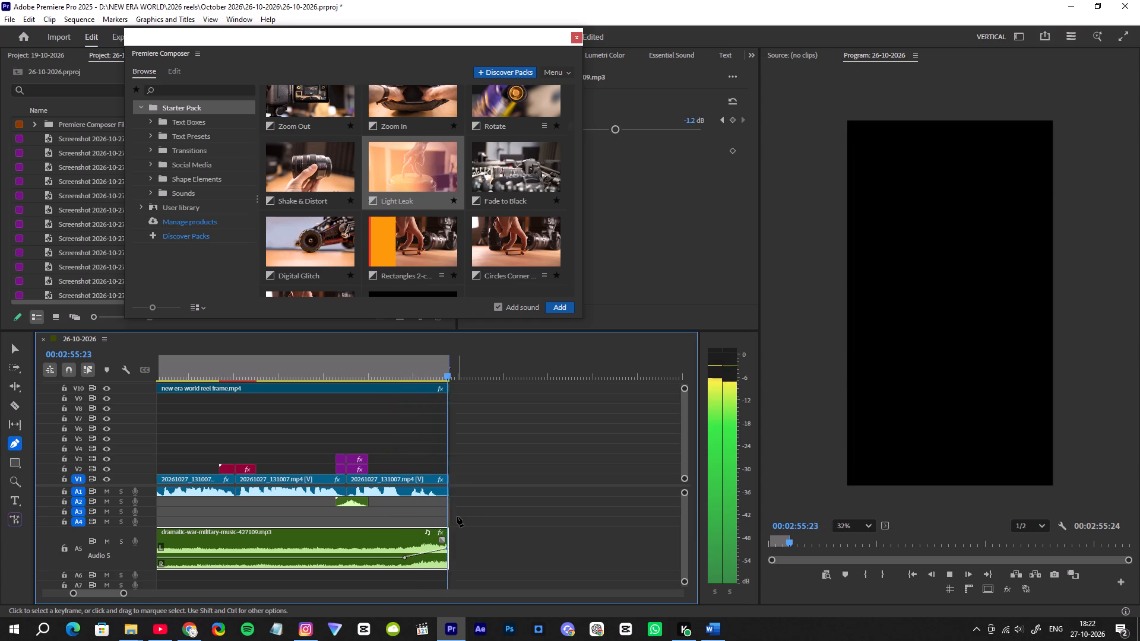
{"action": "key", "text": "space"}
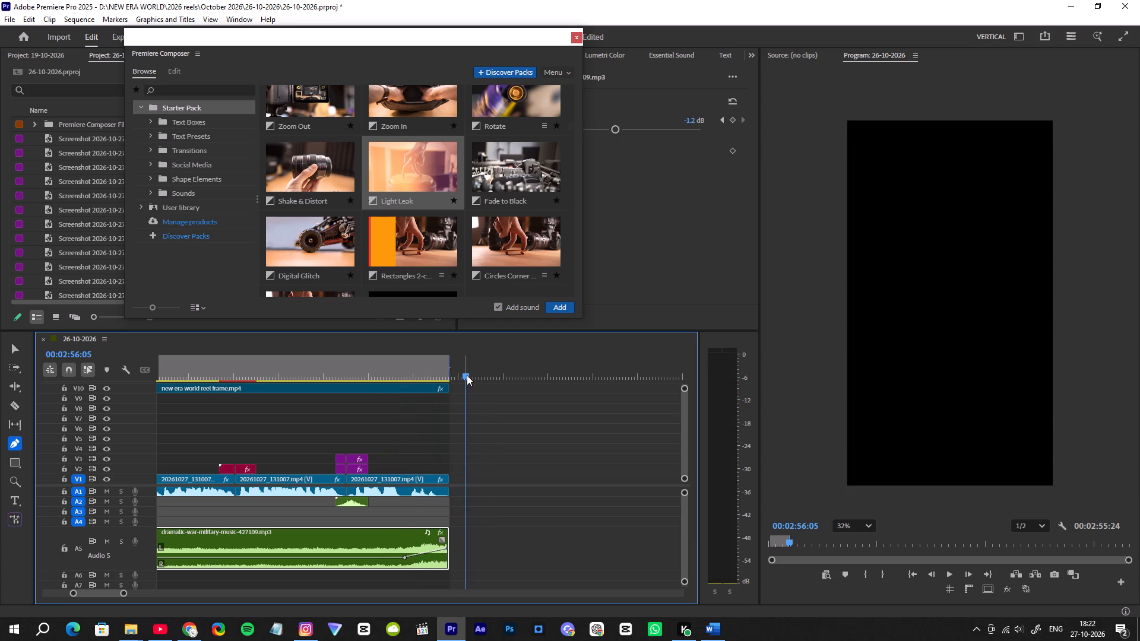
{"action": "left_click_drag", "start_coordinate": [465, 376], "coordinate": [428, 378]}
{"action": "key", "text": "v"}
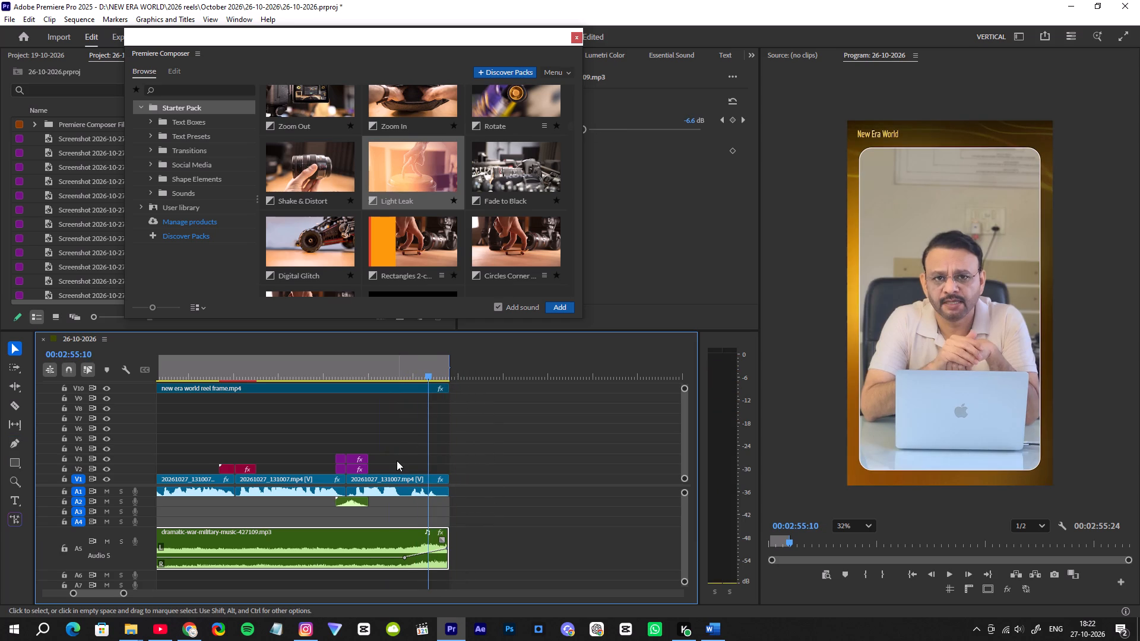
Delete the leftover clips after the reel's end on V7, V5, V2 and V1, including Screenshot 2026-10-27 160543.png.
{"action": "scroll", "coordinate": [397, 461], "scroll_direction": "down", "scroll_amount": 2, "text": "alt"}
{"action": "scroll", "coordinate": [397, 461], "scroll_direction": "up", "scroll_amount": 1, "text": "alt"}
{"action": "scroll", "coordinate": [397, 461], "scroll_direction": "down", "scroll_amount": 3, "text": "alt"}
{"action": "scroll", "coordinate": [397, 461], "scroll_direction": "up", "scroll_amount": 1, "text": "alt"}
{"action": "scroll", "coordinate": [397, 461], "scroll_direction": "down", "scroll_amount": 10, "text": "alt"}
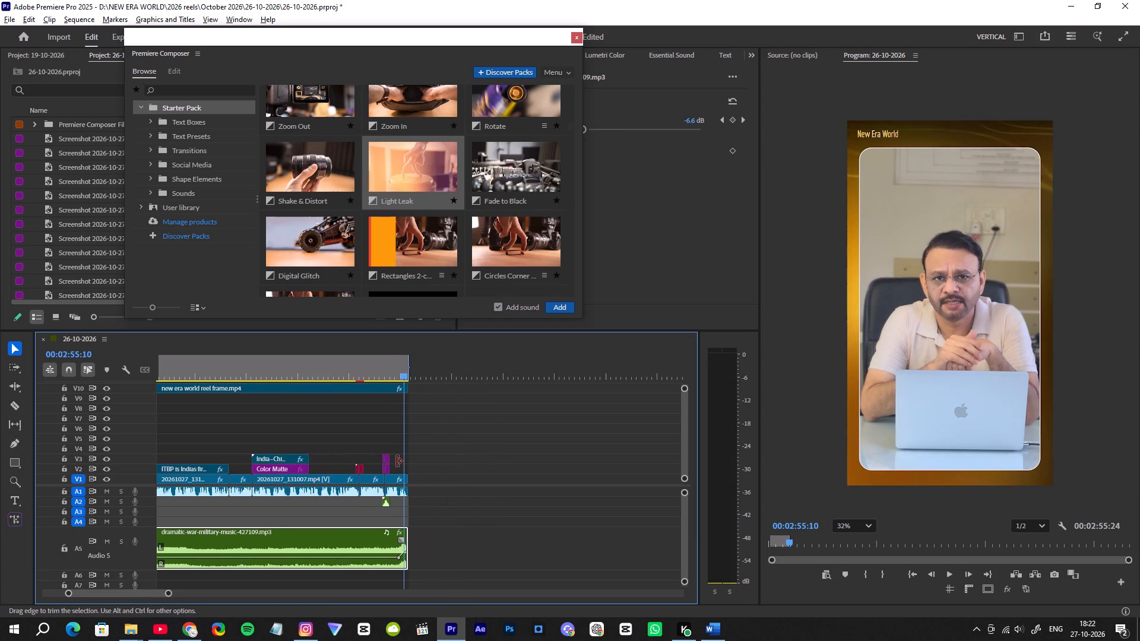
{"action": "scroll", "coordinate": [397, 461], "scroll_direction": "down", "scroll_amount": 7, "text": "alt"}
{"action": "scroll", "coordinate": [410, 463], "scroll_direction": "up", "scroll_amount": 1, "text": "alt"}
{"action": "scroll", "coordinate": [410, 463], "scroll_direction": "down", "scroll_amount": 6, "text": "alt"}
{"action": "scroll", "coordinate": [426, 462], "scroll_direction": "up", "scroll_amount": 1, "text": "alt"}
{"action": "scroll", "coordinate": [426, 462], "scroll_direction": "down", "scroll_amount": 12, "text": "alt"}
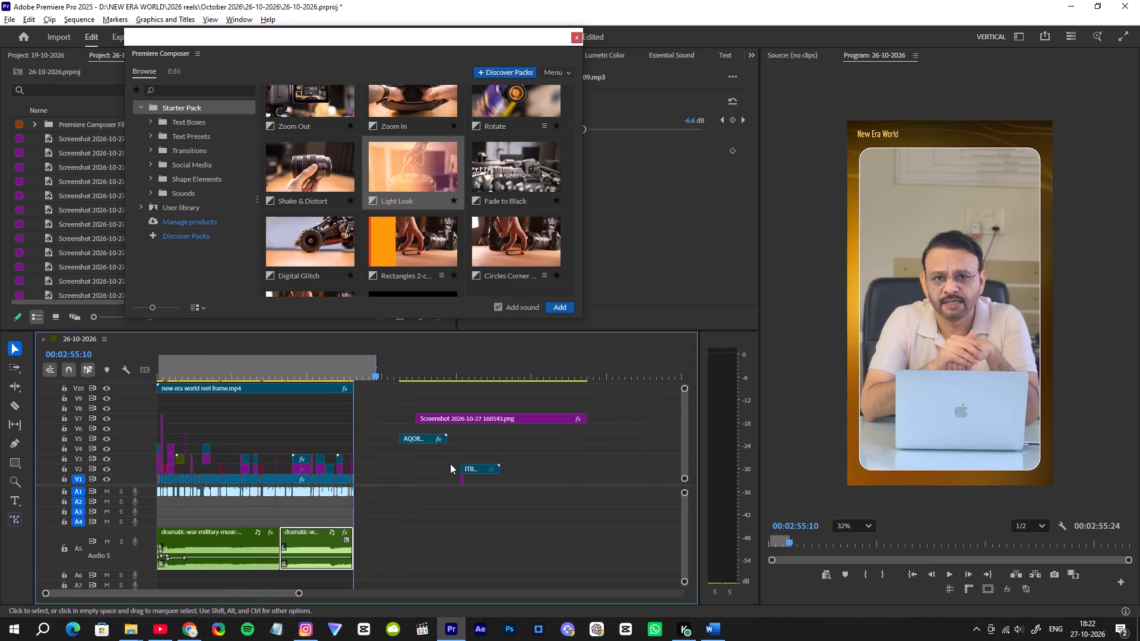
{"action": "left_click_drag", "start_coordinate": [373, 402], "coordinate": [480, 488]}
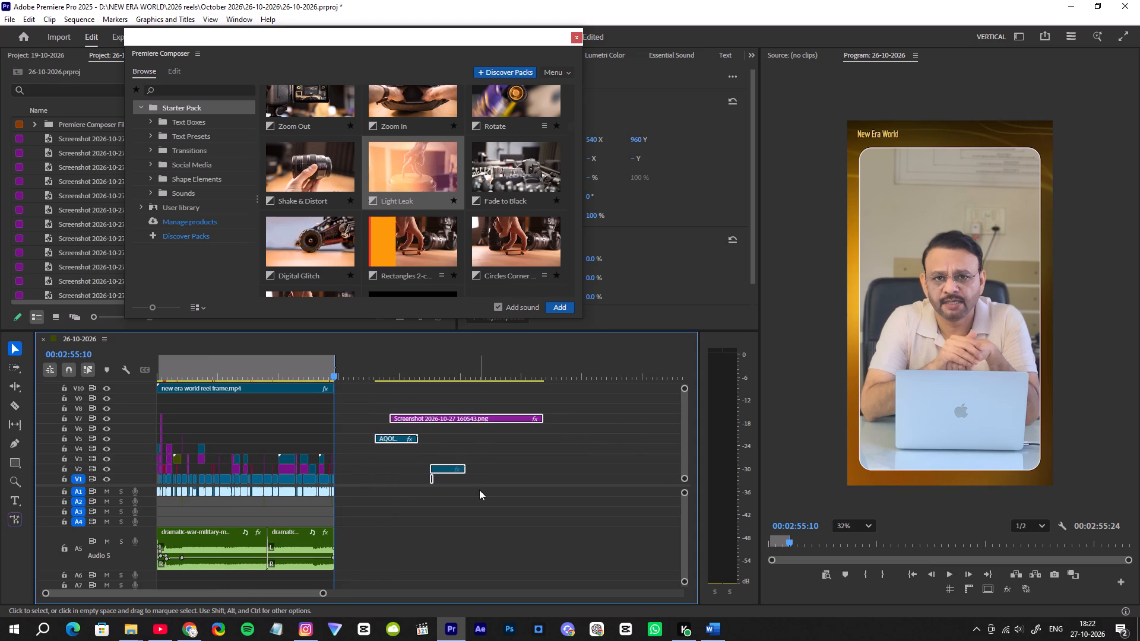
{"action": "key", "text": "Delete"}
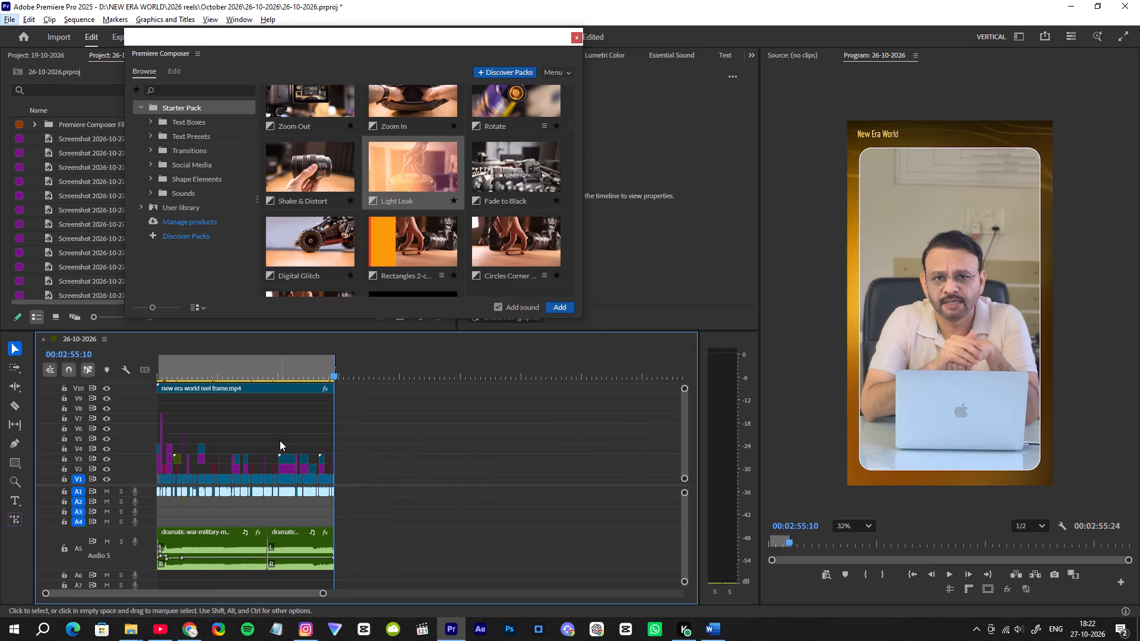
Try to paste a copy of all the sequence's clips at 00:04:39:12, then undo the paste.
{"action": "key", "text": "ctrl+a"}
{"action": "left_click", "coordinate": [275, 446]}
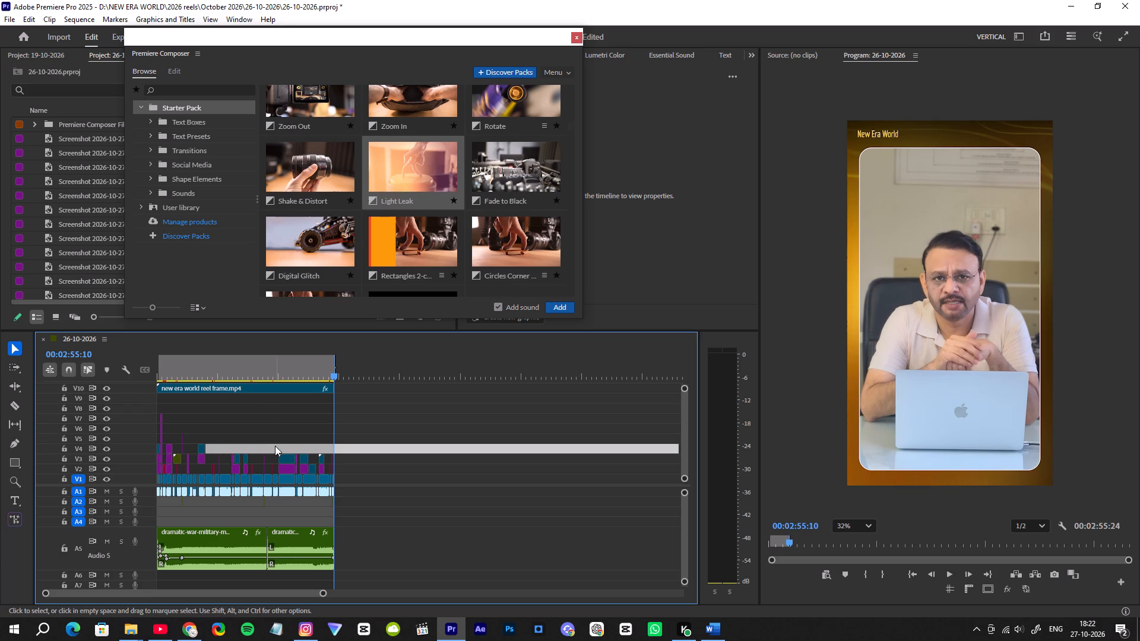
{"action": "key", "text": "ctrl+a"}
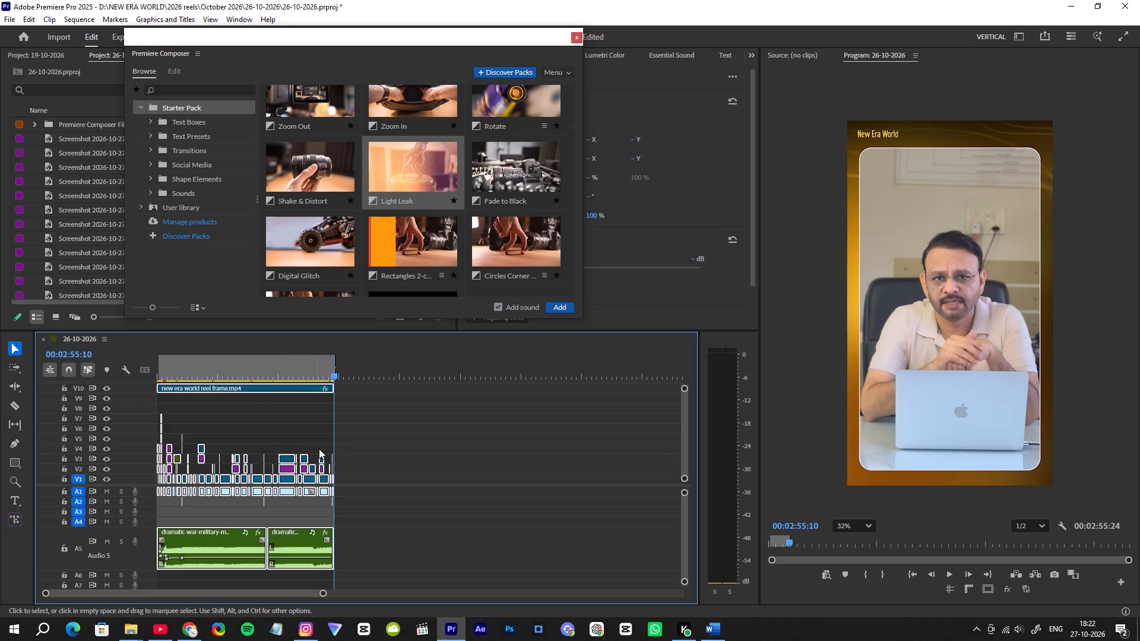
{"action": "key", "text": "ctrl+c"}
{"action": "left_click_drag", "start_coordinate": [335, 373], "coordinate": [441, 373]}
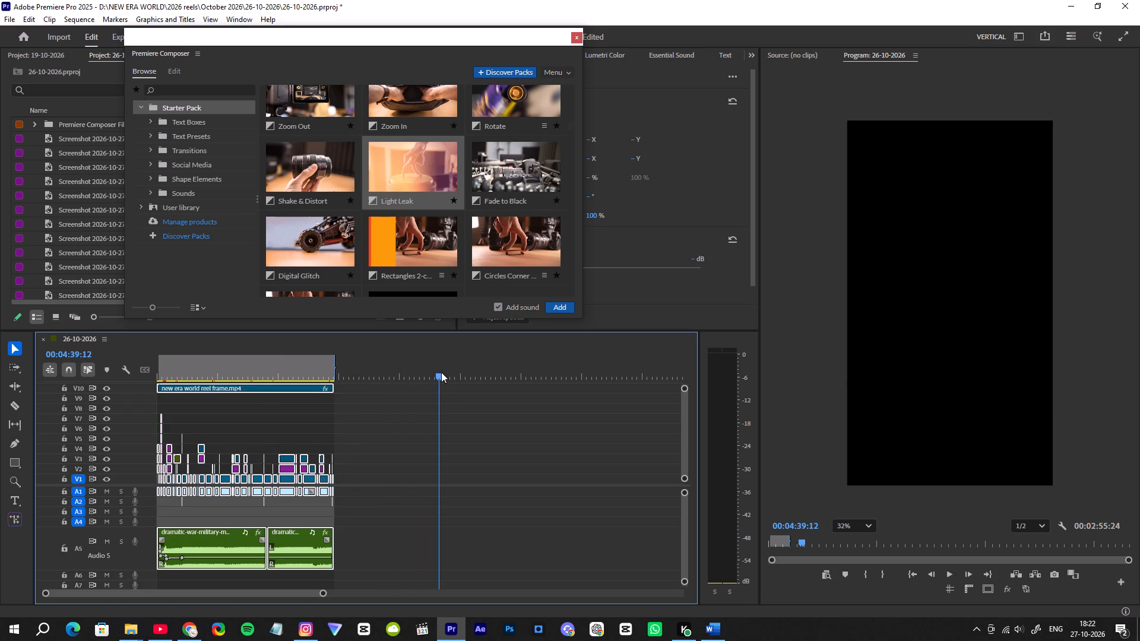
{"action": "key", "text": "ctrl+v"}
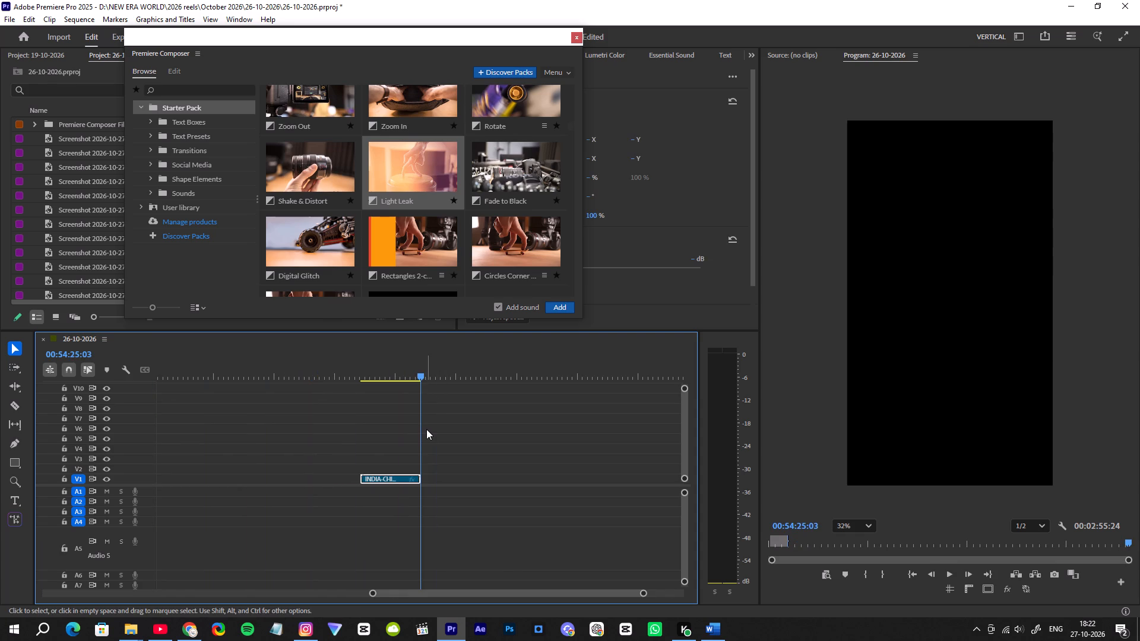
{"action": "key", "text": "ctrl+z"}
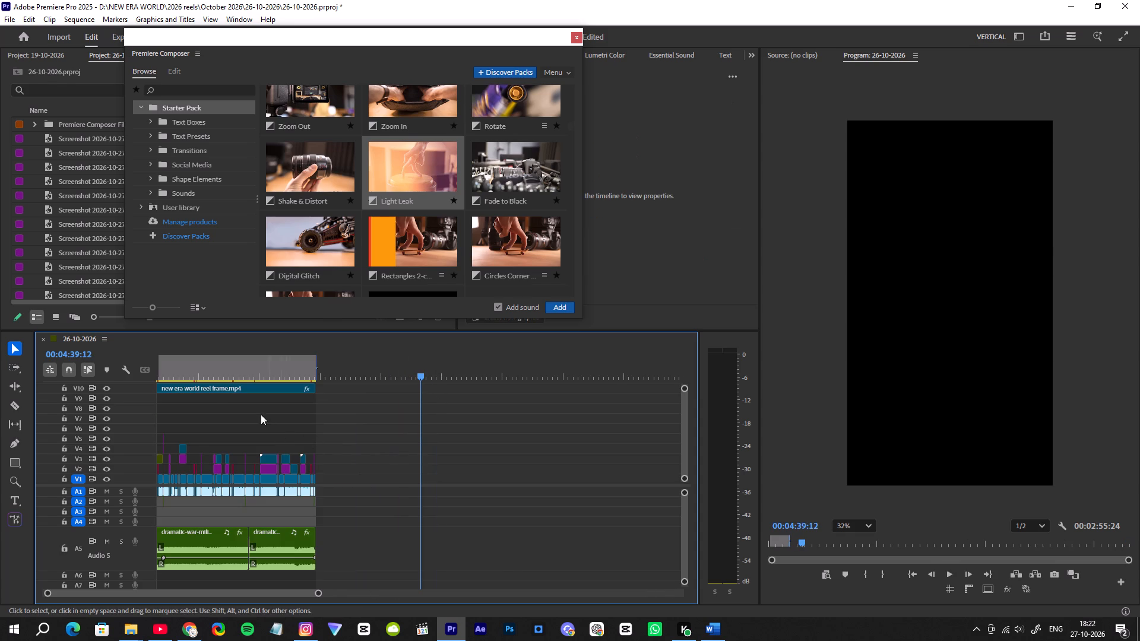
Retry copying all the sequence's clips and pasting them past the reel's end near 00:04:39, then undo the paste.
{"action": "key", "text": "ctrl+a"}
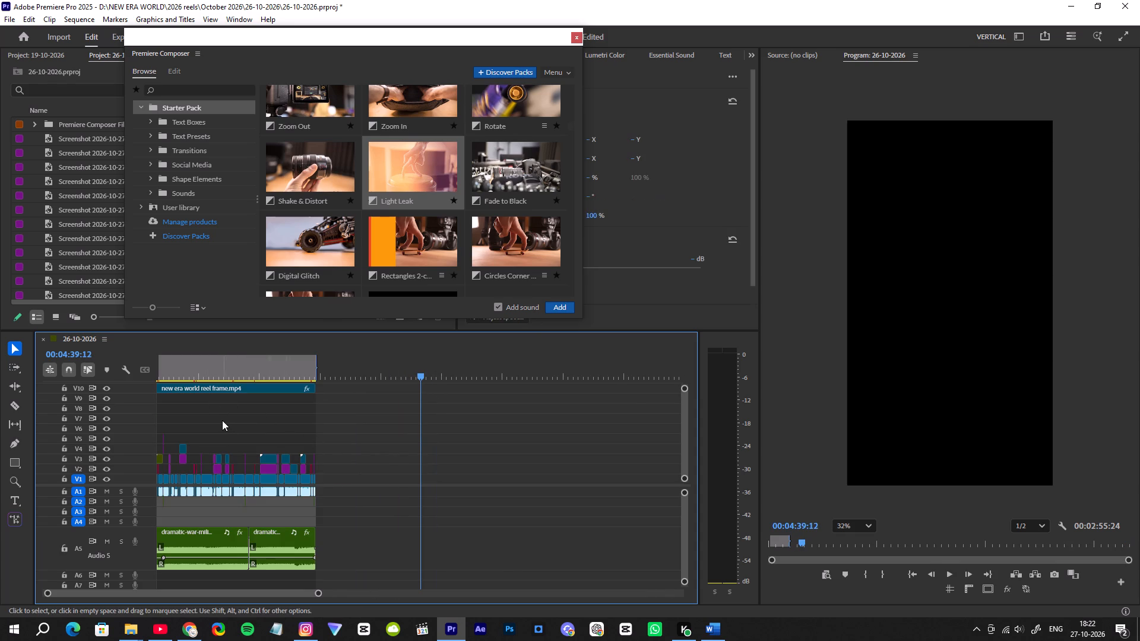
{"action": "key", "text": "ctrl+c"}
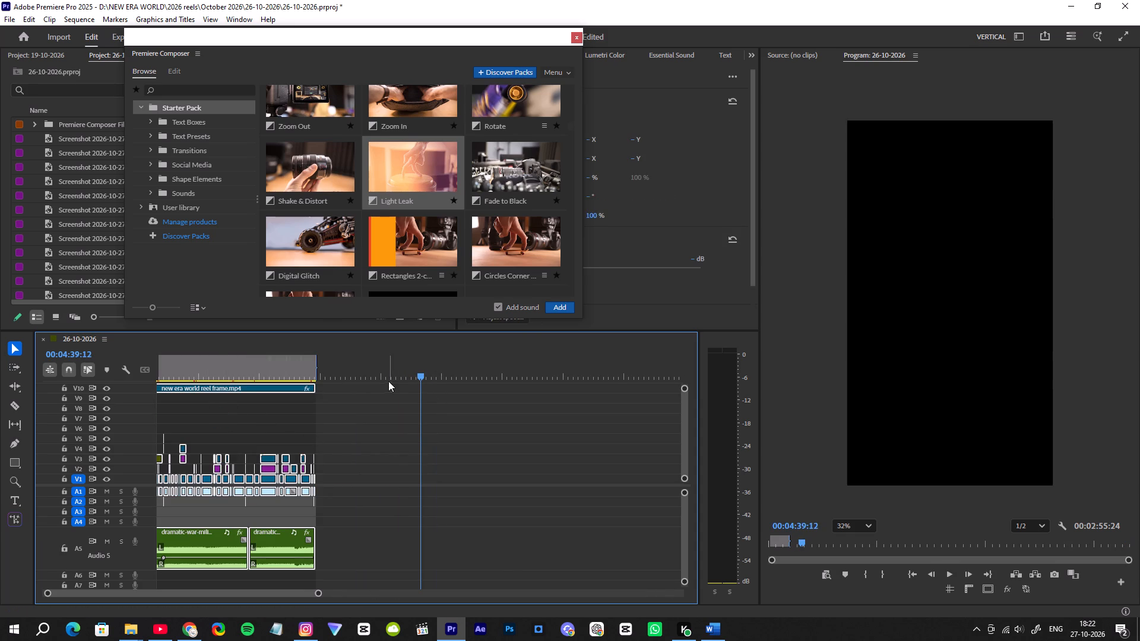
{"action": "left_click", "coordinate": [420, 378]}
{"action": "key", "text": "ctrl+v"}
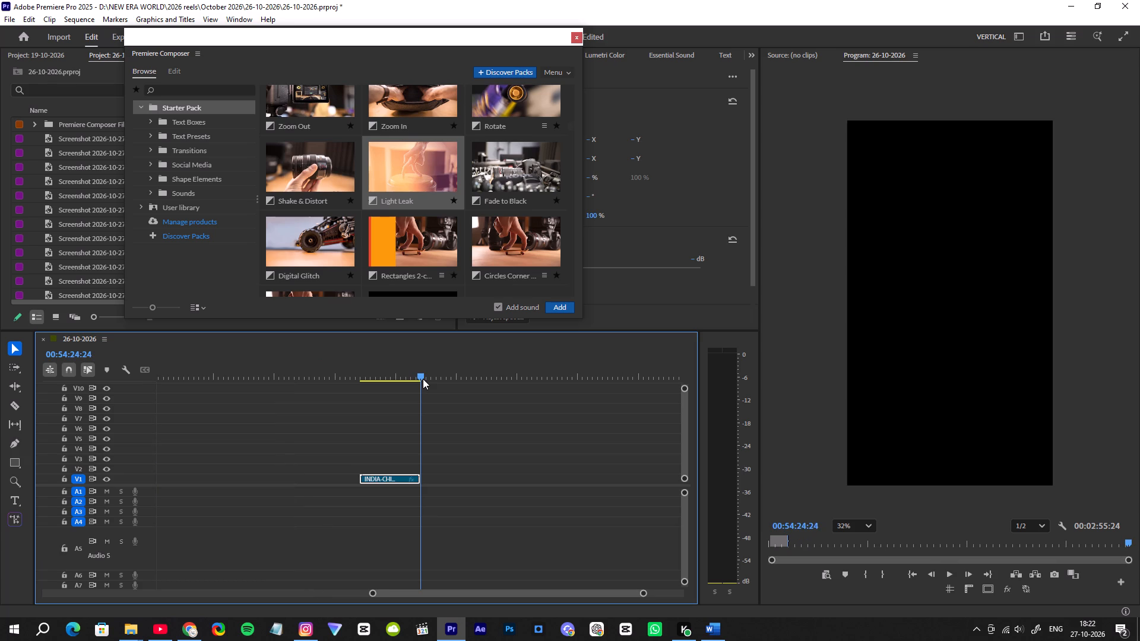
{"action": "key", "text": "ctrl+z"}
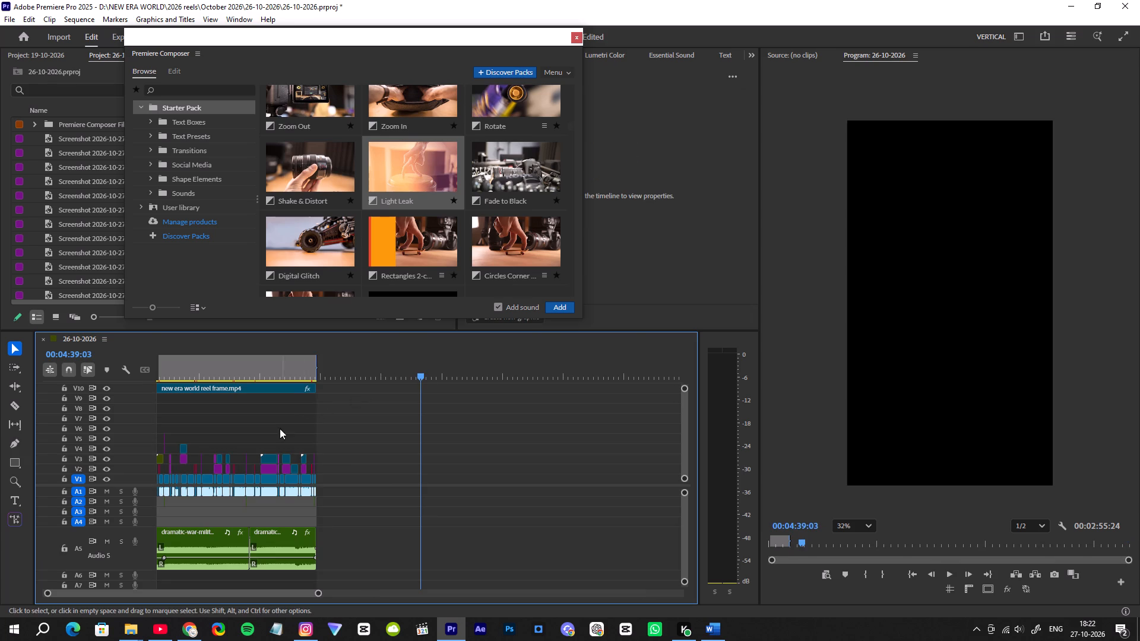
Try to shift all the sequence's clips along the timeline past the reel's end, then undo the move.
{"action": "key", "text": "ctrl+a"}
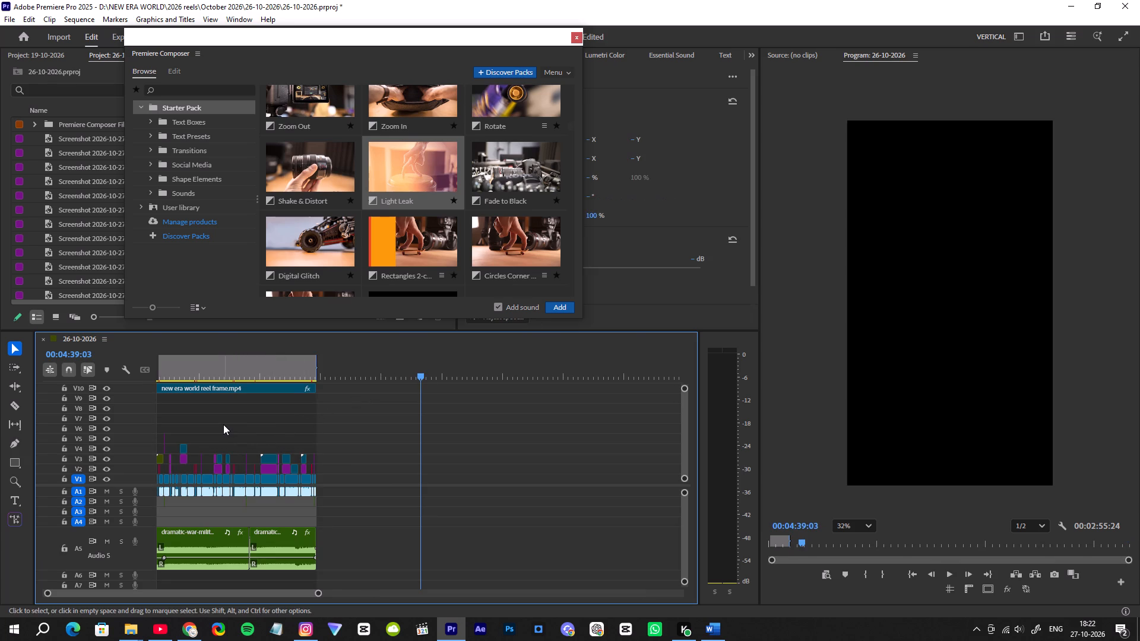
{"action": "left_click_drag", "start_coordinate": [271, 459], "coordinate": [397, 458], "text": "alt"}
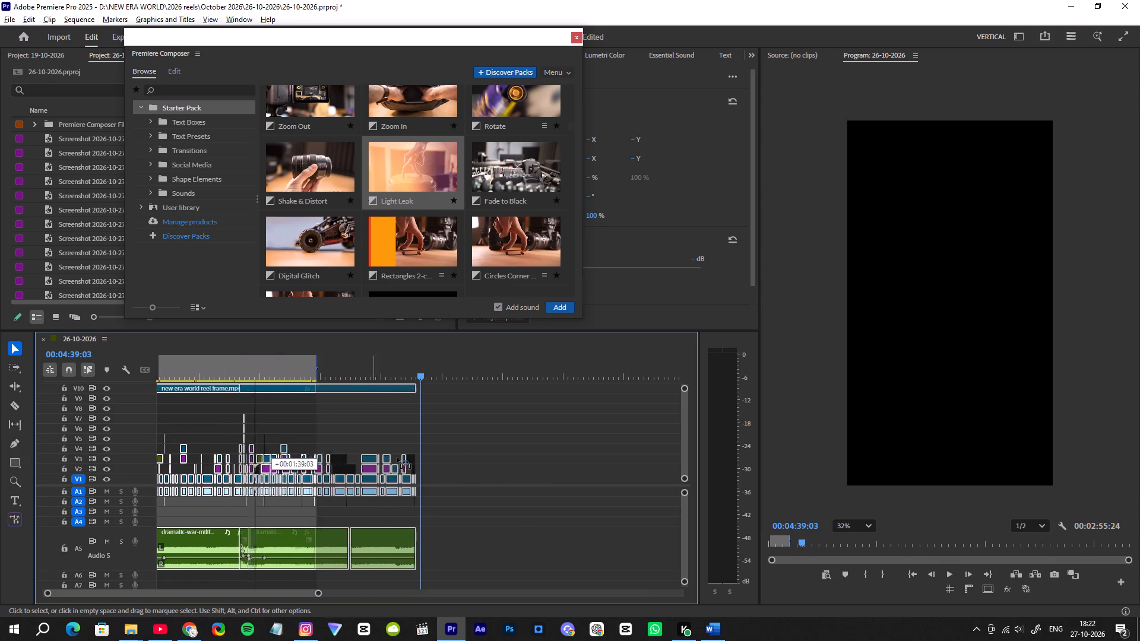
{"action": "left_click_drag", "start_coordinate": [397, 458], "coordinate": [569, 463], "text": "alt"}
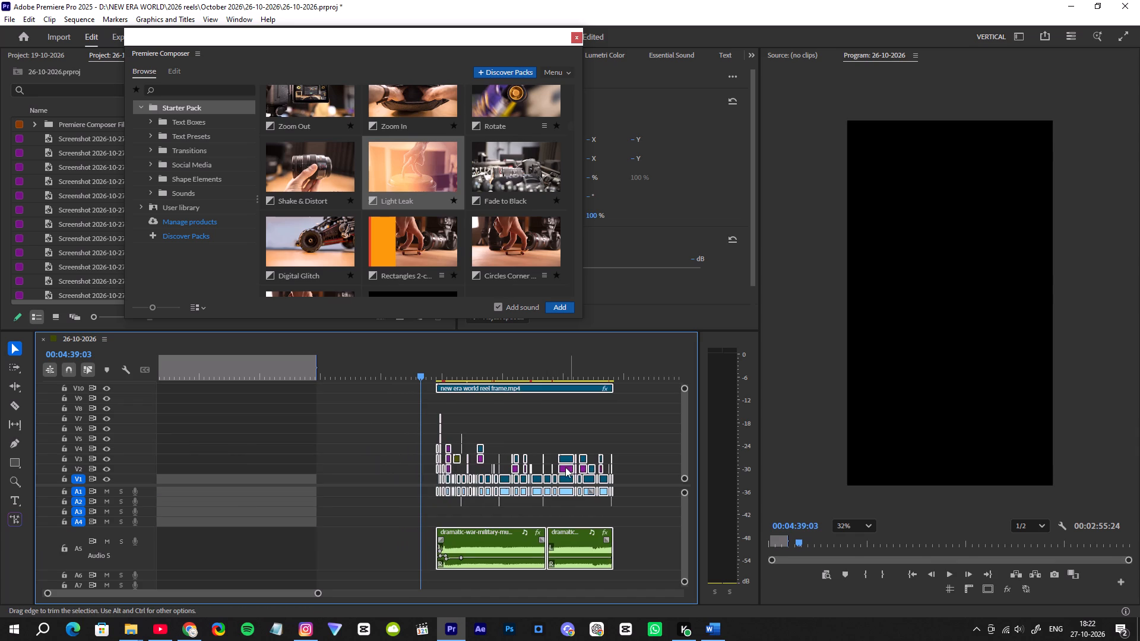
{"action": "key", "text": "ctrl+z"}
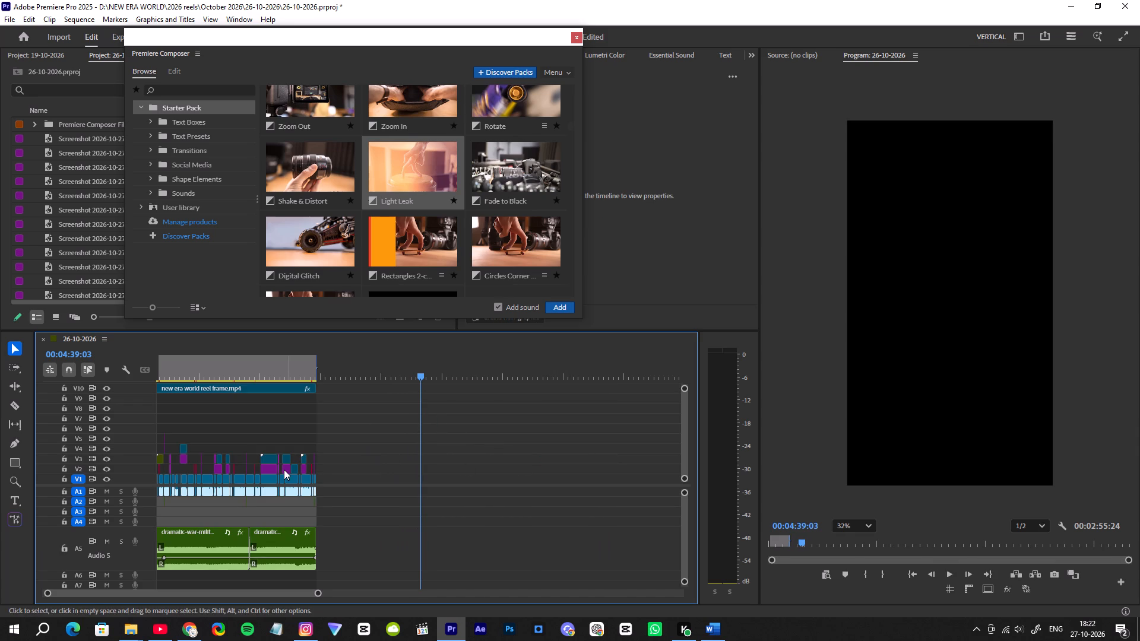
Duplicate all the sequence's clips on their same tracks past the reel's end, starting at about 00:04:24.
{"action": "key", "text": "ctrl+a"}
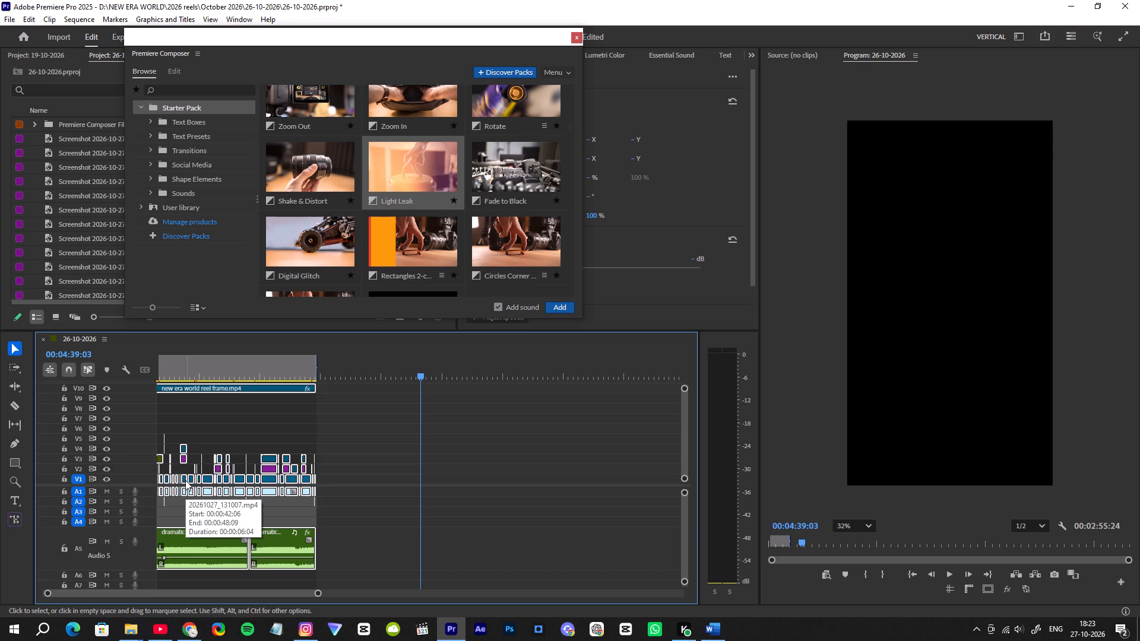
{"action": "left_click_drag", "start_coordinate": [185, 480], "coordinate": [453, 475], "text": "alt"}
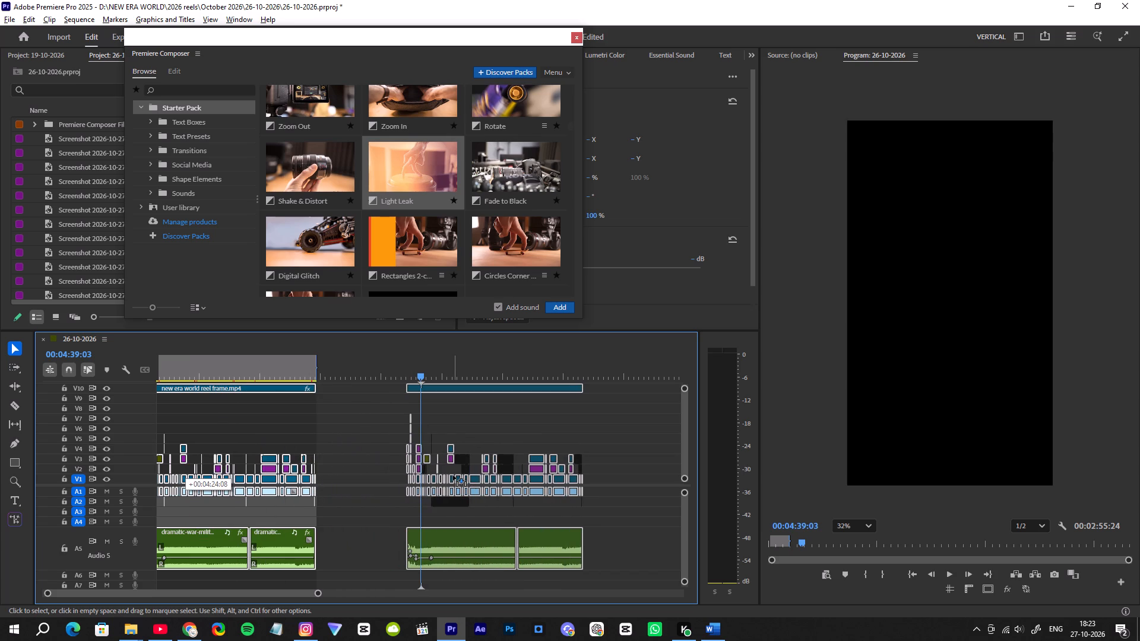
{"action": "left_click_drag", "start_coordinate": [453, 475], "coordinate": [454, 474], "text": "alt"}
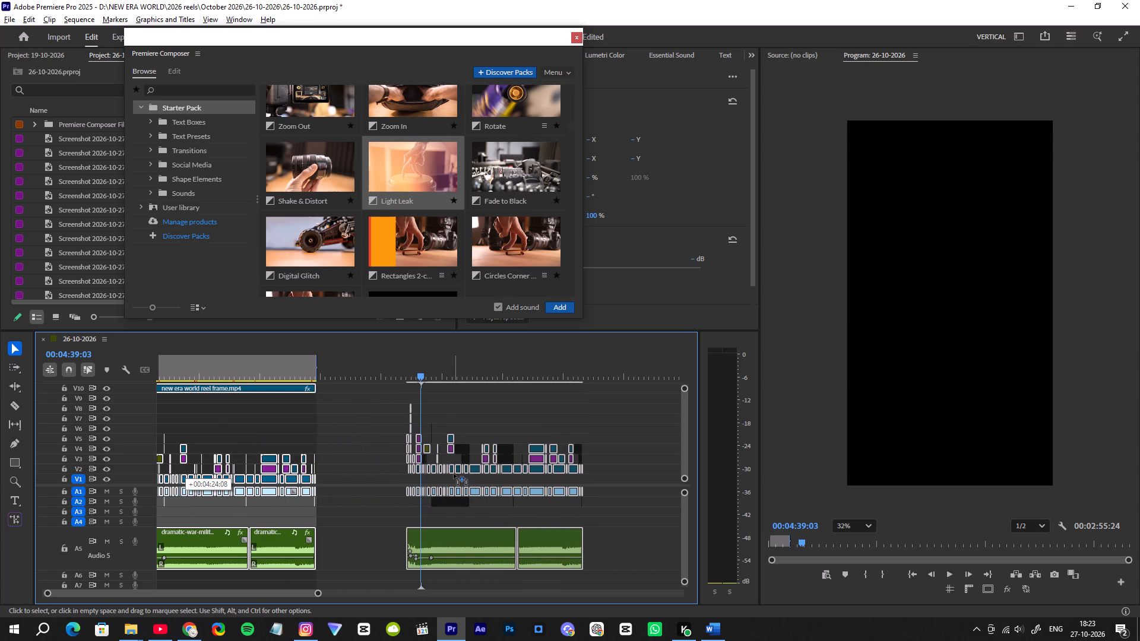
{"action": "left_click_drag", "start_coordinate": [454, 474], "coordinate": [454, 477], "text": "alt"}
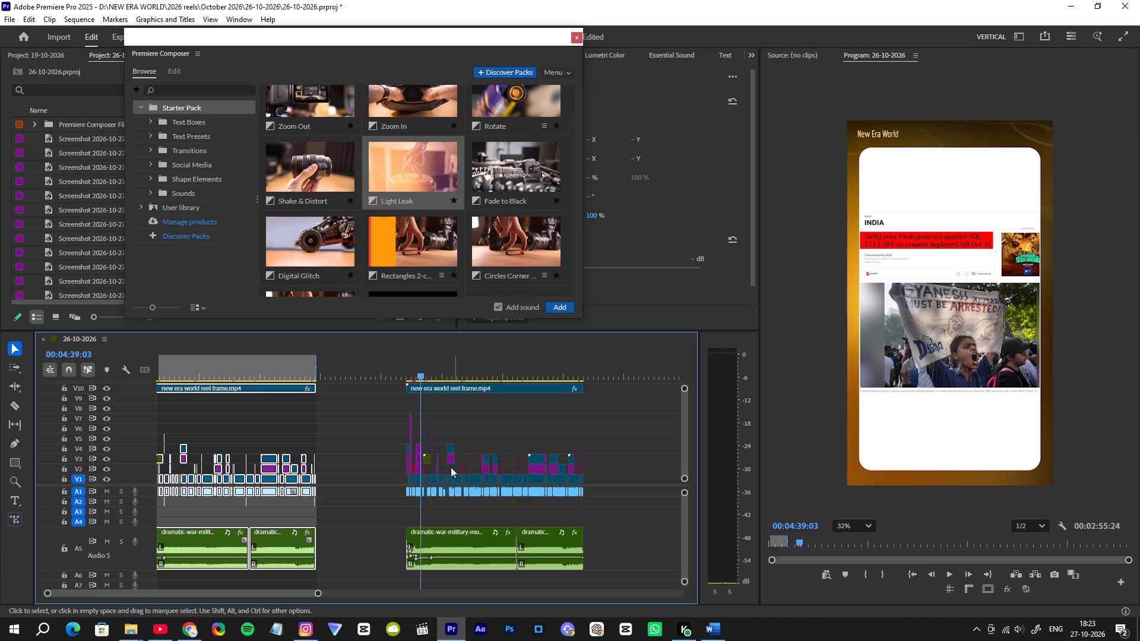
Play back the opening of the duplicated edit from just before its first clip.
{"action": "left_click", "coordinate": [403, 369]}
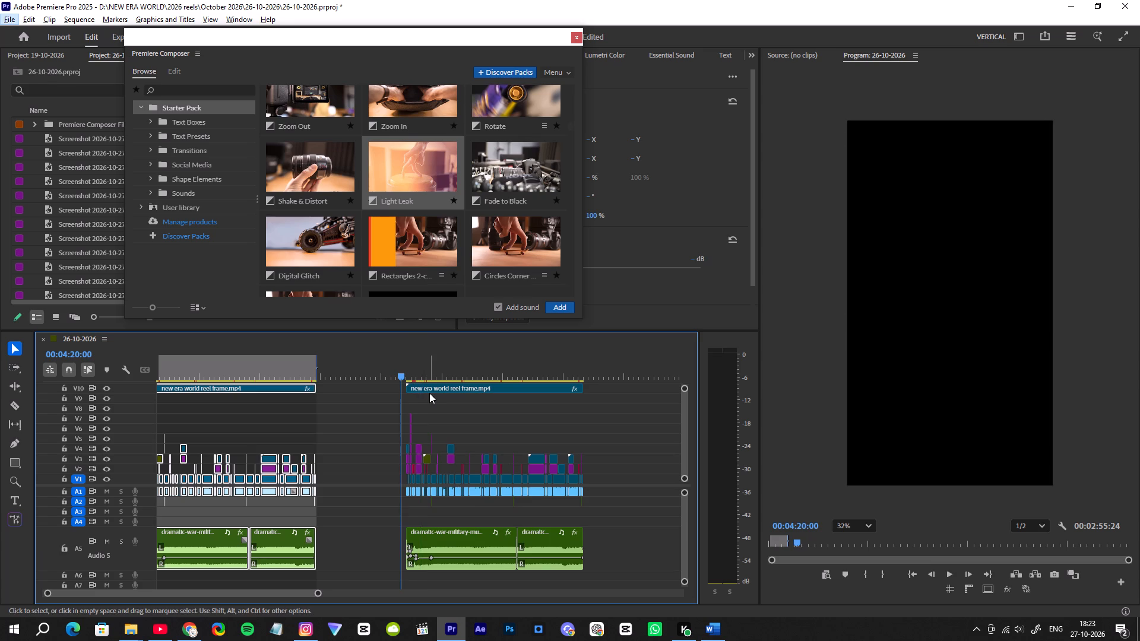
{"action": "key", "text": "space"}
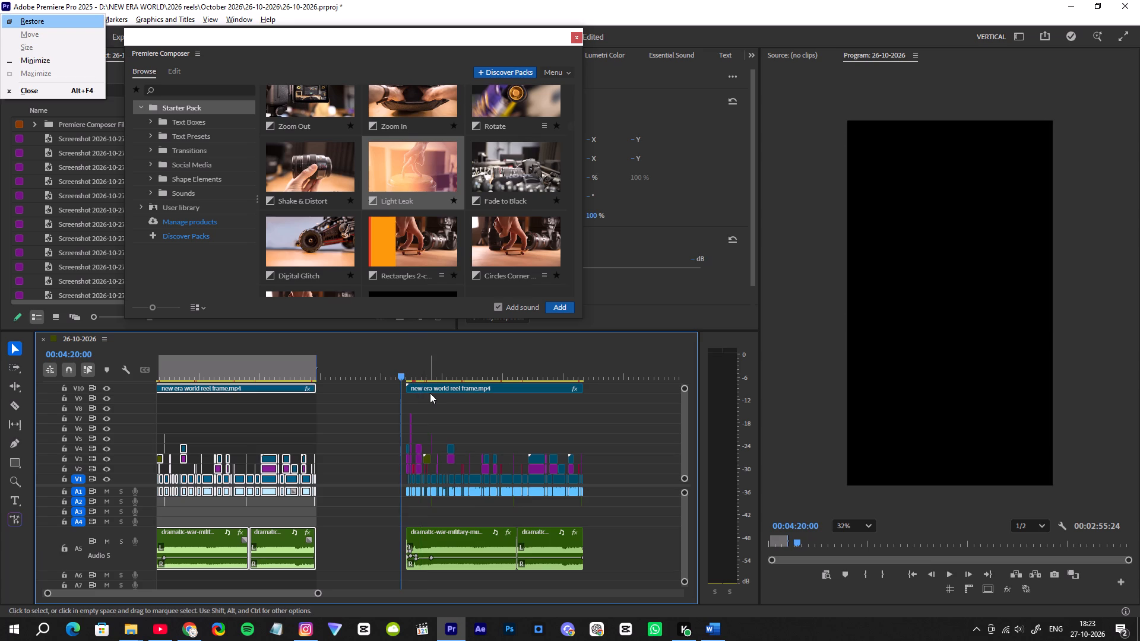
{"action": "left_click", "coordinate": [403, 374]}
{"action": "key", "text": "space"}
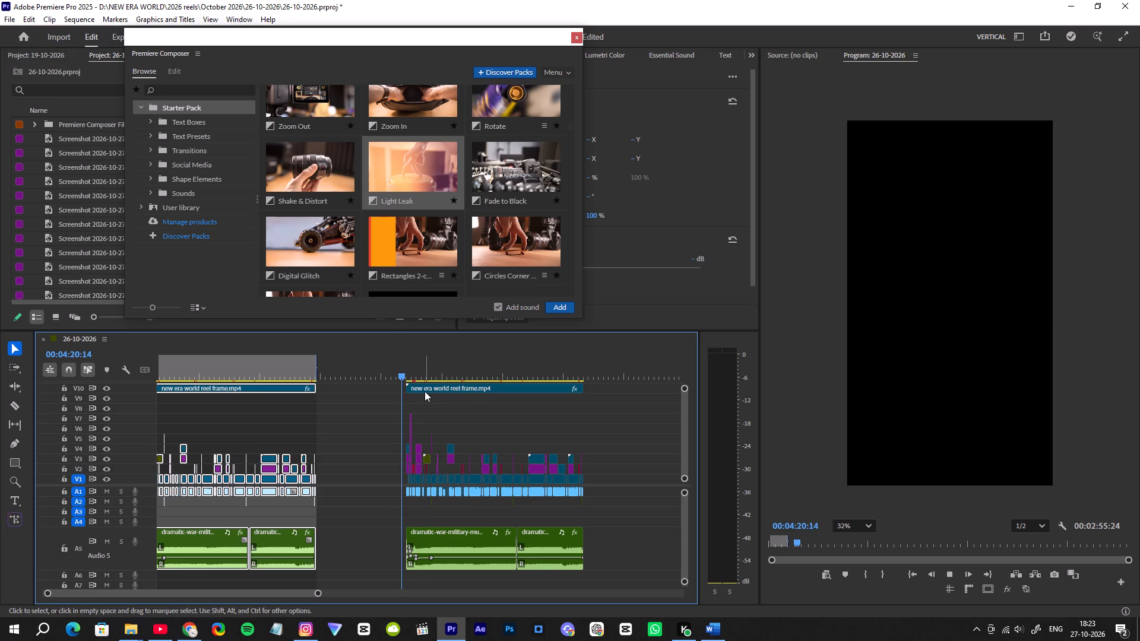
{"action": "scroll", "coordinate": [425, 411], "scroll_direction": "up", "scroll_amount": 3, "text": "alt"}
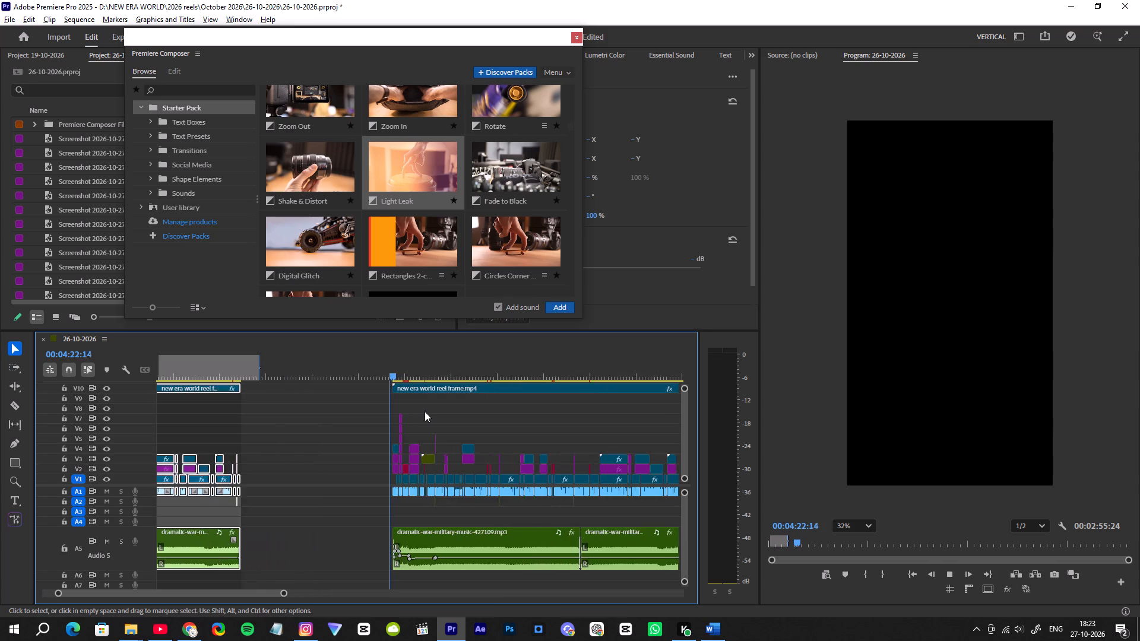
{"action": "scroll", "coordinate": [425, 411], "scroll_direction": "up", "scroll_amount": 10, "text": "alt"}
{"action": "left_click", "coordinate": [360, 379]}
{"action": "key", "text": "space"}
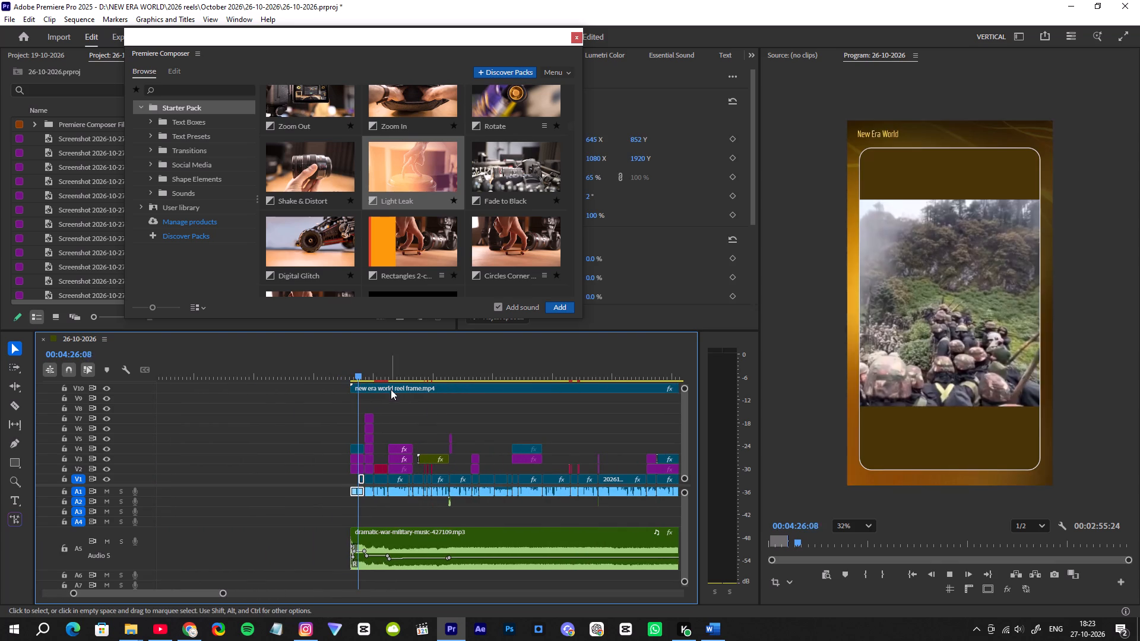
{"action": "key", "text": "space"}
Delete the new era world reel frame.mp4 clip on V10 above the duplicated edit.
{"action": "left_click", "coordinate": [391, 386]}
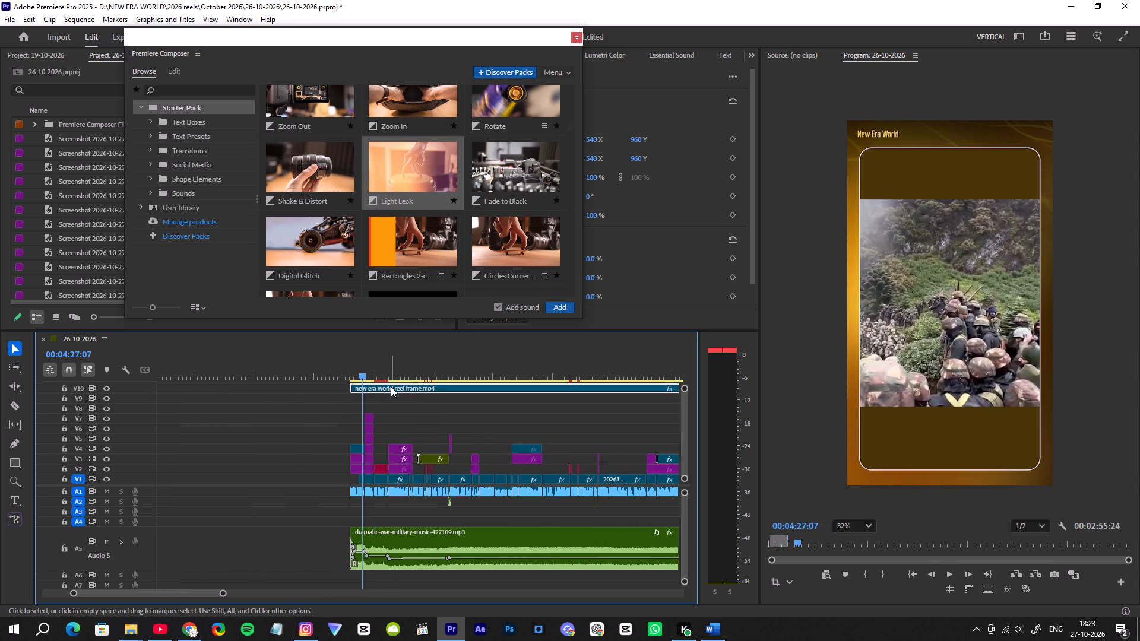
{"action": "key", "text": "Delete"}
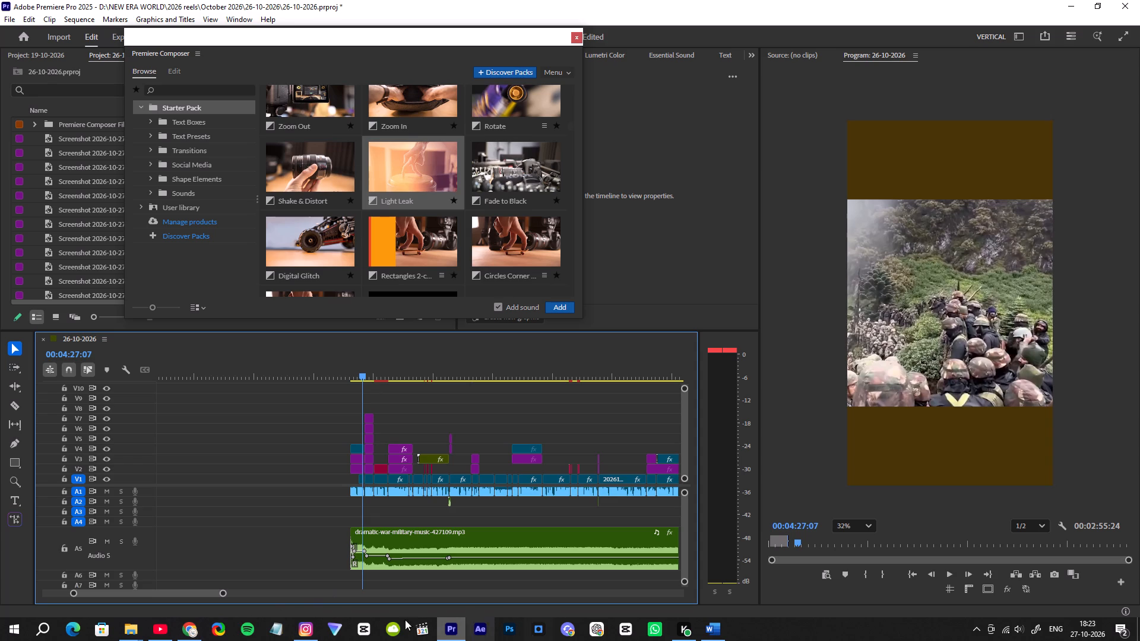
Add new era times reel frame.mp4 from the channel reel frames folder to V9 at the duplicate's start and play it back.
{"action": "left_click", "coordinate": [129, 628]}
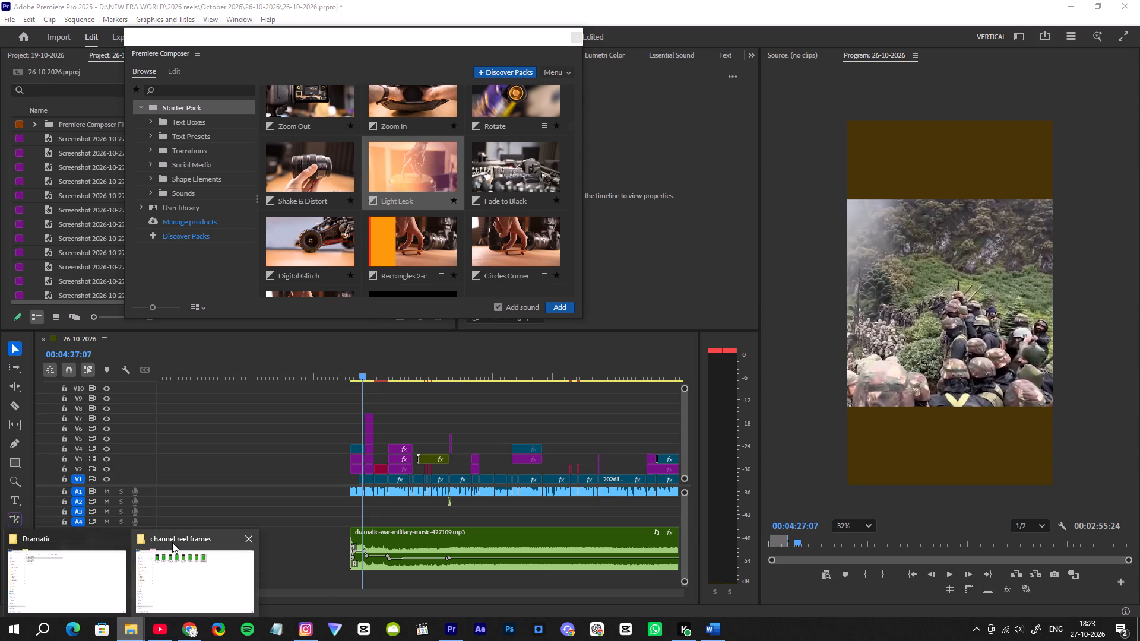
{"action": "left_click", "coordinate": [173, 541]}
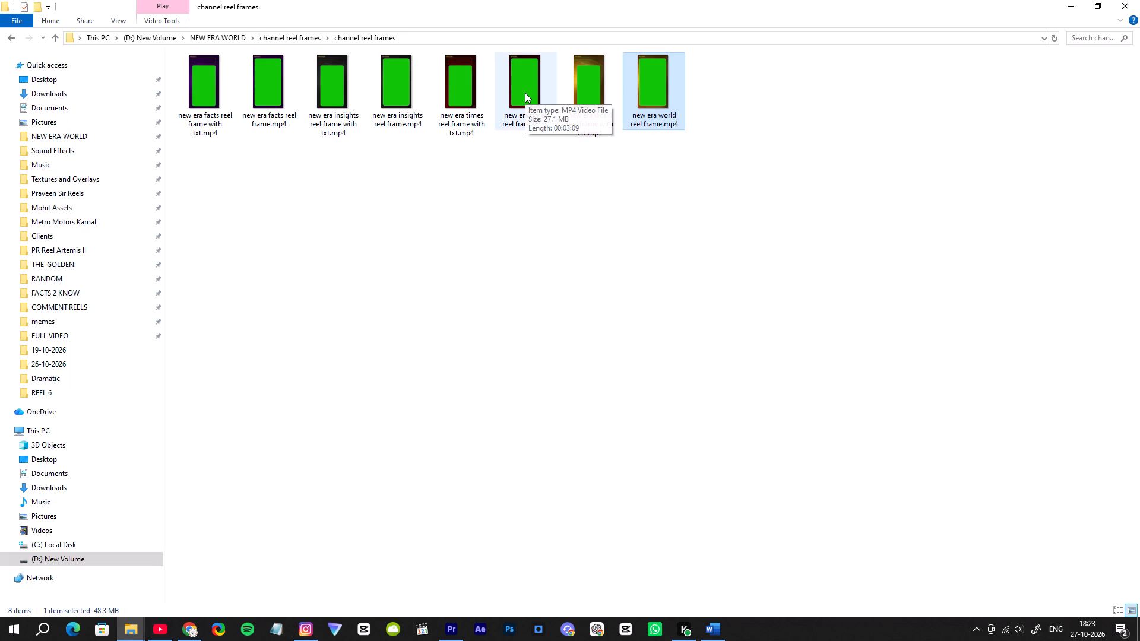
{"action": "left_click_drag", "start_coordinate": [525, 93], "coordinate": [480, 452]}
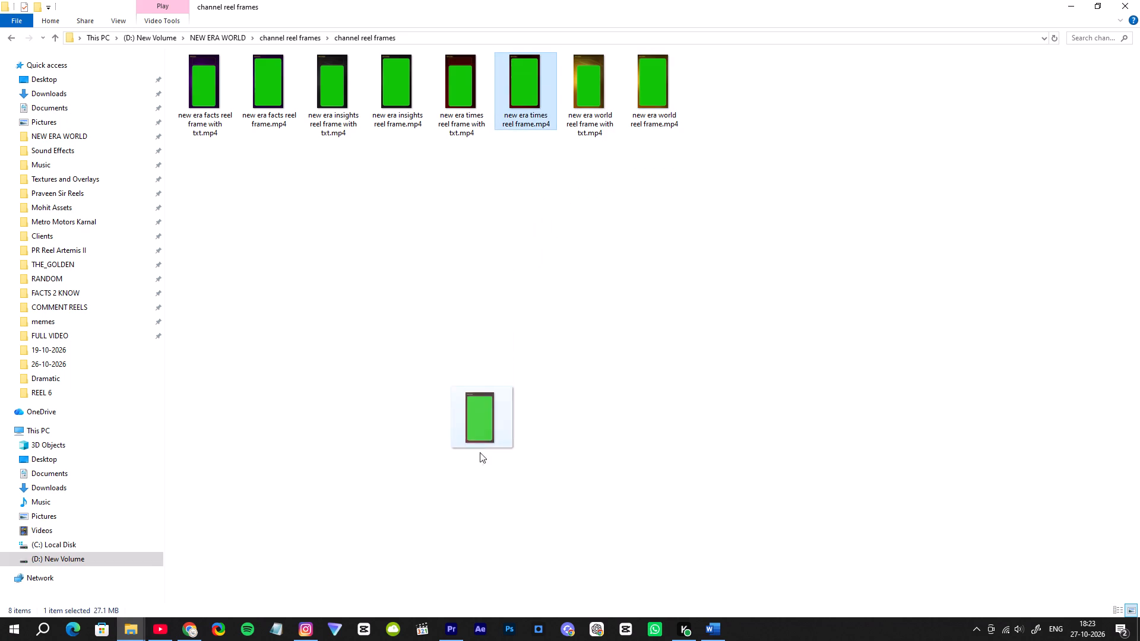
{"action": "left_click_drag", "start_coordinate": [480, 452], "coordinate": [389, 465]}
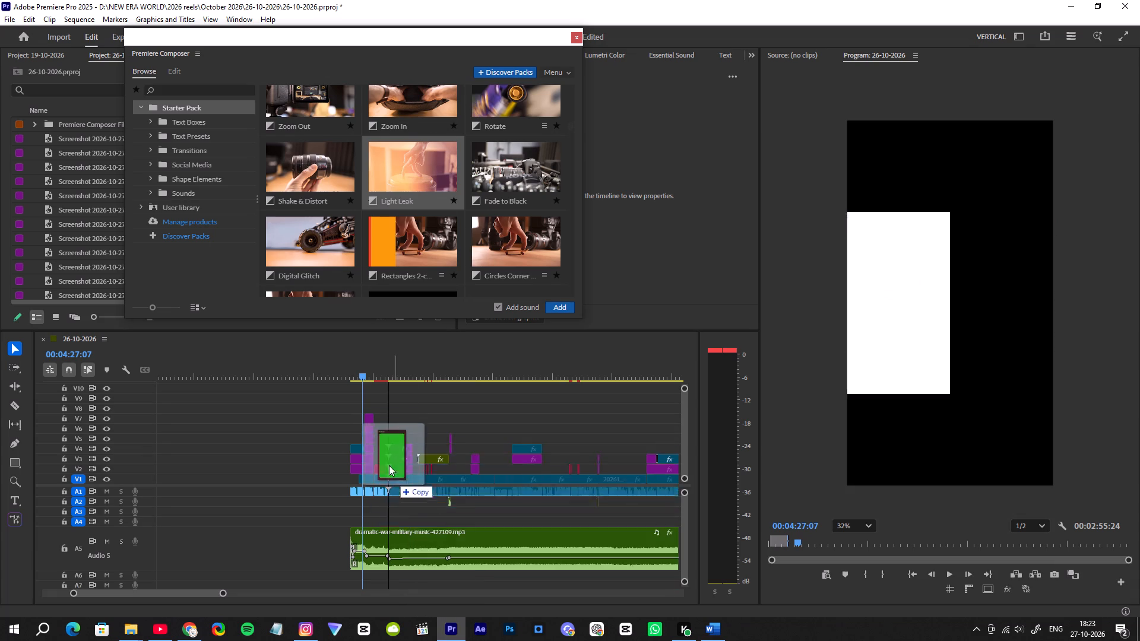
{"action": "left_click_drag", "start_coordinate": [389, 465], "coordinate": [352, 399]}
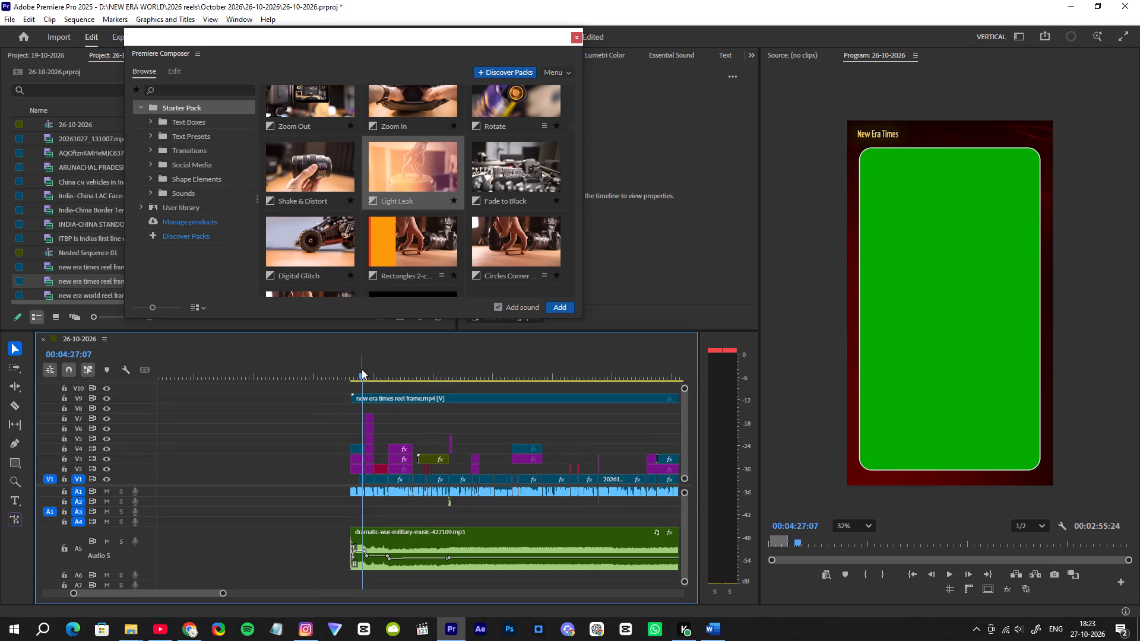
{"action": "left_click_drag", "start_coordinate": [361, 375], "coordinate": [347, 377]}
{"action": "key", "text": "space"}
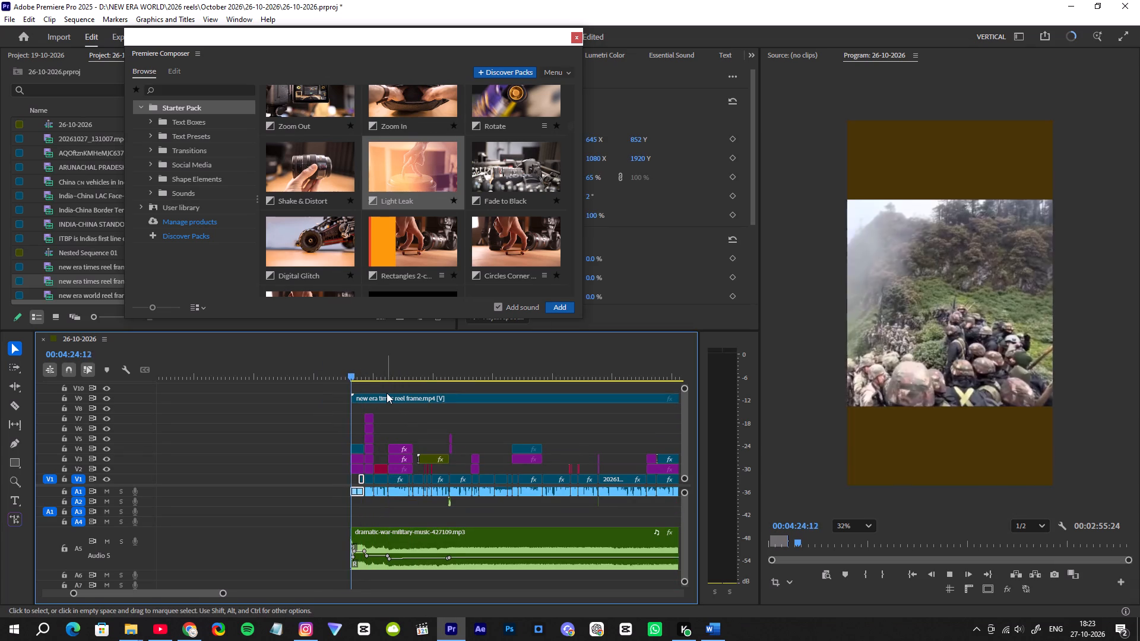
{"action": "key", "text": "space"}
Close the Premiere Composer window and examine the effect settings of the new era times reel frame clip on V9.
{"action": "left_click", "coordinate": [386, 396]}
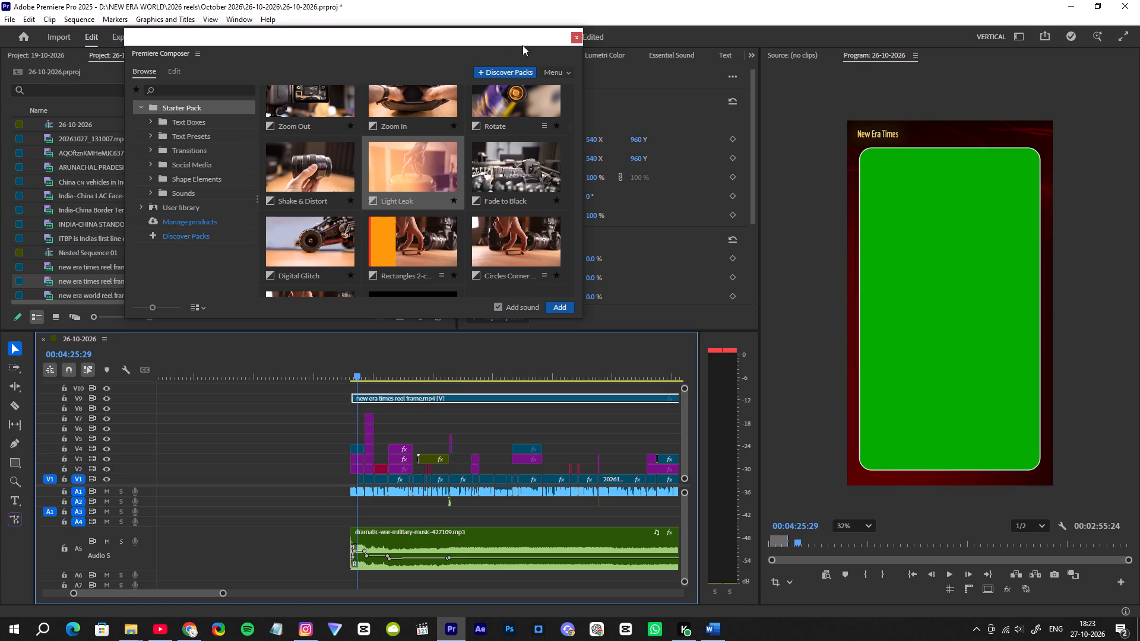
{"action": "left_click", "coordinate": [575, 38]}
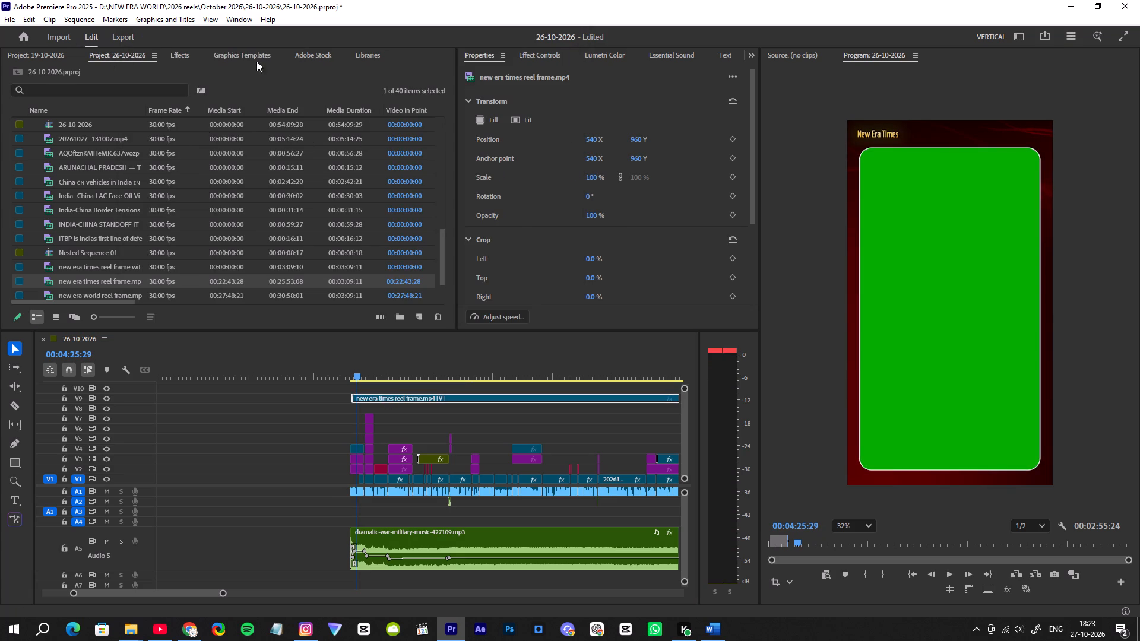
{"action": "left_click", "coordinate": [559, 53]}
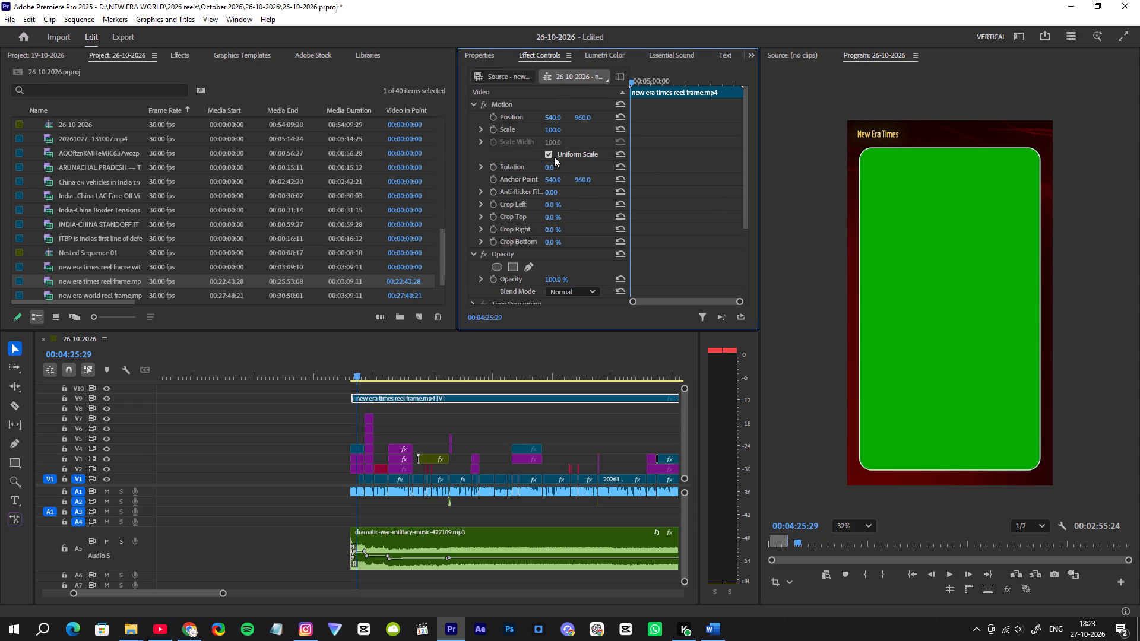
{"action": "key", "text": "ctrl+f"}
{"action": "scroll", "coordinate": [523, 195], "scroll_direction": "down", "scroll_amount": 3}
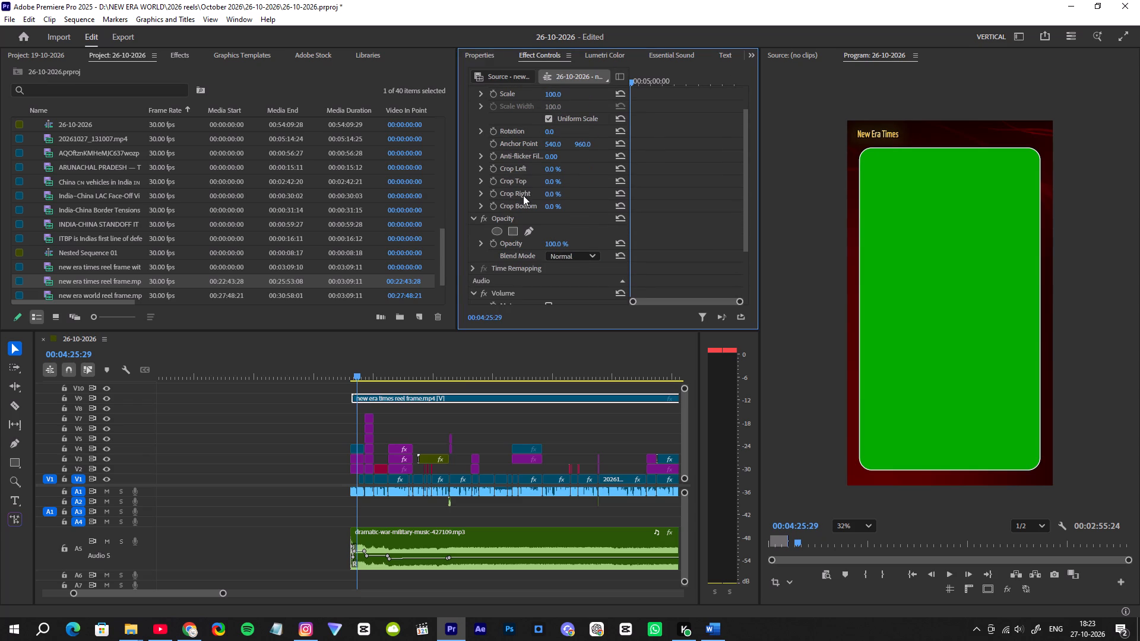
{"action": "scroll", "coordinate": [523, 195], "scroll_direction": "down", "scroll_amount": 7}
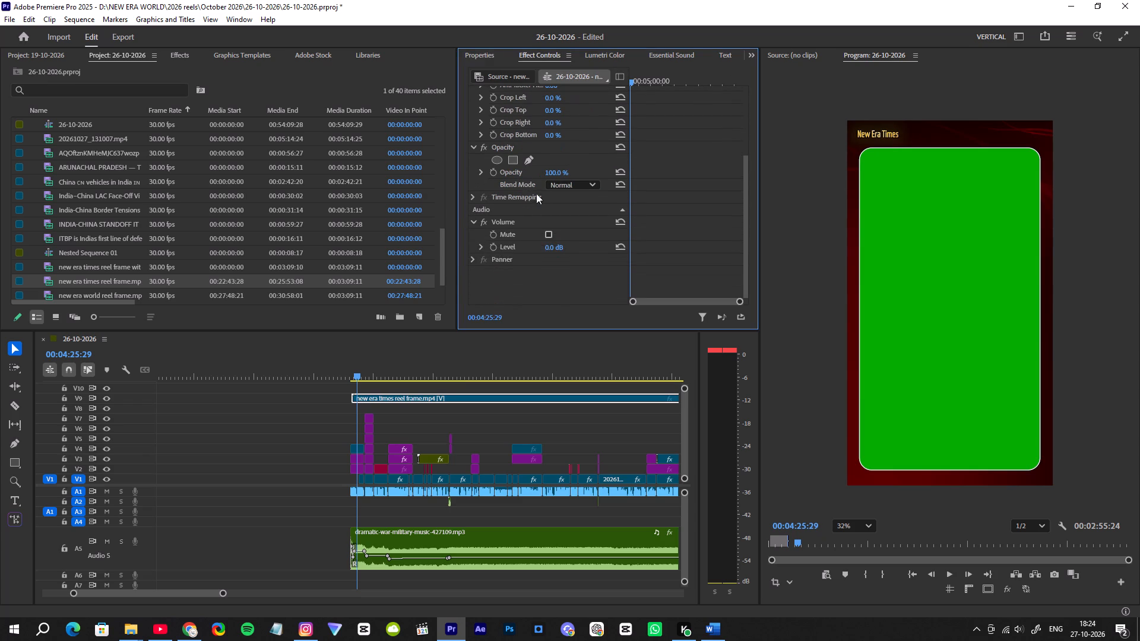
{"action": "left_click", "coordinate": [553, 145]}
{"action": "left_click", "coordinate": [379, 395]}
{"action": "left_click", "coordinate": [900, 345]}
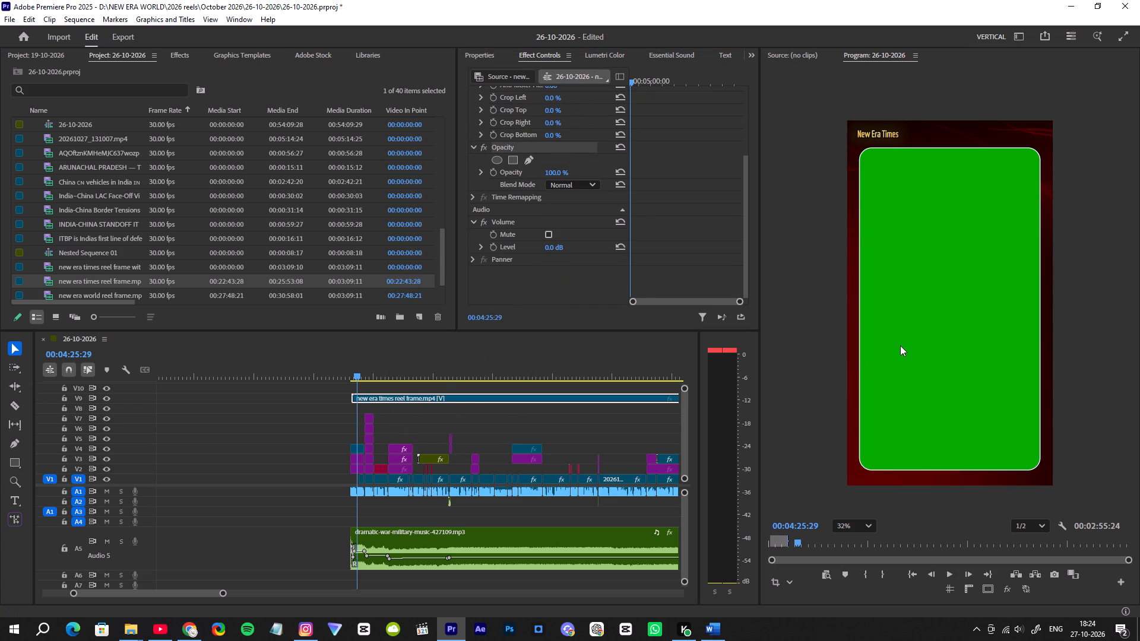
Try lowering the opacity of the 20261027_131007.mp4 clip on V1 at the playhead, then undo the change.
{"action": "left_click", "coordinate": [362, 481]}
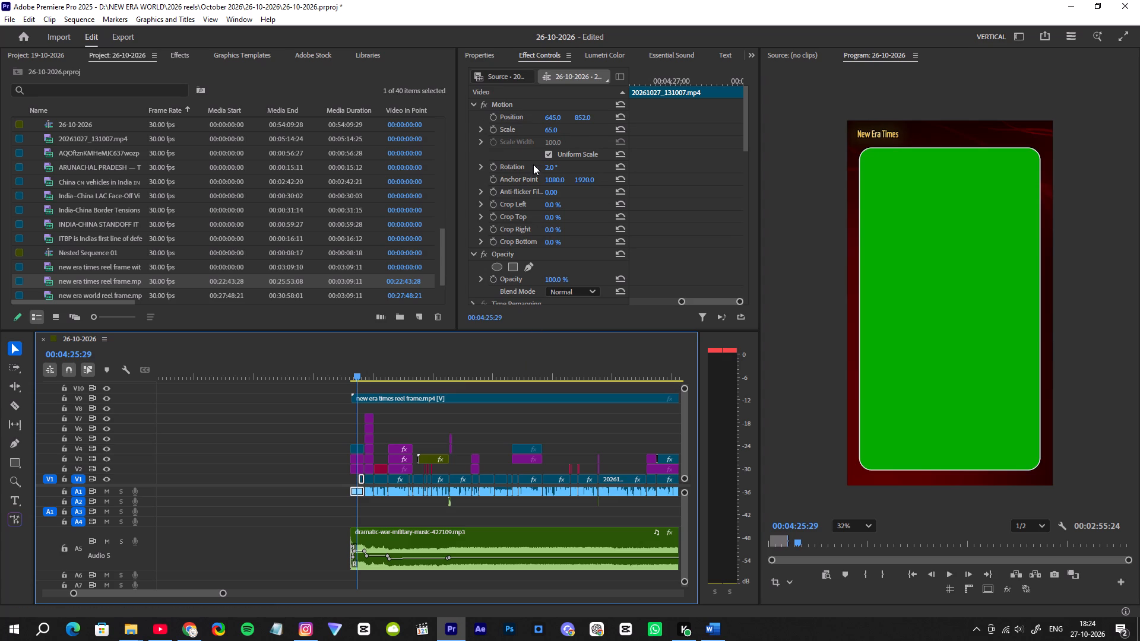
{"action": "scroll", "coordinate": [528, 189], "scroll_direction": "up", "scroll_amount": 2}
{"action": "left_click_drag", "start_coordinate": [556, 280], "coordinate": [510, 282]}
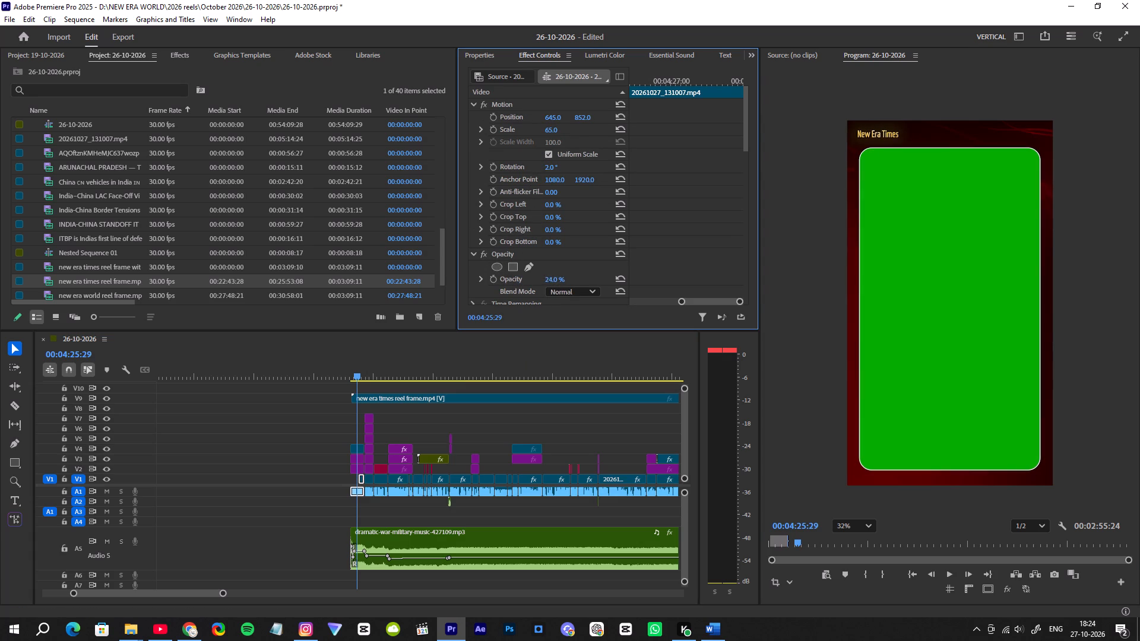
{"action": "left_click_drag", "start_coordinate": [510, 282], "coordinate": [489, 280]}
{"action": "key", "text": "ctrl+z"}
Examine the Beauty Box and Lumetri Color effect settings of the 20261027_131007.mp4 clip on V1.
{"action": "scroll", "coordinate": [563, 259], "scroll_direction": "down", "scroll_amount": 1}
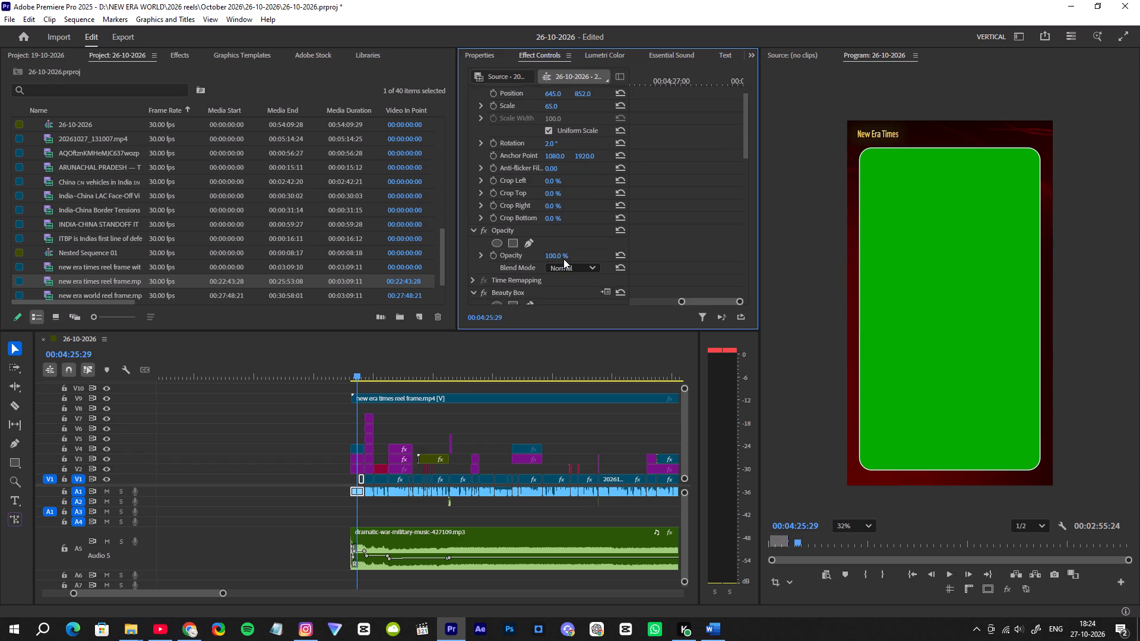
{"action": "scroll", "coordinate": [563, 259], "scroll_direction": "down", "scroll_amount": 8}
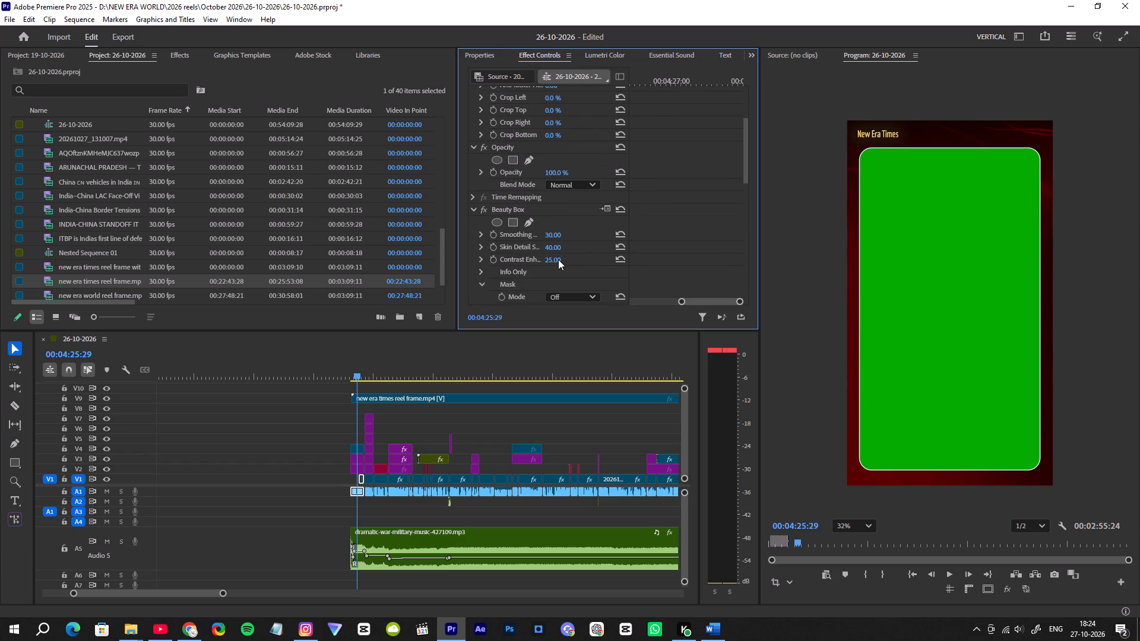
{"action": "scroll", "coordinate": [558, 259], "scroll_direction": "down", "scroll_amount": 4}
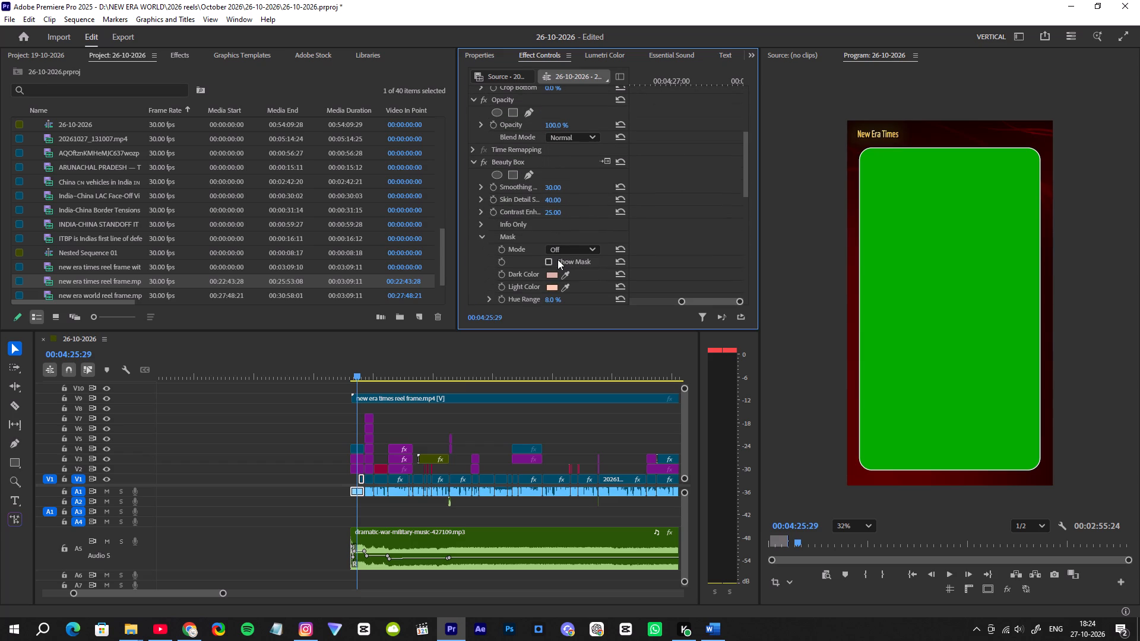
{"action": "scroll", "coordinate": [558, 259], "scroll_direction": "down", "scroll_amount": 2}
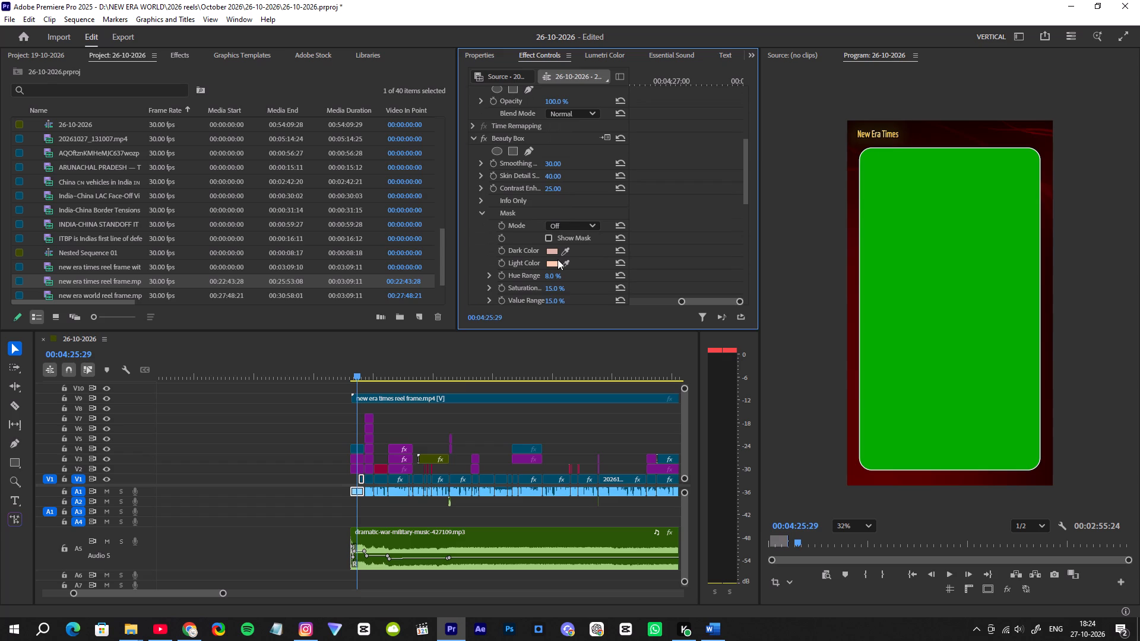
{"action": "key", "text": "ctrl+f"}
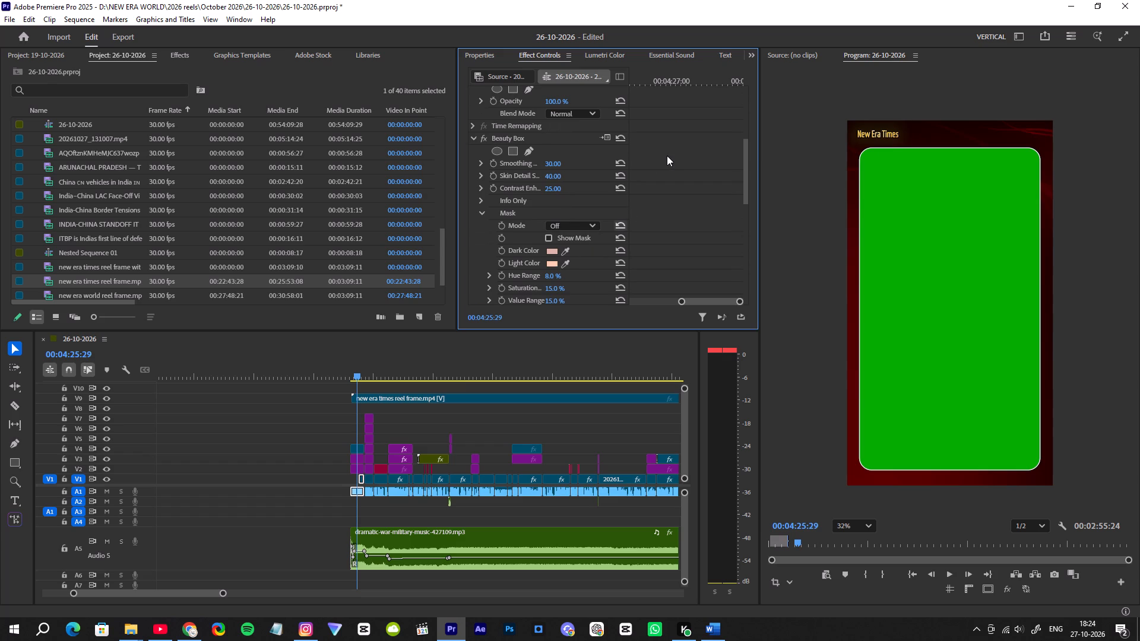
{"action": "right_click", "coordinate": [667, 156]}
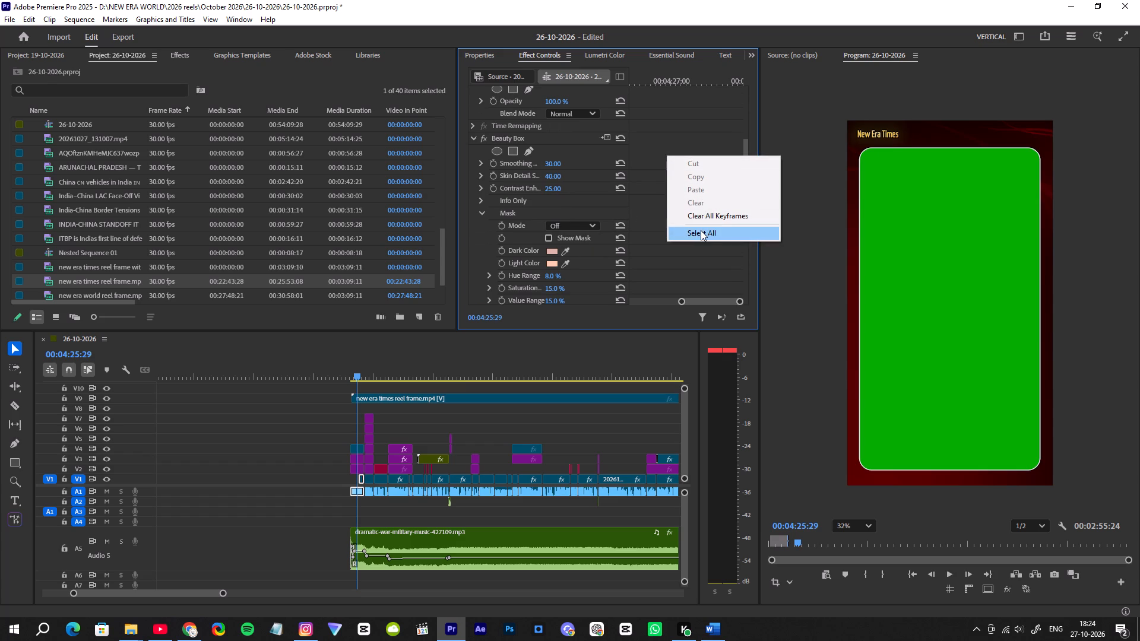
{"action": "left_click", "coordinate": [635, 172]}
{"action": "scroll", "coordinate": [619, 242], "scroll_direction": "down", "scroll_amount": 11}
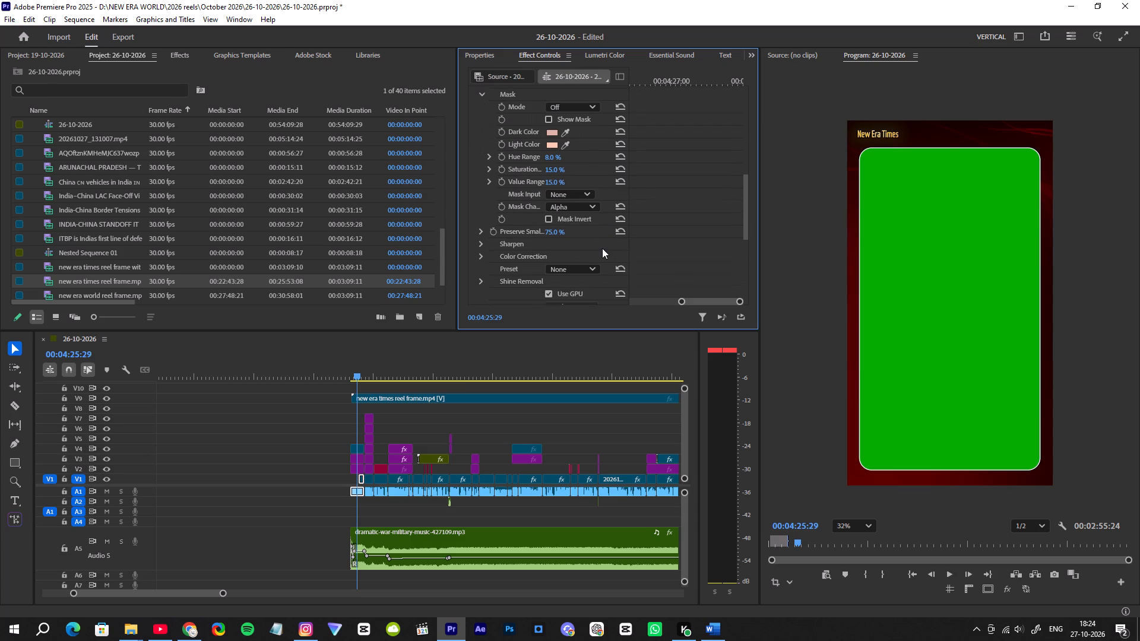
{"action": "scroll", "coordinate": [602, 248], "scroll_direction": "down", "scroll_amount": 9}
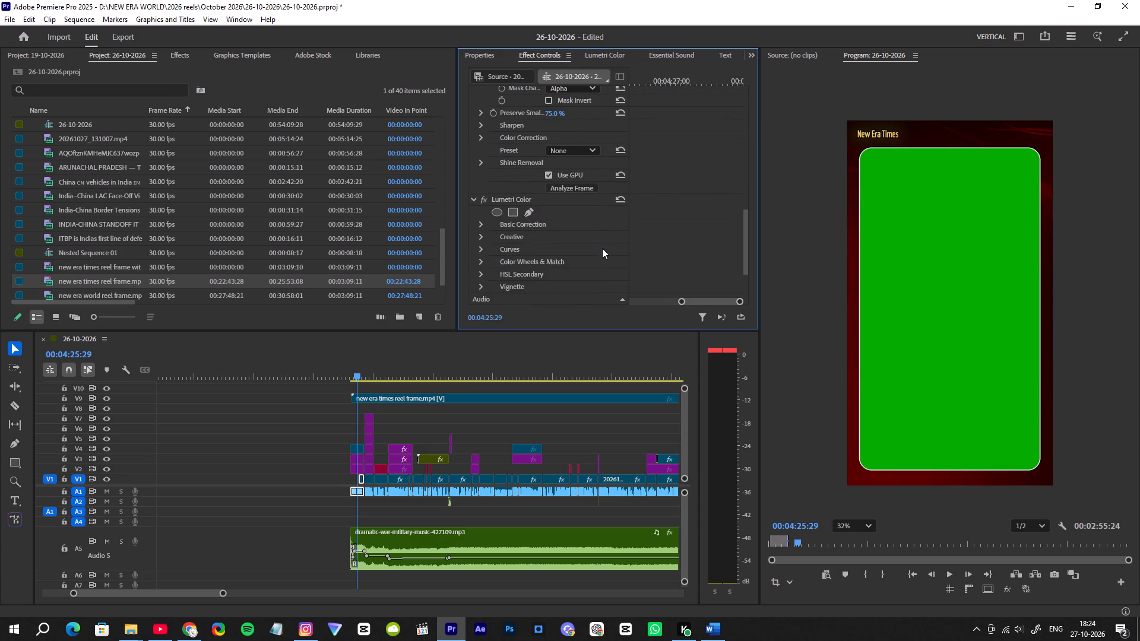
Copy the new era world reel frame clip on V10 and paste its Motion and Ultra Key attributes onto the new era times reel frame clip on V9.
{"action": "scroll", "coordinate": [287, 360], "scroll_direction": "up", "scroll_amount": 13}
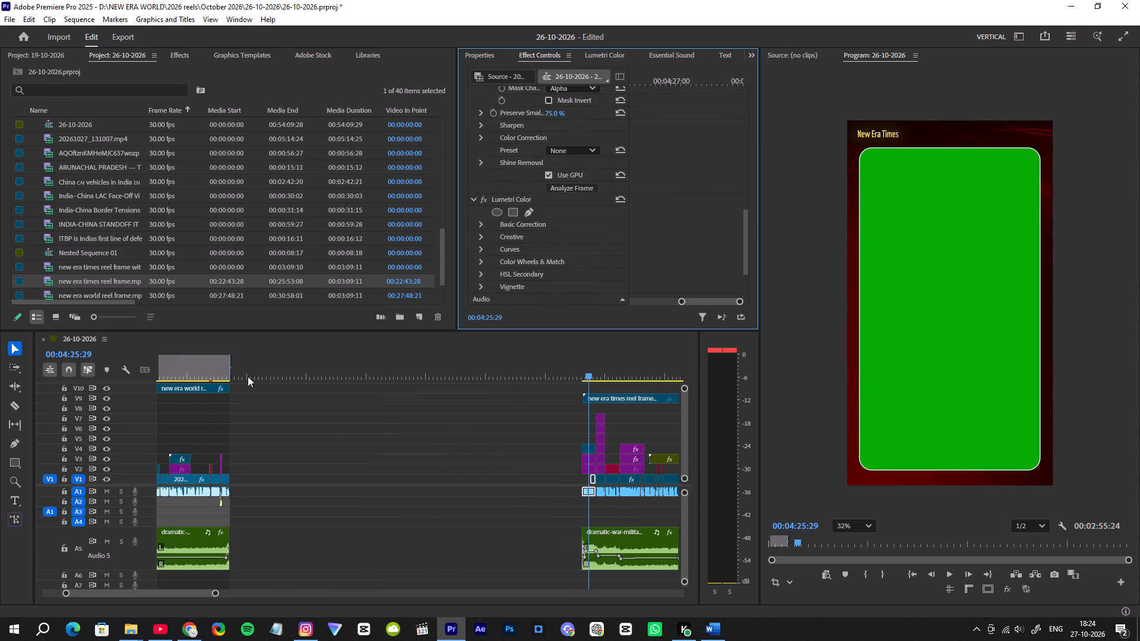
{"action": "left_click", "coordinate": [213, 386]}
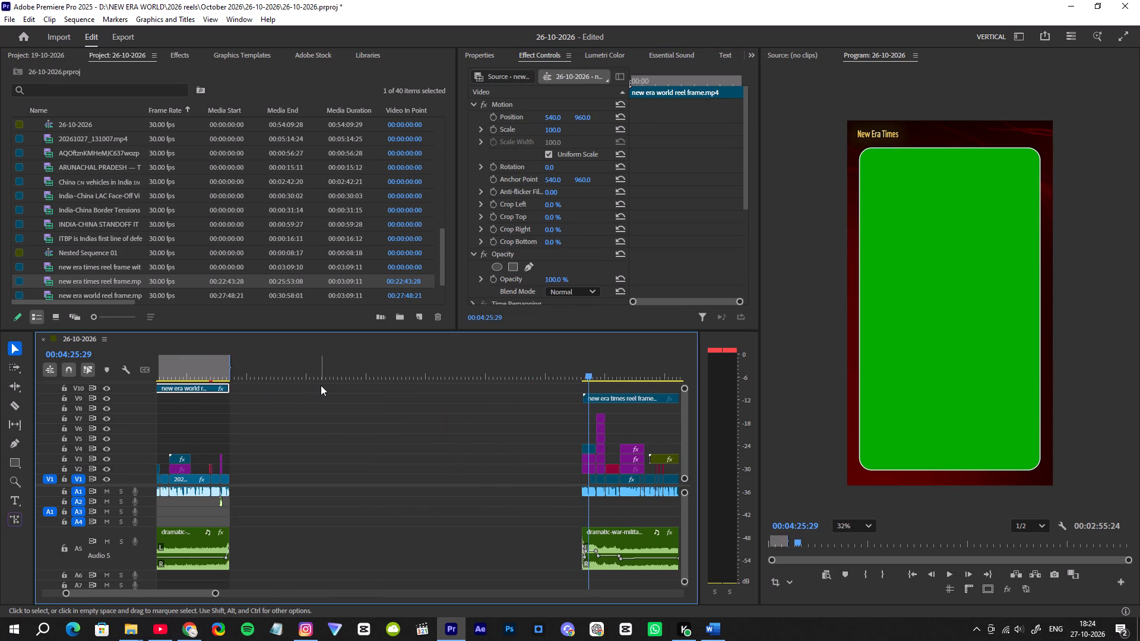
{"action": "key", "text": "ctrl+c"}
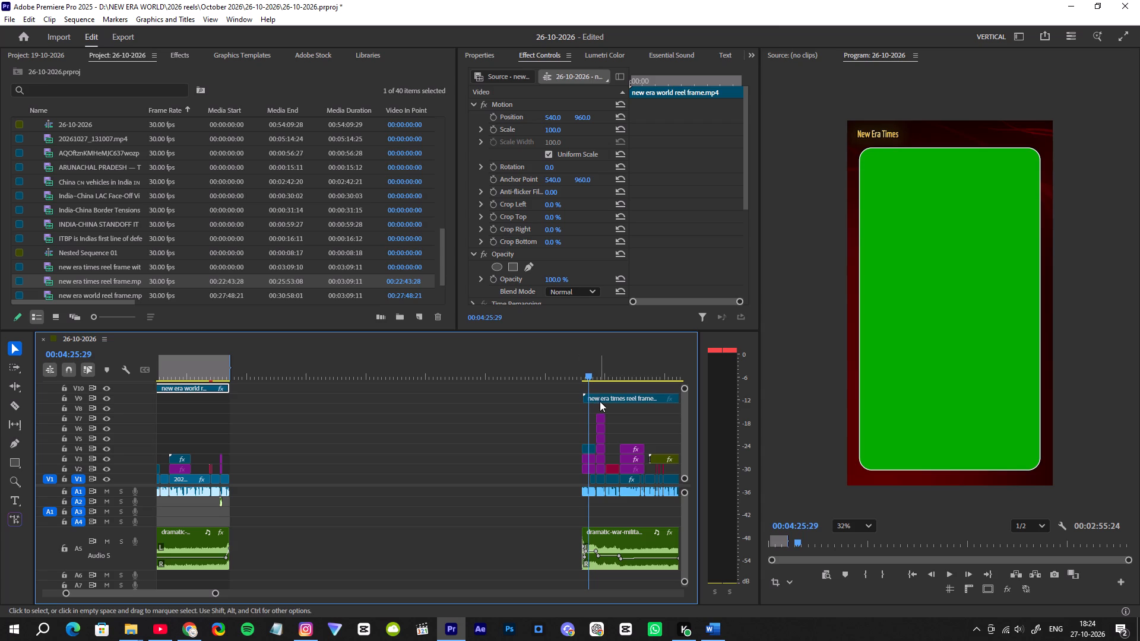
{"action": "left_click", "coordinate": [600, 399]}
{"action": "right_click", "coordinate": [600, 399]}
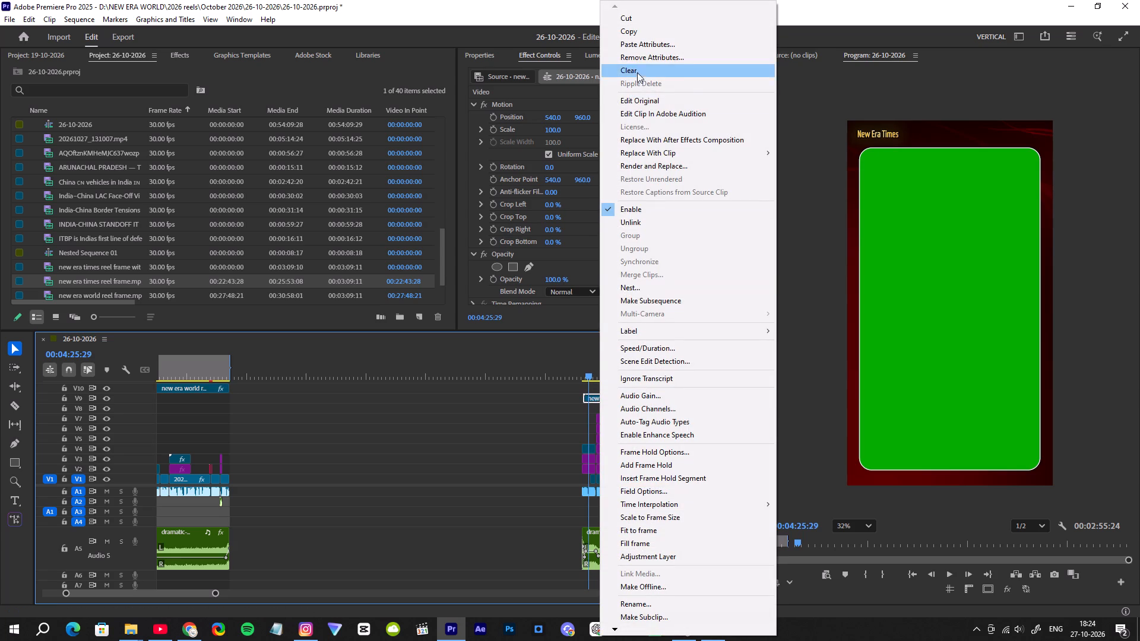
{"action": "left_click", "coordinate": [634, 40]}
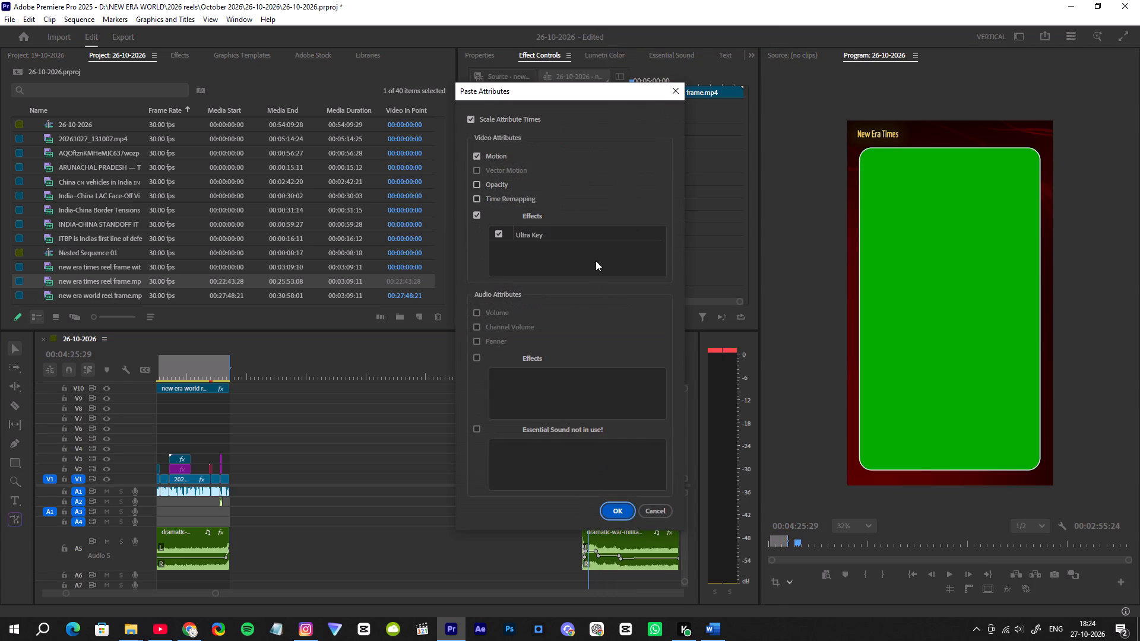
{"action": "left_click", "coordinate": [617, 512]}
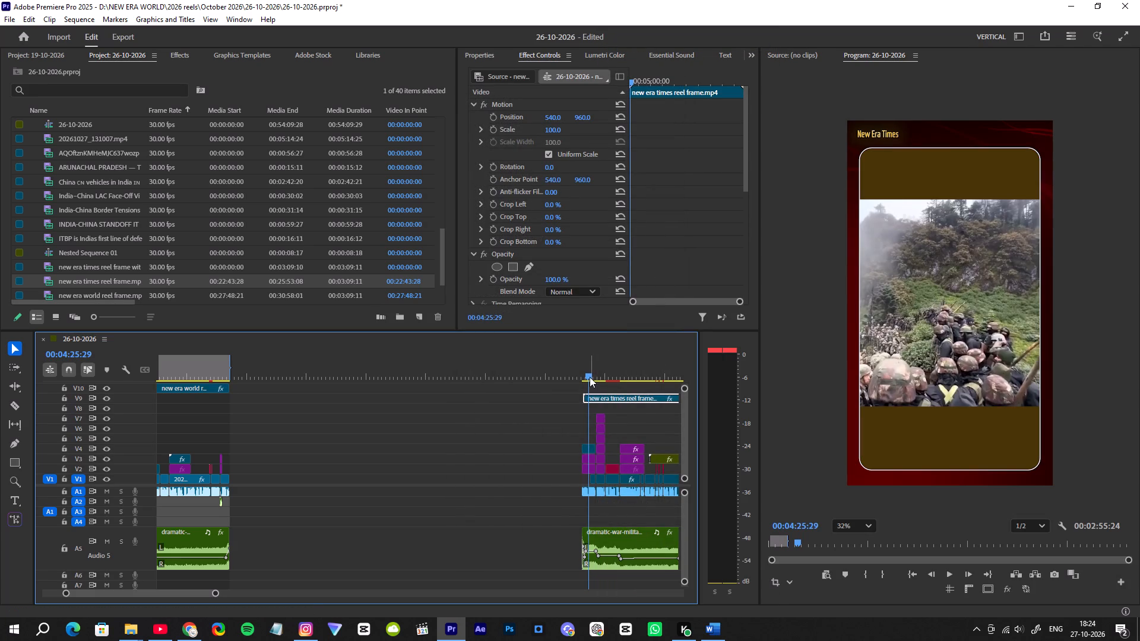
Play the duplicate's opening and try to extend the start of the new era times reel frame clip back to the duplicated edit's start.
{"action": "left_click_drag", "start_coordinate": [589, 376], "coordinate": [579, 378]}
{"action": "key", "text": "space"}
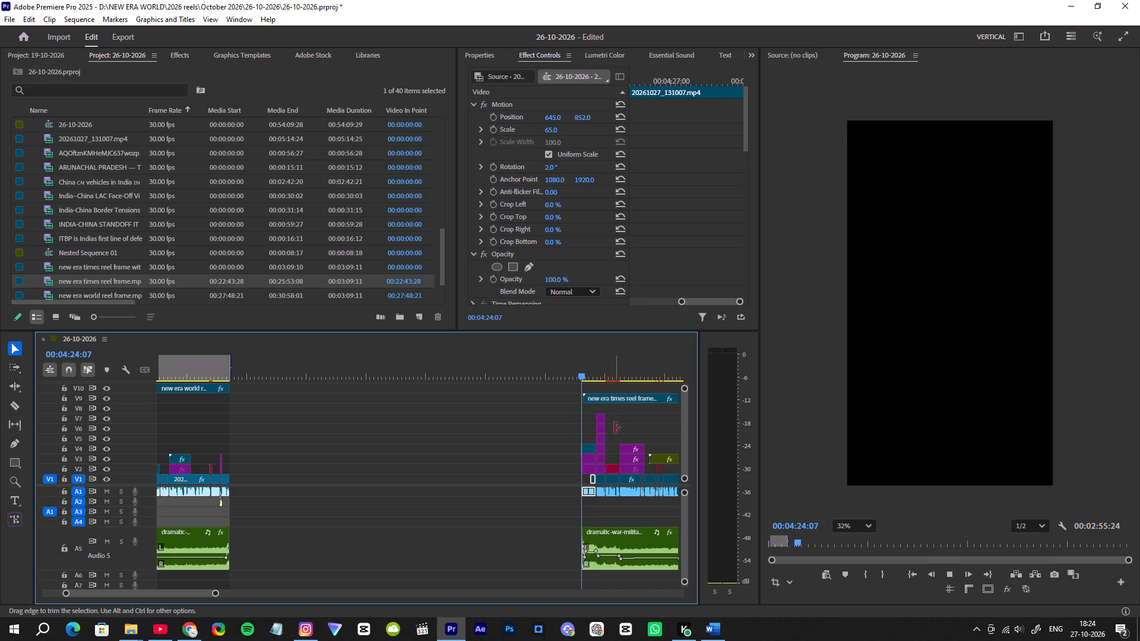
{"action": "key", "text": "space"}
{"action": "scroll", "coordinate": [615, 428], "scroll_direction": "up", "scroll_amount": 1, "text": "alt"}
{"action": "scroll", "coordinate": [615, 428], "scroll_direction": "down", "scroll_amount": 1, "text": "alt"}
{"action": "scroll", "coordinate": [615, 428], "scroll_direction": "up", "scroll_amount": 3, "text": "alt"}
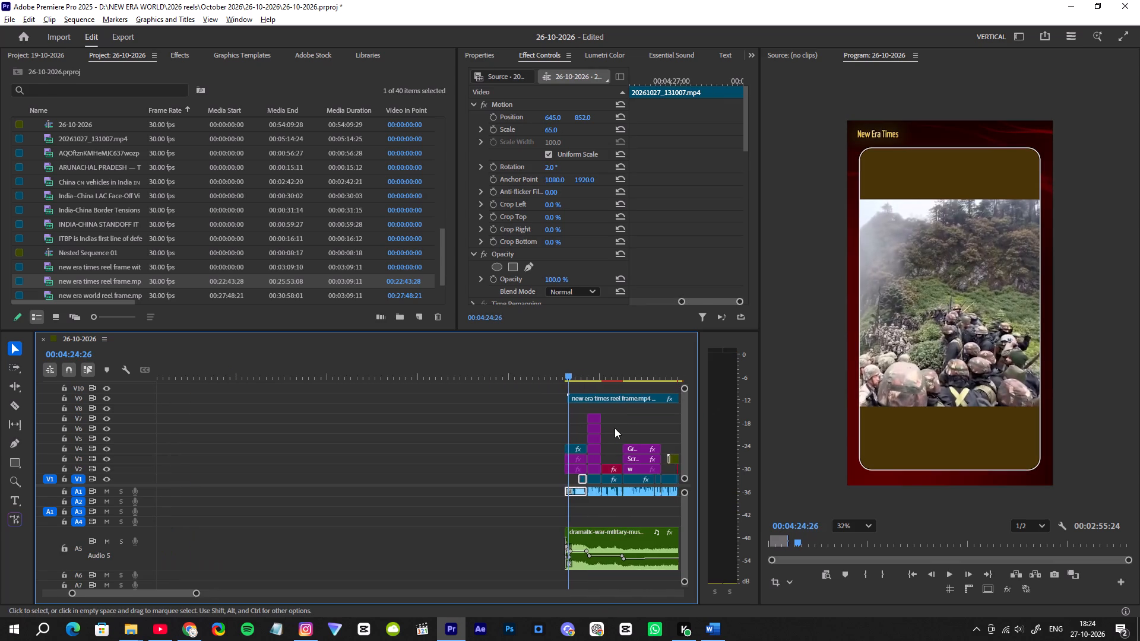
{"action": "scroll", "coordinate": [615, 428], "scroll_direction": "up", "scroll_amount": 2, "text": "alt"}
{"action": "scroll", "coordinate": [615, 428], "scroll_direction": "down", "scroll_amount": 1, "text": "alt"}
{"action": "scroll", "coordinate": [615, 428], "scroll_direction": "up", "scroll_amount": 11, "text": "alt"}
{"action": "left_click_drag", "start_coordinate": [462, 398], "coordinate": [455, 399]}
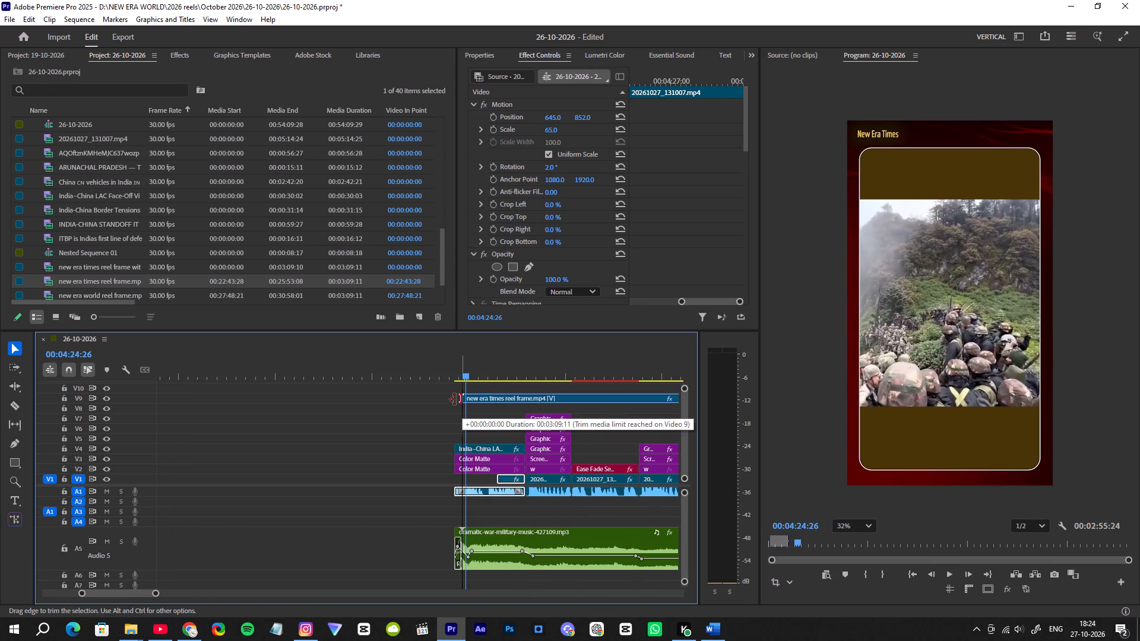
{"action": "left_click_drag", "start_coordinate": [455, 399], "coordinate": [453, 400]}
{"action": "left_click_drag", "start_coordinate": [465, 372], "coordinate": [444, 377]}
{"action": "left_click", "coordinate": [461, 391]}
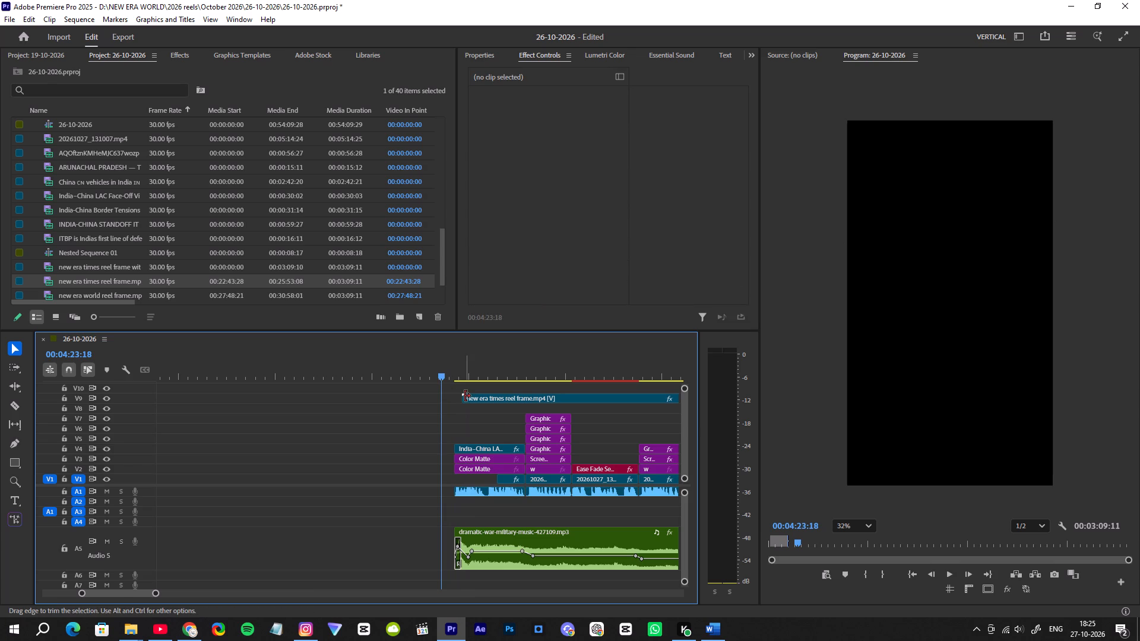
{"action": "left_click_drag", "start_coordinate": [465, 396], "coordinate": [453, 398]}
Move the new era times reel frame clip on V9 earlier so it starts with the duplicated edit, and play it back.
{"action": "left_click_drag", "start_coordinate": [476, 399], "coordinate": [473, 399]}
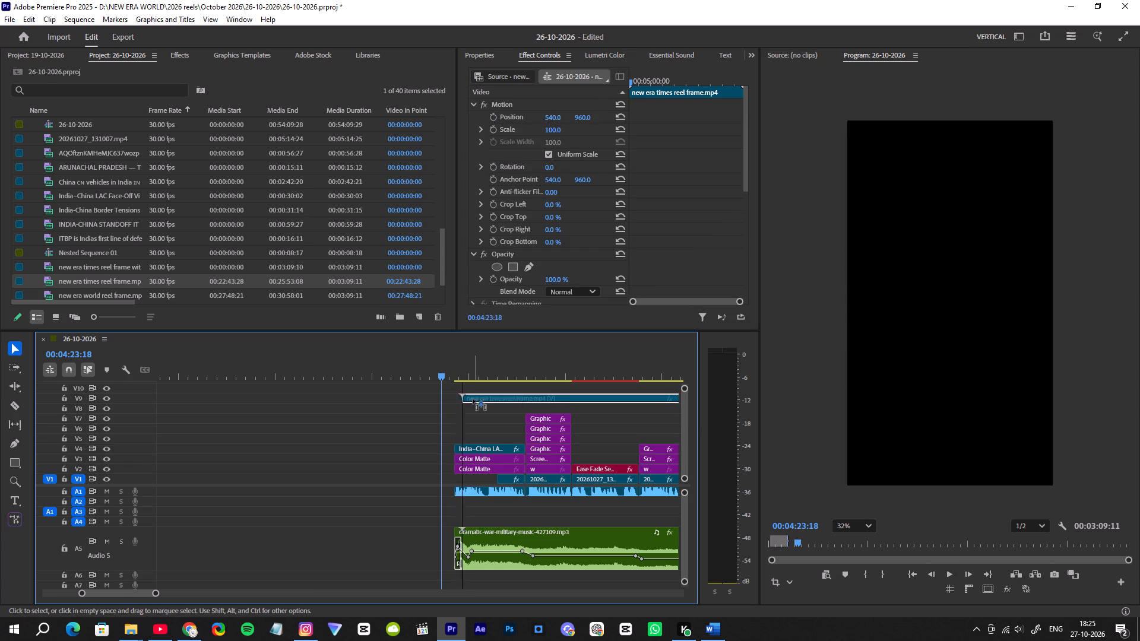
{"action": "left_click_drag", "start_coordinate": [473, 399], "coordinate": [470, 399]}
{"action": "left_click", "coordinate": [450, 370]}
{"action": "key", "text": "space"}
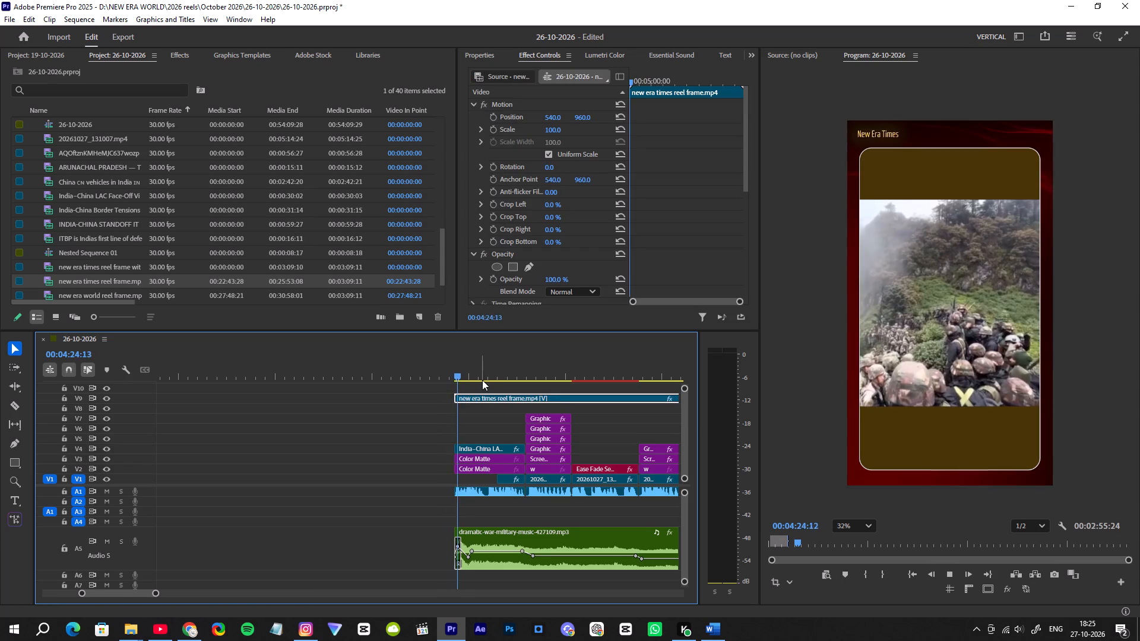
Trim the end of the new era times reel frame clip on V9 to the end of the duplicated edit.
{"action": "scroll", "coordinate": [482, 380], "scroll_direction": "down", "scroll_amount": 6}
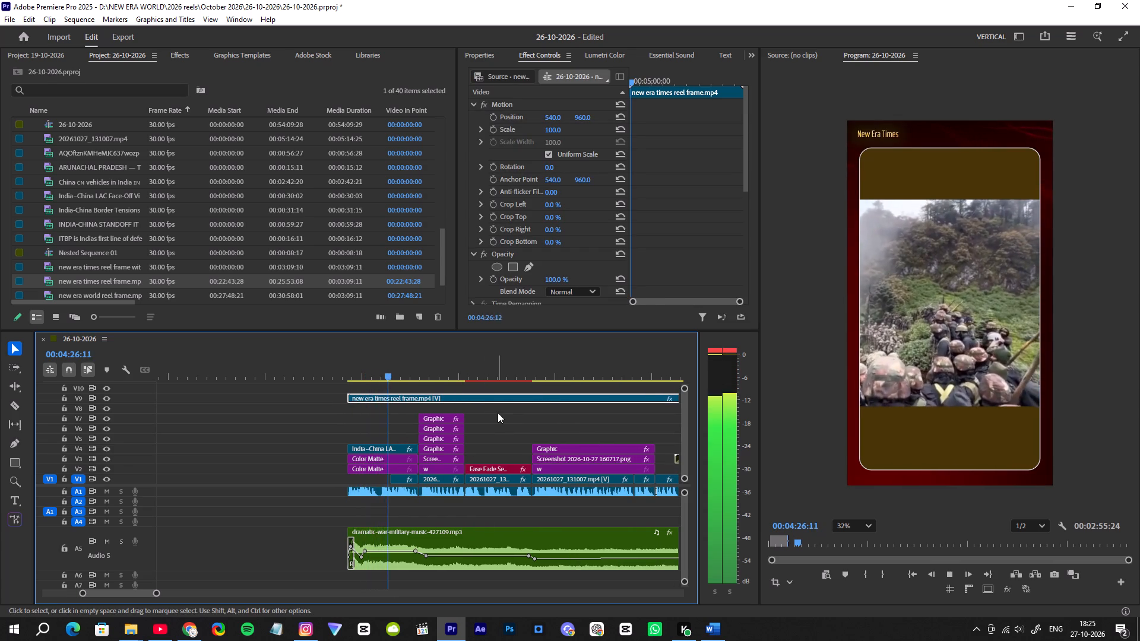
{"action": "scroll", "coordinate": [498, 412], "scroll_direction": "down", "scroll_amount": 2, "text": "alt"}
{"action": "scroll", "coordinate": [498, 412], "scroll_direction": "up", "scroll_amount": 1, "text": "alt"}
{"action": "scroll", "coordinate": [498, 412], "scroll_direction": "down", "scroll_amount": 15, "text": "alt"}
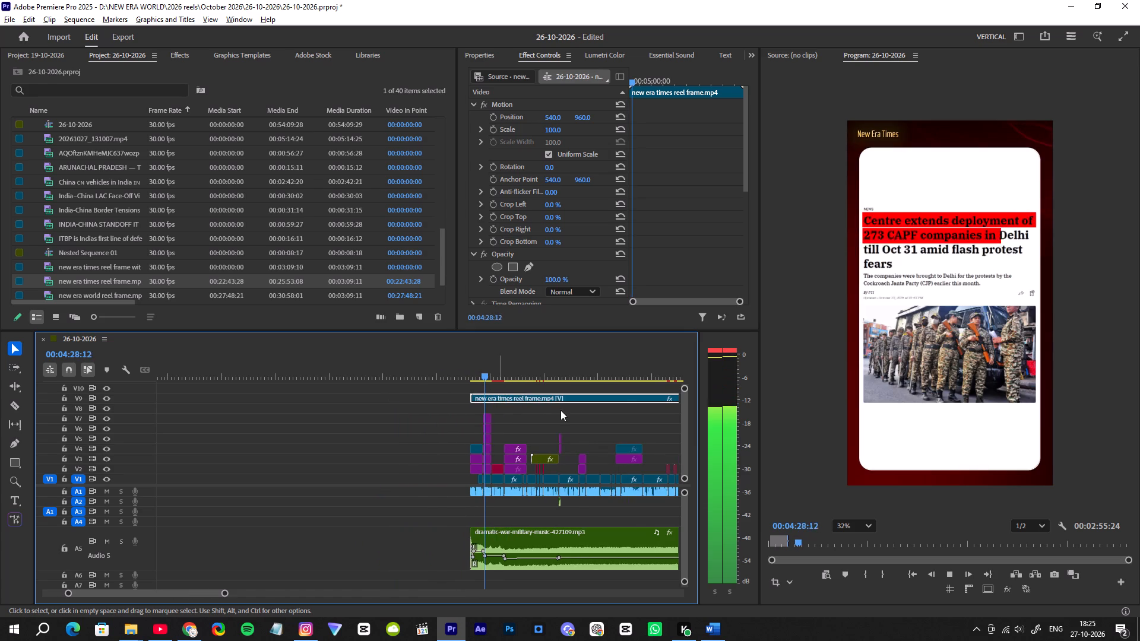
{"action": "scroll", "coordinate": [565, 396], "scroll_direction": "down", "scroll_amount": 7}
{"action": "scroll", "coordinate": [565, 401], "scroll_direction": "up", "scroll_amount": 1}
{"action": "scroll", "coordinate": [566, 402], "scroll_direction": "down", "scroll_amount": 4}
{"action": "scroll", "coordinate": [566, 402], "scroll_direction": "down", "scroll_amount": 14, "text": "alt"}
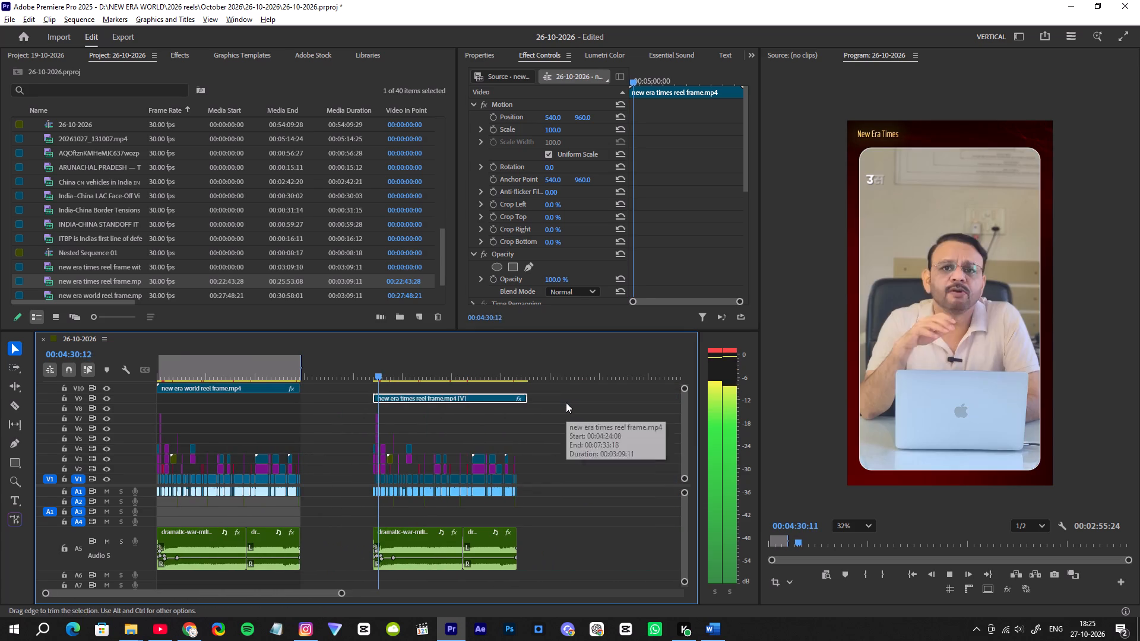
{"action": "left_click_drag", "start_coordinate": [528, 401], "coordinate": [516, 403]}
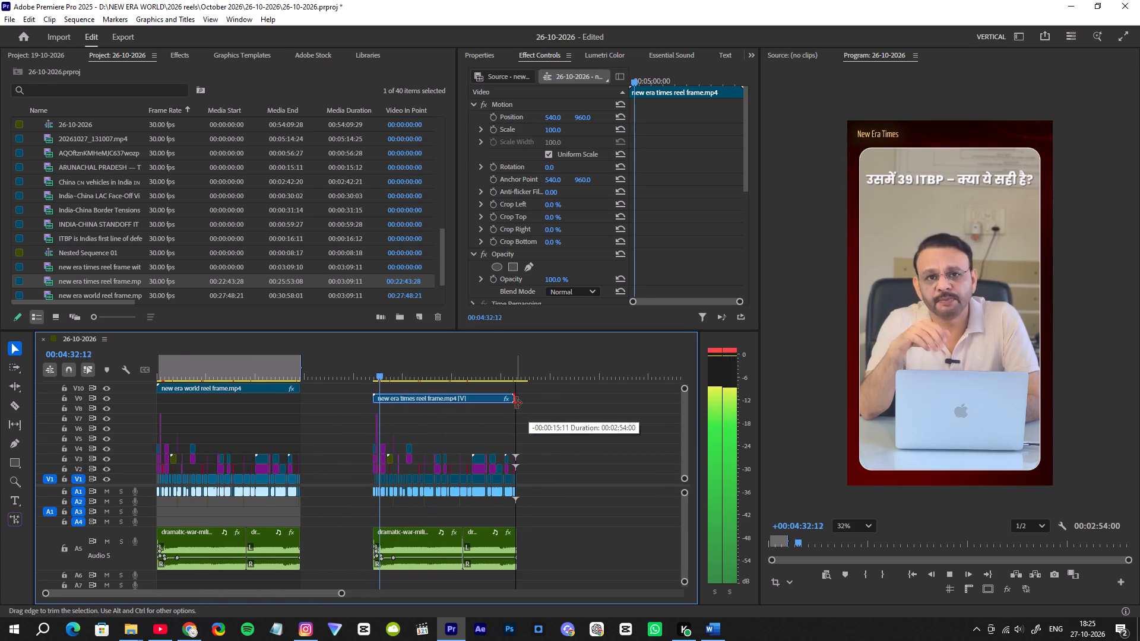
{"action": "left_click_drag", "start_coordinate": [516, 403], "coordinate": [517, 403]}
Check the new era times frame near the duplicate's end and inspect how its V9 clip end aligns with the edit.
{"action": "scroll", "coordinate": [543, 420], "scroll_direction": "up", "scroll_amount": 13, "text": "alt"}
{"action": "scroll", "coordinate": [575, 420], "scroll_direction": "down", "scroll_amount": 6, "text": "alt"}
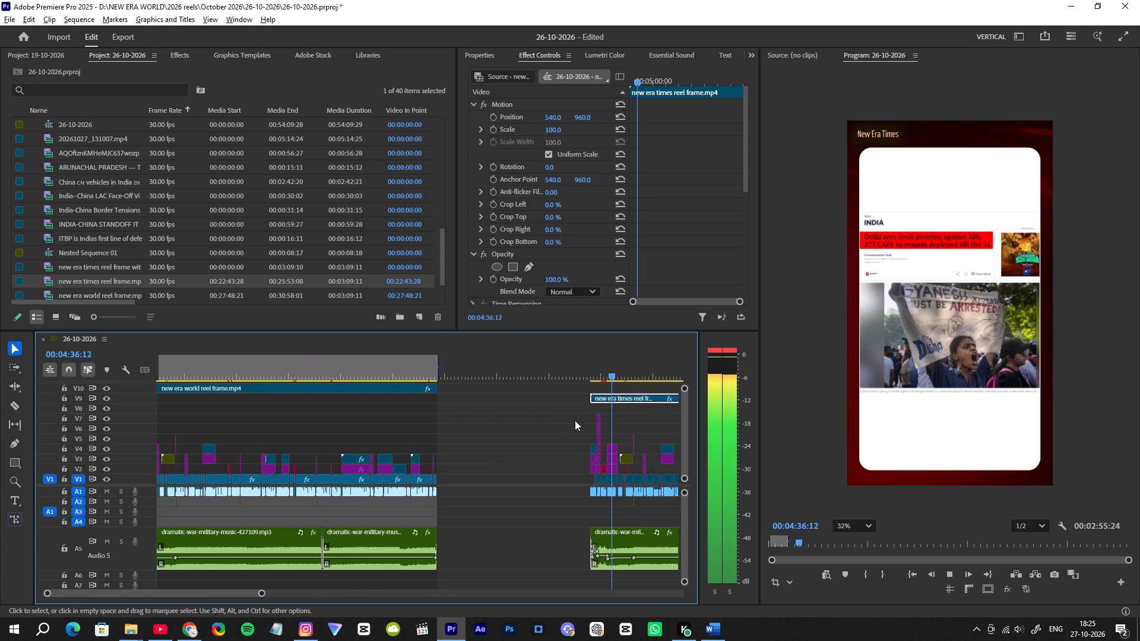
{"action": "scroll", "coordinate": [613, 443], "scroll_direction": "down", "scroll_amount": 2}
{"action": "scroll", "coordinate": [613, 445], "scroll_direction": "up", "scroll_amount": 1}
{"action": "scroll", "coordinate": [613, 445], "scroll_direction": "down", "scroll_amount": 1}
{"action": "scroll", "coordinate": [613, 445], "scroll_direction": "up", "scroll_amount": 1}
{"action": "scroll", "coordinate": [613, 445], "scroll_direction": "down", "scroll_amount": 8}
{"action": "scroll", "coordinate": [564, 443], "scroll_direction": "up", "scroll_amount": 1}
{"action": "scroll", "coordinate": [564, 443], "scroll_direction": "down", "scroll_amount": 3}
{"action": "scroll", "coordinate": [564, 443], "scroll_direction": "up", "scroll_amount": 1}
{"action": "scroll", "coordinate": [564, 443], "scroll_direction": "down", "scroll_amount": 7}
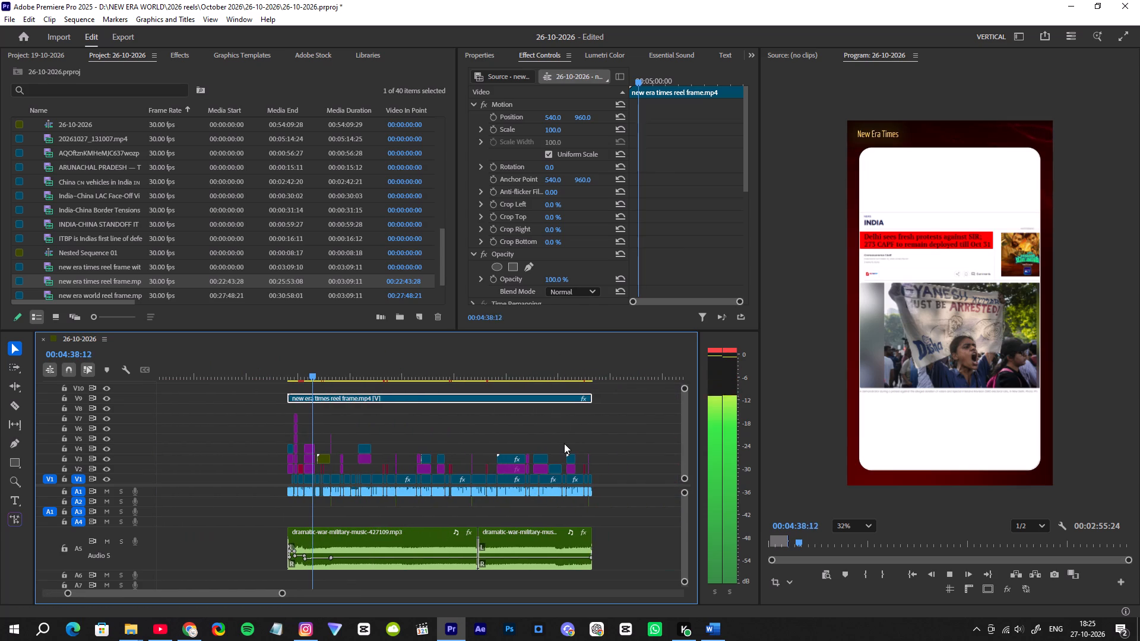
{"action": "left_click", "coordinate": [554, 374]}
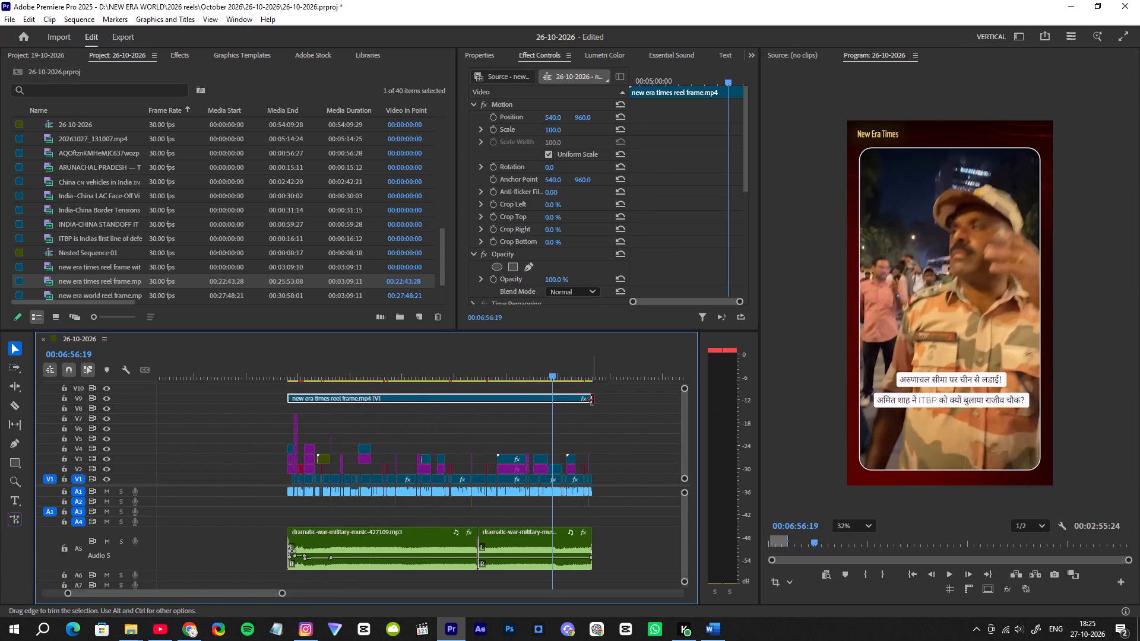
{"action": "scroll", "coordinate": [593, 400], "scroll_direction": "up", "scroll_amount": 8, "text": "alt"}
{"action": "scroll", "coordinate": [593, 400], "scroll_direction": "down", "scroll_amount": 1, "text": "alt"}
{"action": "scroll", "coordinate": [593, 400], "scroll_direction": "up", "scroll_amount": 2, "text": "alt"}
{"action": "left_click", "coordinate": [593, 401]}
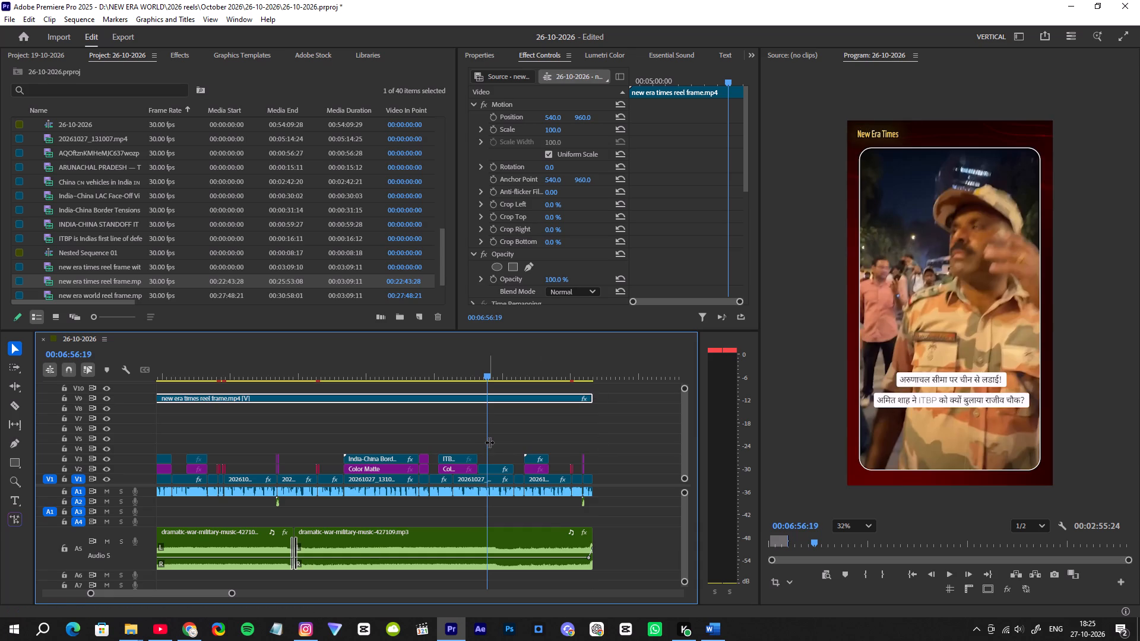
Move the playhead into the original New Era World reel and open the export settings for the 26-10-2026 sequence.
{"action": "scroll", "coordinate": [489, 442], "scroll_direction": "down", "scroll_amount": 10, "text": "alt"}
{"action": "scroll", "coordinate": [489, 442], "scroll_direction": "up", "scroll_amount": 1, "text": "alt"}
{"action": "scroll", "coordinate": [489, 442], "scroll_direction": "down", "scroll_amount": 10, "text": "alt"}
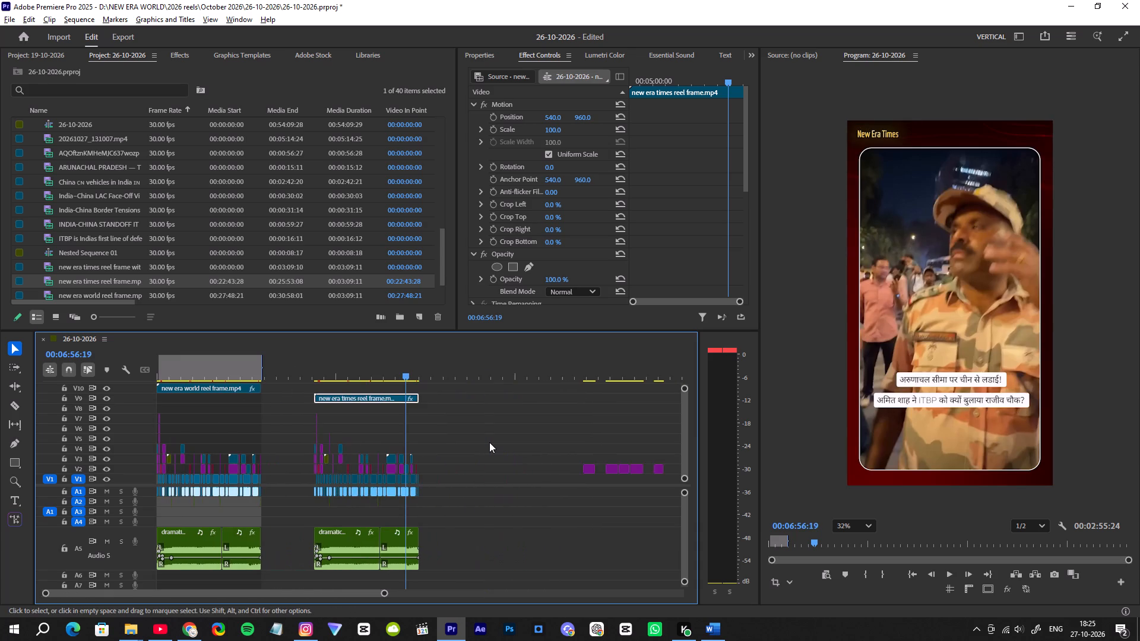
{"action": "scroll", "coordinate": [489, 442], "scroll_direction": "down", "scroll_amount": 1, "text": "alt"}
{"action": "left_click", "coordinate": [207, 369]}
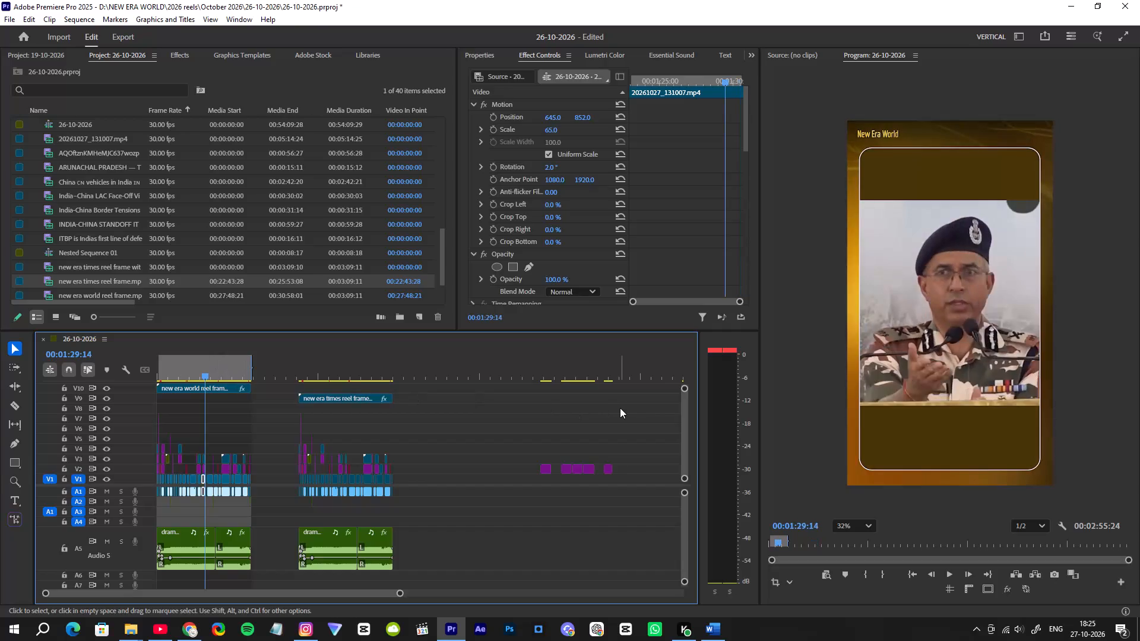
{"action": "left_click", "coordinate": [125, 38]}
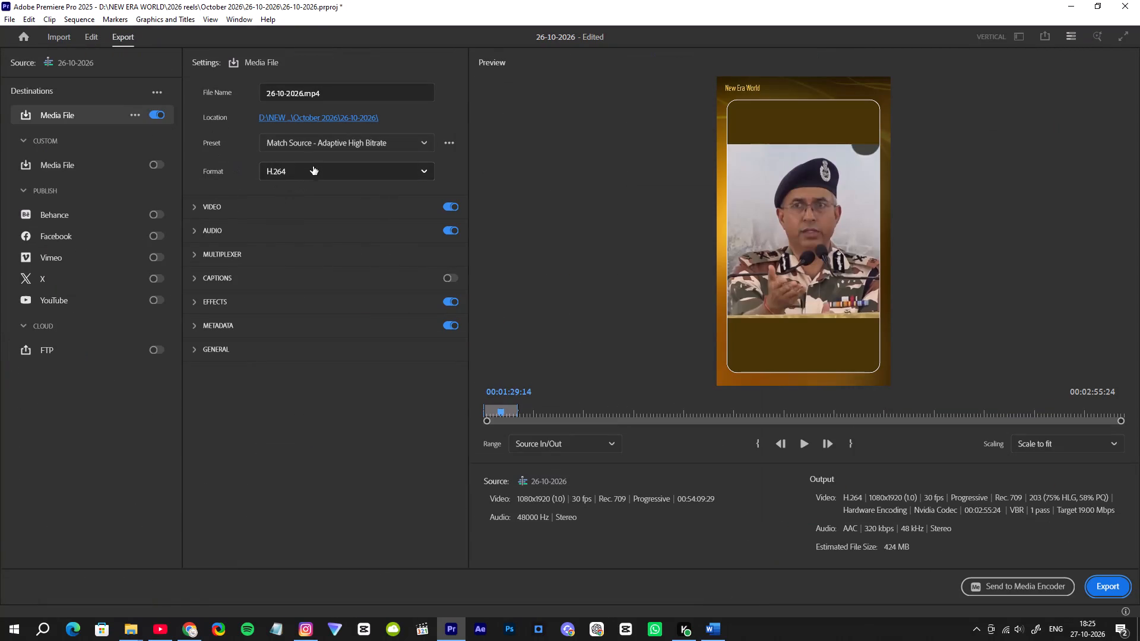
Create a folder named Exported inside the 26-10-2026 project folder and open it as the export location.
{"action": "left_click", "coordinate": [352, 119]}
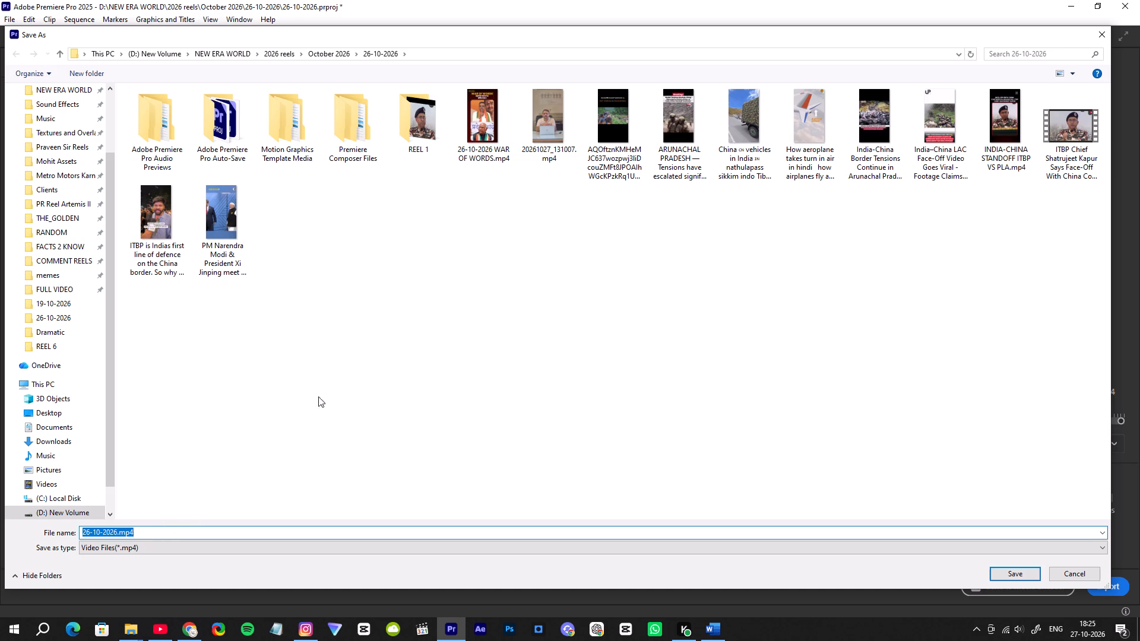
{"action": "right_click", "coordinate": [328, 315]}
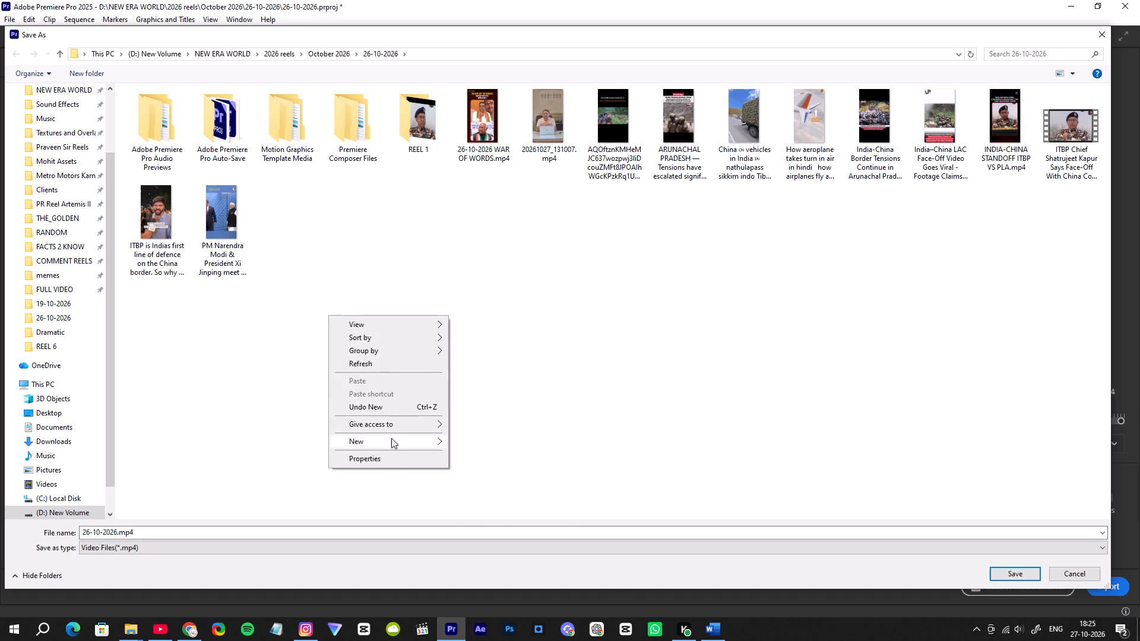
{"action": "left_click", "coordinate": [476, 445]}
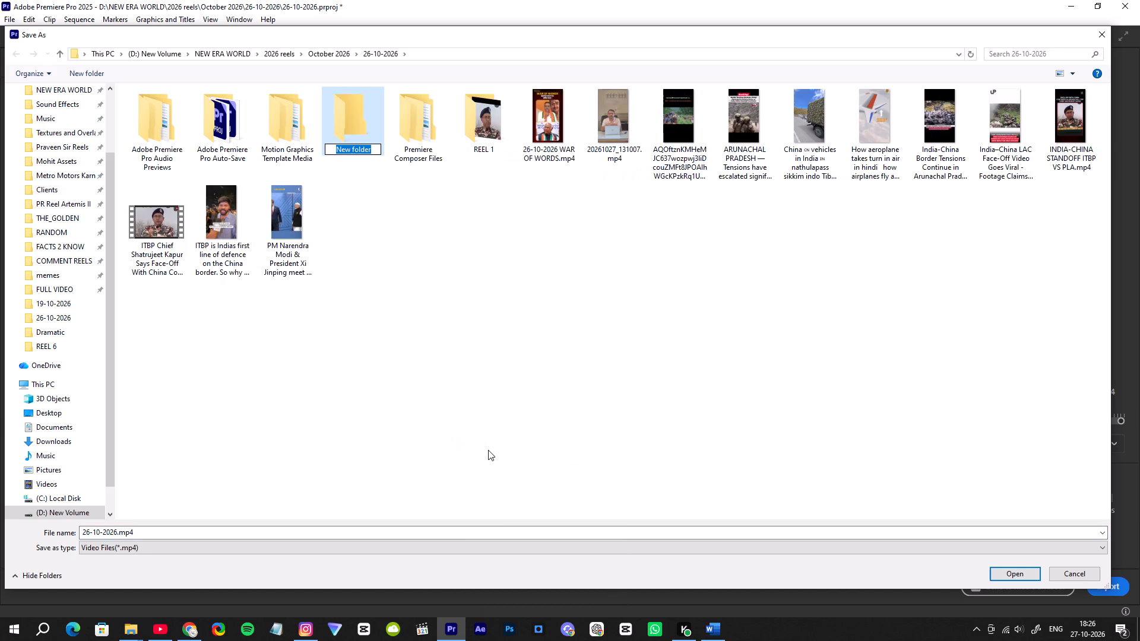
{"action": "key", "text": "shift+e"}
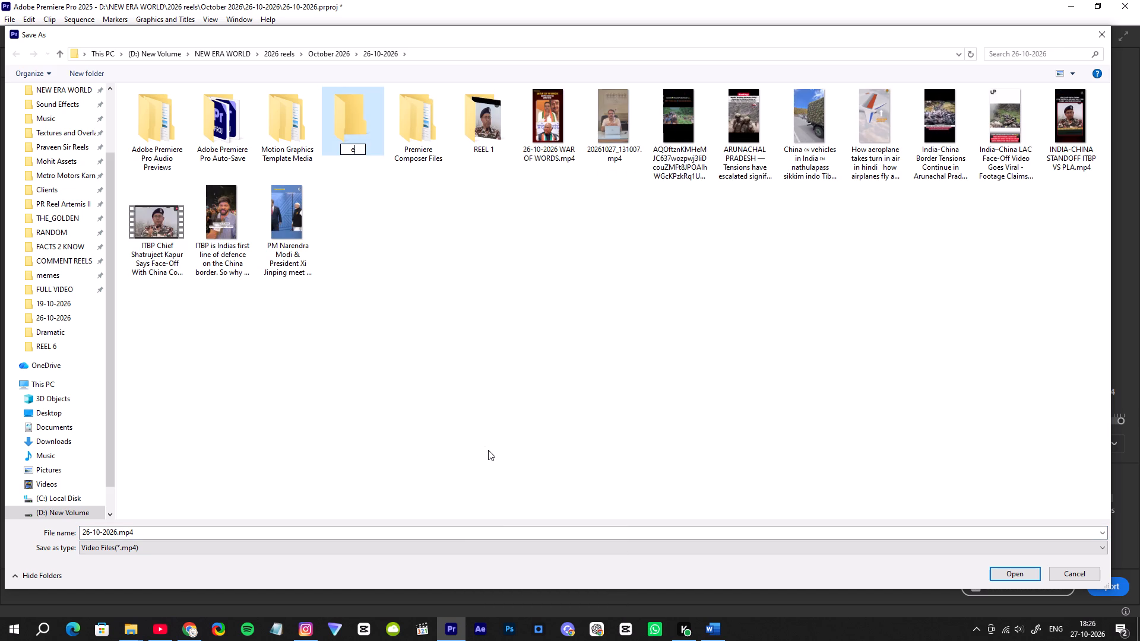
{"action": "key", "text": "x"}
{"action": "key", "text": "BackSpace"}
{"action": "type", "text": "Ex"}
{"action": "type", "text": "port"}
{"action": "type", "text": "ed"}
{"action": "key", "text": "Return"}
{"action": "key", "text": "Return"}
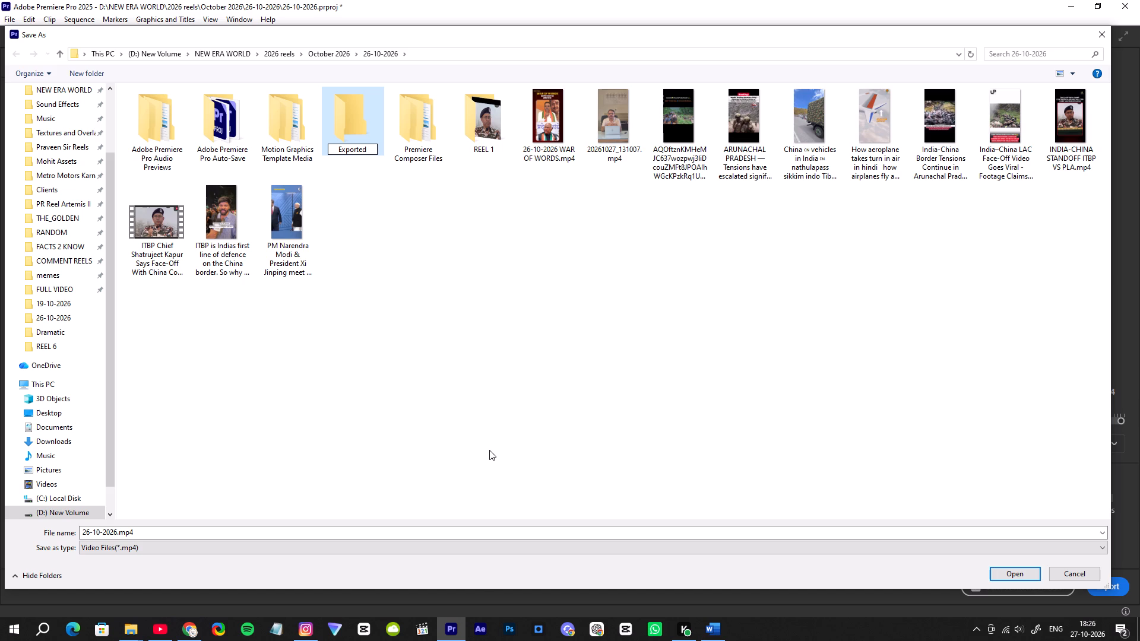
Name the output file Indo China, save it in the Exported folder, and export the New Era World reel.
{"action": "left_click_drag", "start_coordinate": [116, 532], "coordinate": [85, 525]}
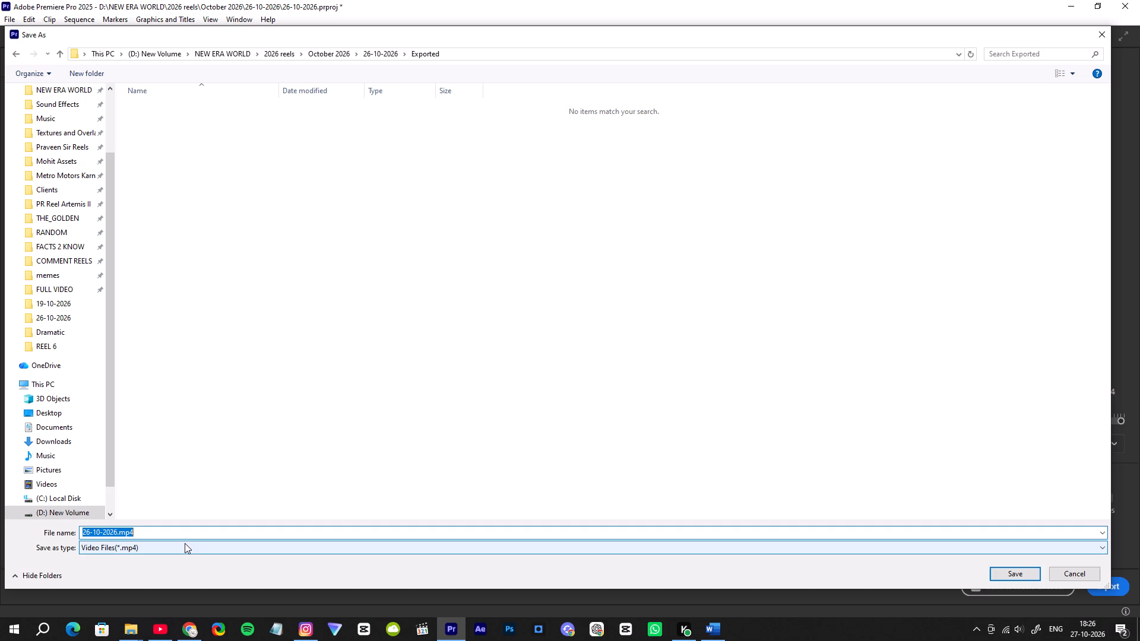
{"action": "type", "text": "Indo"}
{"action": "key", "text": "space"}
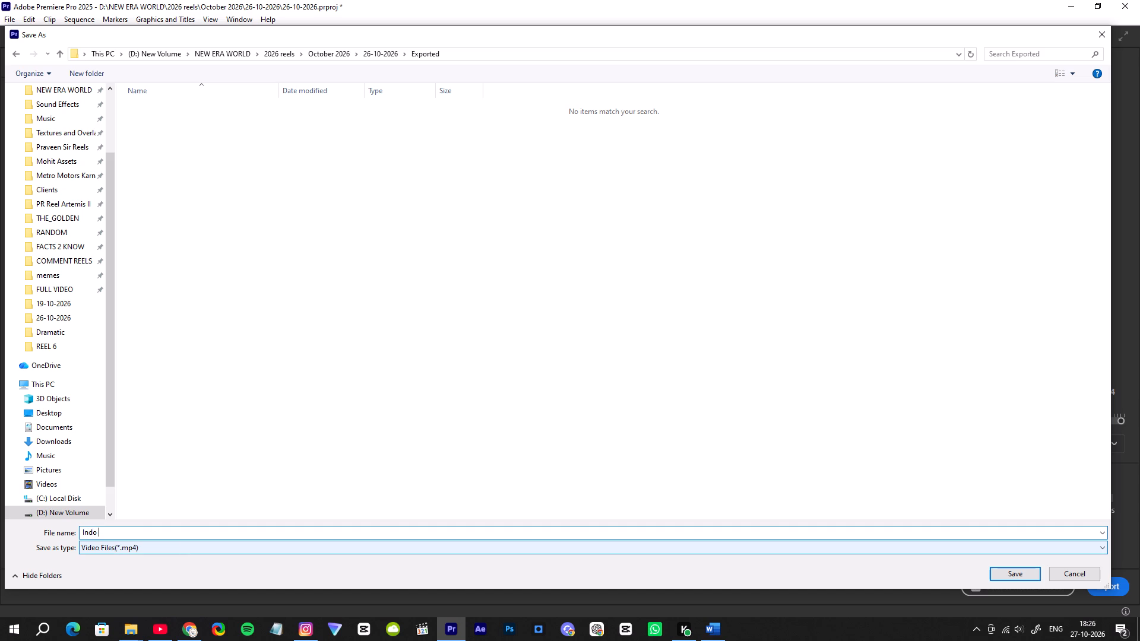
{"action": "type", "text": "China"}
{"action": "key", "text": "Return"}
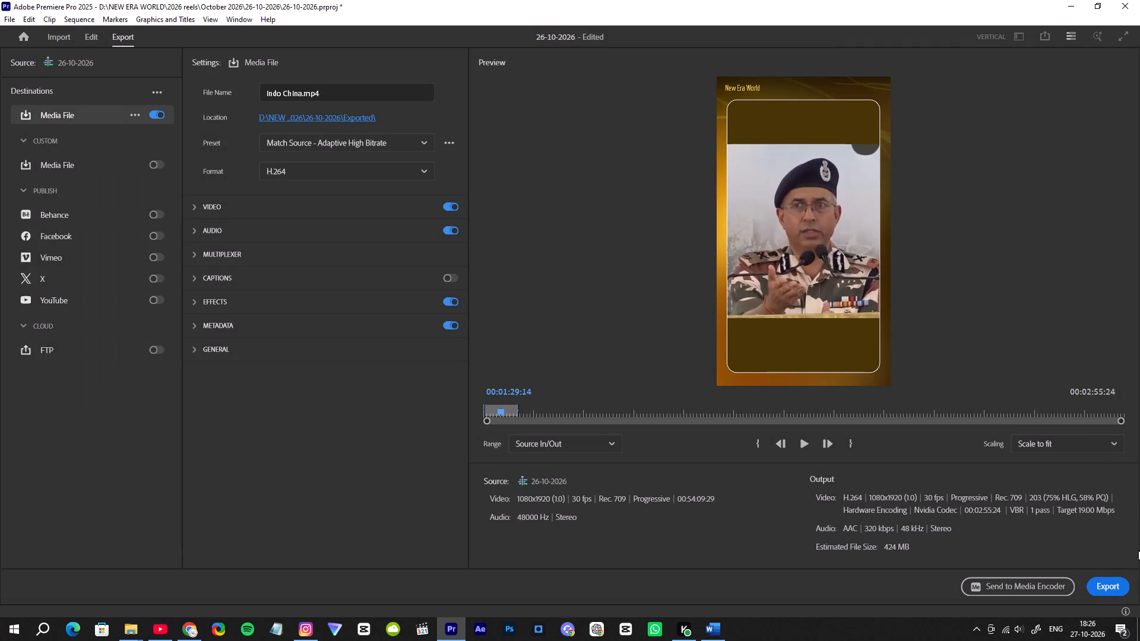
{"action": "left_click", "coordinate": [1111, 588]}
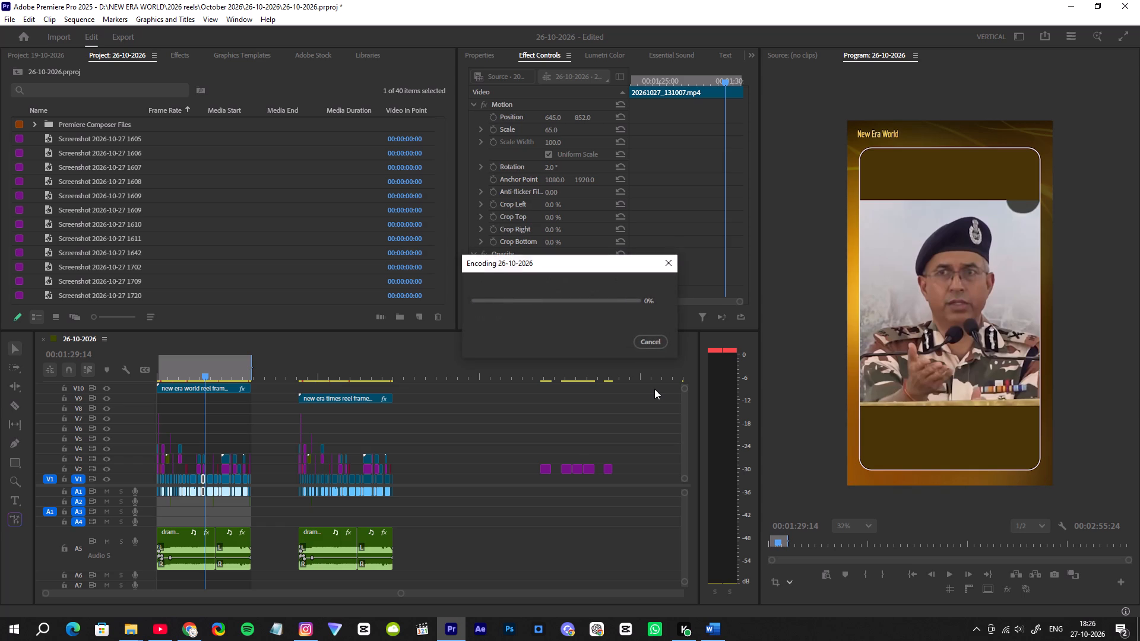
Switch the Windows audio output from headphones to Speakers (High Definition Audio Device).
{"action": "left_click", "coordinate": [1021, 630]}
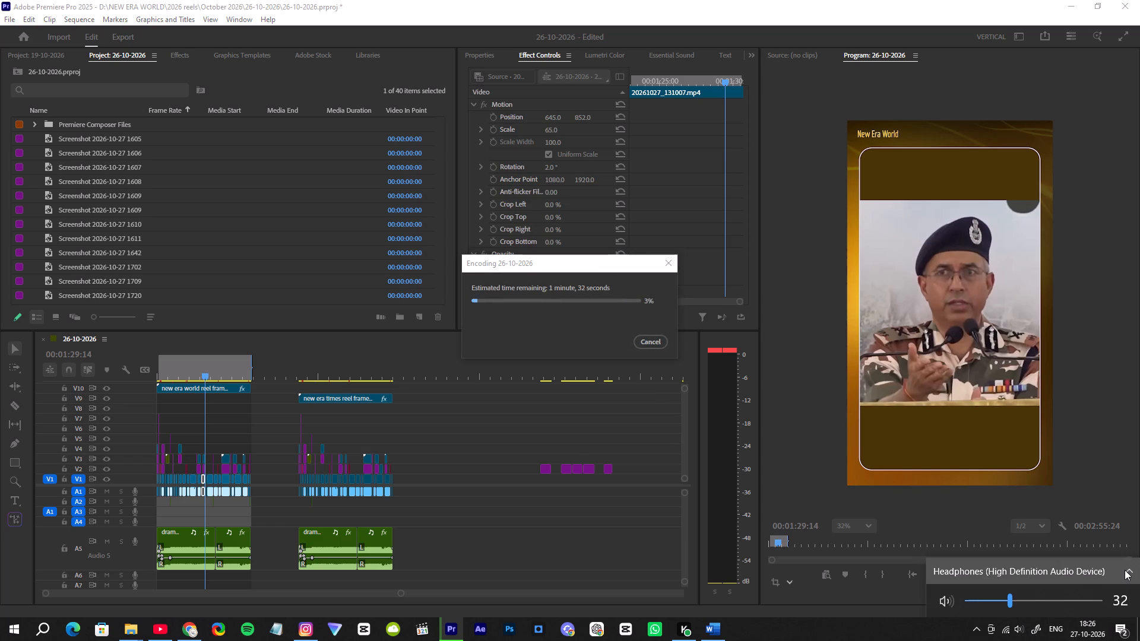
{"action": "left_click", "coordinate": [1125, 570]}
{"action": "left_click", "coordinate": [1022, 521]}
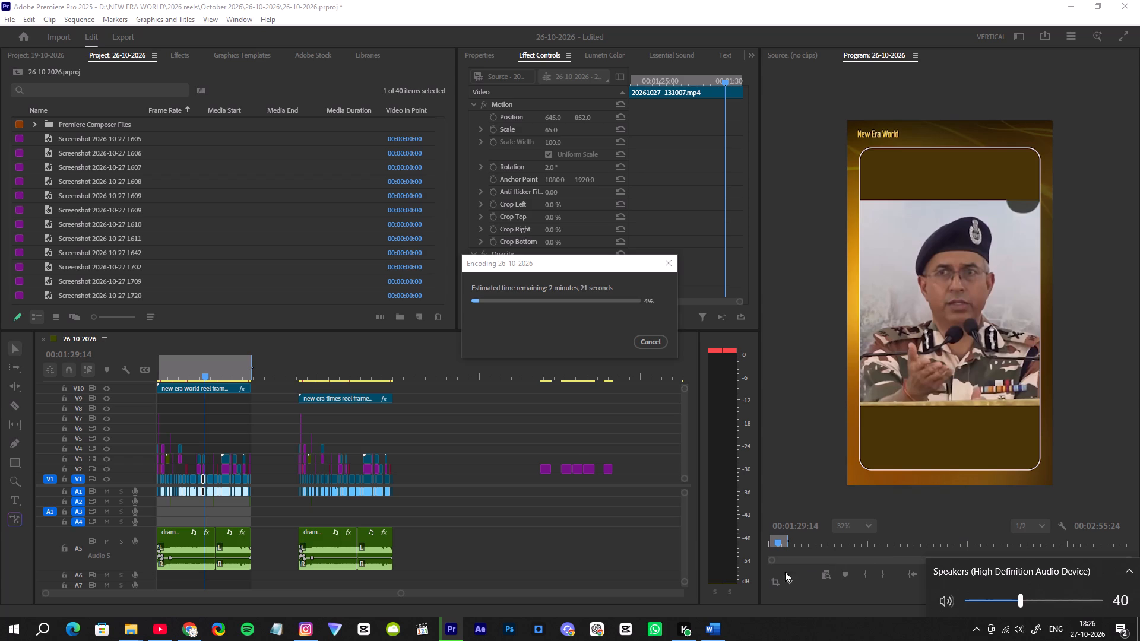
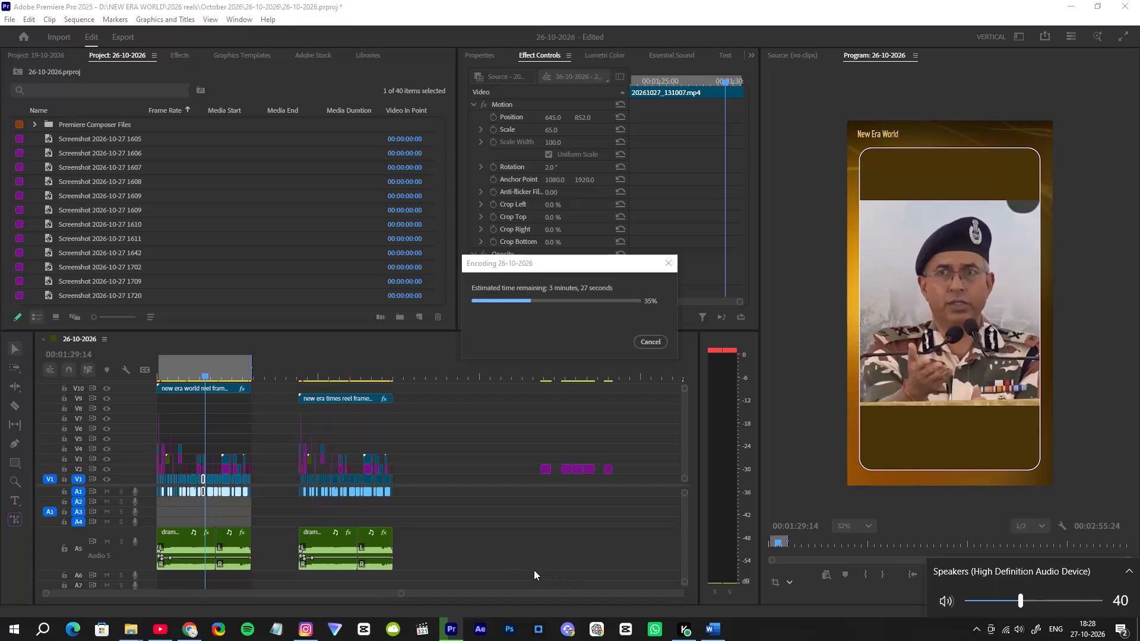
Switch to File Explorer and open the Exported folder inside the 26-10-2026 project folder.
{"action": "left_click", "coordinate": [136, 626]}
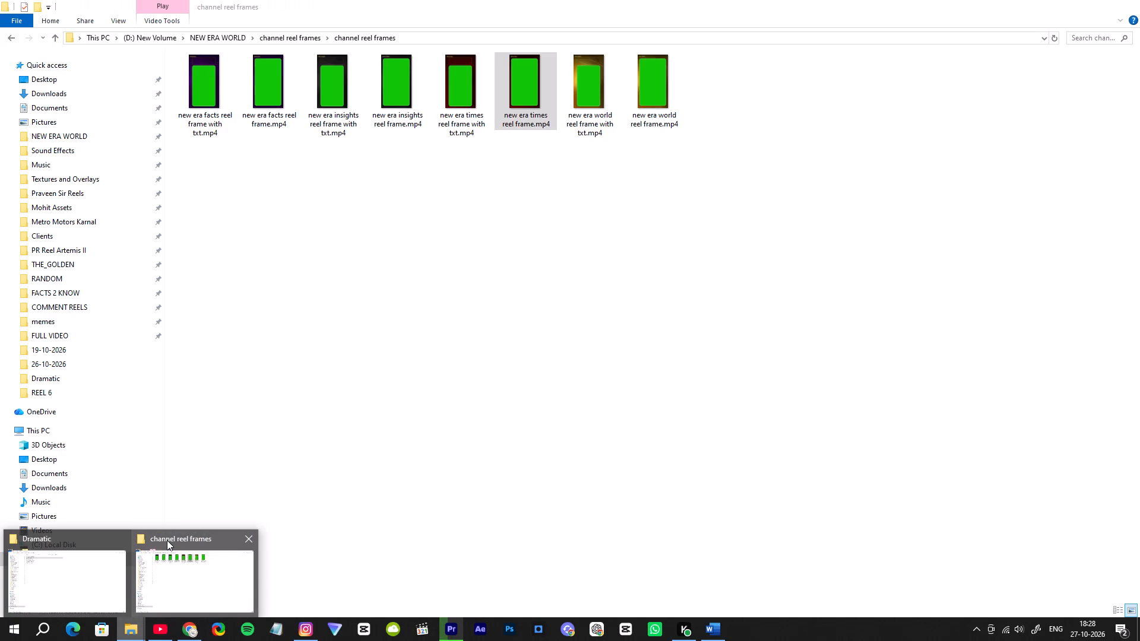
{"action": "left_click", "coordinate": [83, 538]}
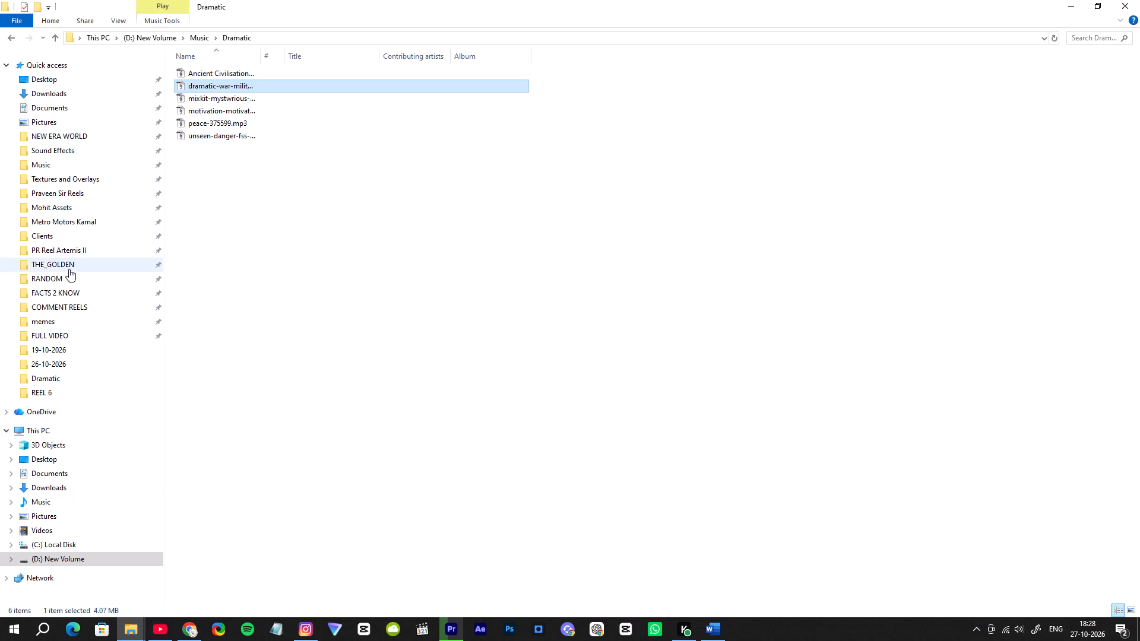
{"action": "left_click", "coordinate": [59, 367]}
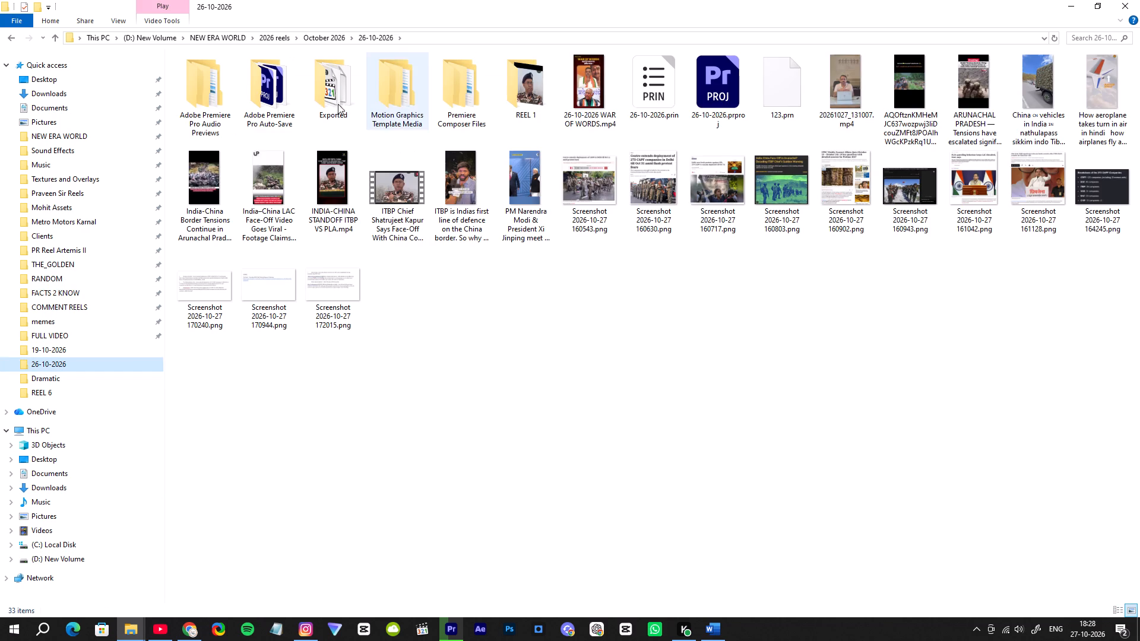
{"action": "double_click", "coordinate": [332, 93]}
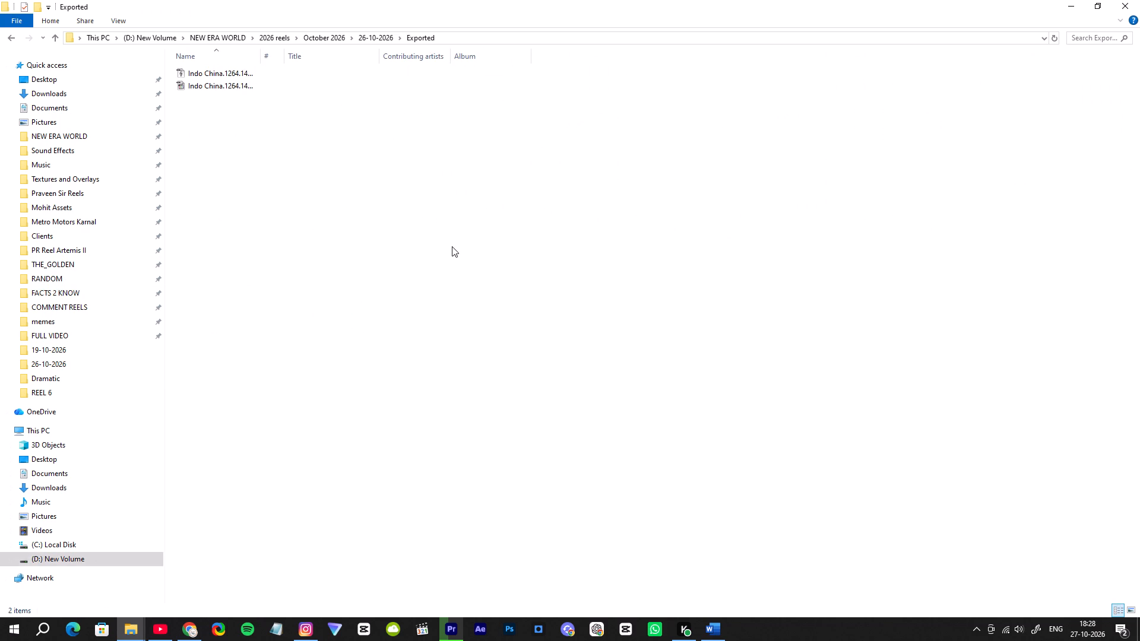
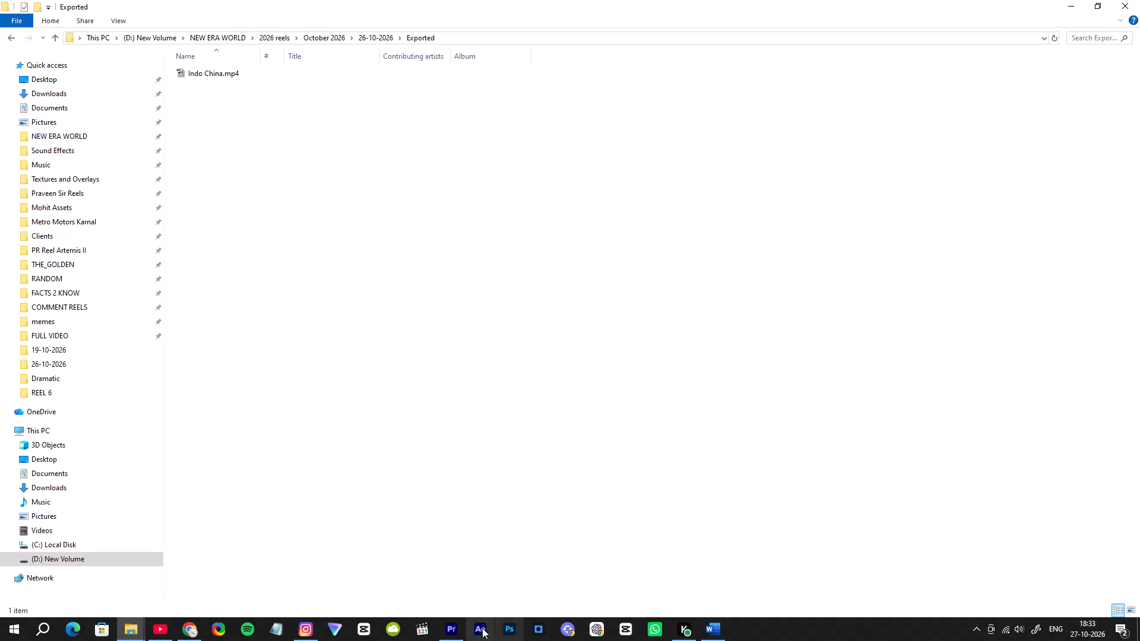
Switch to Premiere Pro and mark the sequence In point at 00:04:24:08, where the New Era Times copy of the reel starts.
{"action": "left_click", "coordinate": [457, 629]}
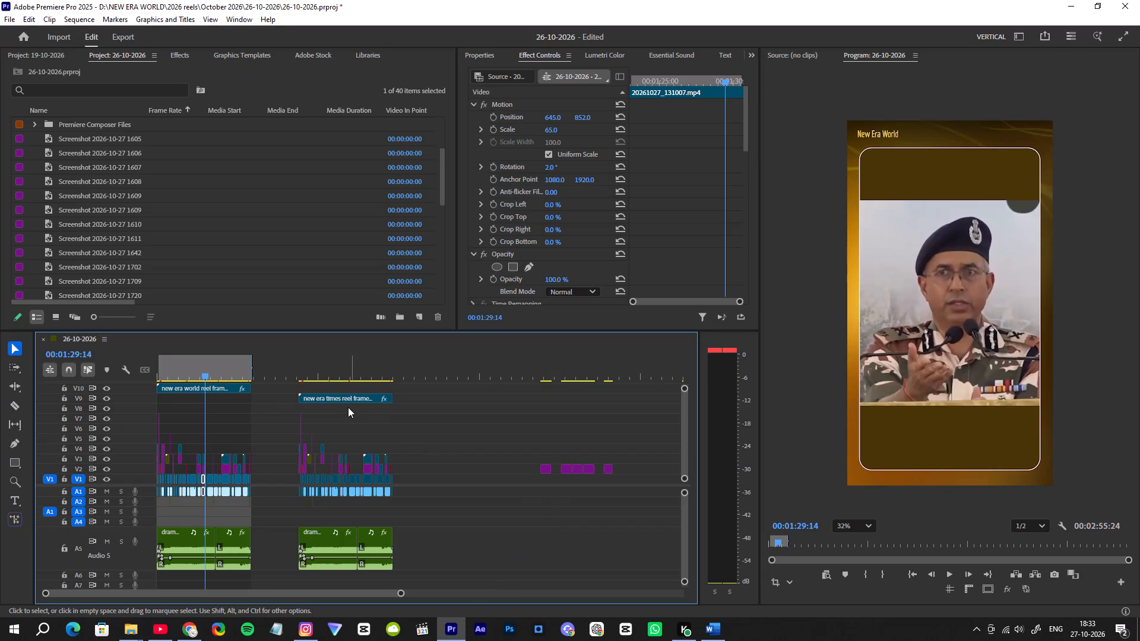
{"action": "scroll", "coordinate": [348, 407], "scroll_direction": "up", "scroll_amount": 8, "text": "alt"}
{"action": "scroll", "coordinate": [348, 407], "scroll_direction": "down", "scroll_amount": 1, "text": "alt"}
{"action": "scroll", "coordinate": [348, 407], "scroll_direction": "up", "scroll_amount": 5, "text": "alt"}
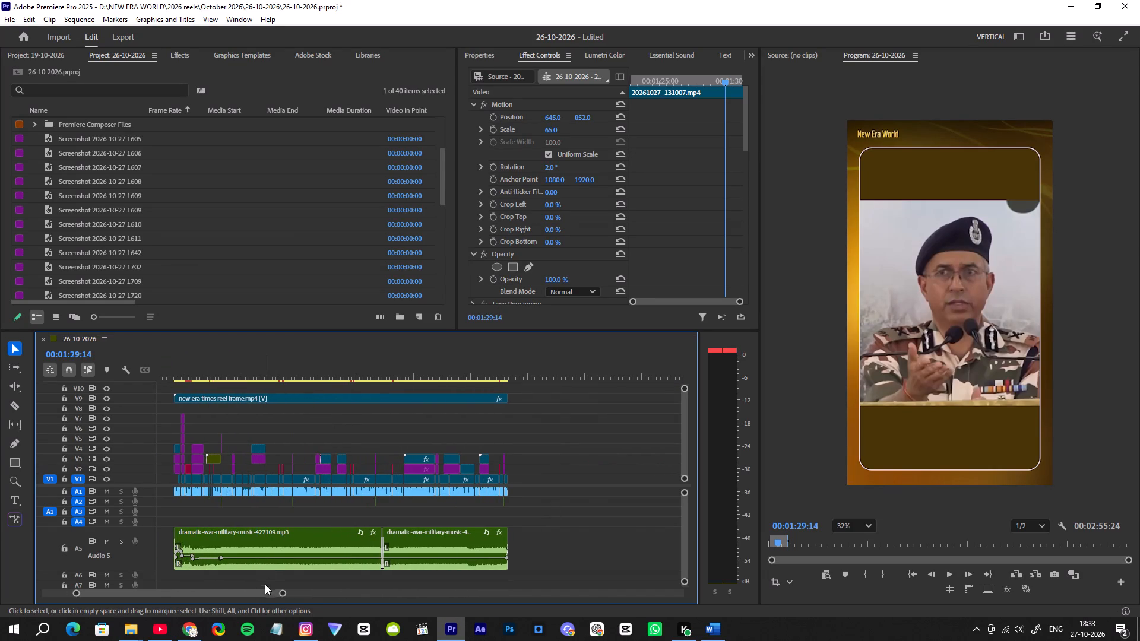
{"action": "left_click_drag", "start_coordinate": [265, 594], "coordinate": [255, 595]}
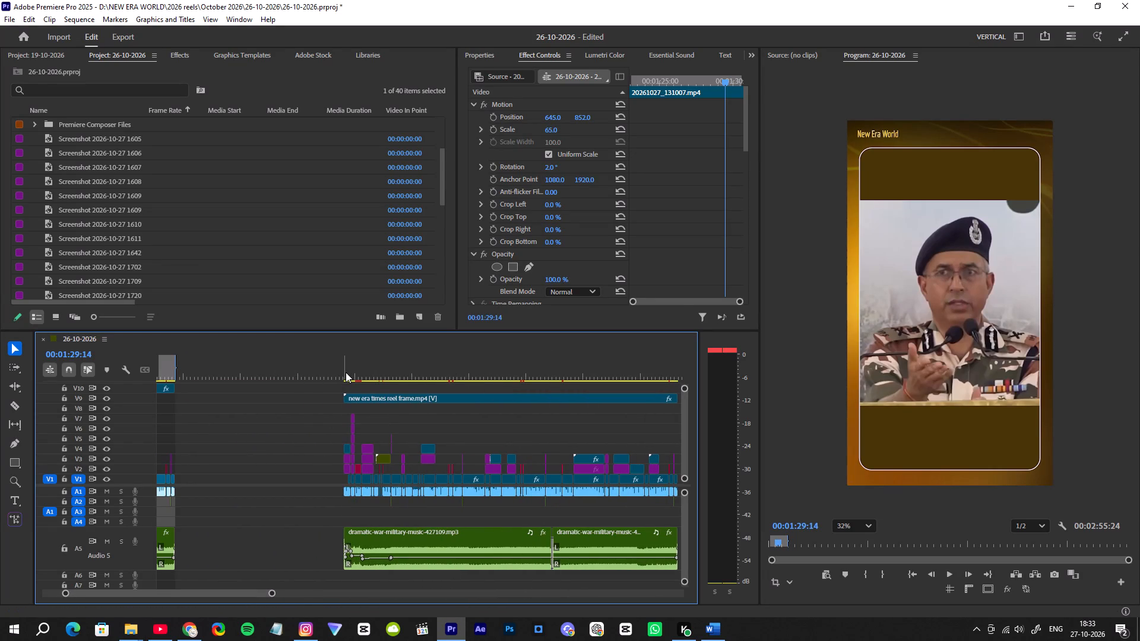
{"action": "left_click", "coordinate": [346, 372]}
{"action": "scroll", "coordinate": [370, 399], "scroll_direction": "up", "scroll_amount": 13, "text": "alt"}
{"action": "scroll", "coordinate": [370, 399], "scroll_direction": "down", "scroll_amount": 1, "text": "alt"}
{"action": "scroll", "coordinate": [370, 399], "scroll_direction": "up", "scroll_amount": 1, "text": "alt"}
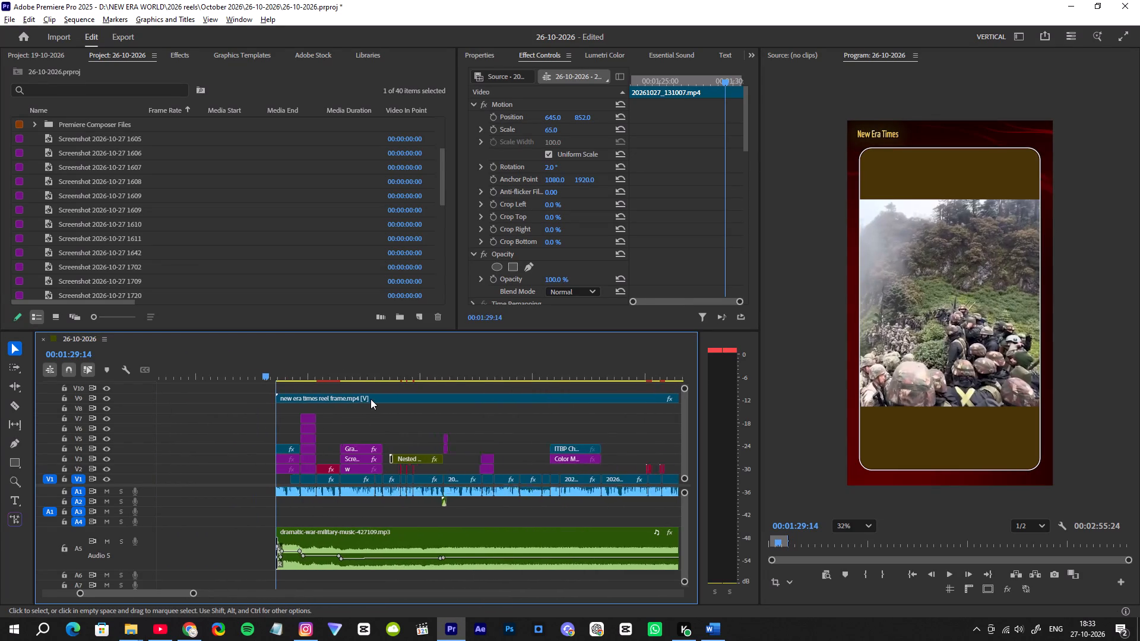
{"action": "scroll", "coordinate": [370, 399], "scroll_direction": "up", "scroll_amount": 4, "text": "alt"}
{"action": "left_click", "coordinate": [212, 374]}
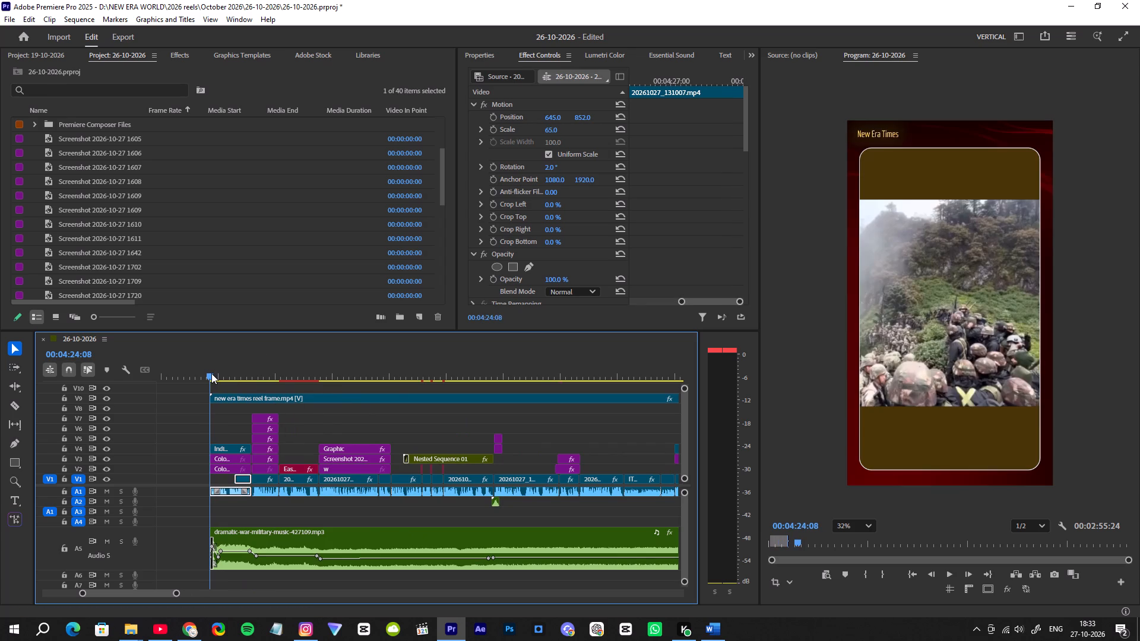
{"action": "scroll", "coordinate": [264, 398], "scroll_direction": "up", "scroll_amount": 6, "text": "alt"}
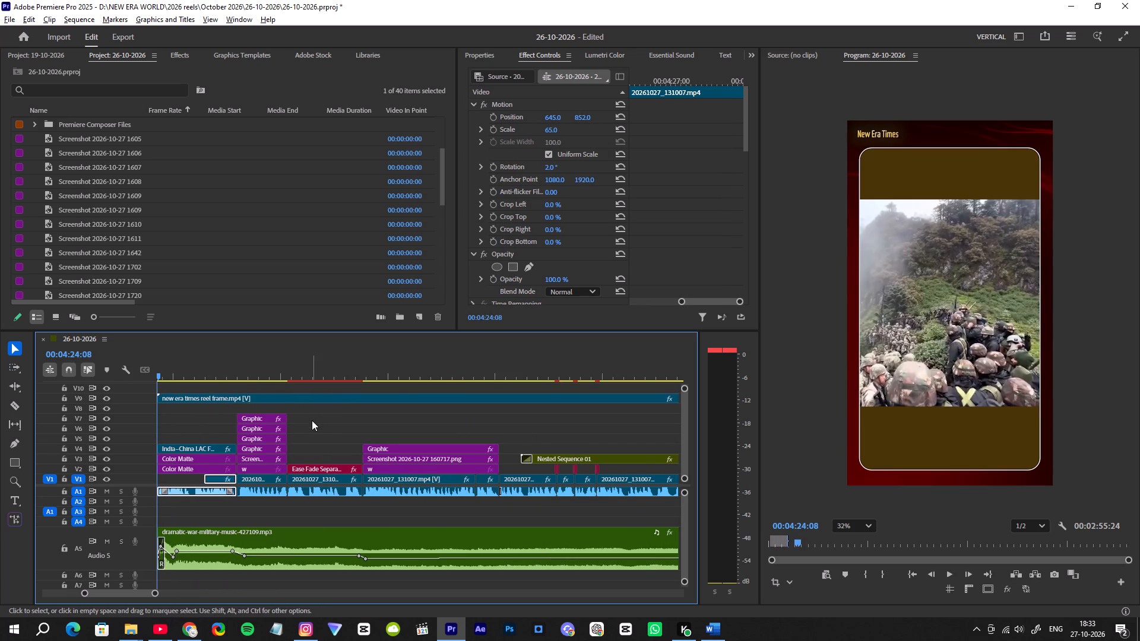
{"action": "left_click", "coordinate": [142, 592]}
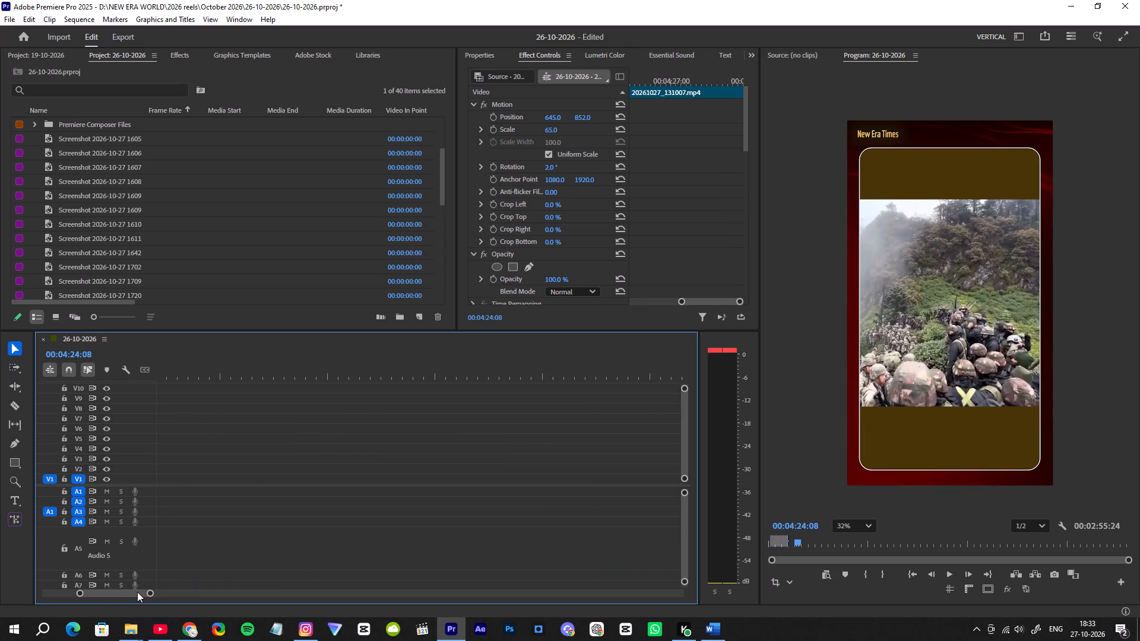
{"action": "scroll", "coordinate": [479, 451], "scroll_direction": "up", "scroll_amount": 3}
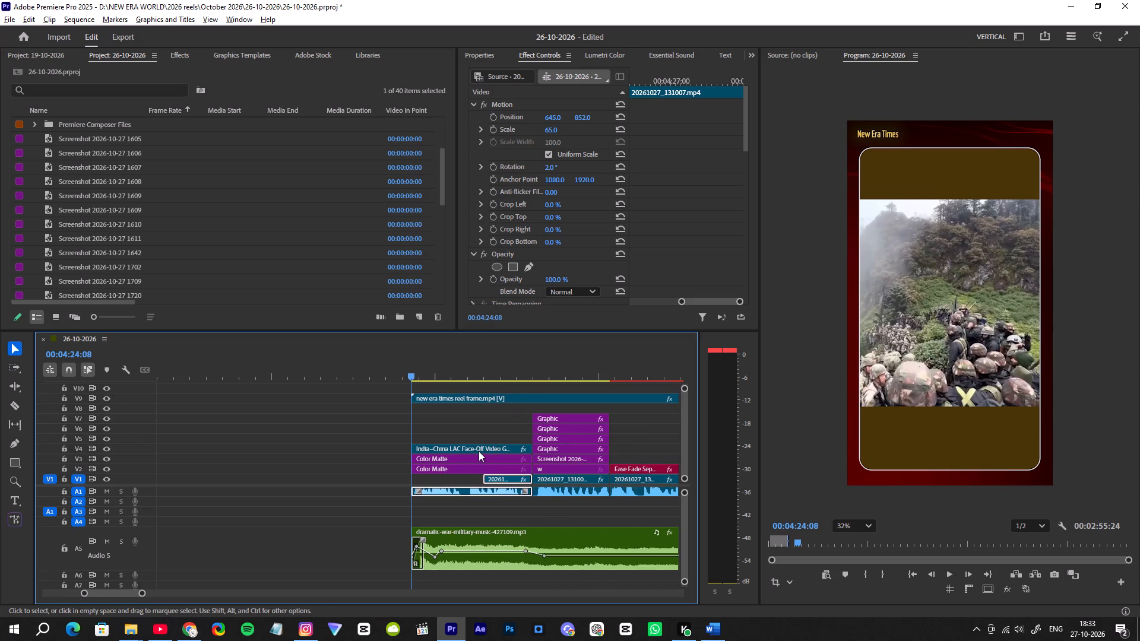
{"action": "scroll", "coordinate": [479, 451], "scroll_direction": "up", "scroll_amount": 10}
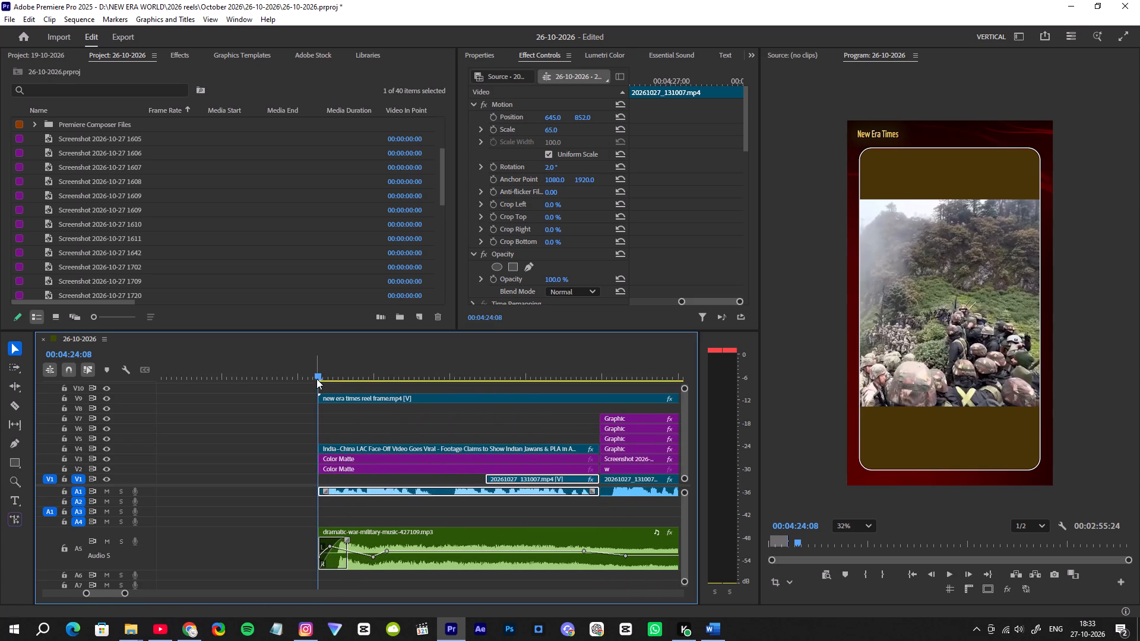
{"action": "left_click", "coordinate": [316, 375]}
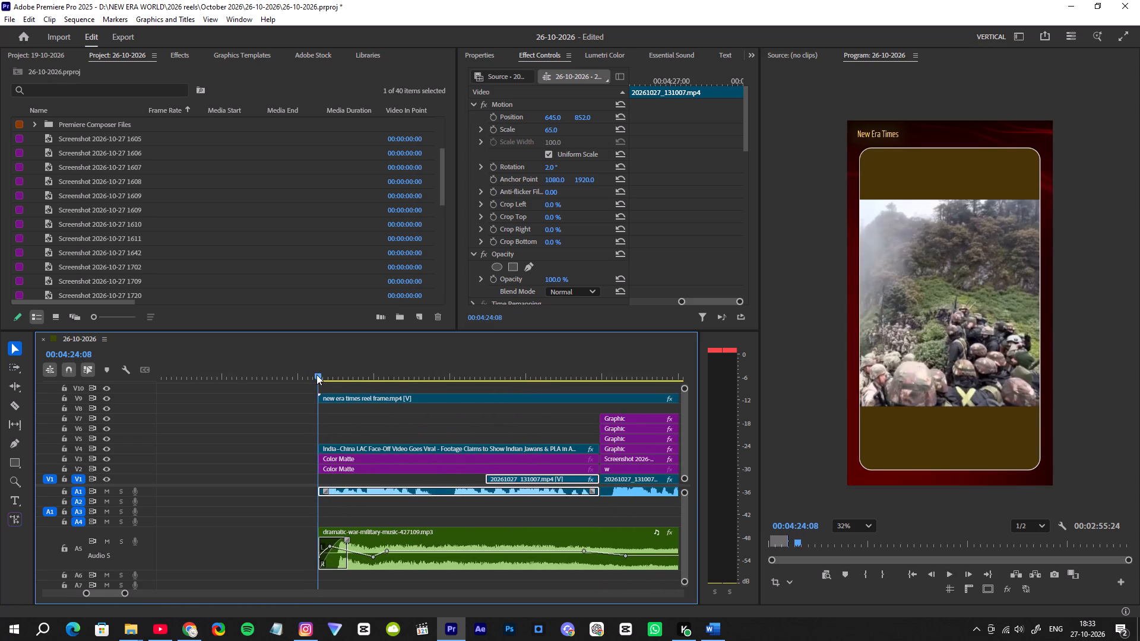
{"action": "key", "text": "i"}
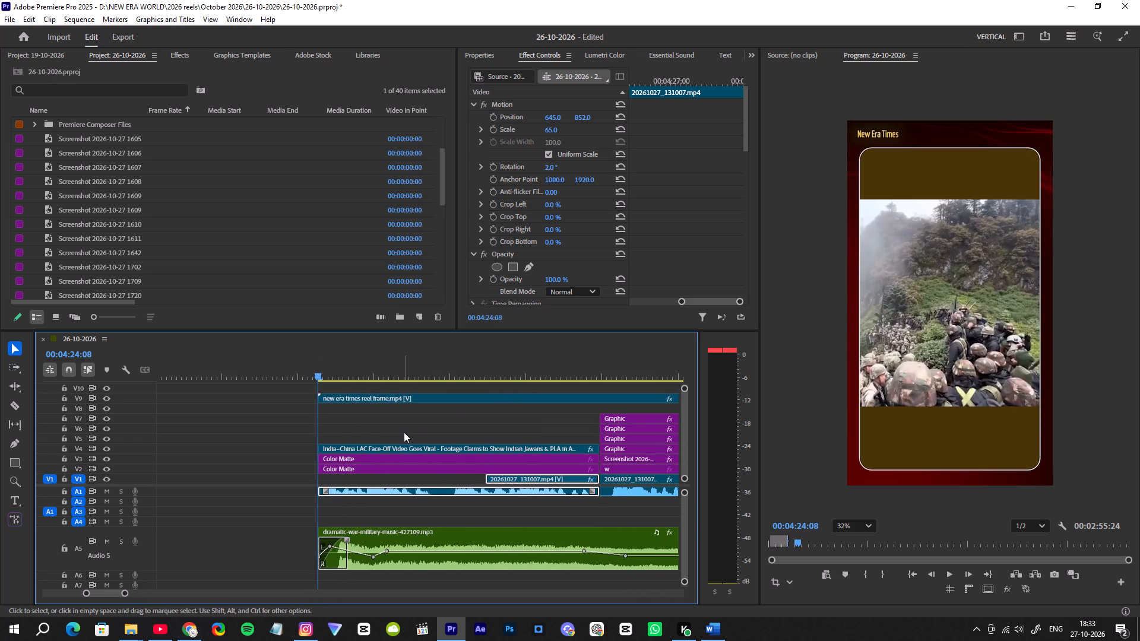
Mark the sequence Out point at 00:07:20:01, at the end of the New Era Times copy.
{"action": "scroll", "coordinate": [484, 444], "scroll_direction": "down", "scroll_amount": 2, "text": "alt"}
{"action": "scroll", "coordinate": [486, 446], "scroll_direction": "up", "scroll_amount": 1, "text": "alt"}
{"action": "scroll", "coordinate": [486, 447], "scroll_direction": "down", "scroll_amount": 6, "text": "alt"}
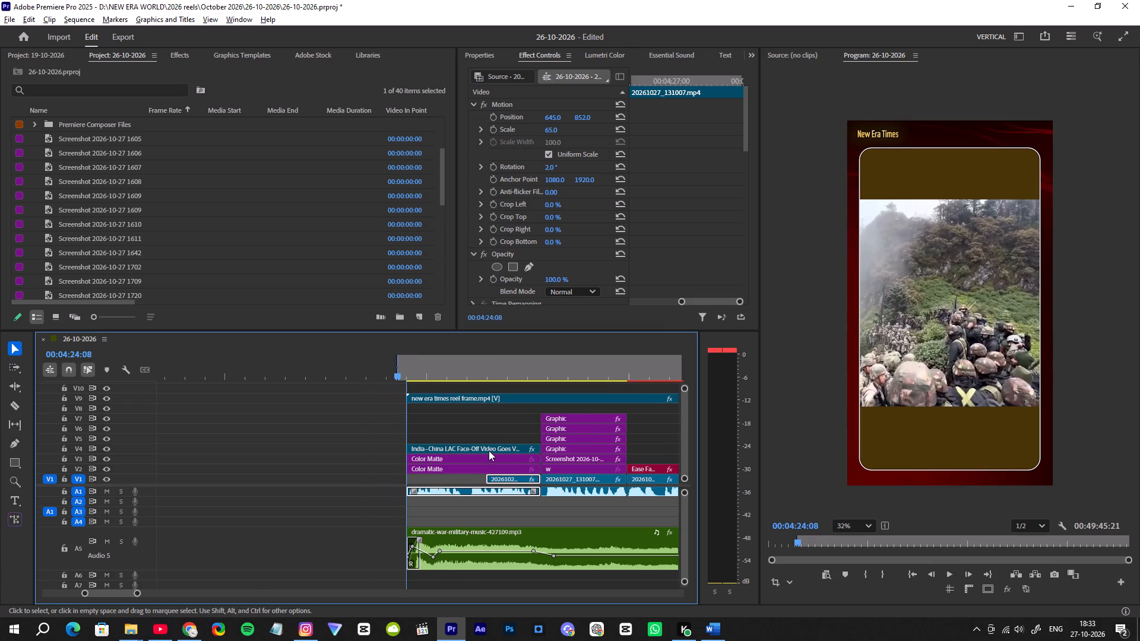
{"action": "scroll", "coordinate": [552, 443], "scroll_direction": "down", "scroll_amount": 7}
{"action": "scroll", "coordinate": [550, 471], "scroll_direction": "up", "scroll_amount": 1}
{"action": "scroll", "coordinate": [550, 471], "scroll_direction": "down", "scroll_amount": 4}
{"action": "scroll", "coordinate": [550, 477], "scroll_direction": "up", "scroll_amount": 1}
{"action": "scroll", "coordinate": [550, 477], "scroll_direction": "down", "scroll_amount": 11}
{"action": "scroll", "coordinate": [549, 484], "scroll_direction": "up", "scroll_amount": 1}
{"action": "scroll", "coordinate": [548, 484], "scroll_direction": "down", "scroll_amount": 5}
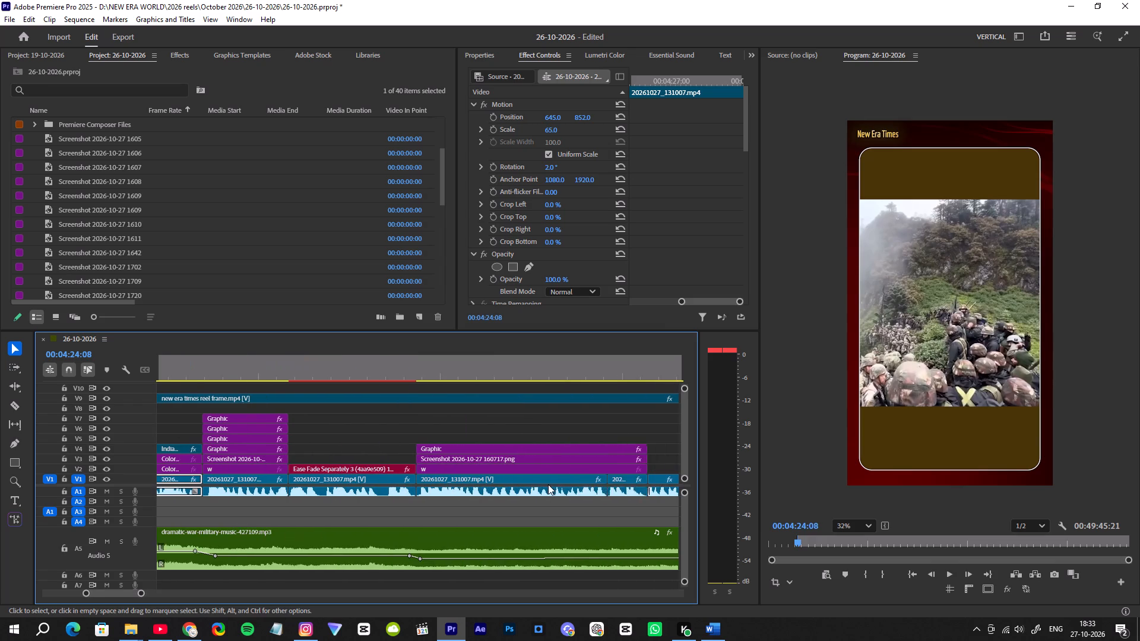
{"action": "scroll", "coordinate": [548, 484], "scroll_direction": "down", "scroll_amount": 8}
{"action": "scroll", "coordinate": [654, 497], "scroll_direction": "down", "scroll_amount": 6}
{"action": "scroll", "coordinate": [650, 510], "scroll_direction": "up", "scroll_amount": 1}
{"action": "scroll", "coordinate": [650, 511], "scroll_direction": "down", "scroll_amount": 1}
{"action": "scroll", "coordinate": [650, 511], "scroll_direction": "up", "scroll_amount": 1}
{"action": "scroll", "coordinate": [648, 512], "scroll_direction": "down", "scroll_amount": 4}
{"action": "scroll", "coordinate": [629, 497], "scroll_direction": "up", "scroll_amount": 1}
{"action": "scroll", "coordinate": [629, 497], "scroll_direction": "down", "scroll_amount": 6}
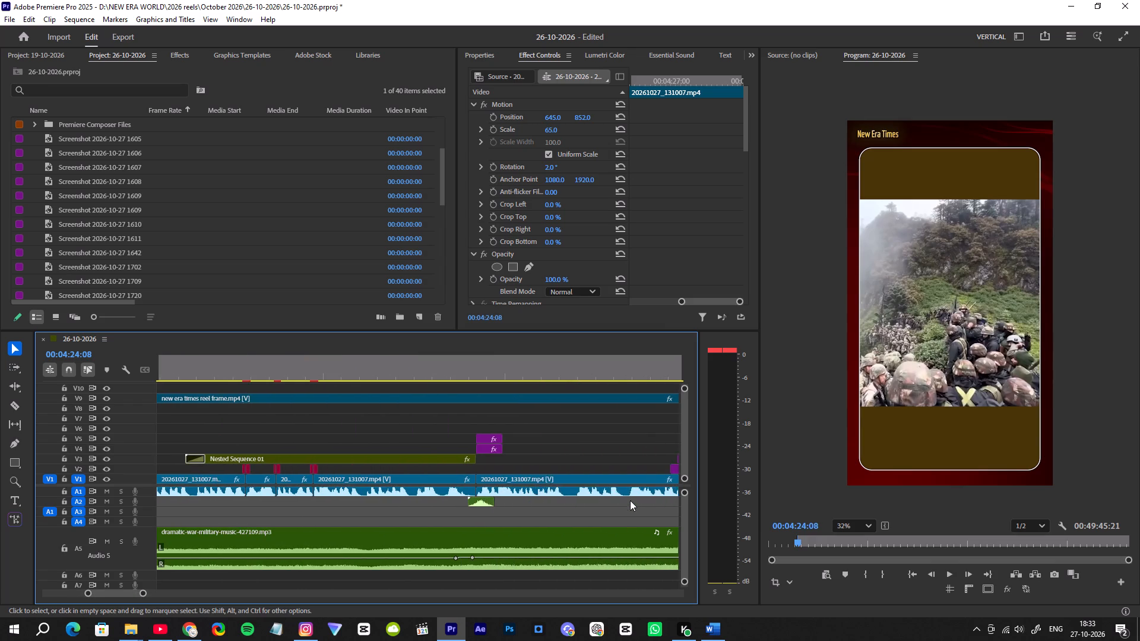
{"action": "scroll", "coordinate": [630, 500], "scroll_direction": "down", "scroll_amount": 3}
{"action": "scroll", "coordinate": [630, 496], "scroll_direction": "up", "scroll_amount": 1}
{"action": "scroll", "coordinate": [630, 496], "scroll_direction": "down", "scroll_amount": 2}
{"action": "scroll", "coordinate": [575, 488], "scroll_direction": "down", "scroll_amount": 7, "text": "alt"}
{"action": "scroll", "coordinate": [575, 488], "scroll_direction": "up", "scroll_amount": 1, "text": "alt"}
{"action": "scroll", "coordinate": [575, 488], "scroll_direction": "down", "scroll_amount": 8, "text": "alt"}
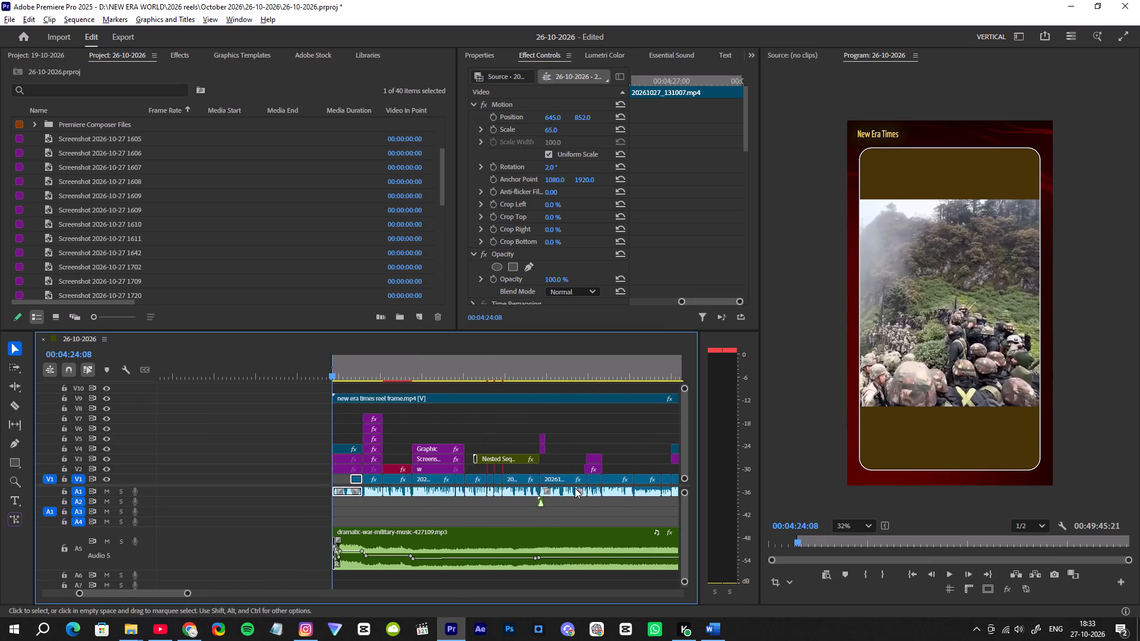
{"action": "scroll", "coordinate": [575, 488], "scroll_direction": "down", "scroll_amount": 3, "text": "alt"}
{"action": "scroll", "coordinate": [575, 488], "scroll_direction": "down", "scroll_amount": 4}
{"action": "scroll", "coordinate": [575, 487], "scroll_direction": "up", "scroll_amount": 1}
{"action": "scroll", "coordinate": [575, 487], "scroll_direction": "down", "scroll_amount": 1}
{"action": "scroll", "coordinate": [575, 487], "scroll_direction": "up", "scroll_amount": 1}
{"action": "scroll", "coordinate": [575, 487], "scroll_direction": "down", "scroll_amount": 7}
{"action": "scroll", "coordinate": [575, 490], "scroll_direction": "down", "scroll_amount": 2, "text": "alt"}
{"action": "scroll", "coordinate": [575, 490], "scroll_direction": "up", "scroll_amount": 1, "text": "alt"}
{"action": "scroll", "coordinate": [575, 490], "scroll_direction": "down", "scroll_amount": 2, "text": "alt"}
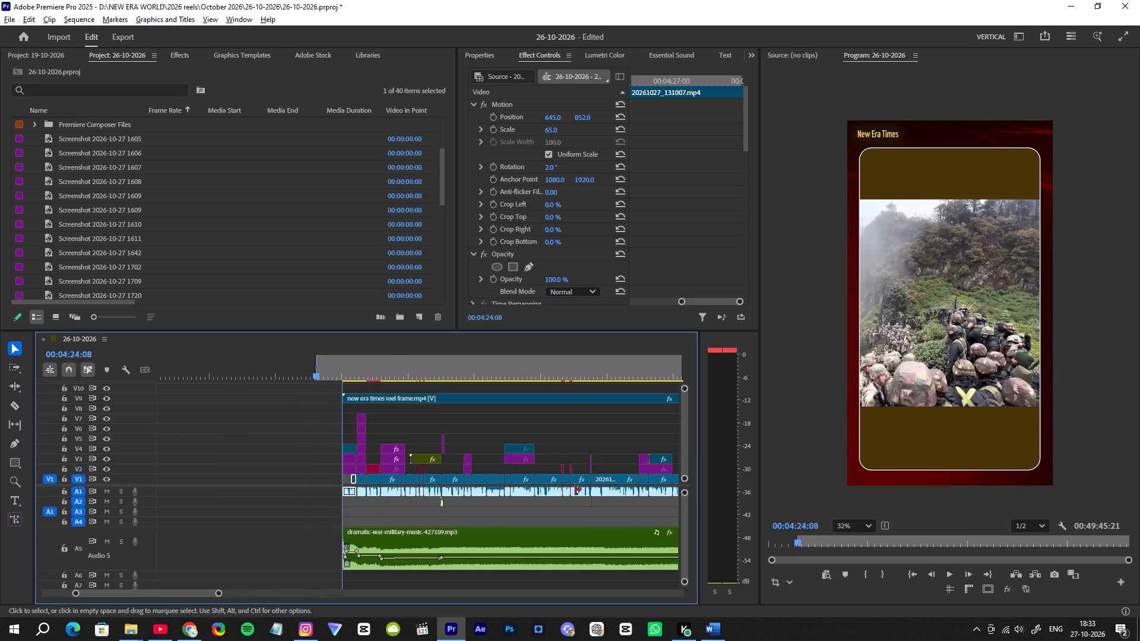
{"action": "scroll", "coordinate": [575, 490], "scroll_direction": "down", "scroll_amount": 8, "text": "alt"}
{"action": "scroll", "coordinate": [575, 490], "scroll_direction": "down", "scroll_amount": 11}
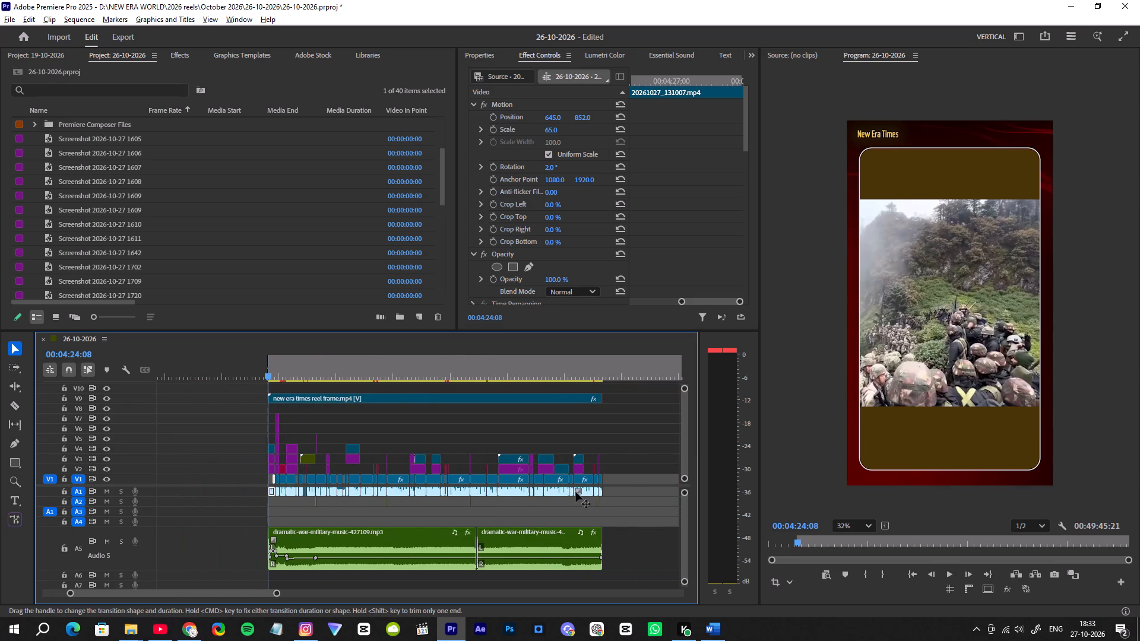
{"action": "scroll", "coordinate": [575, 491], "scroll_direction": "down", "scroll_amount": 2, "text": "alt"}
{"action": "left_click_drag", "start_coordinate": [324, 376], "coordinate": [601, 379]}
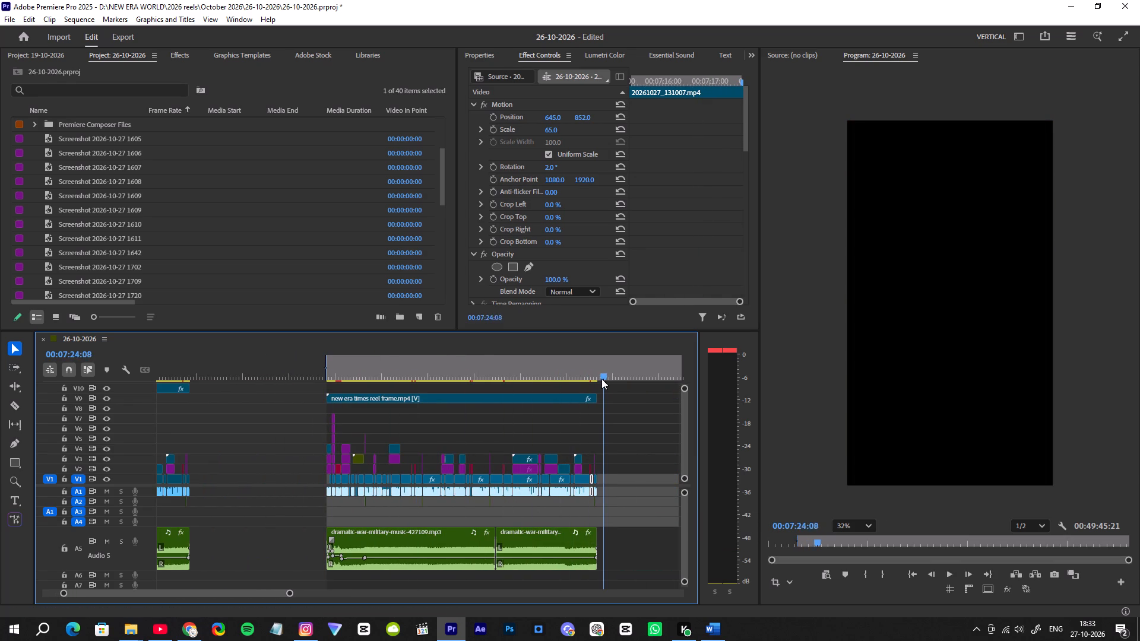
{"action": "left_click_drag", "start_coordinate": [601, 379], "coordinate": [596, 380]}
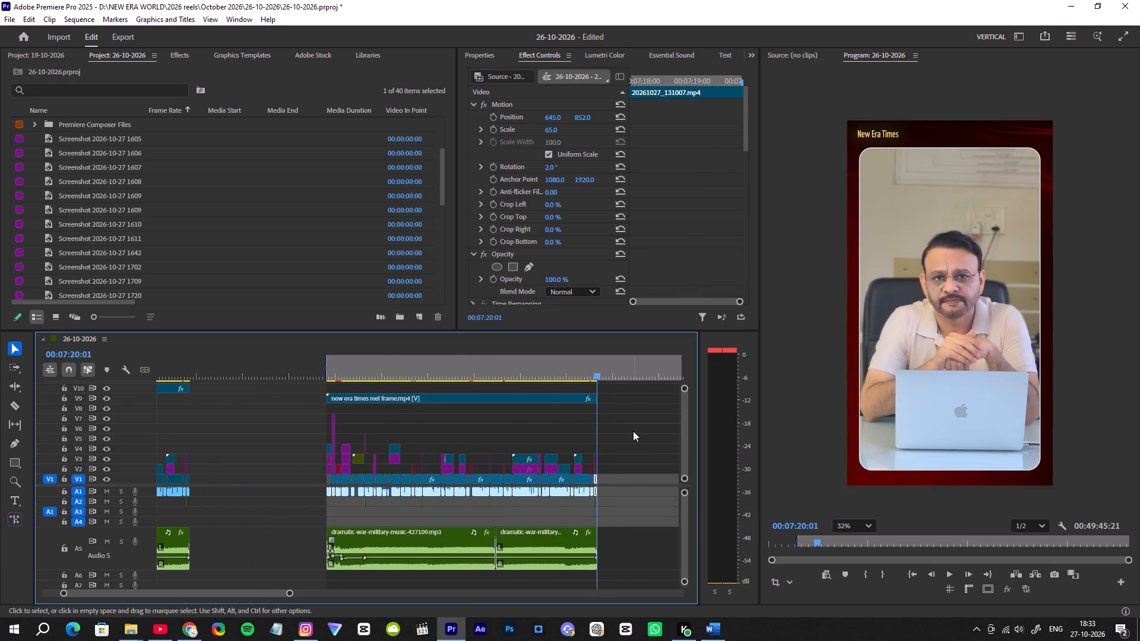
{"action": "scroll", "coordinate": [633, 431], "scroll_direction": "up", "scroll_amount": 18}
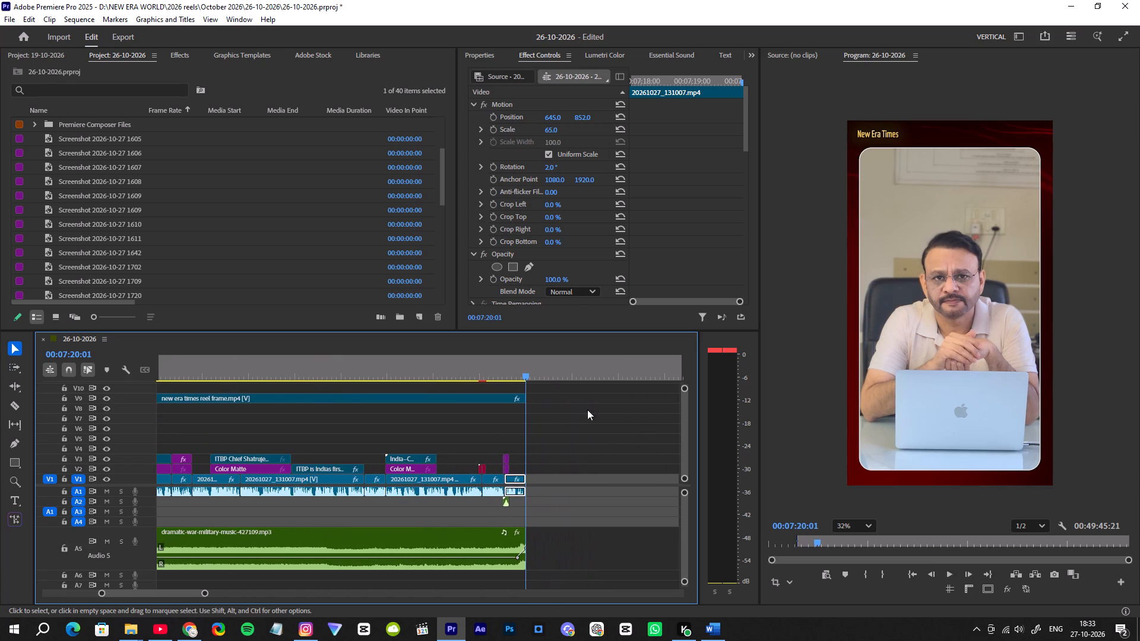
{"action": "left_click", "coordinate": [527, 374]}
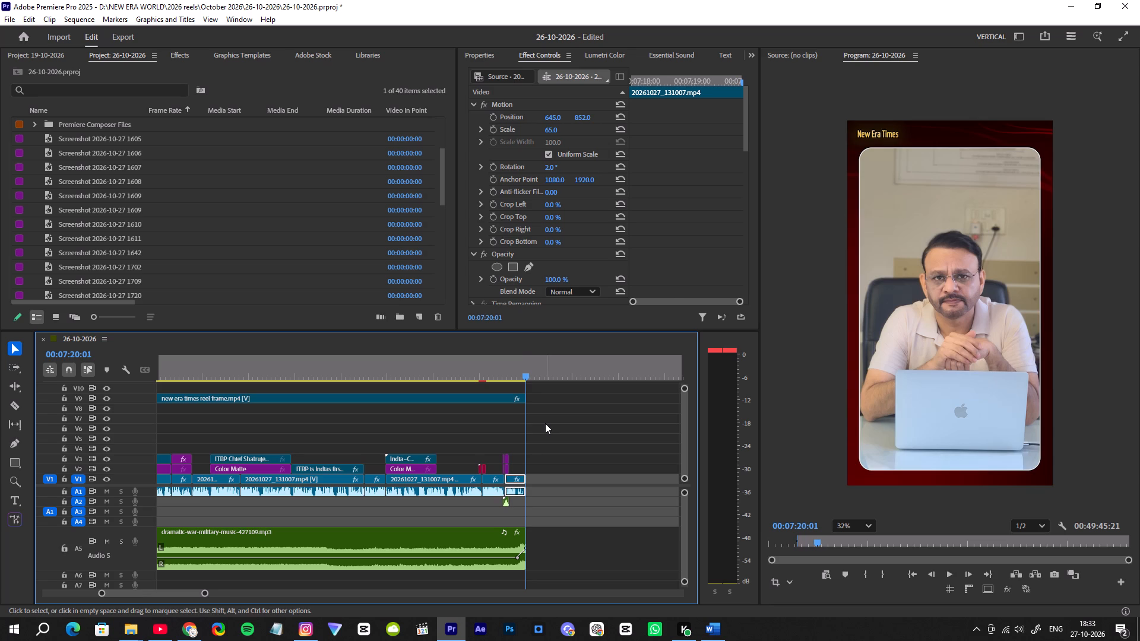
{"action": "key", "text": "o"}
Export the marked New Era Times range as Indo China Times.mp4 in the Exported folder, using H.264 and Match Source - Adaptive High Bitrate.
{"action": "scroll", "coordinate": [359, 492], "scroll_direction": "down", "scroll_amount": 4, "text": "alt"}
{"action": "scroll", "coordinate": [359, 492], "scroll_direction": "up", "scroll_amount": 1, "text": "alt"}
{"action": "scroll", "coordinate": [359, 492], "scroll_direction": "down", "scroll_amount": 4, "text": "alt"}
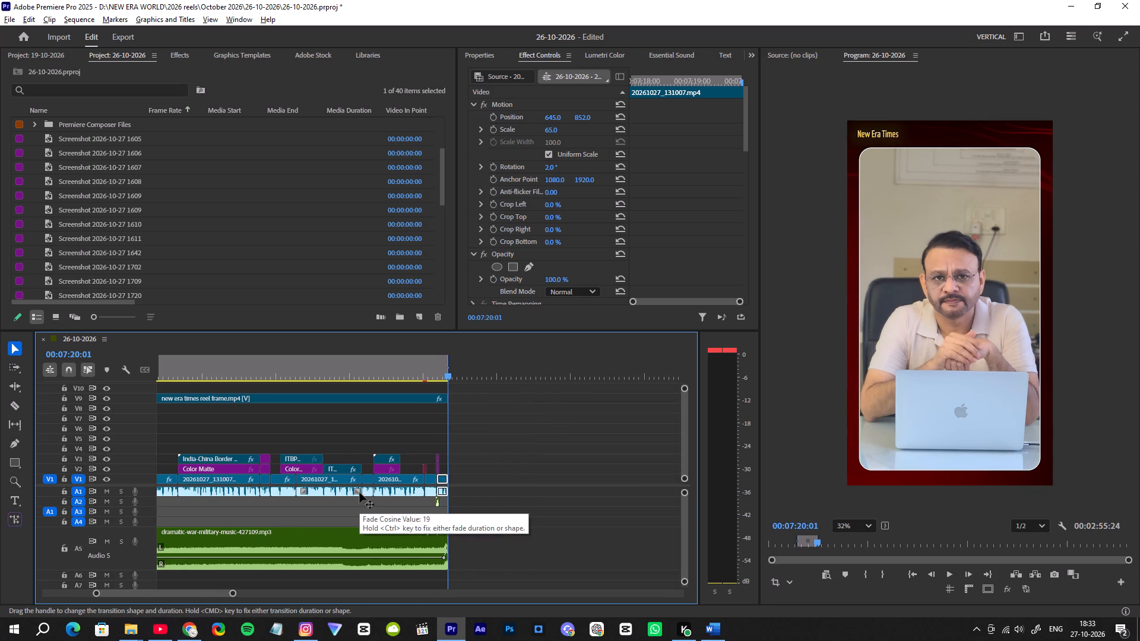
{"action": "scroll", "coordinate": [359, 492], "scroll_direction": "down", "scroll_amount": 7, "text": "alt"}
{"action": "scroll", "coordinate": [359, 492], "scroll_direction": "up", "scroll_amount": 1, "text": "alt"}
{"action": "scroll", "coordinate": [359, 492], "scroll_direction": "down", "scroll_amount": 6, "text": "alt"}
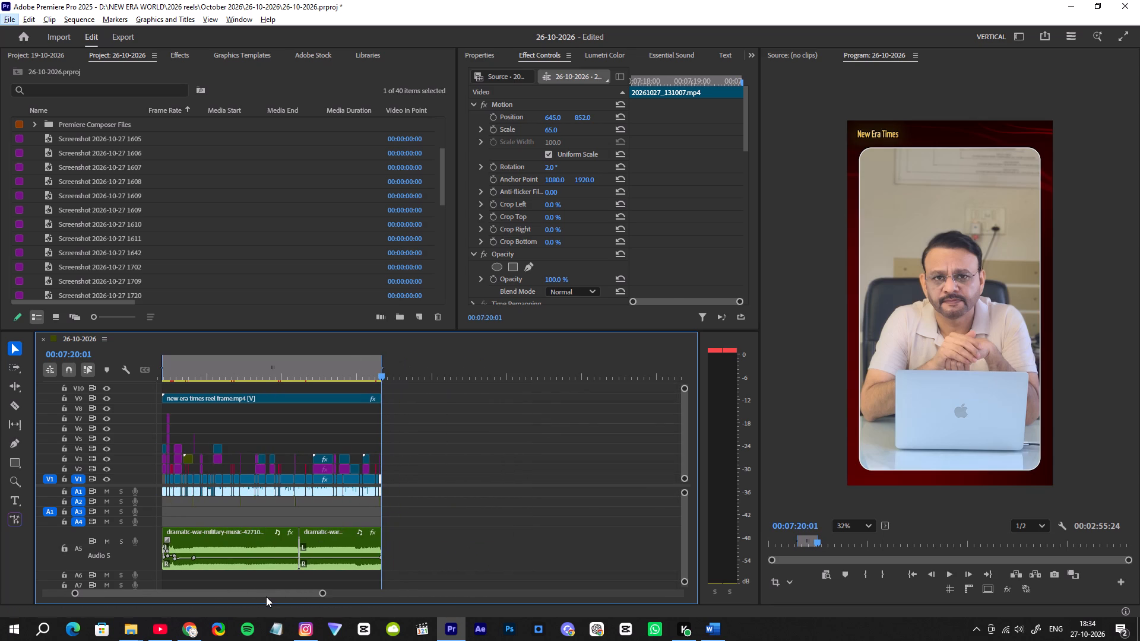
{"action": "left_click", "coordinate": [267, 595]}
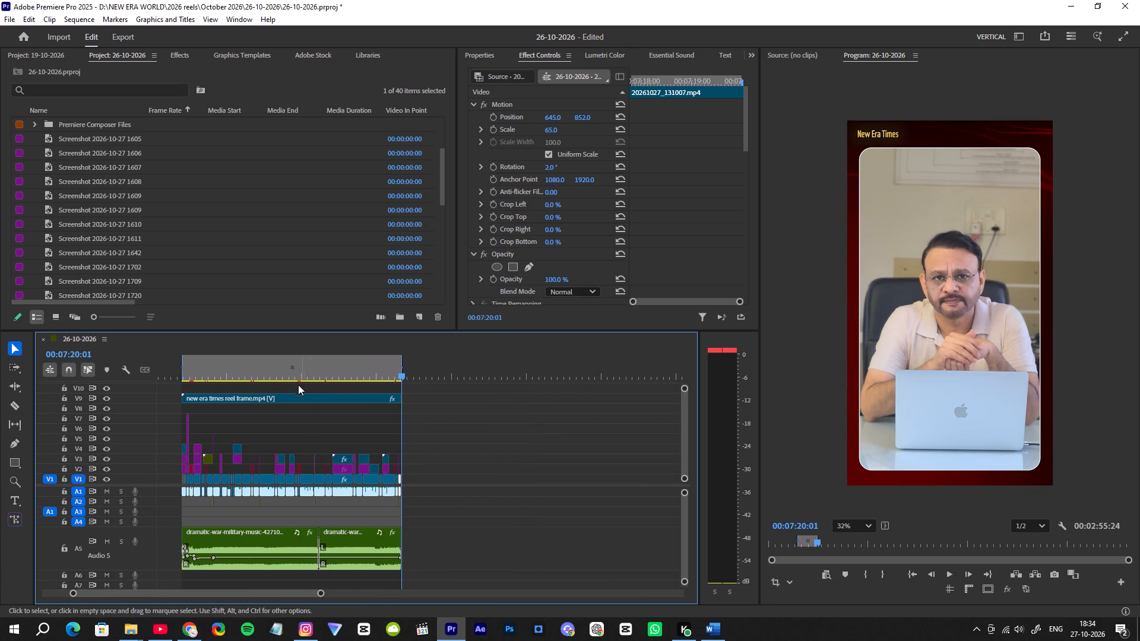
{"action": "left_click", "coordinate": [297, 373]}
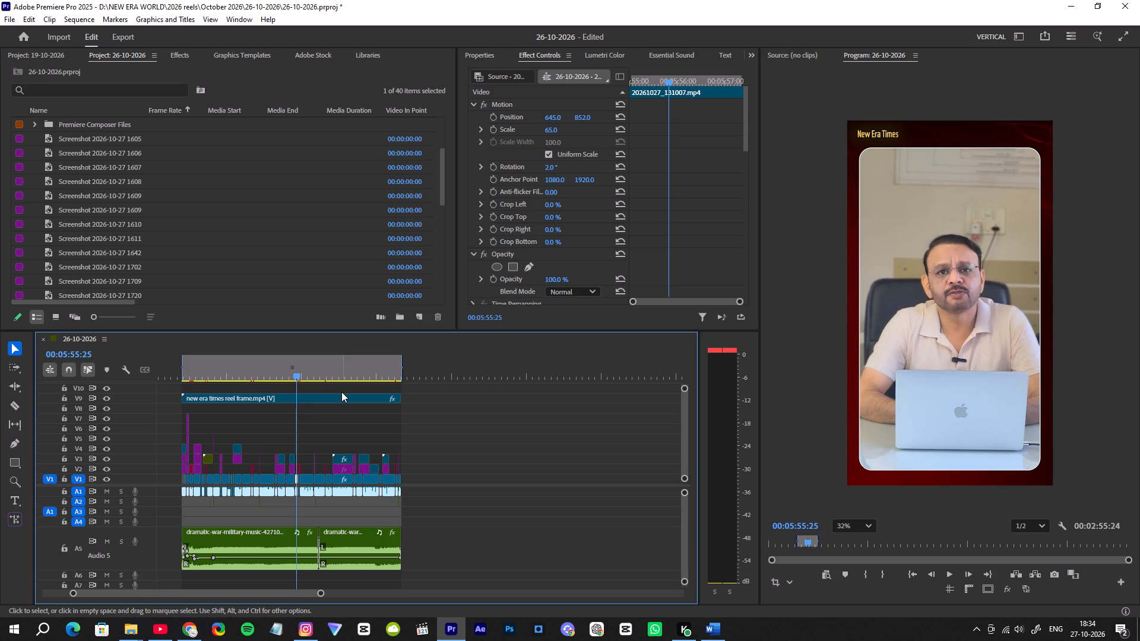
{"action": "left_click", "coordinate": [126, 37]}
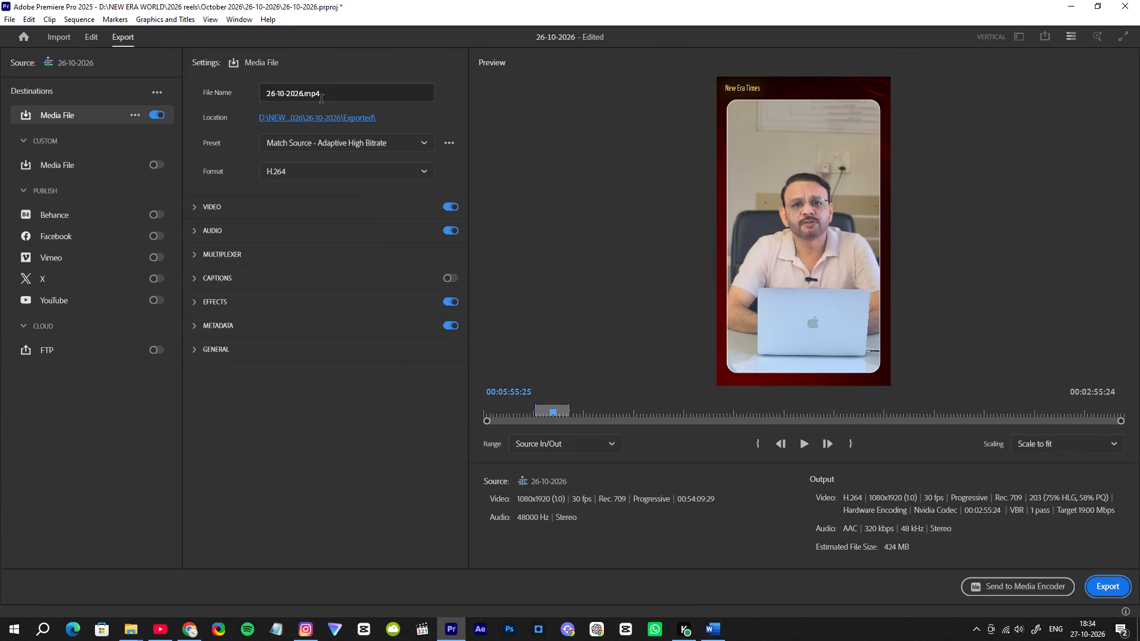
{"action": "left_click_drag", "start_coordinate": [305, 95], "coordinate": [245, 93]}
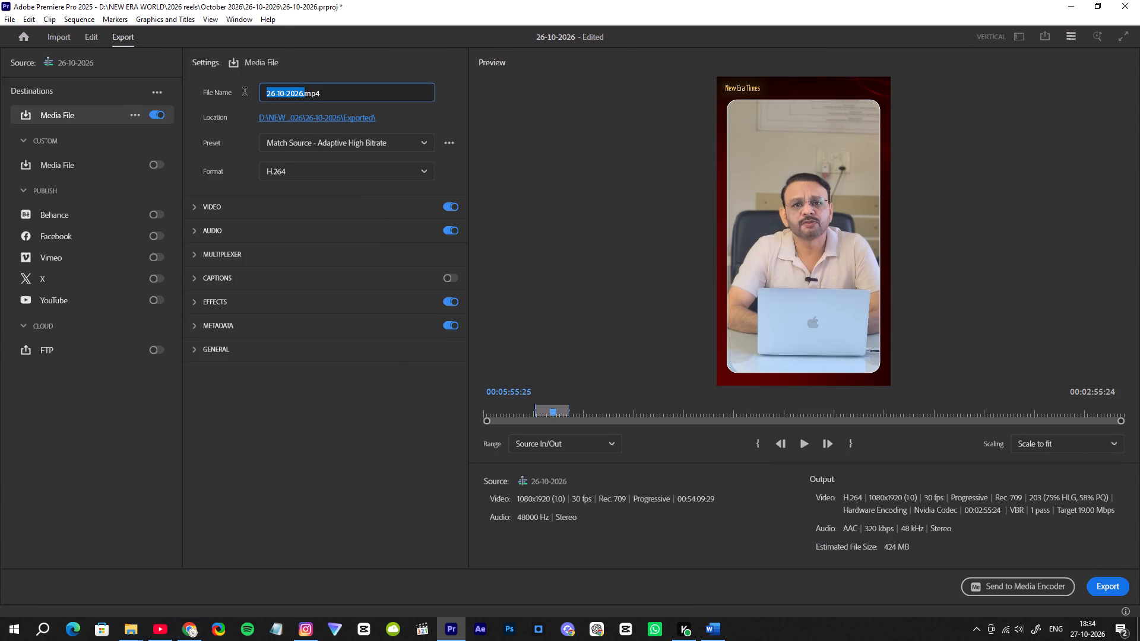
{"action": "type", "text": "Indo"}
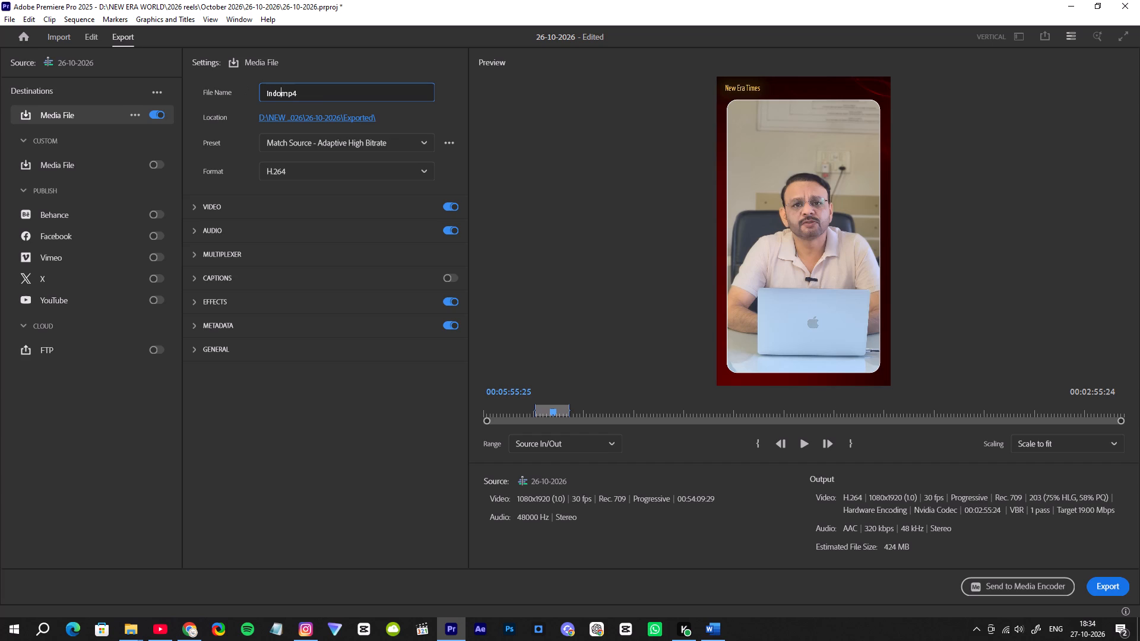
{"action": "key", "text": "space"}
{"action": "type", "text": "China Tim"}
{"action": "type", "text": "es"}
{"action": "key", "text": "period"}
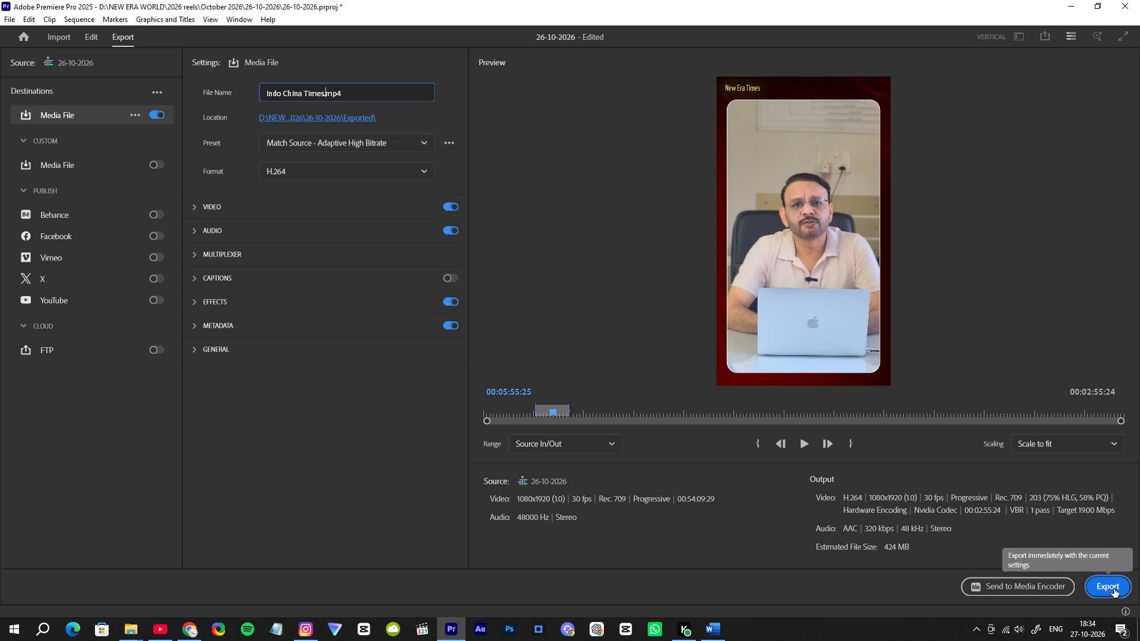
{"action": "left_click", "coordinate": [1114, 589]}
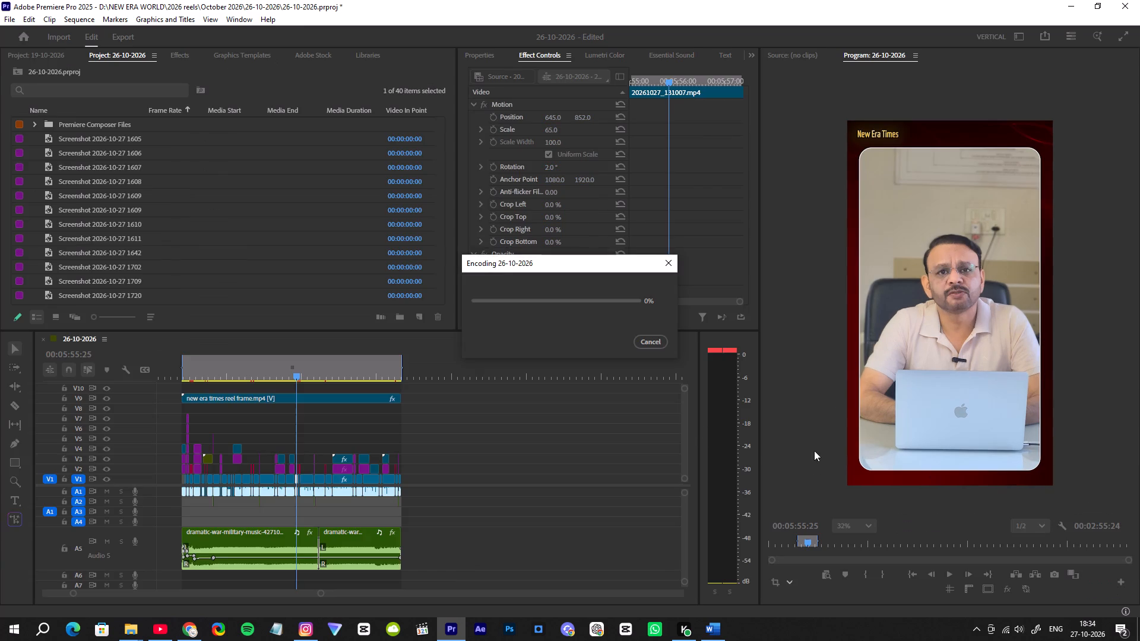
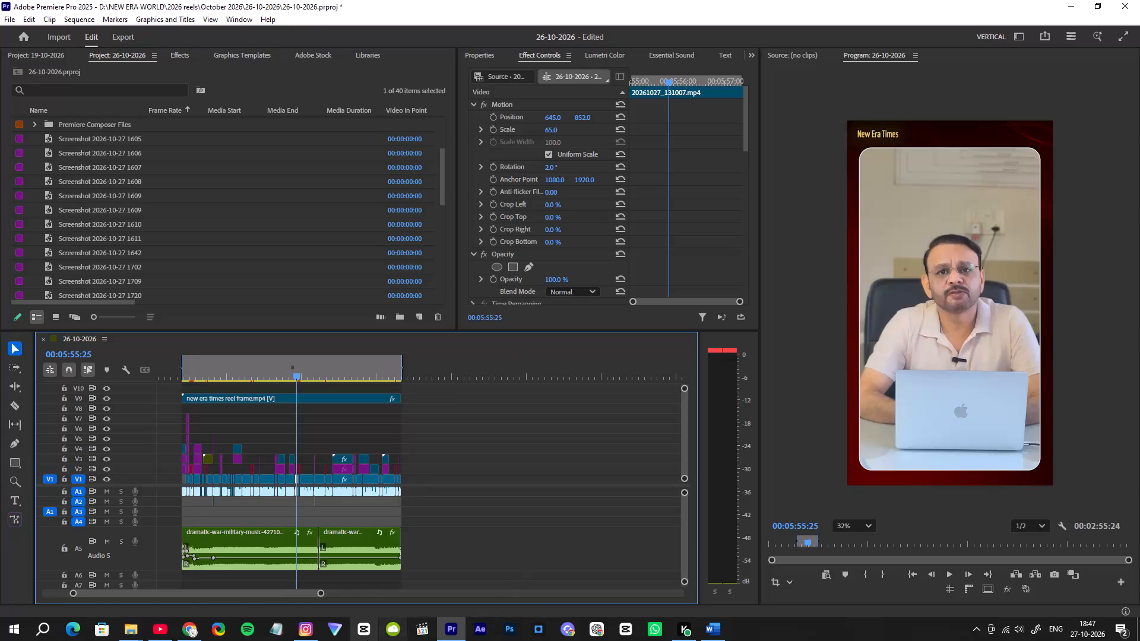
Switch to the Exported folder in File Explorer and play Indo China Times.mp4, checking its opening and skimming through to near the end.
{"action": "left_click", "coordinate": [130, 622]}
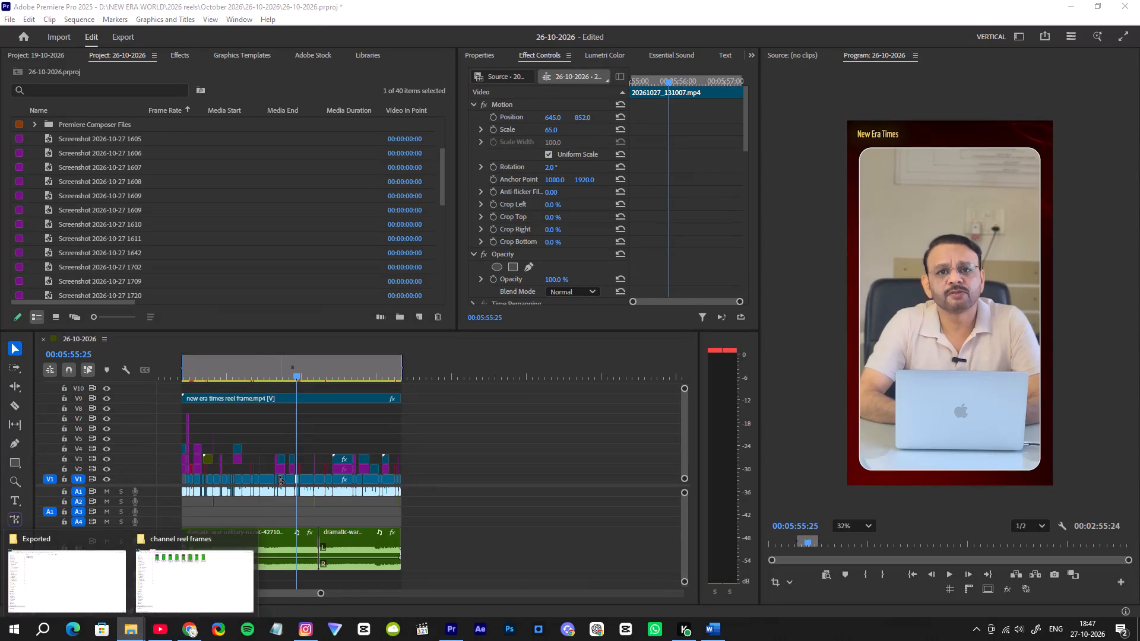
{"action": "left_click", "coordinate": [137, 629]}
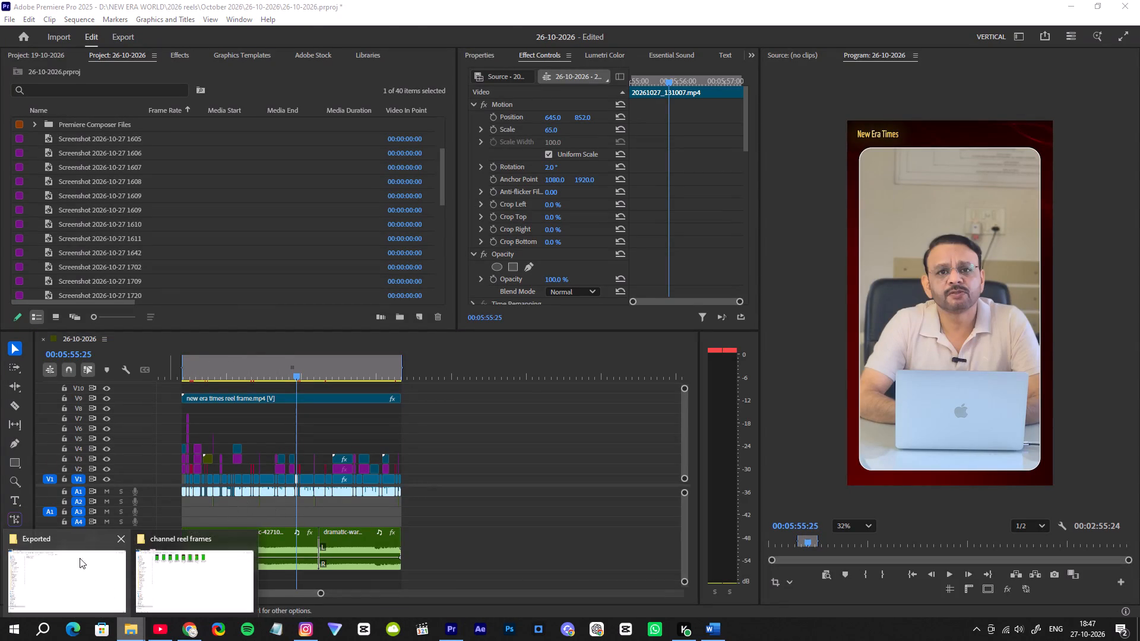
{"action": "left_click", "coordinate": [72, 548]}
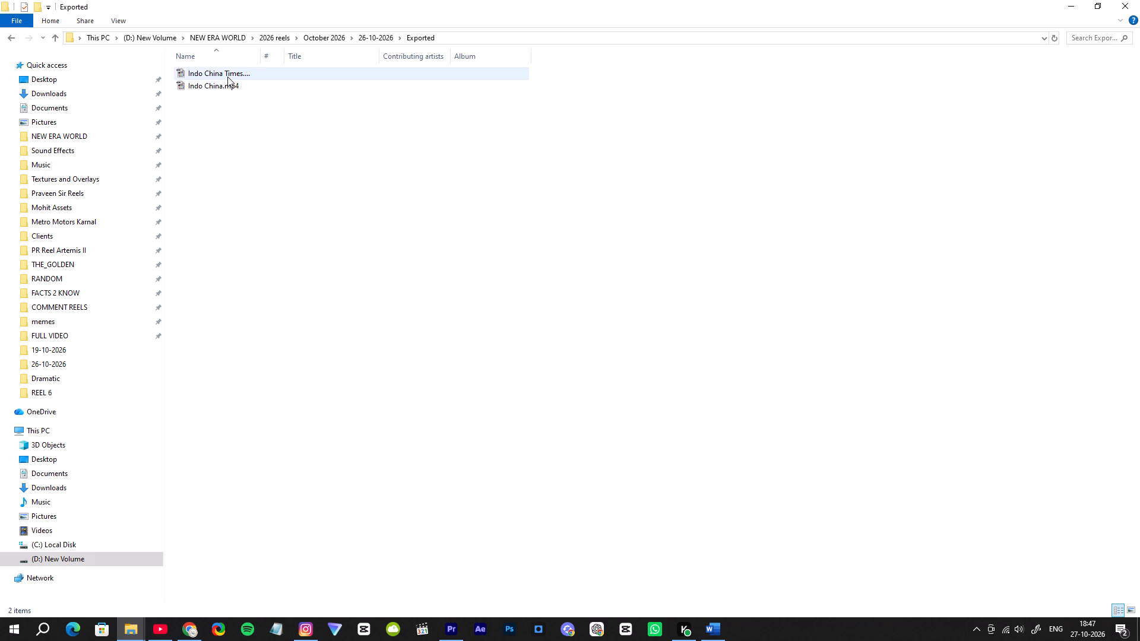
{"action": "double_click", "coordinate": [227, 77]}
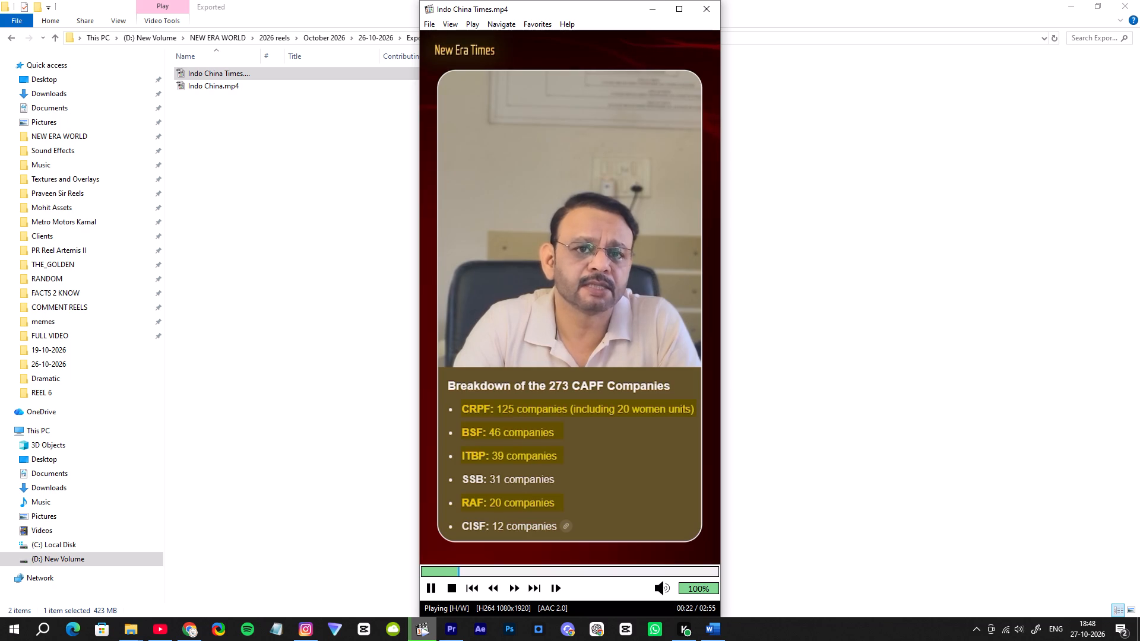
{"action": "left_click", "coordinate": [710, 14]}
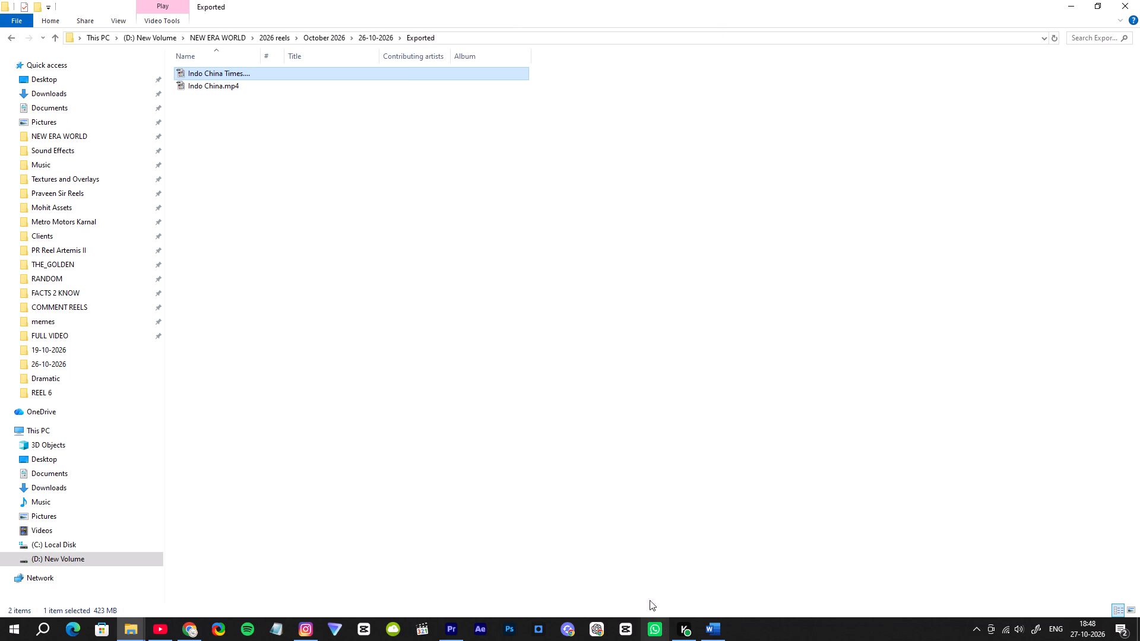
{"action": "double_click", "coordinate": [227, 71]}
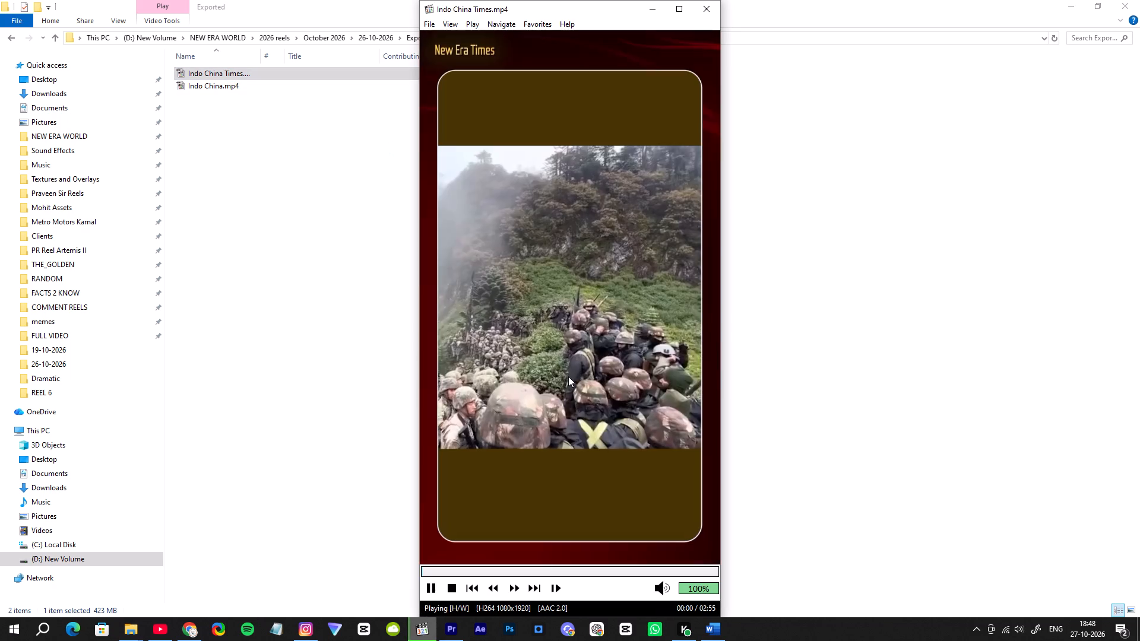
{"action": "left_click", "coordinate": [587, 573]}
{"action": "left_click", "coordinate": [622, 572]}
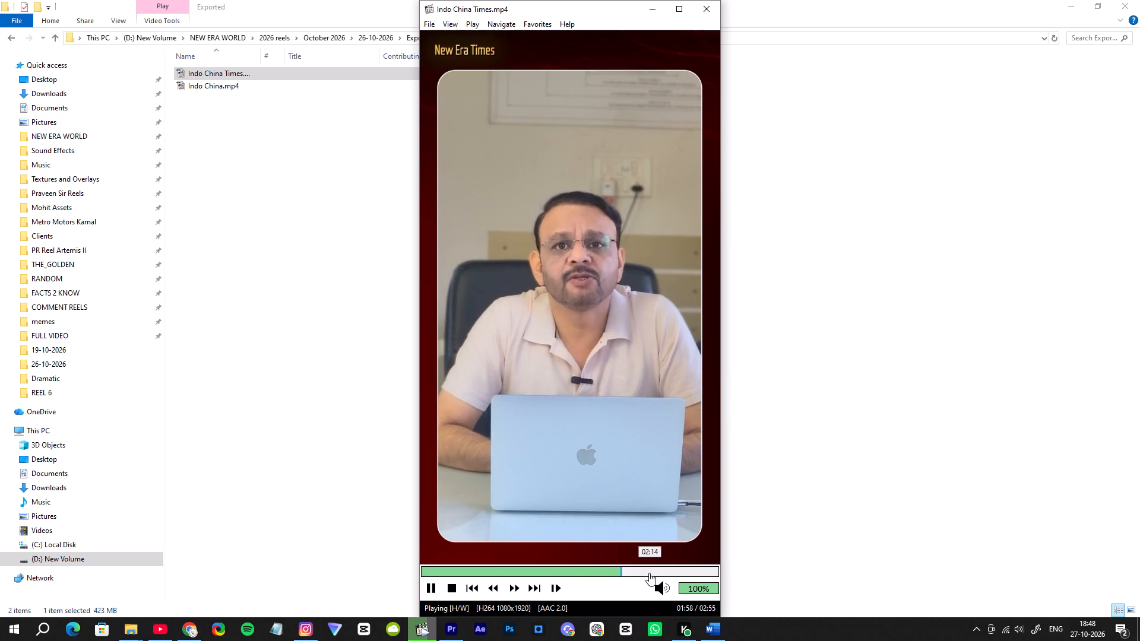
{"action": "left_click", "coordinate": [649, 573]}
{"action": "left_click", "coordinate": [676, 574]}
{"action": "left_click", "coordinate": [687, 574]}
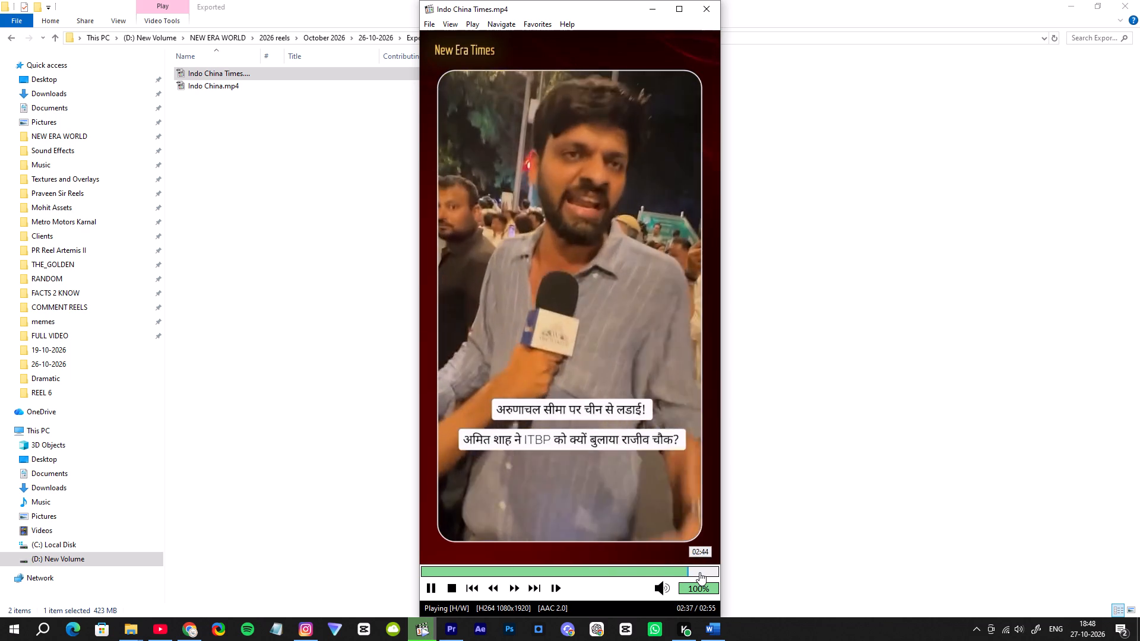
Check the closing seconds of Indo China Times.mp4 through to its end, and close the video player.
{"action": "left_click", "coordinate": [699, 572]}
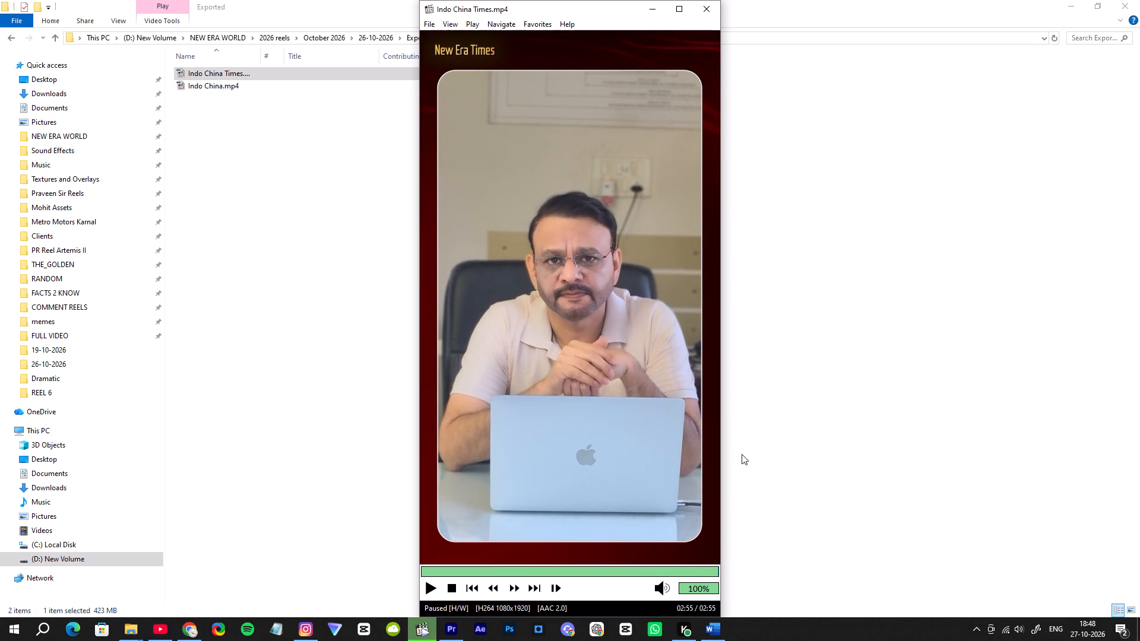
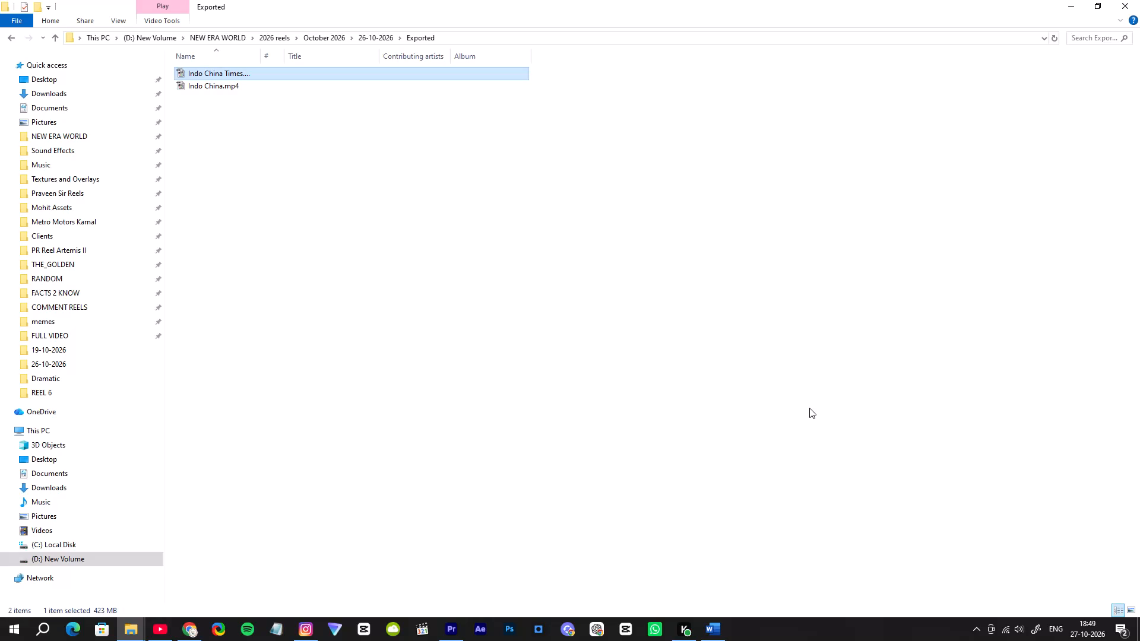
Switch to the (H:) Local Disk window in File Explorer and change its window size.
{"action": "left_click", "coordinate": [1096, 11]}
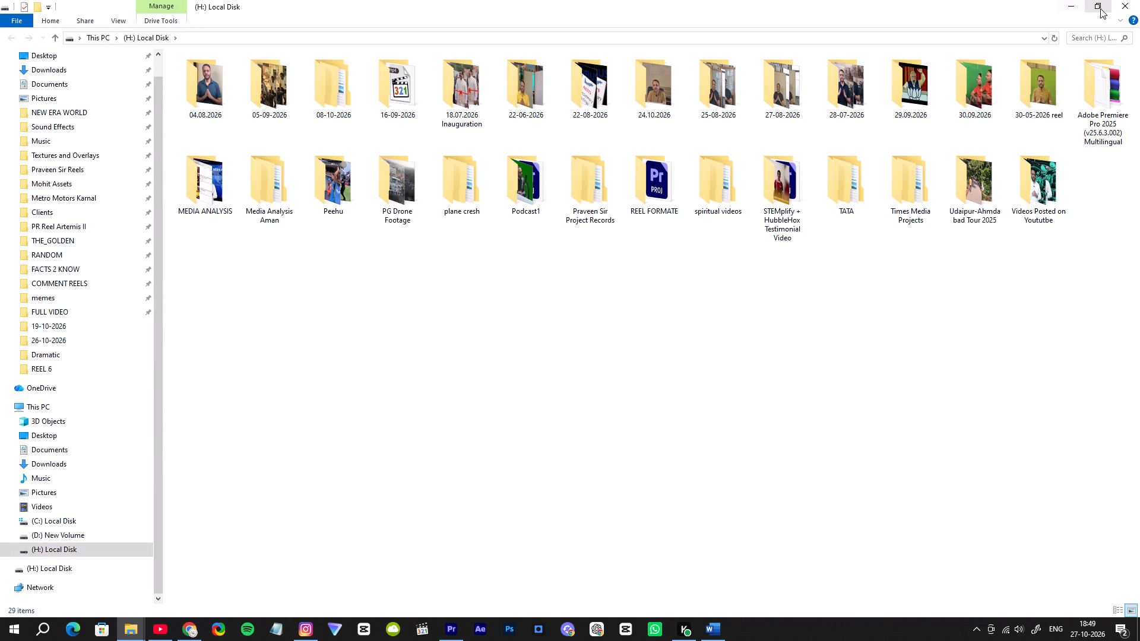
Create a folder named 27.10.2026 on the H: drive, in a restored window beside the Exported folder, and open it.
{"action": "left_click", "coordinate": [1100, 8]}
{"action": "left_click_drag", "start_coordinate": [701, 53], "coordinate": [921, 48]}
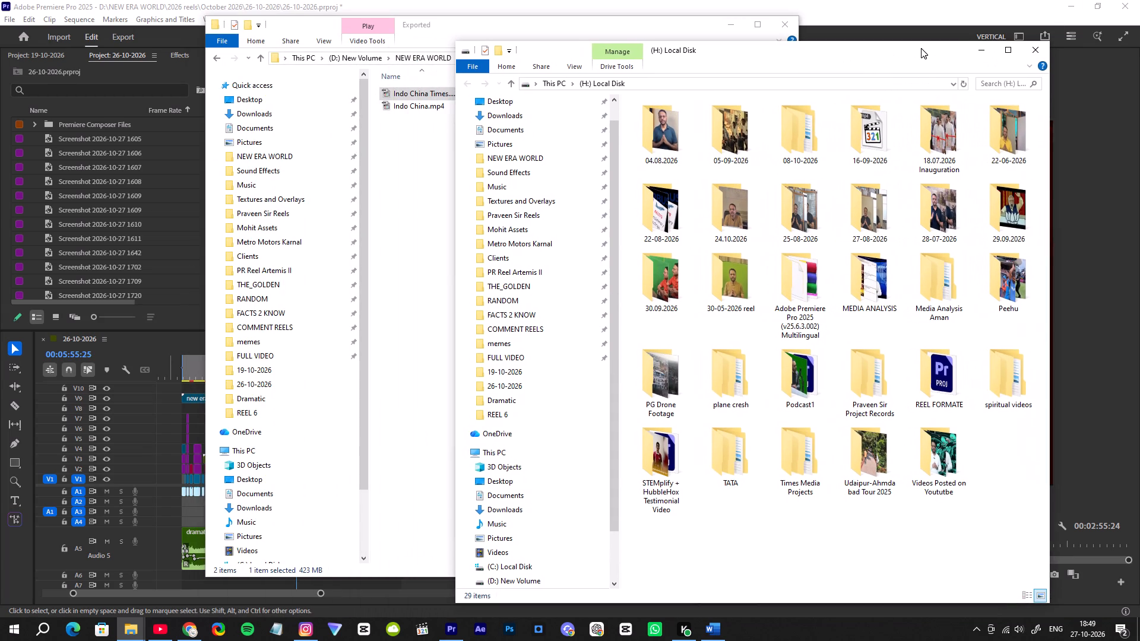
{"action": "left_click_drag", "start_coordinate": [921, 48], "coordinate": [923, 48]}
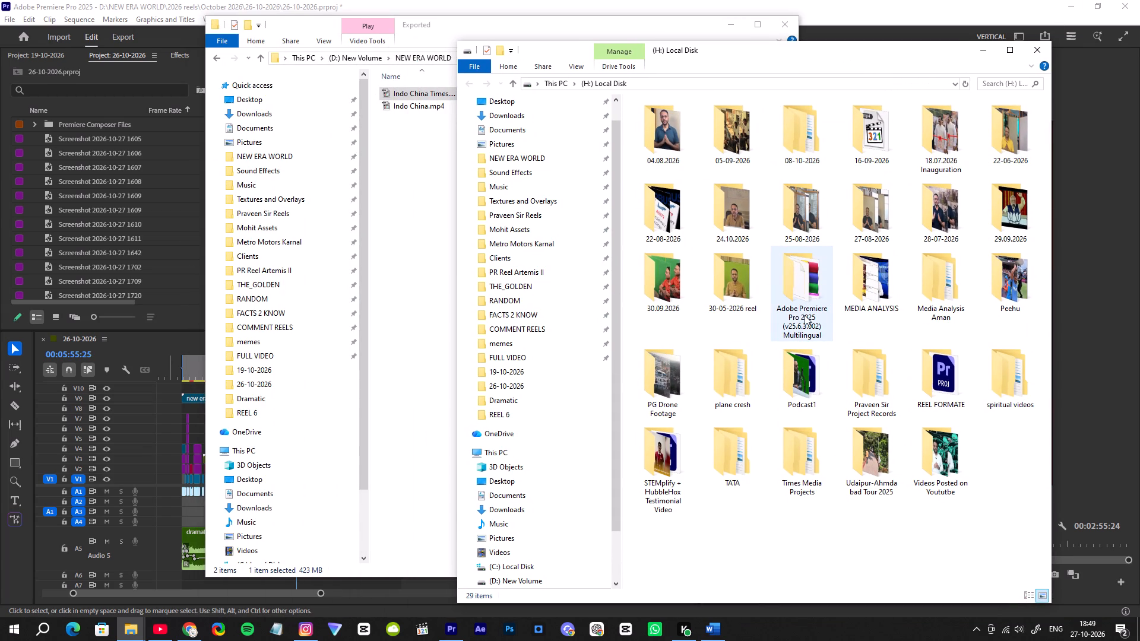
{"action": "scroll", "coordinate": [805, 315], "scroll_direction": "up", "scroll_amount": 1}
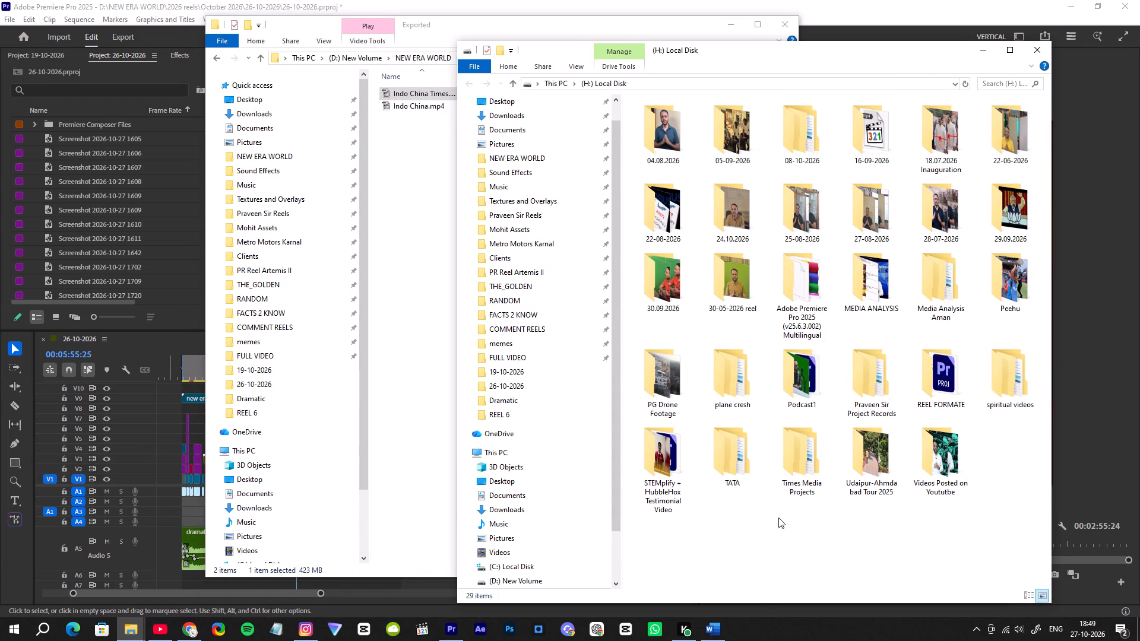
{"action": "right_click", "coordinate": [778, 518]}
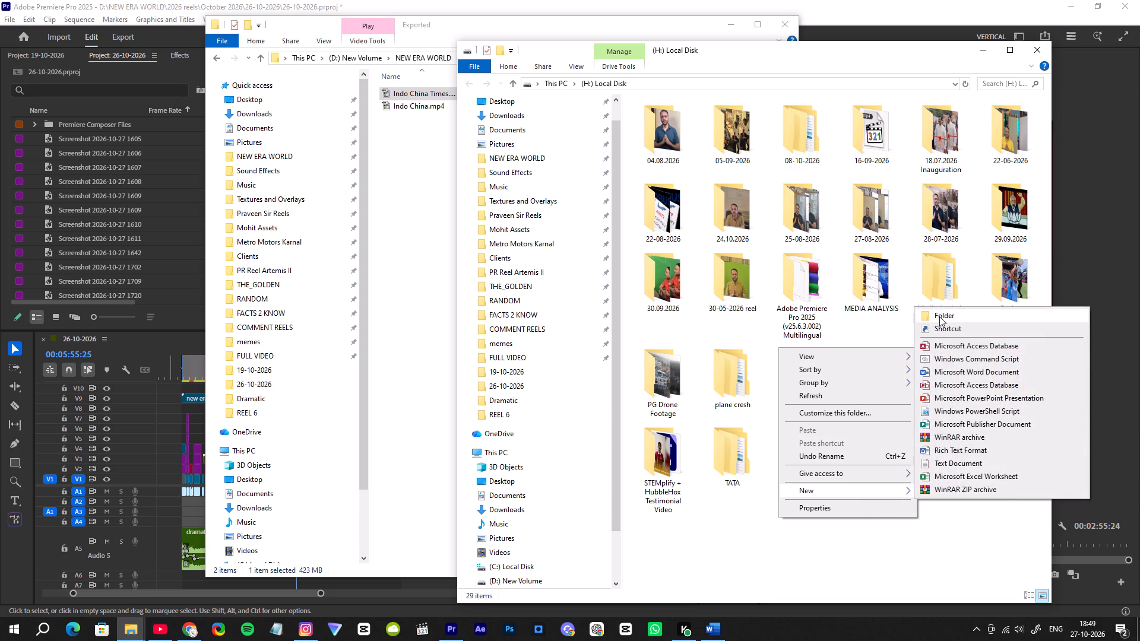
{"action": "left_click", "coordinate": [939, 316]}
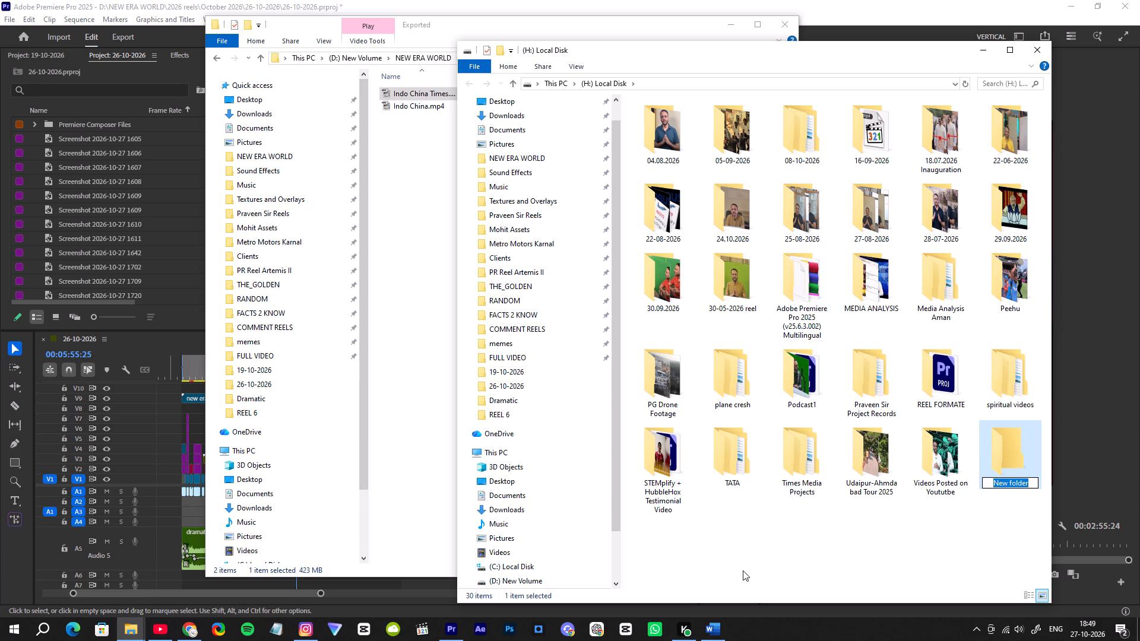
{"action": "type", "text": "27"}
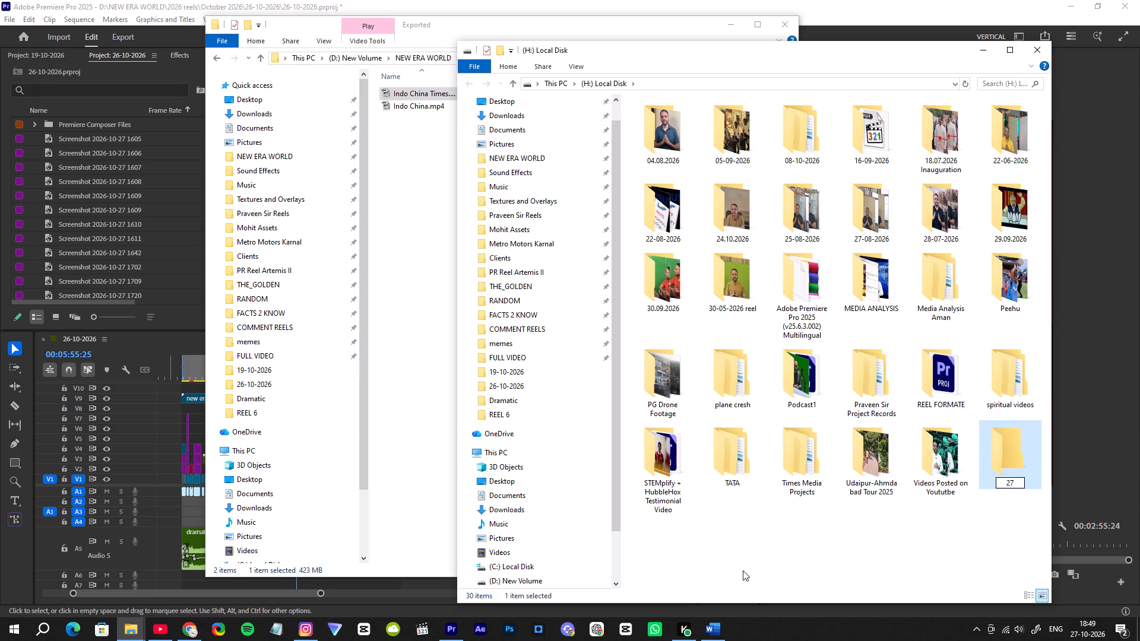
{"action": "type", "text": ".10.2026"}
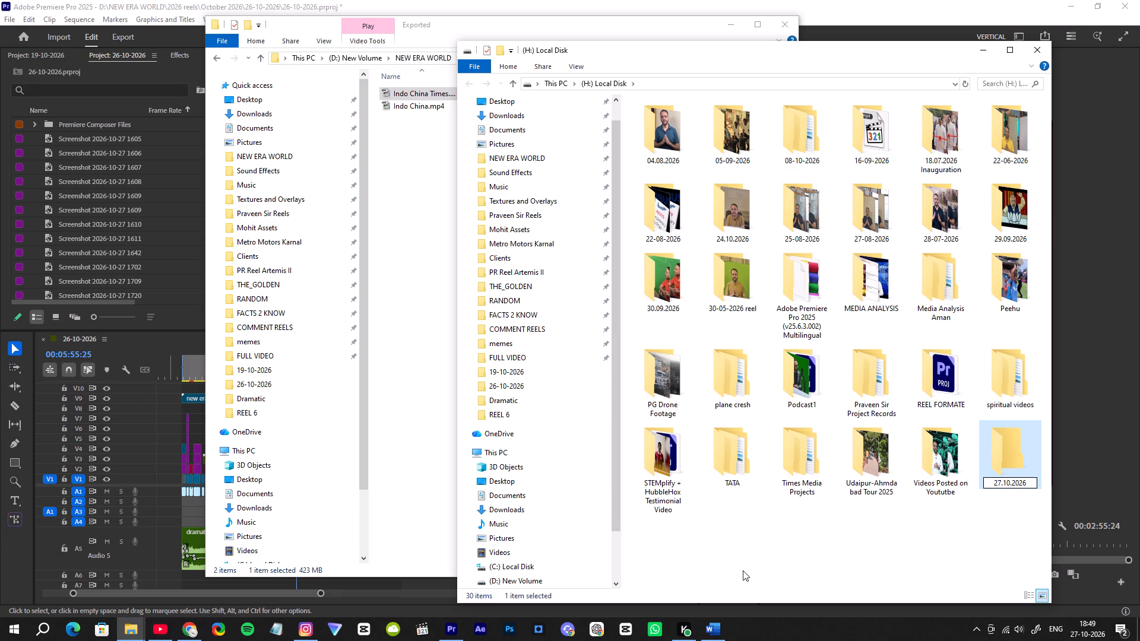
{"action": "key", "text": "Return"}
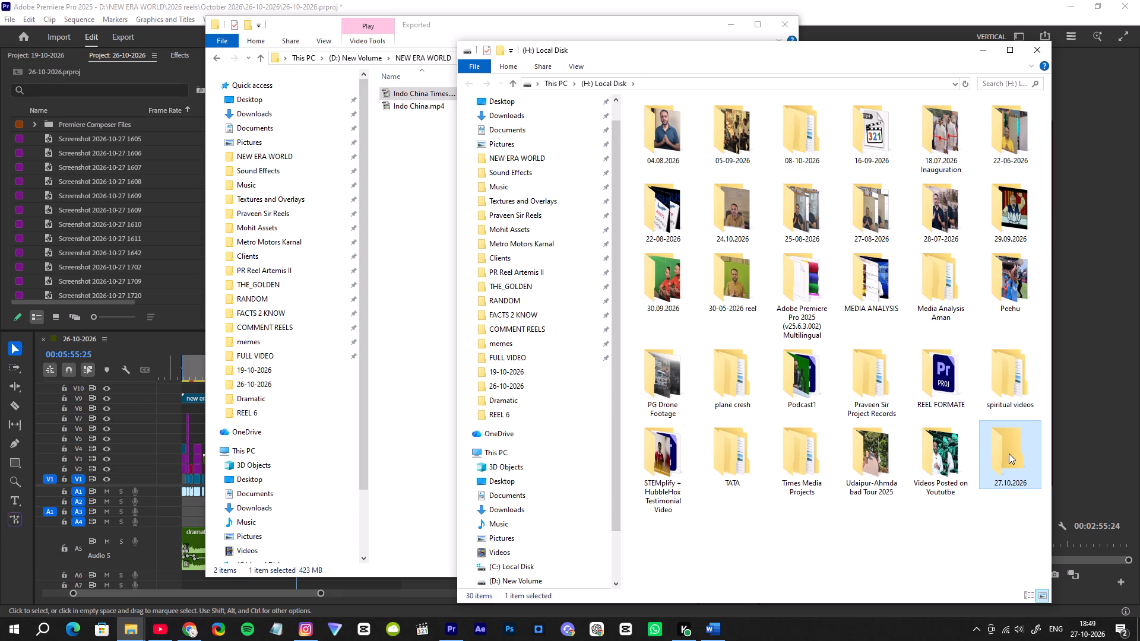
{"action": "double_click", "coordinate": [1009, 453]}
Copy both exported videos, Indo China Times and Indo China.mp4, from the Exported folder for the 27.10.2026 folder.
{"action": "left_click", "coordinate": [384, 121]}
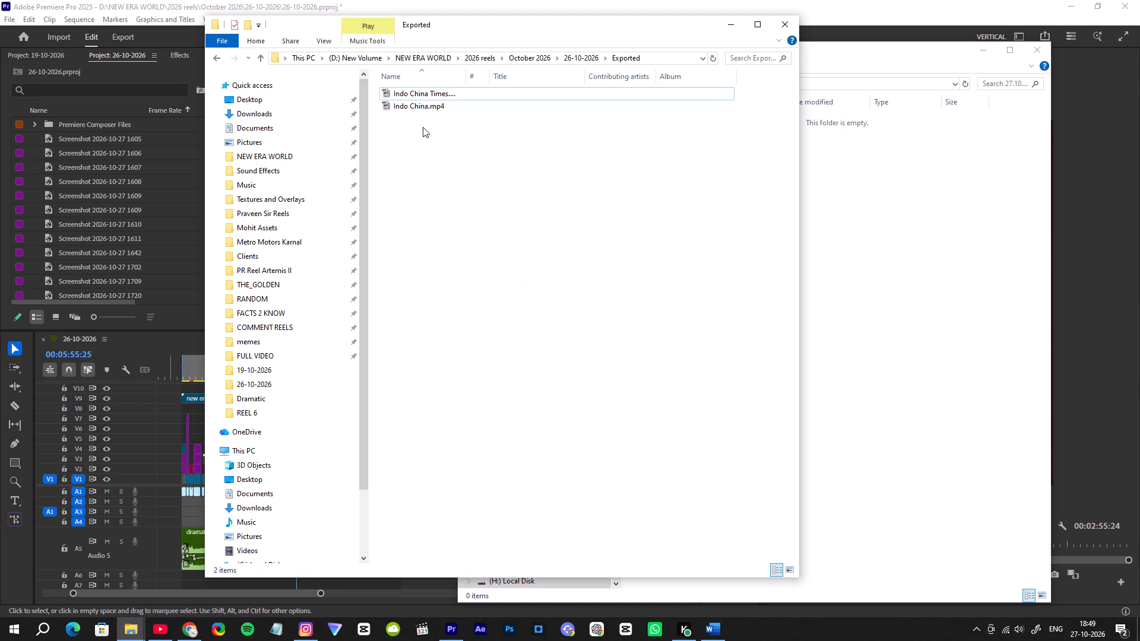
{"action": "left_click_drag", "start_coordinate": [430, 131], "coordinate": [430, 93], "text": "shift"}
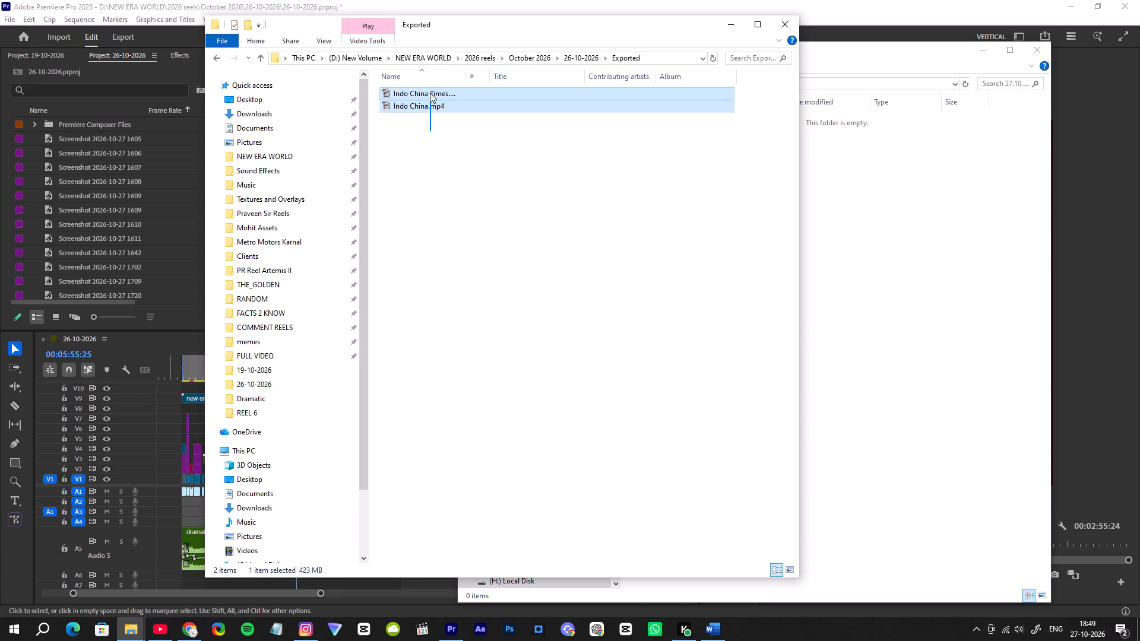
{"action": "left_click_drag", "start_coordinate": [430, 93], "coordinate": [430, 92], "text": "shift"}
{"action": "key", "text": "ctrl+c"}
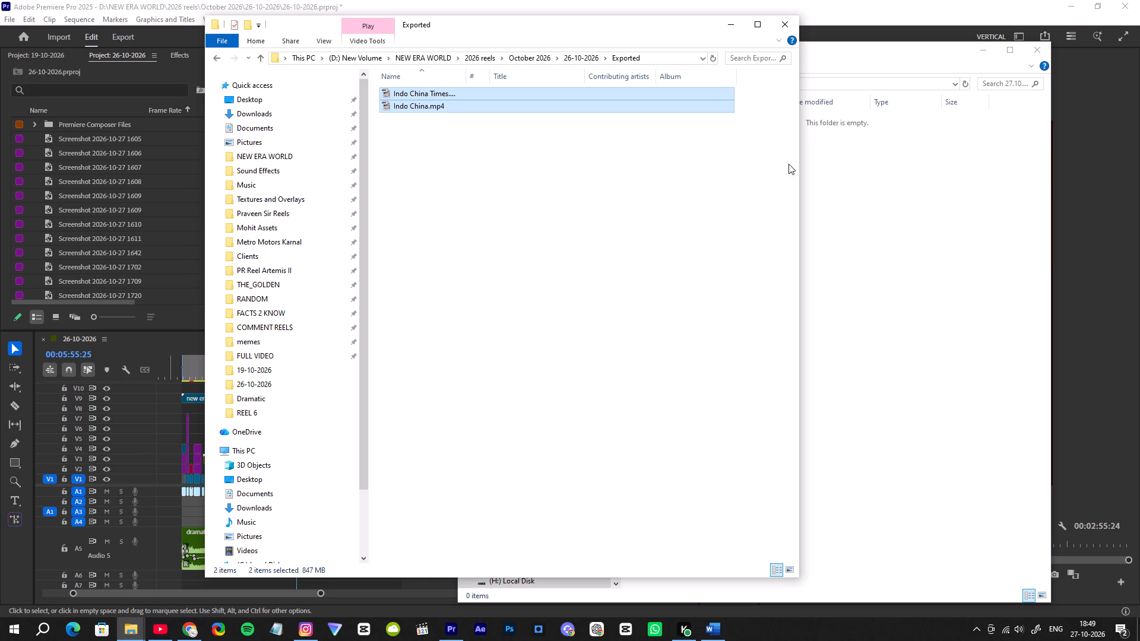
Paste the two copied videos, Indo China Times and Indo China.mp4, into the 27.10.2026 folder on the H: drive.
{"action": "left_click", "coordinate": [924, 172]}
{"action": "key", "text": "ctrl+v"}
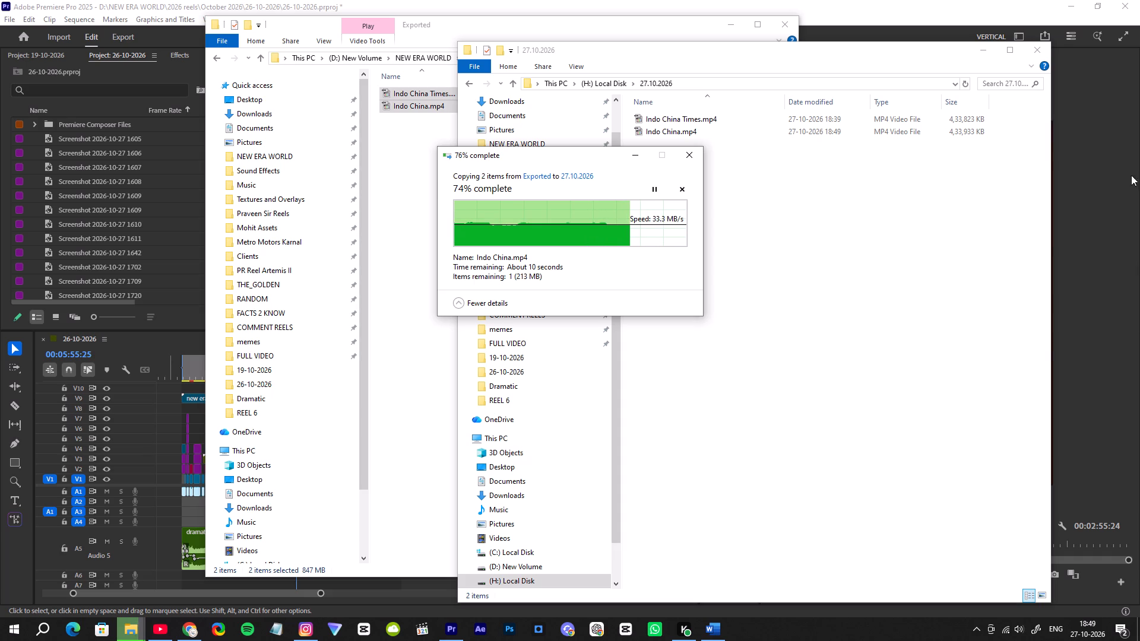
Close Premiere Pro, saving the changes to the 26-10-2026.prproj project.
{"action": "left_click", "coordinate": [1130, 9]}
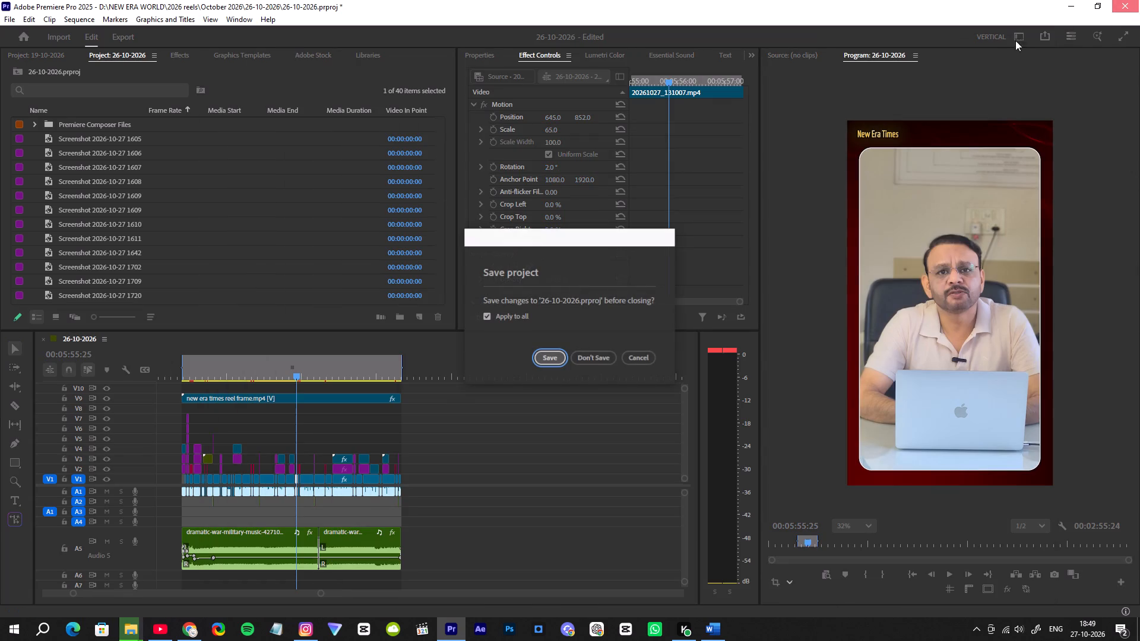
{"action": "left_click", "coordinate": [544, 360]}
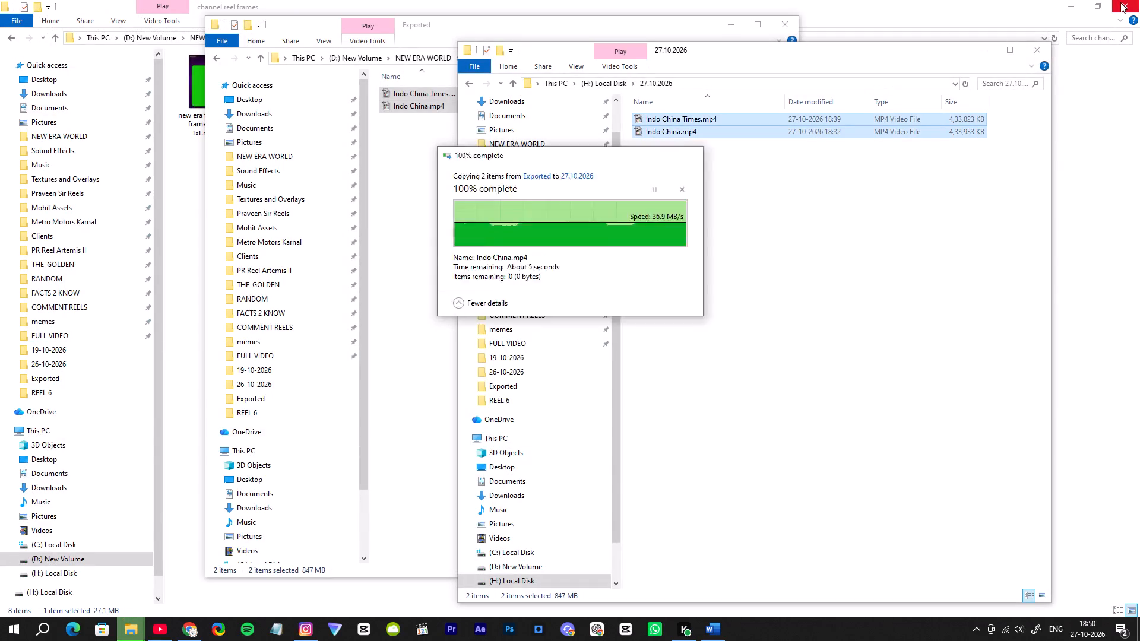
Close the 27.10.2026 and channel reel frames folder windows in File Explorer.
{"action": "left_click", "coordinate": [1043, 50]}
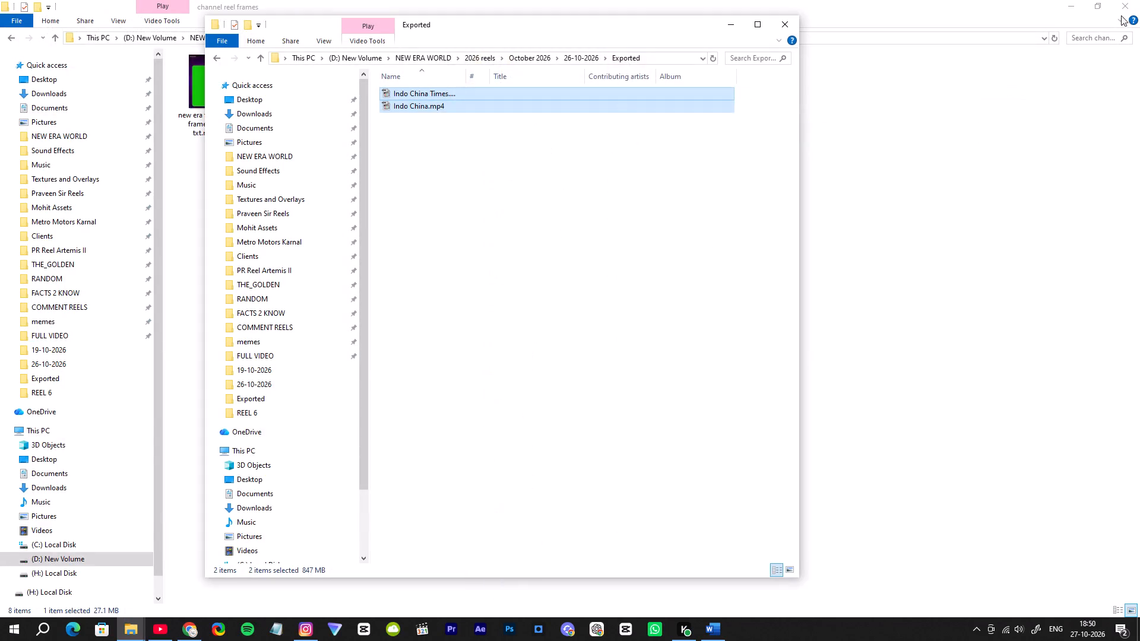
{"action": "left_click", "coordinate": [1125, 8]}
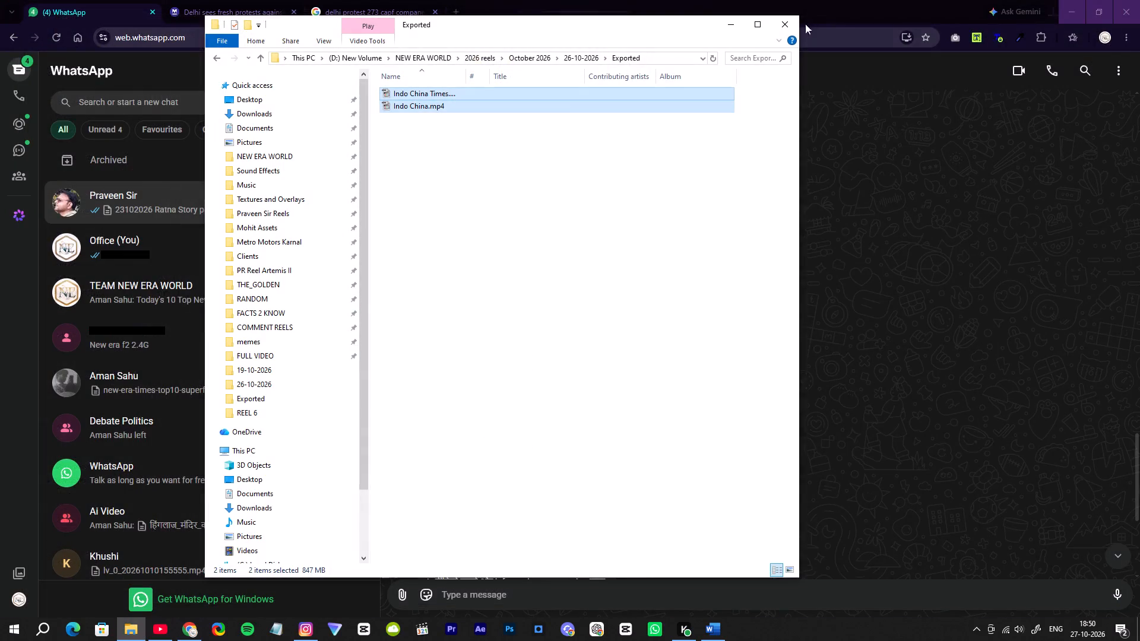